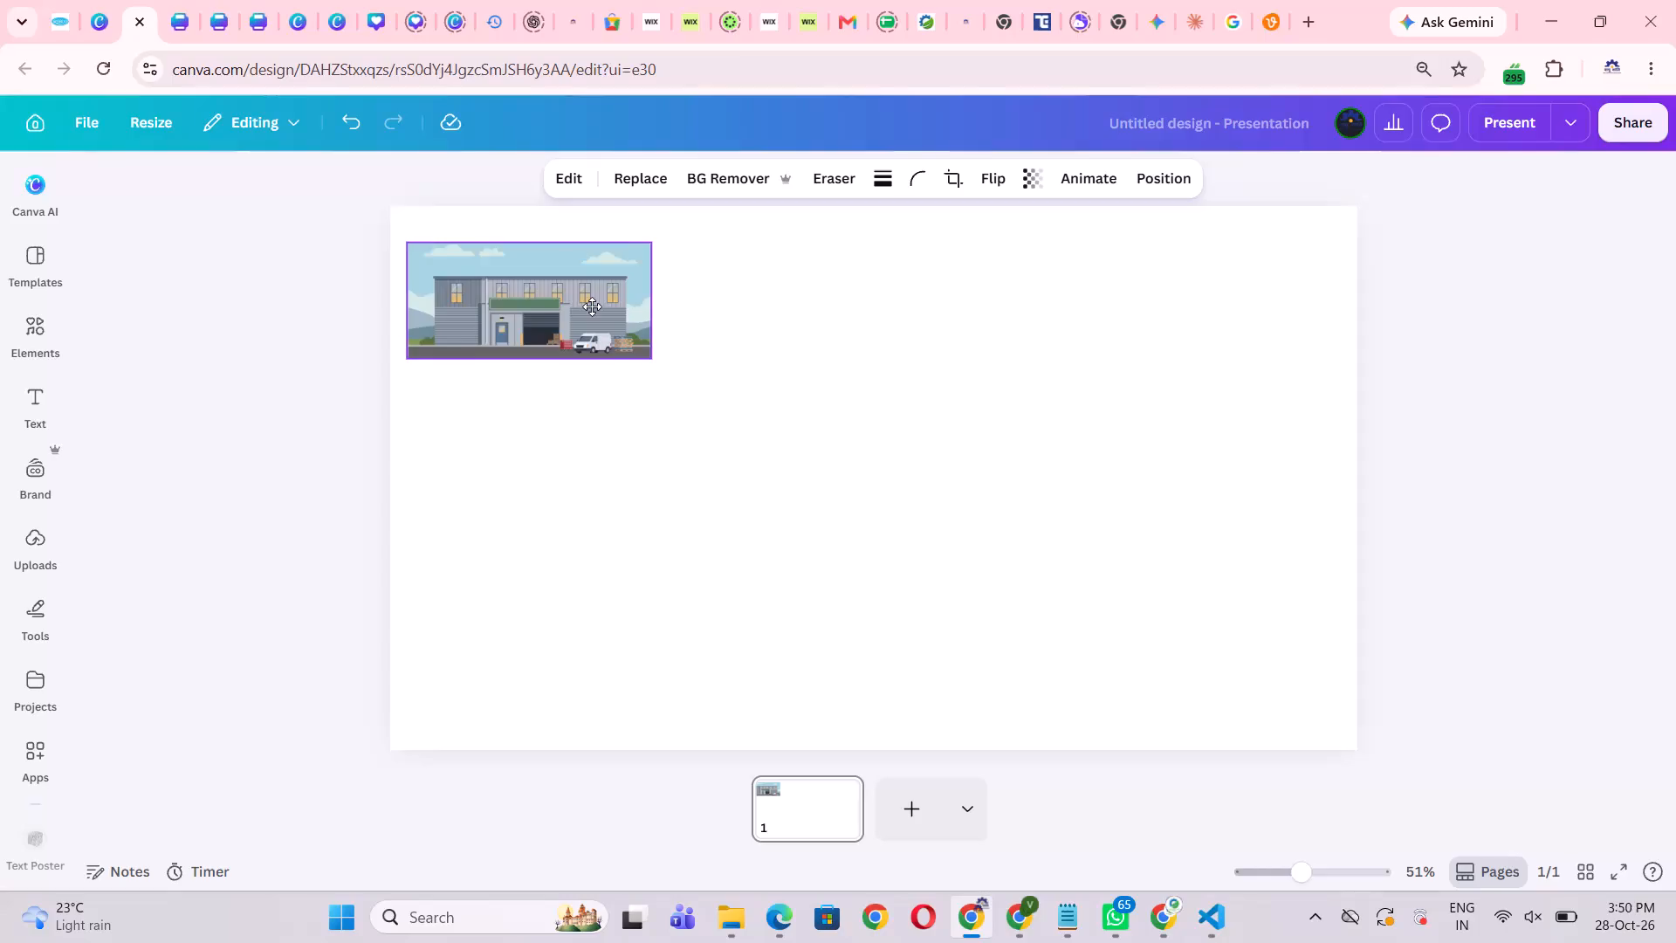
Remove the background from the warehouse illustration on the page.
click(823, 329)
click(577, 306)
click(950, 458)
click(1617, 438)
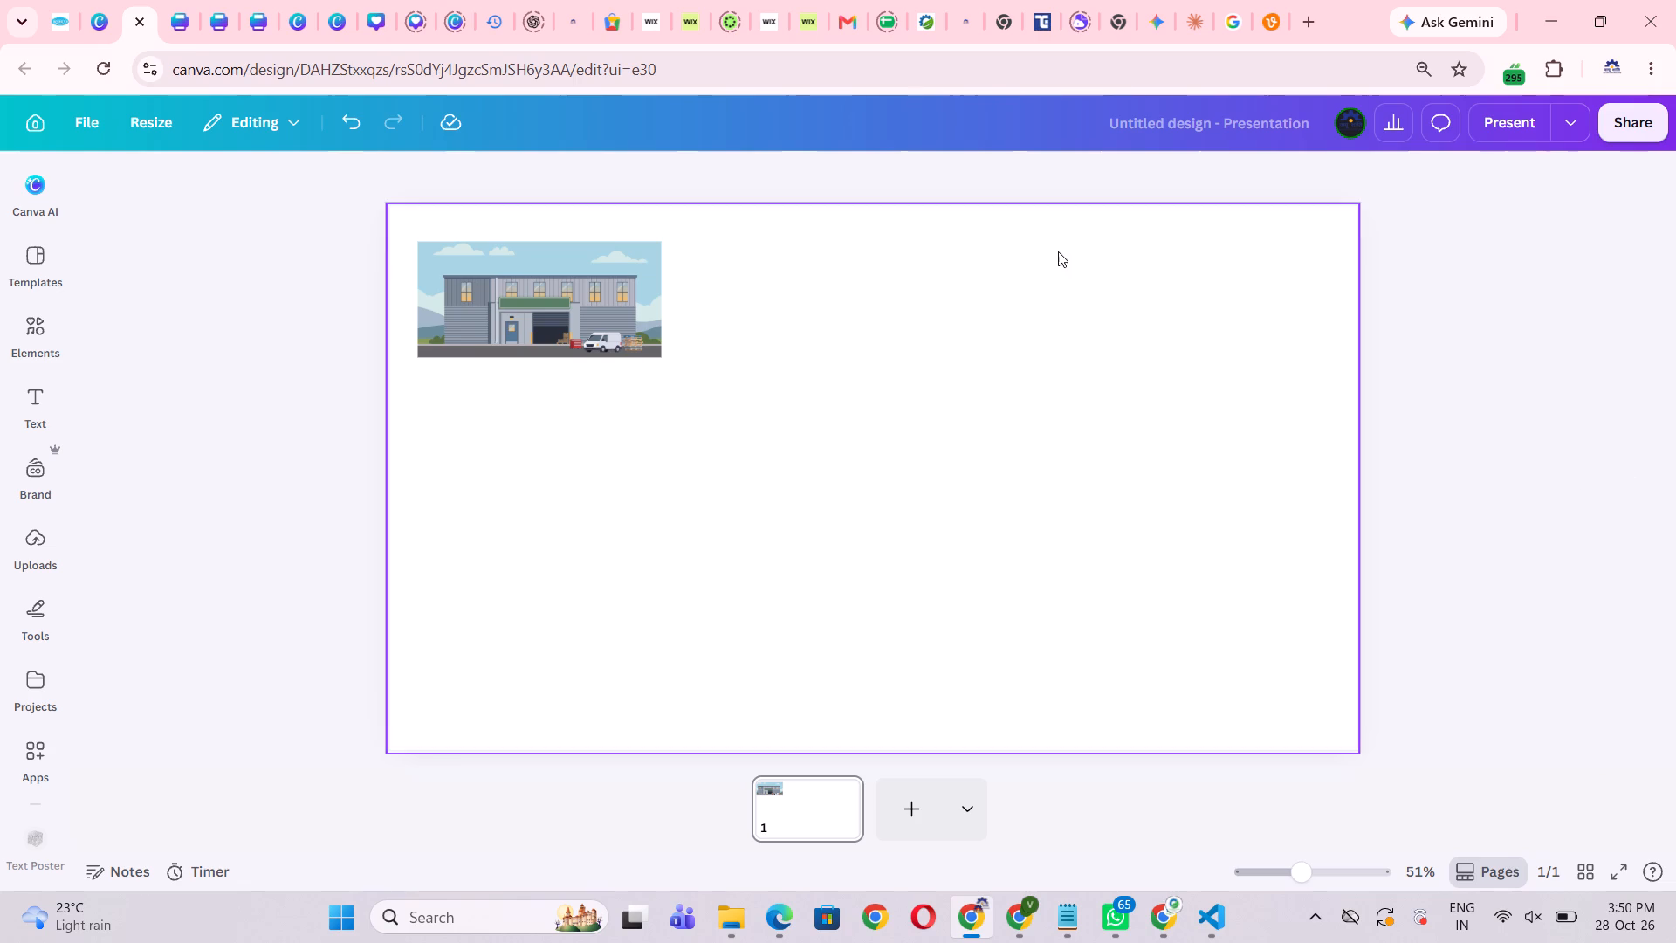
click(467, 293)
click(642, 180)
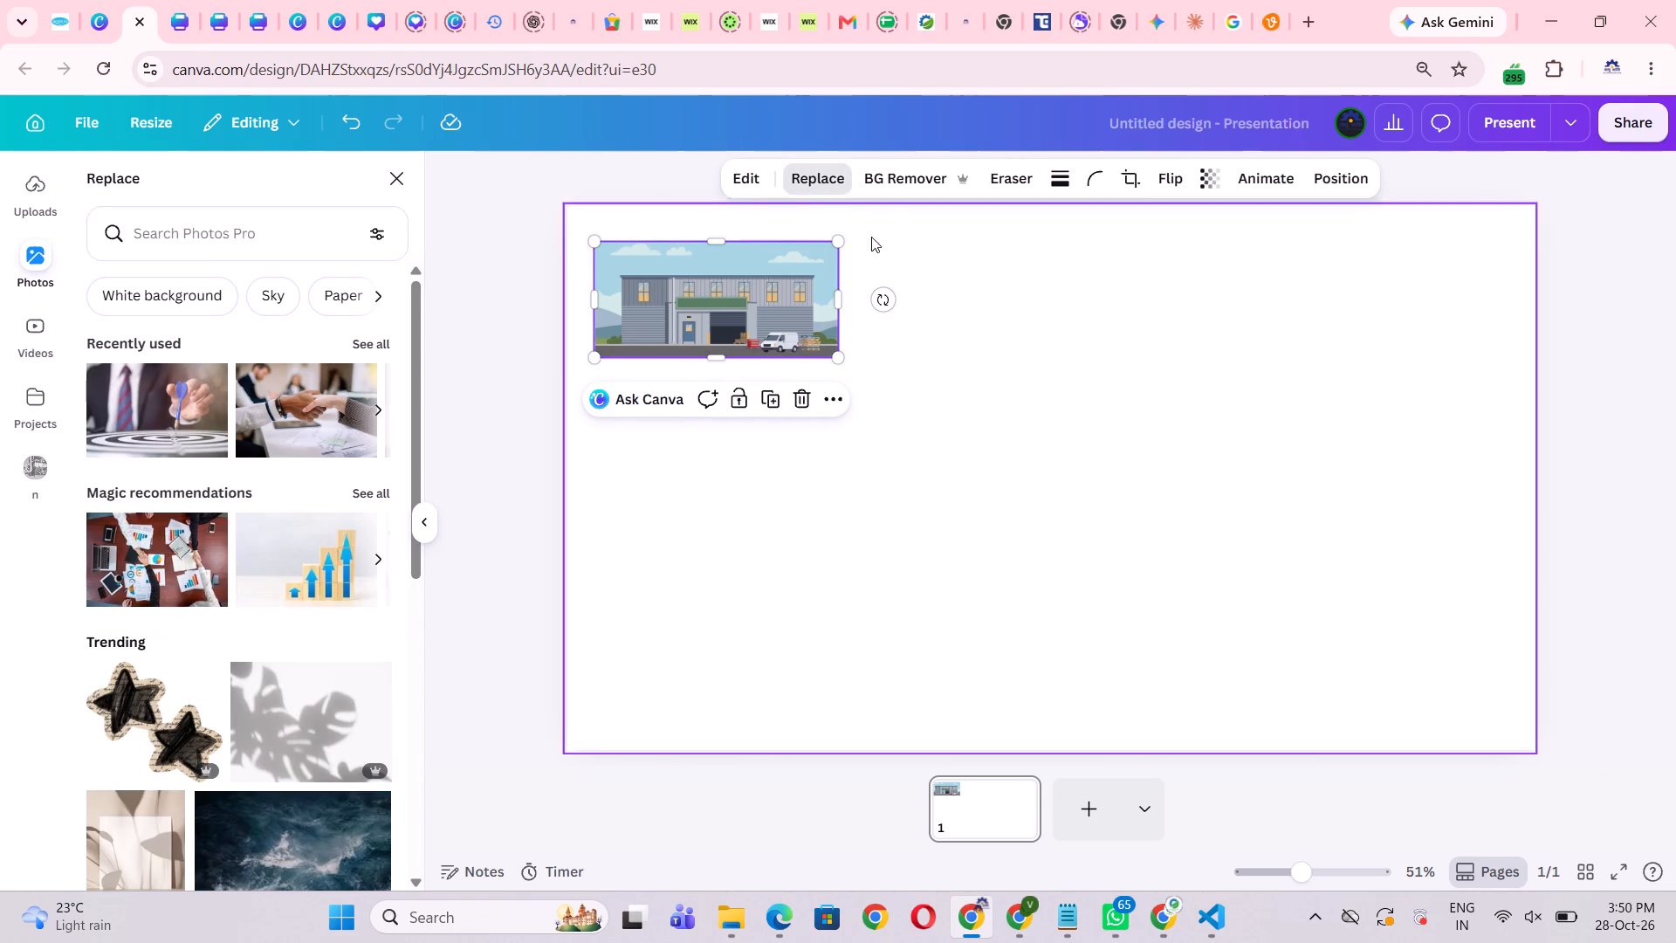
click(888, 173)
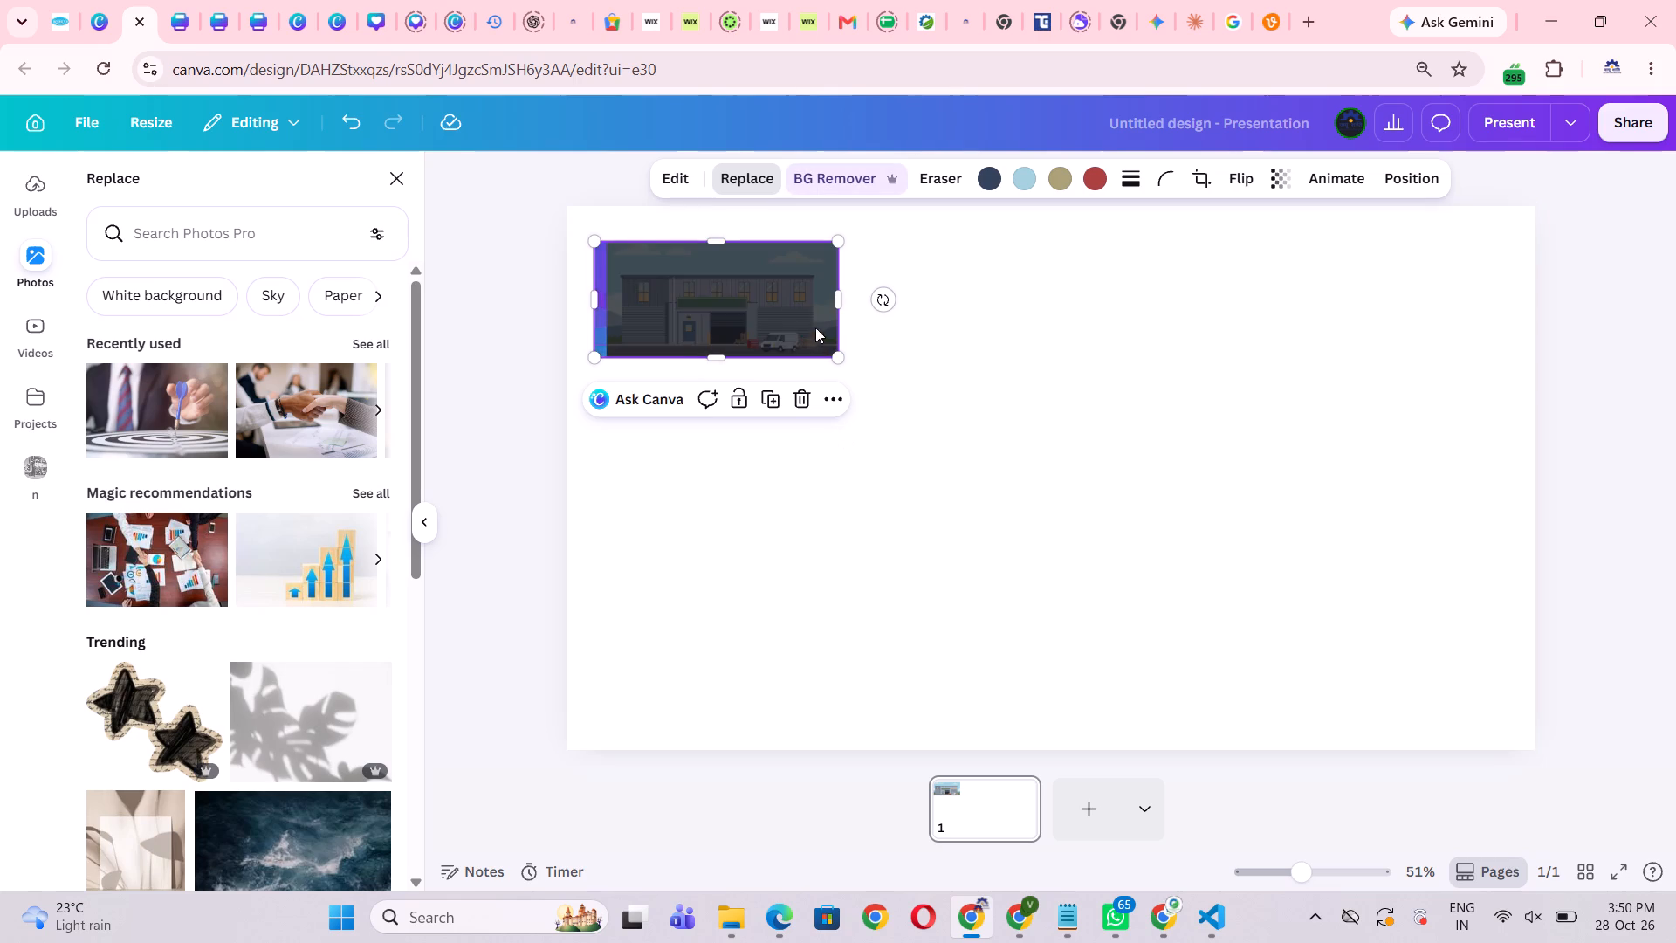
click(1112, 480)
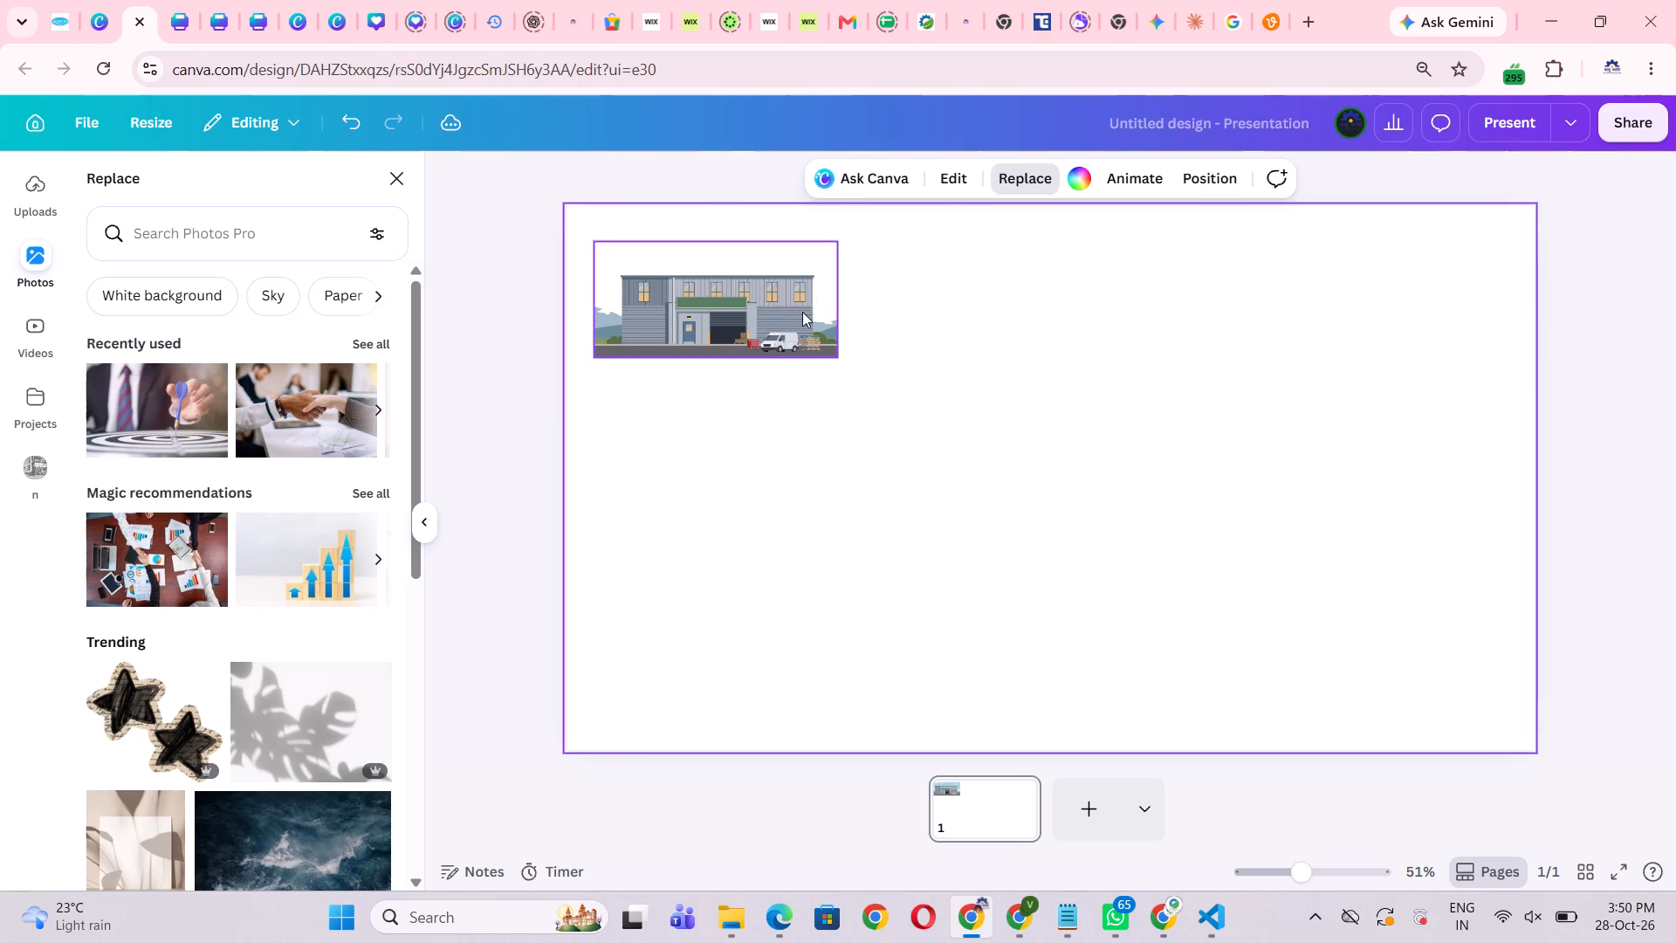
Move the warehouse illustration slightly inward from the page's upper-left corner.
click(795, 295)
drag(795, 295, 779, 303)
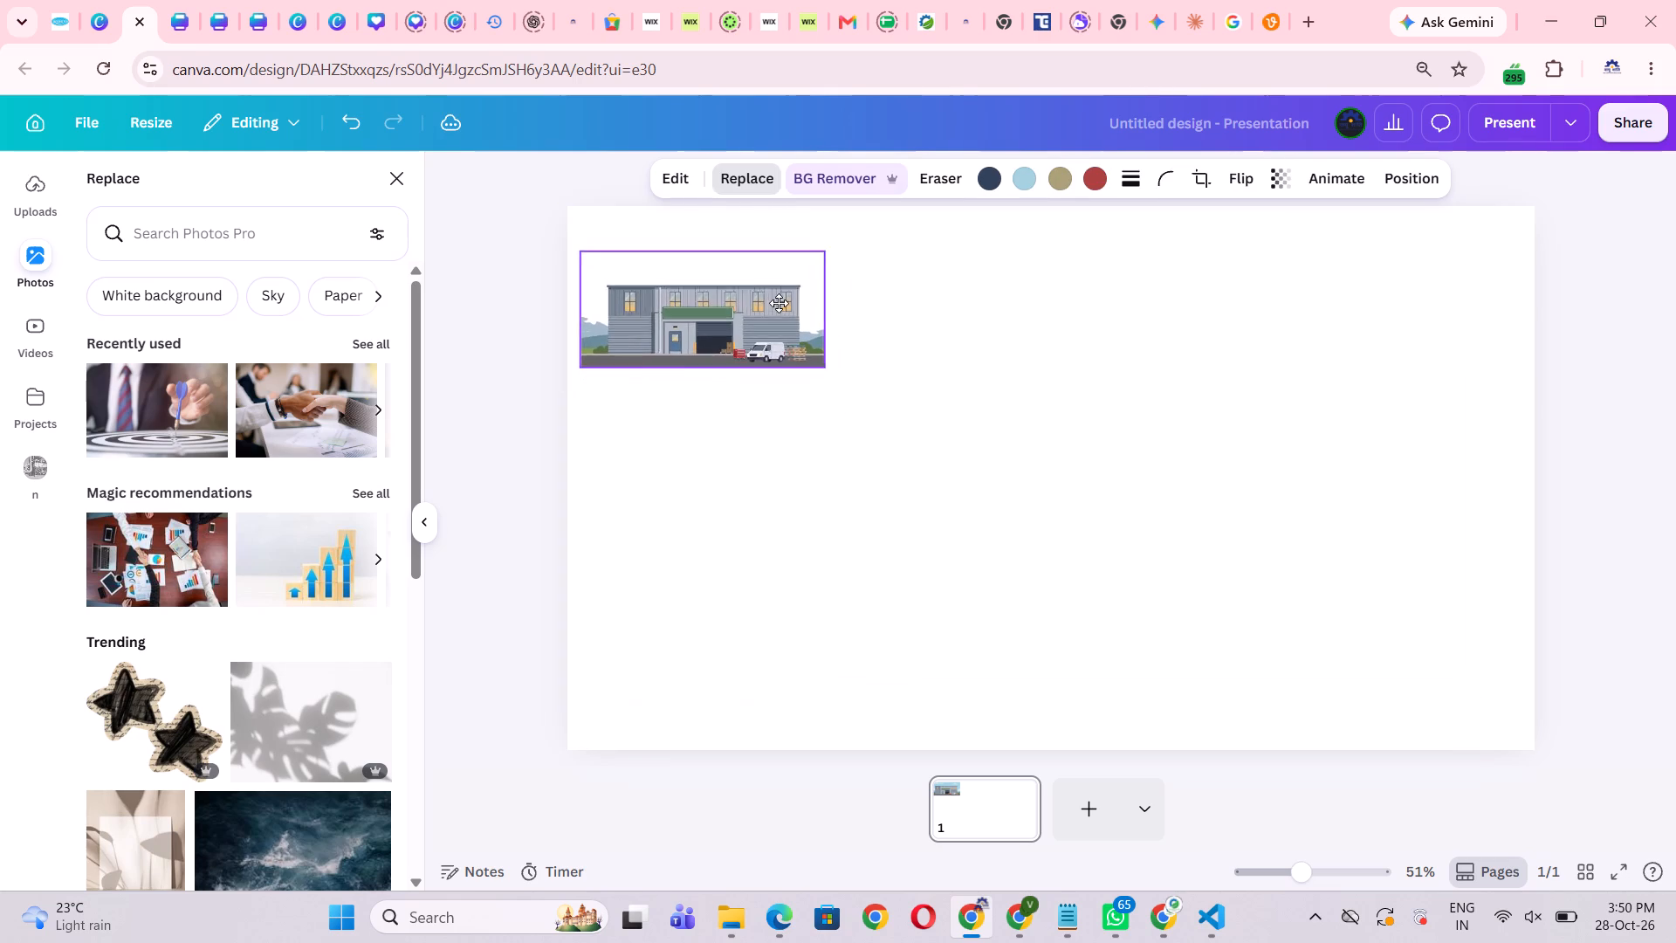
drag(779, 303, 815, 309)
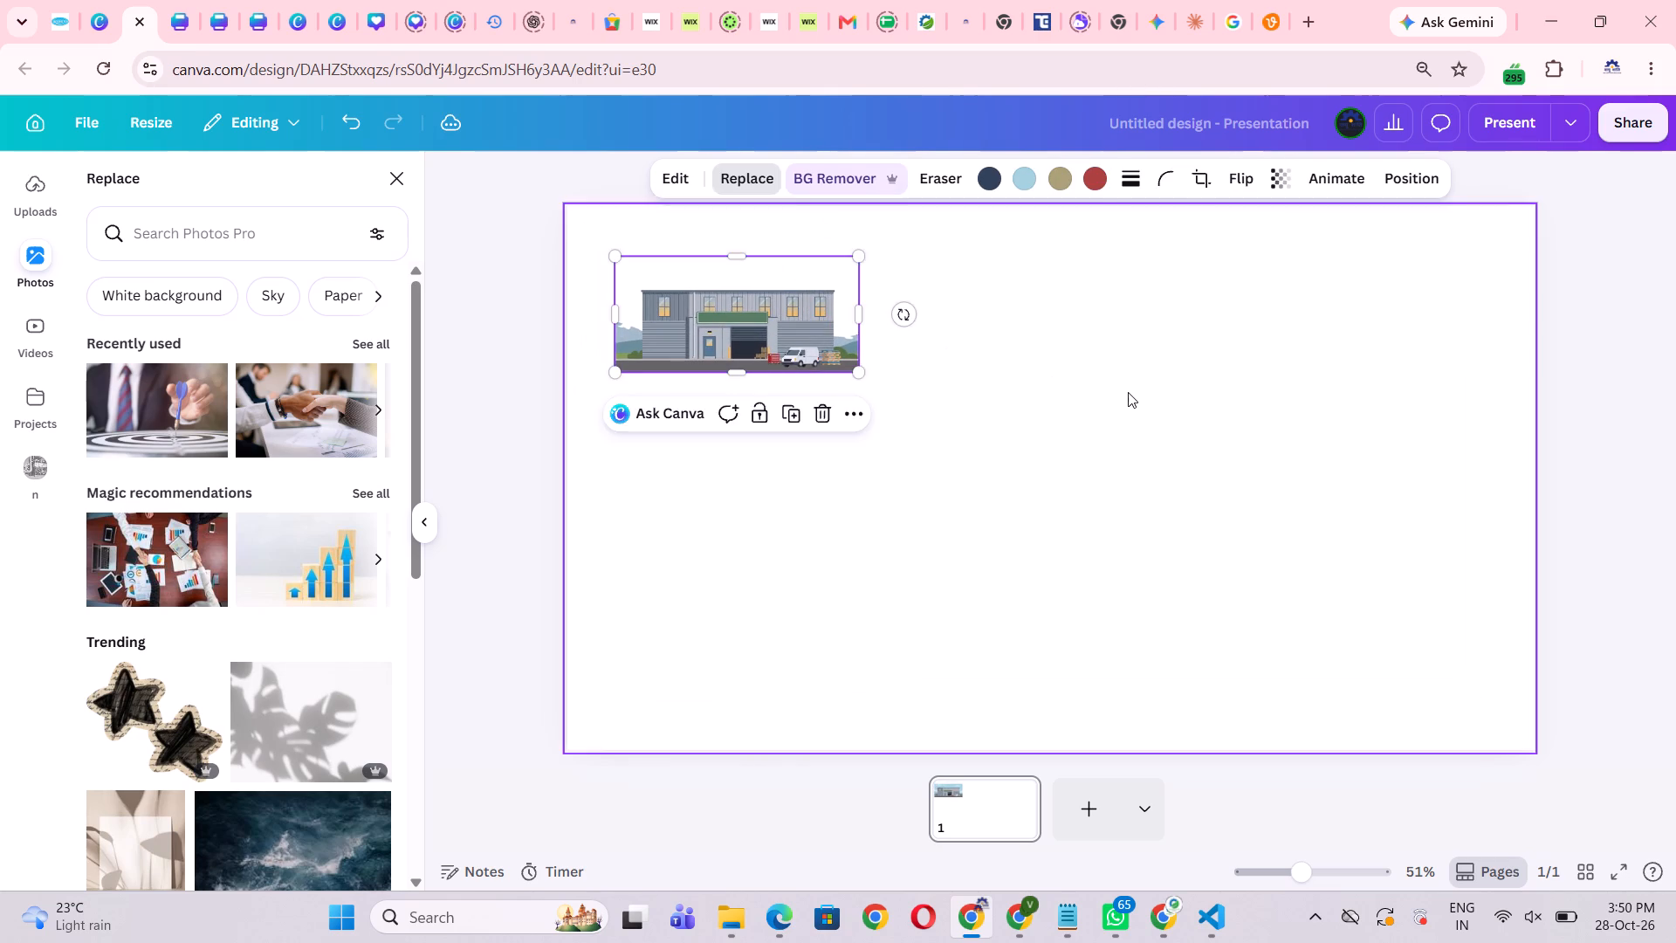
click(1128, 392)
click(683, 344)
click(1254, 467)
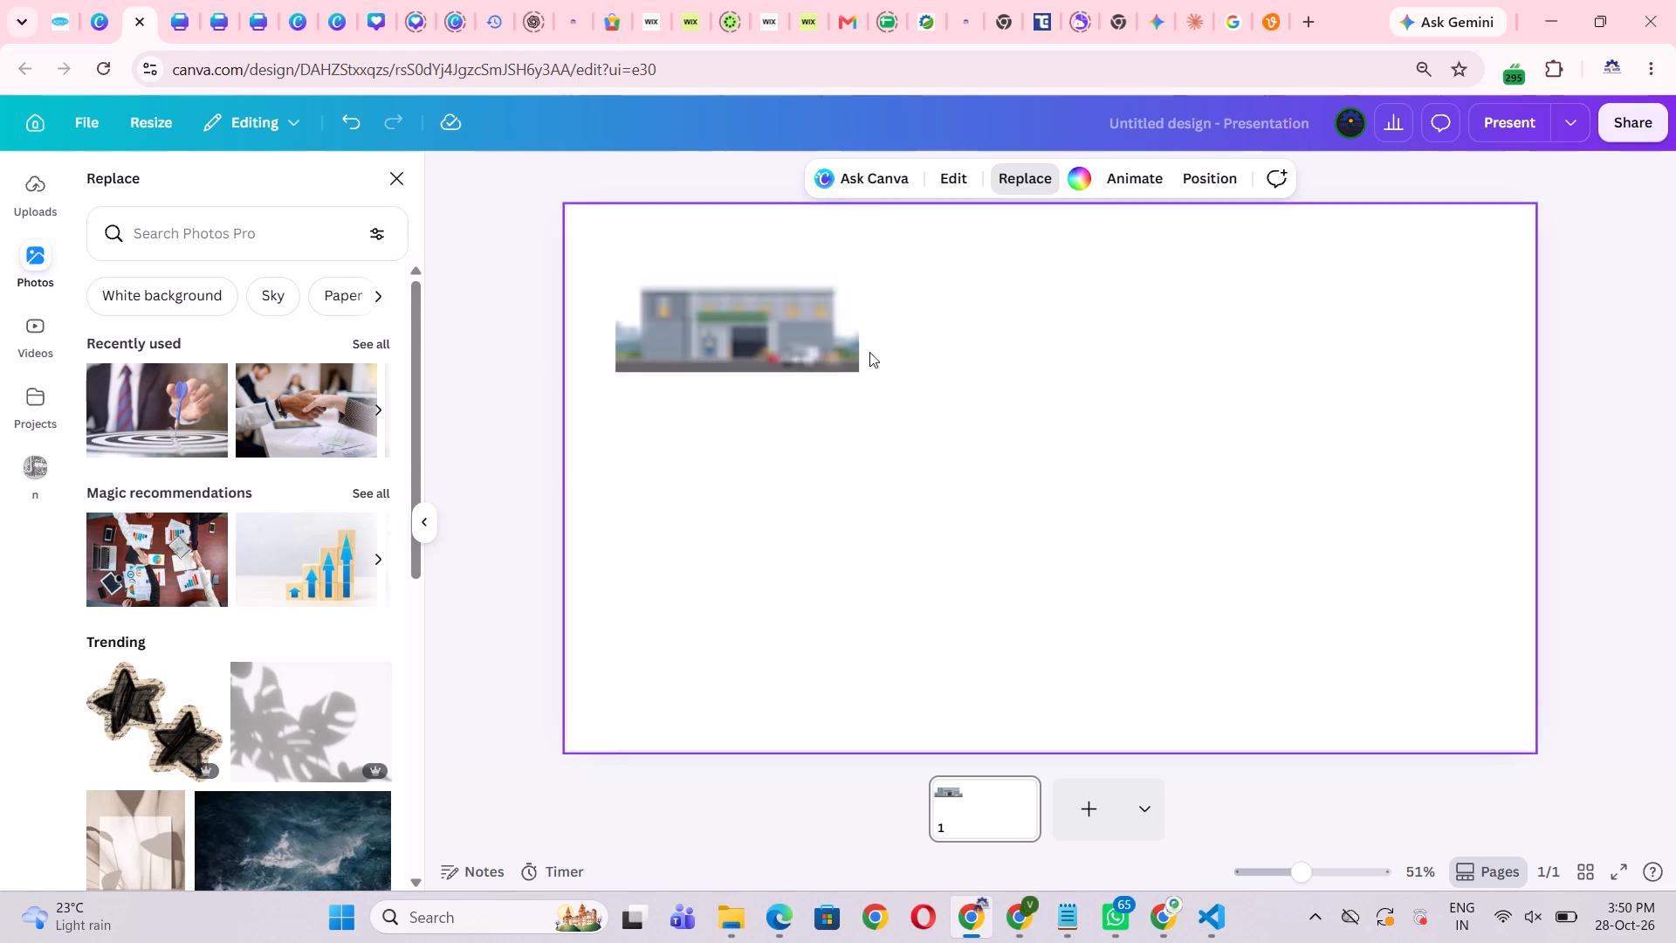
click(698, 327)
click(1132, 416)
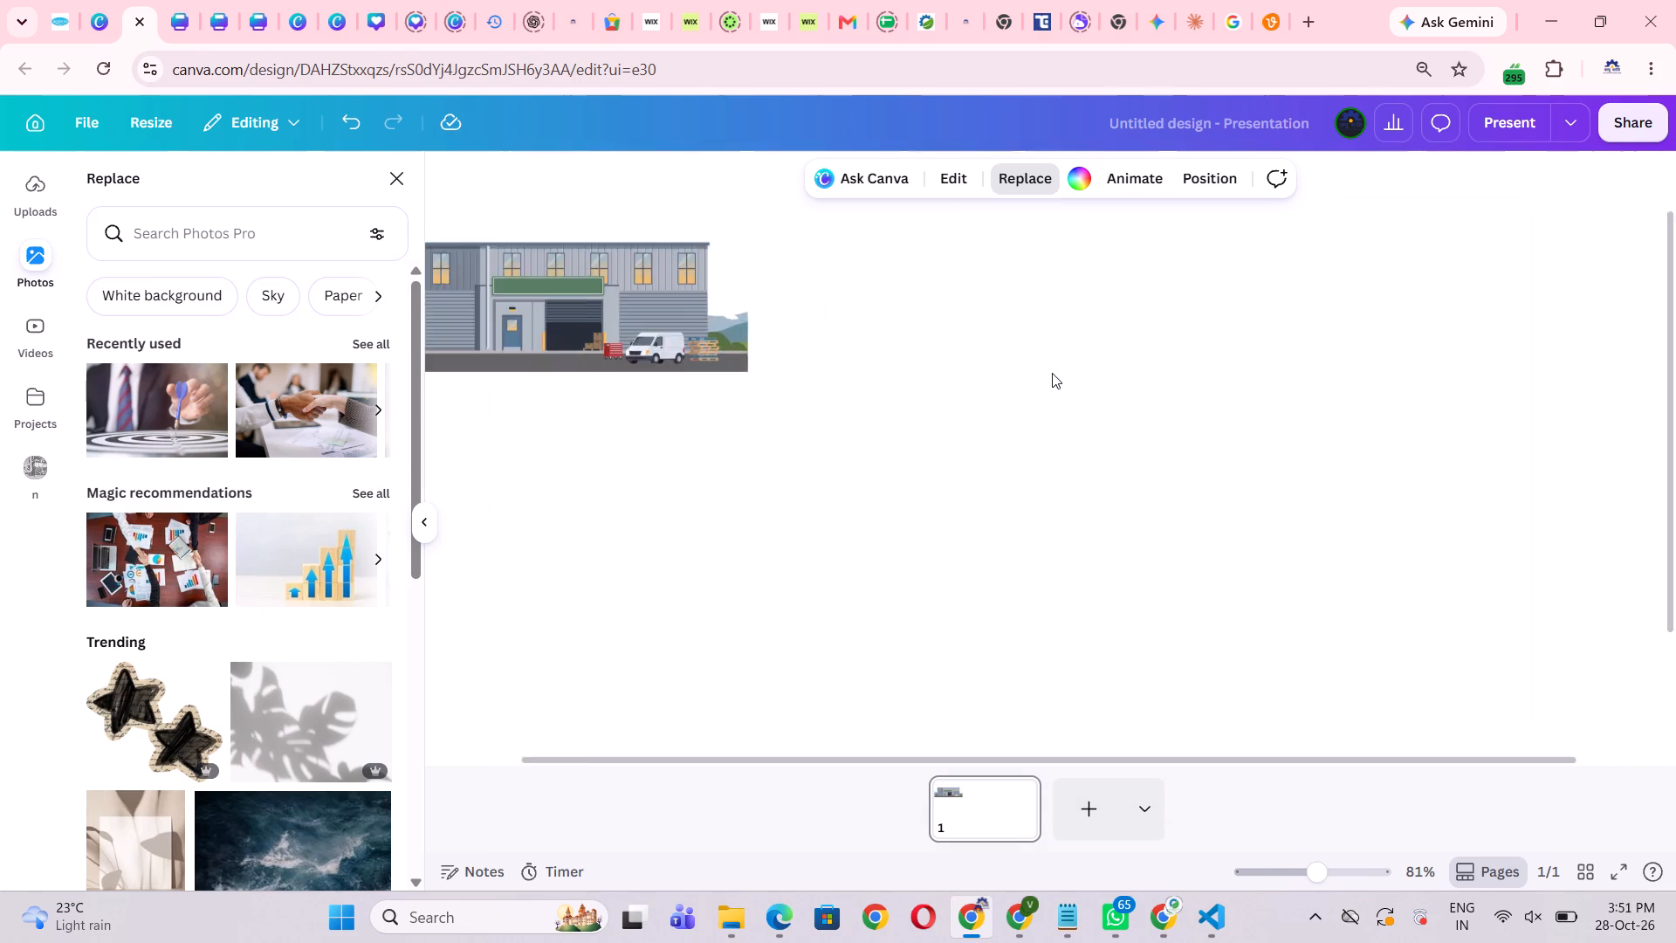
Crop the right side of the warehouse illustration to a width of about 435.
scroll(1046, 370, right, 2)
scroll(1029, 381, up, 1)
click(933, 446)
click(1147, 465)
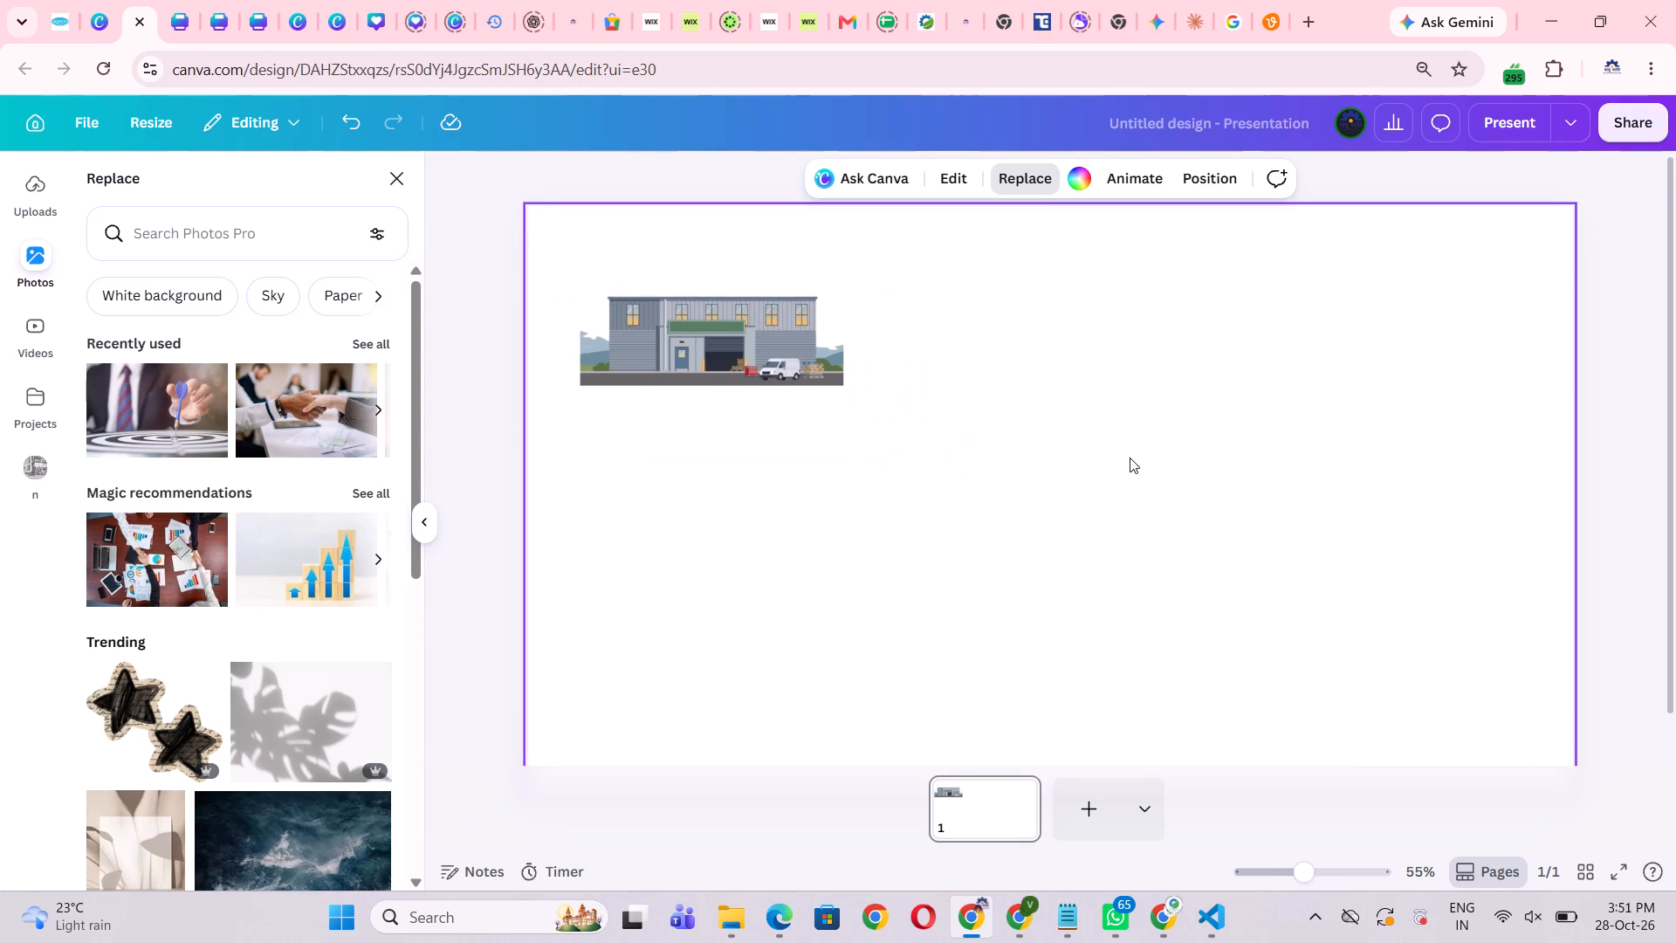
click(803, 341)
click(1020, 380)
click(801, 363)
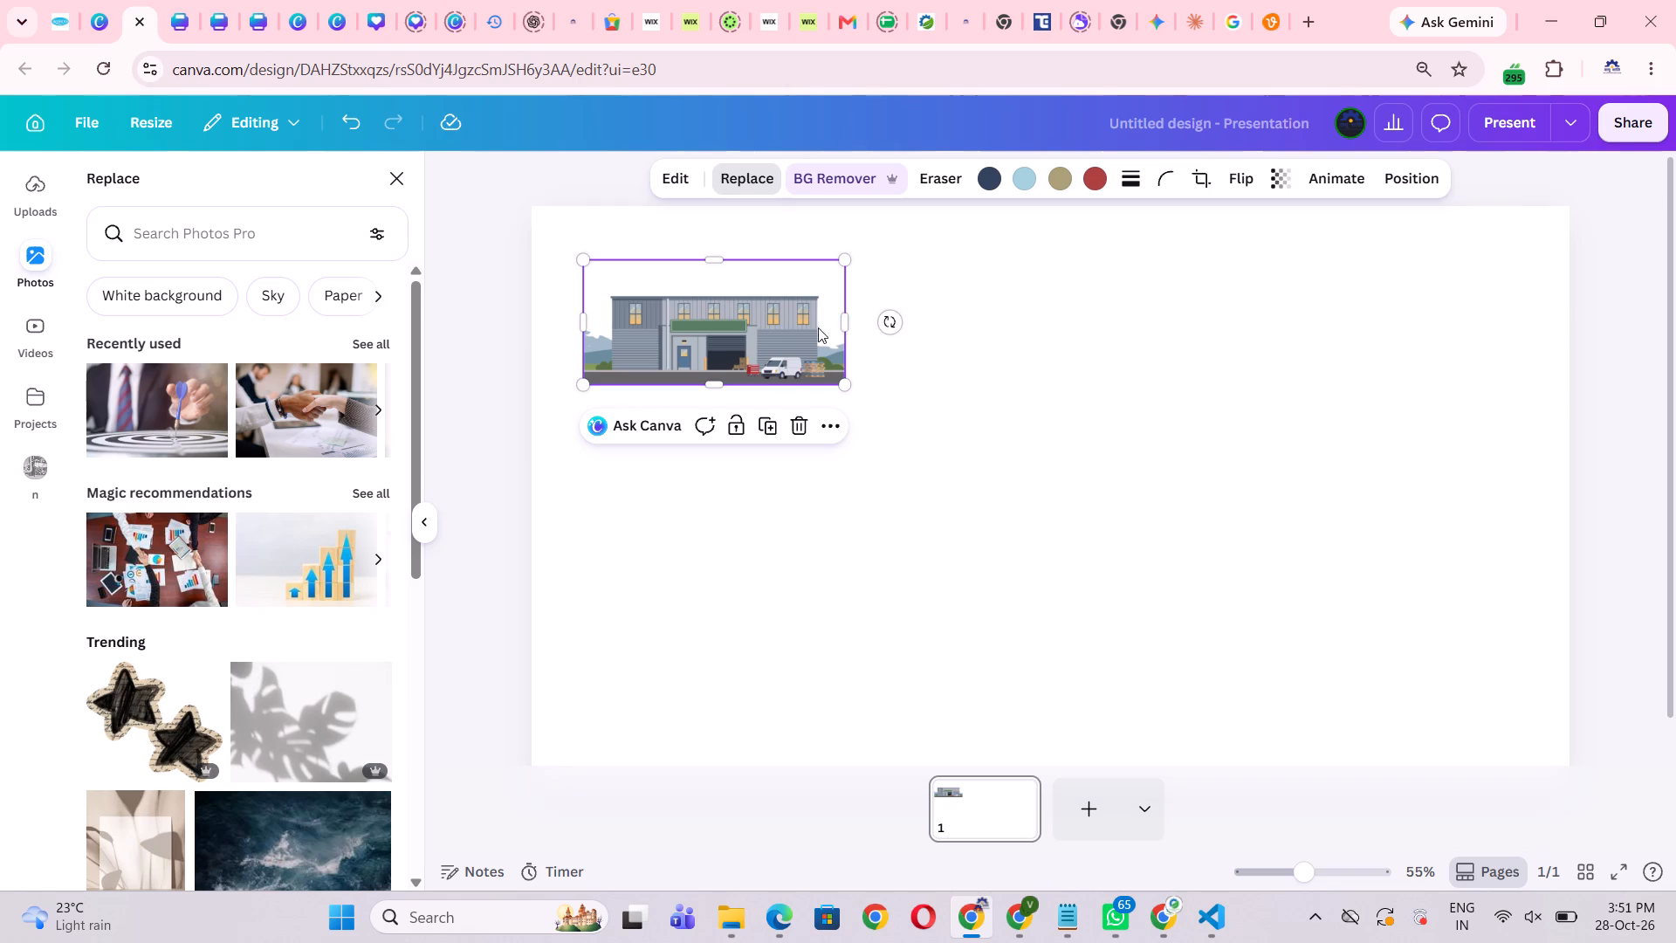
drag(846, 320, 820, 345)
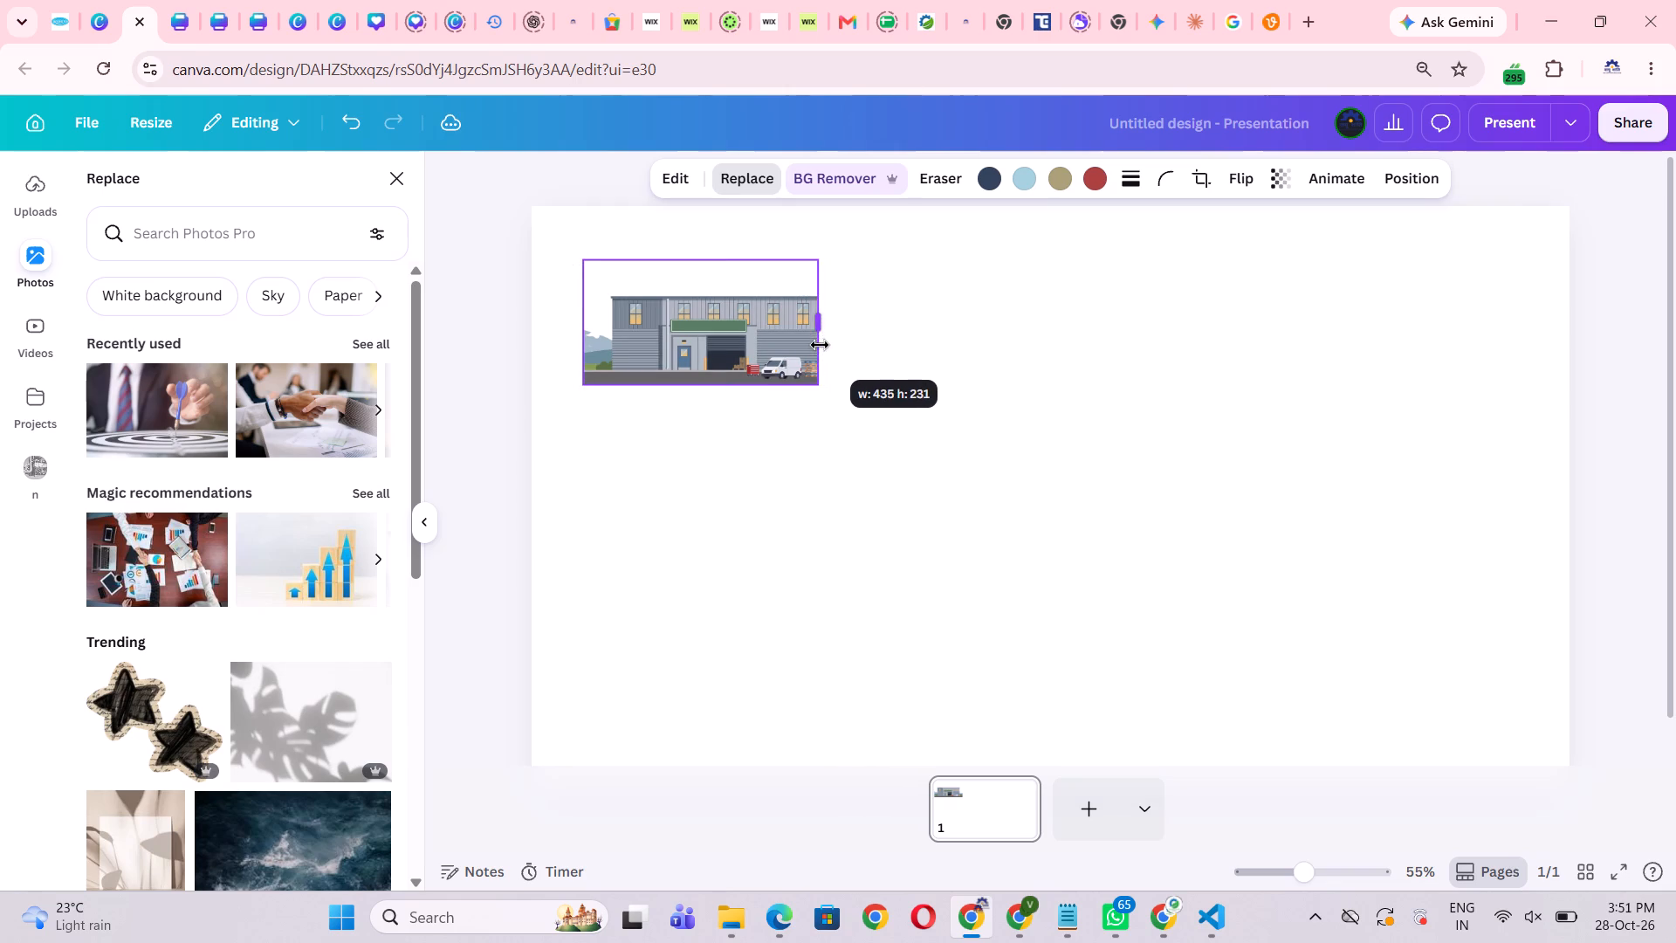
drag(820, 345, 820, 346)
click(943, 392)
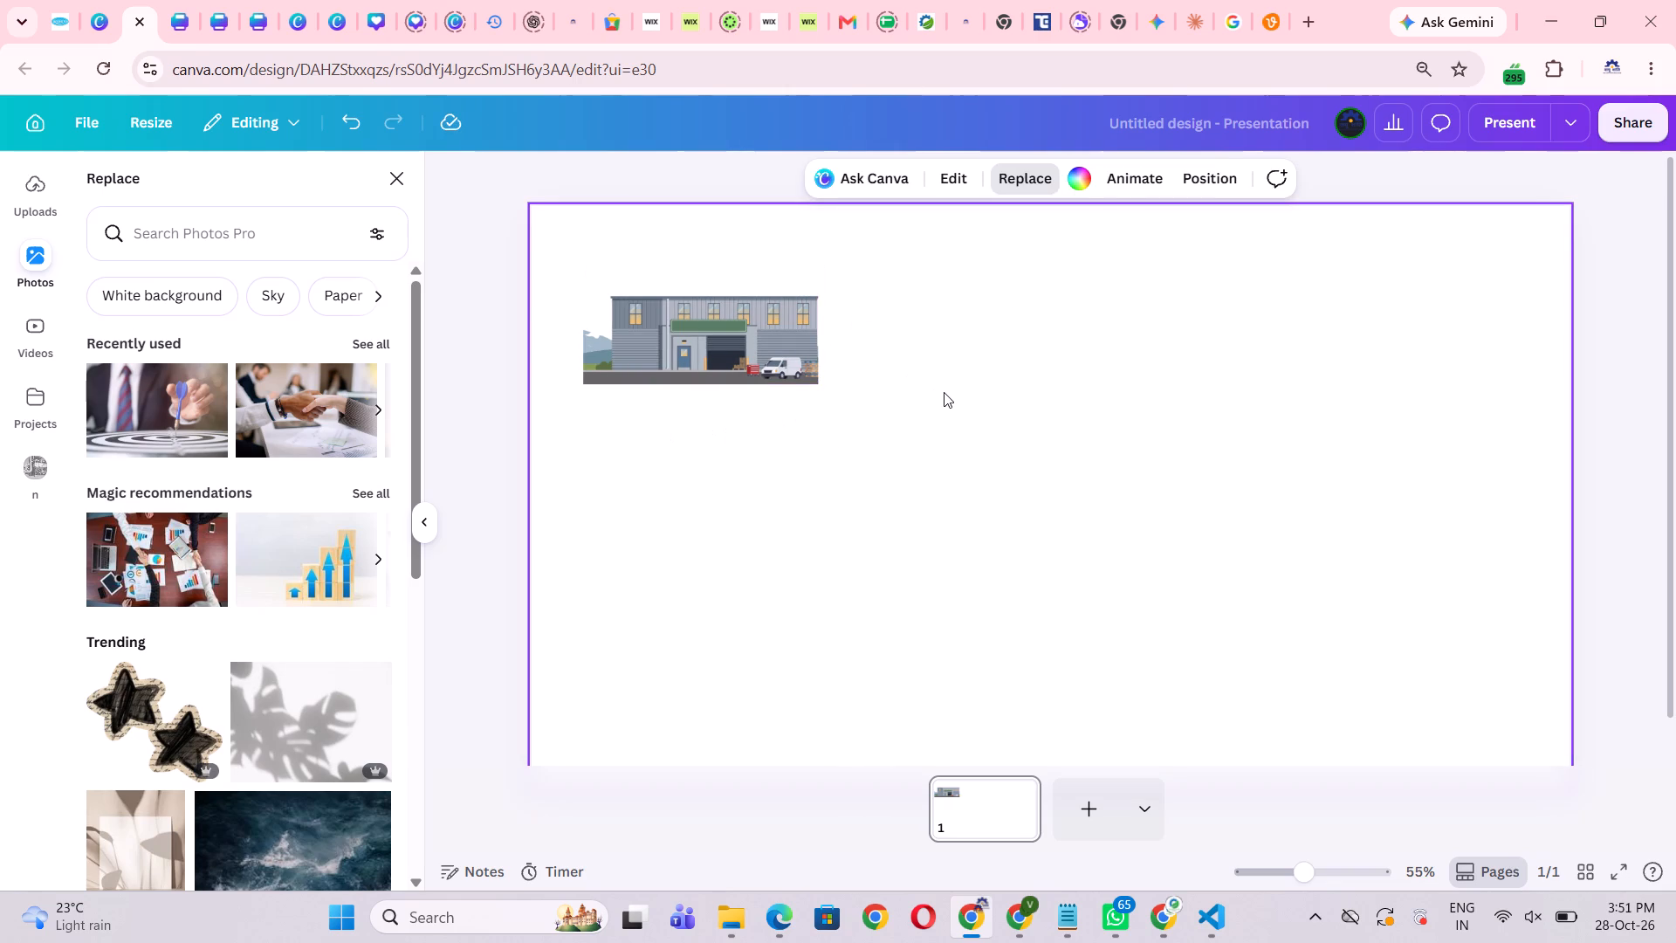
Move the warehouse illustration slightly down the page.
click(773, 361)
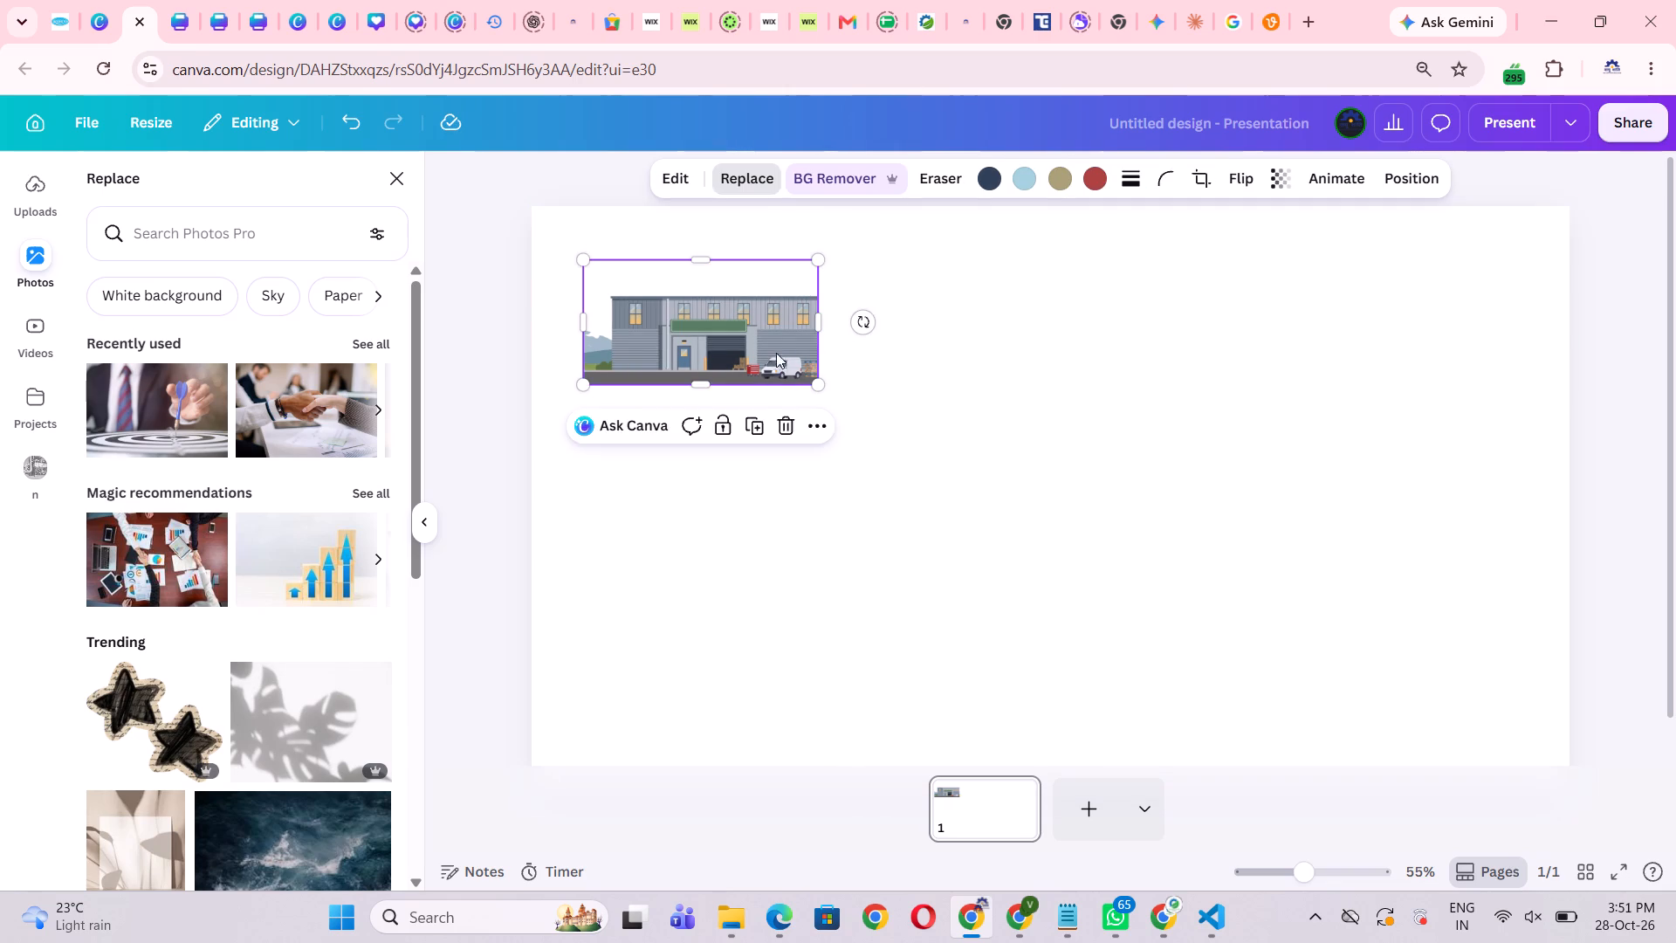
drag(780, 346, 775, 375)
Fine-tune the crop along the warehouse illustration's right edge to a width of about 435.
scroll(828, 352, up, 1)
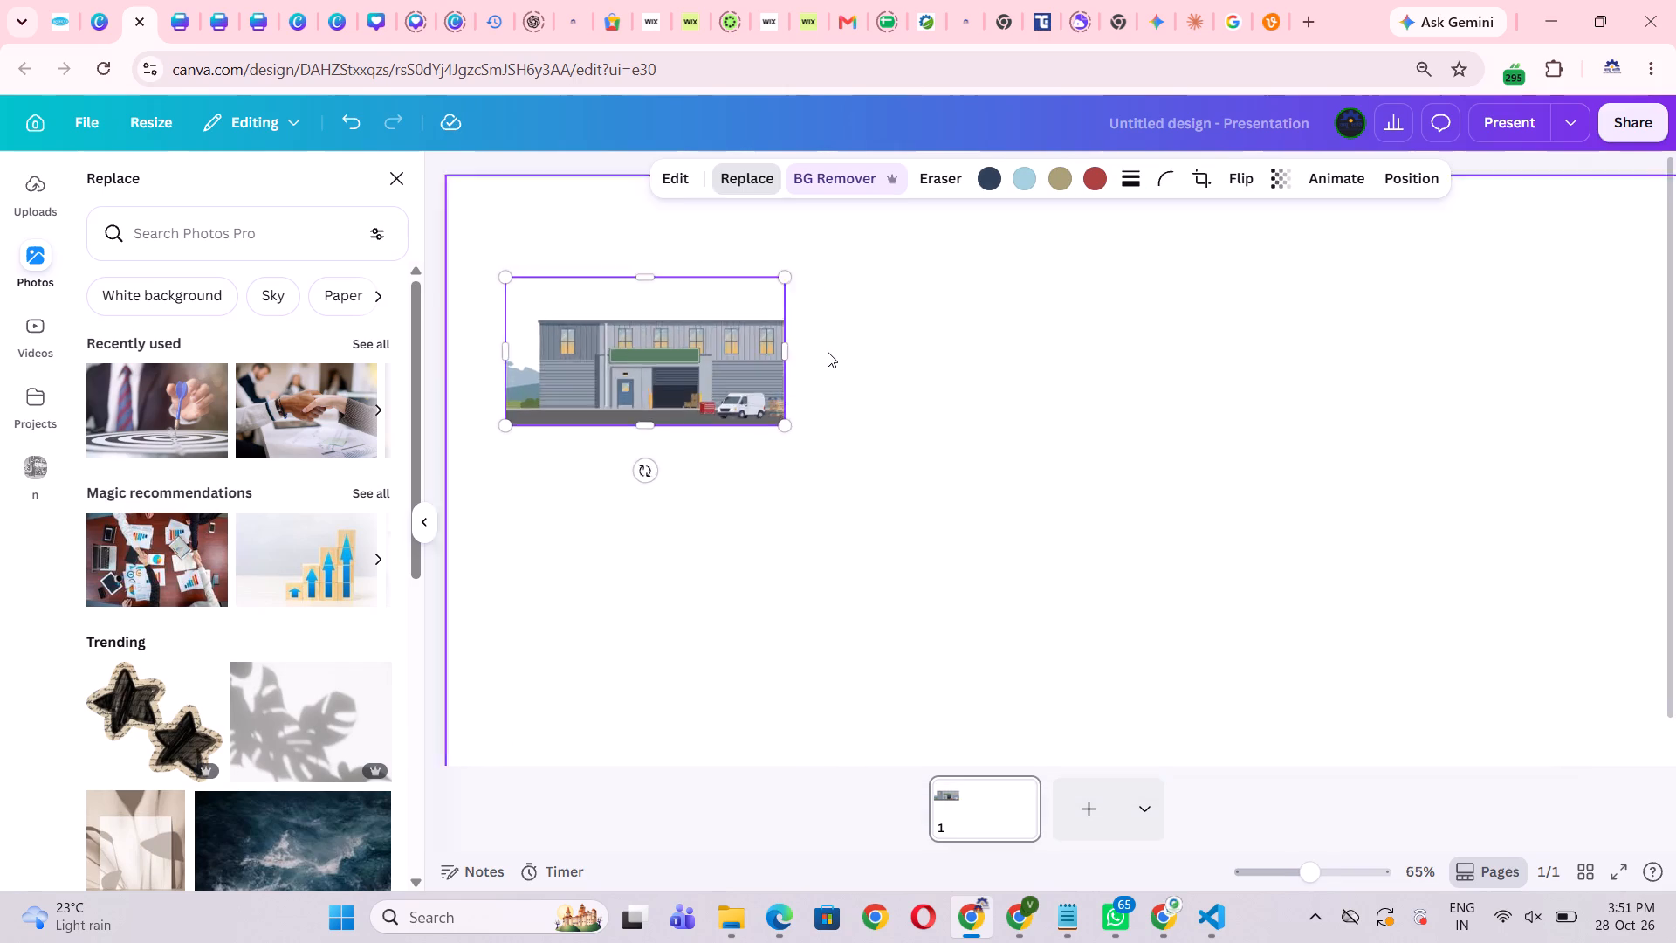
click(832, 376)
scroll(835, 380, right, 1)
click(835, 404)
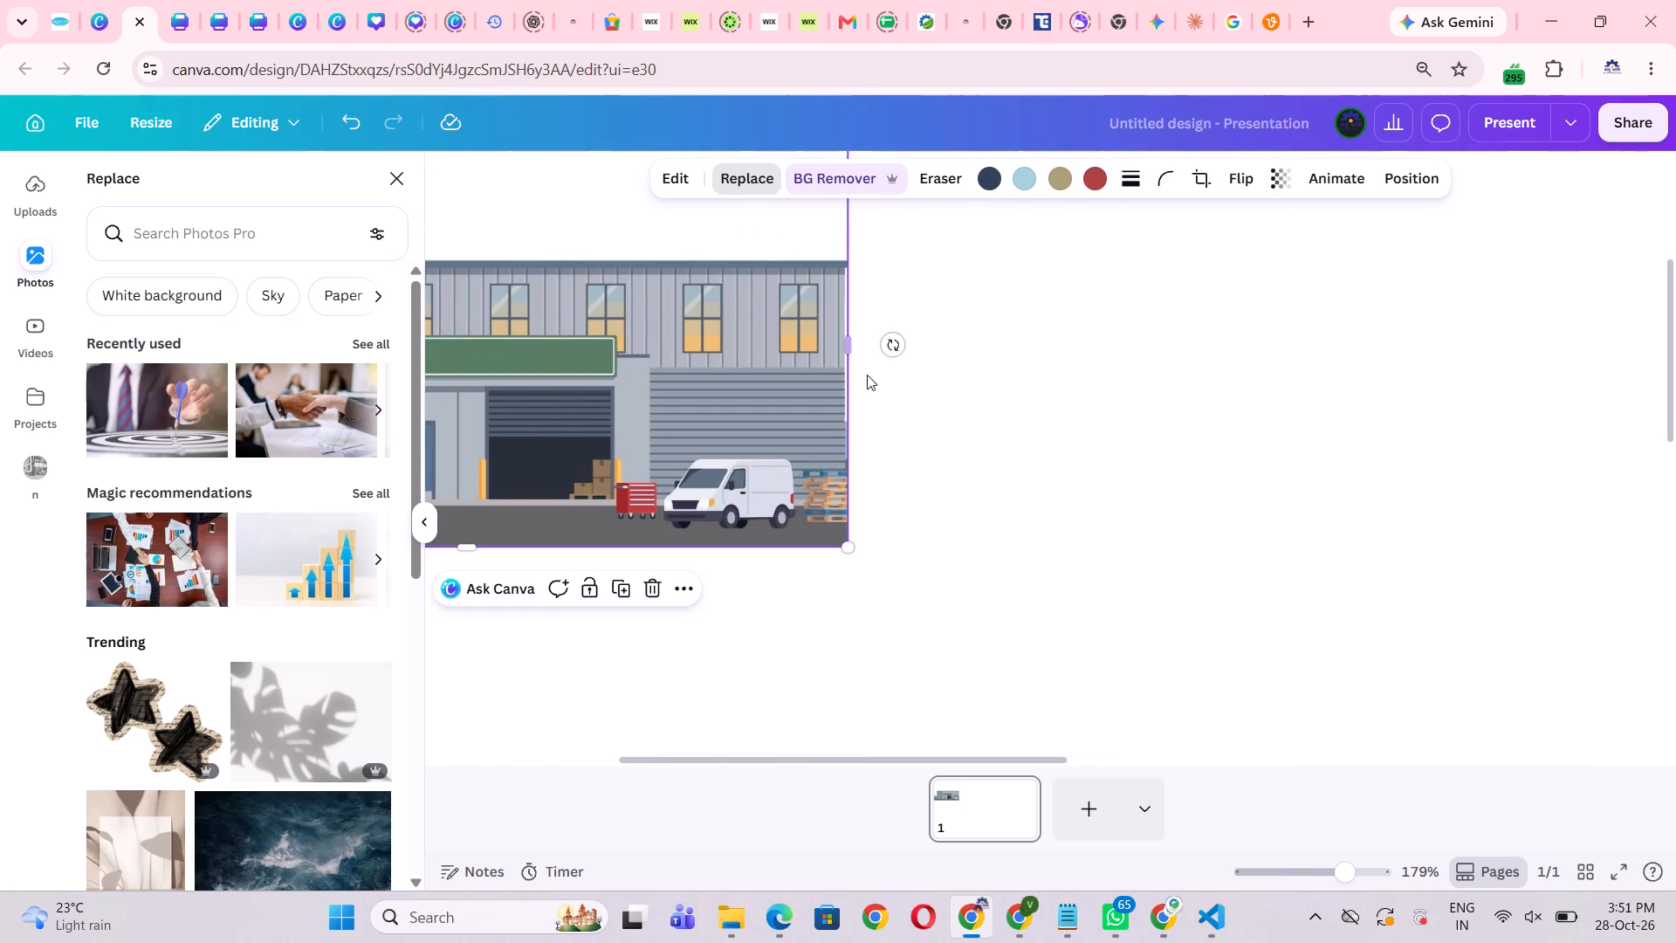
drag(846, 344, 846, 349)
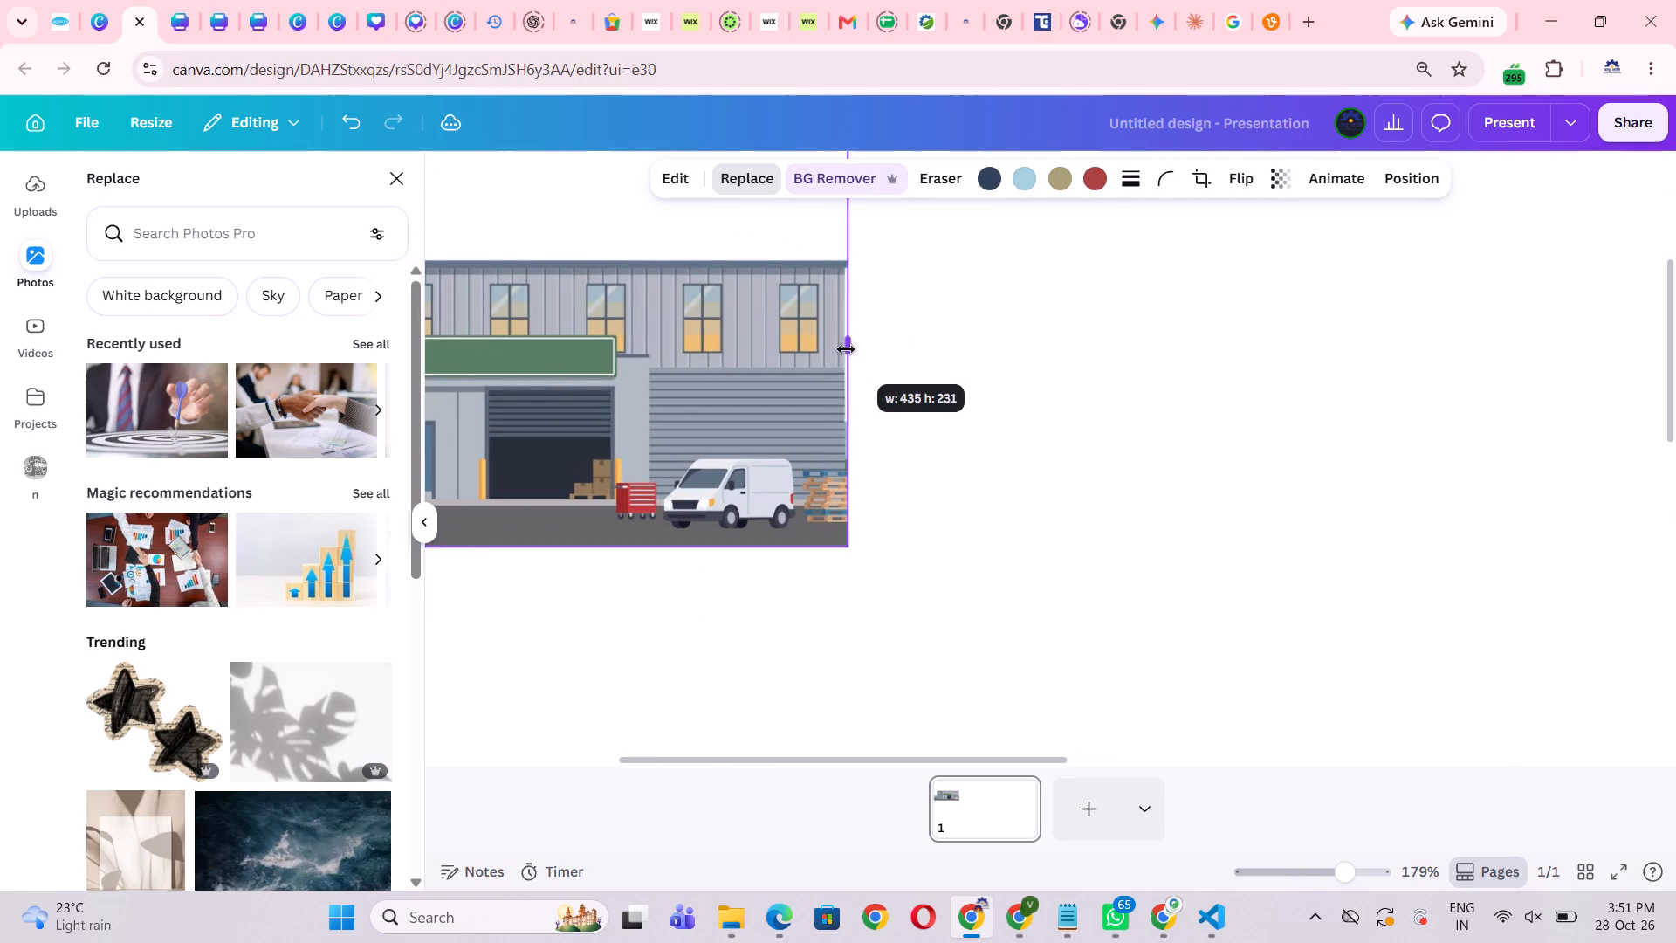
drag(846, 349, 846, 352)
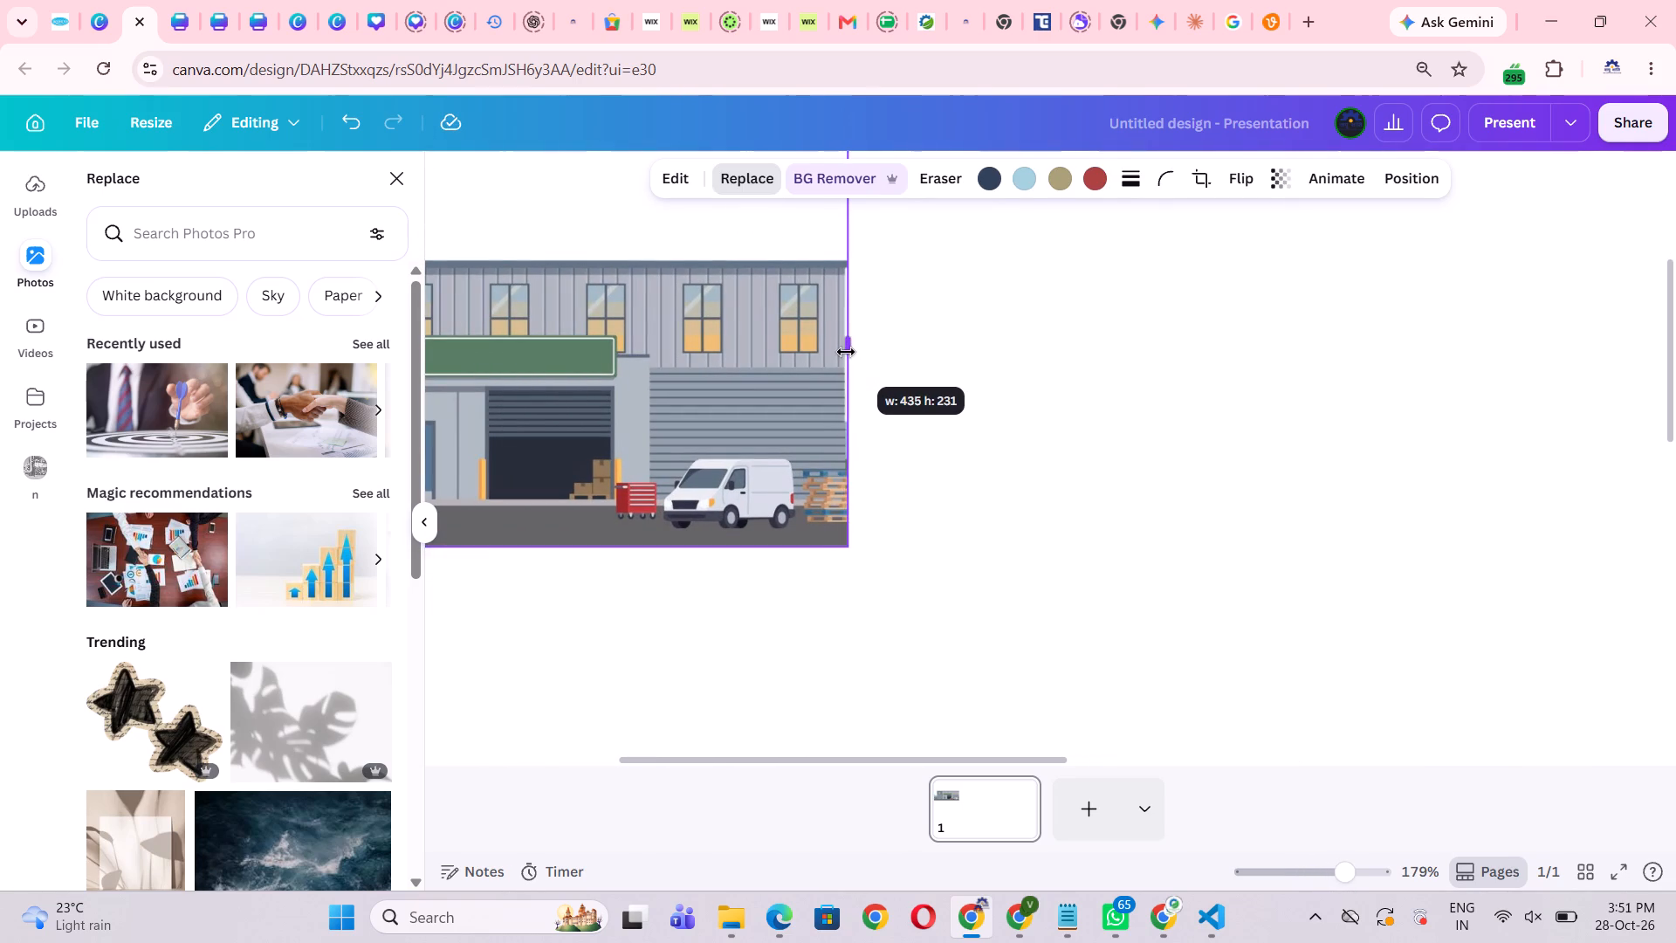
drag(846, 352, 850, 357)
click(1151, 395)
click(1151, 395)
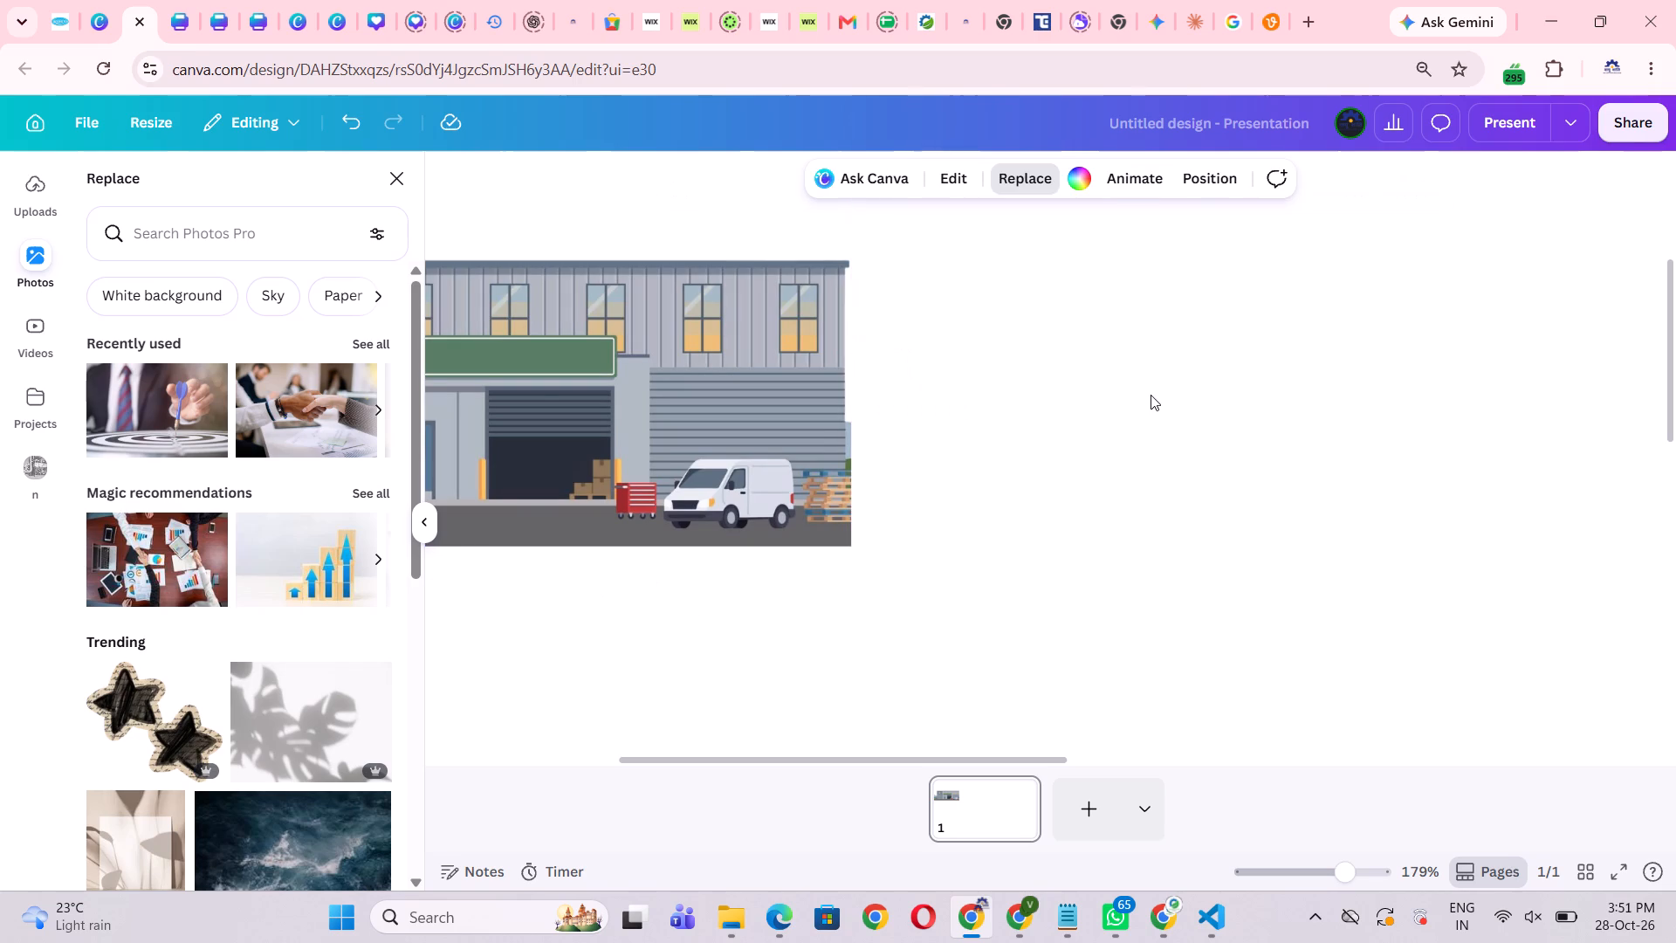
Move the warehouse illustration up and slightly right so it aligns with the page's top and left margin guides.
scroll(1130, 423, right, 1)
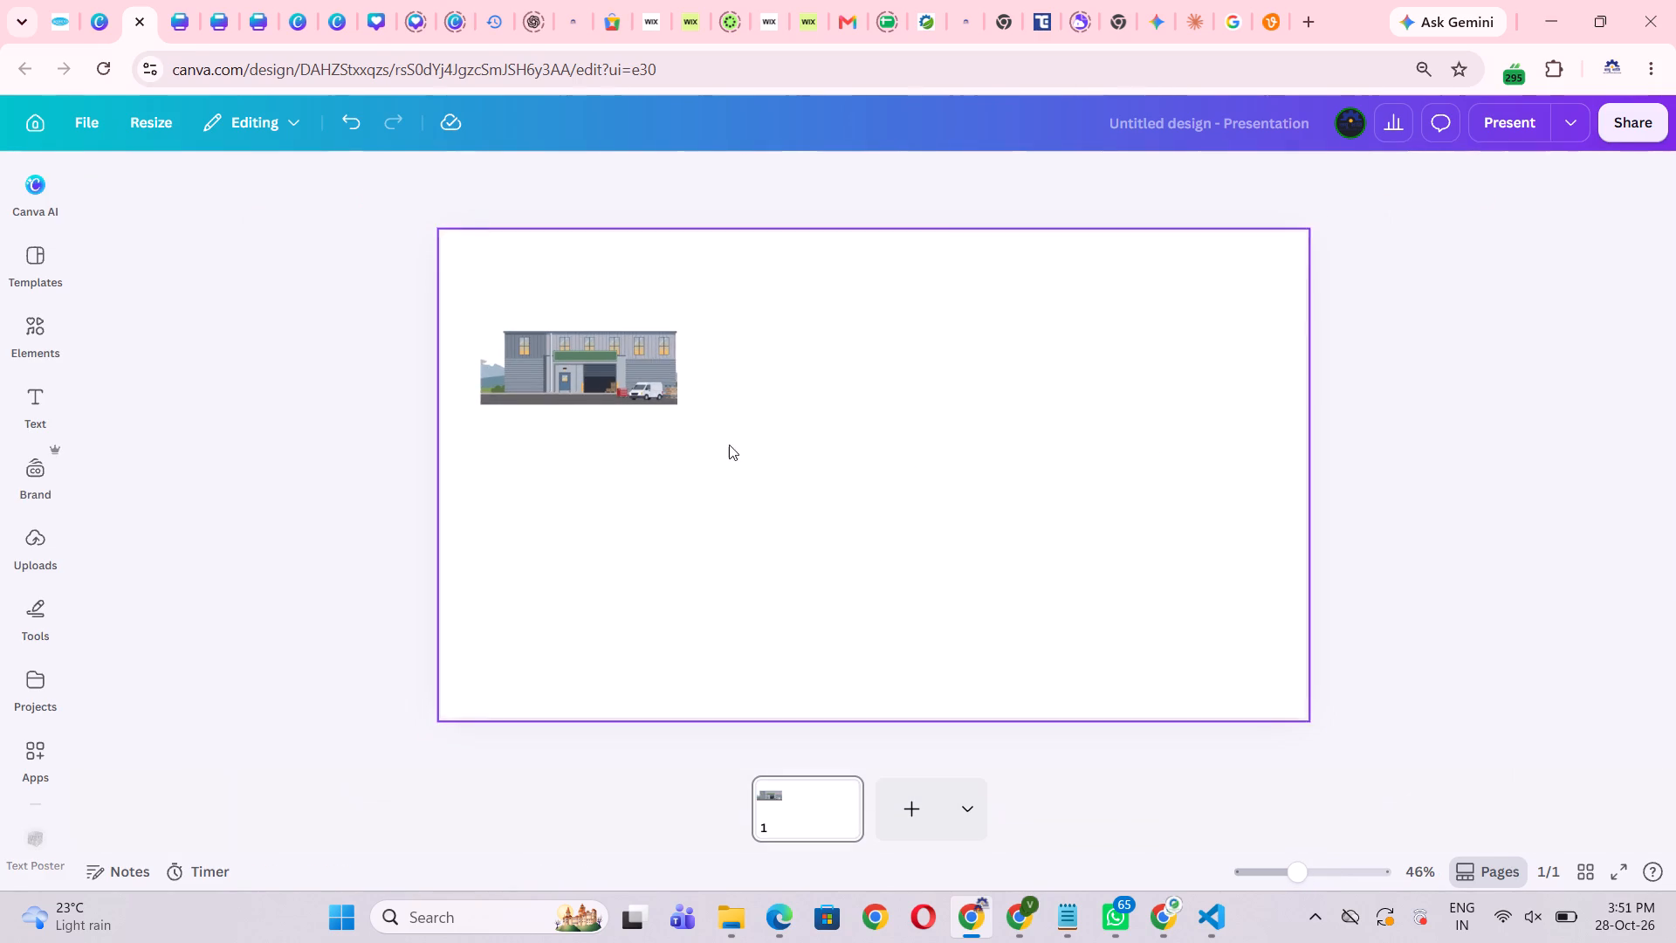
click(643, 345)
drag(630, 359, 632, 341)
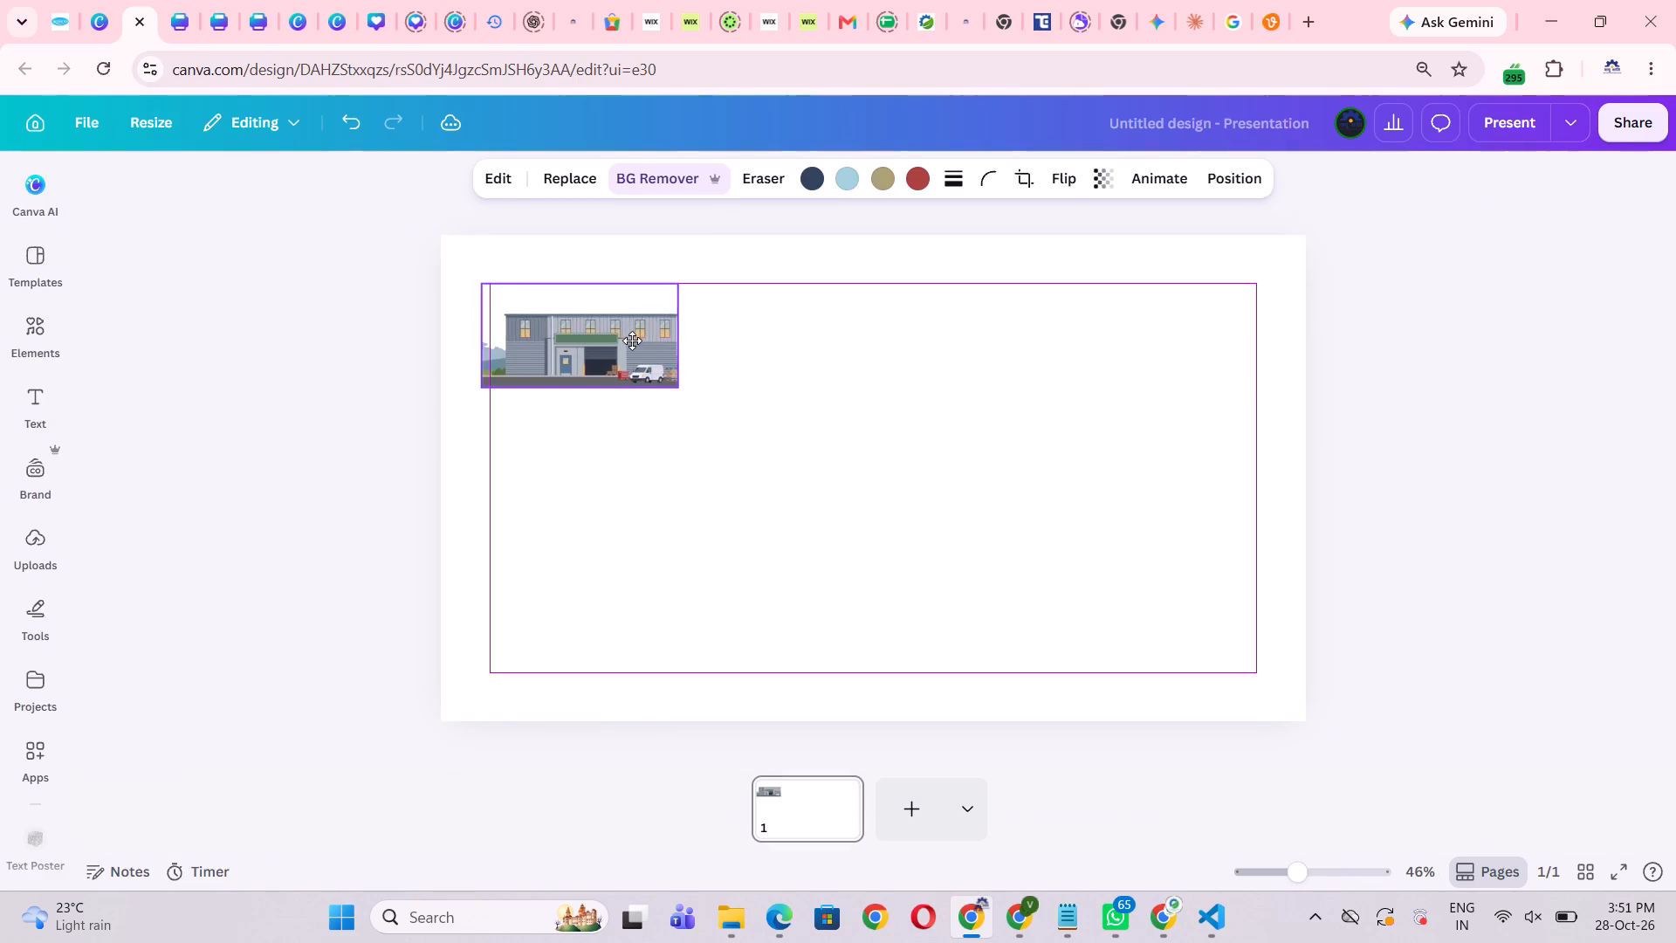
drag(632, 341, 639, 343)
click(754, 348)
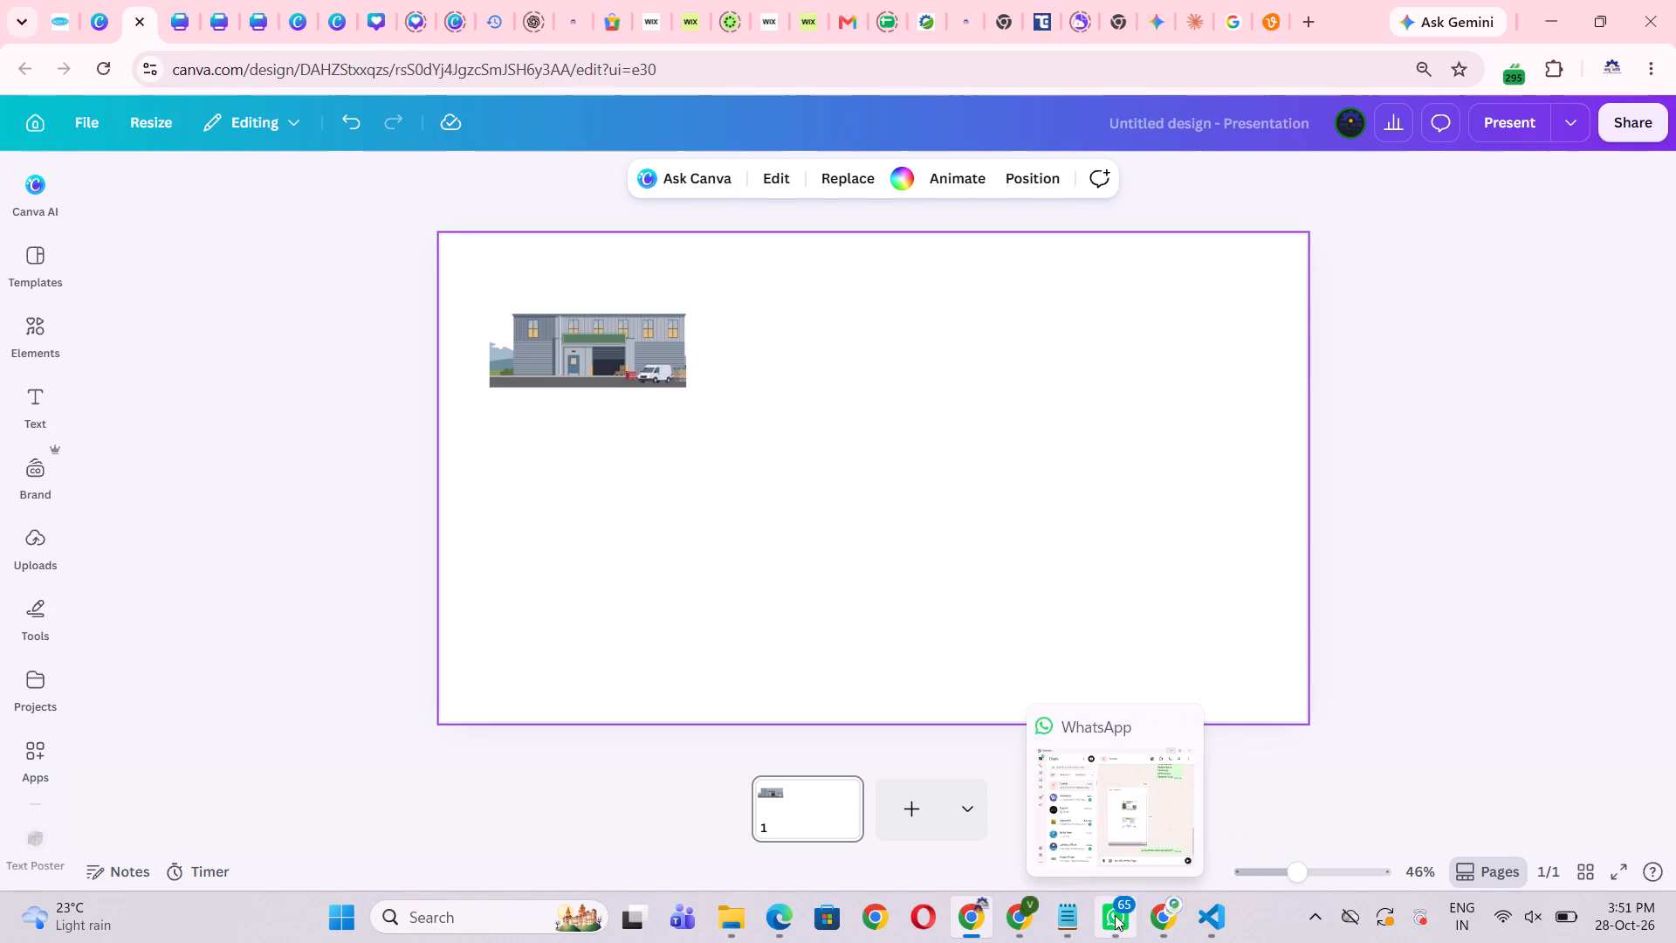
Switch to Notepad to check the production and office area notes, and return to the Canva design.
click(1083, 920)
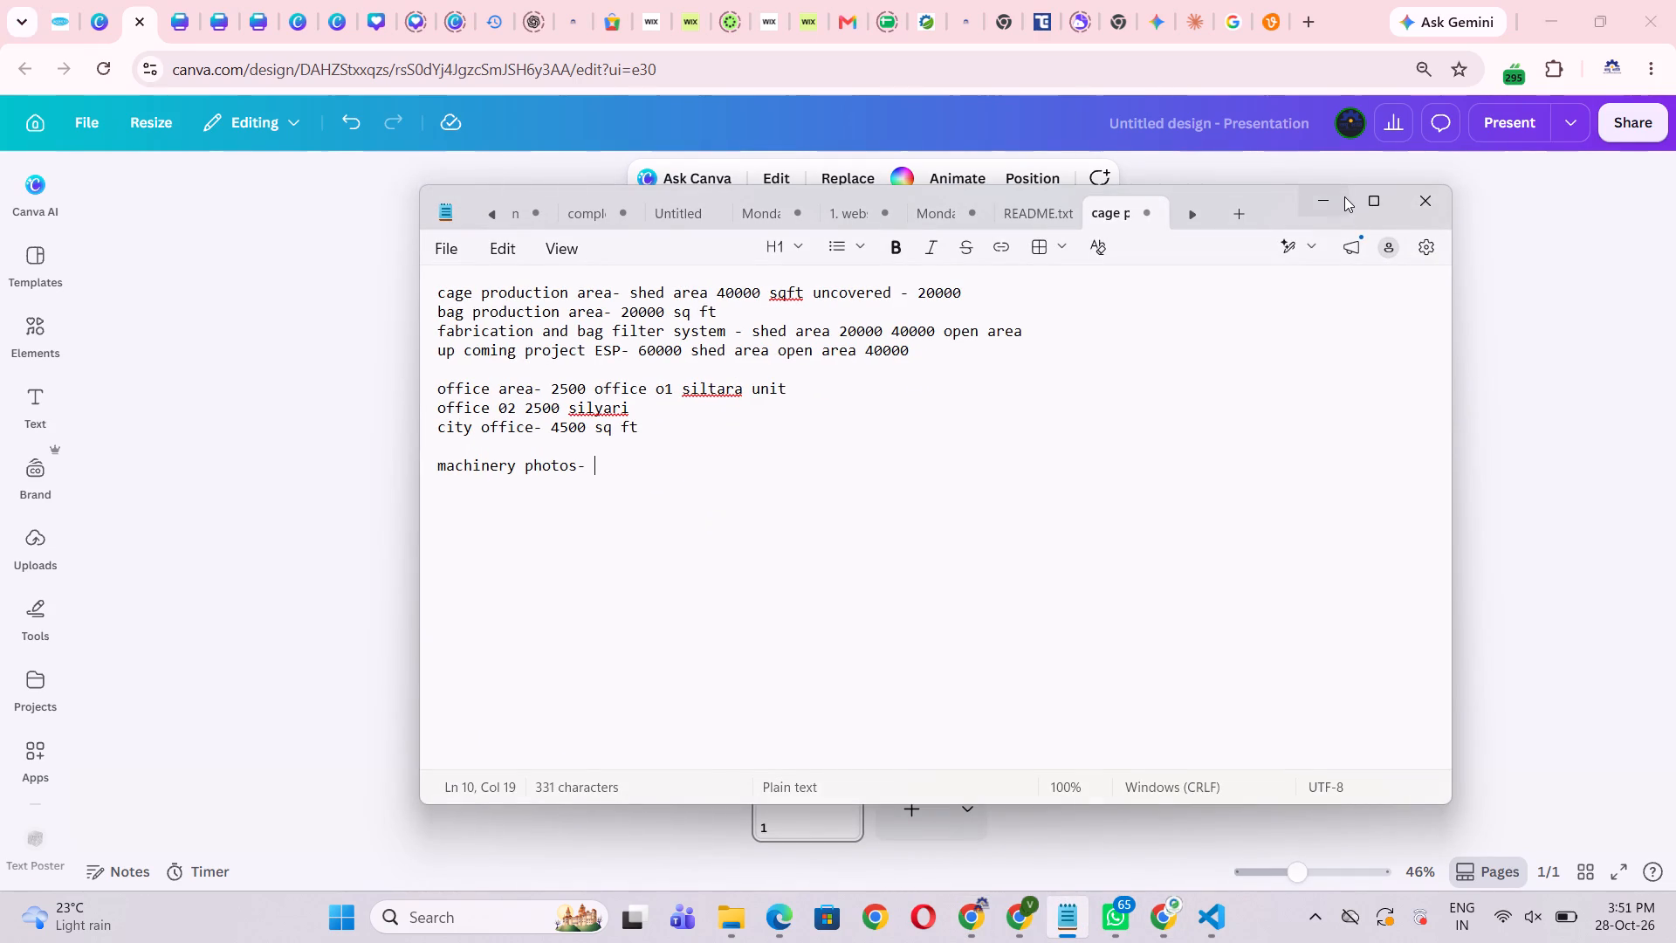
click(1344, 196)
click(1552, 398)
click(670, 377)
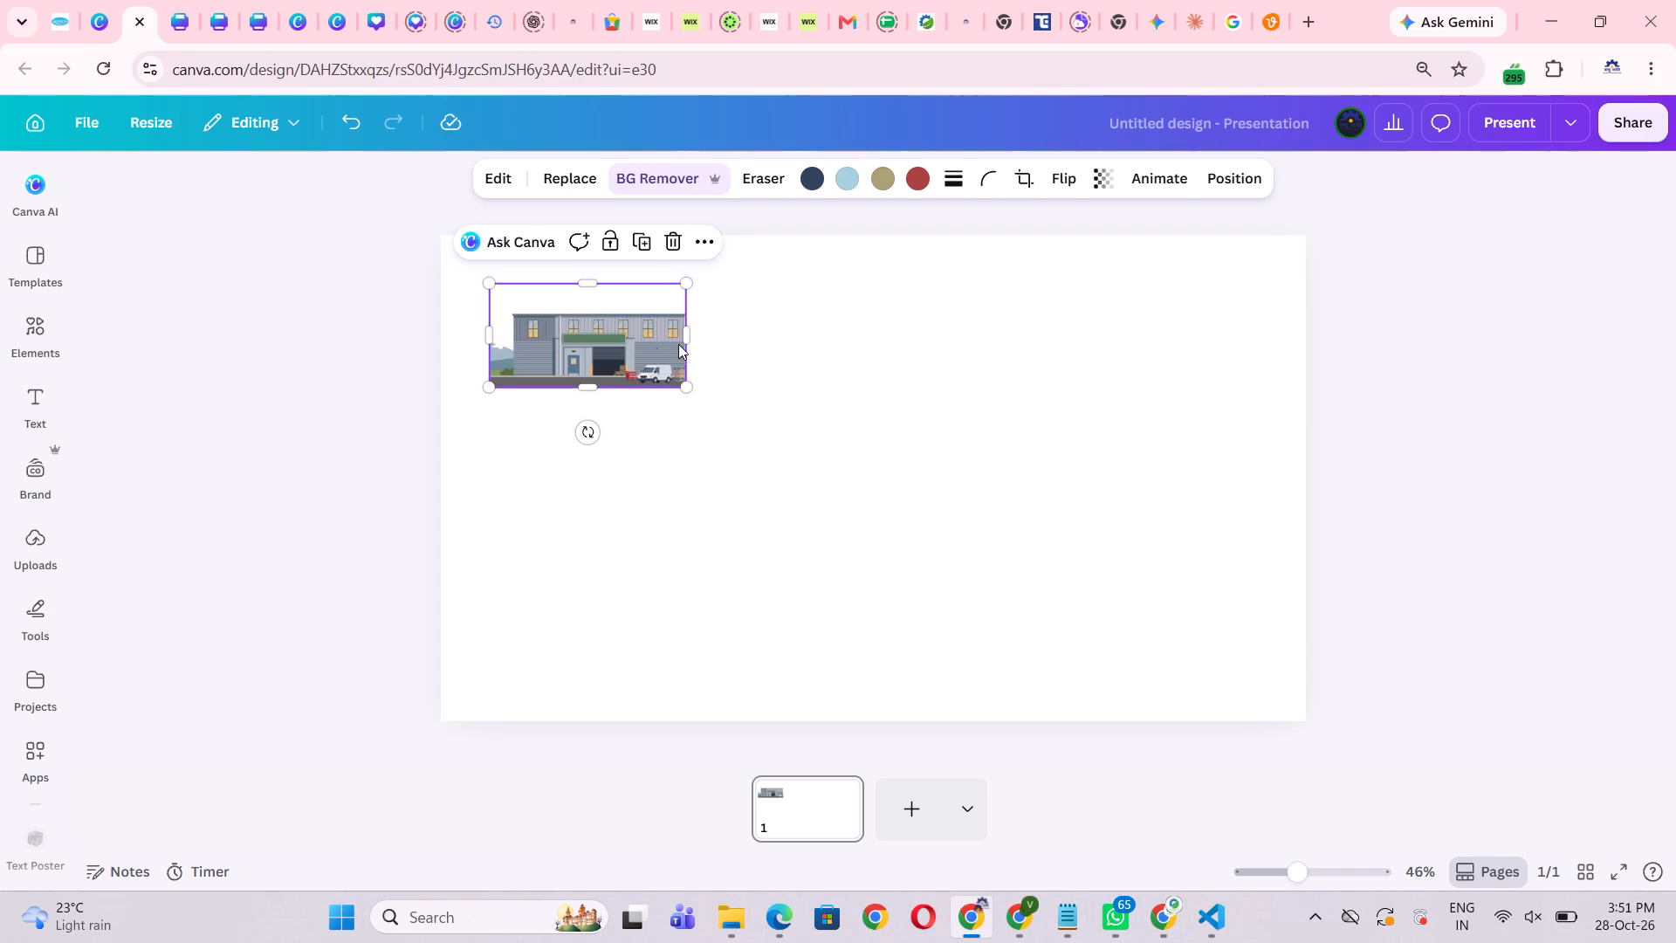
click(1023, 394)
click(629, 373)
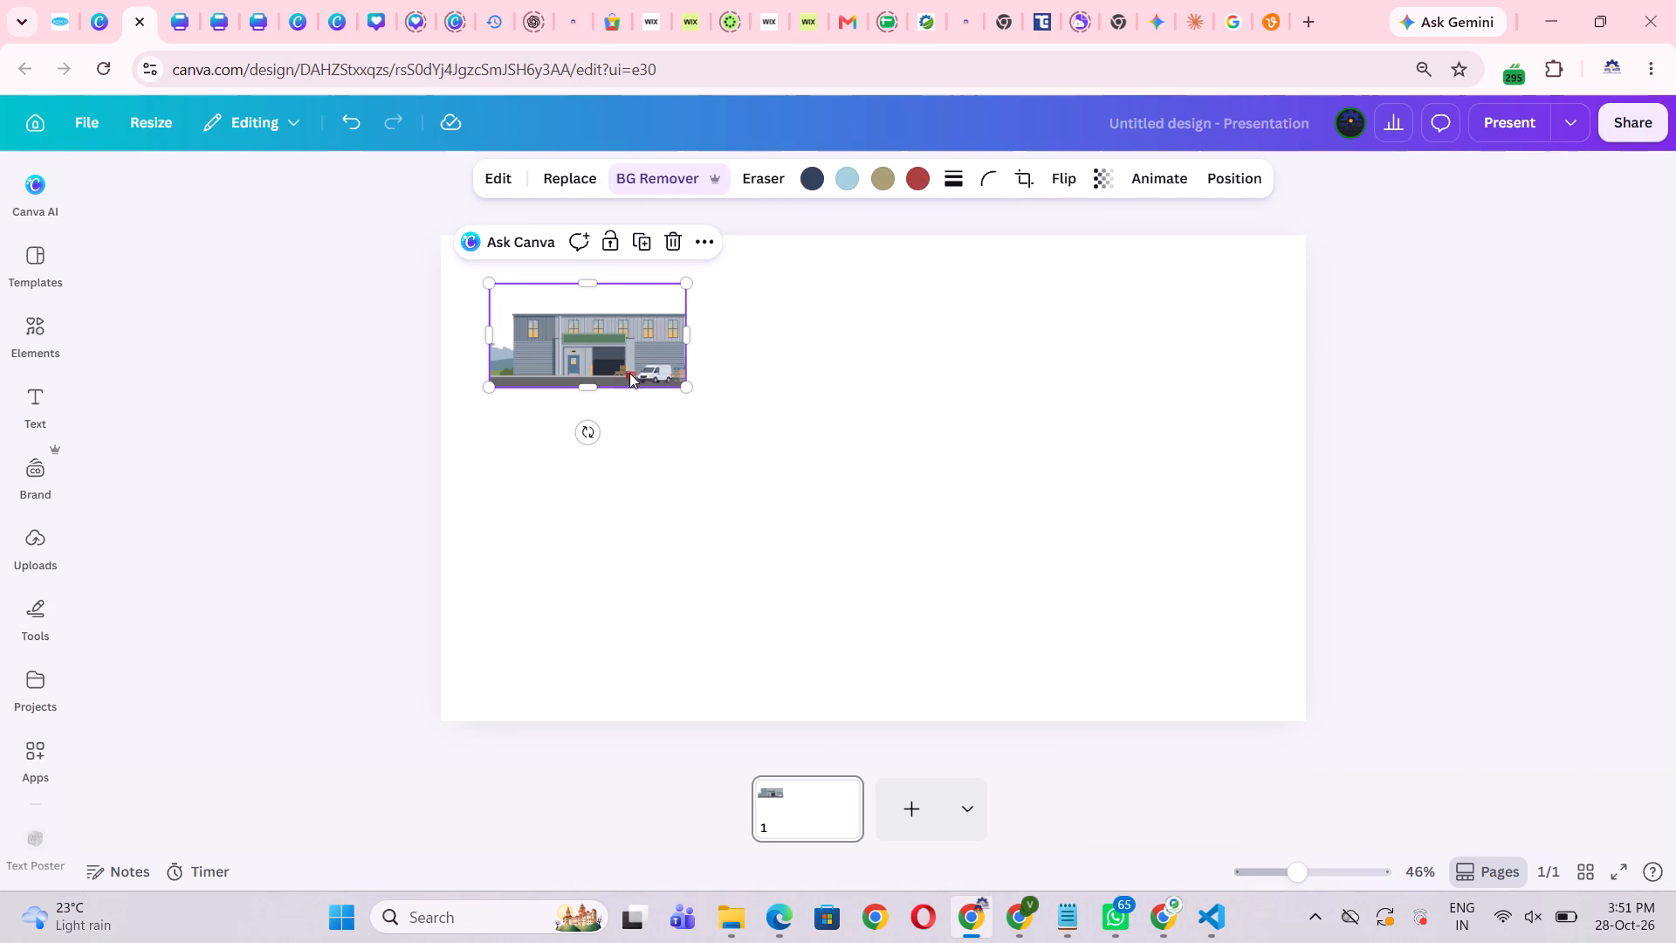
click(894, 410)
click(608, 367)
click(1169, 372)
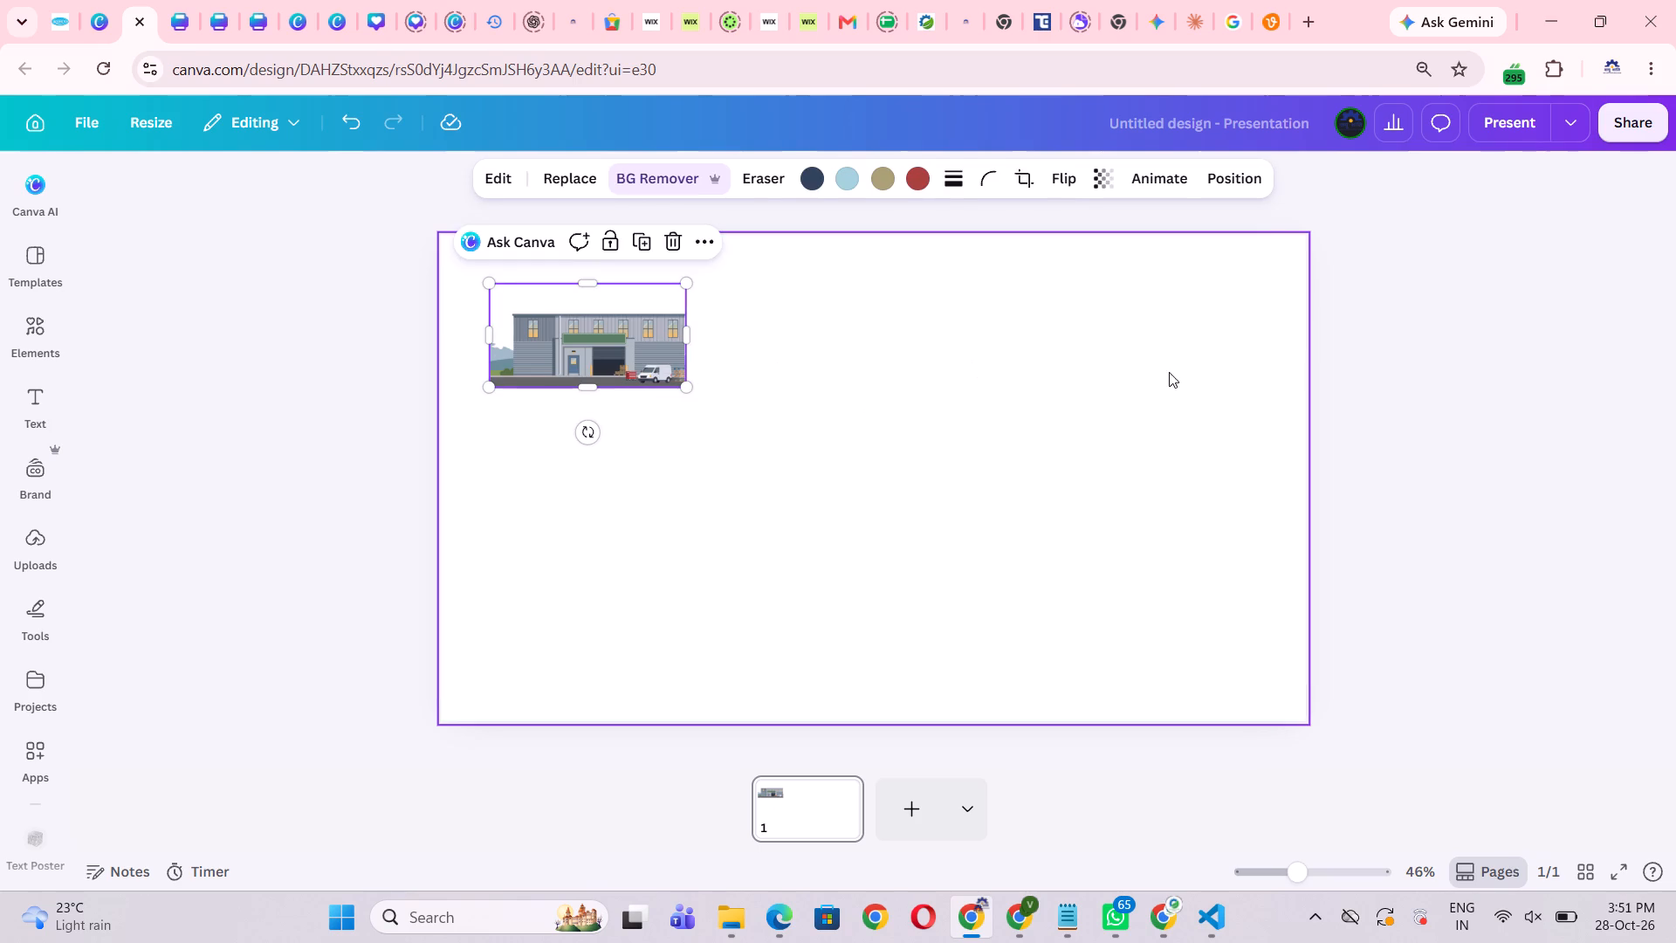
Extend the warehouse illustration's crop on its right side to a width of about 480, revealing more of the scenery.
click(528, 334)
drag(688, 337, 707, 352)
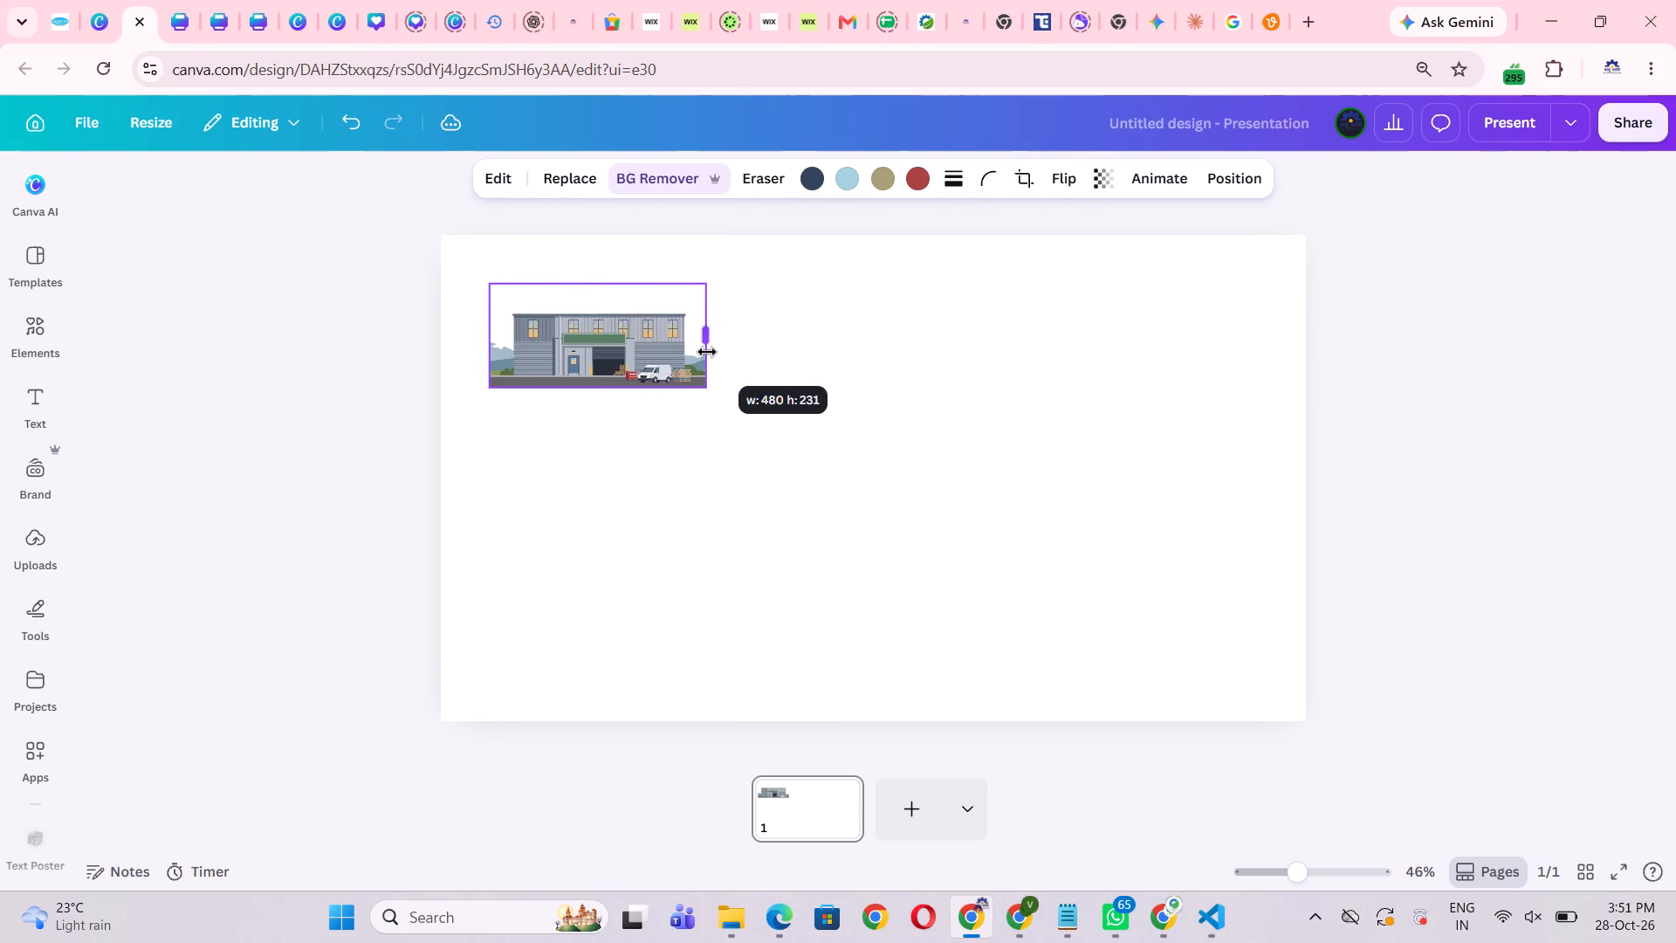
drag(707, 352, 711, 353)
click(789, 370)
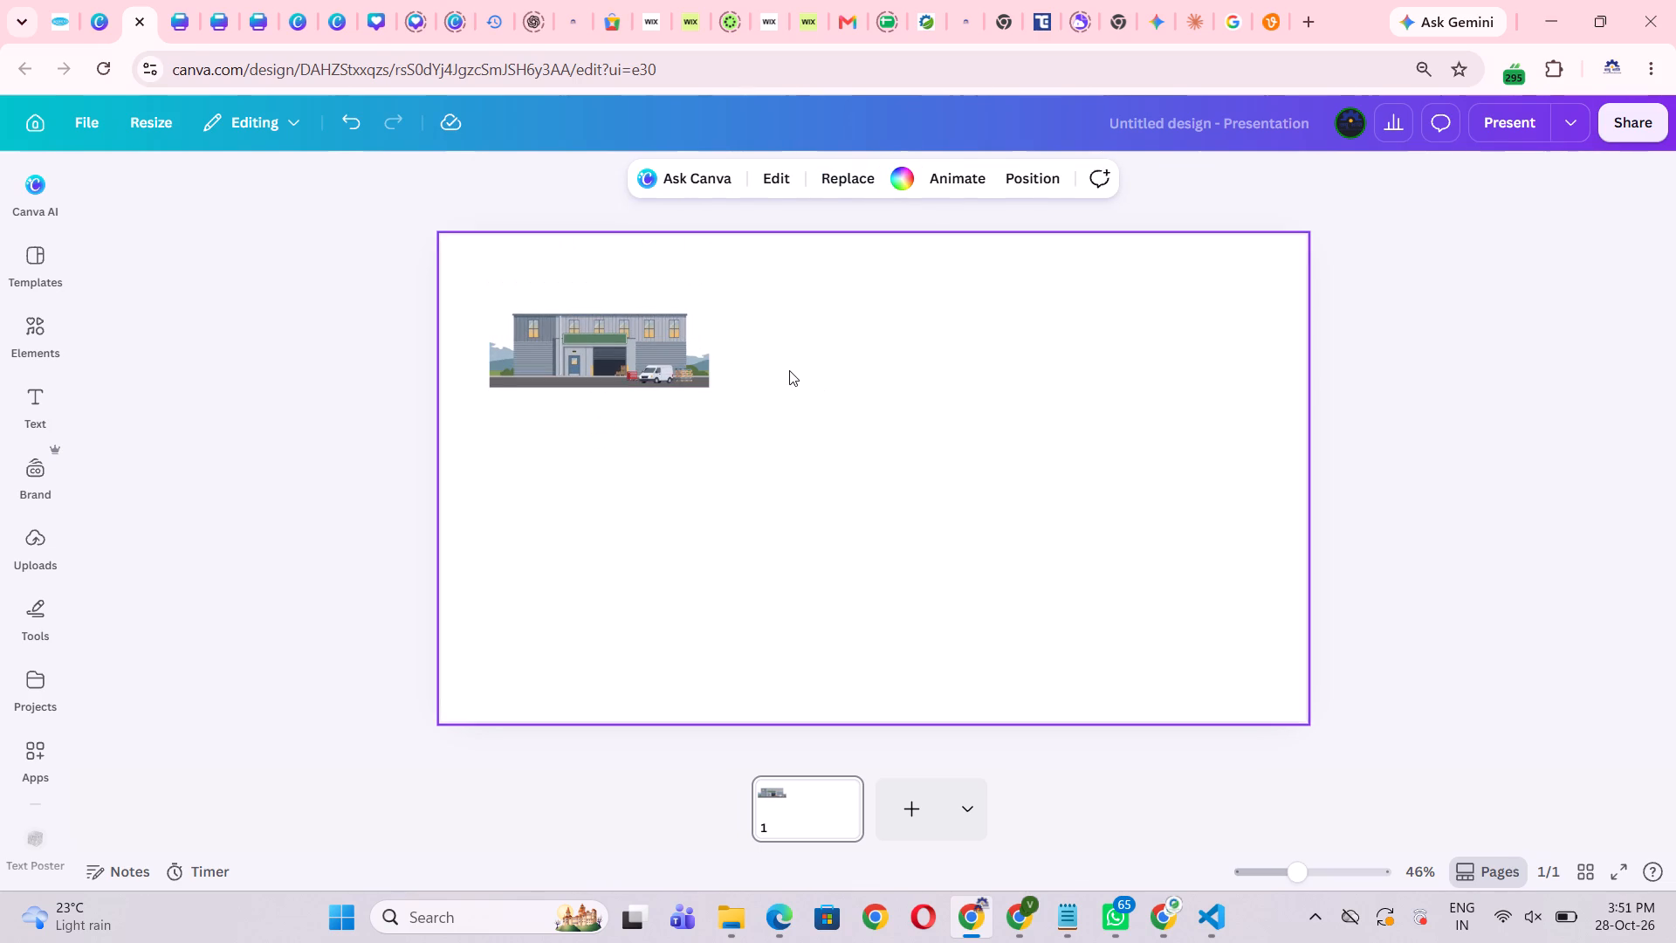
Crop the right side of the warehouse illustration to a width of about 445, flush with the building's wall.
click(676, 356)
click(789, 370)
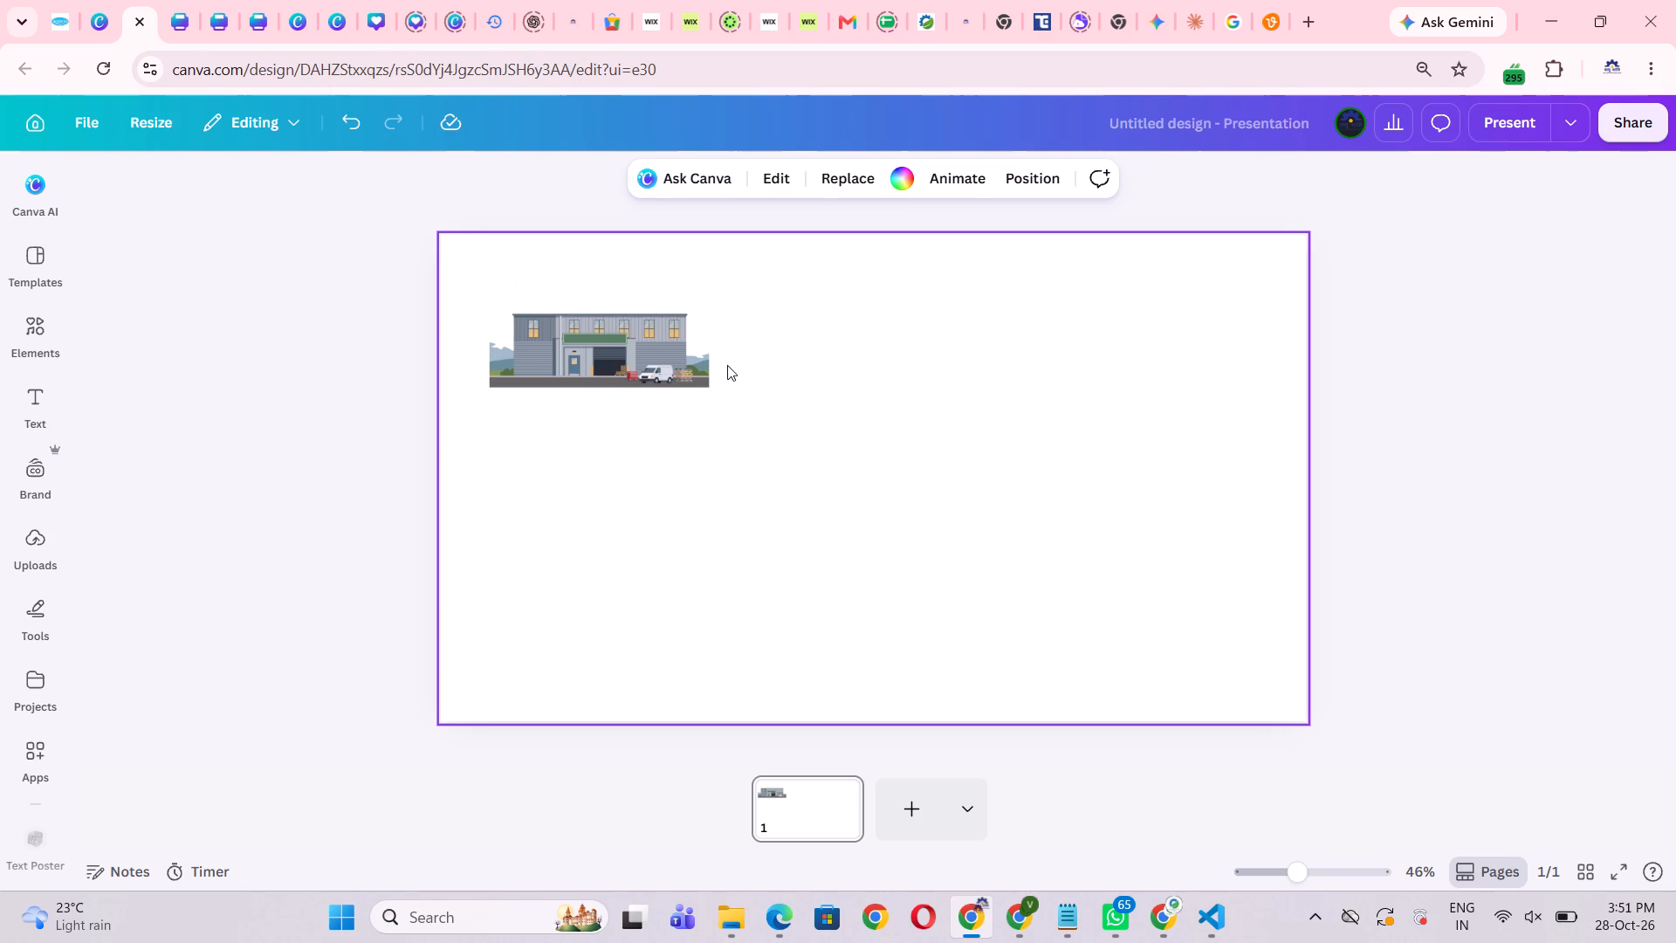
click(725, 365)
click(694, 363)
click(774, 381)
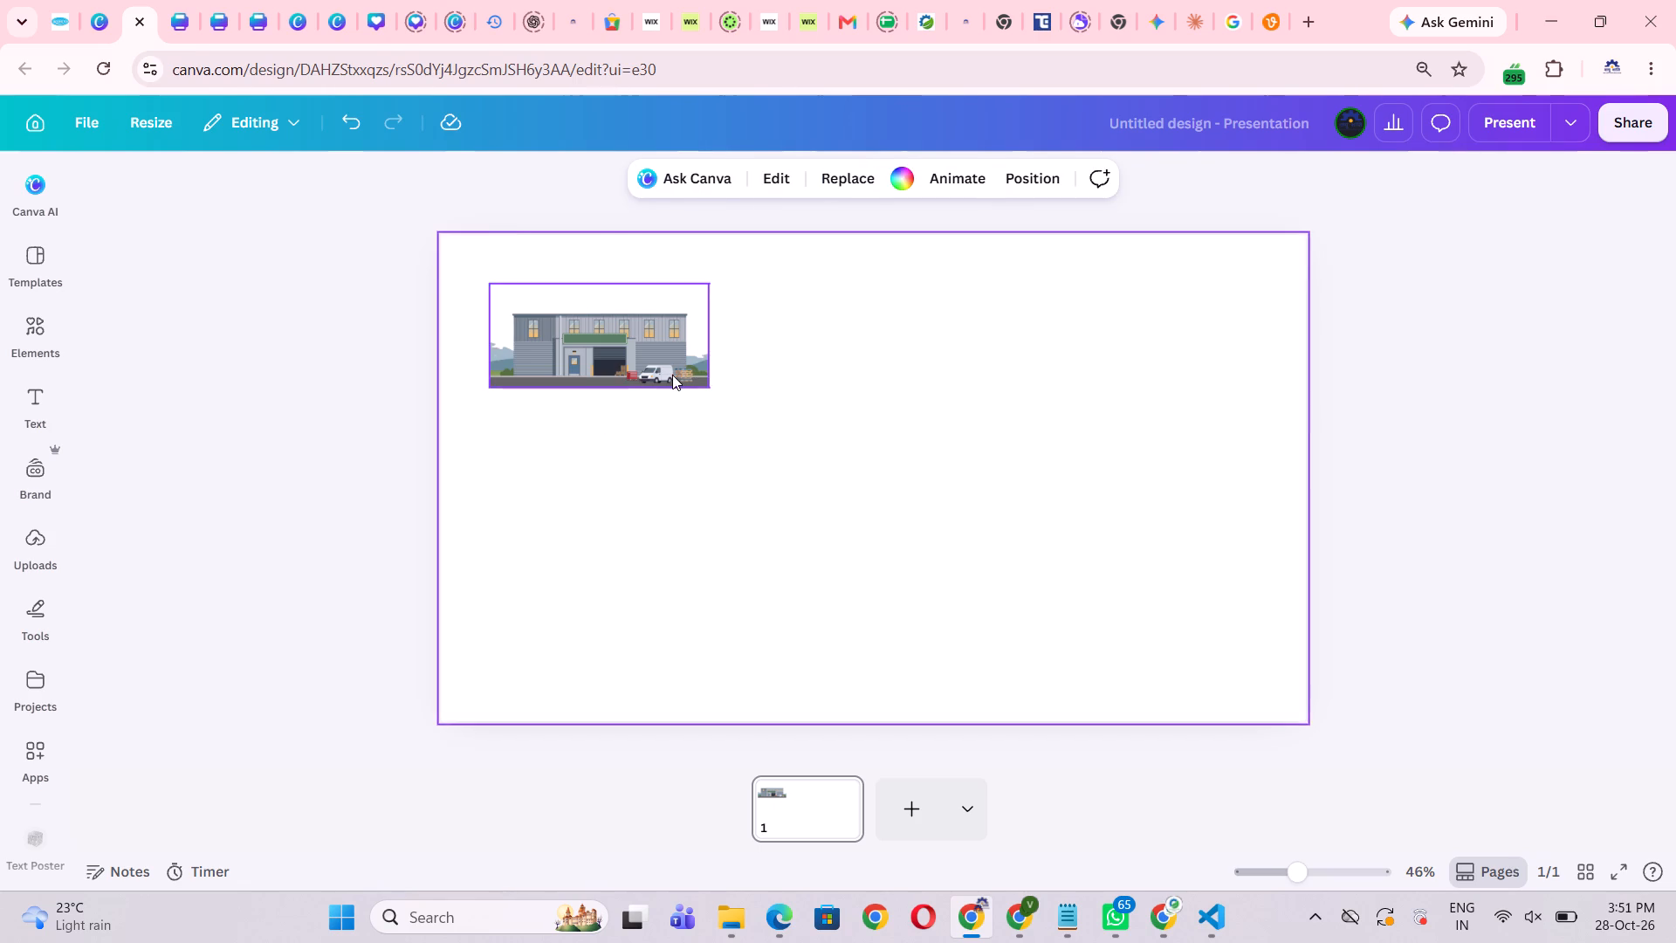
click(672, 375)
click(842, 385)
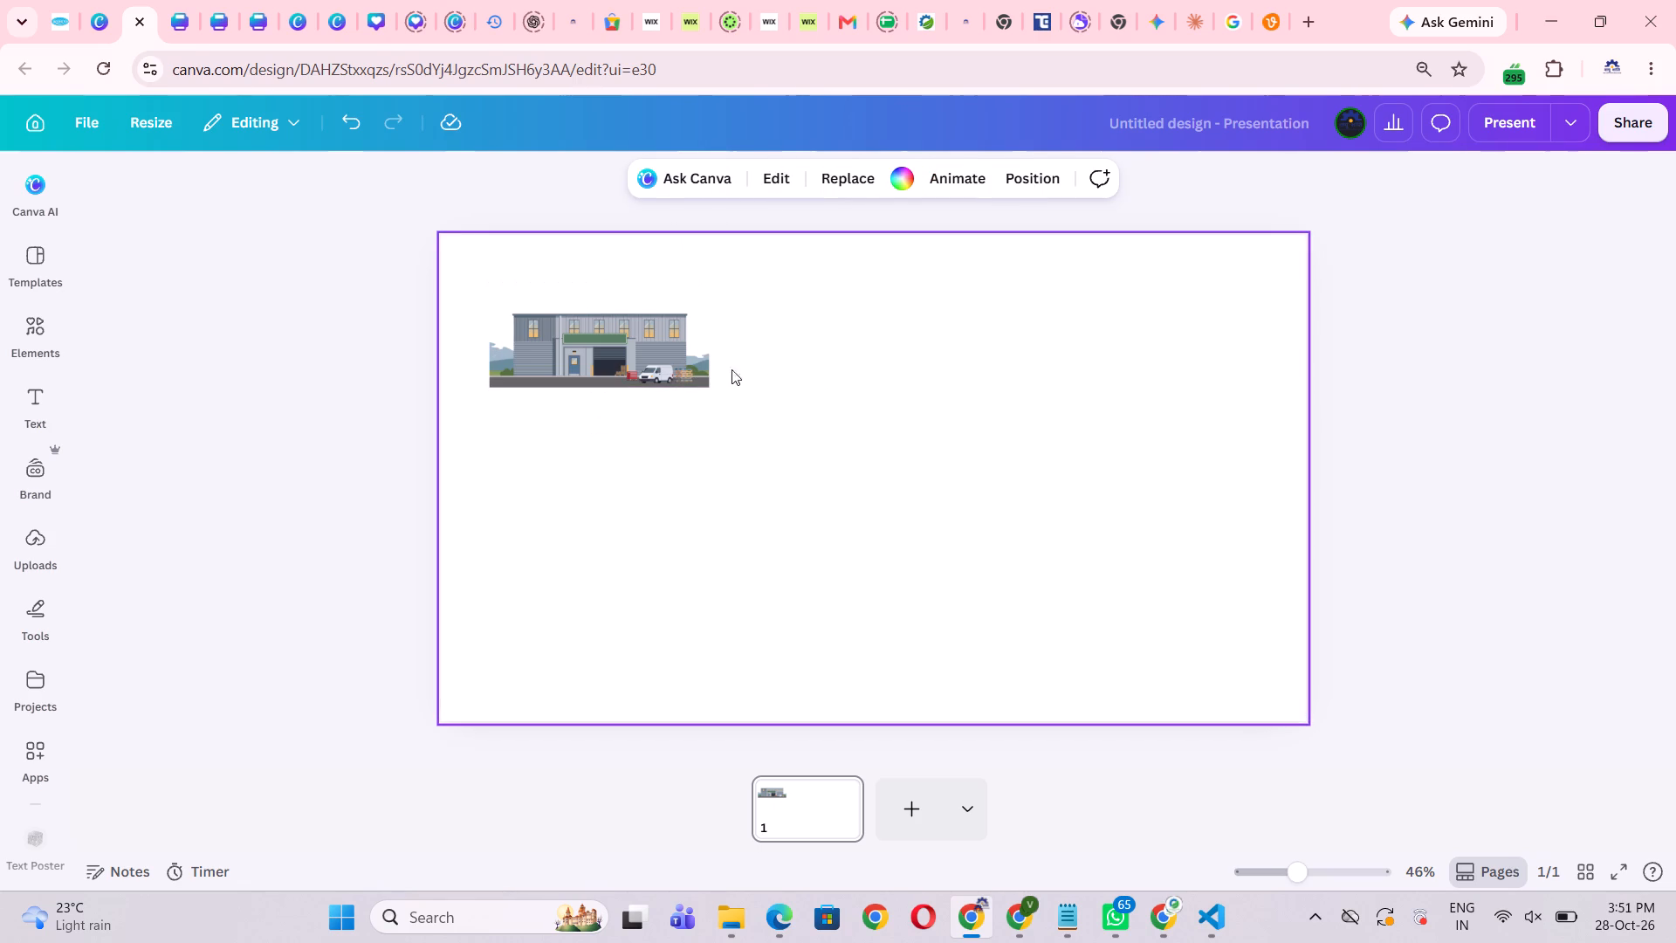
click(660, 359)
drag(711, 334, 699, 348)
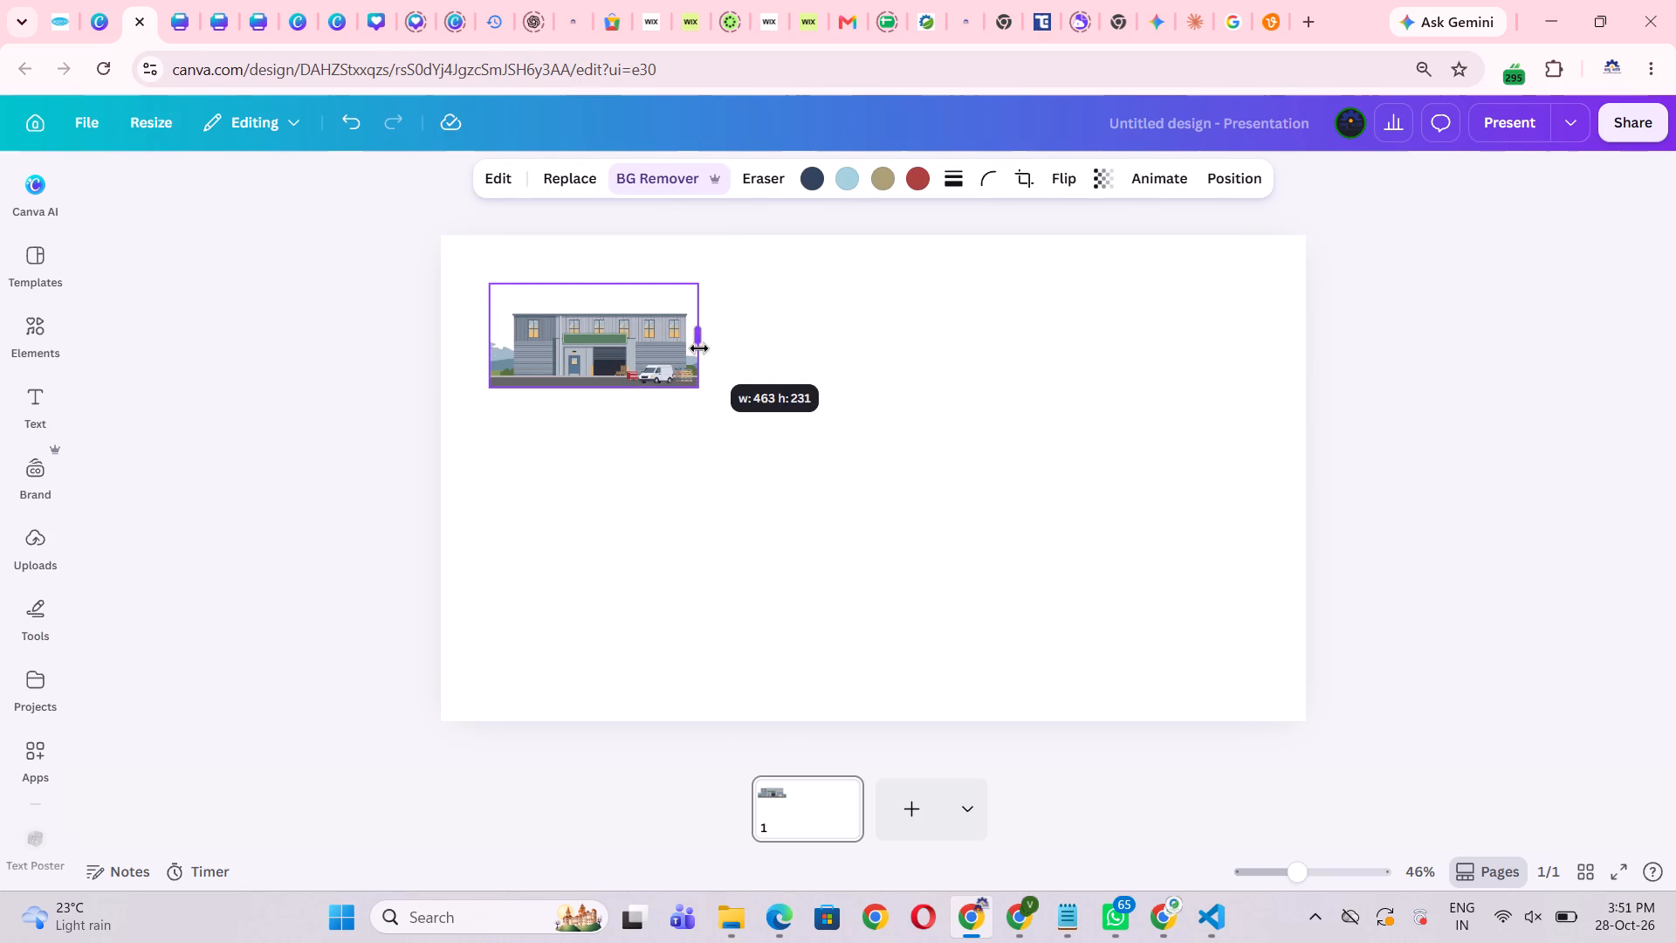
drag(699, 348, 692, 372)
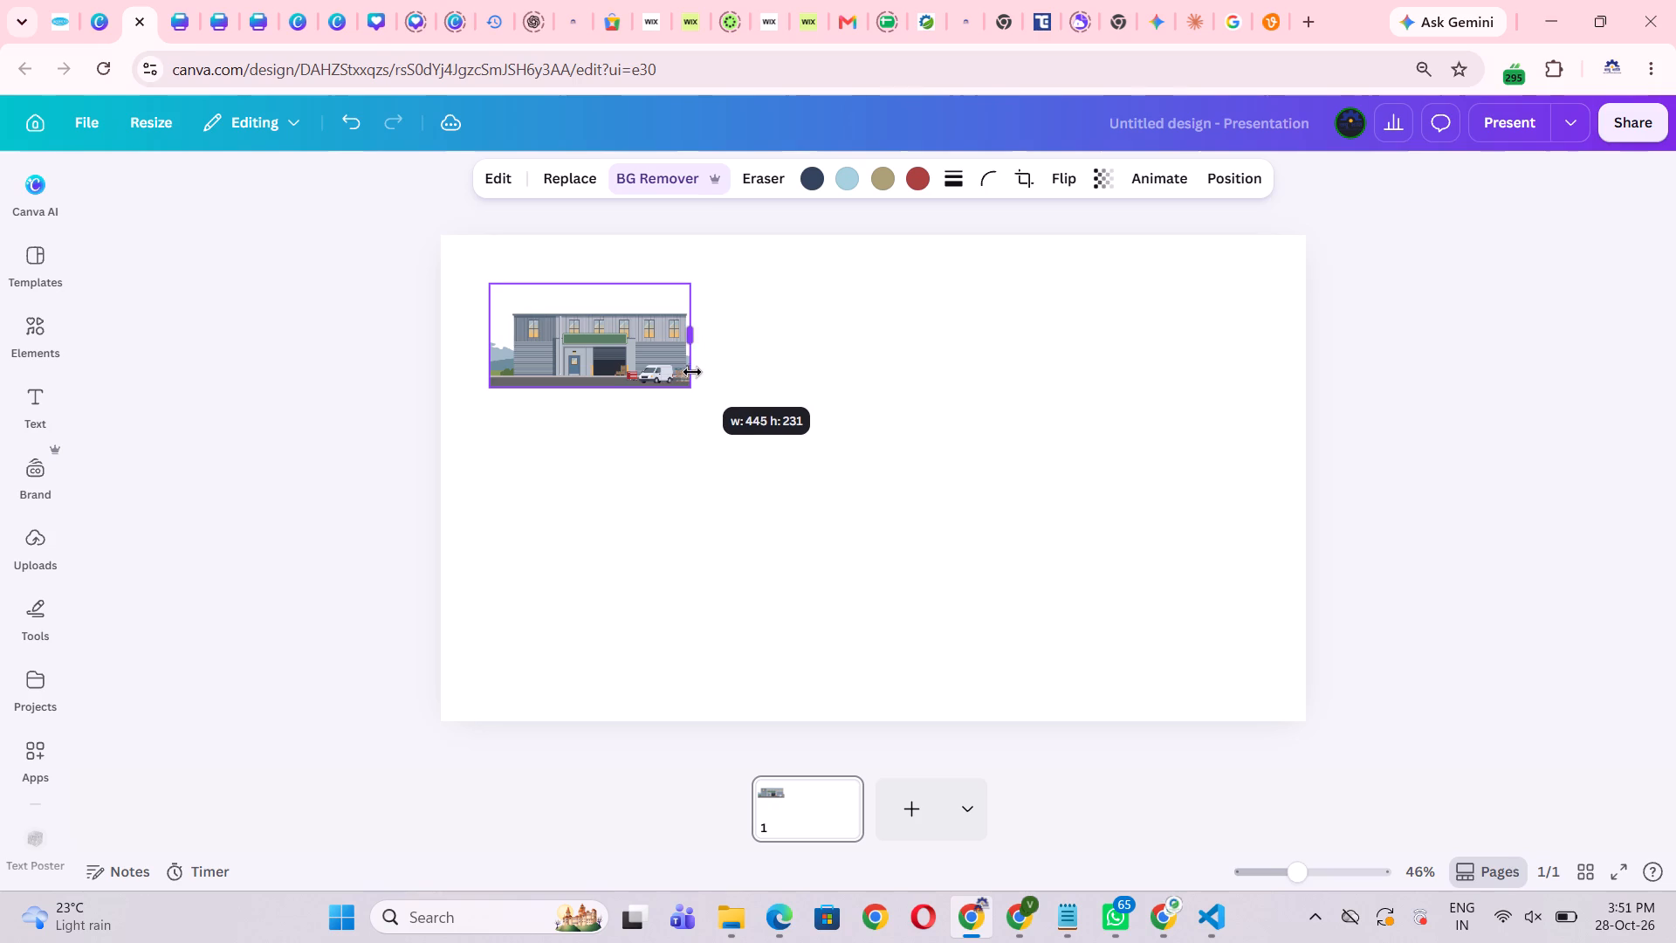
drag(692, 372, 690, 382)
click(726, 382)
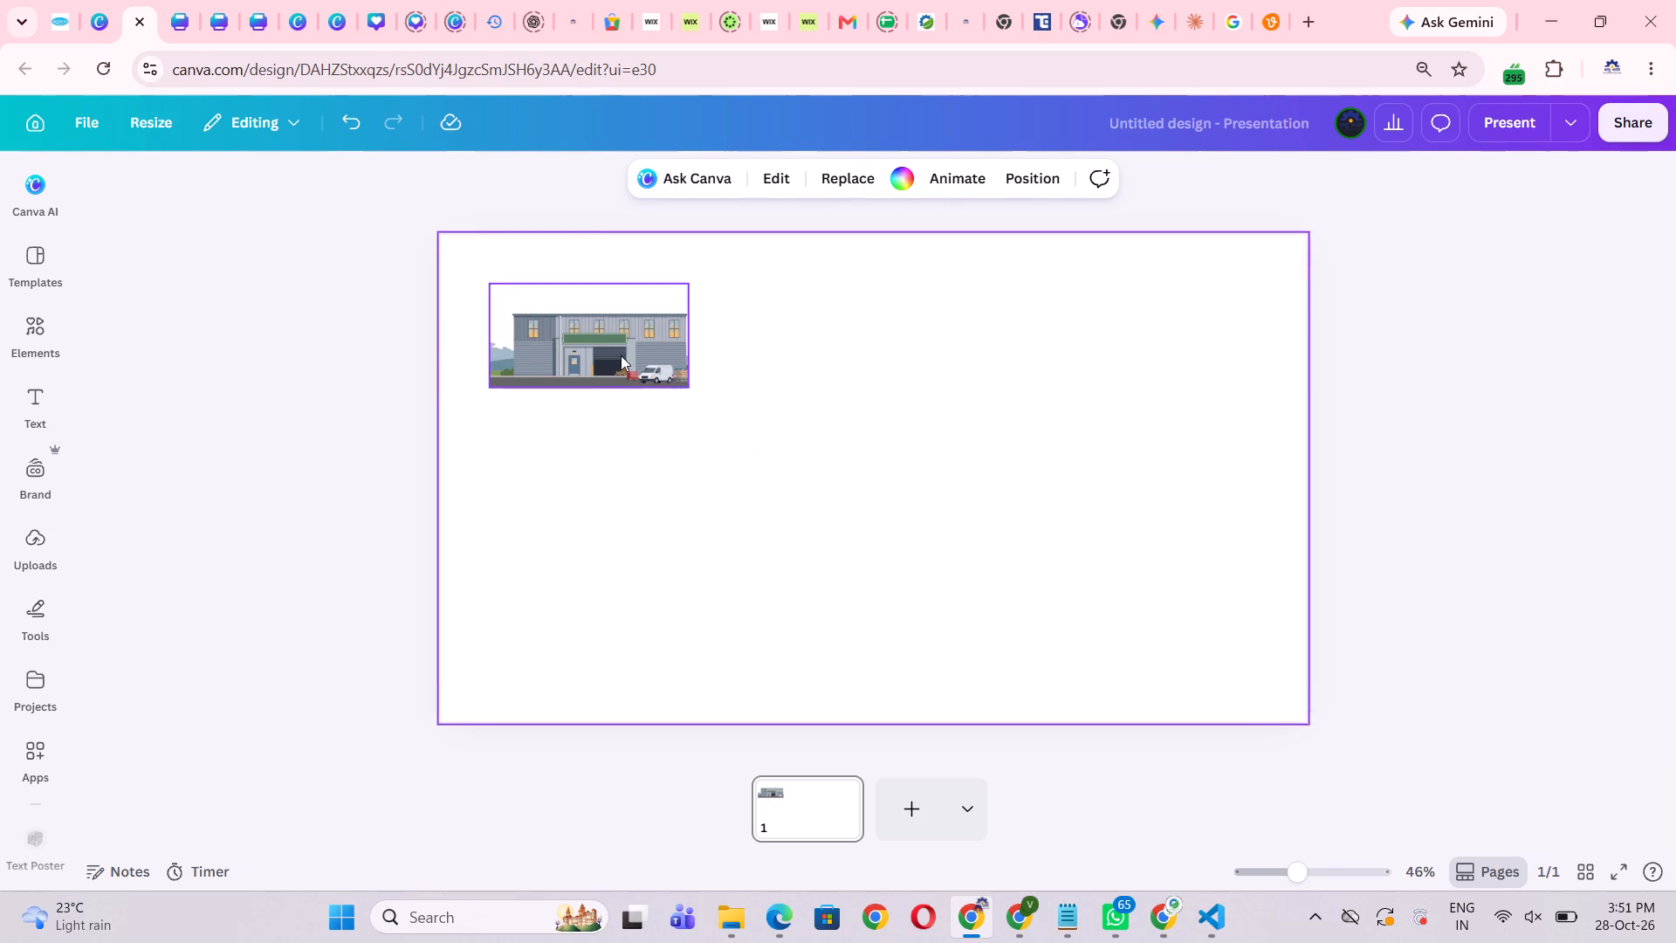
click(621, 355)
click(909, 368)
Add a text box to the page reading "Covered area".
click(23, 415)
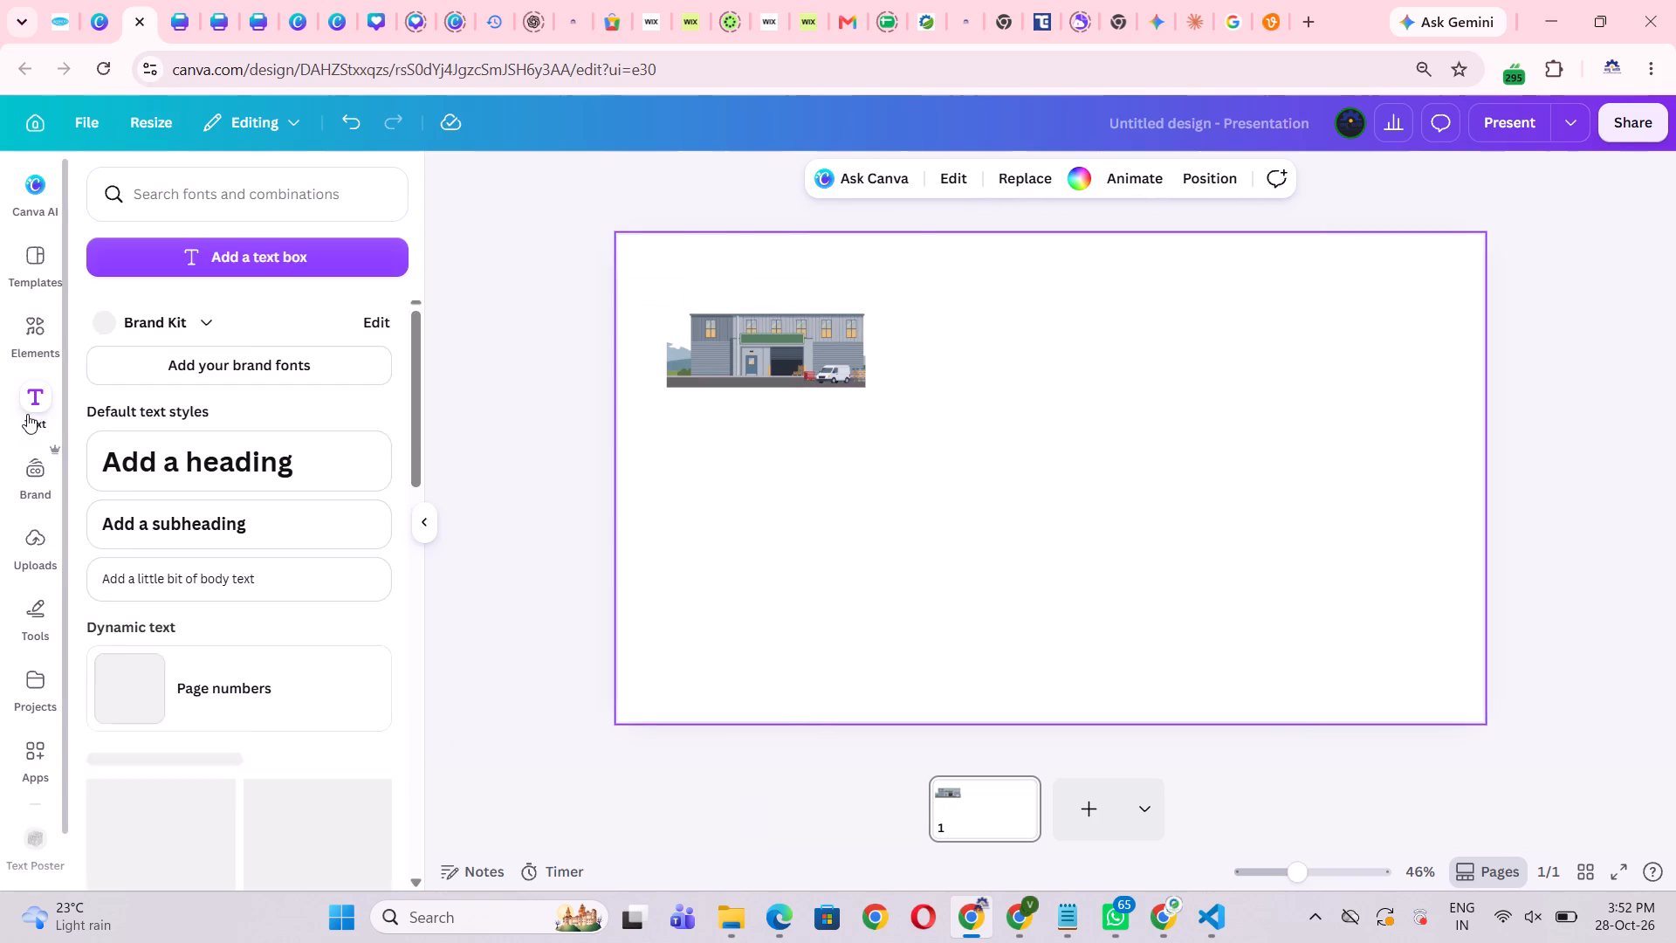
click(257, 269)
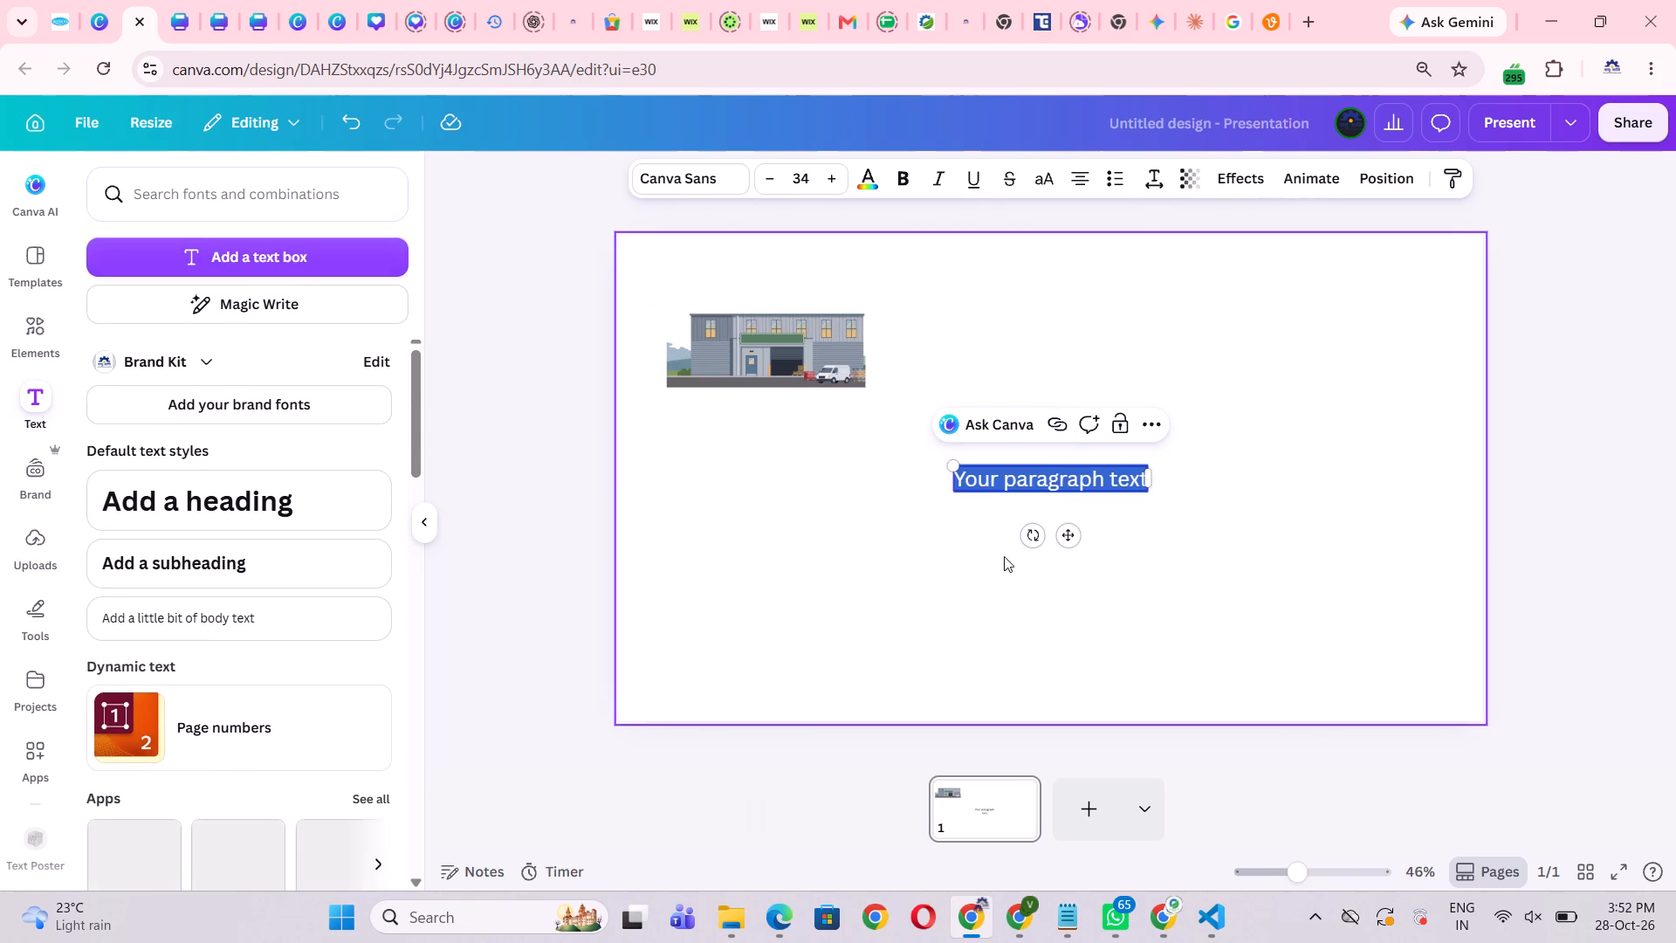
key(BackSpace)
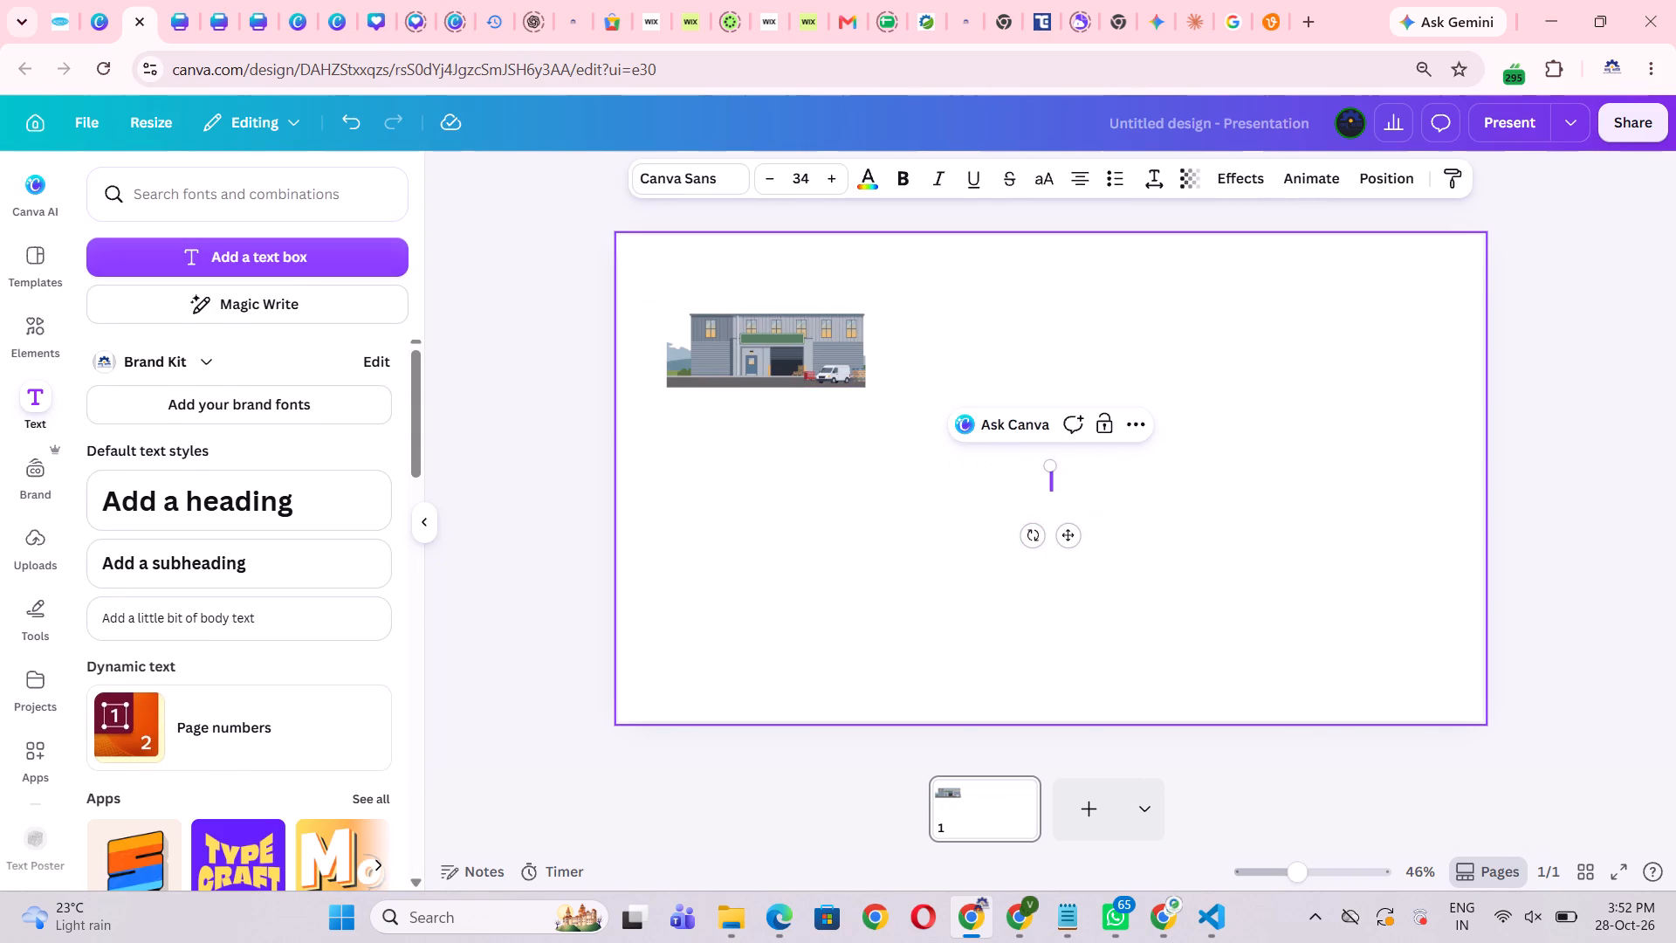
text(Co)
text(vered area)
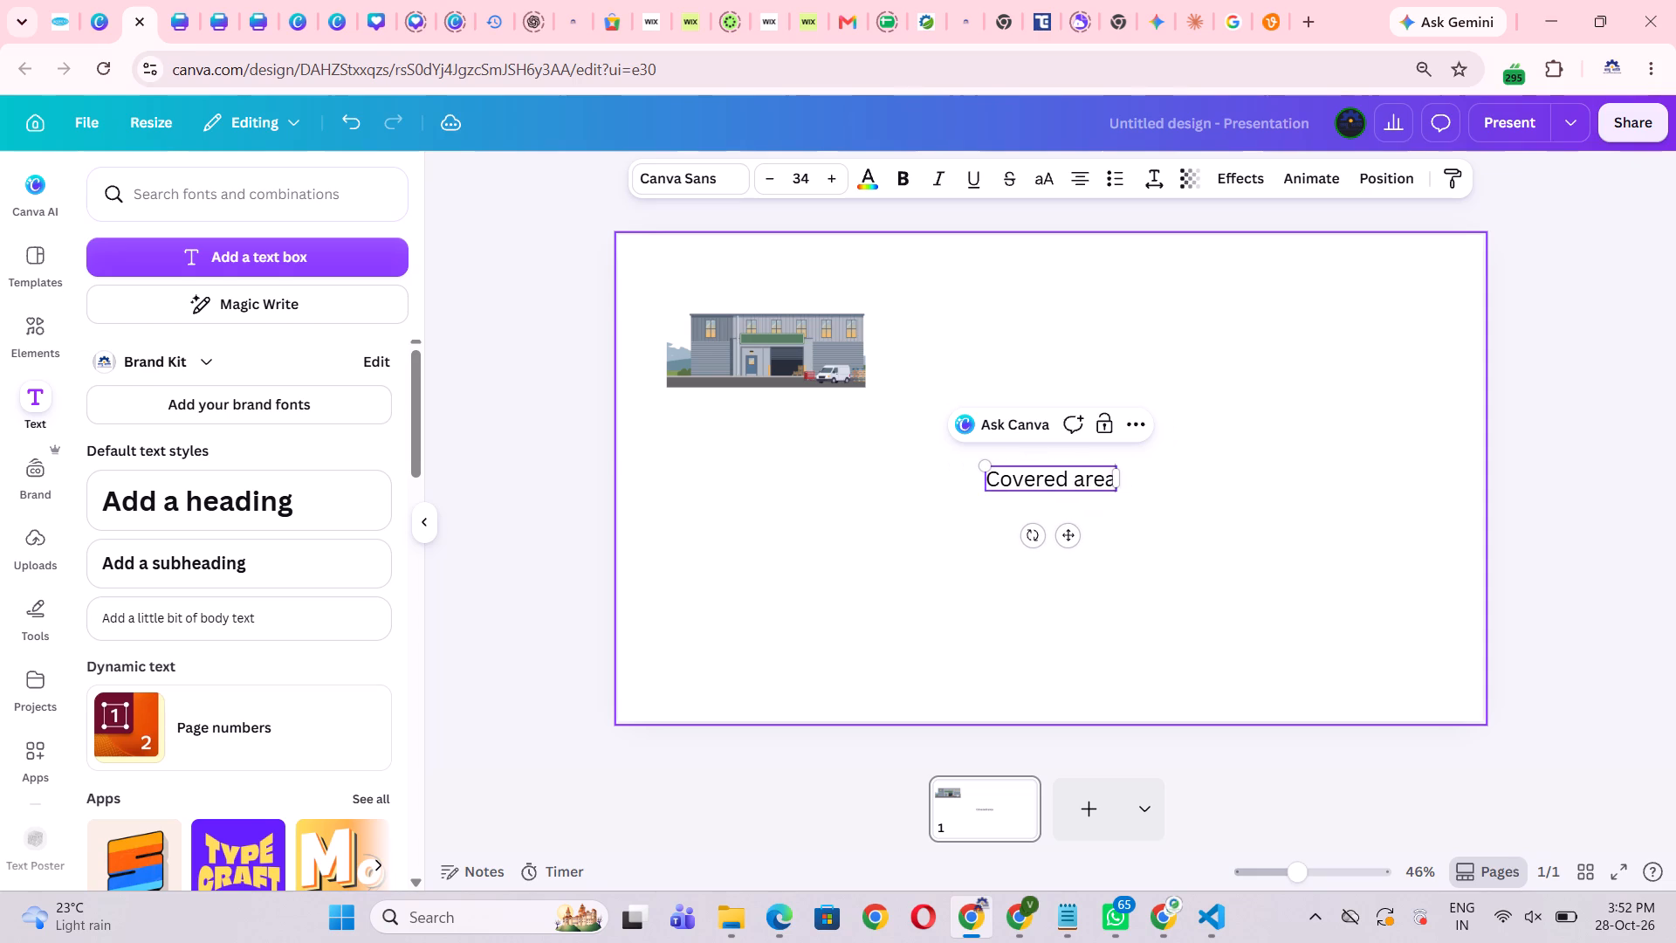
click(1239, 518)
Capitalise the second word of the label so it reads "Covered Area".
click(1091, 489)
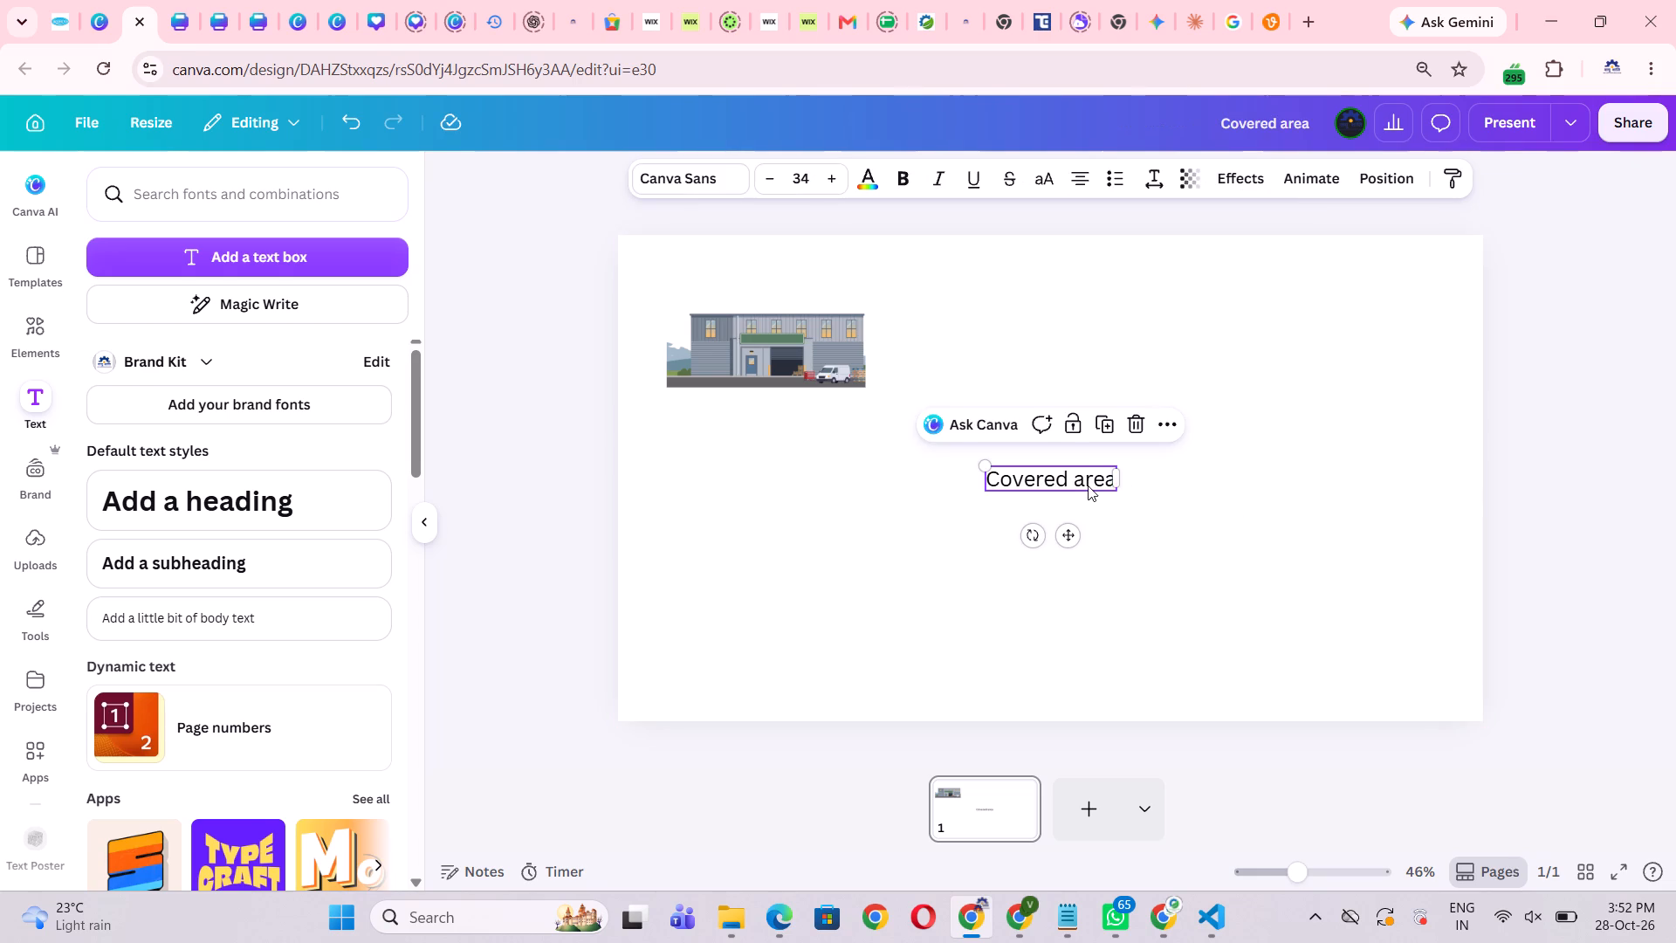
double_click(1088, 485)
click(1259, 508)
click(1044, 478)
click(1058, 480)
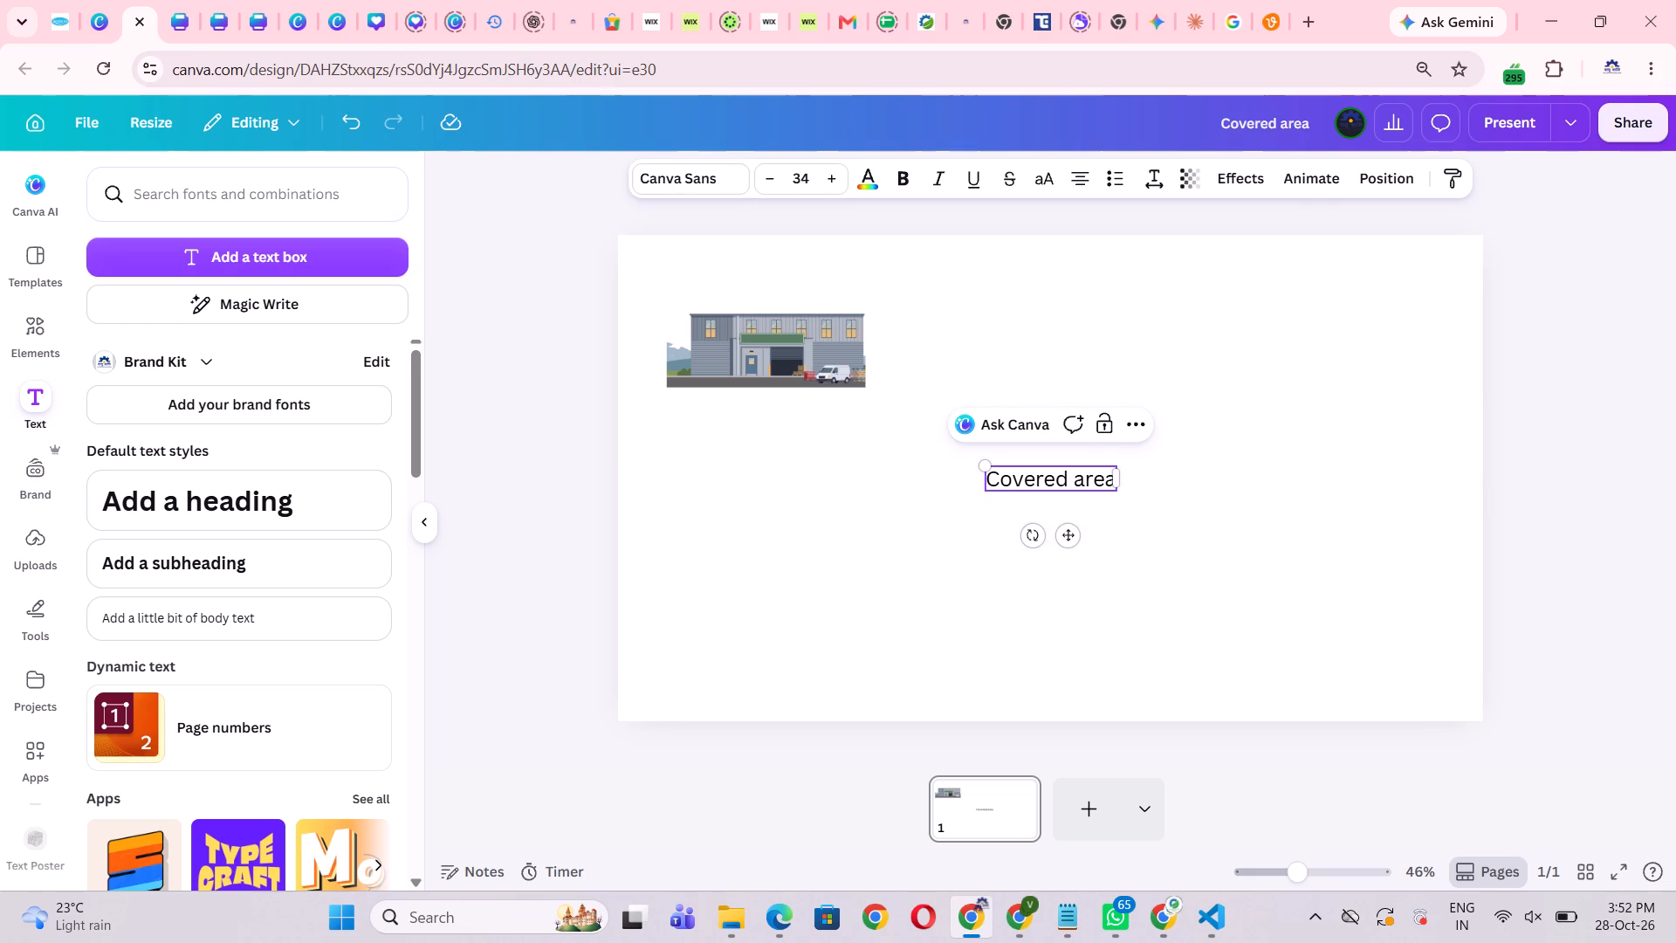
click(1084, 484)
key(BackSpace)
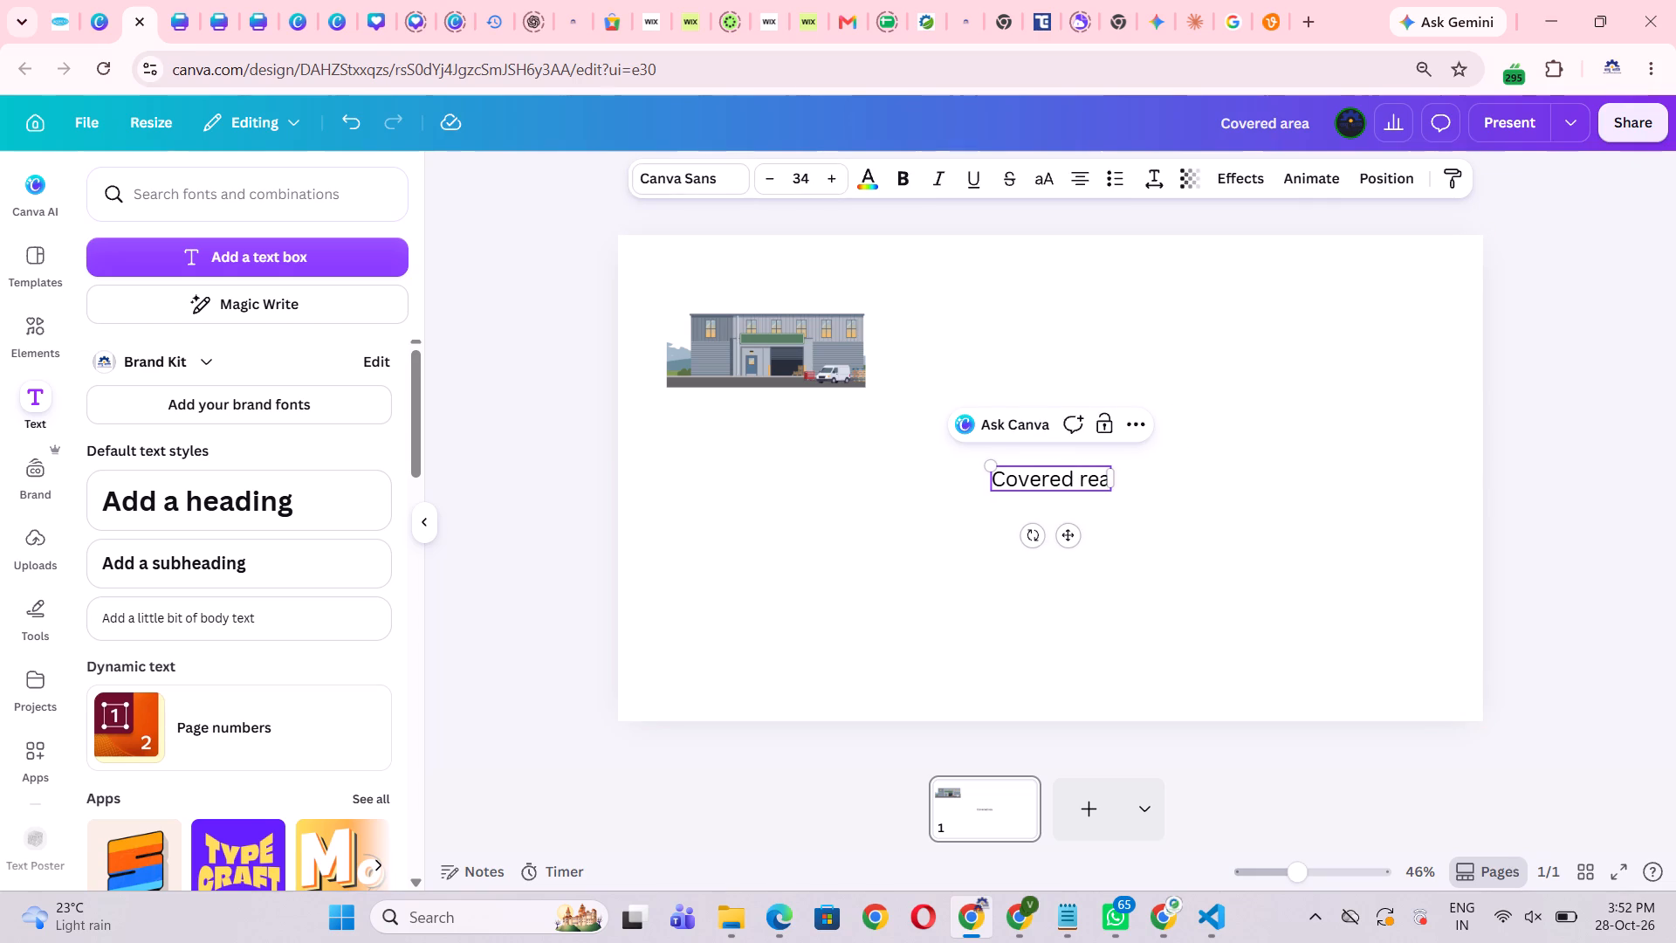
key(shift+a)
click(1170, 496)
Set the "Covered Area" label's font to Lovelo.
click(1103, 497)
double_click(1098, 493)
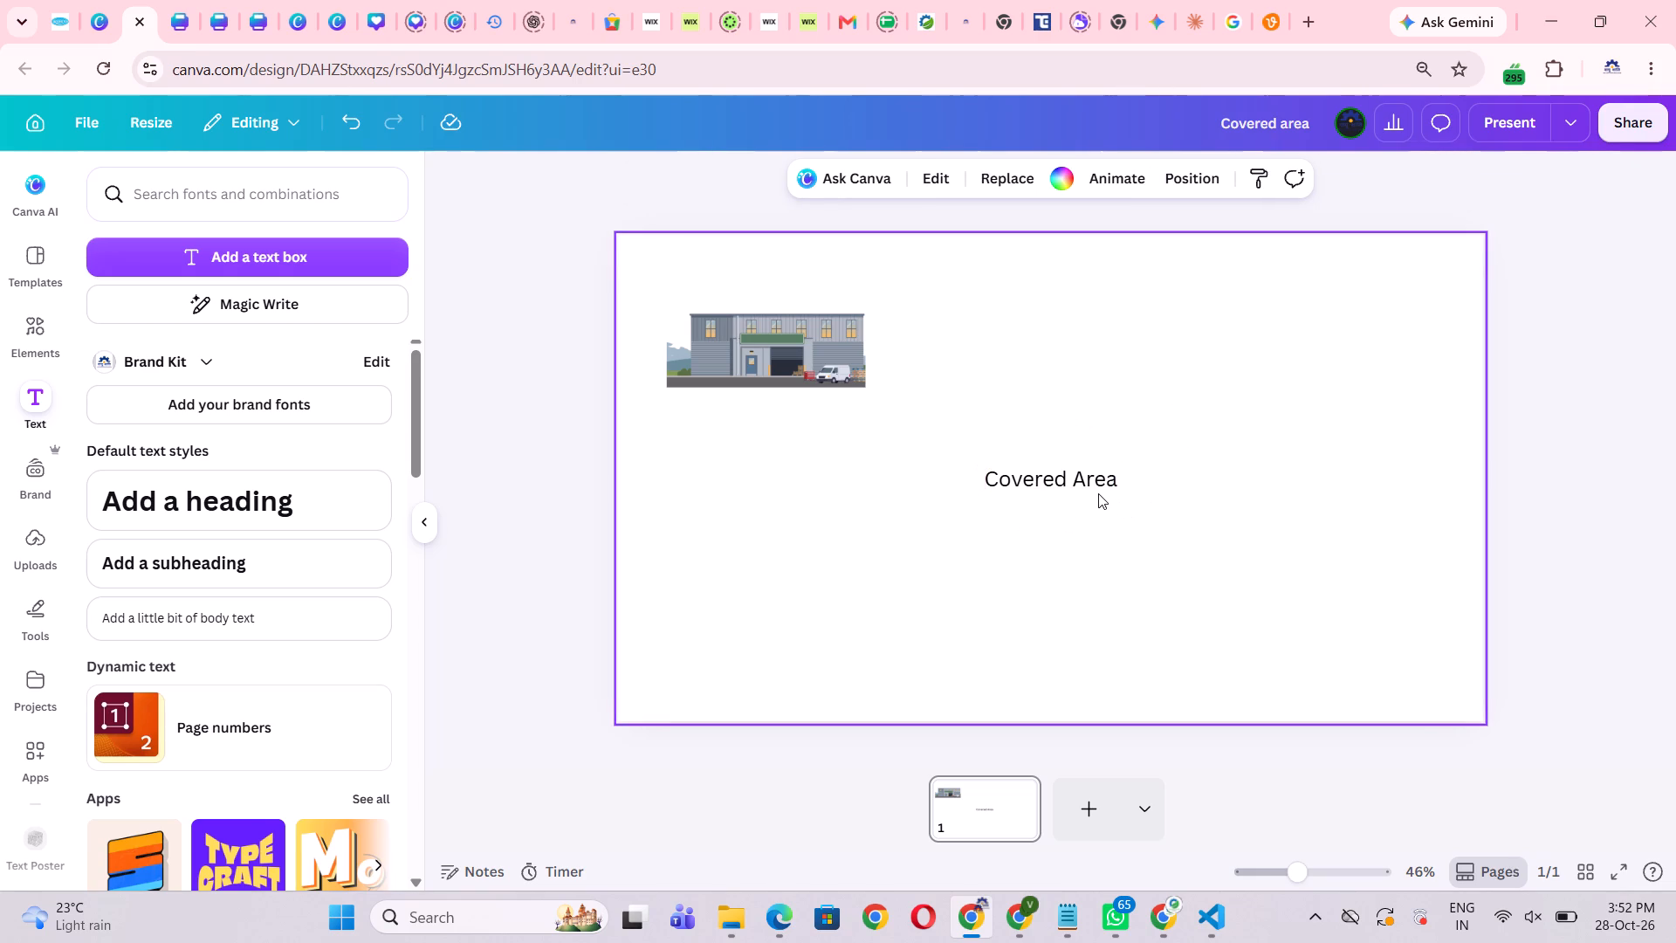
click(677, 175)
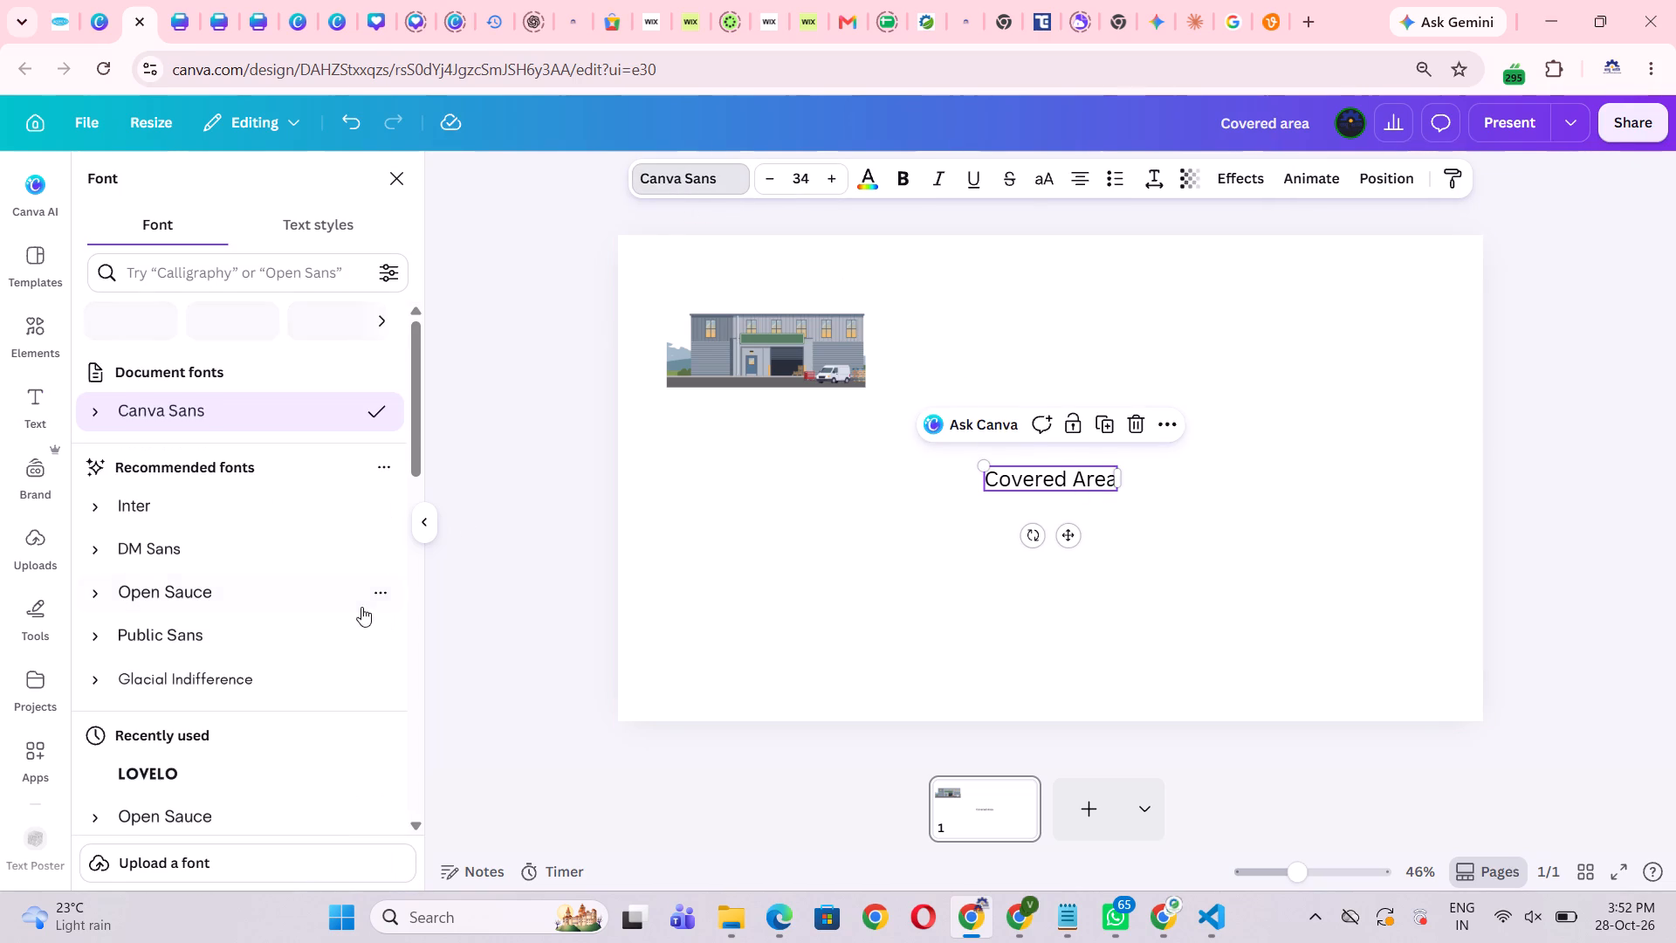
click(191, 771)
click(1142, 589)
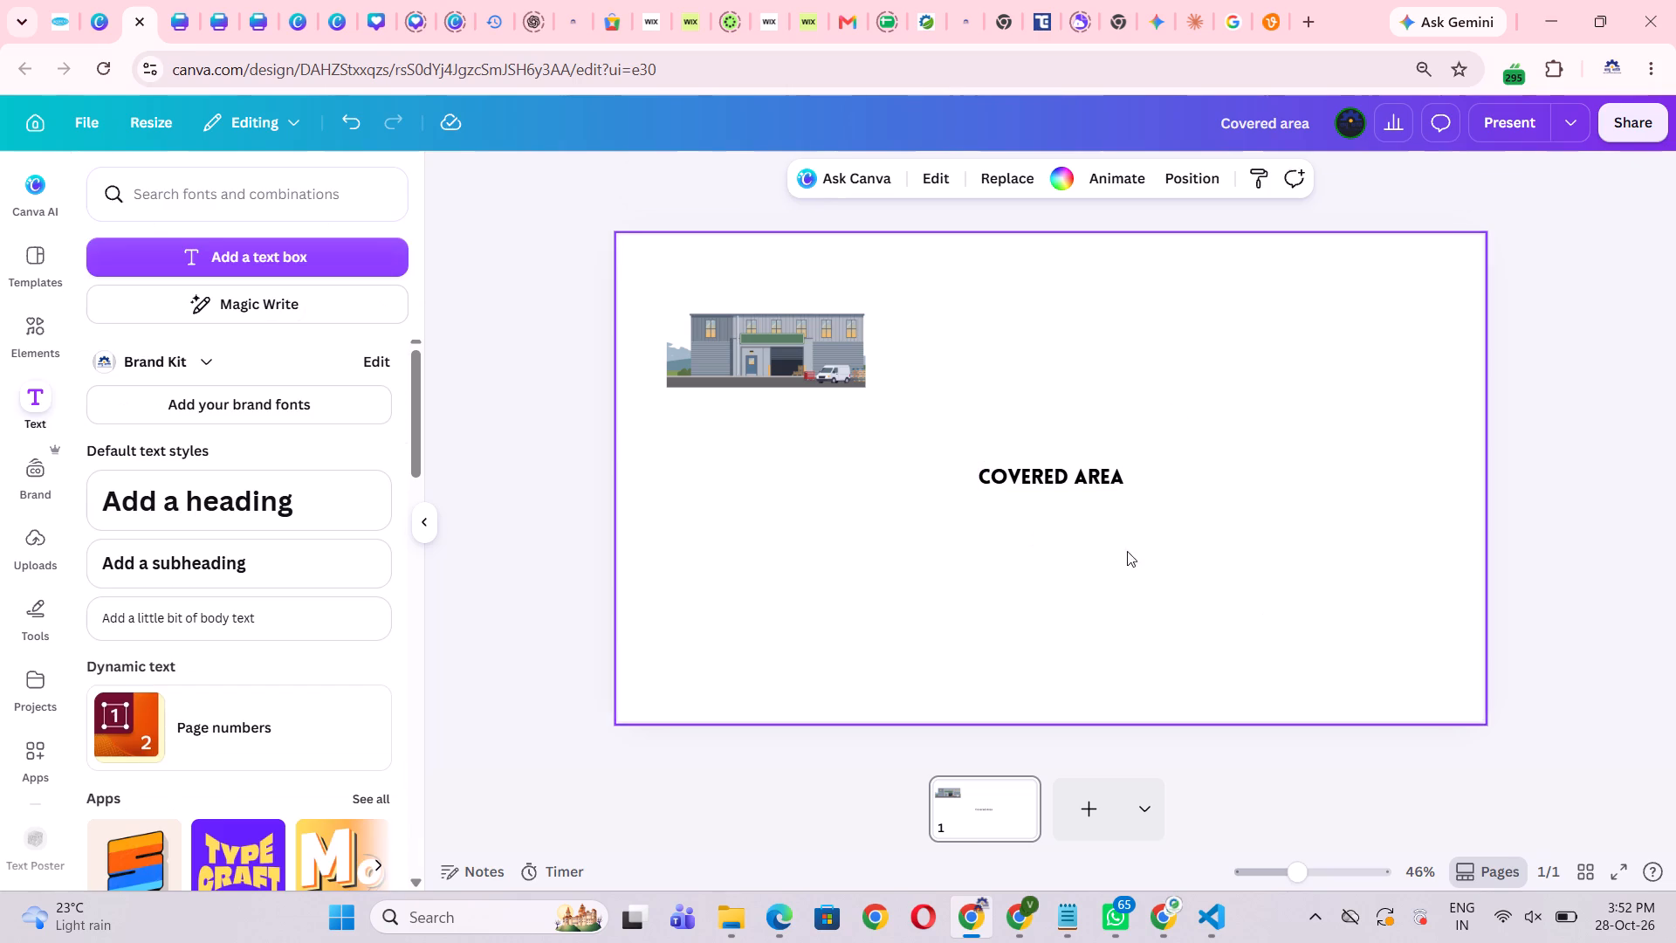
Move the "Covered Area" label to just right of the warehouse illustration, level with the building.
click(1085, 485)
drag(1085, 485, 977, 341)
drag(1002, 336, 1023, 352)
click(1089, 400)
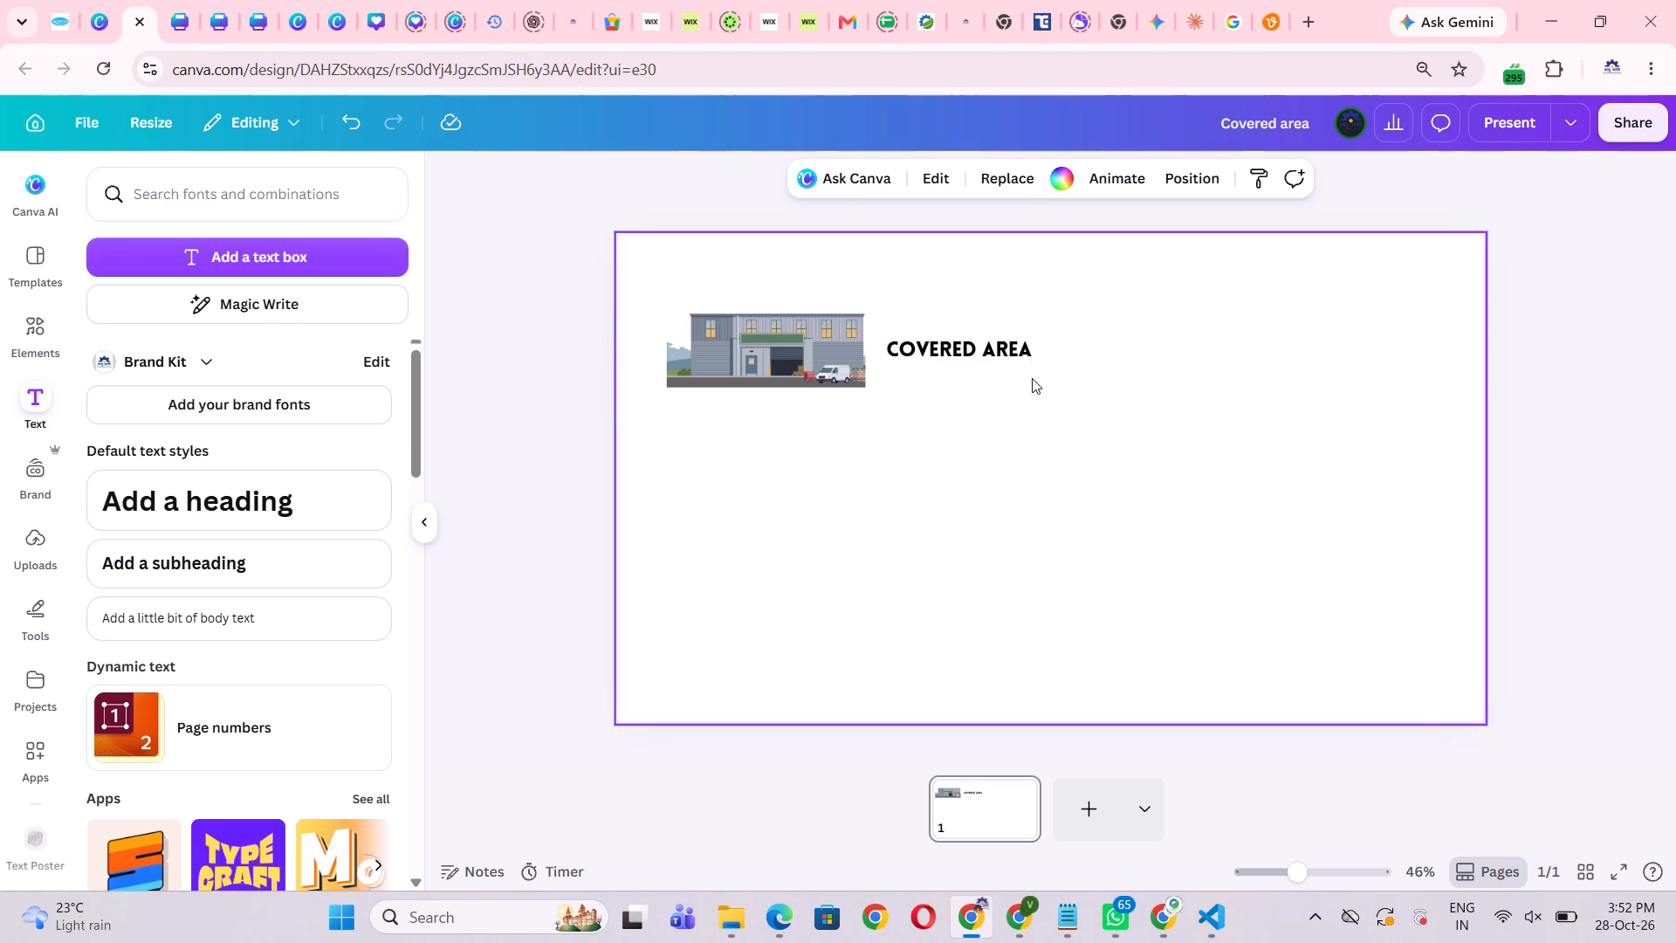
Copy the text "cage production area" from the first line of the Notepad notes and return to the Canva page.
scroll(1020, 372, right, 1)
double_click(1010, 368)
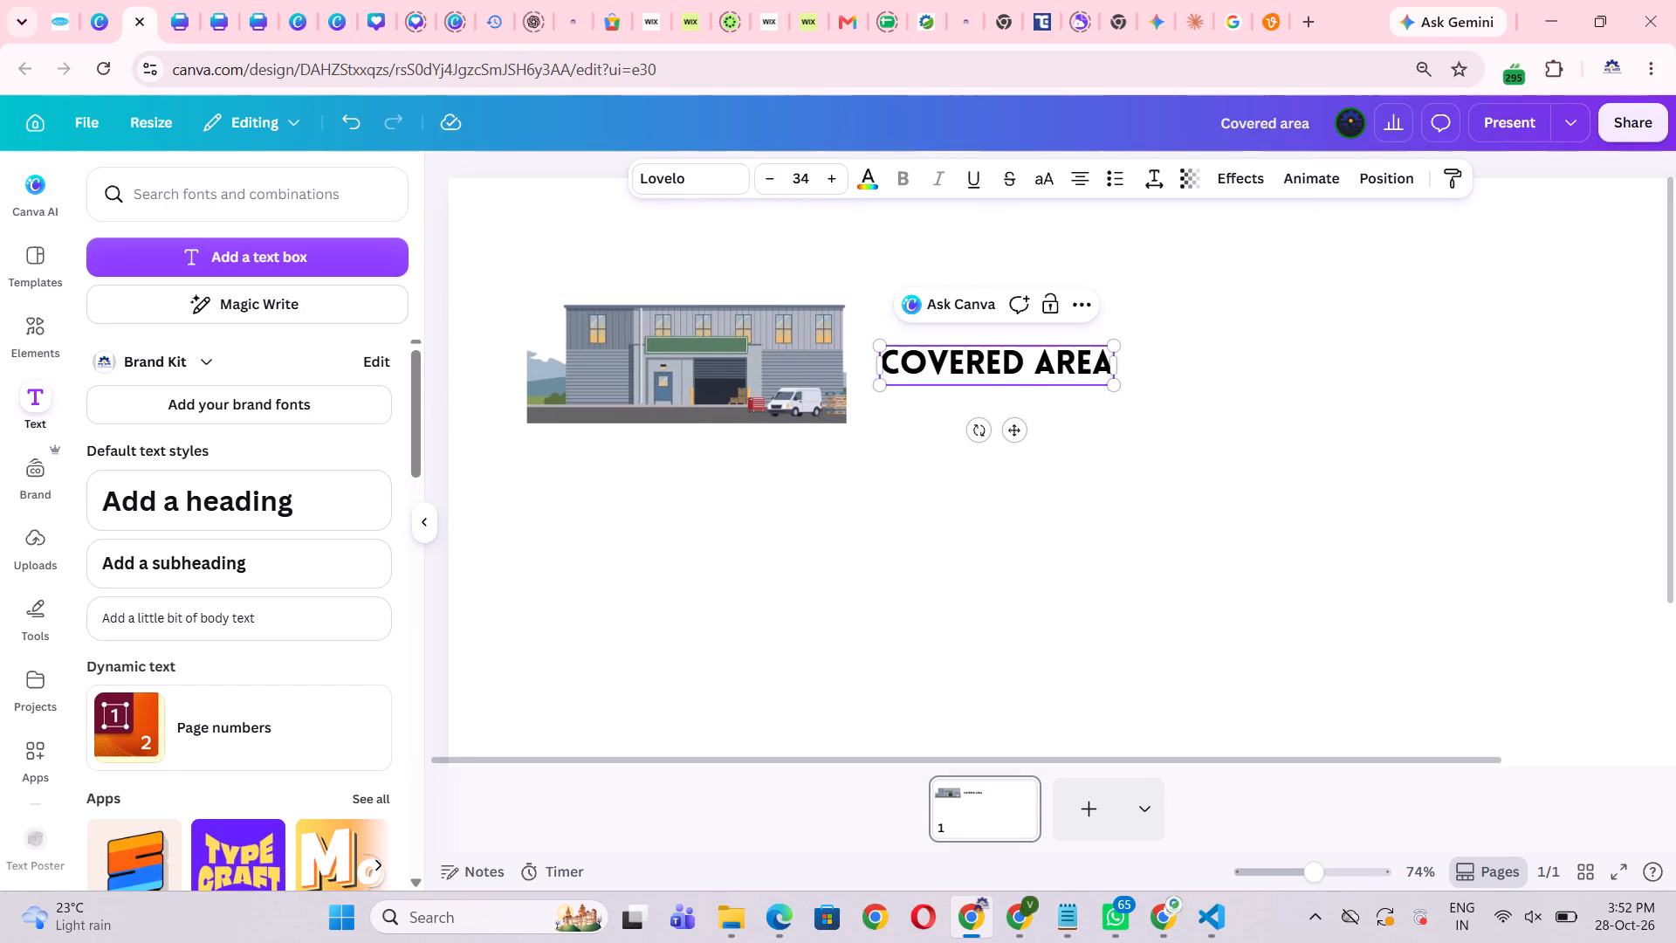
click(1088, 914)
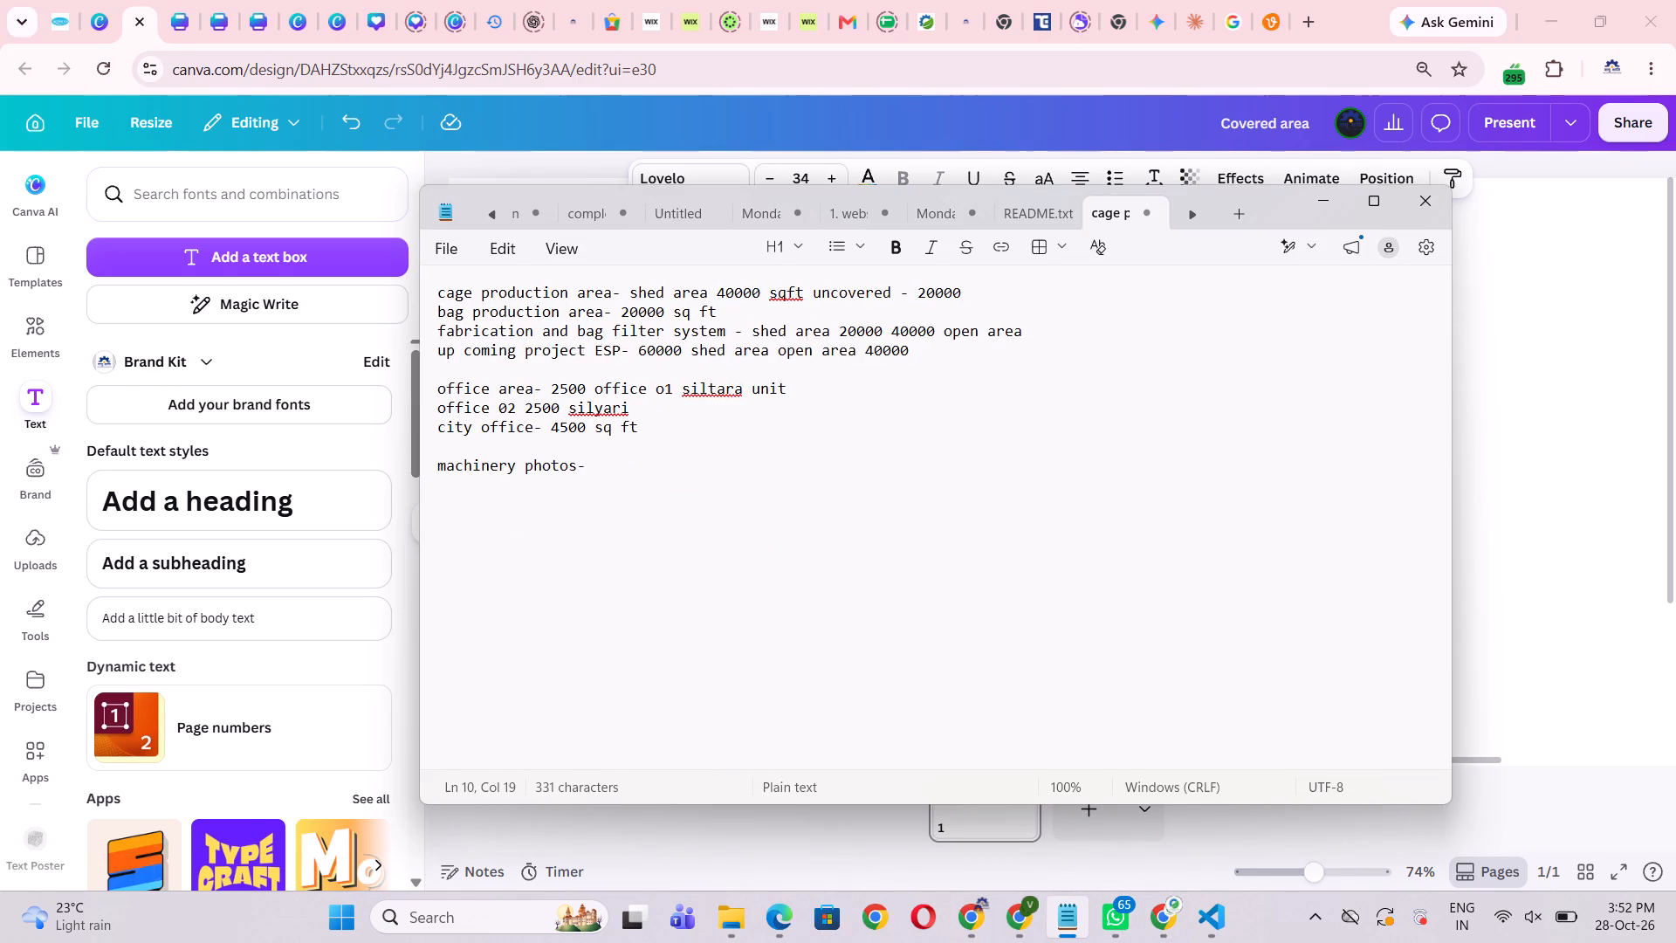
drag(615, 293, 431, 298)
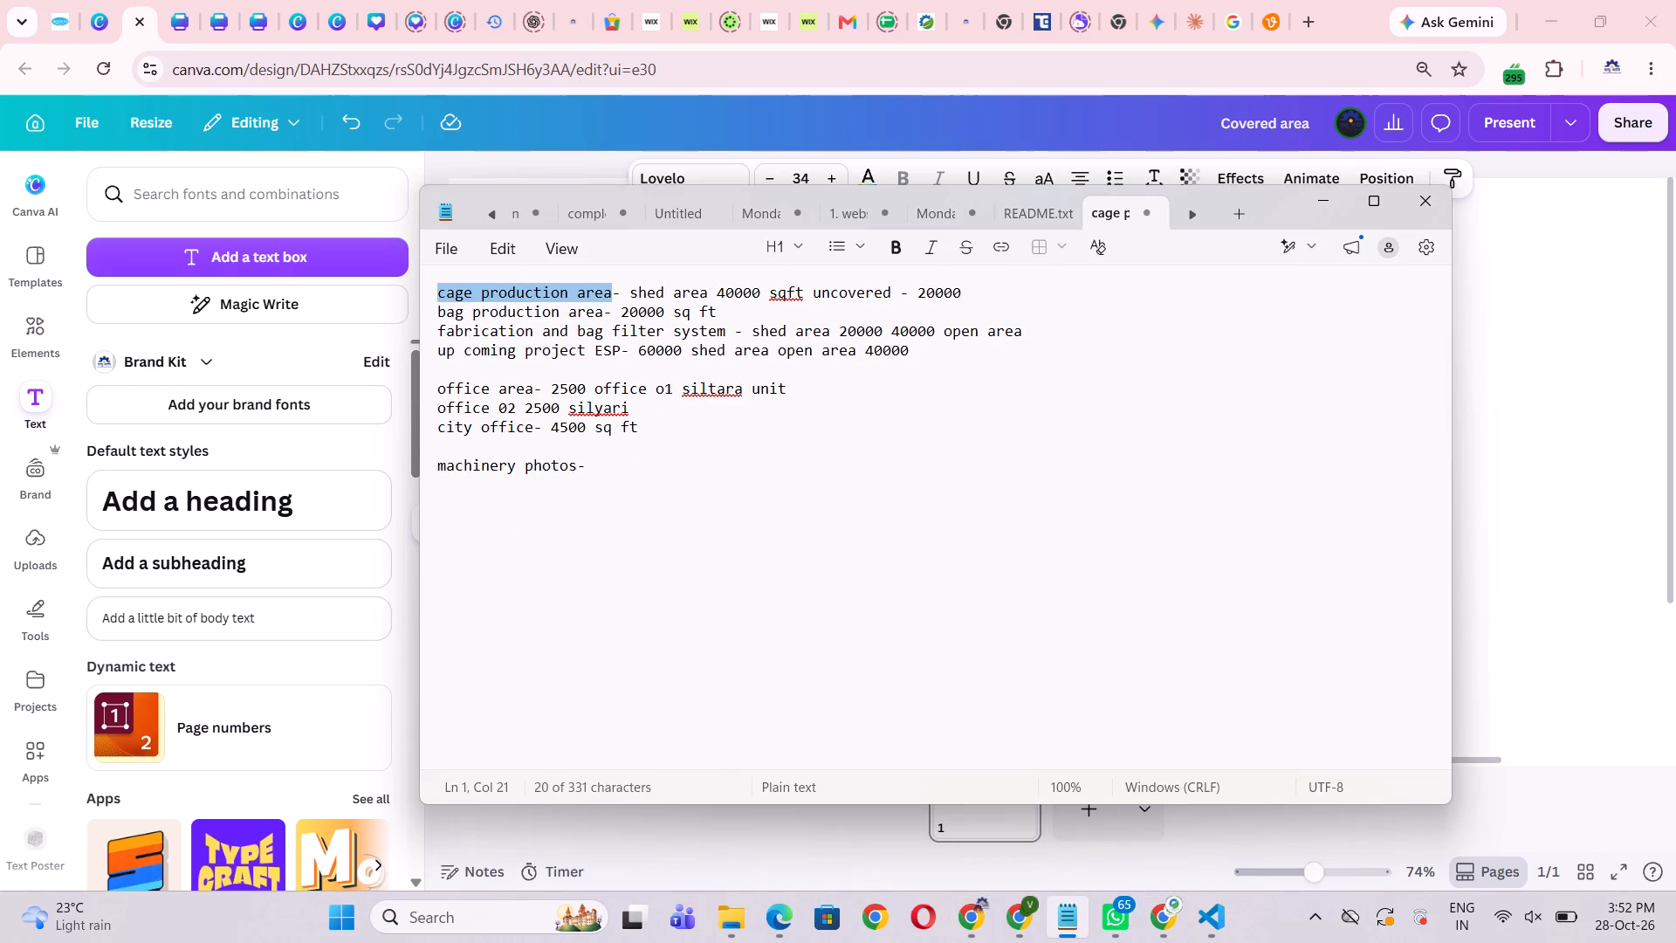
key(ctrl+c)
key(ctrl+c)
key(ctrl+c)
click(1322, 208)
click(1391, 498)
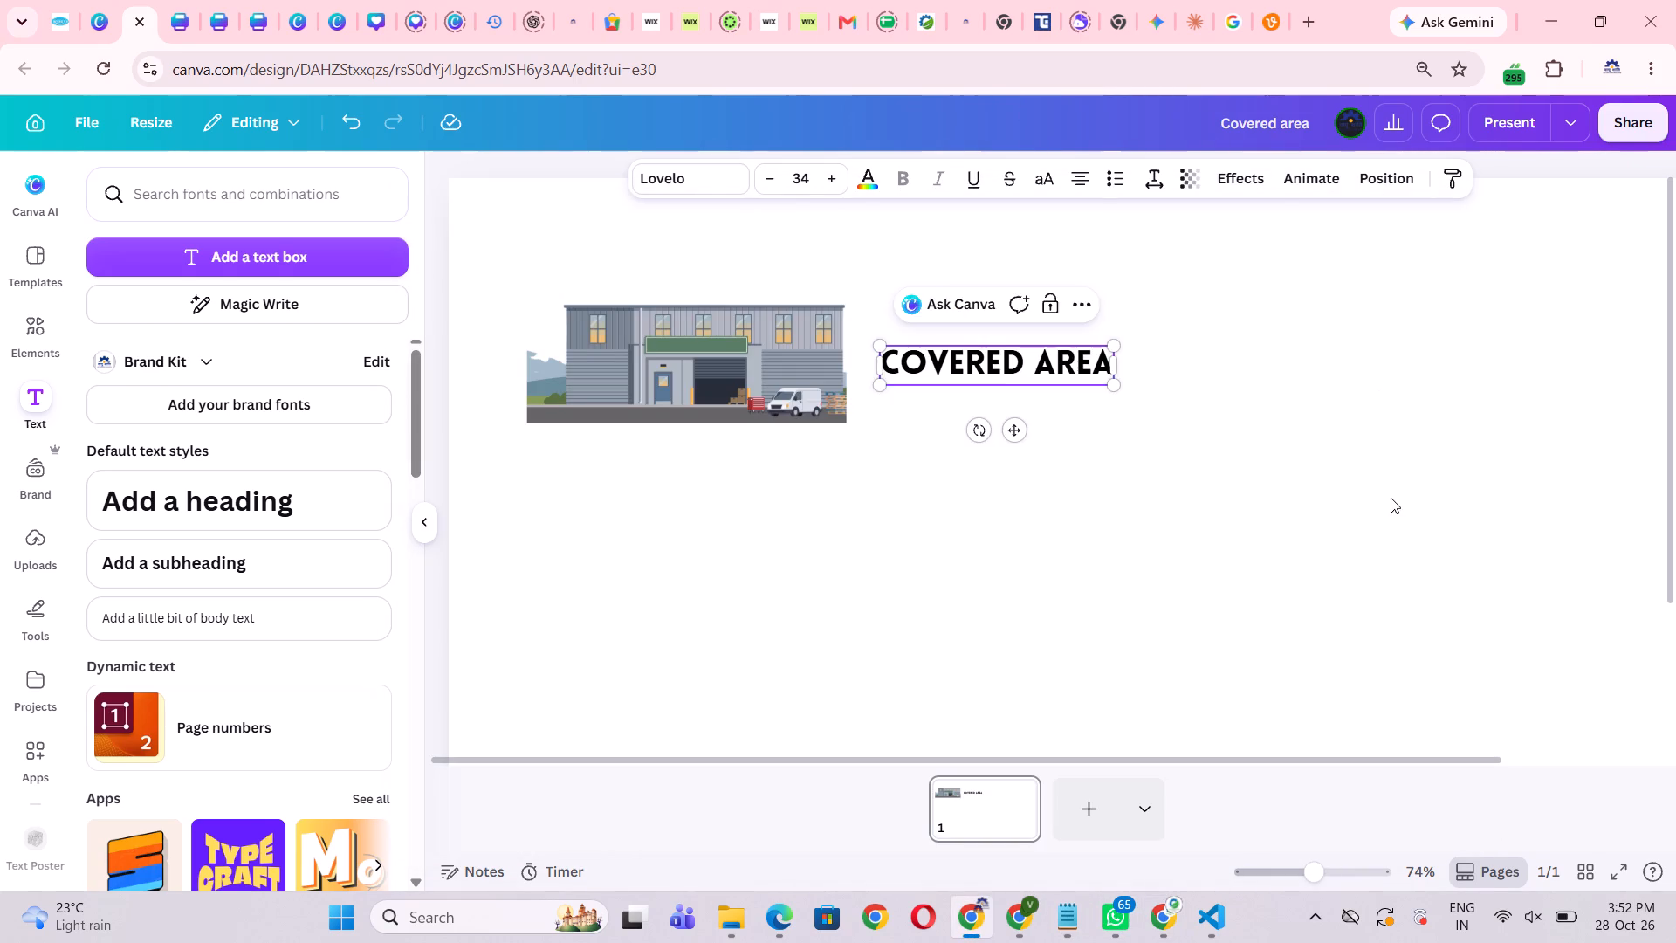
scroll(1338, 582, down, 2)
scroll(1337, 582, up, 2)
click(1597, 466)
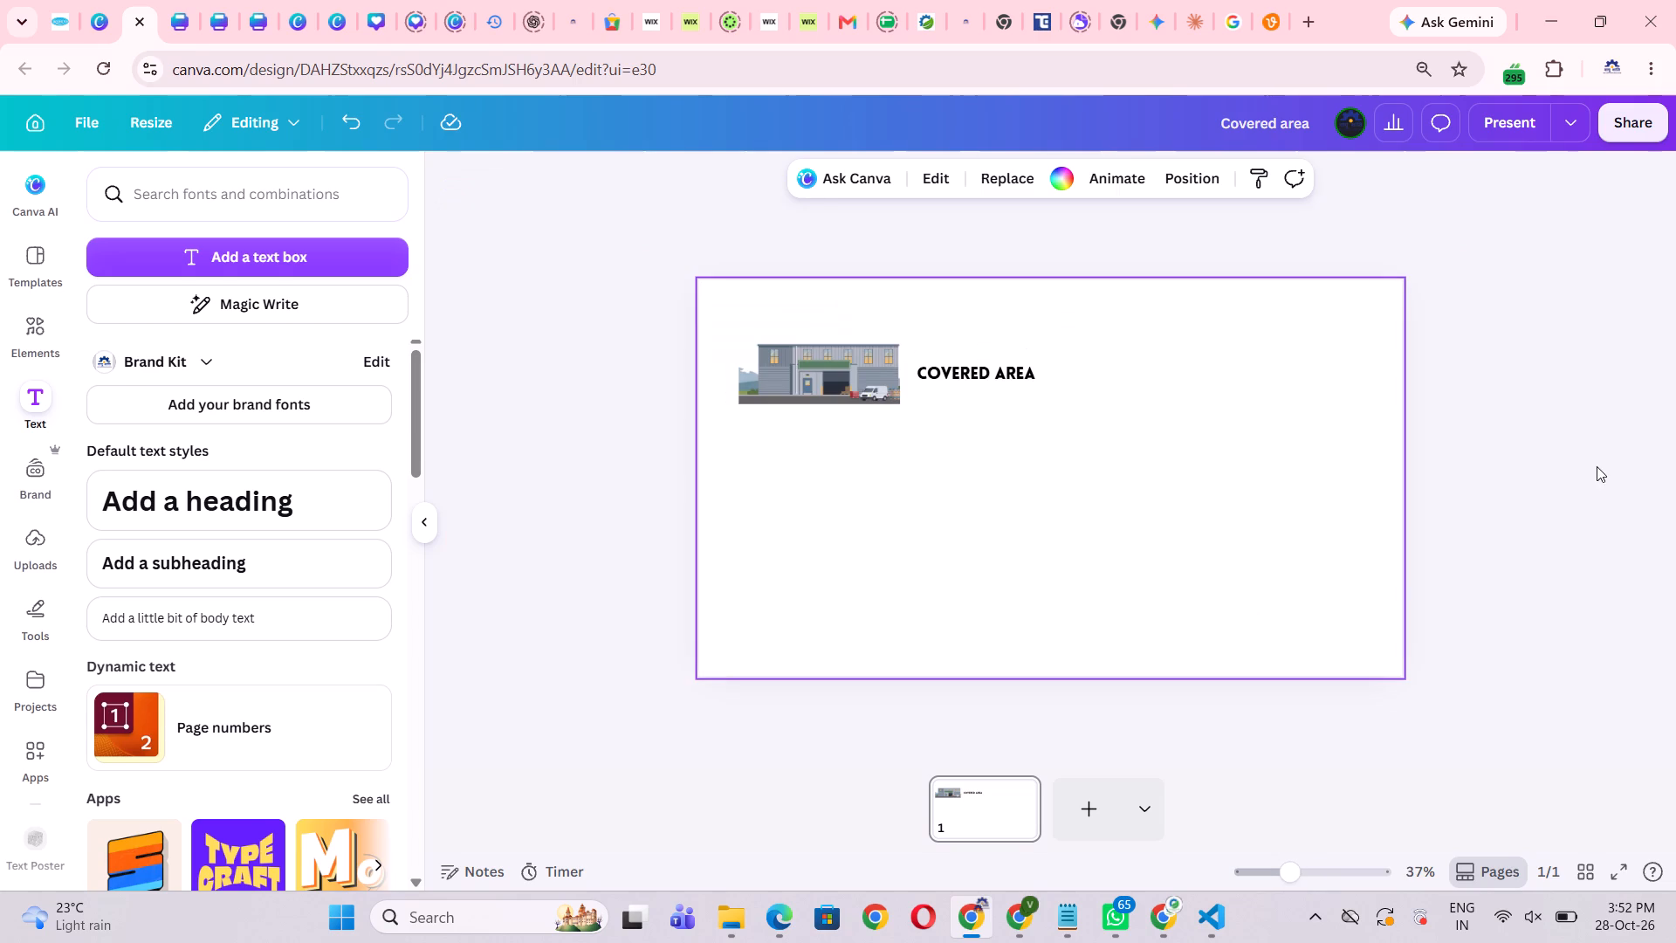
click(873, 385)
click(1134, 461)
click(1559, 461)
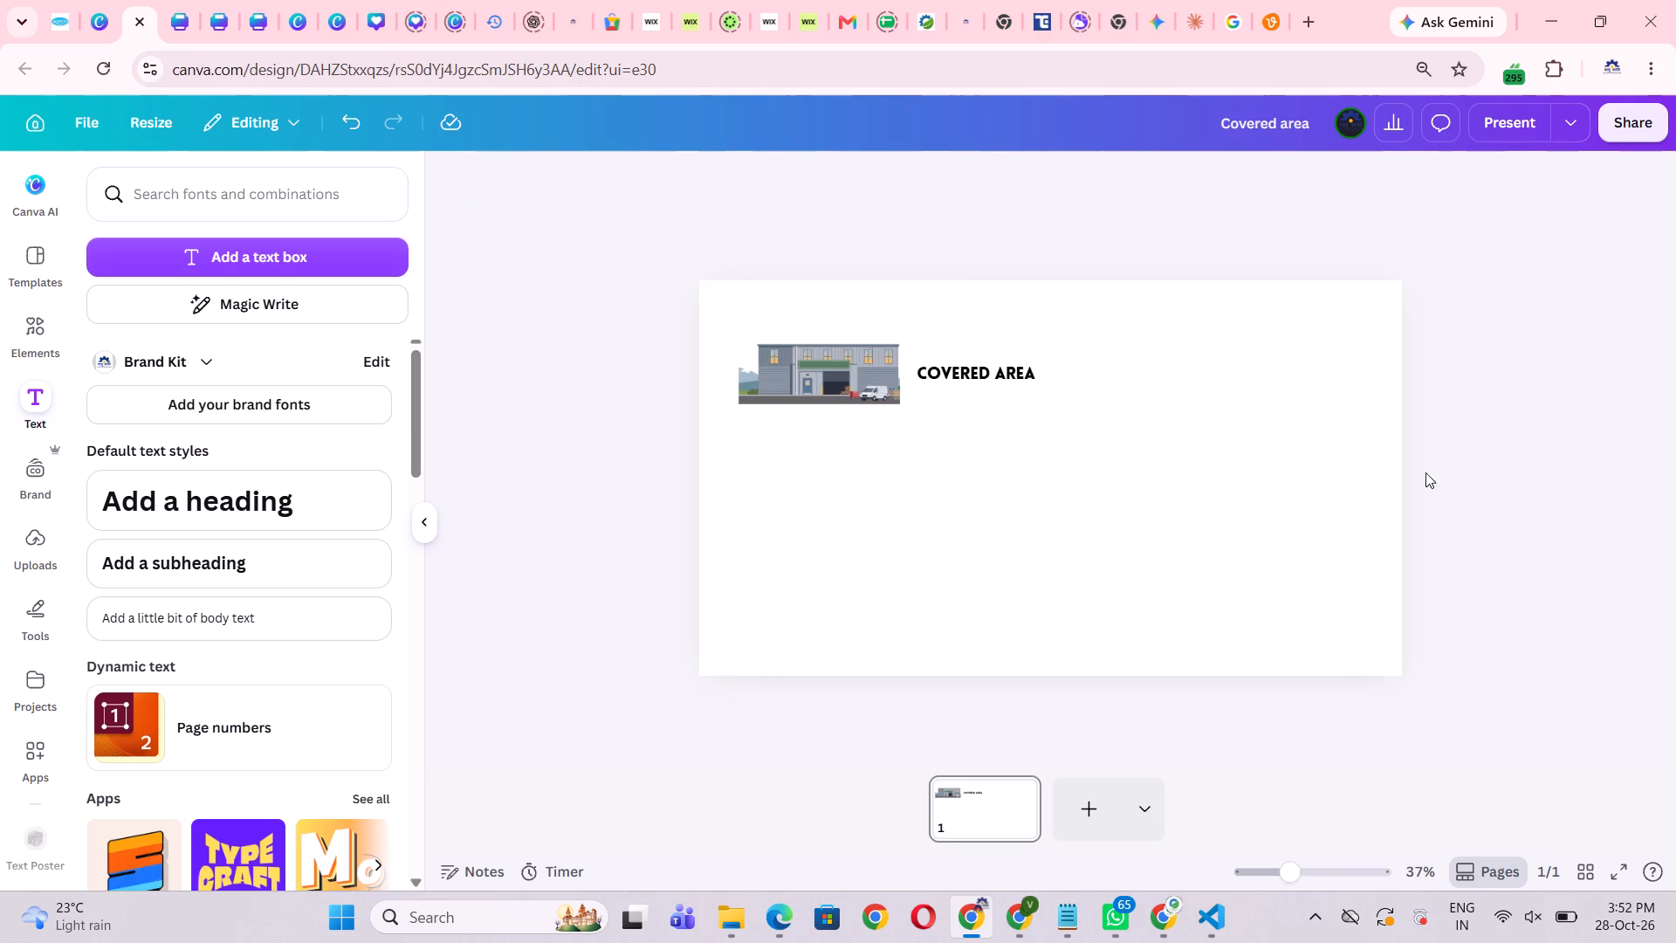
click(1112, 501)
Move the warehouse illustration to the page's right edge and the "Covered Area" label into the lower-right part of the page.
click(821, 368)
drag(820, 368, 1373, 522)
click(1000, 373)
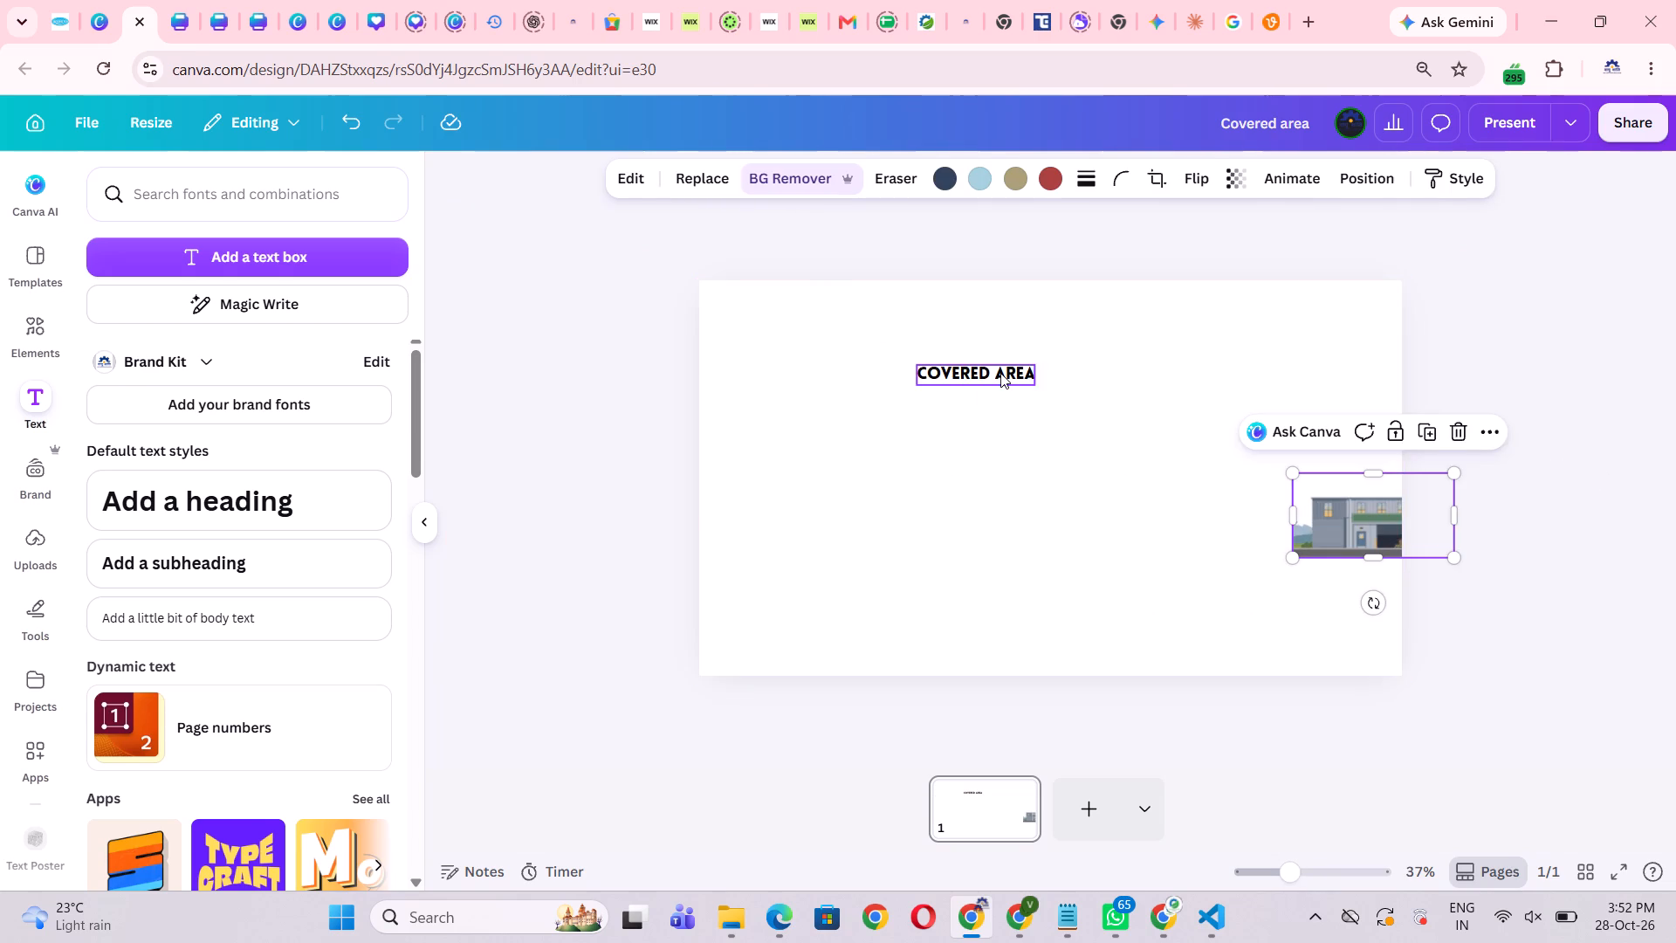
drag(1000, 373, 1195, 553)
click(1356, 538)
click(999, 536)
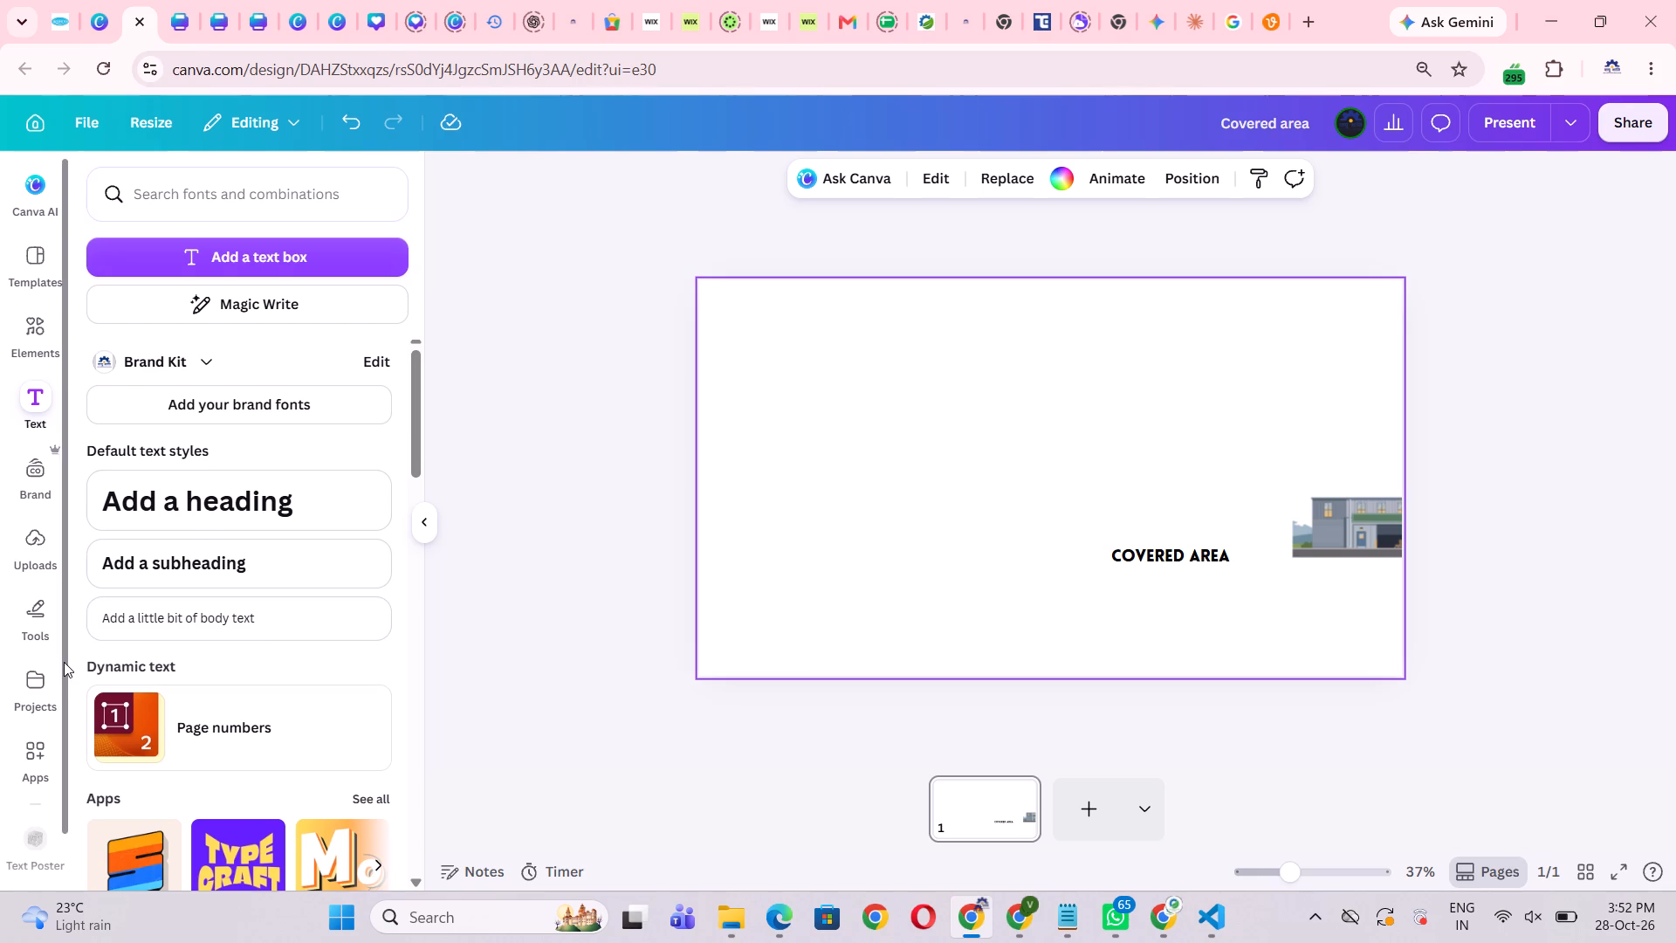
Draw a straight vertical line spanning the full page height, about one third of the way across the page.
click(26, 629)
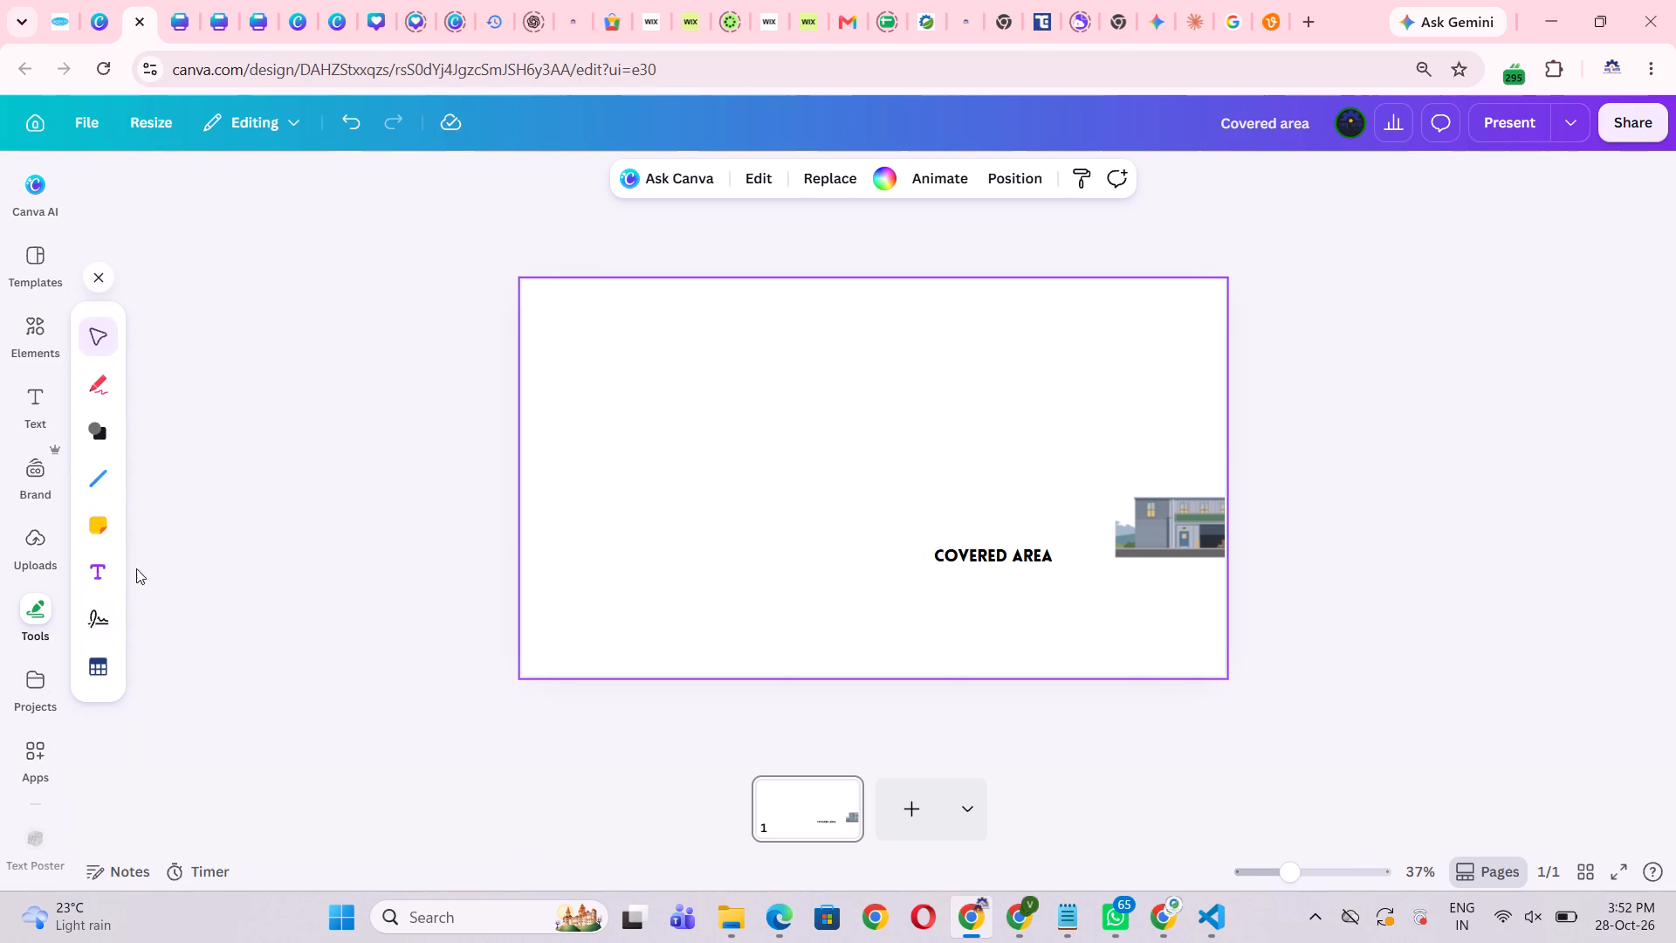
click(100, 475)
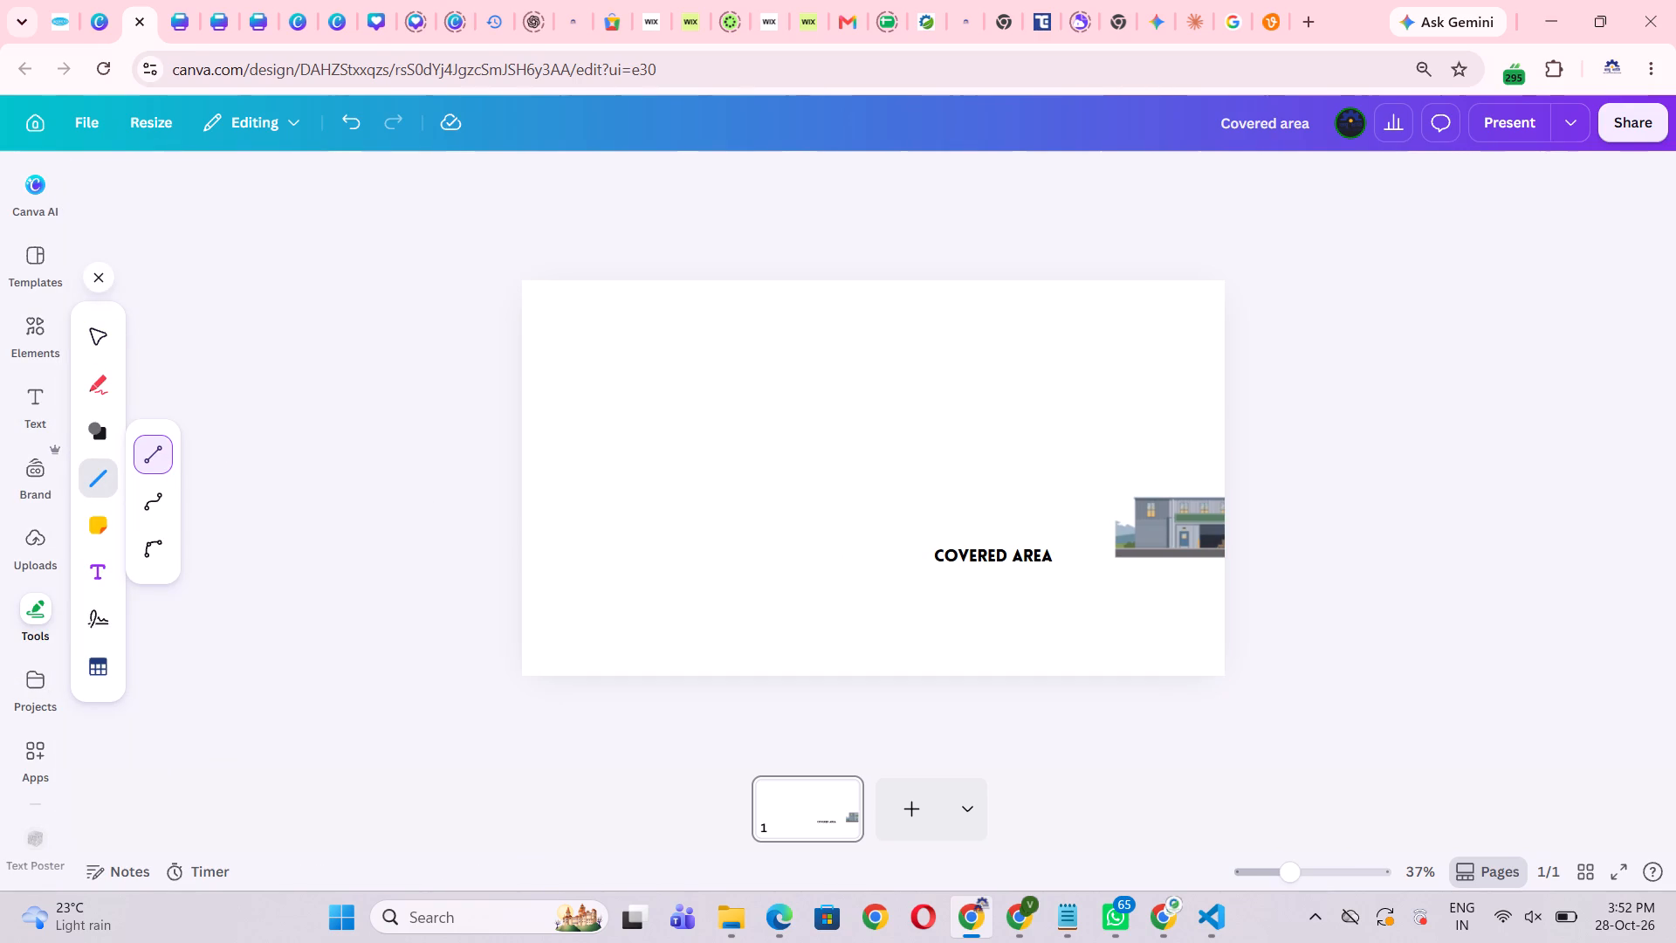
drag(759, 284, 772, 682)
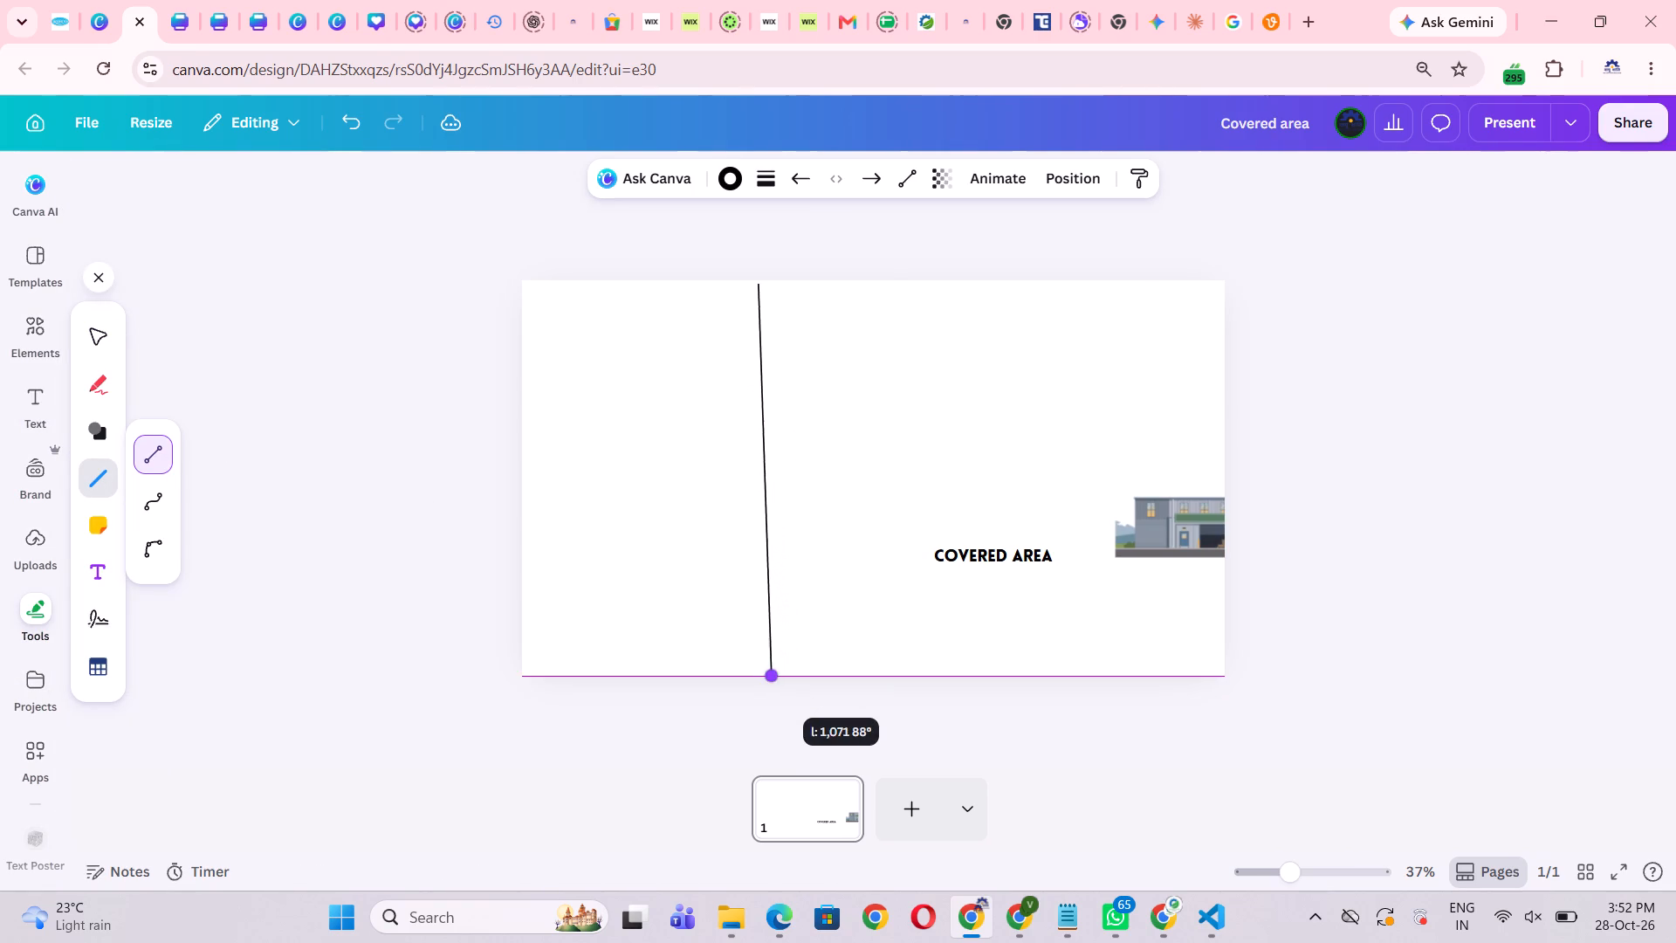
drag(772, 682, 764, 697)
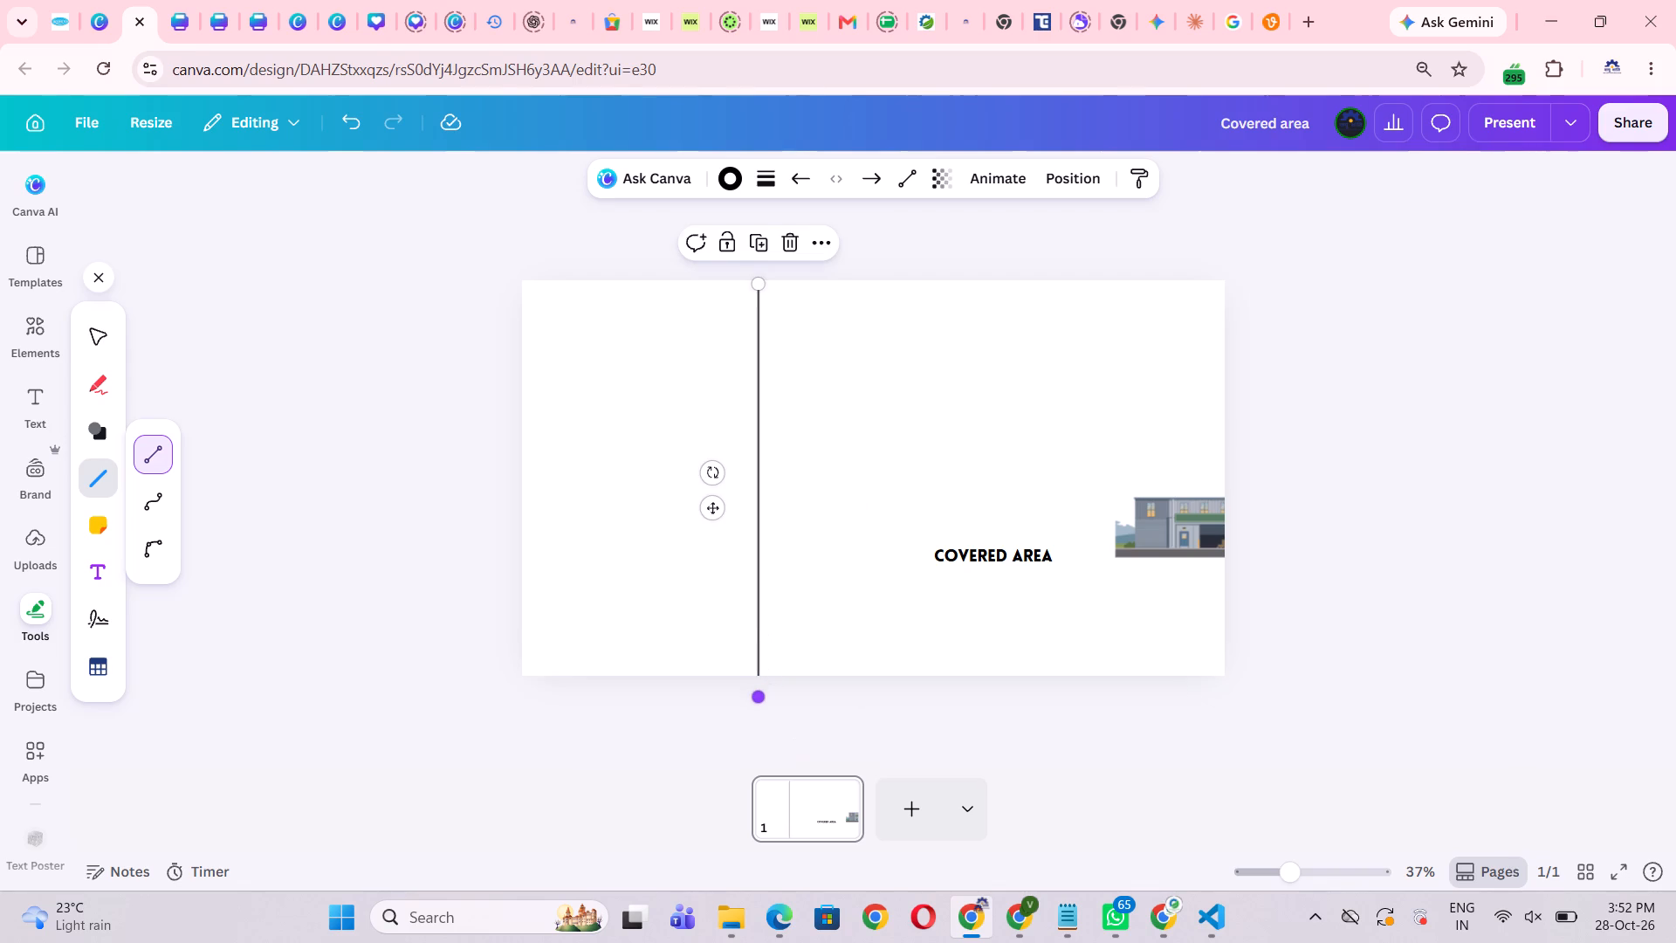
click(757, 510)
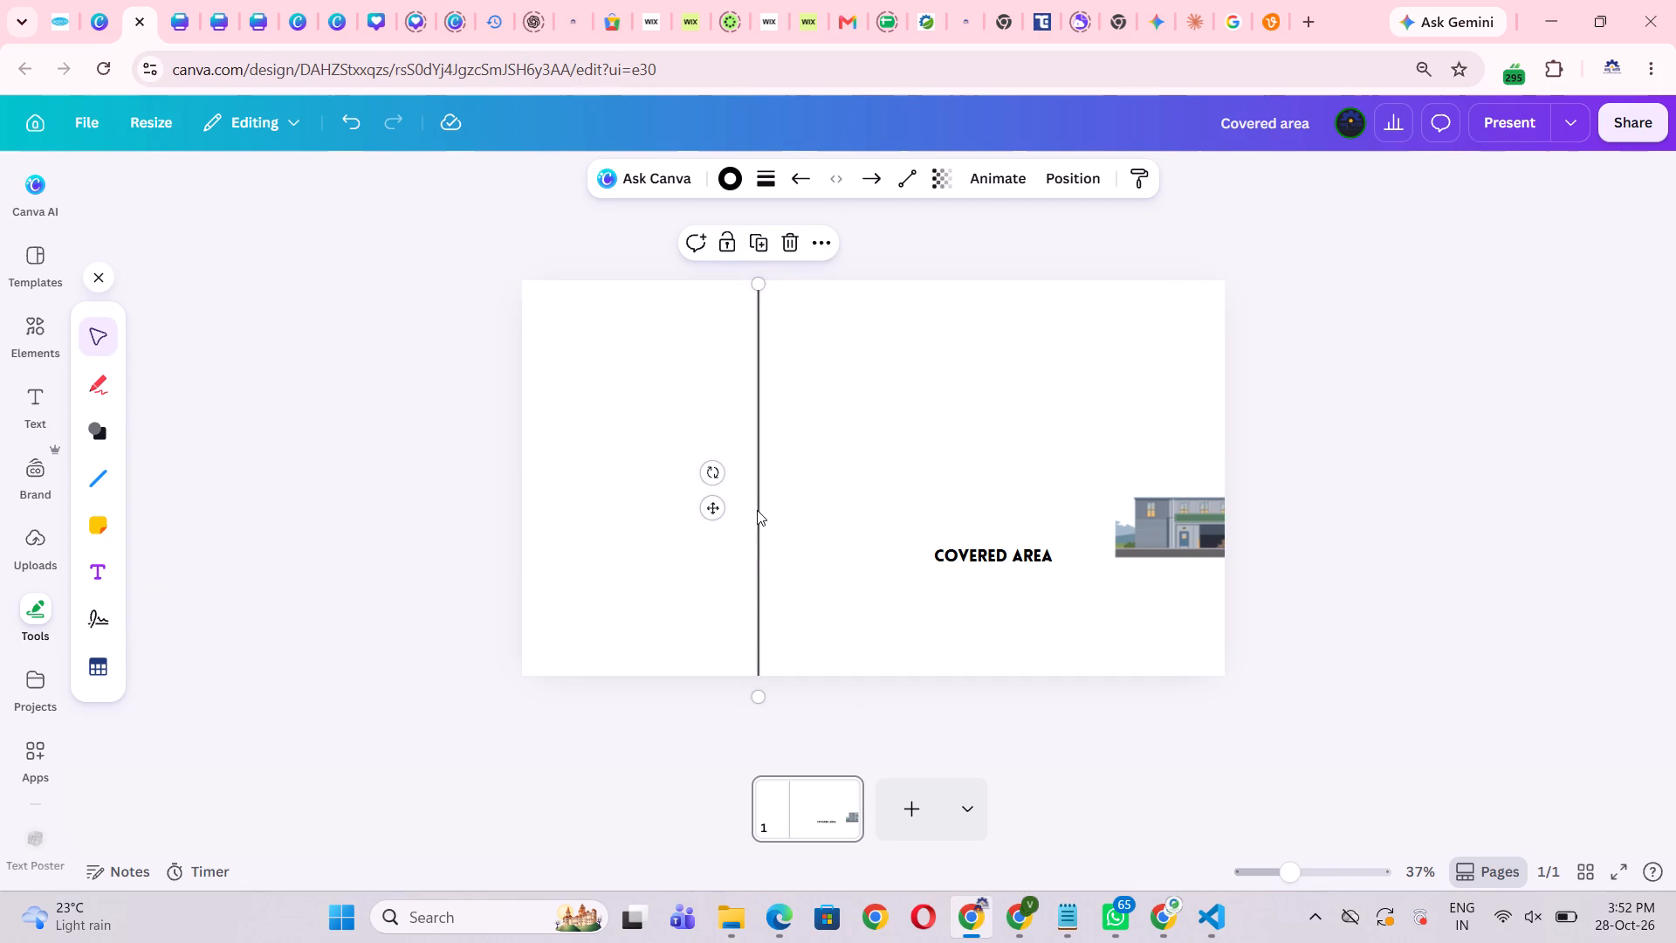
click(710, 515)
click(763, 520)
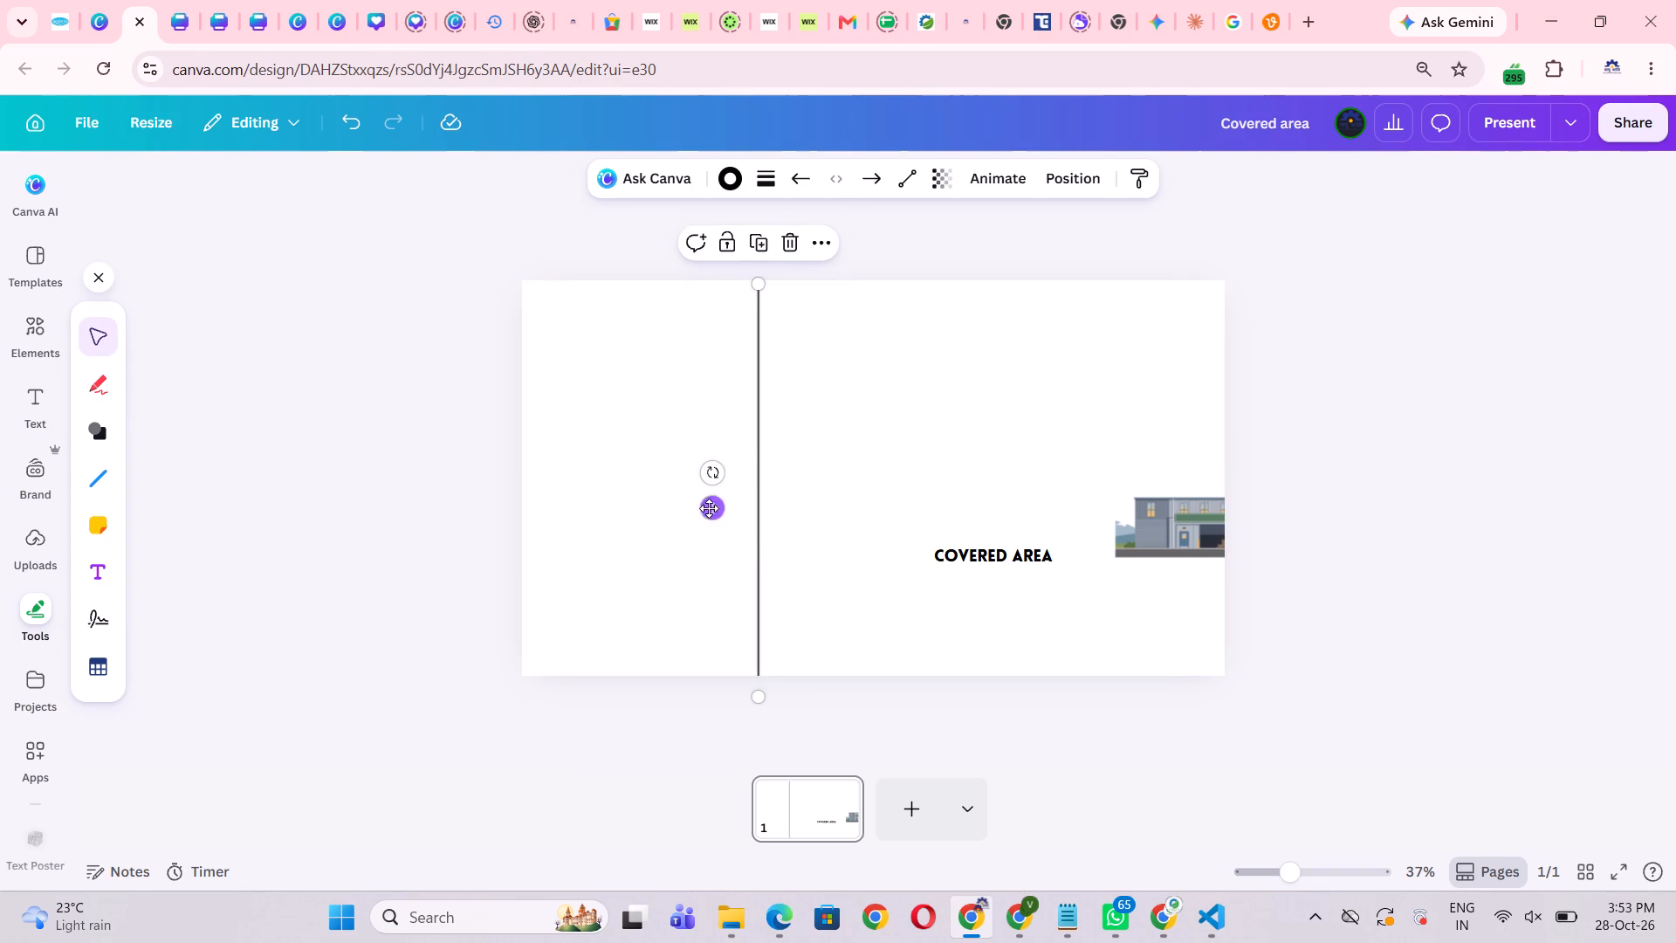
click(707, 508)
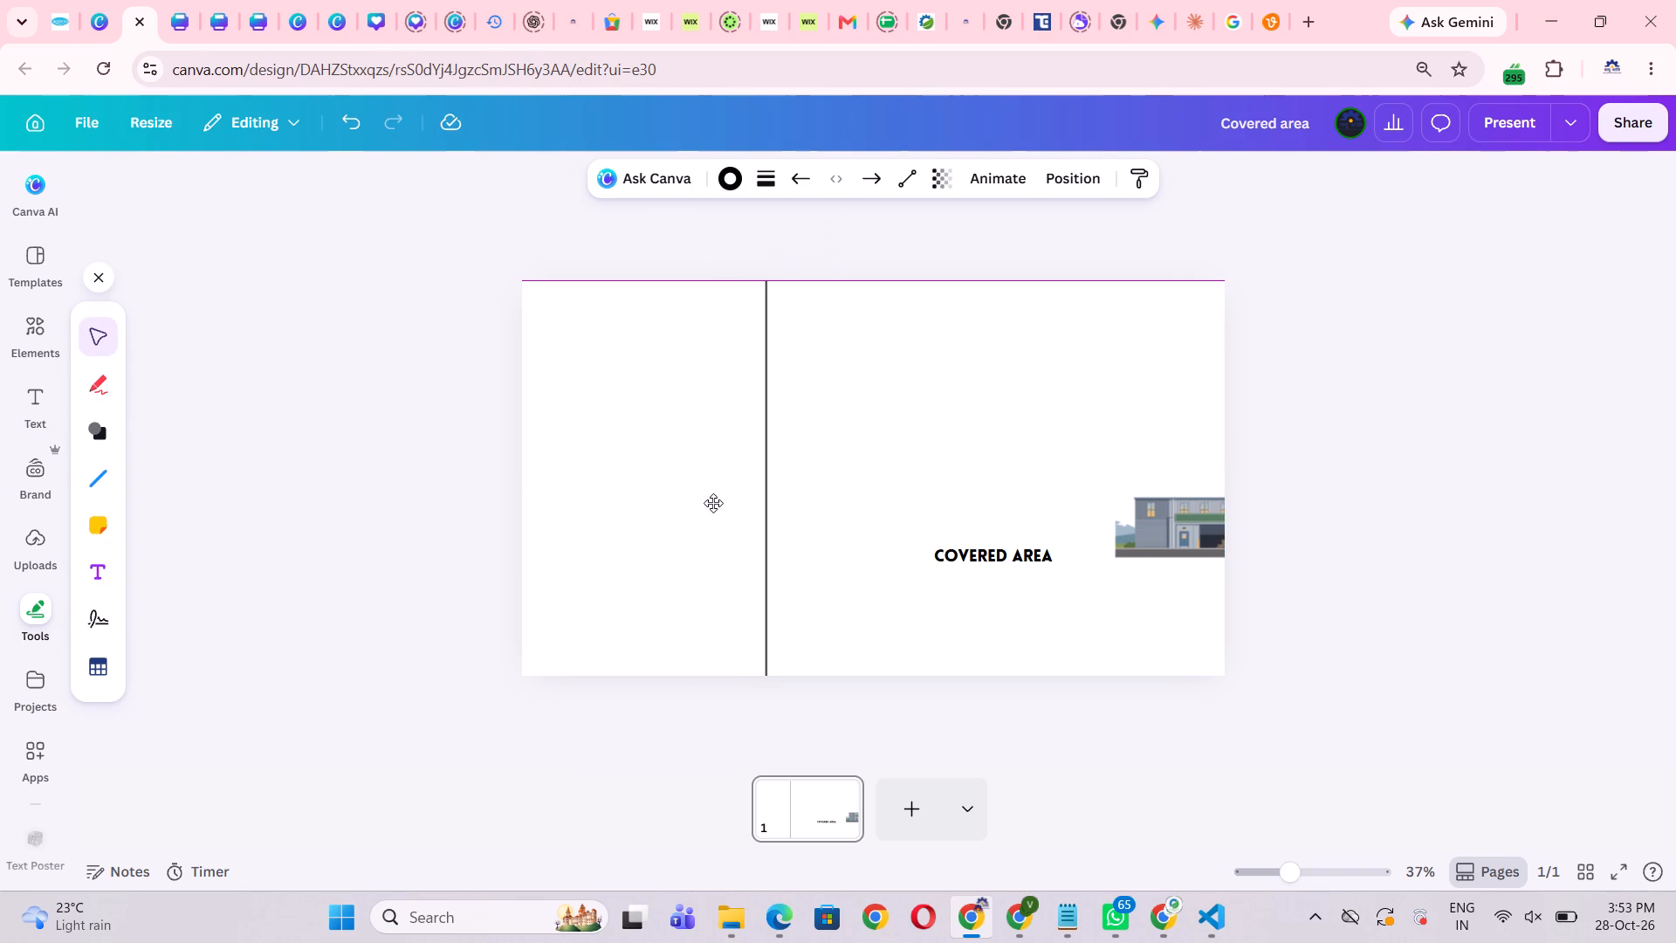
click(814, 512)
click(723, 507)
click(767, 507)
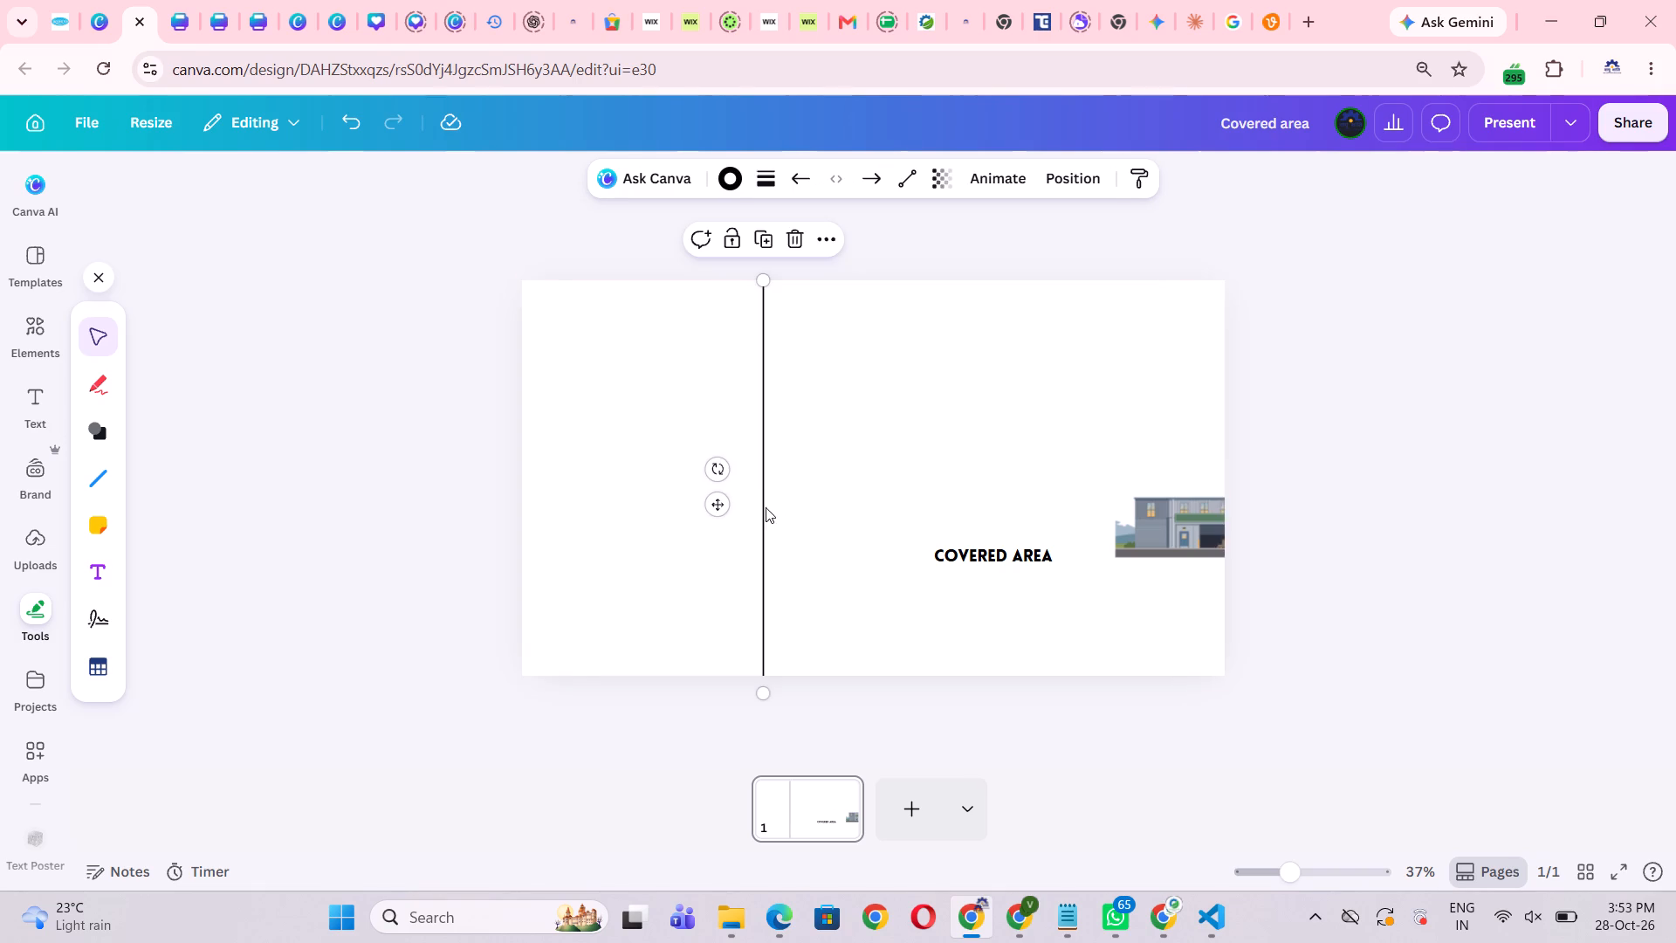
Duplicate the vertical line and place the copy about two thirds of the way across the page.
click(718, 505)
key(ctrl+c)
key(ctrl+v)
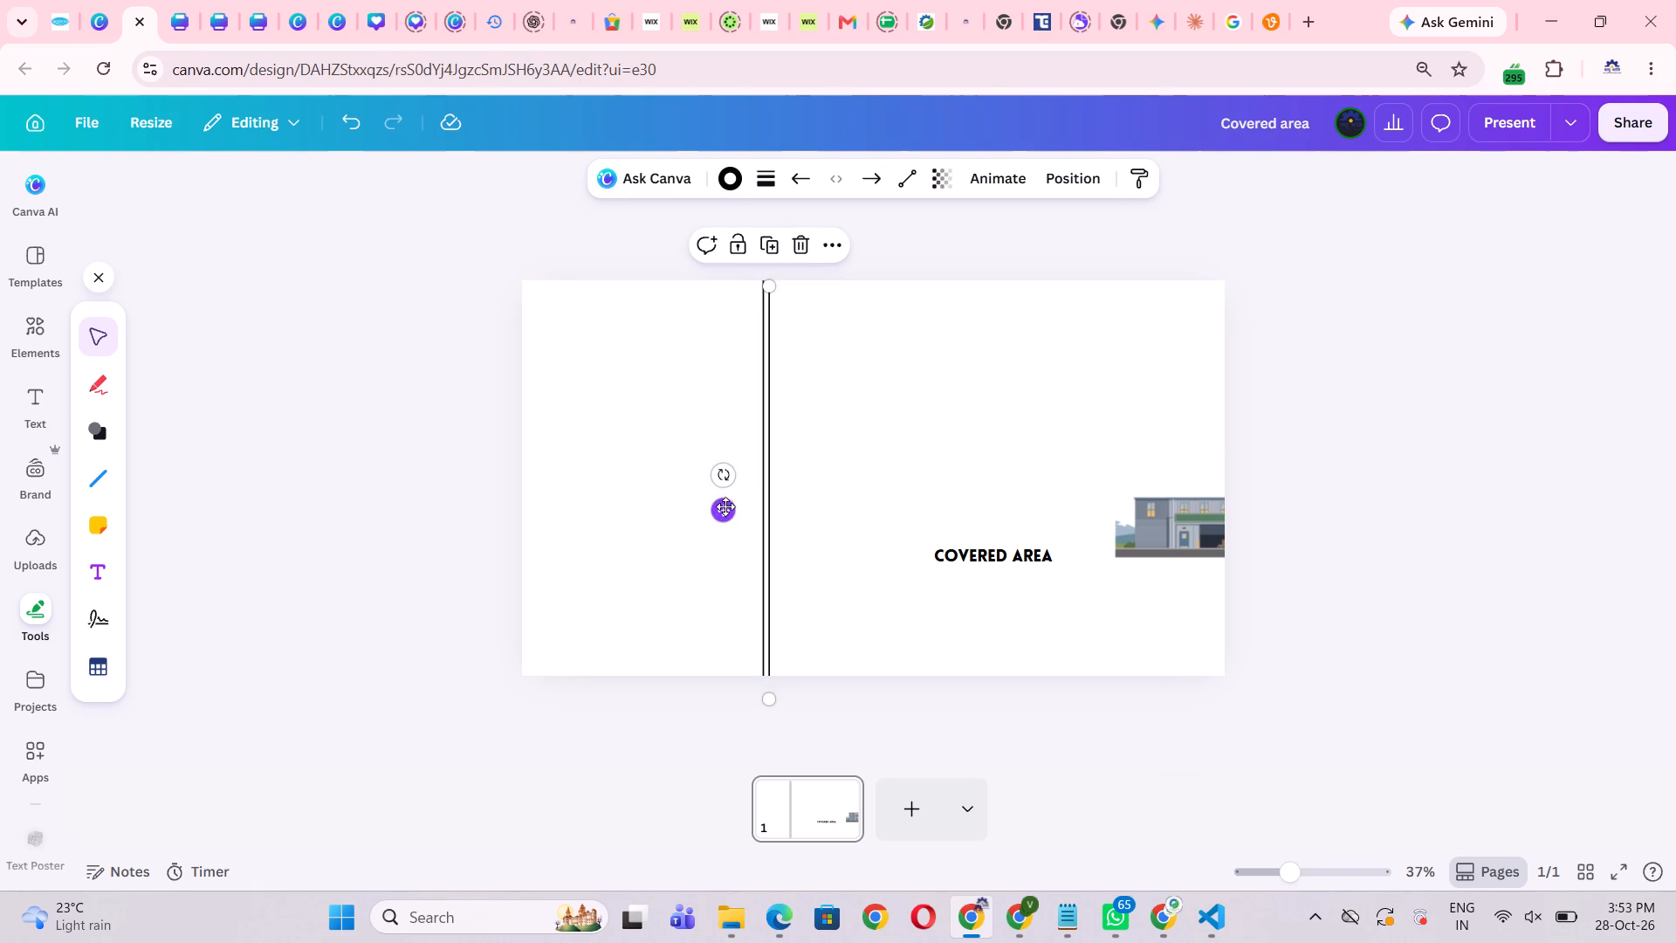
drag(722, 511, 961, 499)
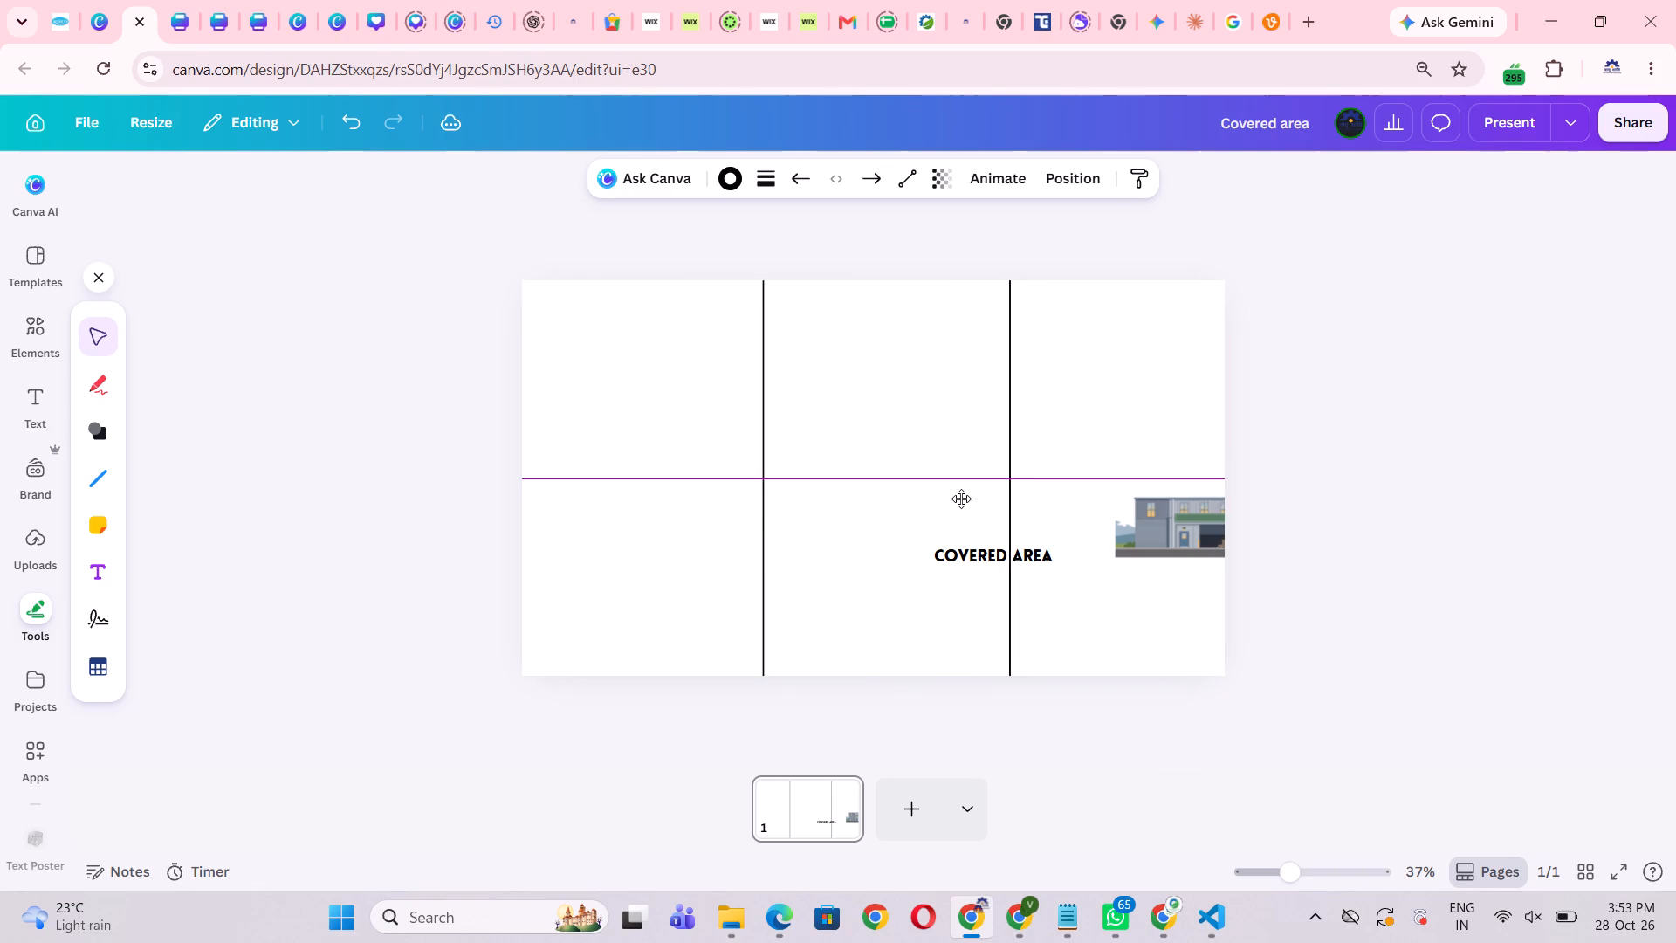
drag(961, 499, 951, 499)
click(1521, 532)
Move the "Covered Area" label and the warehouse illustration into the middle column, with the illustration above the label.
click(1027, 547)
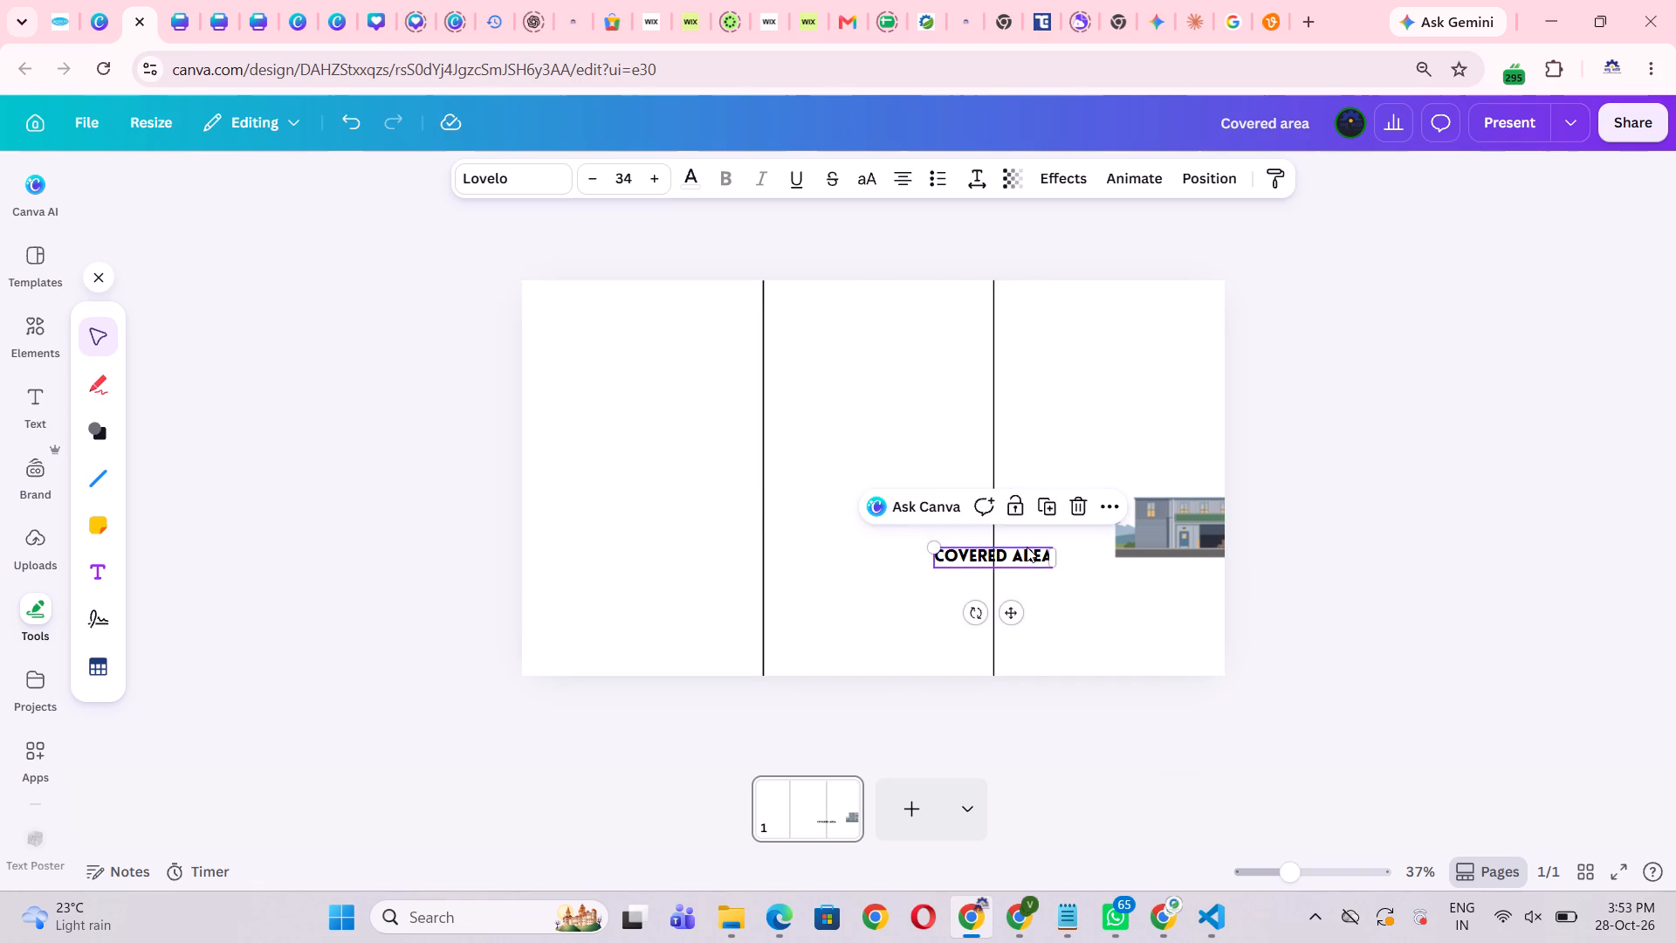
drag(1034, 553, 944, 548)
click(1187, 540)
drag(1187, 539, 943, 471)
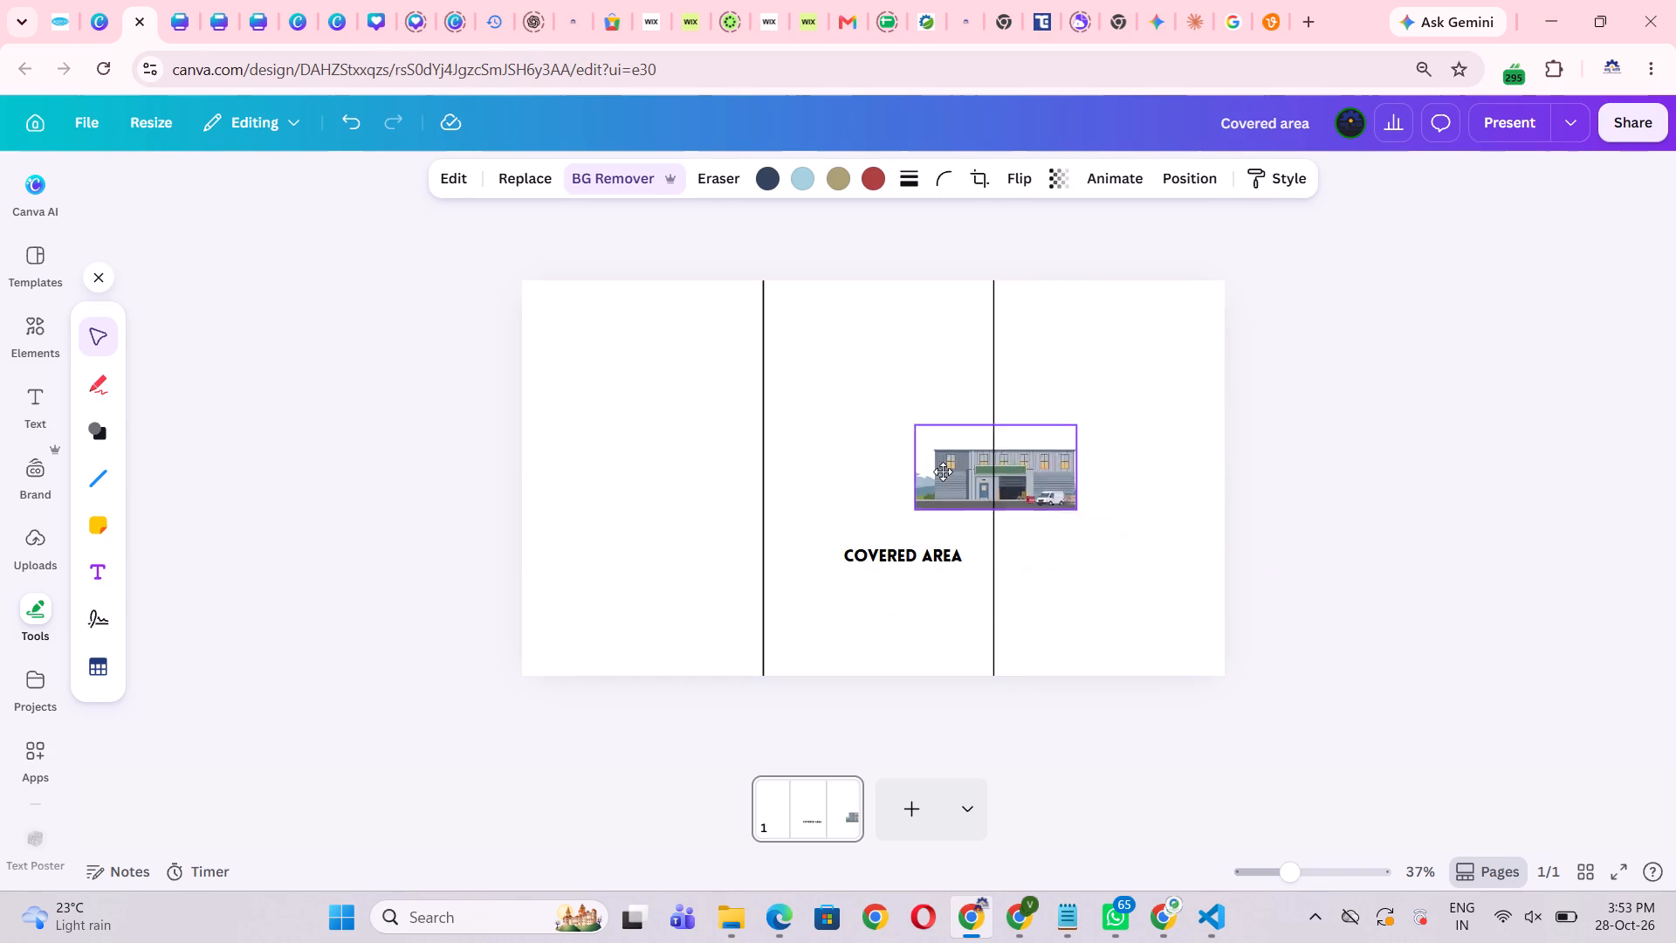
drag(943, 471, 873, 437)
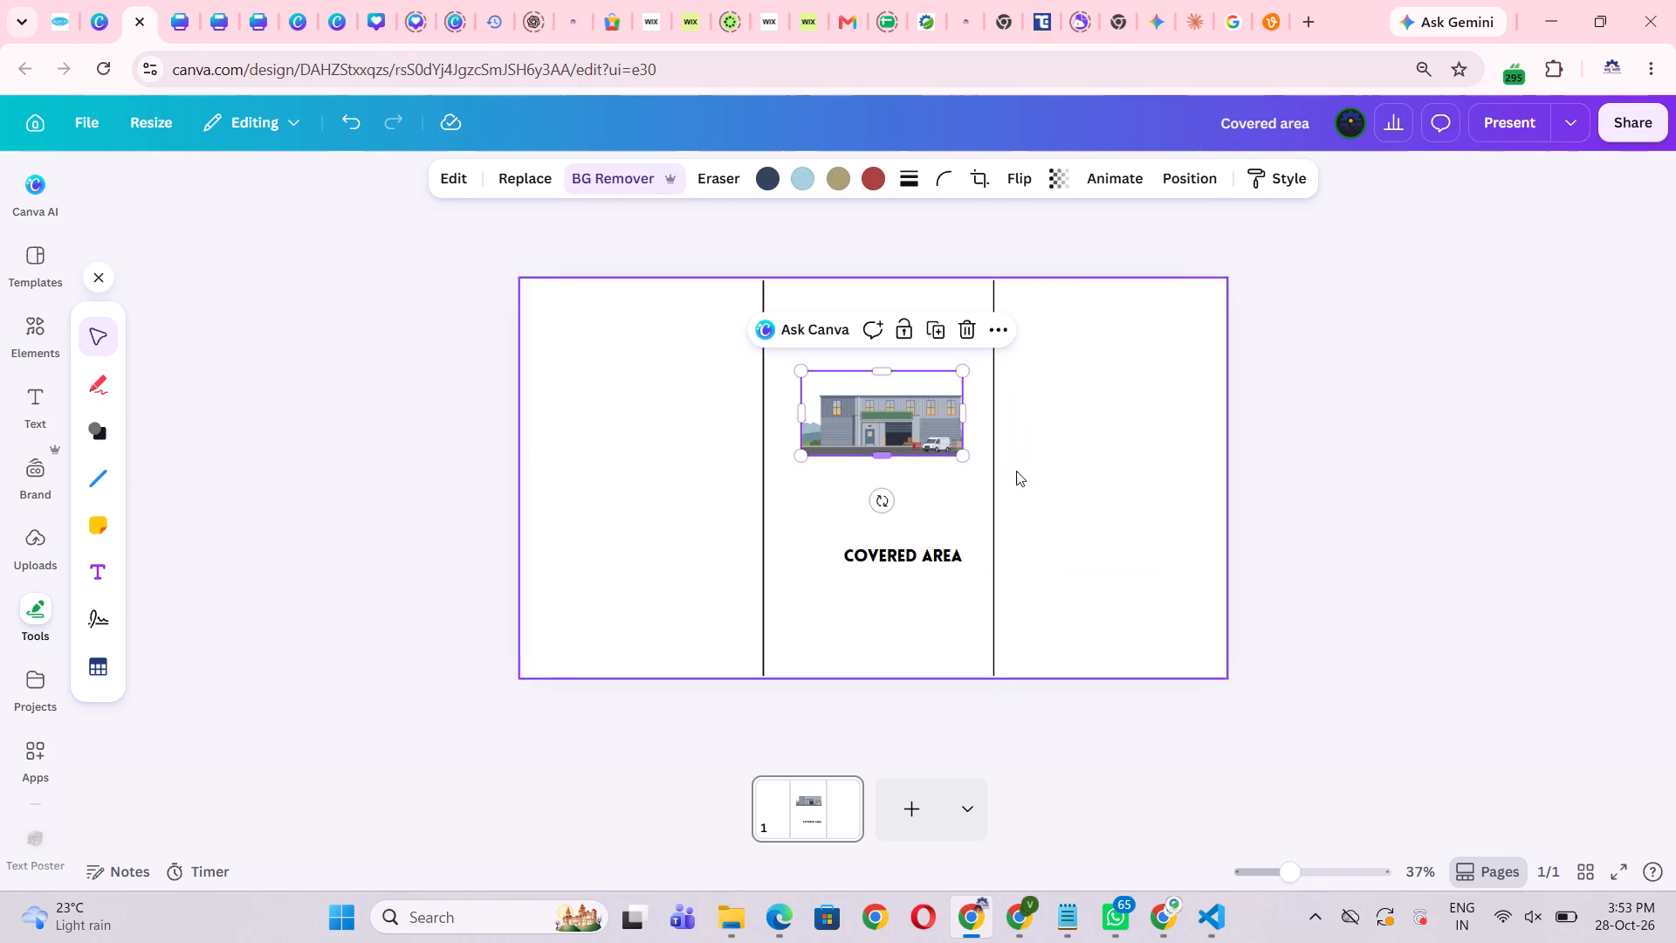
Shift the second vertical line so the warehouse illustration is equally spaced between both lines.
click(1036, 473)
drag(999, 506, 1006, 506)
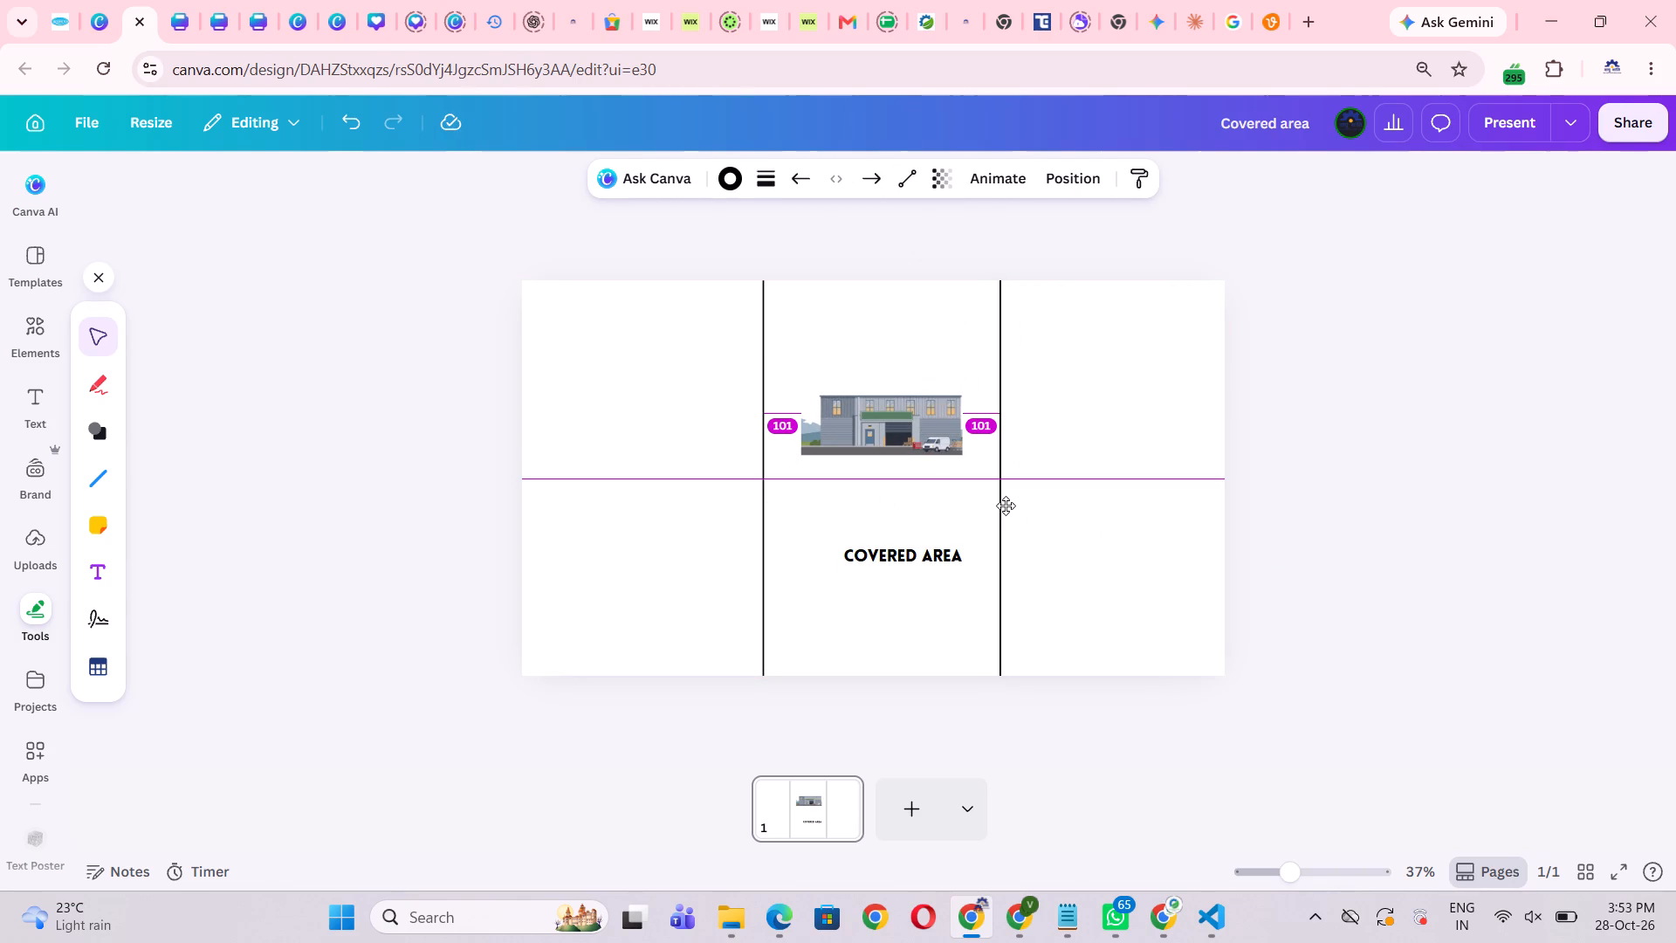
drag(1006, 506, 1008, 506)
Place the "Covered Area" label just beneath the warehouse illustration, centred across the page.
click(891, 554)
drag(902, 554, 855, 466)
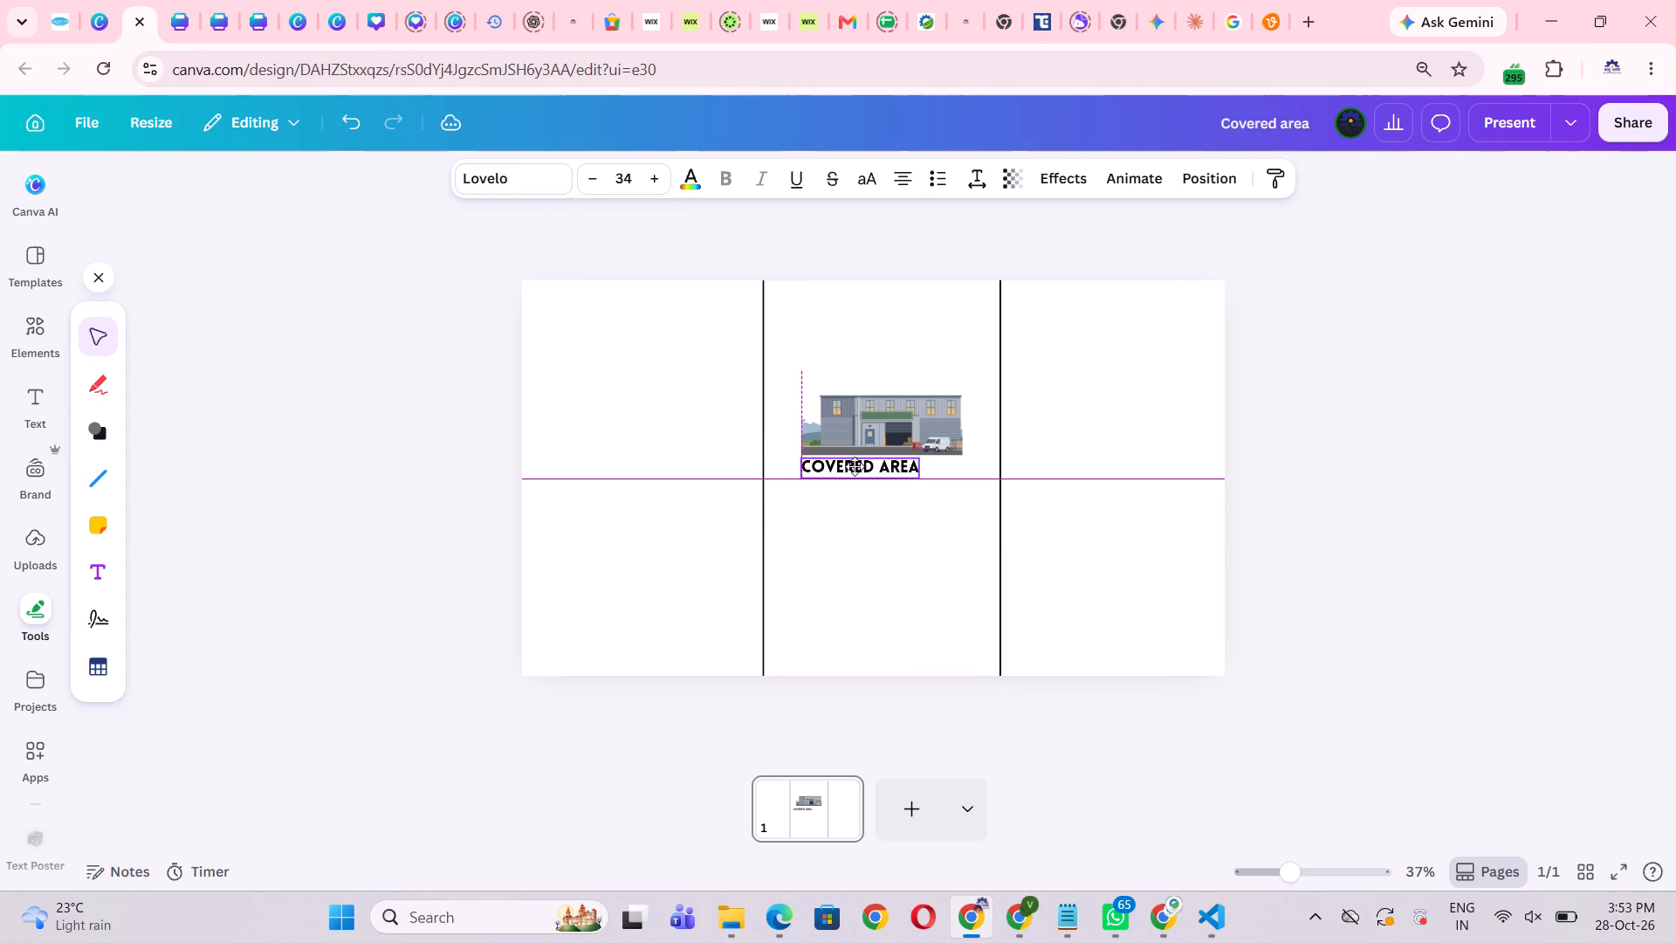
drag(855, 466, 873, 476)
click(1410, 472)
Move the warehouse illustration completely off the page, past its left edge.
drag(862, 410, 525, 457)
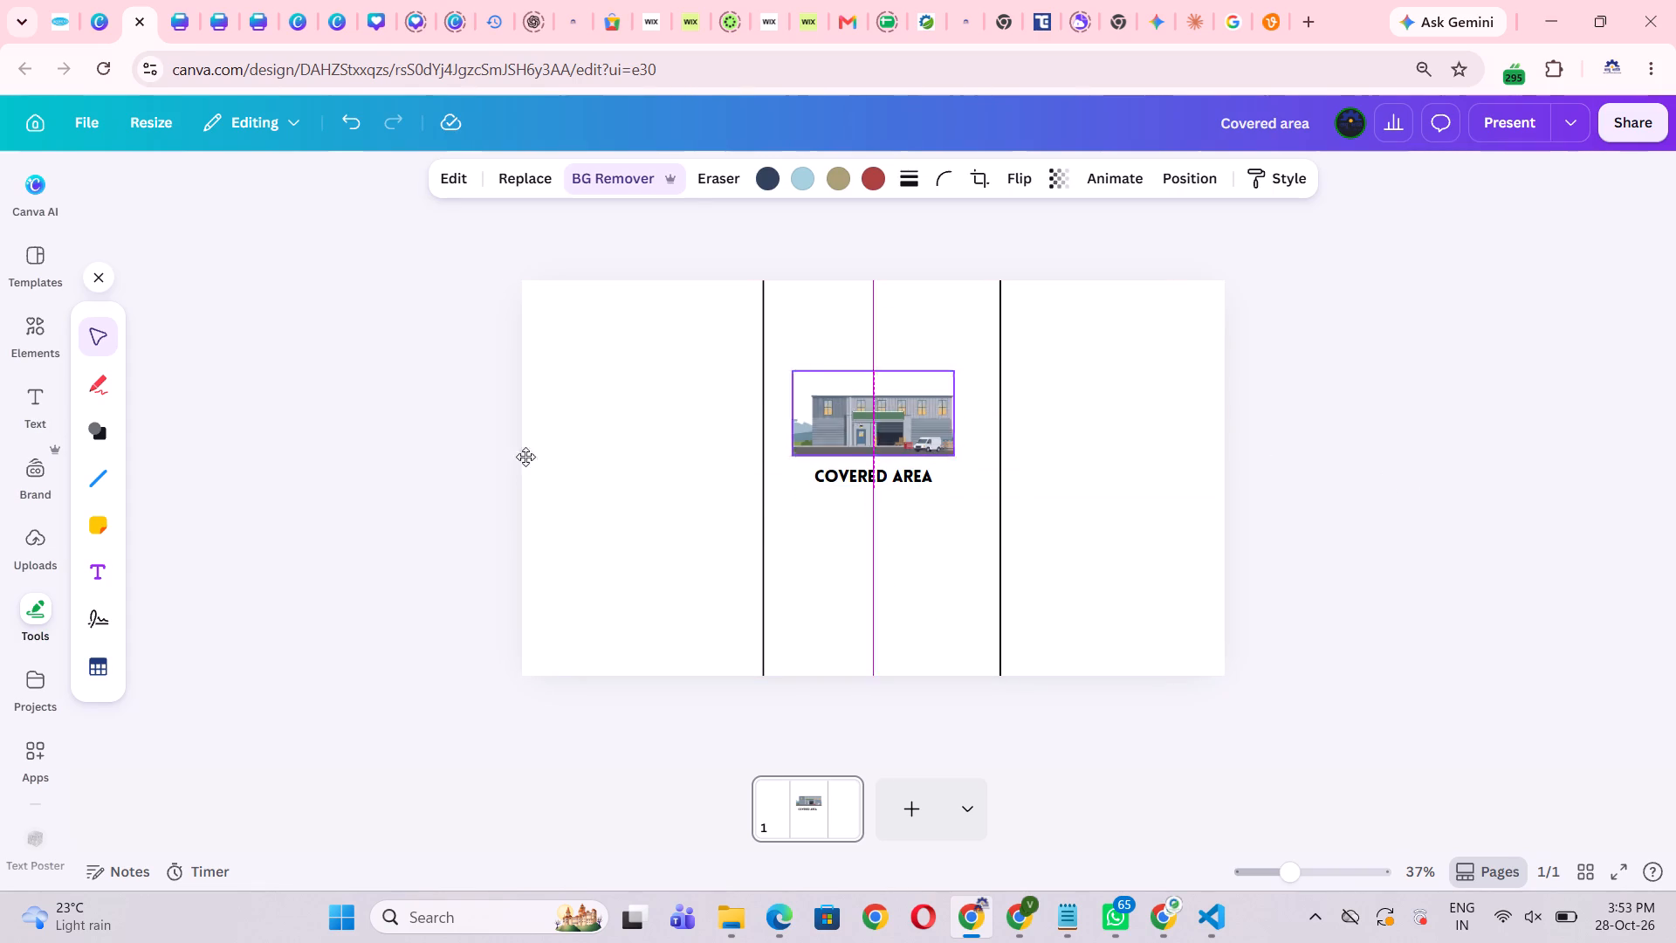
drag(525, 457, 318, 487)
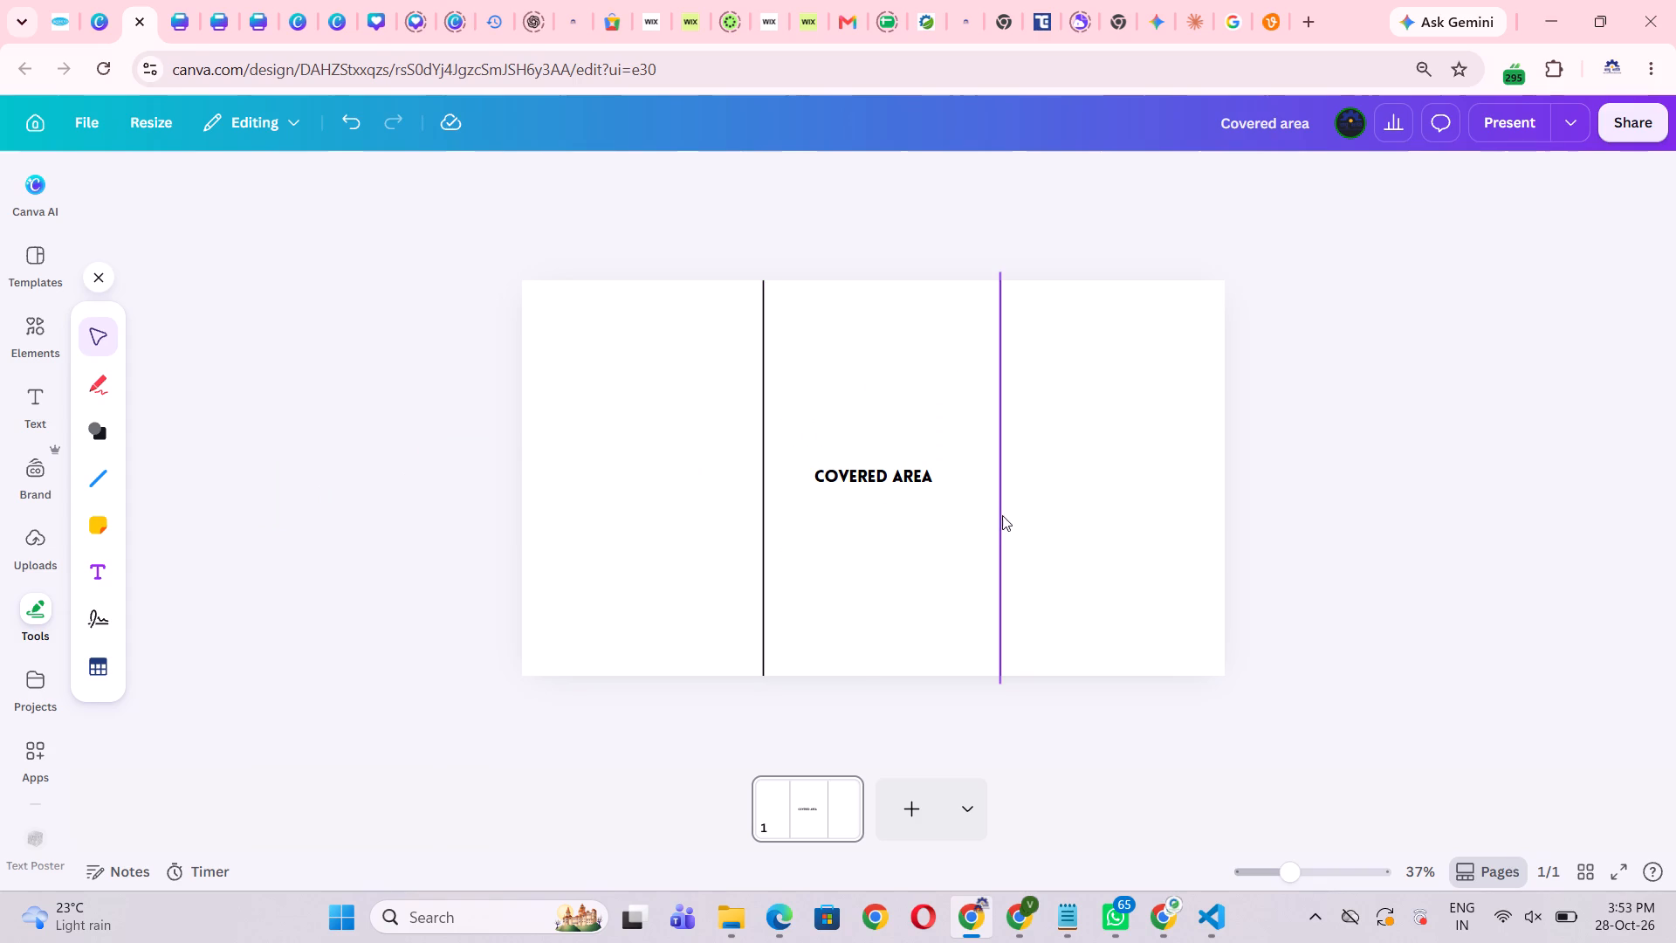
Reposition both vertical lines so they divide the page into three nearly equal columns.
drag(999, 516, 999, 523)
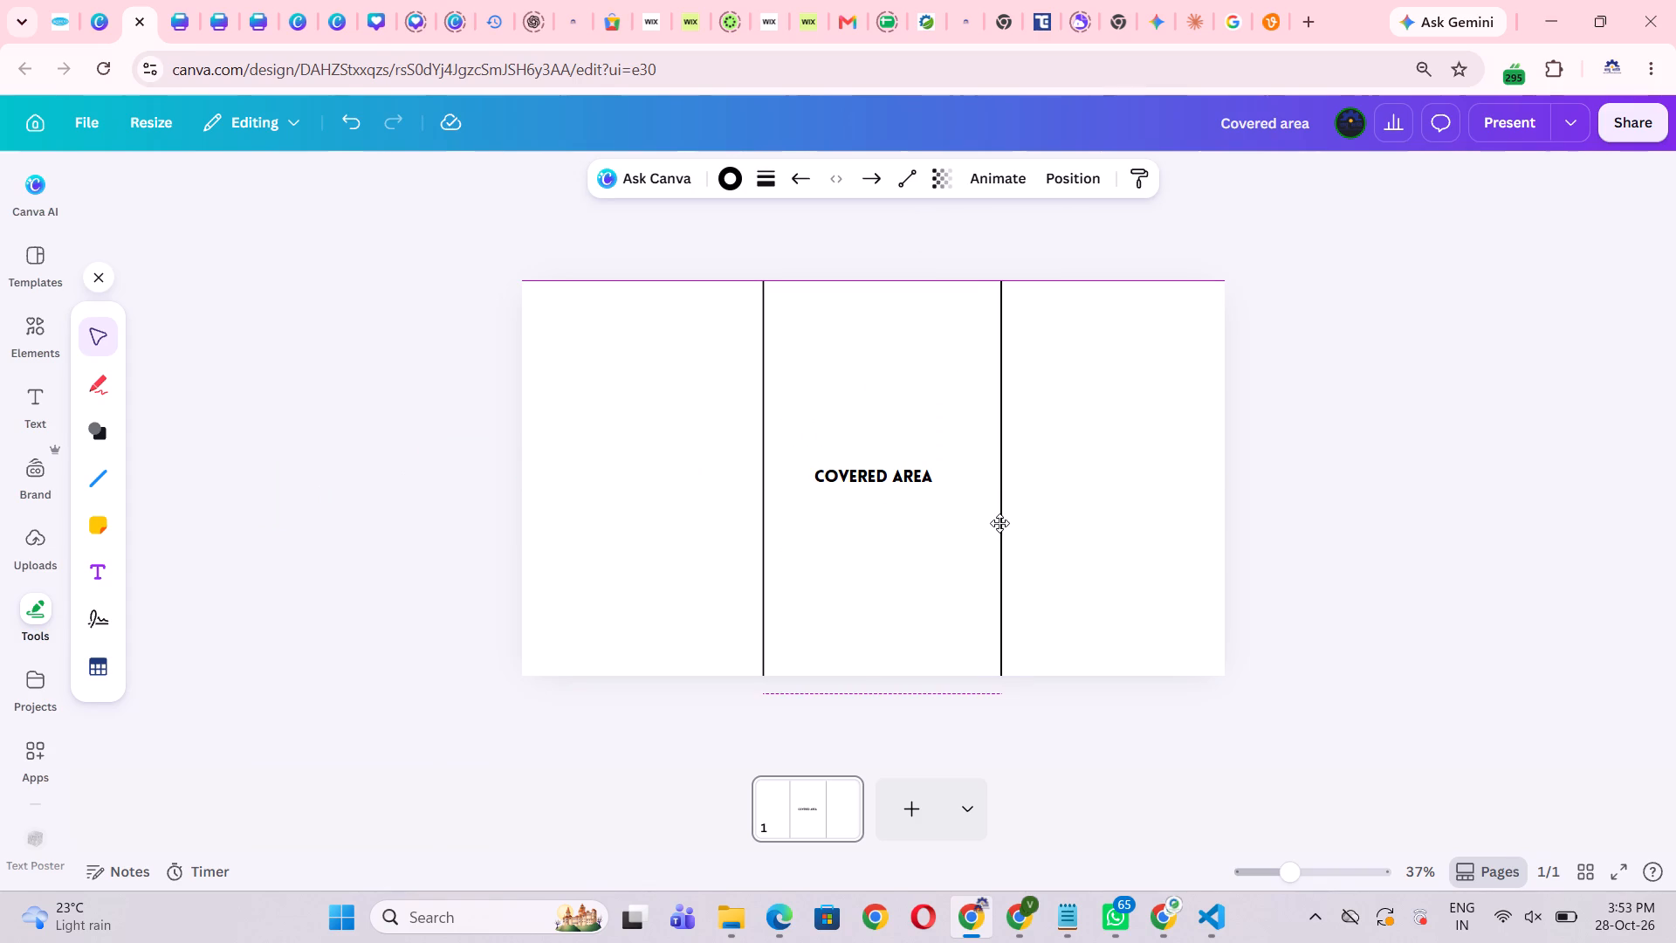
drag(999, 523, 993, 526)
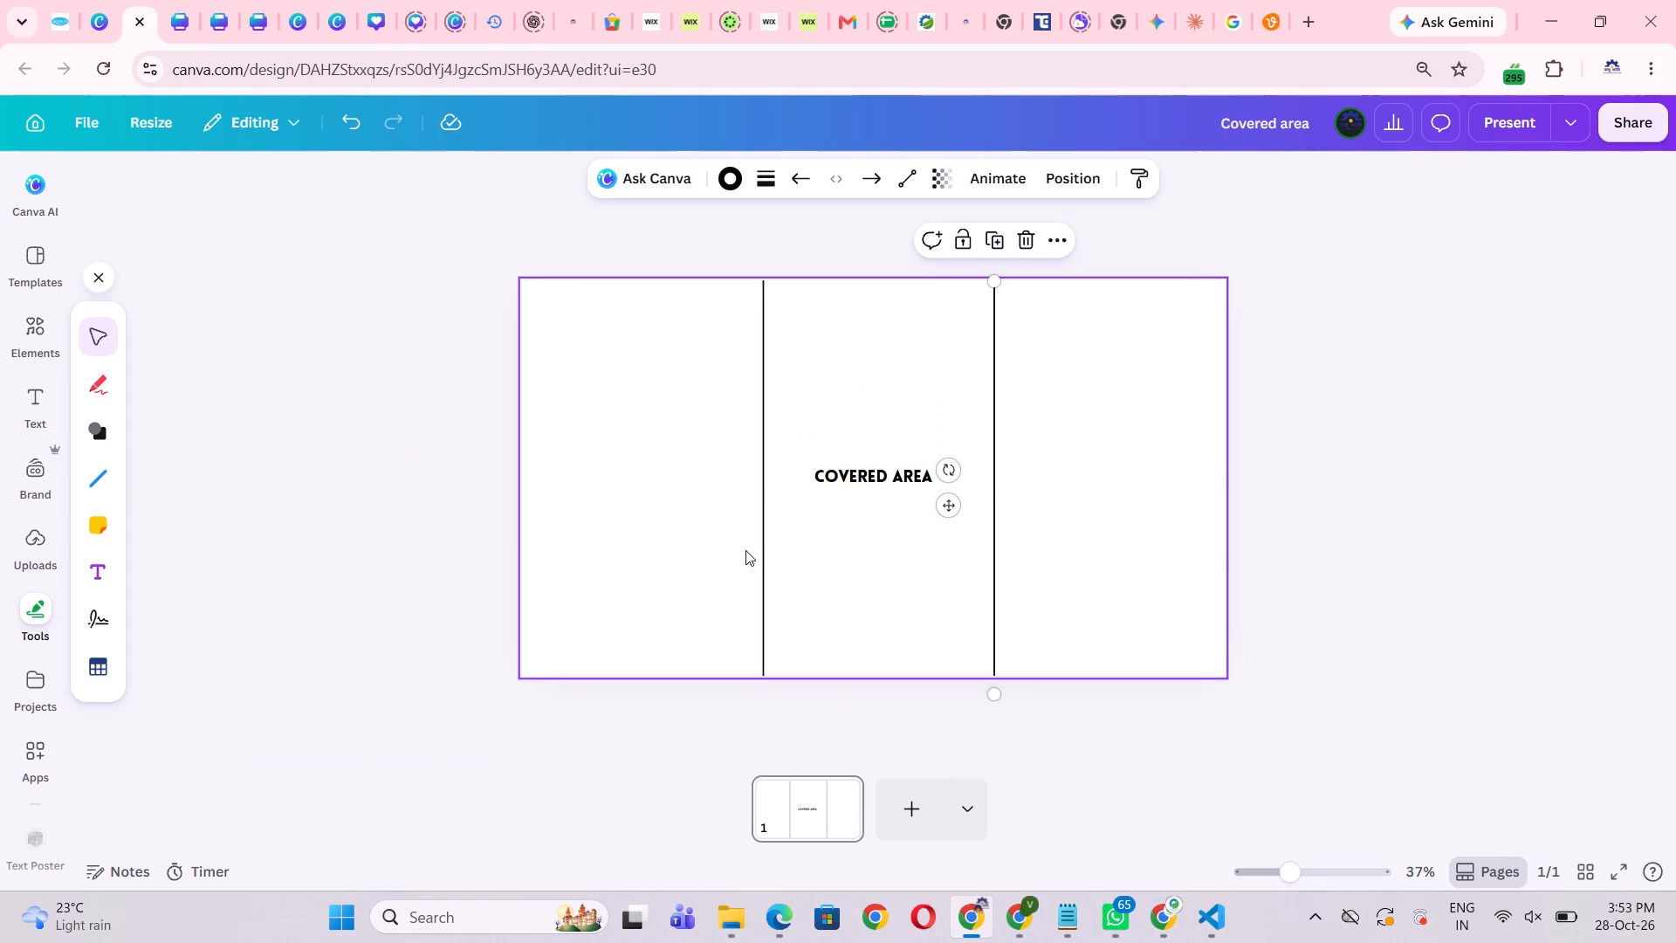
drag(760, 552, 745, 558)
click(1253, 511)
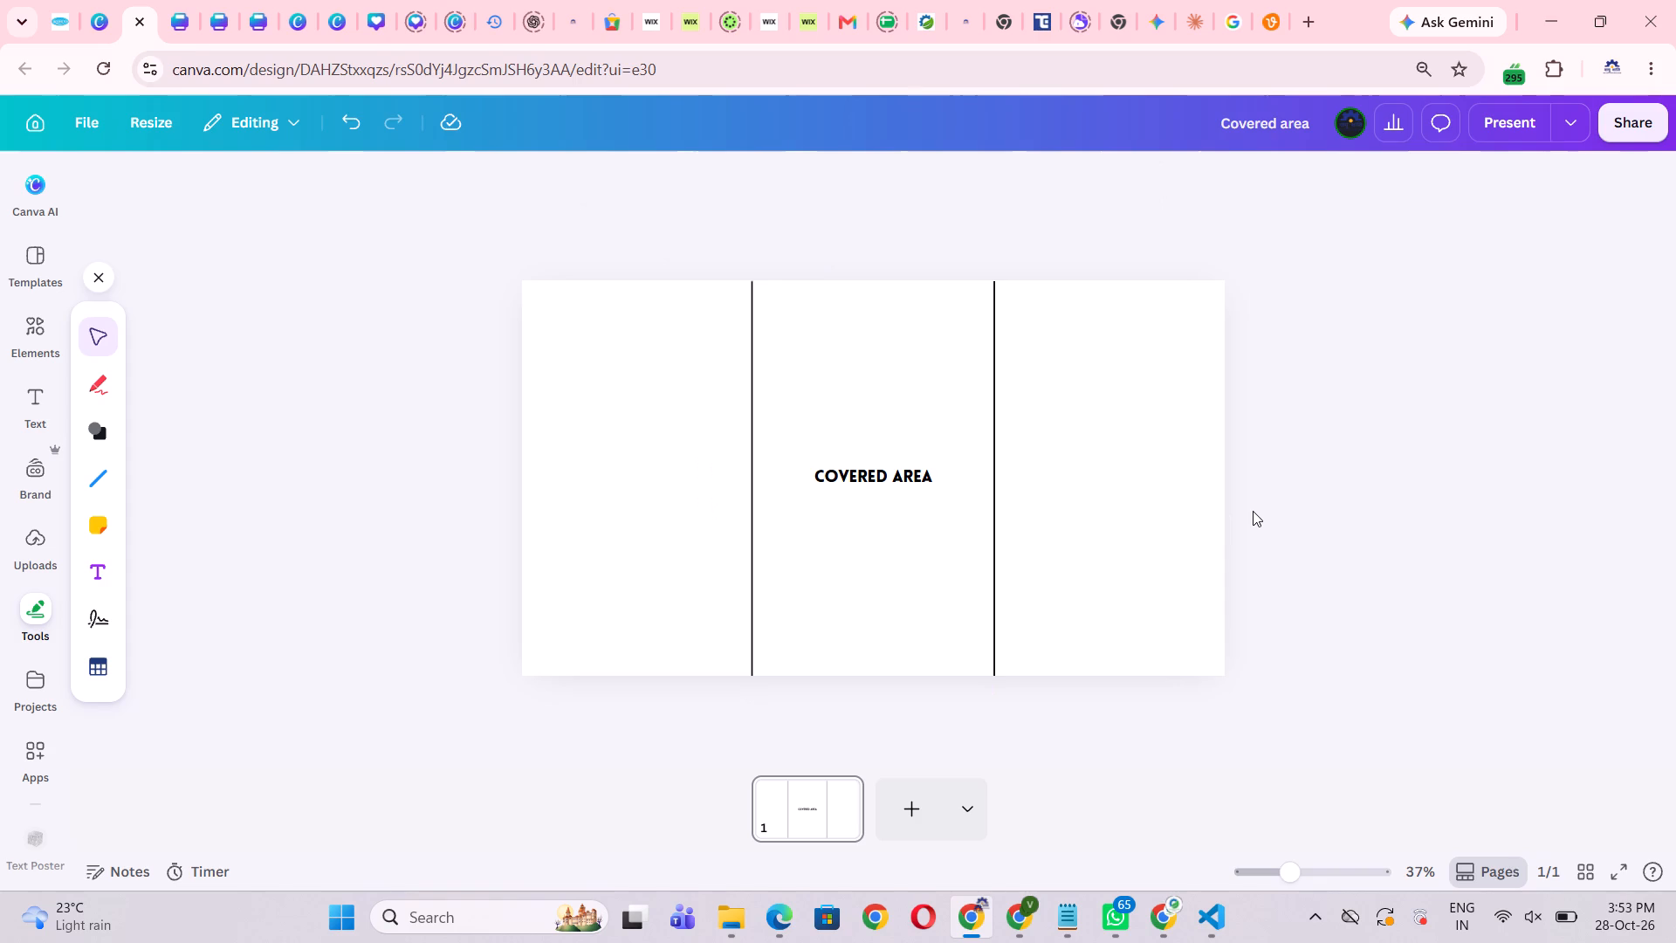
Move the "Covered Area" label into the right column at mid-height.
click(886, 472)
drag(886, 471, 1156, 476)
click(783, 493)
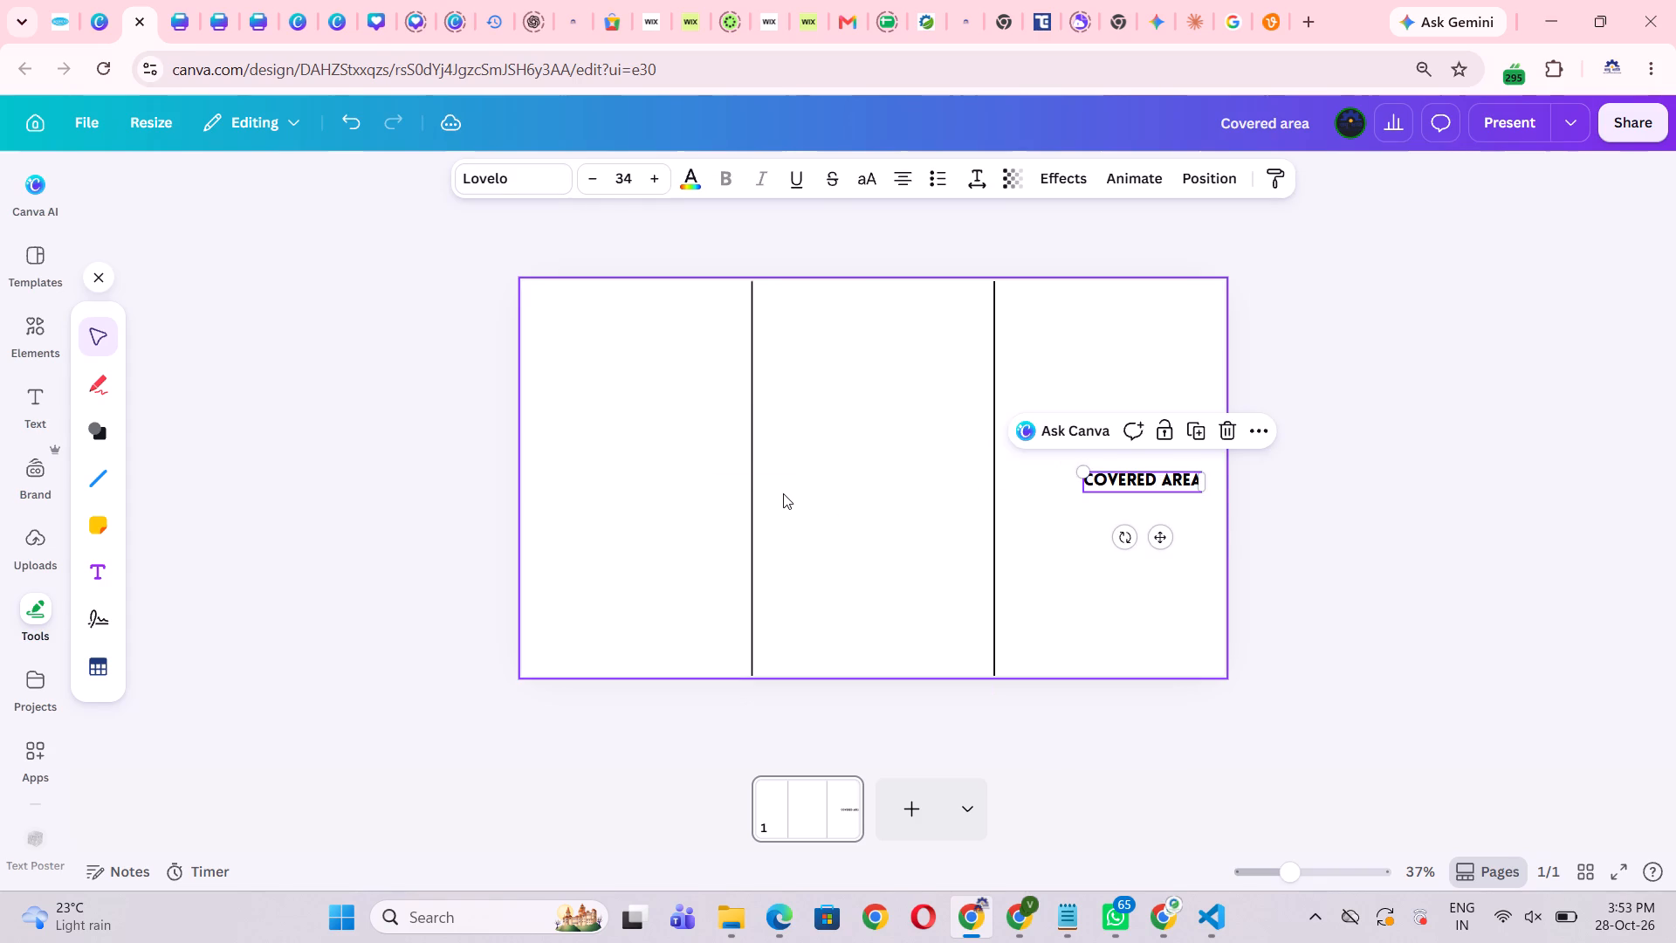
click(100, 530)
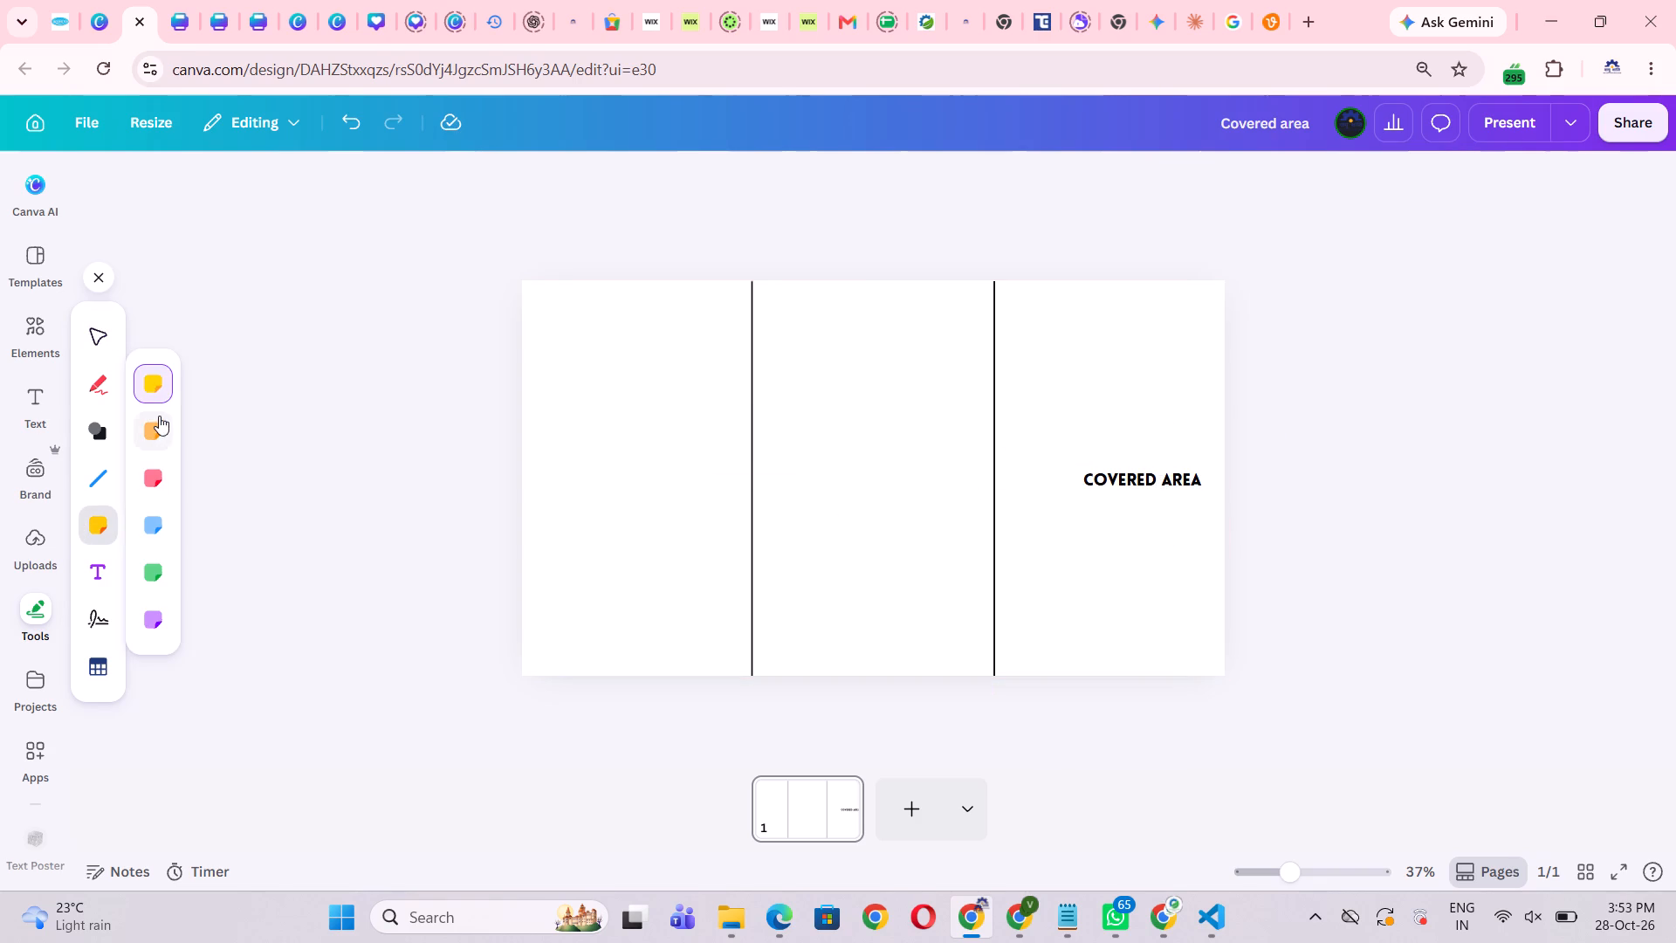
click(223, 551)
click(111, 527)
Add a square shape at the page's top-left corner and stretch it to fill the entire left column.
click(104, 424)
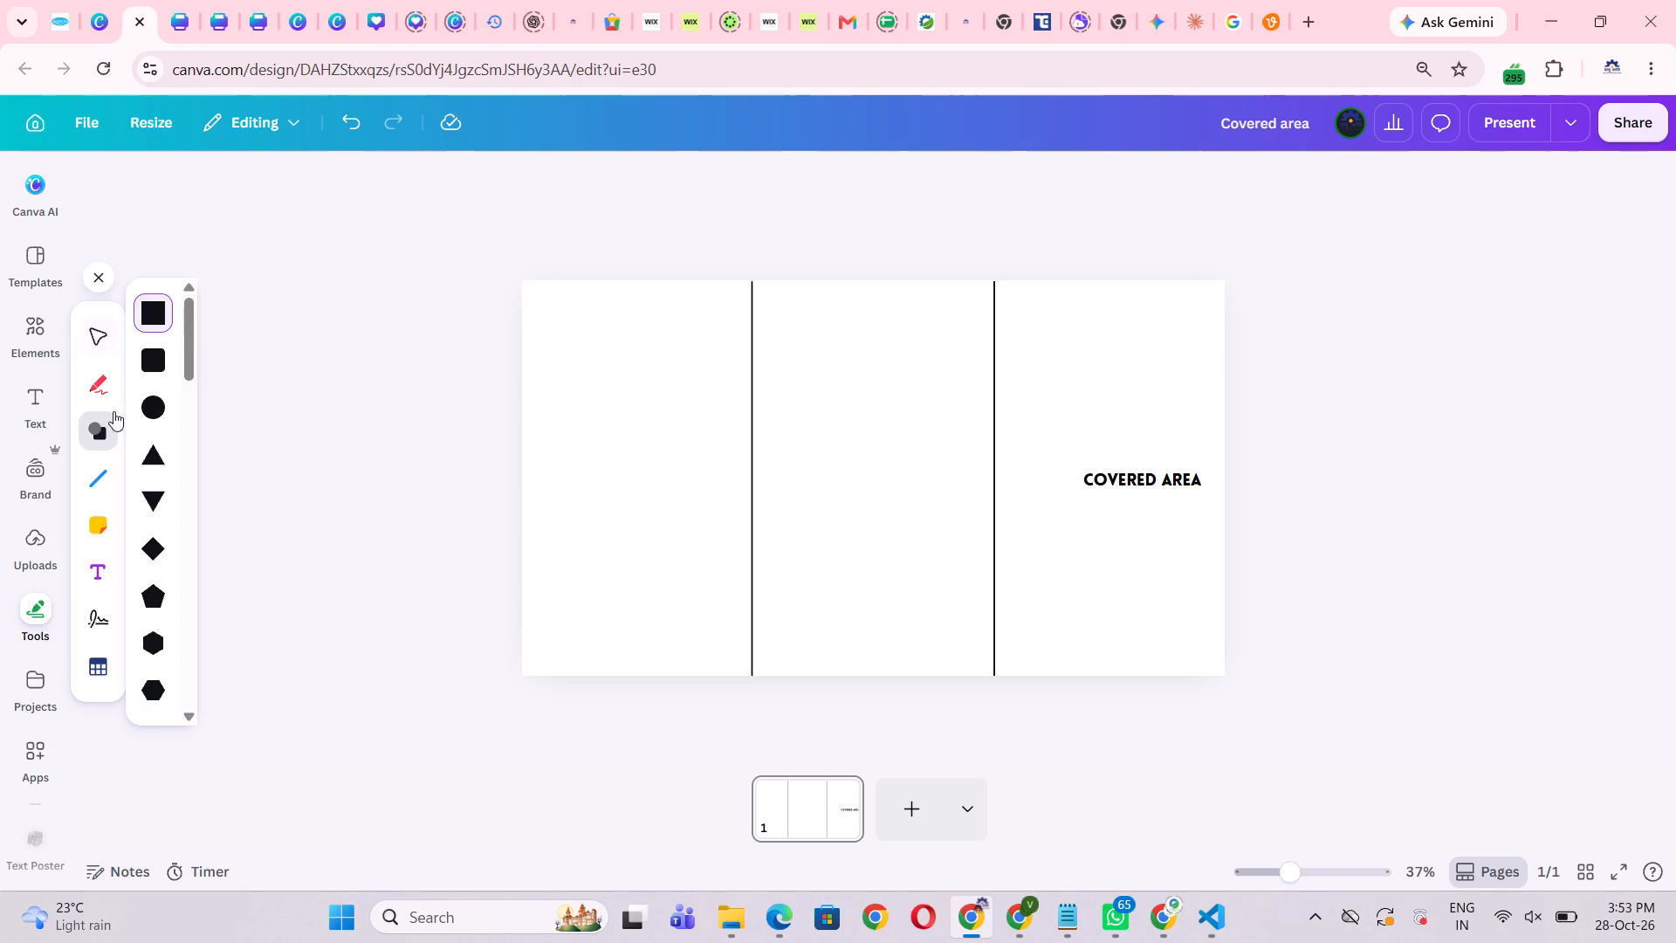
click(534, 301)
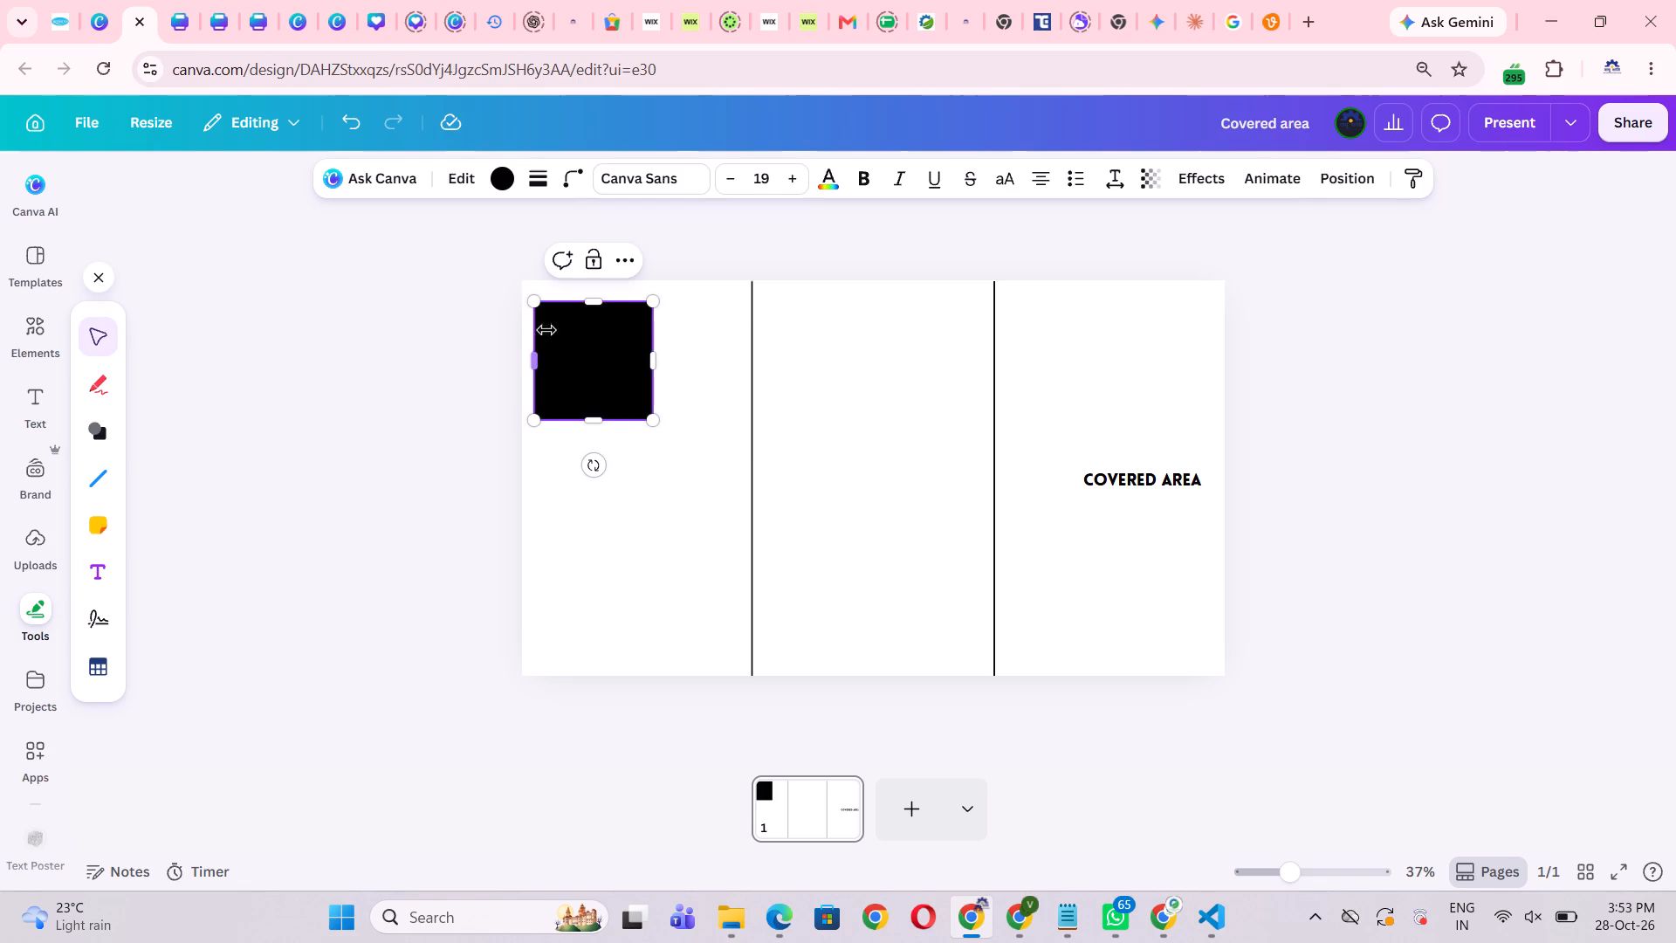
drag(585, 374, 576, 354)
drag(646, 400, 755, 548)
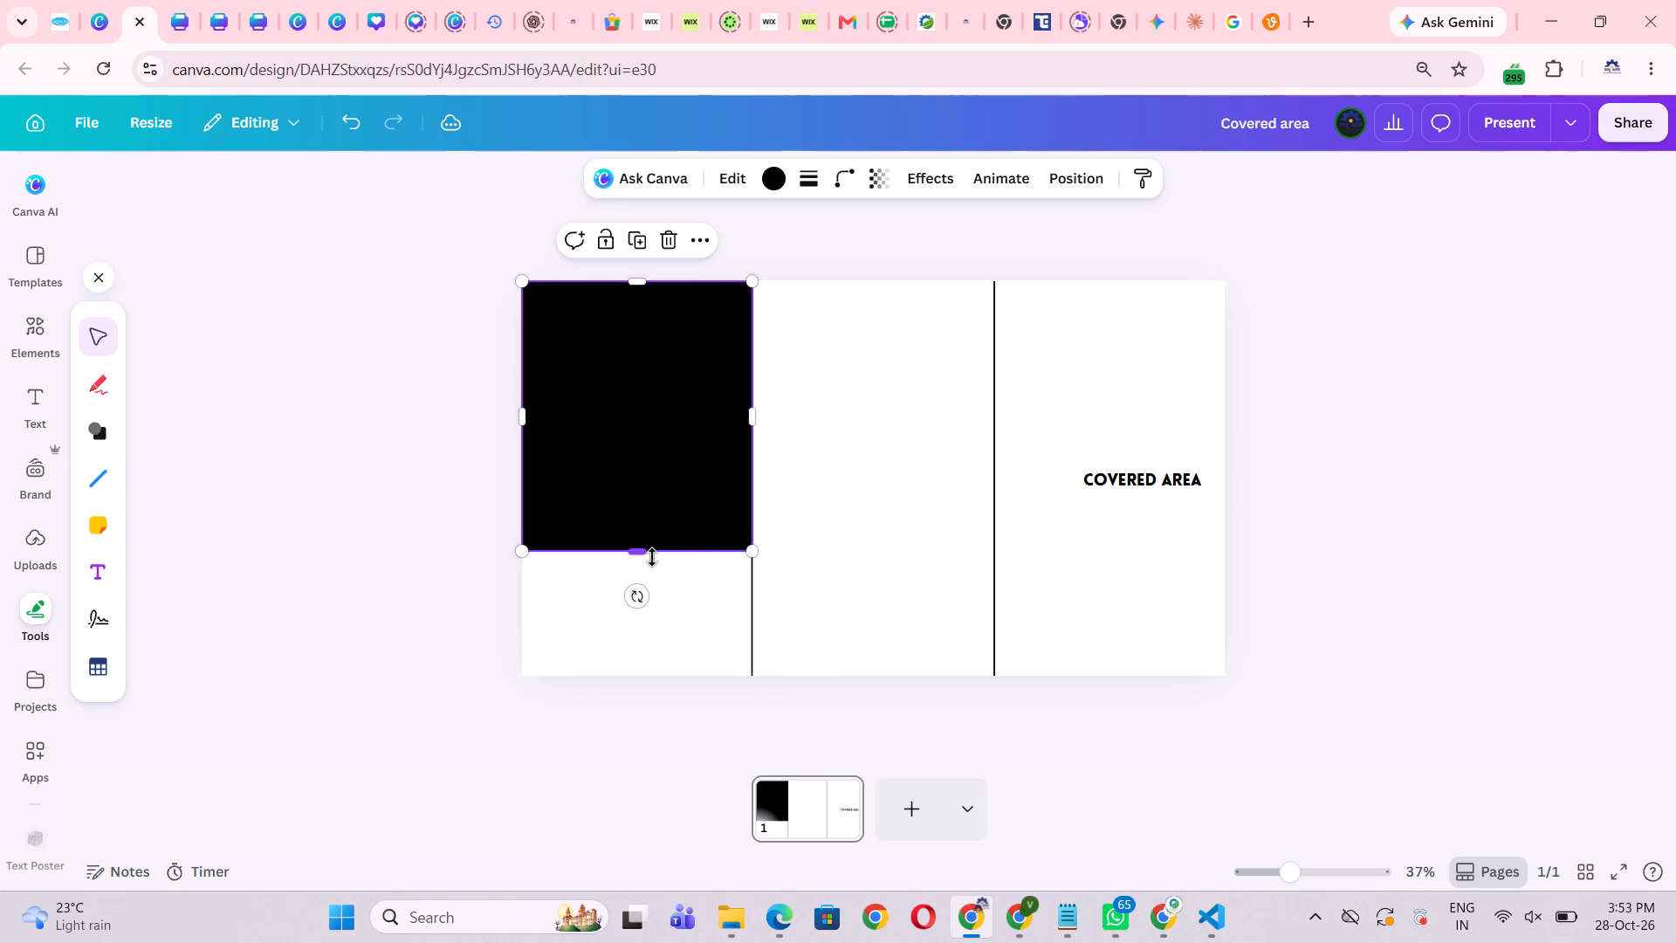
drag(642, 556, 656, 681)
Fill the black left-column shape with medium blue from the default solid colours.
click(777, 171)
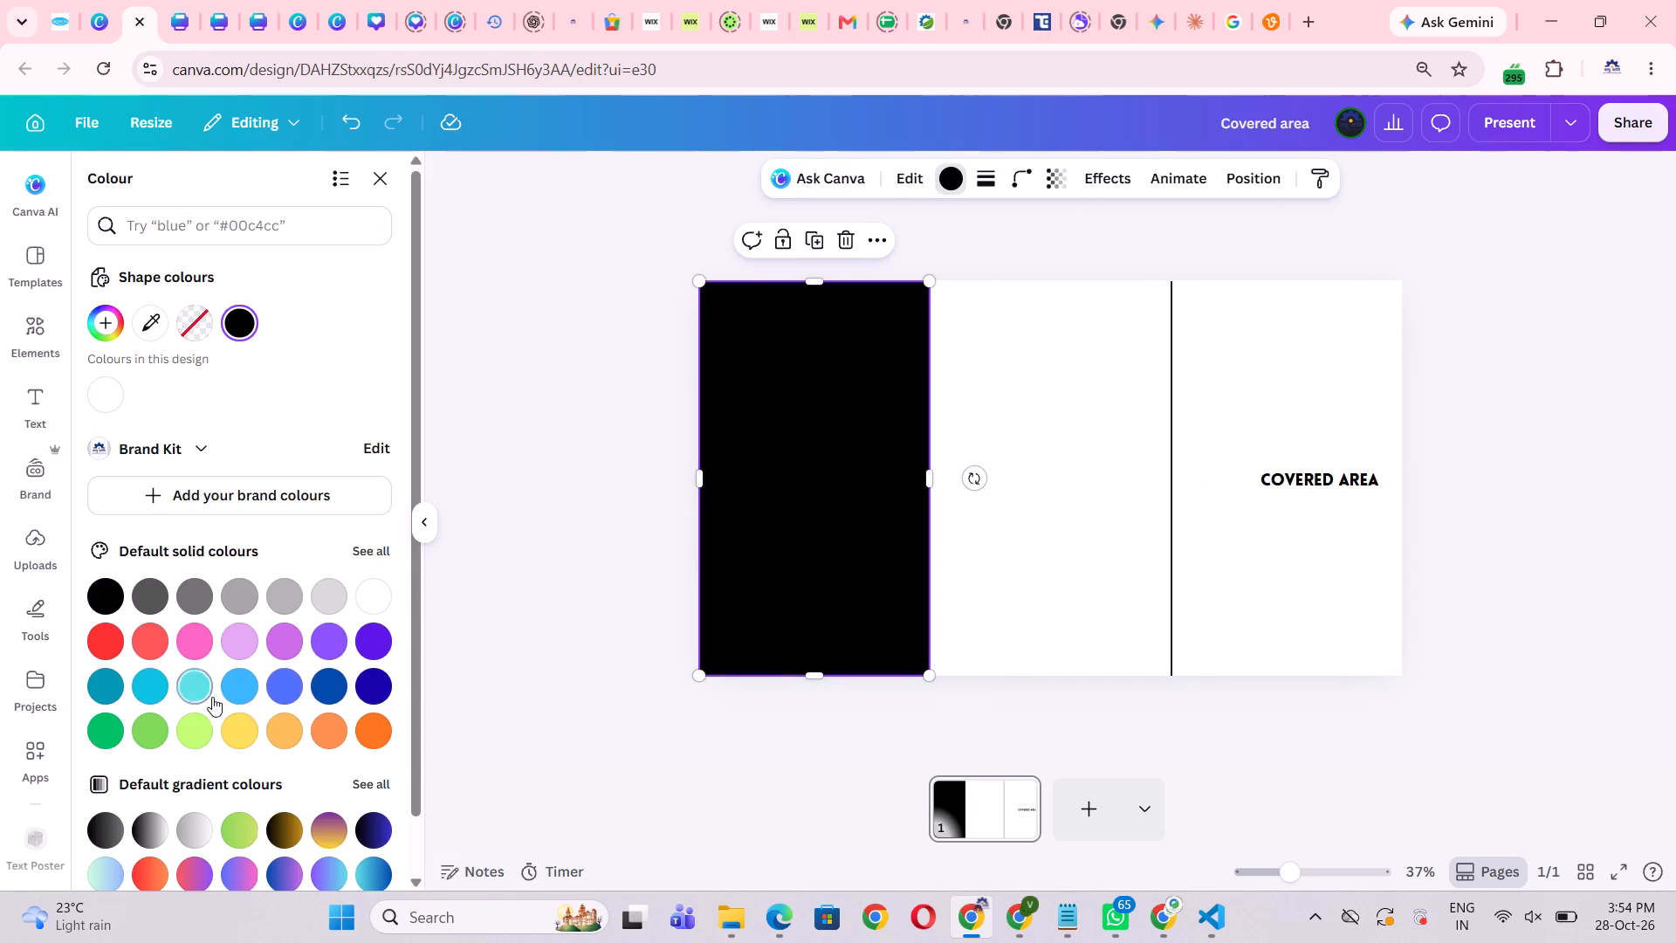
click(286, 689)
click(1041, 611)
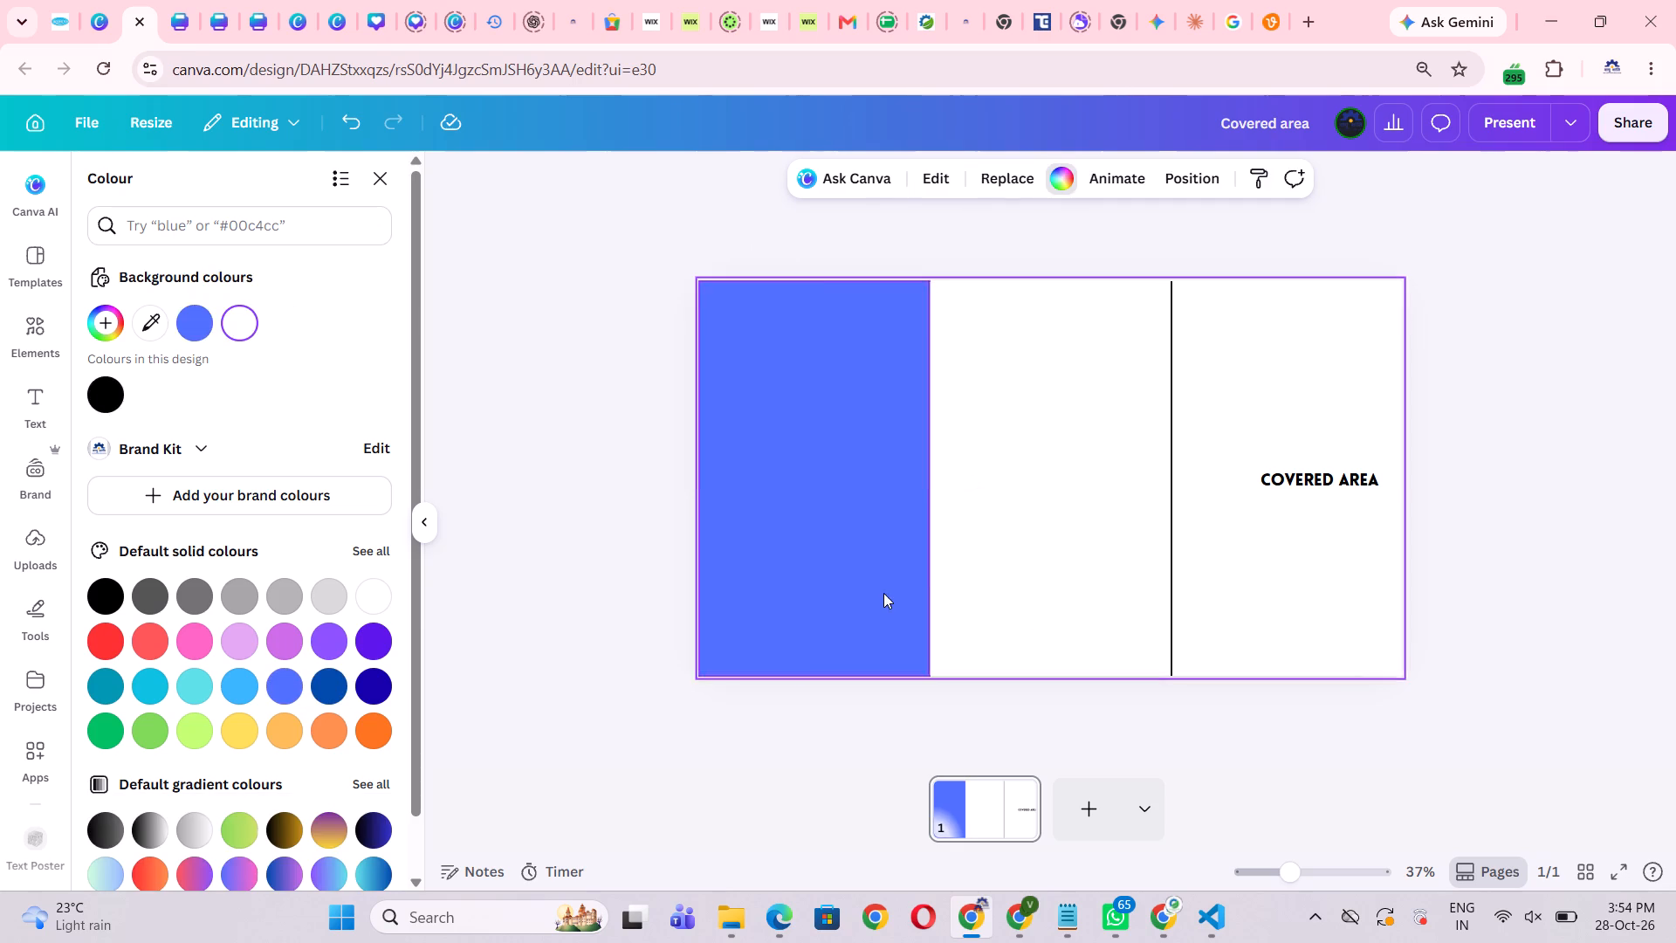
Duplicate the blue panel and place the copy in the middle column, level with the page top and centred between the vertical lines.
click(883, 593)
key(ctrl+c)
key(ctrl+v)
drag(861, 592, 1067, 595)
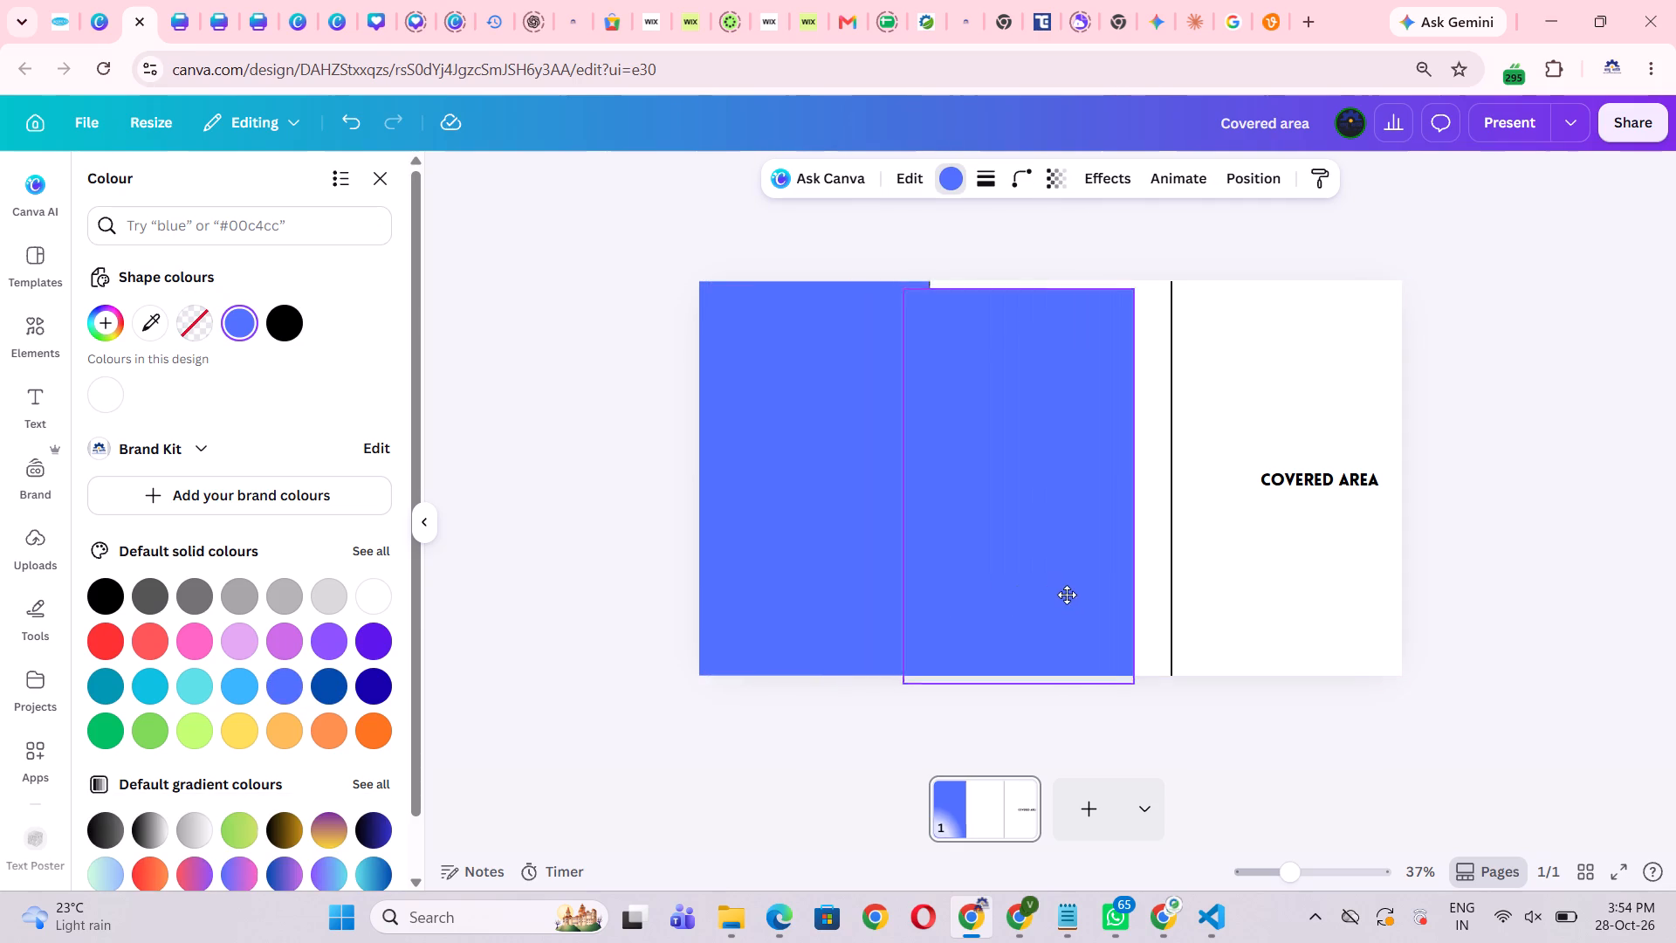
drag(1067, 595, 1086, 589)
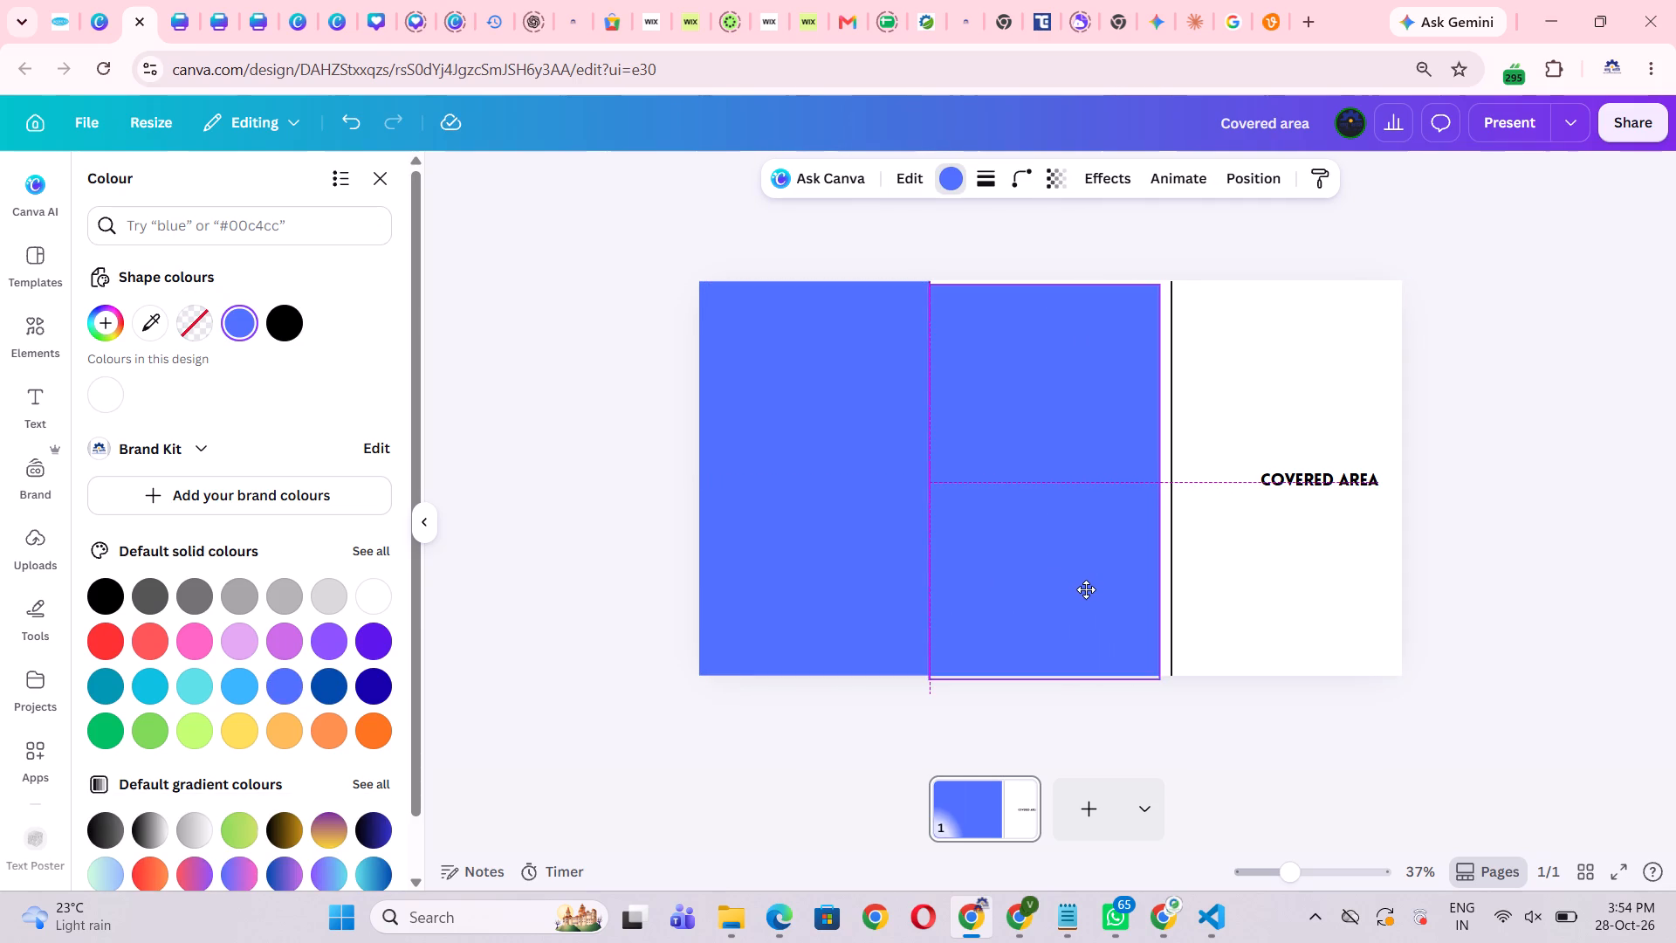
drag(1086, 589, 1086, 587)
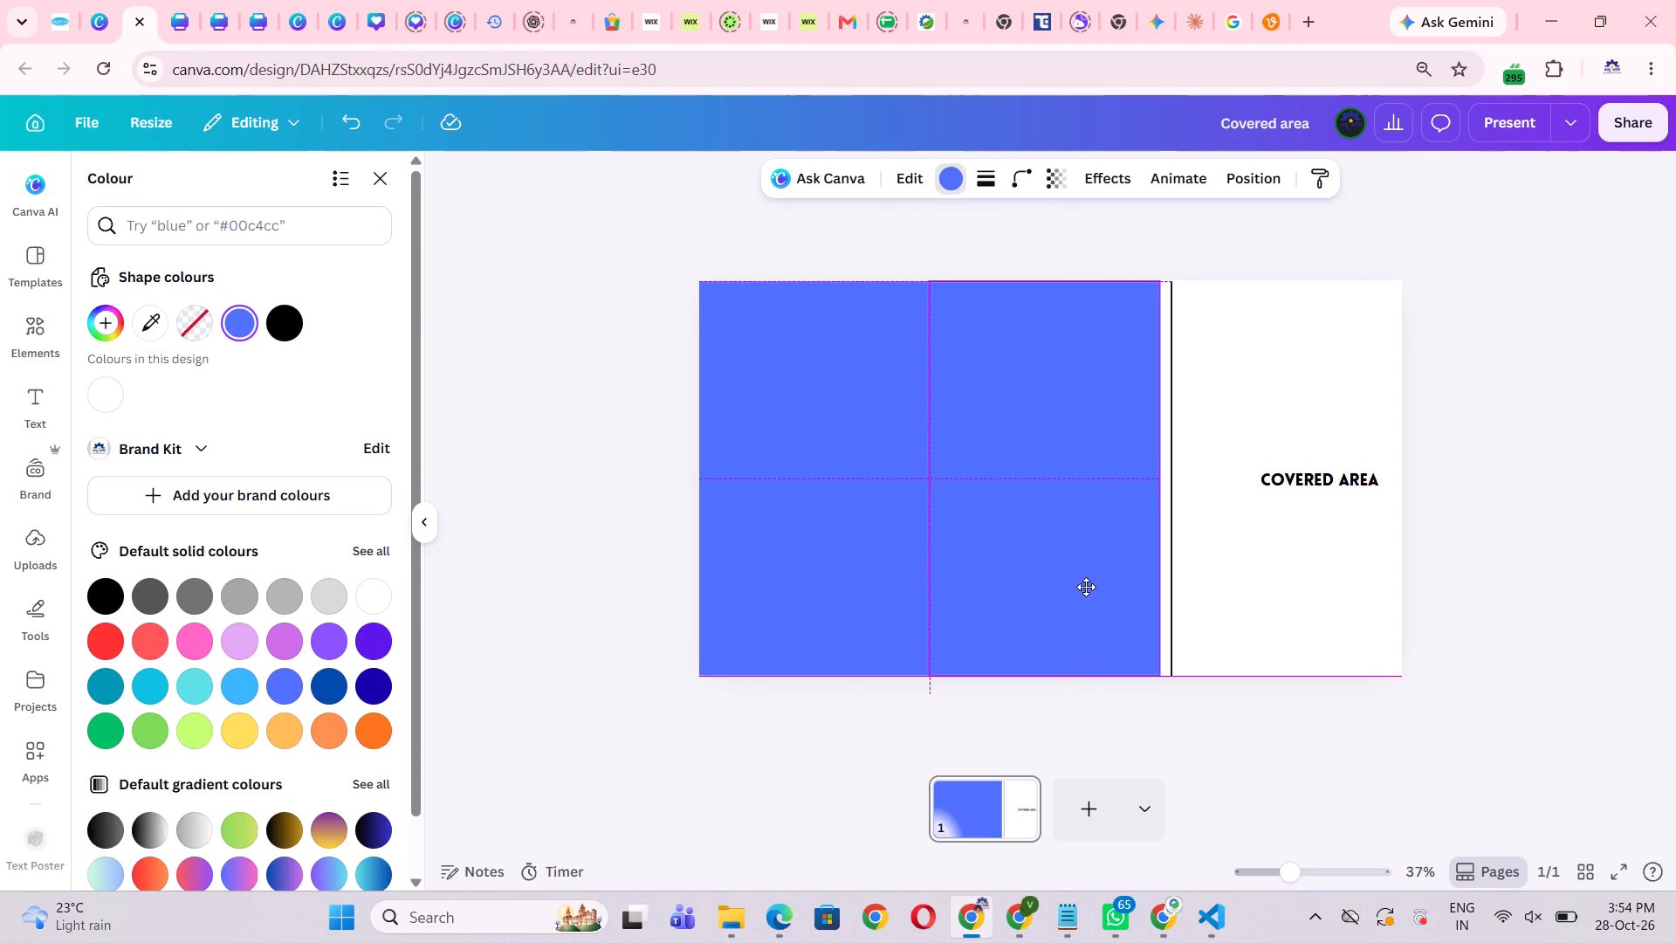
drag(1086, 587, 1094, 586)
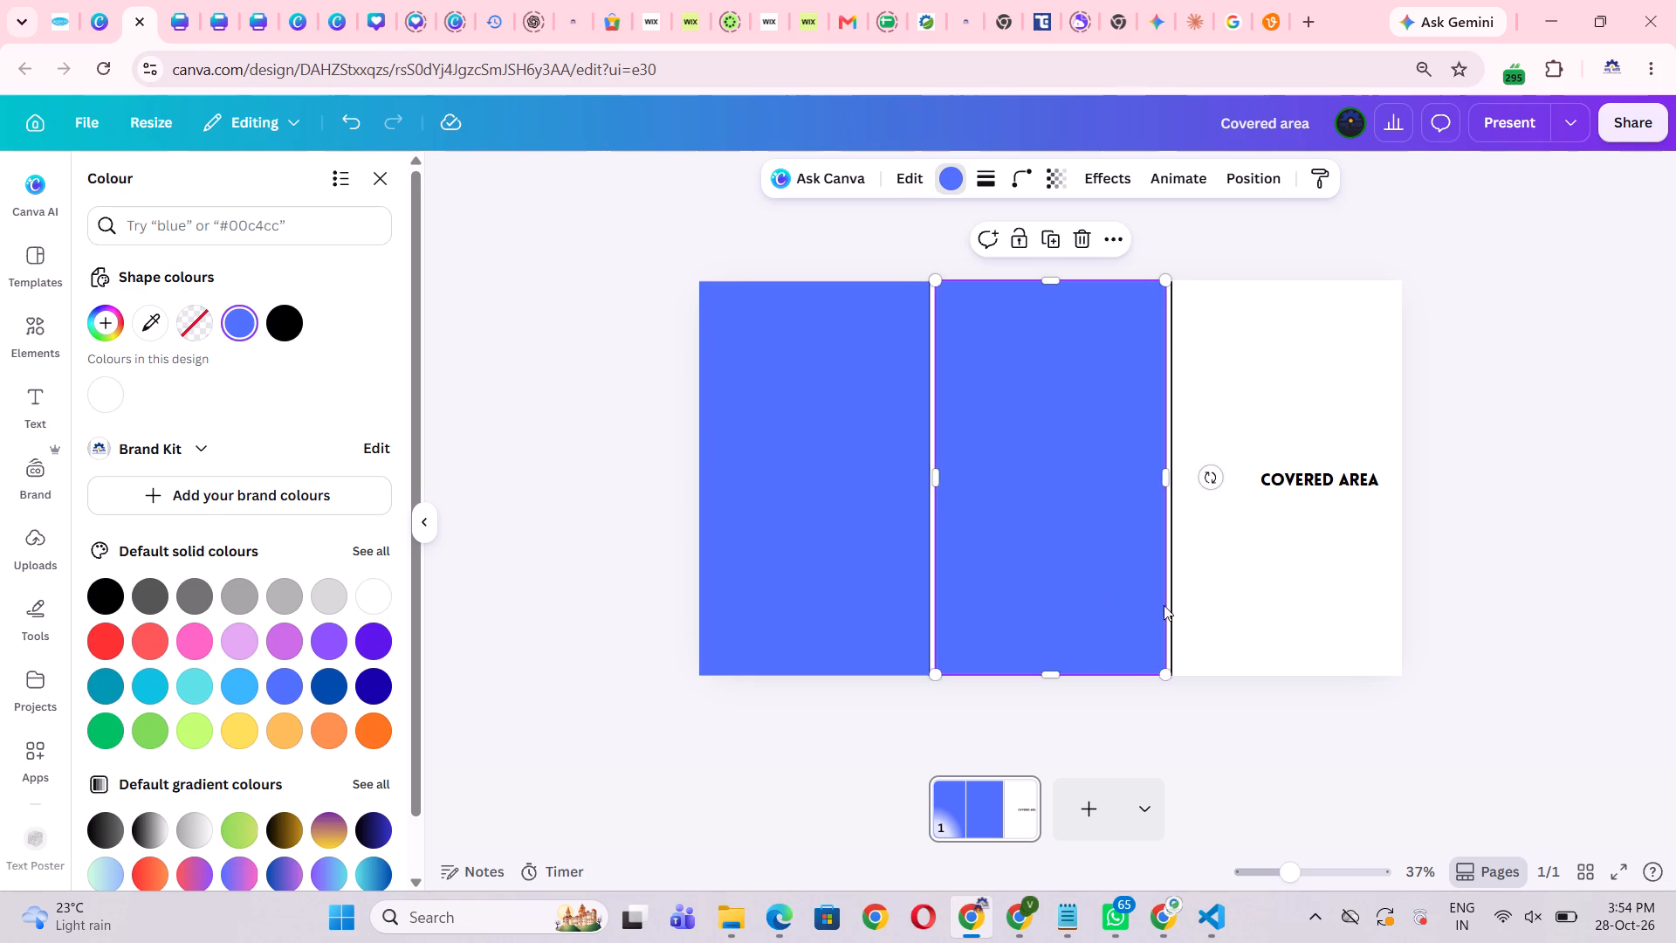
click(1198, 608)
Move the "Covered Area" label out of the right column, completely off the page below its bottom edge.
click(1327, 484)
drag(1327, 484, 1437, 420)
click(1134, 473)
drag(1134, 473, 1161, 648)
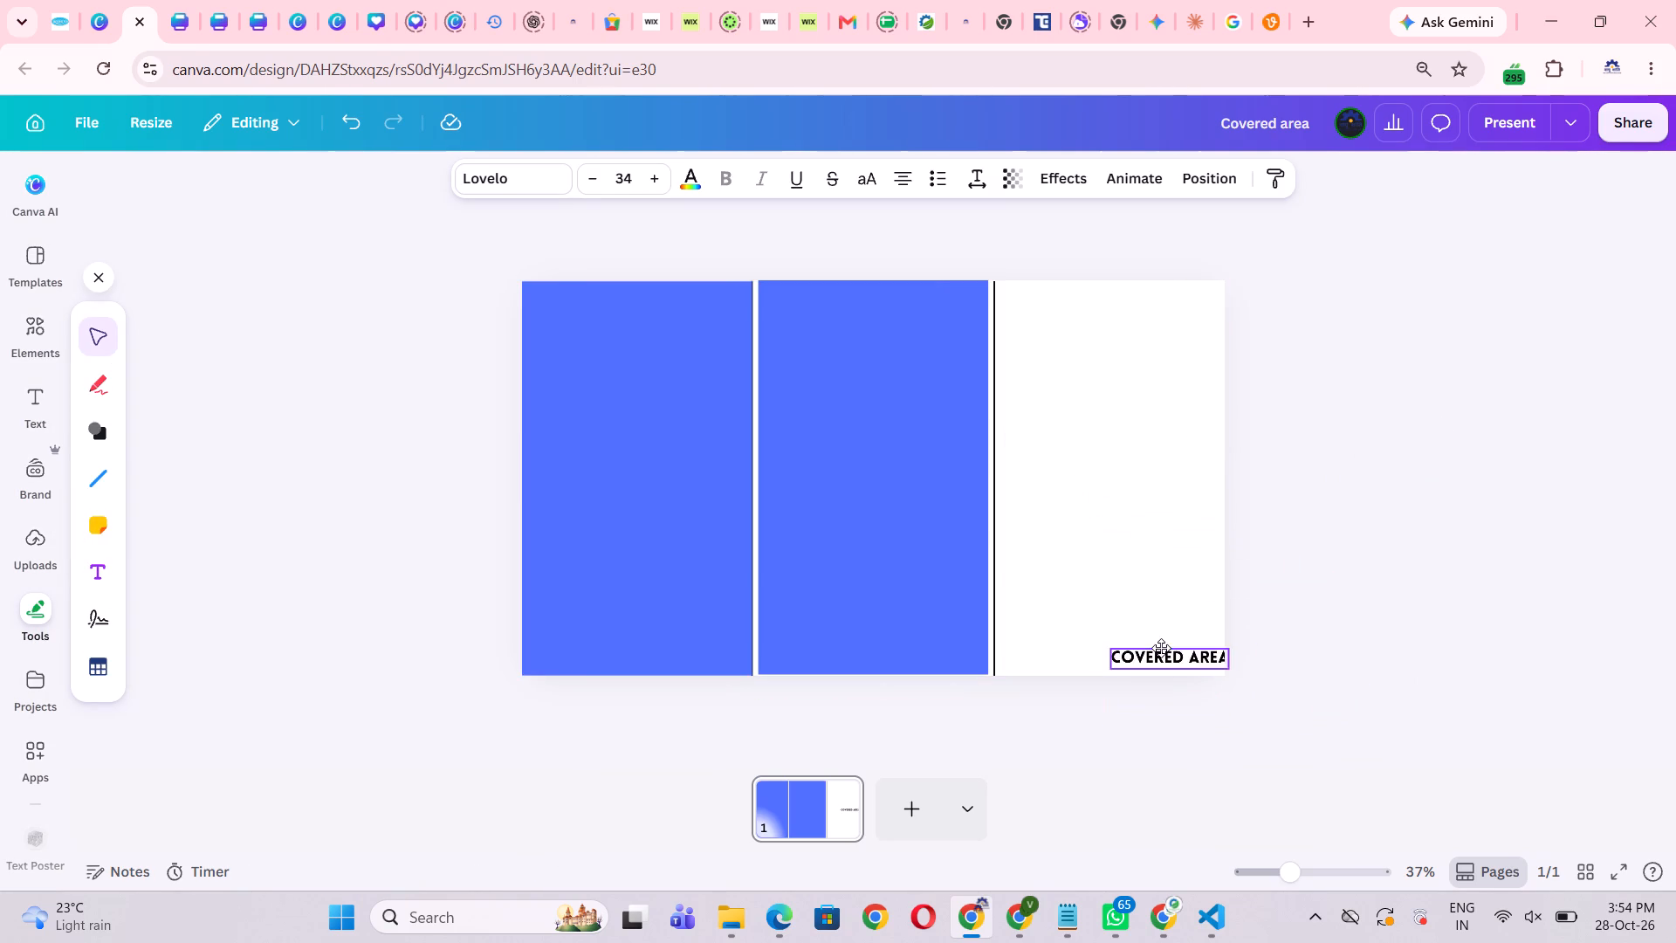
drag(1161, 648, 1073, 886)
Duplicate the middle blue panel and place the copy in the right column, flush with the page's right edge.
click(932, 569)
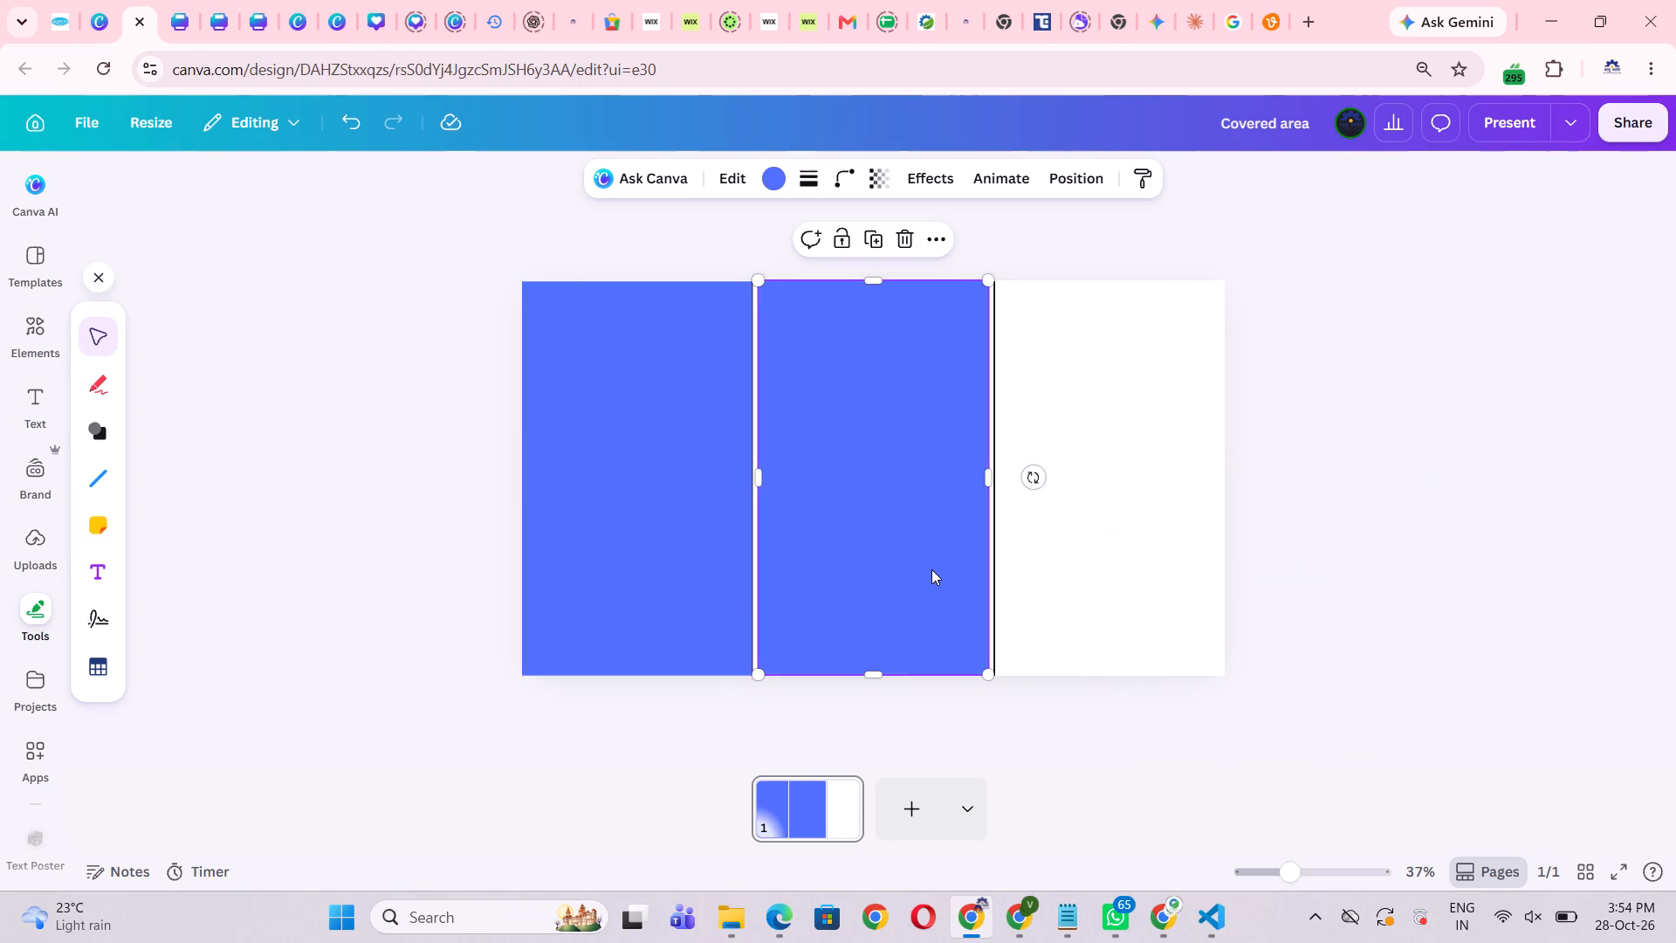
key(ctrl+c)
key(ctrl+v)
drag(924, 565, 1151, 555)
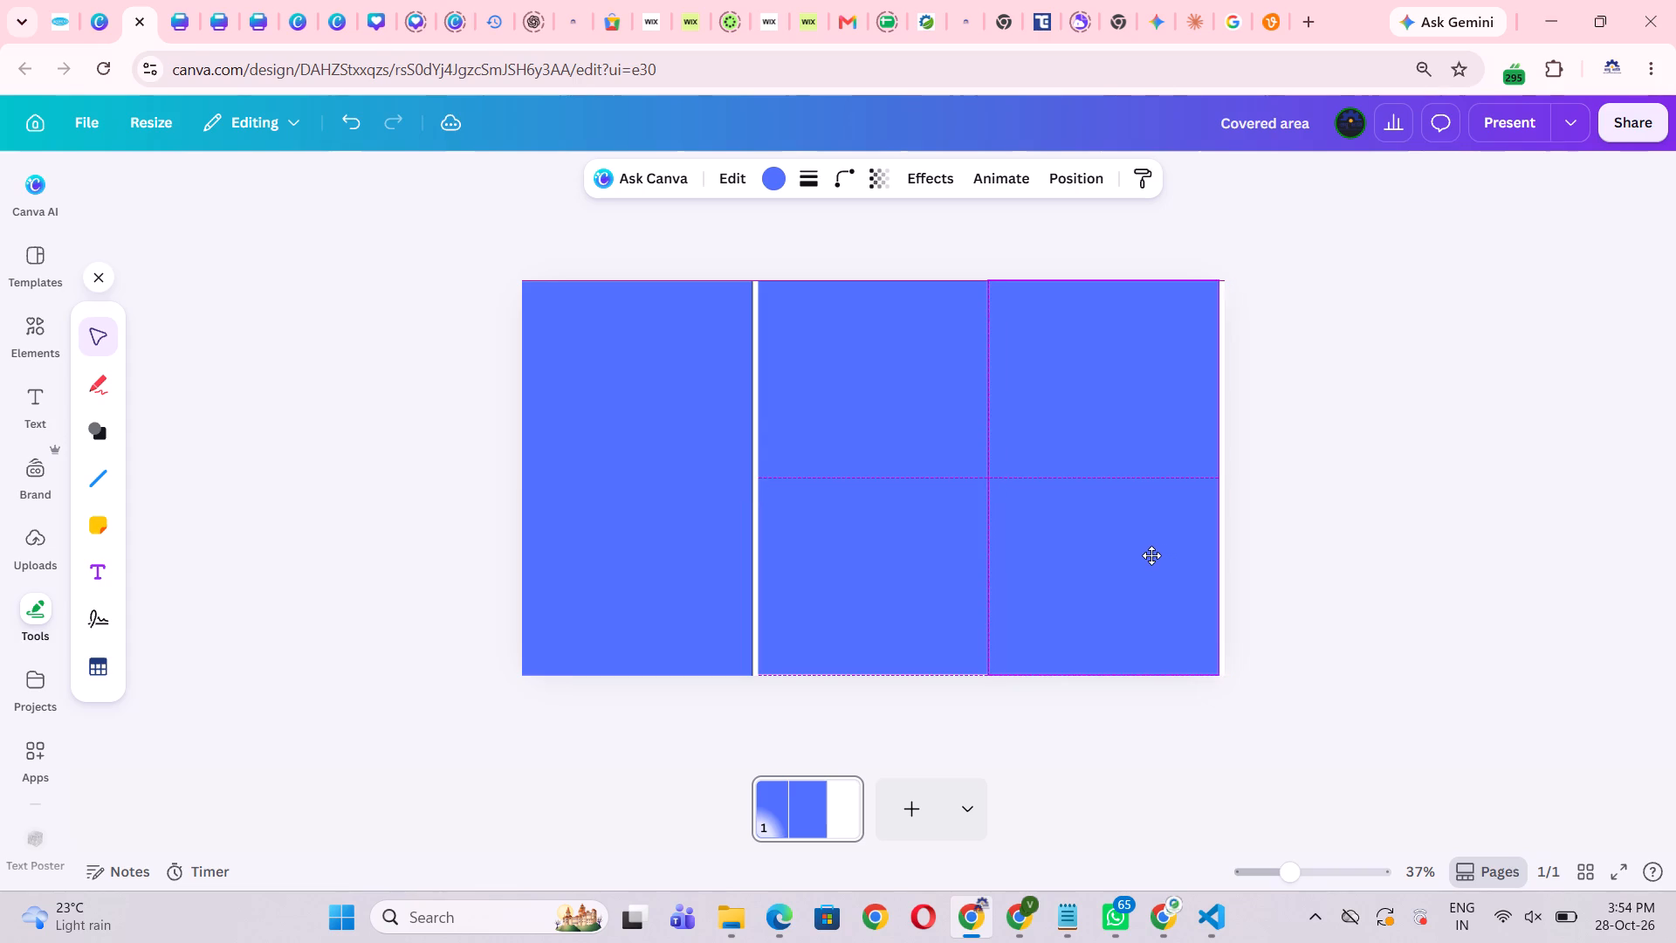
drag(1151, 555, 1156, 555)
click(1295, 561)
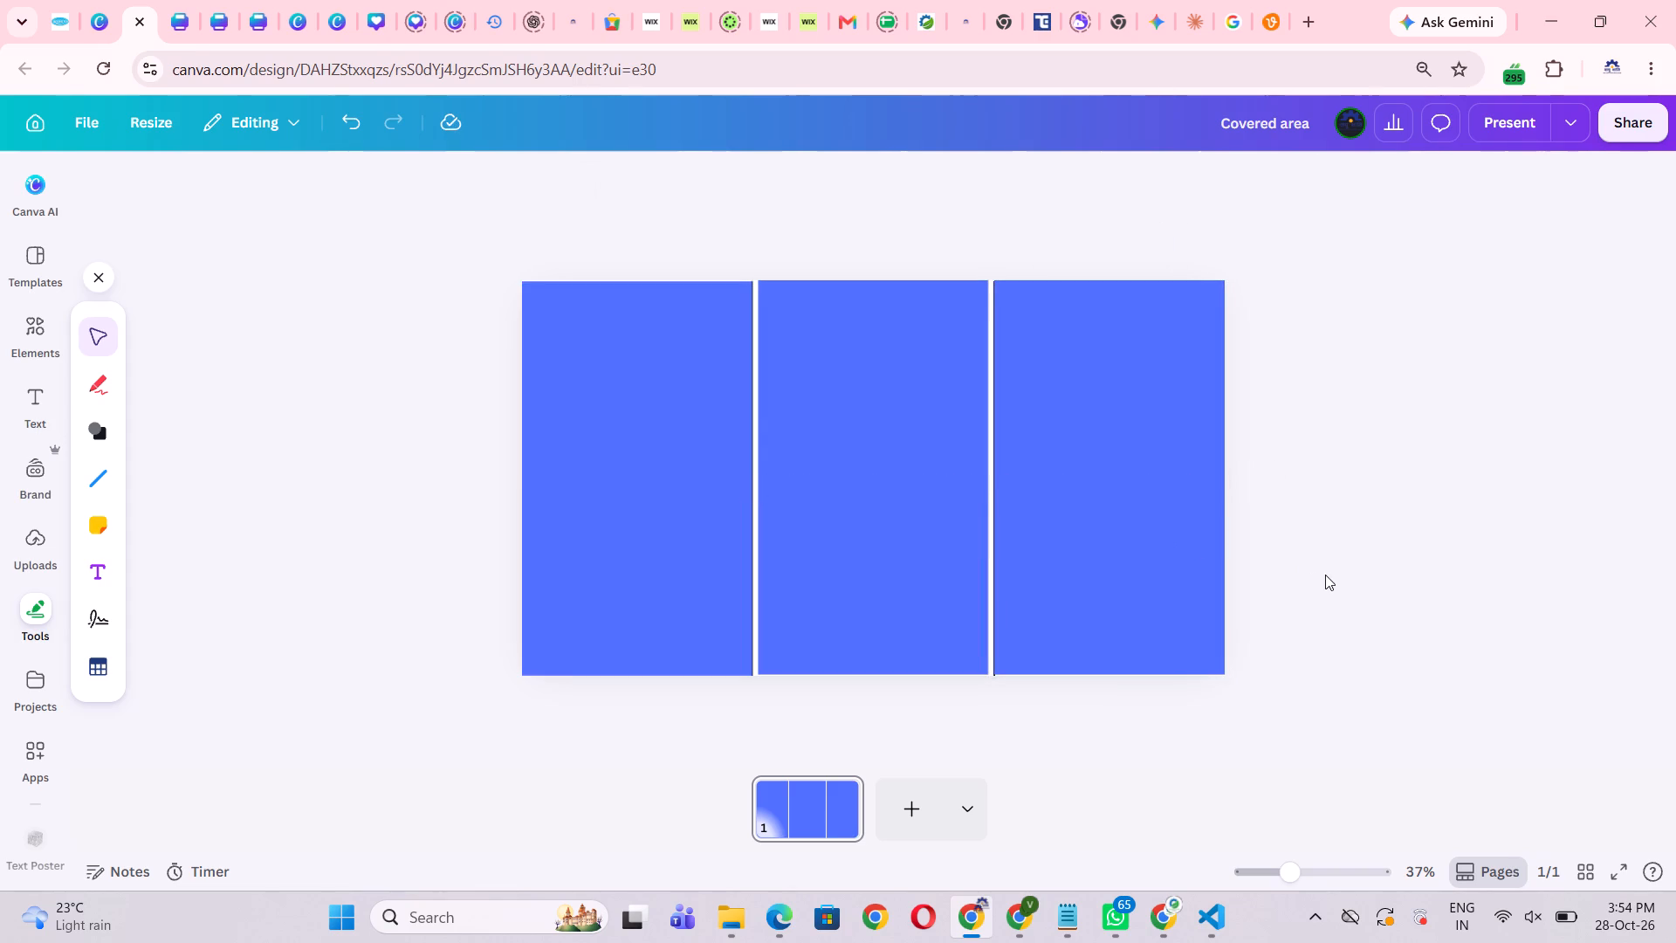
Shift the right panel slightly outward to expose the divider beside it, and delete both black vertical lines.
click(1041, 515)
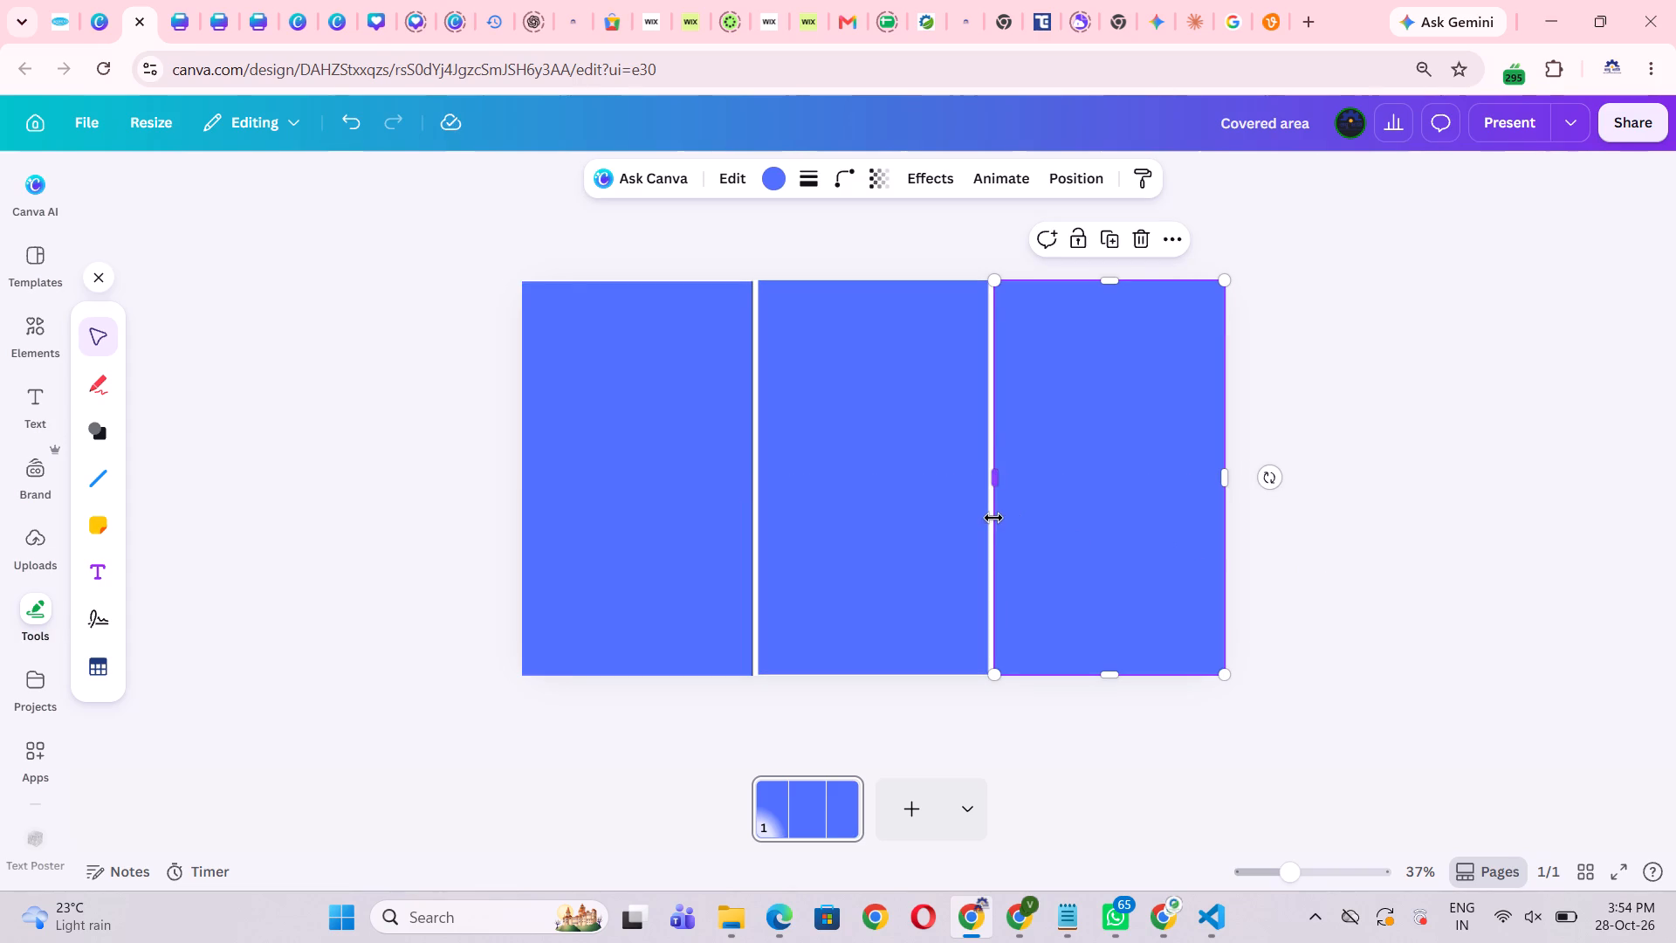
click(993, 518)
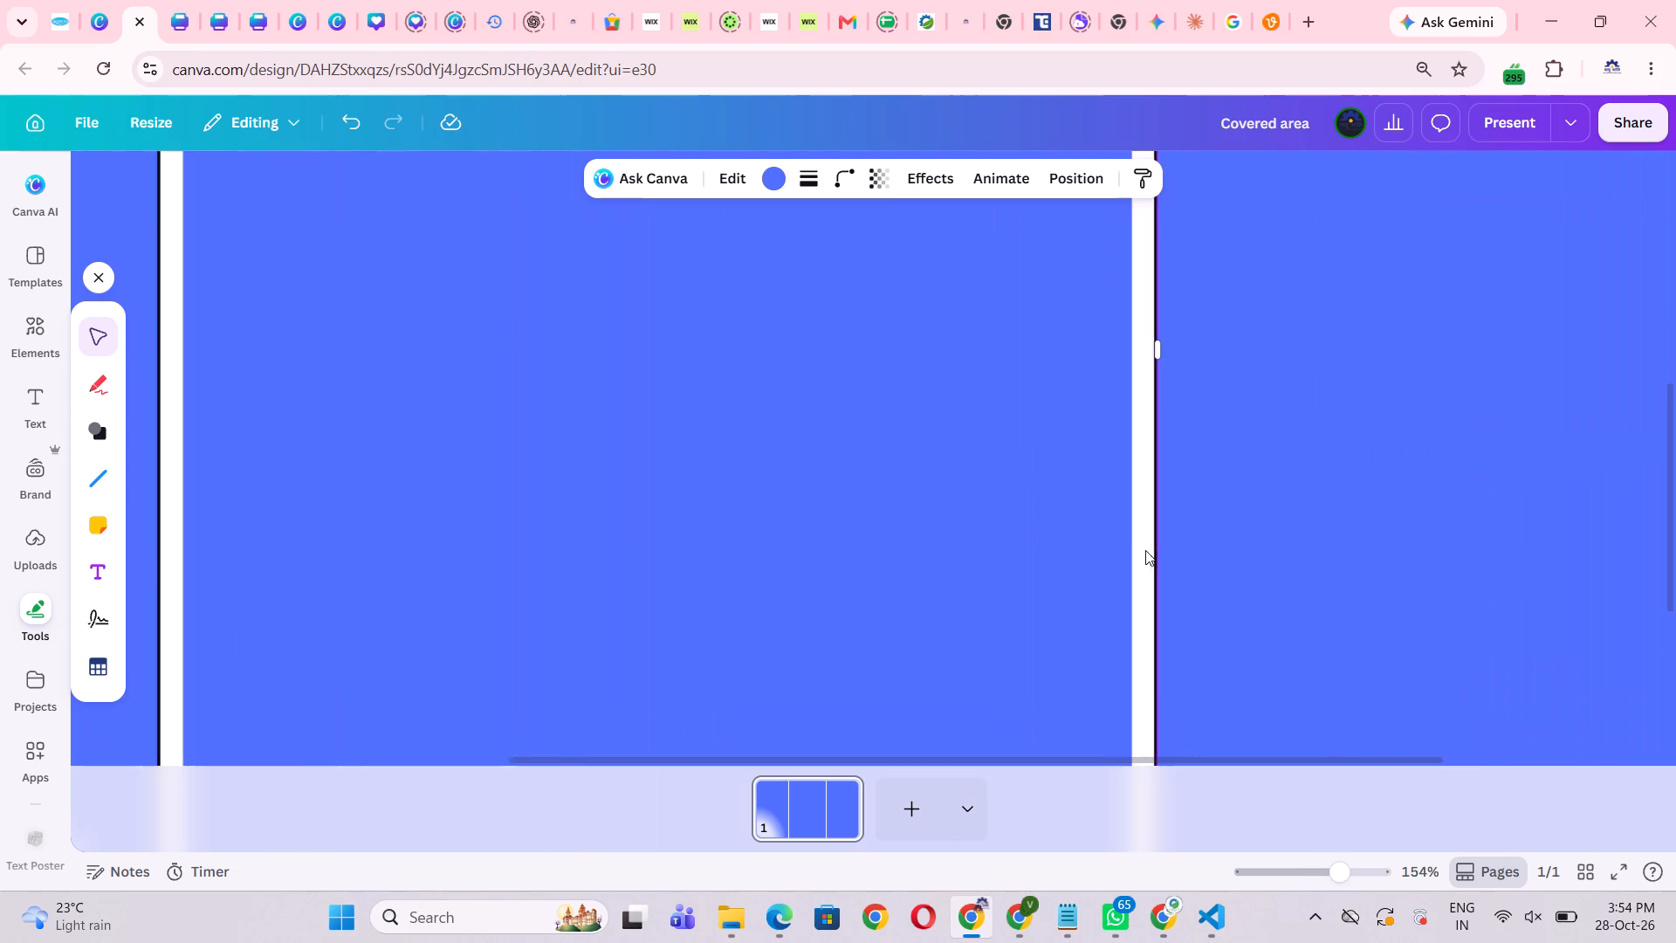
click(1153, 545)
drag(1206, 546, 1224, 546)
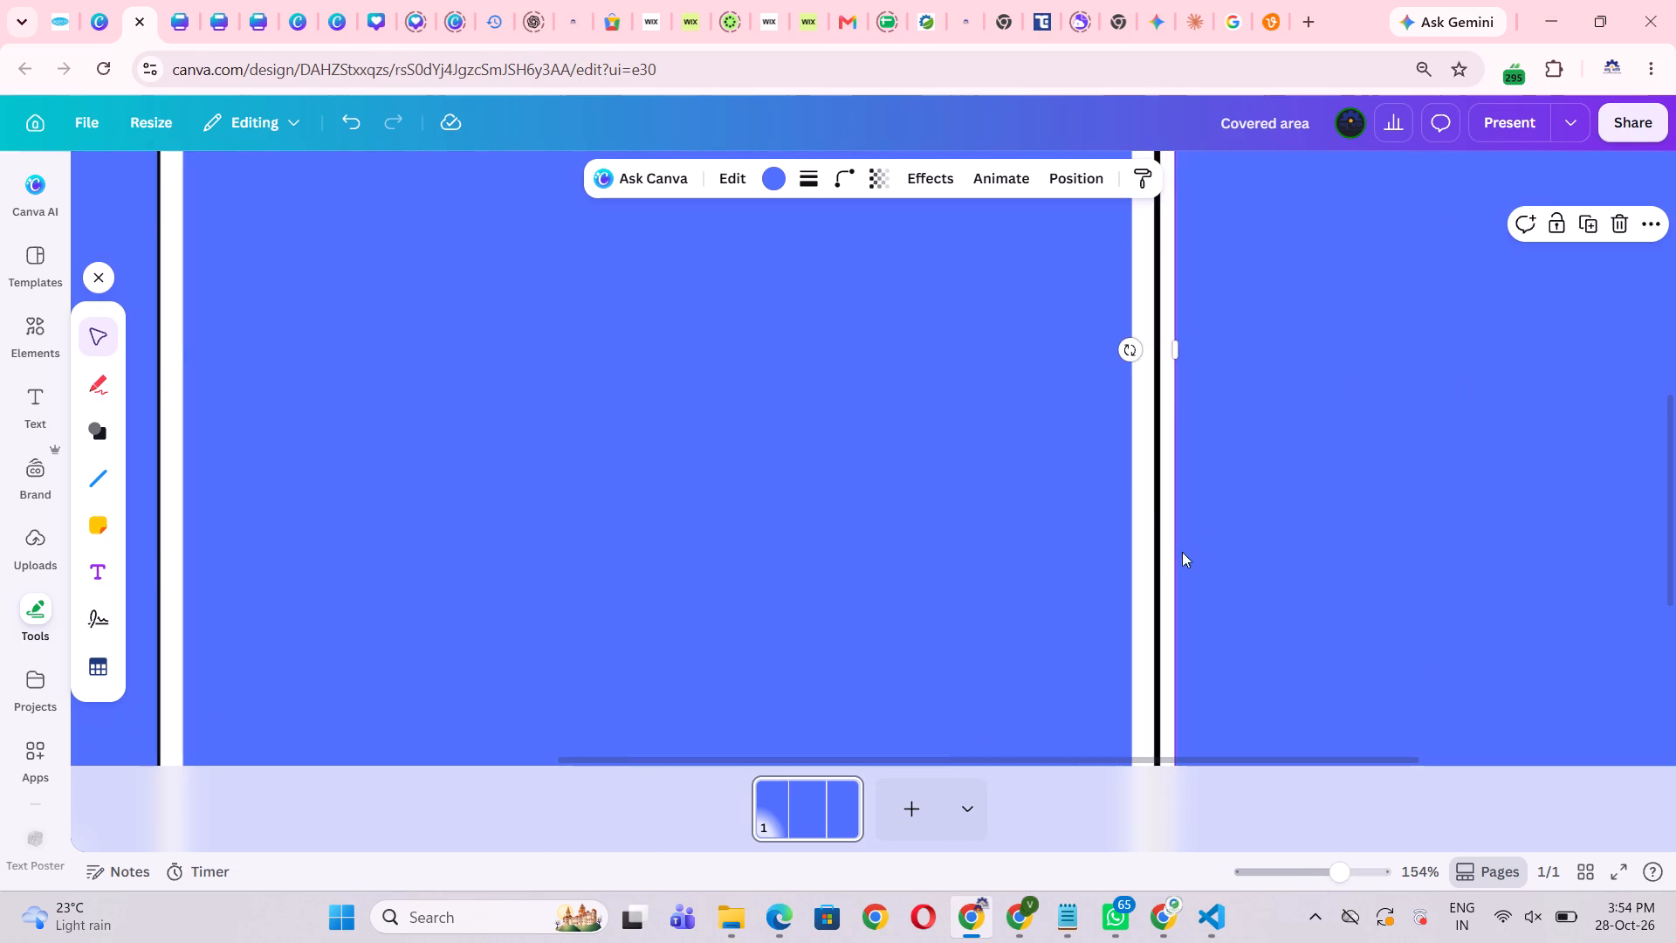
click(1161, 556)
key(Delete)
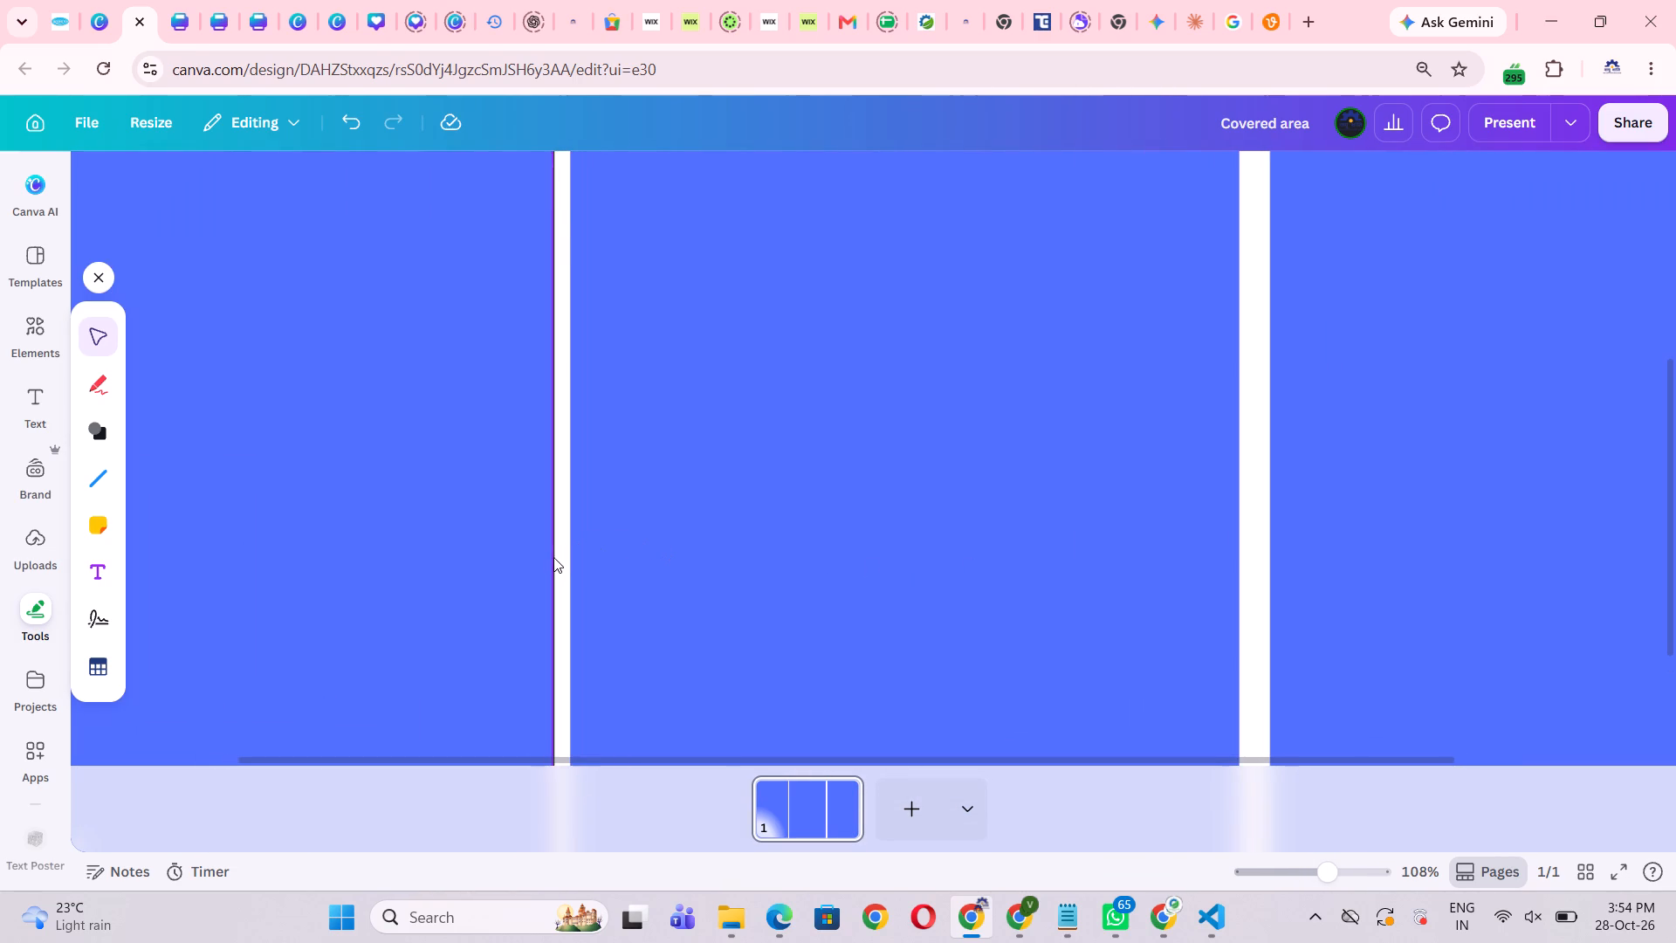
click(553, 557)
key(BackSpace)
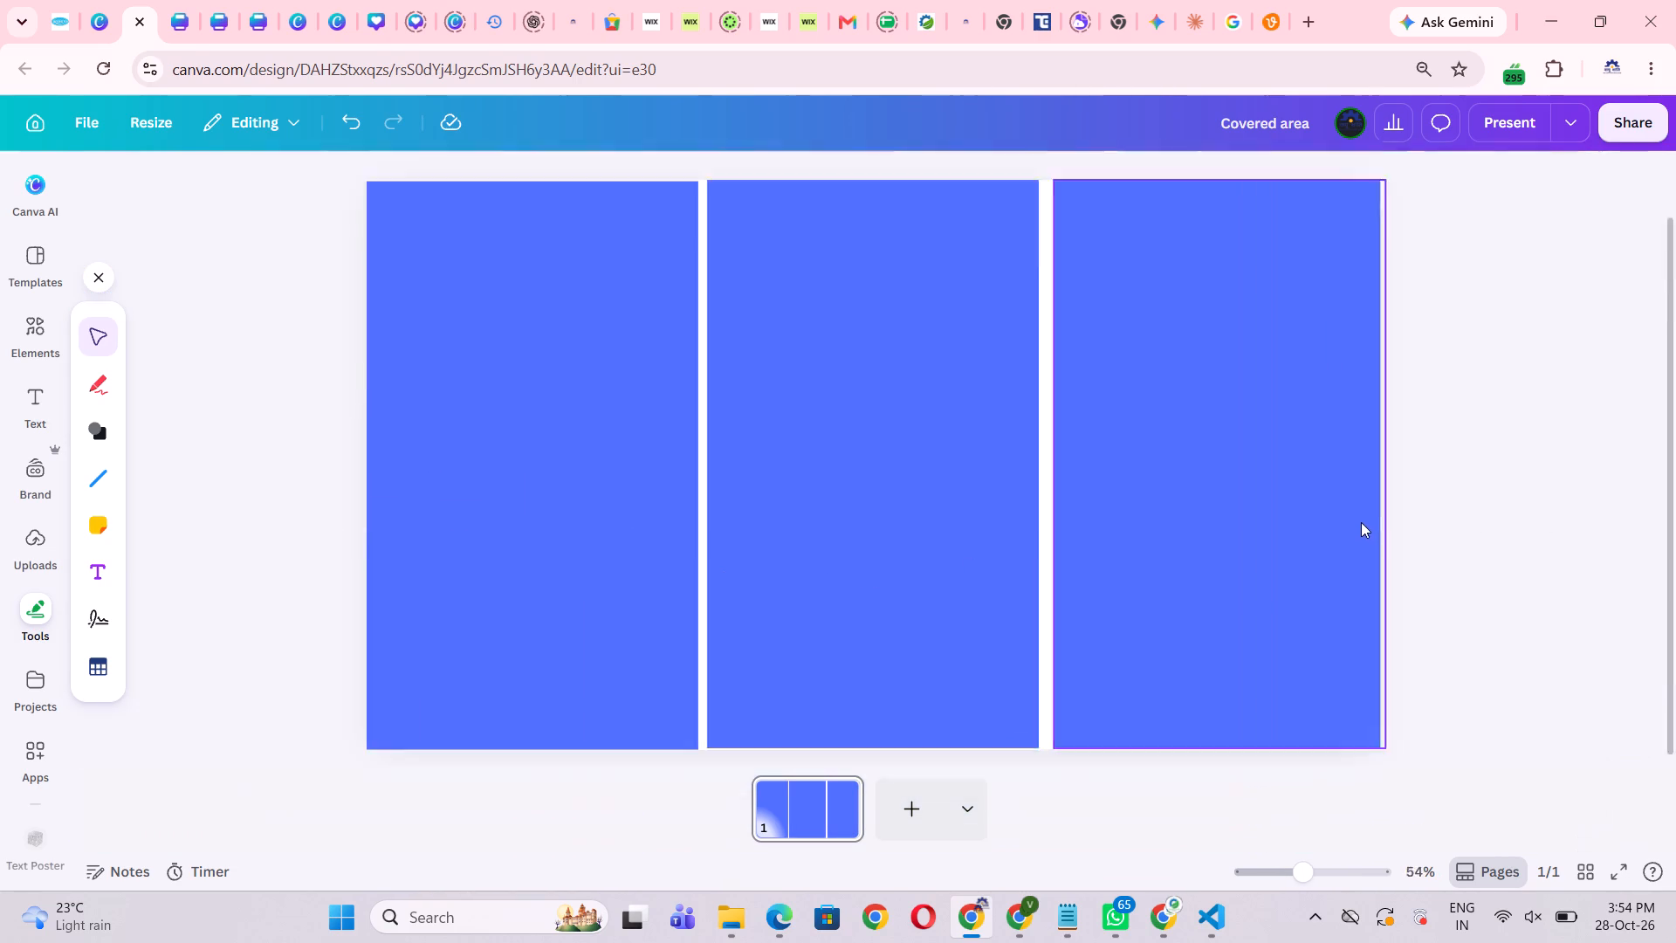
Move the right panel back flush with the page's right edge, leaving a narrow gap beside the middle panel.
click(1109, 522)
click(1109, 522)
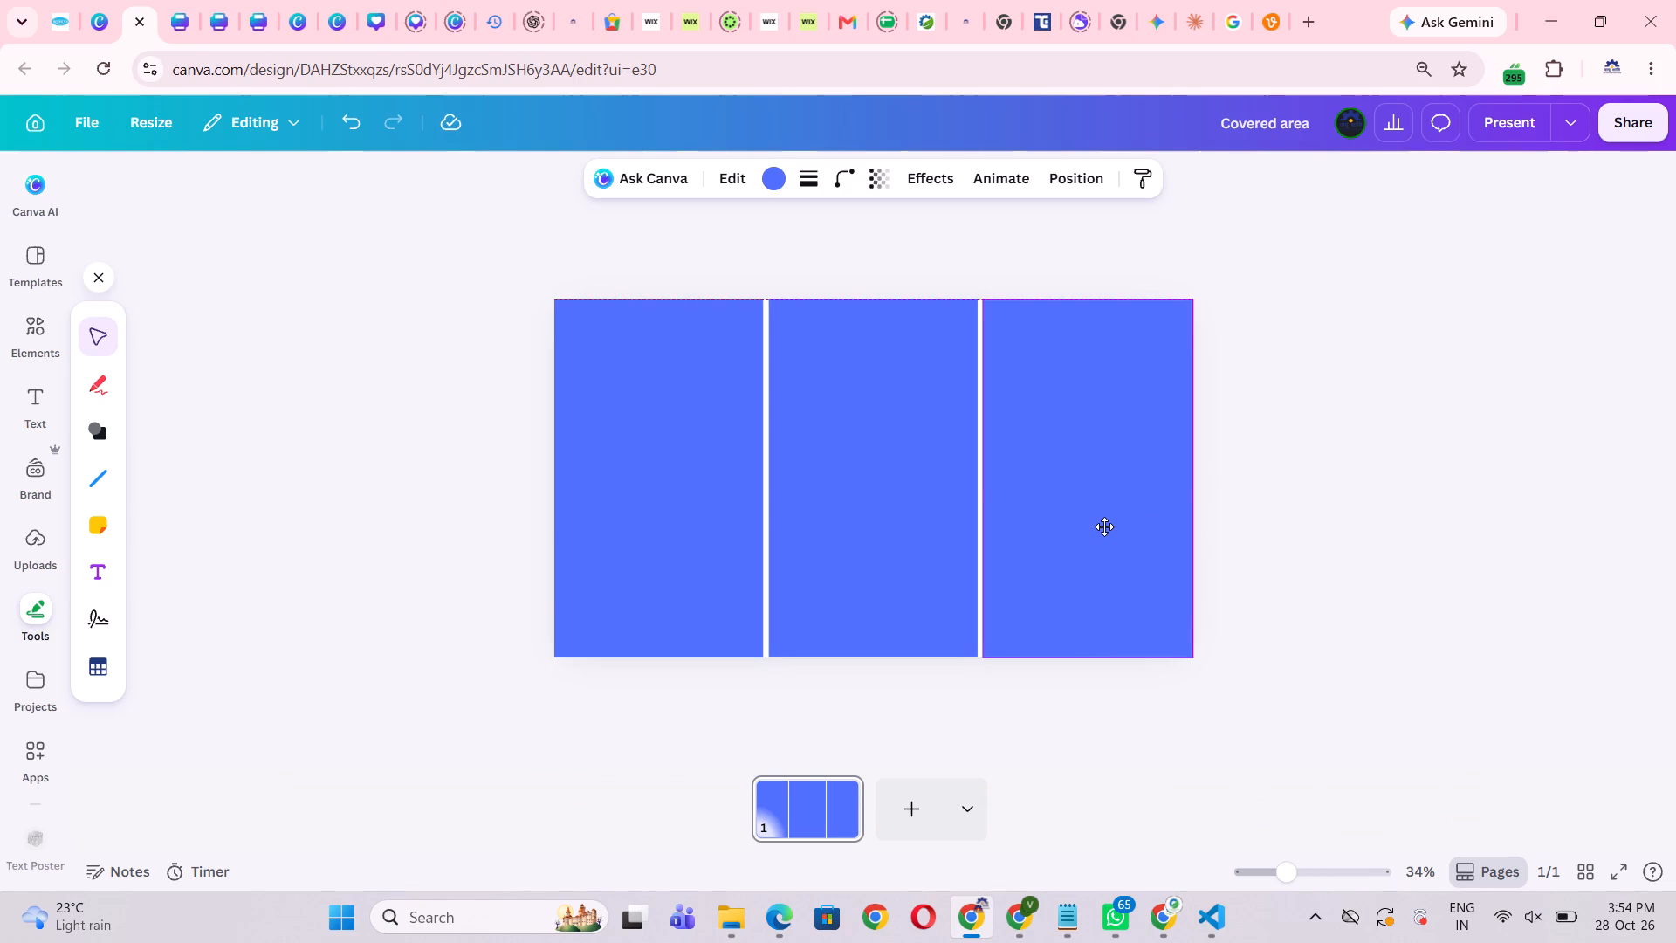
click(1357, 552)
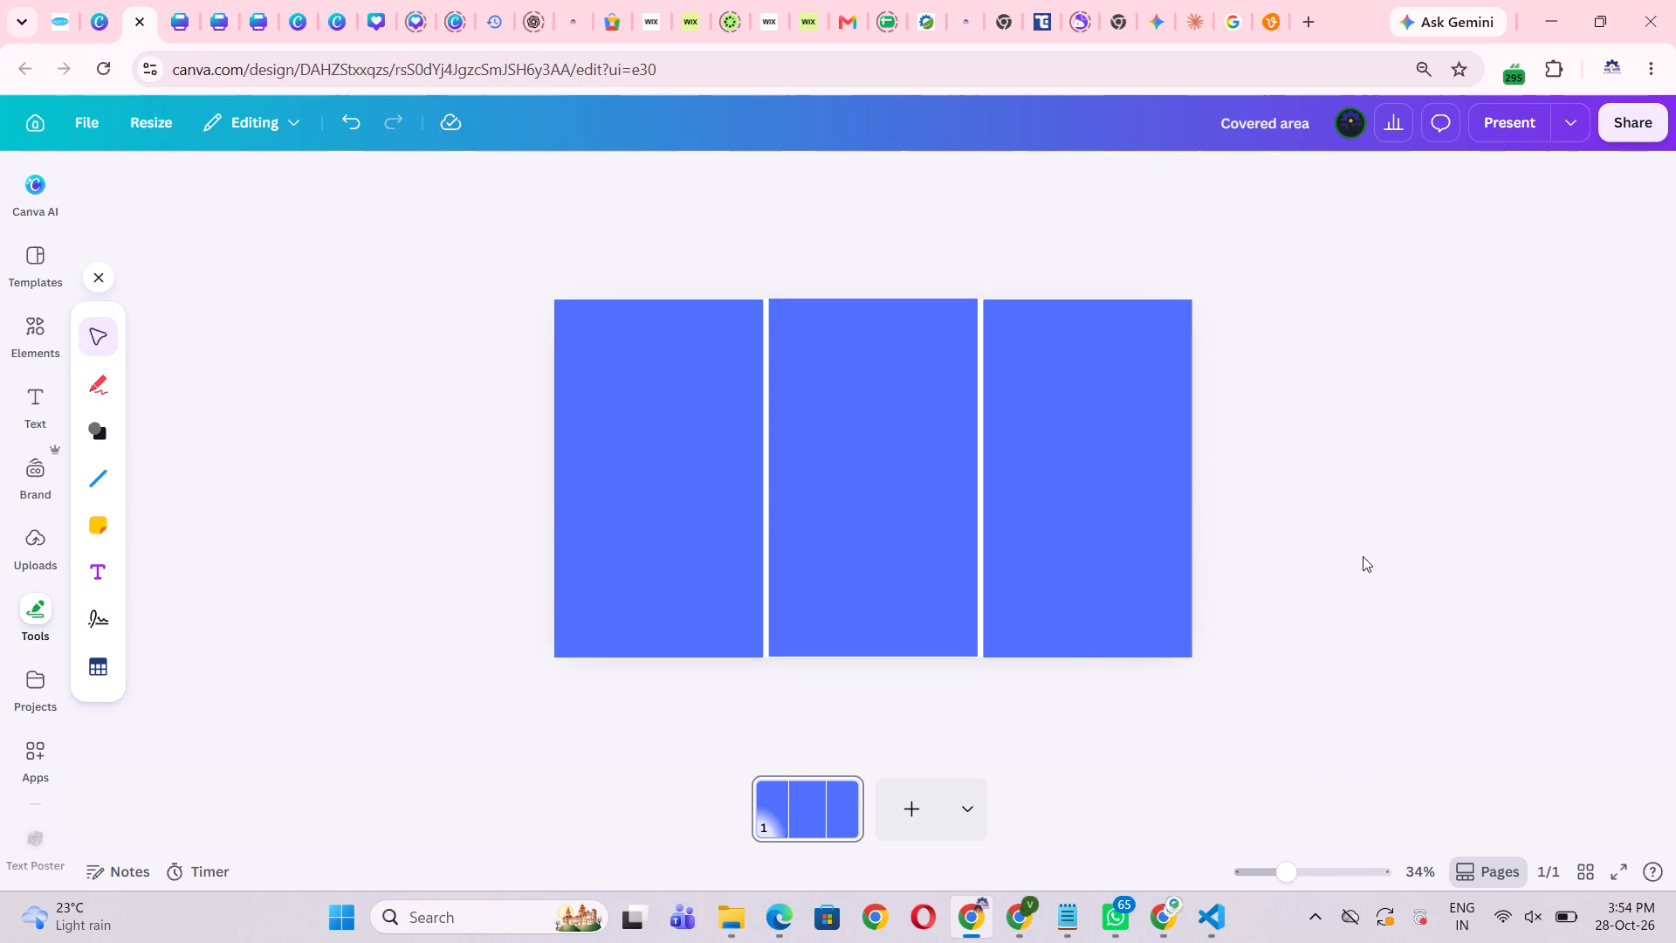
Recolour the left panel pale blue from the full default solid colours, after trying pale green and mint.
click(822, 532)
click(524, 525)
click(725, 526)
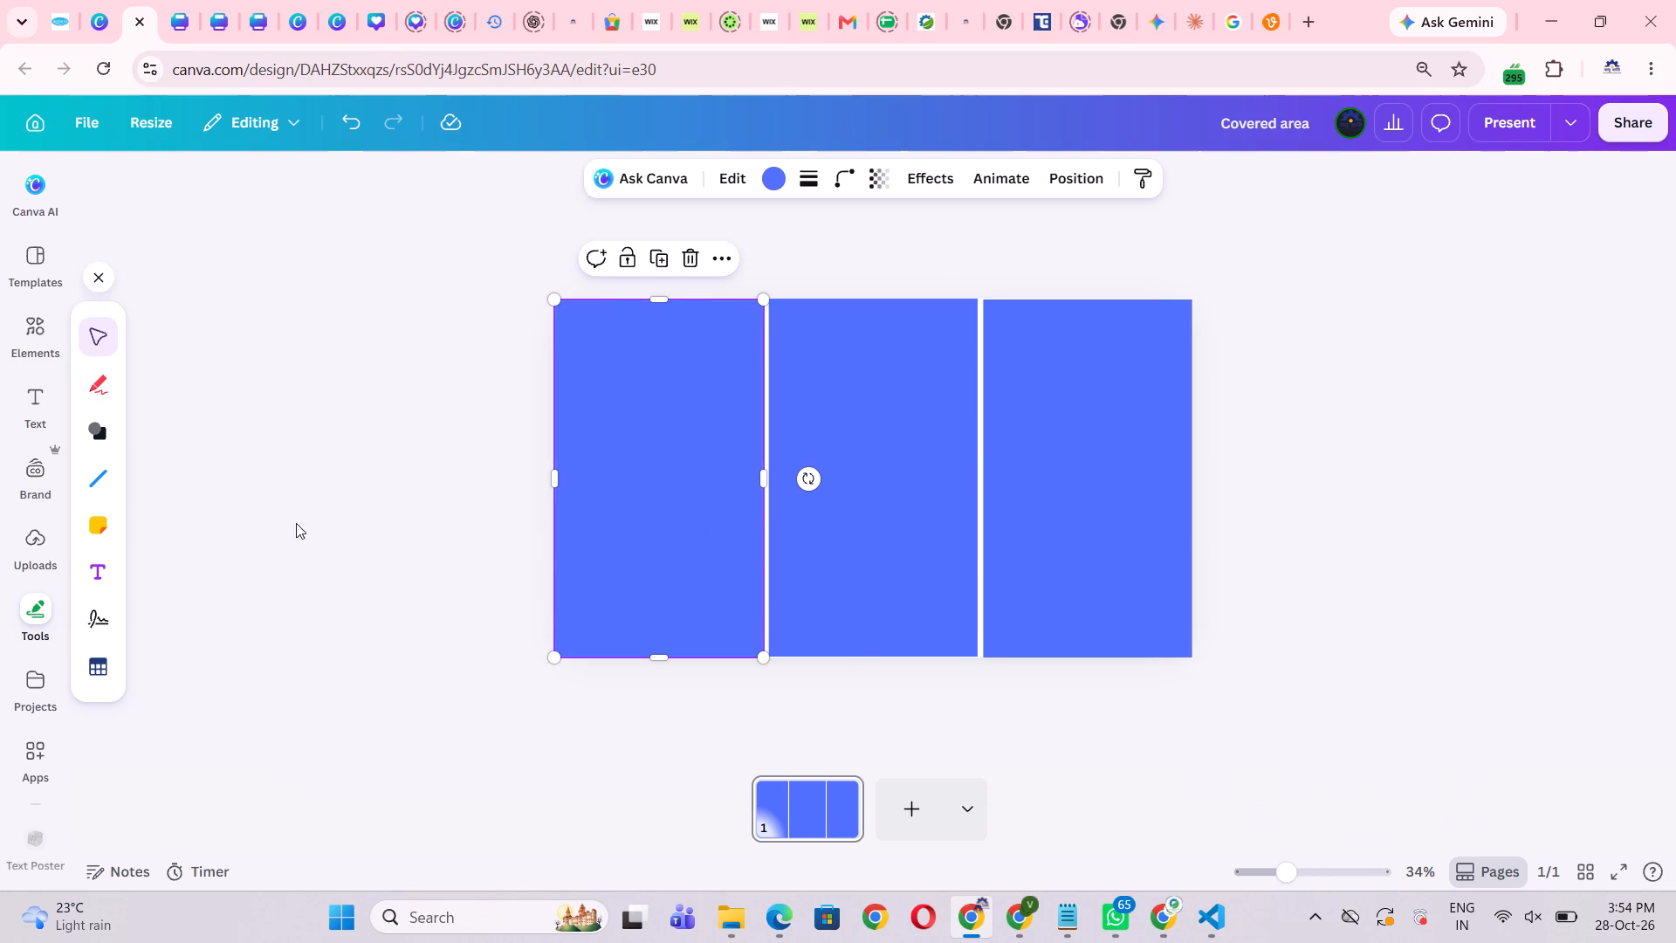
click(778, 188)
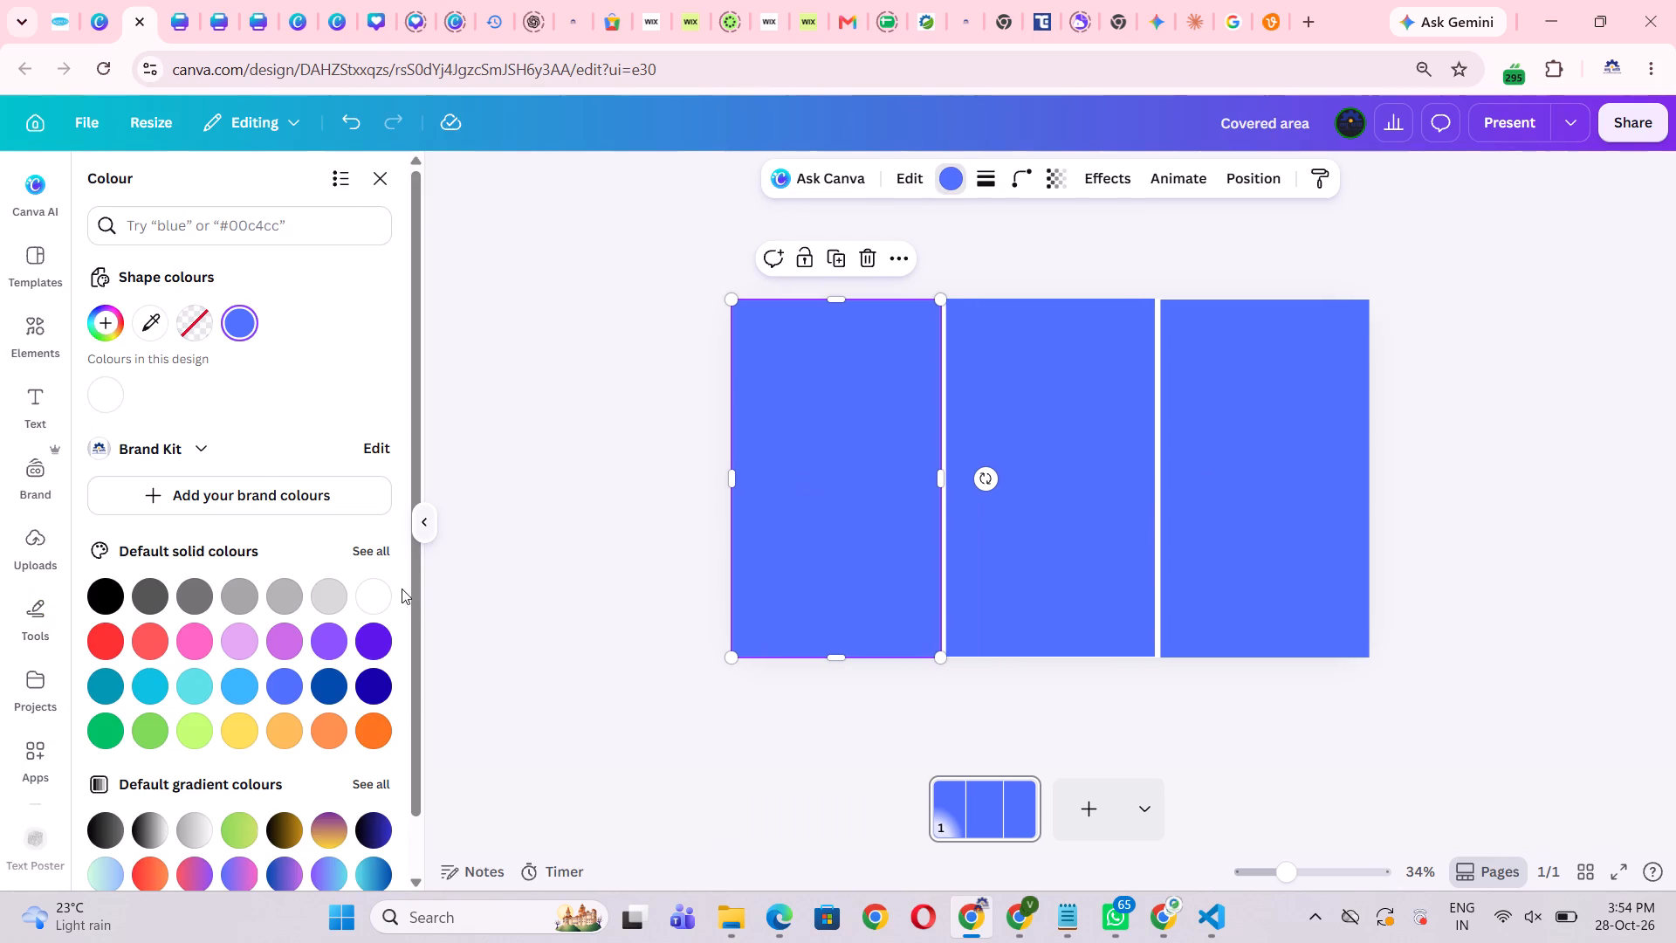
scroll(365, 655, down, 2)
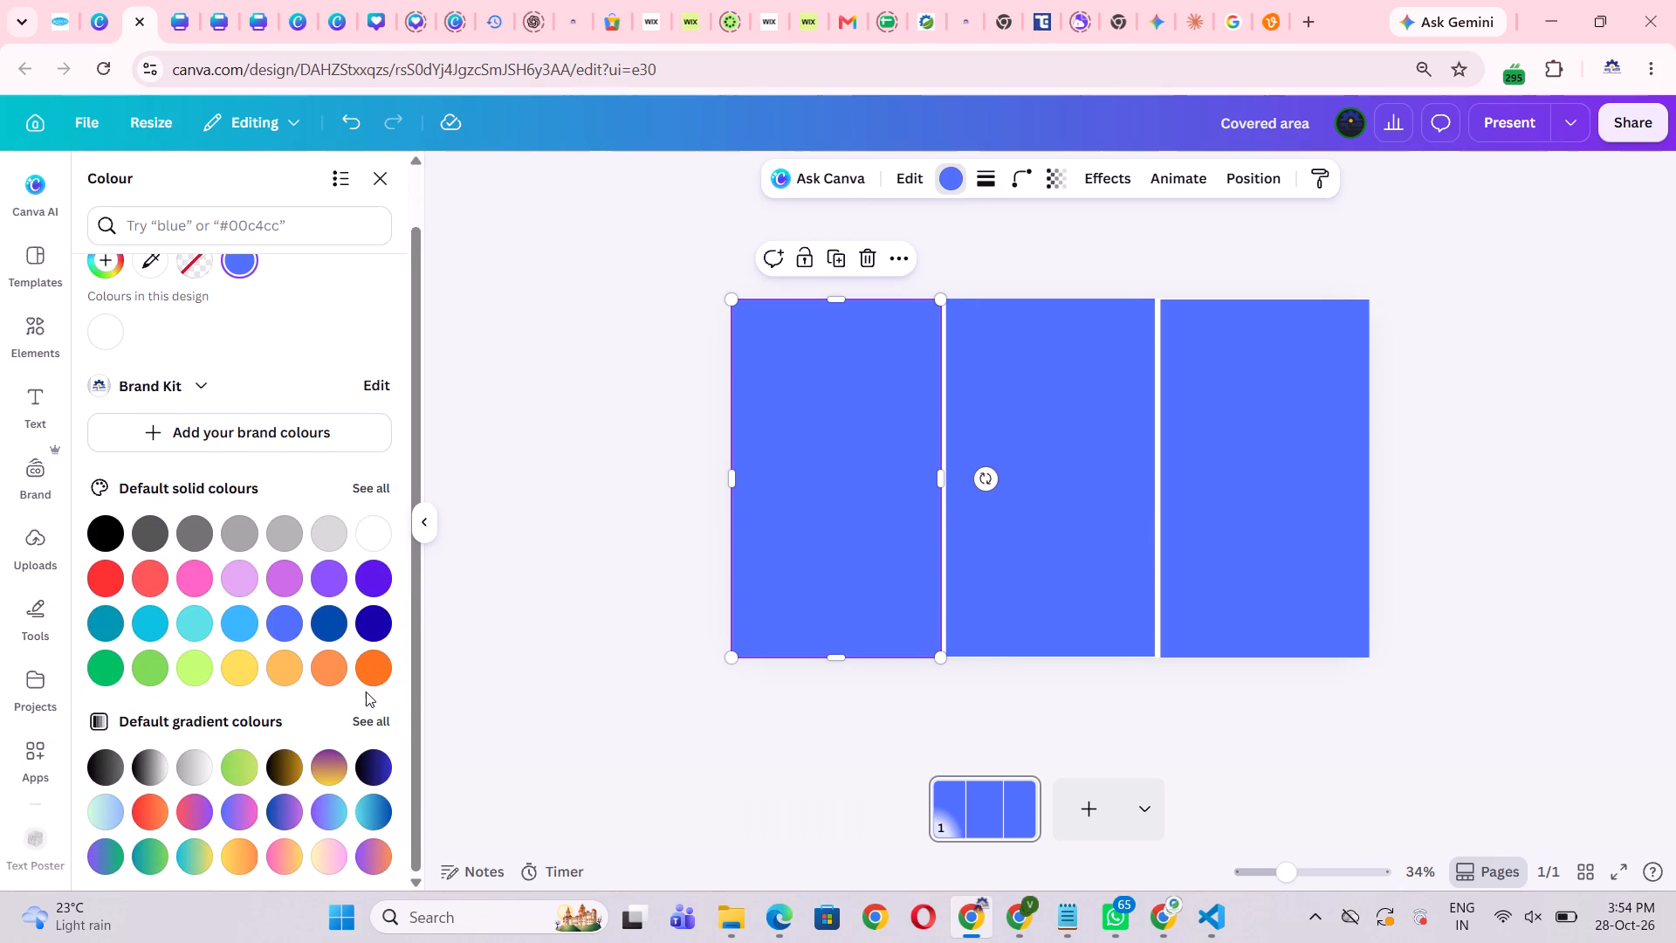
scroll(250, 702, down, 1)
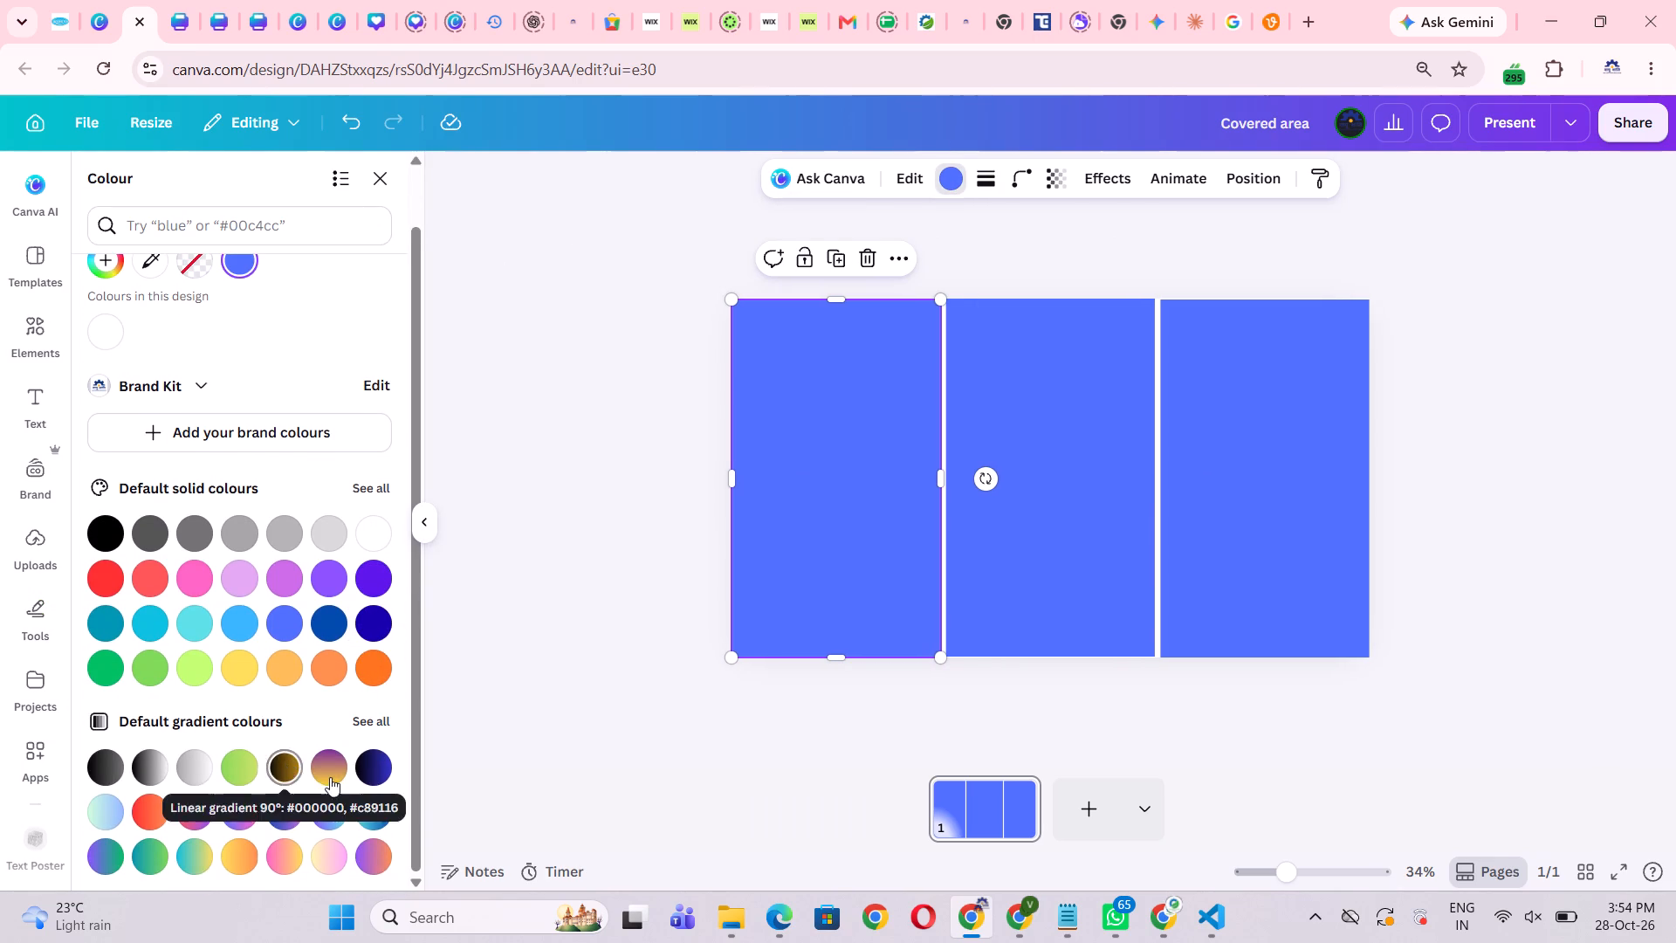
click(368, 483)
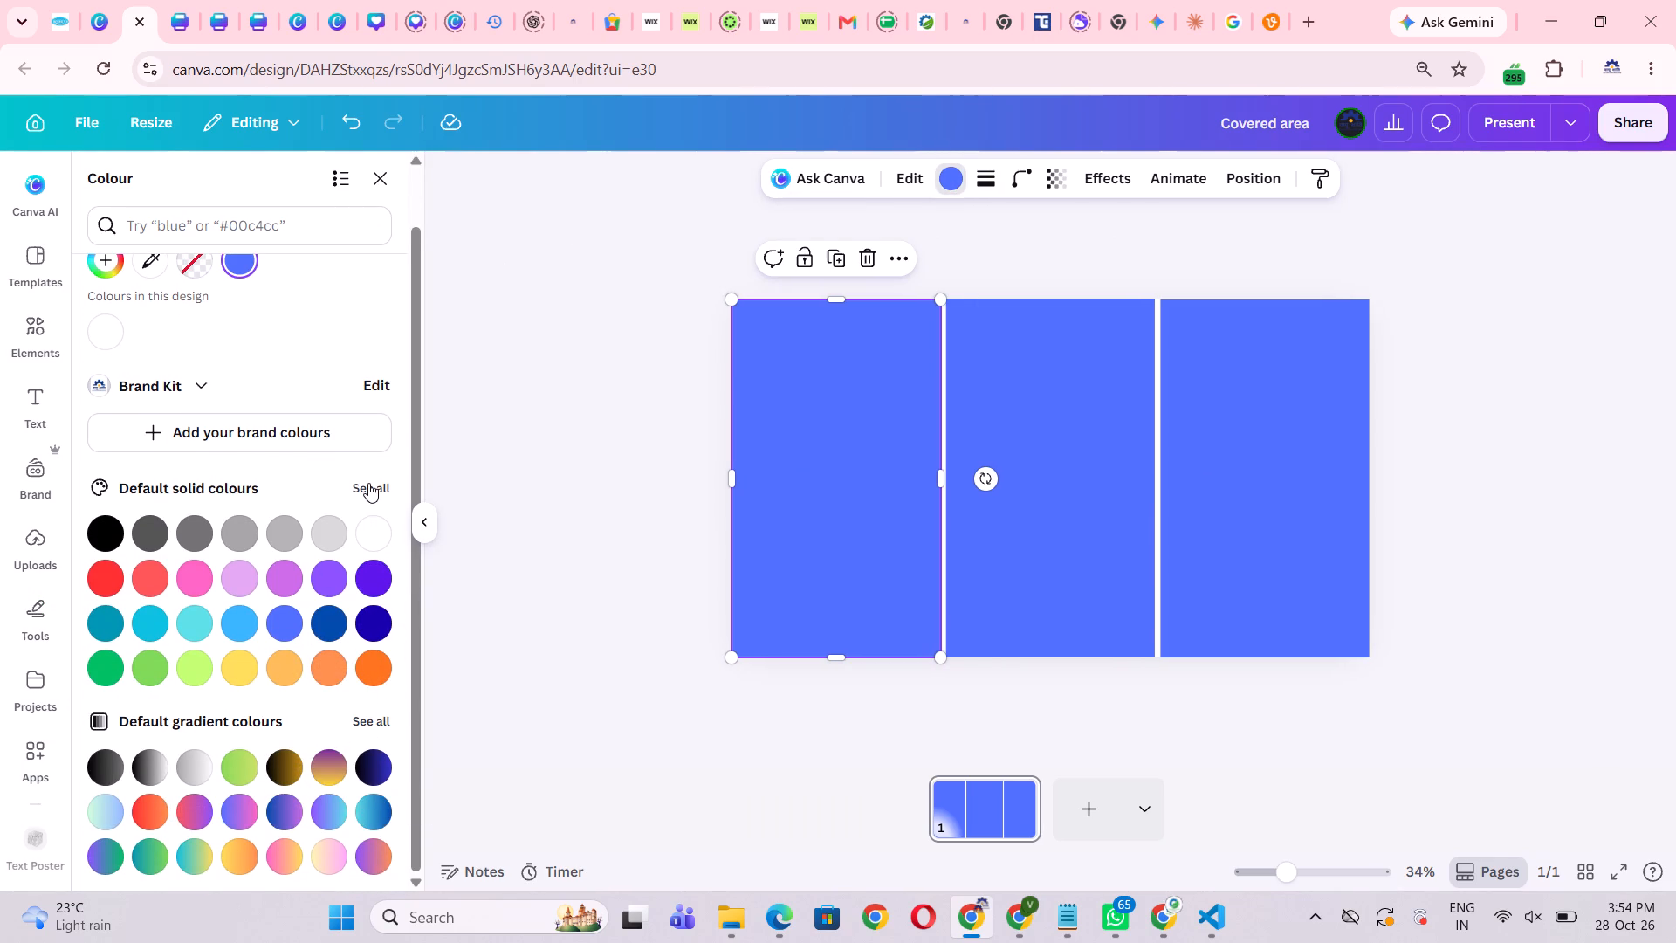
click(373, 719)
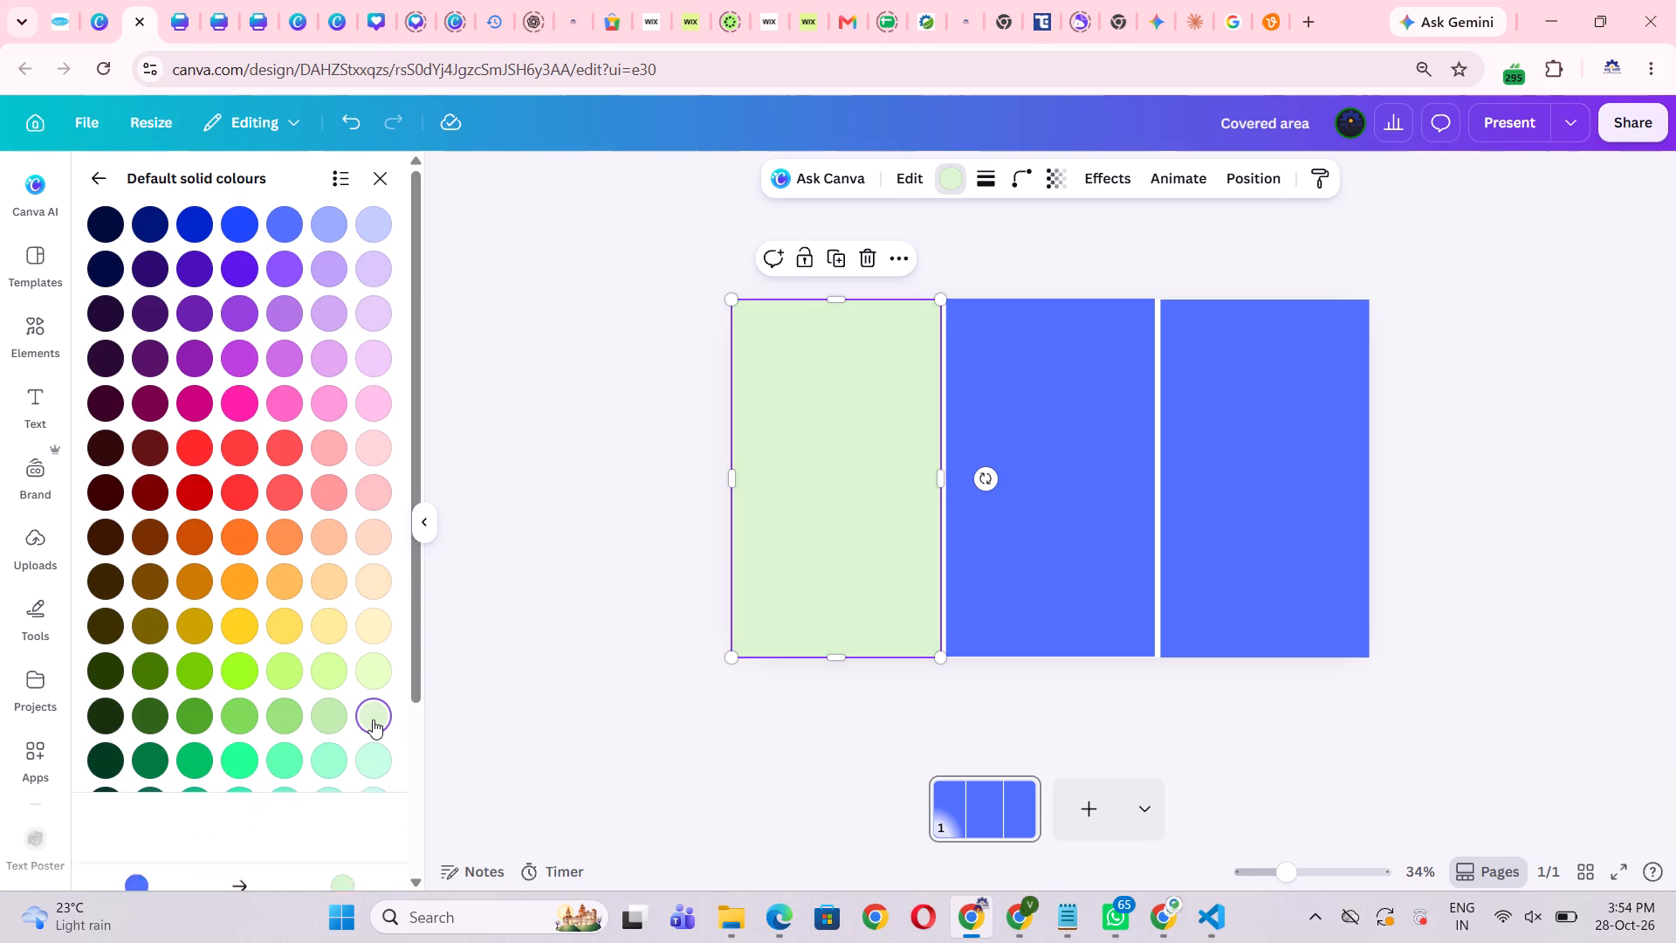
scroll(381, 753, down, 1)
click(363, 647)
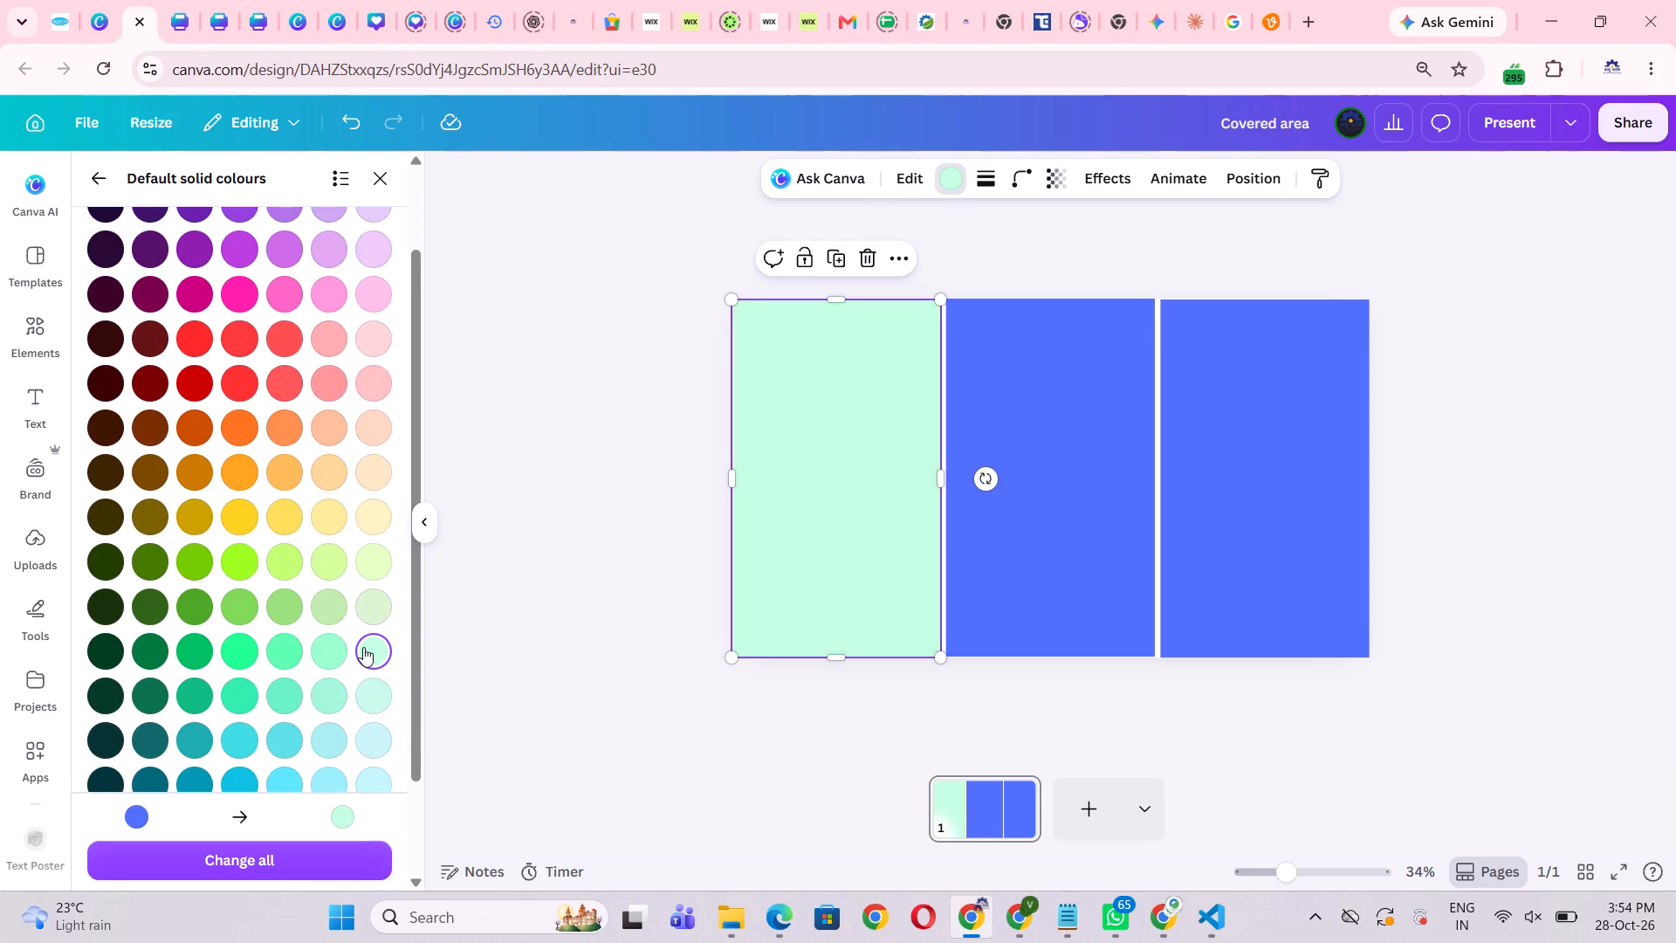
scroll(363, 647, down, 1)
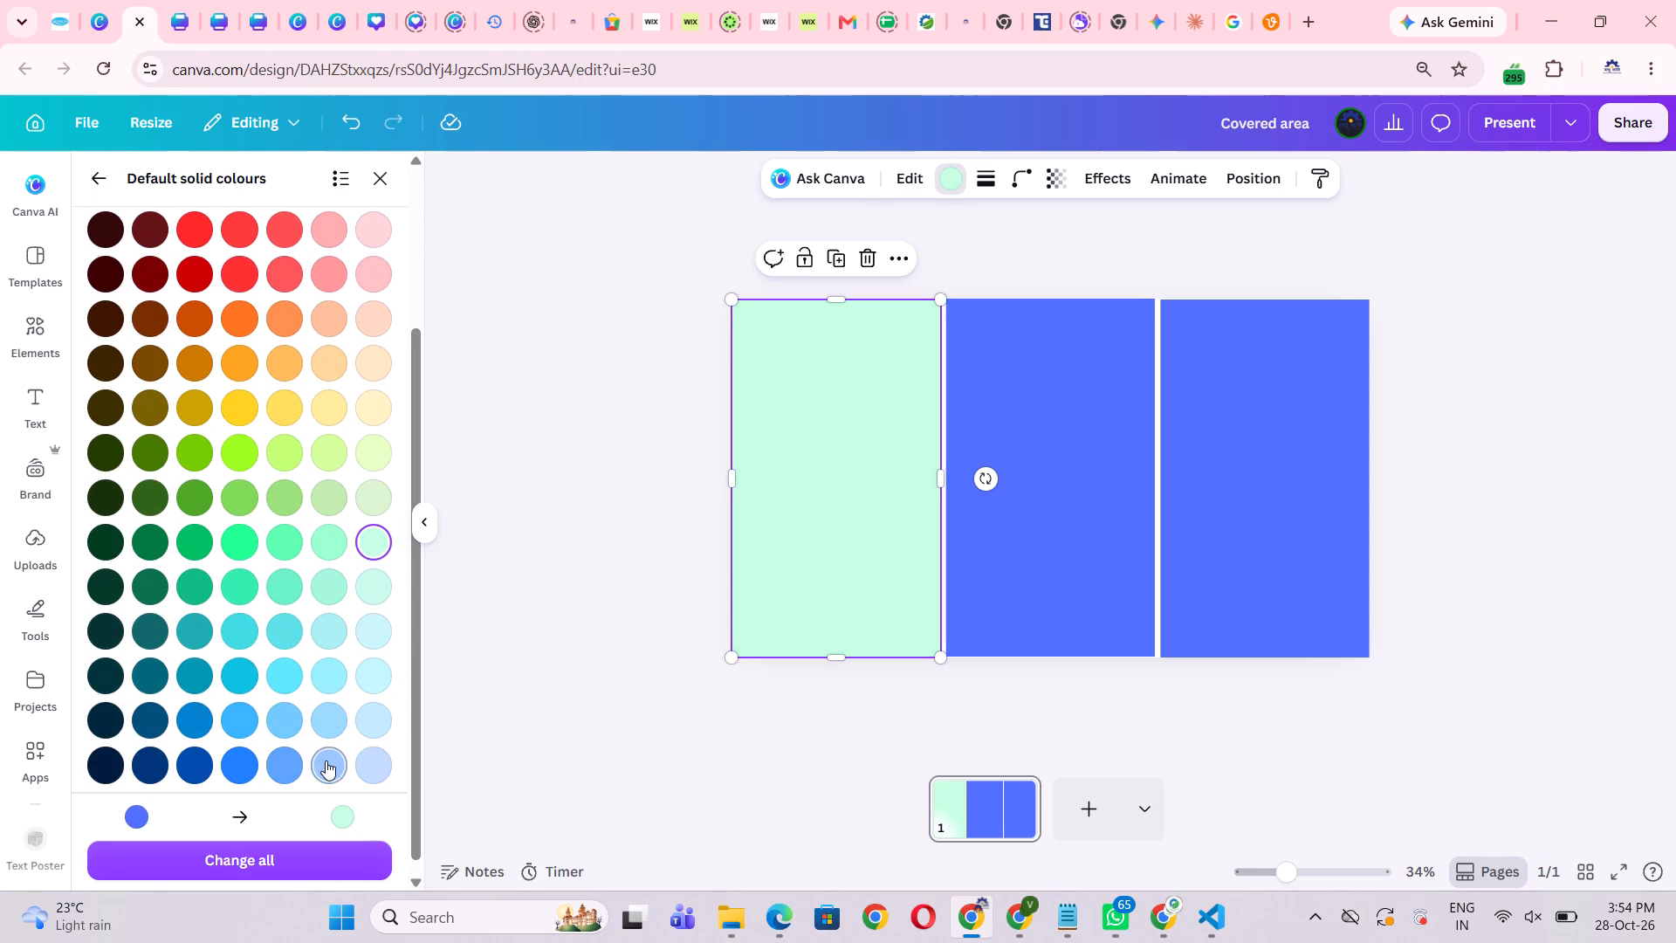
scroll(326, 761, down, 1)
click(368, 749)
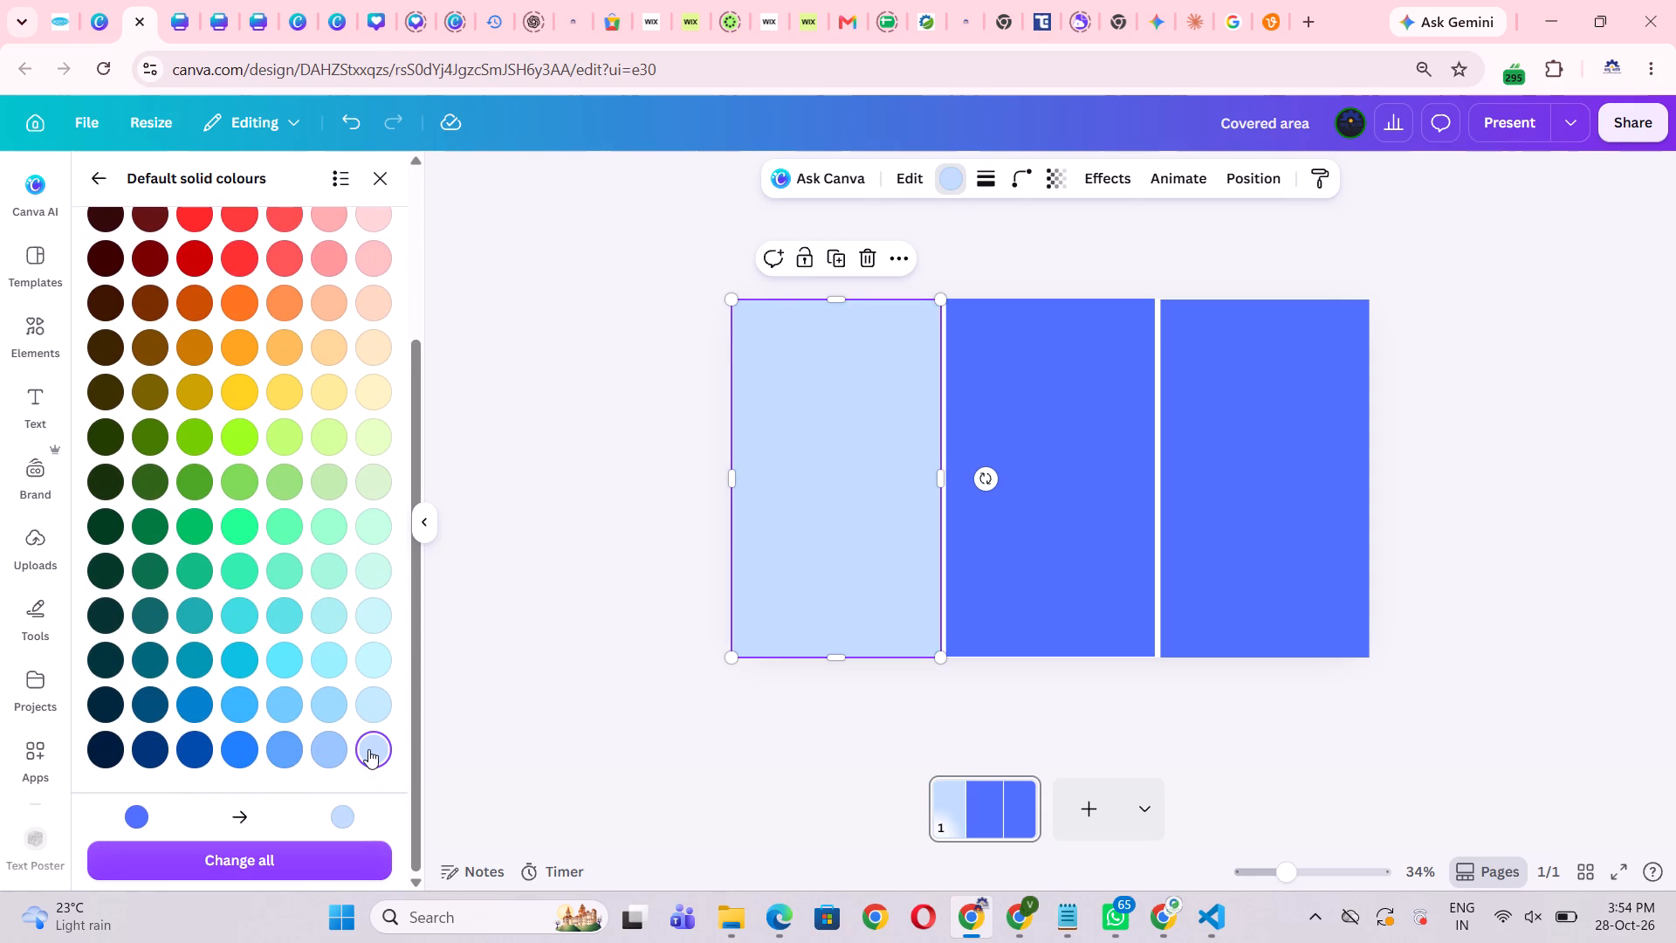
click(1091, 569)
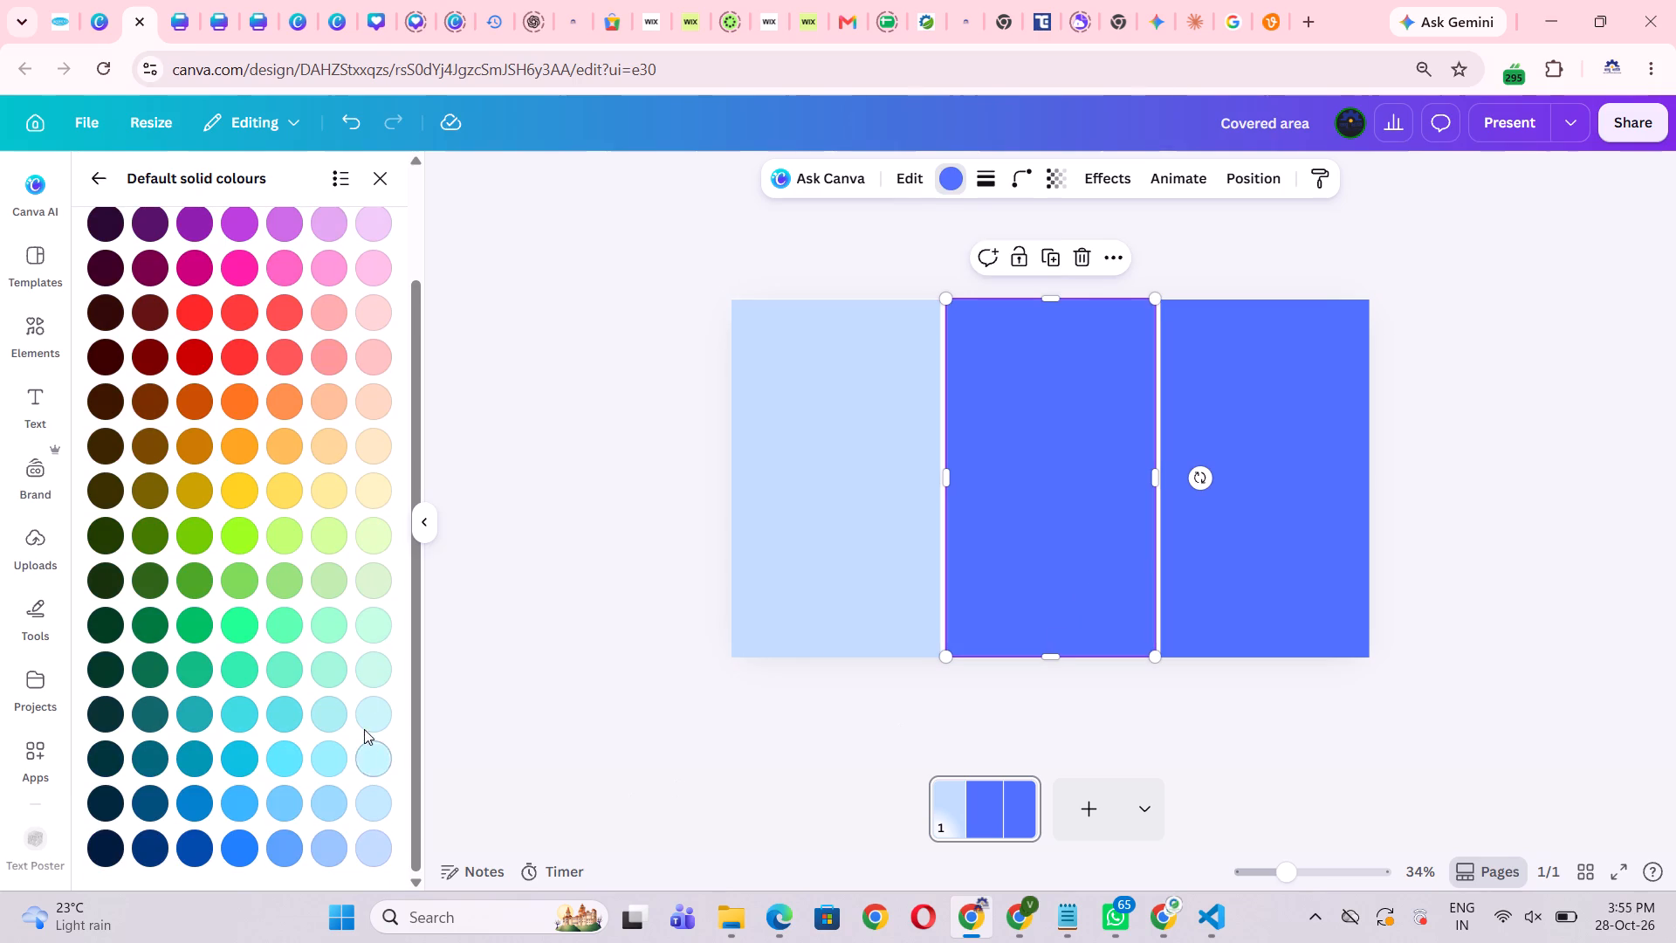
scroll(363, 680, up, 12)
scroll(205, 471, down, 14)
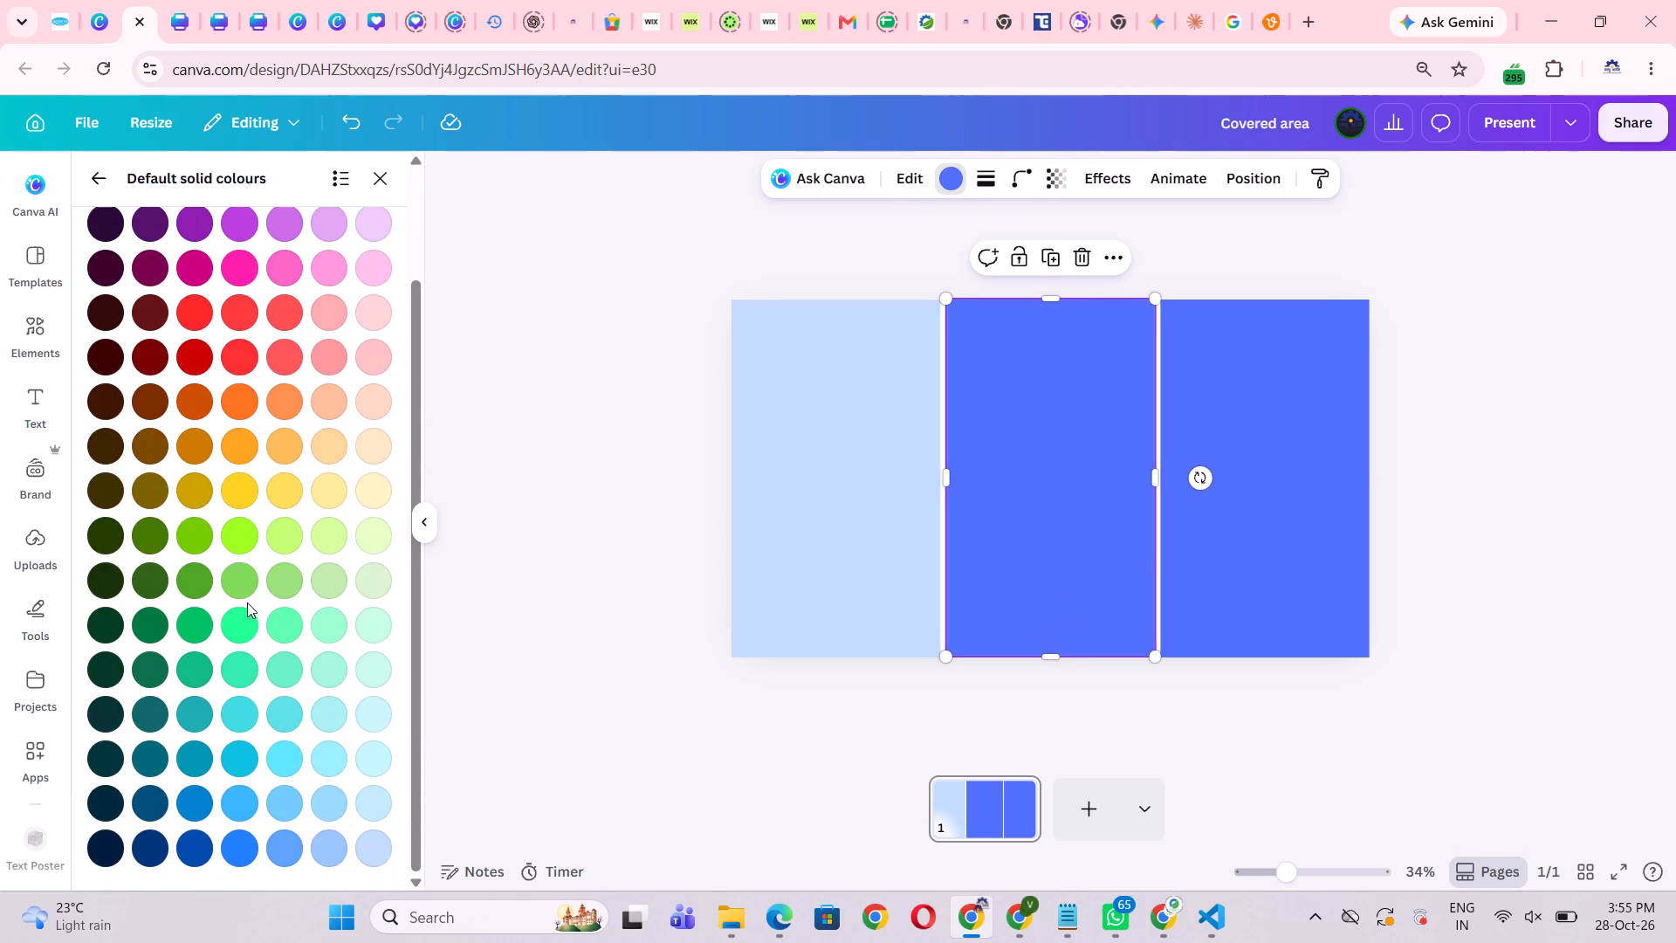
Recolour the right panel pale cyan from the default solid colours, after trying pale mint.
click(1212, 589)
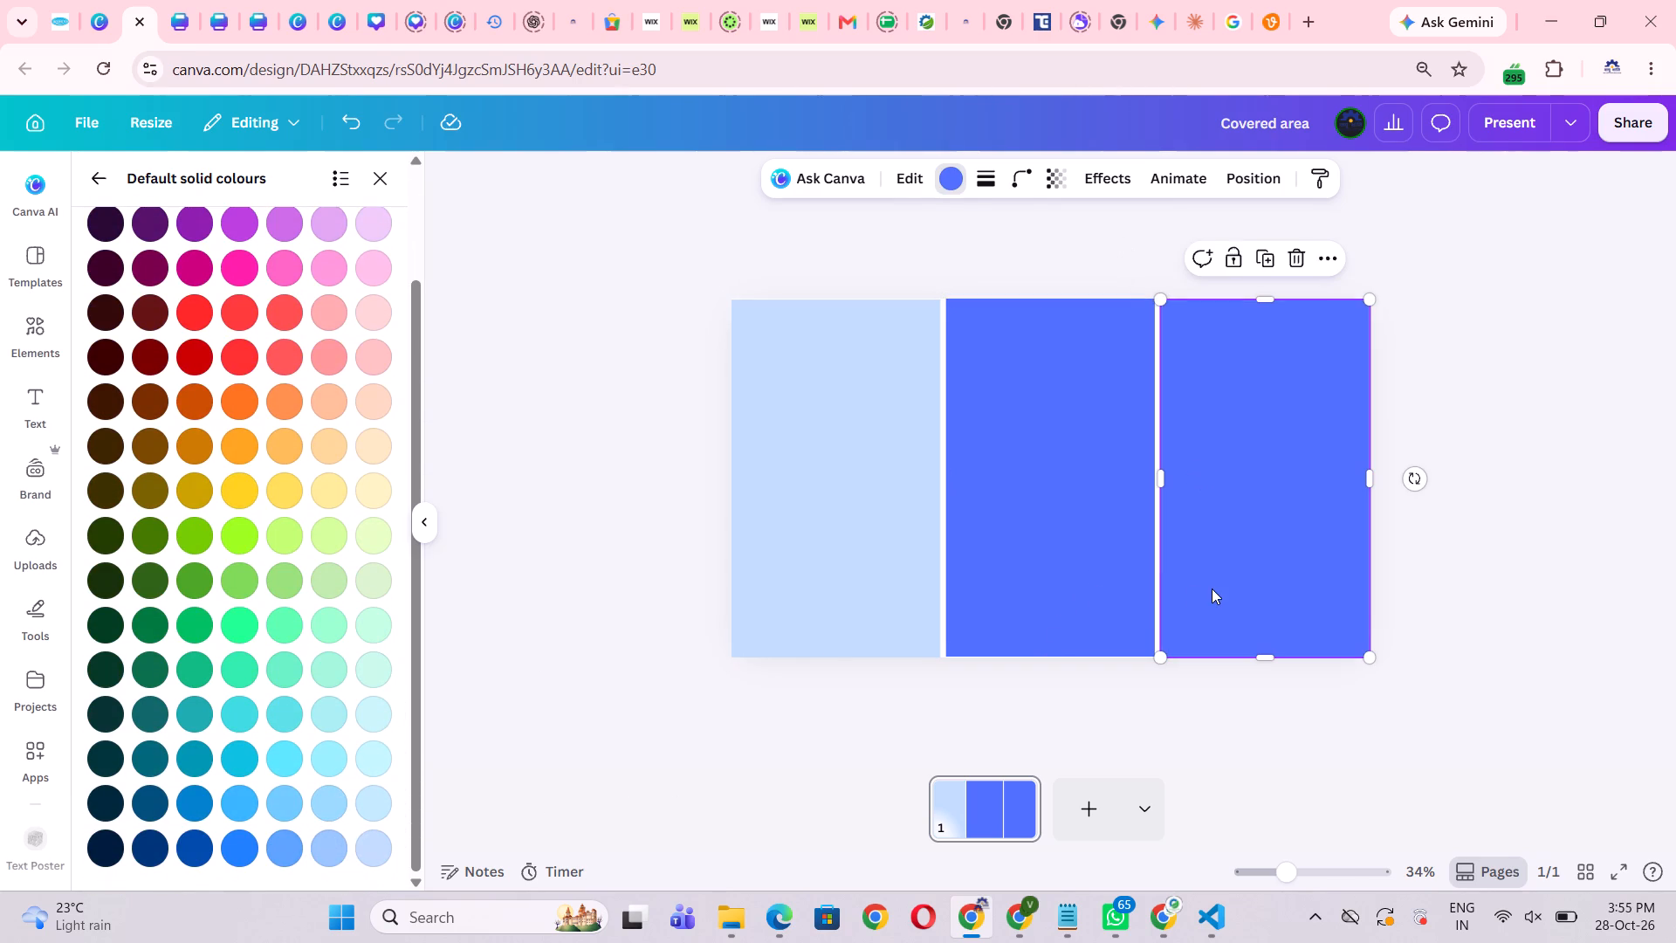
click(367, 666)
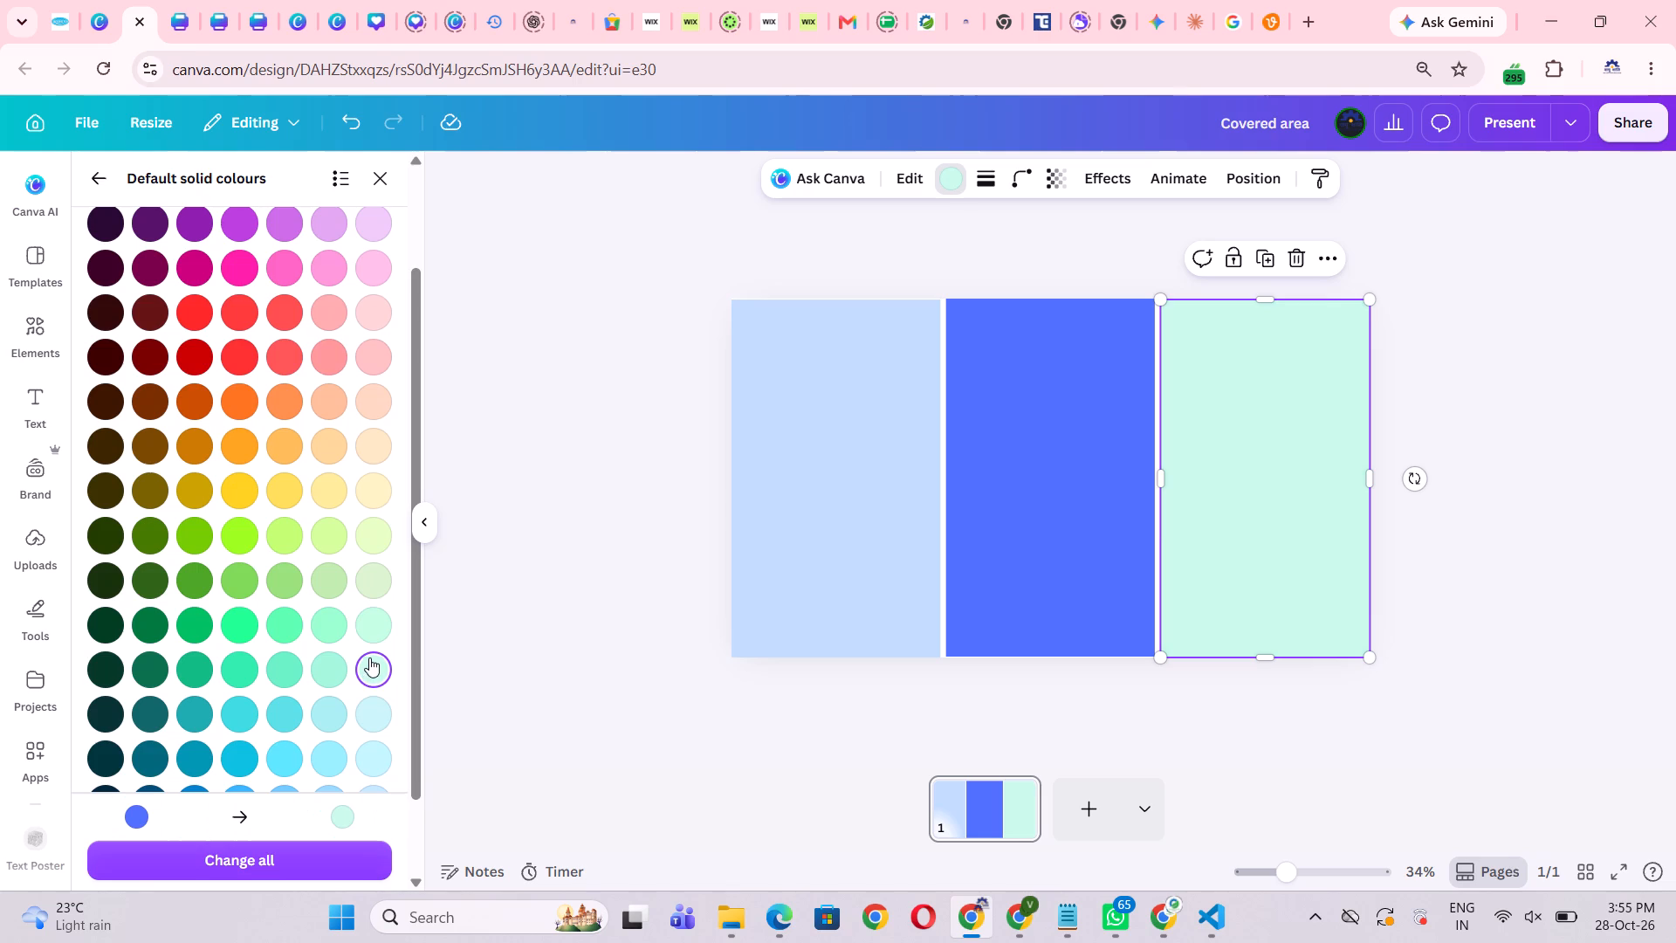
click(369, 718)
click(367, 747)
click(370, 713)
double_click(566, 712)
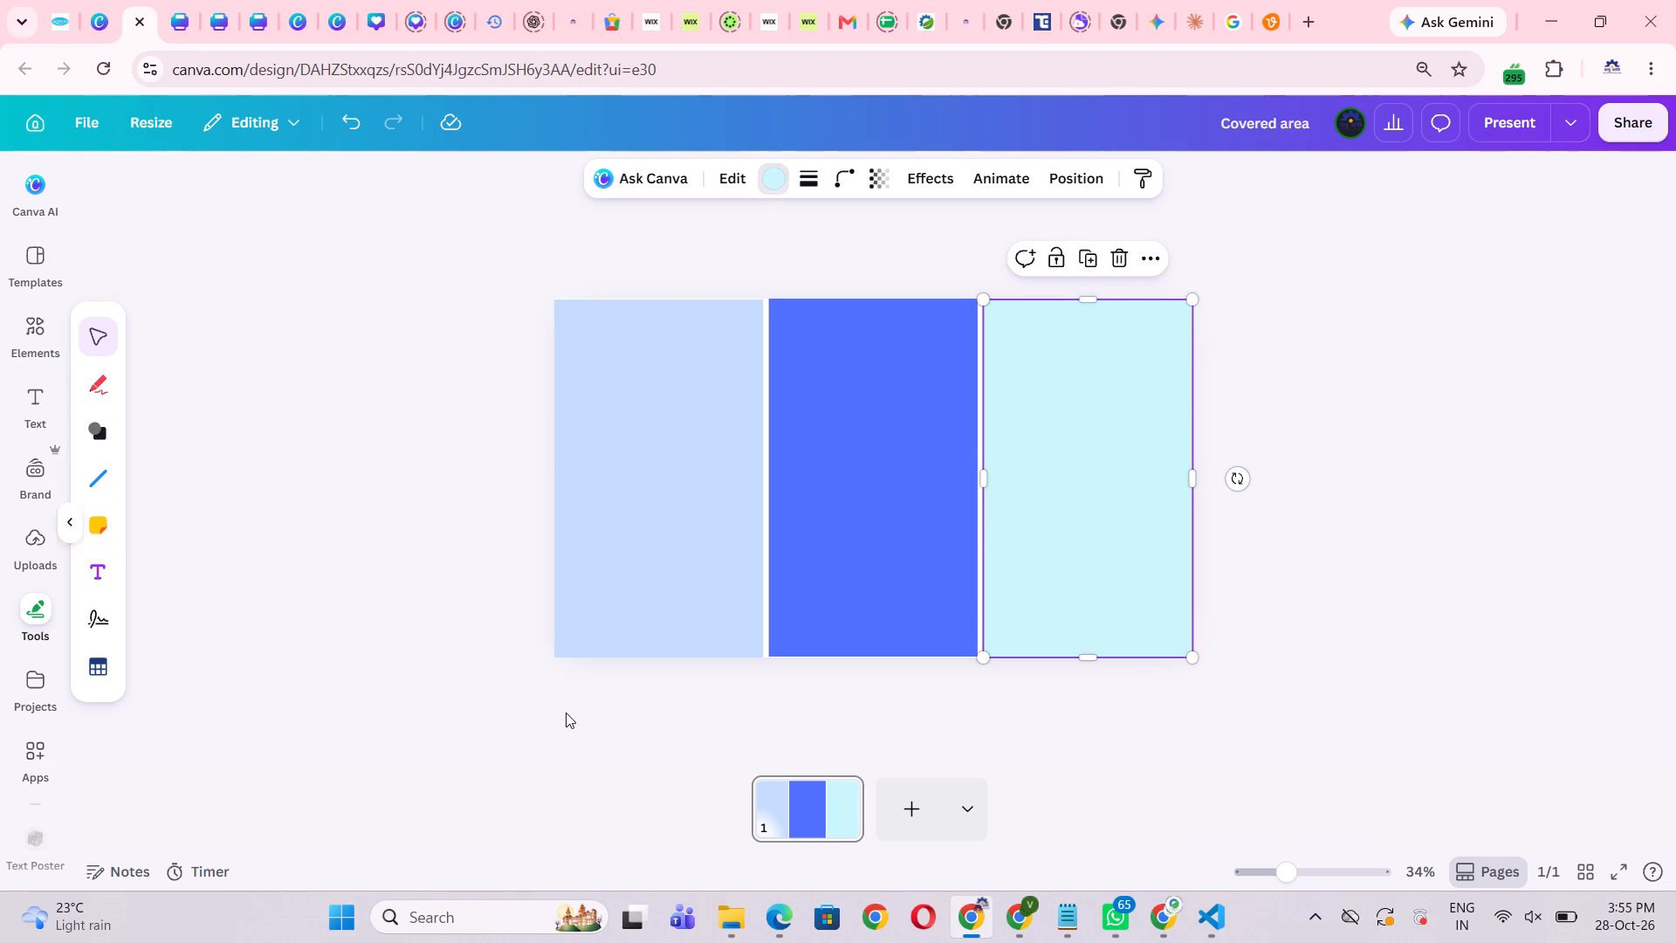
click(1212, 703)
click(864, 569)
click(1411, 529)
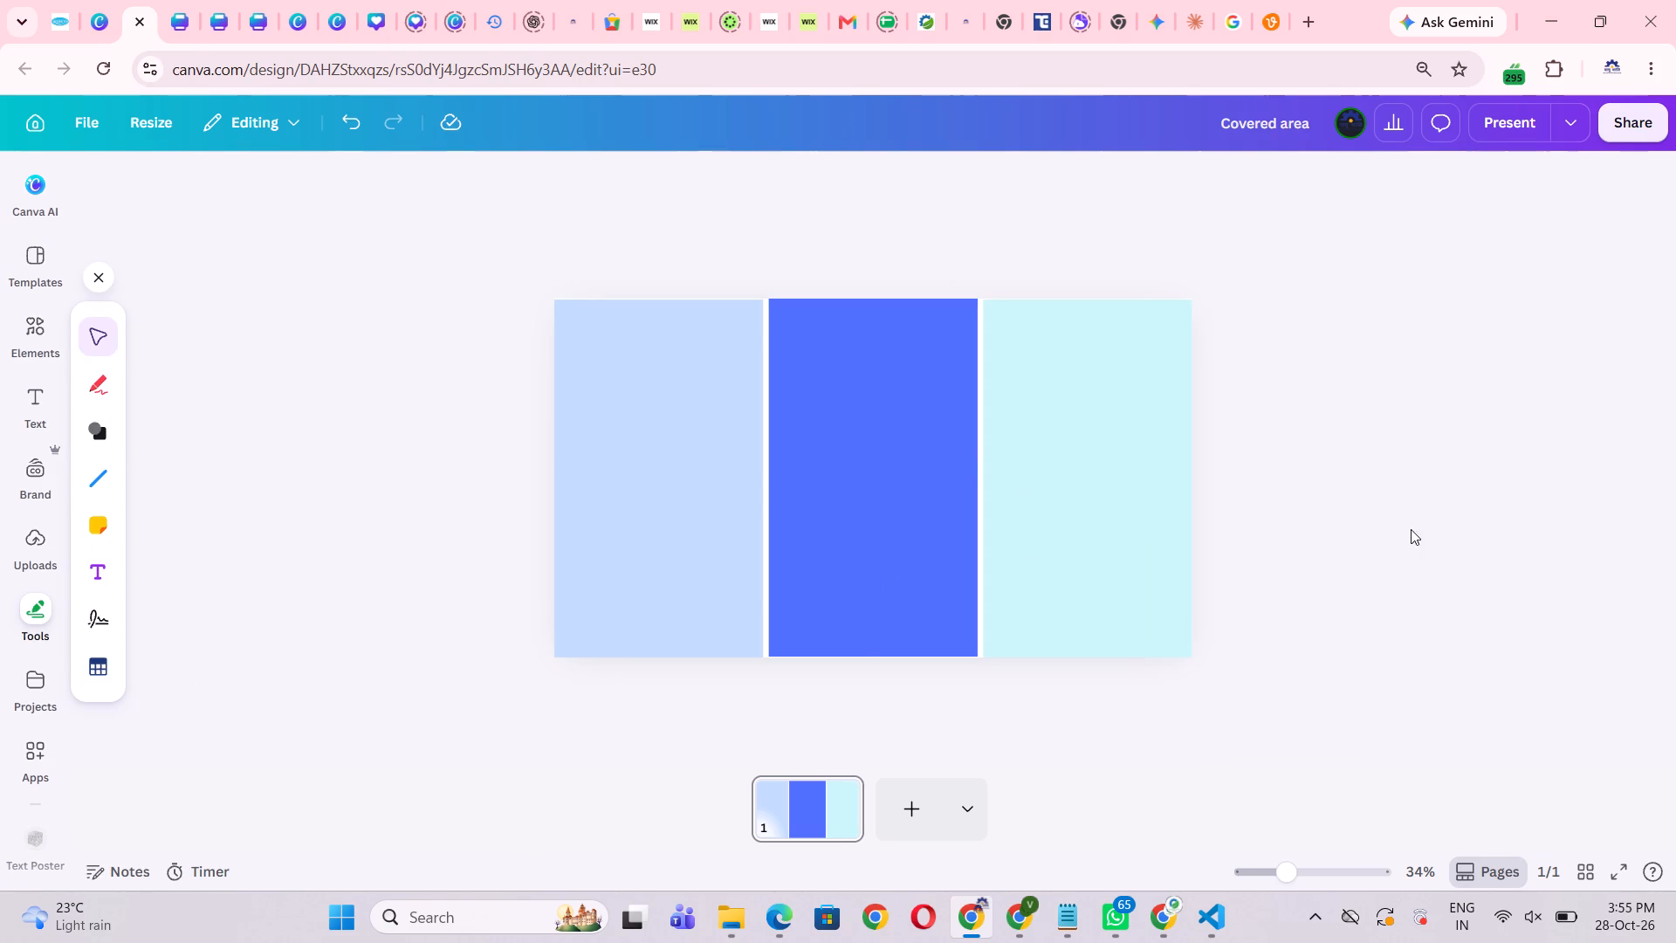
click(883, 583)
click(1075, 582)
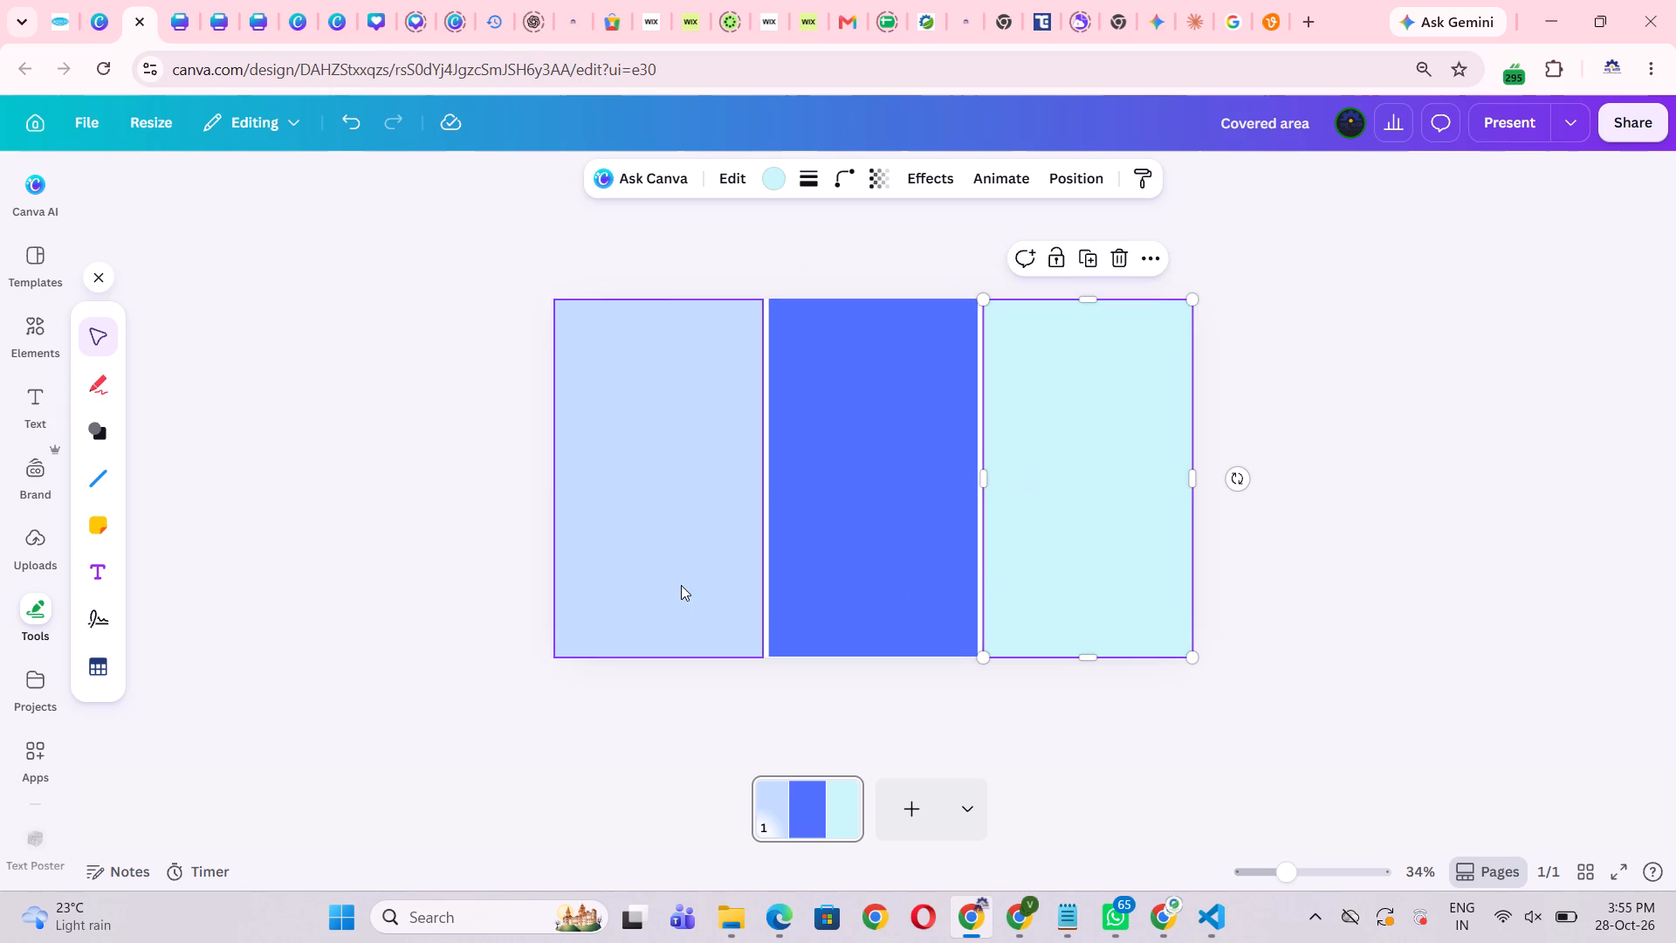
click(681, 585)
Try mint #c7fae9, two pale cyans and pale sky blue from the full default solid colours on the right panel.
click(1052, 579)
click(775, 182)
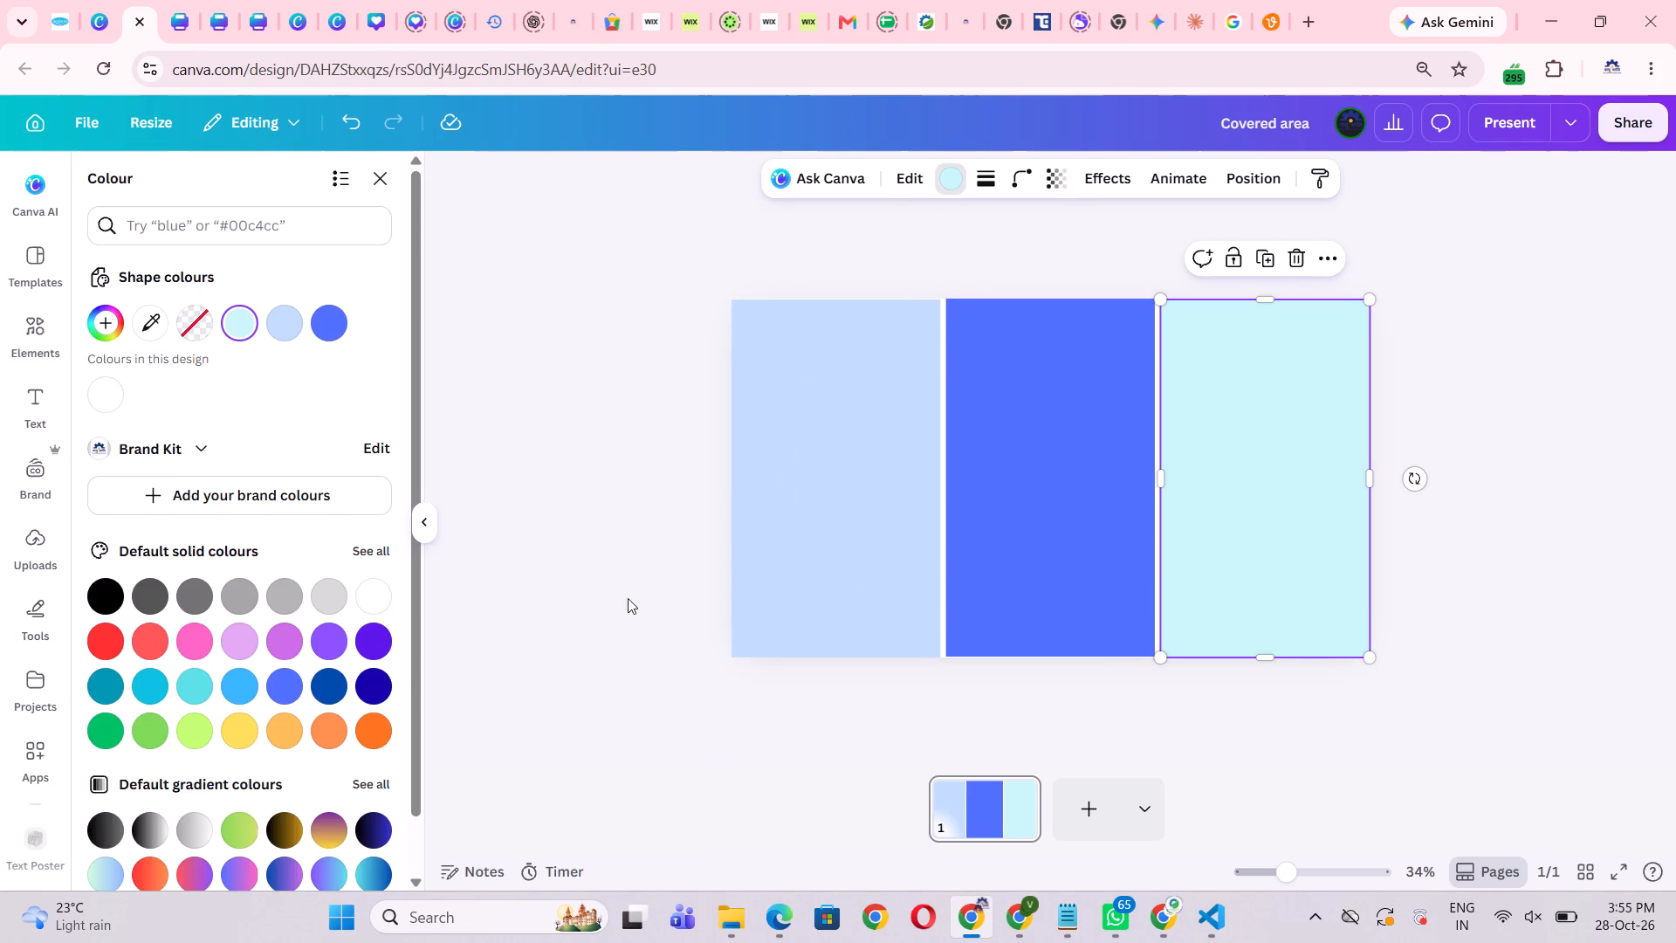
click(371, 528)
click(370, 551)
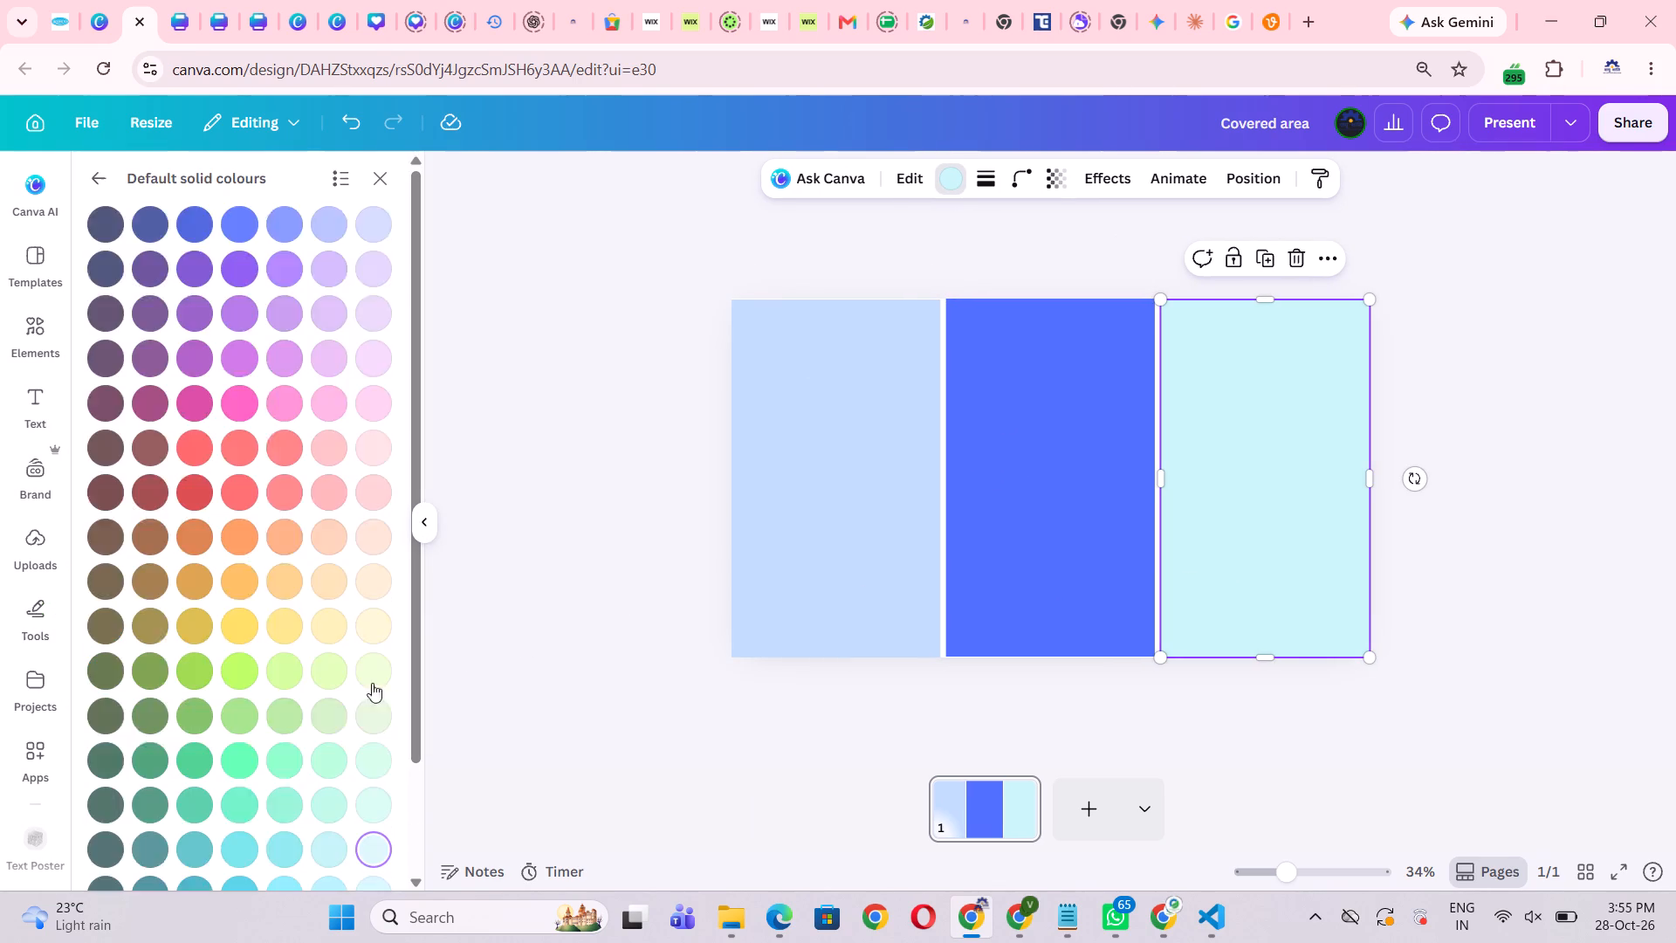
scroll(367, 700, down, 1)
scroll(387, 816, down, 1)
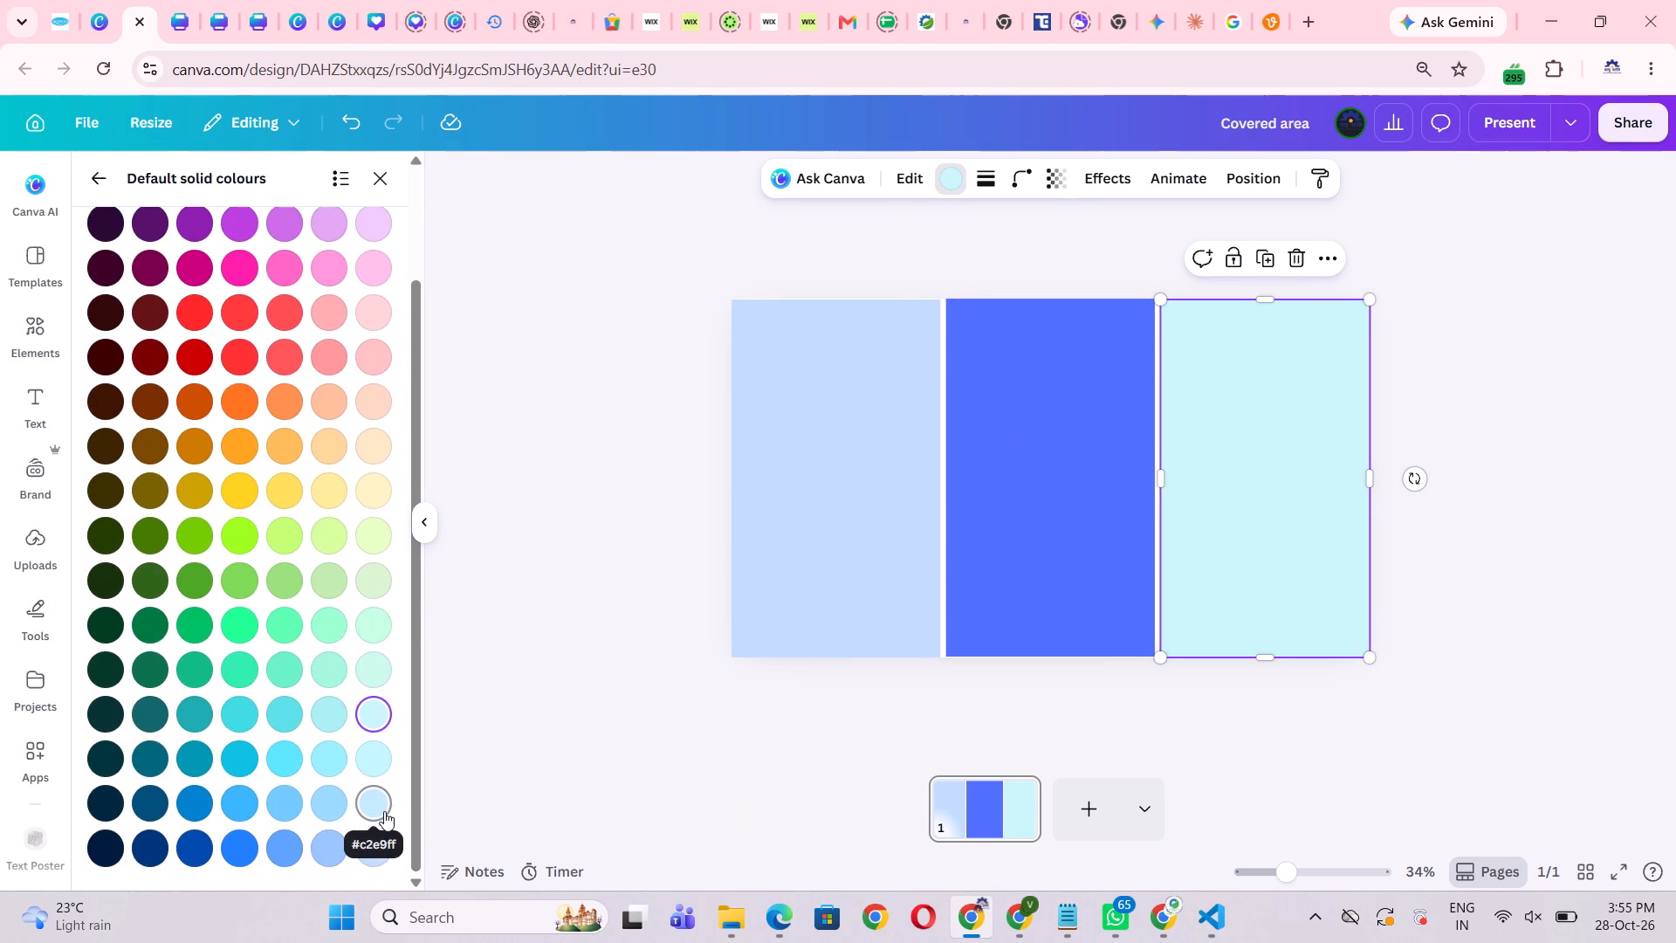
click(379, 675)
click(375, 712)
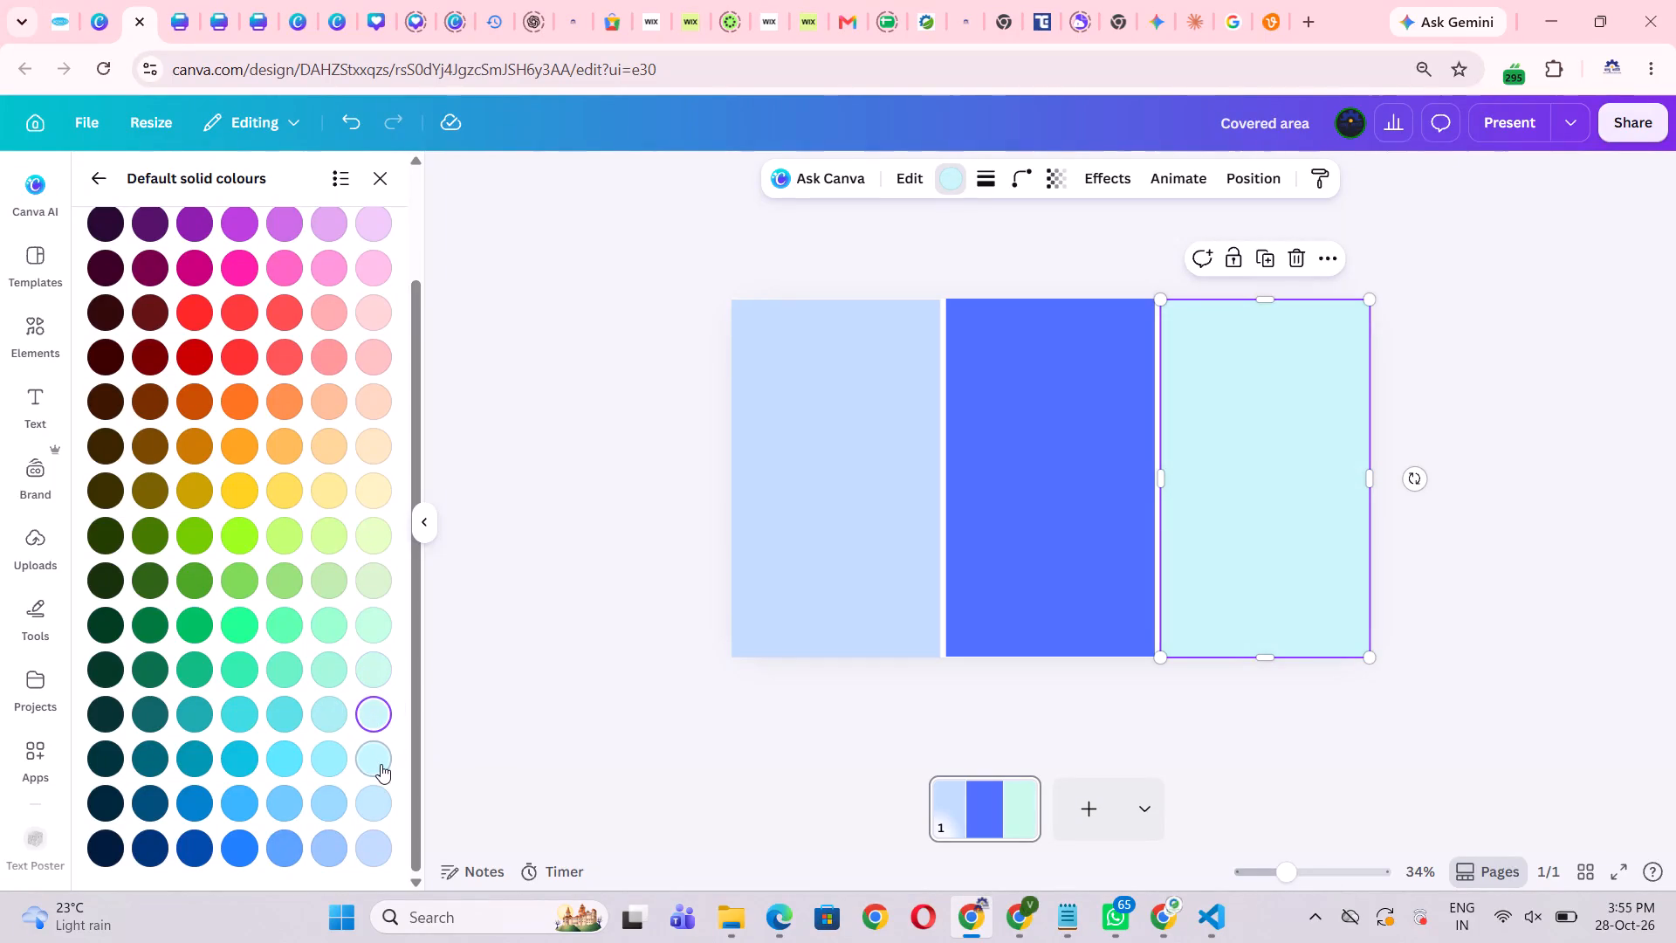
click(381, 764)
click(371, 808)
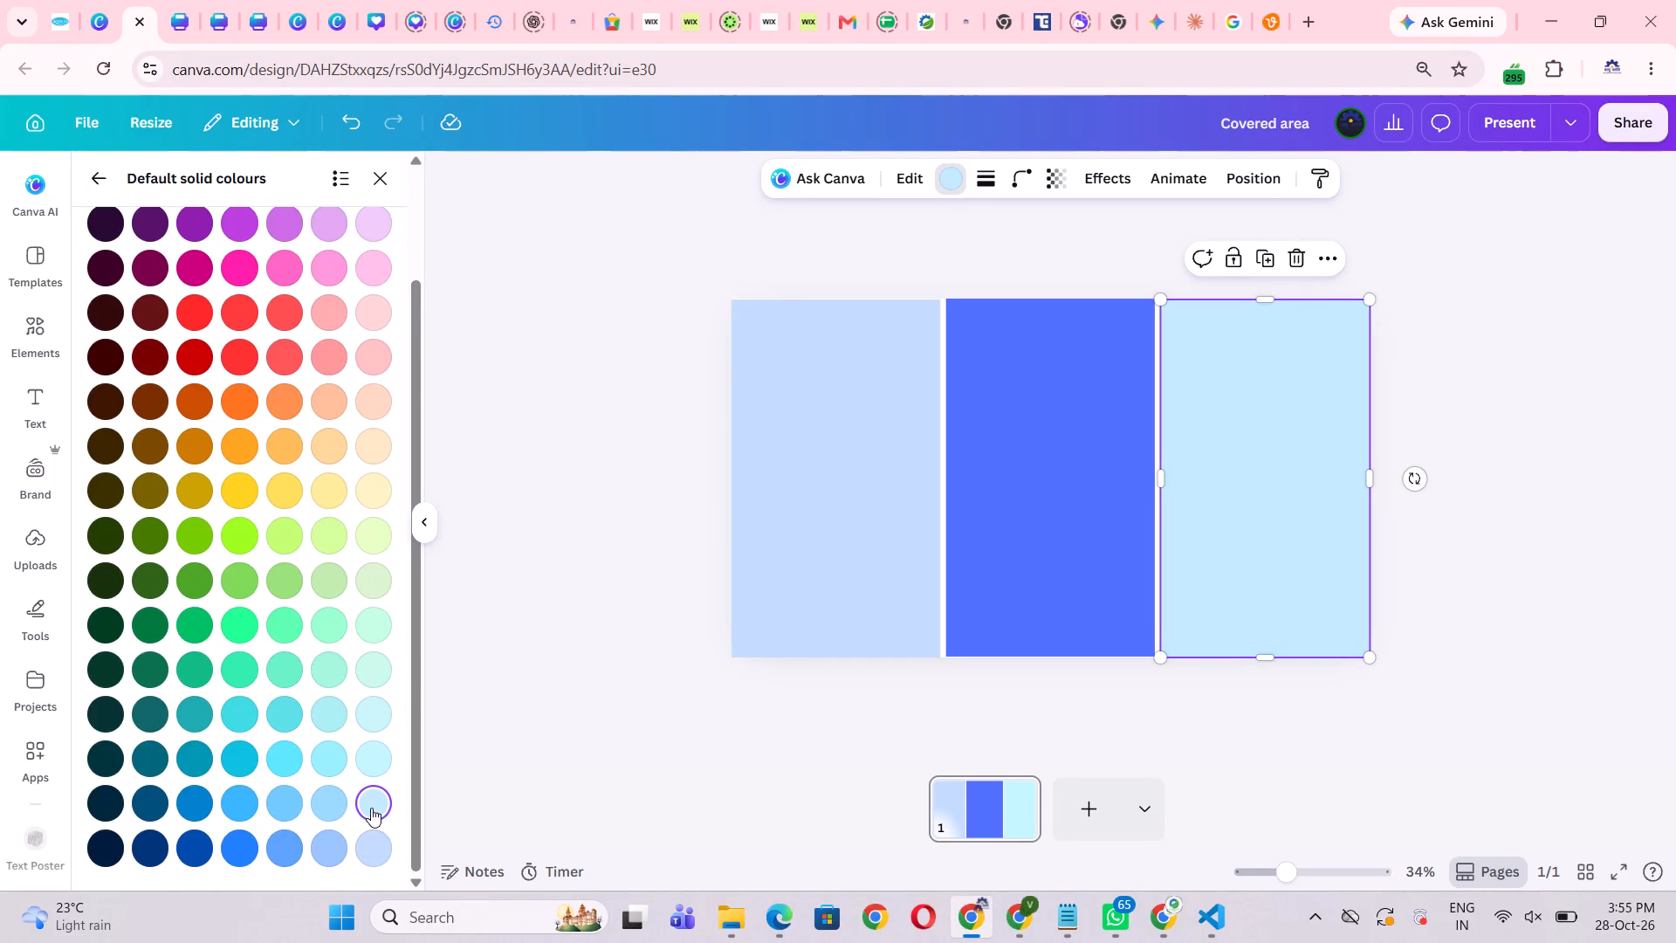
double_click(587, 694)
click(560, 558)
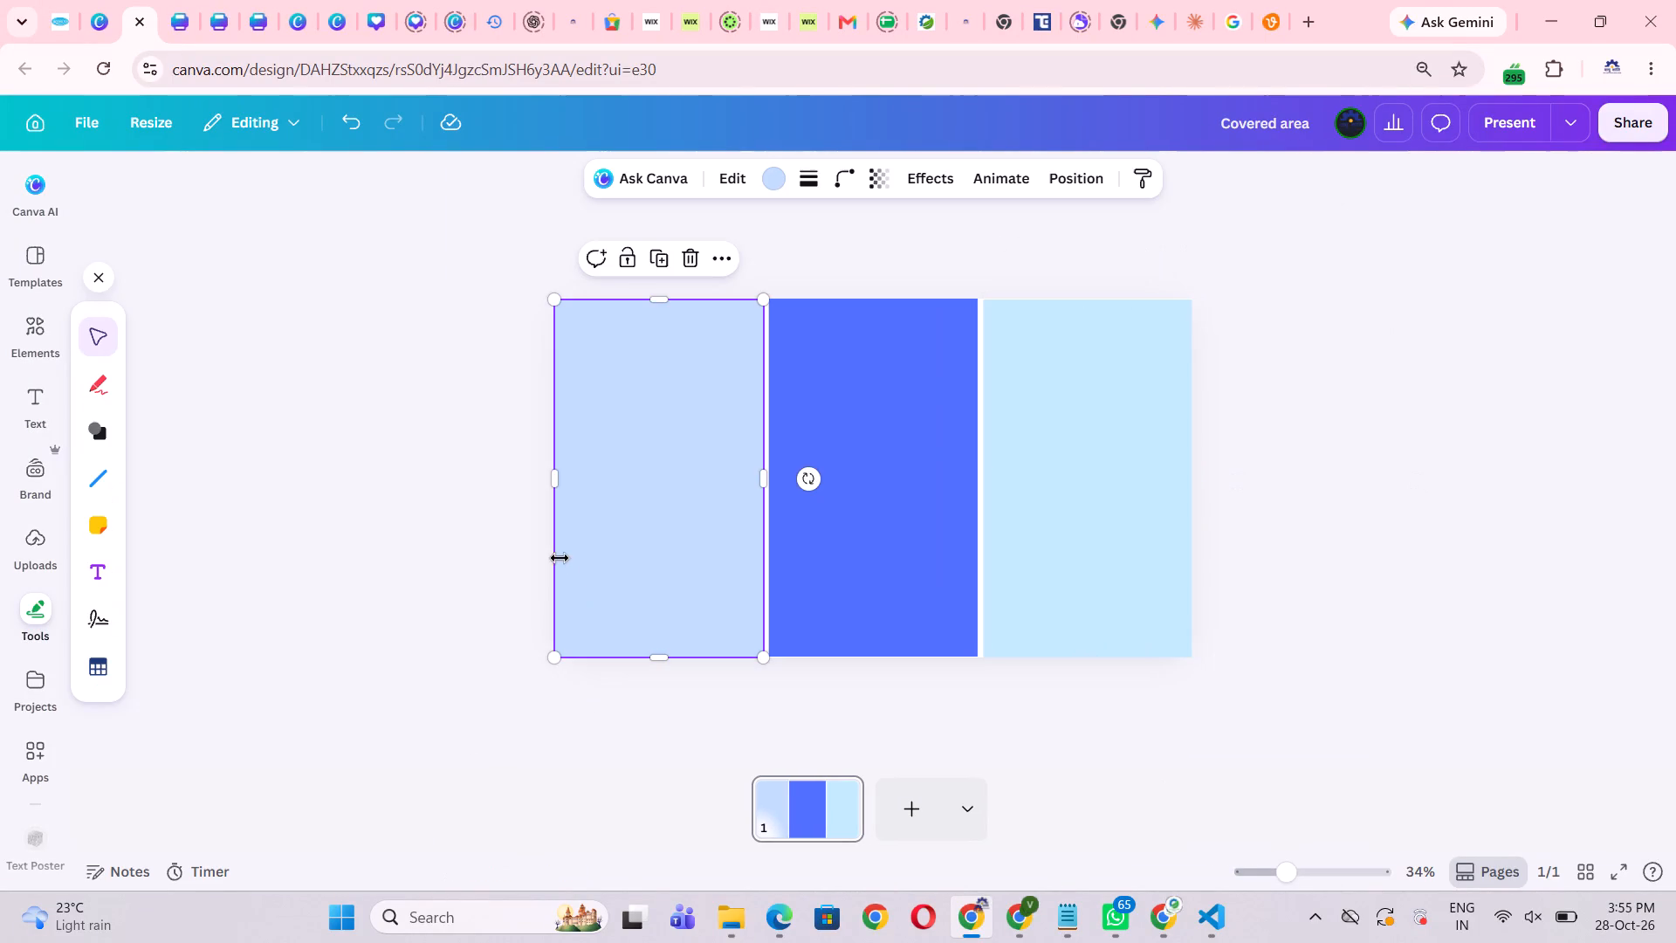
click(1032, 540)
Recolour the right panel with the same pale blue as the left panel.
click(569, 568)
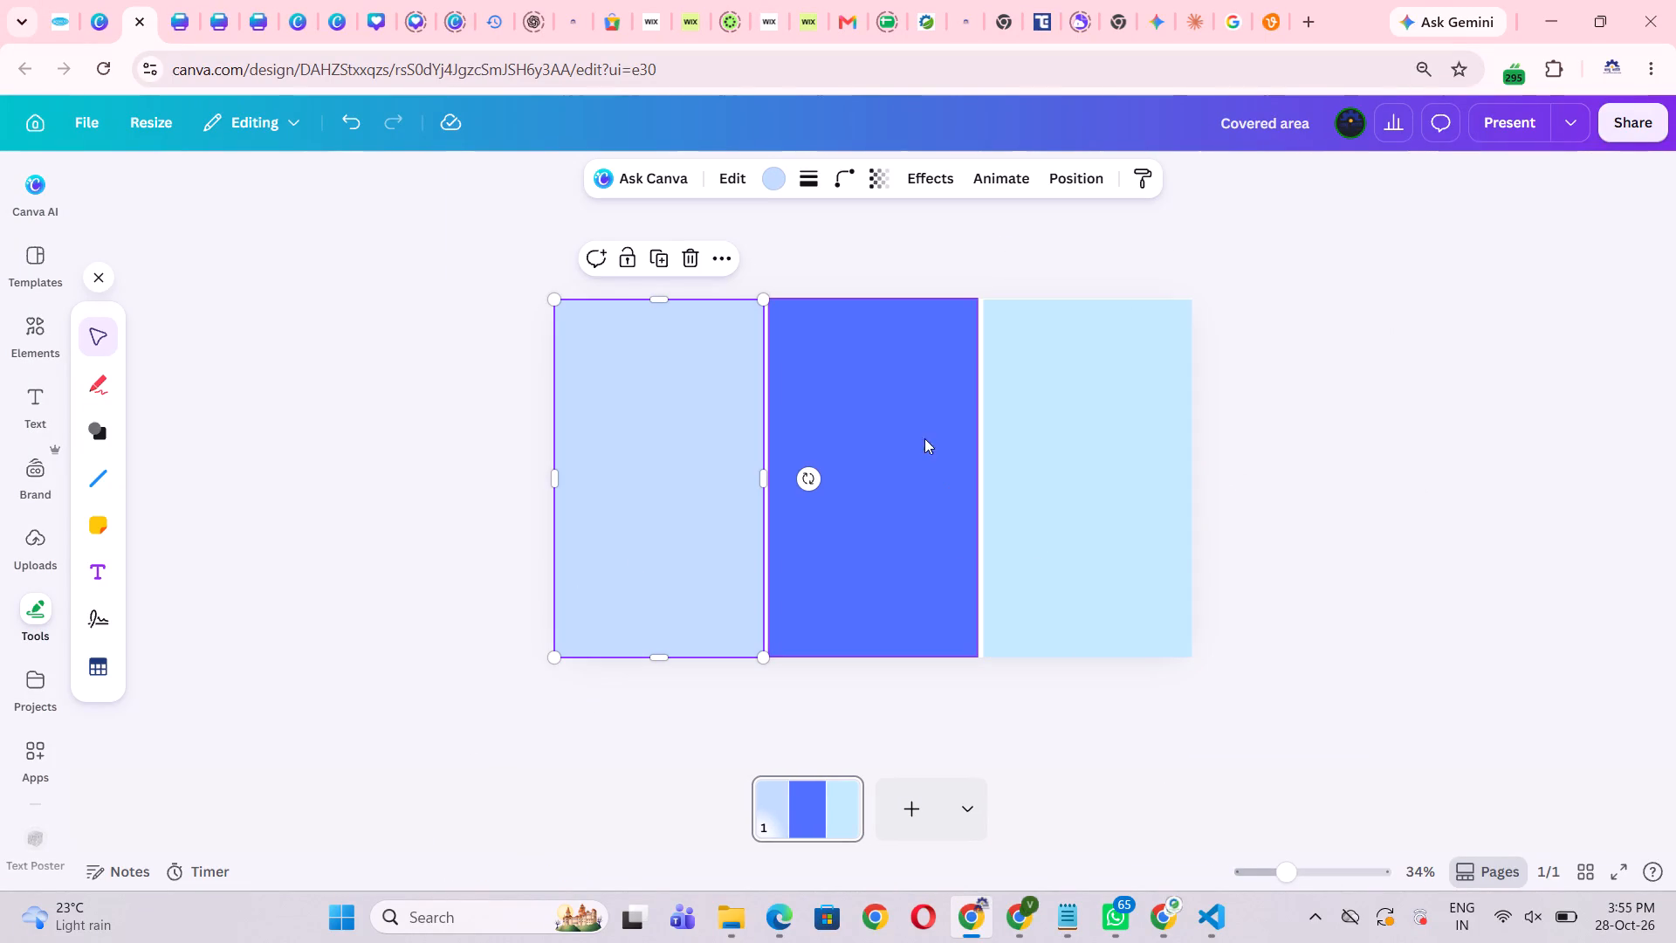
click(774, 174)
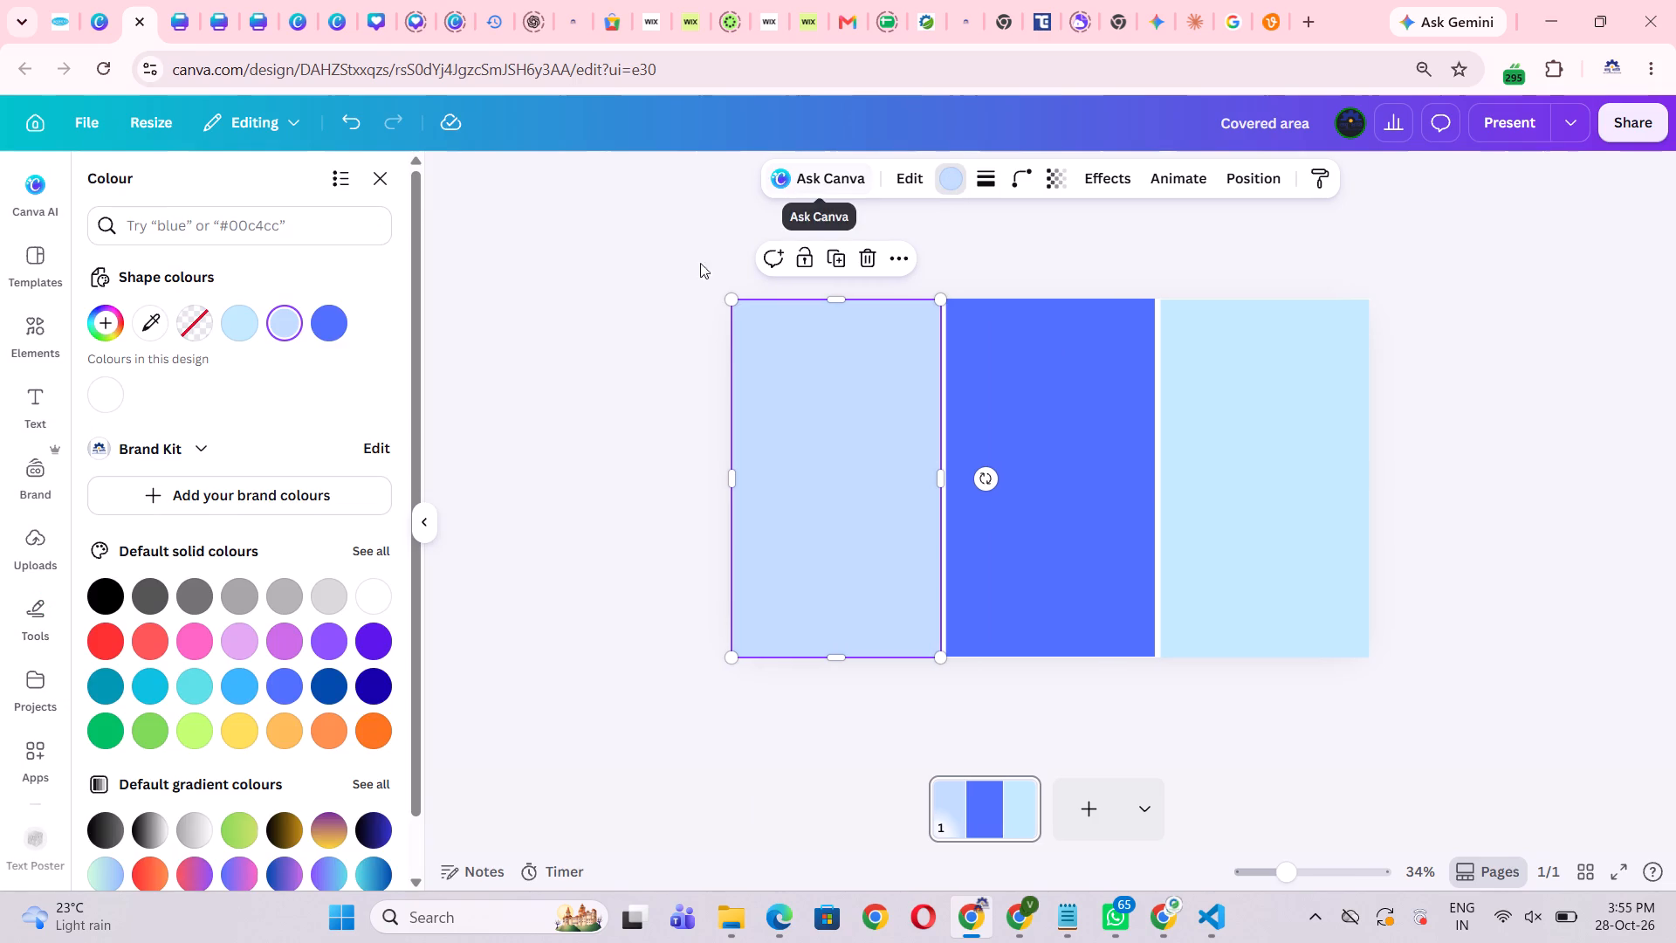
click(1185, 499)
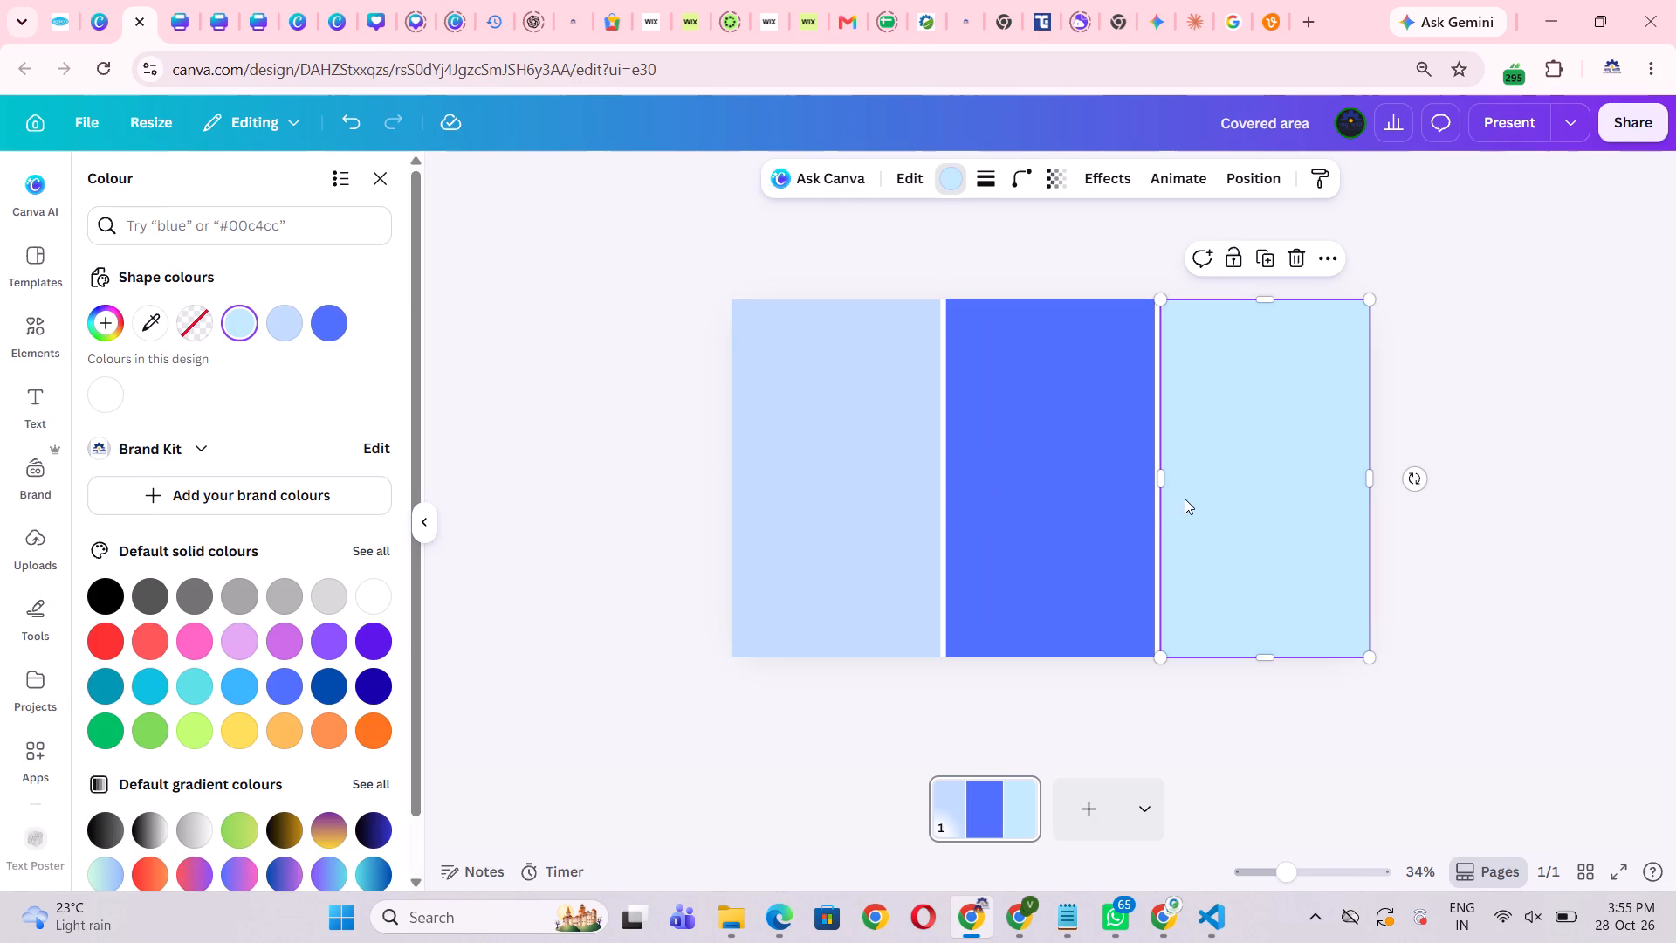
click(284, 327)
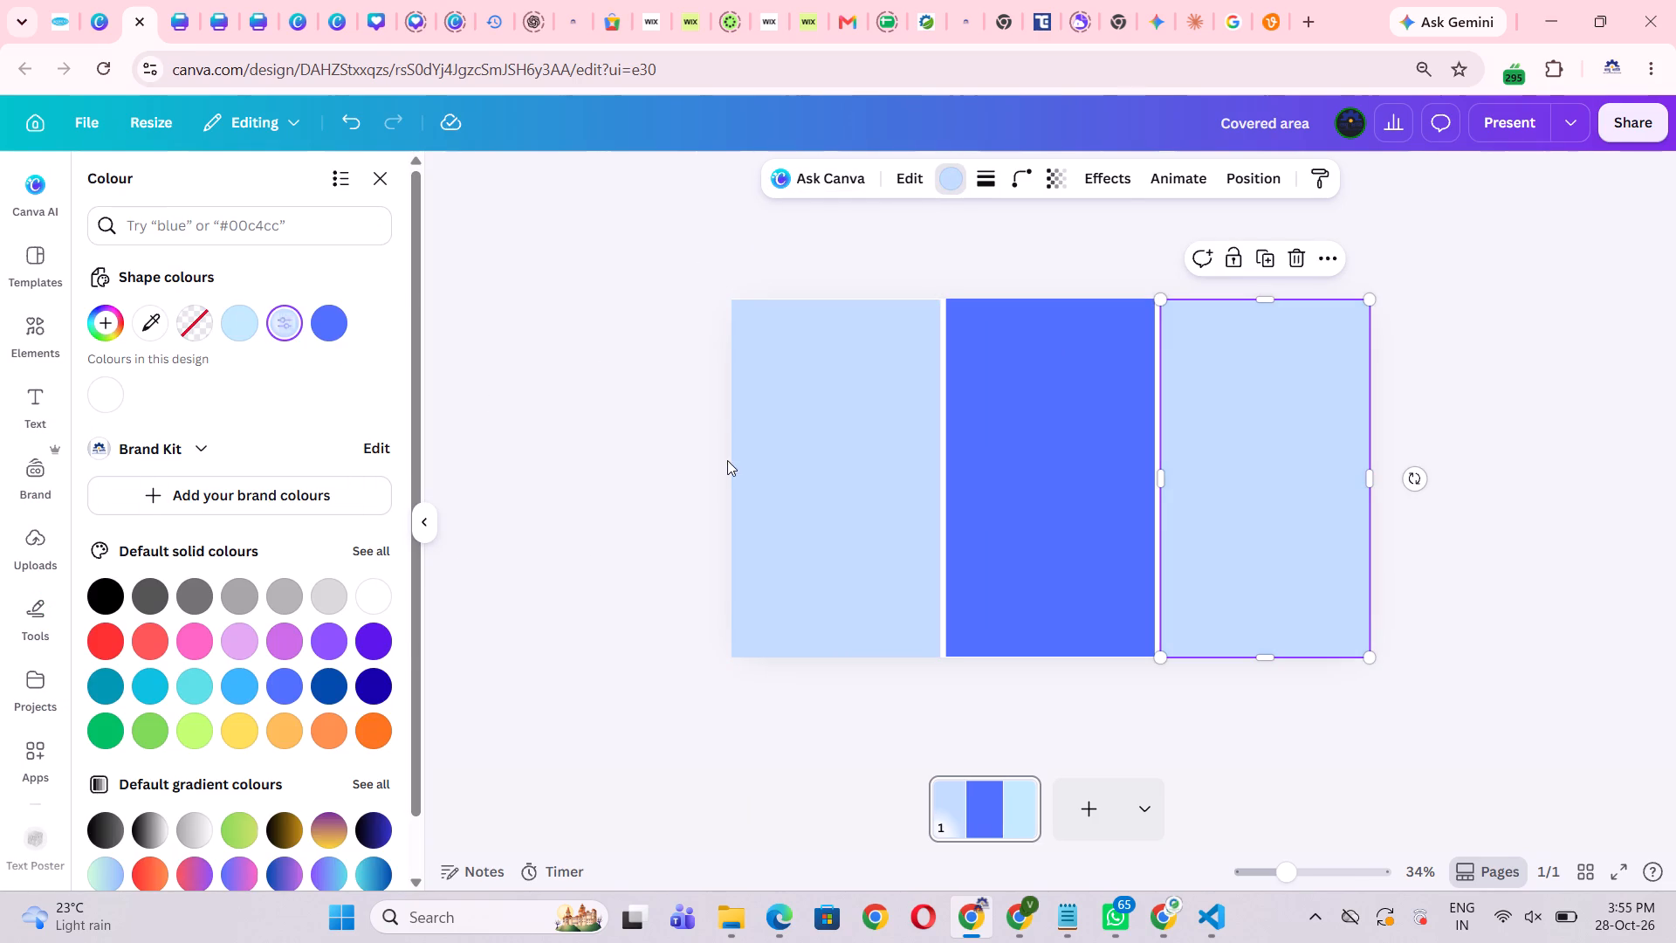
double_click(637, 460)
click(1484, 521)
click(1126, 513)
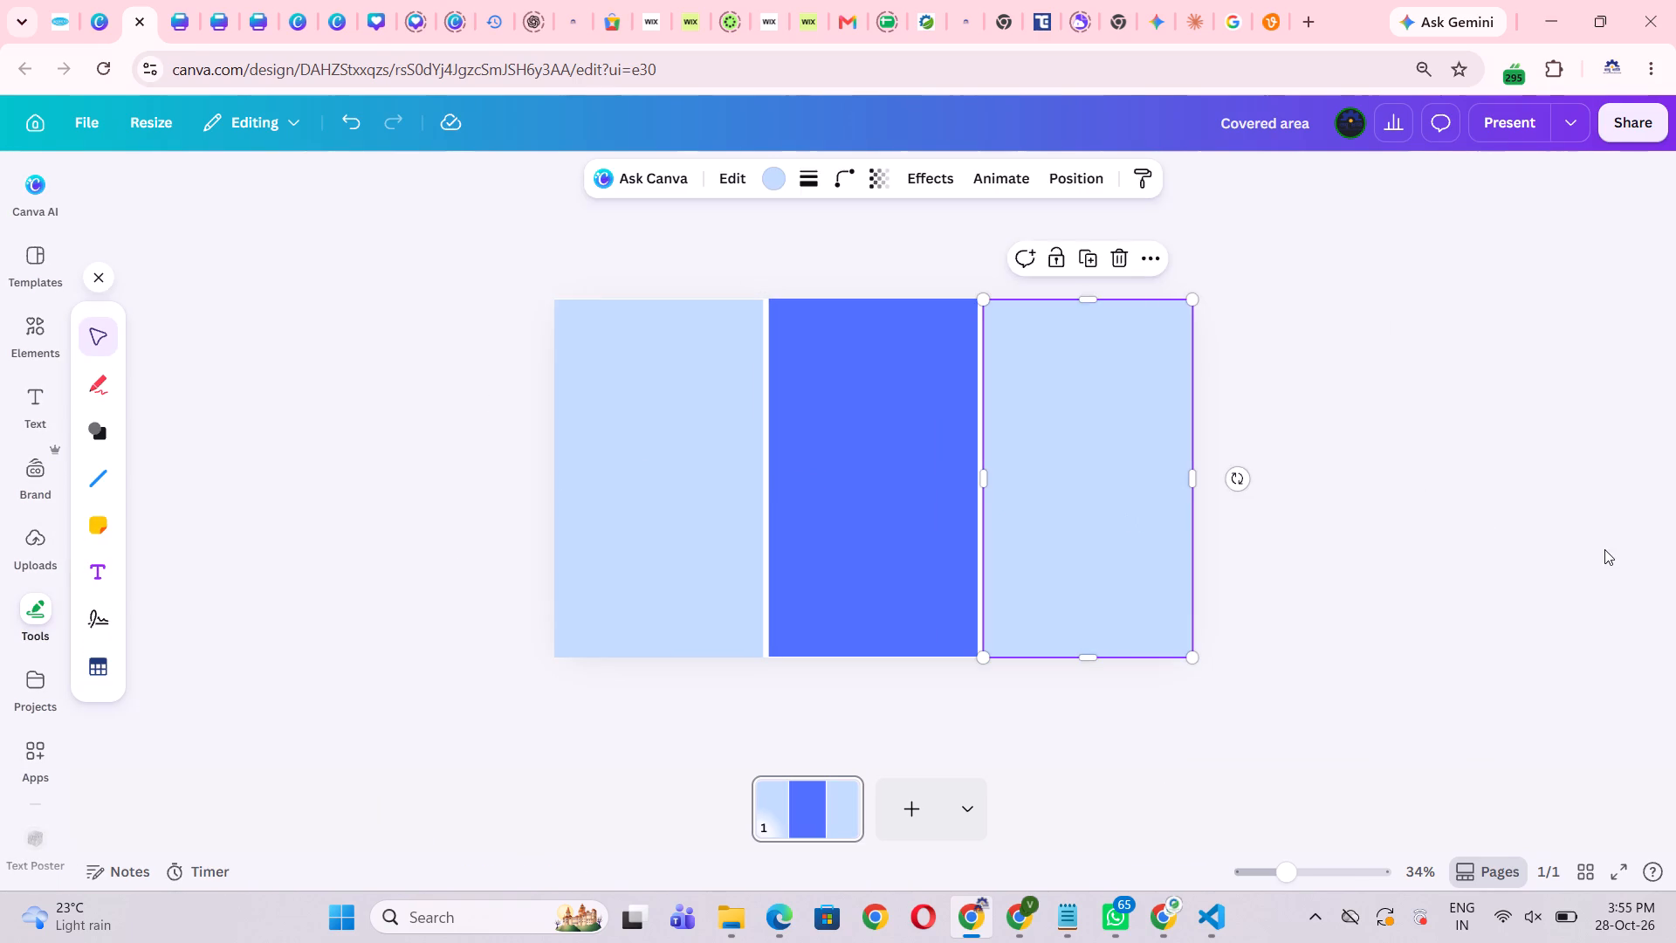
click(1604, 549)
Stretch the right panel slightly past the page's top, right and bottom edges.
click(1078, 561)
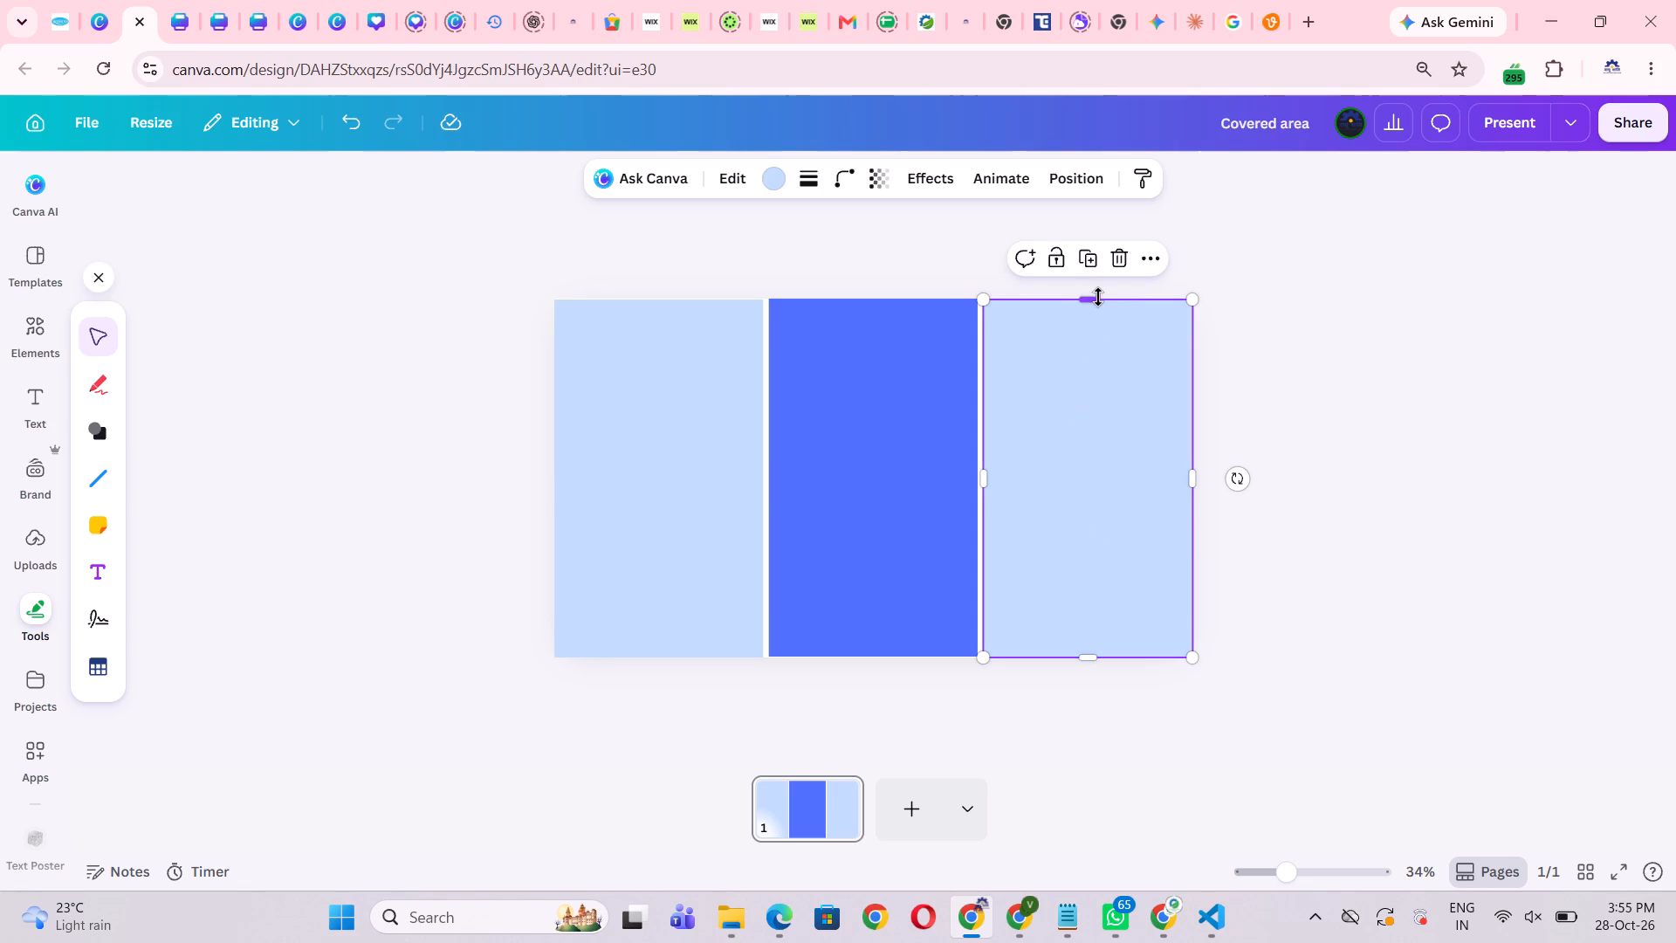
click(1097, 300)
click(1332, 342)
scroll(1333, 347, up, 1)
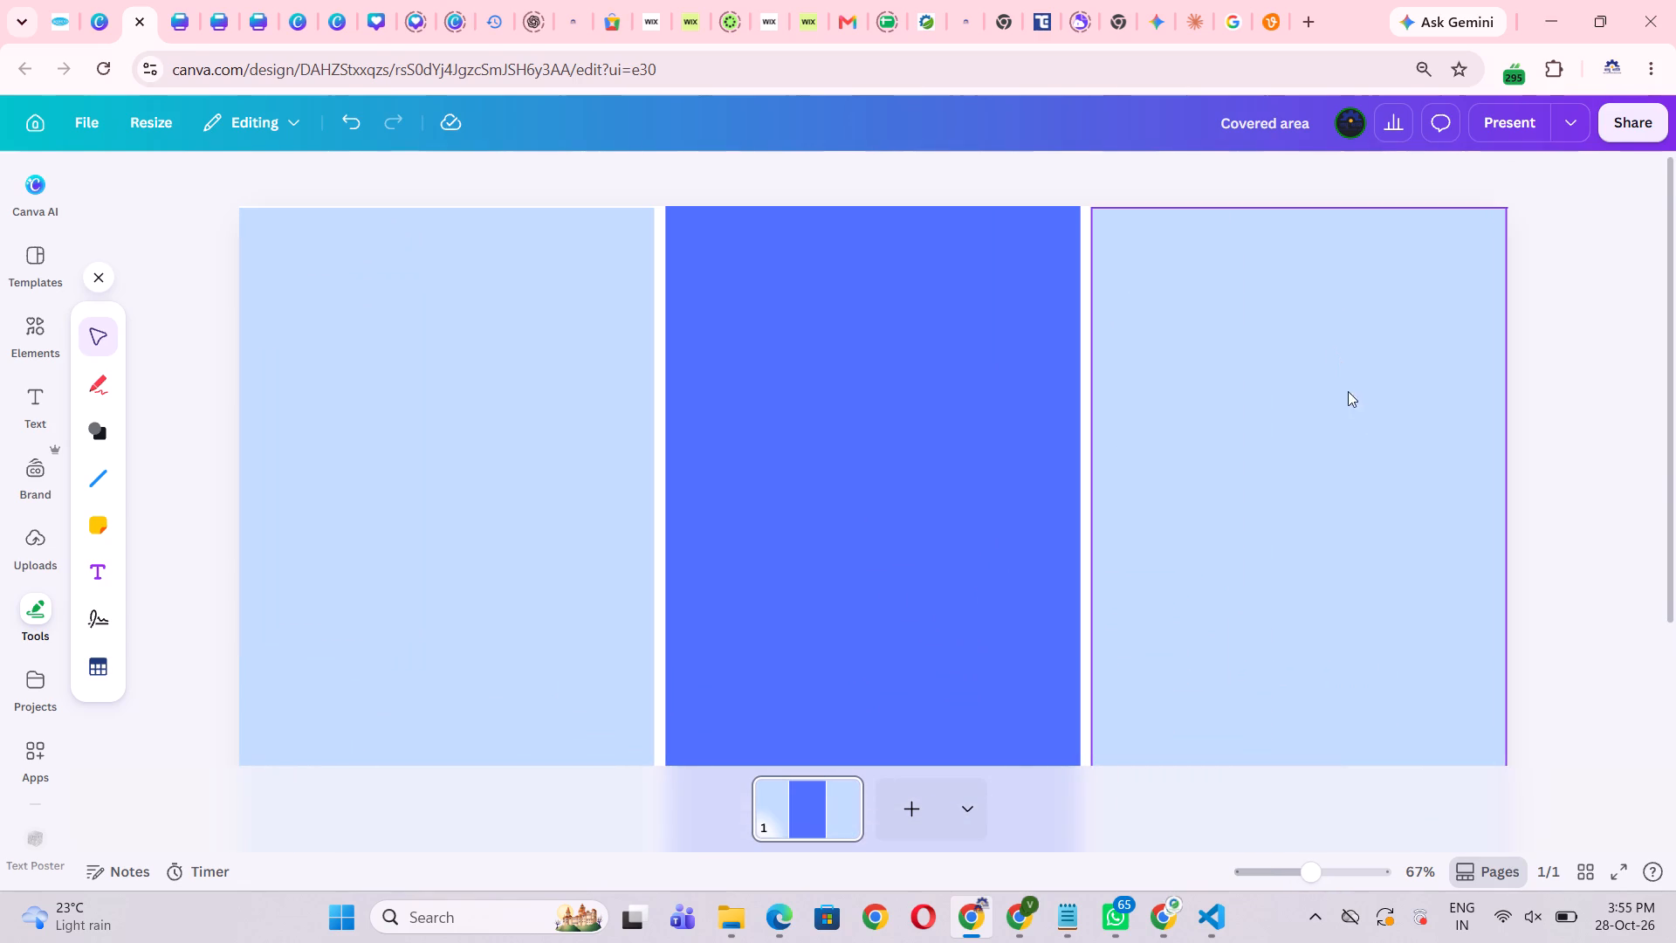
scroll(1348, 391, up, 1)
click(1649, 456)
click(1249, 332)
drag(1300, 210, 1300, 209)
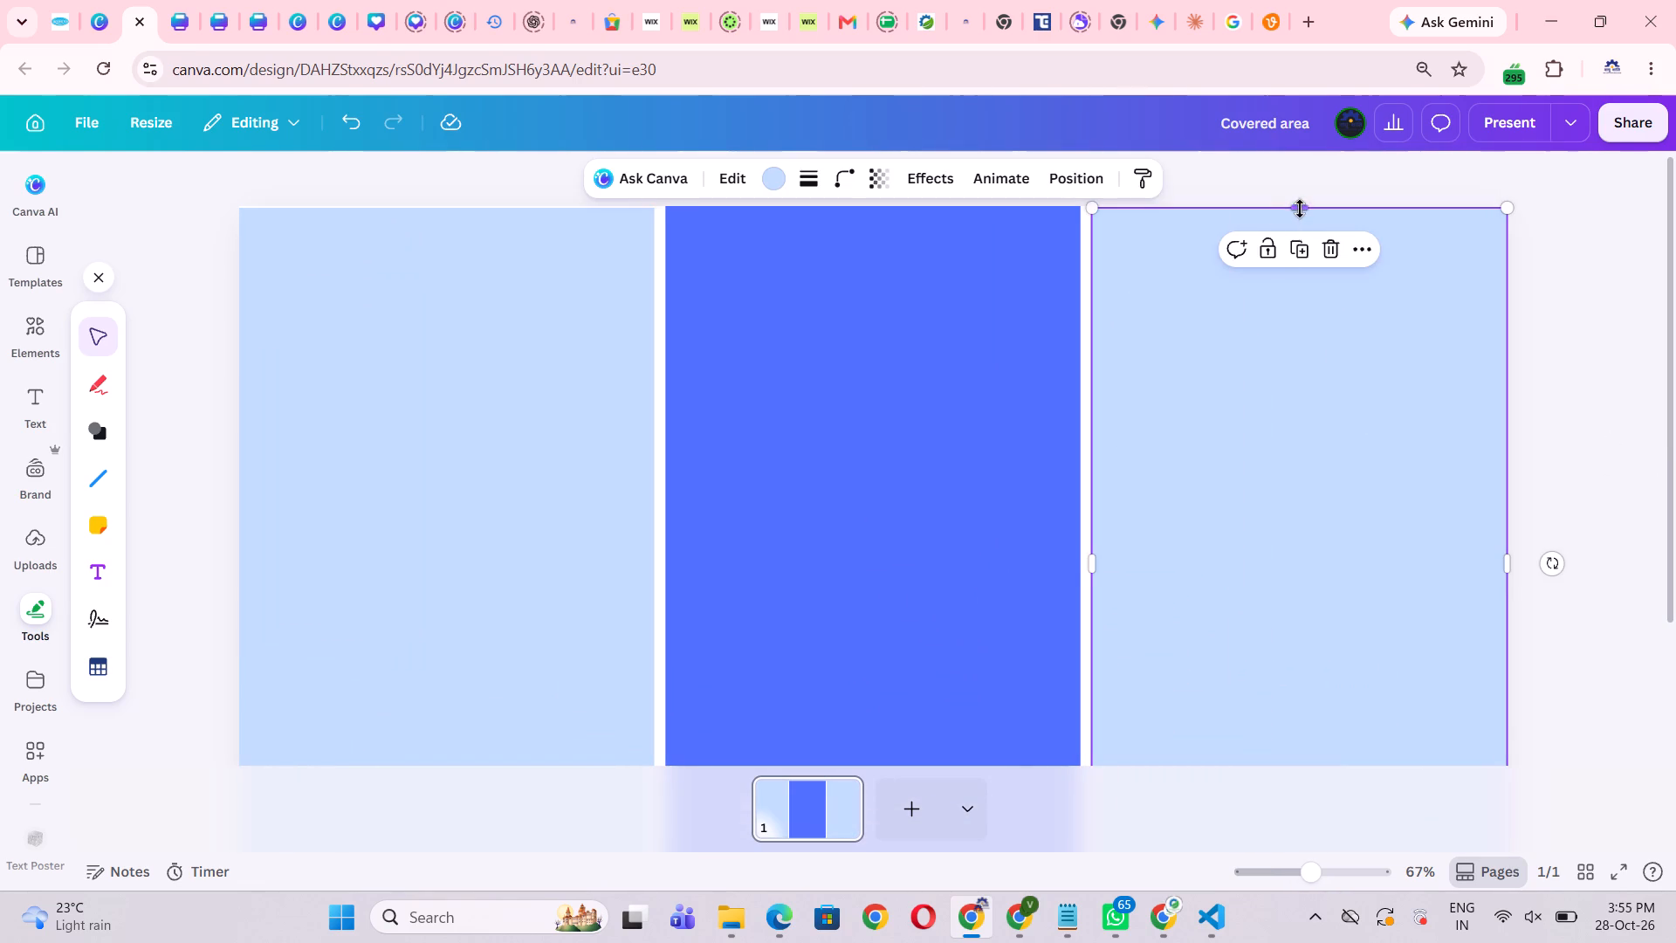
drag(1300, 209, 1300, 201)
drag(1182, 478, 1184, 478)
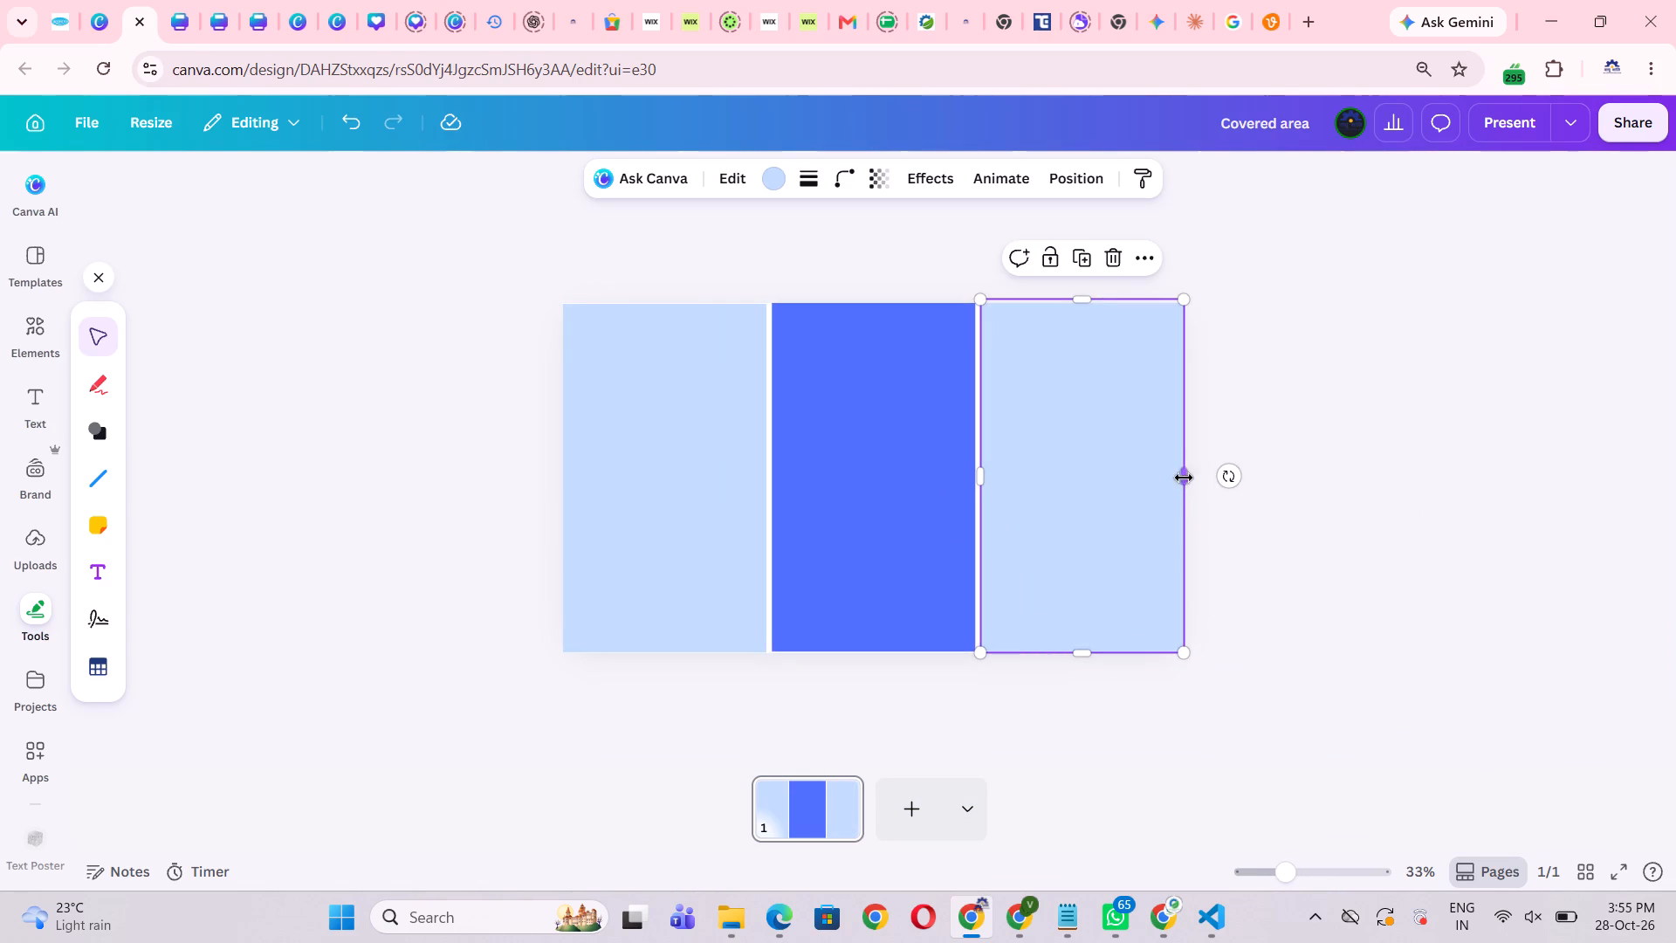
drag(1184, 478, 1203, 478)
drag(1088, 652, 1092, 678)
click(1099, 742)
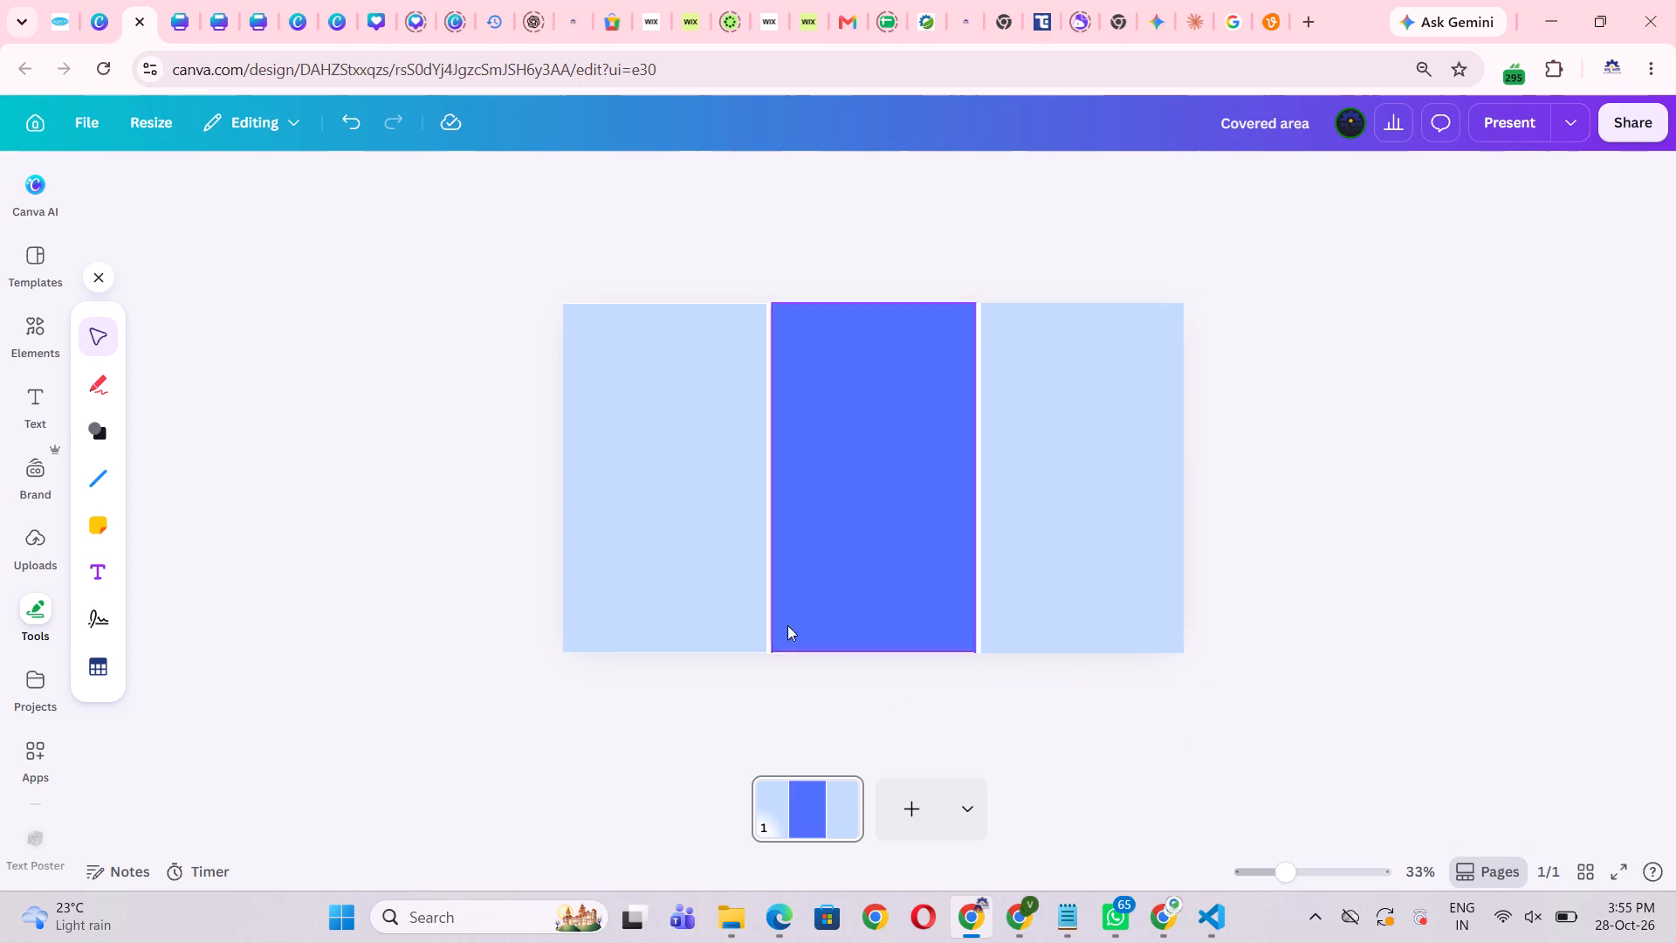
Stretch the left panel slightly past the page's bottom, left and top edges.
click(738, 548)
drag(656, 651, 656, 684)
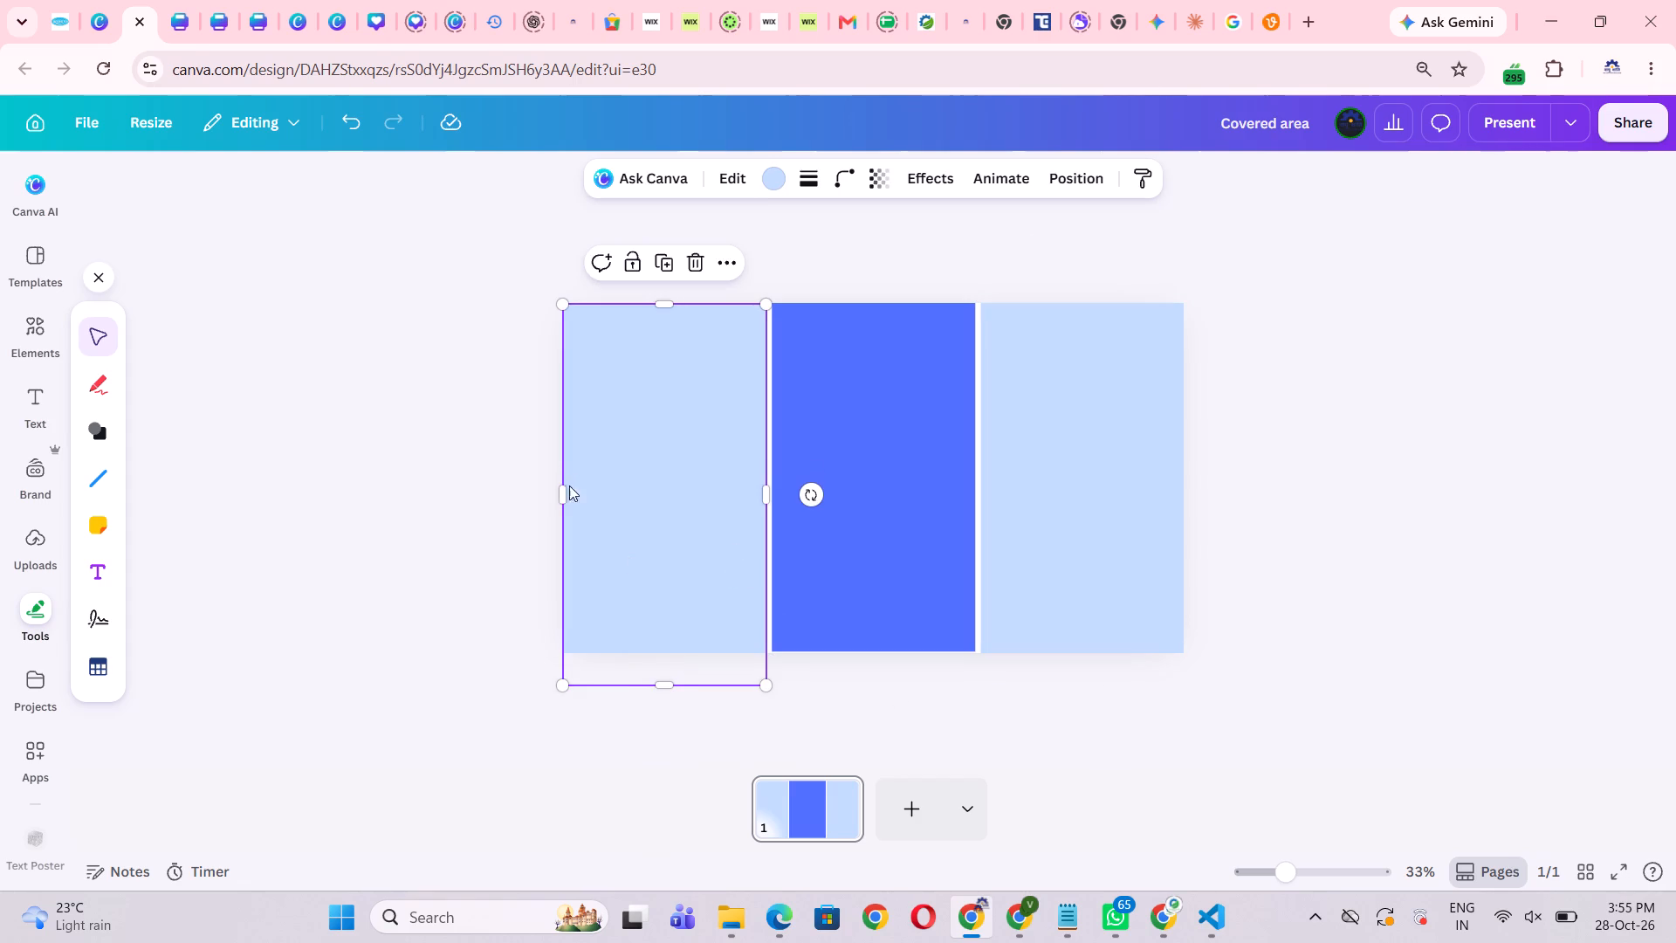
click(553, 495)
click(569, 497)
drag(567, 495, 546, 496)
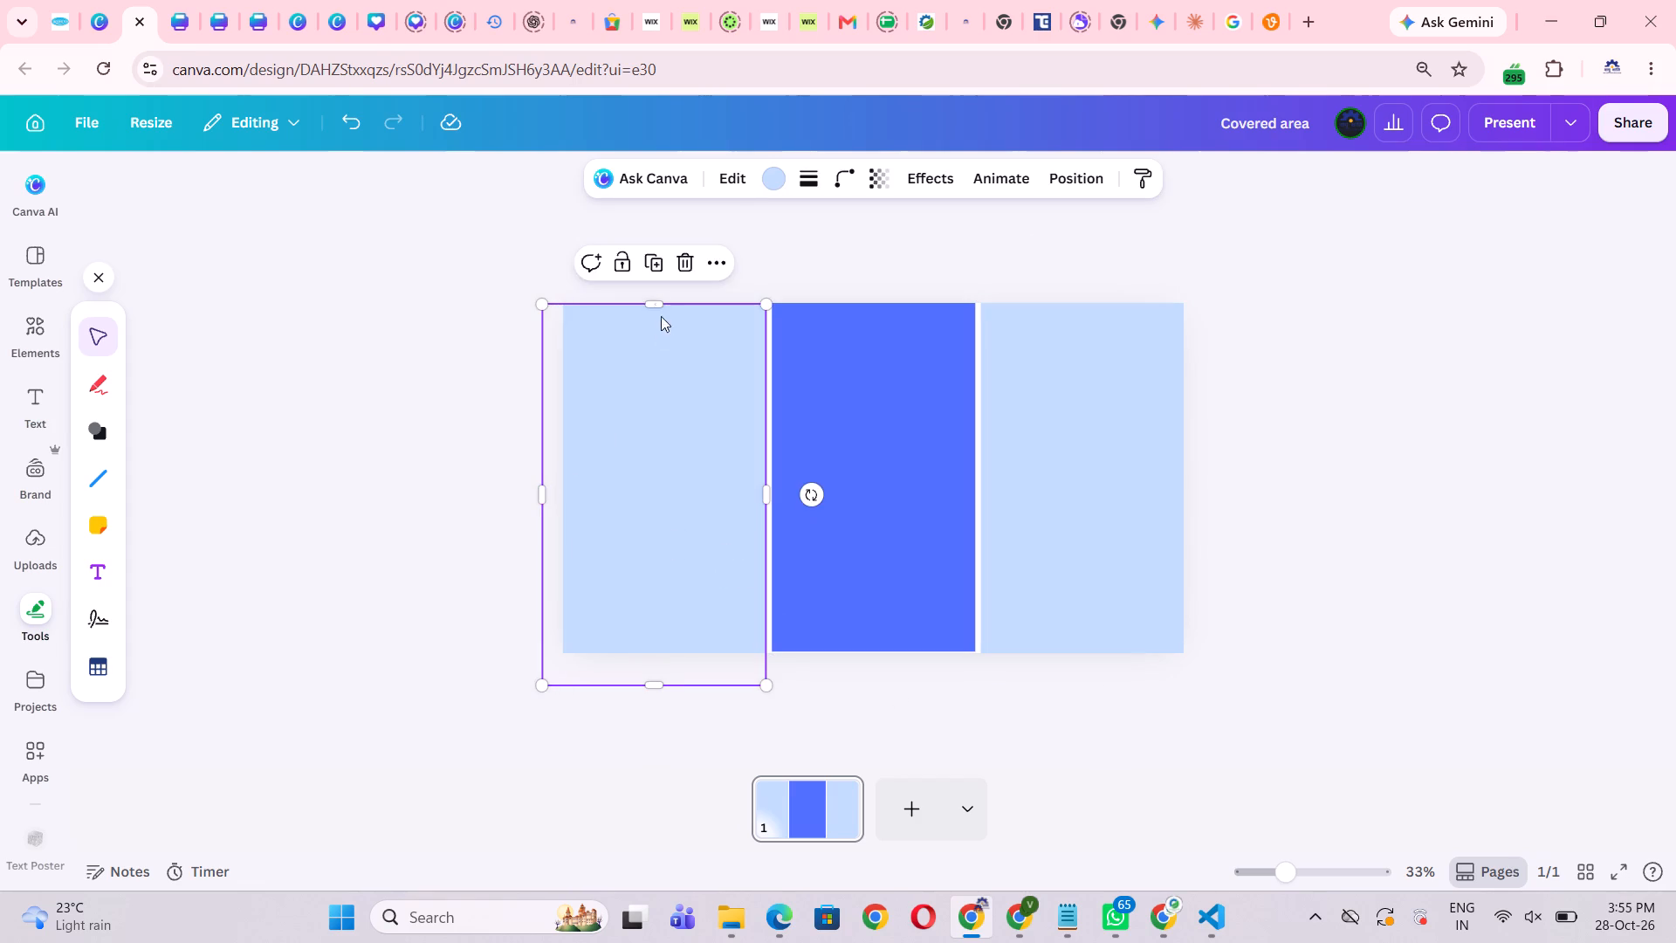
drag(661, 303, 666, 277)
click(917, 267)
click(1467, 268)
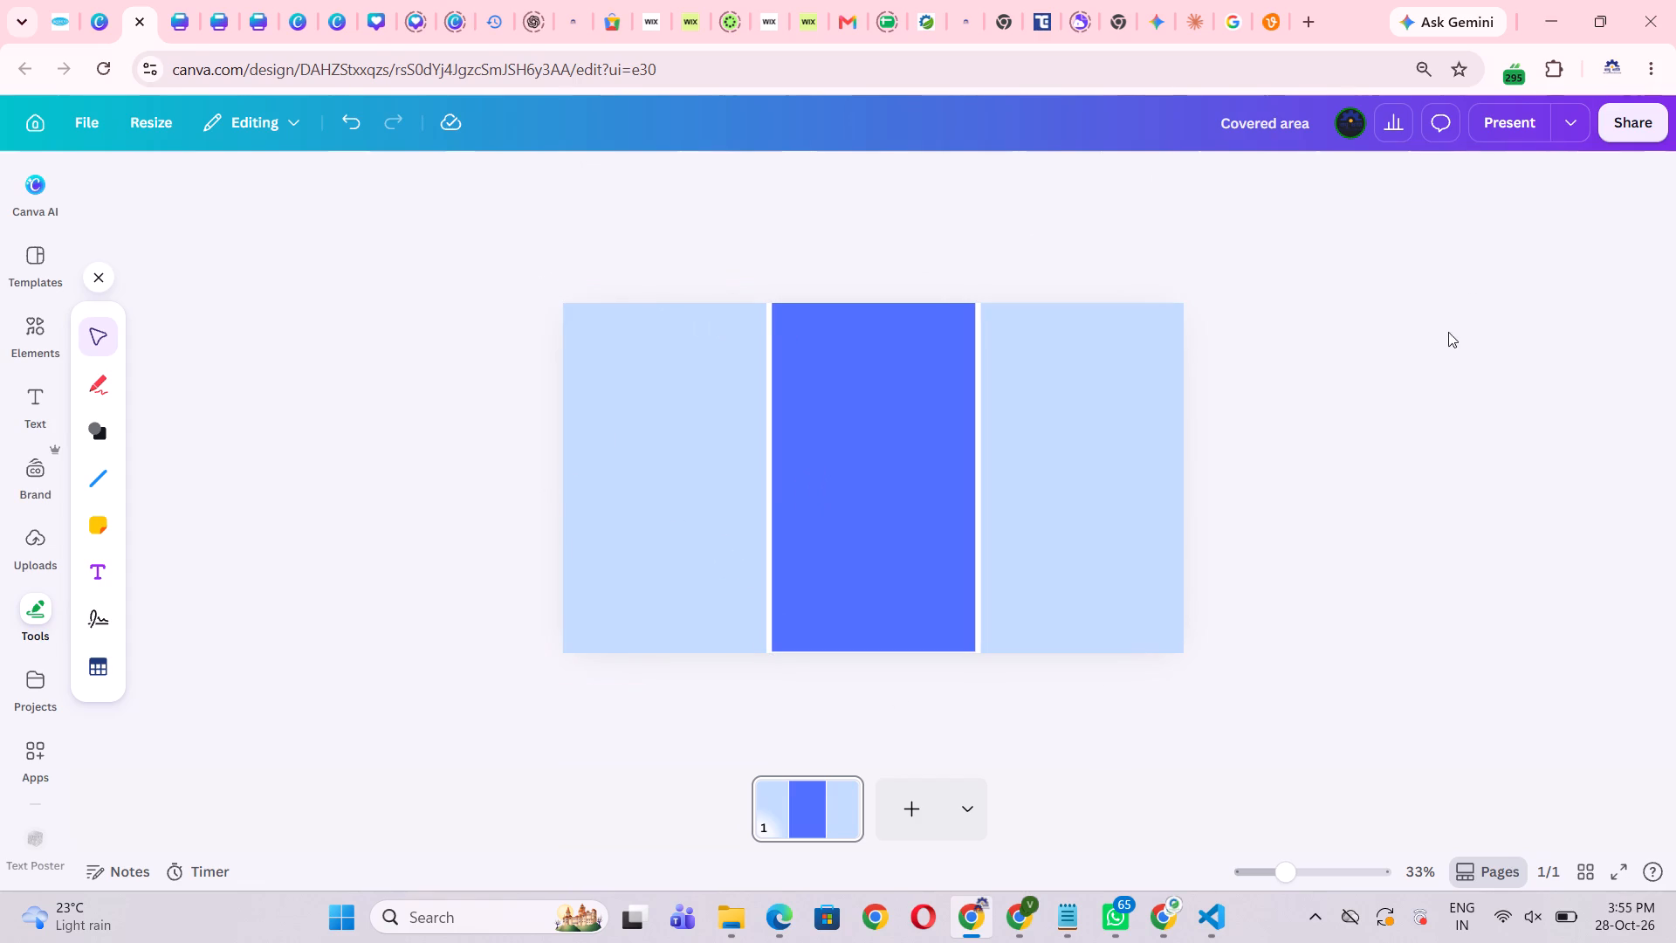
Stretch the middle panel slightly past the page's bottom and top edges.
click(905, 533)
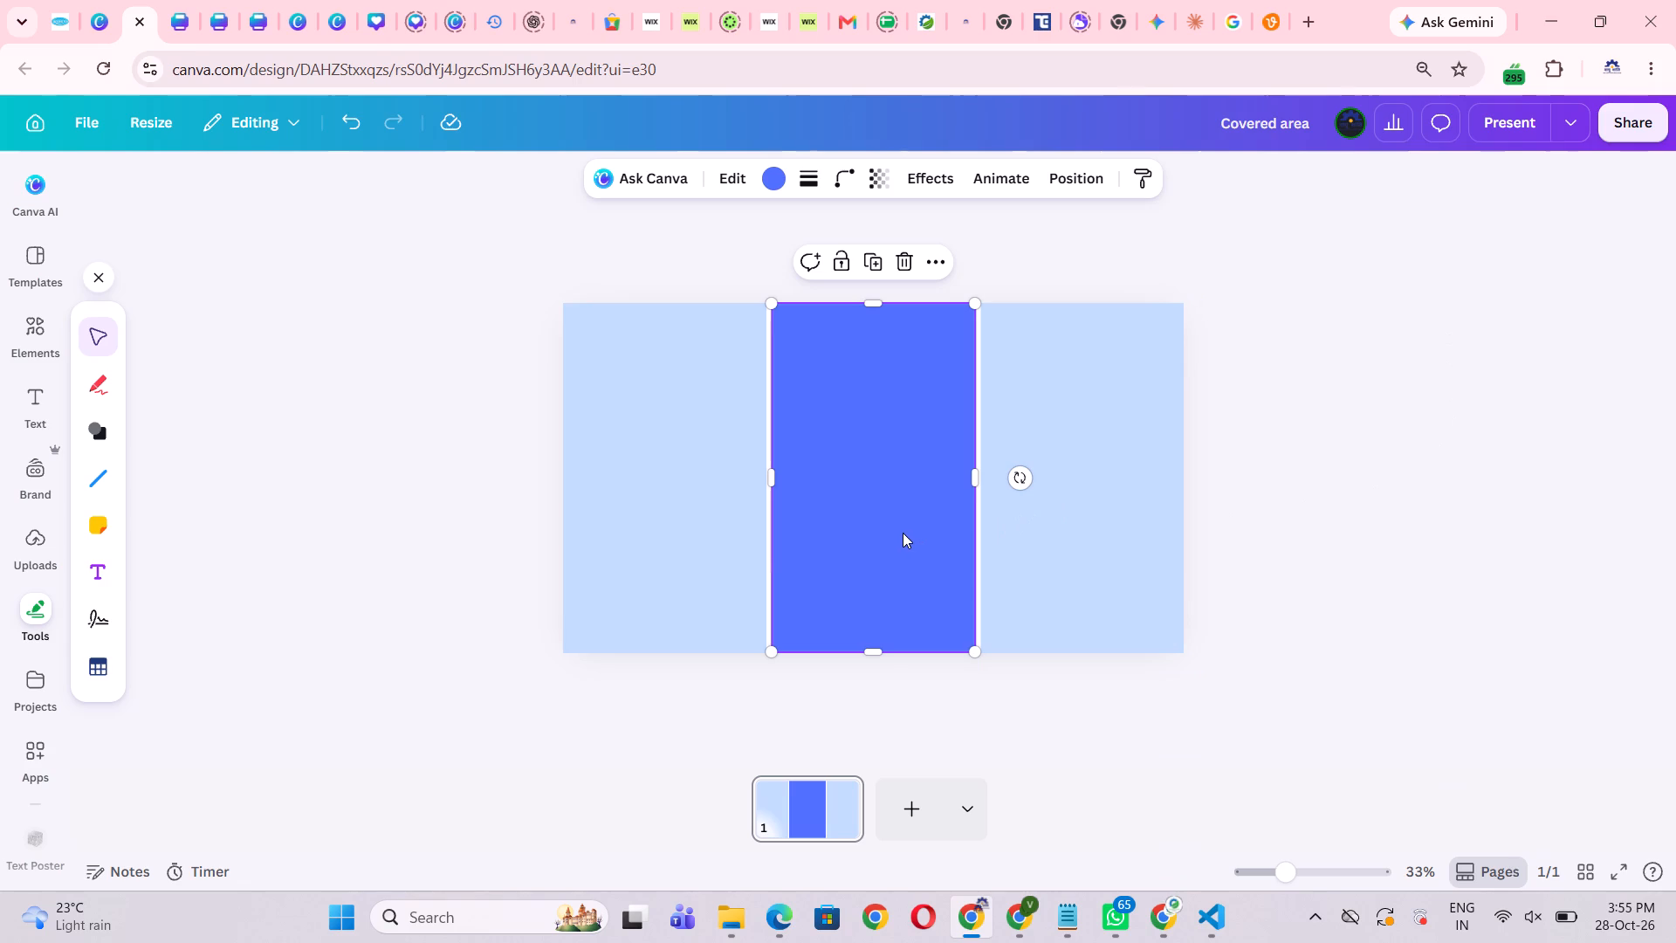
drag(869, 653, 867, 672)
drag(864, 305, 868, 277)
click(1299, 404)
Recolour the middle panel white using the colour already in the design.
click(951, 536)
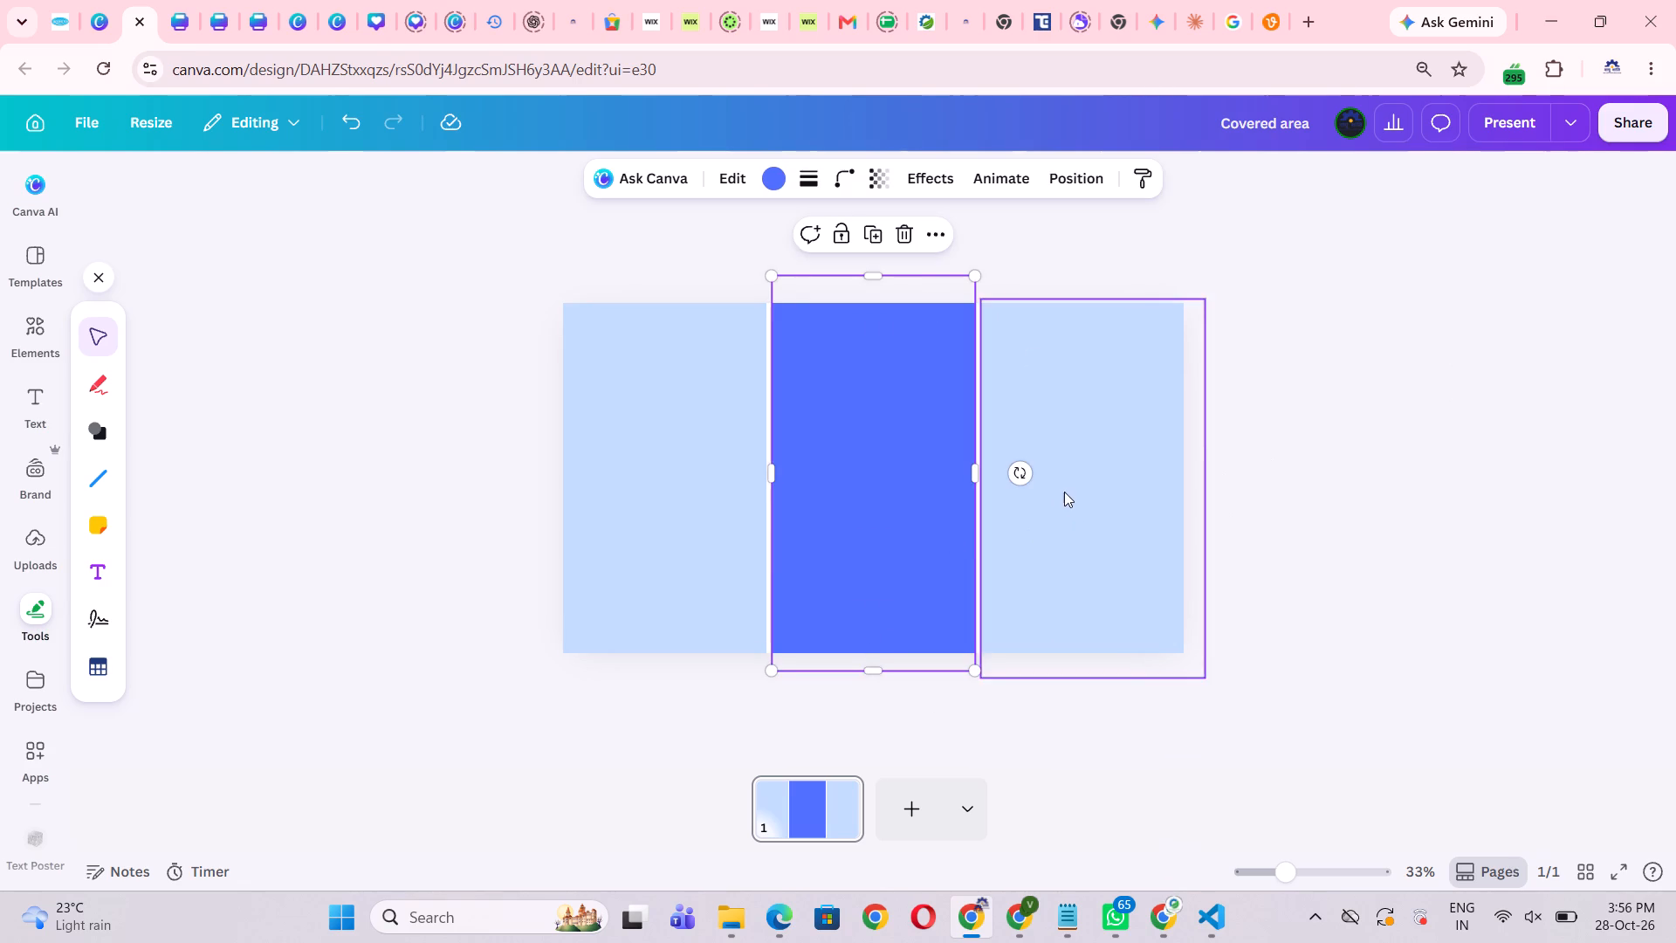
click(780, 182)
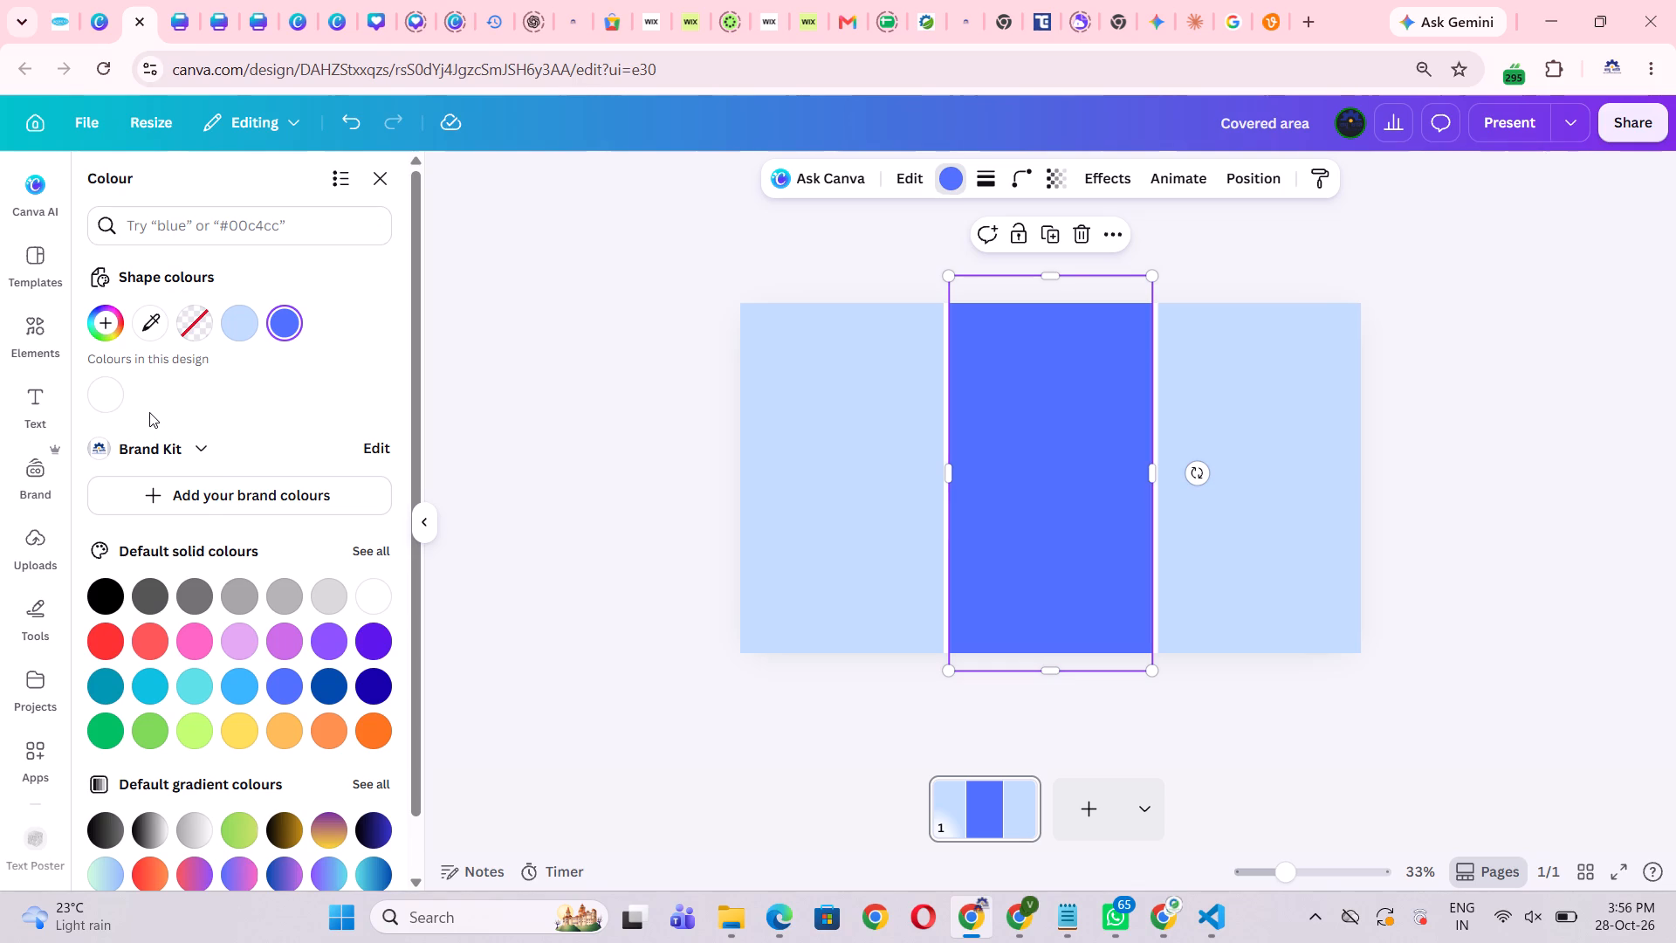
click(105, 407)
double_click(595, 502)
click(1377, 488)
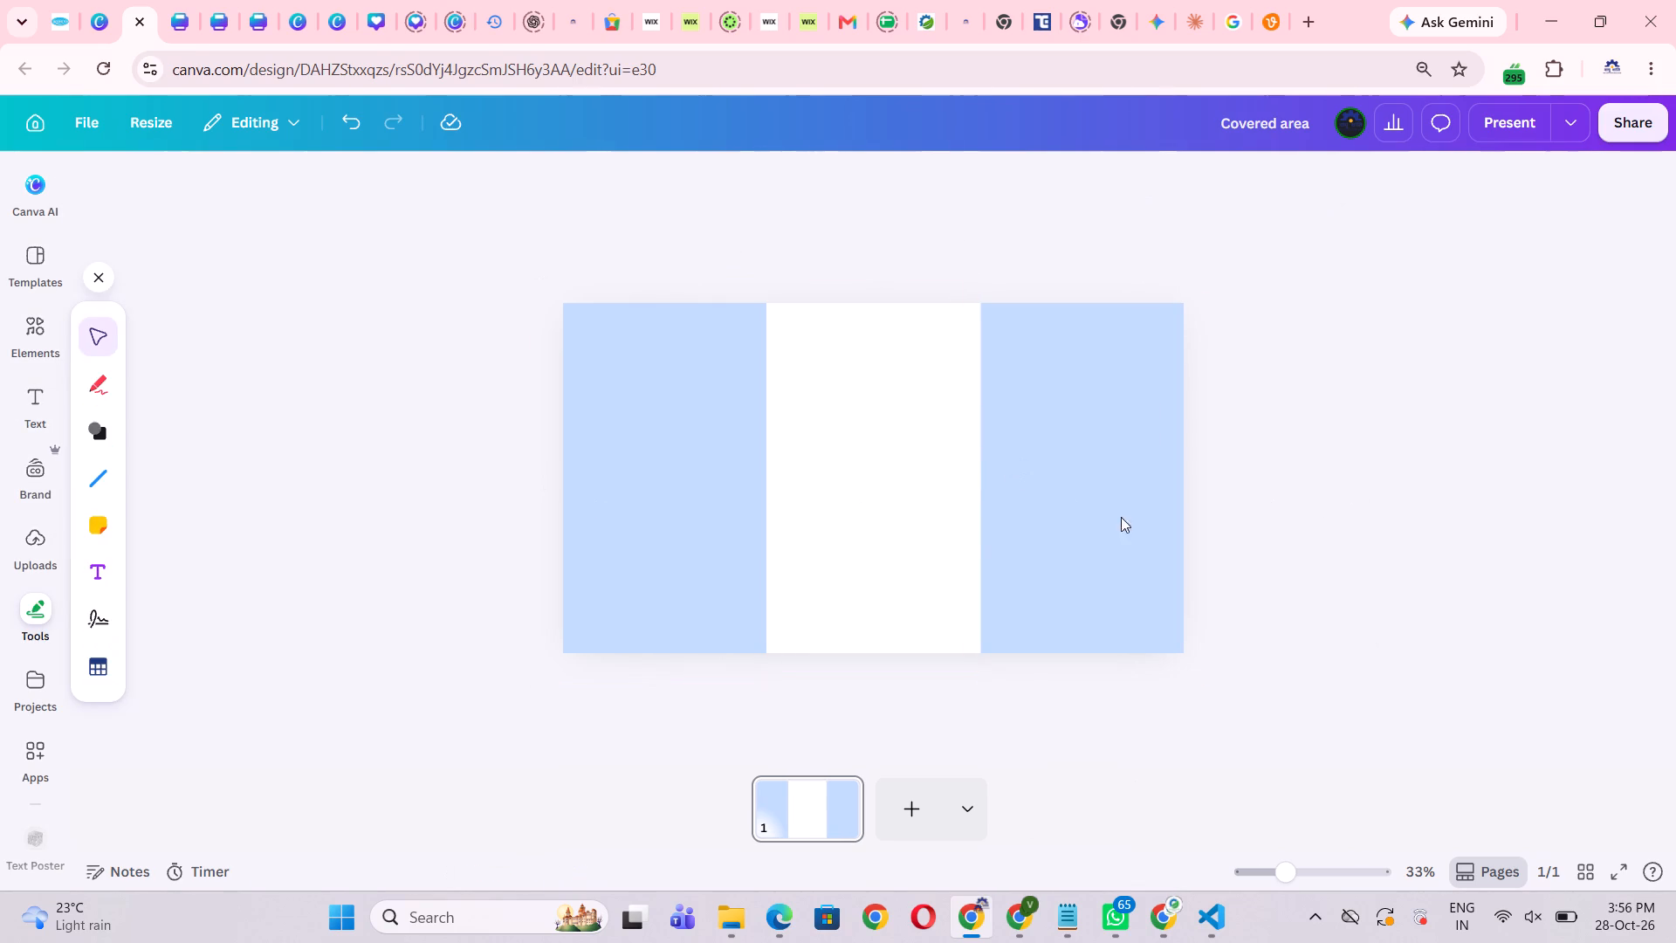
Move the white middle panel completely off the page, beyond its left edge.
click(910, 530)
drag(910, 530, 318, 651)
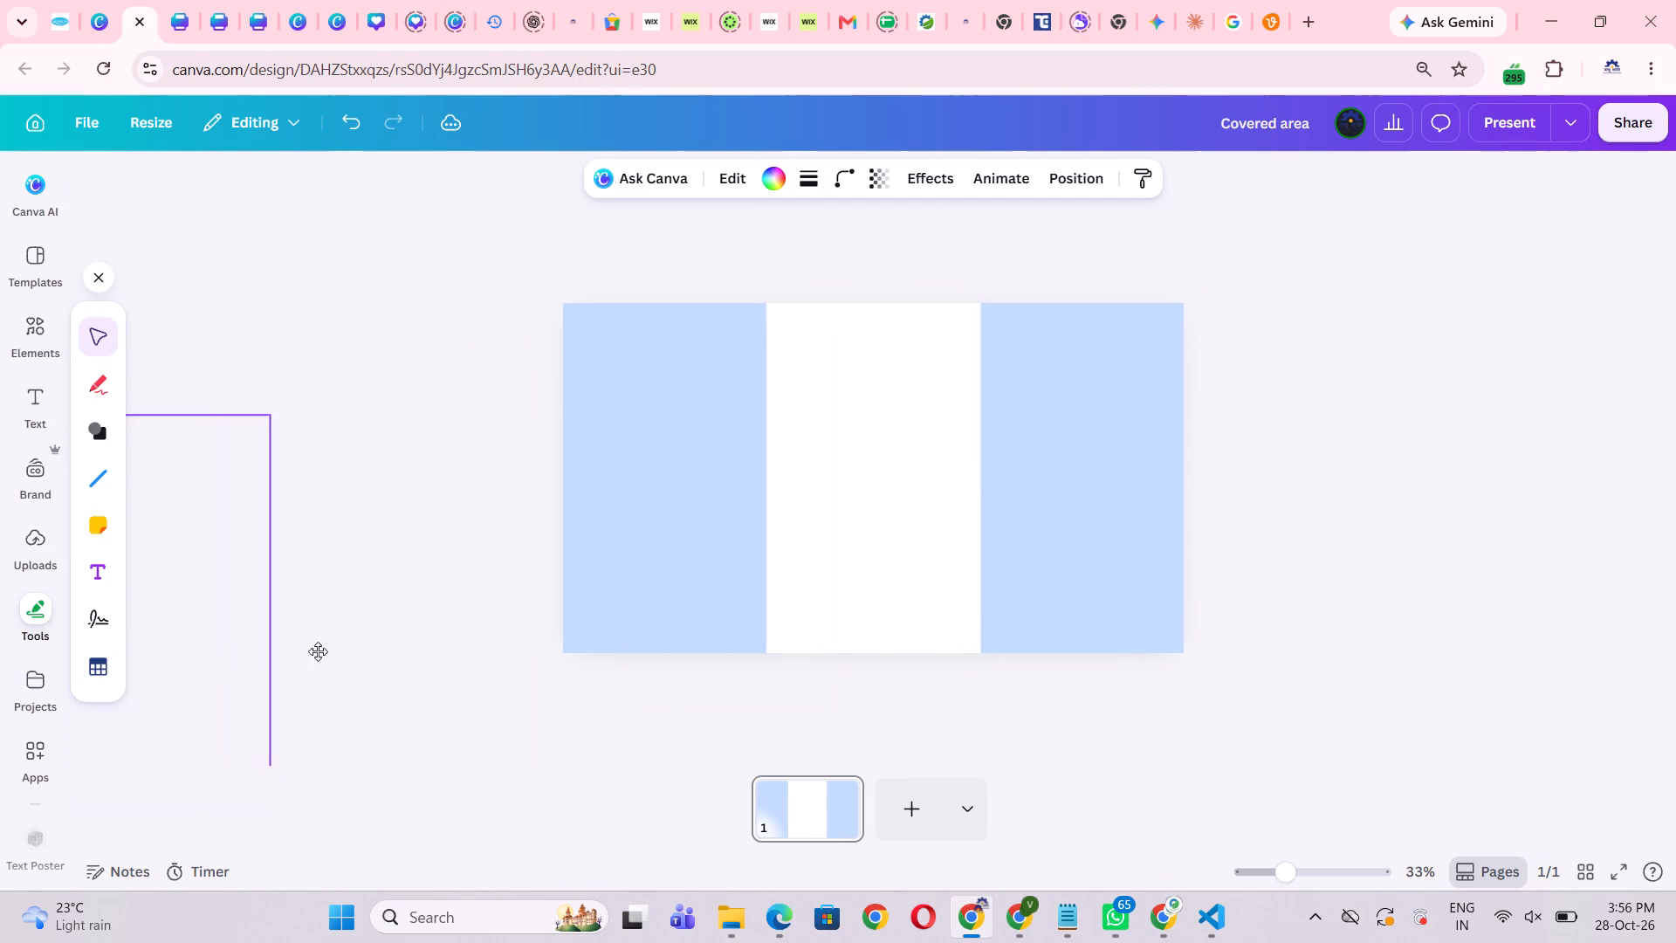
drag(318, 651, 53, 589)
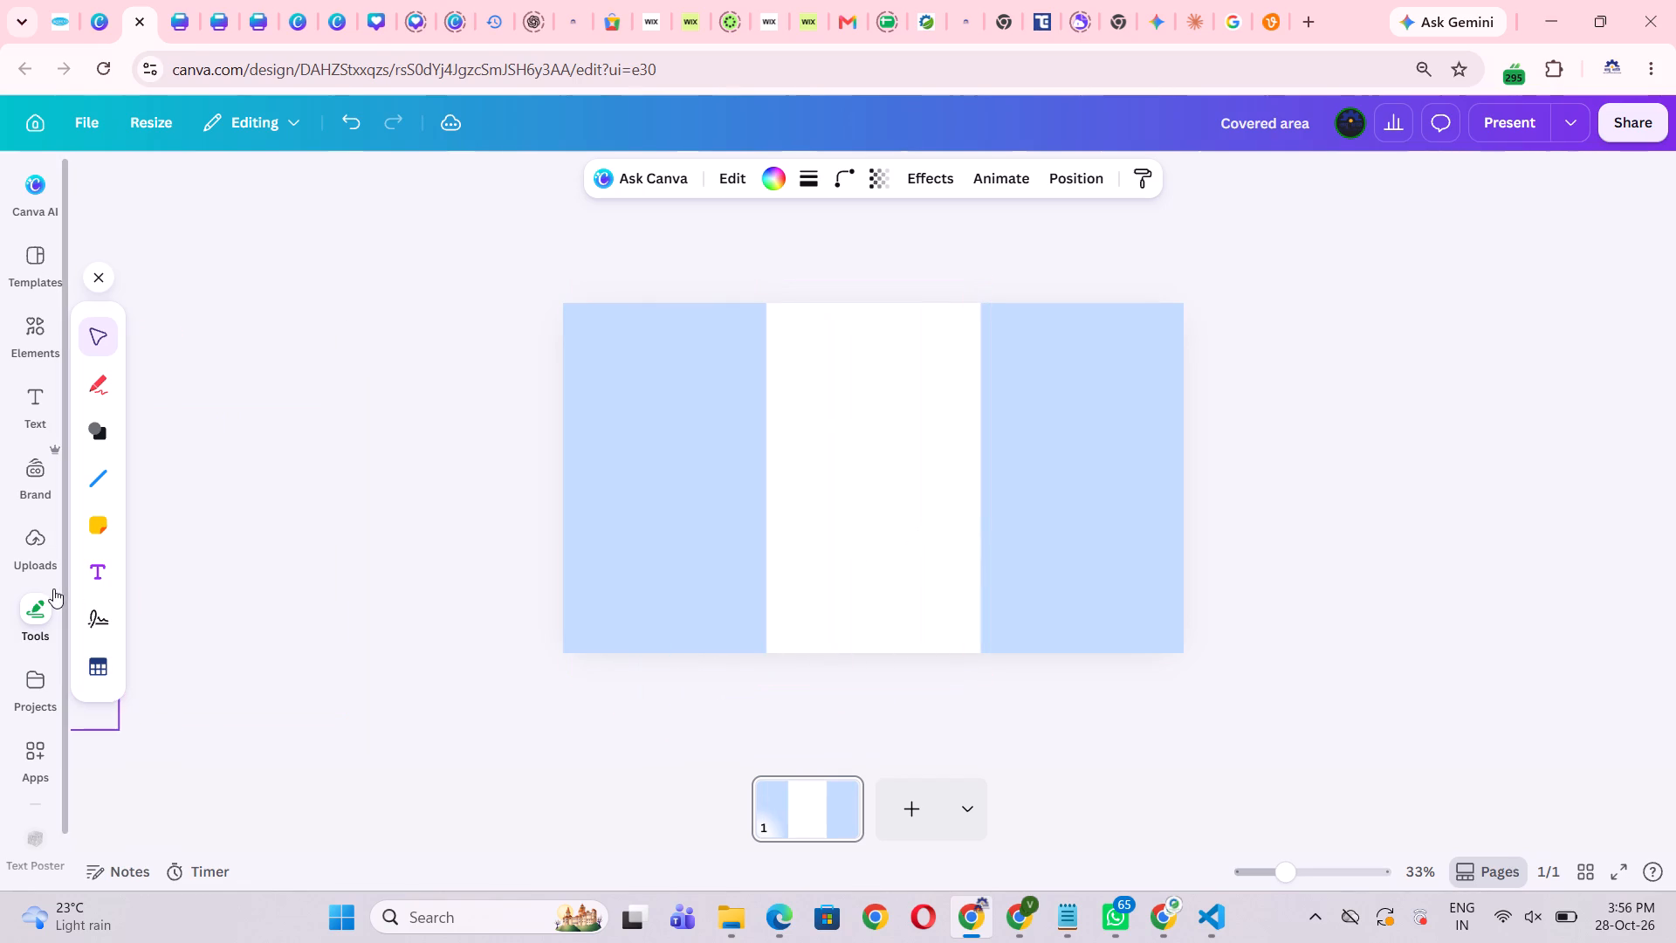
drag(53, 589, 196, 607)
click(1381, 564)
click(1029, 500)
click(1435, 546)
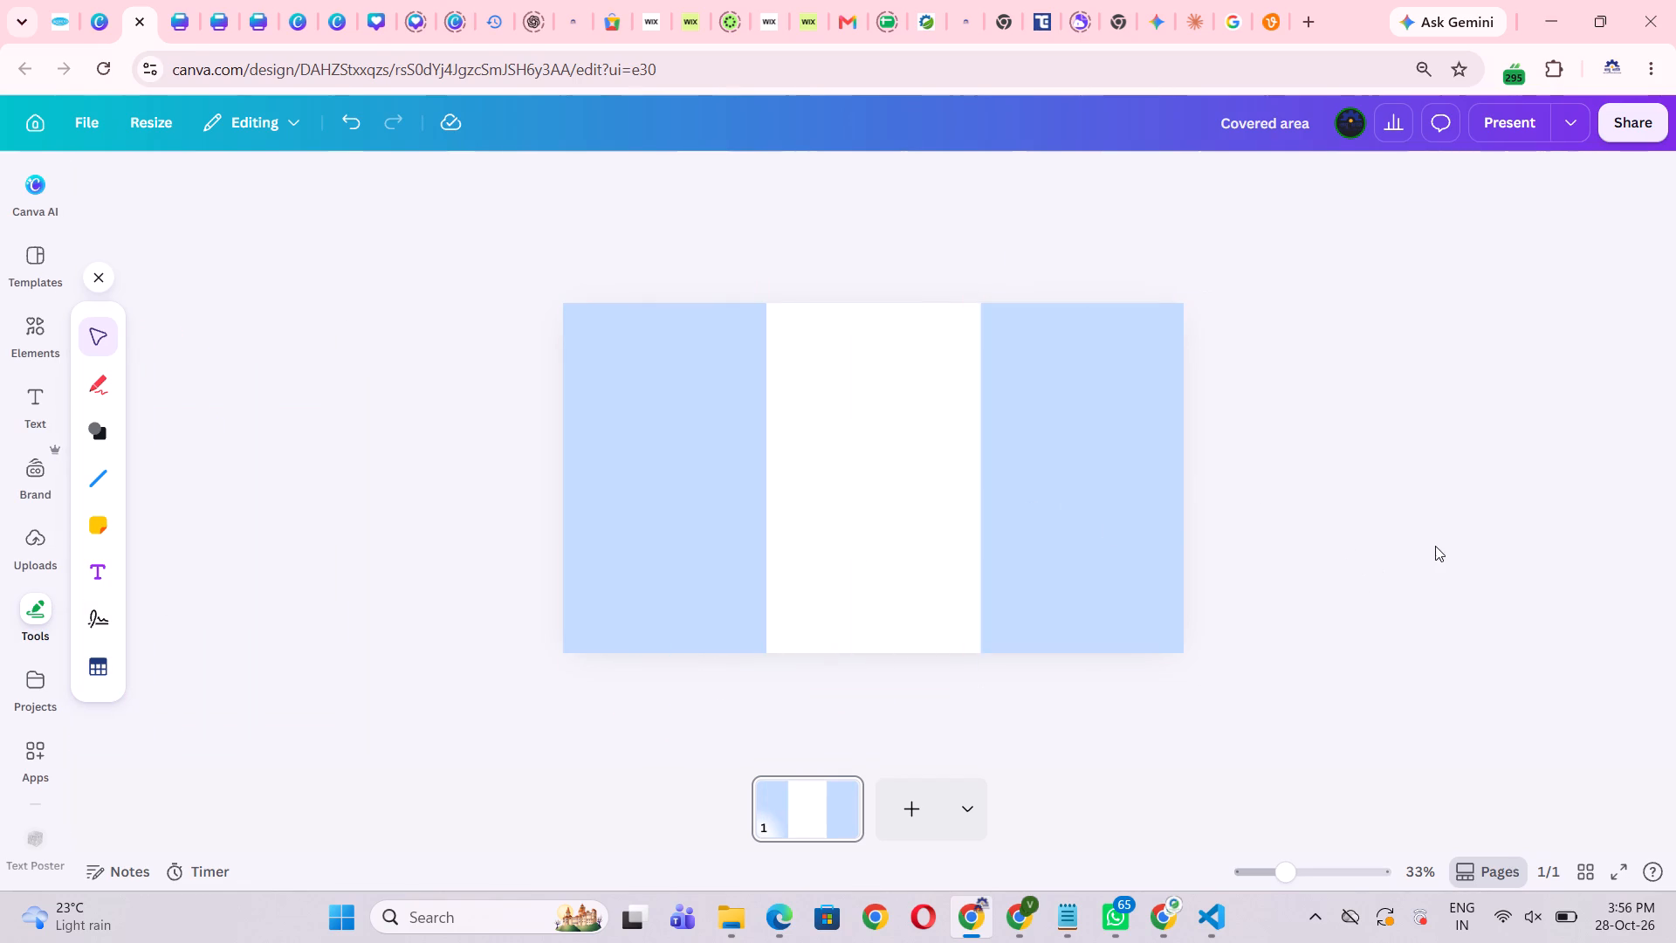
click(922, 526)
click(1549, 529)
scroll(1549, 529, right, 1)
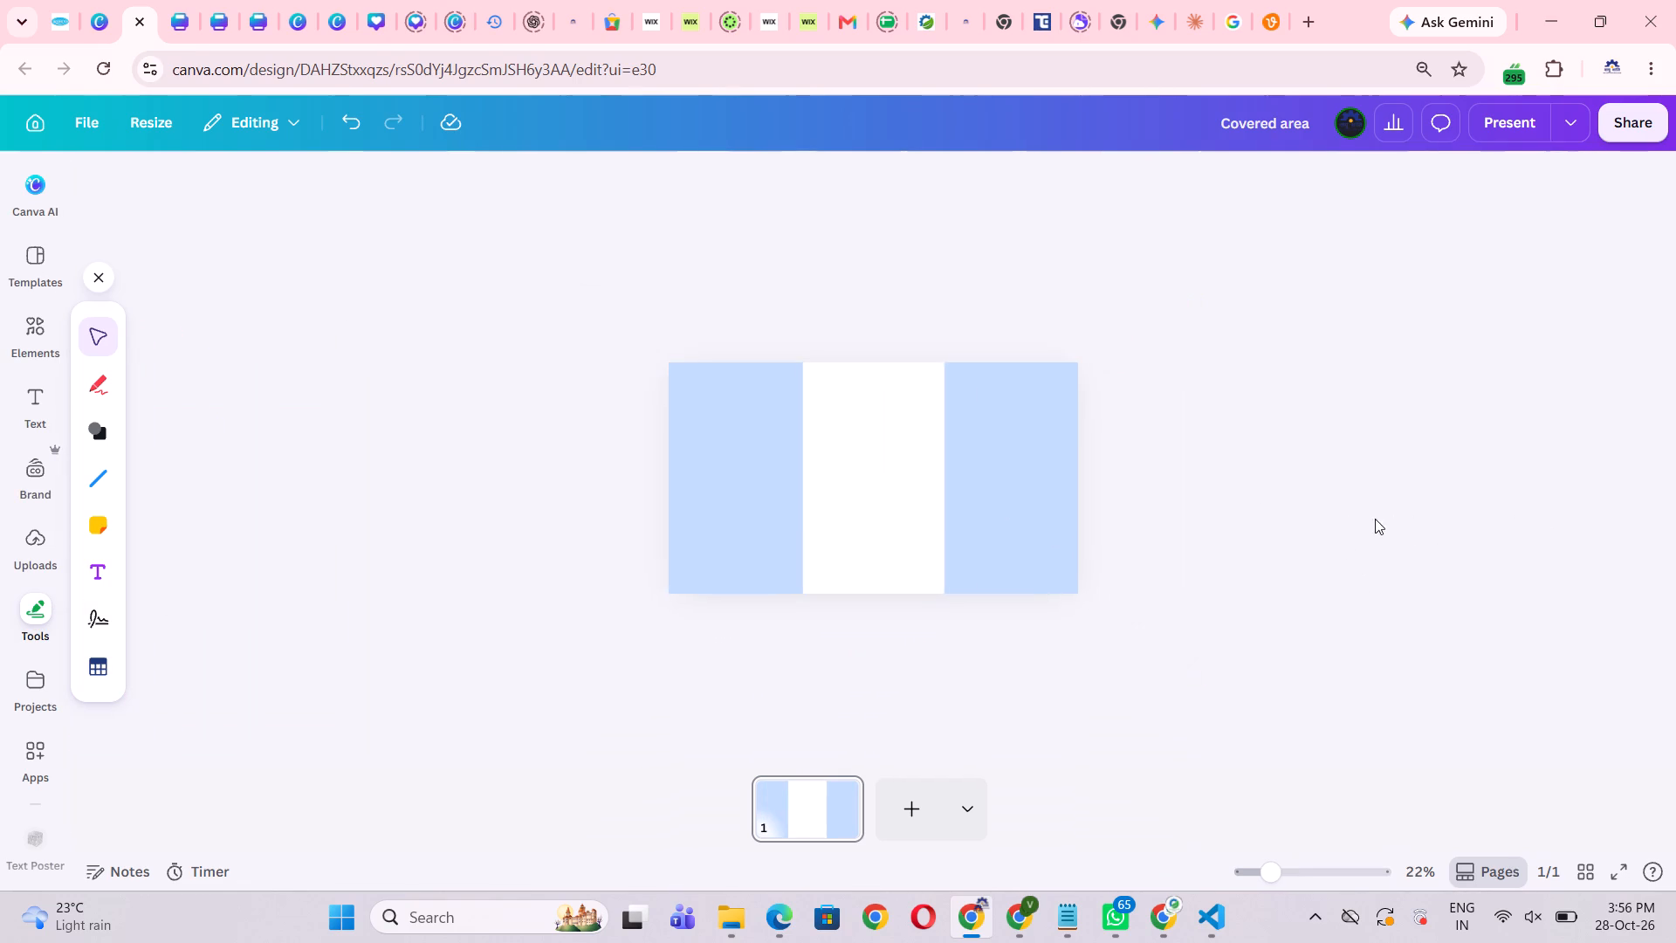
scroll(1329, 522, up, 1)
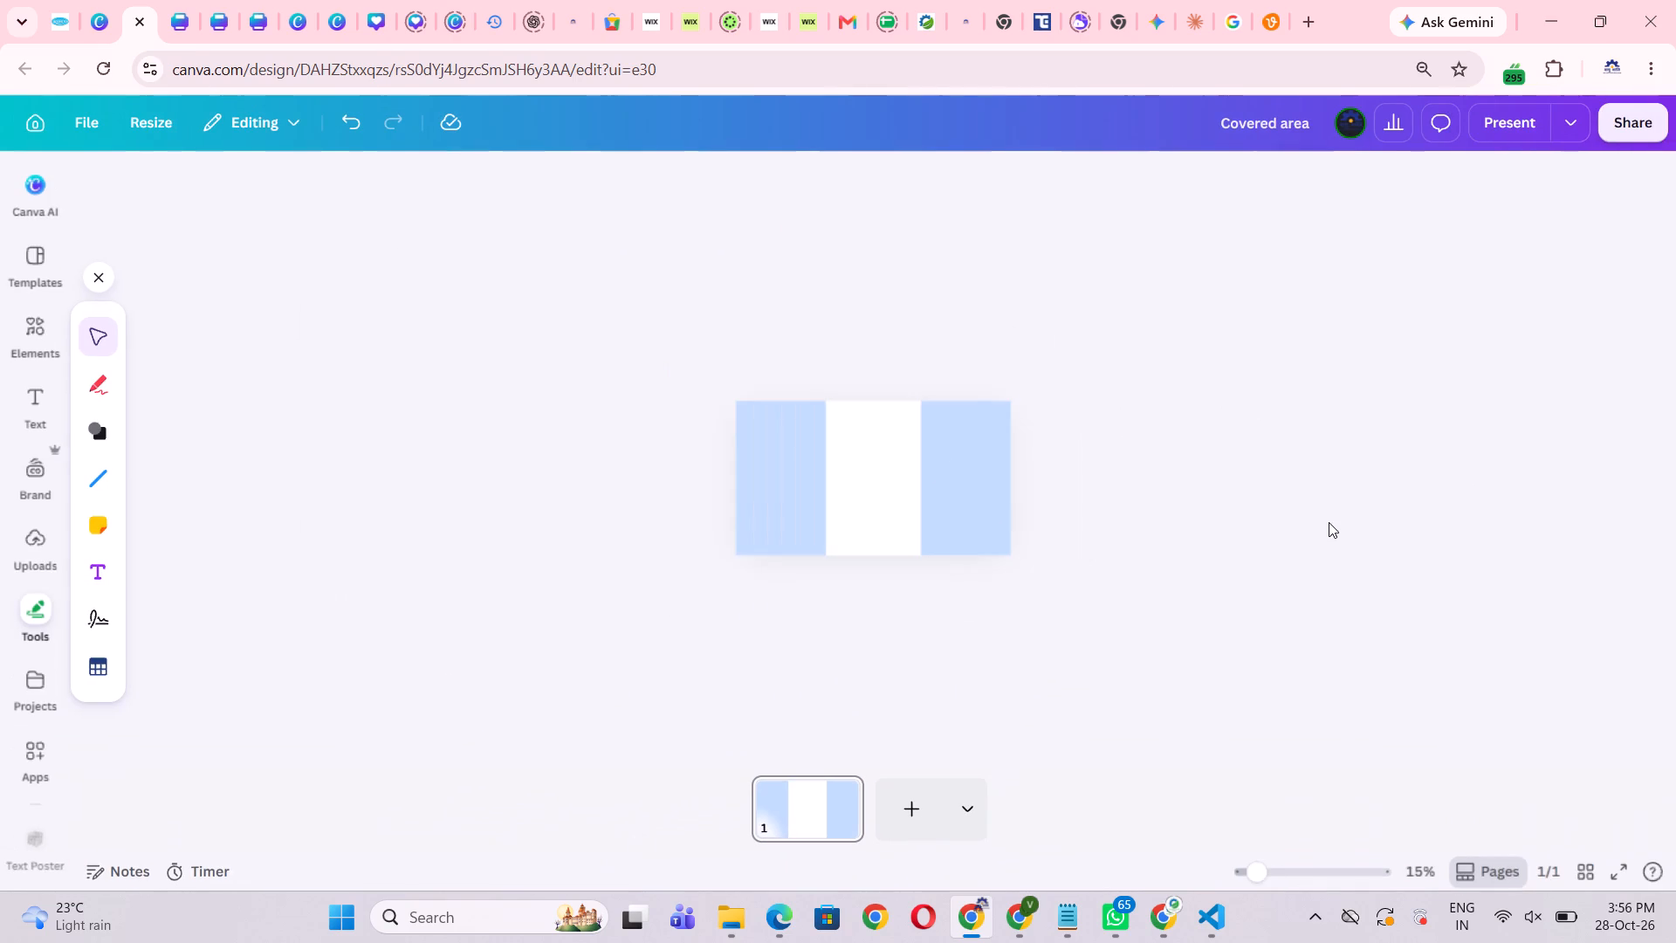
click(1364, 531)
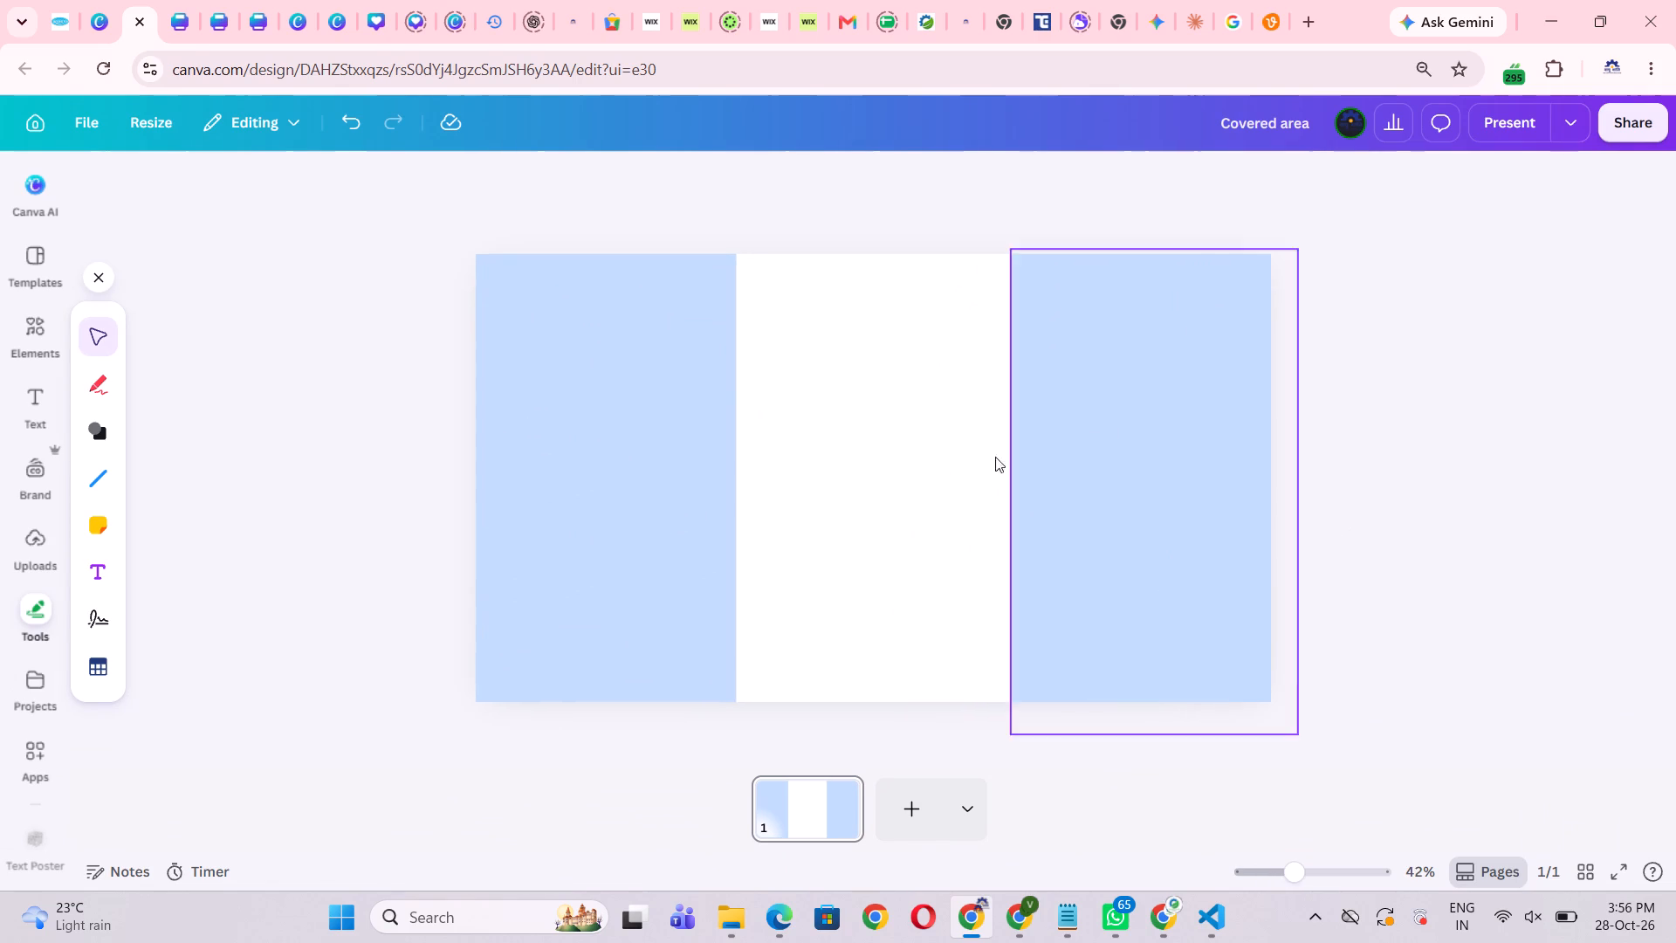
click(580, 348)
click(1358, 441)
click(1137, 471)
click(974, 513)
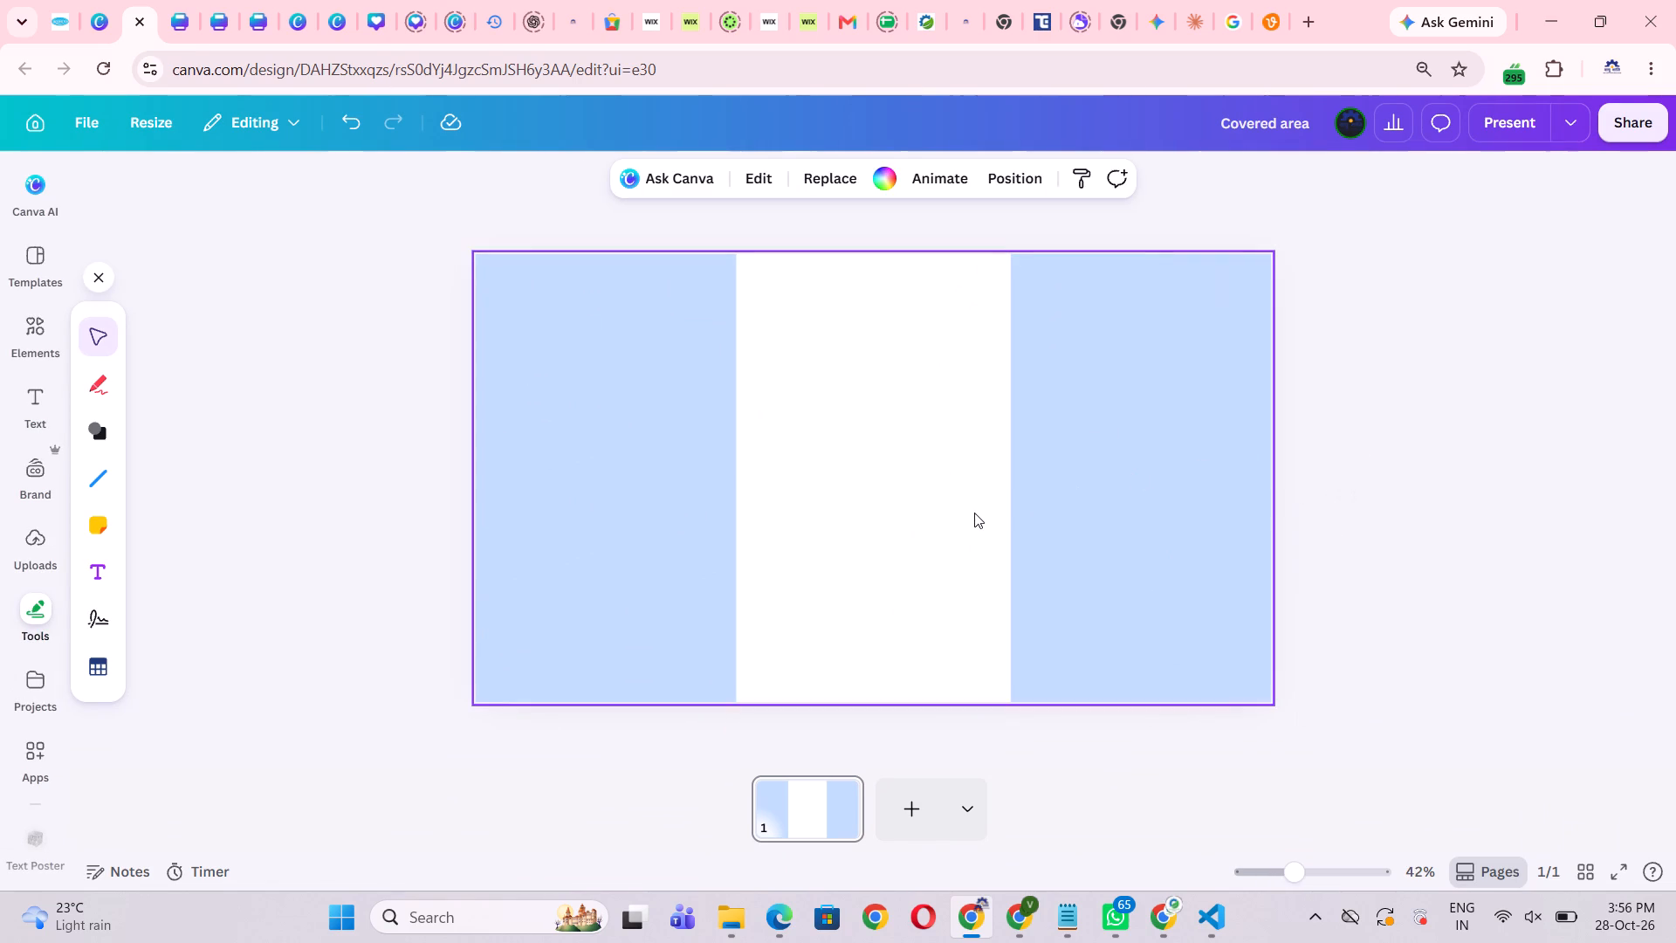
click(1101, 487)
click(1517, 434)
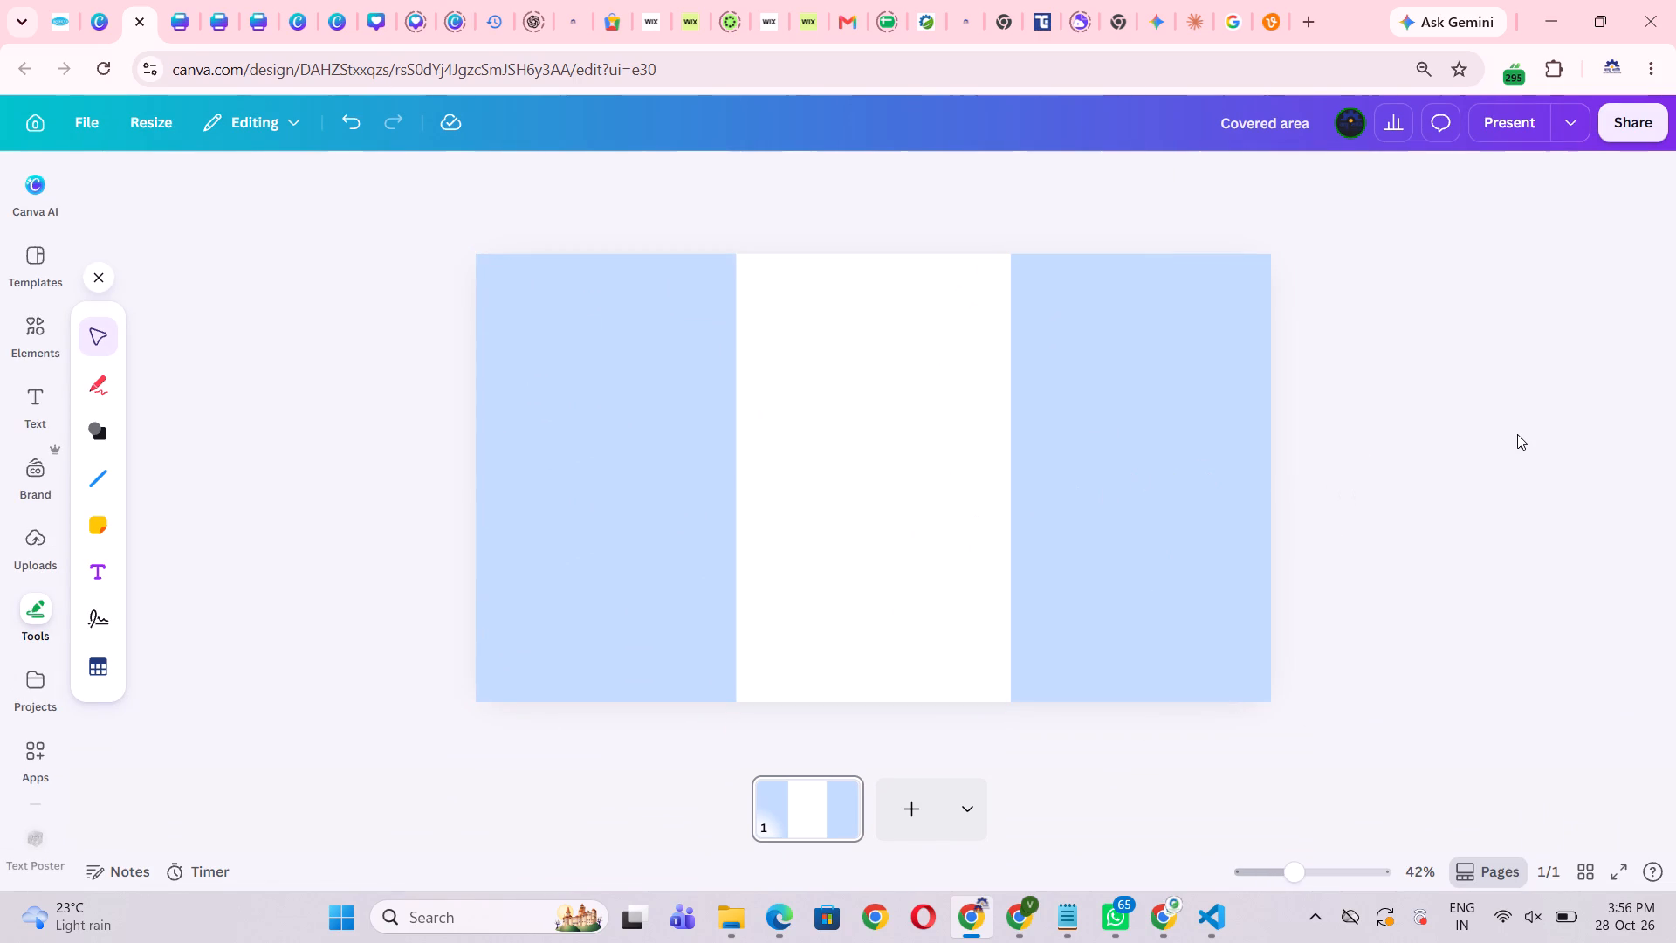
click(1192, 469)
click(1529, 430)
Give the right panel a dashed outline with a stroke weight of 5.
click(1212, 440)
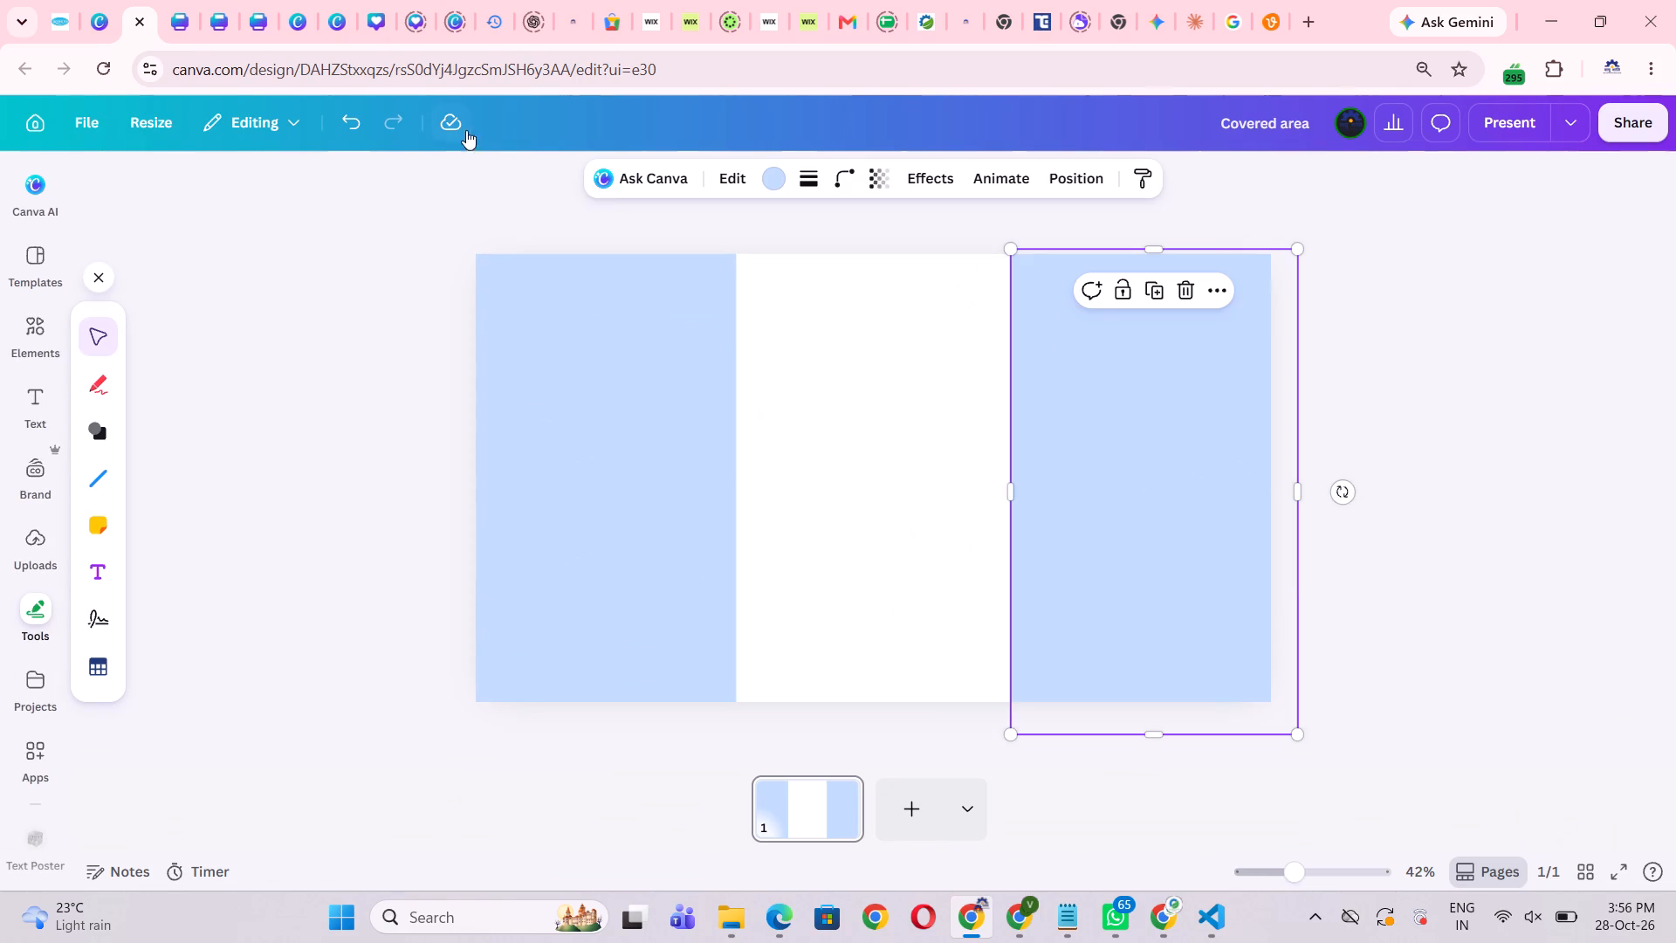
click(788, 182)
click(438, 247)
click(803, 170)
drag(686, 313, 696, 320)
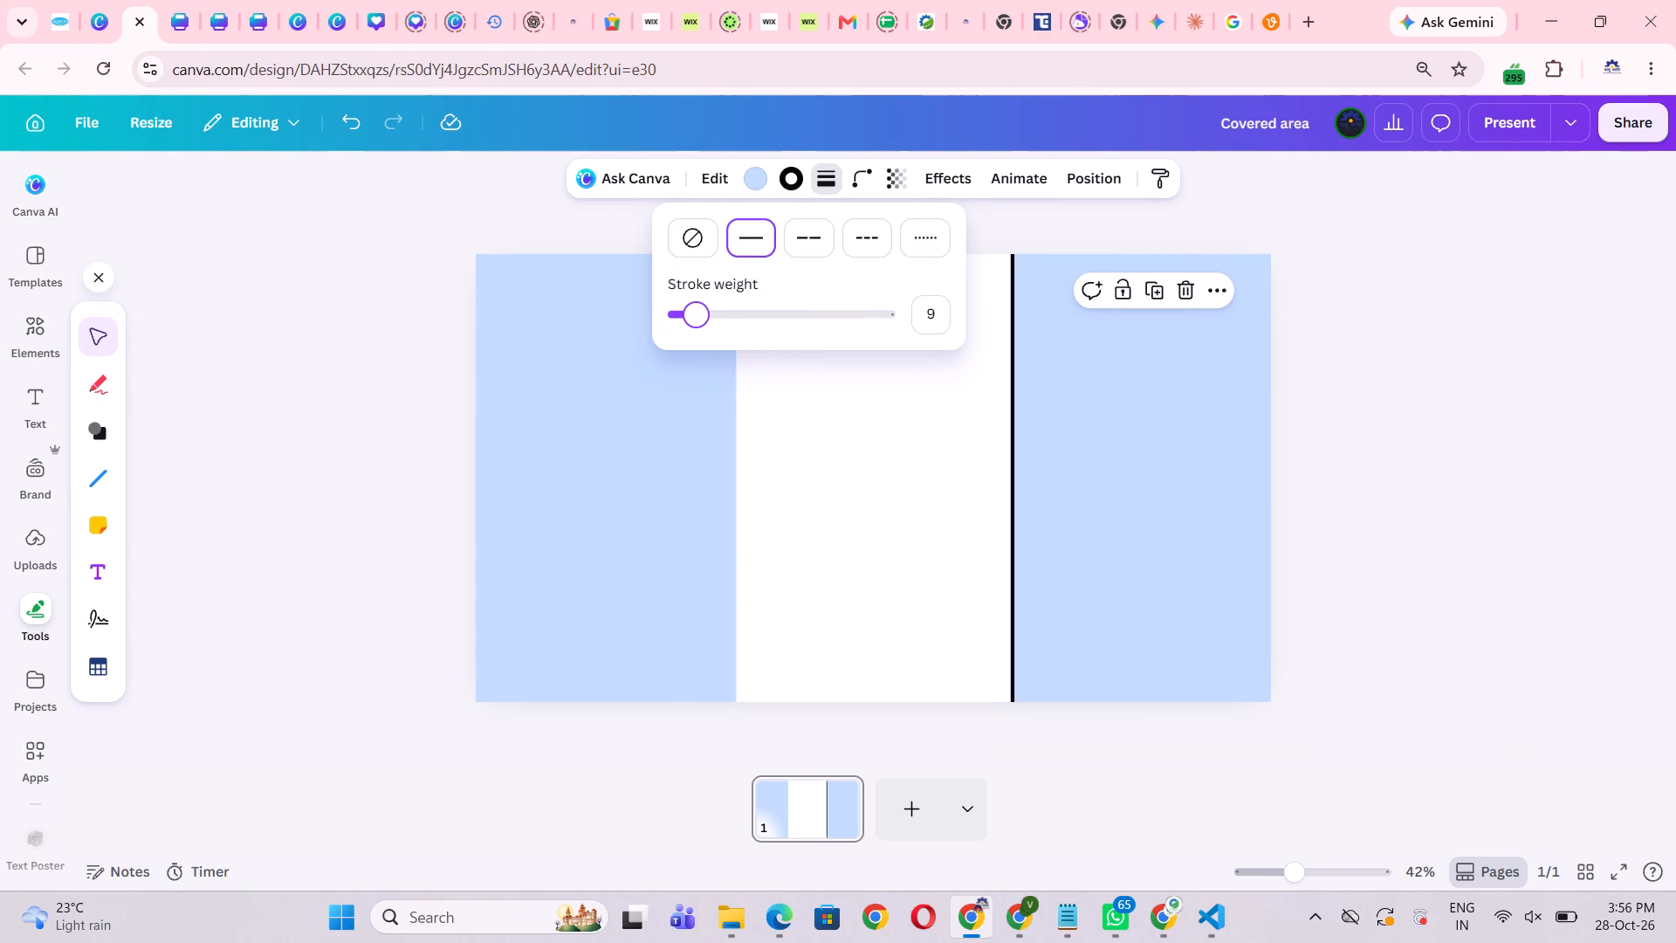
drag(696, 320, 685, 321)
click(797, 245)
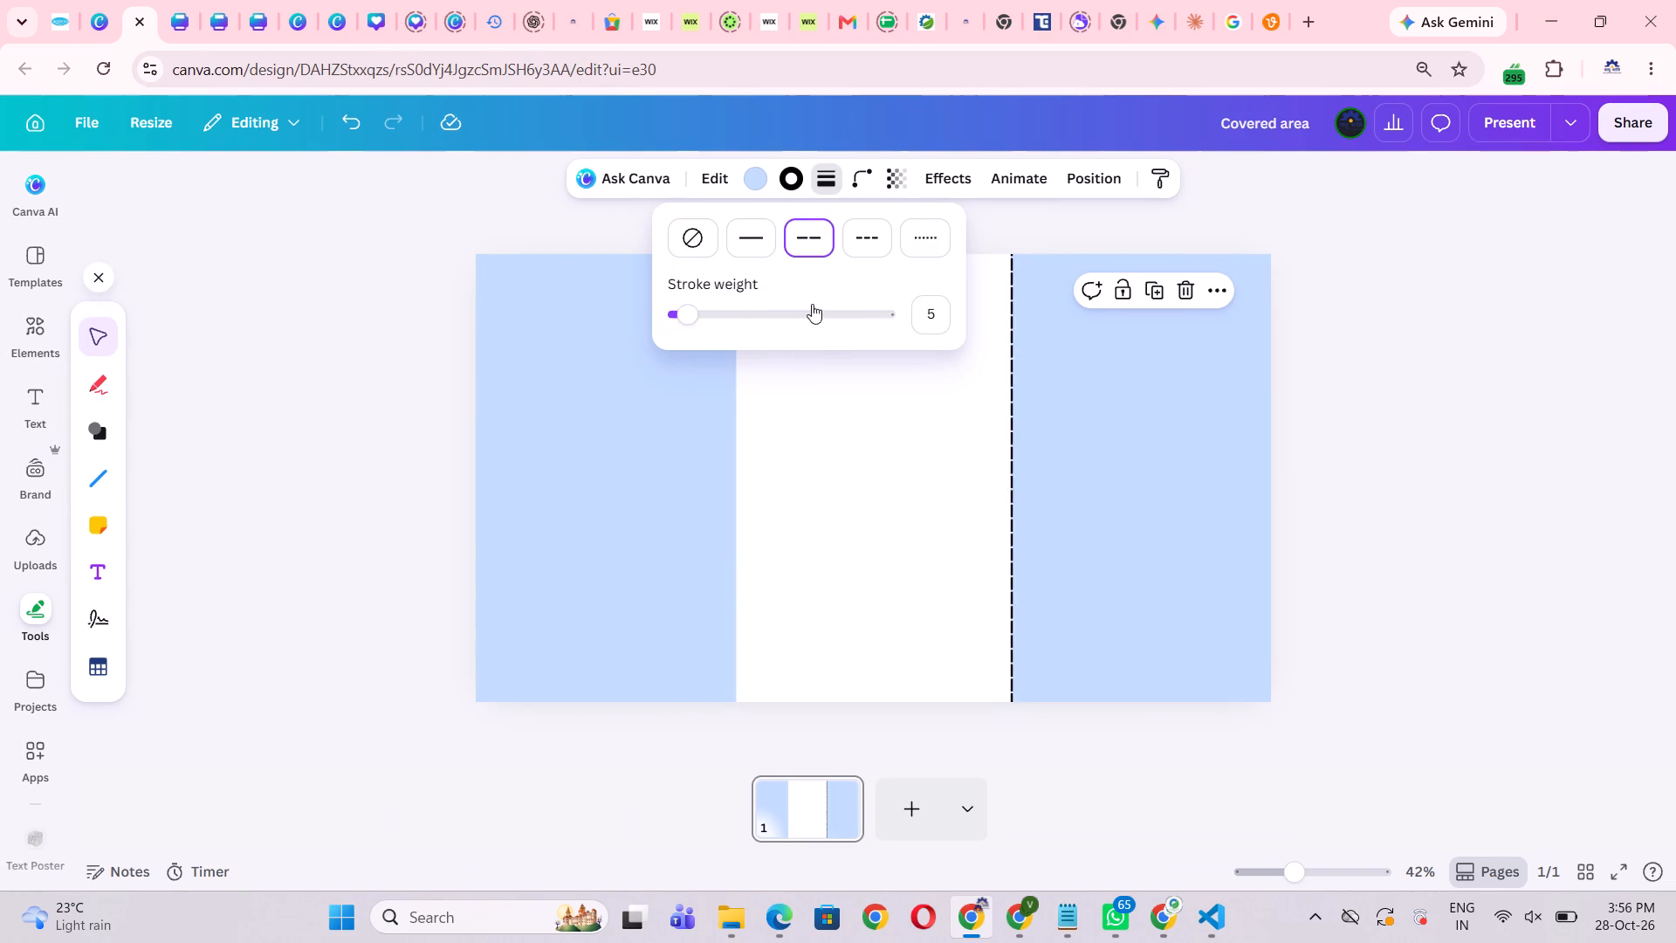
Try other line styles and weights on the right panel, then remove its outline by reducing the stroke weight to 0.
click(1357, 478)
click(1585, 476)
click(1115, 533)
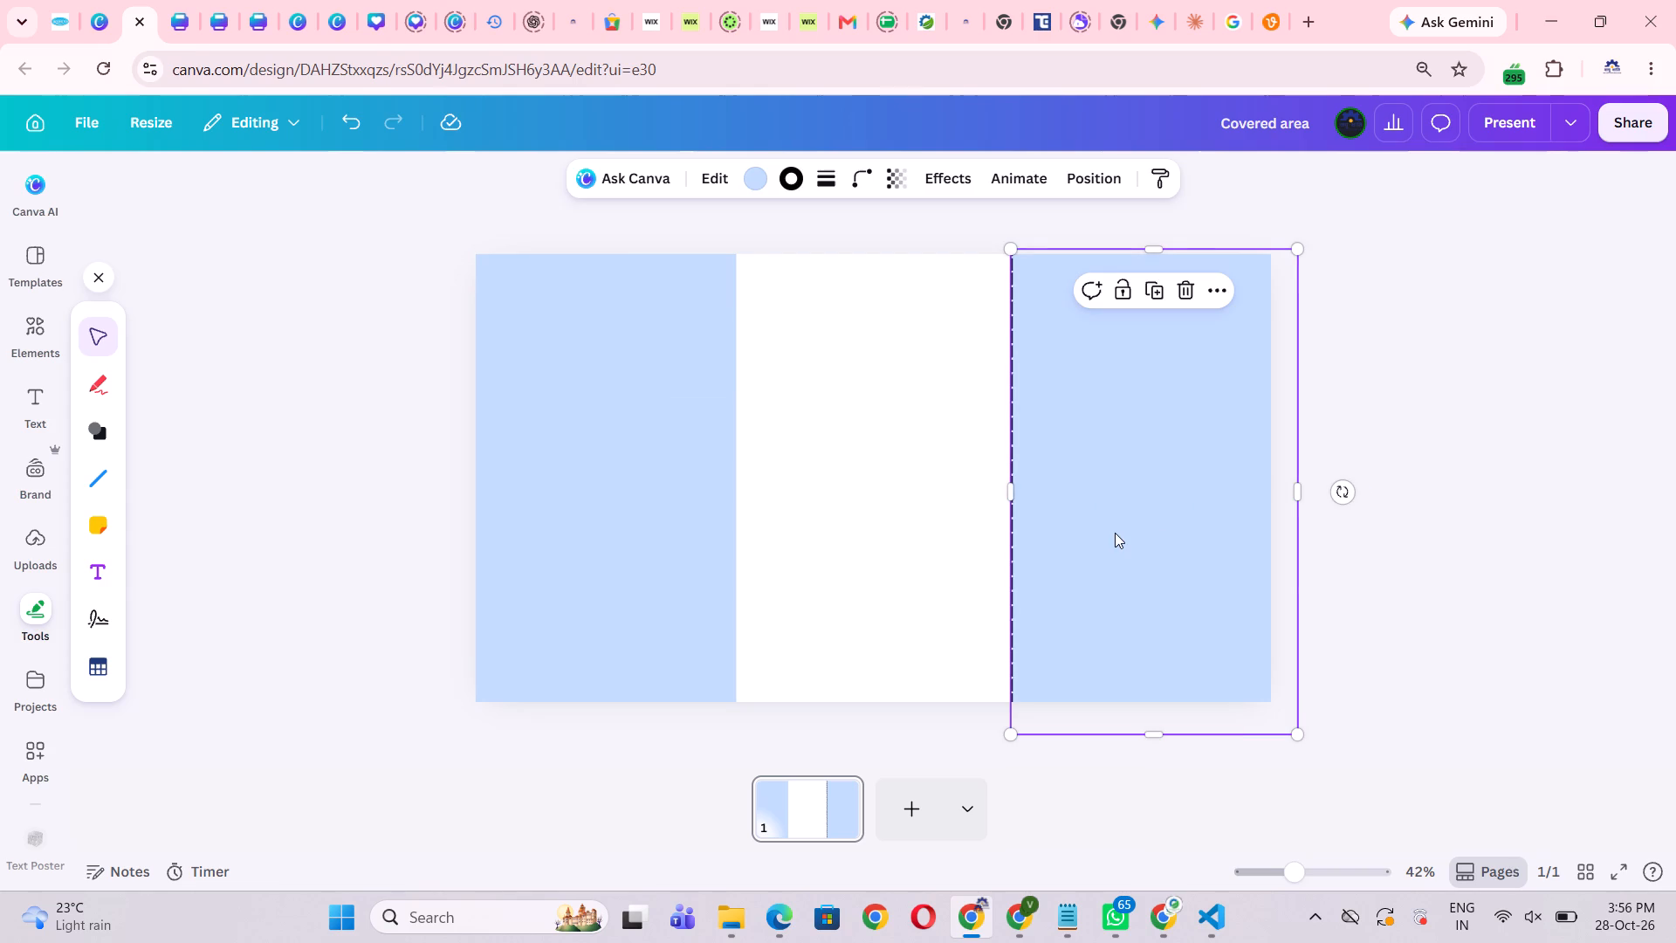
click(825, 182)
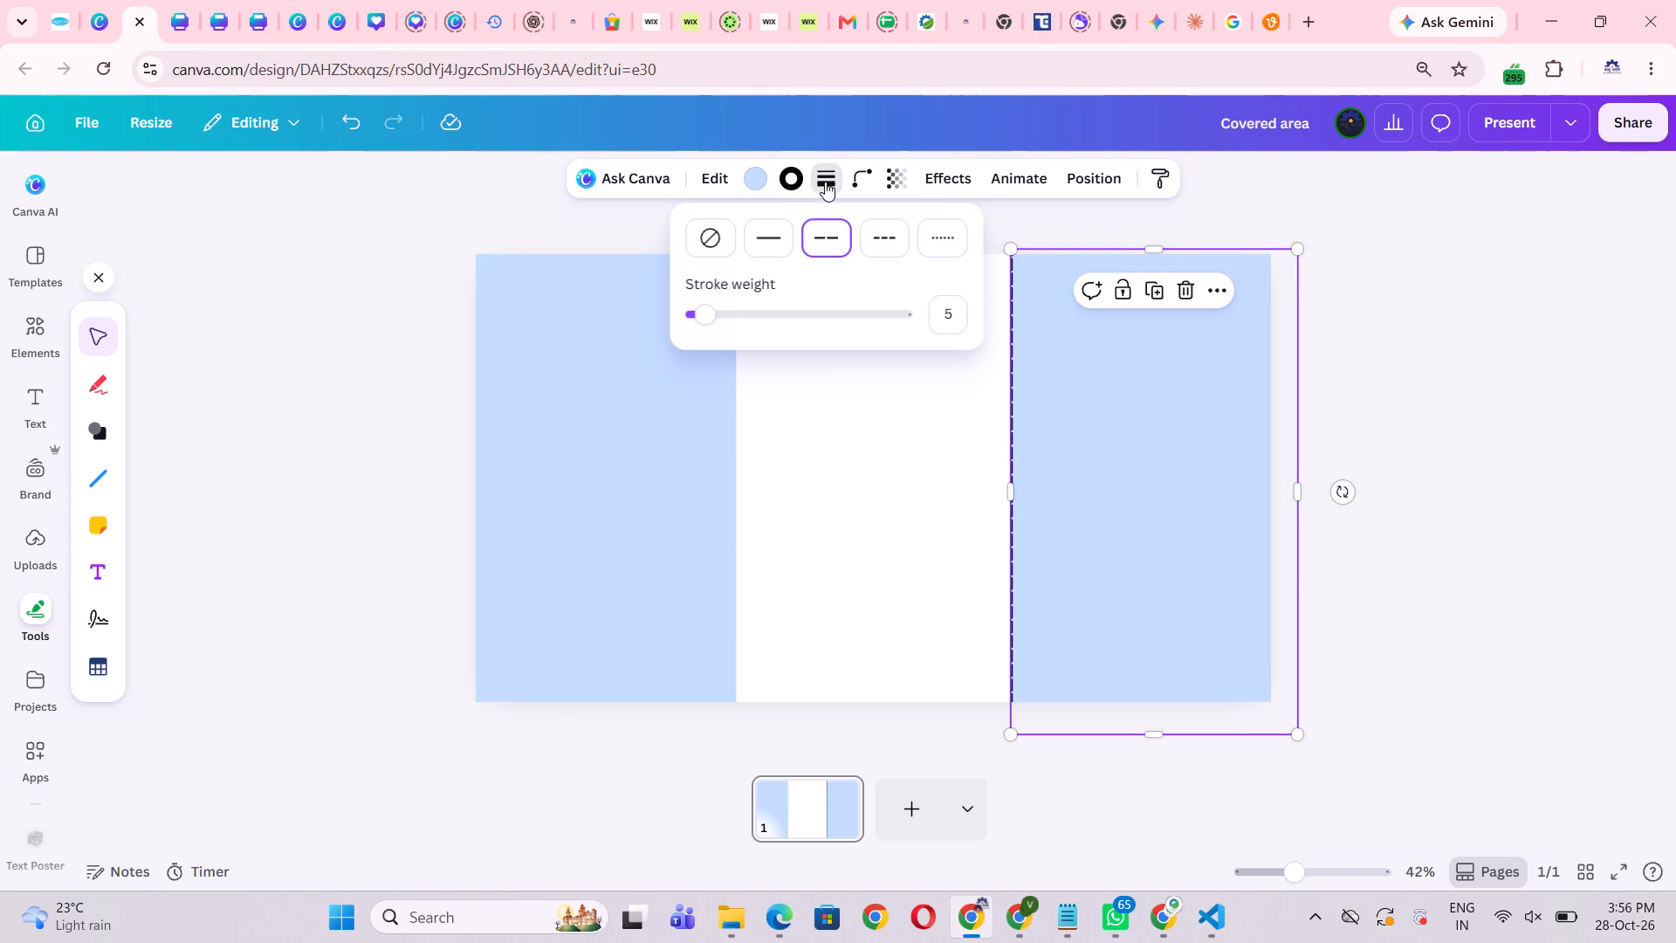
click(931, 246)
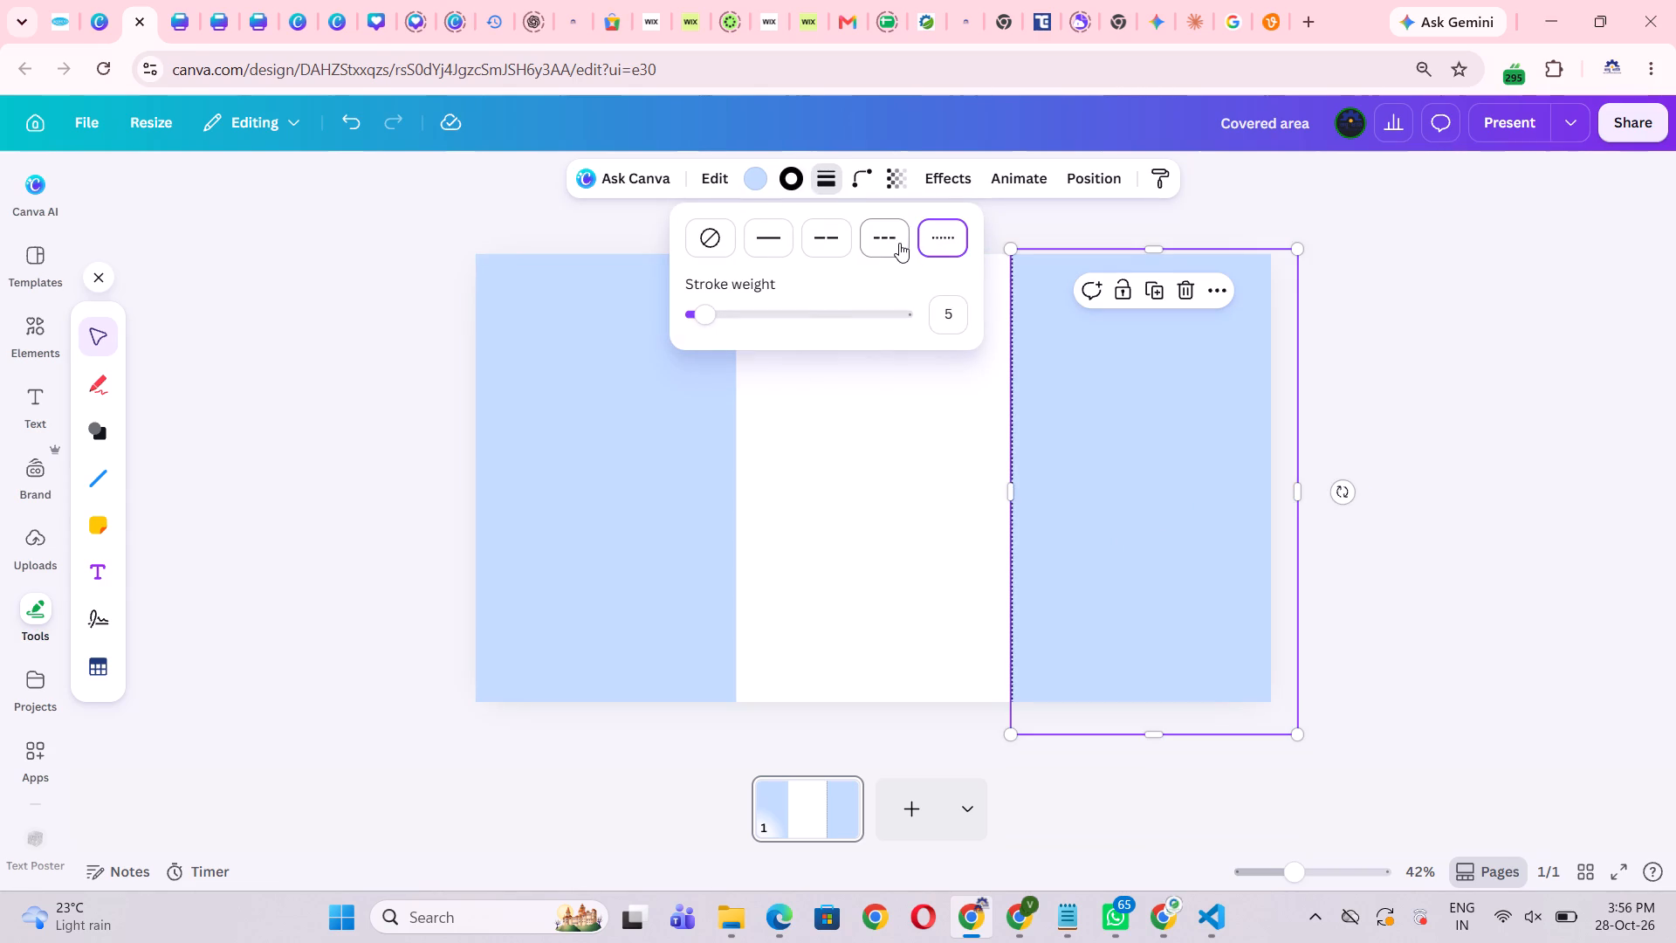
click(897, 243)
drag(708, 312, 738, 311)
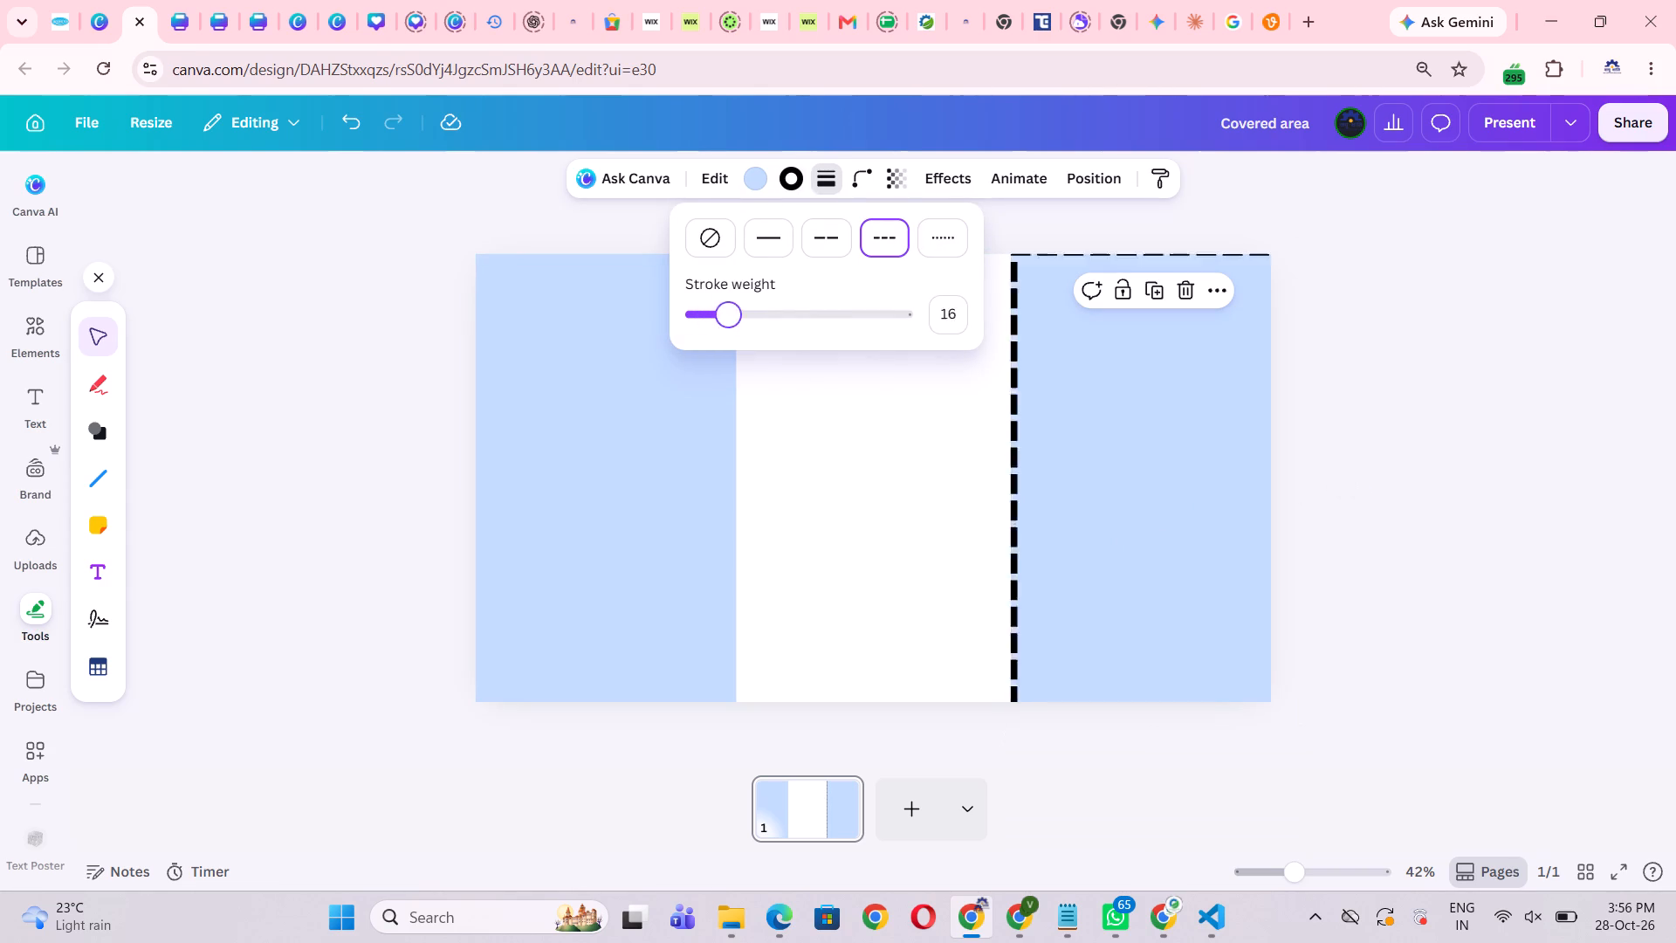
drag(738, 311, 861, 326)
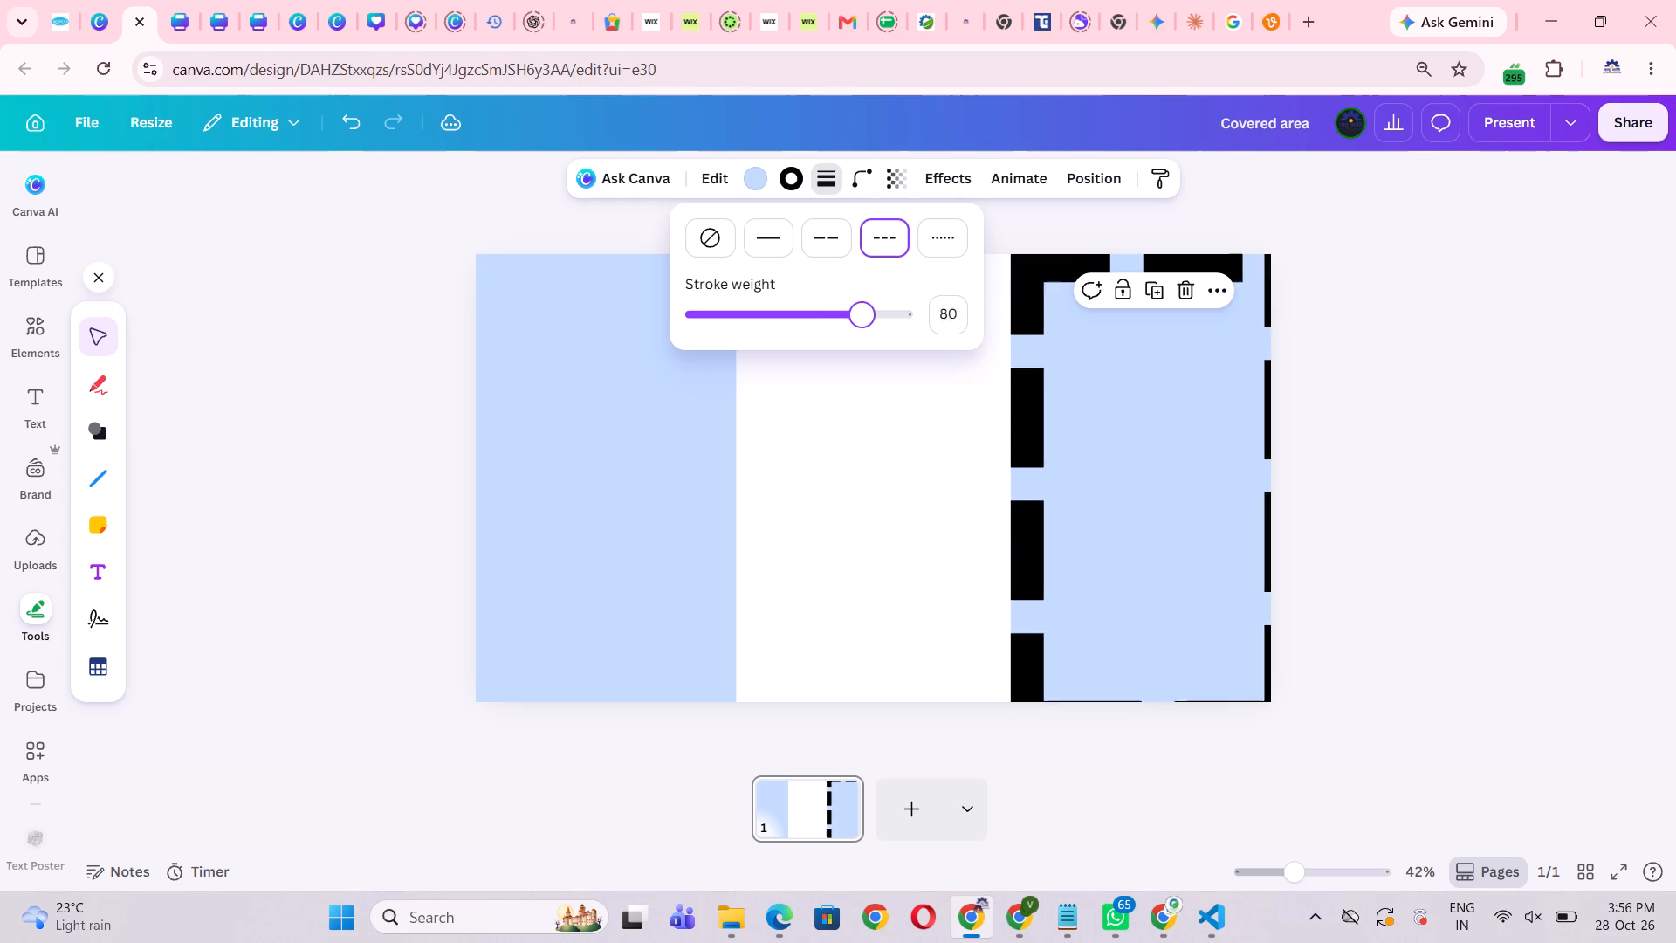
drag(861, 326, 793, 346)
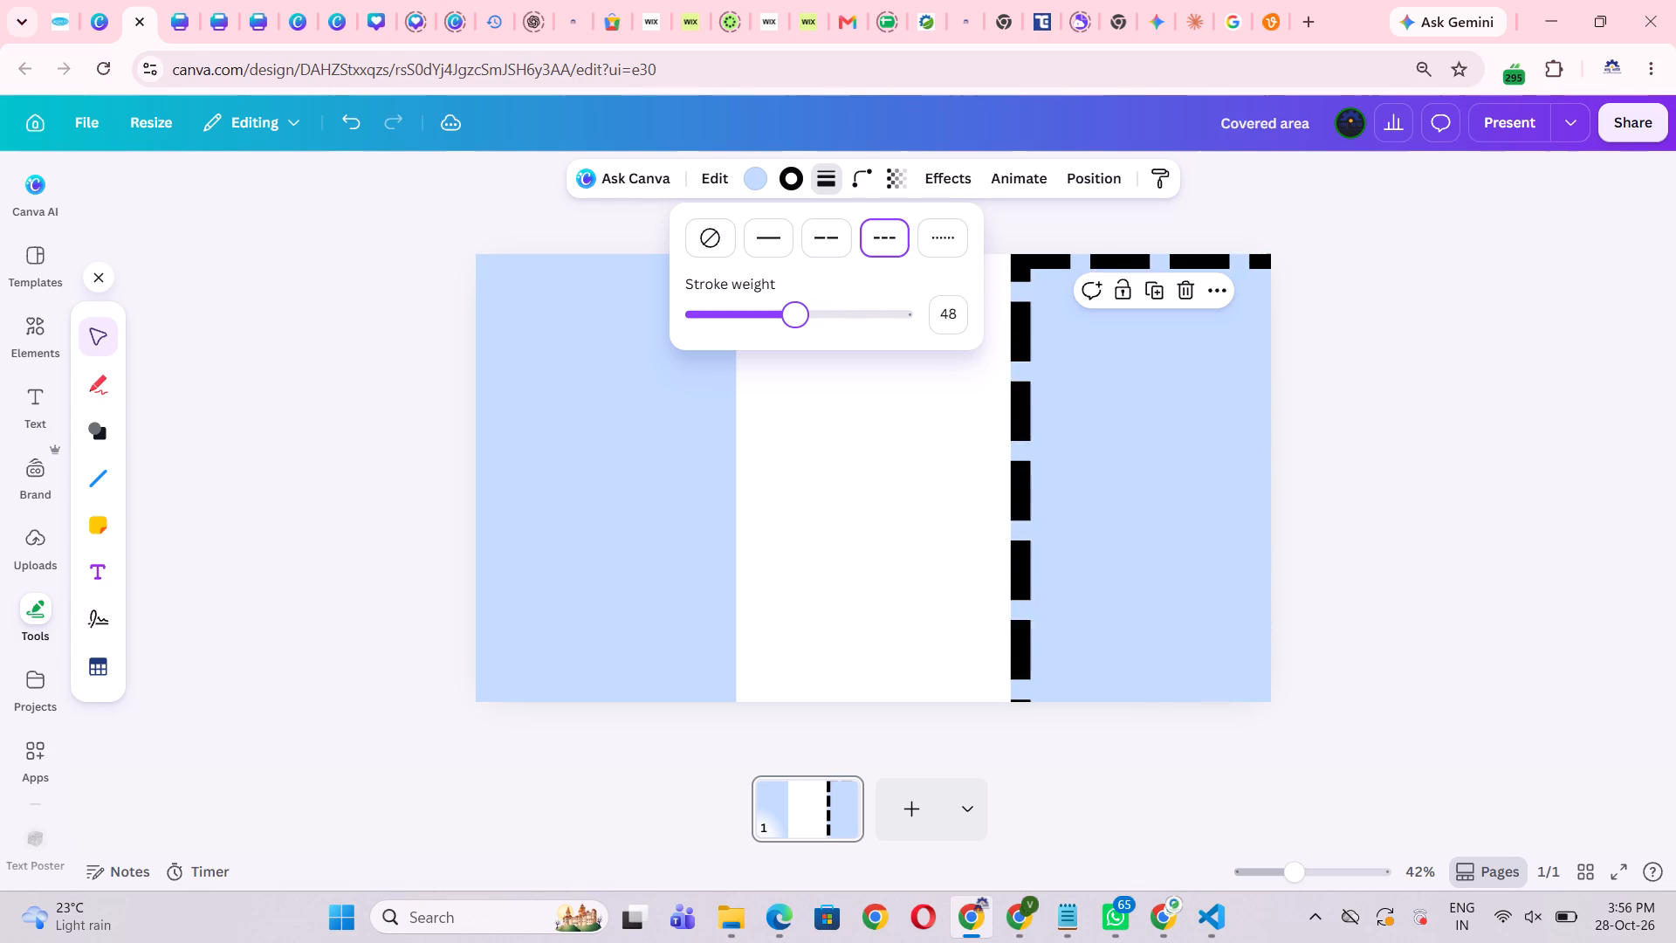
drag(793, 346, 687, 368)
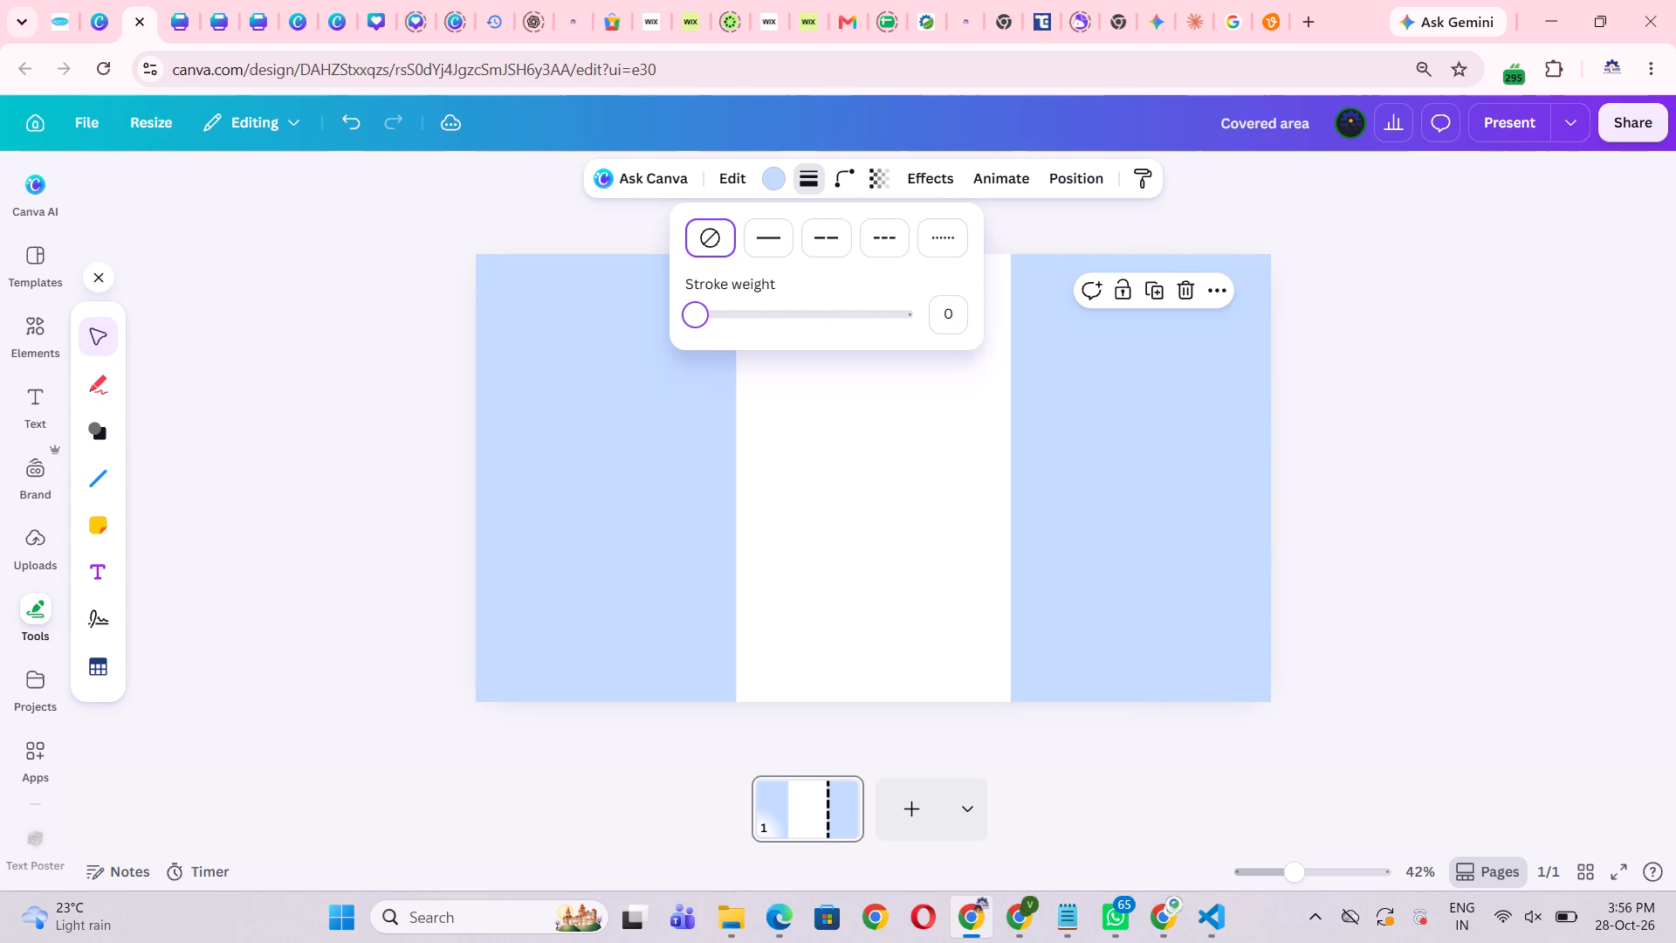
drag(687, 368, 696, 367)
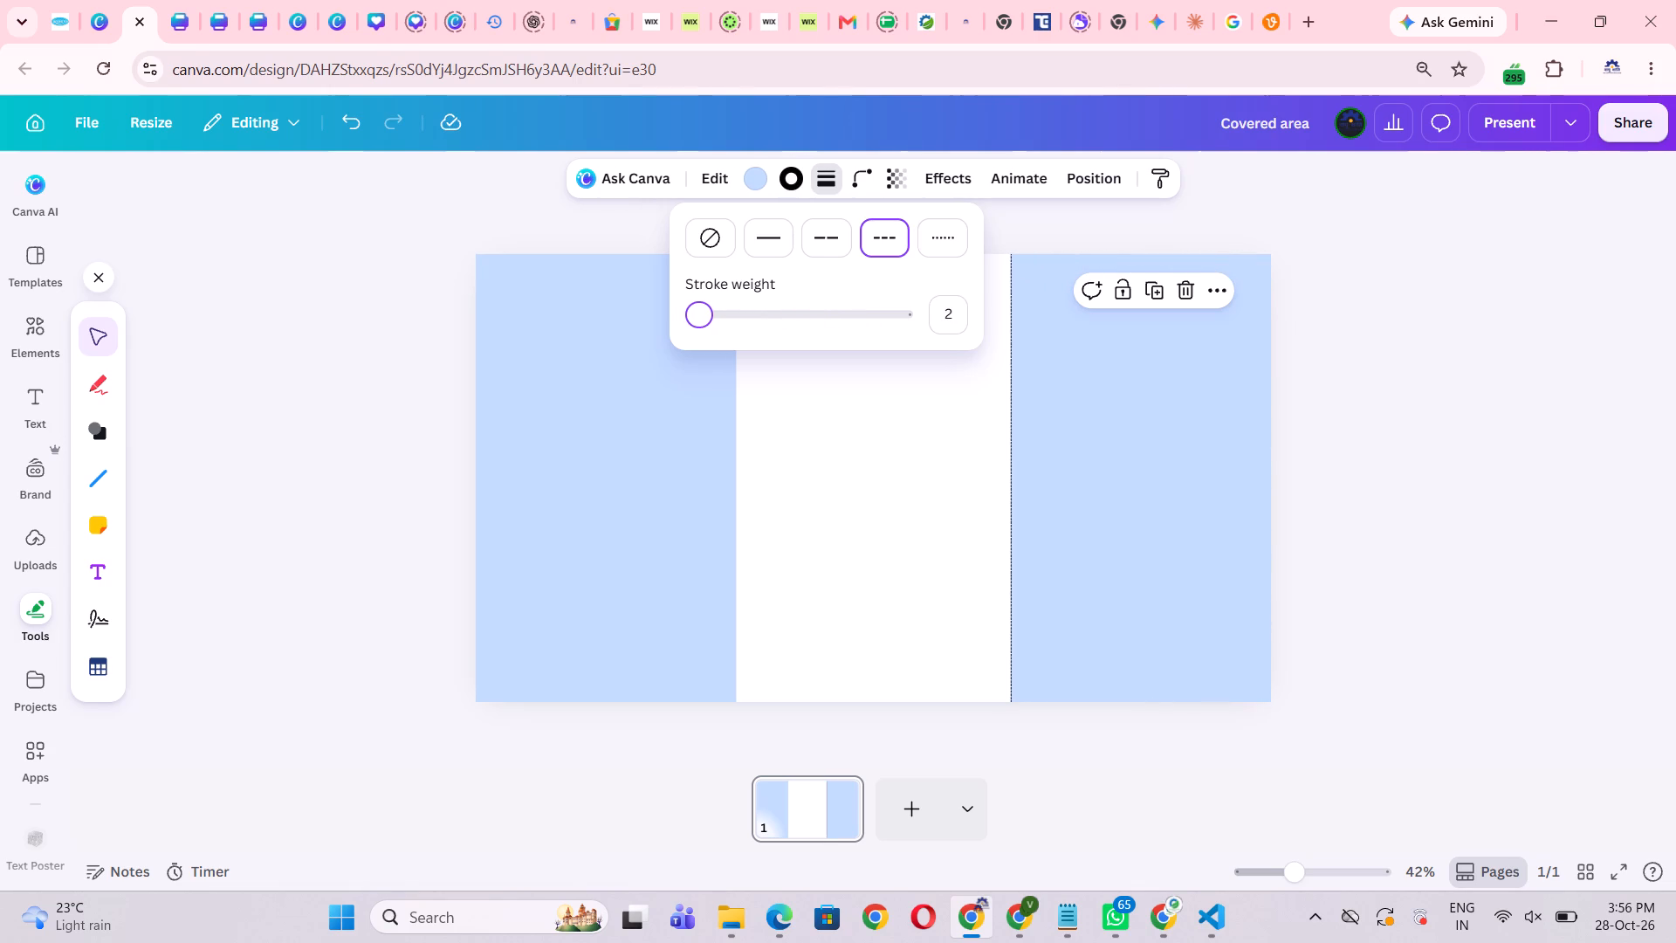
drag(696, 367, 663, 376)
double_click(1504, 402)
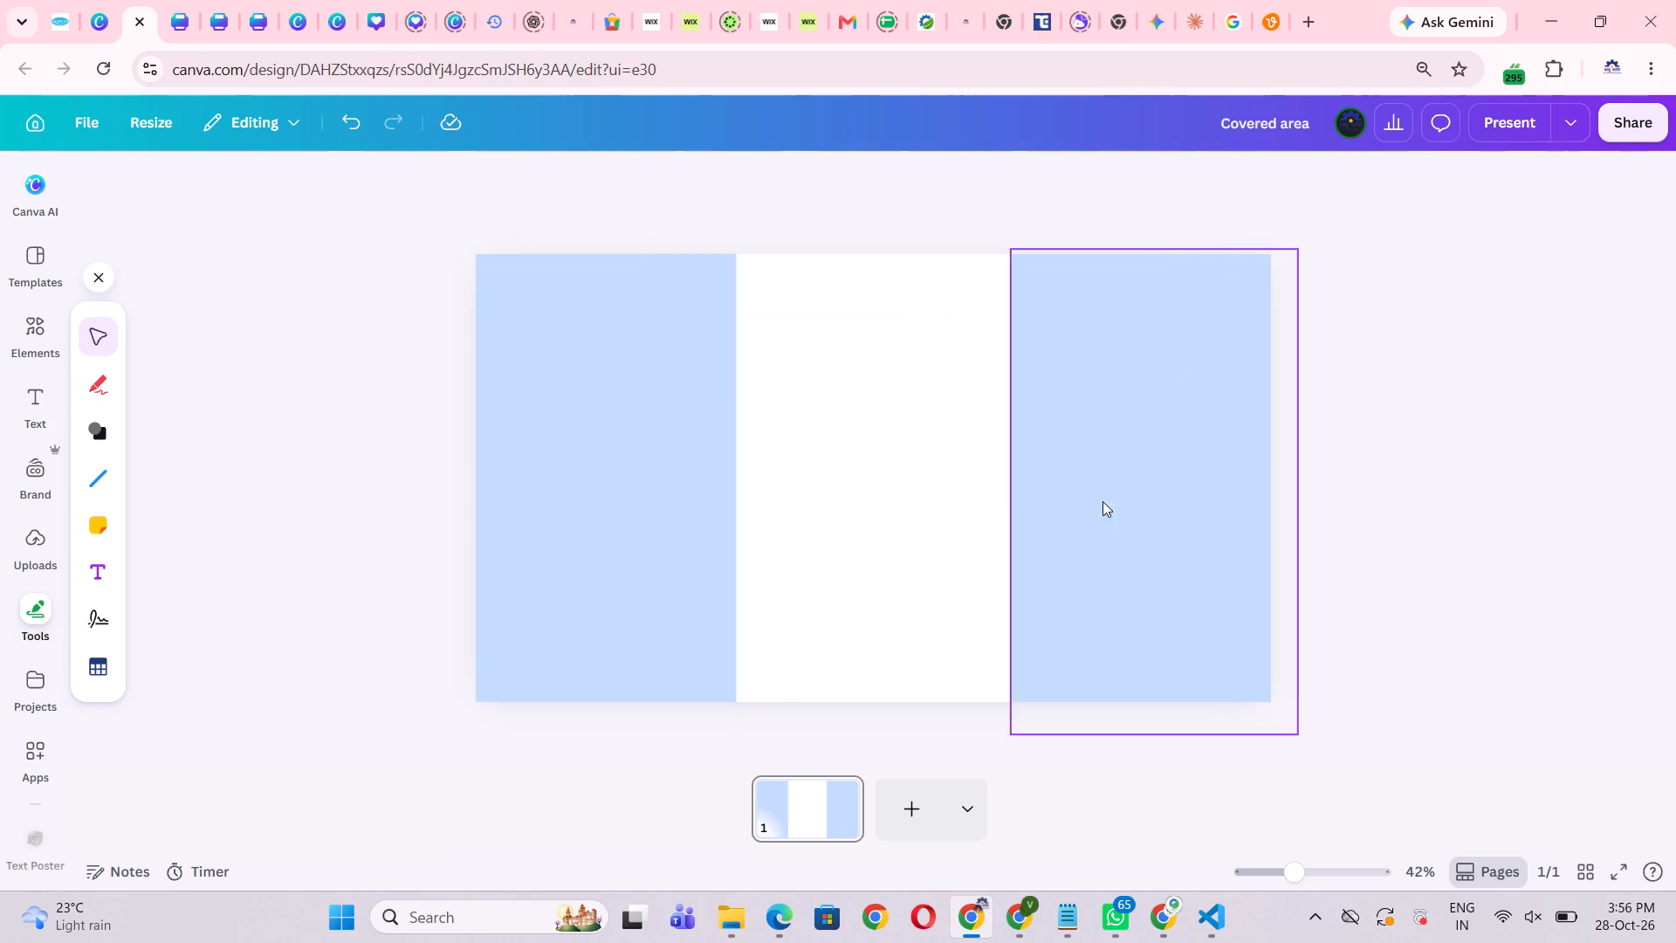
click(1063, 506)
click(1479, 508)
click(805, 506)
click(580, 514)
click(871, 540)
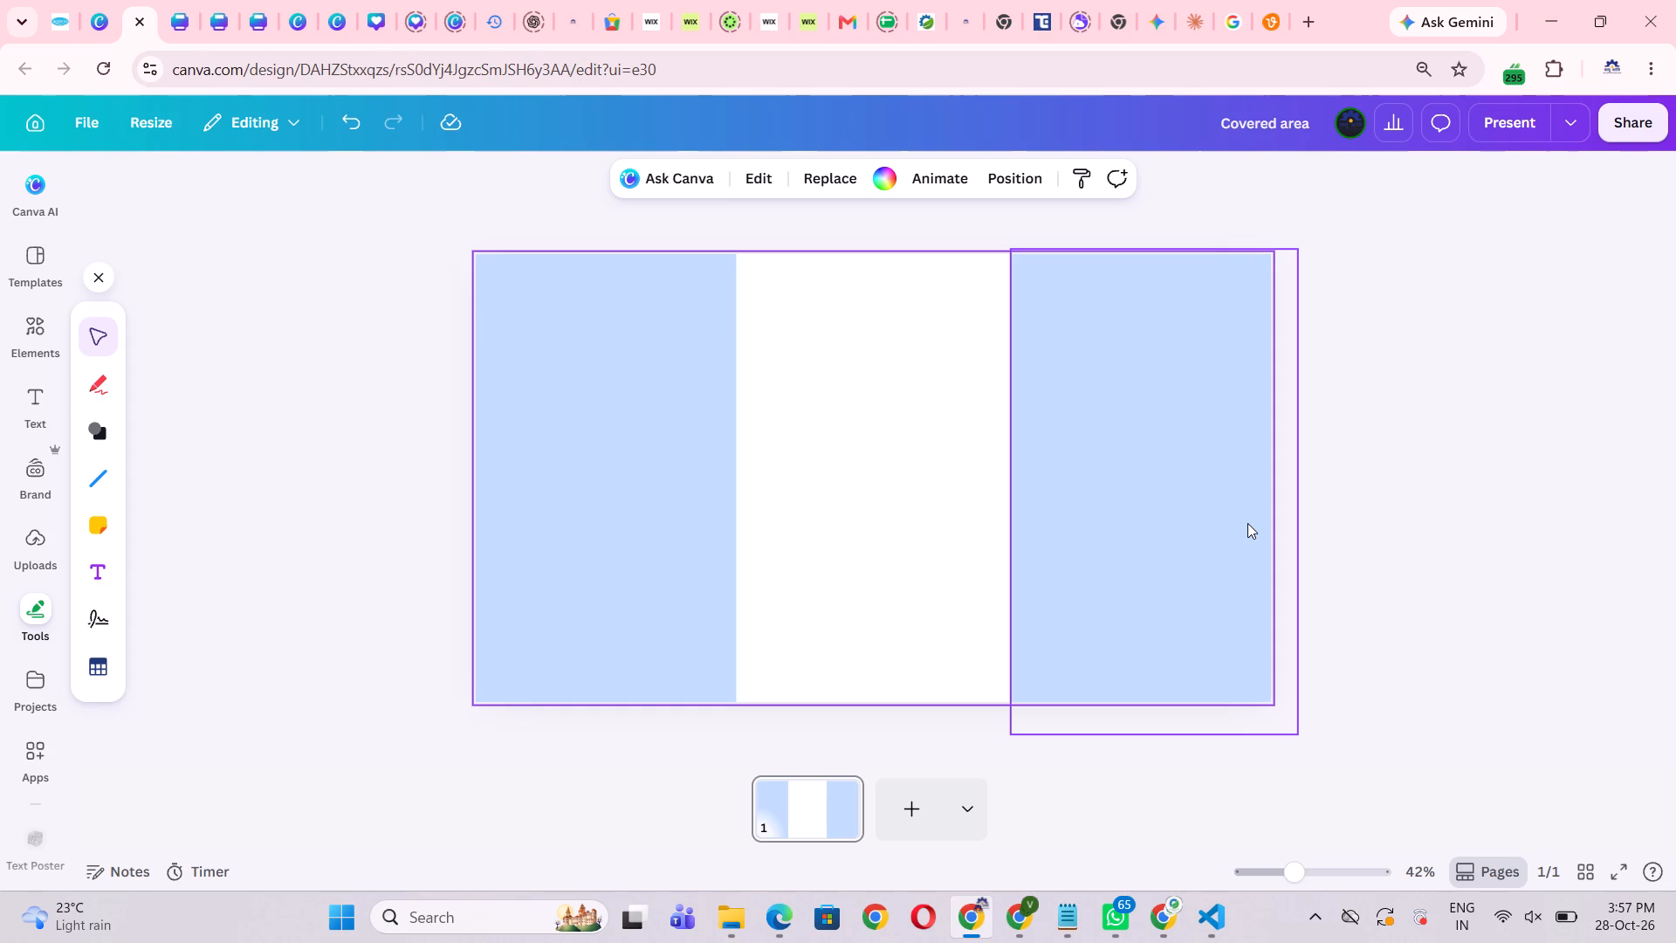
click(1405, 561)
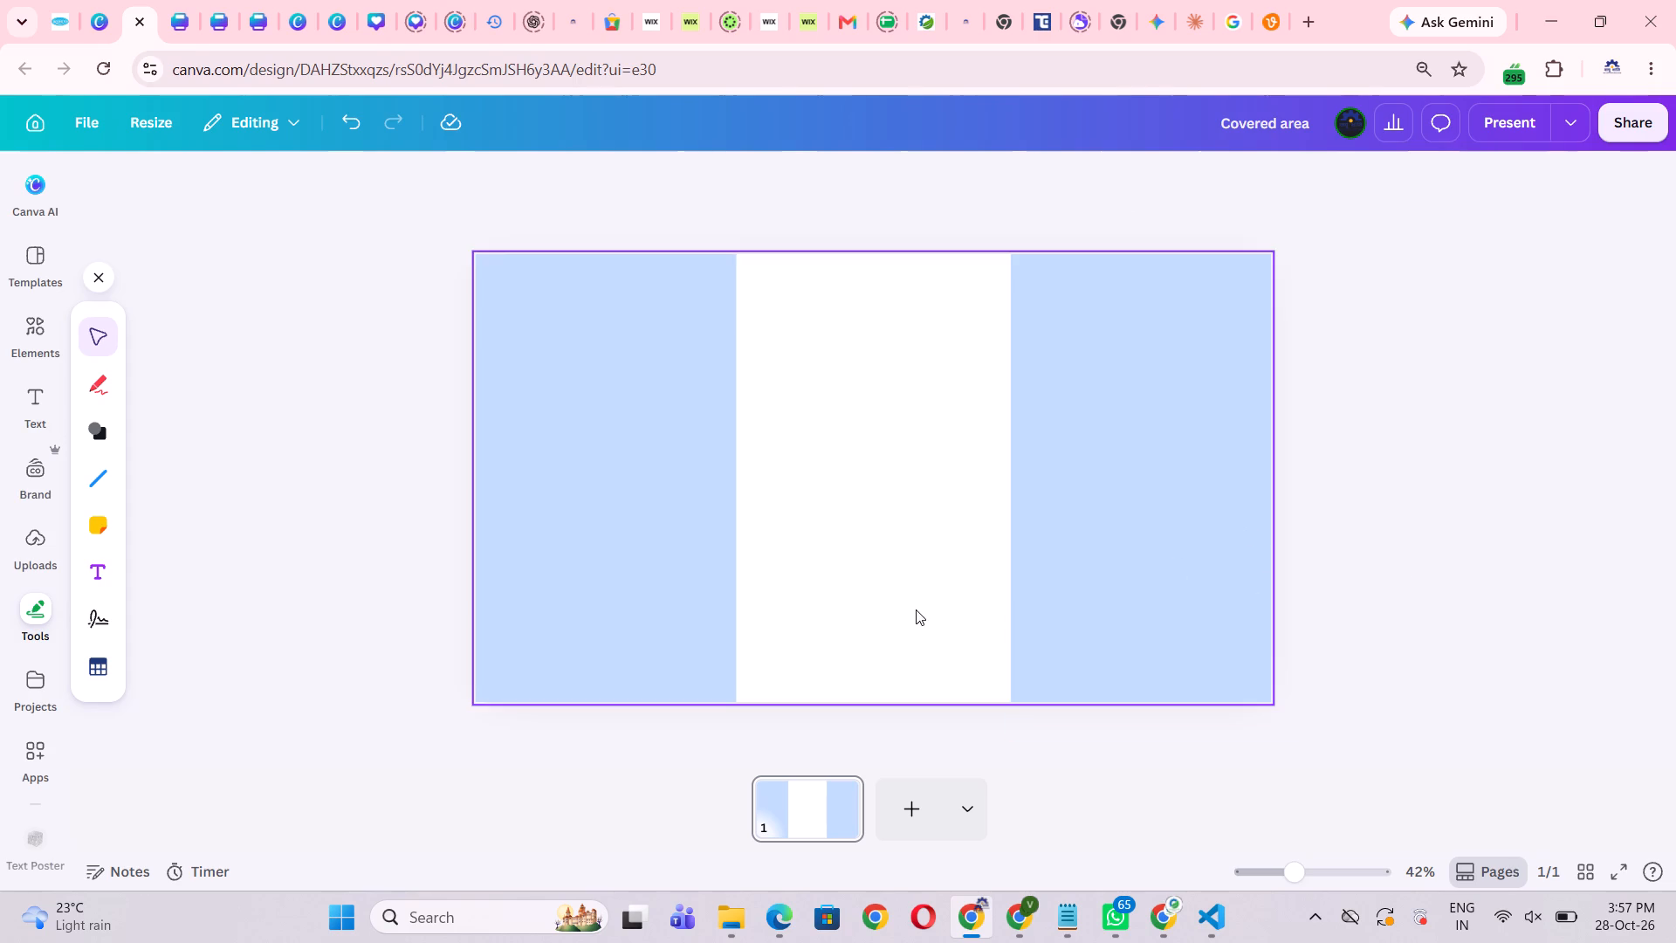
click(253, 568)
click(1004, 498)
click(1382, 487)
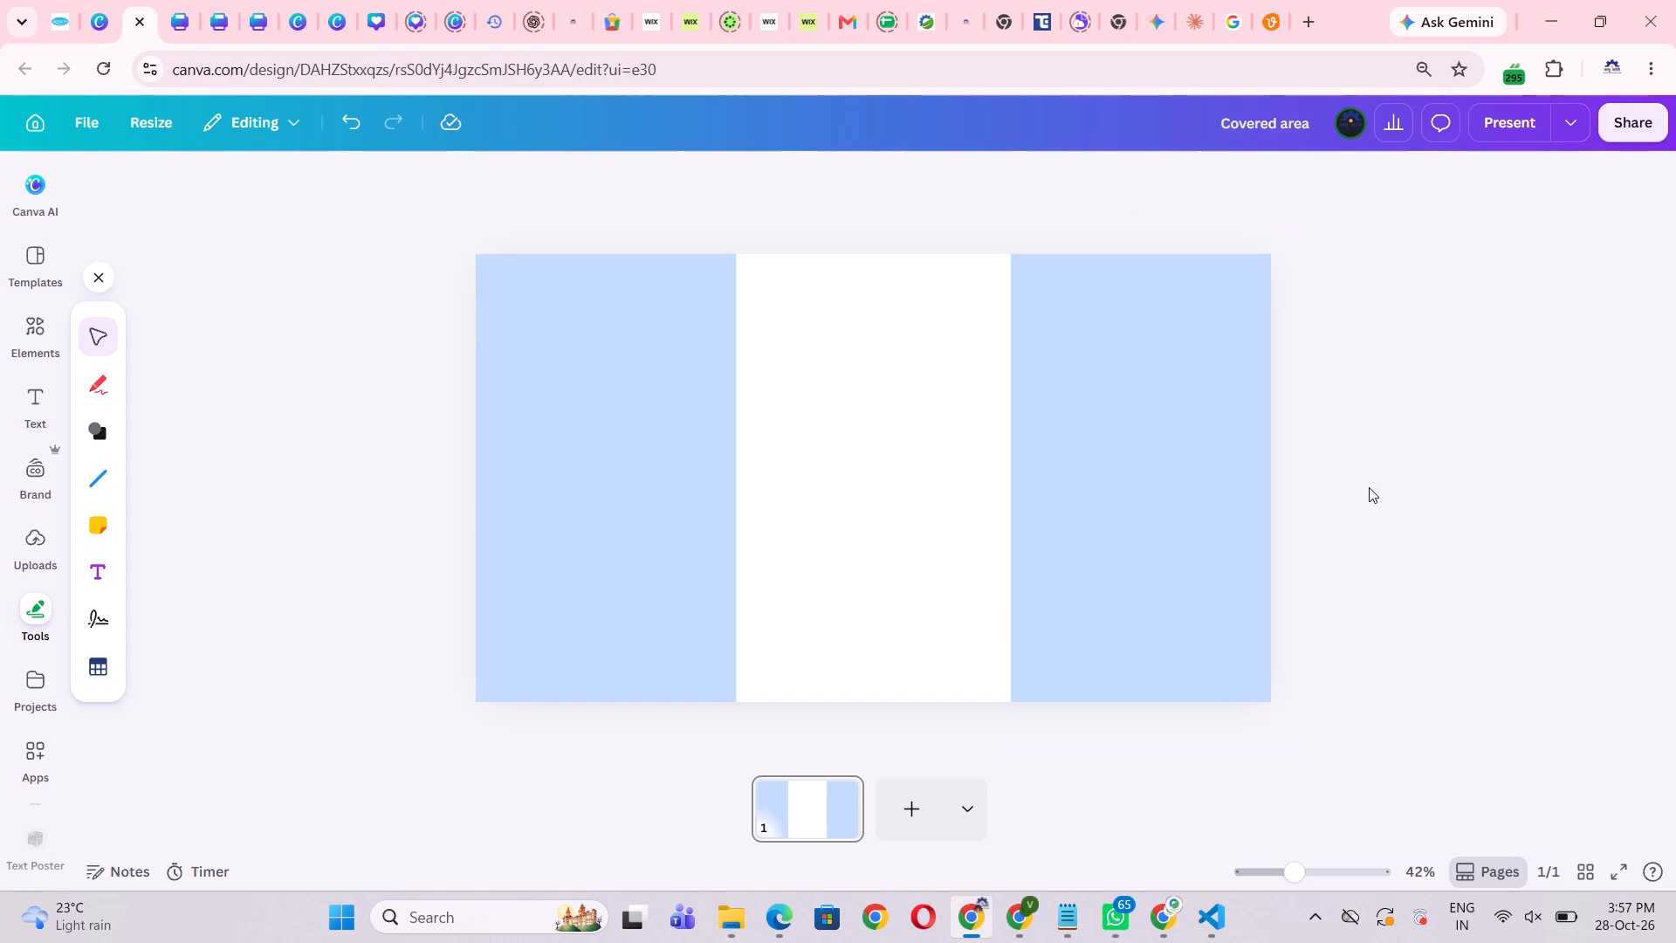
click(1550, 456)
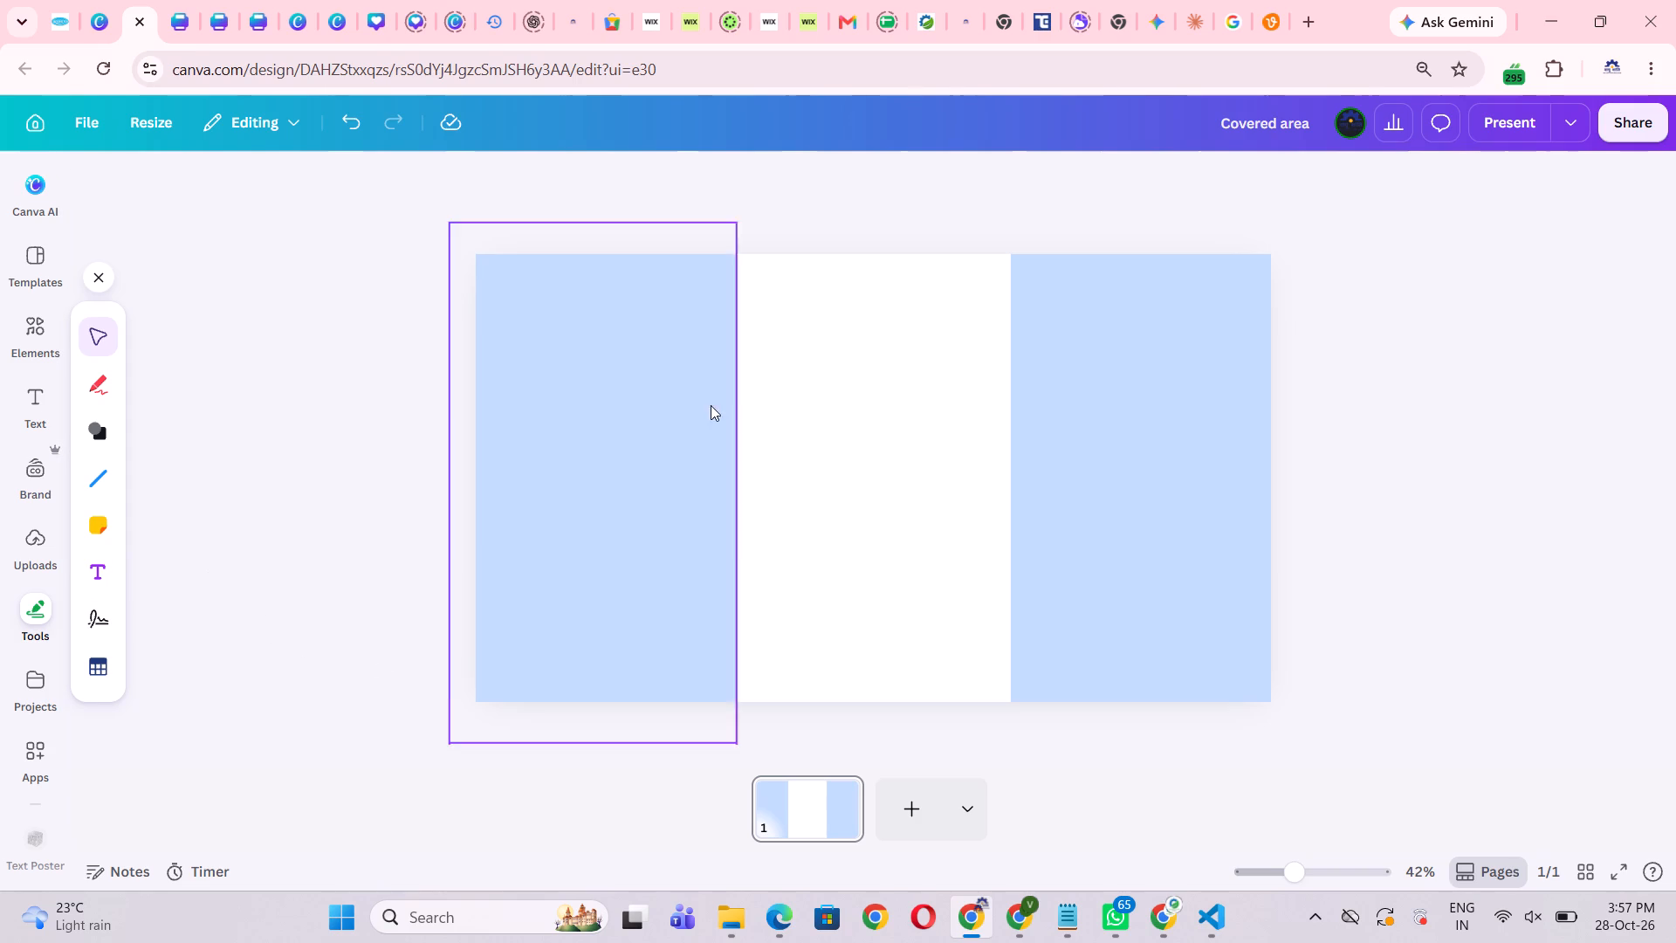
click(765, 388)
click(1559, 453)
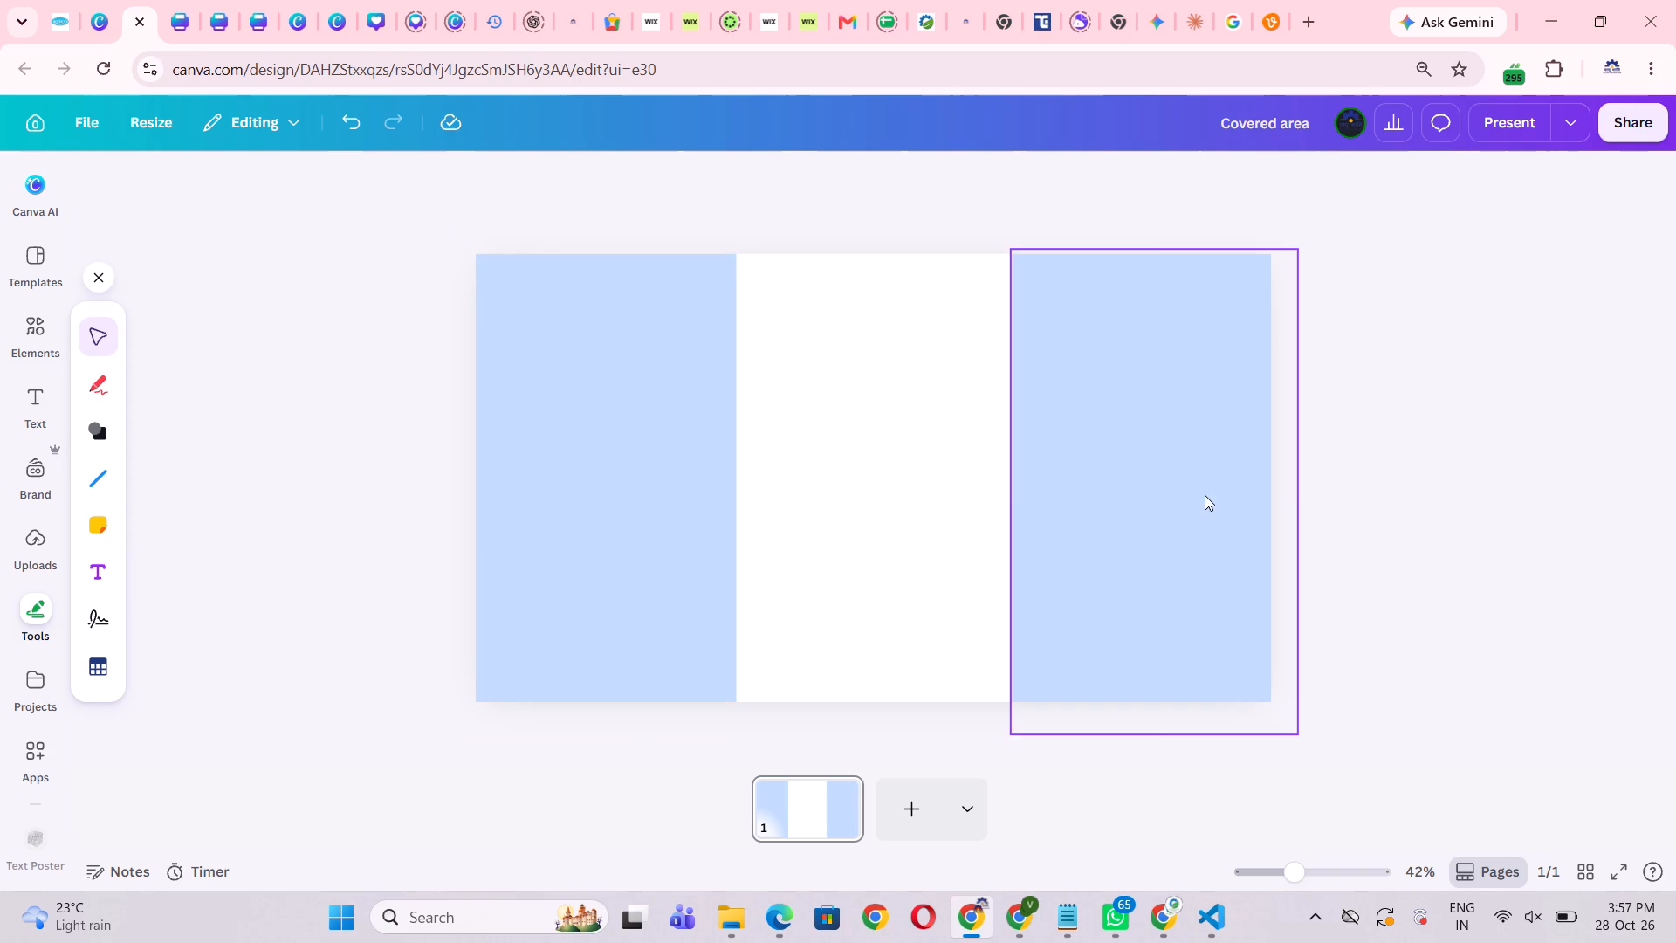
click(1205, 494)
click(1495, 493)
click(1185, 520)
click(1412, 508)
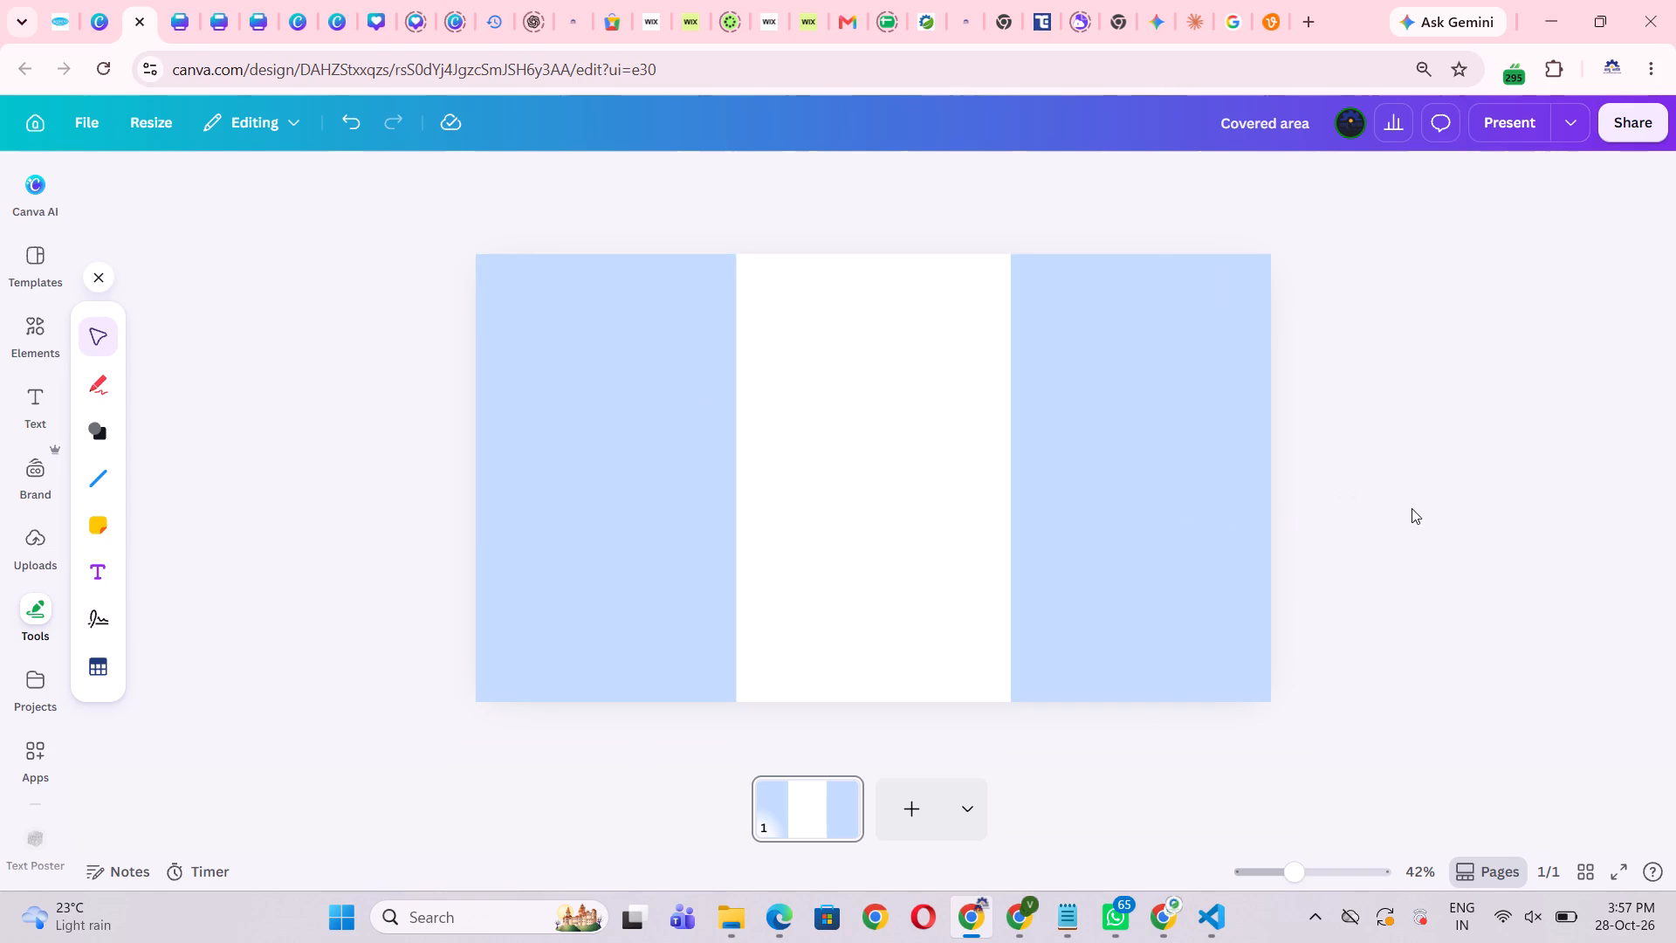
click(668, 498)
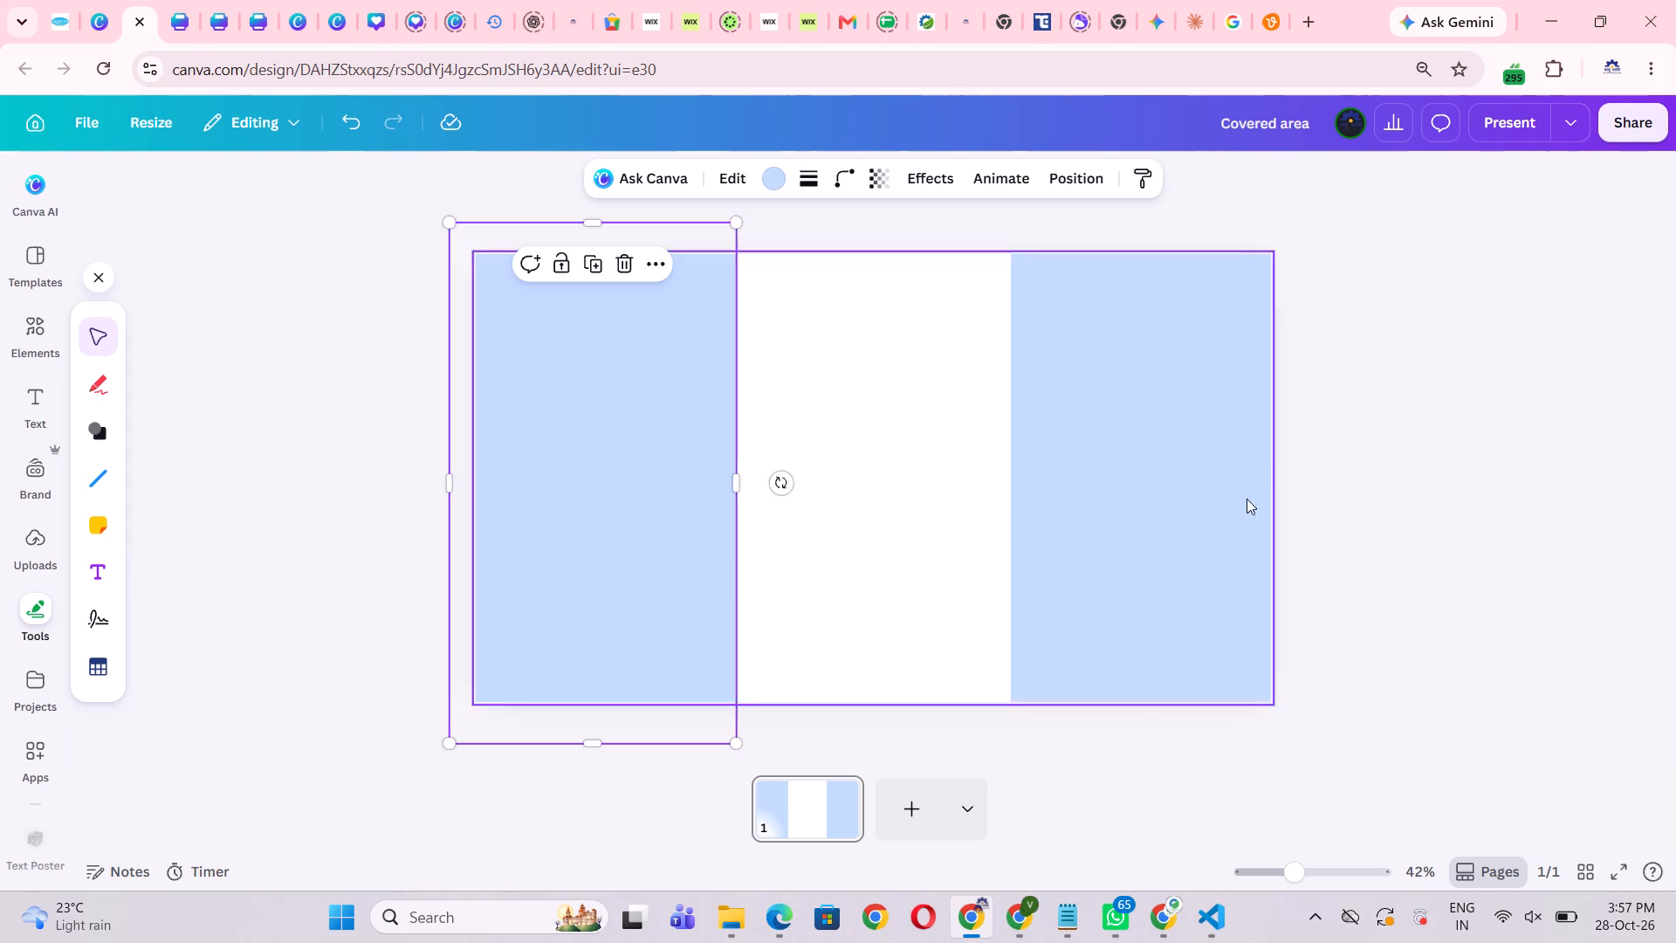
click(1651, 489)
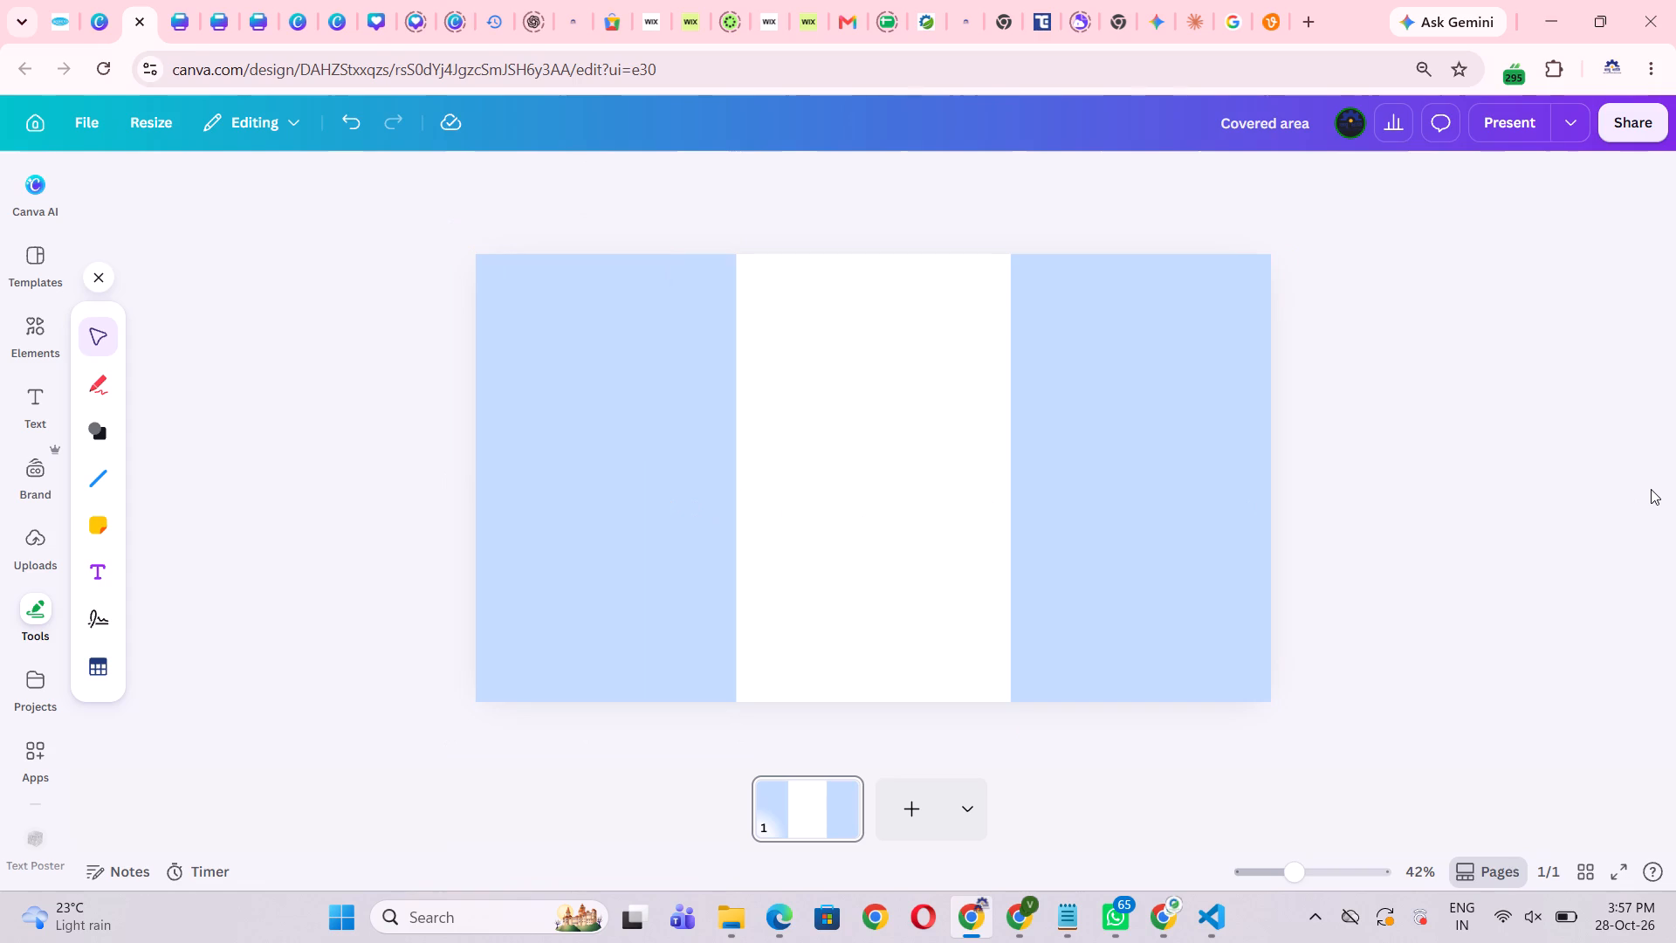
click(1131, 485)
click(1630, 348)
Search the presentation templates for "3 divider" and look through the results for a three-part layout.
click(47, 263)
click(174, 191)
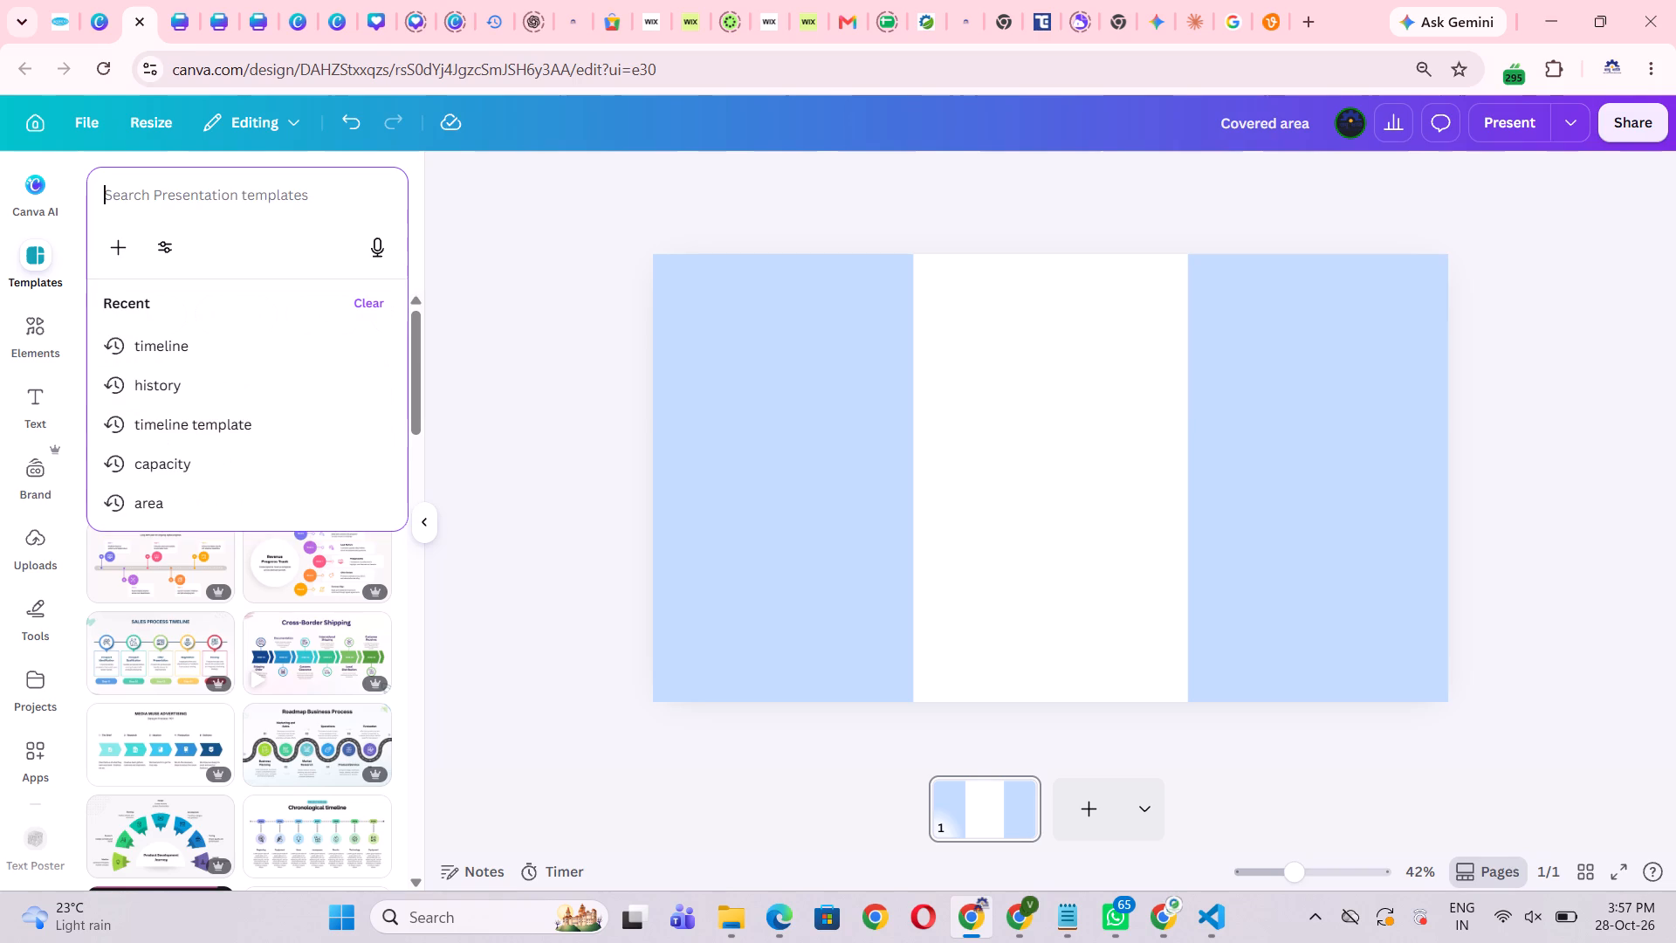
text(3 divider)
key(Return)
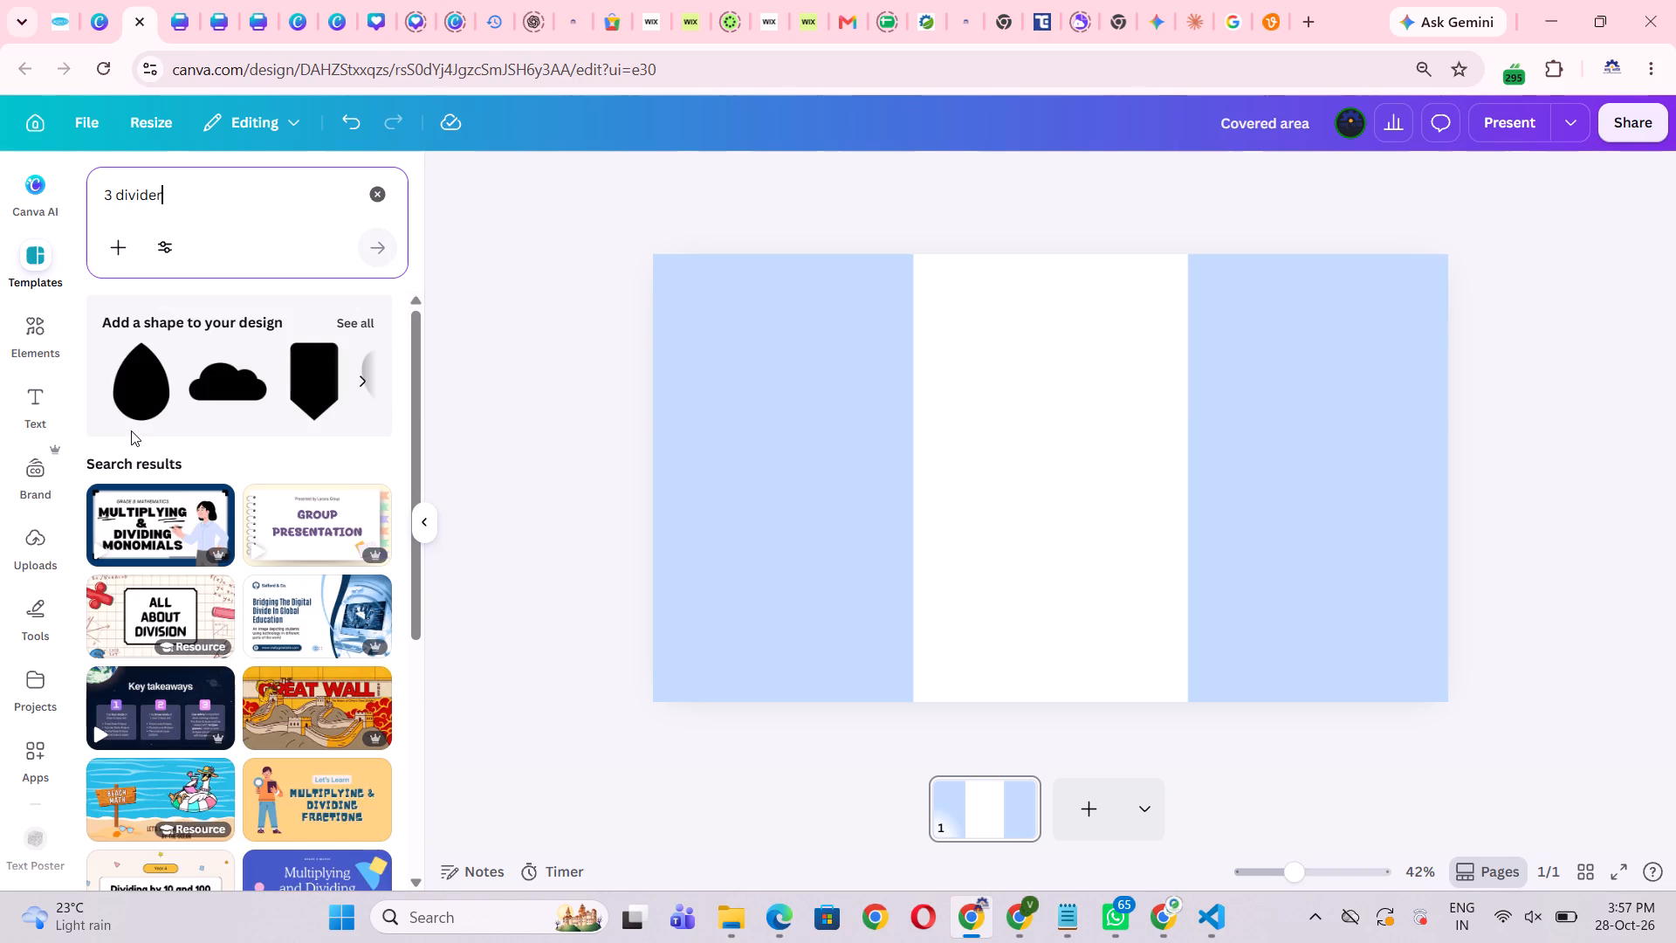
scroll(384, 656, down, 1)
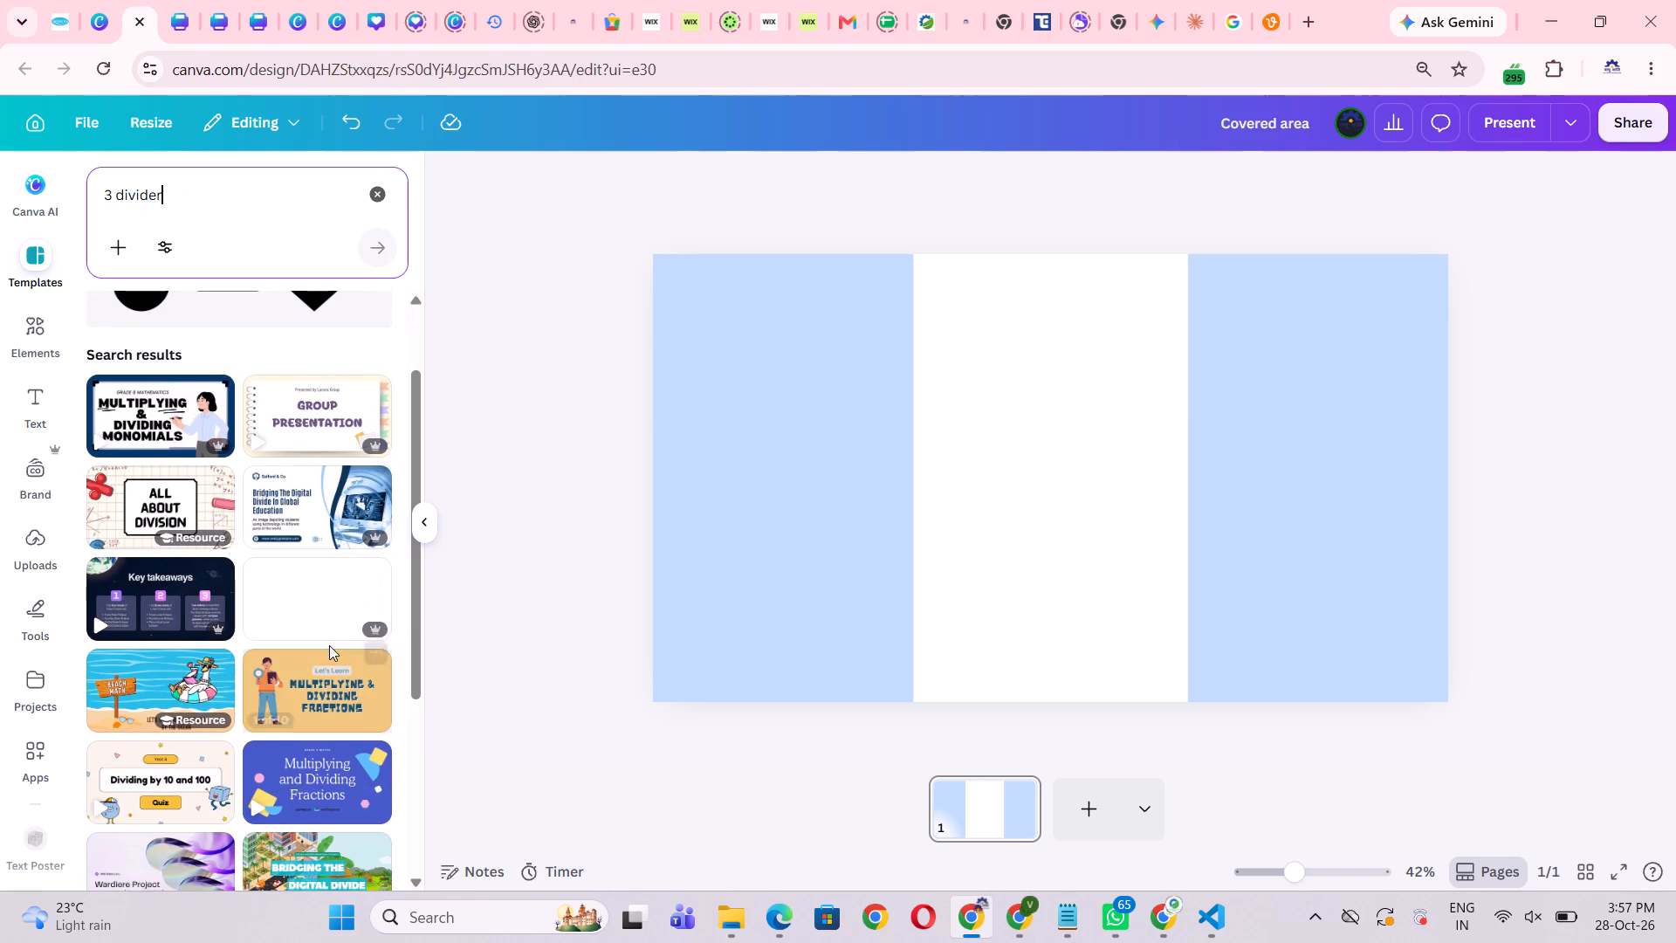
scroll(329, 645, down, 5)
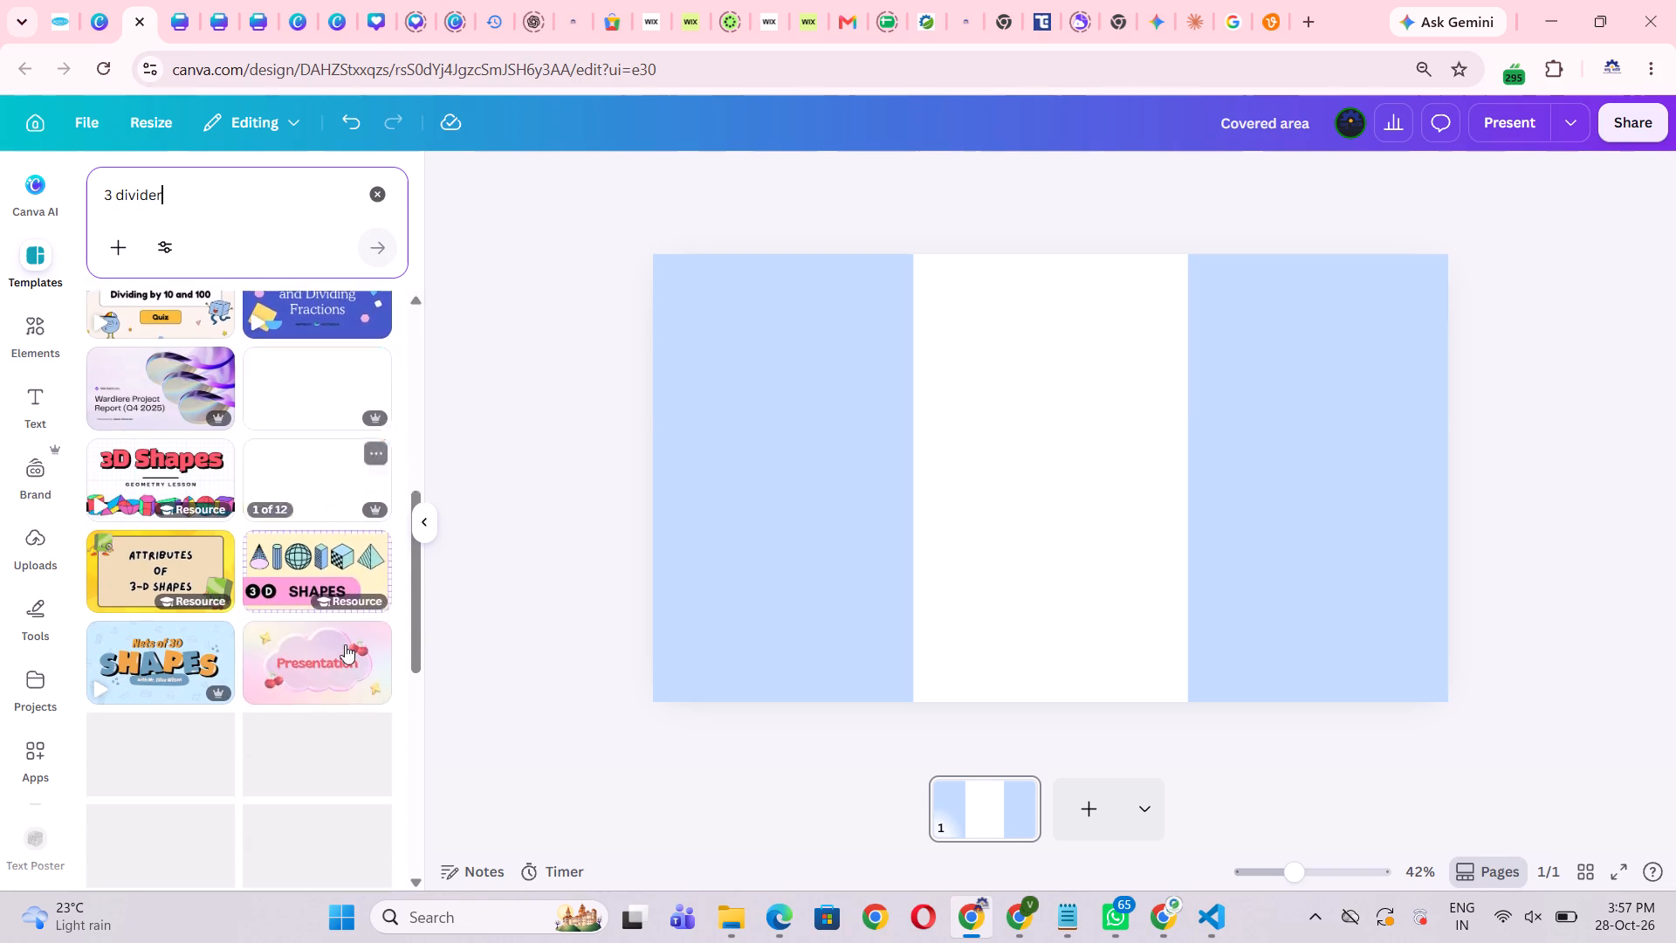
scroll(347, 637, down, 2)
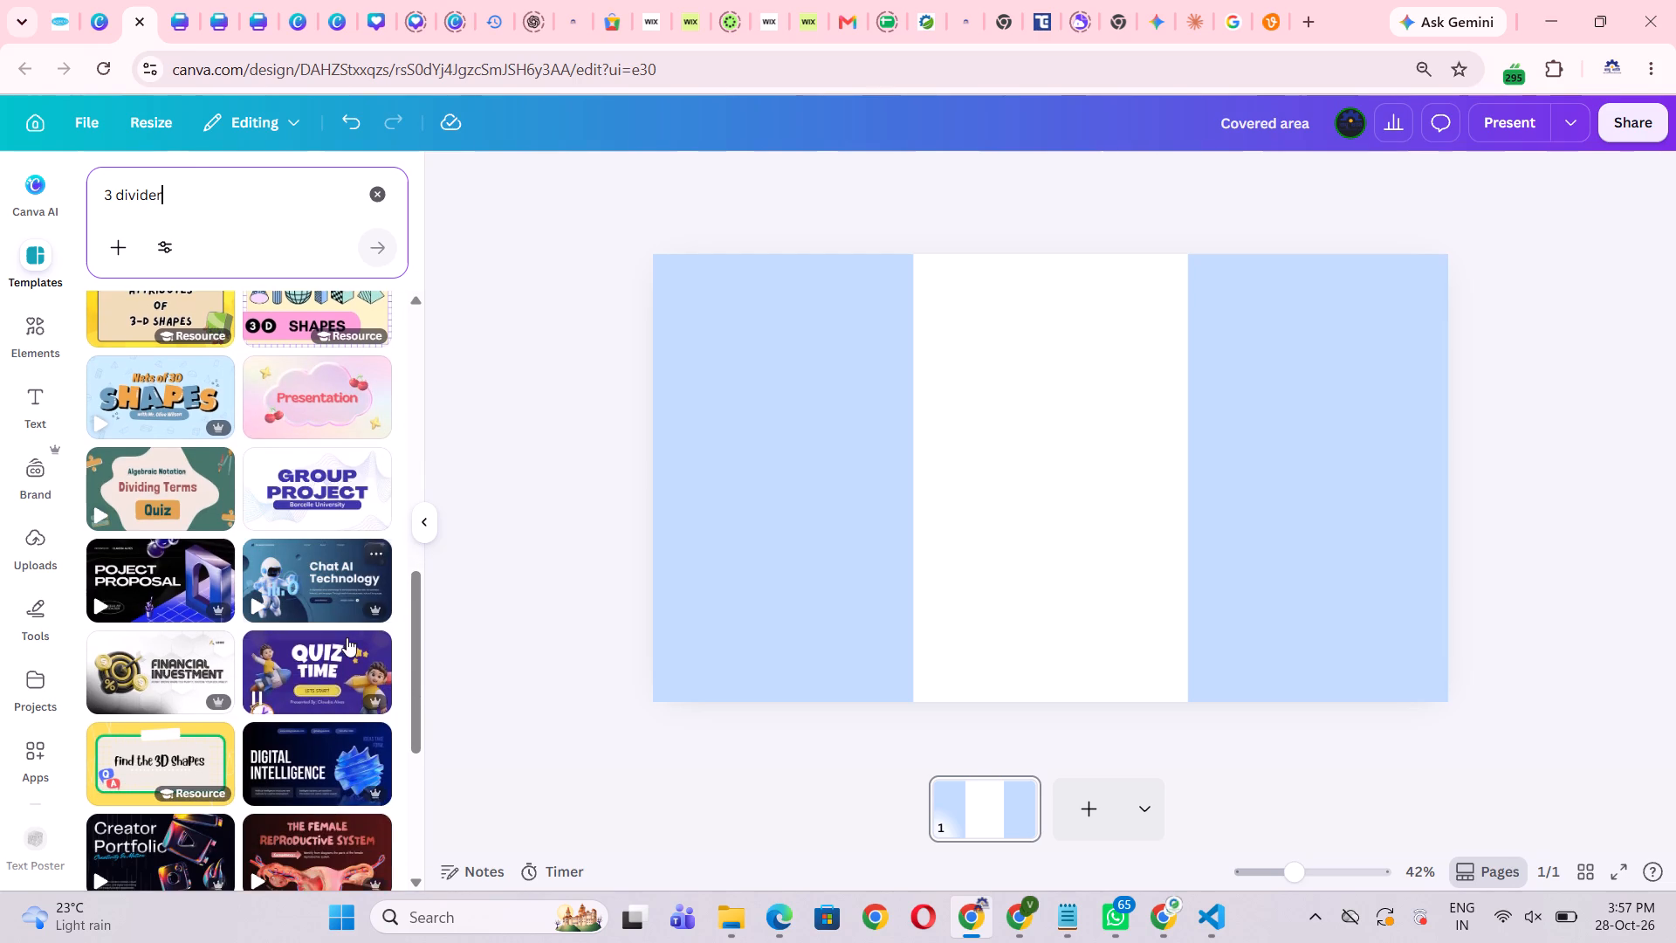
scroll(347, 637, down, 4)
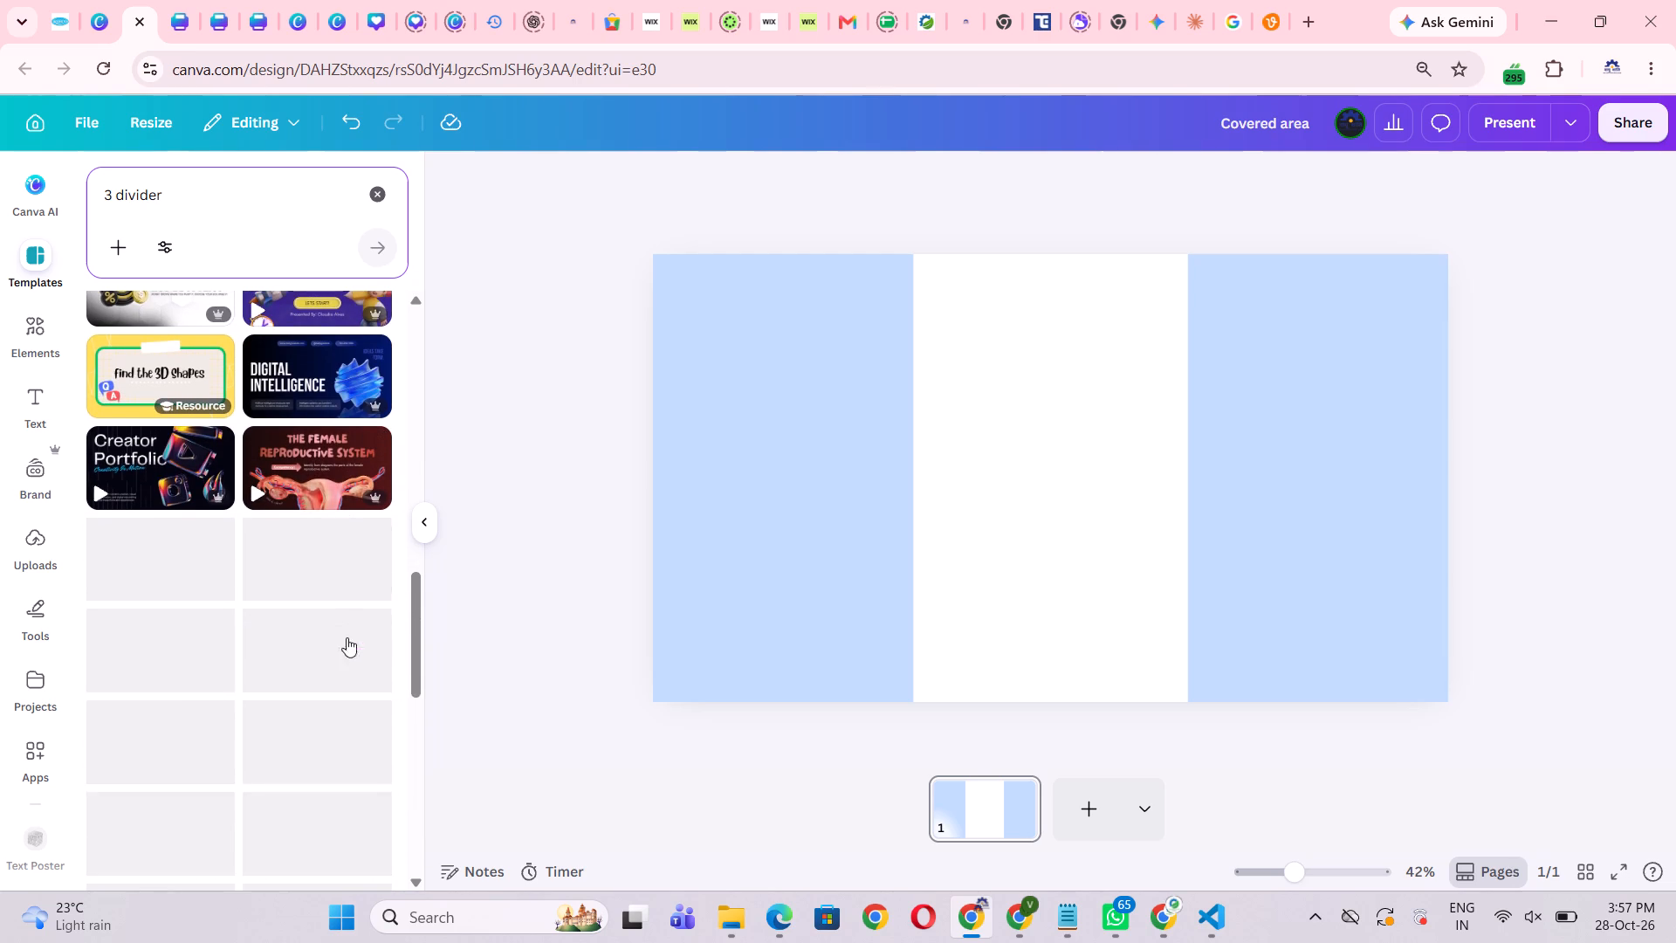
scroll(347, 637, down, 4)
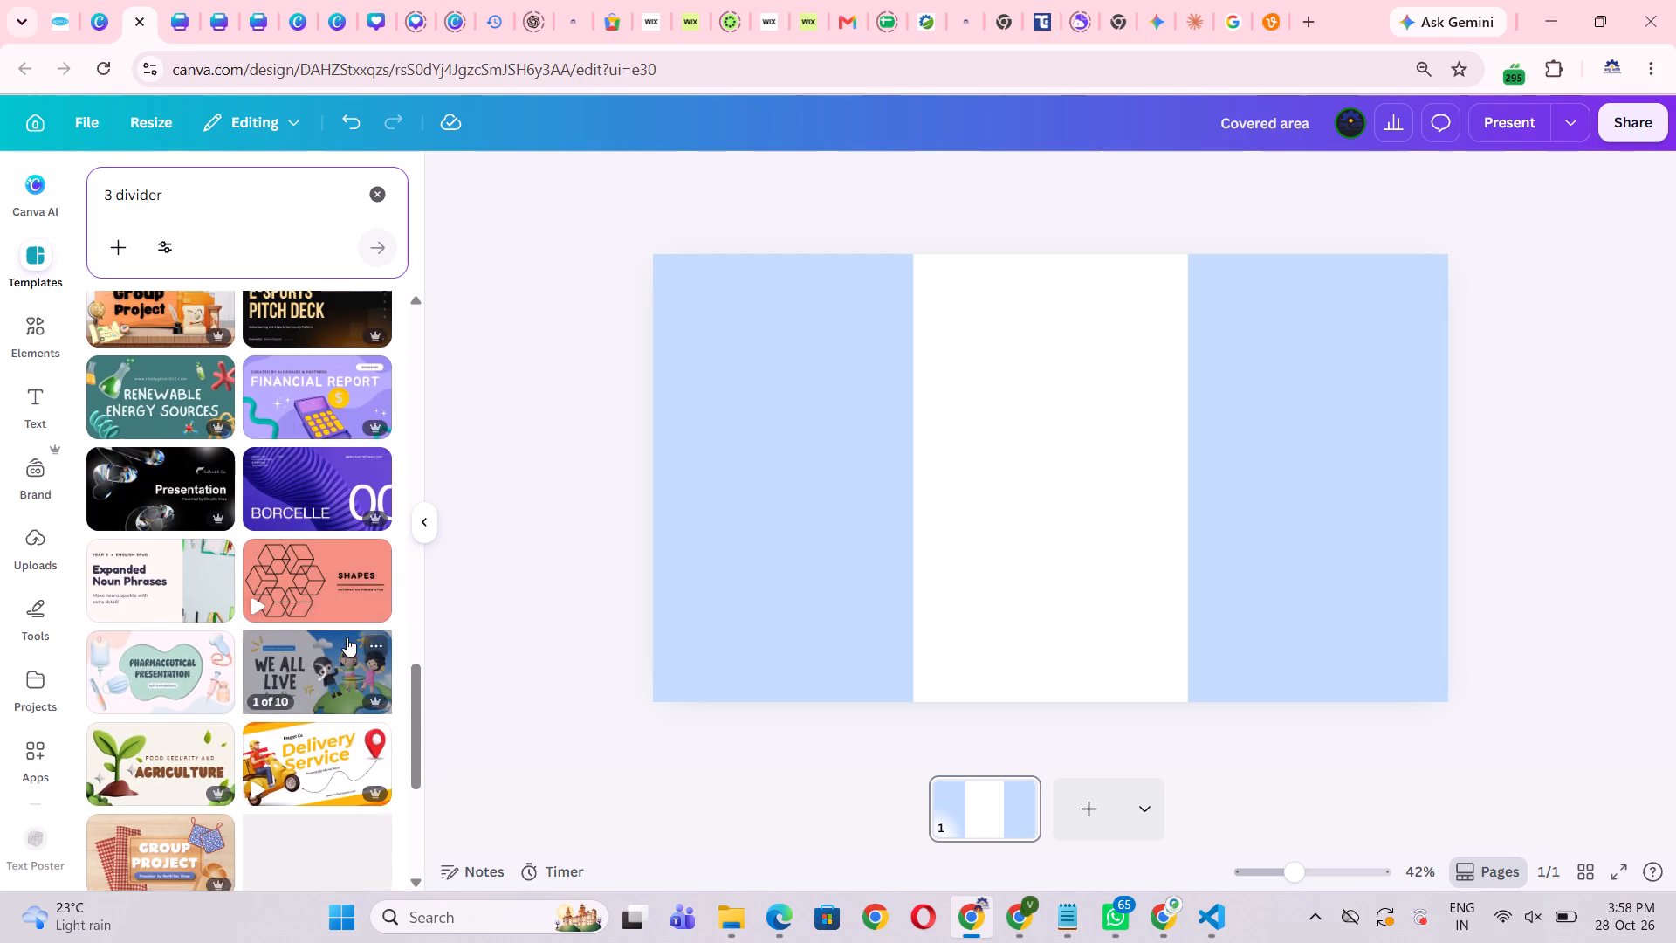
scroll(347, 637, down, 5)
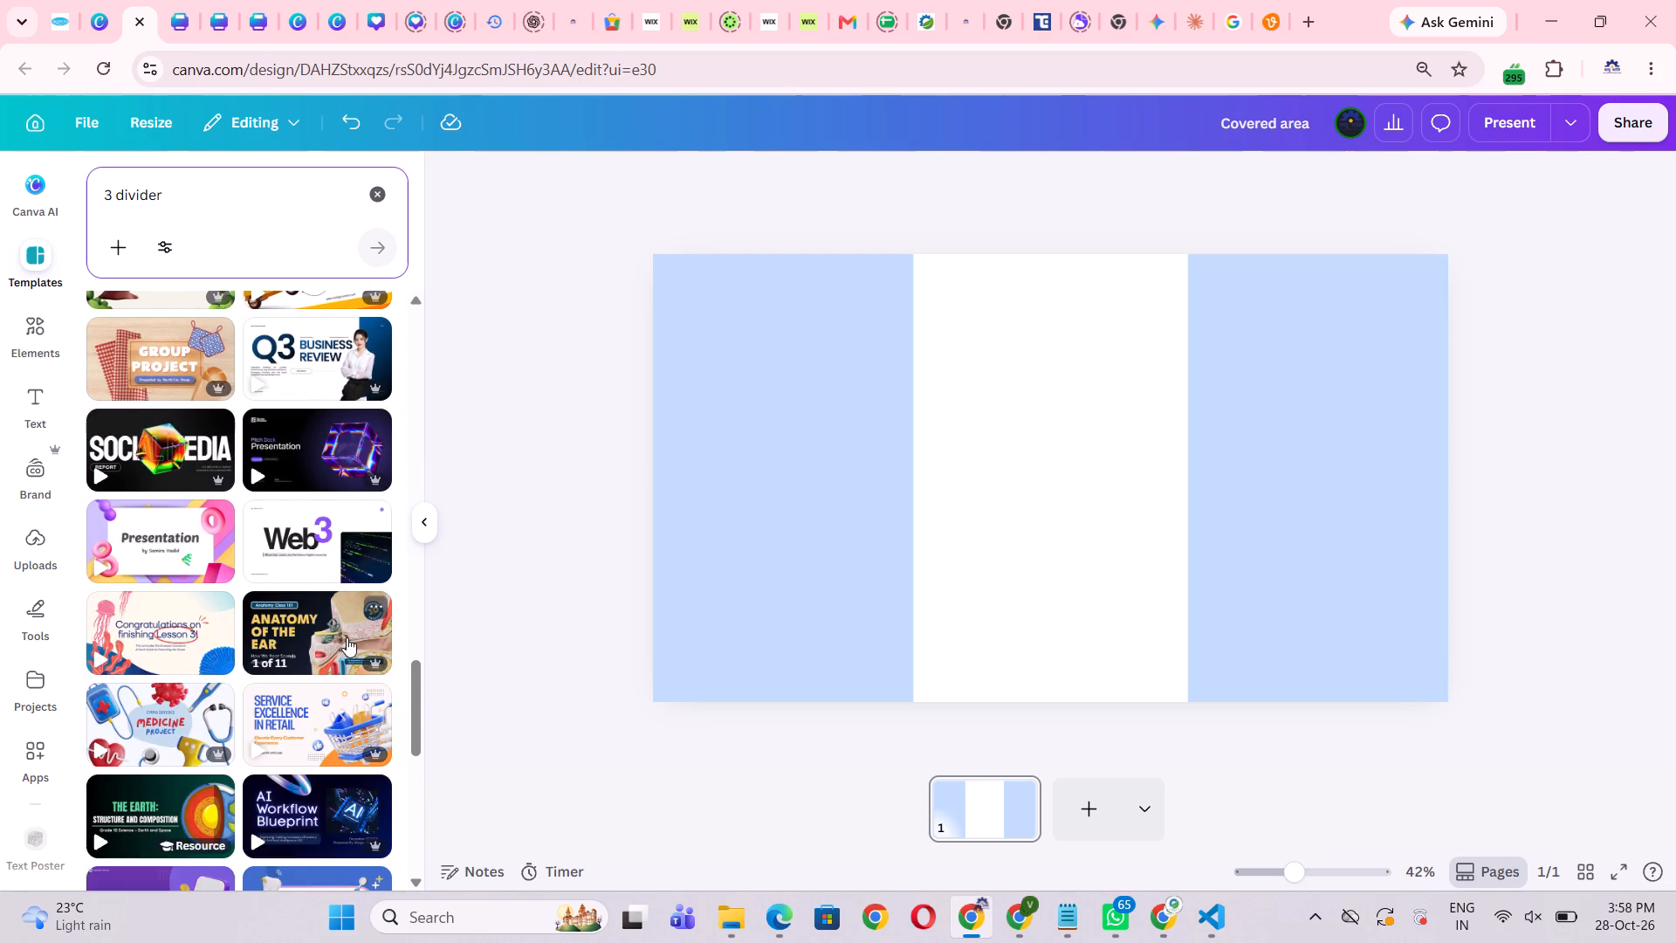
scroll(347, 637, down, 4)
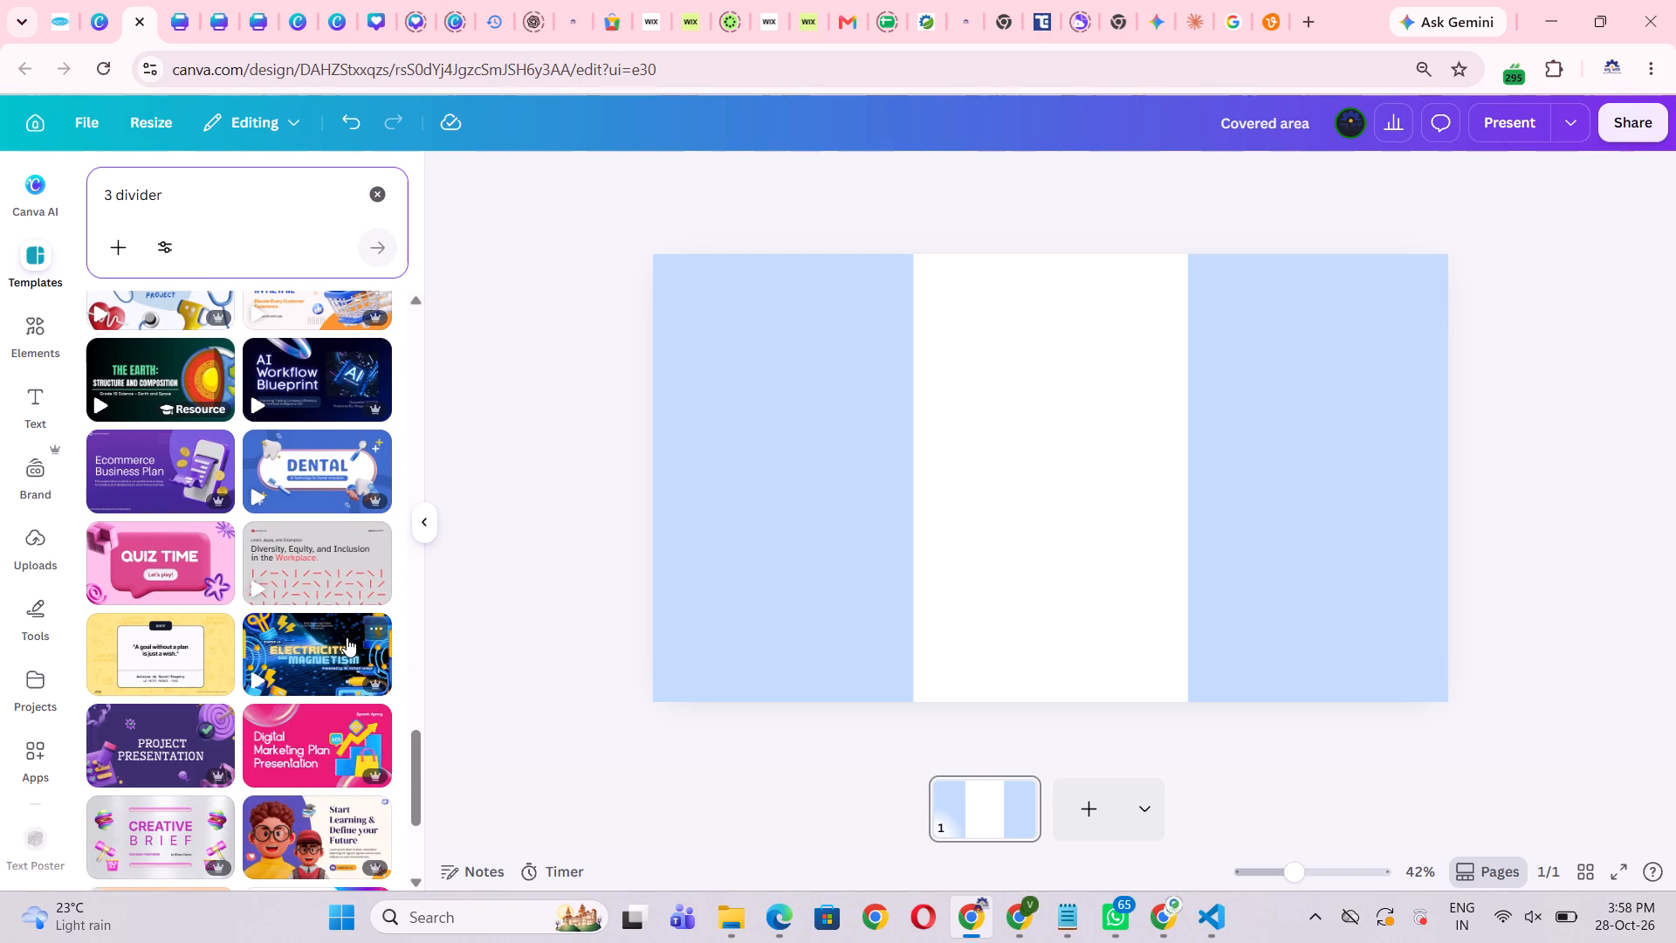
click(534, 513)
click(1519, 468)
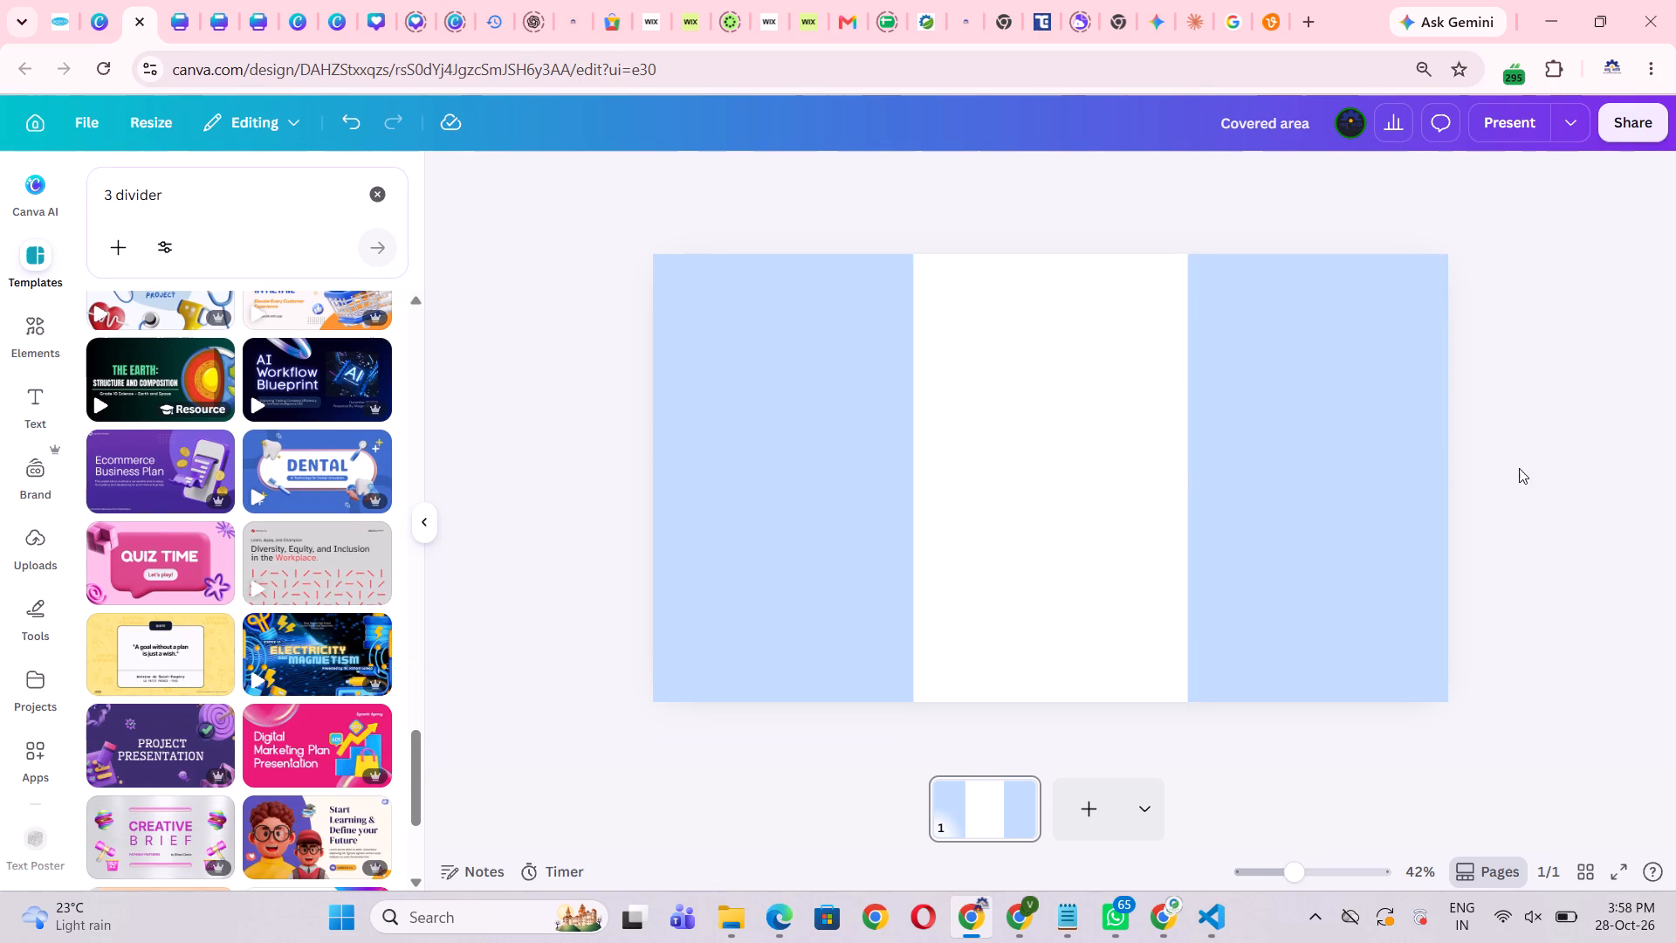
Copy "cage production area" from the Notepad notes and place it as a text label in the page's left blue column.
click(1054, 912)
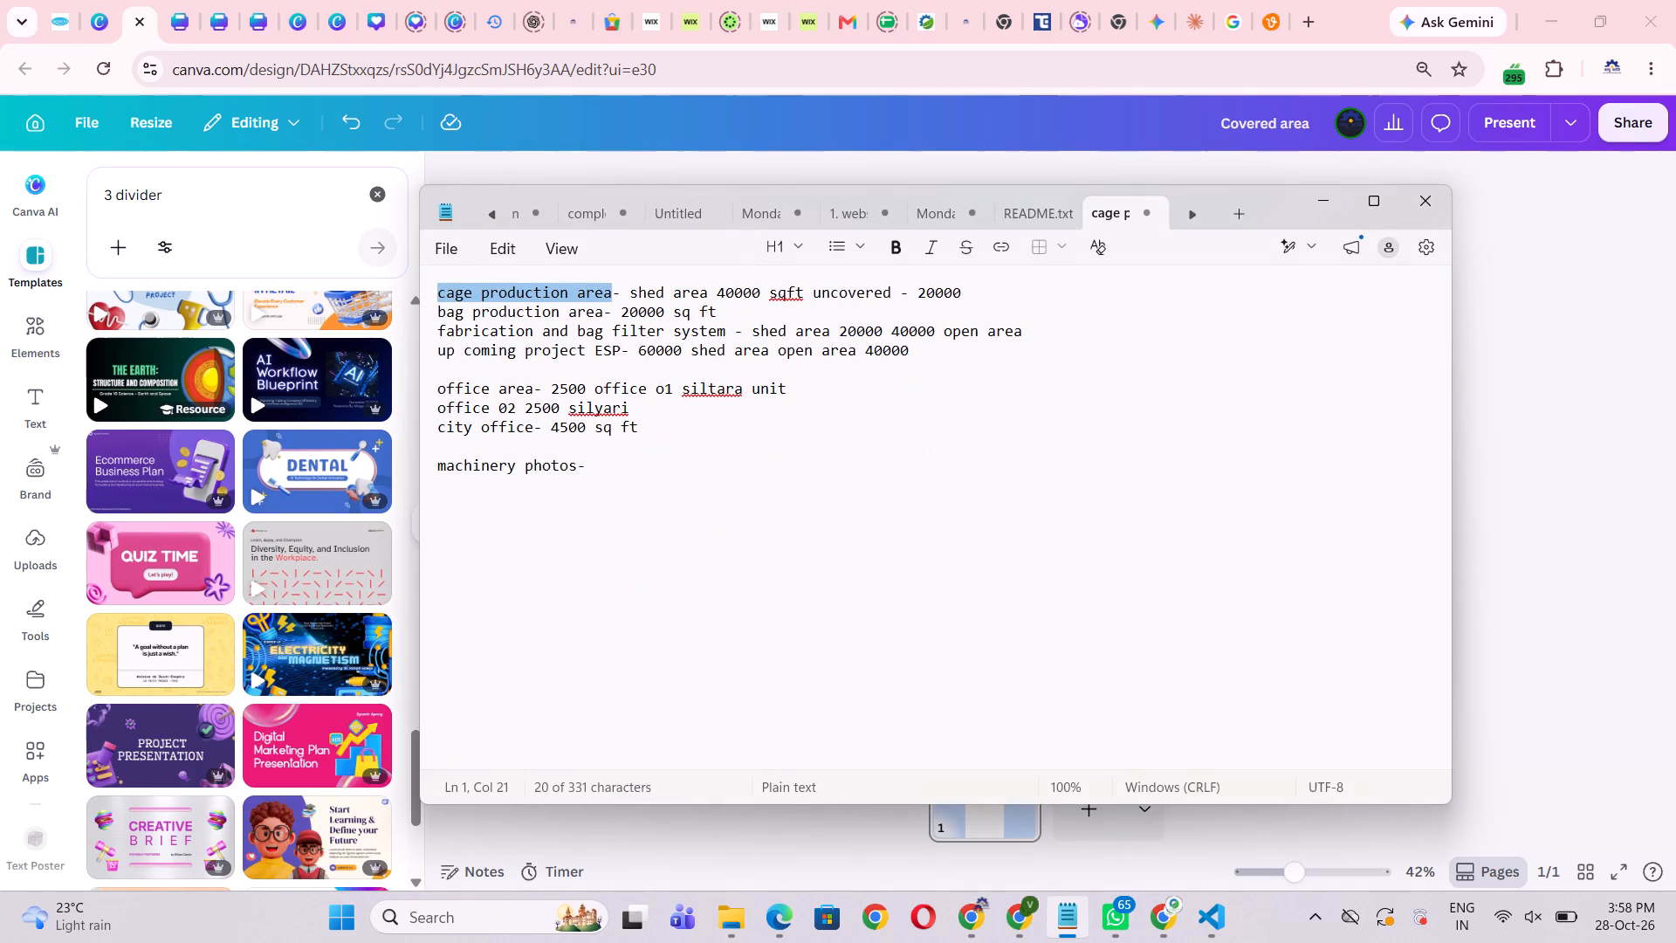
key(ctrl+c)
key(ctrl+c)
key(ctrl+c)
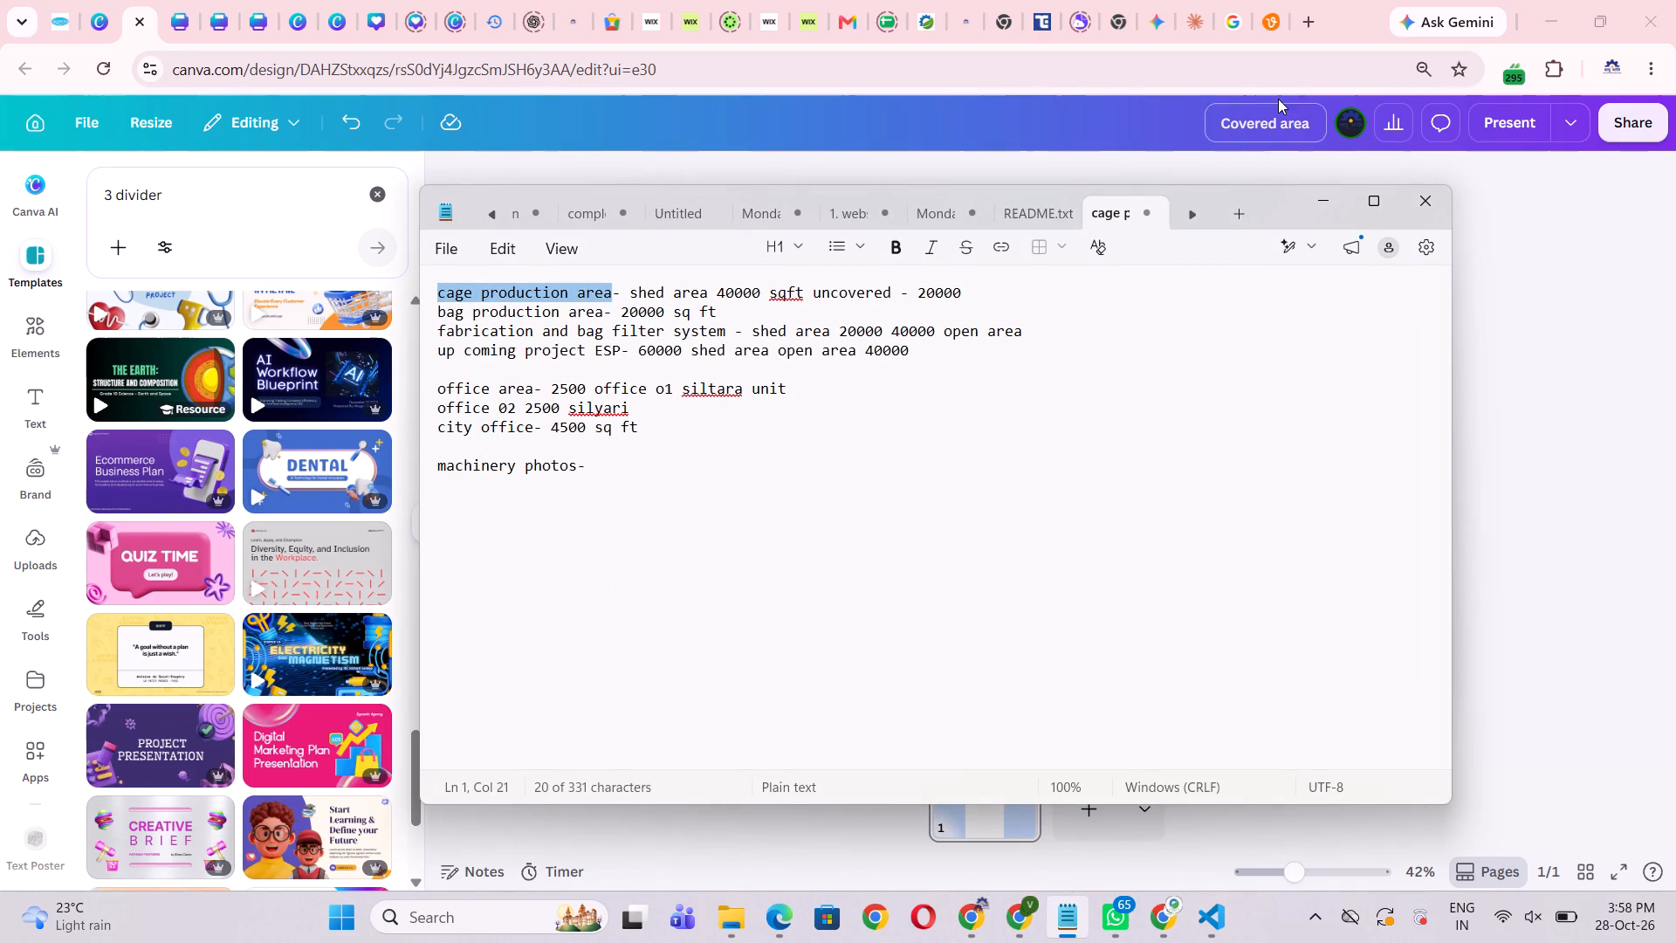
click(1329, 192)
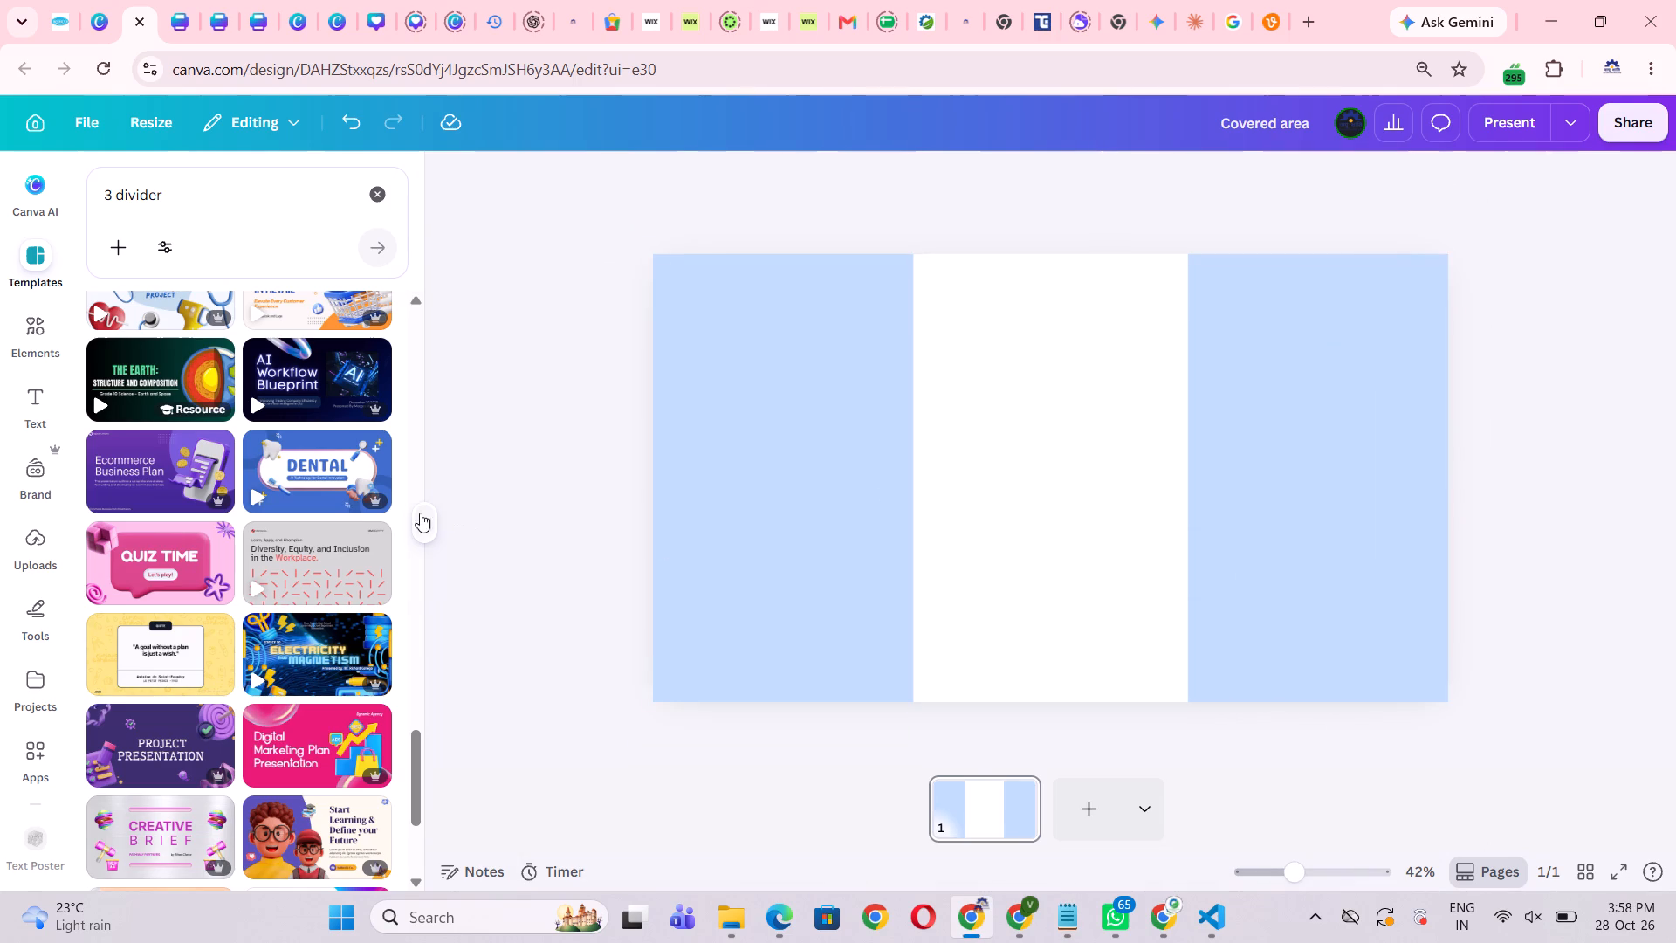
click(417, 522)
click(610, 527)
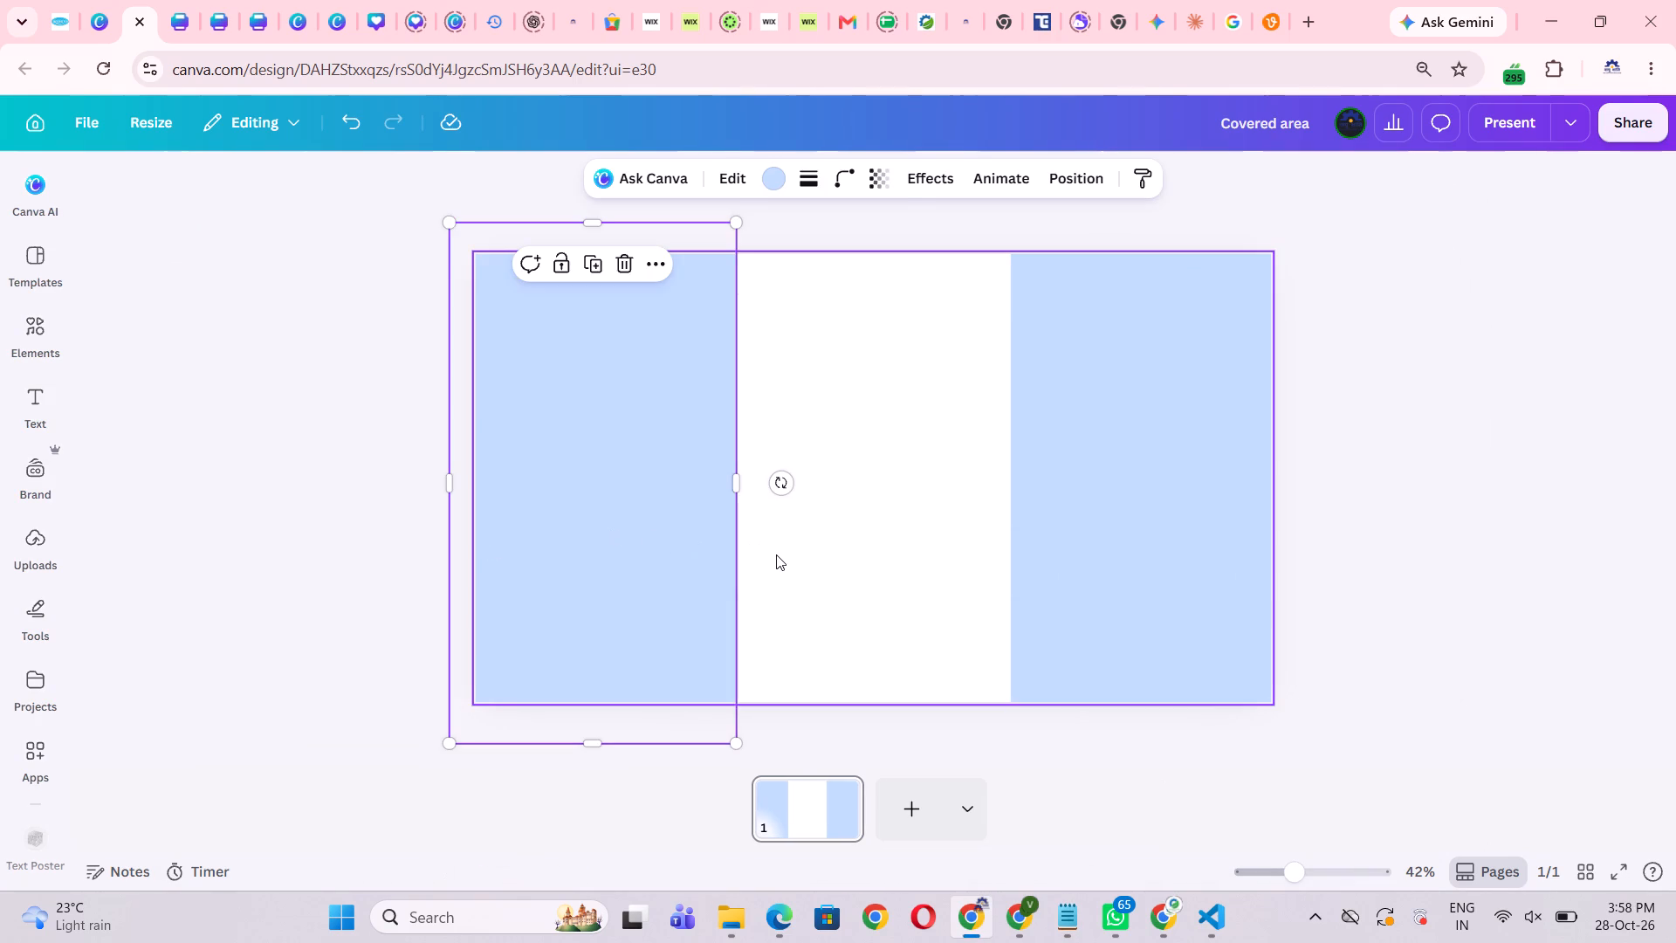
key(ctrl+v)
drag(901, 534, 689, 501)
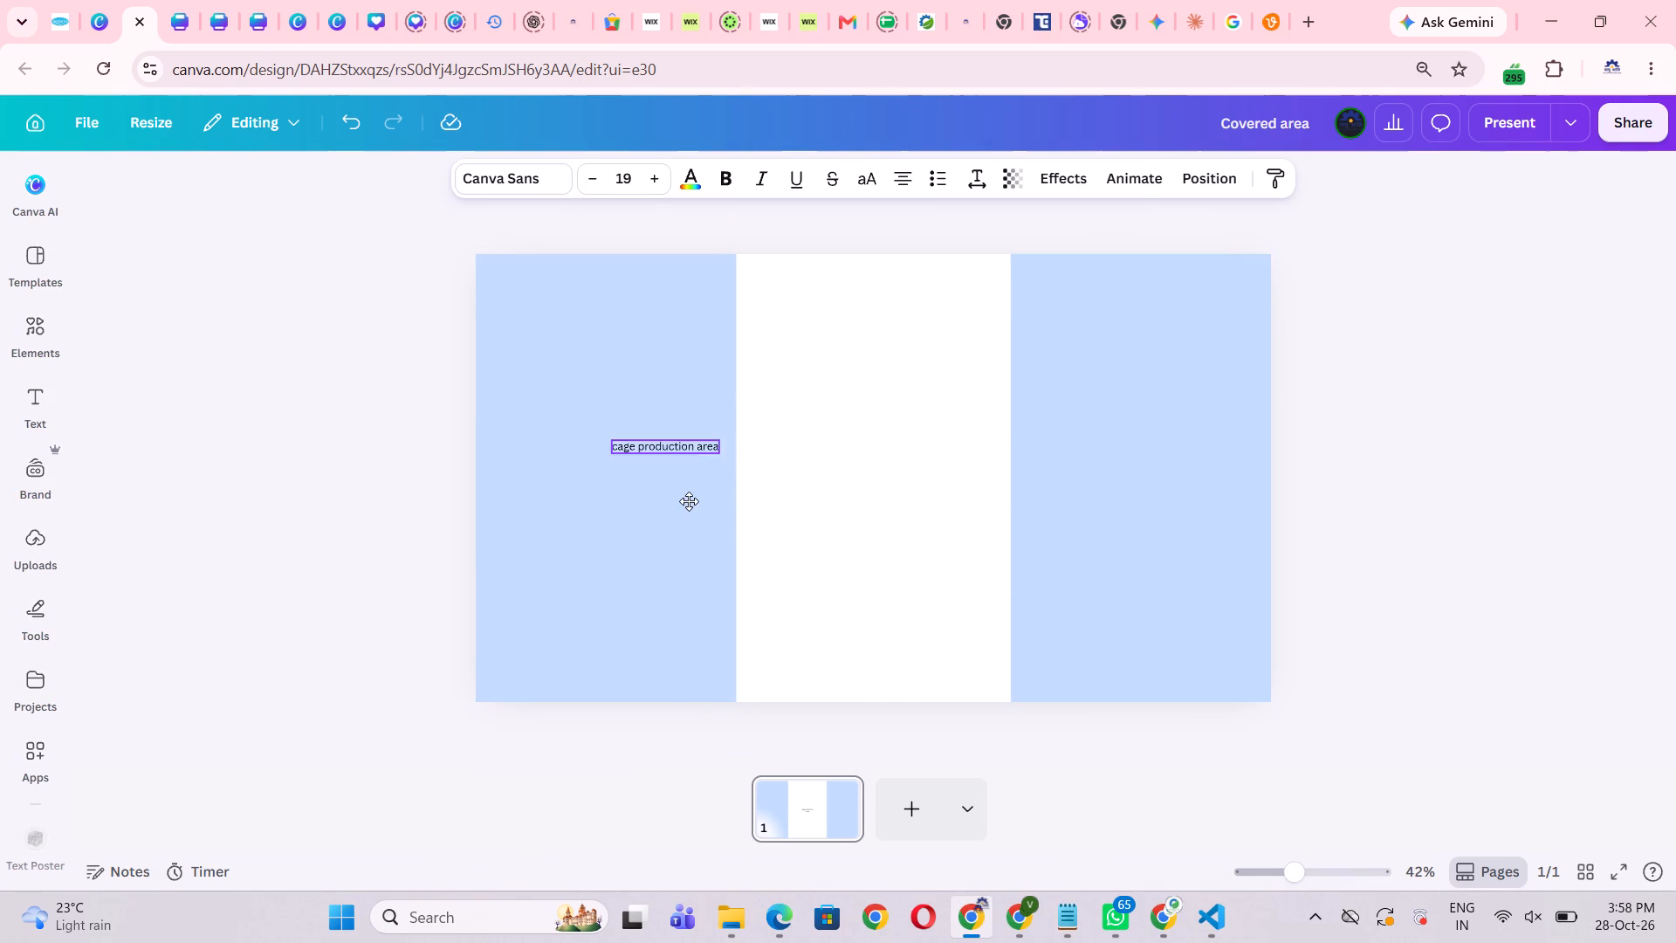
drag(689, 501, 688, 501)
Set the font of the "cage production area" label to Lovelo.
click(515, 188)
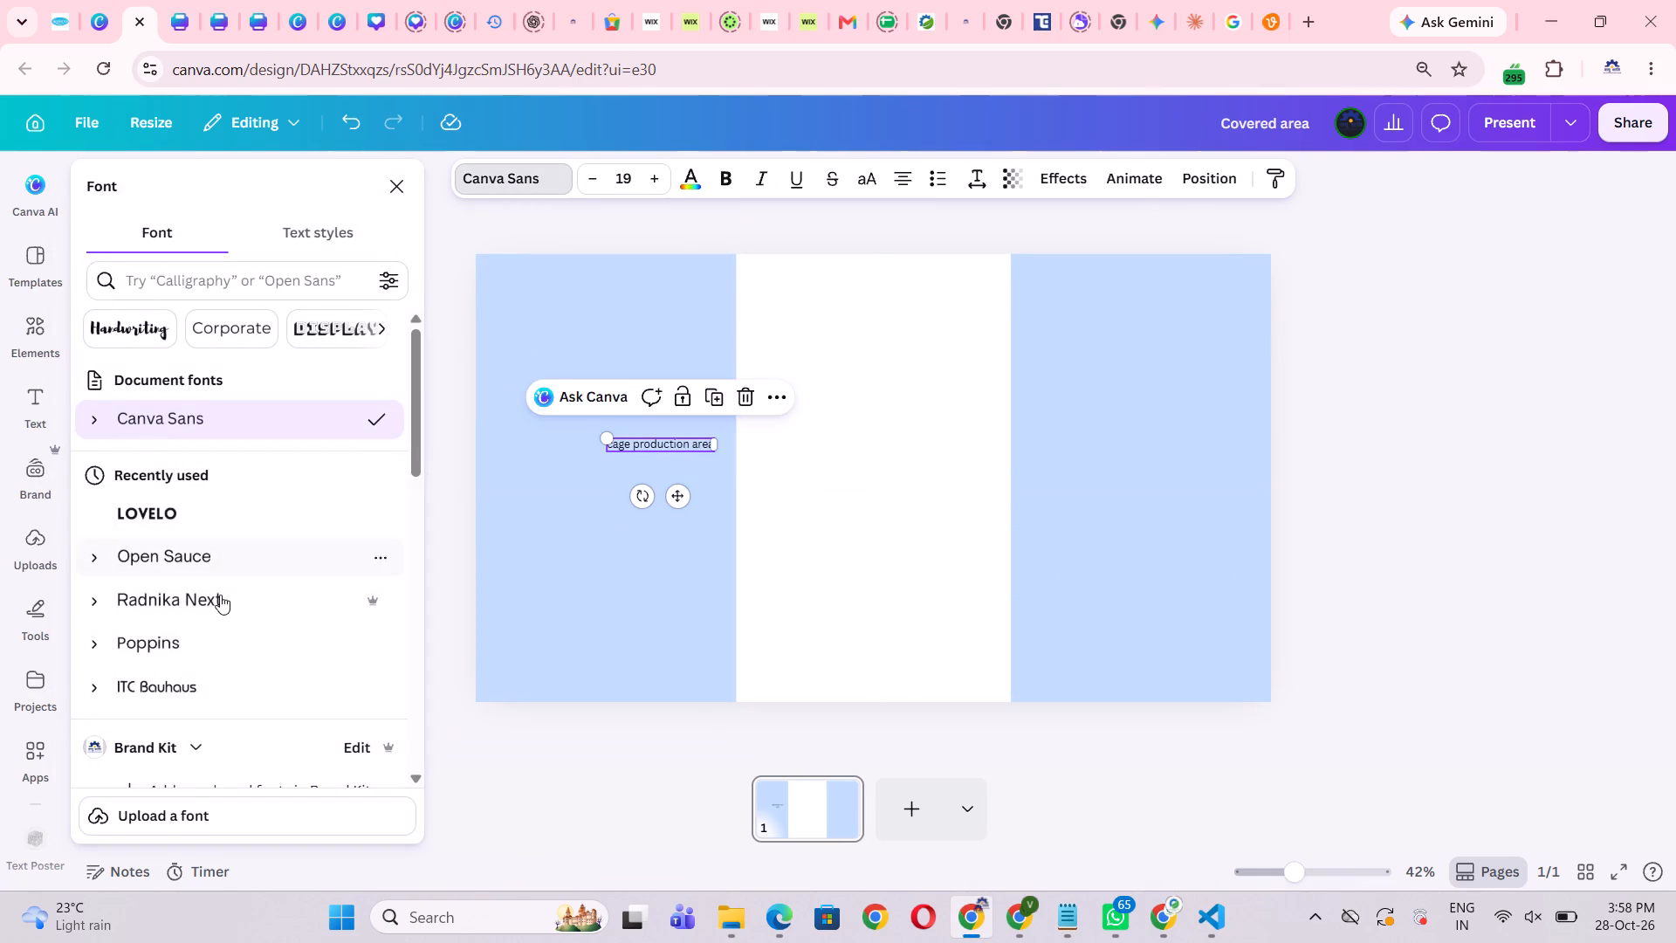
click(224, 498)
scroll(280, 623, down, 1)
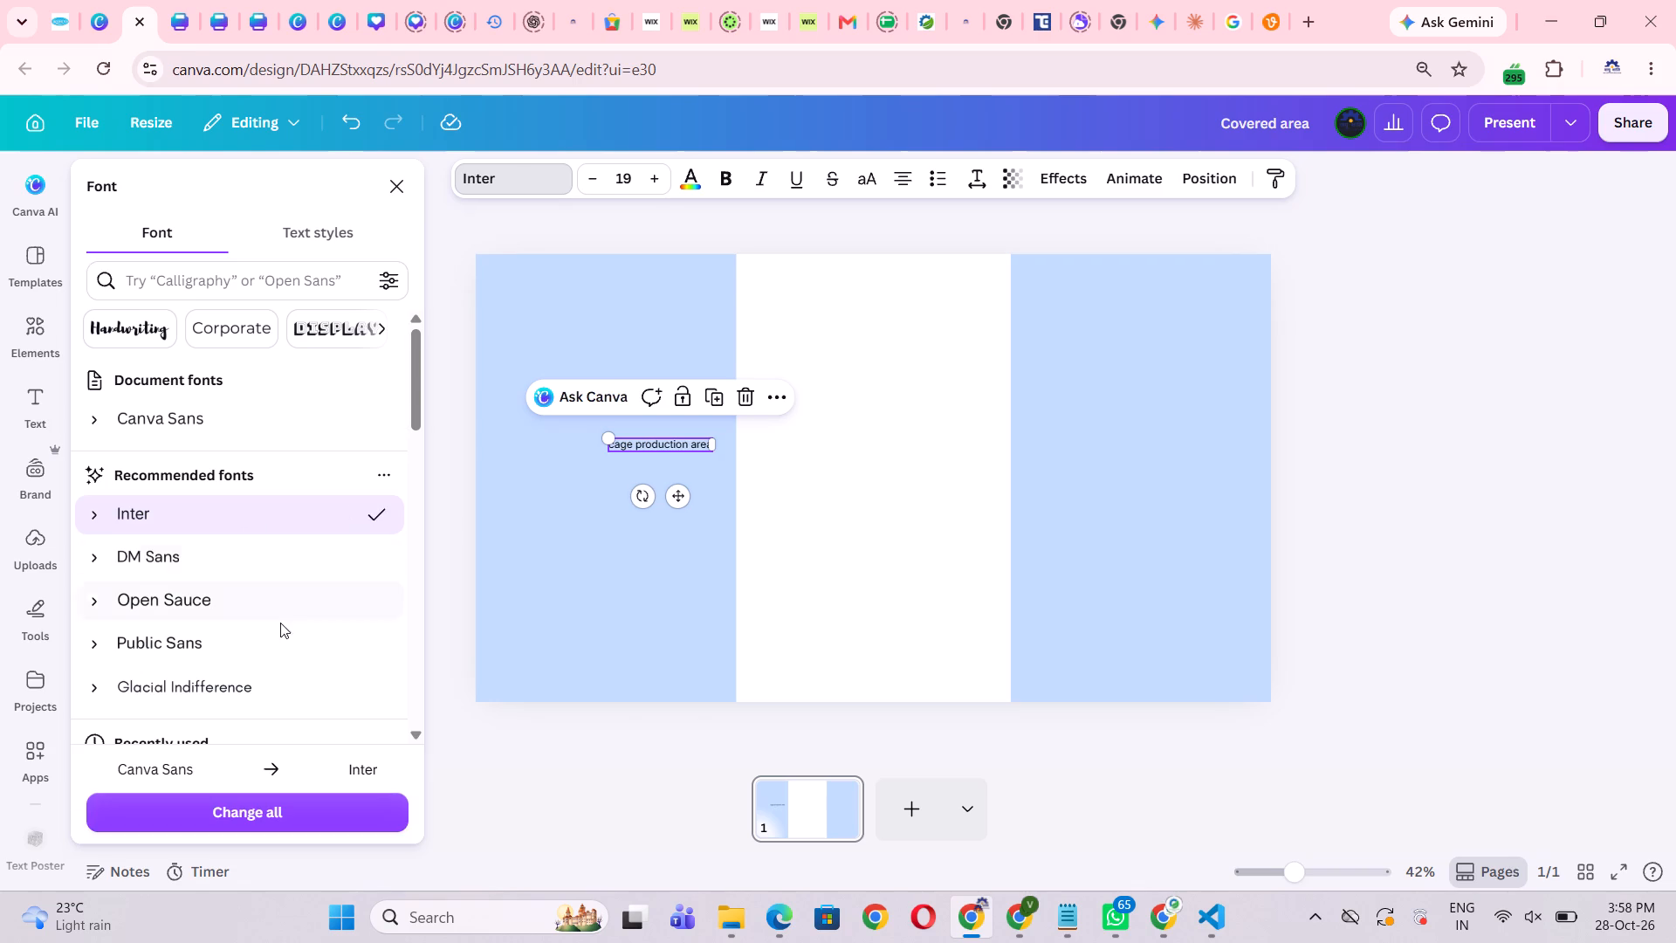
scroll(280, 623, down, 1)
click(251, 560)
double_click(1272, 583)
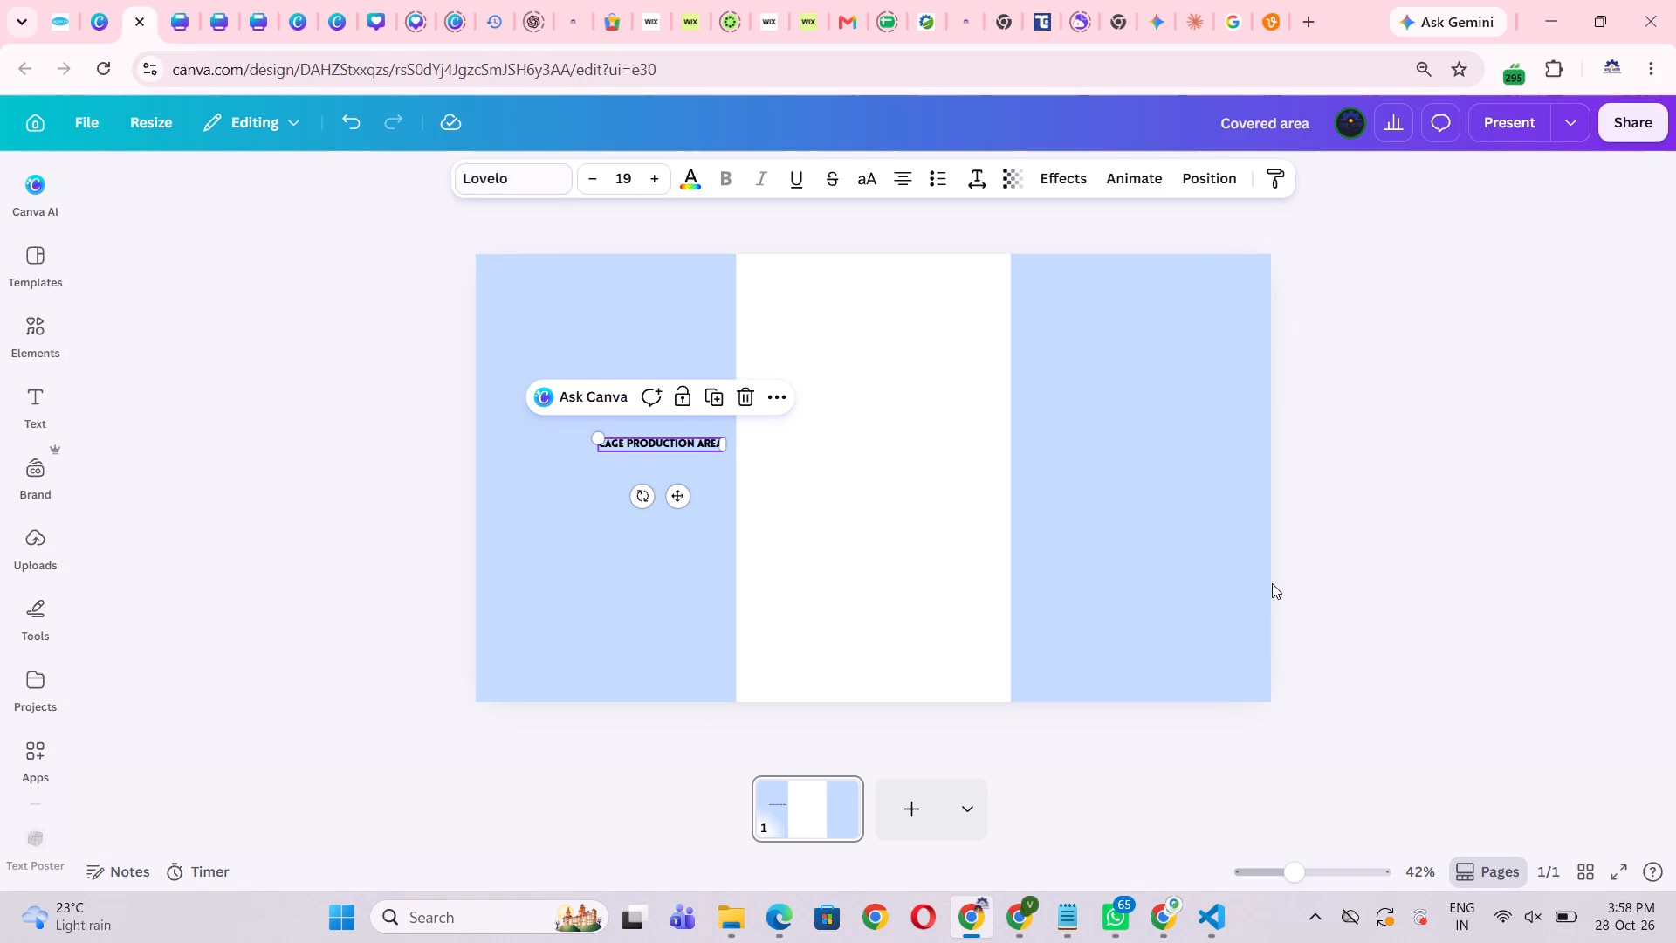
Move the cage production area label to the top of the left blue column and enlarge its text to size 31.
click(617, 443)
drag(634, 443, 530, 280)
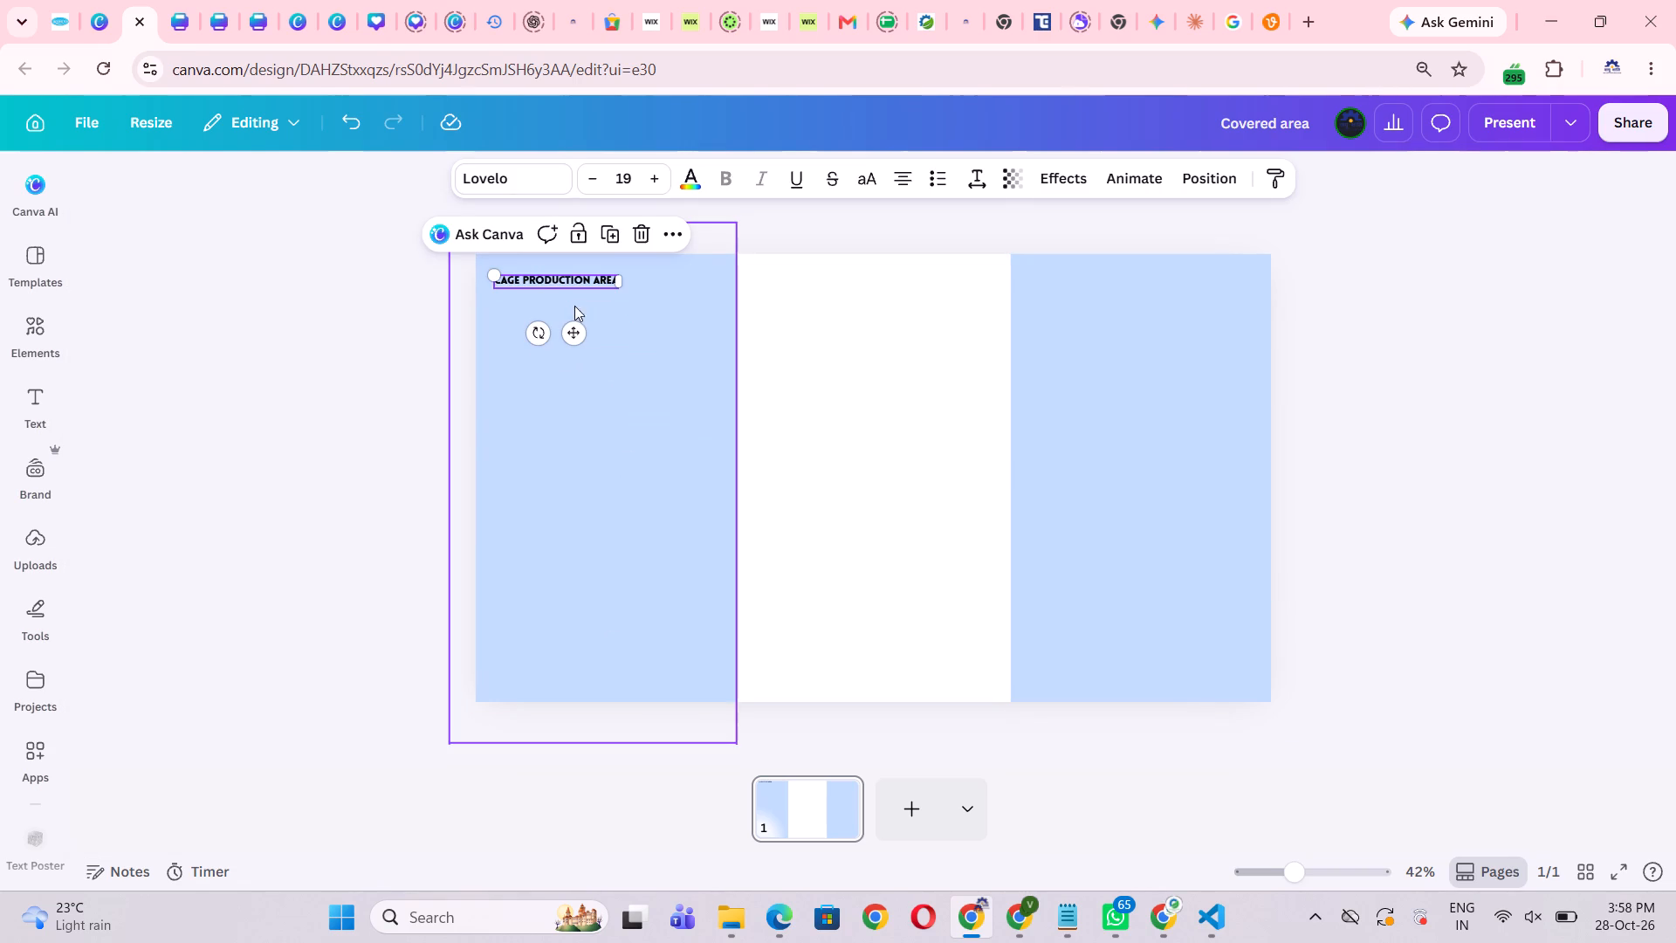
triple_click(649, 177)
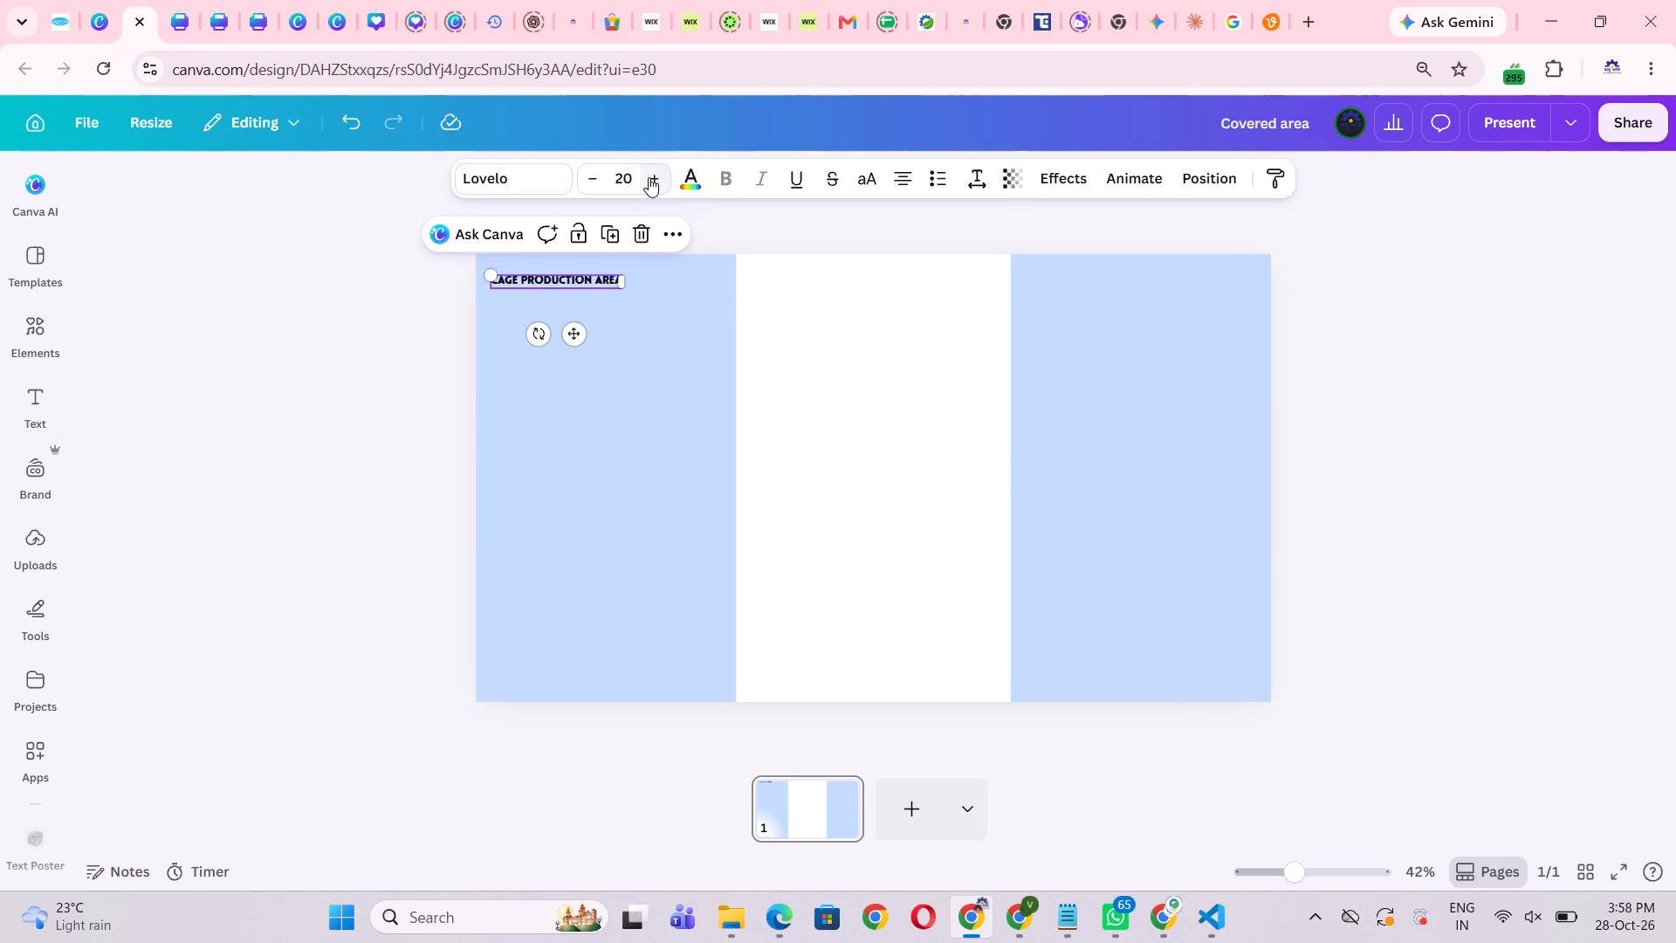
triple_click(649, 177)
triple_click(650, 177)
triple_click(650, 177)
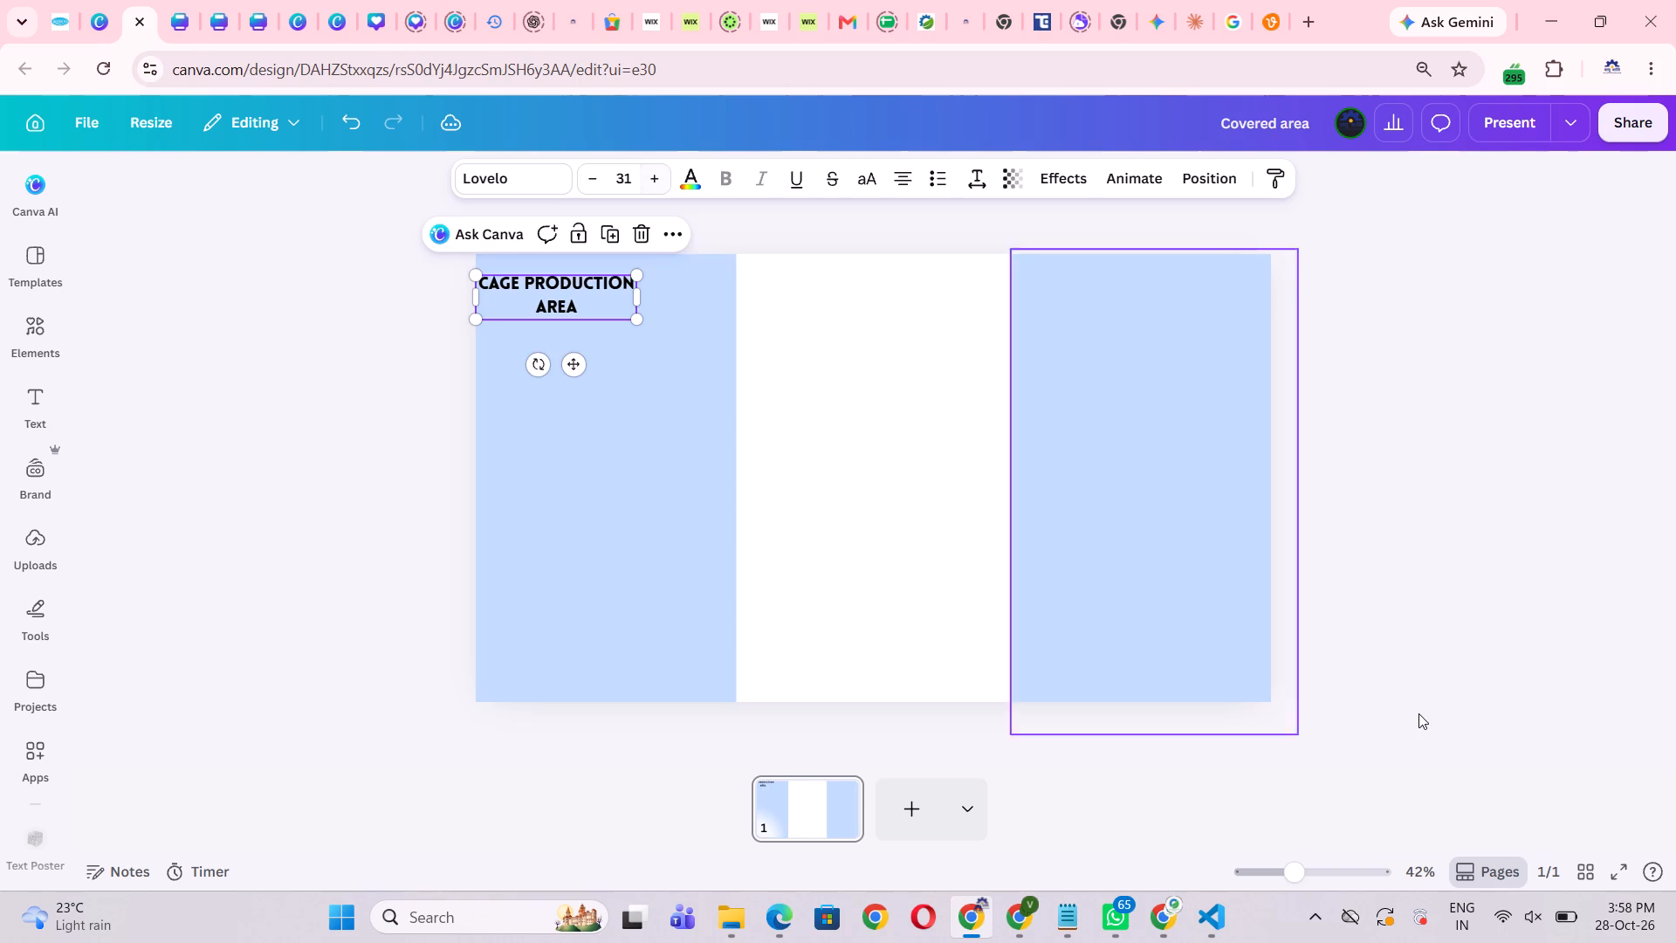
click(1418, 713)
Widen the cage production area label so its text fits on one line, and centre it near the top of its blue column.
click(498, 300)
drag(642, 298, 681, 297)
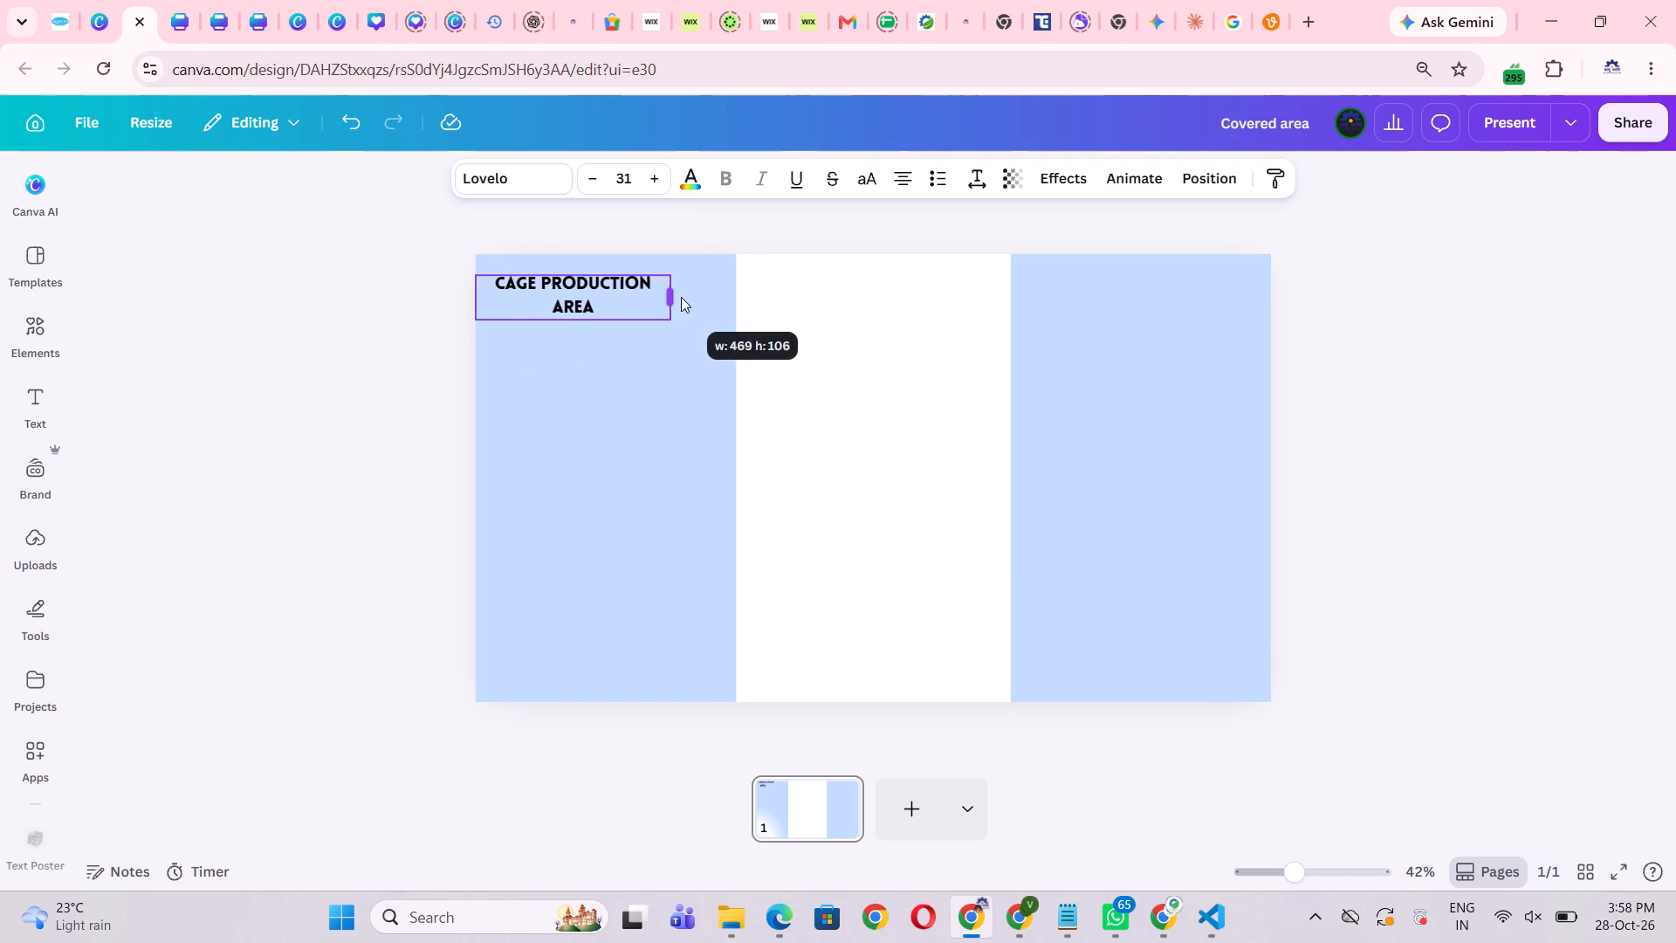
drag(681, 297, 697, 299)
click(1246, 367)
click(1352, 384)
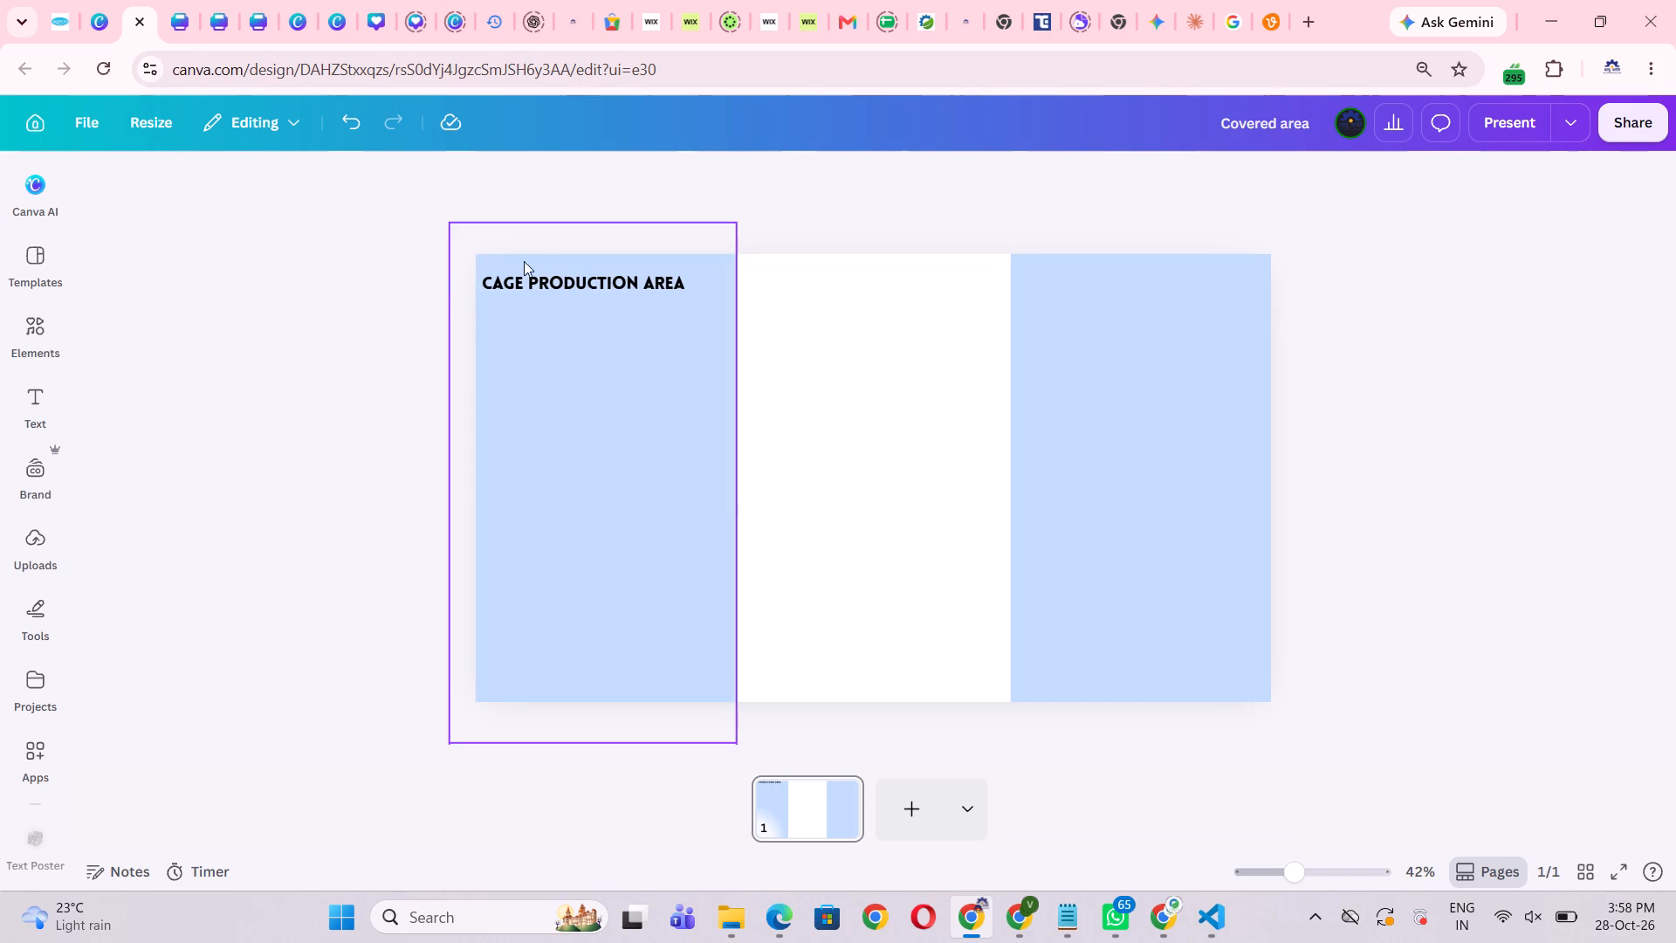
click(558, 273)
drag(567, 284, 590, 299)
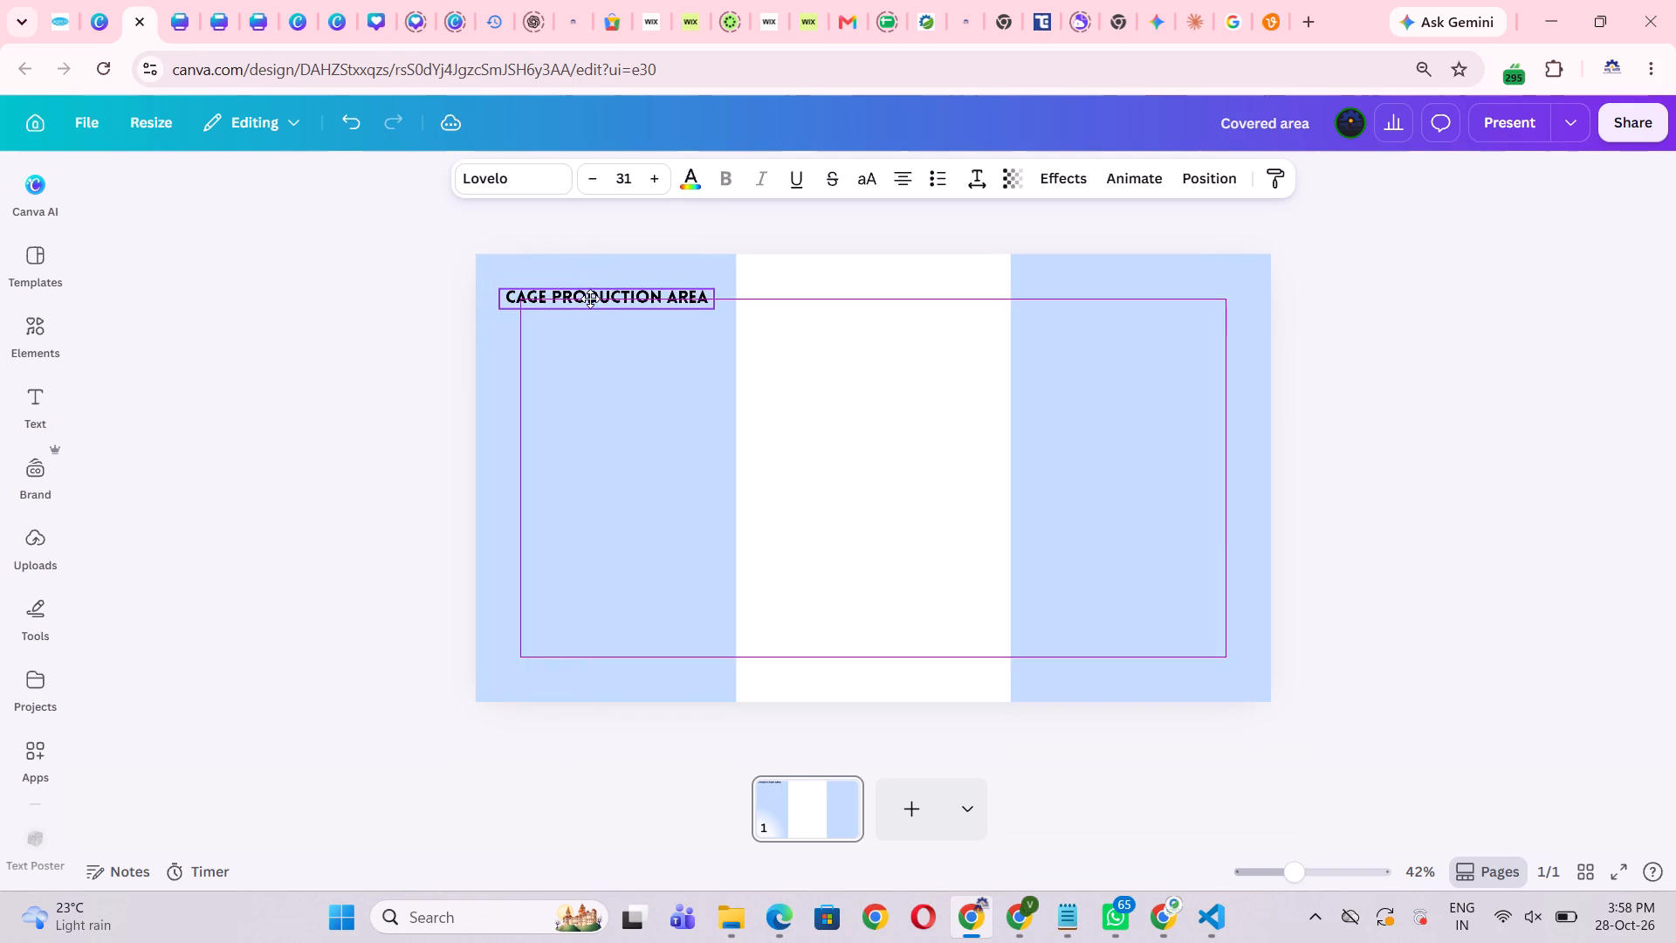
drag(590, 299, 593, 302)
click(1412, 372)
Copy the cage production area label into the white middle column, centred there and level with the original.
click(582, 305)
key(ctrl+c)
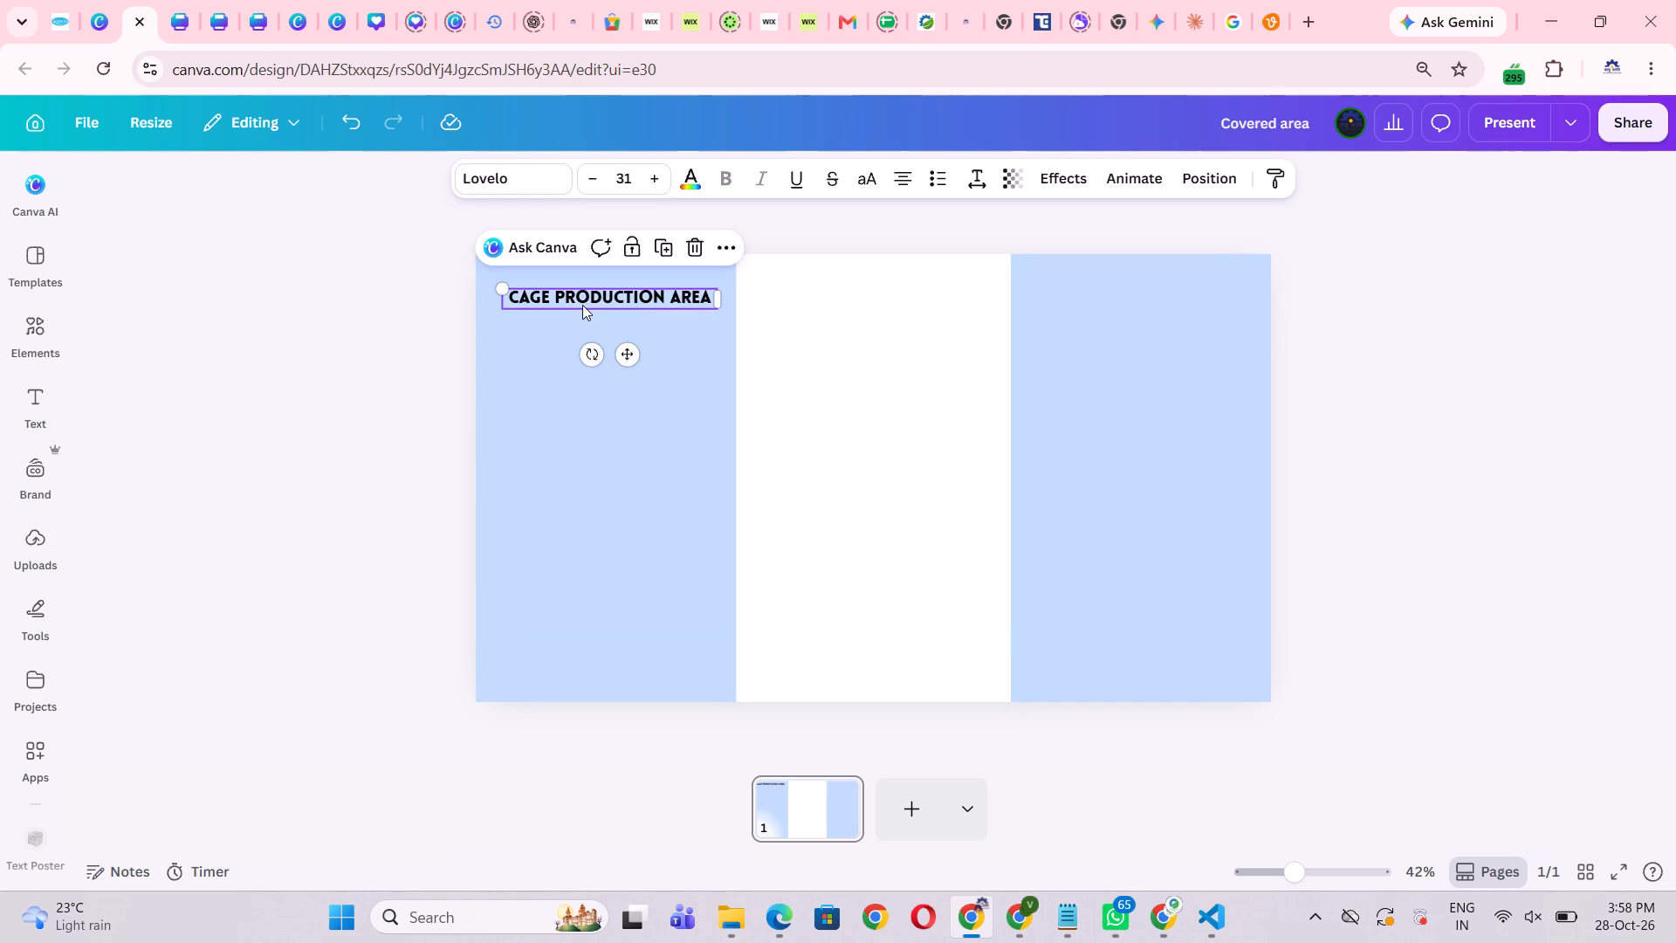
key(ctrl+v)
drag(584, 306, 837, 301)
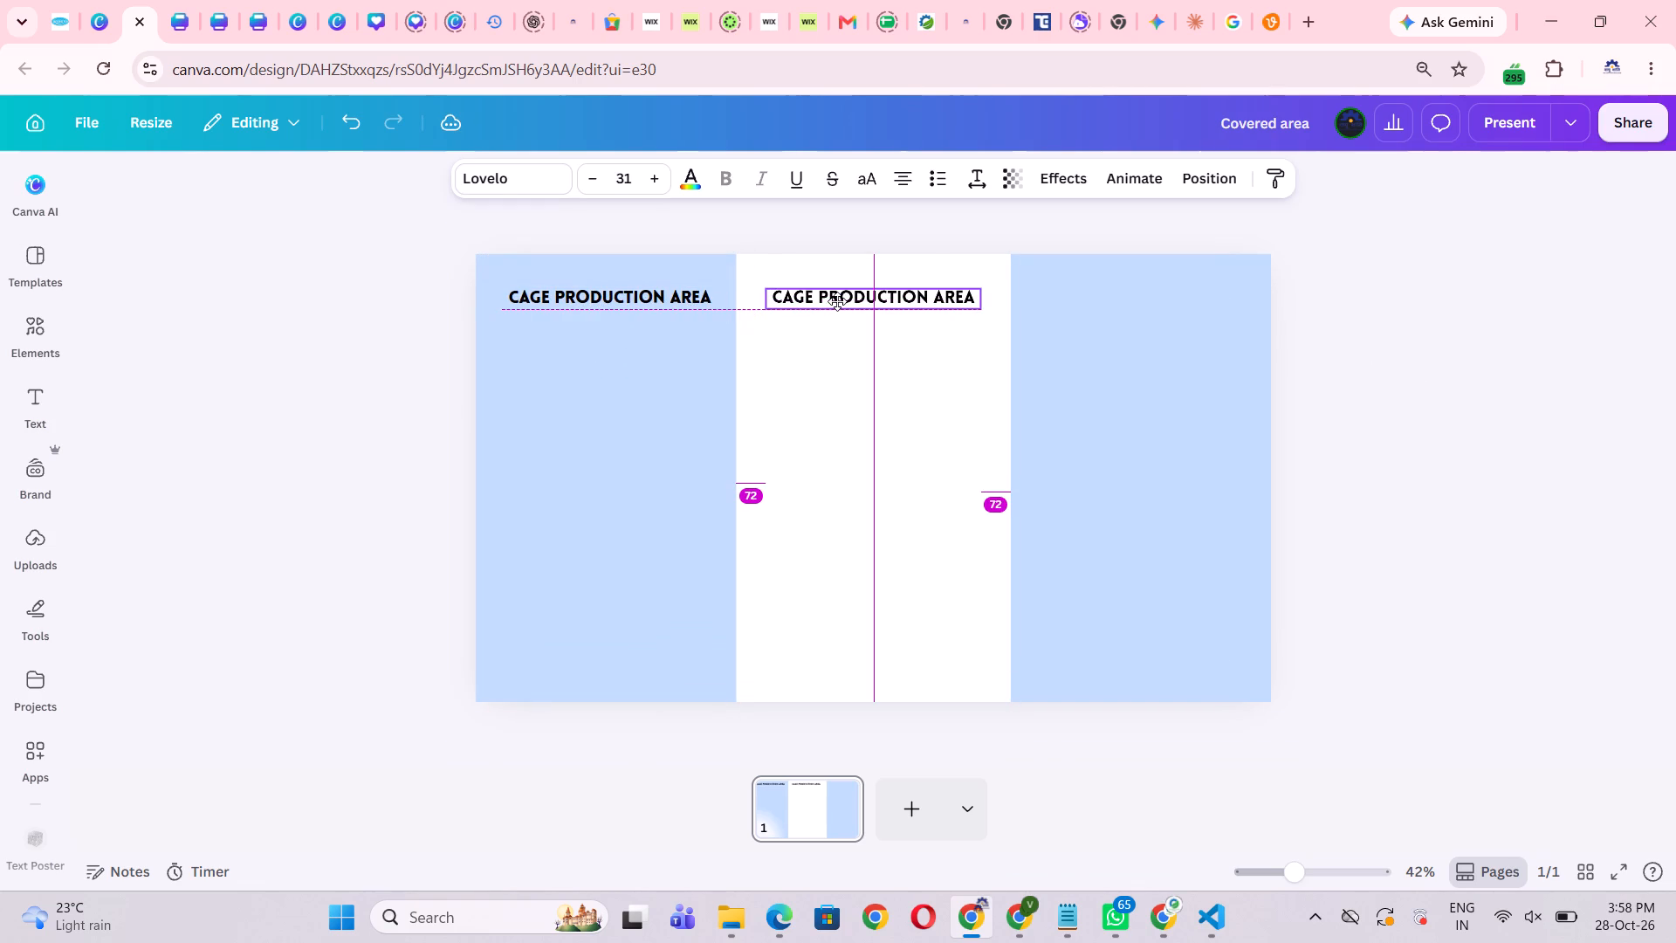
drag(837, 301, 838, 300)
click(1256, 323)
Replace "CAGE" with "BAG" in the middle column's label so it reads "BAG PRODUCTION AREA".
double_click(835, 298)
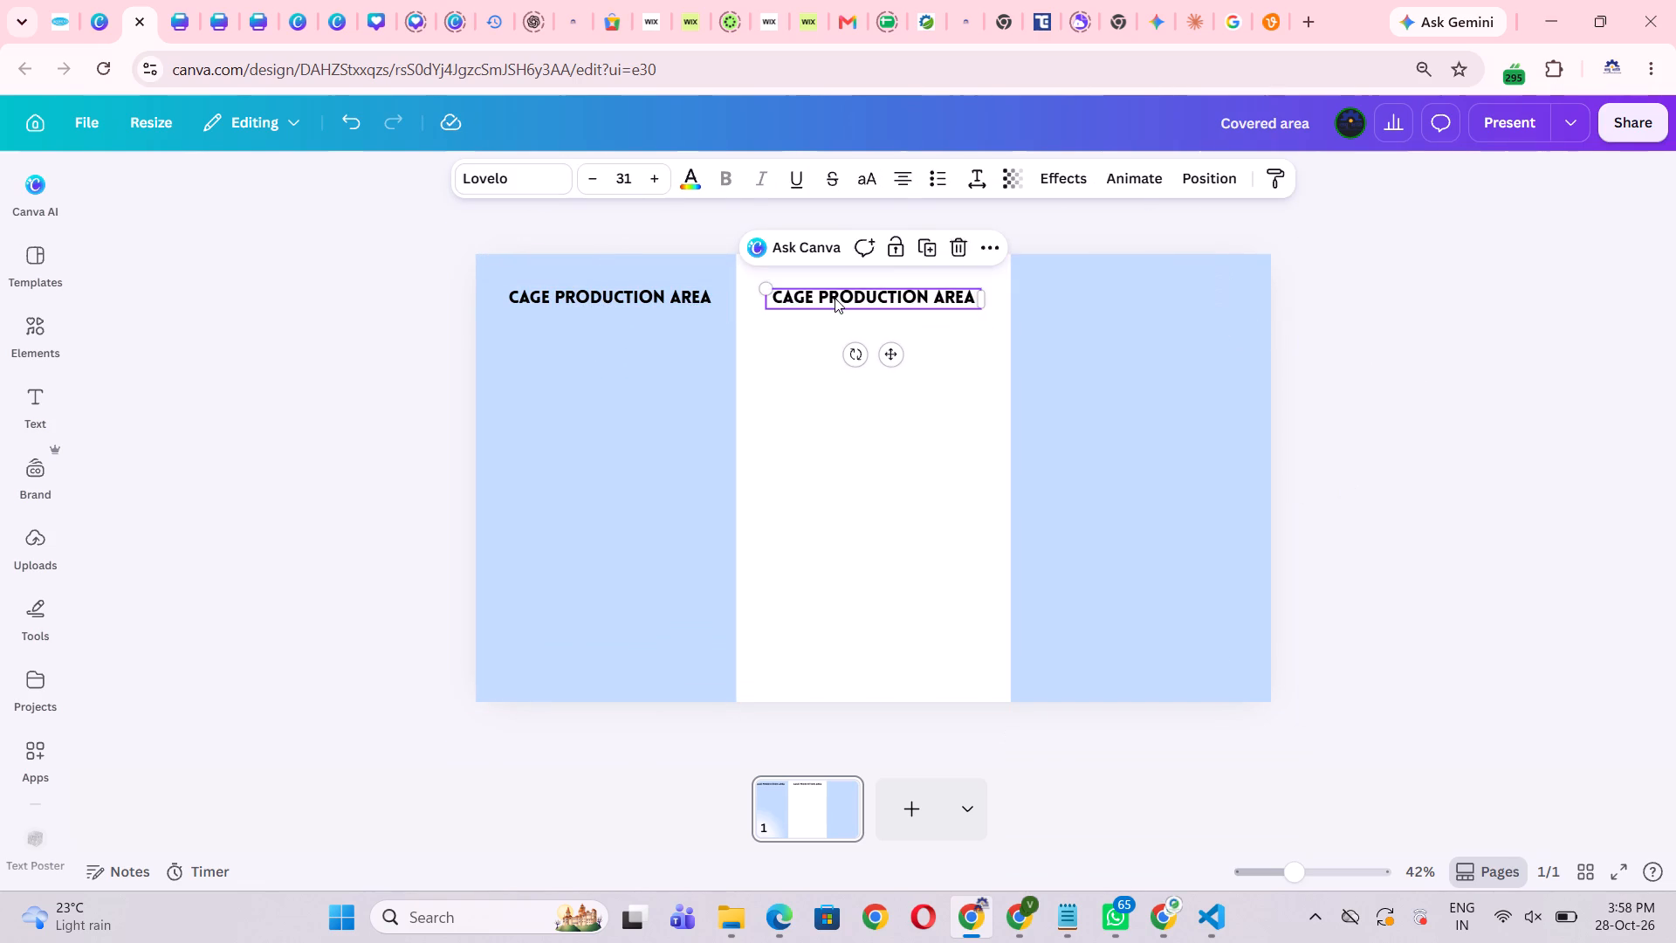
click(814, 297)
drag(814, 297, 782, 294)
key(BackSpace)
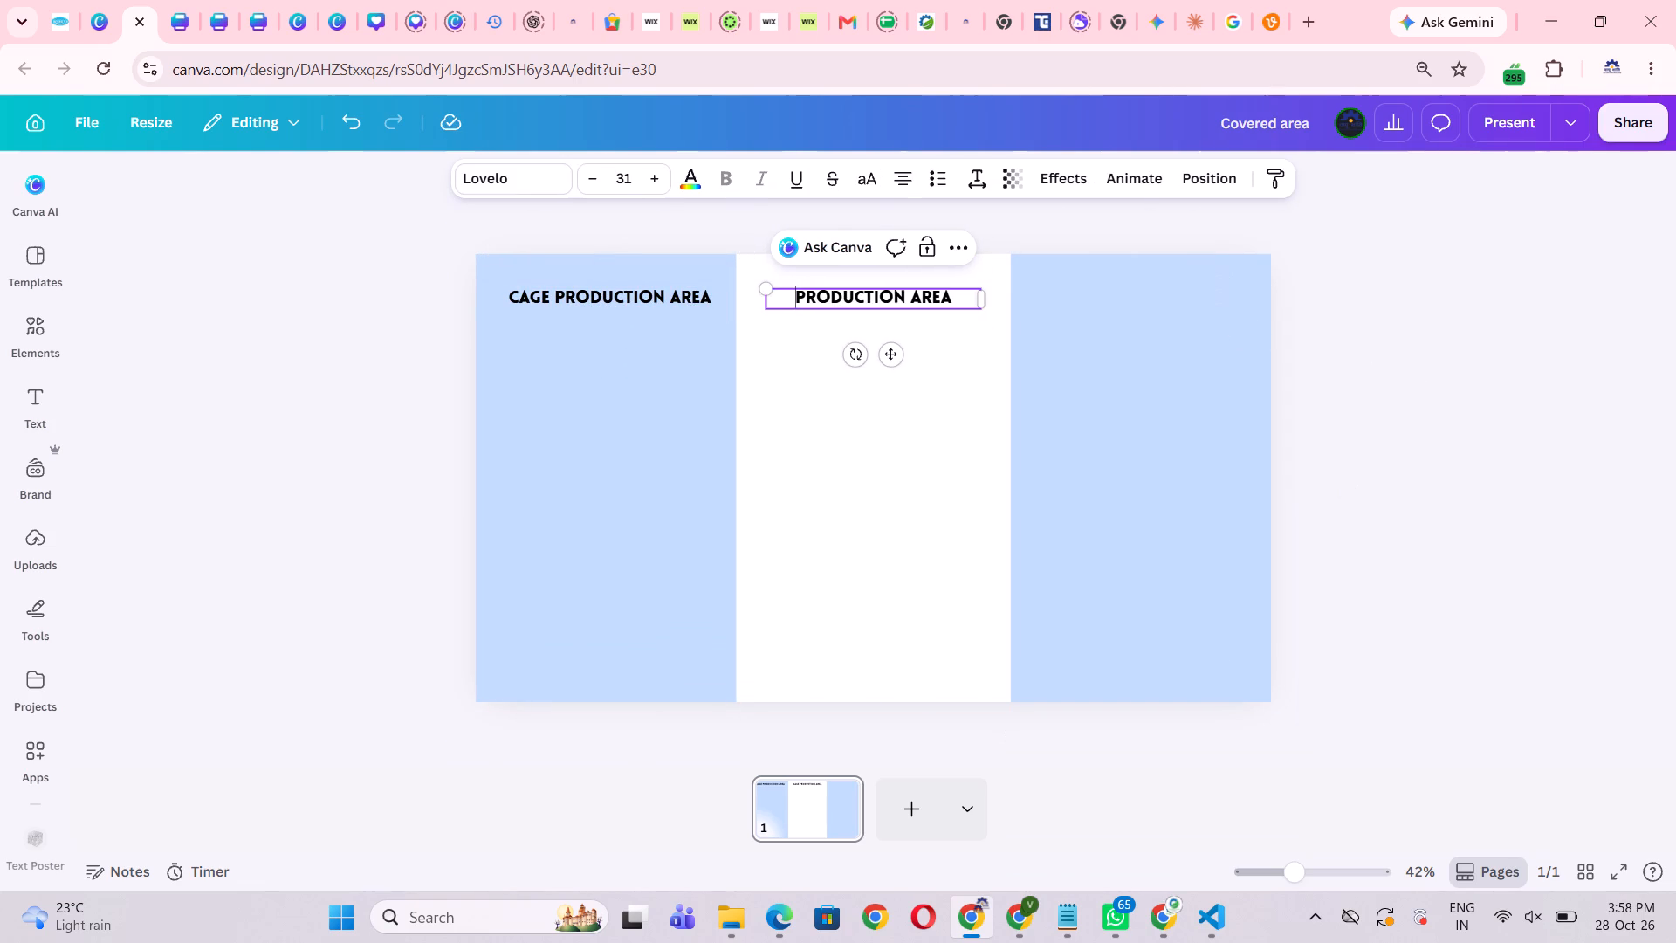
text(BAG)
key(space)
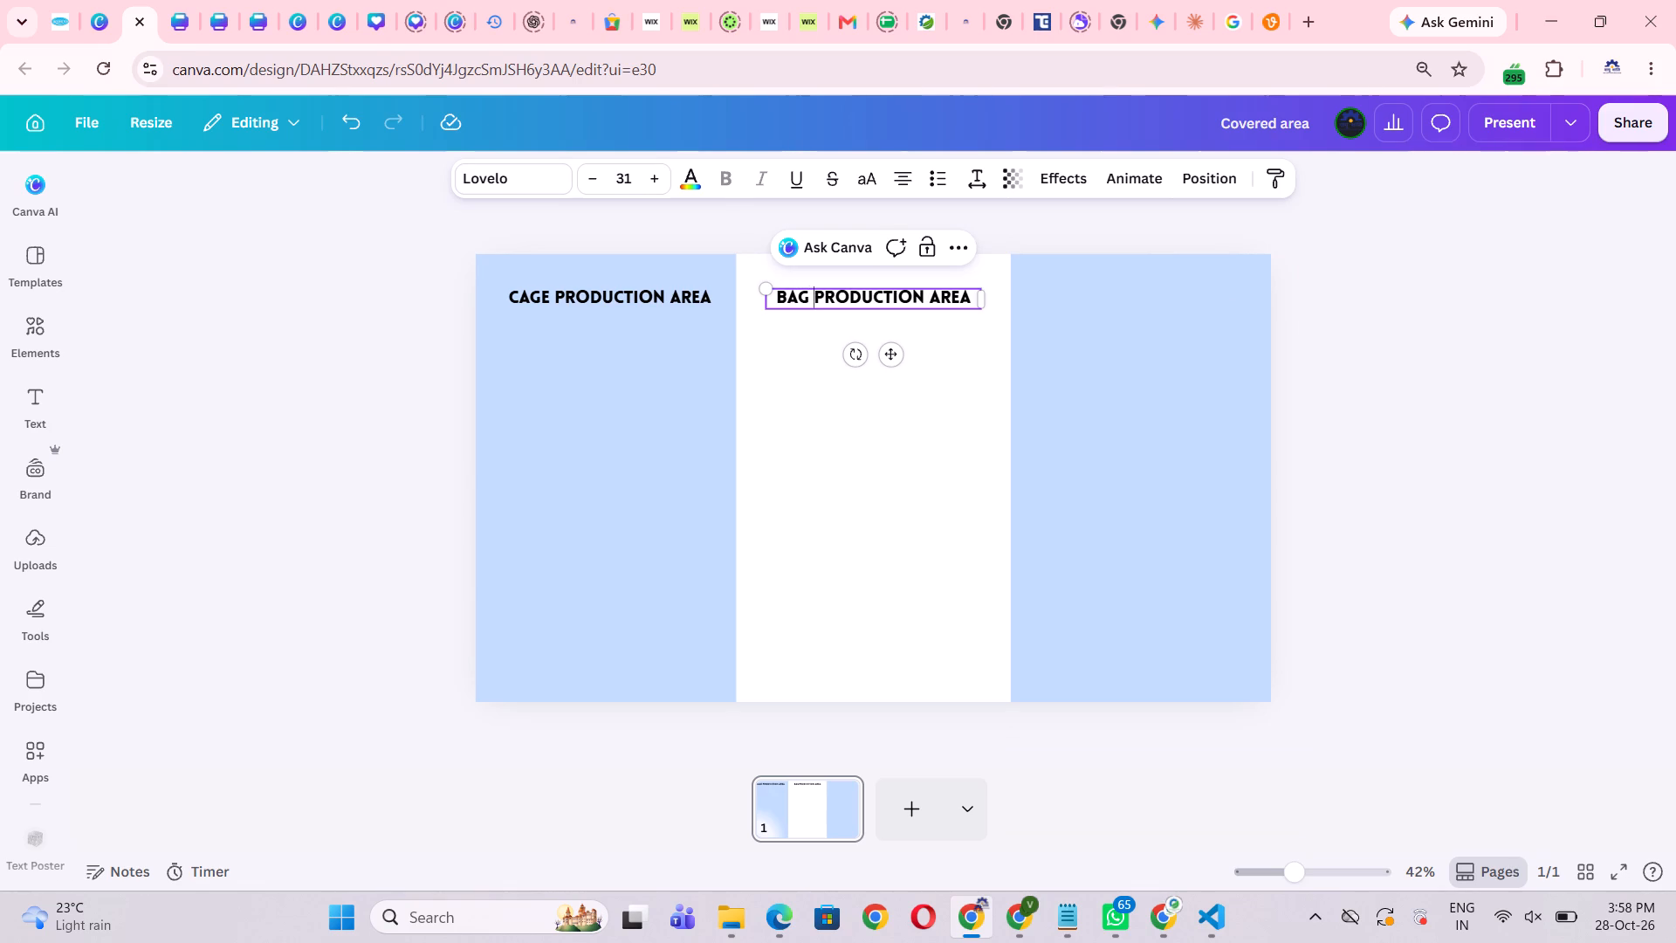
click(1425, 409)
click(936, 297)
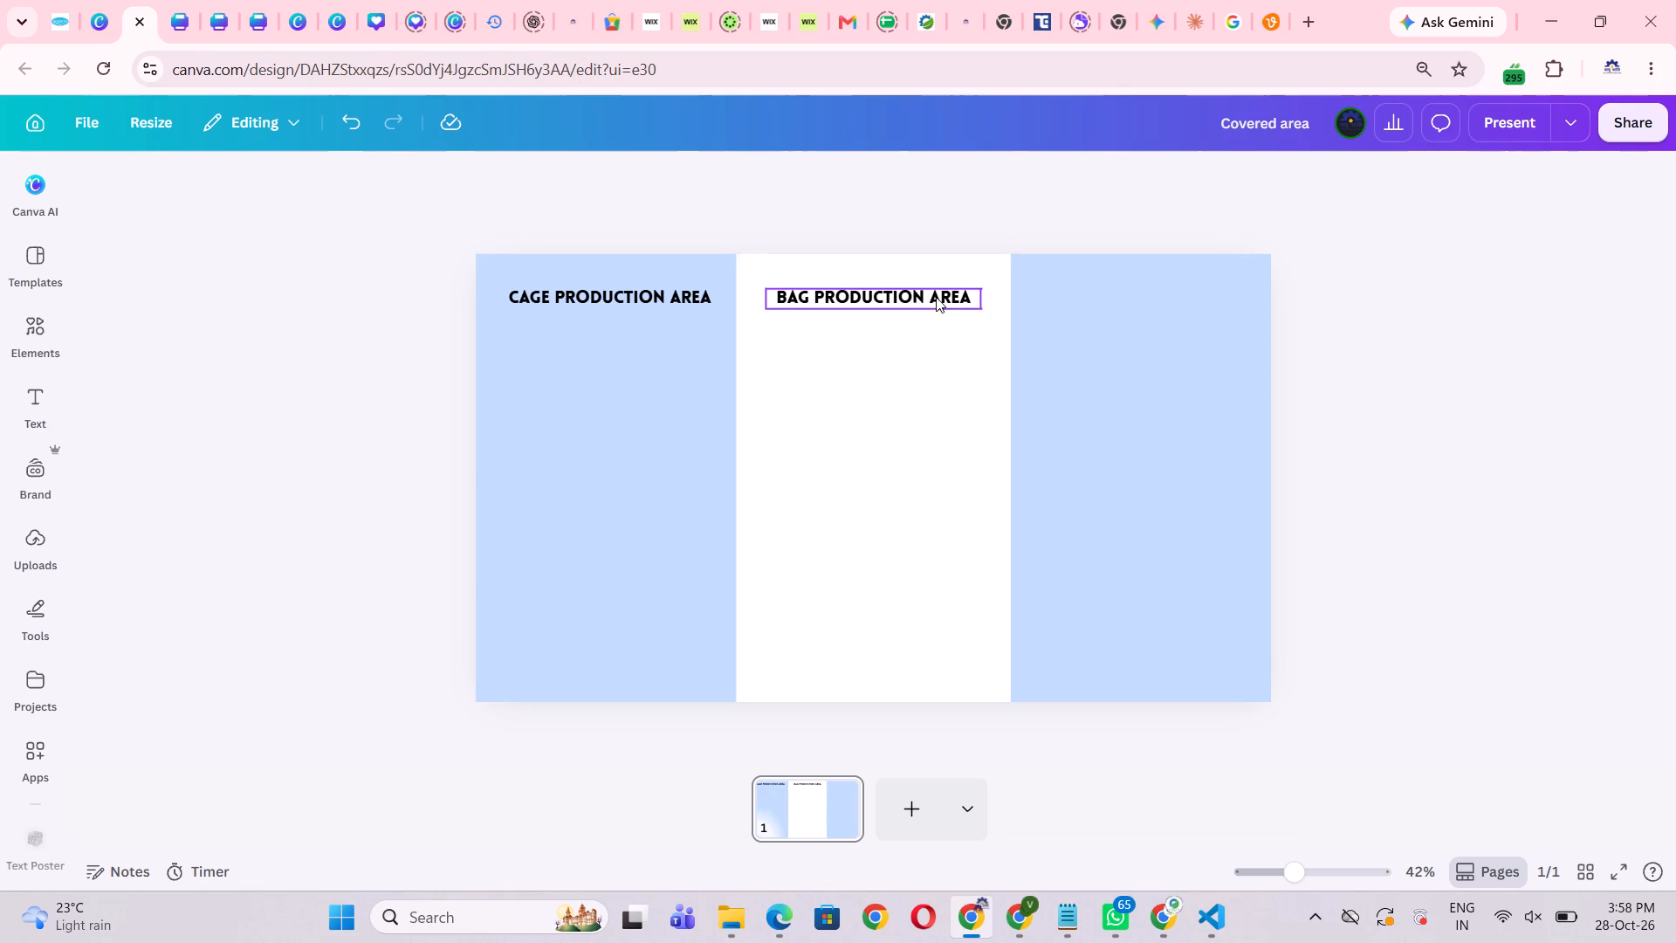
click(923, 296)
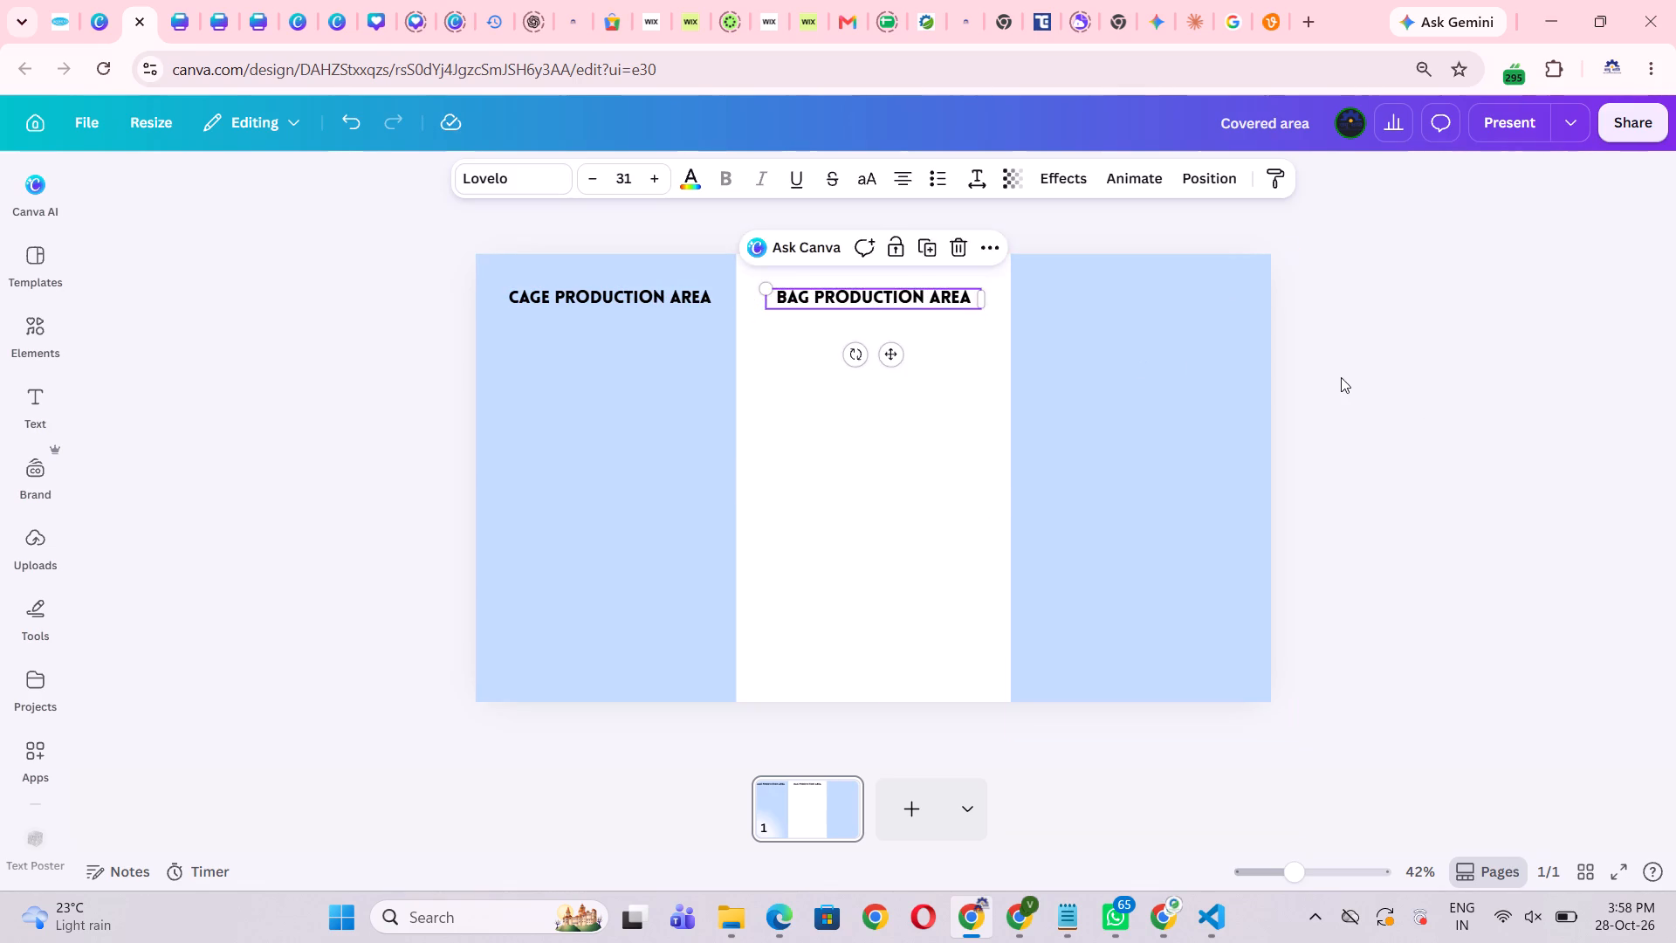
click(1341, 377)
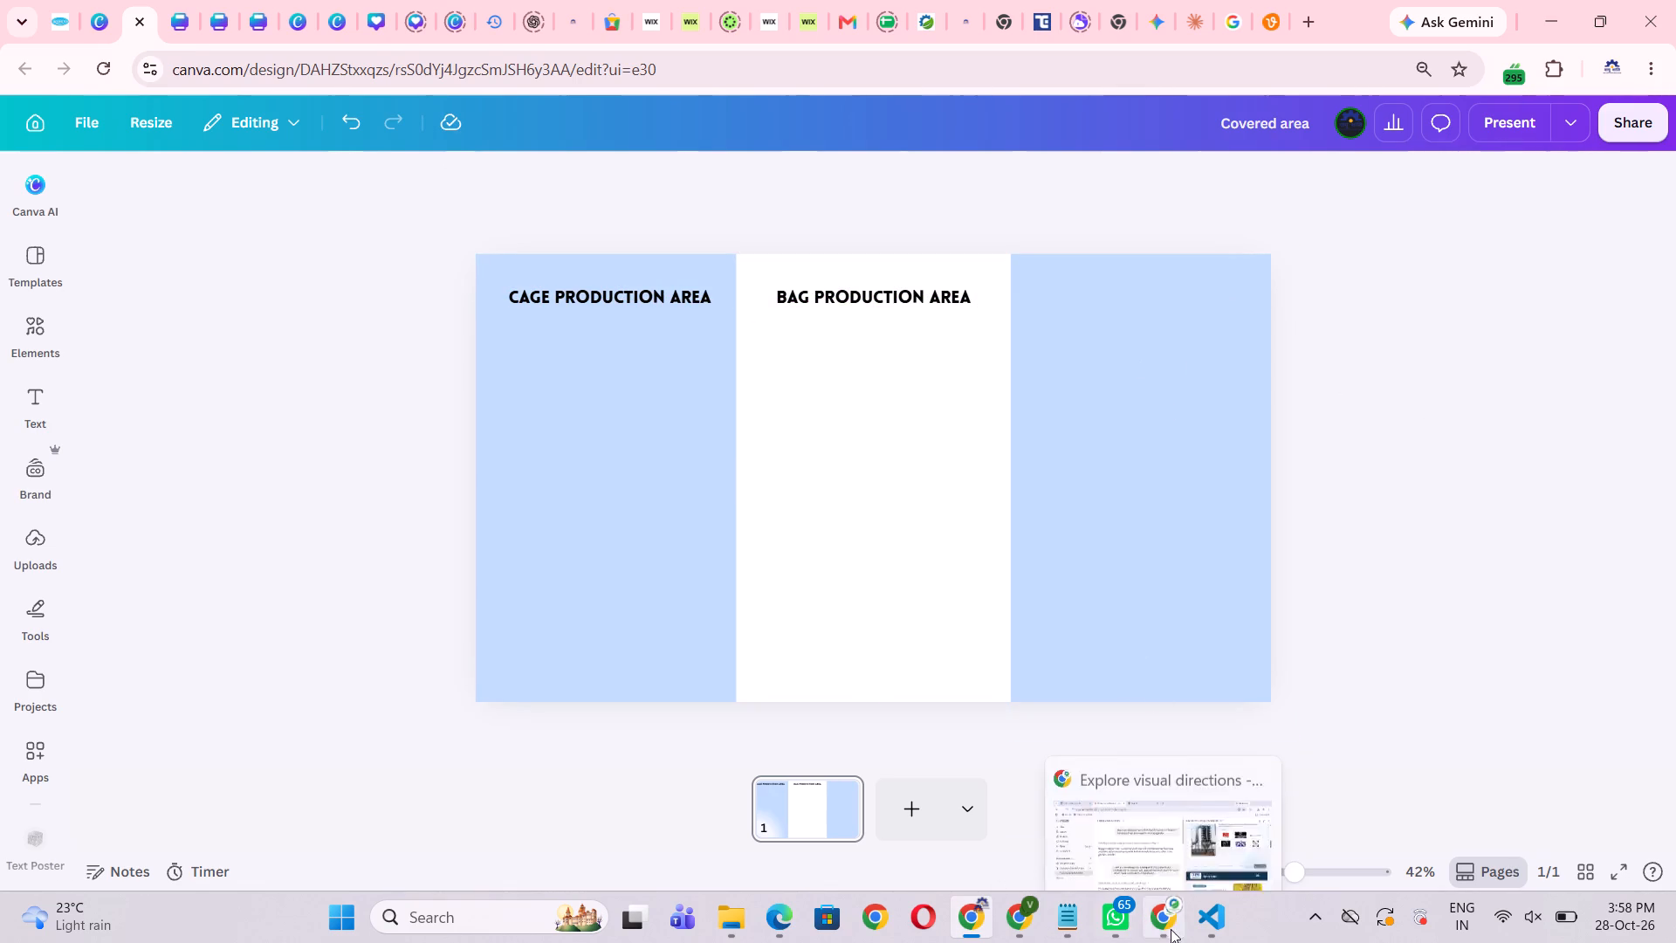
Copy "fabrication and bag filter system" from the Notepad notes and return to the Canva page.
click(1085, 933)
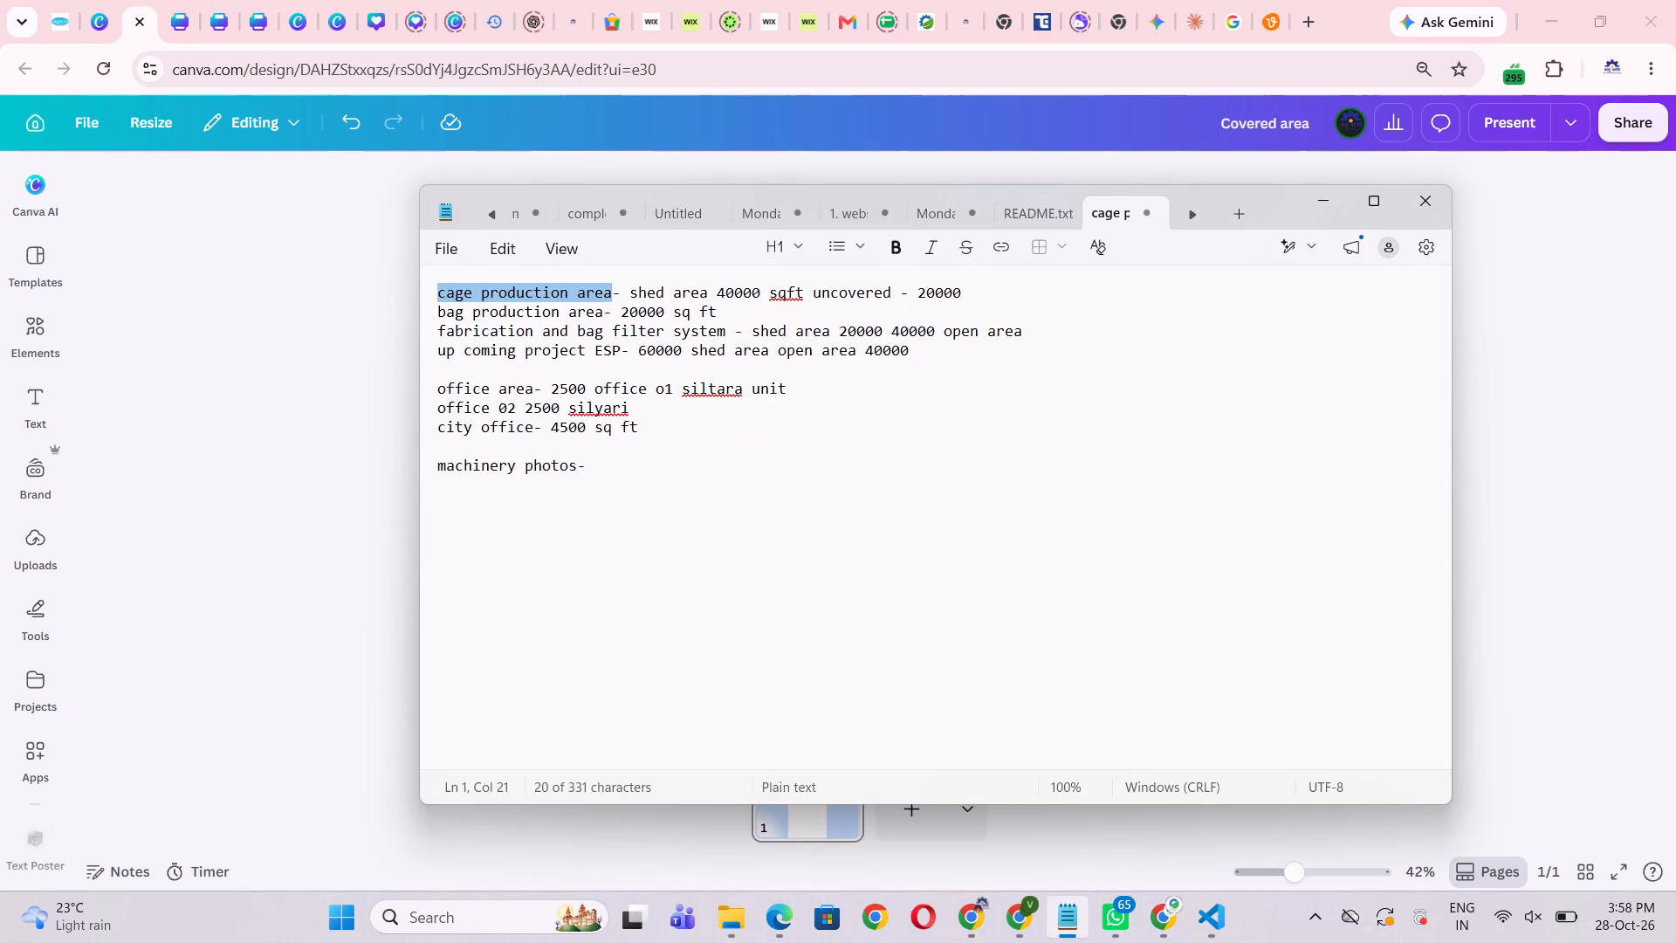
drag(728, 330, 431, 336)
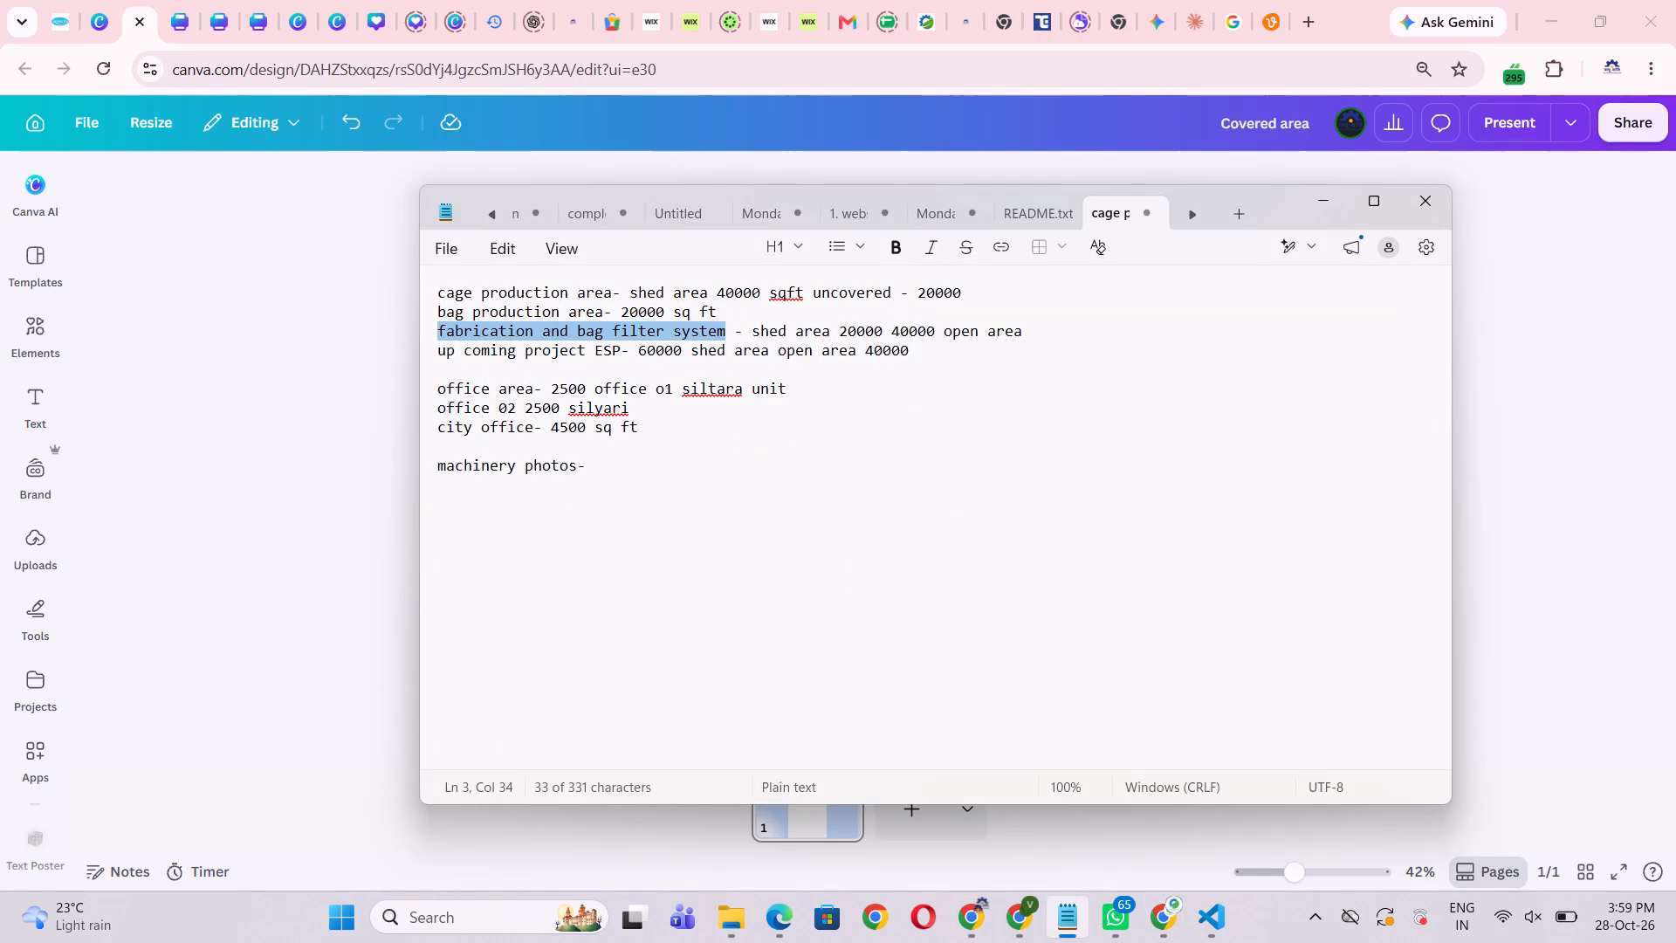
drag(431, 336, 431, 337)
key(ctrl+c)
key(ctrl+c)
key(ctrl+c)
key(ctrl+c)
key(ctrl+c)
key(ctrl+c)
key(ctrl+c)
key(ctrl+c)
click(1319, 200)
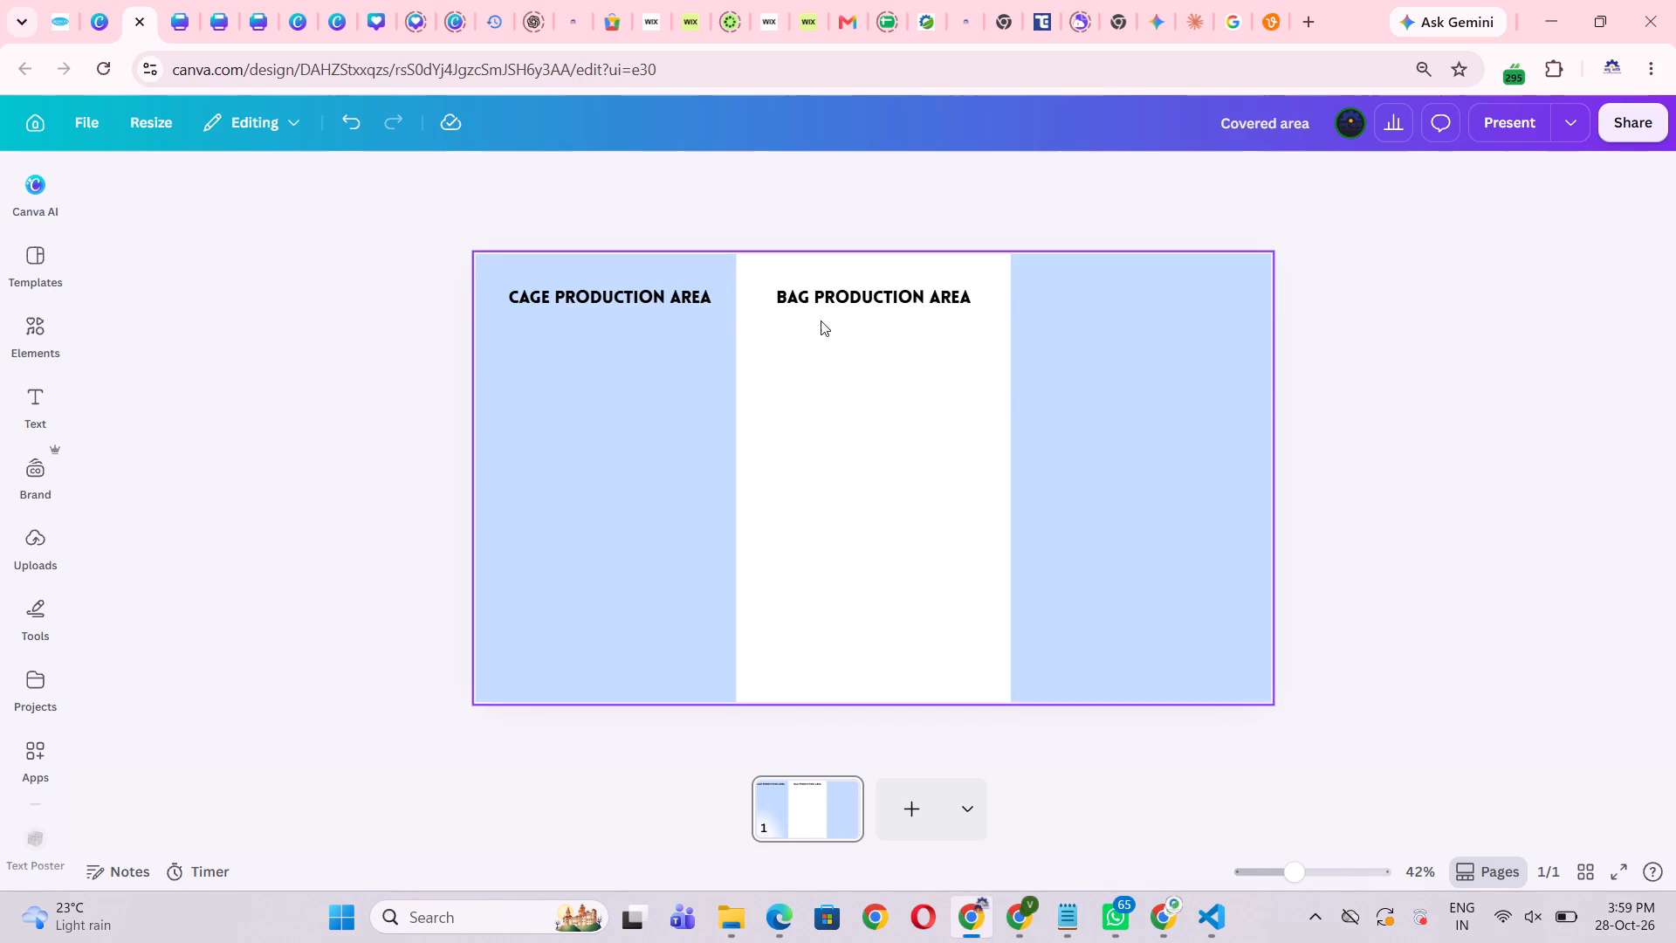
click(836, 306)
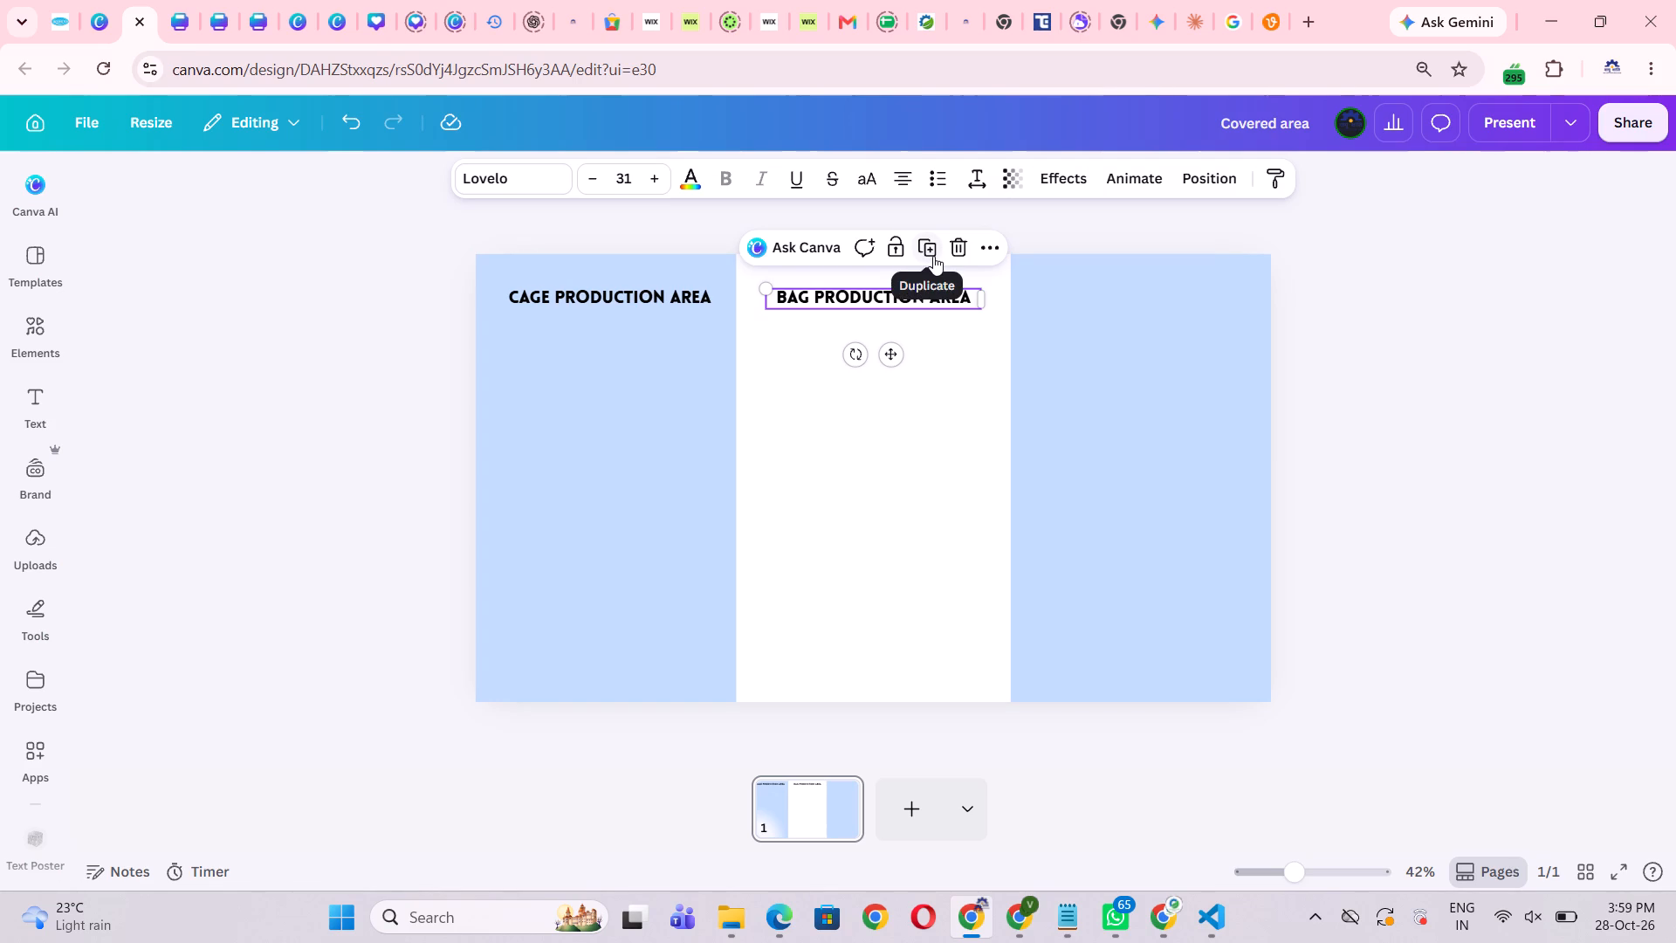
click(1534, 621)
In the Notepad notes, insert ", uncovered" between 20000 and 40000 in the fabrication and bag filter system line.
click(1079, 929)
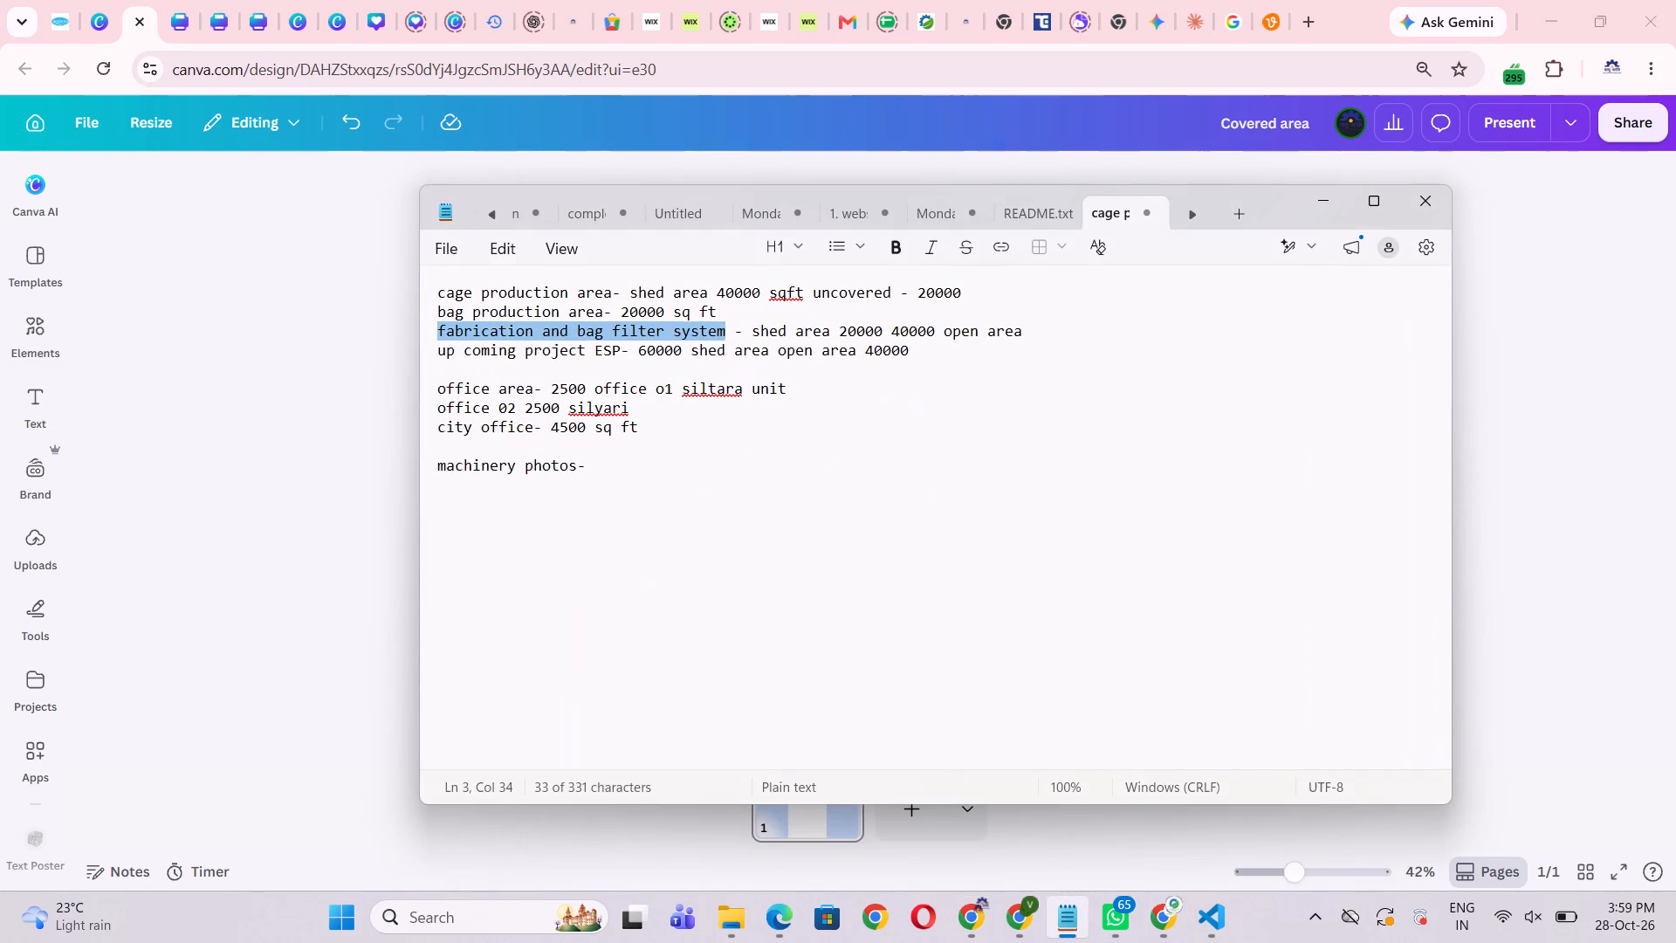
click(759, 472)
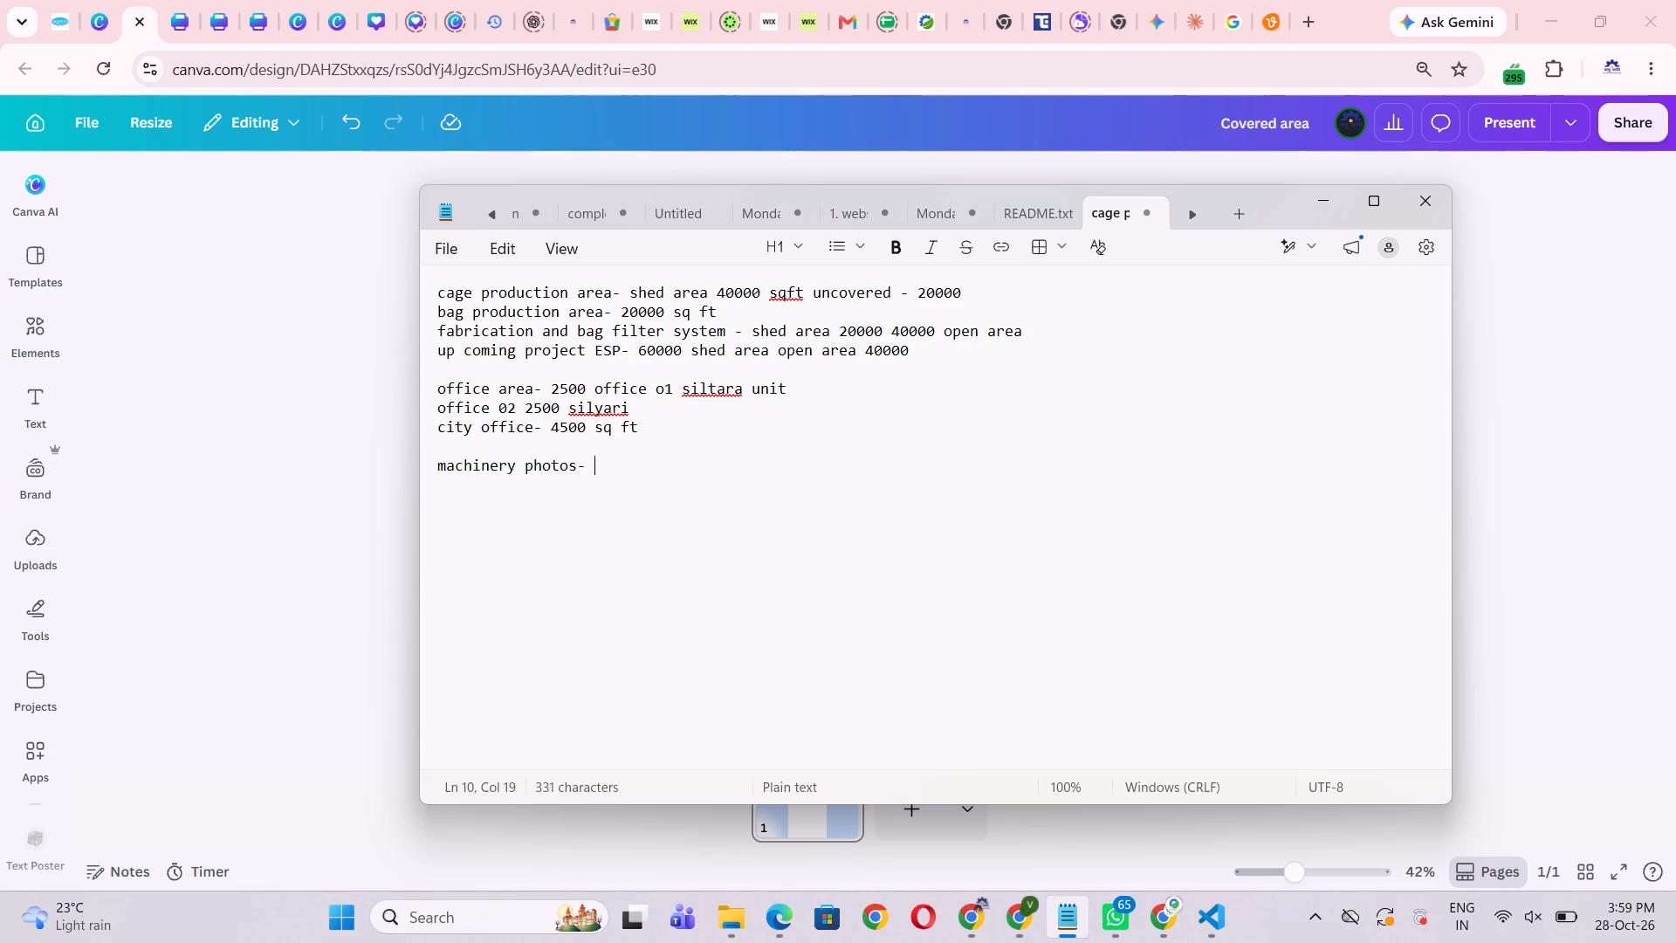
drag(895, 293, 815, 299)
key(ctrl+c)
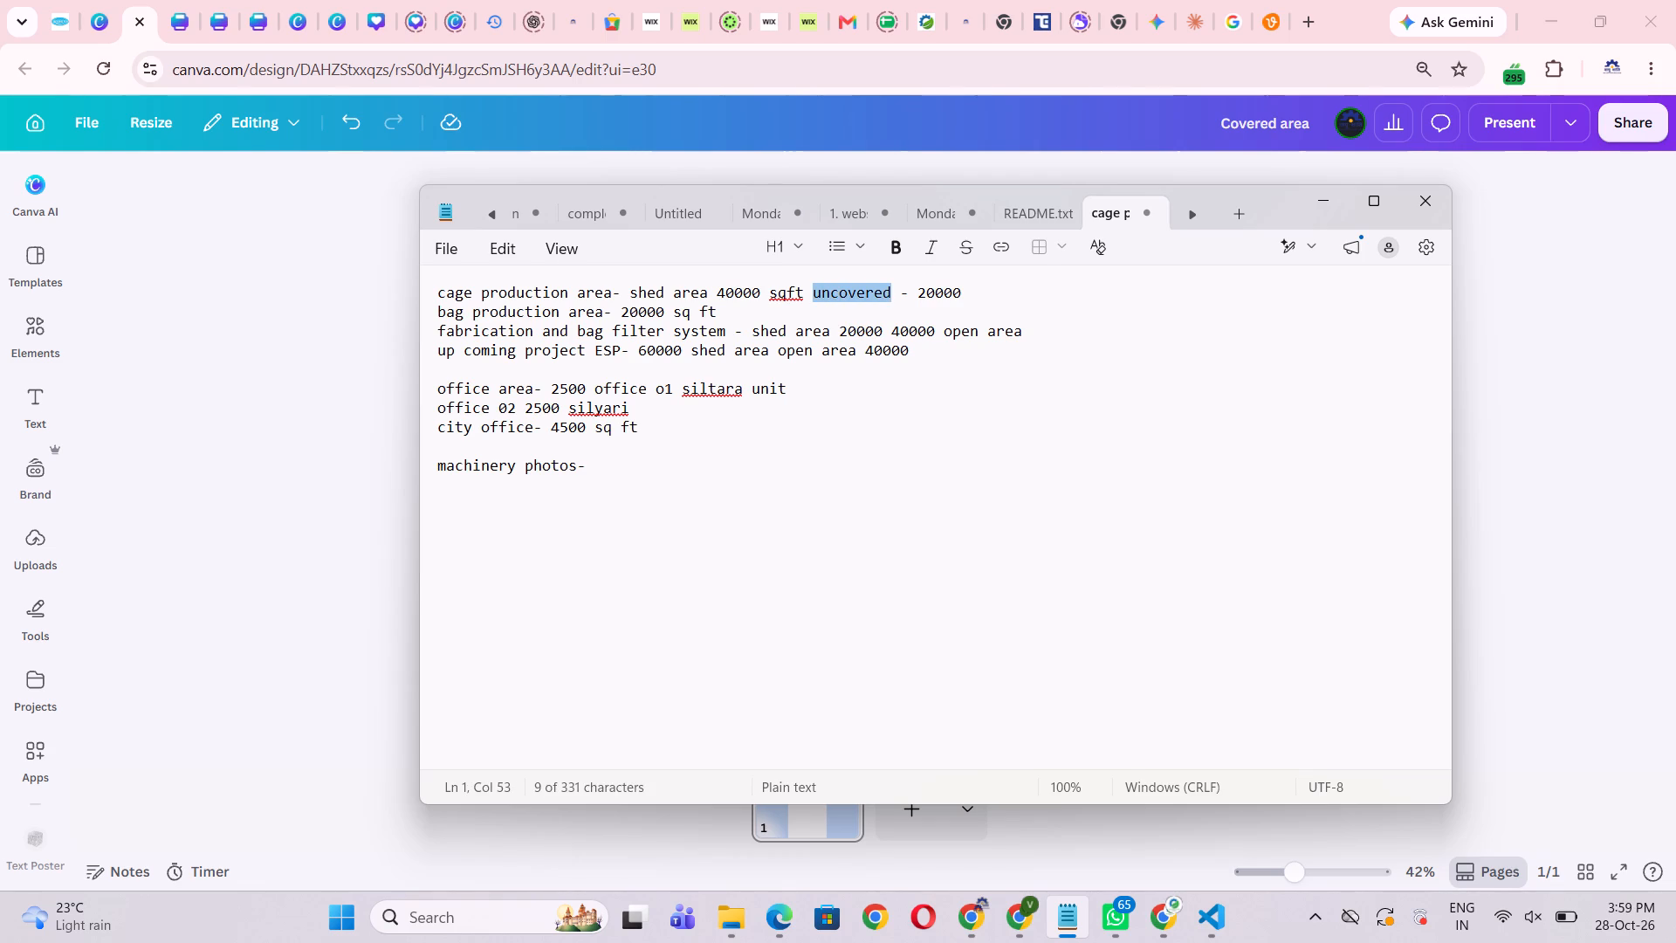
key(ctrl+c)
click(890, 330)
key(ctrl+v)
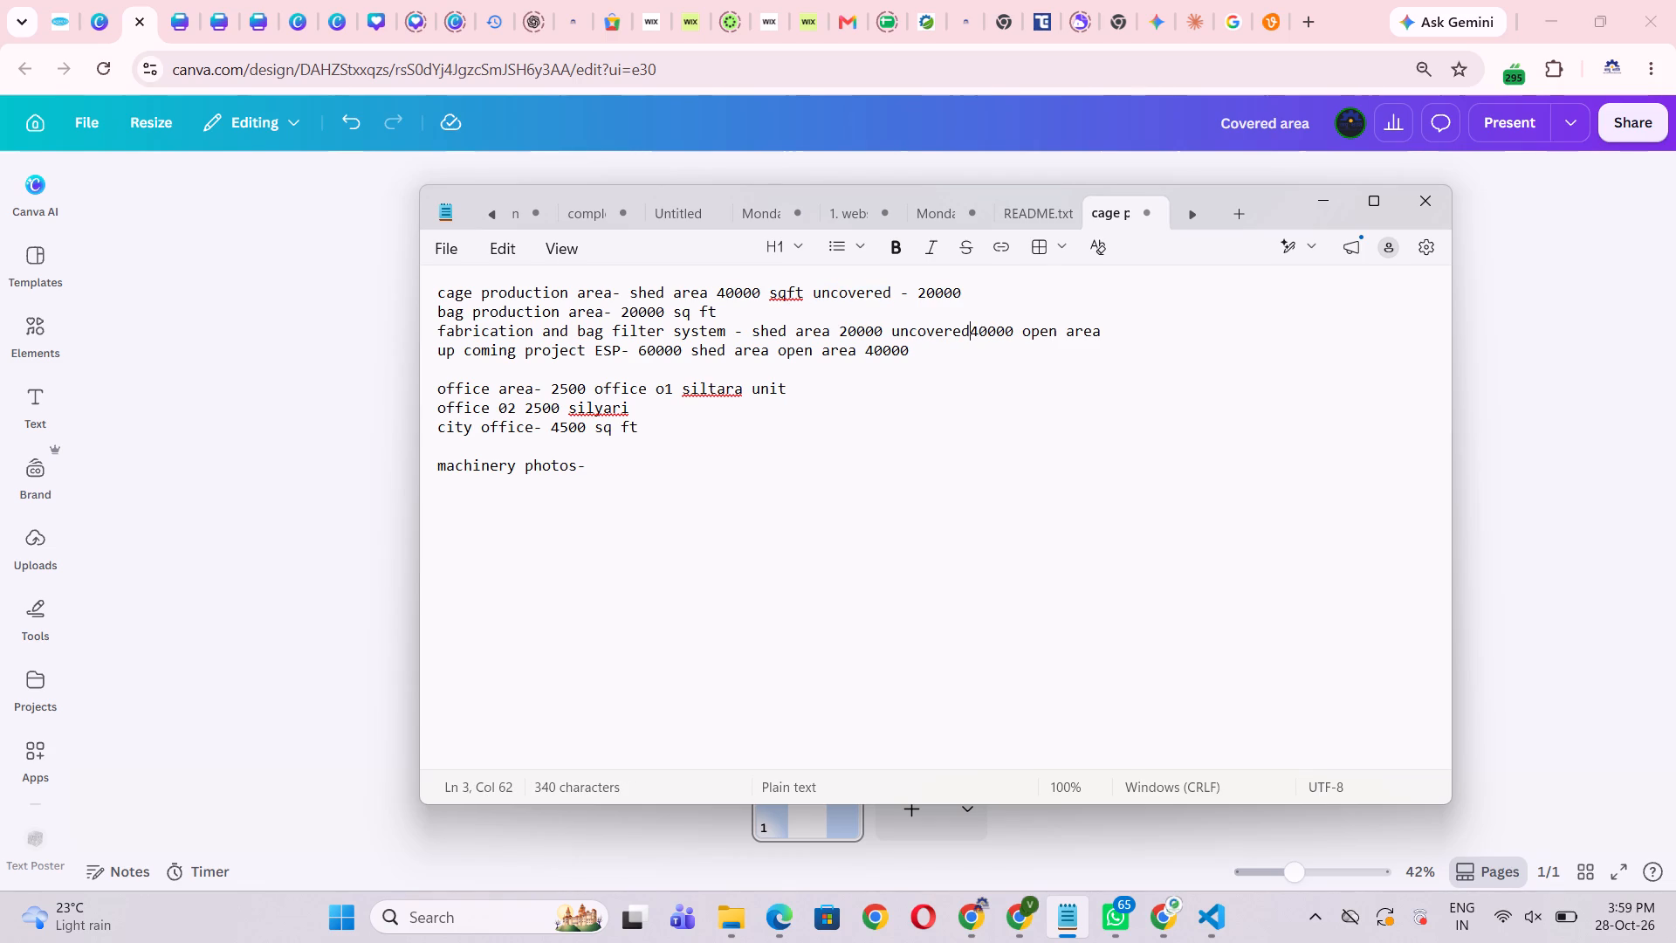
key(space)
click(883, 332)
key(comma)
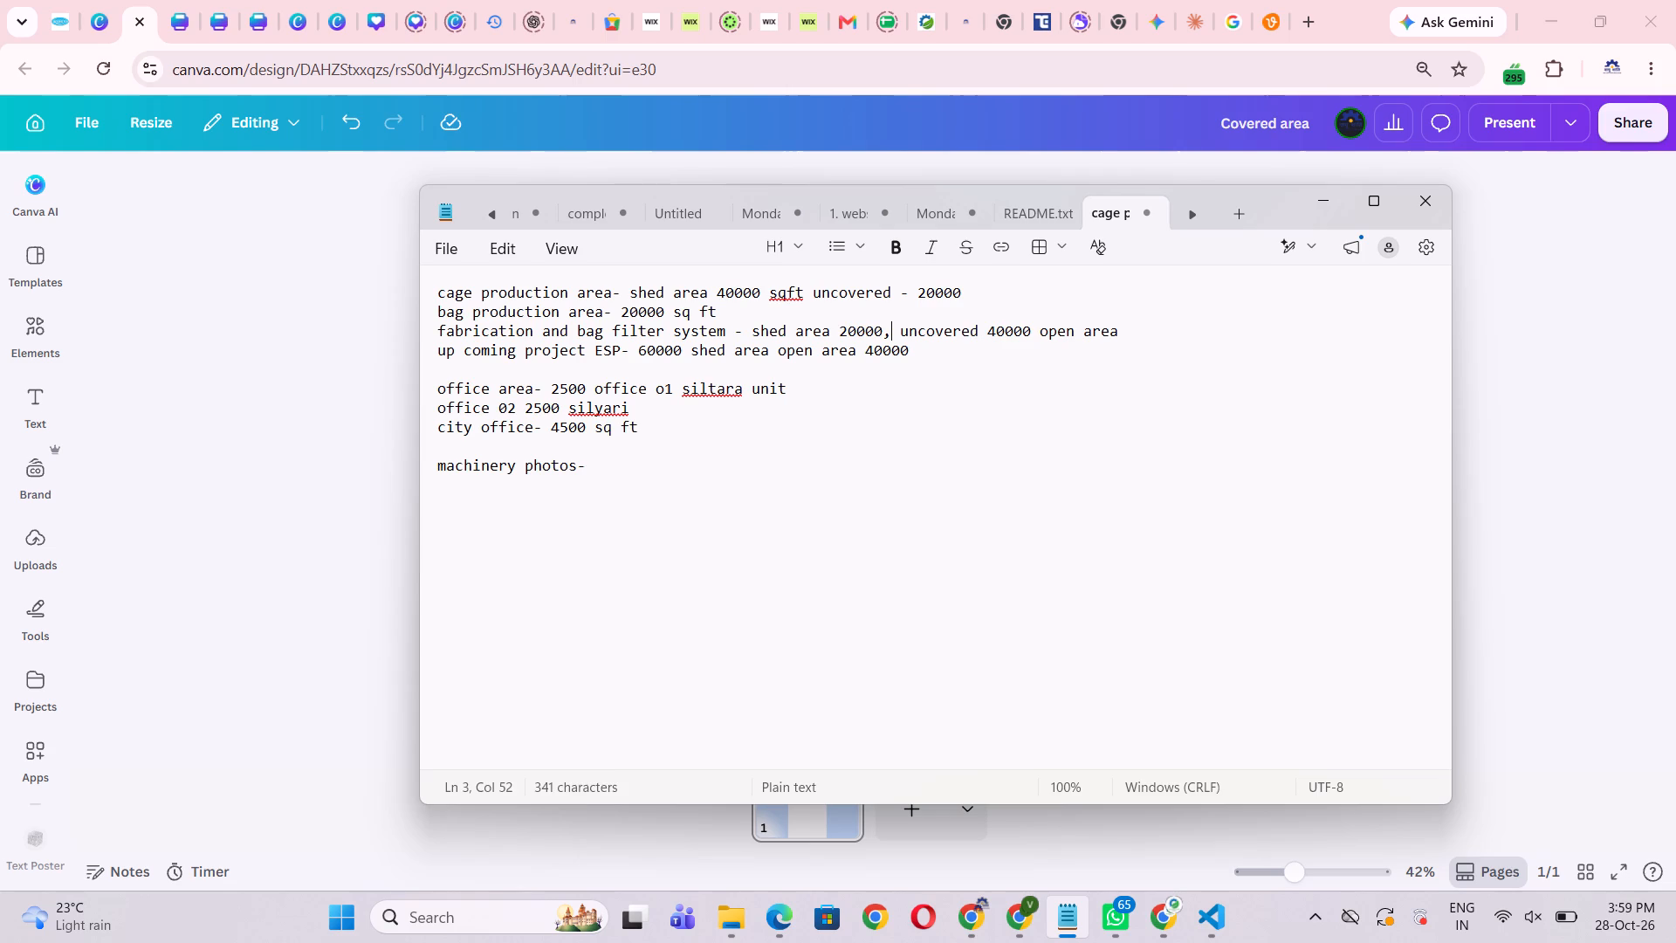
click(957, 388)
Replace "open" with ",uncovered" before "area 40000" in the notes' upcoming project ESP line.
drag(976, 331, 902, 337)
key(ctrl+c)
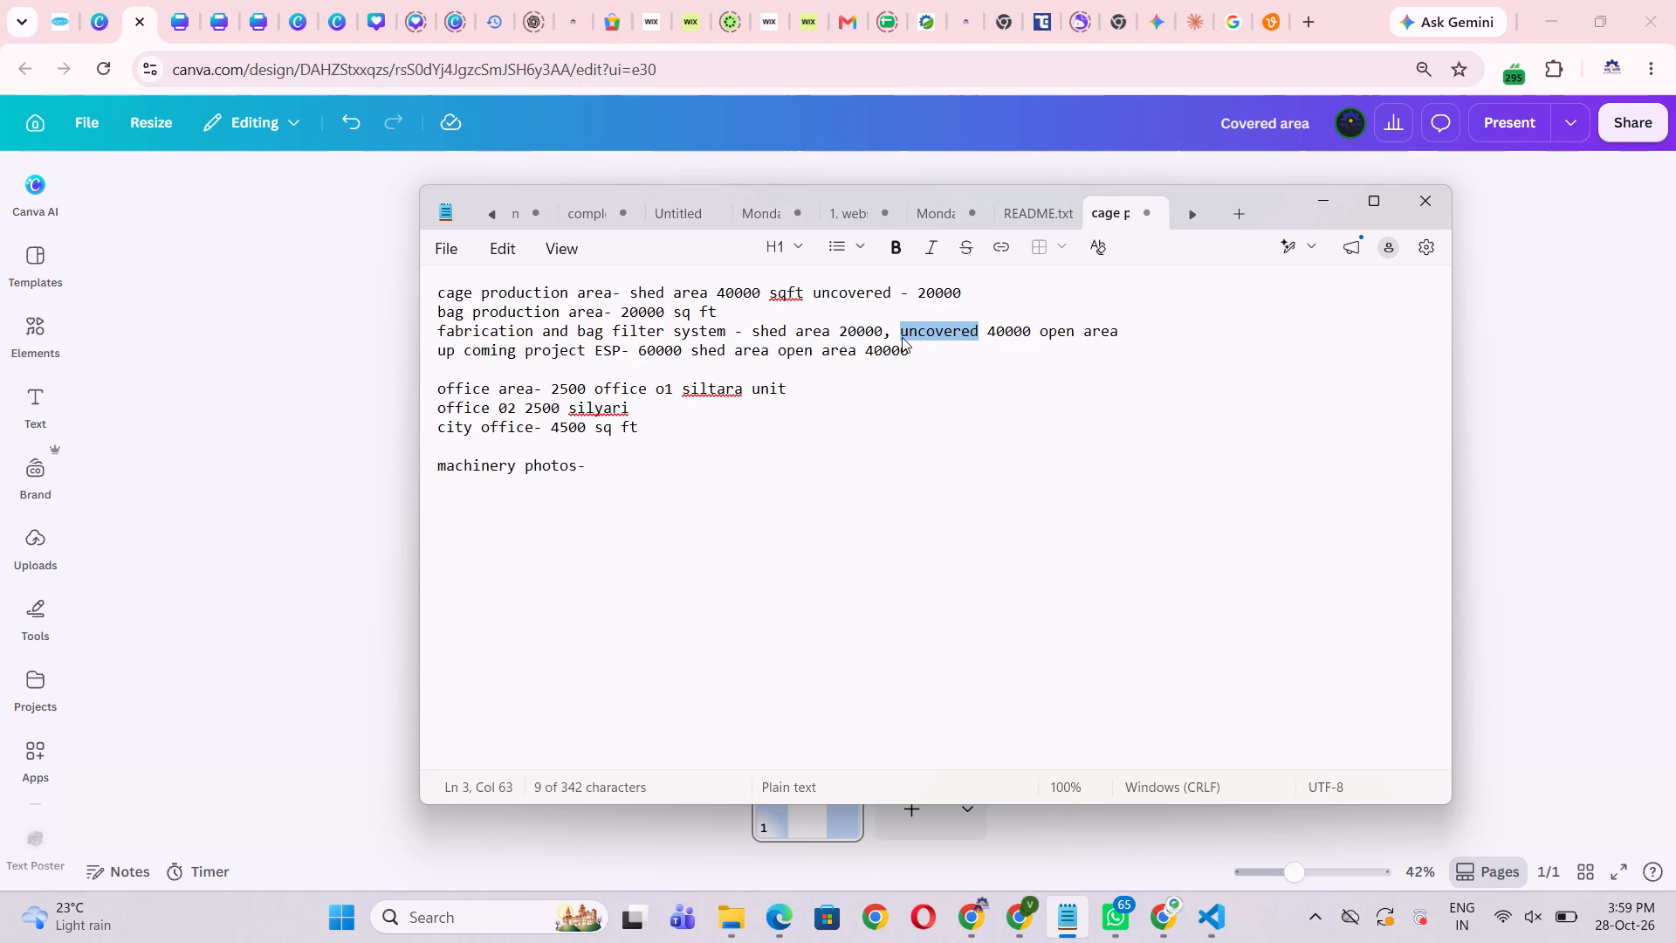
key(ctrl+c)
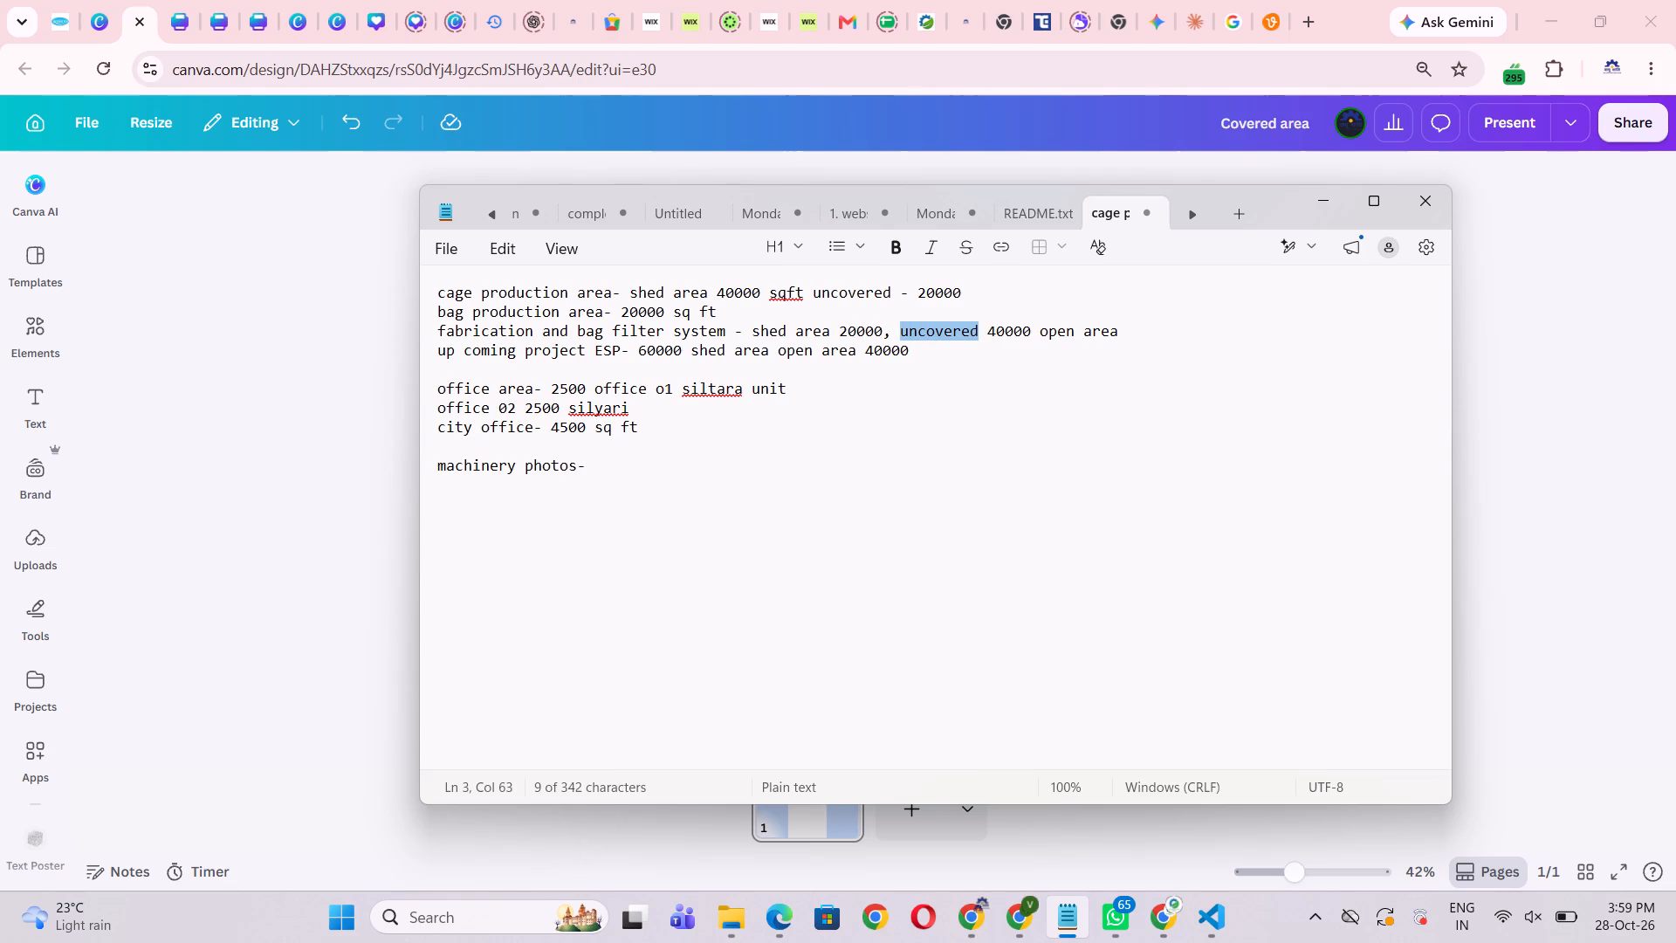
click(773, 351)
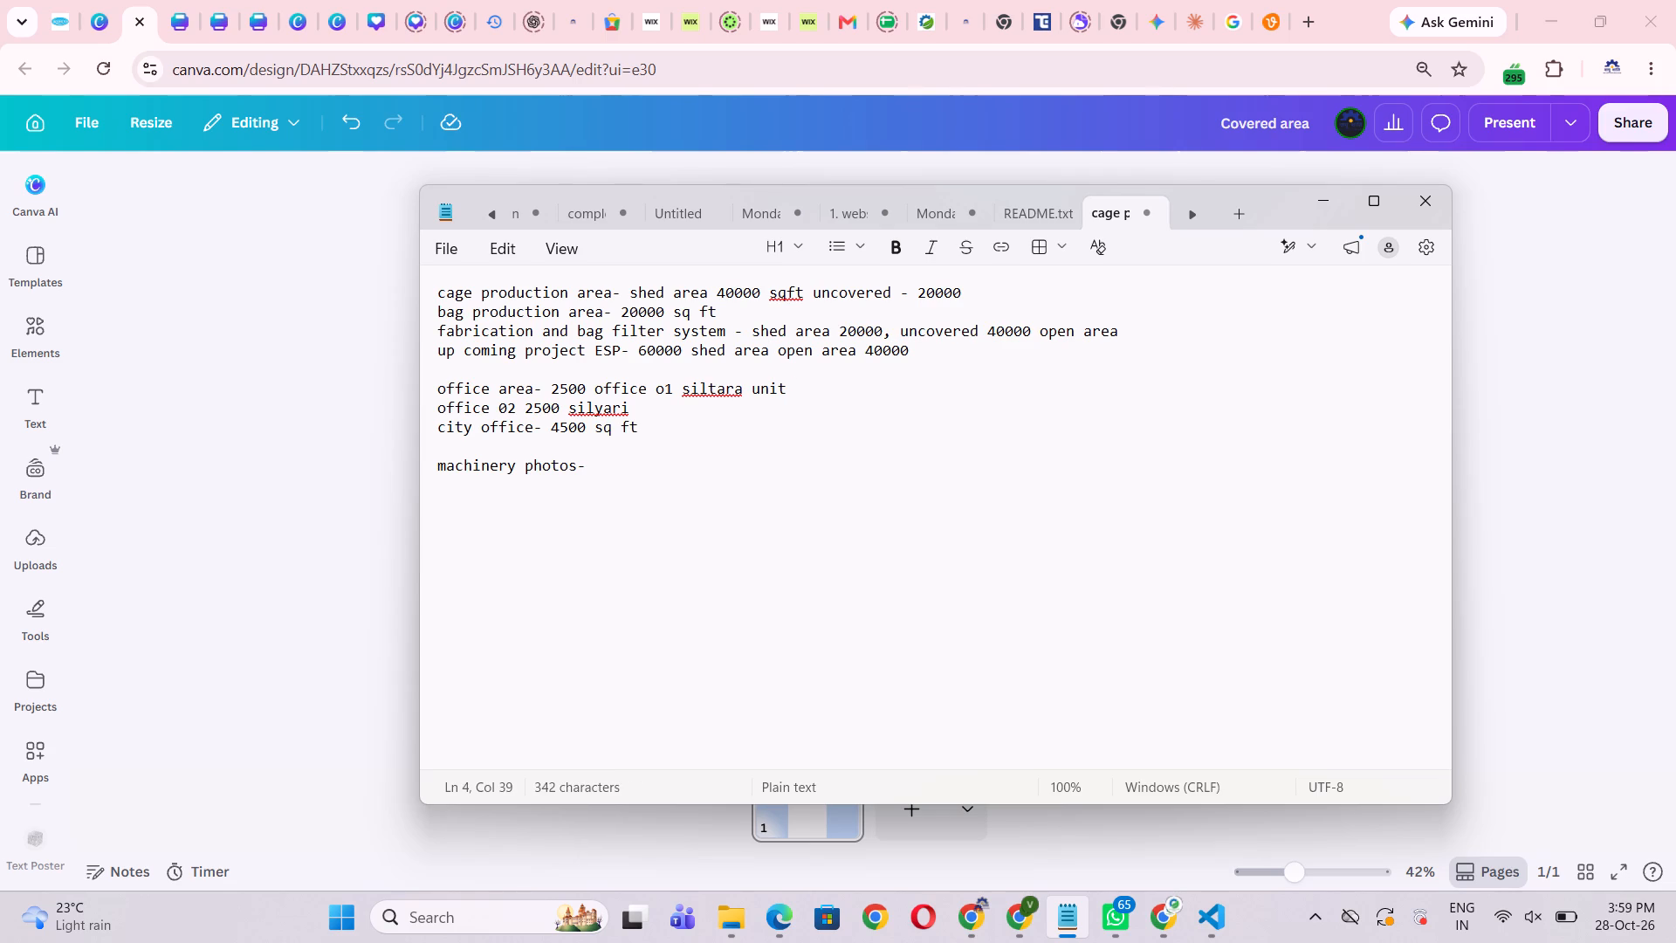
click(817, 353)
key(ctrl+v)
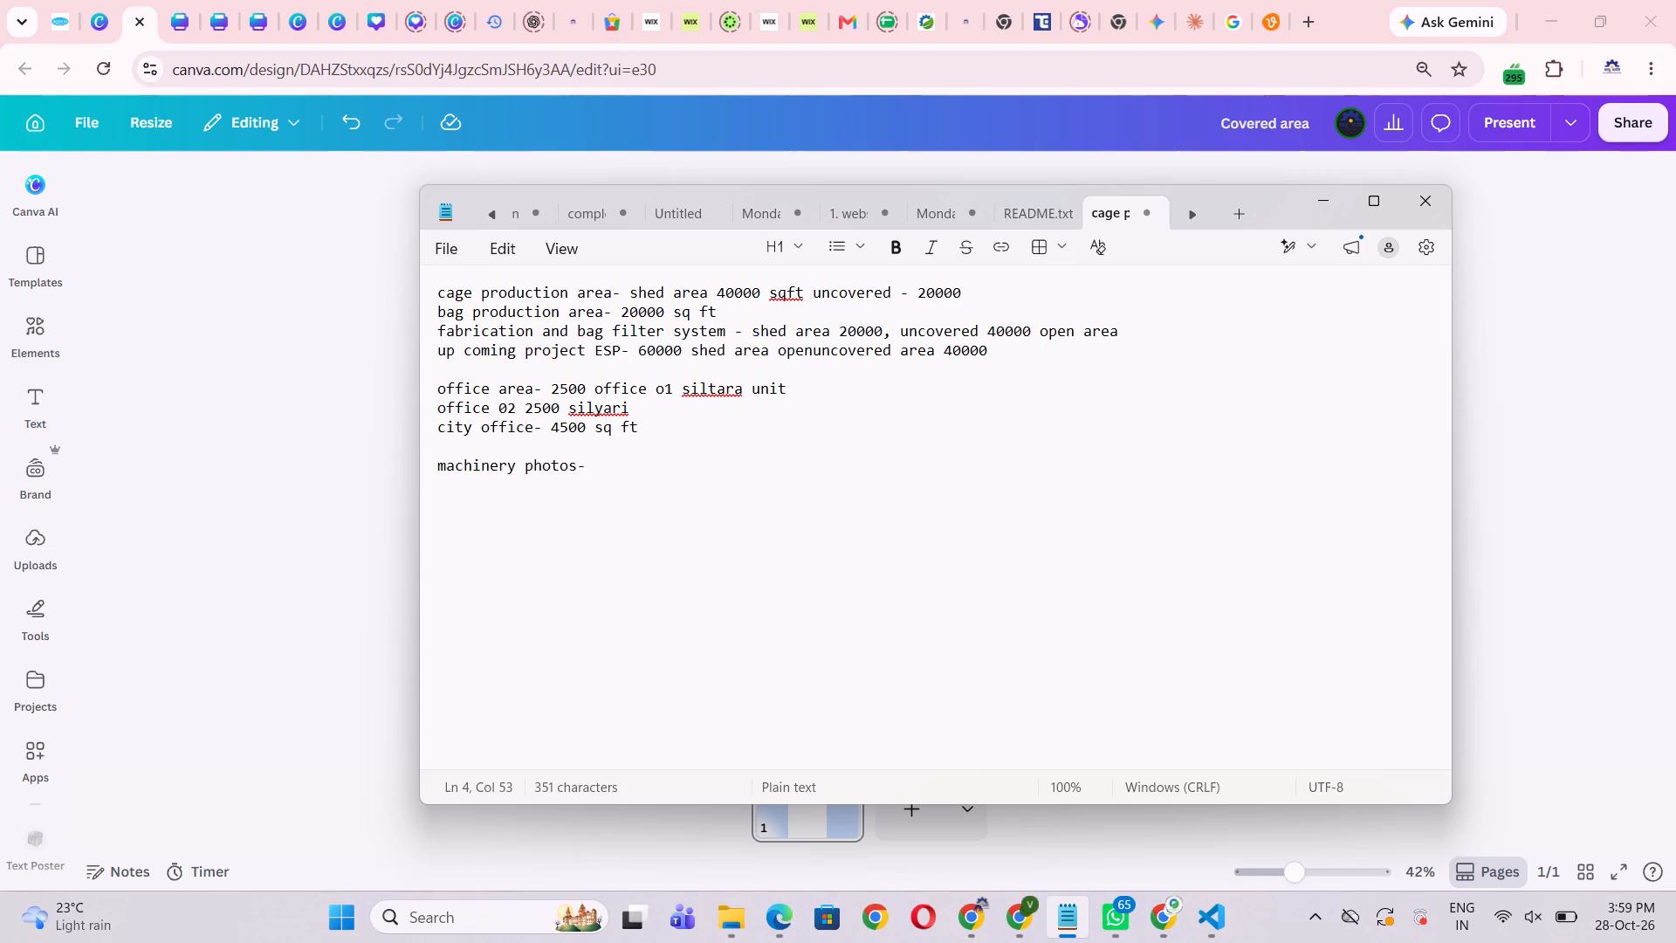
click(812, 351)
key(comma)
drag(814, 355, 773, 354)
key(BackSpace)
Delete the trailing "open area" from the fabrication and bag filter system line.
drag(1119, 330, 1044, 340)
key(BackSpace)
click(1071, 380)
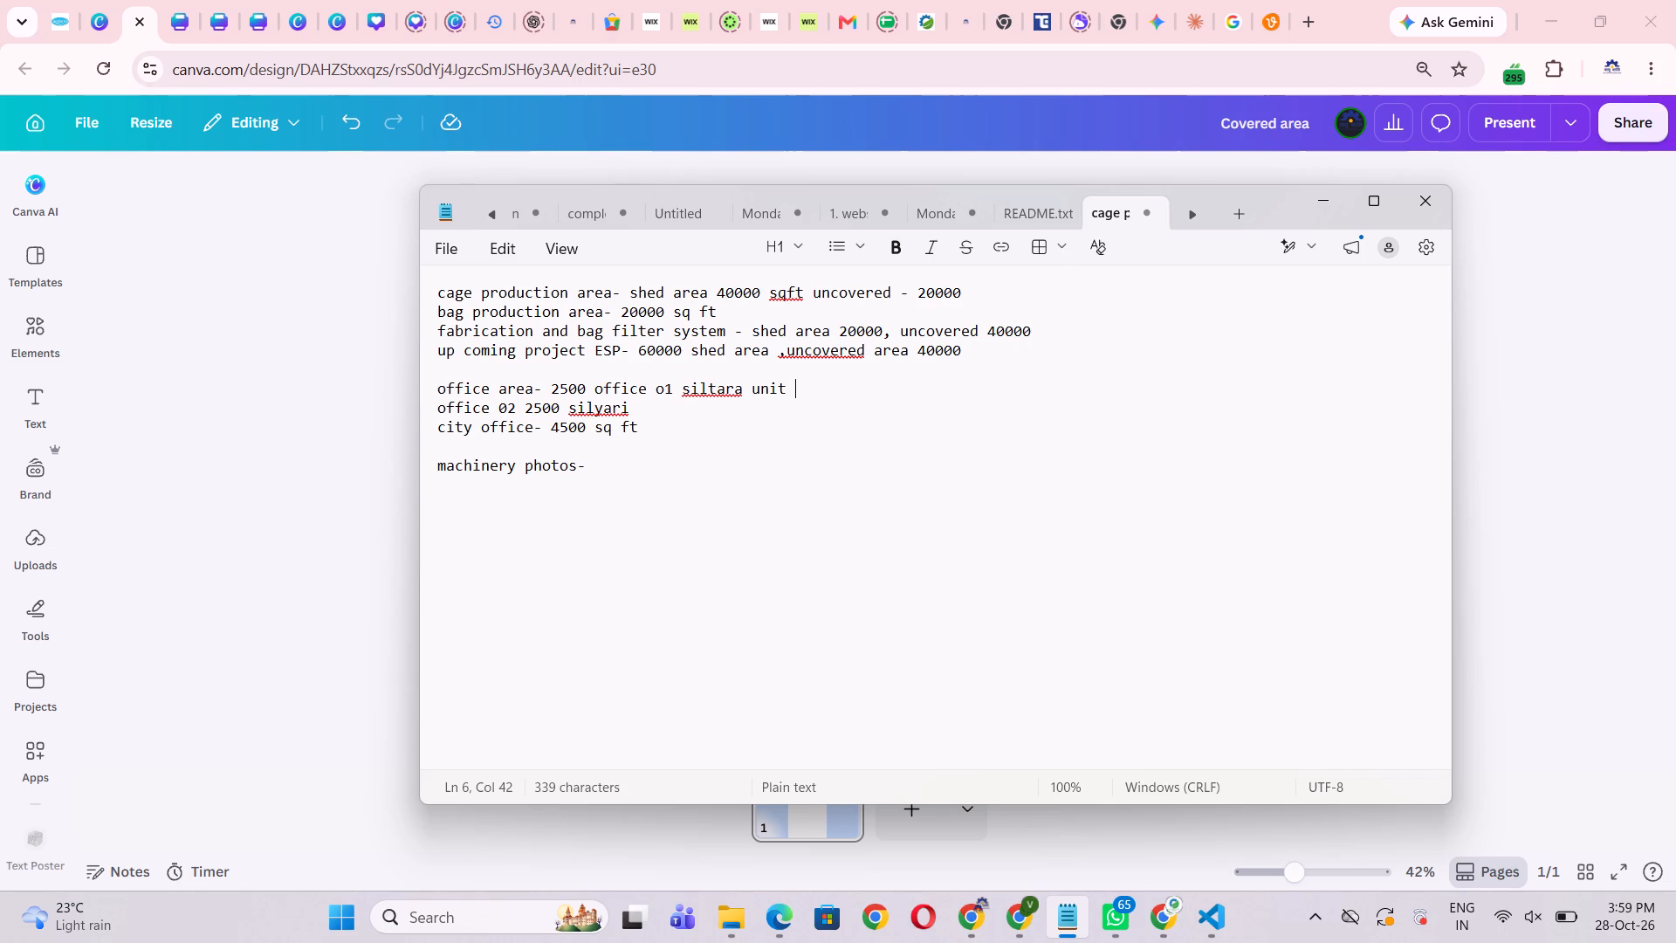
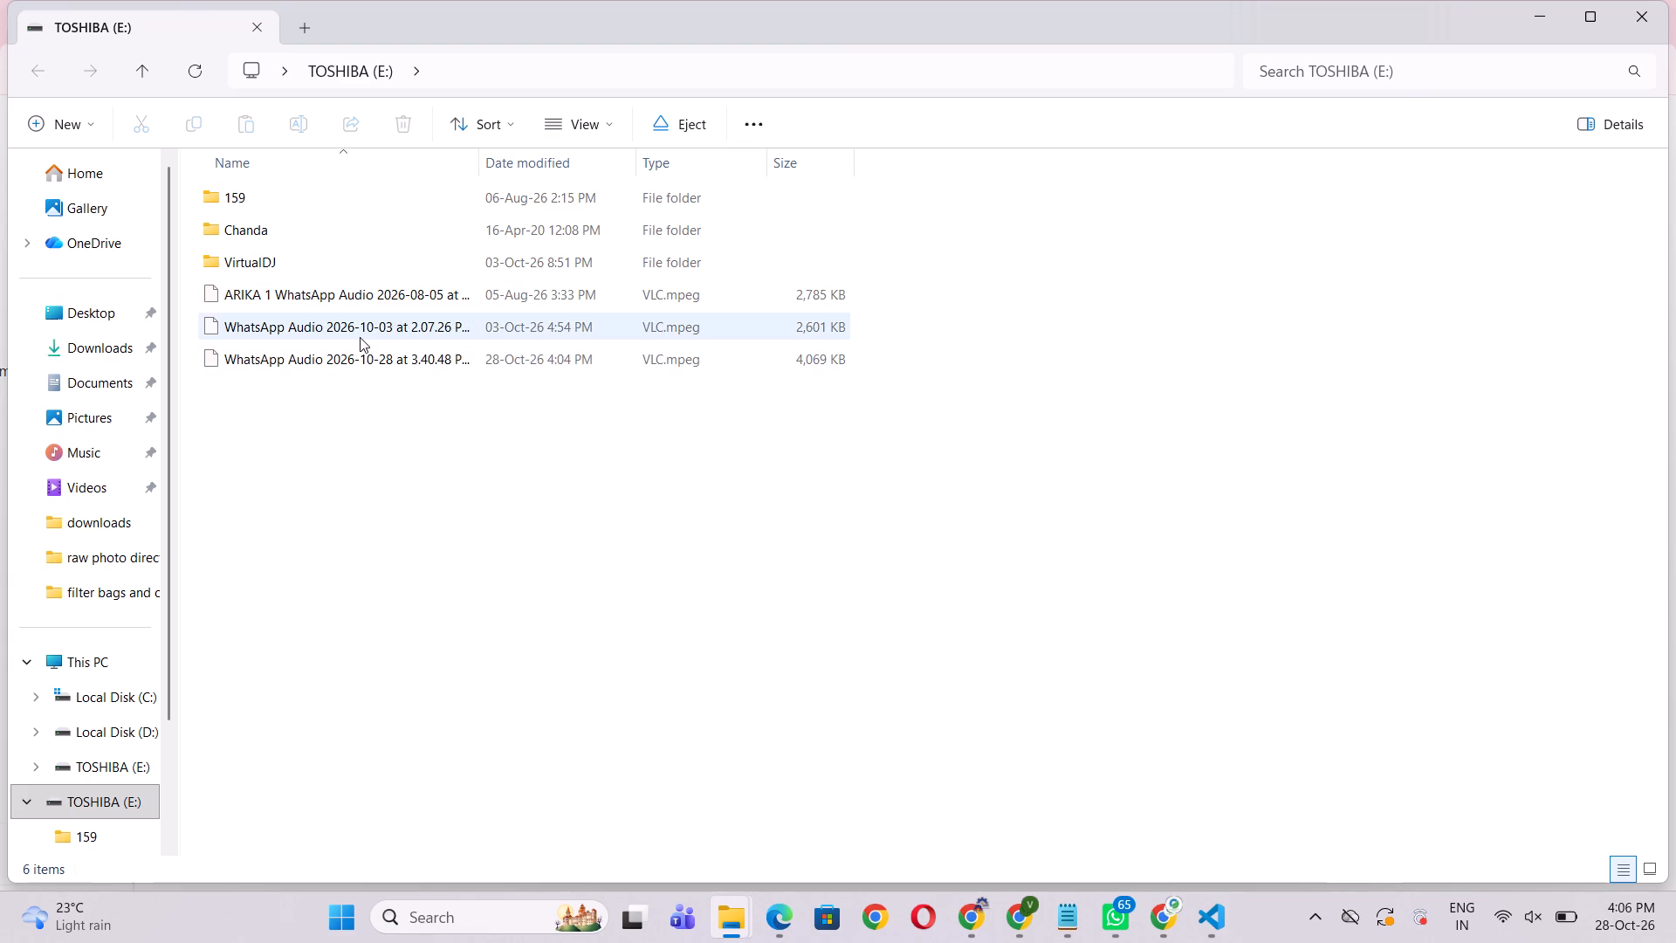
Play the WhatsApp Audio 2026-10-28 file just once in Media Player, skip about a third of the way in, and close the player.
click(360, 337)
click(352, 357)
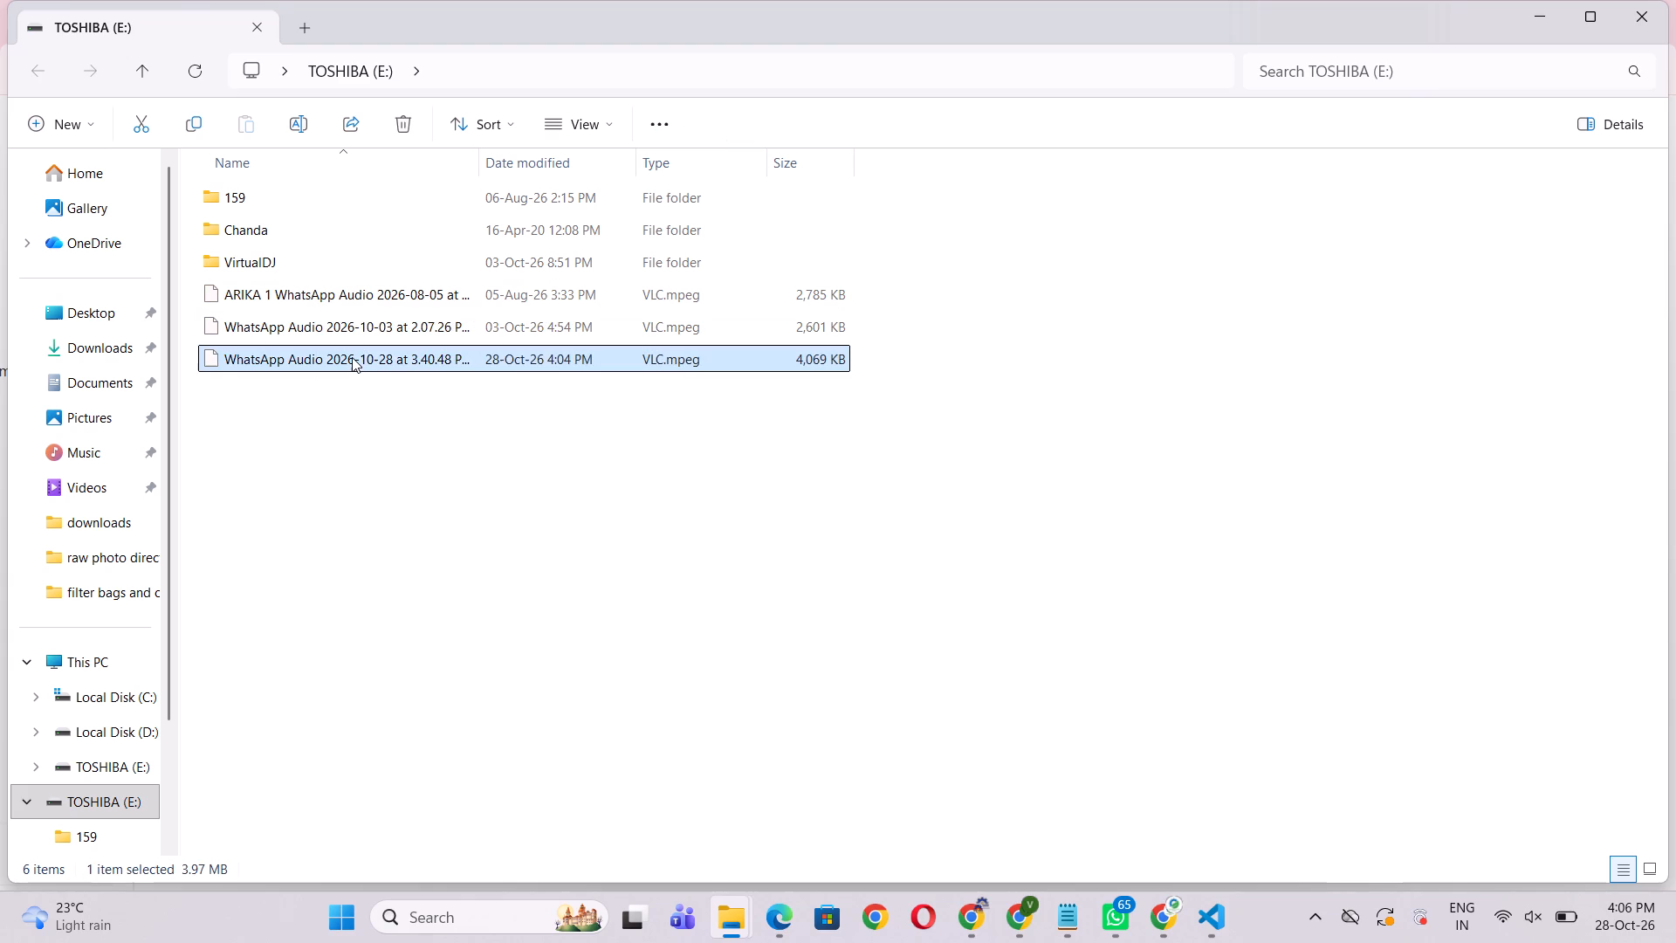
click(352, 357)
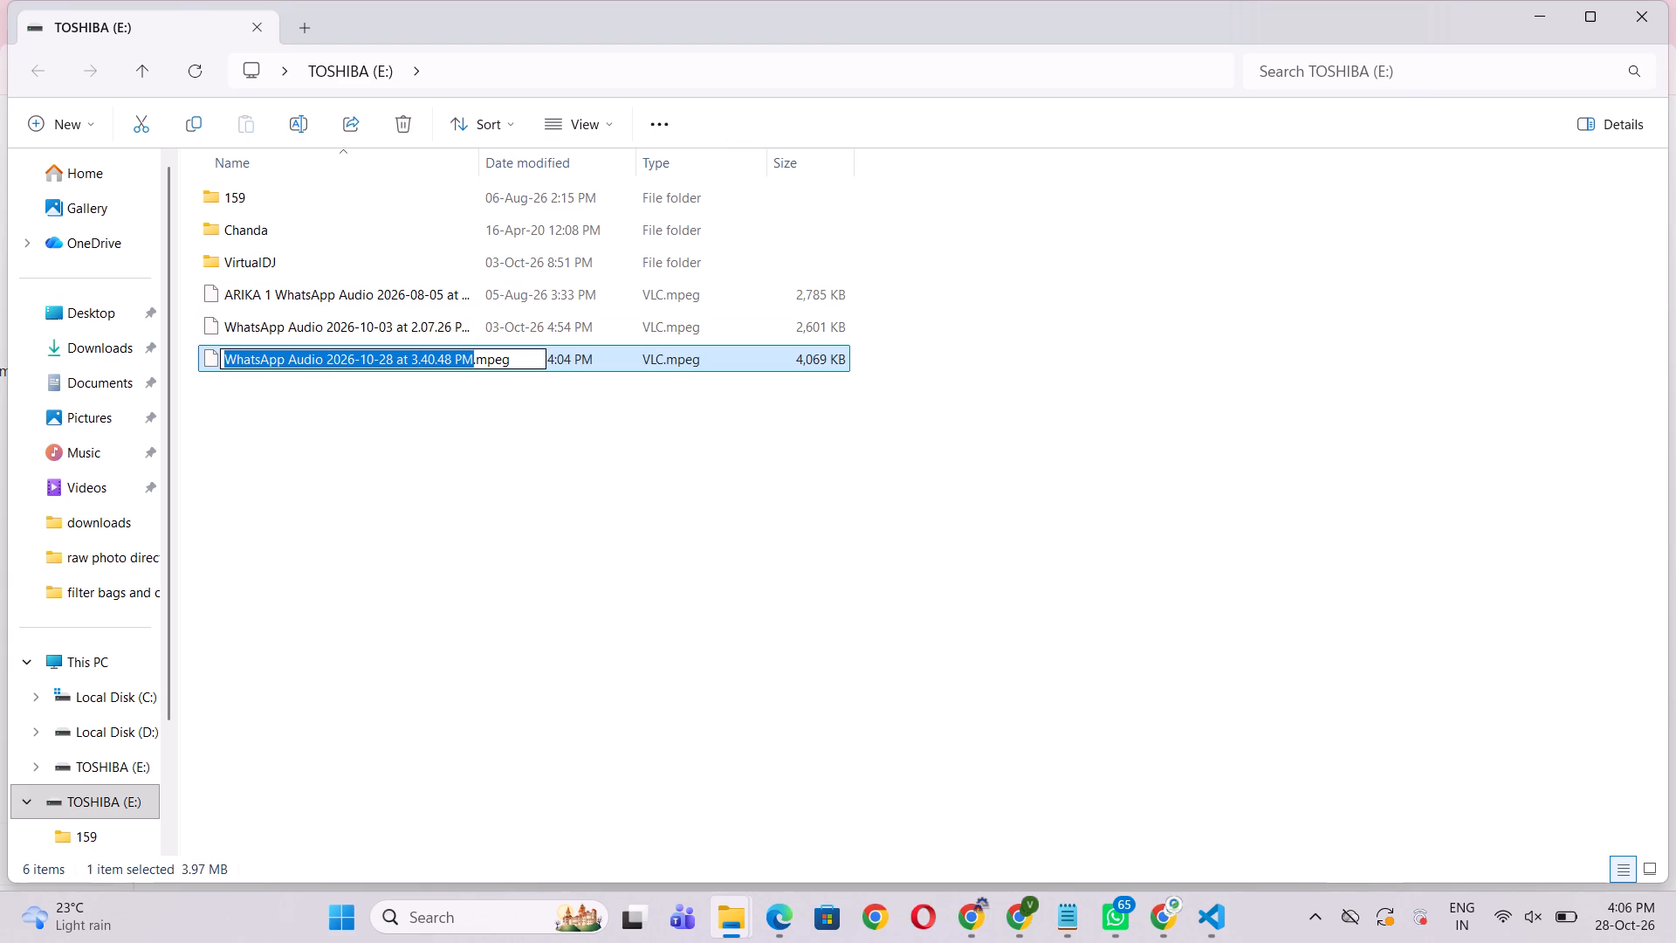
click(513, 487)
double_click(467, 366)
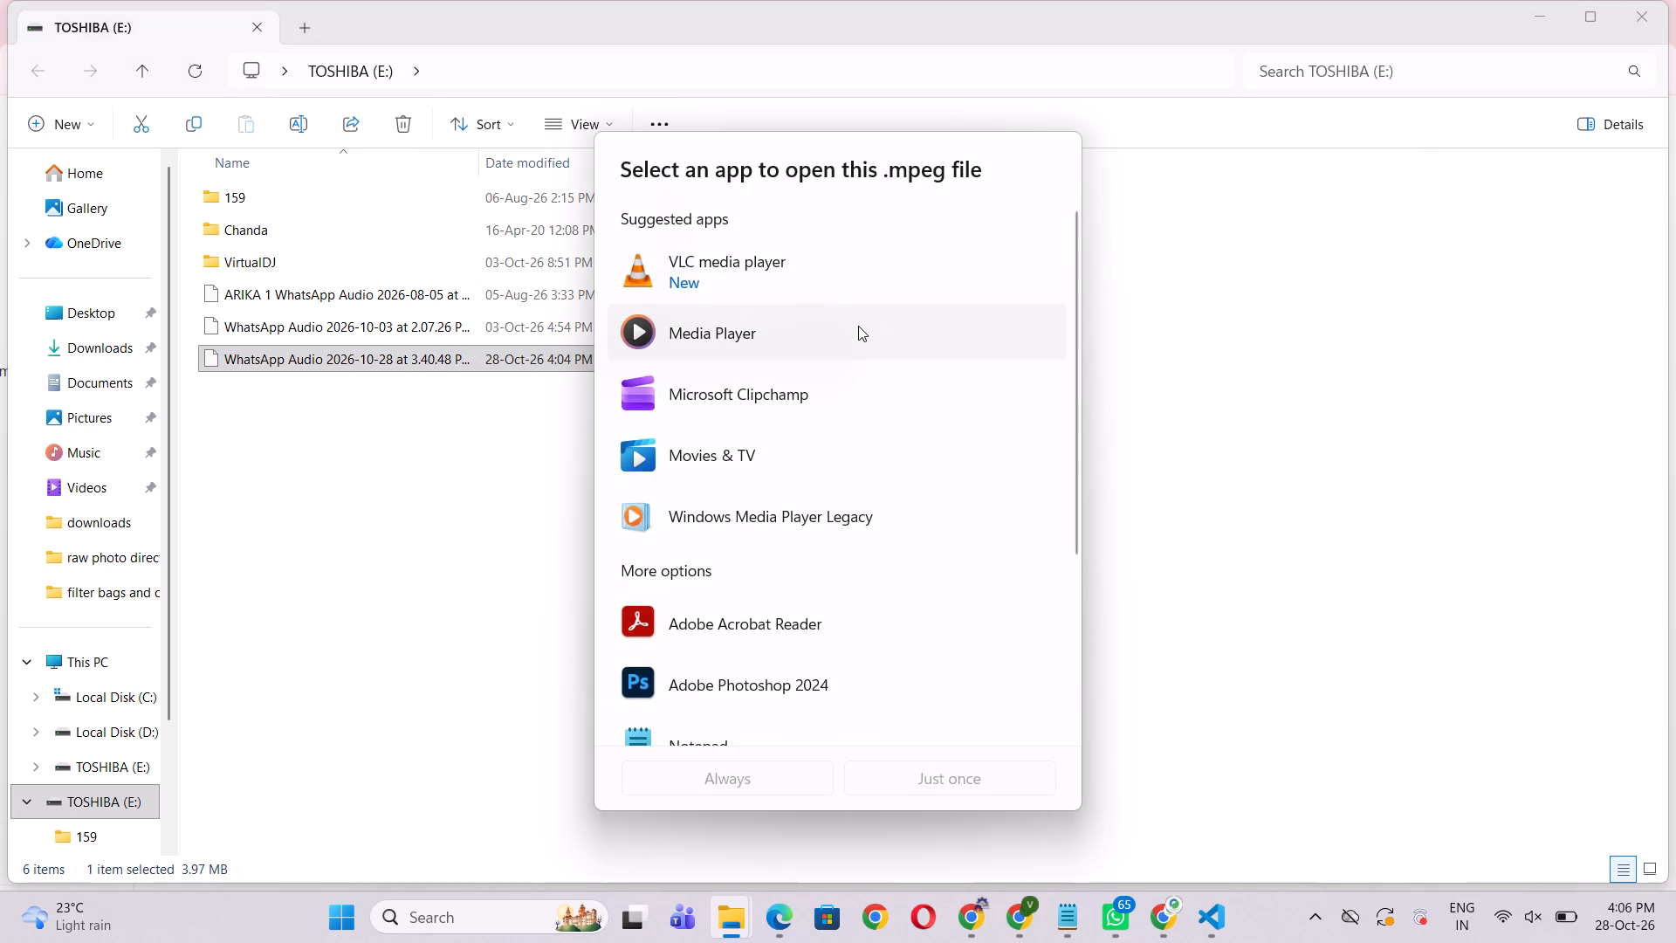
click(858, 326)
click(936, 789)
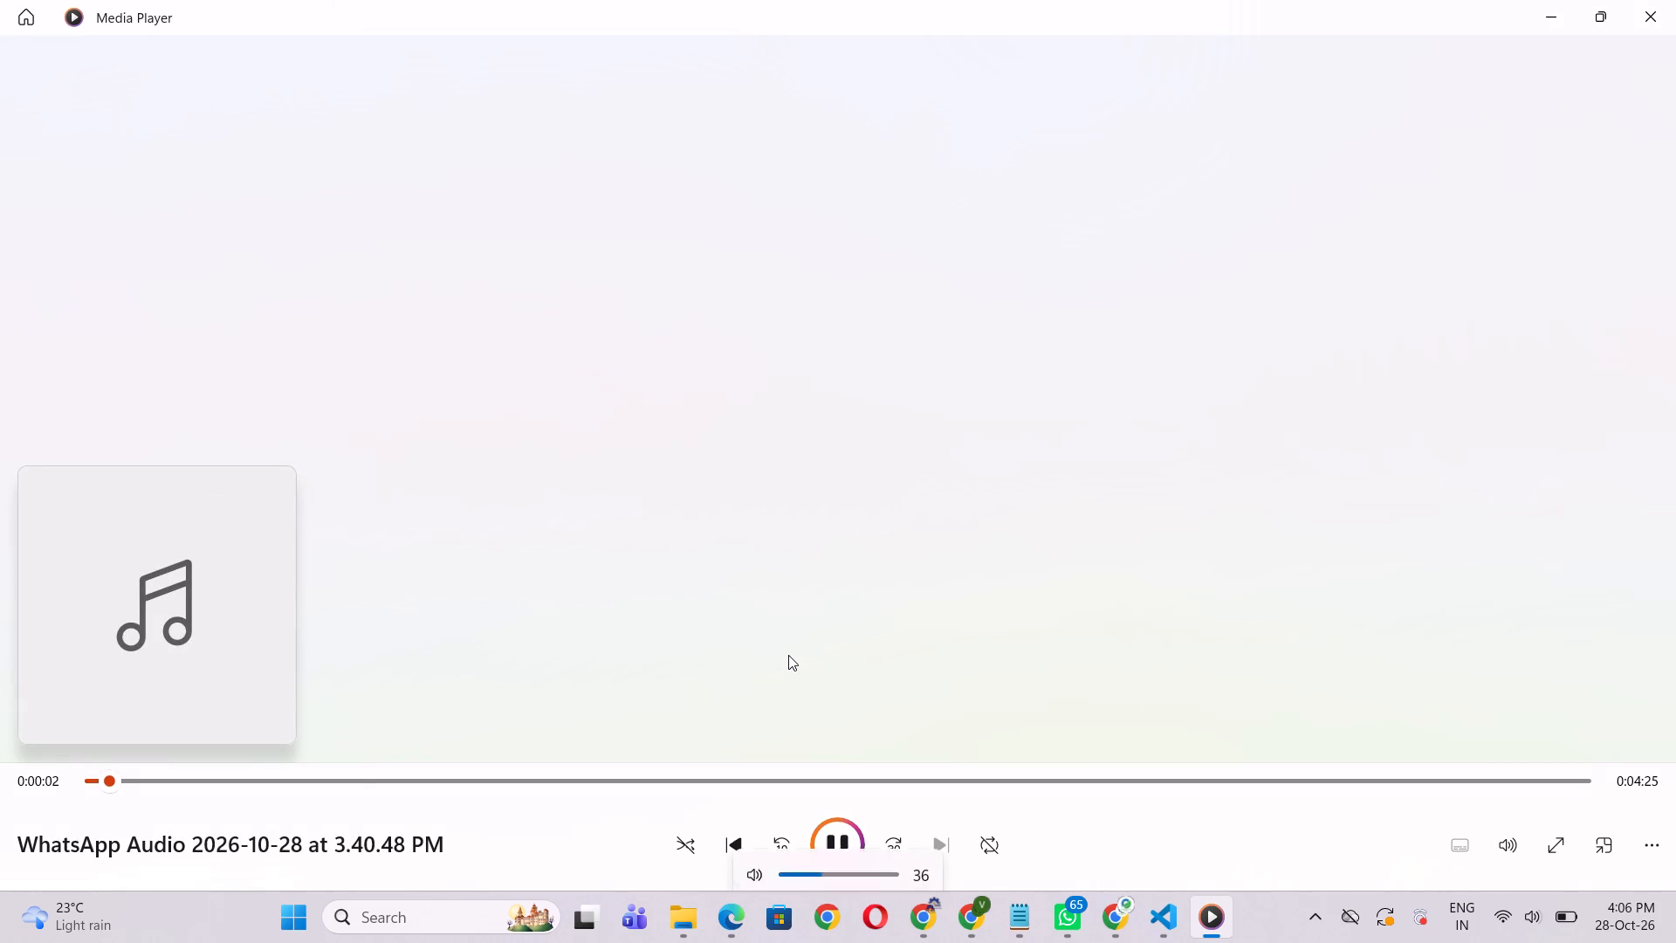
click(567, 778)
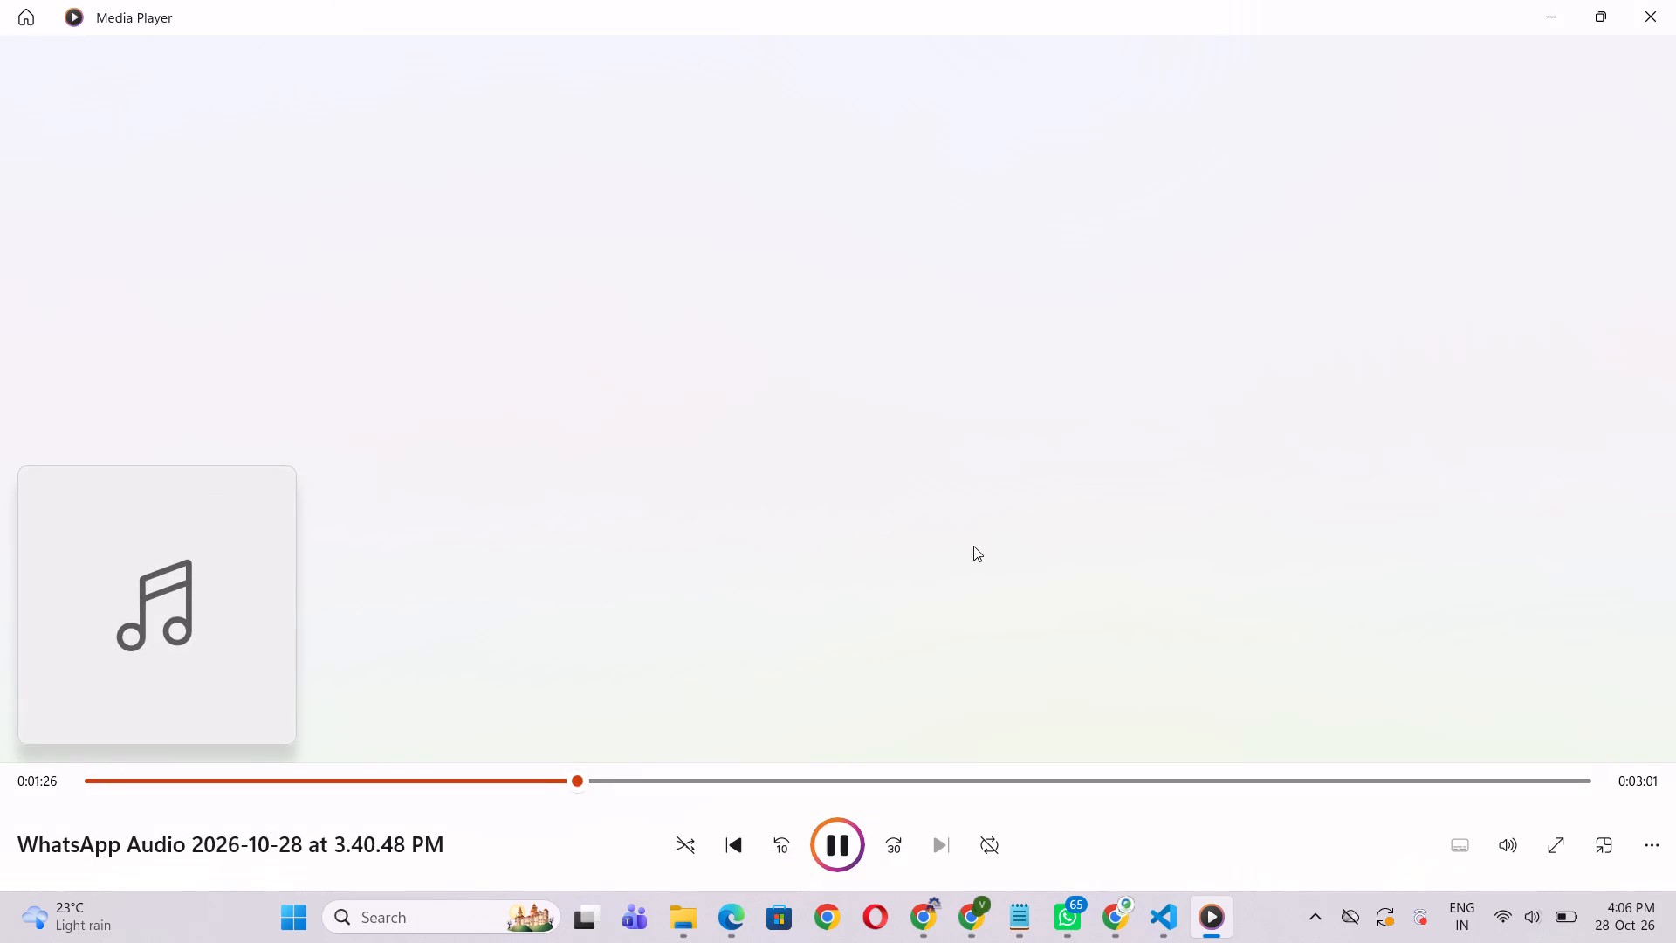
click(1675, 8)
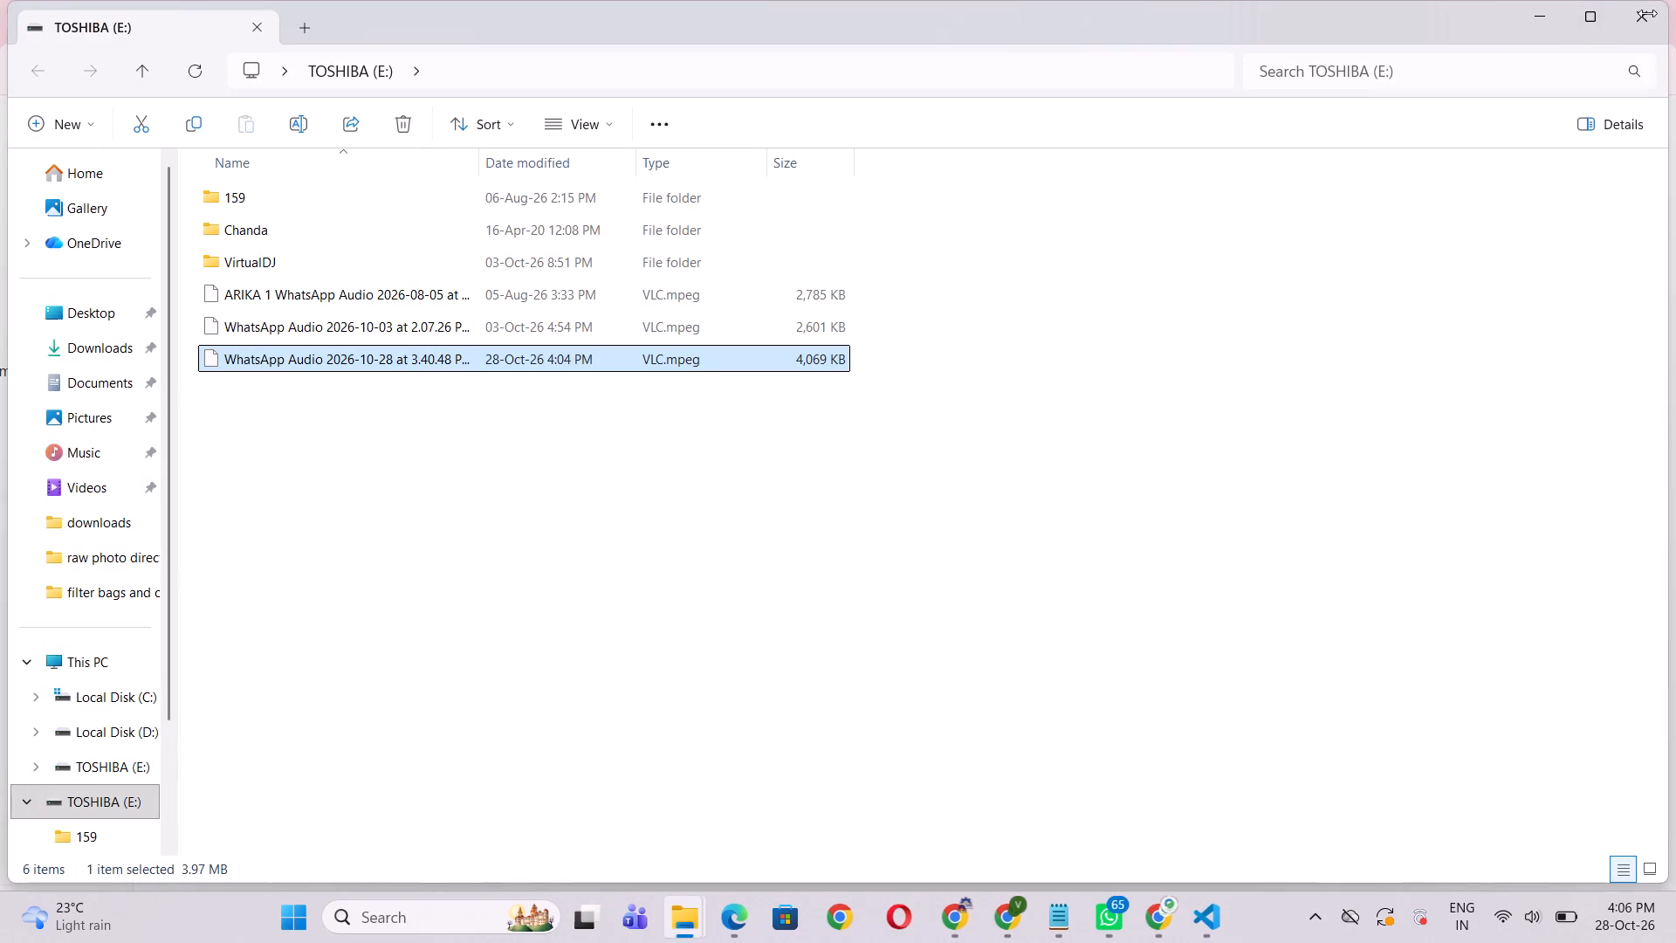
Start renaming the WhatsApp Audio 2026-10-28 file on the TOSHIBA drive, clearing everything before the .mpeg extension.
click(310, 117)
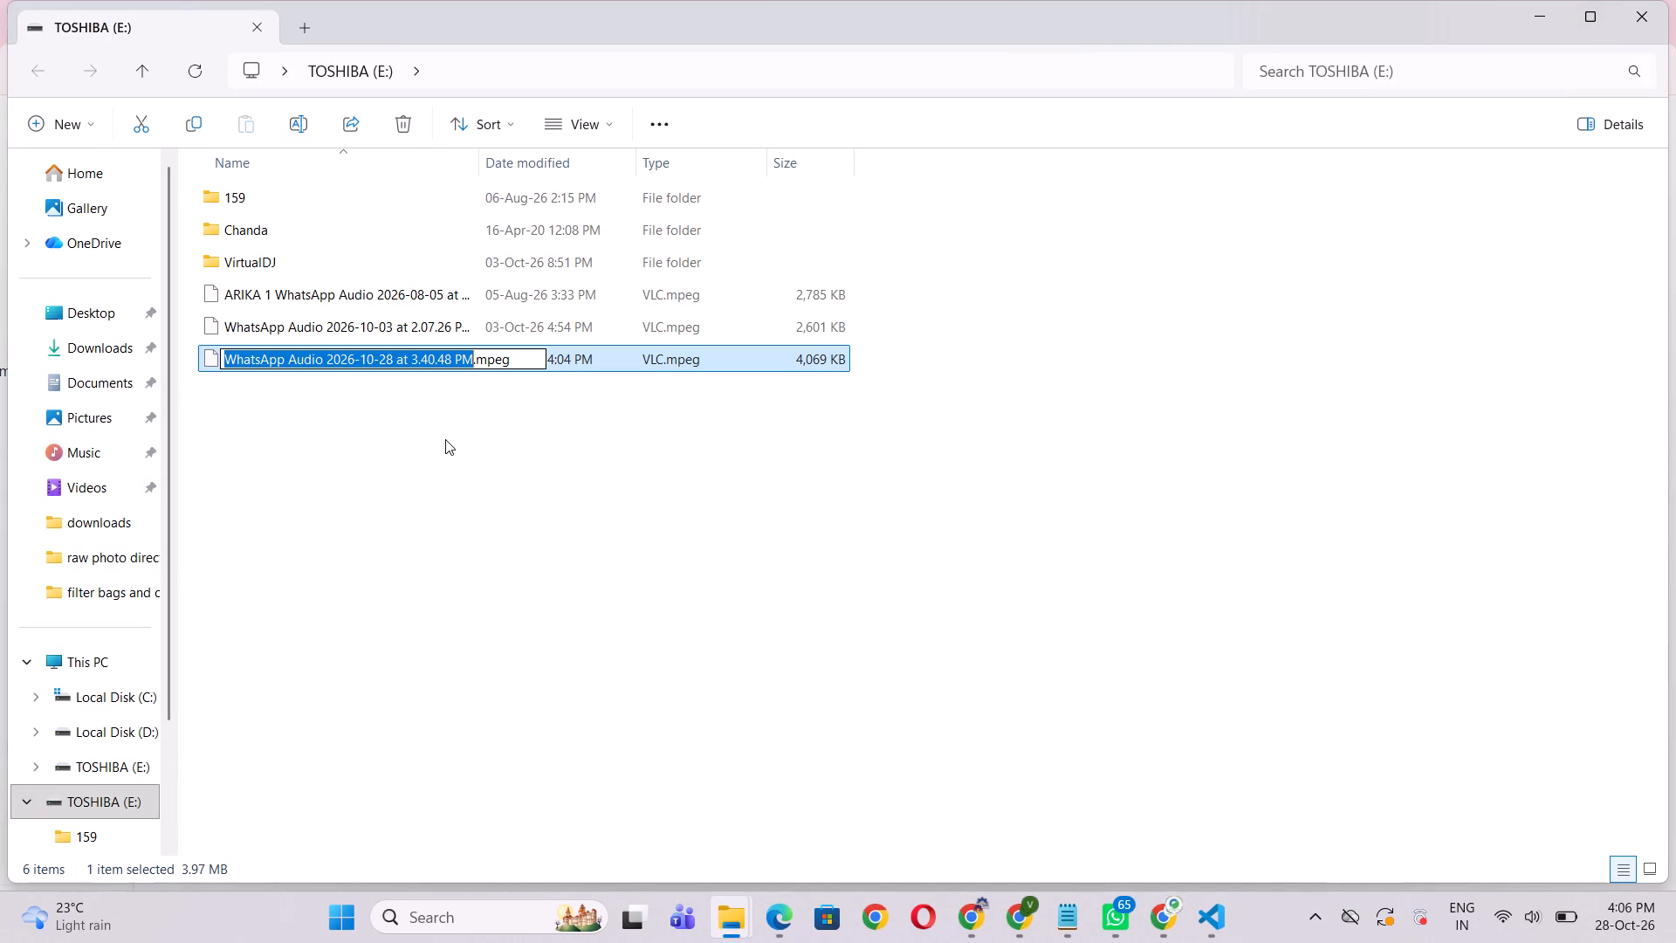
key(BackSpace)
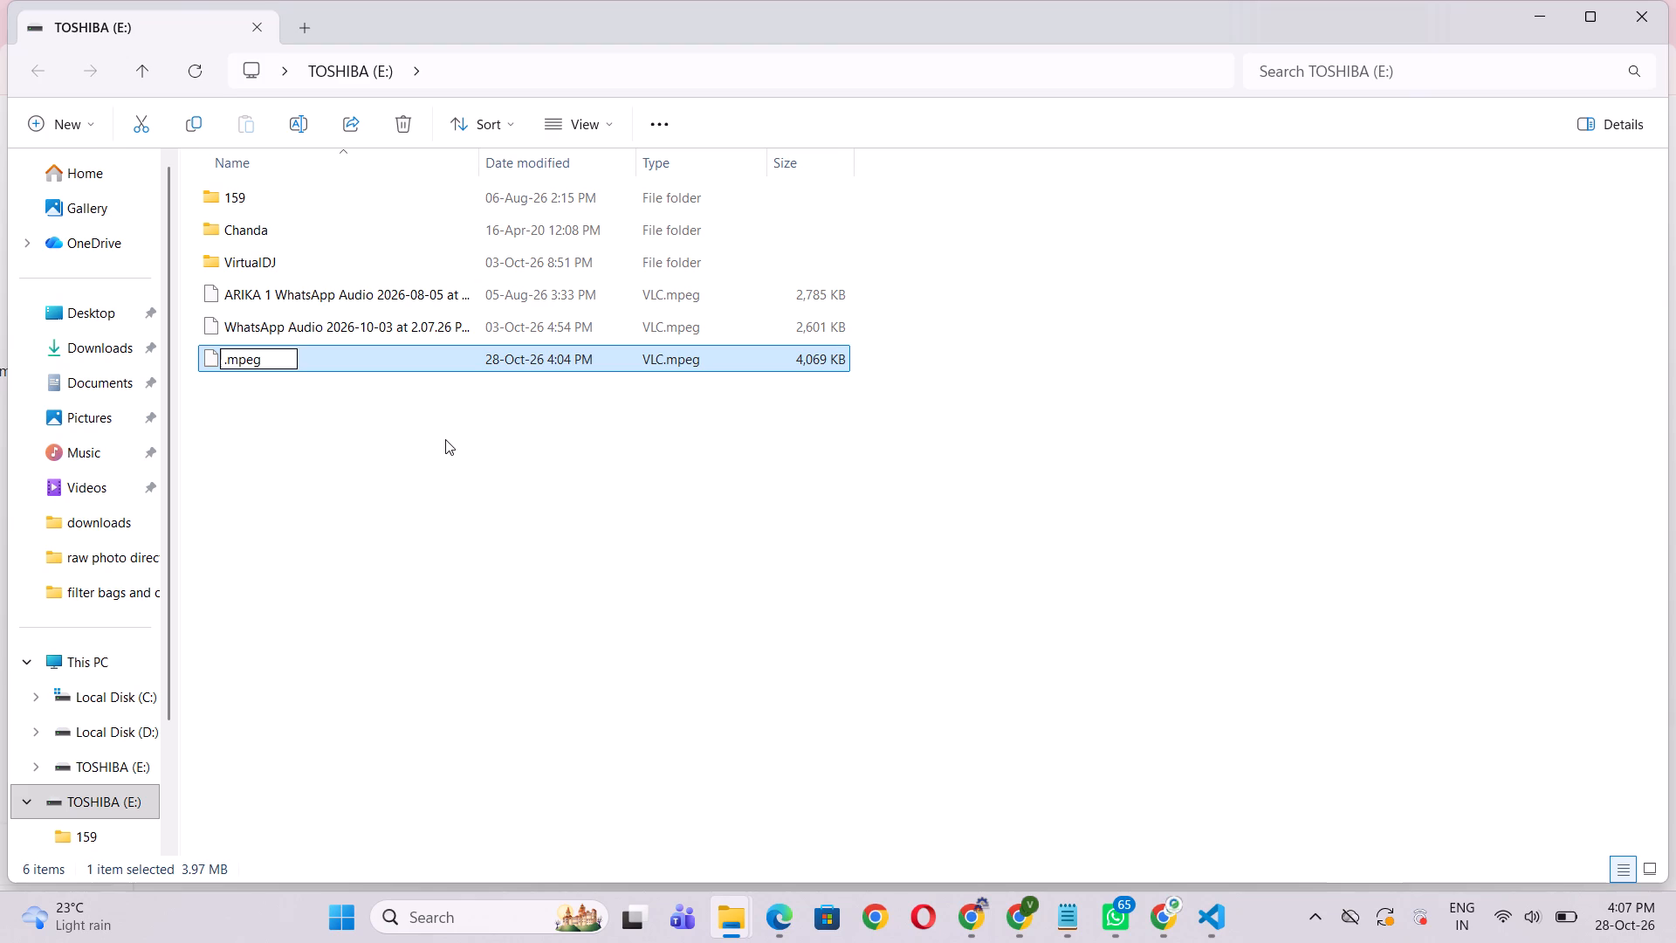
key(Down)
key(Up)
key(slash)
key(End)
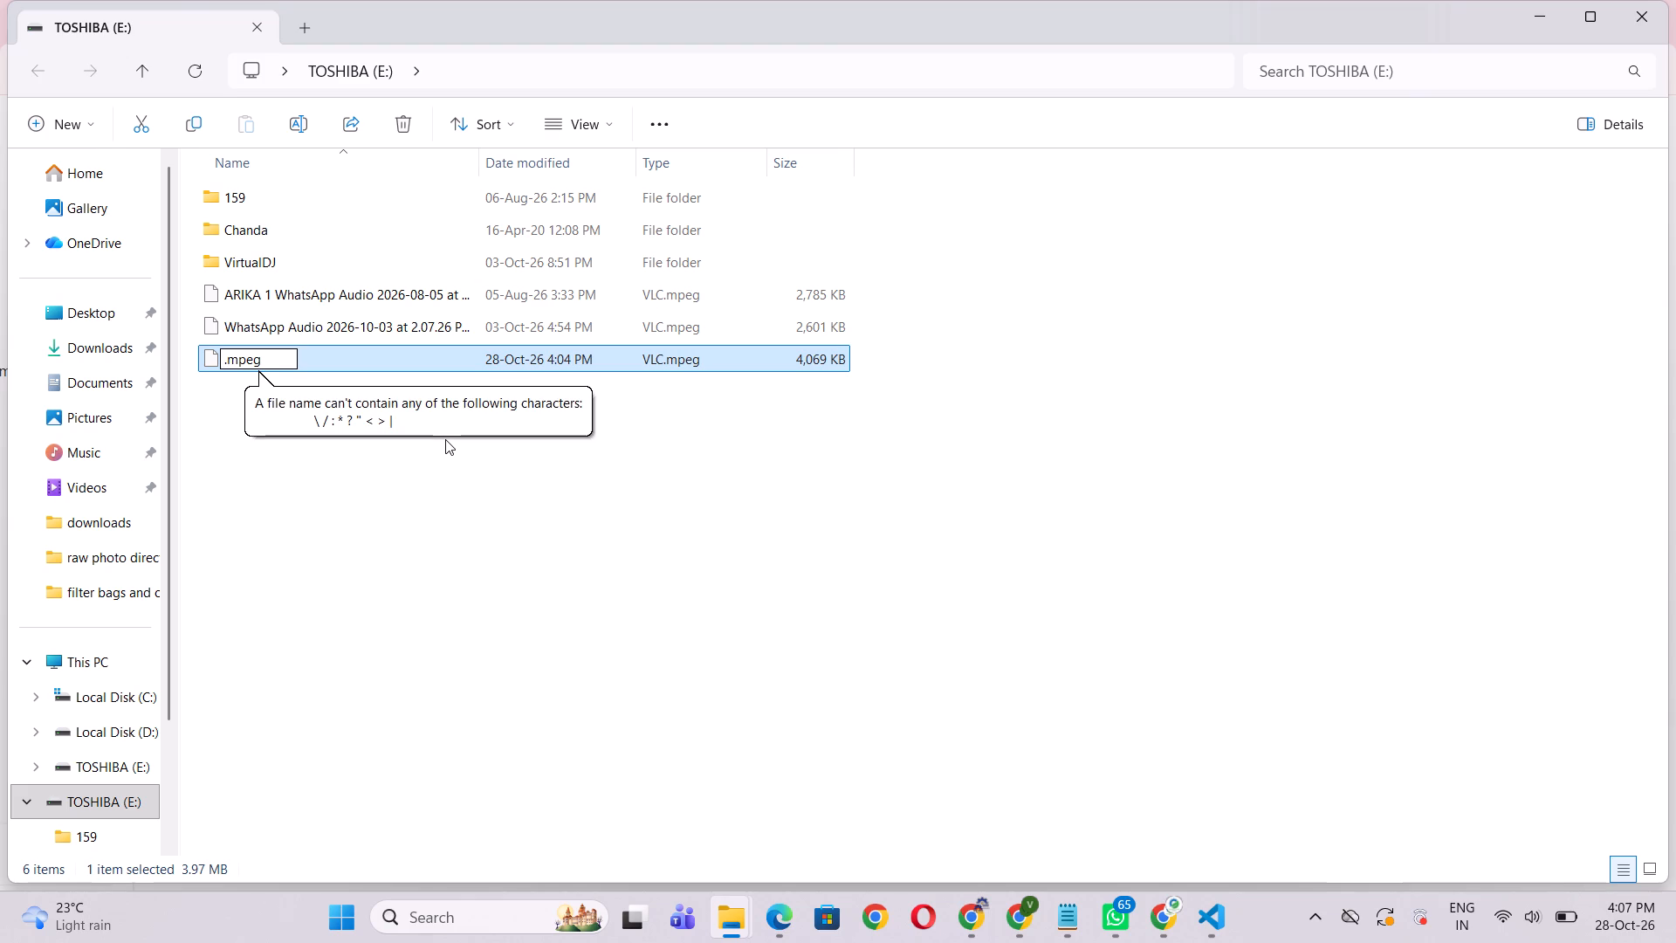
key(Insert)
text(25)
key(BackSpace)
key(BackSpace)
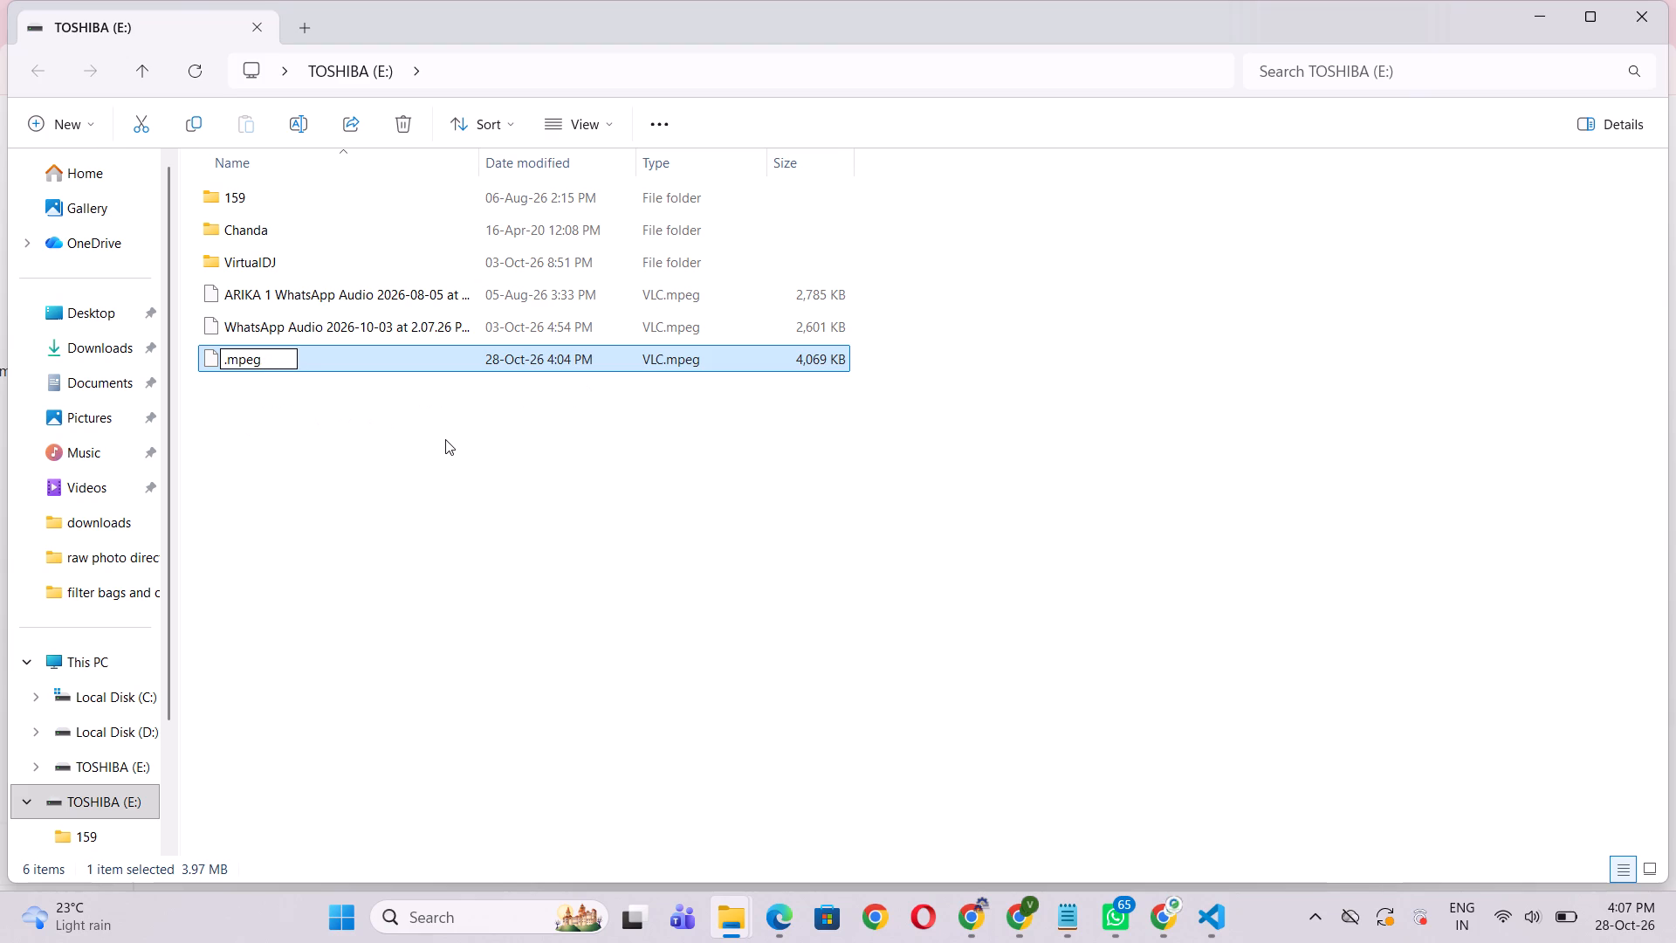
In File Explorer, rename the .mpeg file on the TOSHIBA (E:) drive as 28.10.mpeg.
click(354, 460)
click(249, 351)
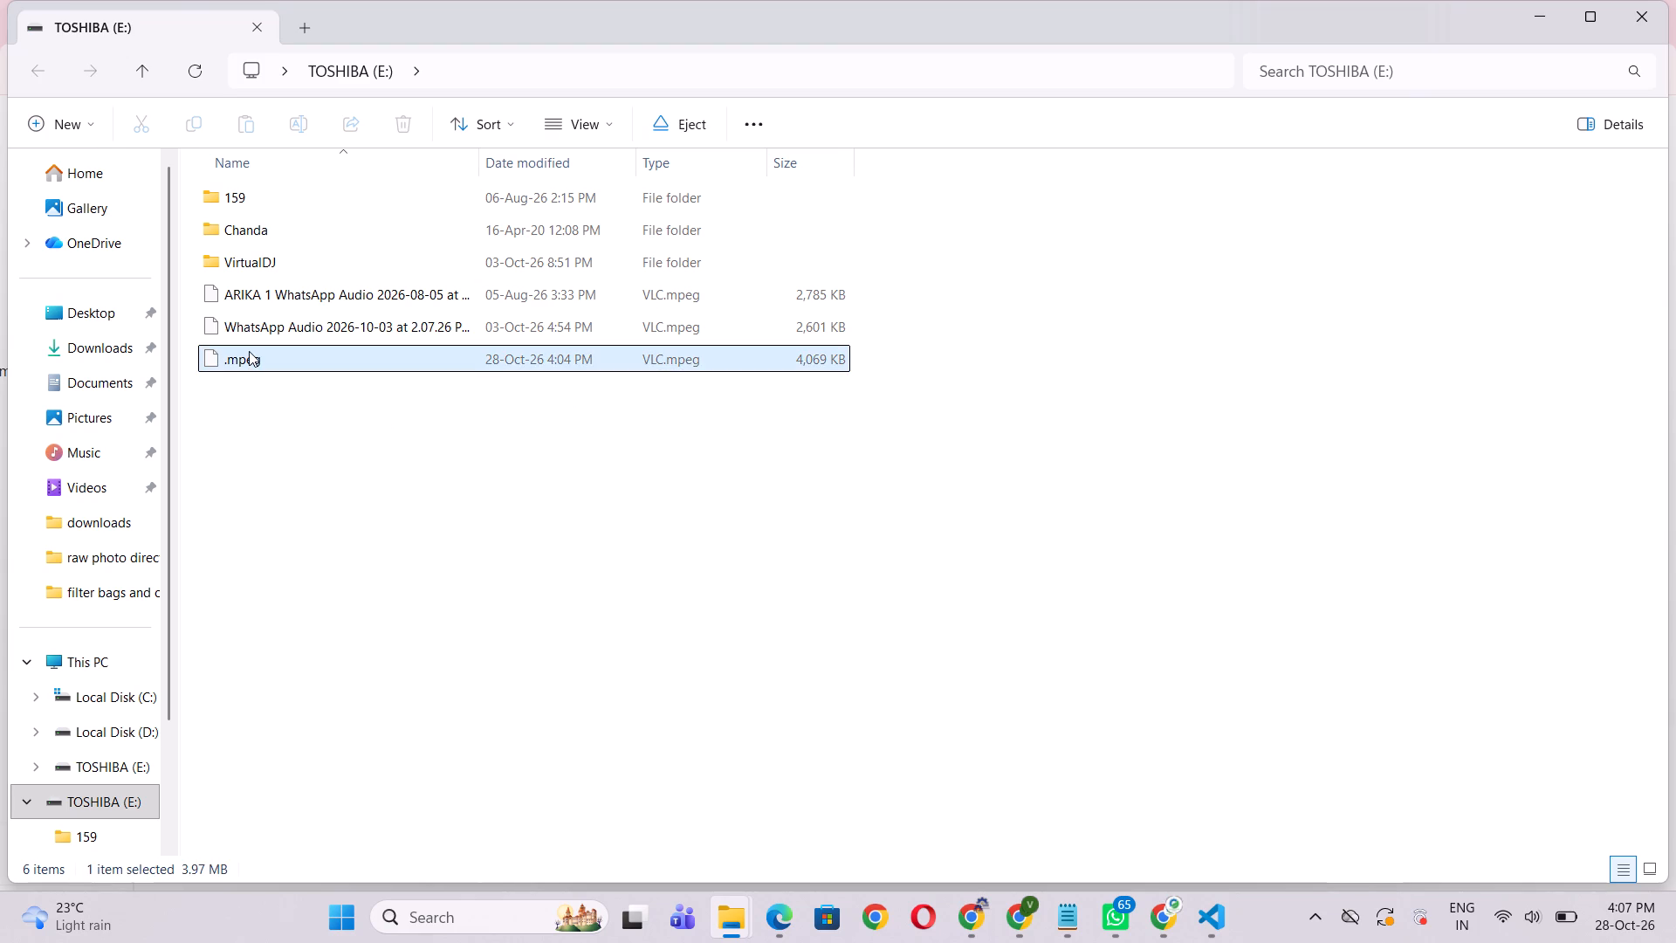
click(284, 126)
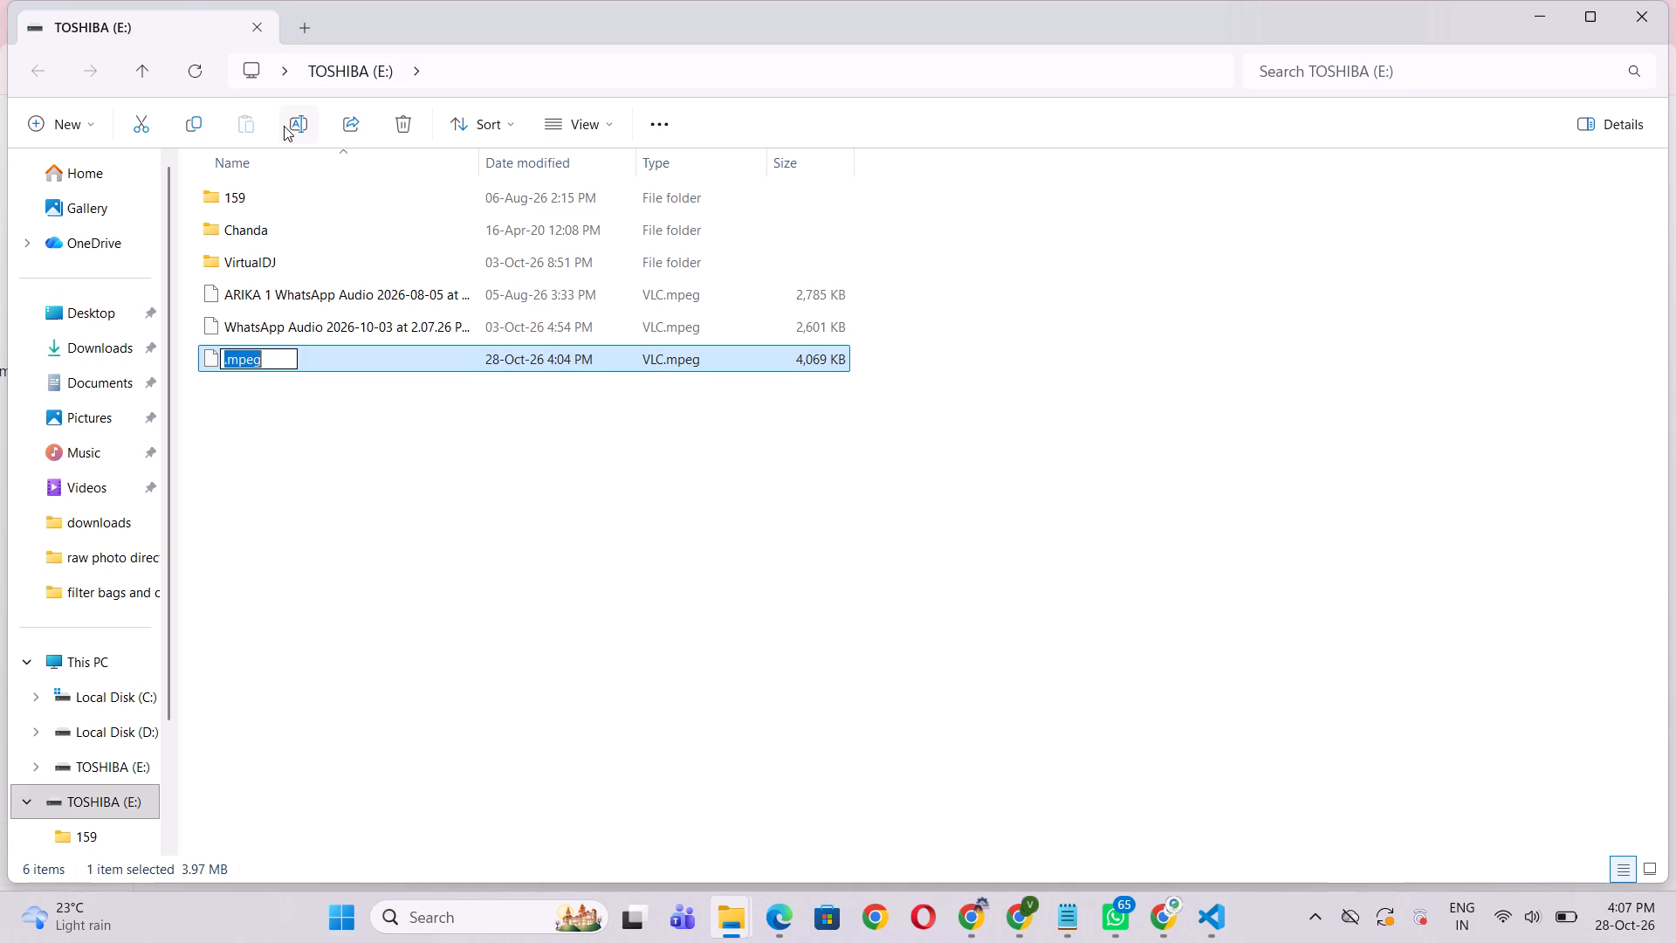
click(223, 362)
text(guh)
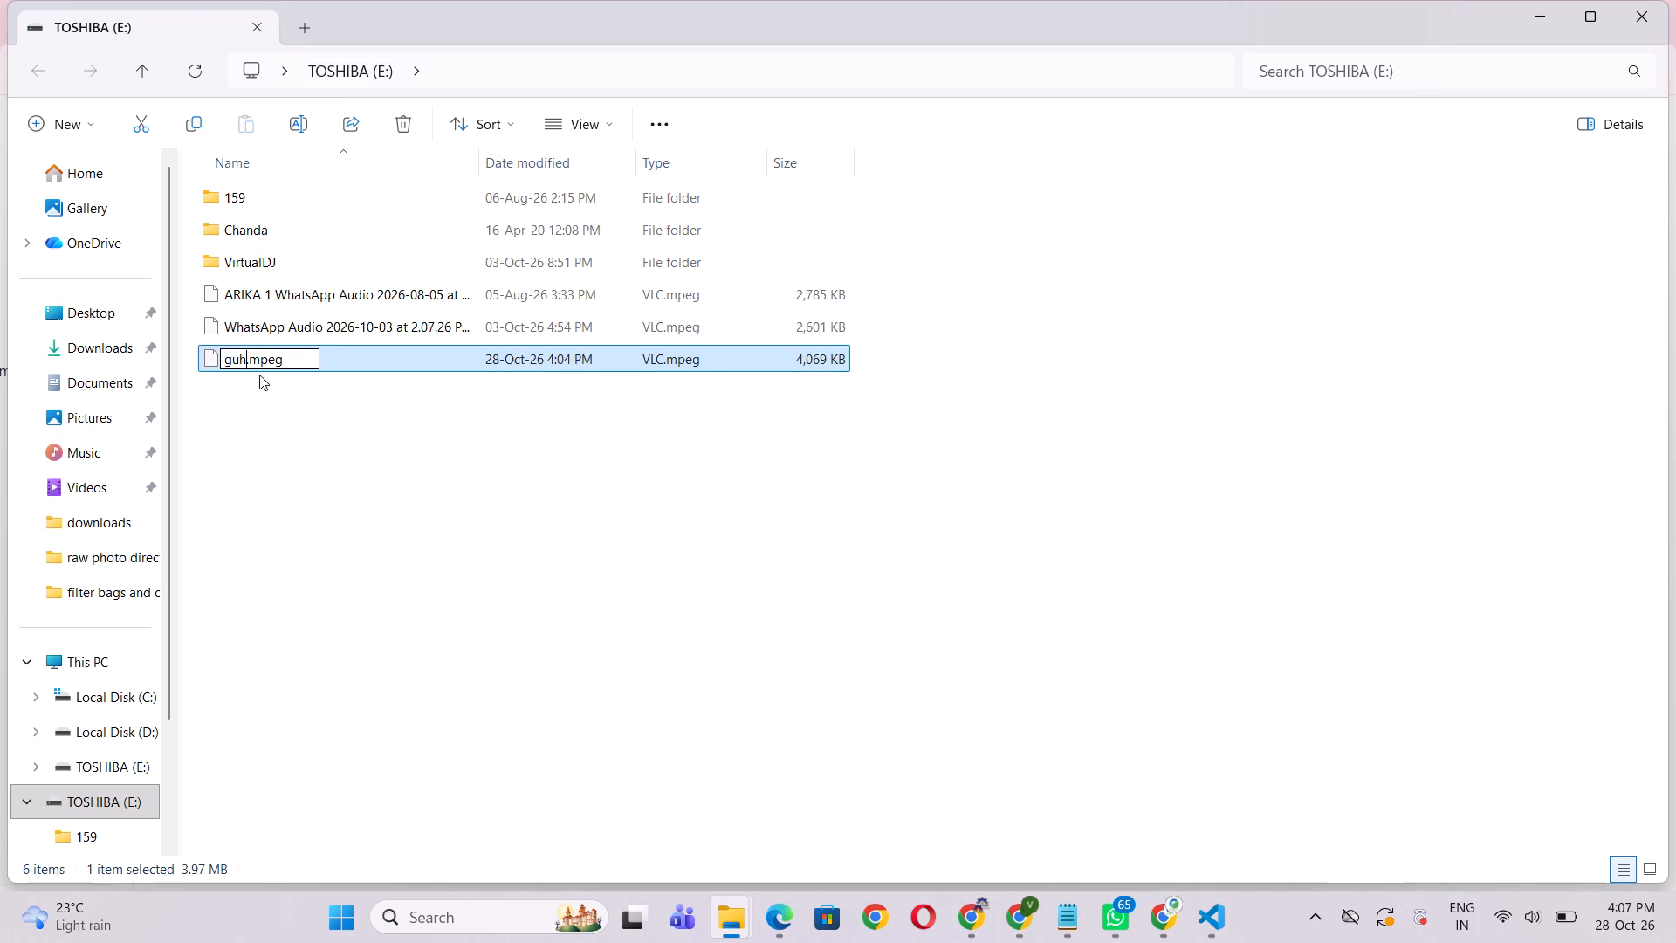
key(BackSpace)
key(BackSpace)
key(BackSpace)
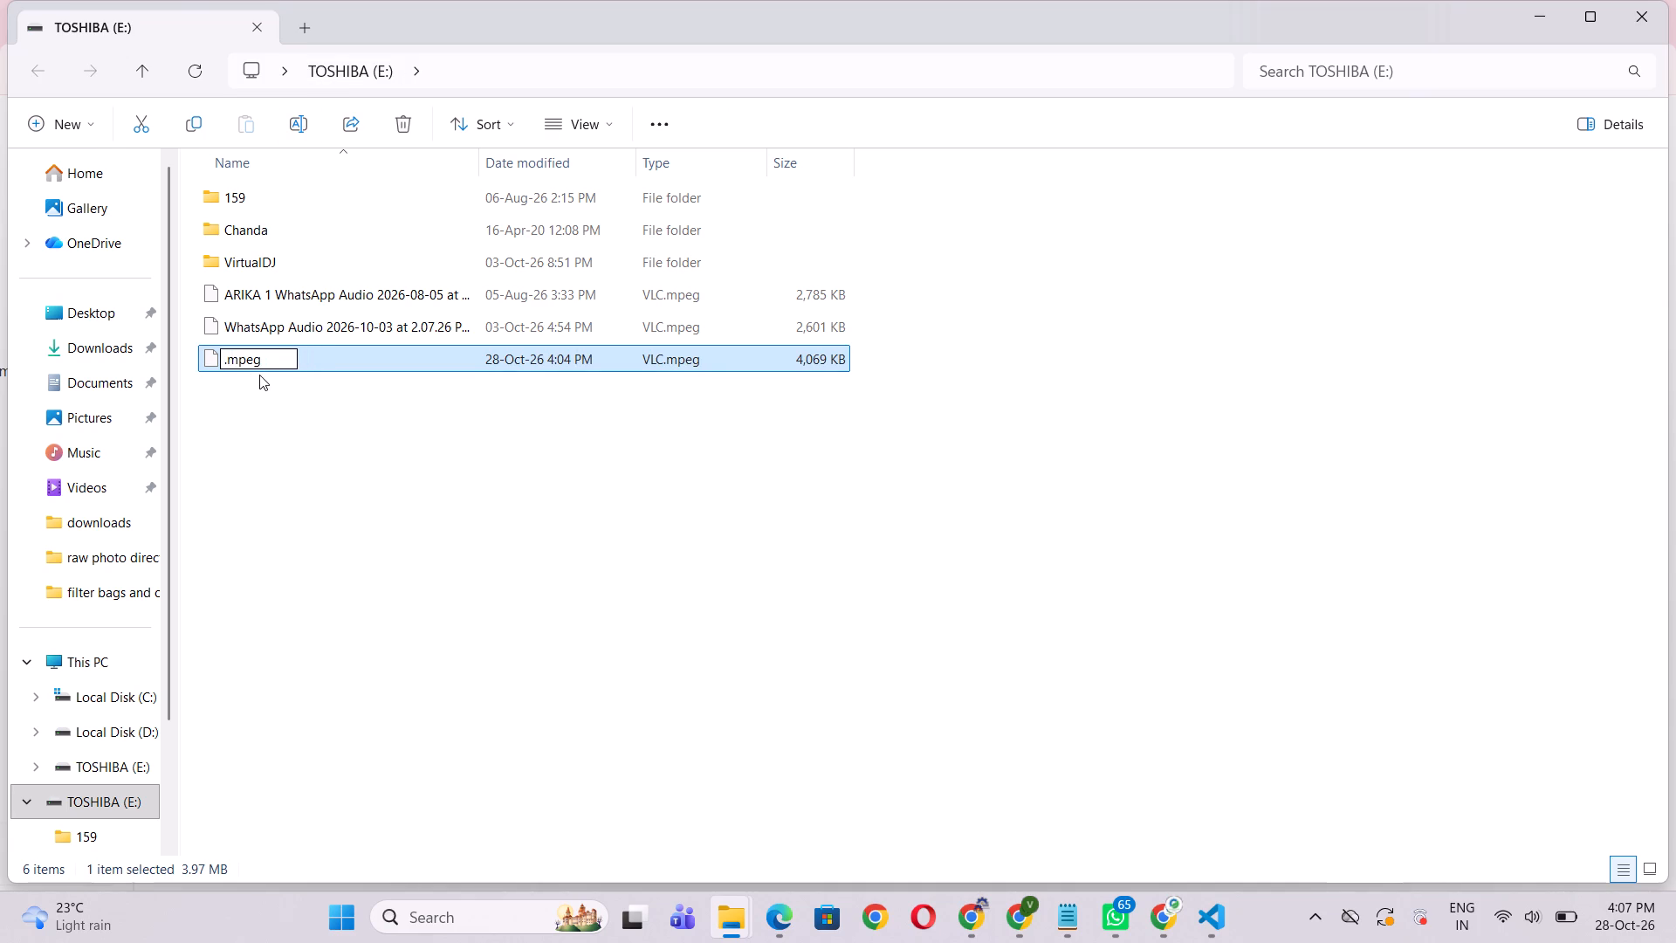
key(2)
key(8)
key(slash)
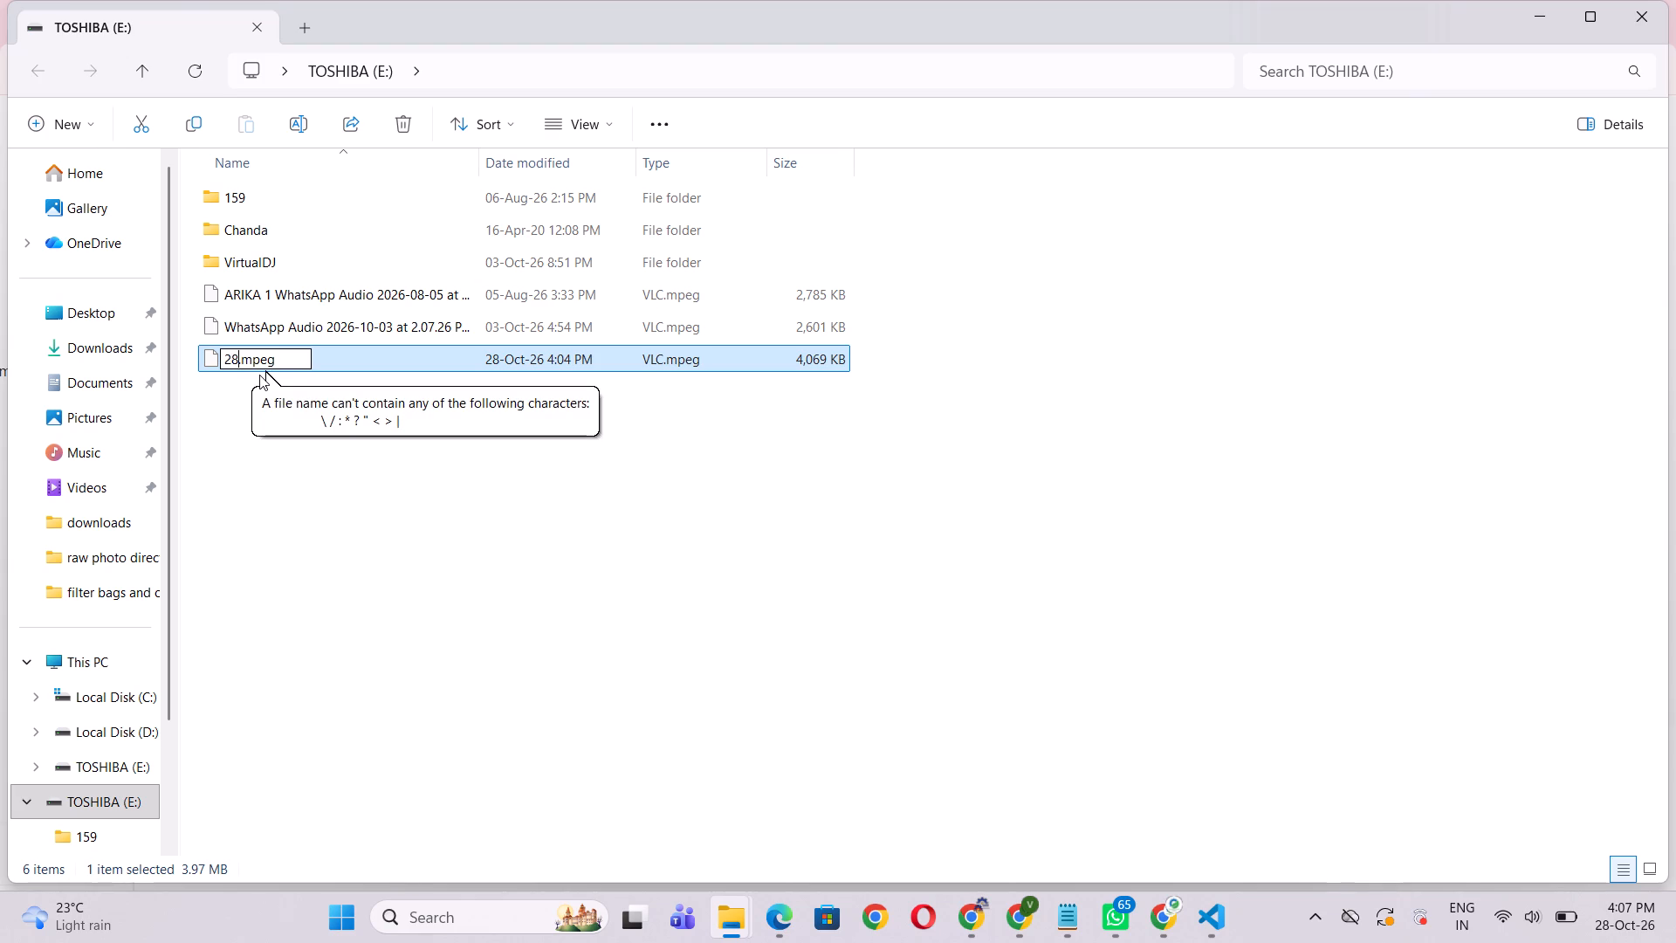
text(.10)
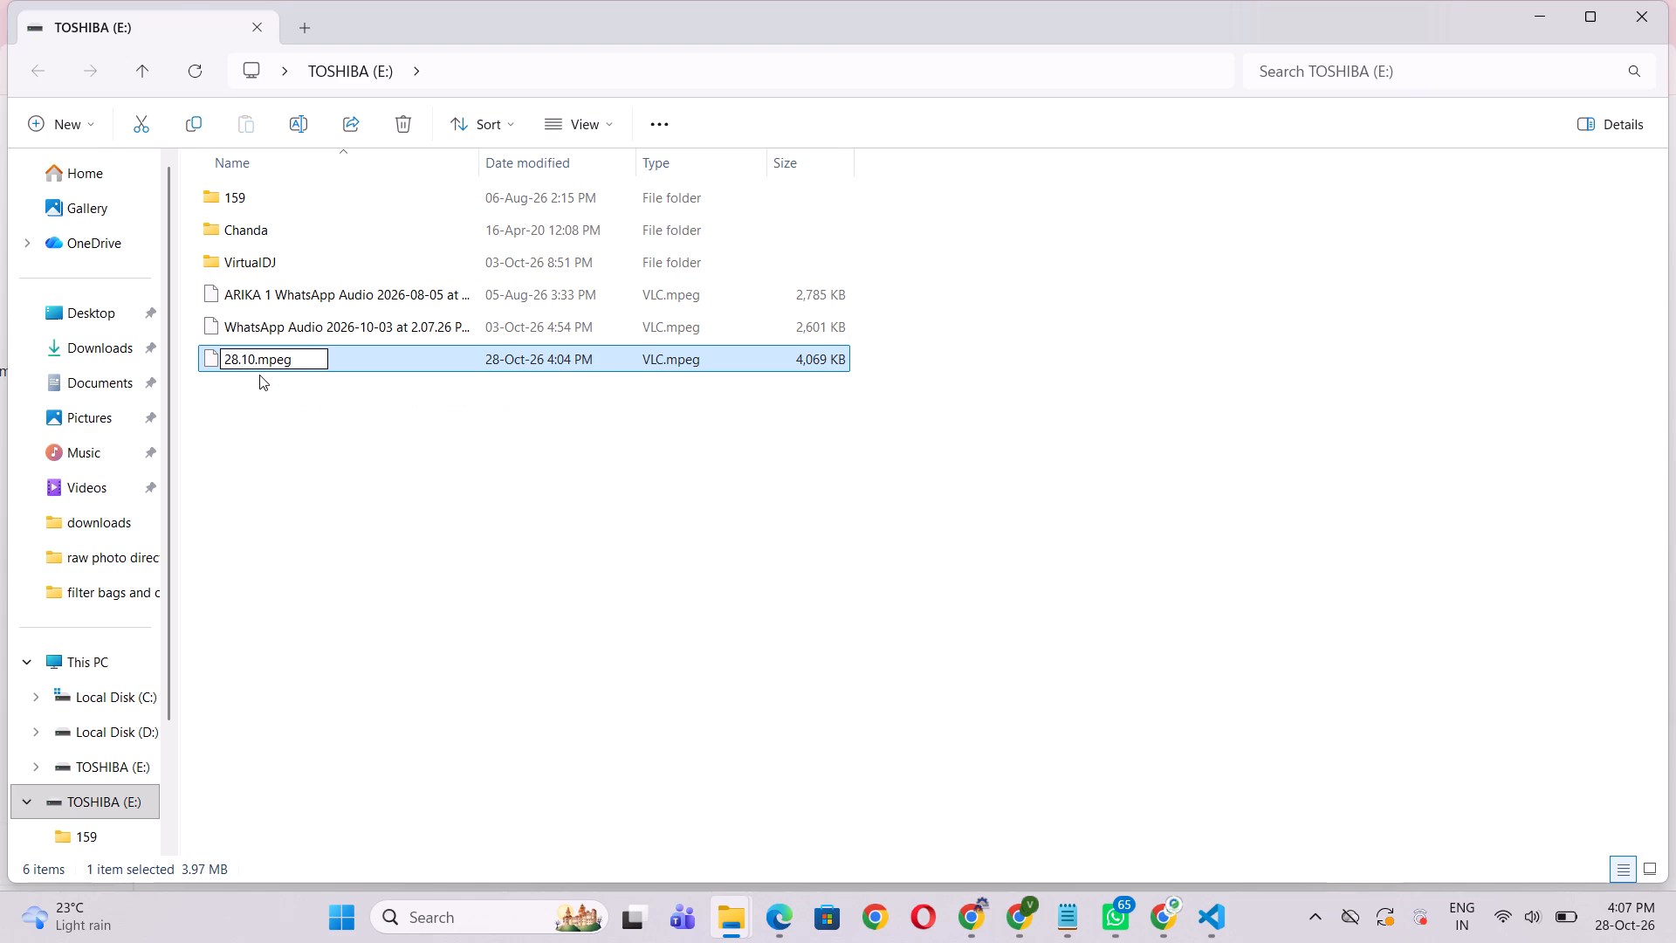
key(Return)
Open 28.10.mpeg in VLC media player just once to check it, and close the player.
double_click(365, 364)
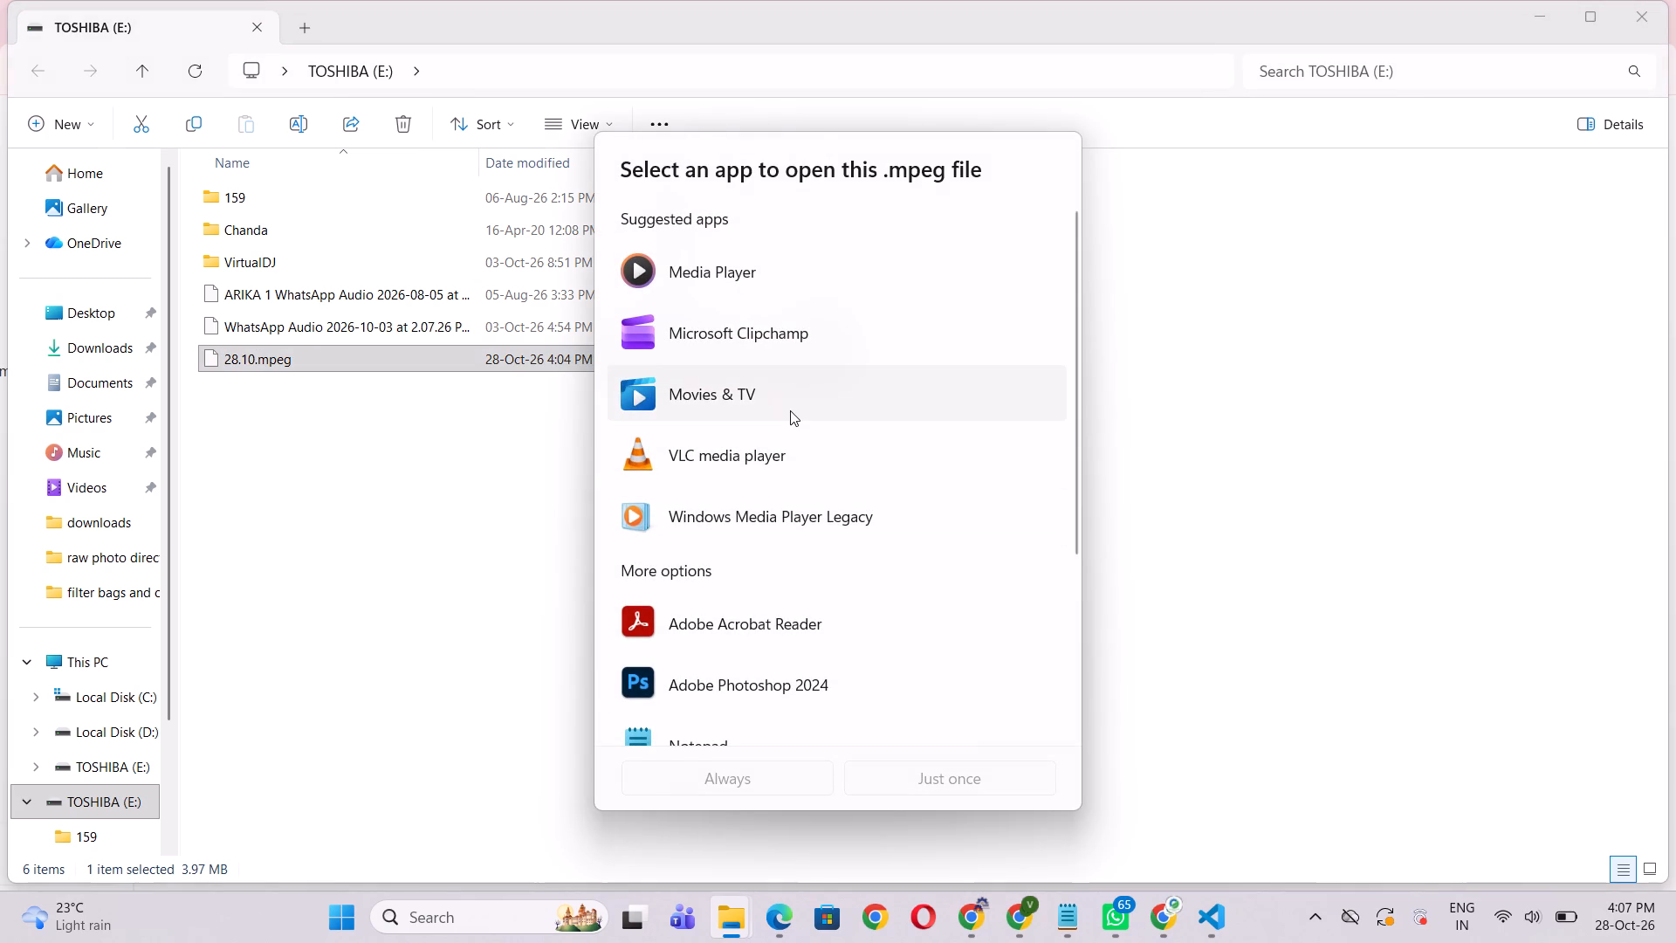
click(790, 410)
click(798, 459)
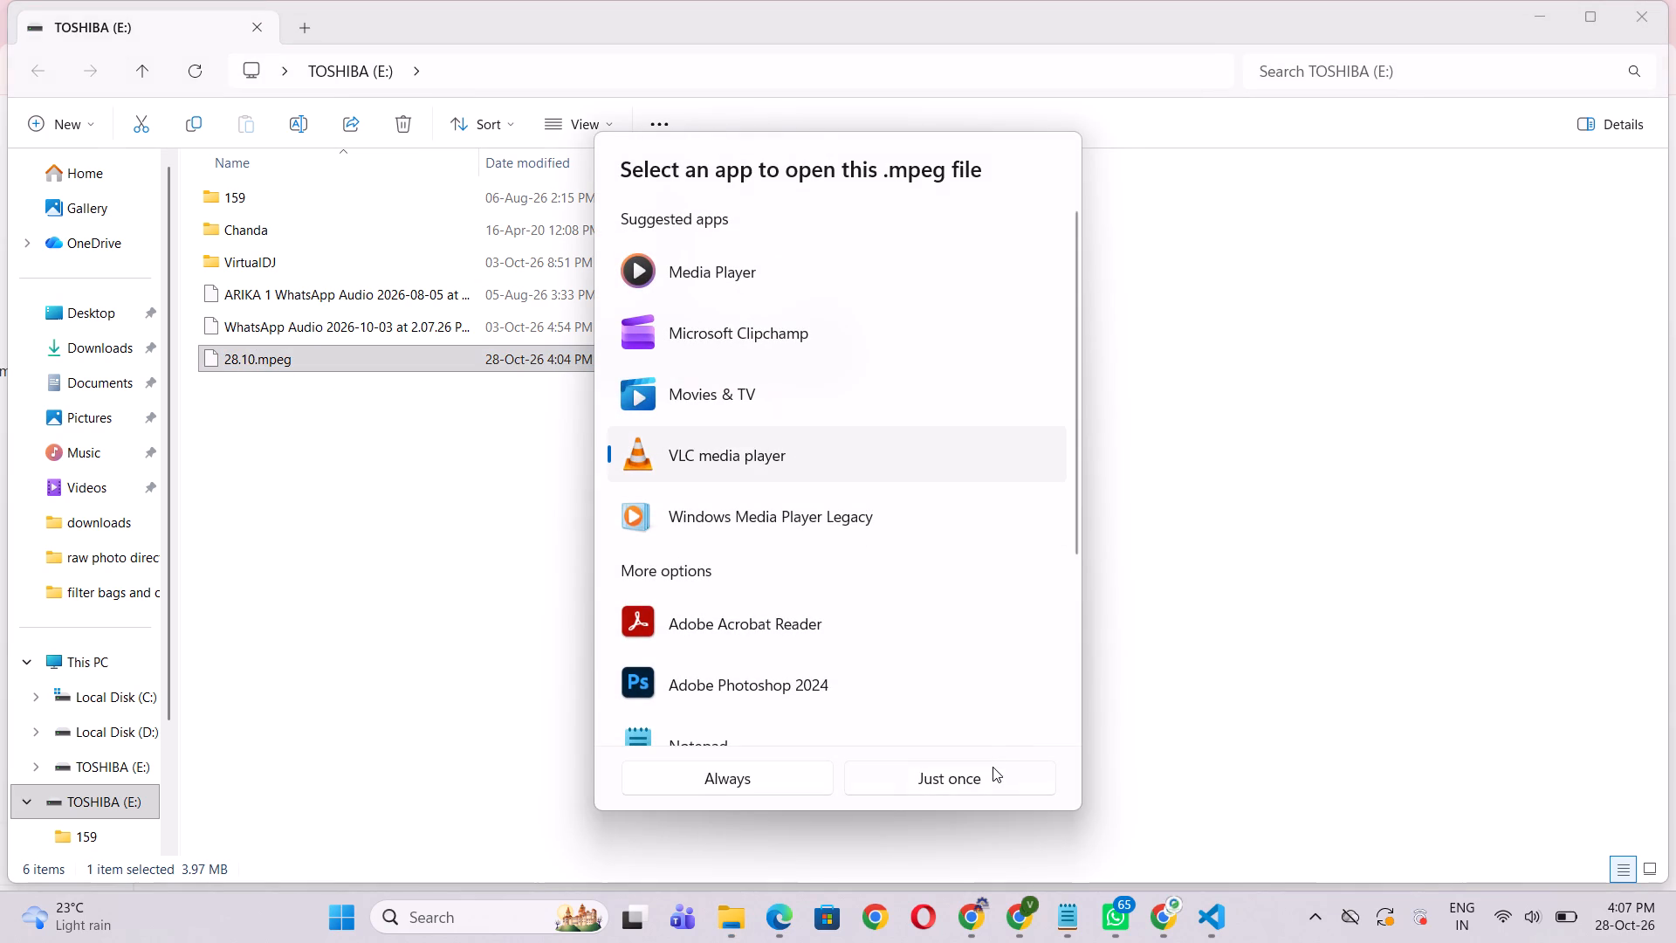
click(993, 767)
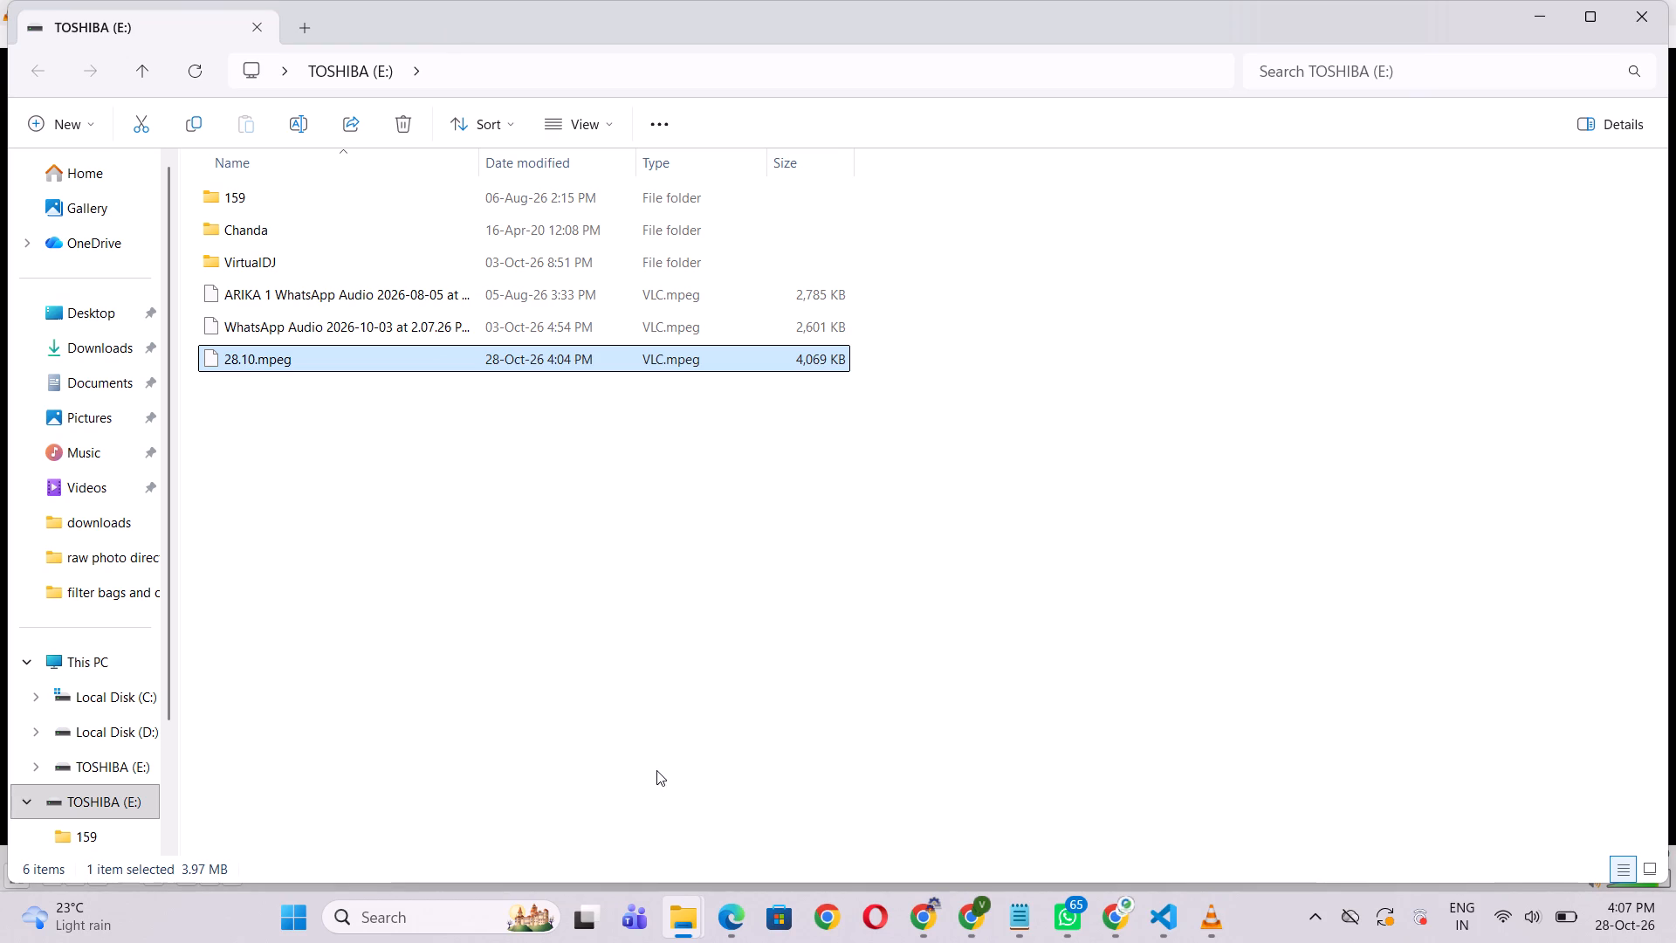
click(1212, 922)
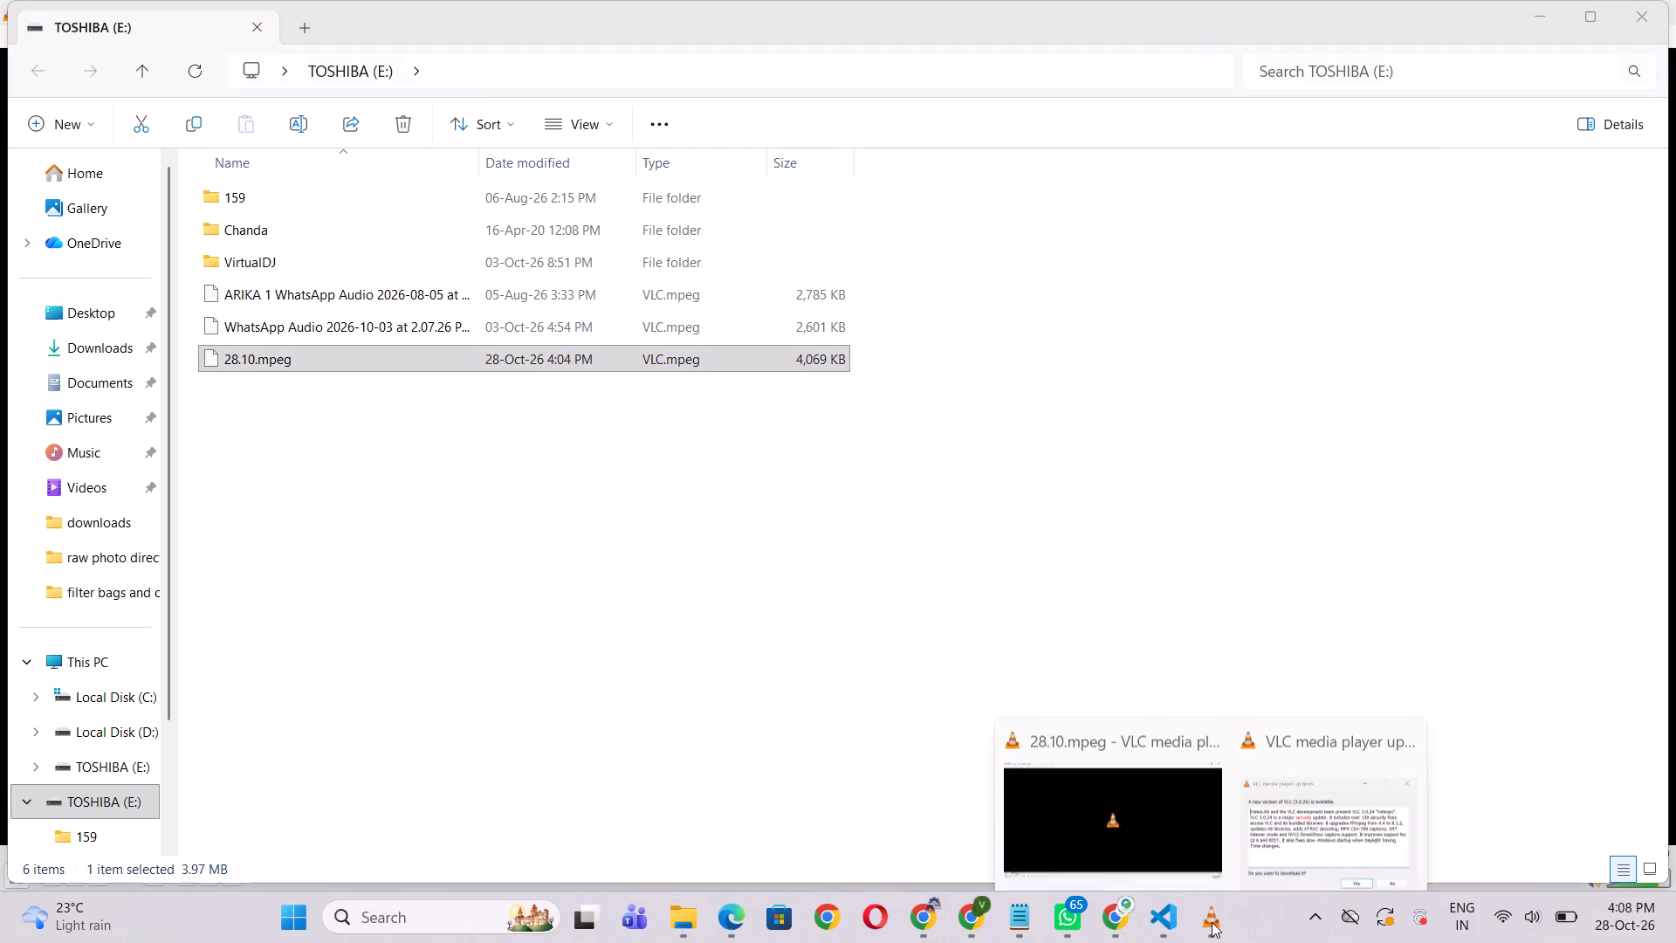
click(1214, 688)
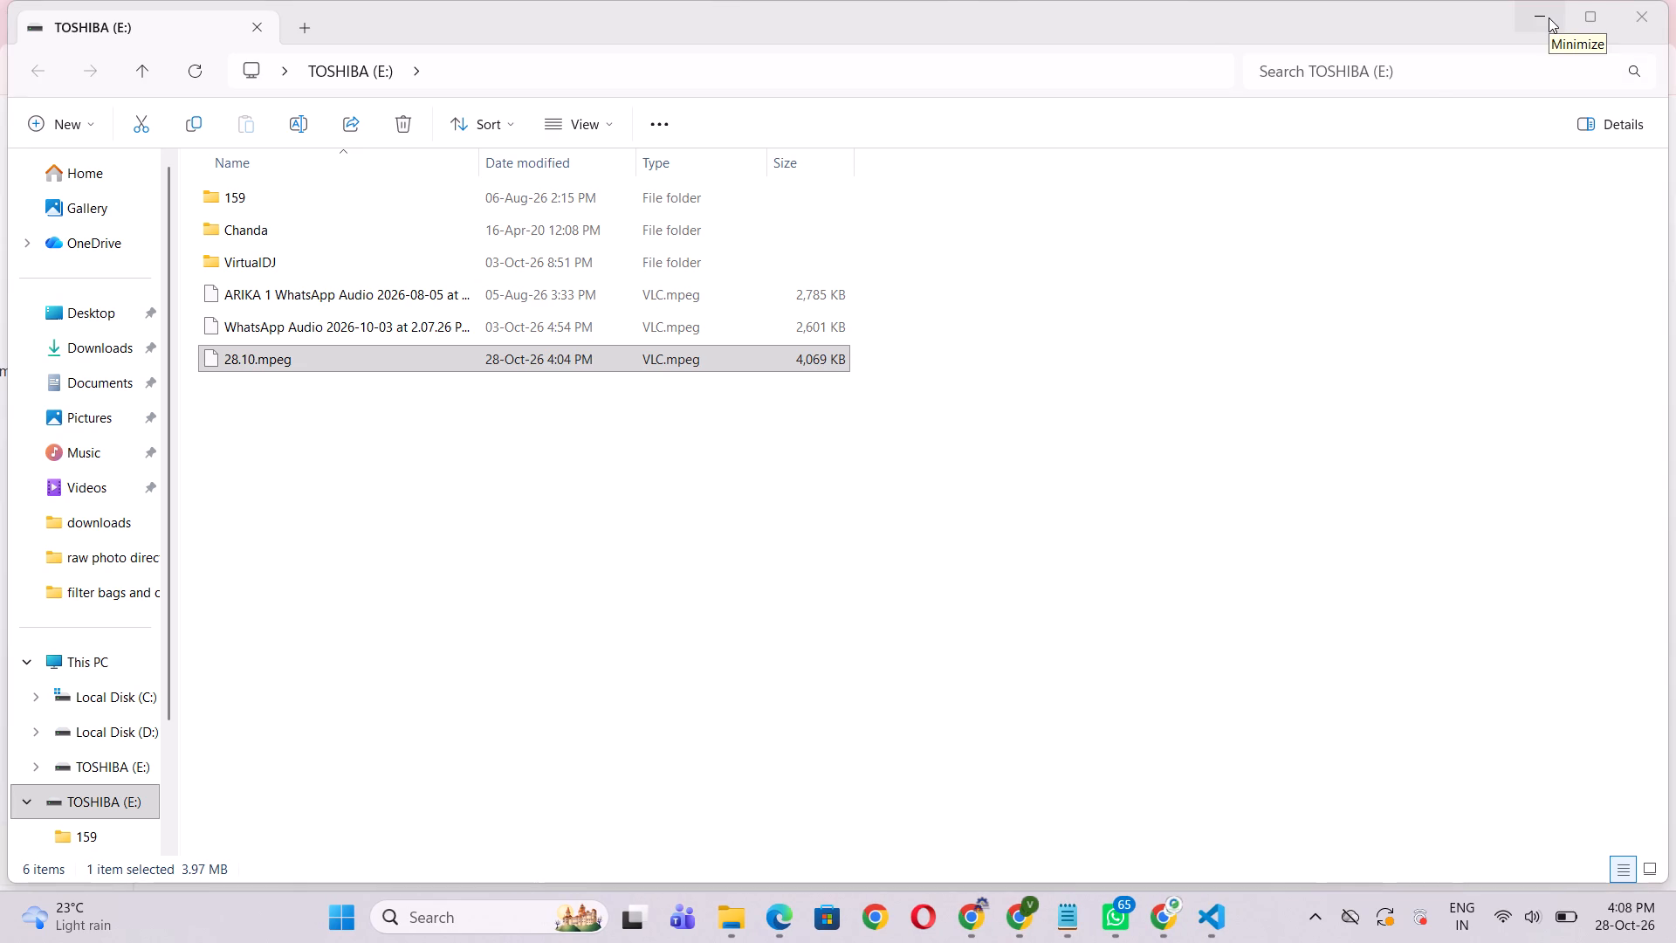
Close the TOSHIBA (E:) folder window and return to the ChatGPT chat.
click(924, 363)
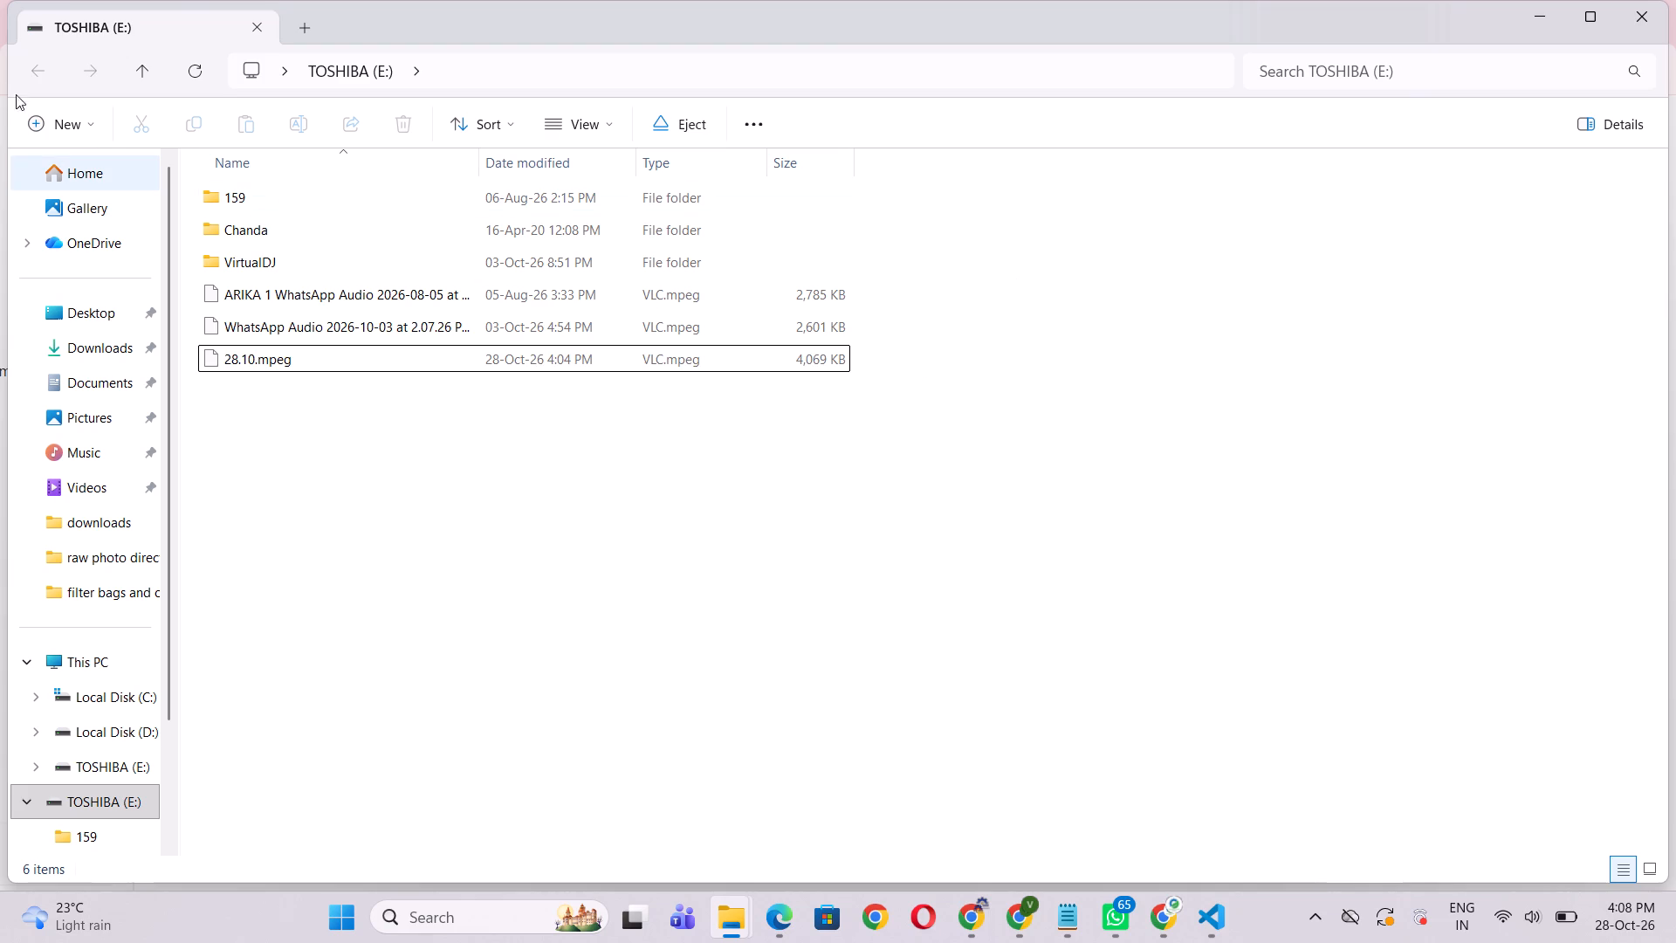
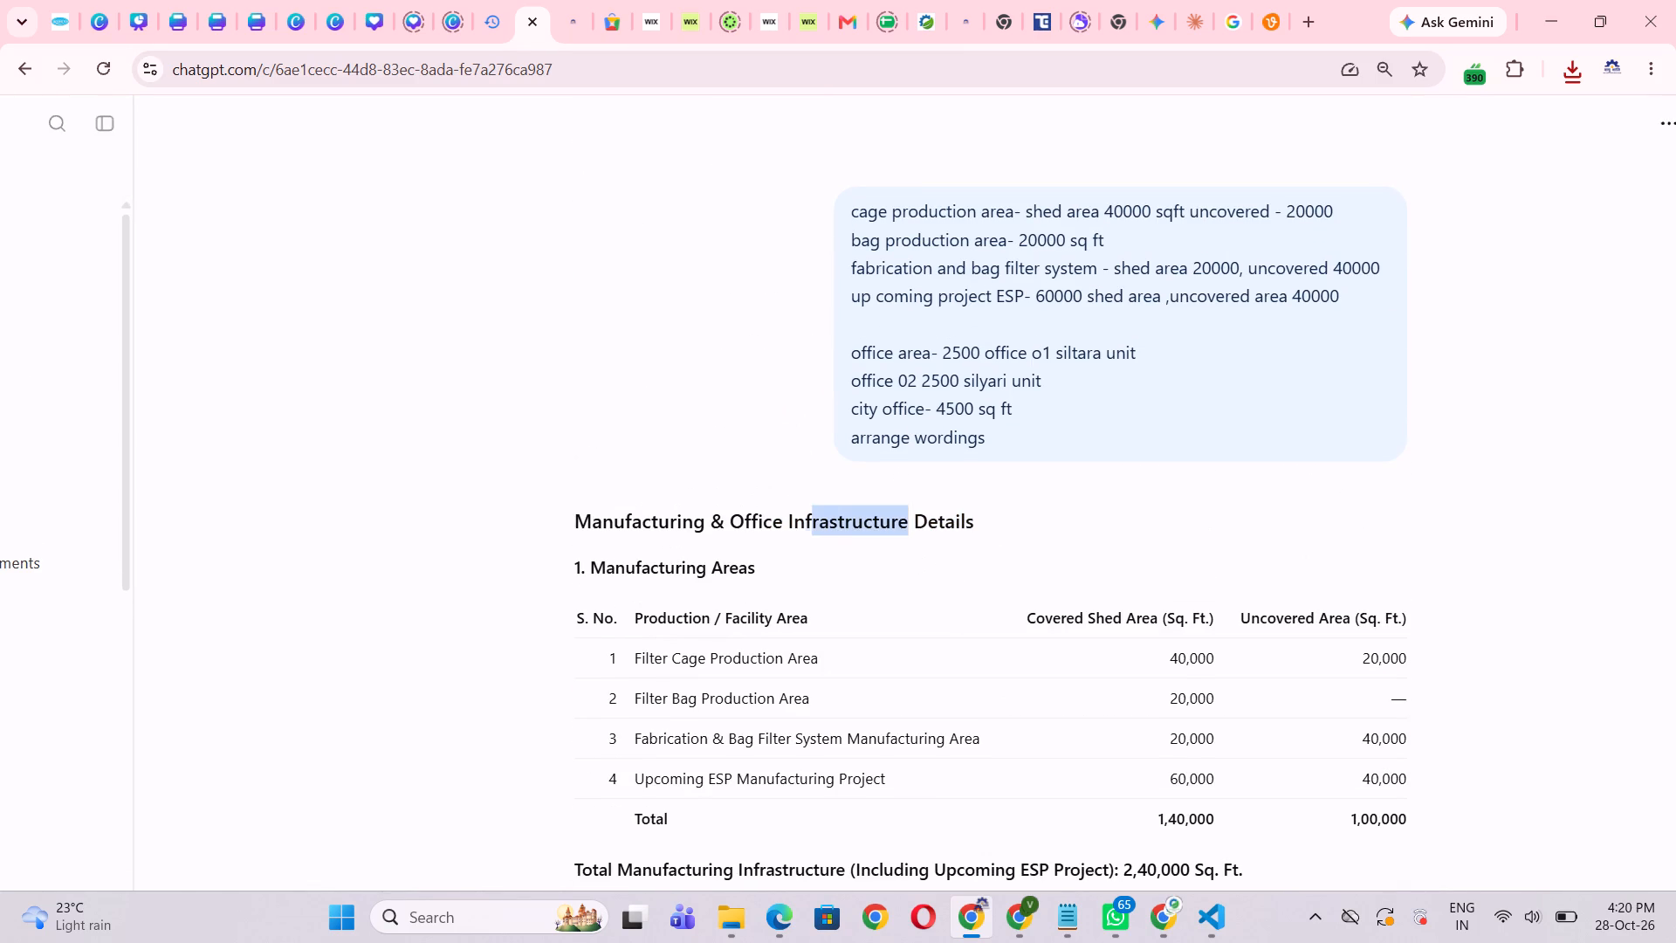
drag(808, 527, 789, 523)
key(ctrl+c)
key(ctrl+c)
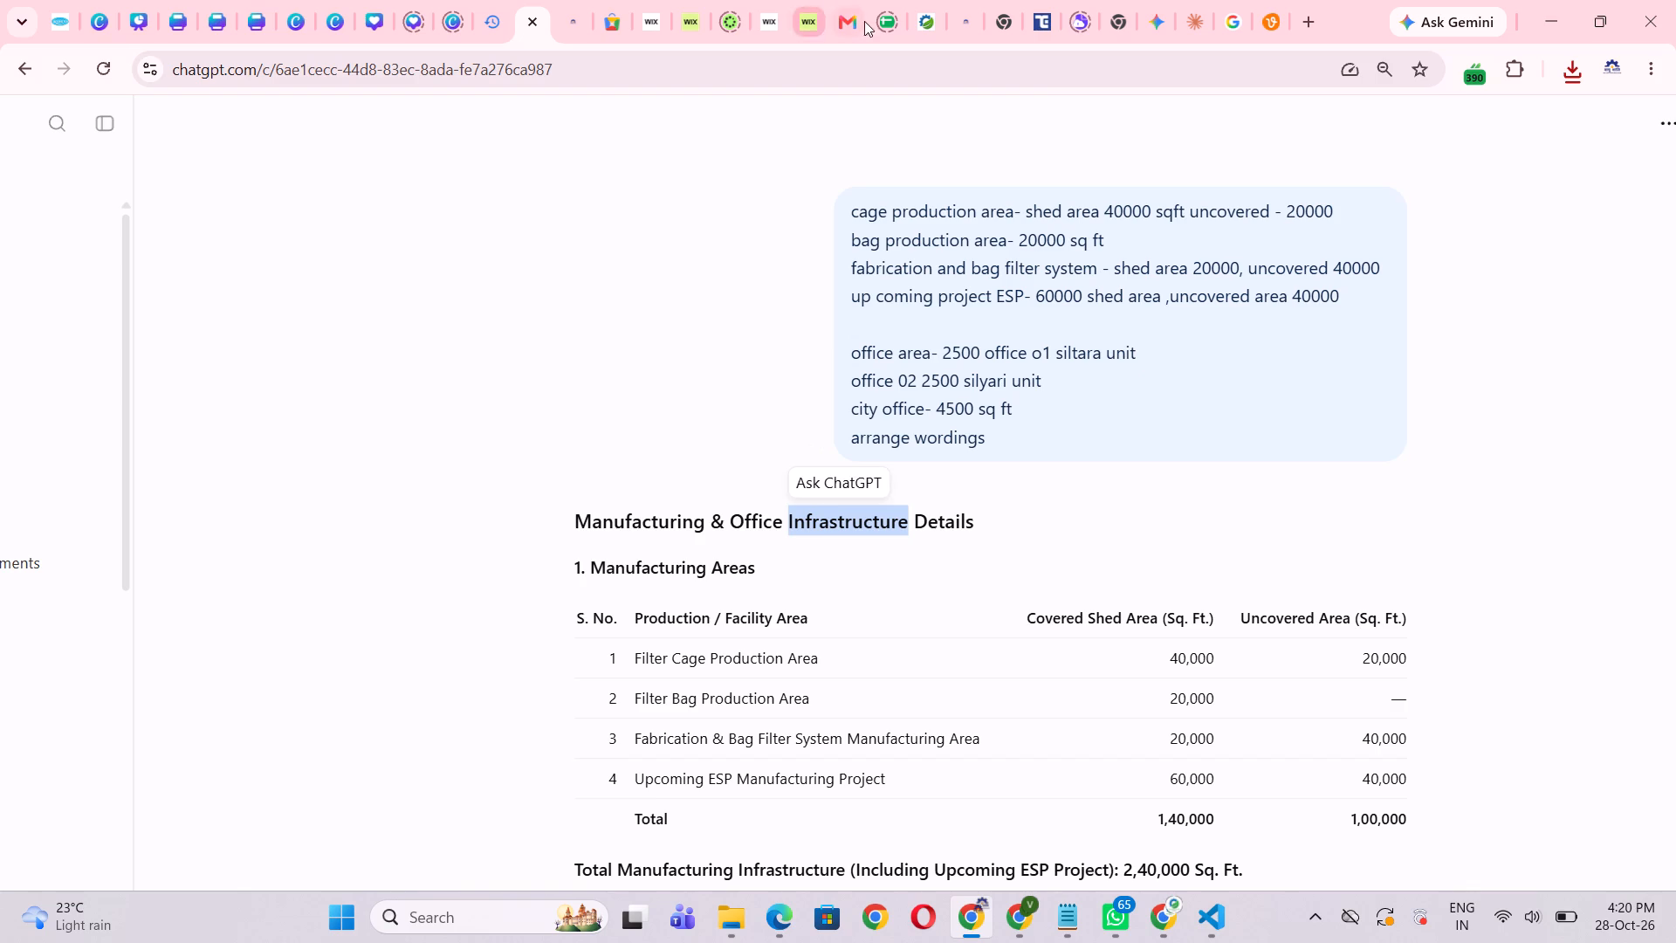
Back in the Canva design, shift the Bag Production Area heading clear of the Cage Production Area heading.
click(142, 19)
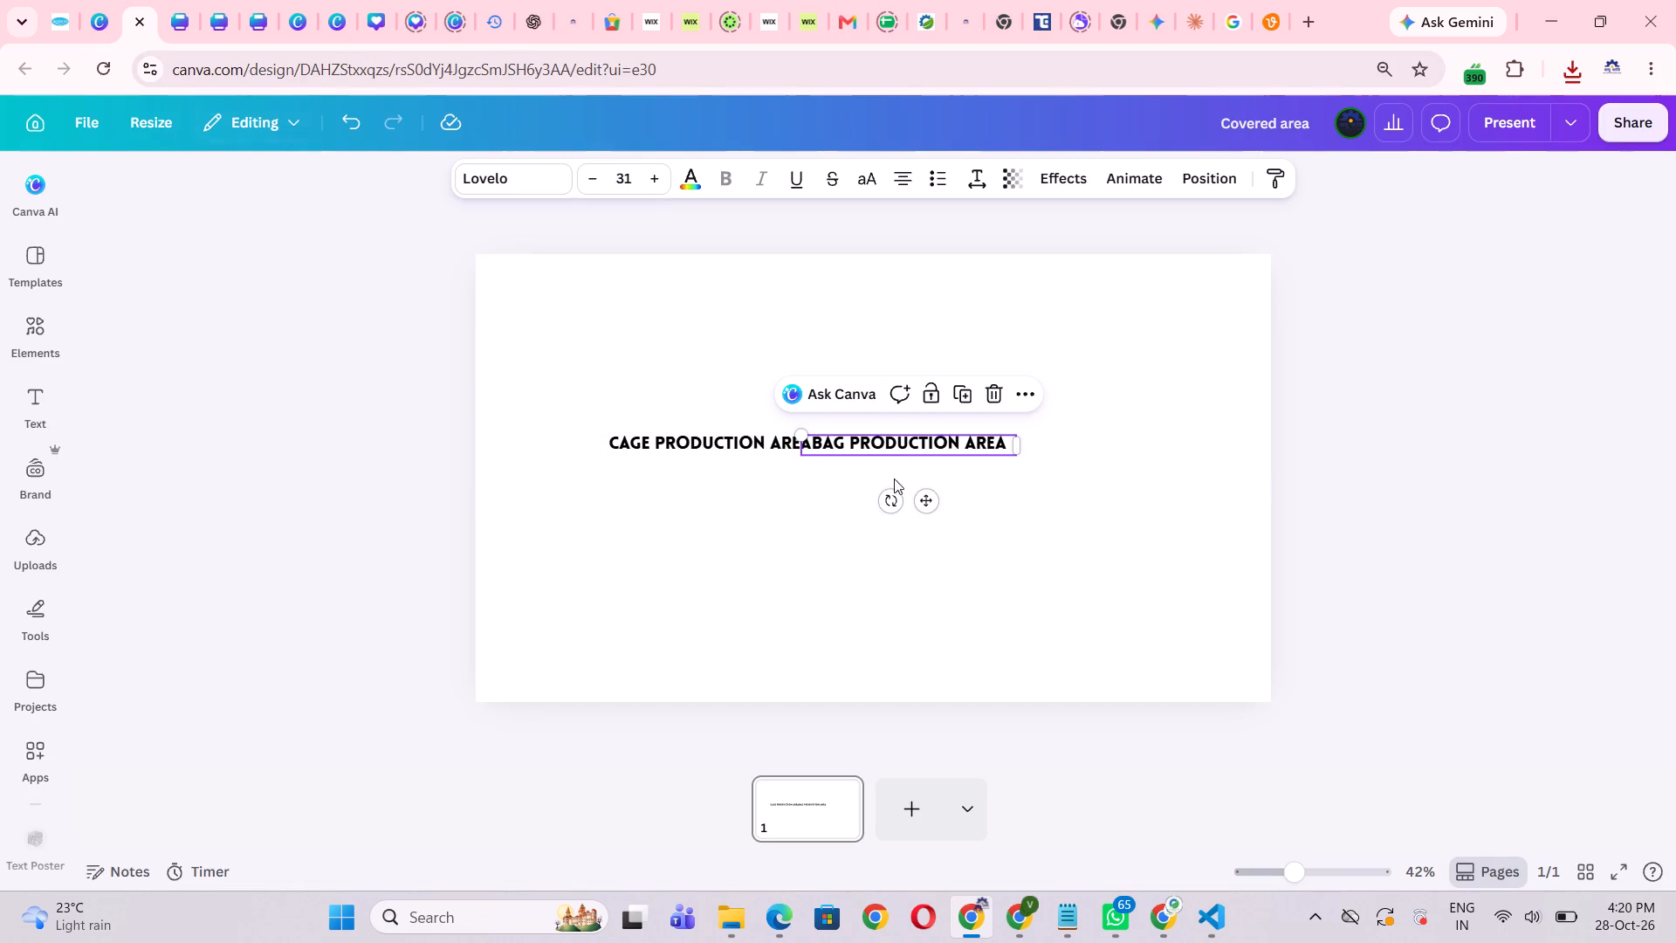
drag(897, 445, 966, 446)
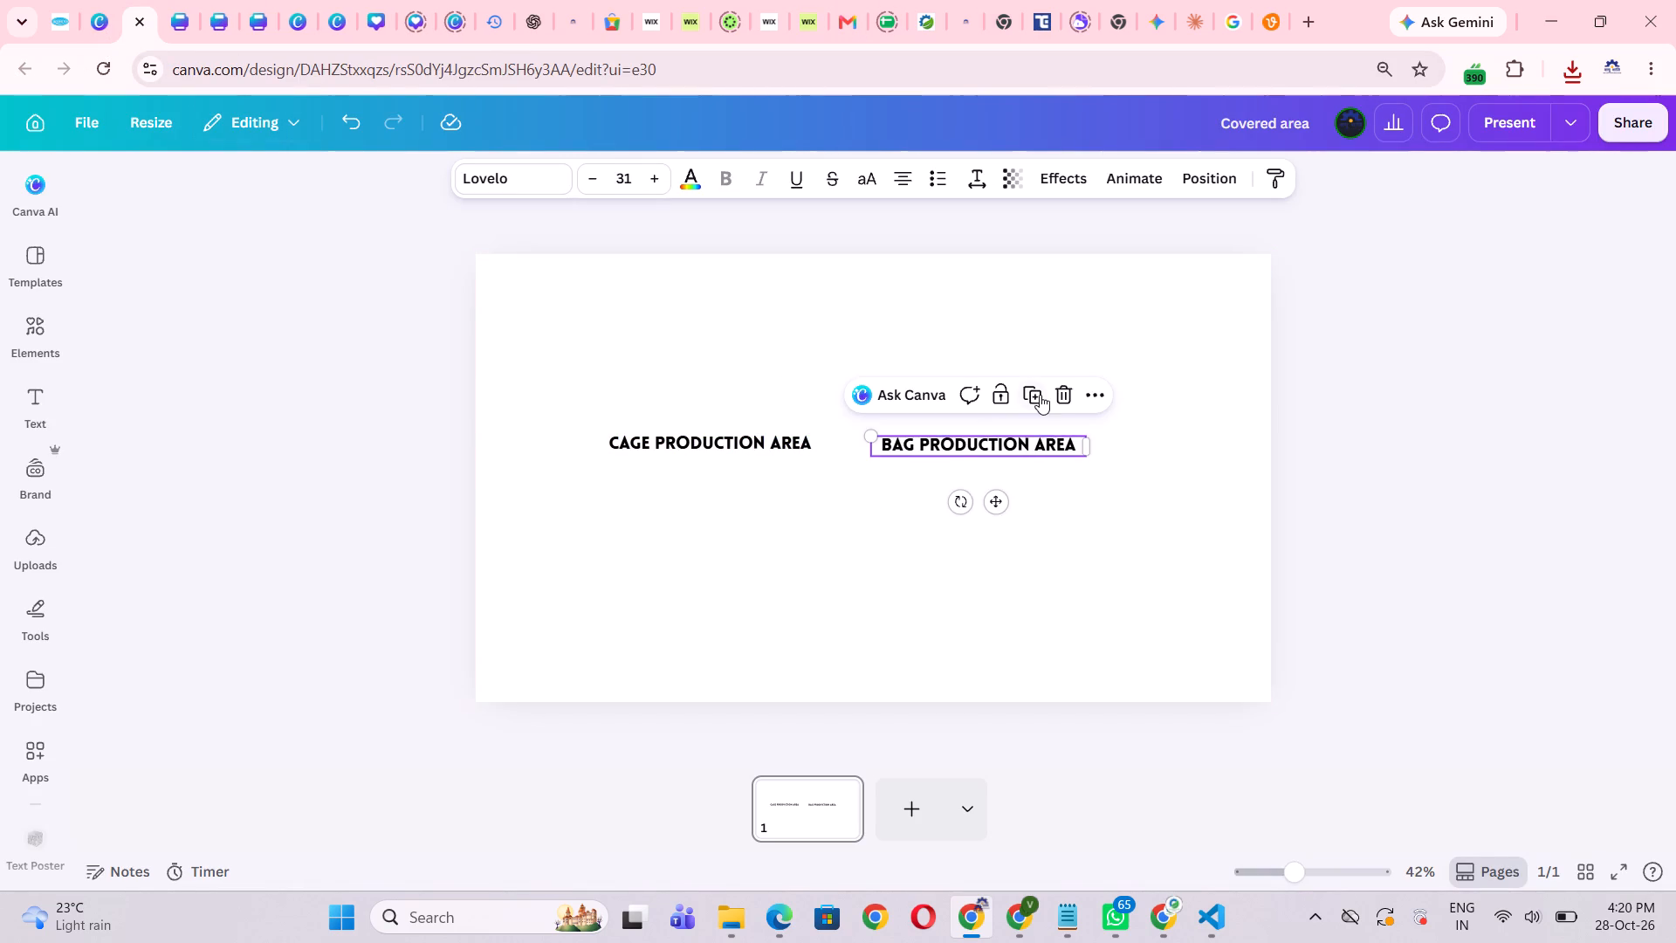
Duplicate the Bag Production Area heading, place the copy above it, and replace its text with the copied "Infrastructure".
click(1040, 395)
drag(1042, 460, 1013, 358)
double_click(1013, 358)
key(BackSpace)
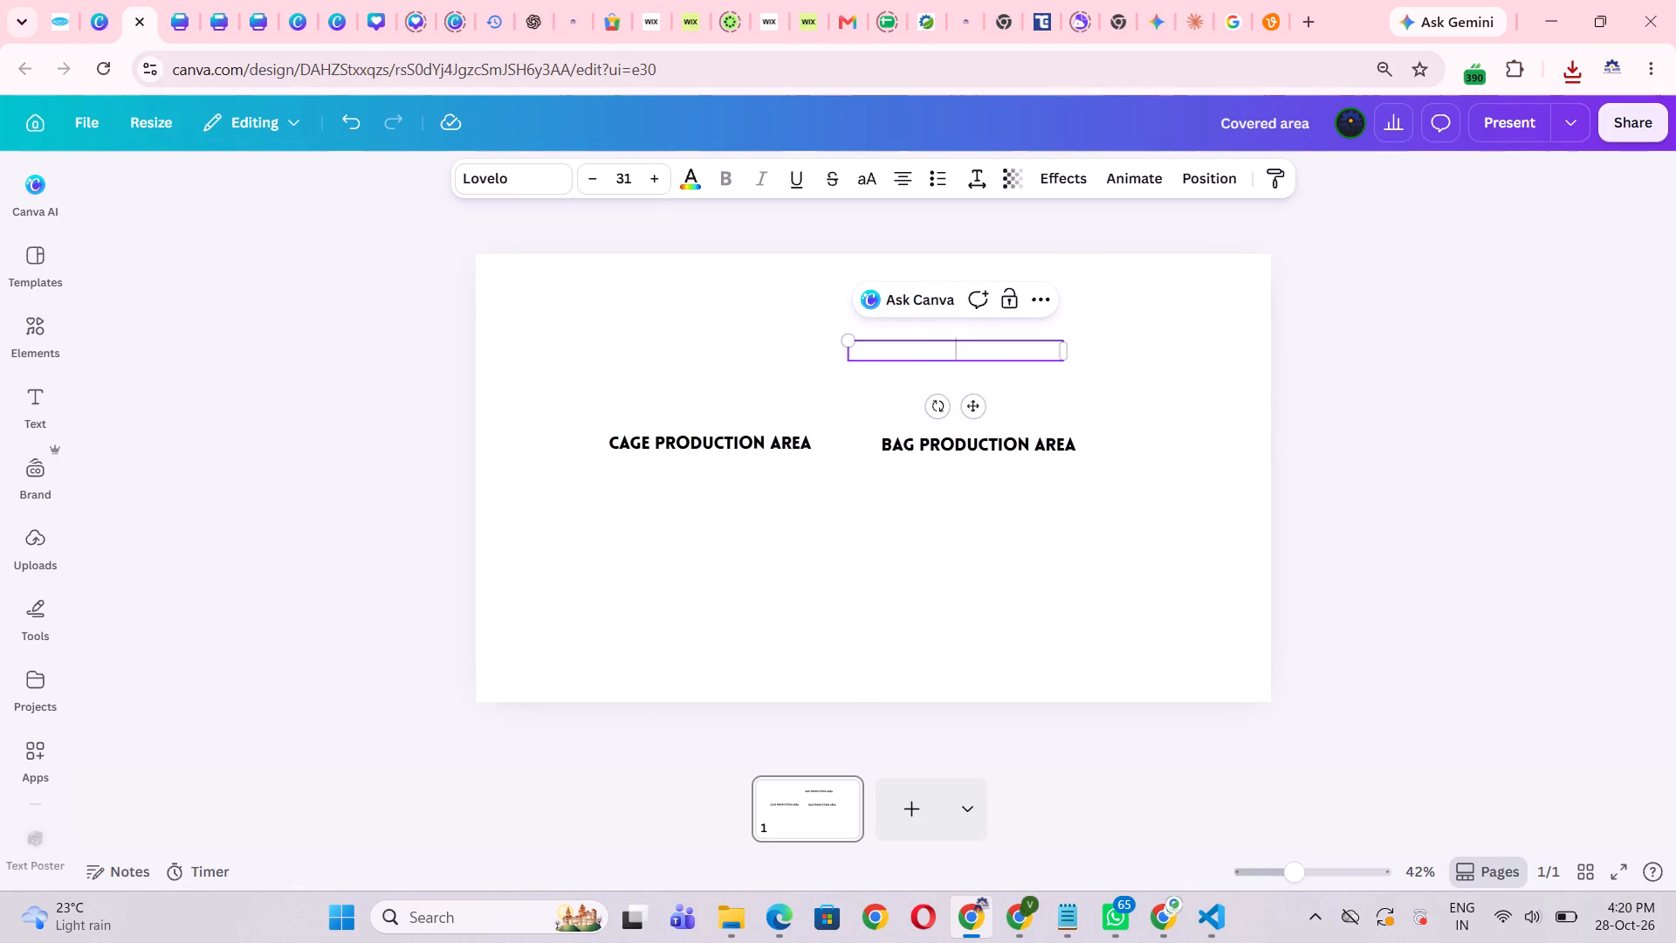
key(ctrl+v)
click(1130, 399)
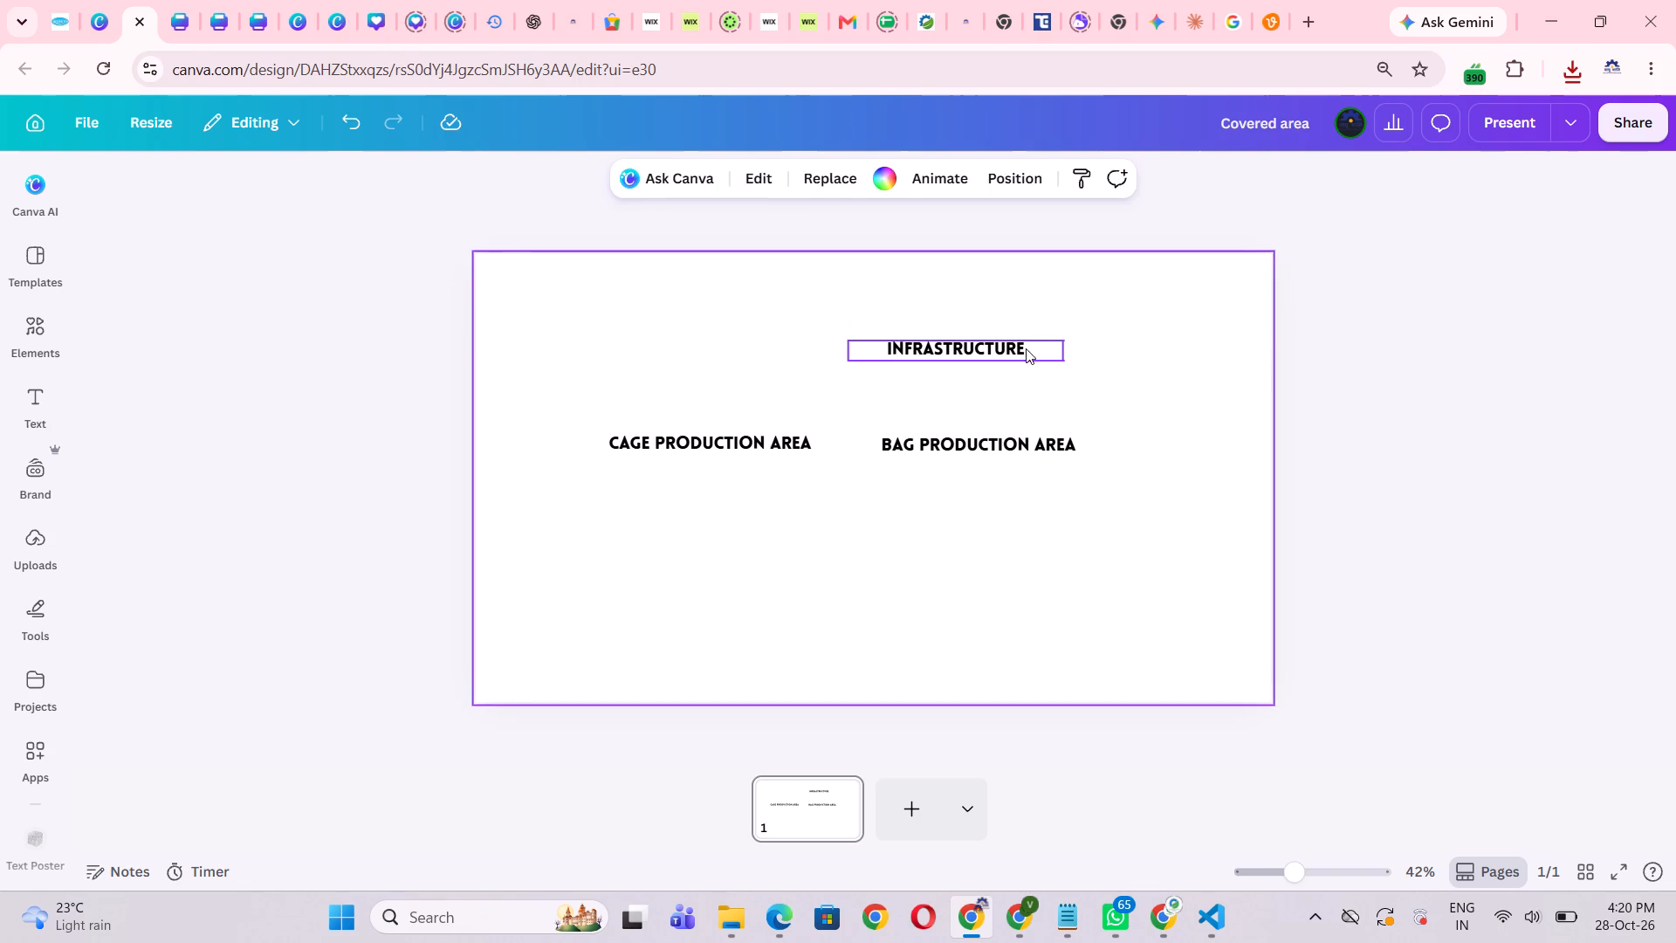
Narrow the Infrastructure heading's text box to fit its text.
click(1020, 348)
click(1114, 389)
click(1040, 353)
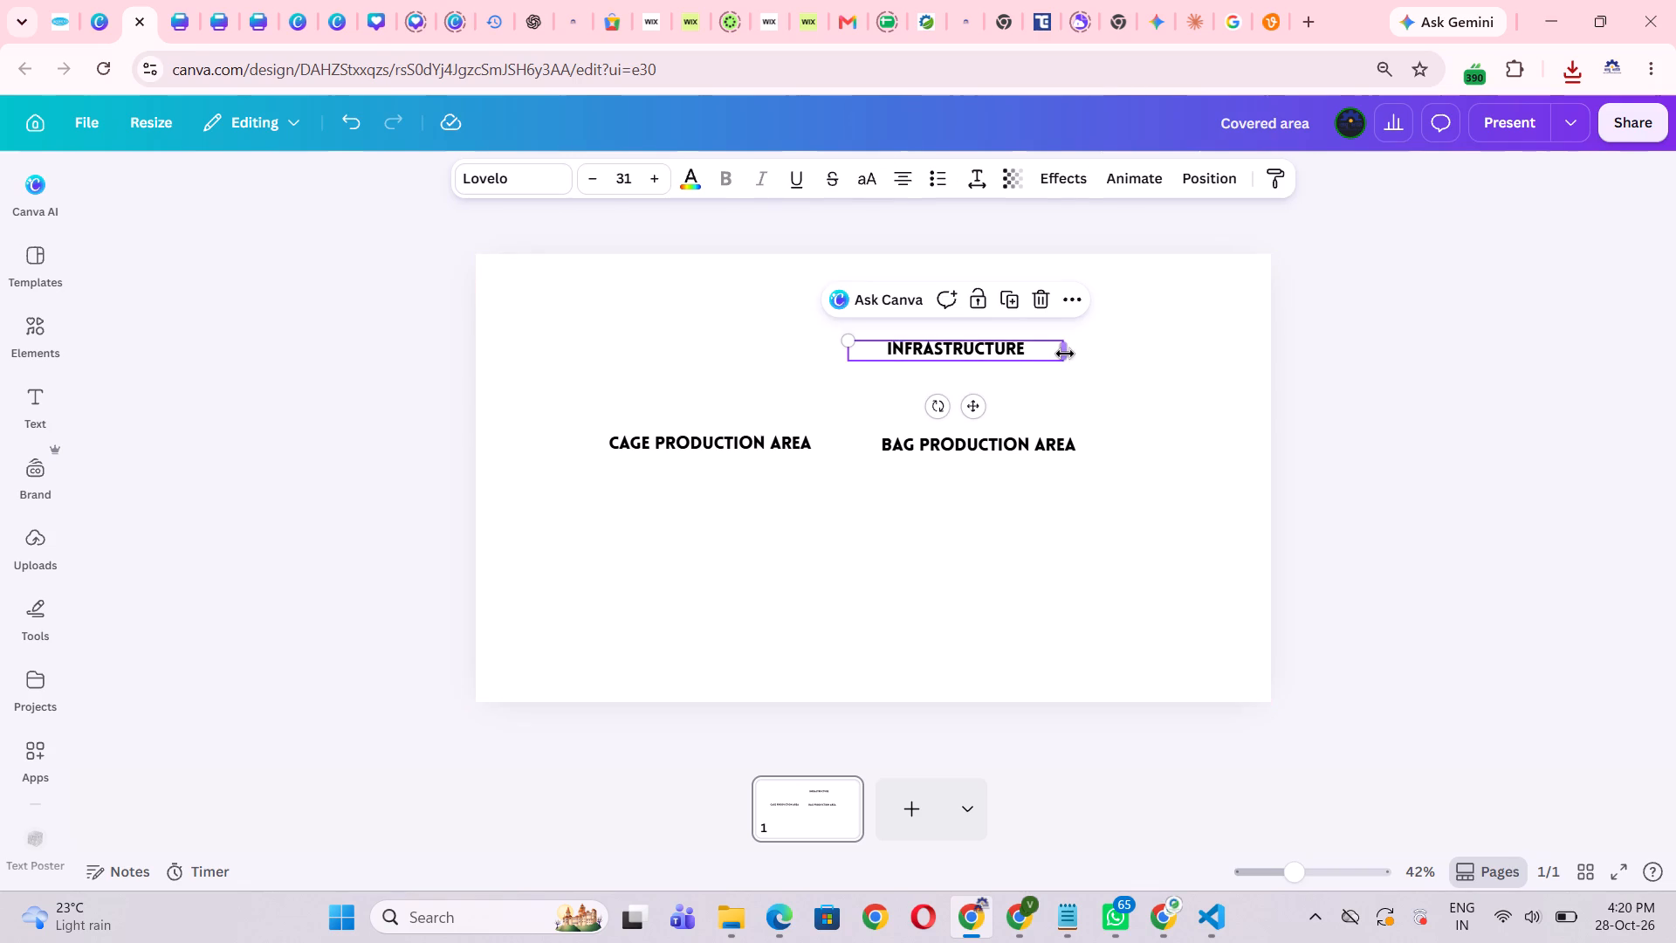
drag(1065, 354, 999, 358)
click(1082, 383)
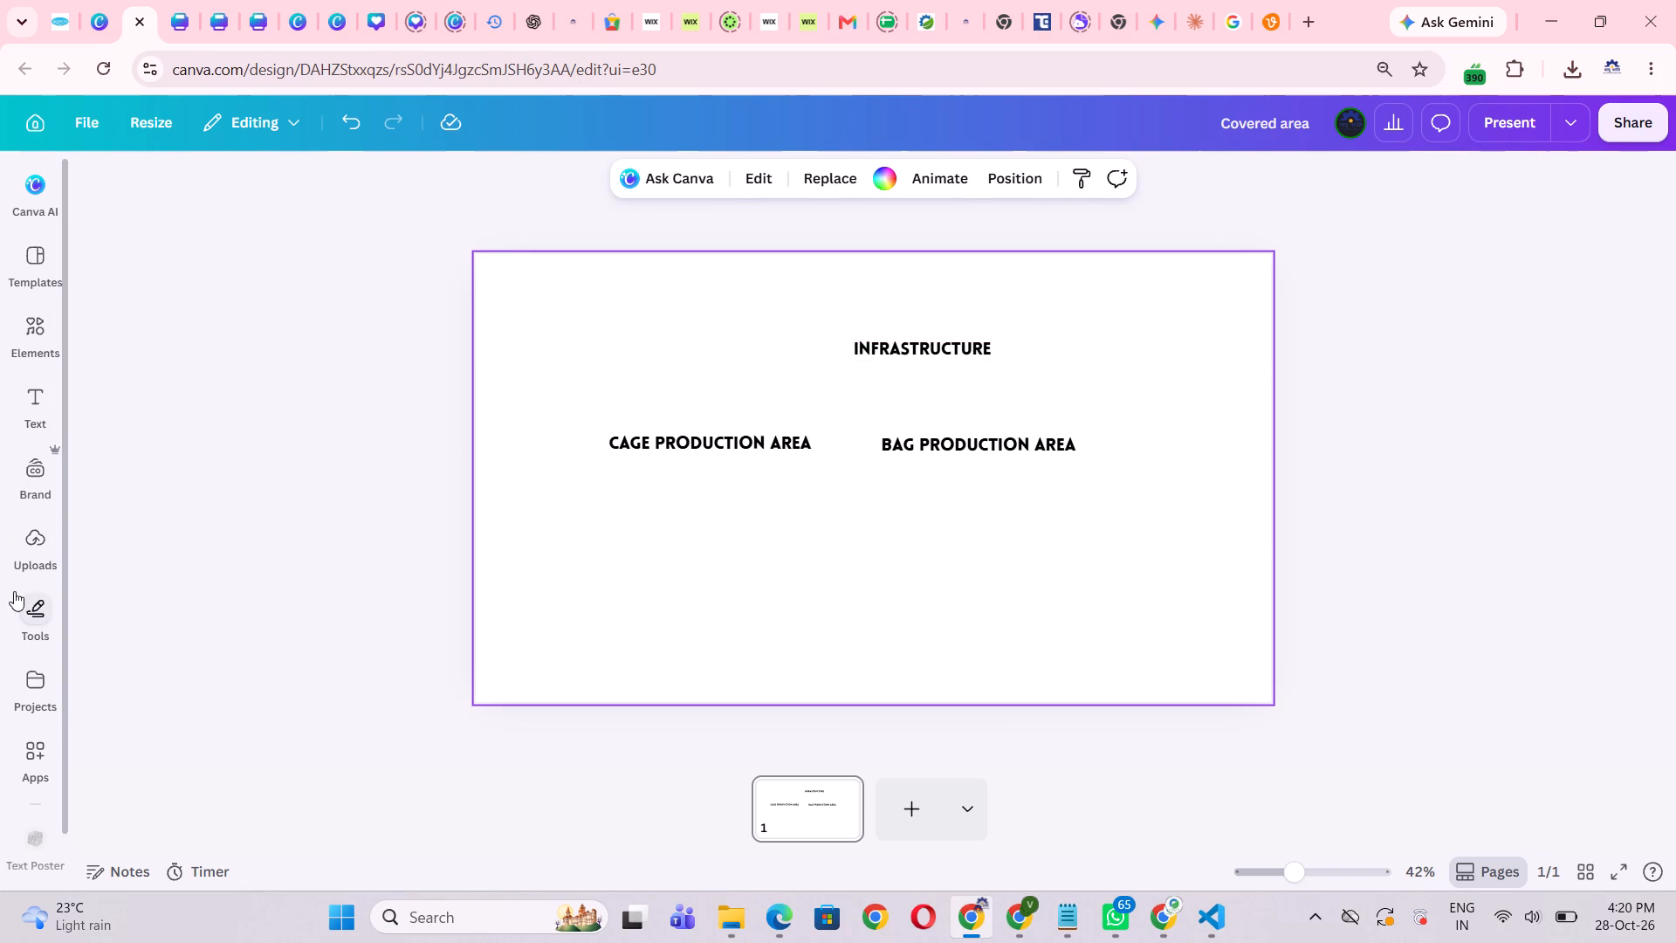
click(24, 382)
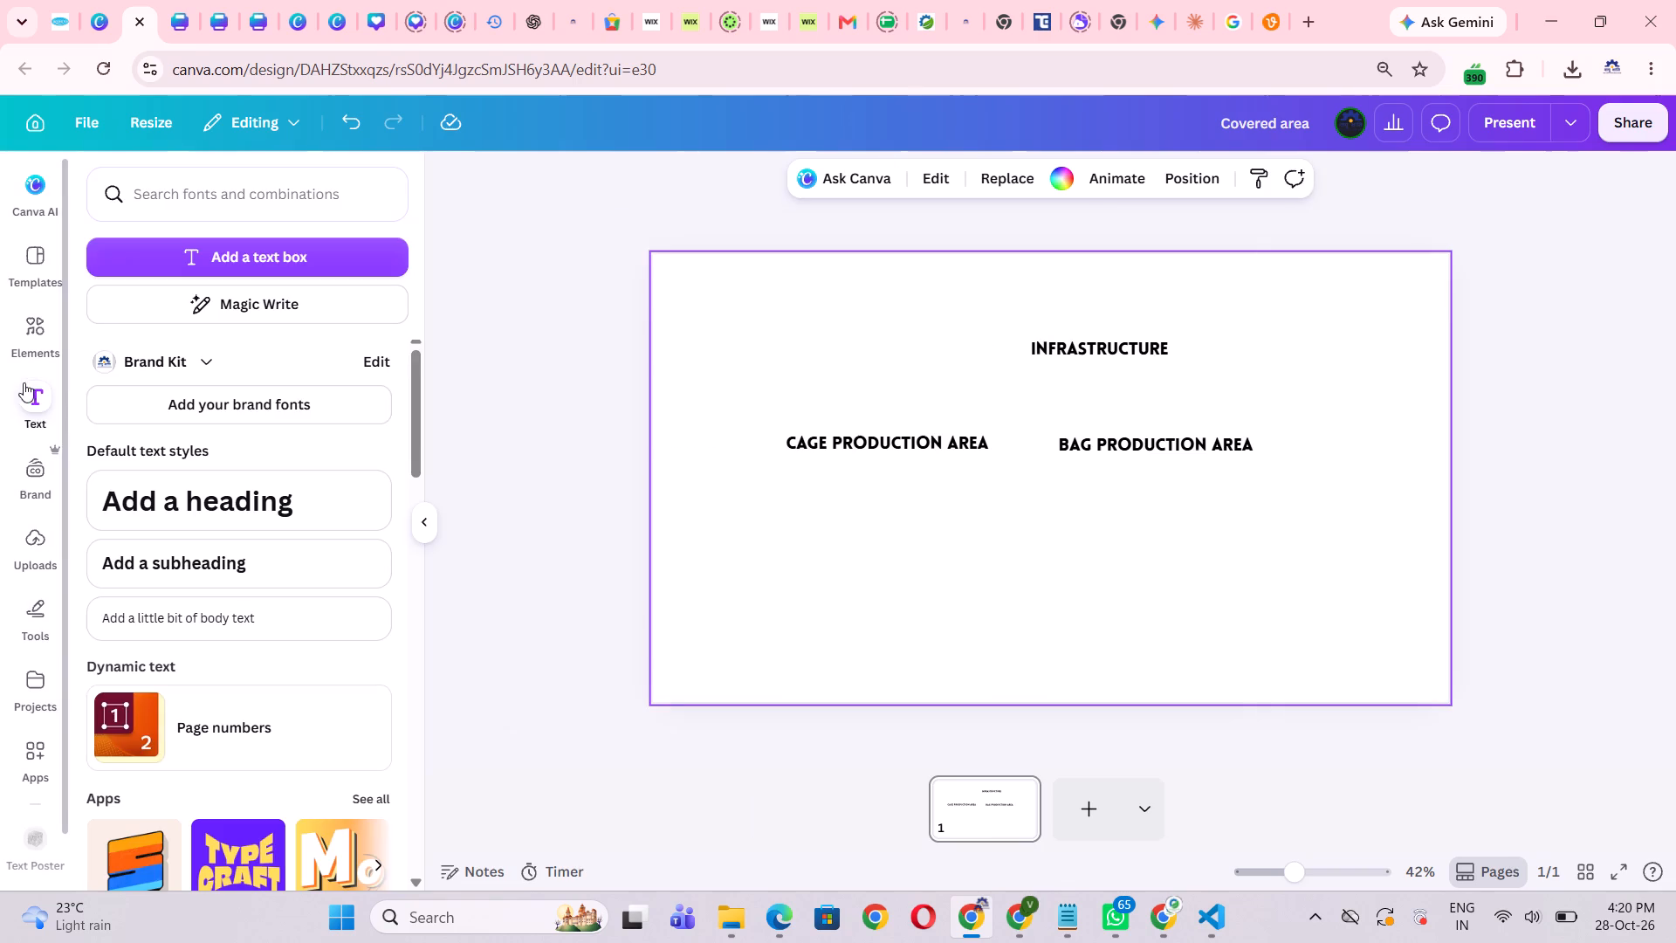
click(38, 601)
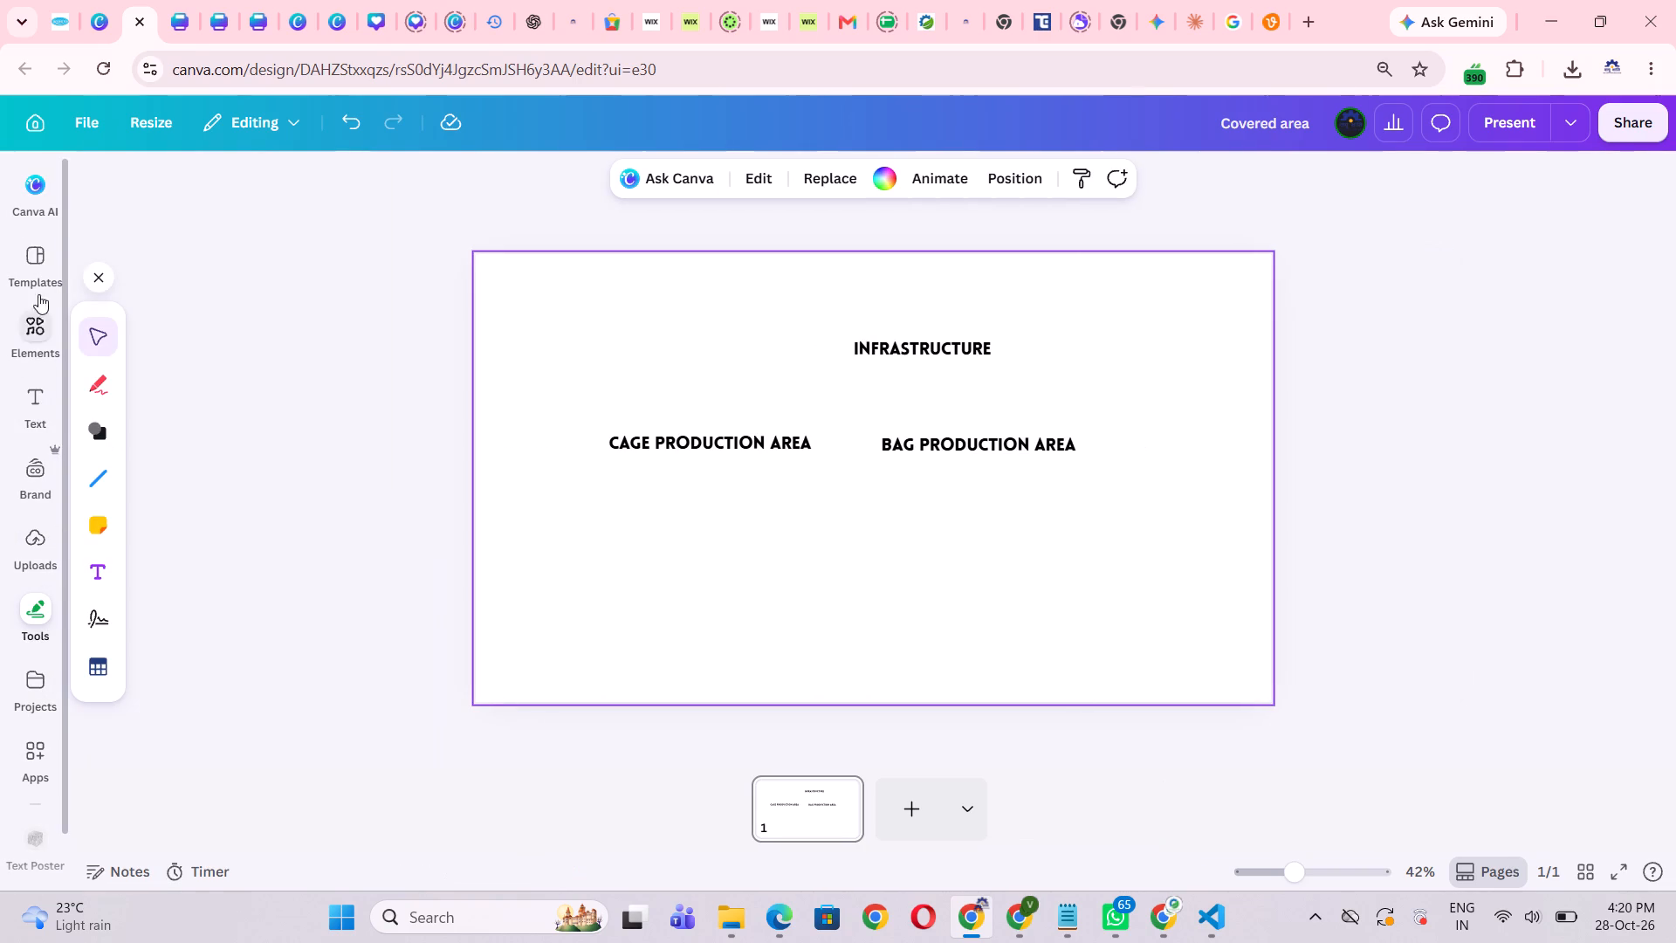
Change the Infrastructure heading's text colour to the dark blue from the default solid colours.
click(877, 340)
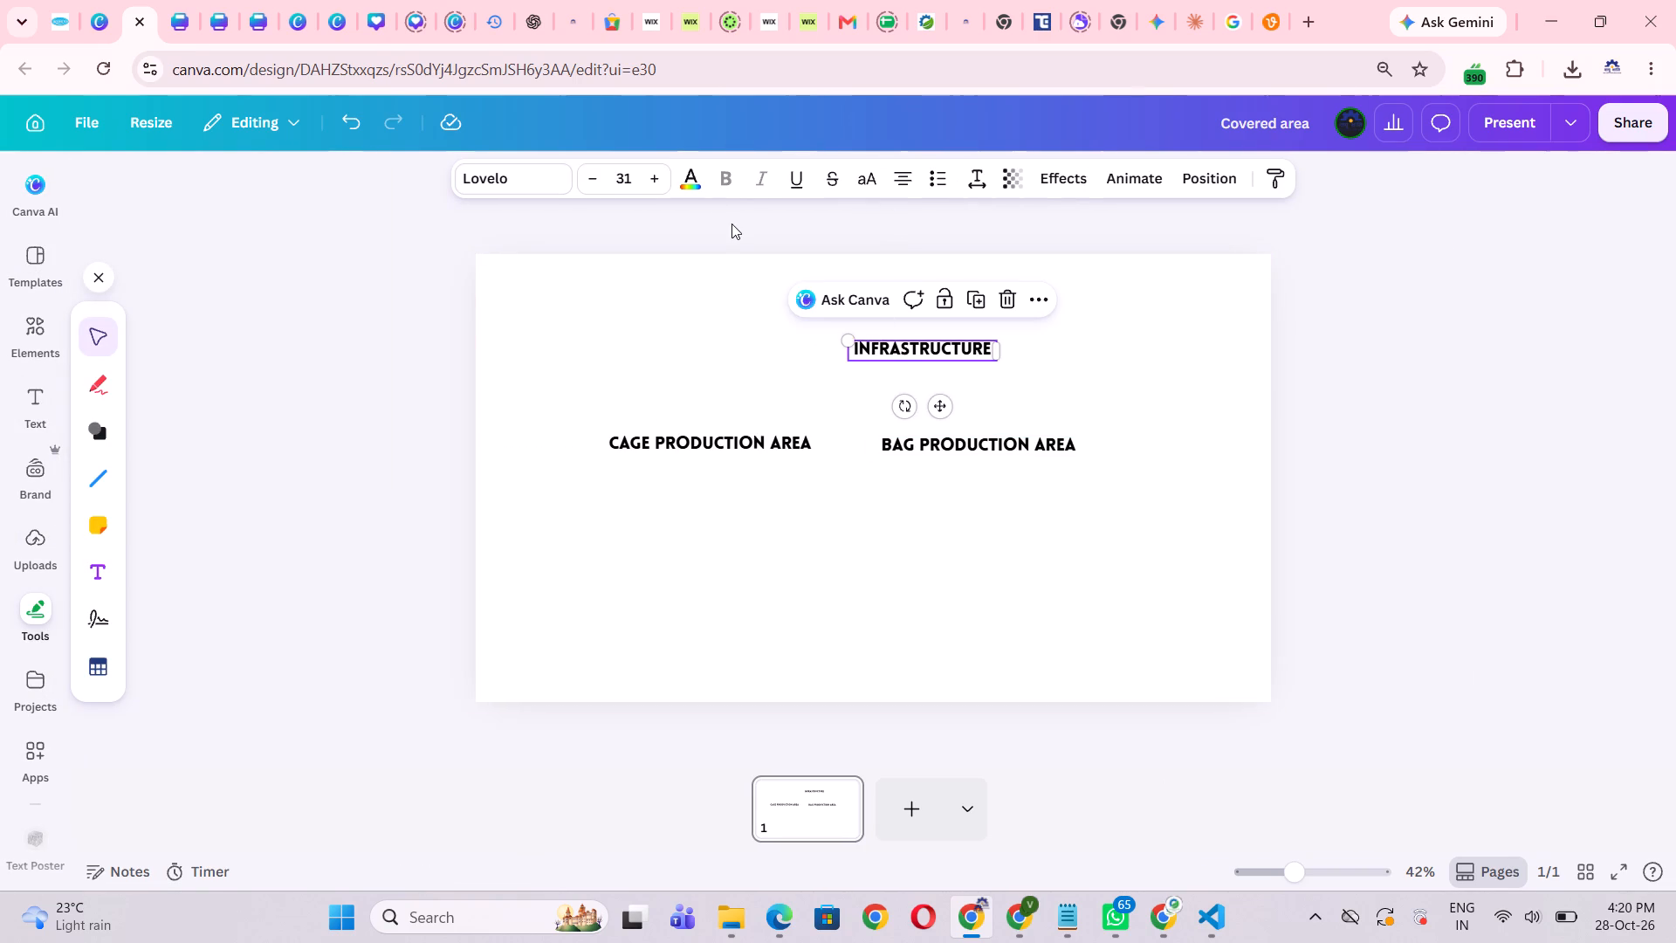
click(691, 169)
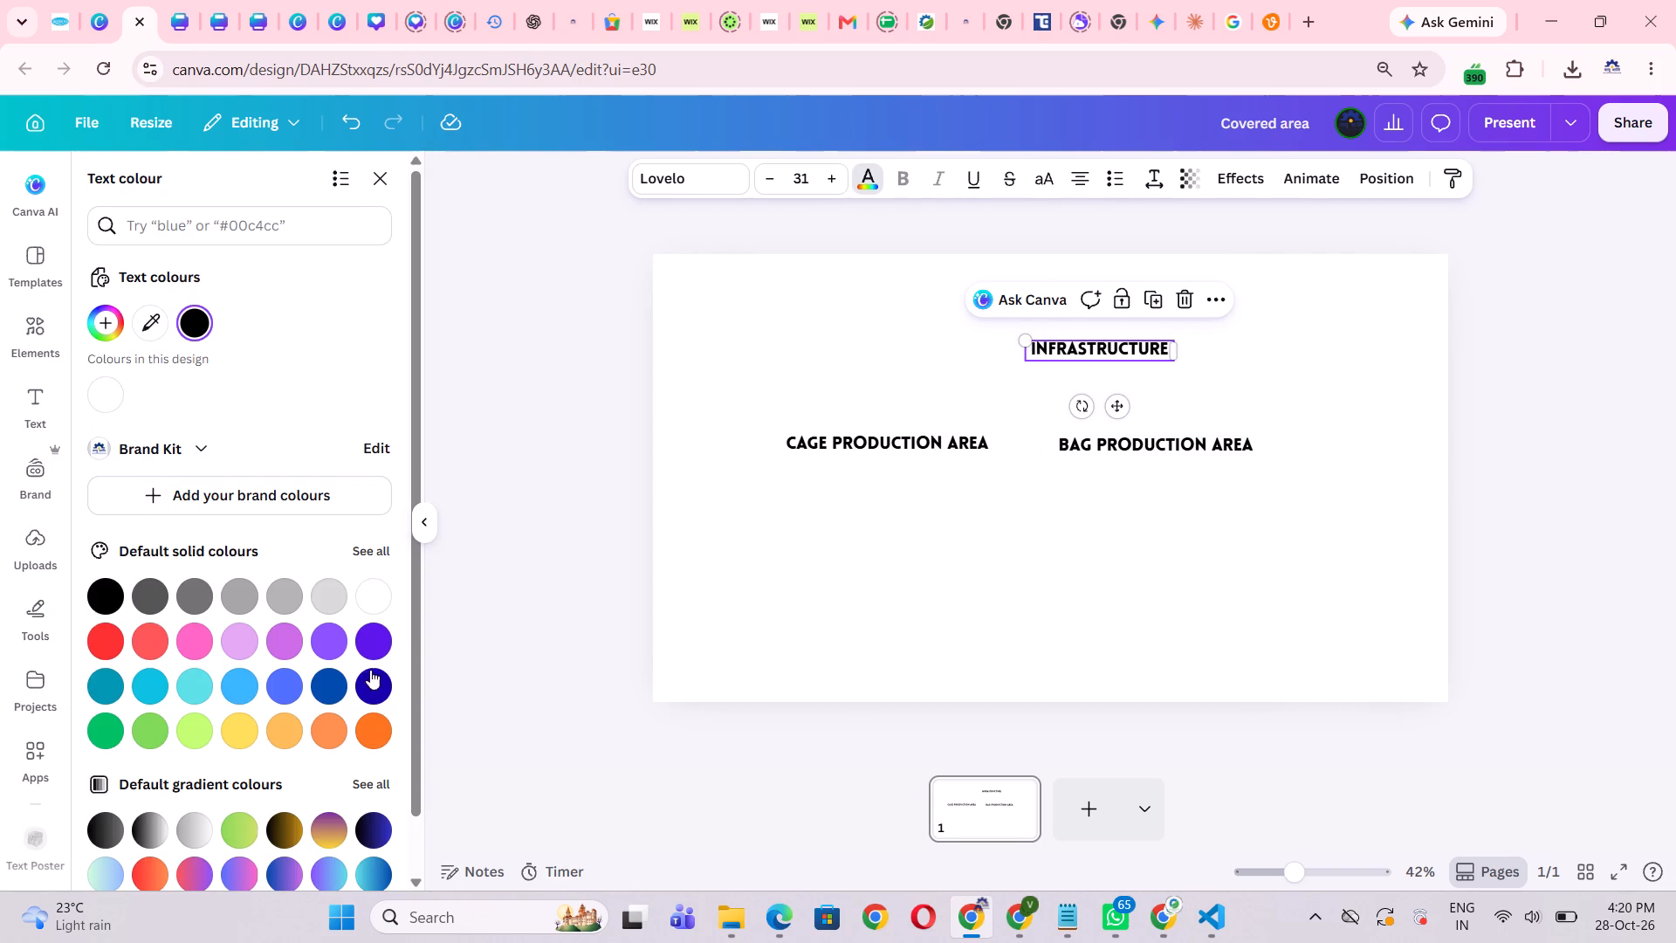
click(332, 680)
click(539, 560)
click(917, 347)
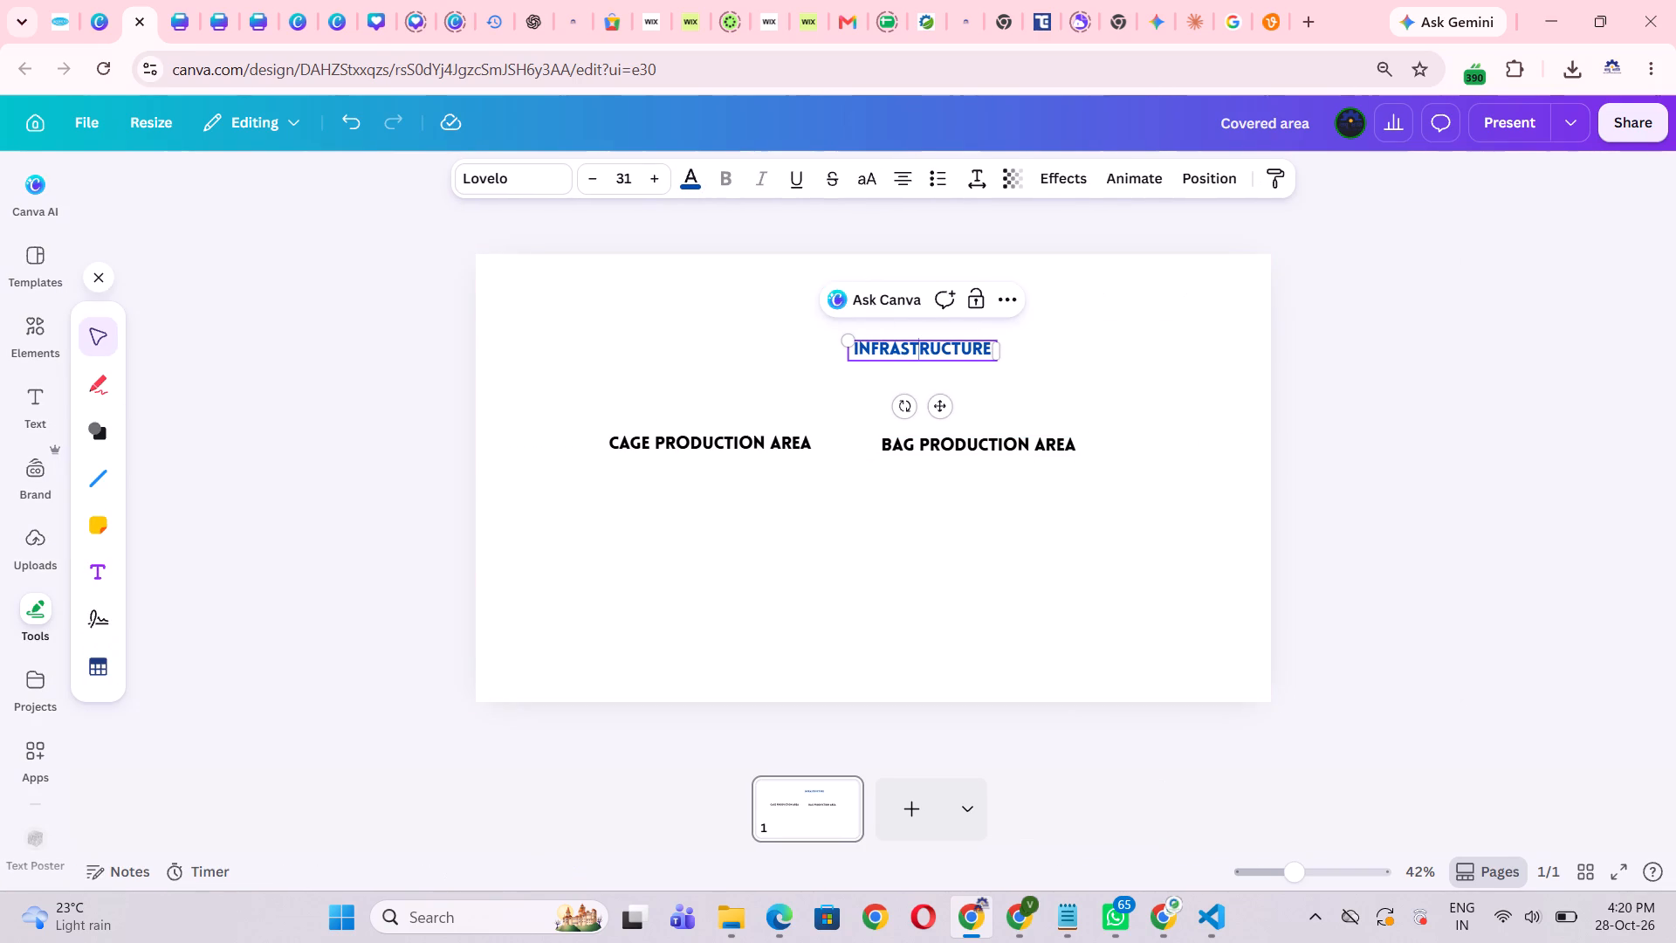
click(1156, 464)
Enlarge the Infrastructure heading to a font size of about 46 and centre it horizontally along the page's top margin.
drag(964, 346, 766, 322)
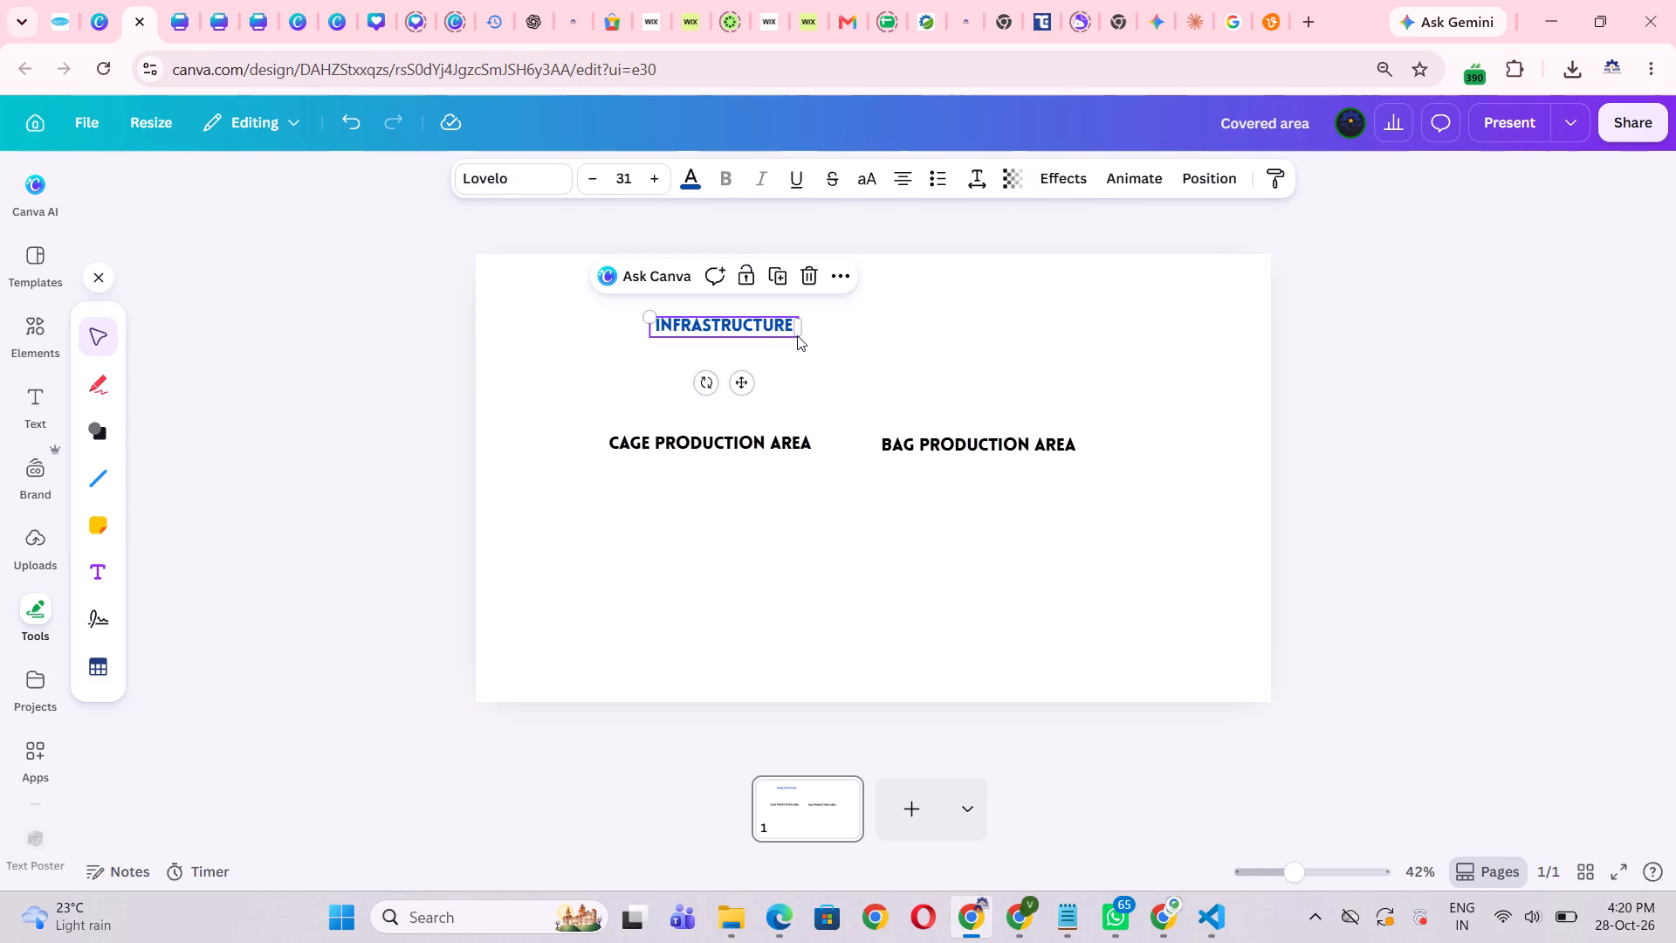
drag(797, 341, 900, 440)
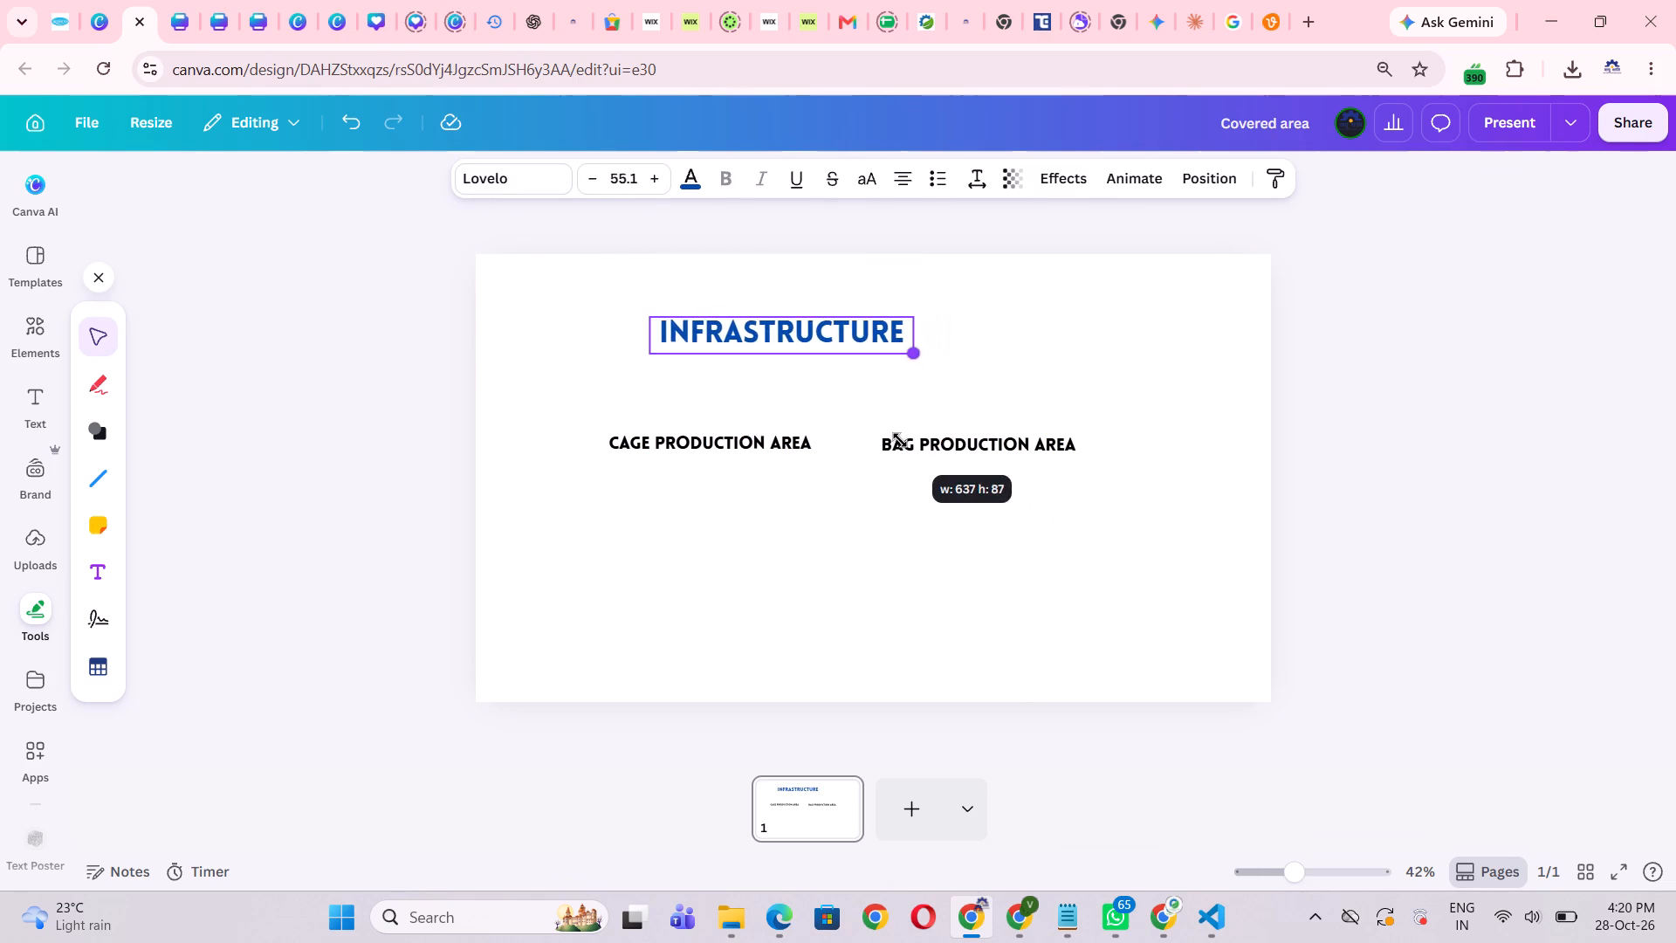
drag(900, 440, 858, 411)
drag(778, 331, 705, 307)
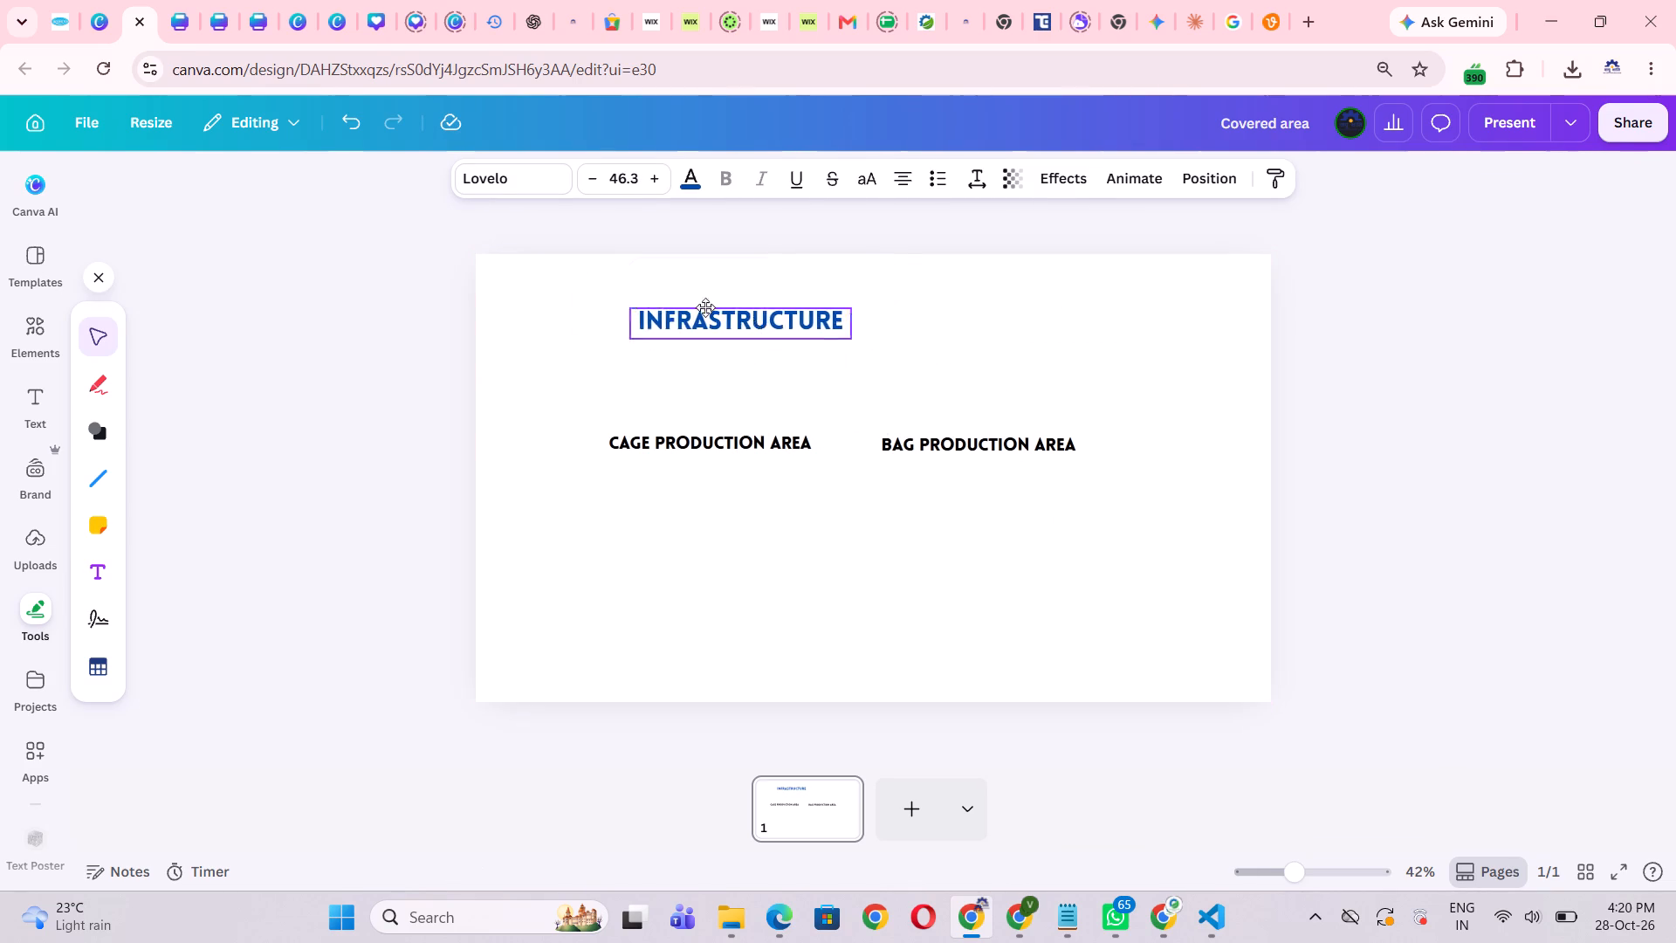
drag(705, 307, 902, 317)
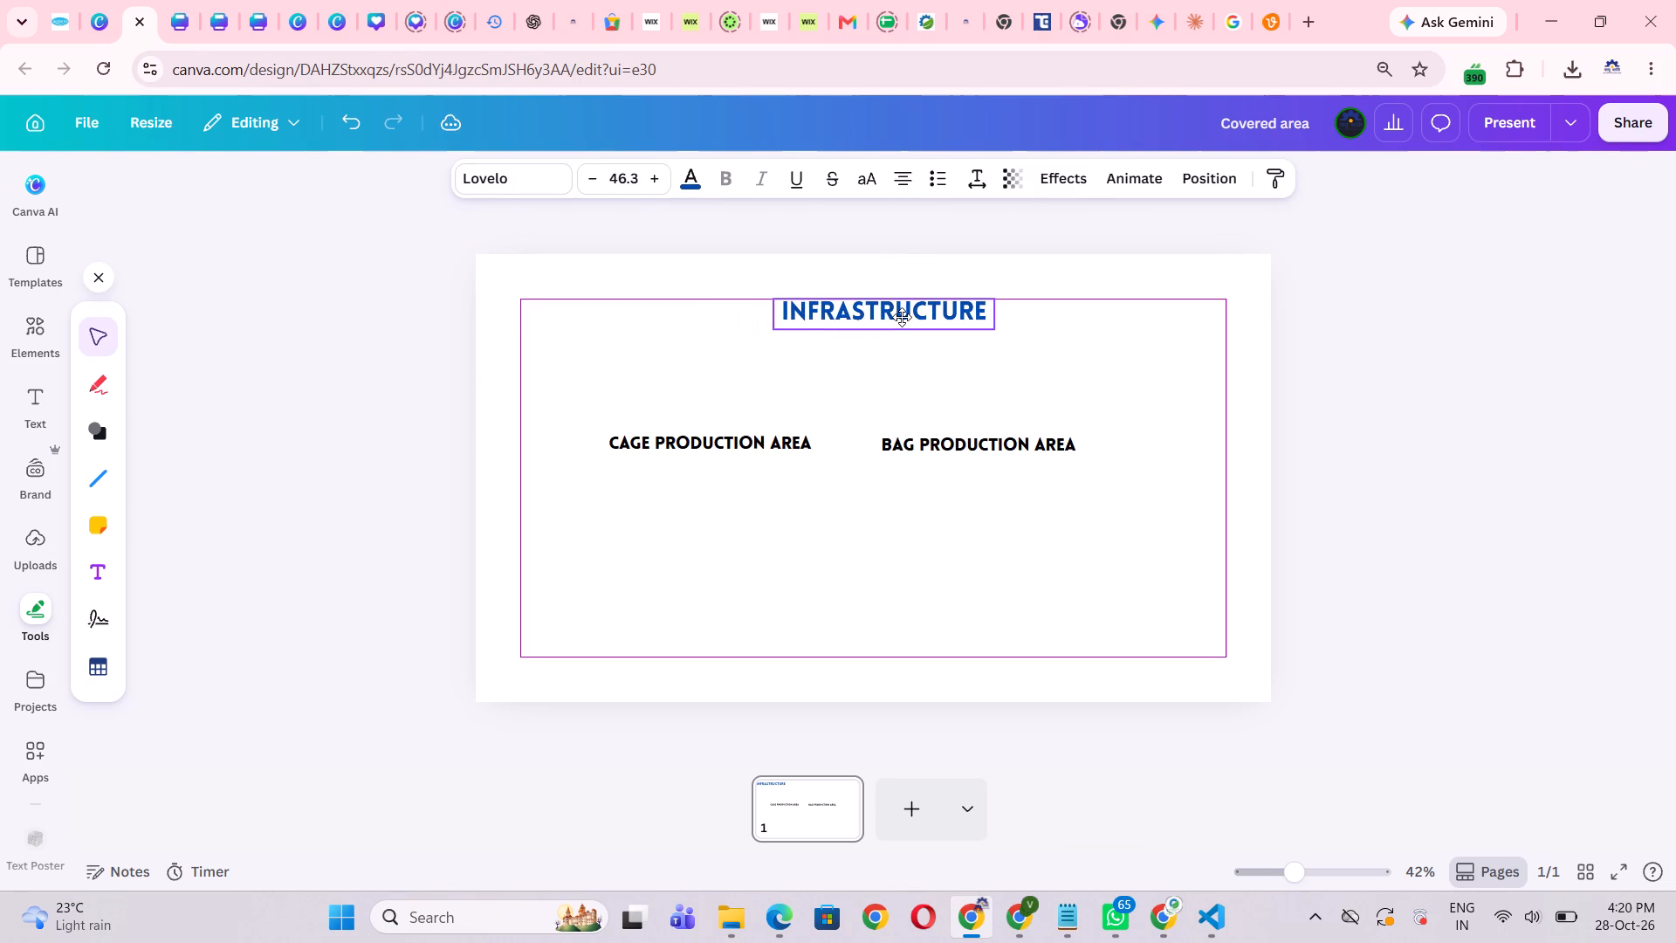
drag(902, 317, 892, 317)
click(1243, 392)
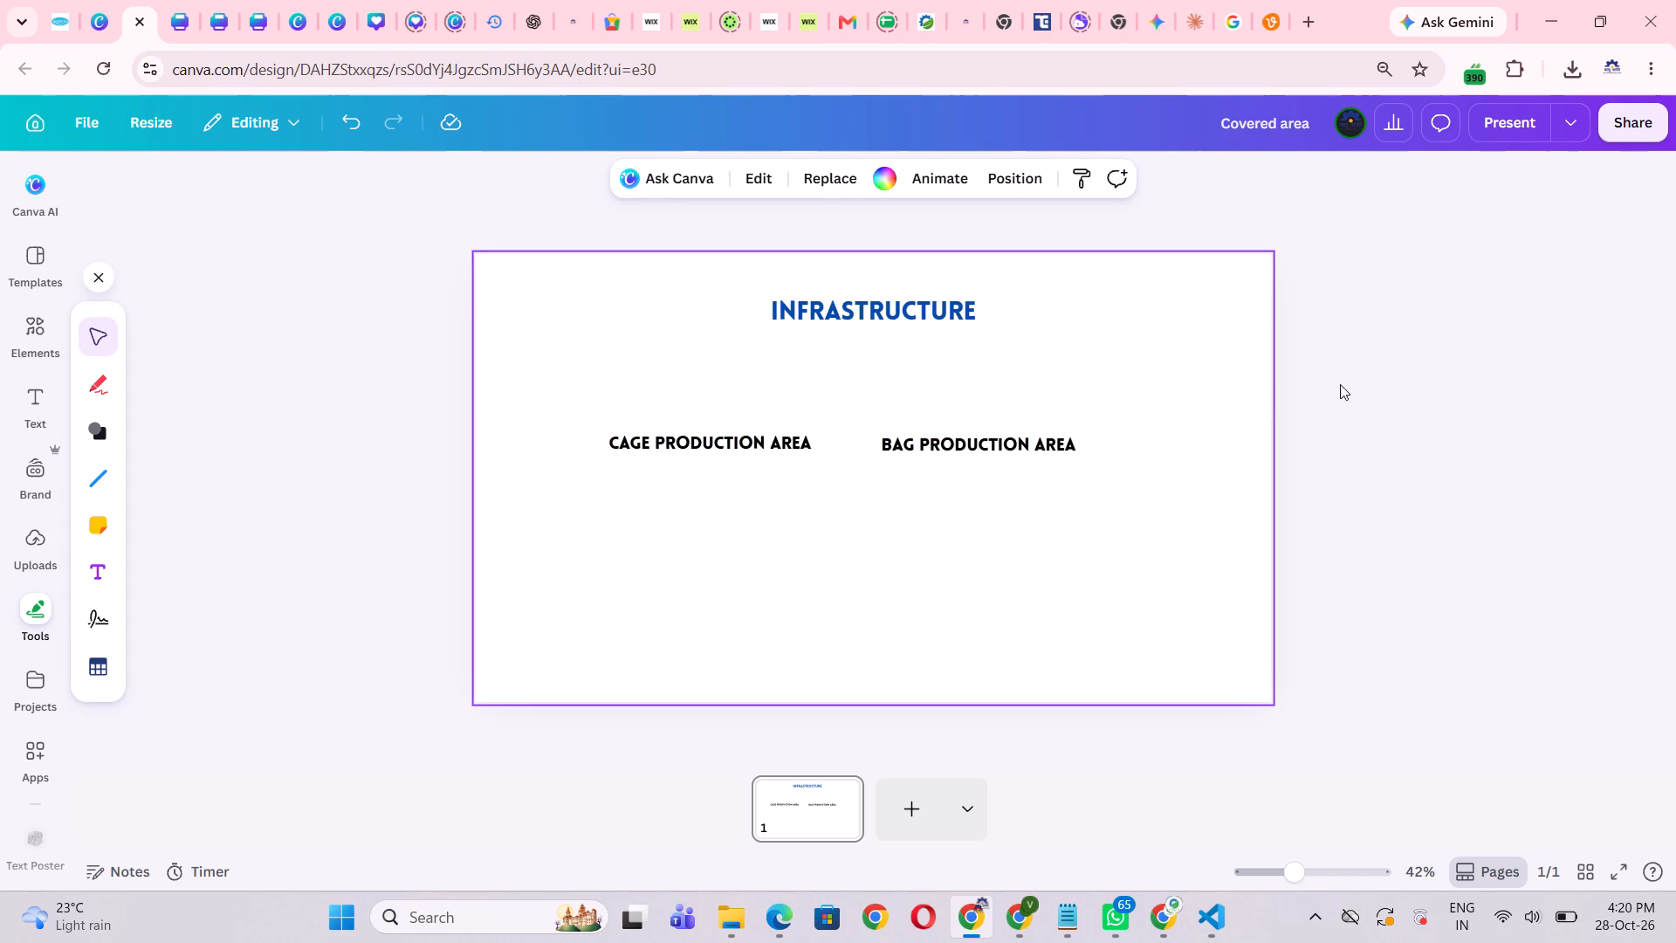
double_click(877, 304)
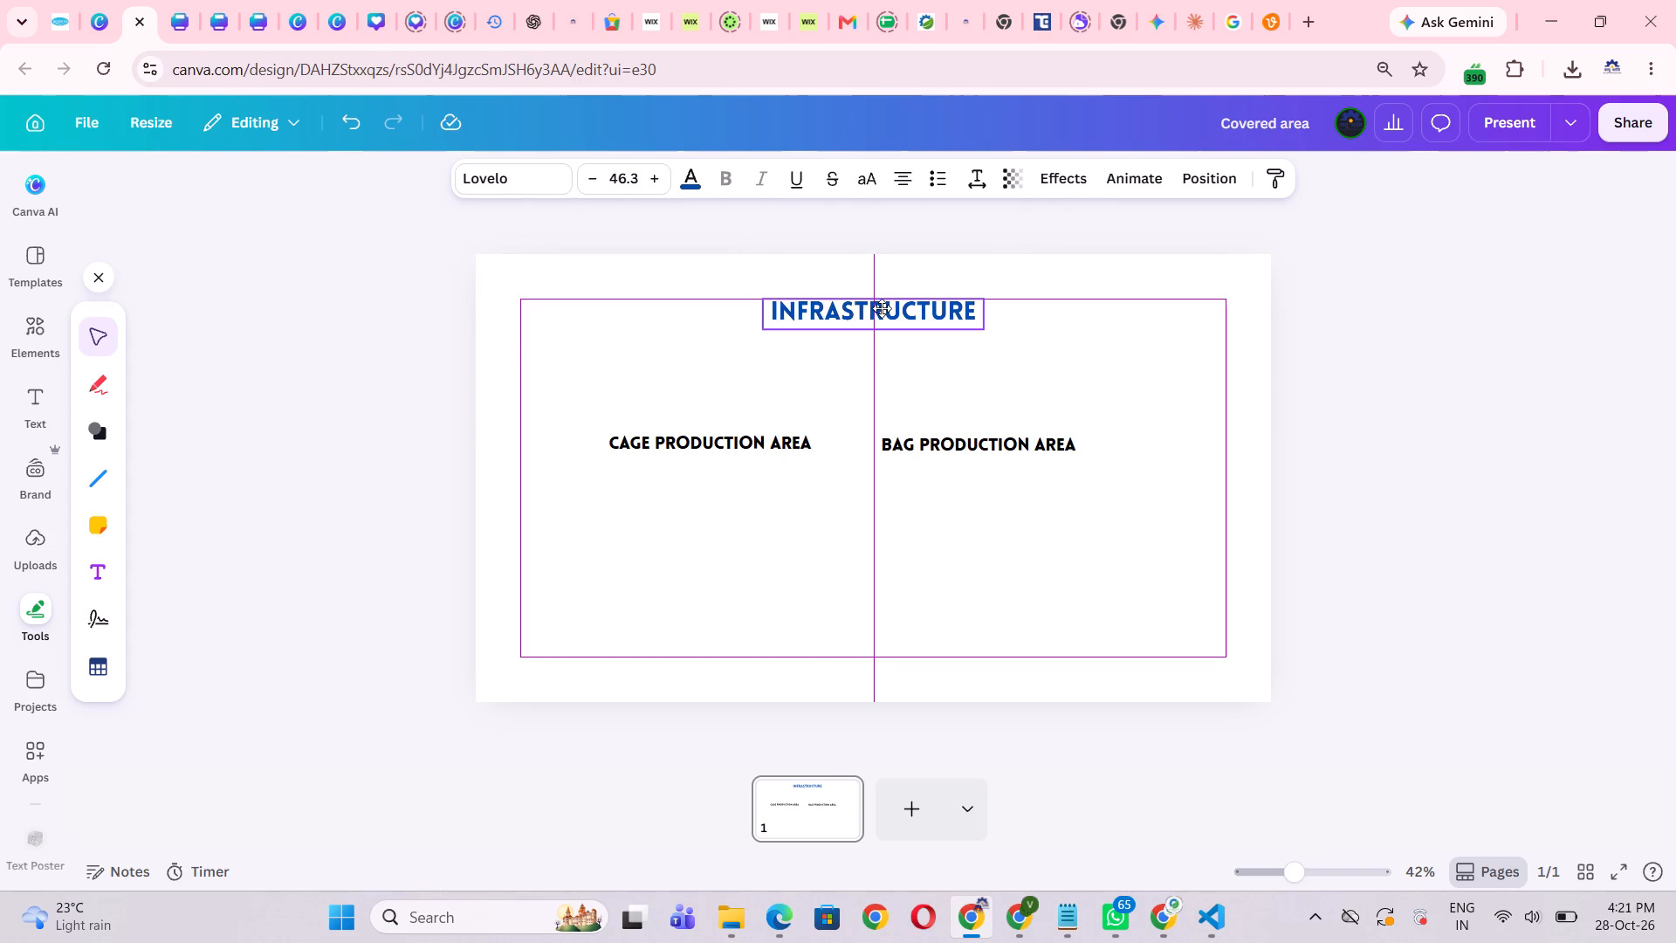
click(1139, 434)
click(938, 317)
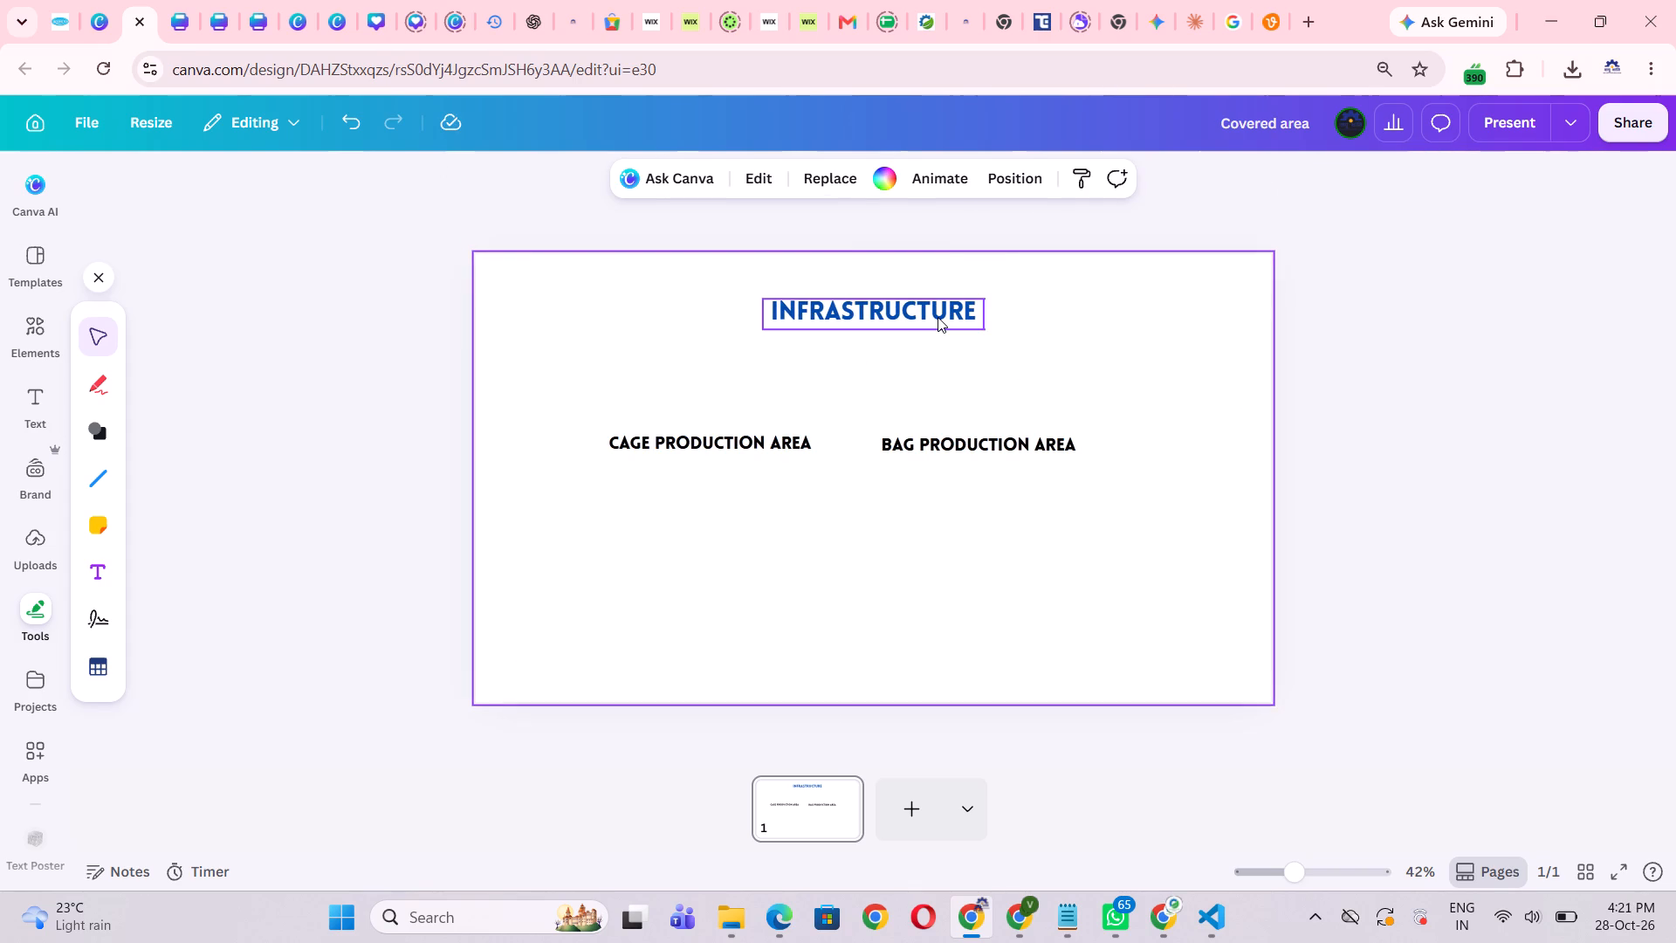
Take the Cage Production Area heading off the page by moving it out past the page's edge.
click(679, 451)
drag(681, 450, 615, 406)
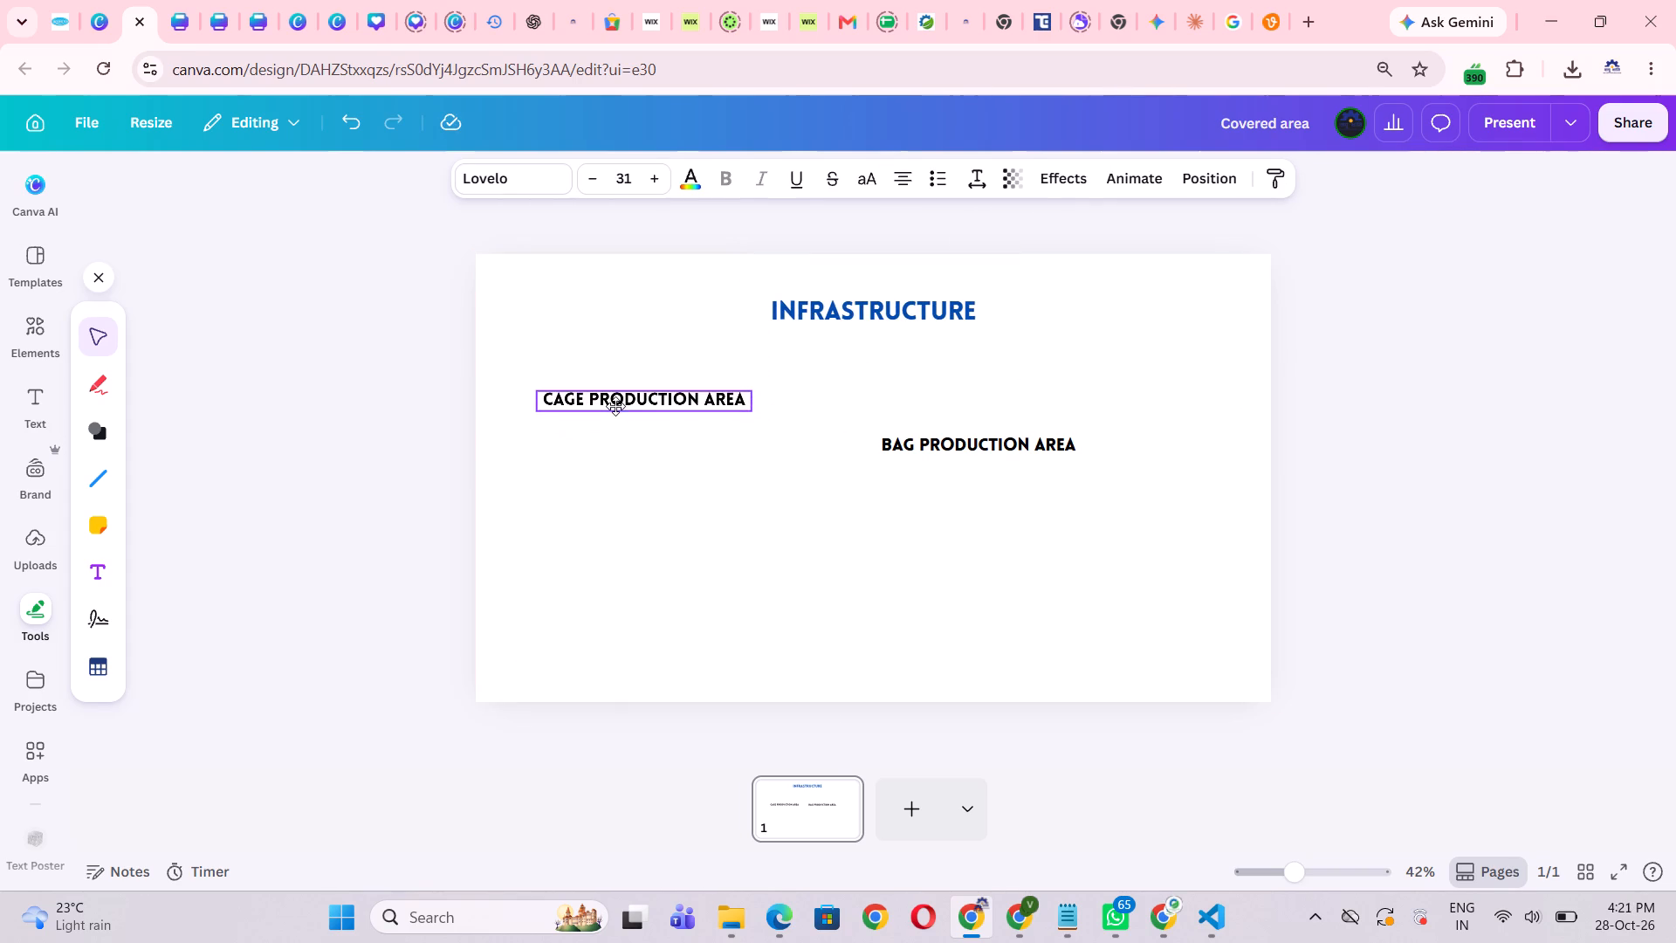
drag(615, 406, 599, 372)
drag(601, 368, 209, 407)
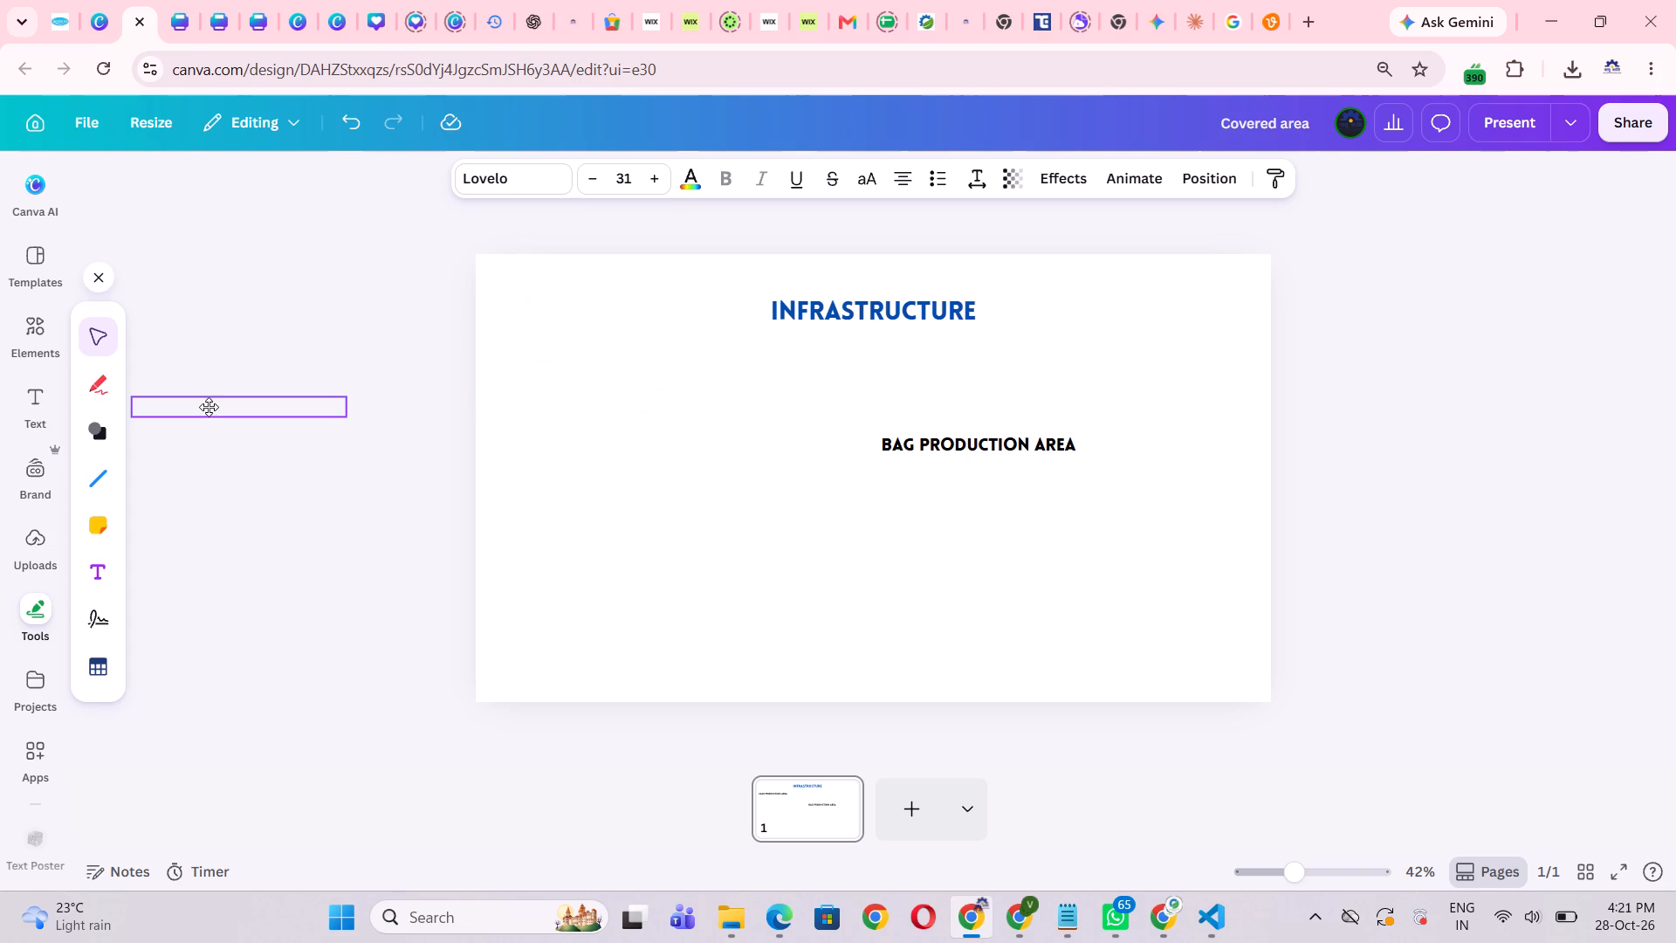
drag(209, 407, 626, 401)
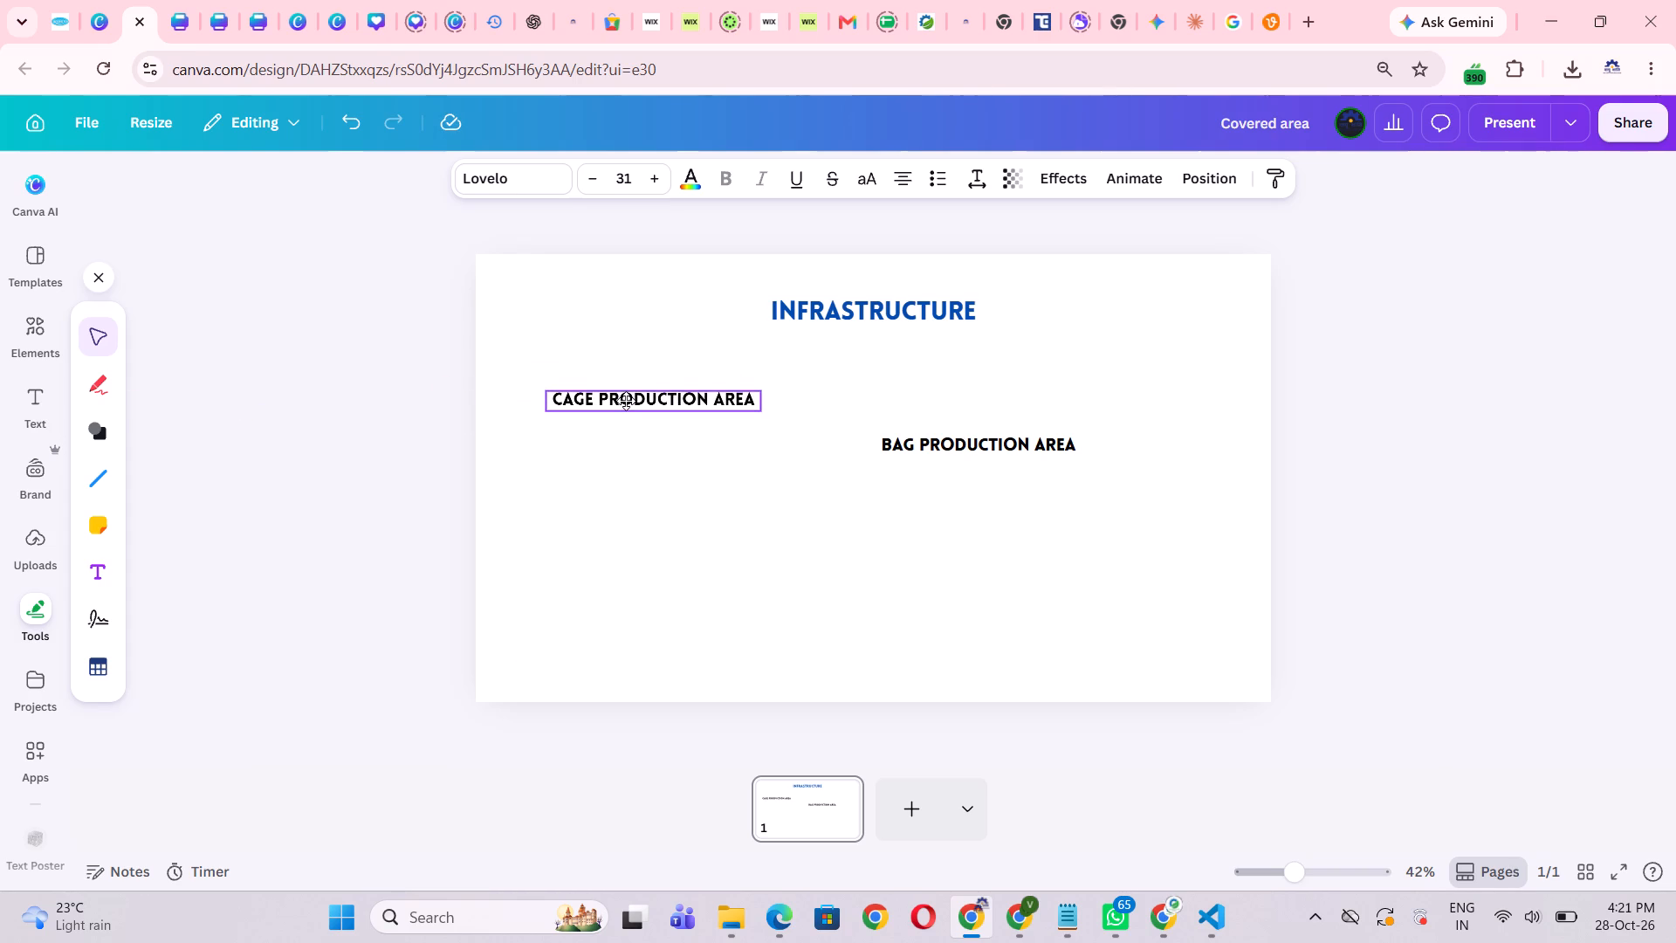
drag(626, 401, 120, 394)
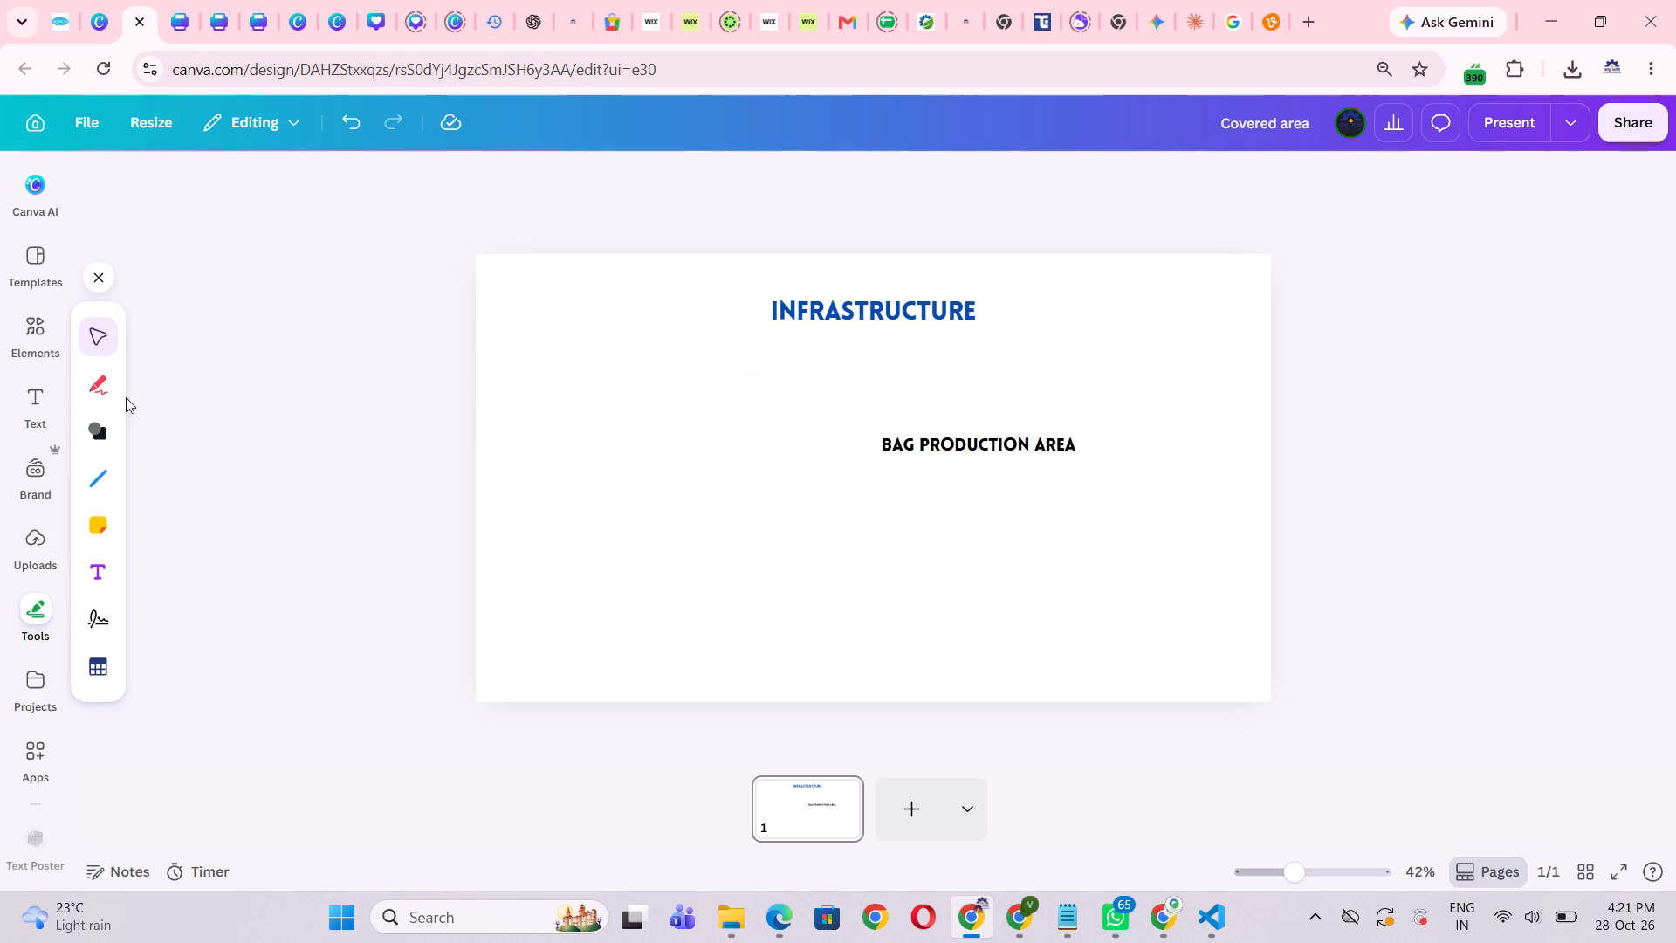
Upload the five office and production facility illustrations from the Downloads folder to the Canva uploads.
click(32, 546)
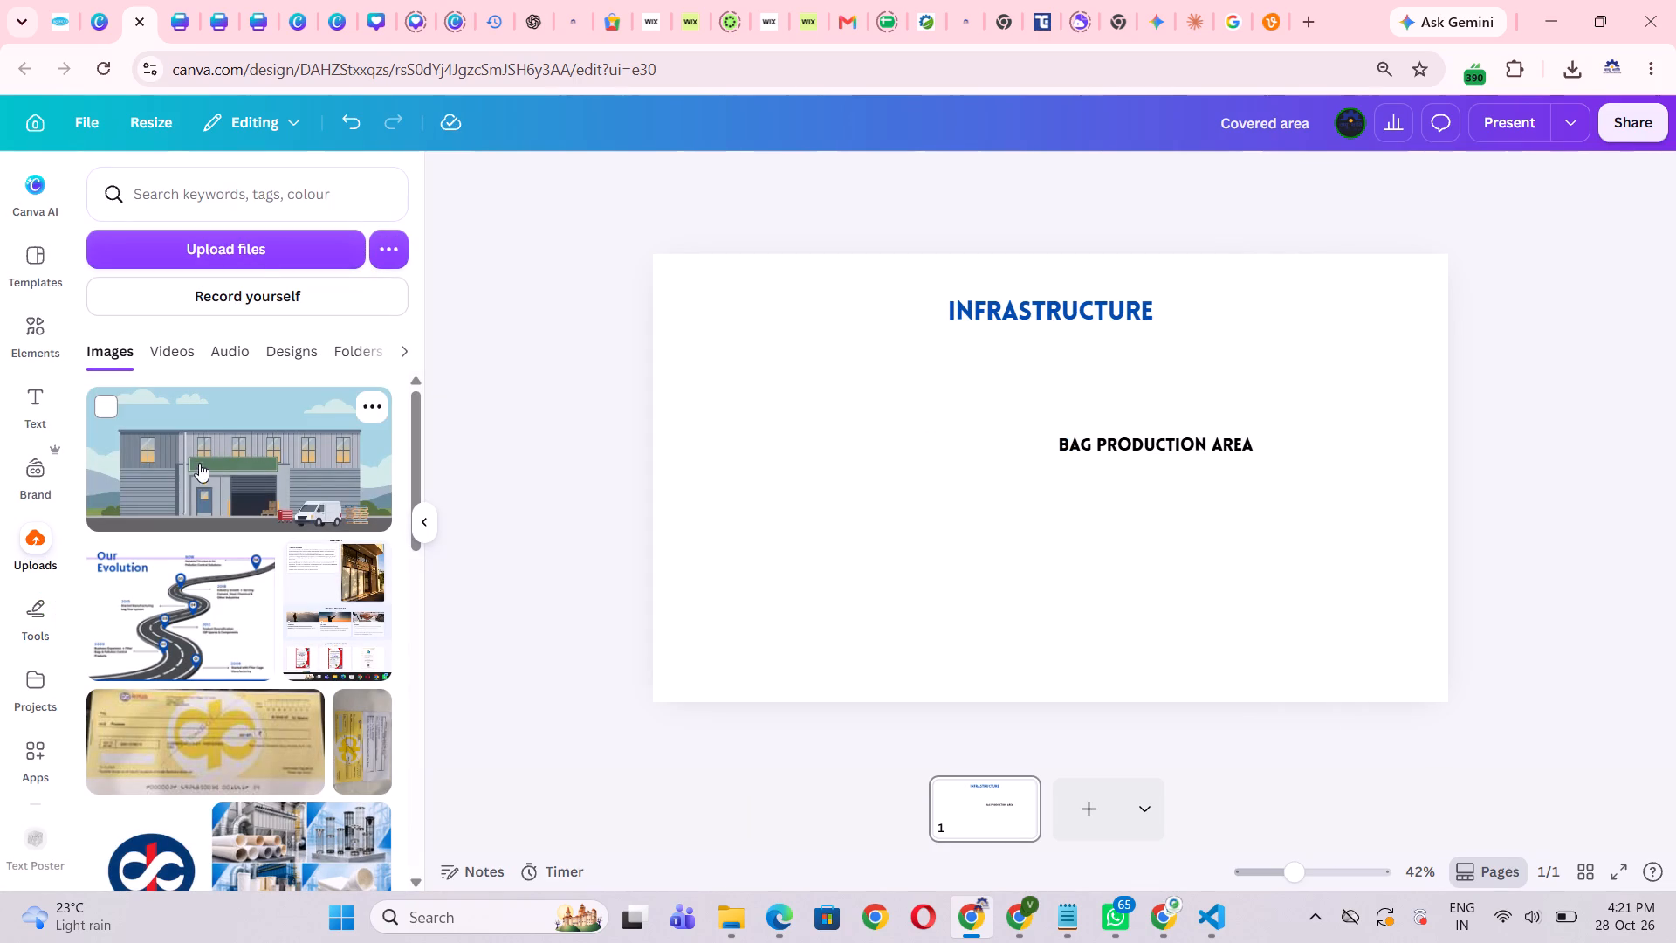
click(255, 246)
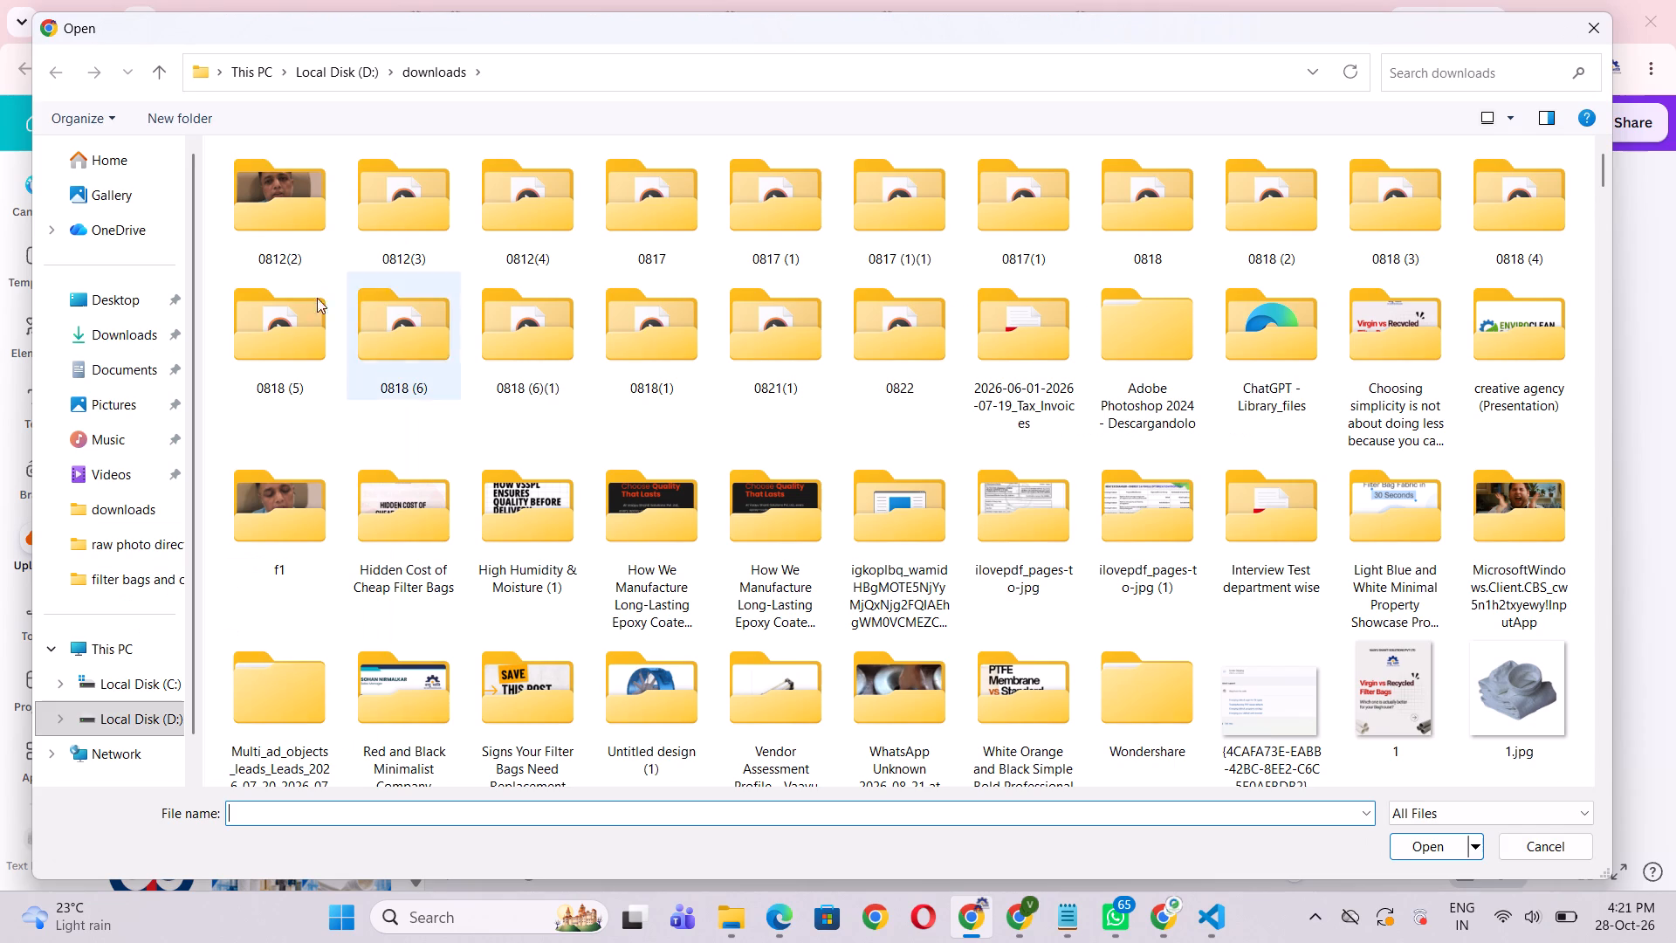
click(113, 326)
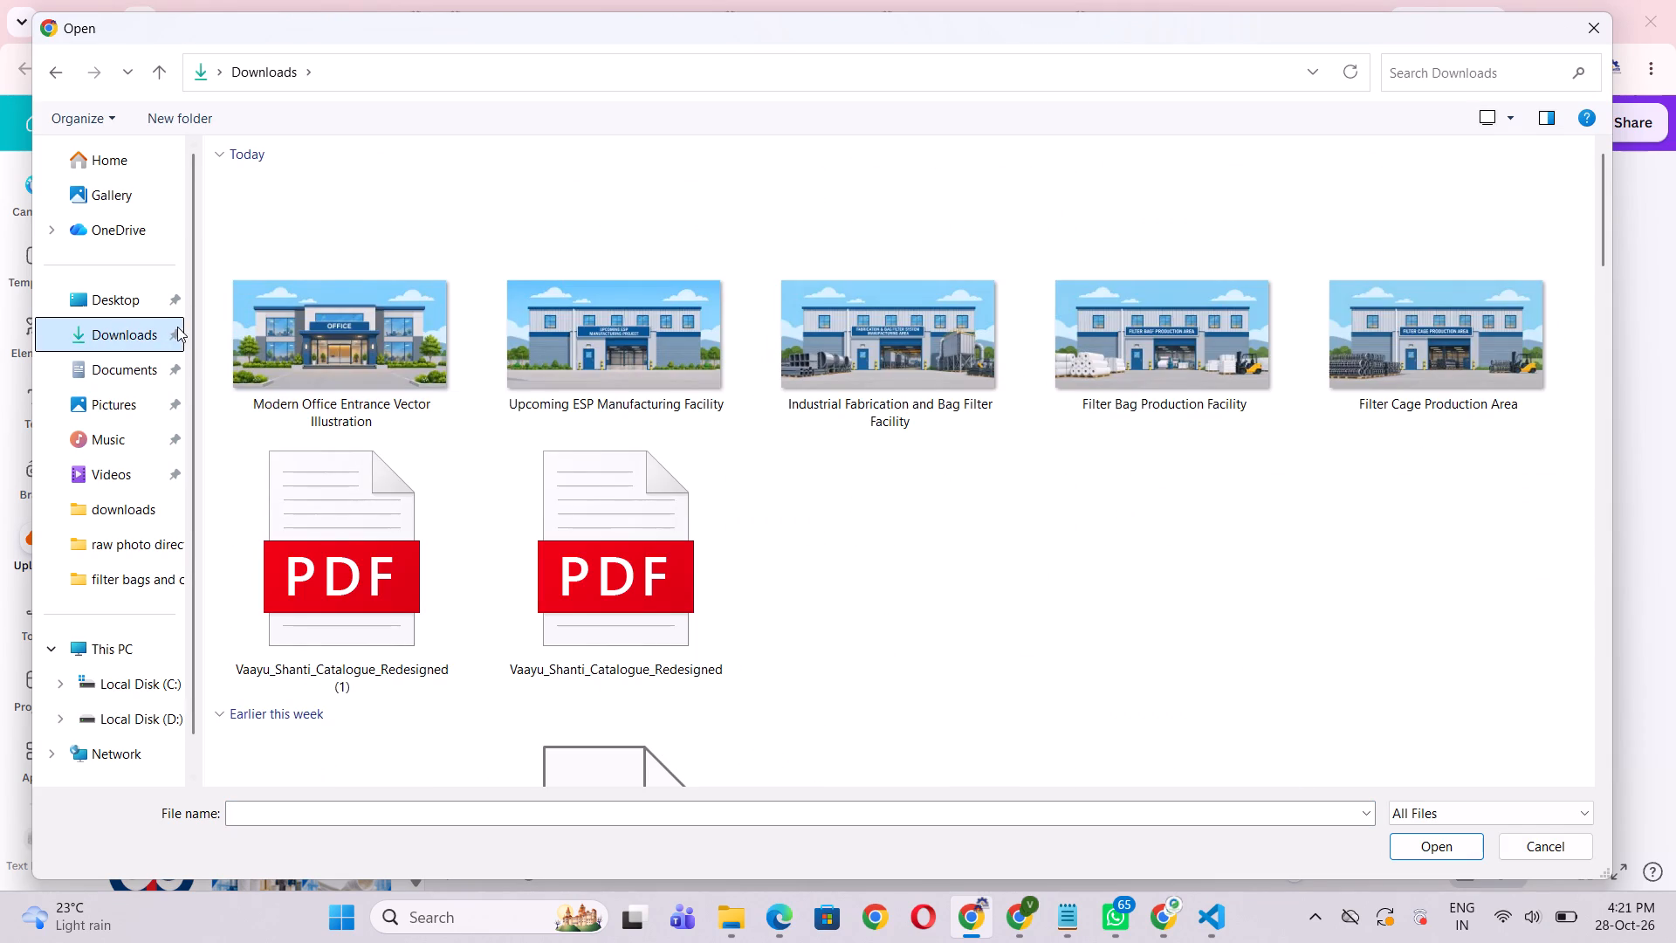
drag(213, 311, 1518, 325)
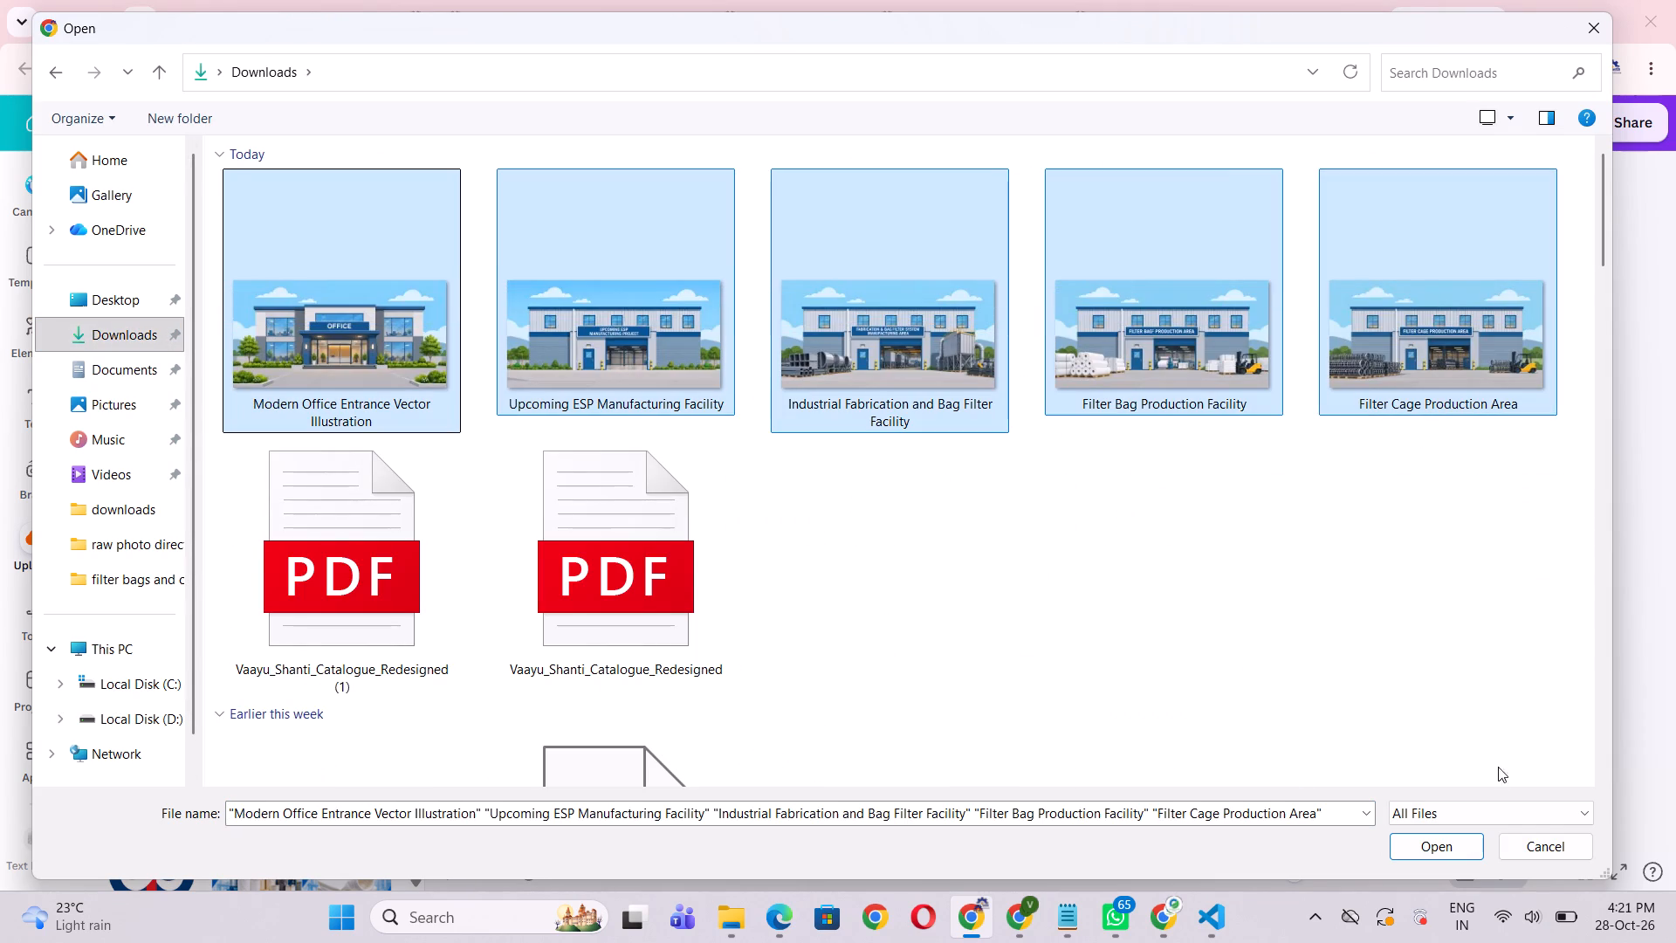
click(1467, 850)
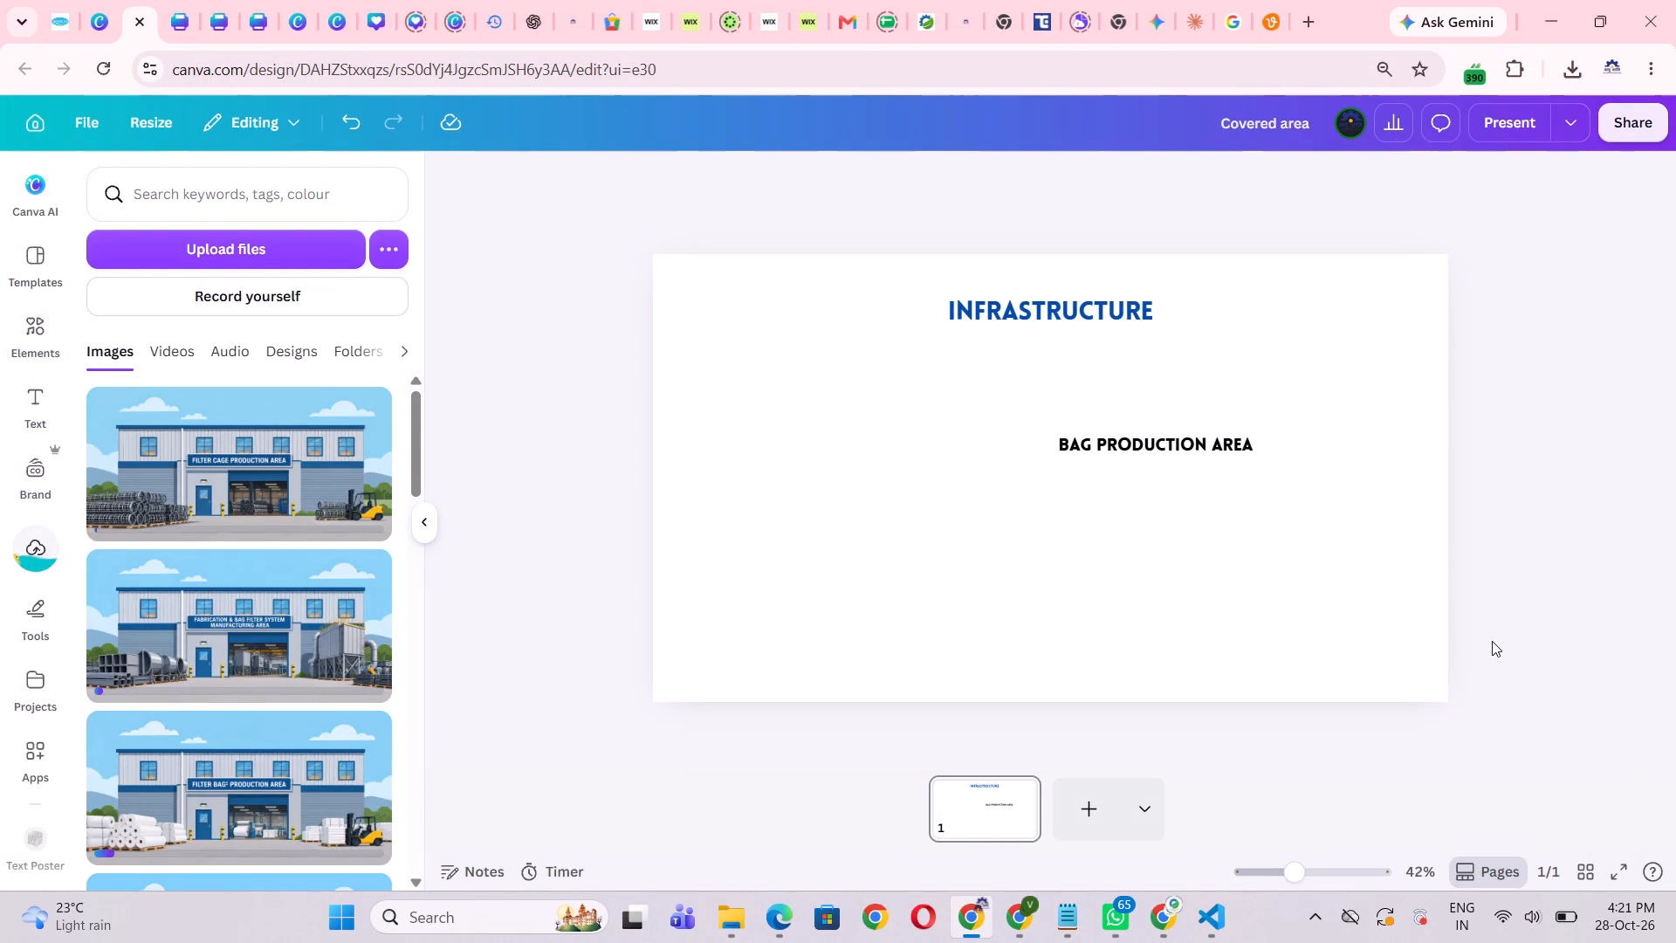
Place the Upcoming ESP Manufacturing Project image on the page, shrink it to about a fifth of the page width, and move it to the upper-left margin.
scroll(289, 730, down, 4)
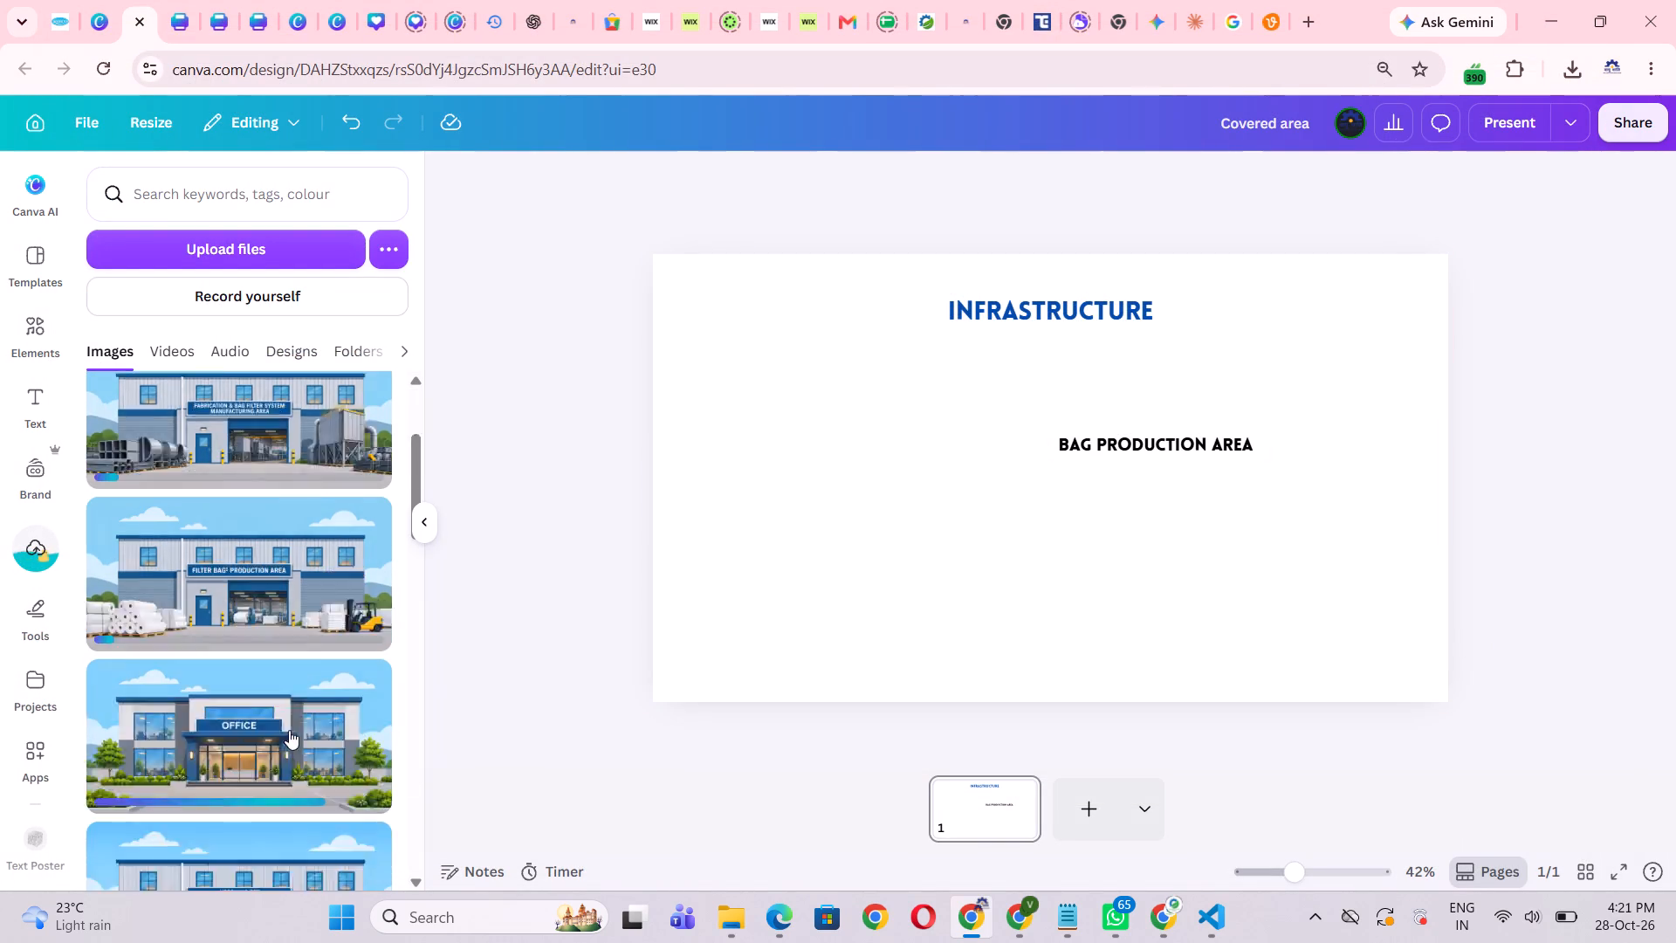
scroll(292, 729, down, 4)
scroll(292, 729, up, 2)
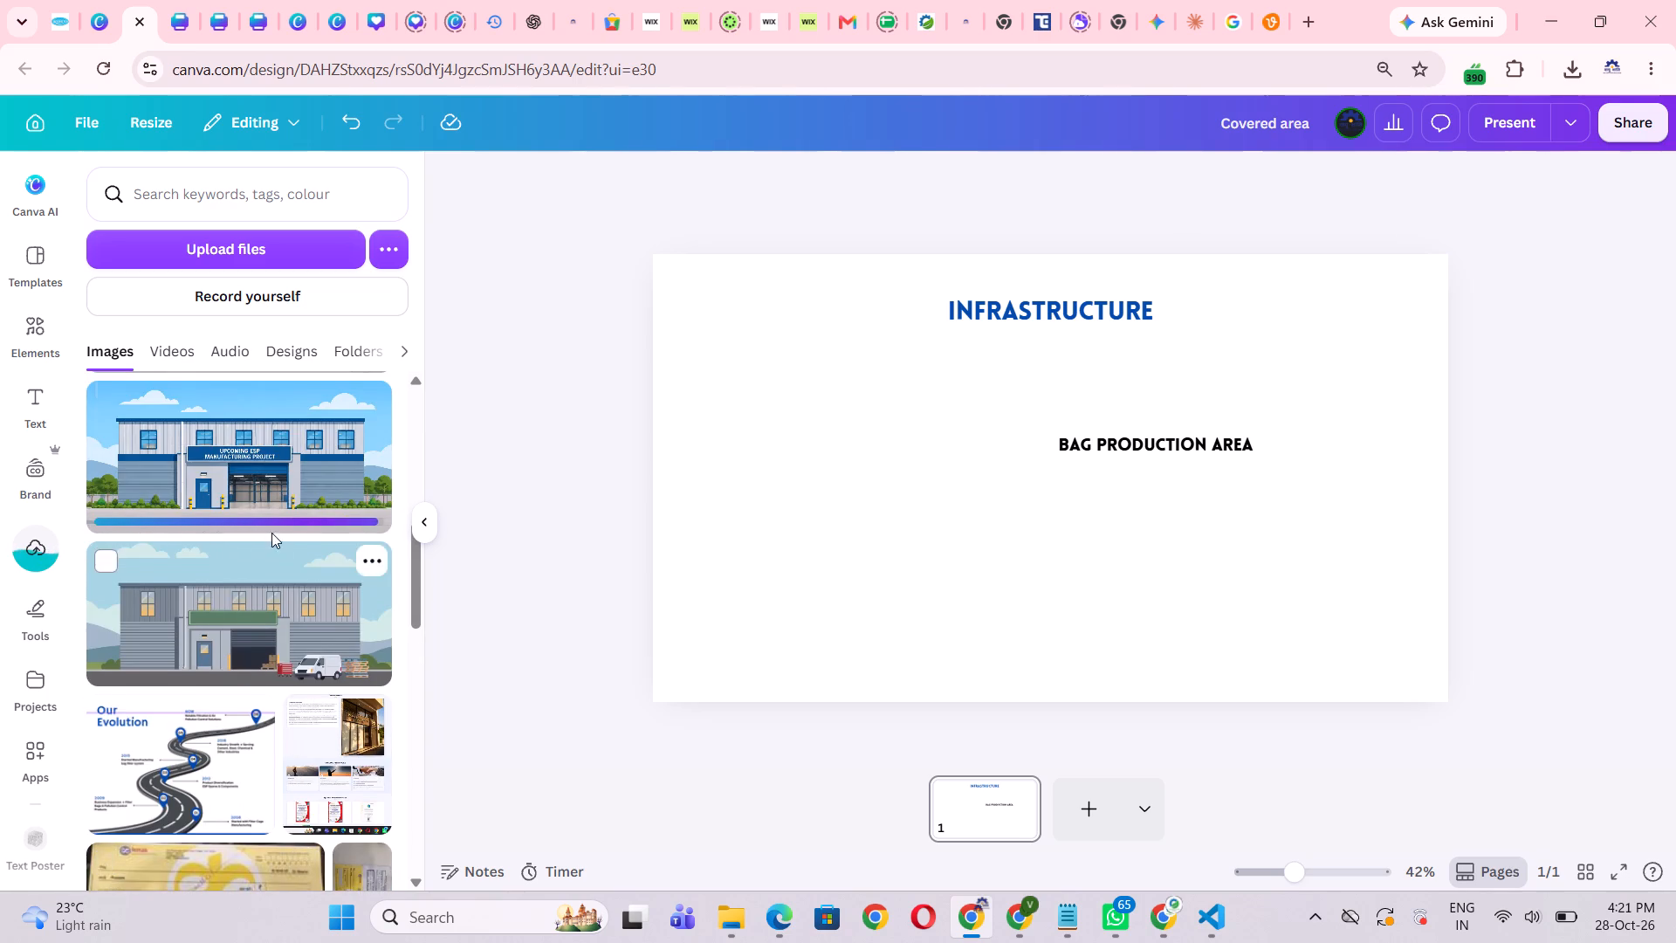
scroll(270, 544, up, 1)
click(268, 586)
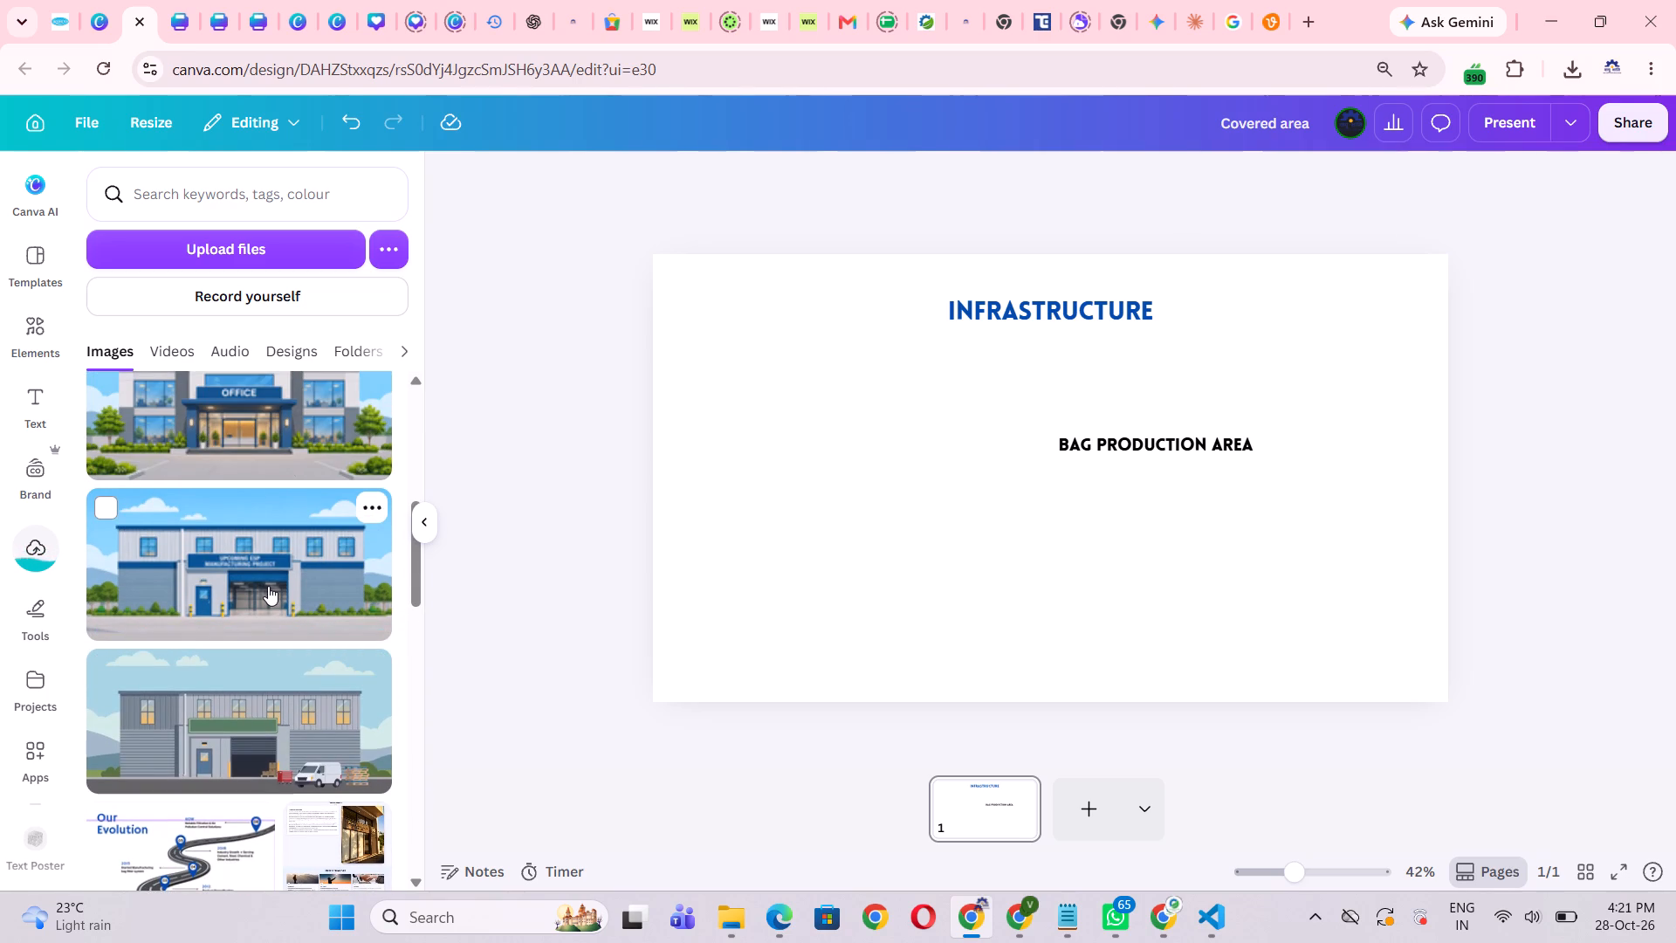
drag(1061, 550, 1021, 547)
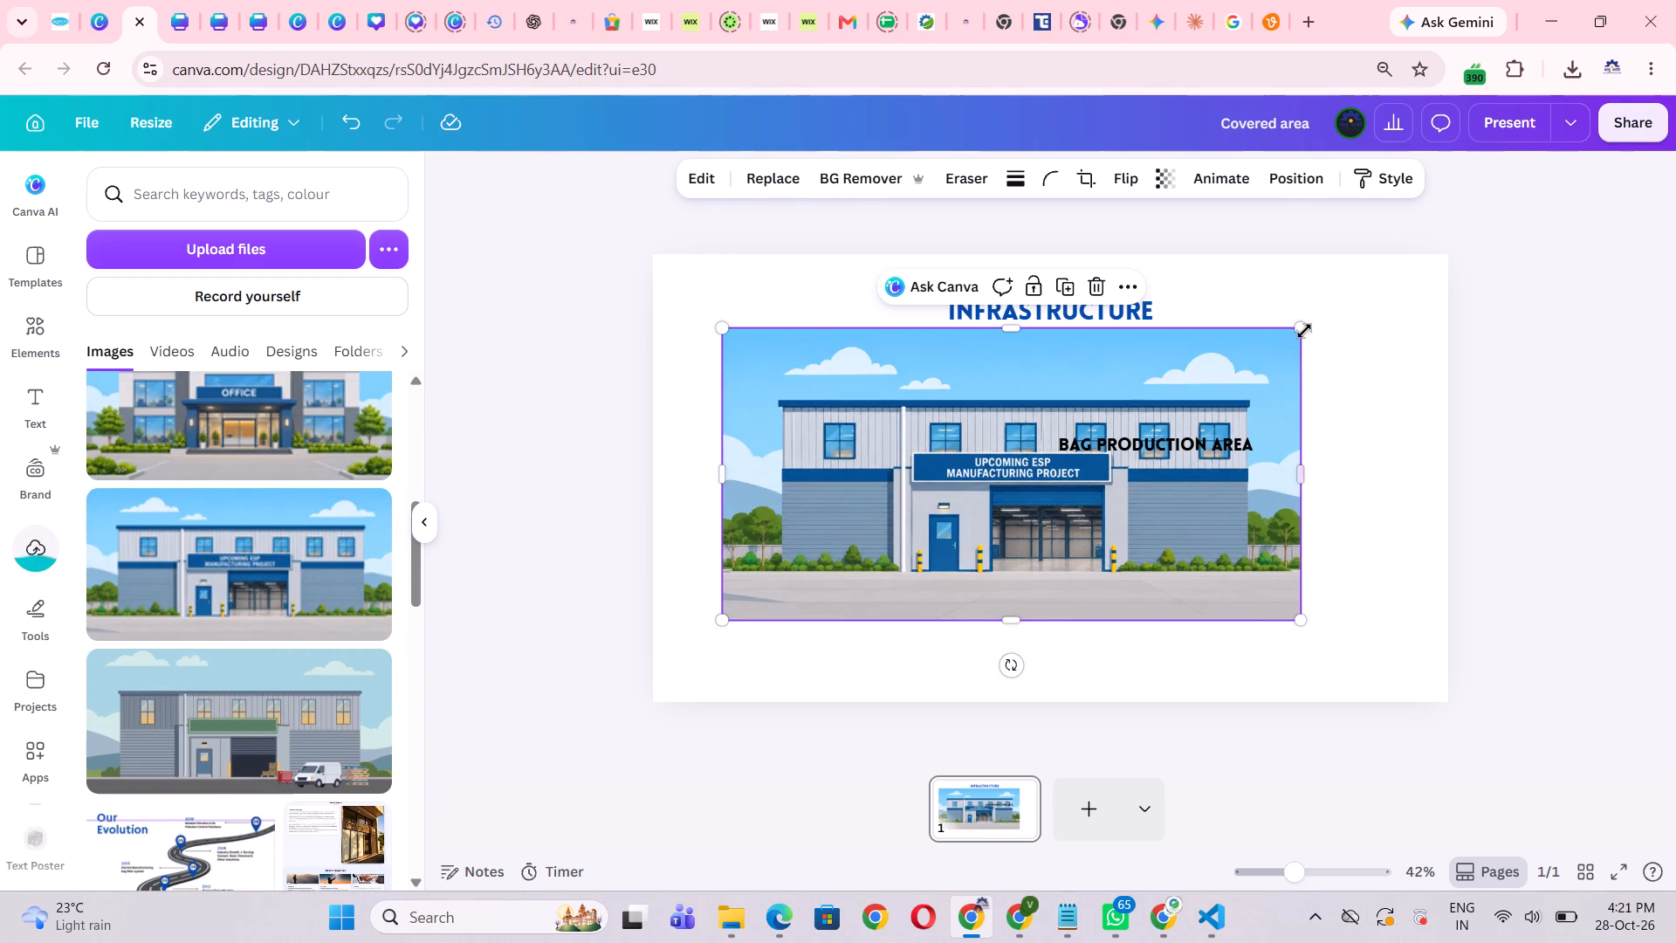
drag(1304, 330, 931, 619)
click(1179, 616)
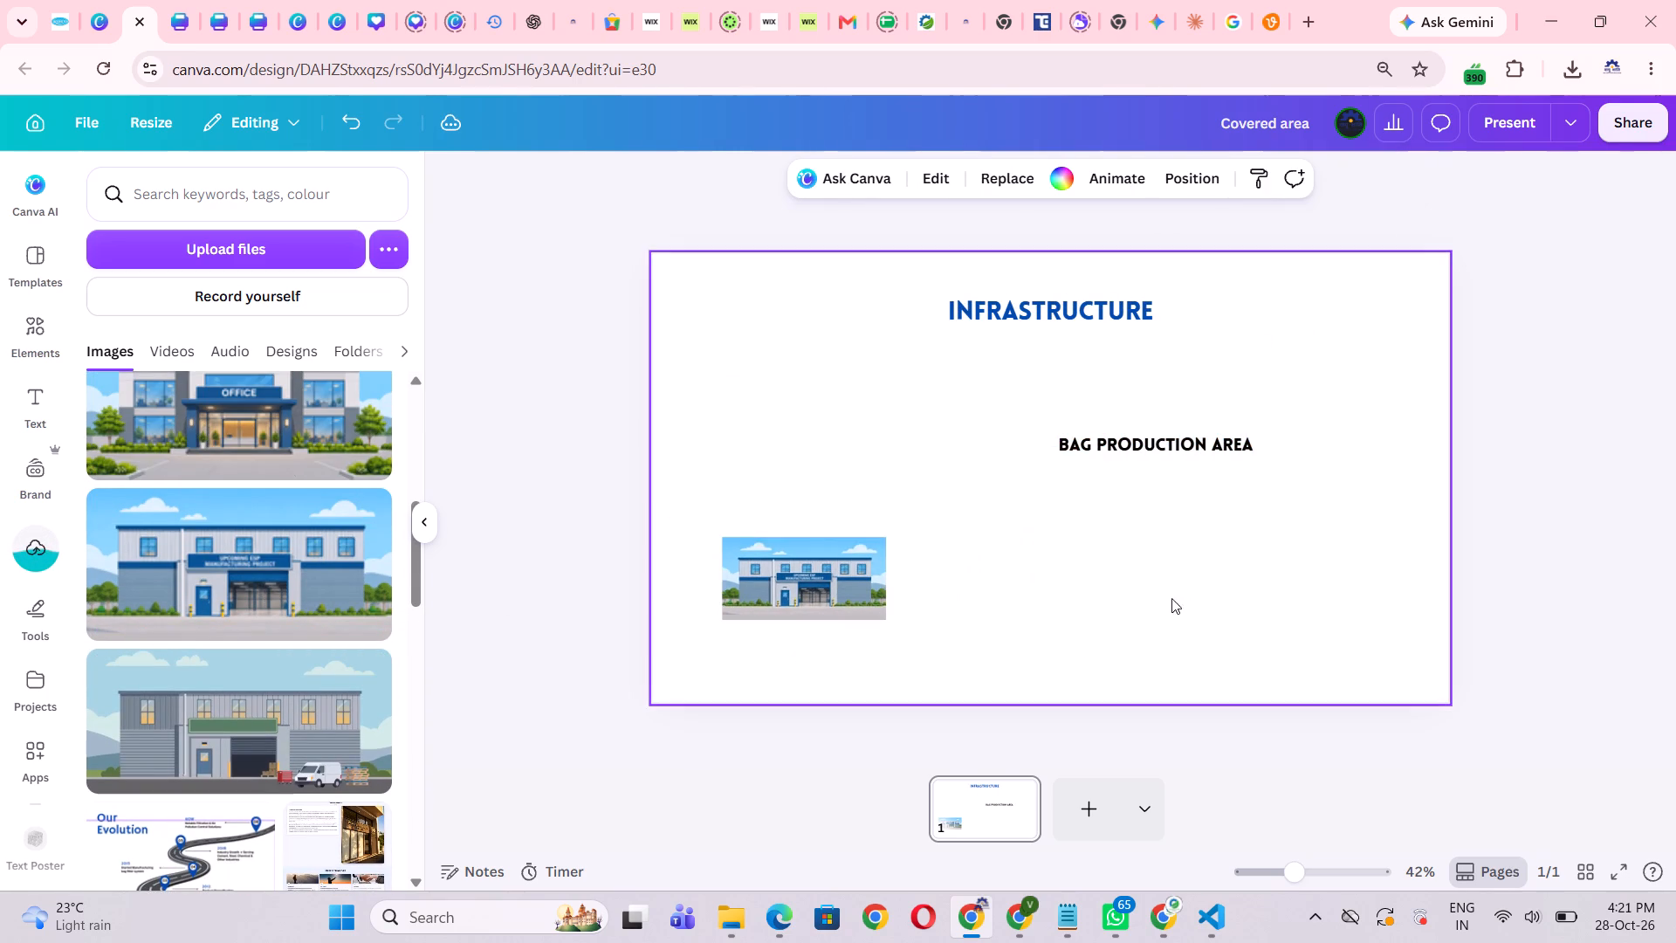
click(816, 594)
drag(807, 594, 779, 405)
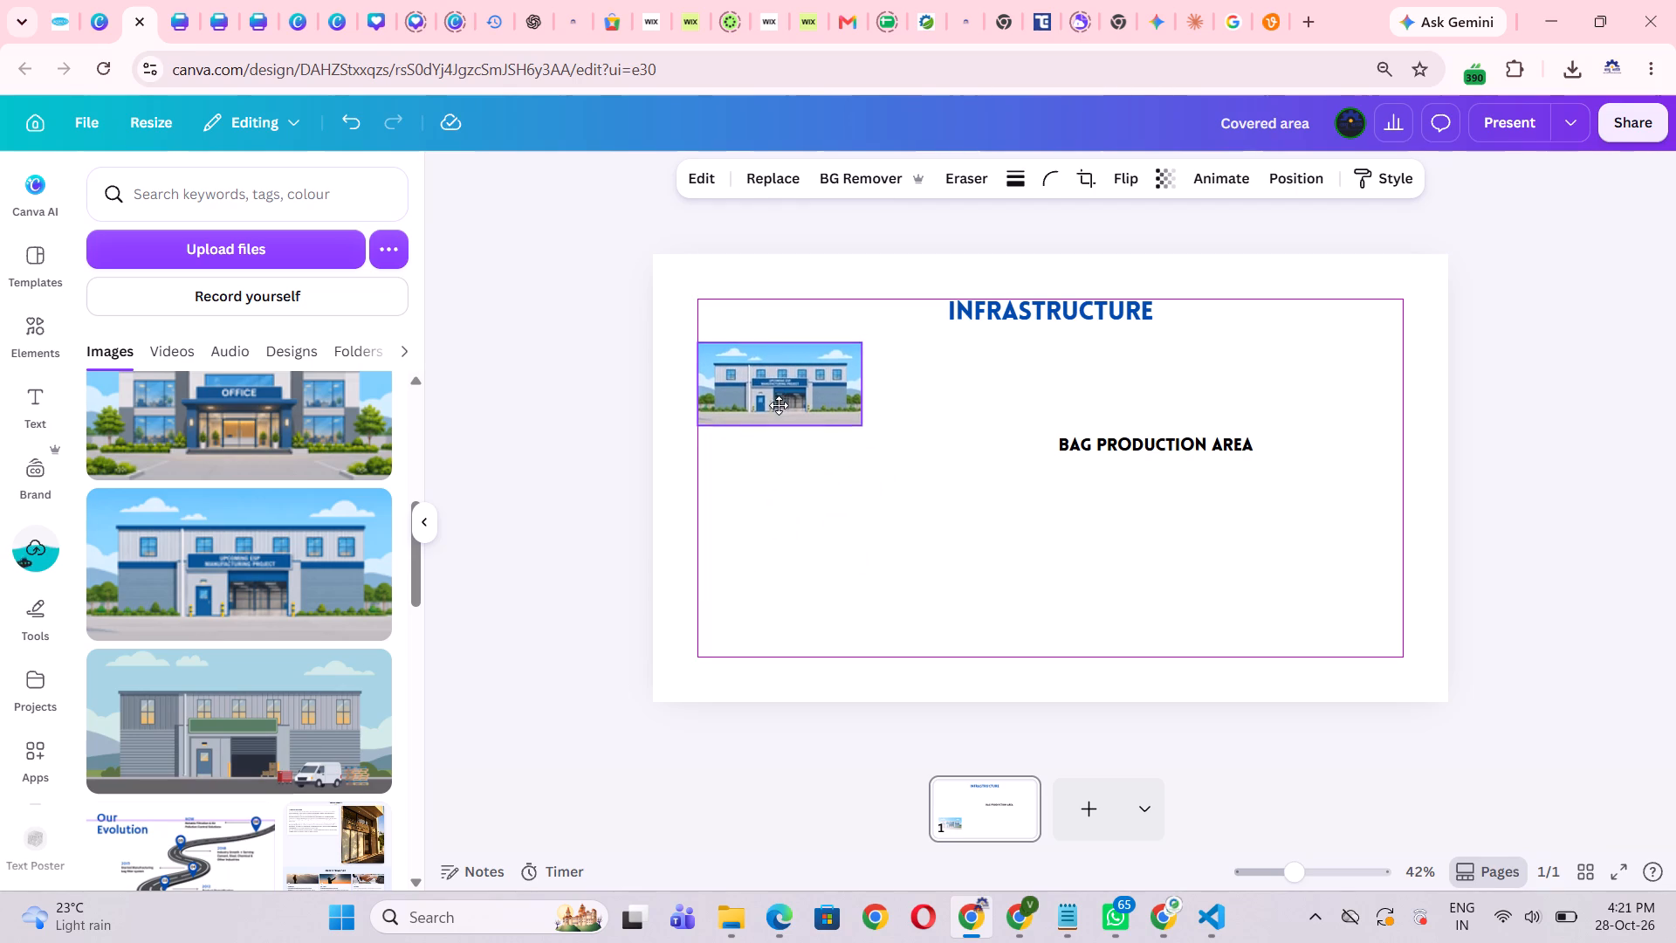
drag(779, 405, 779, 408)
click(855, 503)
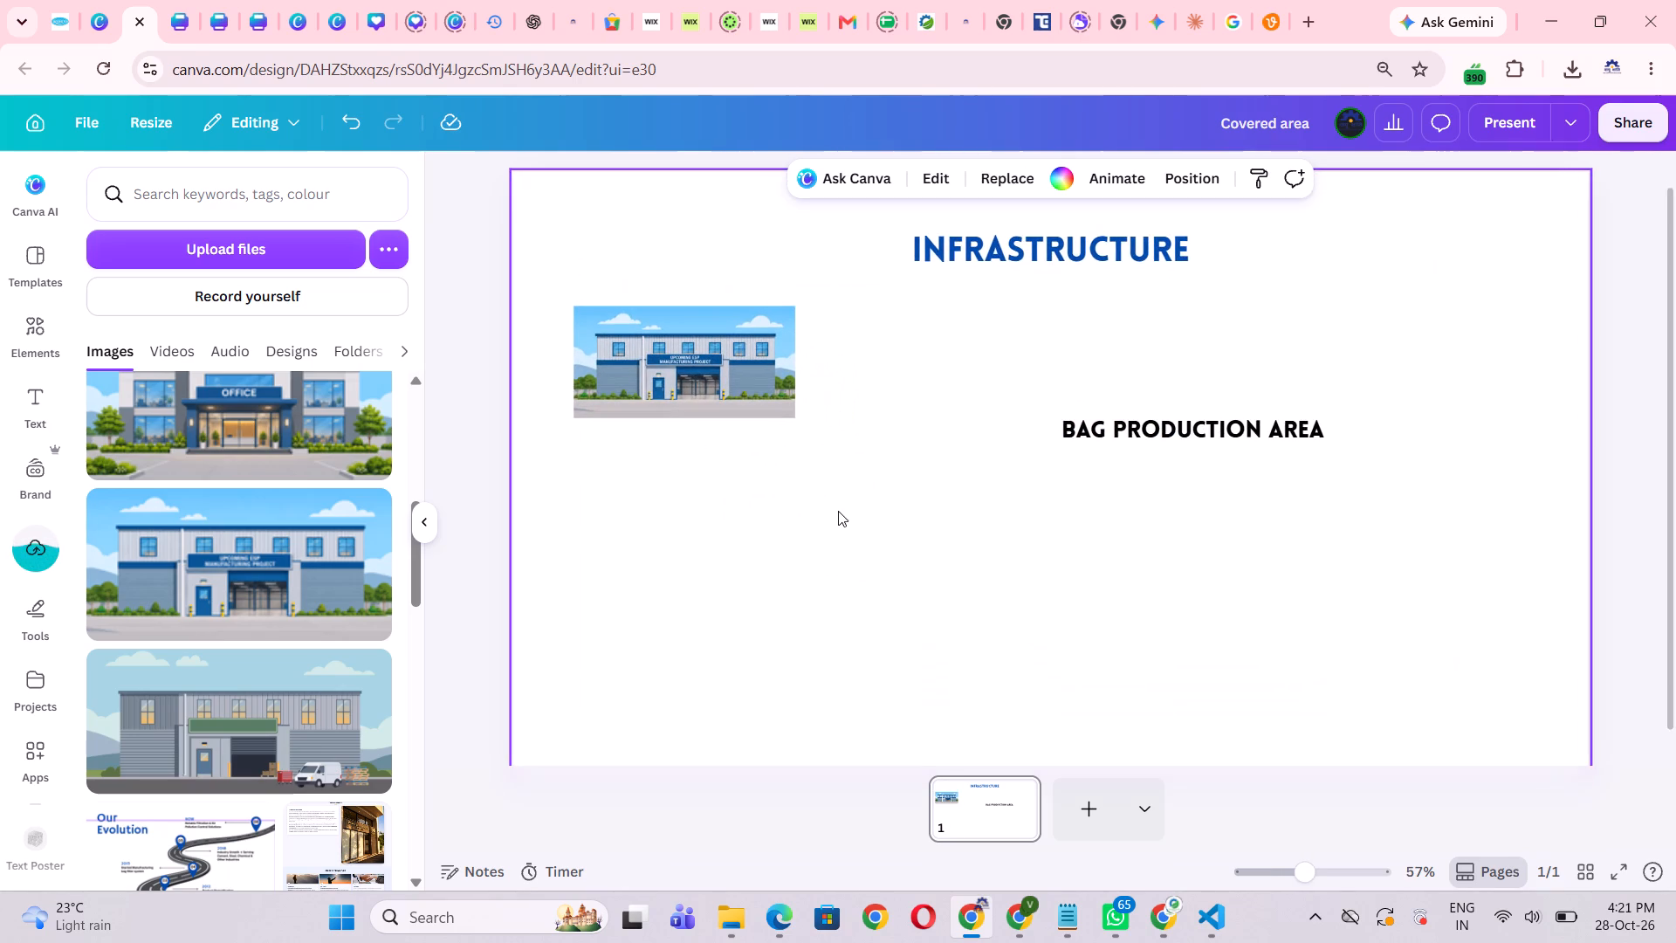
Examine the small Upcoming ESP Manufacturing Project image on the page up close.
scroll(838, 511, up, 2)
scroll(801, 535, right, 1)
click(732, 408)
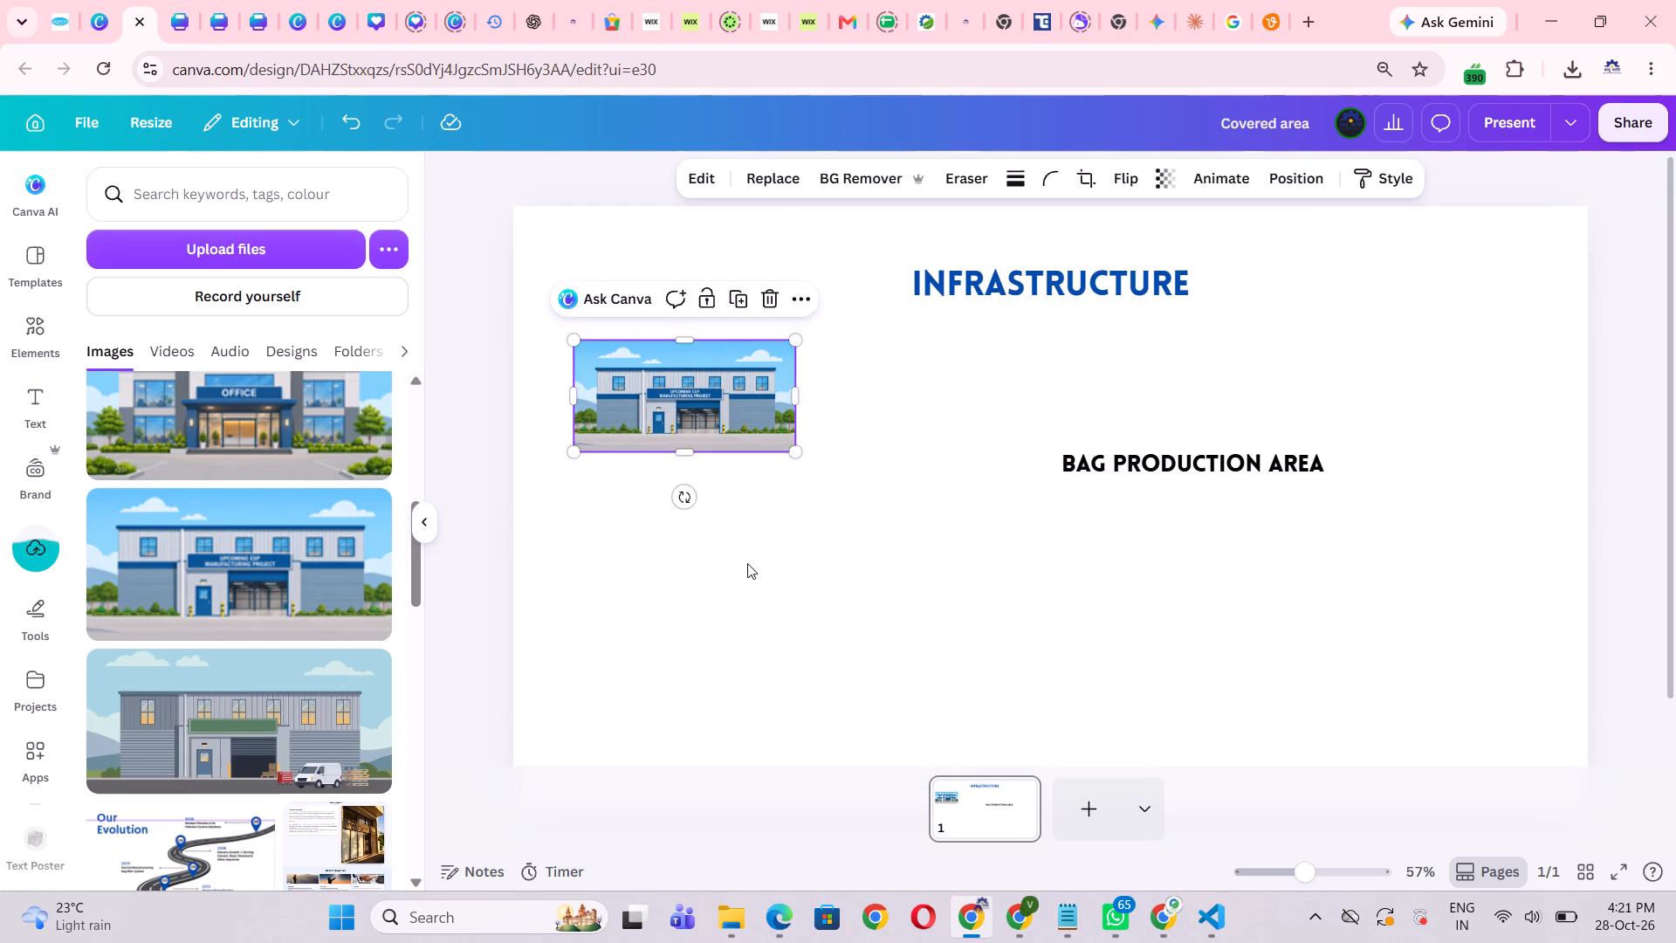
click(750, 569)
scroll(724, 516, right, 1)
click(700, 426)
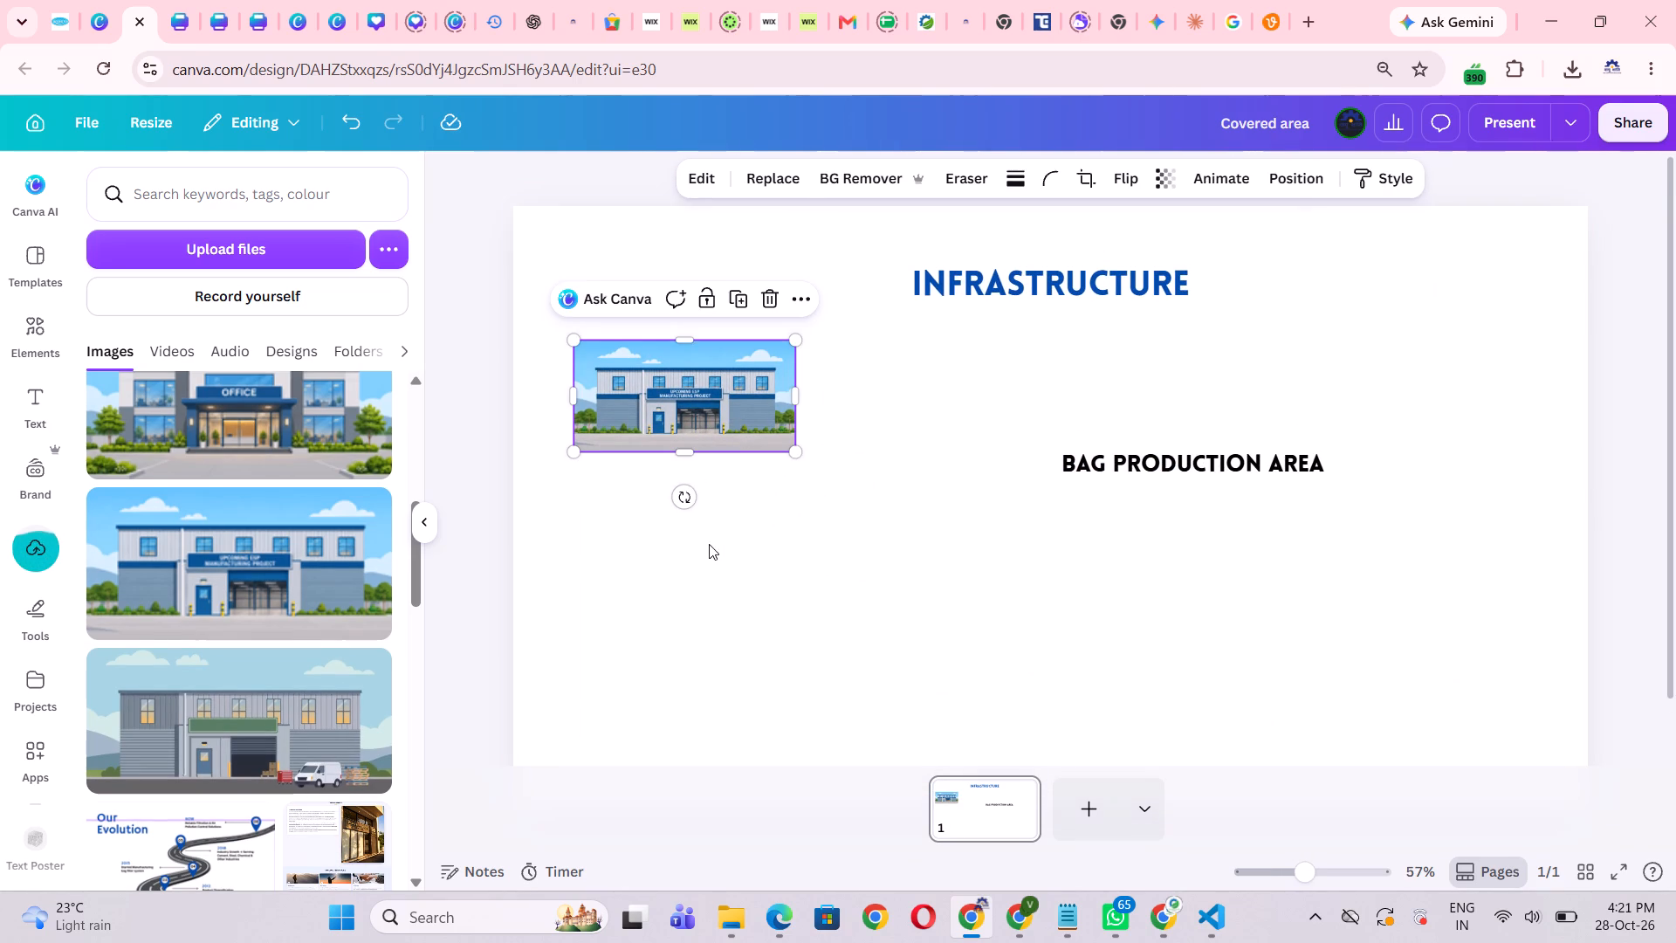
click(709, 544)
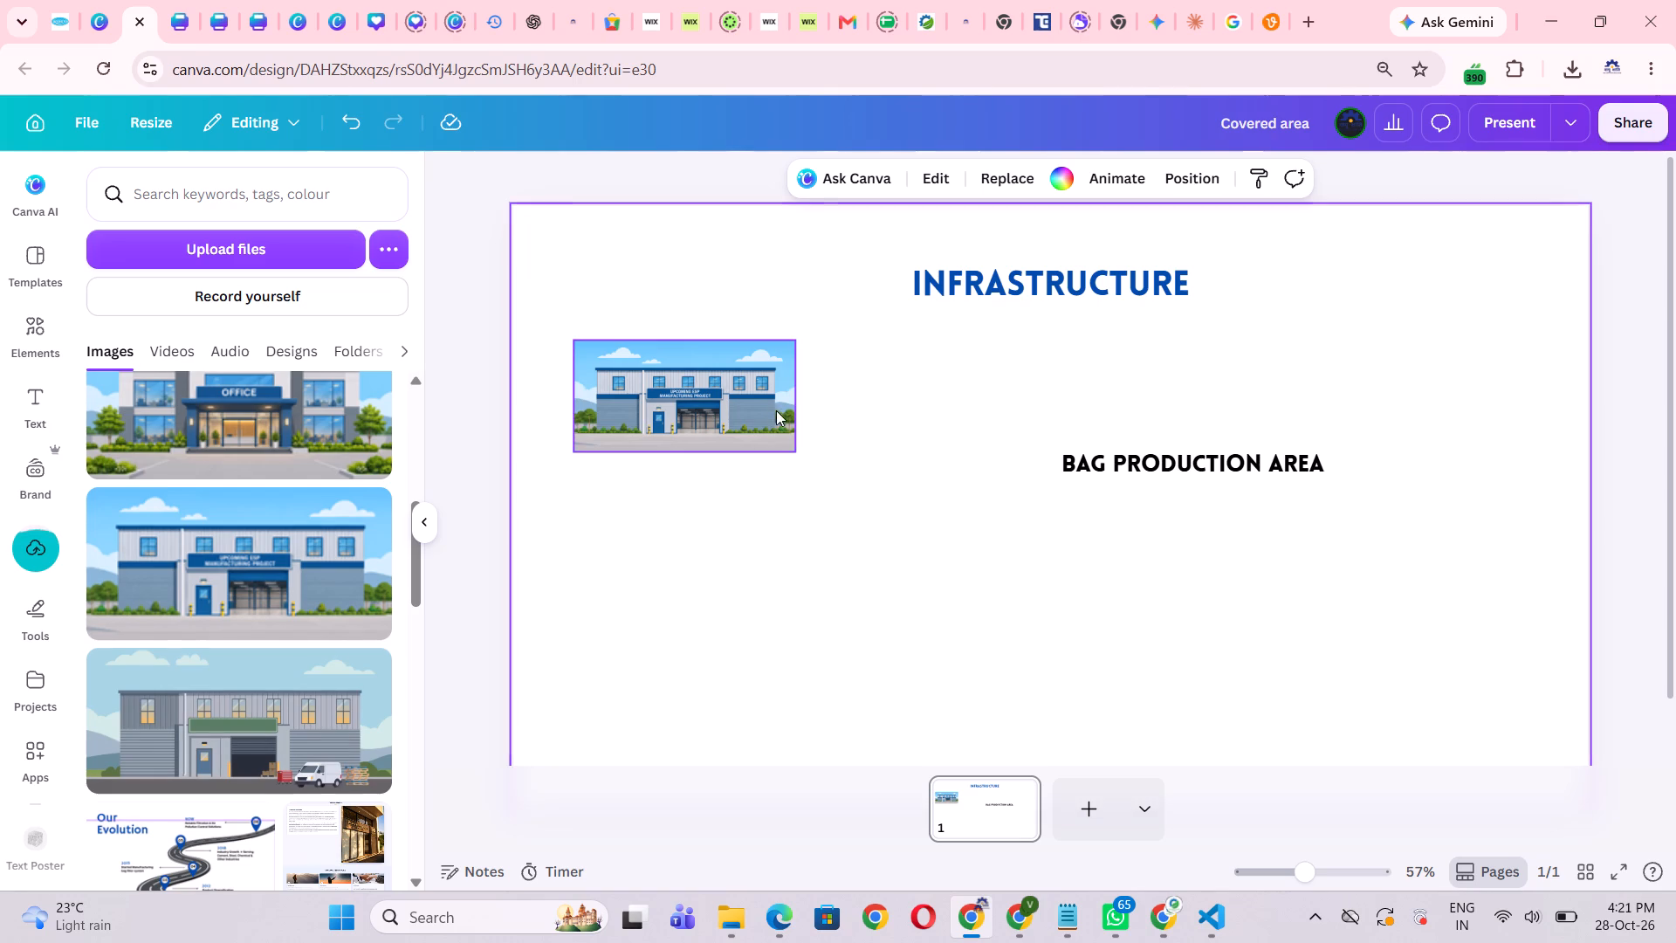
click(759, 410)
click(795, 520)
click(710, 438)
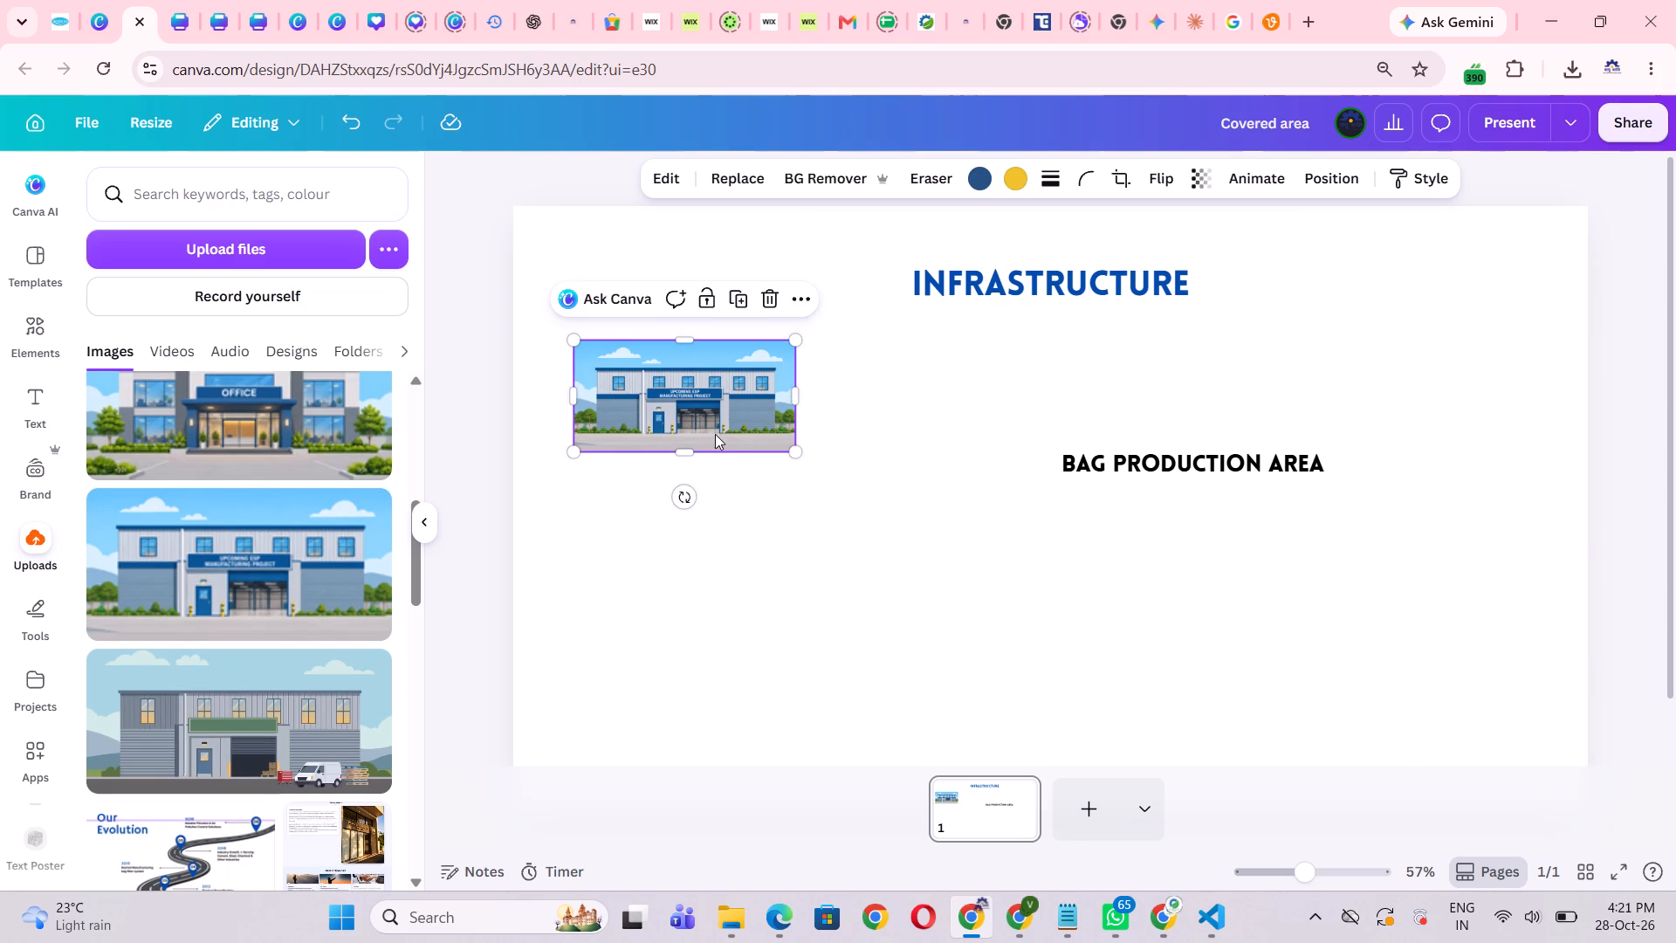
click(812, 570)
click(736, 436)
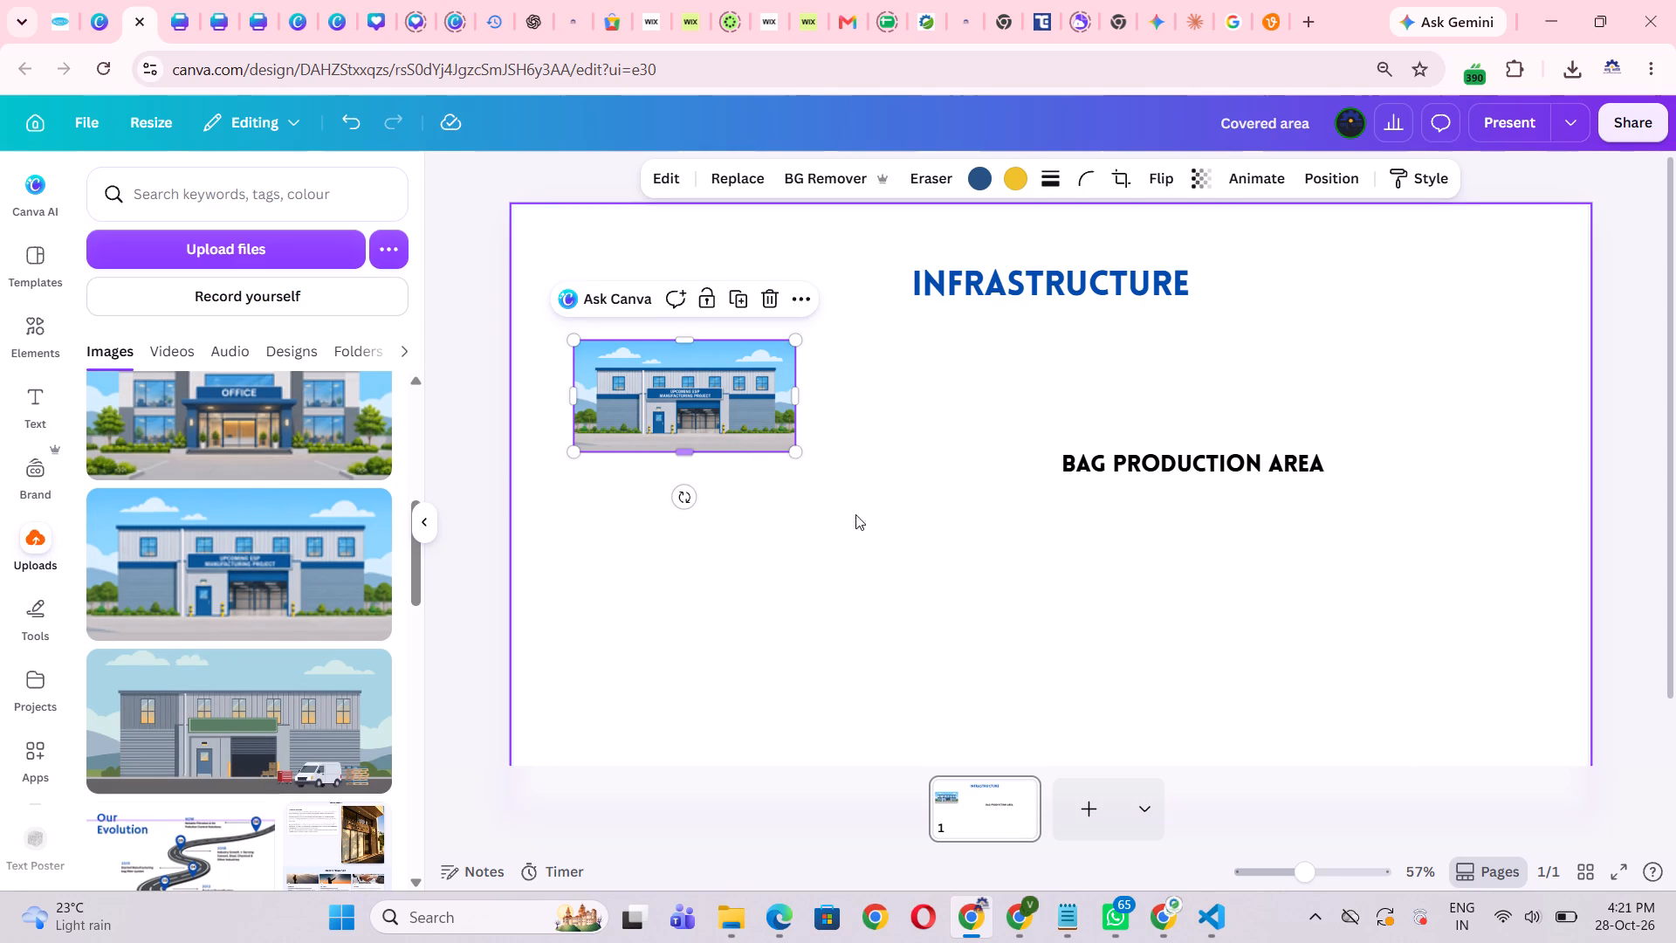
scroll(882, 548, up, 1)
scroll(882, 548, right, 1)
scroll(883, 549, up, 1)
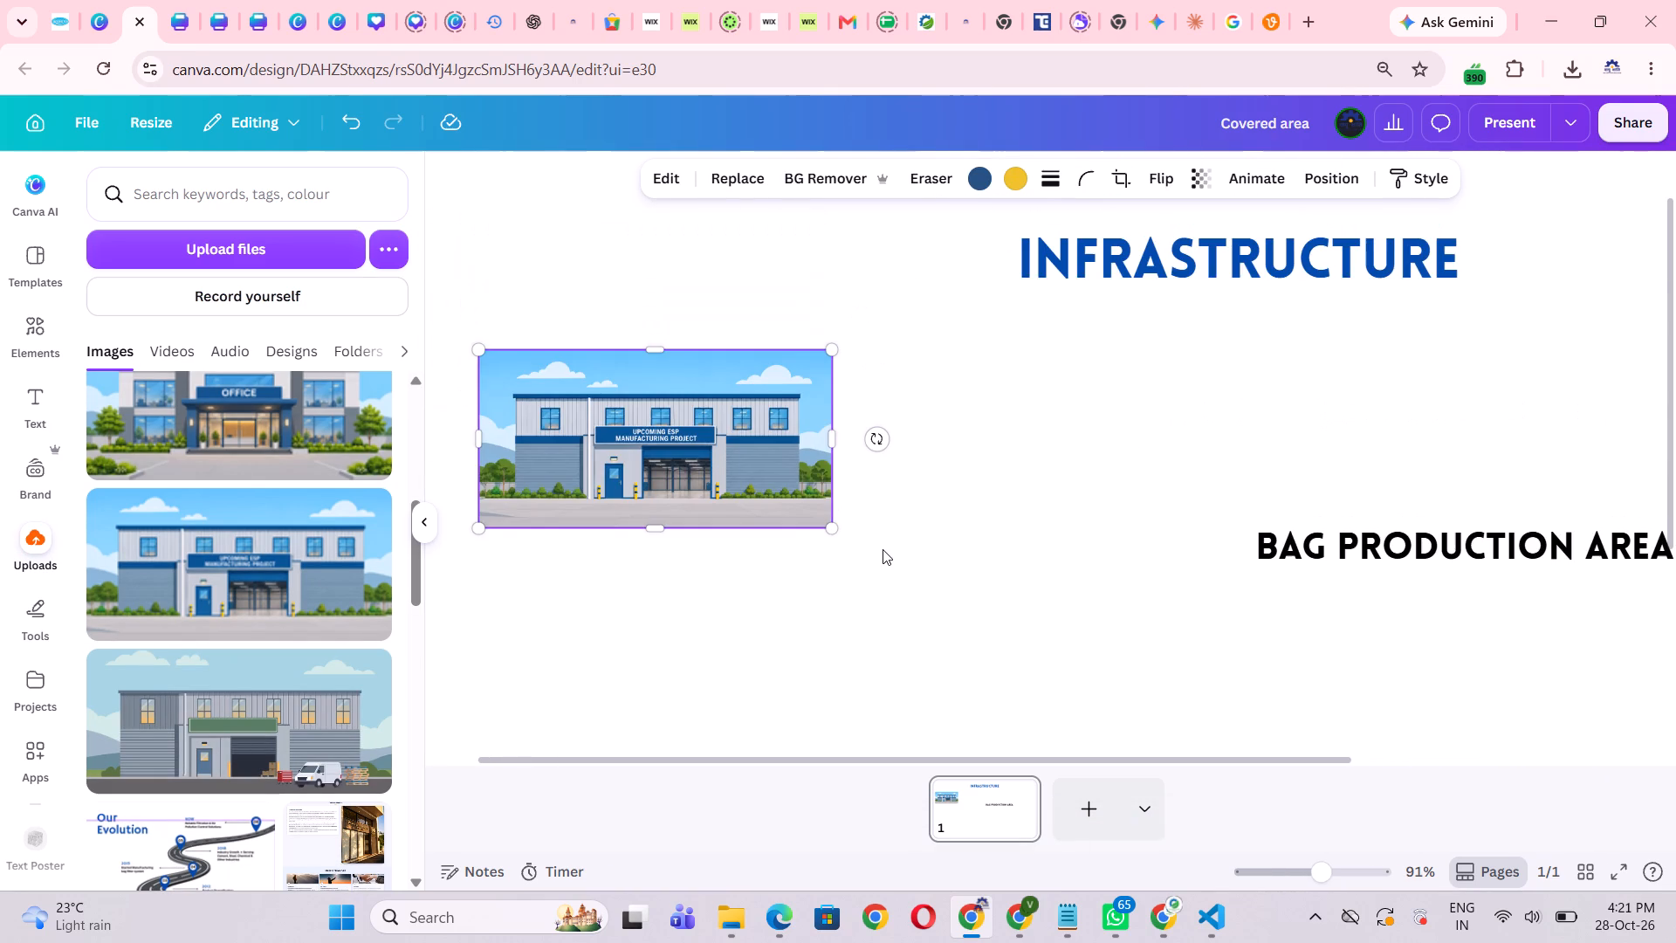
scroll(883, 549, down, 1)
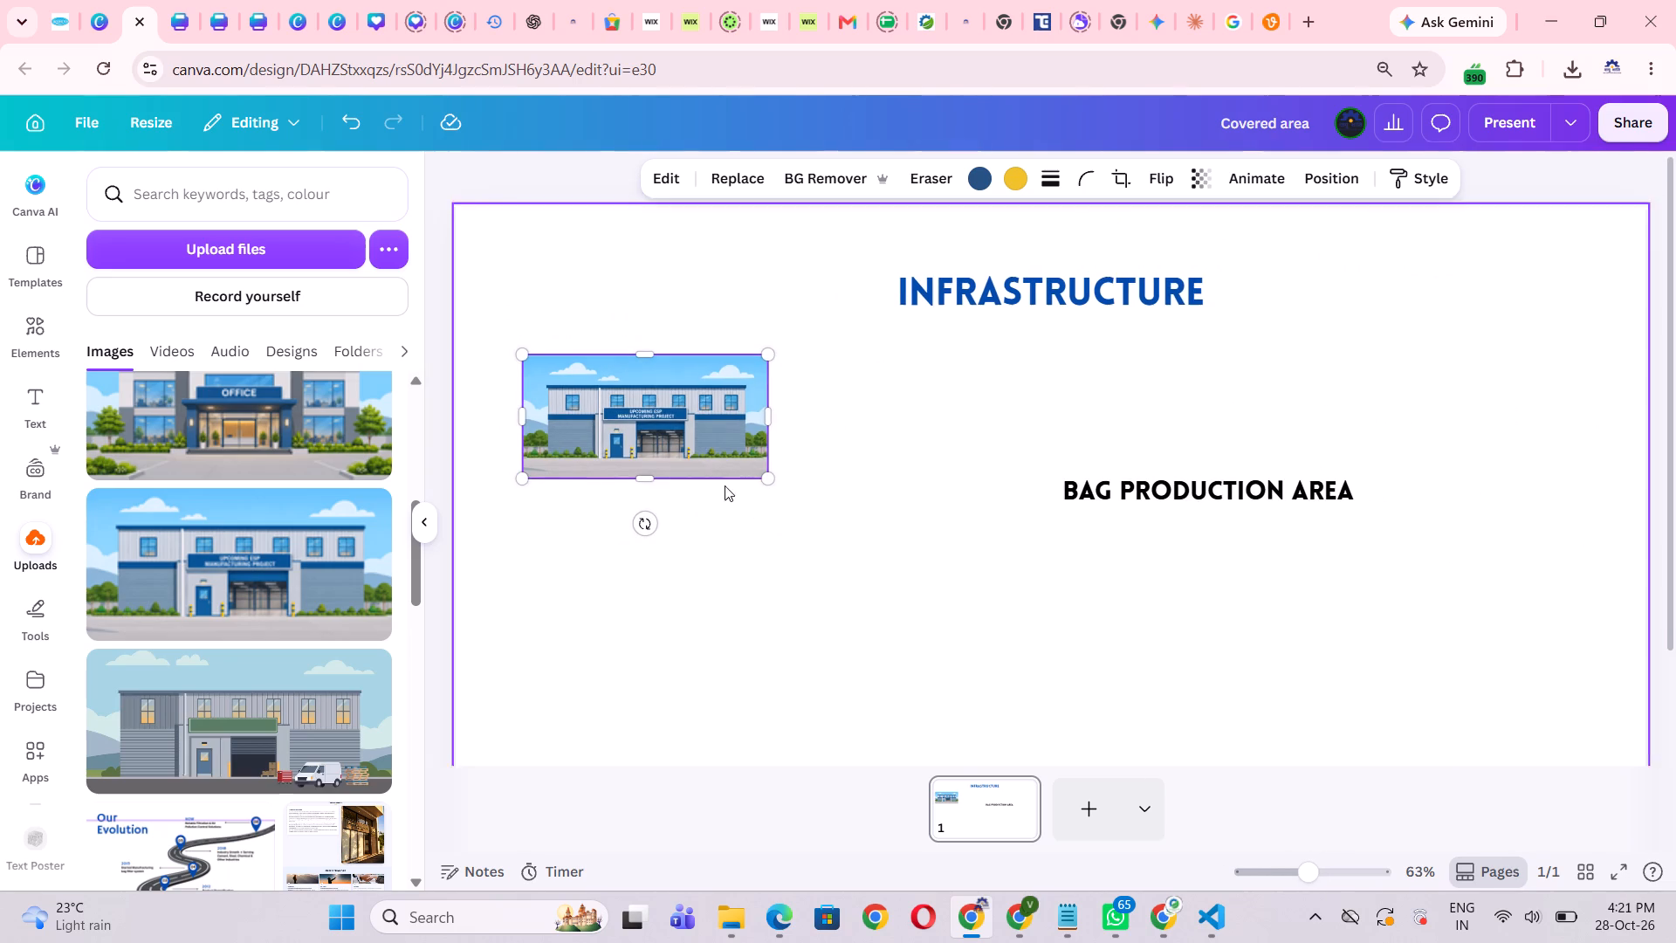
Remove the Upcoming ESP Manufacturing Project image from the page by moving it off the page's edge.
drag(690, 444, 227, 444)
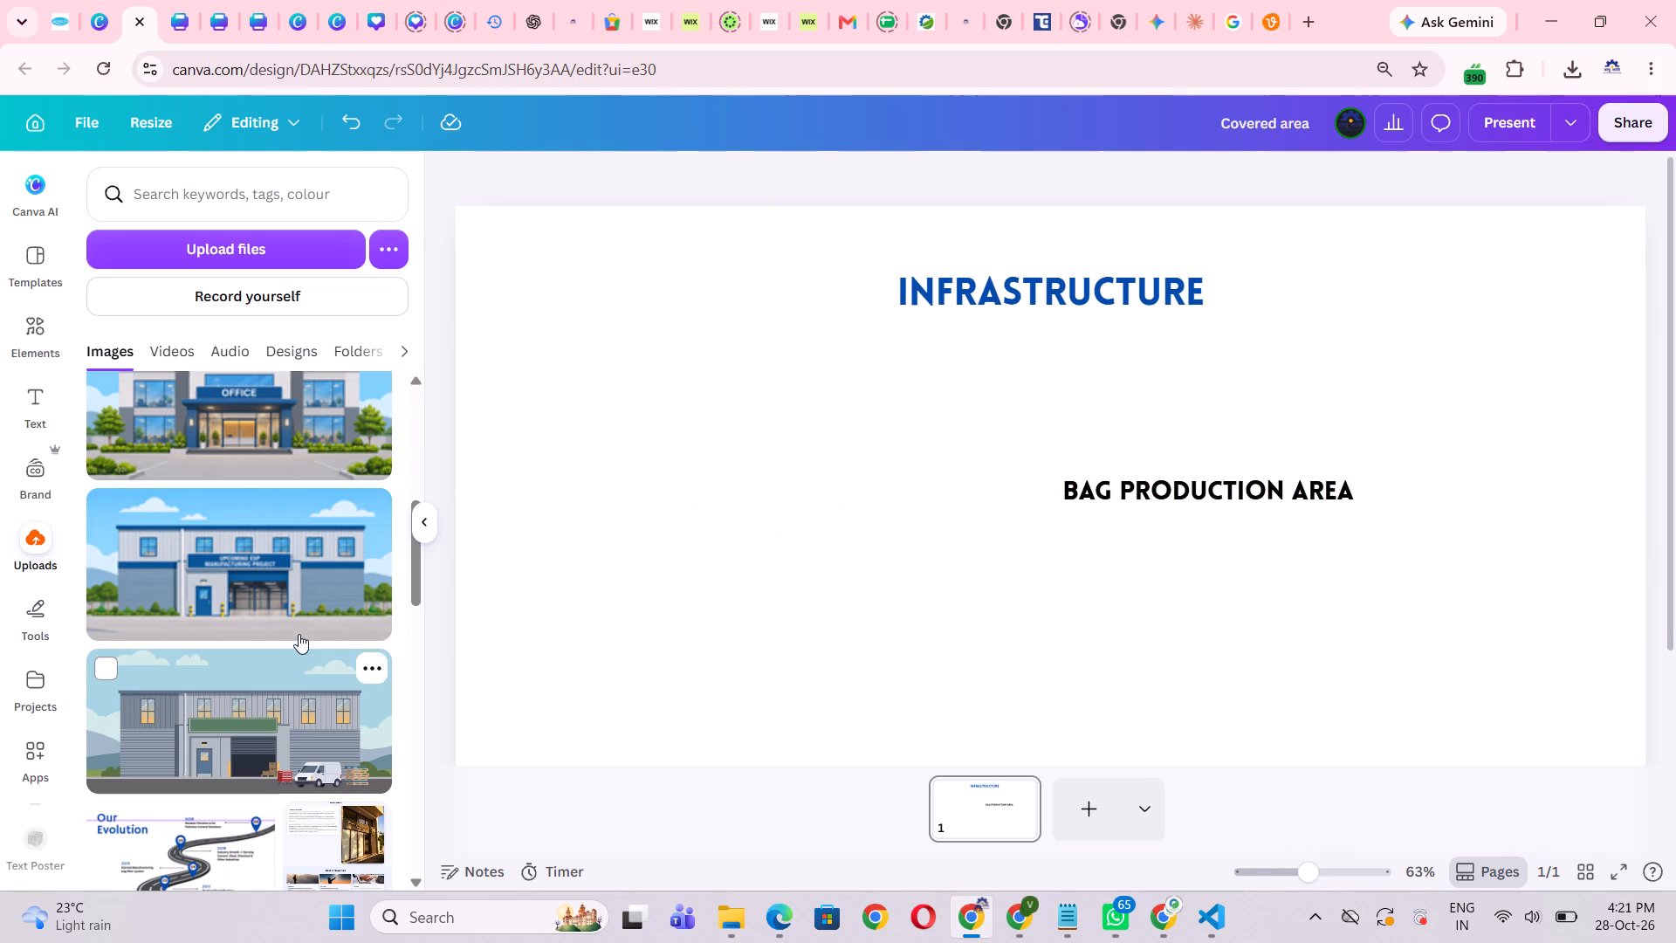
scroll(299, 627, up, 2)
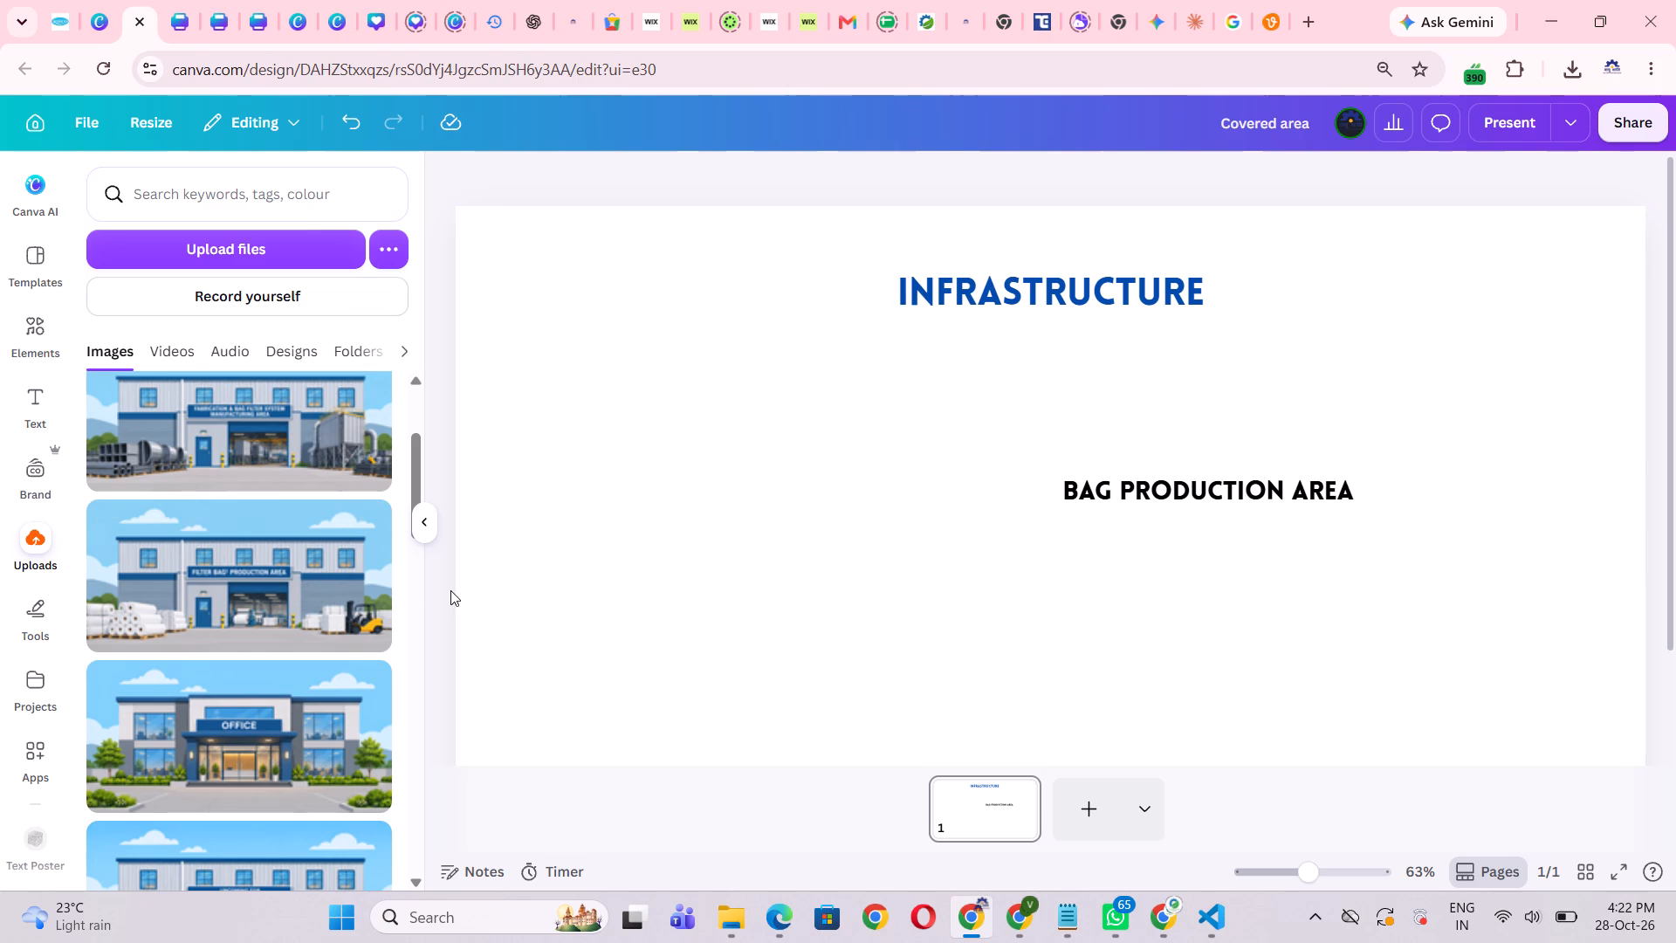
Place the Filter Cage Production Area image on the page, shrink it to about a fifth of the page width, and set it near the upper-left margin.
scroll(360, 600, up, 3)
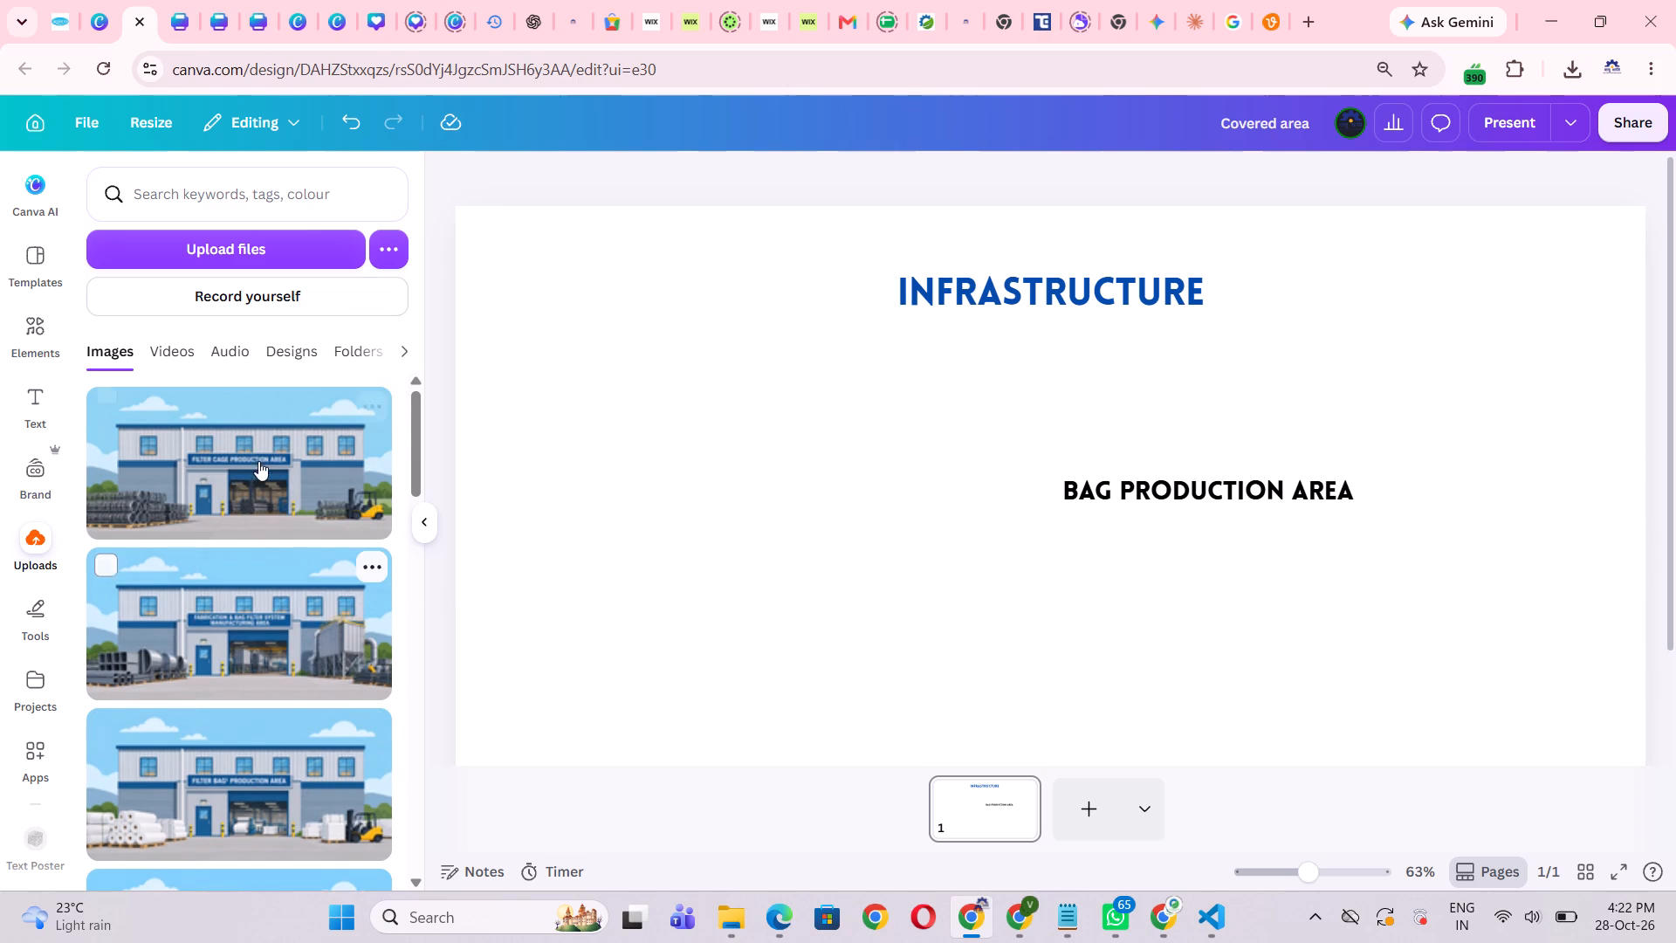
click(267, 480)
drag(1025, 616, 858, 570)
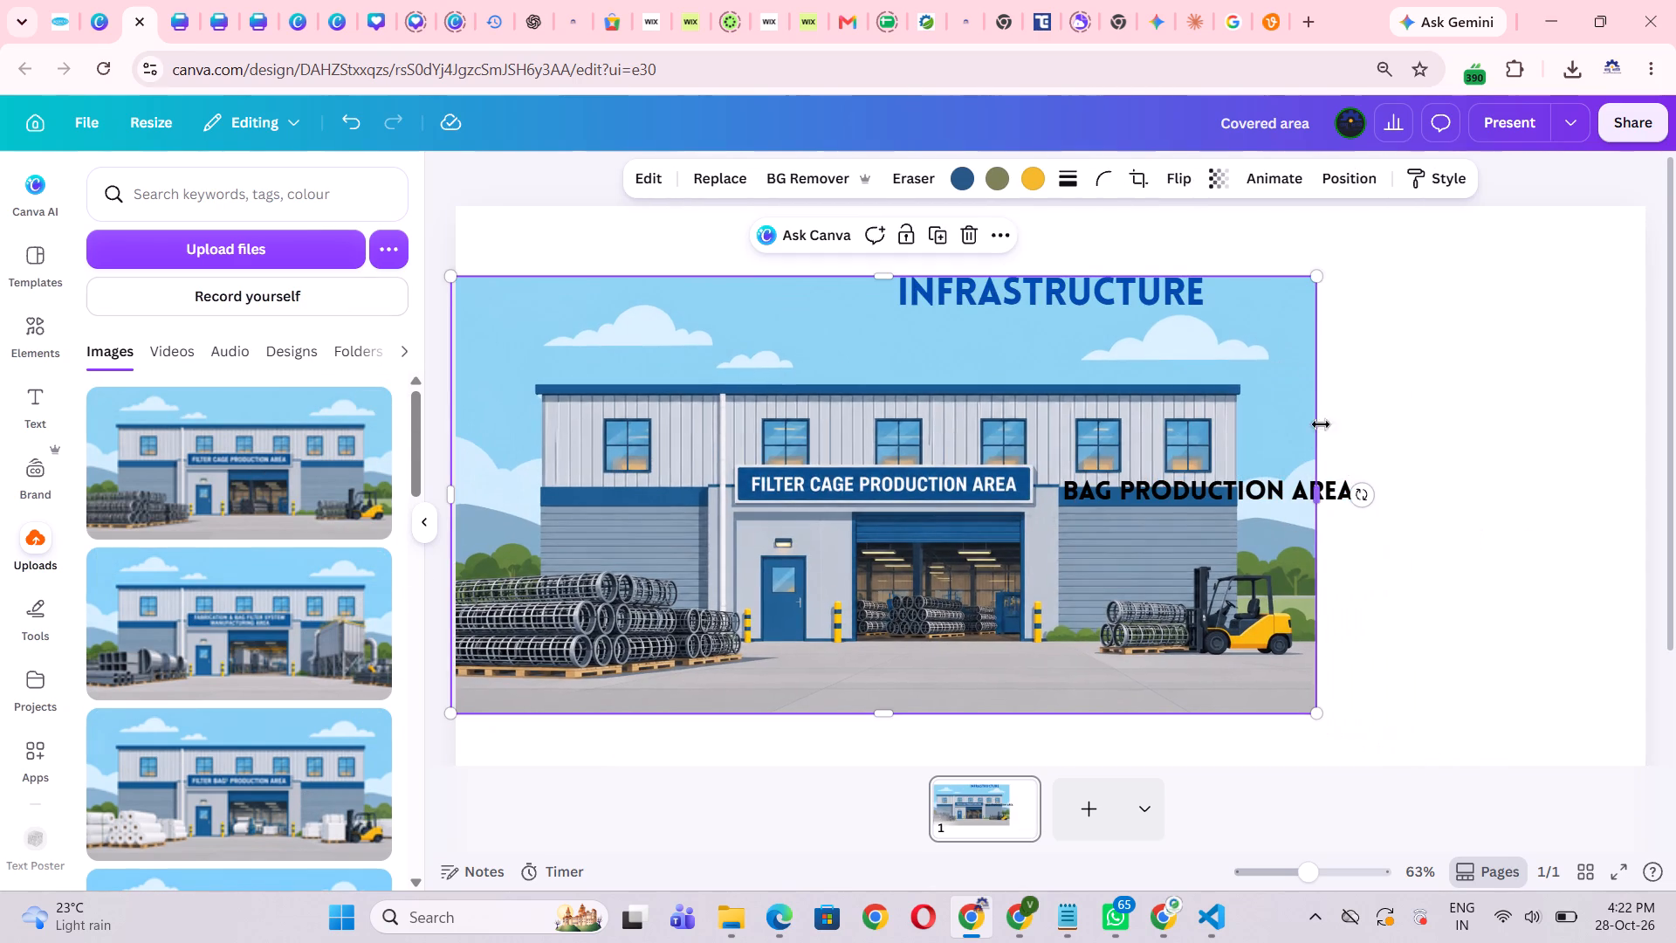
drag(1322, 276, 696, 626)
drag(601, 652, 670, 395)
click(962, 607)
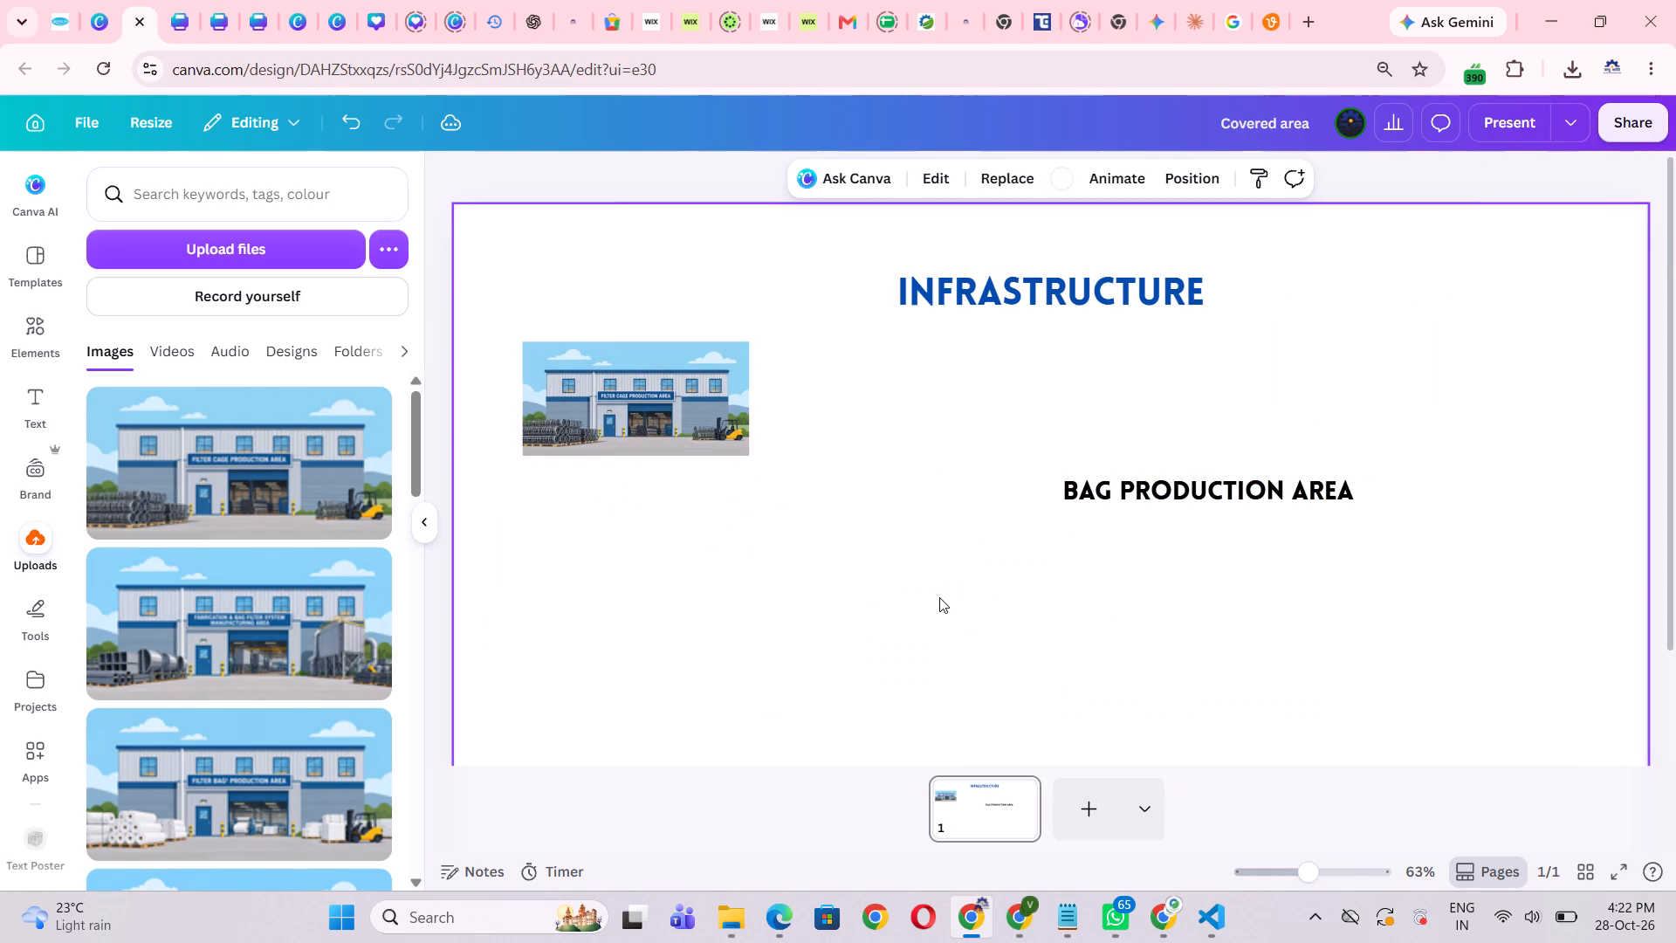
click(627, 408)
drag(752, 579, 743, 575)
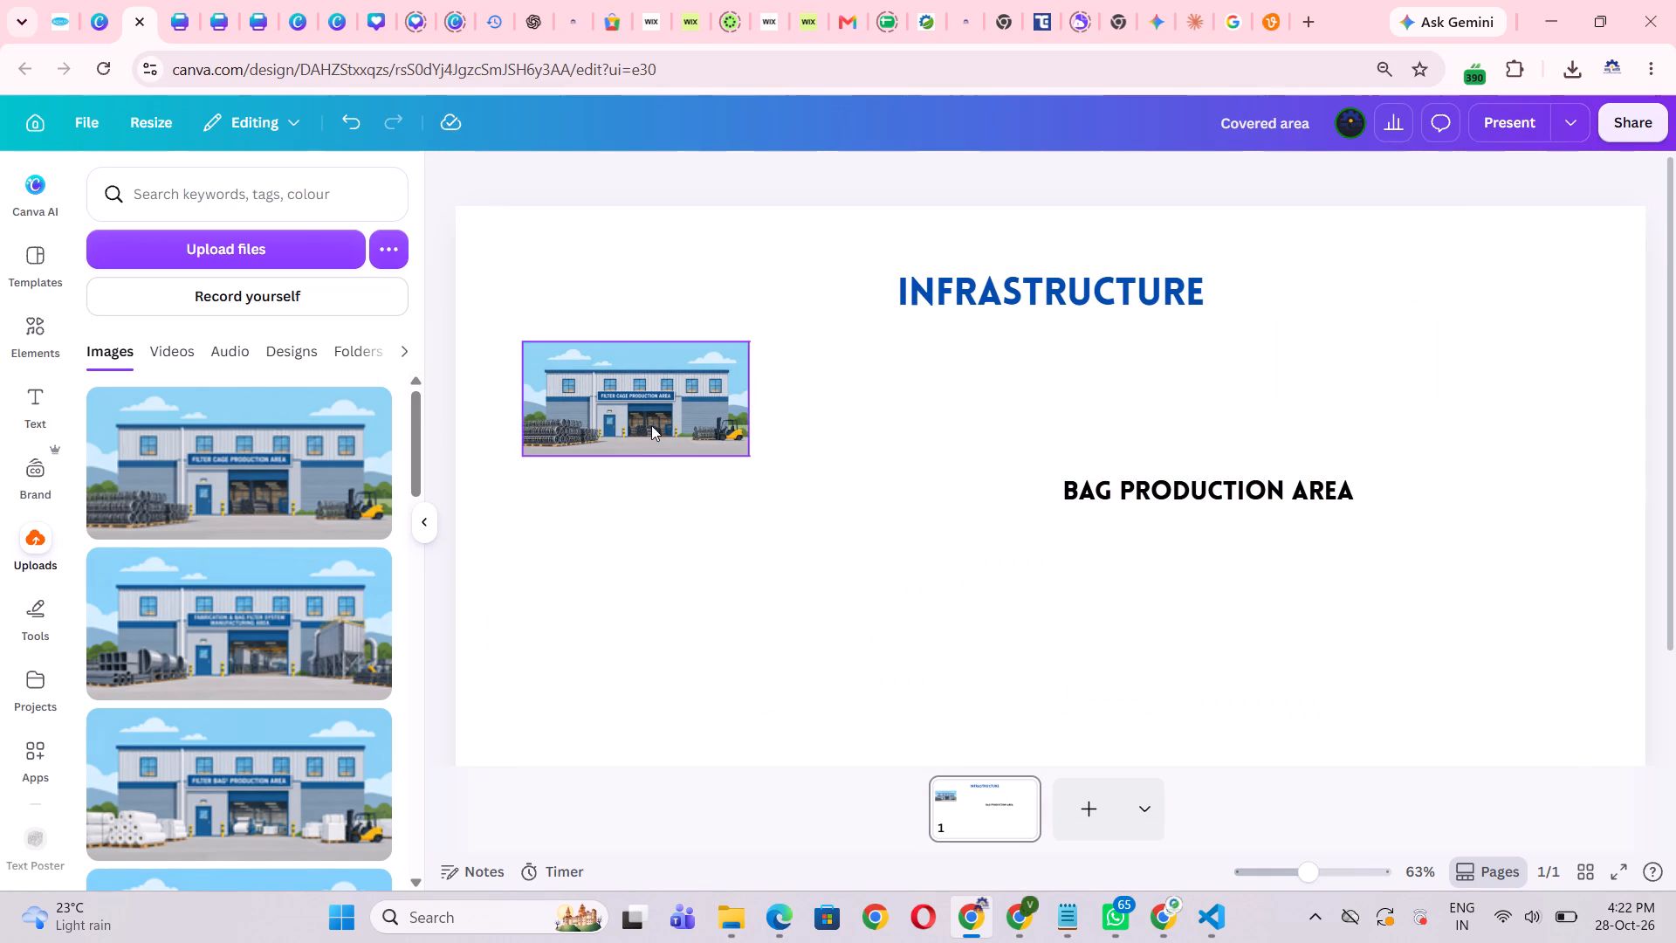
drag(651, 408, 653, 427)
click(691, 577)
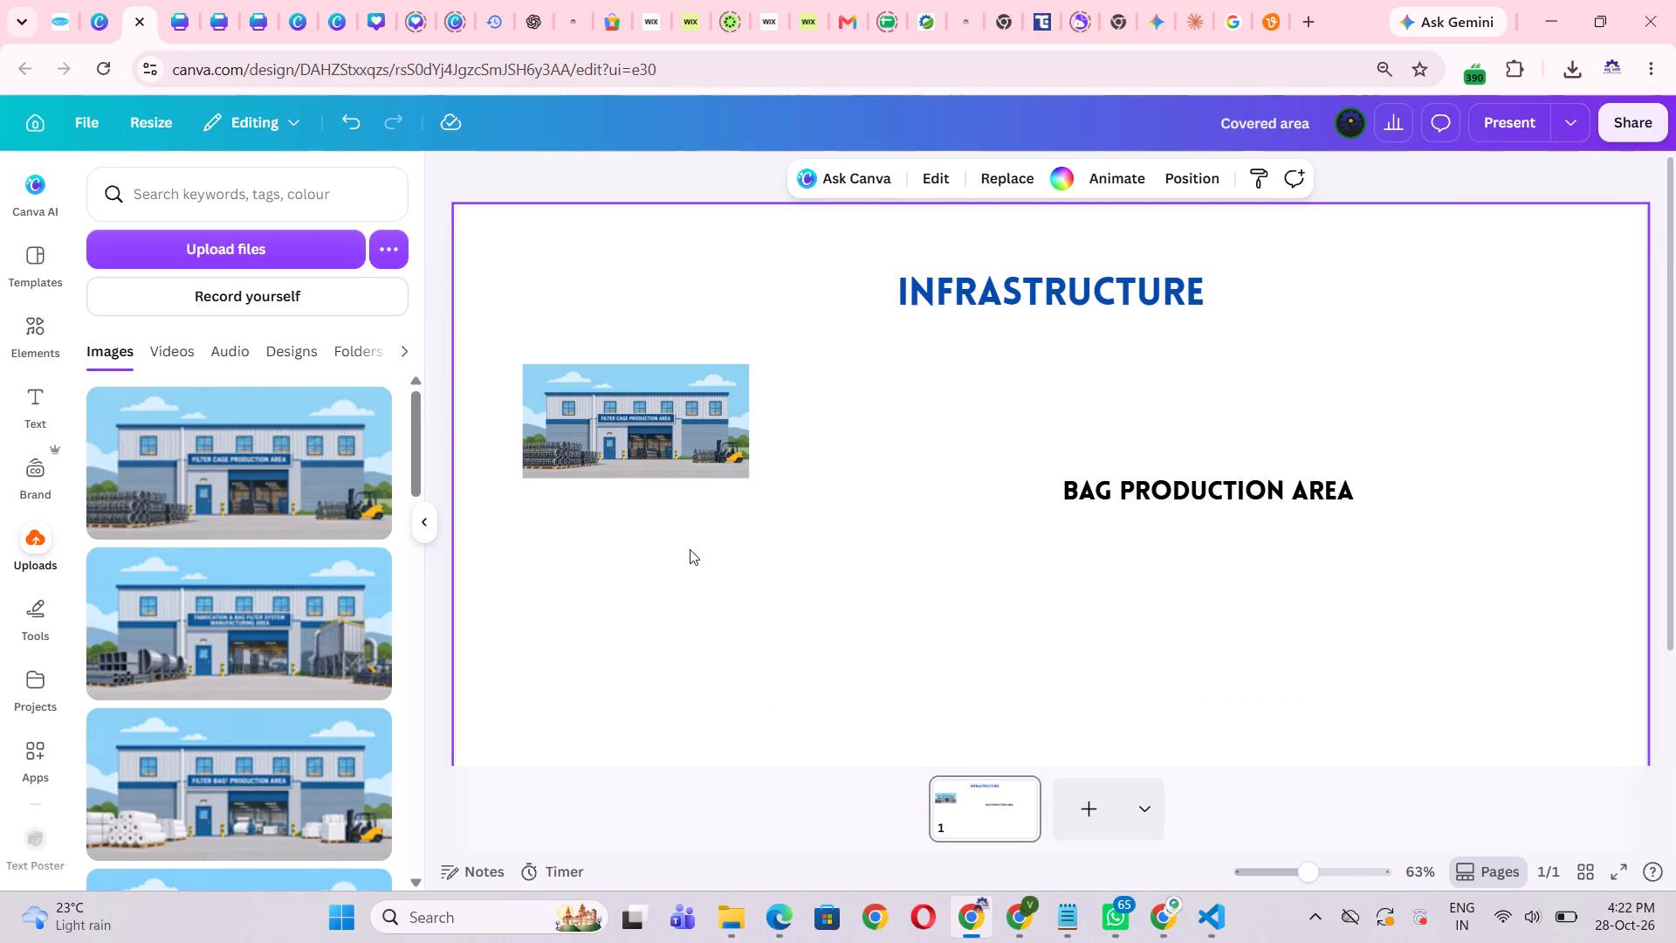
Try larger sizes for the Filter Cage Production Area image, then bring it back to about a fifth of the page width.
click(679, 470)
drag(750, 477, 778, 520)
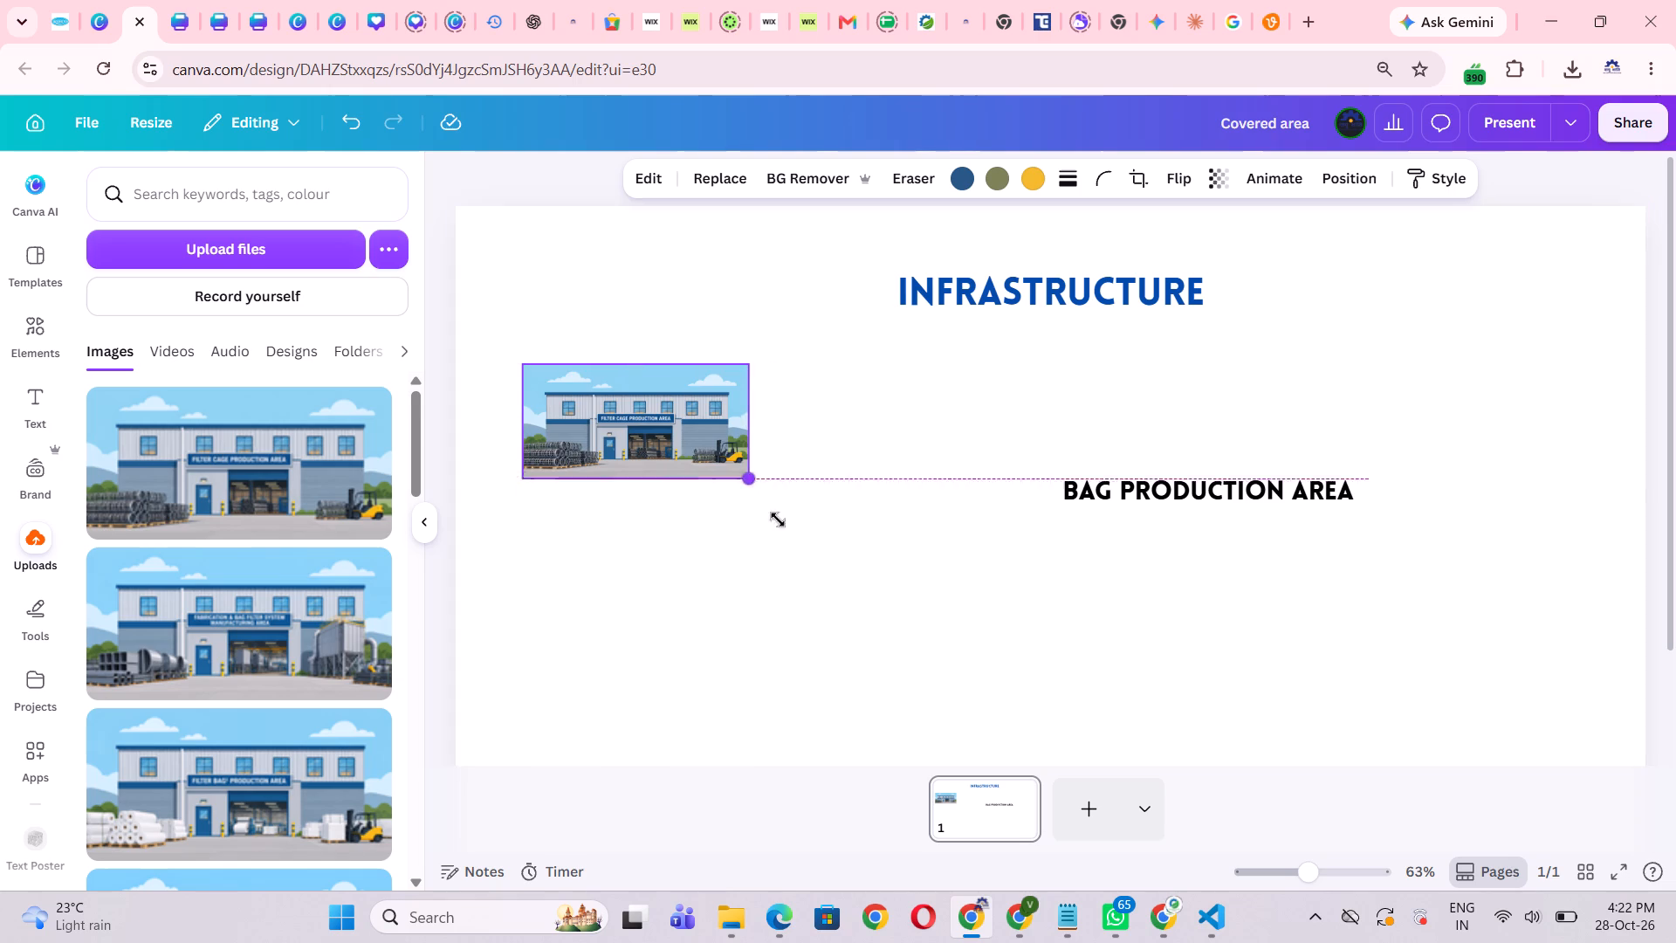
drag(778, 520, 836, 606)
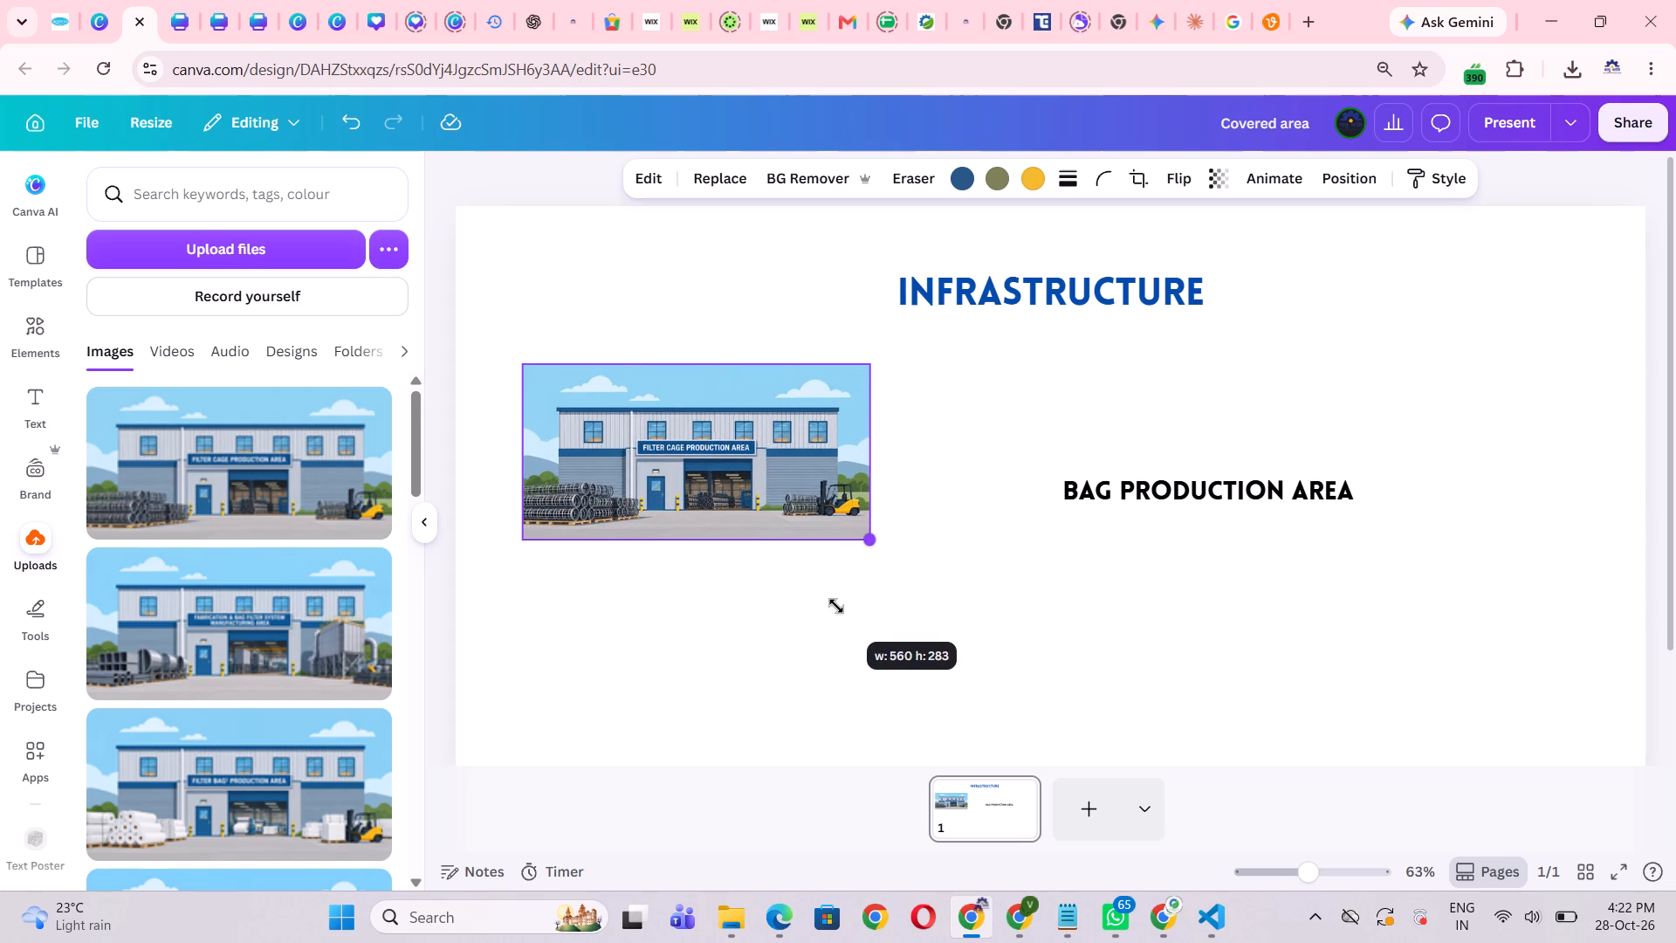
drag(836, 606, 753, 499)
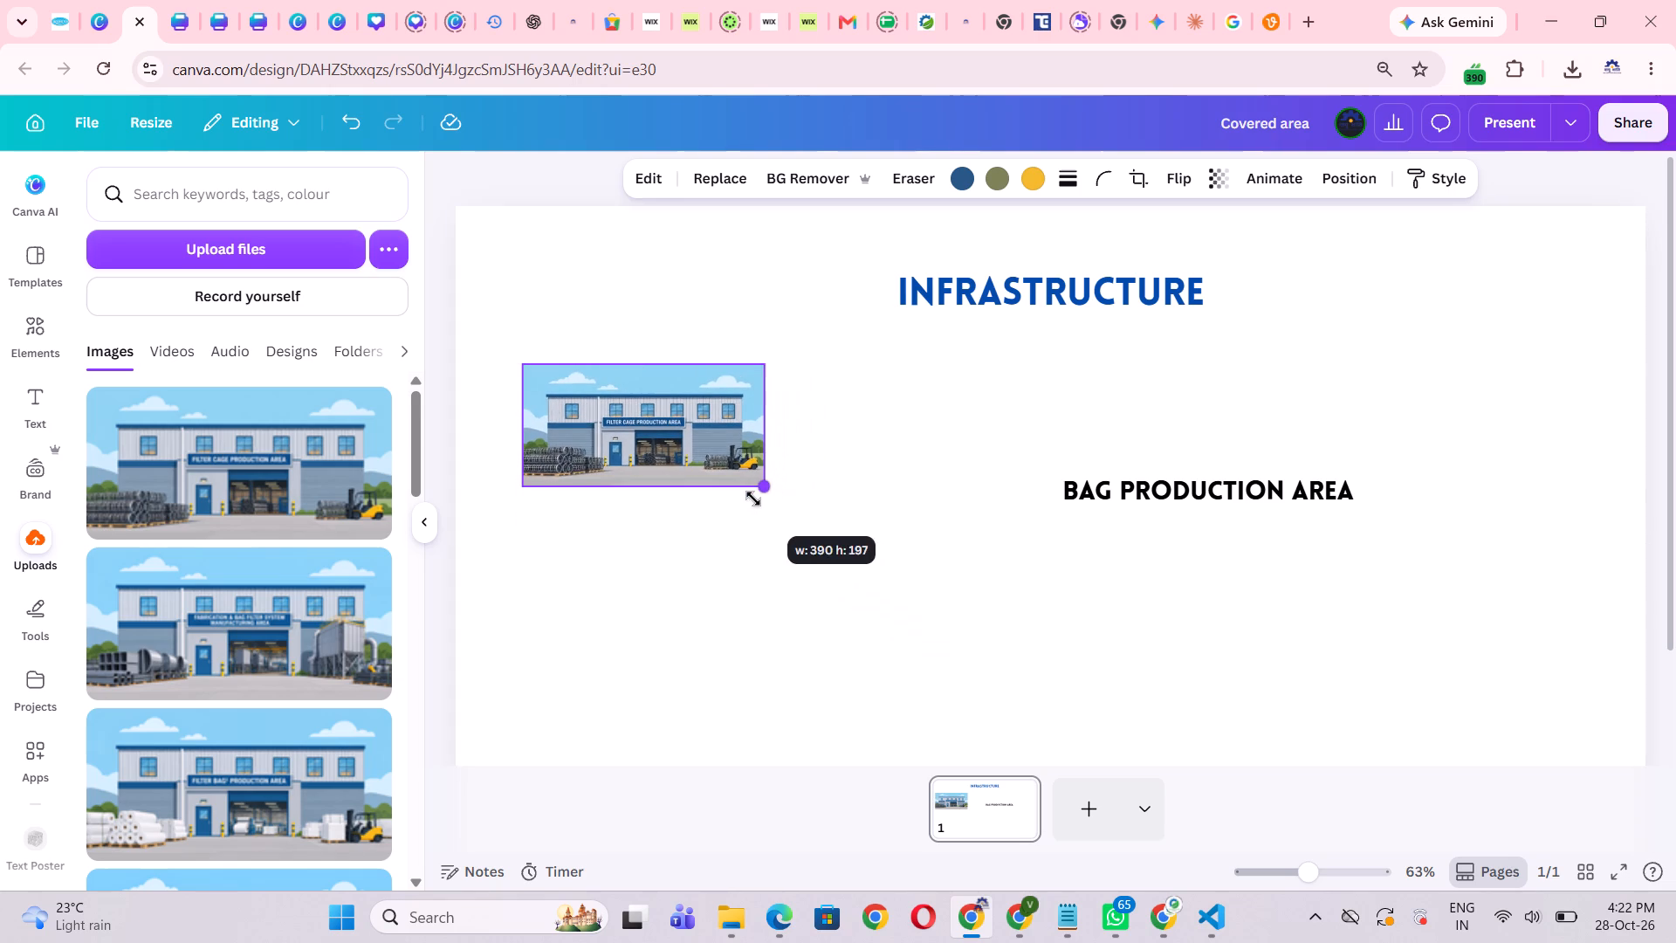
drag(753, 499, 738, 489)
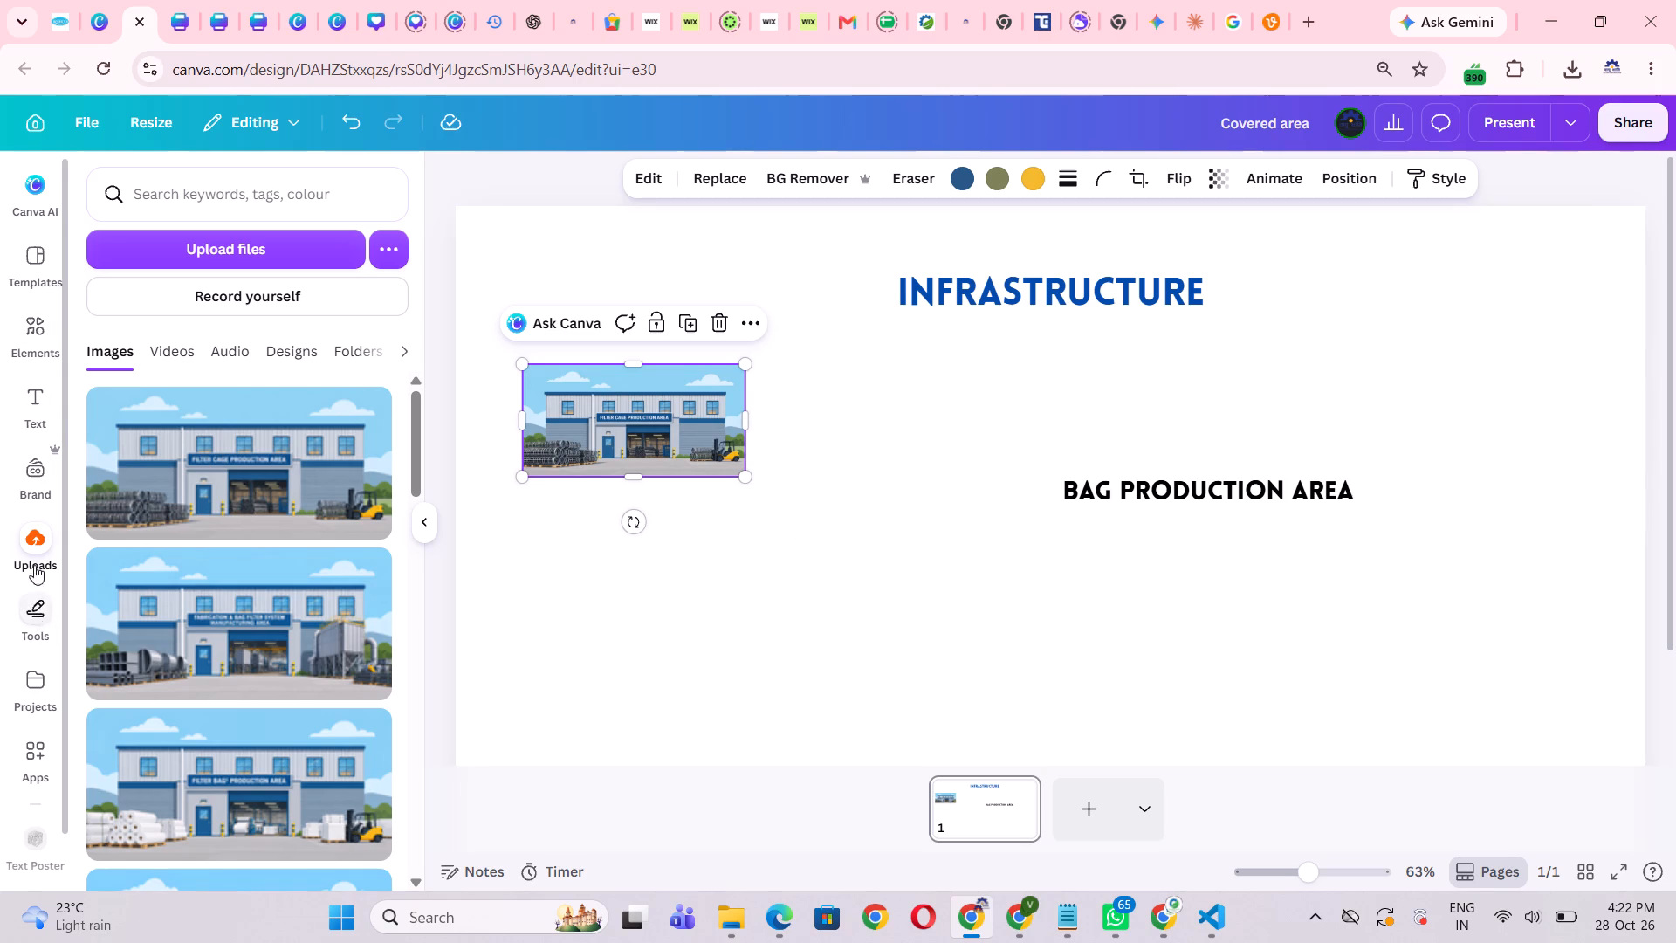
Search the elements for "details" and look through the graphics for a suitable design.
click(24, 328)
click(227, 199)
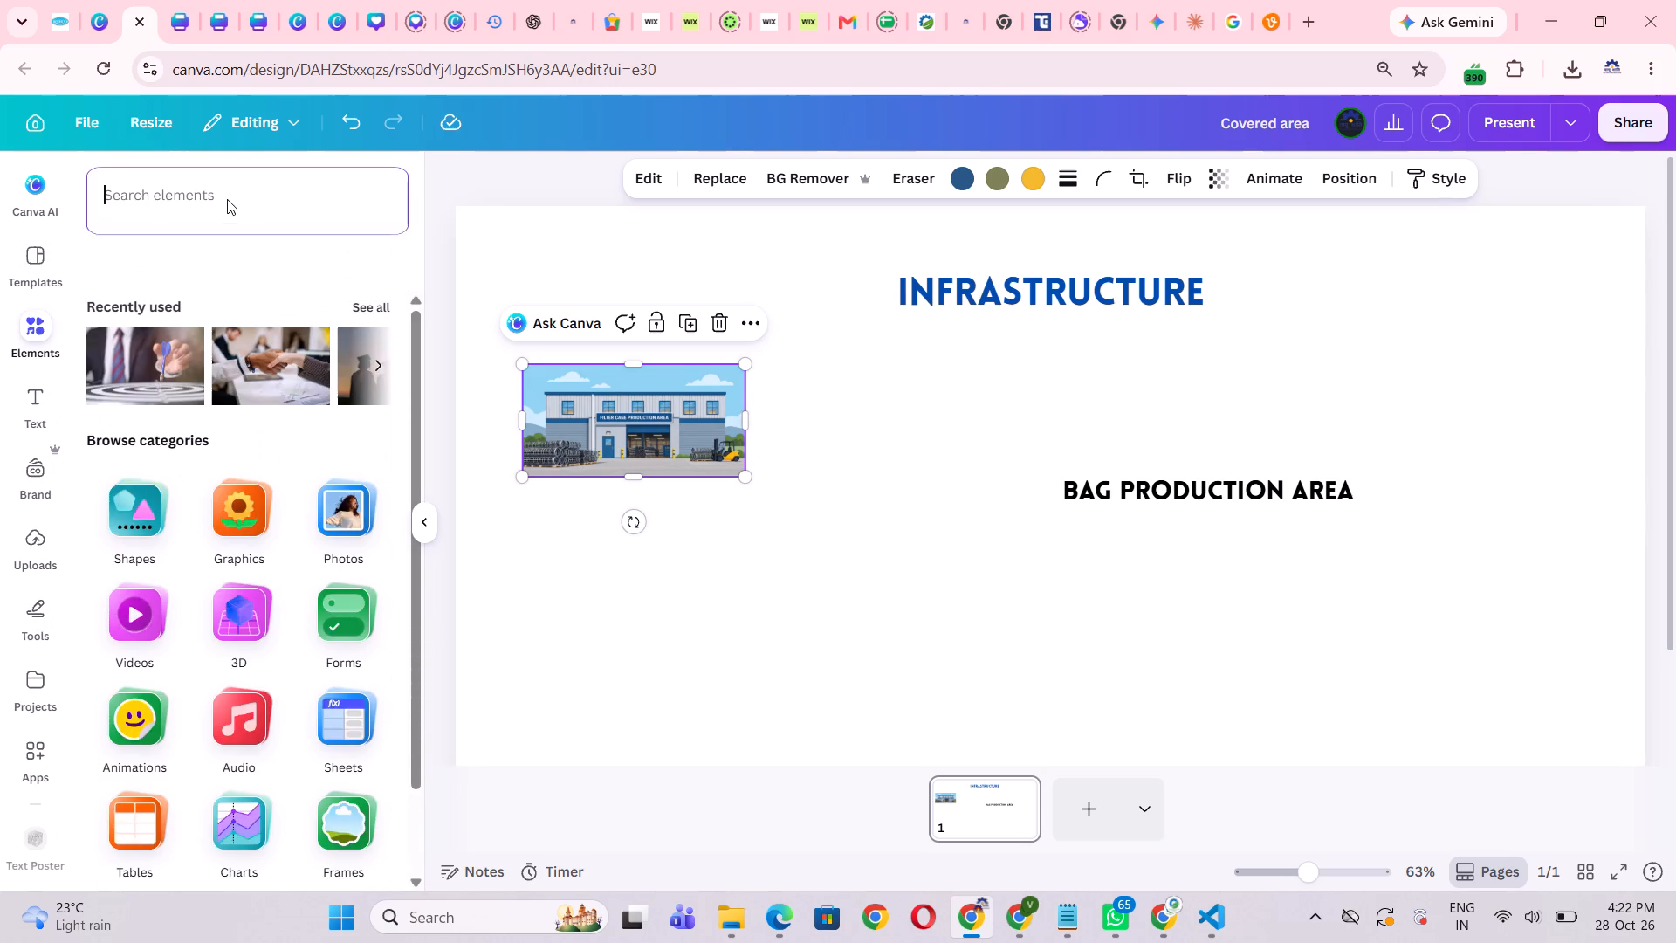
key(d)
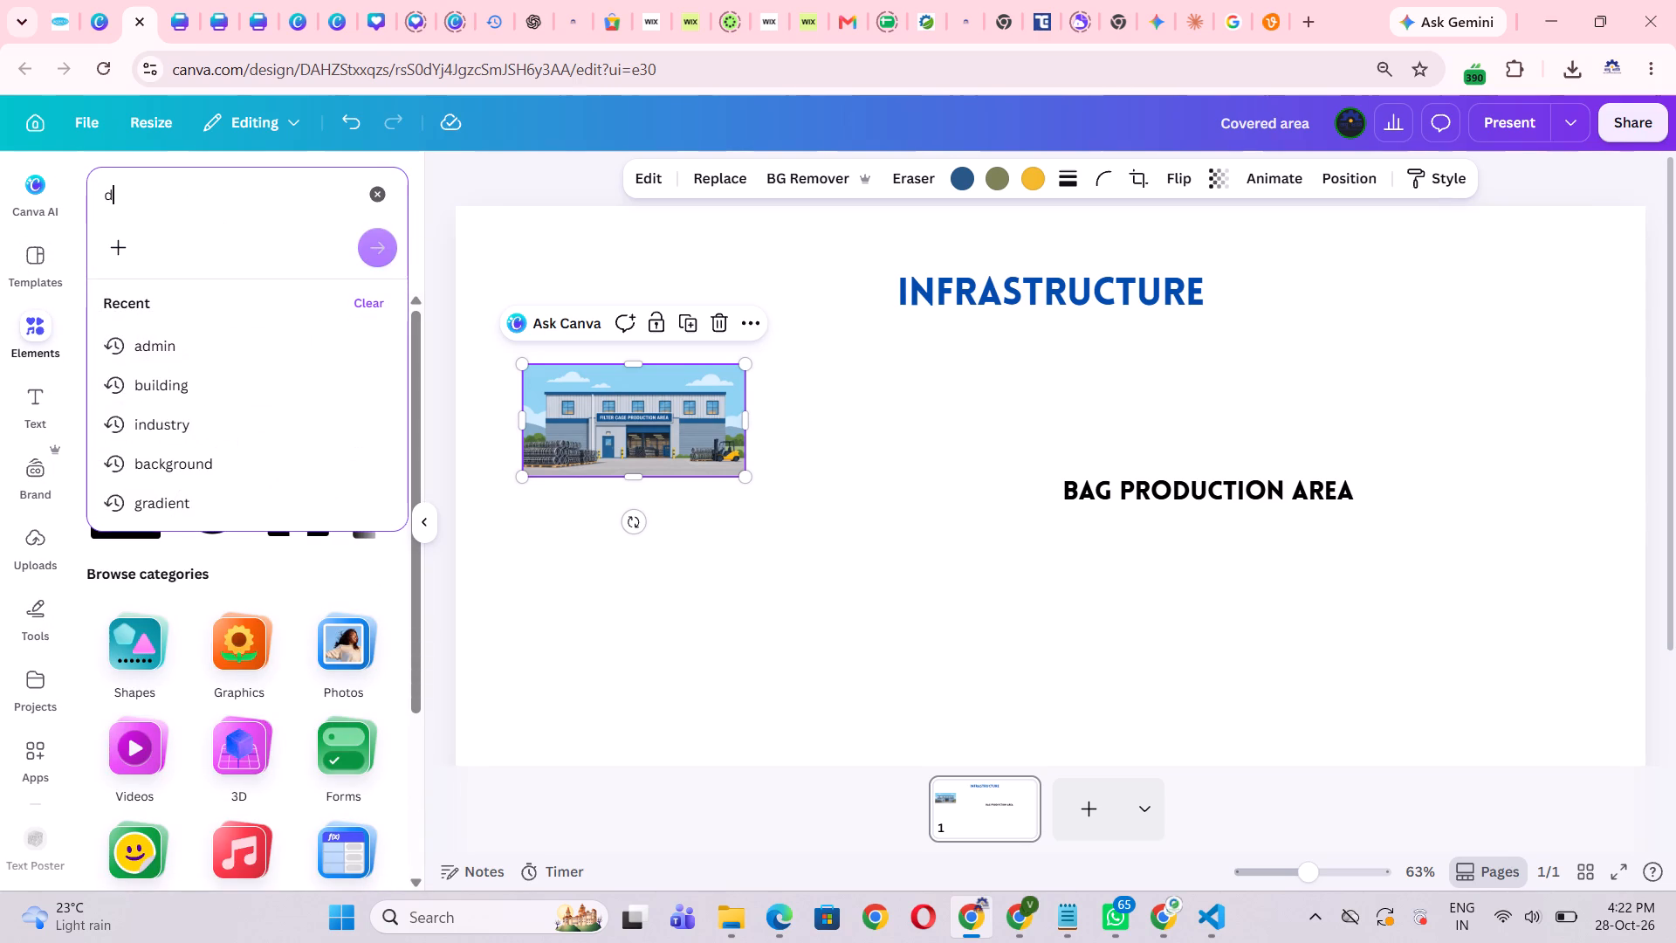
text(etails)
key(Return)
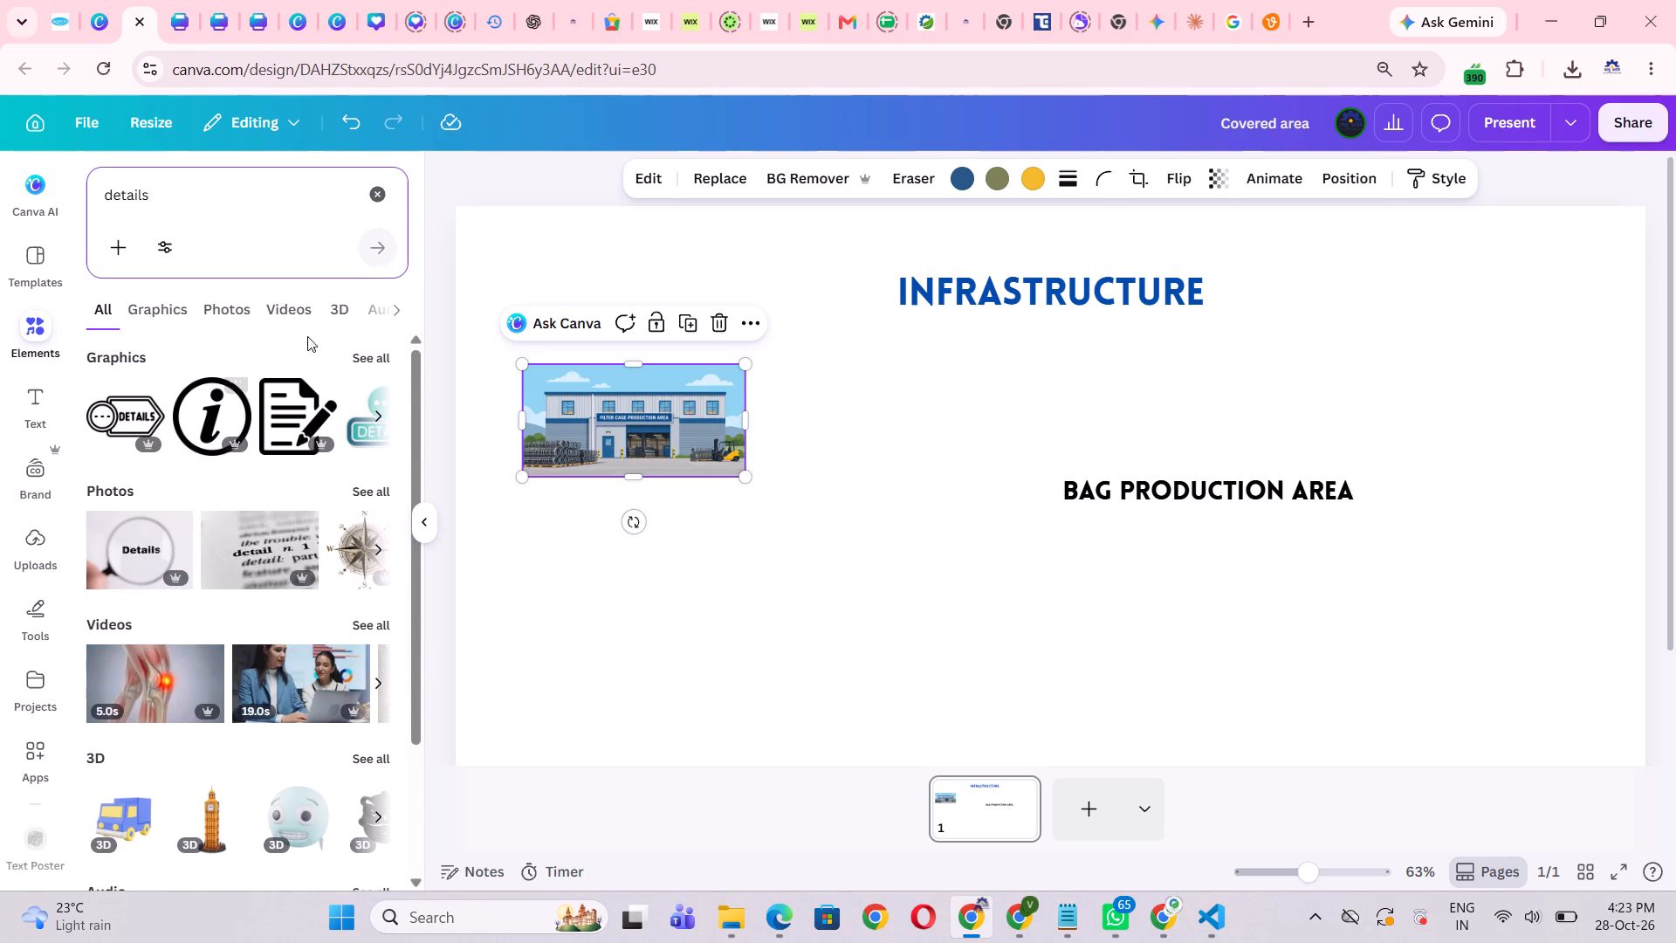
click(377, 357)
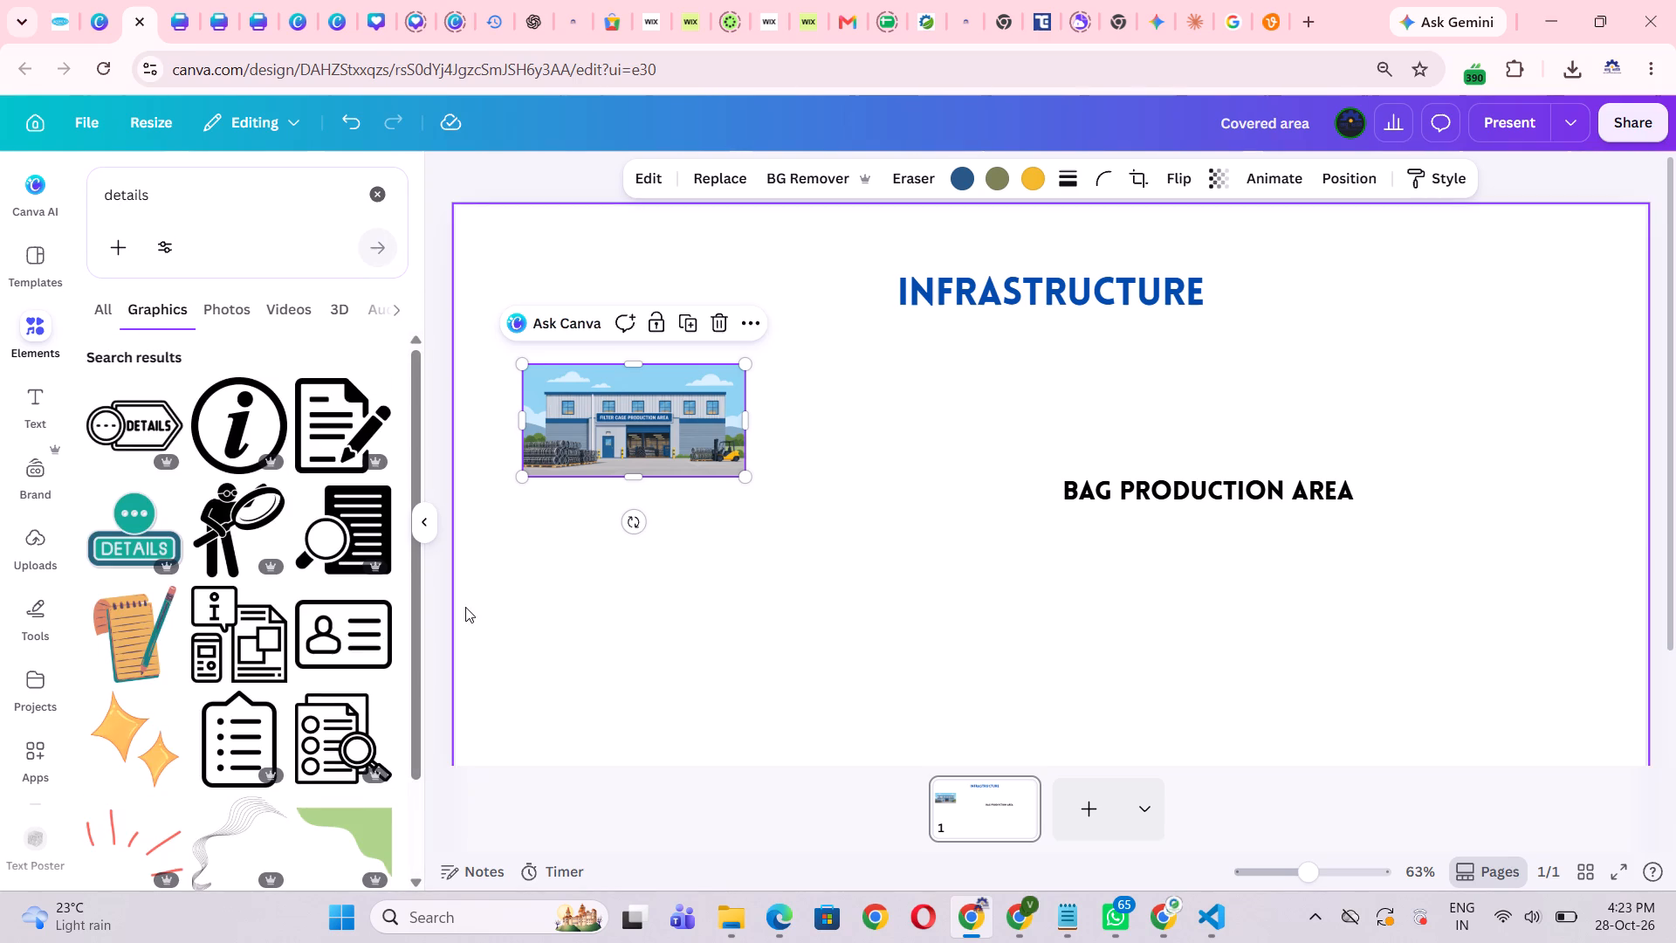
scroll(306, 634, down, 5)
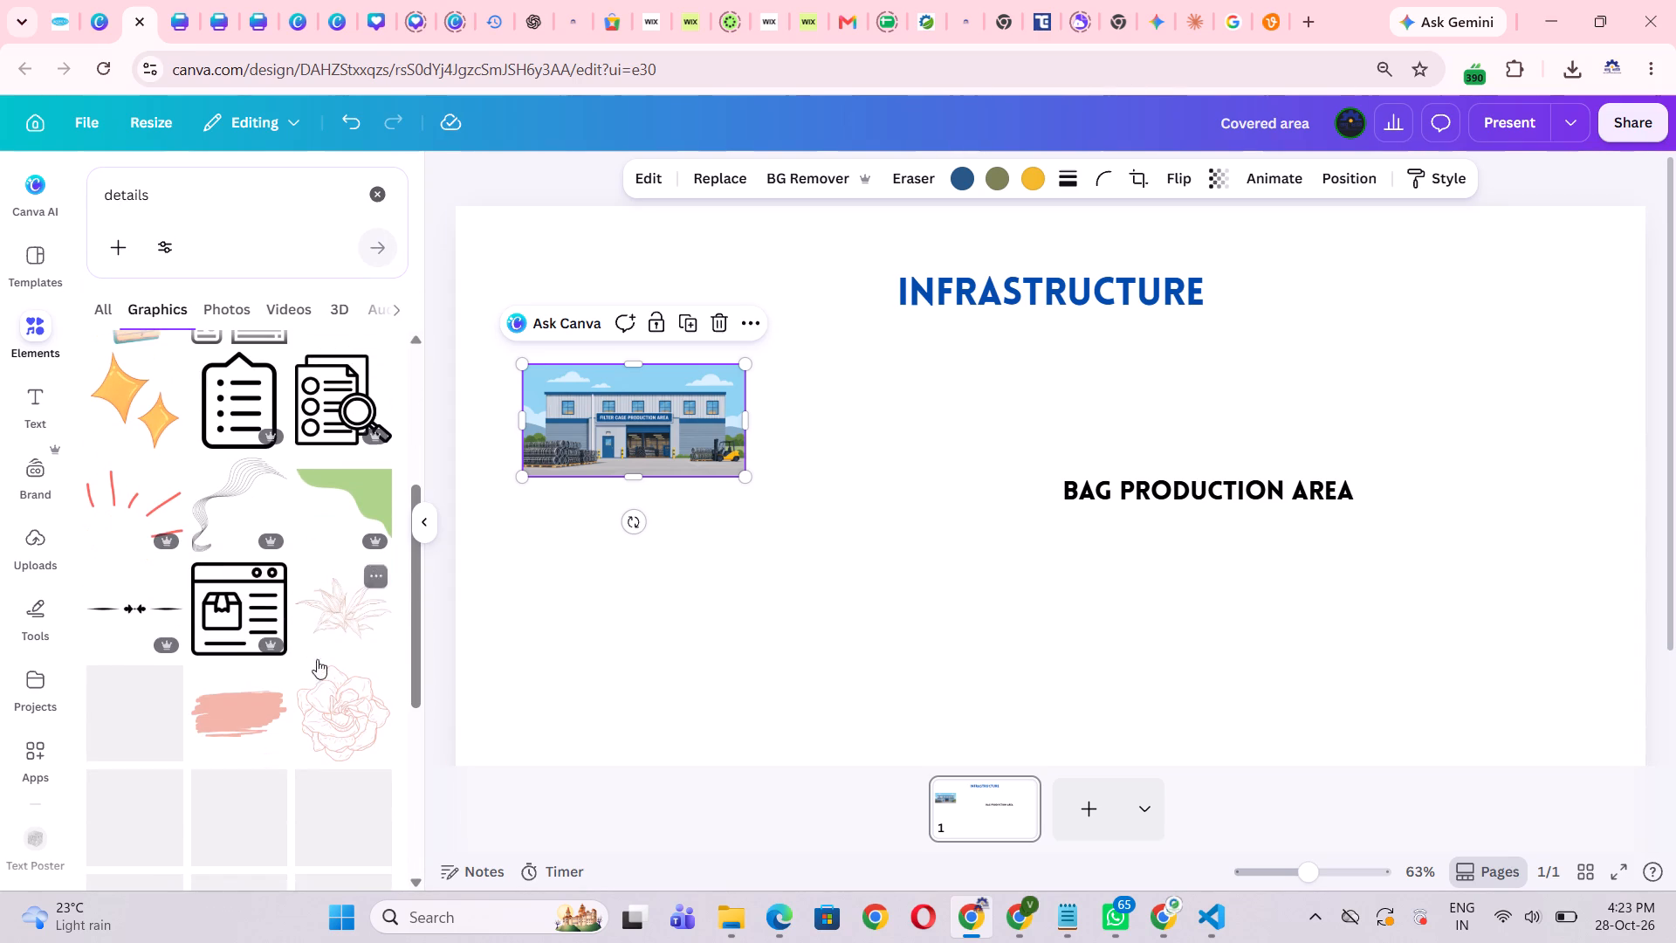
scroll(335, 694, down, 6)
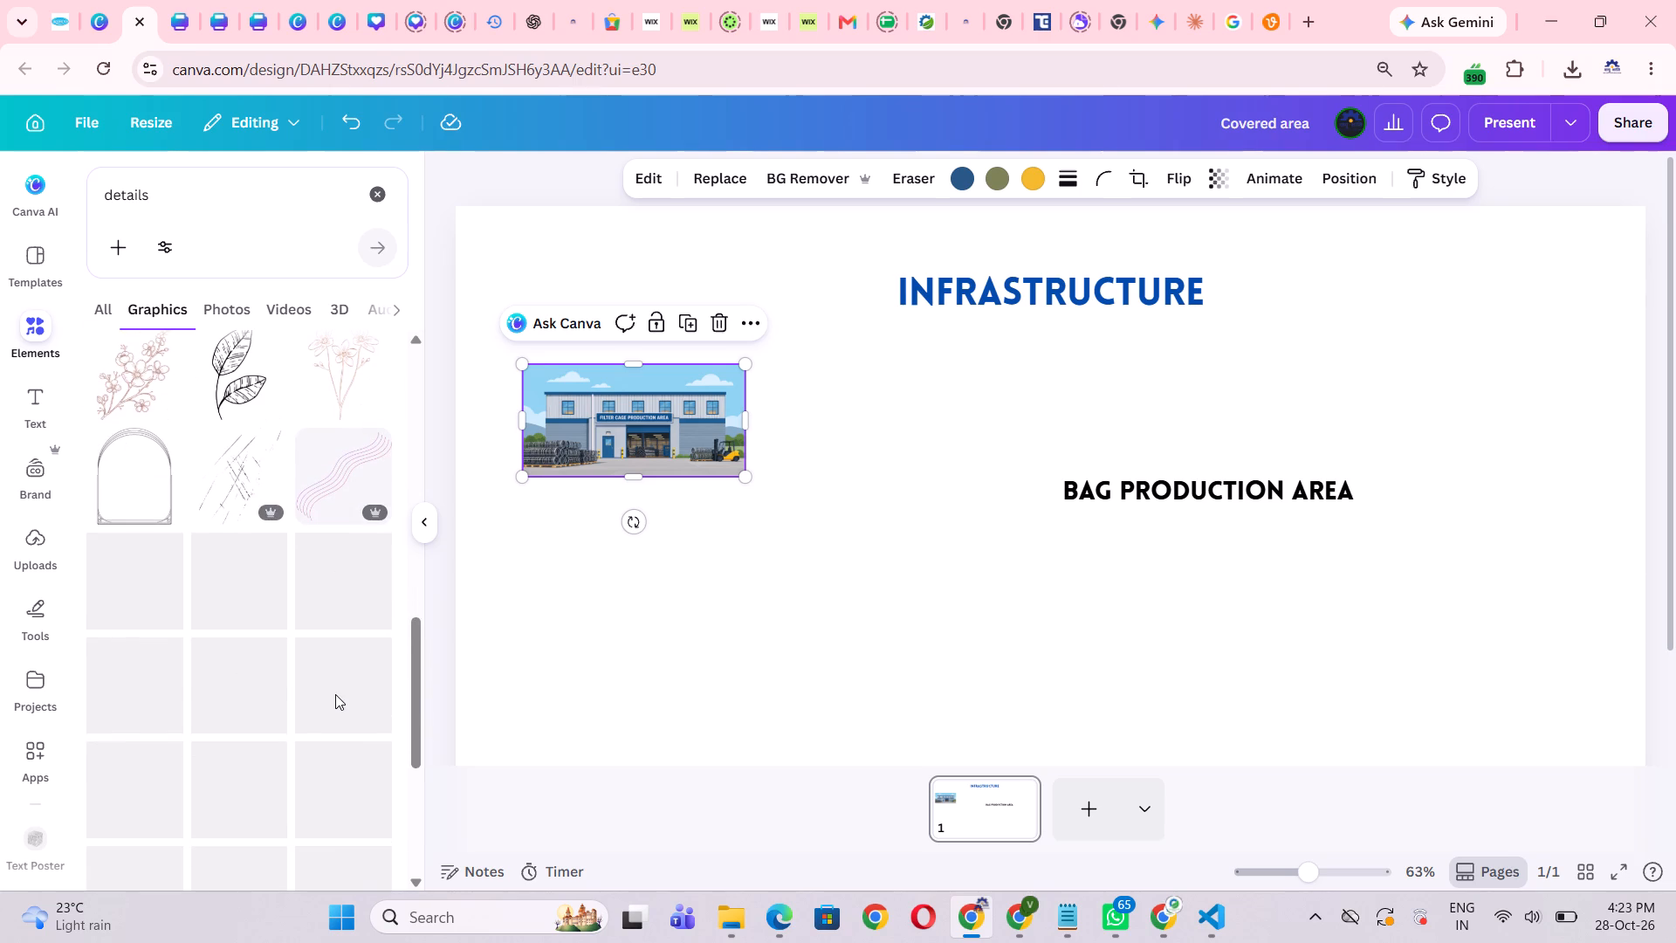
Search the graphics for "infographic" and add the blue rounded box with the orange line and dot to the page.
click(382, 199)
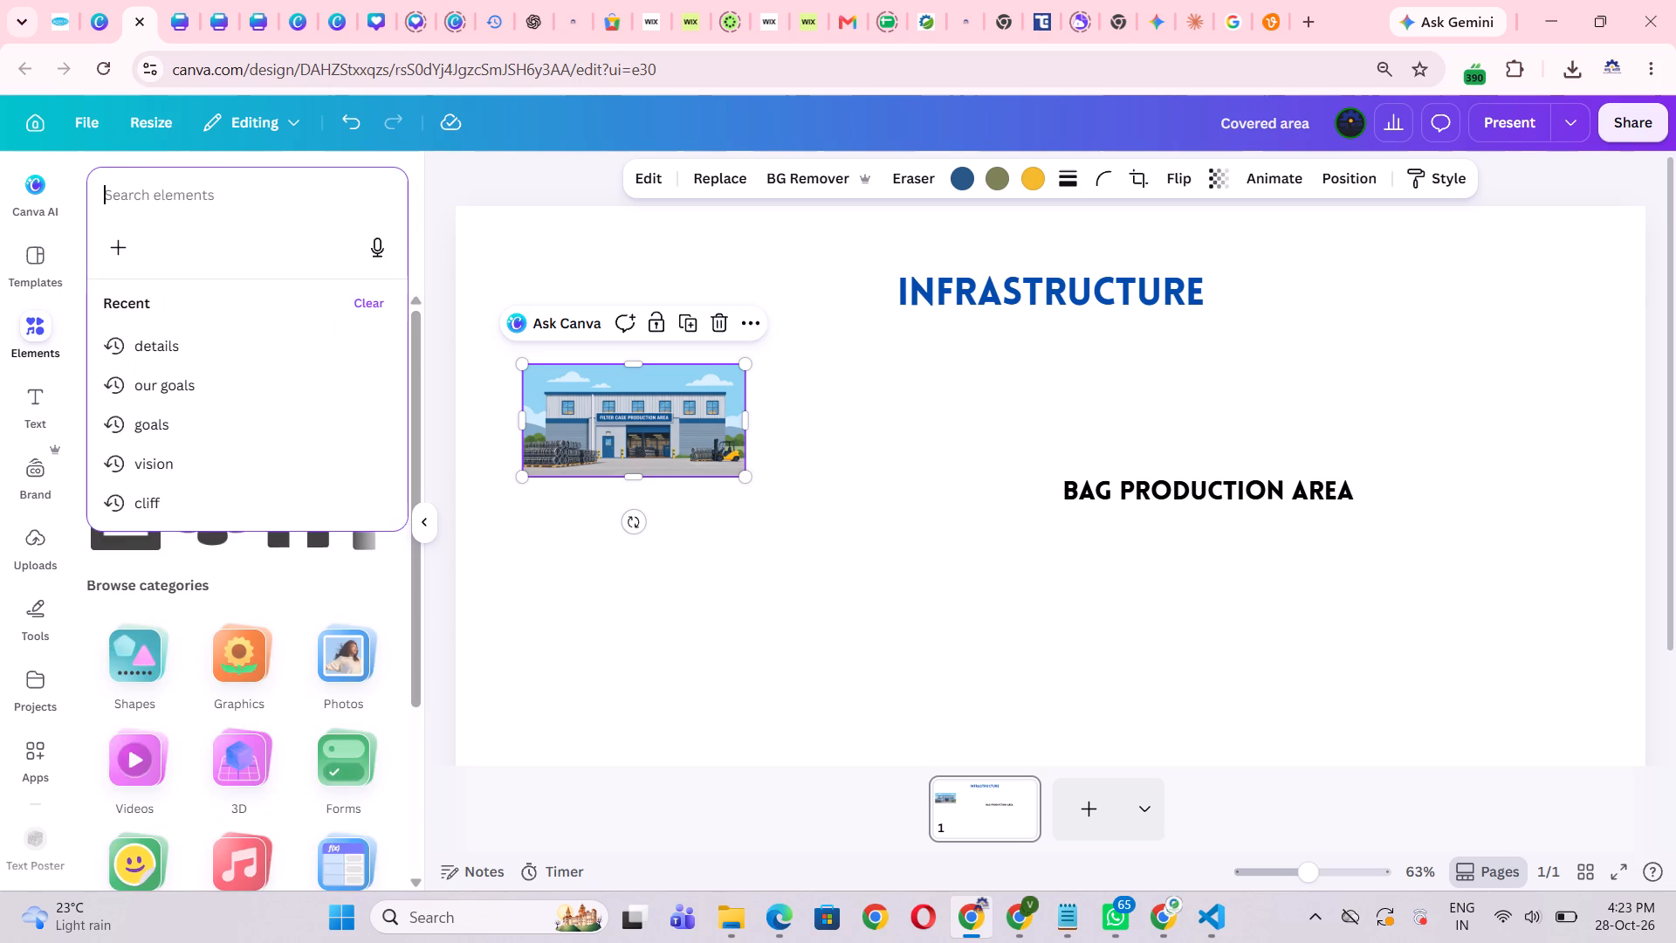
key(i)
key(n)
text(fograph)
text(ic)
key(Return)
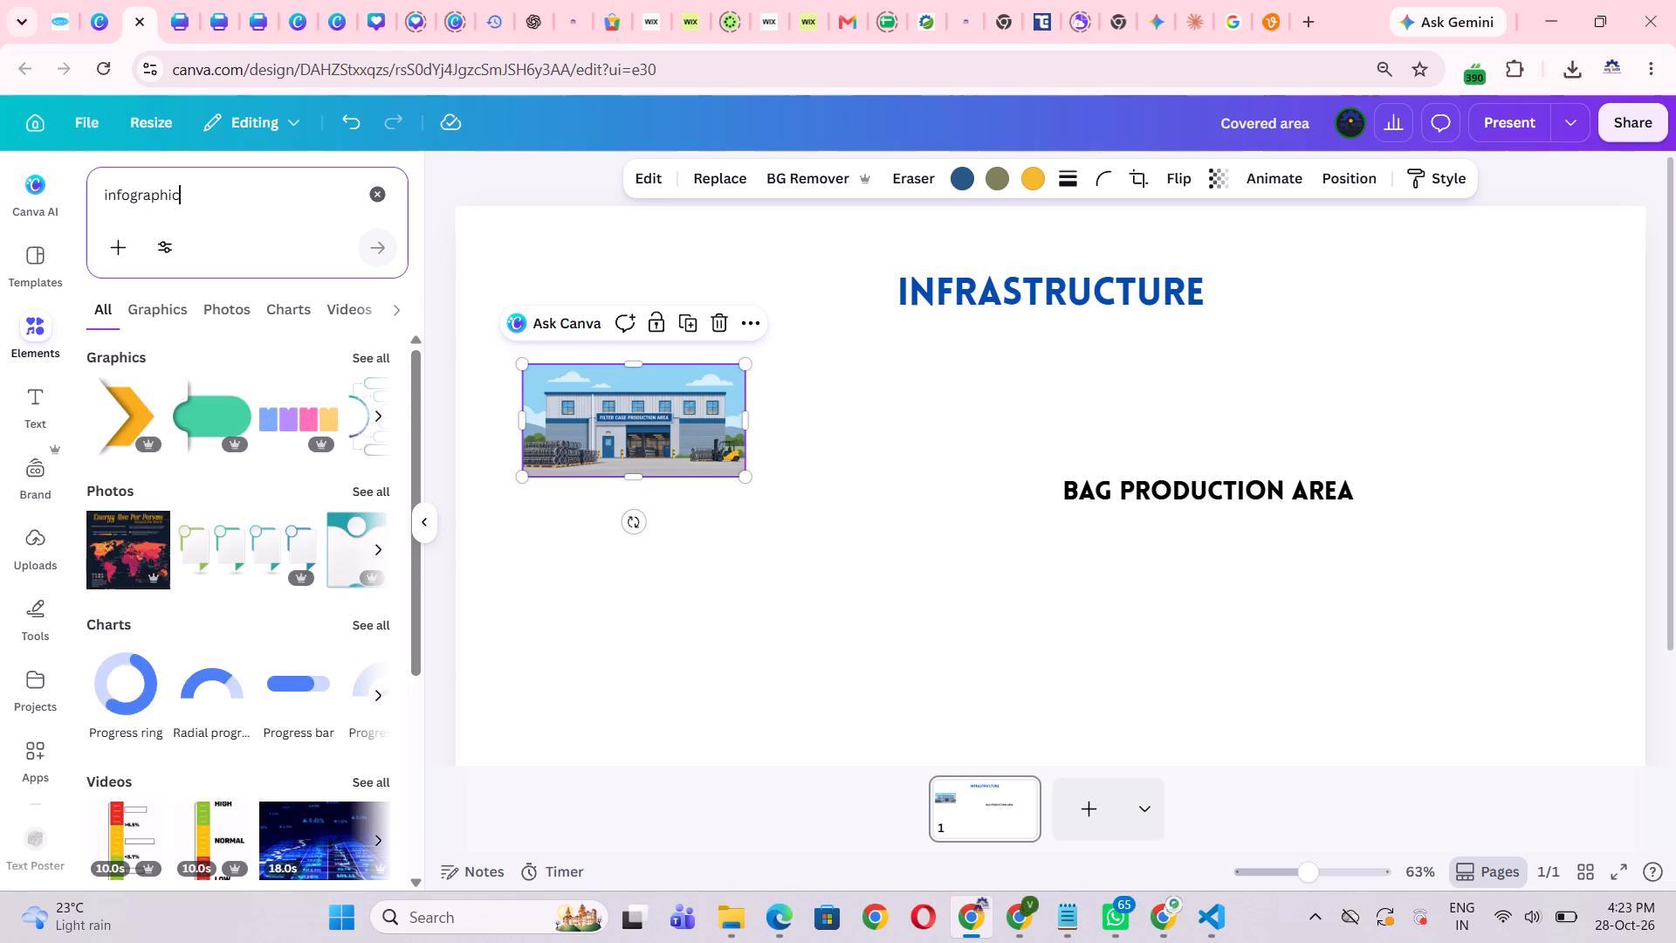
click(372, 362)
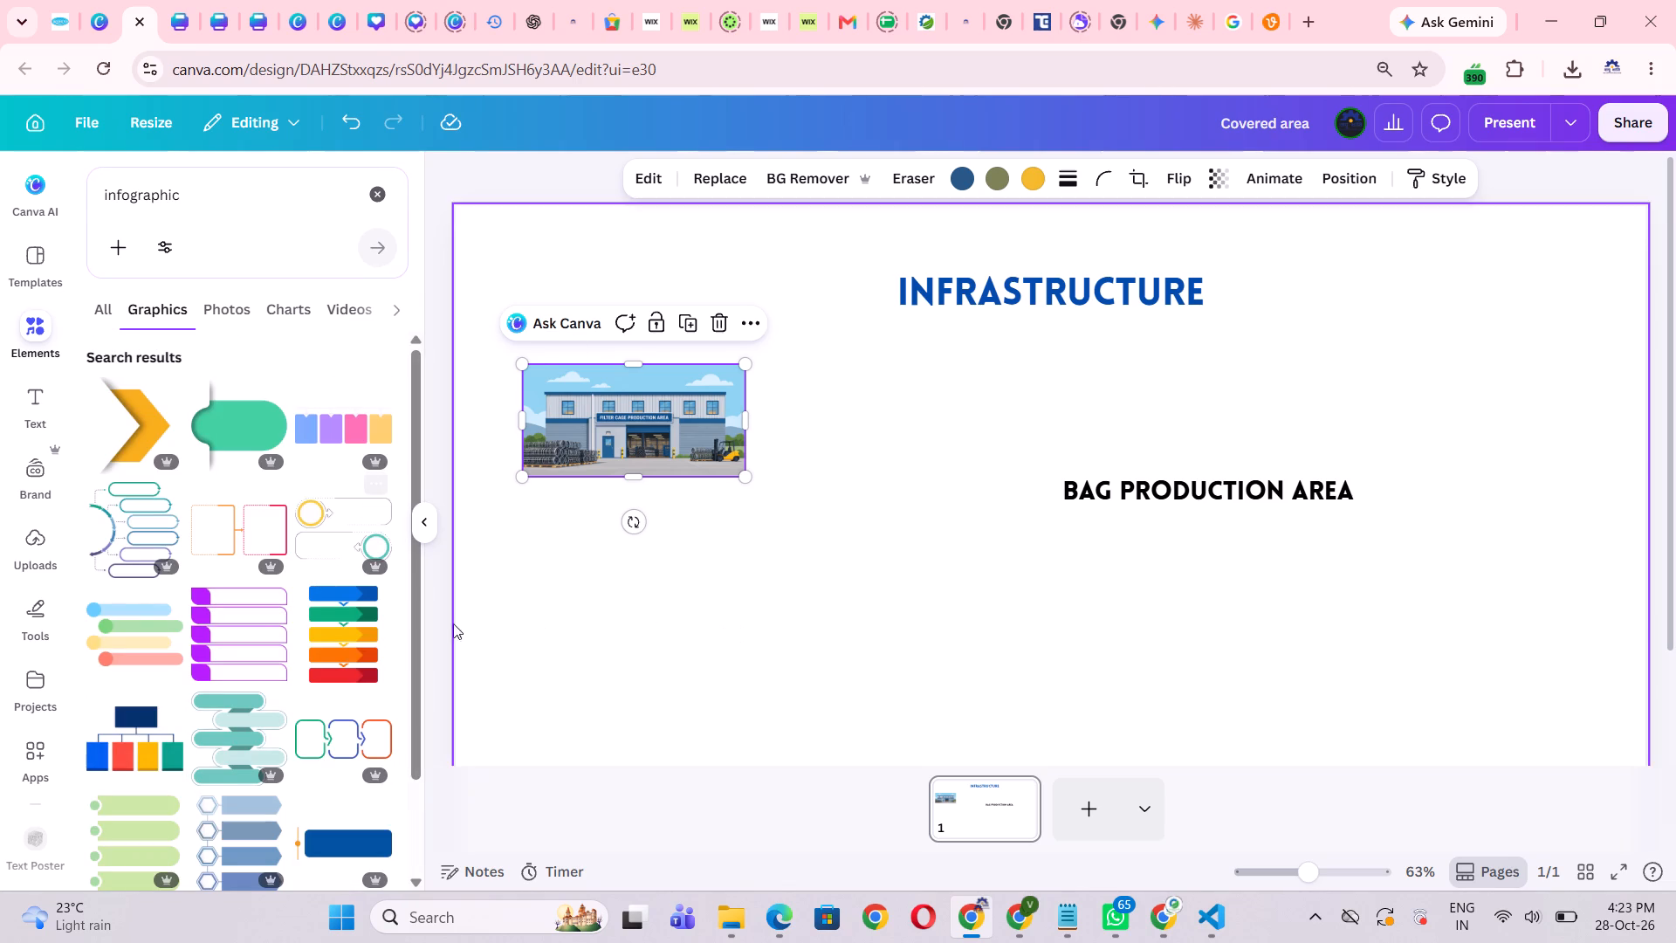
scroll(316, 671, down, 2)
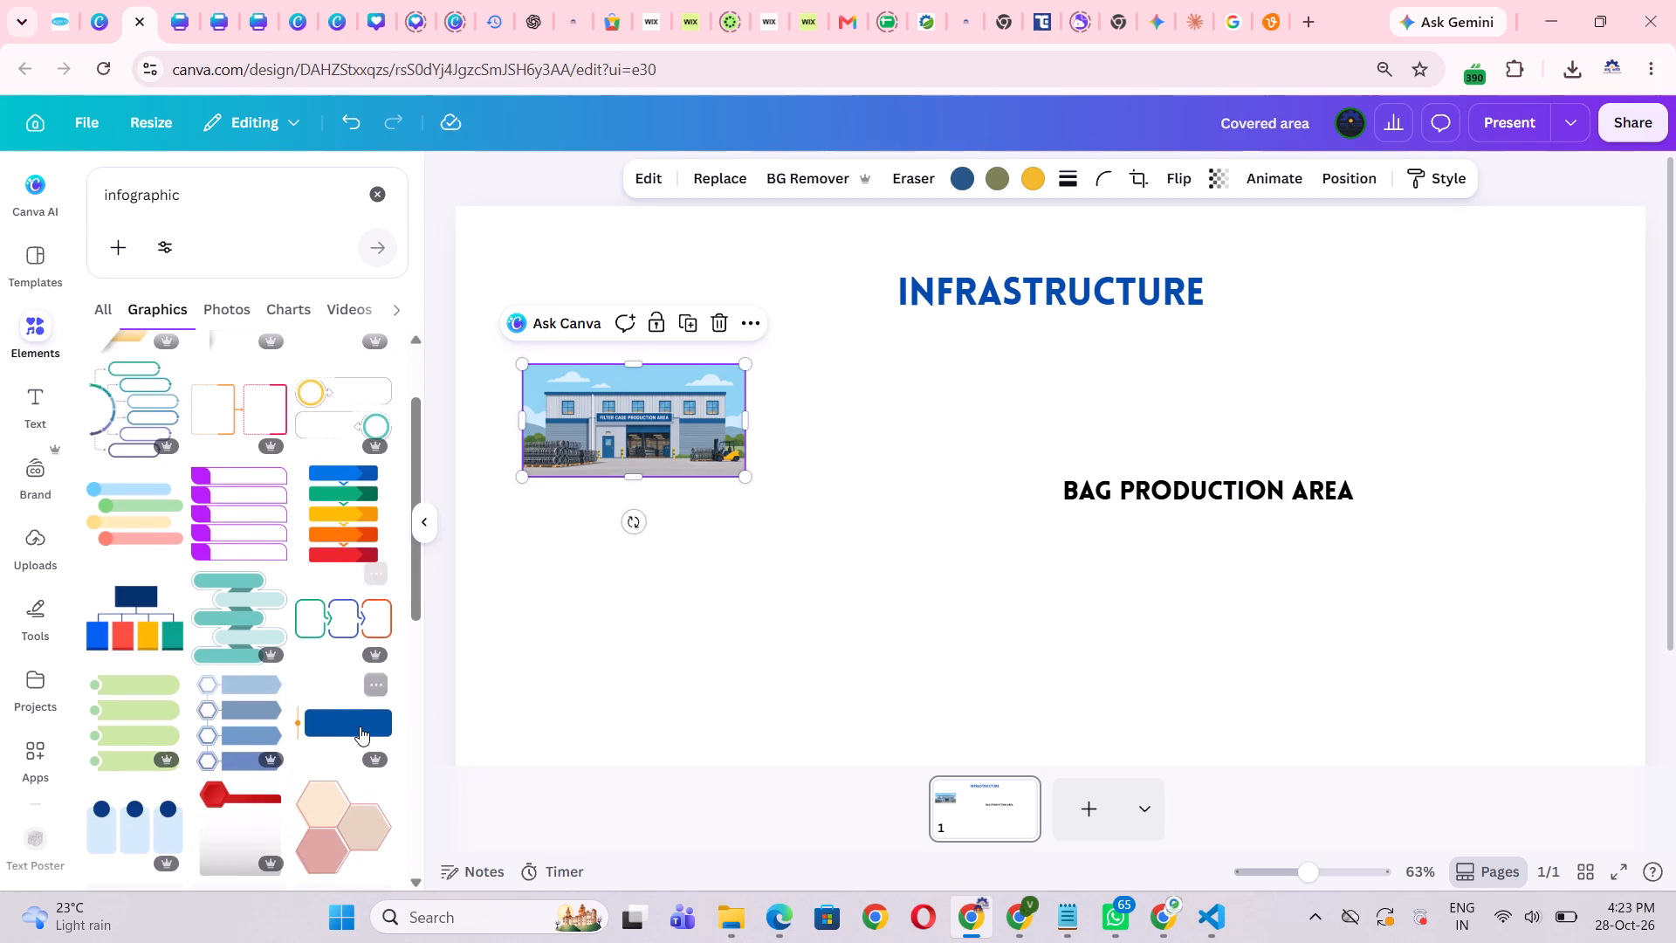
click(351, 723)
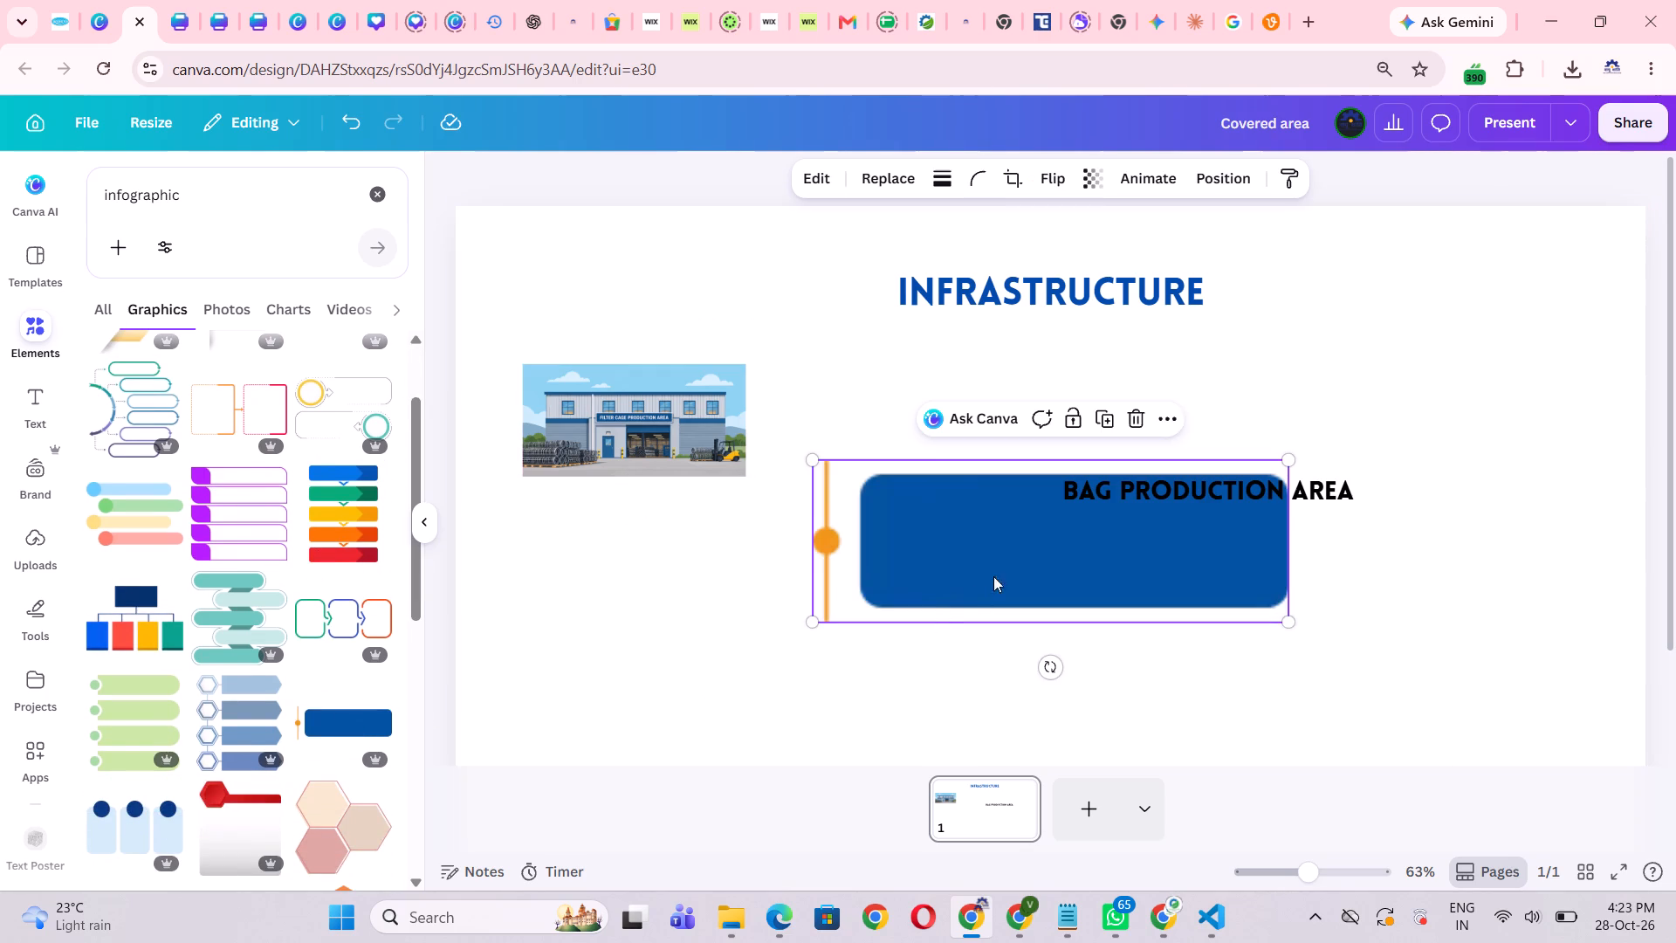
Shrink the blue box graphic to about a third of the page width and place it below the Filter Cage Production Area image.
drag(967, 564, 929, 450)
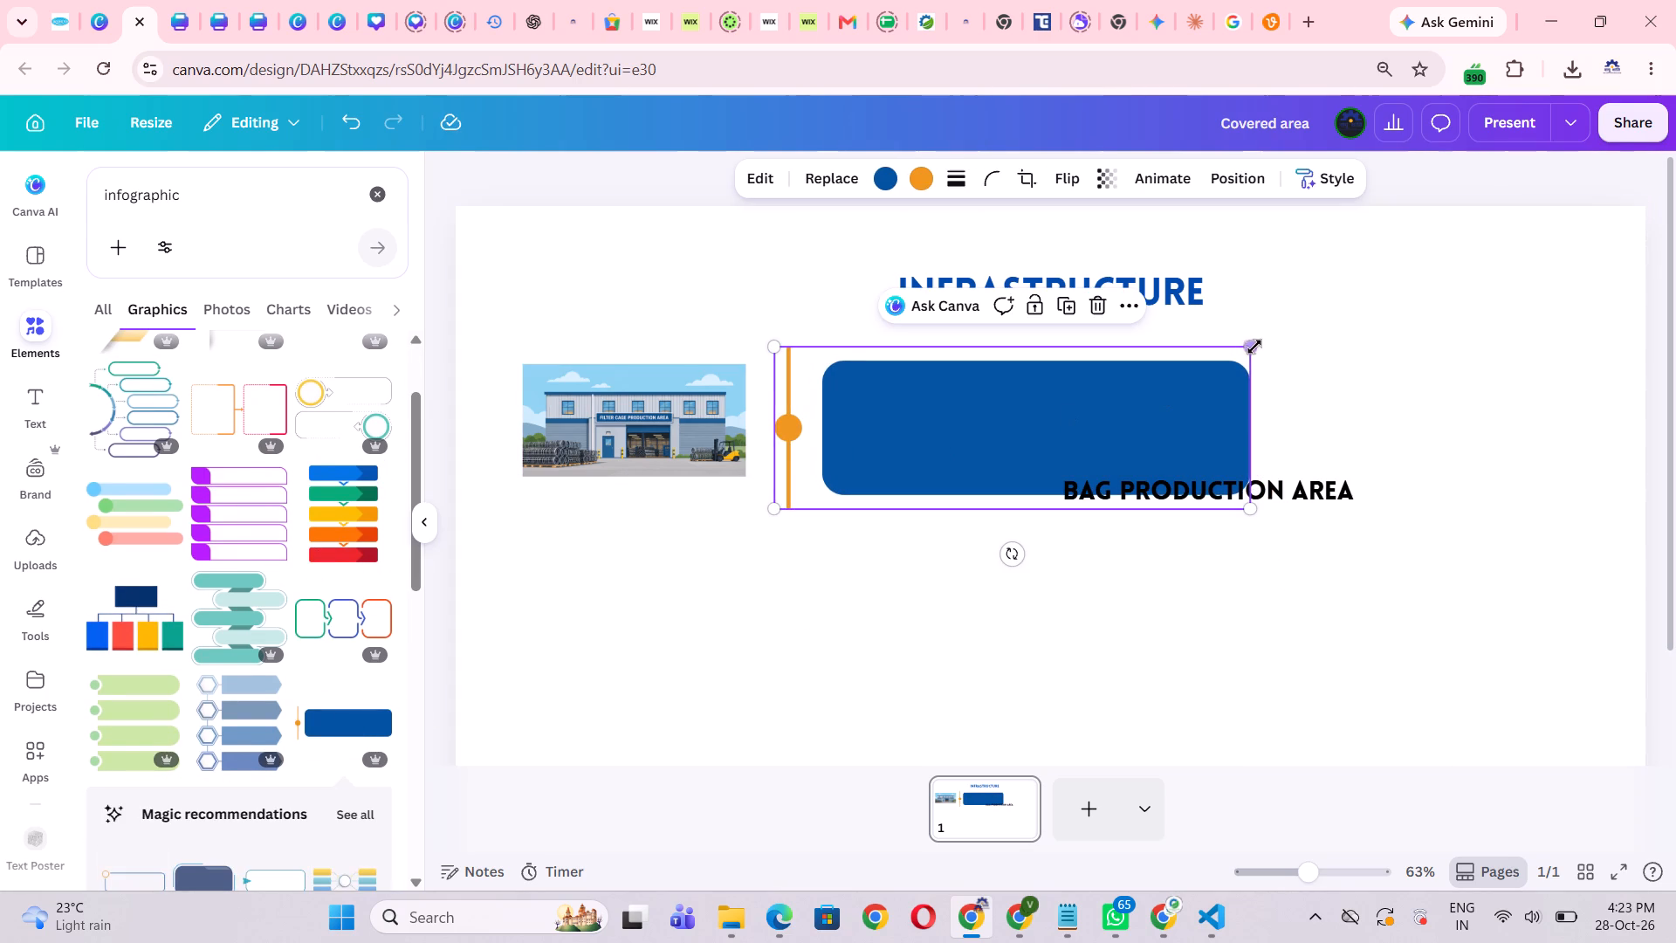
drag(1253, 346, 1167, 397)
drag(1038, 440, 819, 413)
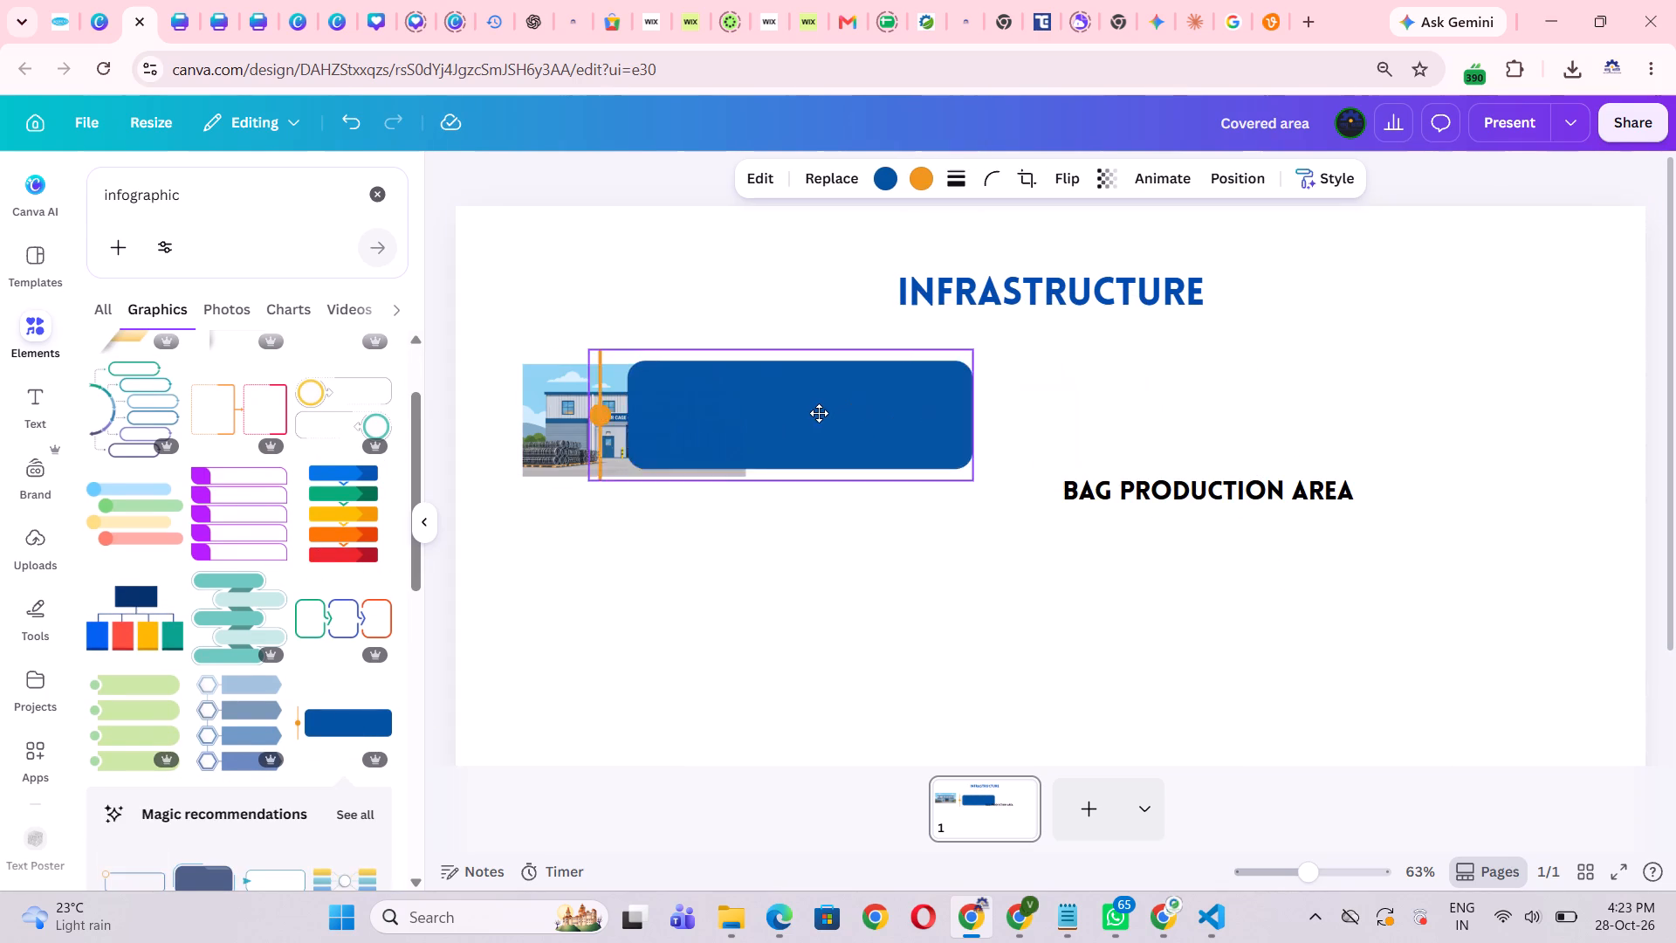
drag(819, 413, 814, 414)
click(992, 640)
drag(842, 419, 849, 590)
Bring the Filter Cage Production Area image in front of the blue box, shrink it to fit, and place it inside the box's left end.
click(596, 400)
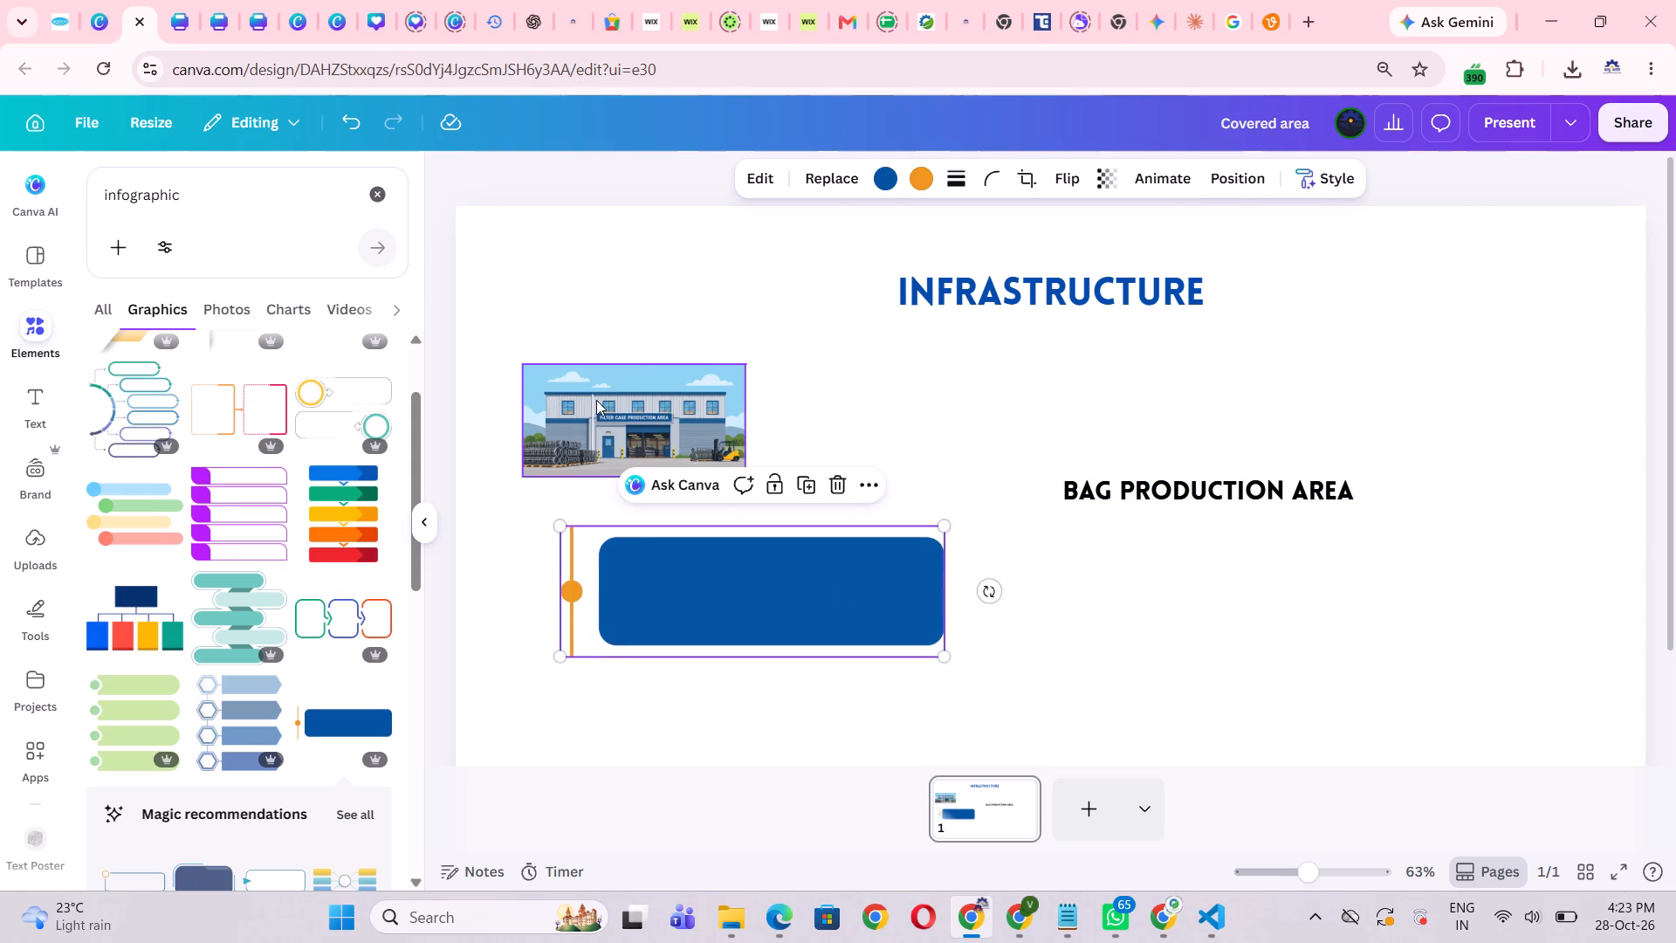
drag(597, 401, 699, 567)
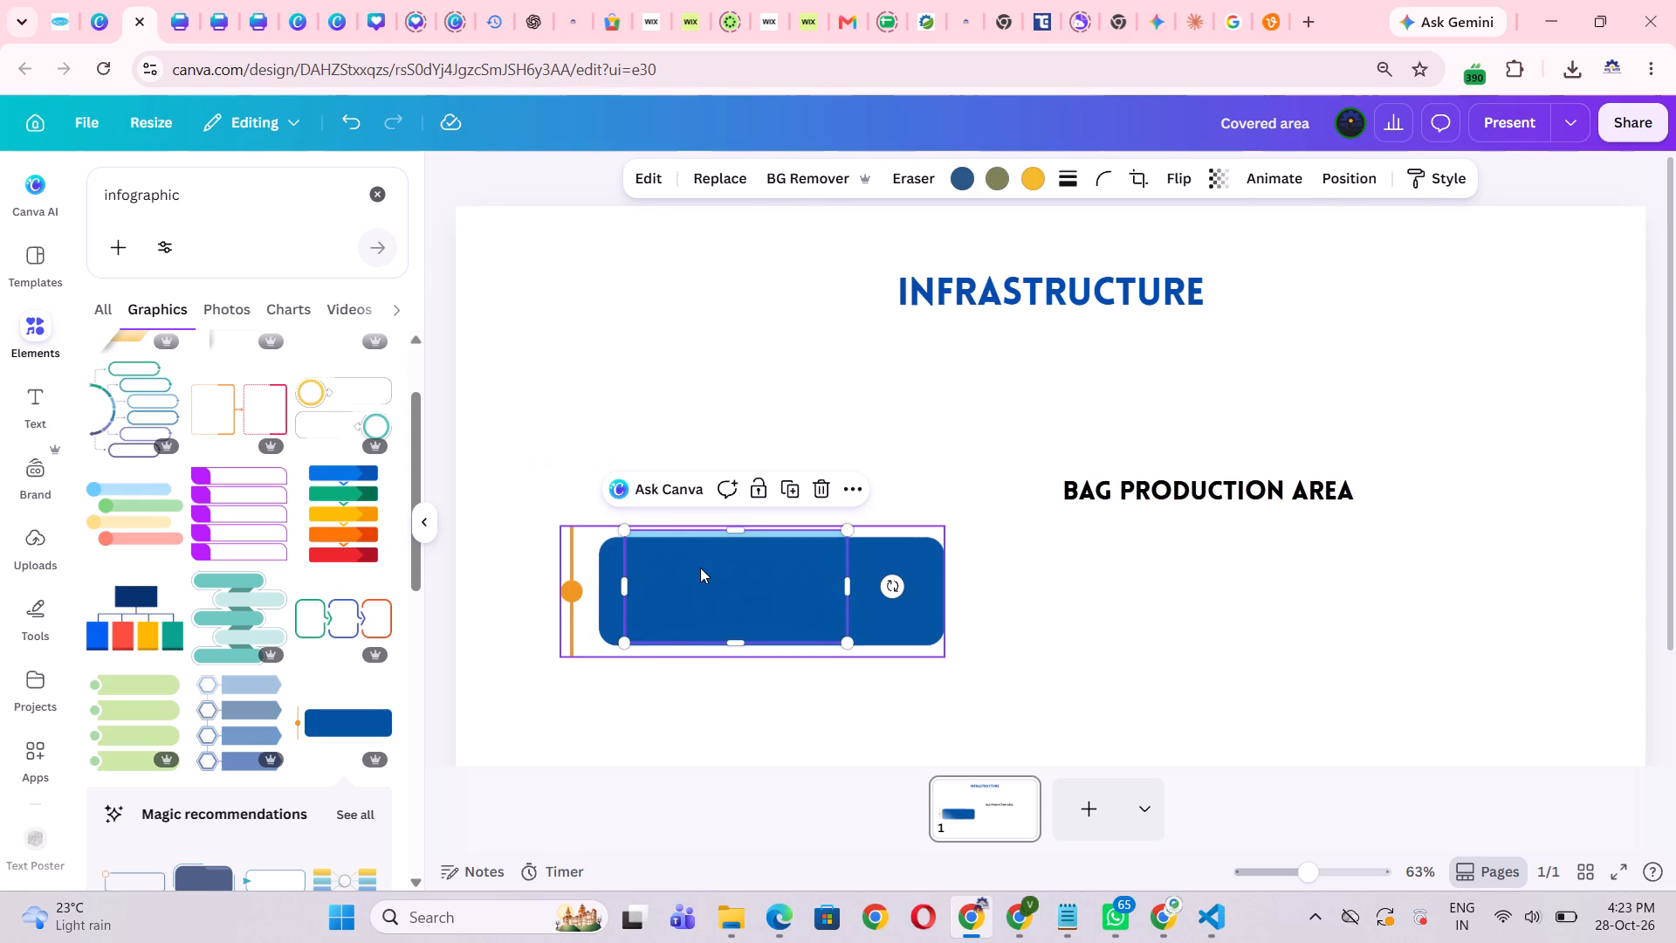
key(ctrl+bracketright)
drag(851, 523, 787, 607)
click(747, 747)
drag(710, 617, 703, 601)
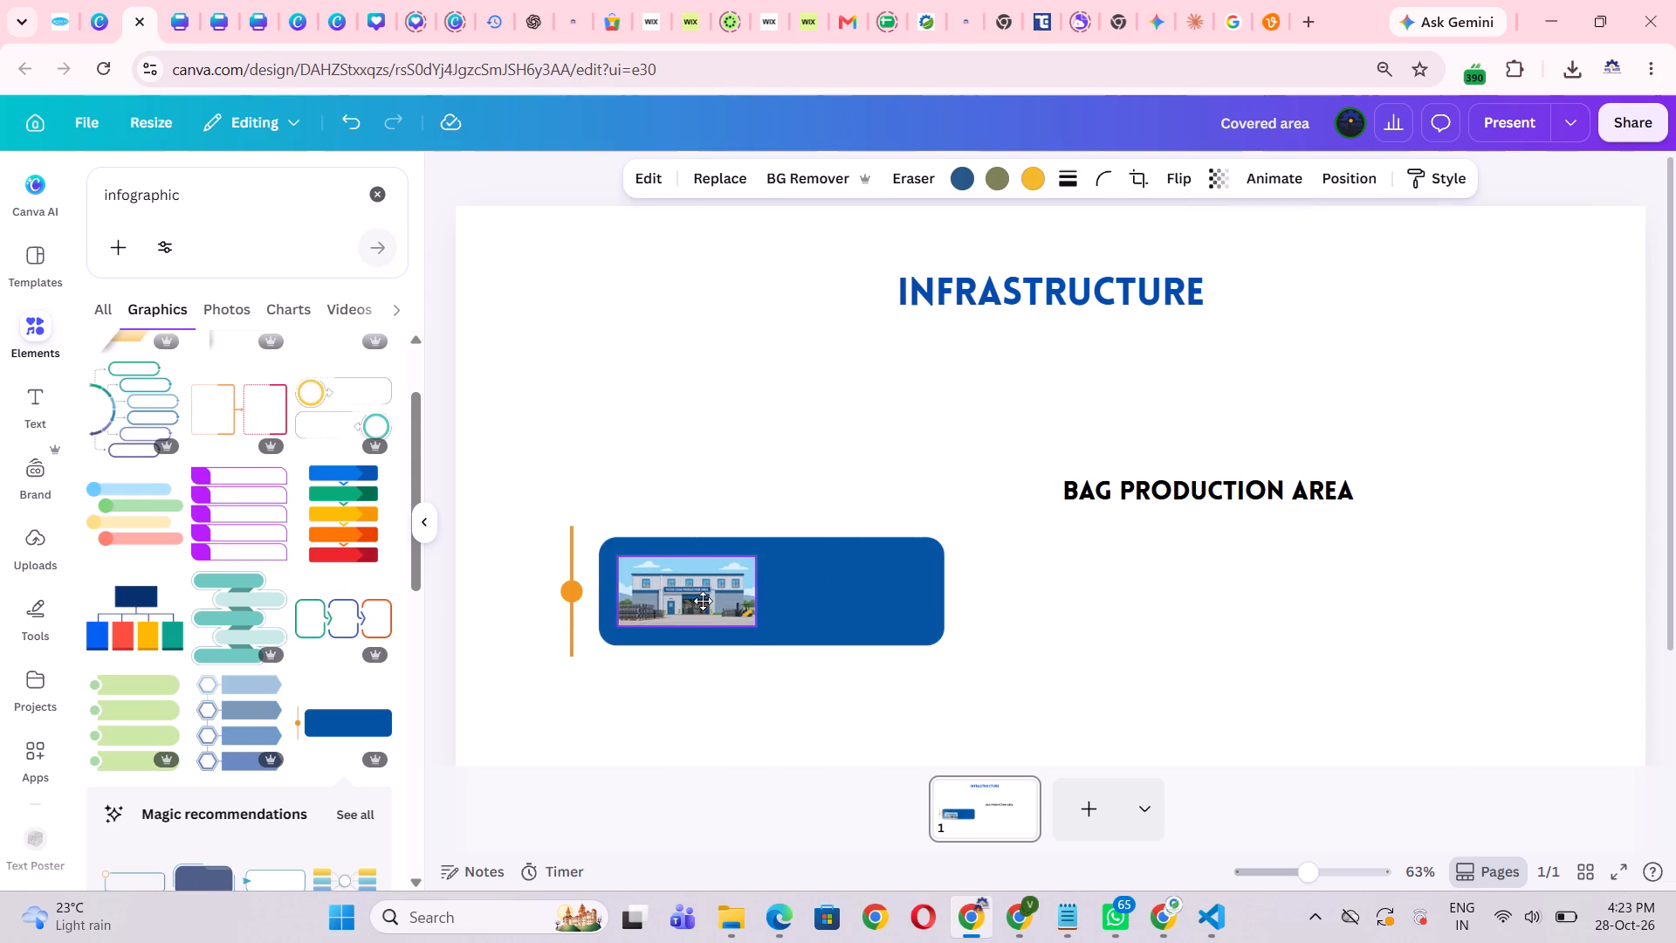
drag(703, 601, 706, 603)
click(749, 732)
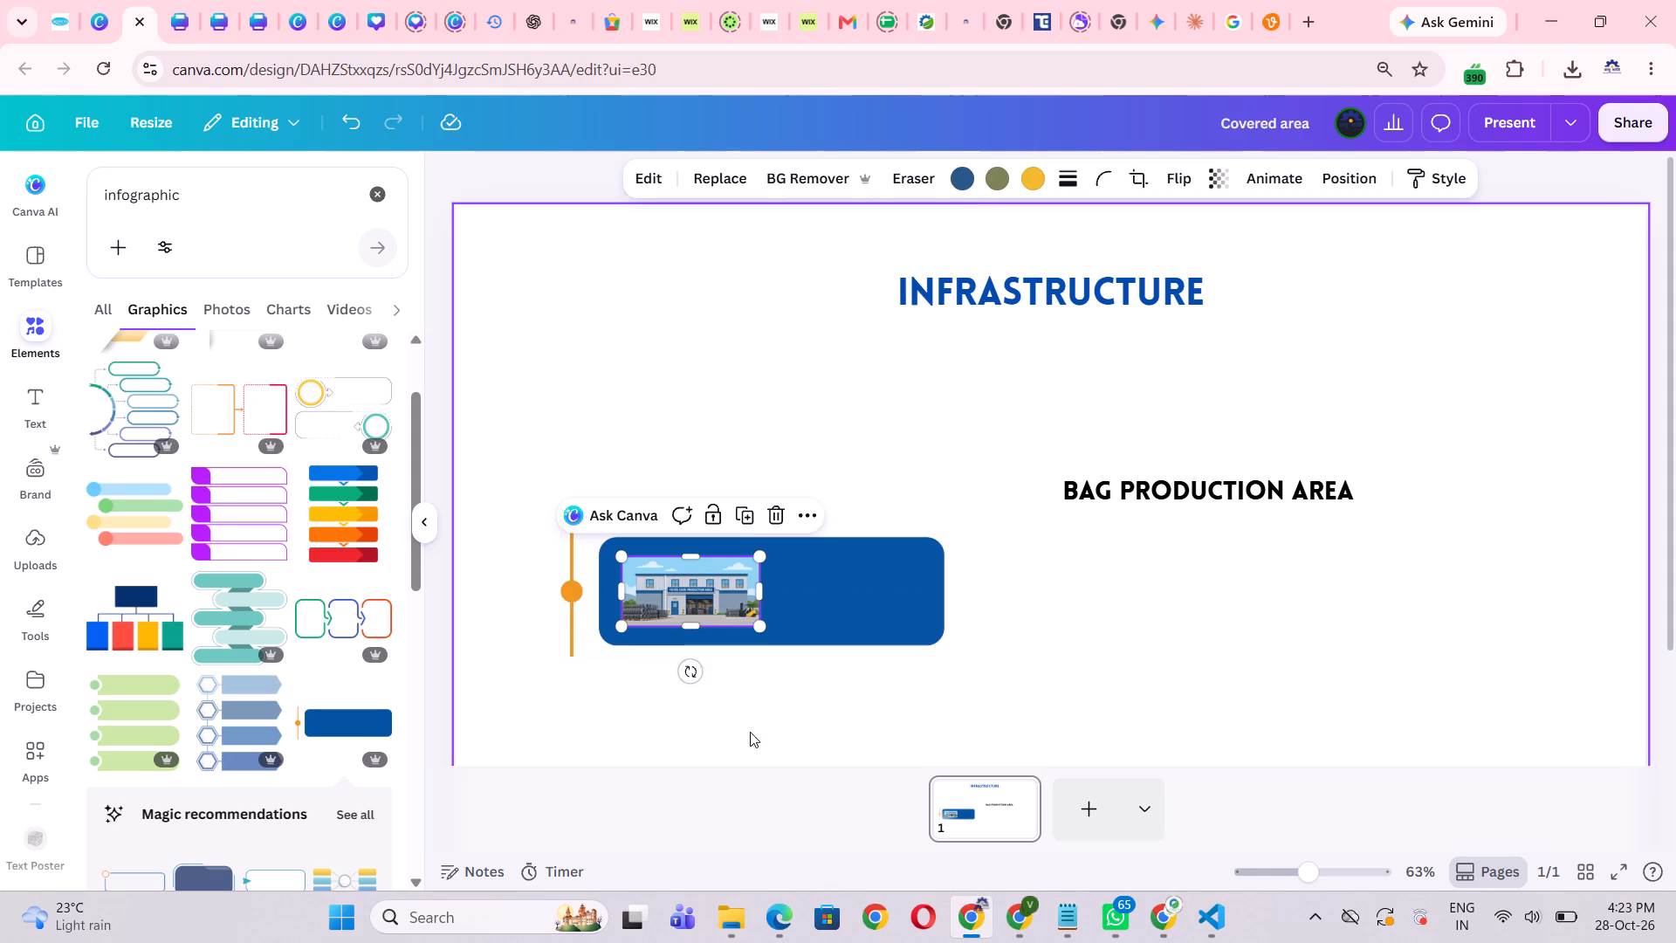
Move the blue box and its image together to the page's upper left and scale them down to about a quarter of the page width.
drag(518, 506, 768, 684)
drag(906, 642, 864, 476)
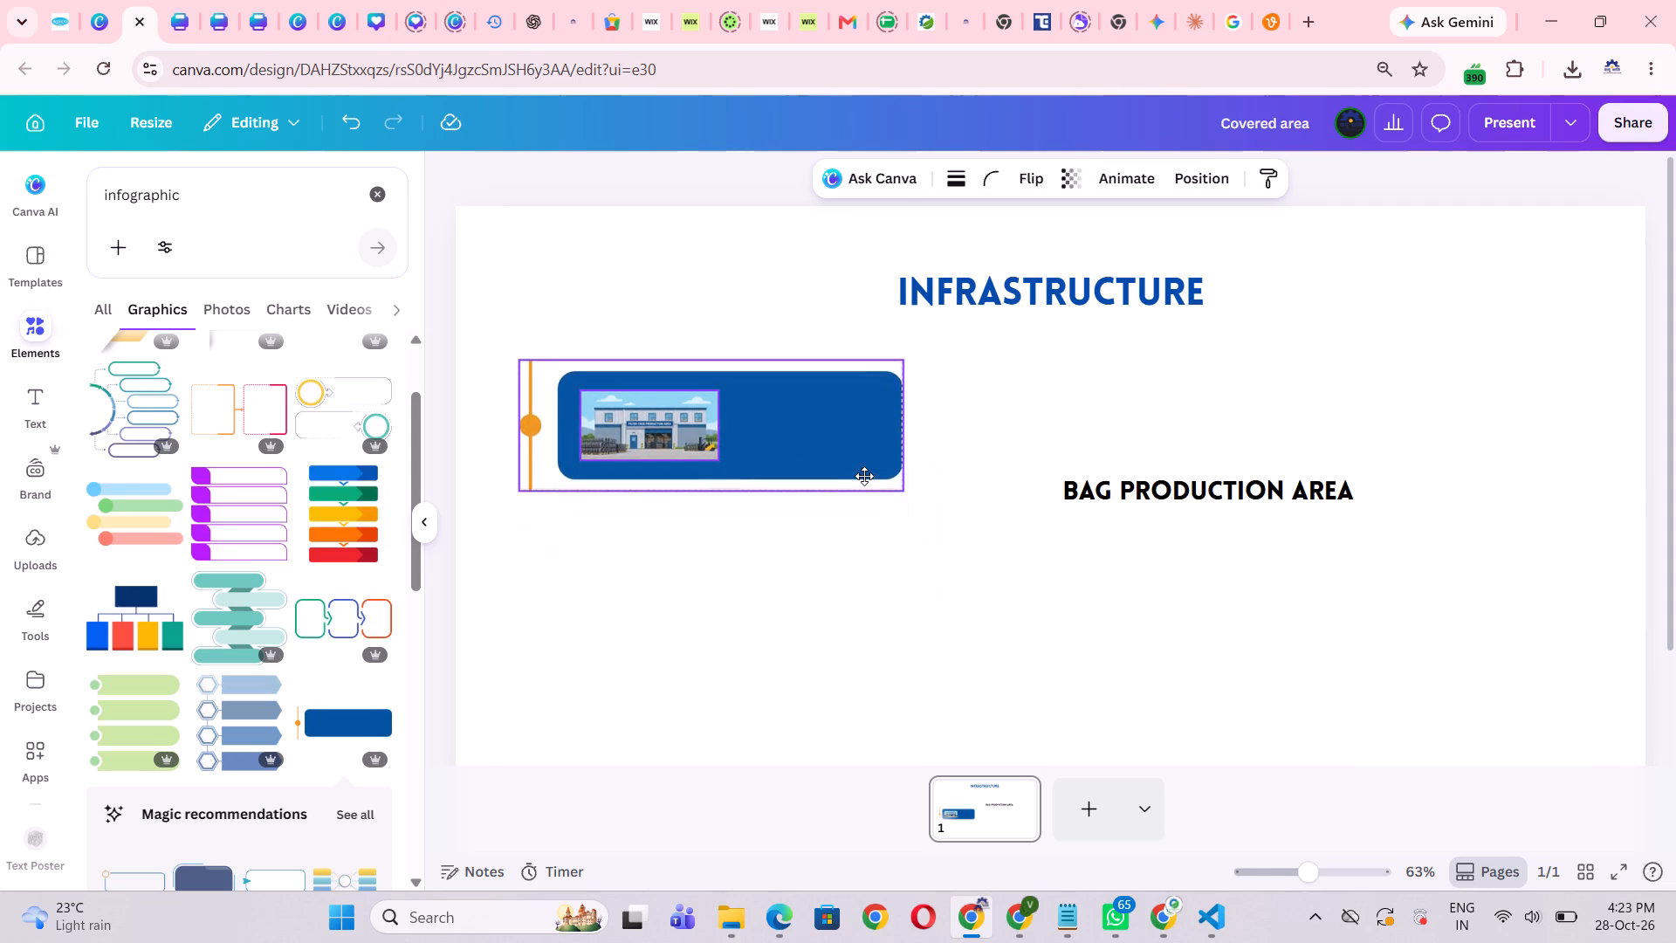
drag(864, 476, 882, 482)
drag(924, 361, 867, 422)
click(900, 633)
Examine the blue box with the Filter Cage Production Area image up close and within the whole page layout.
scroll(867, 537, right, 2)
scroll(769, 474, right, 1)
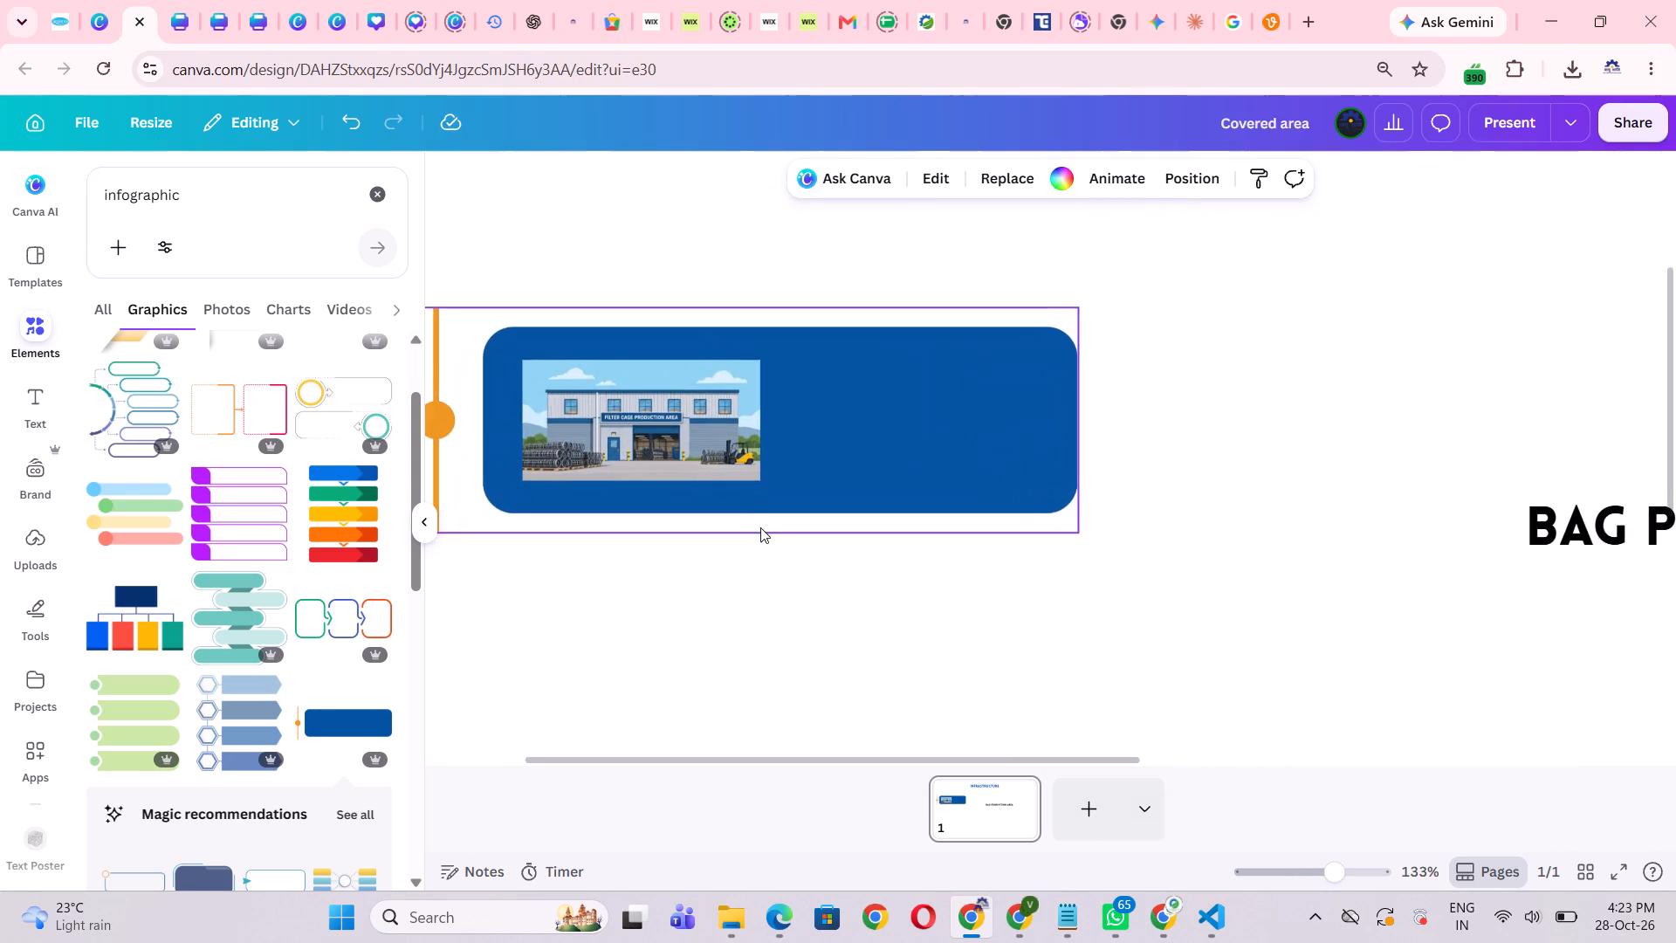
scroll(762, 533, up, 1)
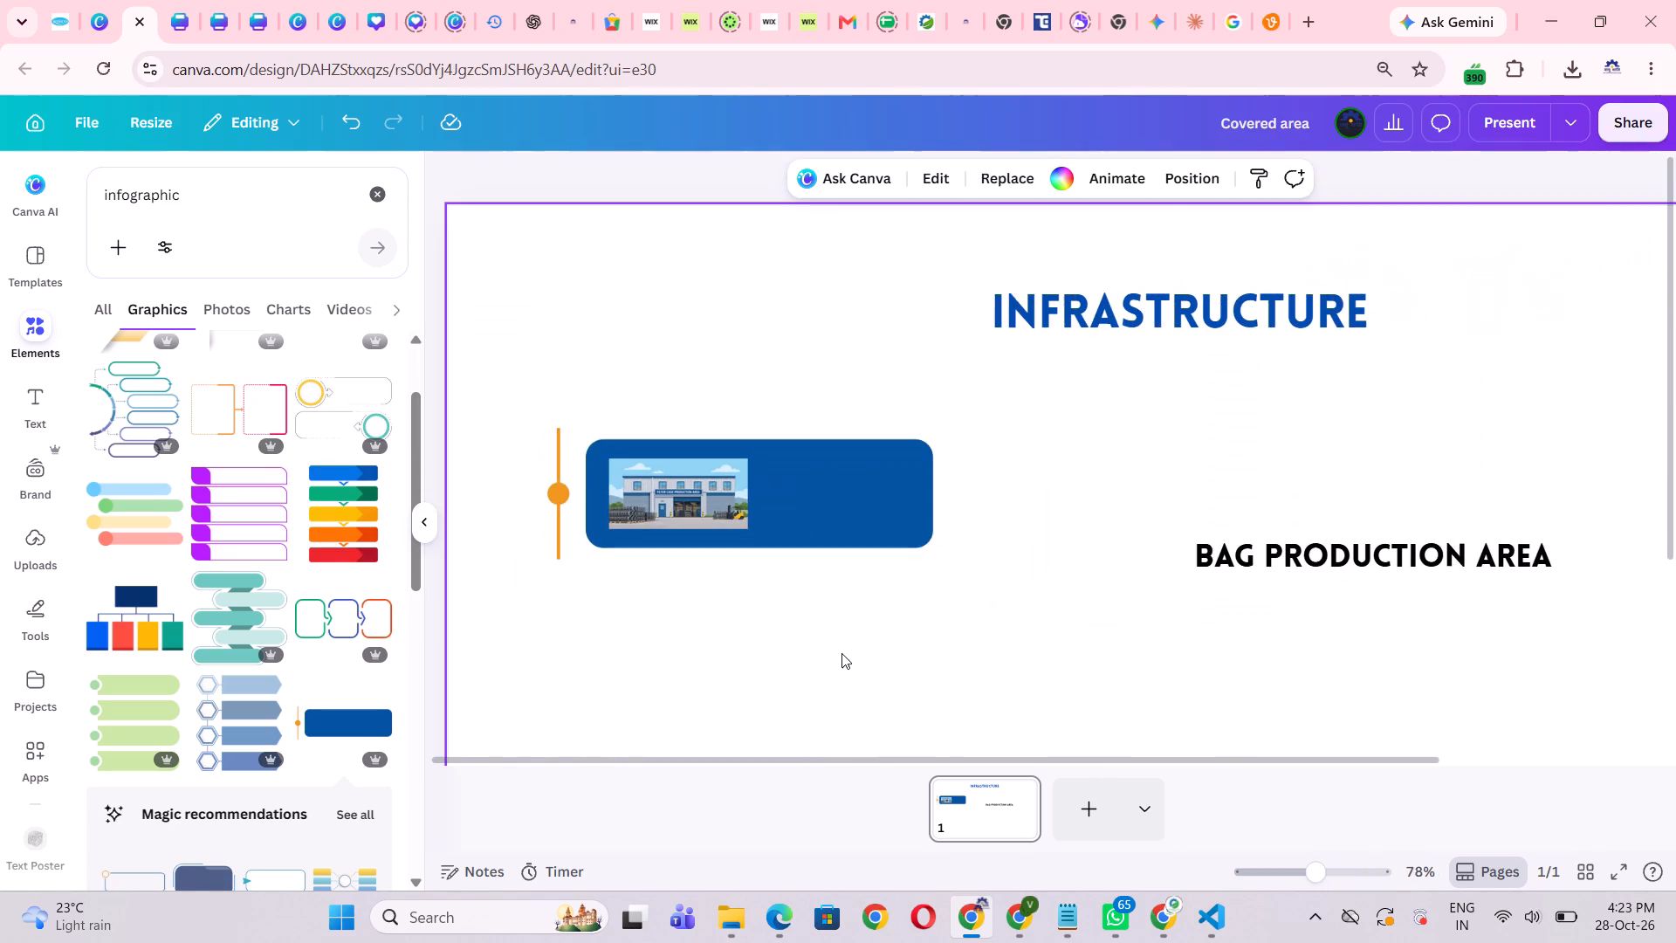
click(842, 654)
scroll(842, 654, down, 1)
click(843, 638)
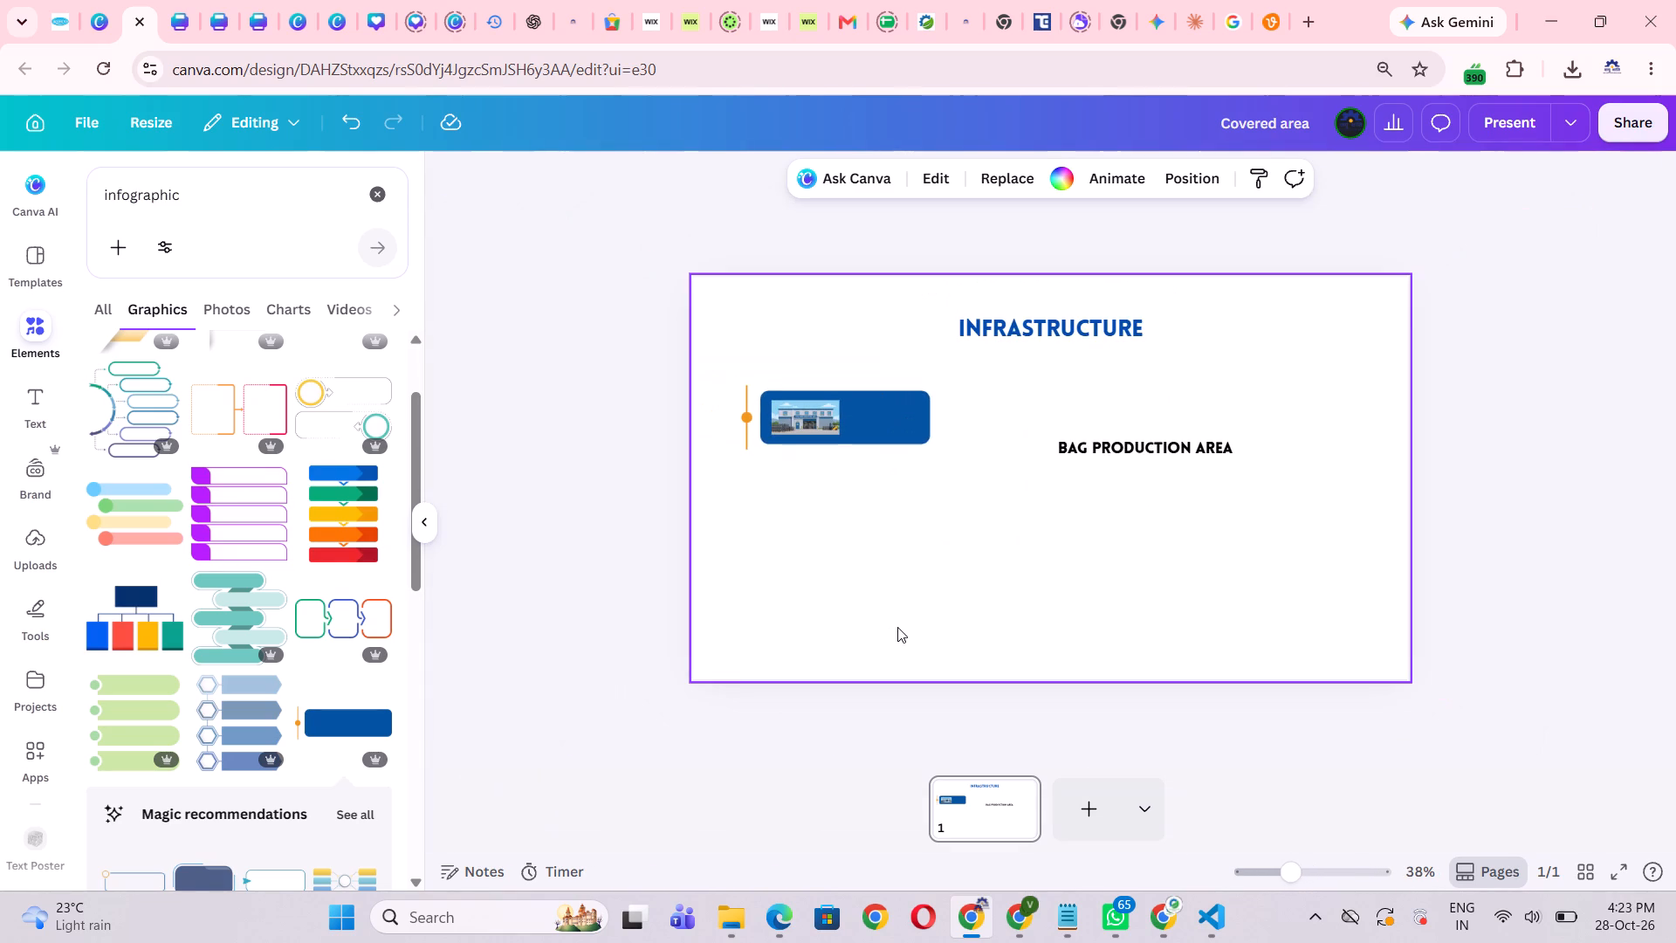
click(816, 427)
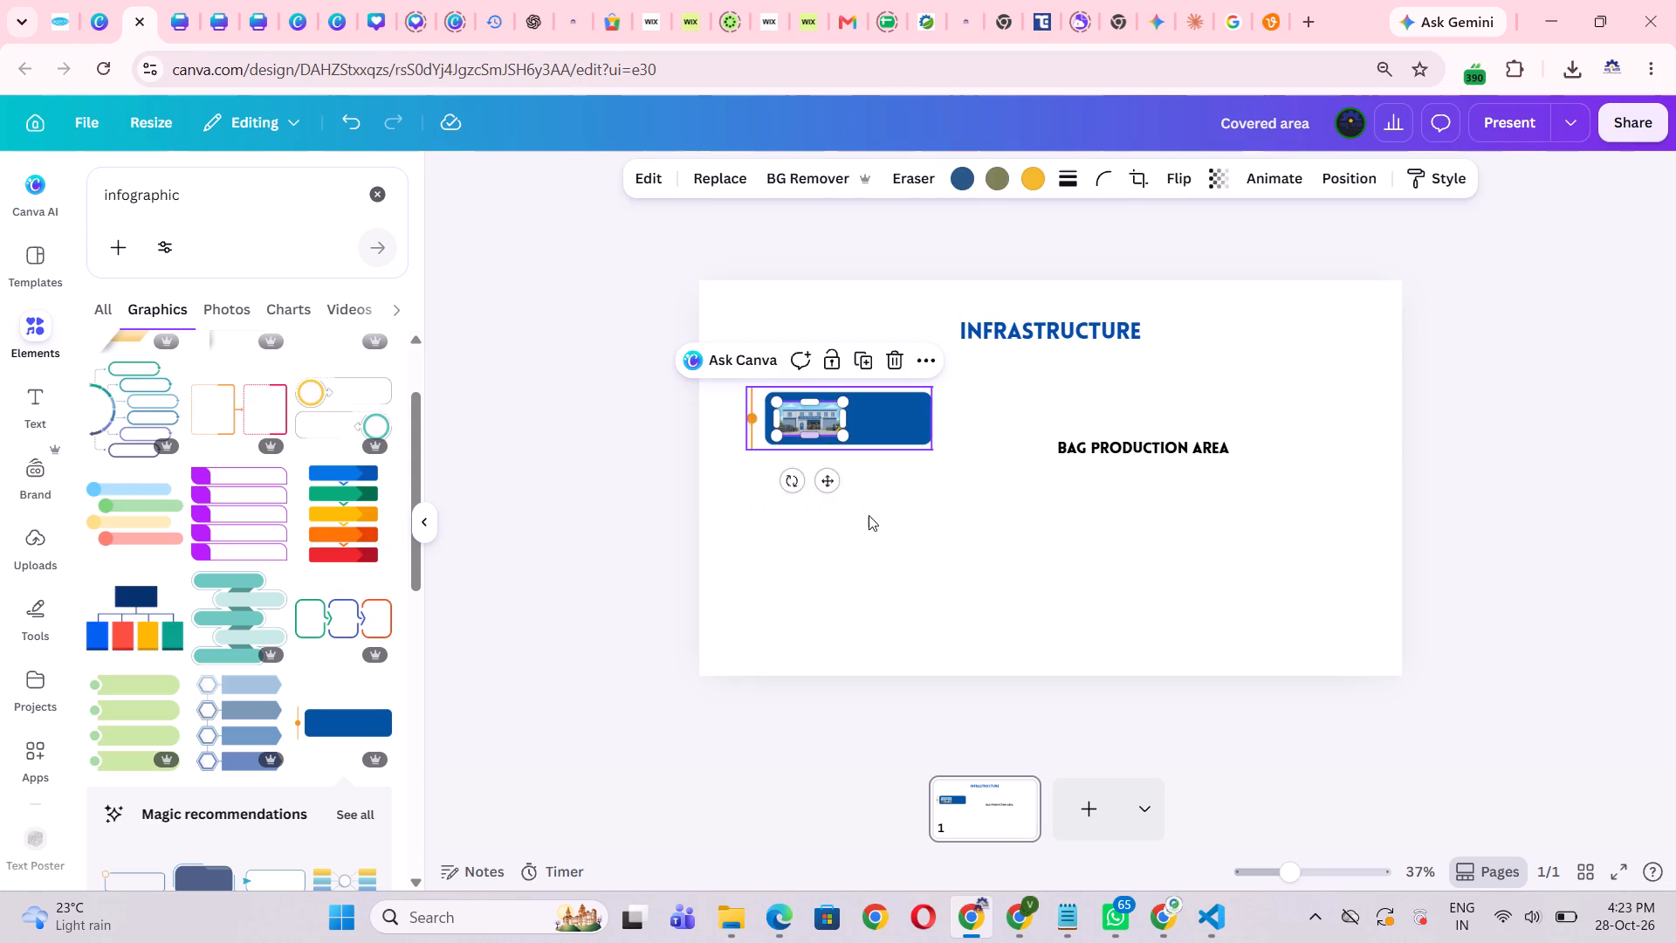
click(901, 555)
scroll(897, 537, down, 1)
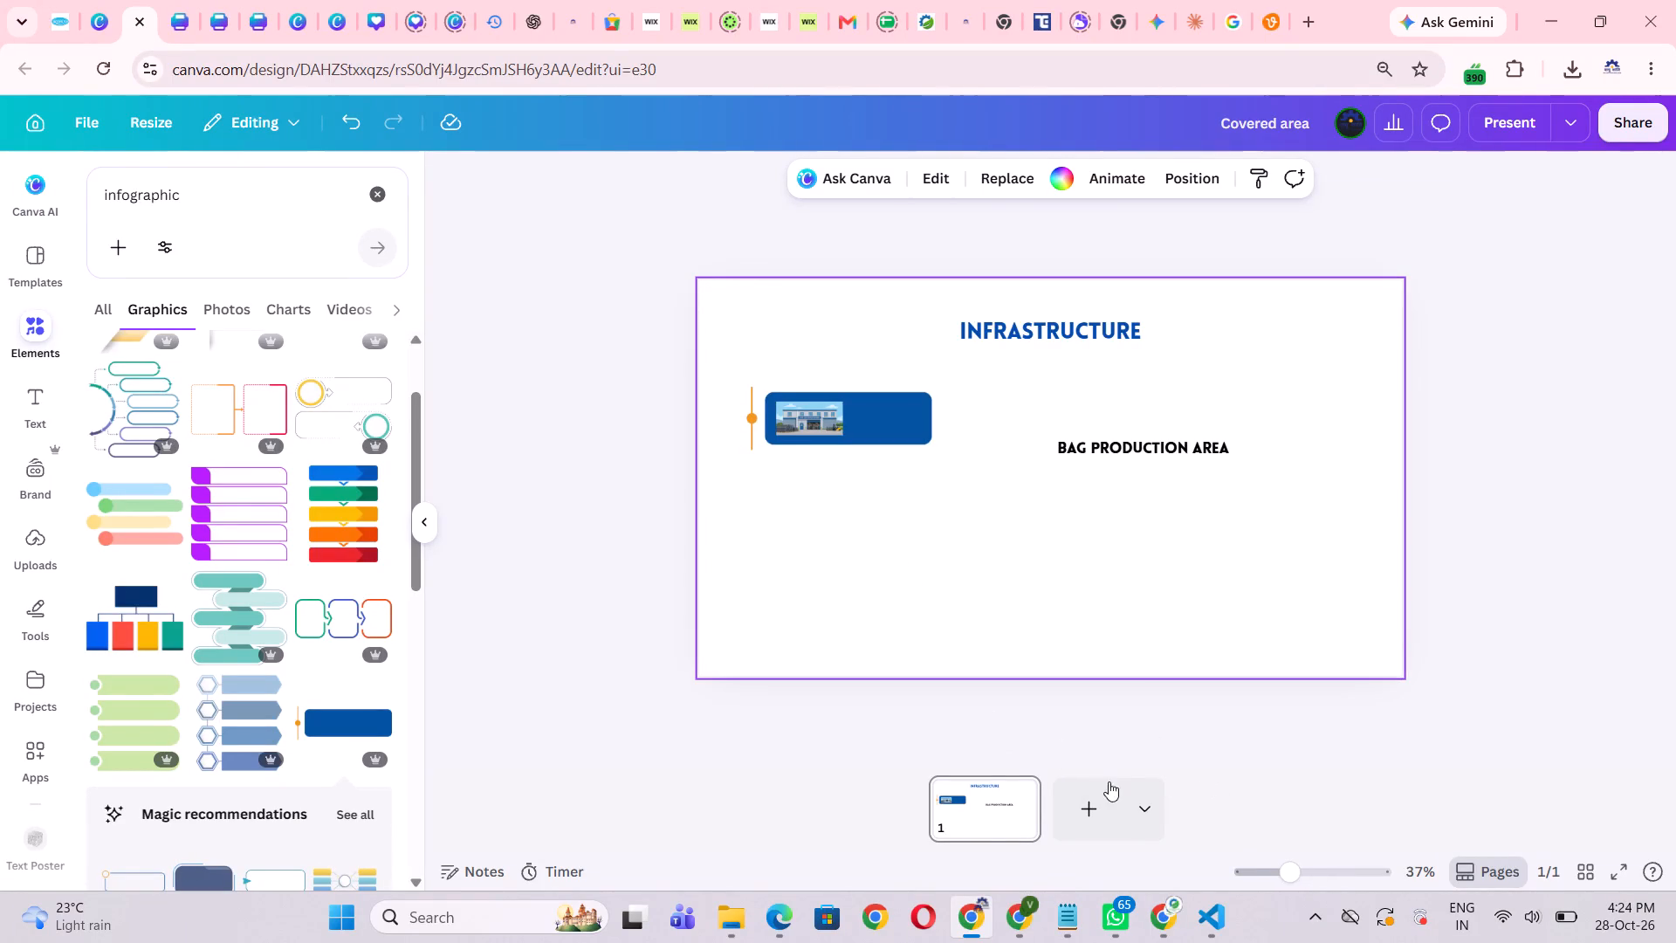
Add a blank second page to the design.
click(1100, 804)
scroll(1267, 737, up, 12)
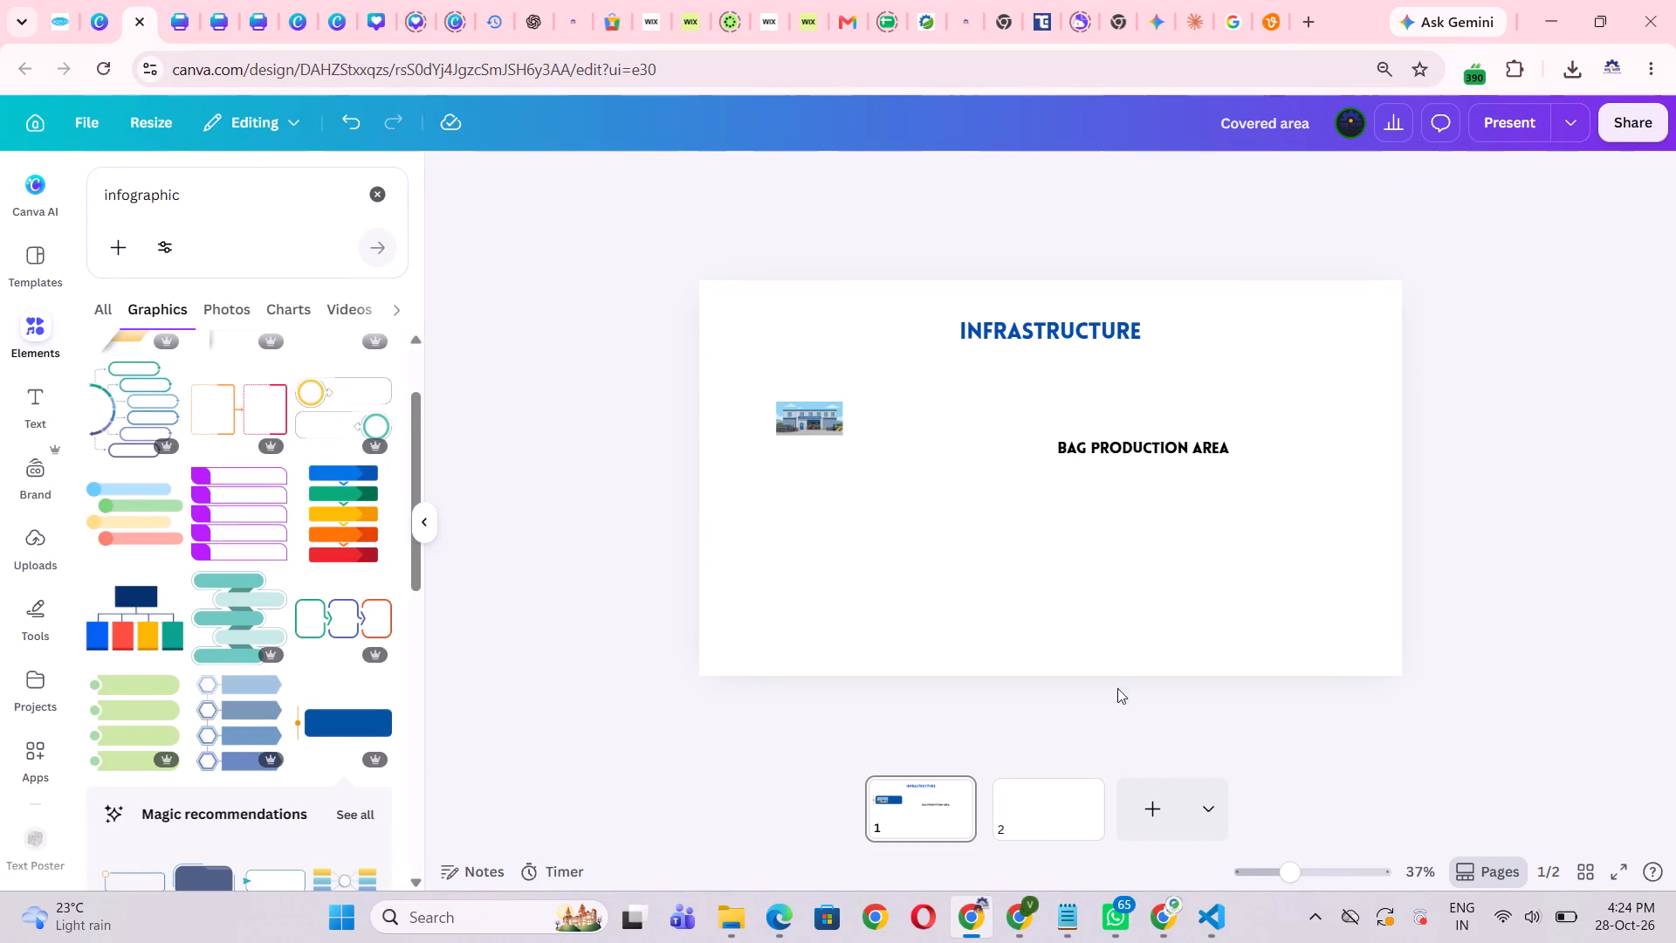
Move the BAG PRODUCTION AREA text to the lower middle of the first page.
drag(1118, 453, 1171, 573)
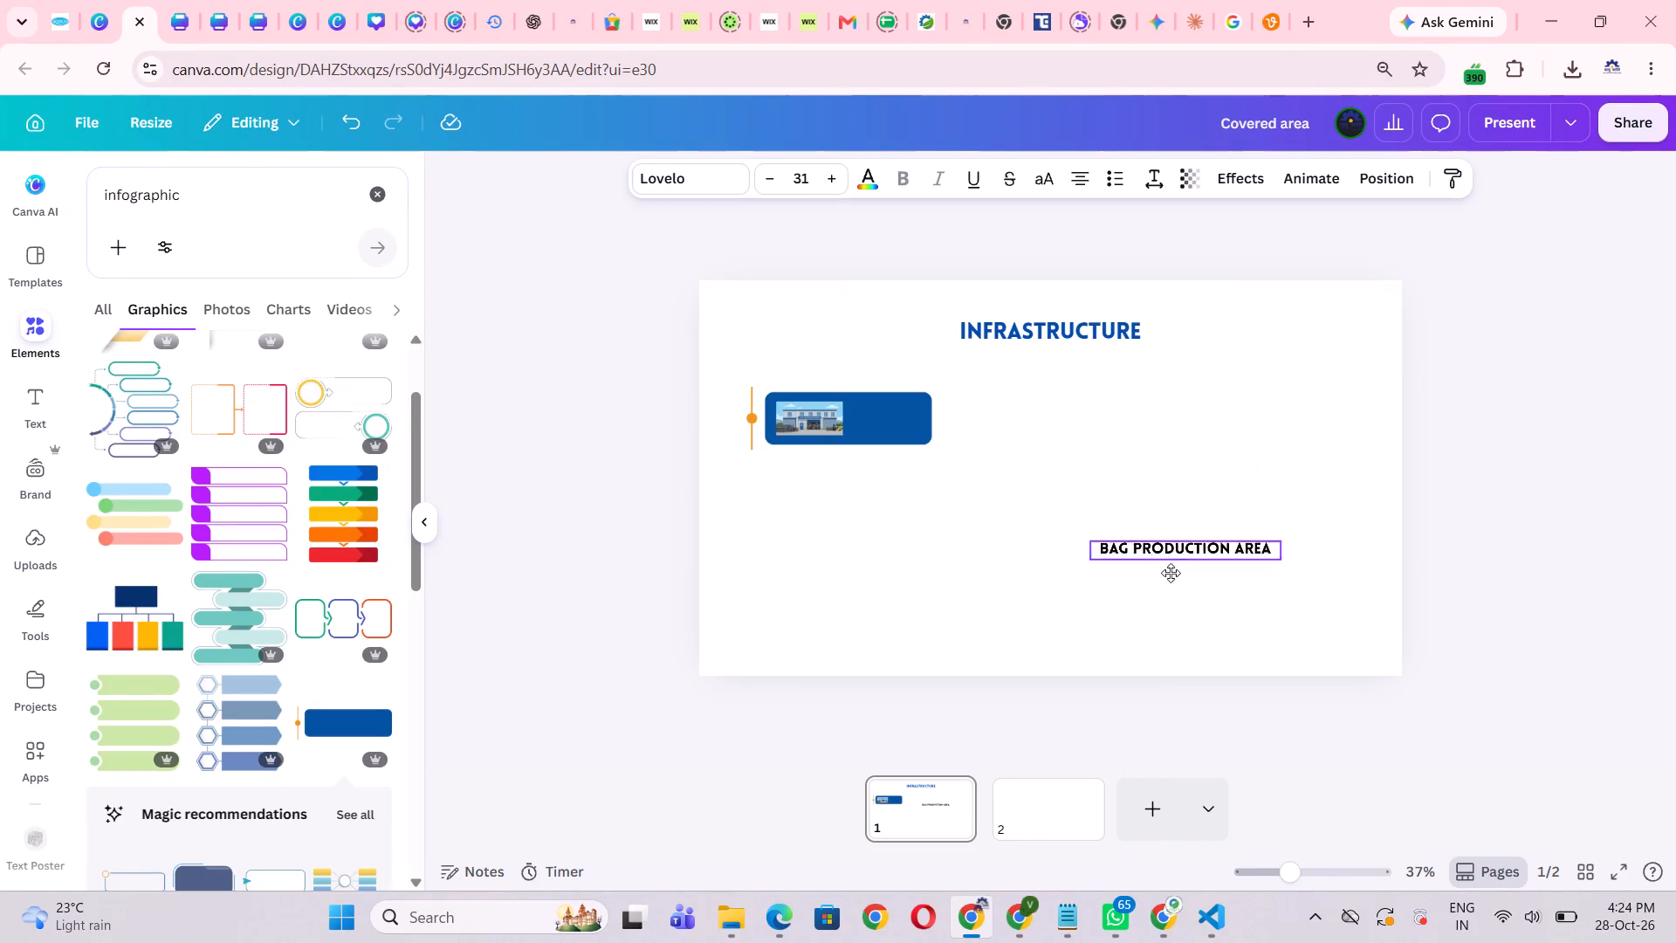
drag(1171, 573, 1080, 588)
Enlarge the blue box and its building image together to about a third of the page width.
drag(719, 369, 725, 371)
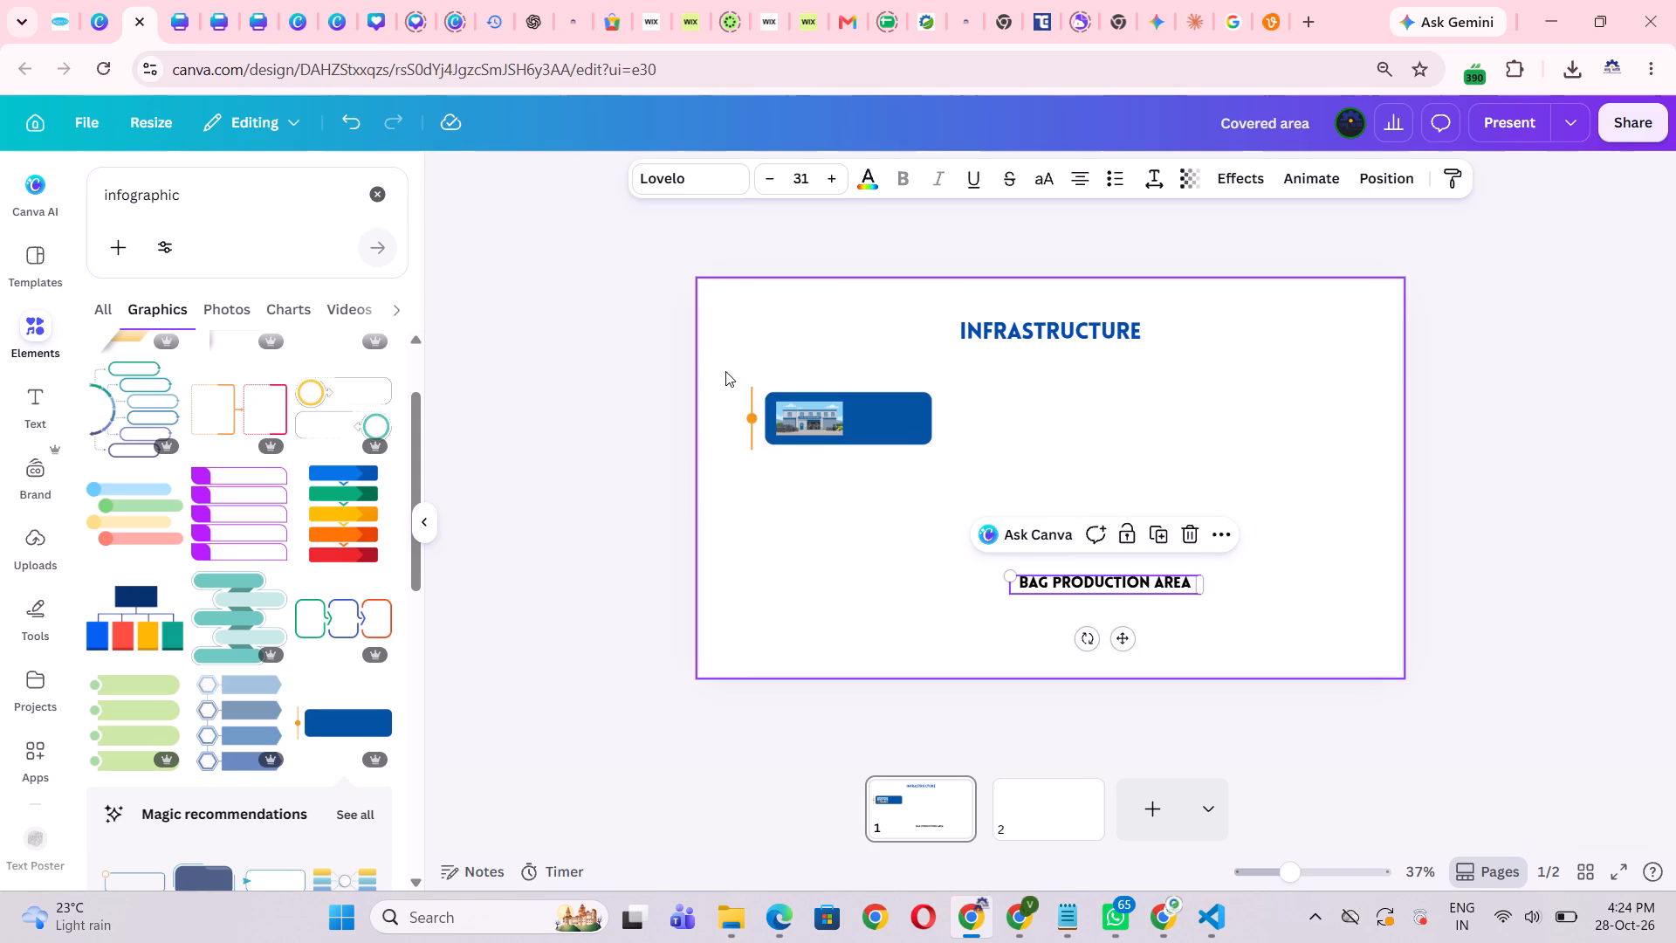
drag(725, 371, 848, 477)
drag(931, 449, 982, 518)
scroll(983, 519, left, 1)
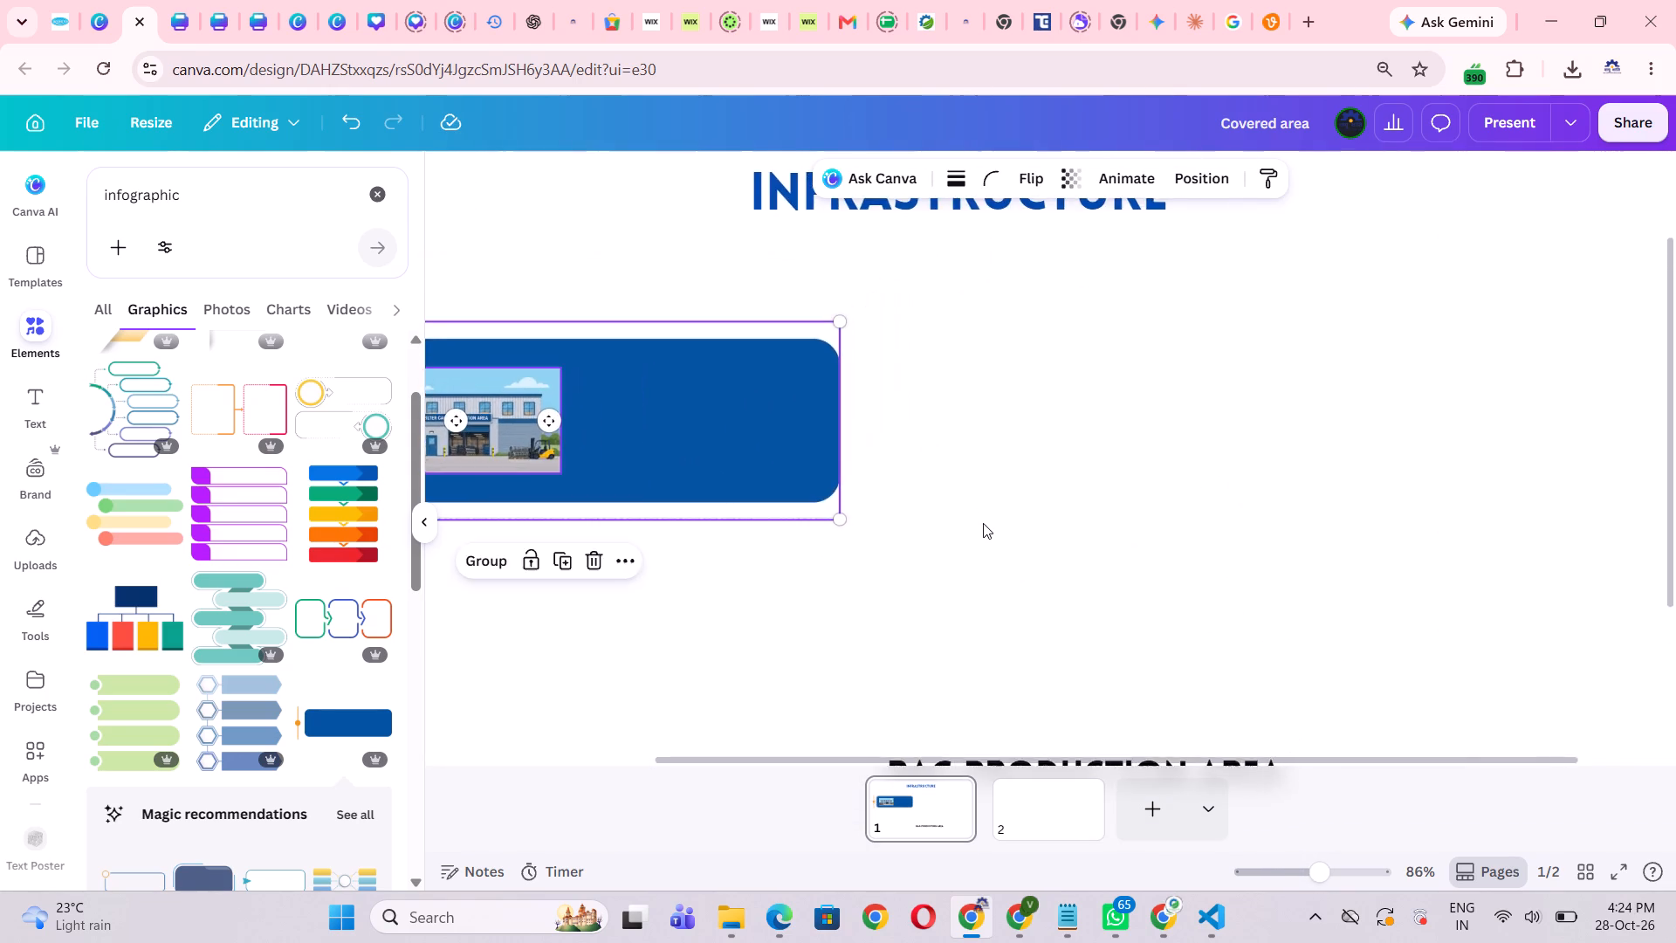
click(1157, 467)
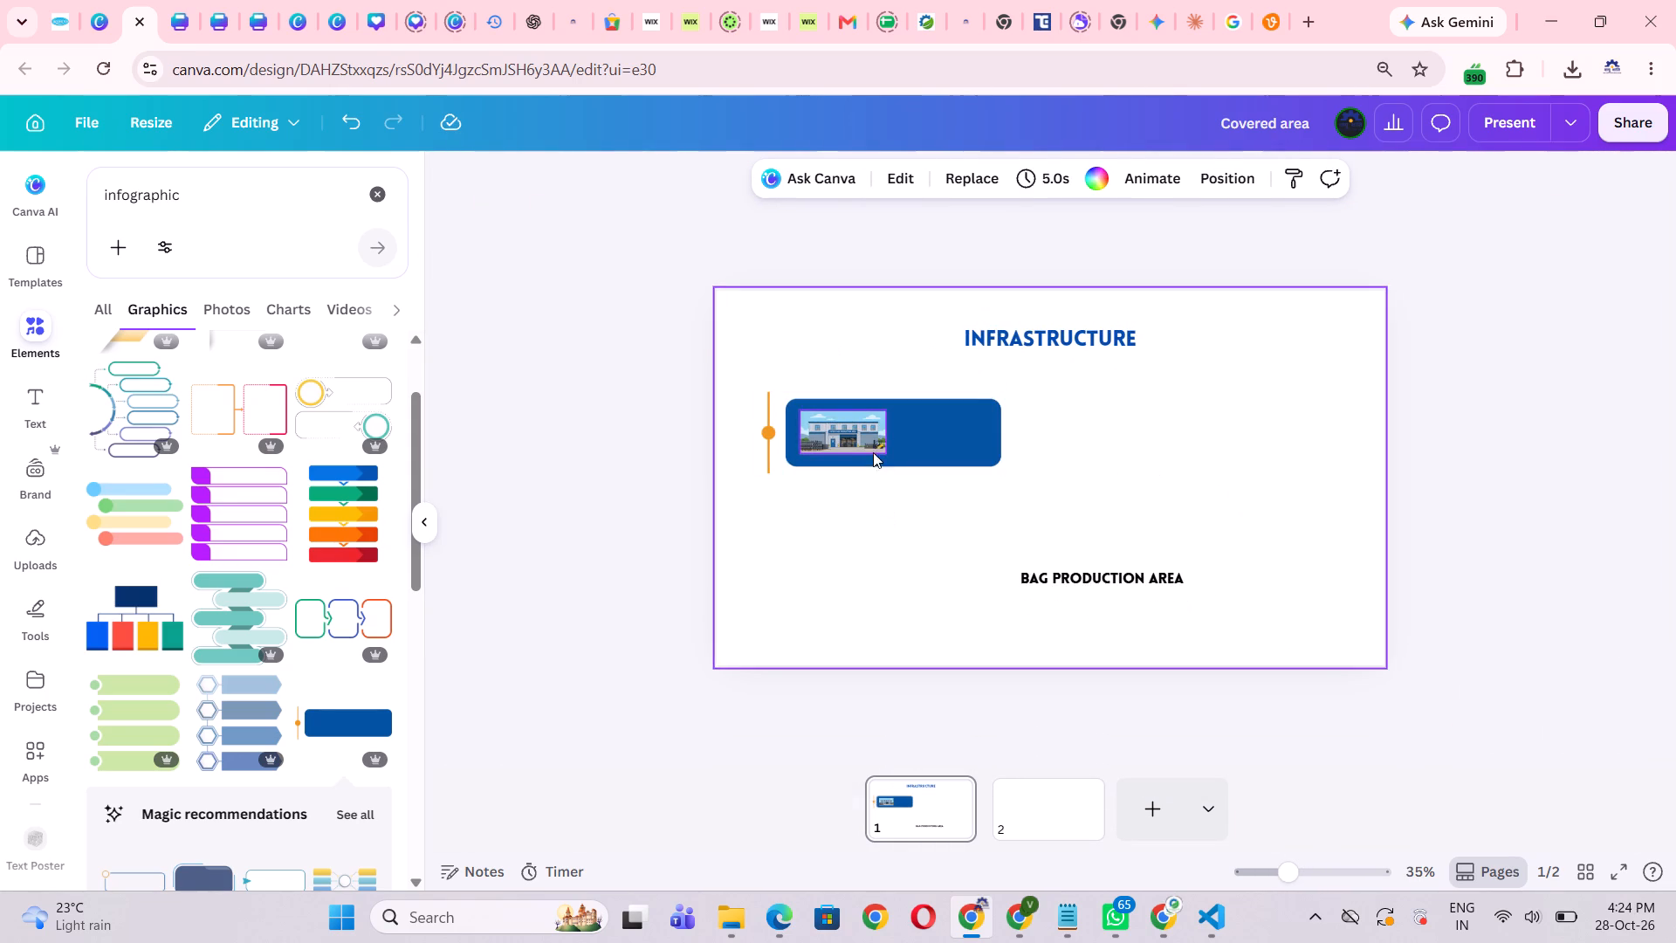
Move the building image out above the blue box and enlarge it to more than a quarter of the page width.
click(868, 437)
drag(867, 437, 873, 367)
drag(923, 437, 929, 487)
click(865, 365)
drag(895, 383, 992, 505)
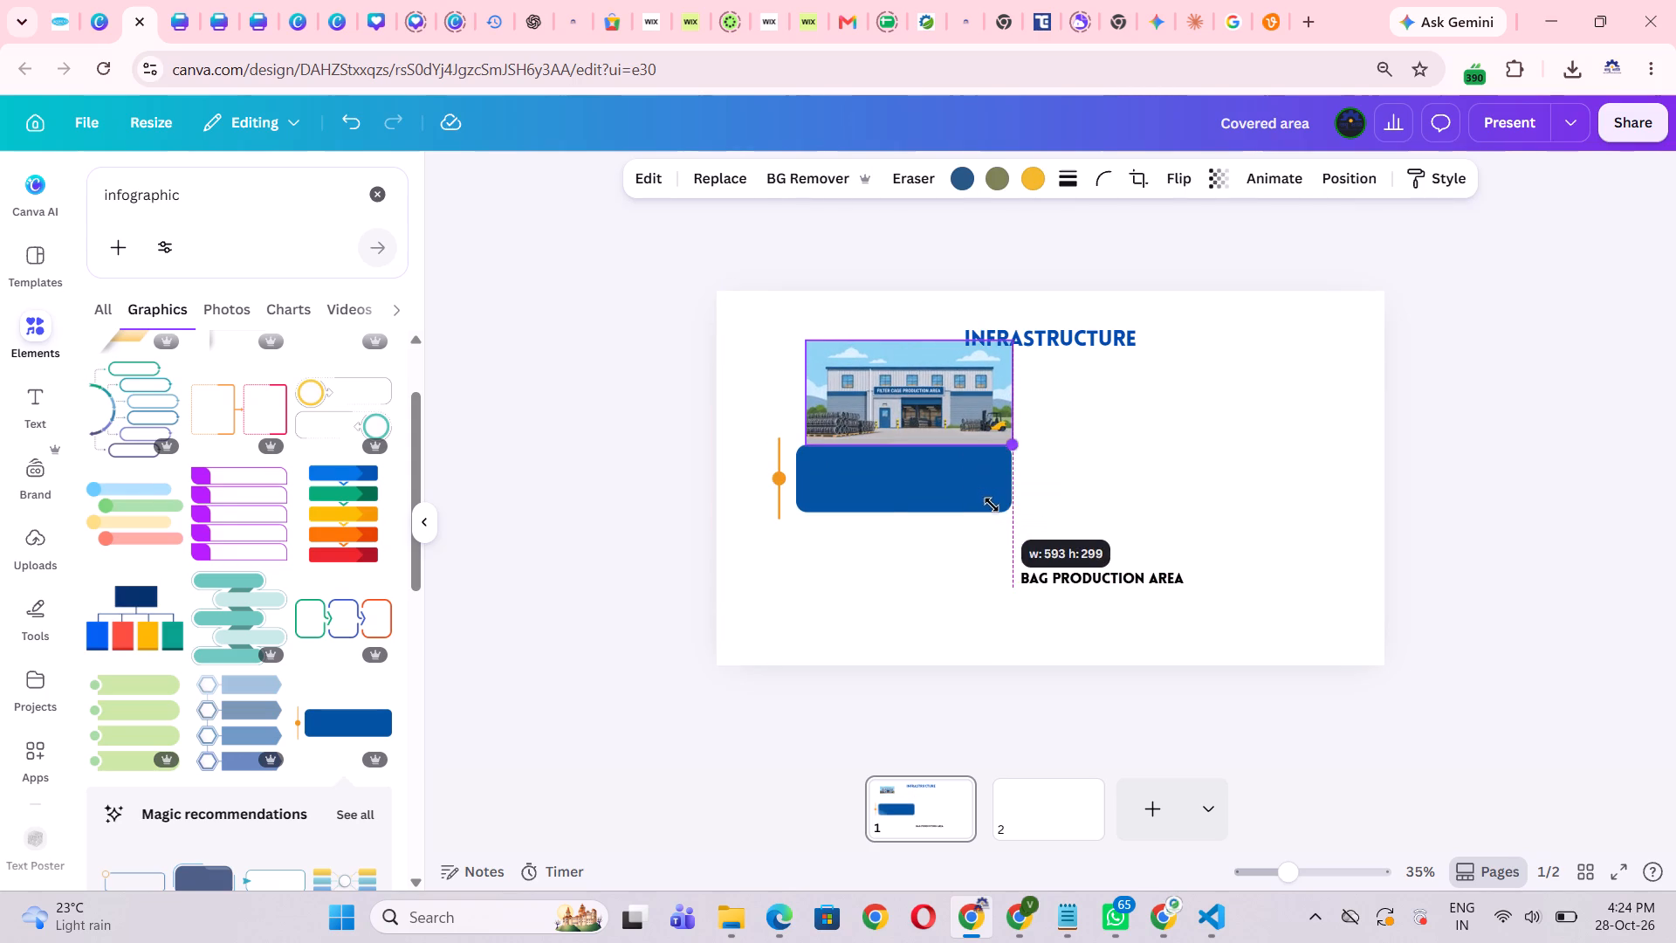
drag(992, 505, 969, 485)
drag(932, 388, 905, 390)
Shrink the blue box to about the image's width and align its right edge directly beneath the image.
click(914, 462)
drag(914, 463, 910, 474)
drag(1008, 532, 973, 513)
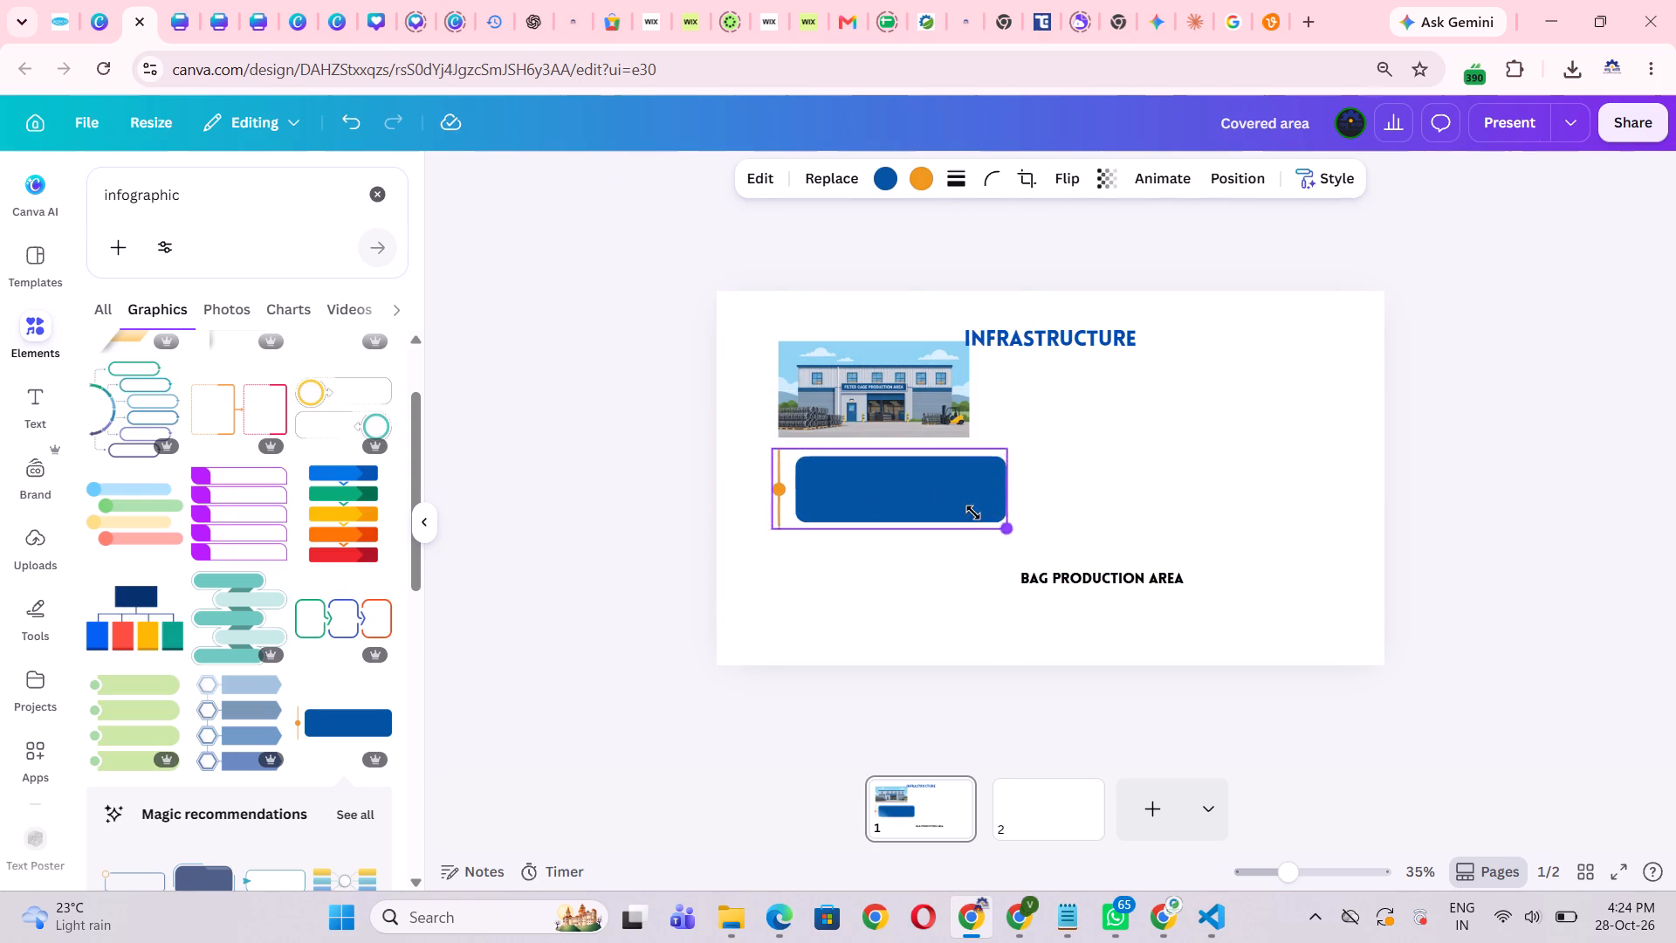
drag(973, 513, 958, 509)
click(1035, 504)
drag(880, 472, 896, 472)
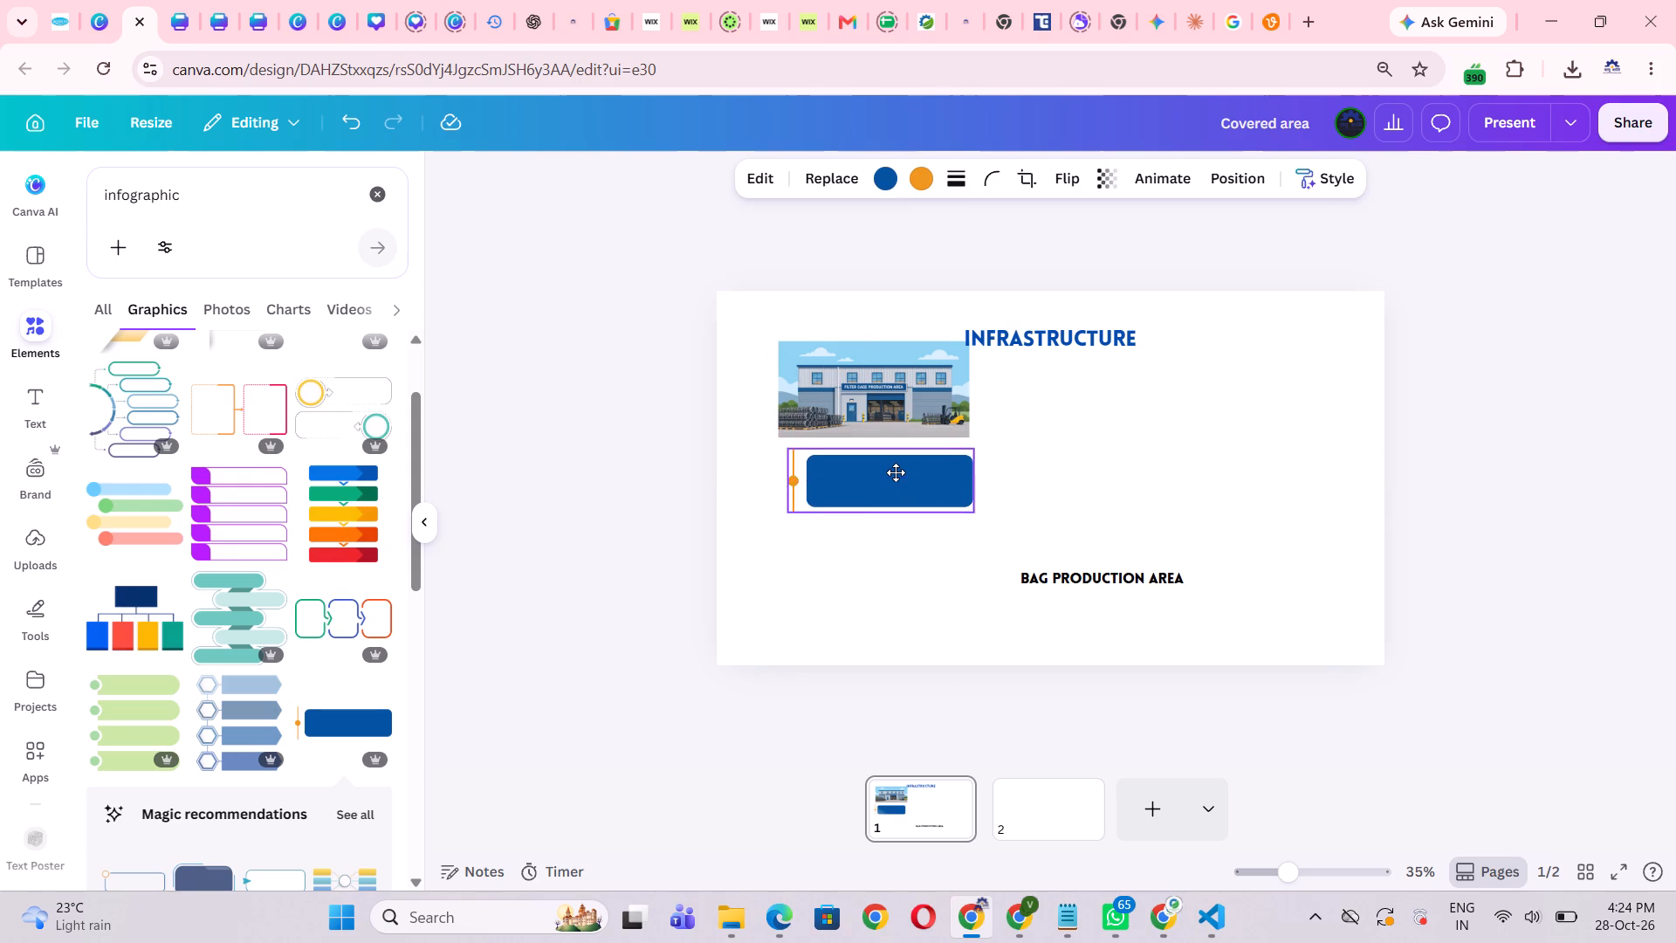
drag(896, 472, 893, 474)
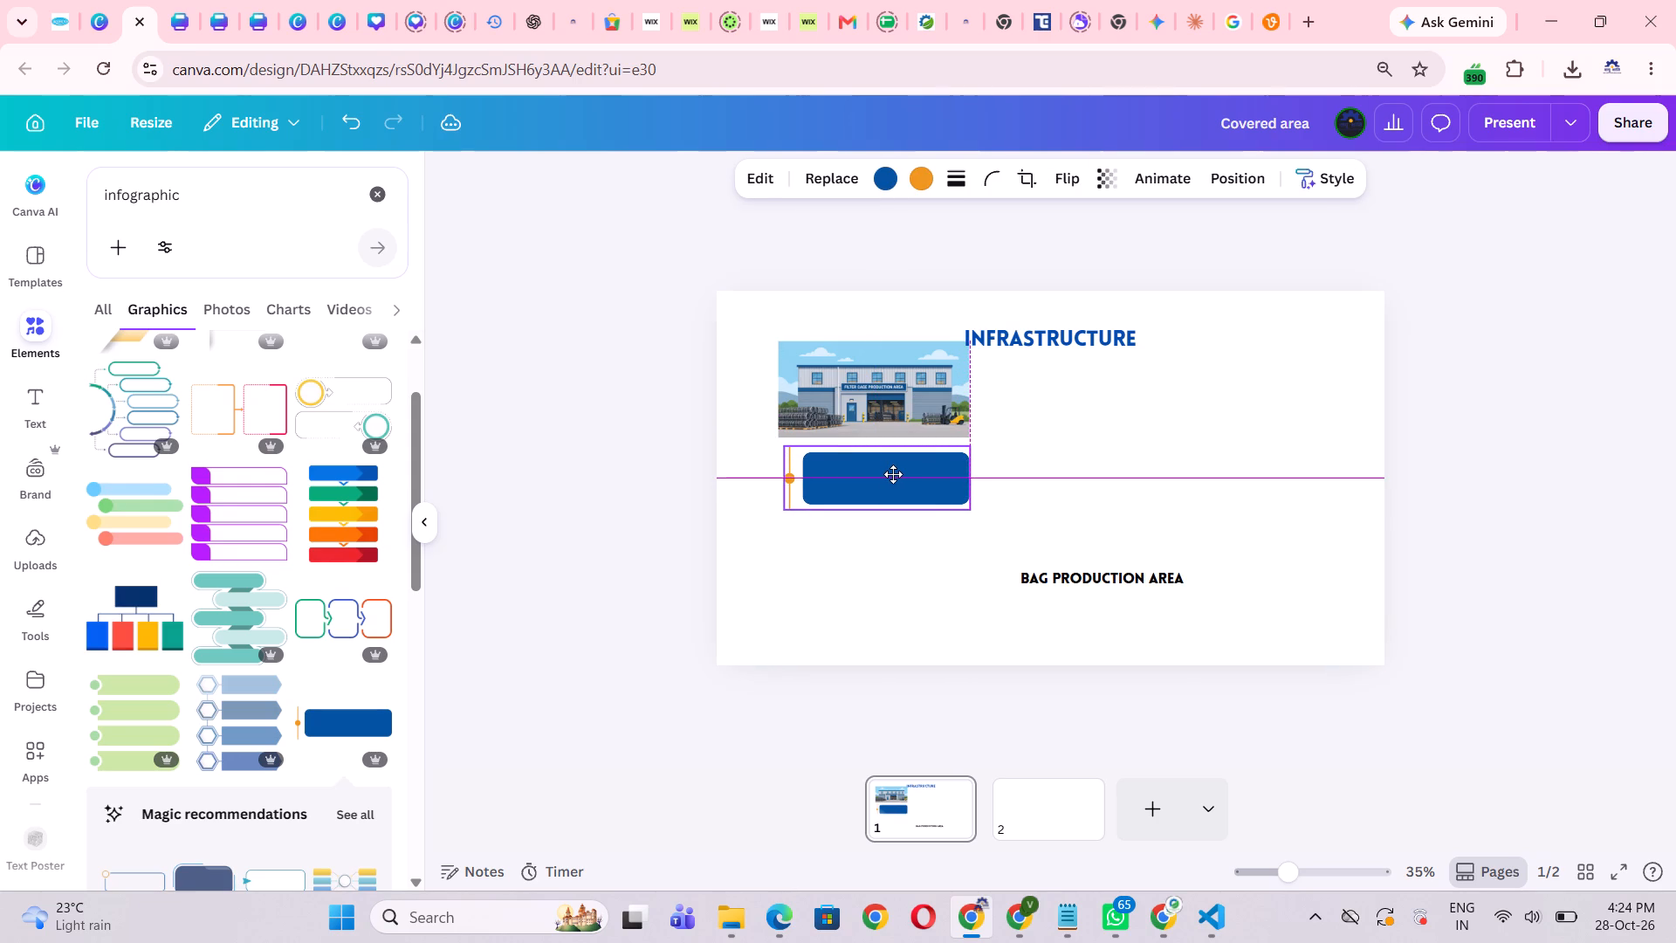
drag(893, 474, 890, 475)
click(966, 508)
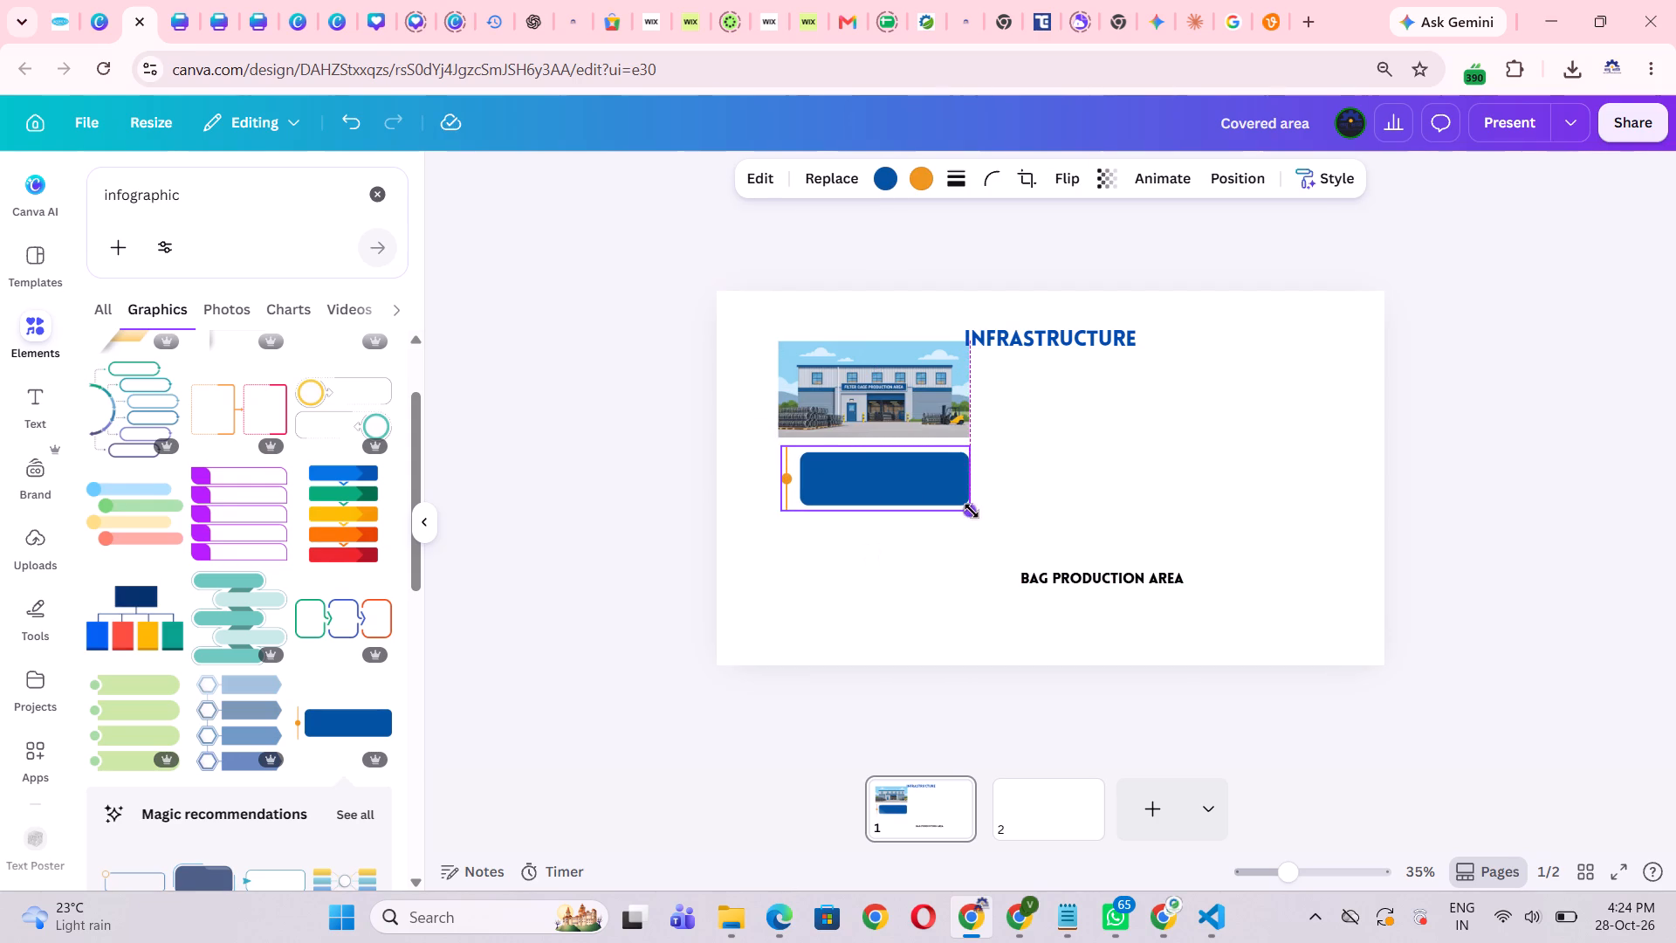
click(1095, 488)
Scale the image and blue box together to about a fifth of the page width and place them at the page's left margin below the INFRASTRUCTURE heading.
drag(1133, 388, 864, 517)
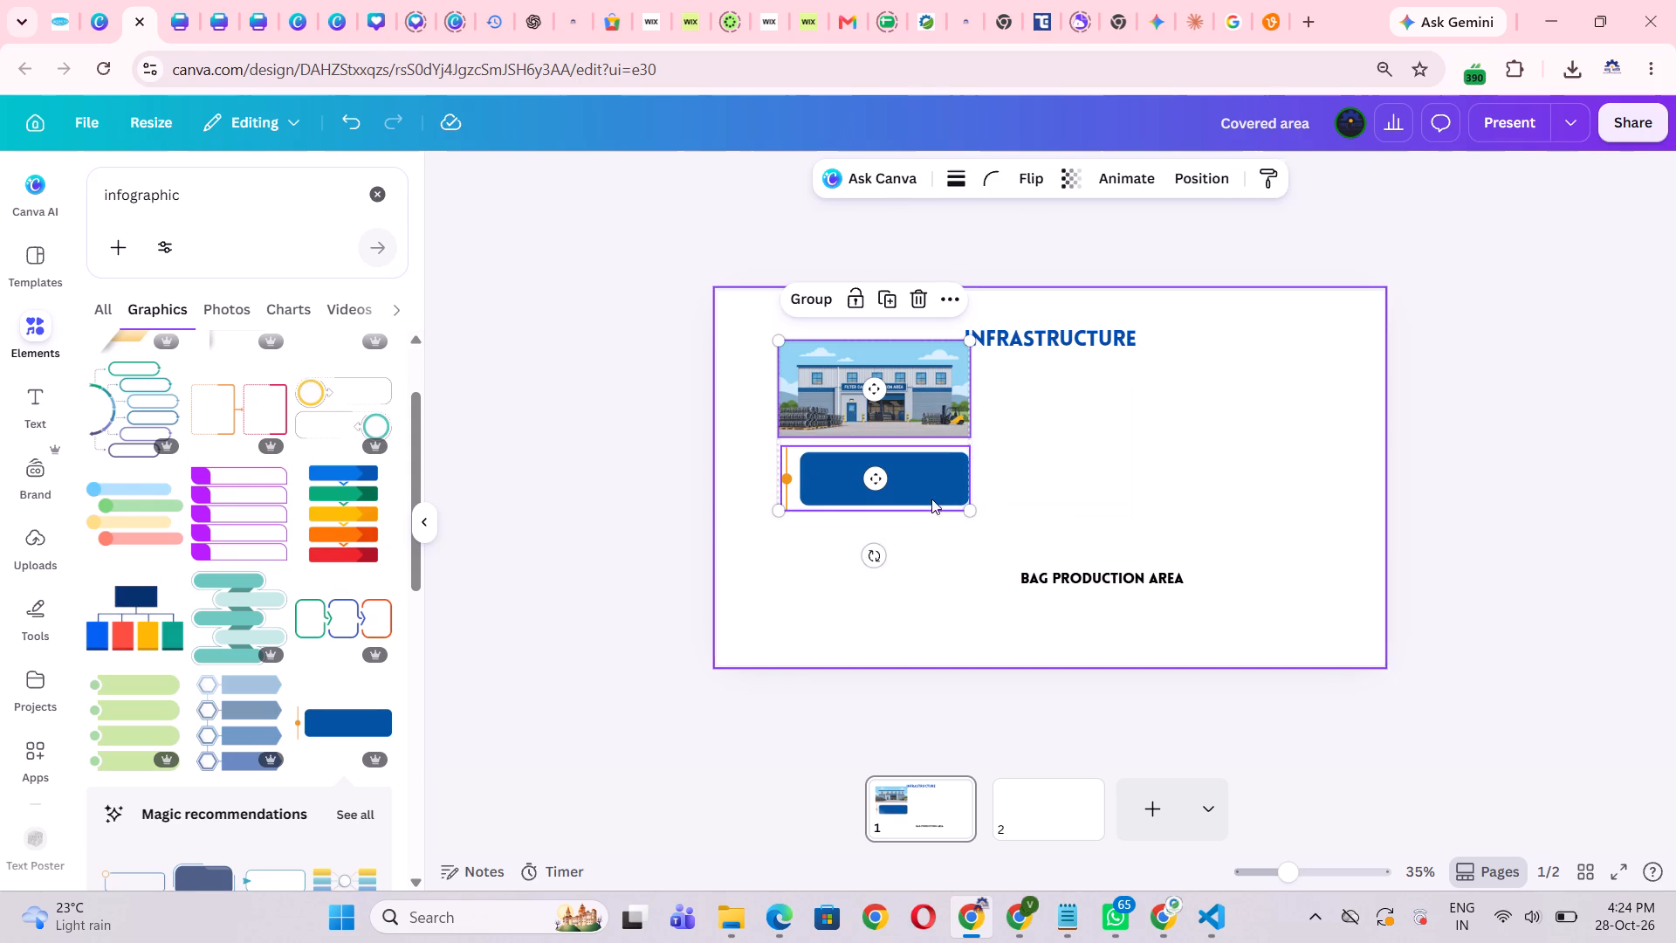
drag(992, 459, 986, 508)
drag(1083, 400, 848, 504)
drag(948, 450, 948, 497)
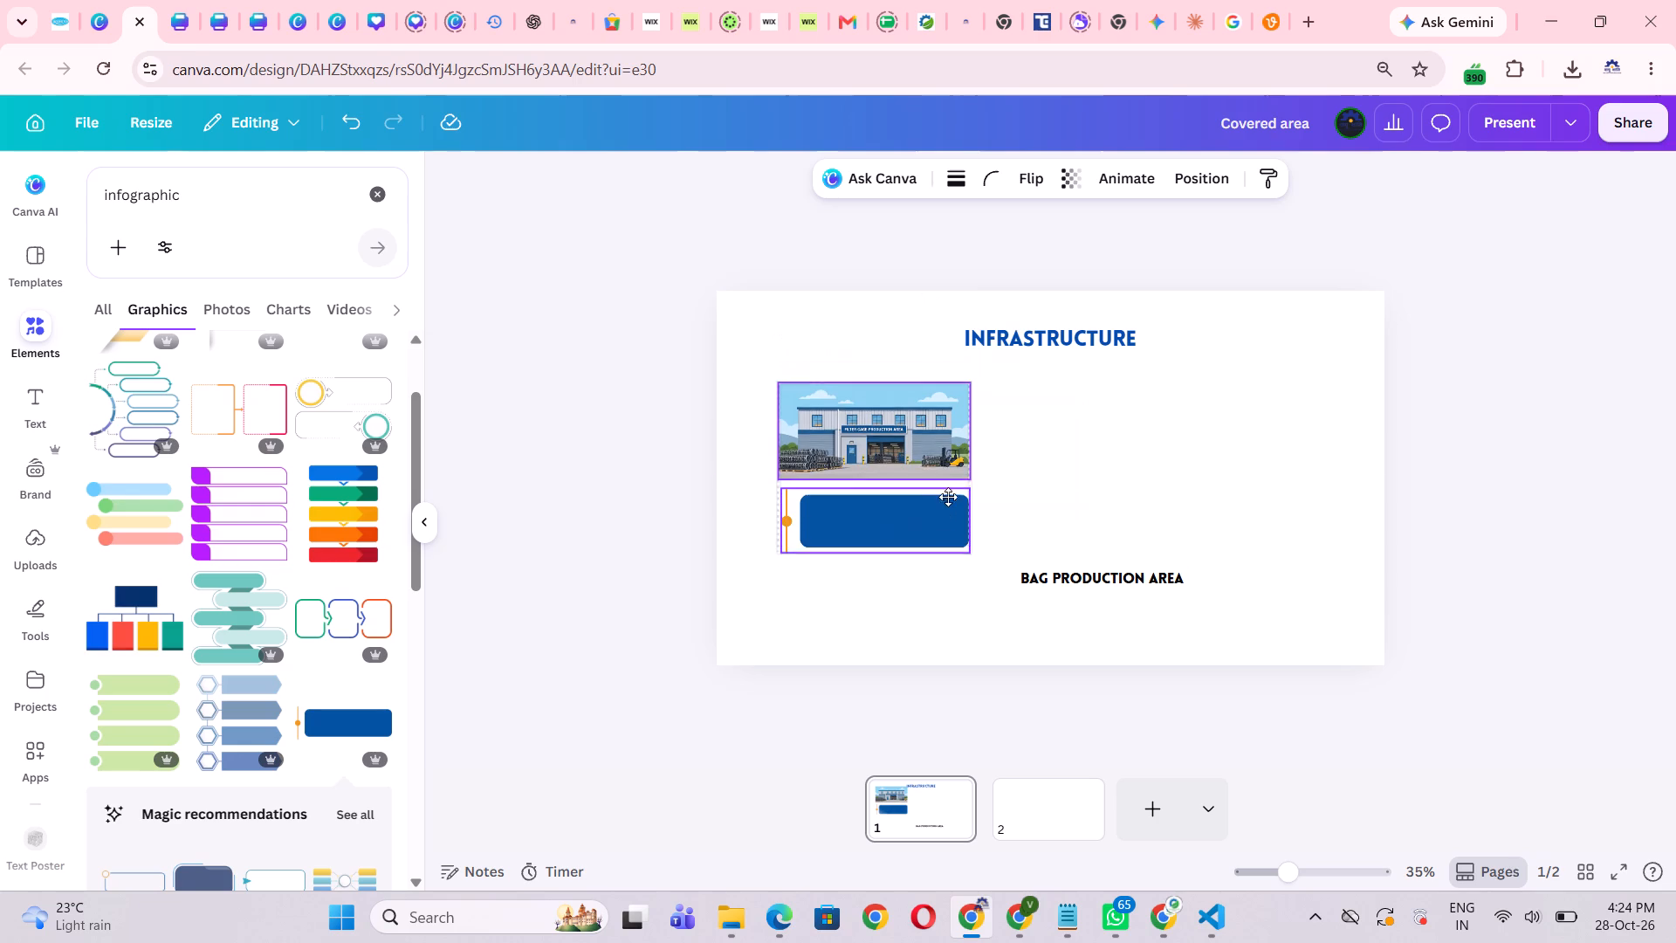
drag(948, 497, 926, 480)
drag(945, 375, 910, 430)
click(958, 448)
drag(944, 414, 803, 550)
drag(882, 502, 882, 499)
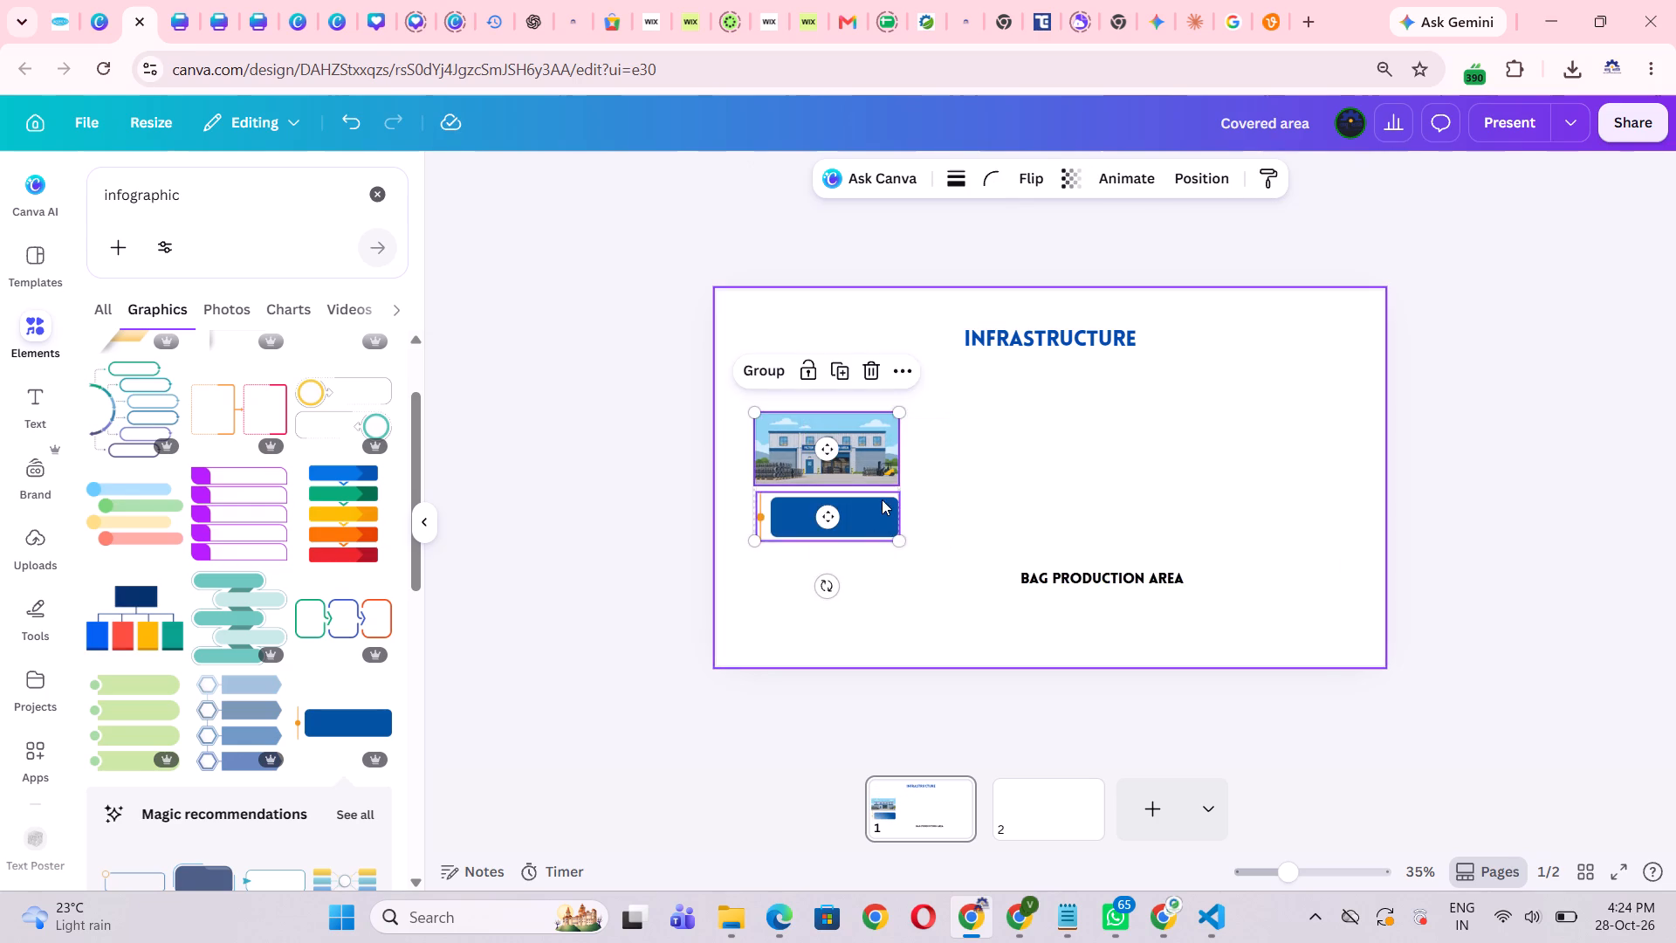
drag(882, 499, 882, 466)
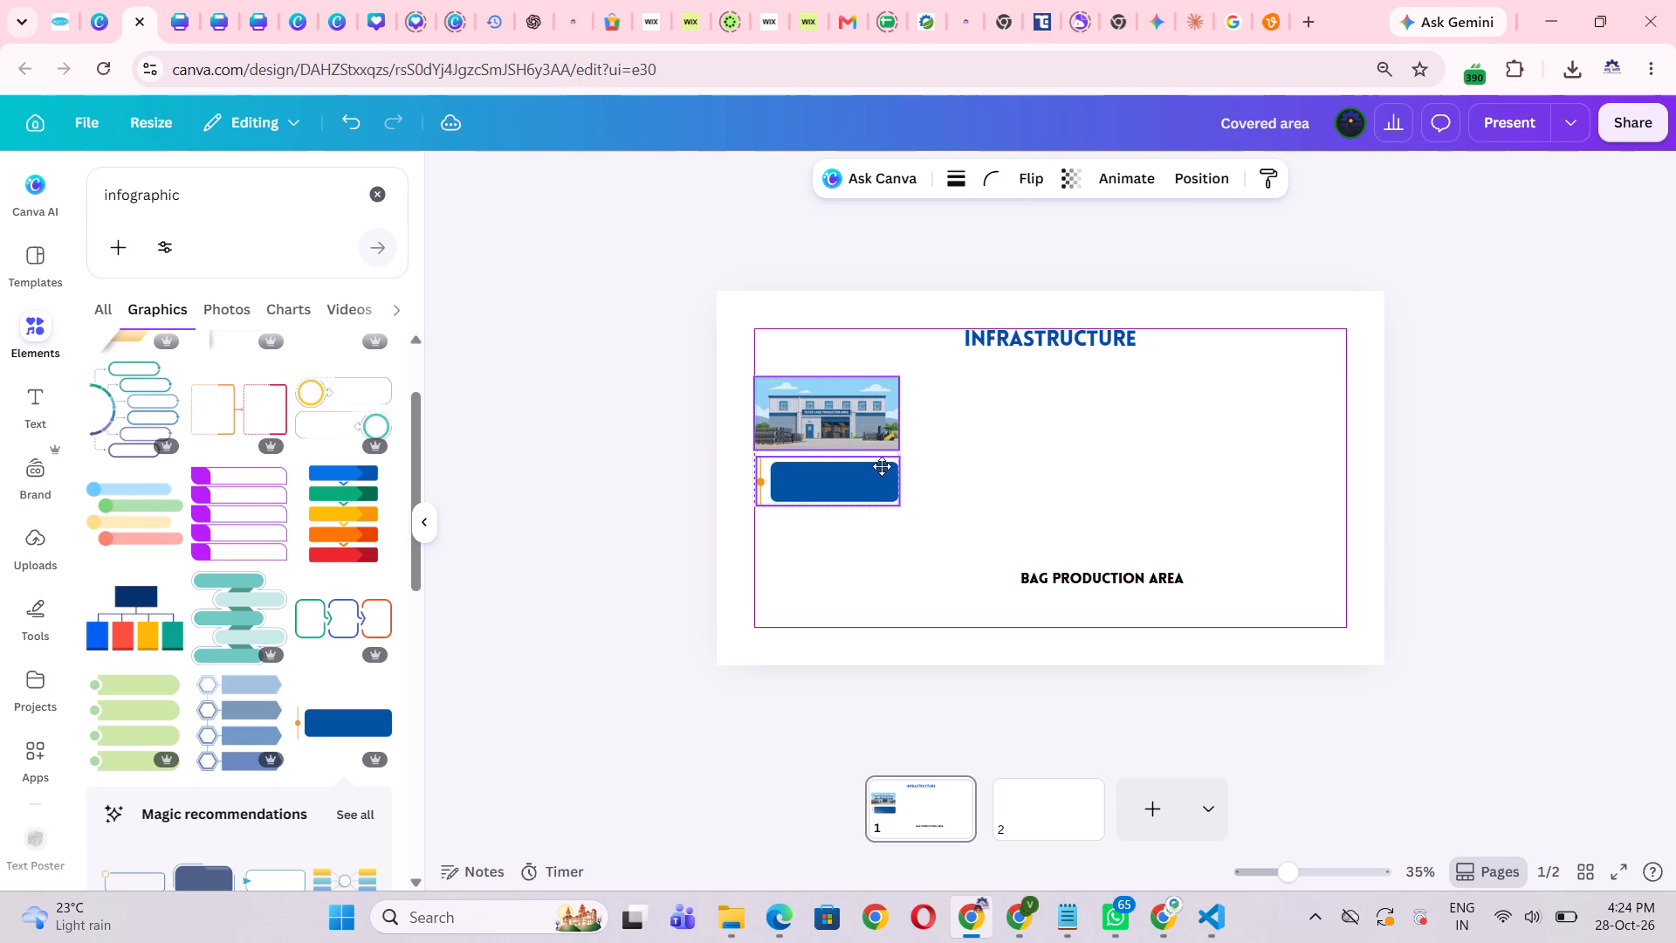
drag(882, 466, 882, 478)
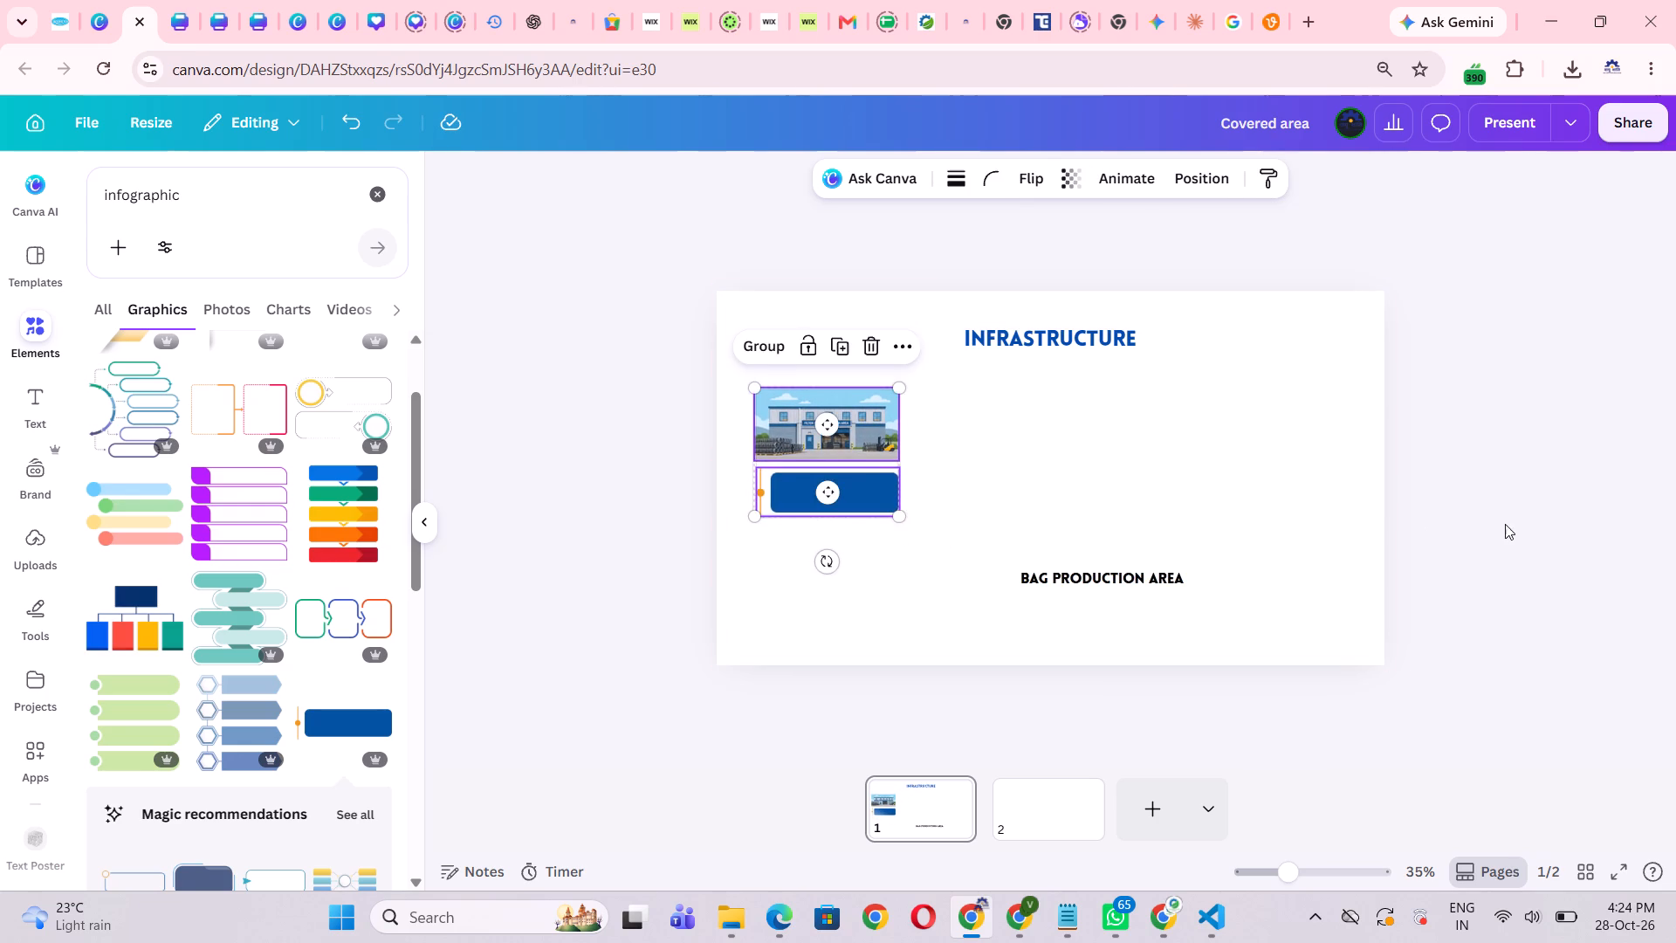
click(1506, 524)
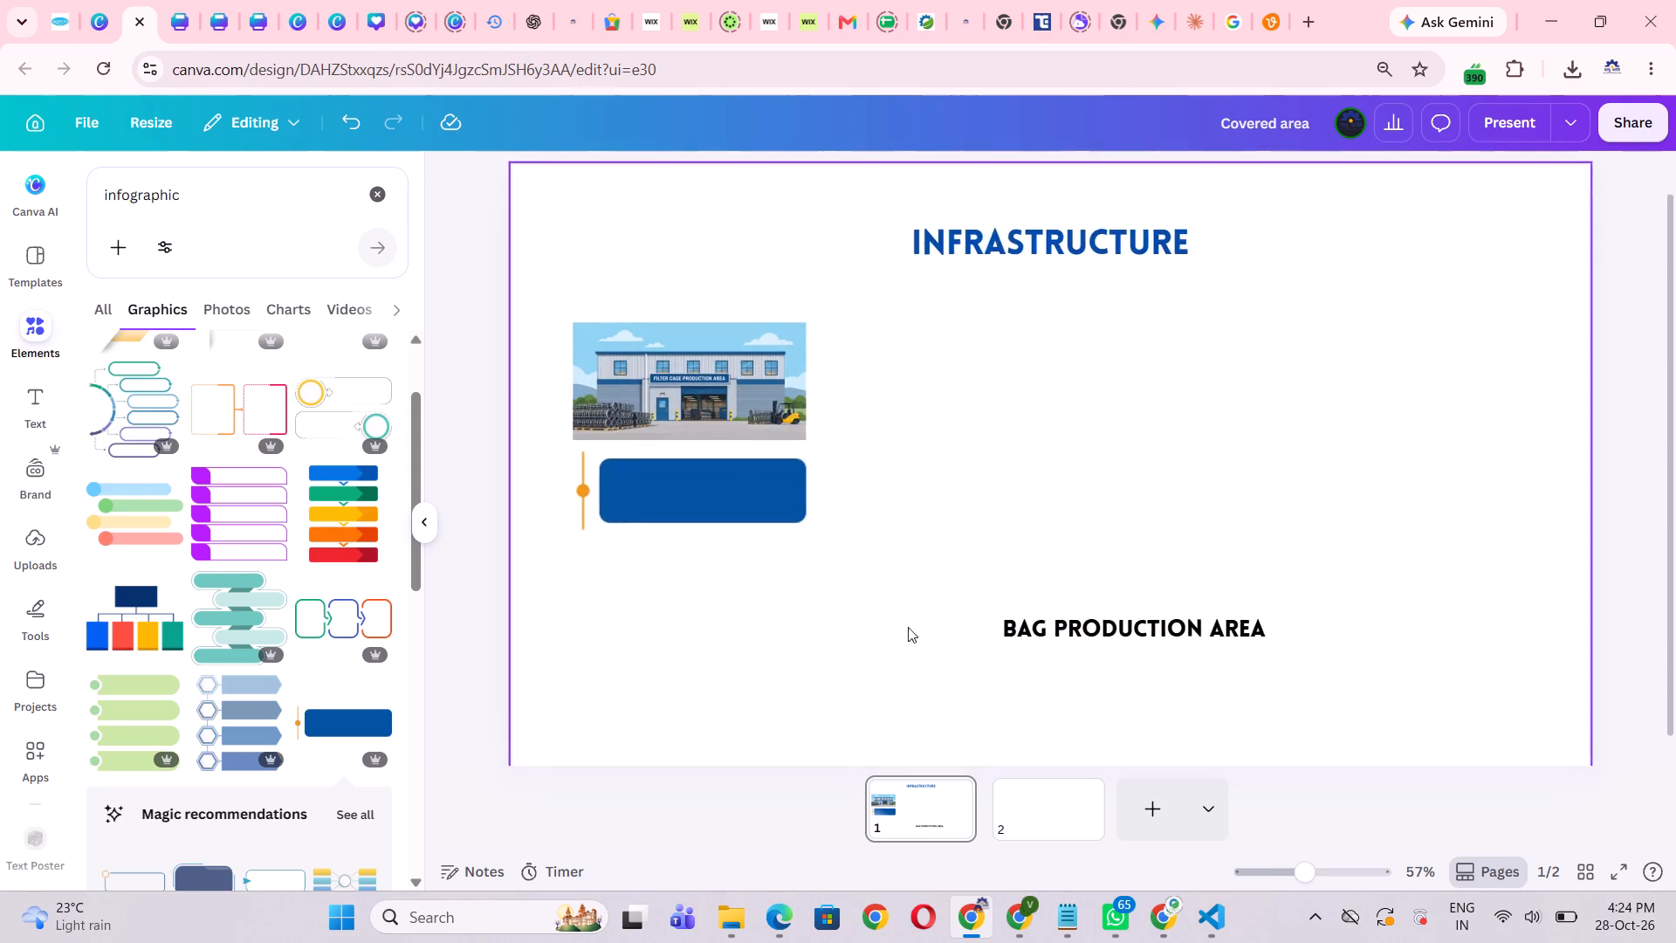
Browse the infographic graphics for a caption shape to go with the building image.
scroll(890, 639, right, 2)
scroll(532, 637, right, 1)
scroll(345, 715, down, 4)
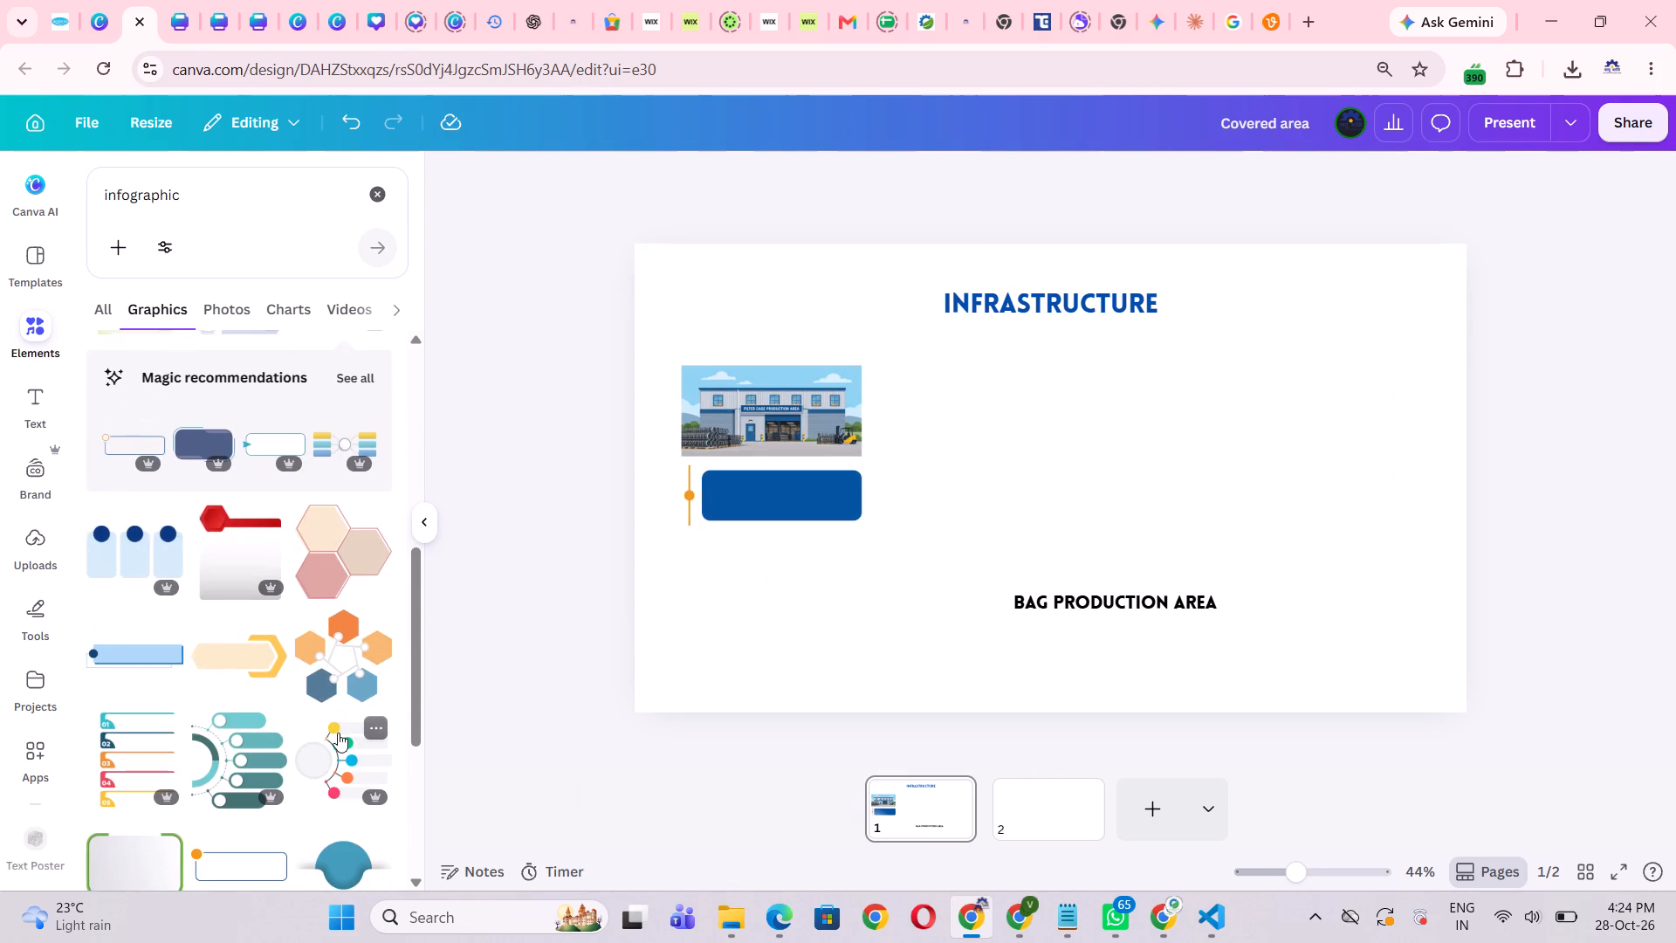
scroll(338, 733, down, 6)
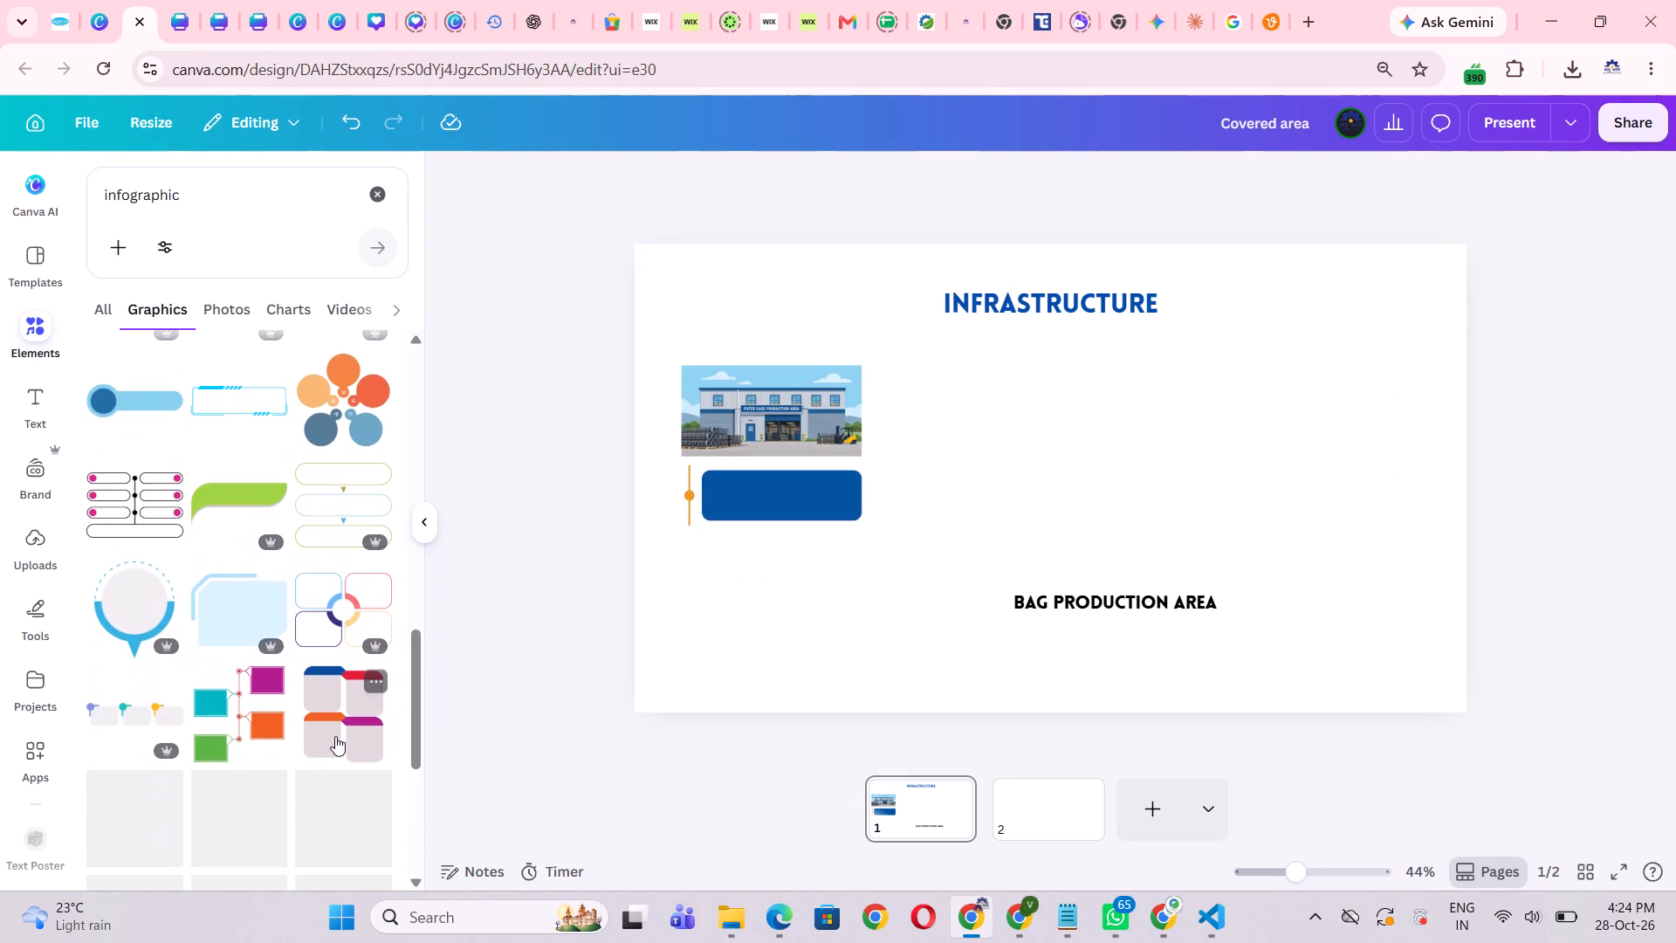
scroll(335, 735, down, 5)
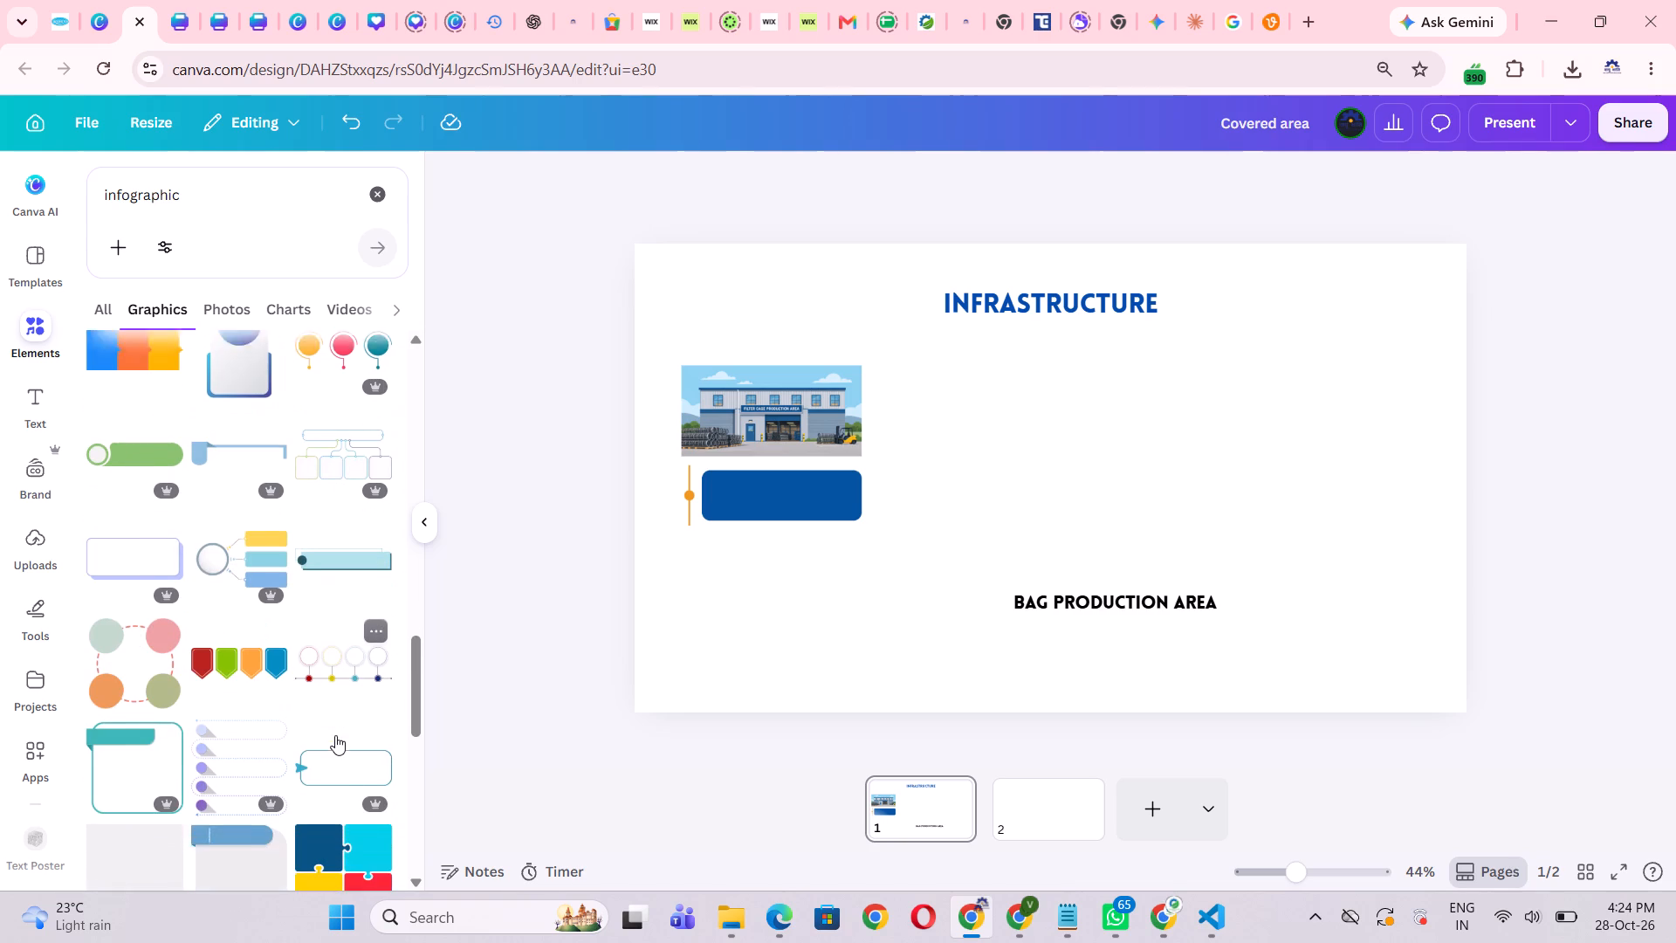
scroll(335, 735, down, 3)
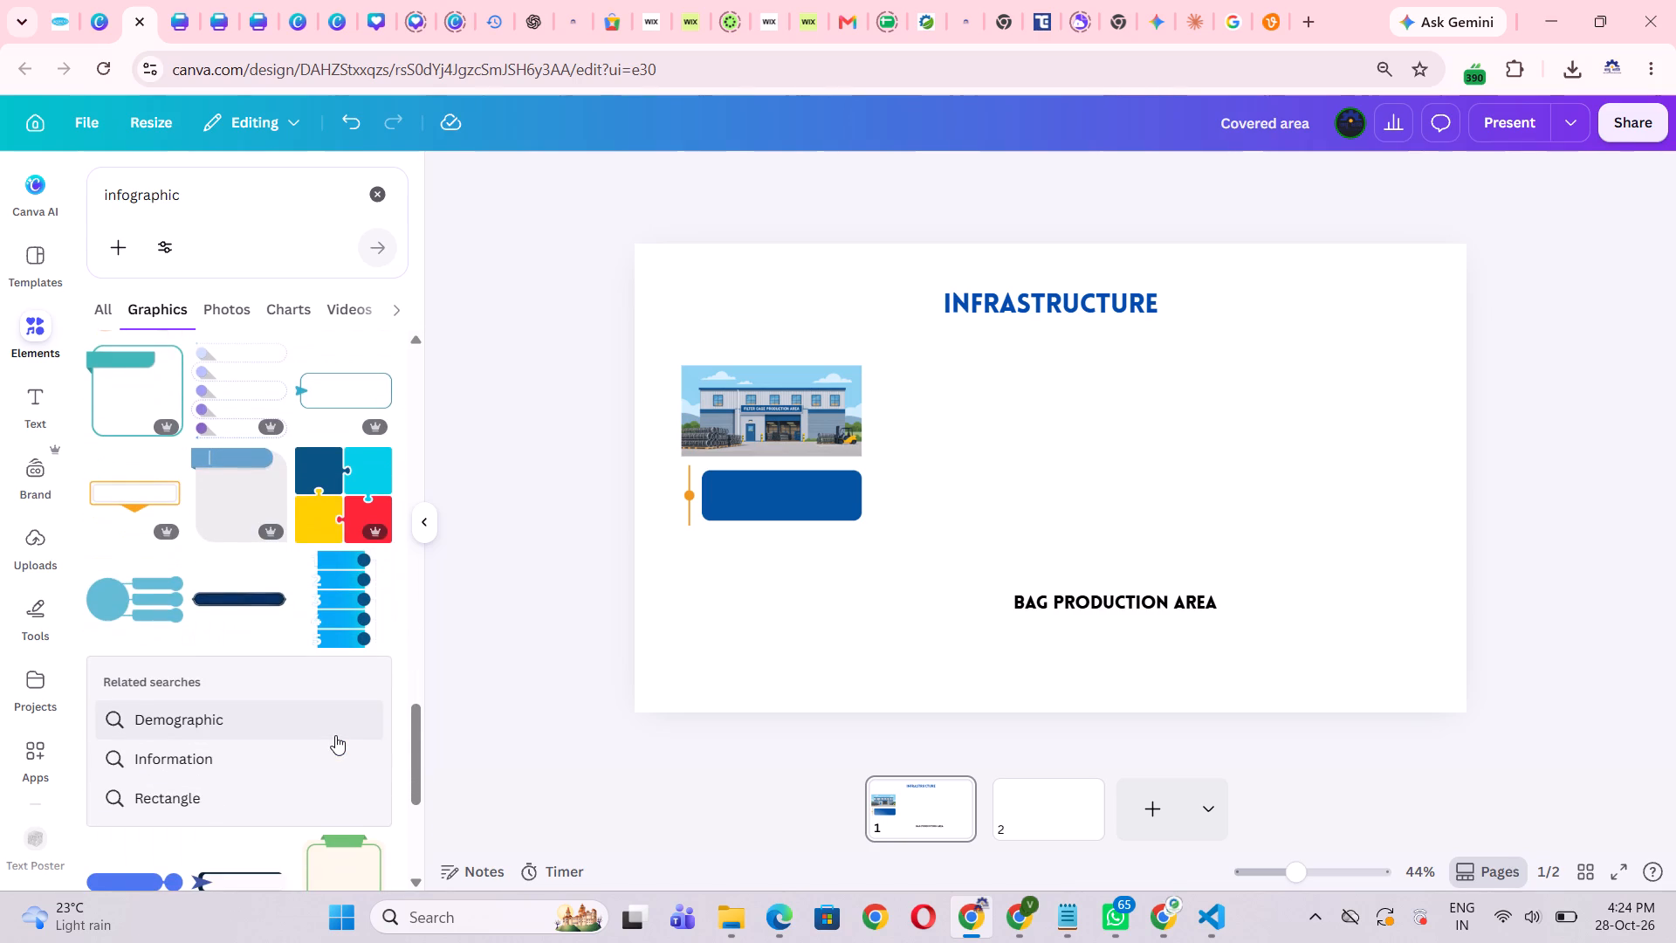
scroll(361, 713, down, 2)
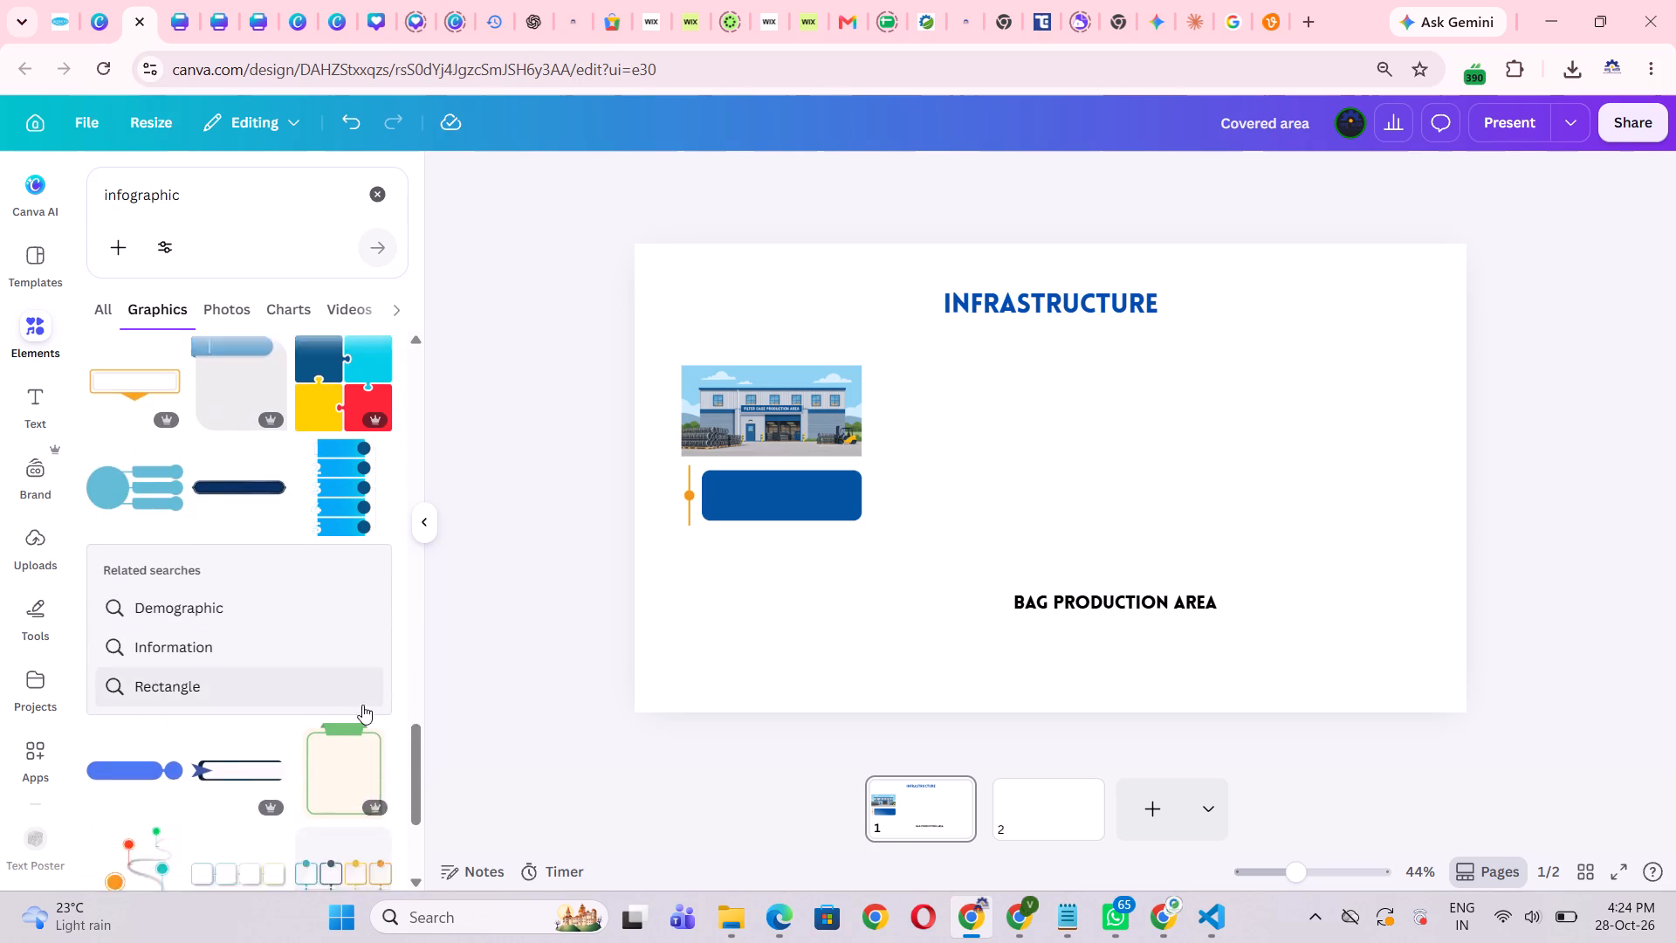
scroll(368, 696, down, 2)
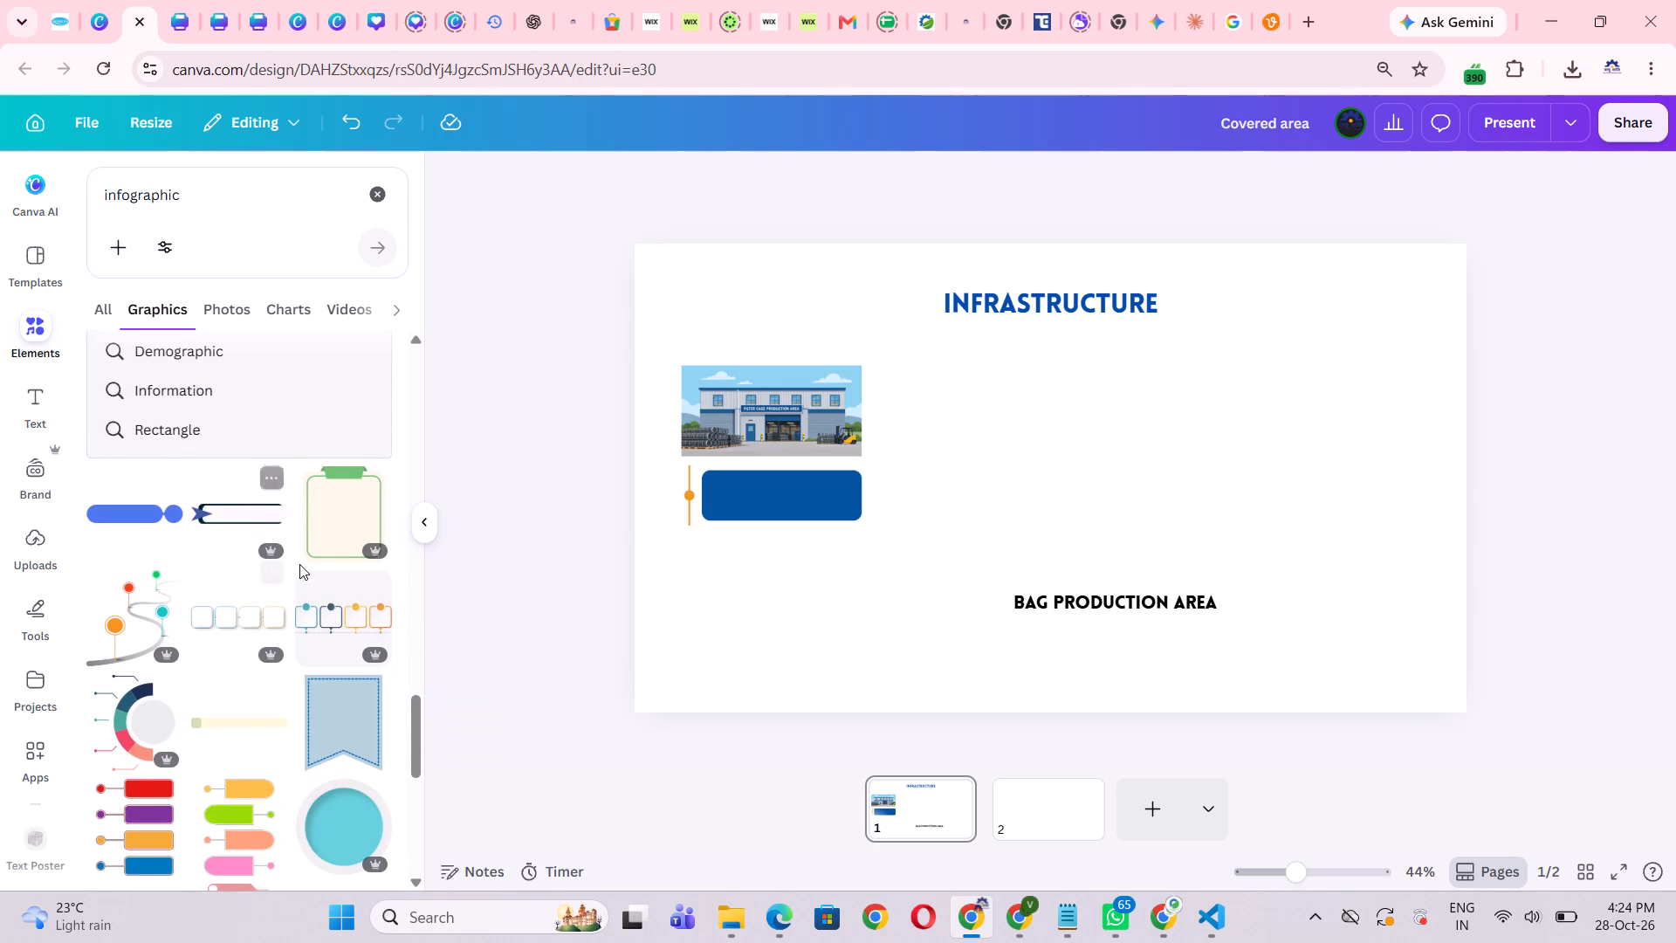
scroll(274, 711, down, 2)
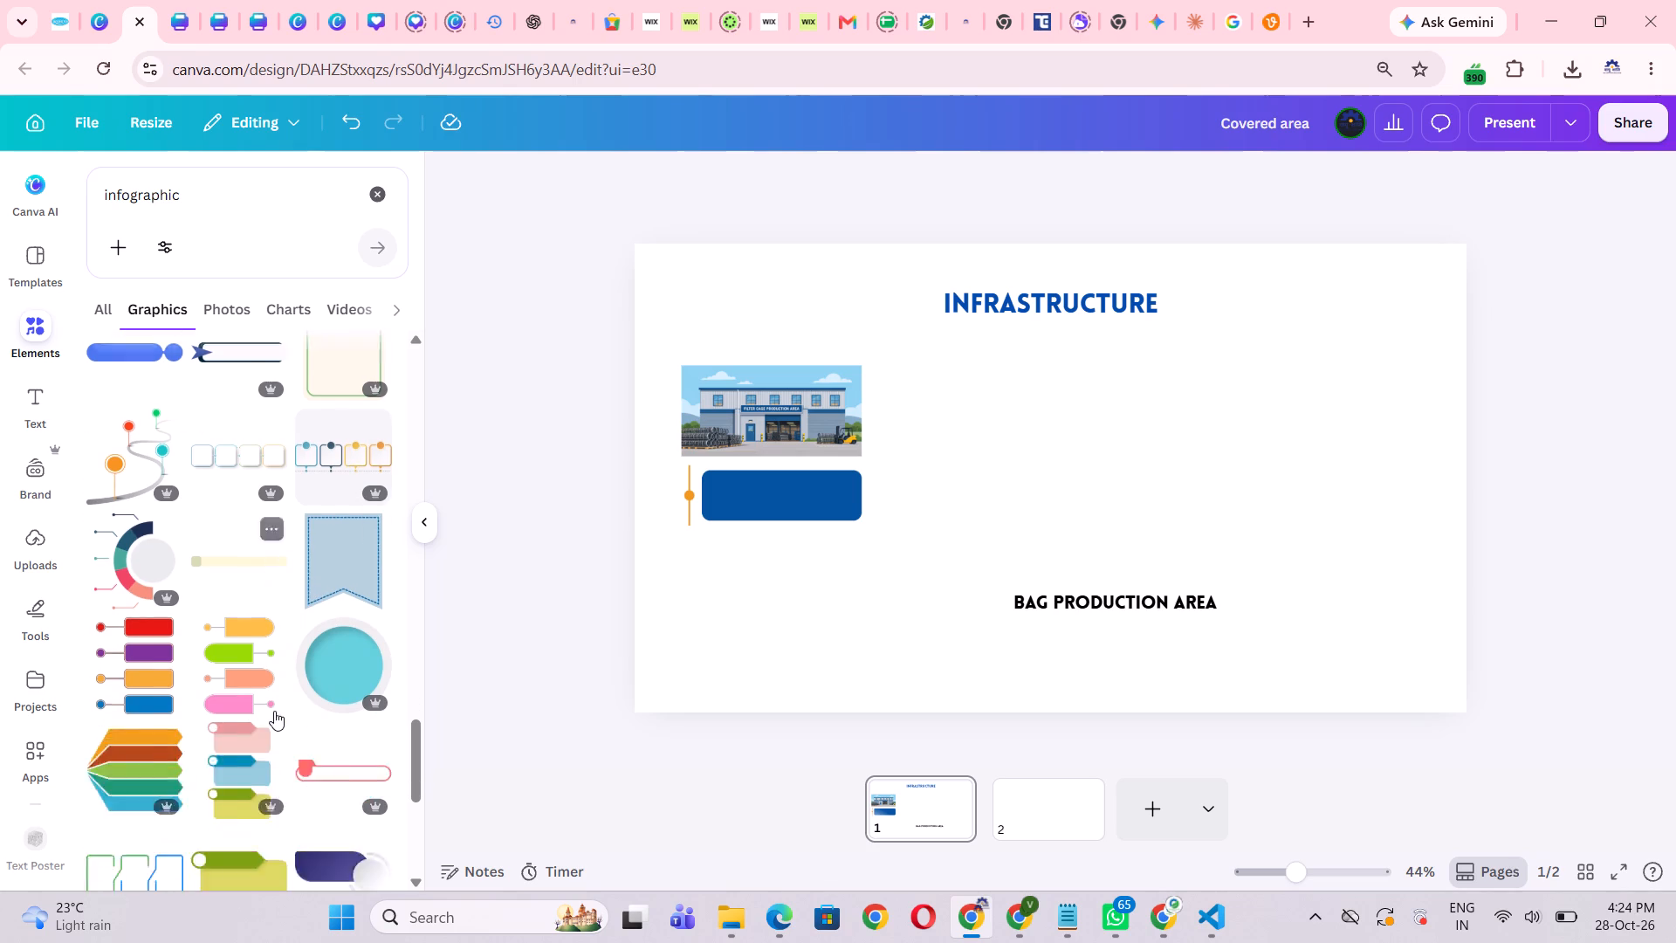
scroll(274, 658, down, 4)
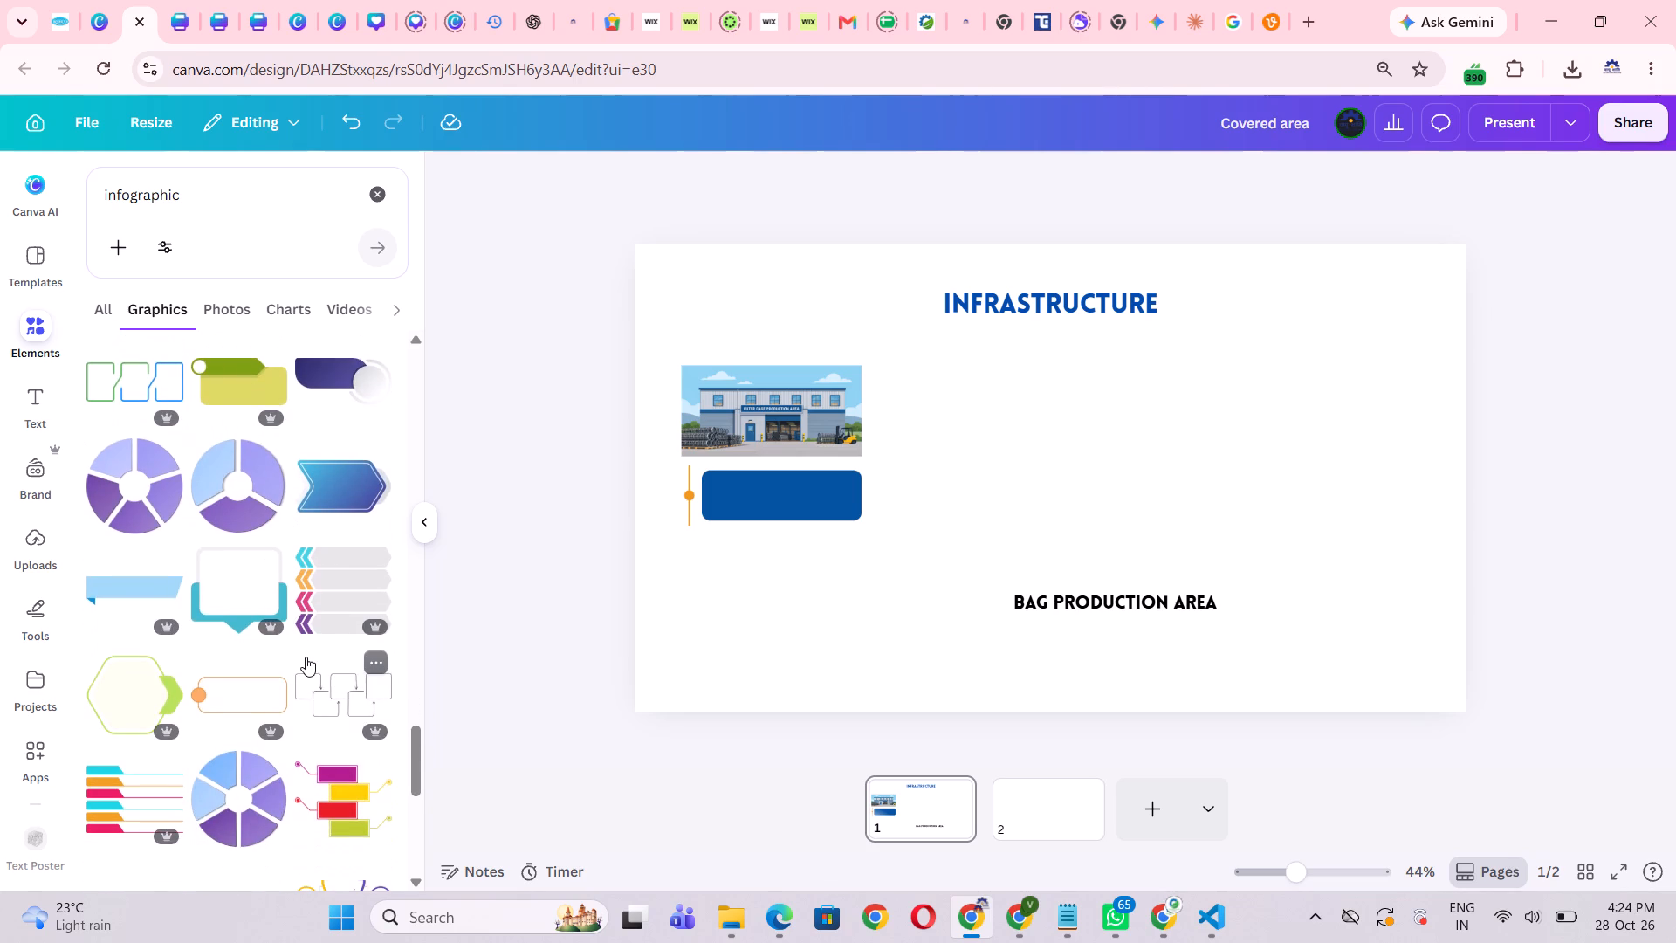
scroll(306, 653, down, 2)
scroll(257, 706, down, 2)
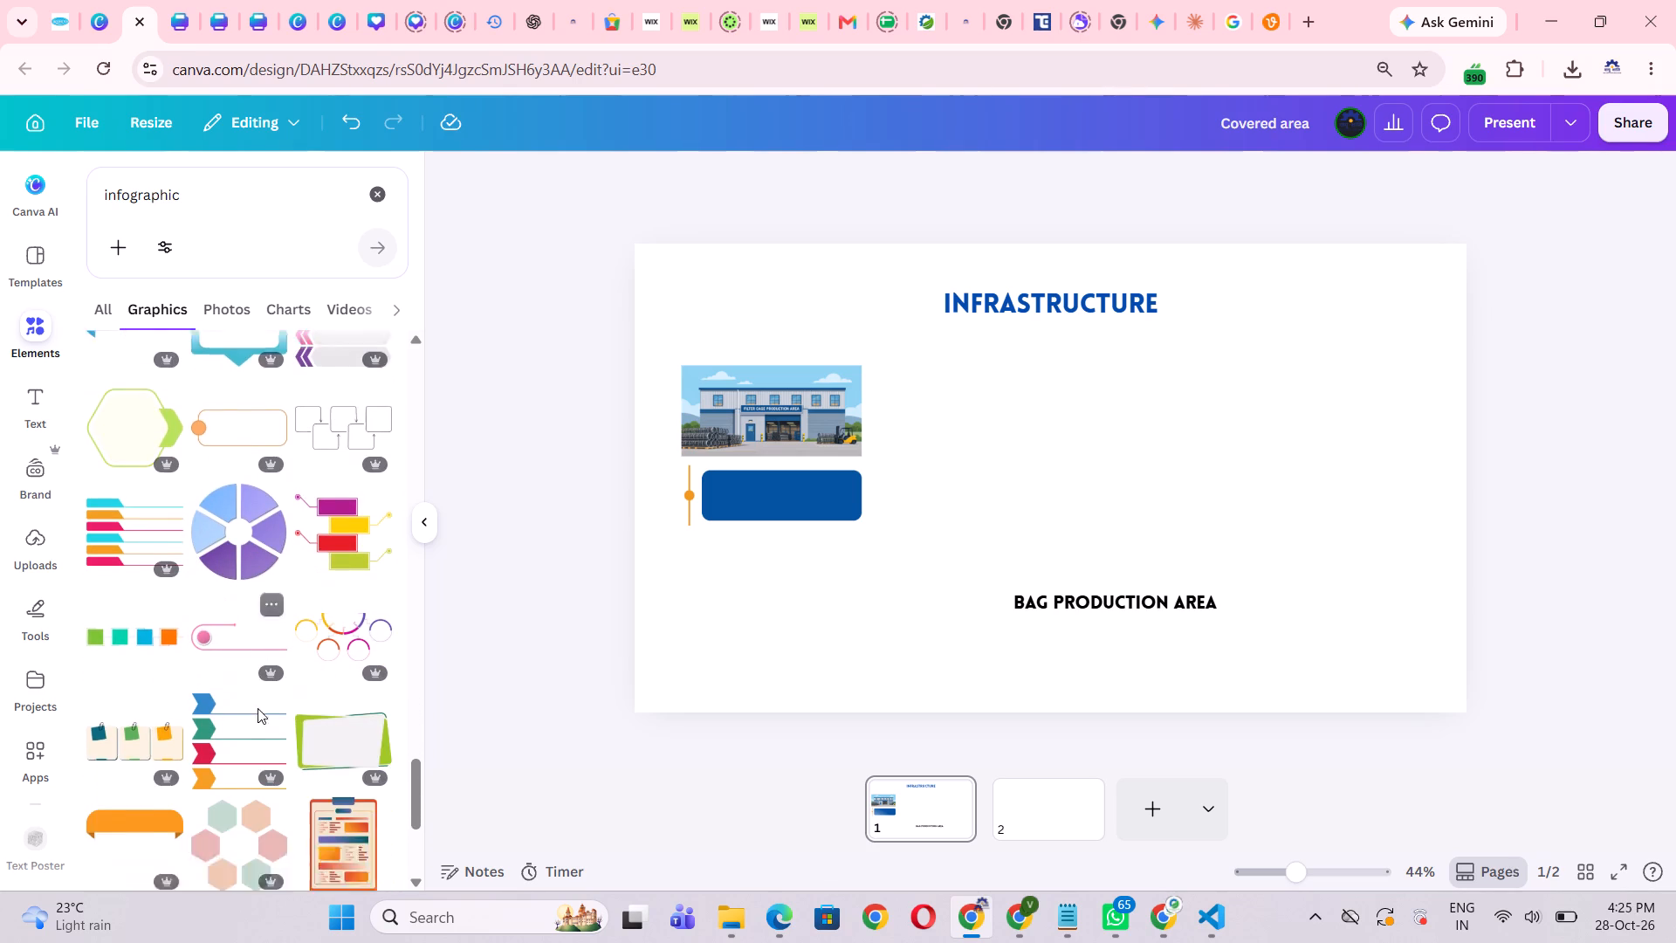
scroll(258, 709, down, 4)
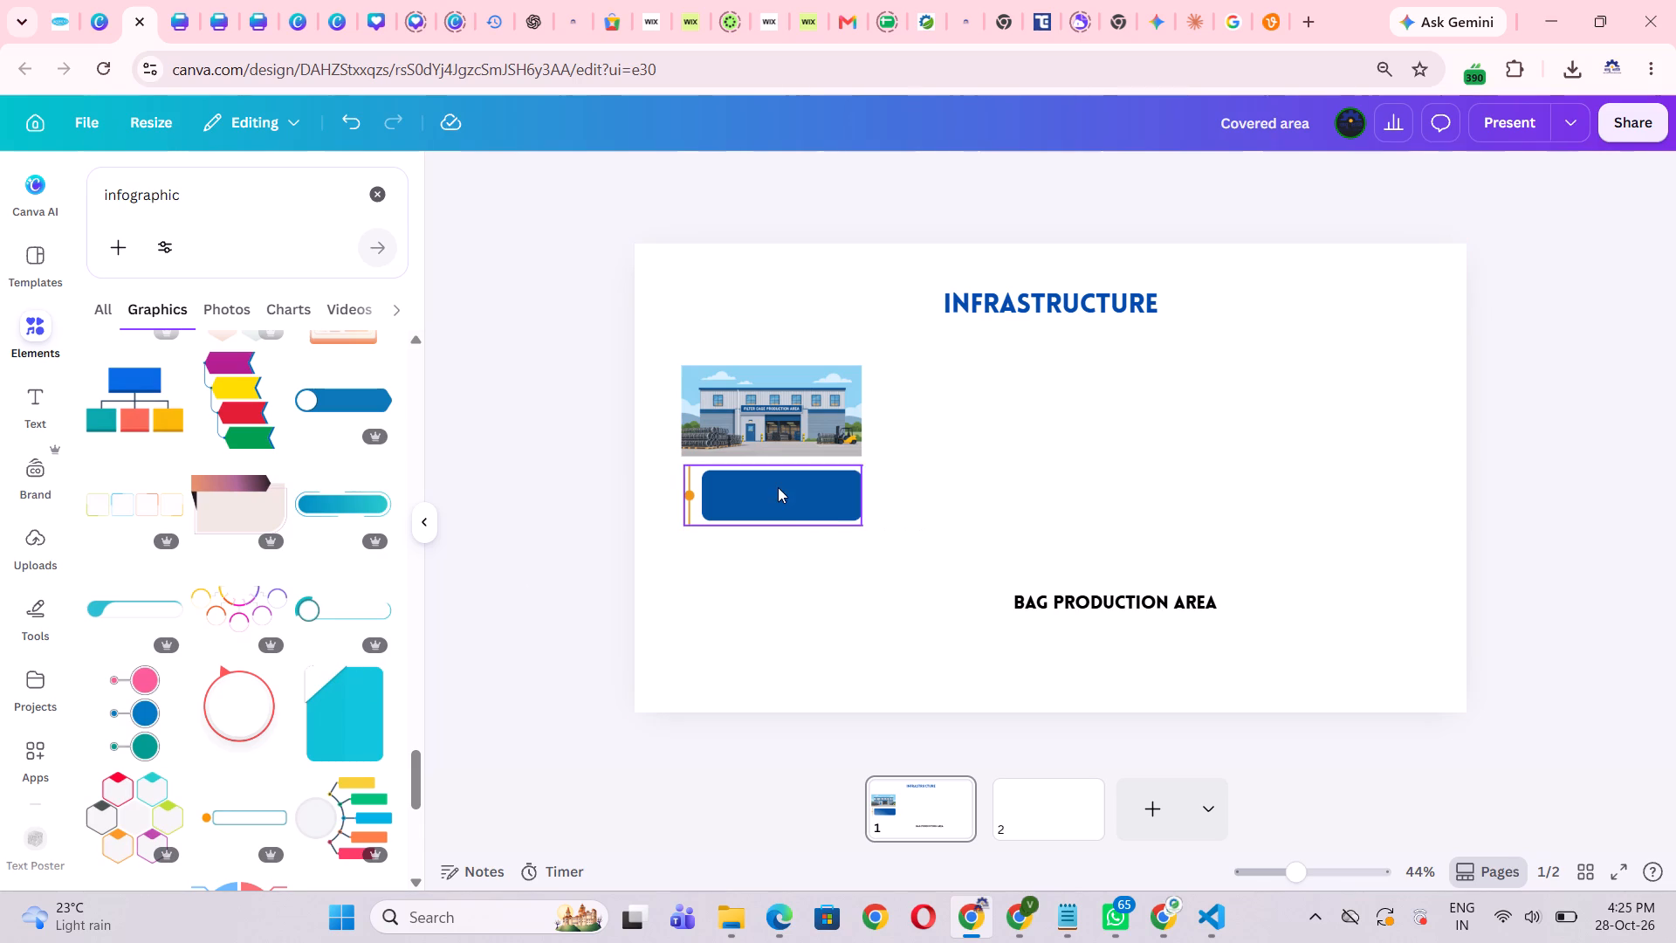
Remove the blue infographic box beneath the building image from the page.
drag(778, 487, 428, 606)
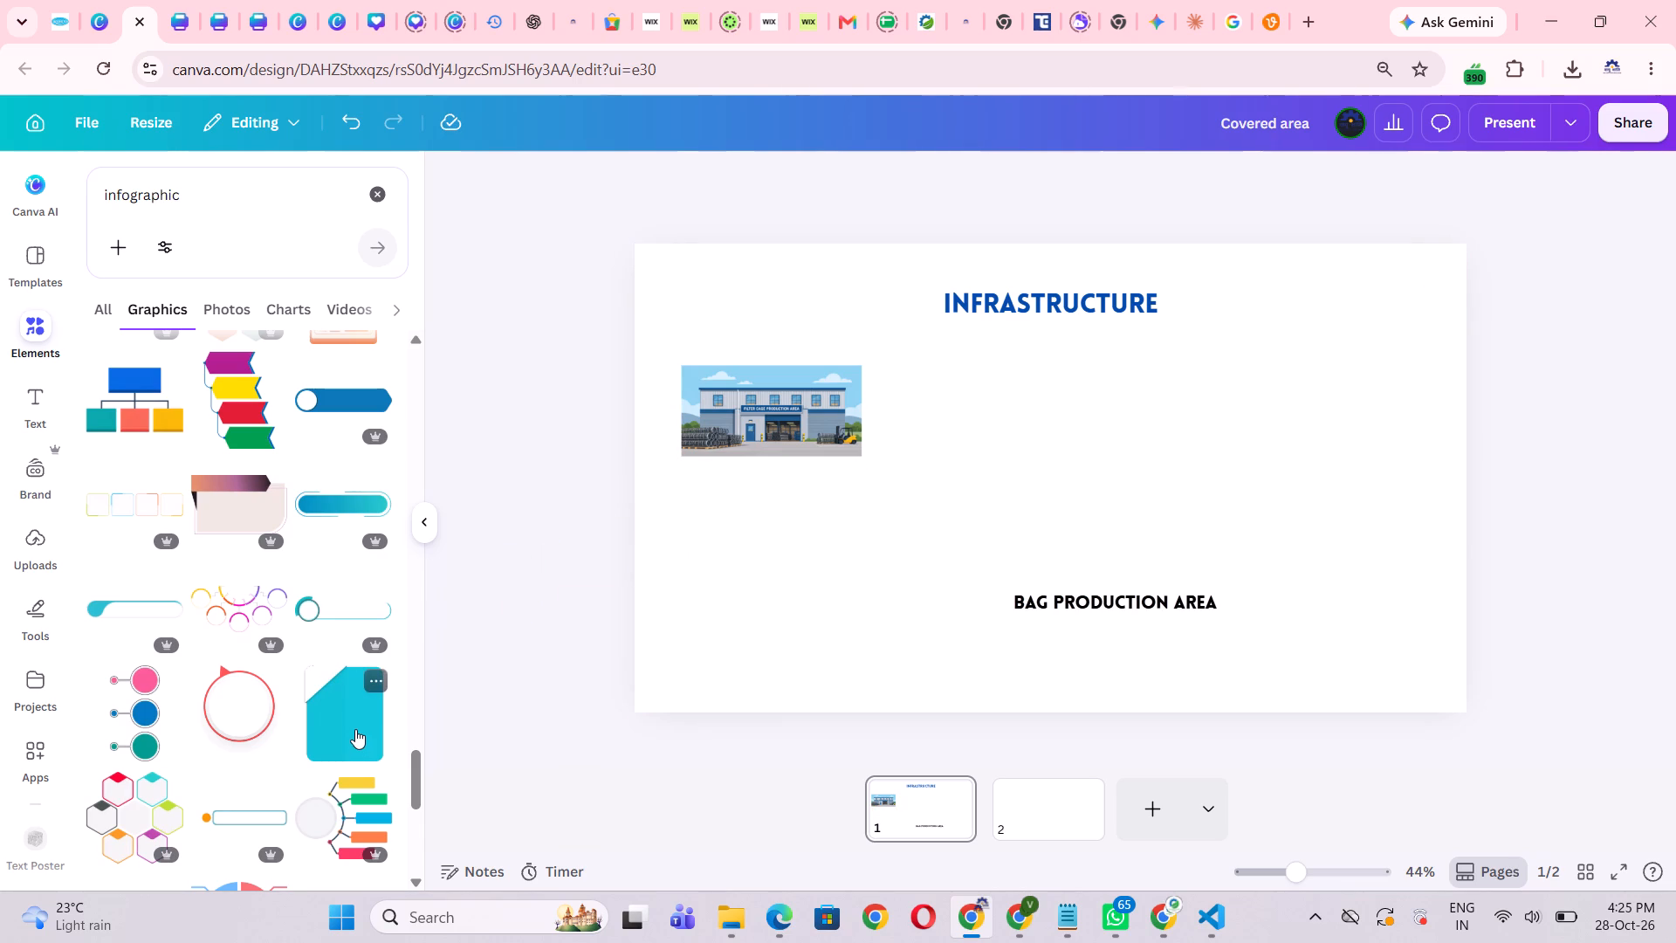
Browse further through the infographic graphics for a caption shape to pair with the building image.
scroll(361, 725, down, 3)
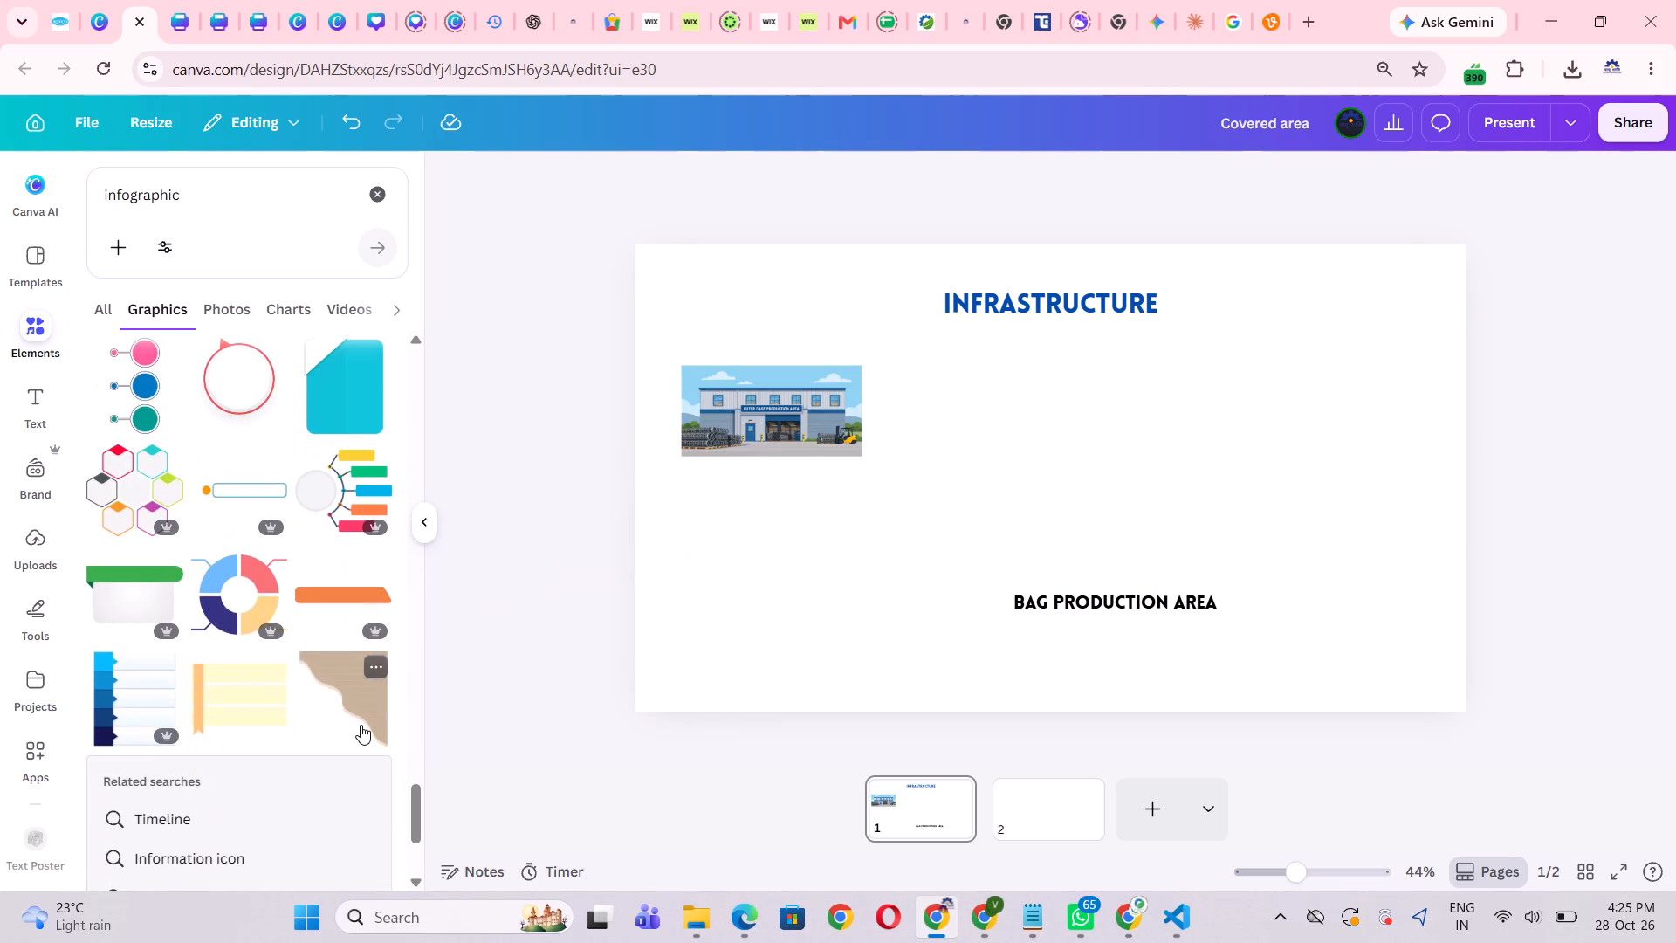
scroll(361, 725, down, 5)
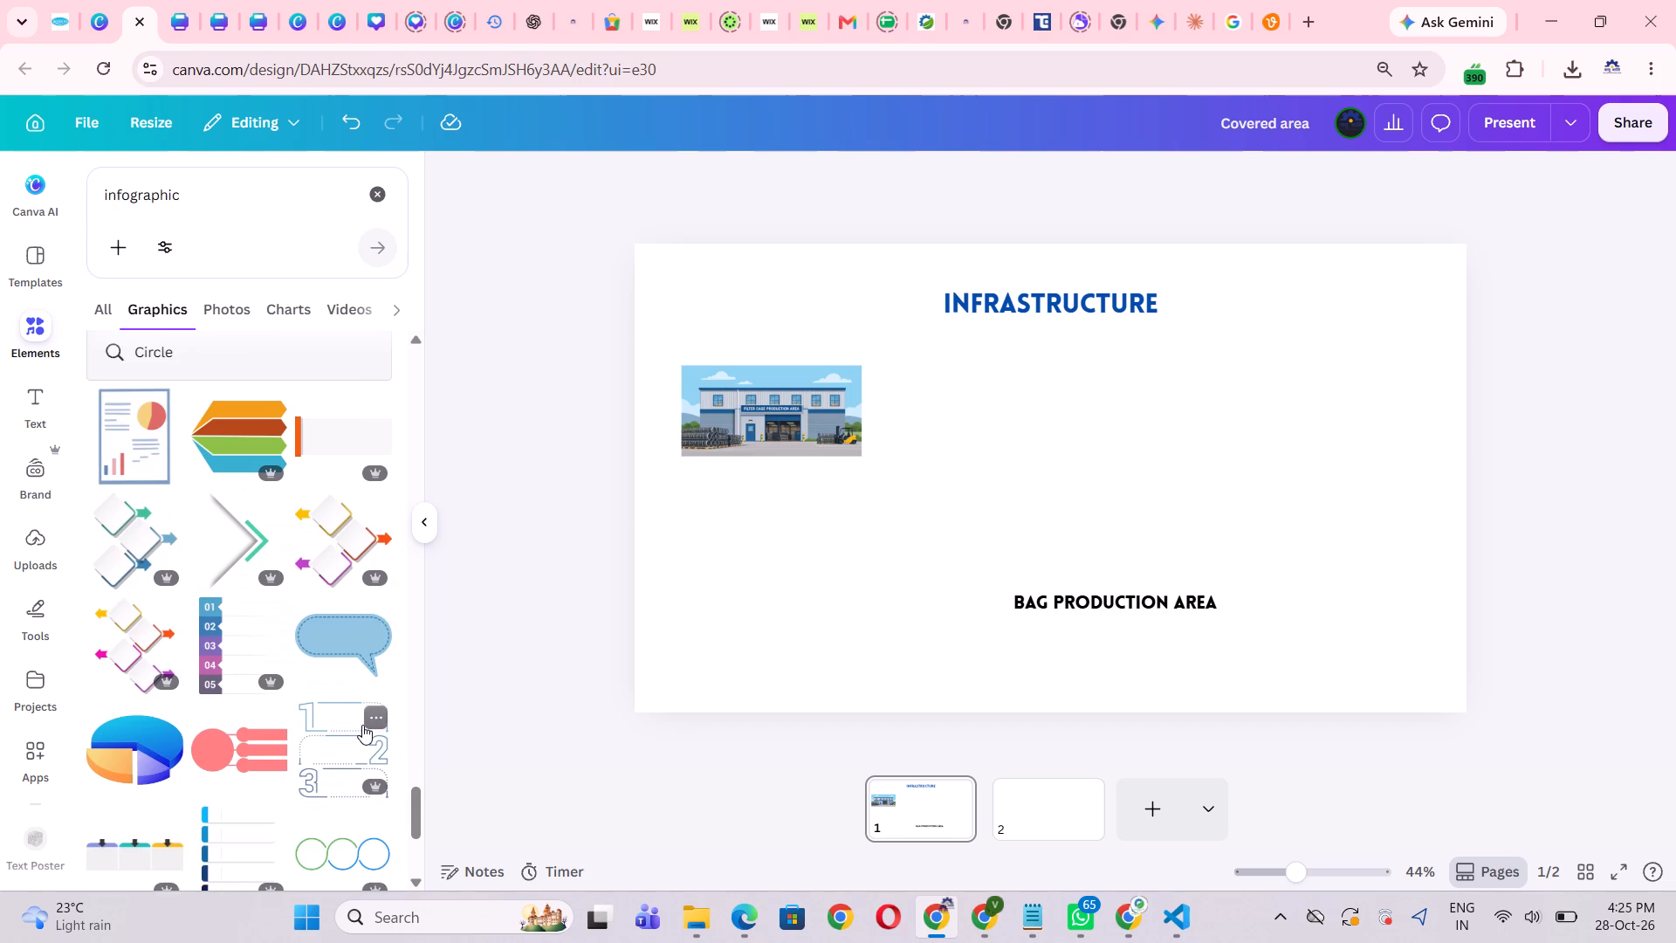
scroll(363, 725, down, 6)
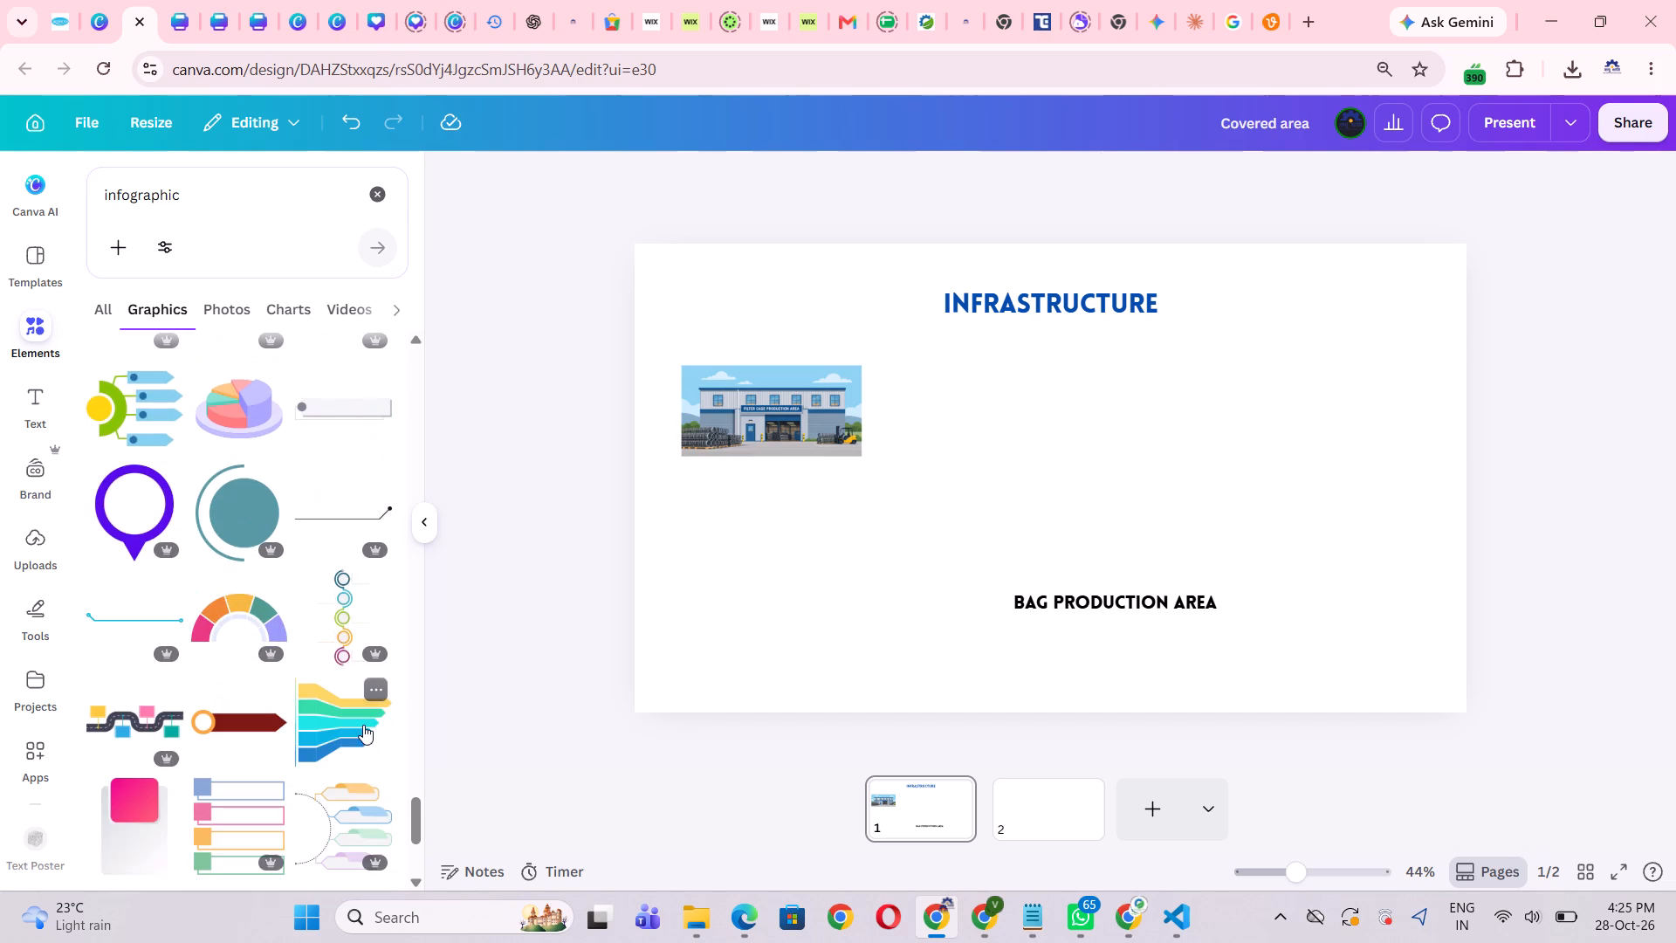
scroll(363, 725, down, 4)
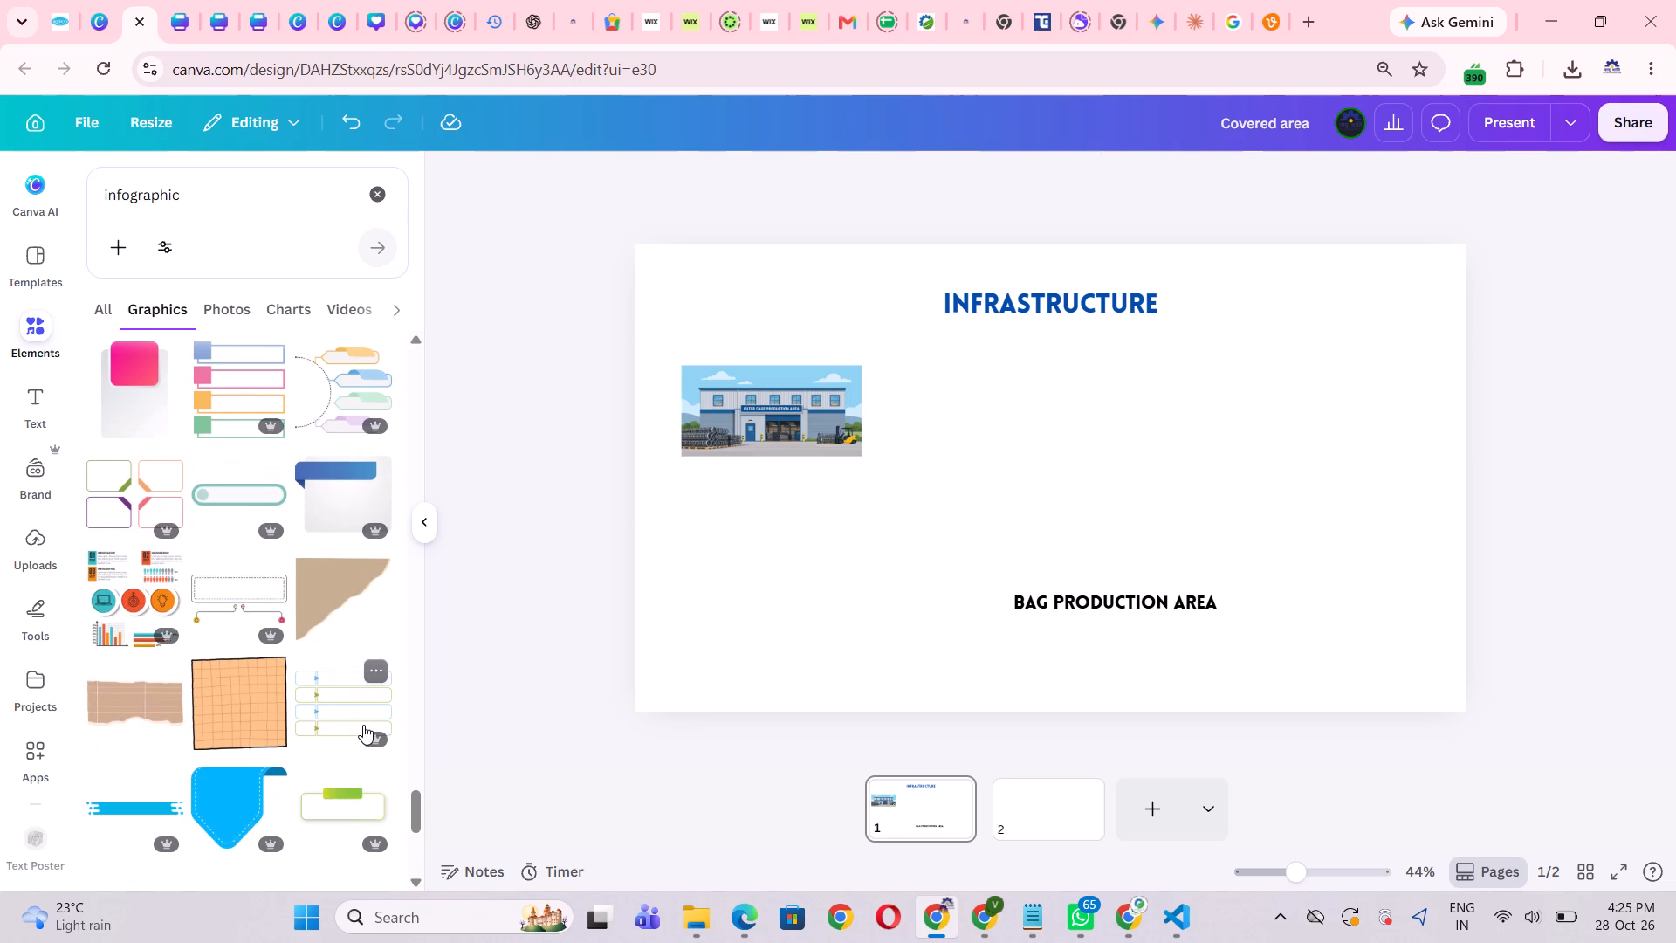
scroll(363, 725, down, 5)
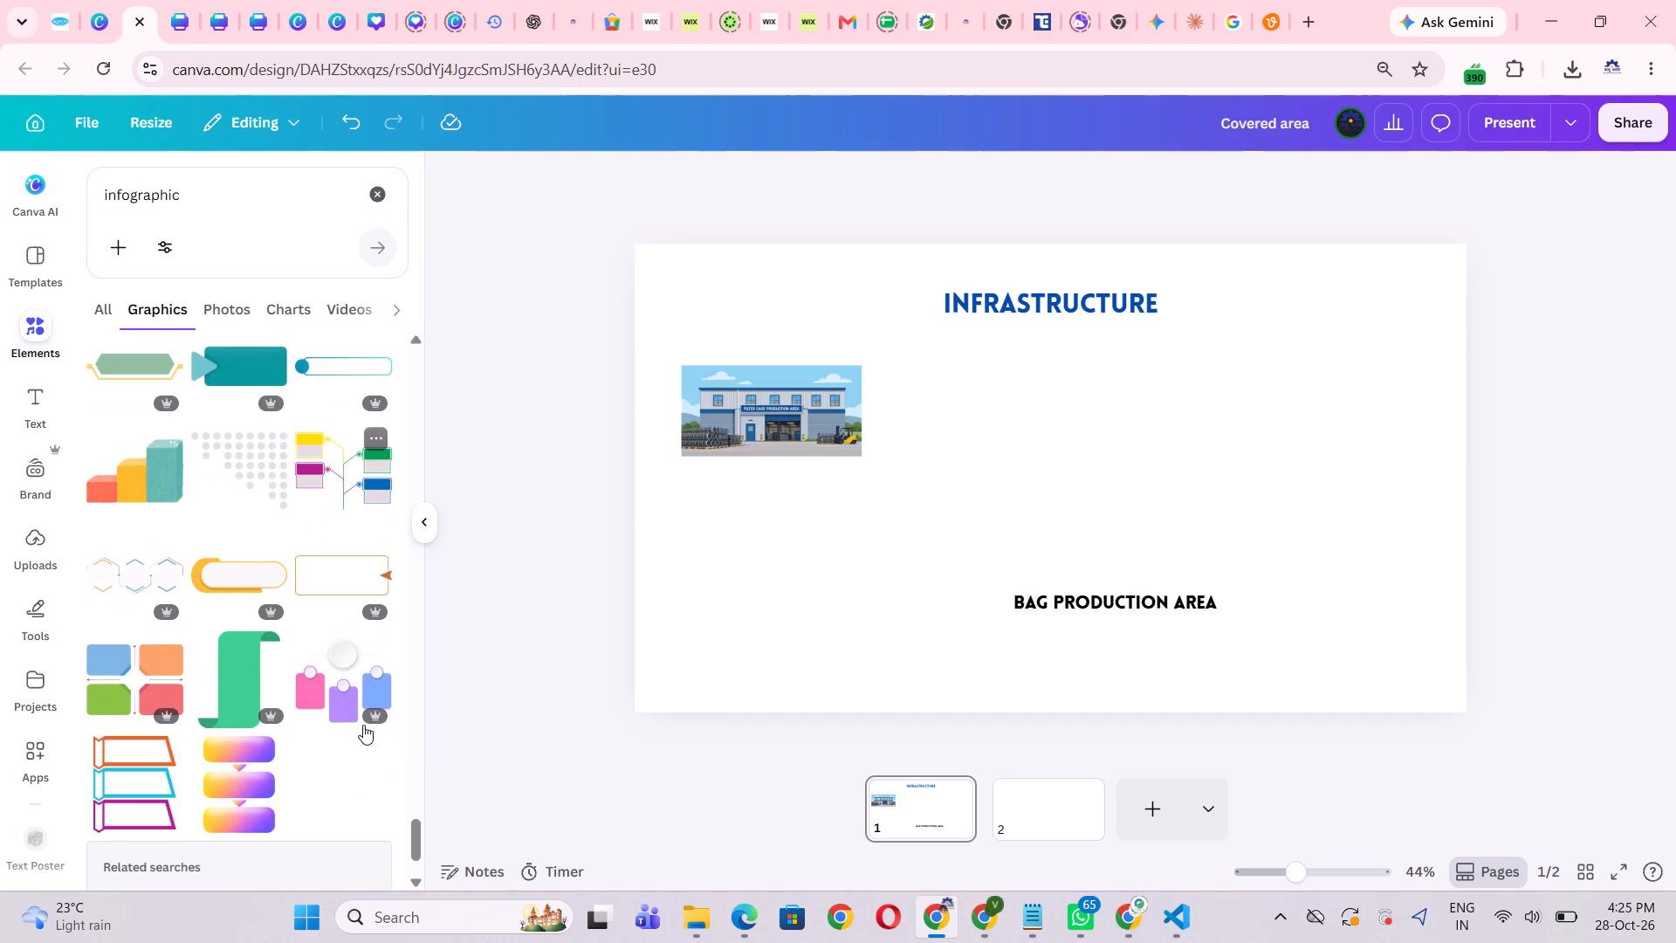
scroll(363, 725, down, 5)
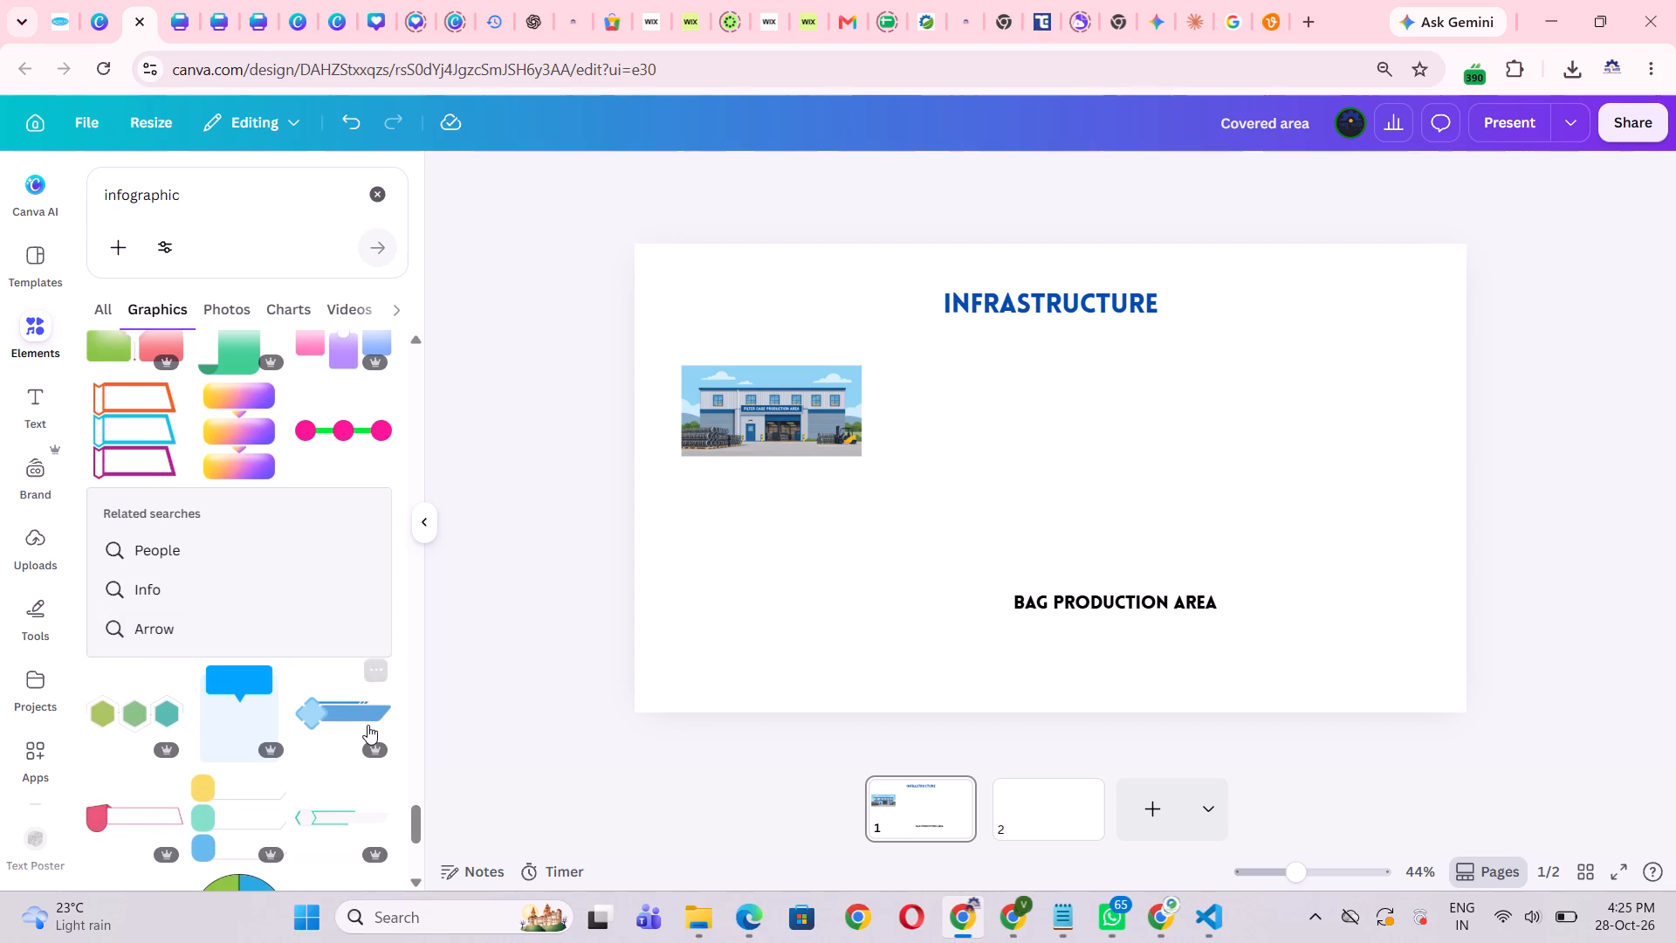
scroll(367, 725, down, 4)
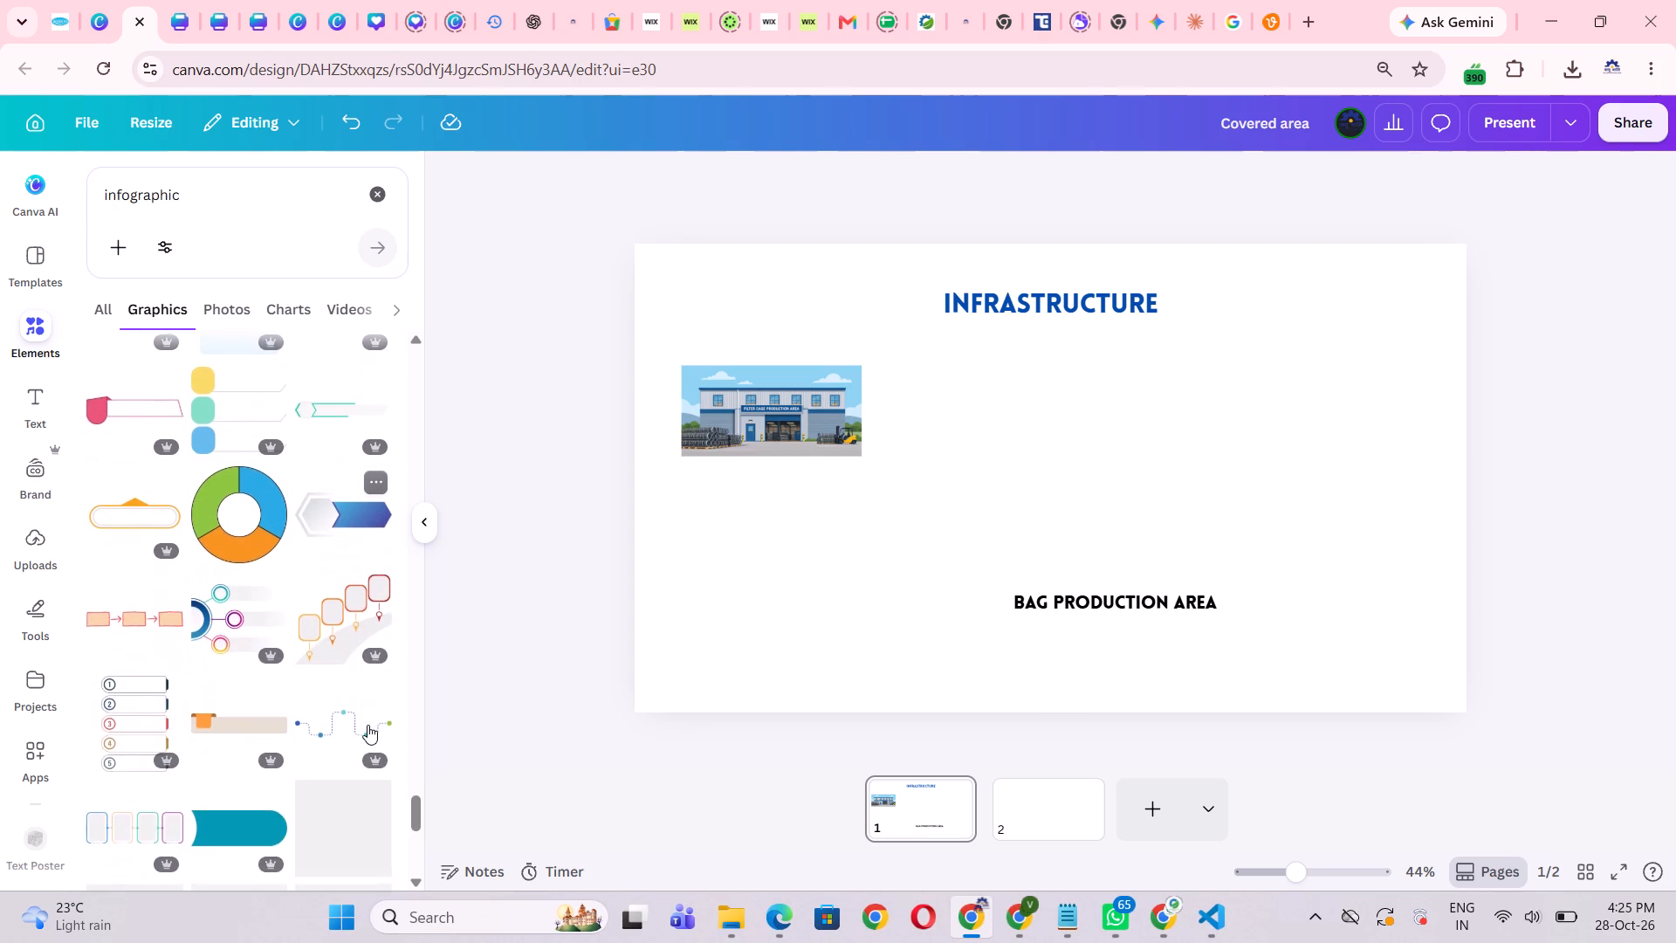
scroll(367, 725, down, 5)
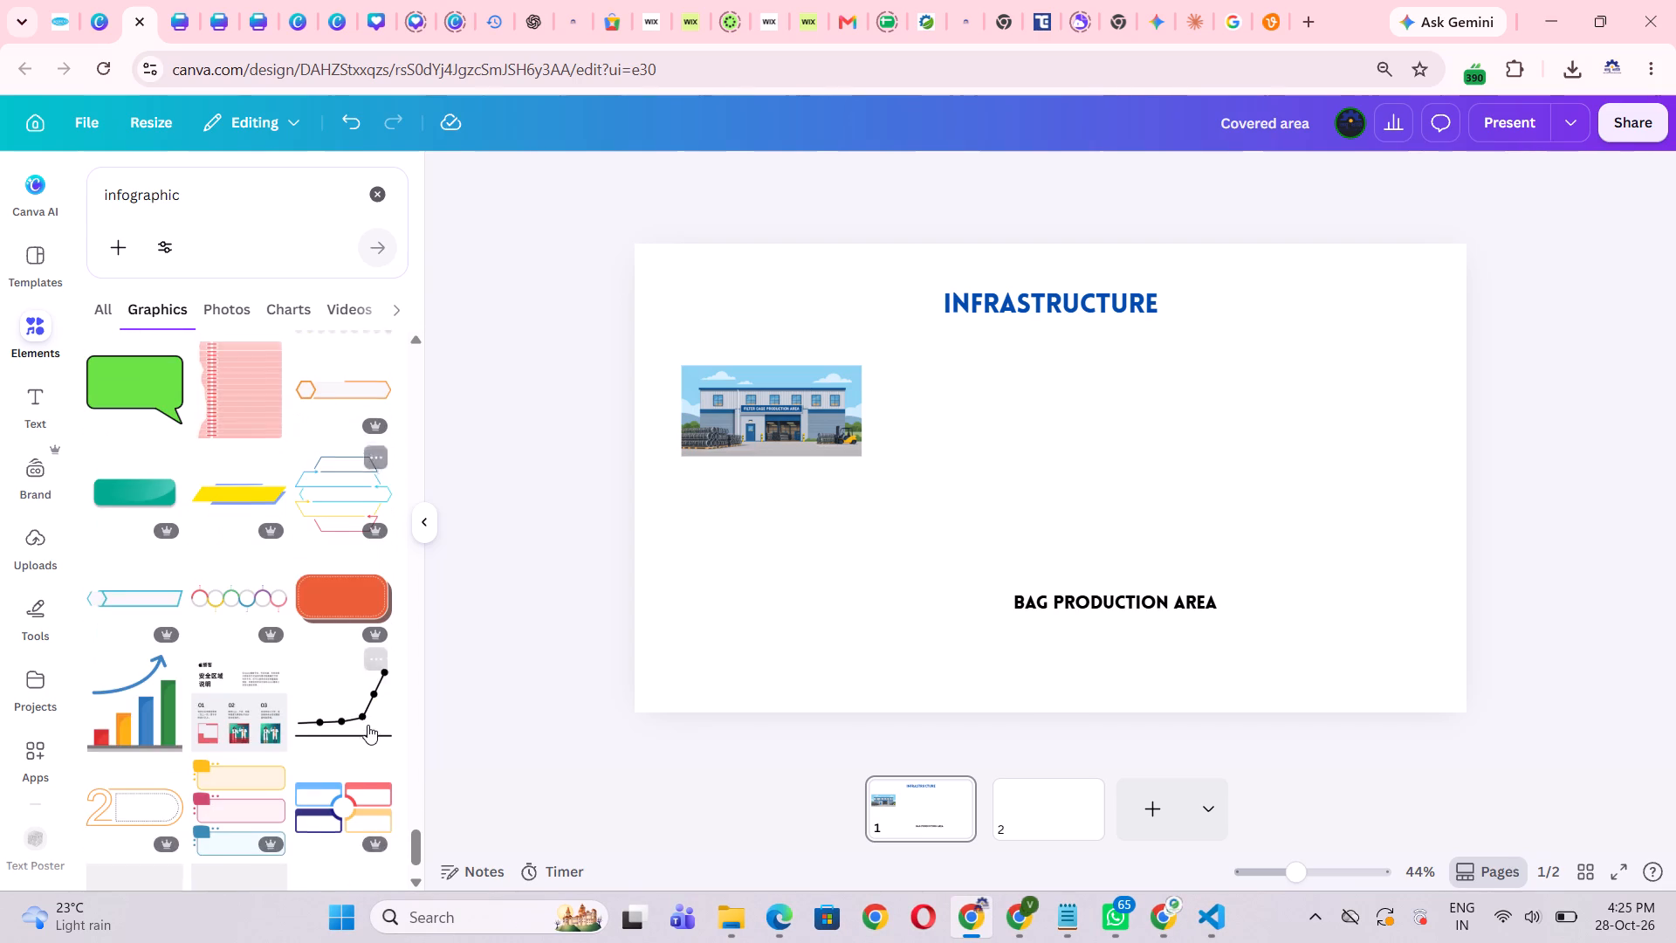
scroll(367, 725, down, 4)
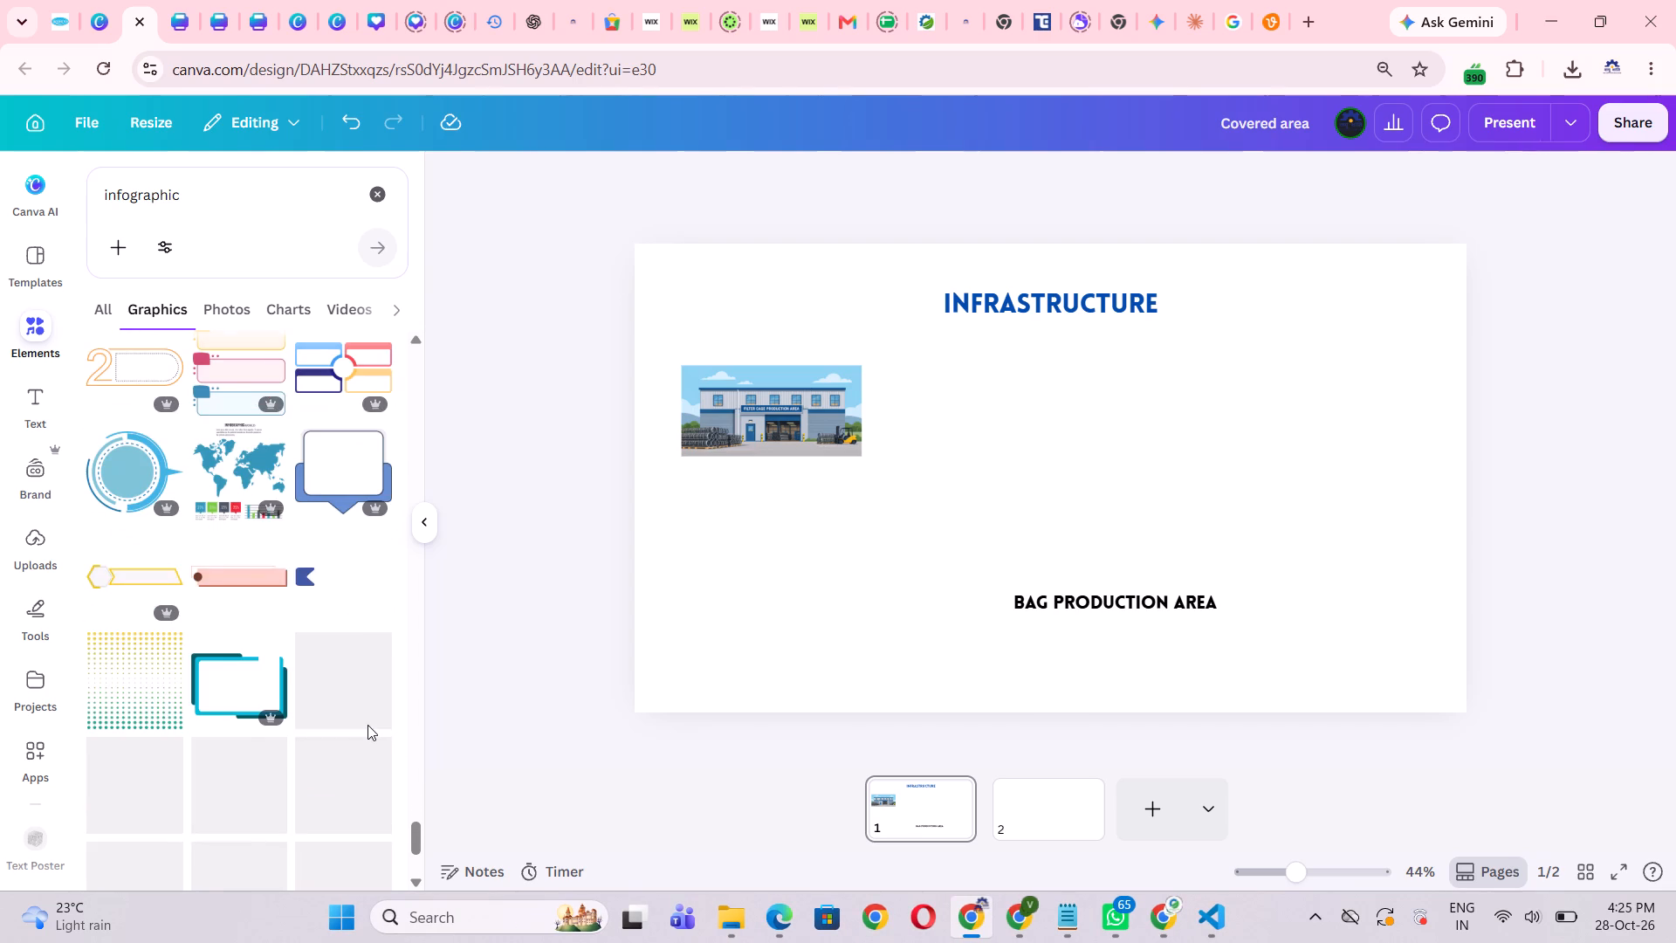
scroll(367, 725, down, 5)
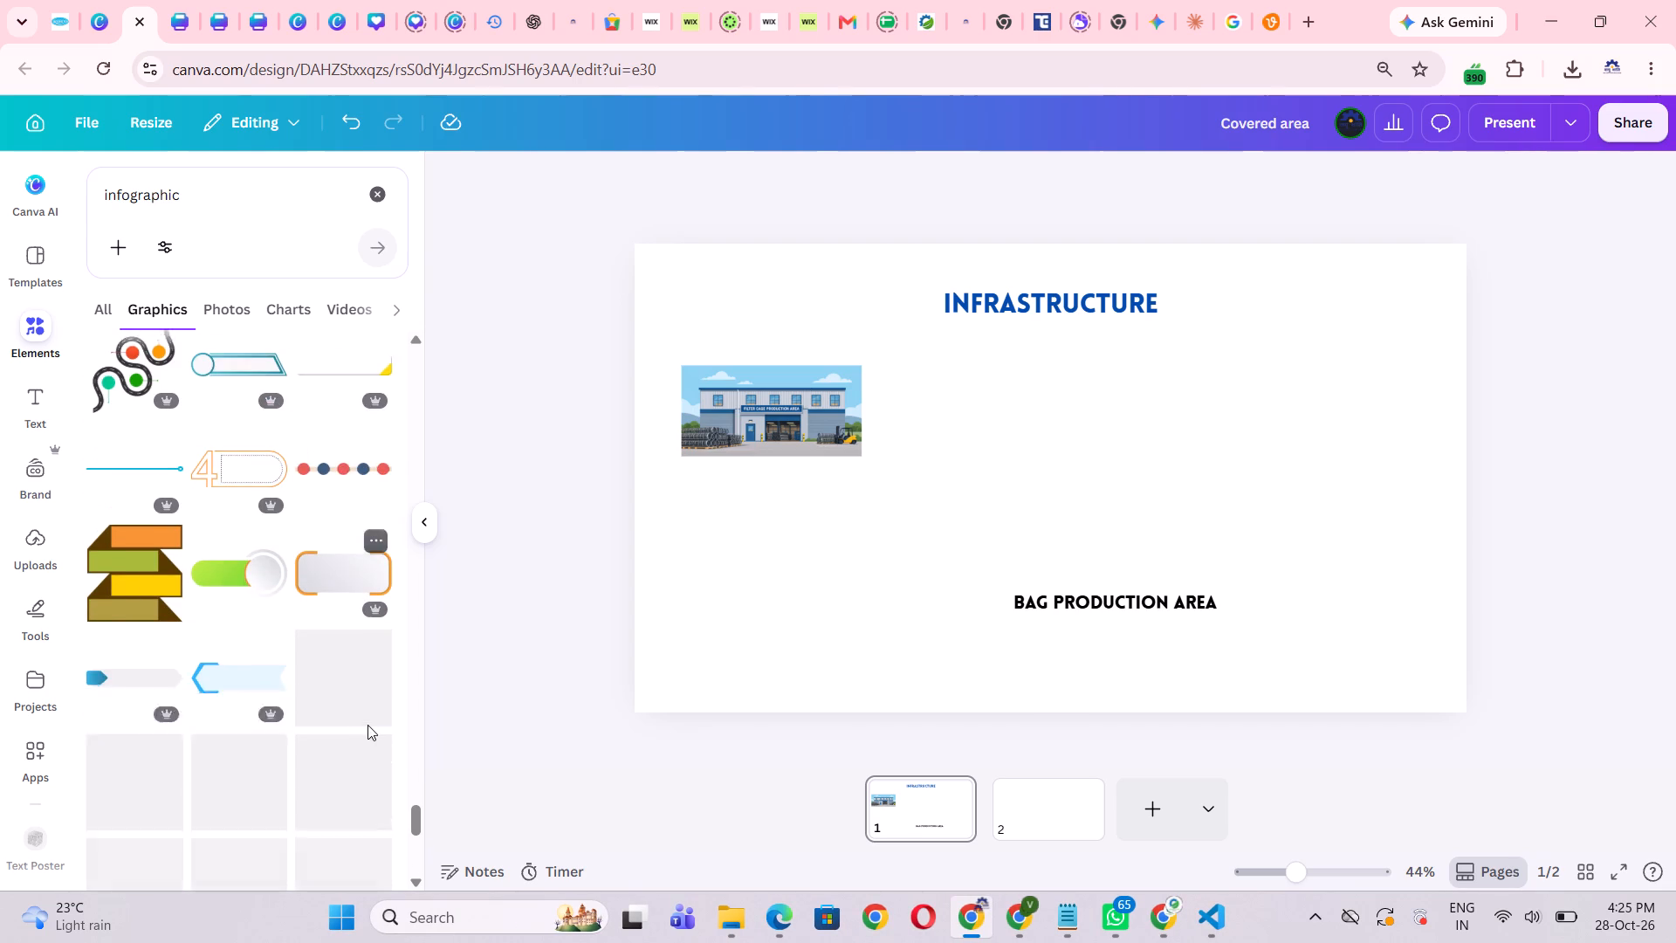
scroll(374, 719, down, 3)
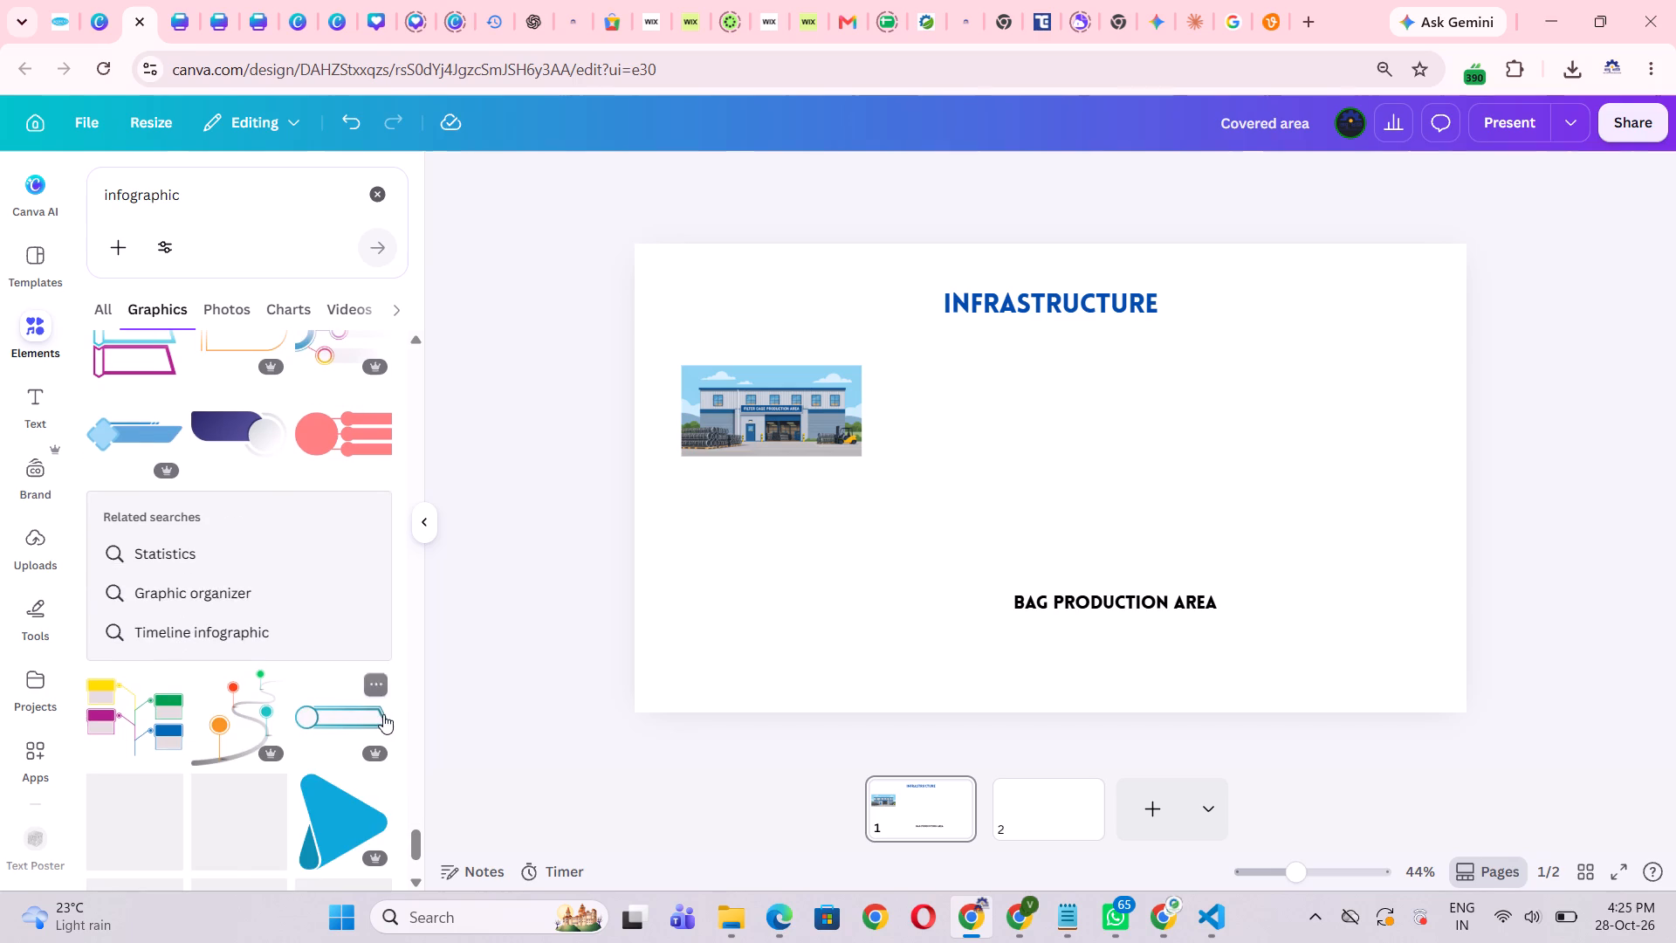
scroll(305, 650, down, 5)
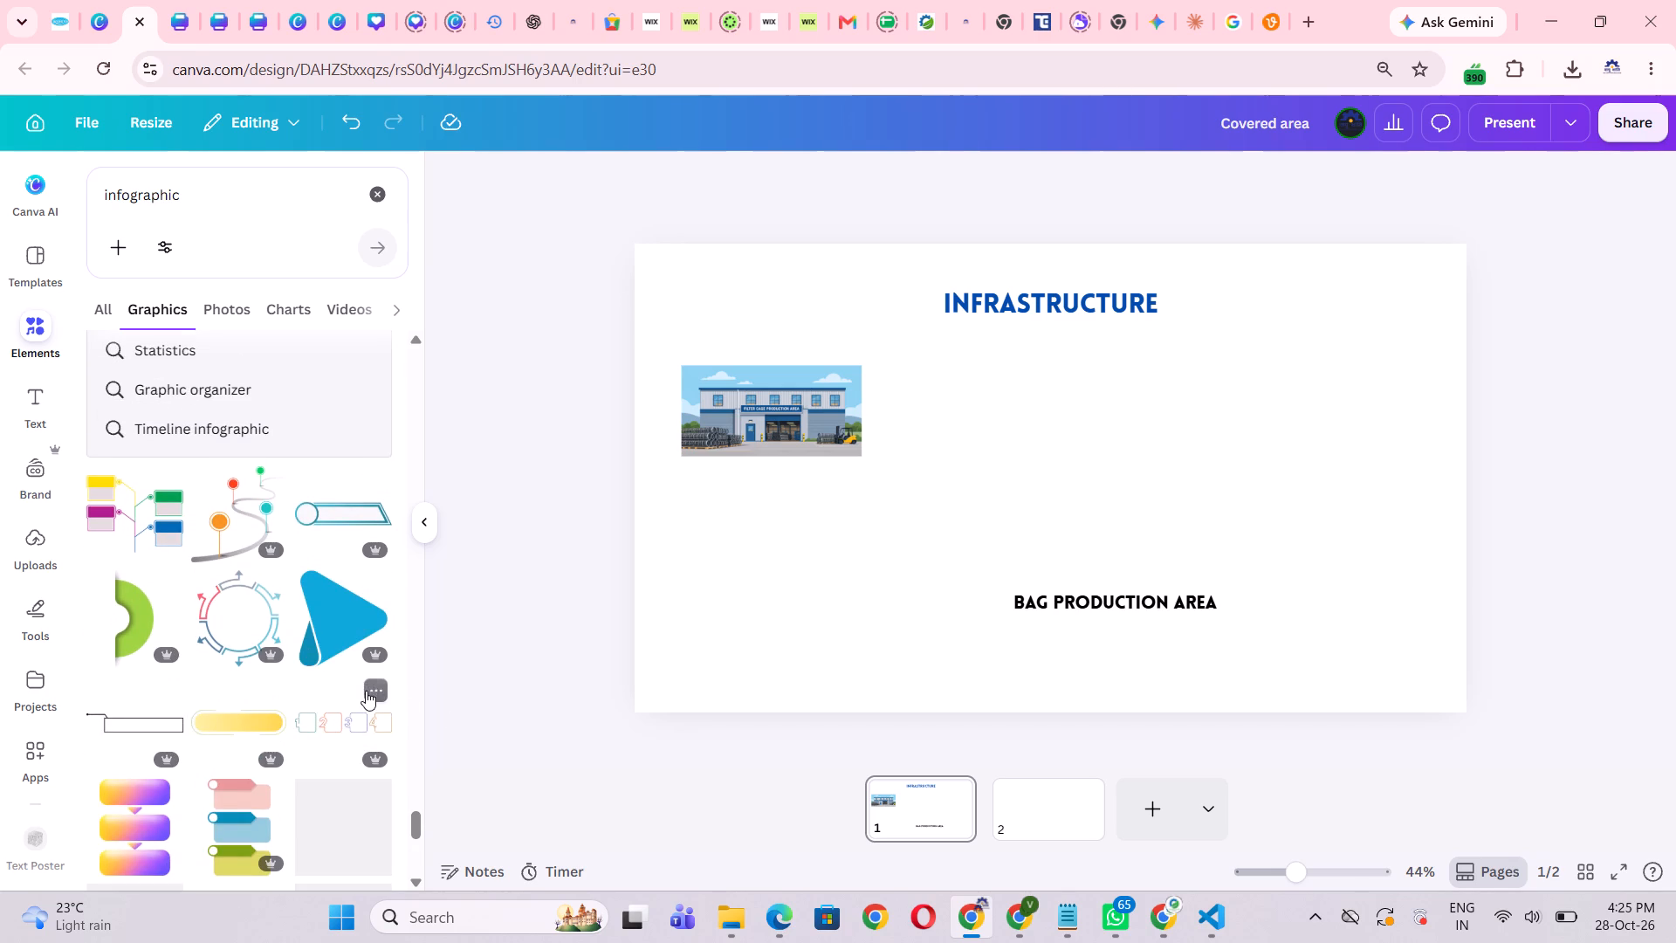
scroll(296, 690, down, 3)
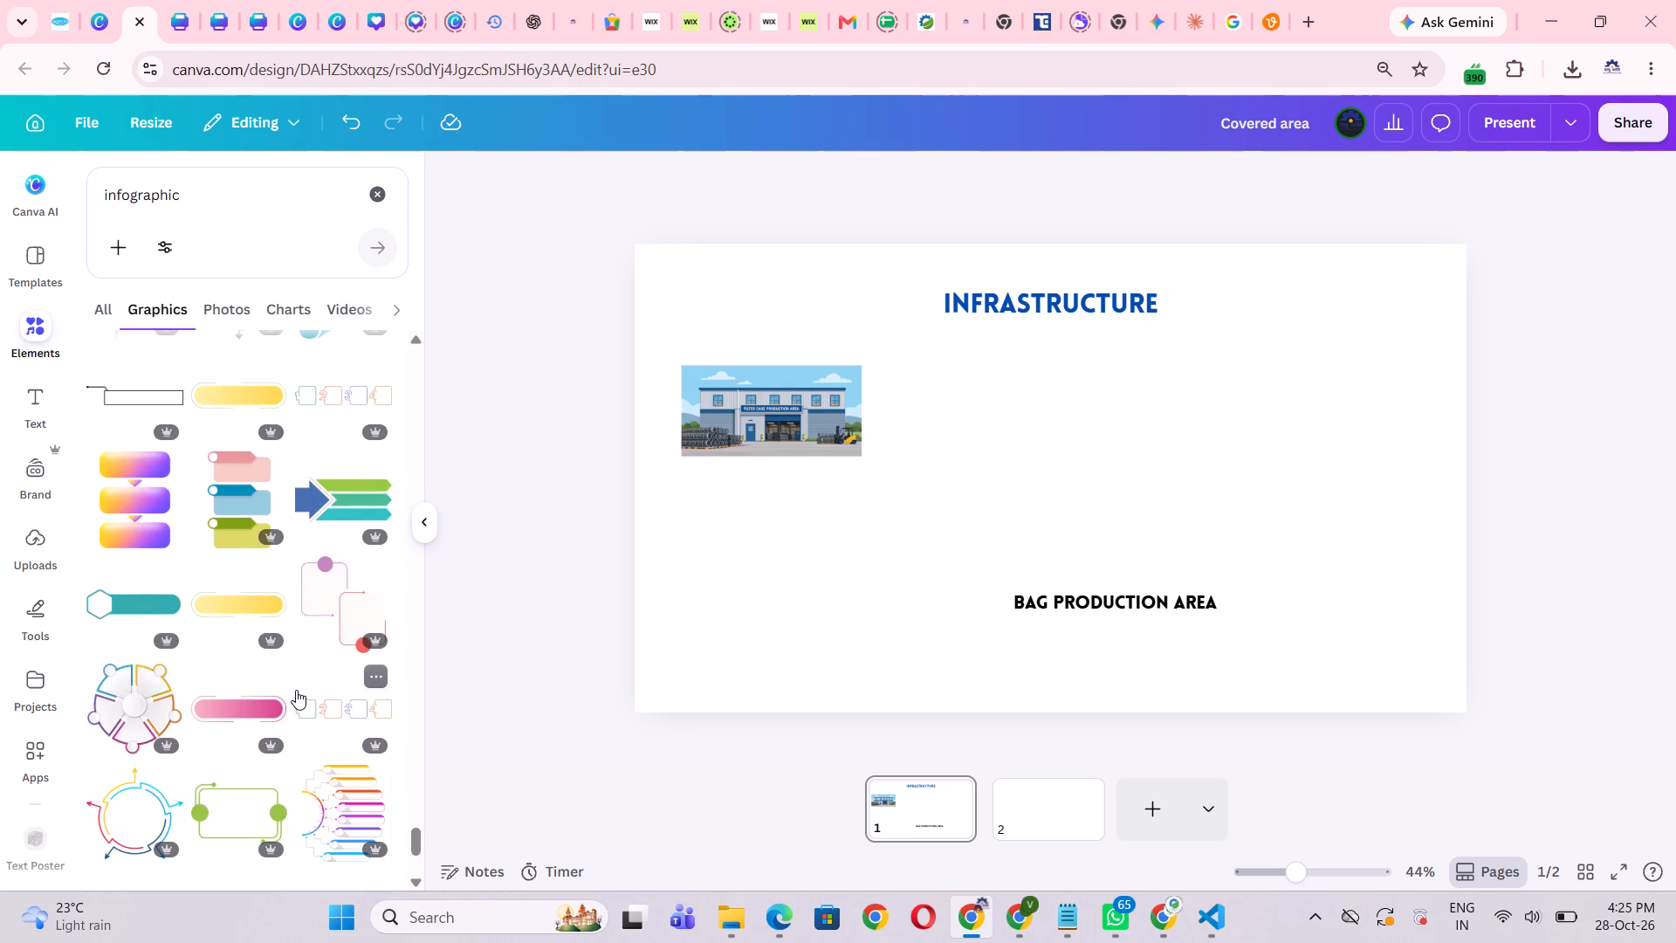
scroll(296, 687, down, 4)
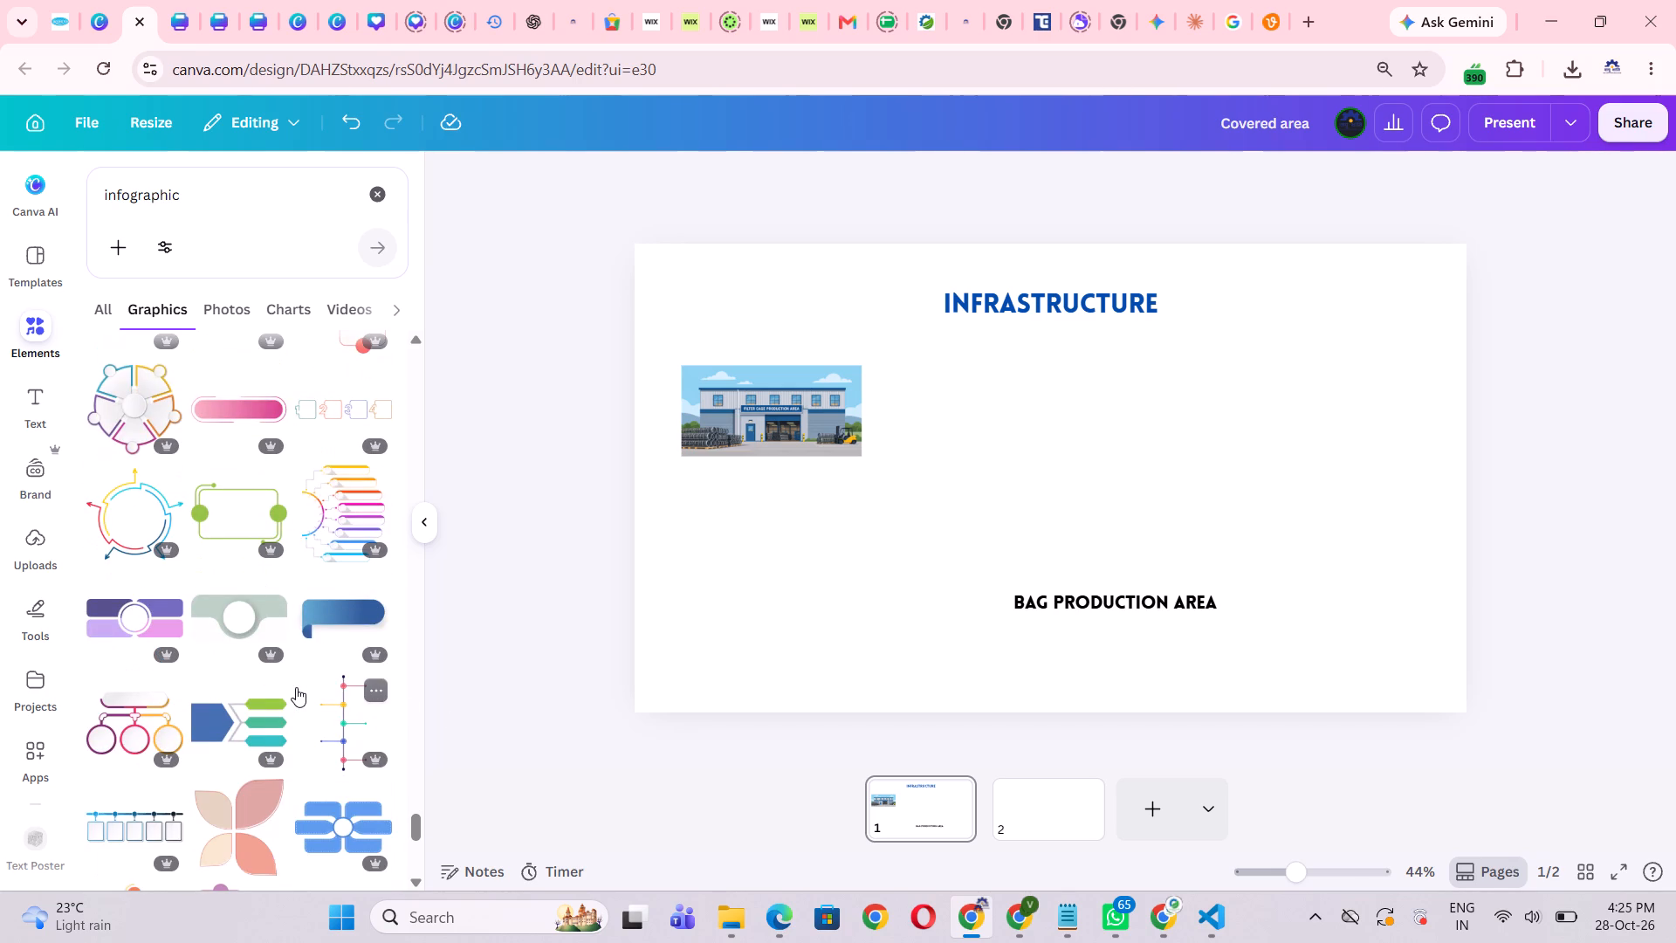
Add the blue gradient ribbon banner with the folded end, shrink it below the image's width, and place it over the building image's top-left corner.
drag(347, 622, 507, 487)
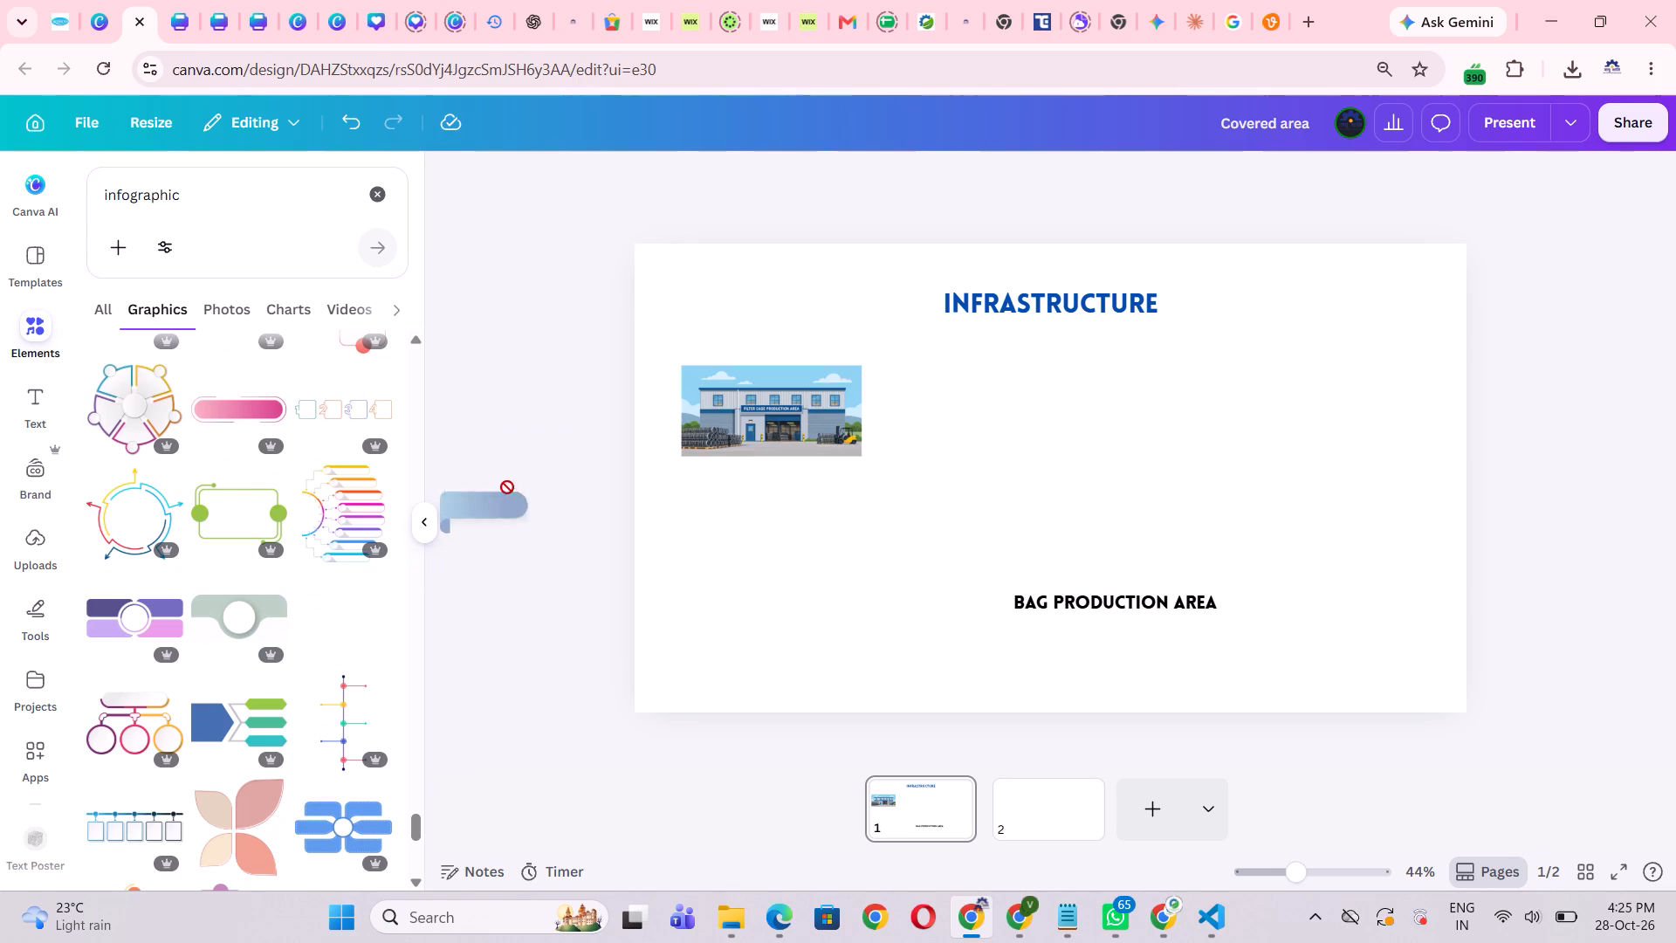
drag(507, 487, 714, 563)
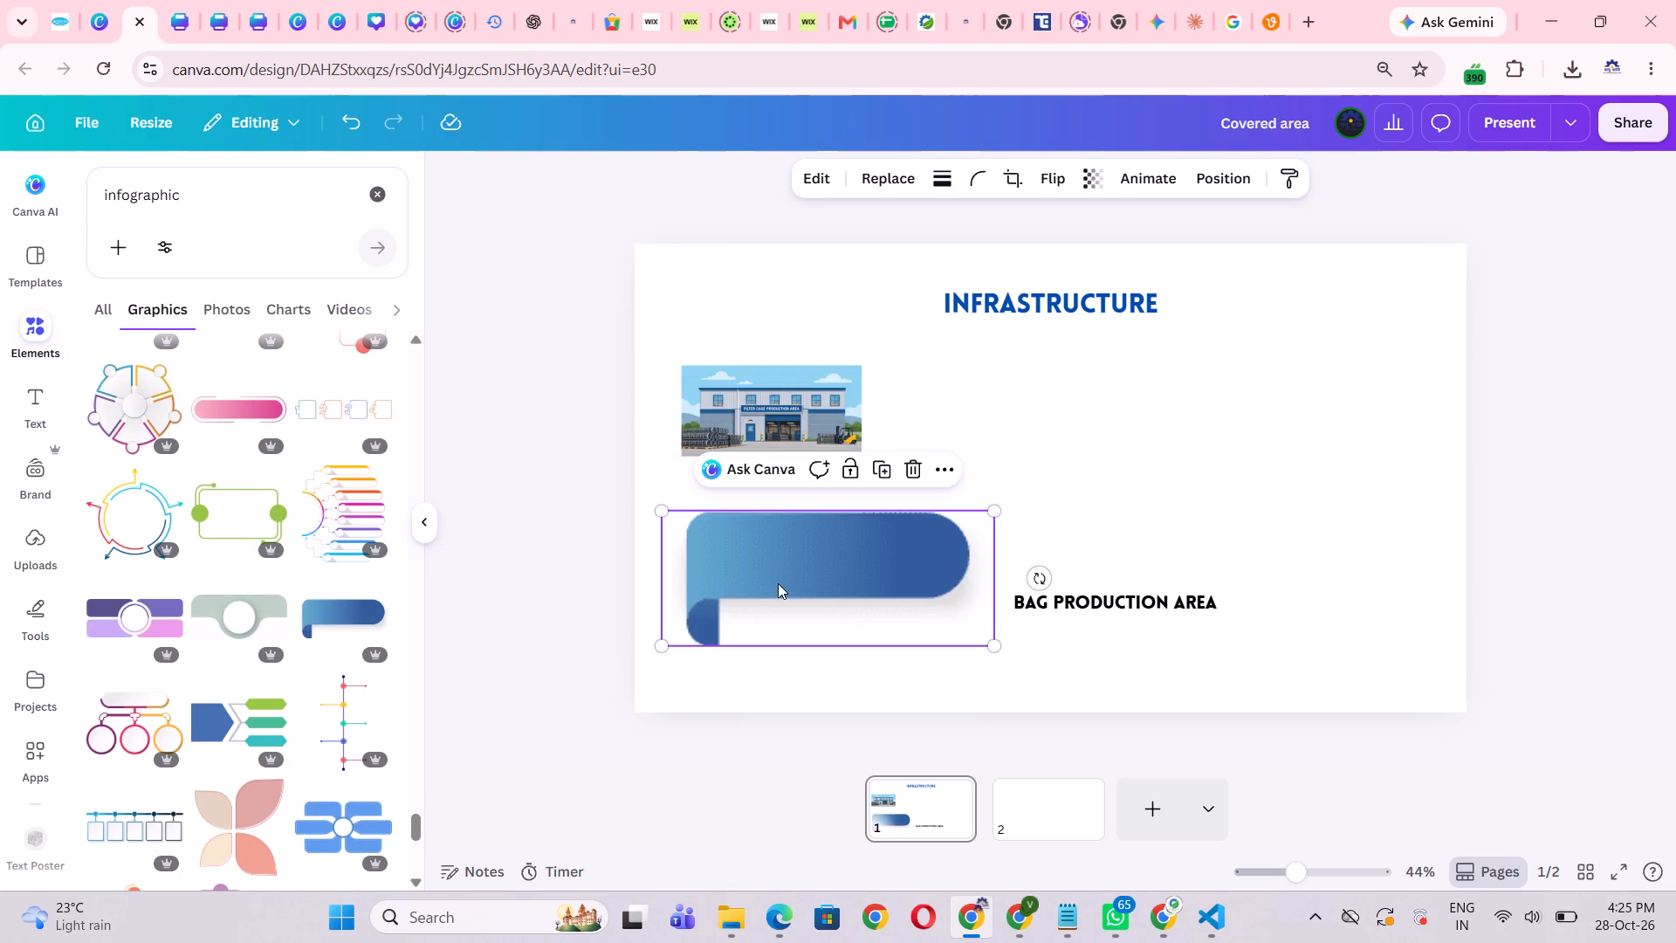
drag(778, 583, 739, 346)
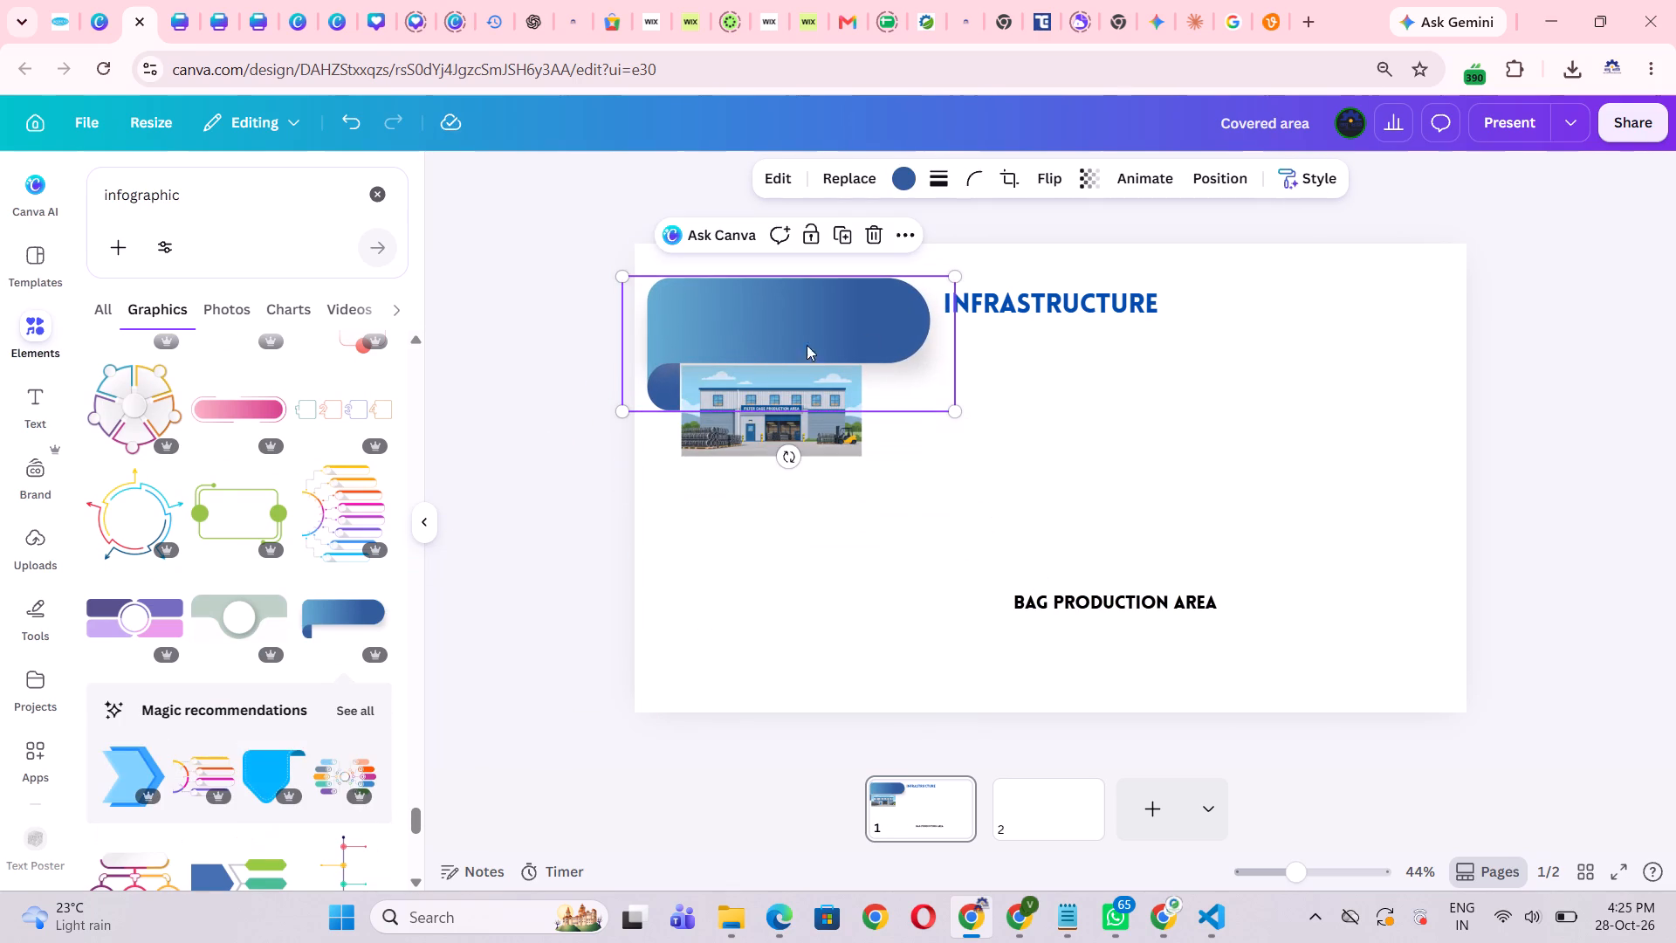
drag(961, 275, 811, 370)
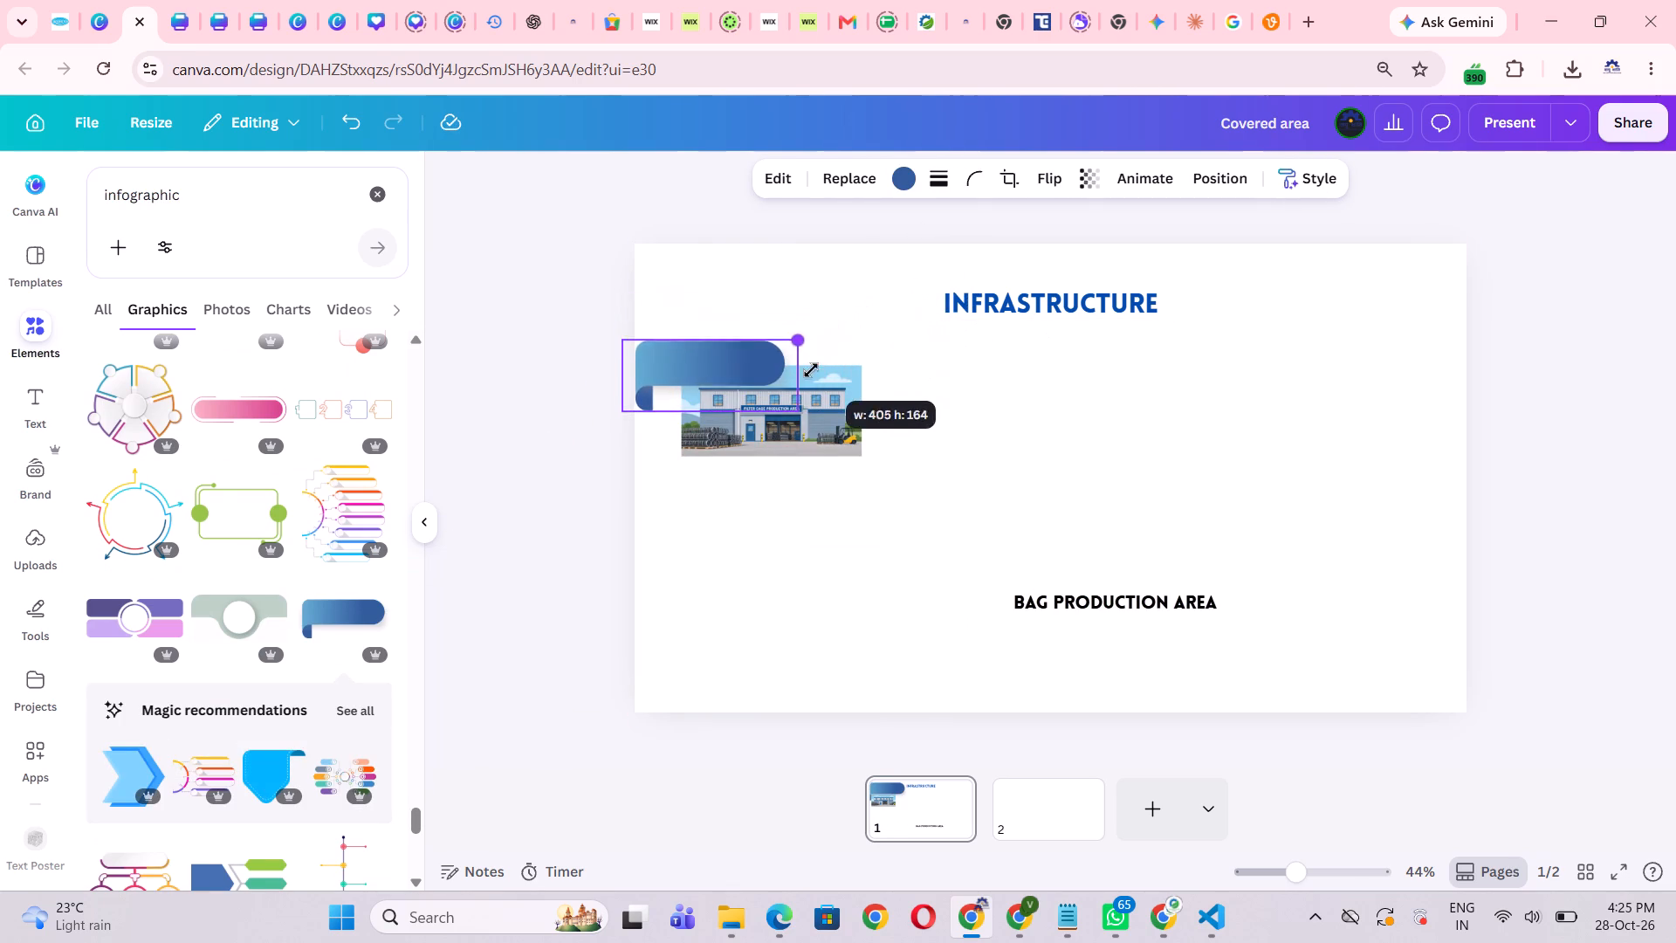
drag(811, 370, 794, 389)
drag(710, 388, 741, 372)
click(876, 721)
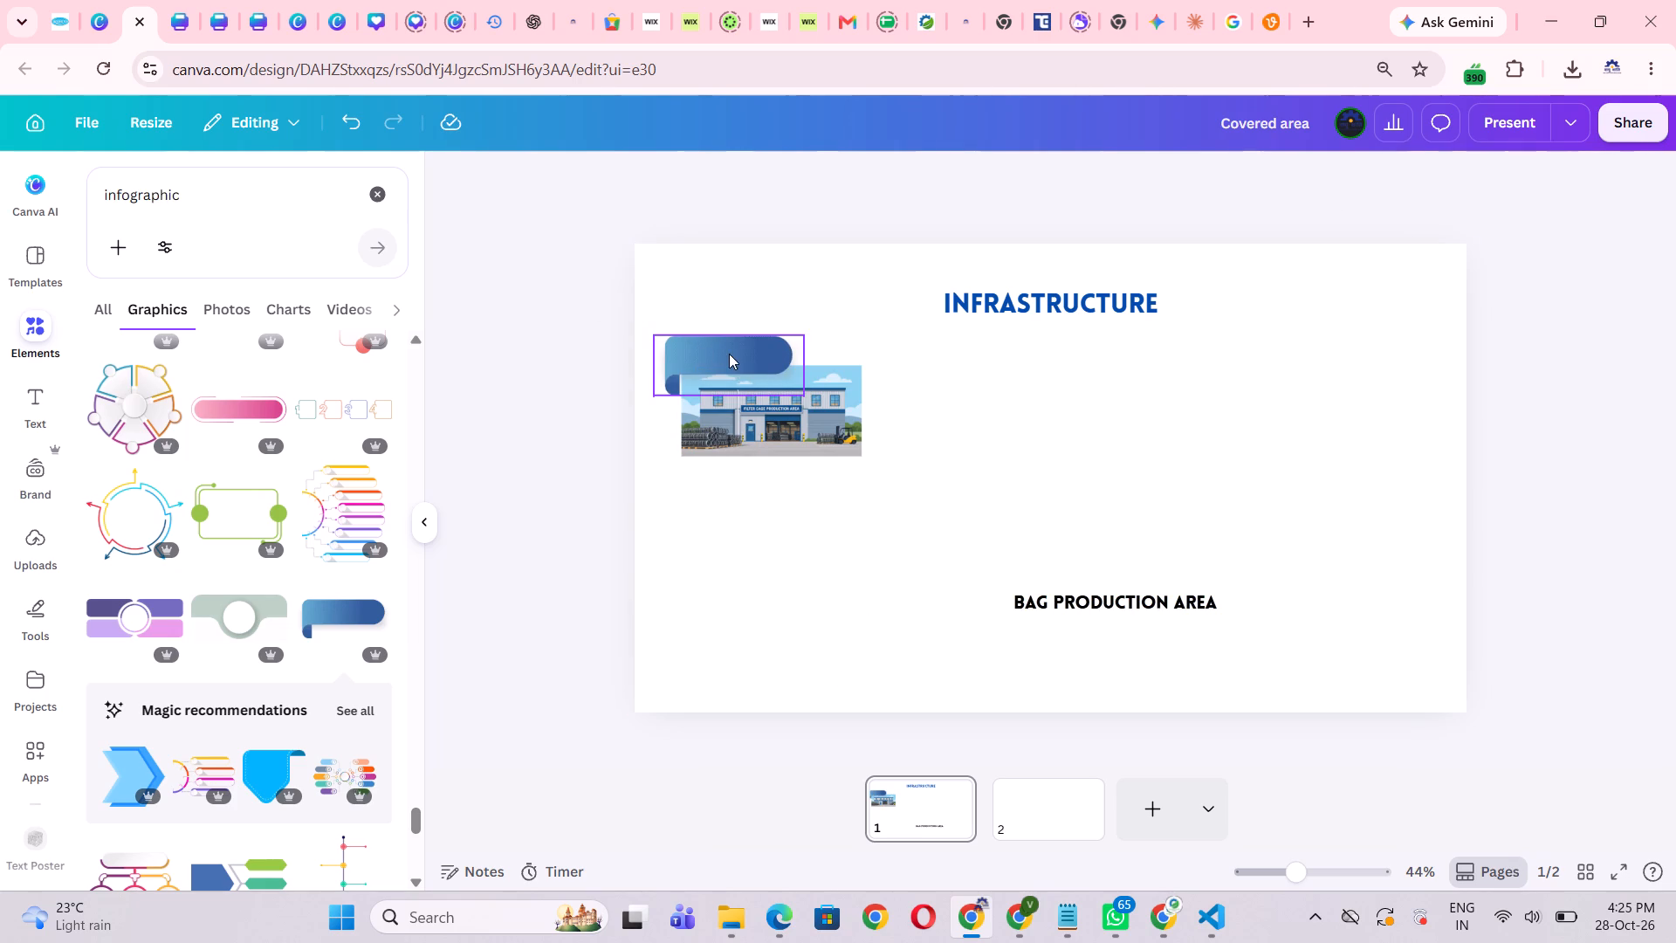
double_click(729, 354)
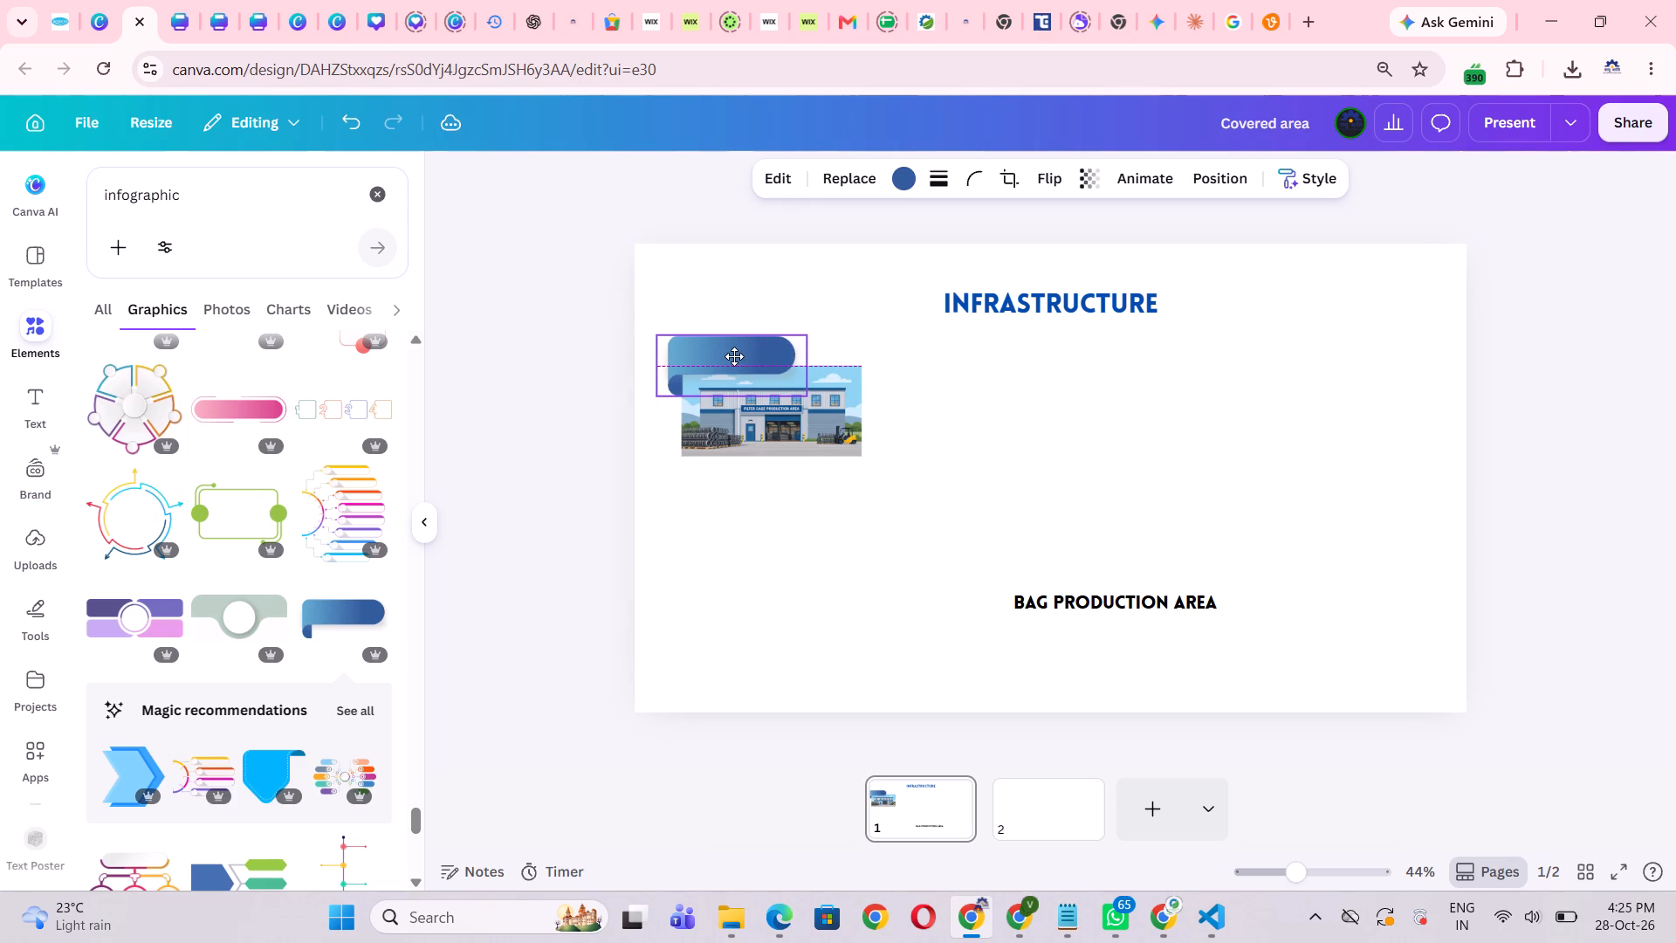
click(894, 640)
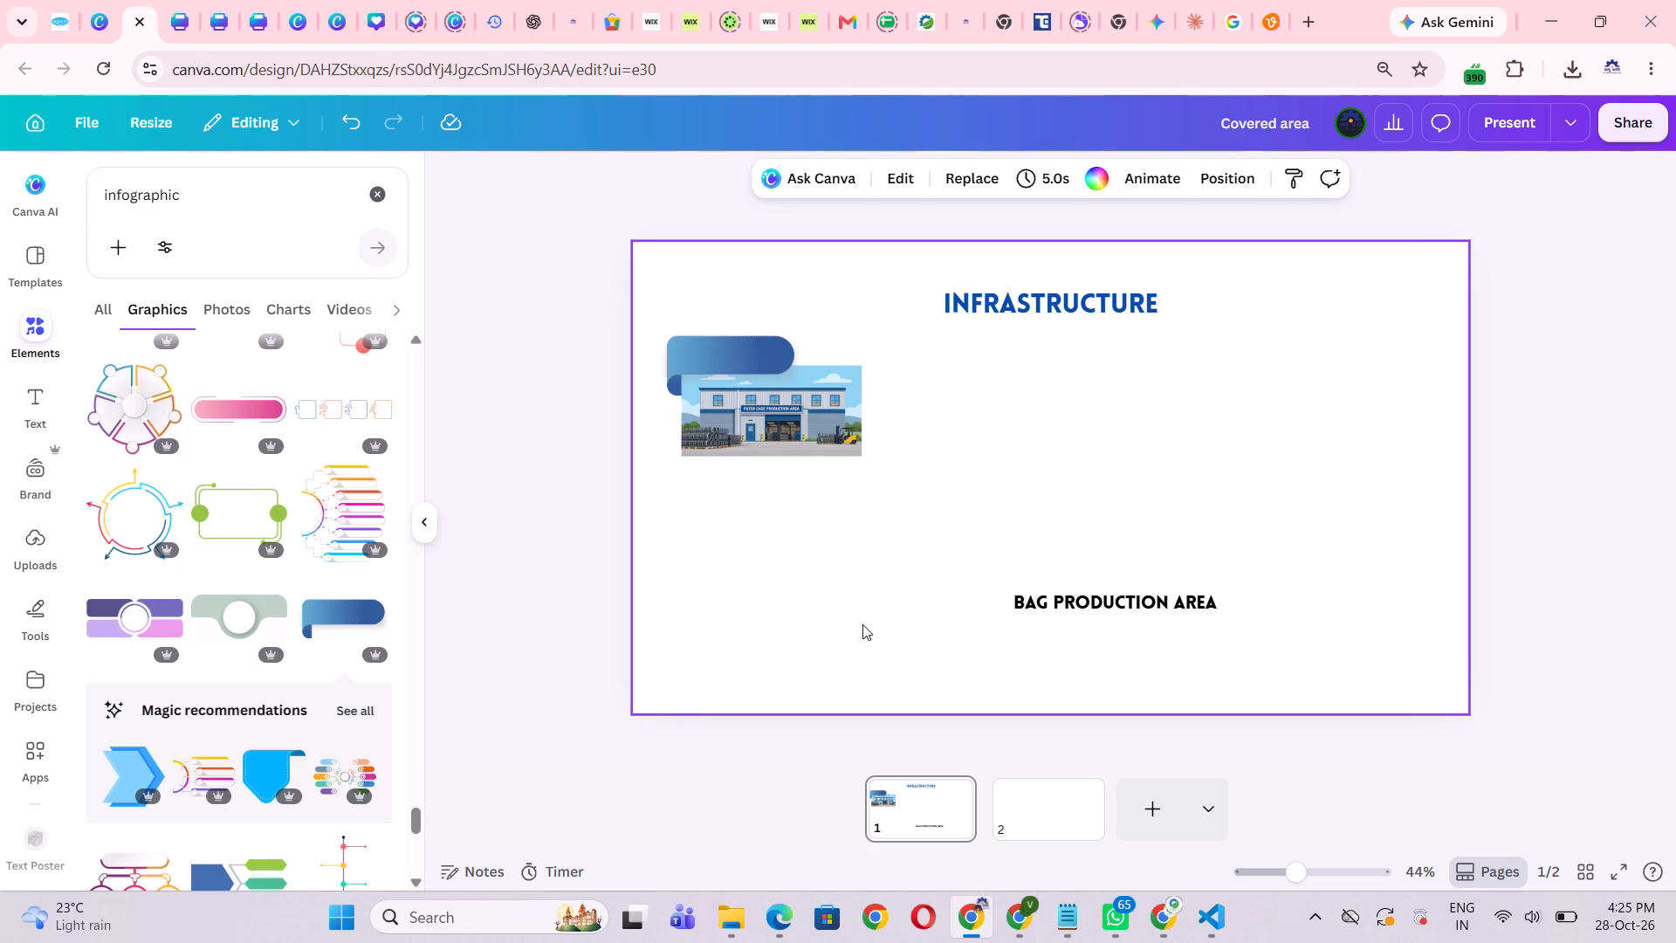
Rotate the blue ribbon banner 180° and tuck its folded end behind the building image's bottom-right corner.
scroll(732, 533, up, 1)
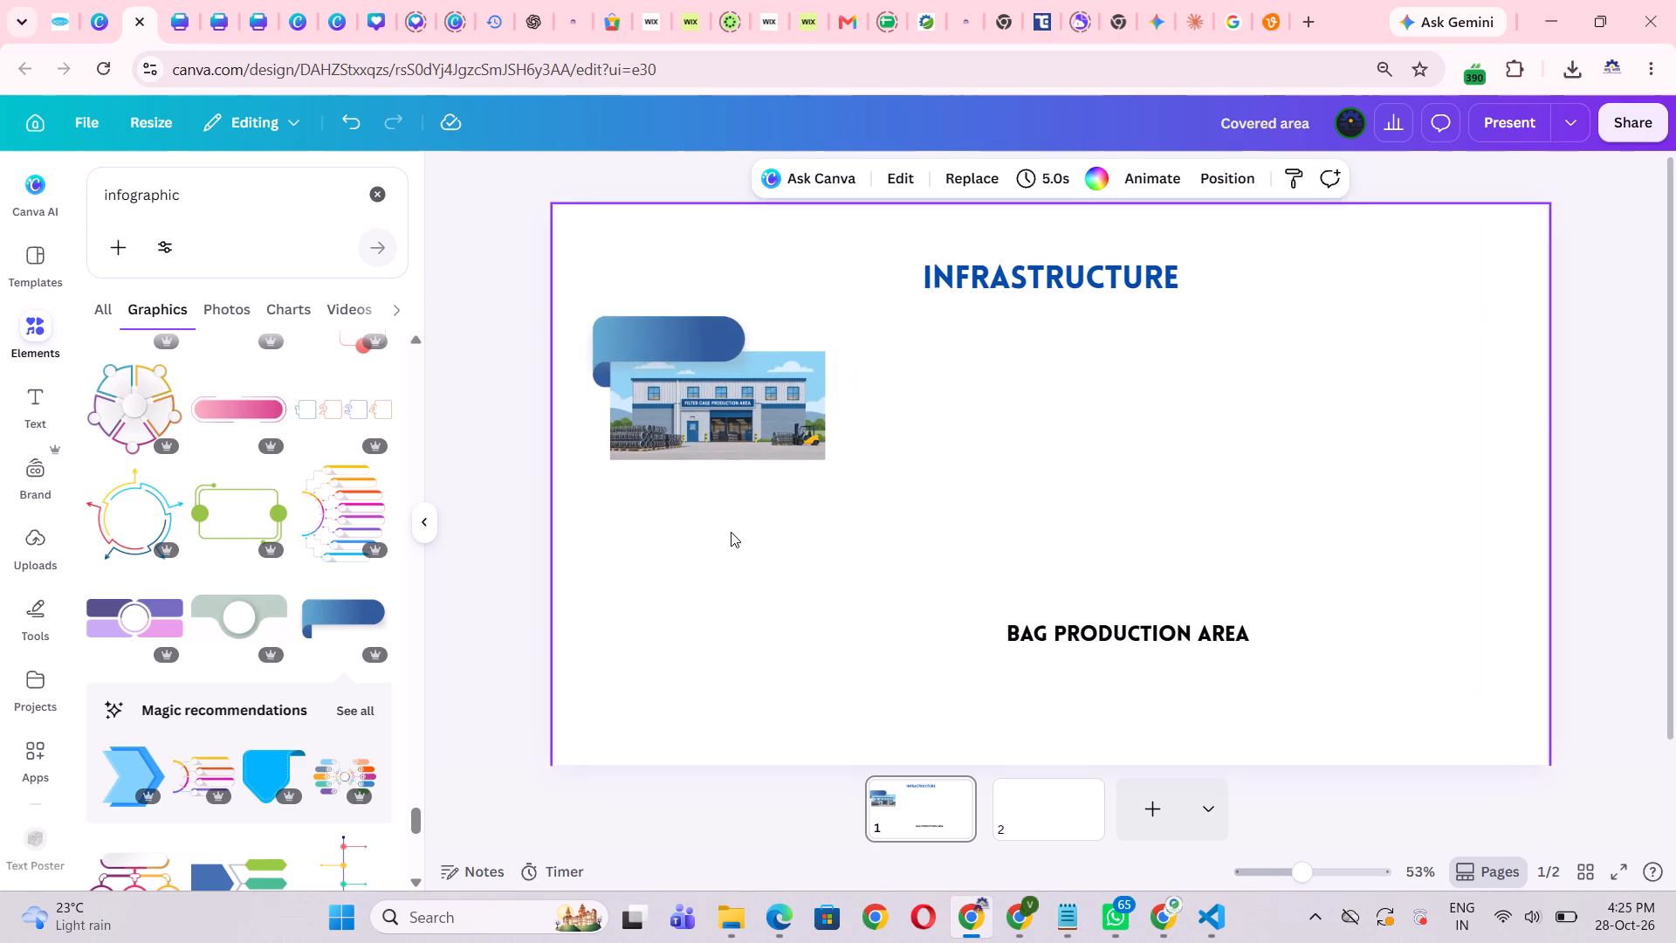
scroll(731, 532, up, 1)
click(642, 336)
drag(670, 349, 763, 550)
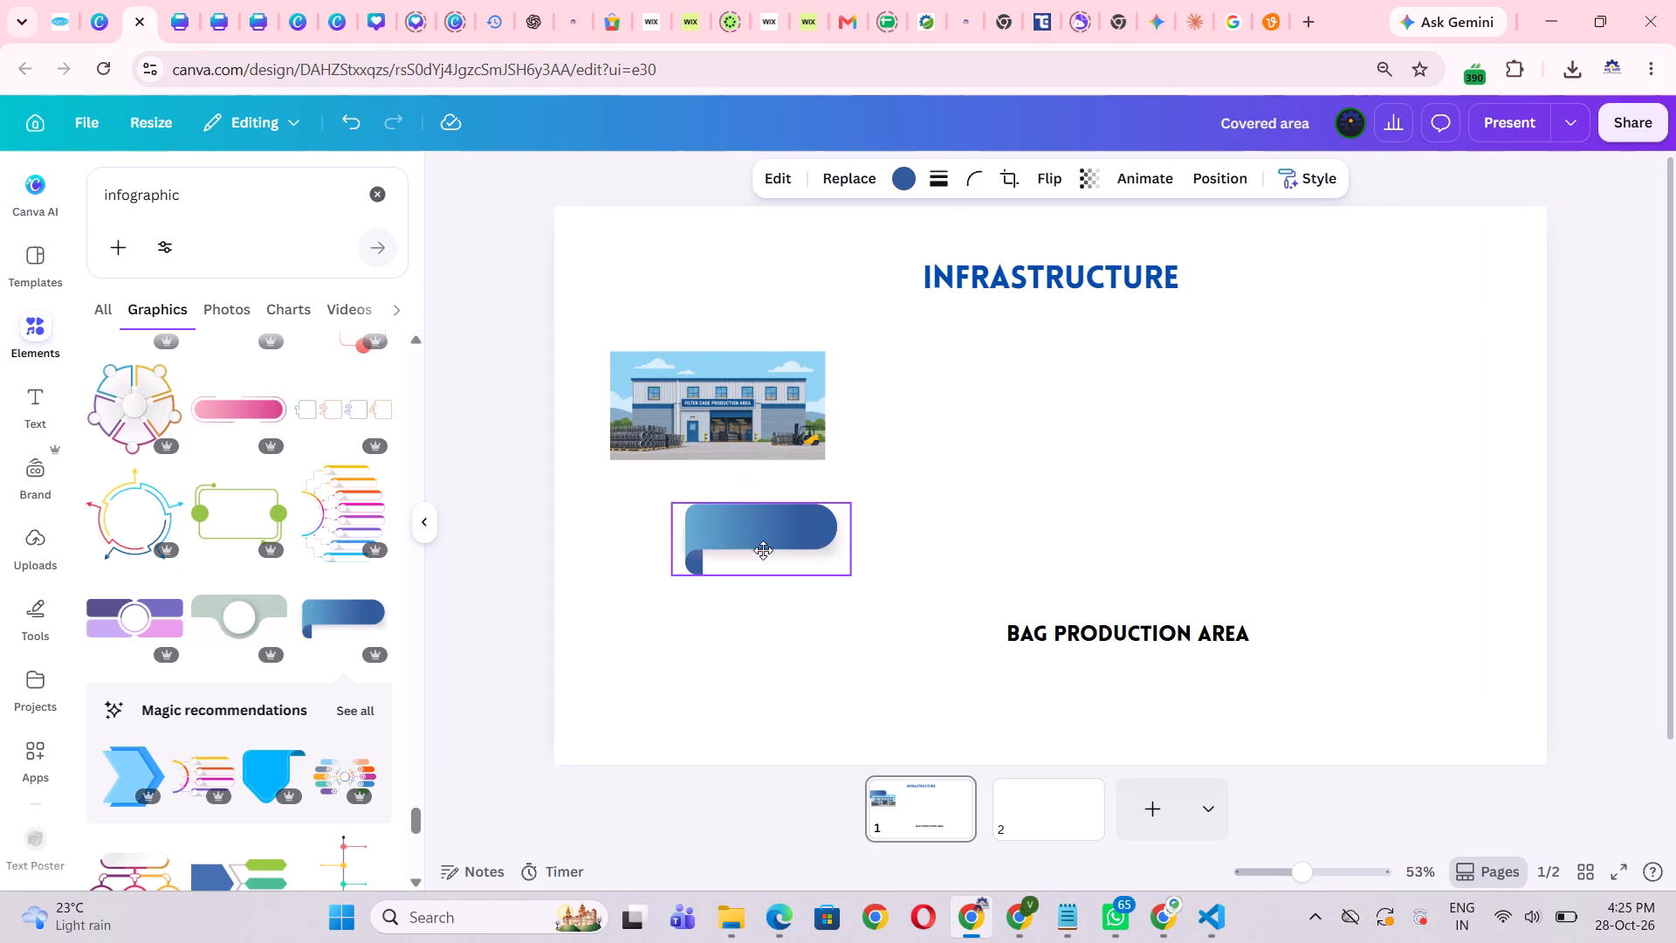
drag(763, 550, 763, 554)
drag(766, 640, 766, 416)
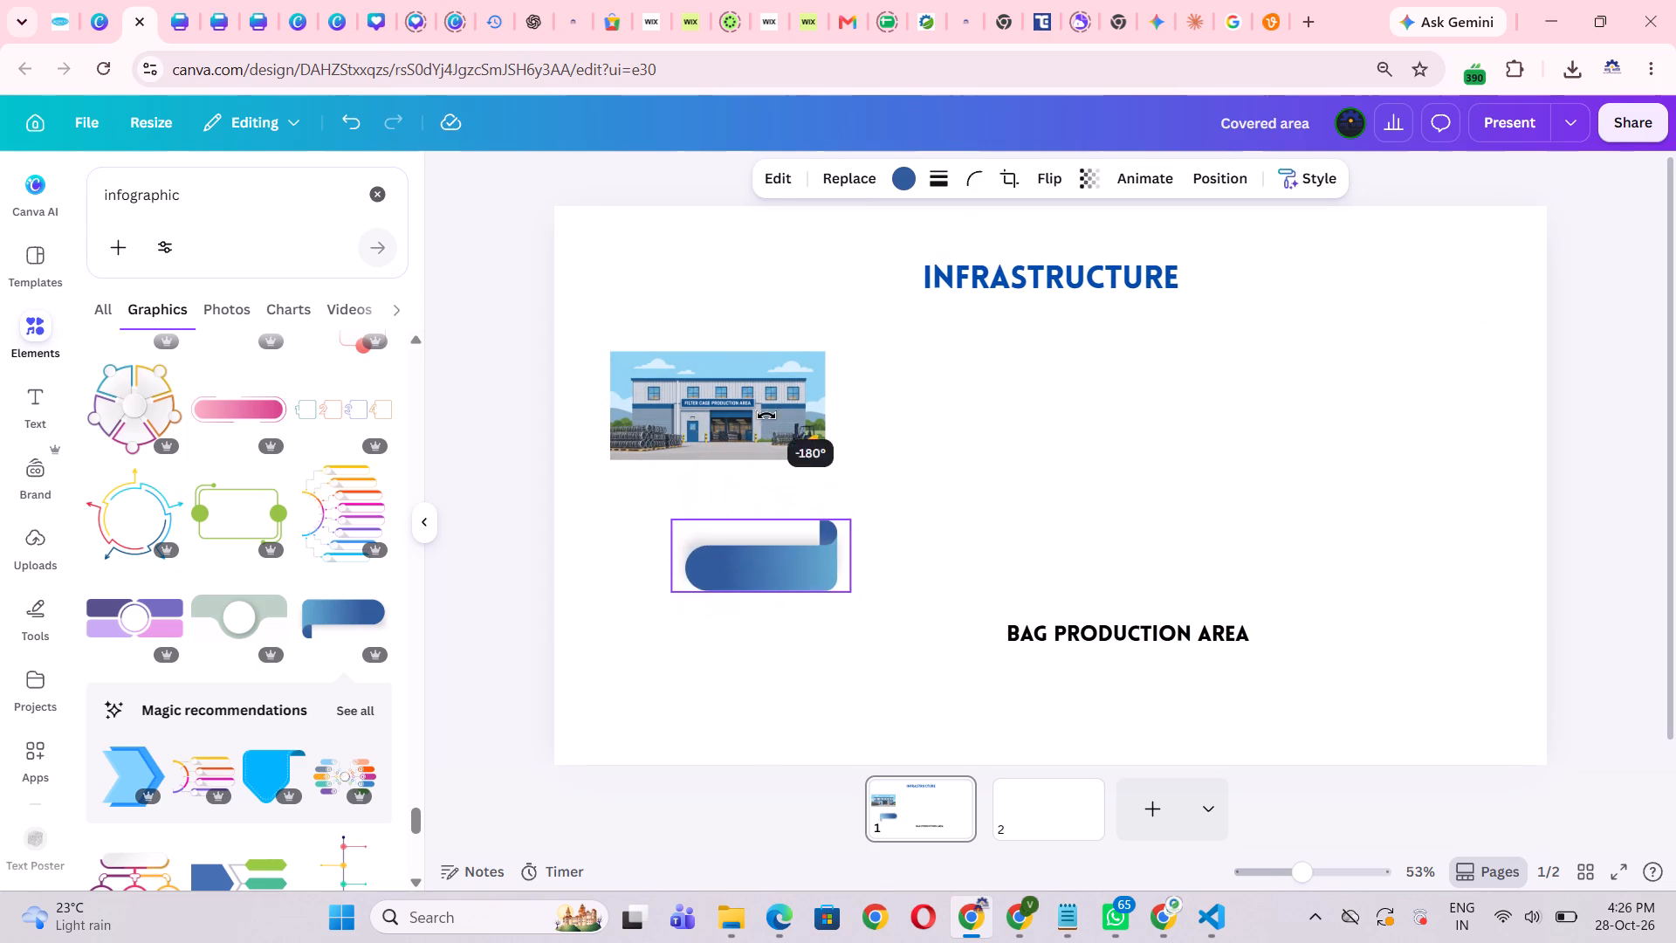
drag(766, 416, 759, 398)
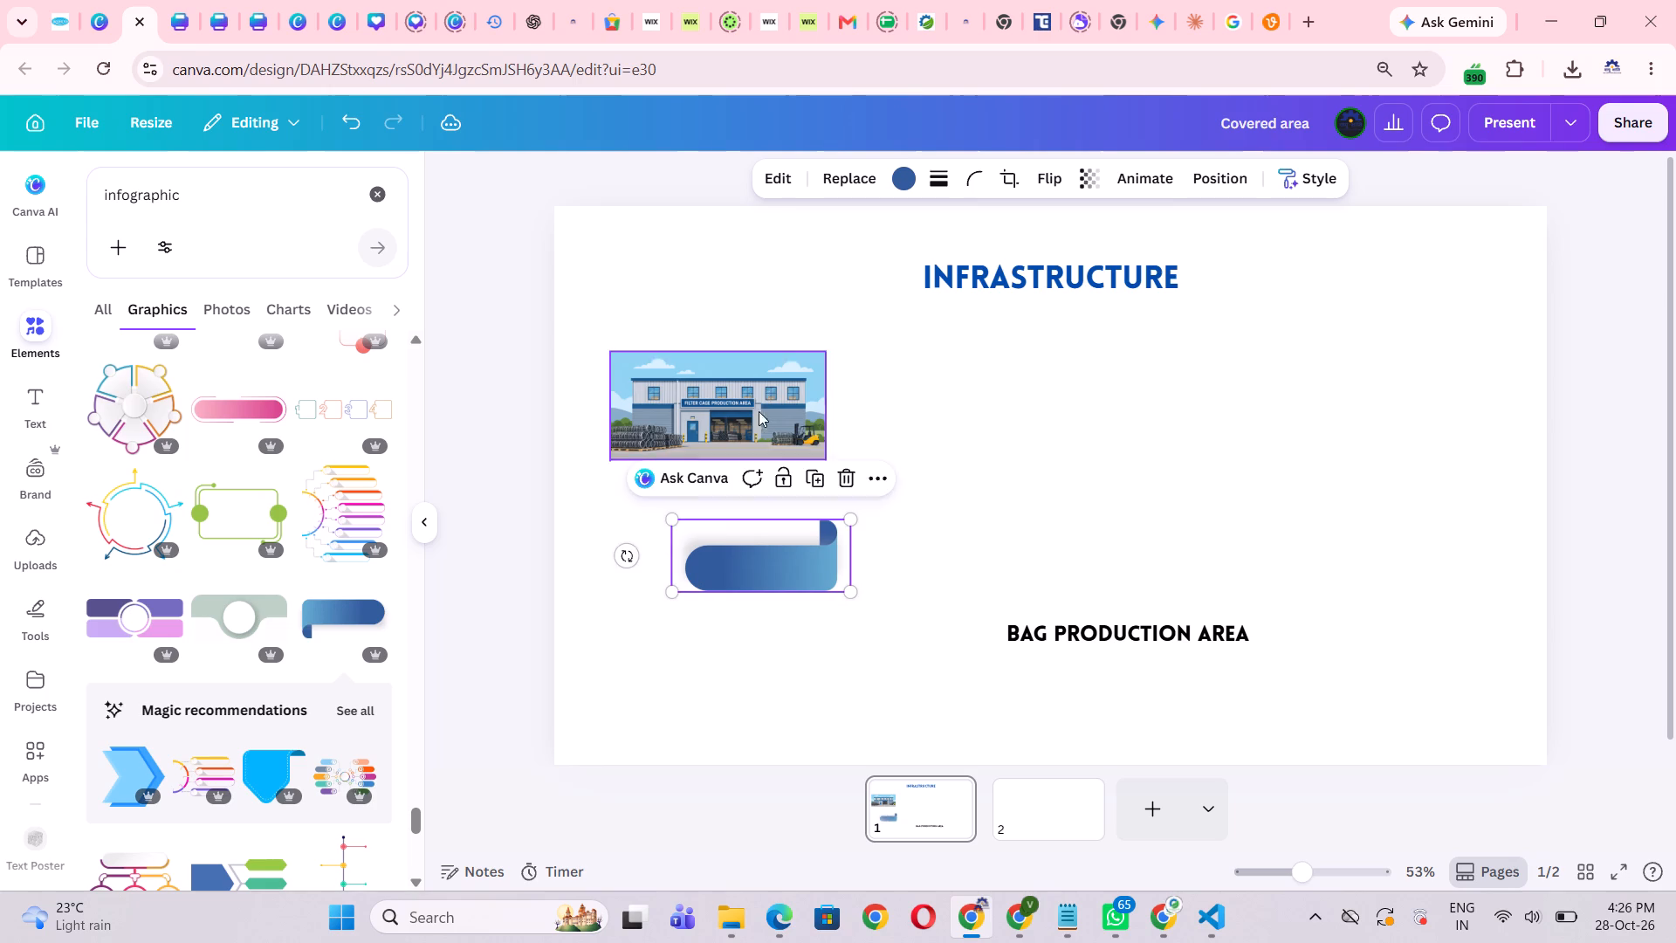
drag(781, 568, 786, 485)
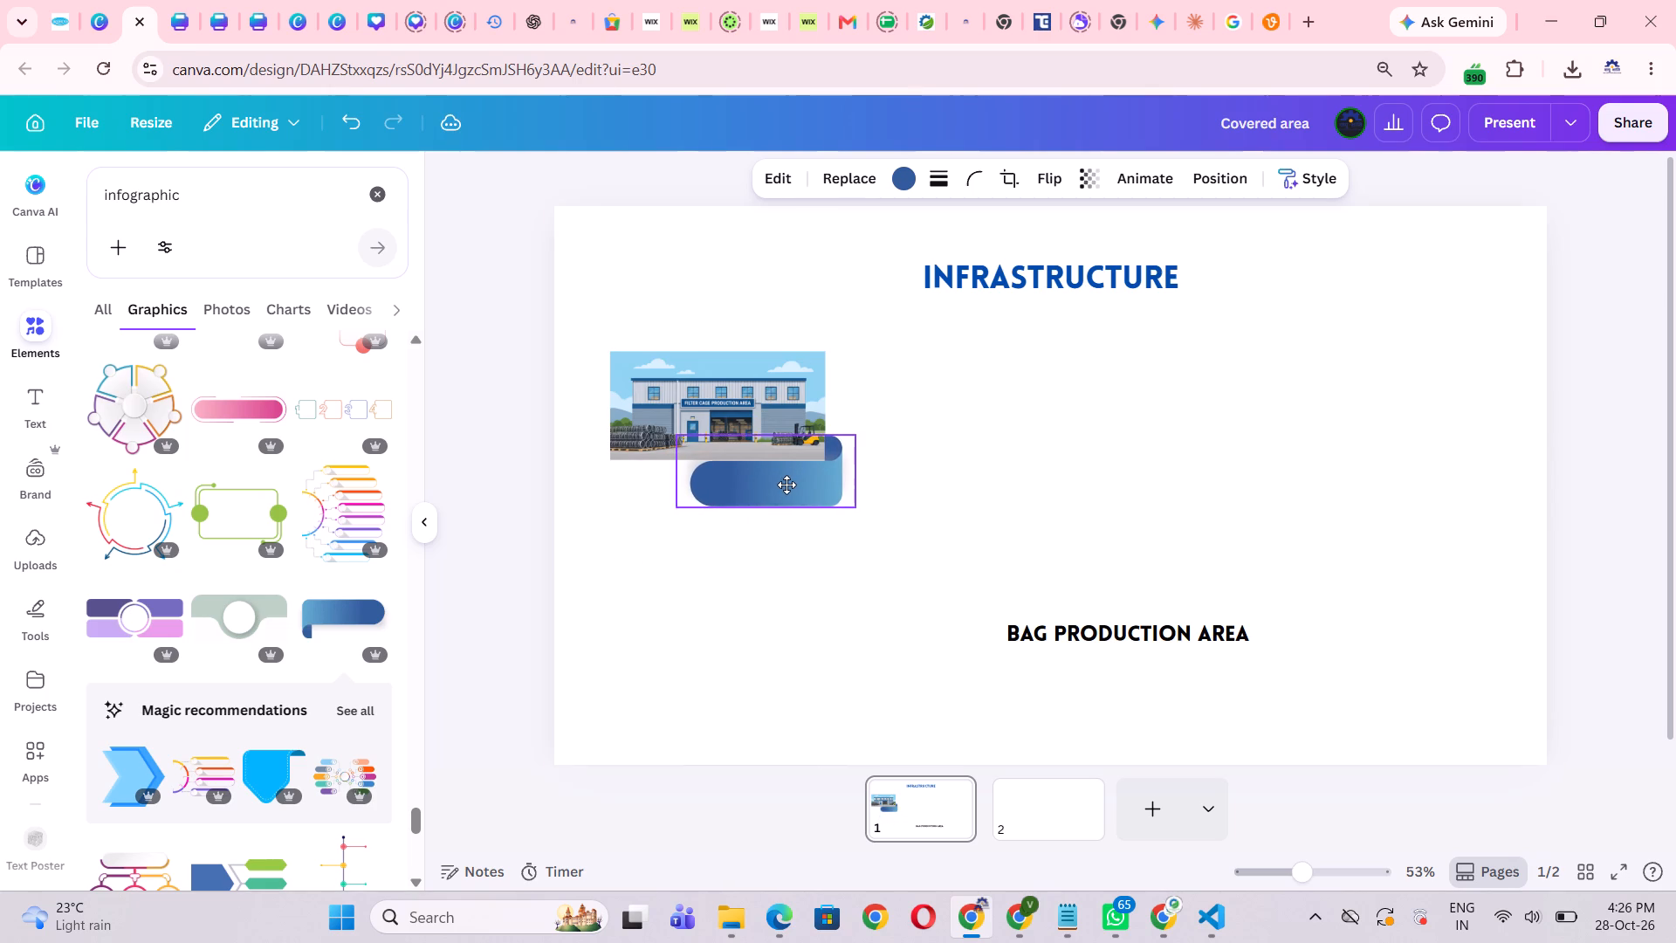
drag(786, 485, 786, 483)
click(898, 489)
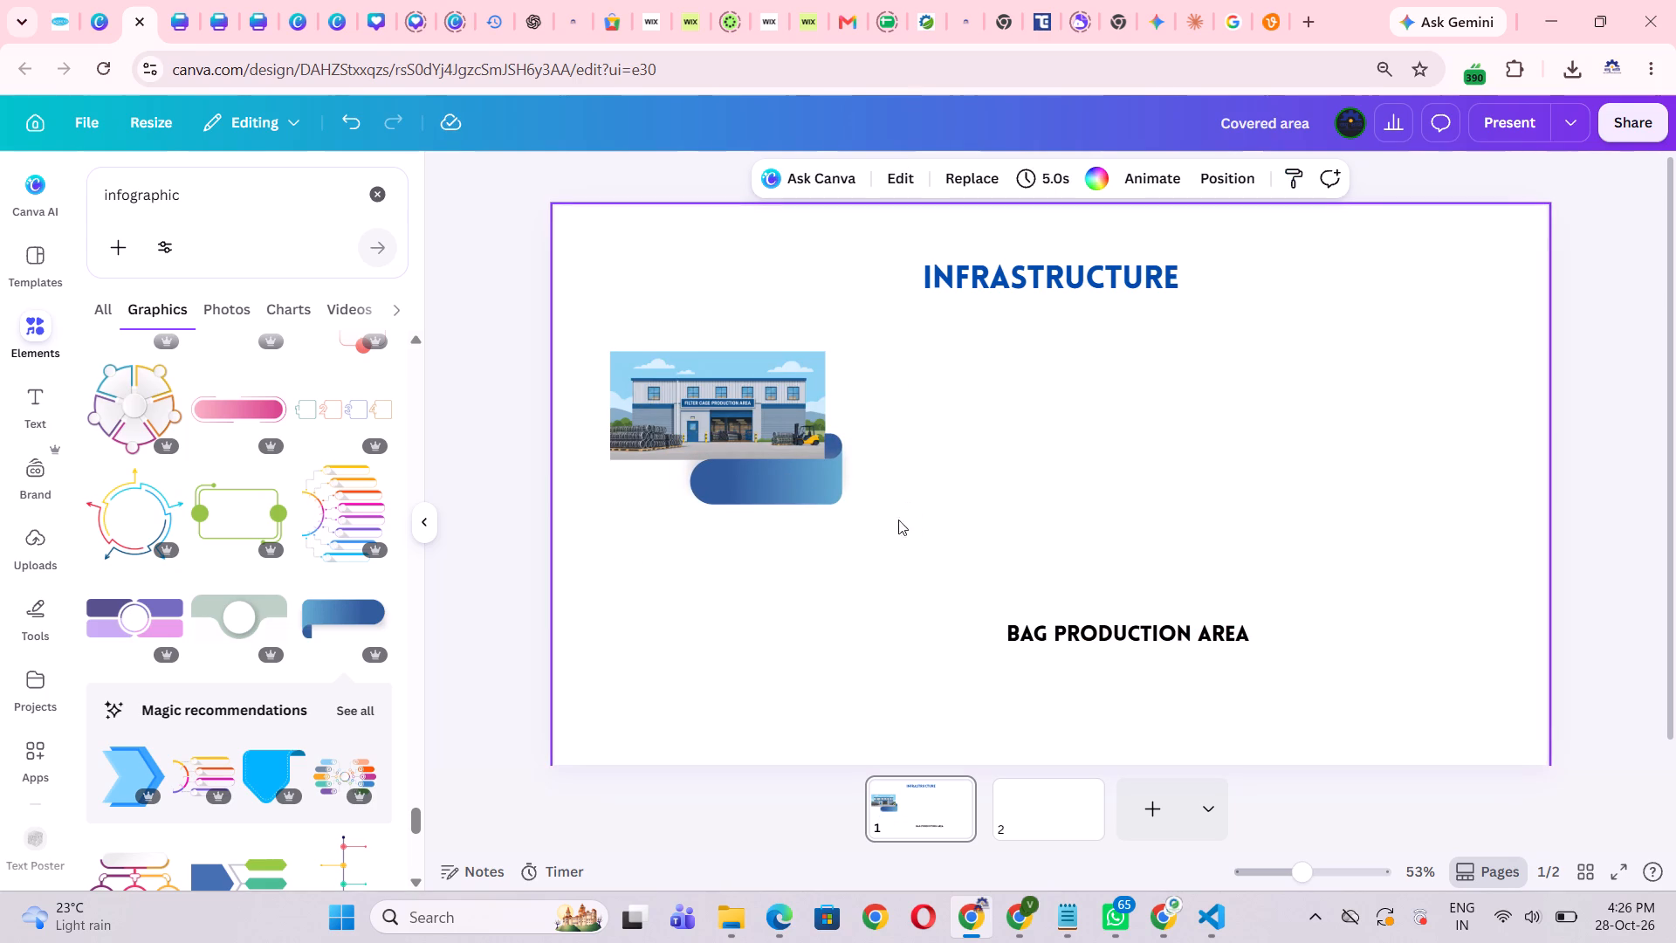
Flip the ribbon banner horizontally and tuck its folded end behind the building image's bottom-left corner.
right_drag(1073, 244, 1080, 265)
click(791, 444)
click(815, 497)
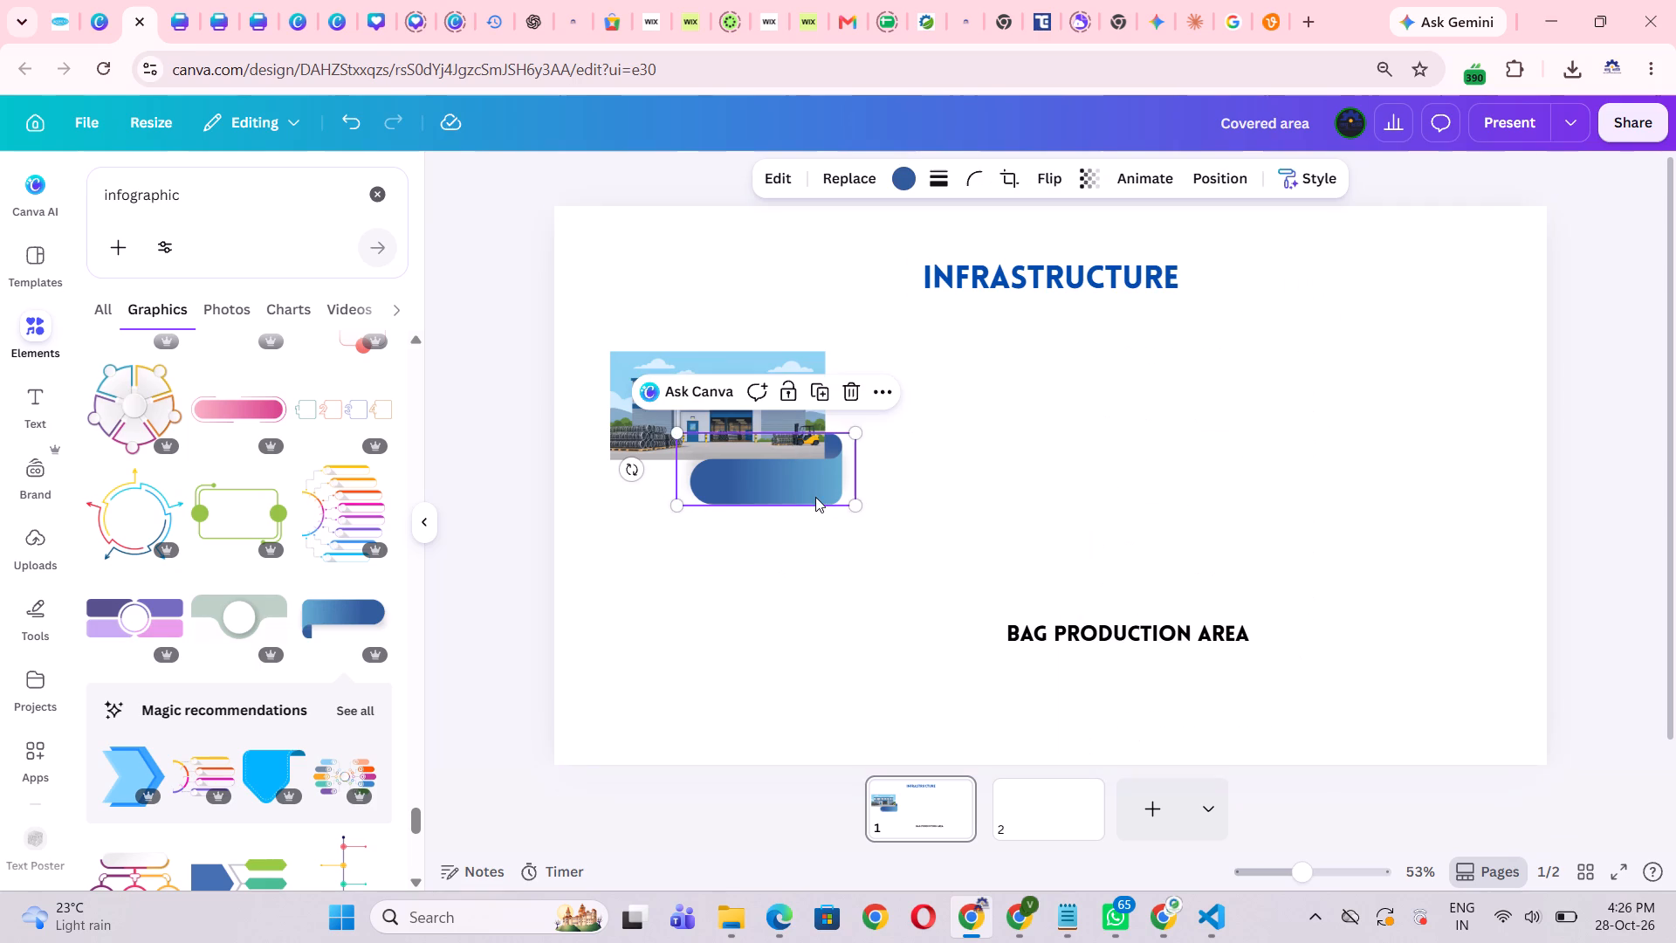
click(1045, 192)
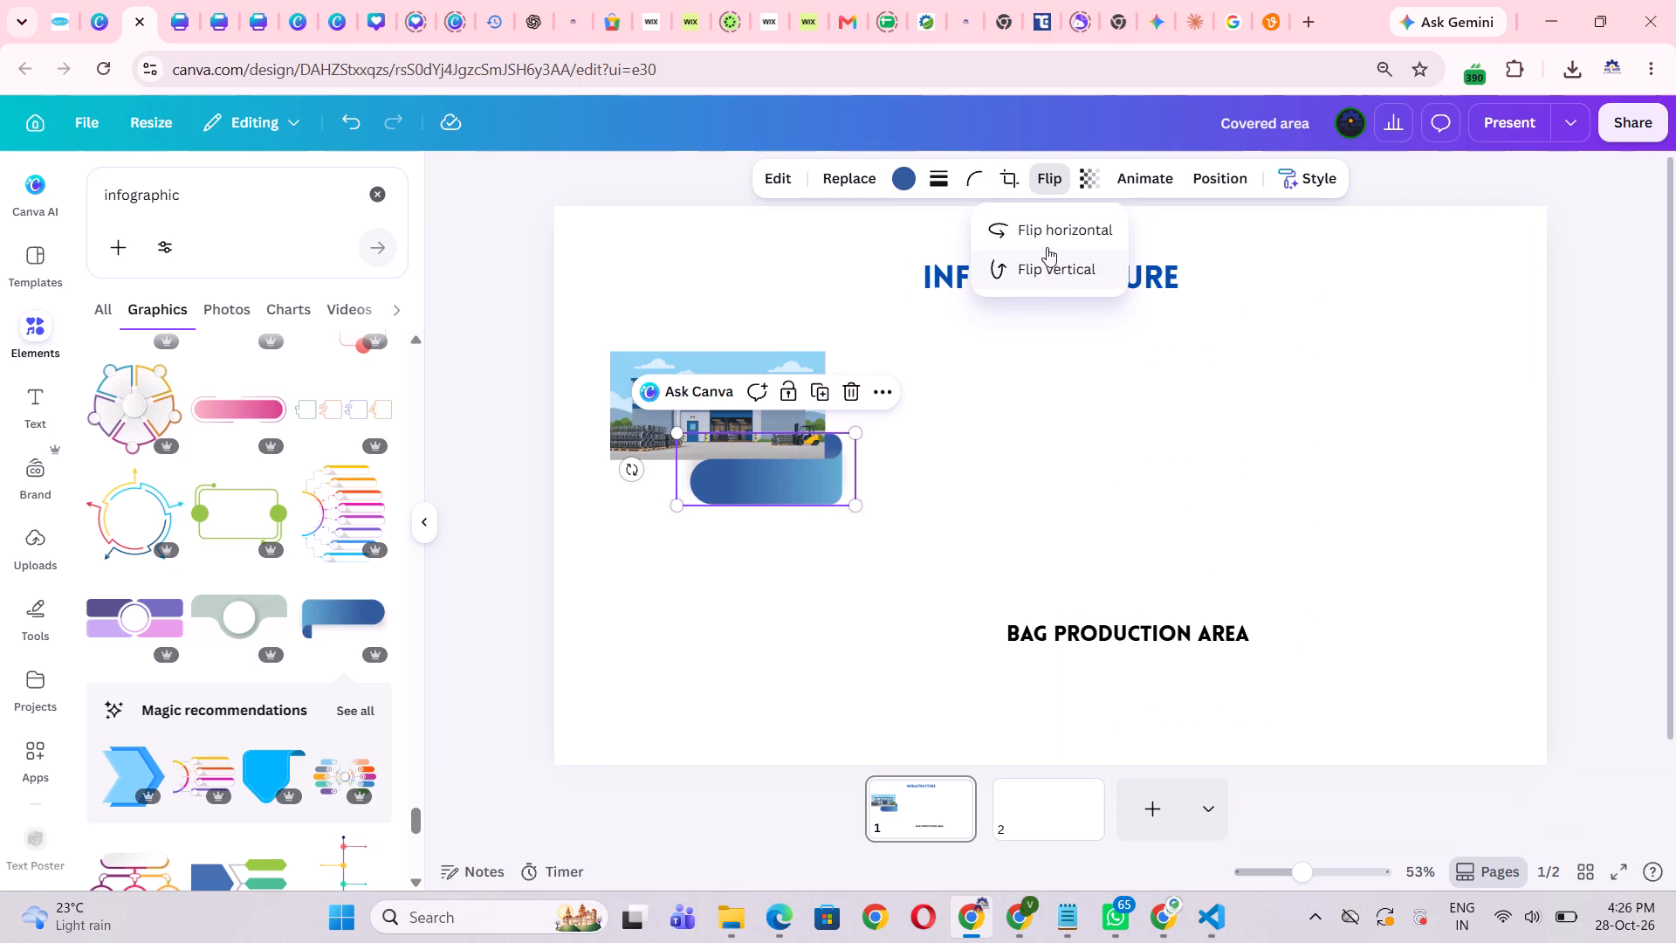
click(1045, 228)
click(1079, 417)
drag(819, 462, 725, 471)
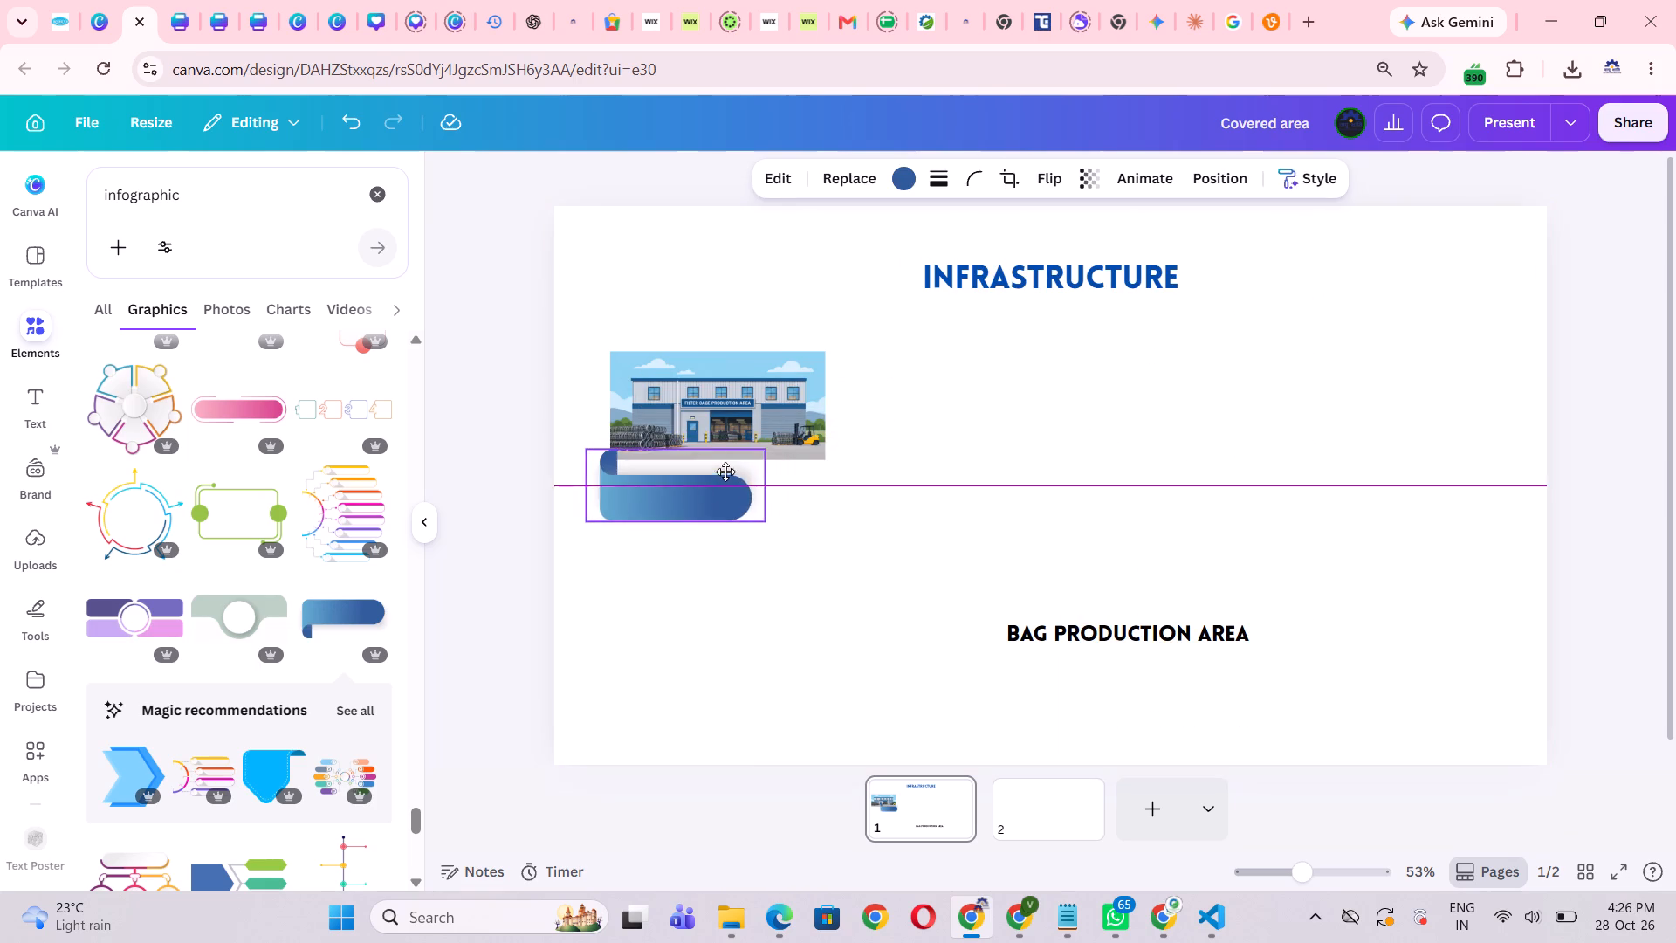
drag(725, 471, 721, 465)
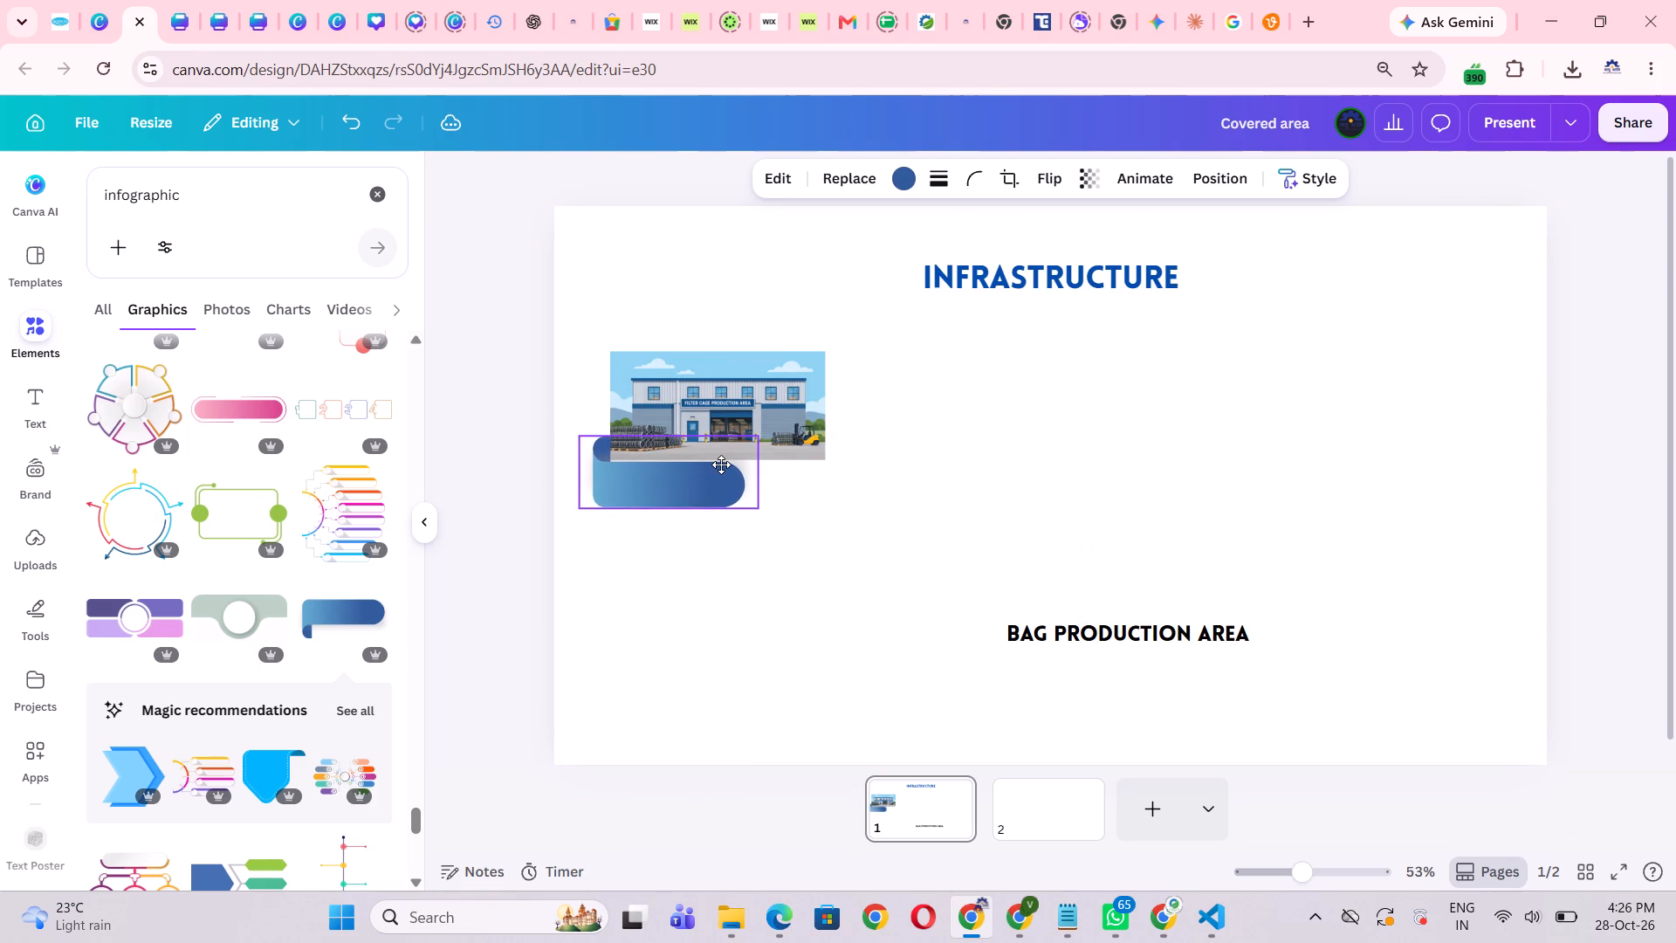
drag(721, 465, 721, 461)
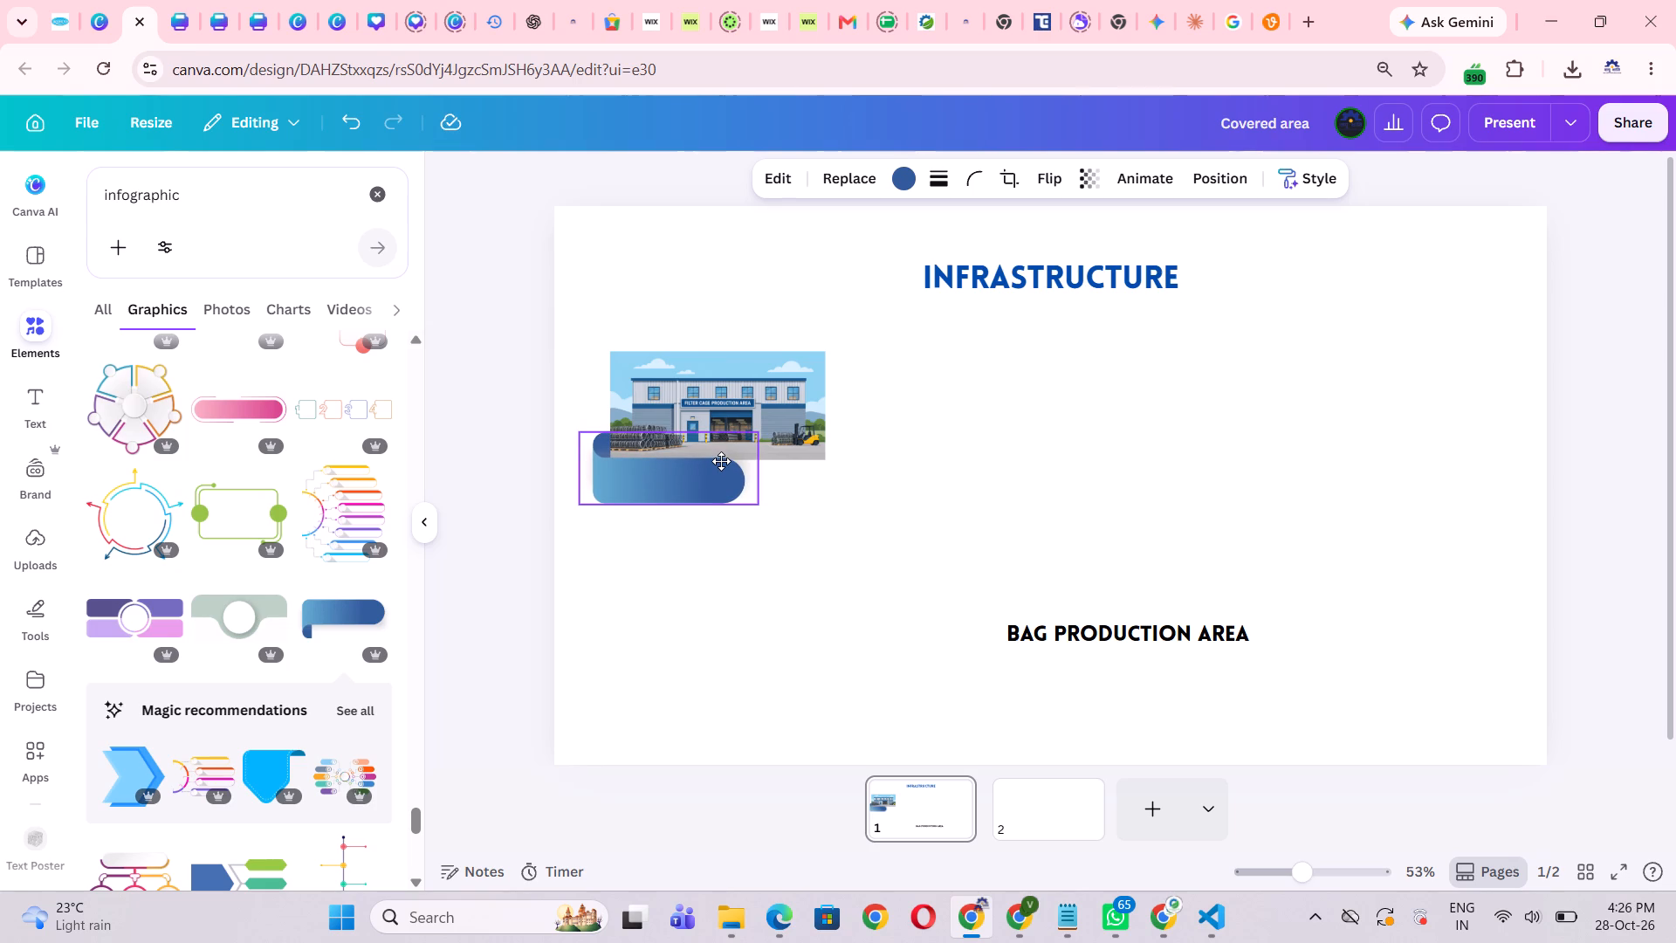
drag(721, 461, 721, 463)
click(734, 554)
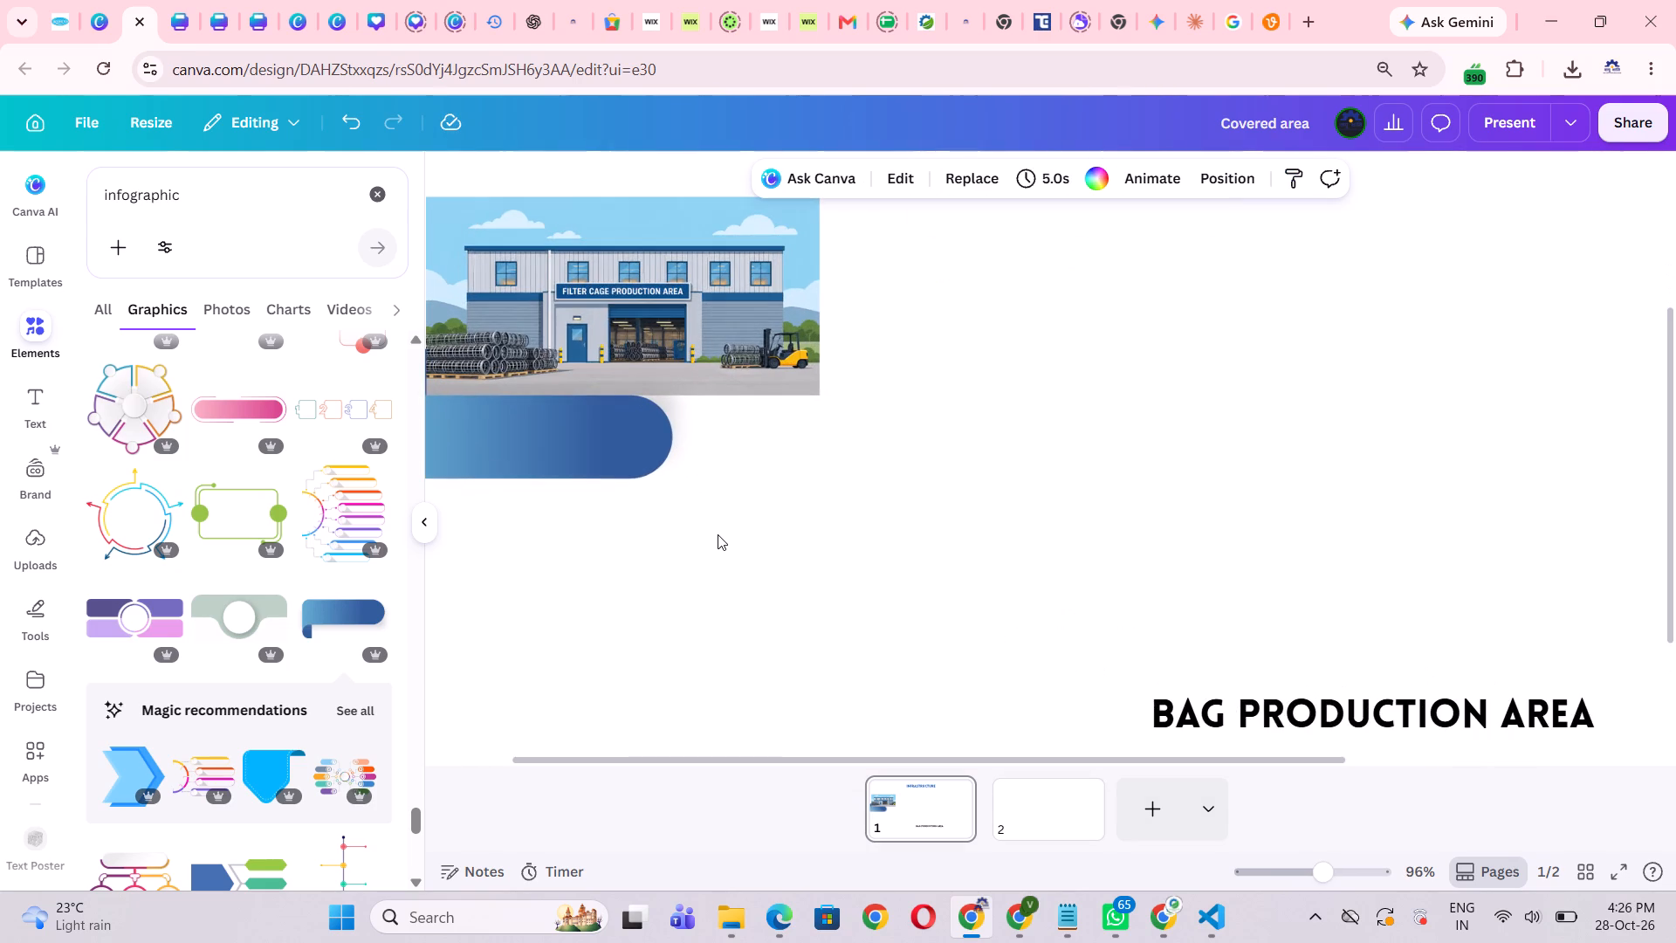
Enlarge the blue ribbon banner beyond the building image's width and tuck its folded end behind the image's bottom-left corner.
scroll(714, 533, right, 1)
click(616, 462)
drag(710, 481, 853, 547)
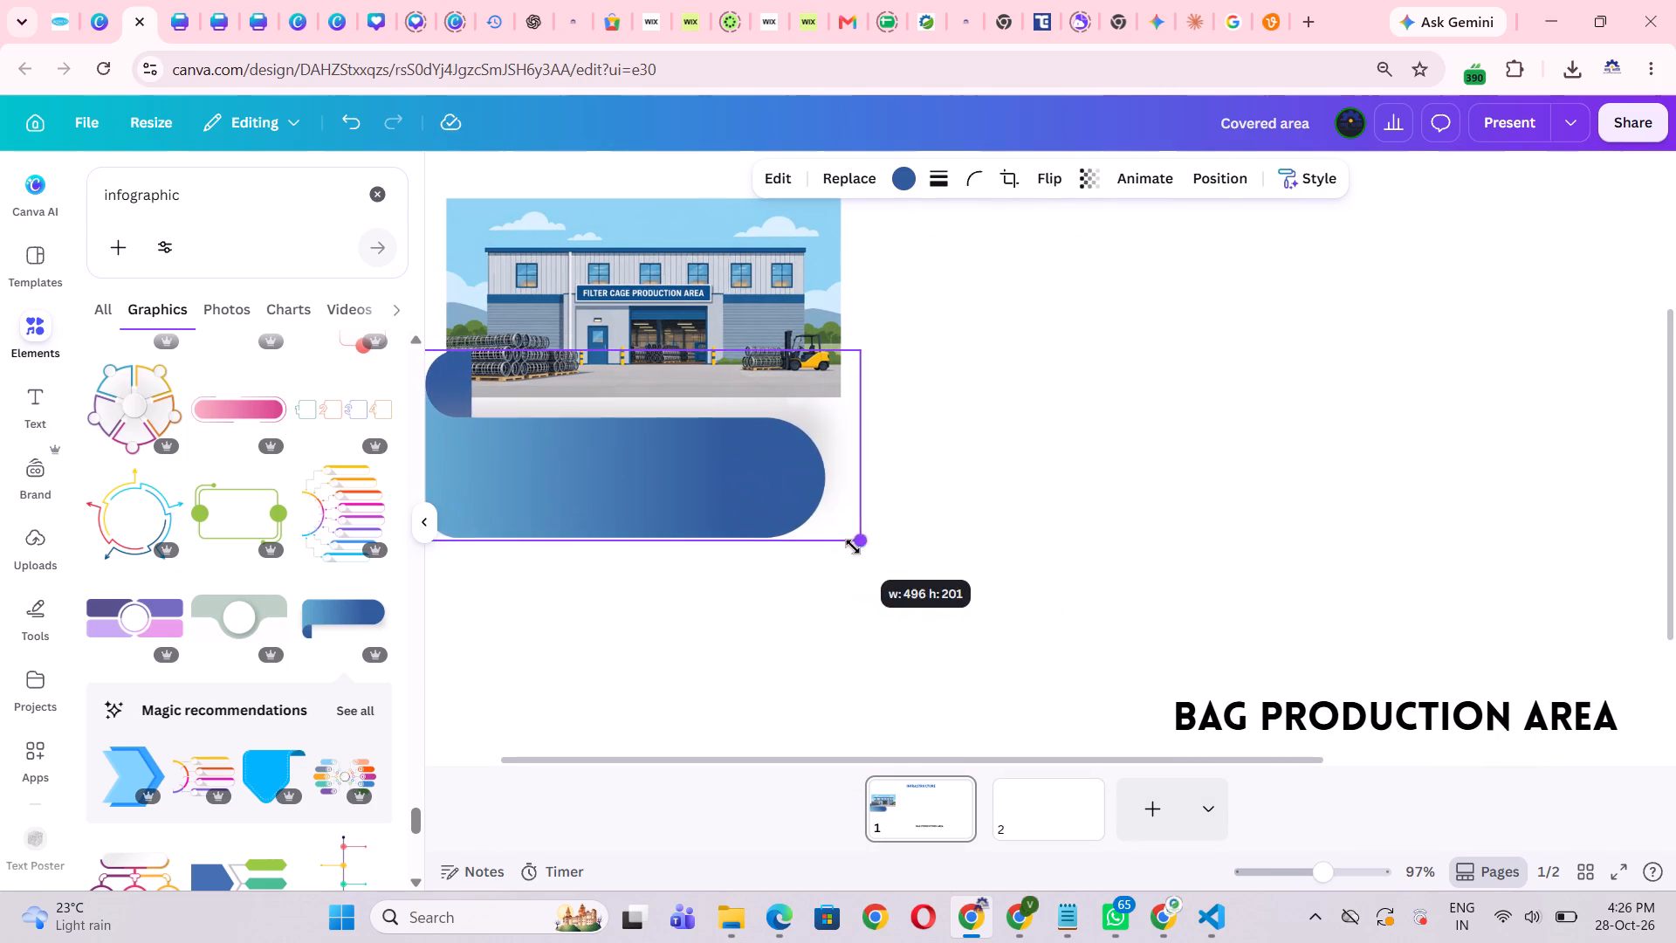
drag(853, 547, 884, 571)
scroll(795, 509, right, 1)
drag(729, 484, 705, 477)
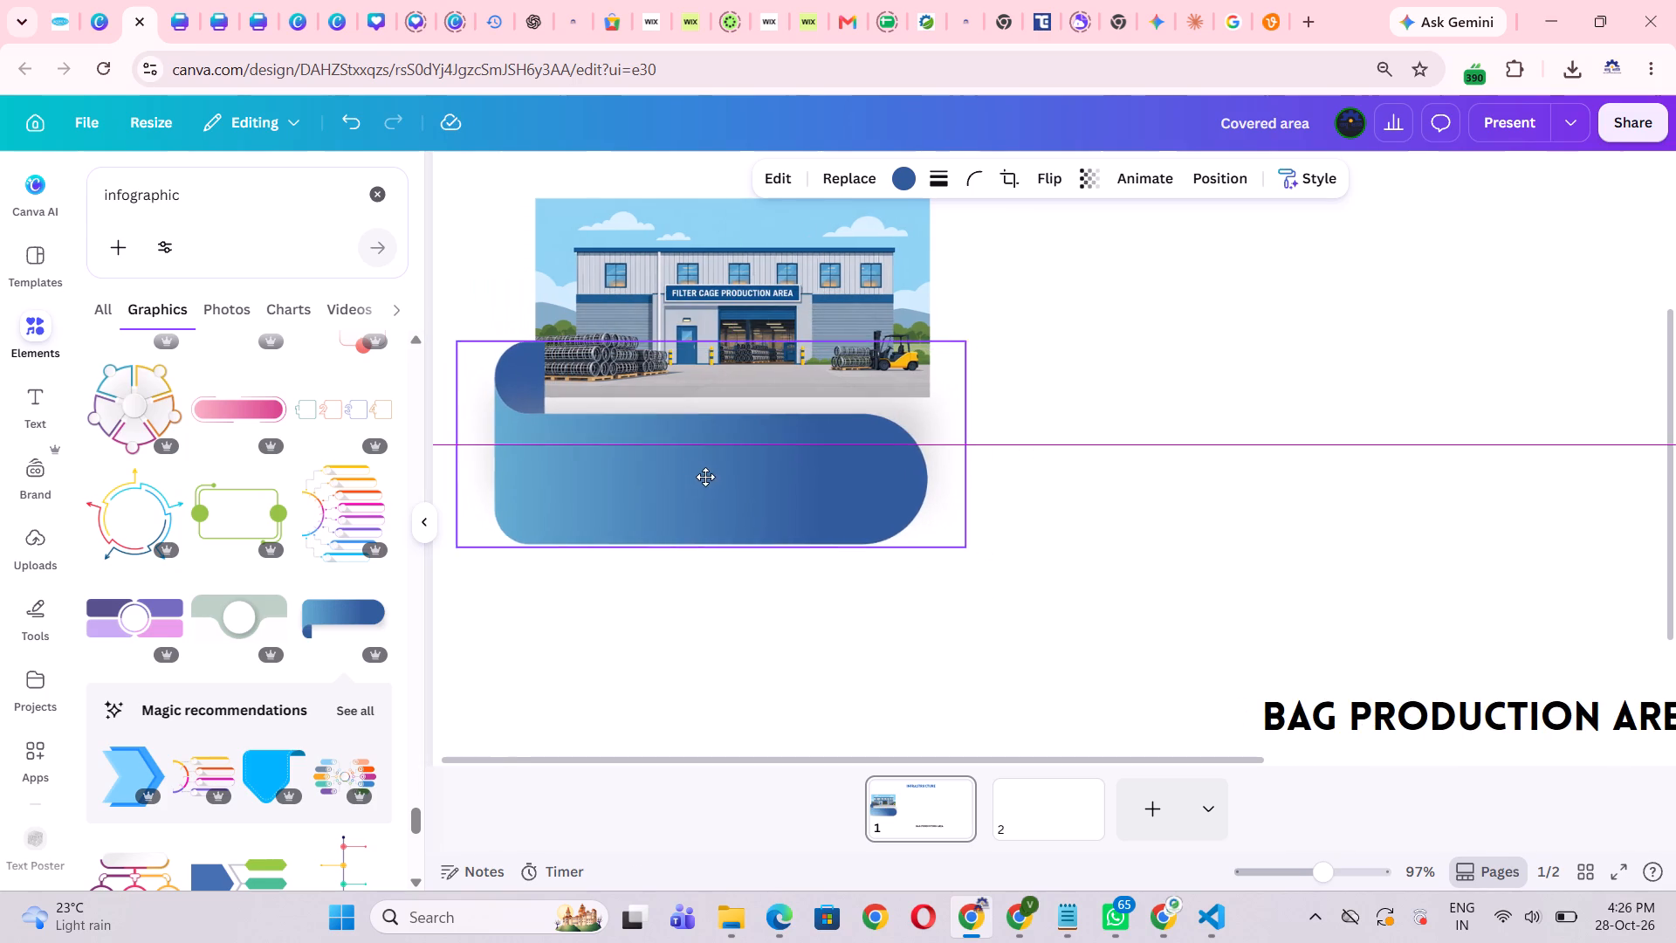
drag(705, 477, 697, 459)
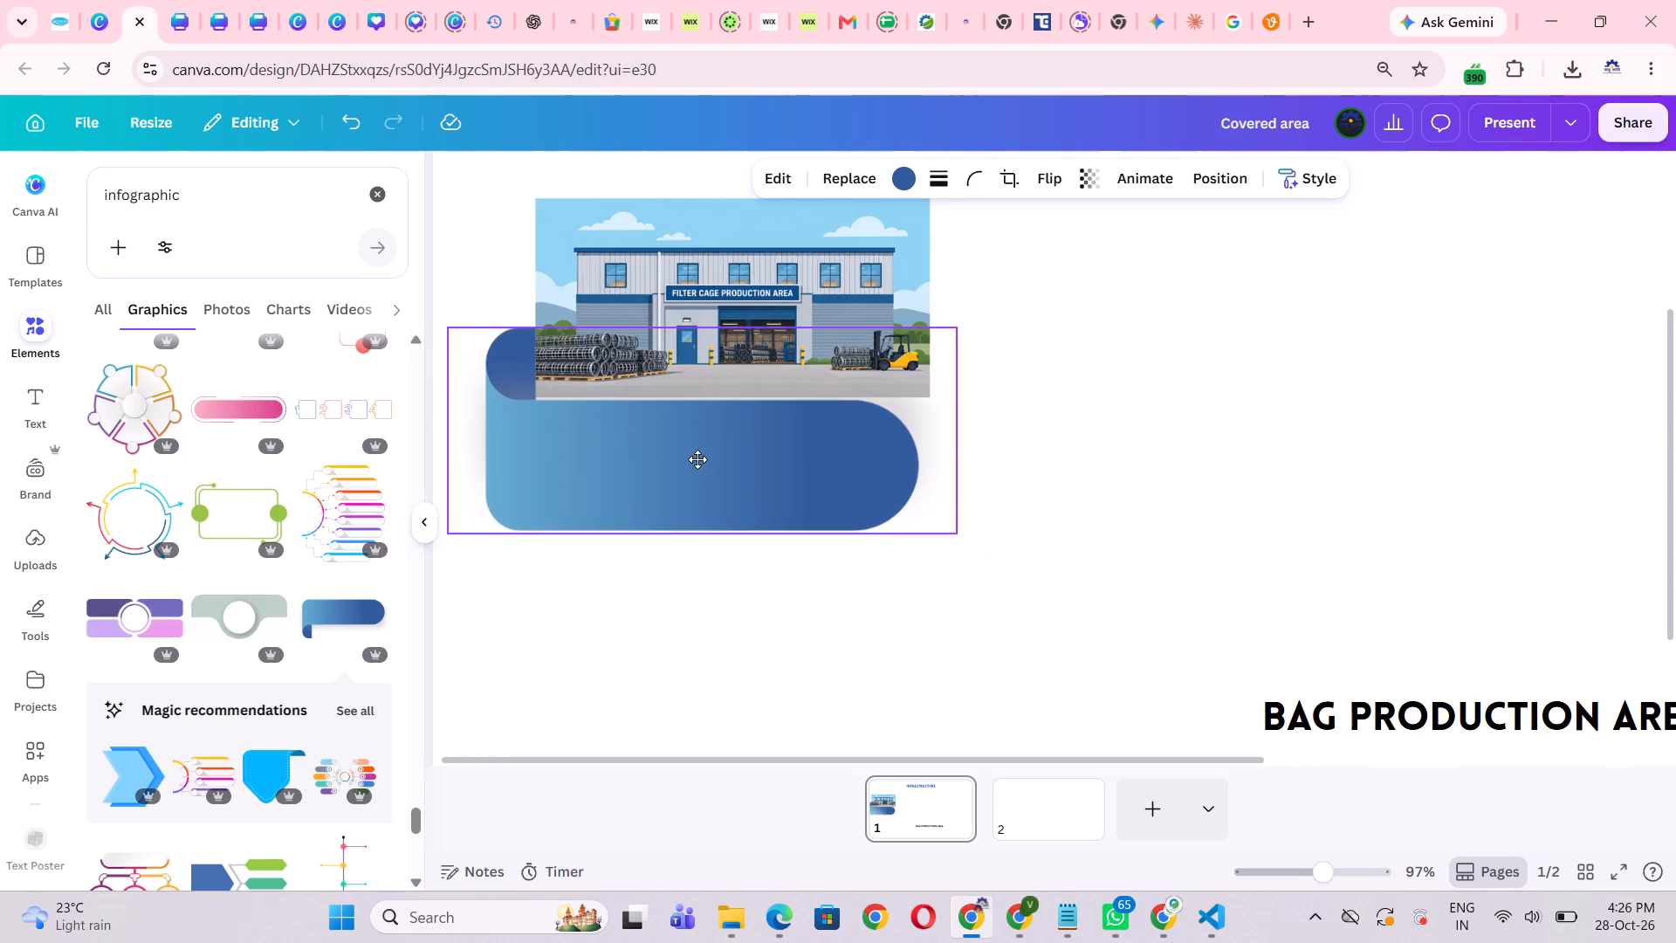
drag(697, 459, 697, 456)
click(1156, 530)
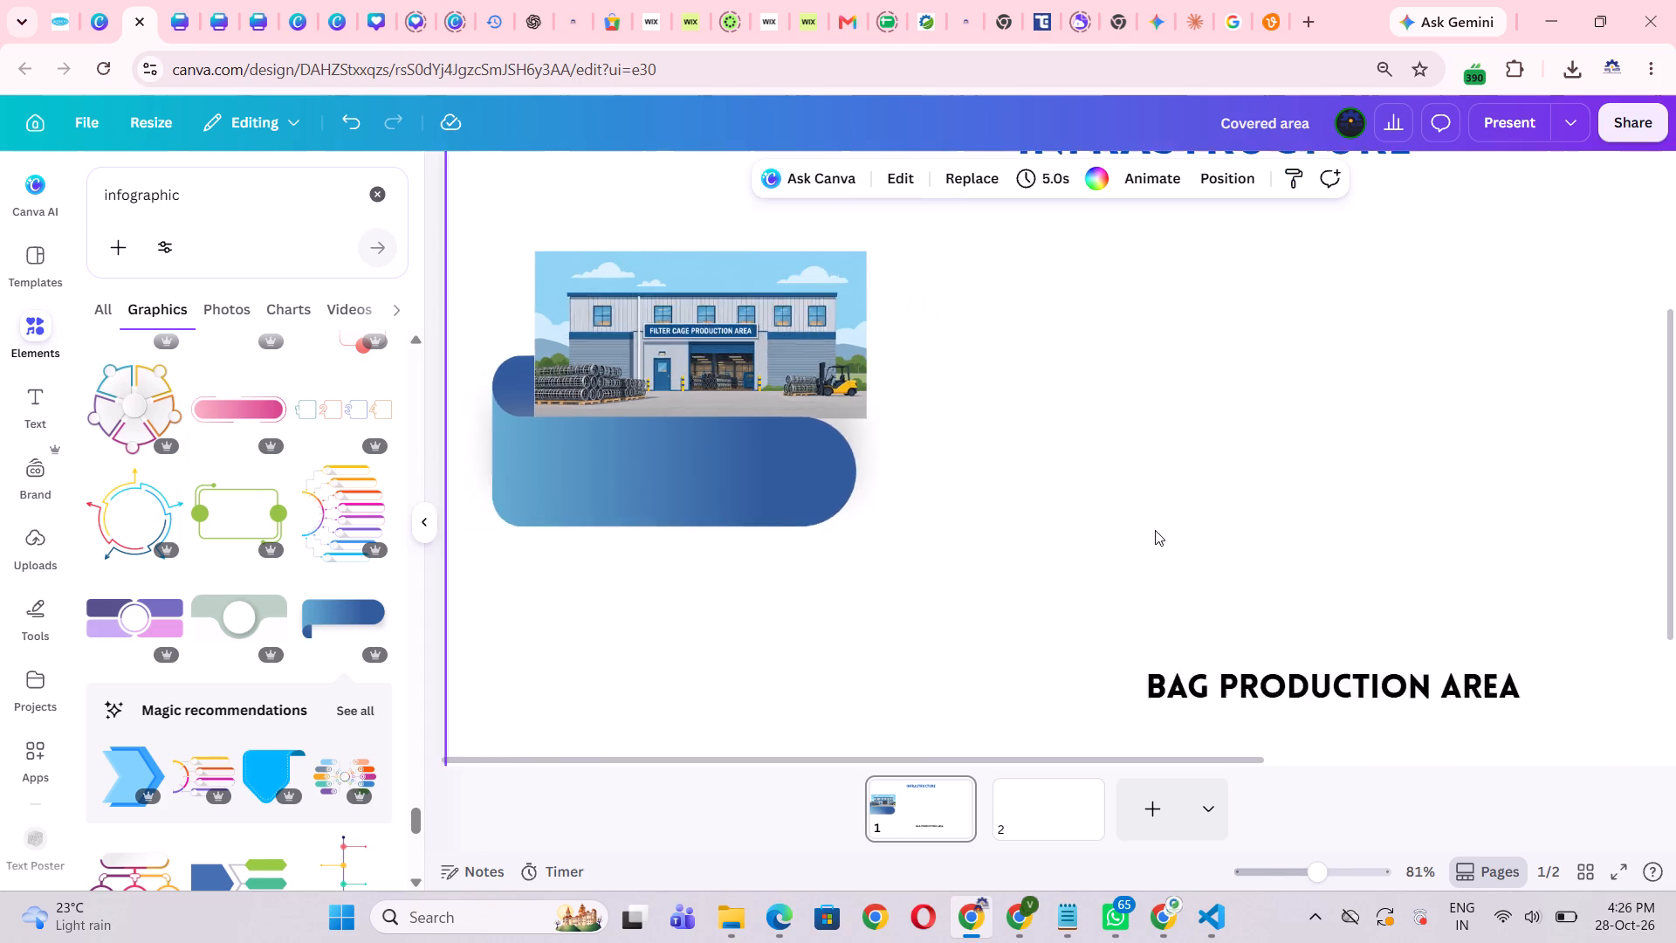
Remove the blue ribbon banner from the page by moving it completely off the canvas.
click(855, 516)
click(850, 486)
drag(850, 486, 510, 523)
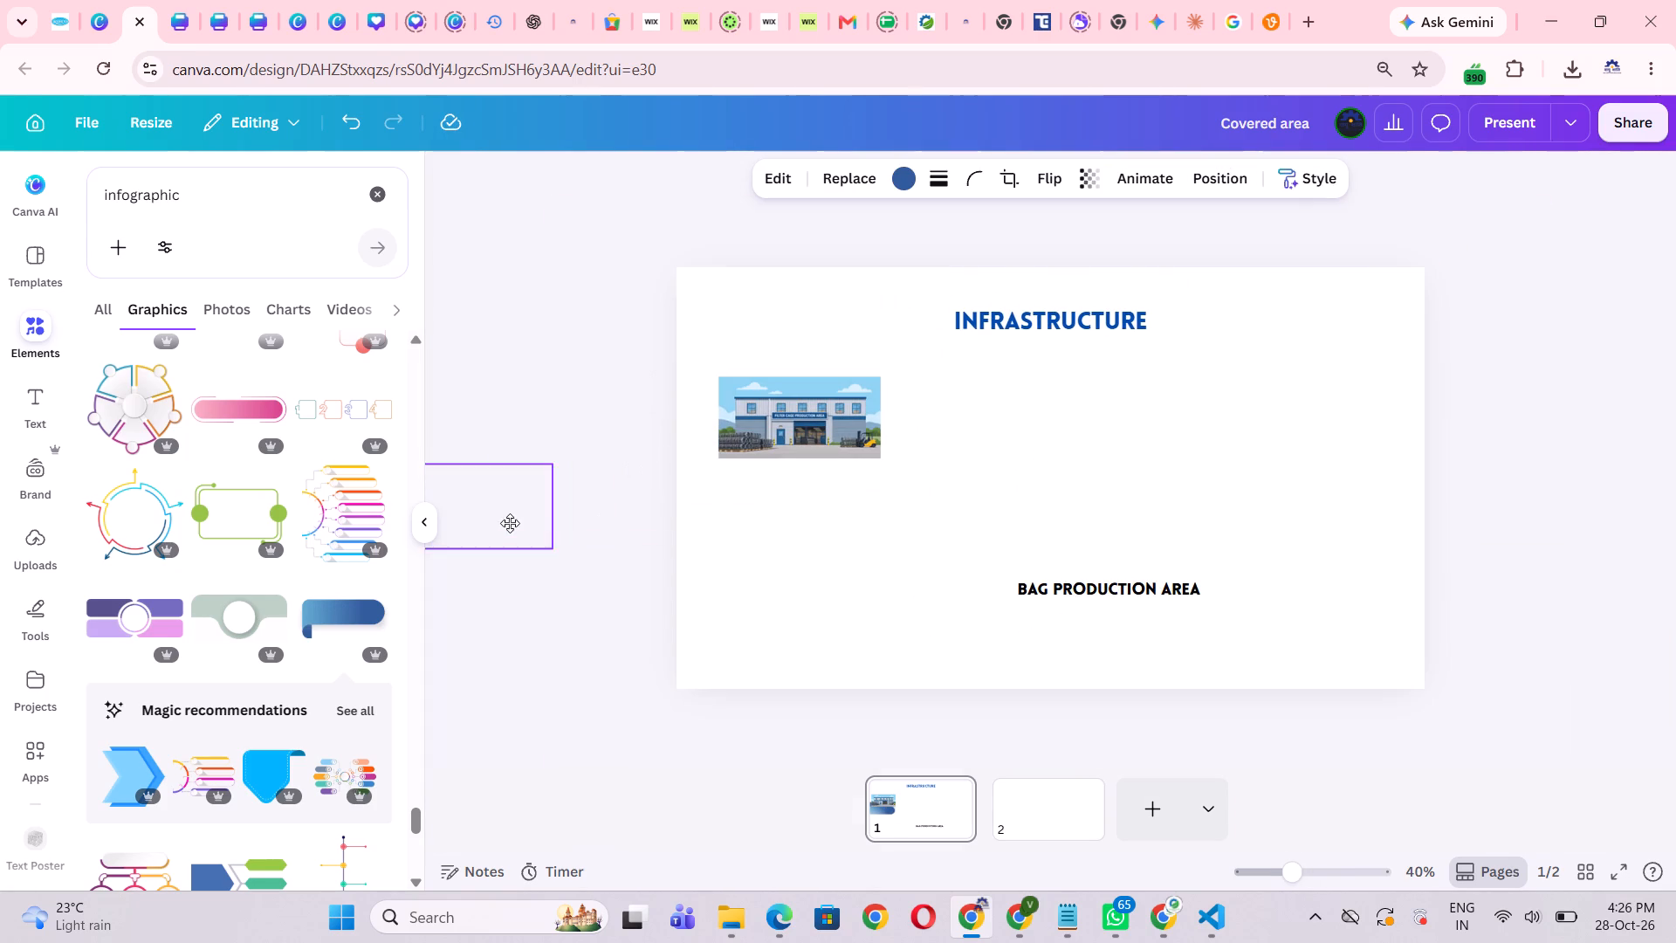
drag(510, 523, 502, 529)
Browse further through the infographic graphics for another caption shape to pair with the building image.
scroll(289, 639, down, 7)
scroll(289, 637, up, 5)
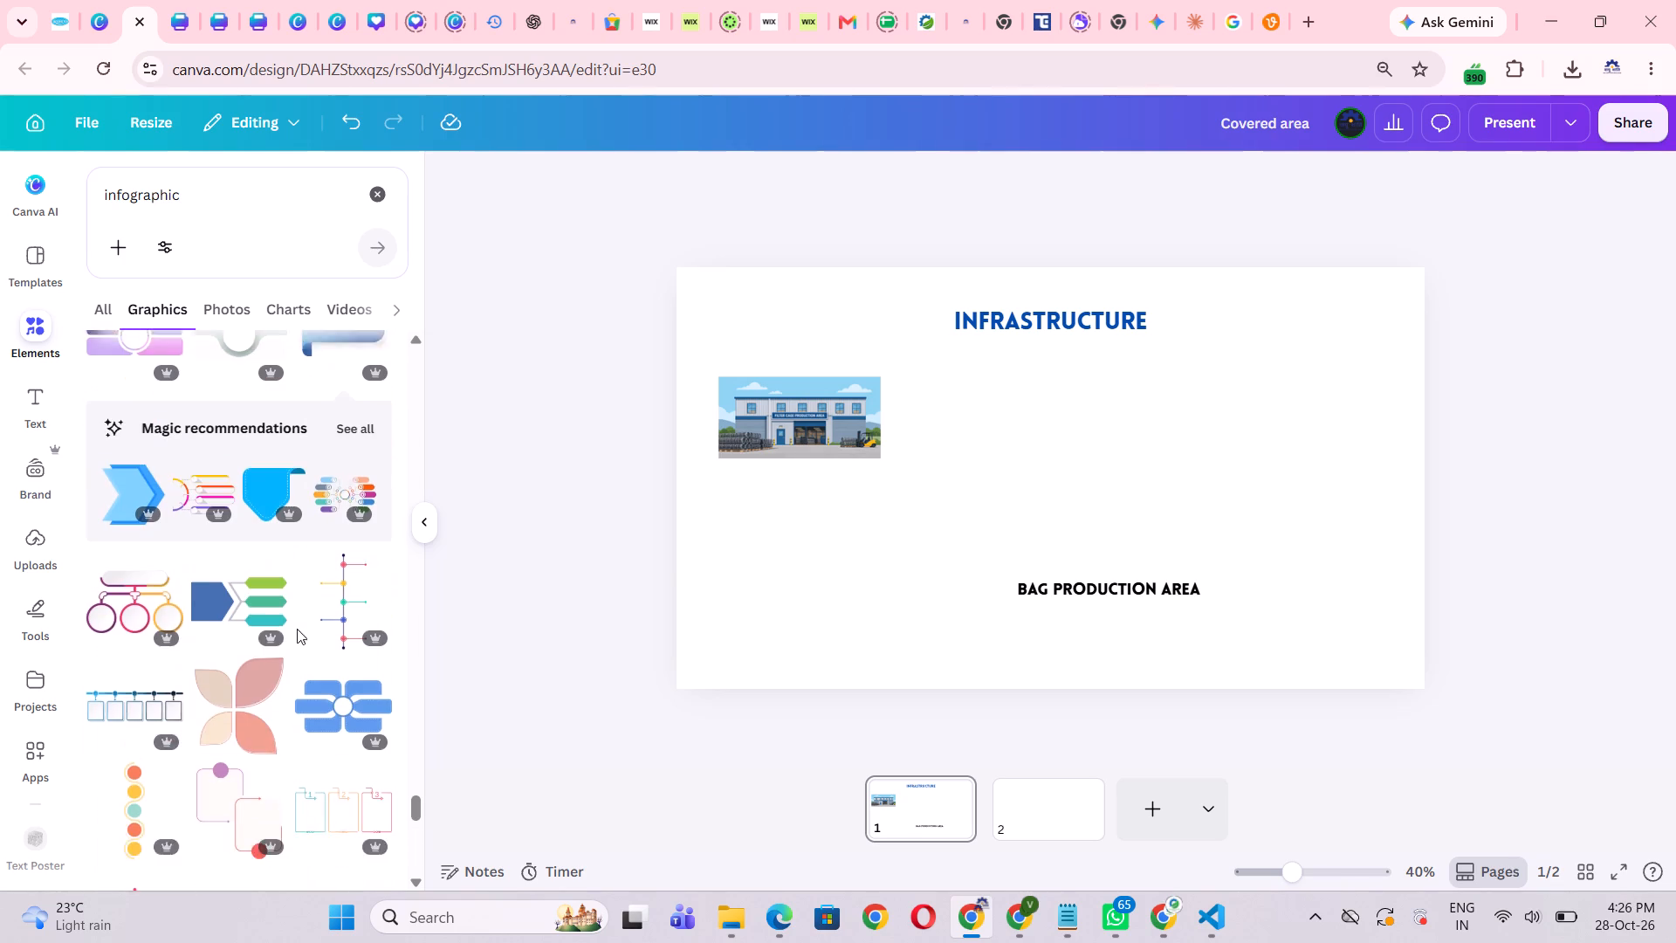
right_click(355, 424)
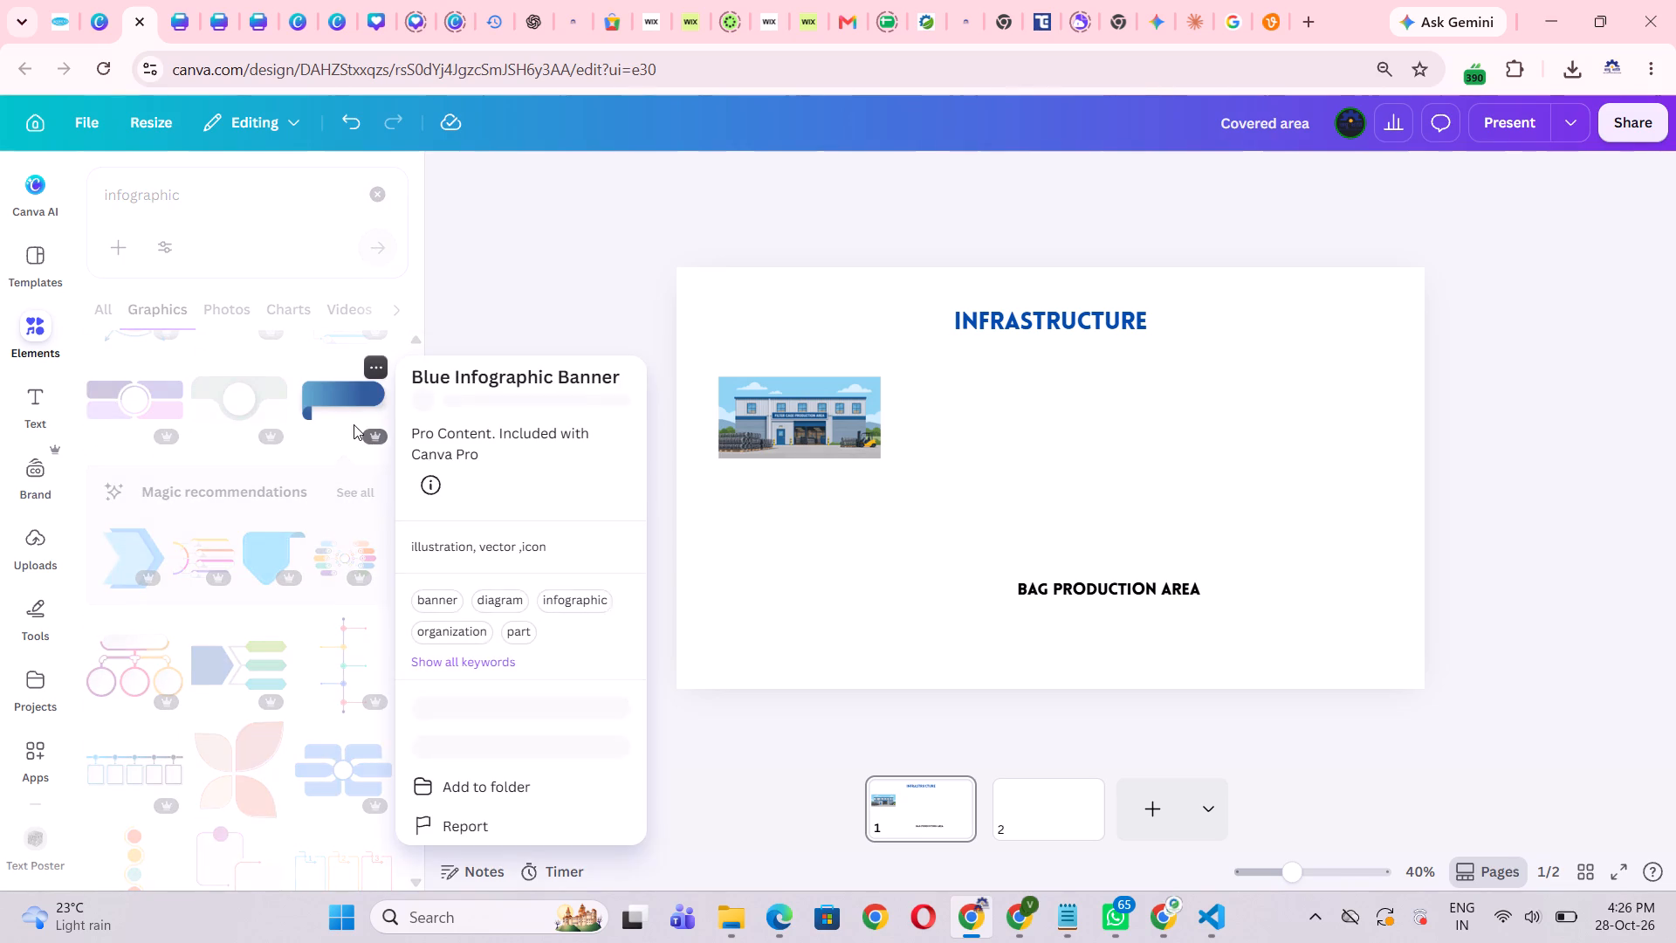
click(292, 499)
scroll(292, 499, down, 3)
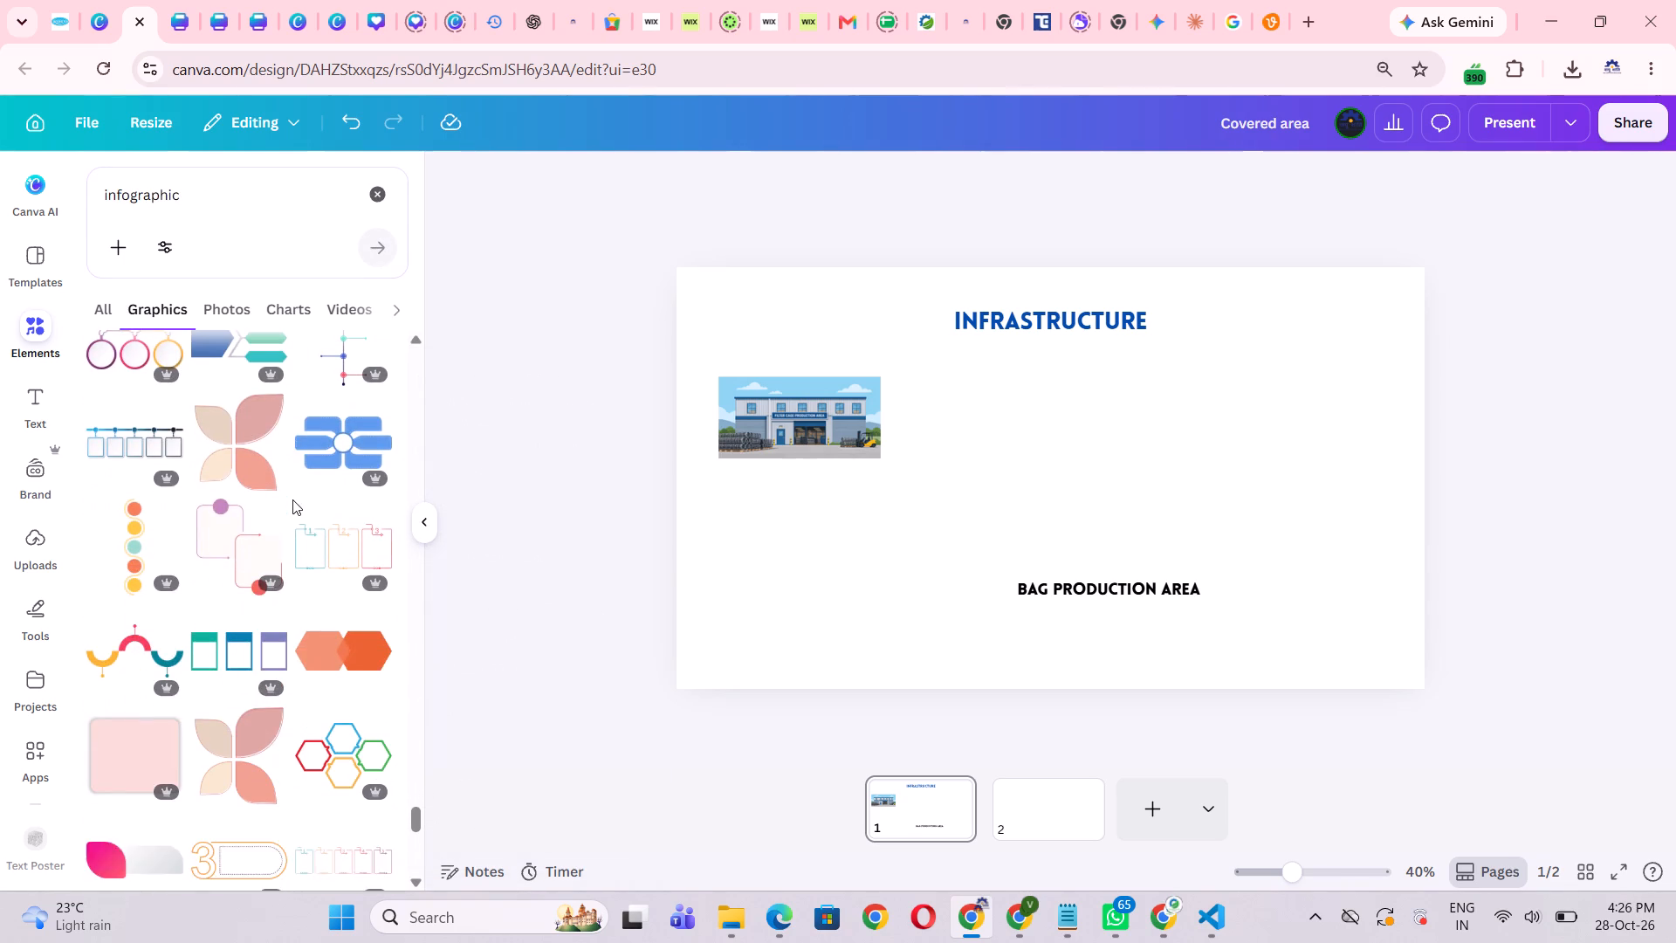
scroll(292, 499, down, 8)
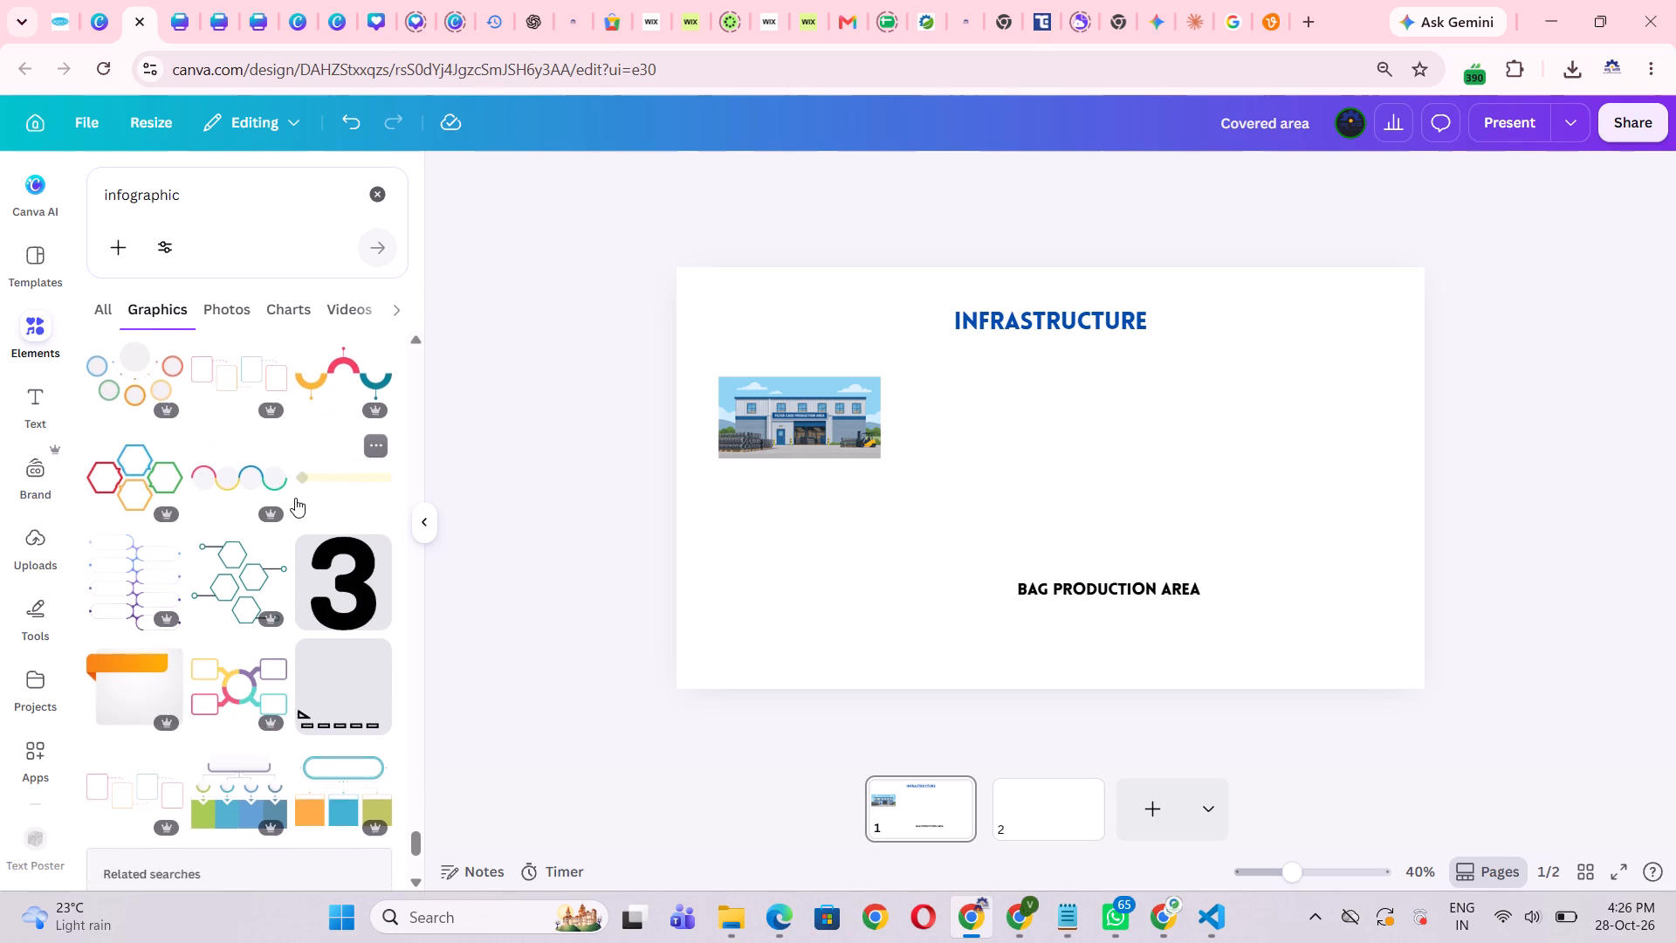
scroll(299, 498, down, 2)
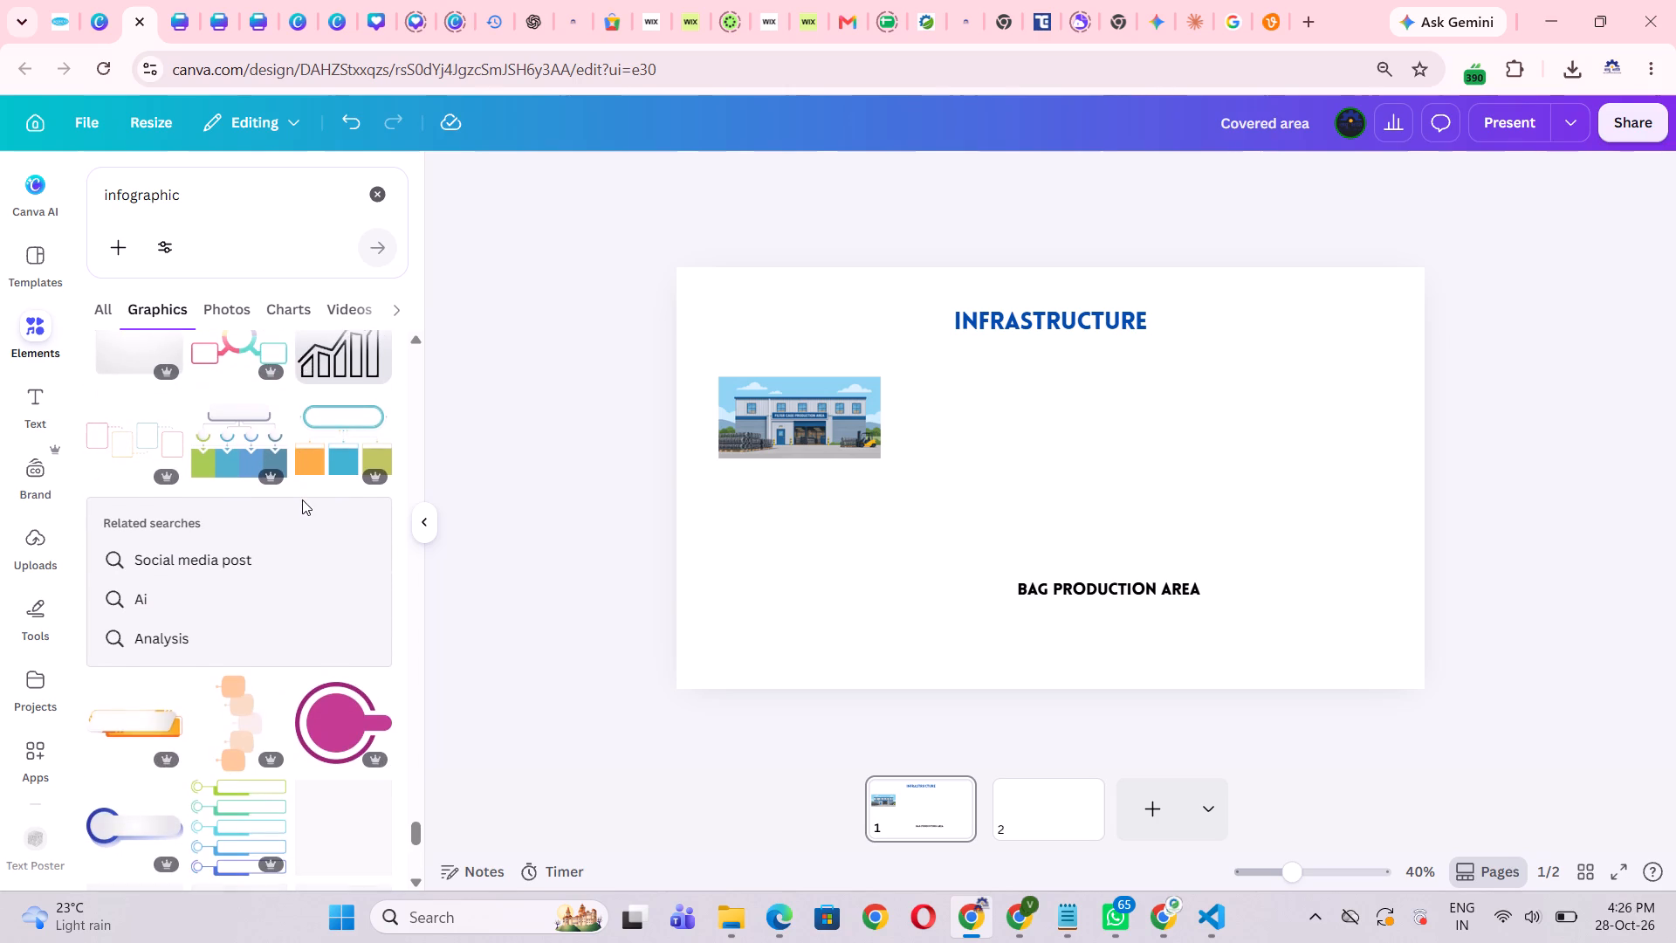
scroll(302, 499, down, 4)
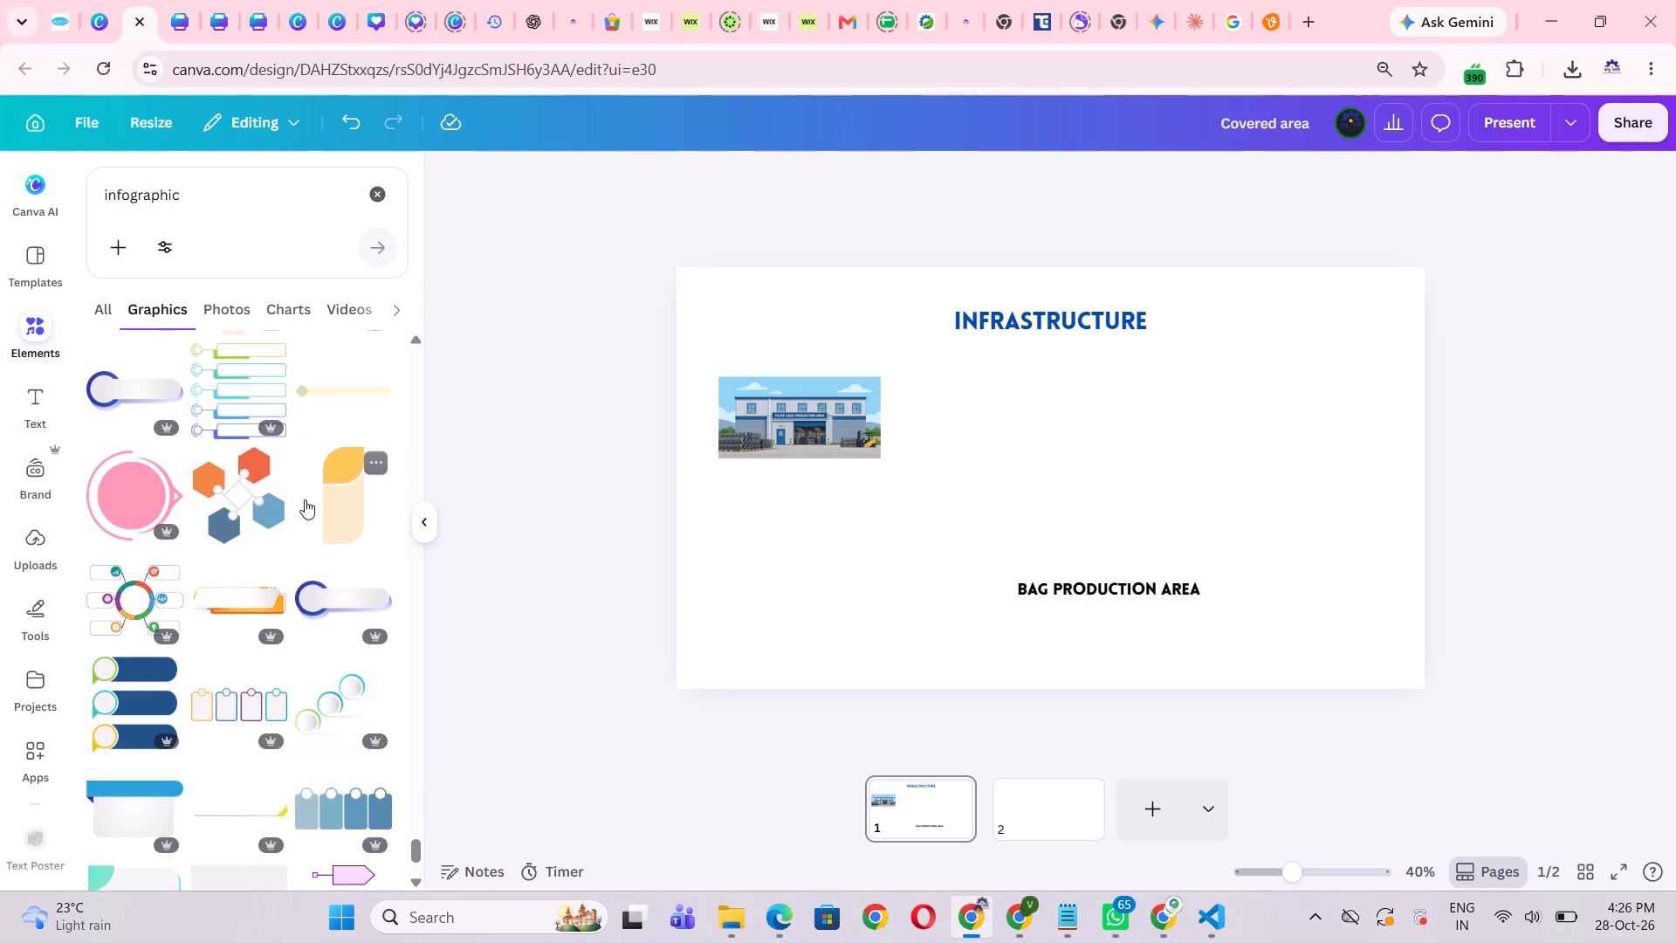
scroll(305, 499, down, 4)
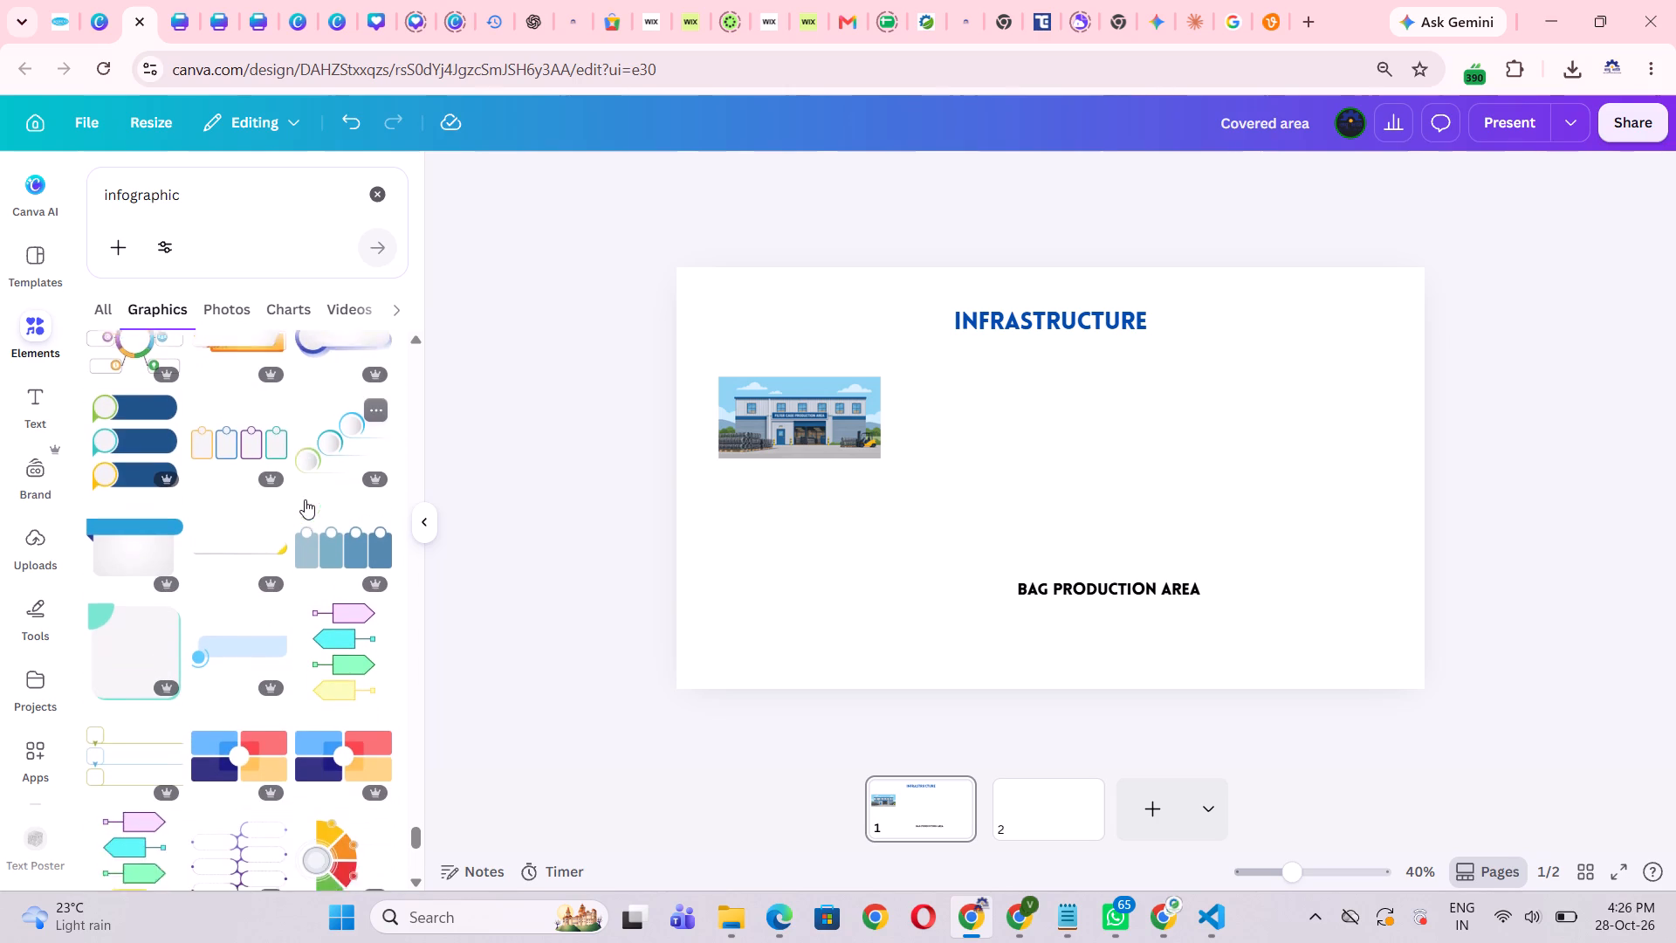
scroll(305, 499, down, 1)
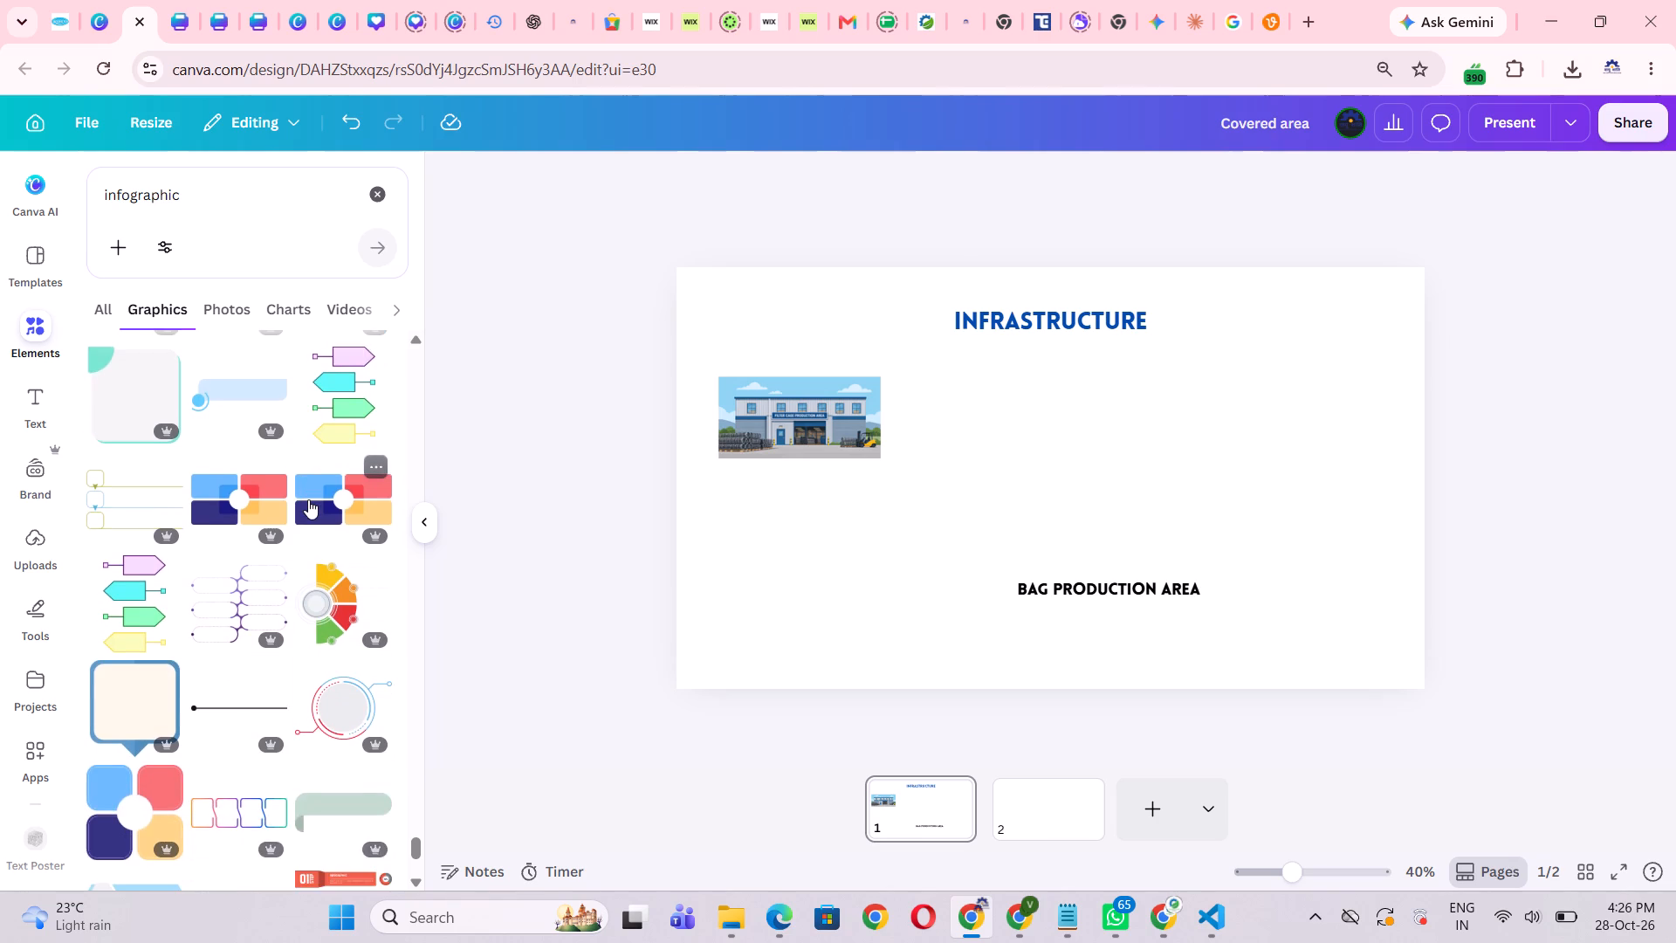
scroll(308, 499, down, 5)
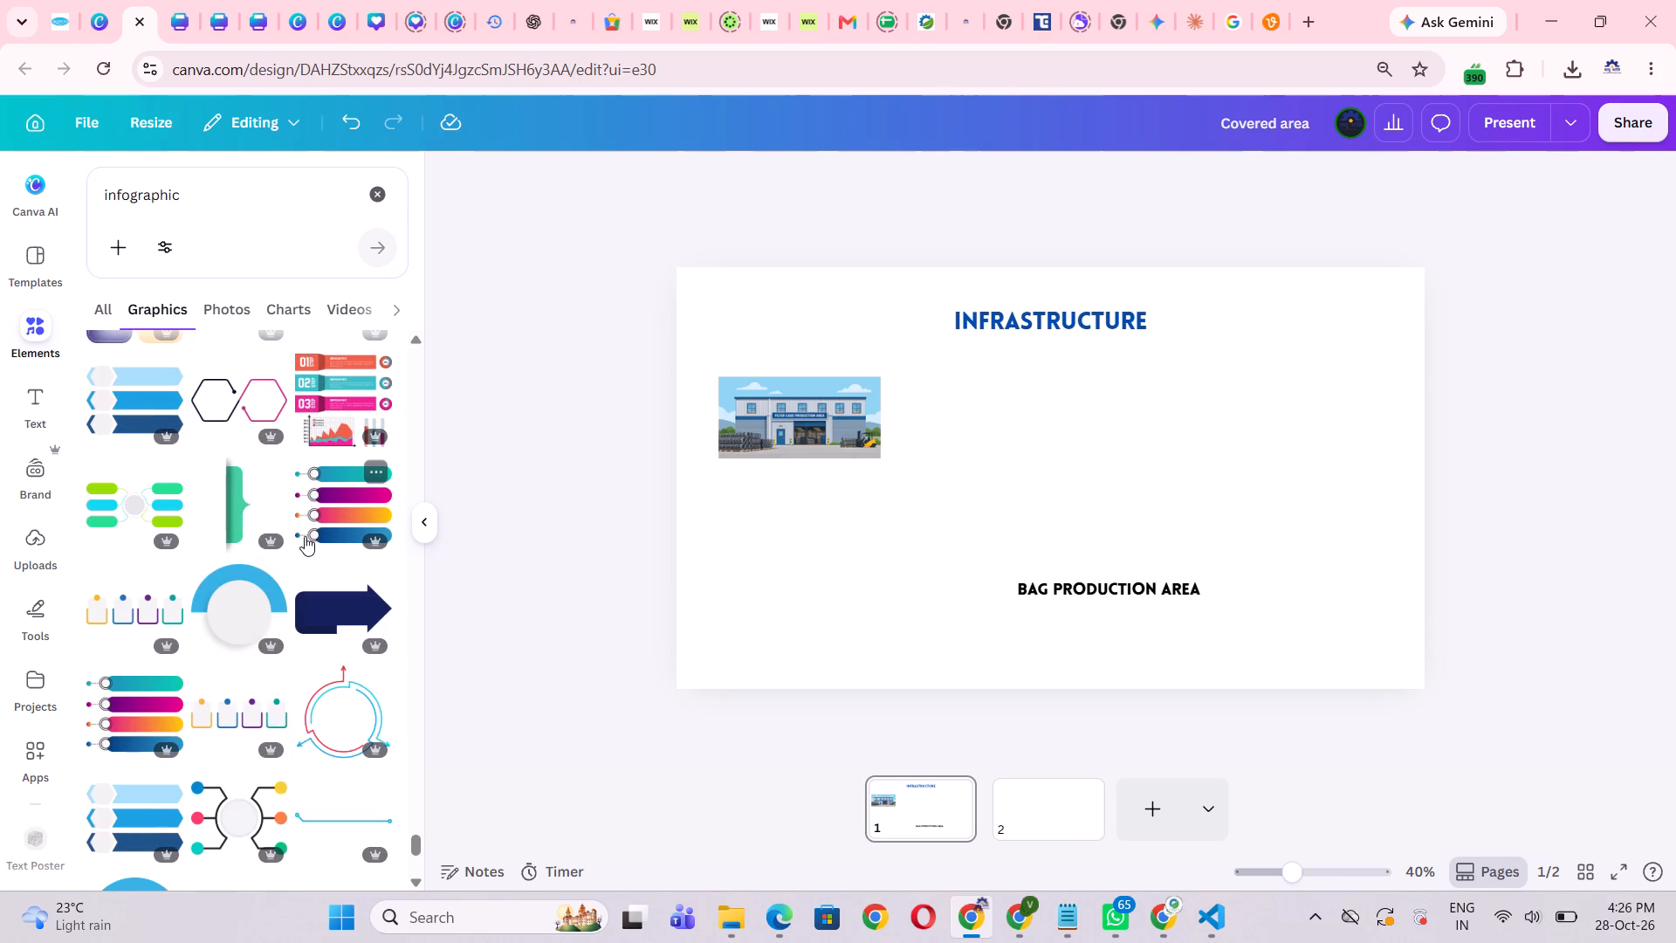
scroll(305, 536, down, 5)
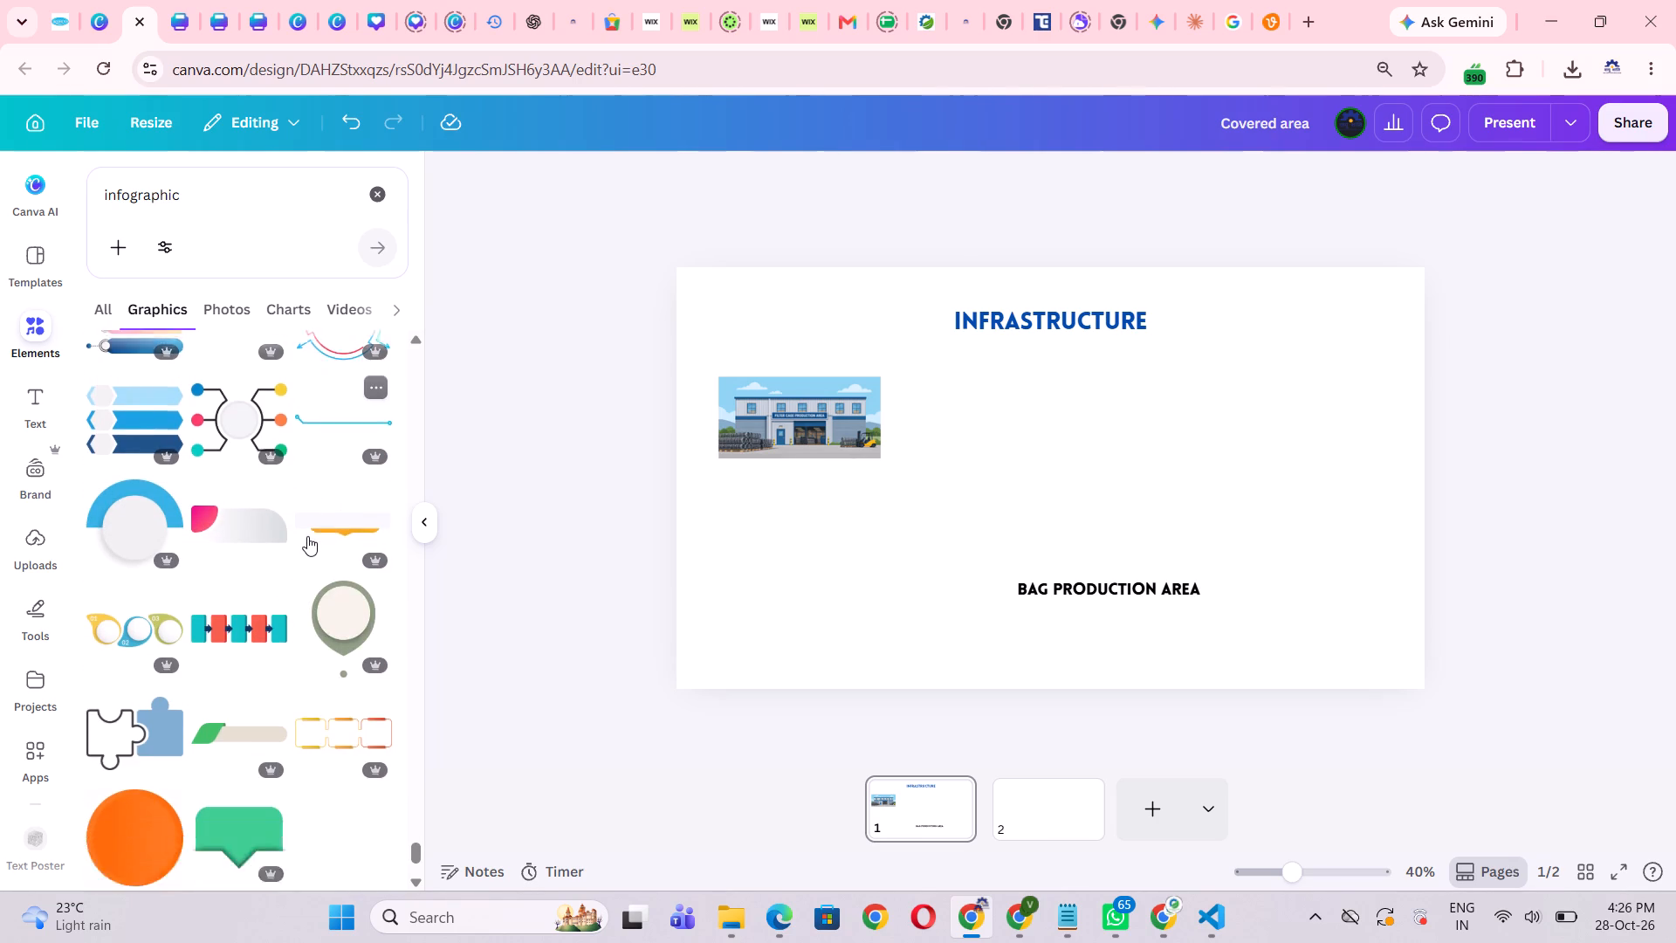
scroll(312, 534, up, 1)
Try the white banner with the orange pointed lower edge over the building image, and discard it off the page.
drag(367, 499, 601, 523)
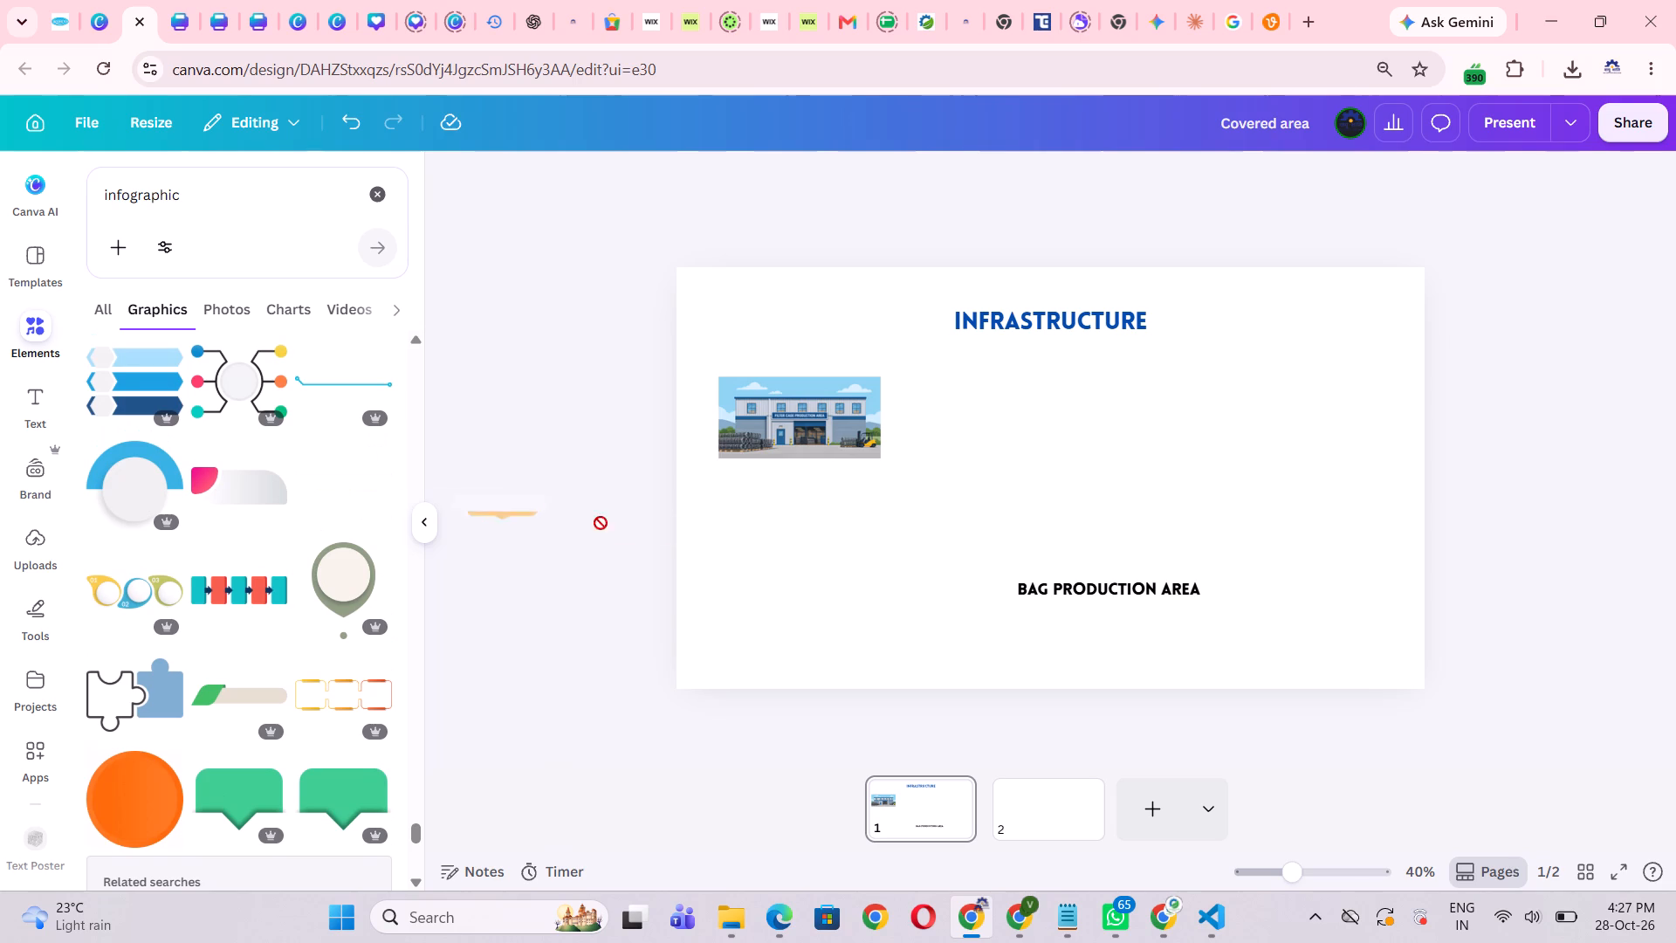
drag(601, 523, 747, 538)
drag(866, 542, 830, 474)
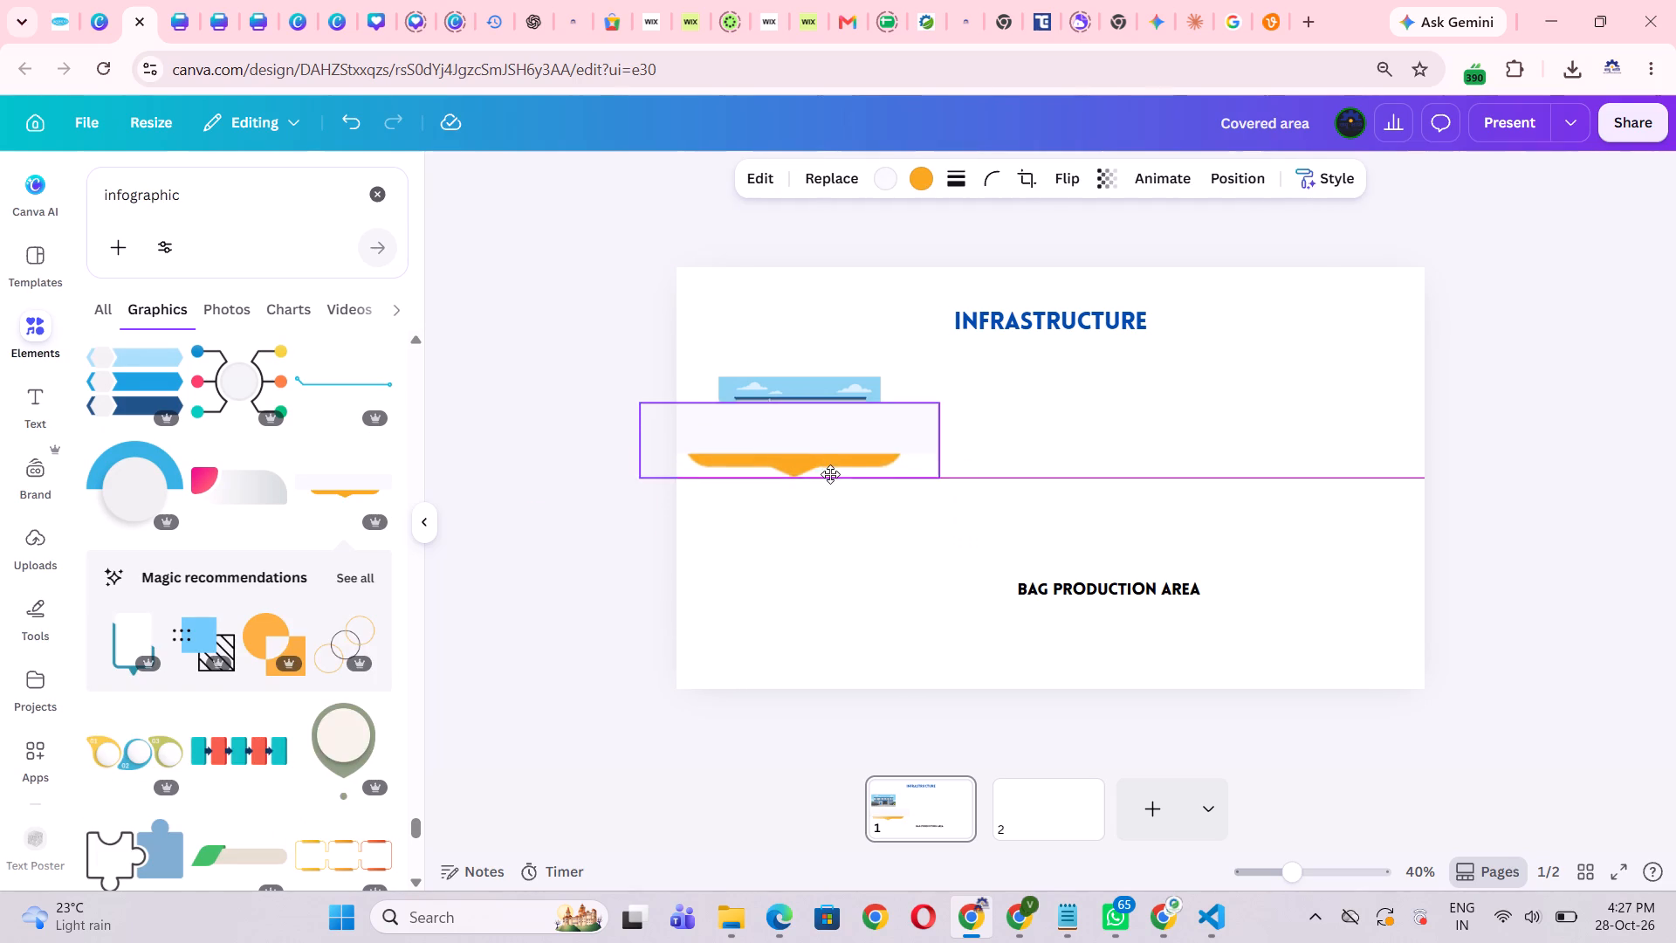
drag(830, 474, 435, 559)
Continue examining the infographic graphics for a ribbon-style caption shape that suits the building image.
scroll(209, 706, down, 7)
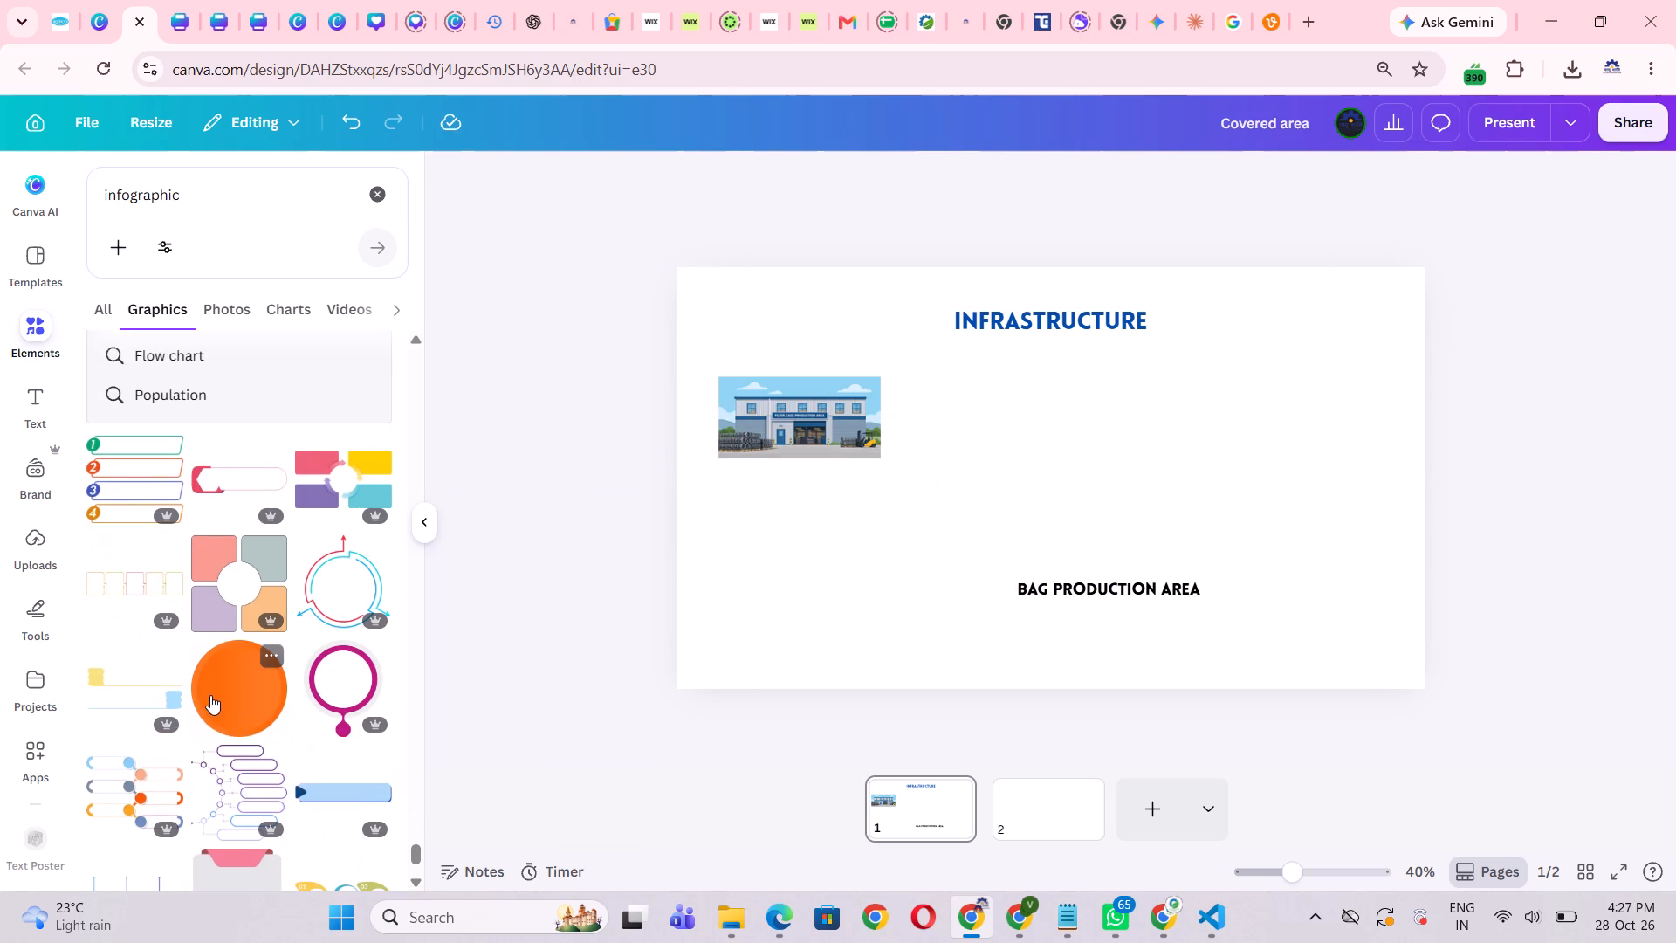
scroll(211, 692, down, 2)
scroll(335, 635, down, 3)
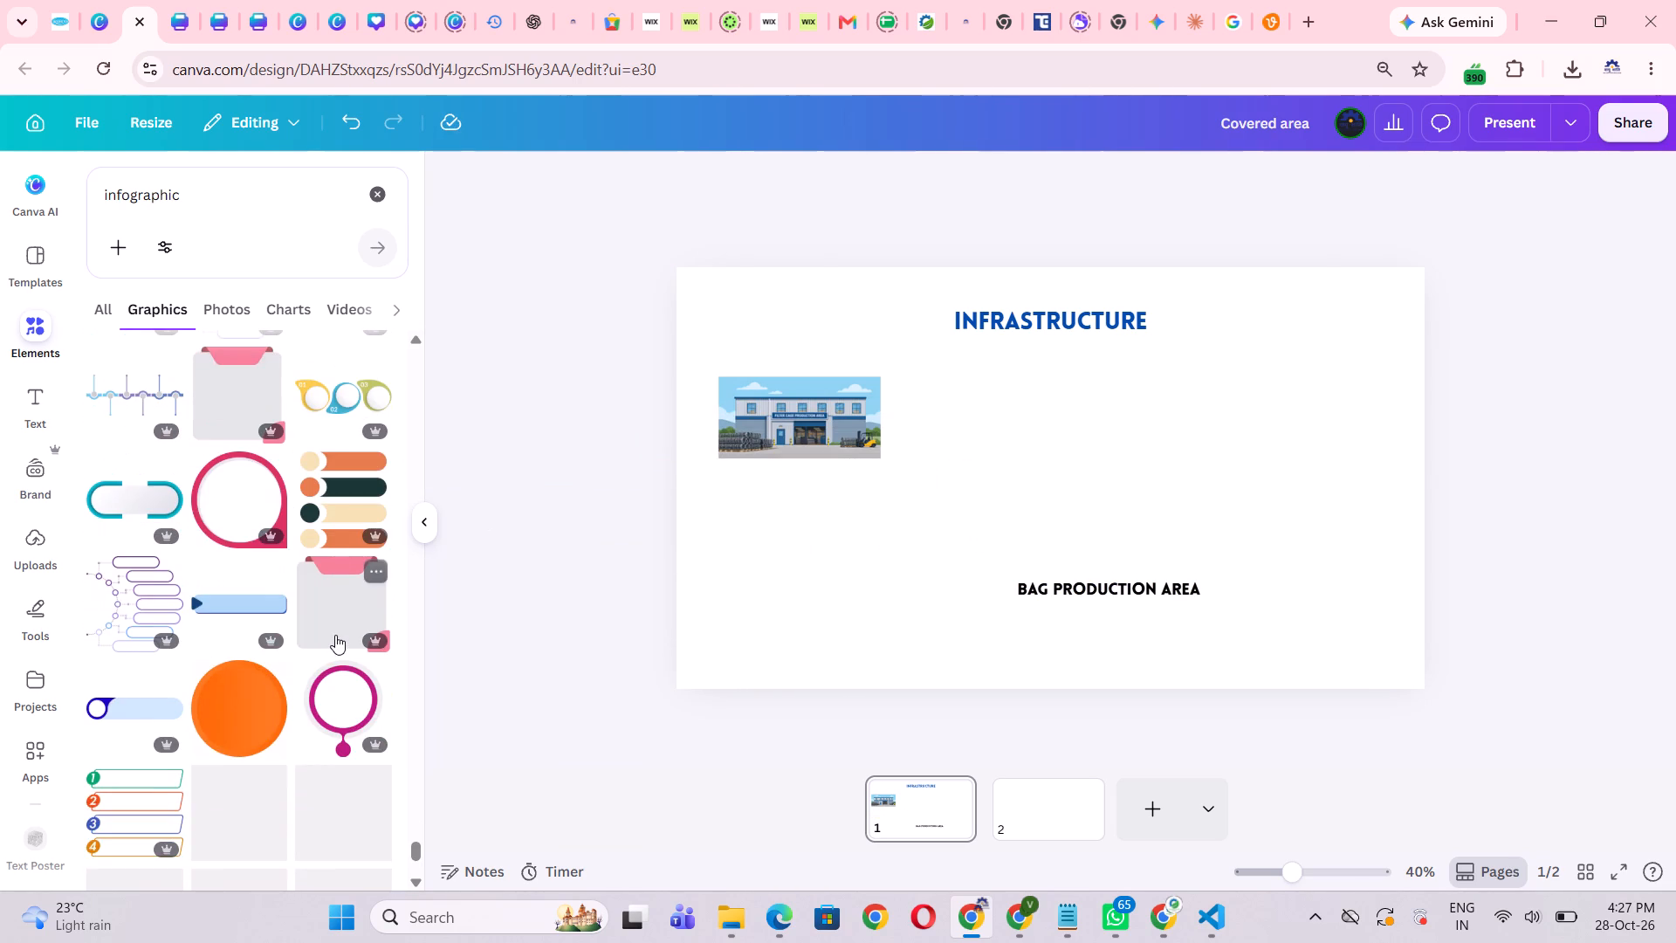
scroll(335, 635, down, 3)
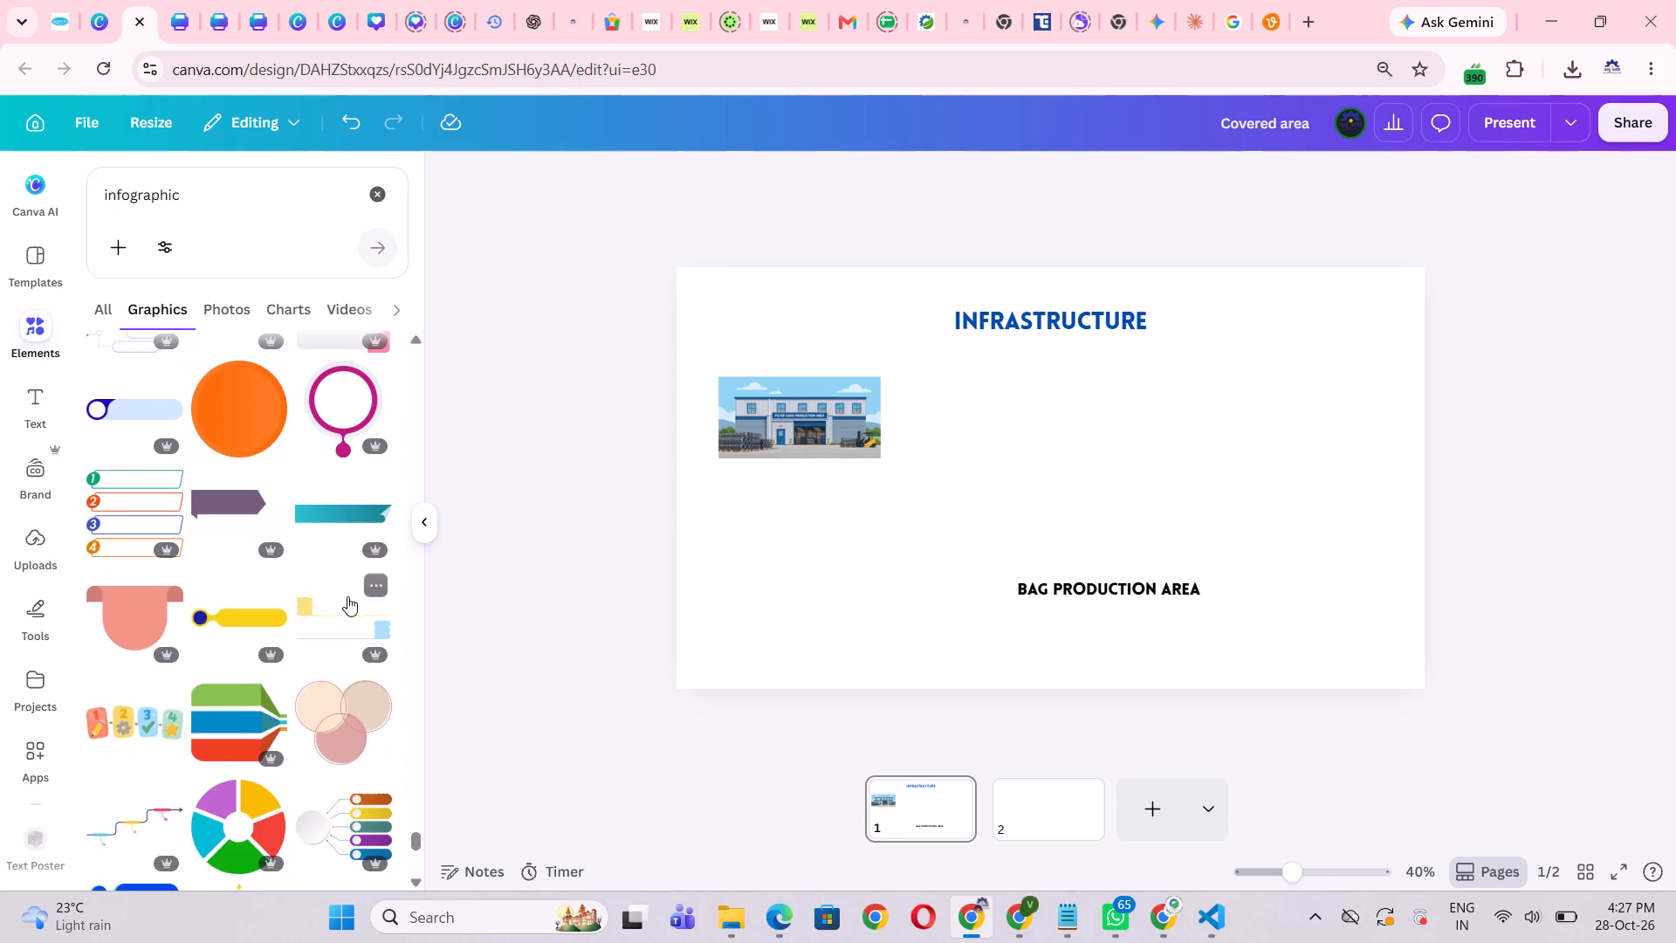
scroll(340, 698, down, 3)
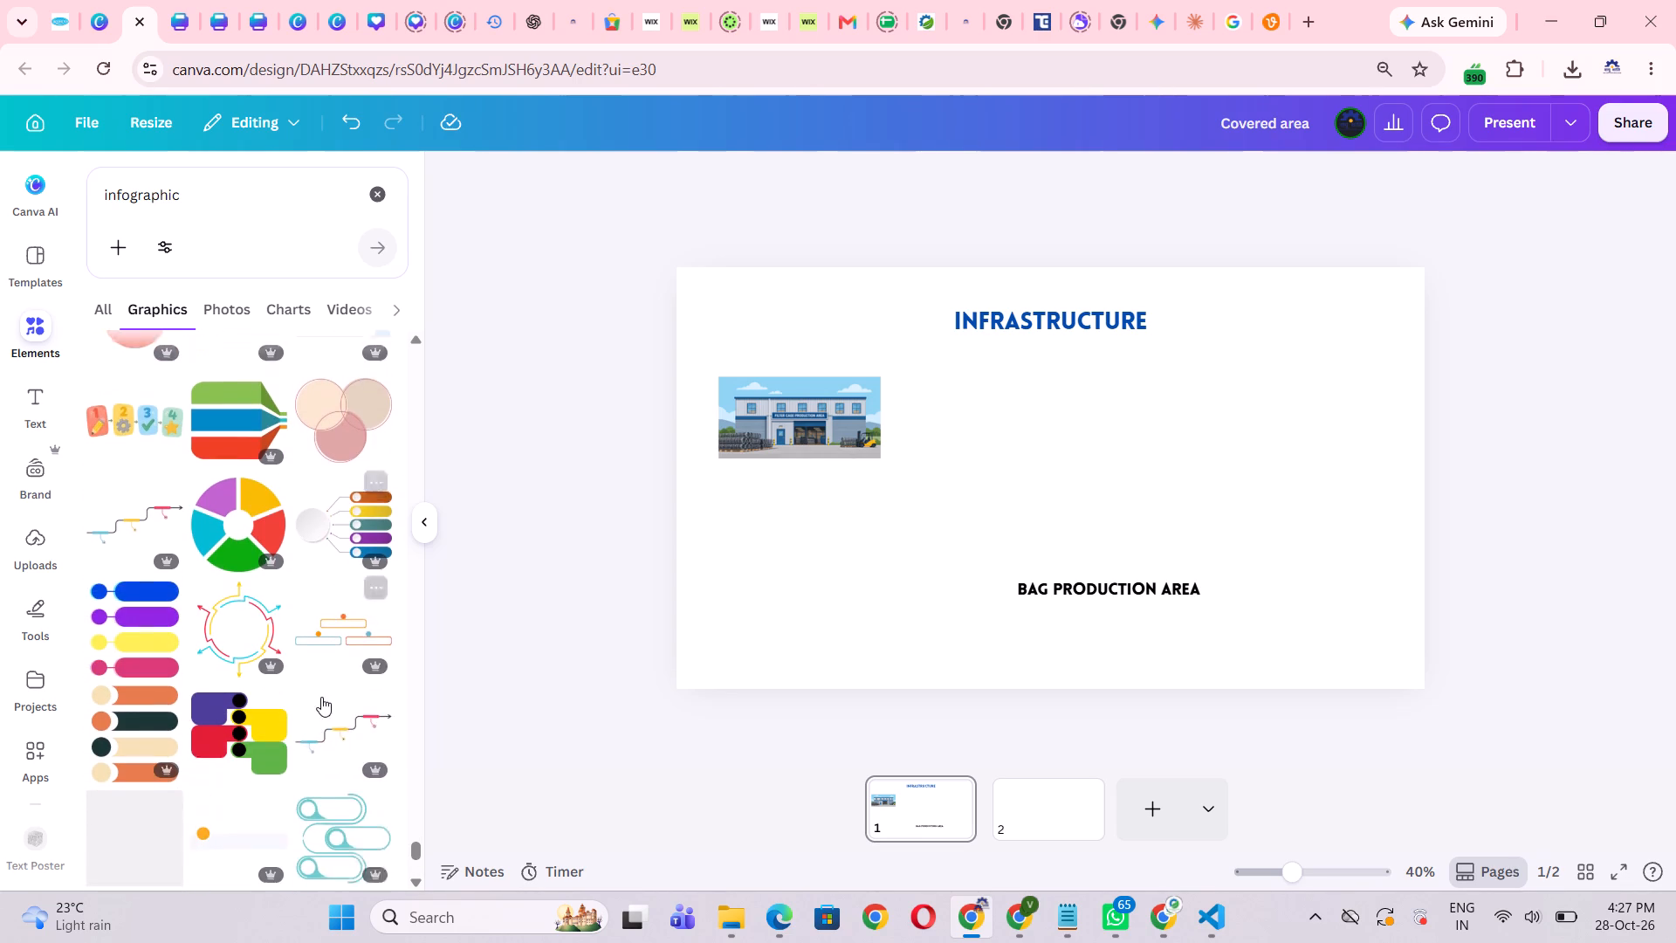
scroll(328, 695, down, 7)
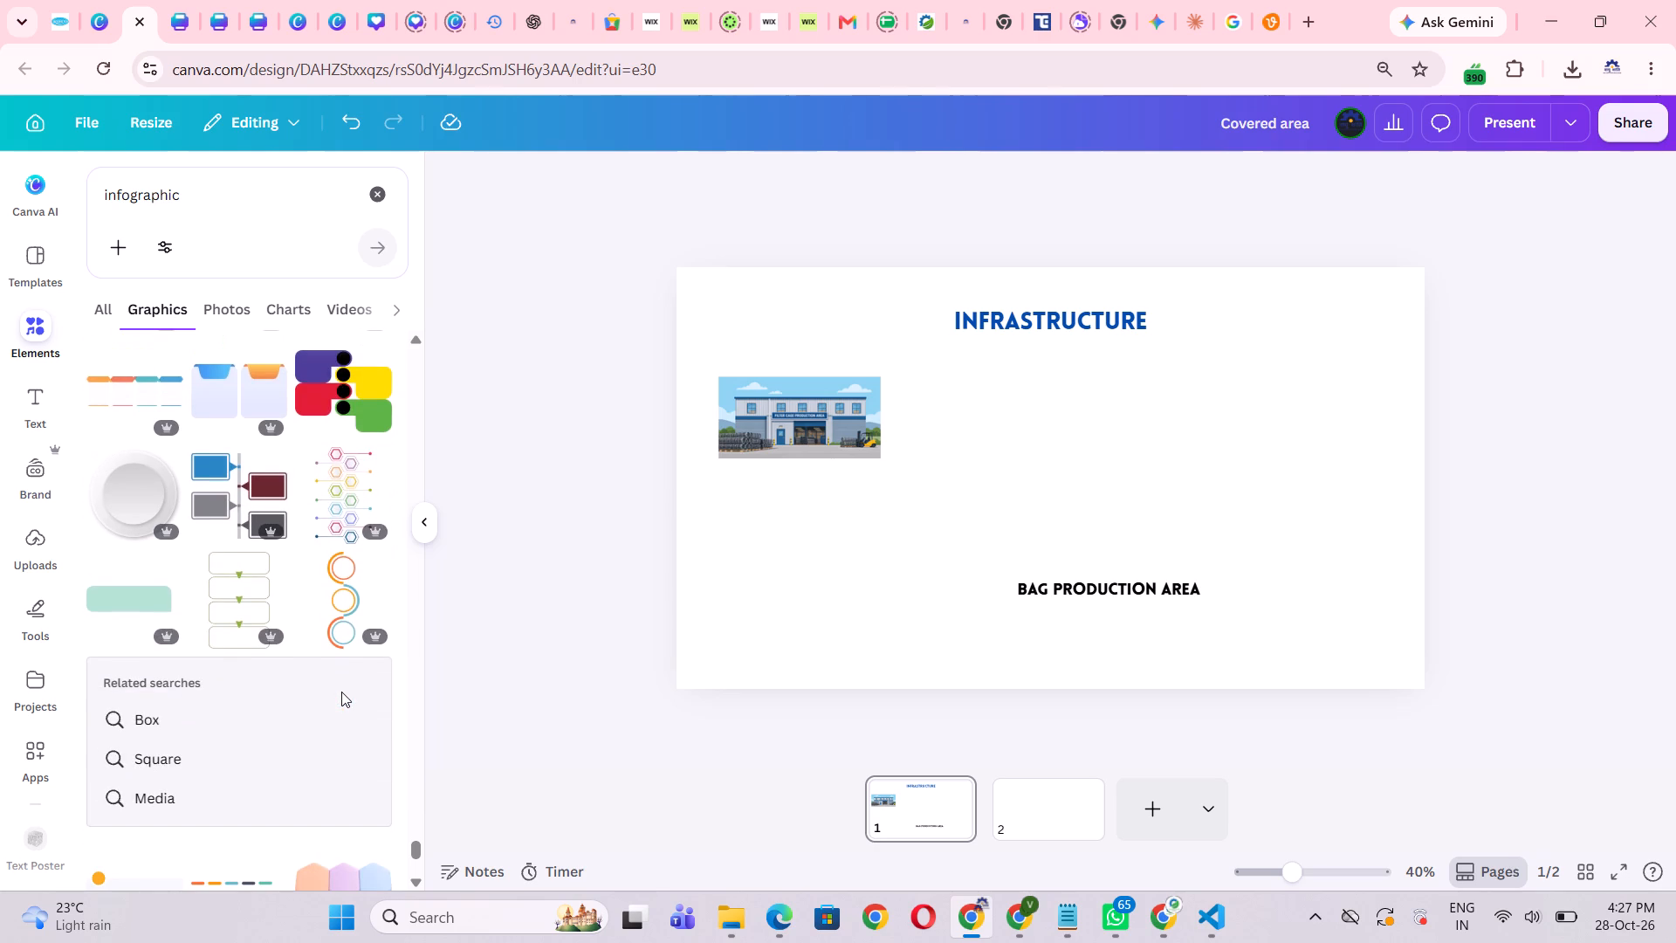
scroll(341, 692, down, 5)
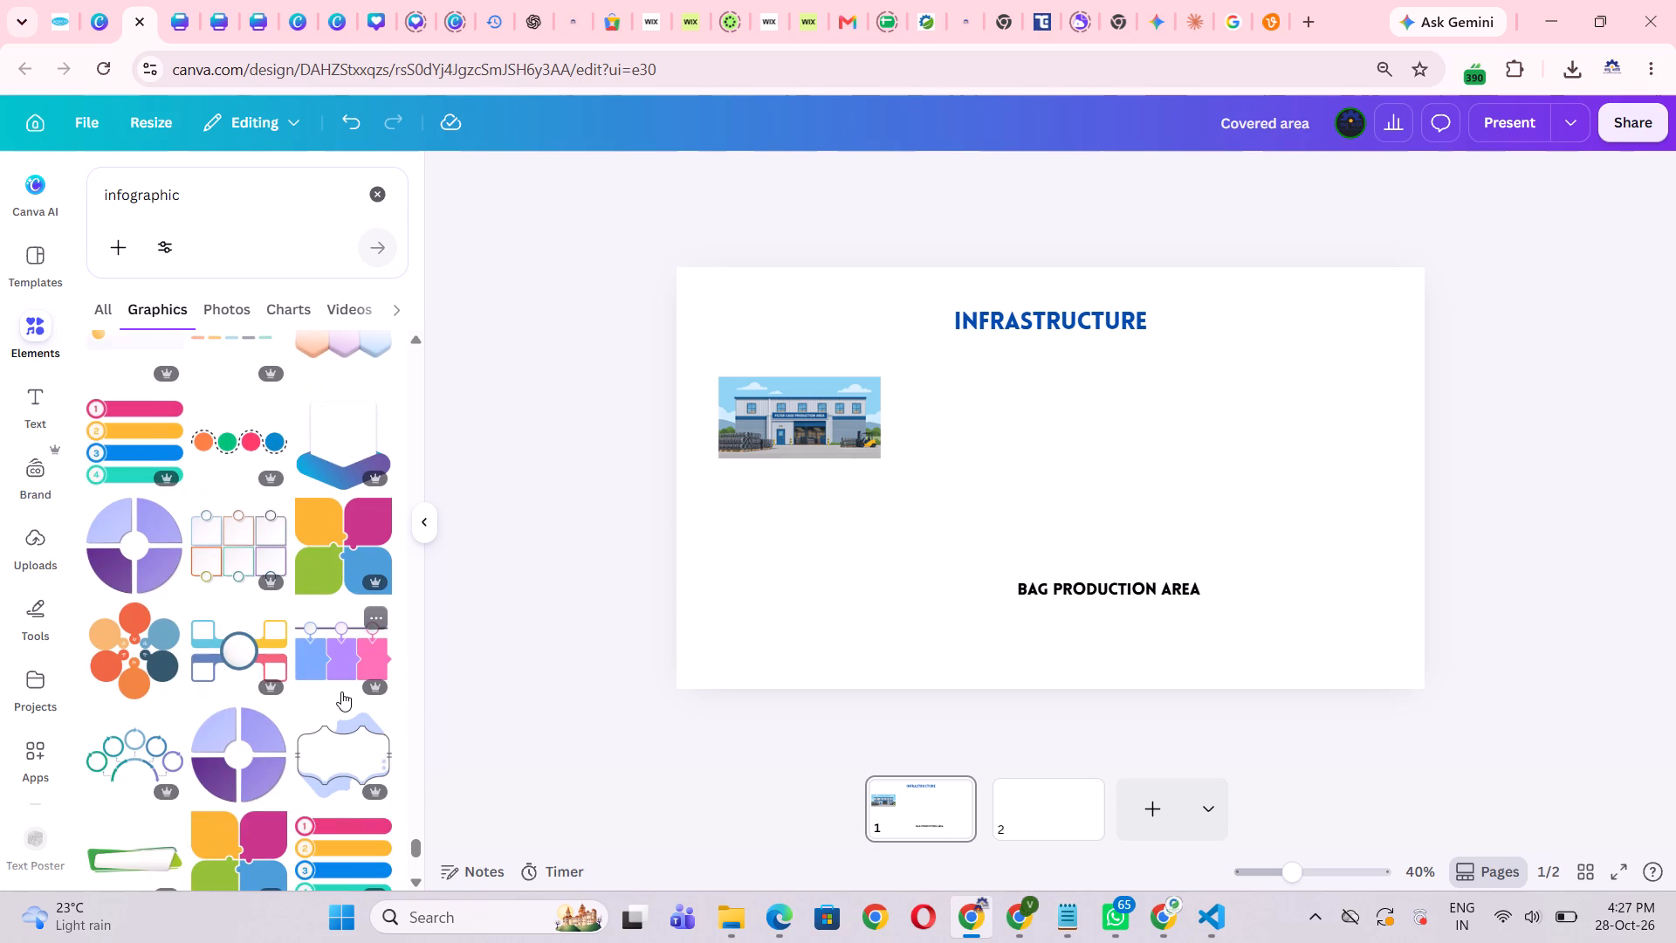
scroll(341, 692, down, 5)
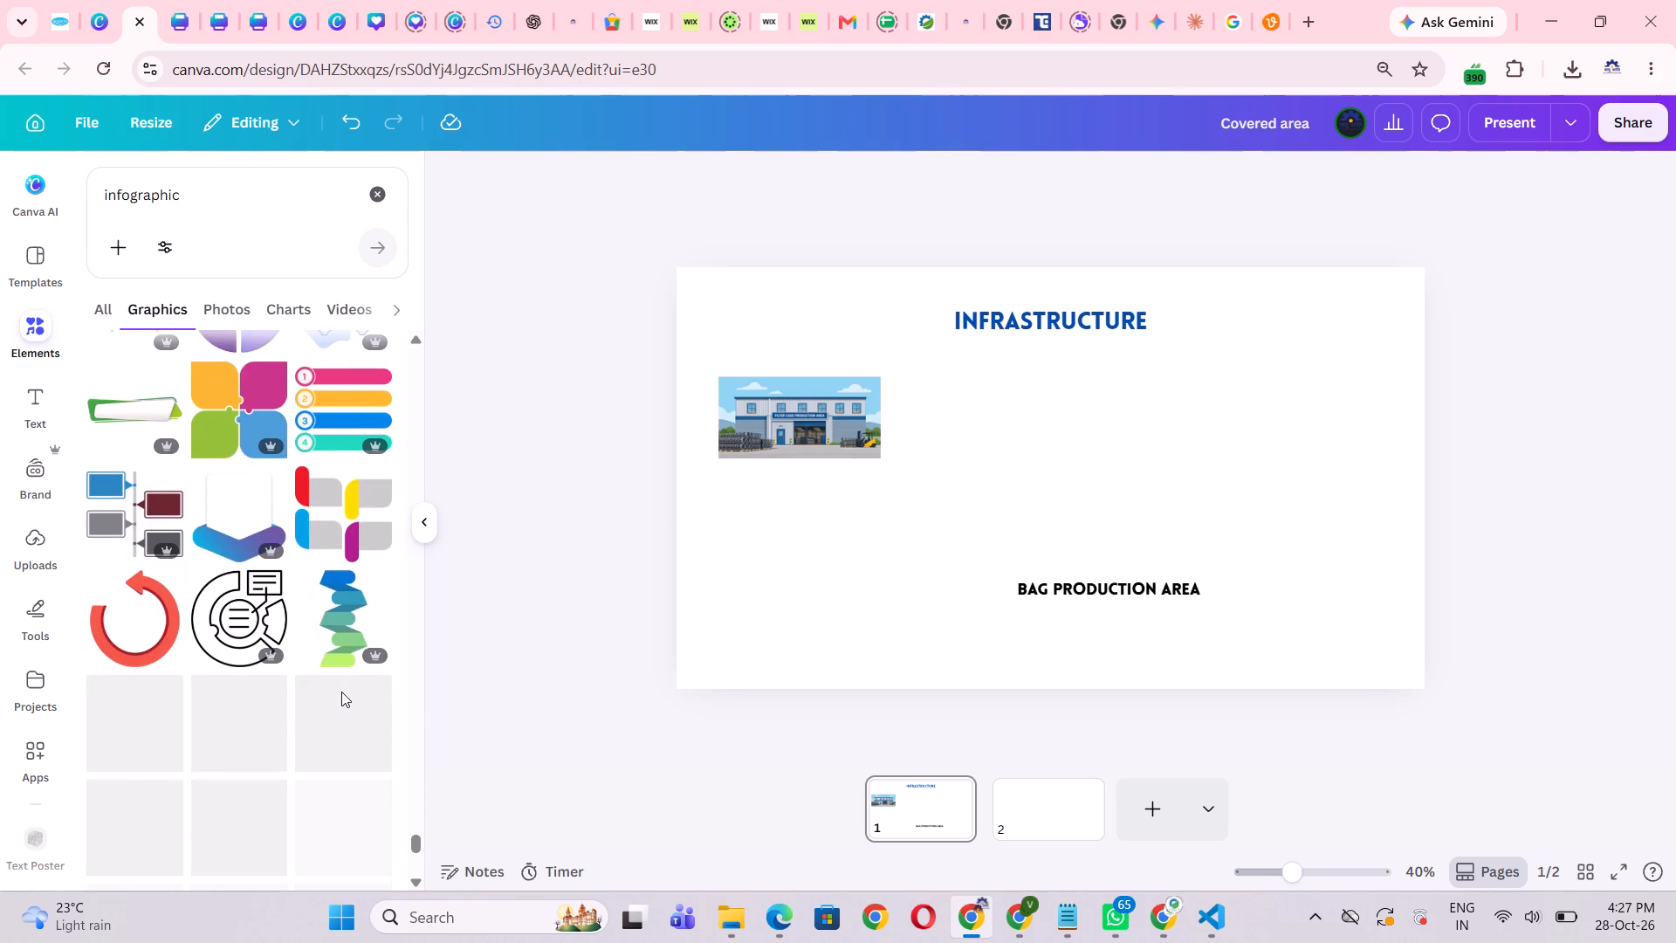
scroll(341, 692, down, 2)
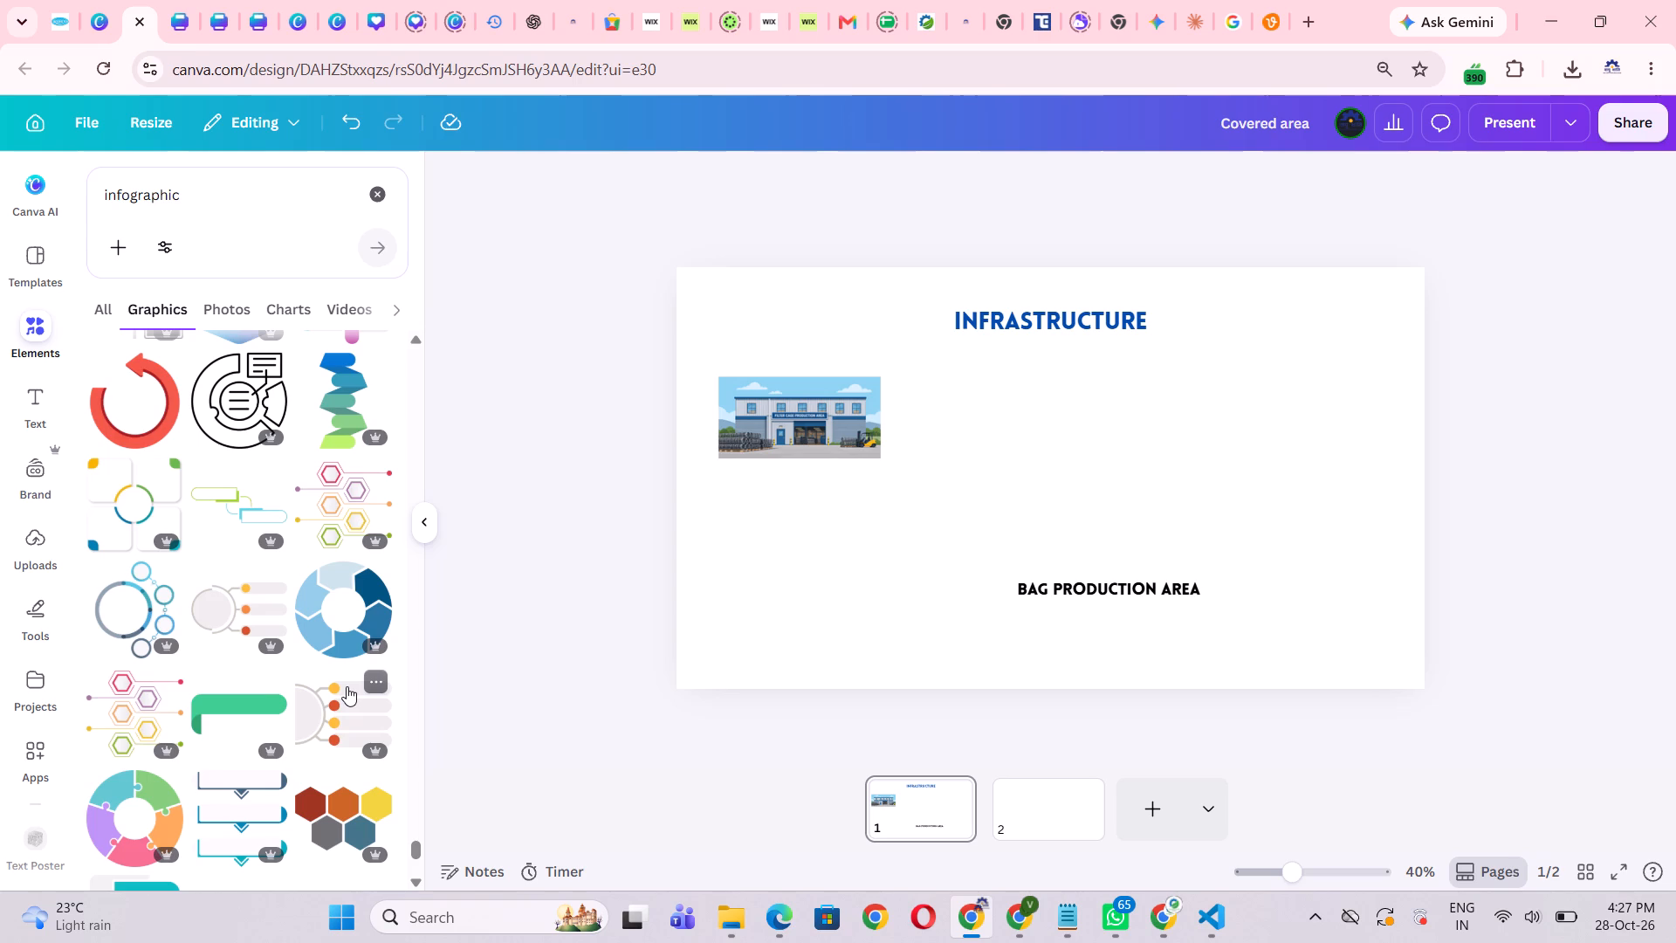
Add the green ribbon banner with the folded end below the building image and flip it vertically so the fold points up.
drag(255, 712, 689, 578)
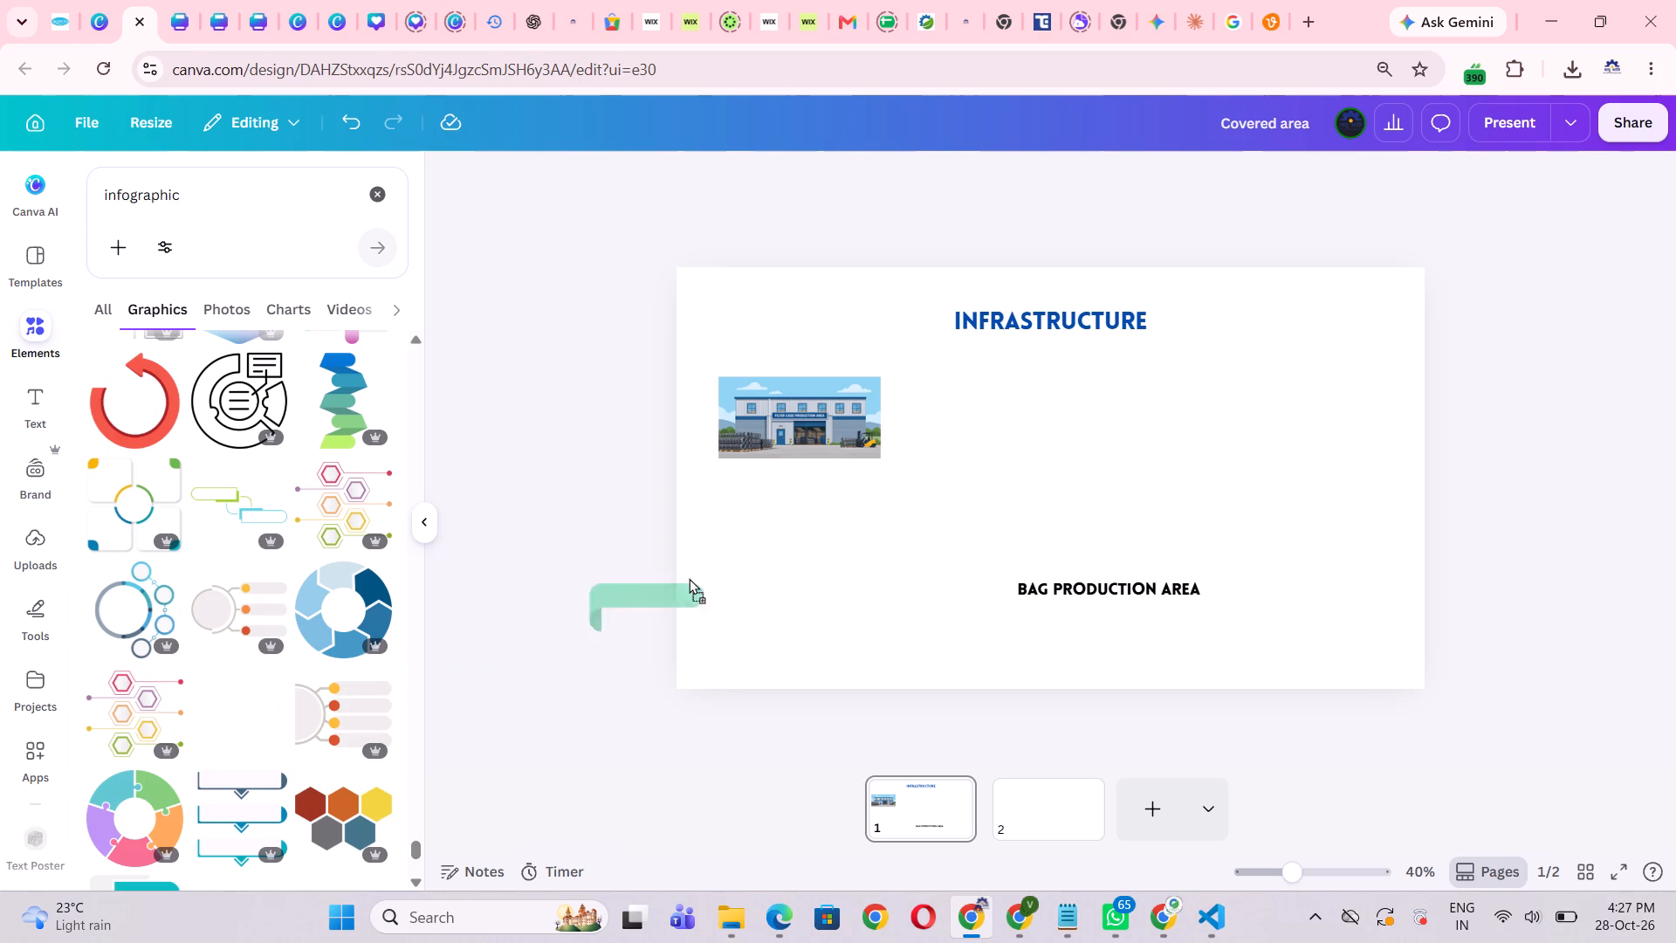
drag(689, 578, 762, 530)
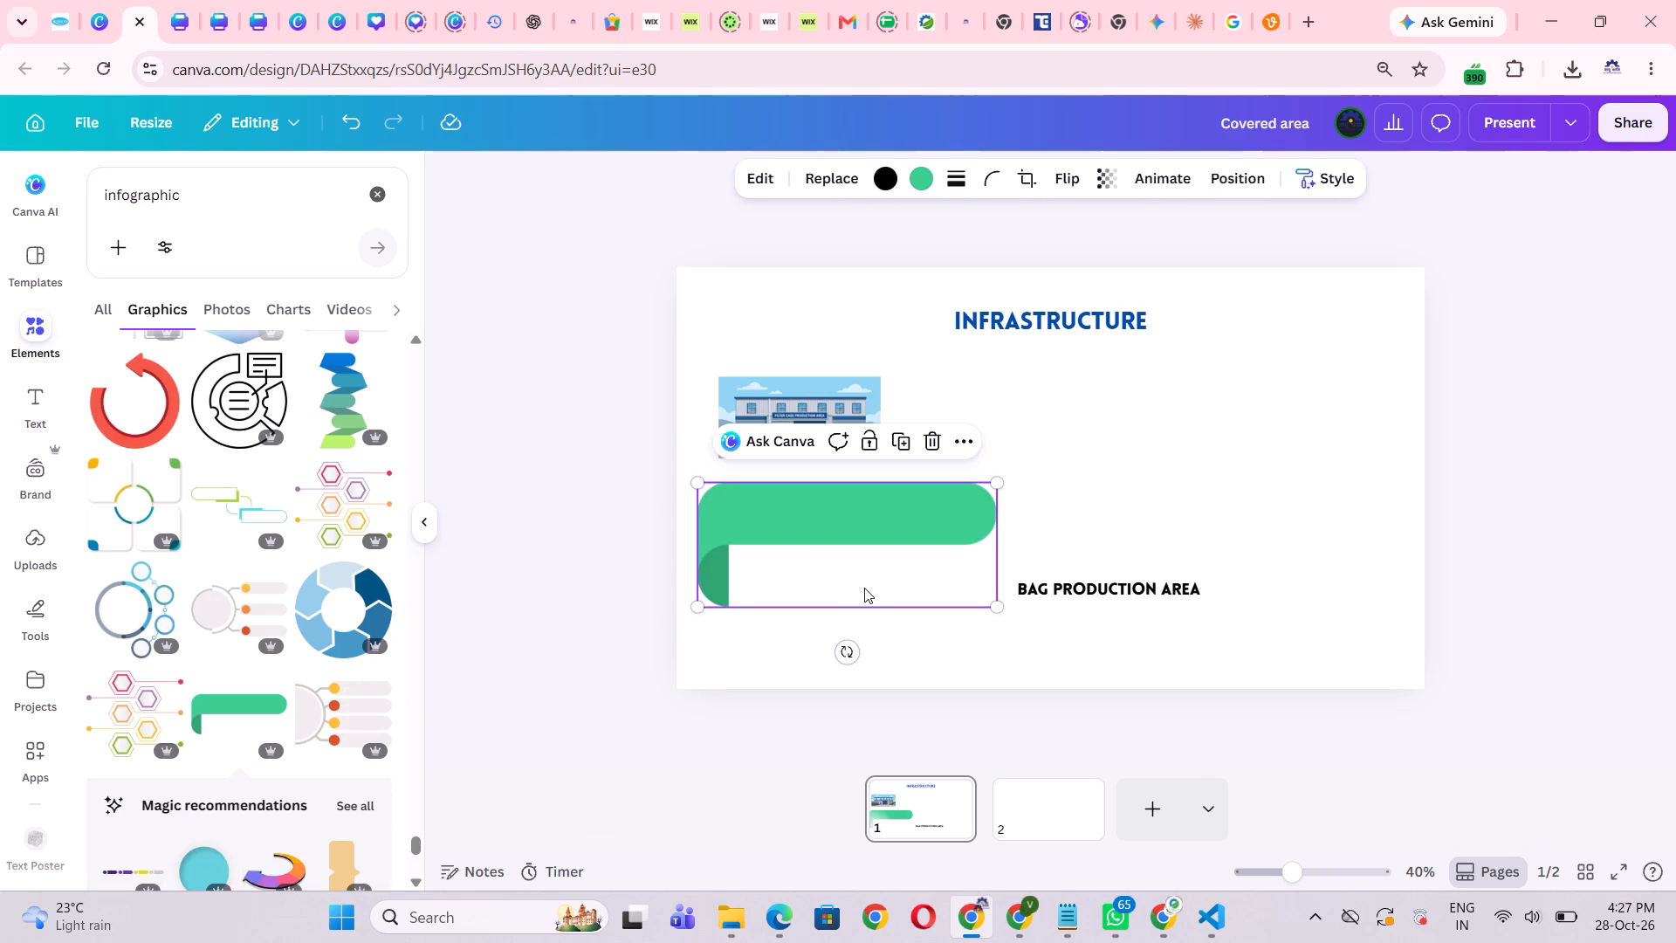
drag(842, 651, 770, 591)
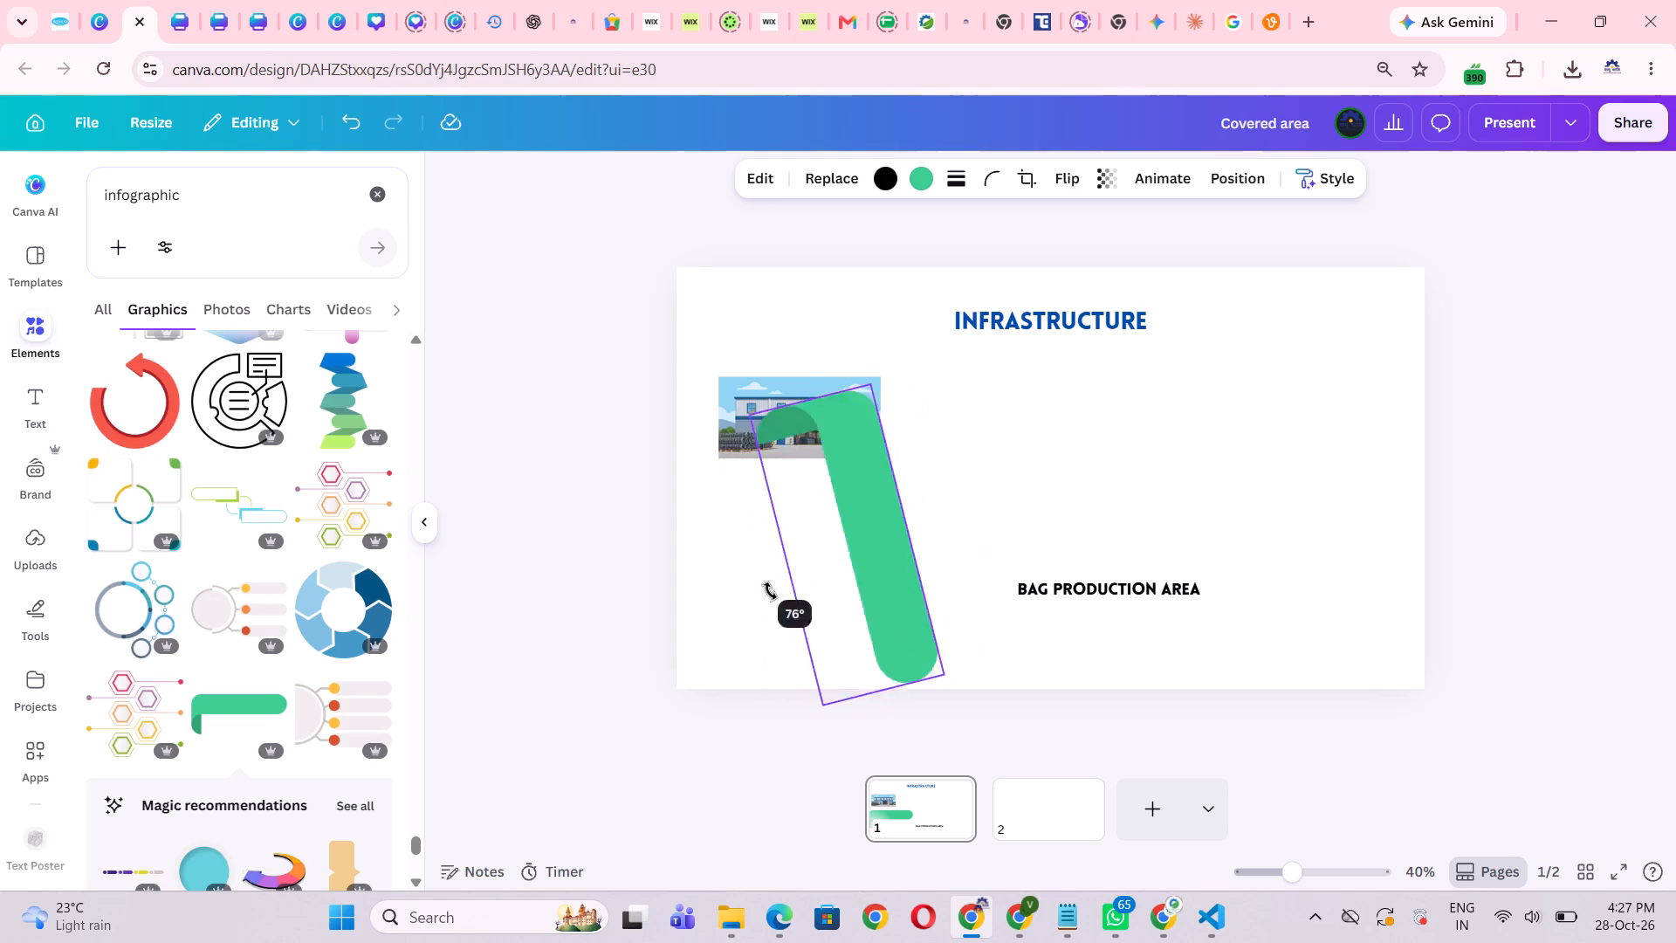
drag(770, 591, 847, 627)
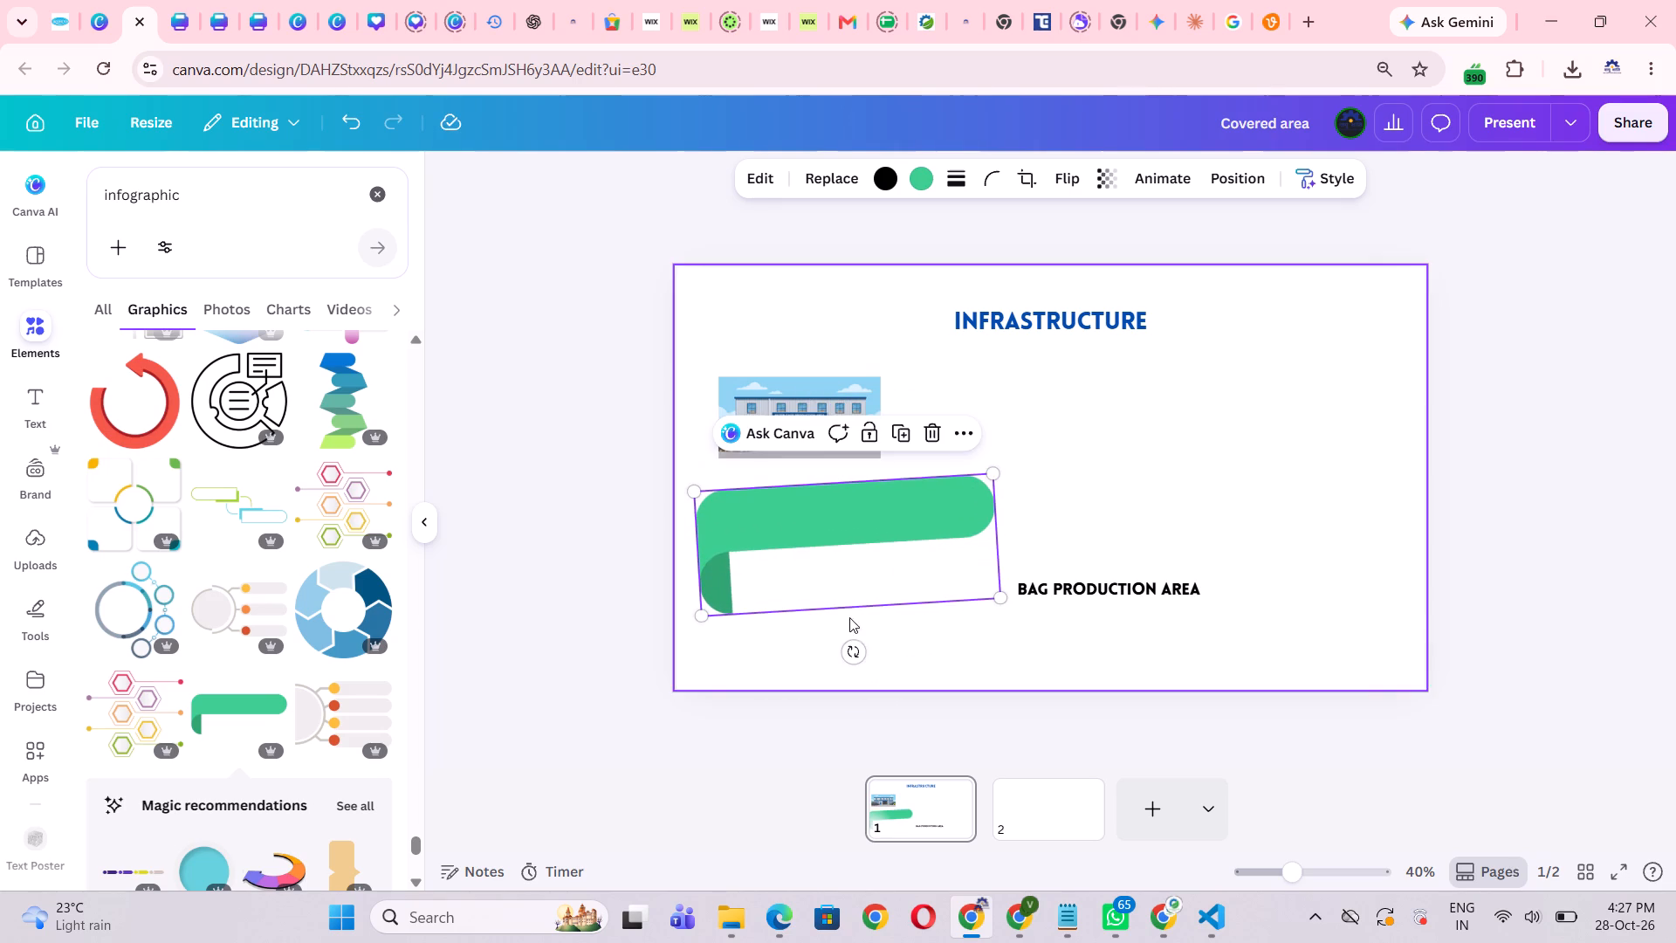
click(1069, 185)
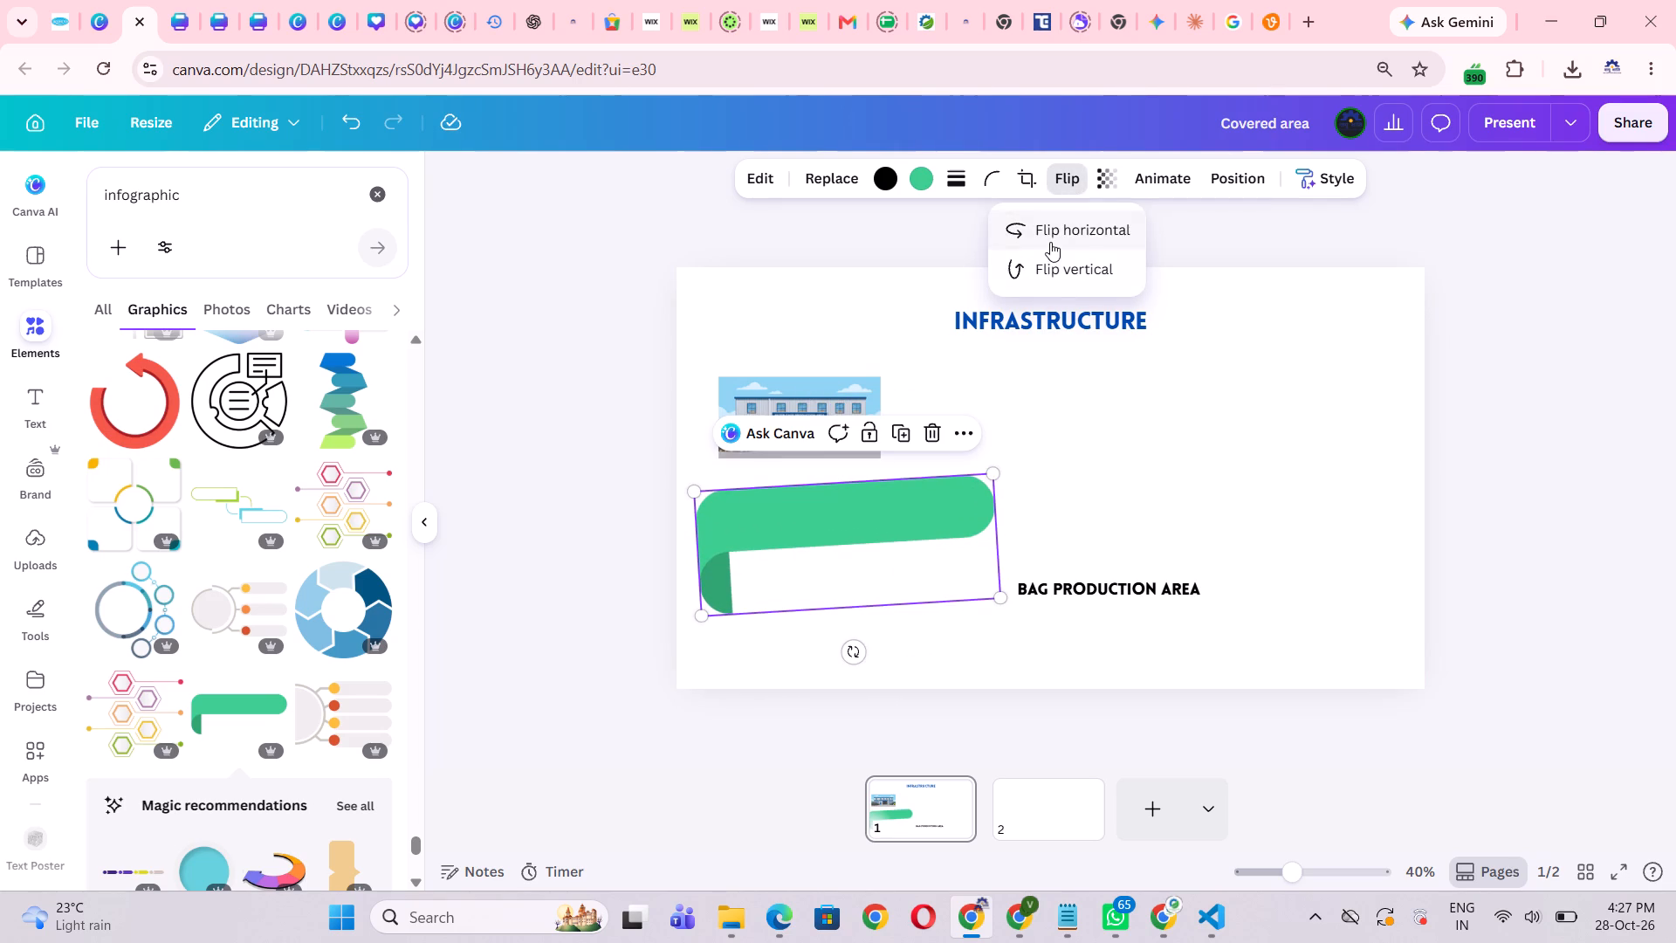
click(1050, 242)
click(1039, 239)
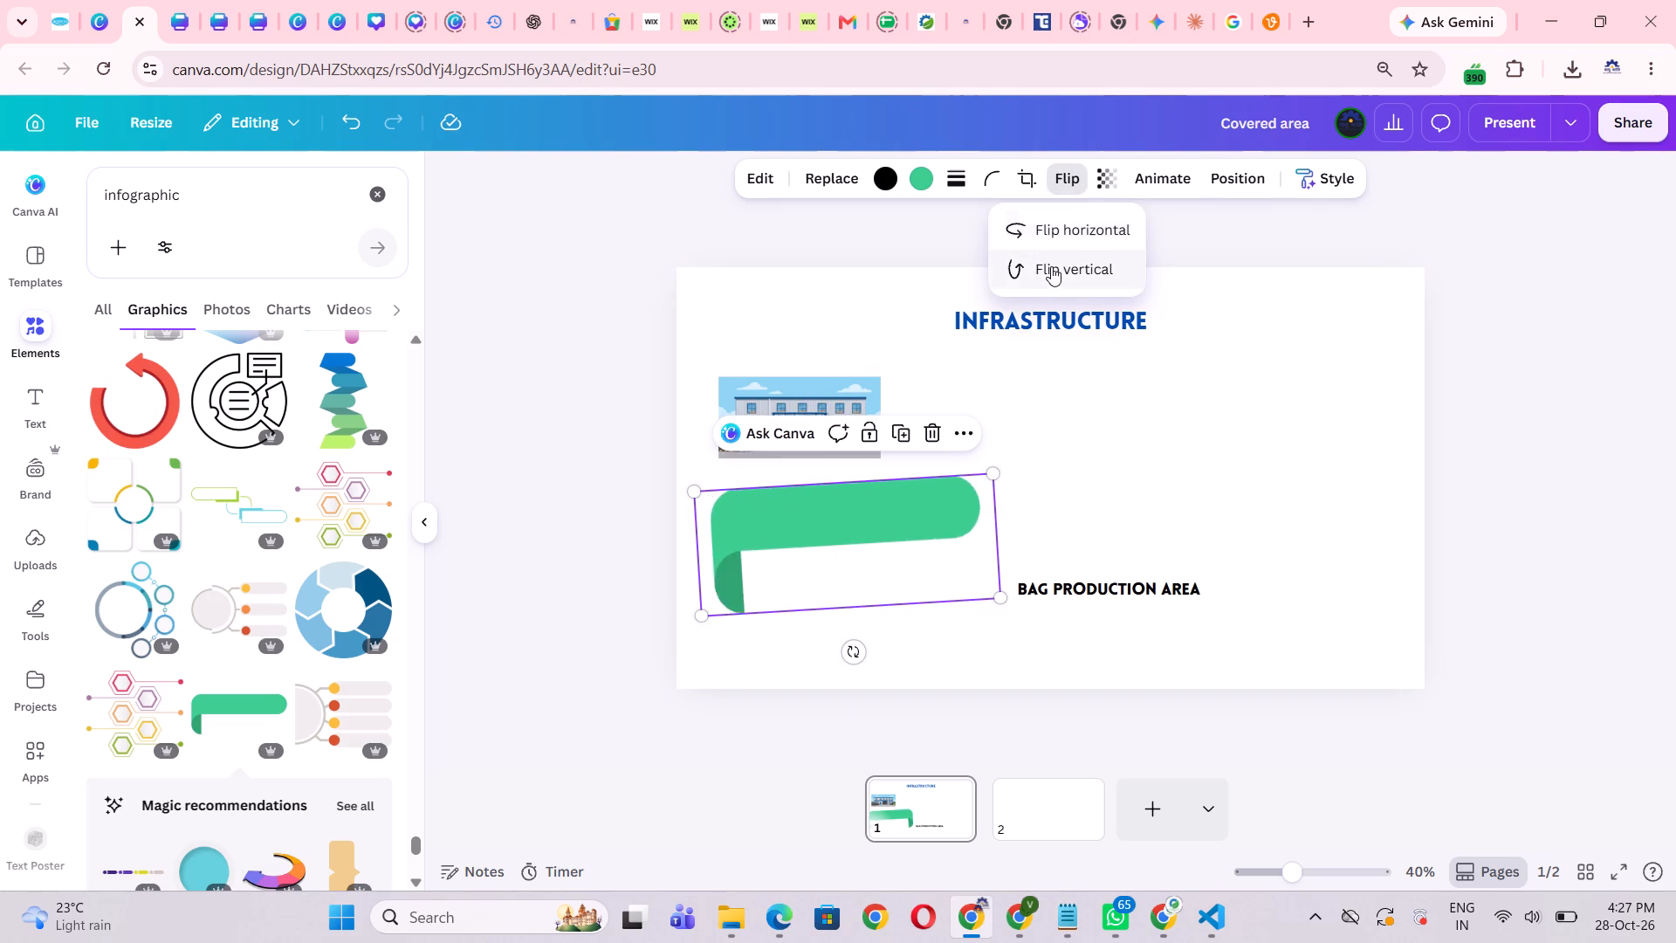
click(1053, 272)
click(1130, 444)
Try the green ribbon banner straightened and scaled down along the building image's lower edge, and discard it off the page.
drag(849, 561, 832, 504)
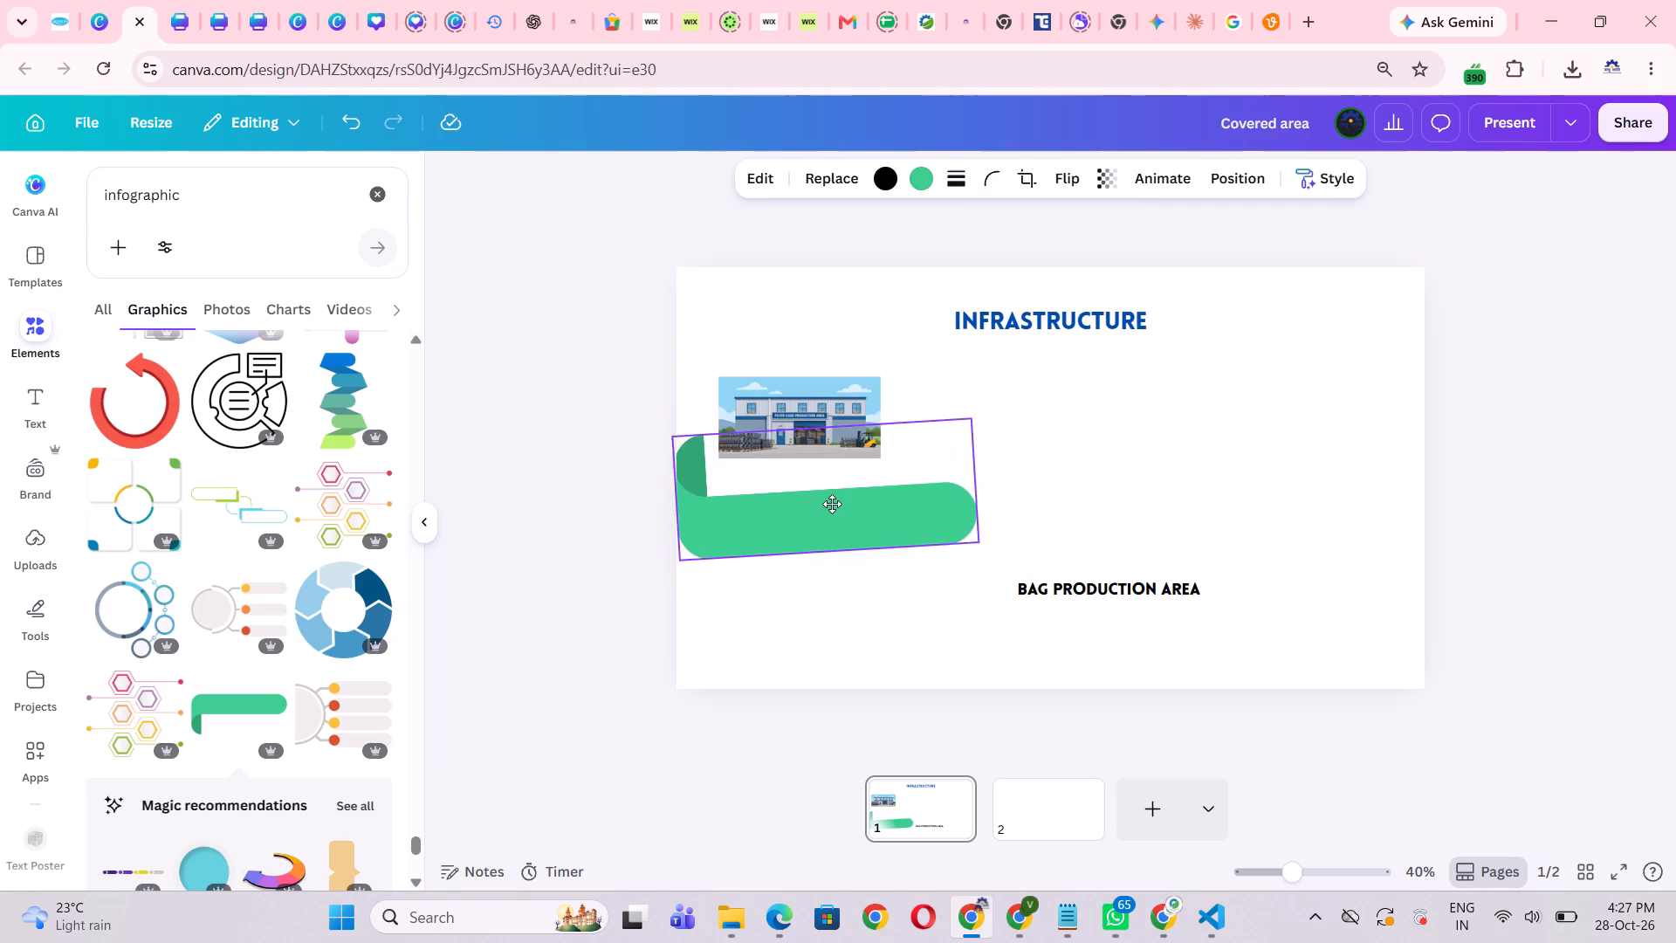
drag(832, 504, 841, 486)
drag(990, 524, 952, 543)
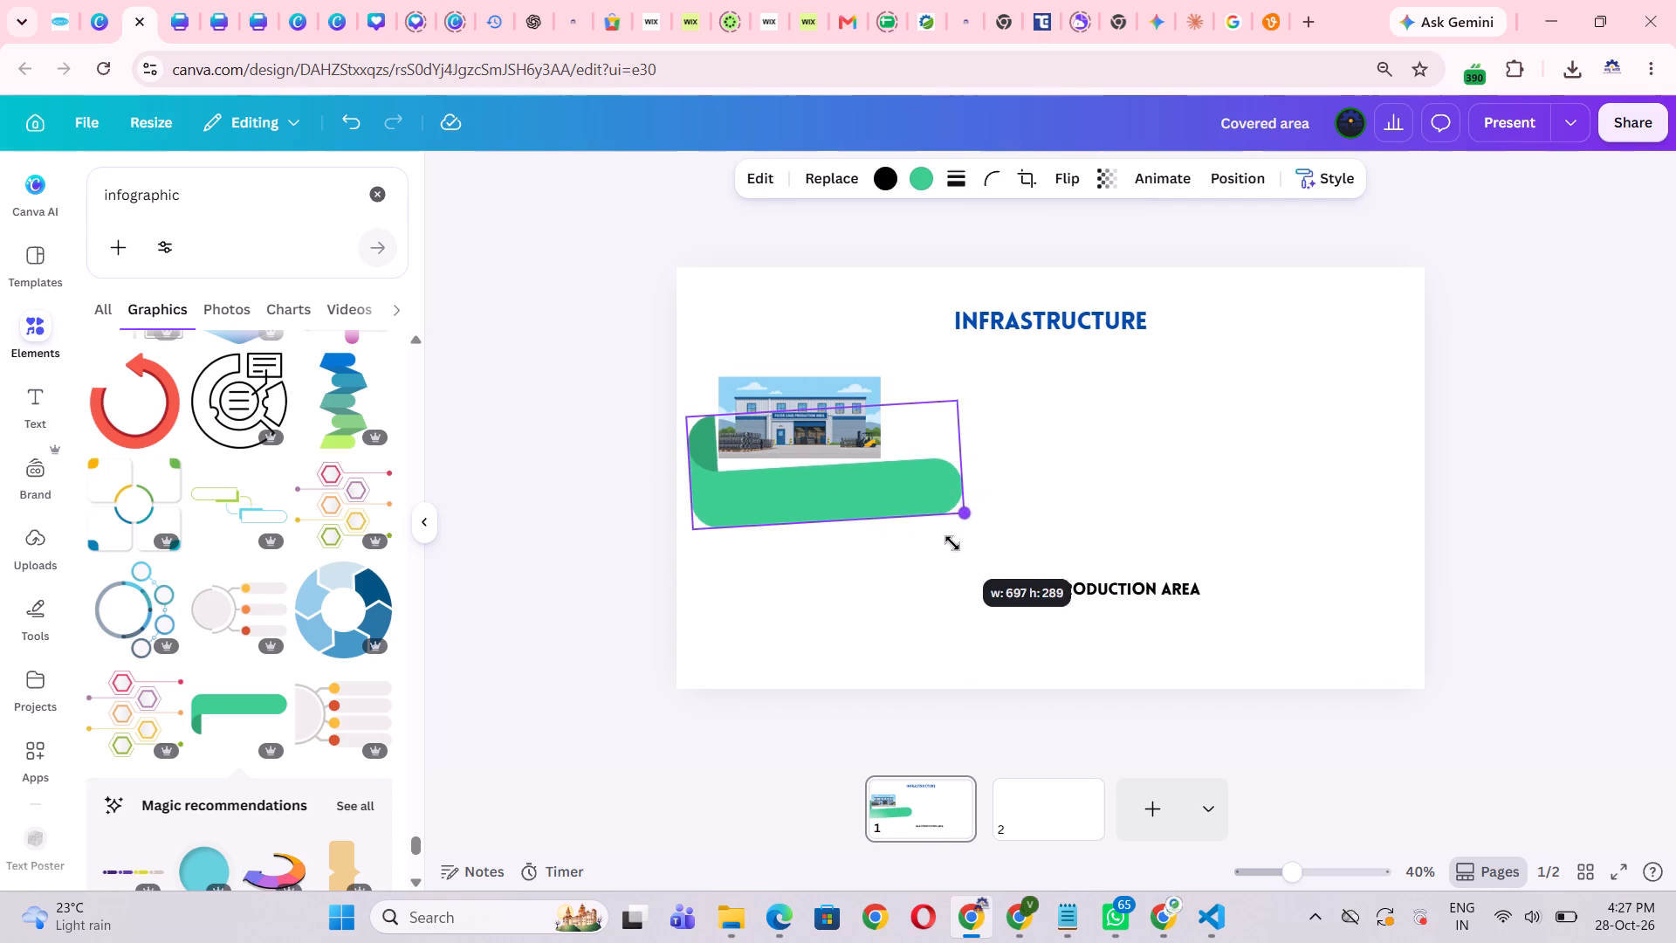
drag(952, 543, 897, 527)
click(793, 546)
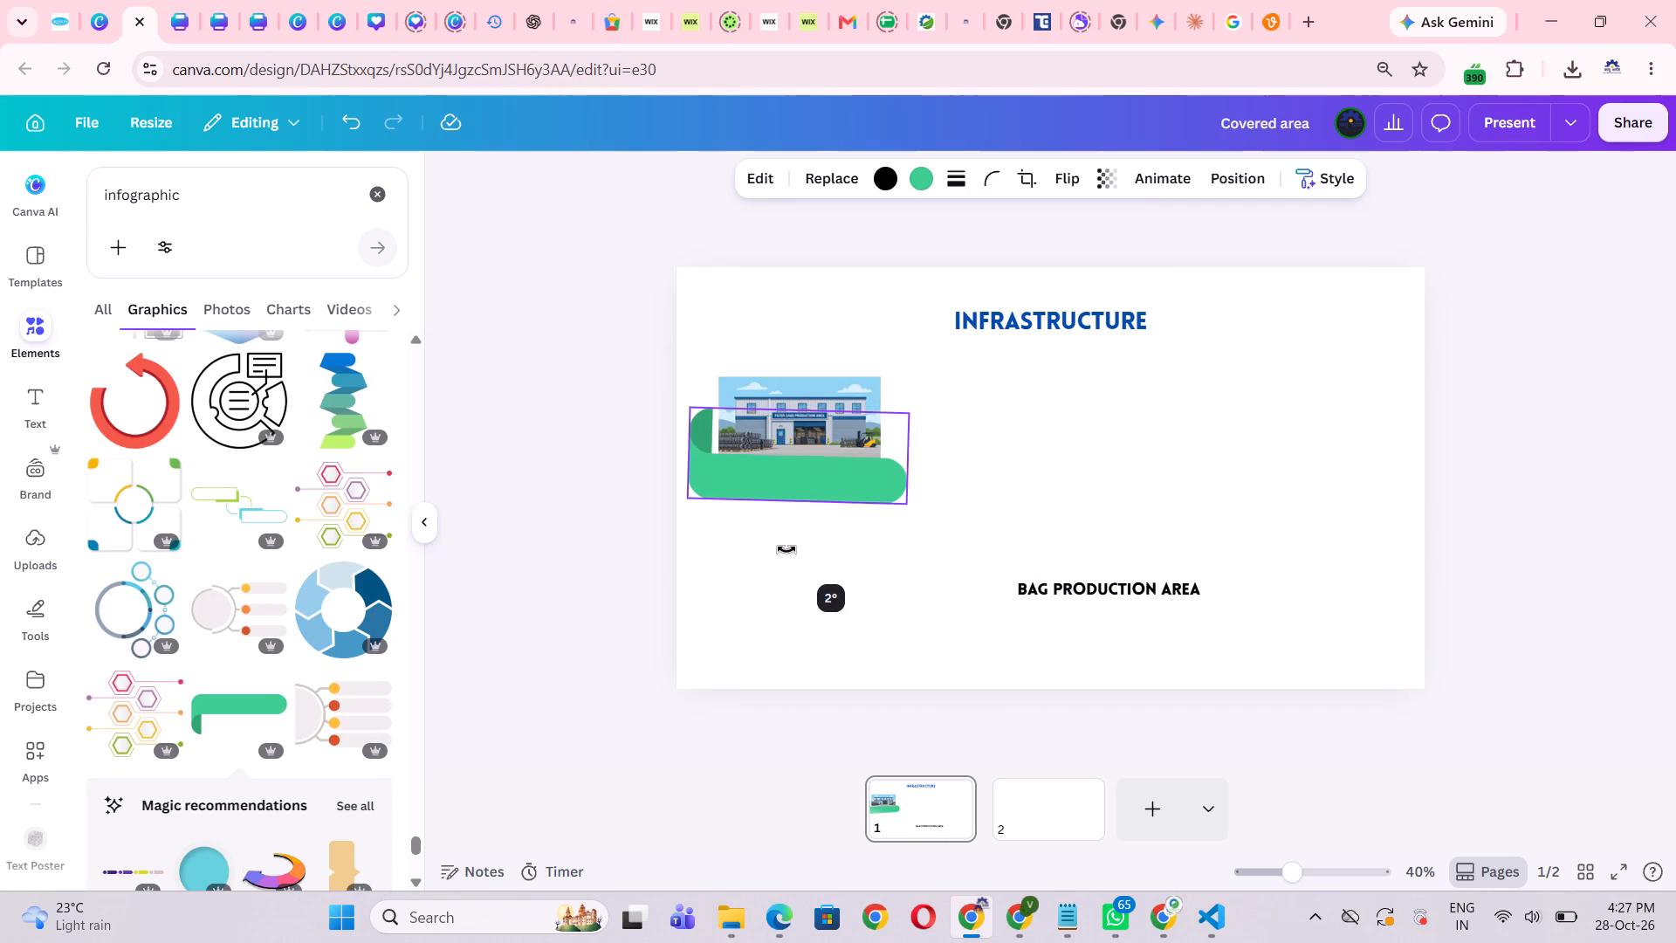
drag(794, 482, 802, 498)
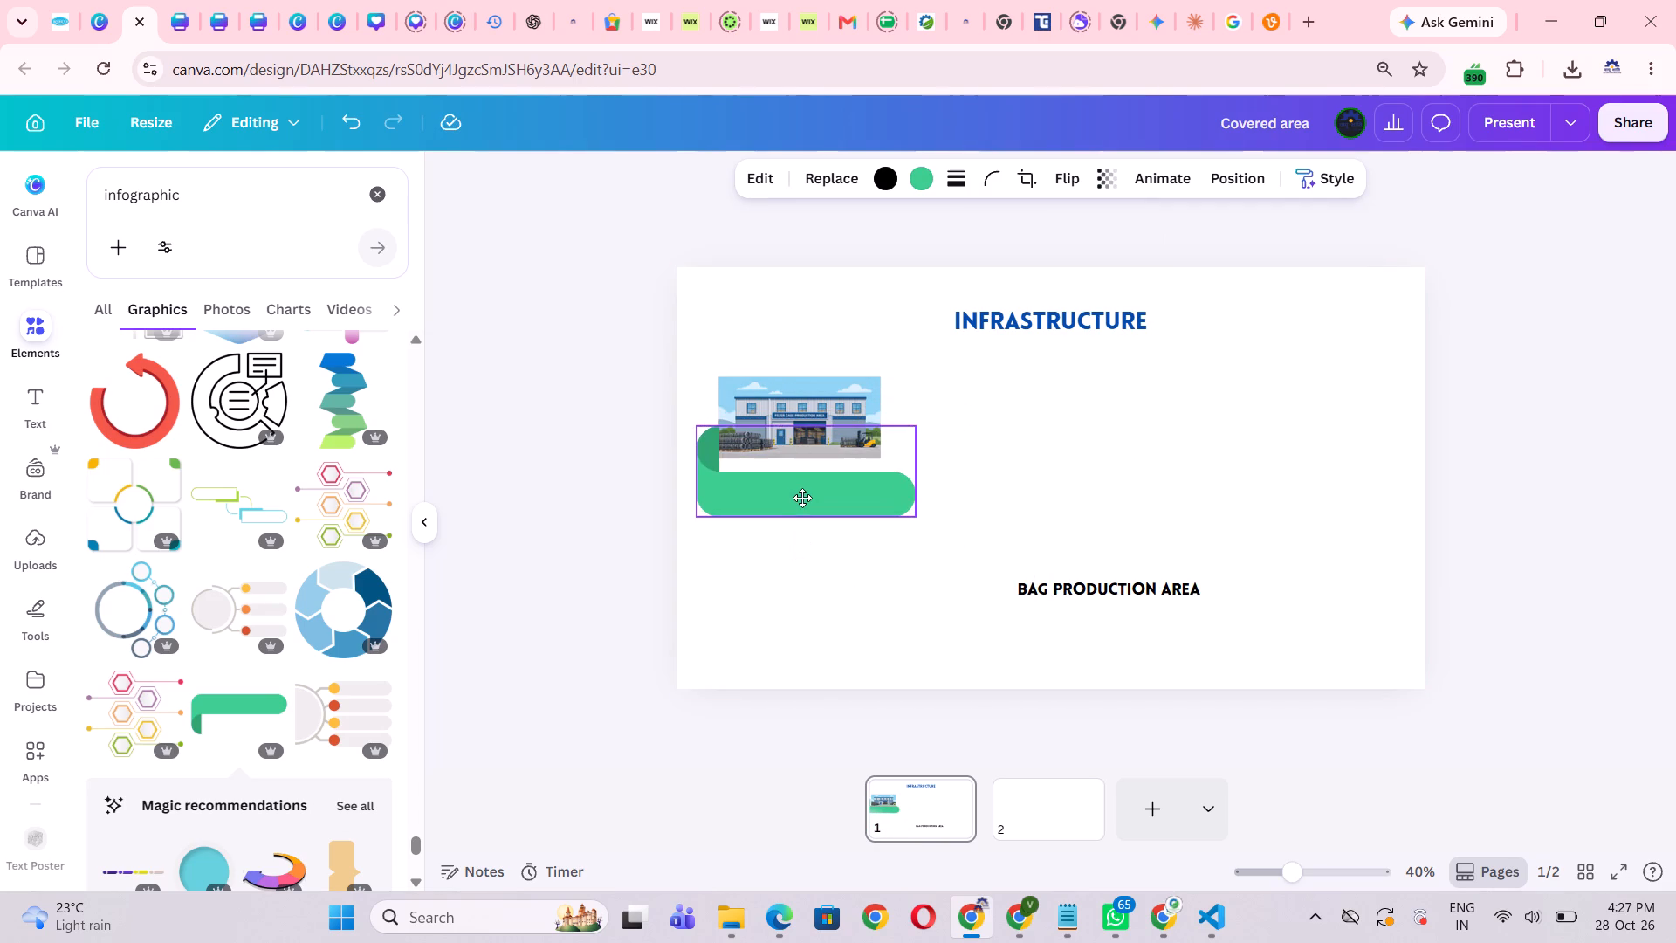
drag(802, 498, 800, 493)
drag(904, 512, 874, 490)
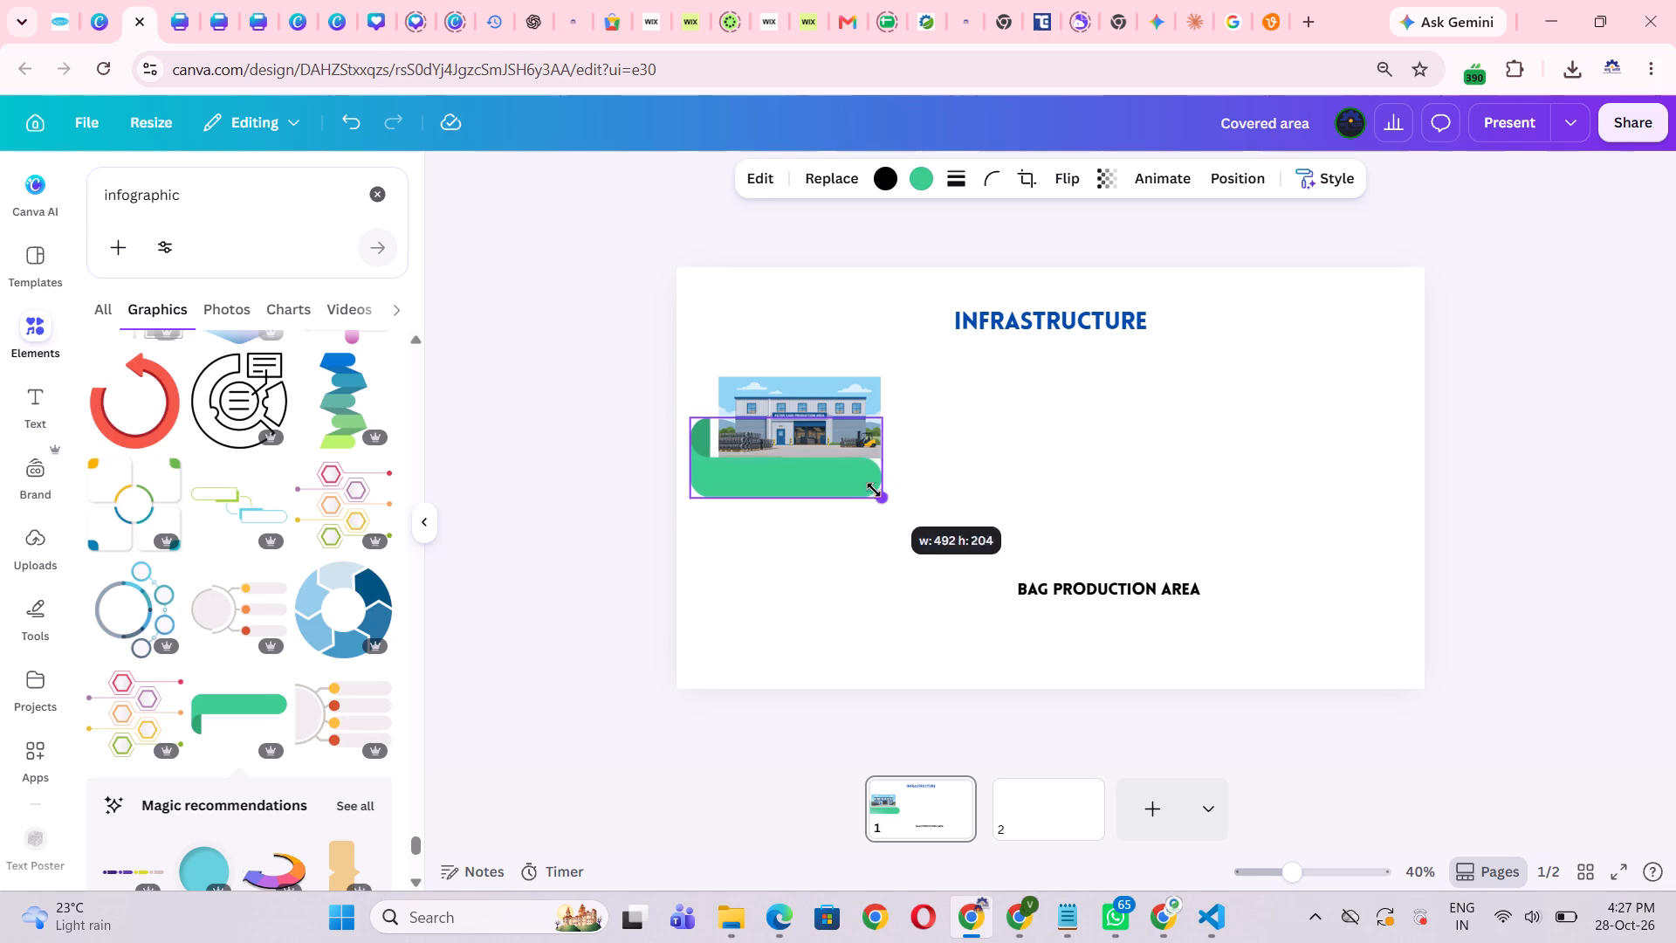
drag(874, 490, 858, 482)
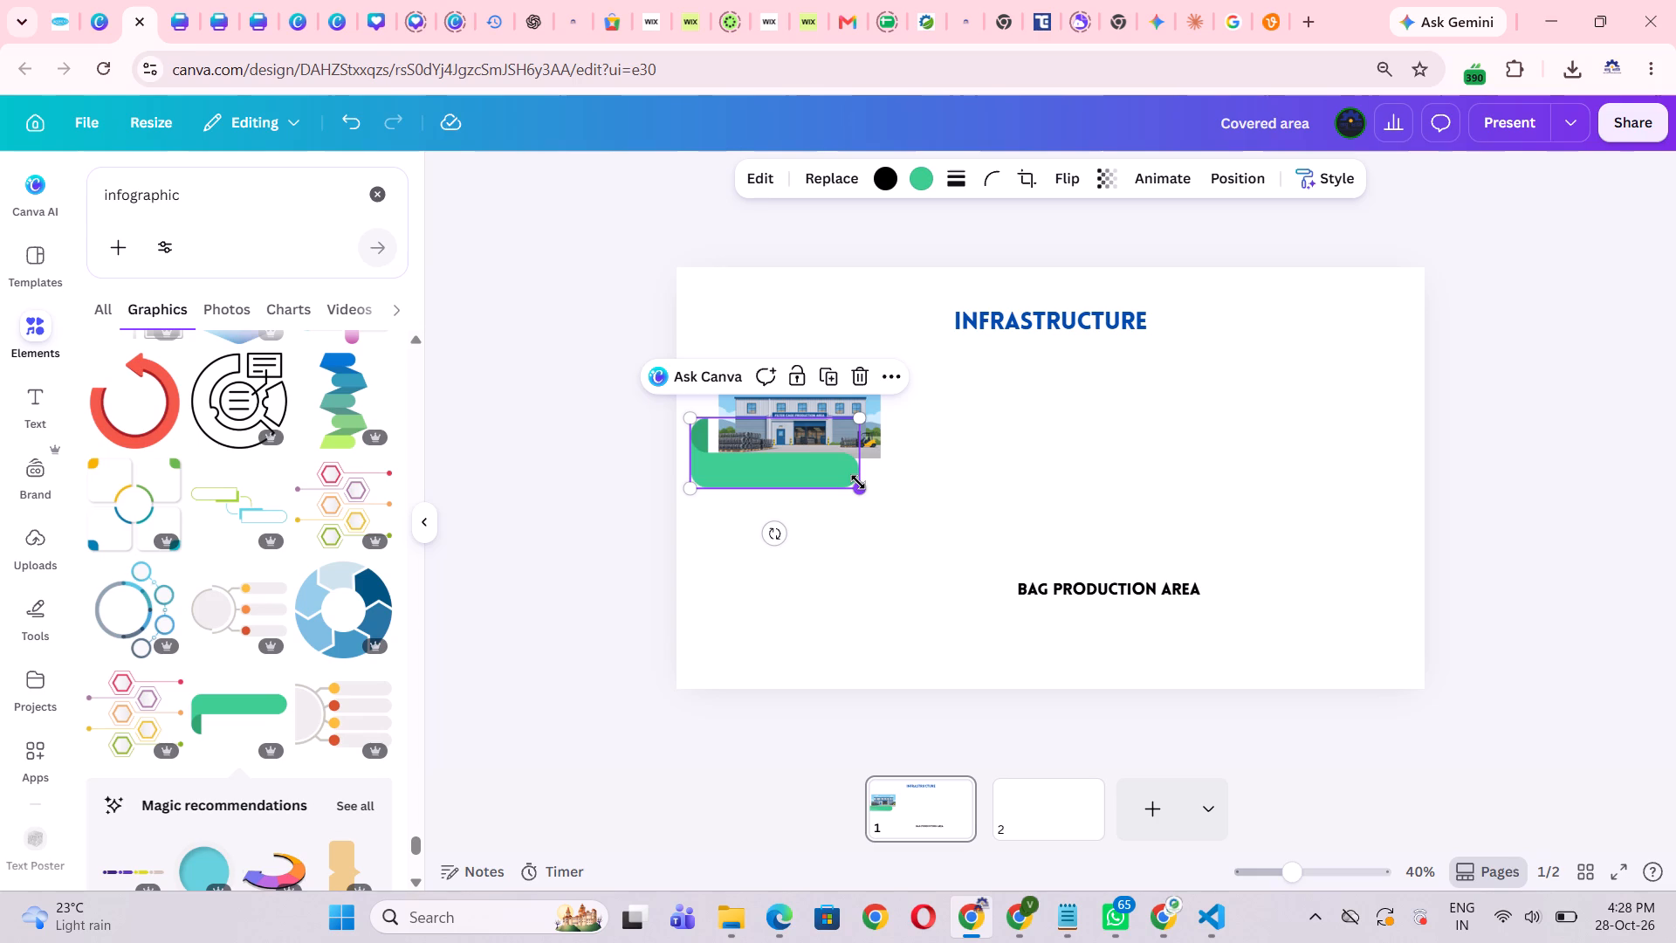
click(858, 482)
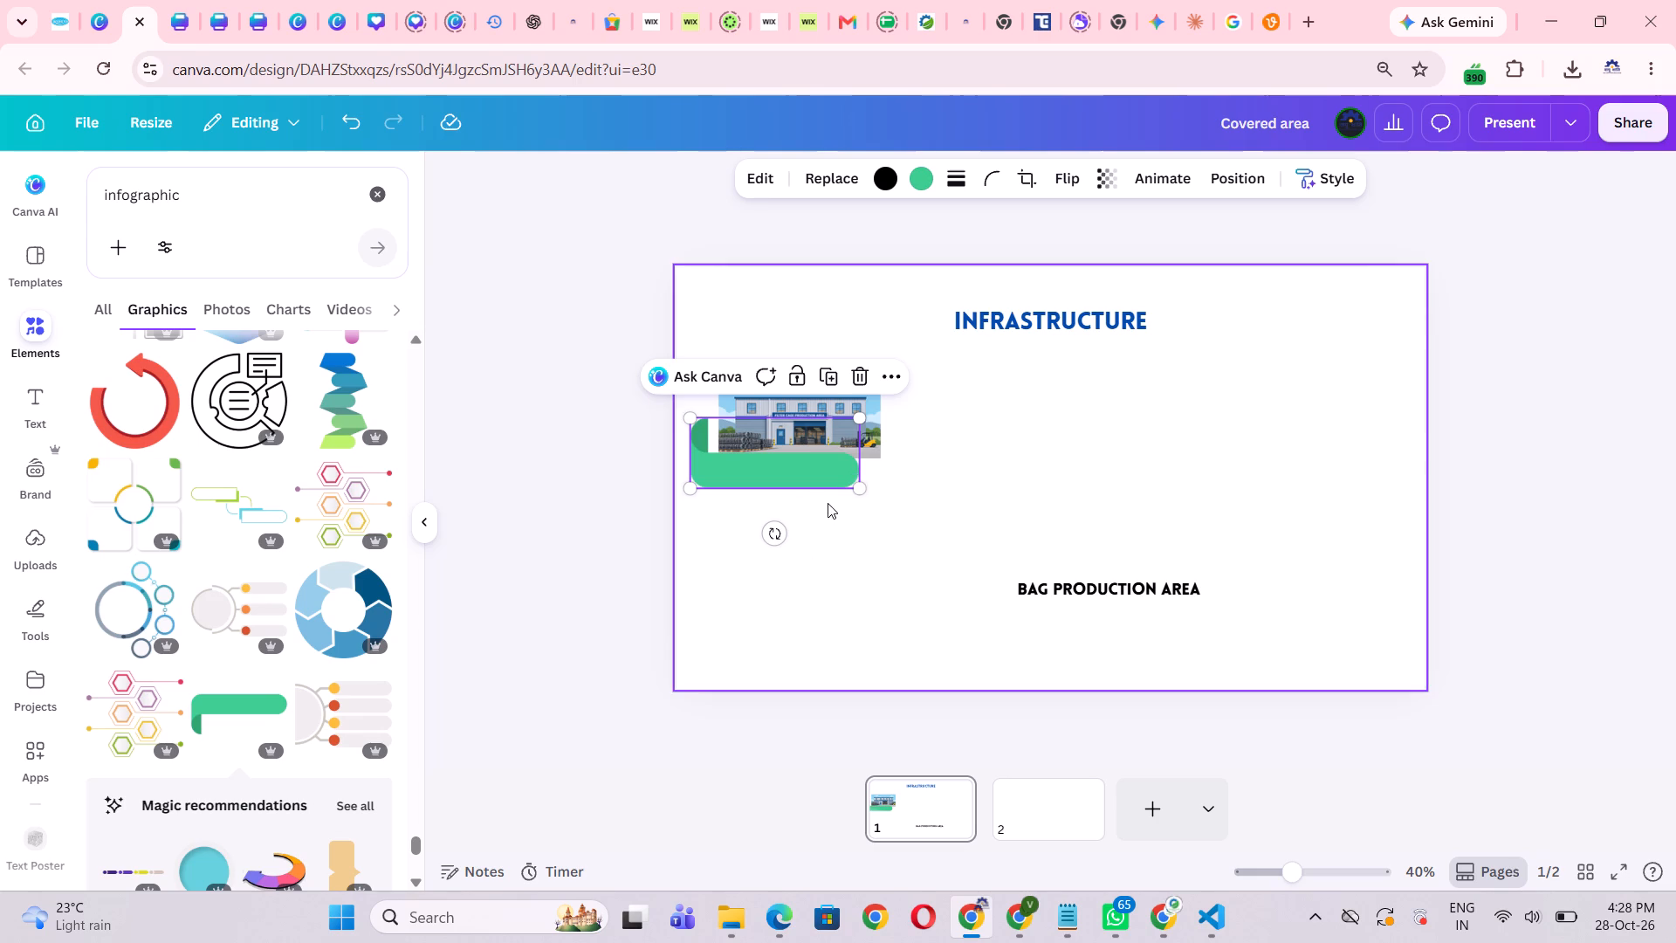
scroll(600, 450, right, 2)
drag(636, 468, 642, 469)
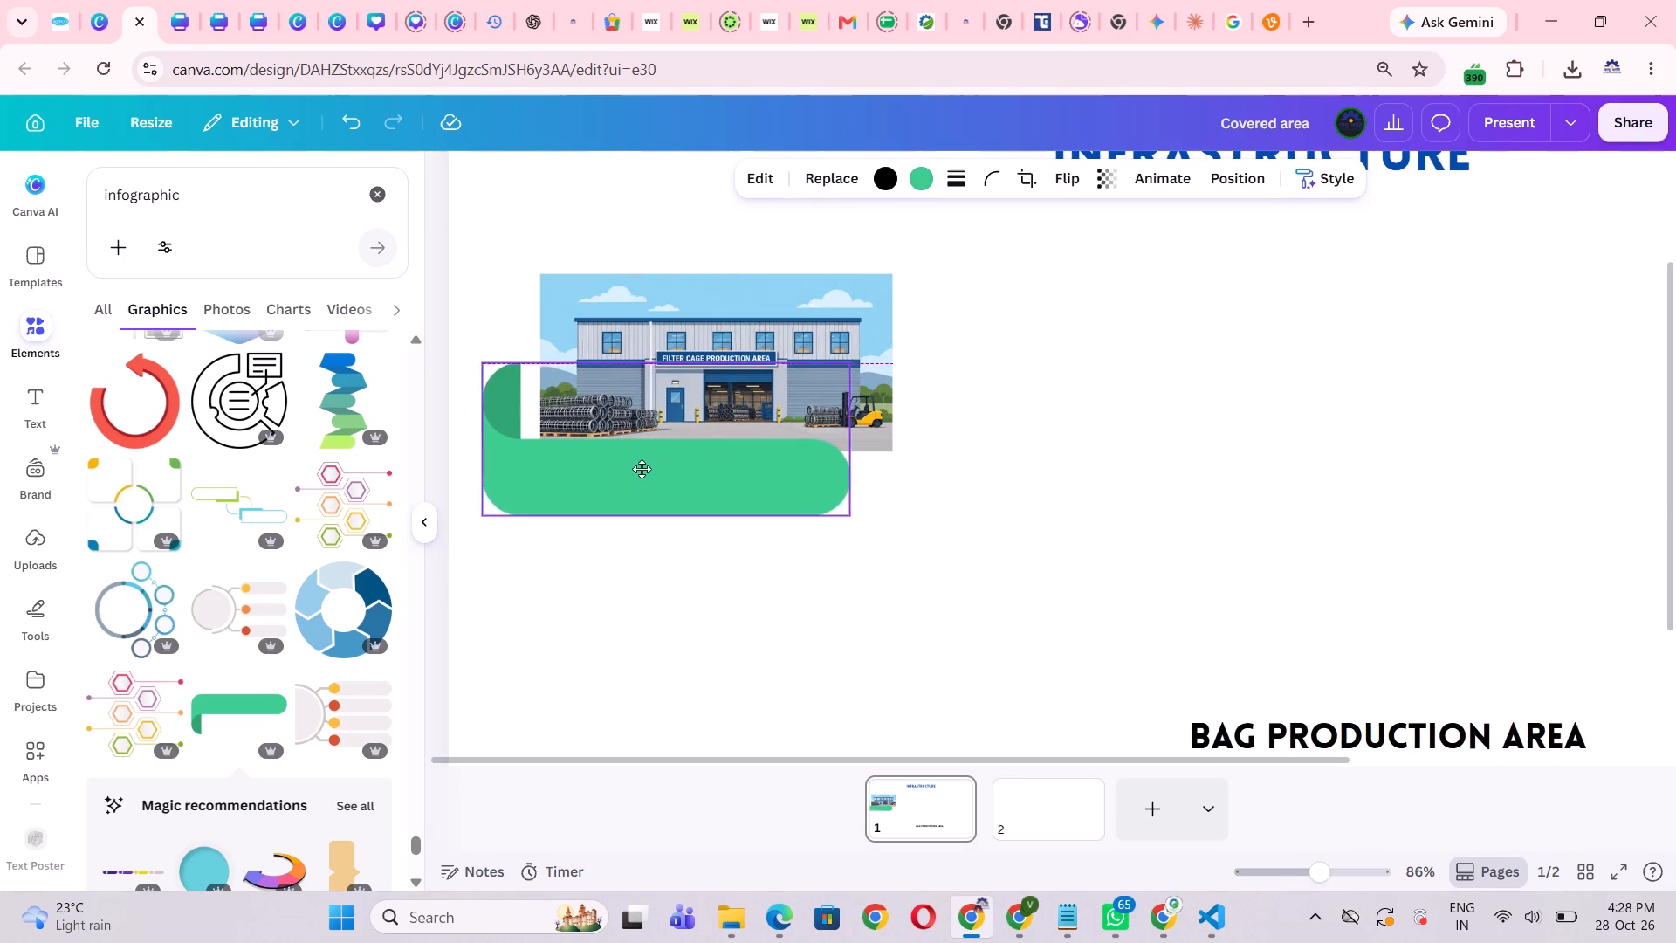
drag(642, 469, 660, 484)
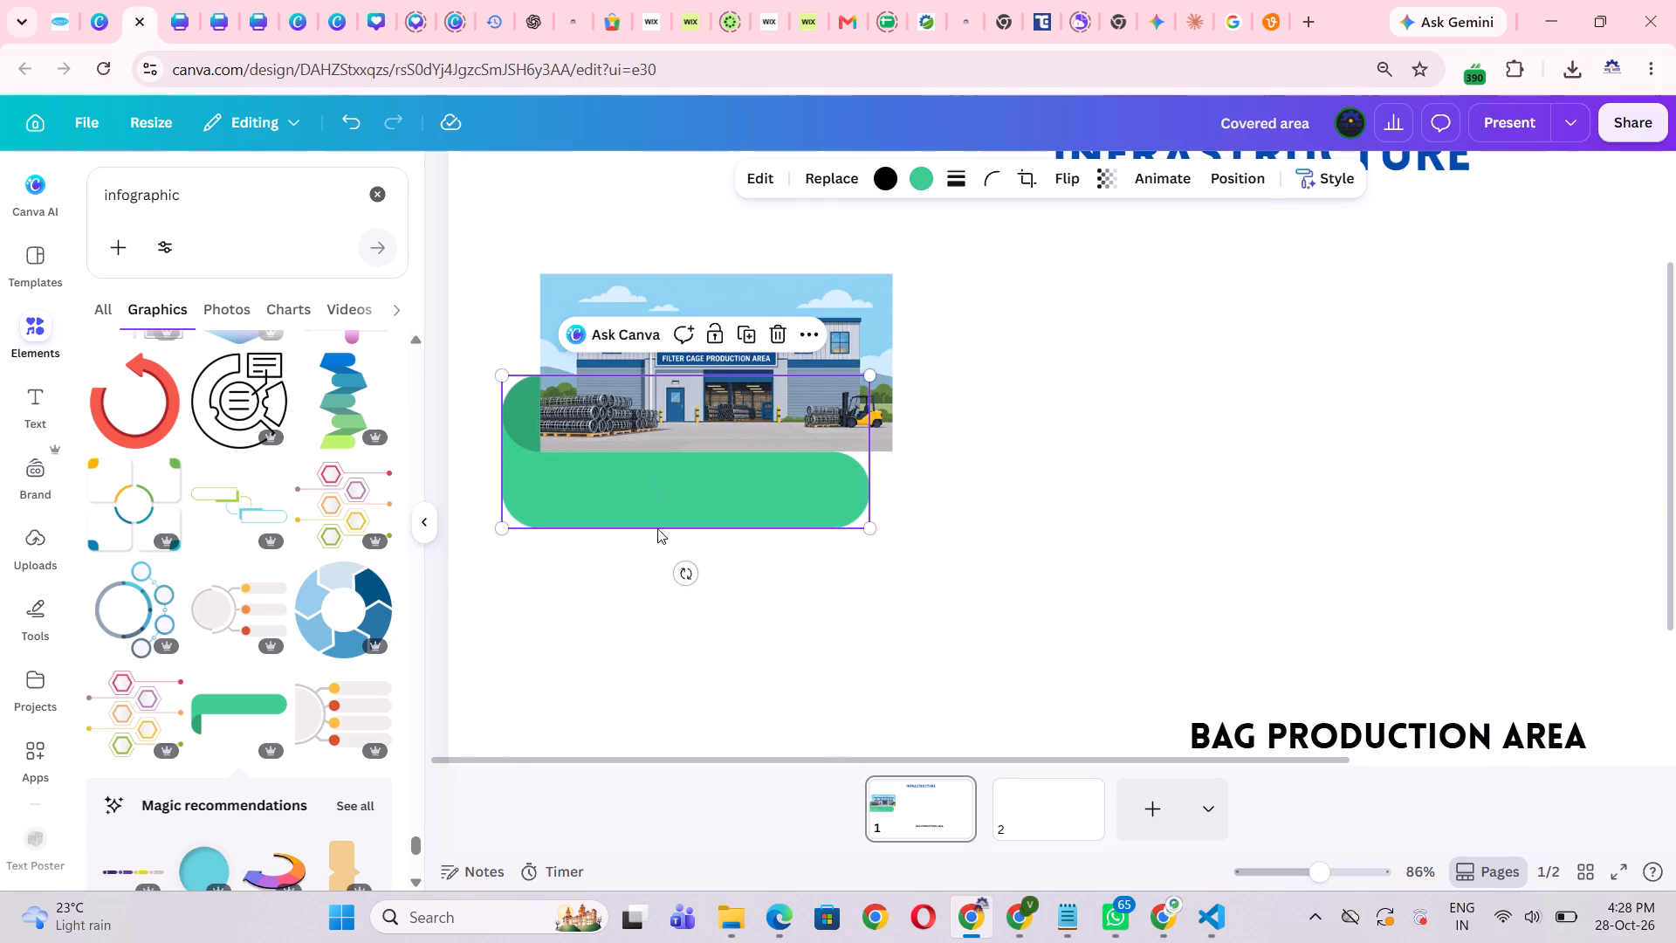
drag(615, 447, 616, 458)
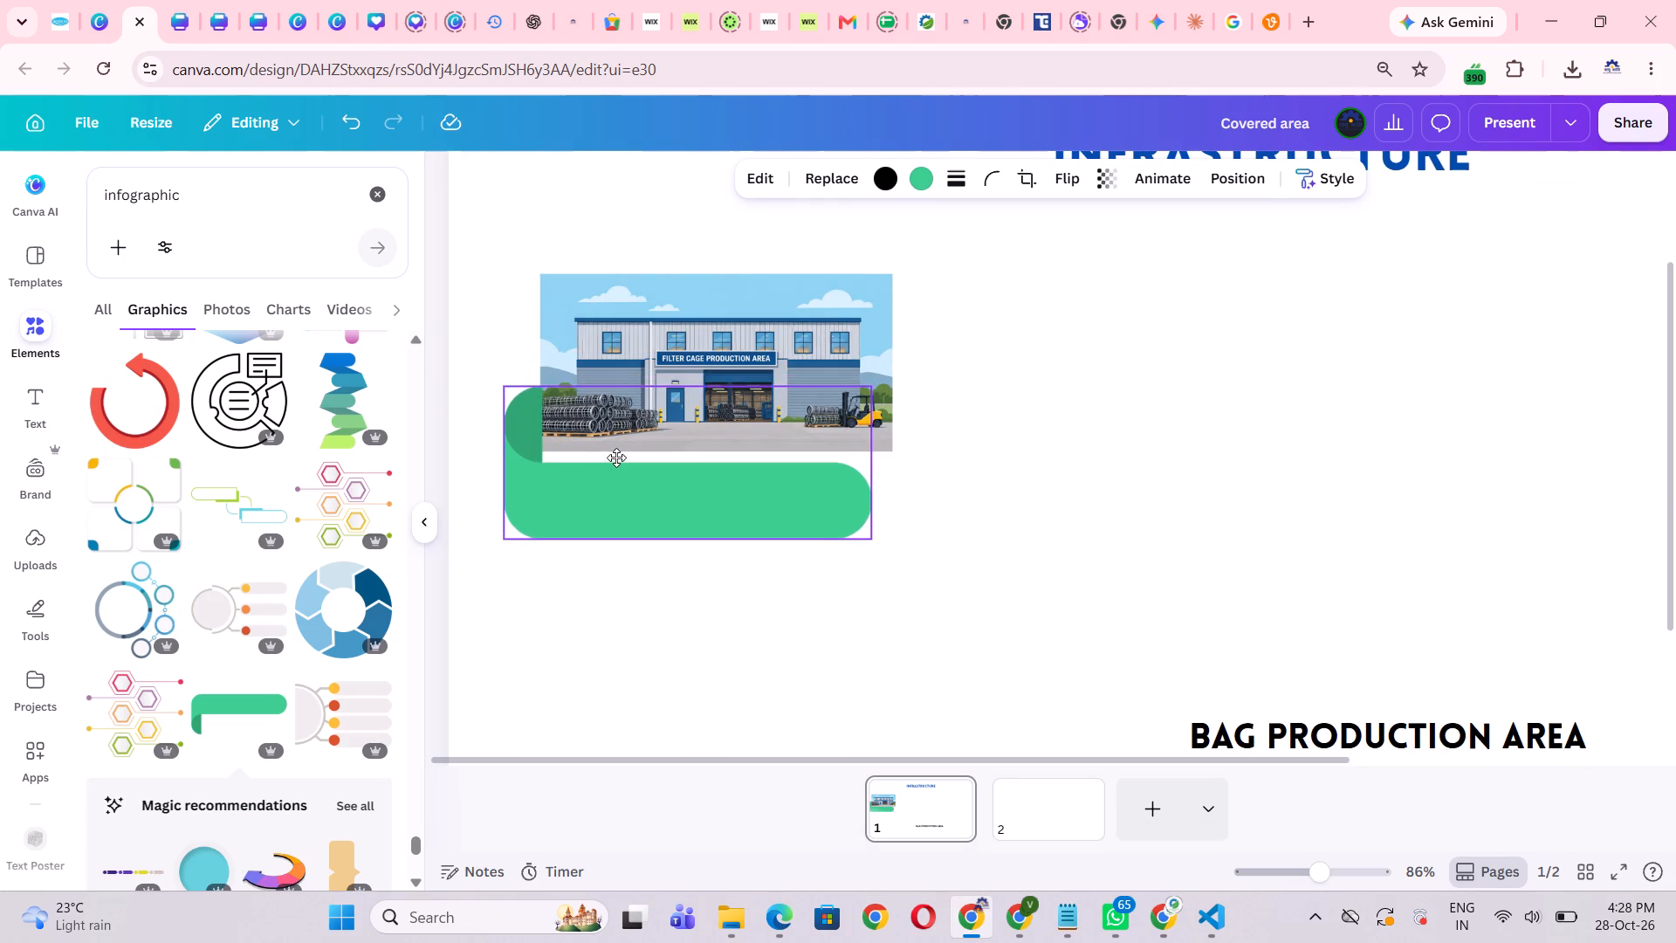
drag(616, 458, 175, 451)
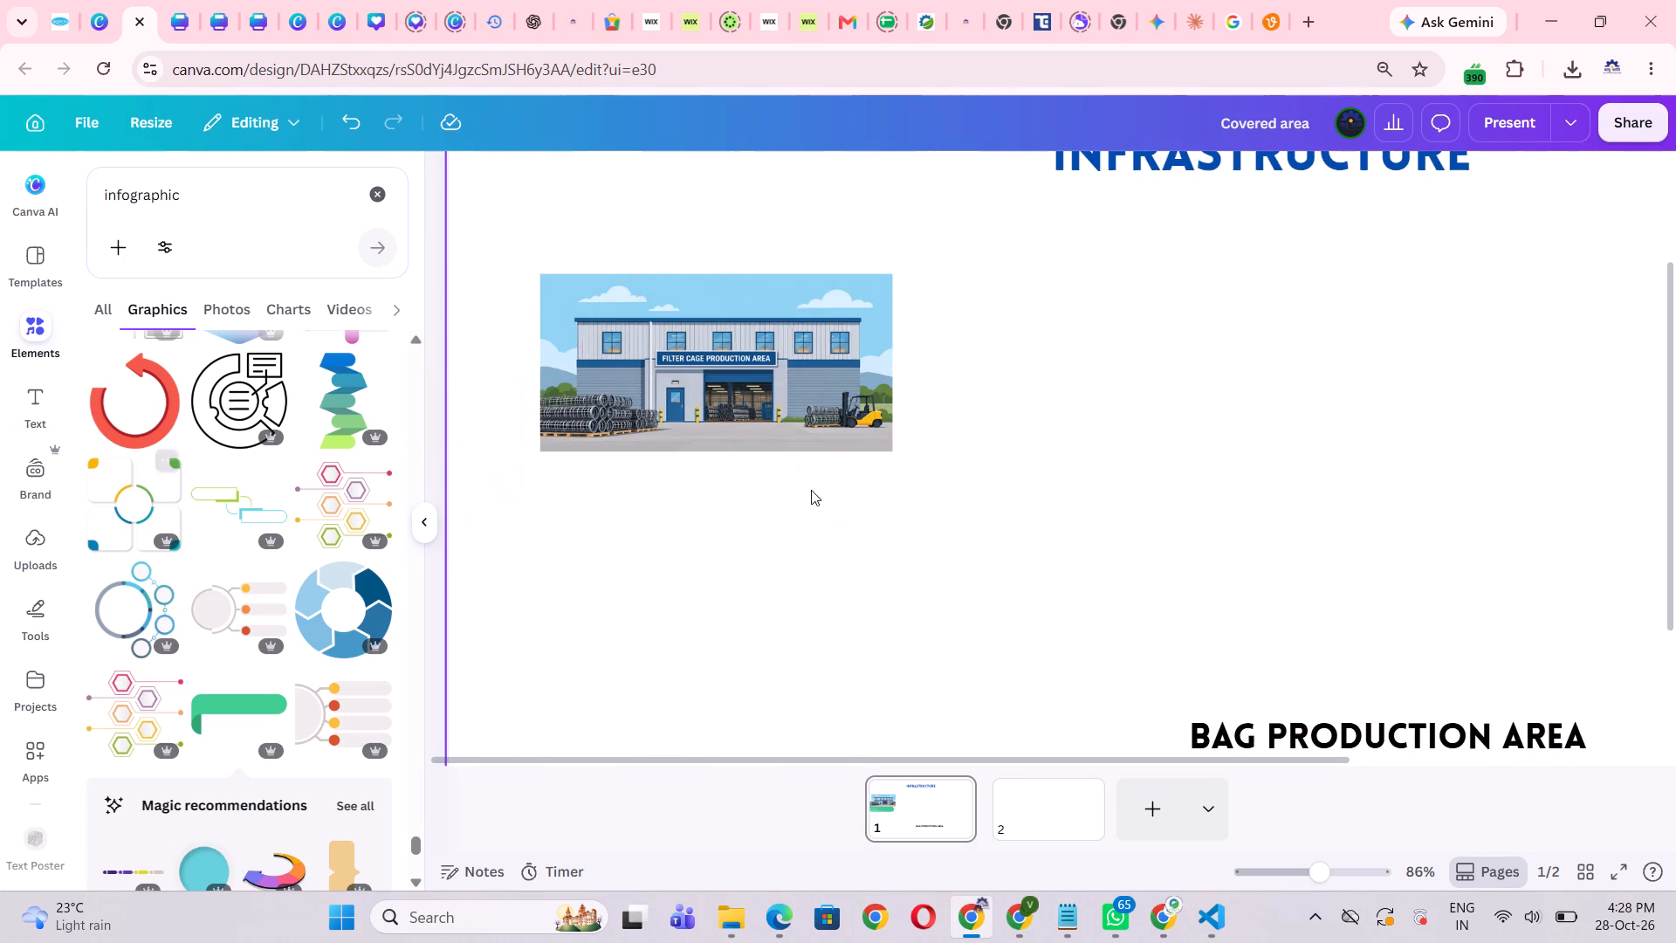
Enlarge the Filter Cage Production Area building image slightly, keeping its upper corner in place.
click(929, 527)
scroll(939, 529, up, 1)
click(841, 574)
click(1329, 568)
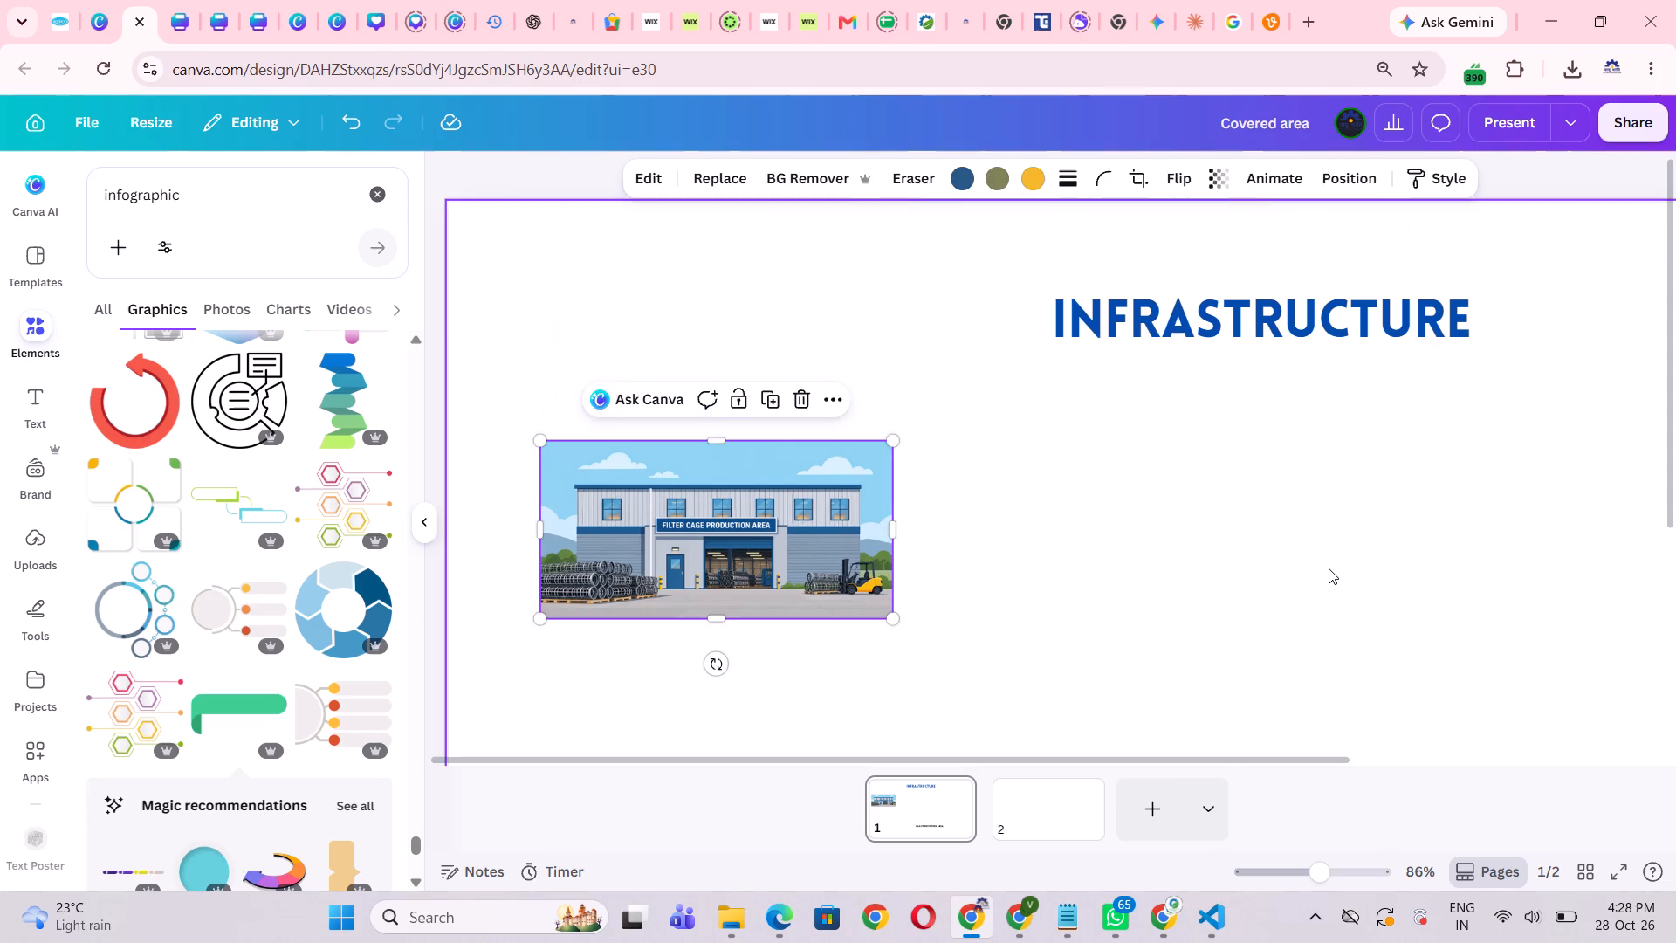
click(1075, 602)
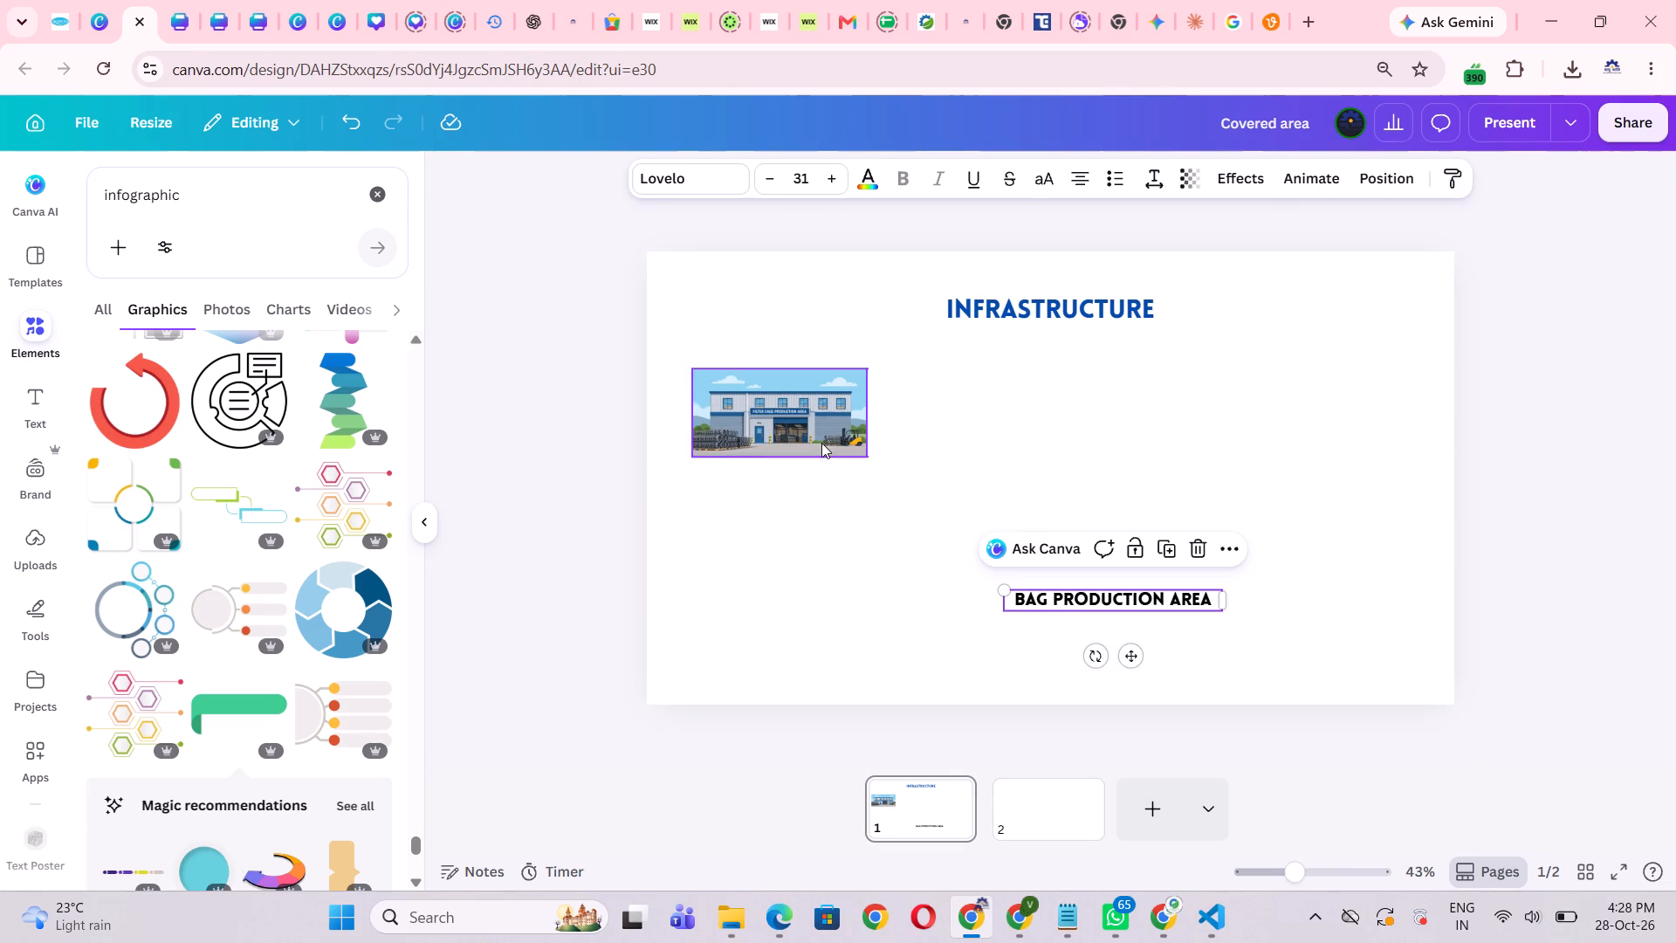
click(821, 443)
scroll(1021, 520, up, 1)
scroll(663, 430, up, 2)
click(699, 513)
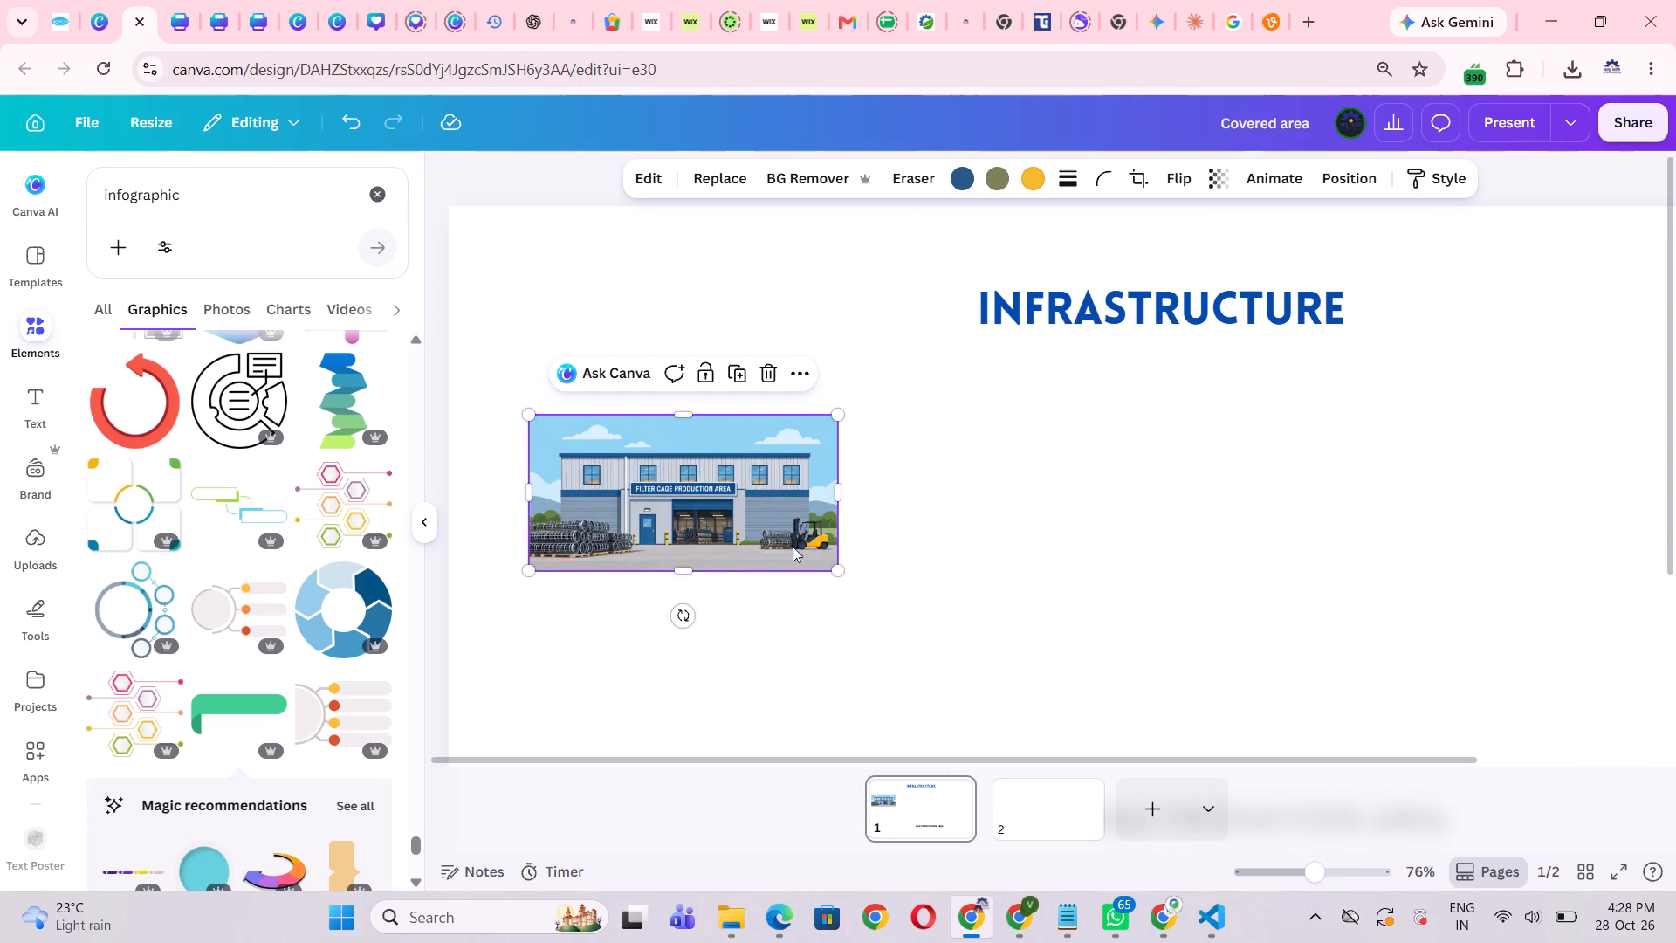
click(832, 563)
click(766, 524)
click(827, 558)
drag(839, 568, 857, 593)
click(1008, 594)
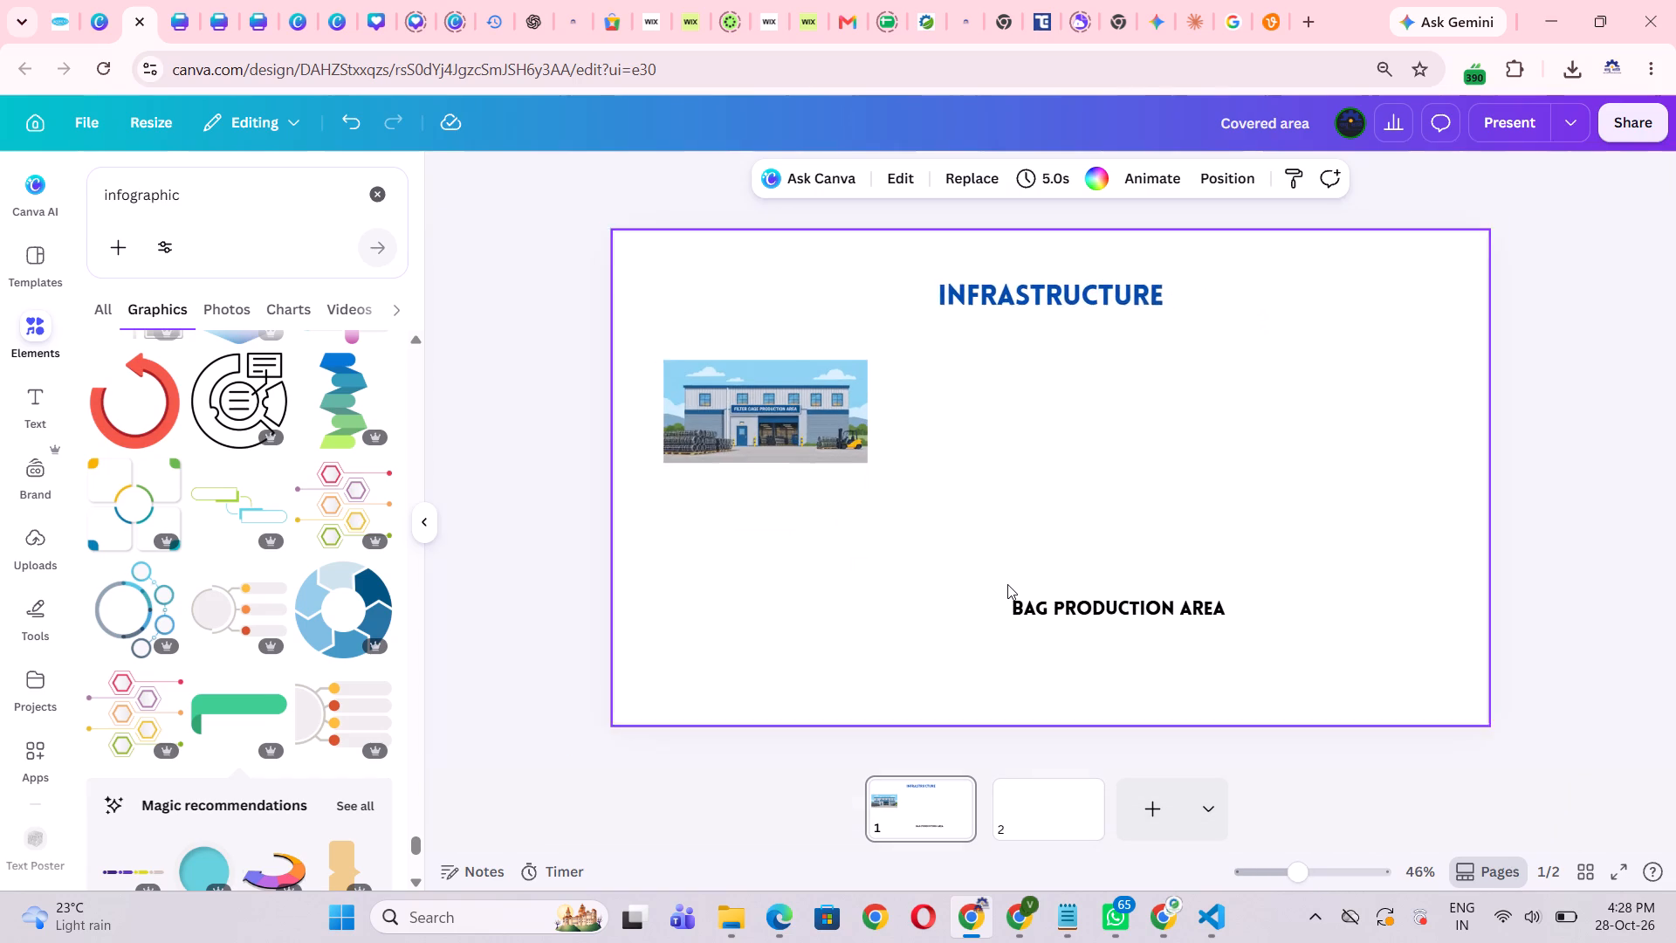
Move the BAG PRODUCTION AREA label directly above the building image.
click(1120, 616)
drag(1120, 615, 782, 380)
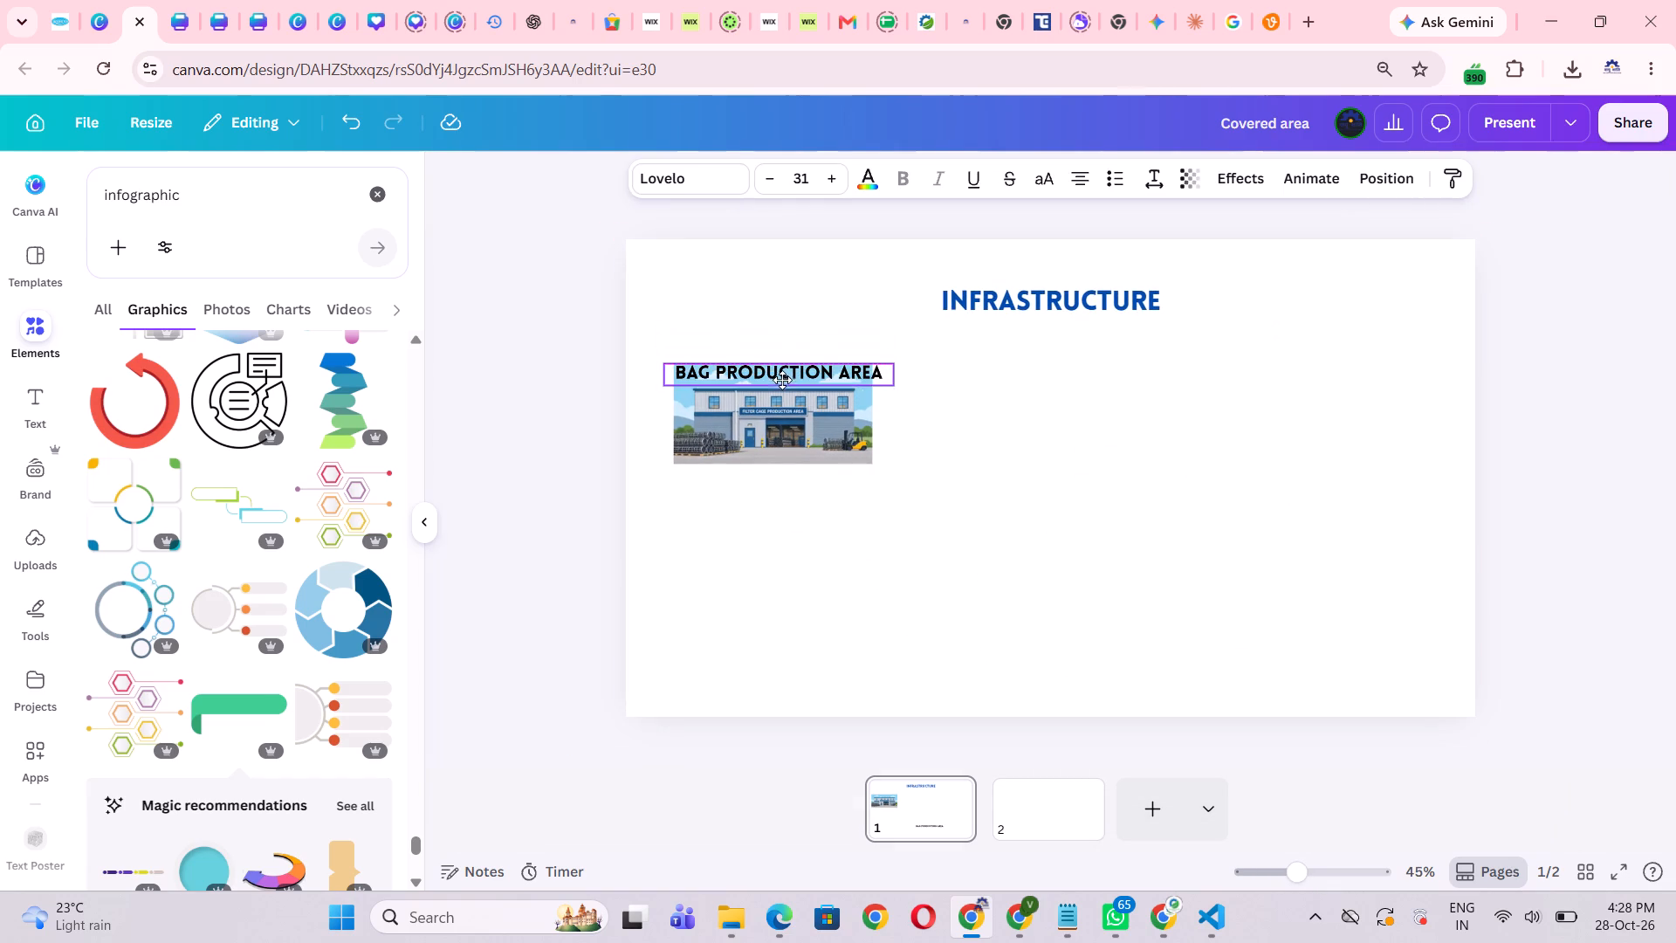
drag(782, 380, 780, 365)
click(1059, 451)
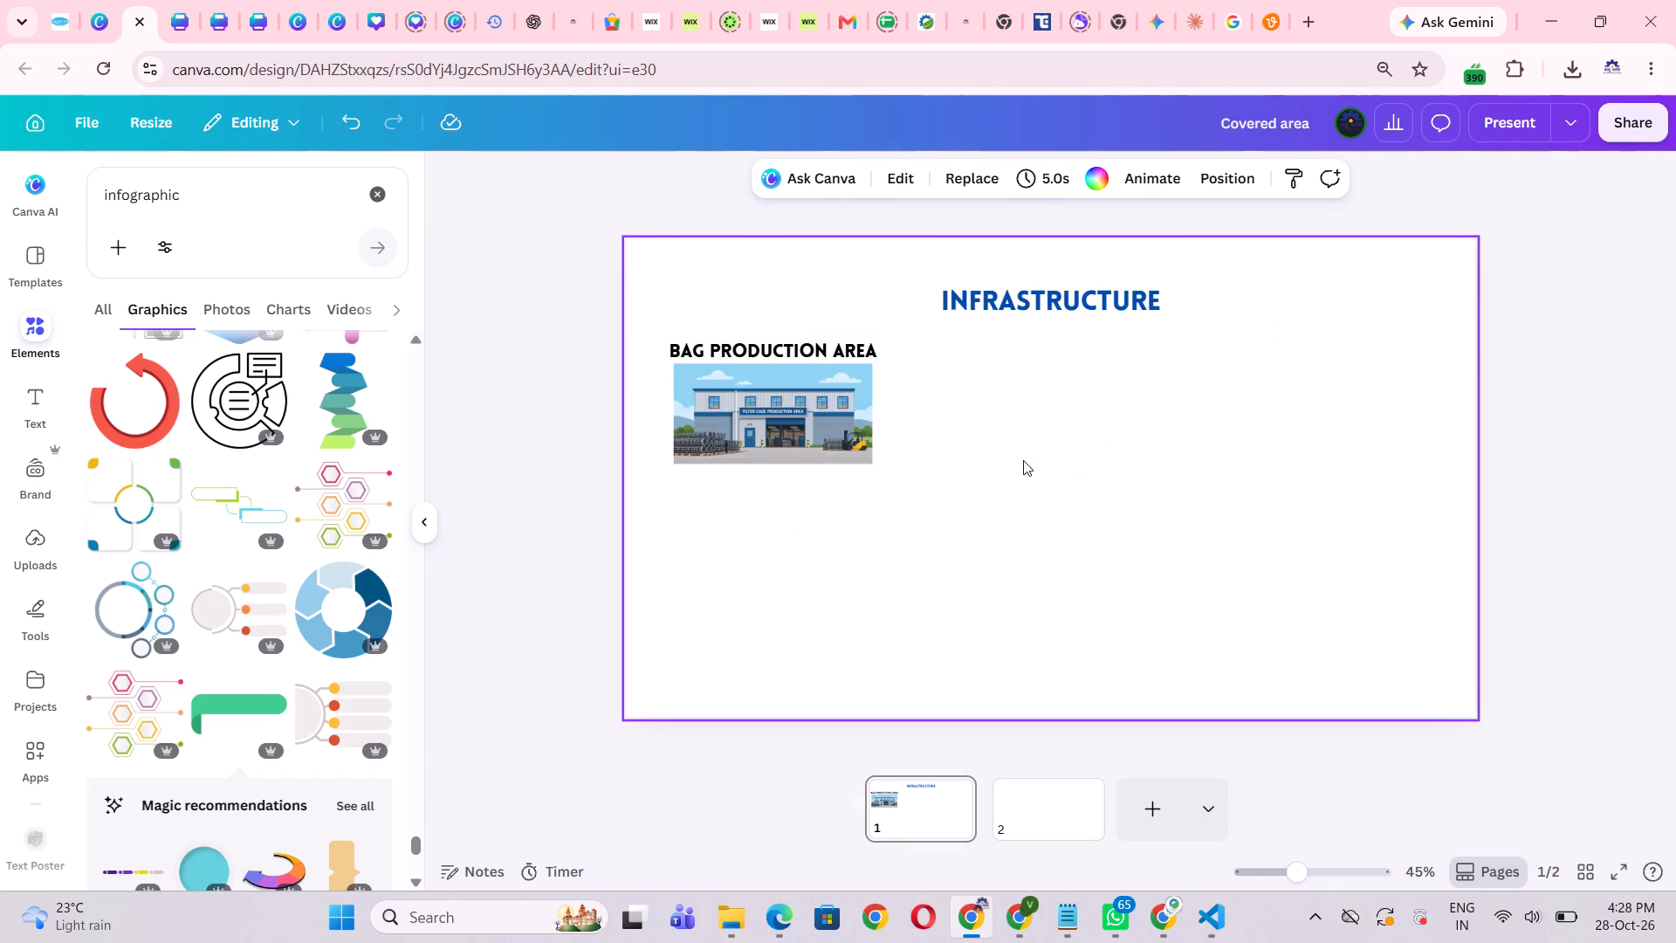
Browse further through the infographic graphics for another caption shape to pair with the building image.
scroll(383, 601, down, 3)
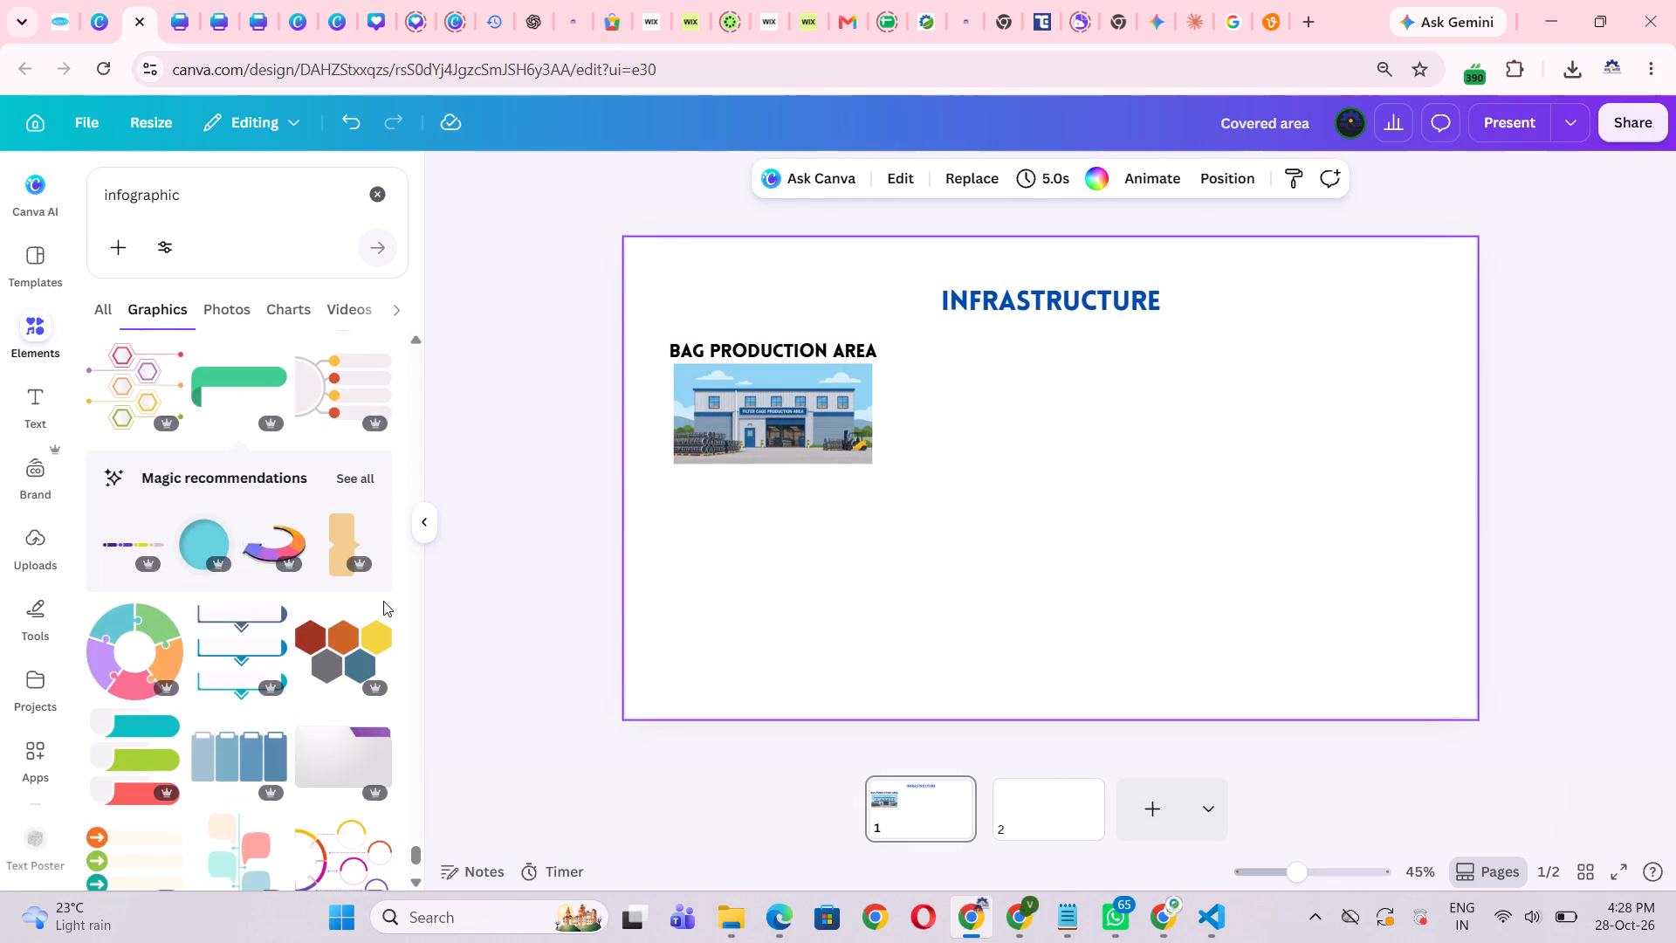
scroll(340, 627, down, 3)
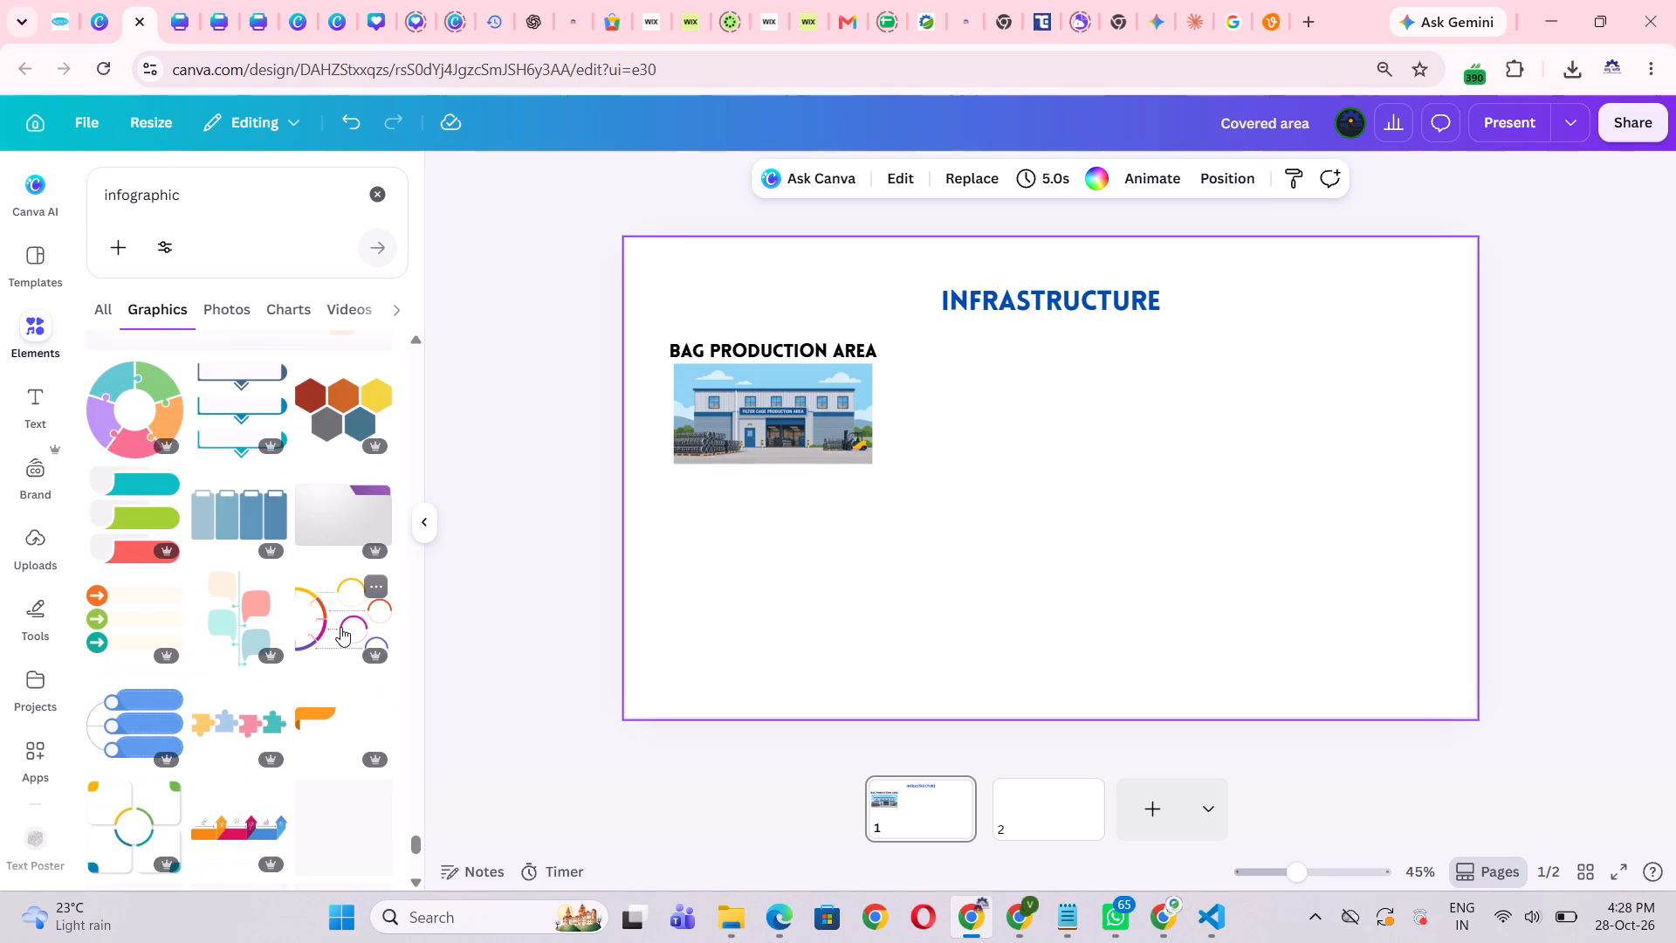
scroll(340, 628, down, 2)
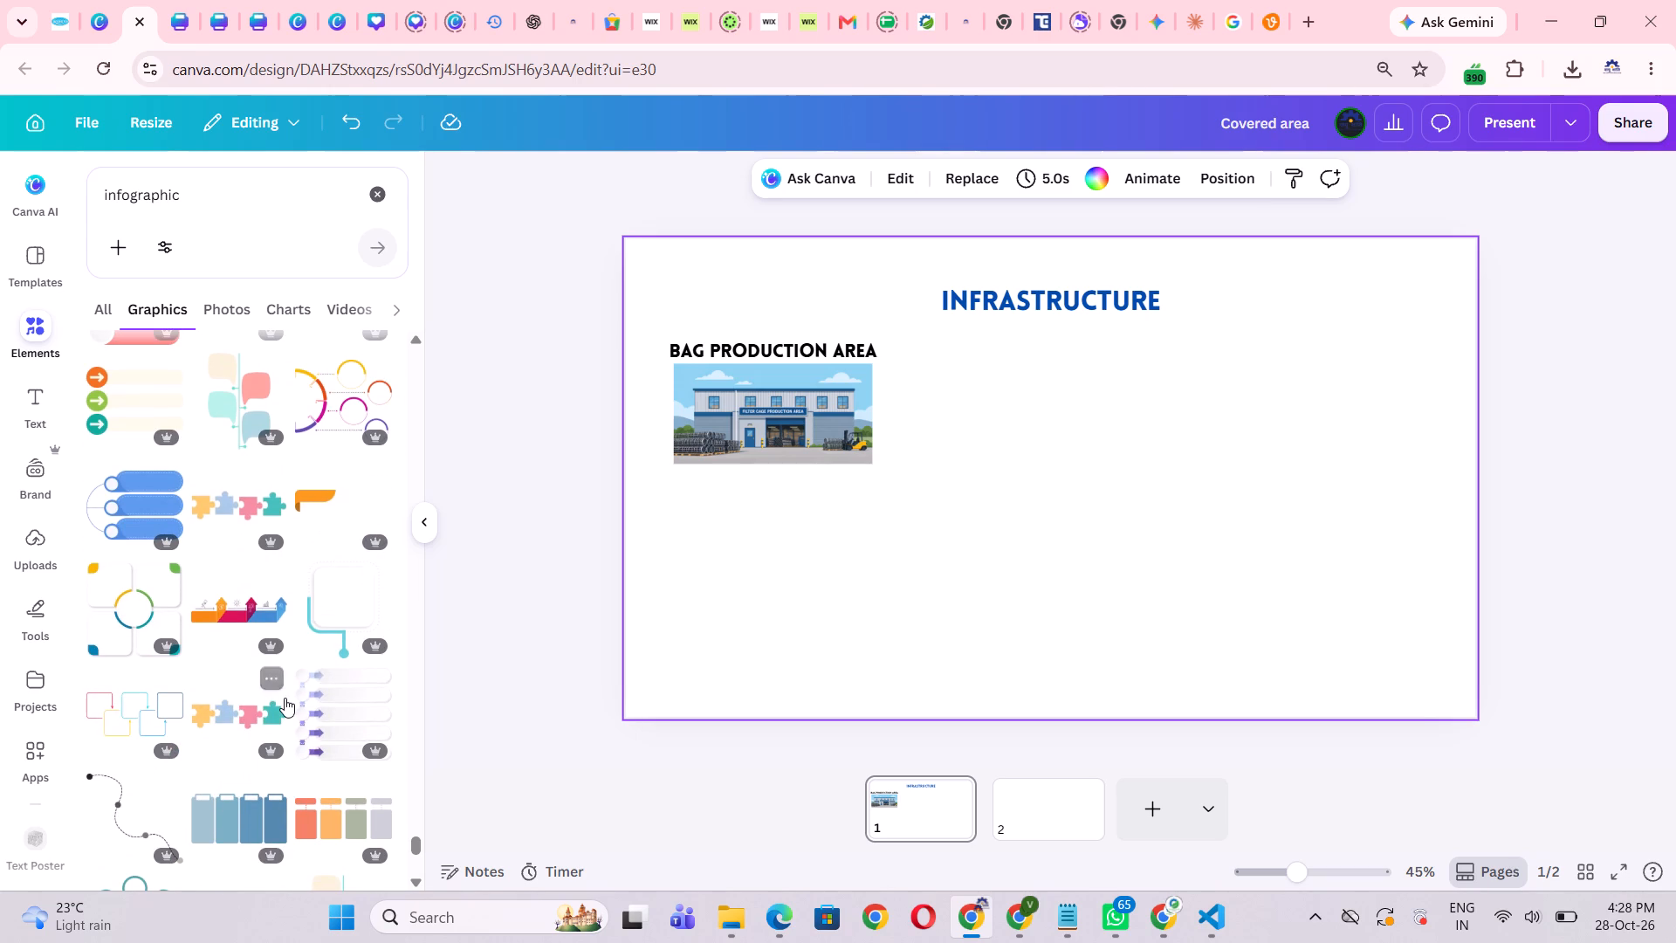
scroll(285, 698, down, 4)
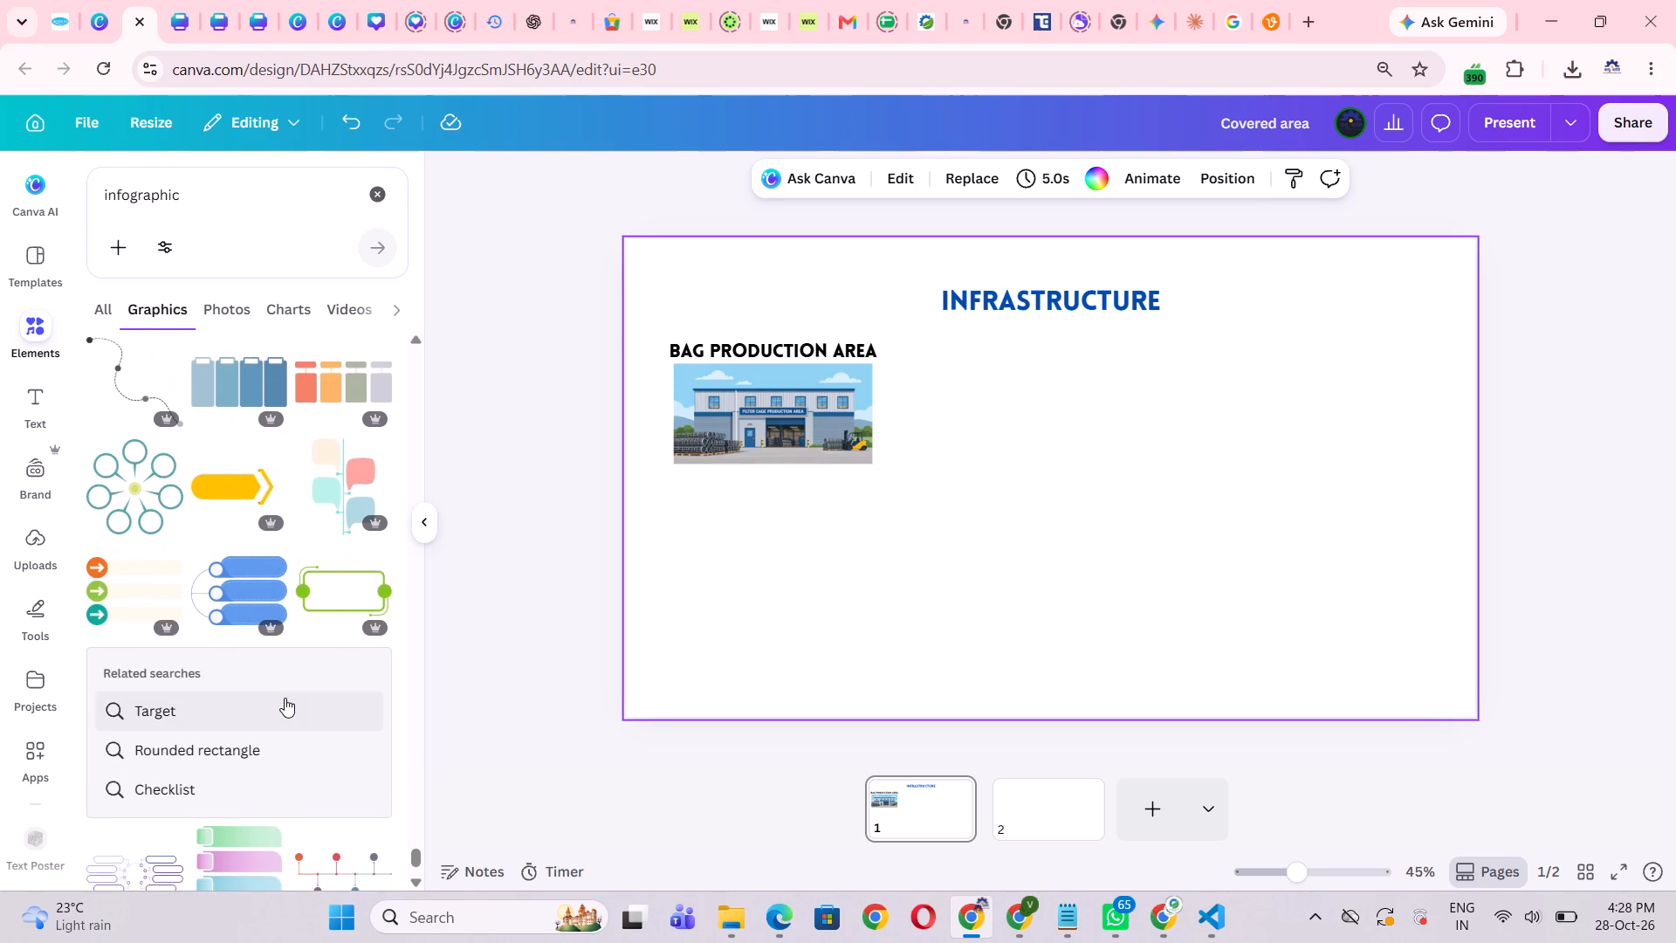
scroll(285, 698, down, 3)
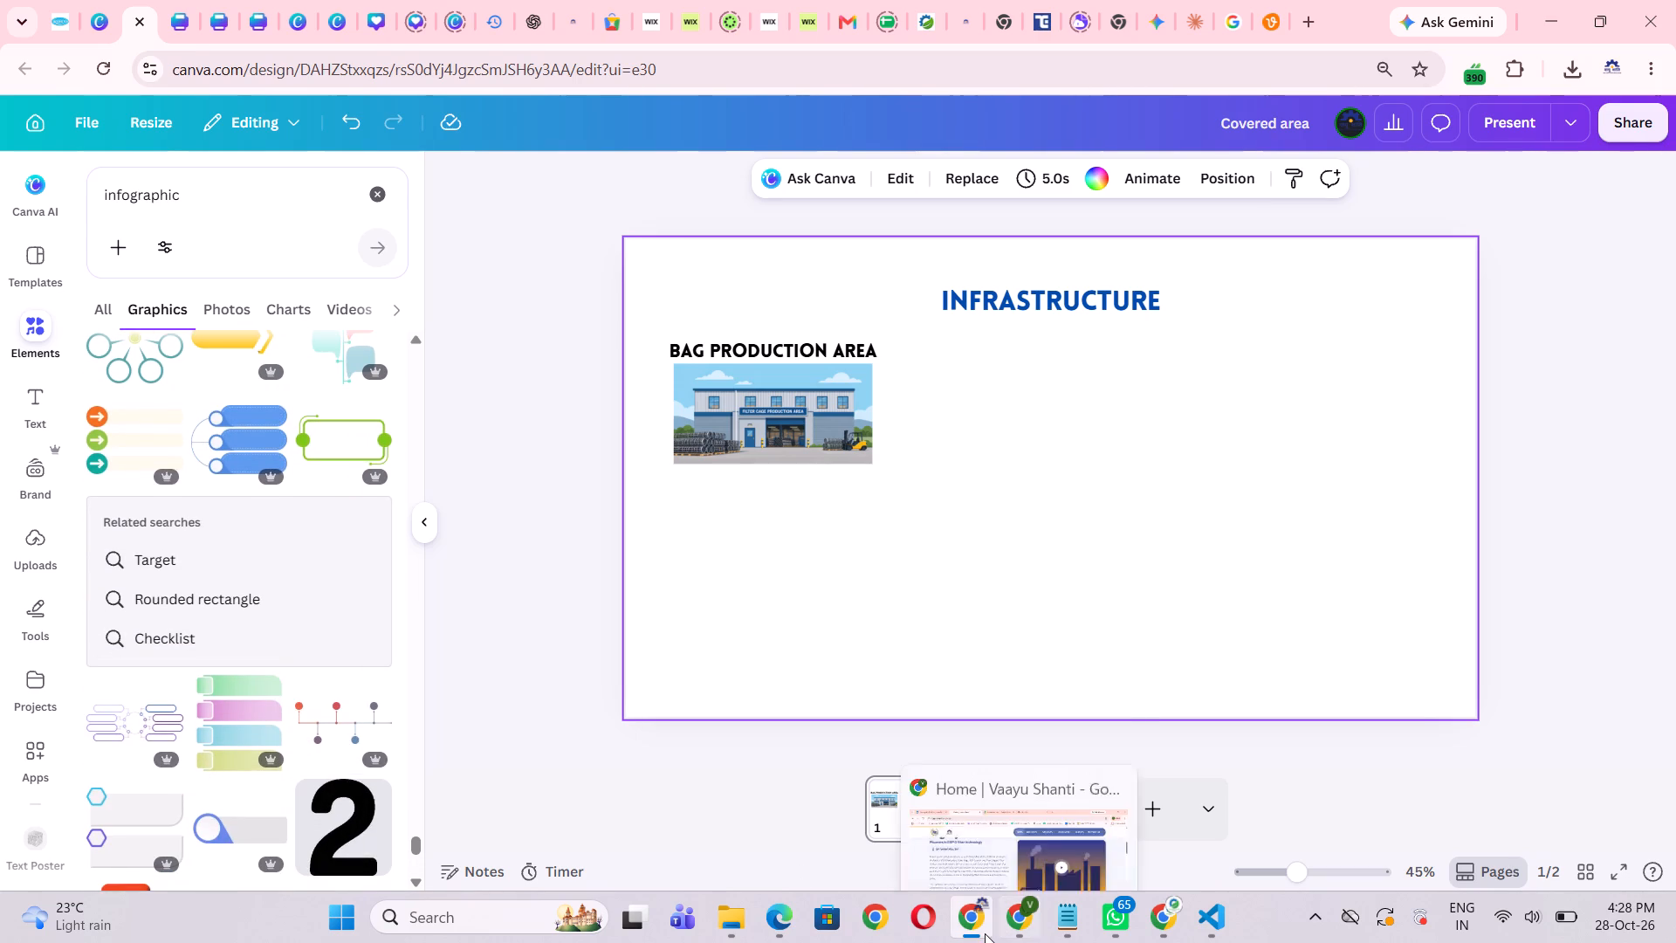
scroll(413, 696, down, 5)
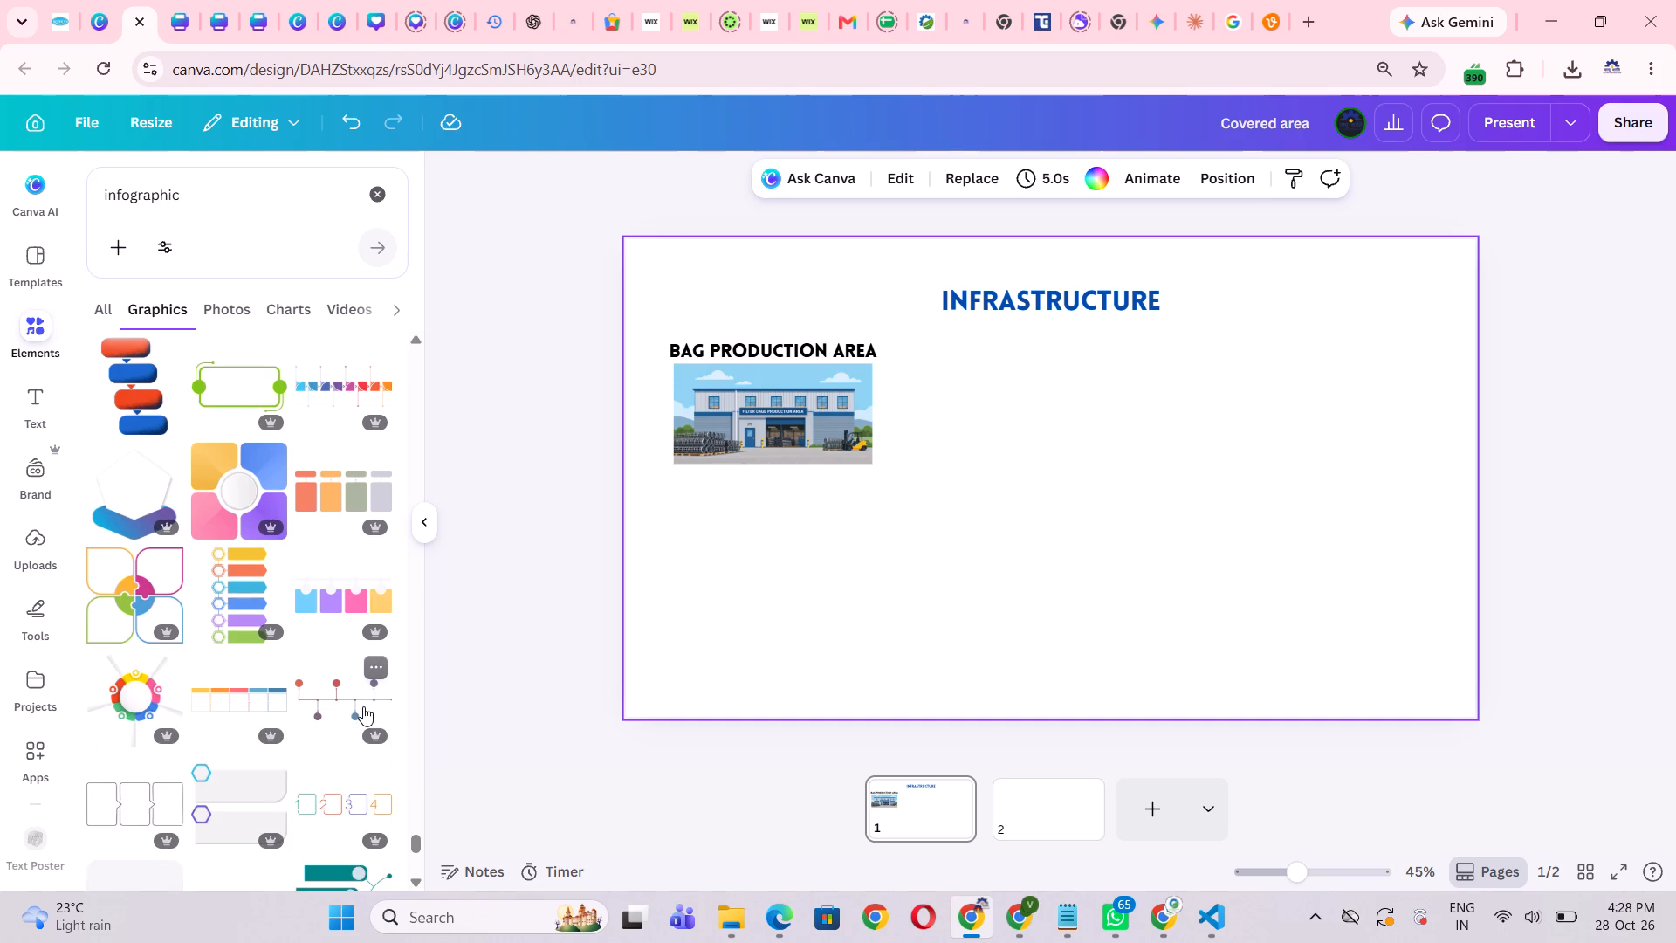
scroll(363, 706, down, 5)
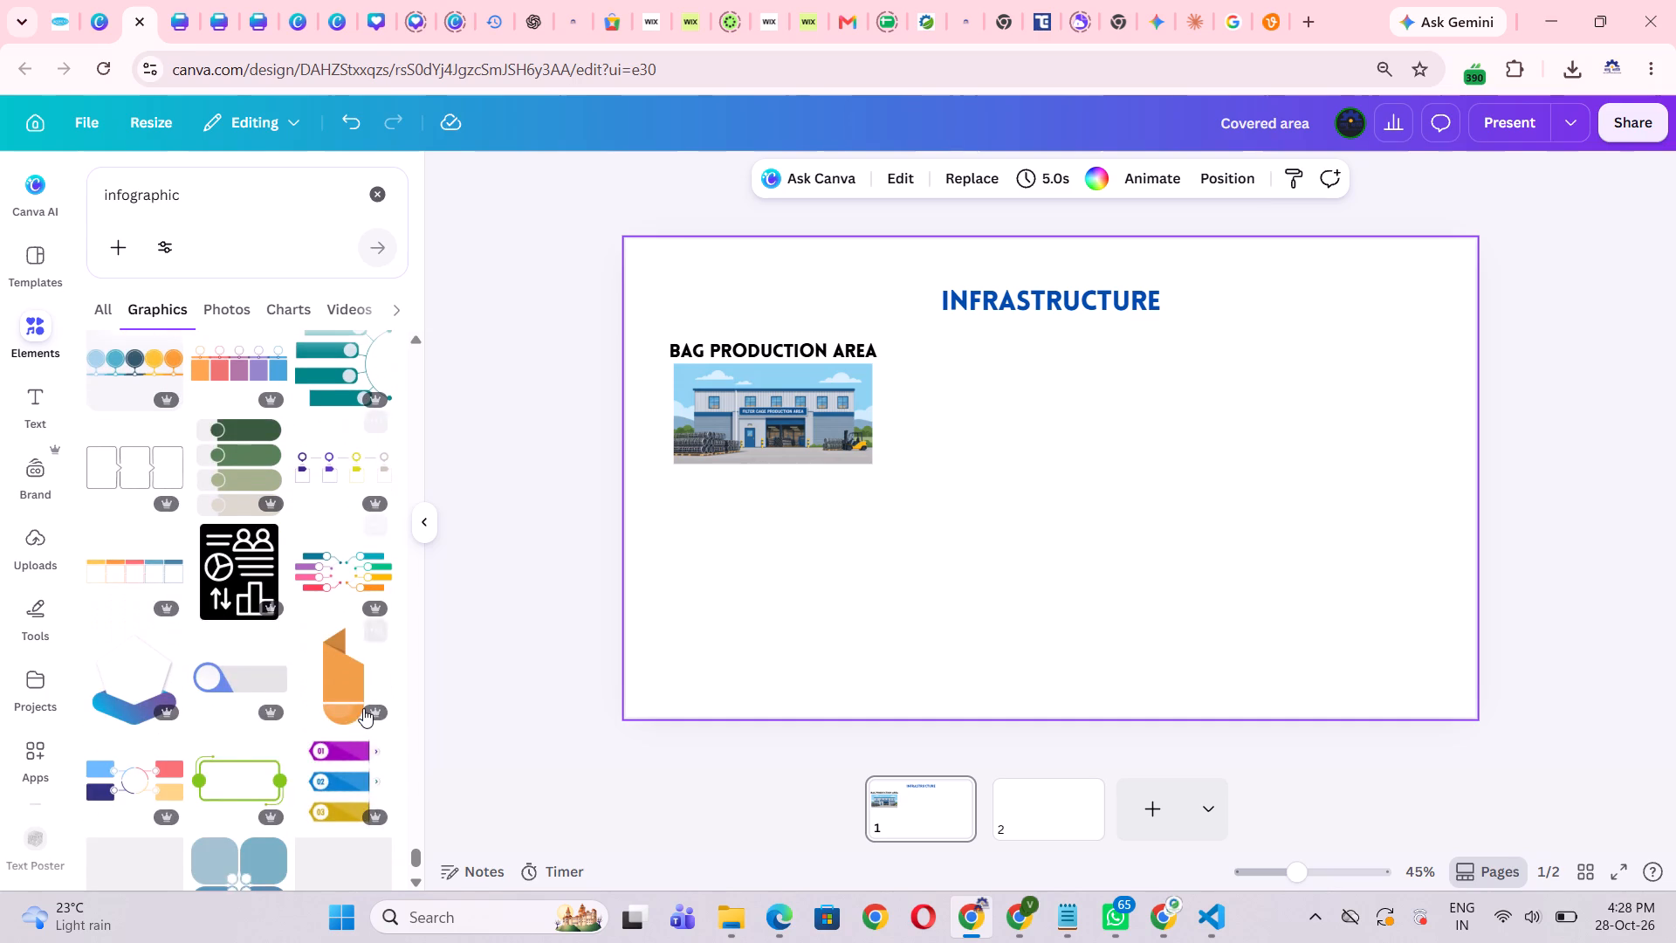
scroll(363, 708, down, 2)
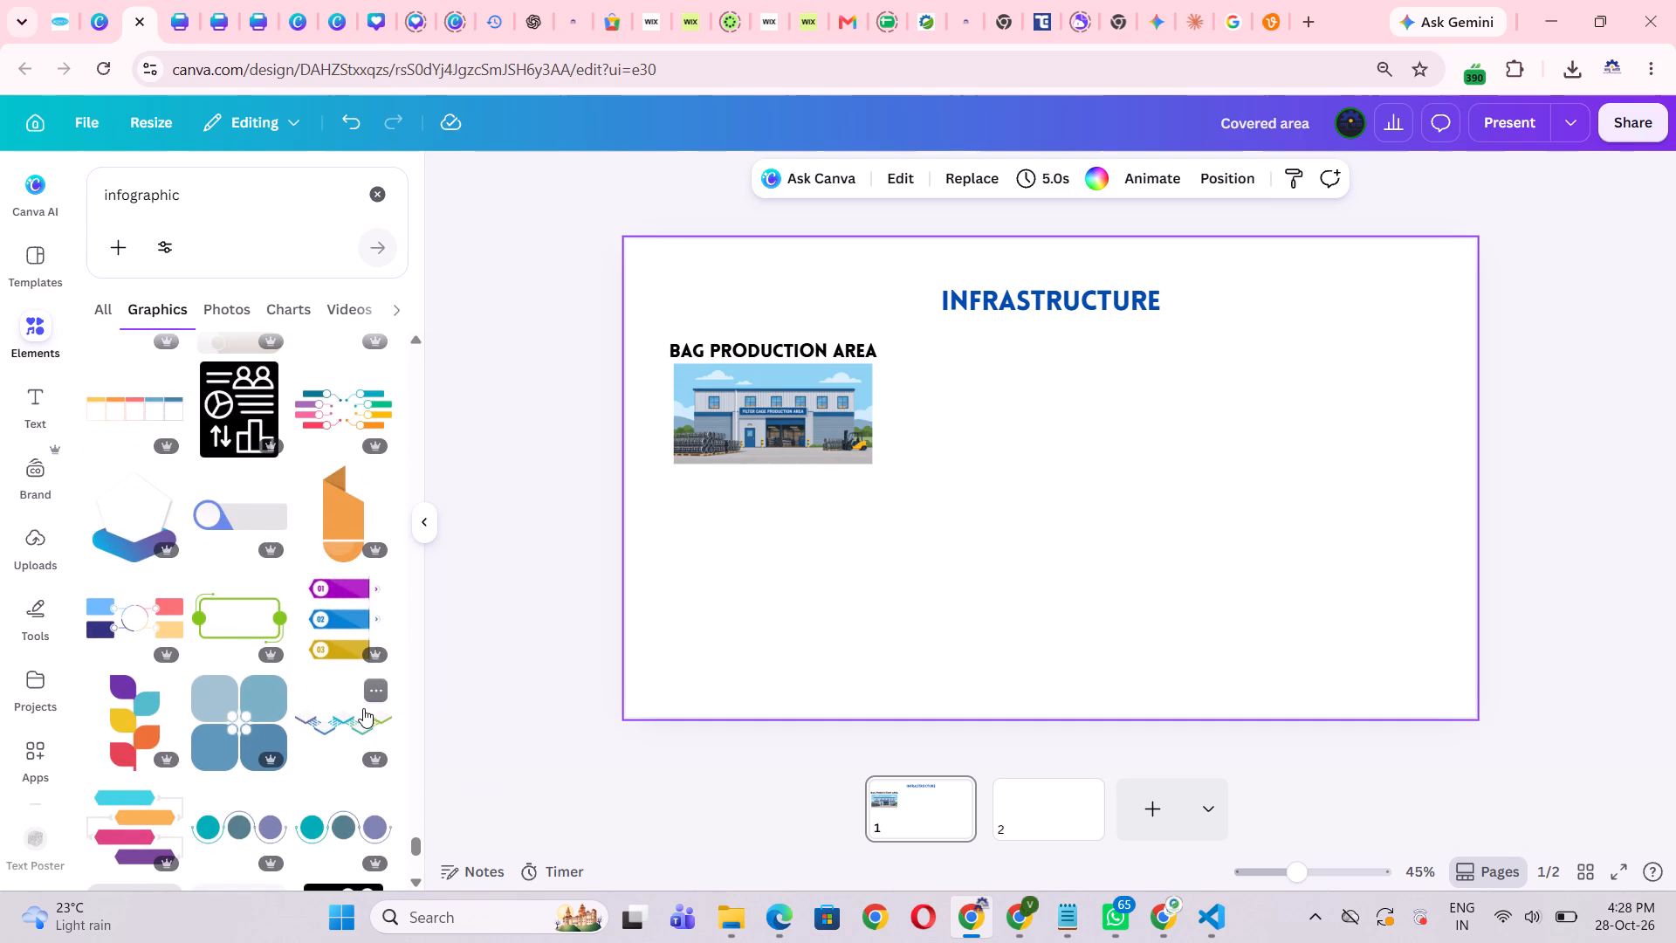
Add the grey bar graphic with the blue circle, scale it to about 484 by 160, and place it below the building image.
drag(211, 526, 684, 540)
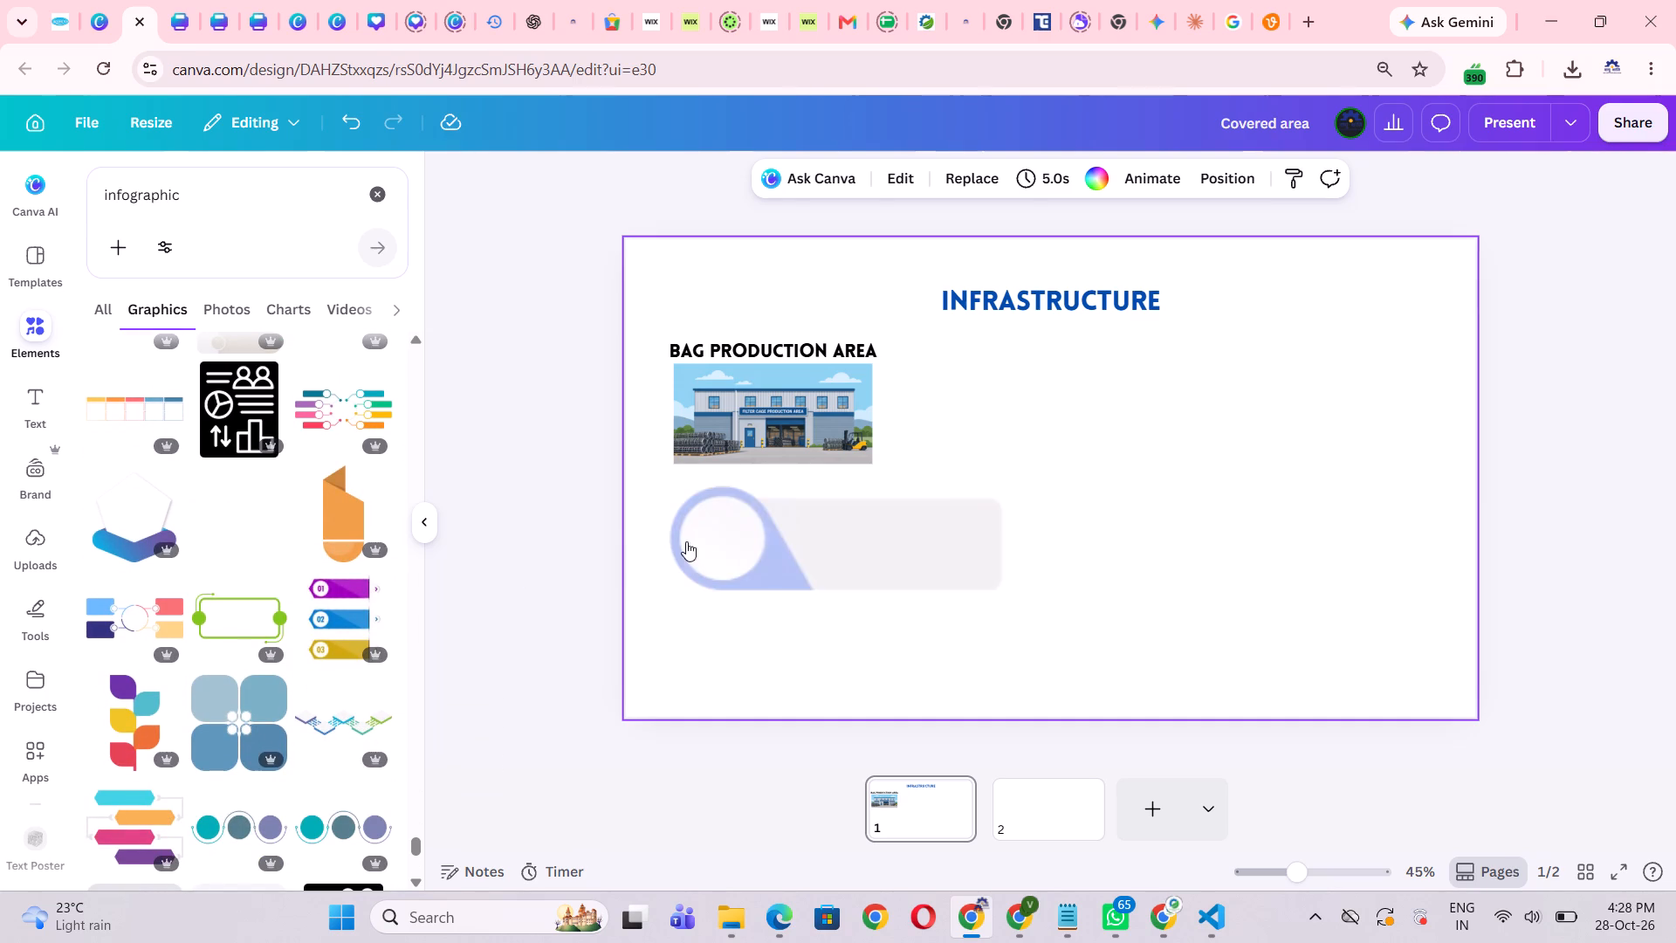
drag(935, 561, 896, 546)
drag(973, 463, 963, 473)
drag(963, 469, 863, 591)
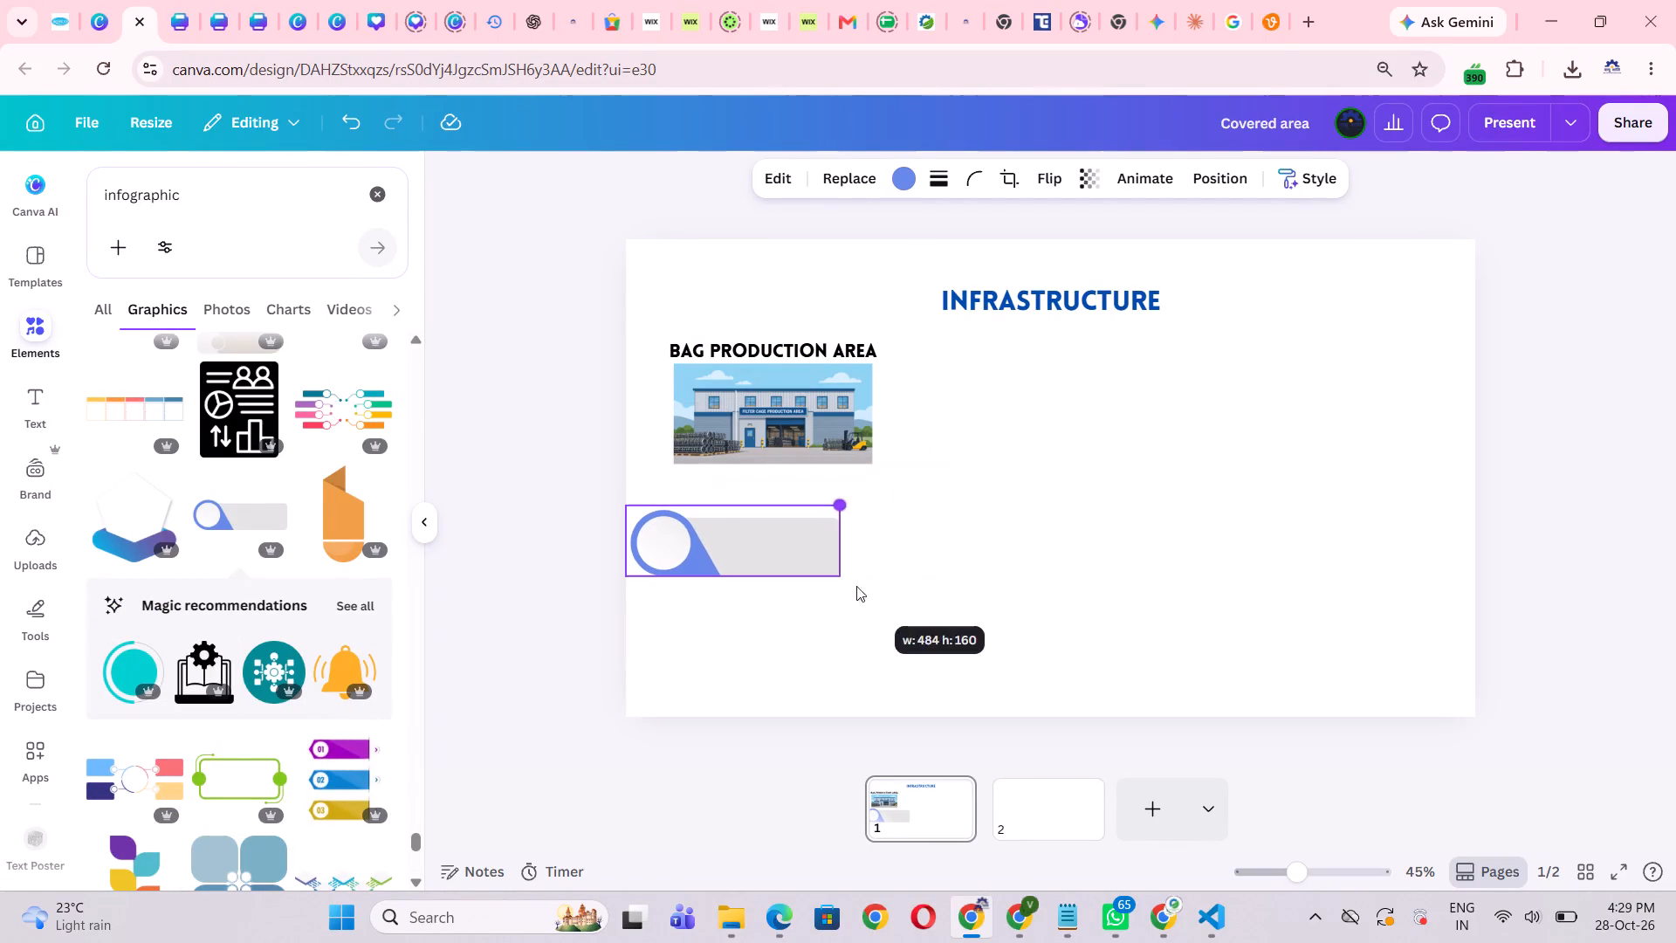
drag(795, 561, 835, 530)
click(1229, 588)
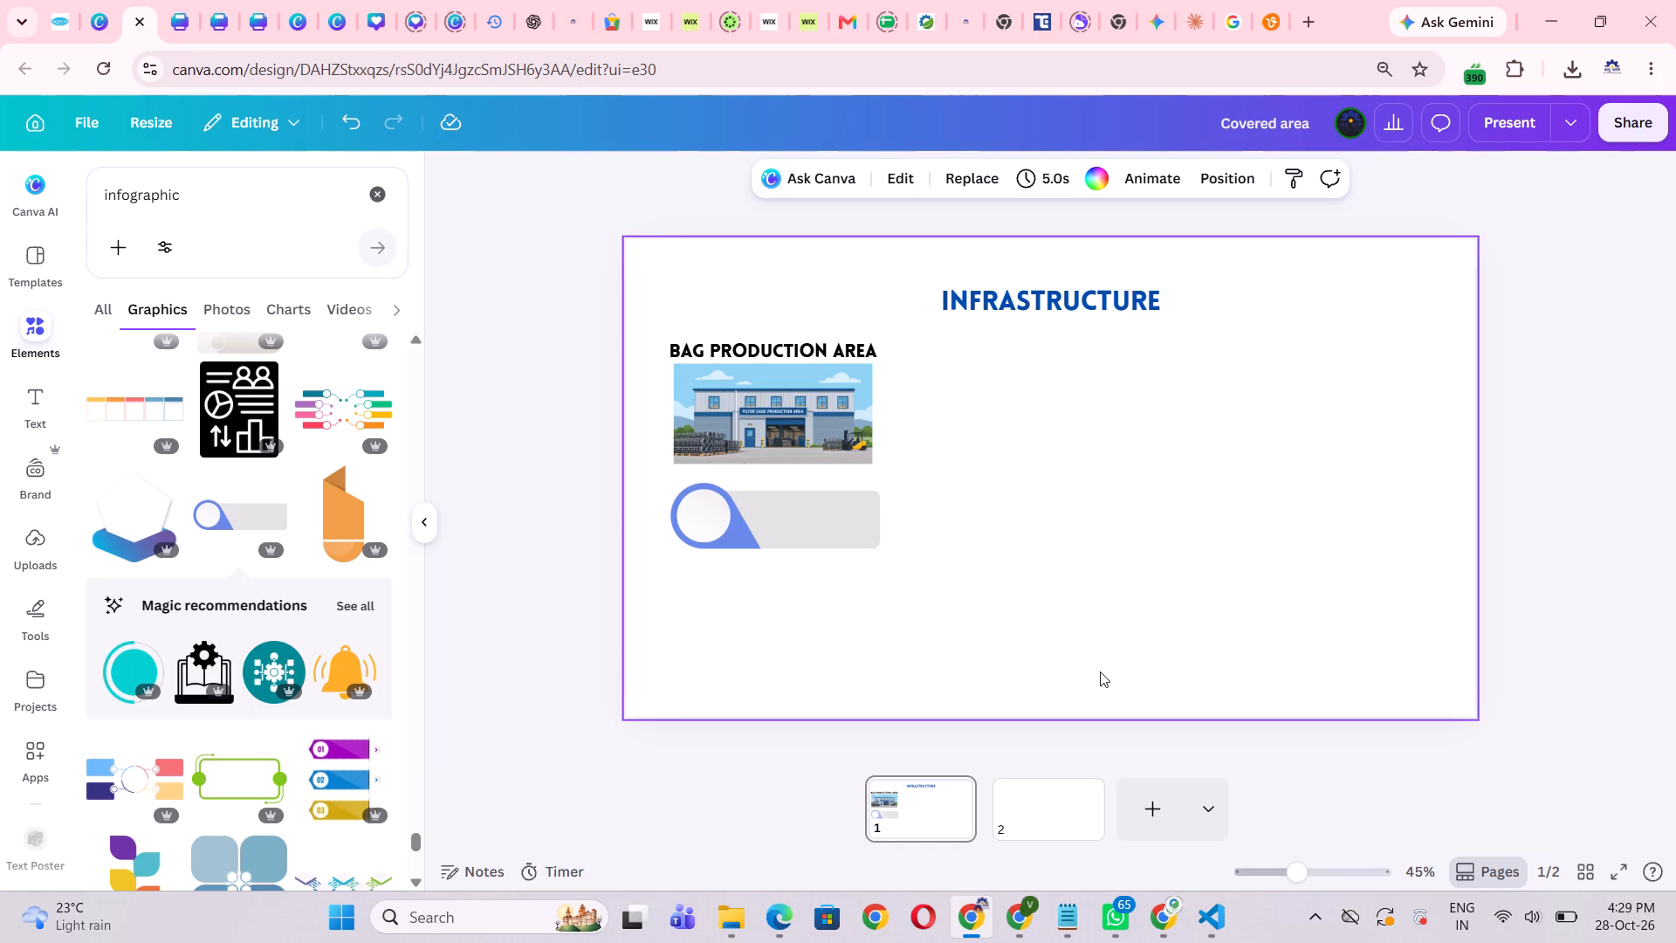
click(721, 547)
click(759, 685)
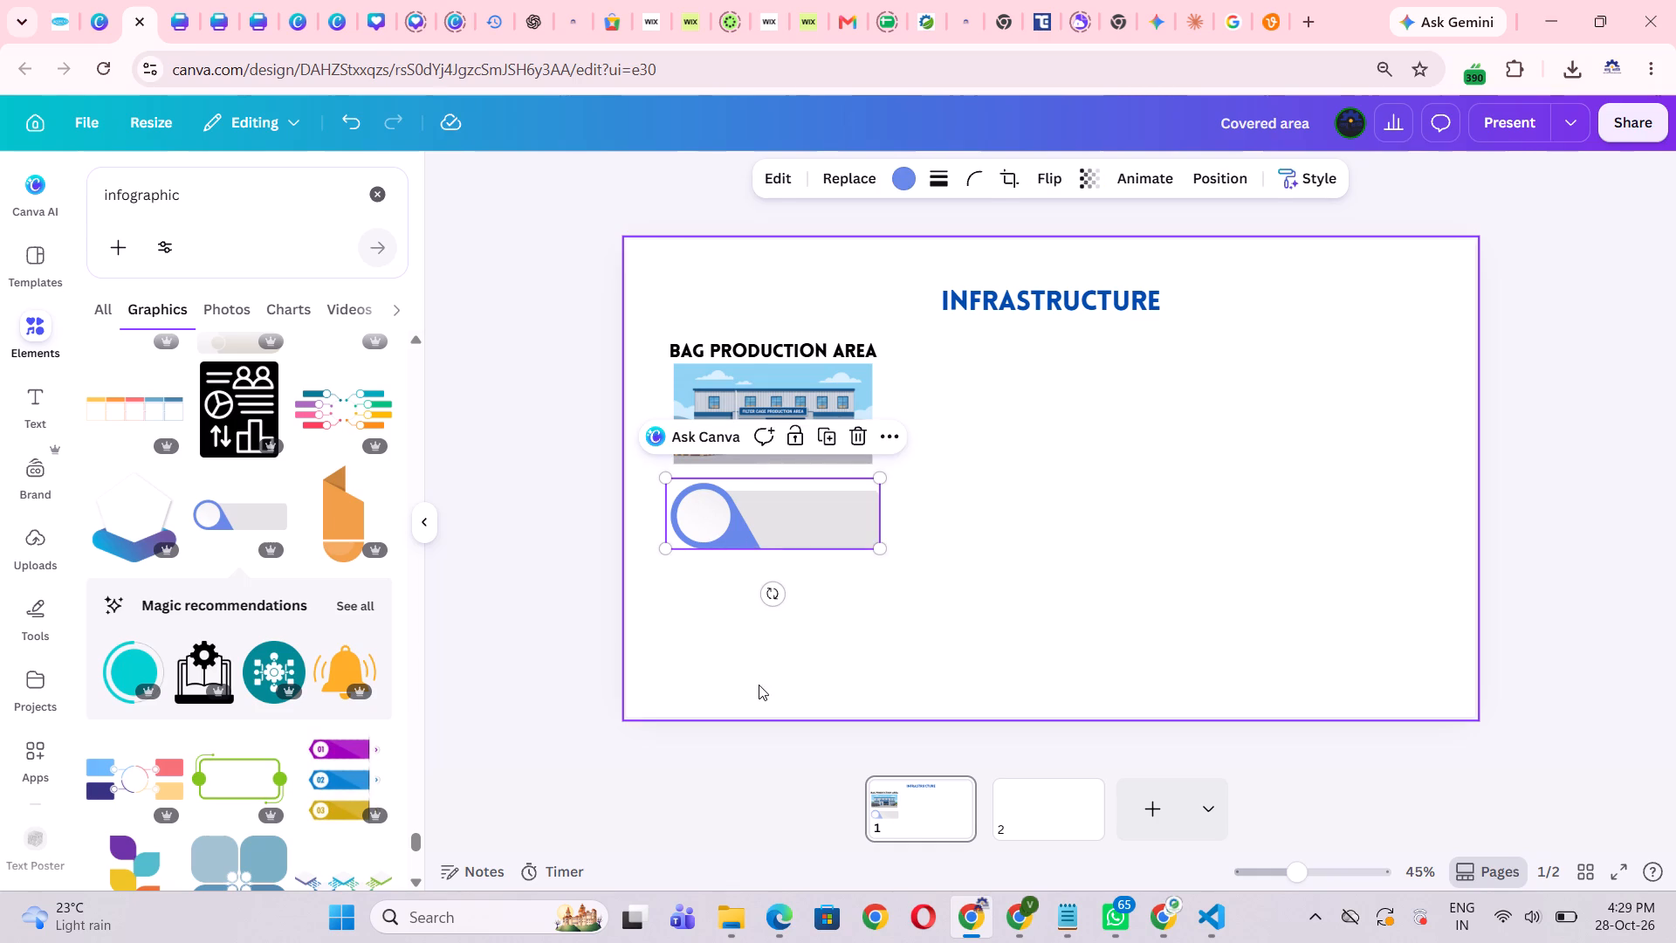
Browse further through the infographic graphics for an alternative caption shape for the building image.
scroll(387, 767, down, 2)
scroll(301, 740, down, 1)
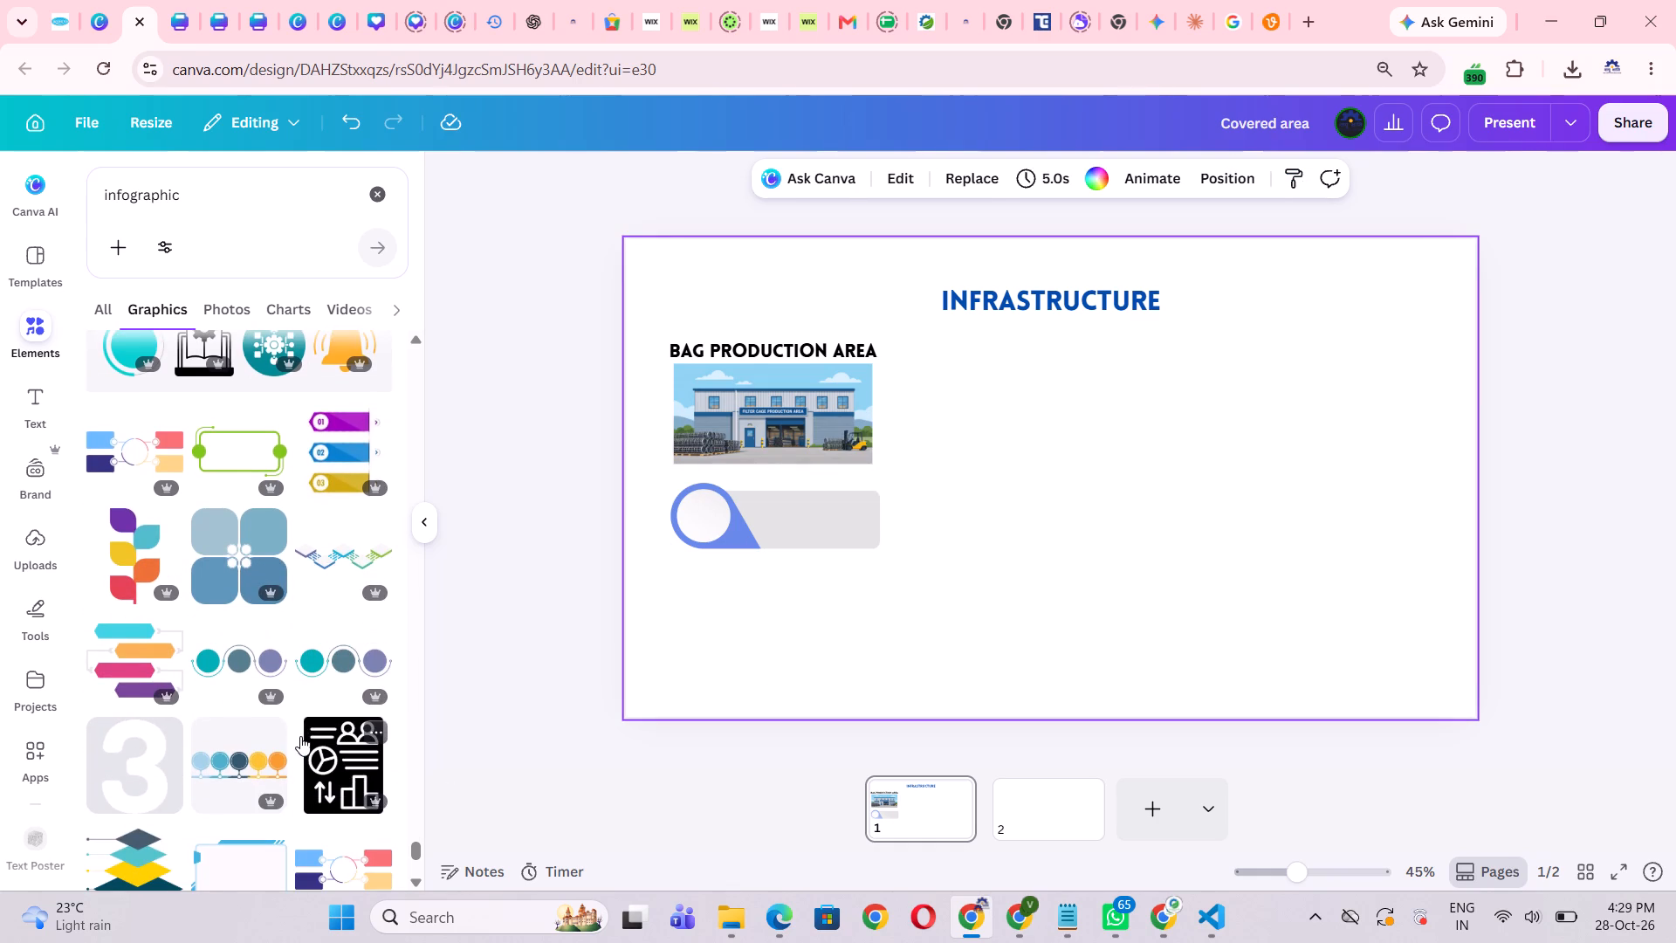
scroll(299, 730, down, 4)
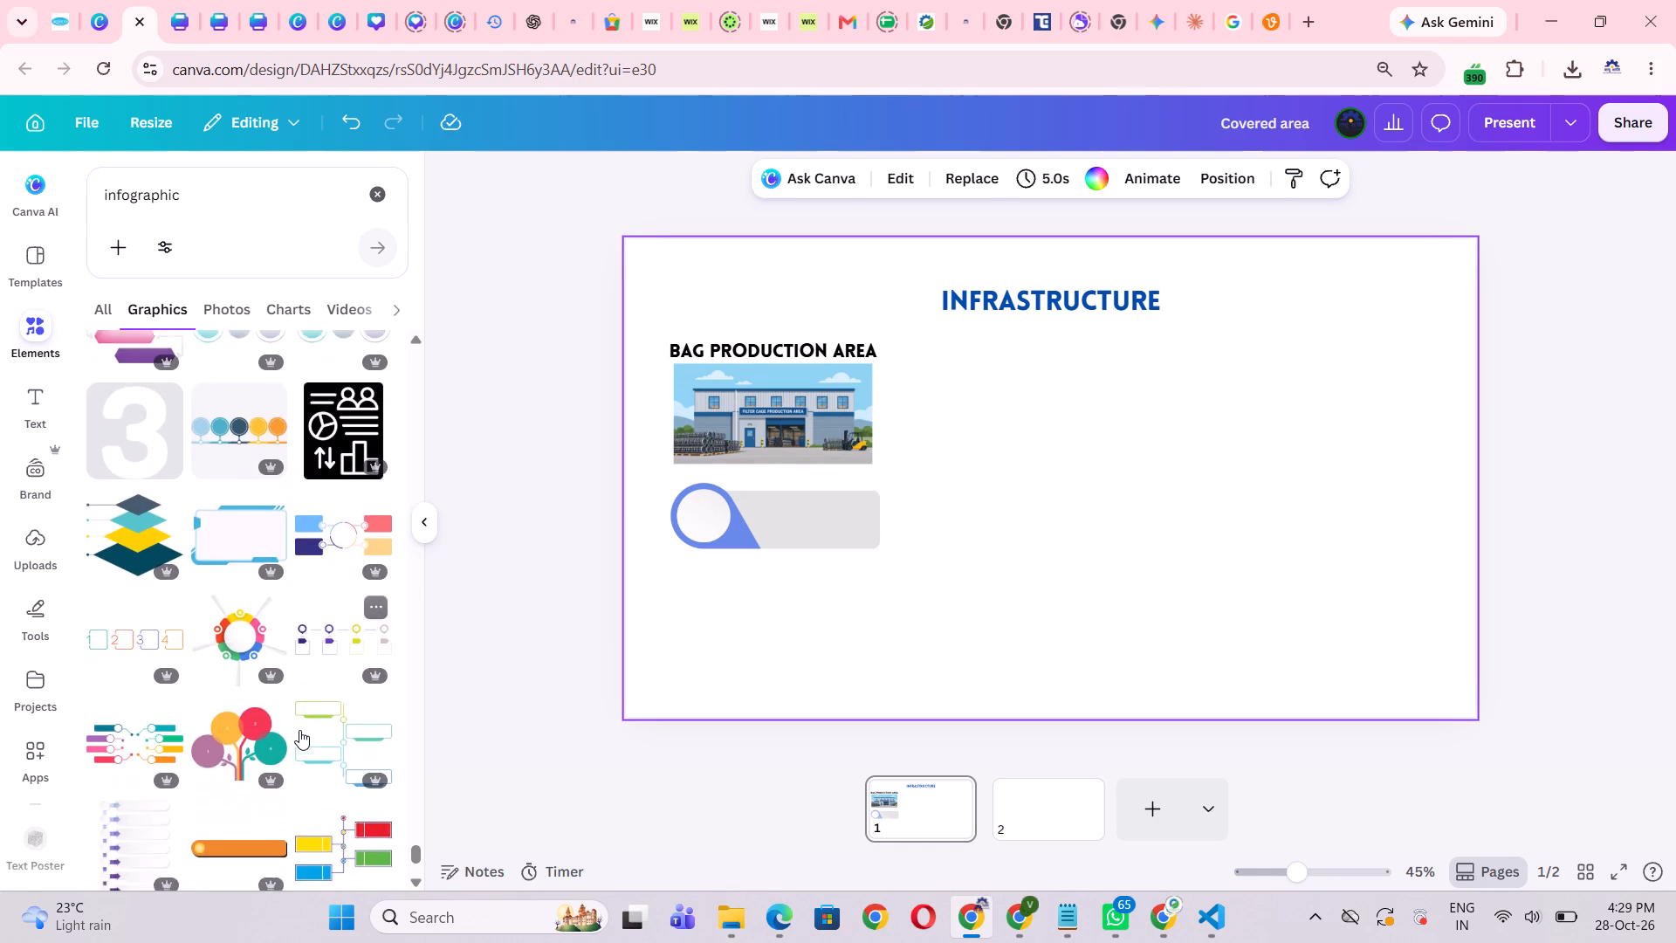
scroll(299, 730, down, 1)
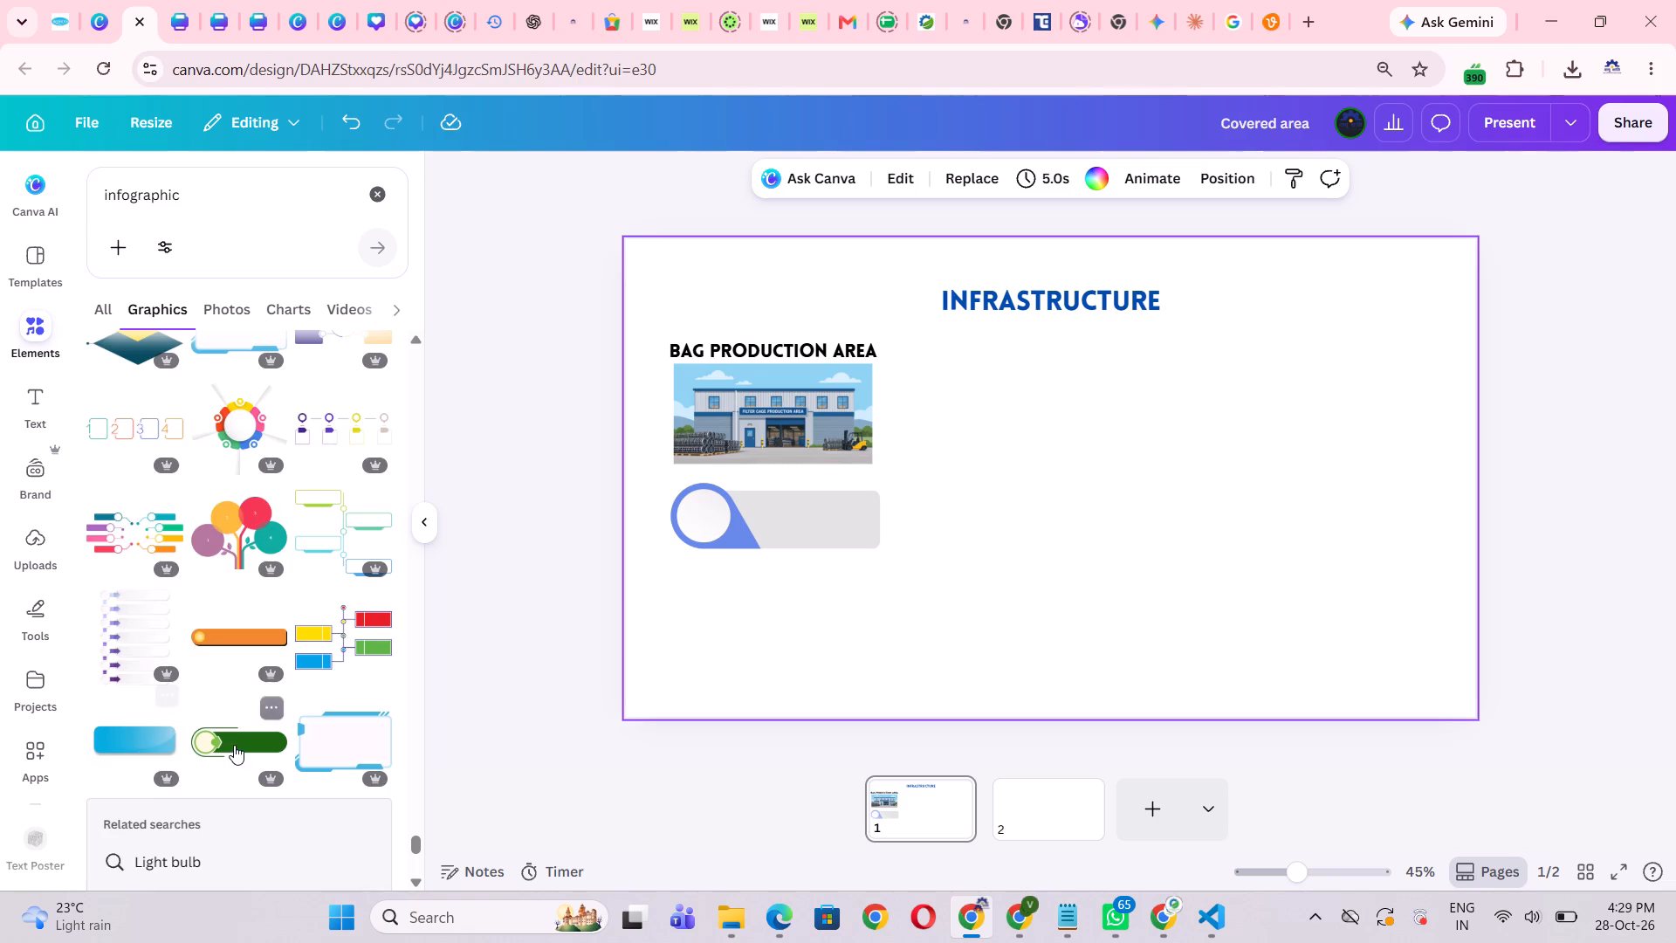
scroll(234, 745, down, 8)
scroll(234, 745, up, 1)
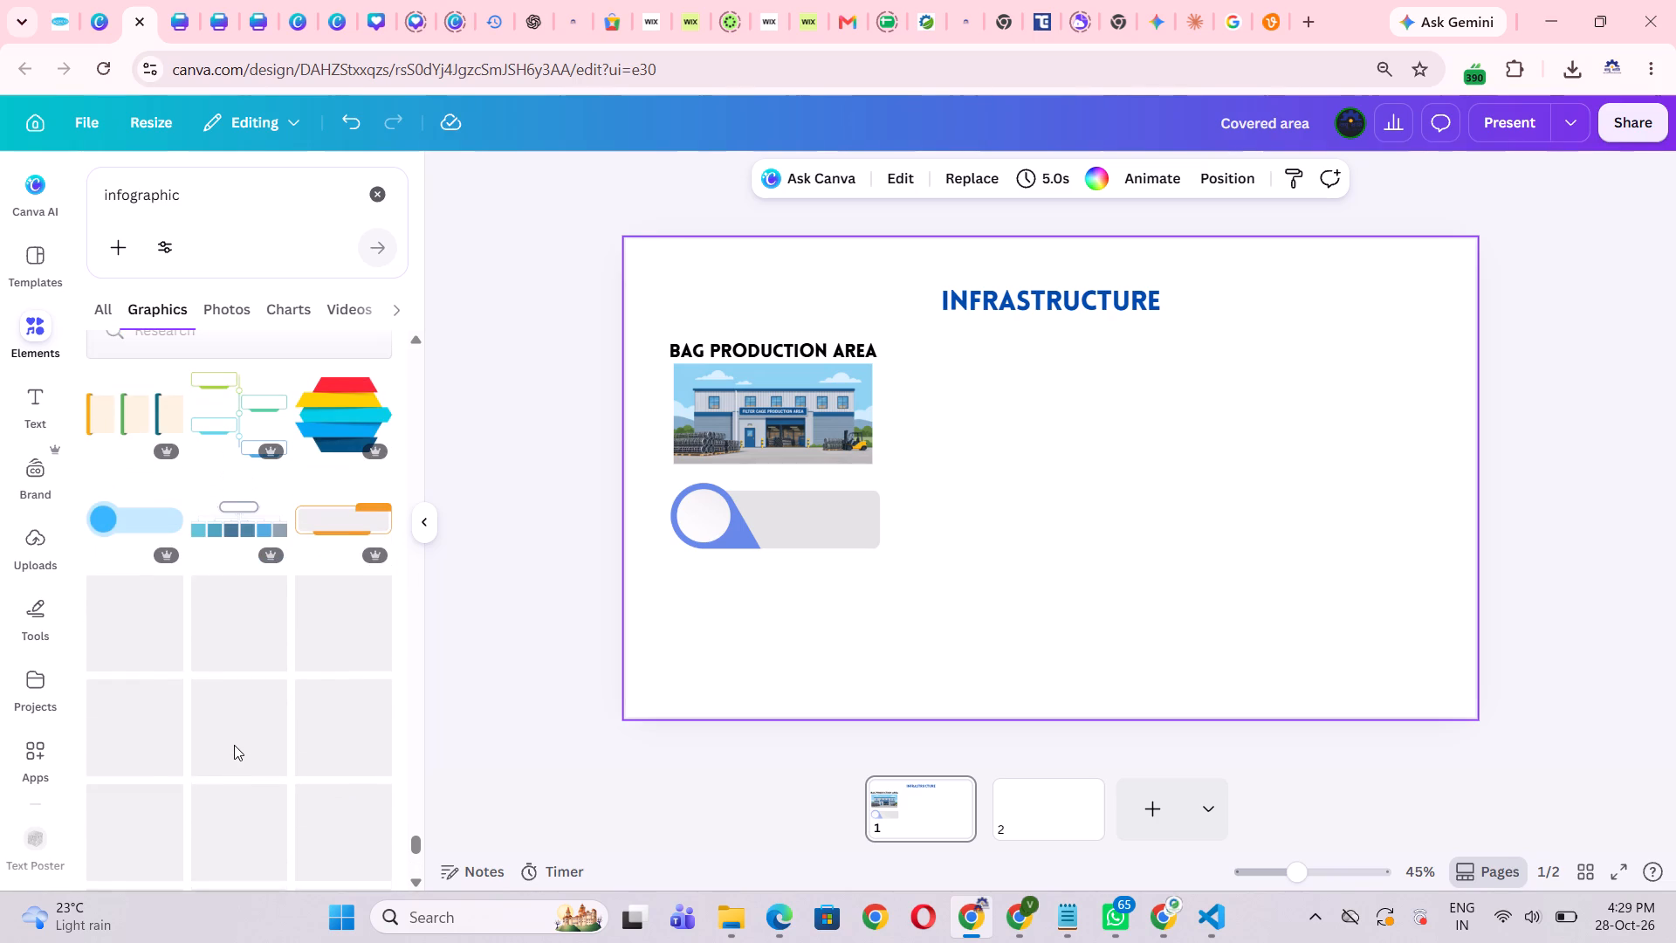
scroll(246, 703, down, 2)
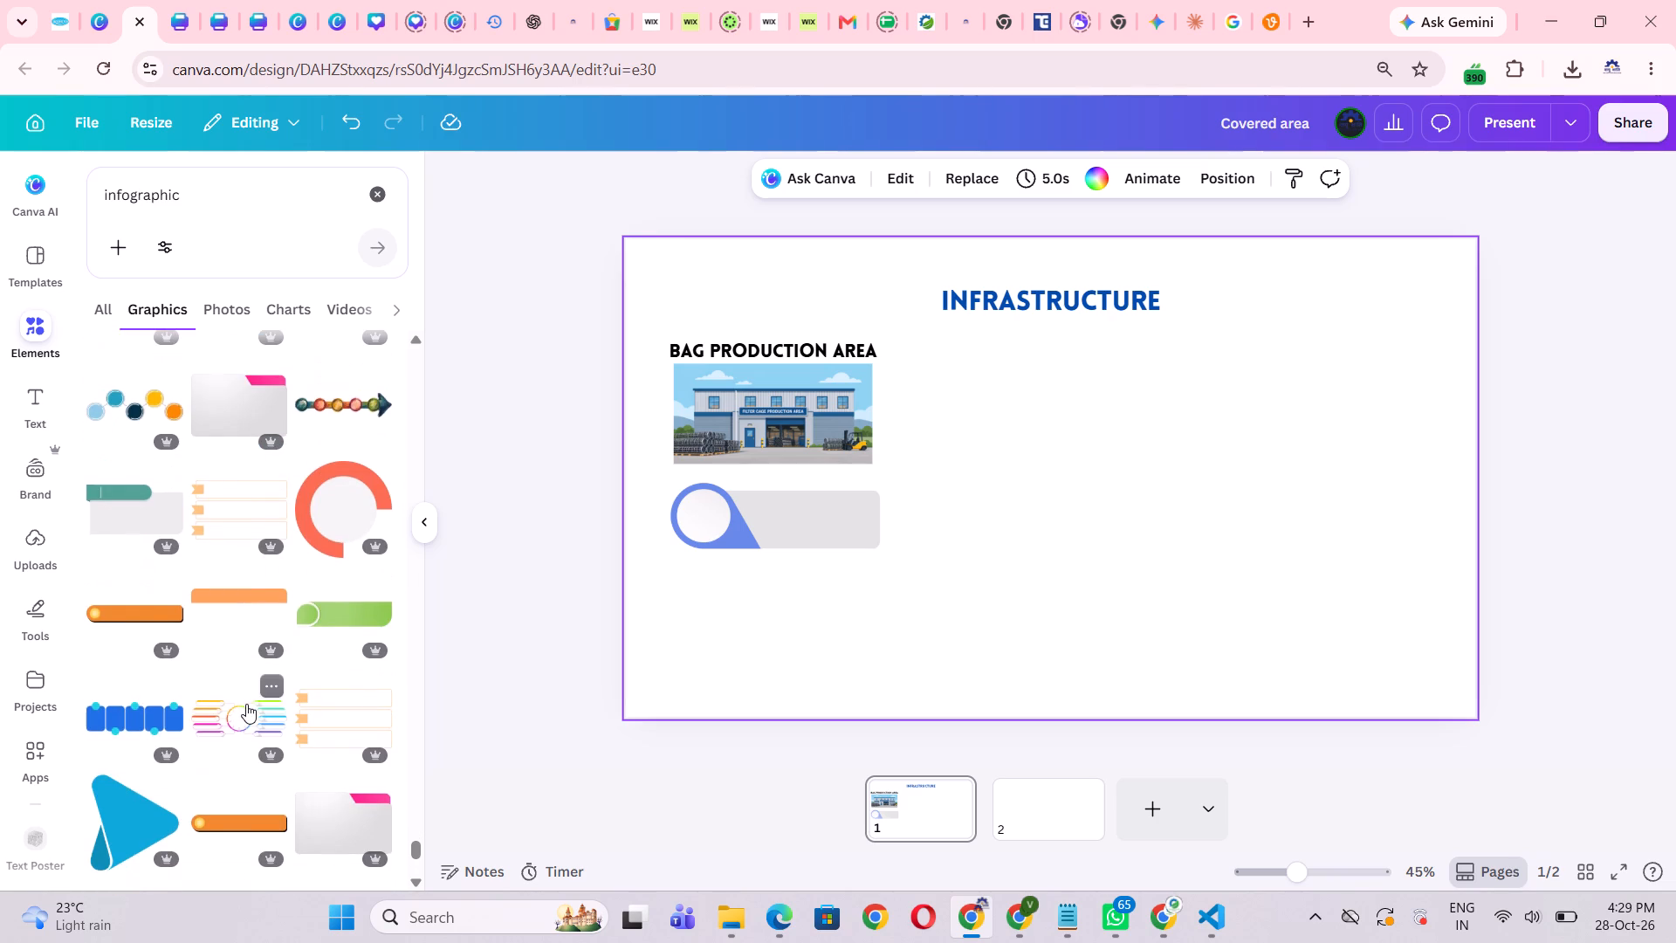
scroll(246, 704, down, 5)
Examine the building image, its label and the grey caption bar at 77% zoom.
click(812, 440)
click(787, 594)
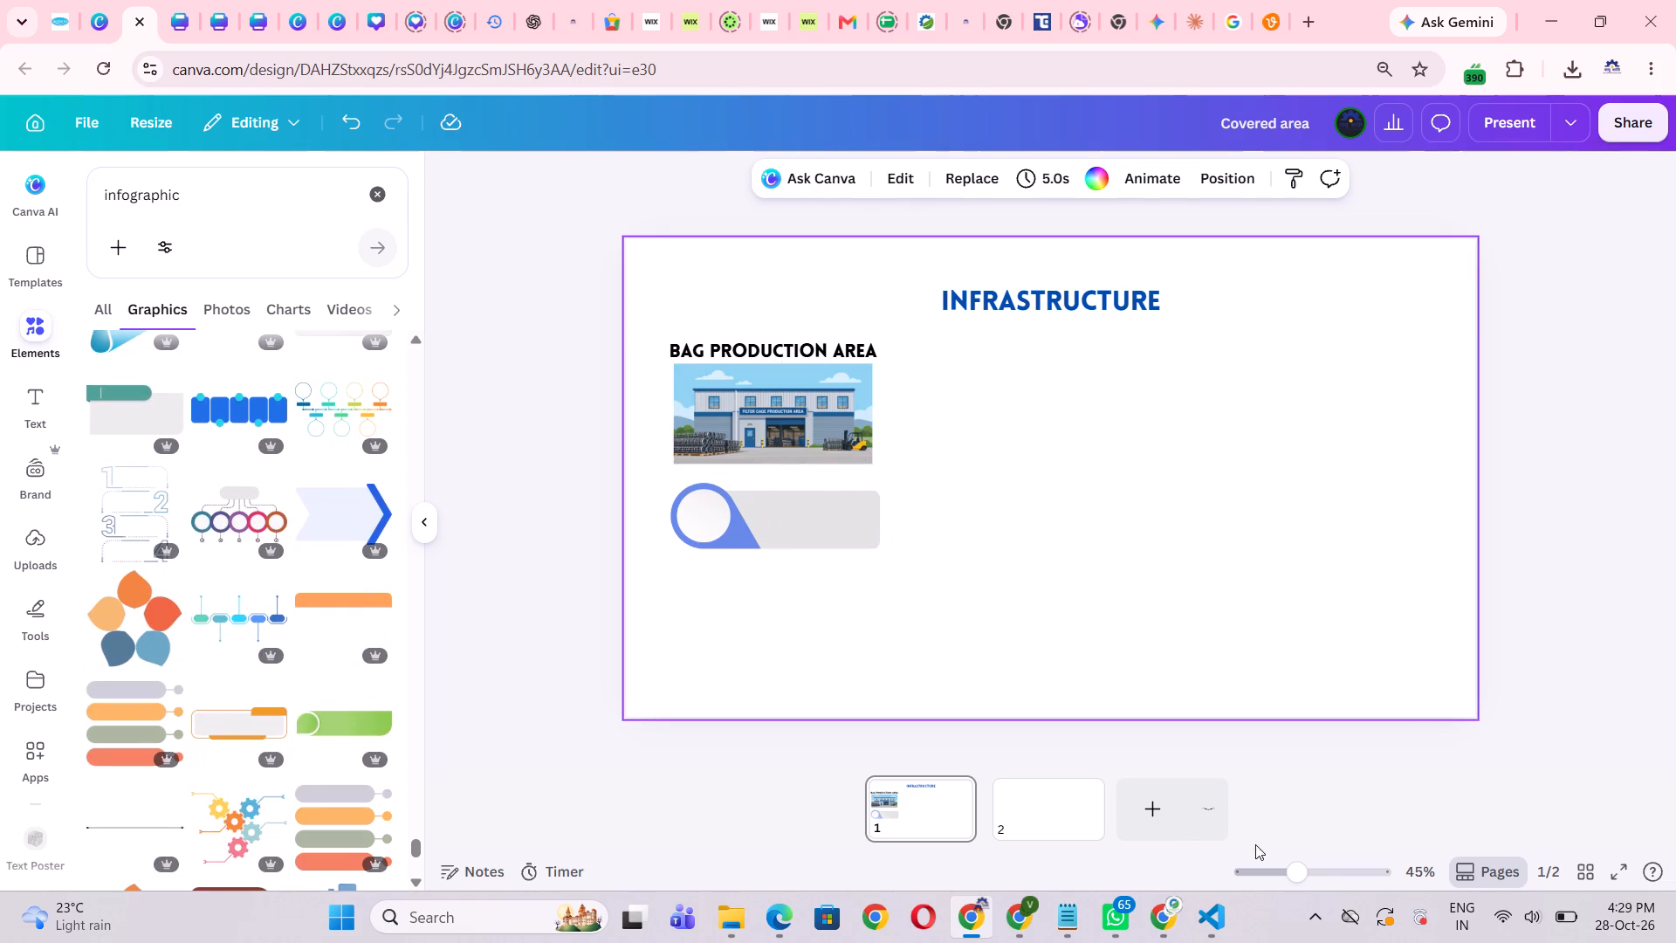
click(1315, 872)
drag(719, 637, 791, 673)
scroll(797, 669, right, 2)
scroll(818, 649, up, 1)
click(956, 571)
click(729, 541)
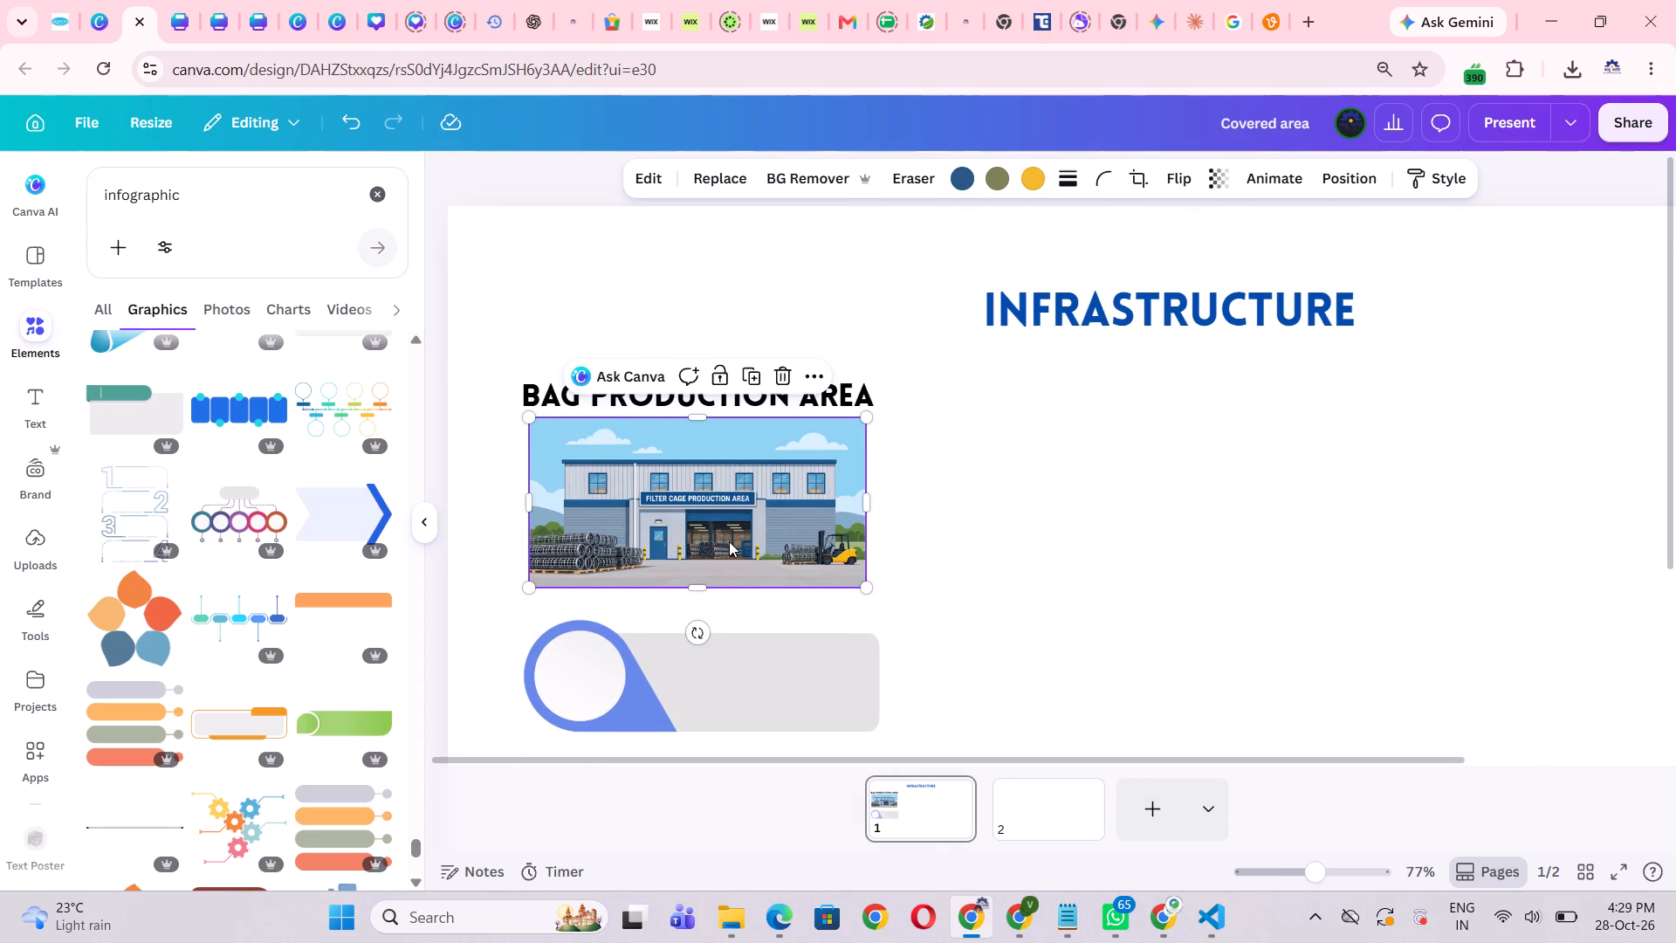
click(675, 526)
click(1062, 549)
Continue browsing the infographic graphics for a caption shape that suits the building image.
scroll(211, 639, down, 5)
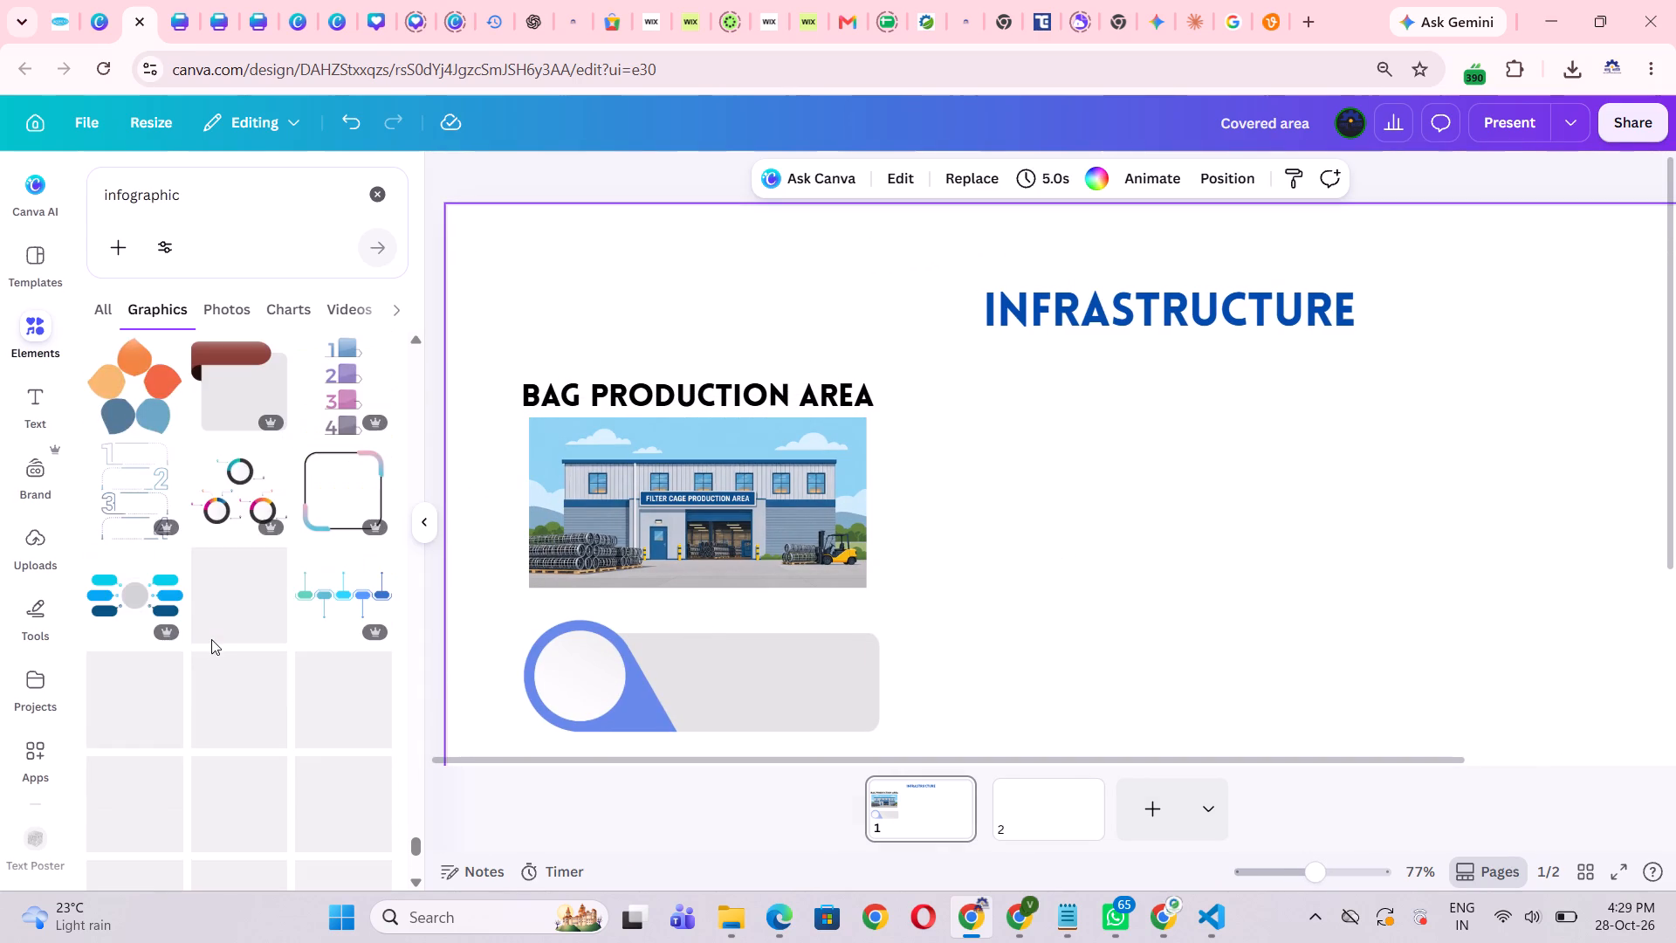
scroll(211, 639, down, 4)
scroll(211, 639, up, 1)
scroll(211, 639, down, 5)
scroll(211, 639, up, 1)
scroll(211, 639, down, 5)
scroll(211, 639, up, 1)
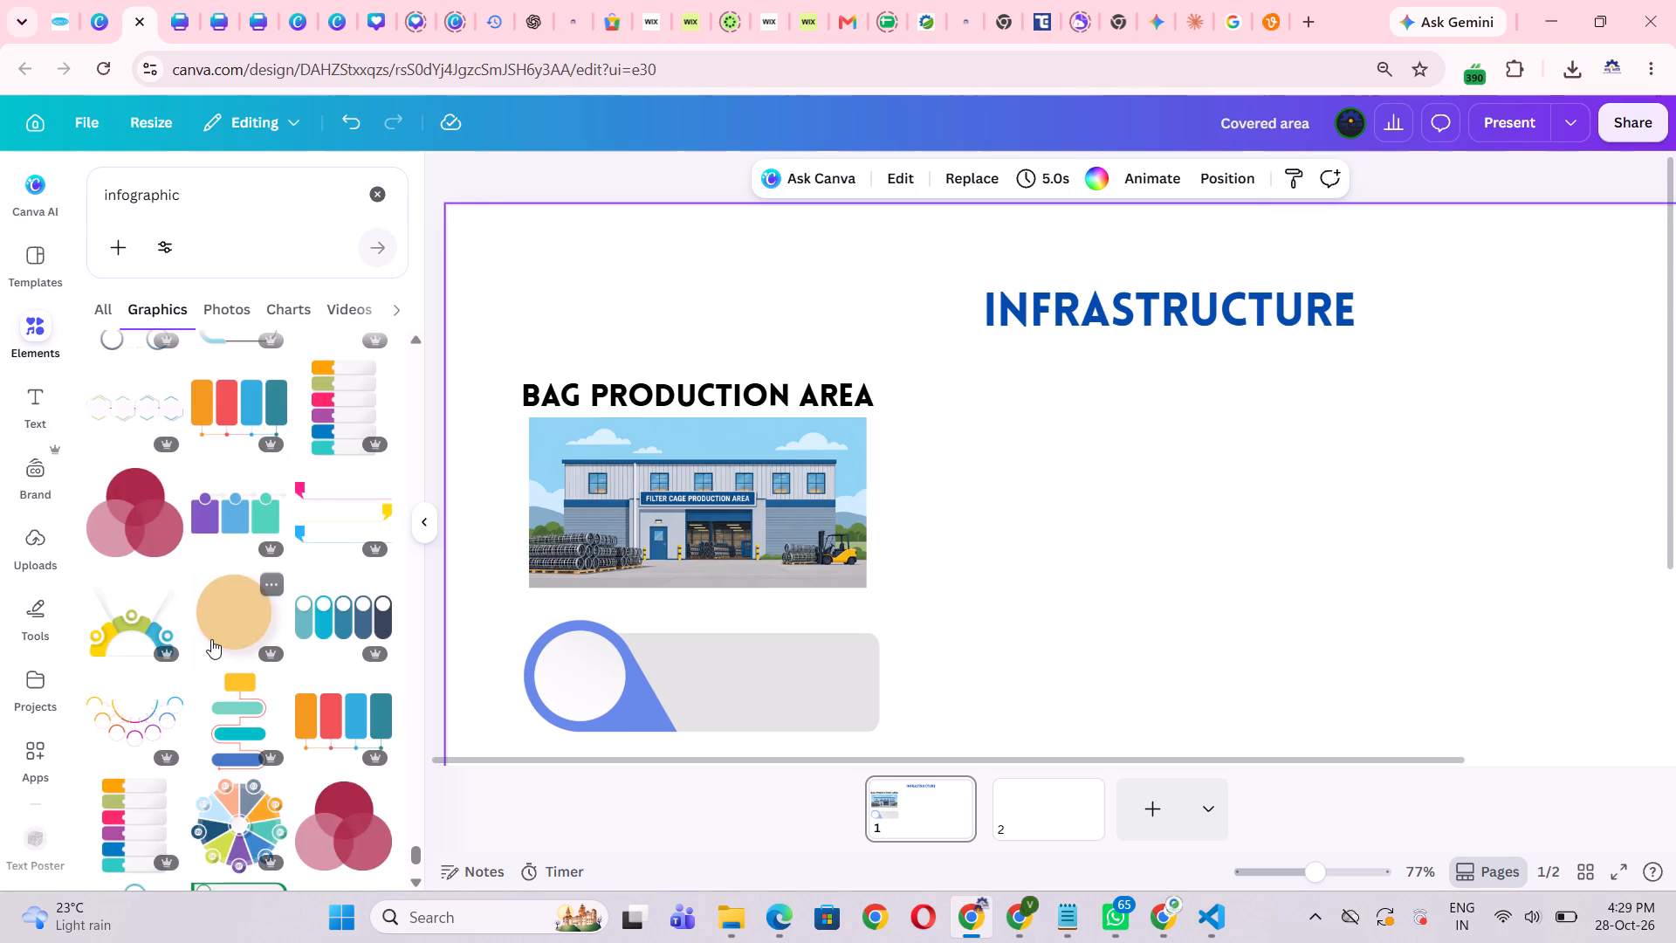
scroll(211, 639, up, 1)
scroll(211, 639, down, 5)
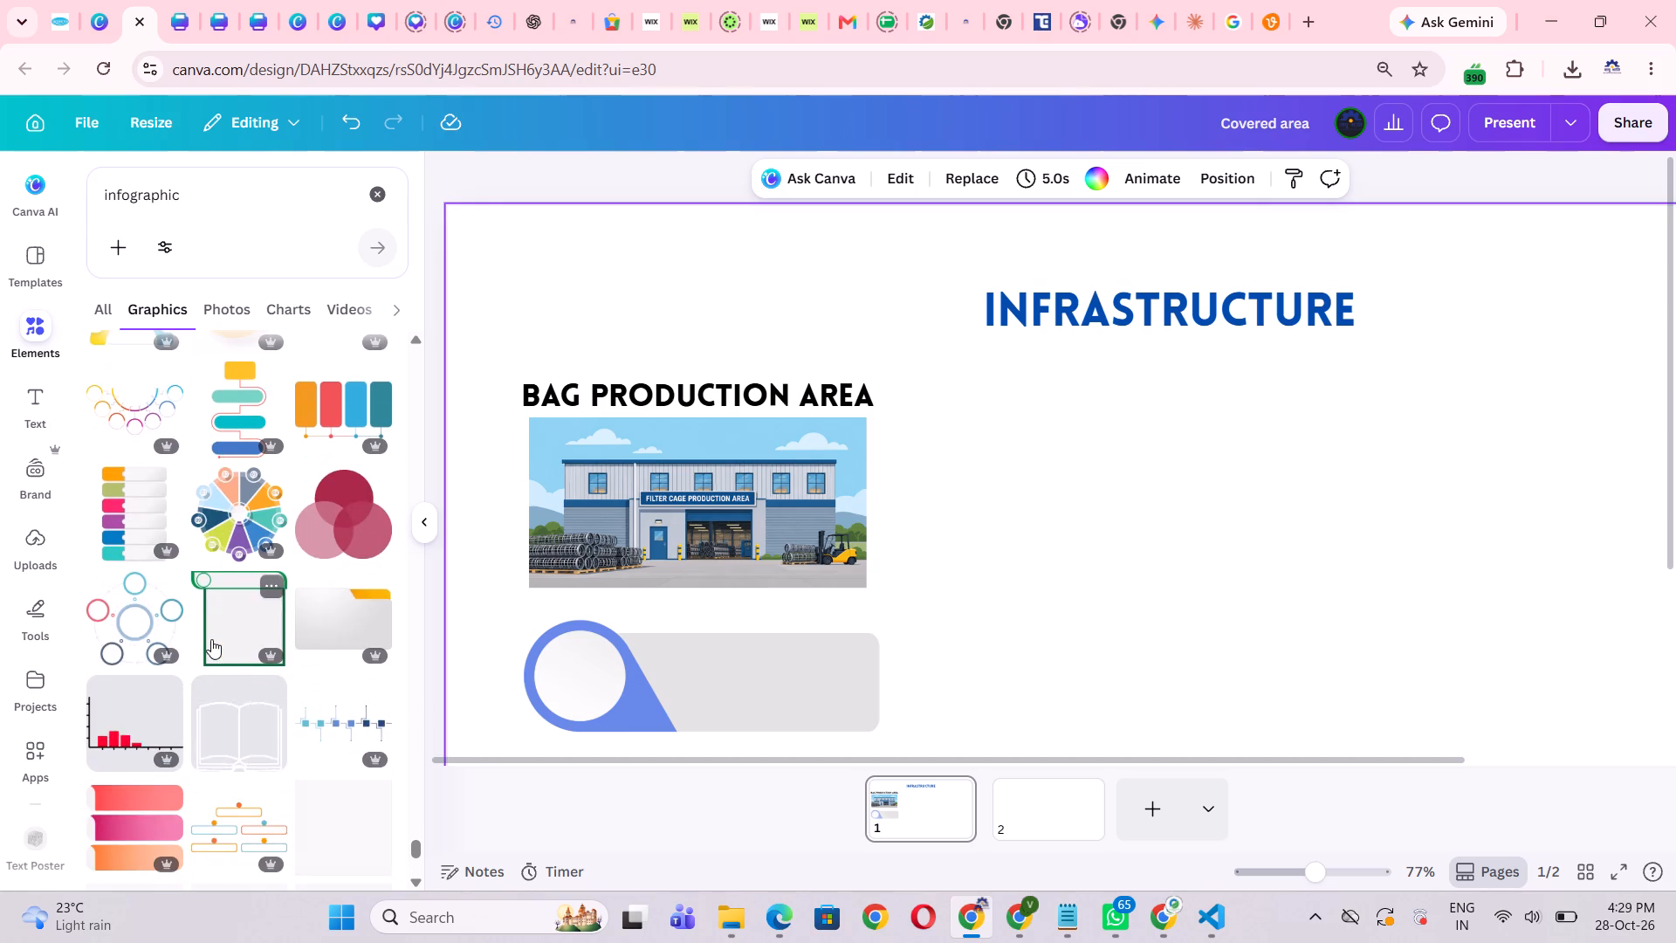
scroll(211, 639, down, 6)
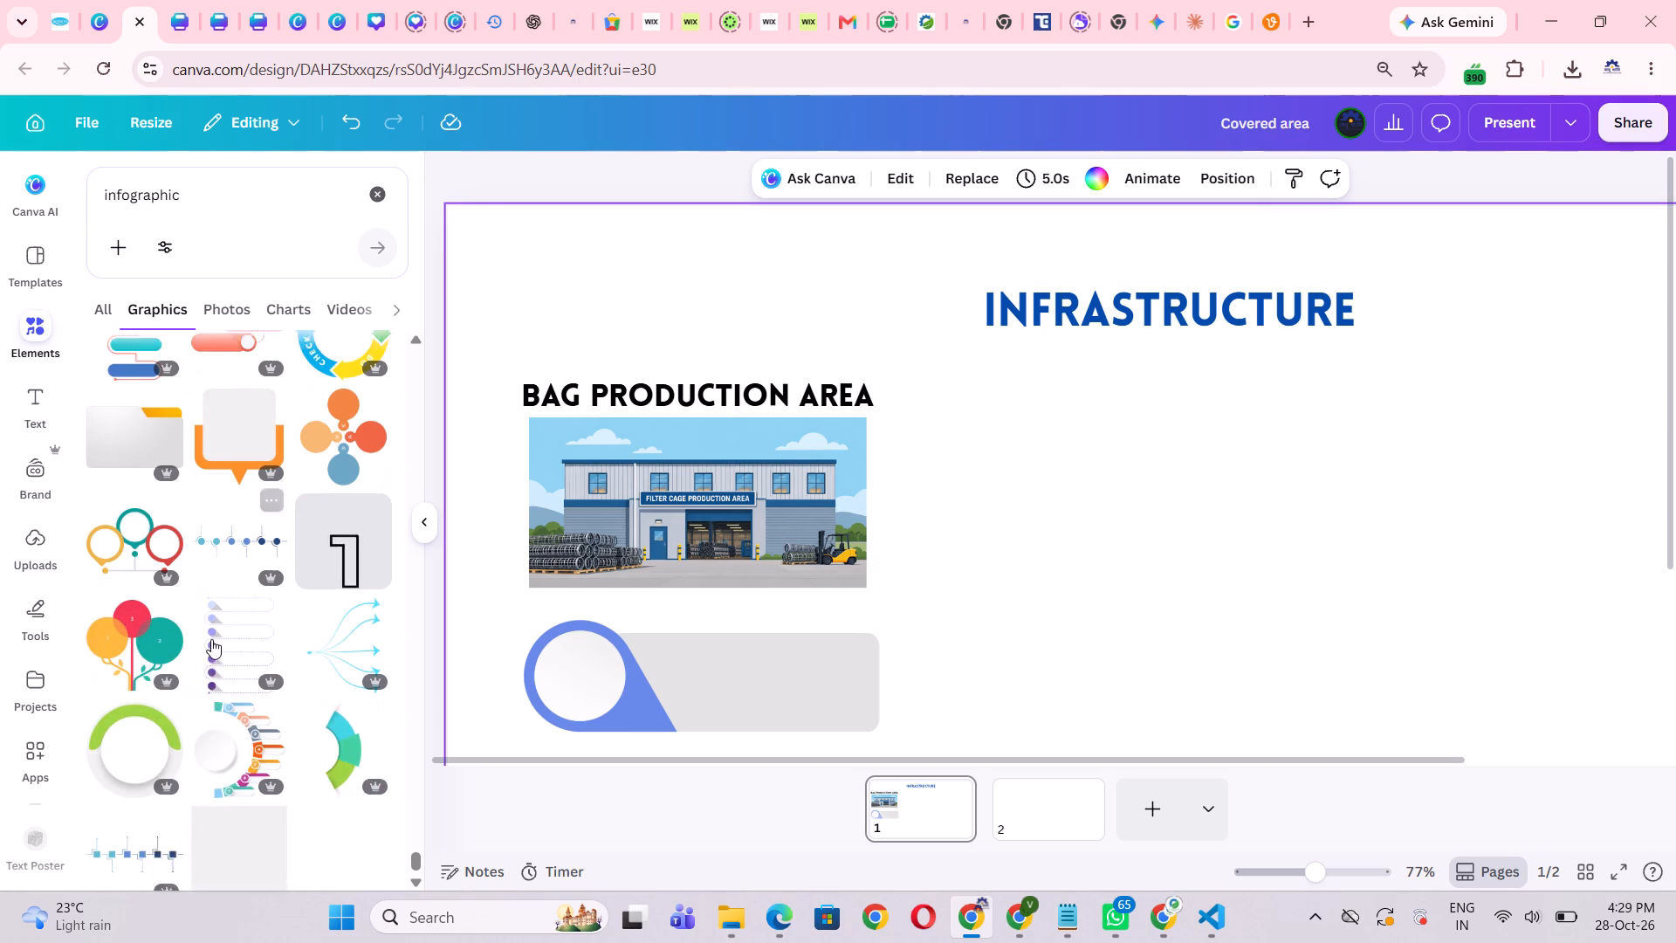
scroll(211, 639, down, 2)
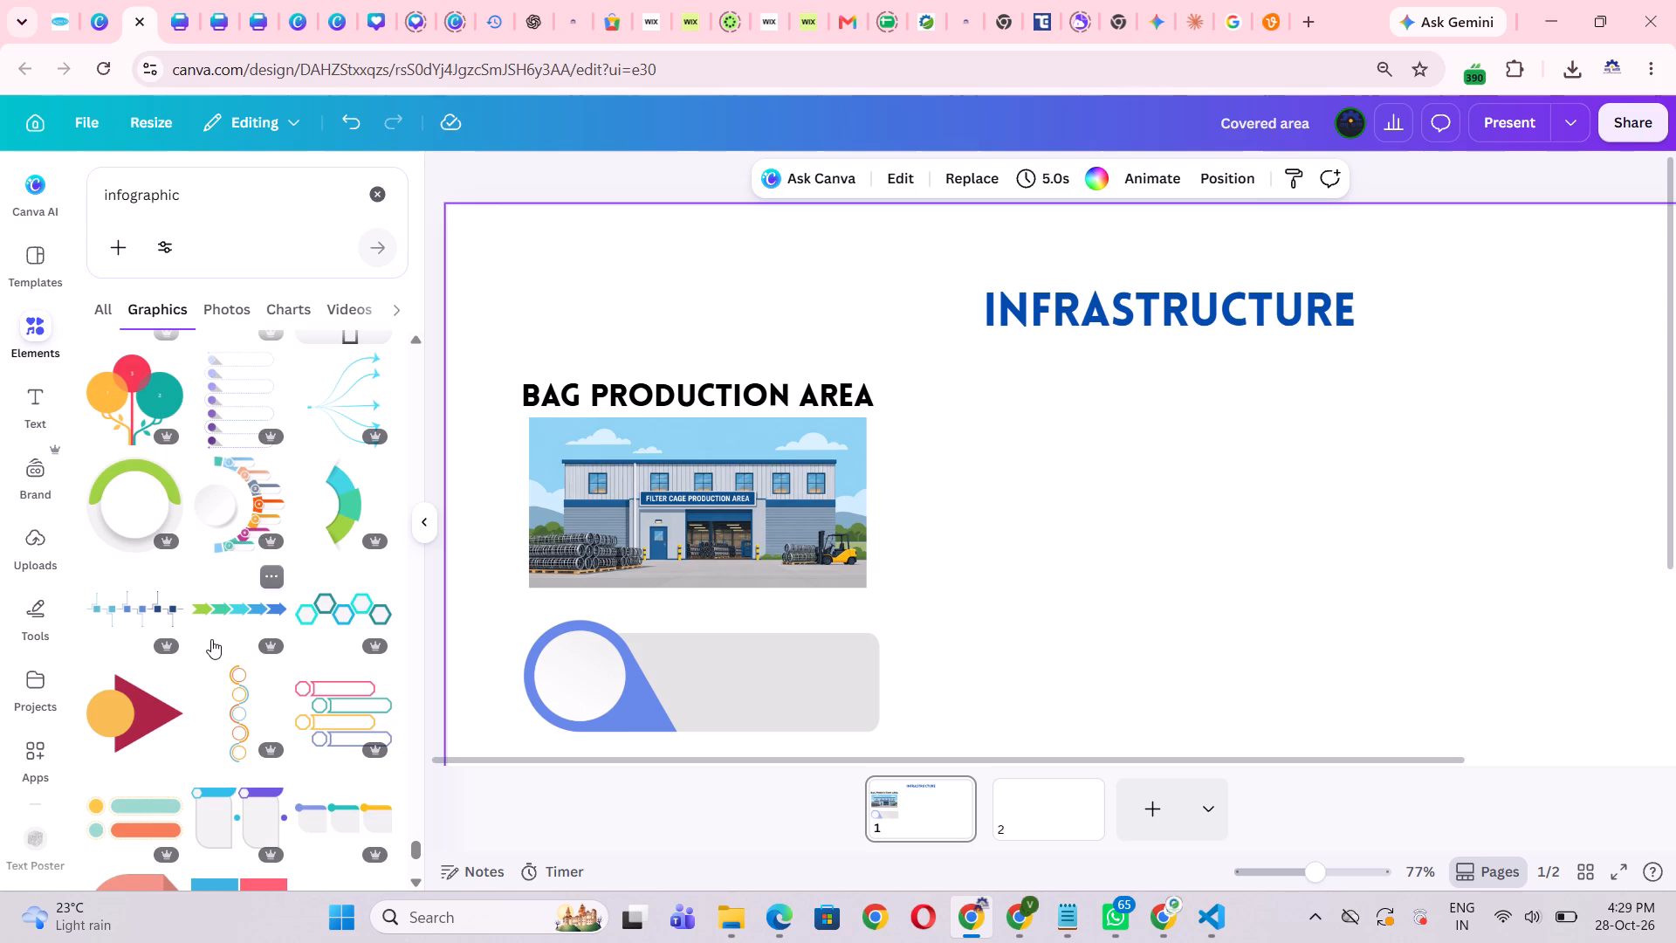
scroll(211, 639, down, 3)
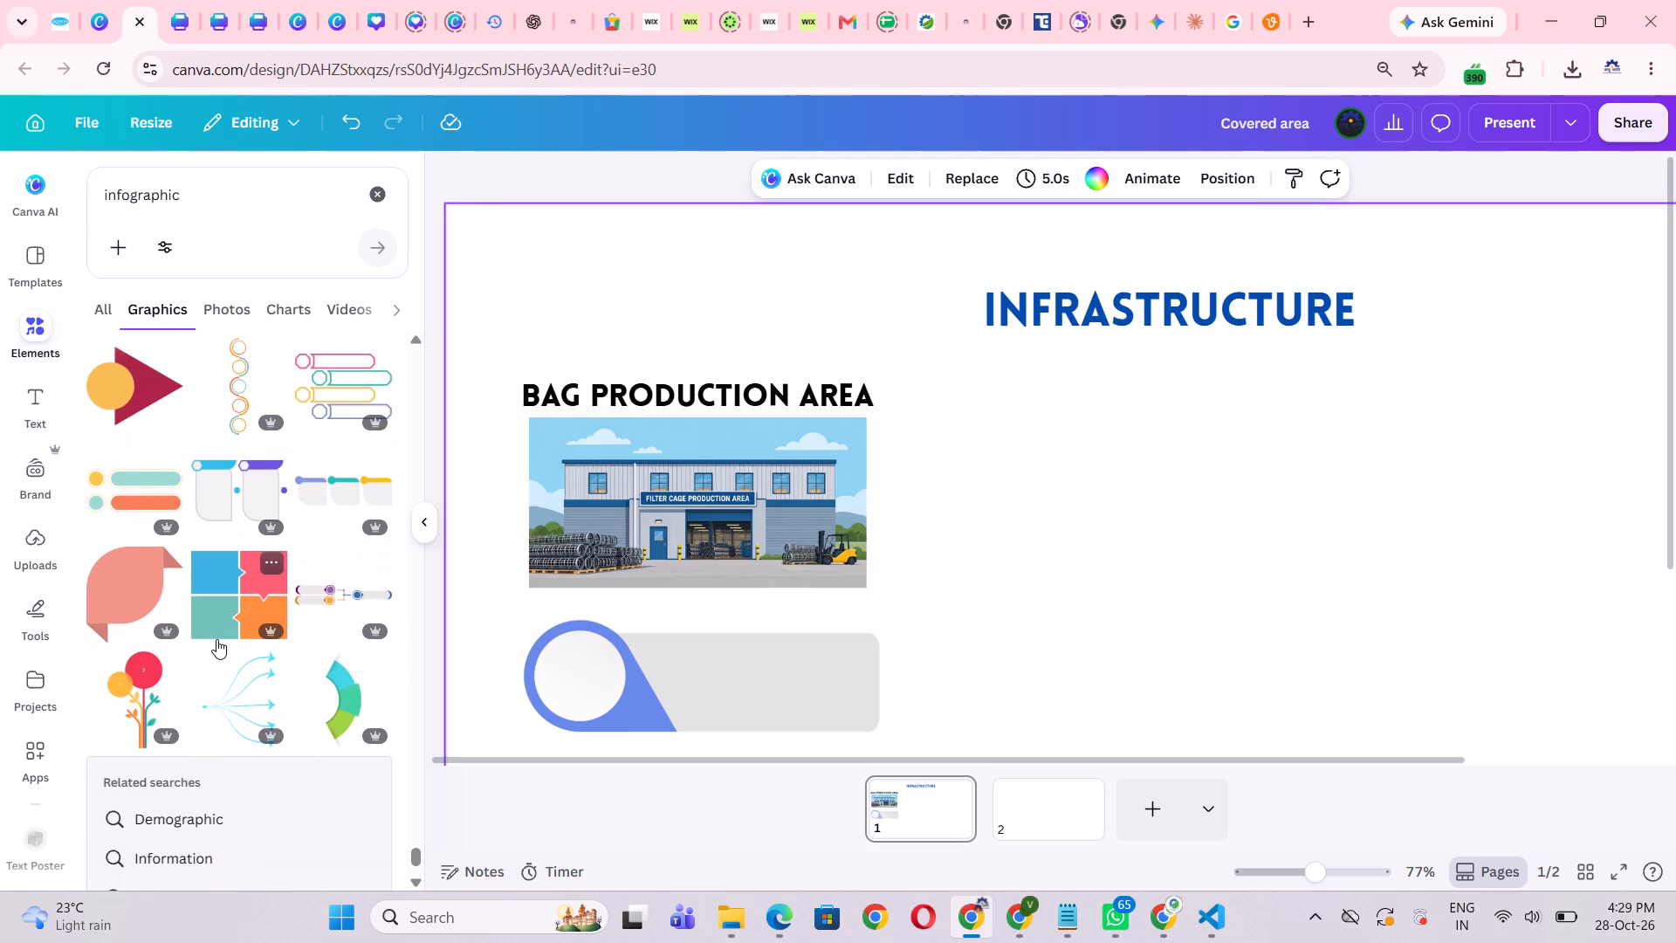
scroll(221, 637, down, 2)
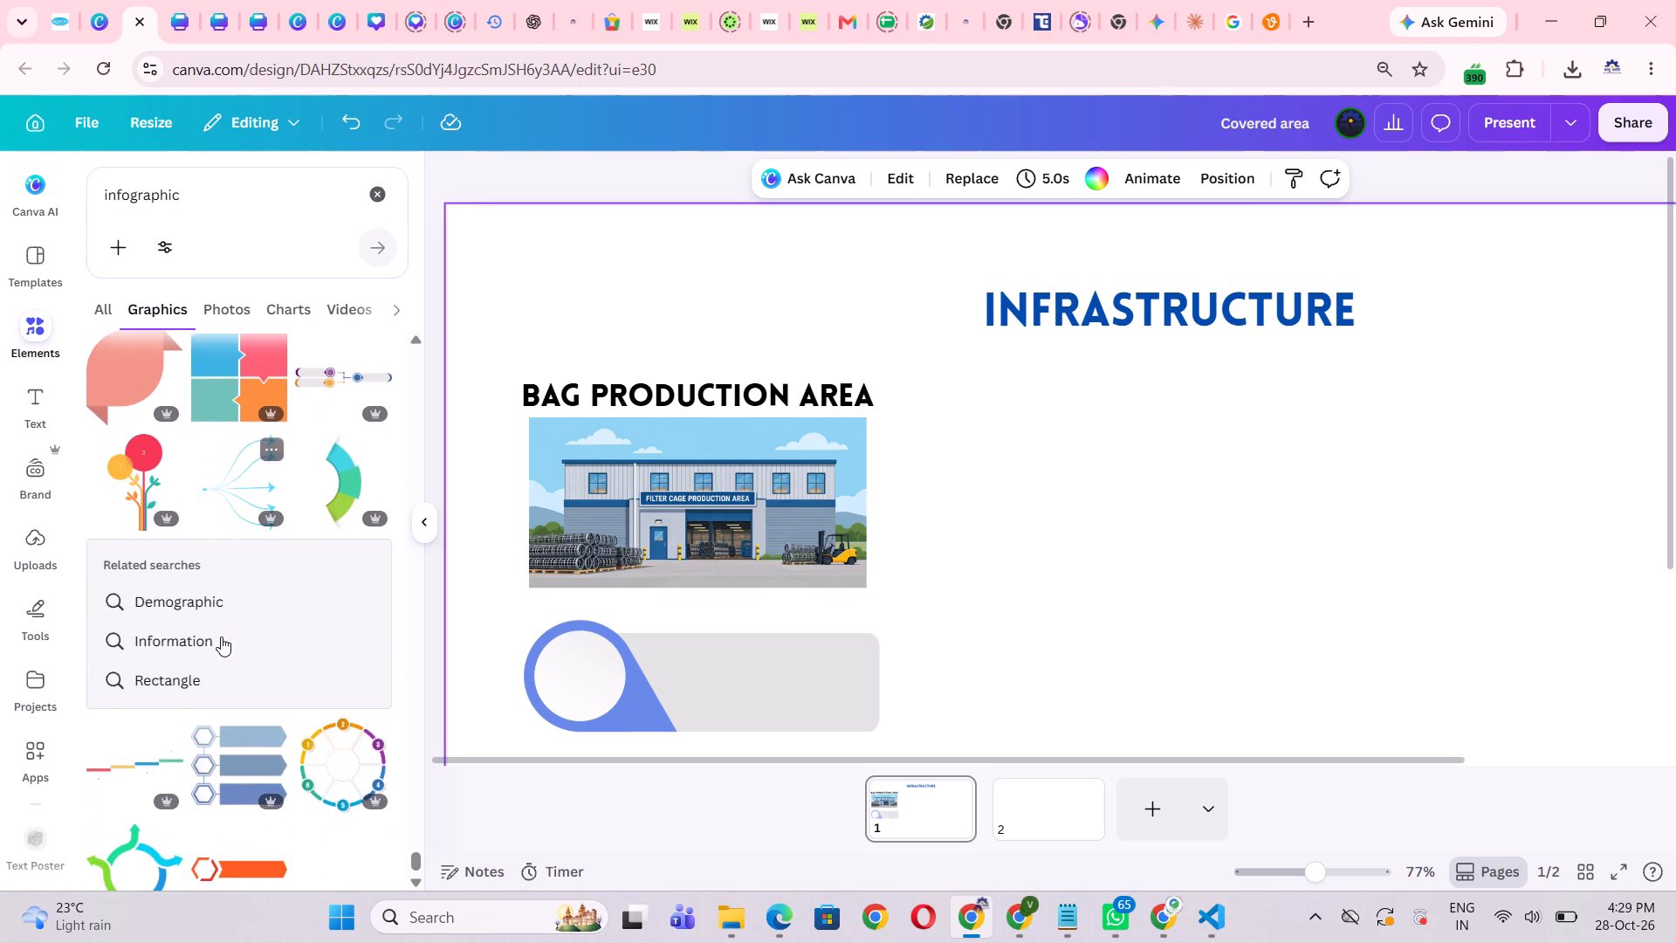
scroll(221, 637, down, 2)
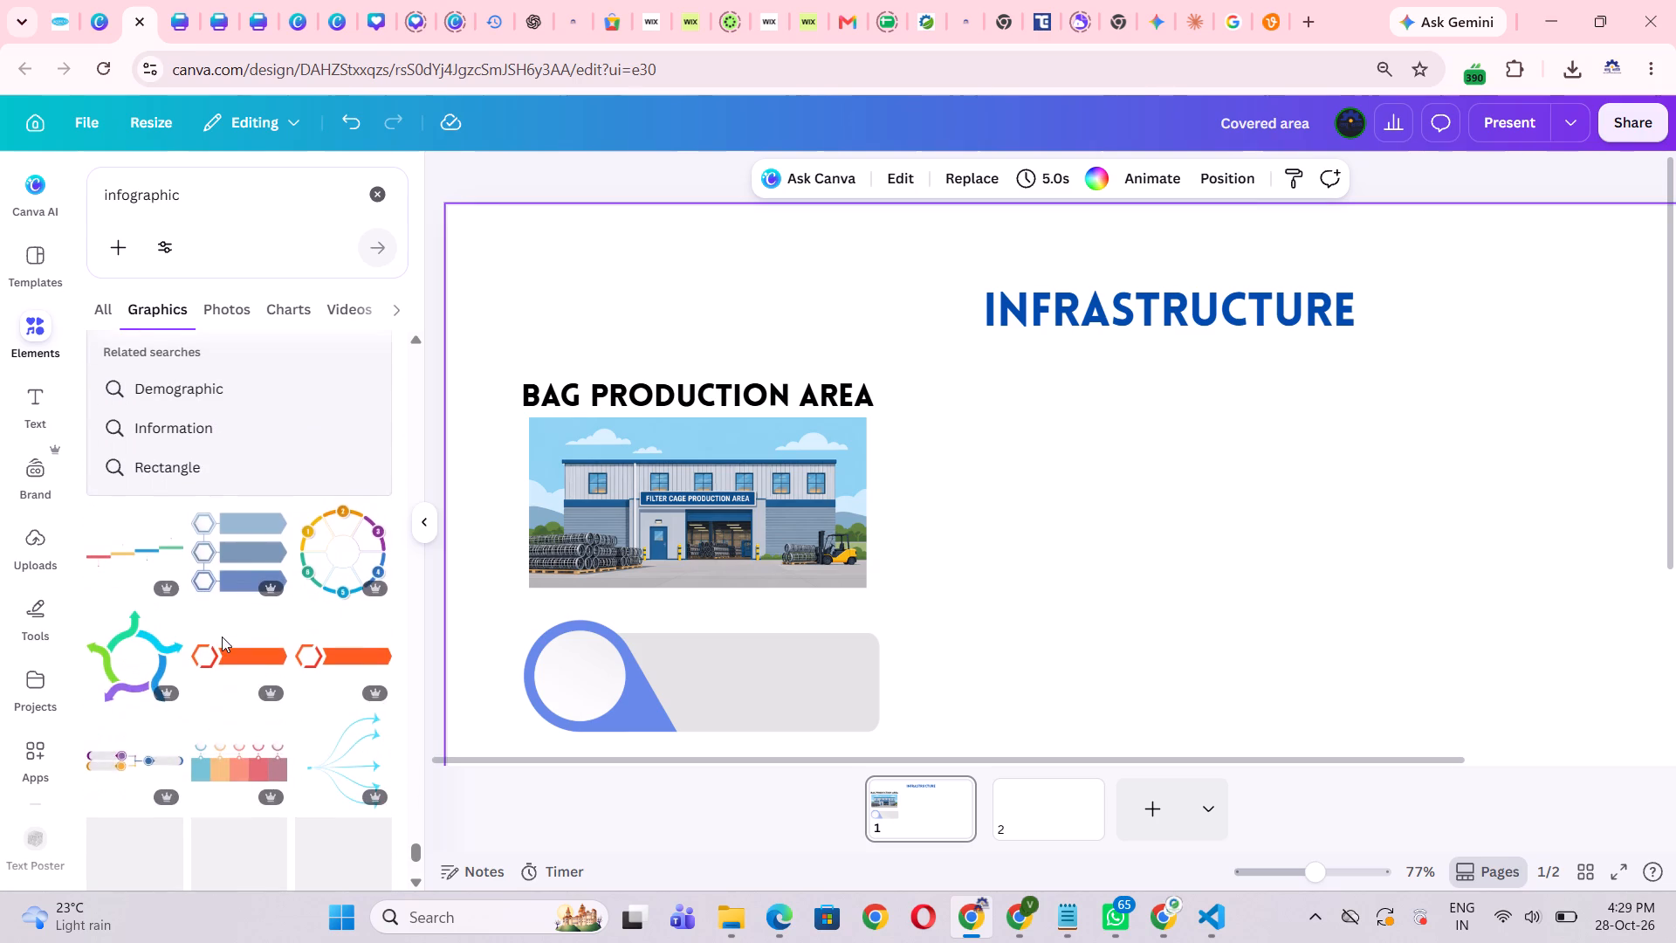
scroll(222, 637, down, 2)
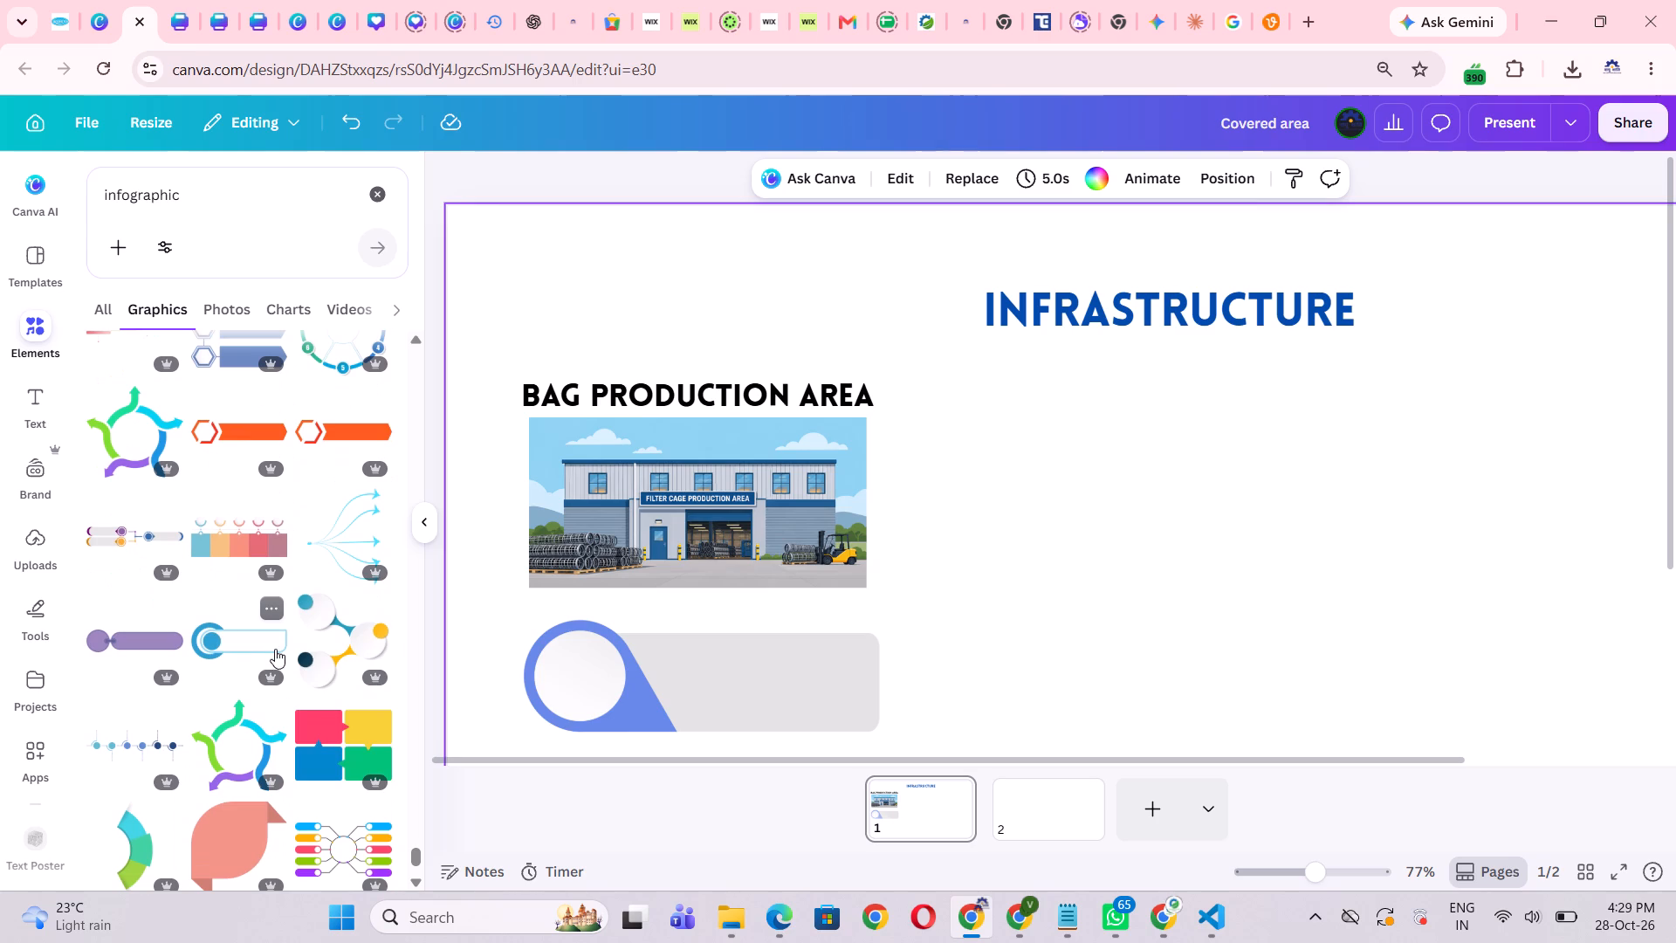
scroll(235, 659, down, 5)
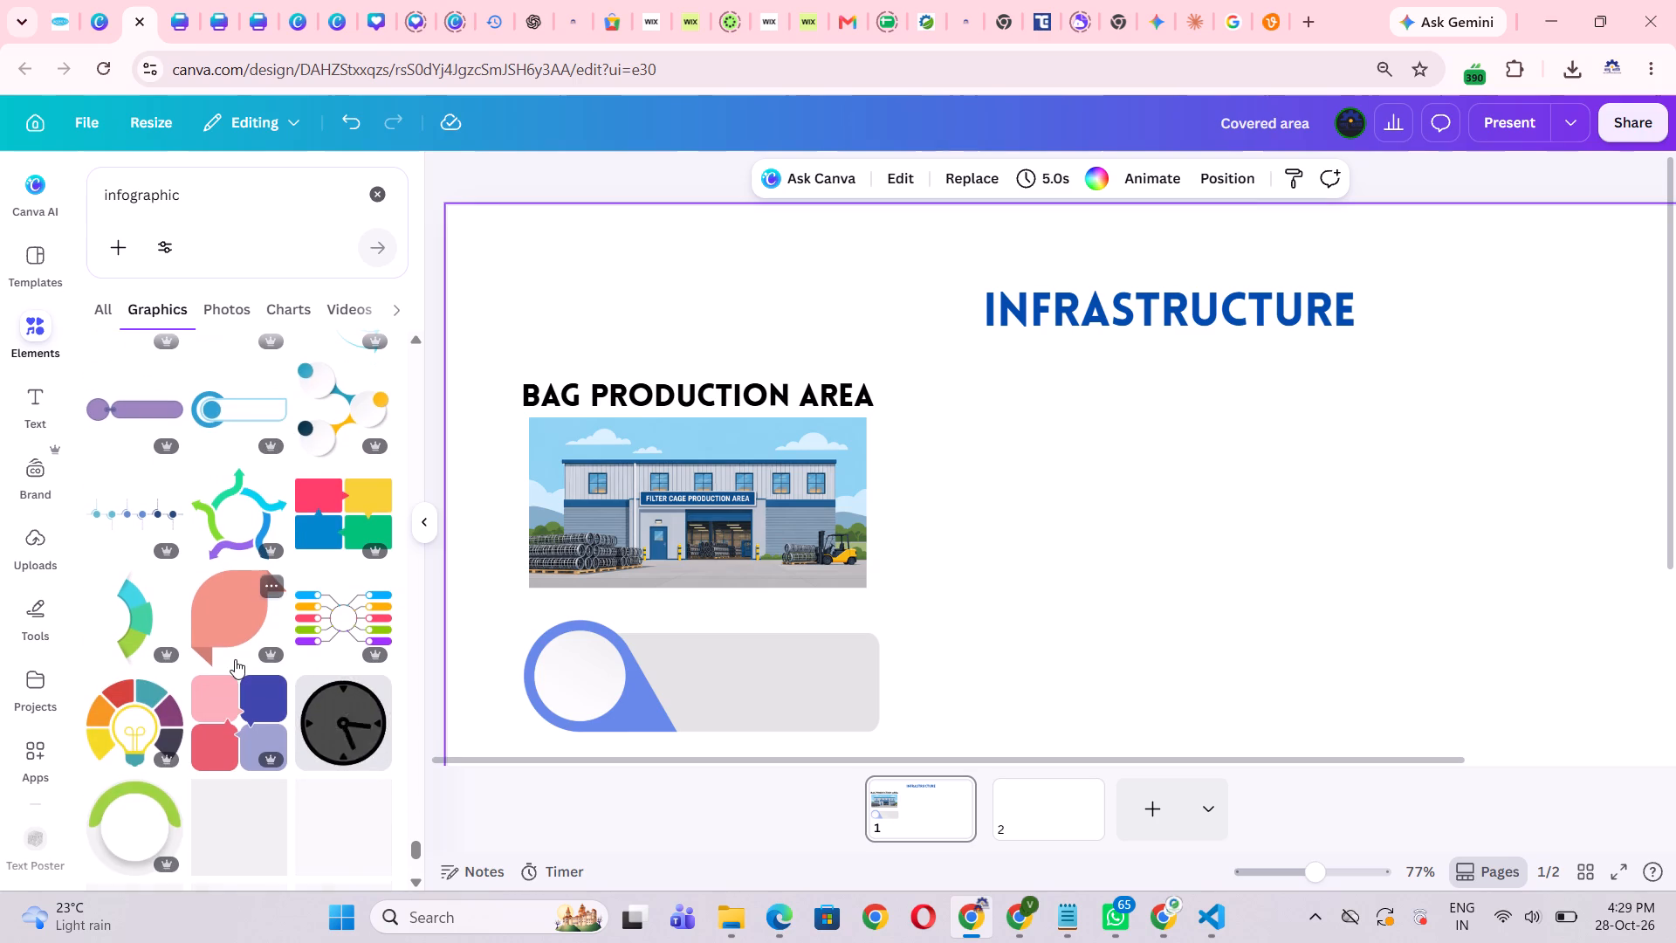
scroll(235, 659, down, 6)
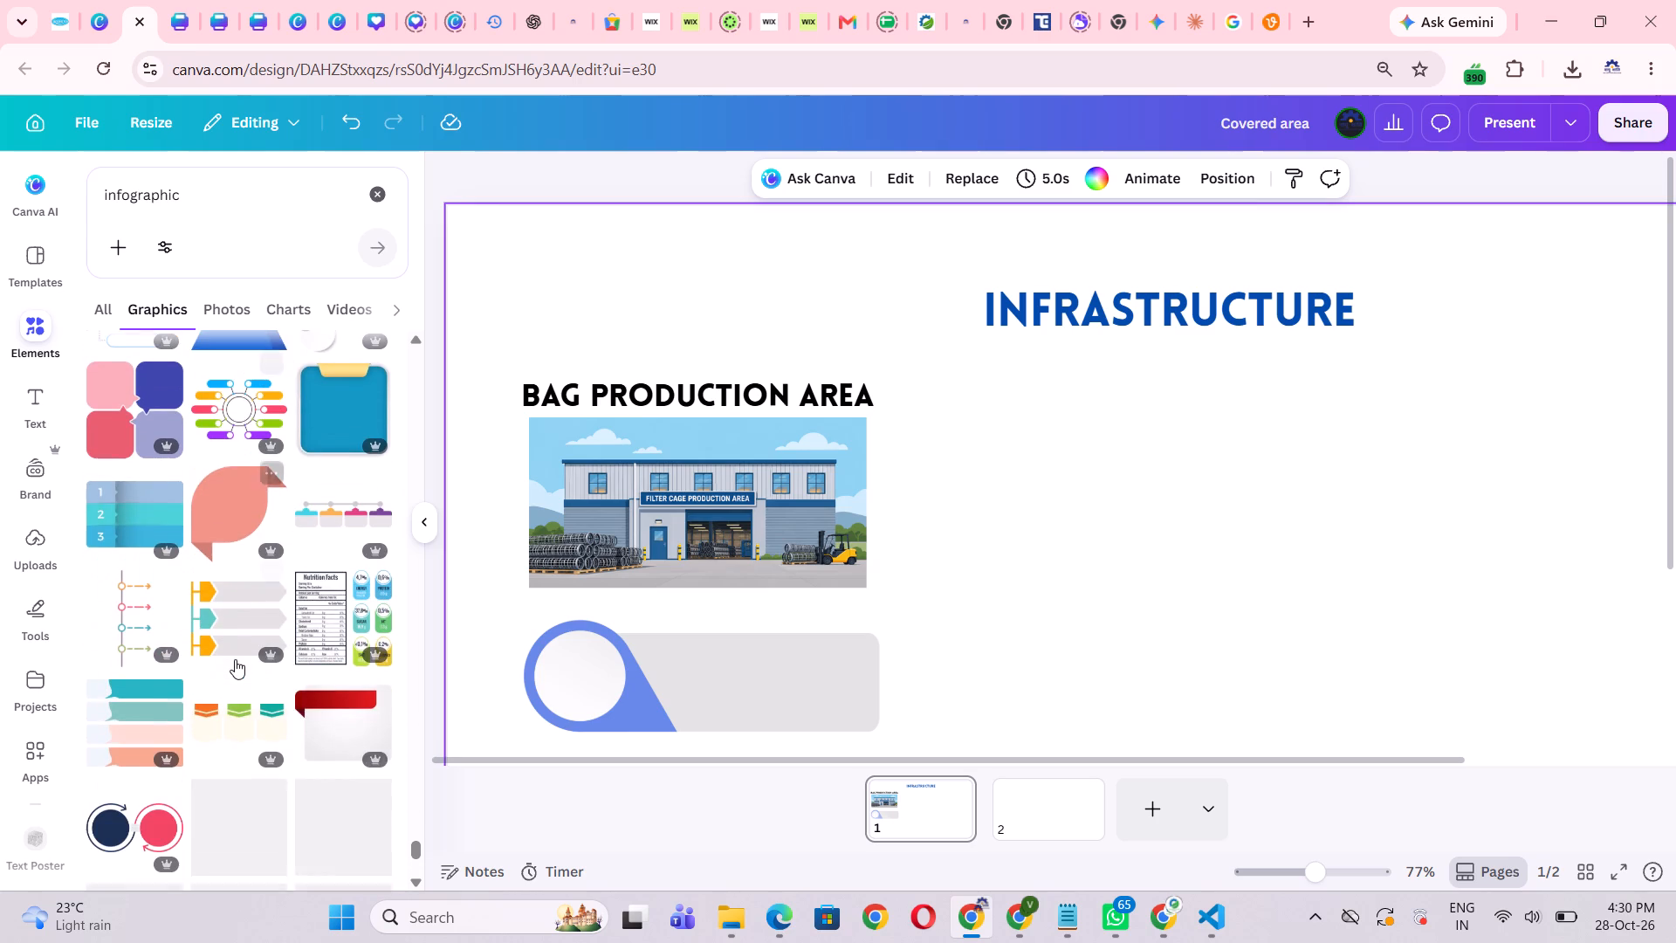
scroll(235, 659, down, 6)
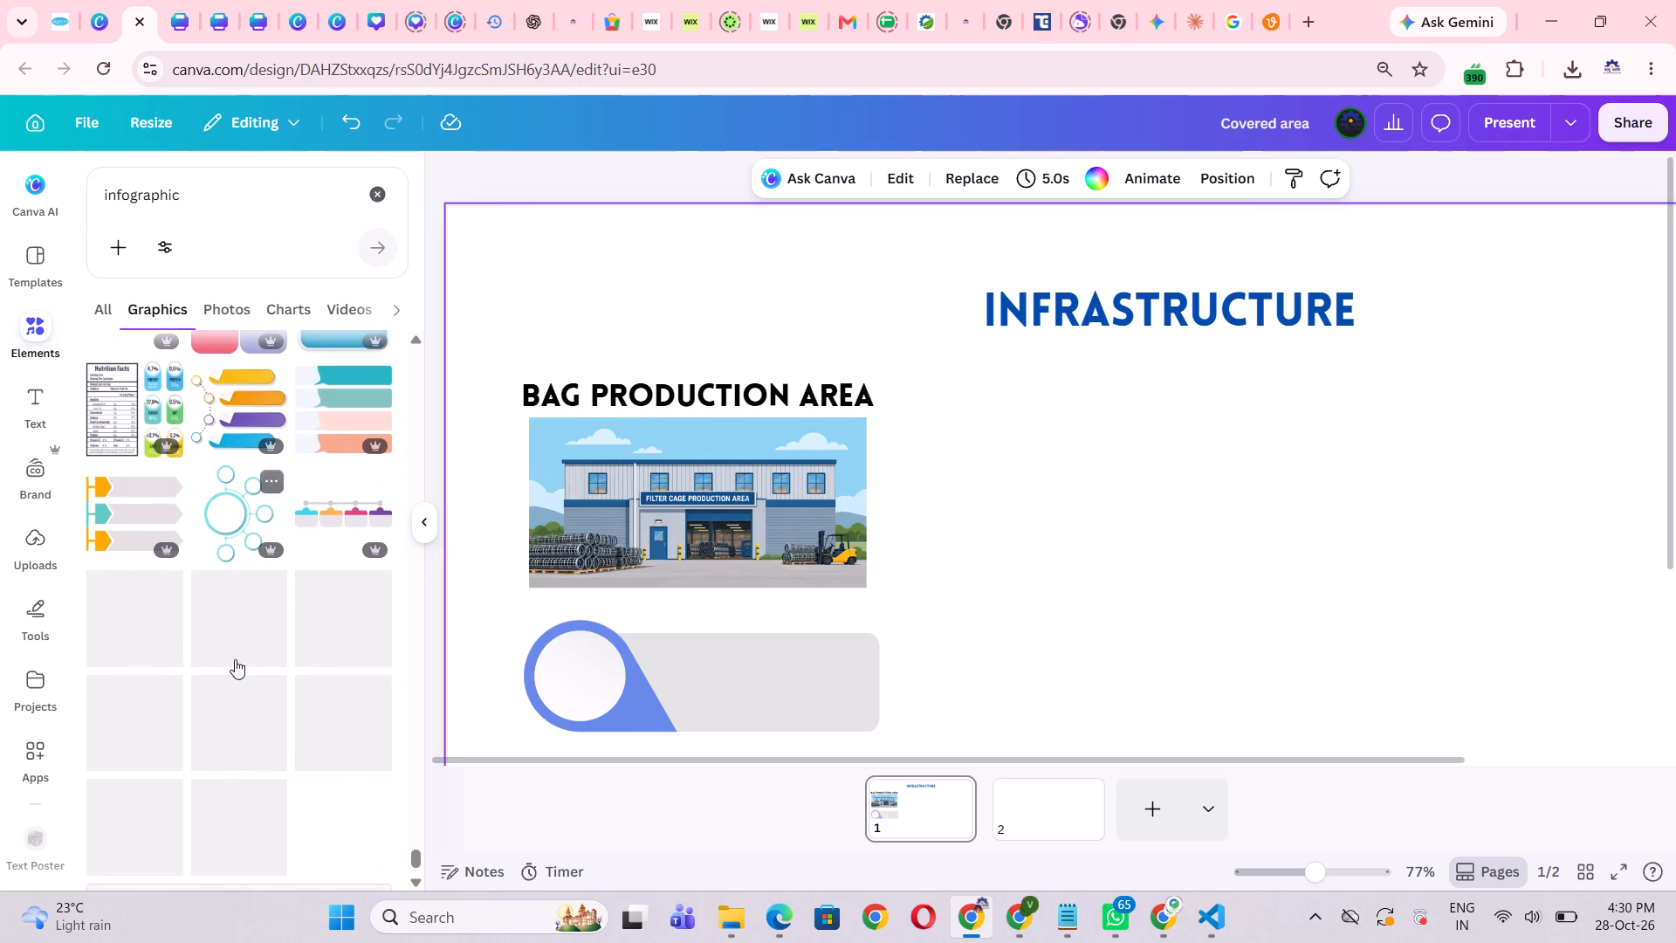
scroll(235, 659, down, 3)
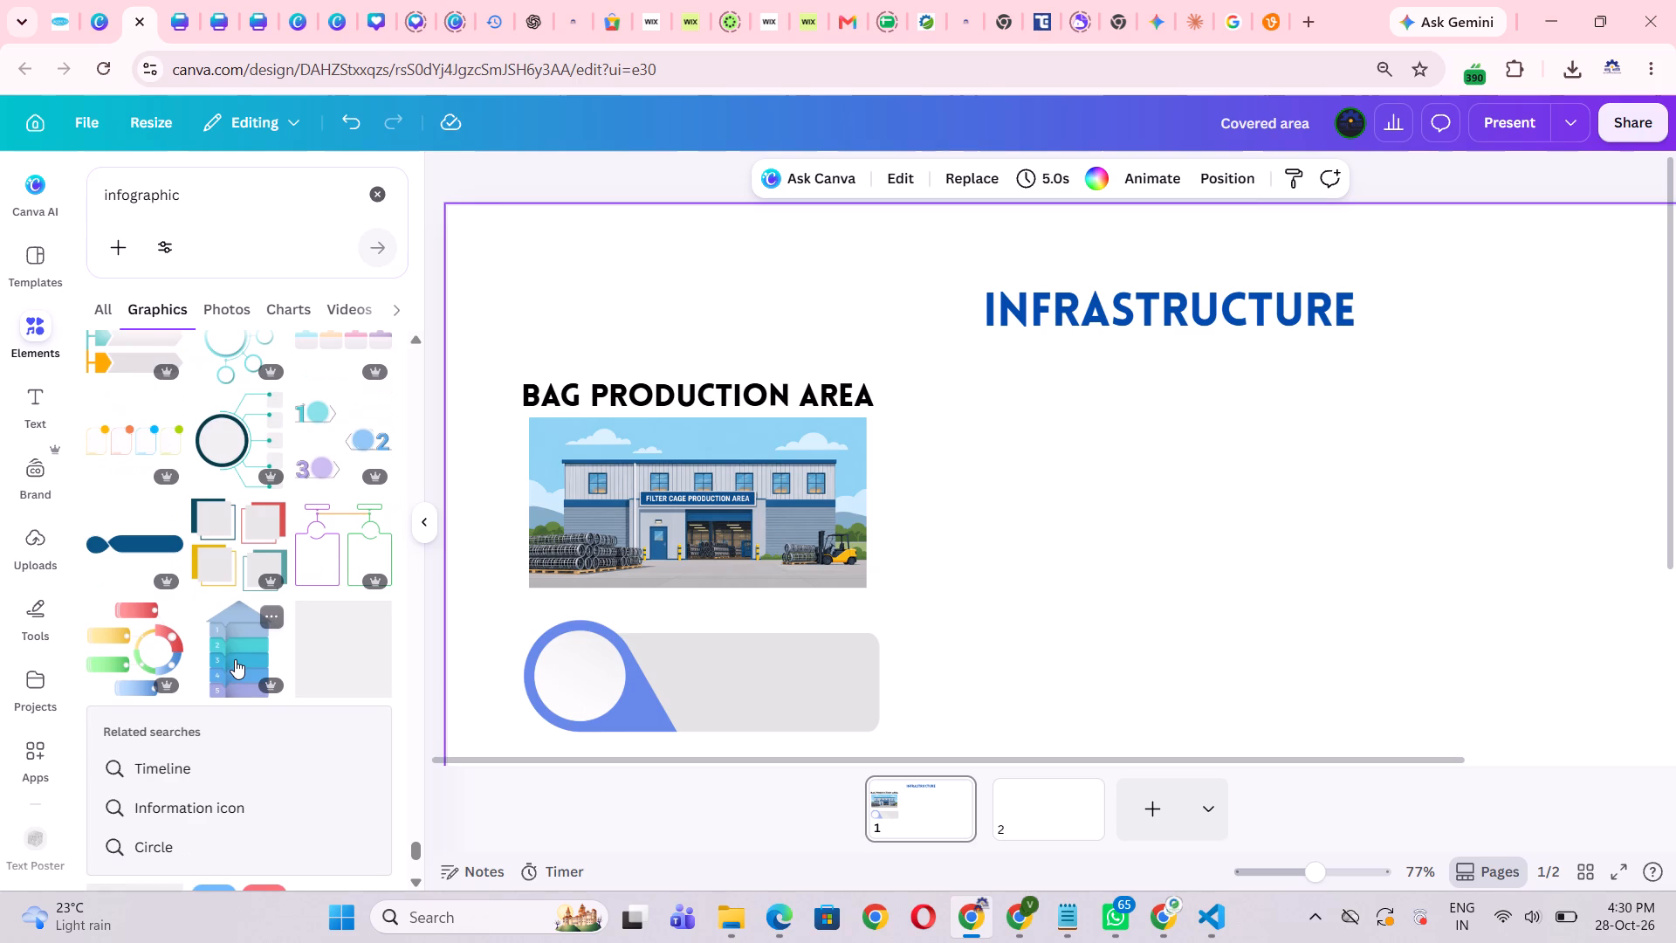
scroll(235, 659, down, 3)
Remove the grey bar graphic with the blue circle from below the building image.
drag(681, 681, 662, 681)
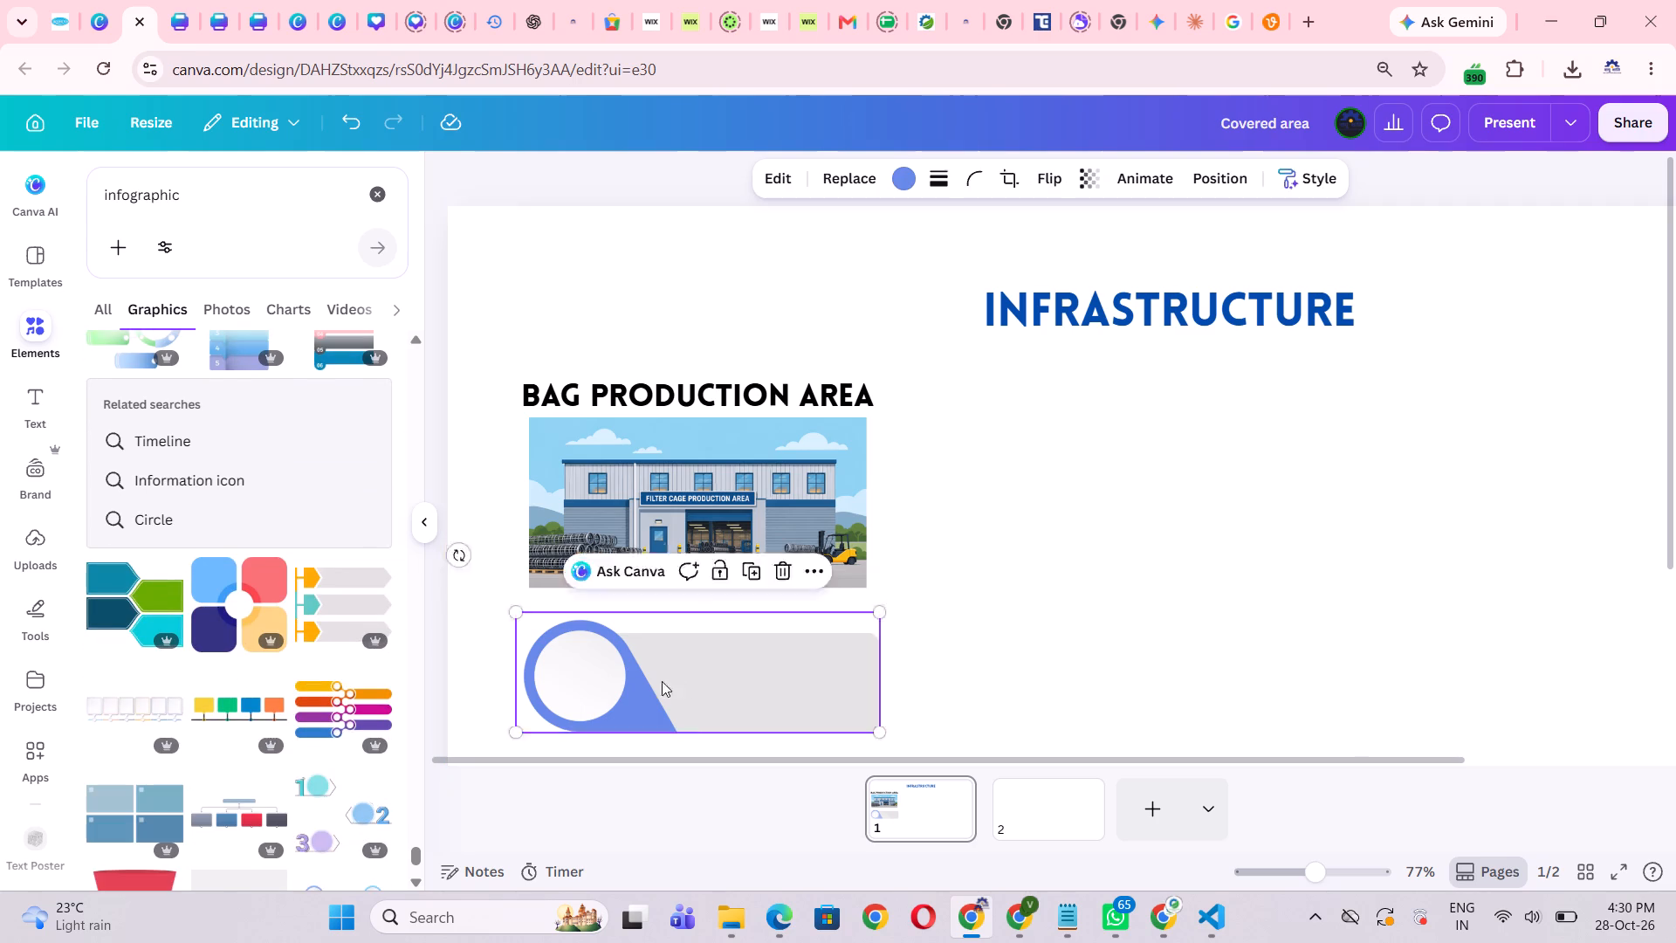
drag(662, 681, 127, 606)
click(951, 493)
Scale the BAG PRODUCTION AREA label down to font size 25.7 and place it just above the building image, aligned with its left edge.
click(740, 402)
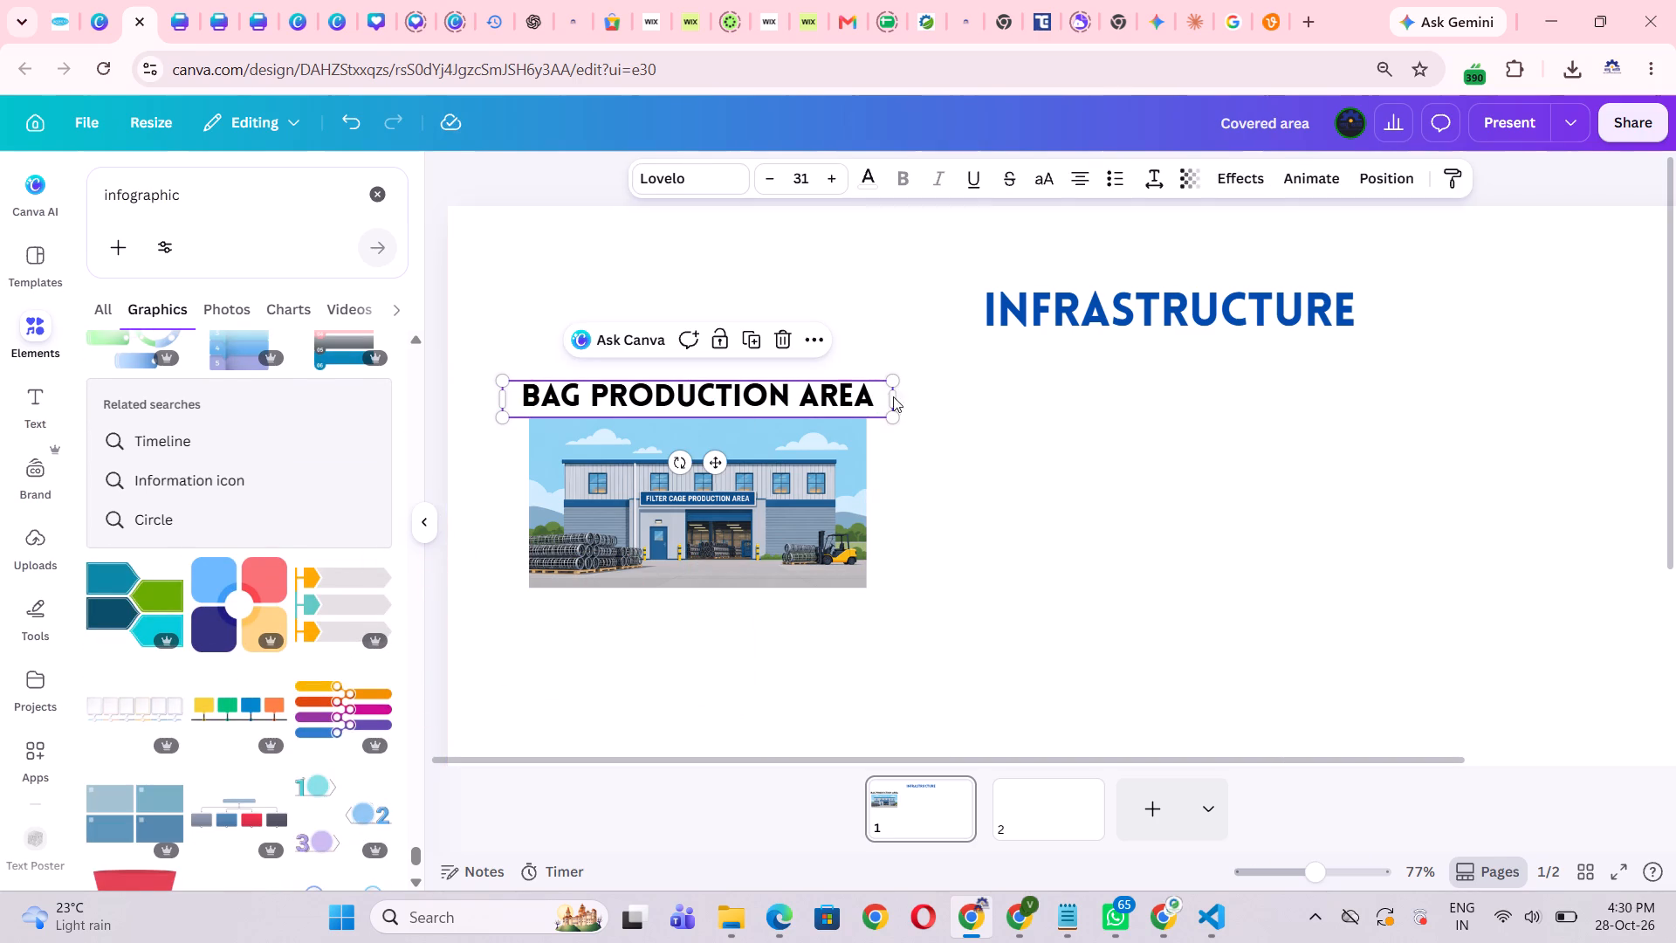
drag(896, 380, 830, 400)
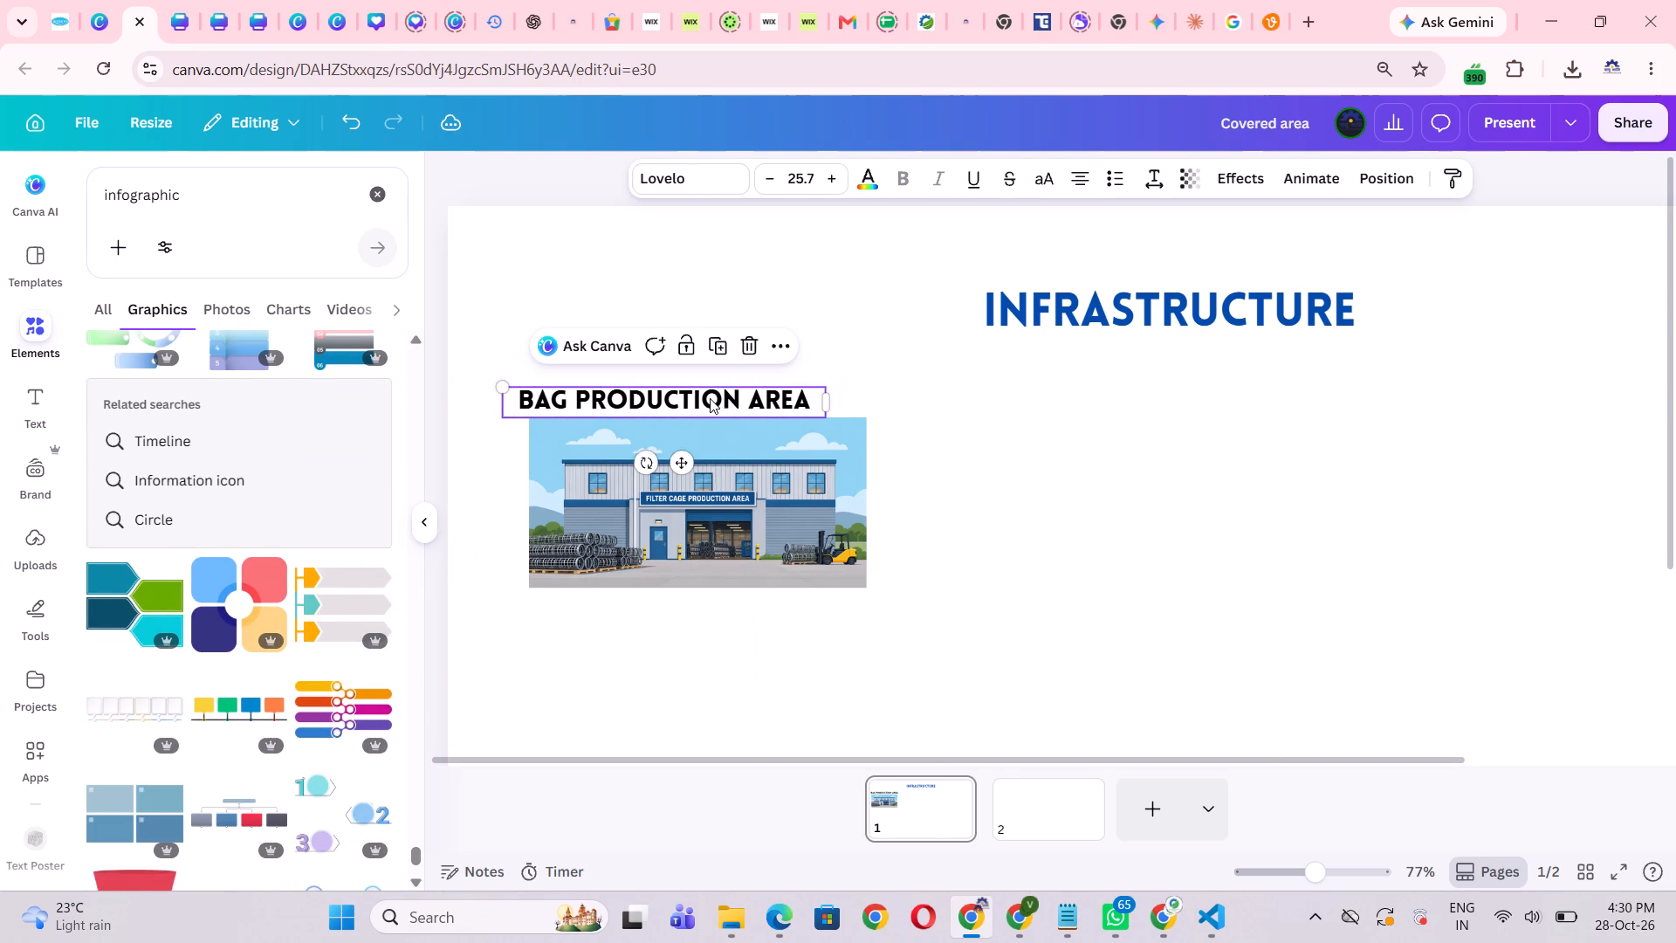
drag(710, 398, 735, 398)
click(988, 462)
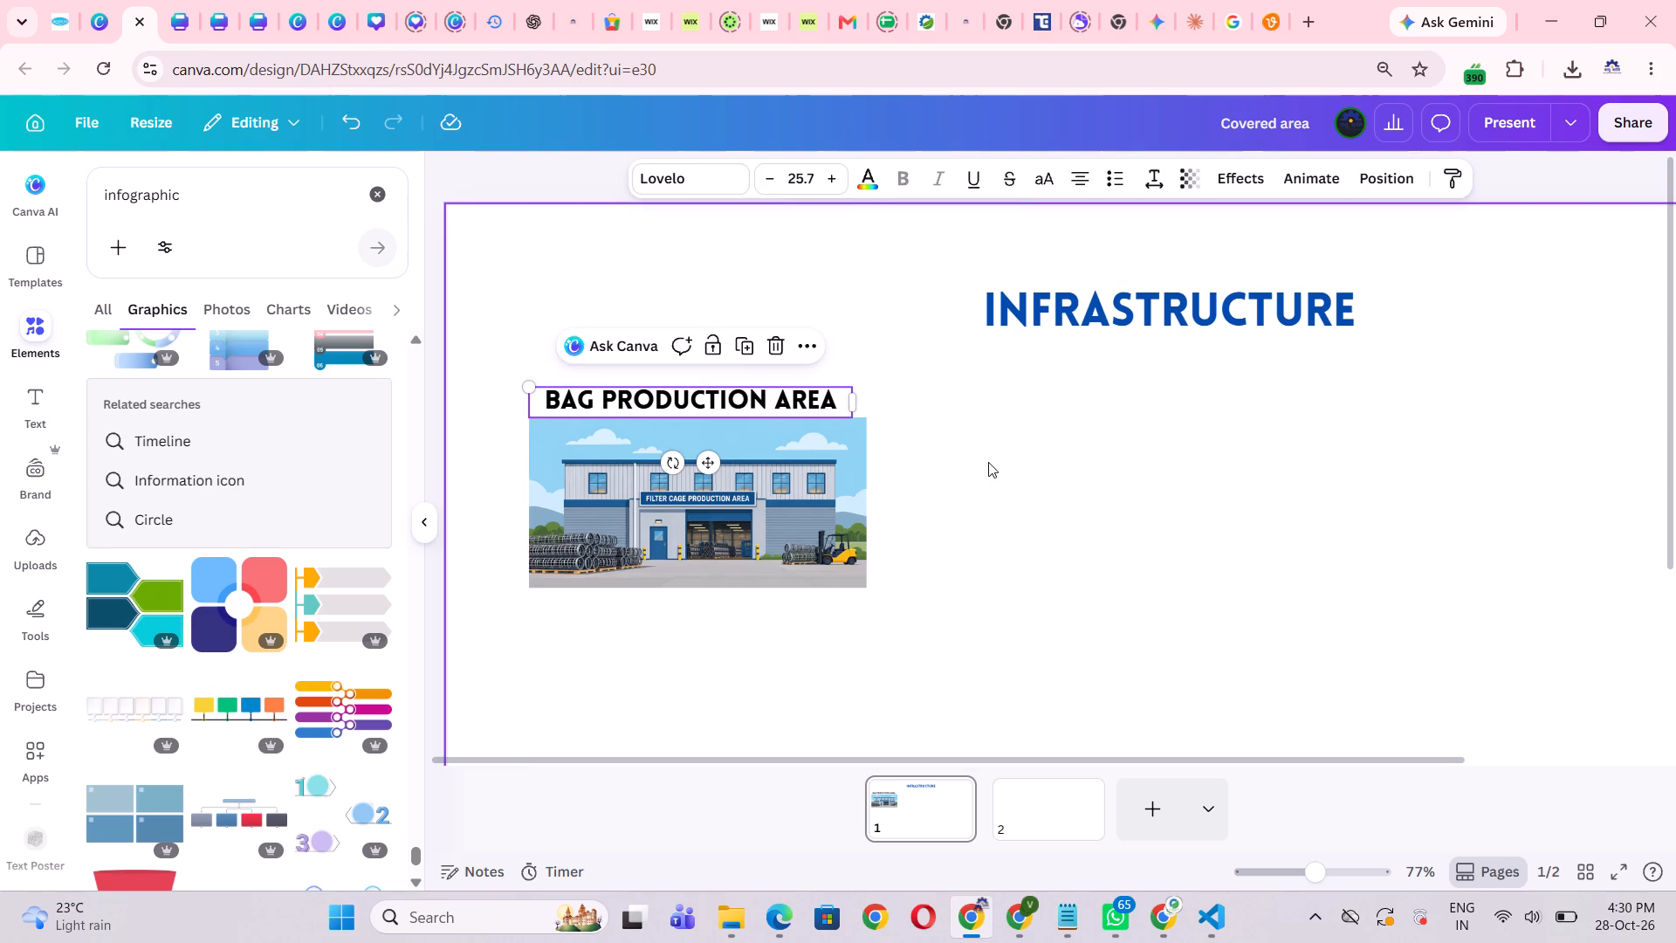
click(793, 405)
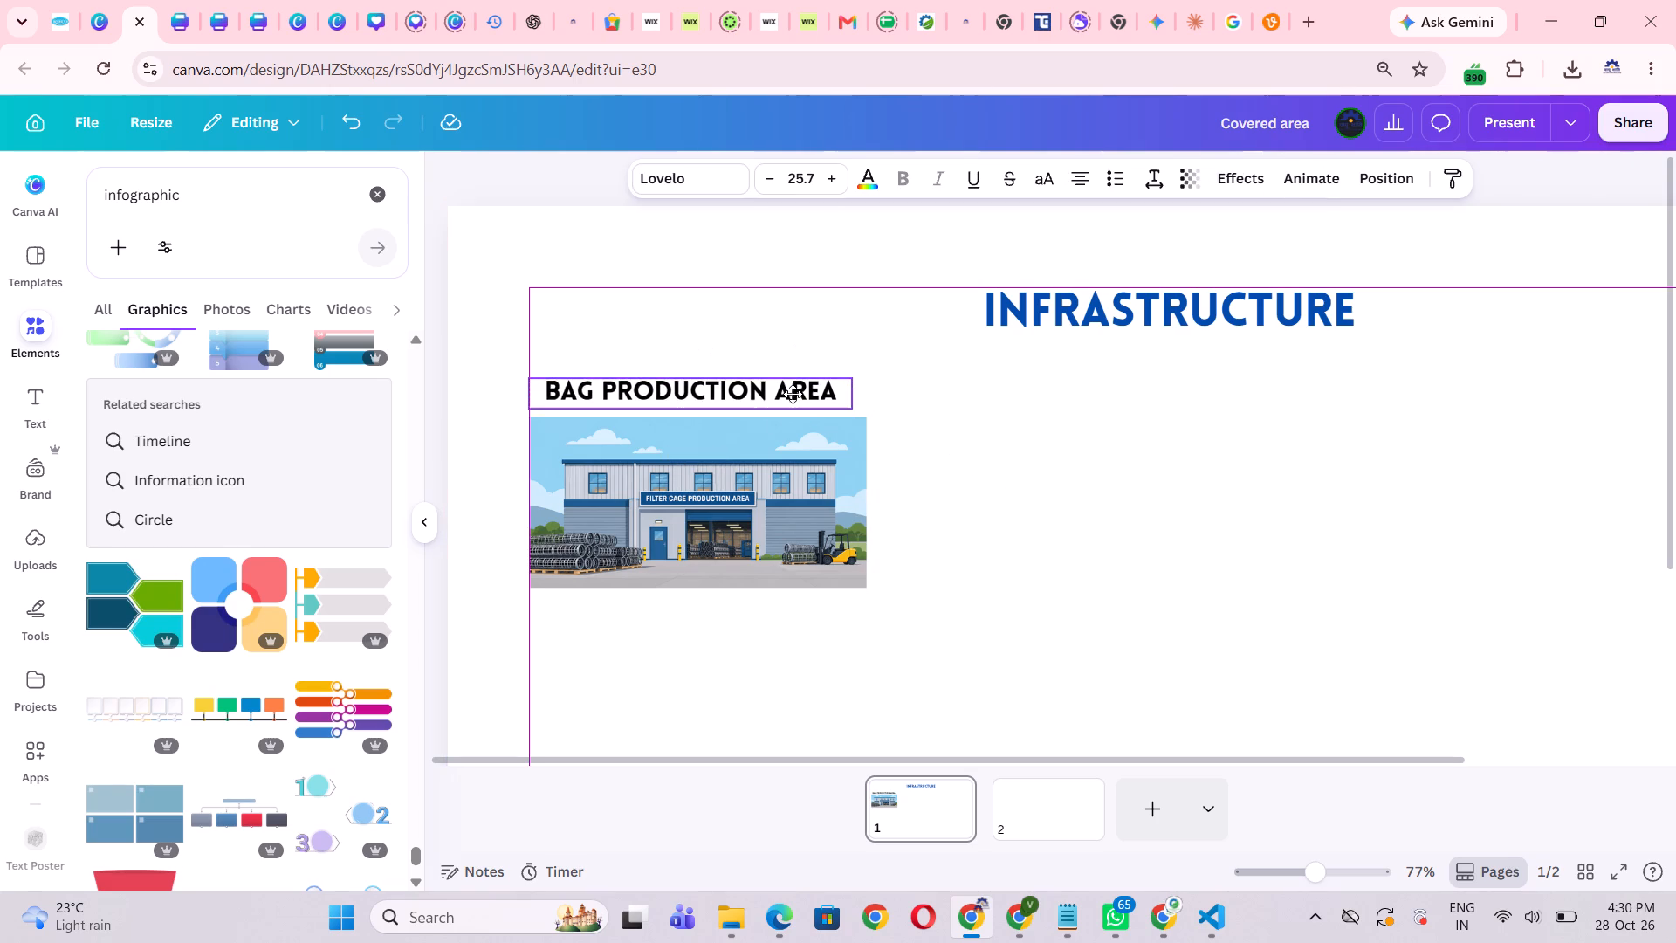
click(1077, 454)
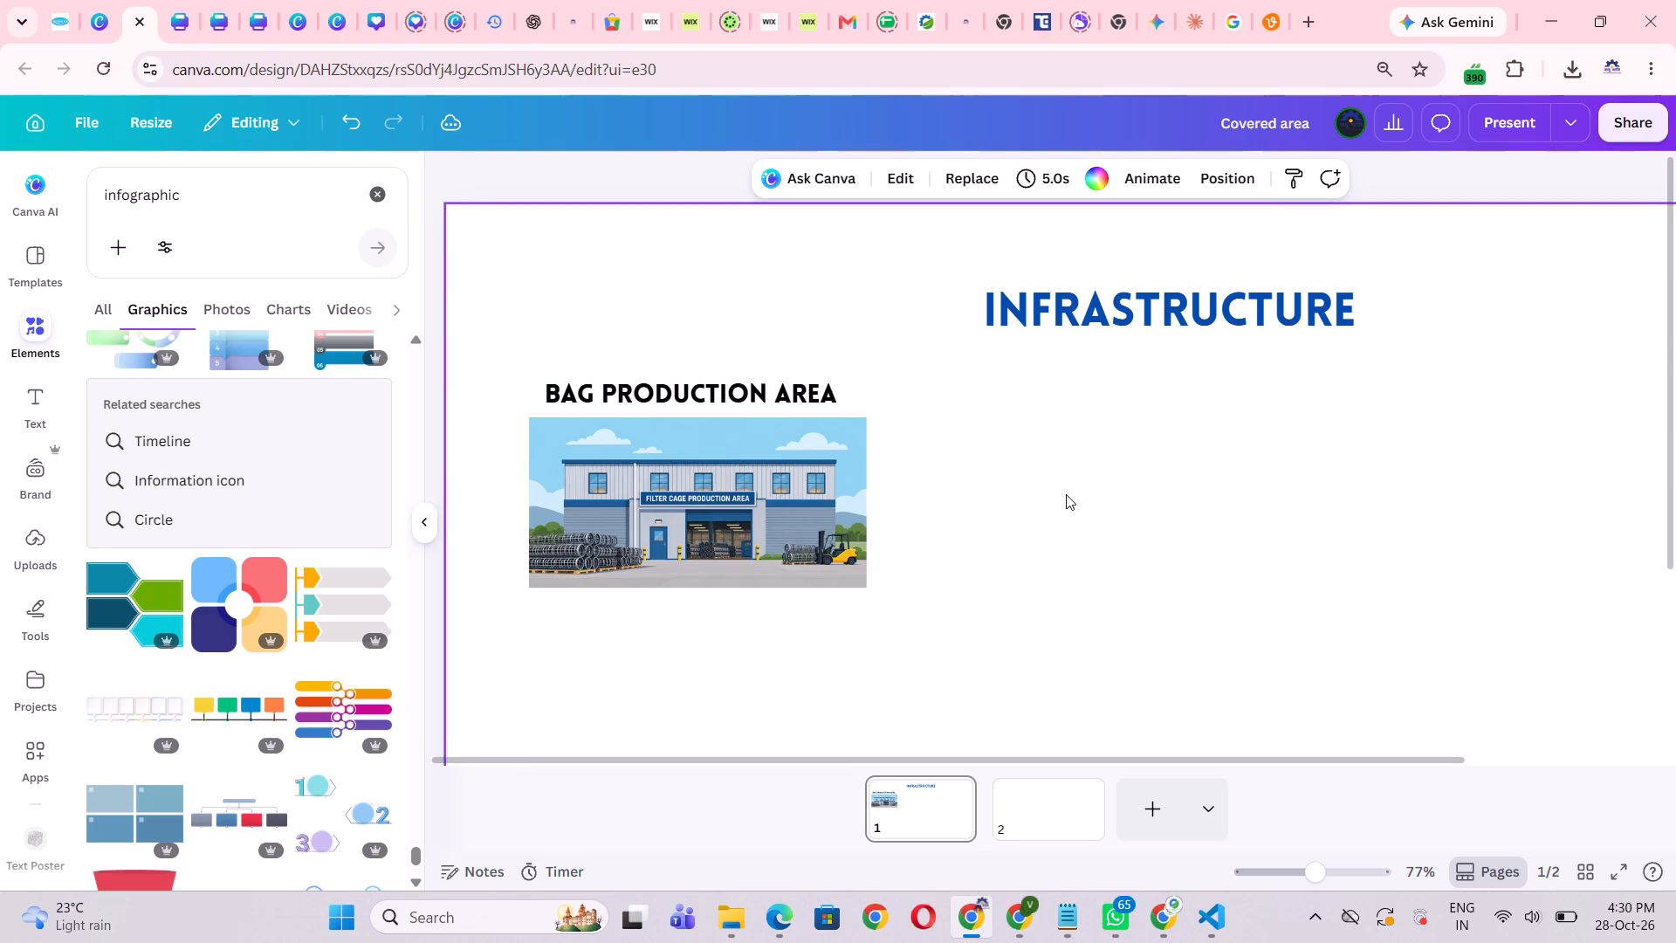
click(690, 381)
click(992, 475)
Replace the word BAG with CAGE so the building label reads CAGE PRODUCTION AREA.
scroll(875, 556, down, 2)
scroll(875, 556, up, 2)
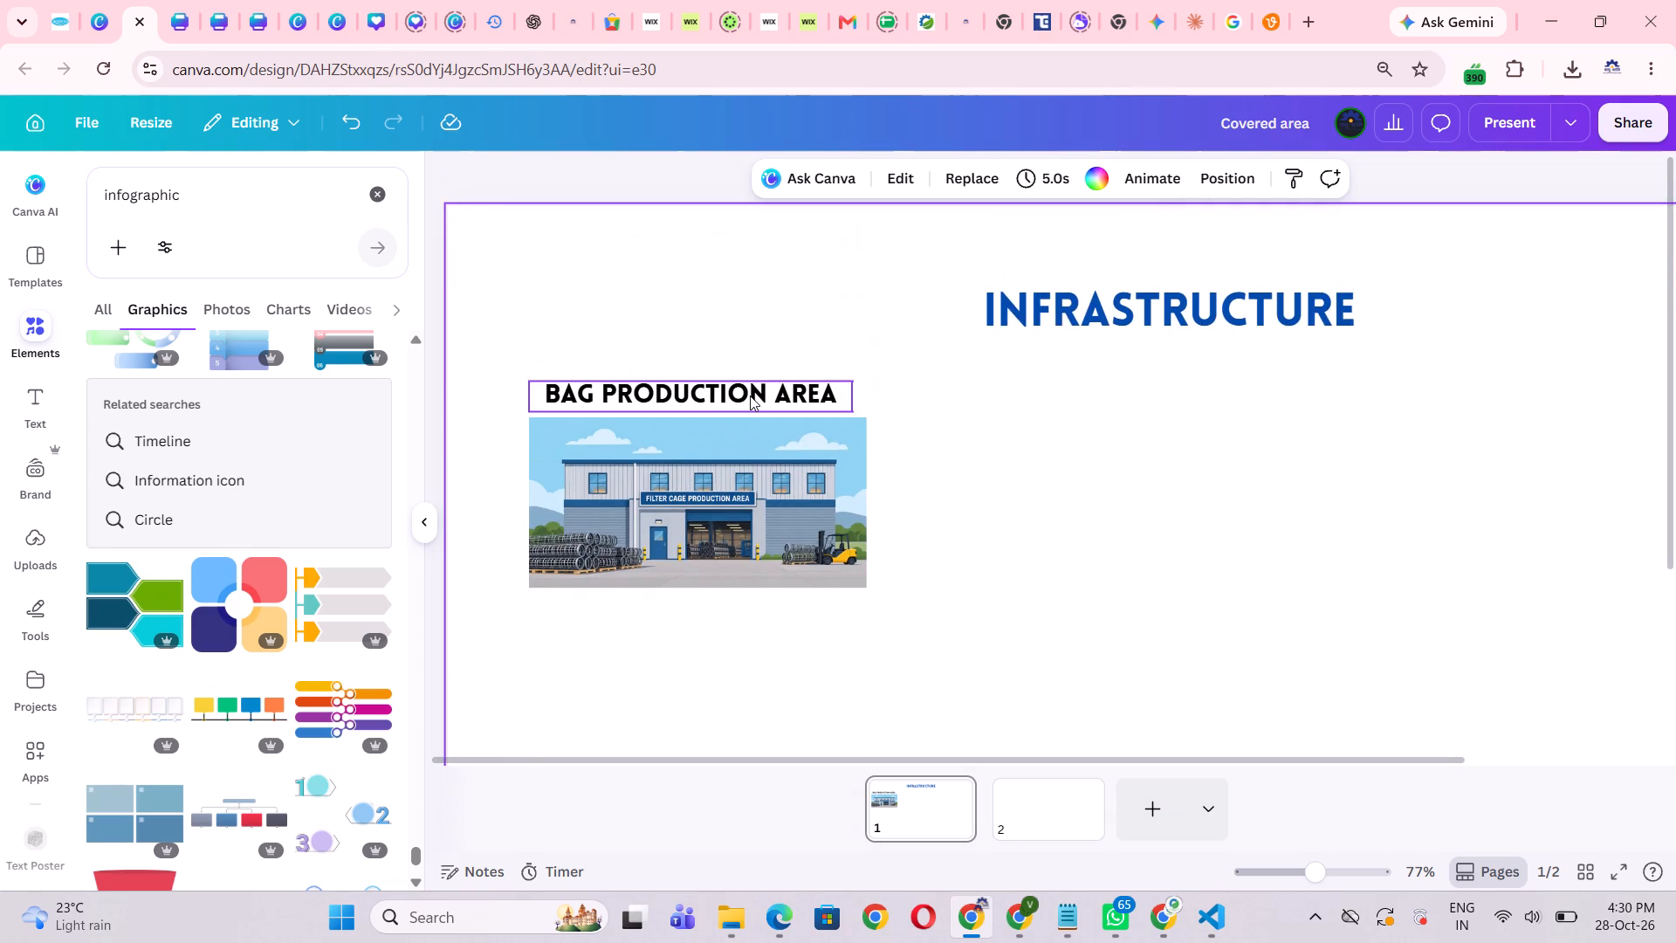
click(750, 396)
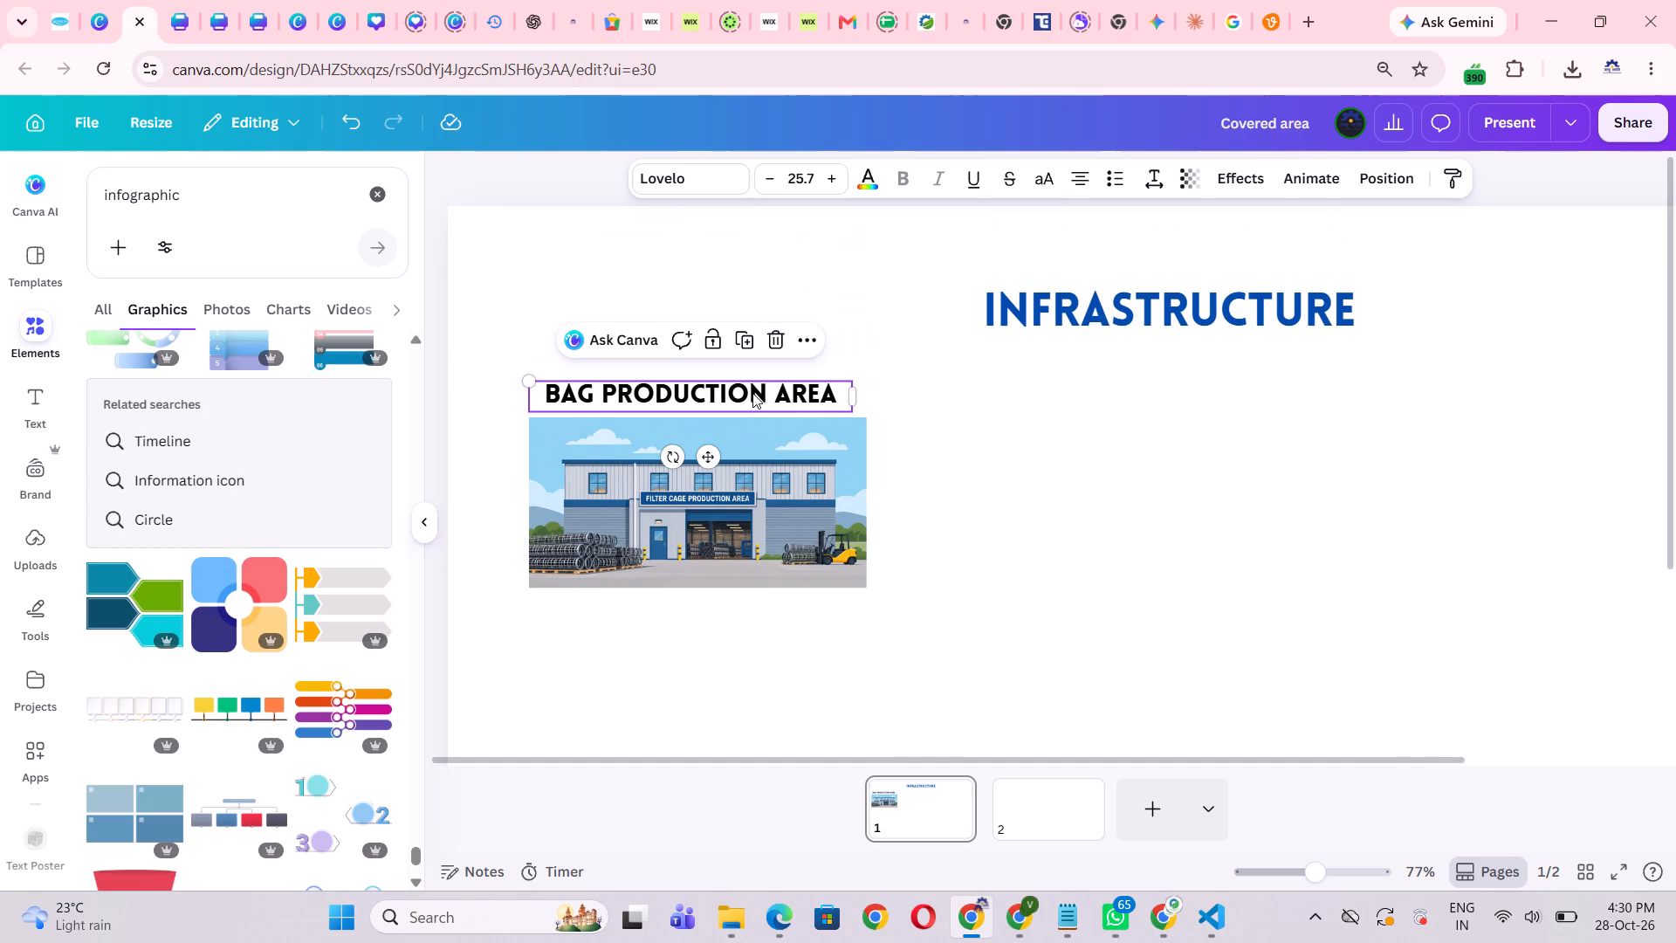
click(628, 398)
click(587, 396)
key(BackSpace)
key(BackSpace)
key(BackSpace)
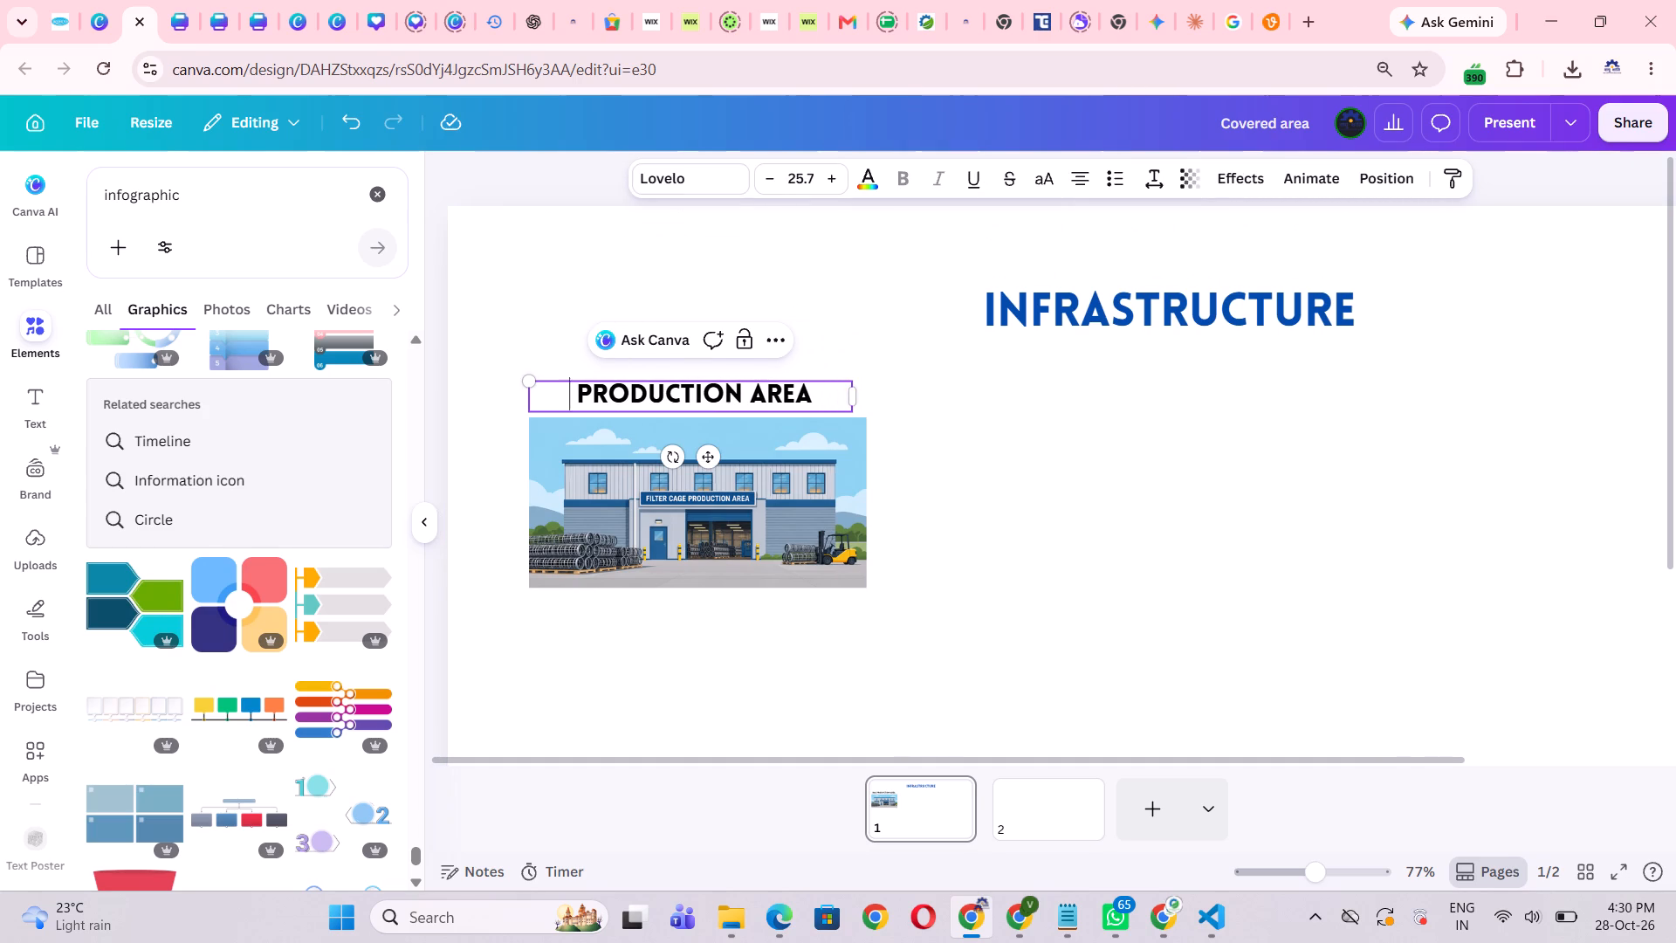
text(CAV)
key(BackSpace)
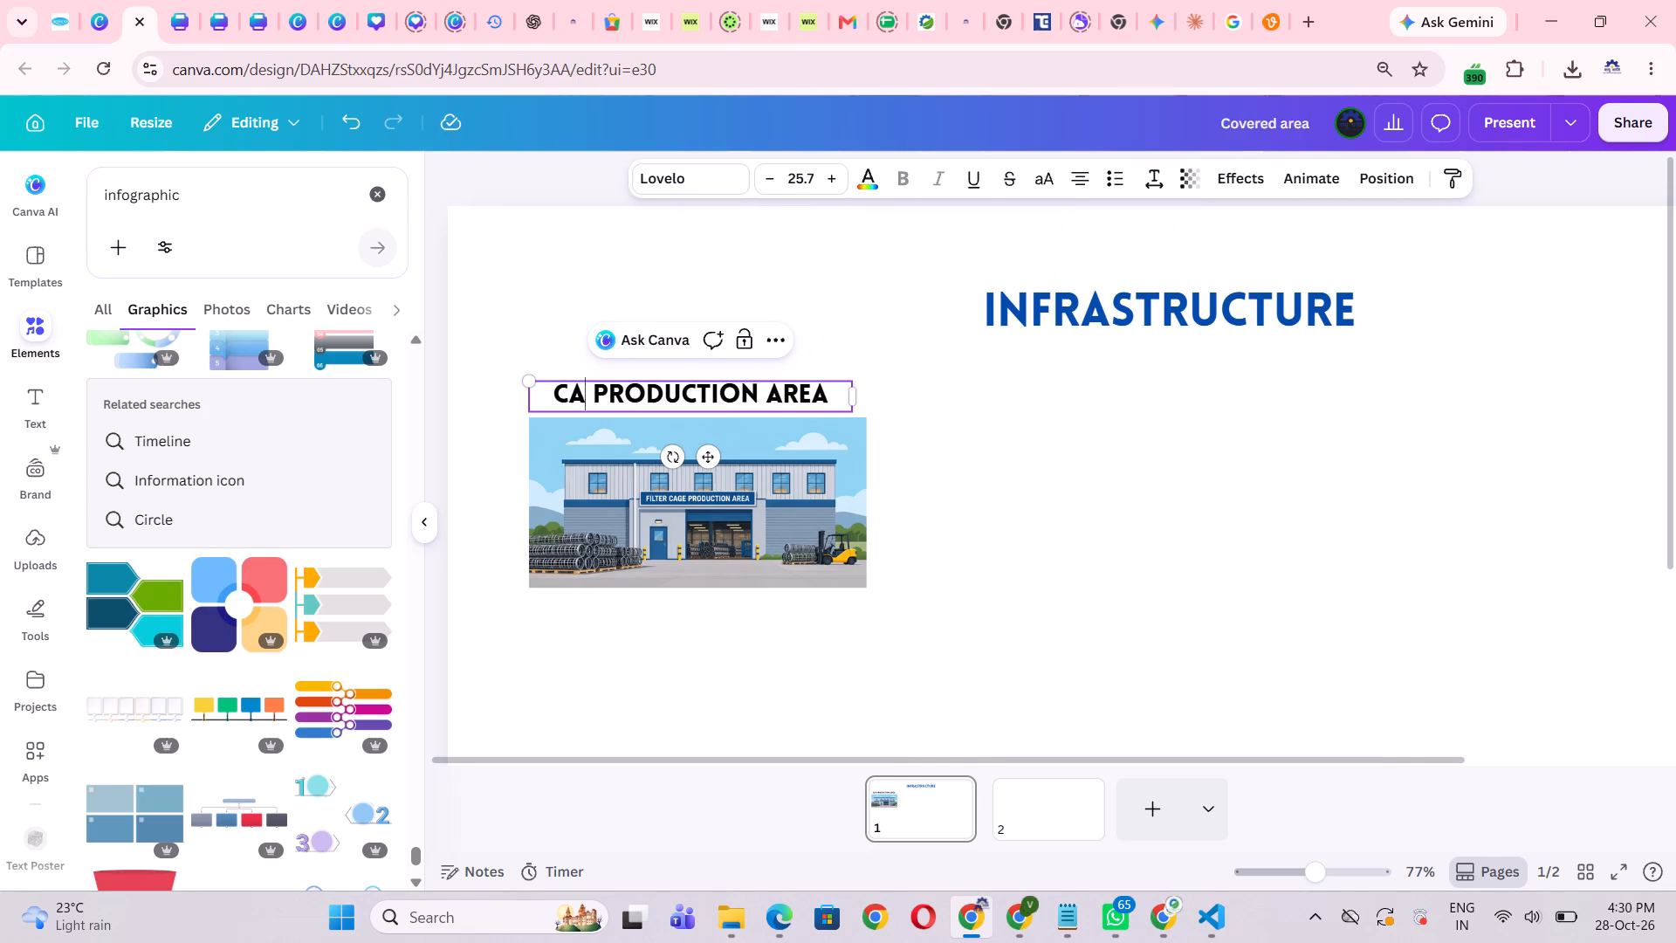
text(GE)
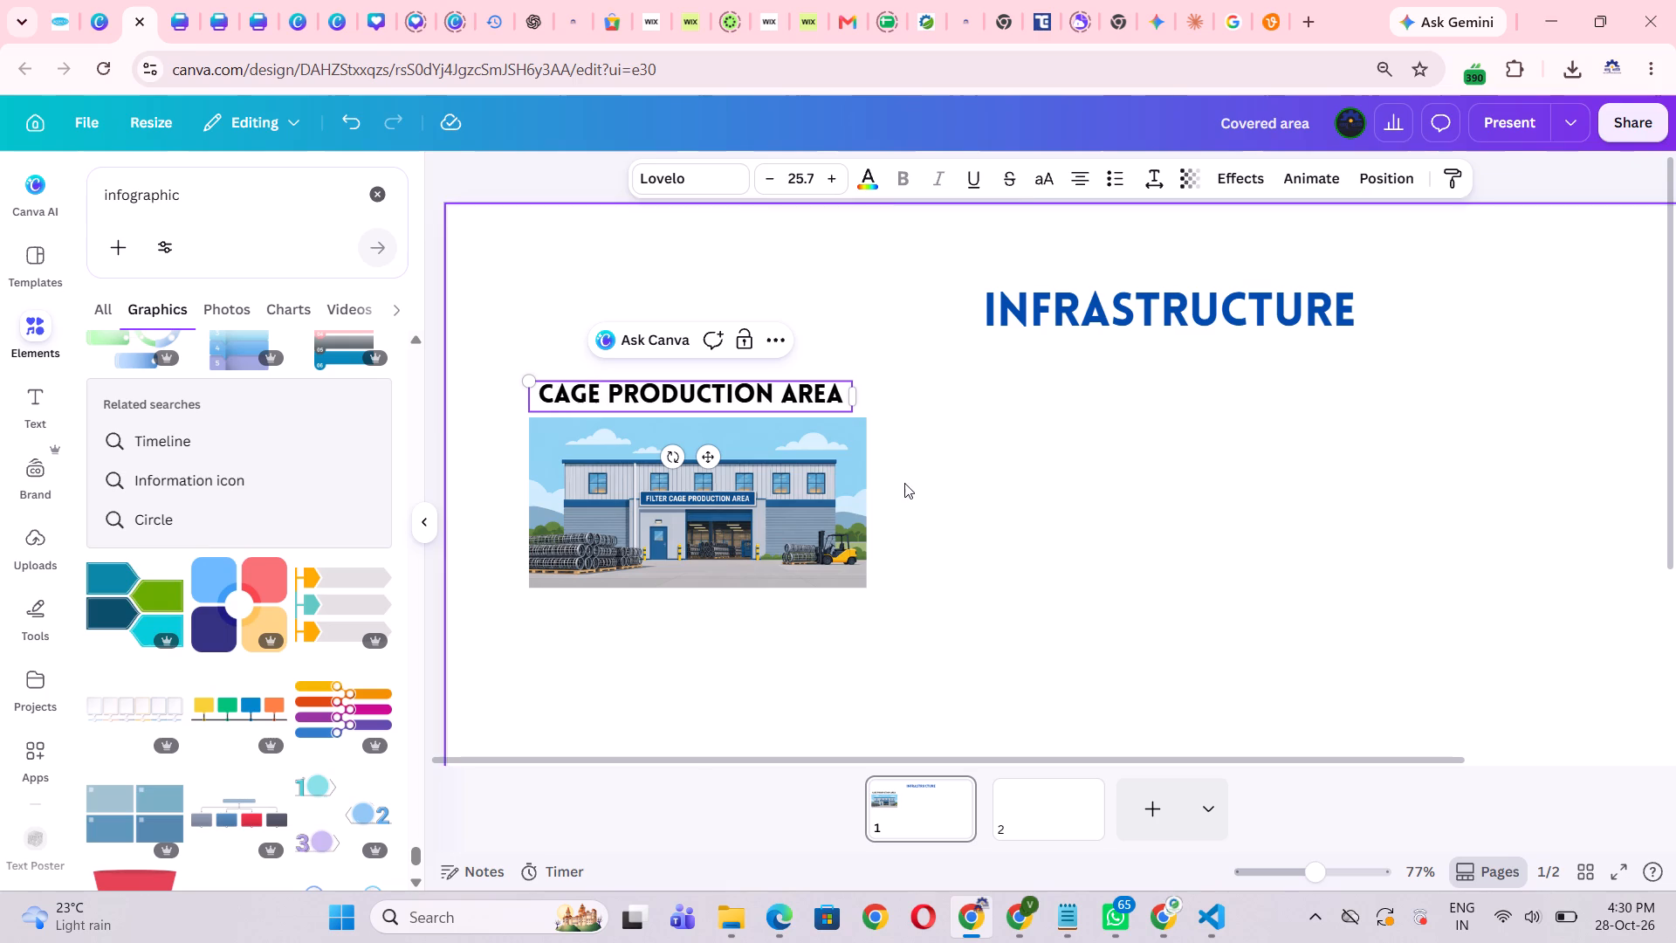
click(904, 483)
Reposition the CAGE PRODUCTION AREA label above the building image, leaving a small gap between them.
double_click(781, 403)
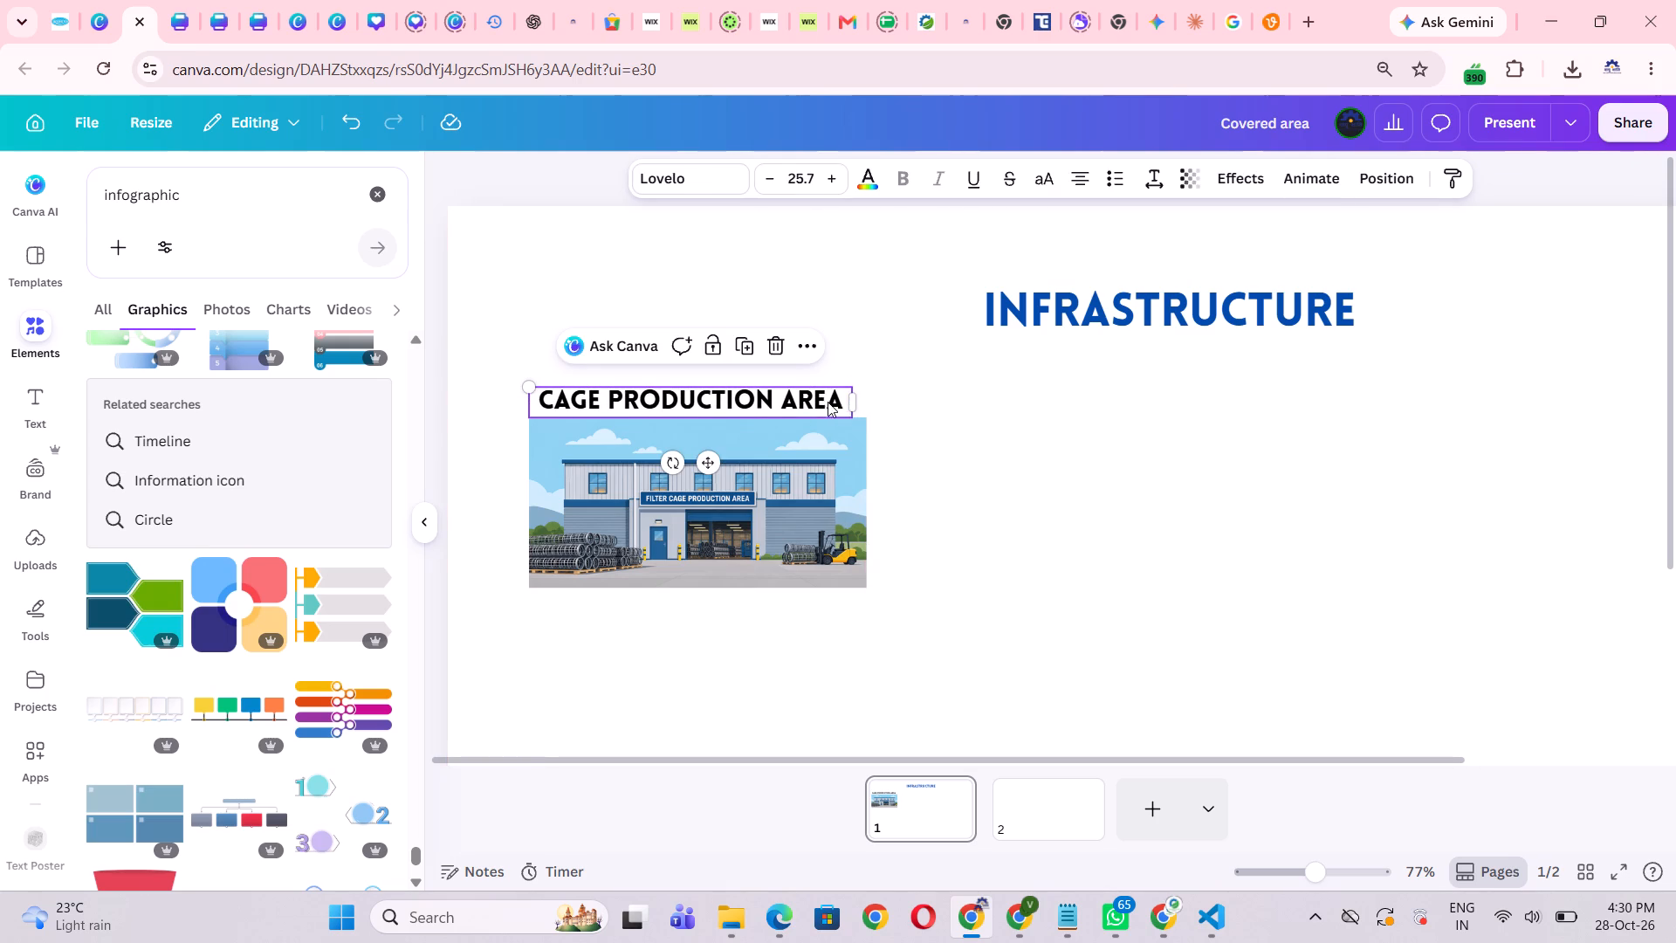
drag(827, 402, 824, 389)
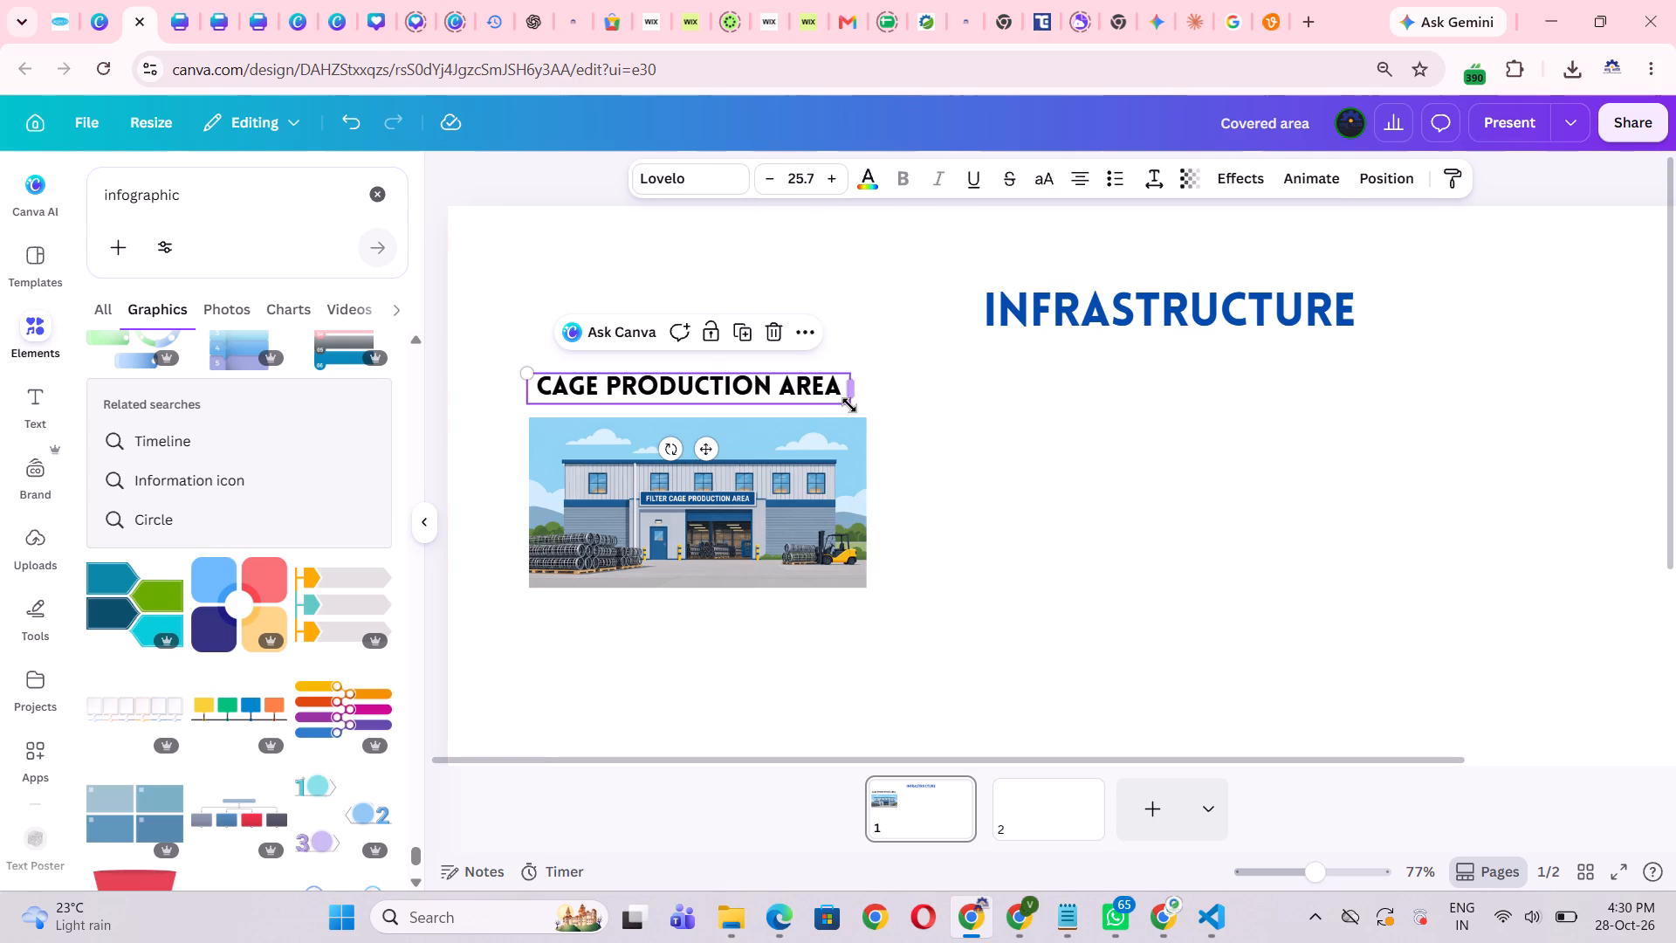
Enlarge the CAGE PRODUCTION AREA label to about font size 26.8 so its box matches the building image's width.
drag(849, 406, 869, 423)
click(977, 474)
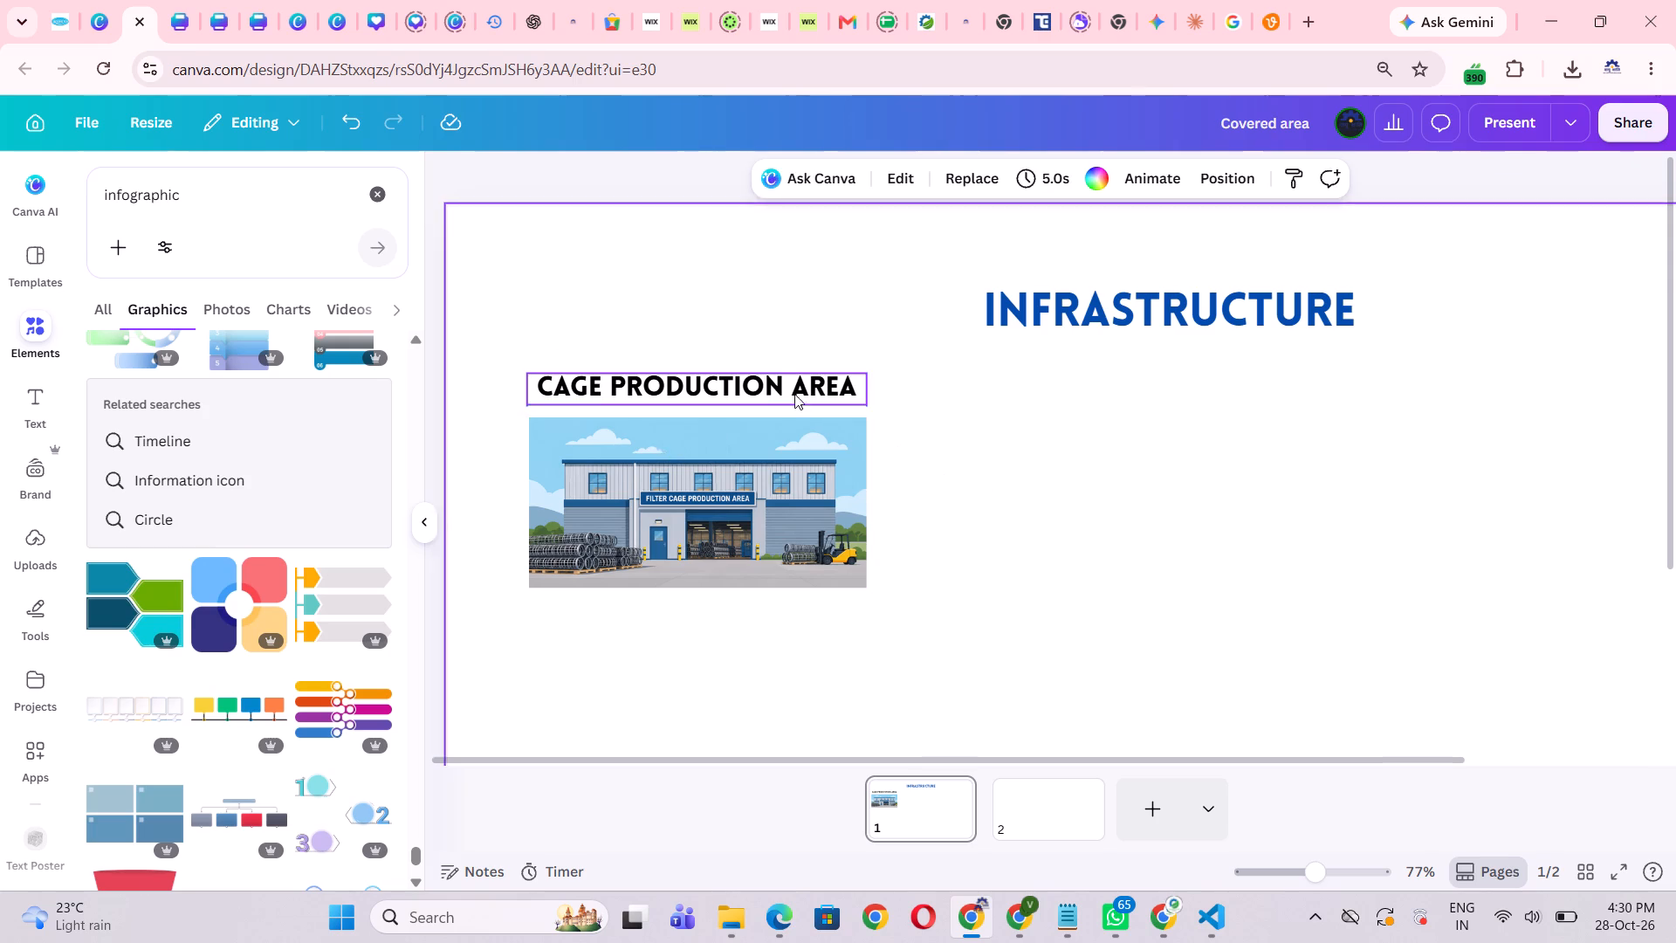
double_click(793, 382)
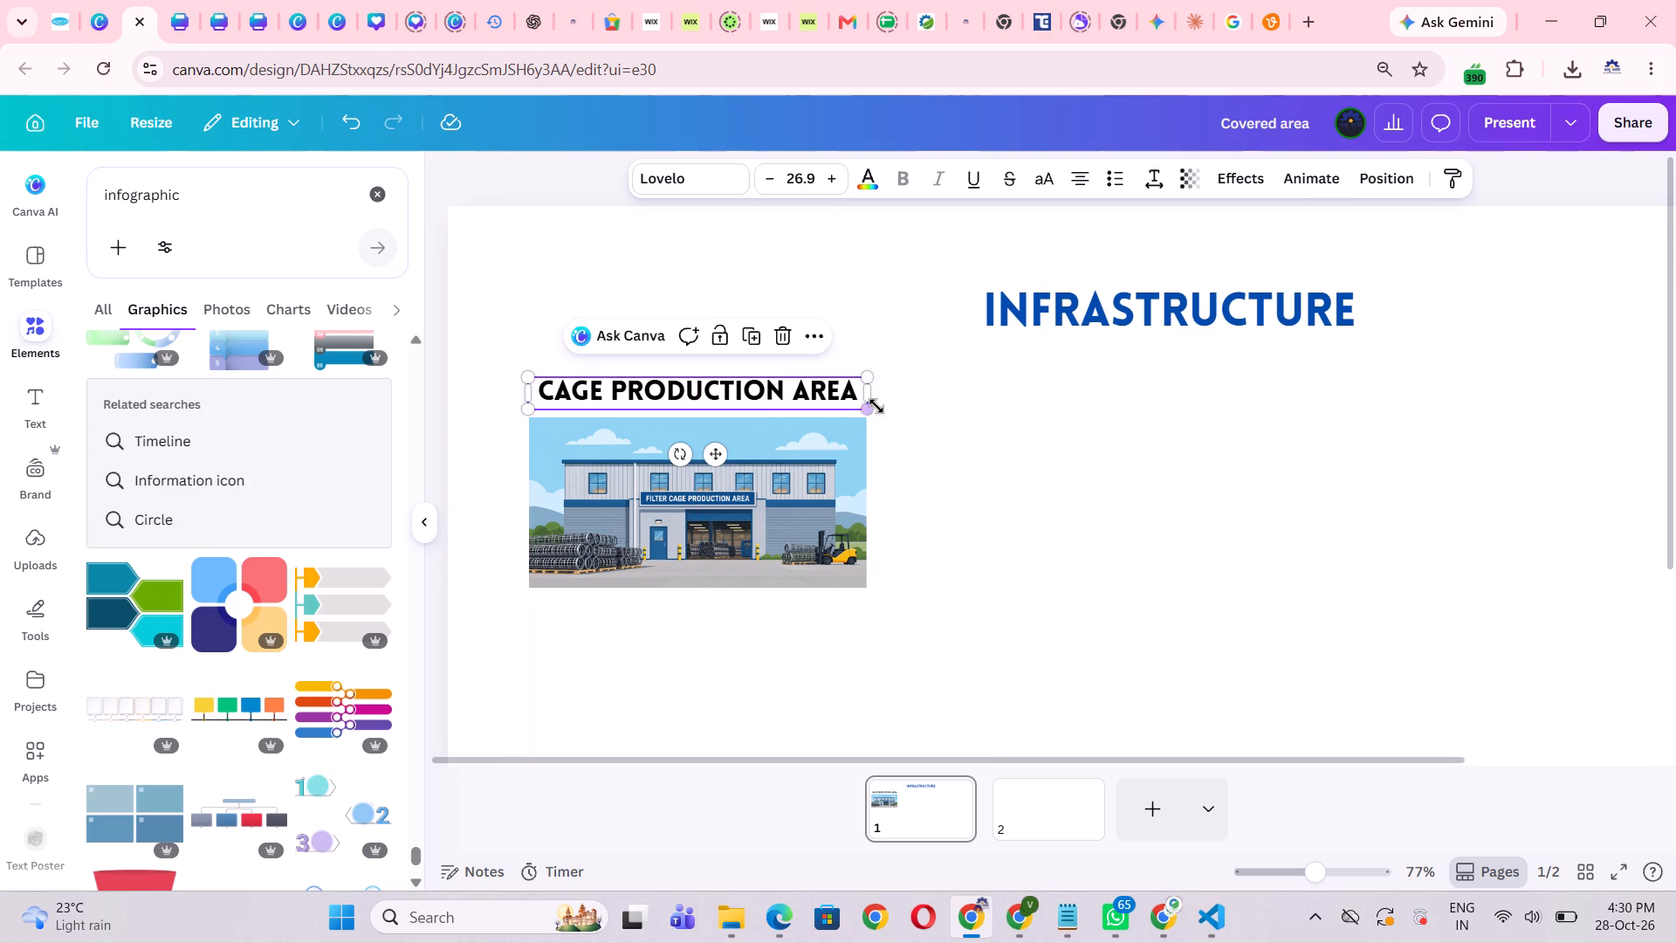
click(867, 410)
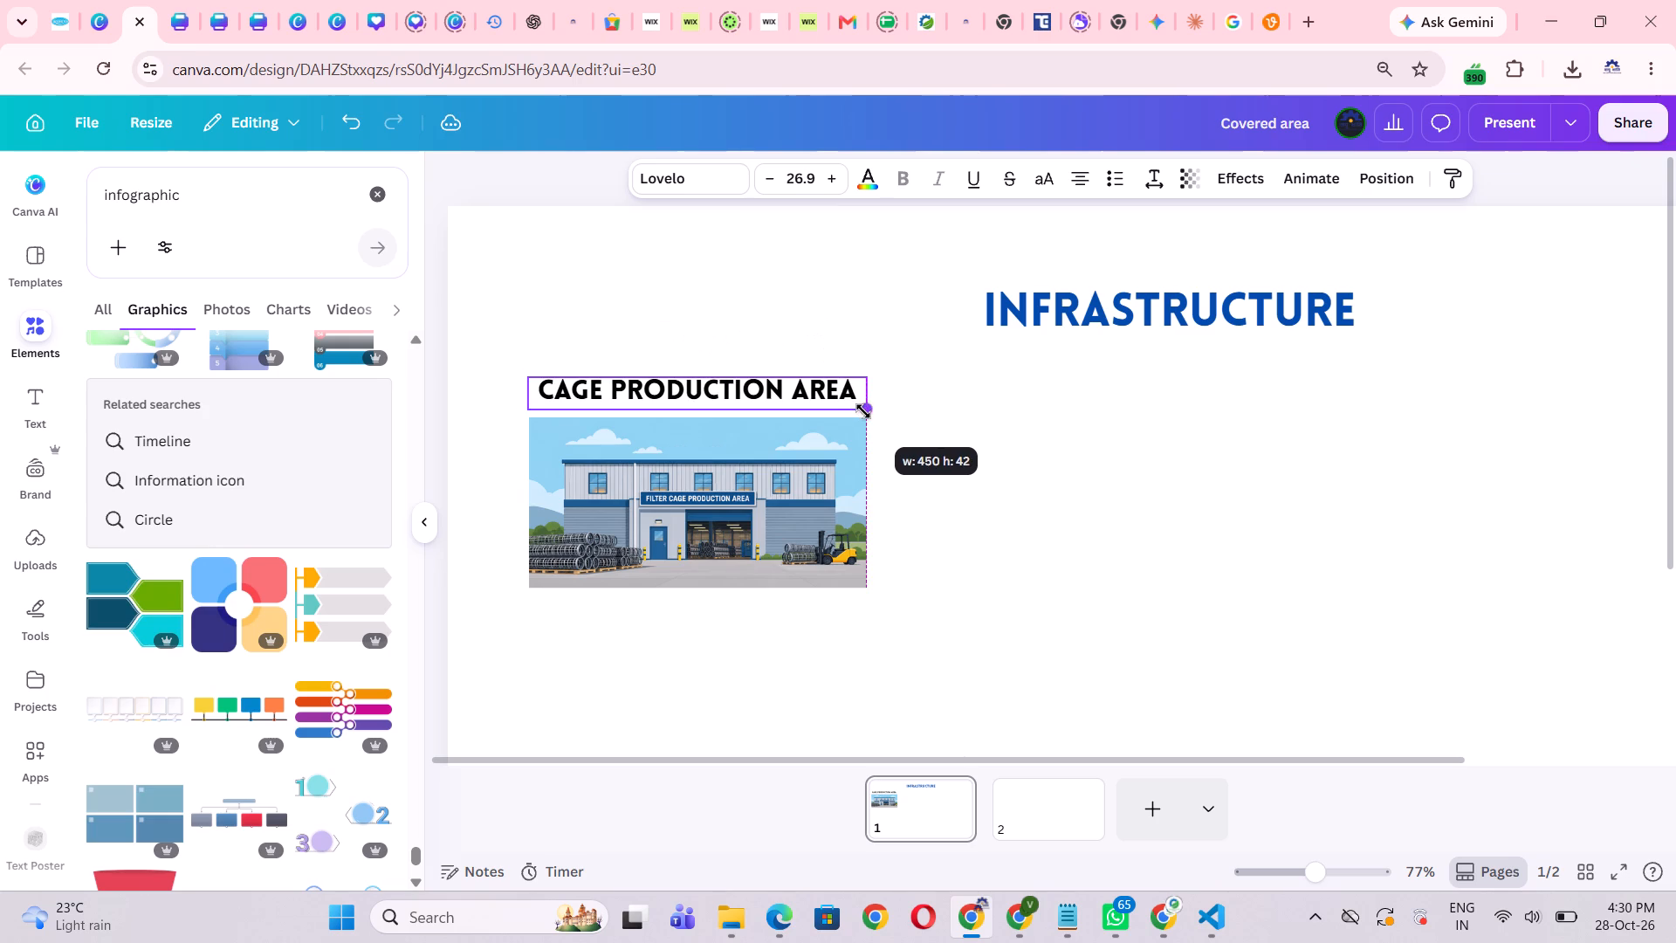
click(924, 464)
click(536, 396)
click(522, 410)
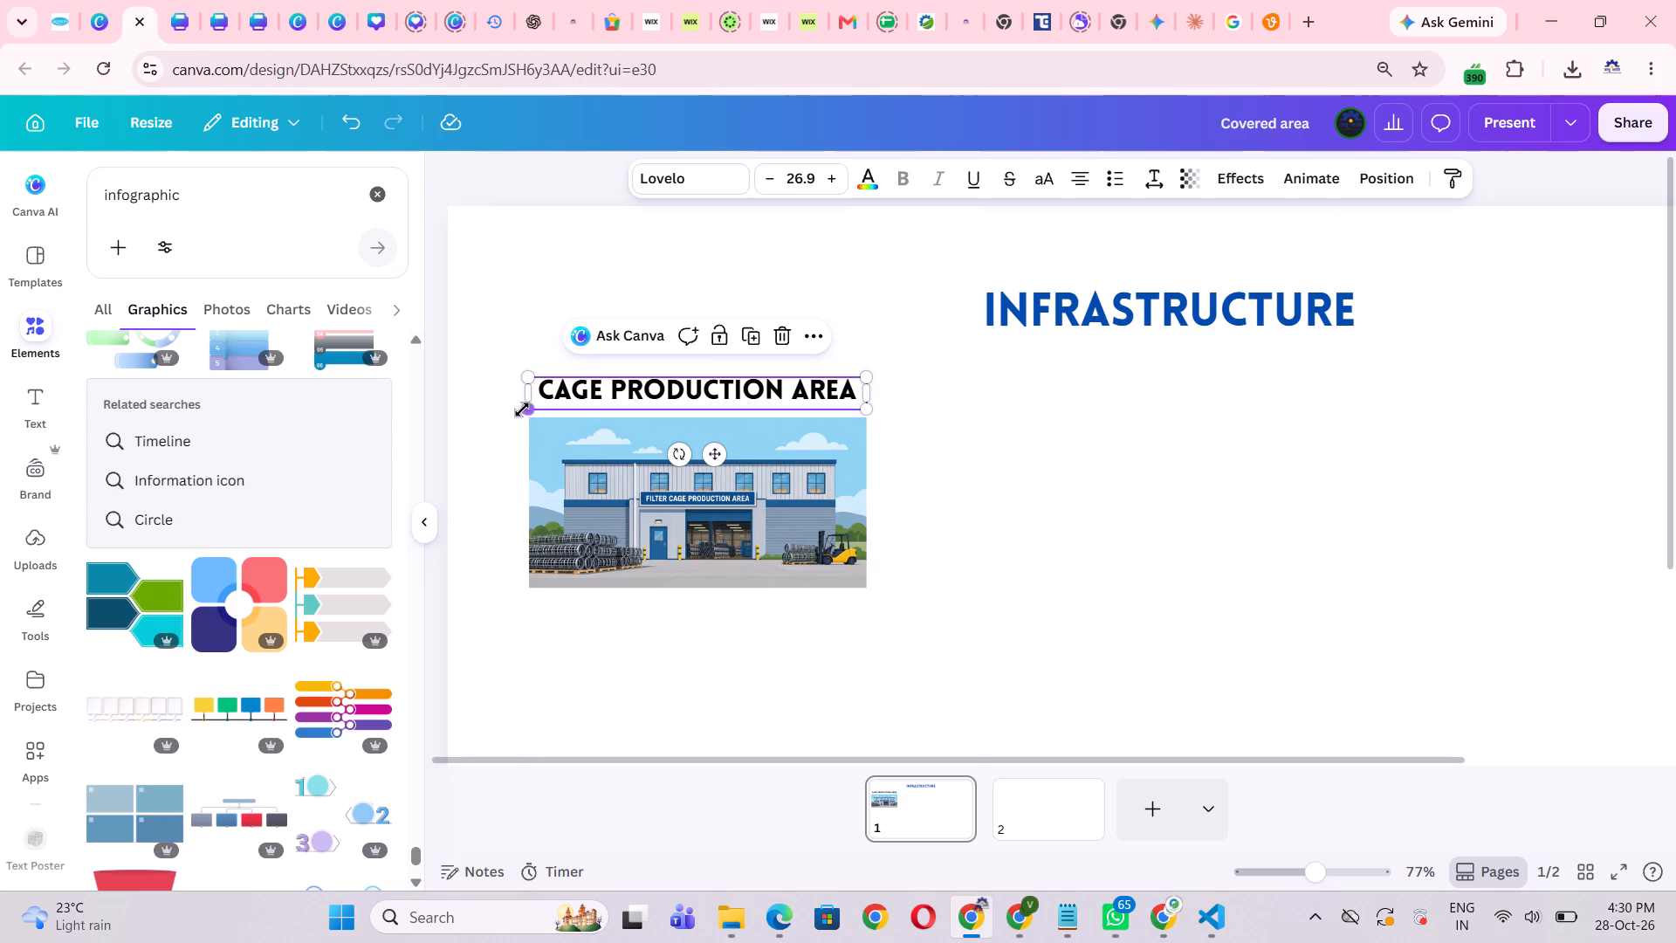
click(980, 510)
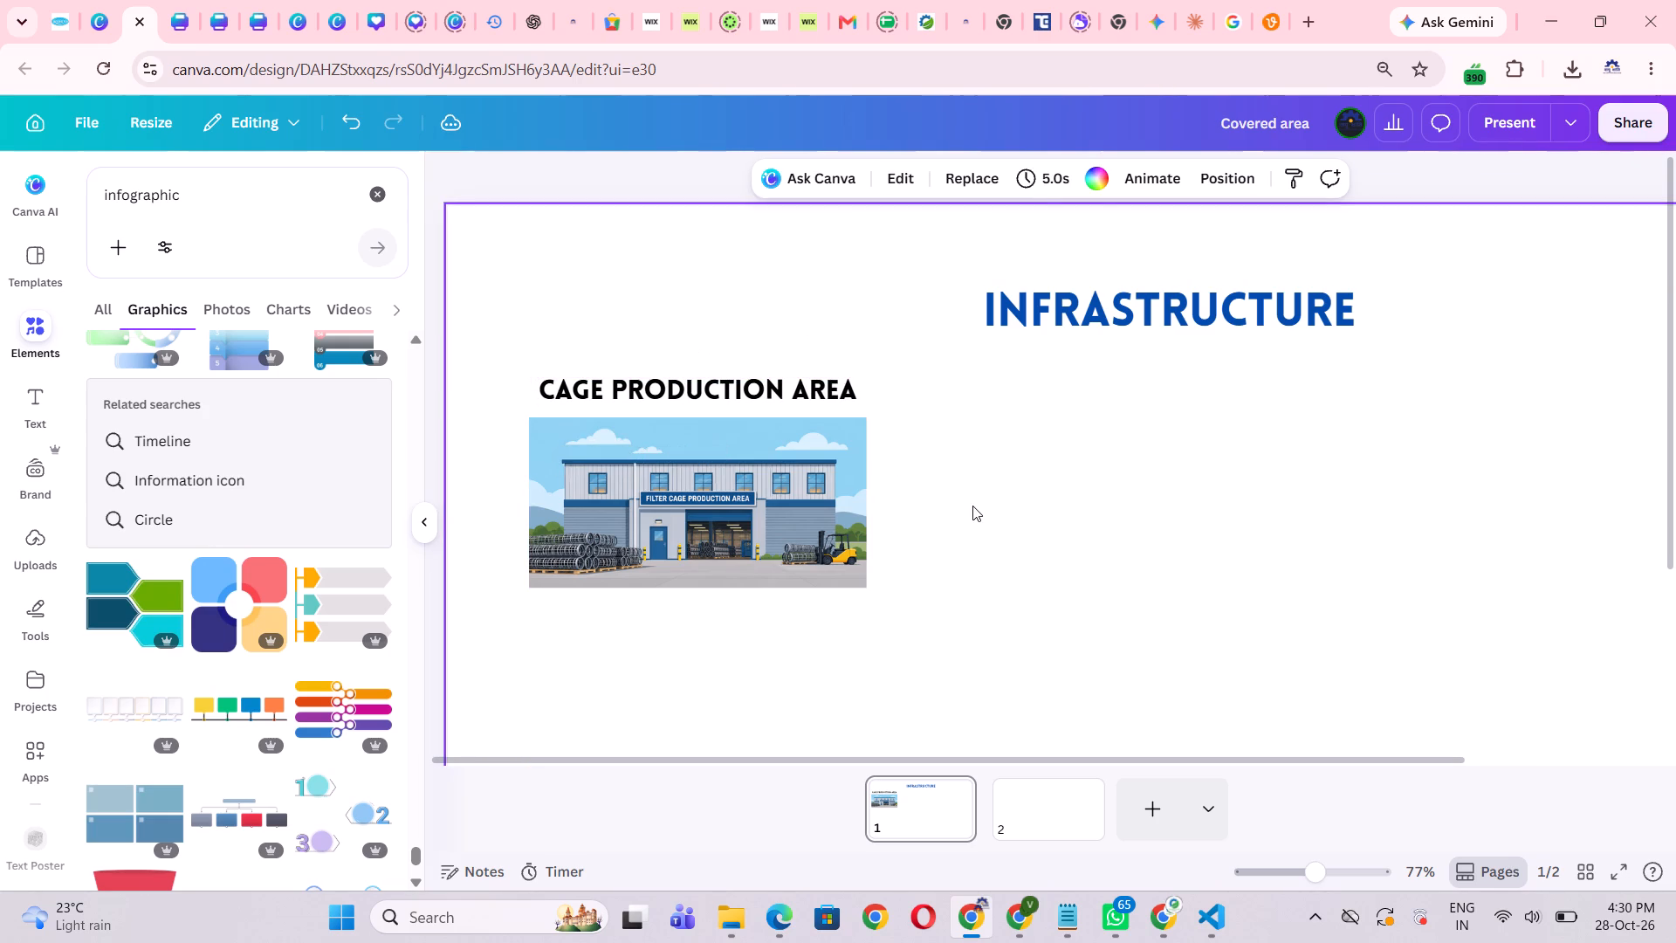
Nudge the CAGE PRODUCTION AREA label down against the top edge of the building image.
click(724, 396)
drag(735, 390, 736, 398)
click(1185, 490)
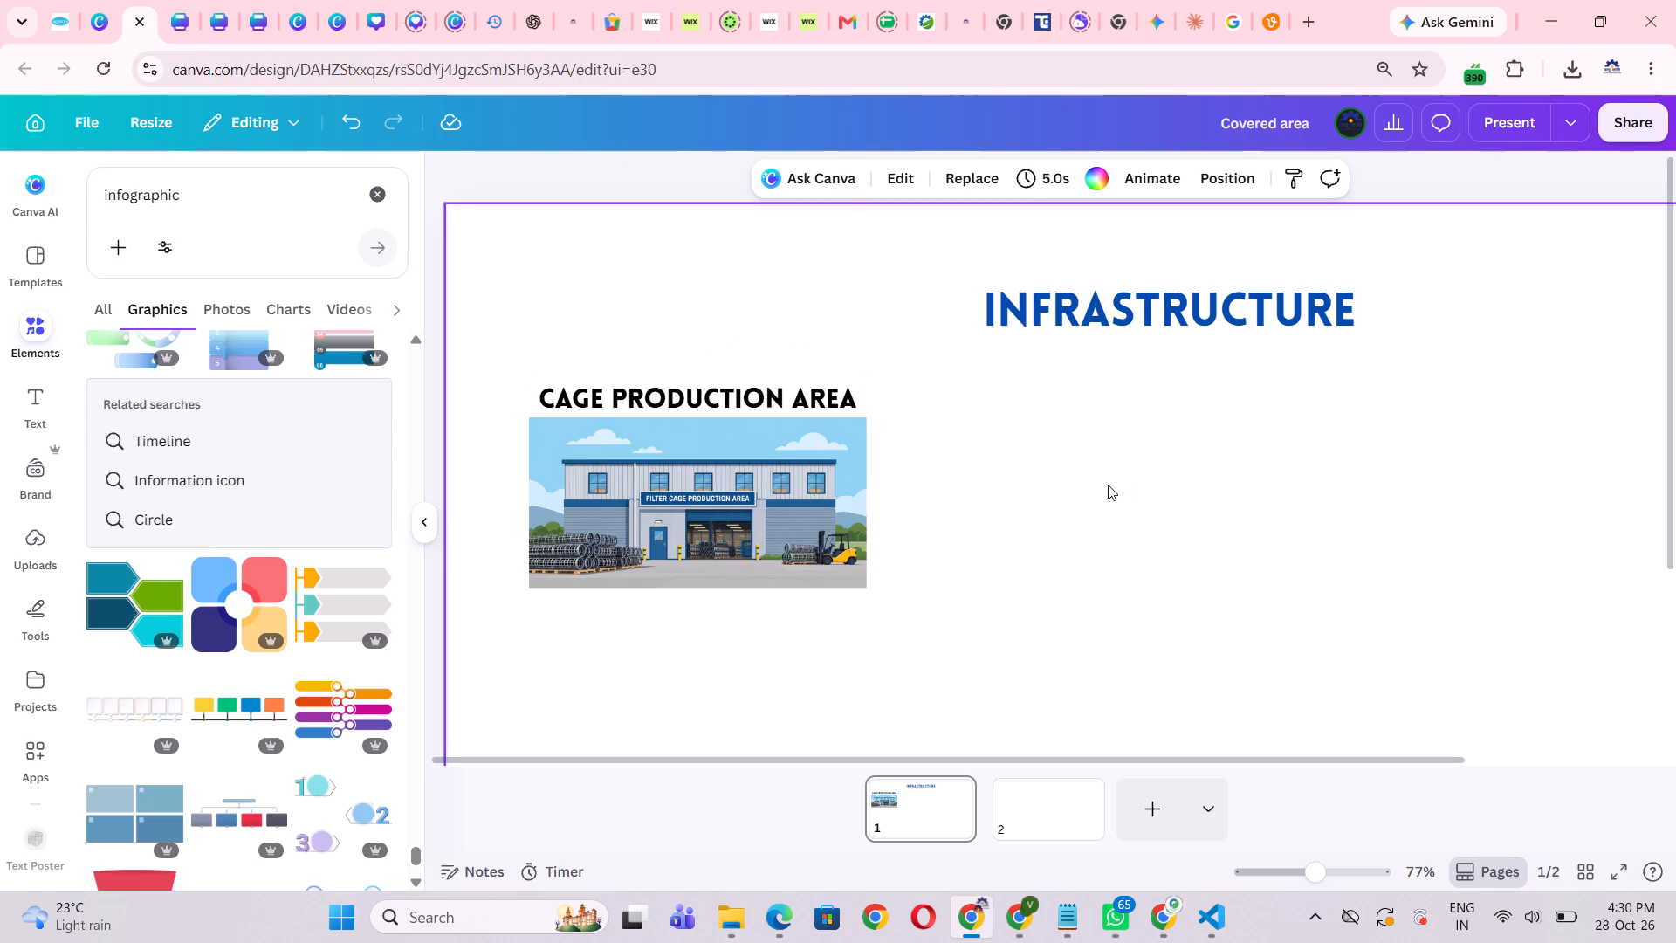
Move the CAGE PRODUCTION AREA label directly beneath the building image, centred on it with a small gap.
click(750, 410)
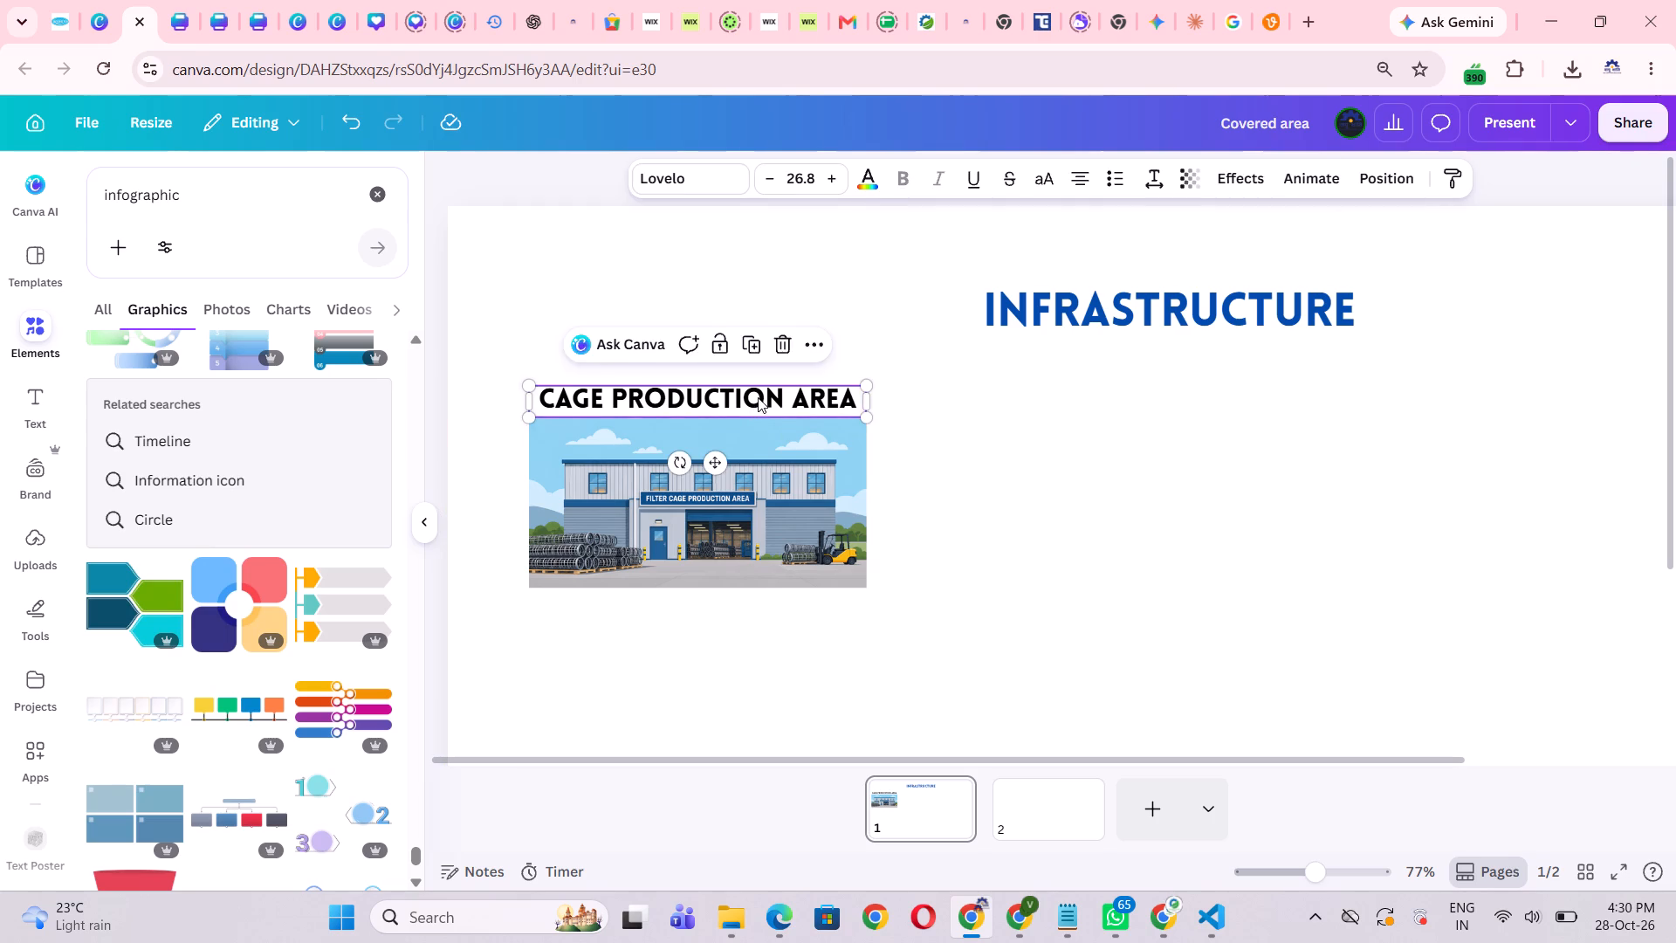
drag(758, 397, 753, 613)
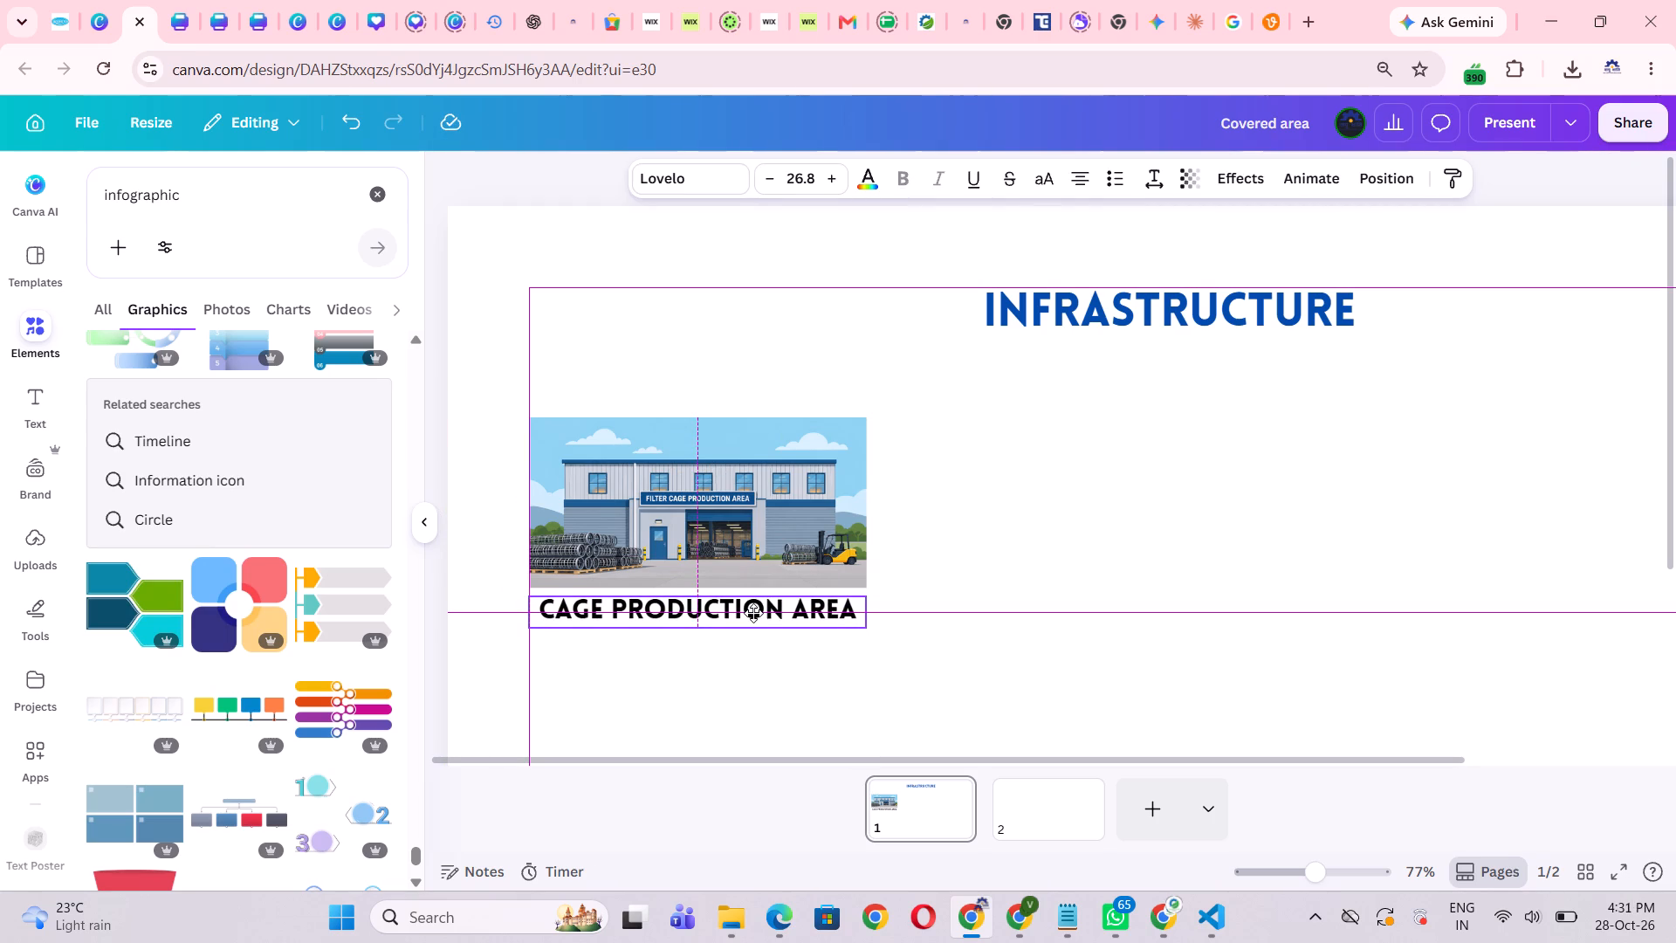
drag(753, 613, 757, 606)
click(912, 531)
scroll(945, 519, down, 3)
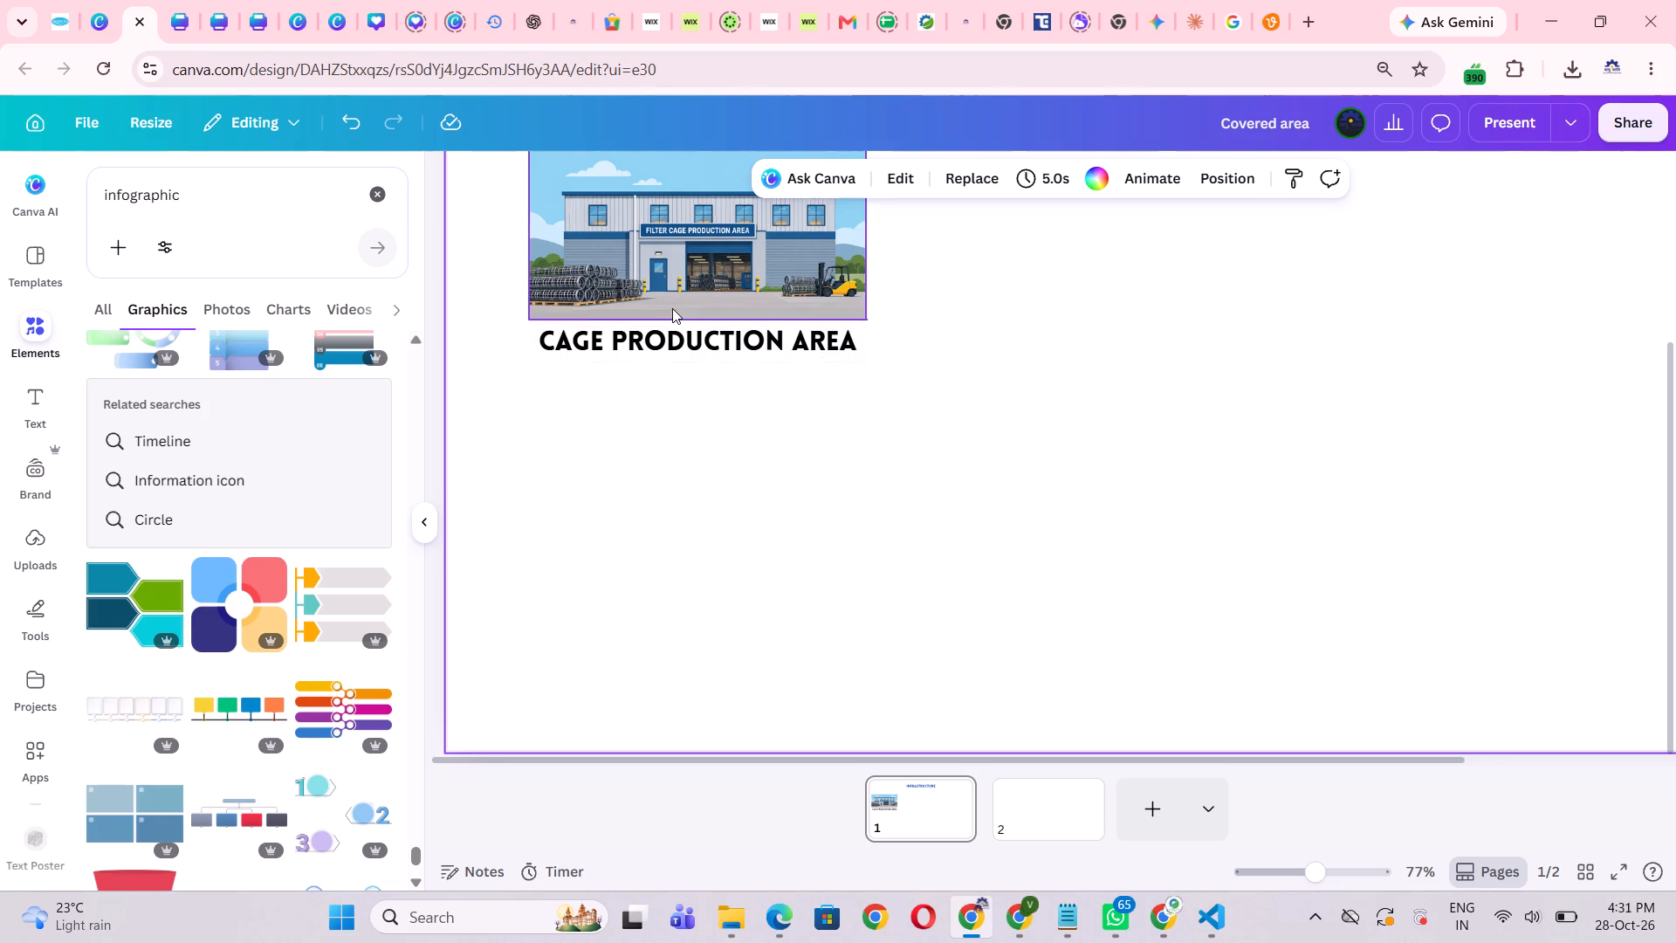
click(701, 363)
click(945, 379)
scroll(946, 414, up, 2)
click(759, 556)
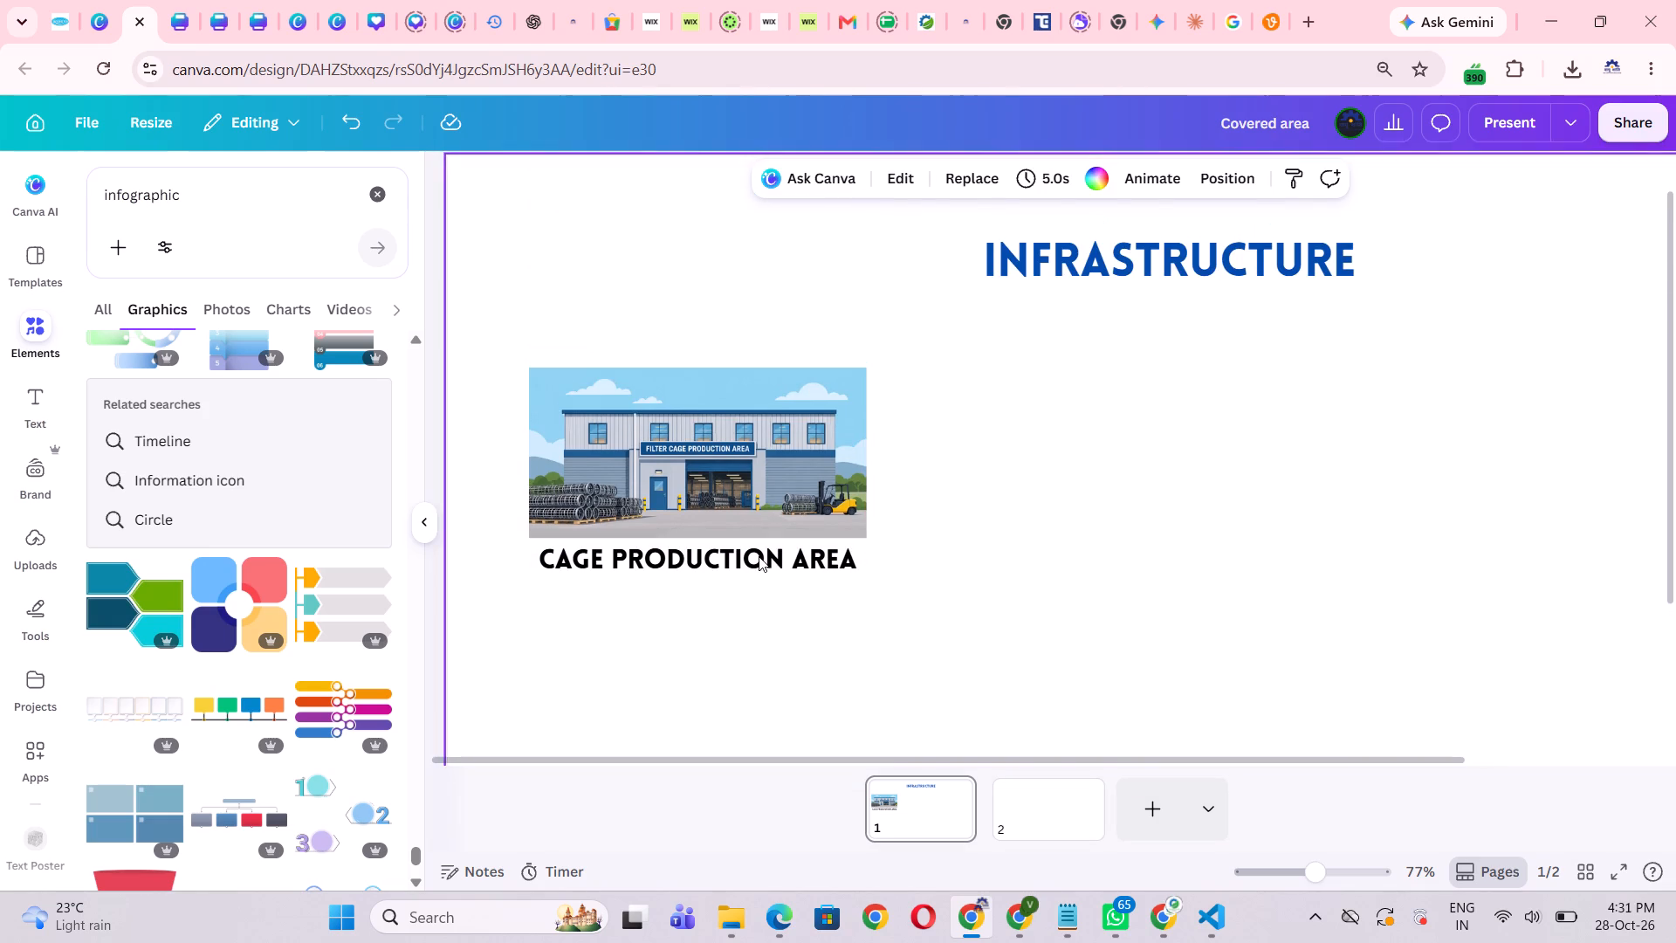
click(999, 562)
Browse the infographic graphics for a banner or bar that could frame the building's label.
scroll(277, 633, down, 2)
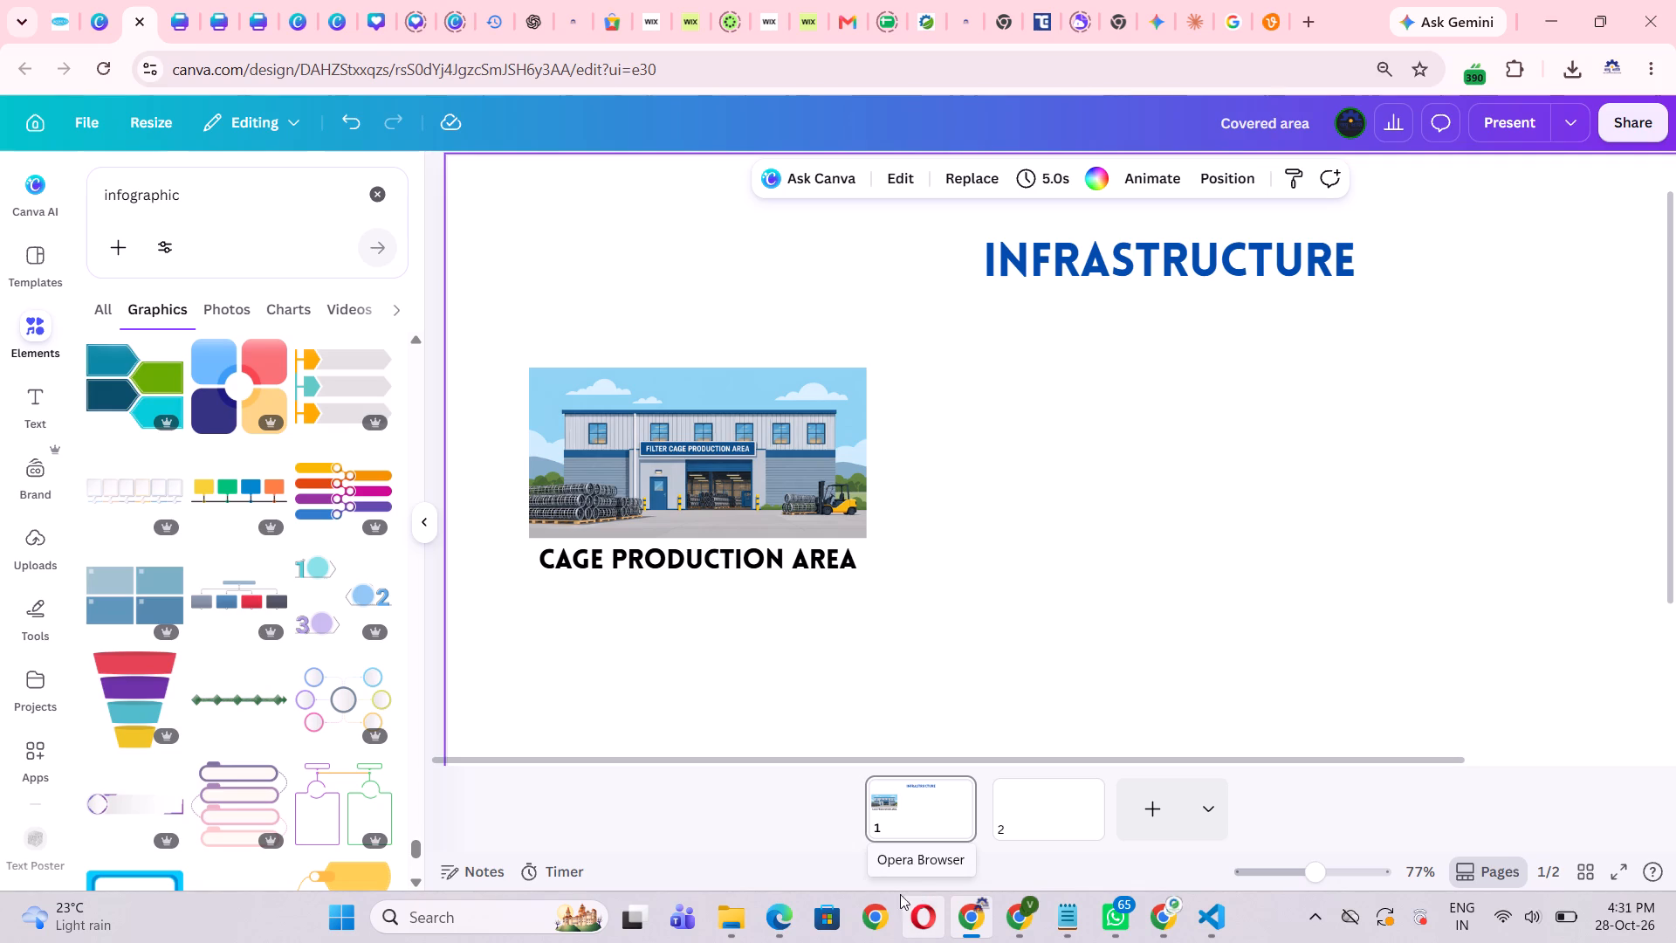
scroll(245, 627, down, 6)
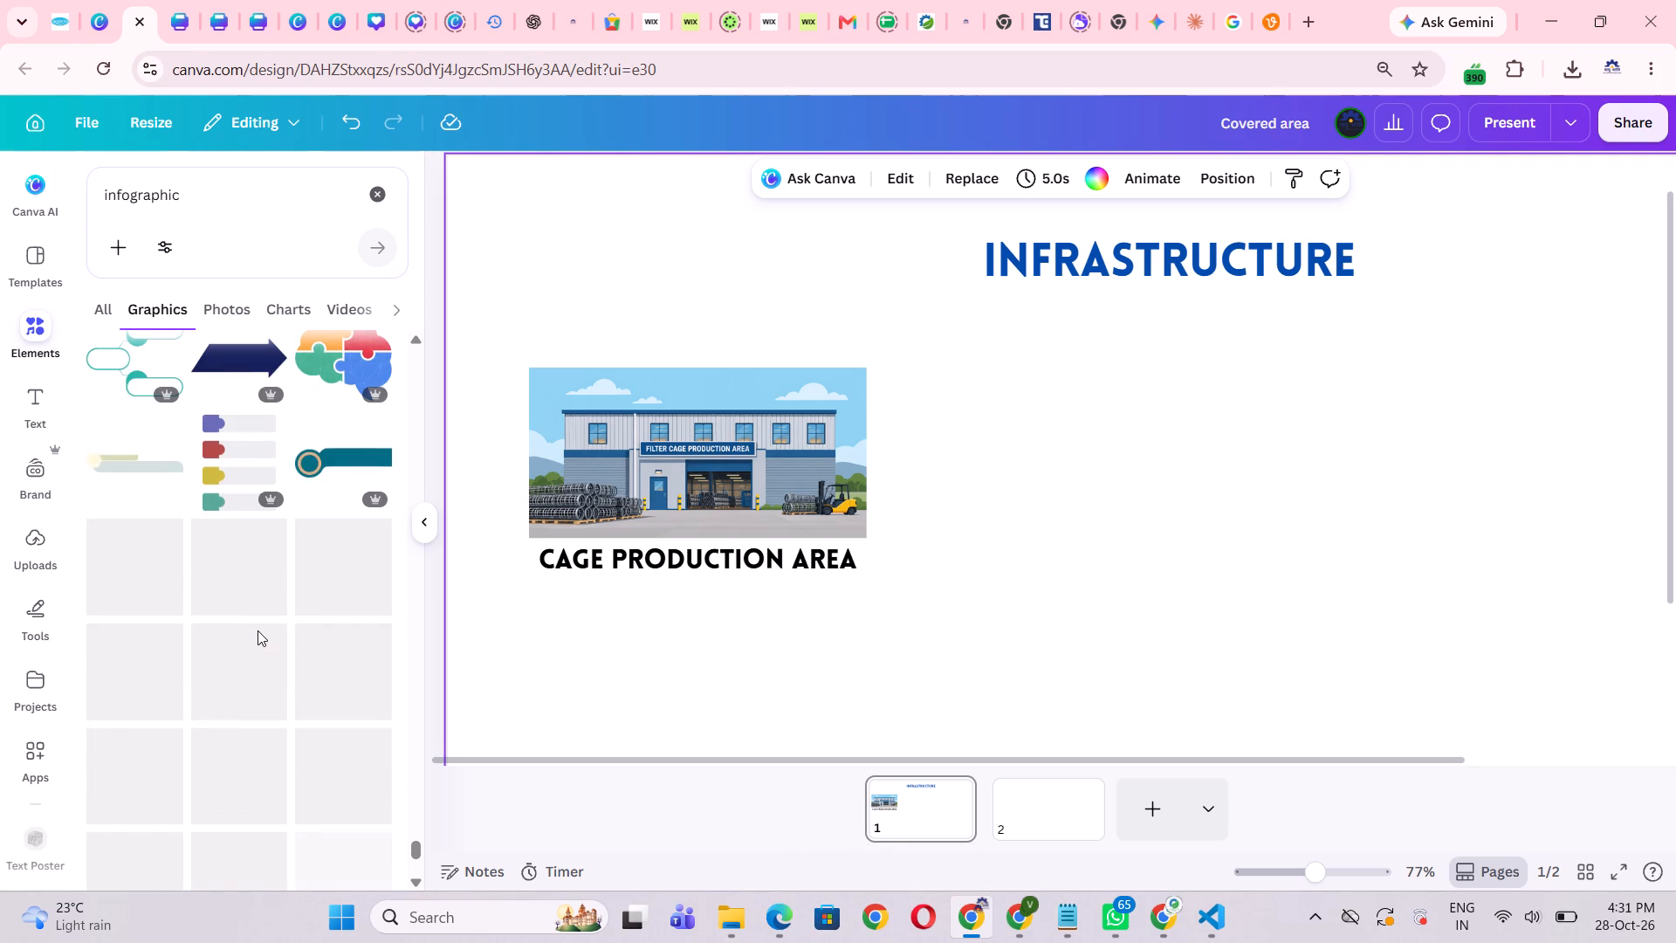
scroll(231, 604, down, 3)
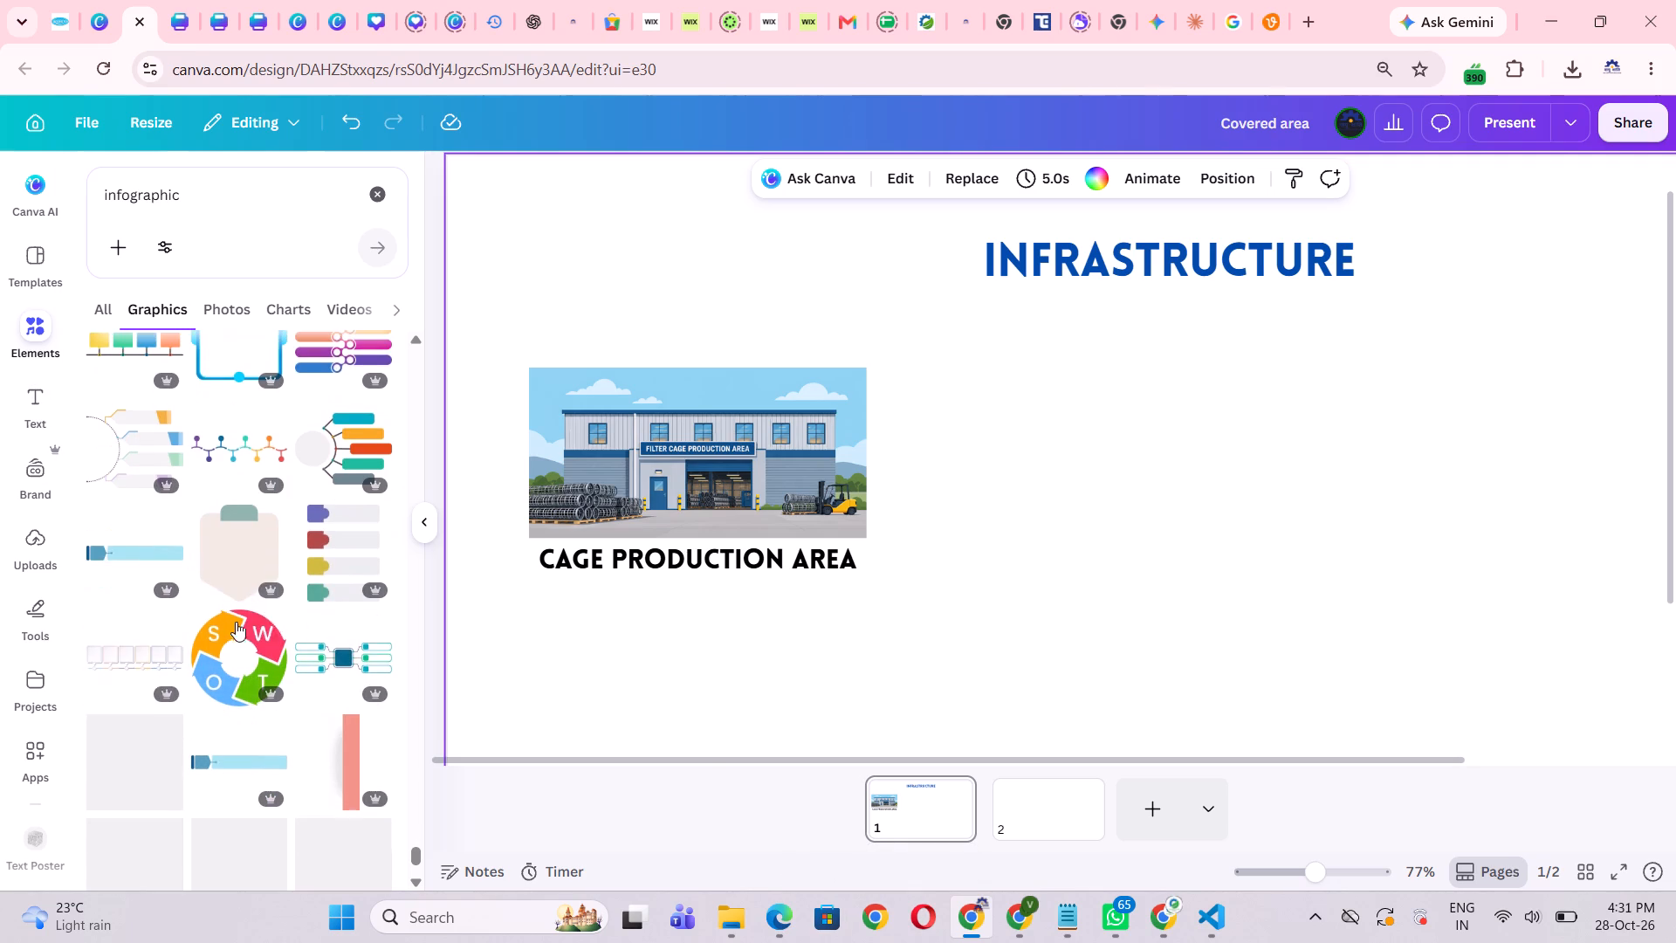
scroll(263, 626, down, 5)
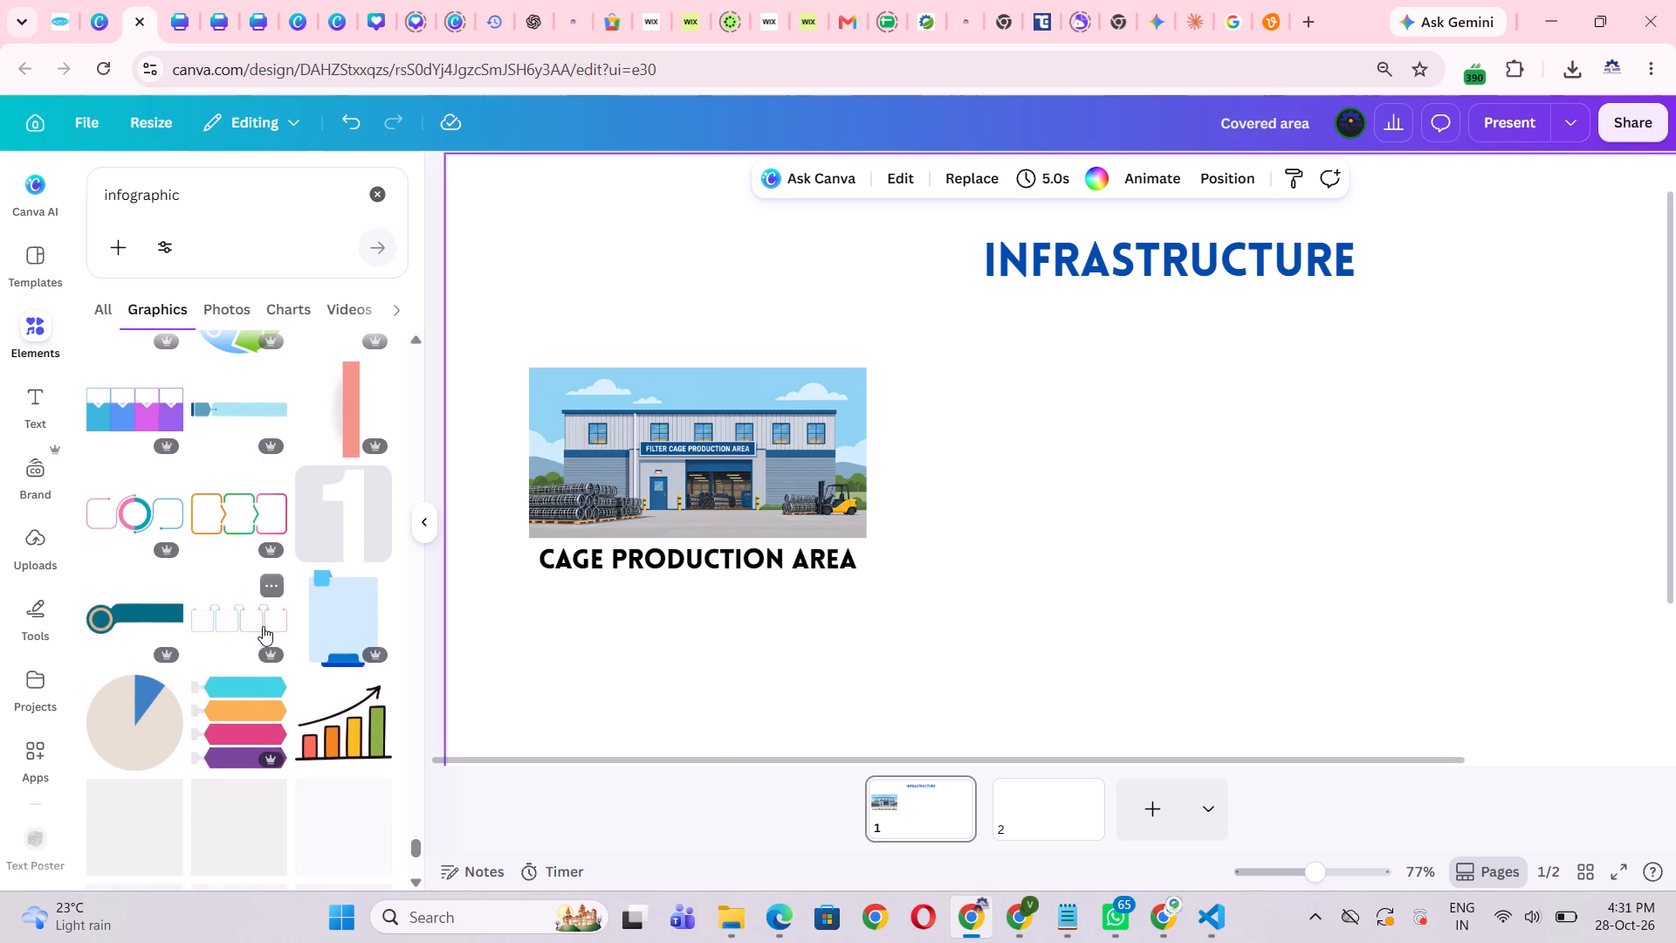
scroll(263, 626, down, 5)
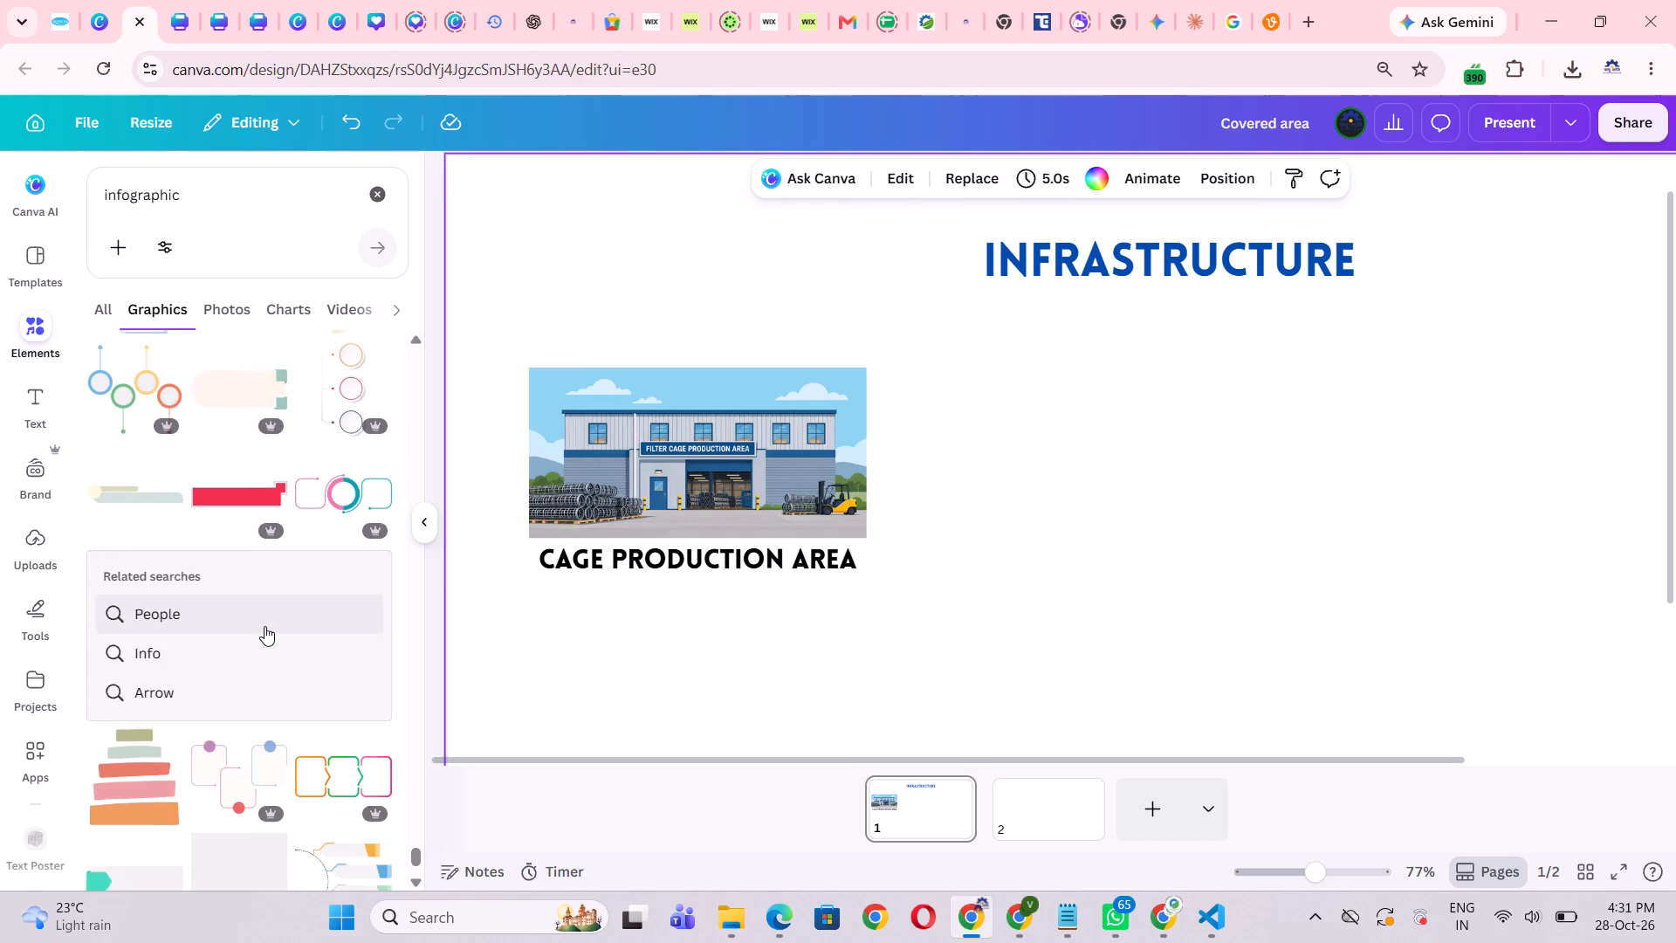
scroll(266, 627, up, 2)
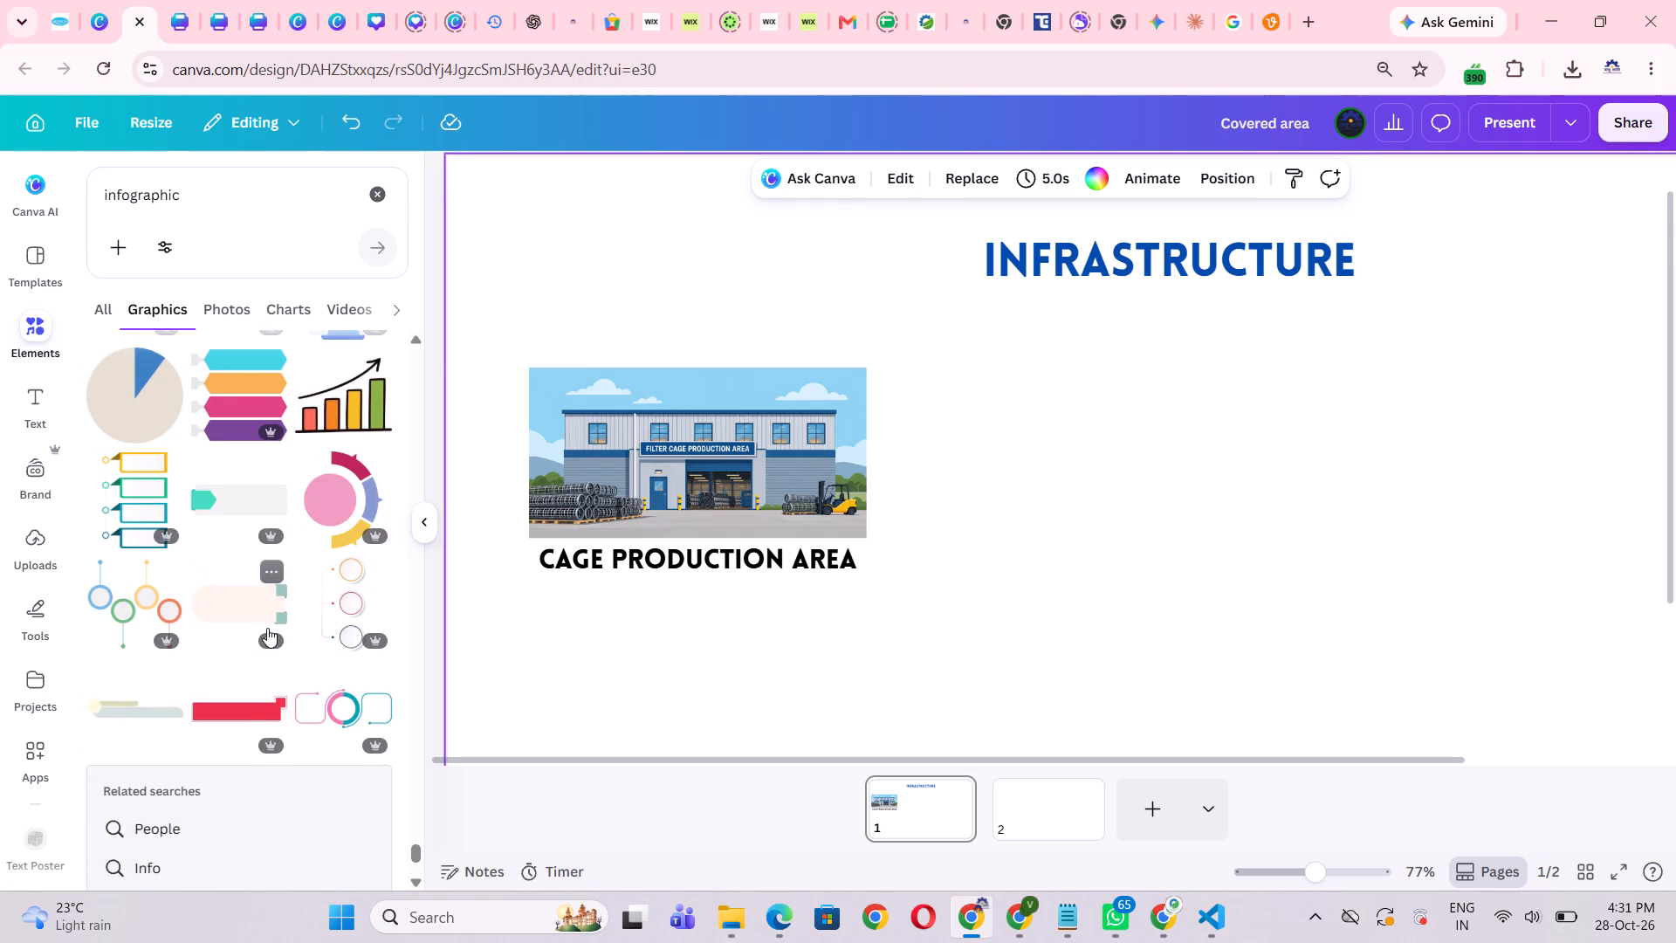
scroll(269, 628, down, 5)
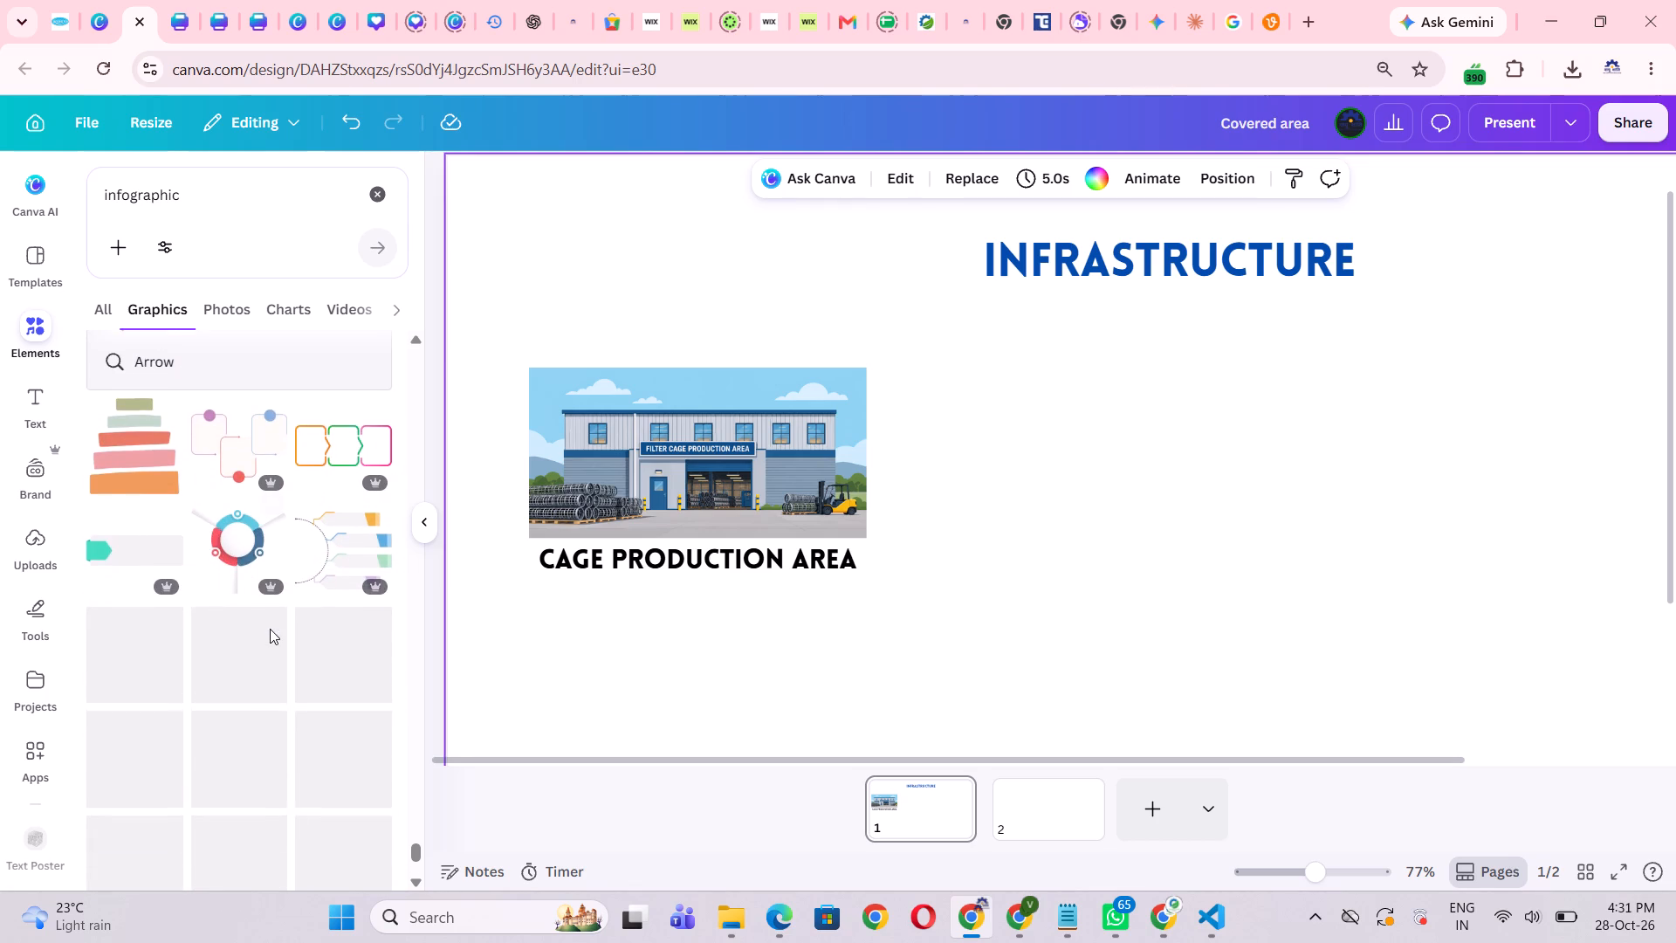
scroll(270, 630, down, 9)
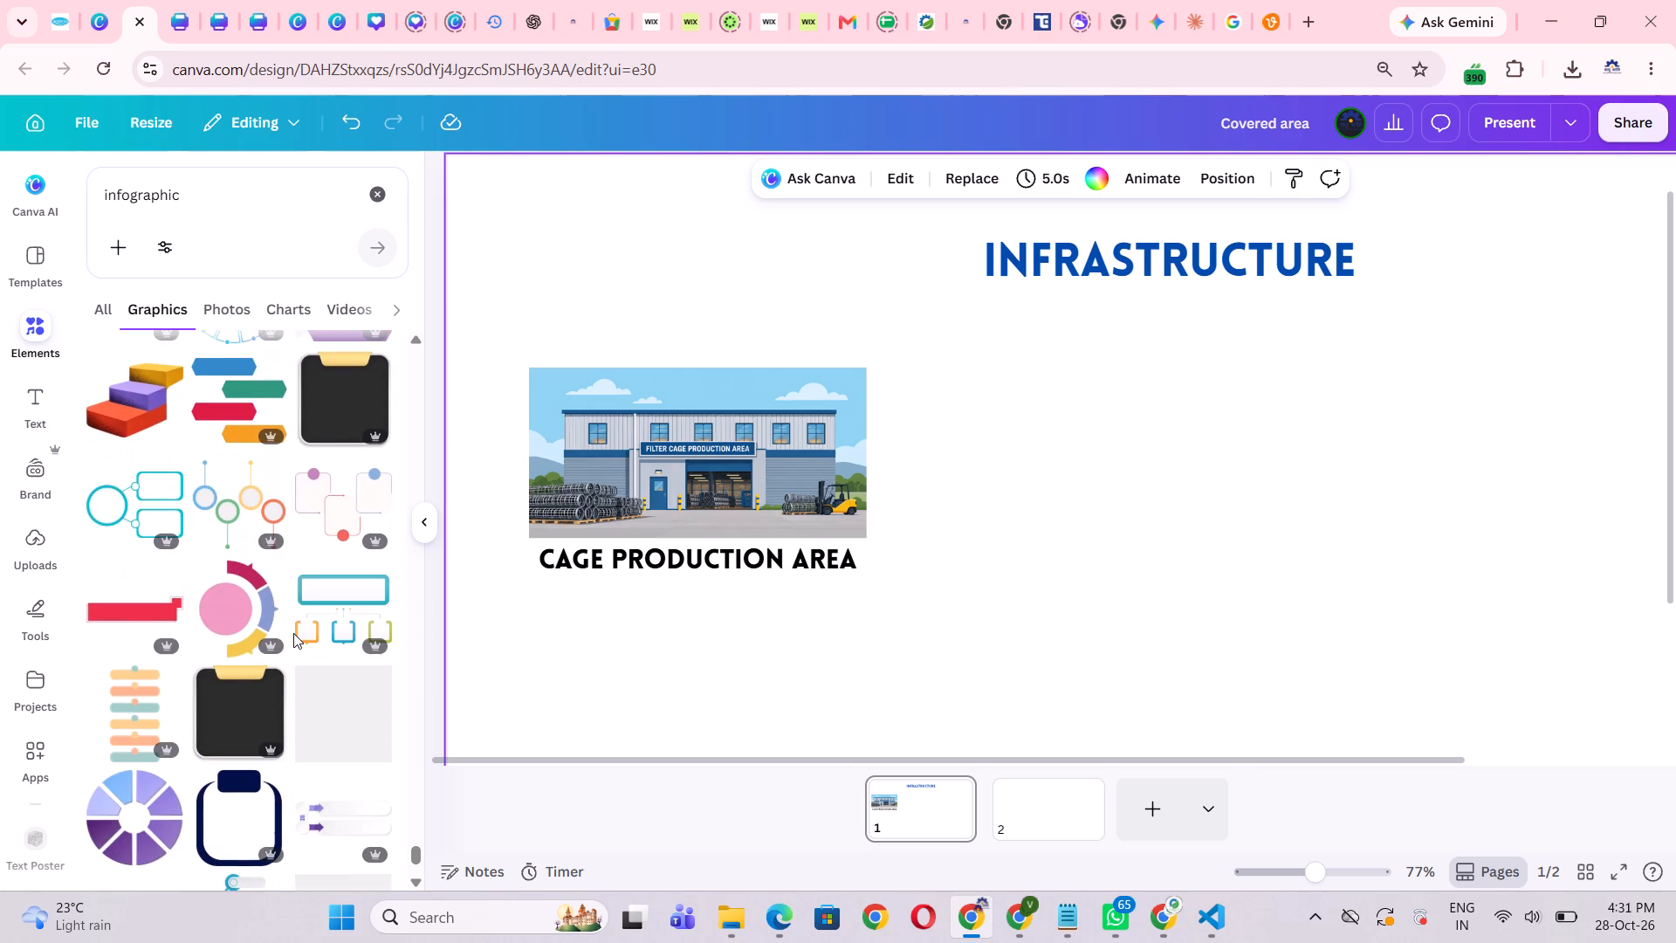
scroll(293, 633, down, 1)
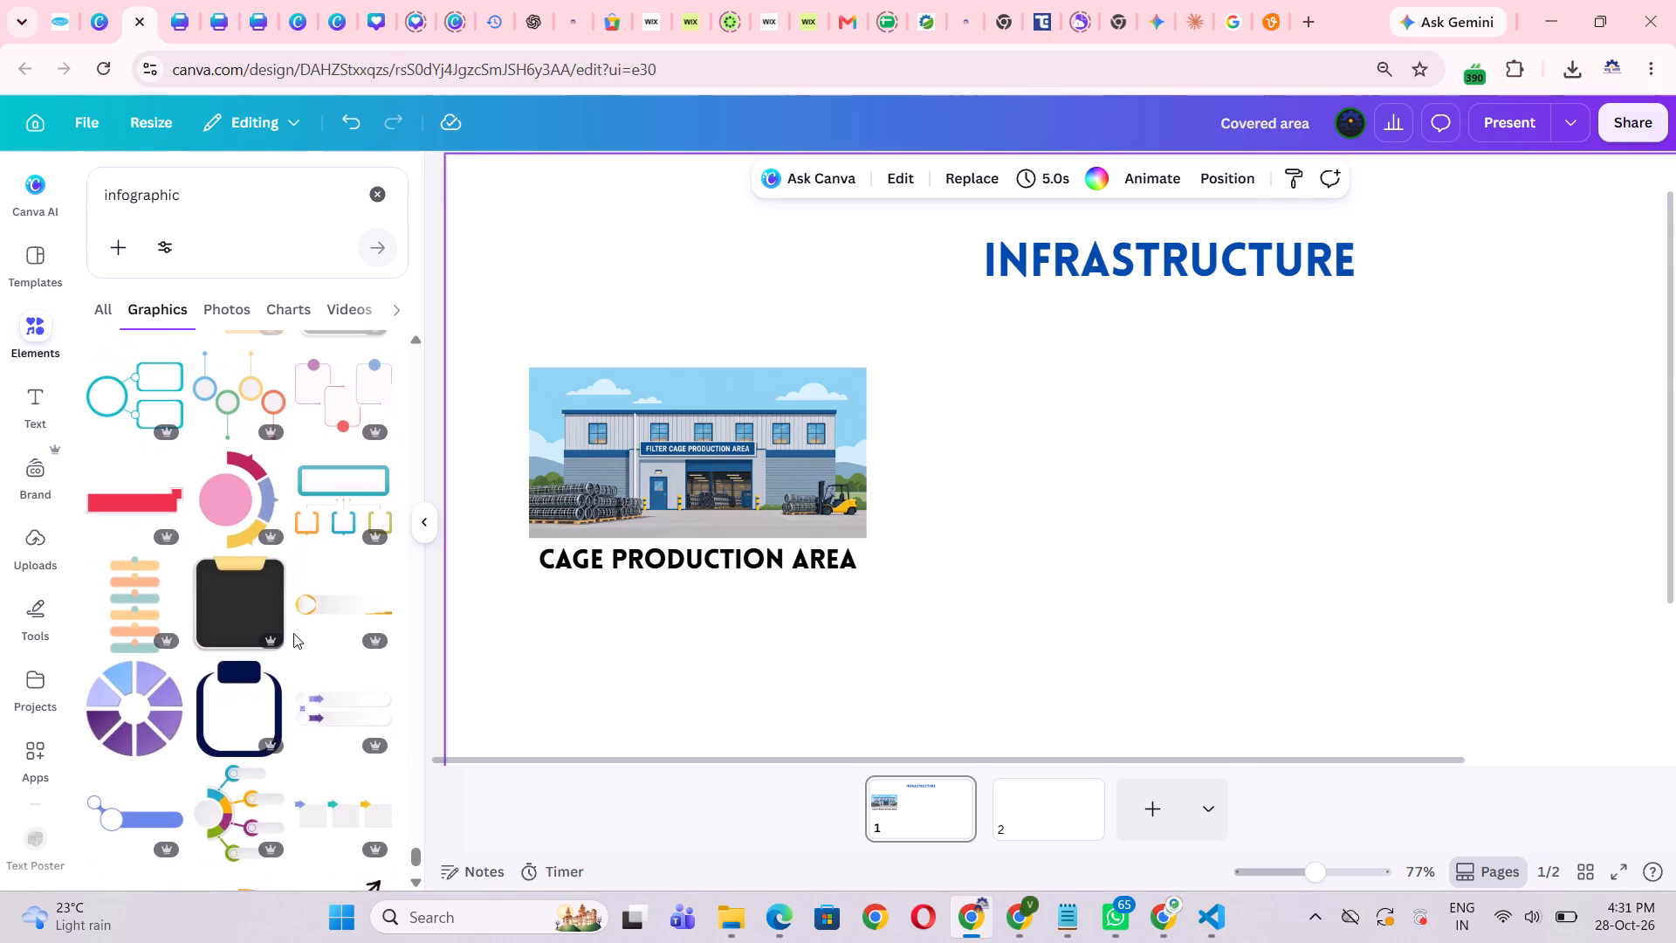
scroll(293, 633, down, 2)
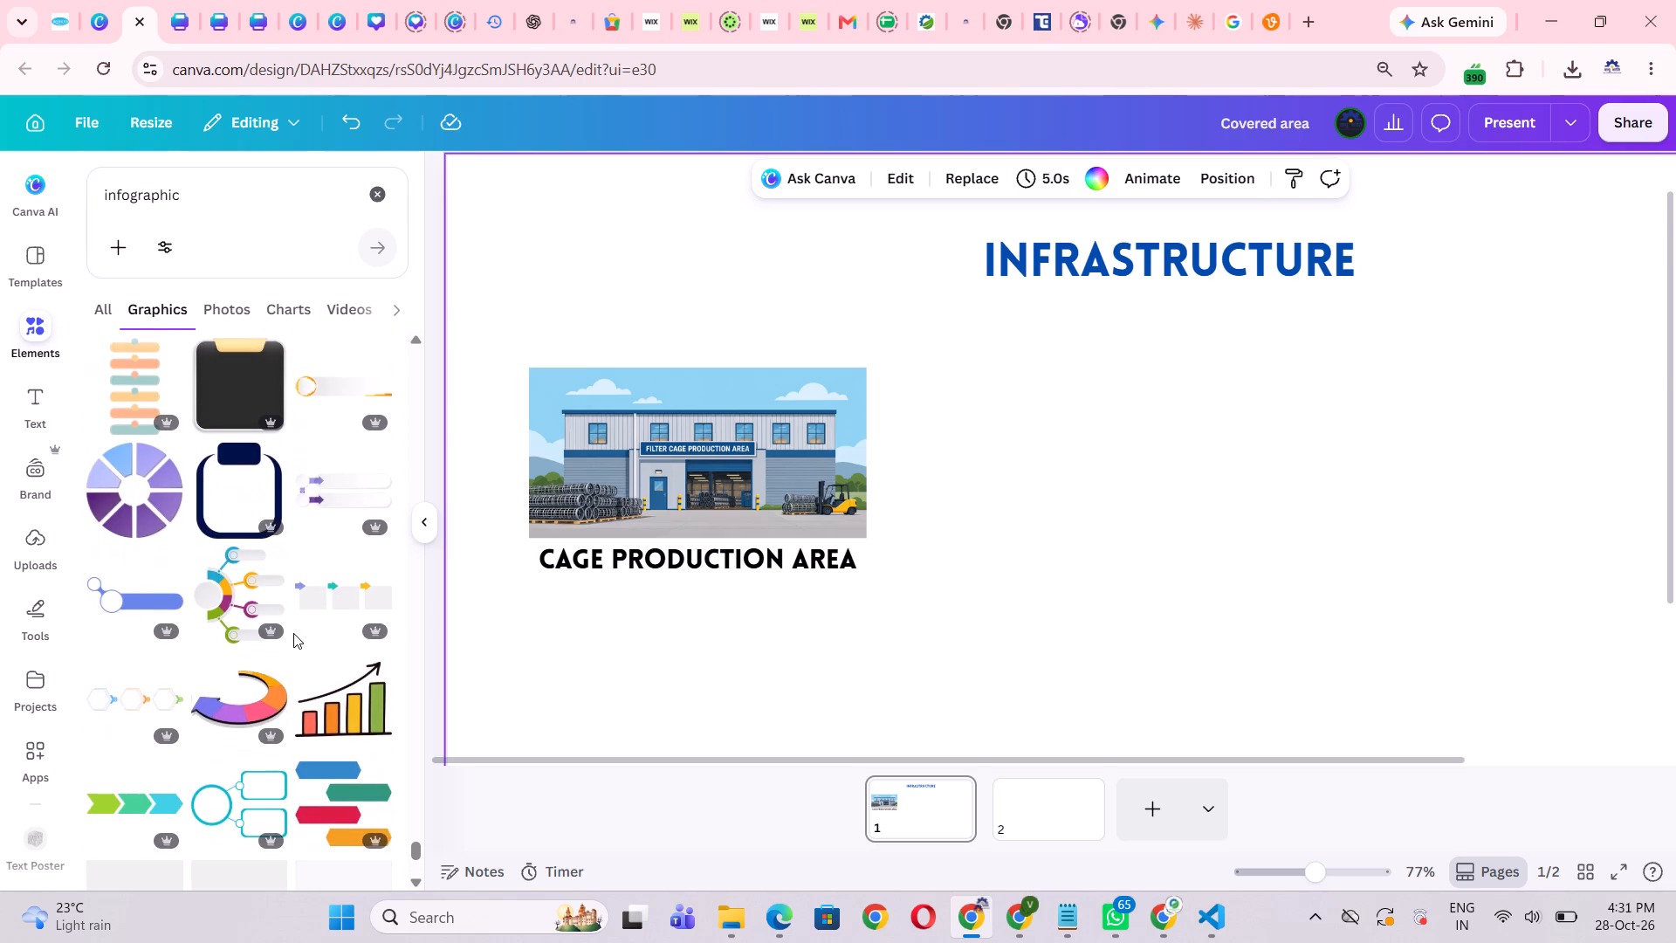
scroll(293, 633, down, 5)
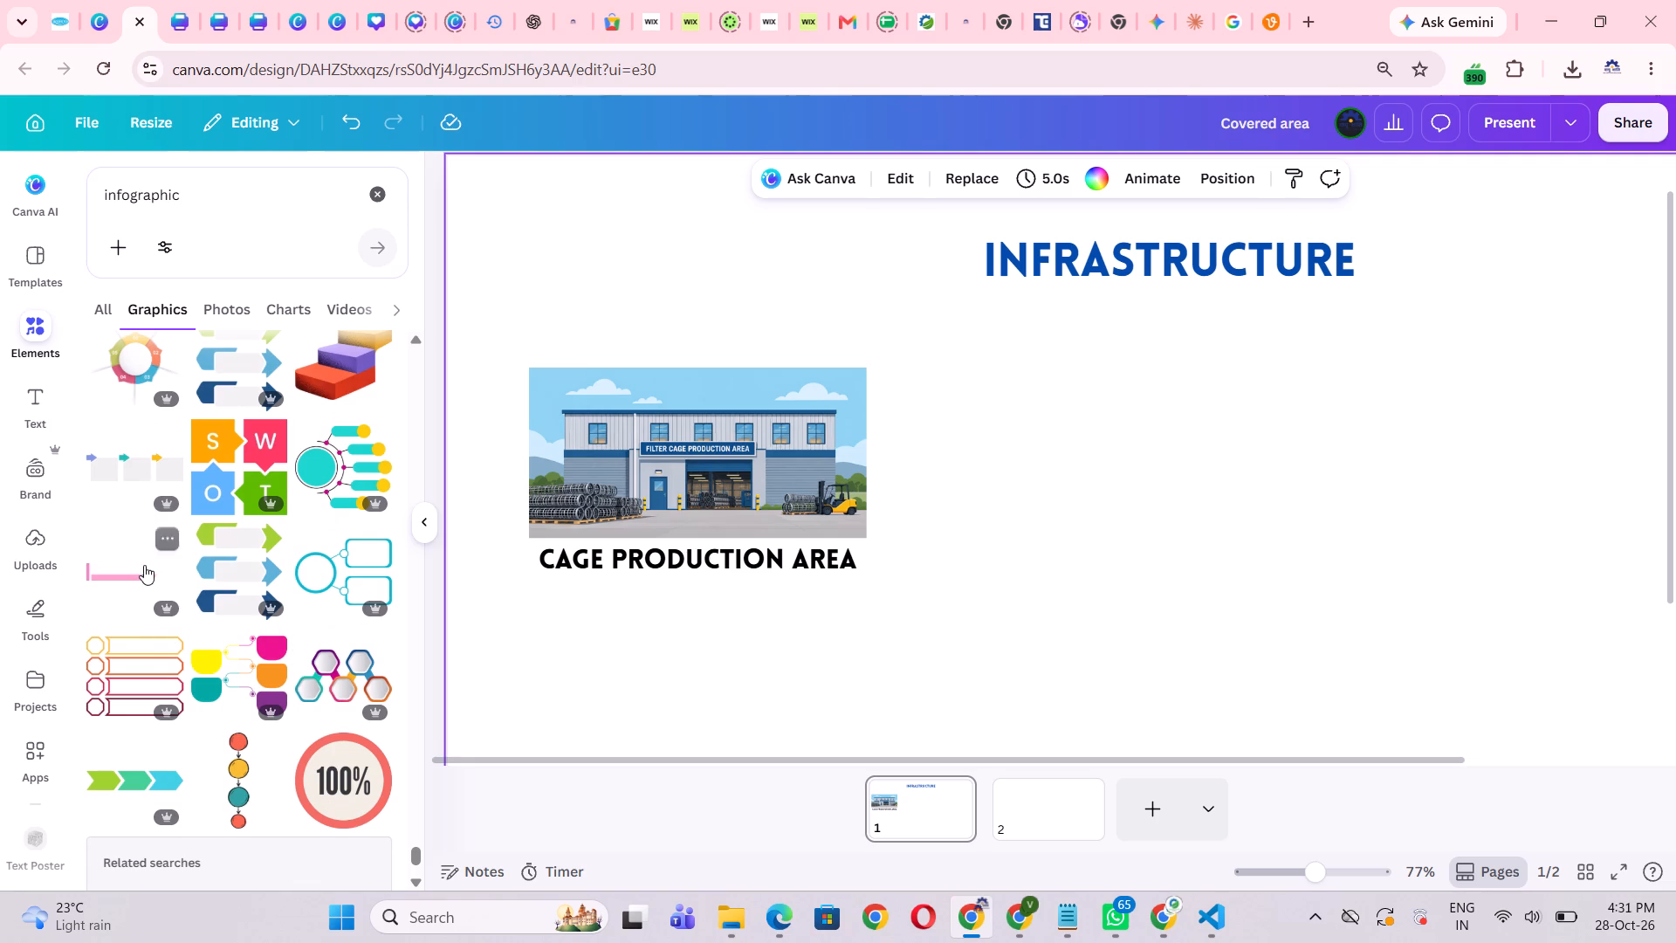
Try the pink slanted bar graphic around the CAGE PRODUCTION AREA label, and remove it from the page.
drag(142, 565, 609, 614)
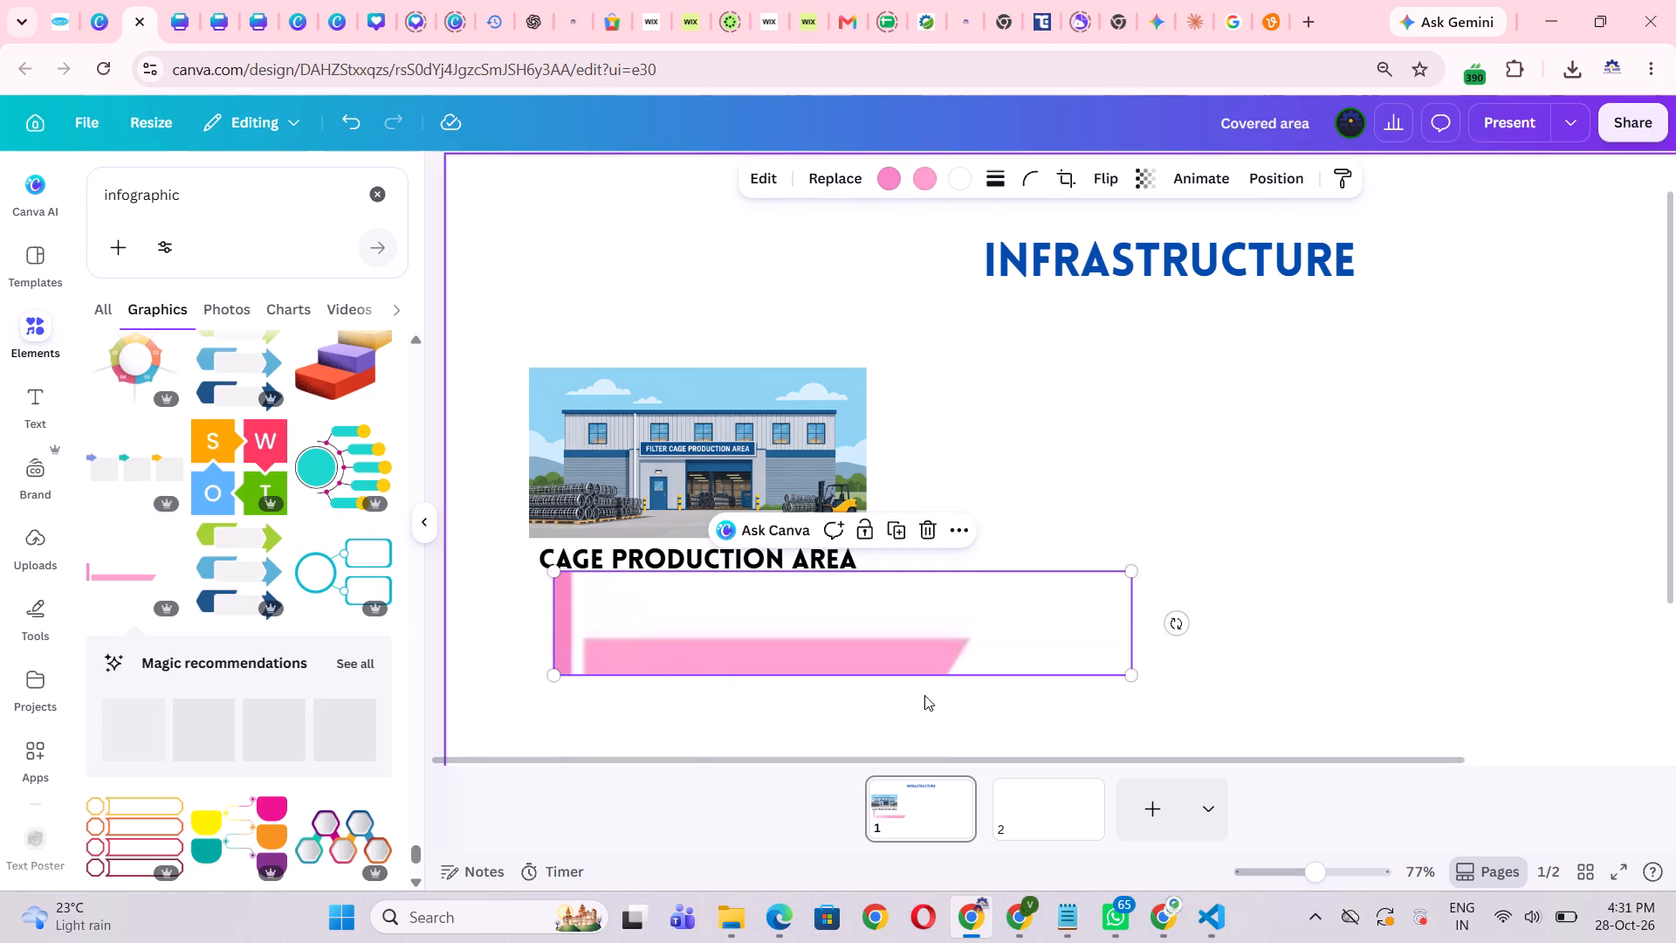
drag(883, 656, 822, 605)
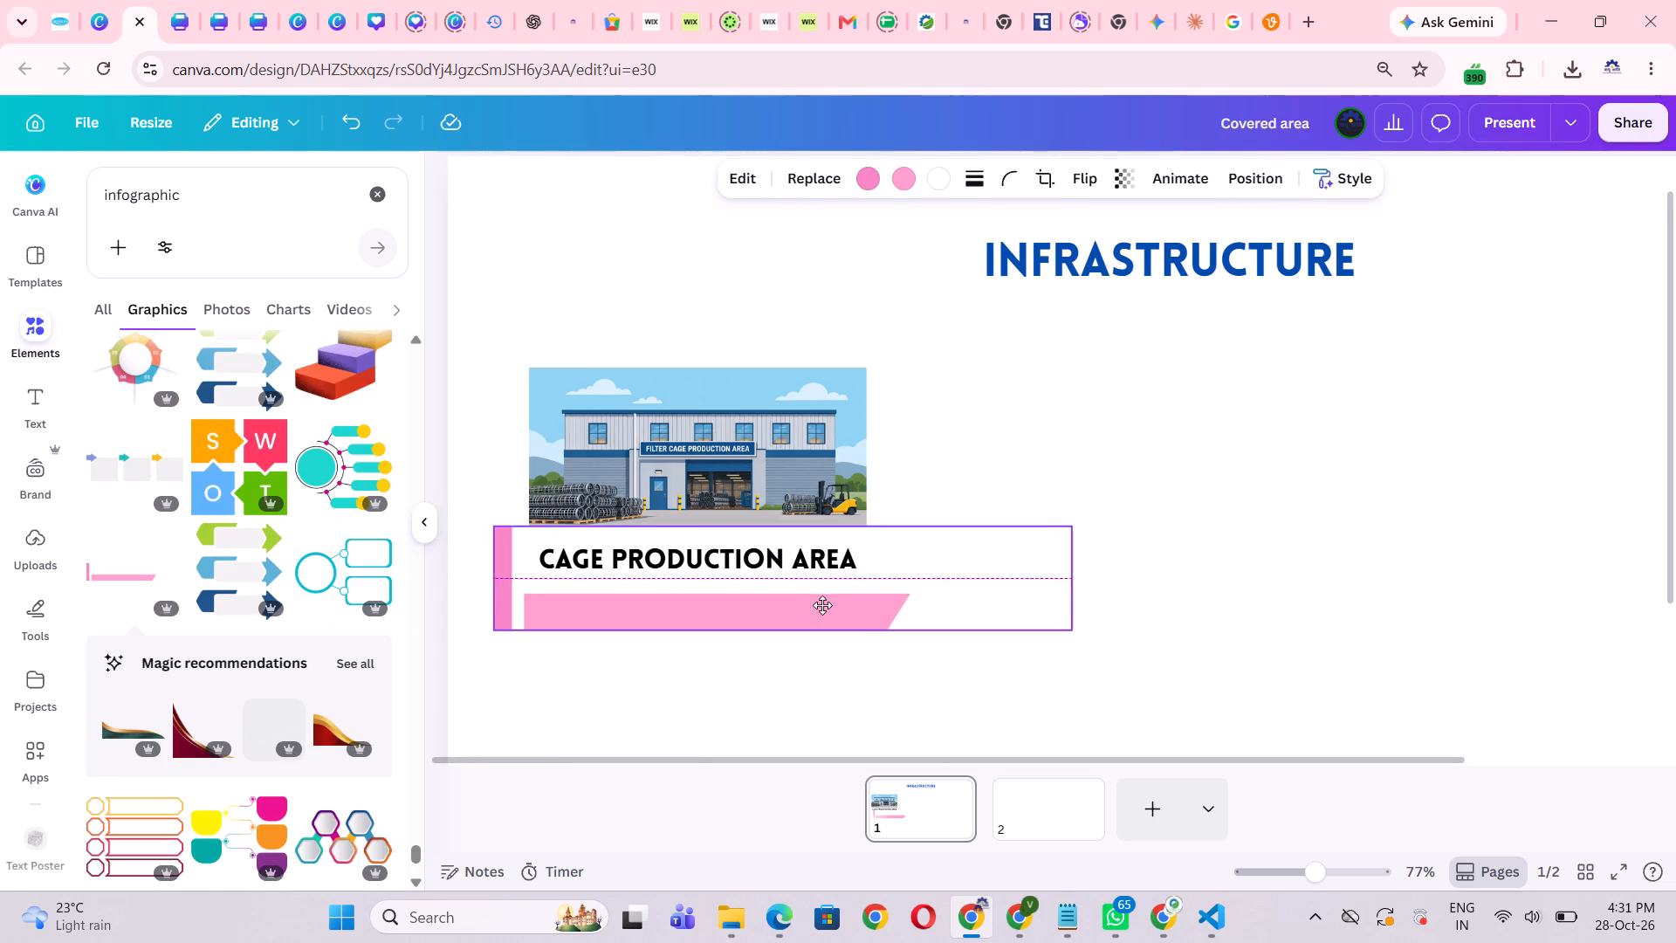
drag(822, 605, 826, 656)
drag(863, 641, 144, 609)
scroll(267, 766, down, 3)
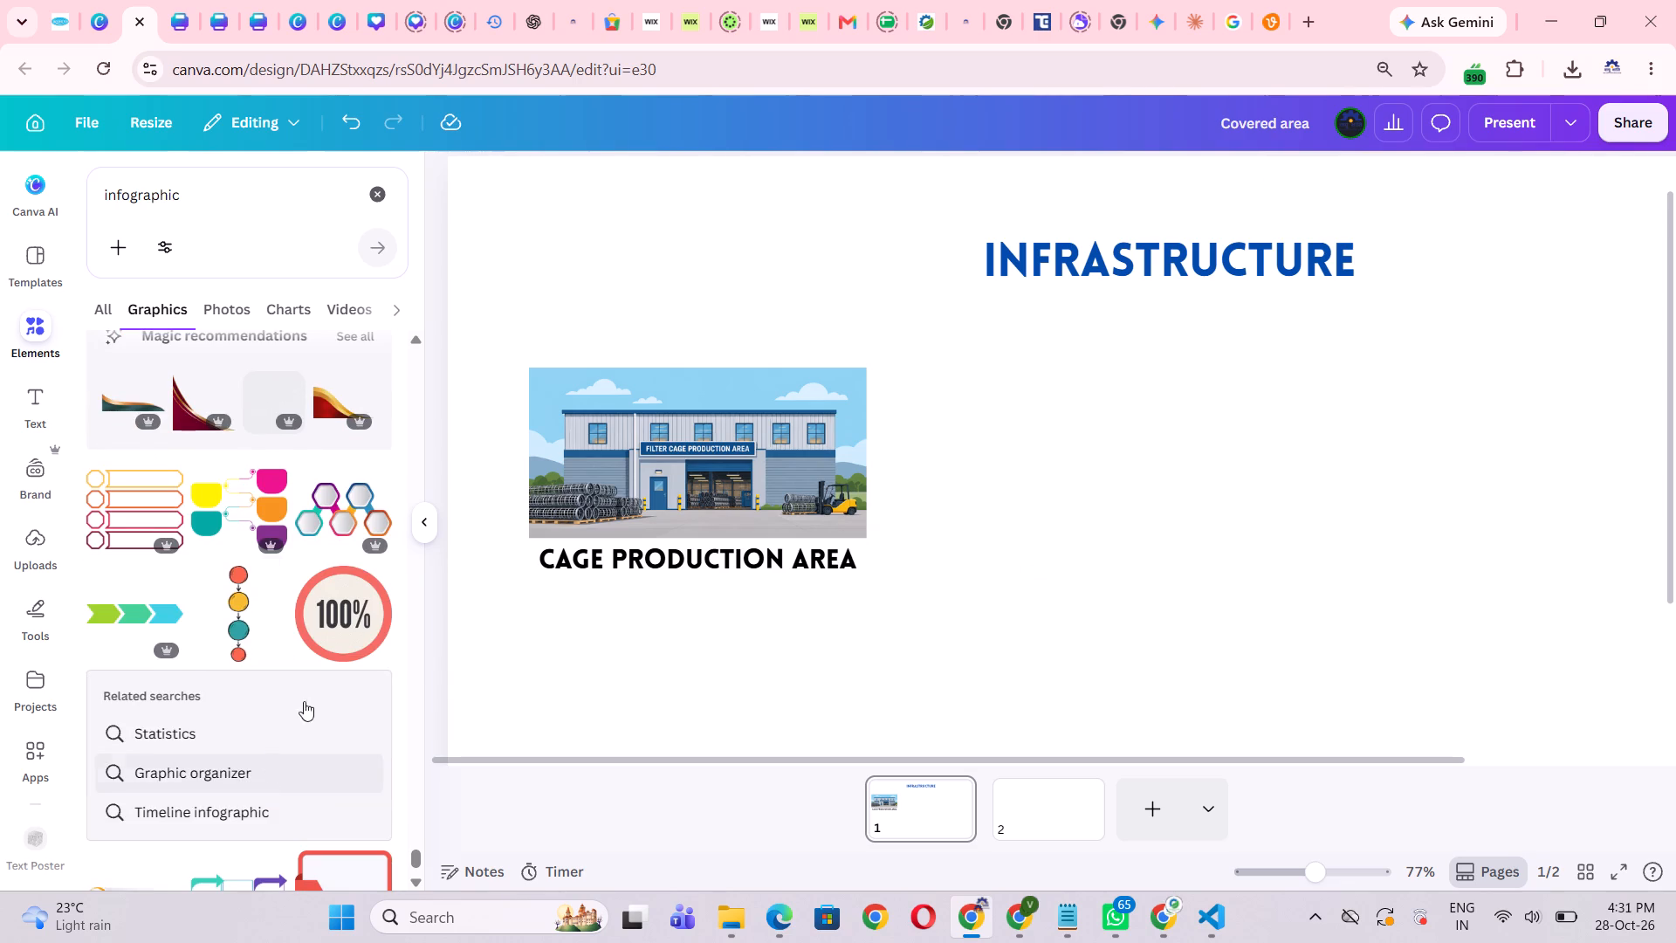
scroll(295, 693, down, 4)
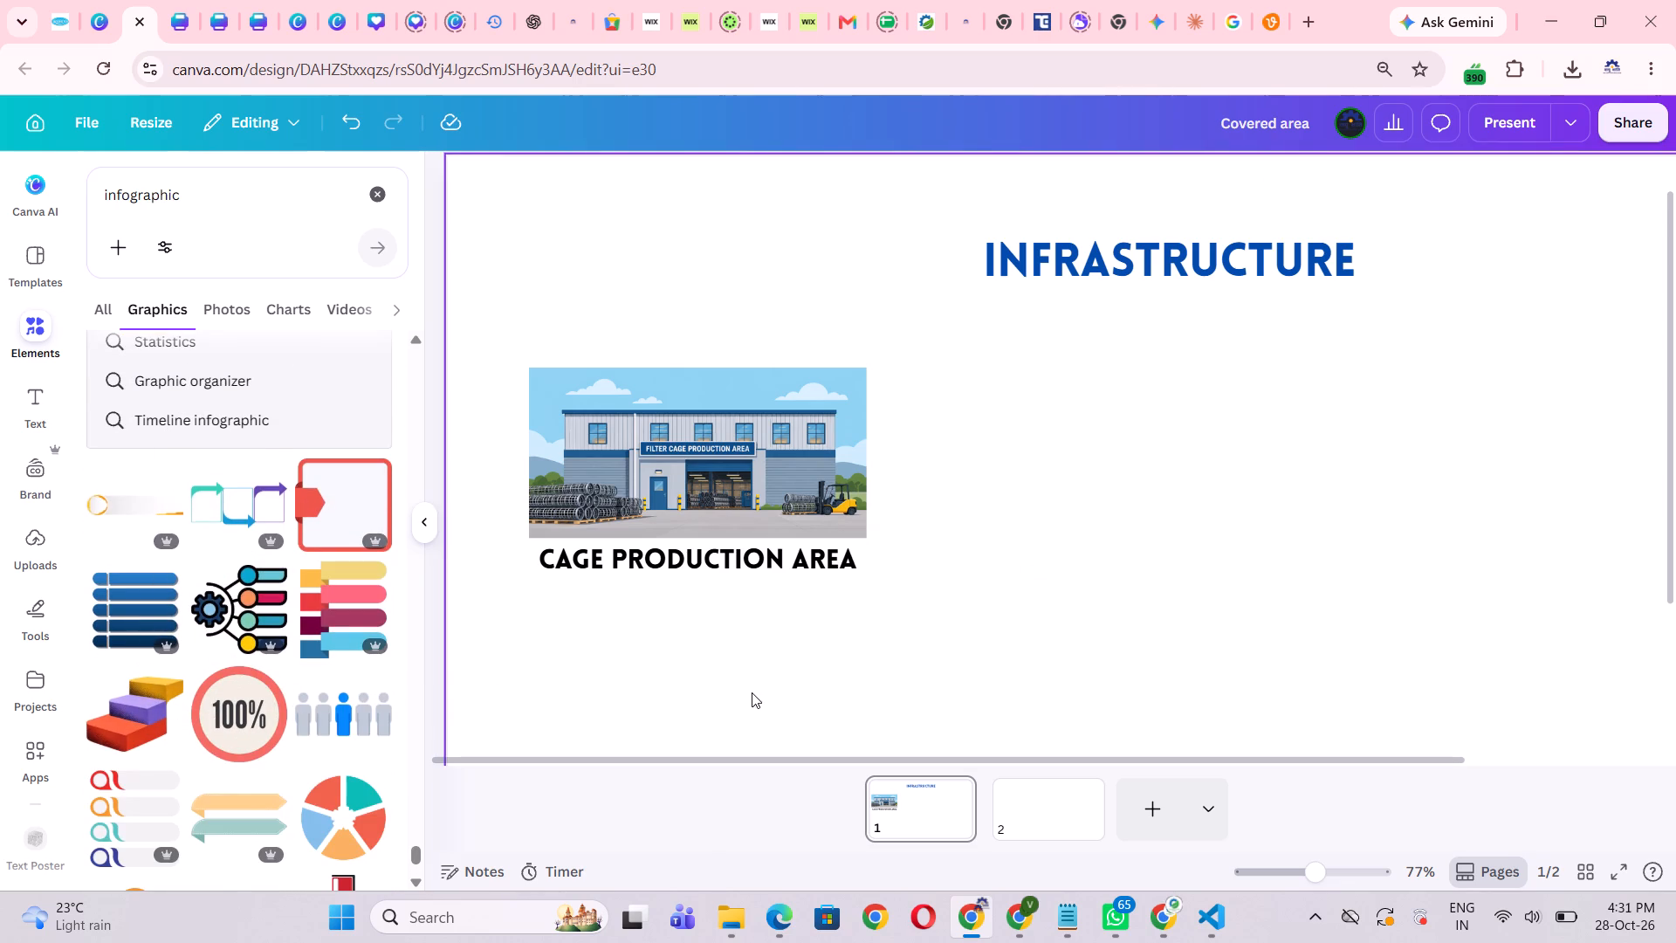
Duplicate the CAGE PRODUCTION AREA label and place the copy directly beneath the original, aligned with it.
click(711, 576)
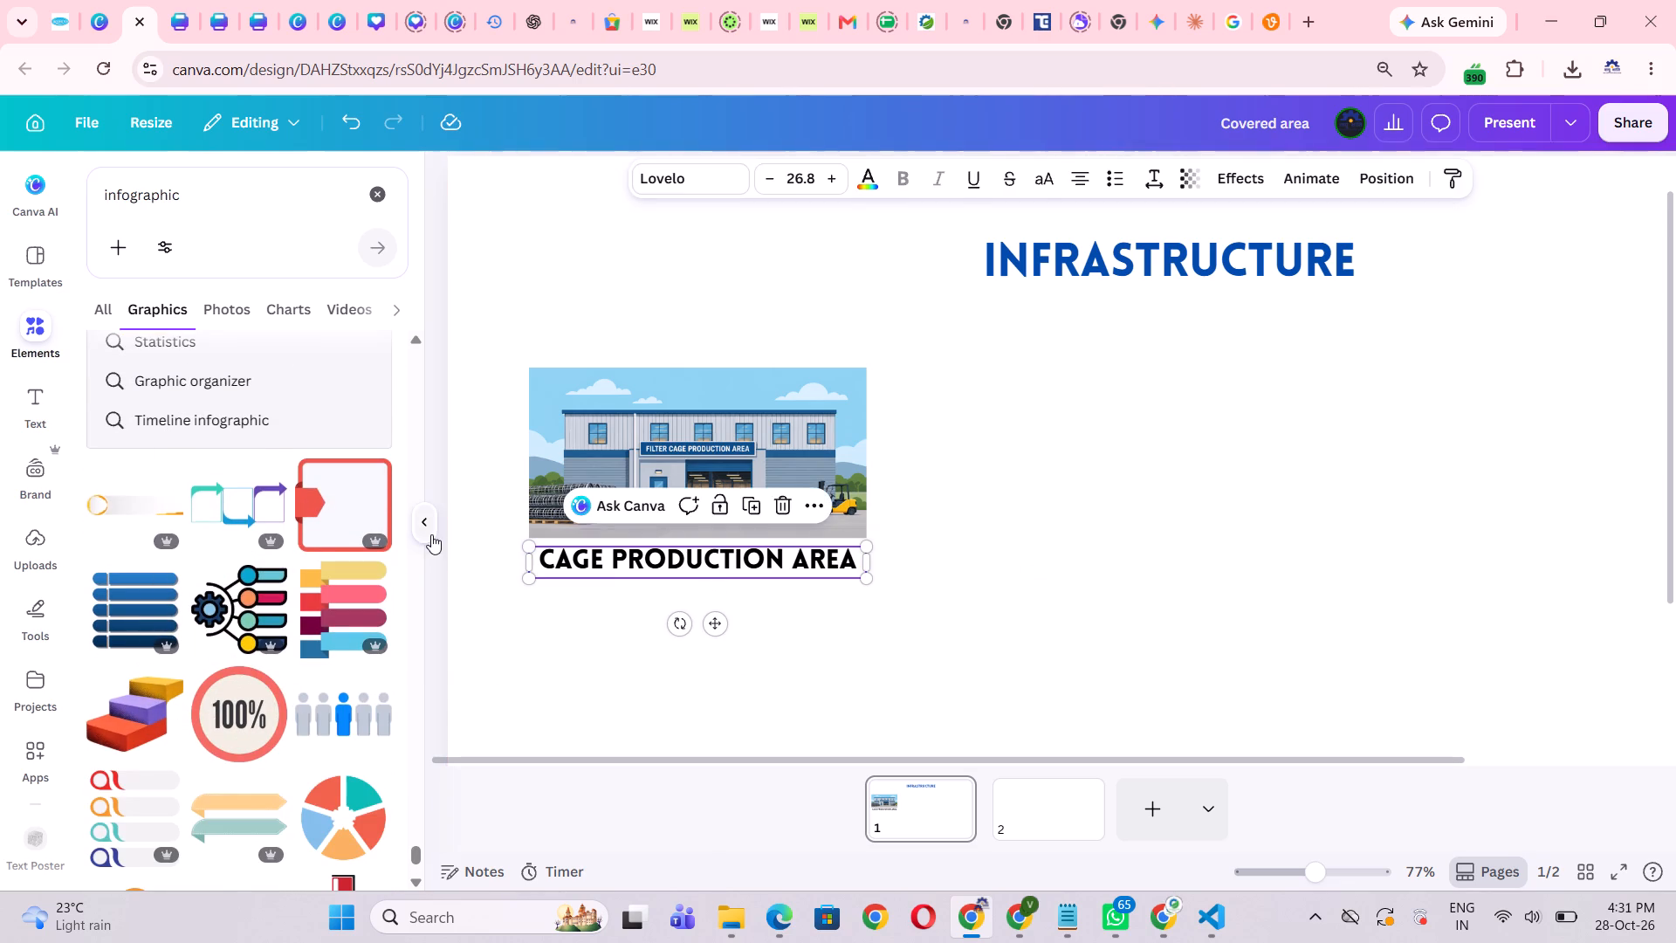
click(431, 534)
click(660, 641)
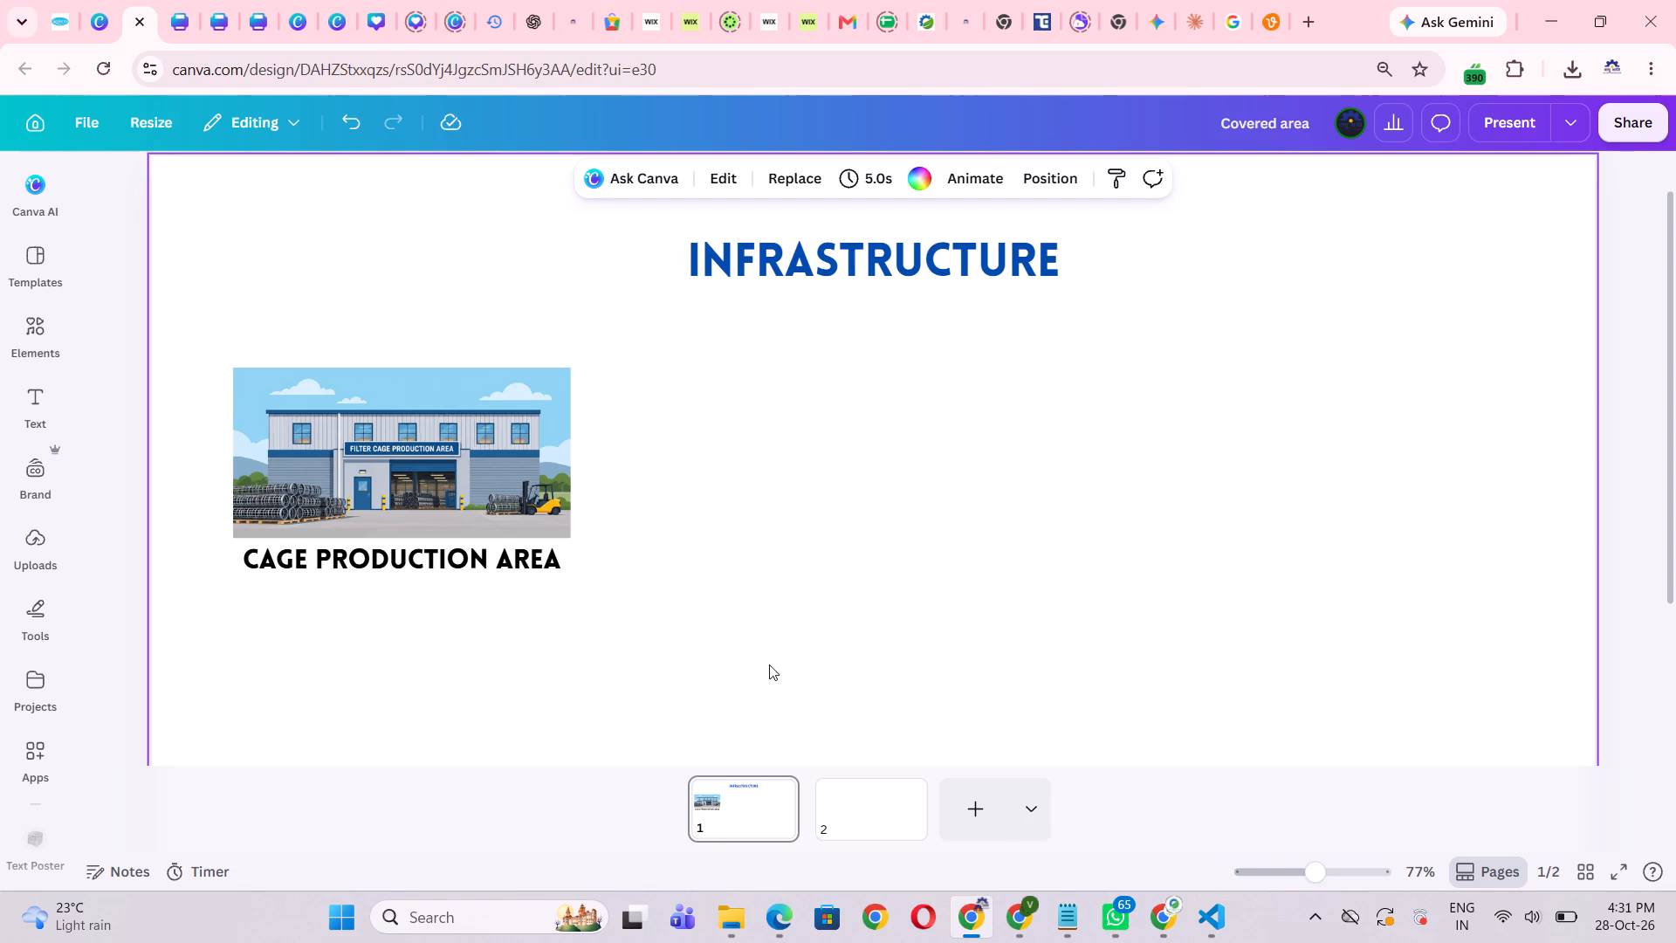
click(367, 561)
key(ctrl+c)
key(ctrl+v)
drag(437, 580, 426, 600)
double_click(426, 600)
click(917, 747)
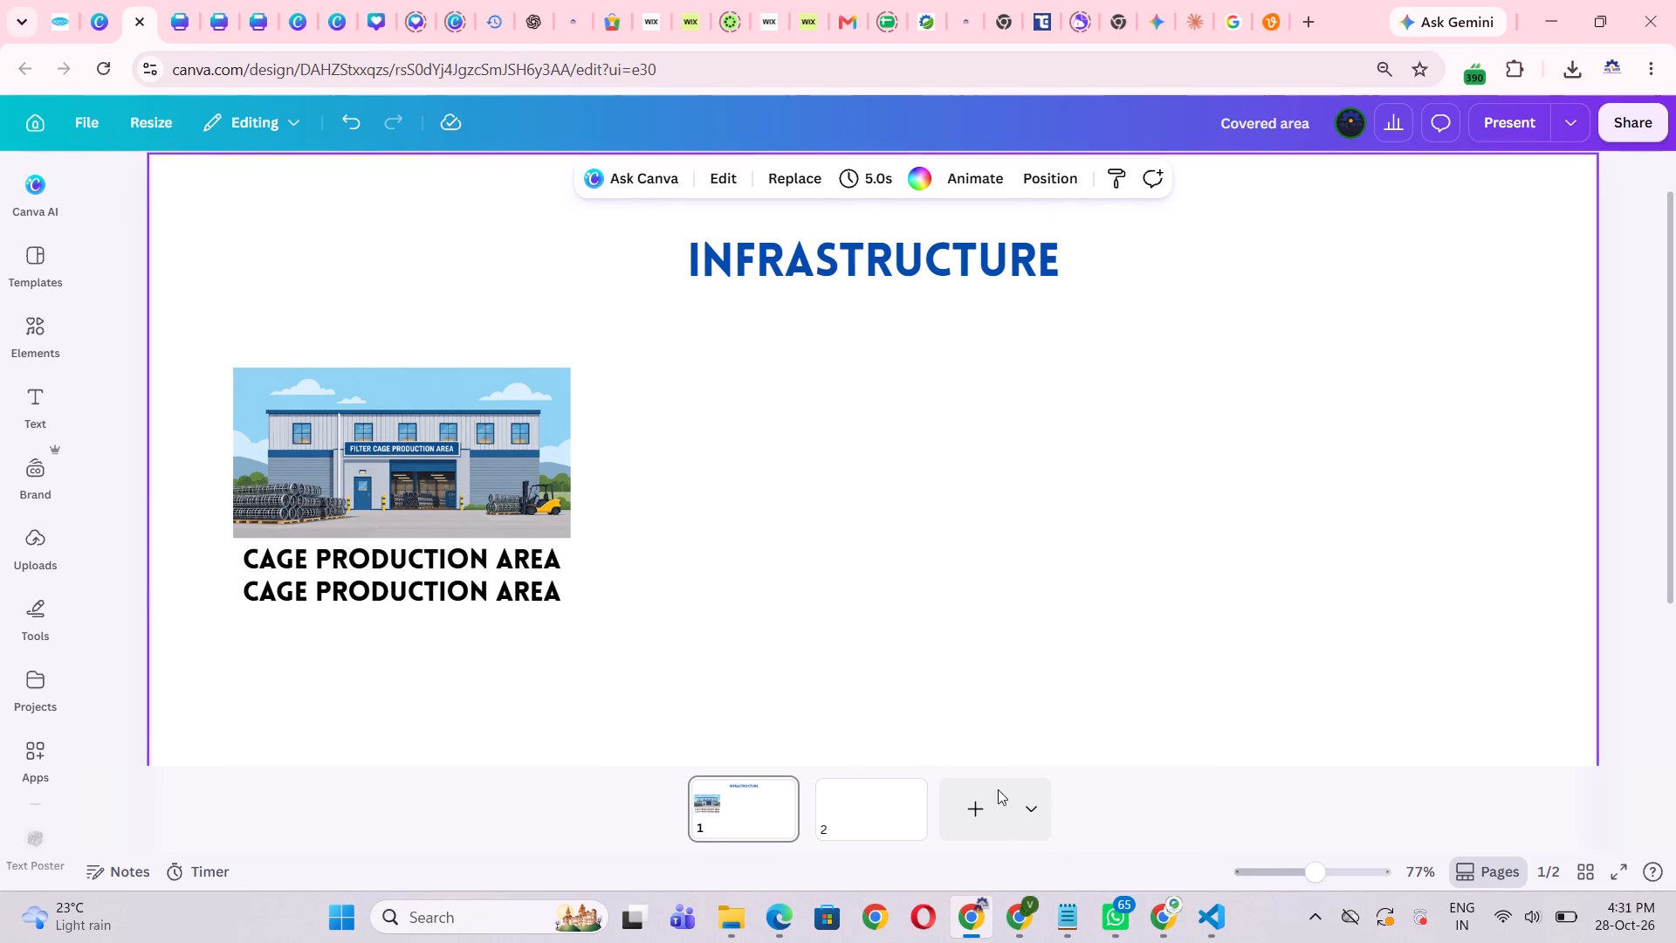
Replace the duplicated label's text with "COVERED AREA -".
double_click(483, 594)
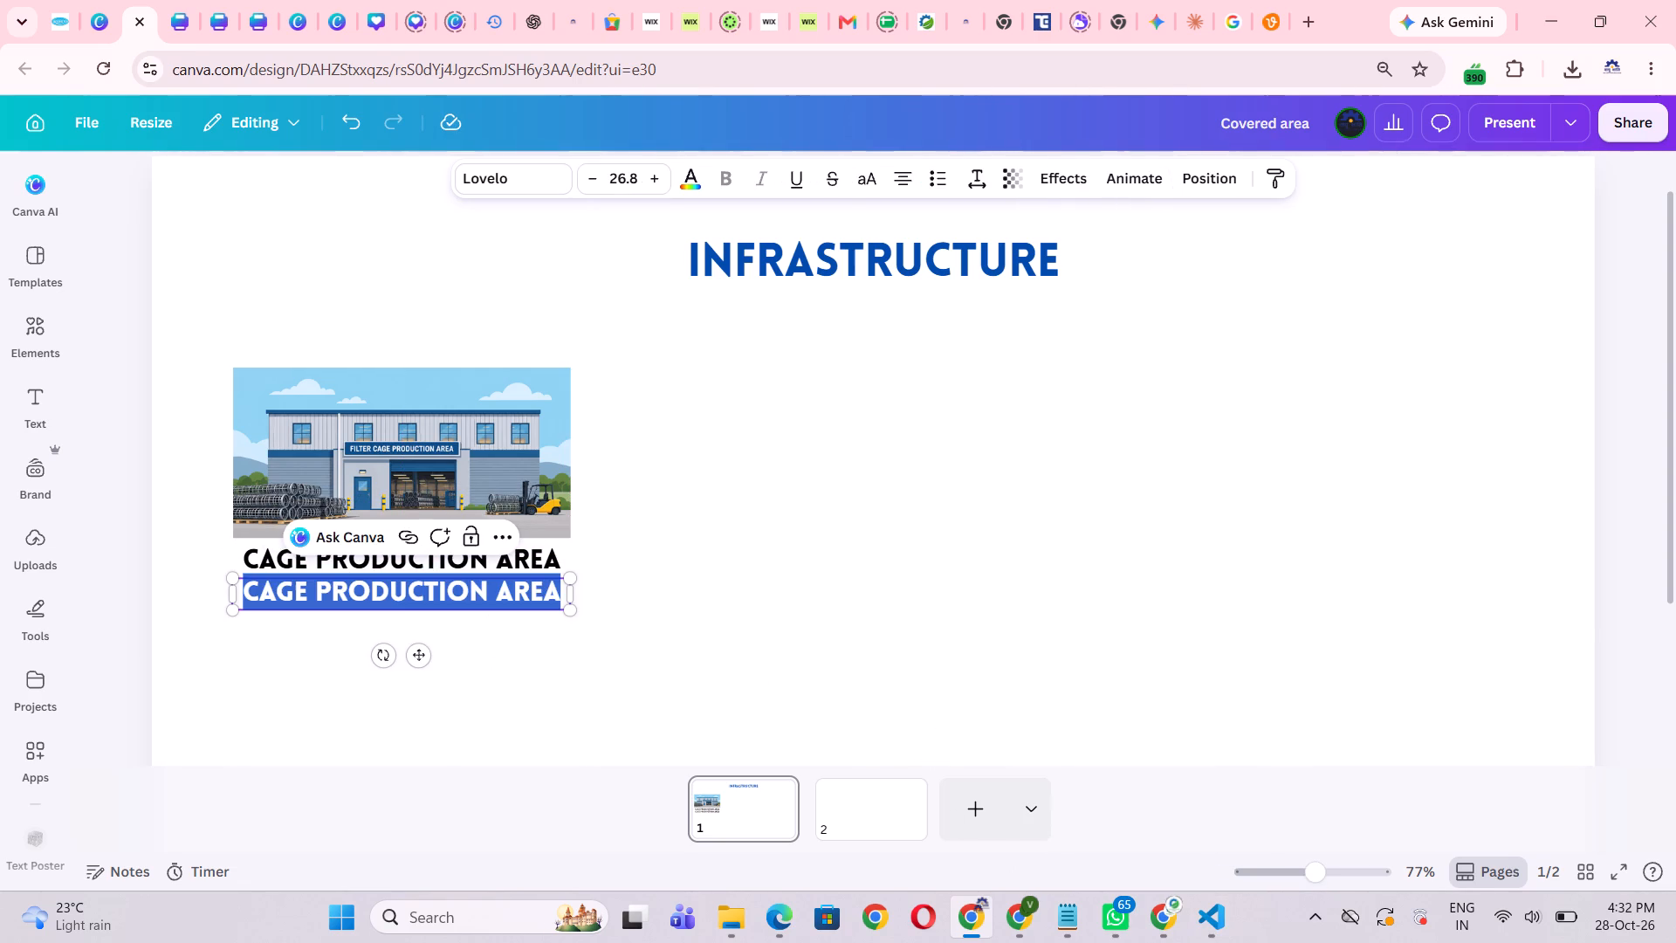
key(BackSpace)
text(COVERED)
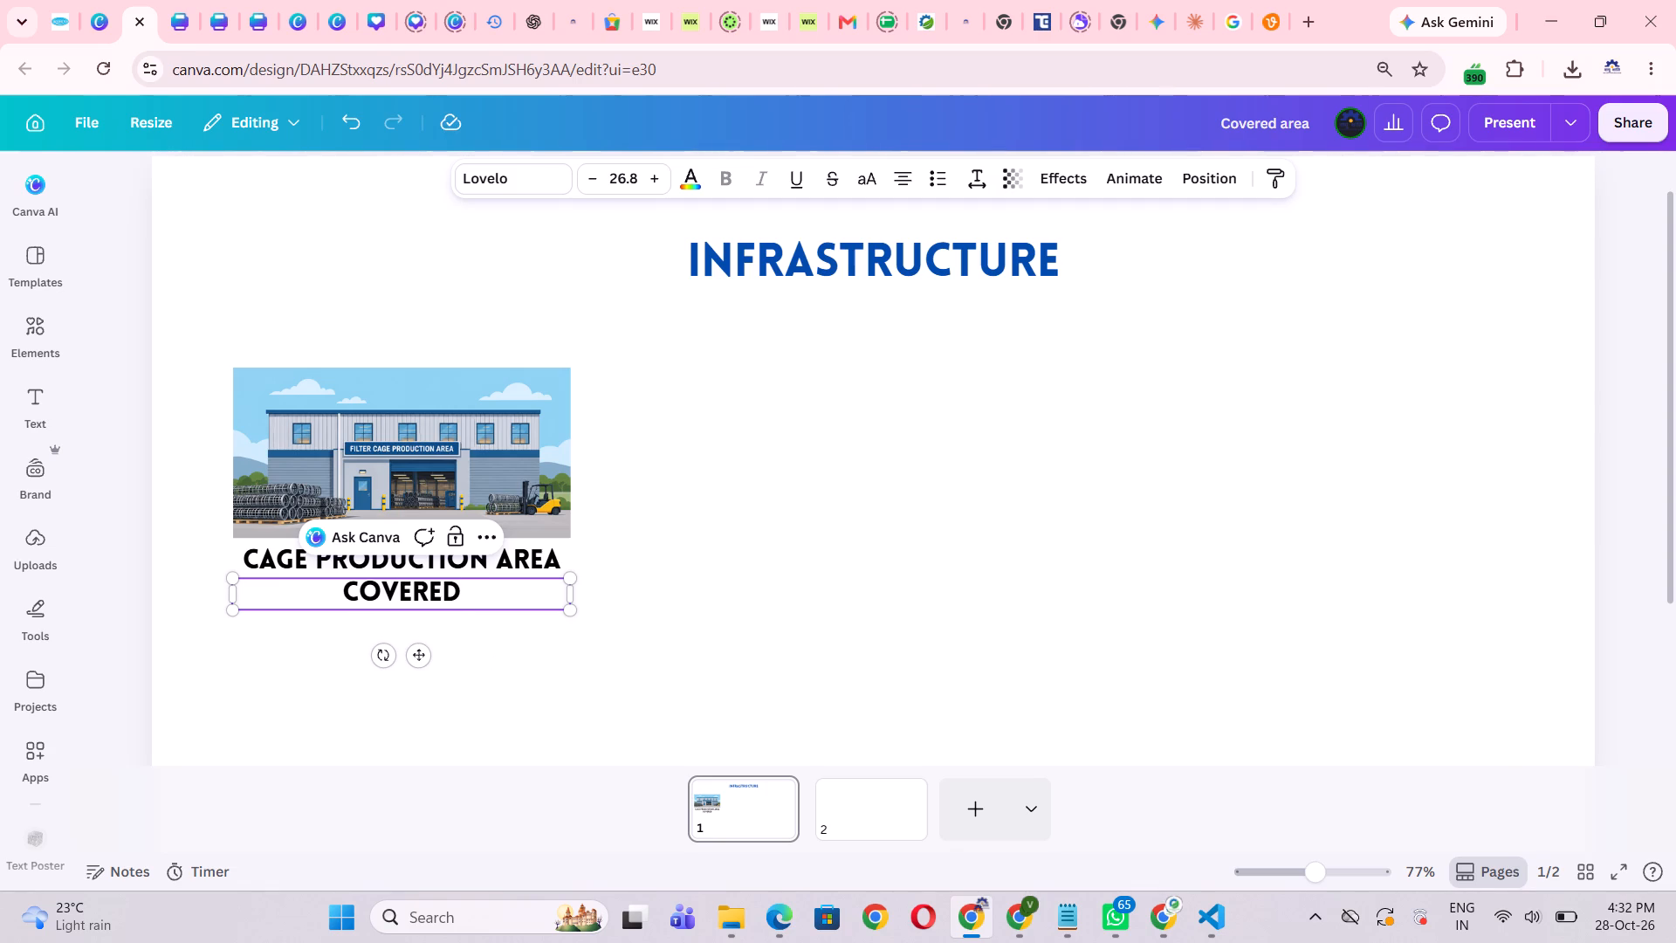
key(space)
text(AREA)
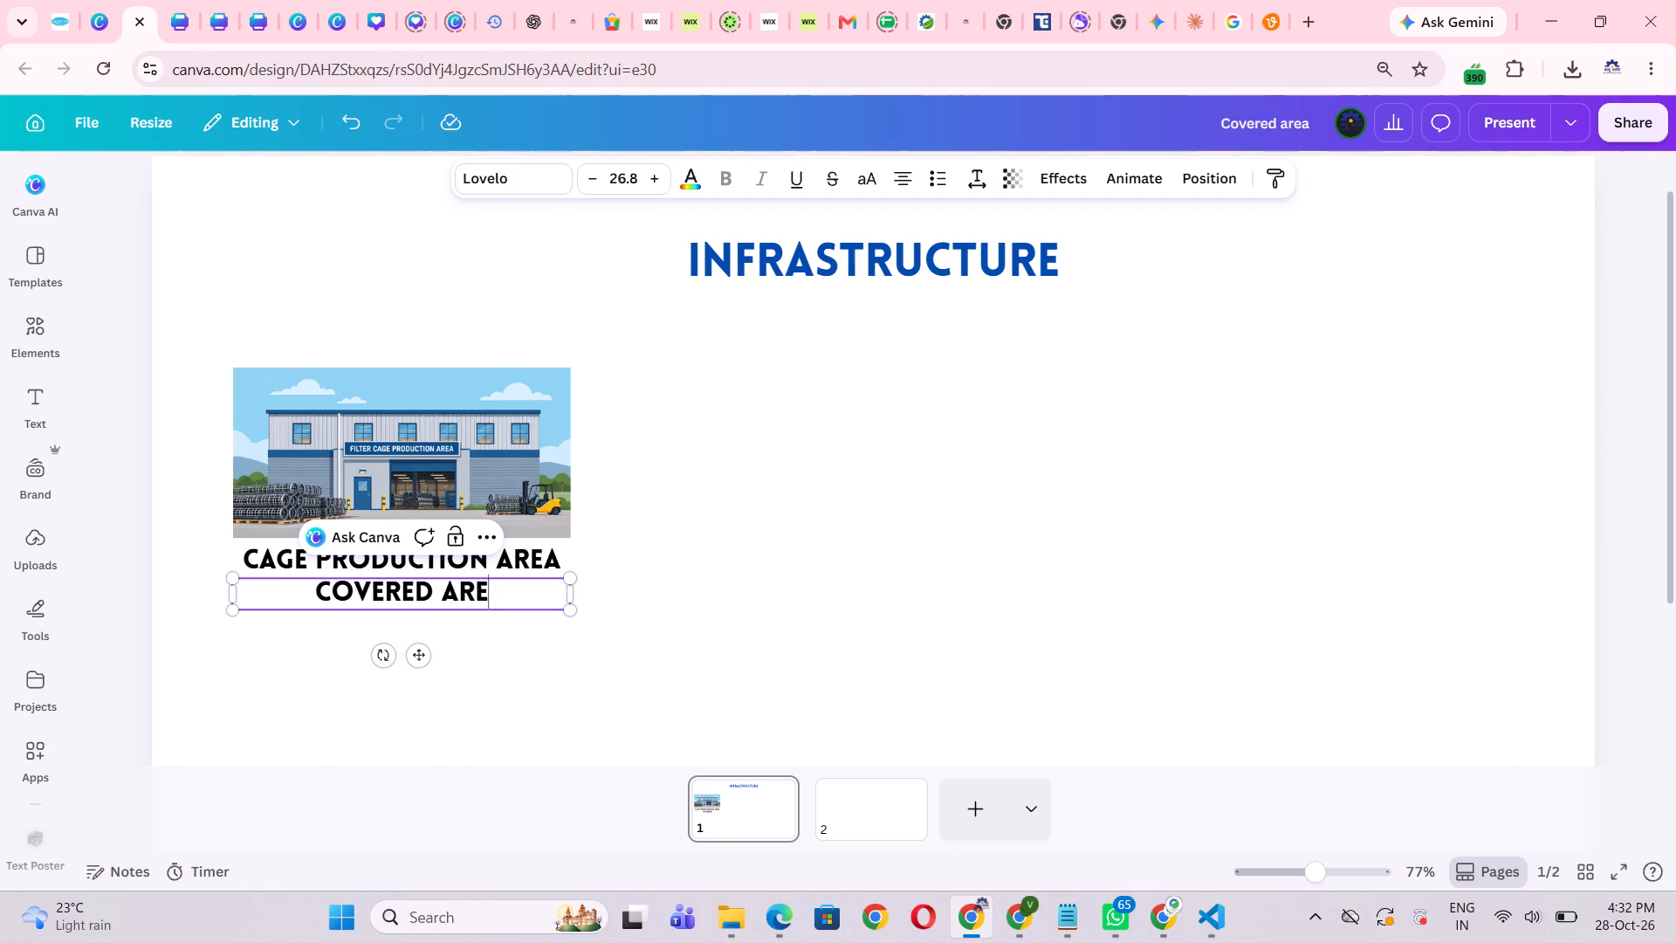
key(space)
key(minus)
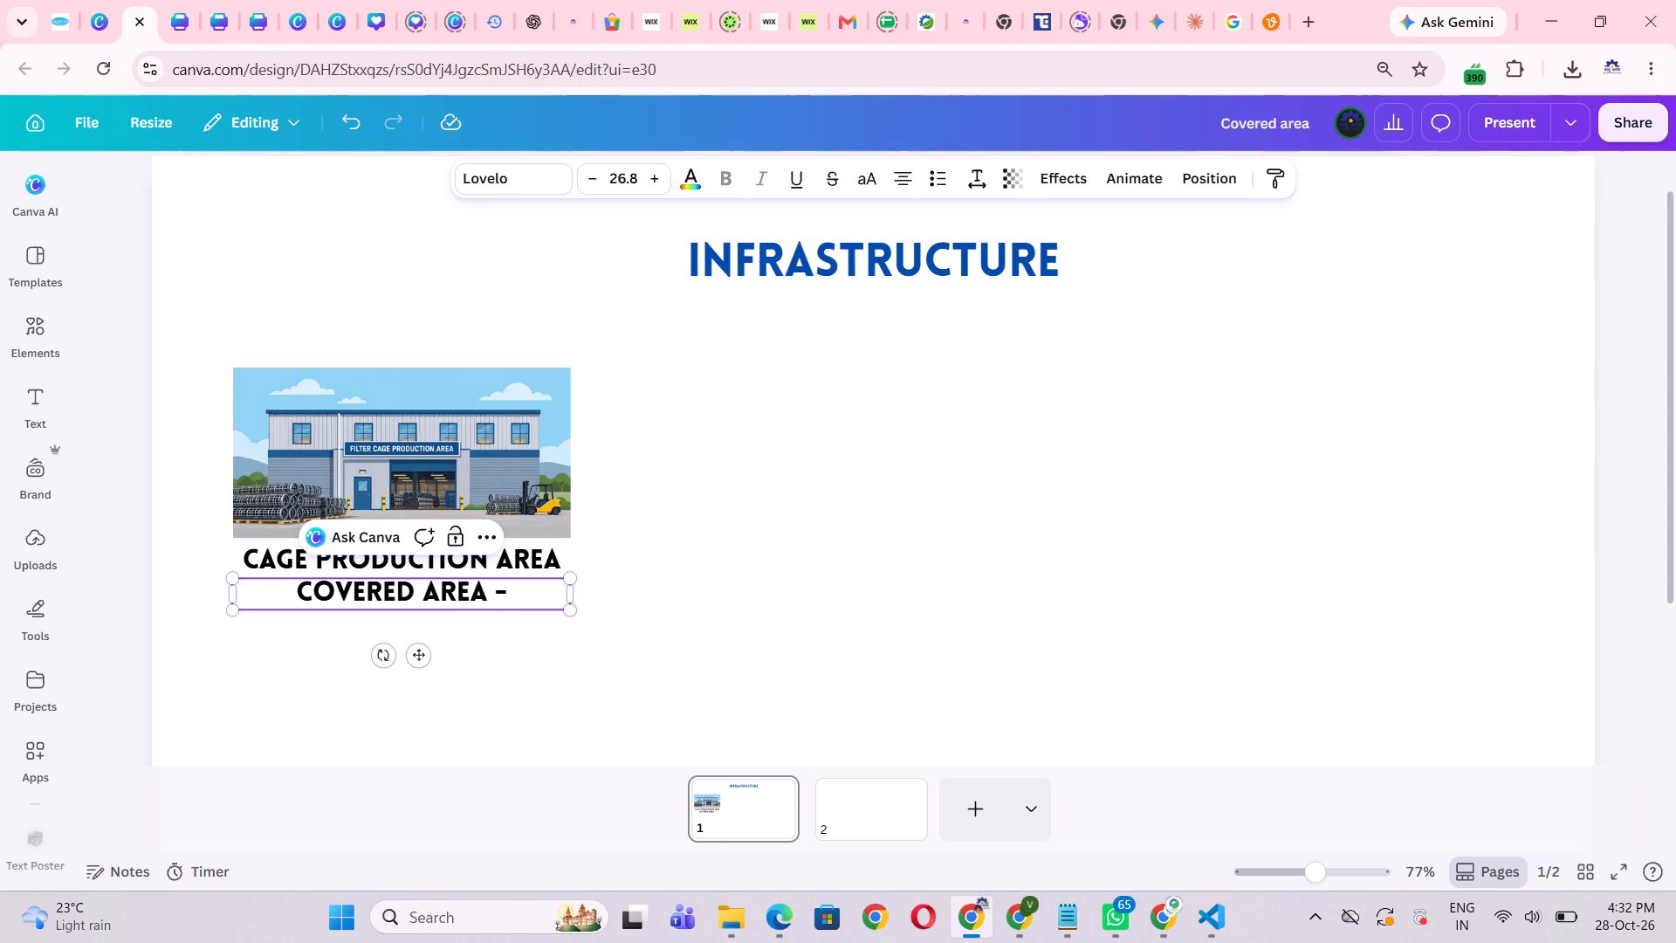
click(807, 648)
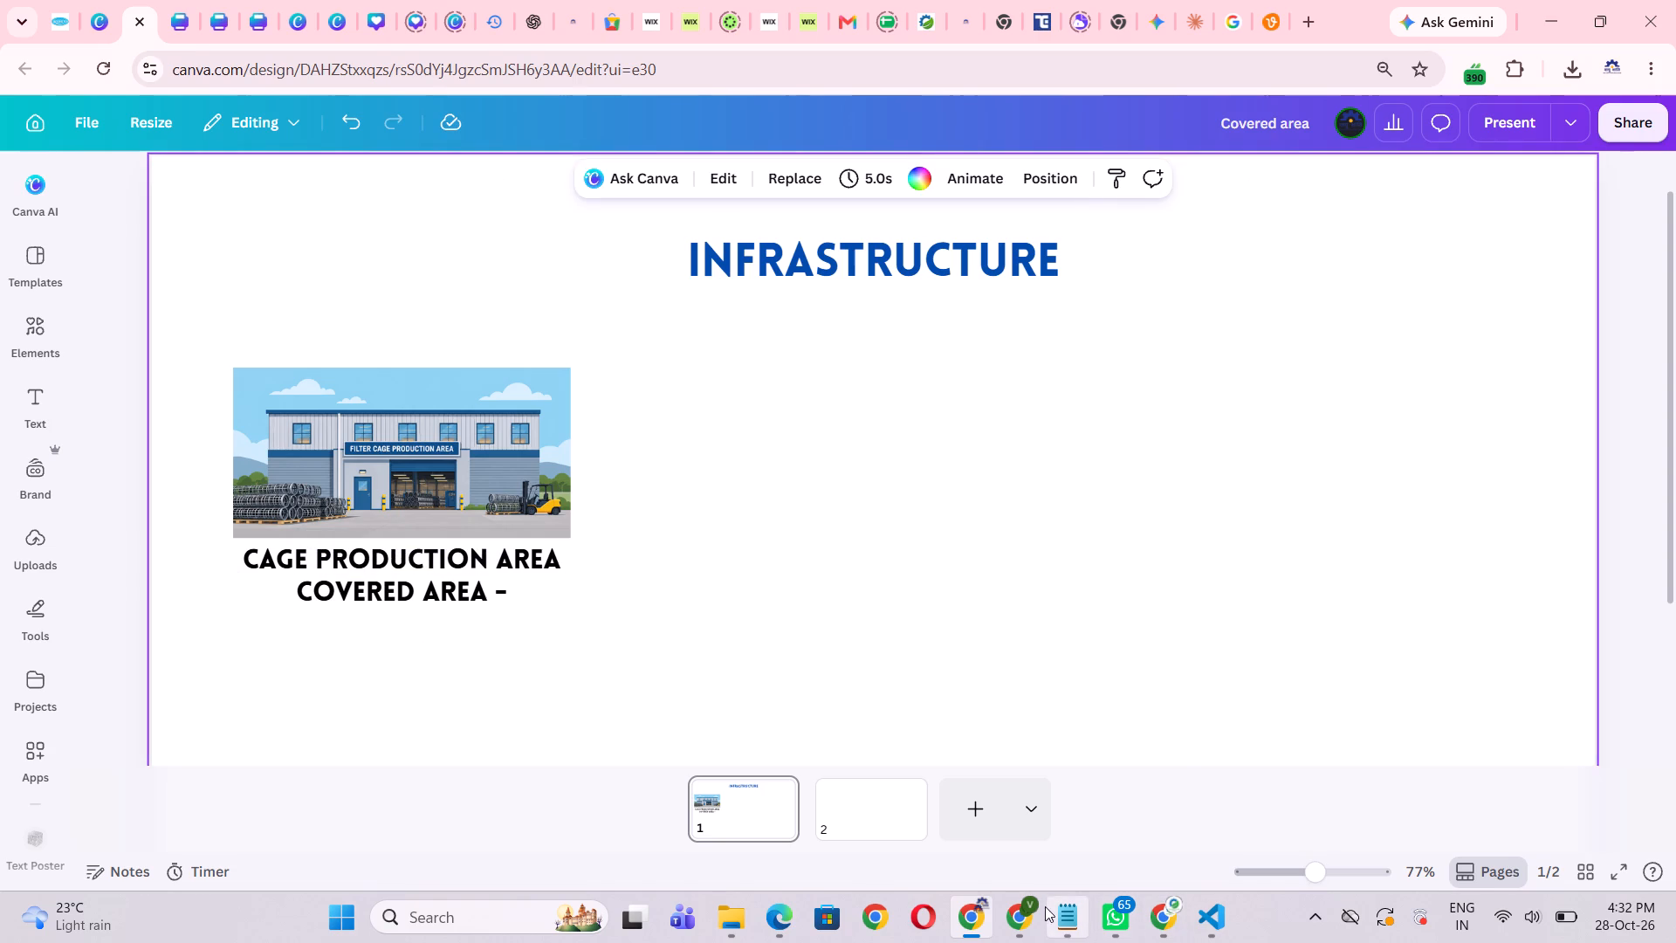
Check the cage production area's shed and uncovered figures in the Notepad notes, and return to the Canva page.
click(1060, 907)
click(837, 527)
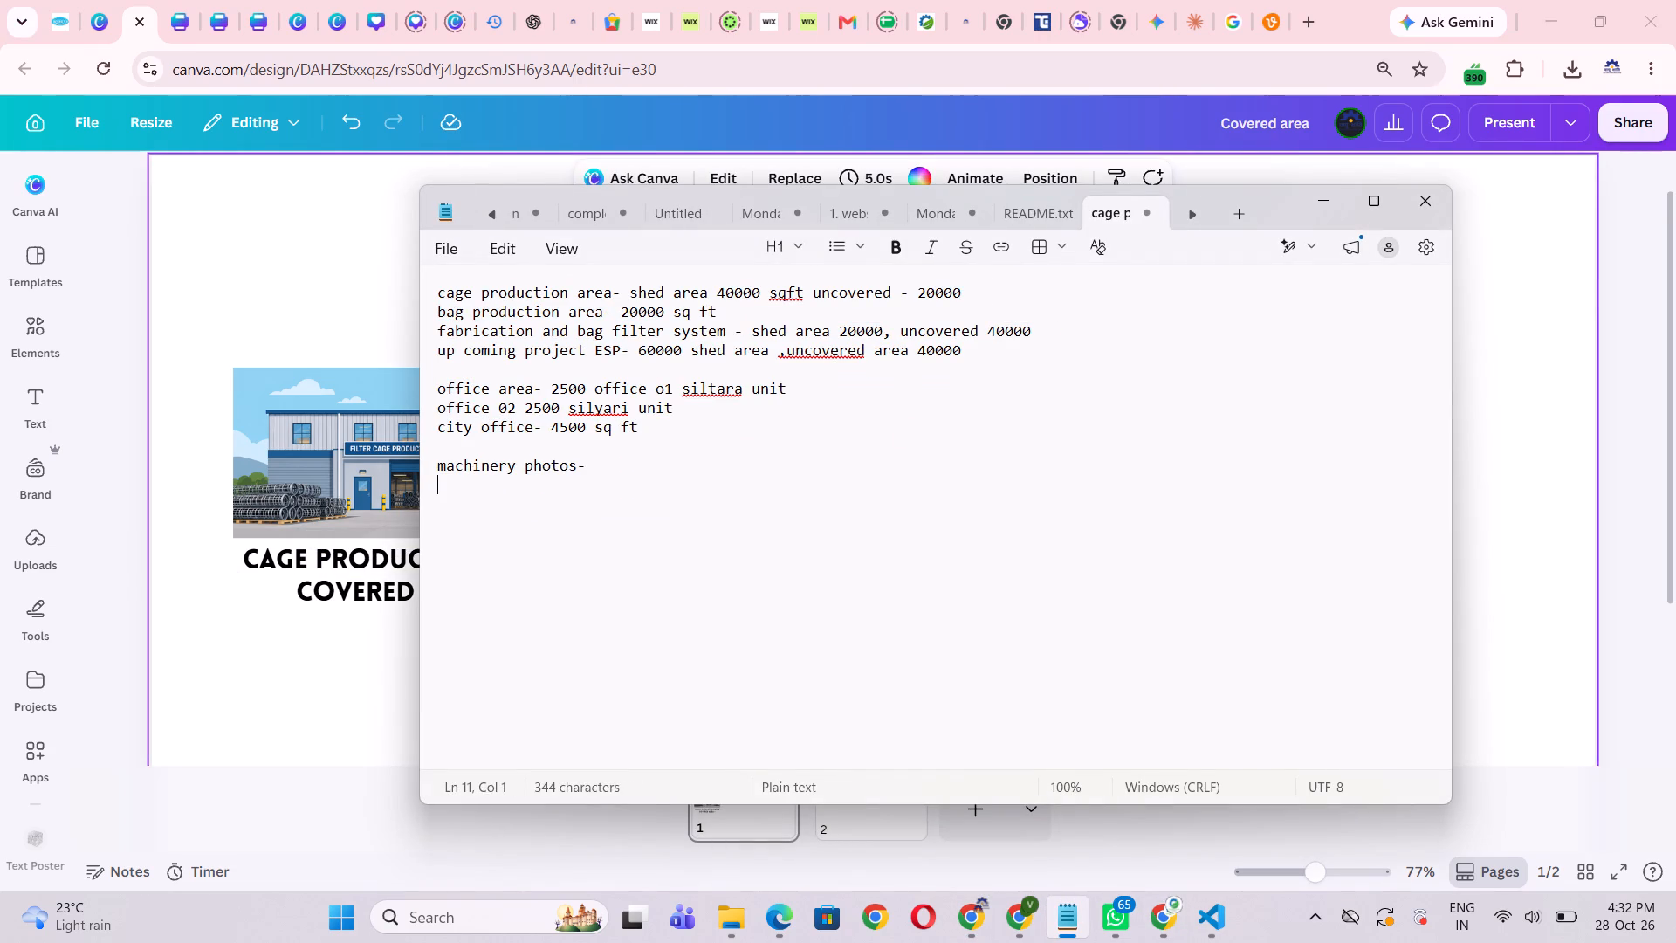
click(1331, 211)
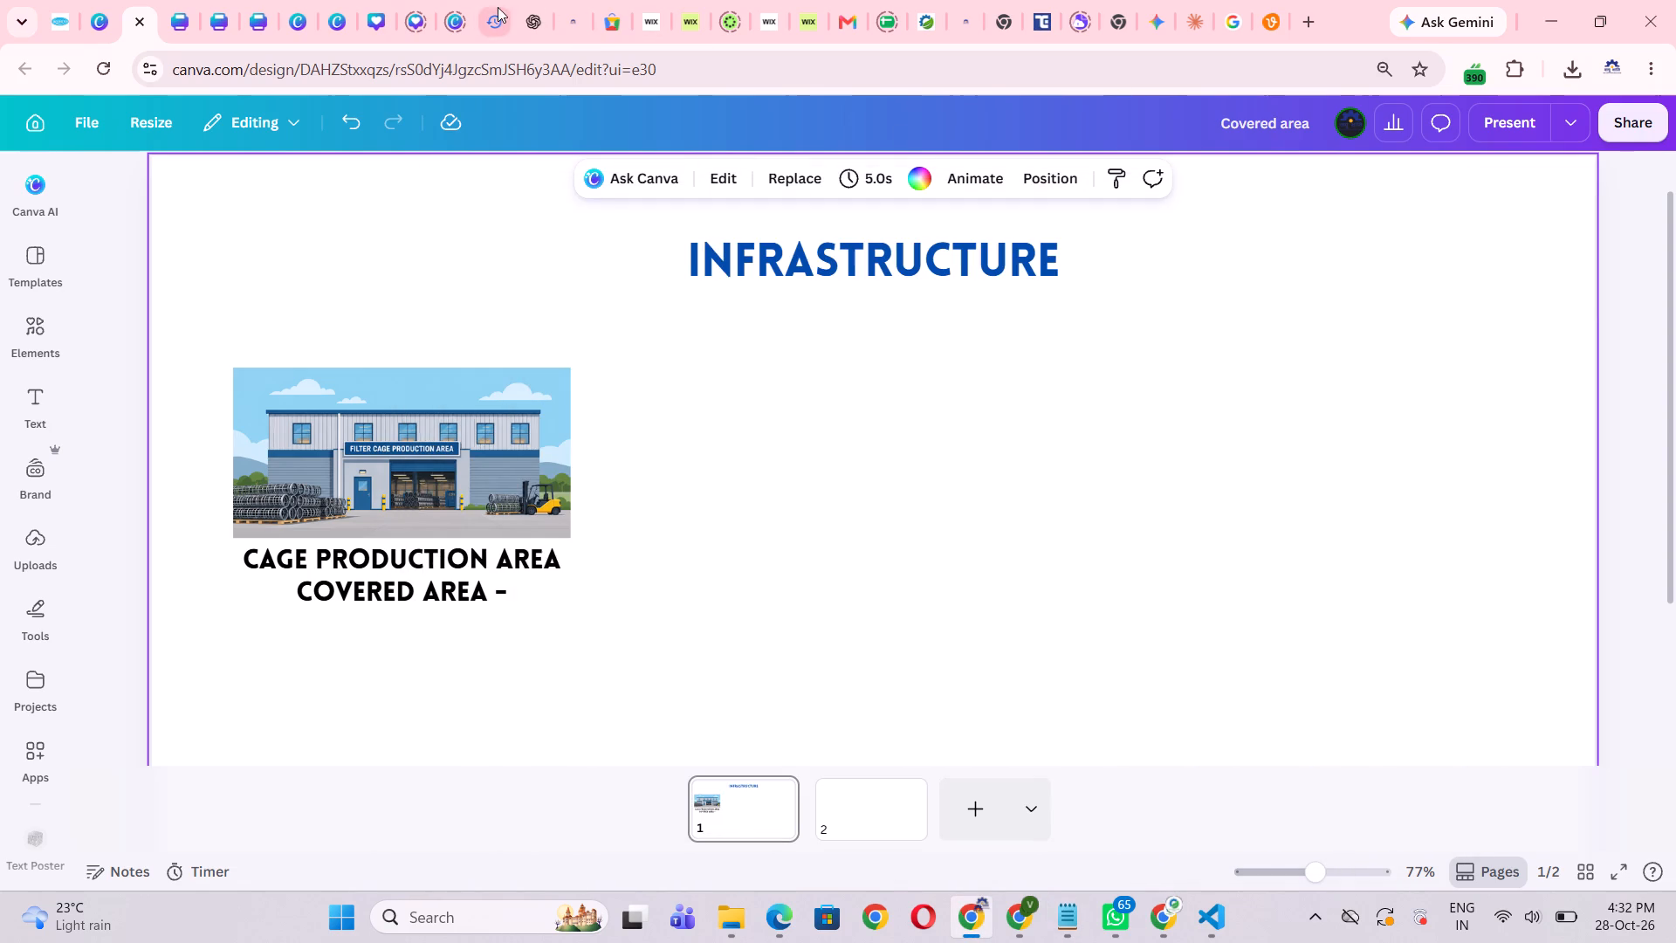
Copy the Filter Cage Production Area's covered shed figure, 40,000, from the manufacturing areas table in the ChatGPT conversation.
click(531, 19)
scroll(876, 682, up, 4)
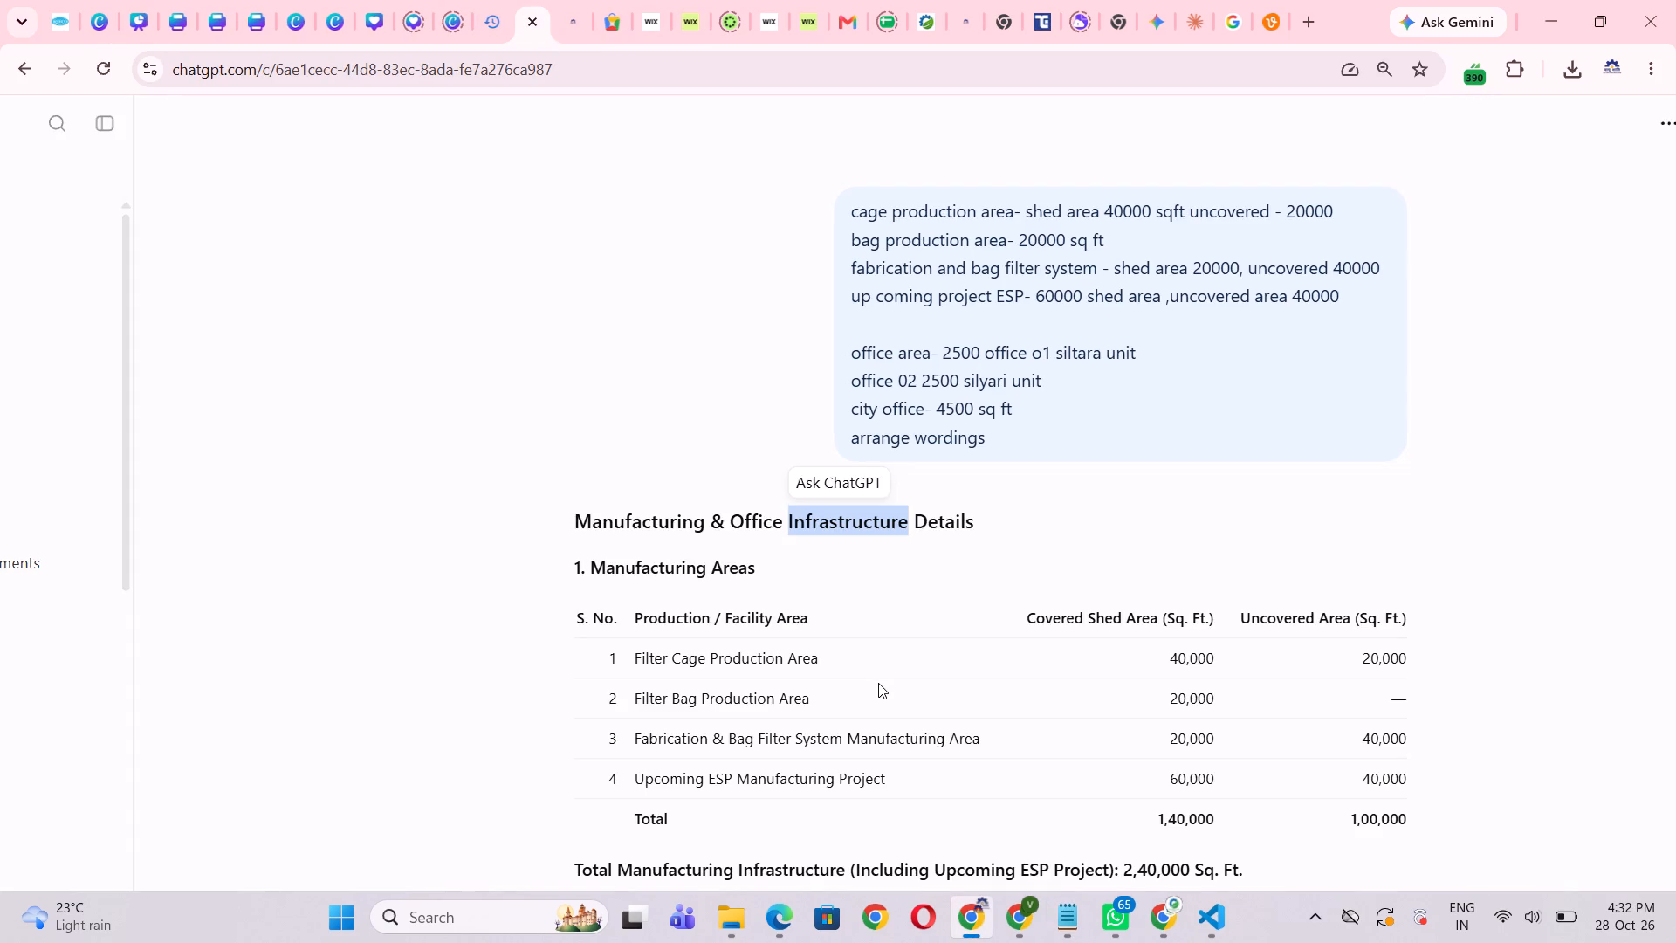
scroll(879, 683, down, 5)
scroll(880, 683, up, 2)
scroll(882, 685, down, 2)
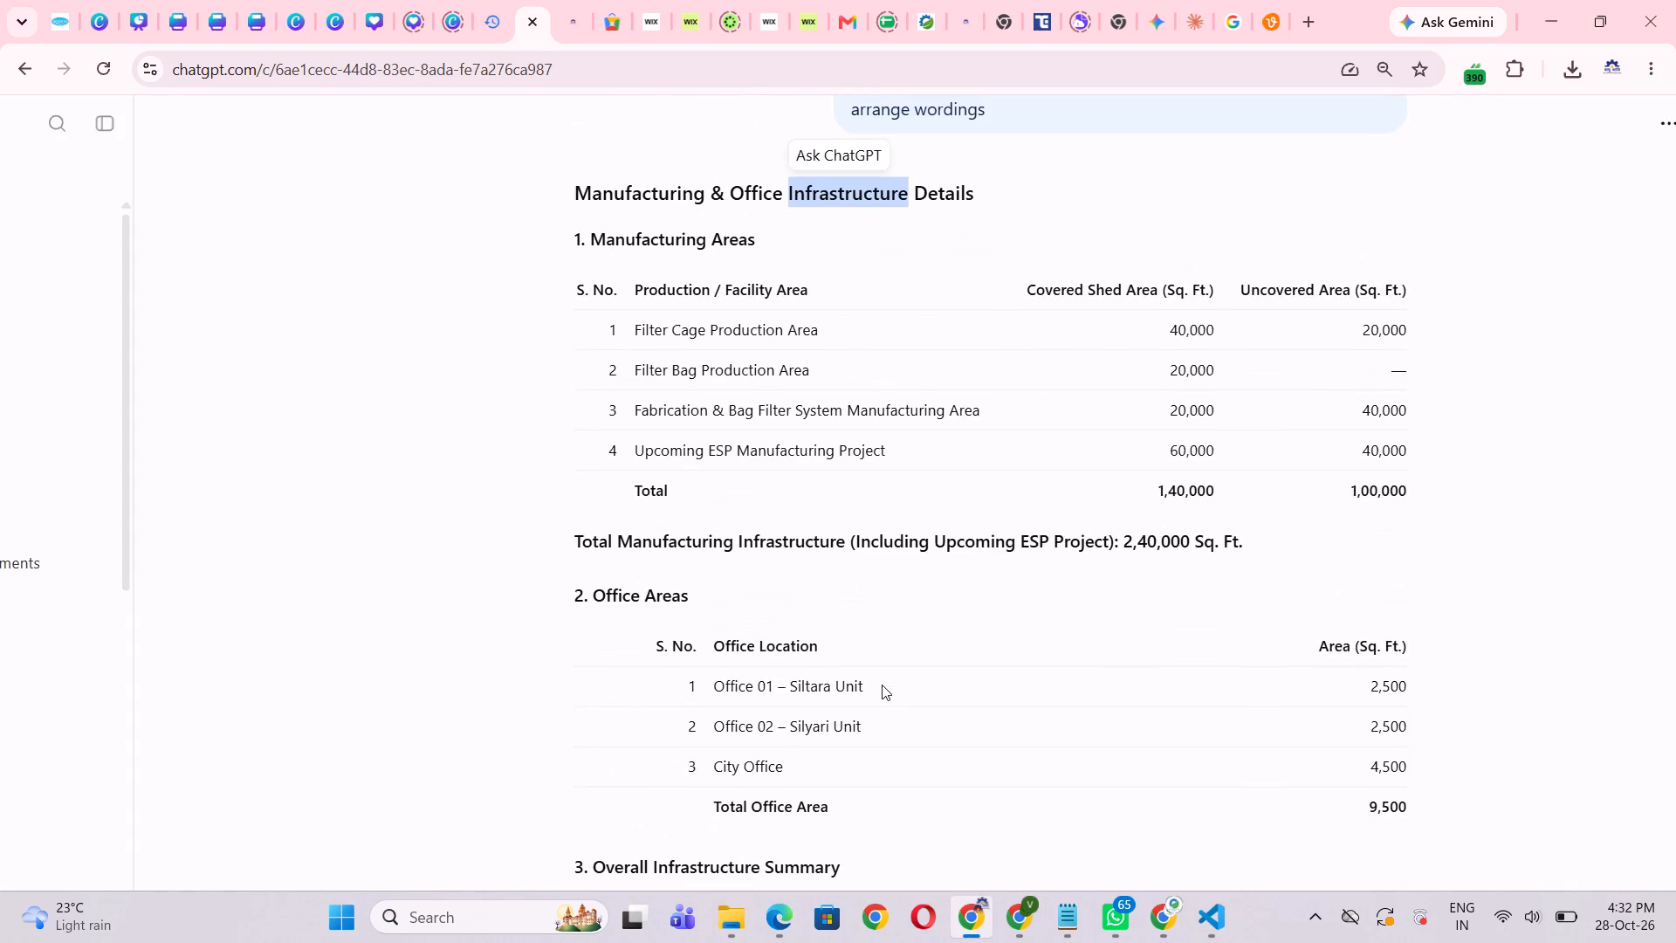
scroll(882, 685, down, 3)
scroll(882, 685, up, 5)
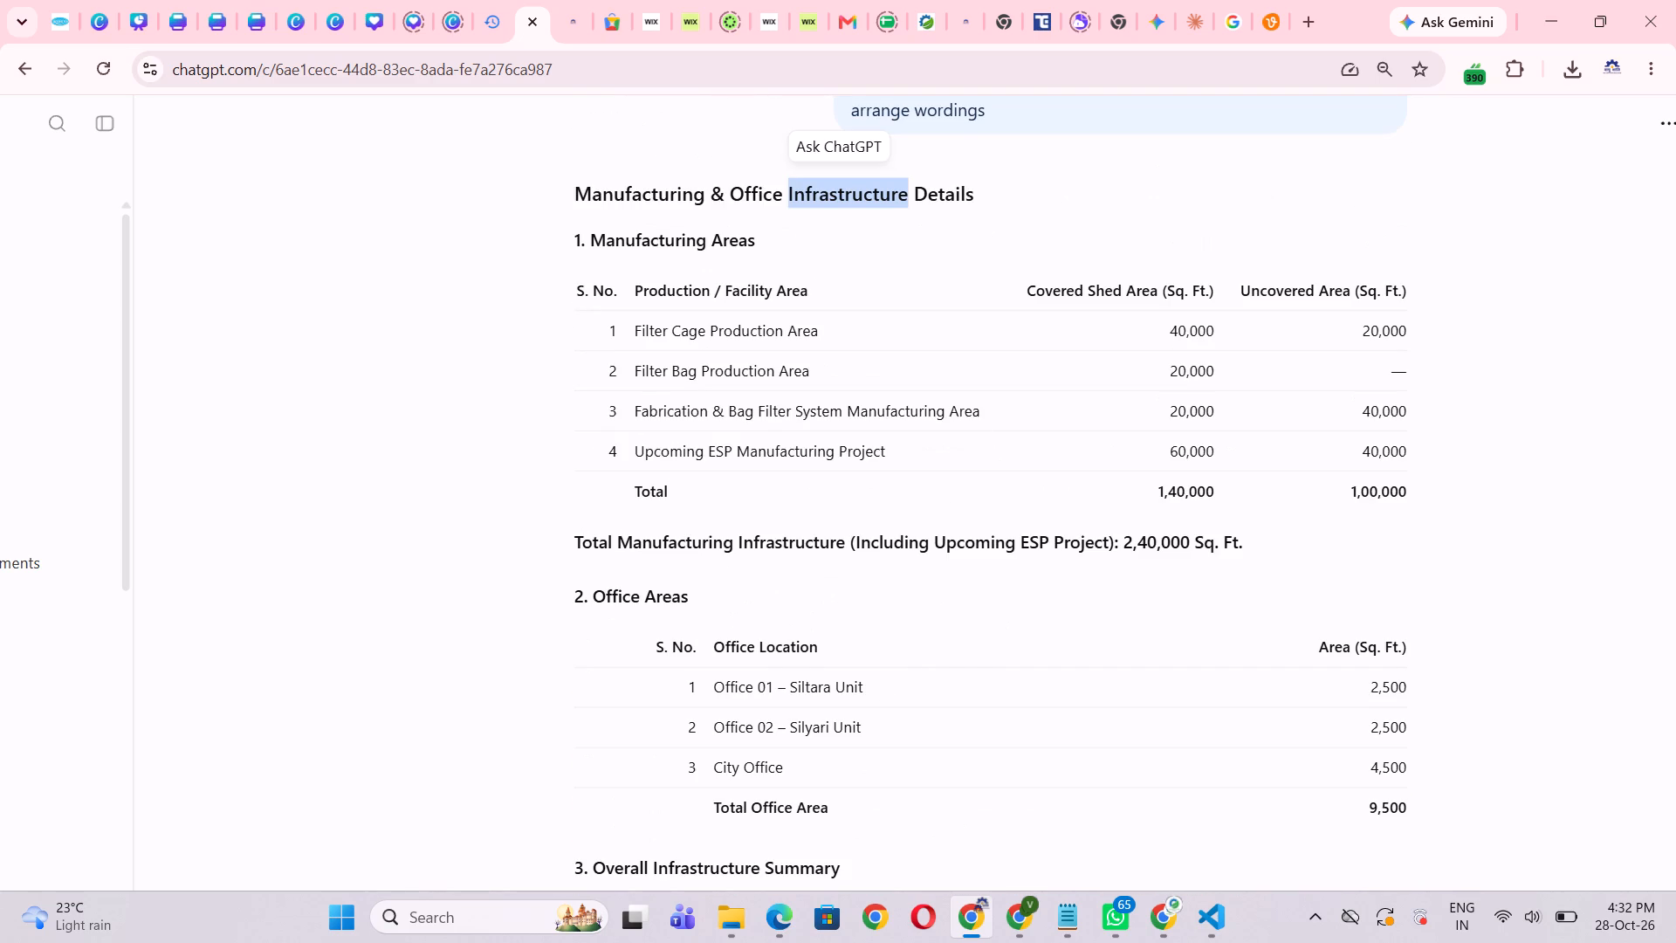
drag(1219, 324, 1143, 328)
key(ctrl+c)
key(ctrl+c)
key(ctrl+c)
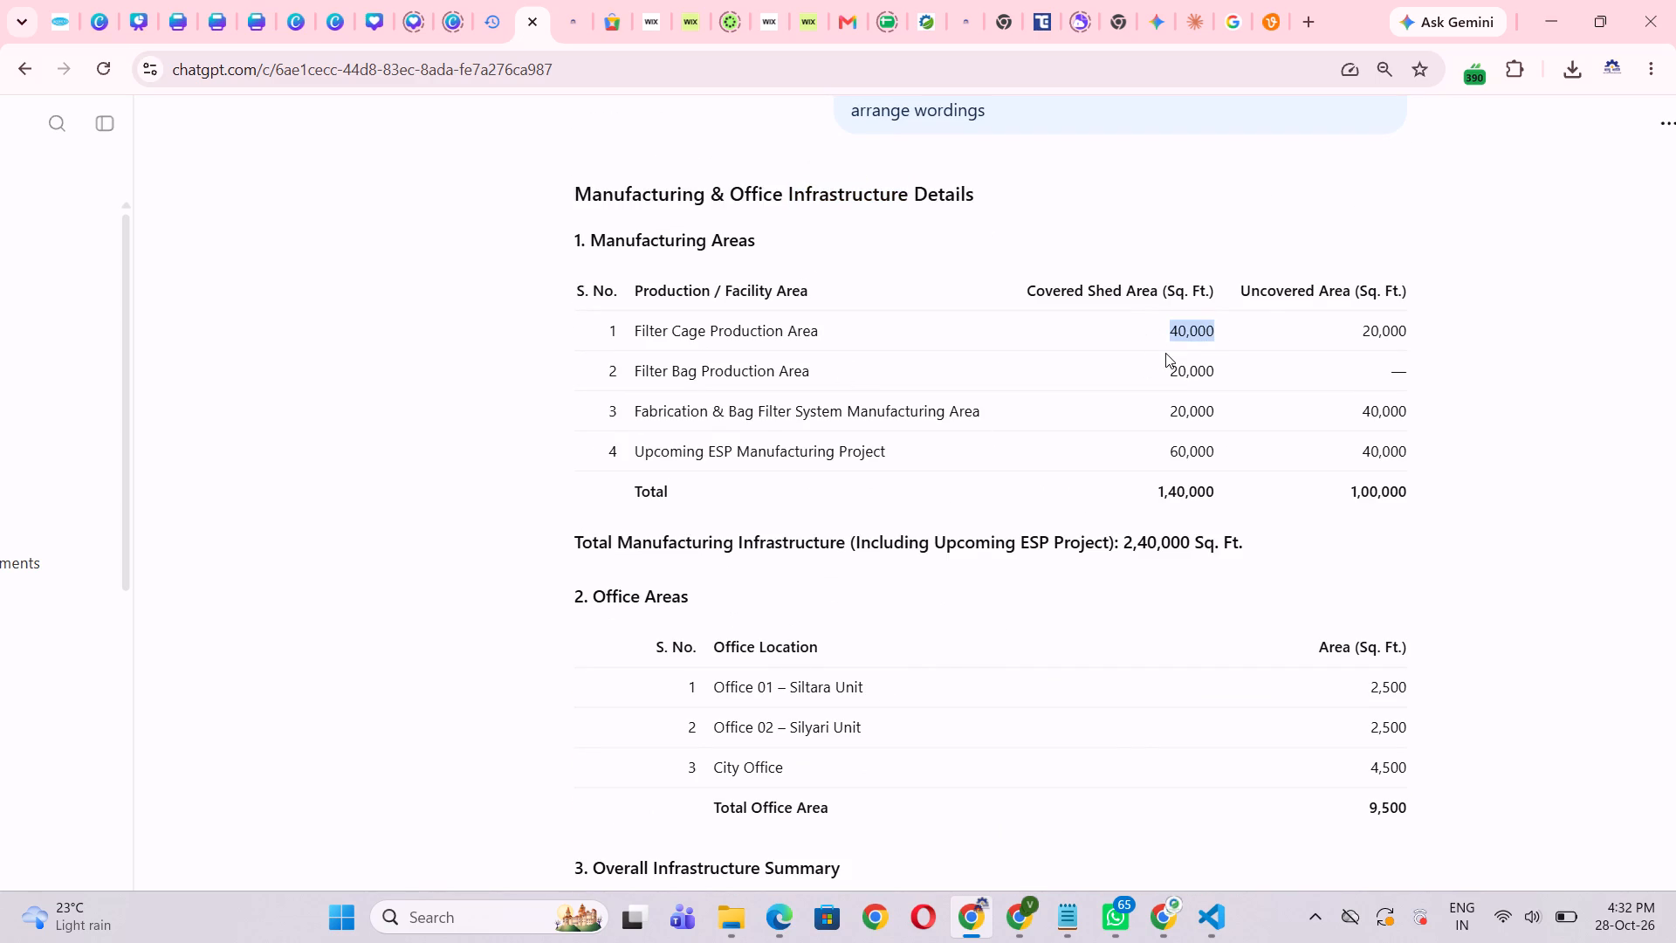
click(1070, 919)
click(1070, 919)
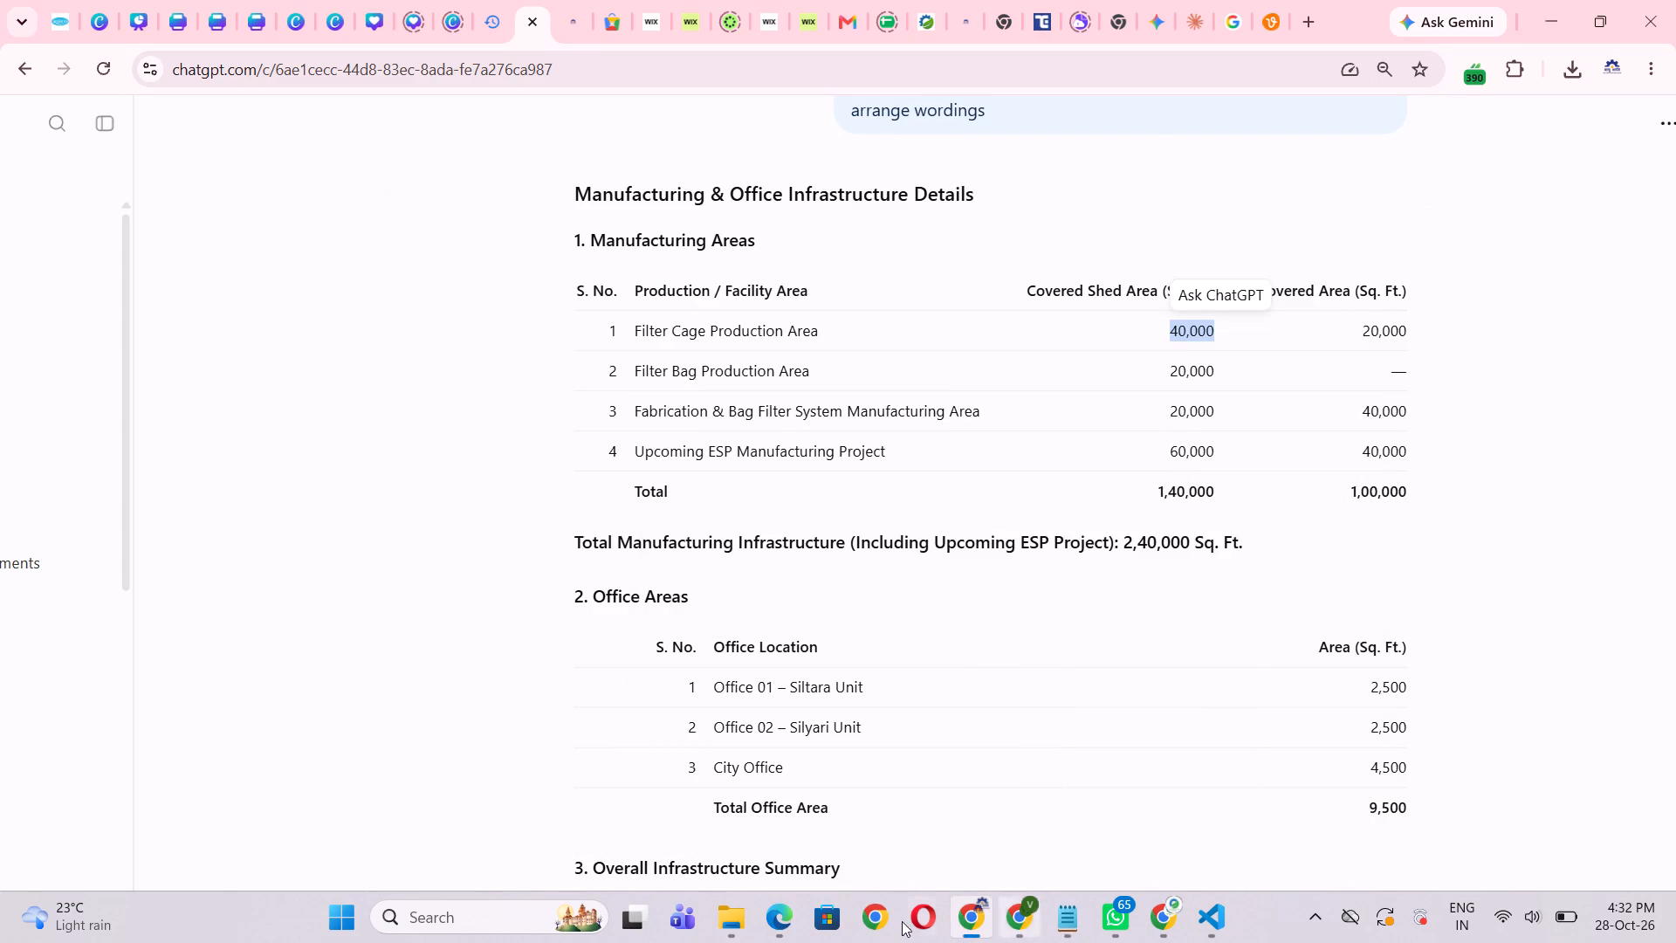
Back on the Canva page, add the copied figure to the label so it reads "COVERED AREA - 40,000".
click(133, 10)
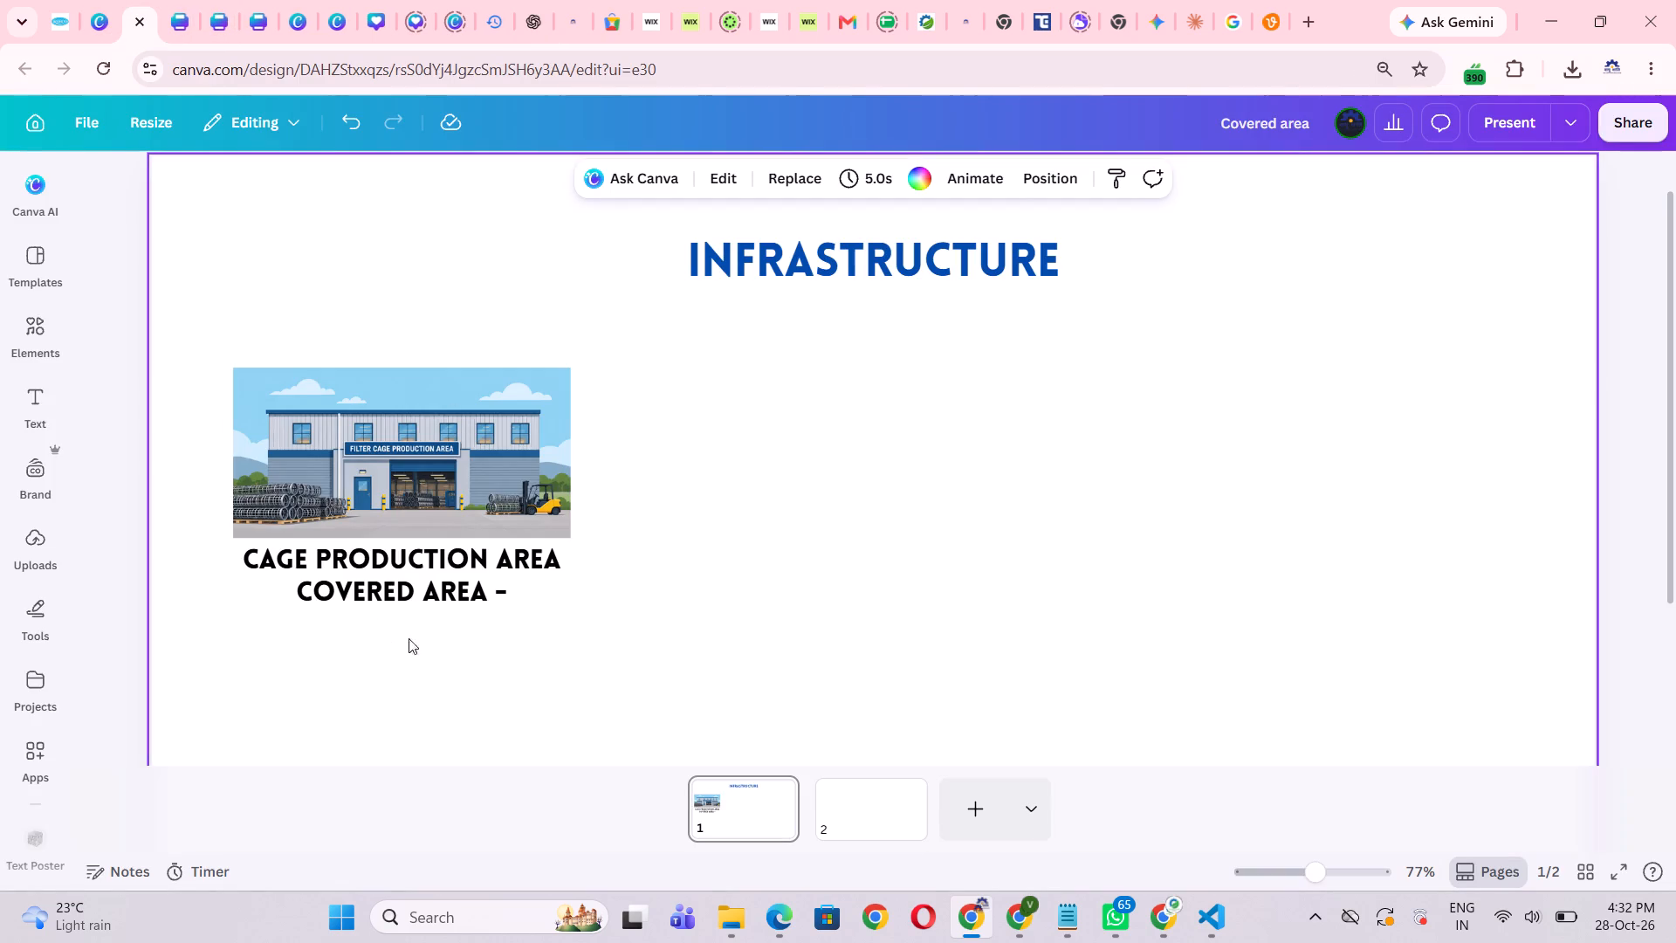
drag(514, 619, 514, 609)
double_click(518, 587)
click(519, 587)
click(528, 592)
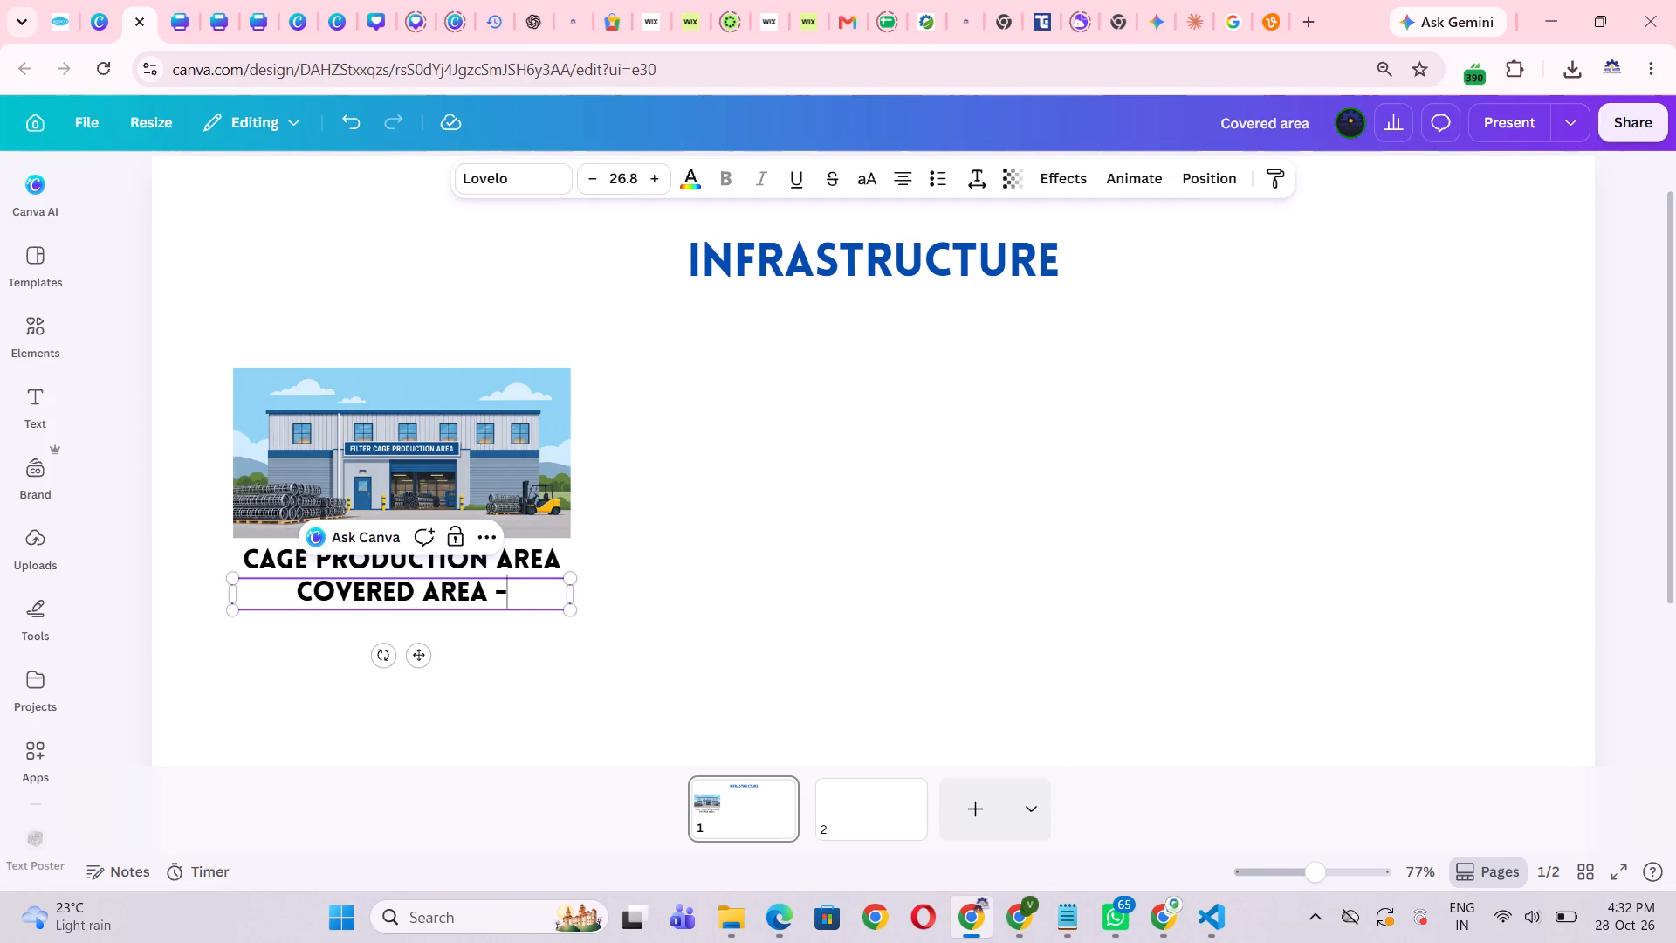
key(ctrl+v)
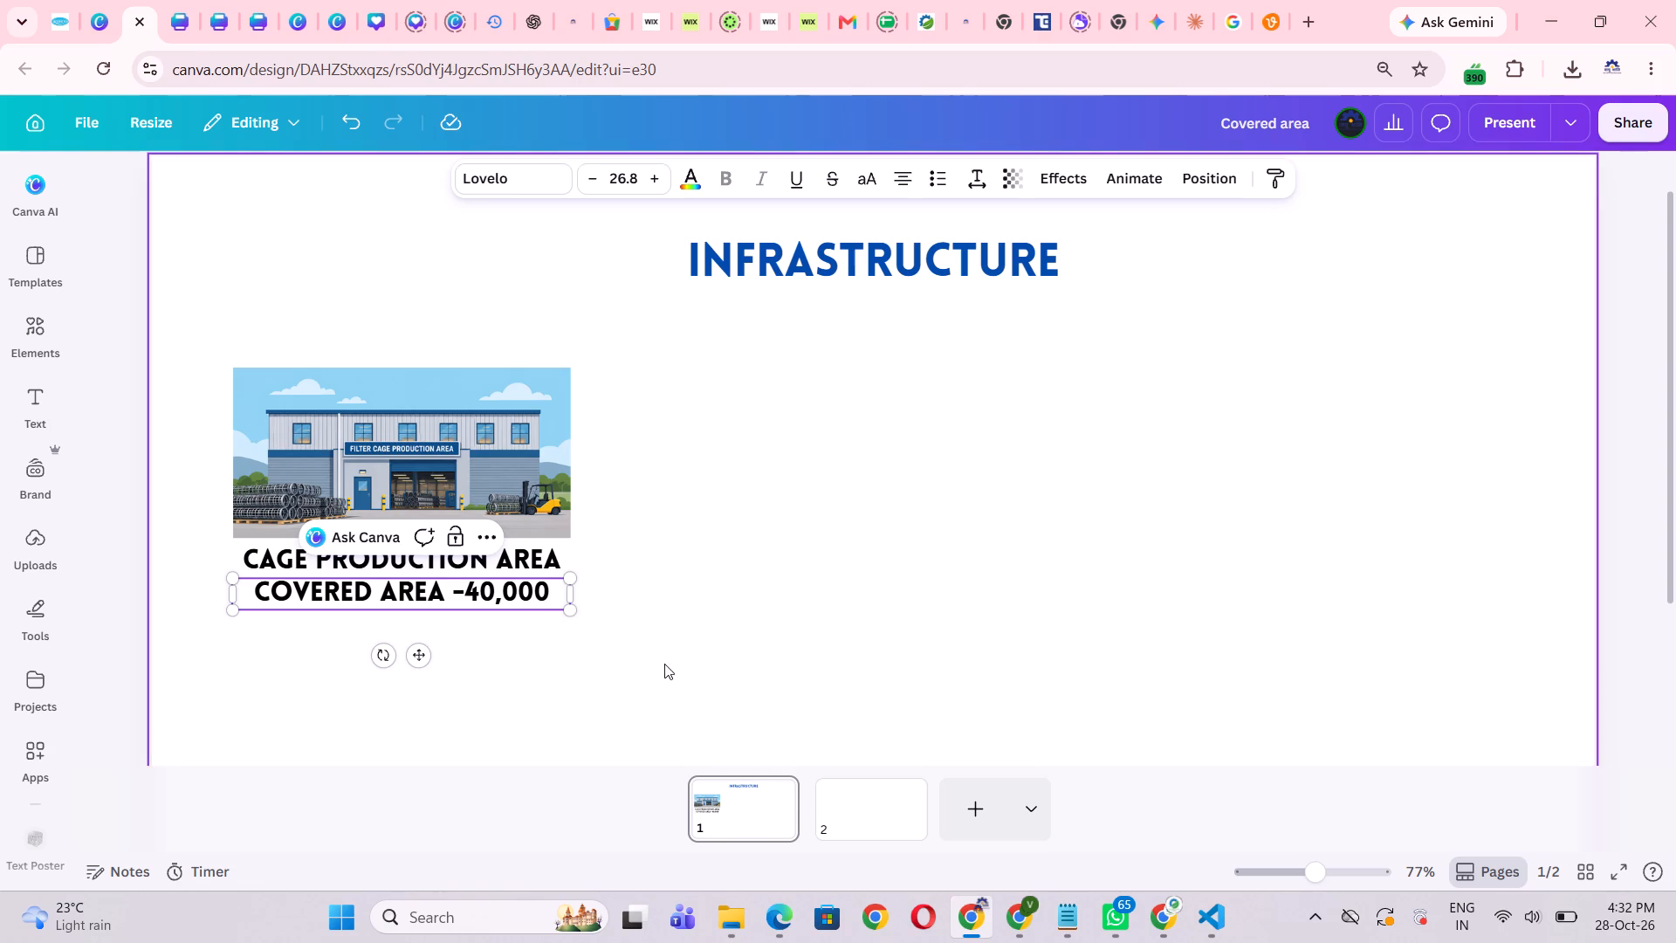
click(468, 591)
key(space)
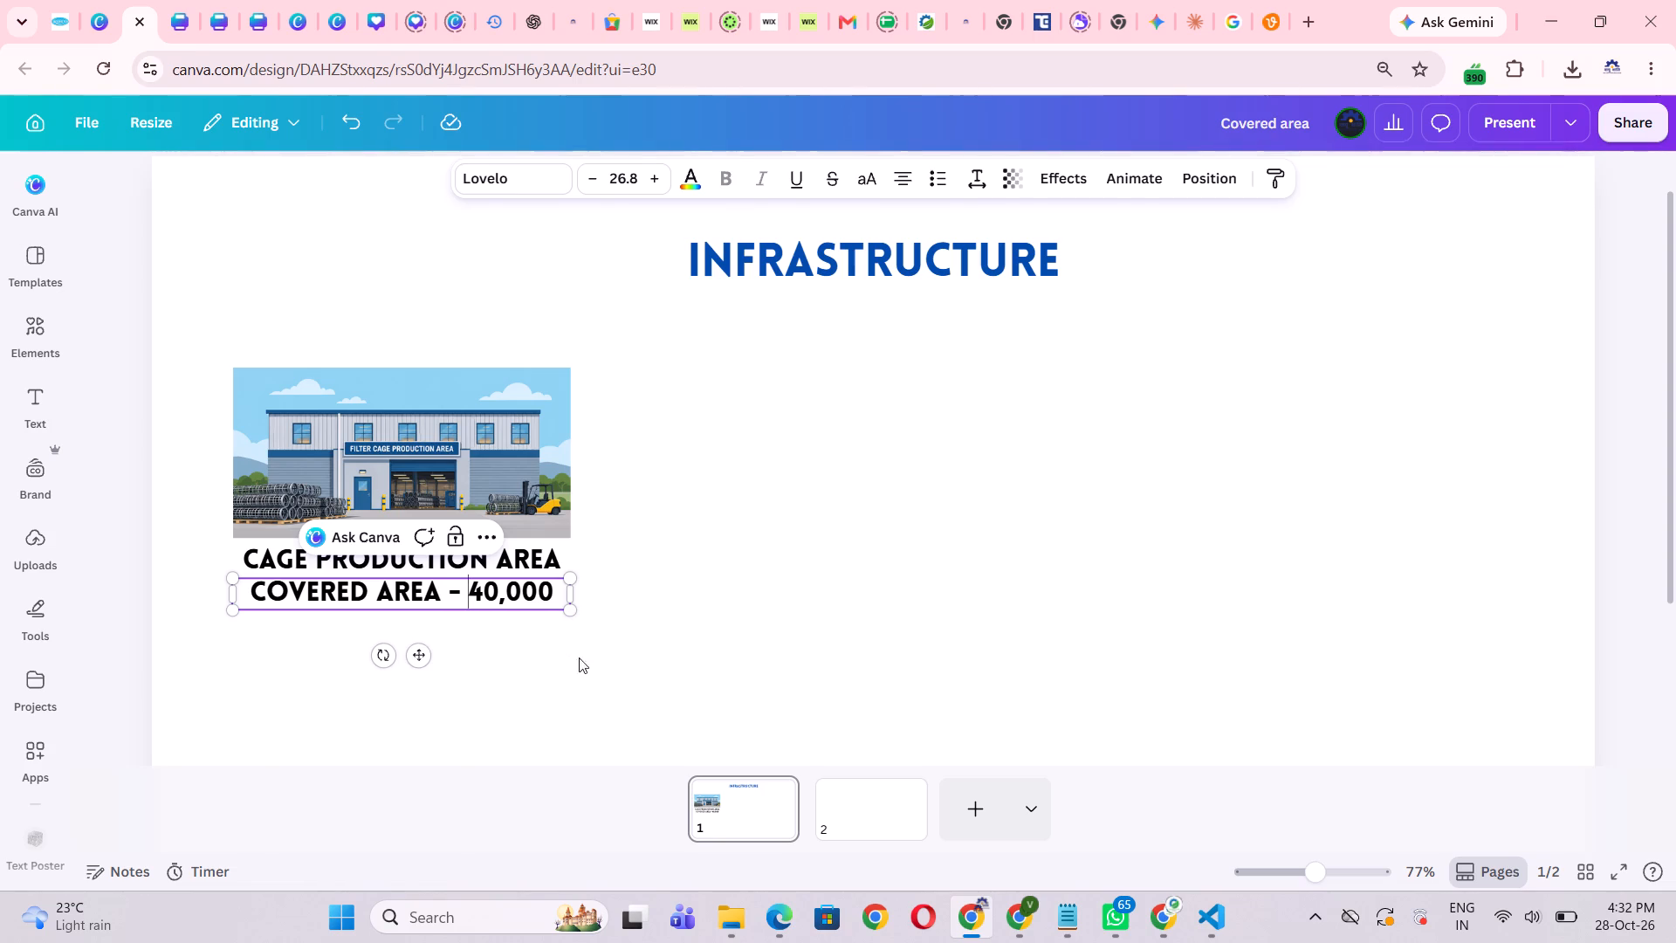
click(611, 665)
Scale the COVERED AREA label down to a font size of about 12.3.
click(544, 592)
drag(569, 610, 353, 590)
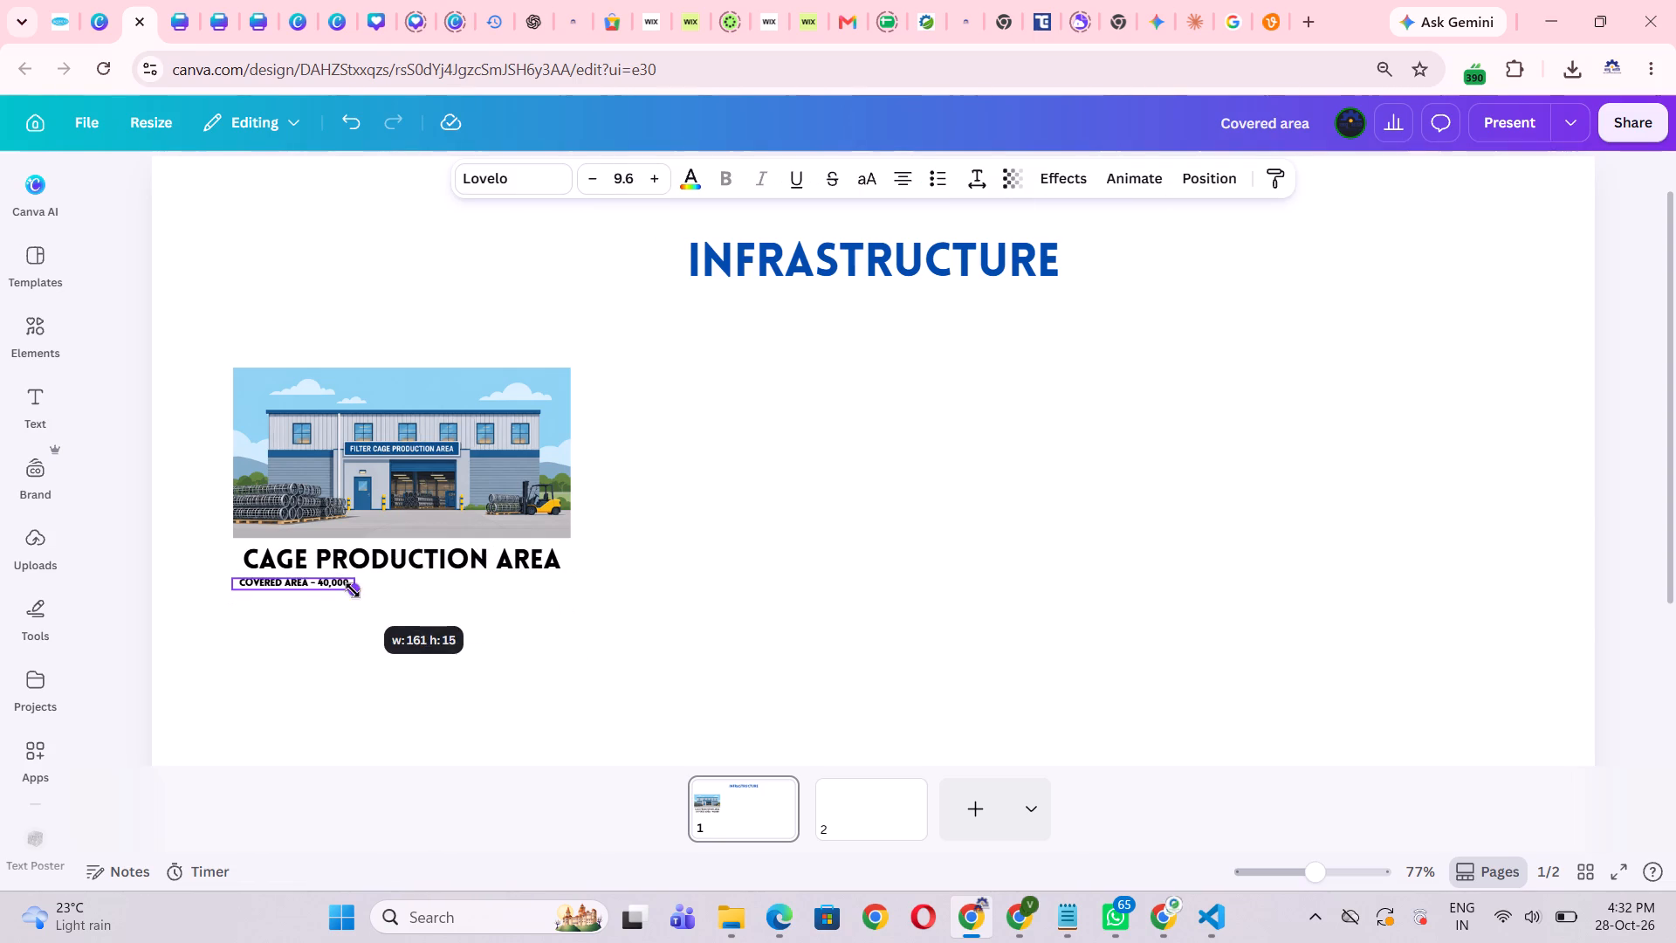
drag(353, 590, 384, 611)
click(635, 662)
Narrow the COVERED AREA label's text box to fit its text and align it with the illustration's left edge.
click(295, 582)
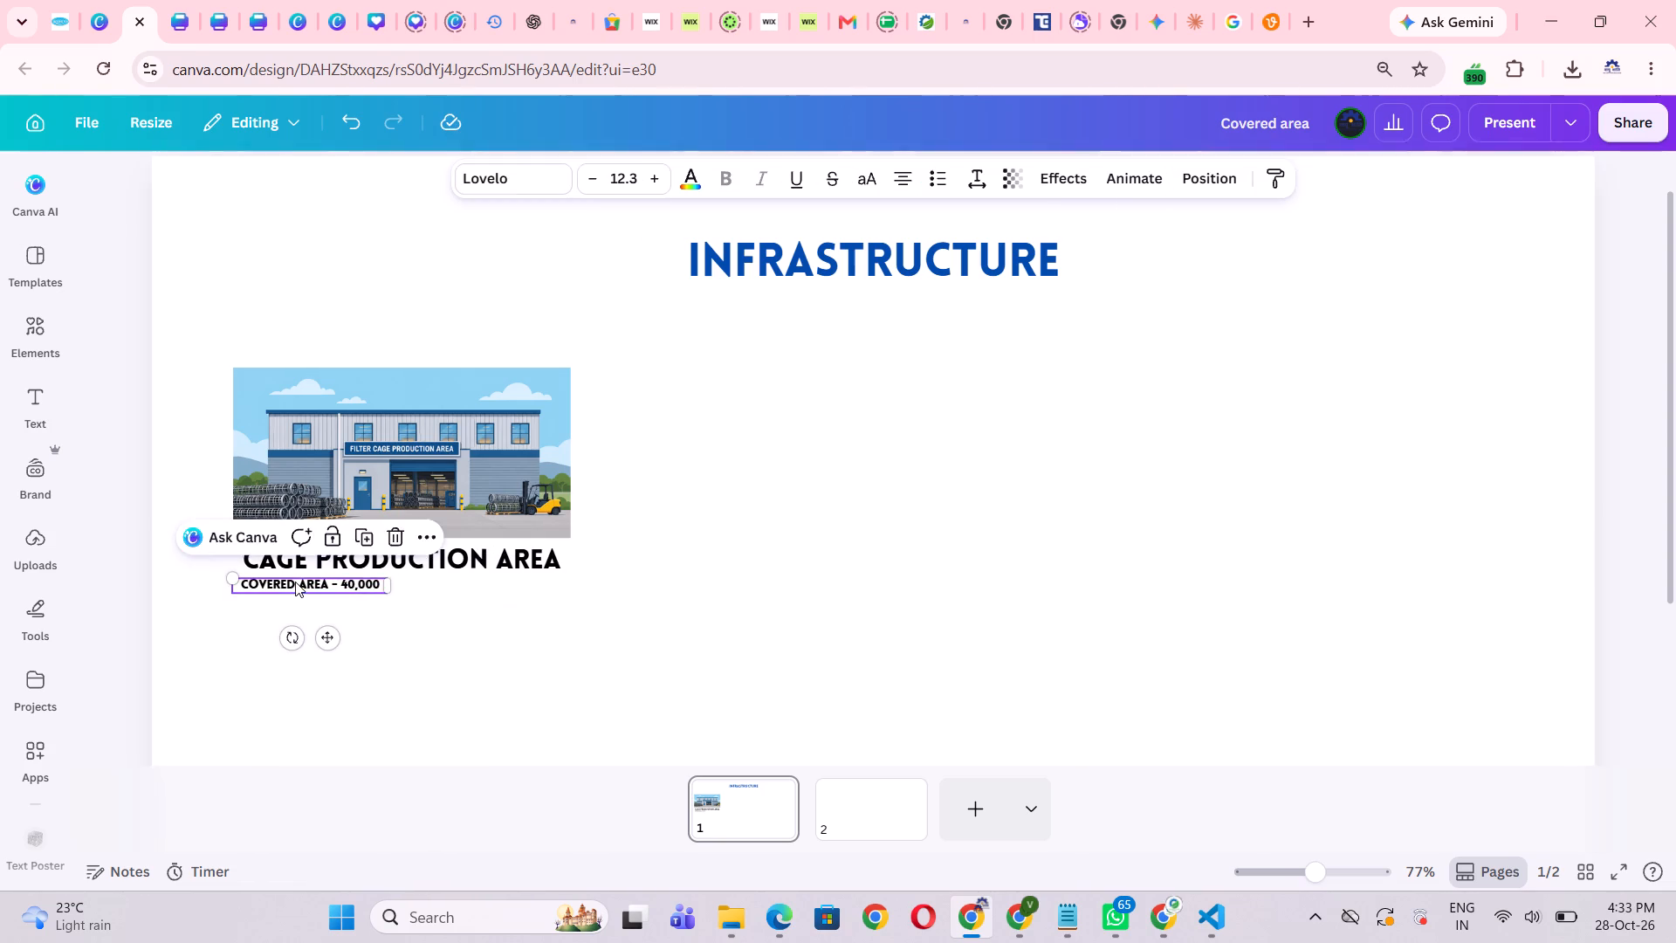
scroll(309, 598, right, 3)
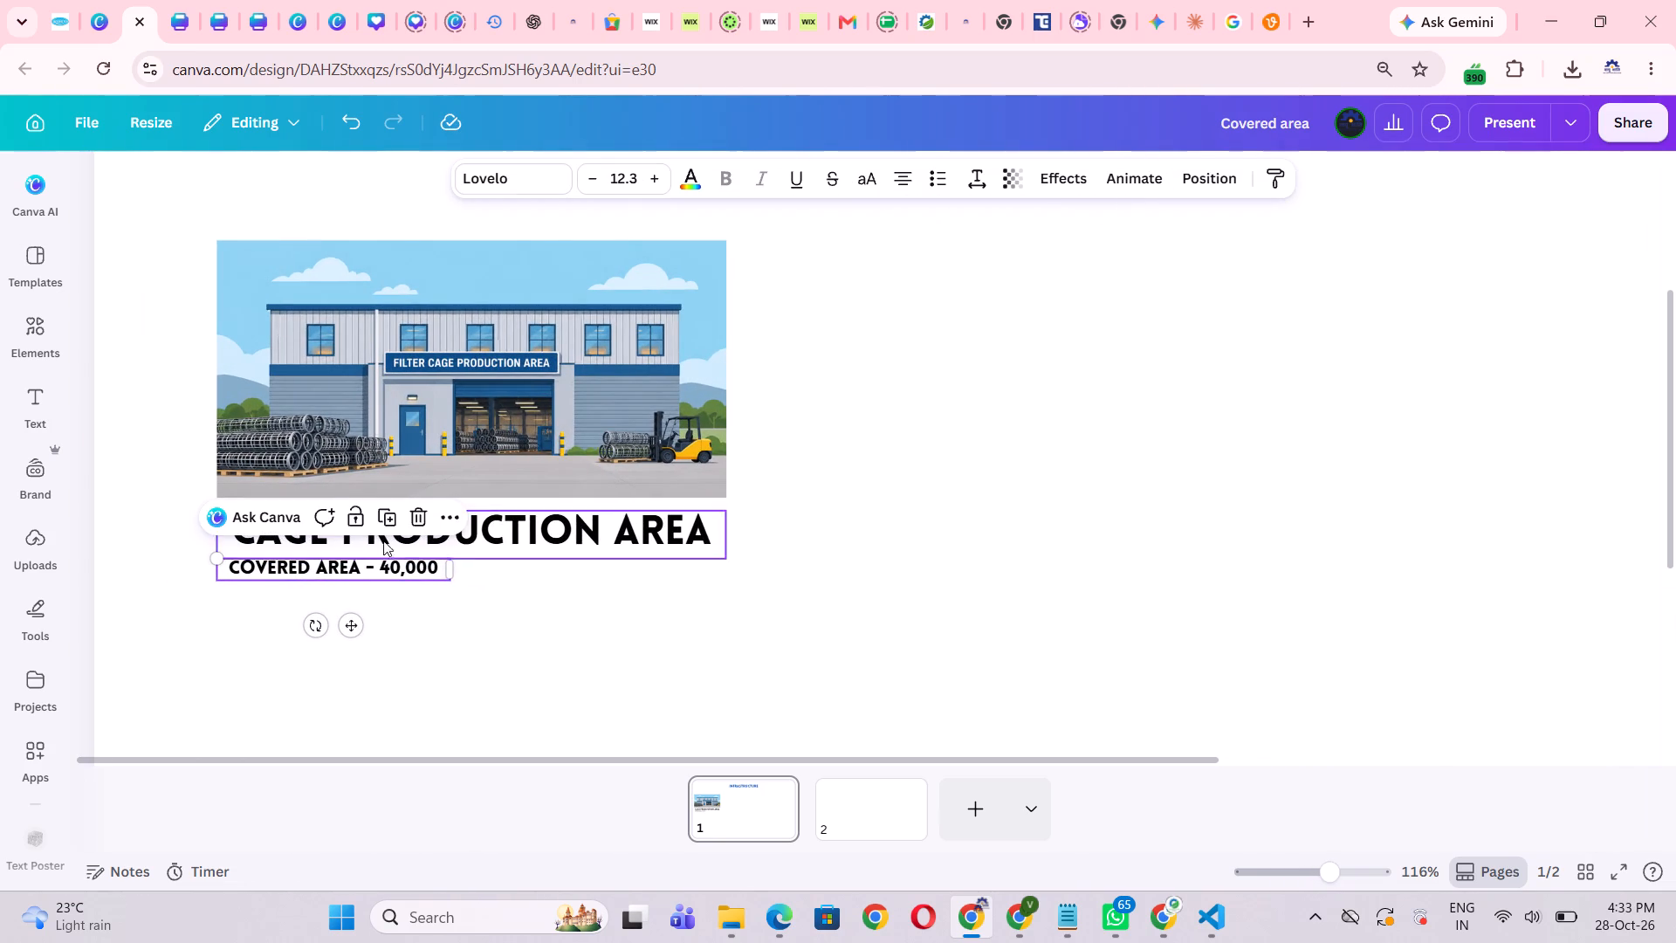
click(578, 582)
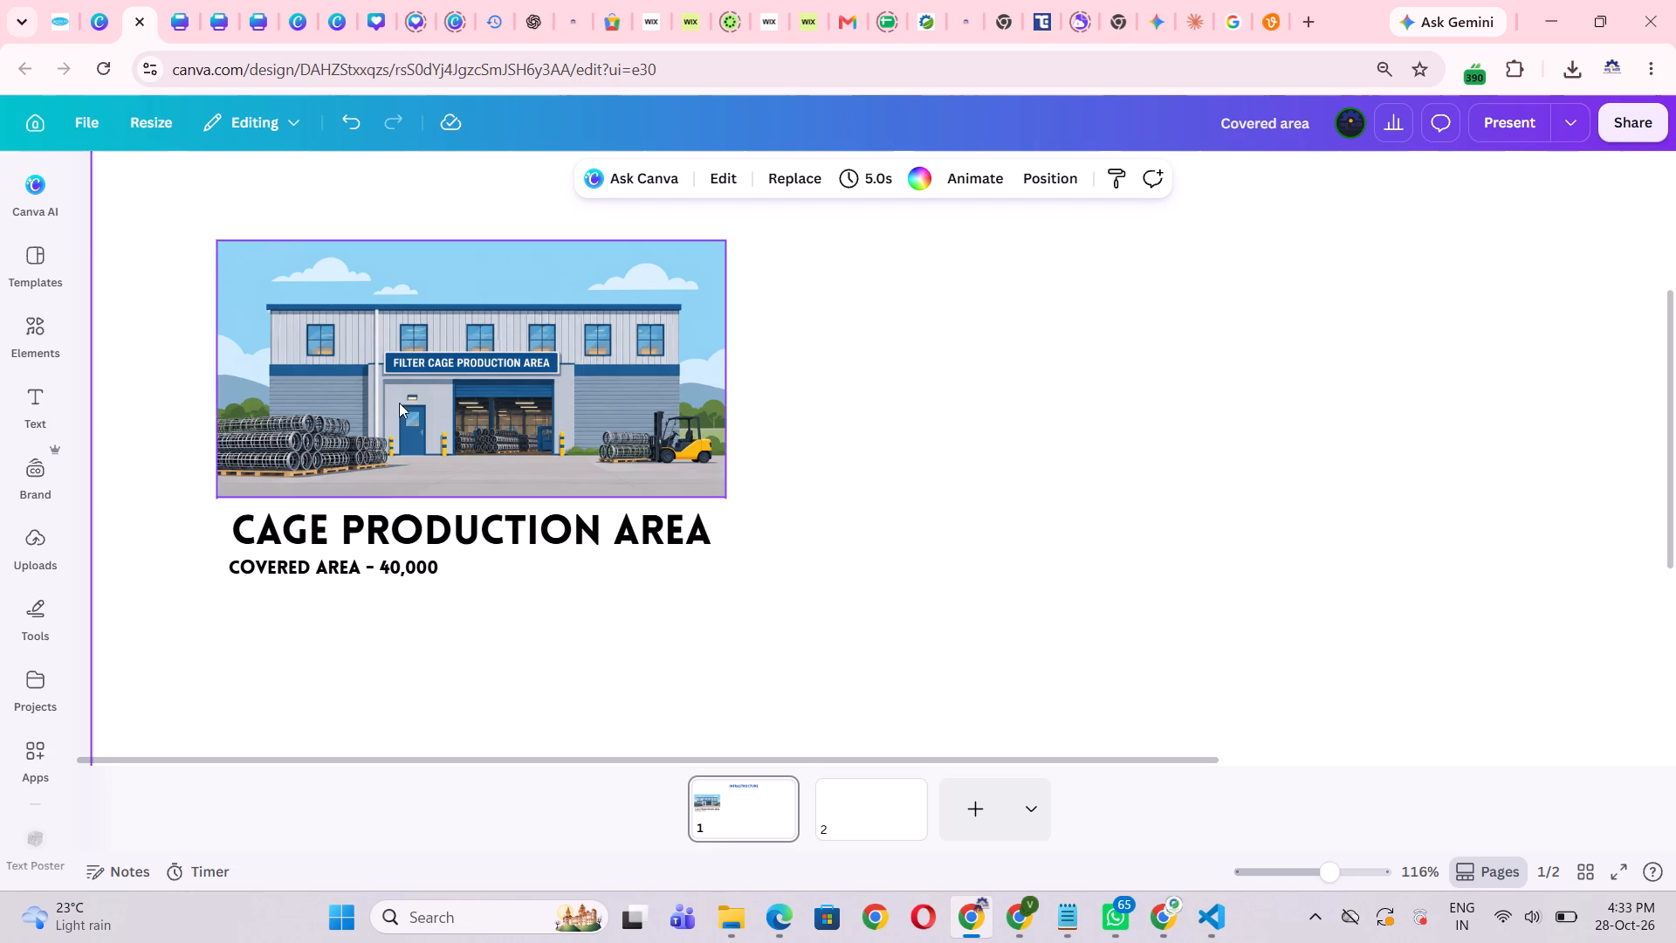
click(337, 575)
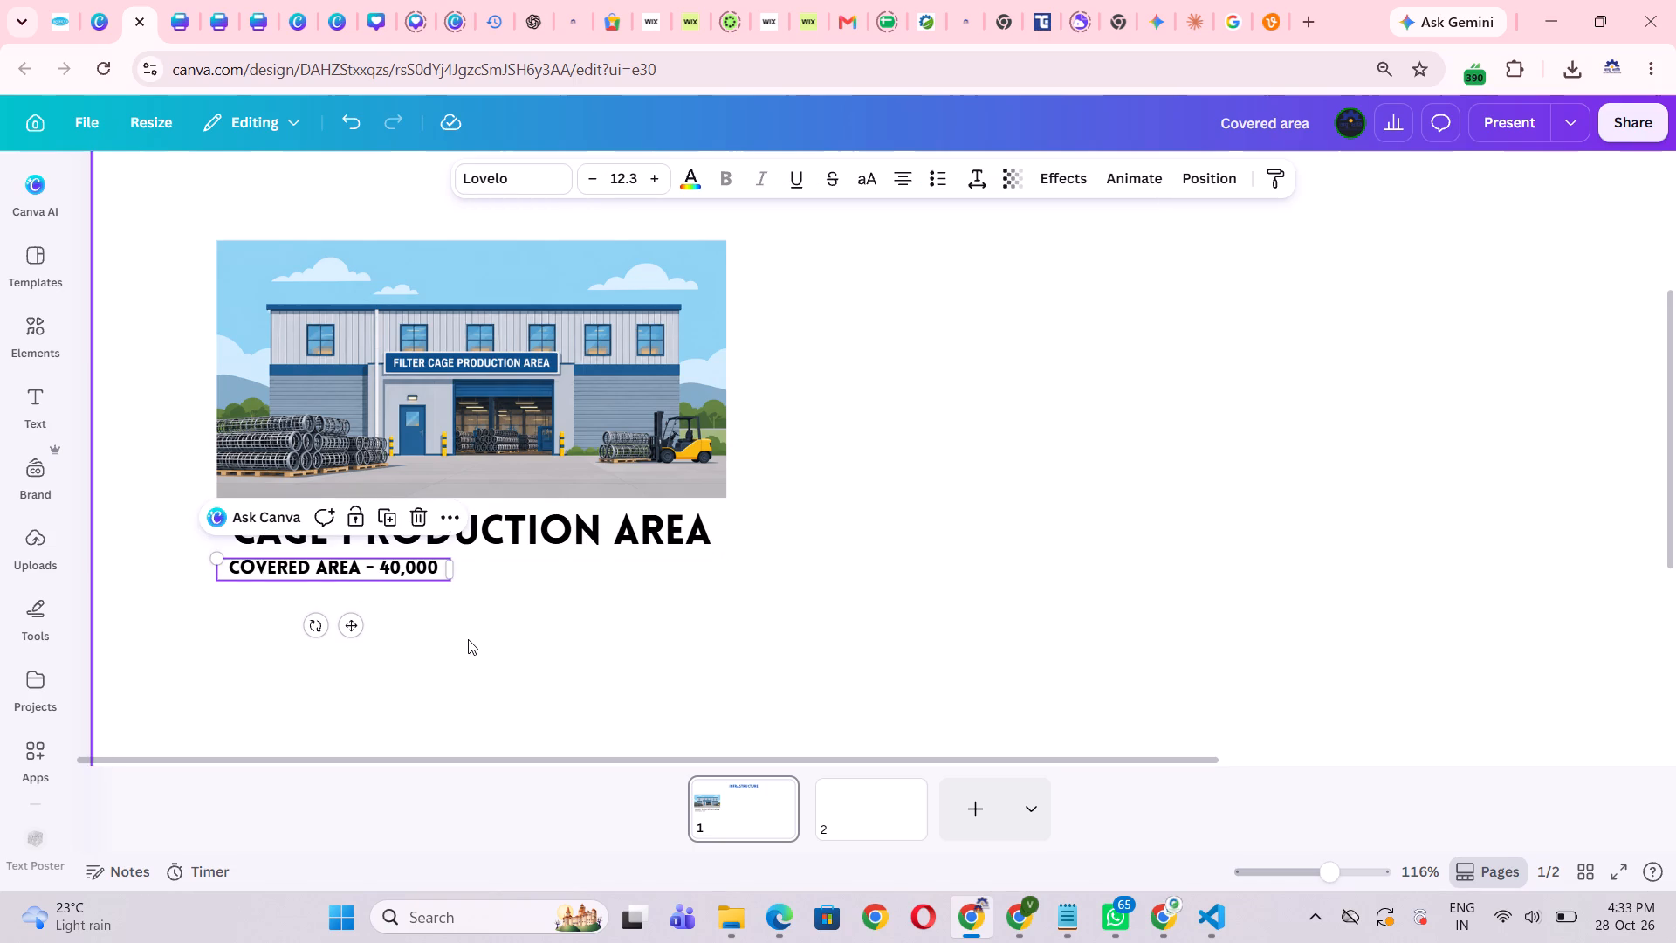
click(278, 577)
click(492, 639)
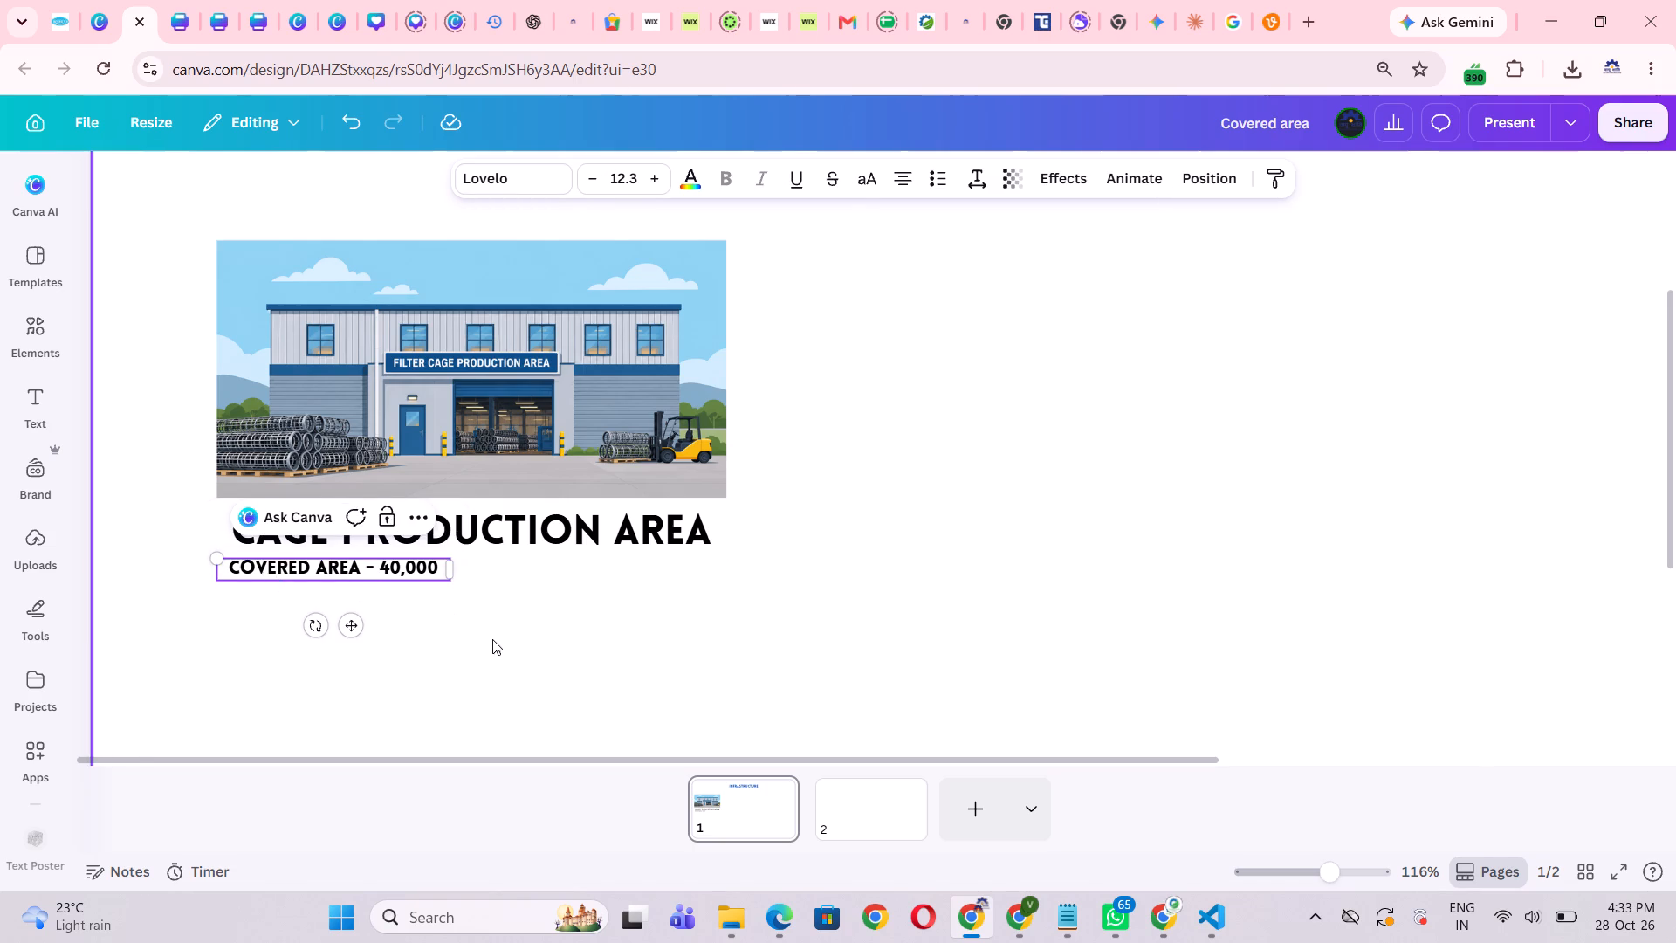
click(358, 585)
click(355, 575)
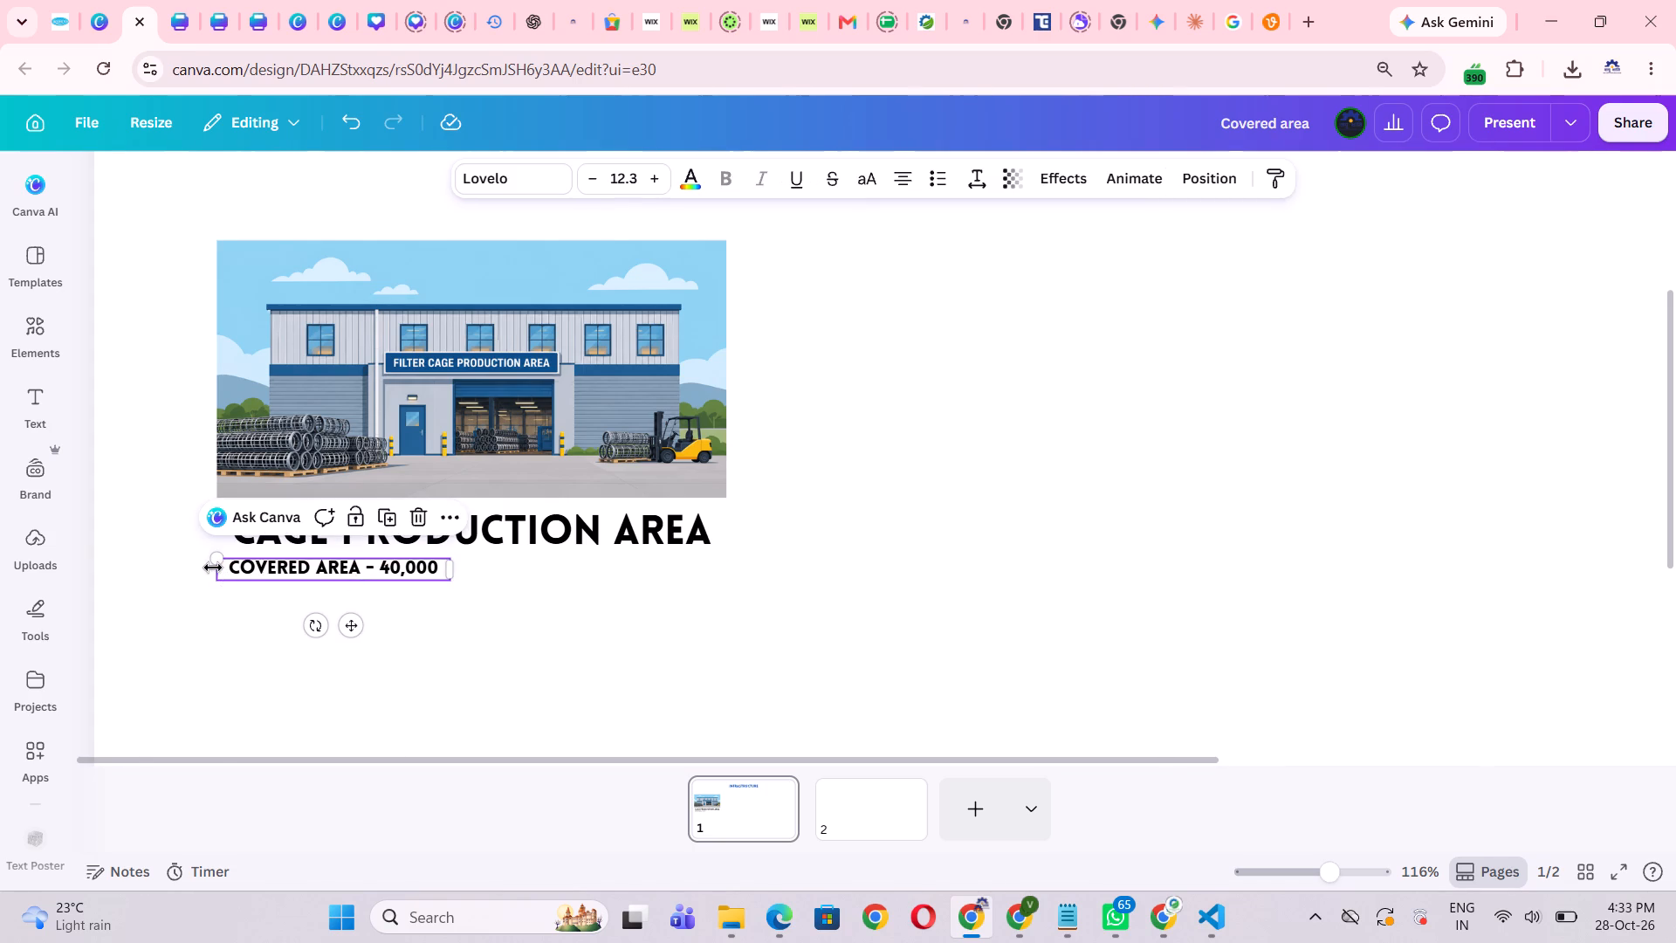
drag(213, 568, 232, 572)
click(574, 692)
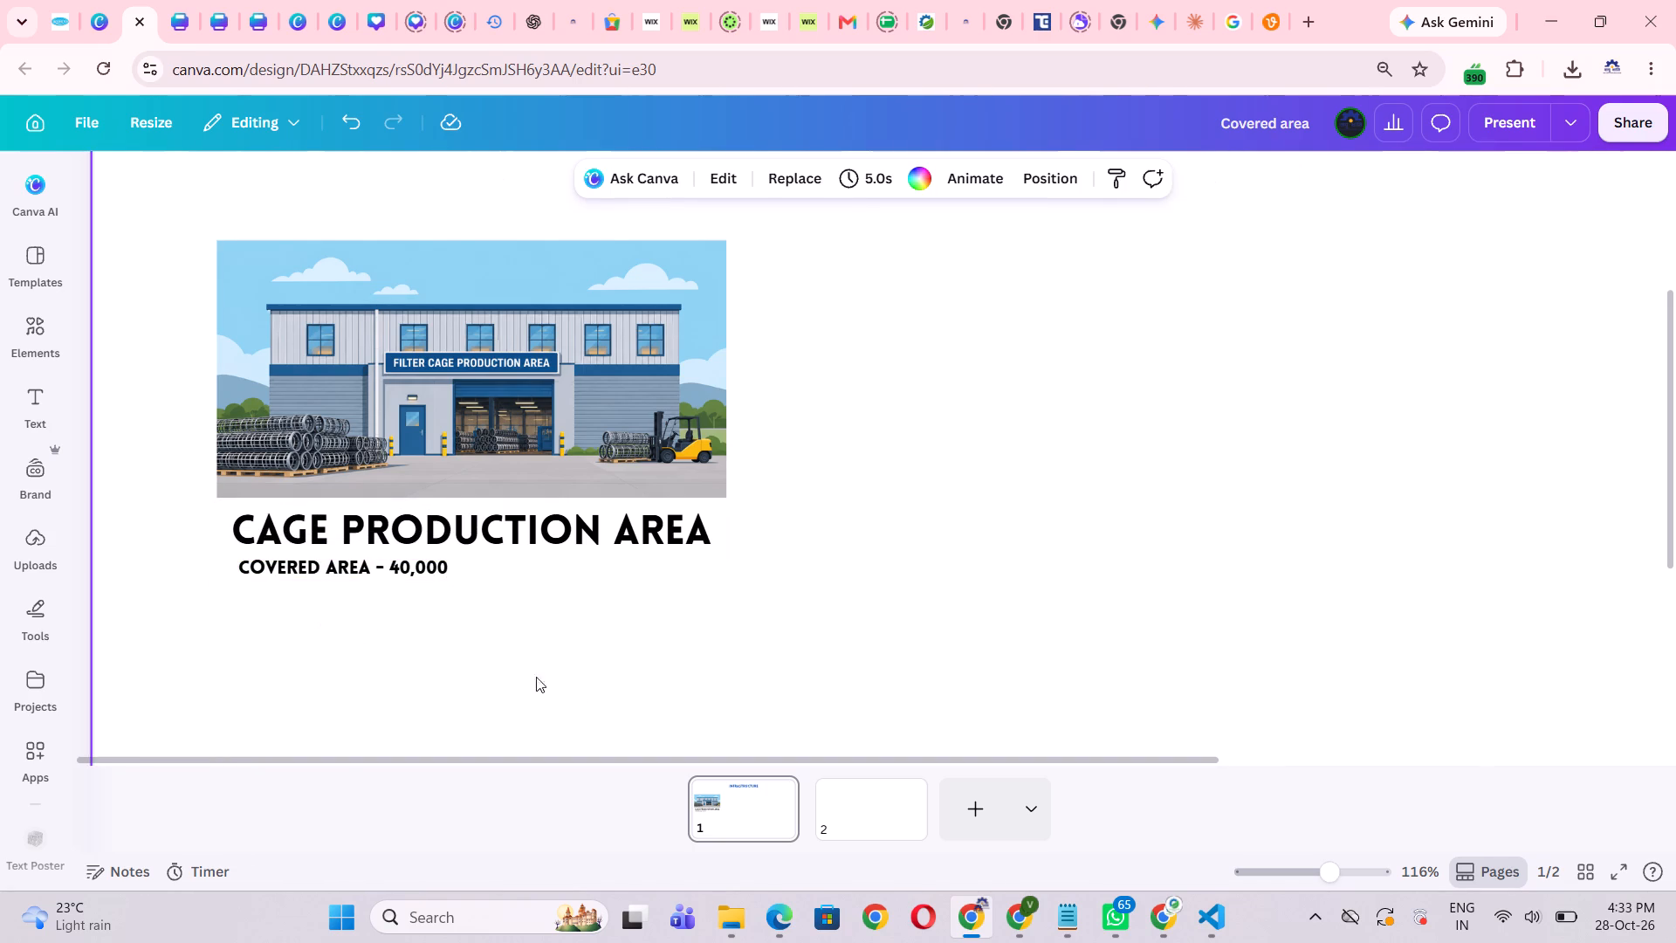
click(351, 570)
drag(351, 570, 333, 568)
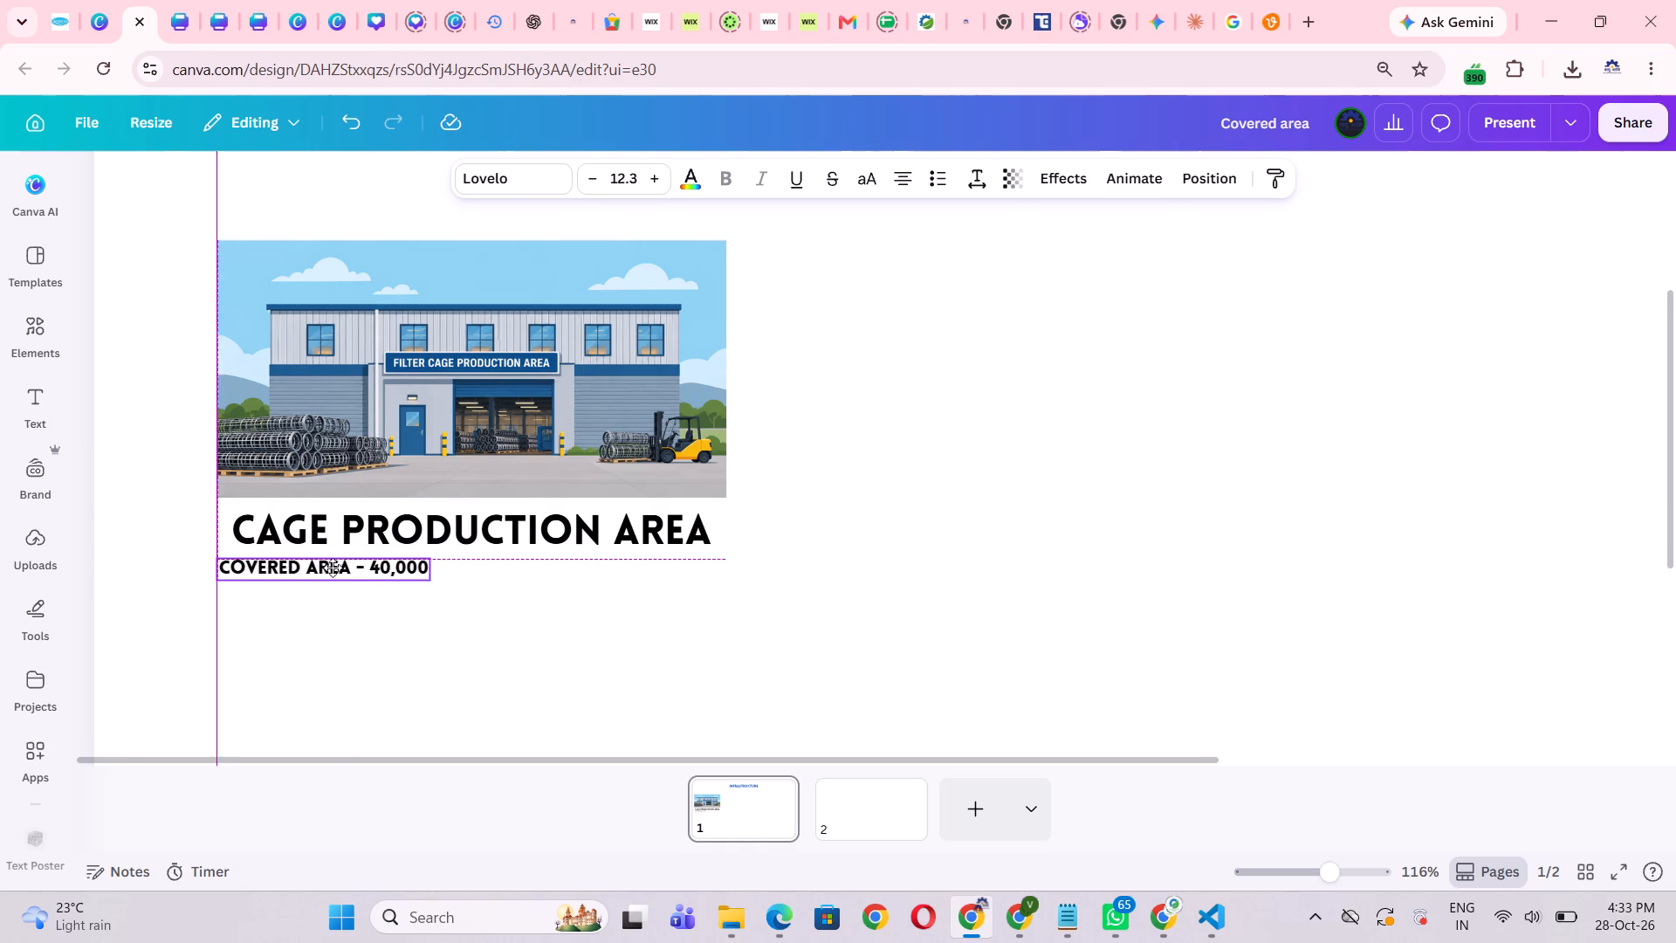
drag(333, 568, 335, 568)
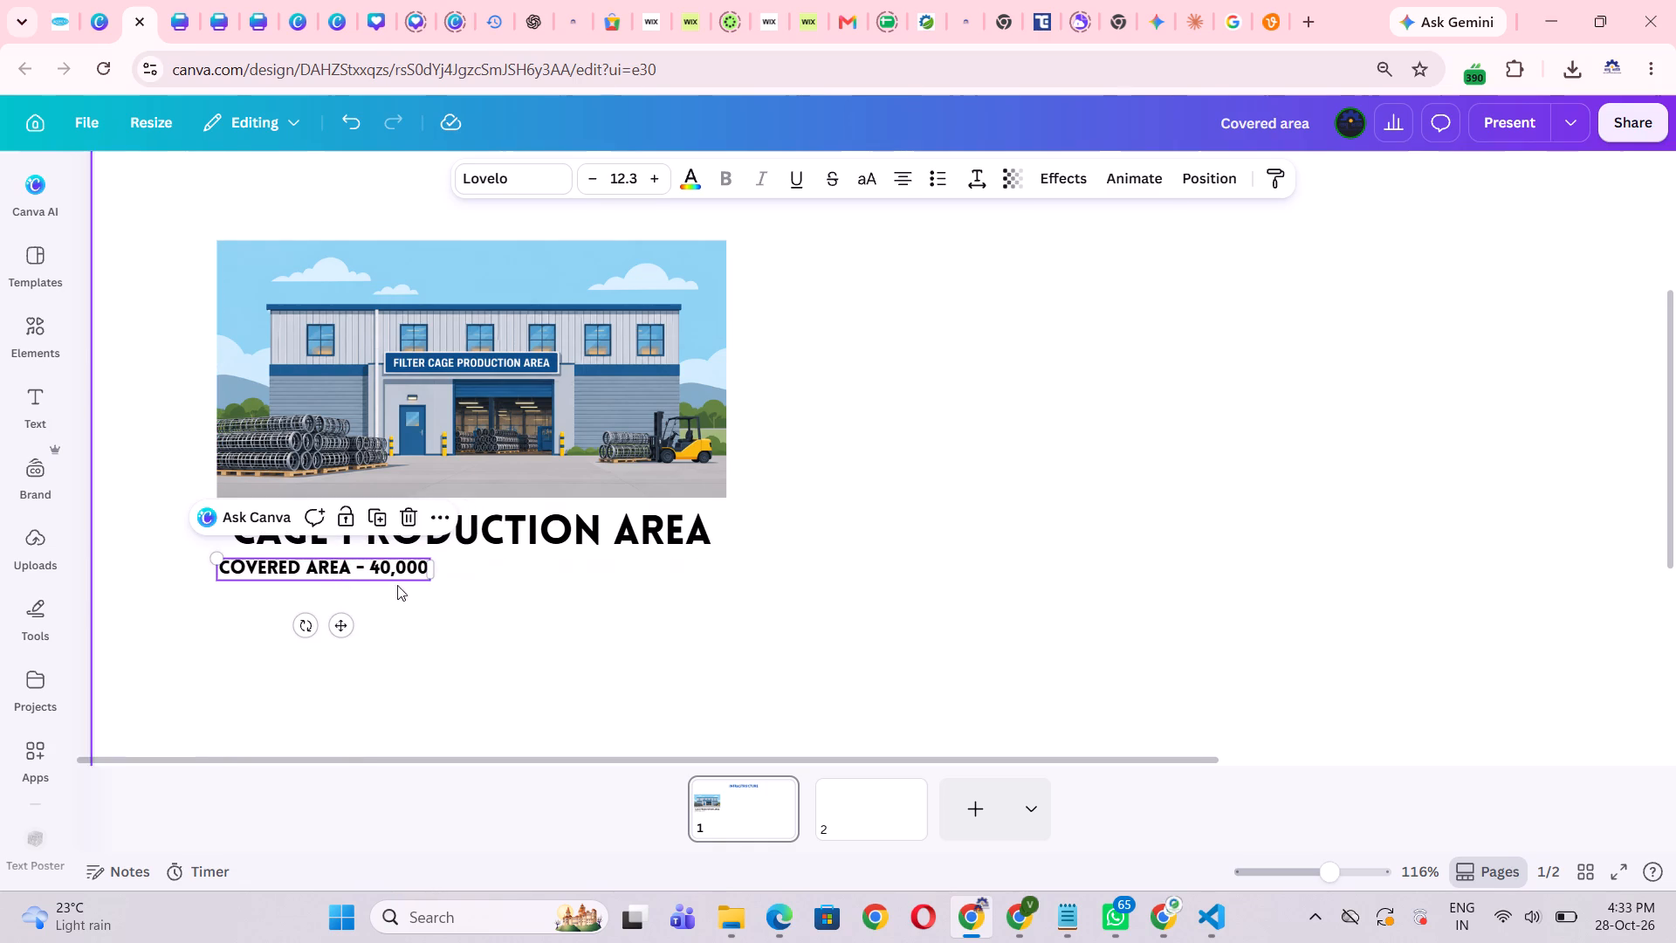
Scale the COVERED AREA label up to a font size of about 14.6.
drag(434, 581, 462, 607)
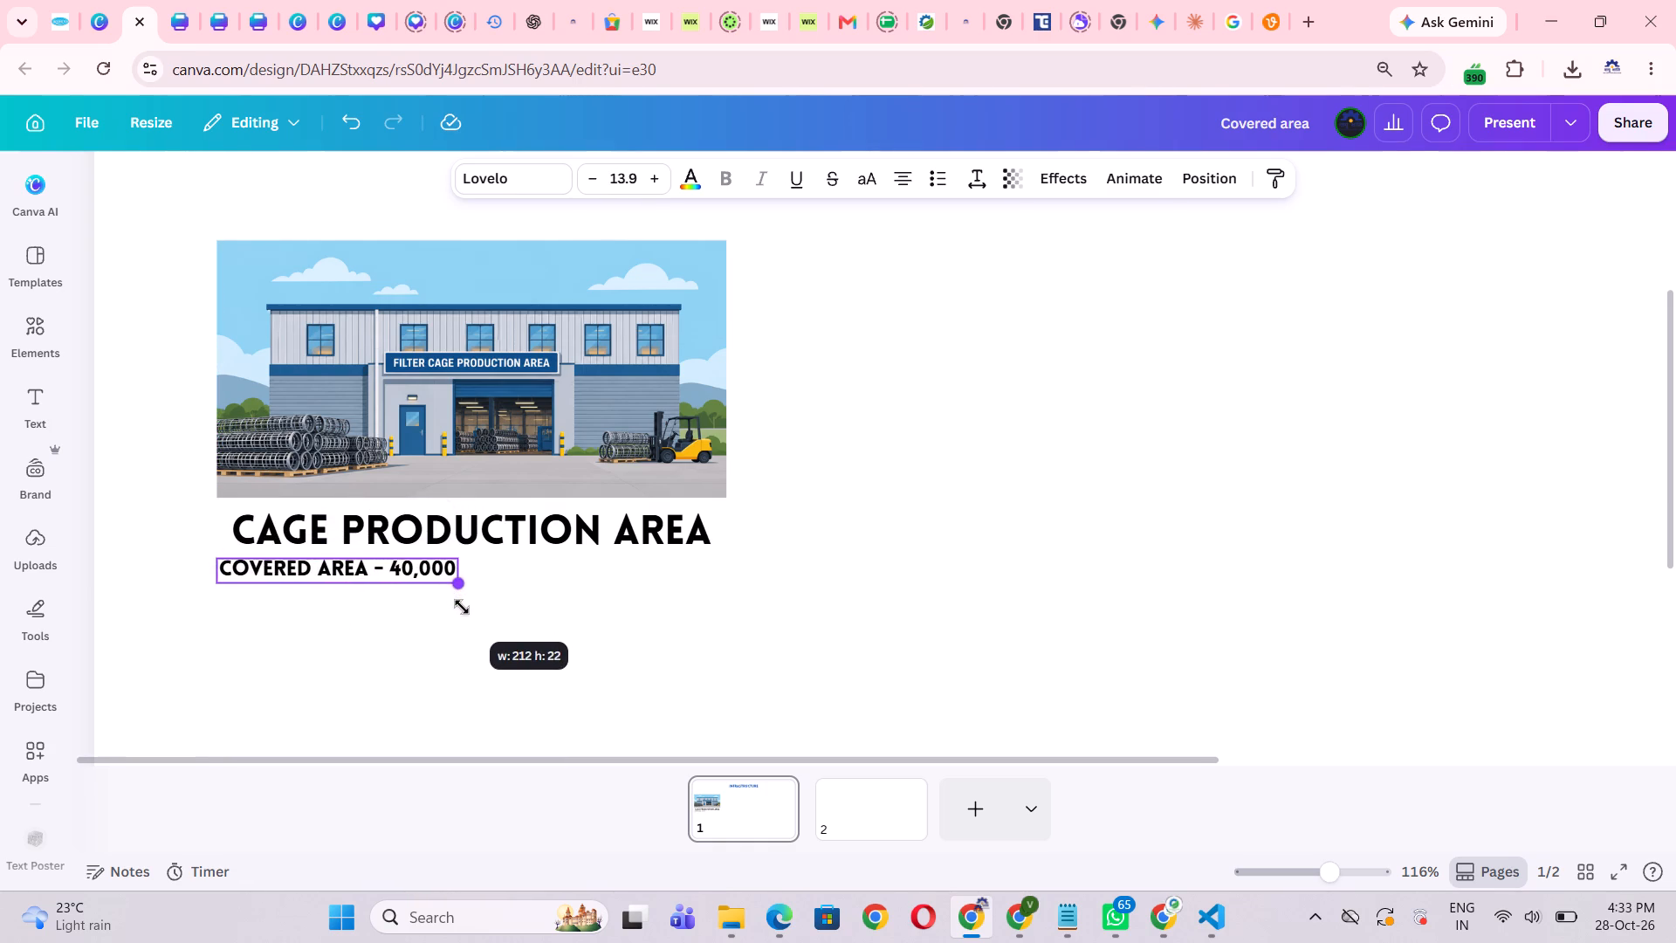
drag(462, 607, 474, 619)
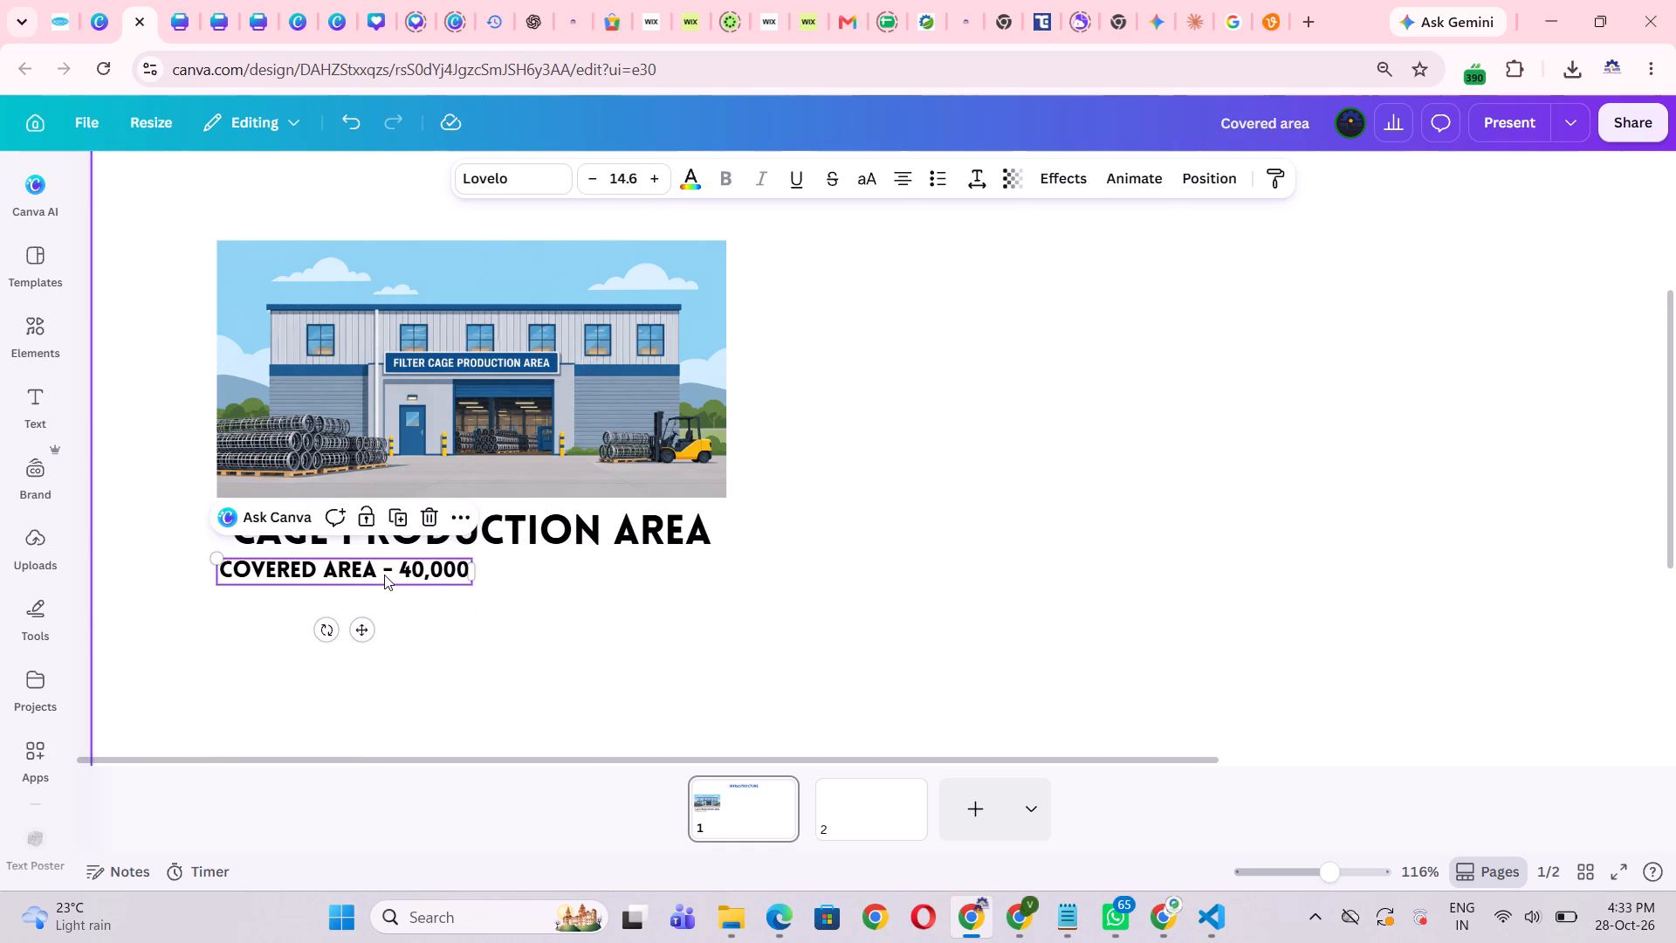
Duplicate the COVERED AREA label and place the copy directly beneath it, left-aligned with the original.
click(402, 520)
drag(419, 589, 400, 599)
Change the duplicated label's wording to "UNCOVERED AREA" and widen its text box so the text fits on one line.
click(319, 593)
click(234, 602)
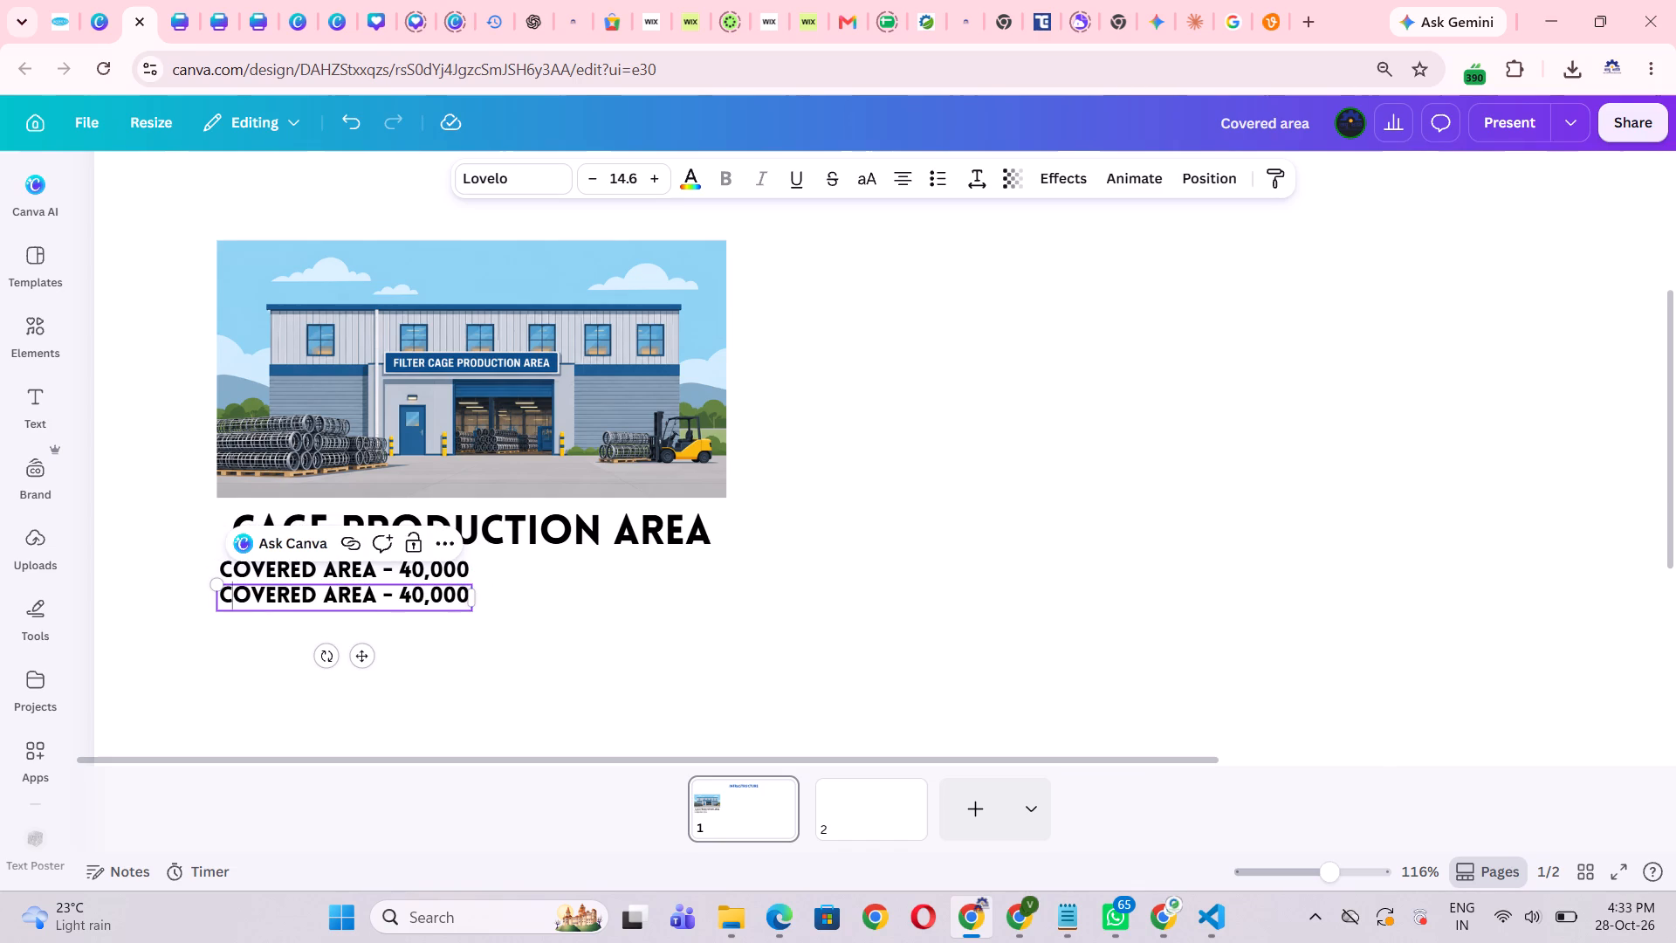
click(223, 600)
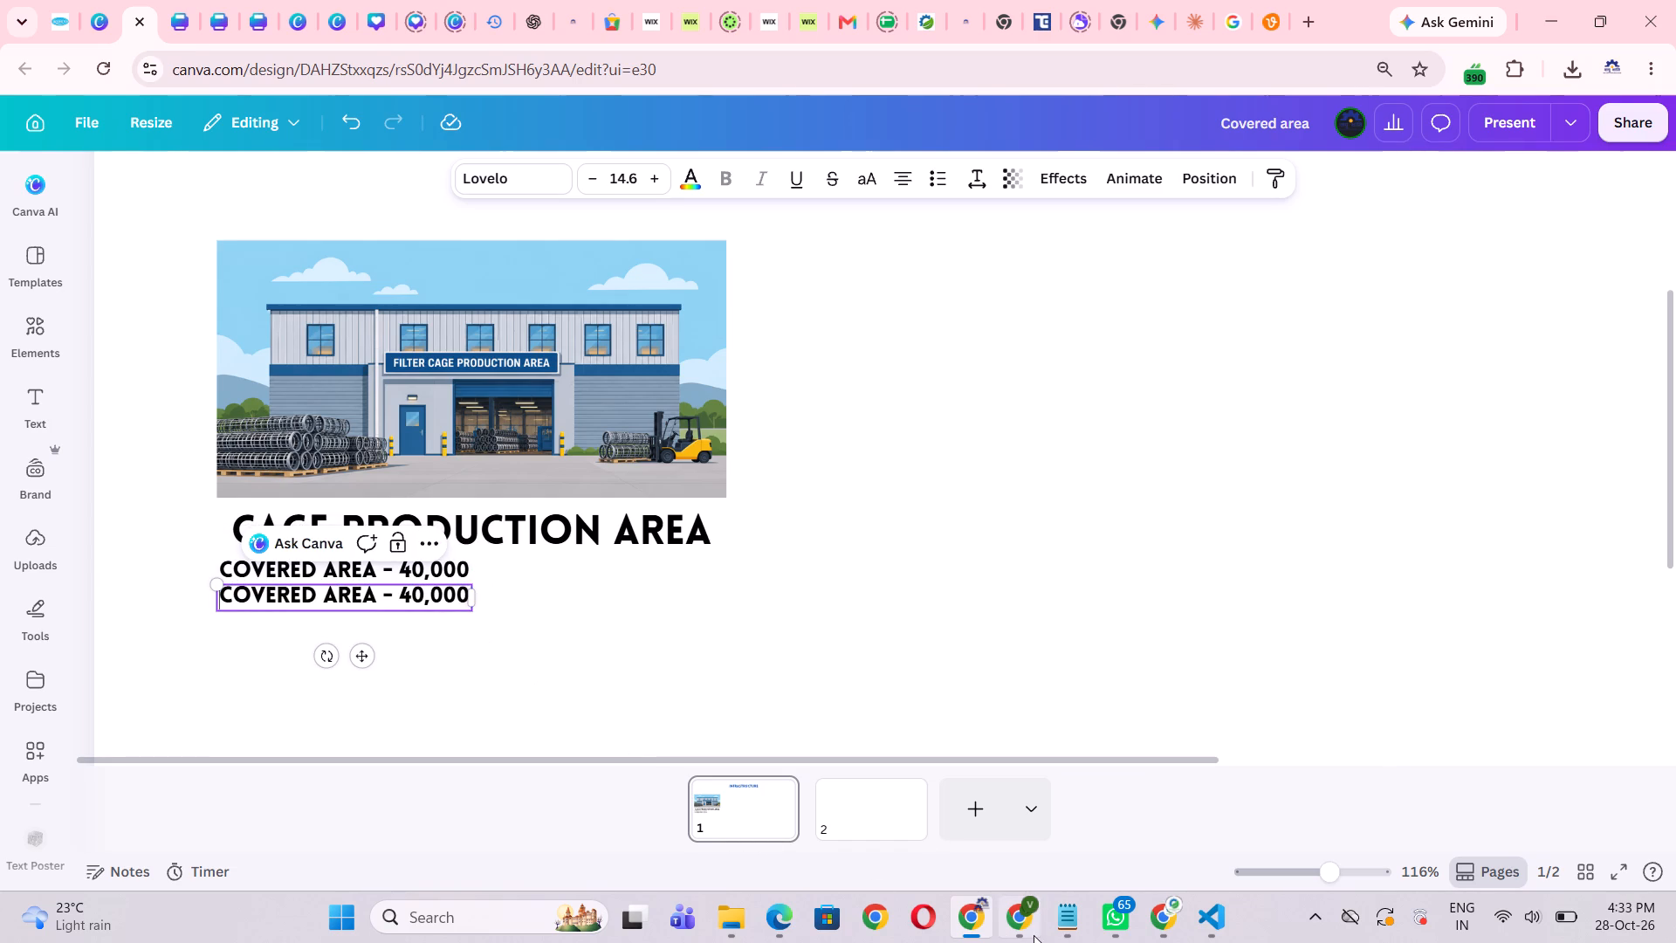
click(1064, 935)
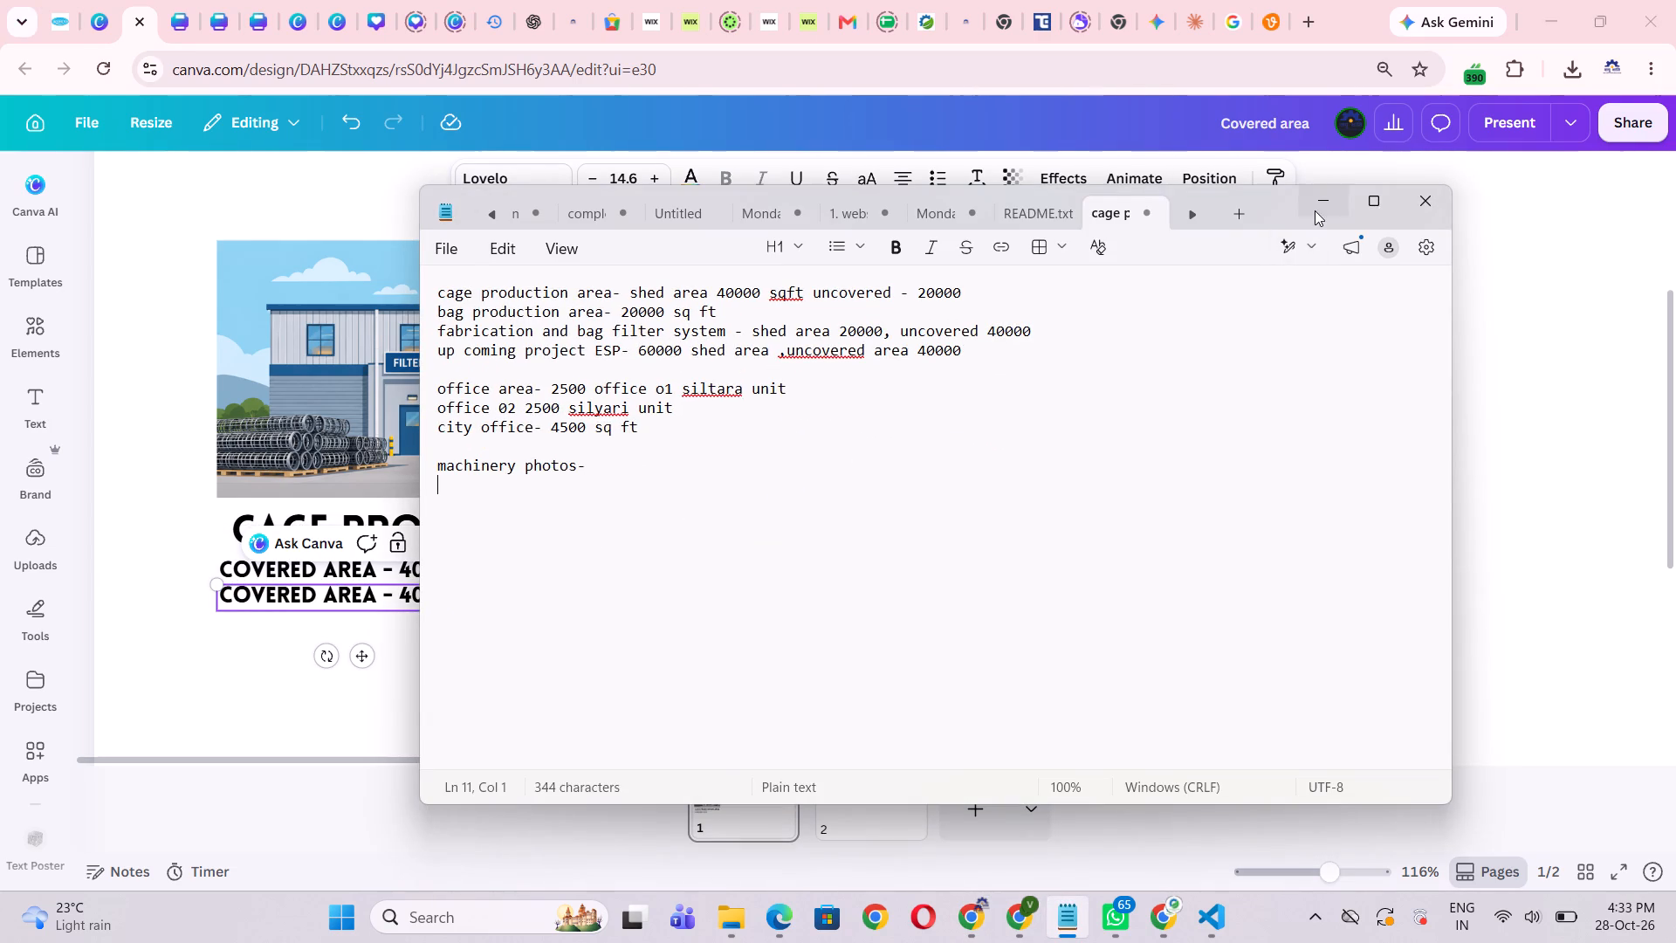
click(1315, 210)
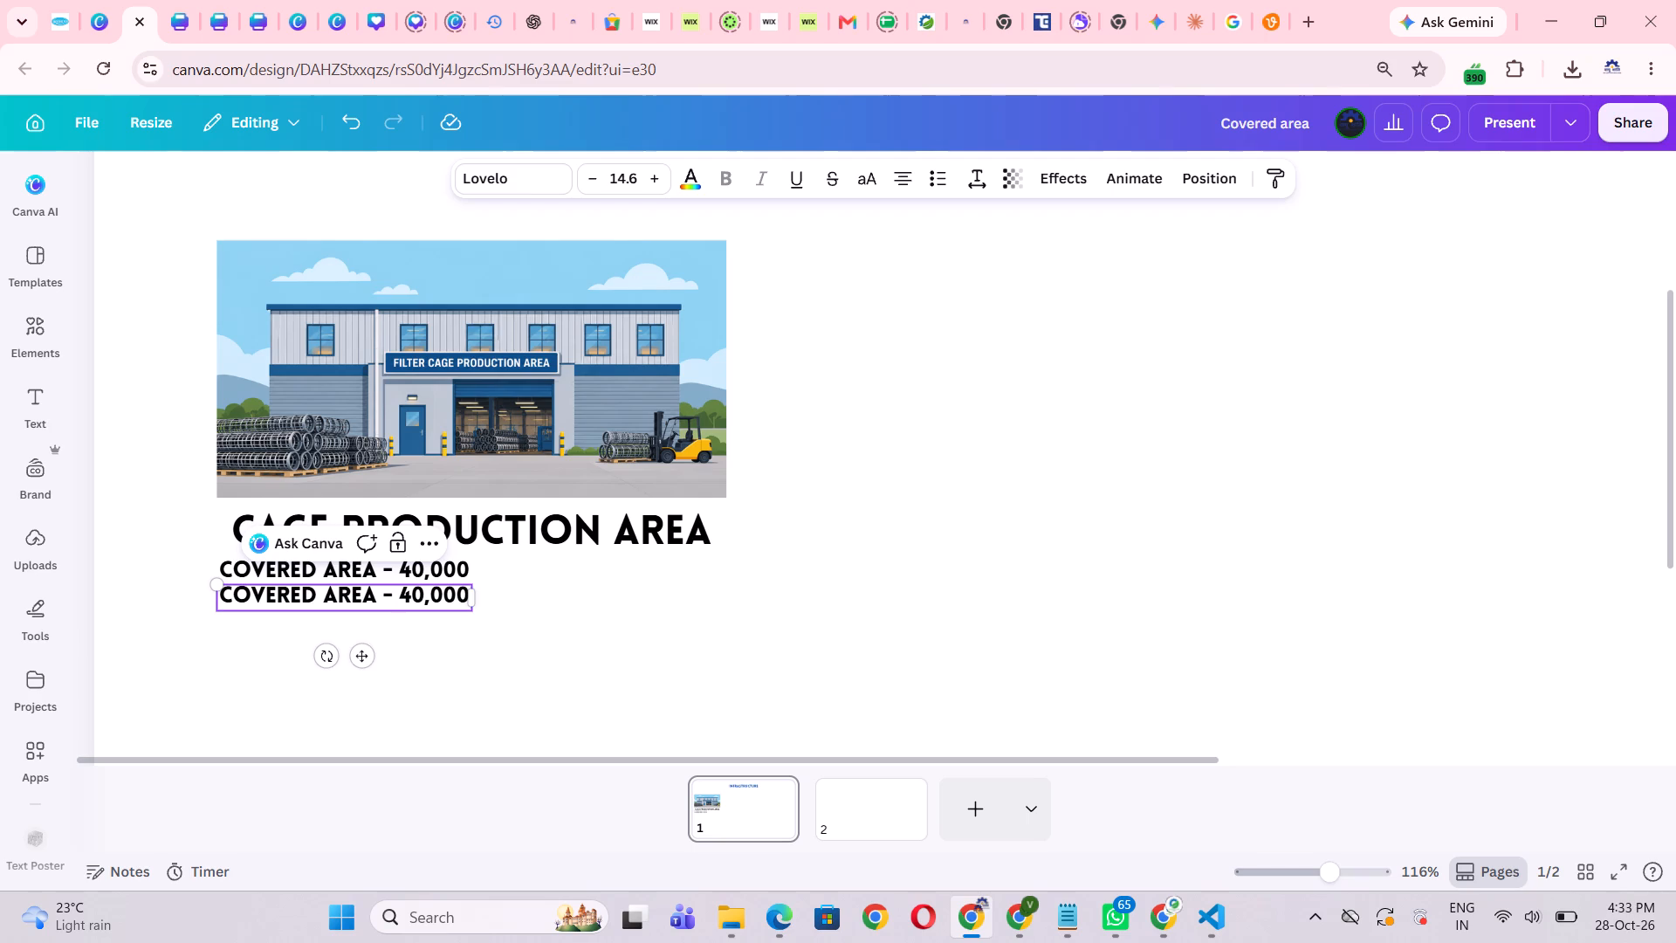
key(shift+u)
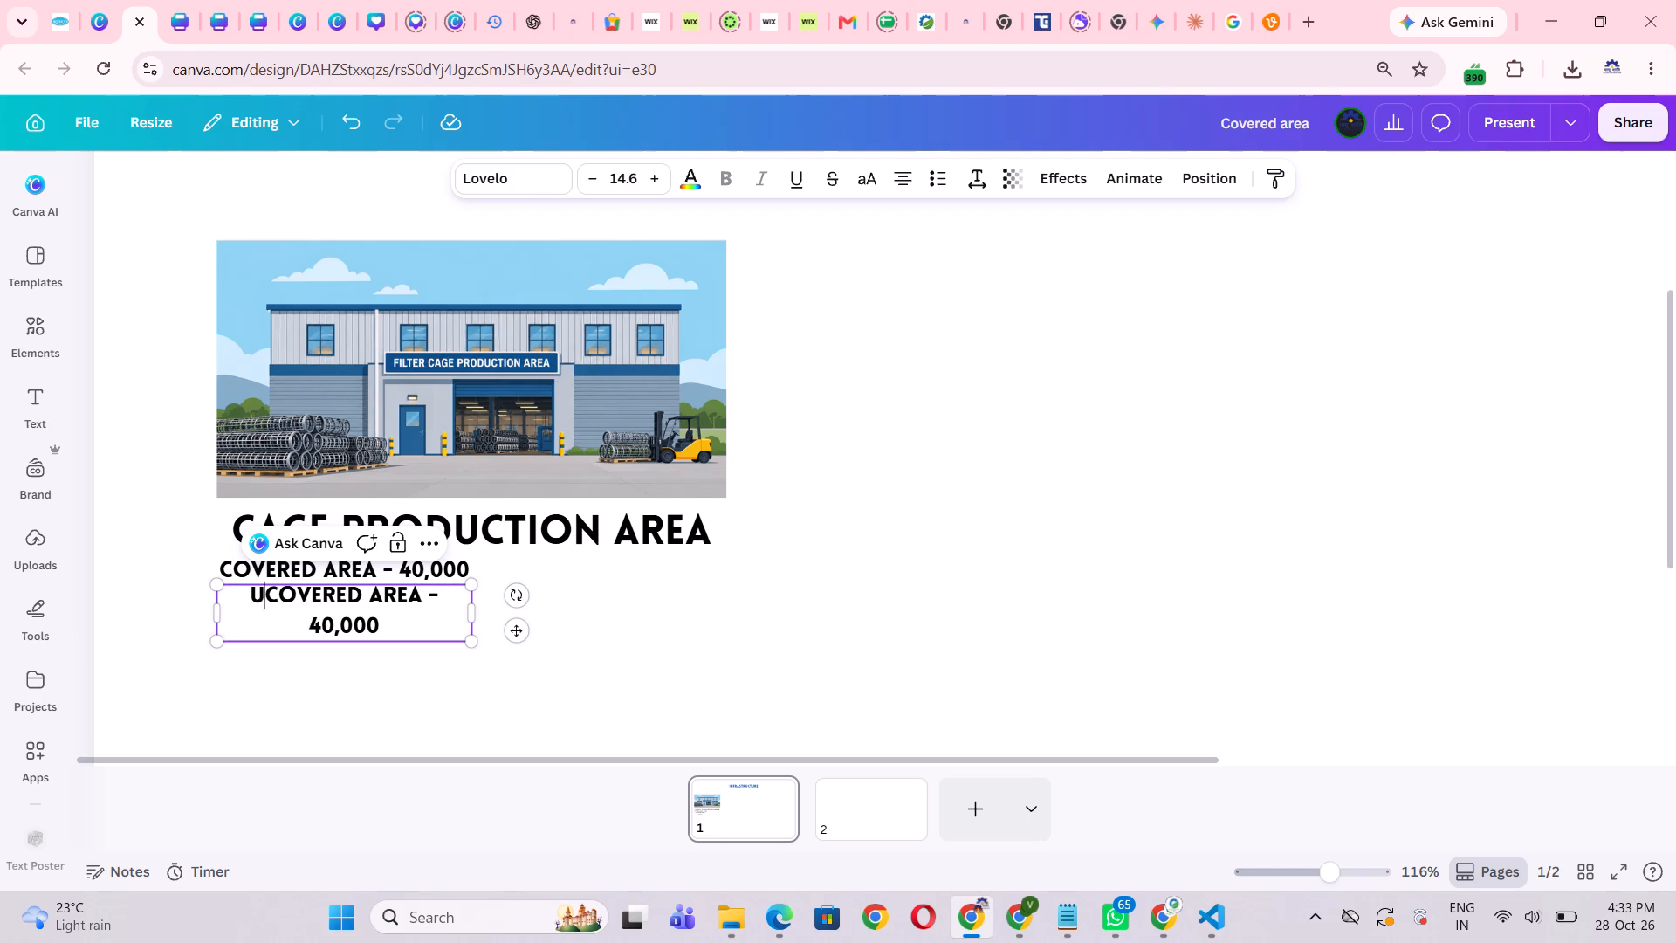
key(n)
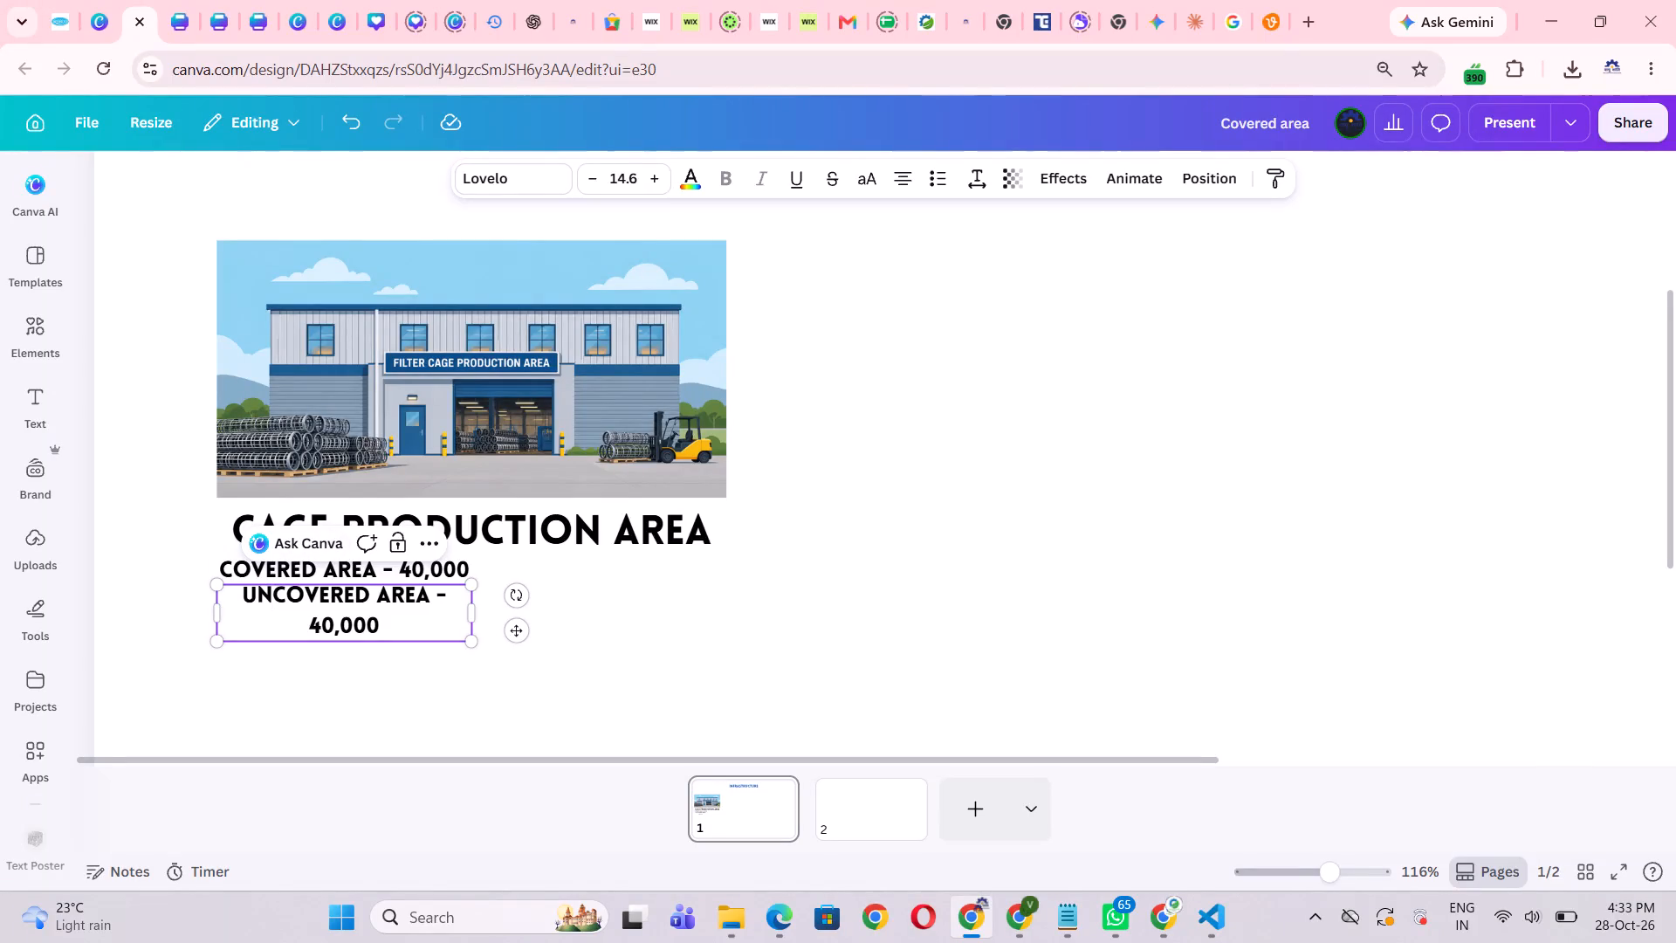
drag(476, 609, 501, 613)
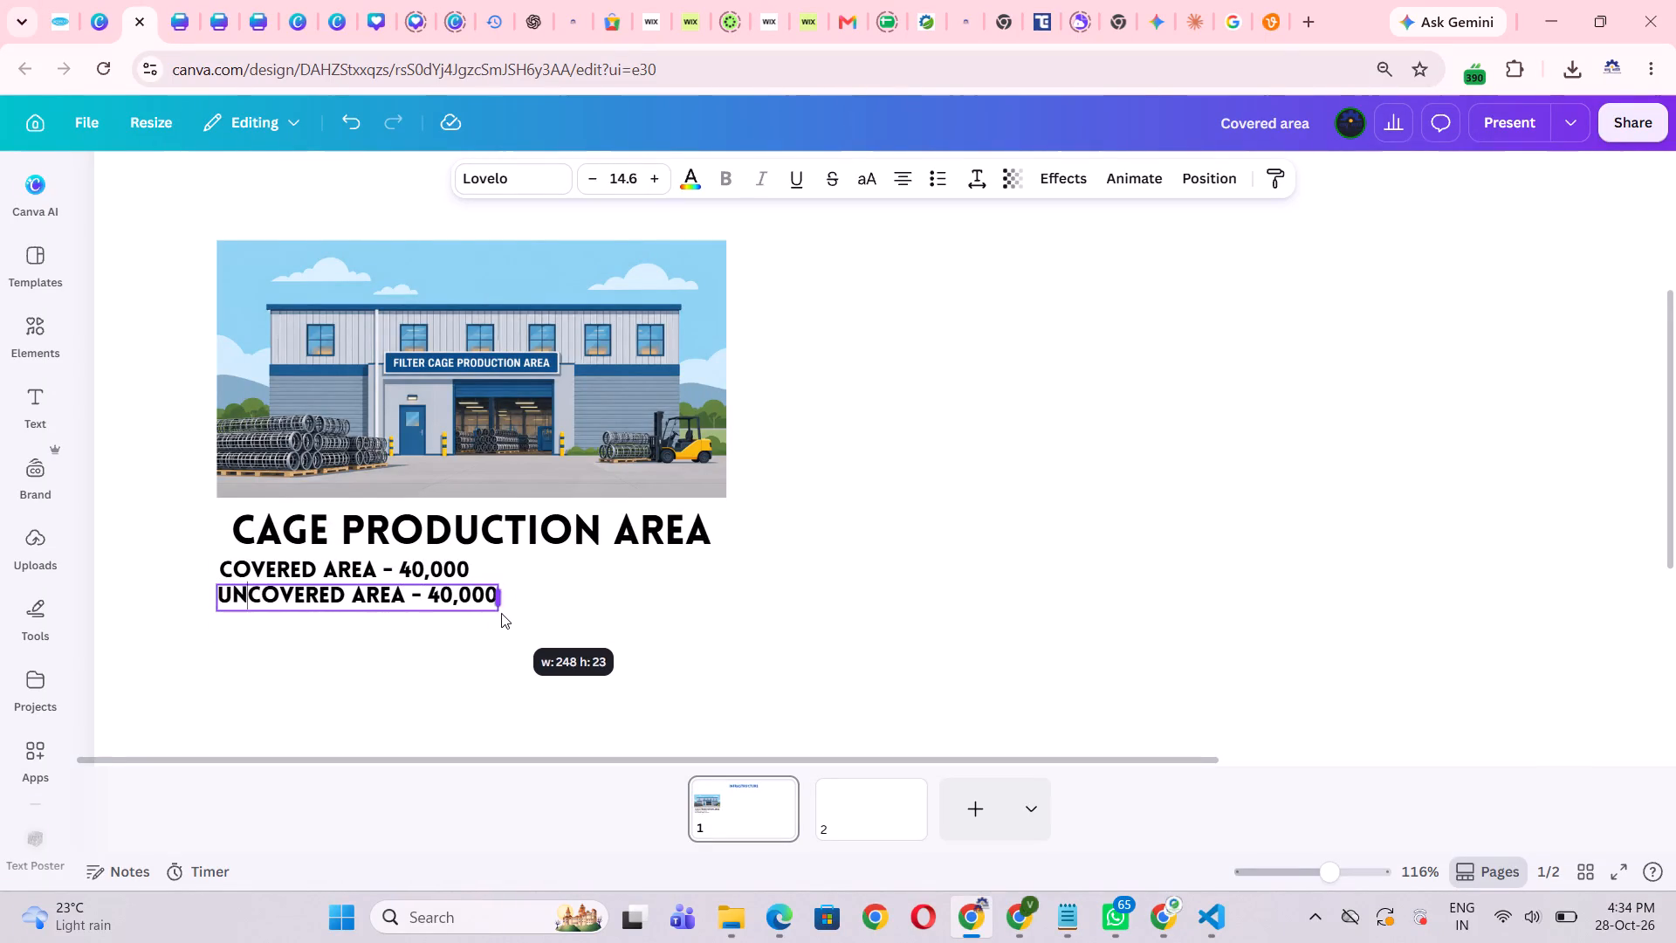
drag(501, 613, 506, 614)
click(690, 717)
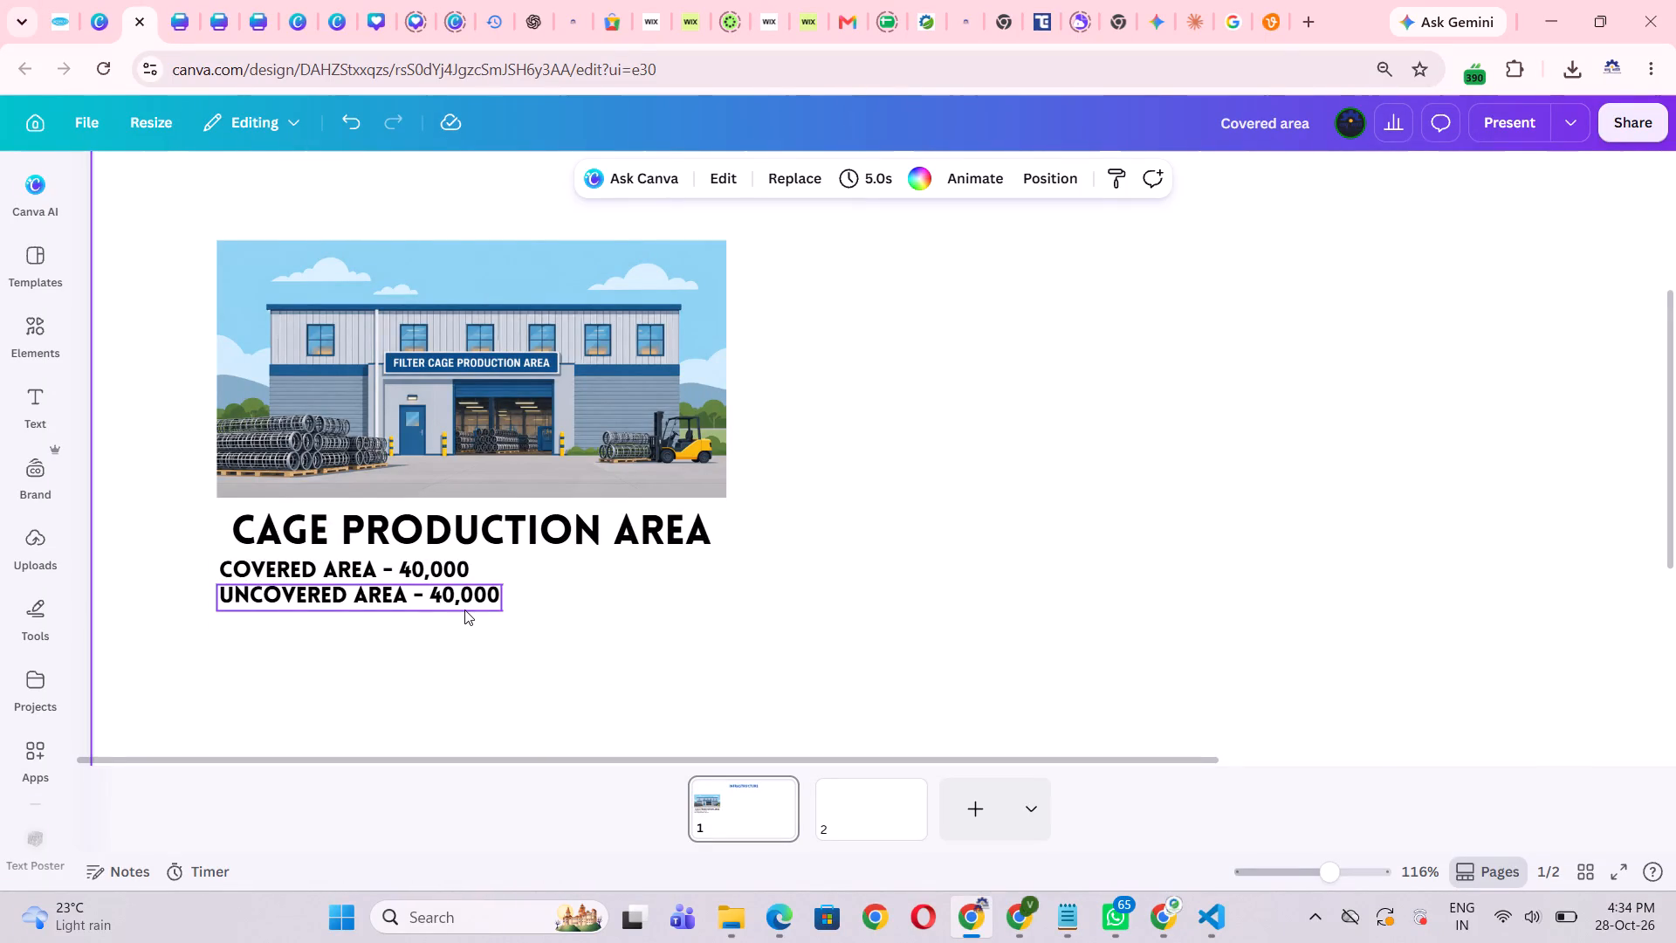
Check the uncovered figure in the Notepad notes and set the UNCOVERED AREA label's value to 20,000.
click(1057, 923)
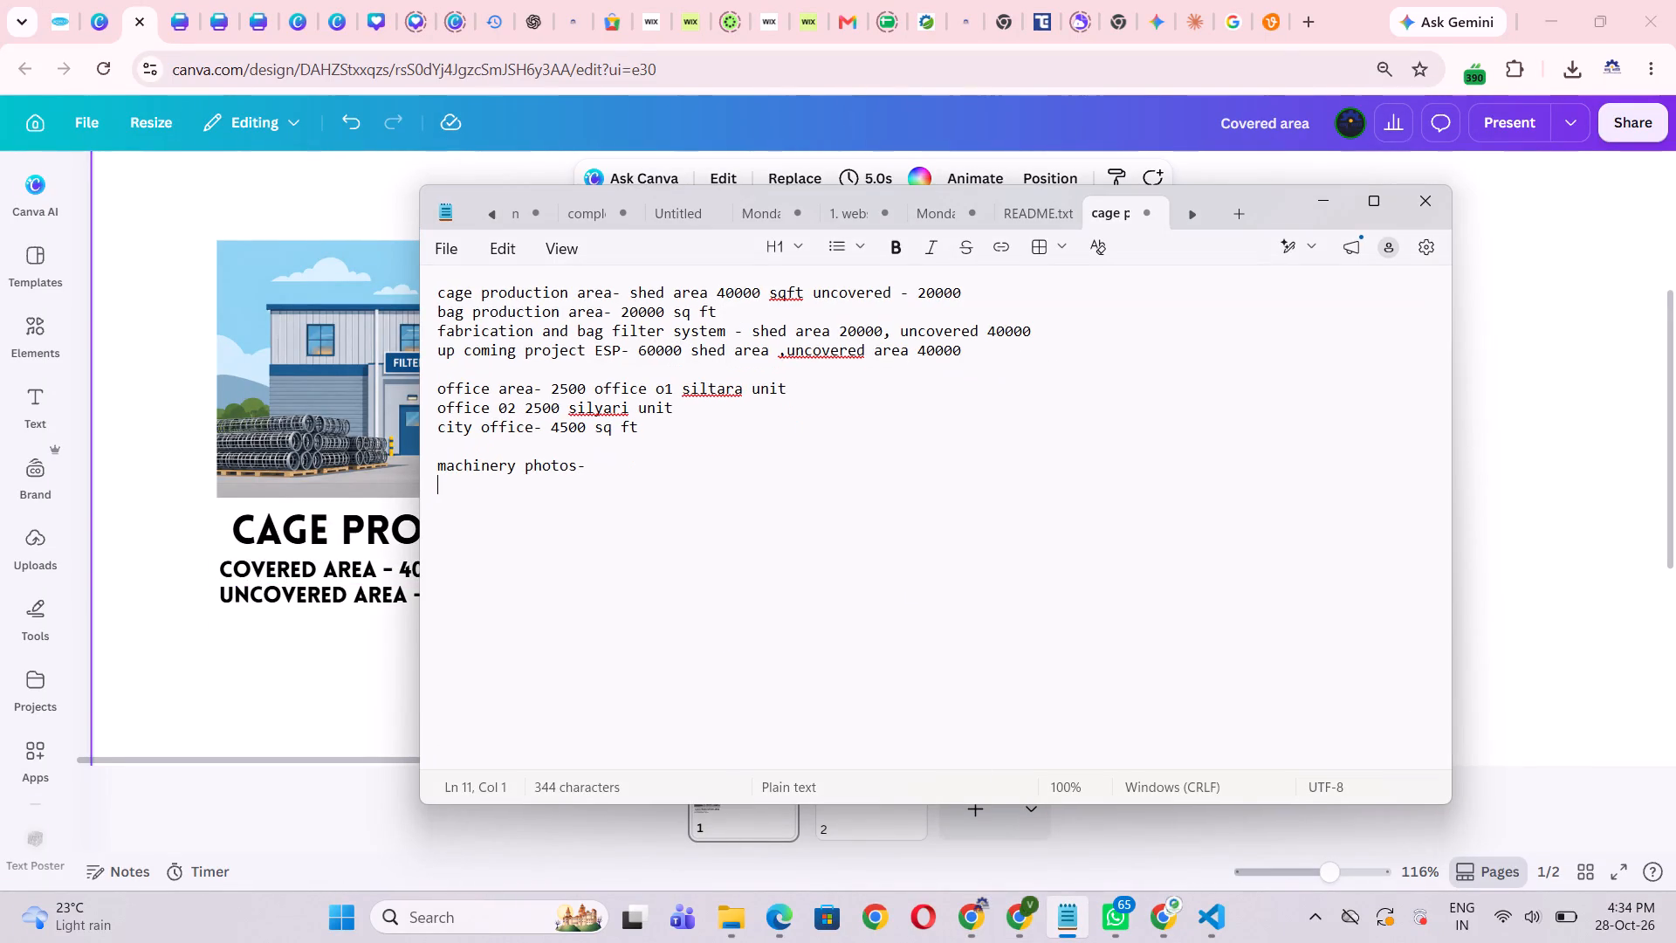
click(1335, 204)
click(463, 583)
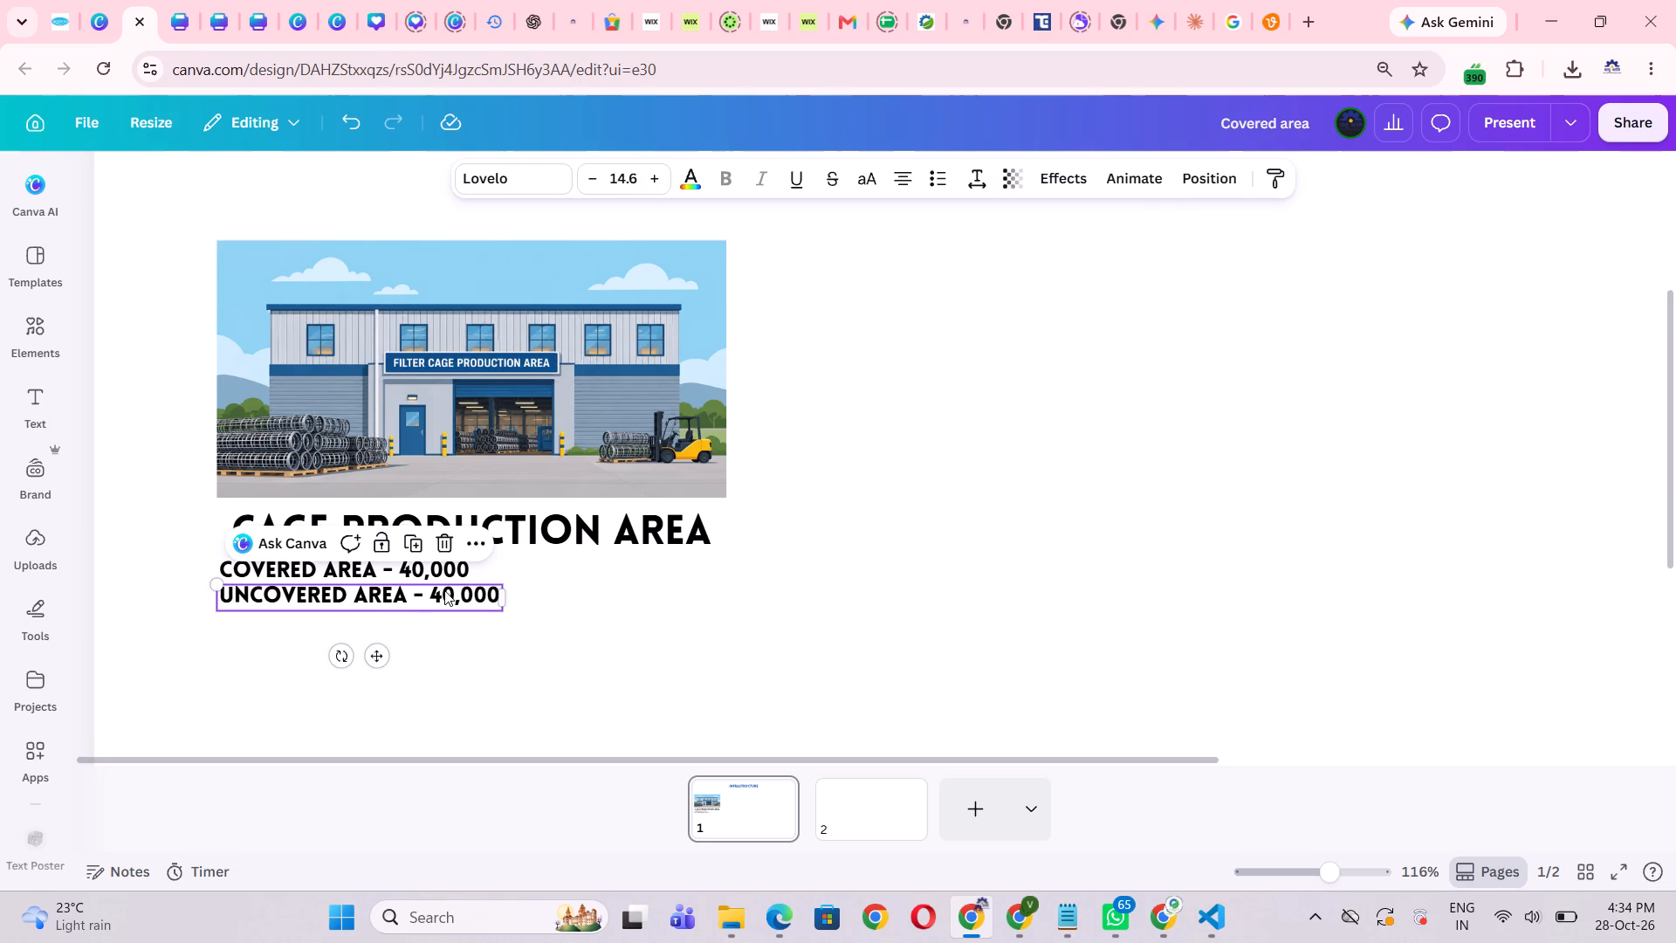
click(444, 590)
key(BackSpace)
key(2)
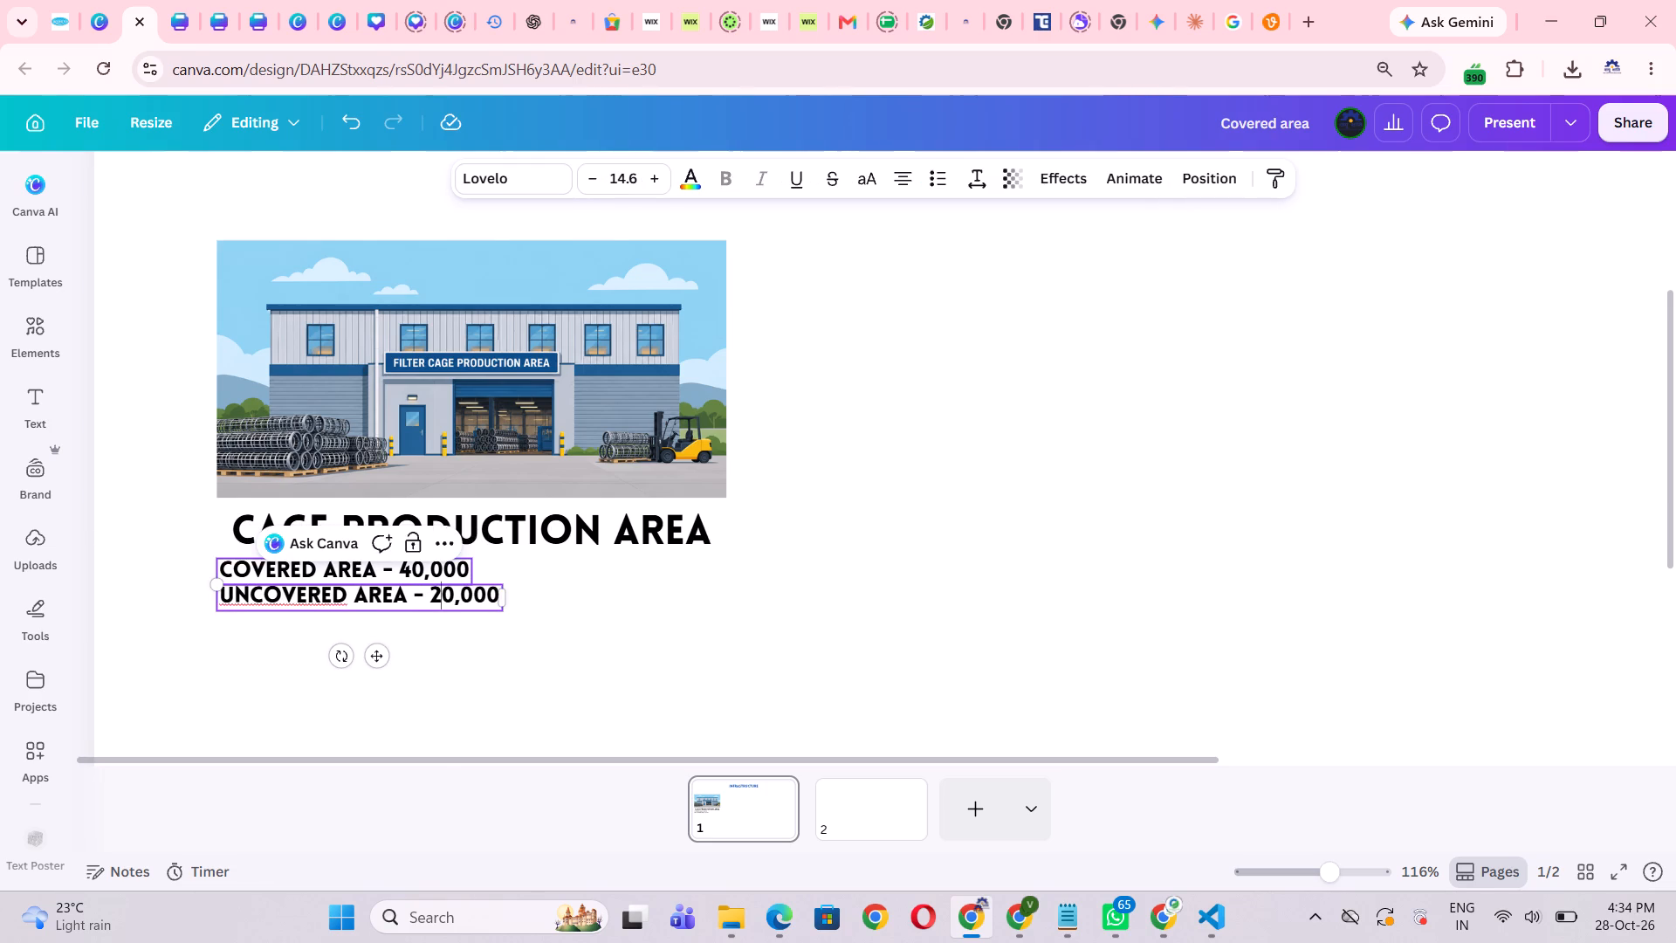
click(560, 624)
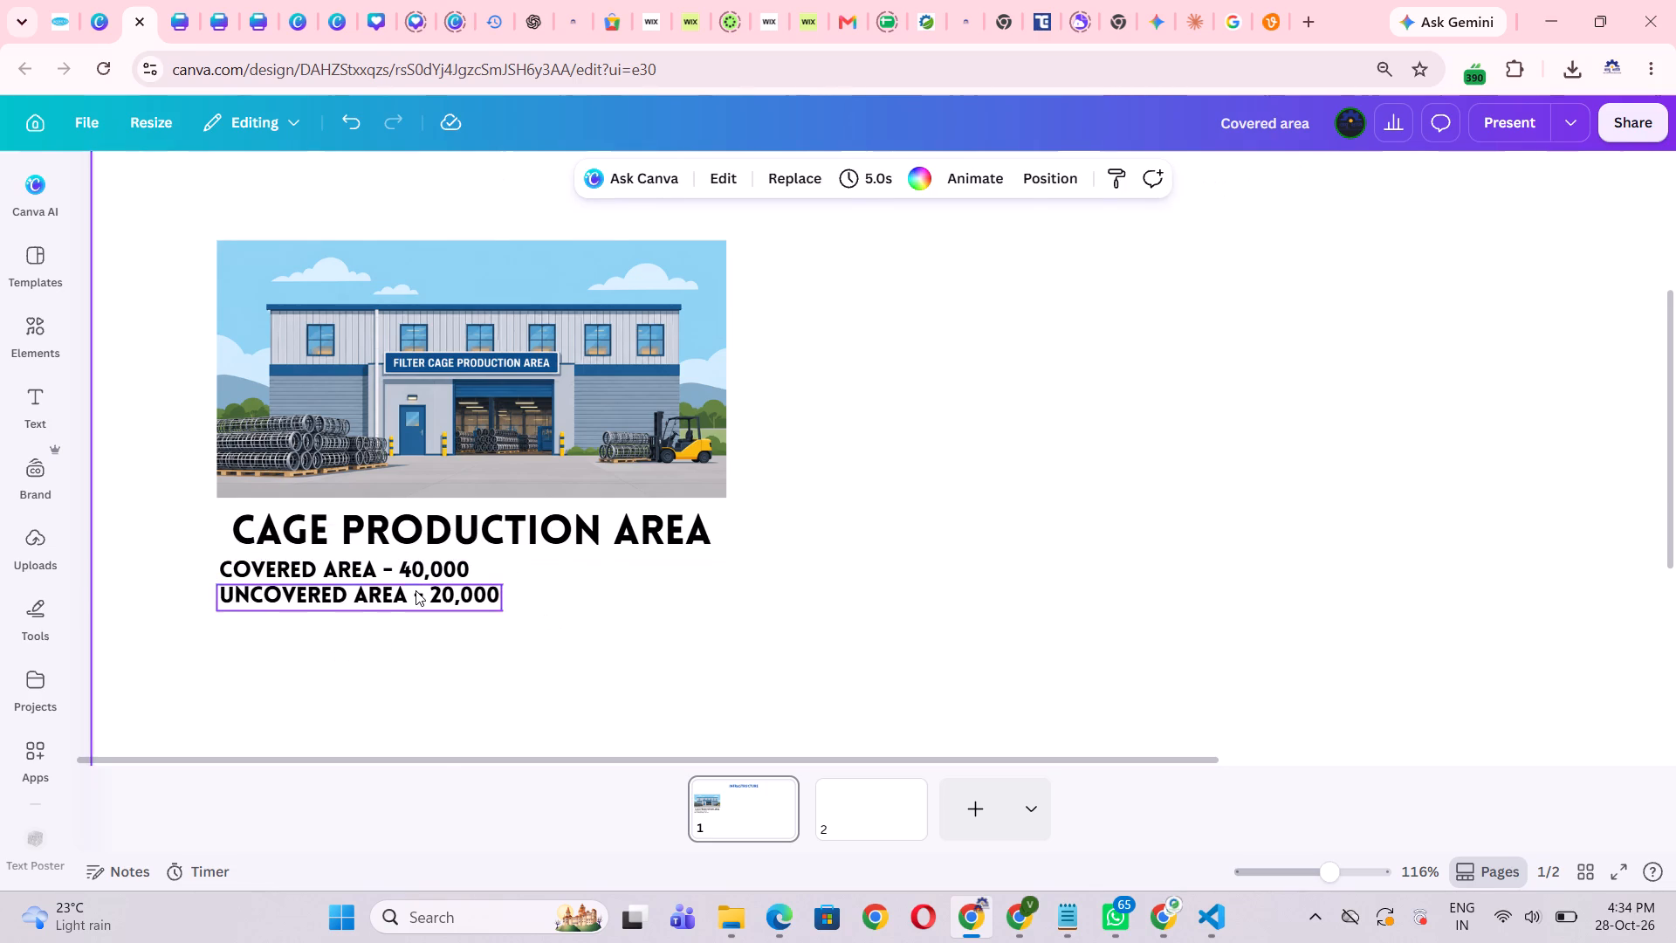
Append "SQFT" to the UNCOVERED AREA value and widen the label's text box so it fits on one line.
double_click(416, 590)
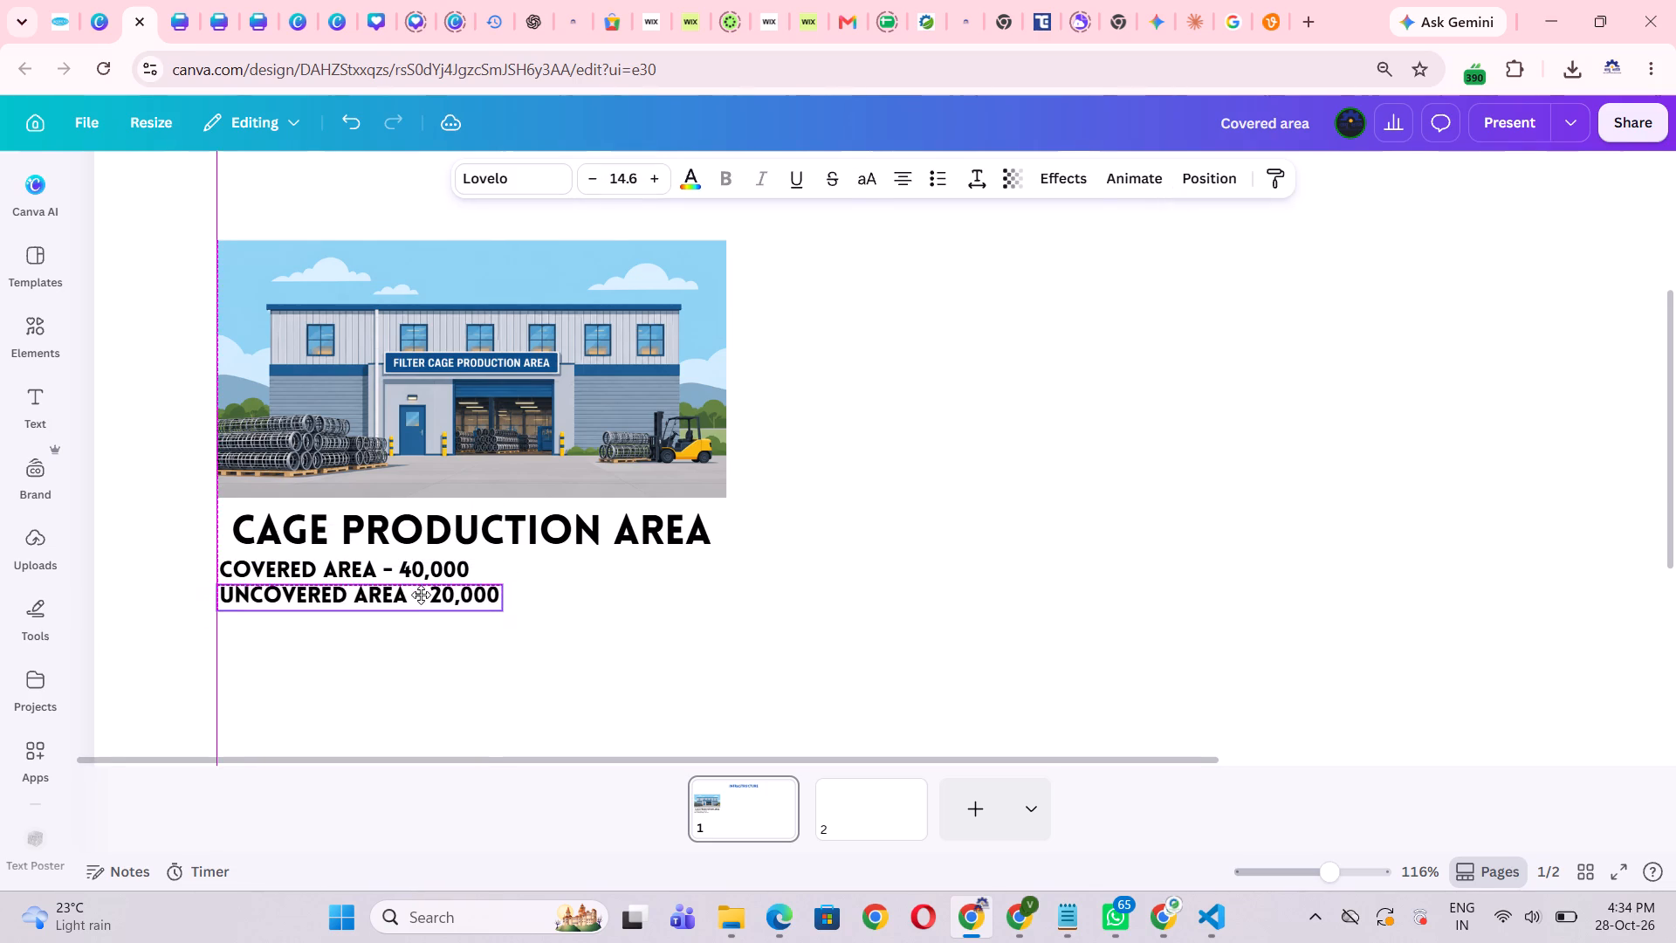
click(518, 595)
click(494, 599)
click(495, 599)
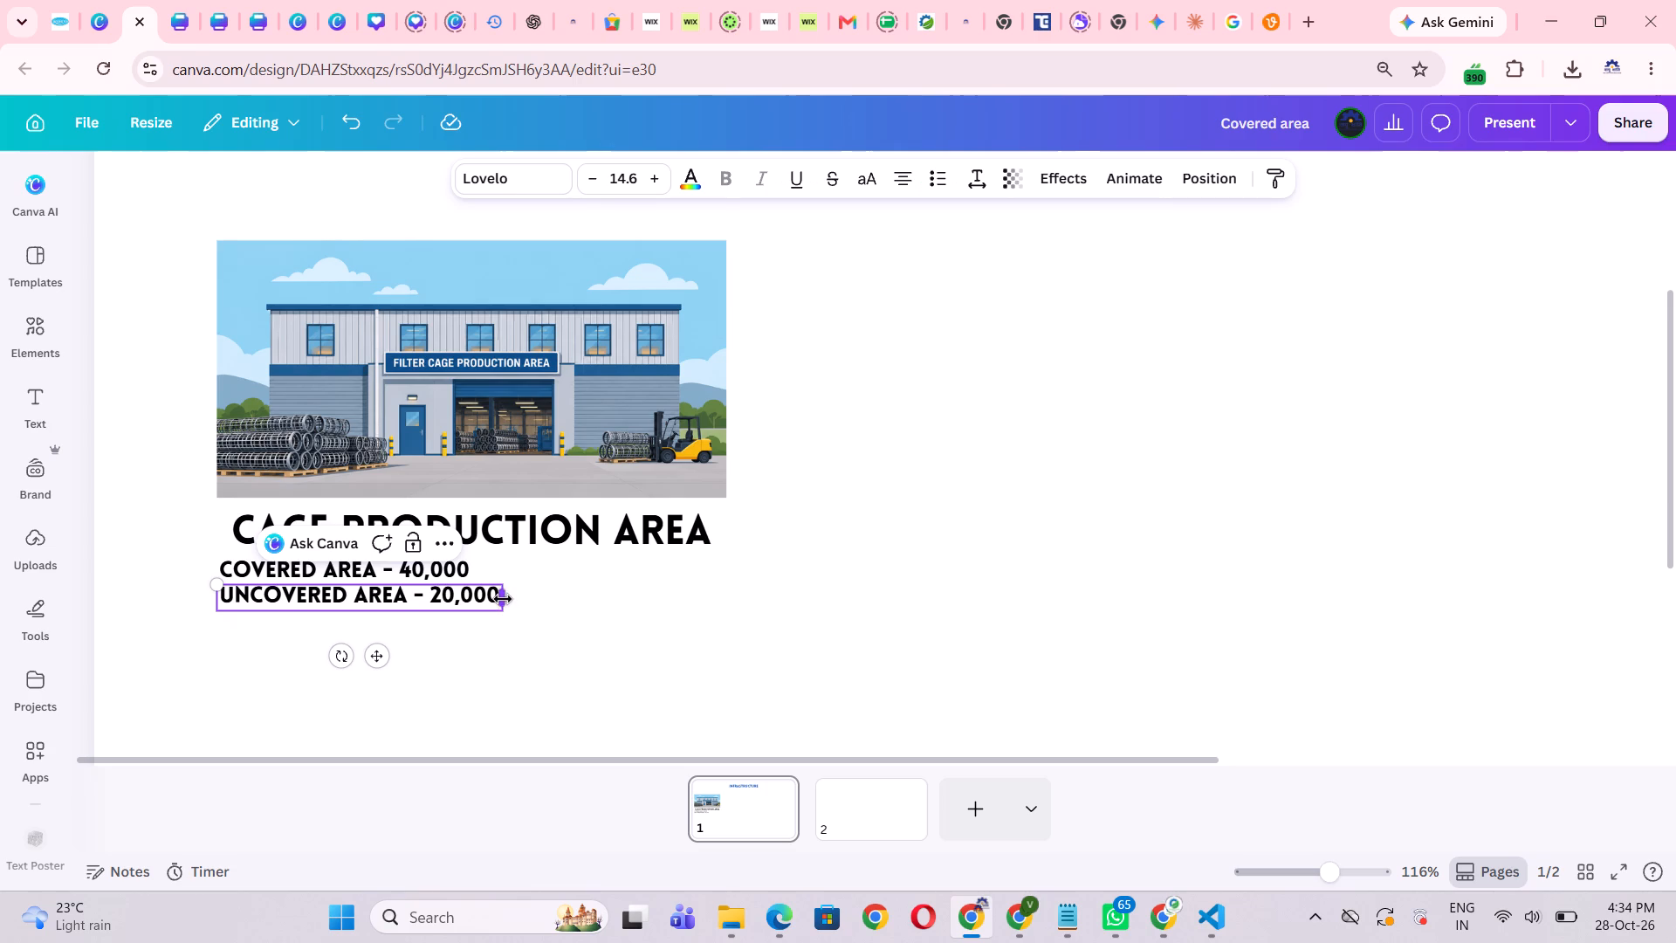
key(space)
text(S)
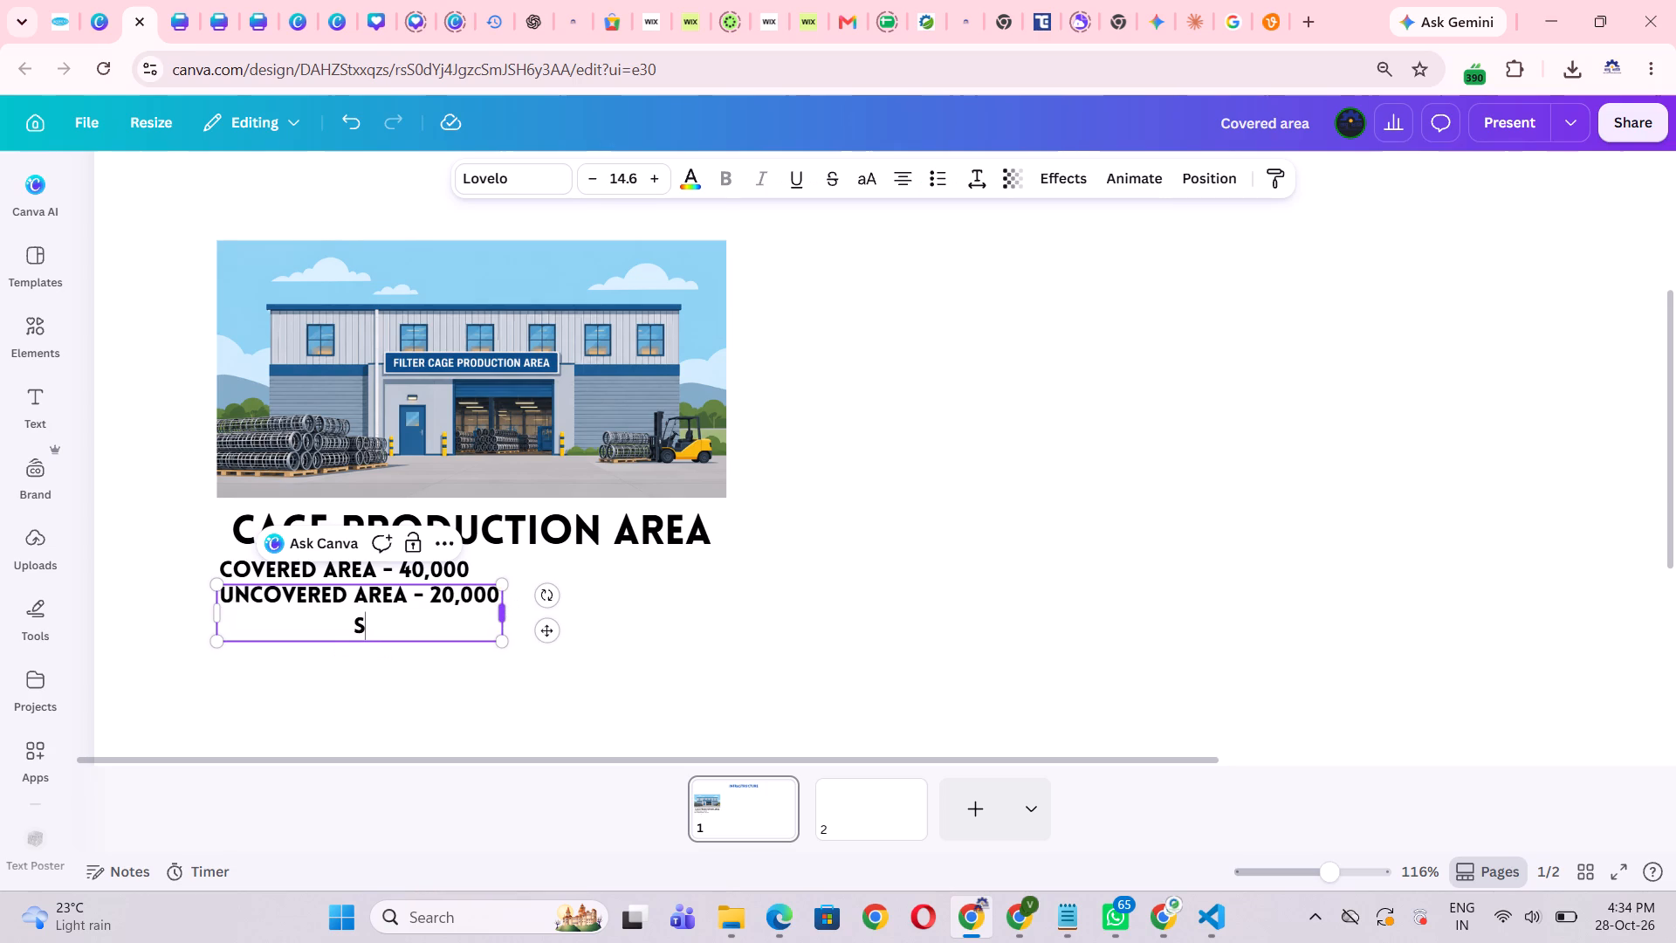
text(QFT)
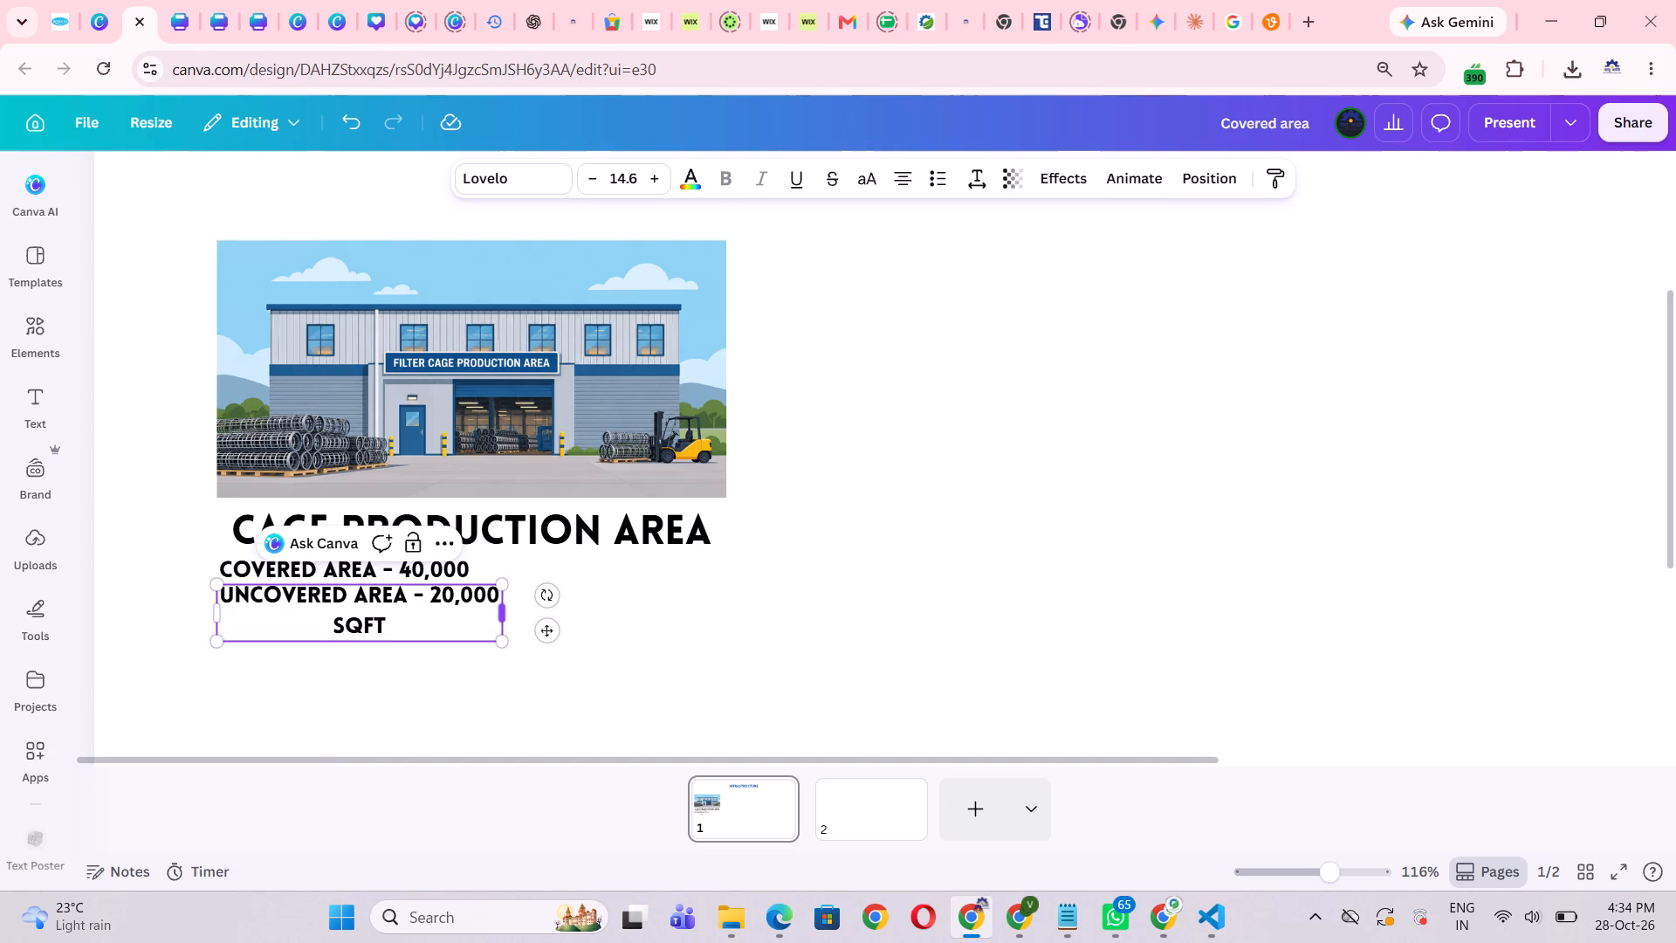
click(503, 612)
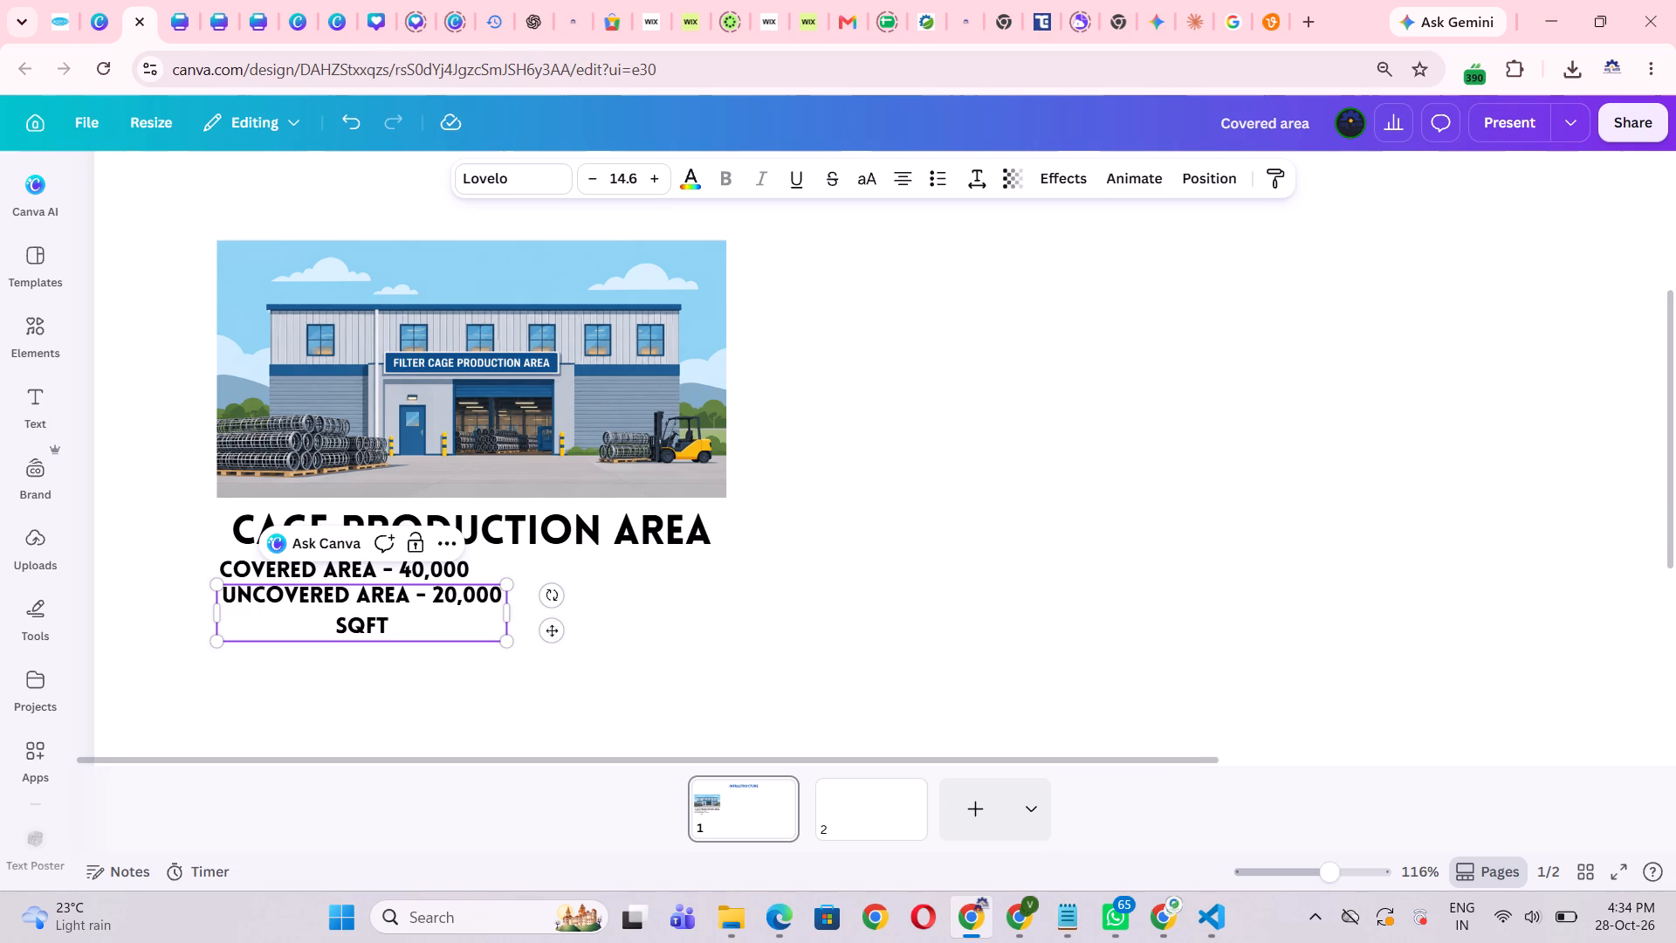
drag(508, 617, 594, 606)
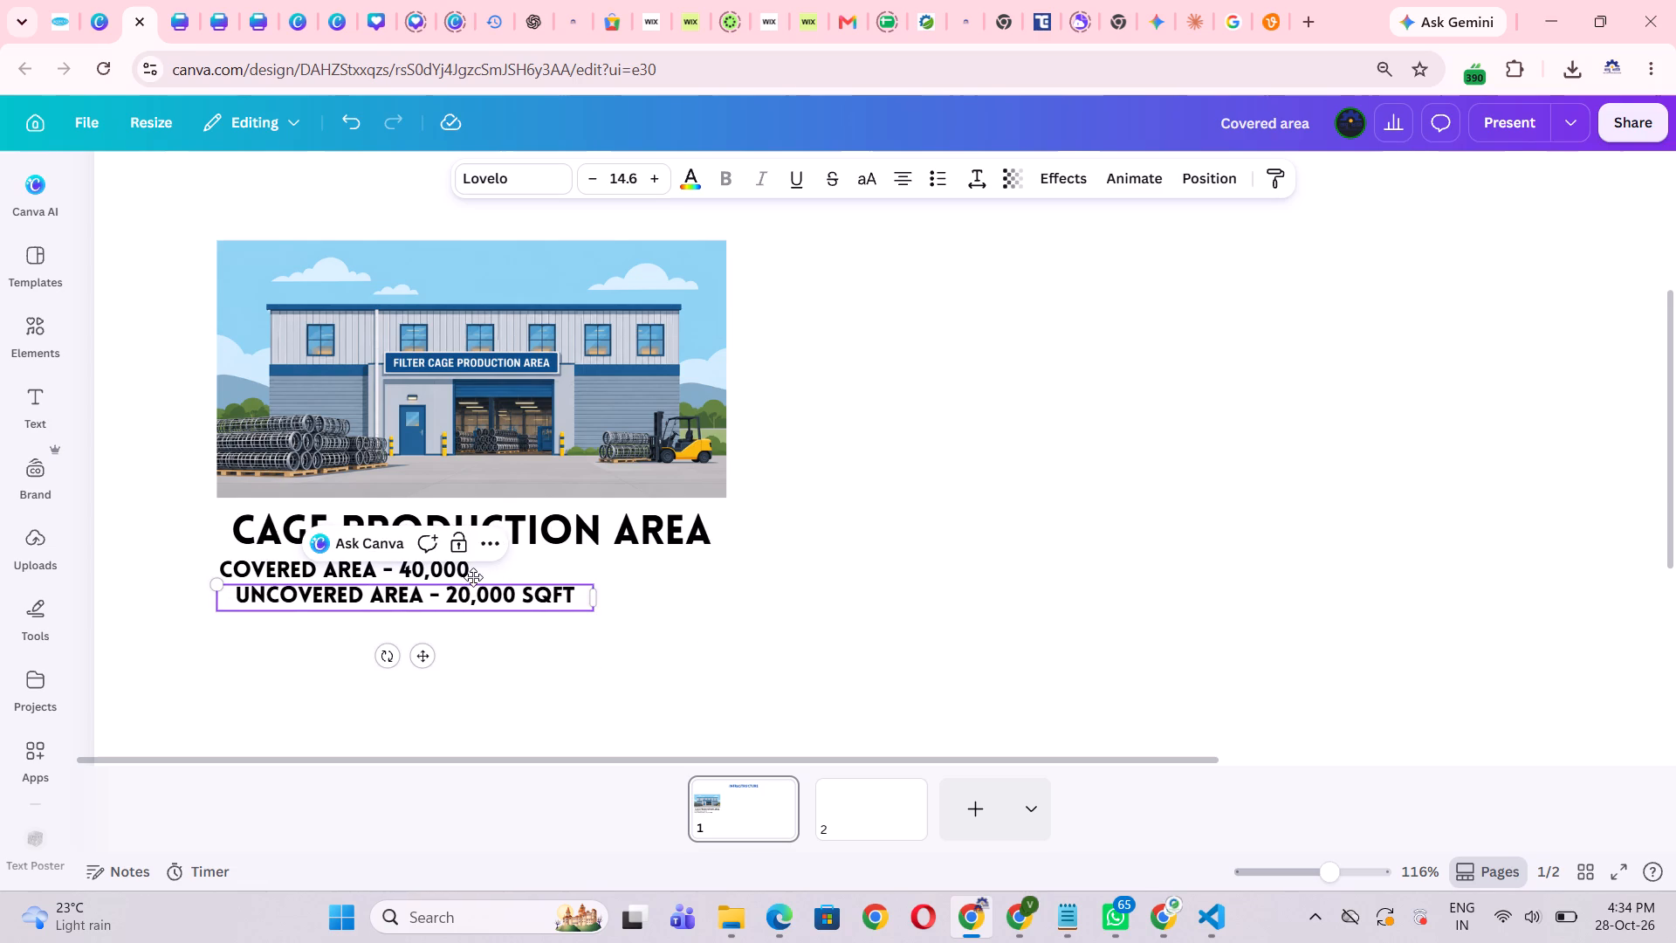
Append "SQFT" to the COVERED AREA value and widen the label's text box so it fits on one line.
click(473, 577)
double_click(458, 565)
click(466, 567)
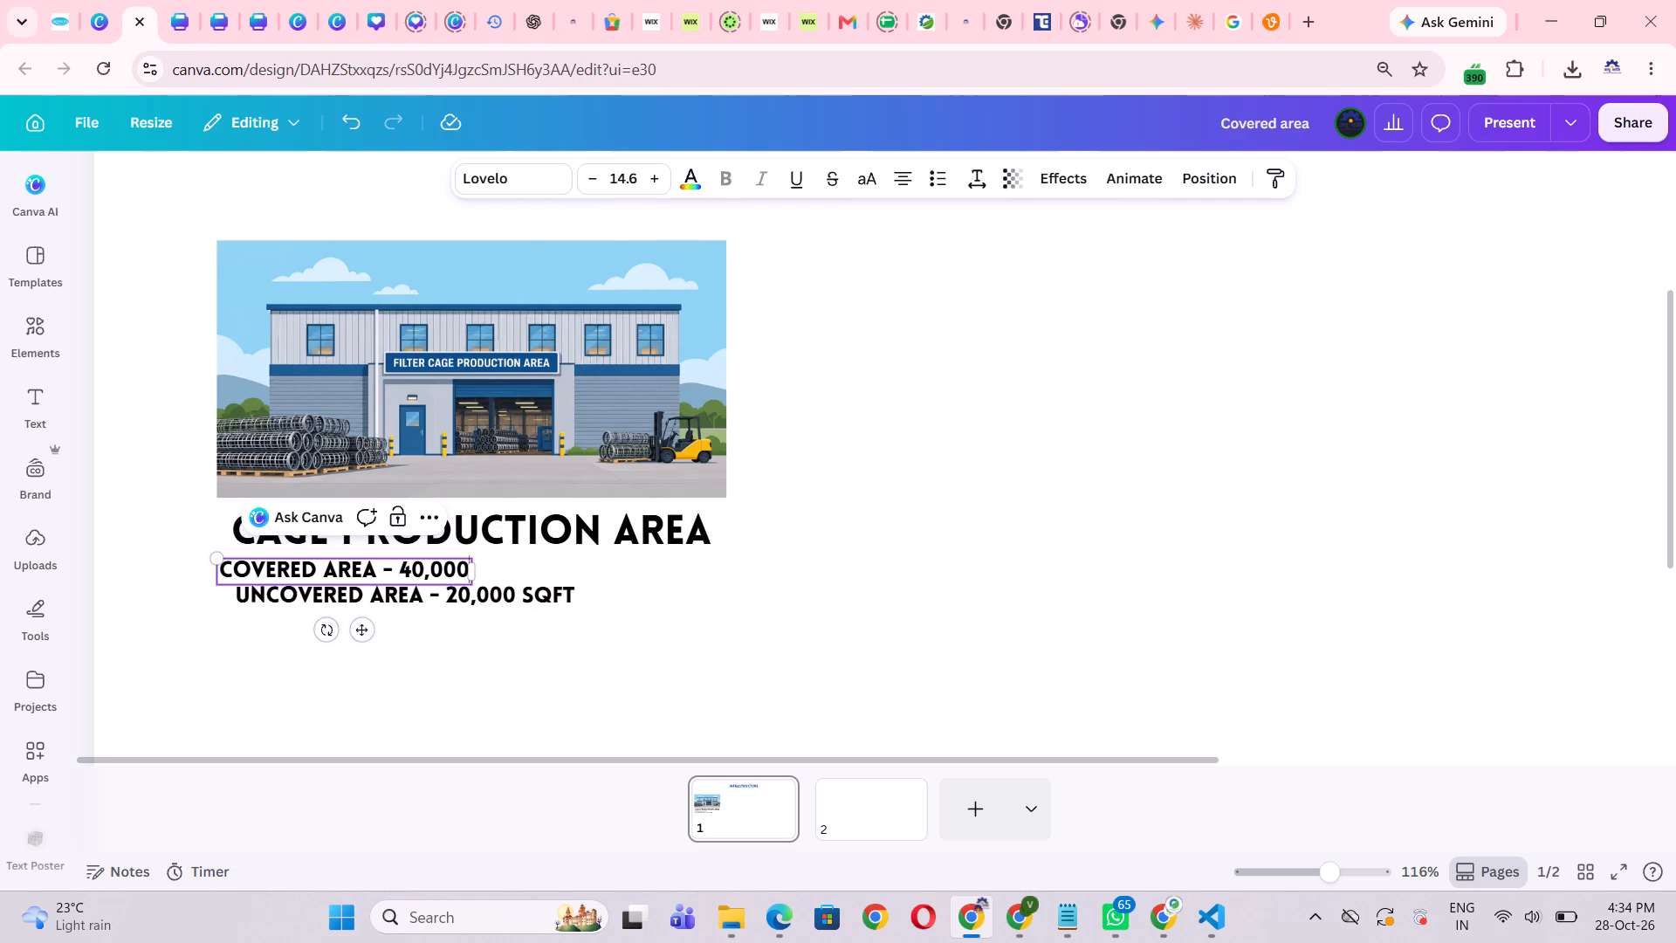
key(space)
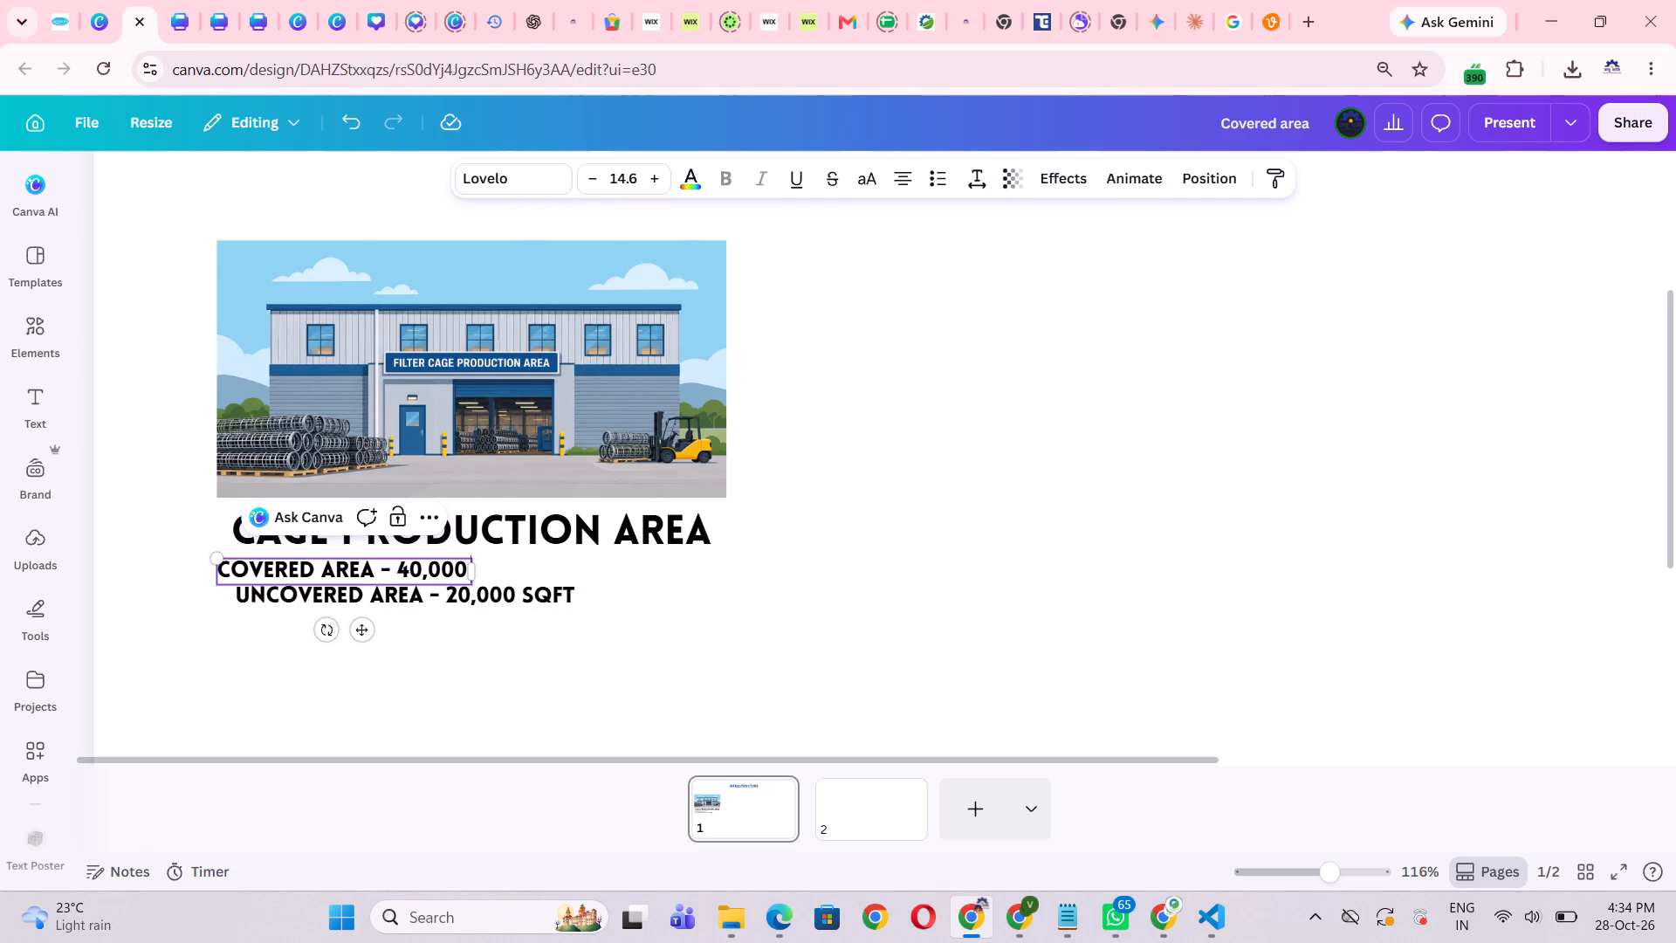
text(sqft)
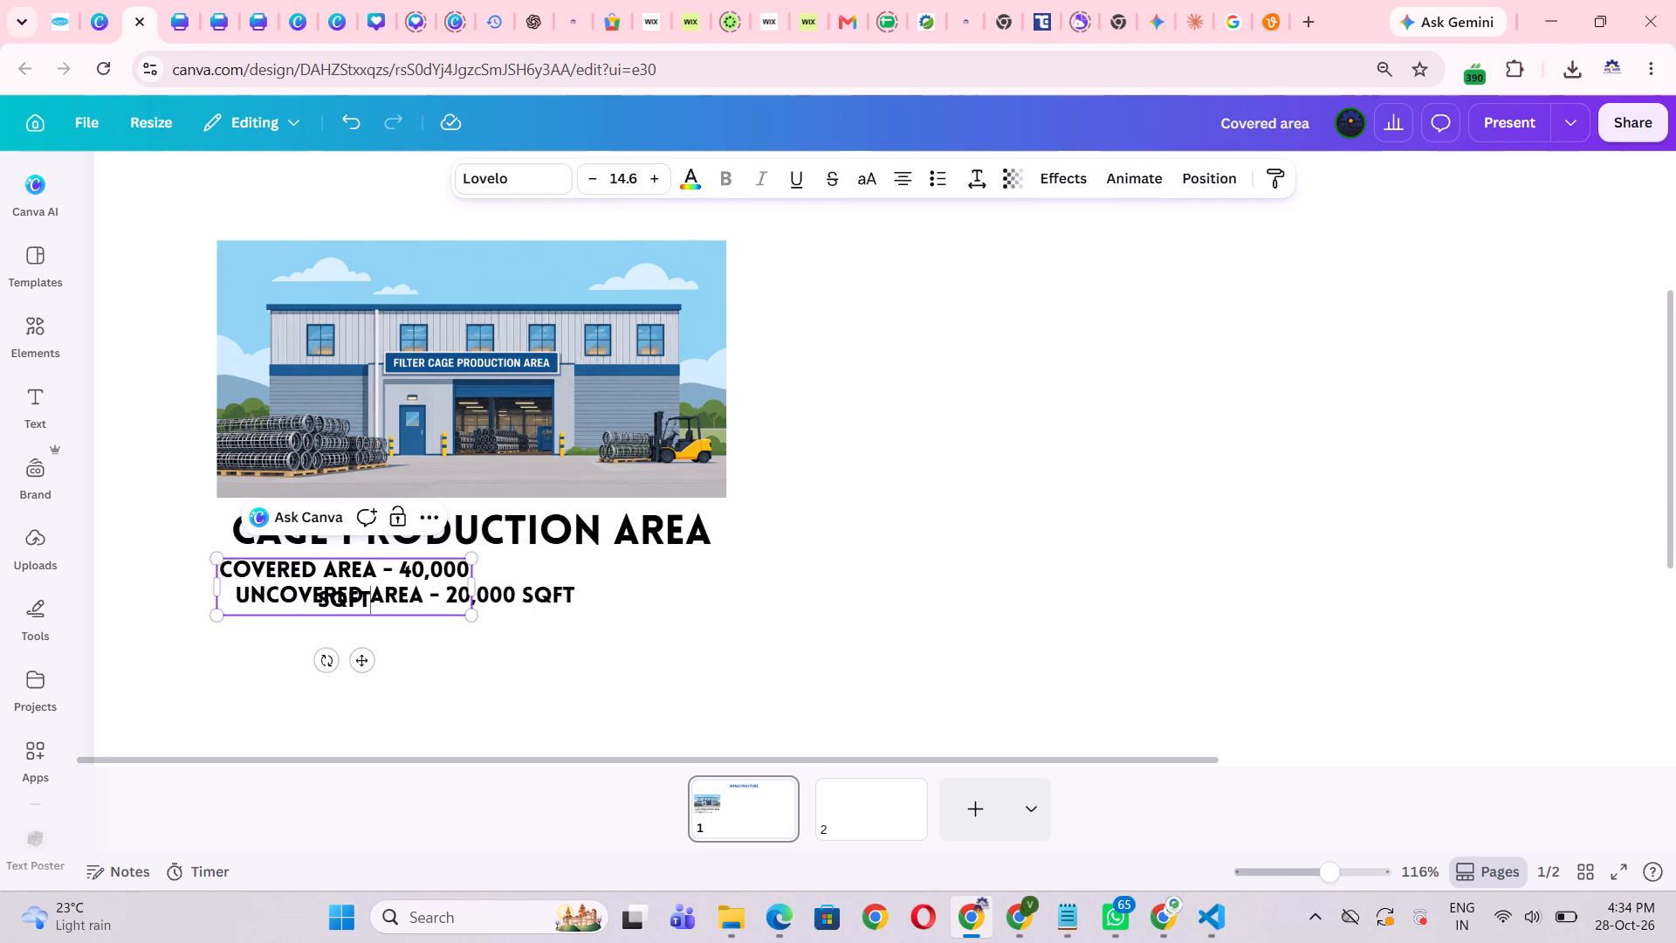
drag(478, 582, 571, 583)
click(739, 615)
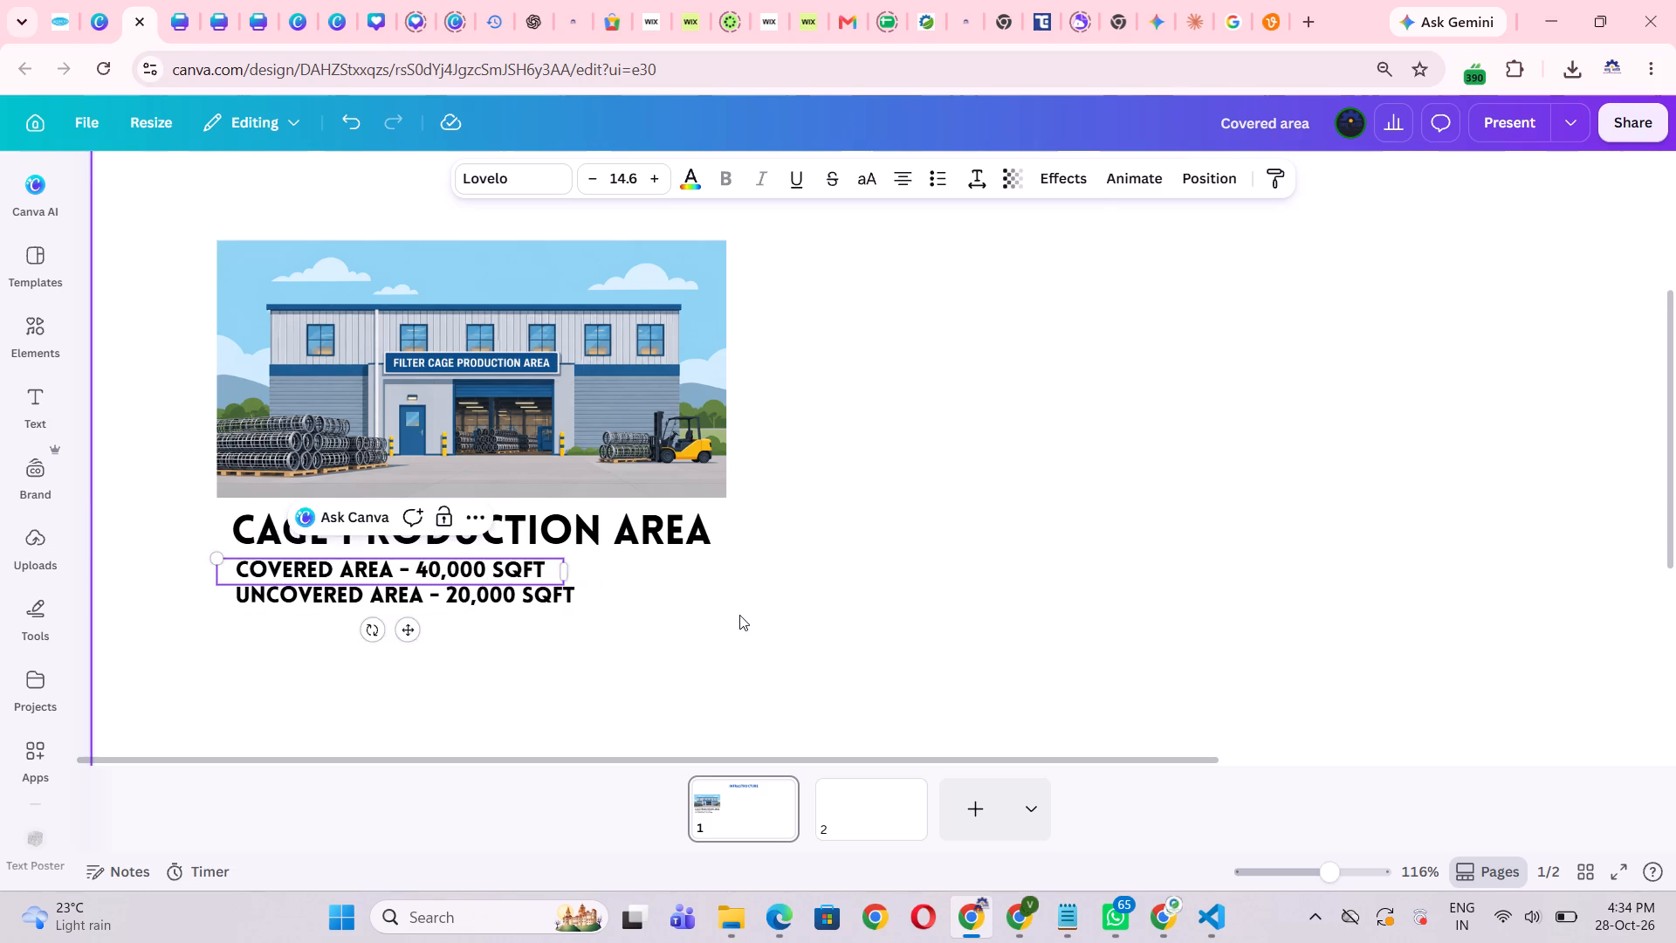
Narrow the COVERED AREA and UNCOVERED AREA text boxes to fit their text, aligned with the illustration's left edge.
click(488, 563)
drag(567, 568, 547, 571)
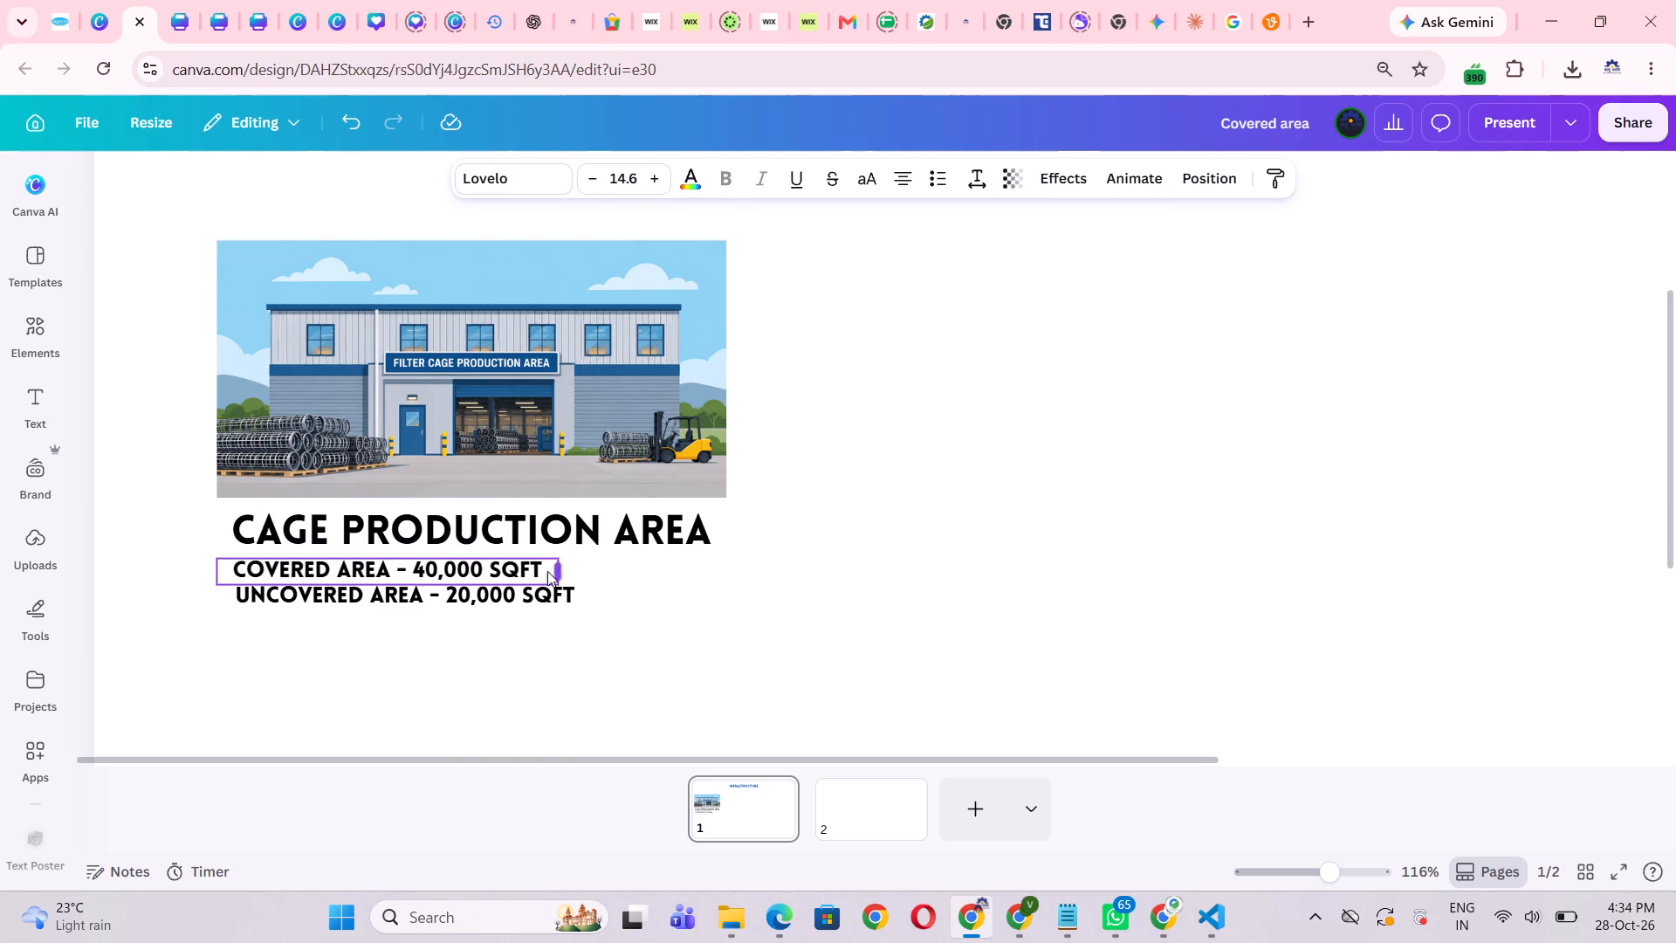
drag(547, 571, 532, 573)
click(557, 586)
drag(594, 602, 579, 607)
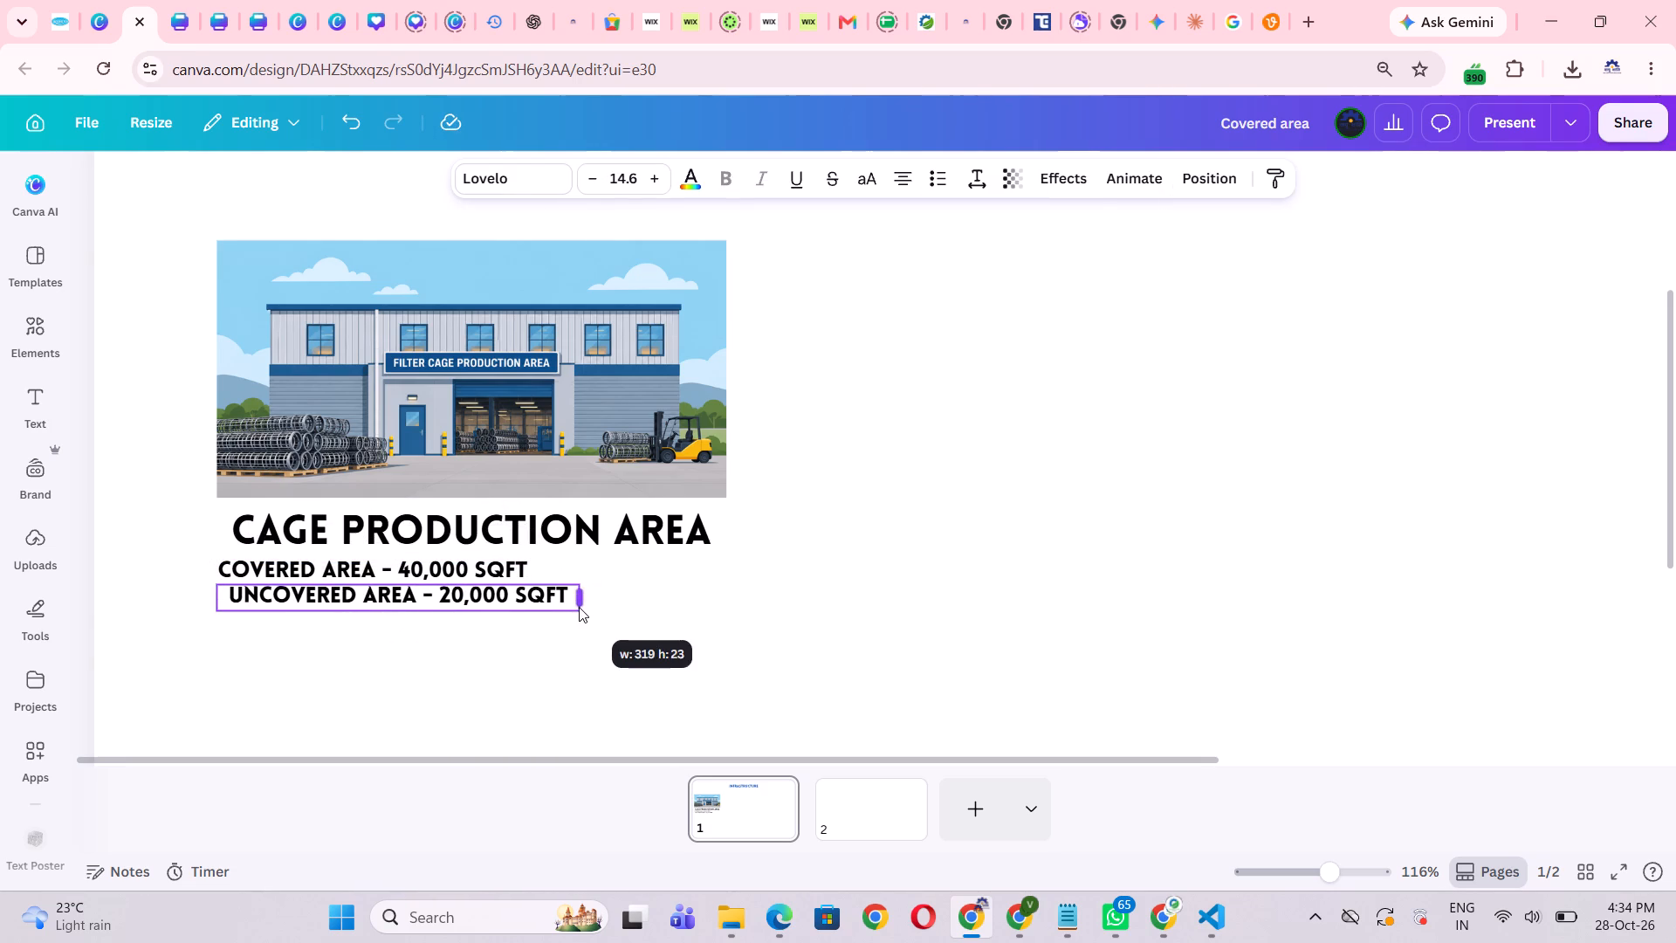
drag(579, 607, 564, 610)
click(592, 610)
click(464, 589)
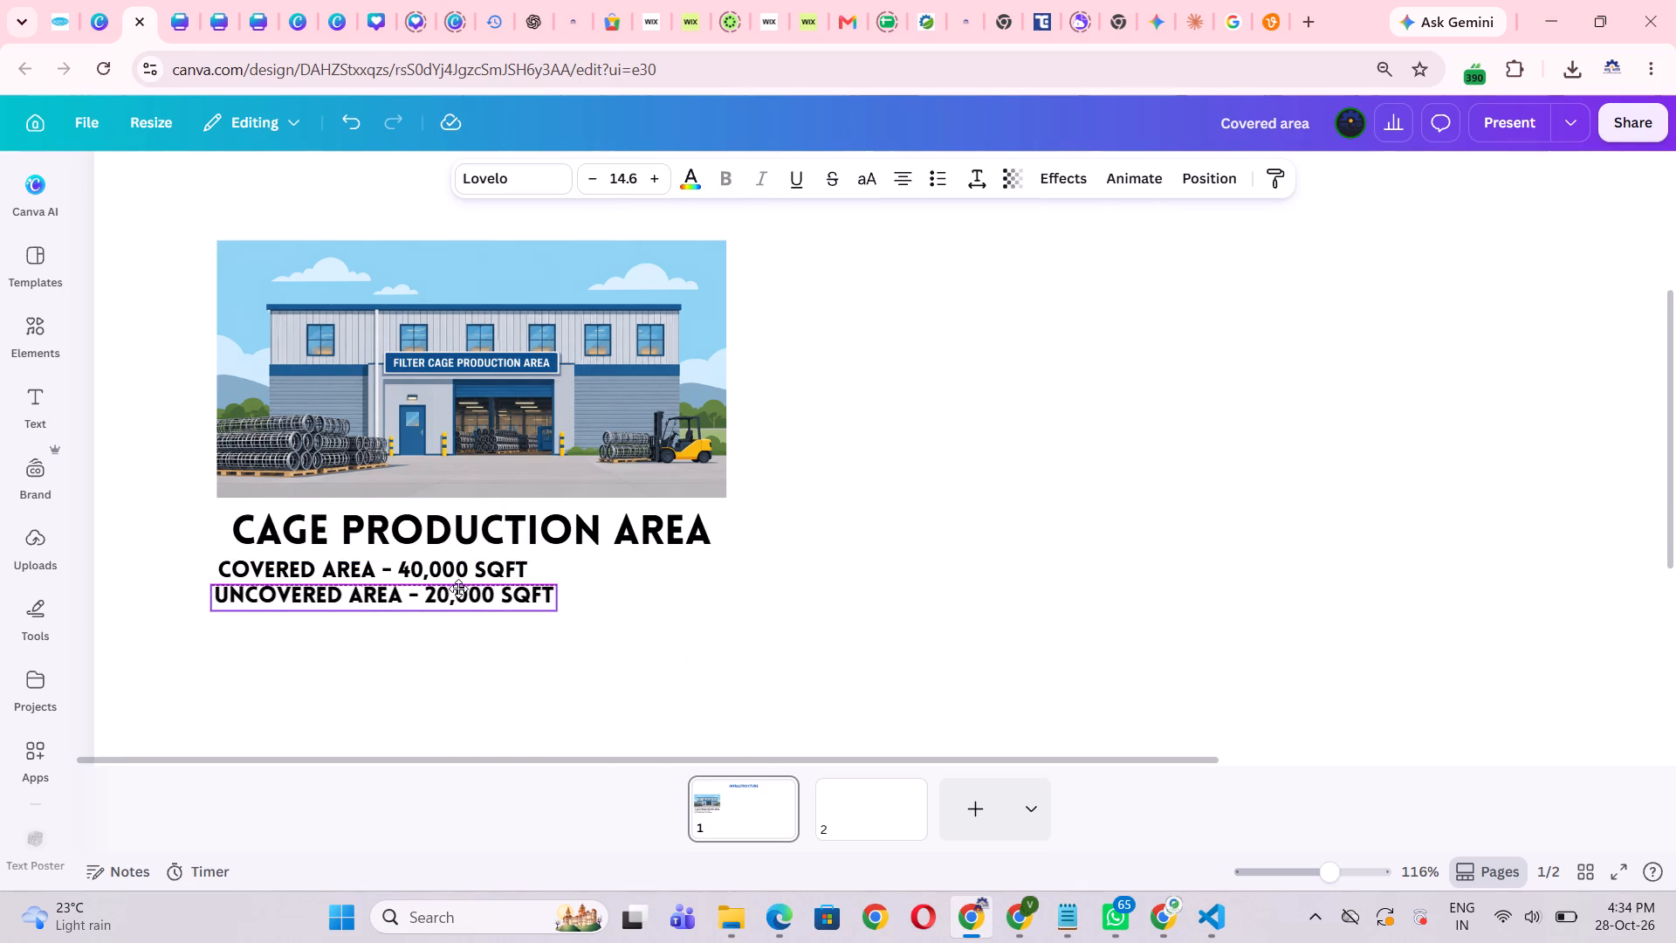
click(689, 610)
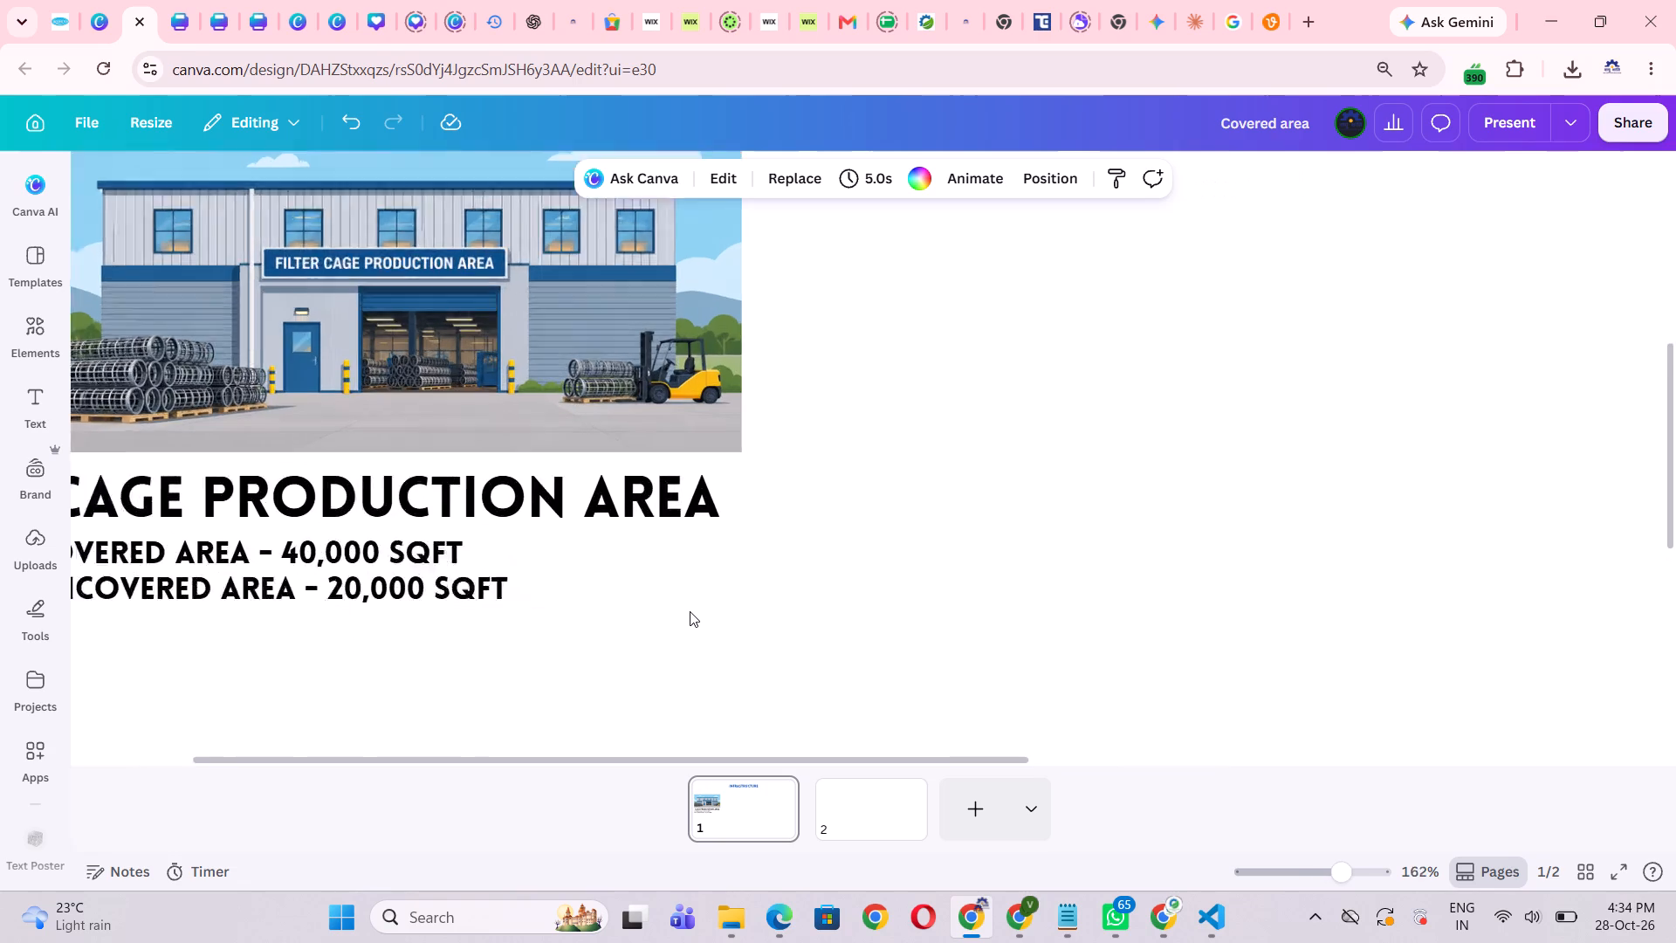
Move the CAGE PRODUCTION AREA label aside and shift both area labels up directly beneath the illustration.
click(561, 553)
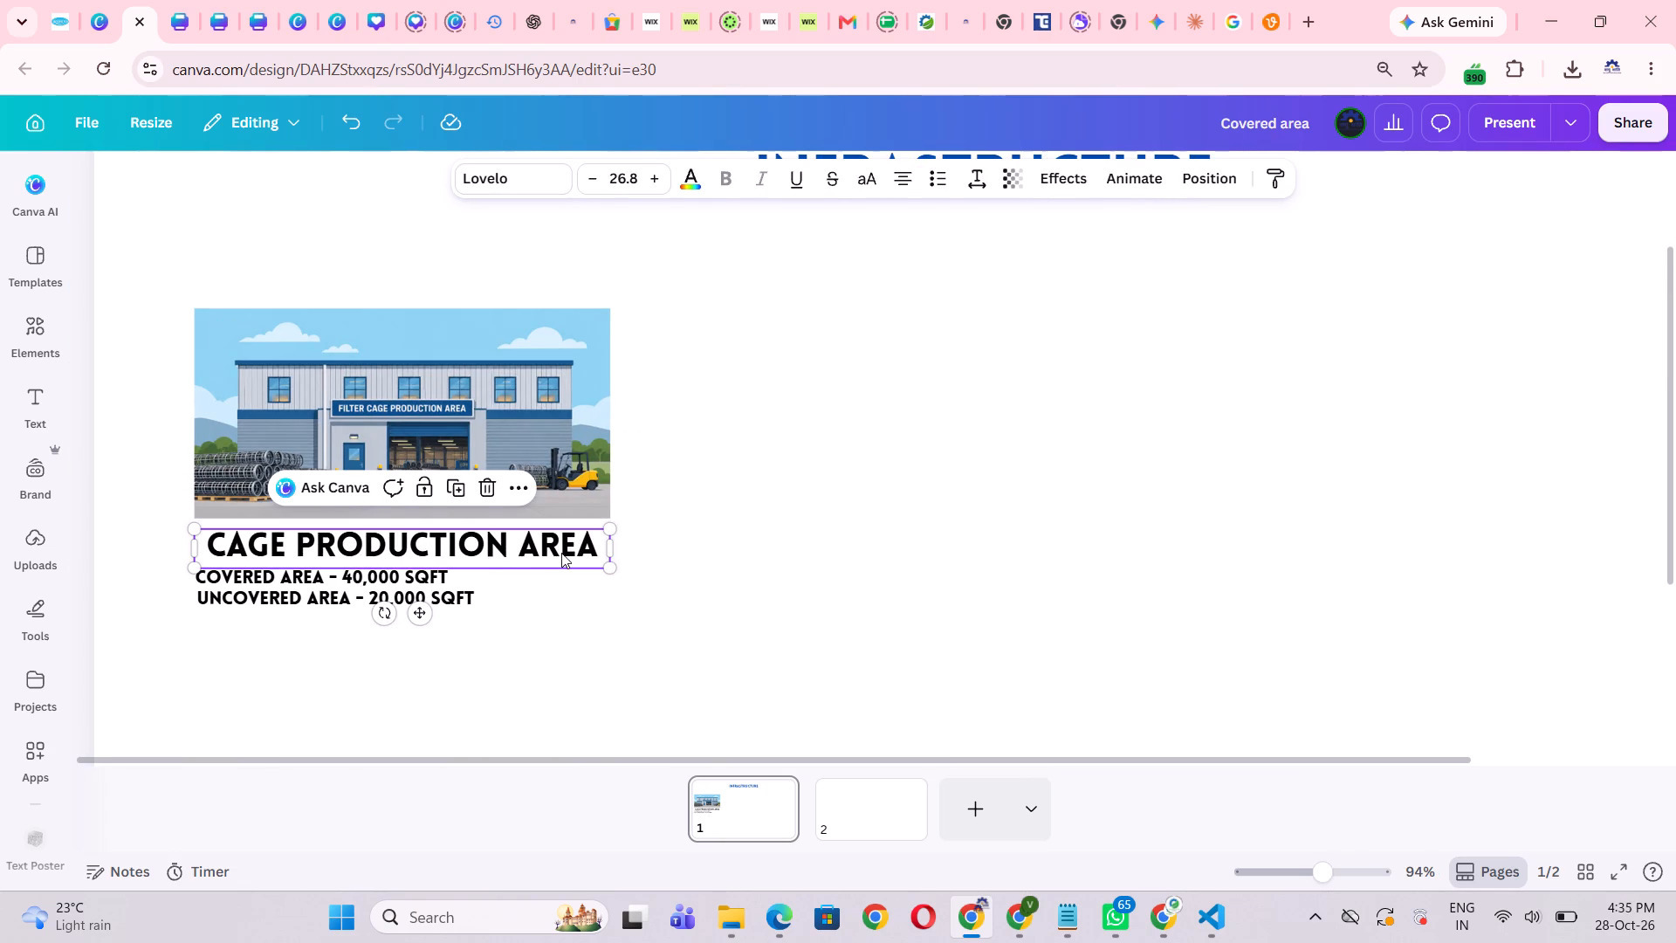
drag(472, 554, 1052, 625)
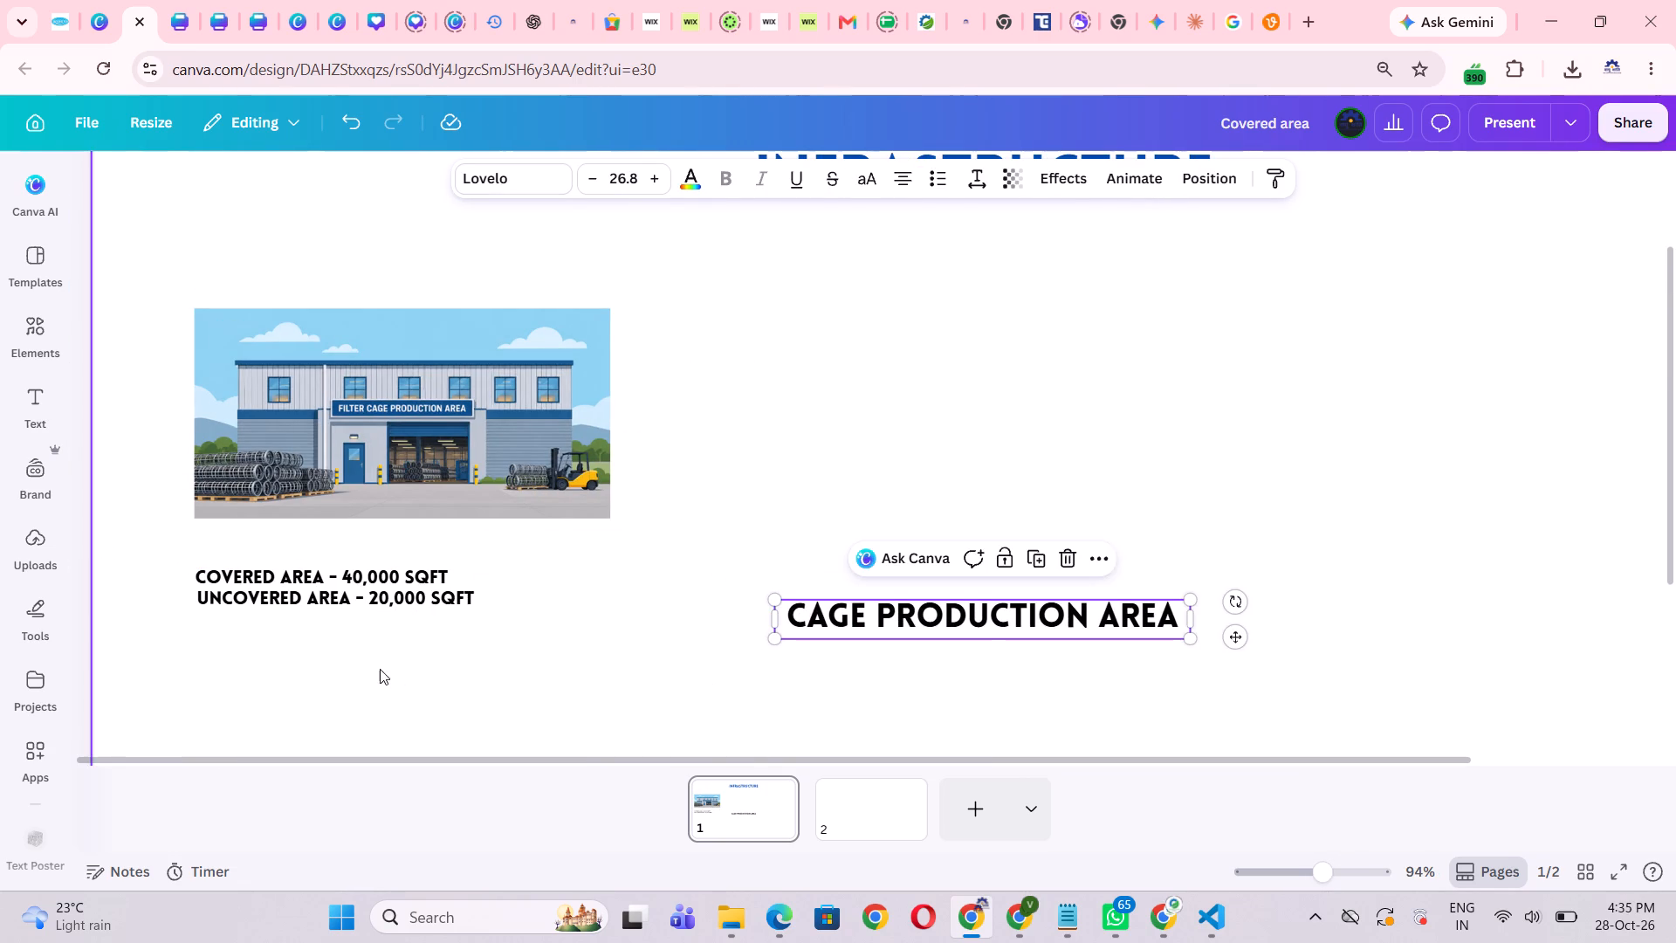
click(372, 657)
drag(178, 551, 282, 626)
drag(365, 602, 366, 580)
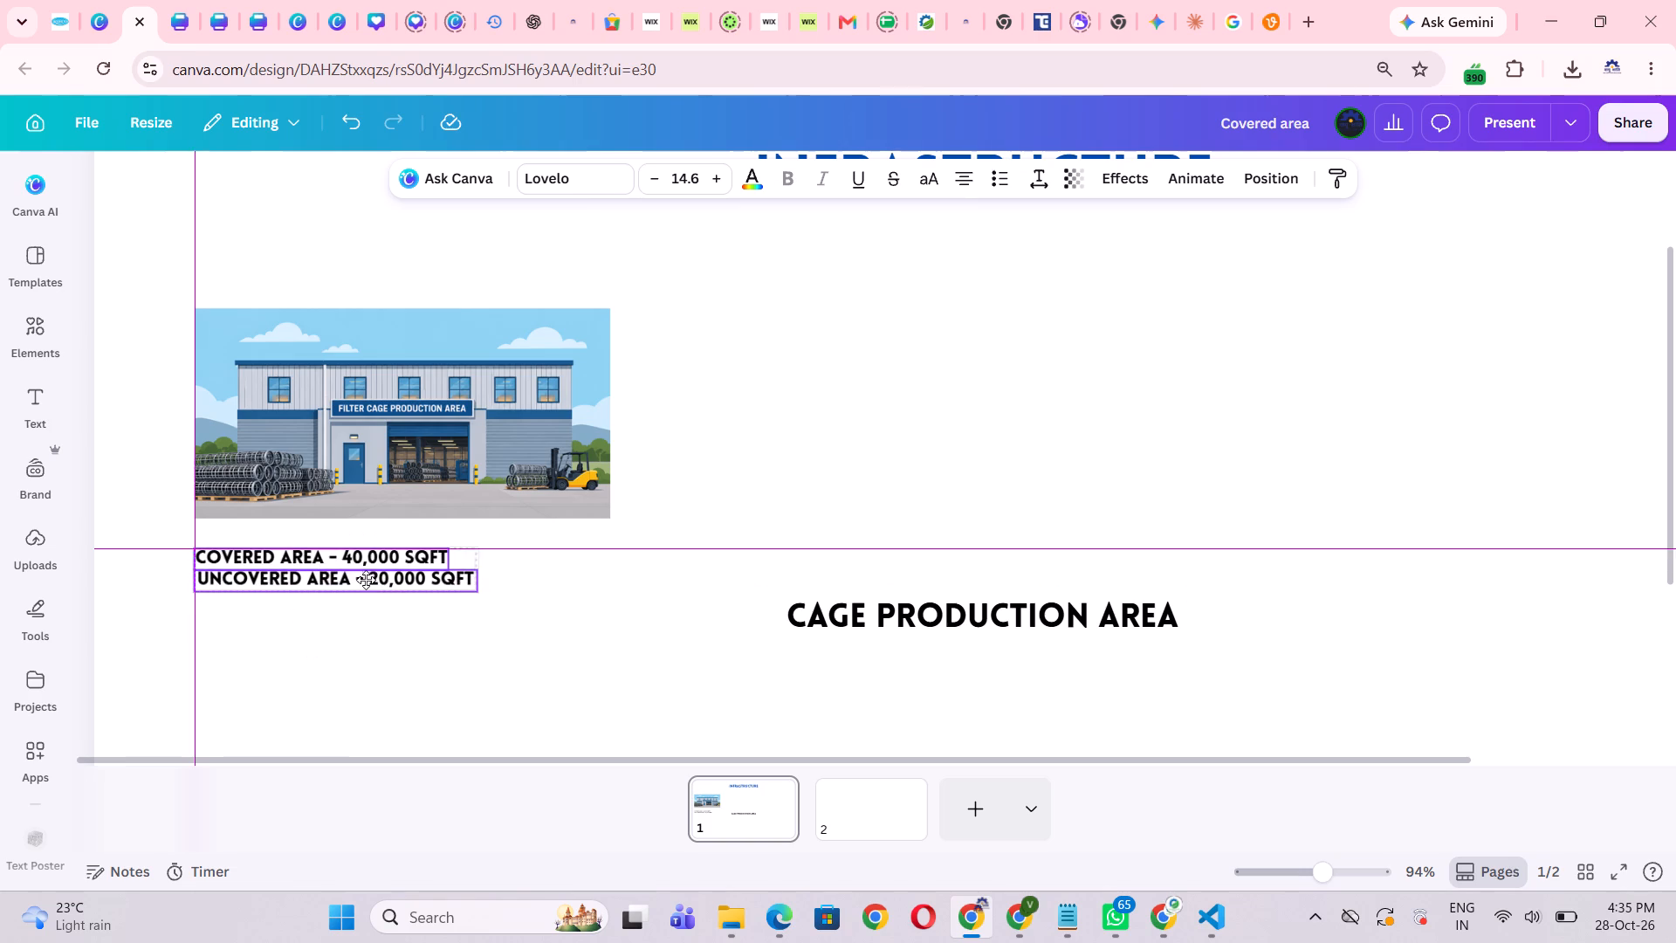
drag(366, 580, 366, 568)
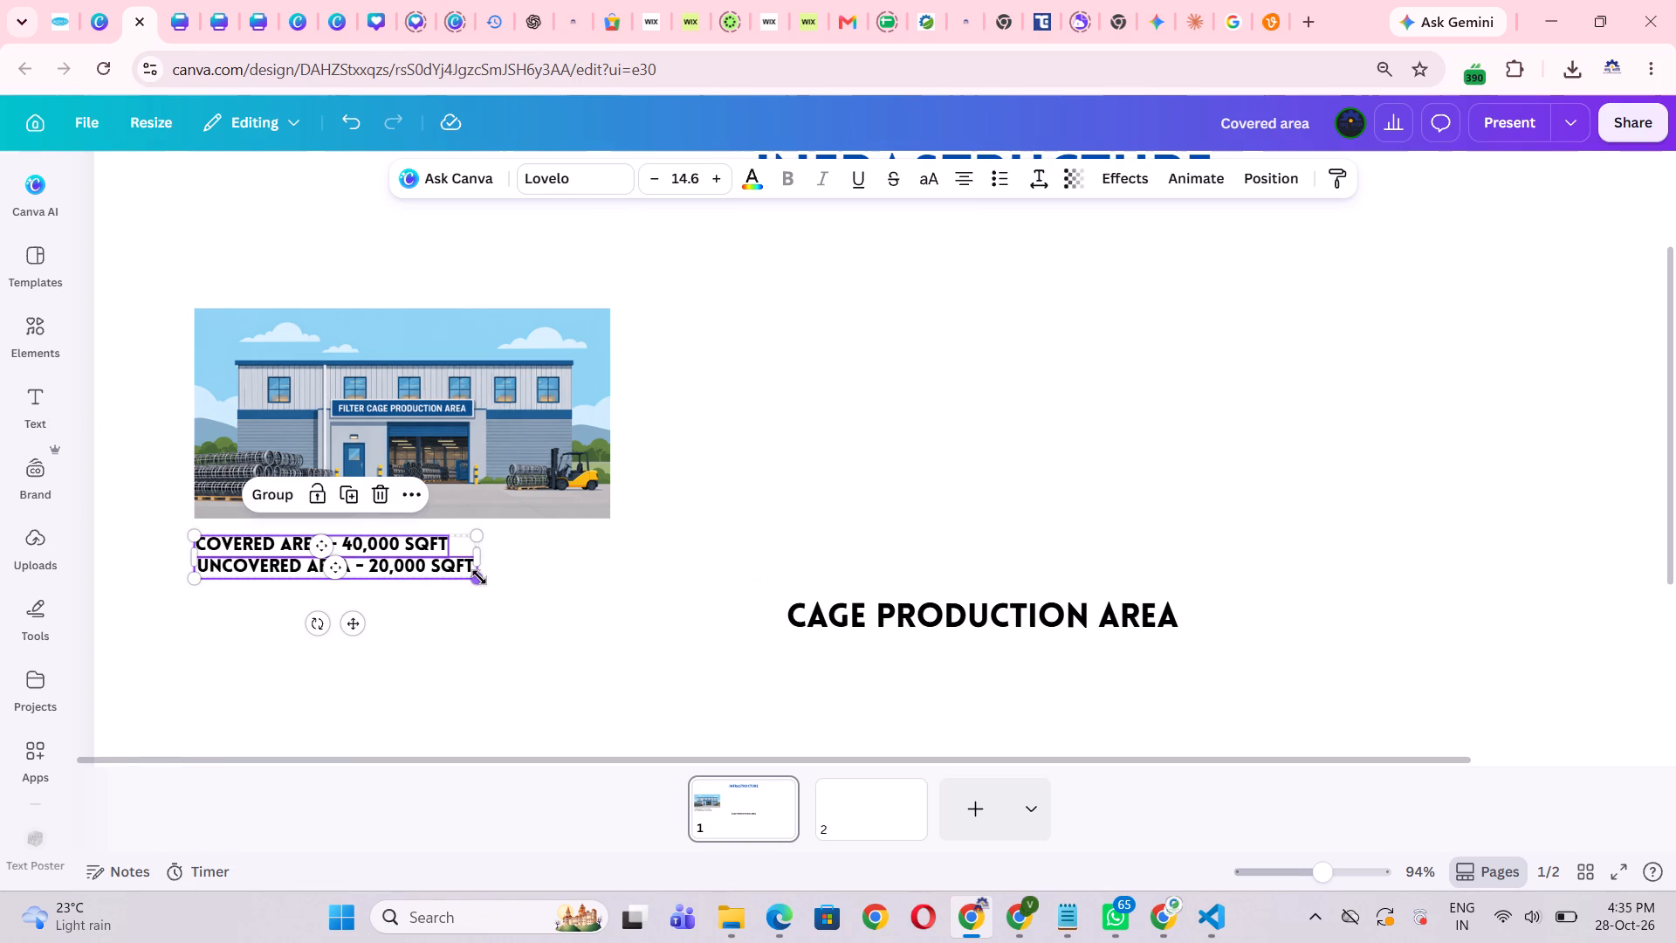
Scale both area labels together to a font size of about 21.5 so they span the illustration's width.
drag(476, 577, 601, 662)
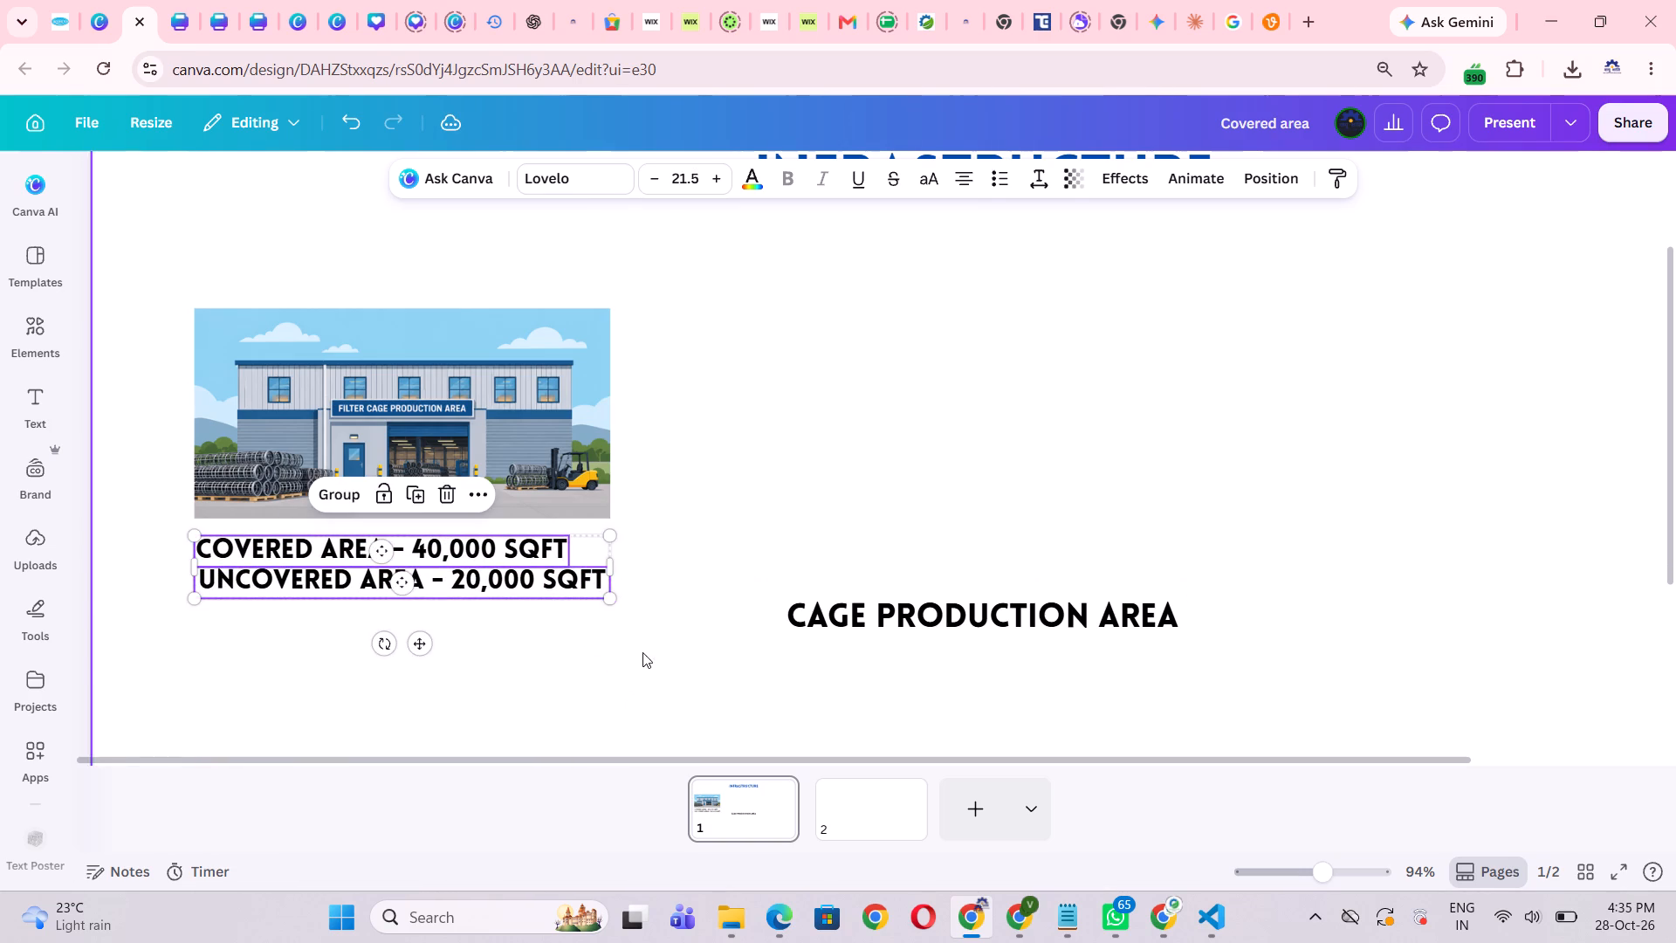
click(655, 649)
Delete the CAGE PRODUCTION AREA label.
click(869, 609)
key(BackSpace)
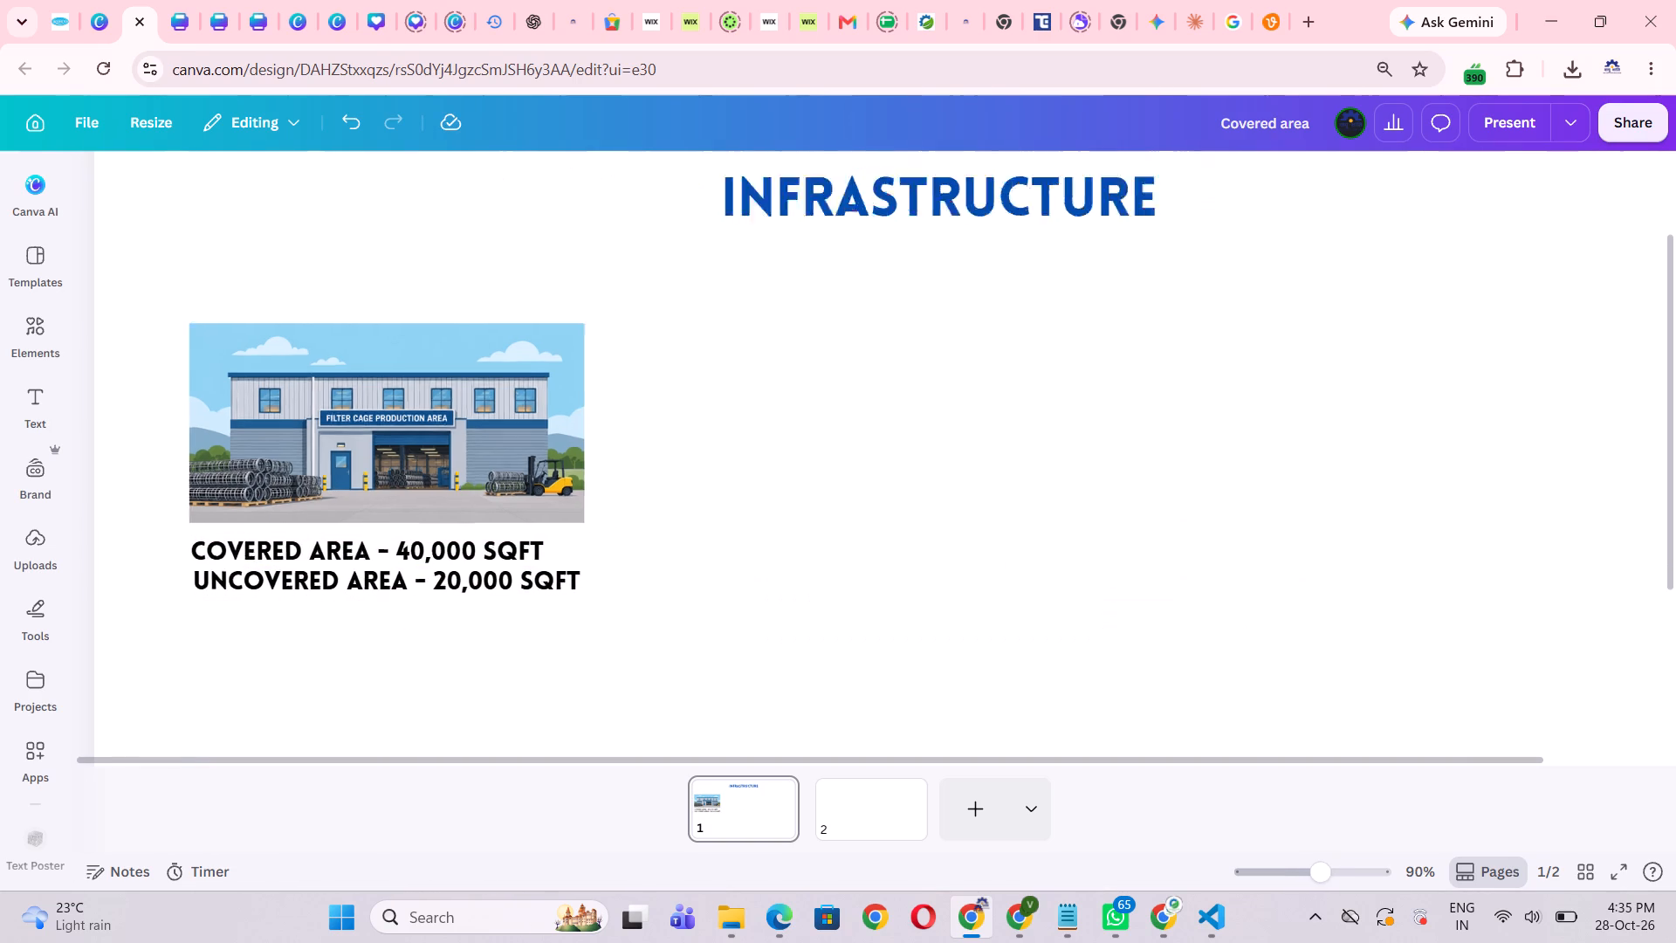
Trim the left side of the UNCOVERED AREA text box and align its text with the COVERED AREA label's left edge.
scroll(869, 609, up, 1)
scroll(638, 468, up, 2)
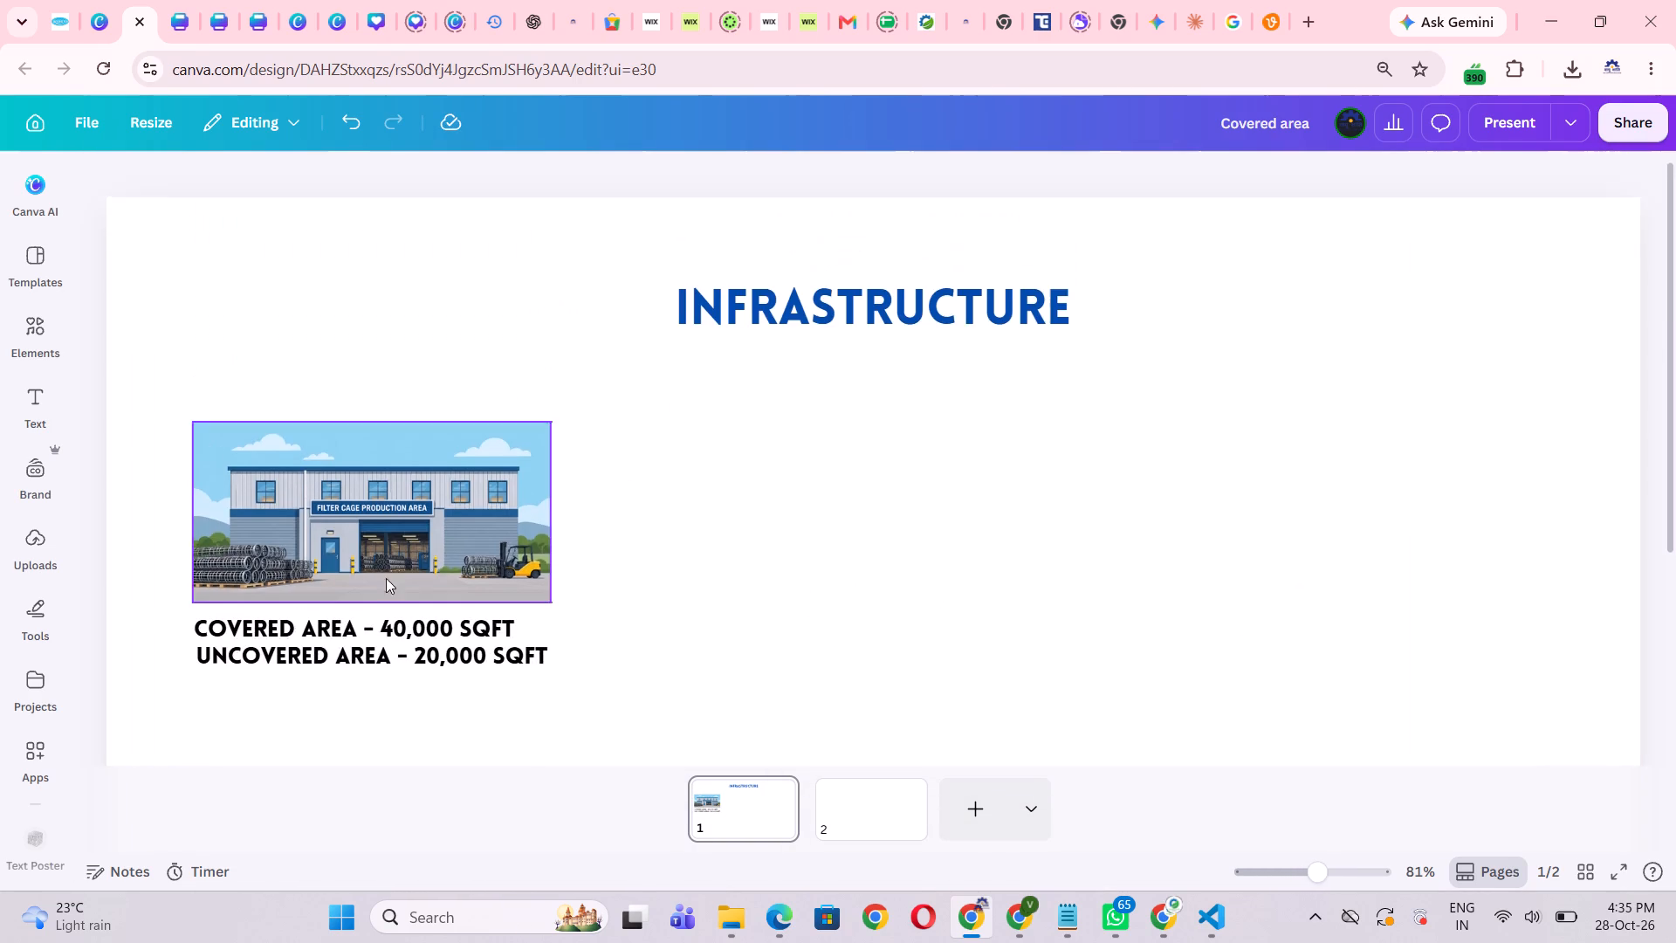
click(309, 661)
scroll(316, 661, right, 2)
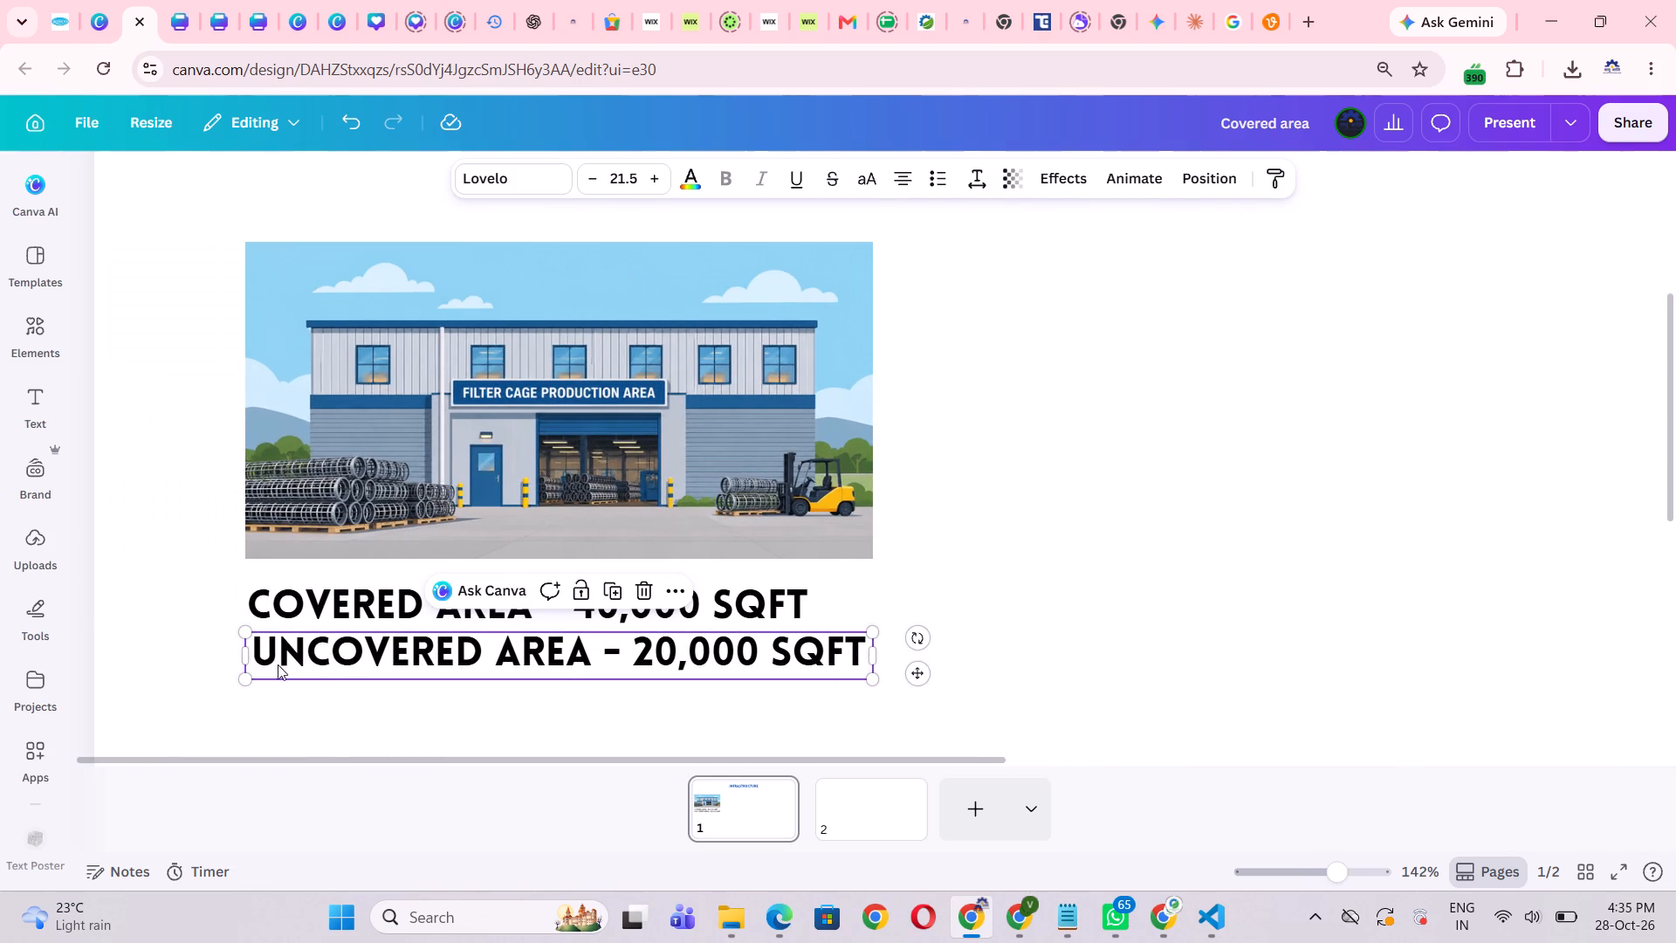
drag(244, 652, 255, 657)
drag(374, 658, 362, 659)
click(1005, 587)
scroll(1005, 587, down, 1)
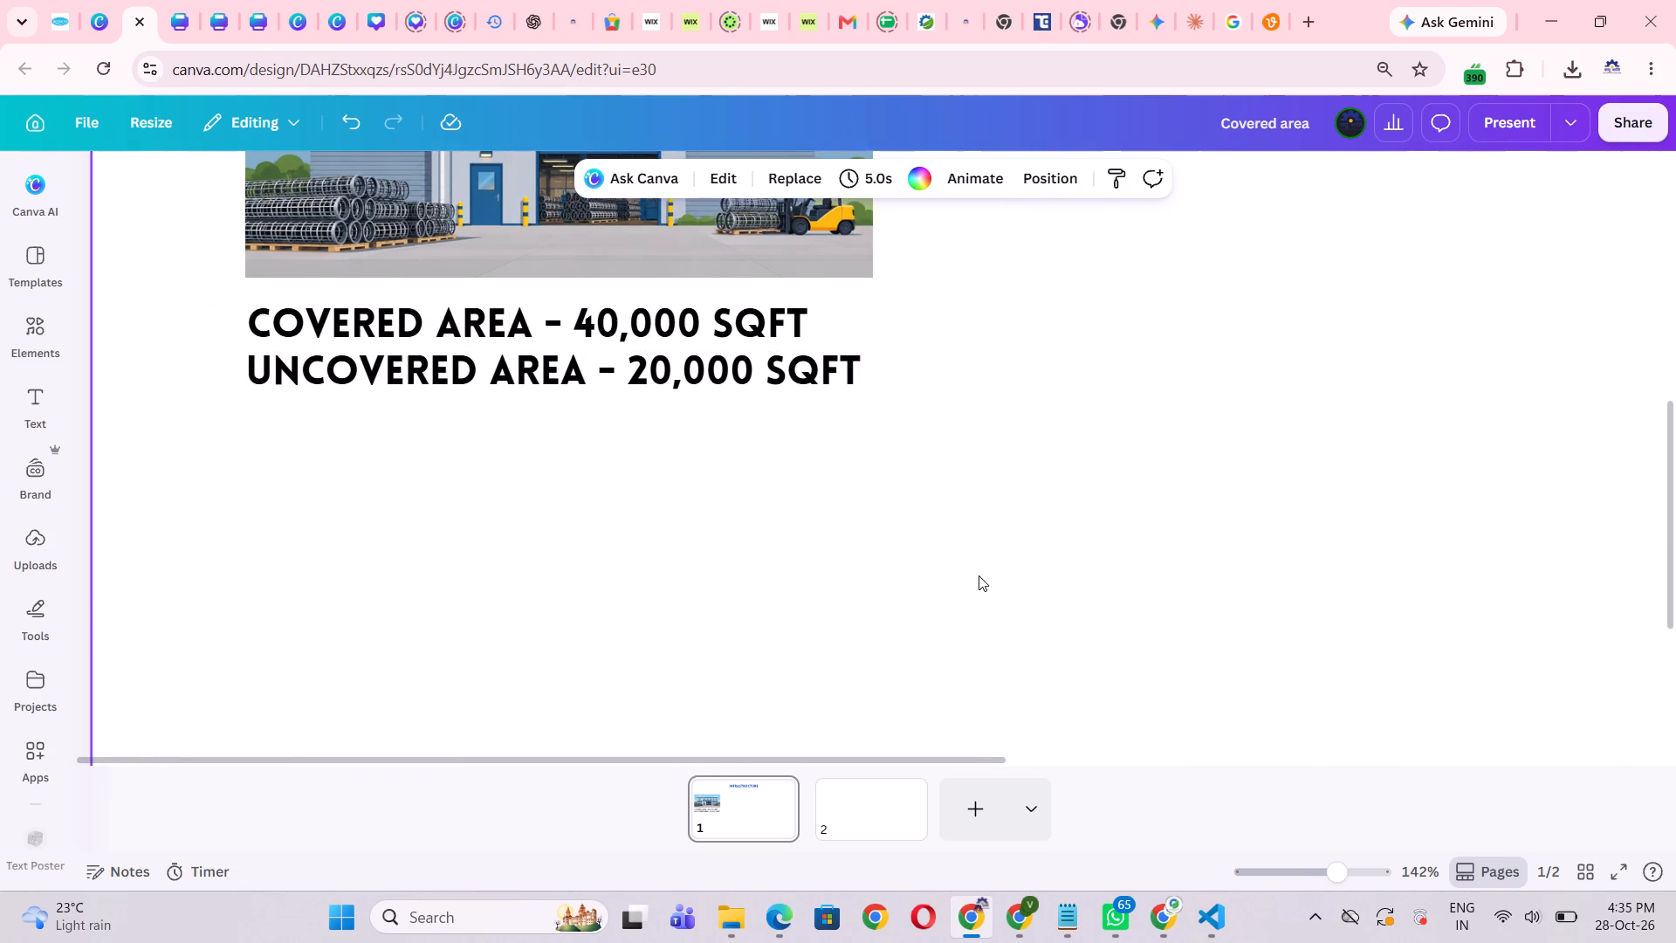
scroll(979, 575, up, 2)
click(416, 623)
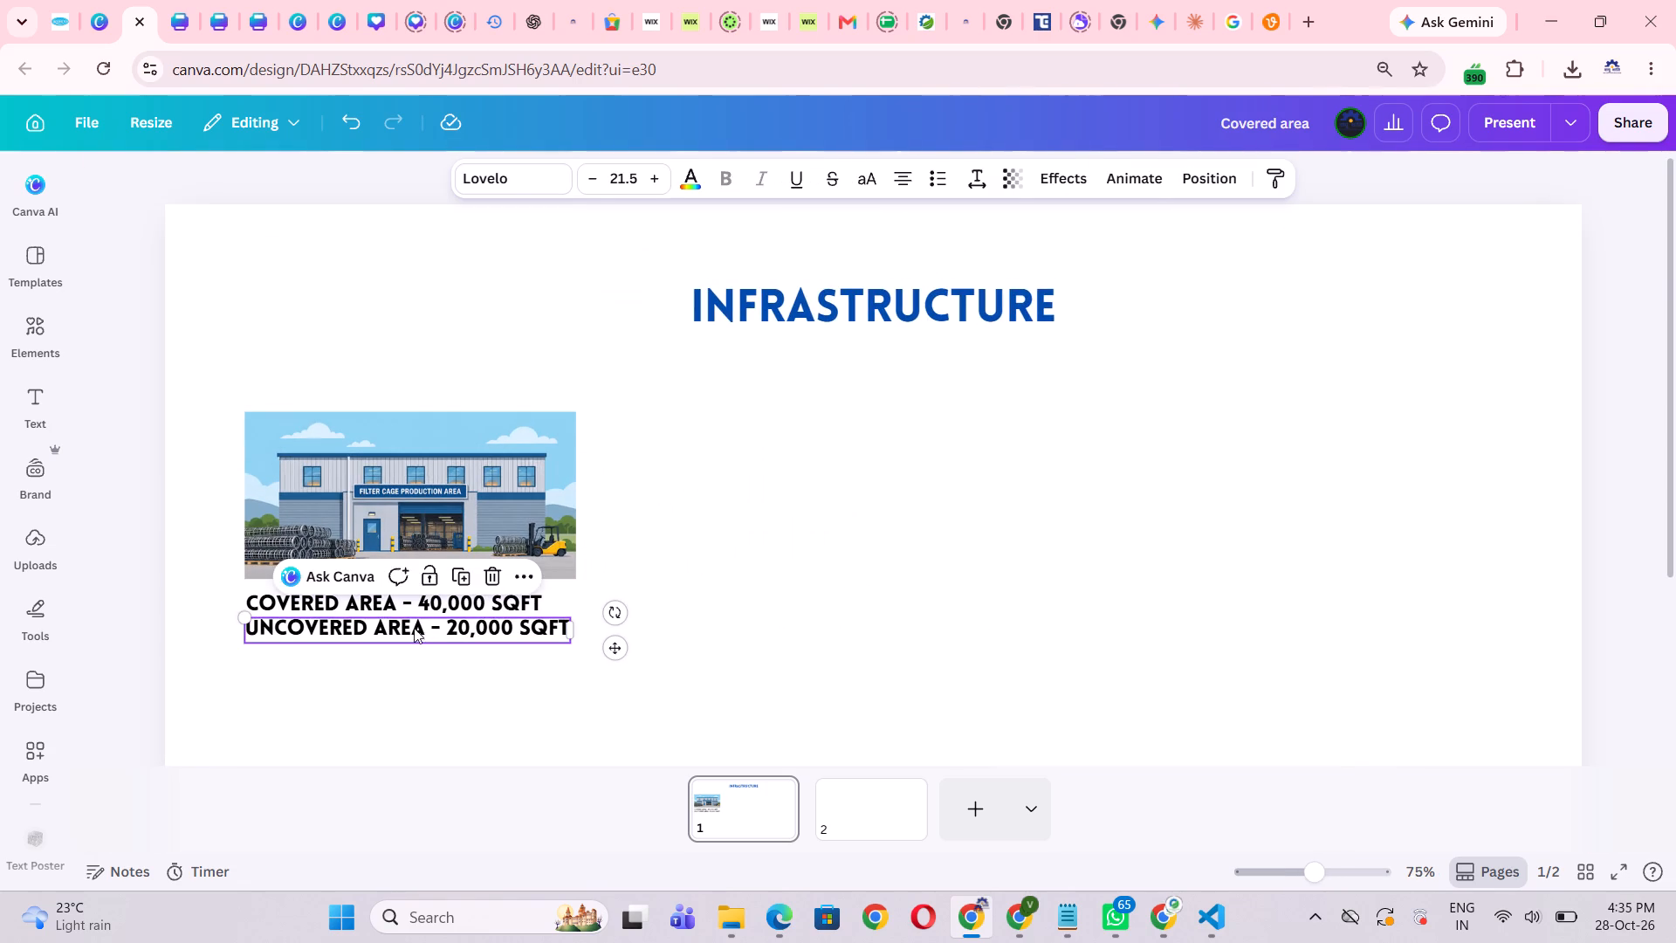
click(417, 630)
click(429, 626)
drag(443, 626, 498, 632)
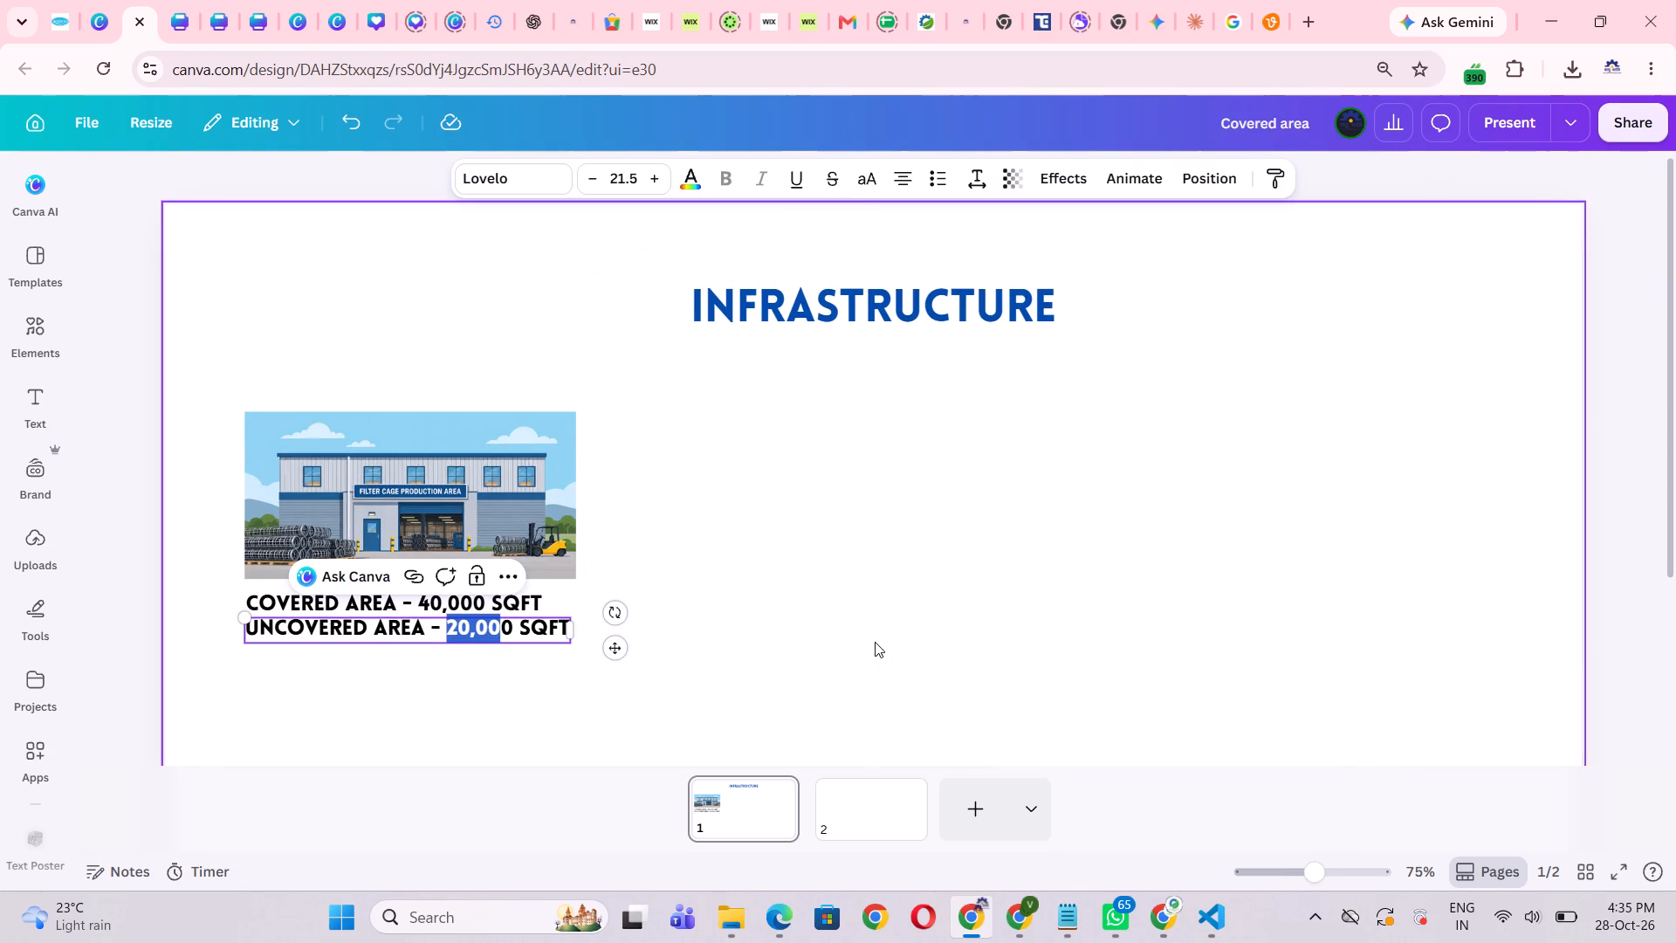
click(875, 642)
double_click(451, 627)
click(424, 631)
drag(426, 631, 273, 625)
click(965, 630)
Colour the "20,000 SQFT" text in the UNCOVERED AREA label the same blue as the INFRASTRUCTURE heading.
double_click(443, 626)
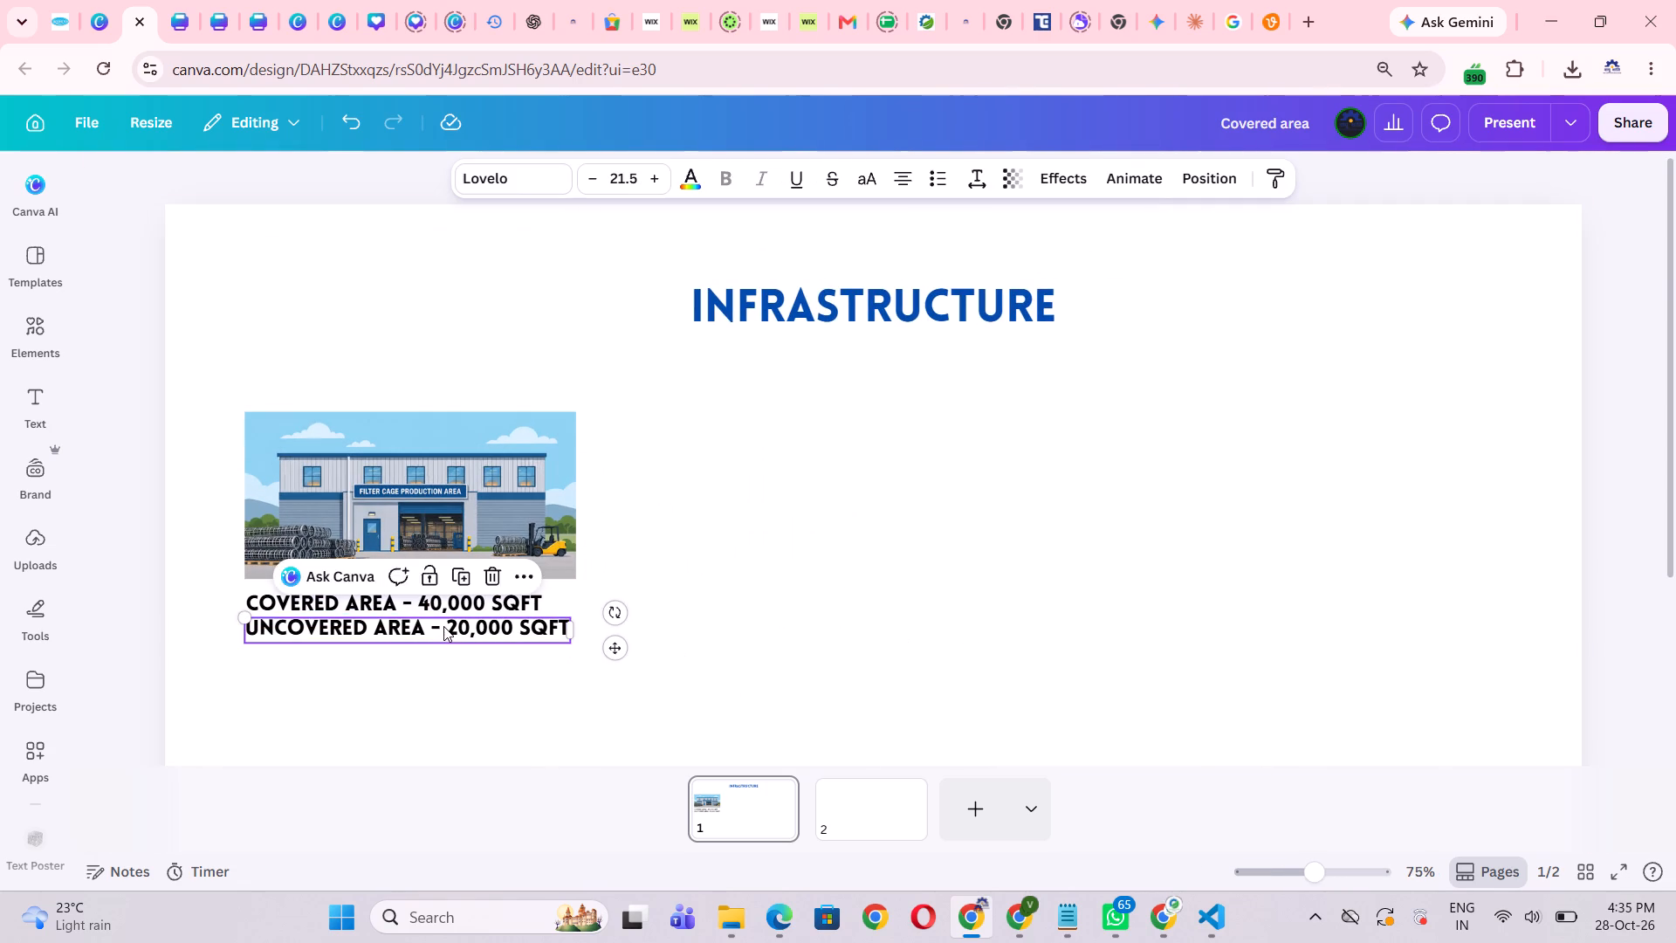
drag(447, 626, 567, 628)
click(696, 186)
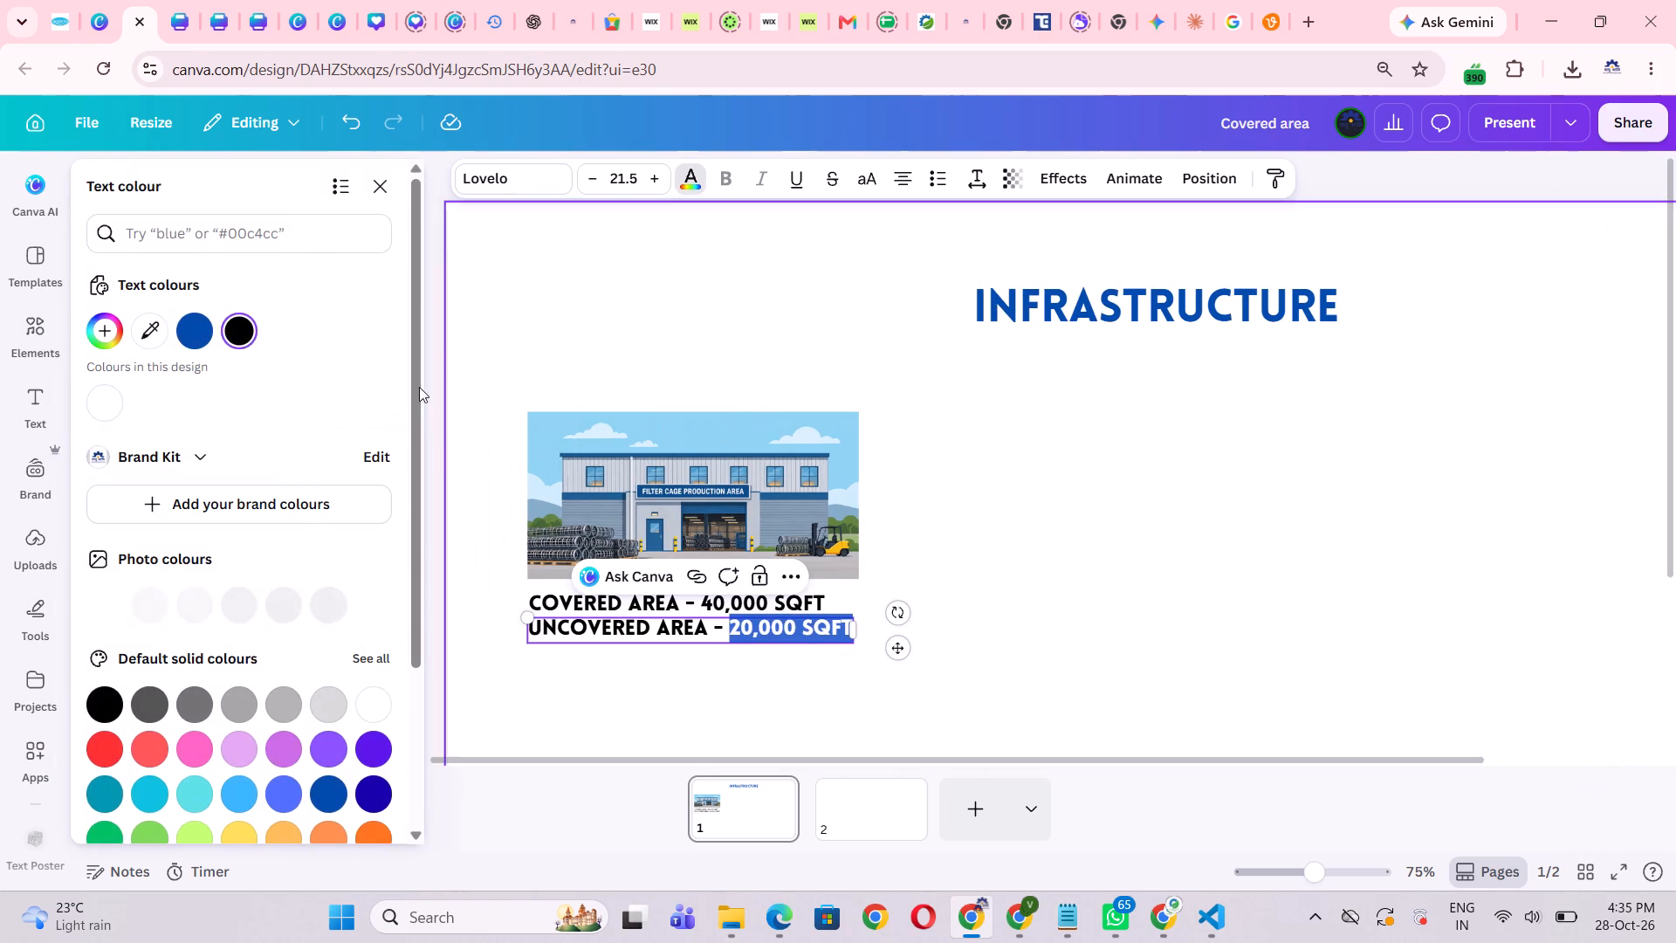
click(207, 334)
double_click(1184, 564)
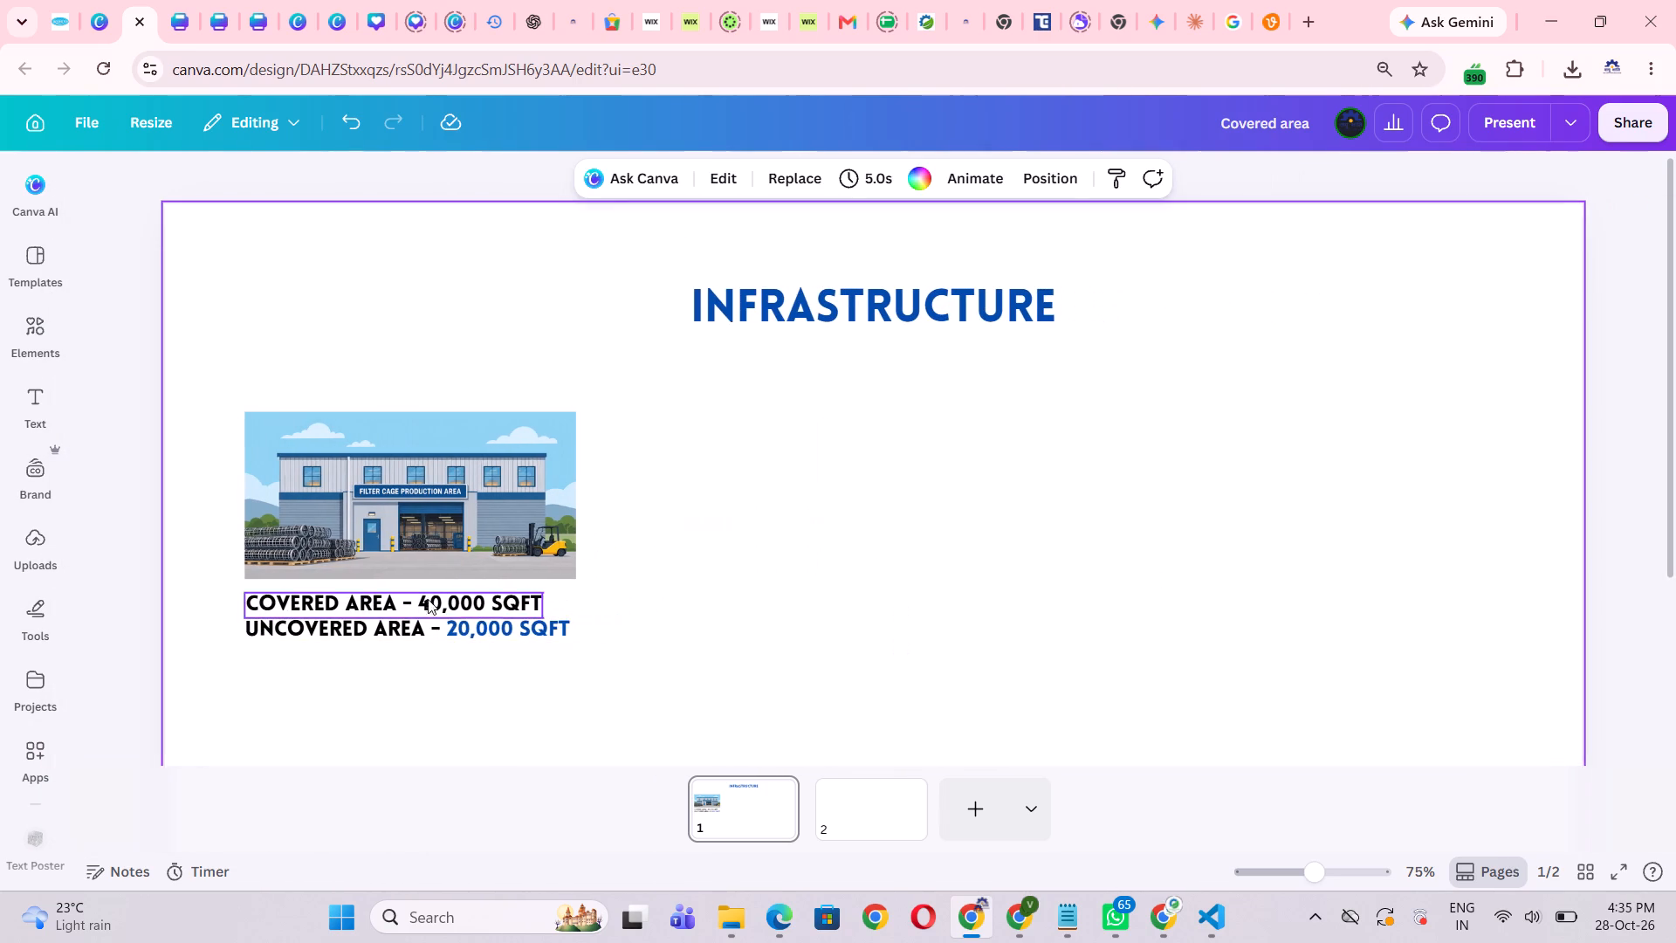
Colour the "40,000 SQFT" text in the COVERED AREA label the same blue as the INFRASTRUCTURE heading.
double_click(428, 595)
drag(418, 606, 537, 603)
click(691, 183)
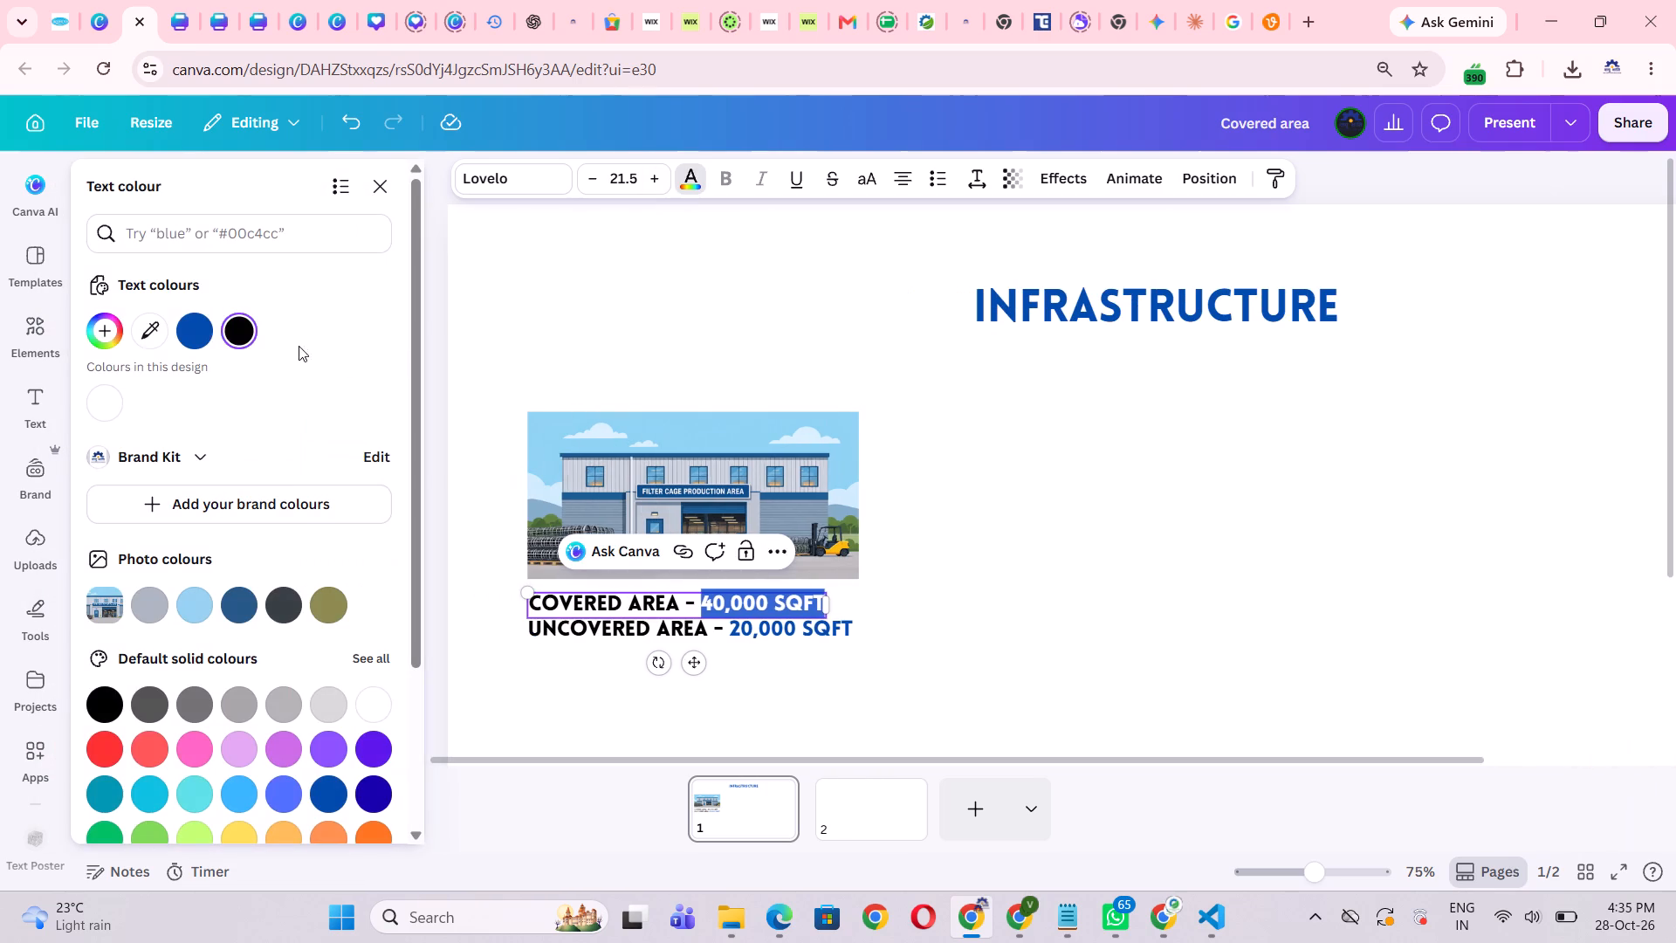
click(207, 324)
double_click(1114, 527)
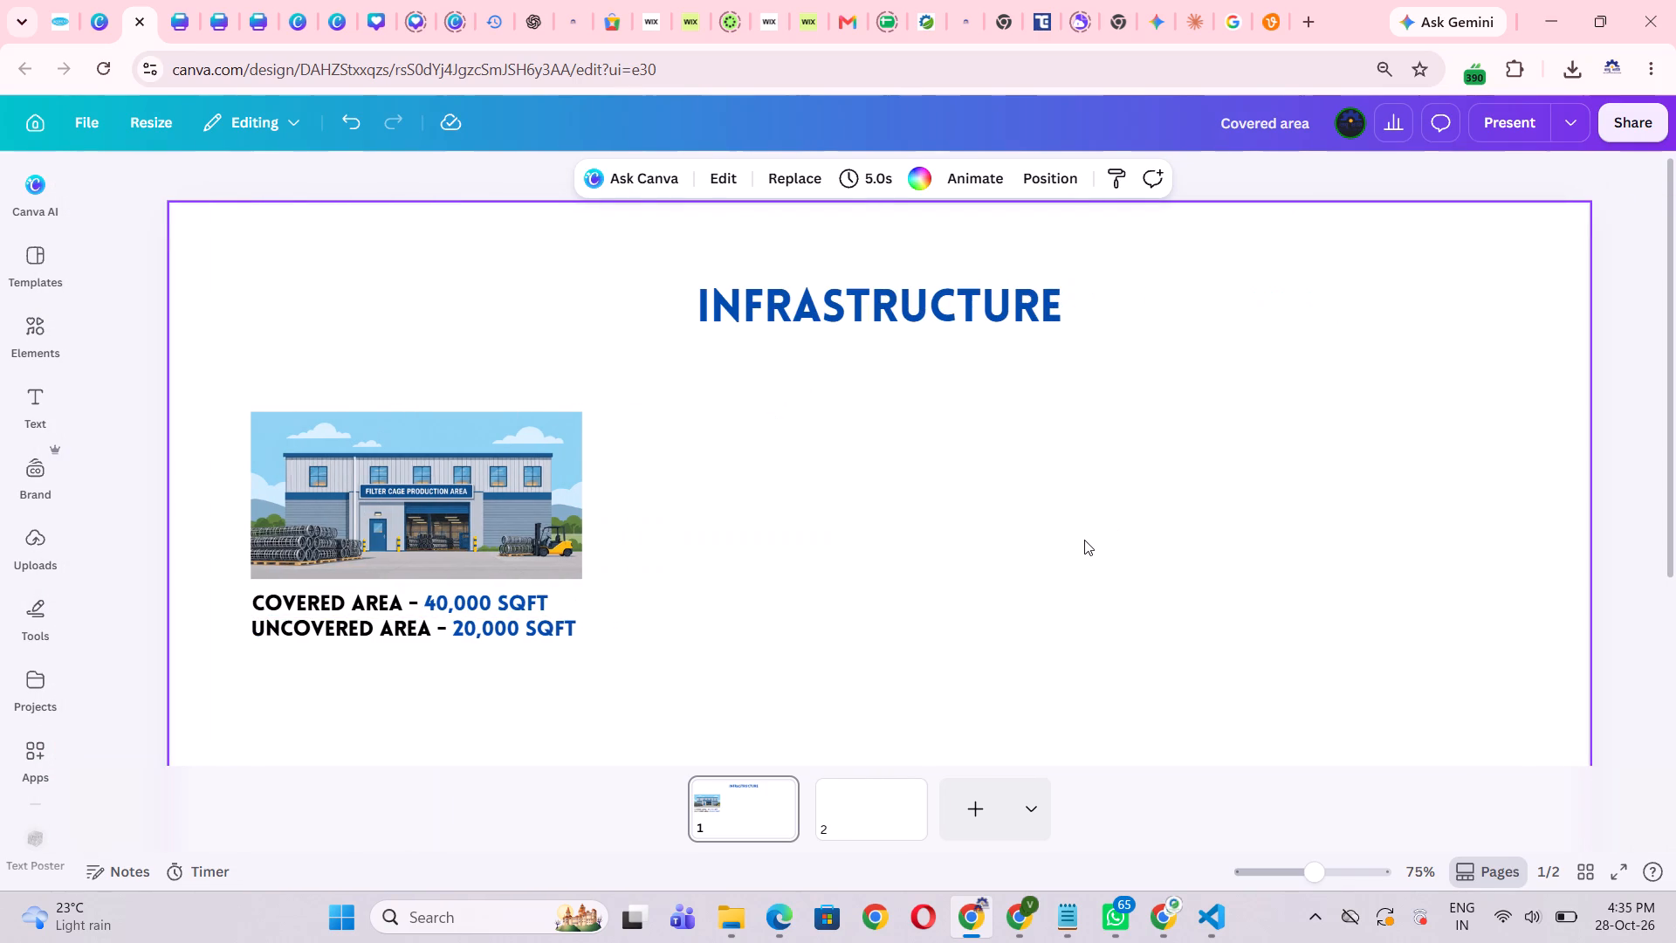
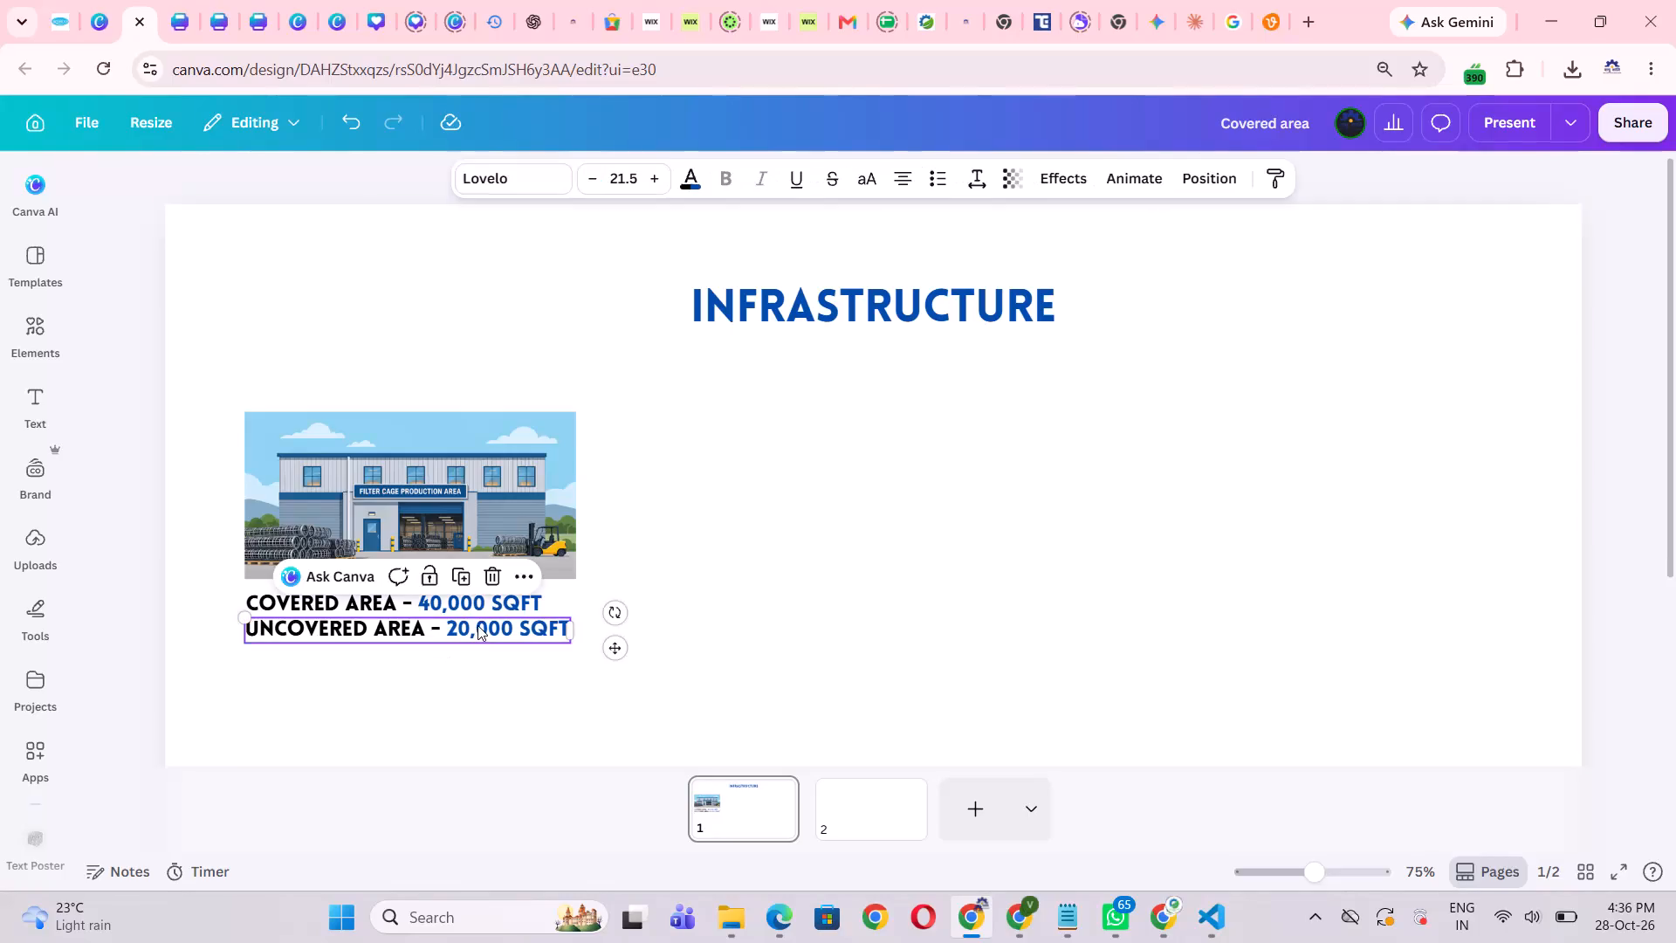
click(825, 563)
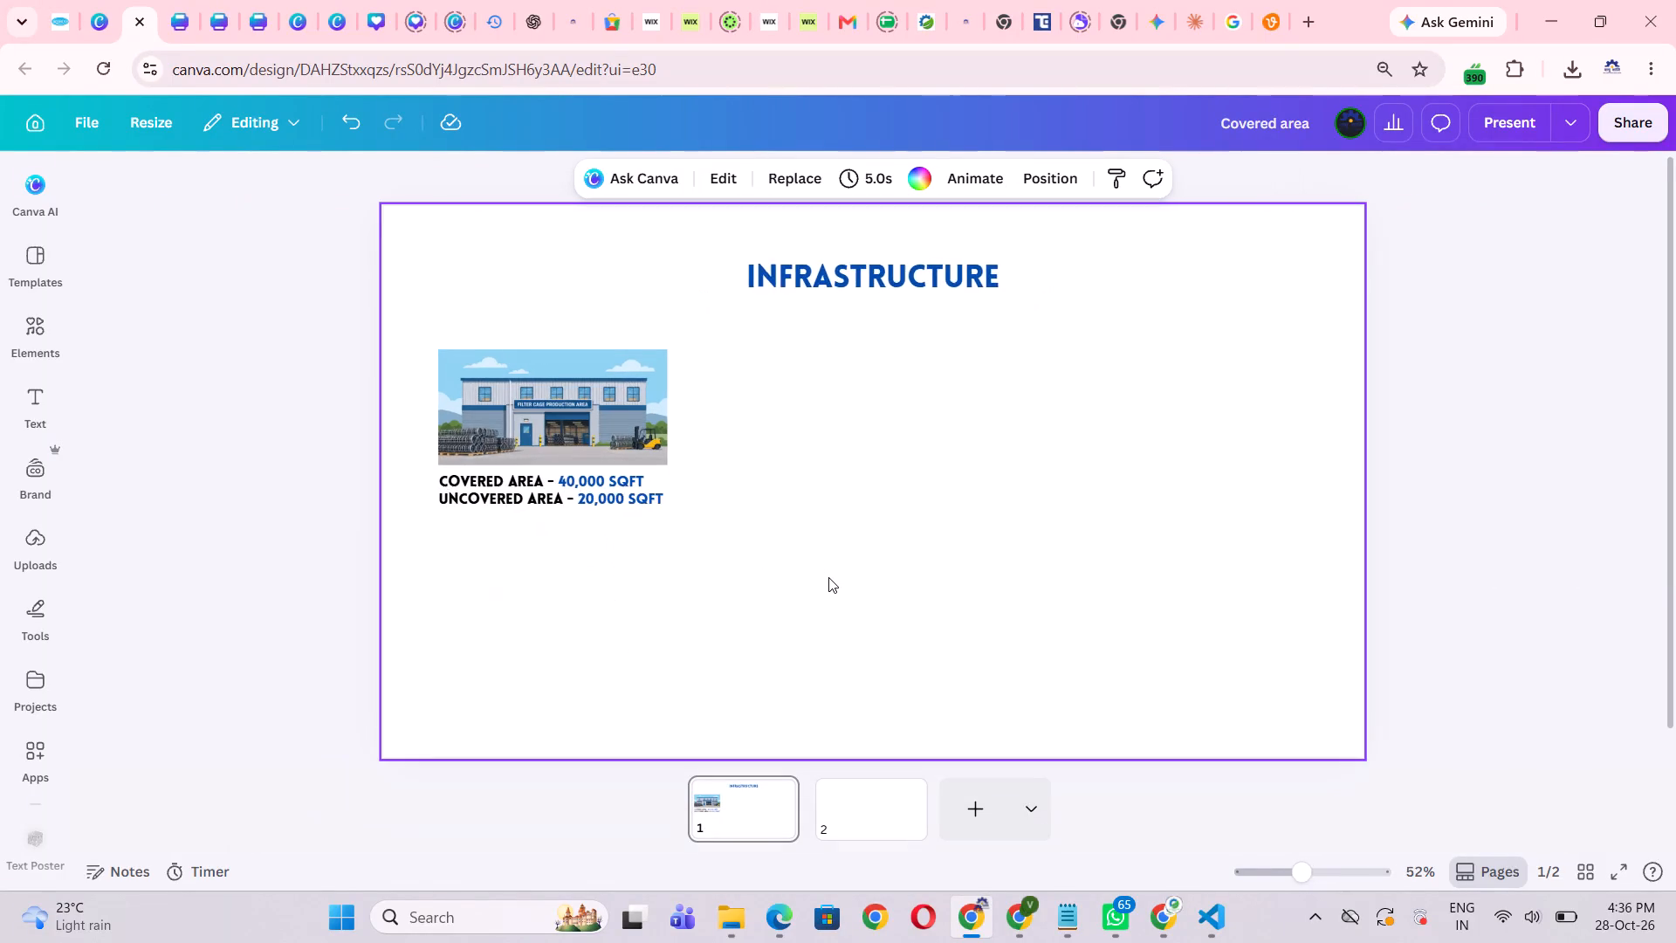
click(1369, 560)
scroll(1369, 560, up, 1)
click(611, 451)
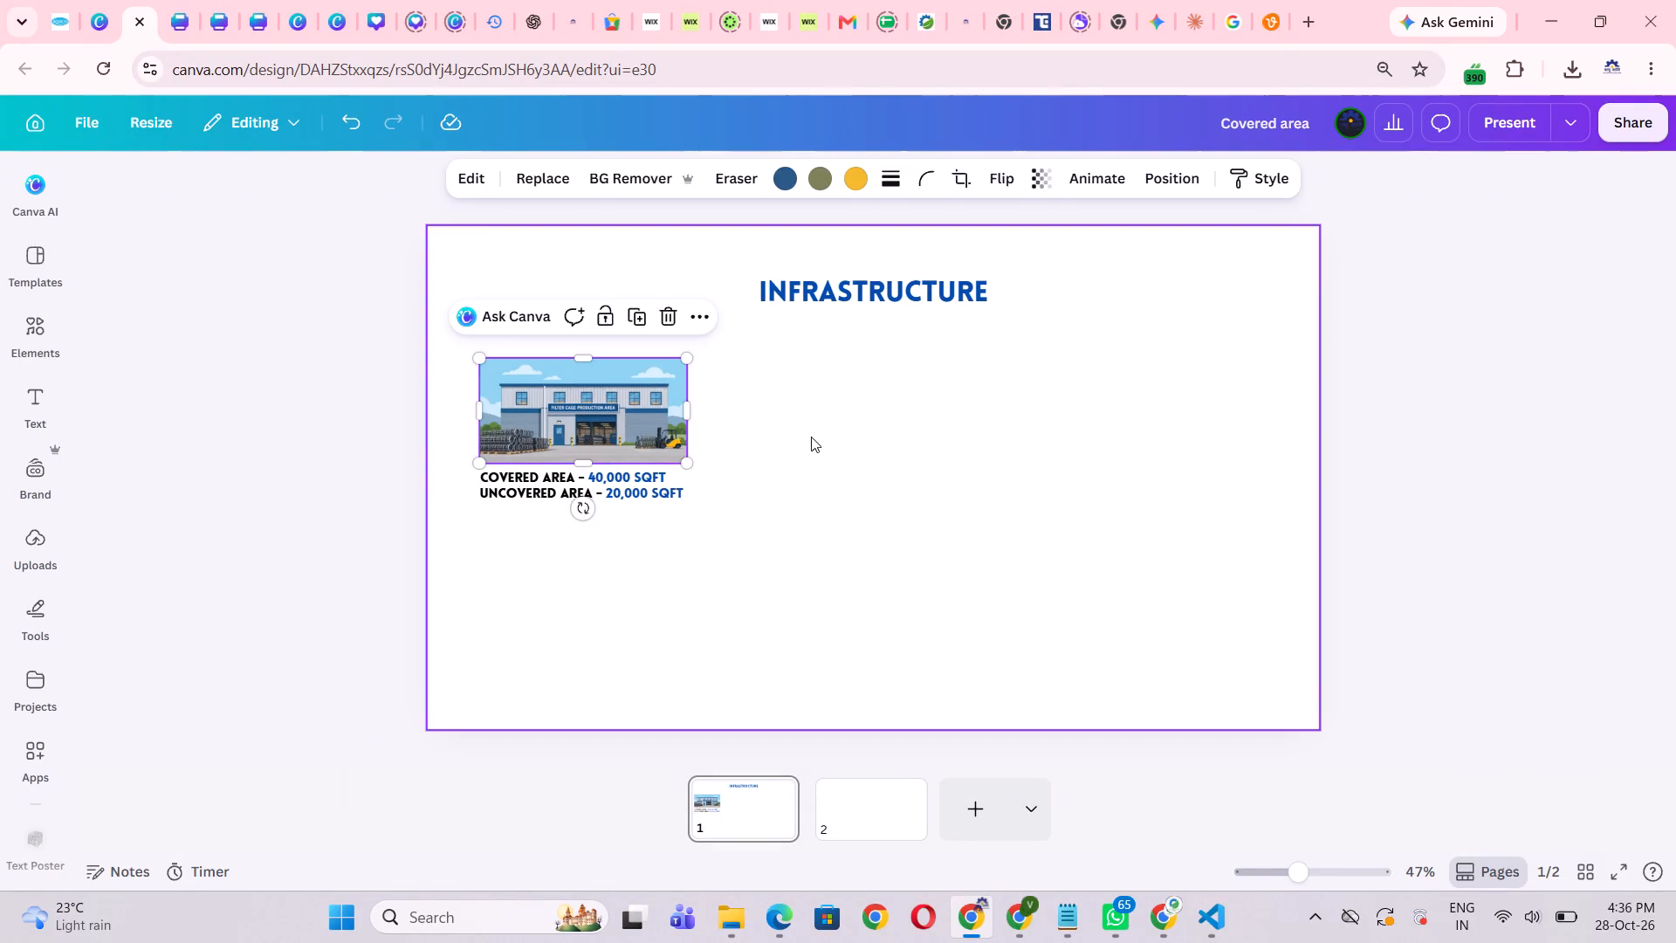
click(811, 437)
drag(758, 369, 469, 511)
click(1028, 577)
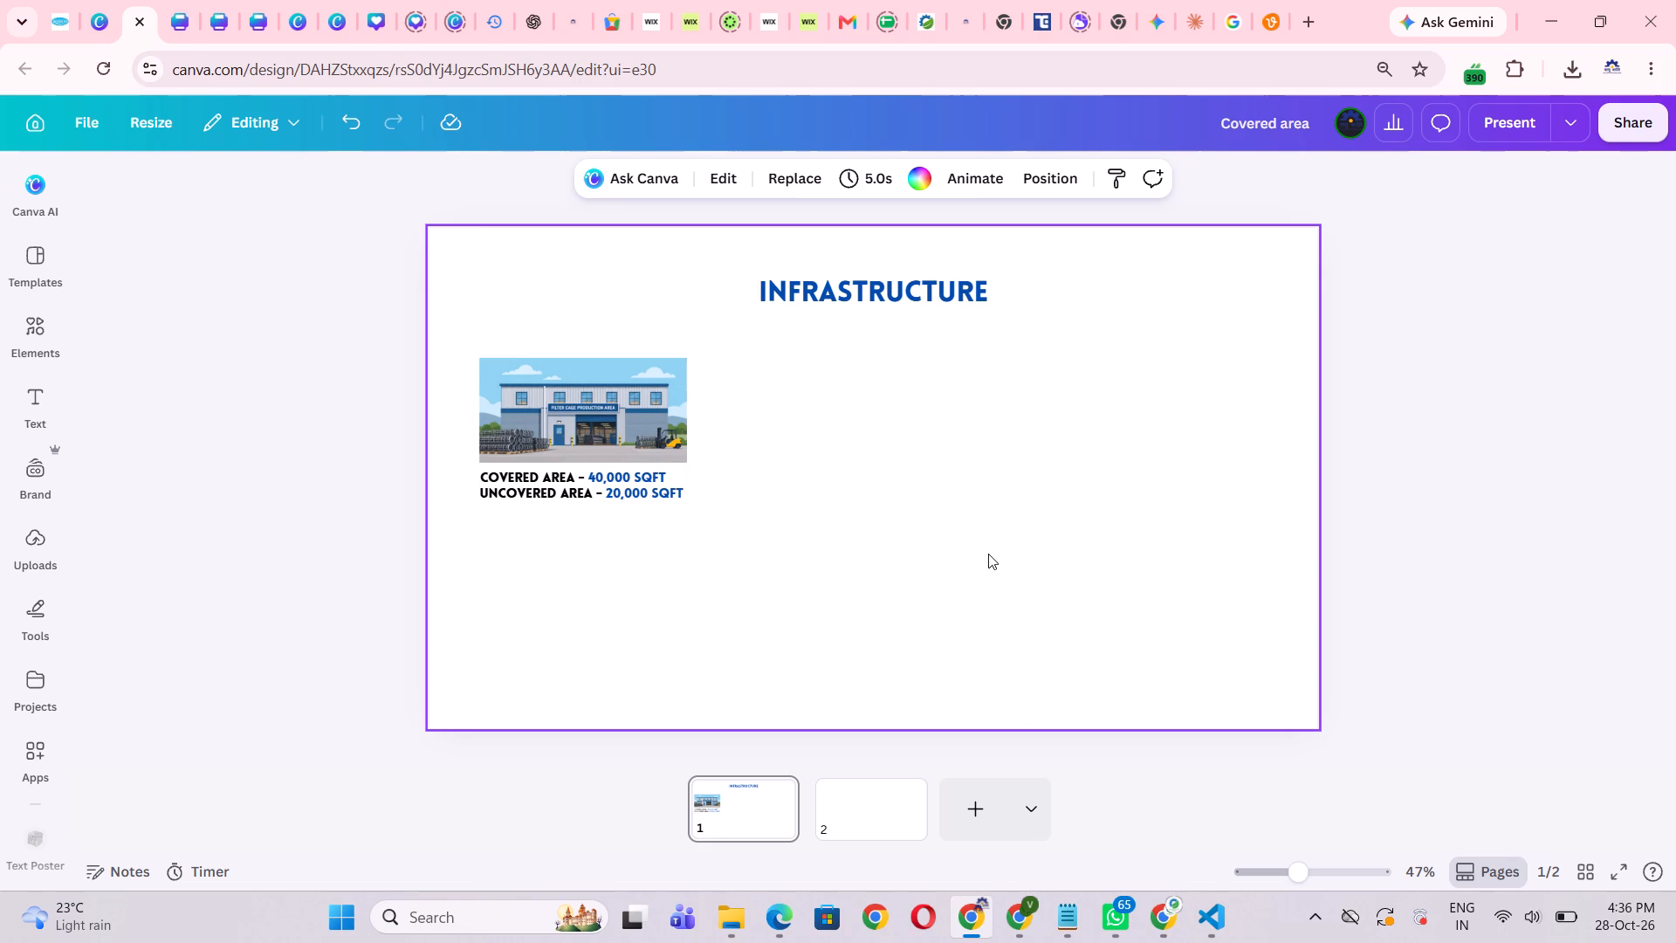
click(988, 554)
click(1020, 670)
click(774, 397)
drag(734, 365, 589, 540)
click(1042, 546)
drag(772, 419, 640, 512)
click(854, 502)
Duplicate the Filter Cage illustration with its two area labels and place the copy level with the original in the page's centre column.
drag(743, 403, 542, 558)
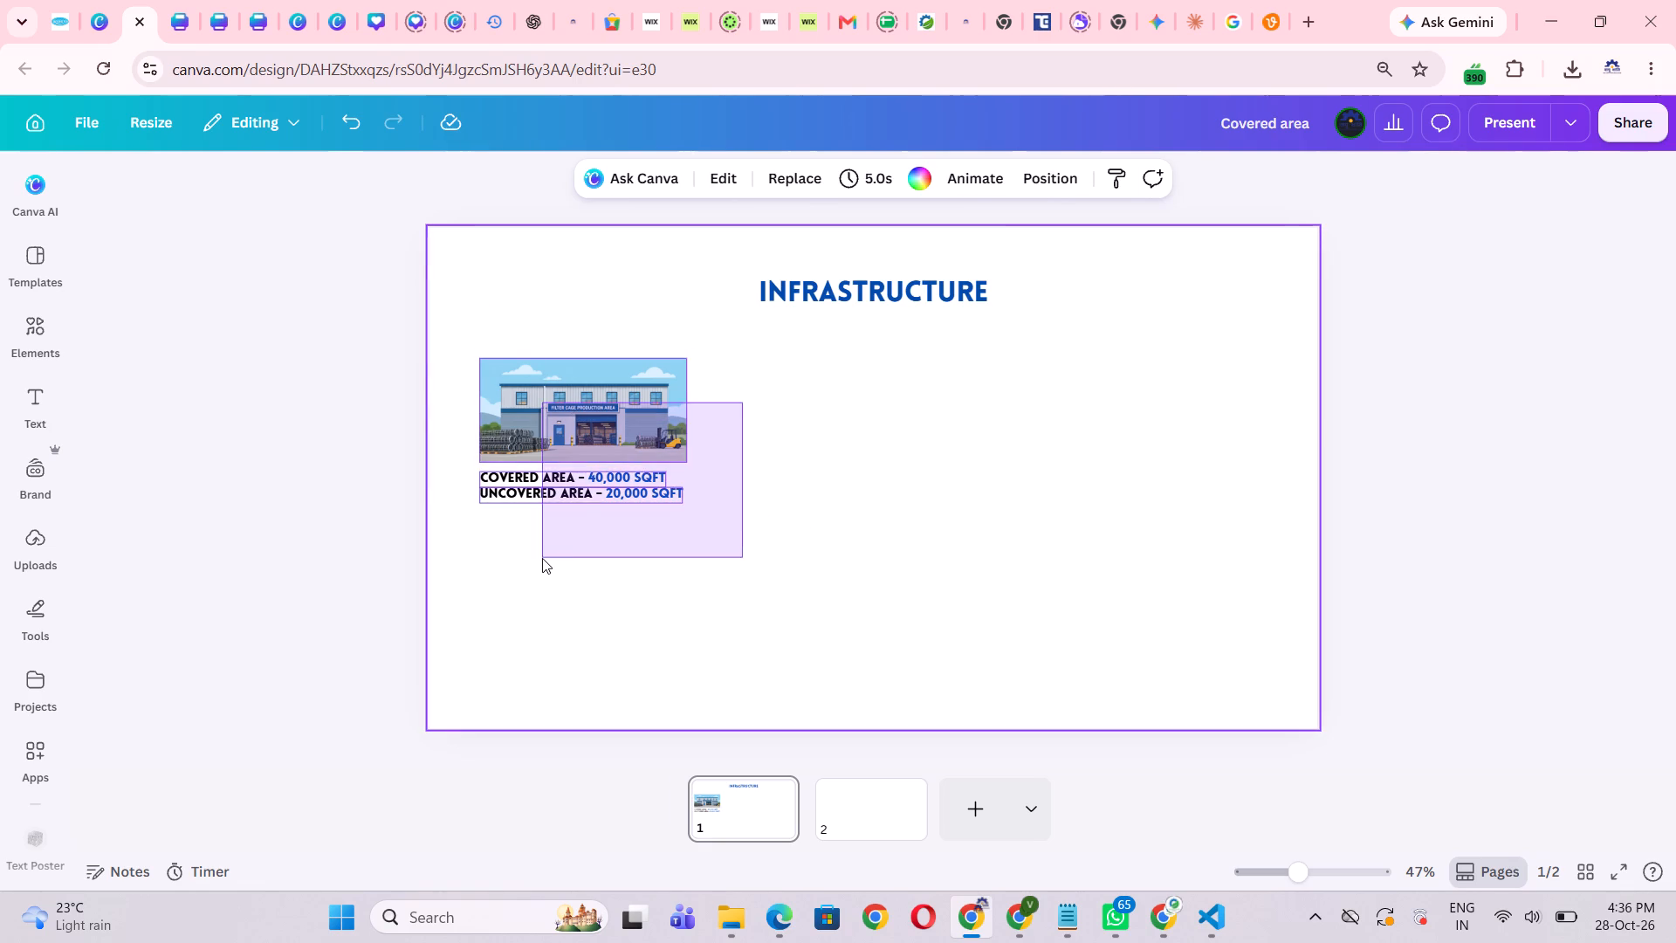
key(ctrl+c)
key(ctrl+v)
drag(642, 430, 881, 410)
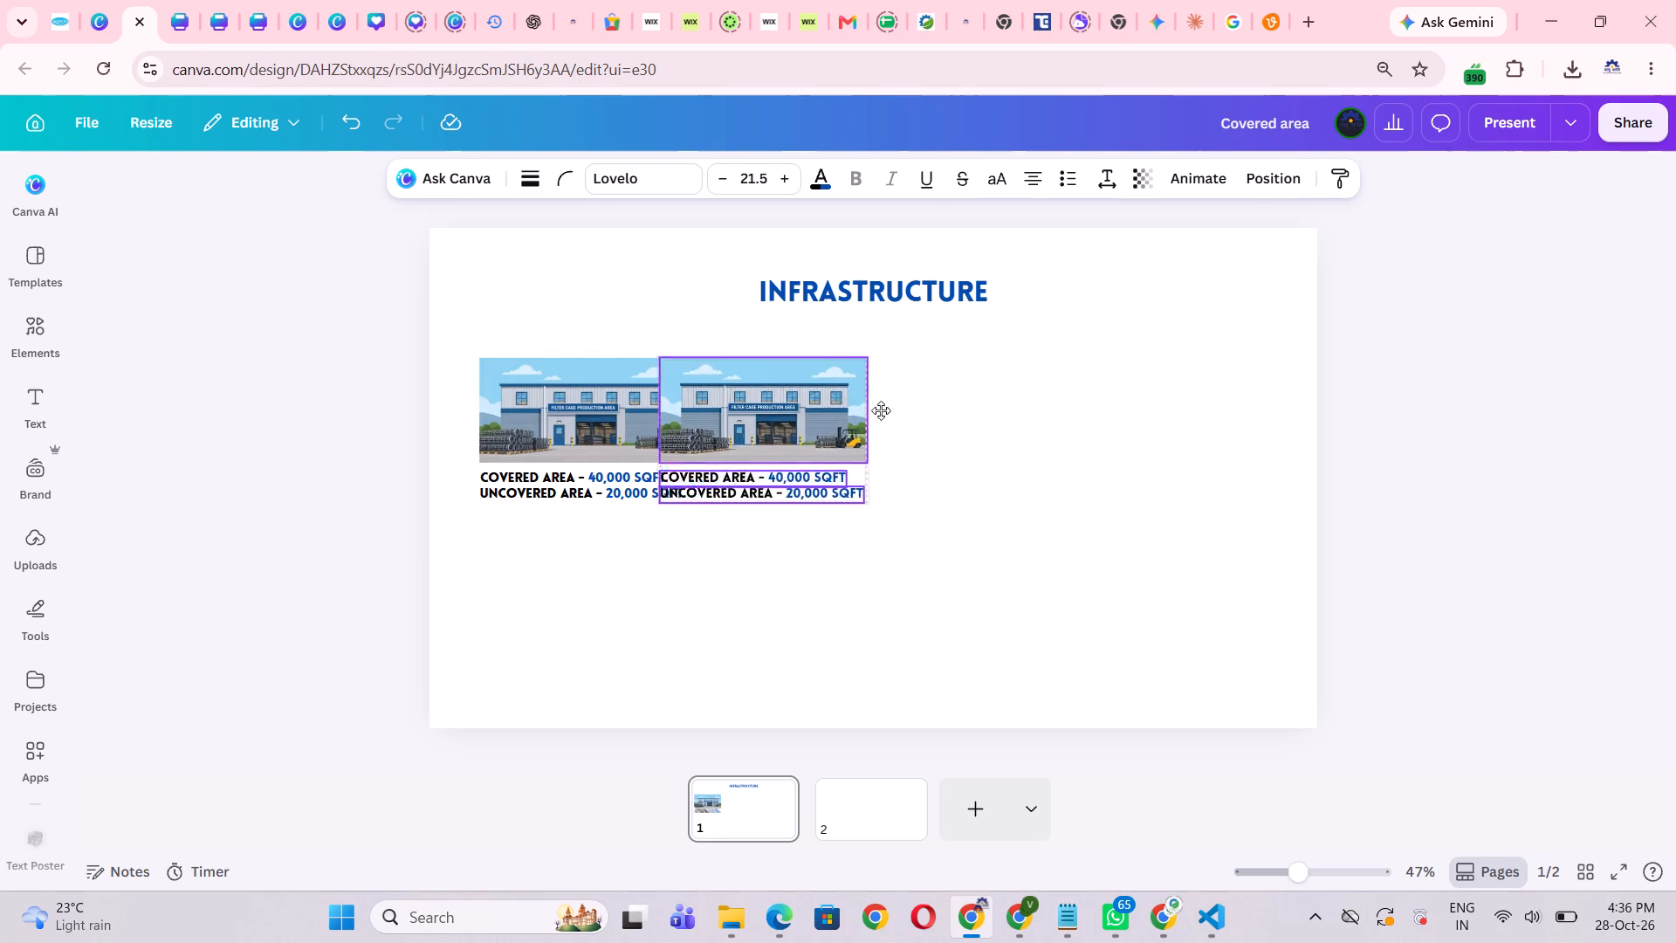
drag(881, 410, 921, 419)
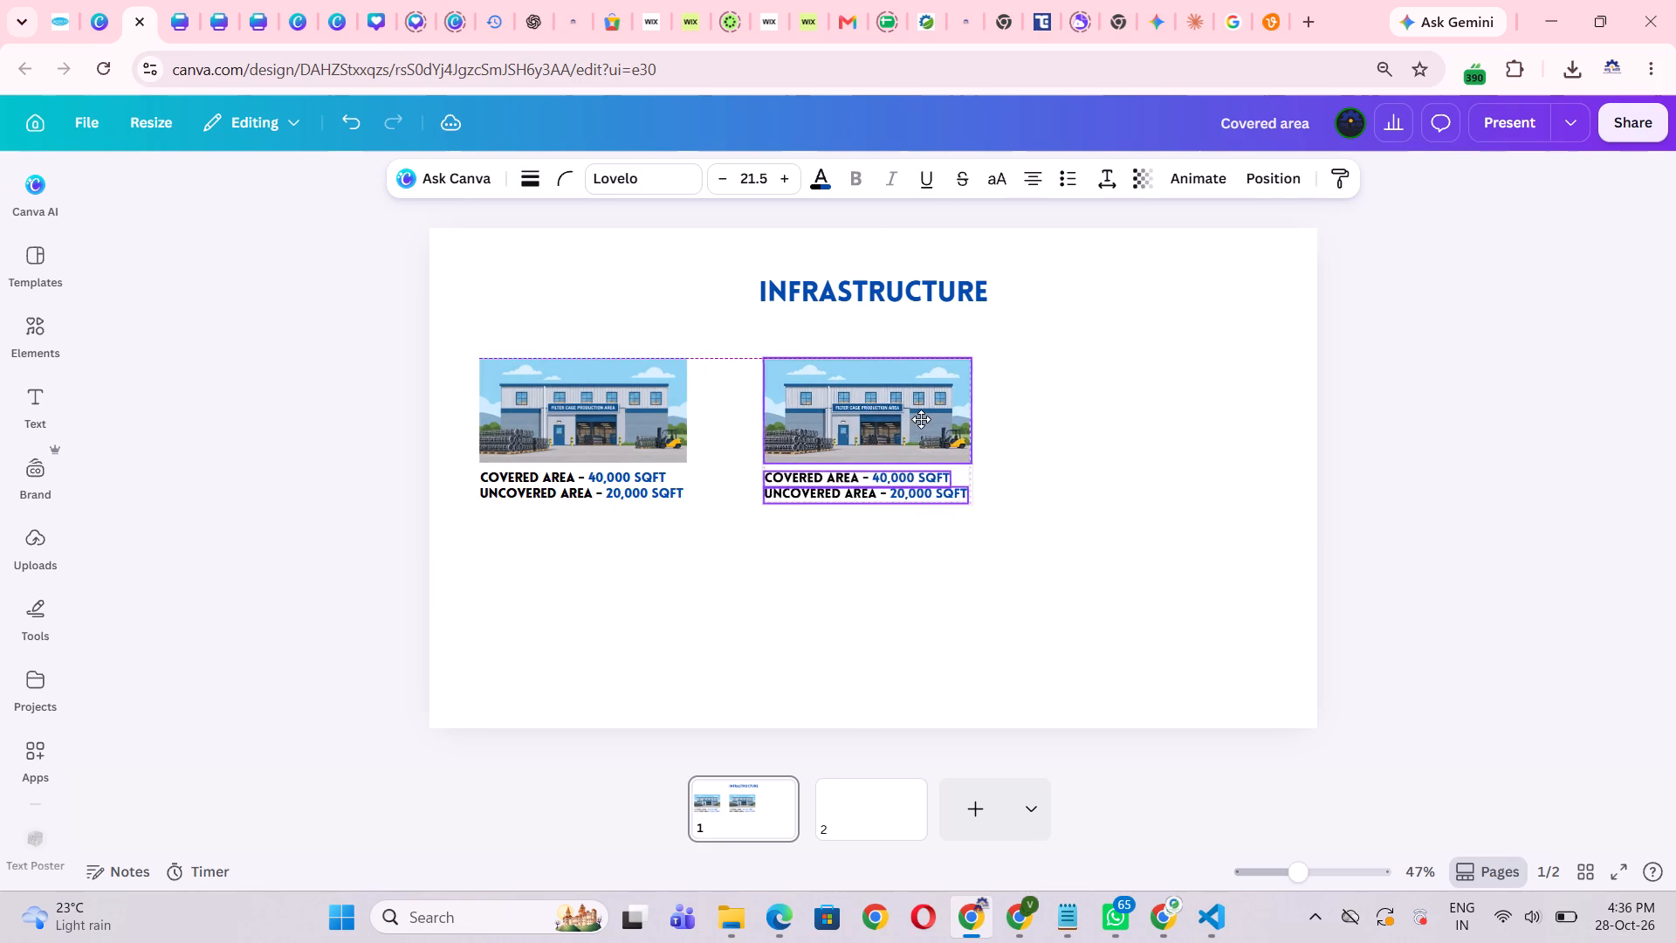
drag(921, 419, 923, 419)
click(1016, 454)
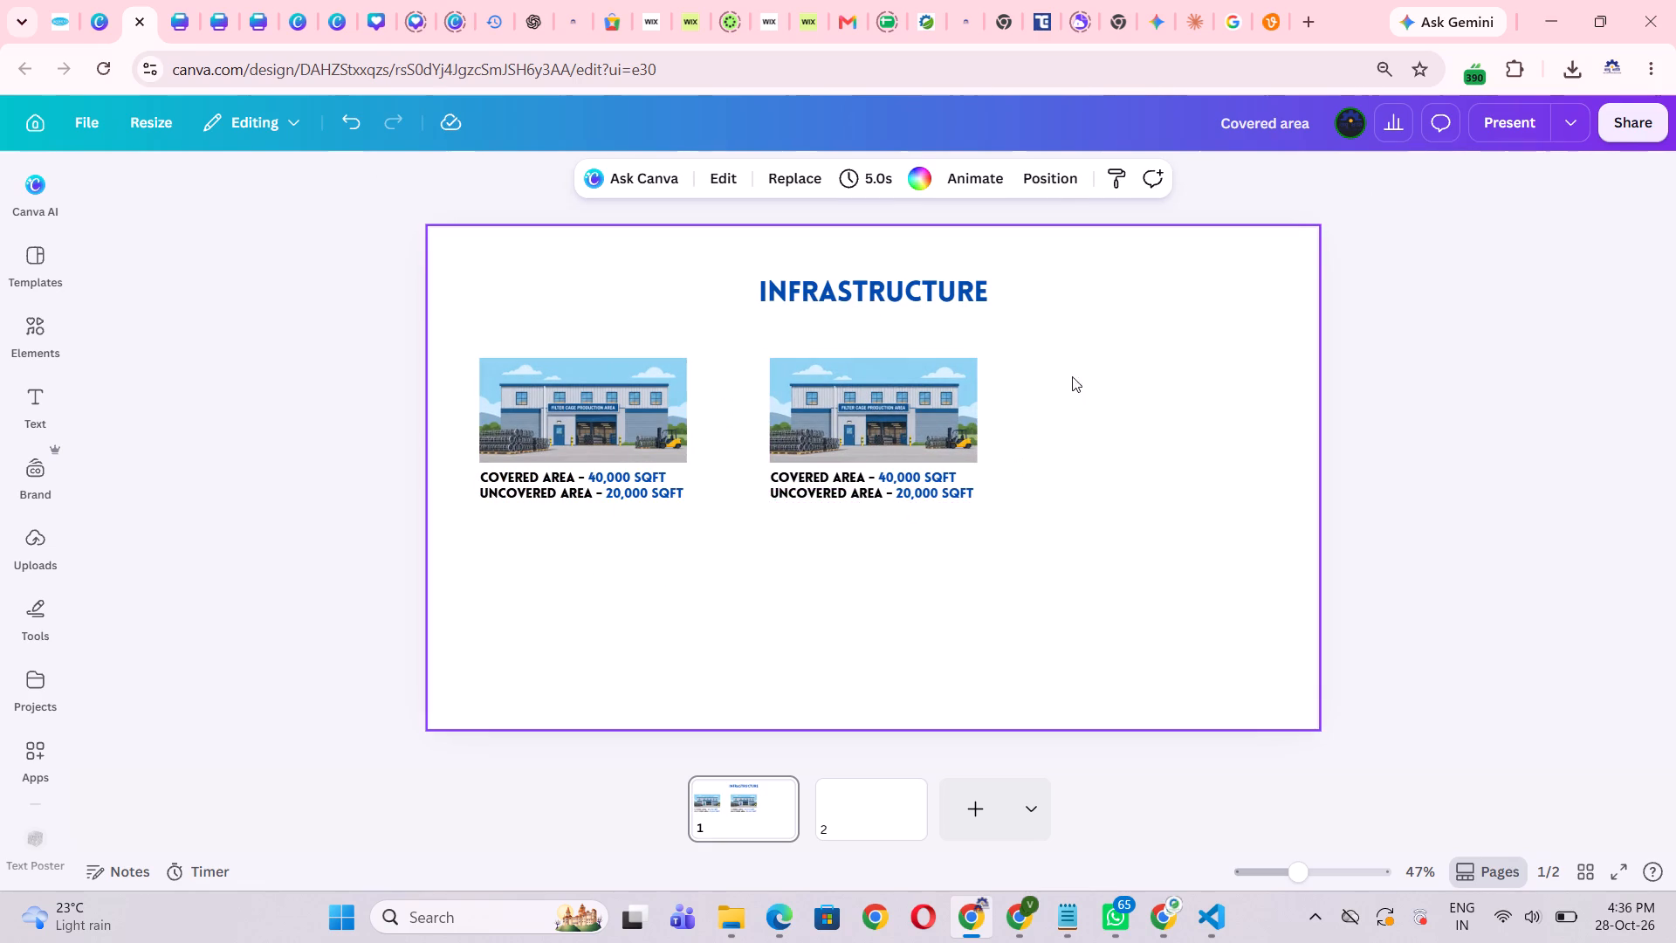
Duplicate the centre illustration with its two area labels and place the copy as an evenly spaced third column in the same row.
drag(1071, 376, 870, 548)
key(ctrl+c)
key(ctrl+v)
drag(944, 440, 1253, 404)
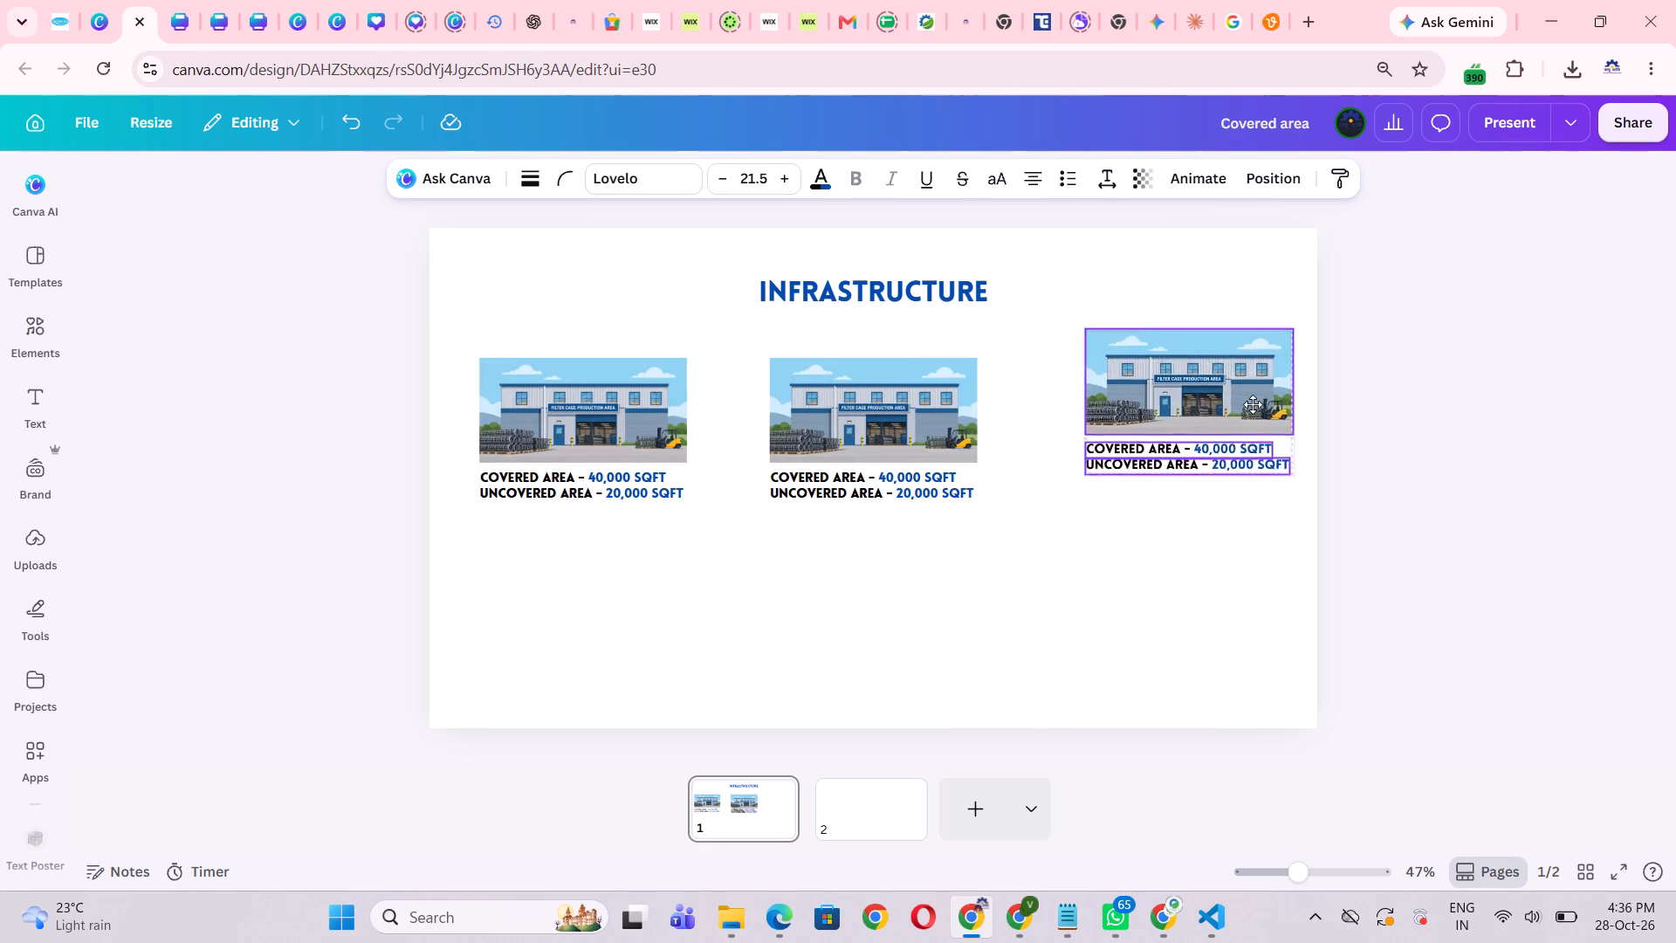
drag(1253, 404, 1226, 431)
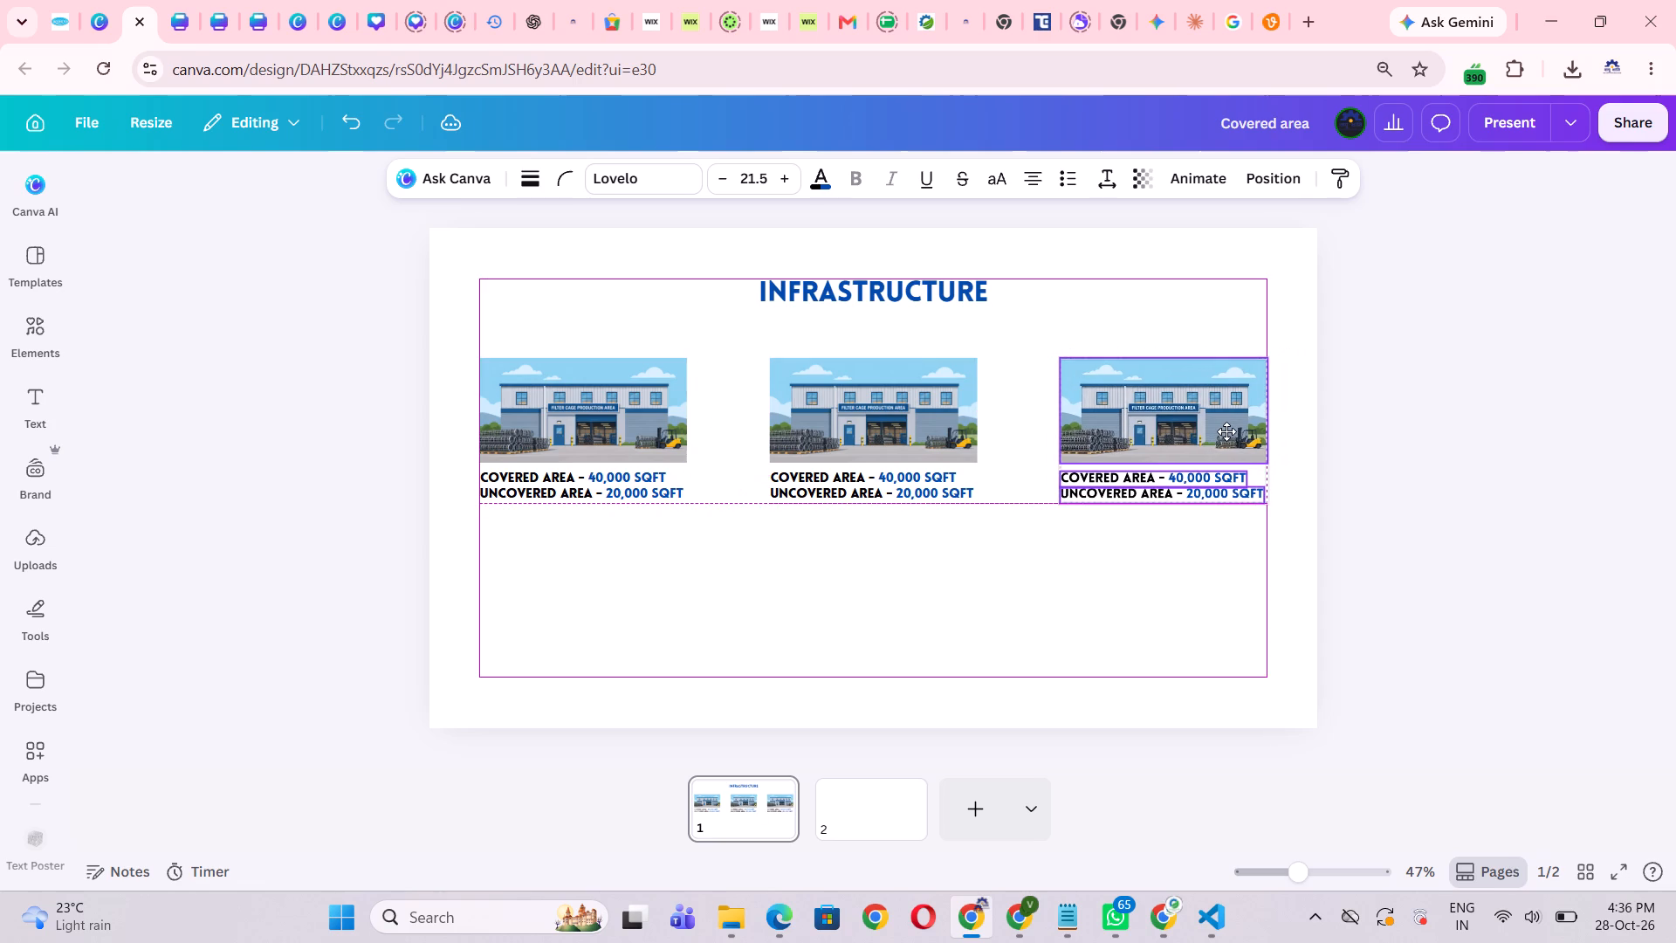
drag(1226, 431, 1222, 432)
click(1379, 473)
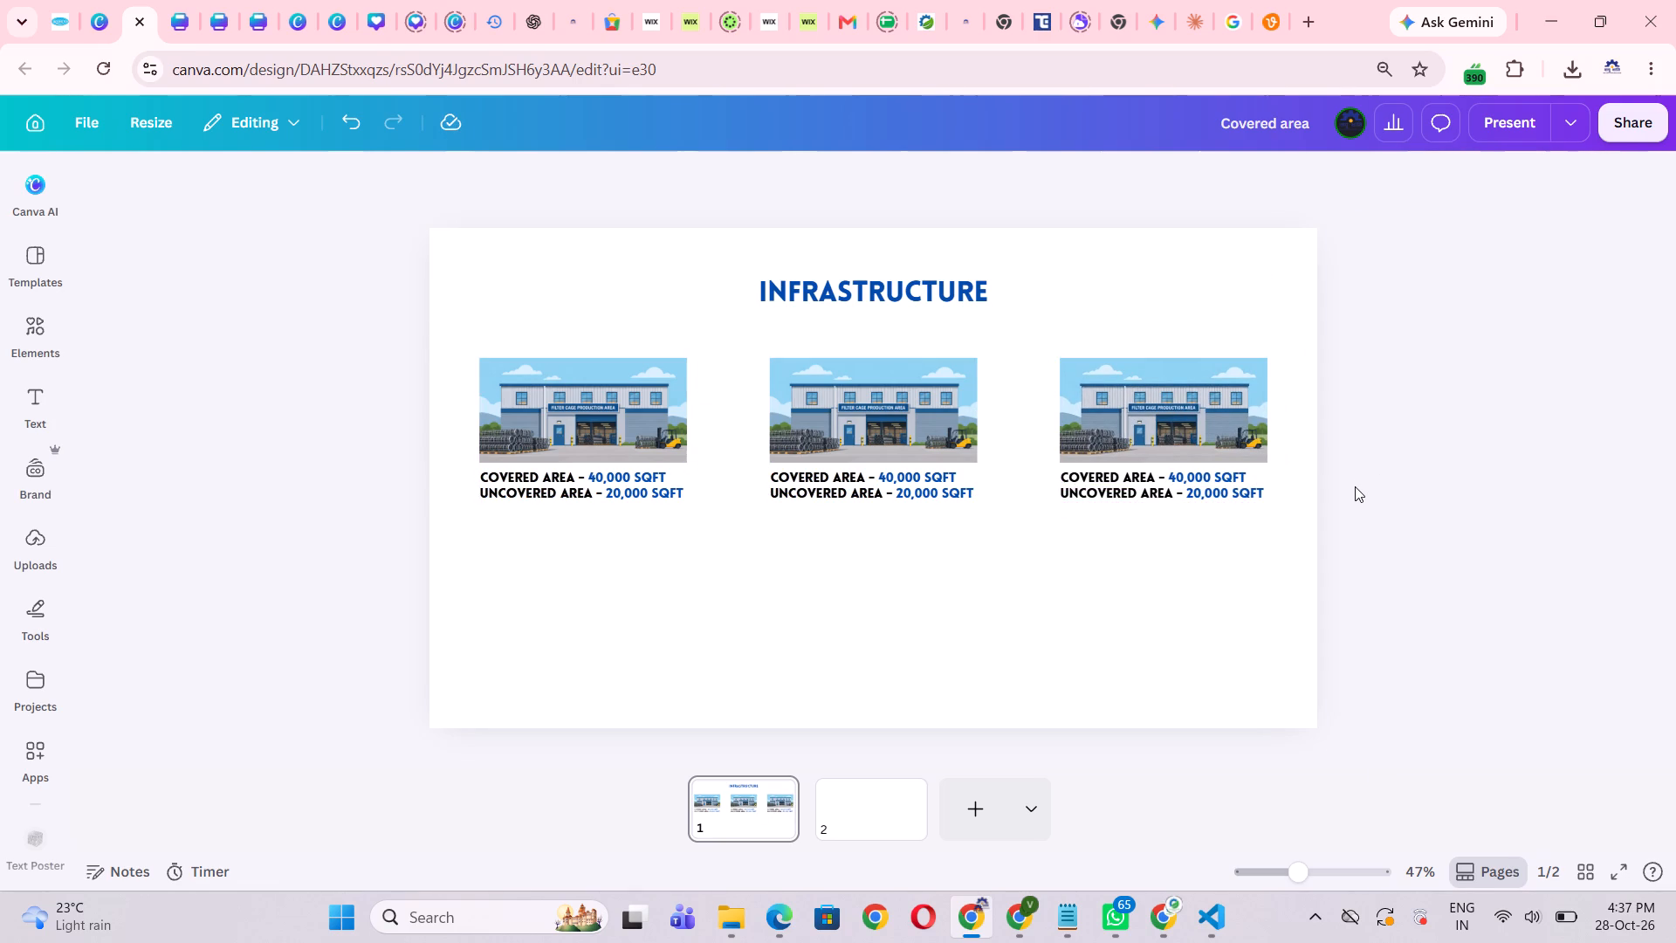
Replace the centre column's illustration with the uploaded Filter Bag Production Area image.
click(943, 432)
click(1295, 556)
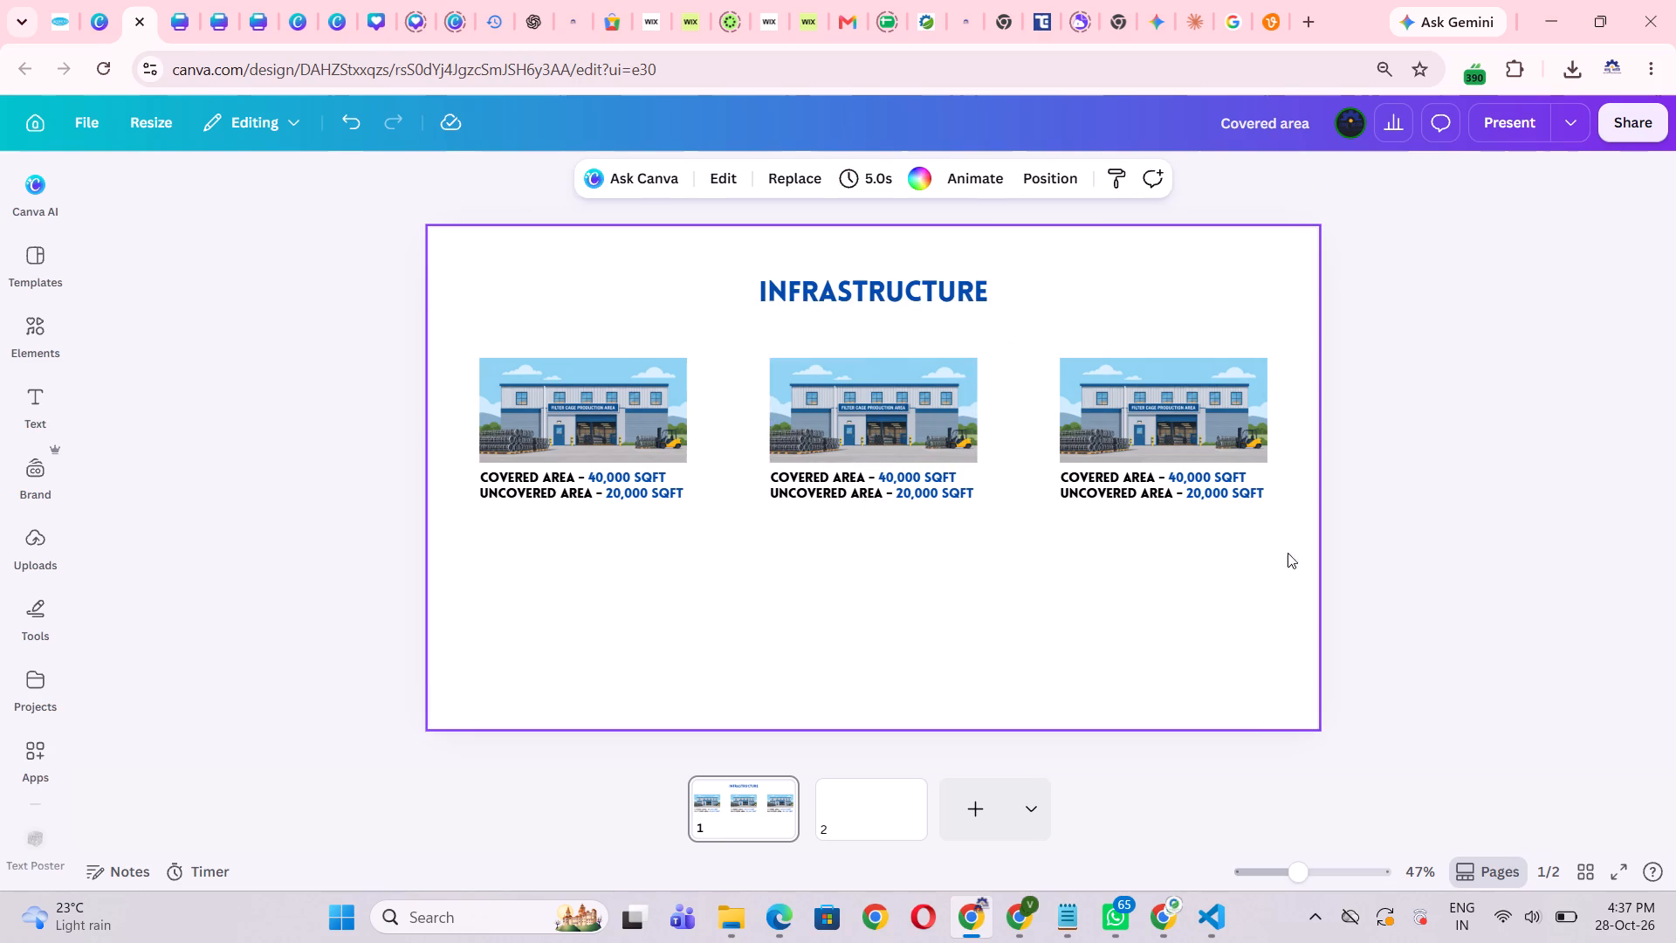
click(780, 379)
click(1086, 692)
click(3, 550)
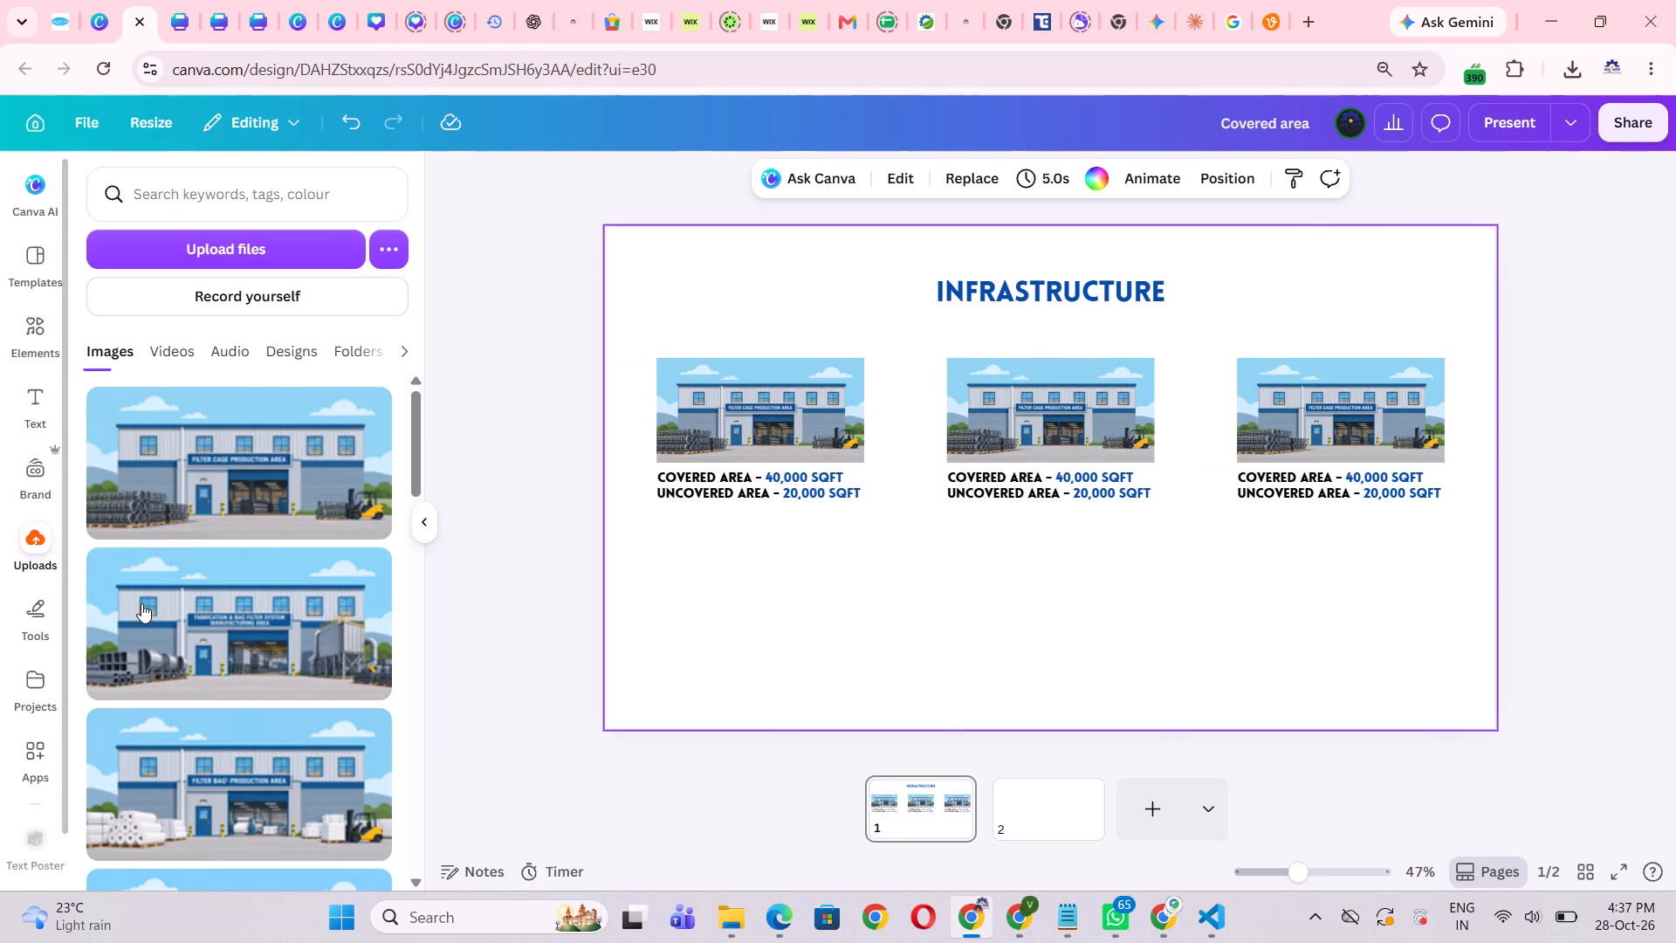
scroll(278, 648, down, 1)
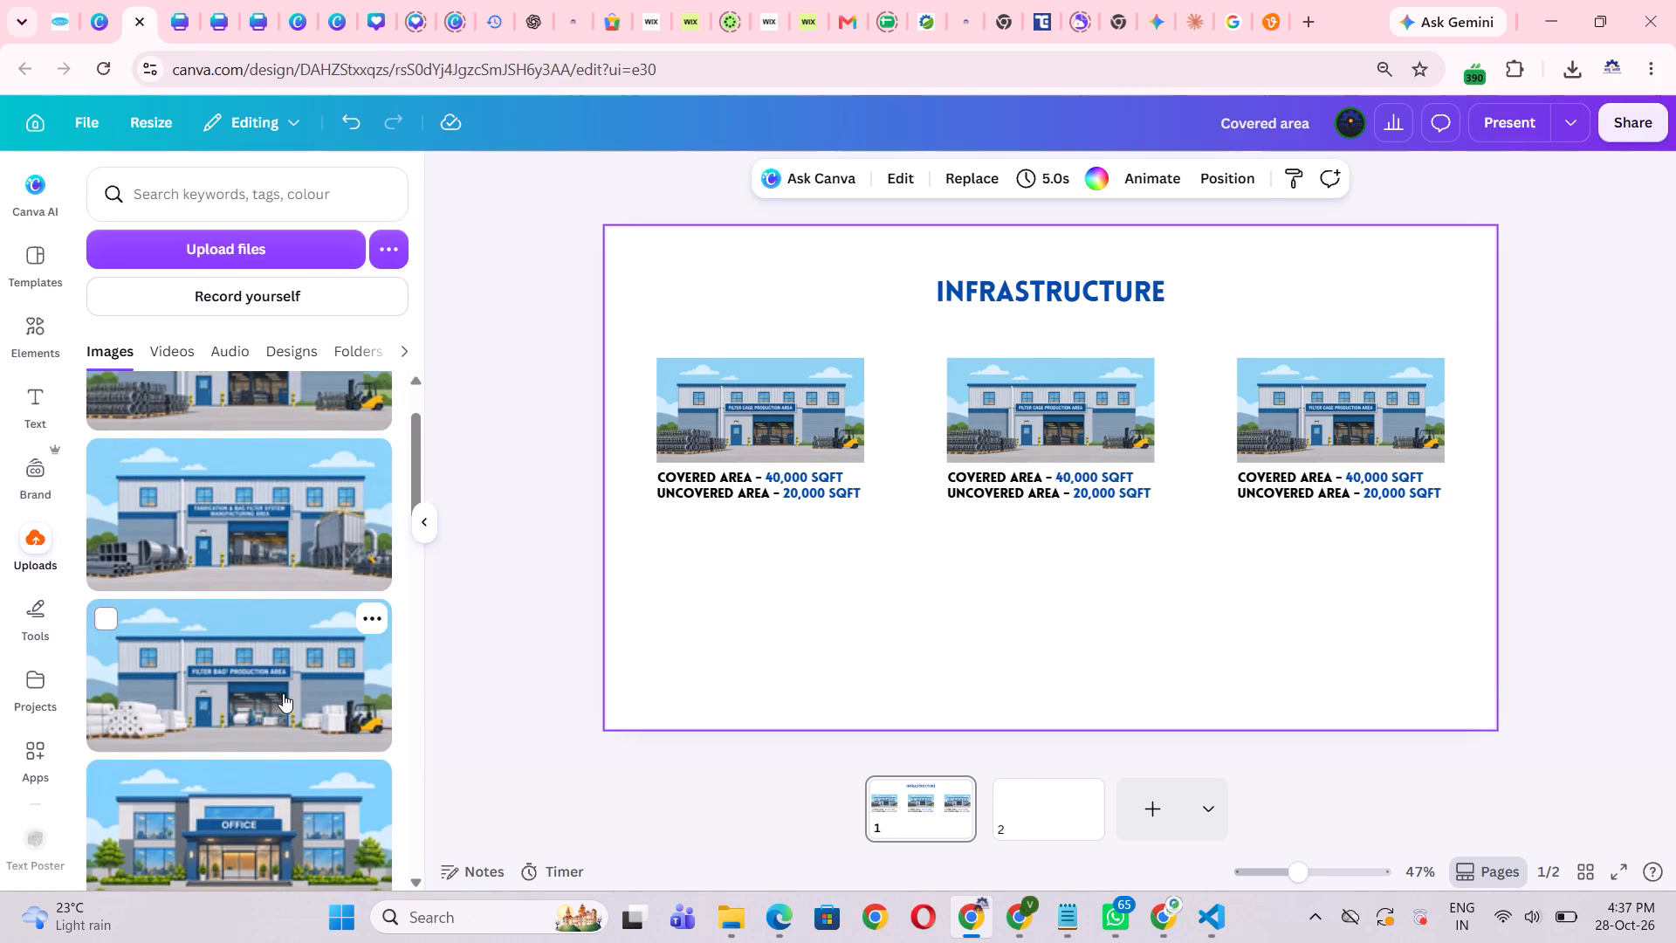
drag(283, 693, 1059, 393)
click(891, 639)
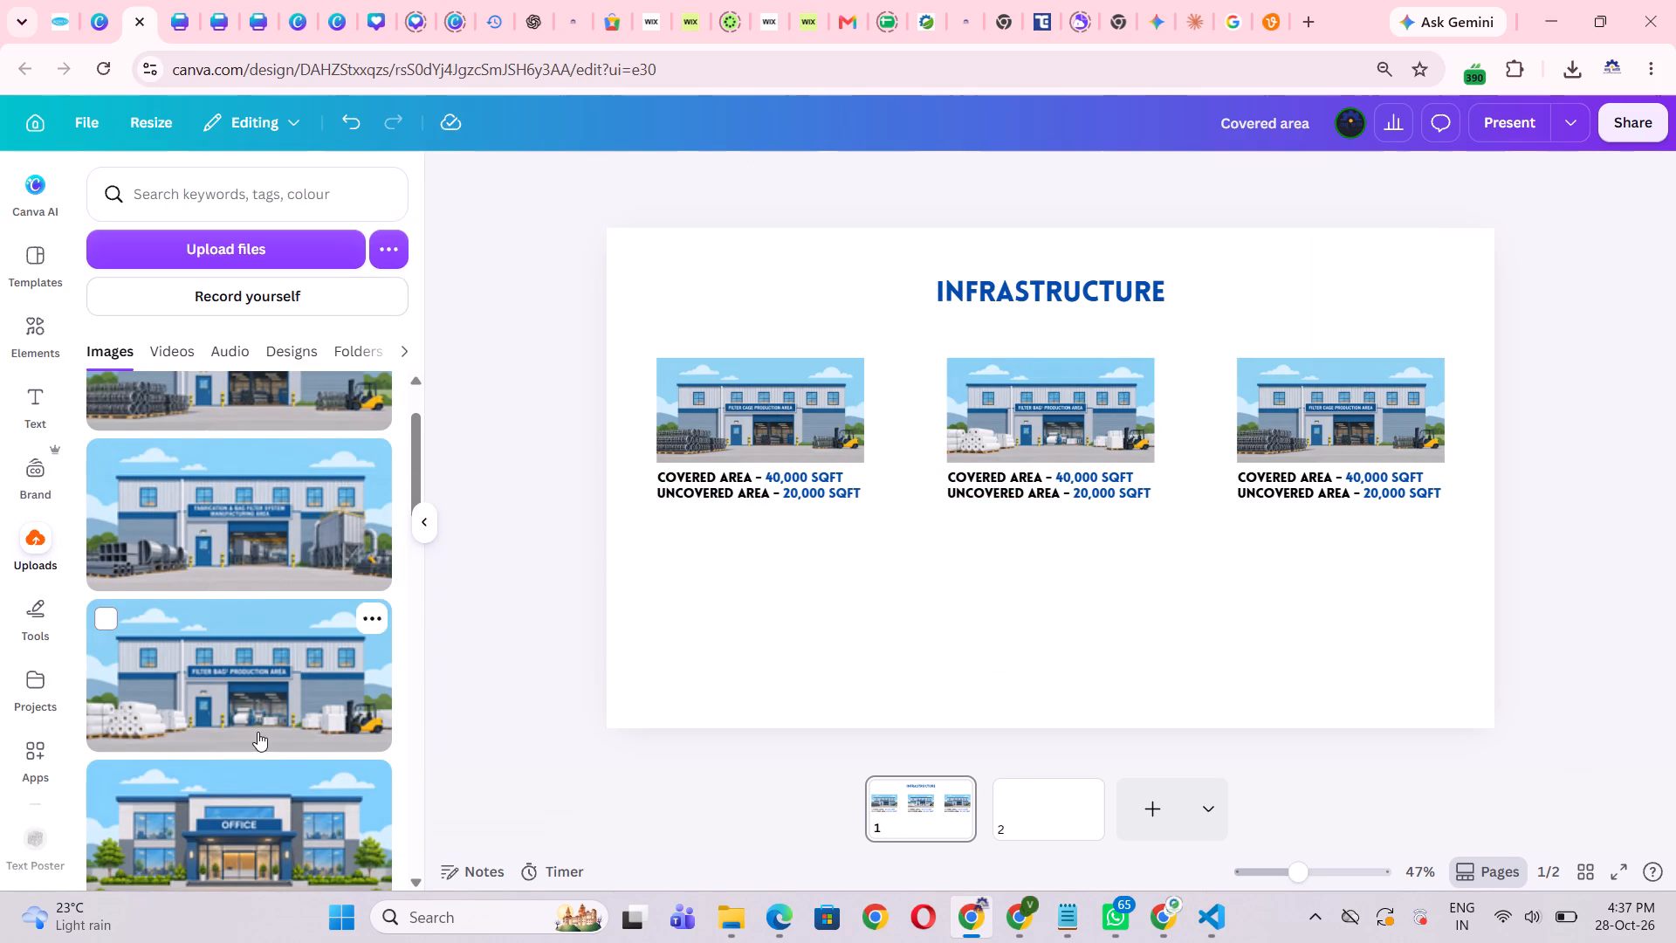
Replace the third column's illustration with the uploaded Fabrication & Bag Filter System Manufacturing Area image.
scroll(258, 732, down, 2)
click(1199, 655)
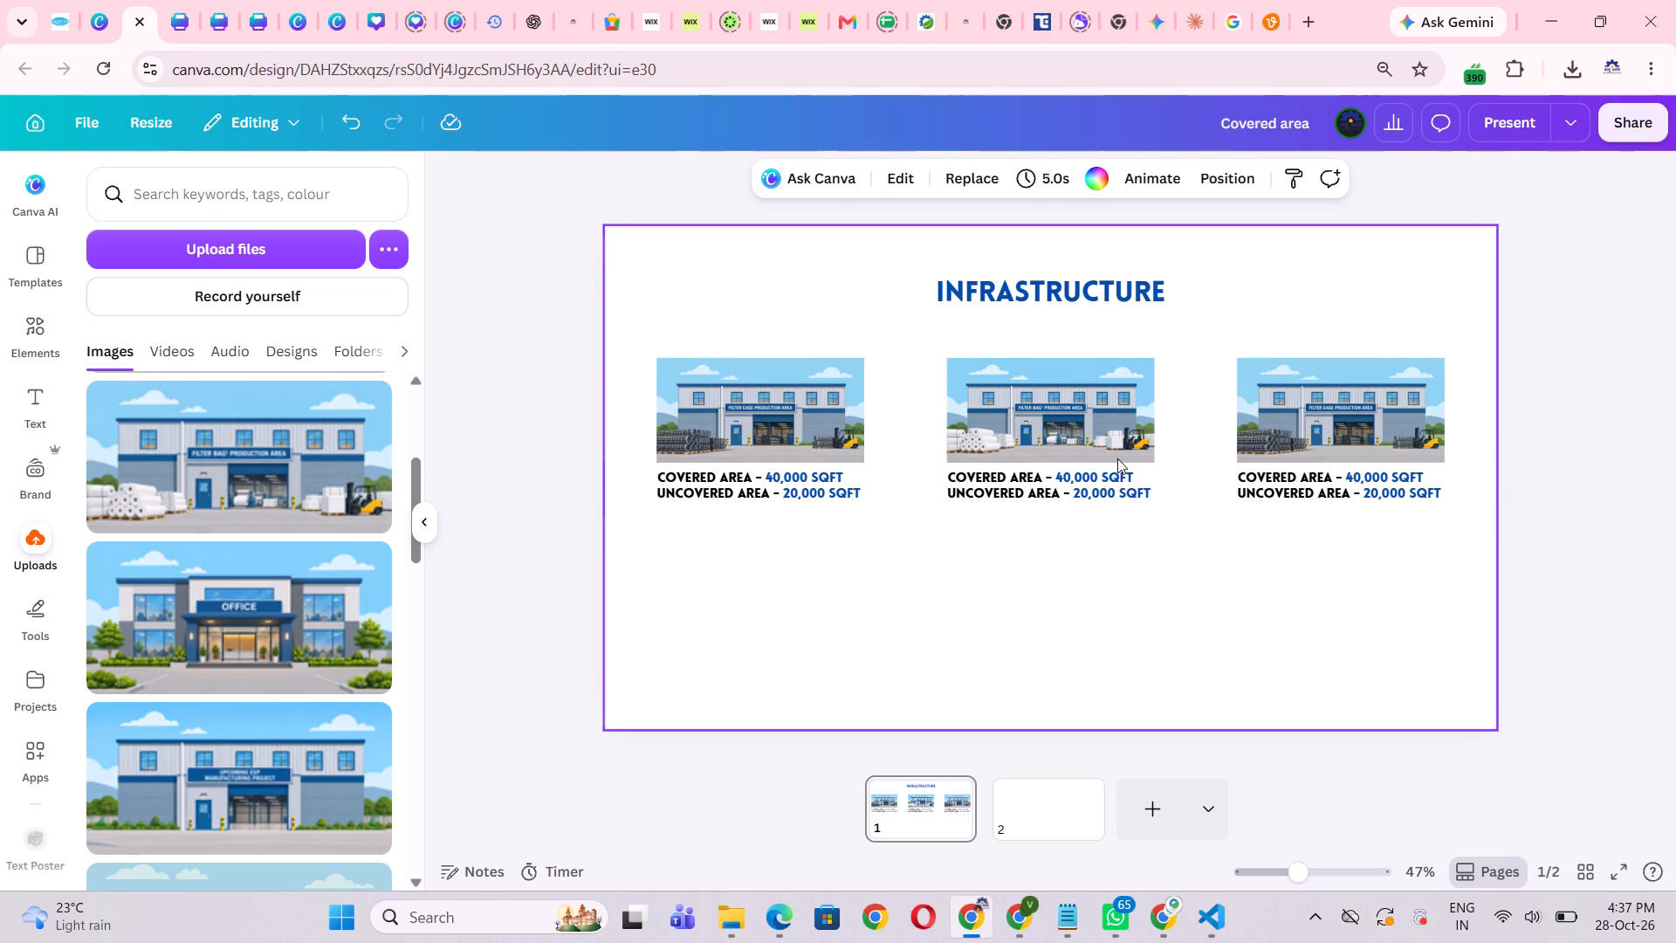
click(1185, 582)
scroll(302, 671, up, 5)
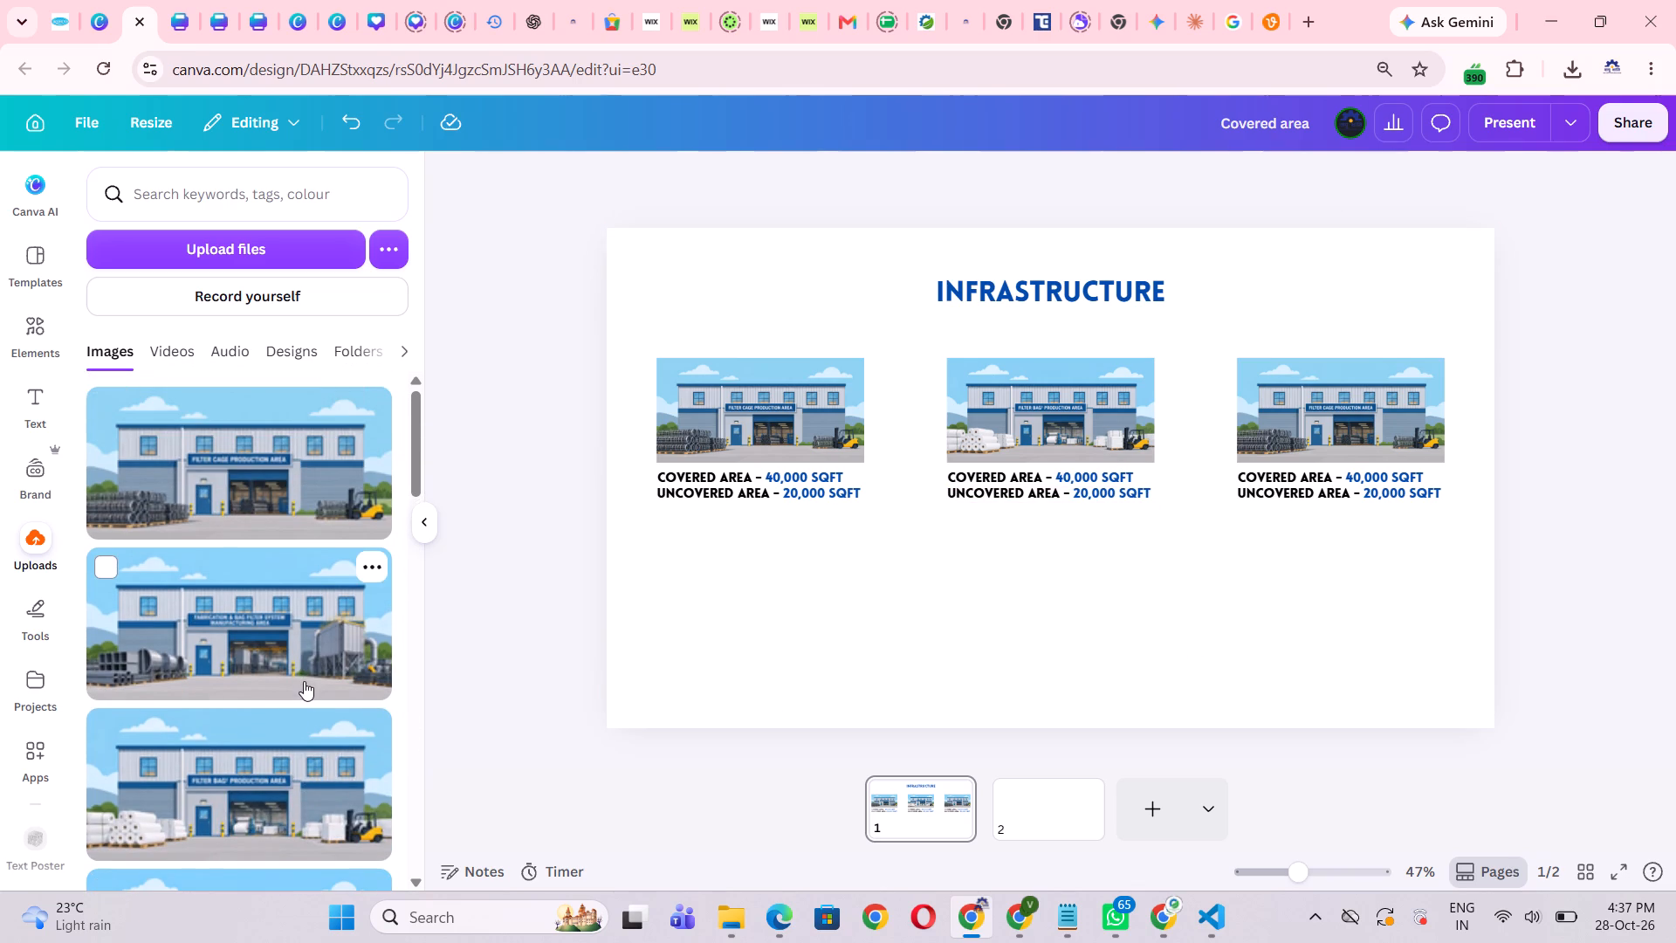
drag(285, 632, 1349, 379)
click(1418, 609)
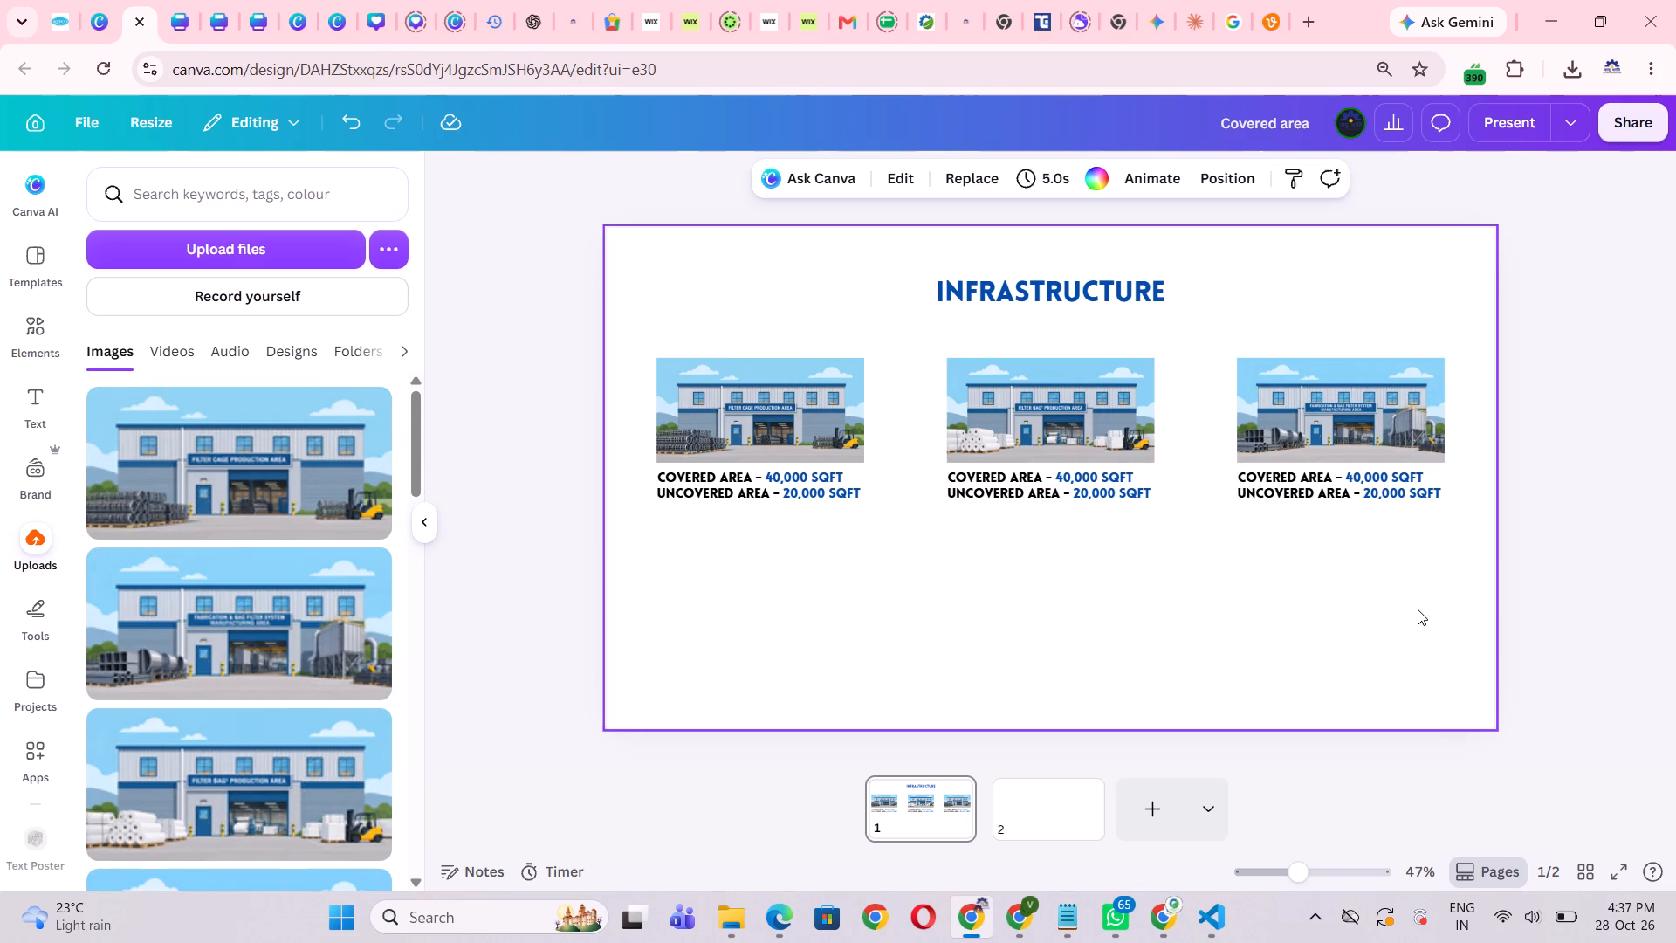
Examine the three facility illustrations and their covered and uncovered area labels up close, comparing them across the row.
scroll(1418, 609, up, 3)
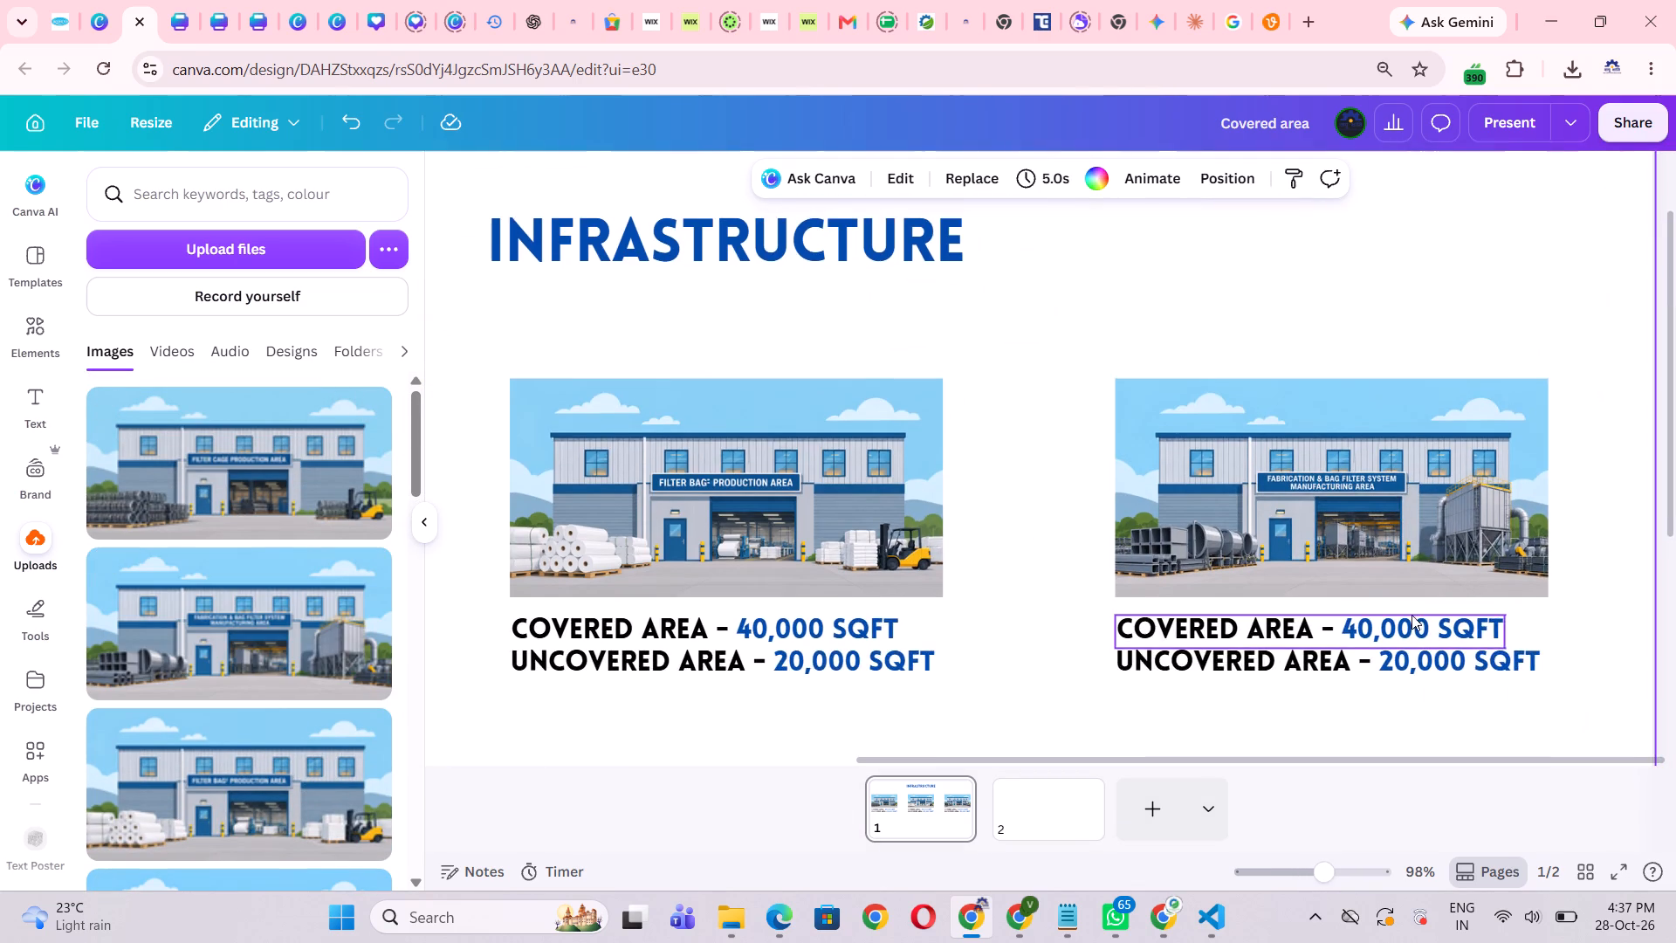
scroll(1411, 614, down, 1)
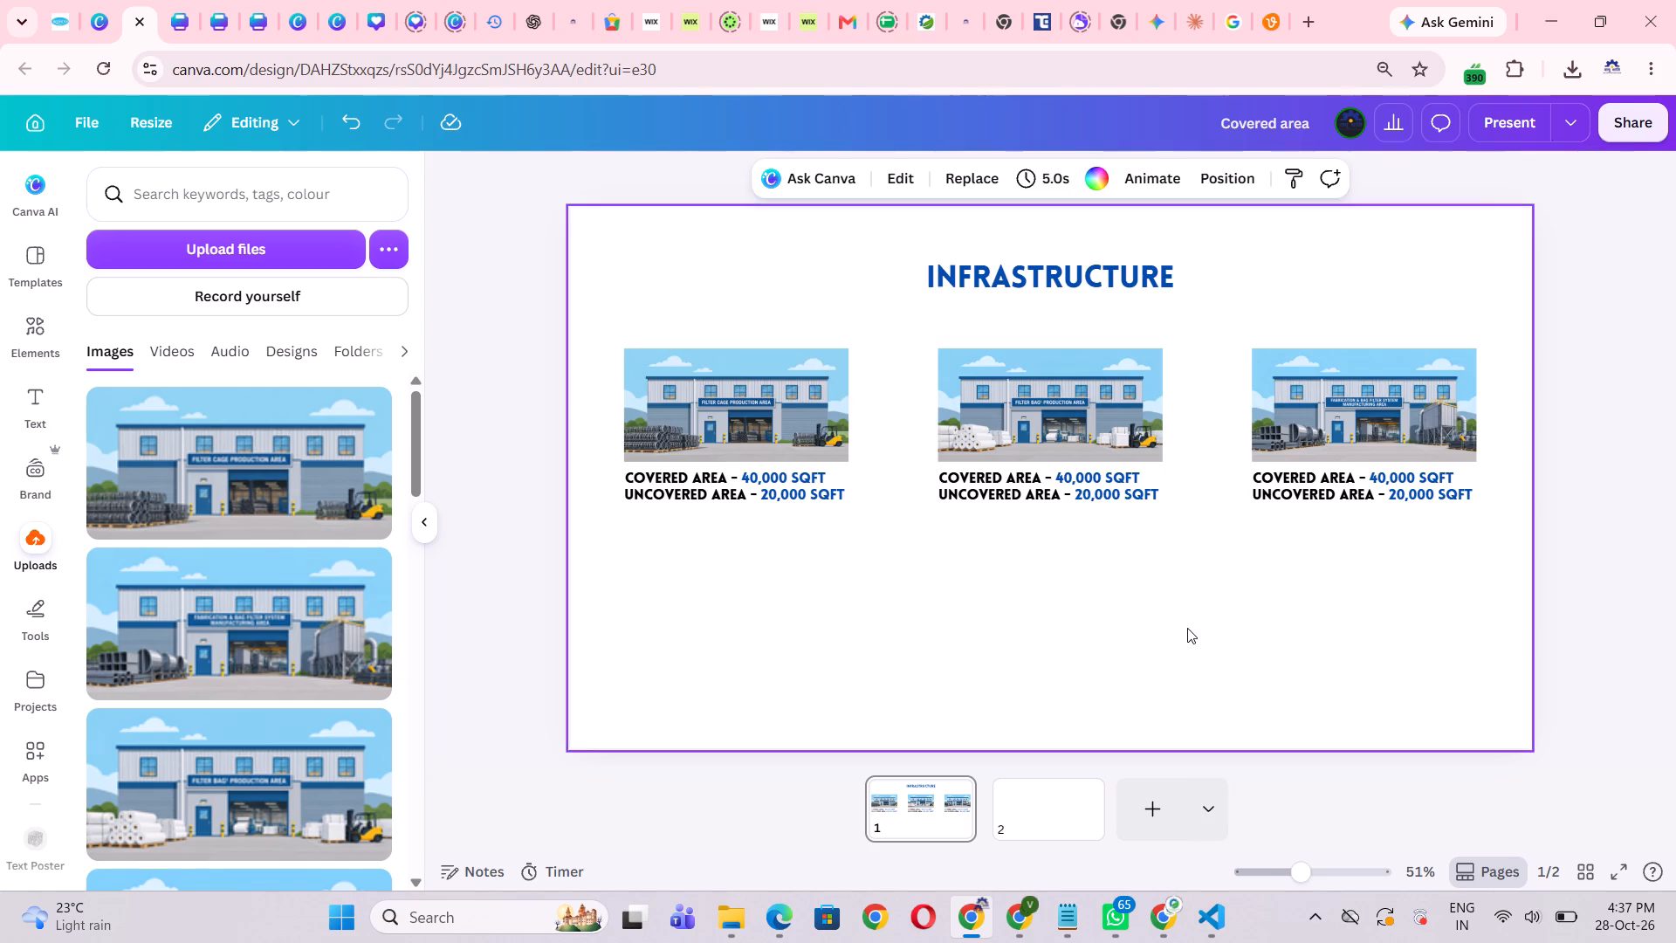
scroll(1187, 627, up, 1)
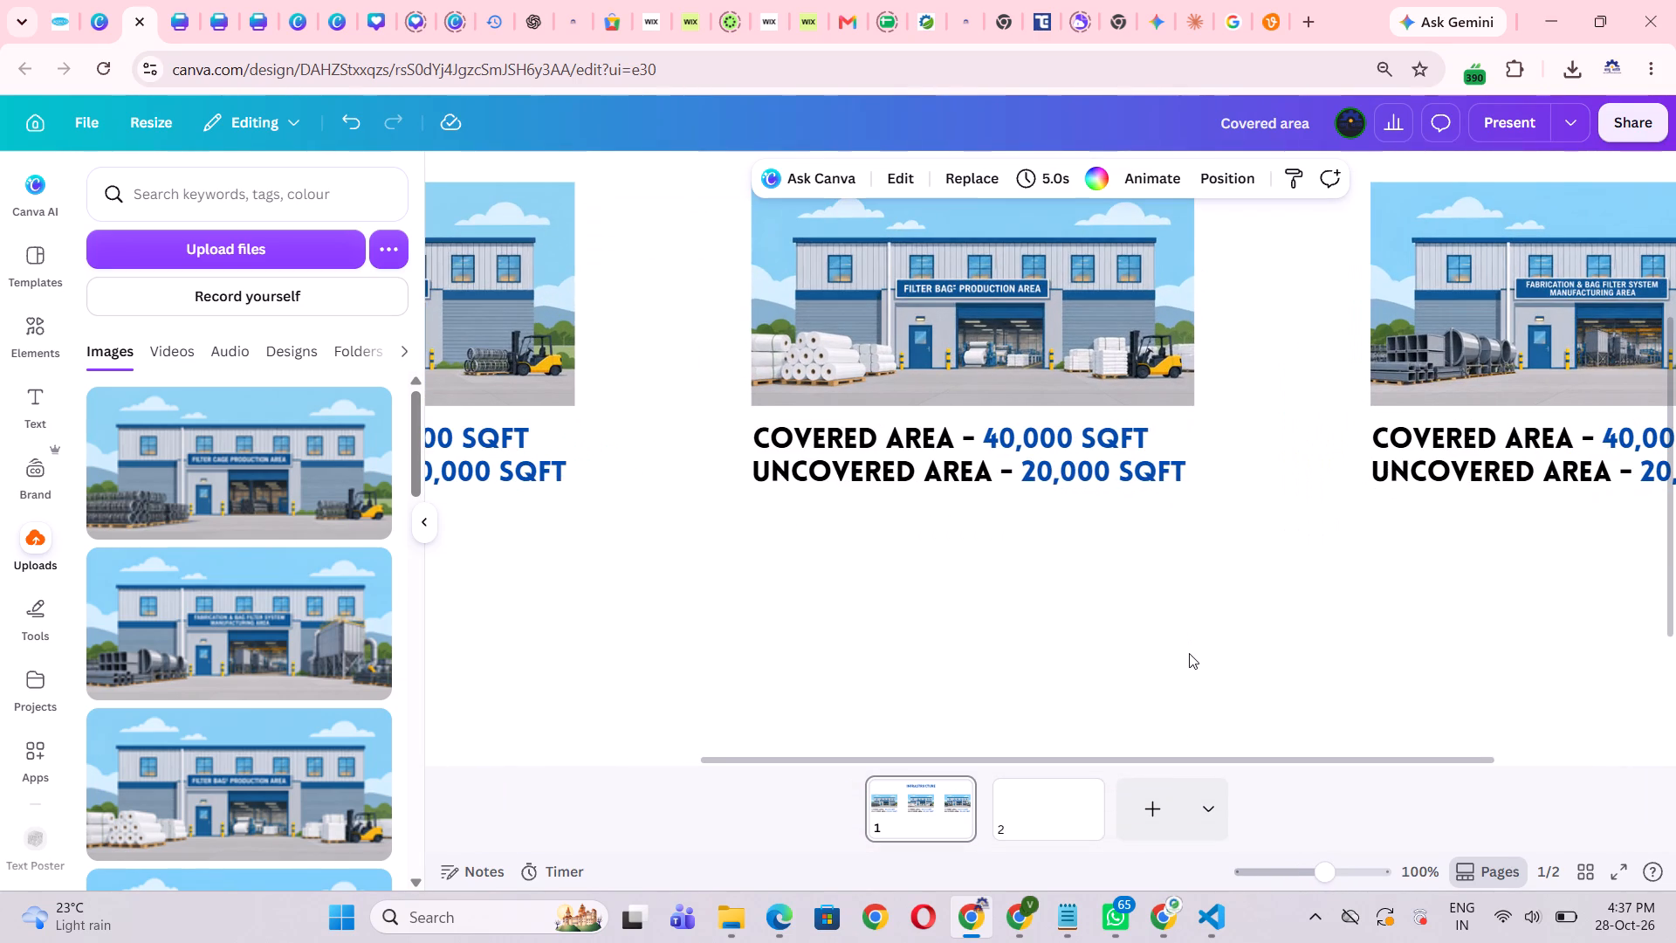
scroll(1189, 653, up, 1)
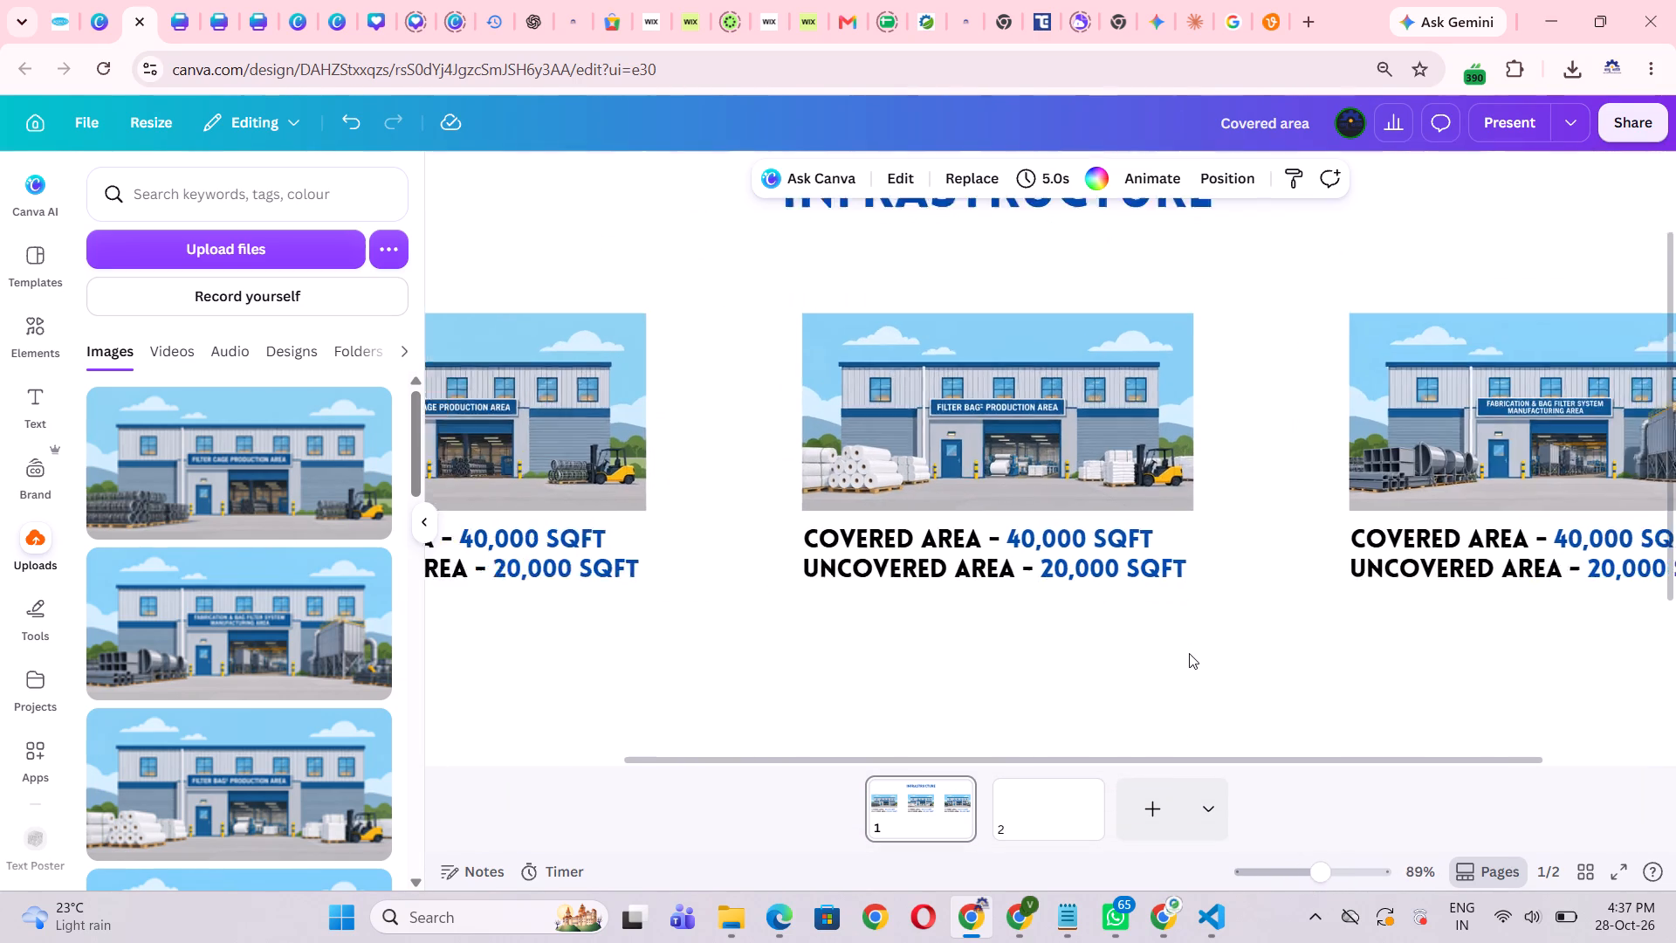
scroll(1189, 653, left, 2)
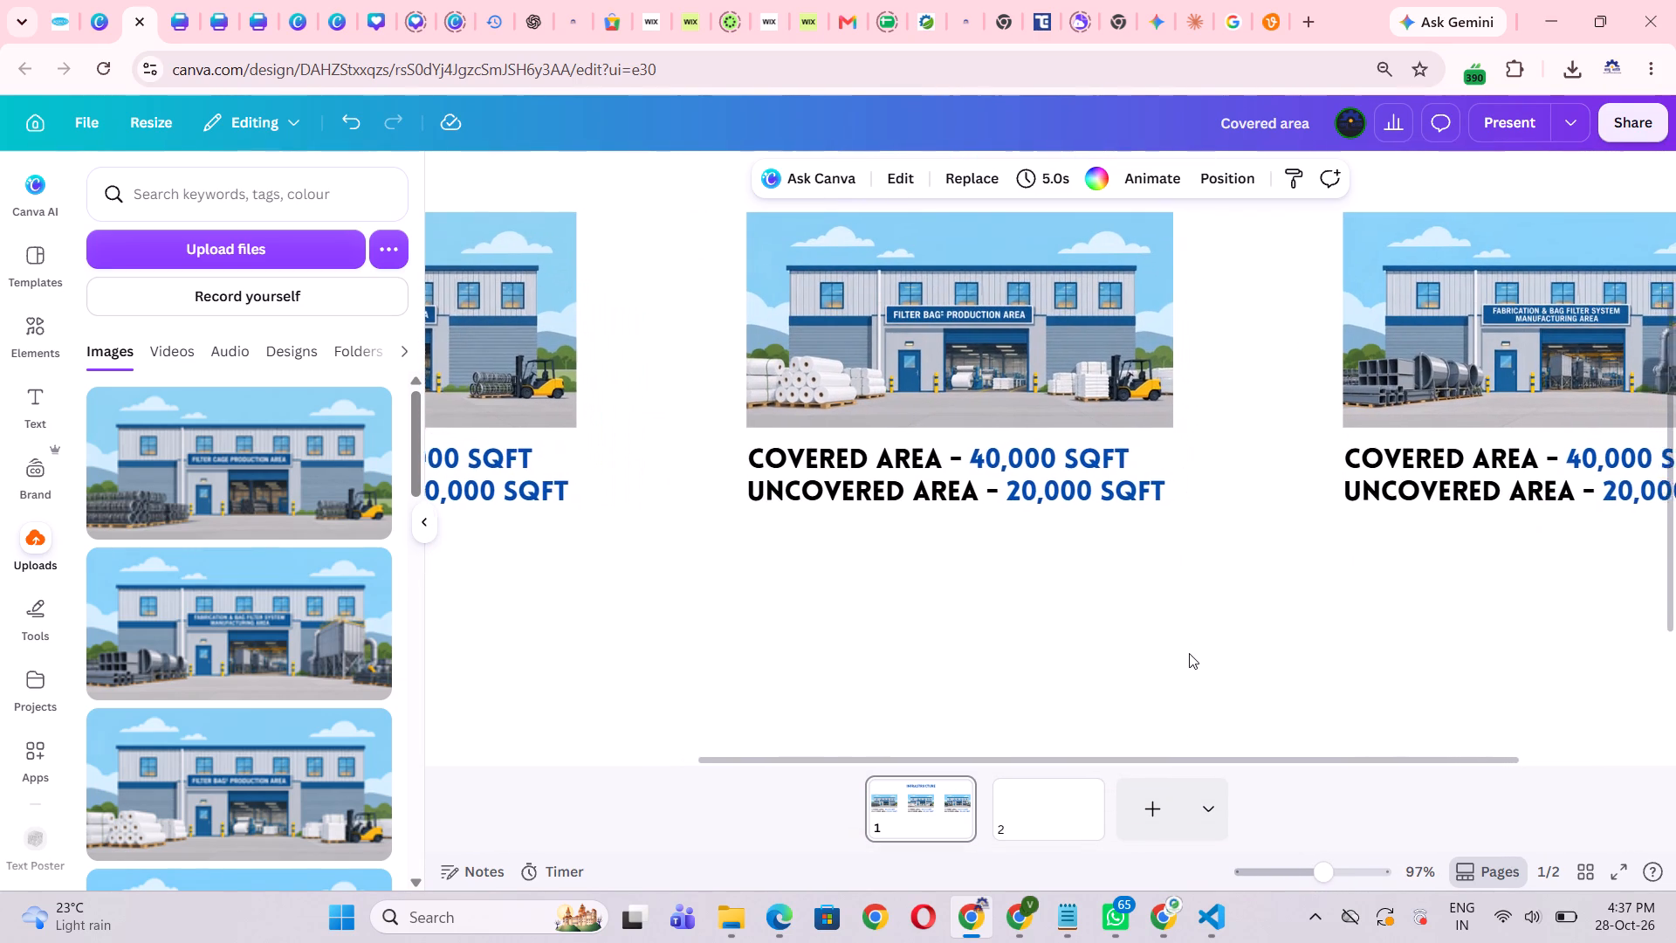
scroll(1189, 653, left, 1)
scroll(1189, 653, right, 1)
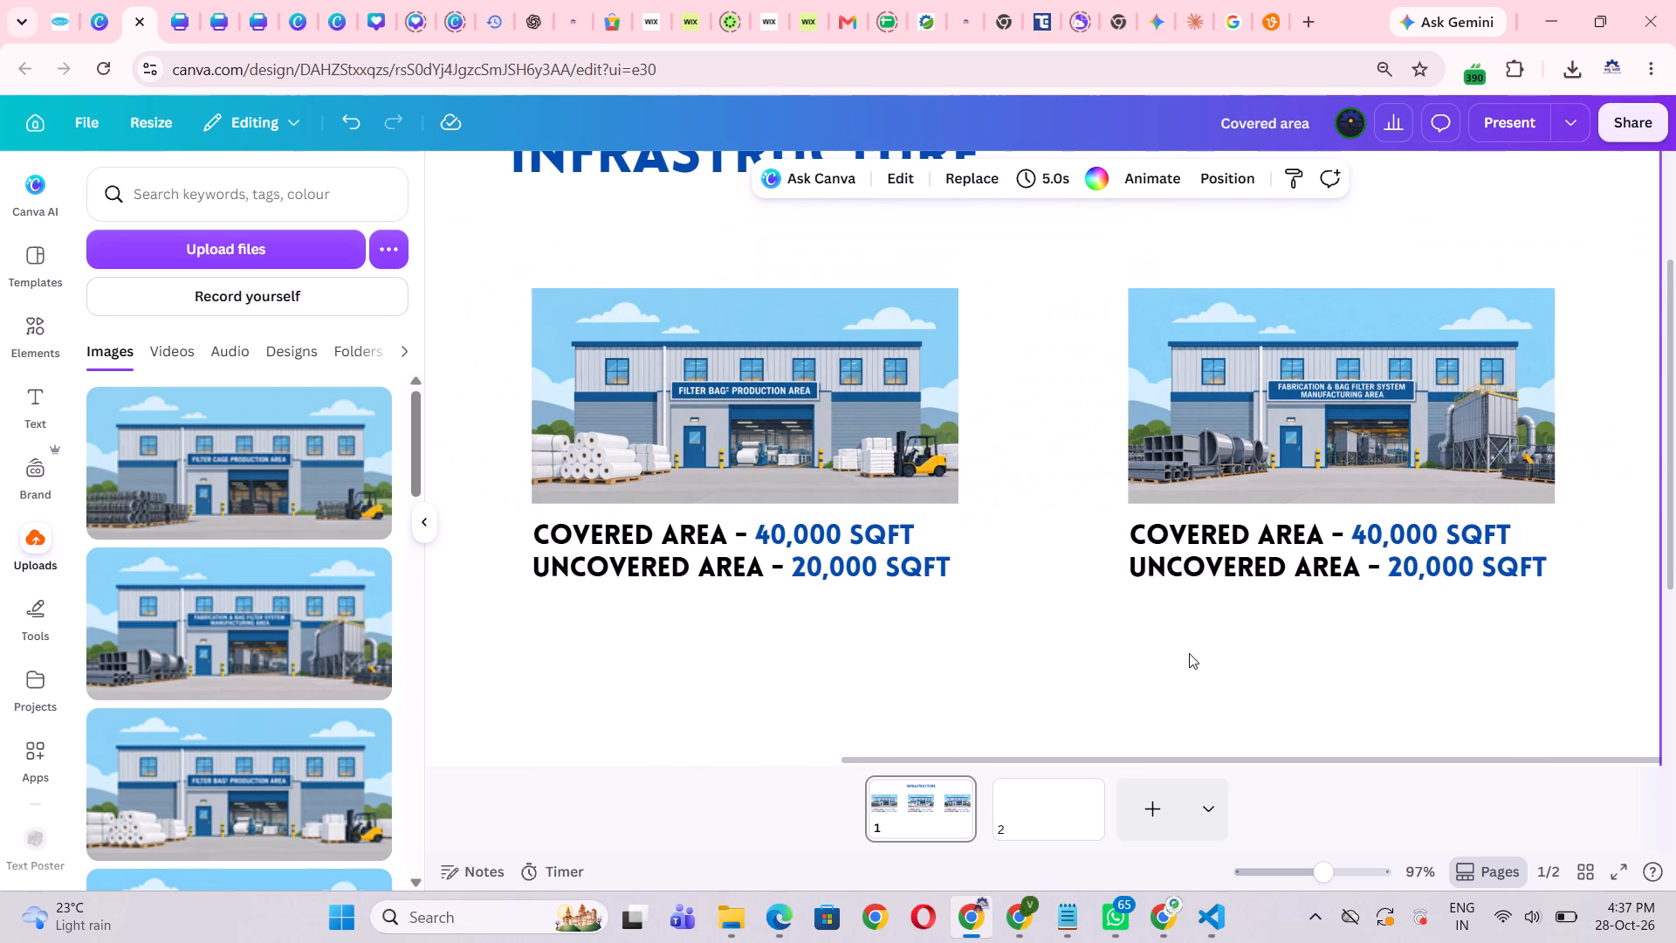
scroll(1189, 653, right, 1)
click(1327, 658)
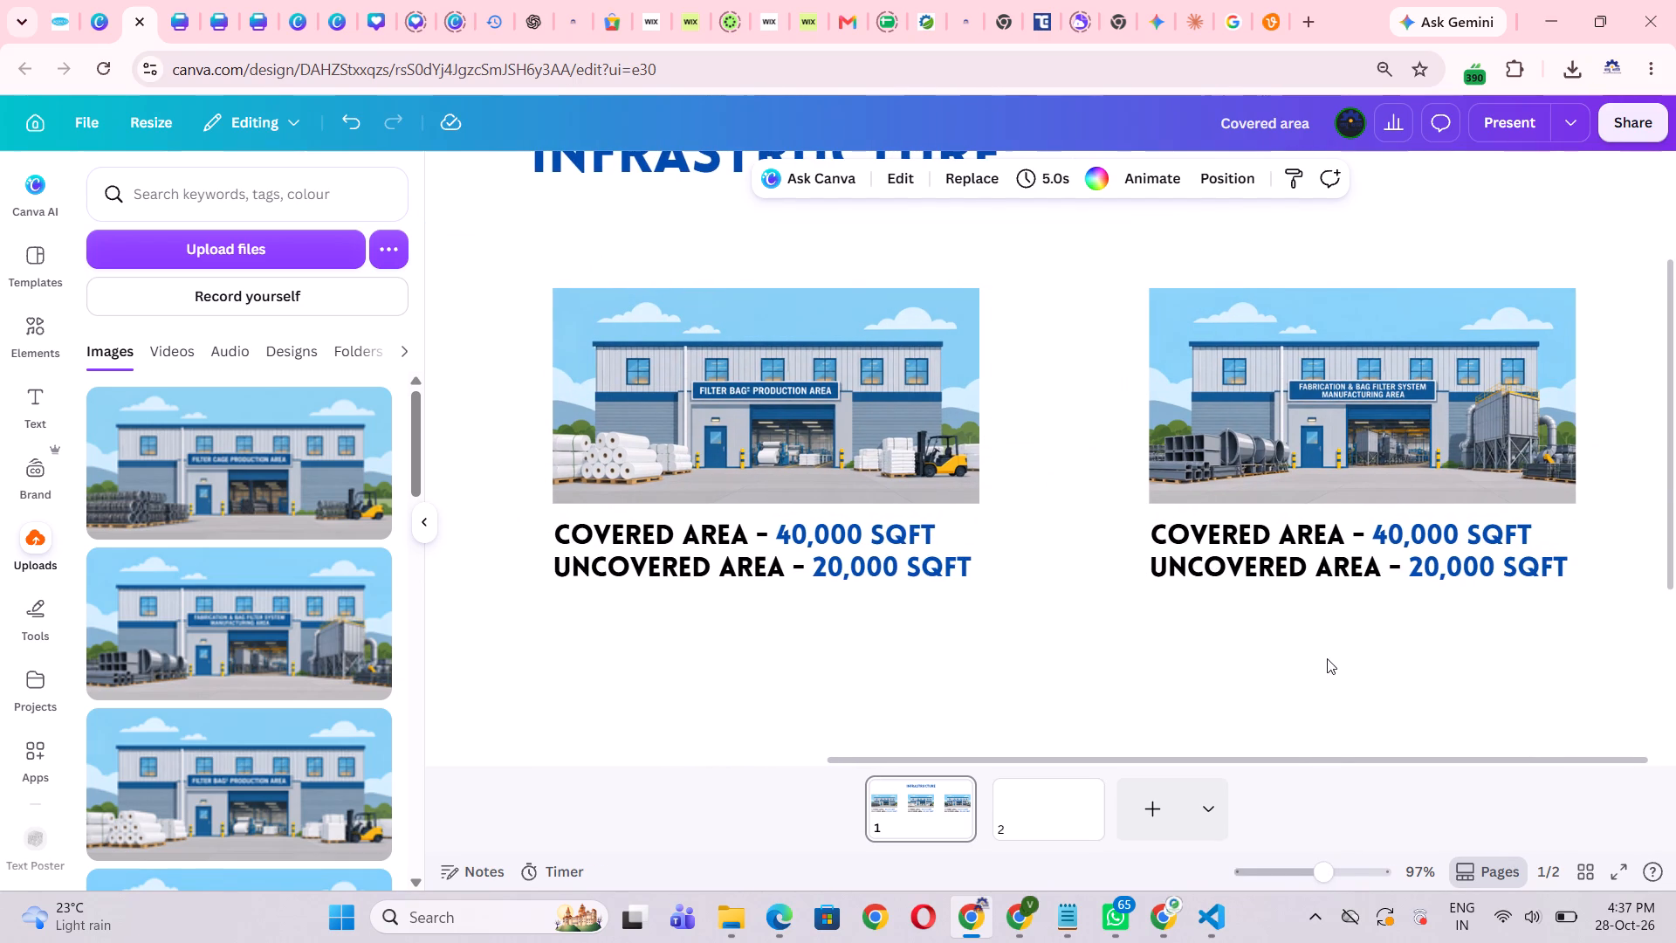
scroll(1327, 658, right, 1)
scroll(1327, 658, up, 1)
scroll(1327, 658, left, 2)
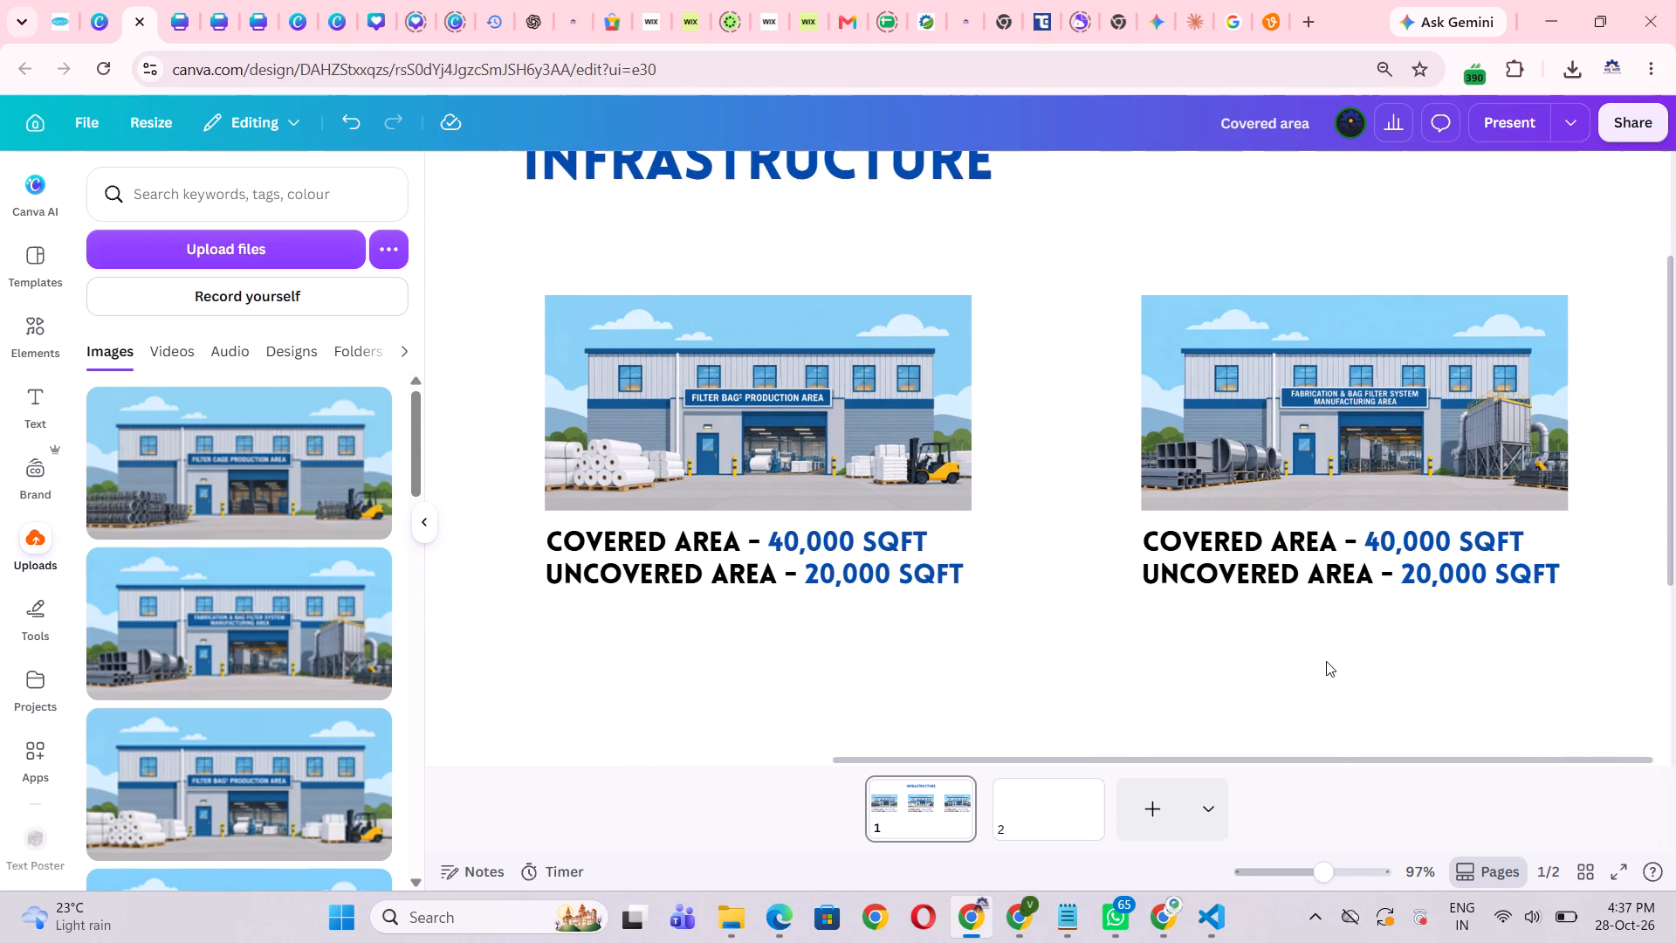
scroll(1326, 661, left, 1)
scroll(1326, 661, right, 2)
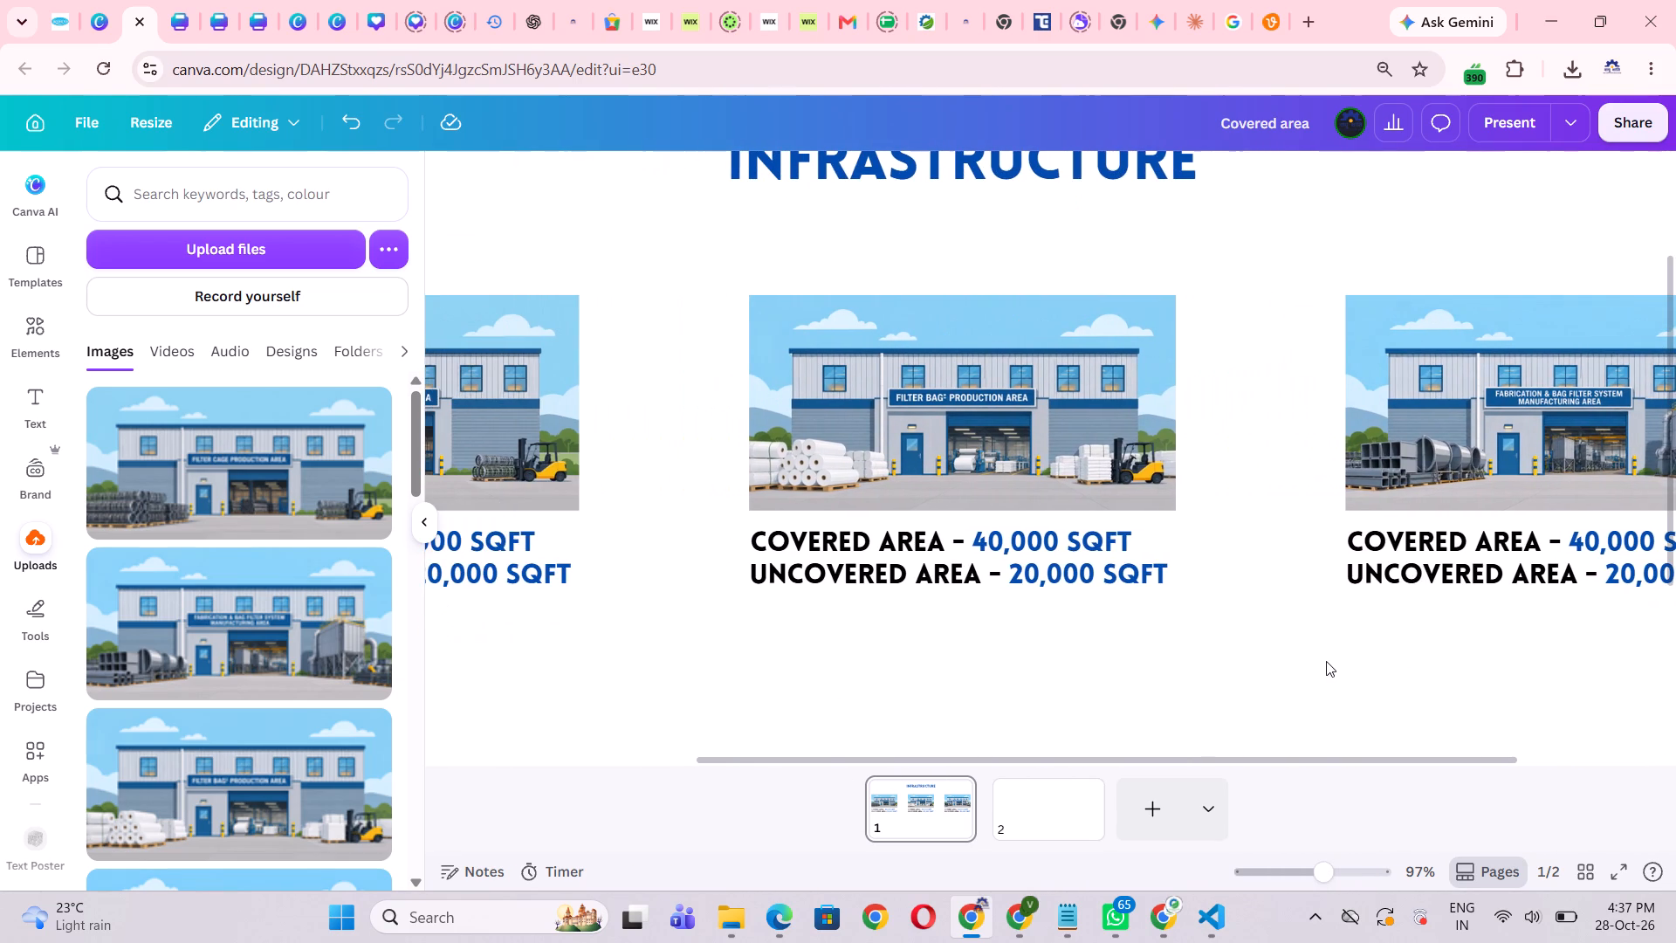
scroll(1361, 687, right, 1)
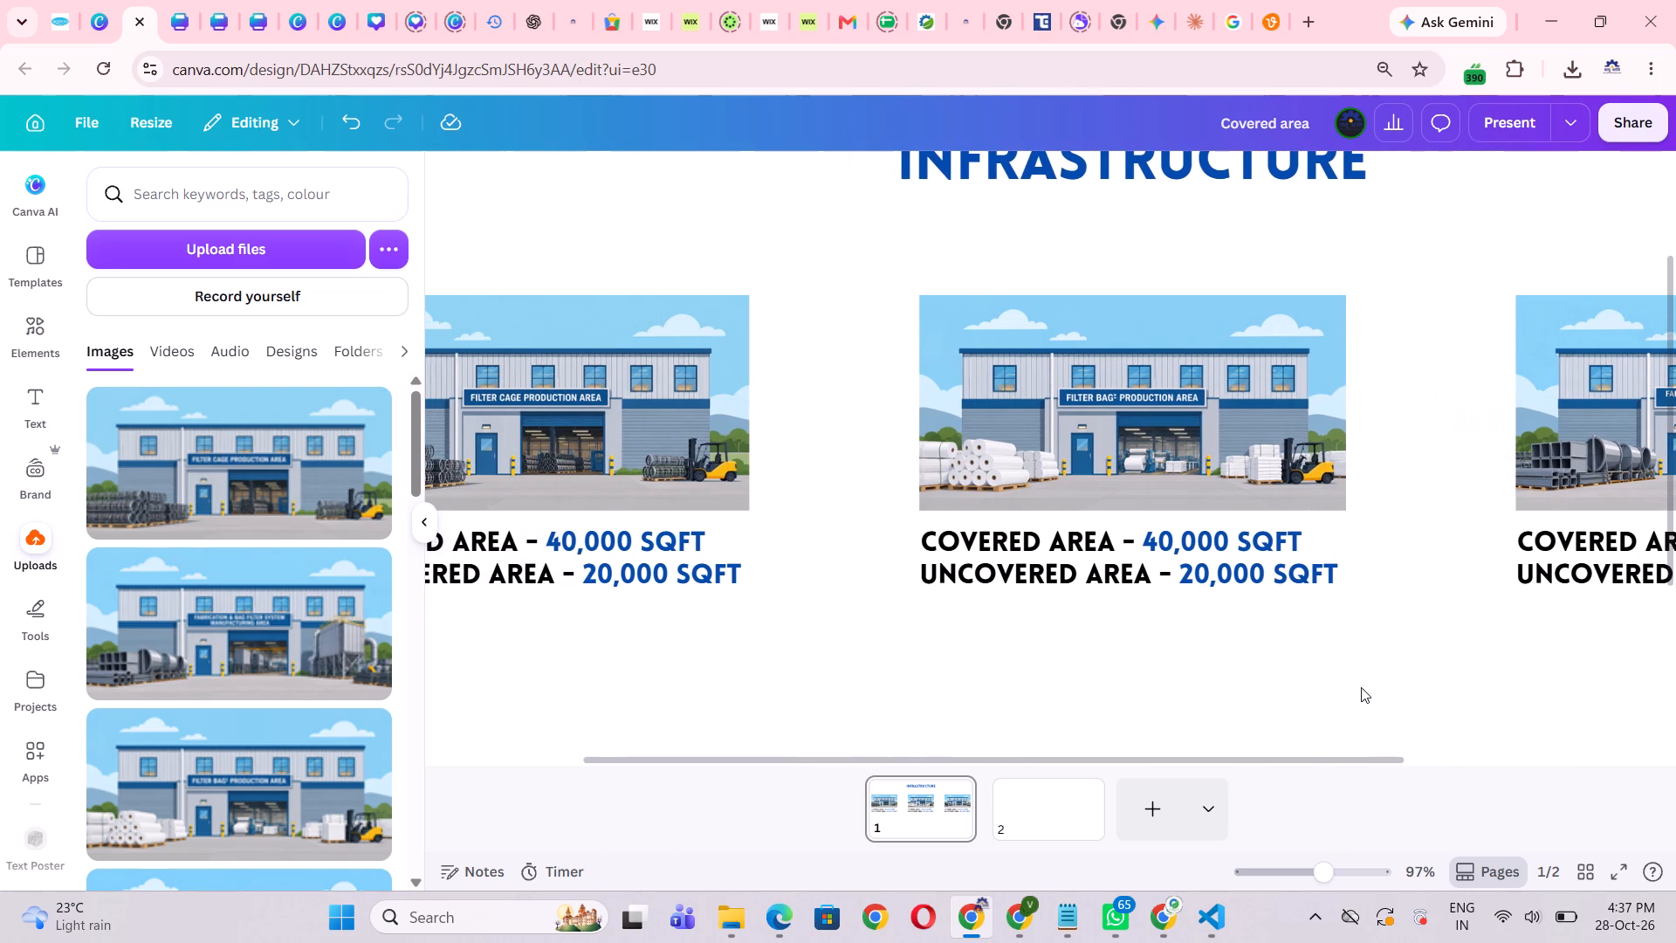
scroll(1361, 687, right, 1)
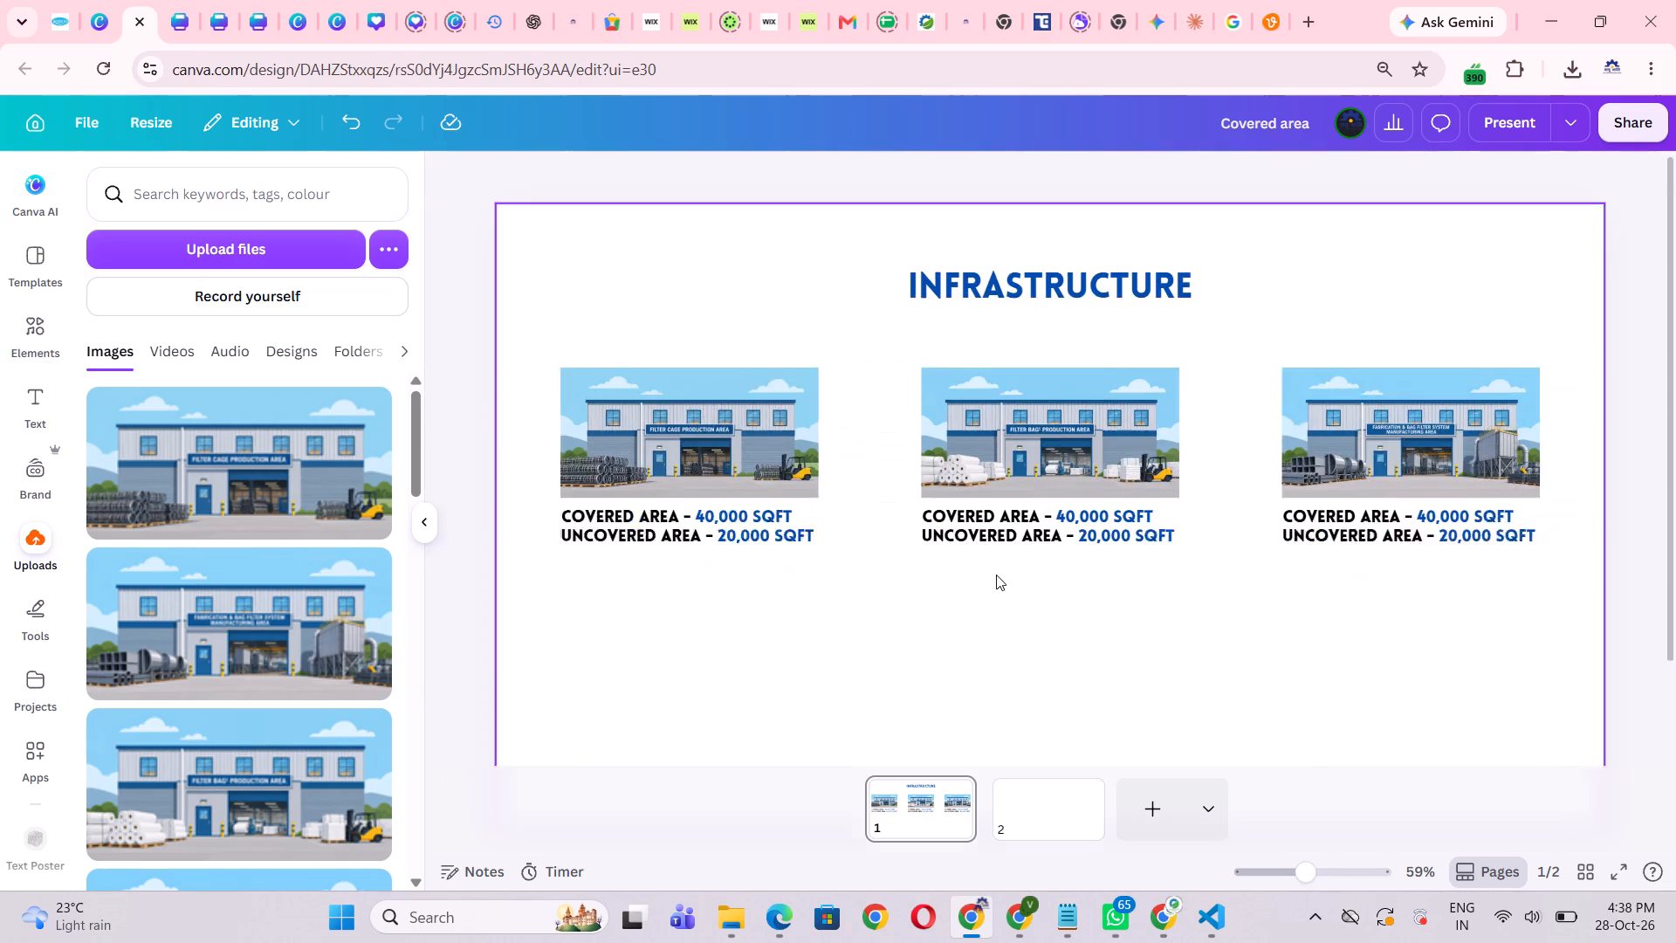
click(1575, 542)
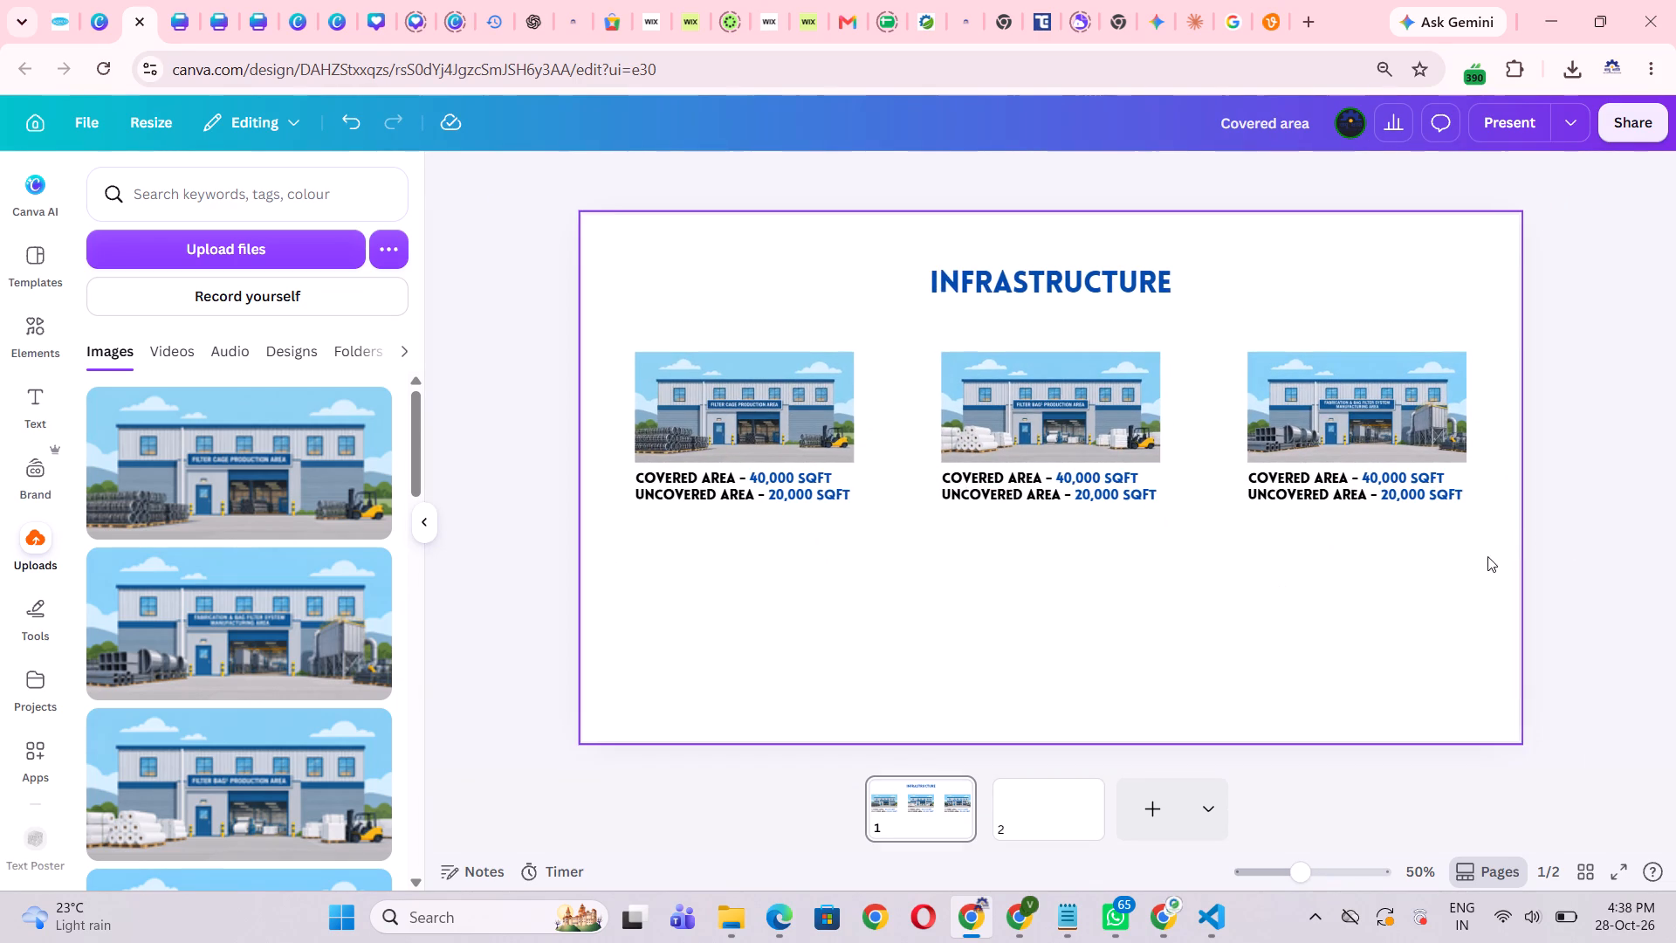
Add a thin solid border in the design's dark blue to all three facility illustrations.
click(768, 430)
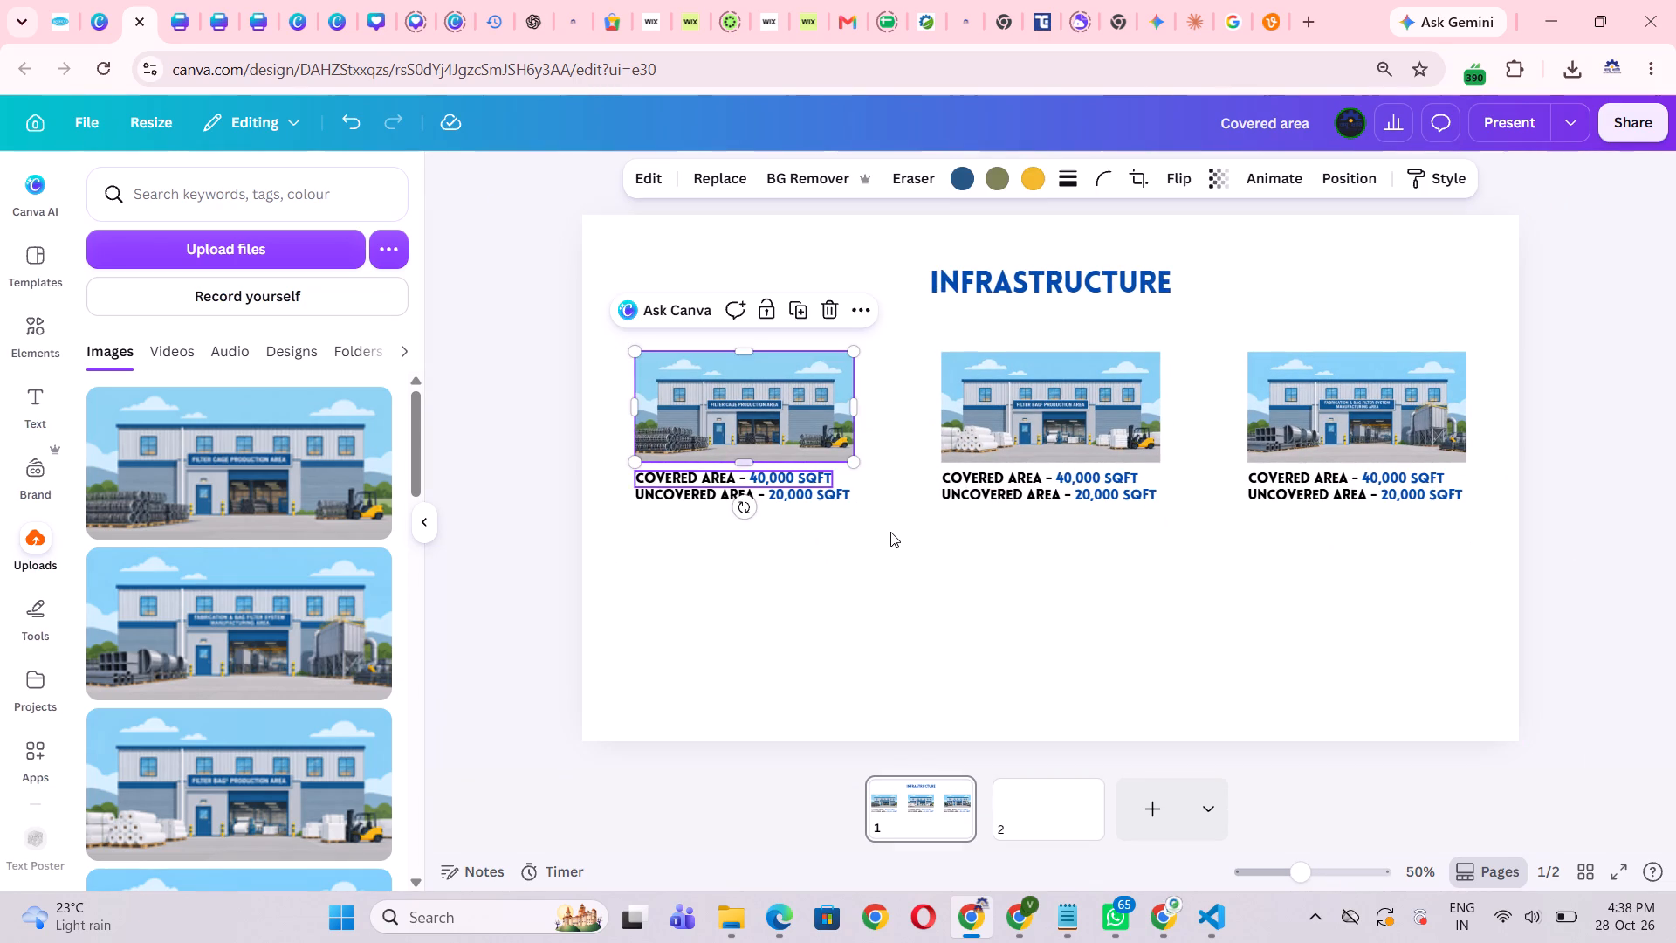
click(895, 537)
drag(585, 414, 1489, 433)
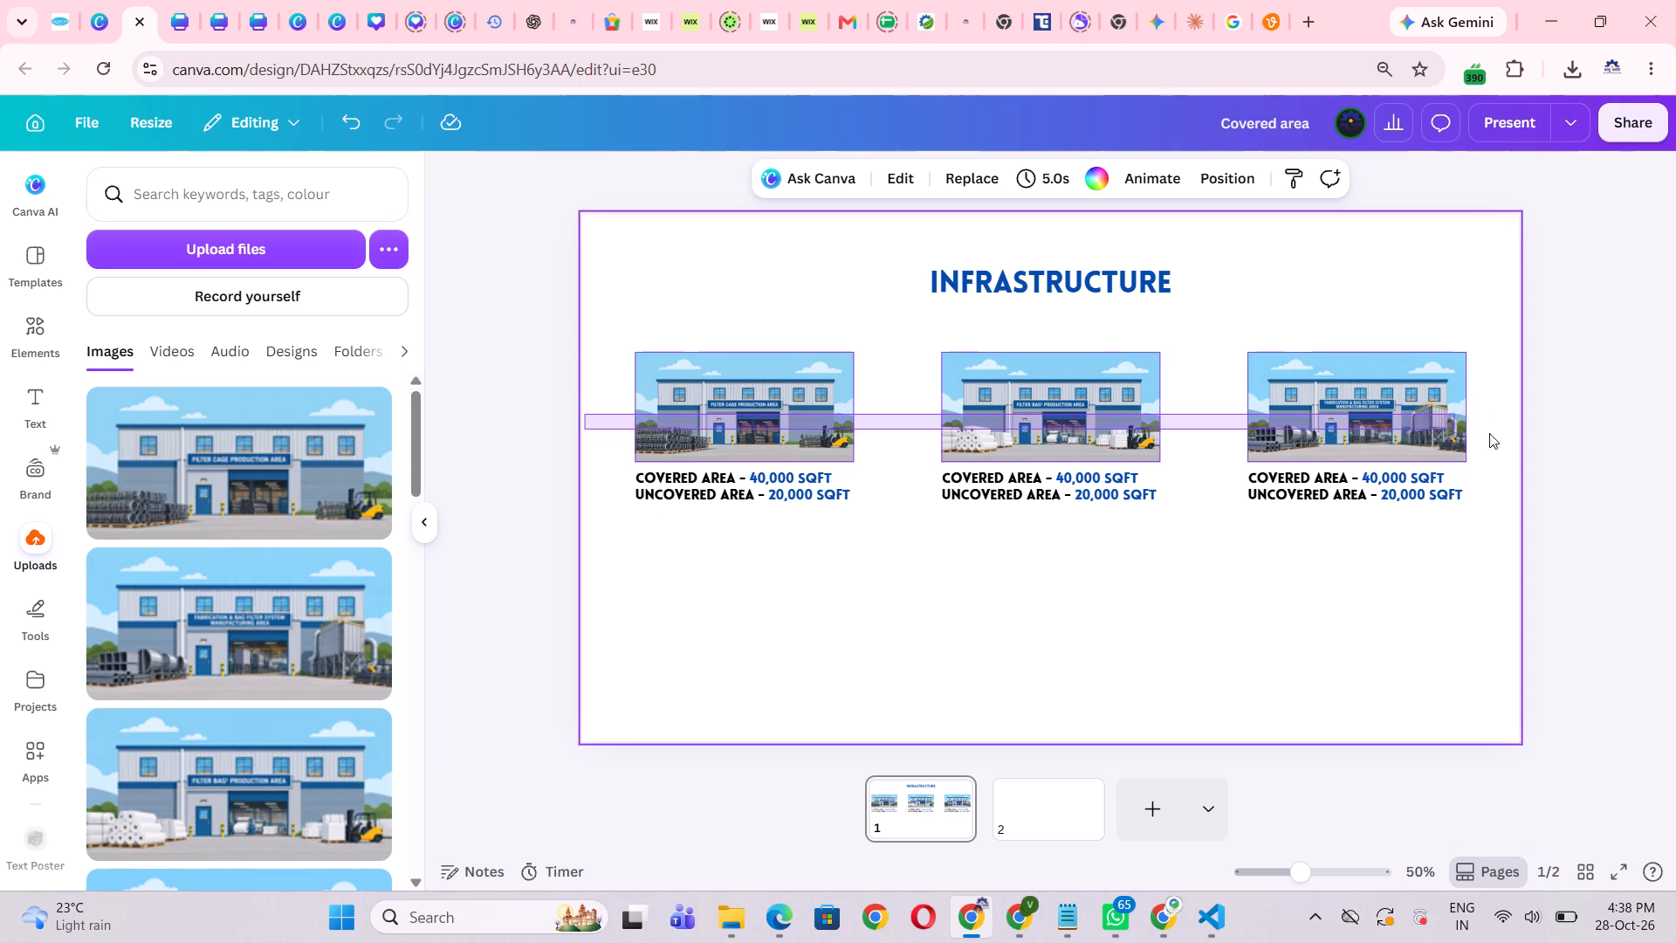
drag(1489, 433, 1499, 436)
click(944, 172)
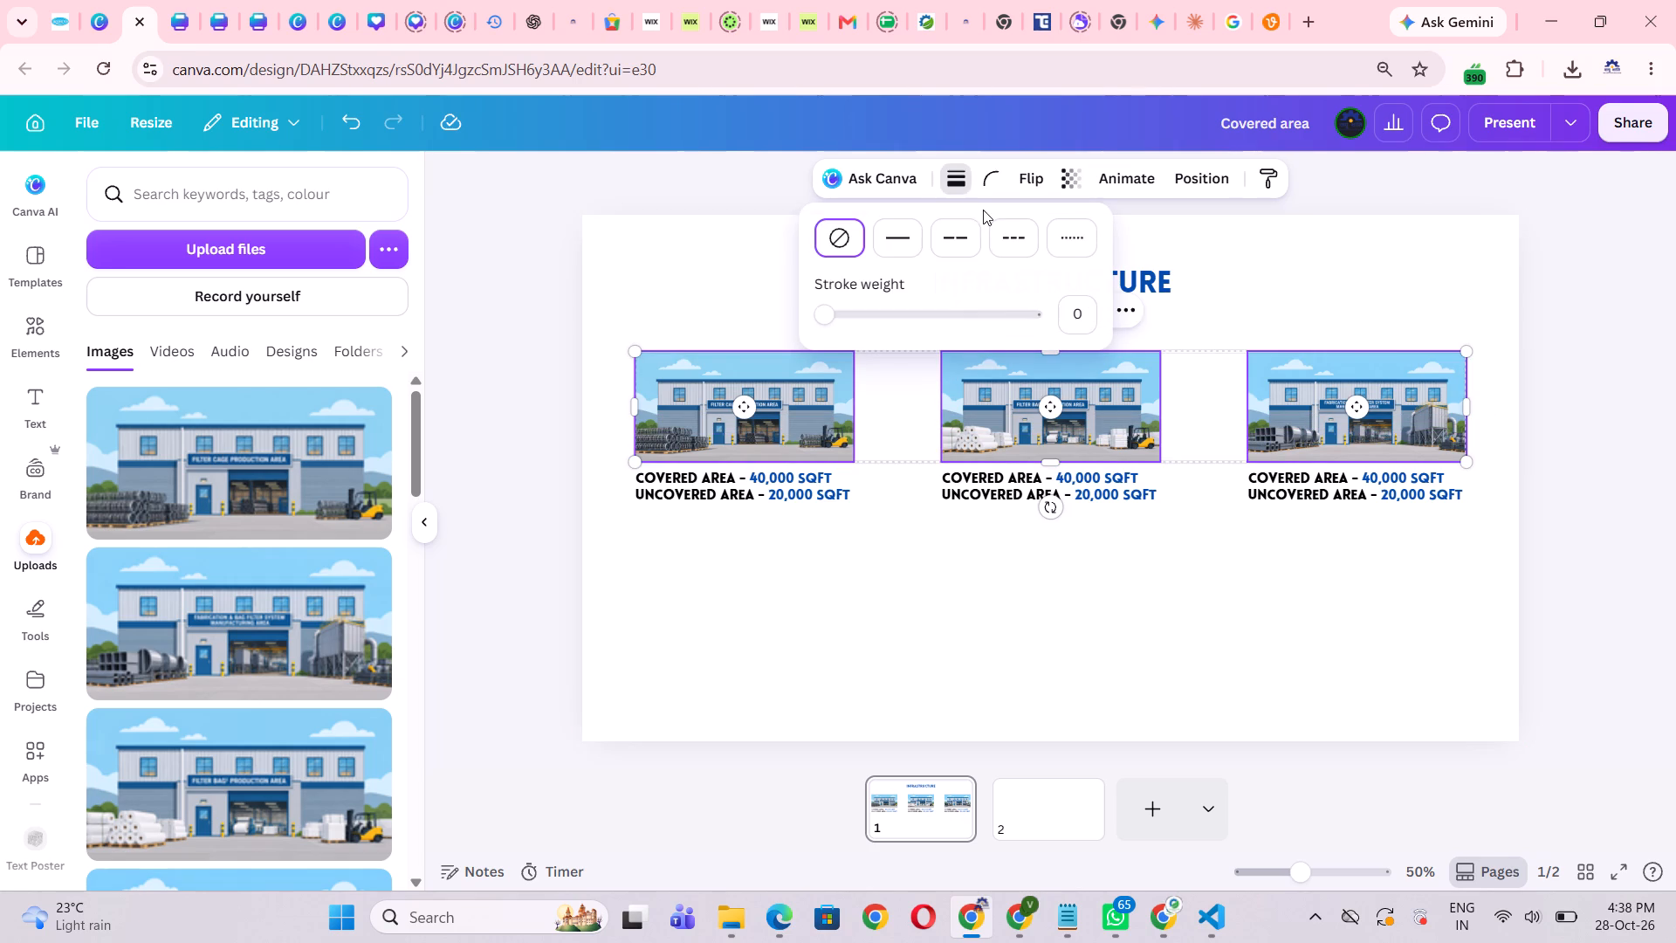
drag(833, 309, 827, 312)
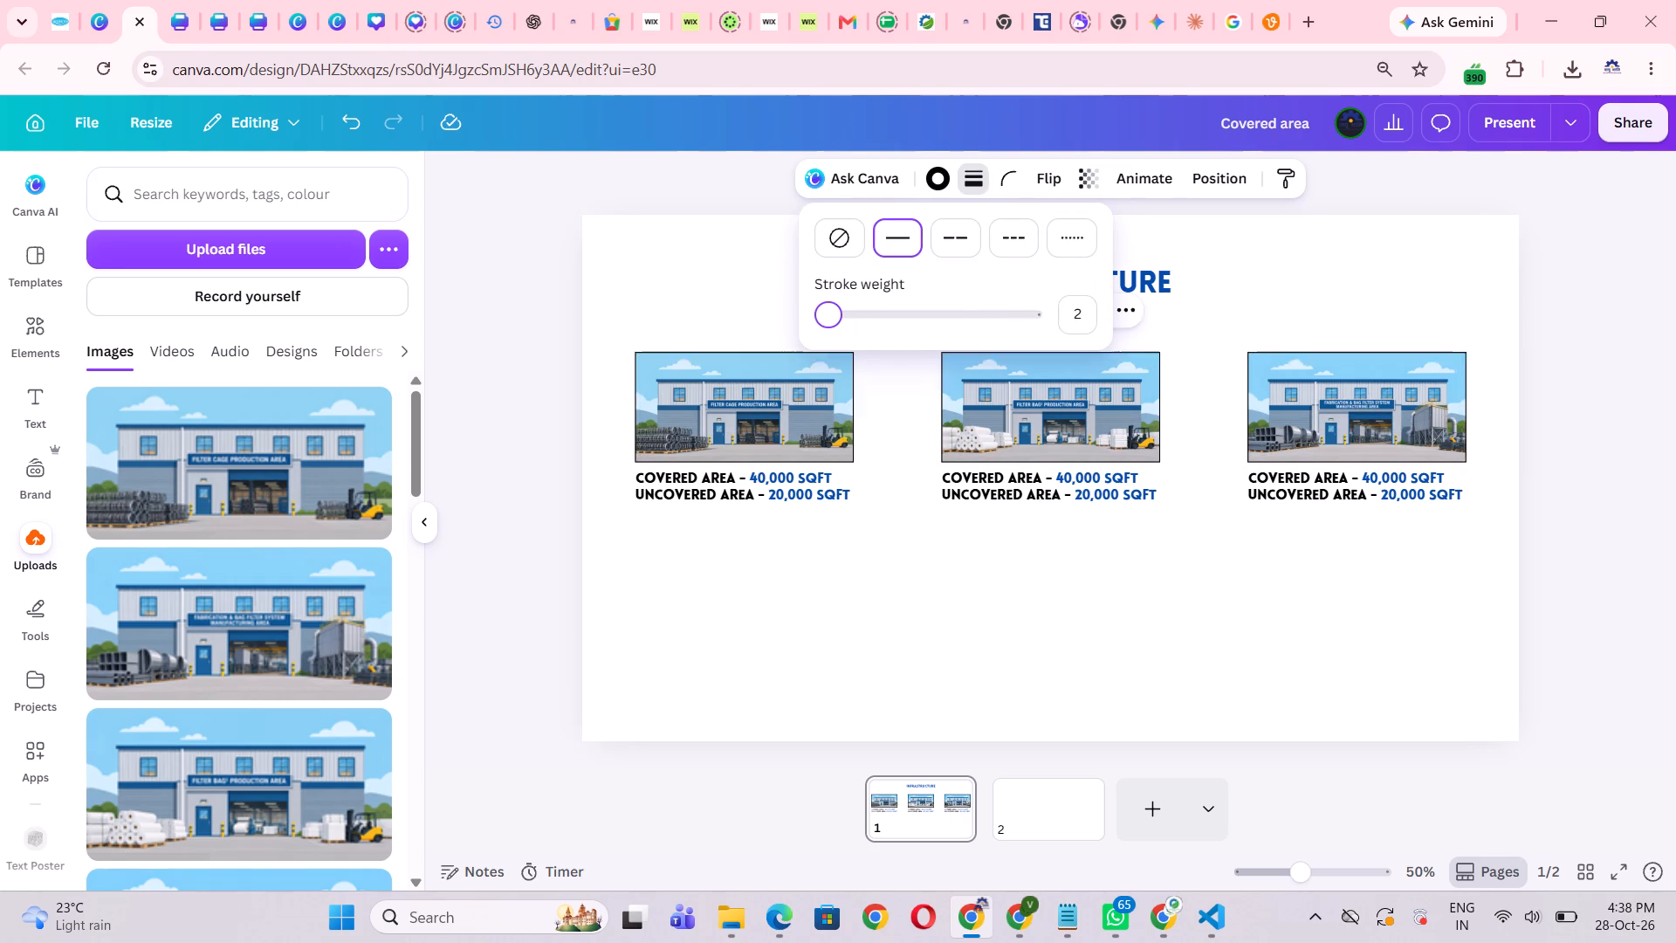
drag(827, 312, 825, 313)
click(935, 183)
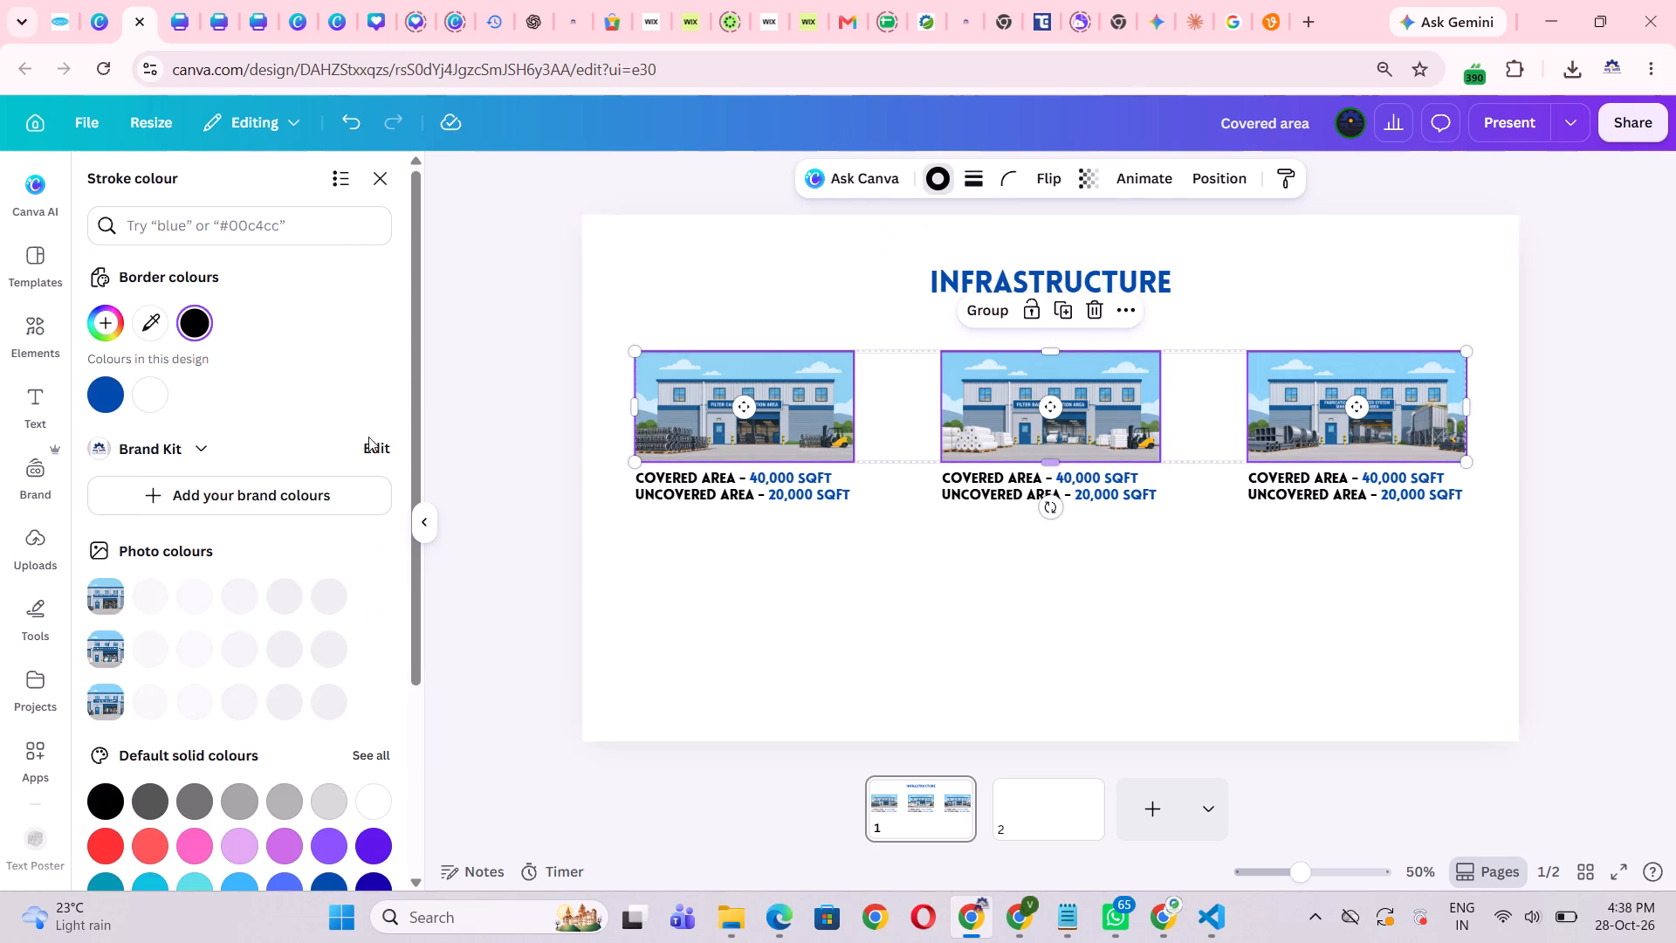
click(104, 392)
double_click(746, 666)
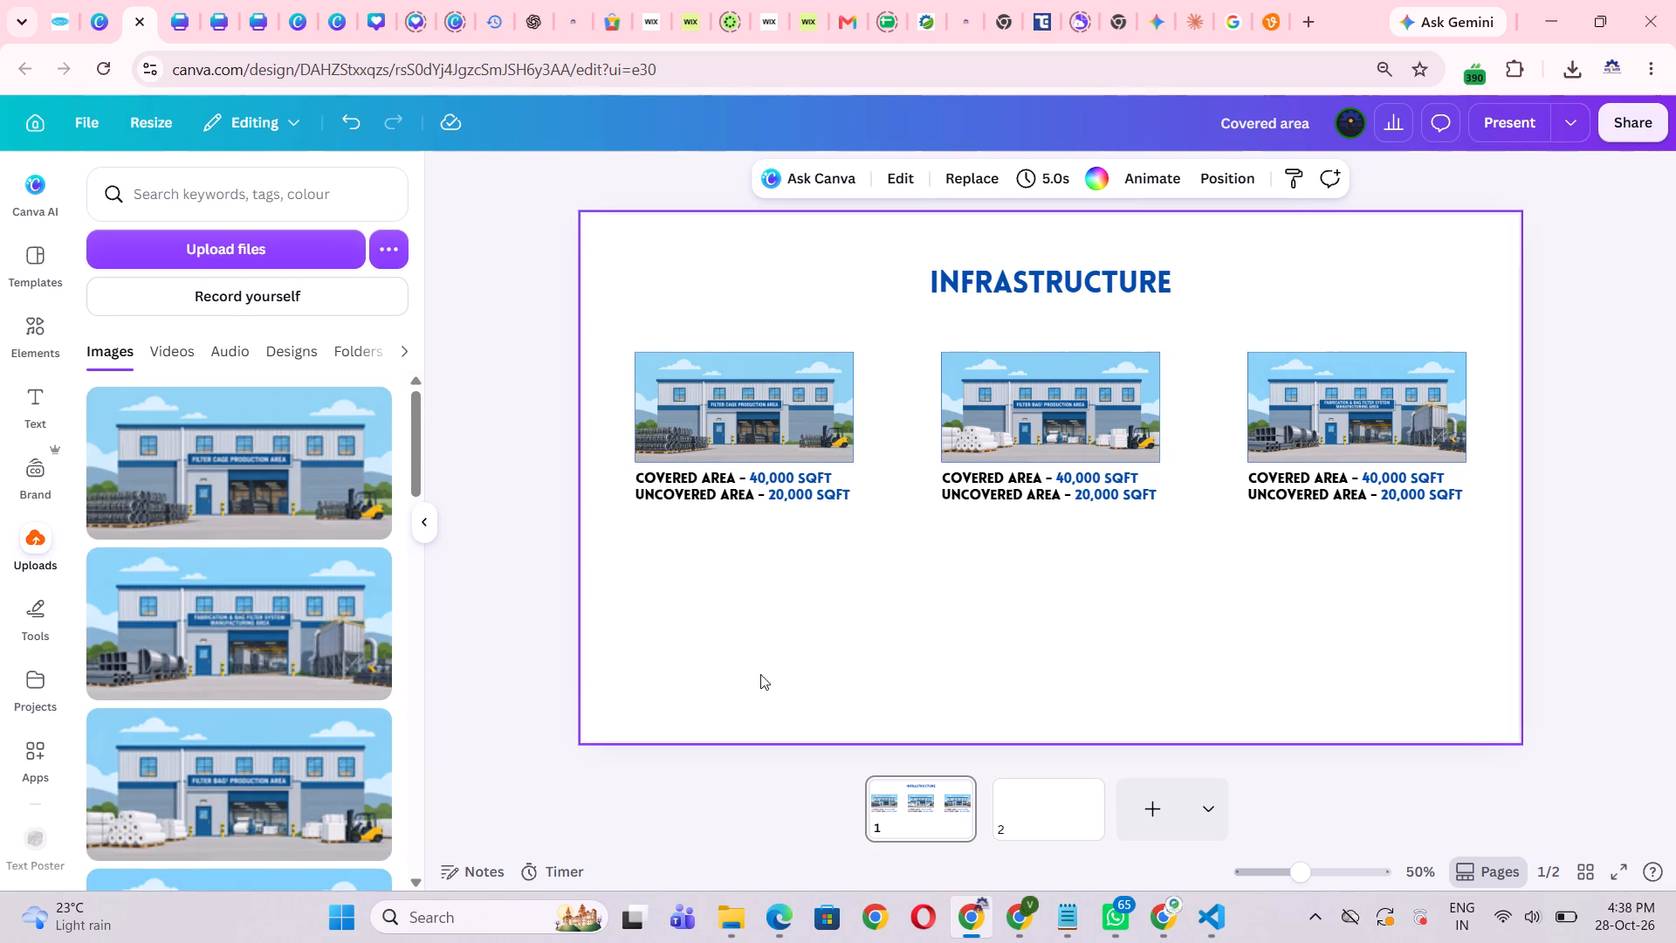
Examine the bordered facility illustrations and the page layout up close and in full-screen view.
click(1459, 674)
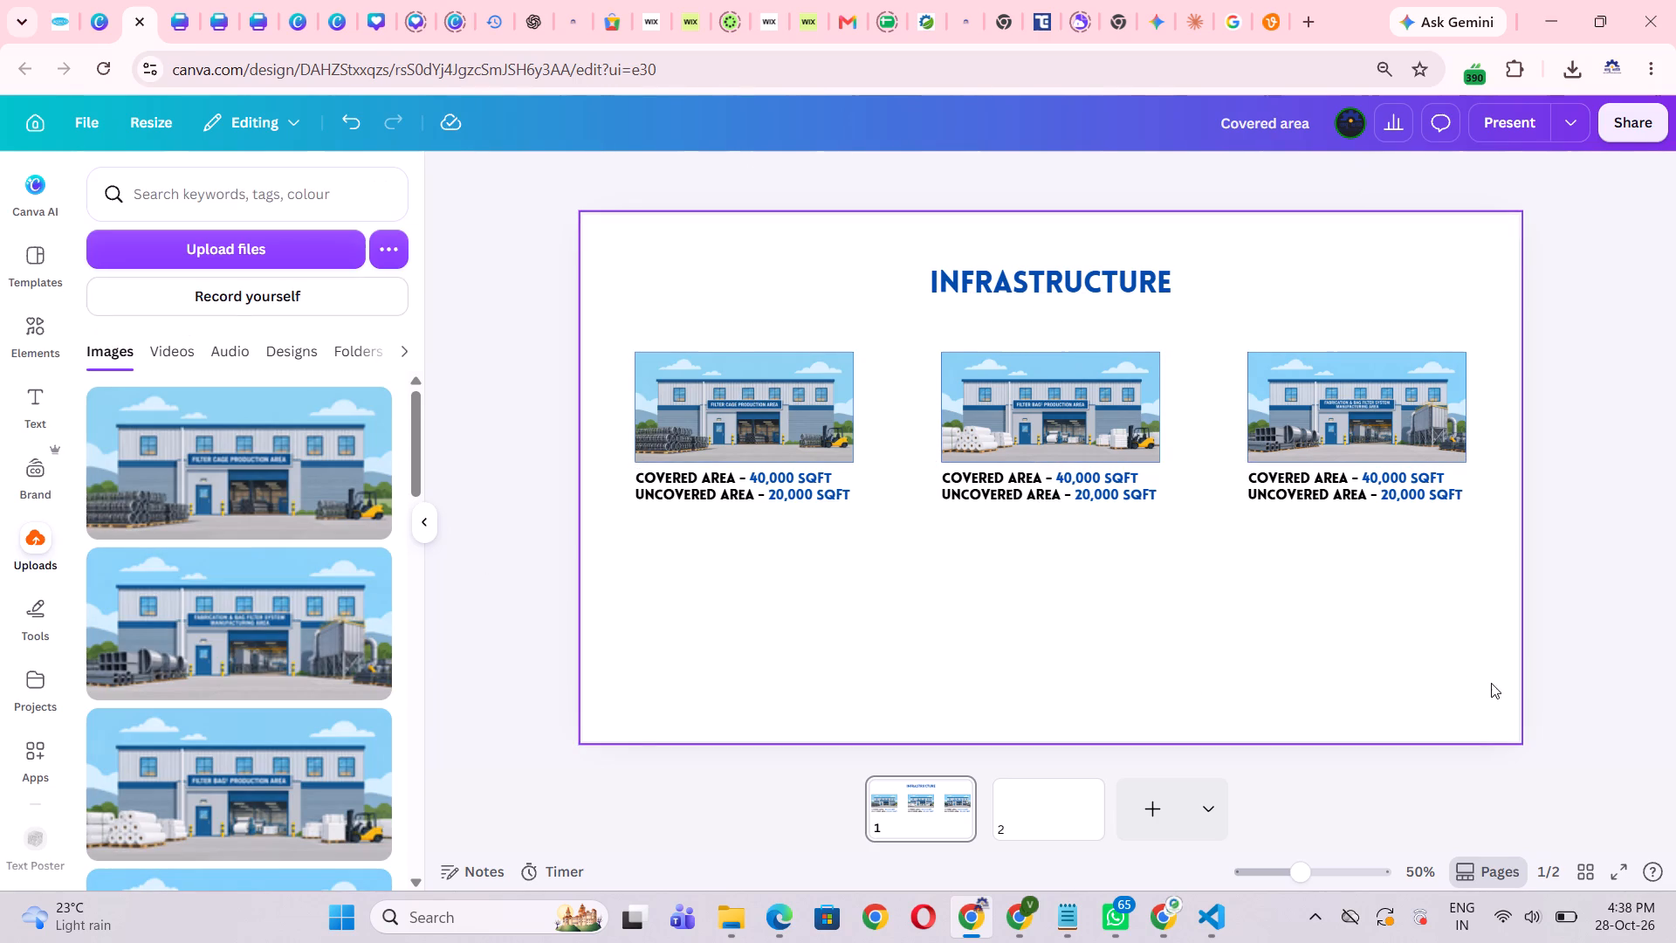
click(1617, 611)
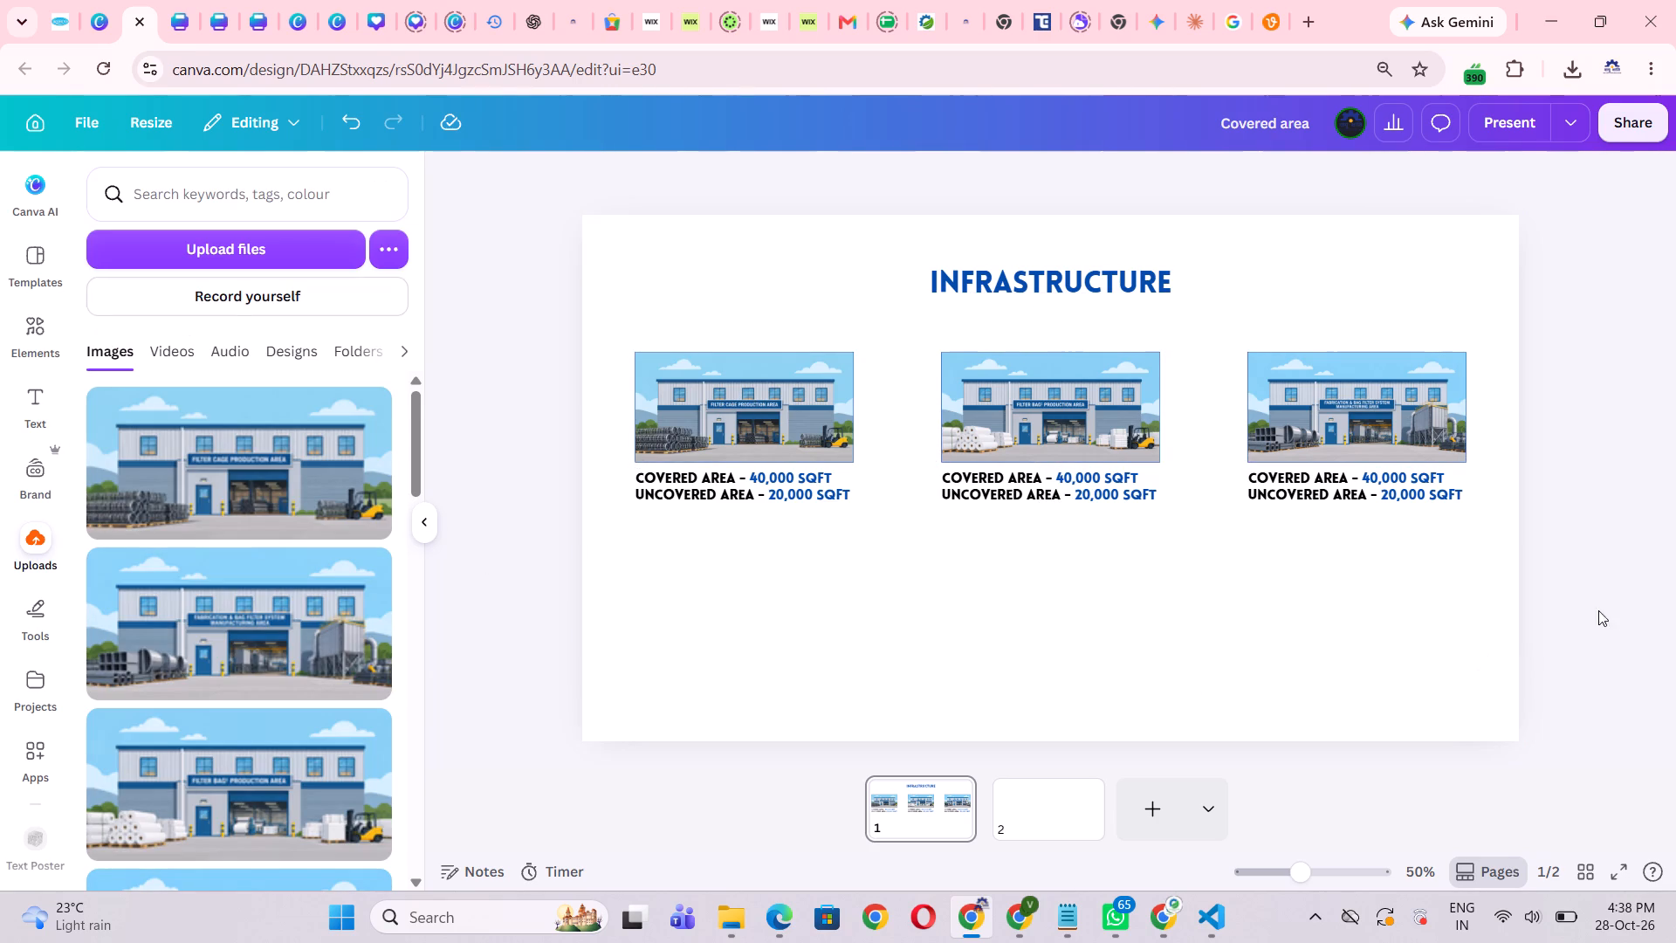
click(1471, 640)
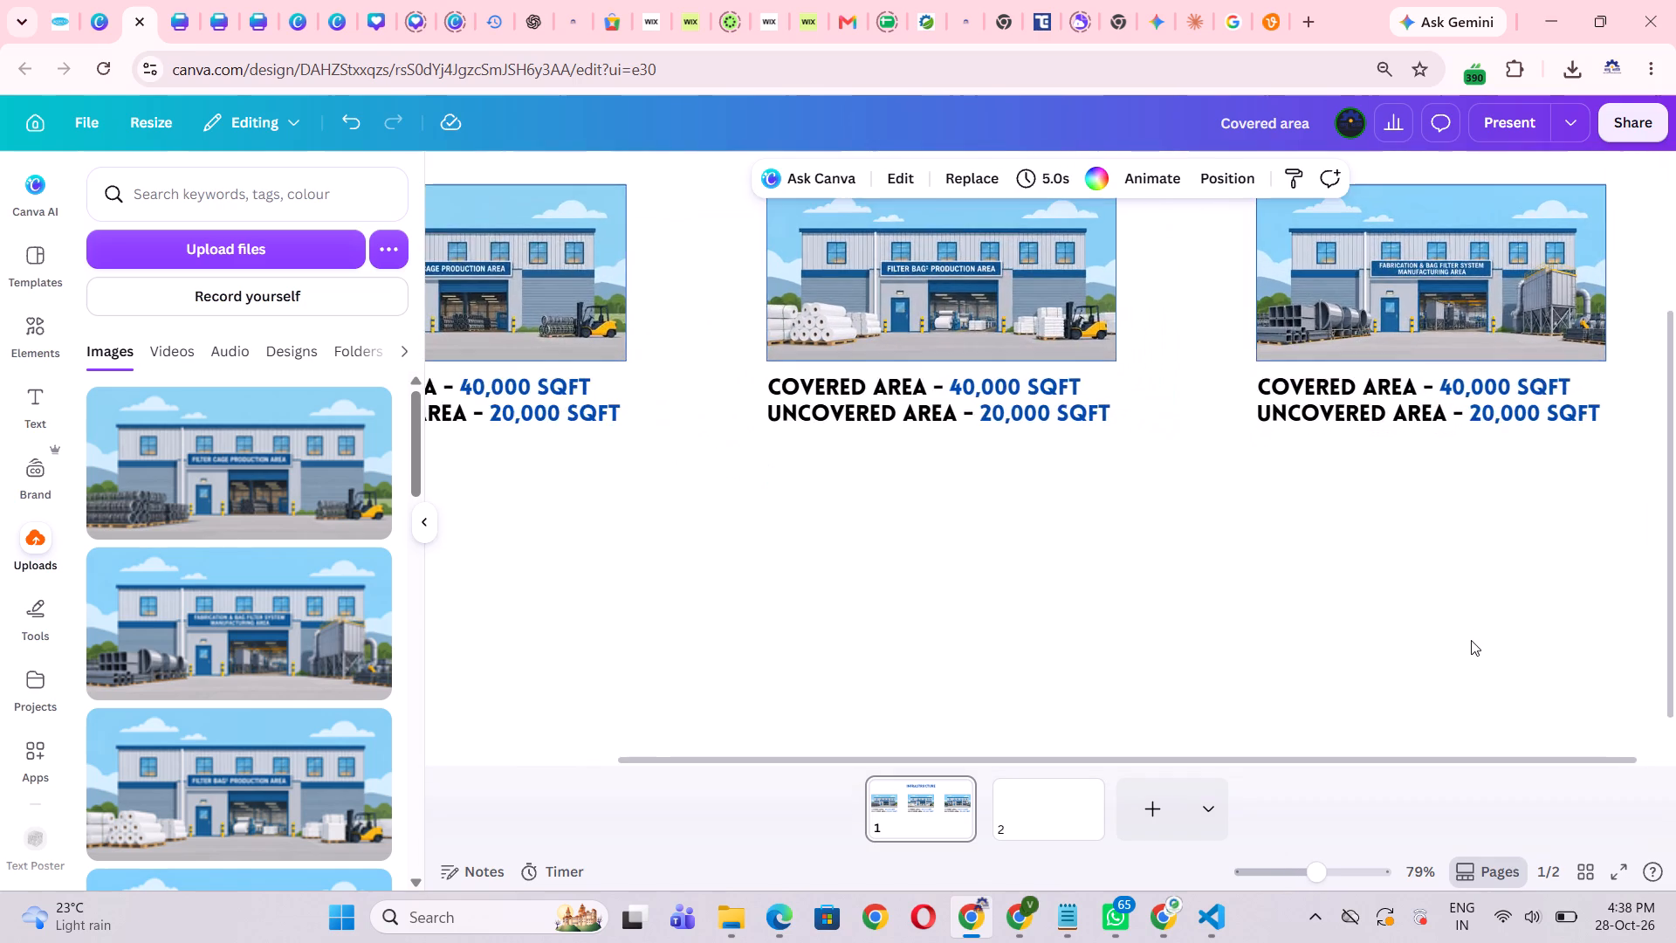
scroll(1471, 640, up, 1)
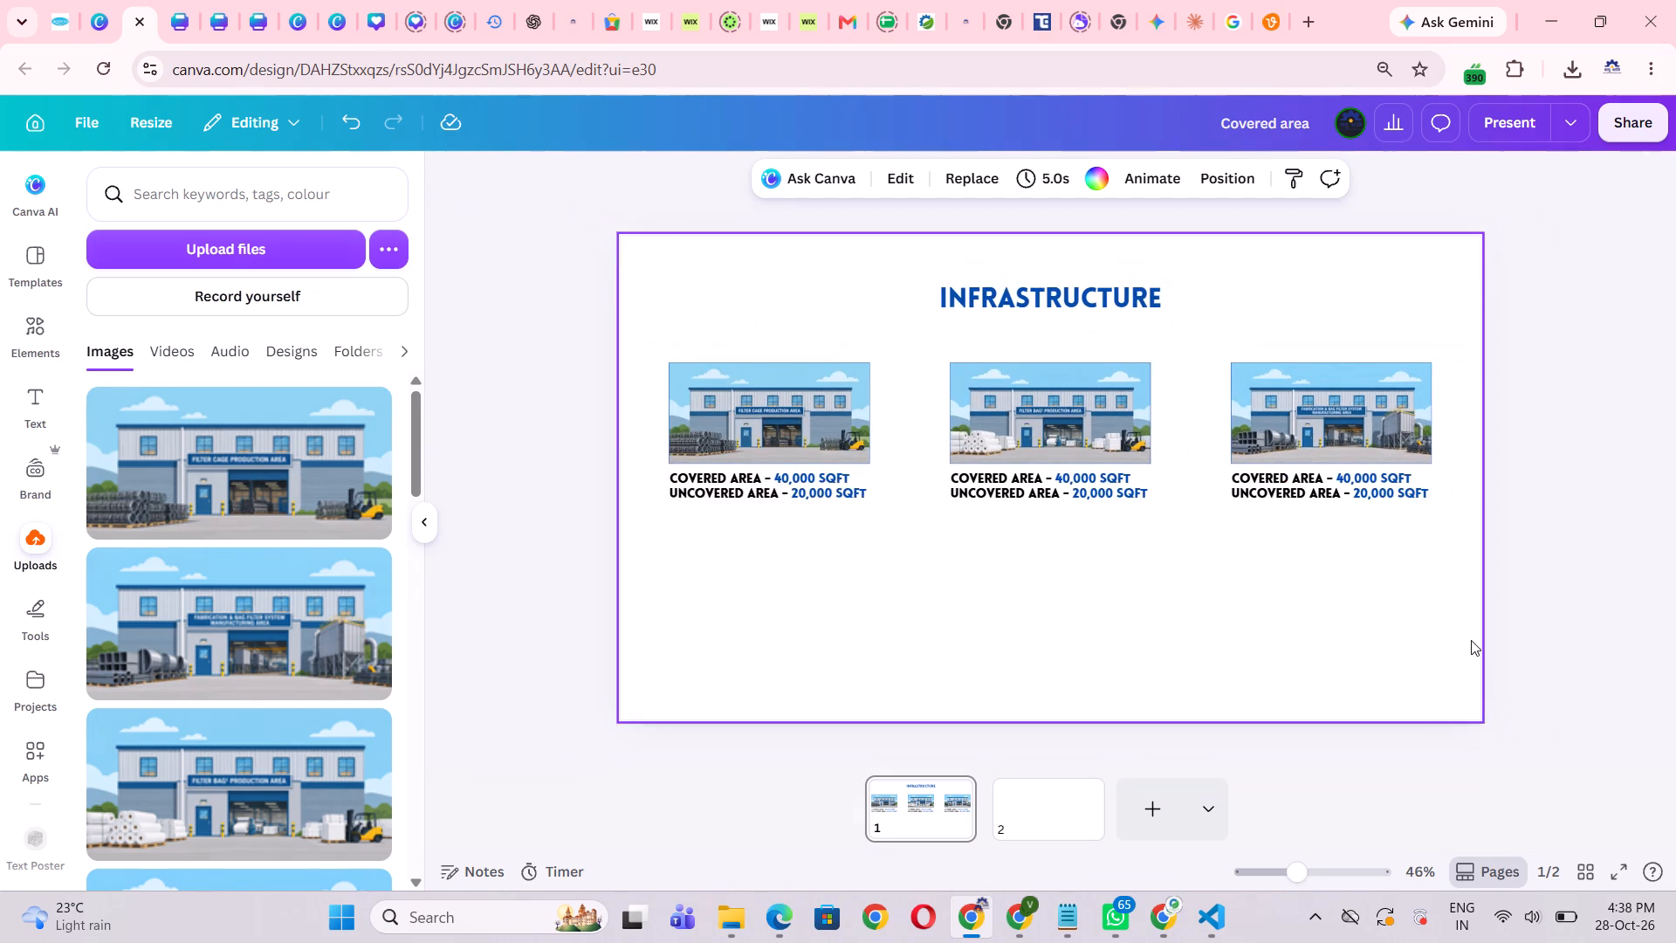
scroll(1520, 623, up, 1)
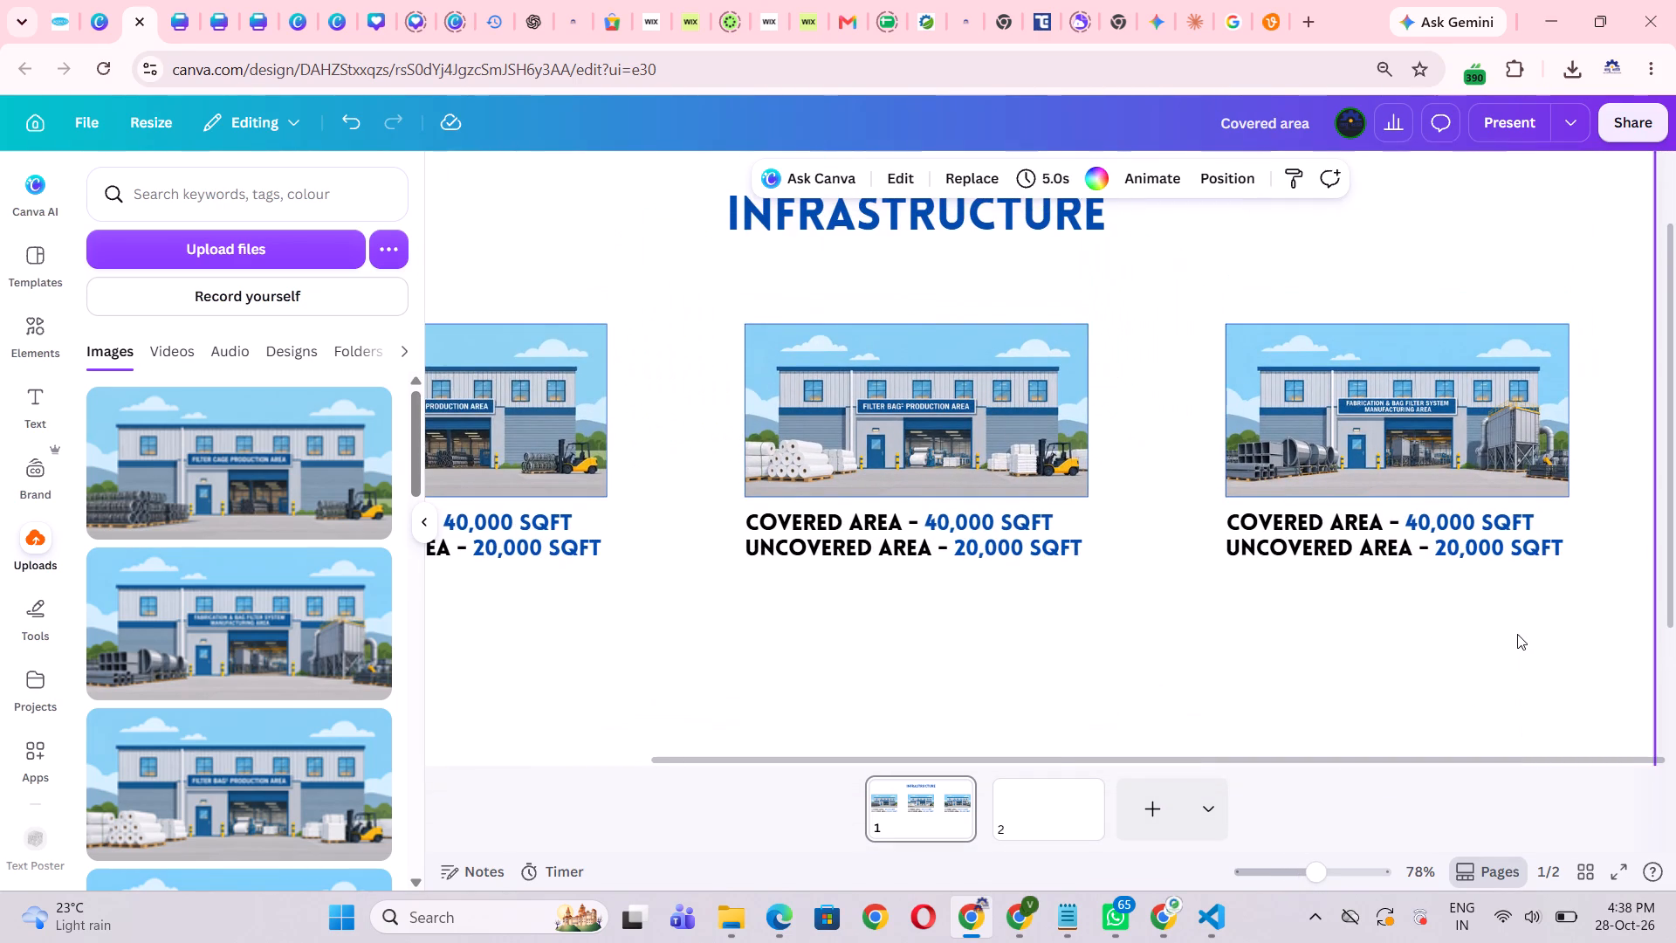
click(1520, 646)
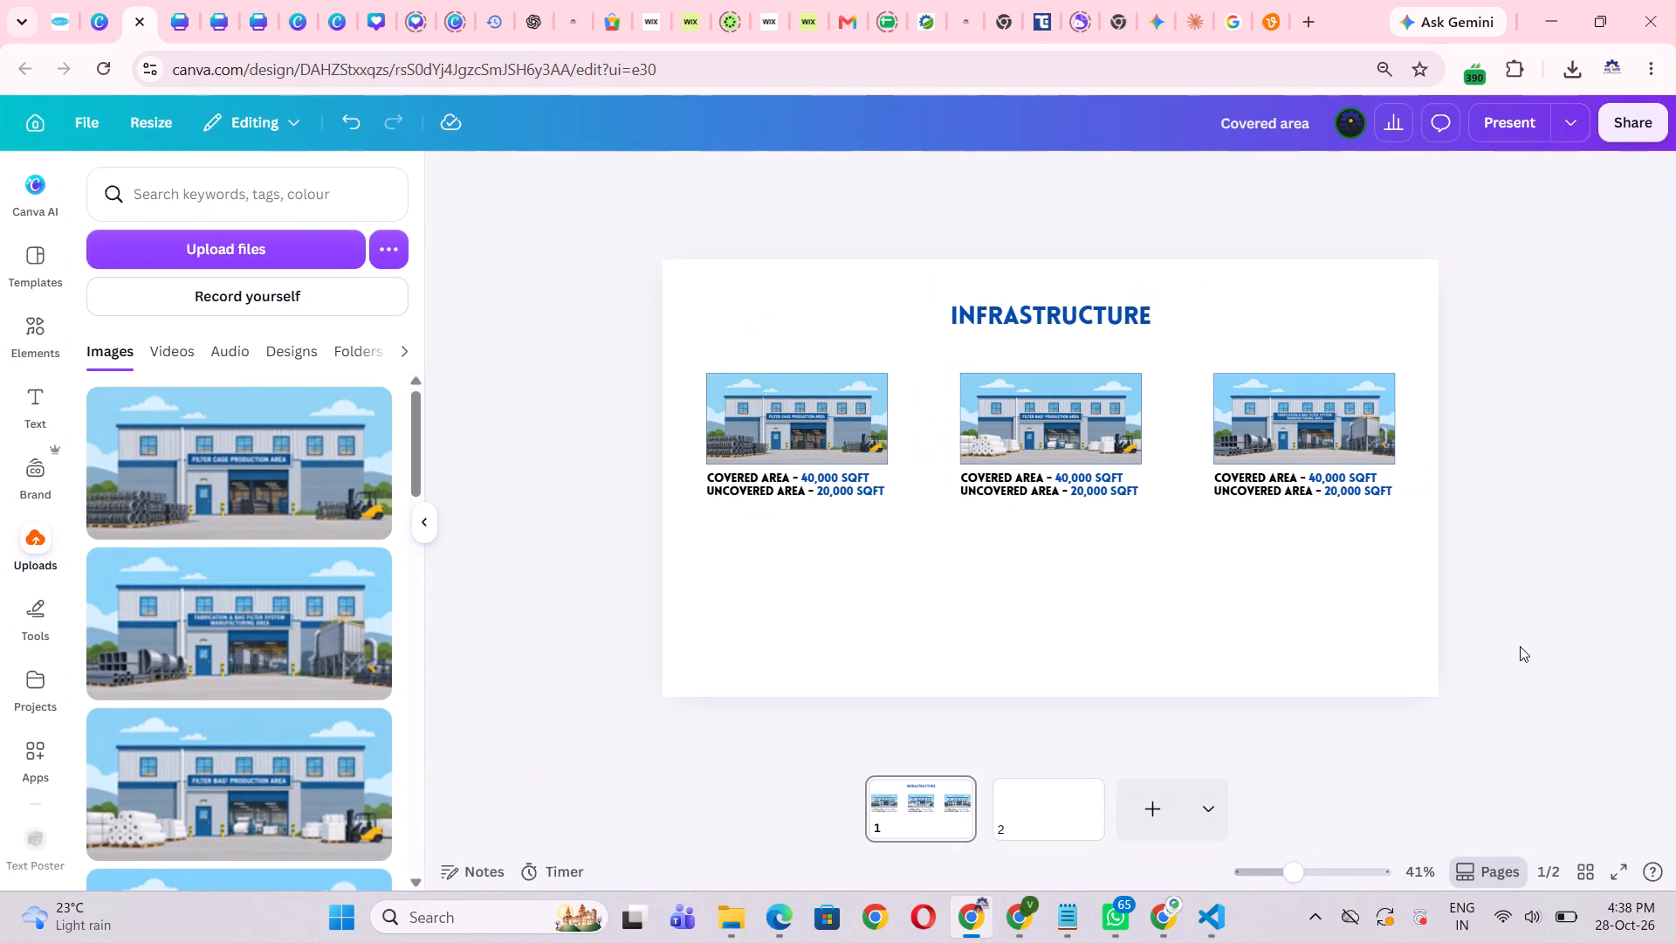
click(1603, 870)
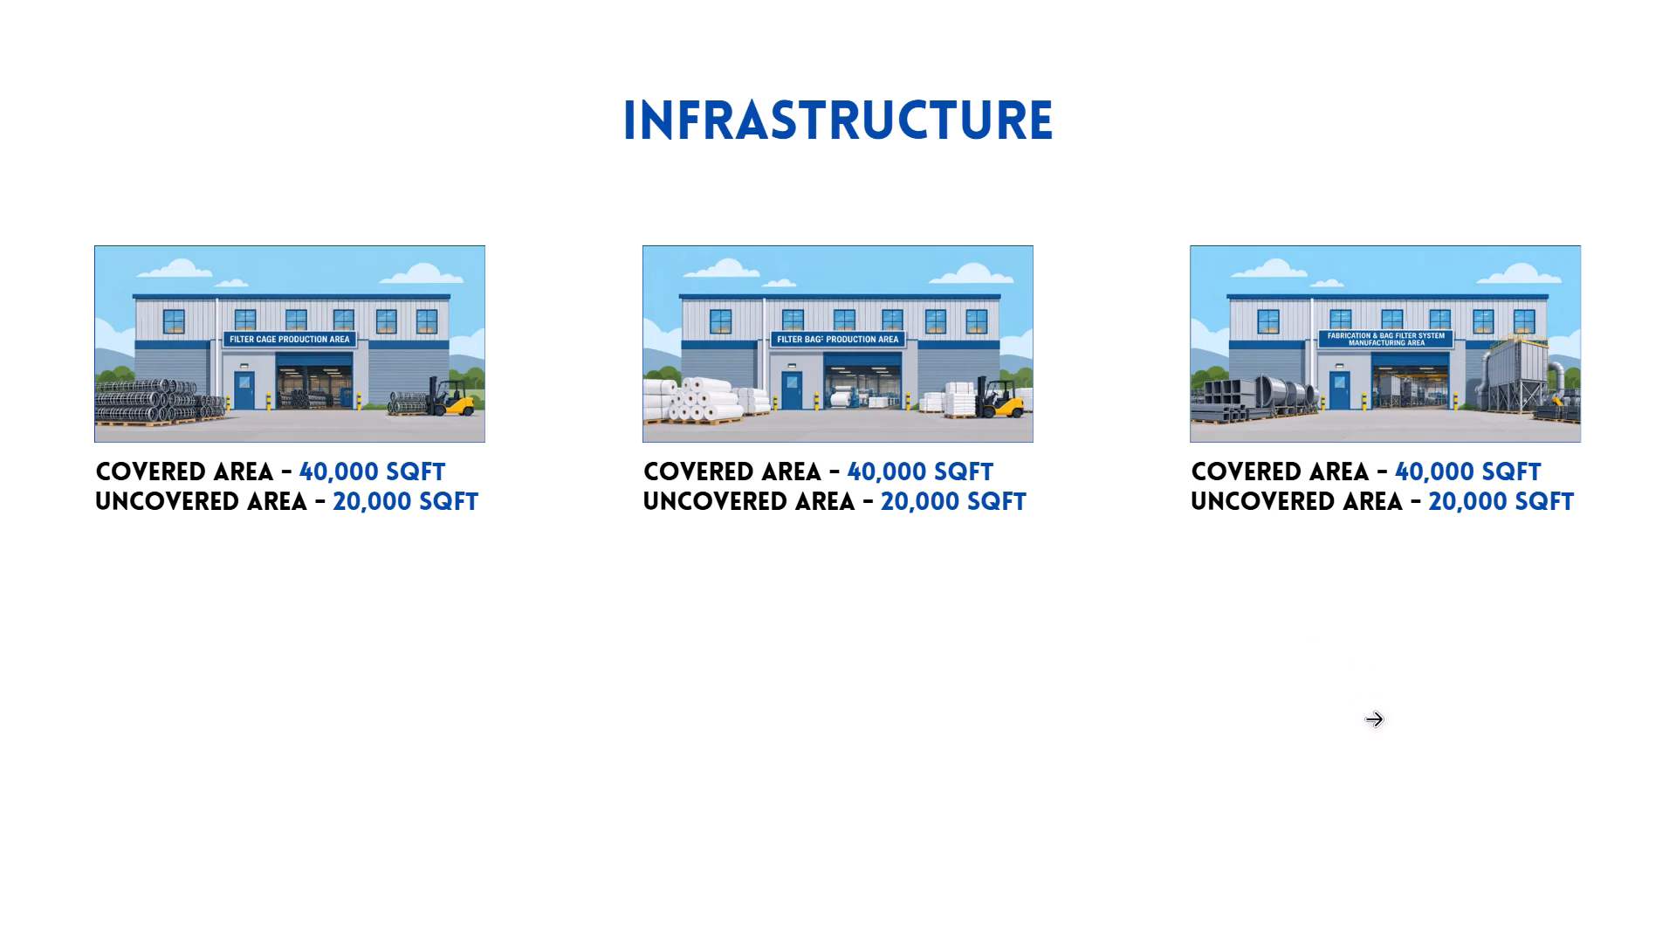
key(Escape)
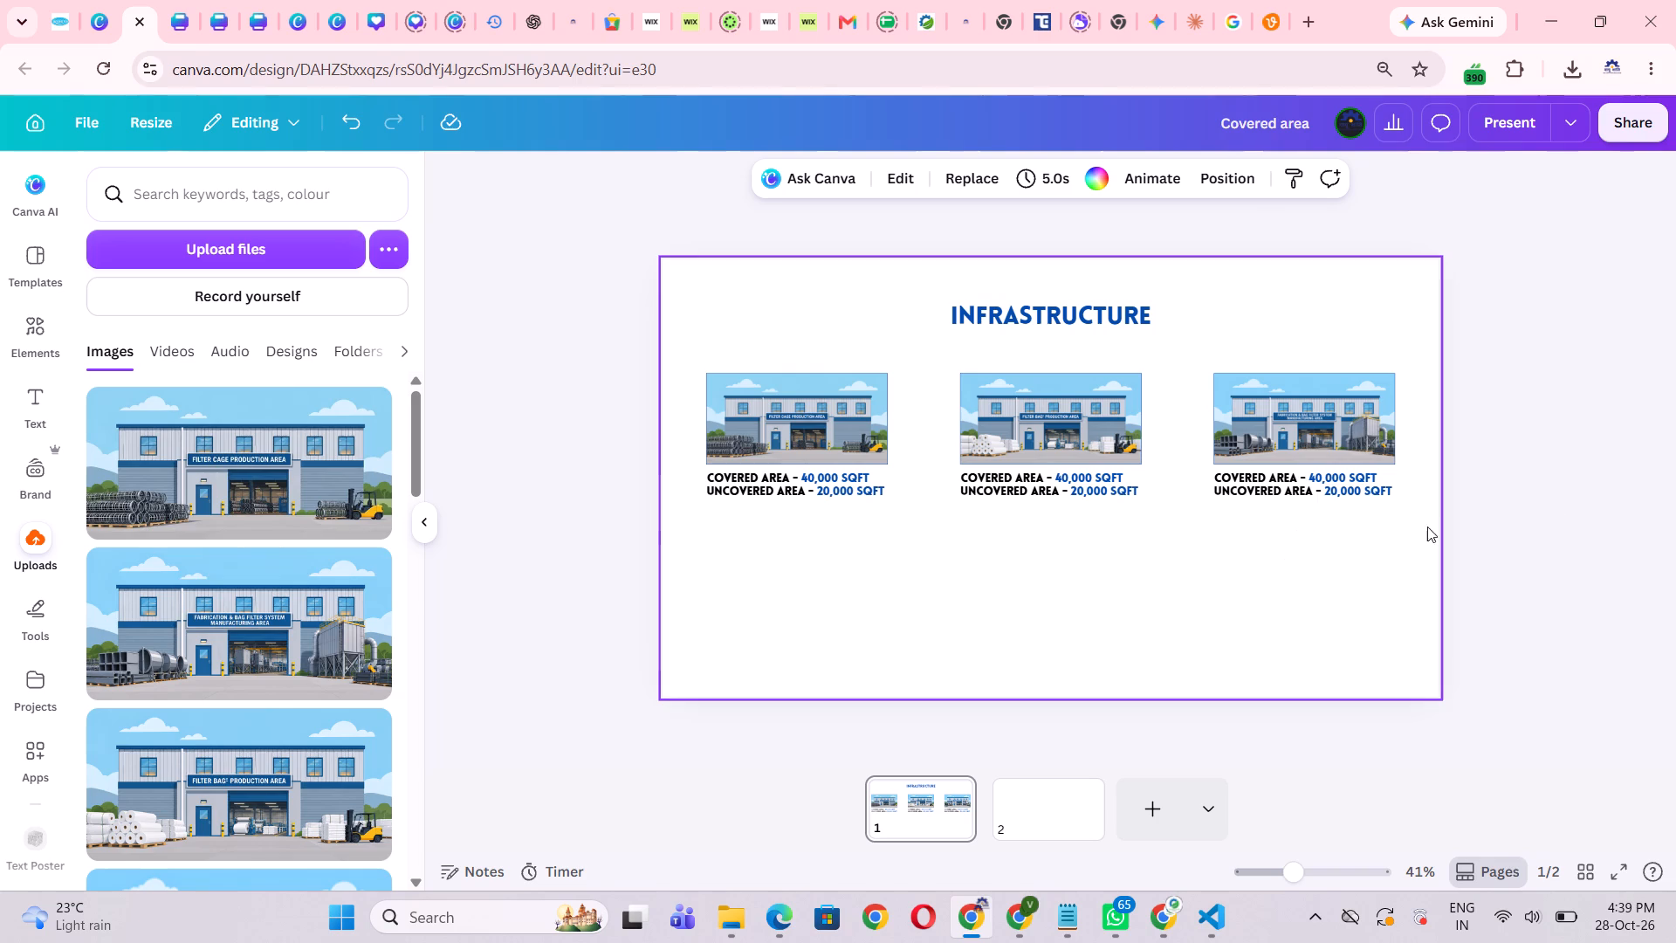
scroll(1559, 513, down, 3)
scroll(1499, 577, up, 3)
click(1331, 650)
click(1637, 565)
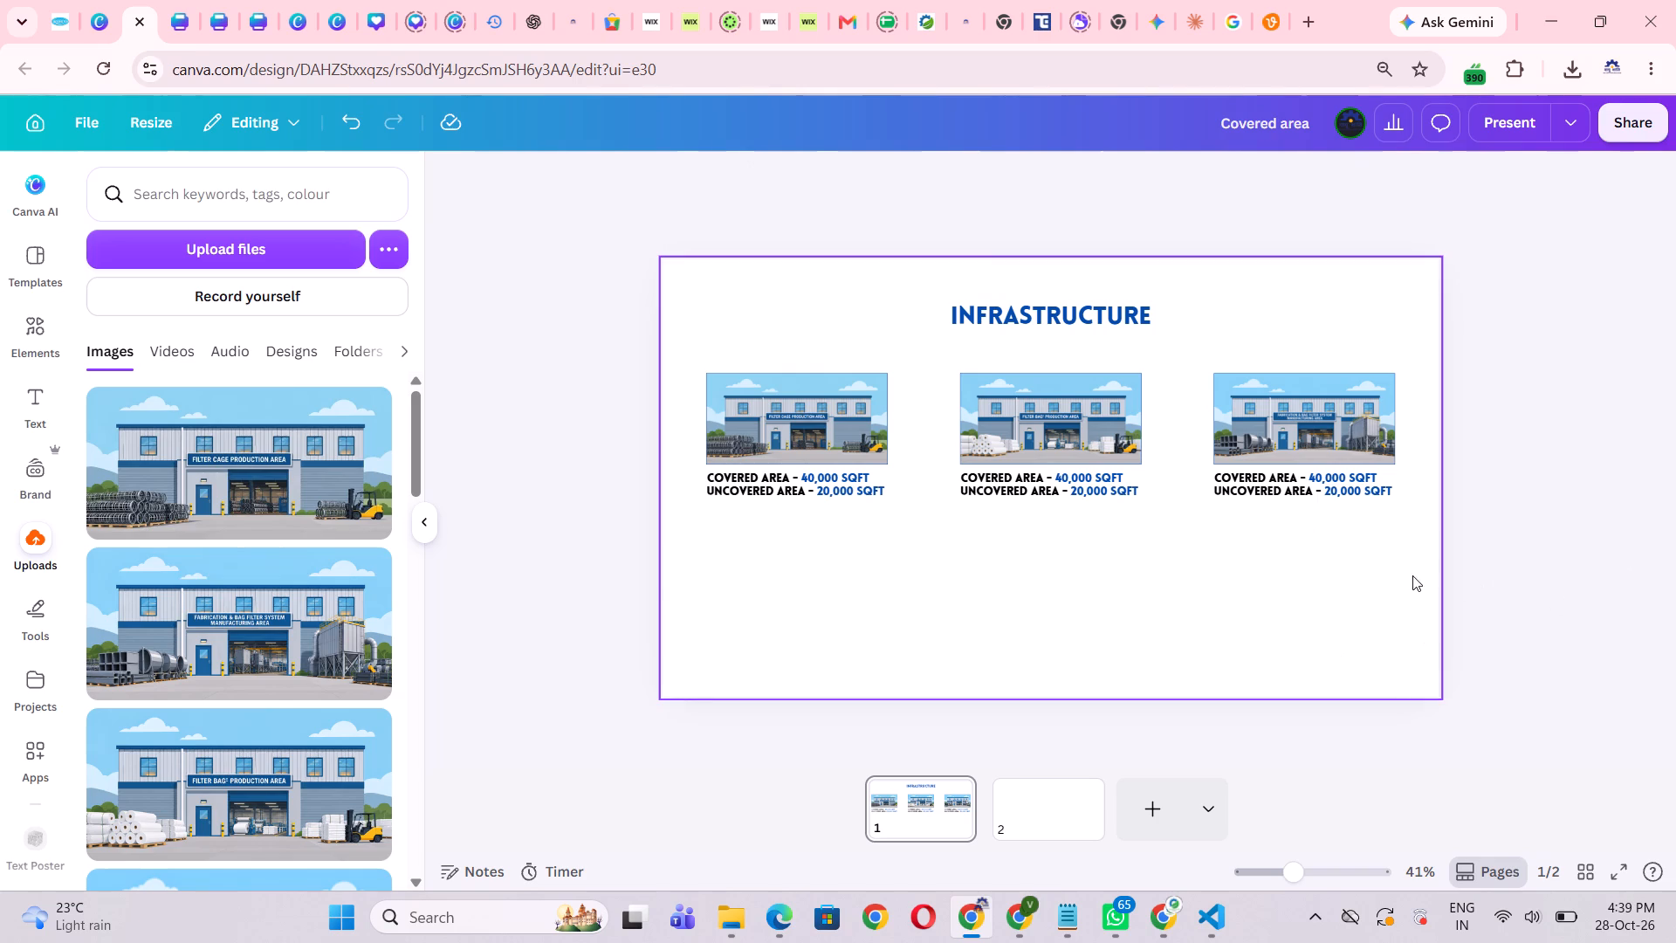
click(1396, 572)
click(1548, 572)
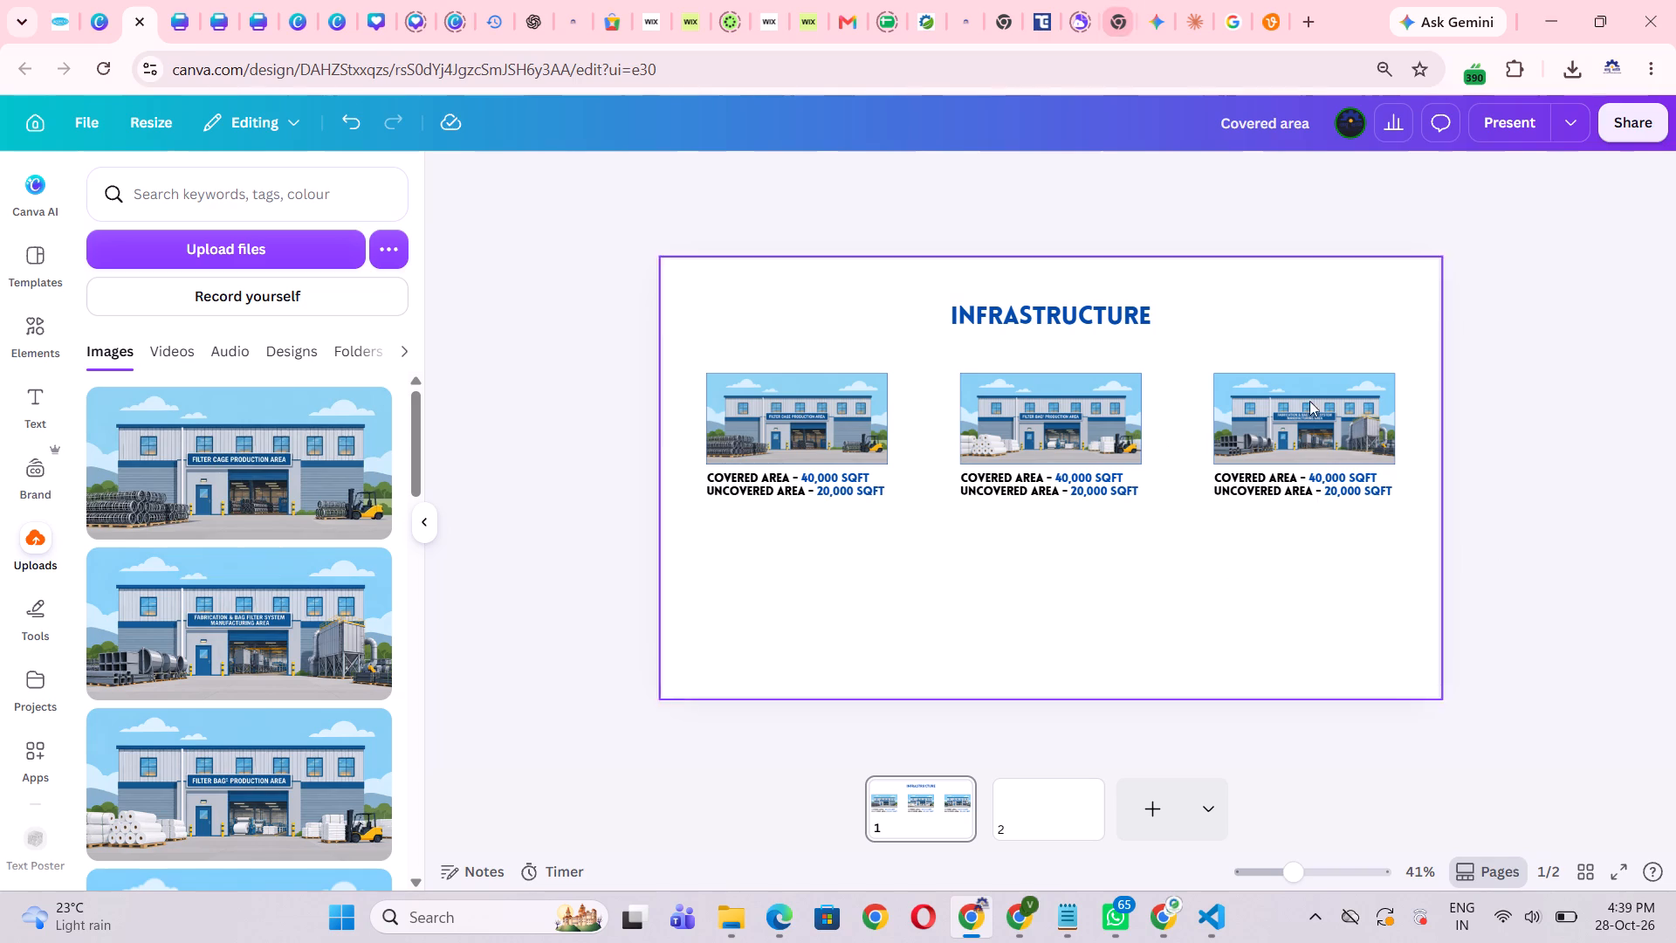
click(1542, 433)
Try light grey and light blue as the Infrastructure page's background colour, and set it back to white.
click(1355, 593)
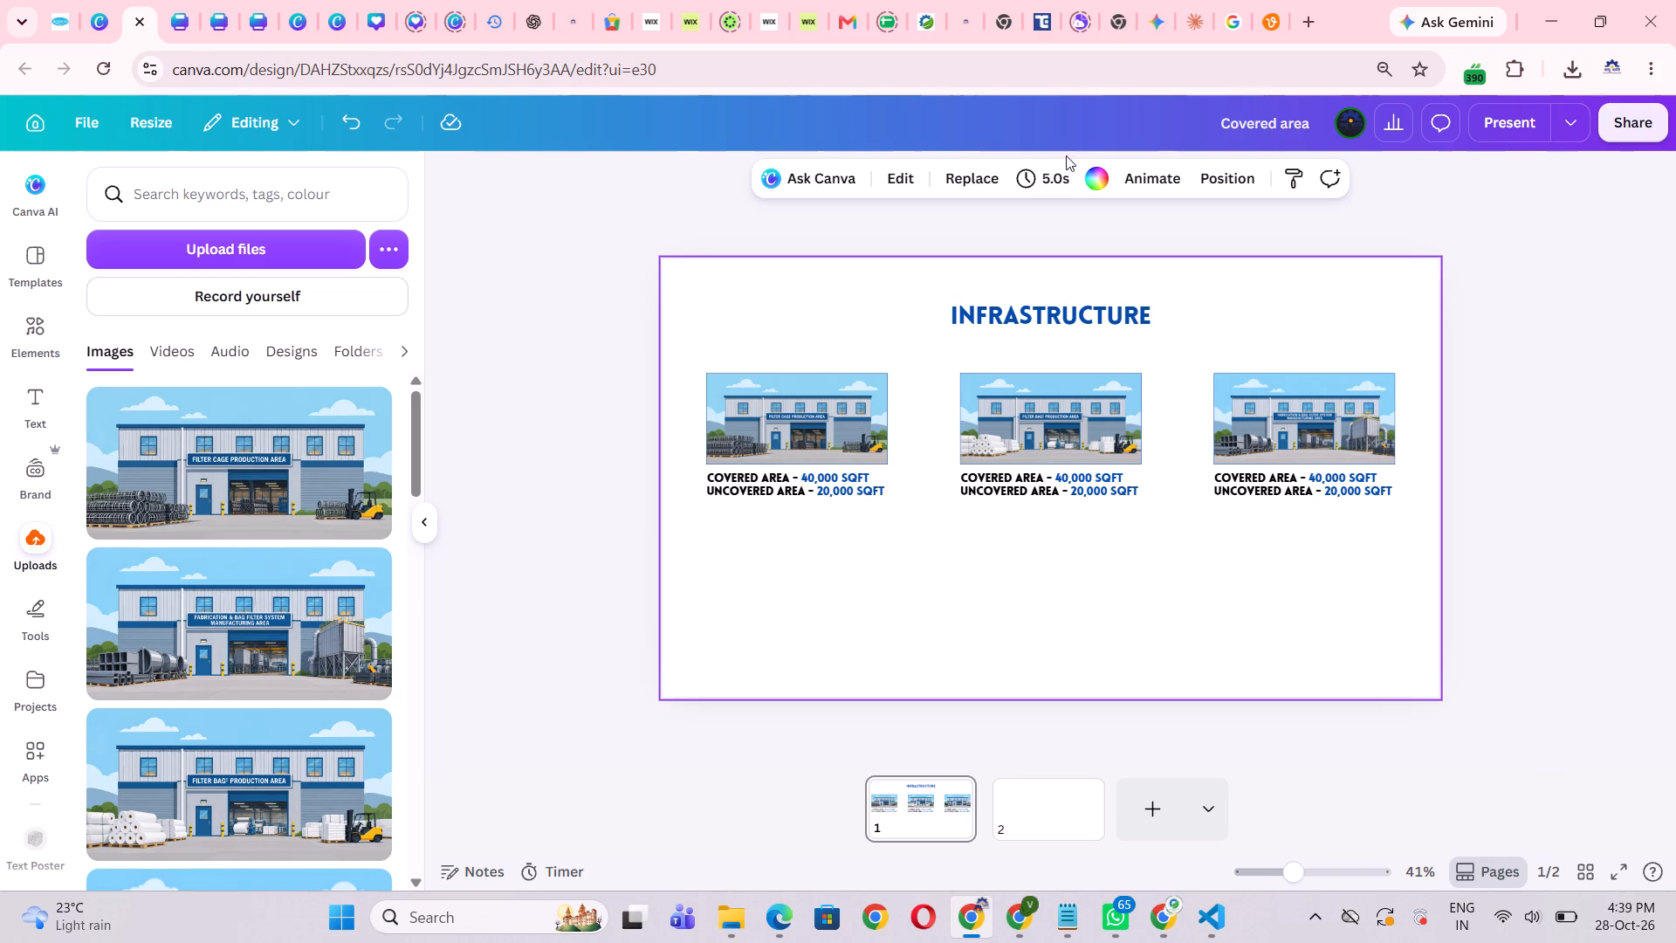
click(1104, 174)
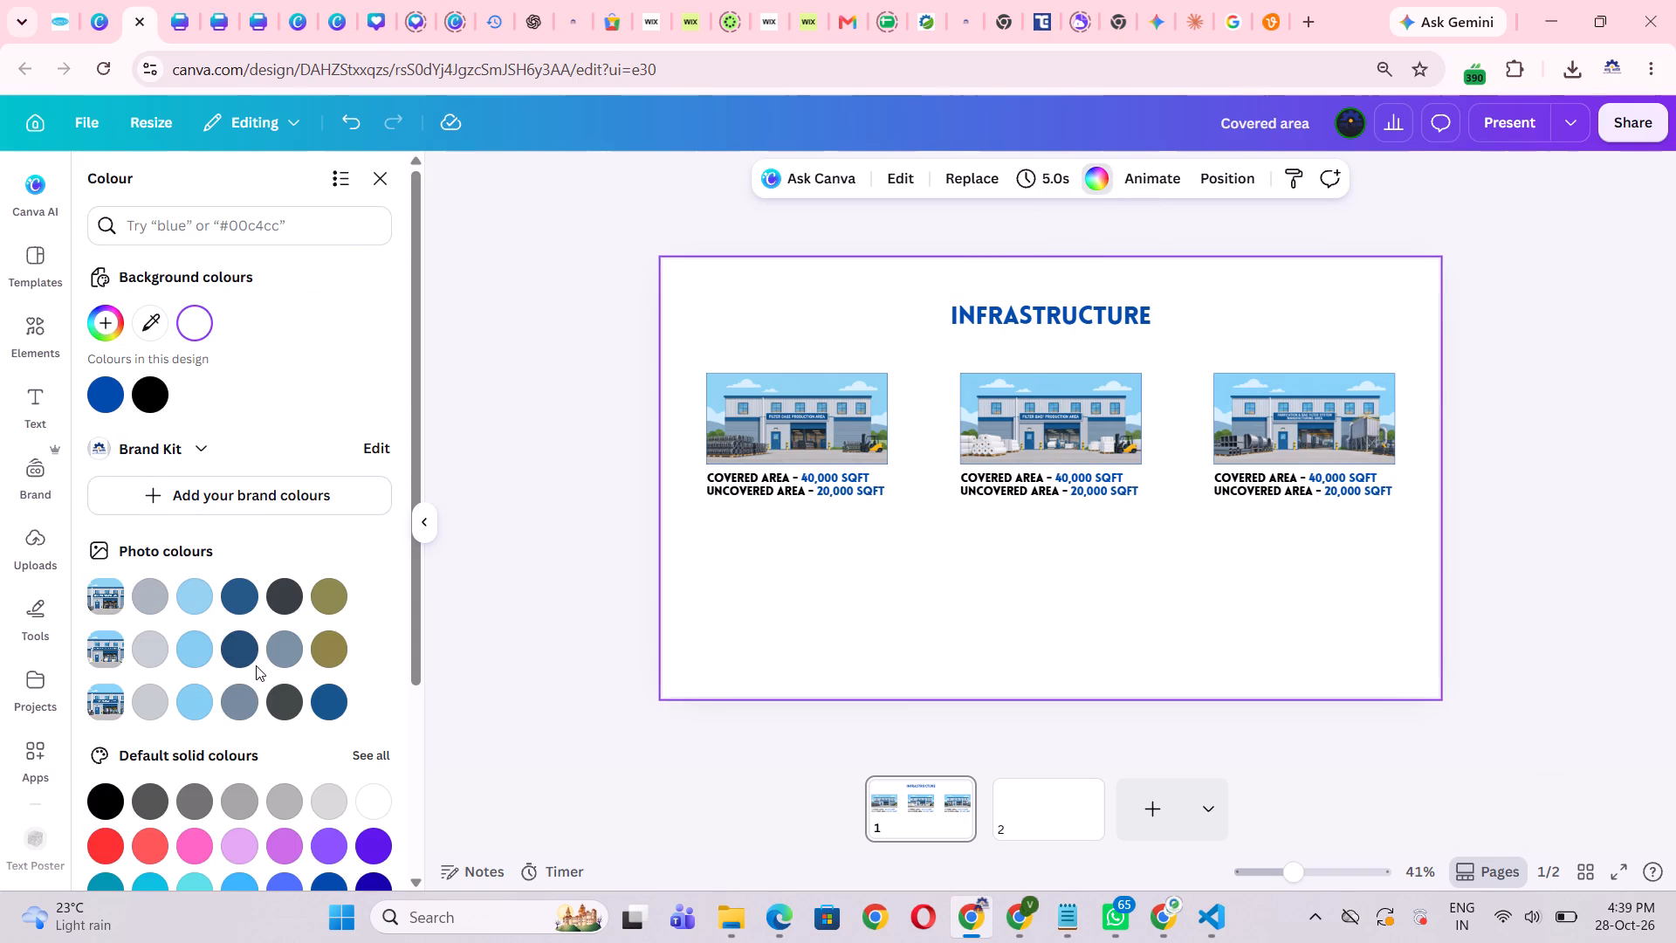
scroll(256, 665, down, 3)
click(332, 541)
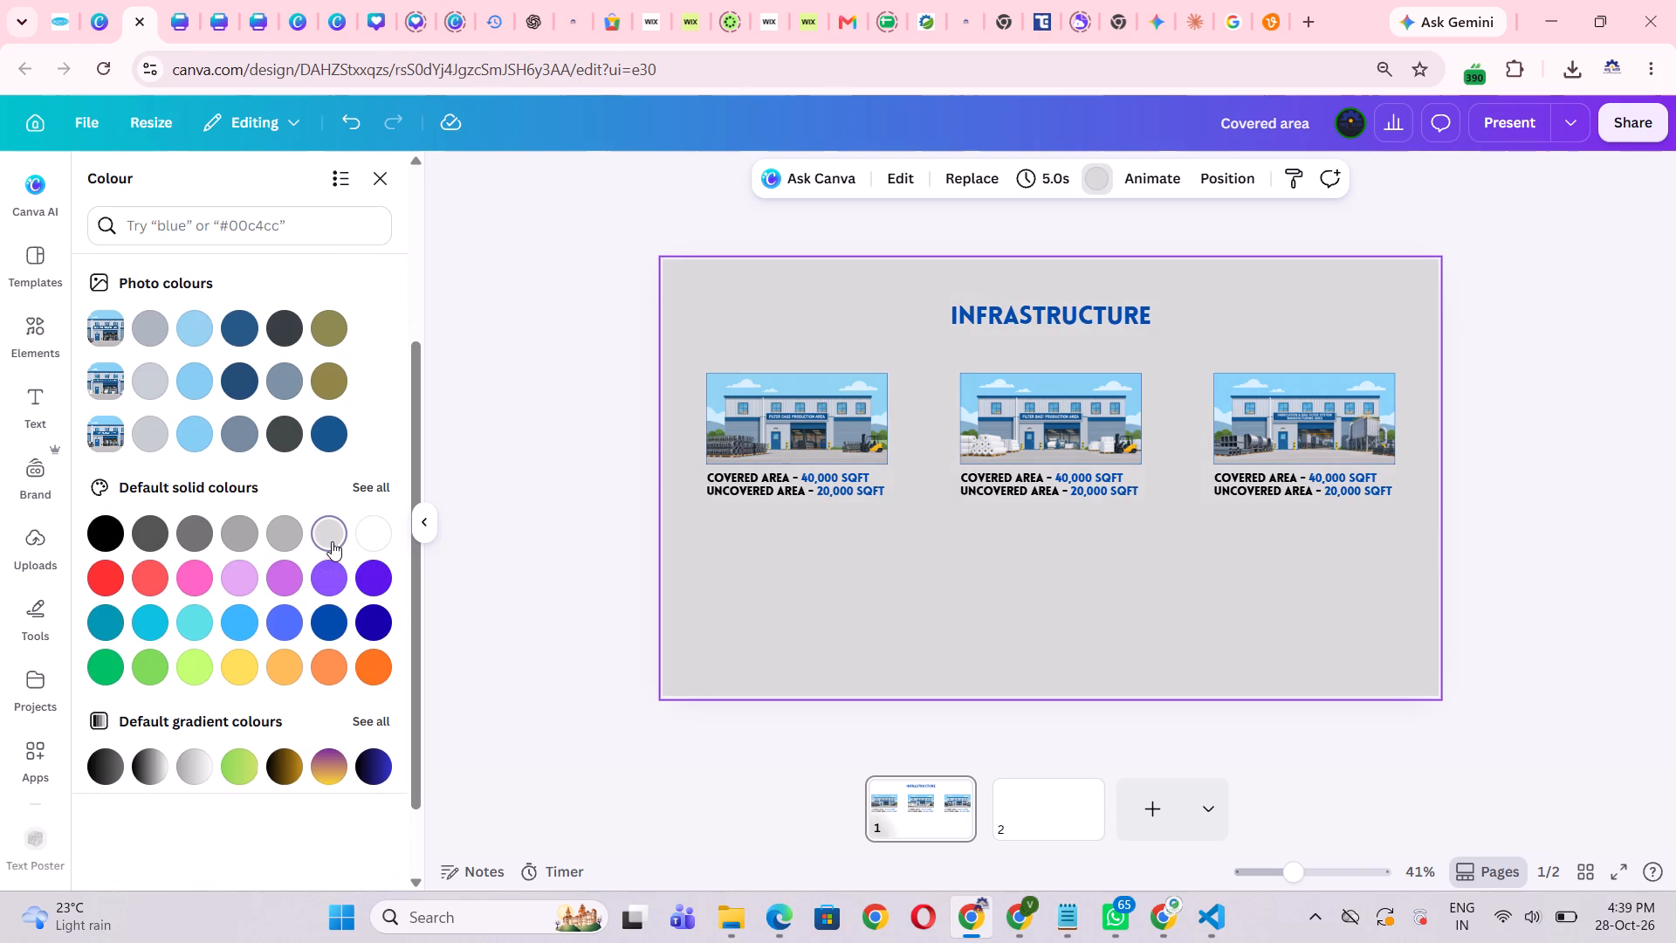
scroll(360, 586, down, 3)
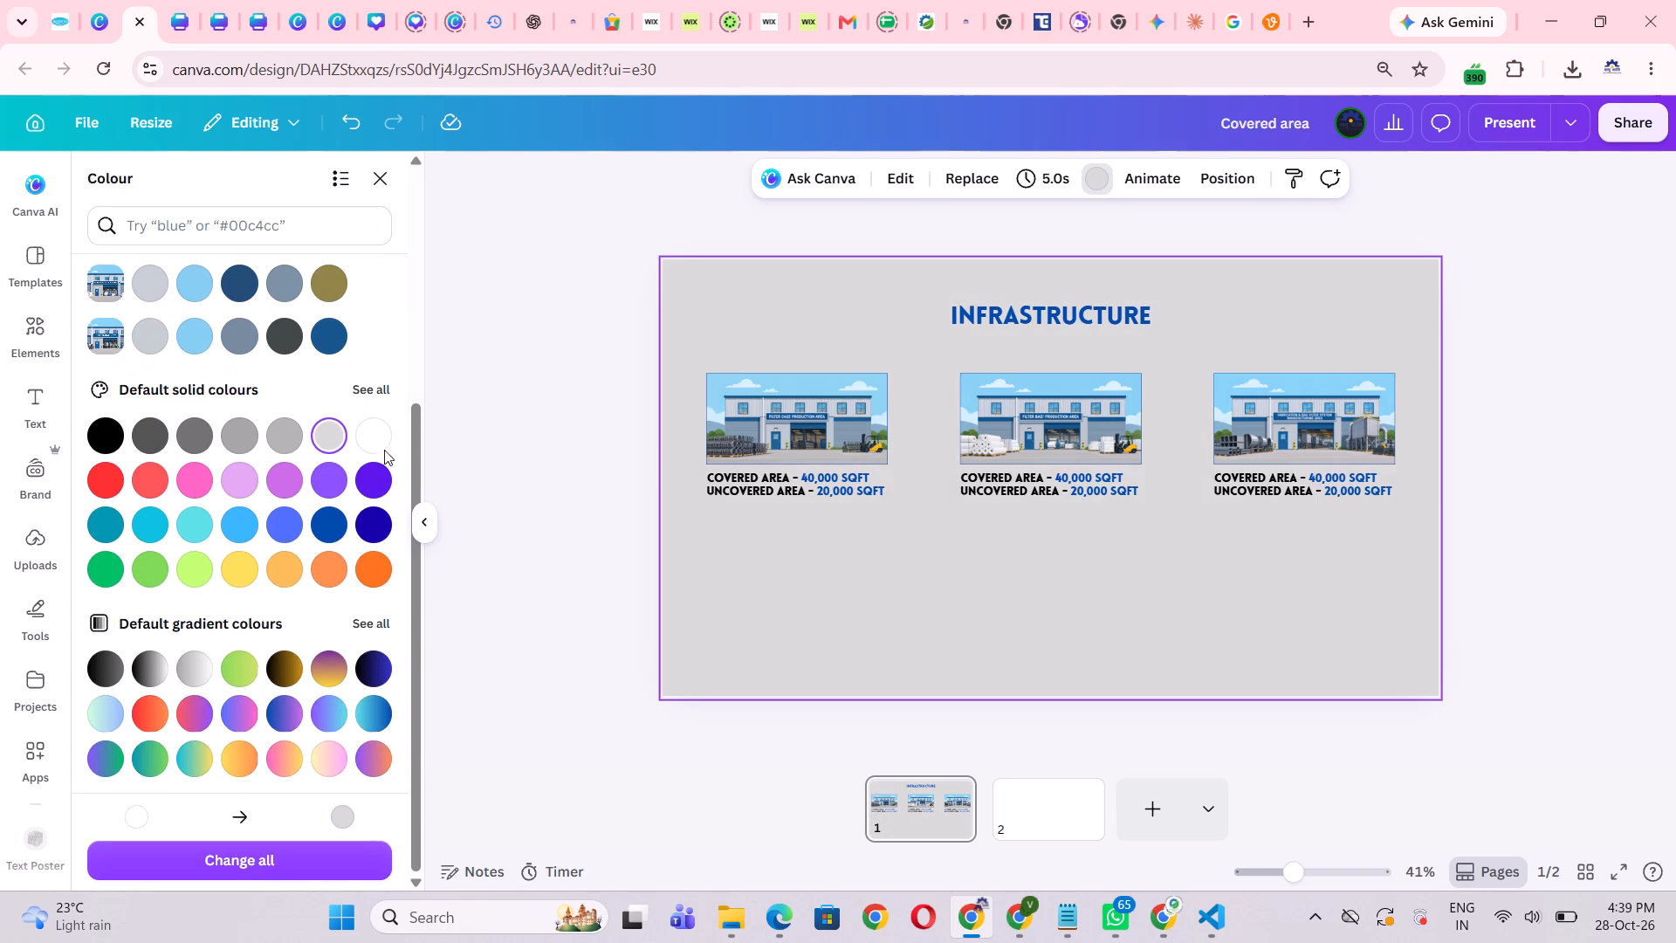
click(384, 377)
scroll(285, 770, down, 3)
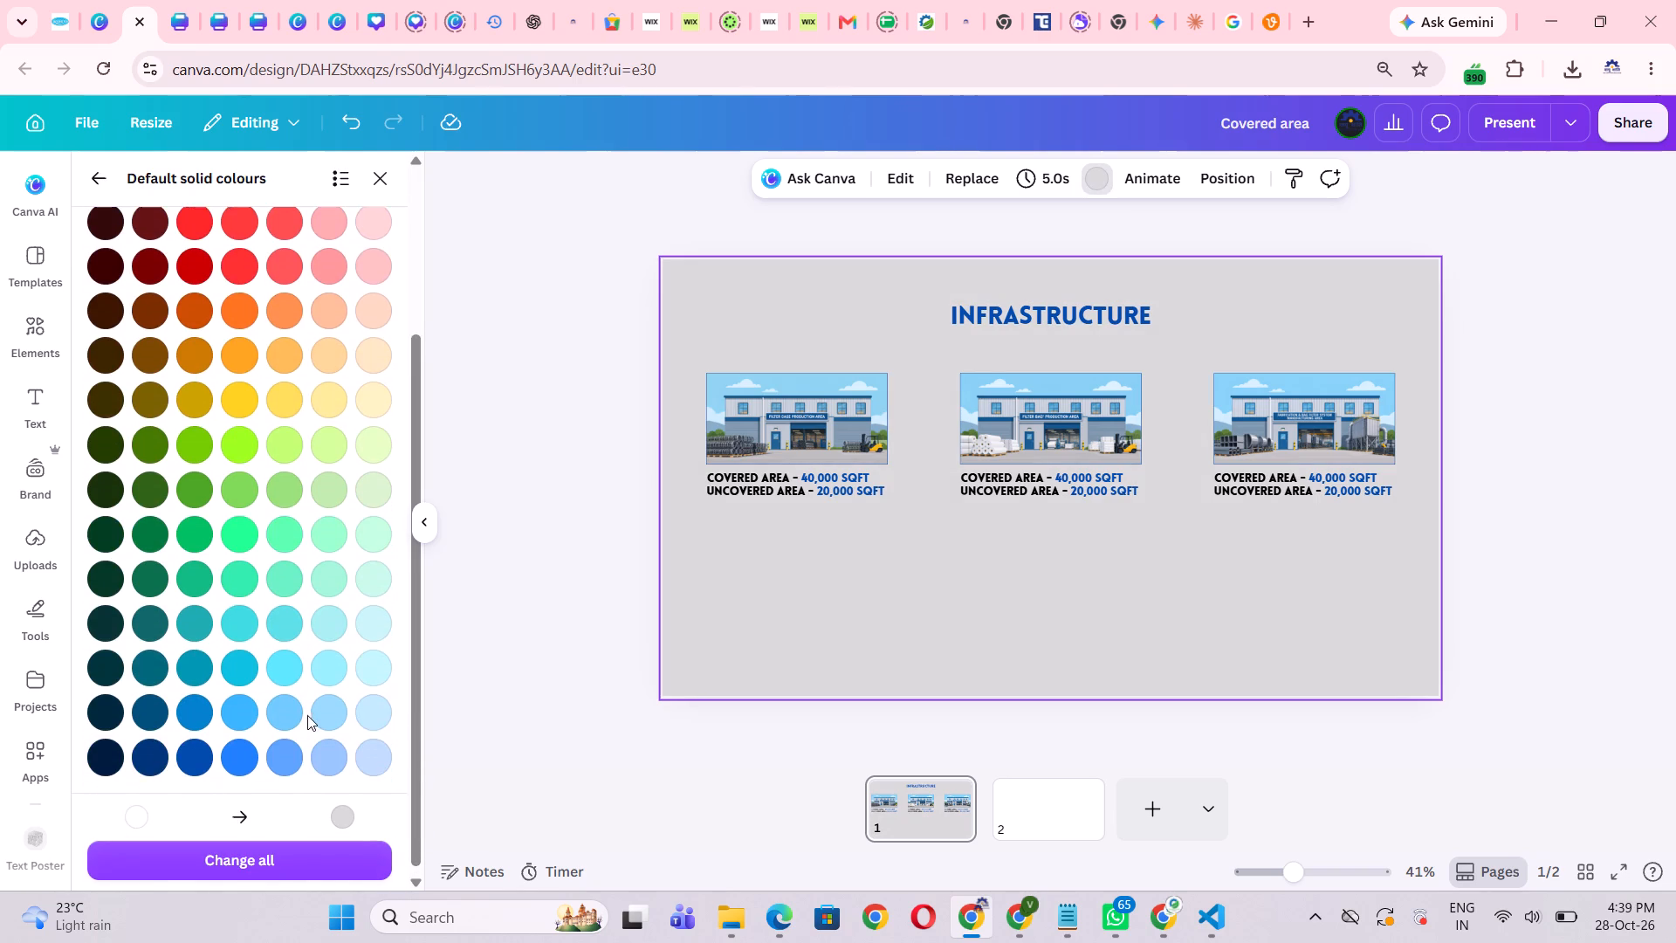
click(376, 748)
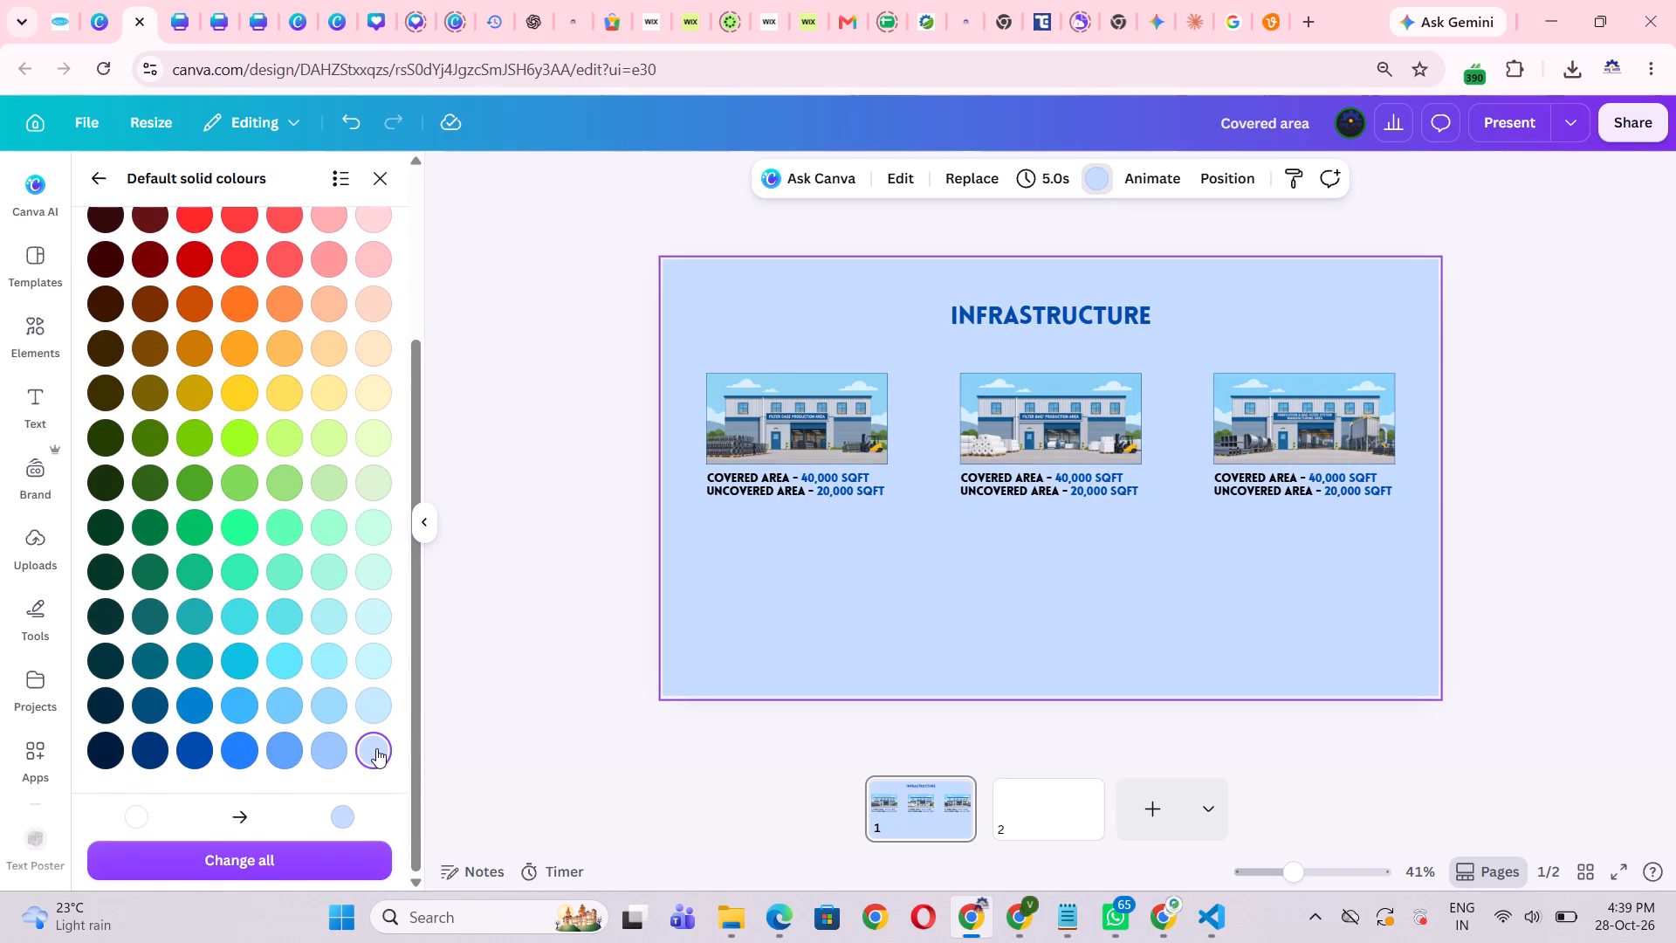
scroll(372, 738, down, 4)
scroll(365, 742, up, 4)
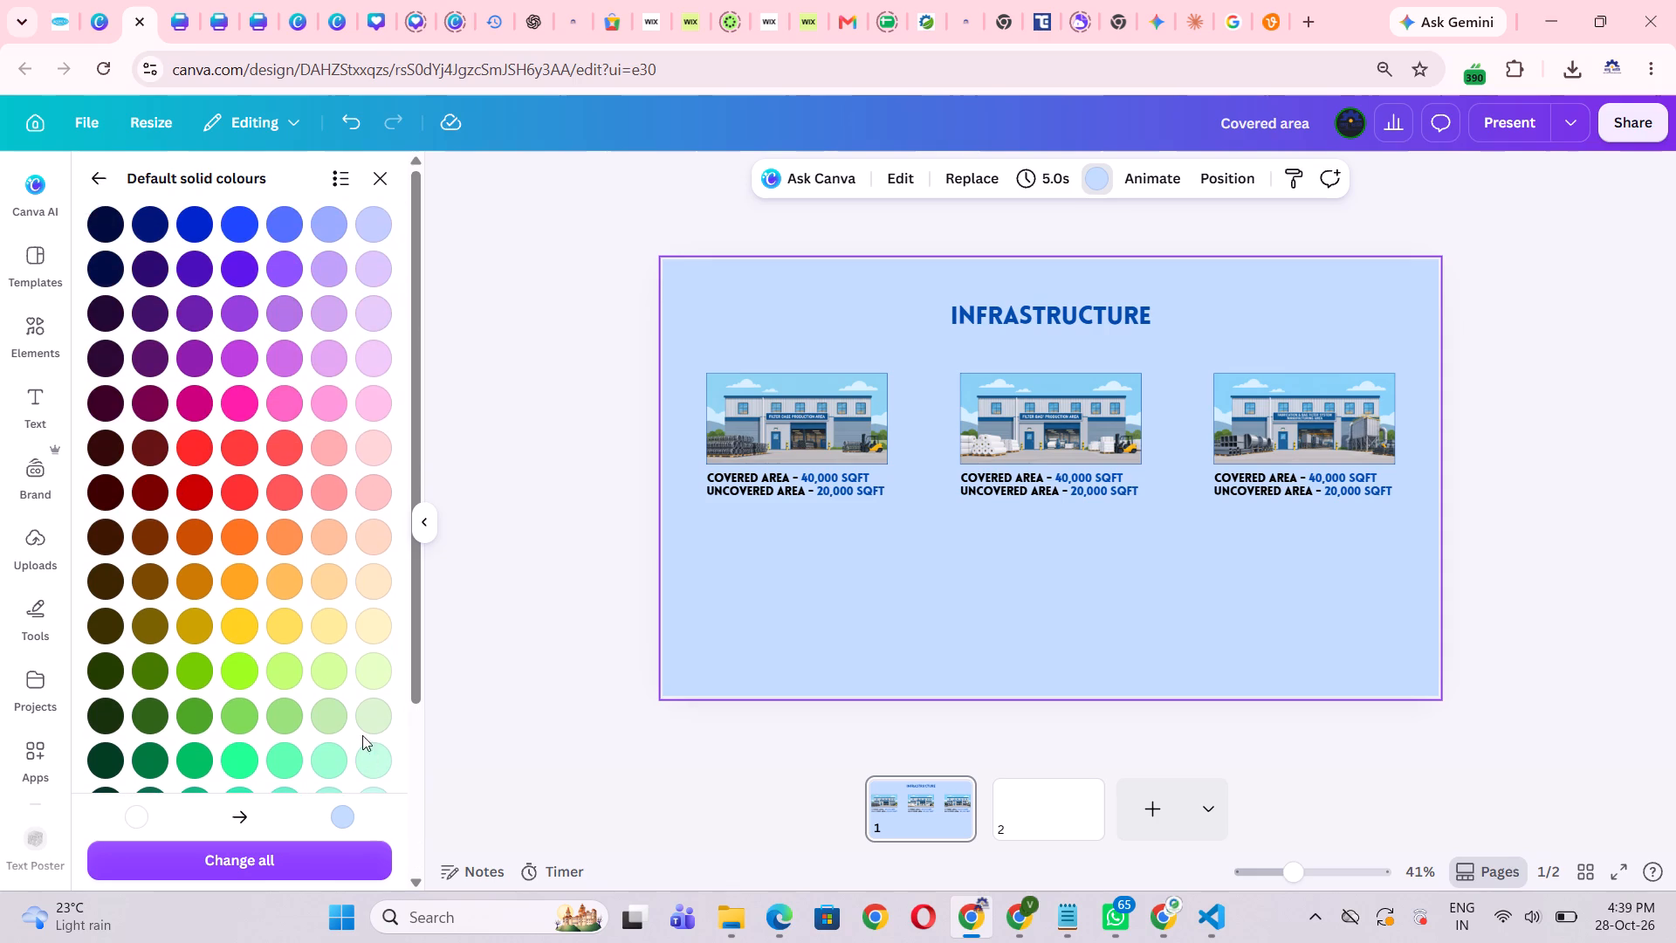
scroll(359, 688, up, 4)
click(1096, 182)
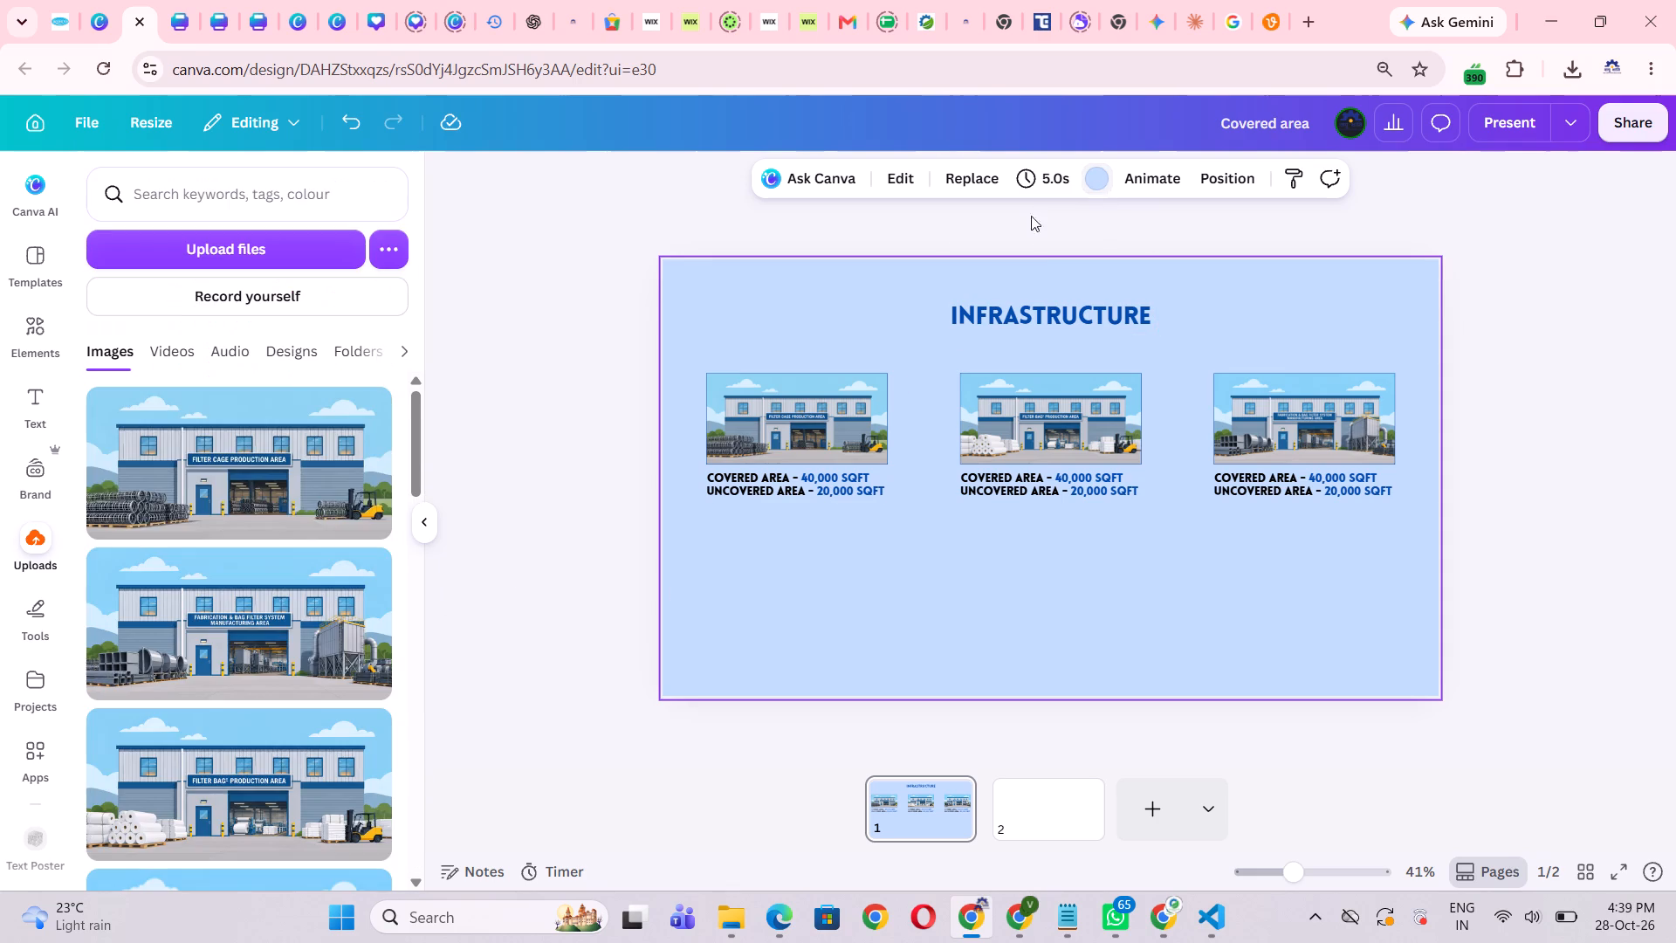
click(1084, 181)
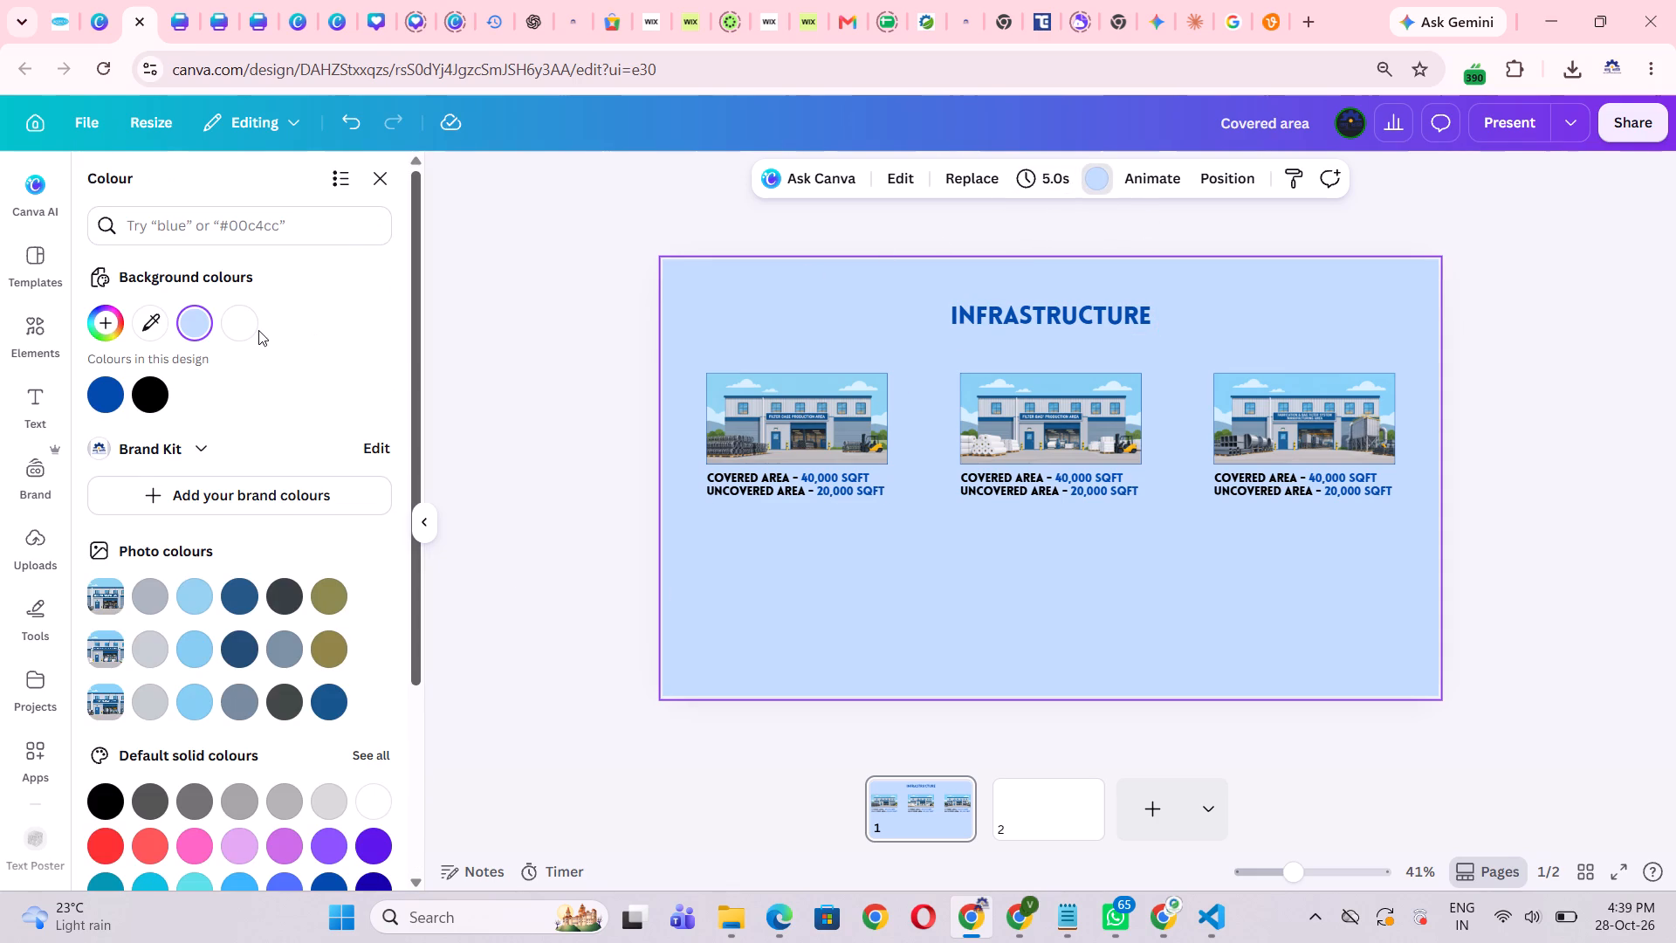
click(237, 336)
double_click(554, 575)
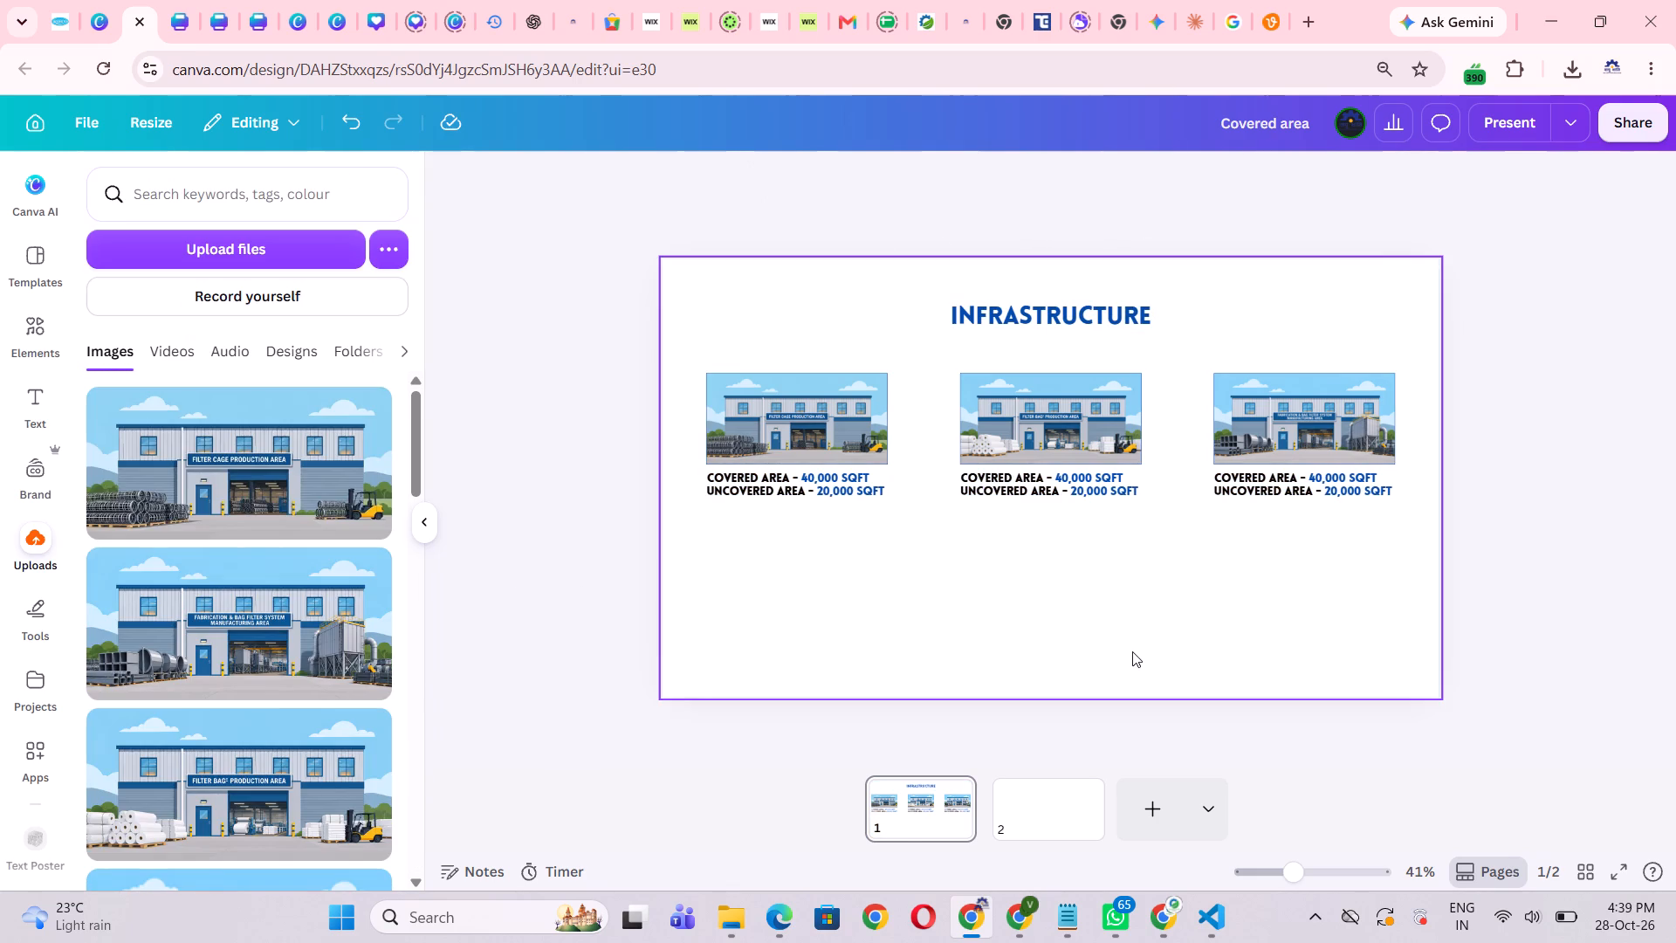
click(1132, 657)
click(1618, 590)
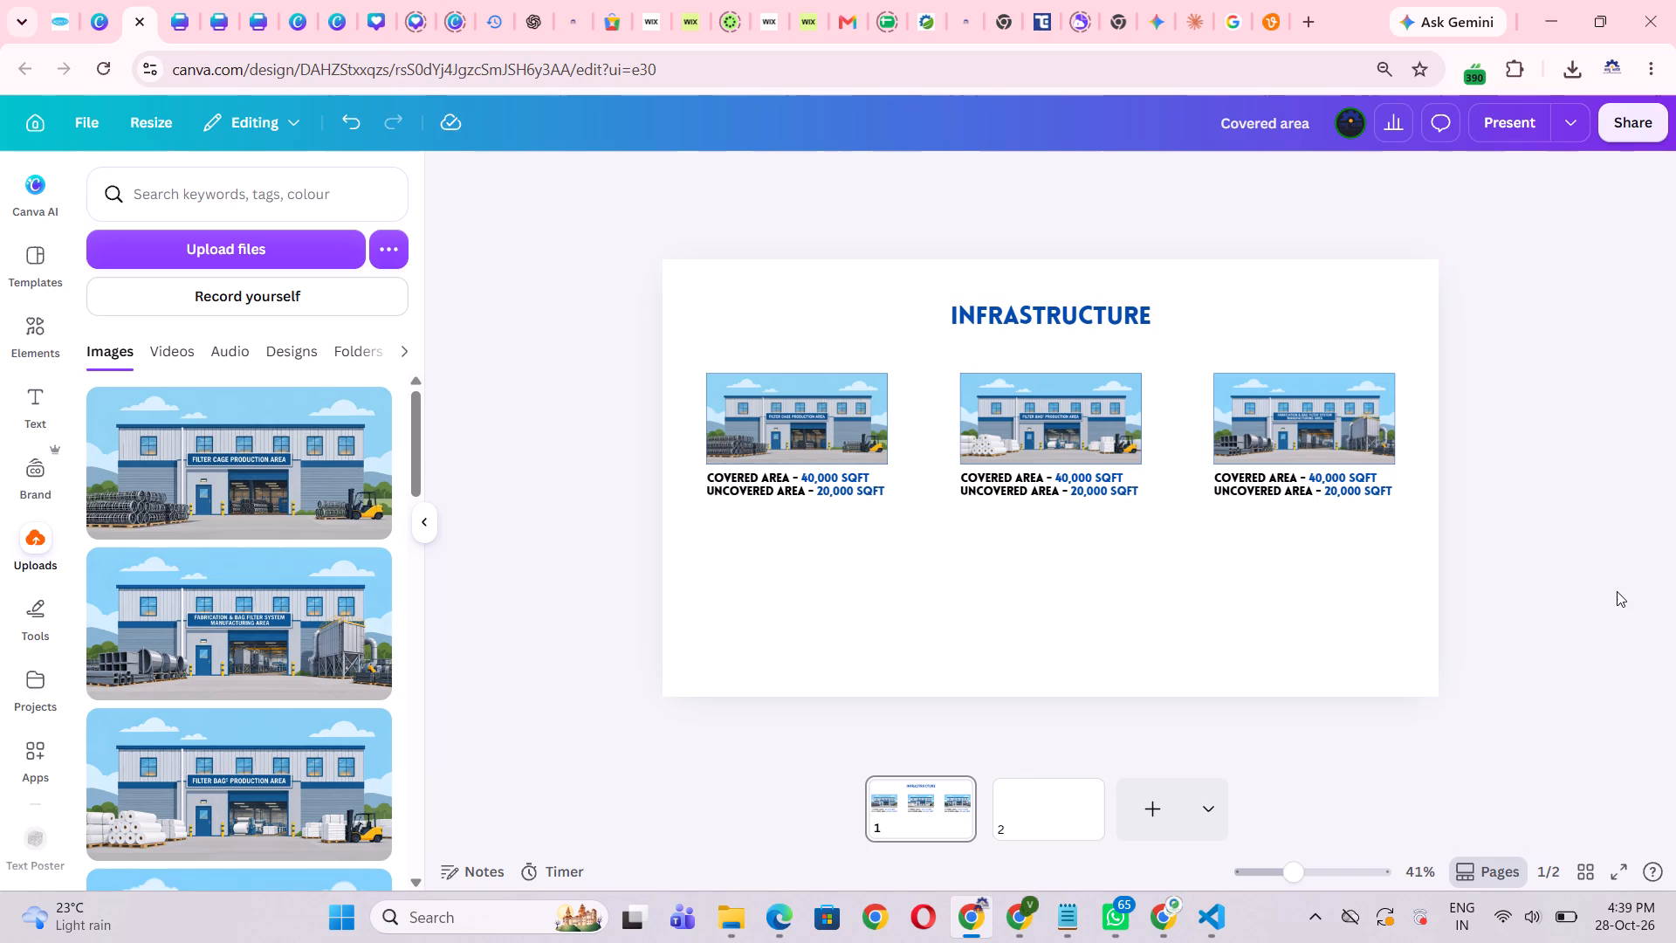
Examine the Infrastructure page in full-screen view, inspecting each facility illustration, its border and its area labels up close.
click(1641, 873)
click(1623, 875)
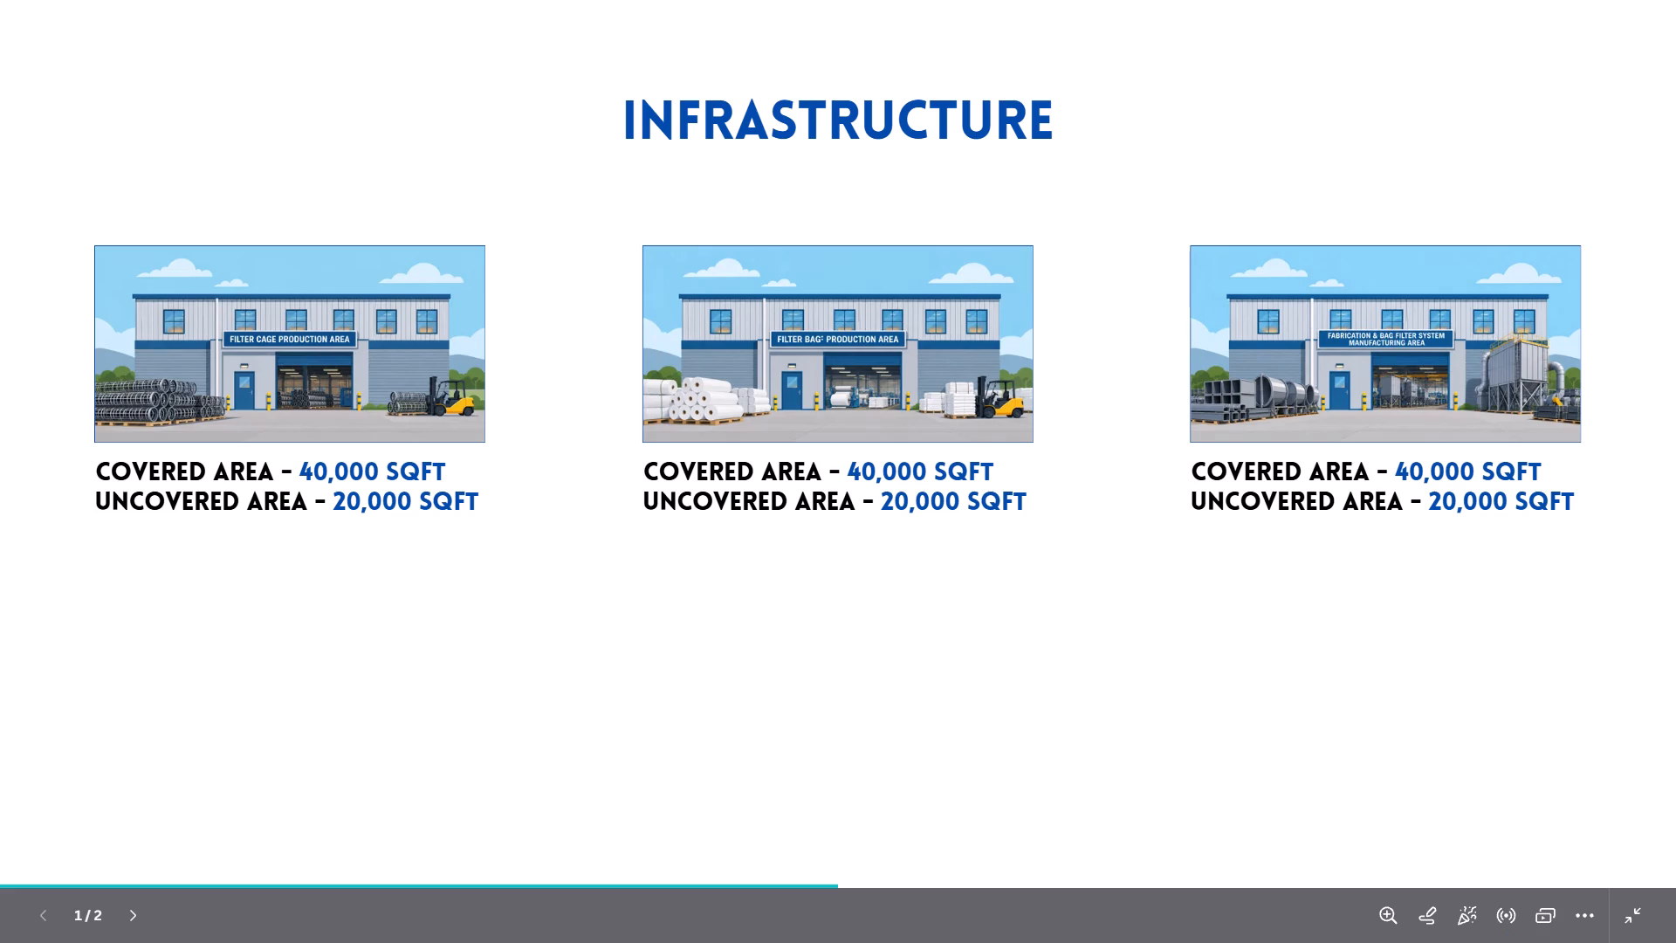
text(98)
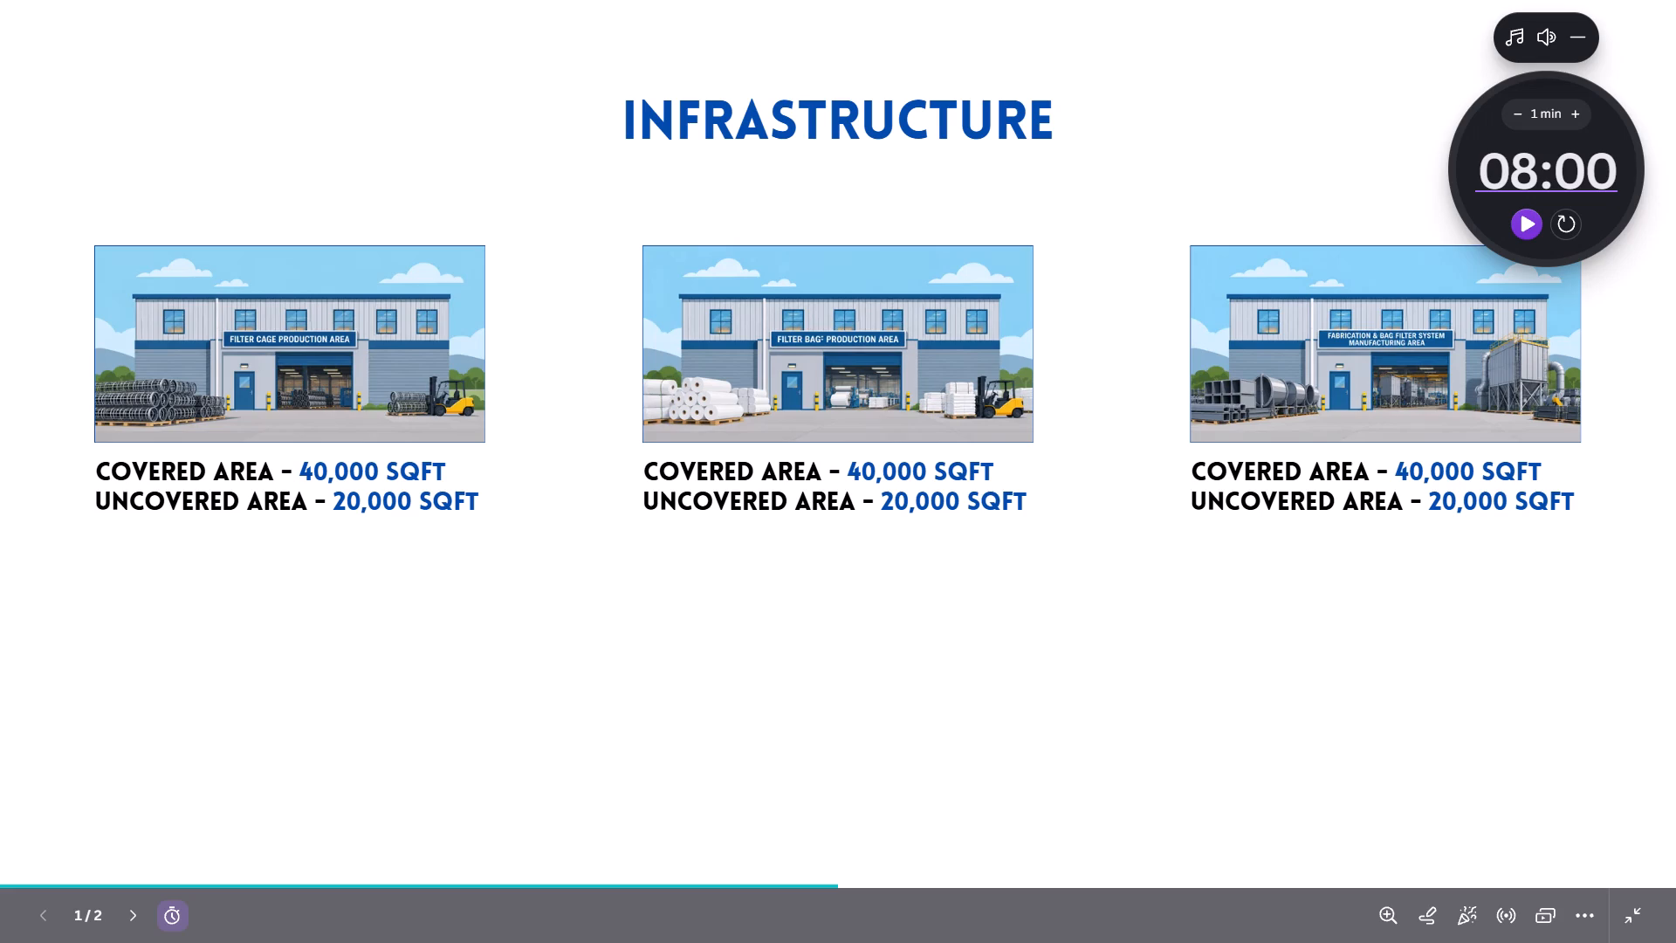
key(Escape)
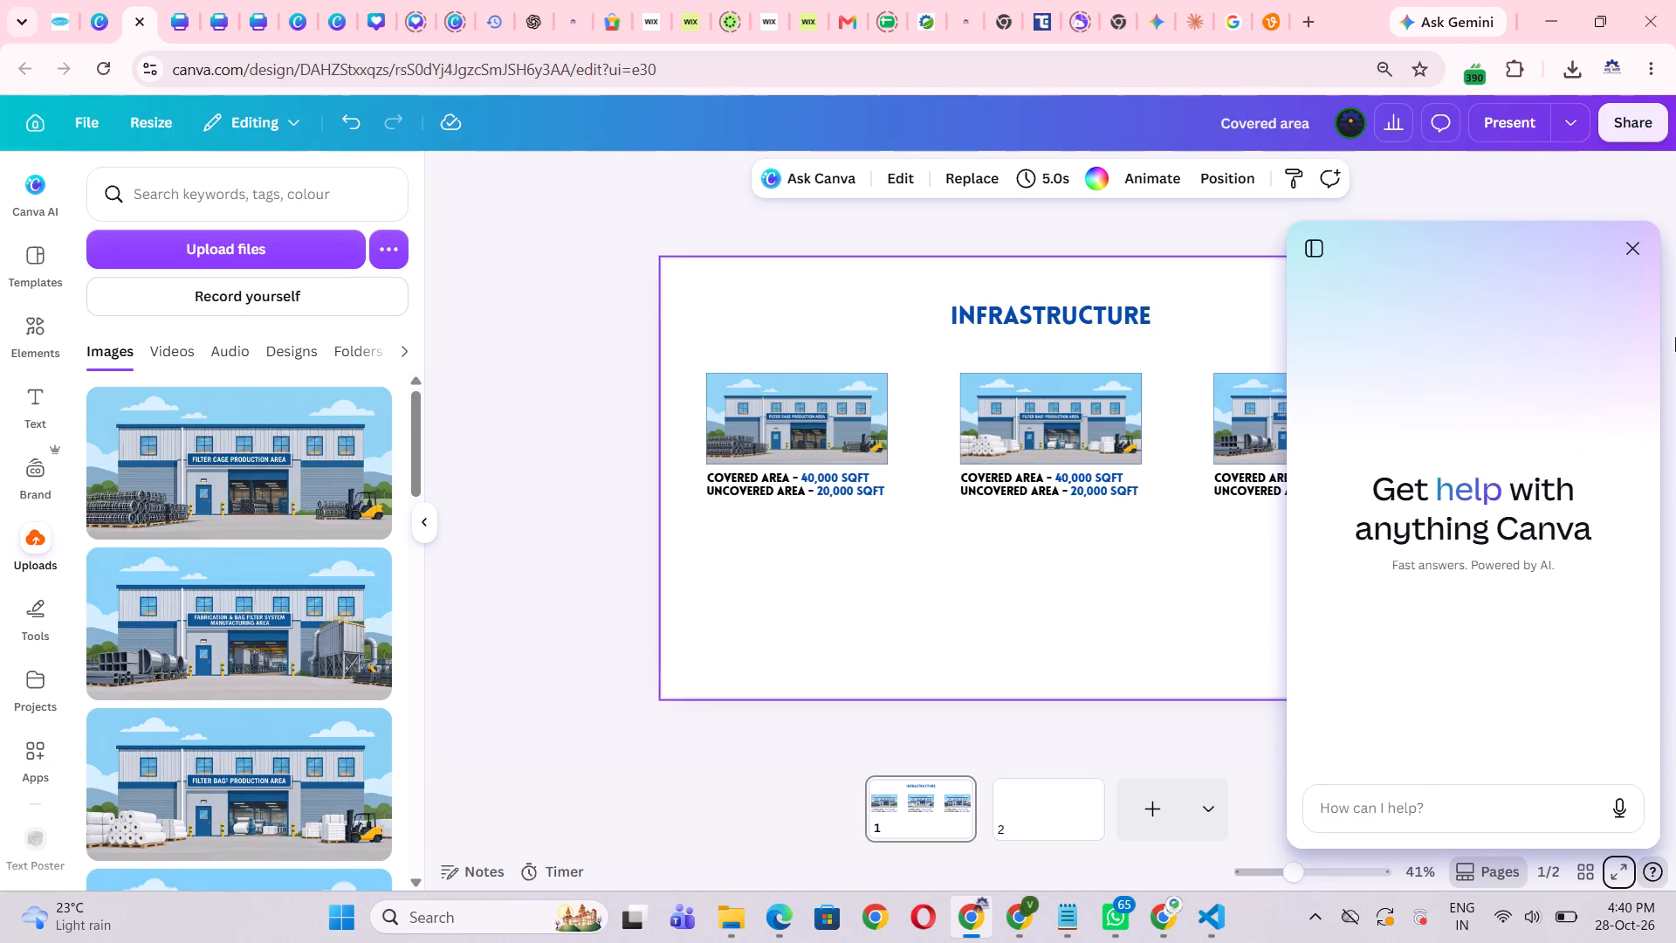
click(1643, 235)
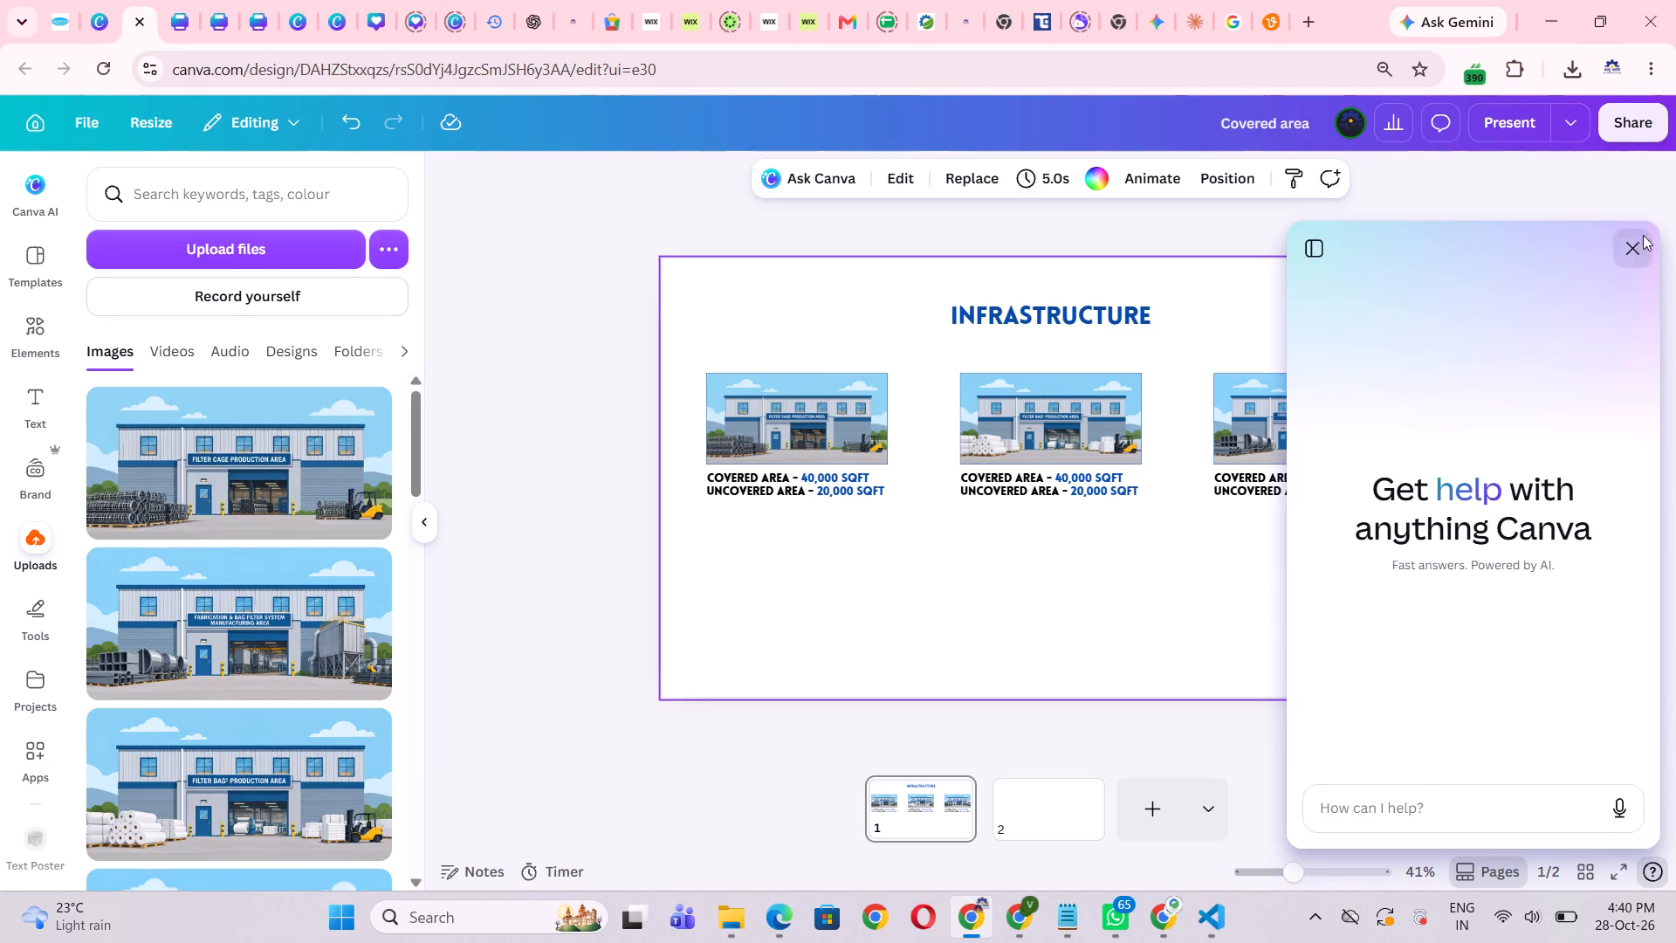
click(1619, 886)
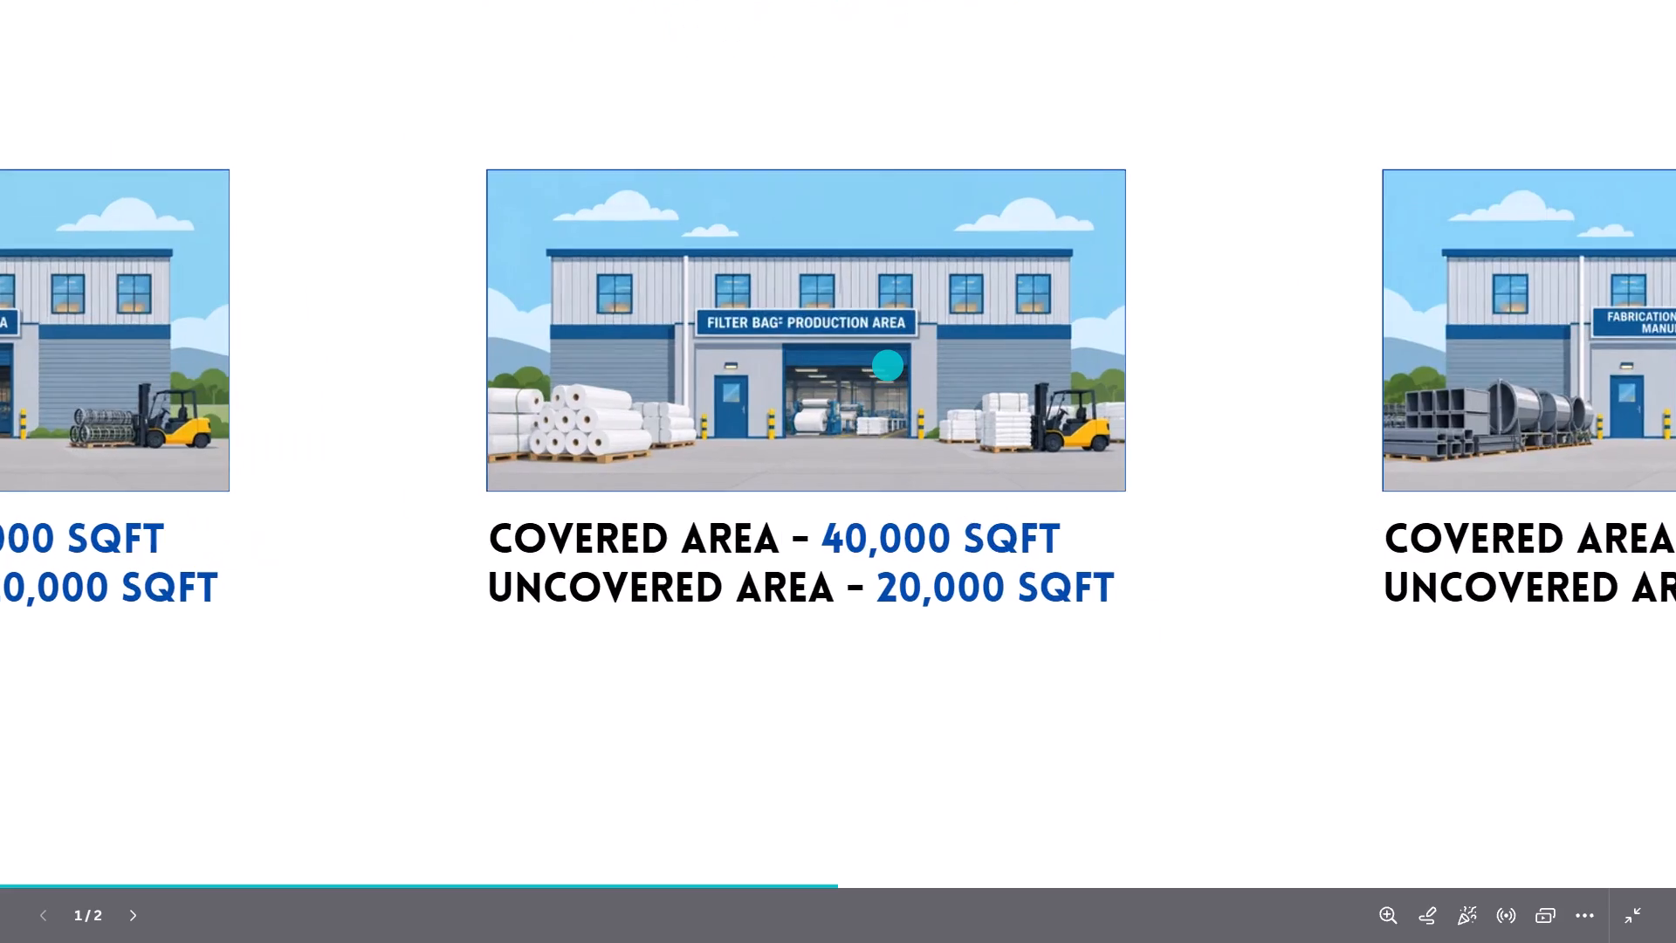
scroll(889, 366, left, 9)
scroll(889, 366, right, 1)
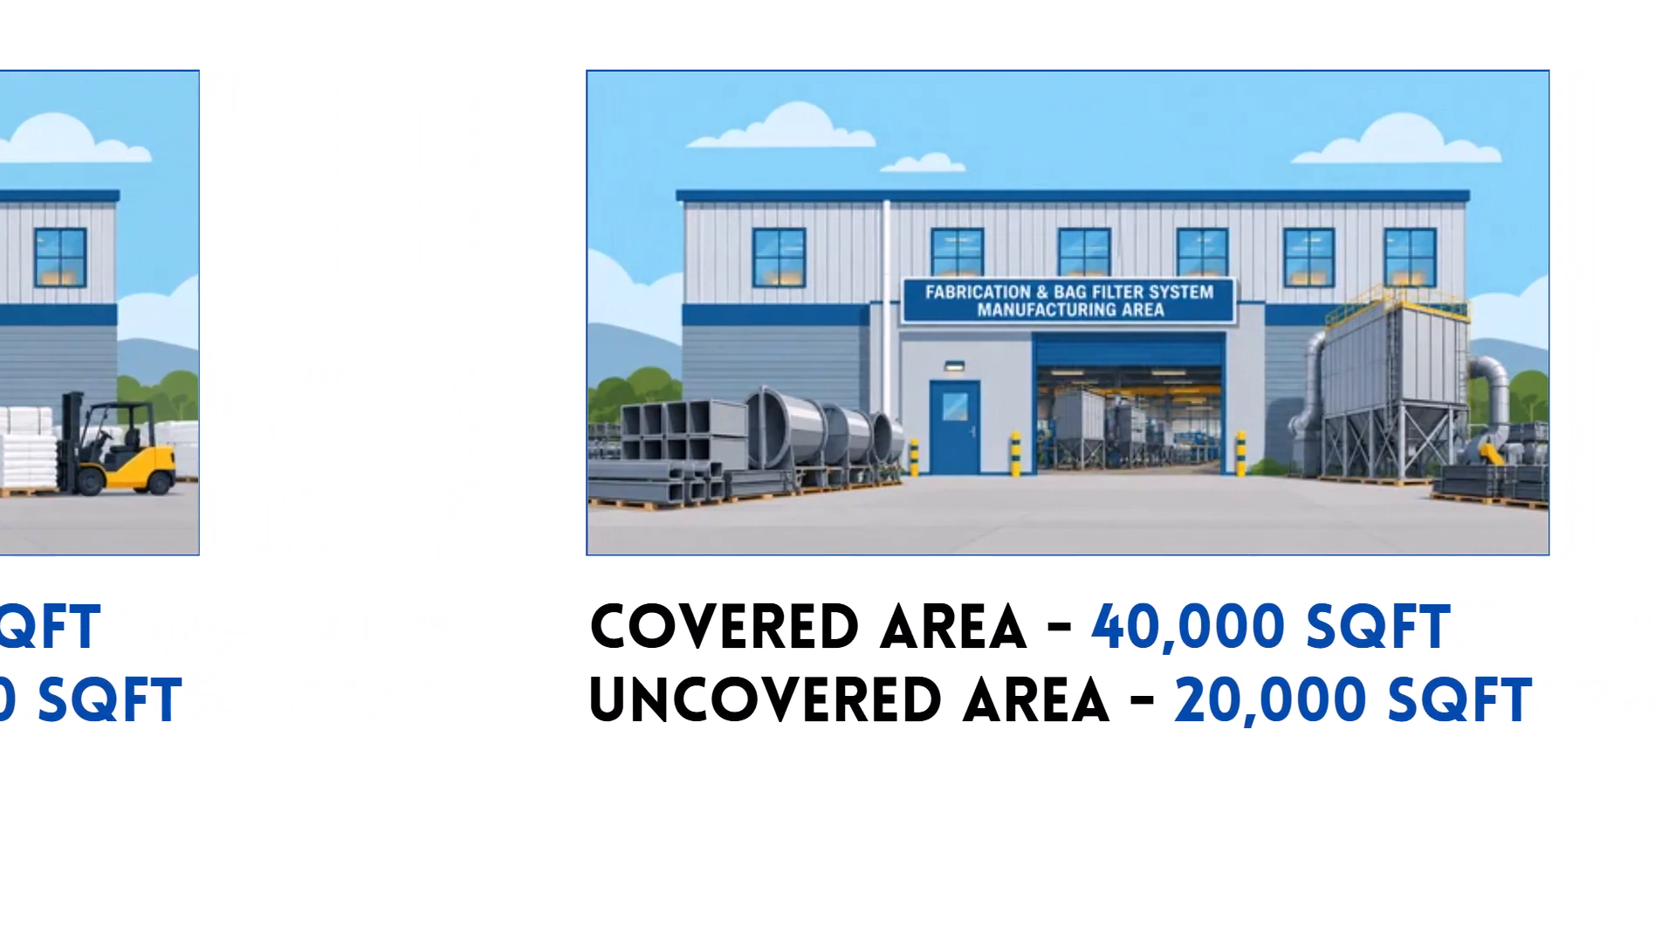
scroll(889, 366, right, 5)
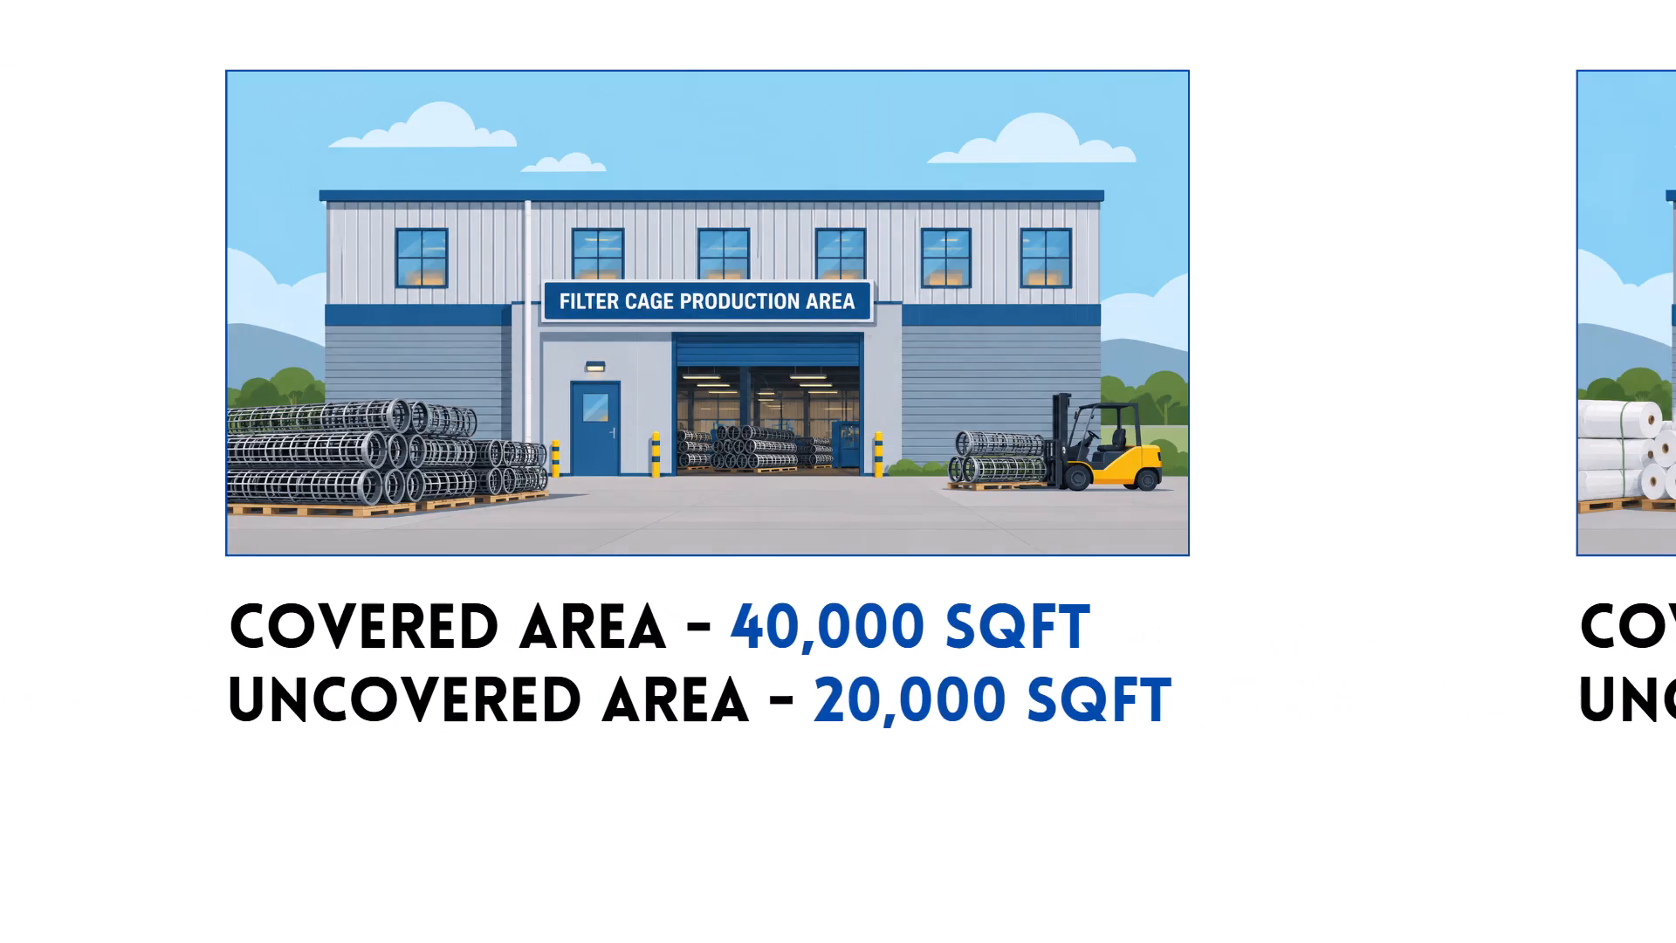
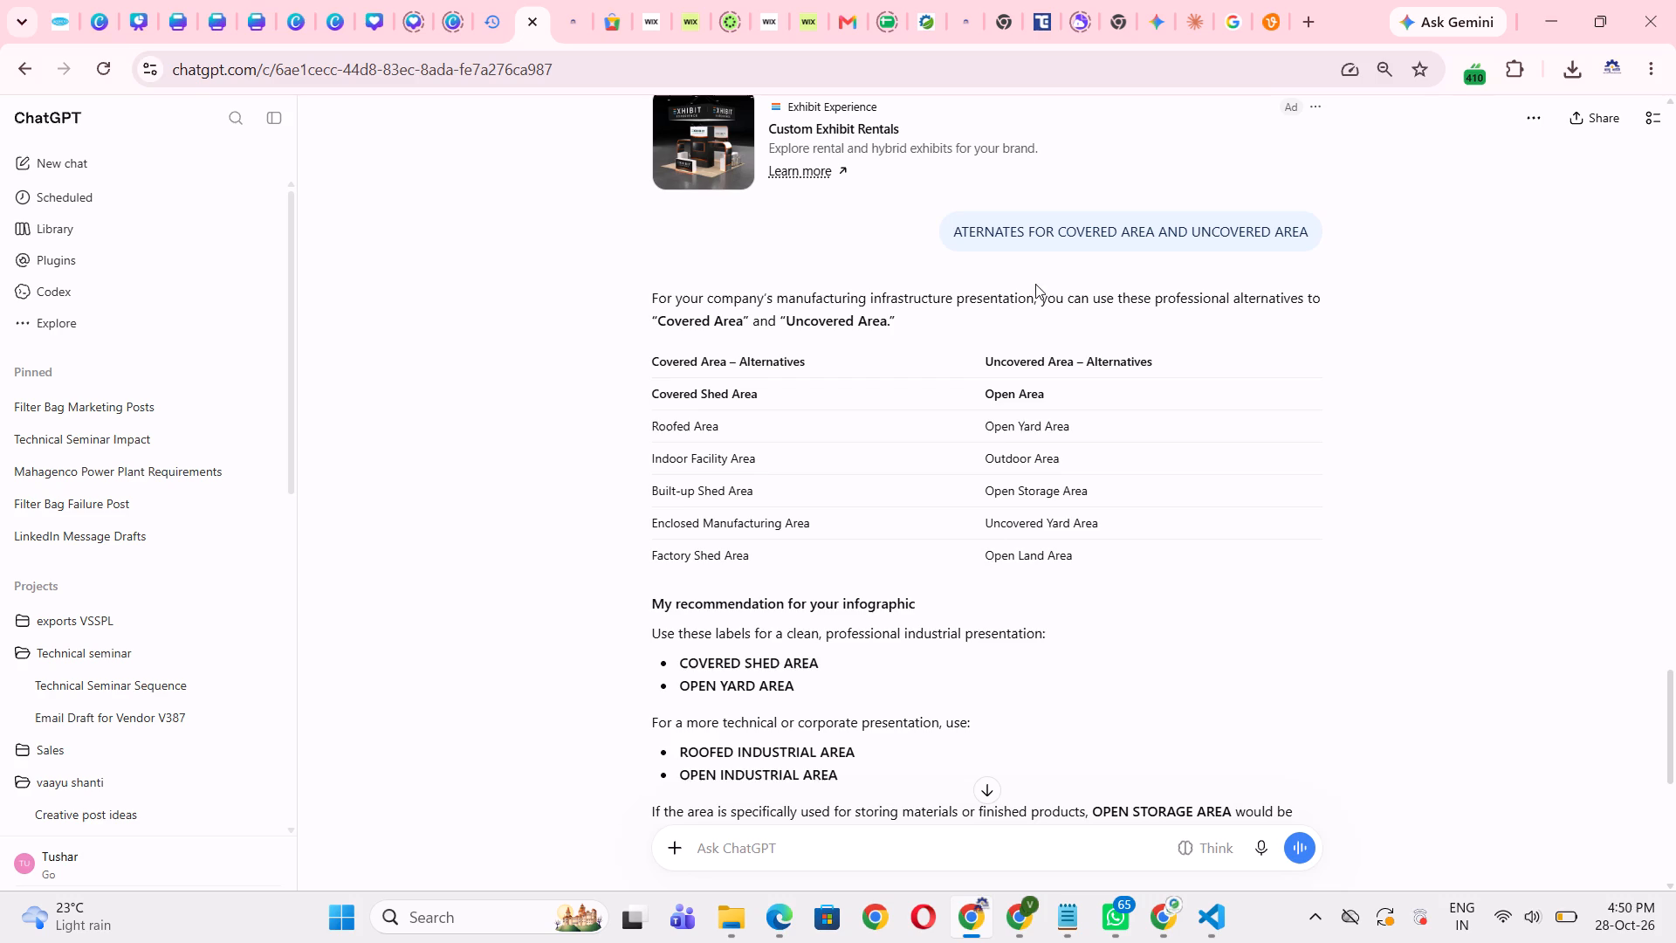
In the Canva Infrastructure slide, replace COVERED with SHED in the filter cage image's caption and narrow its text box to fit one line.
click(143, 18)
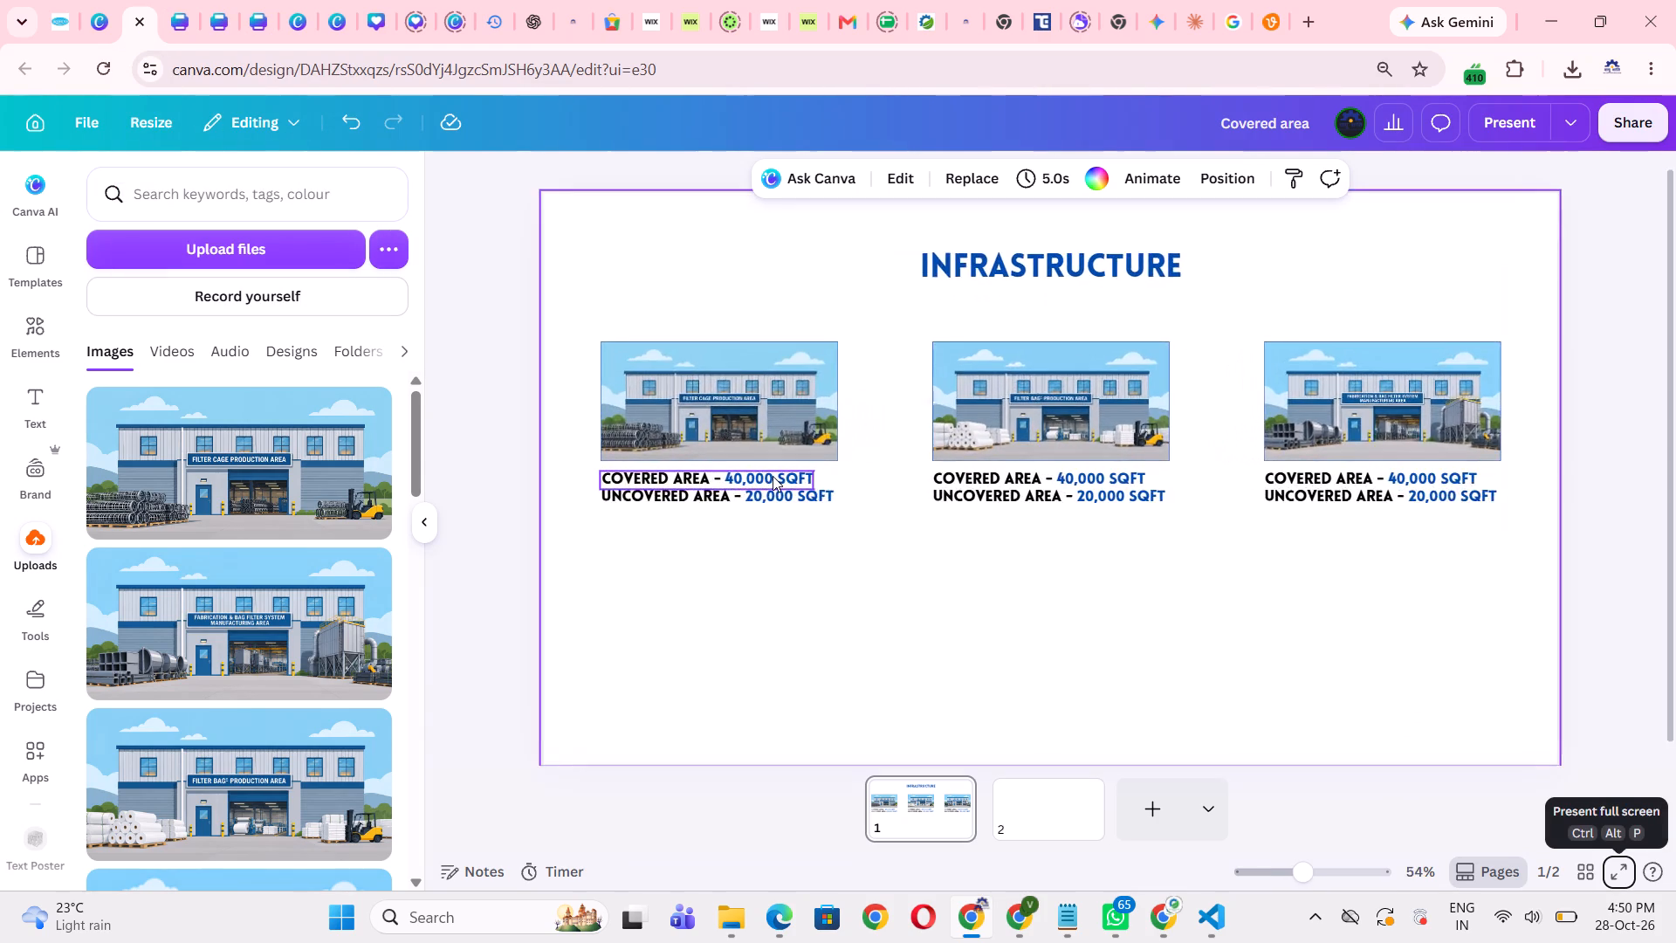
scroll(775, 471, right, 4)
double_click(628, 470)
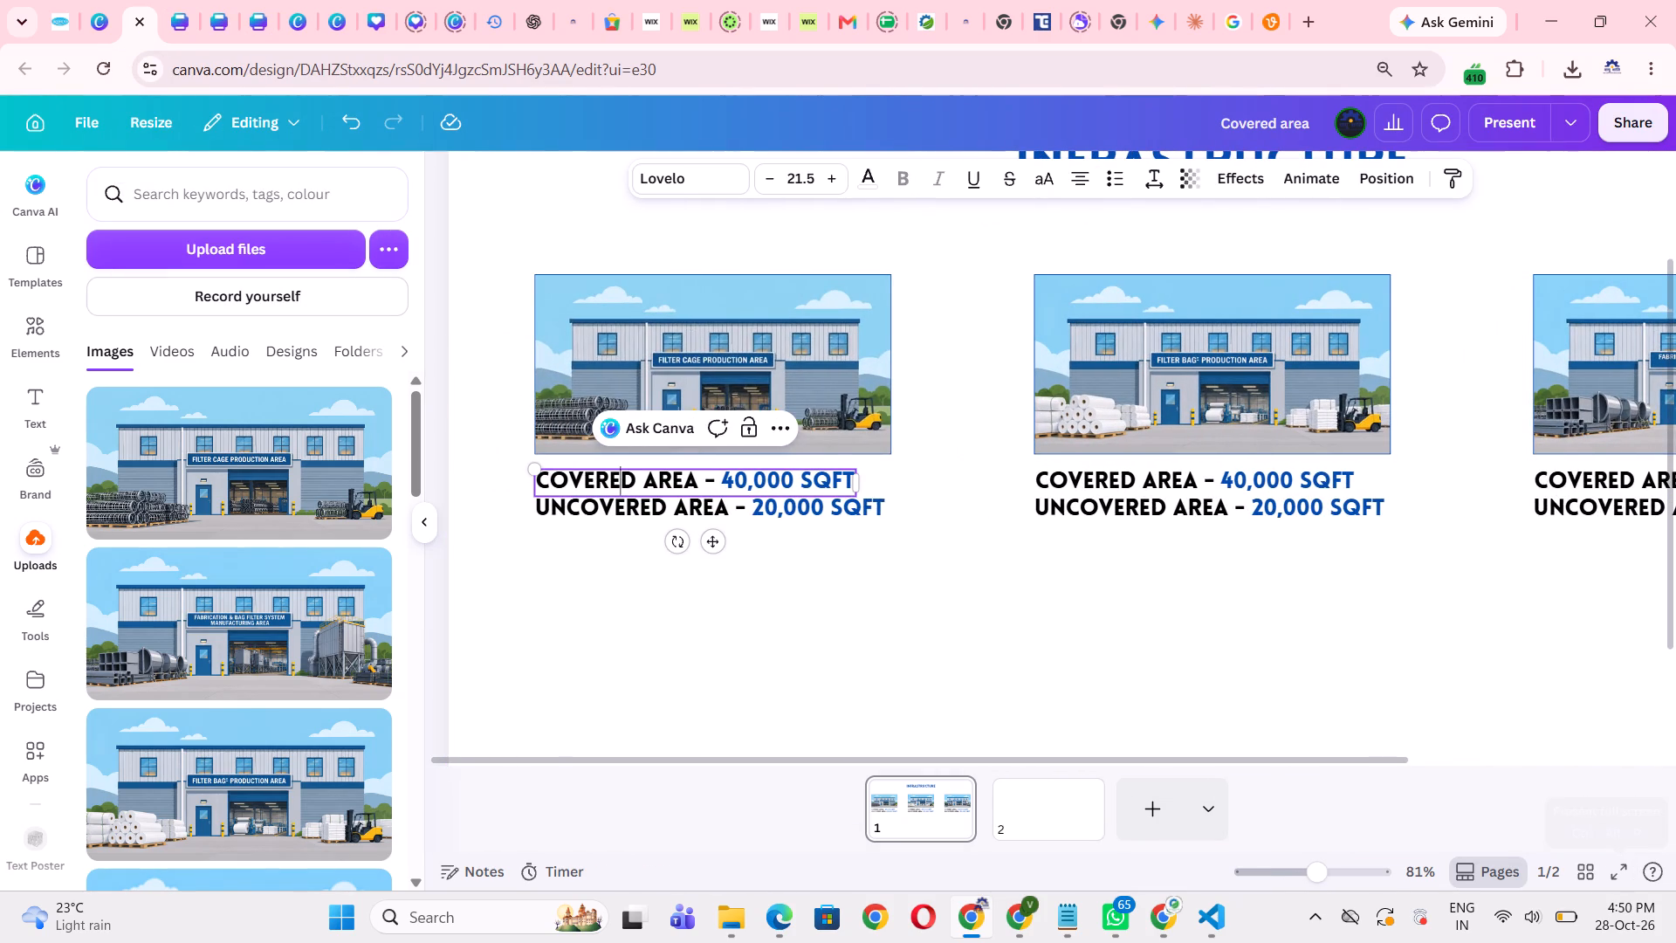
drag(632, 480, 545, 492)
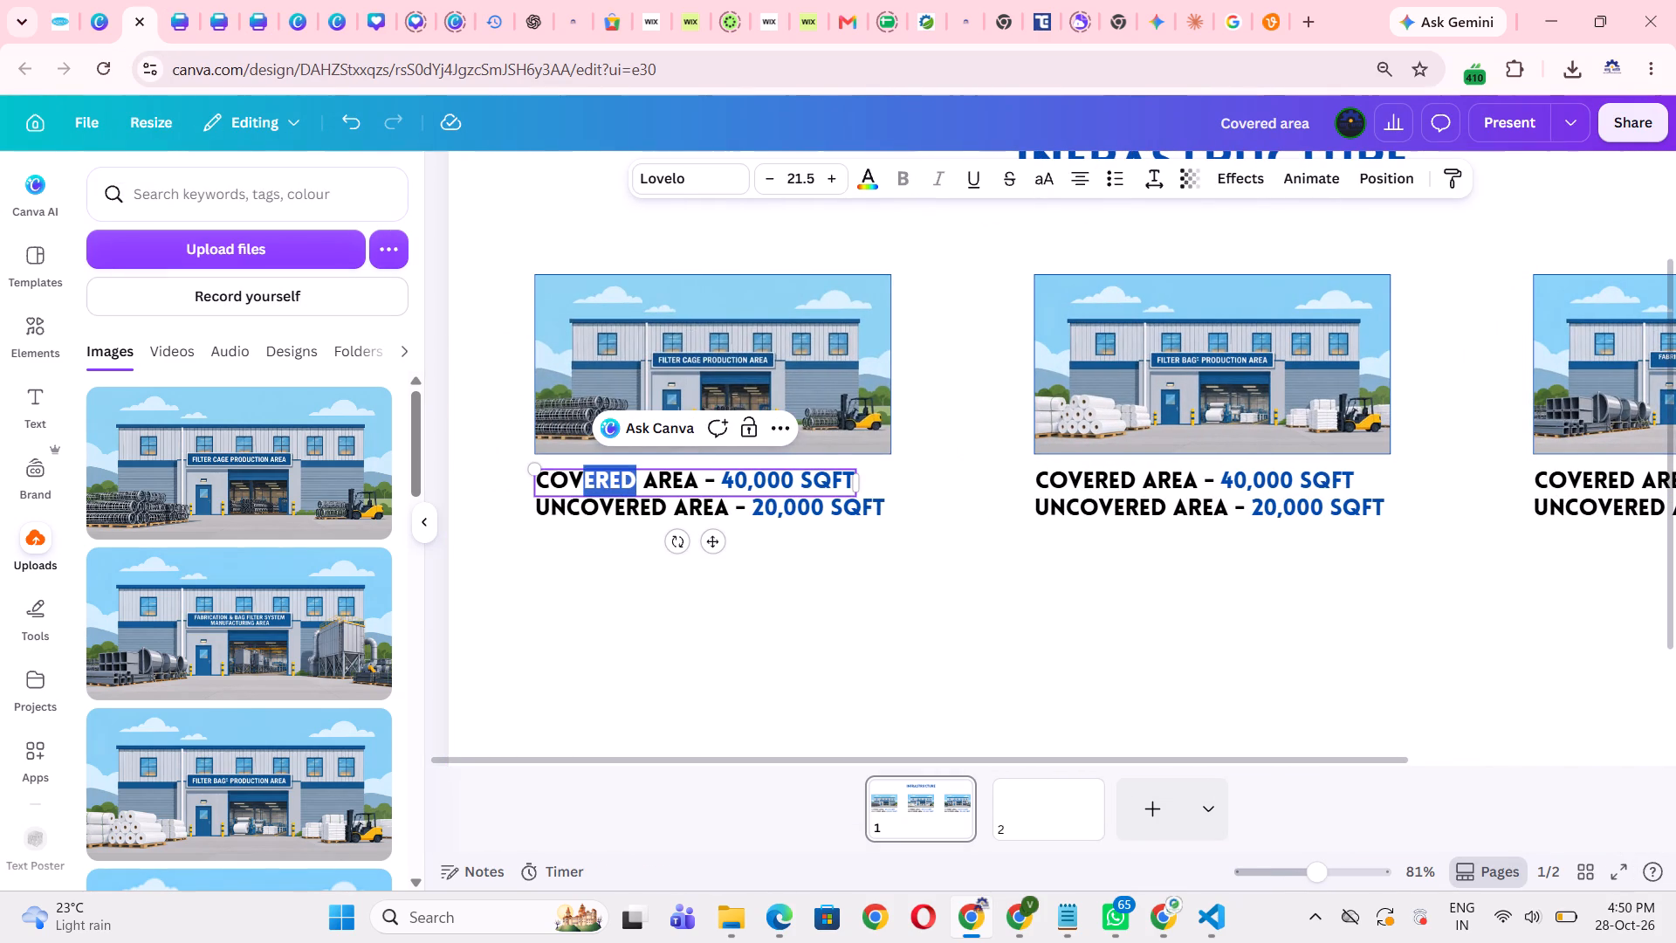
drag(545, 492, 539, 492)
key(BackSpace)
text(SHED)
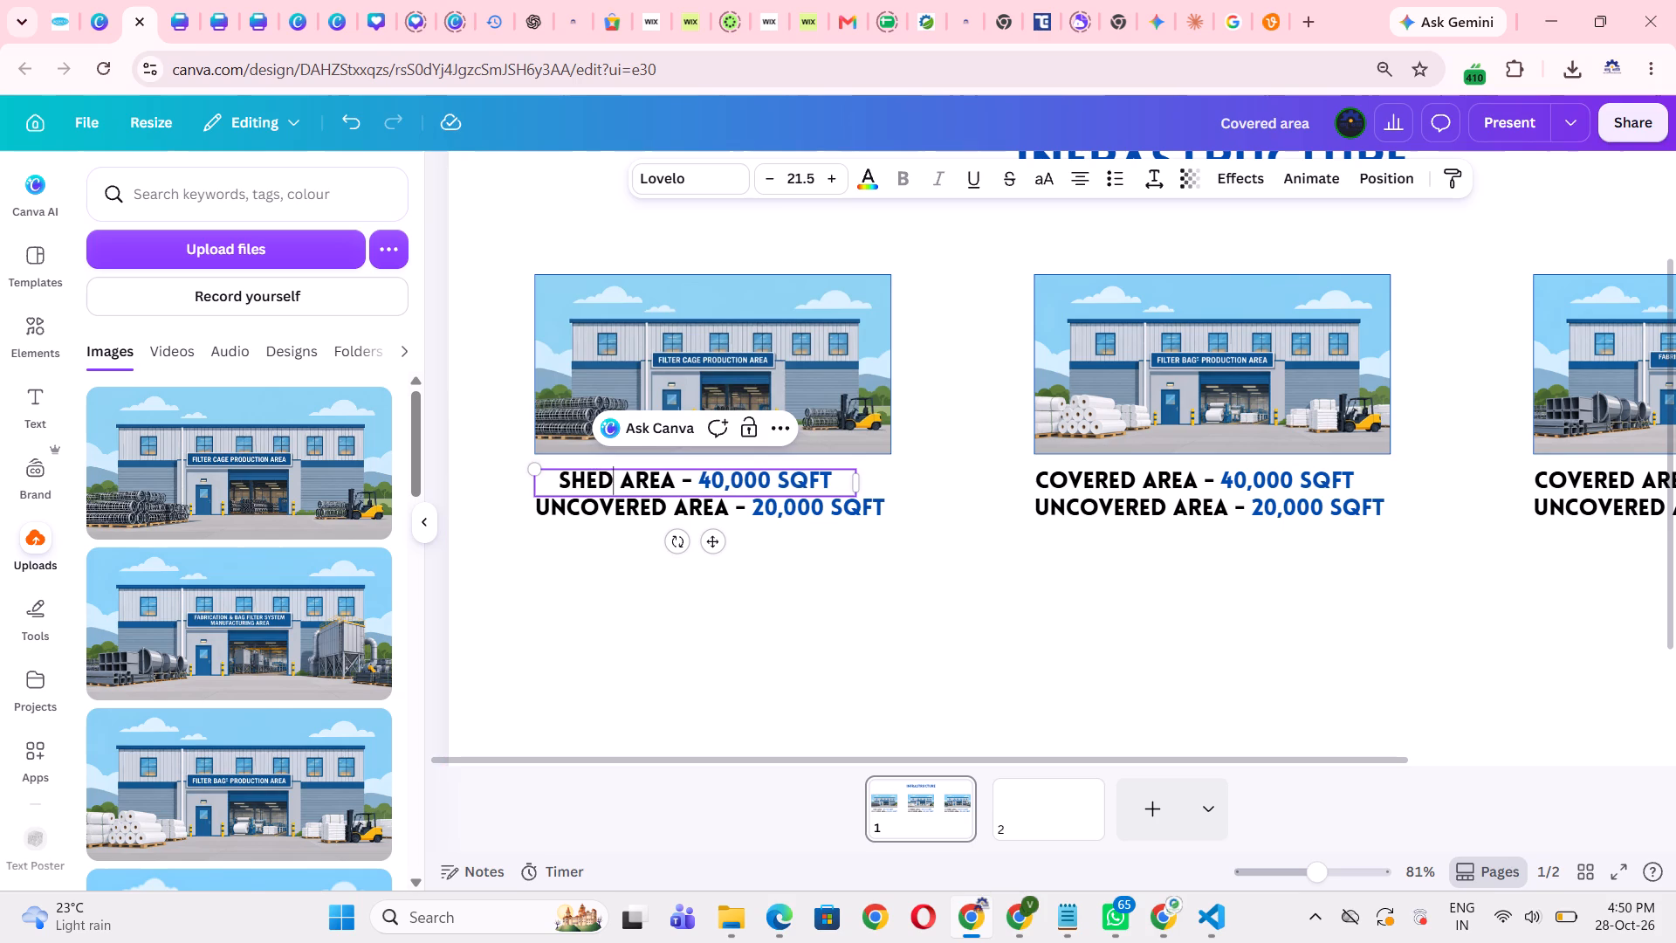
drag(860, 480, 808, 491)
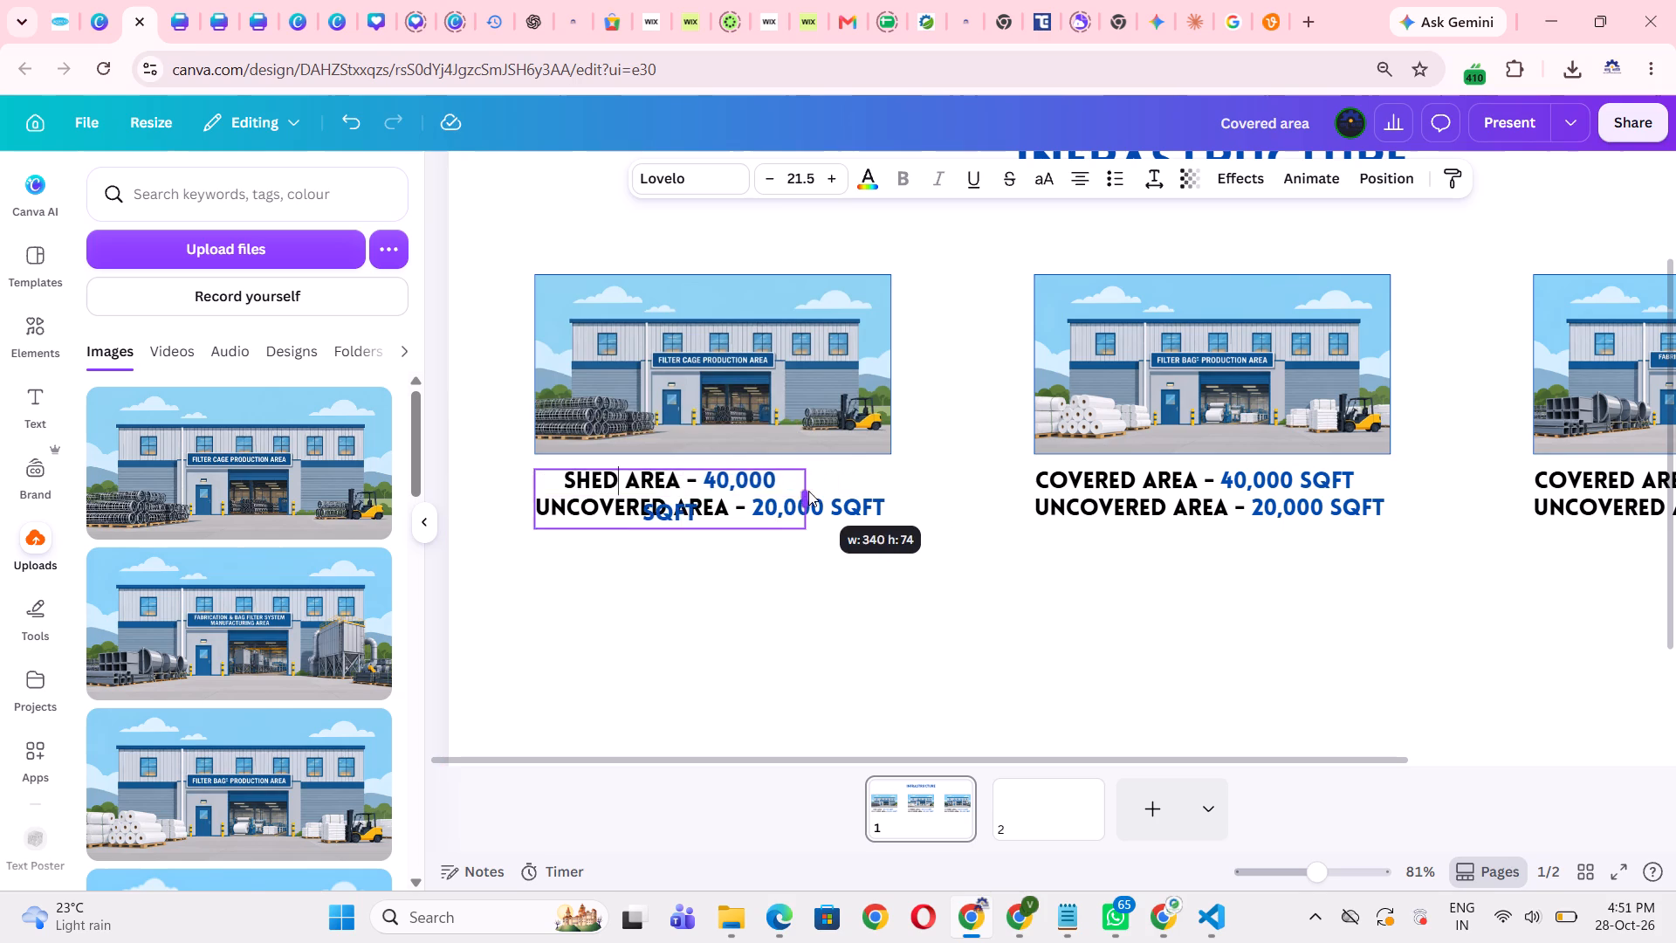
drag(808, 491, 815, 491)
click(876, 534)
Replace UNCOVERED with YARD in the filter cage image's second caption and narrow its text box to about 348 wide.
double_click(618, 500)
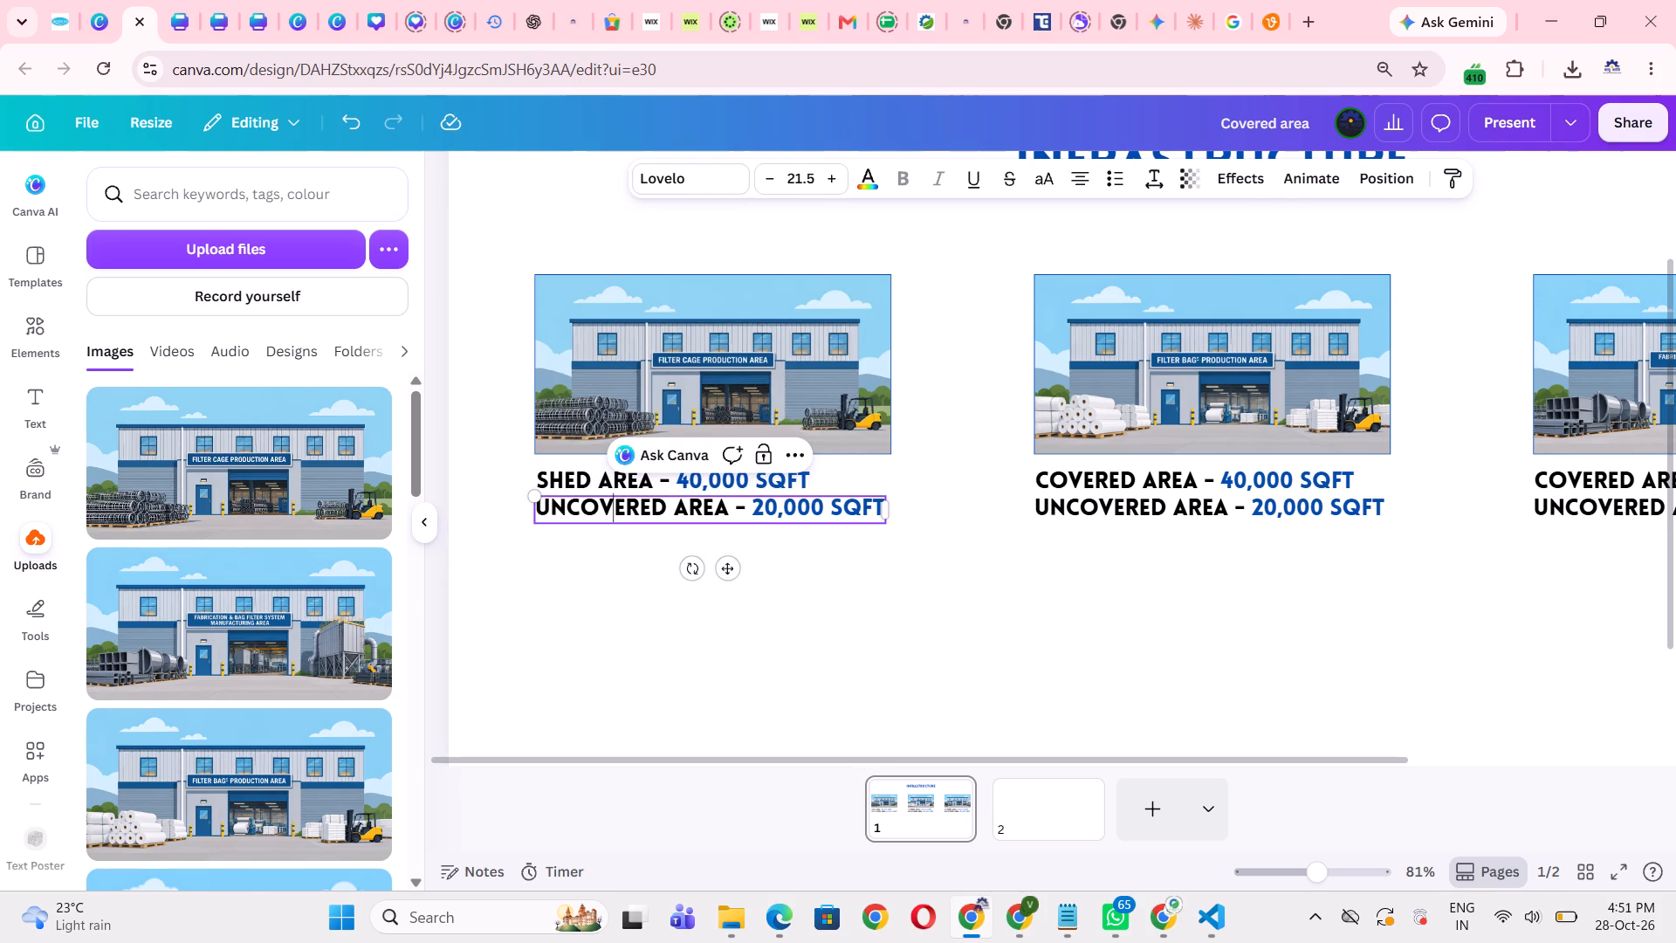
drag(666, 506, 539, 511)
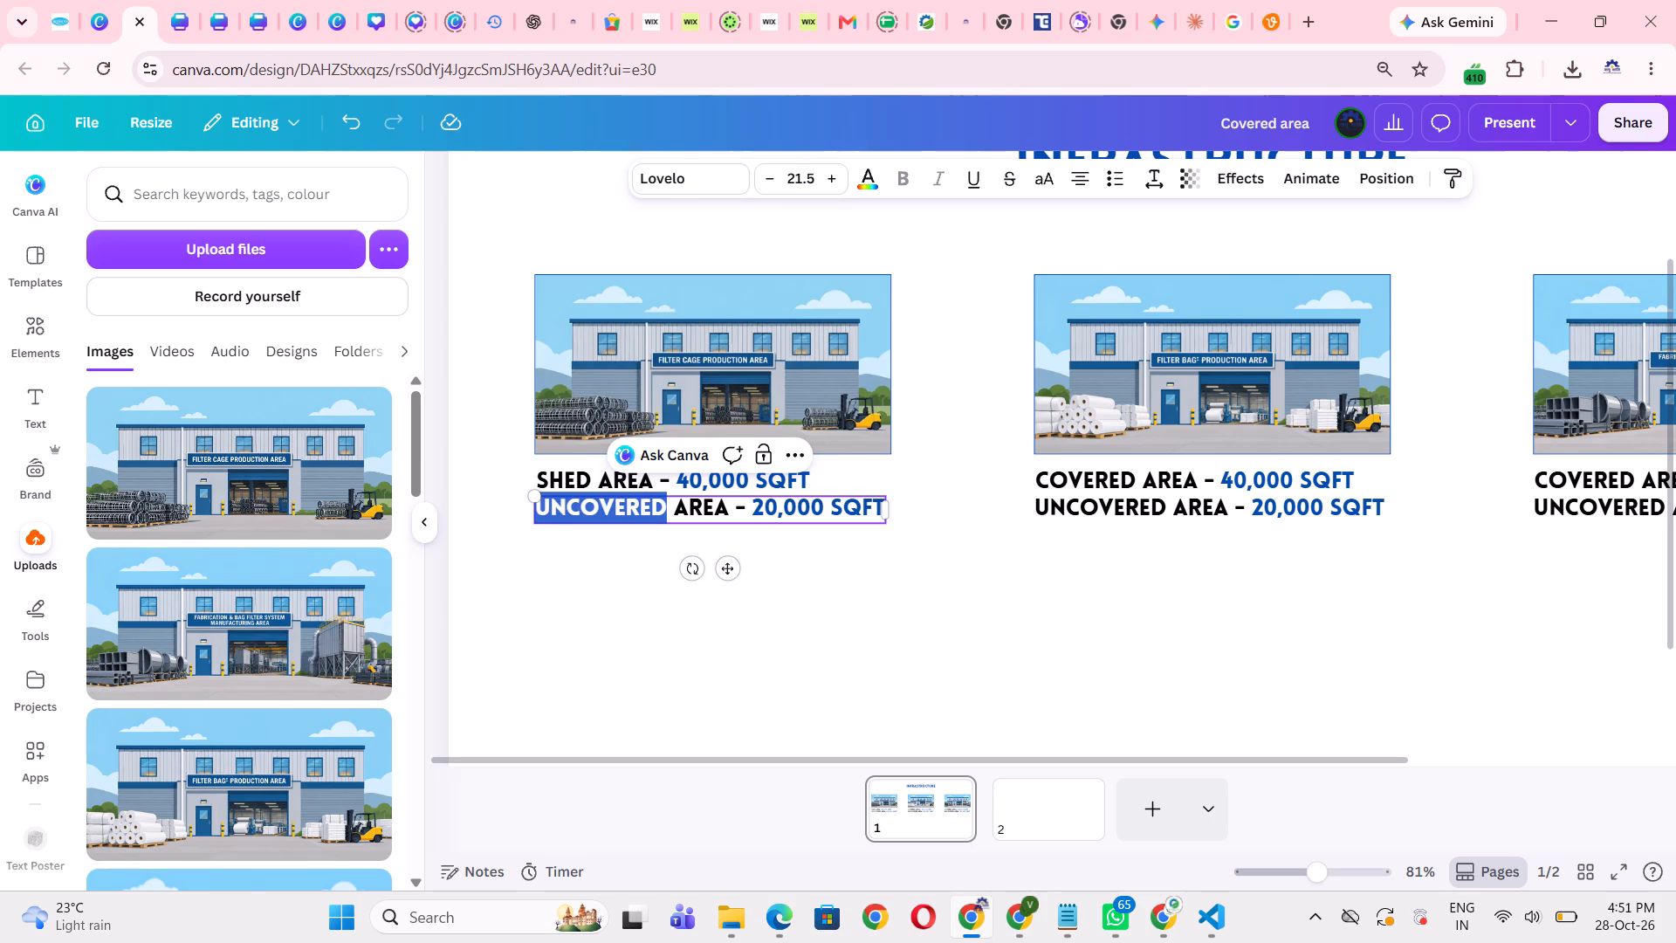
drag(539, 511, 539, 510)
key(BackSpace)
text(YARD)
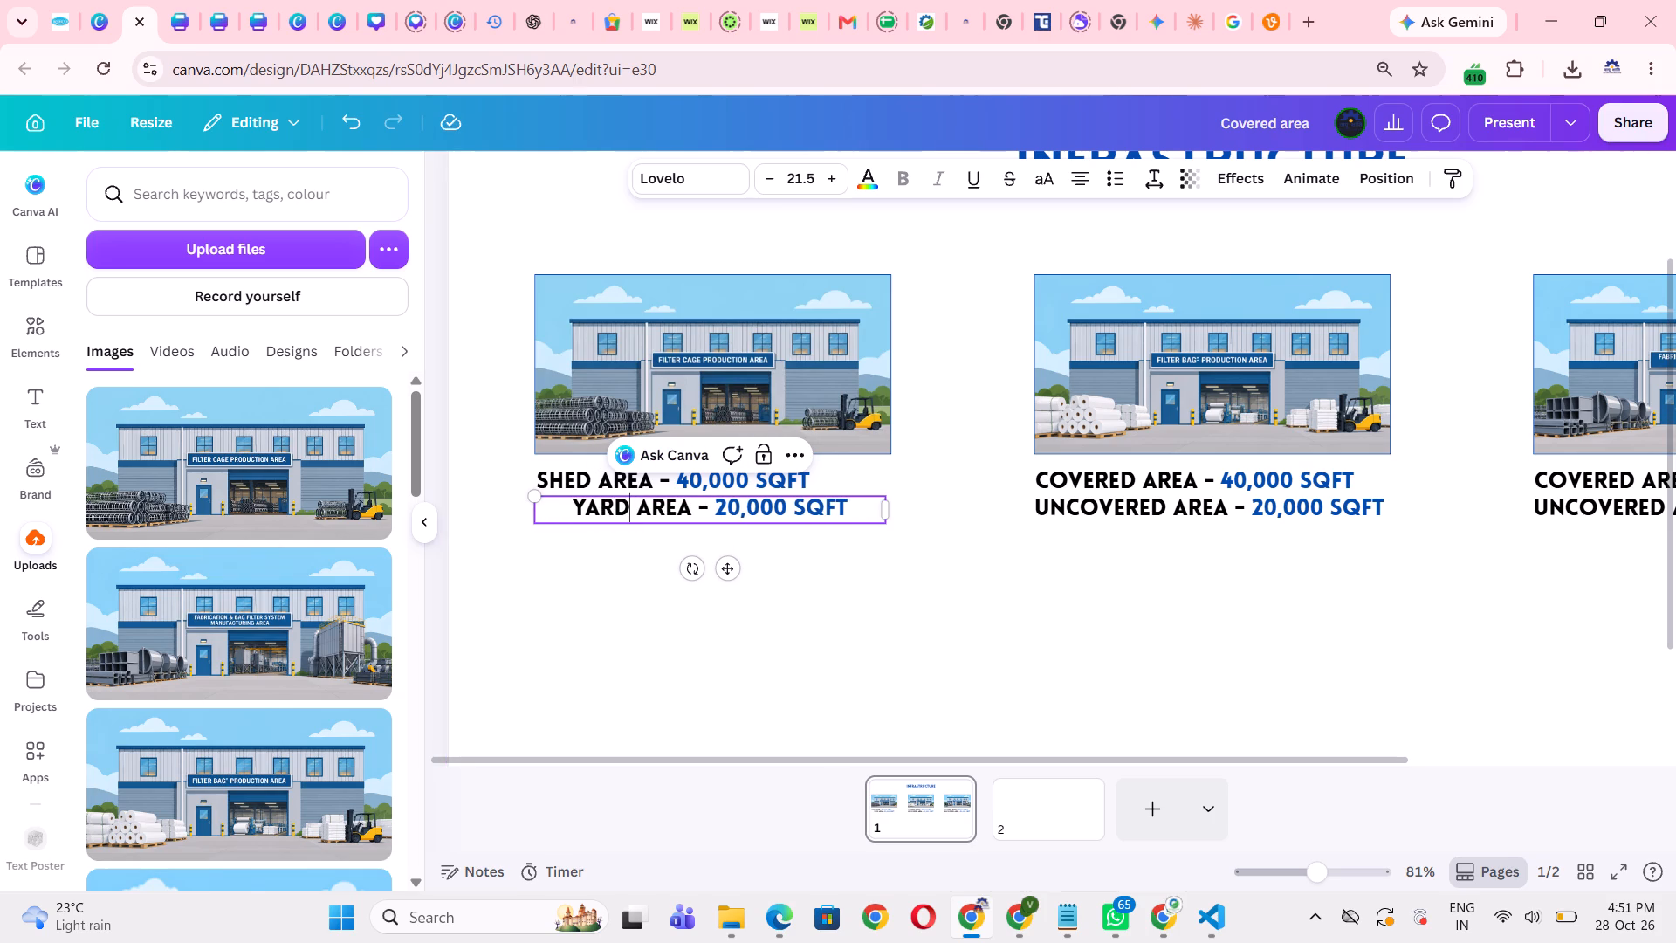
drag(888, 510, 816, 521)
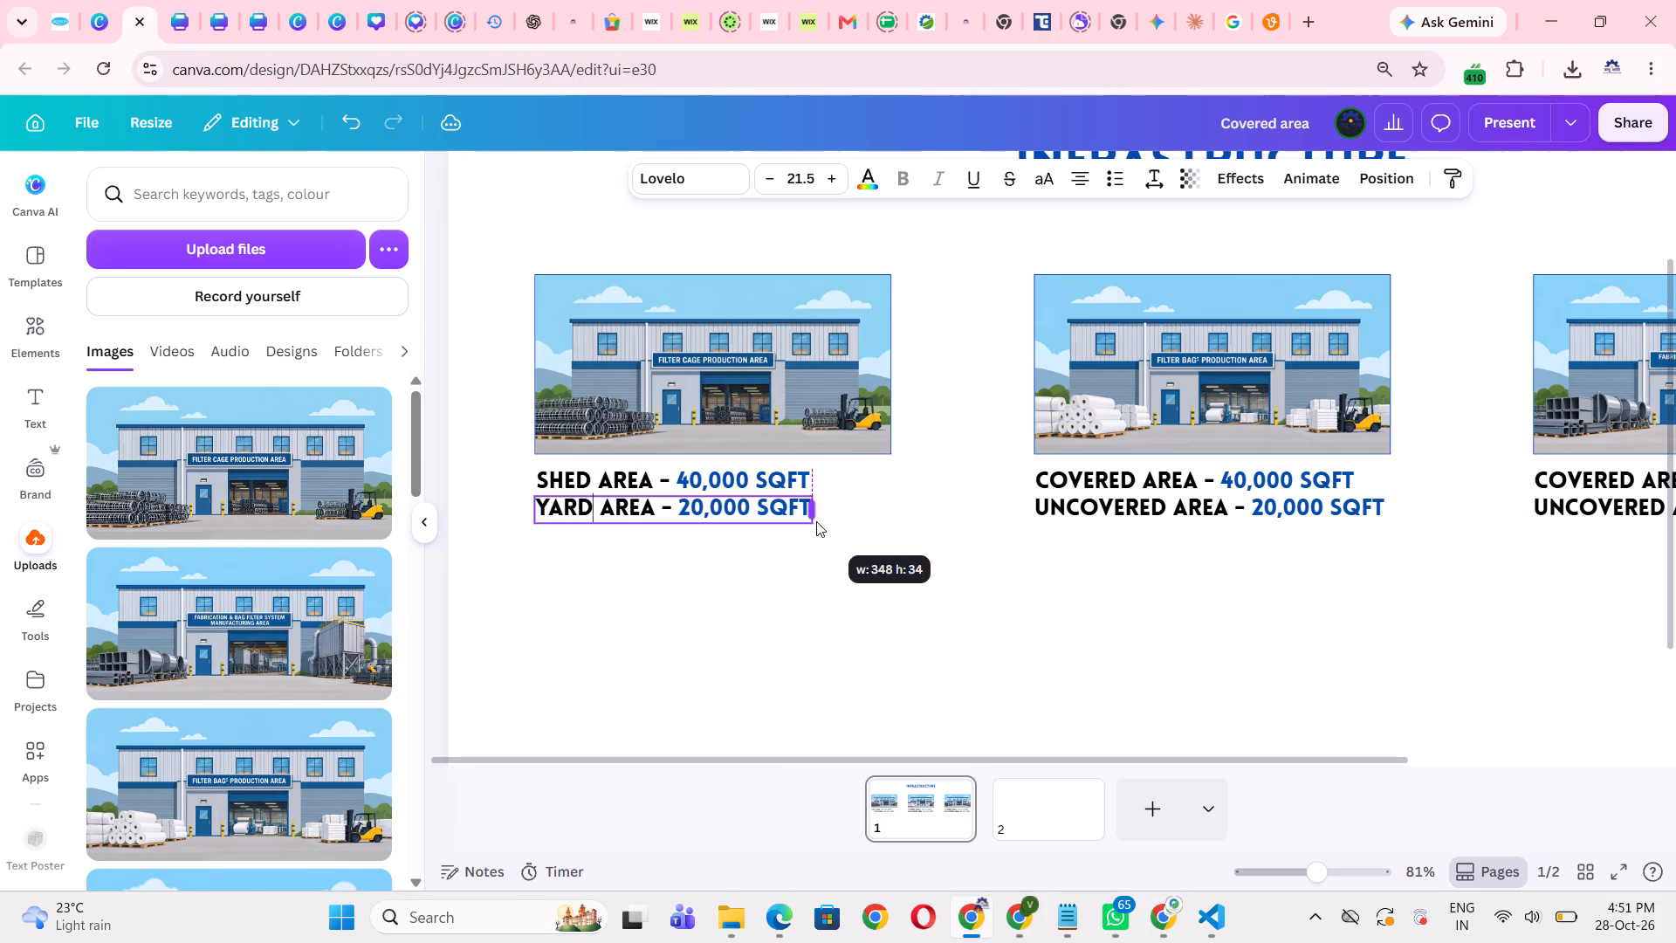
drag(816, 521, 814, 521)
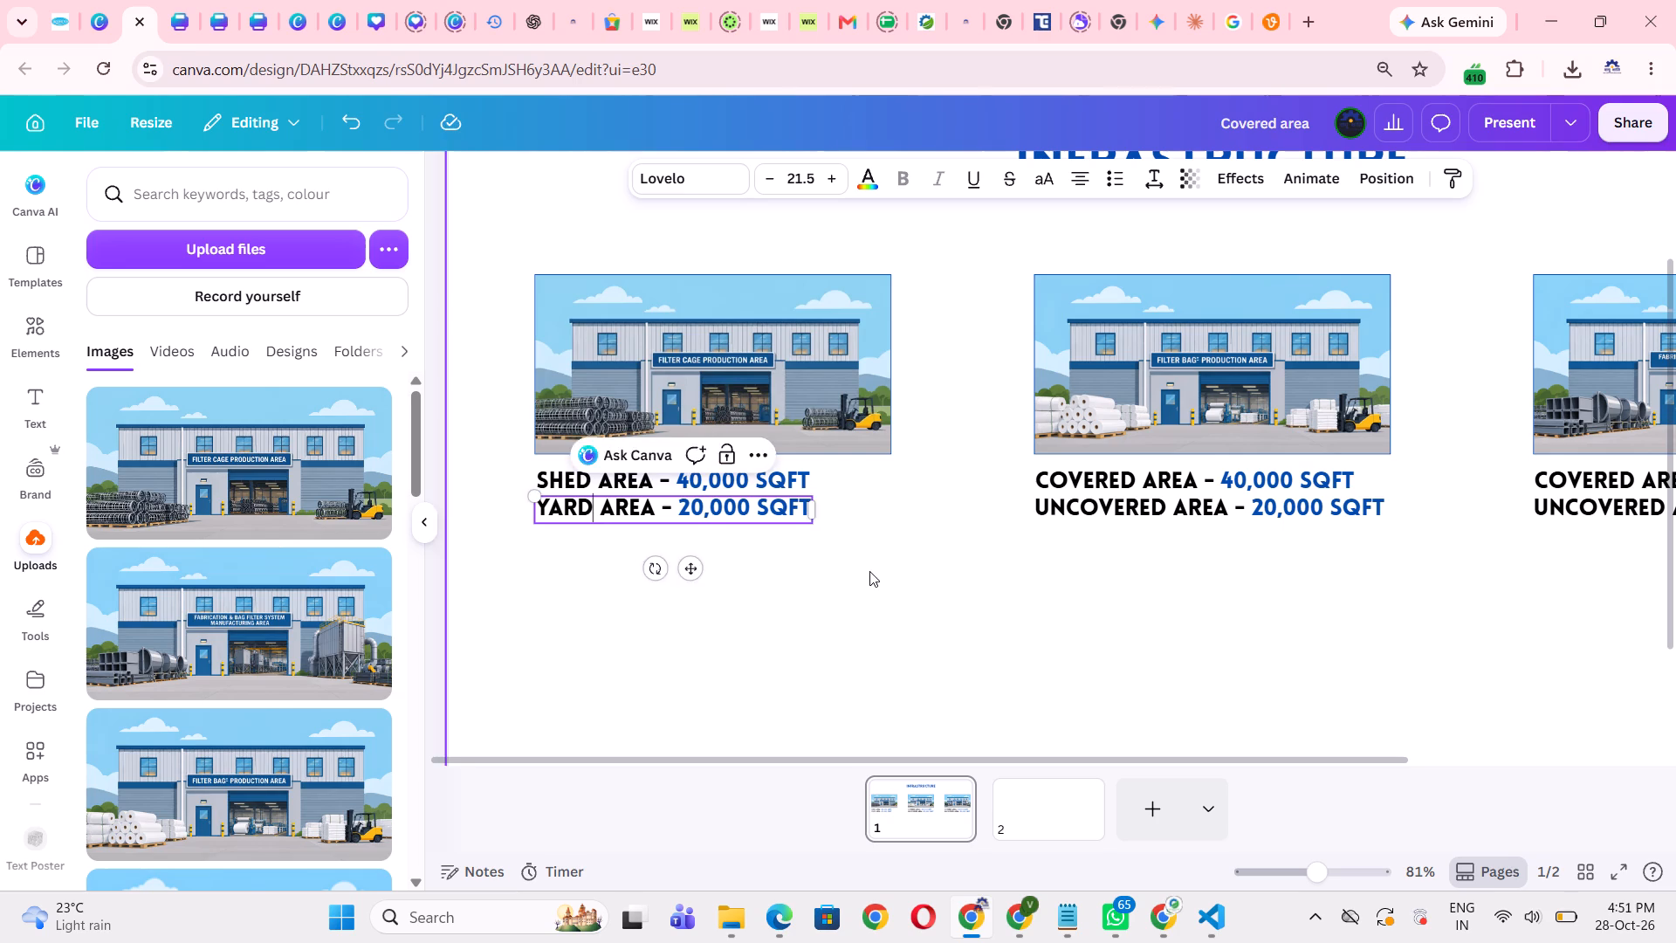
click(869, 571)
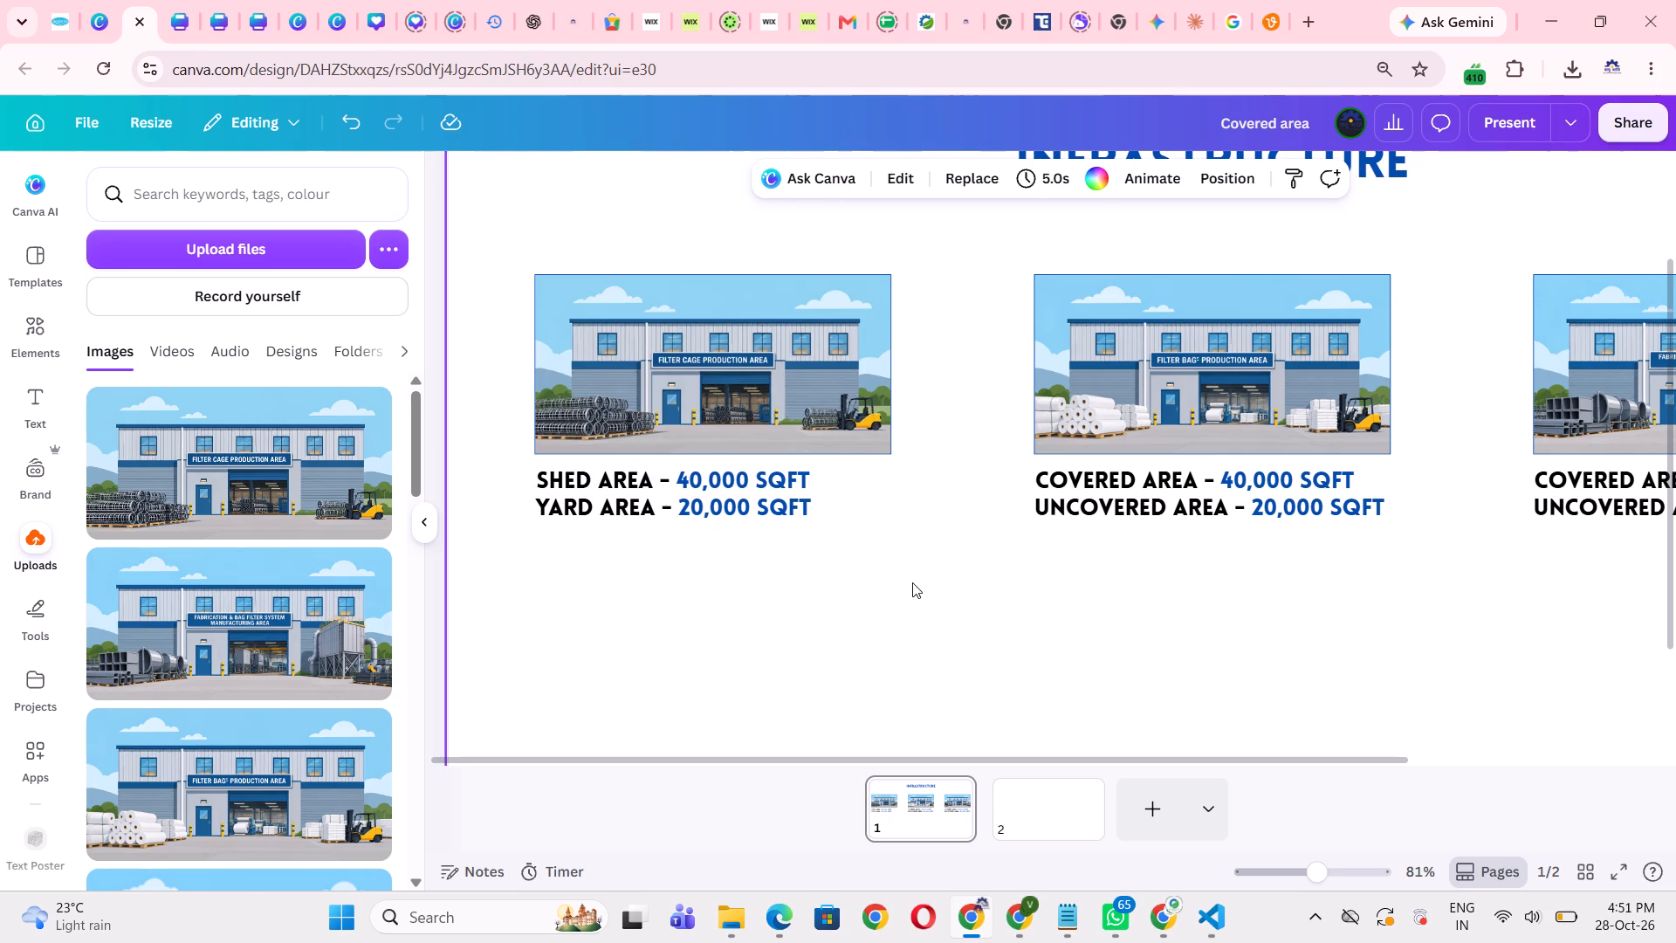
Enlarge the shed area and yard area captions together until they span the width of the filter cage image.
scroll(942, 589, down, 2)
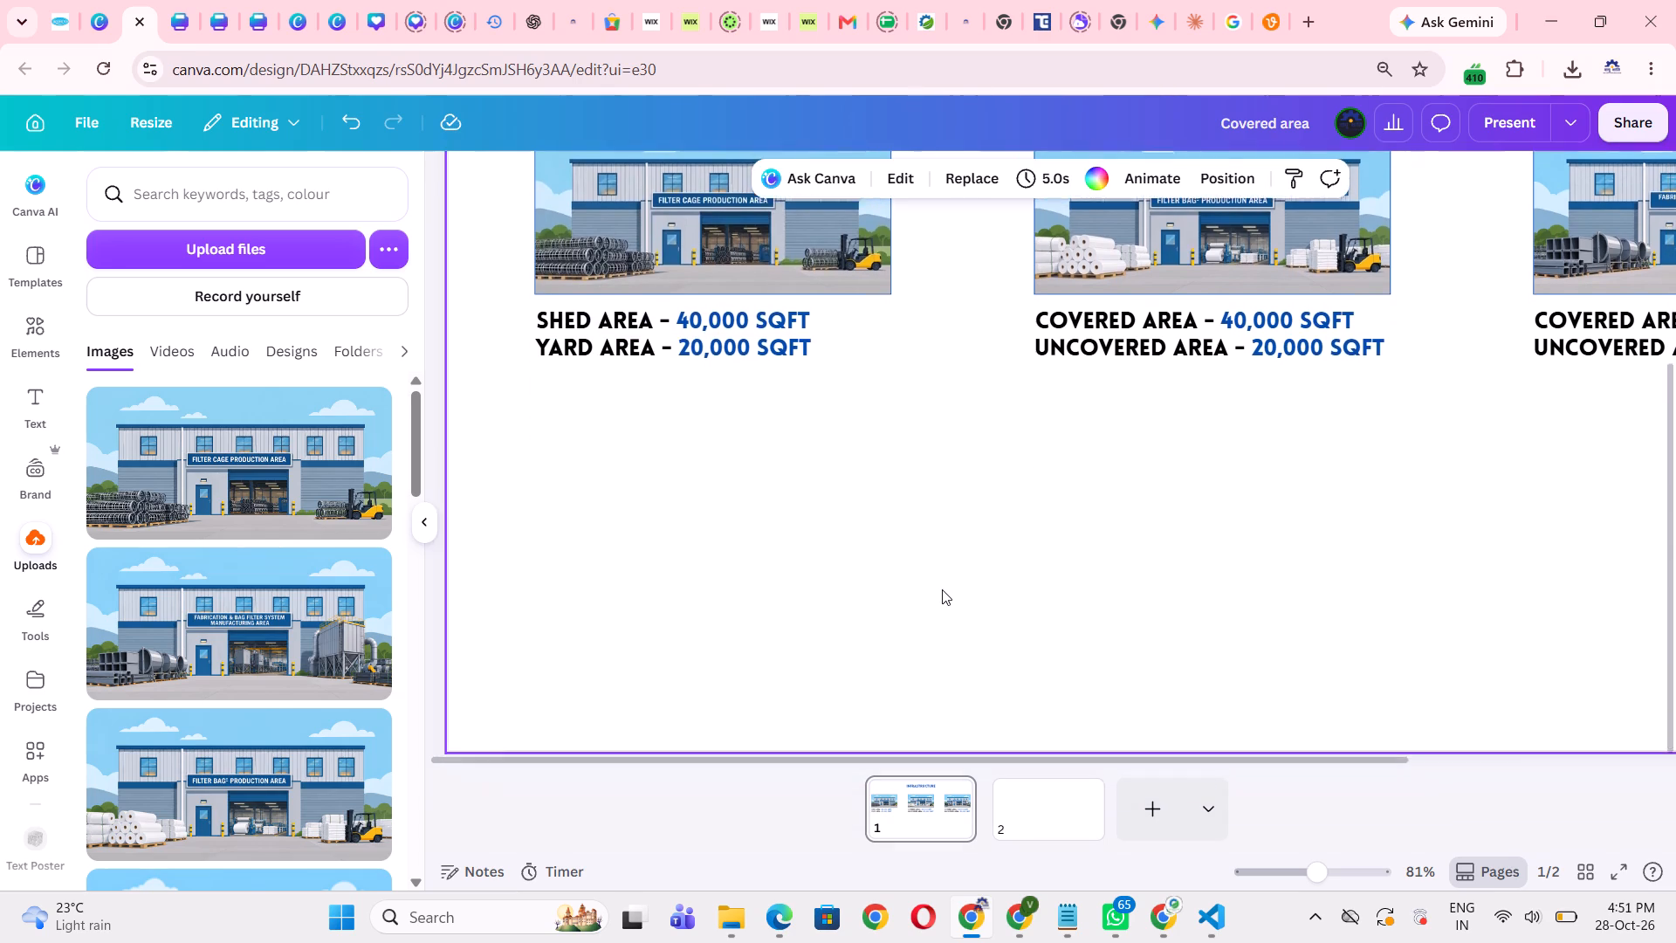
scroll(942, 589, up, 2)
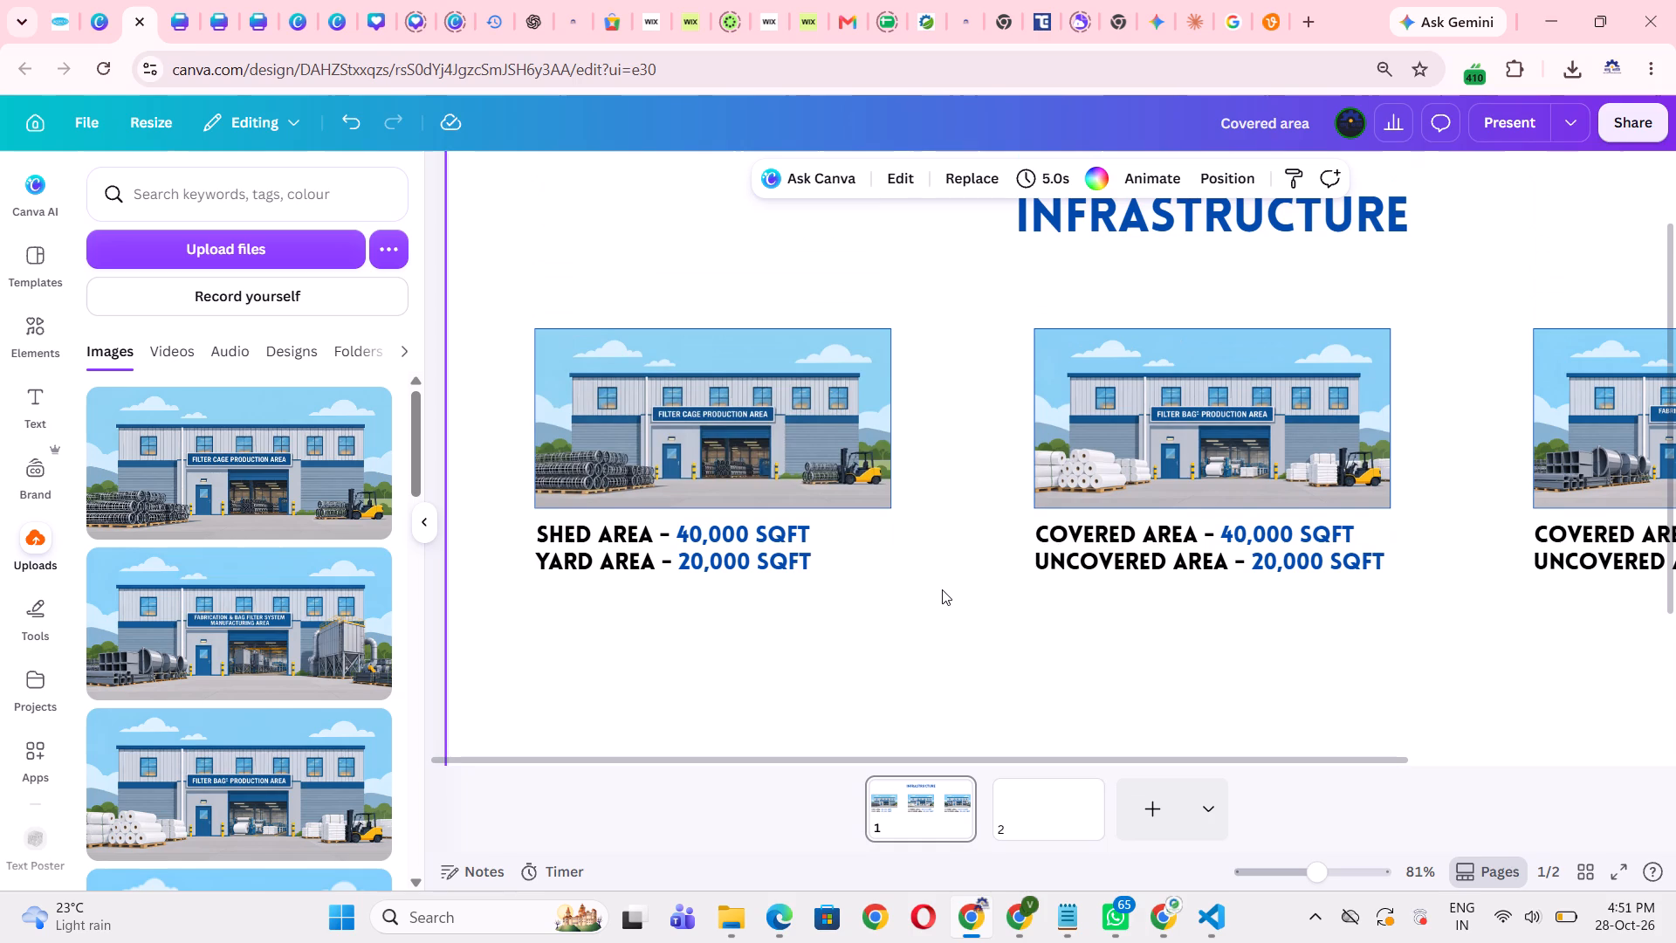
drag(514, 536, 653, 597)
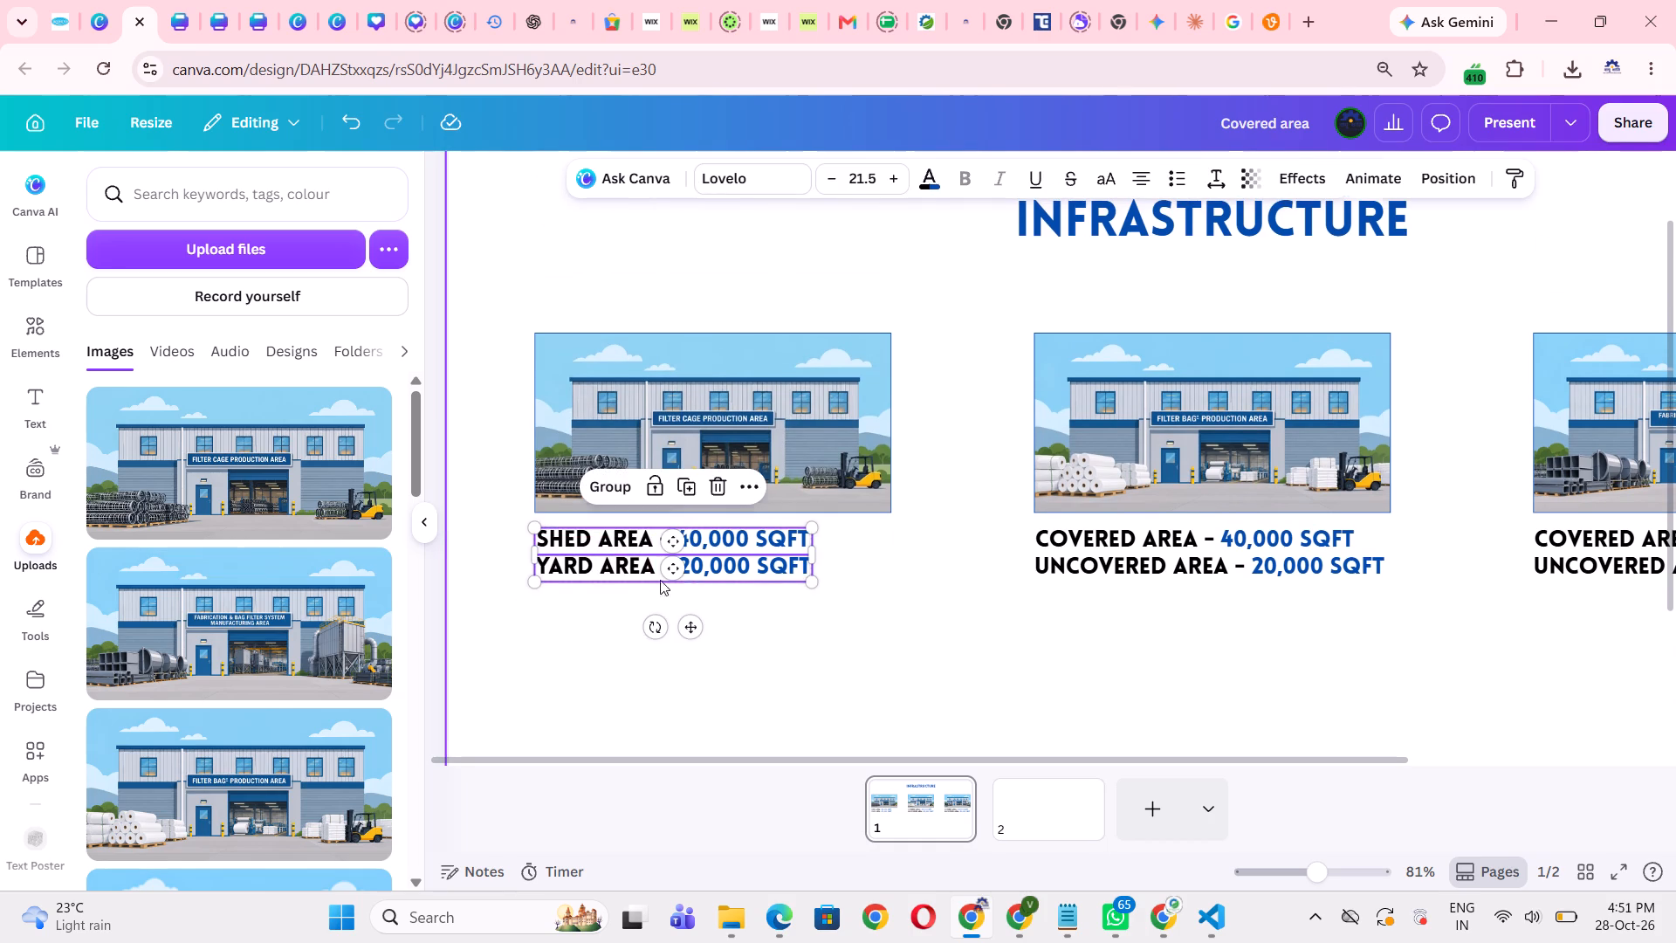
drag(807, 581, 877, 626)
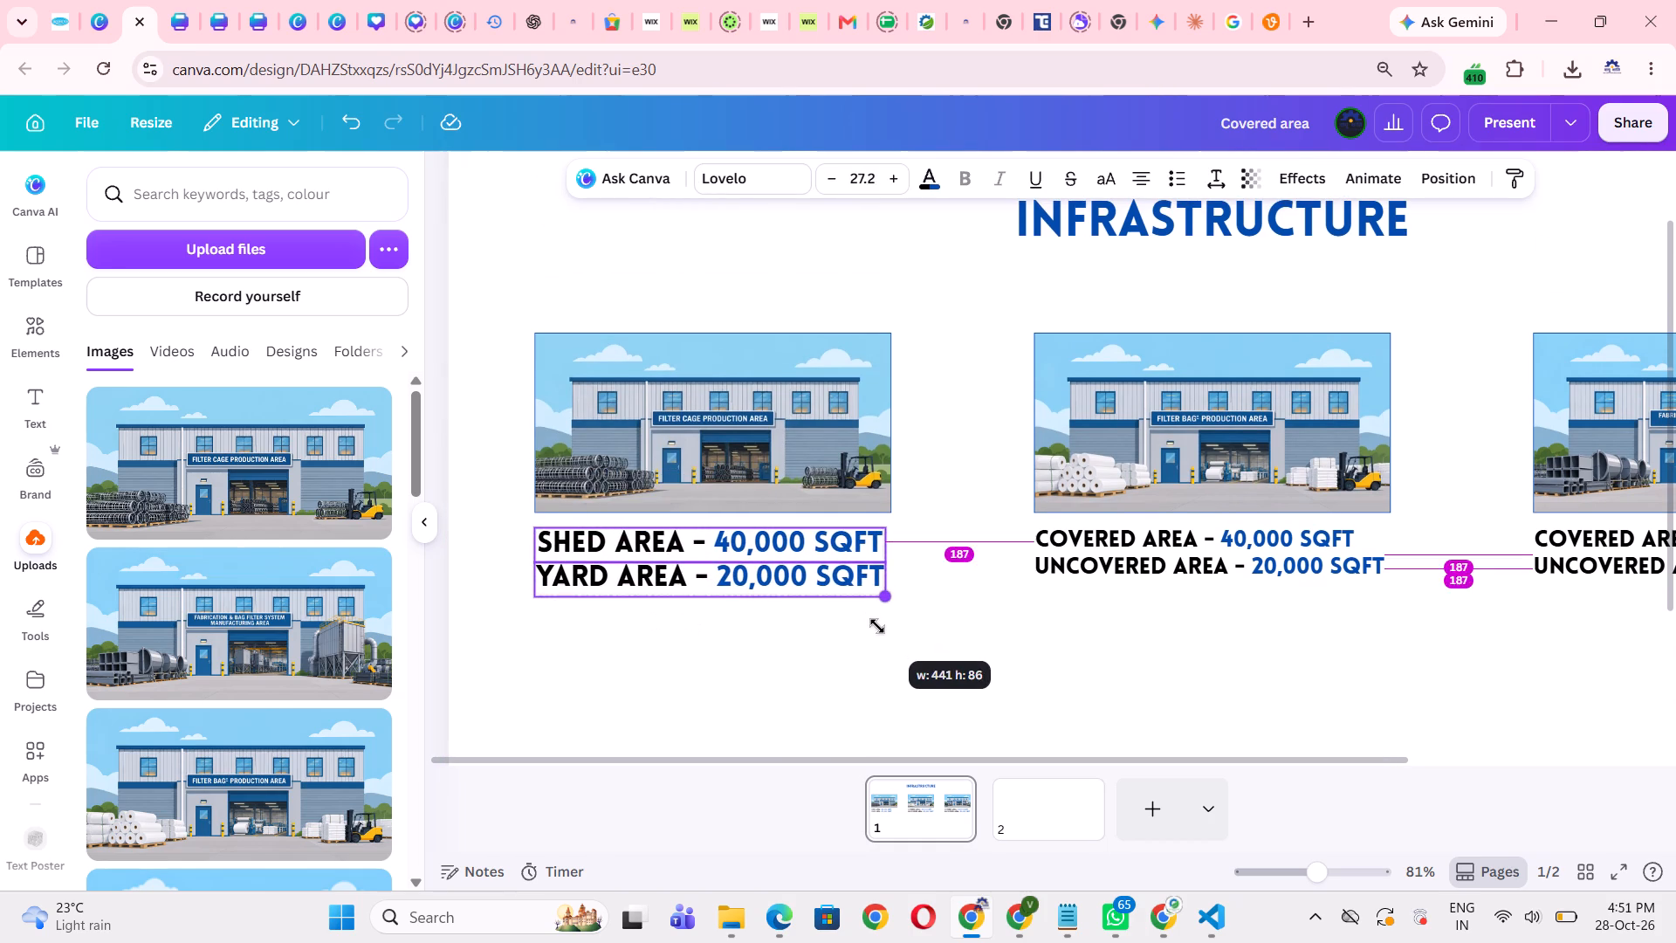
drag(877, 626, 878, 628)
click(955, 628)
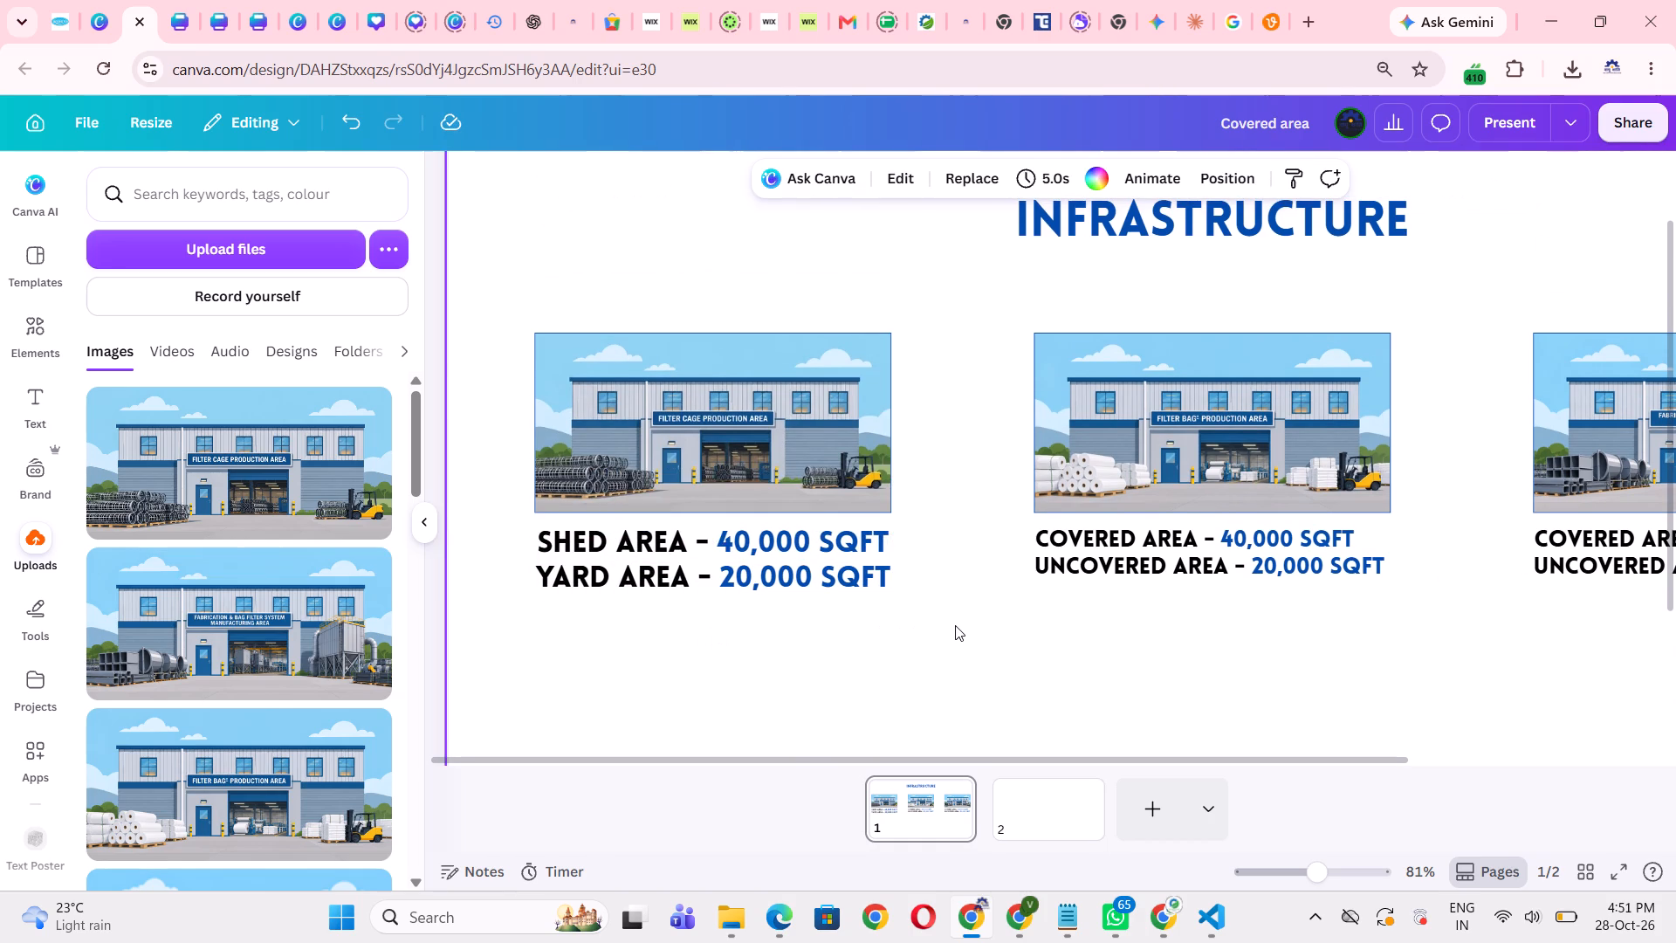
click(961, 630)
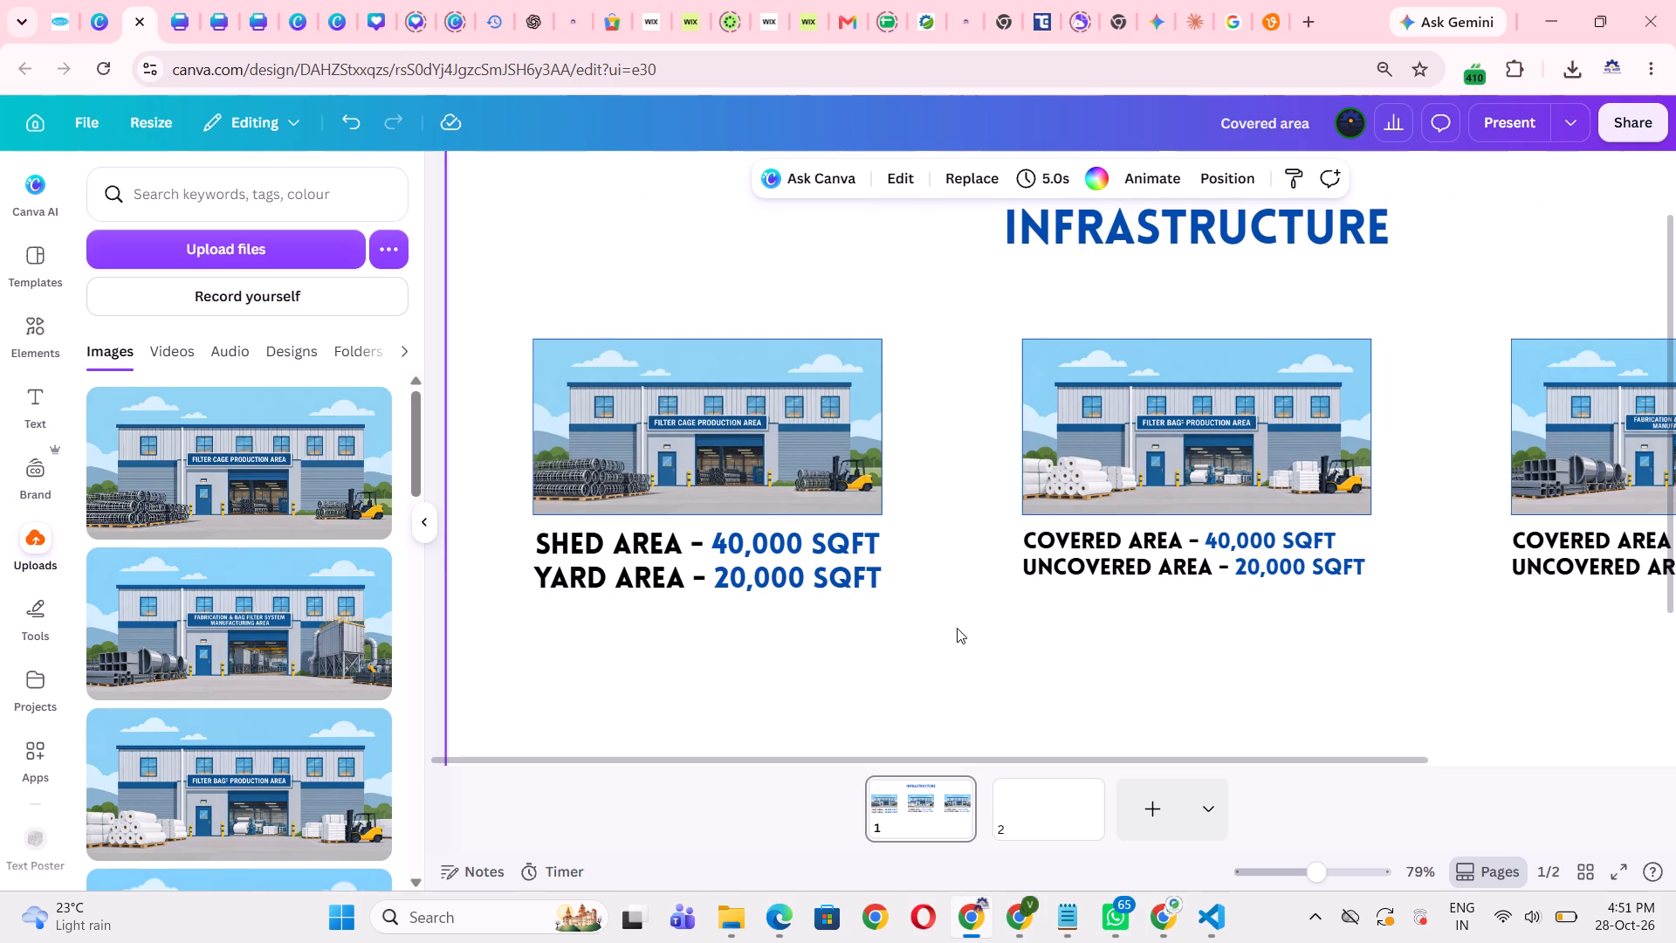
click(1000, 637)
Reduce the shed area and yard area captions together to about font size 24.9 and centre them beneath the filter cage image.
drag(910, 534, 607, 602)
drag(532, 534, 559, 564)
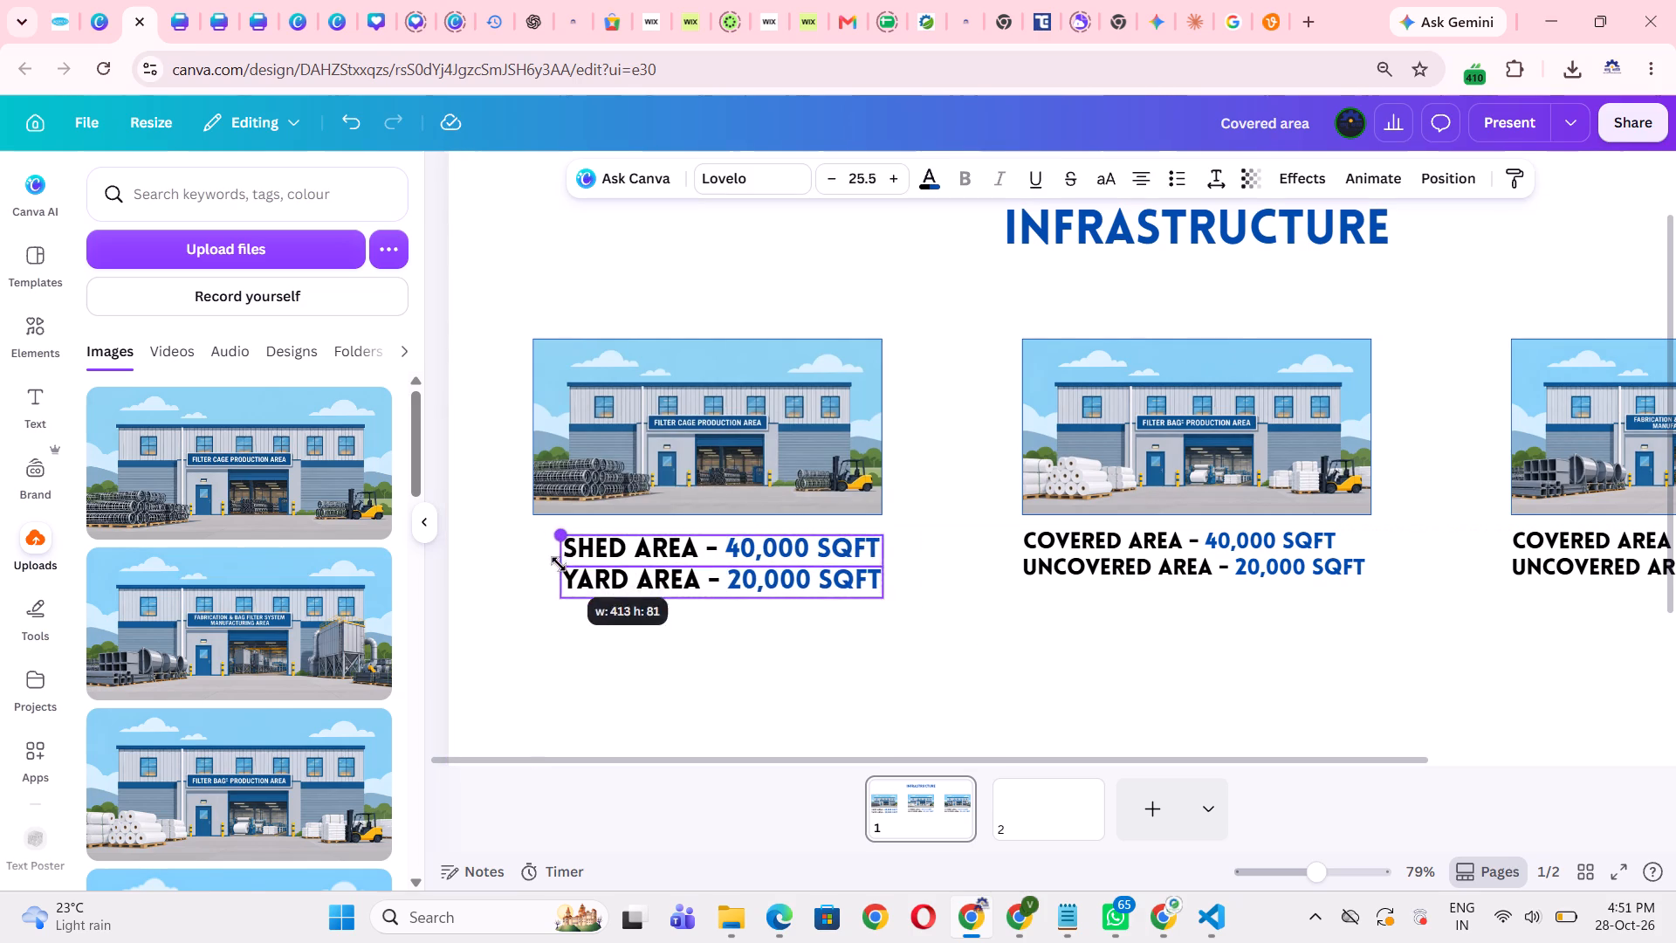
drag(559, 564, 563, 568)
drag(834, 567, 807, 561)
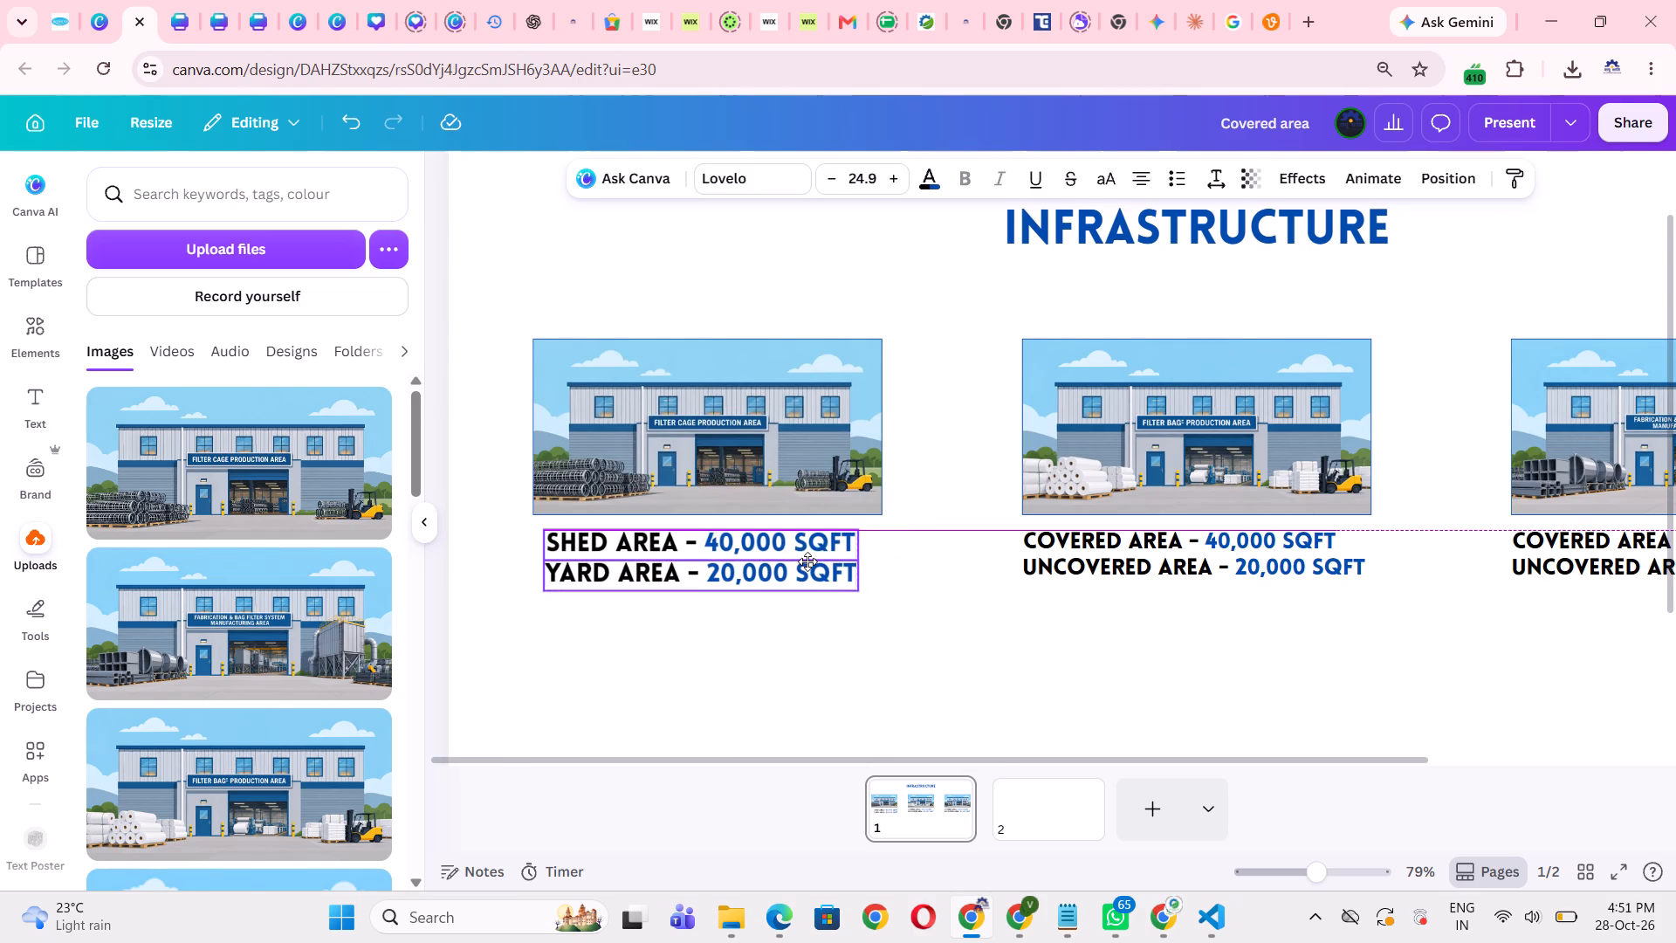
drag(807, 561, 813, 563)
click(1097, 675)
click(1013, 686)
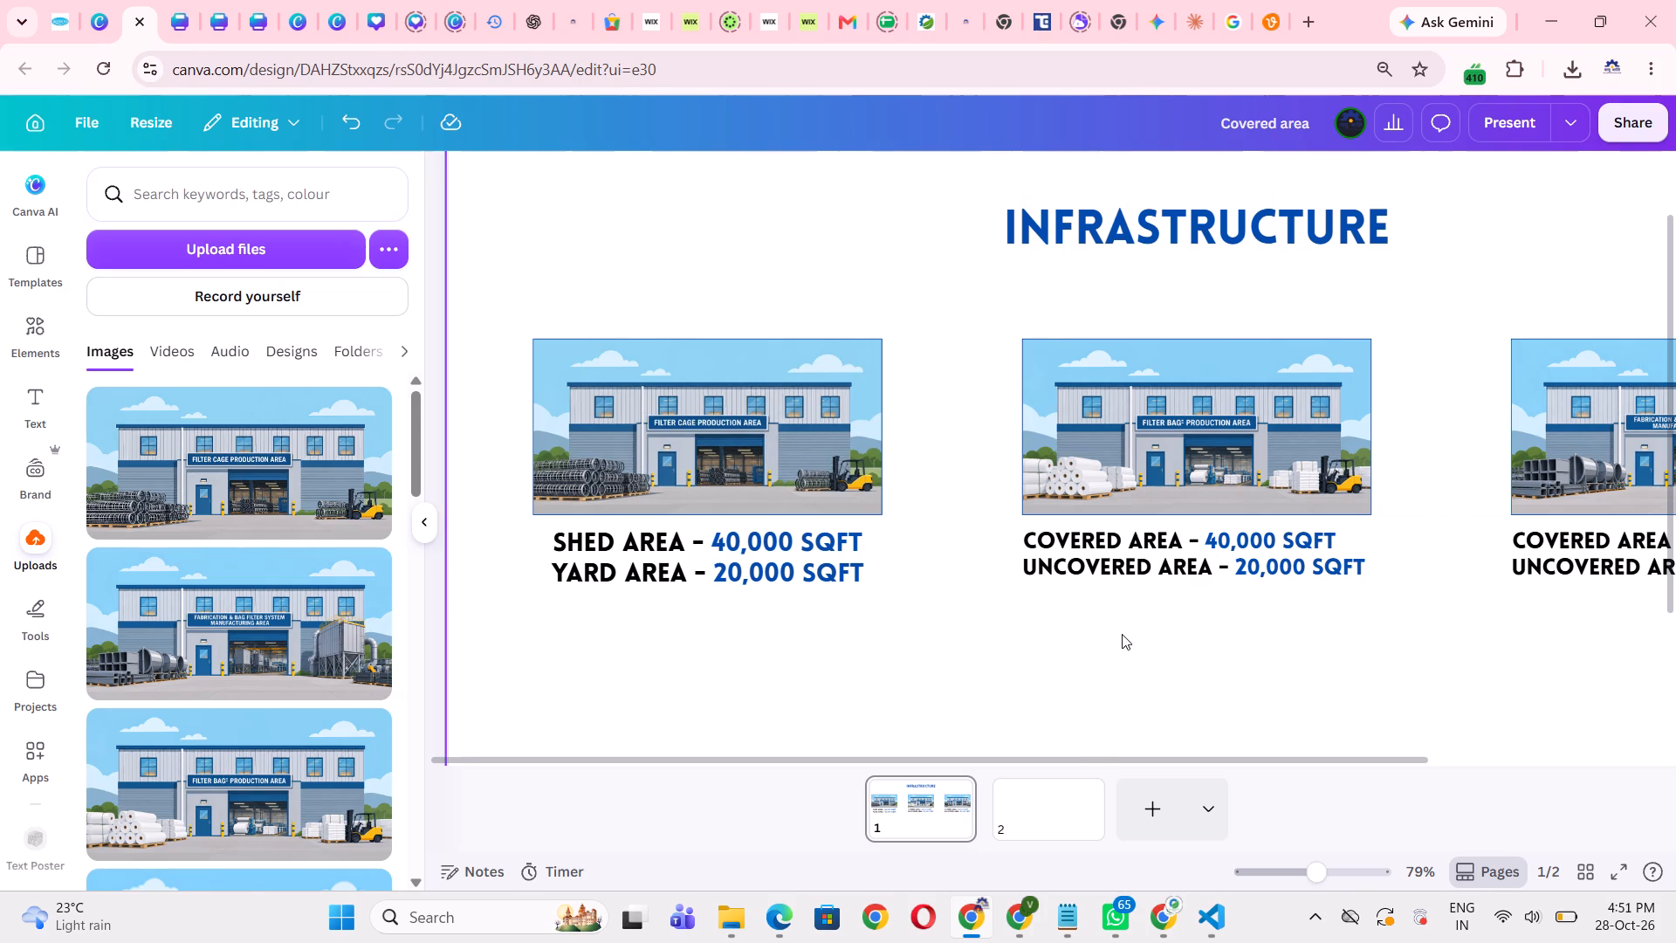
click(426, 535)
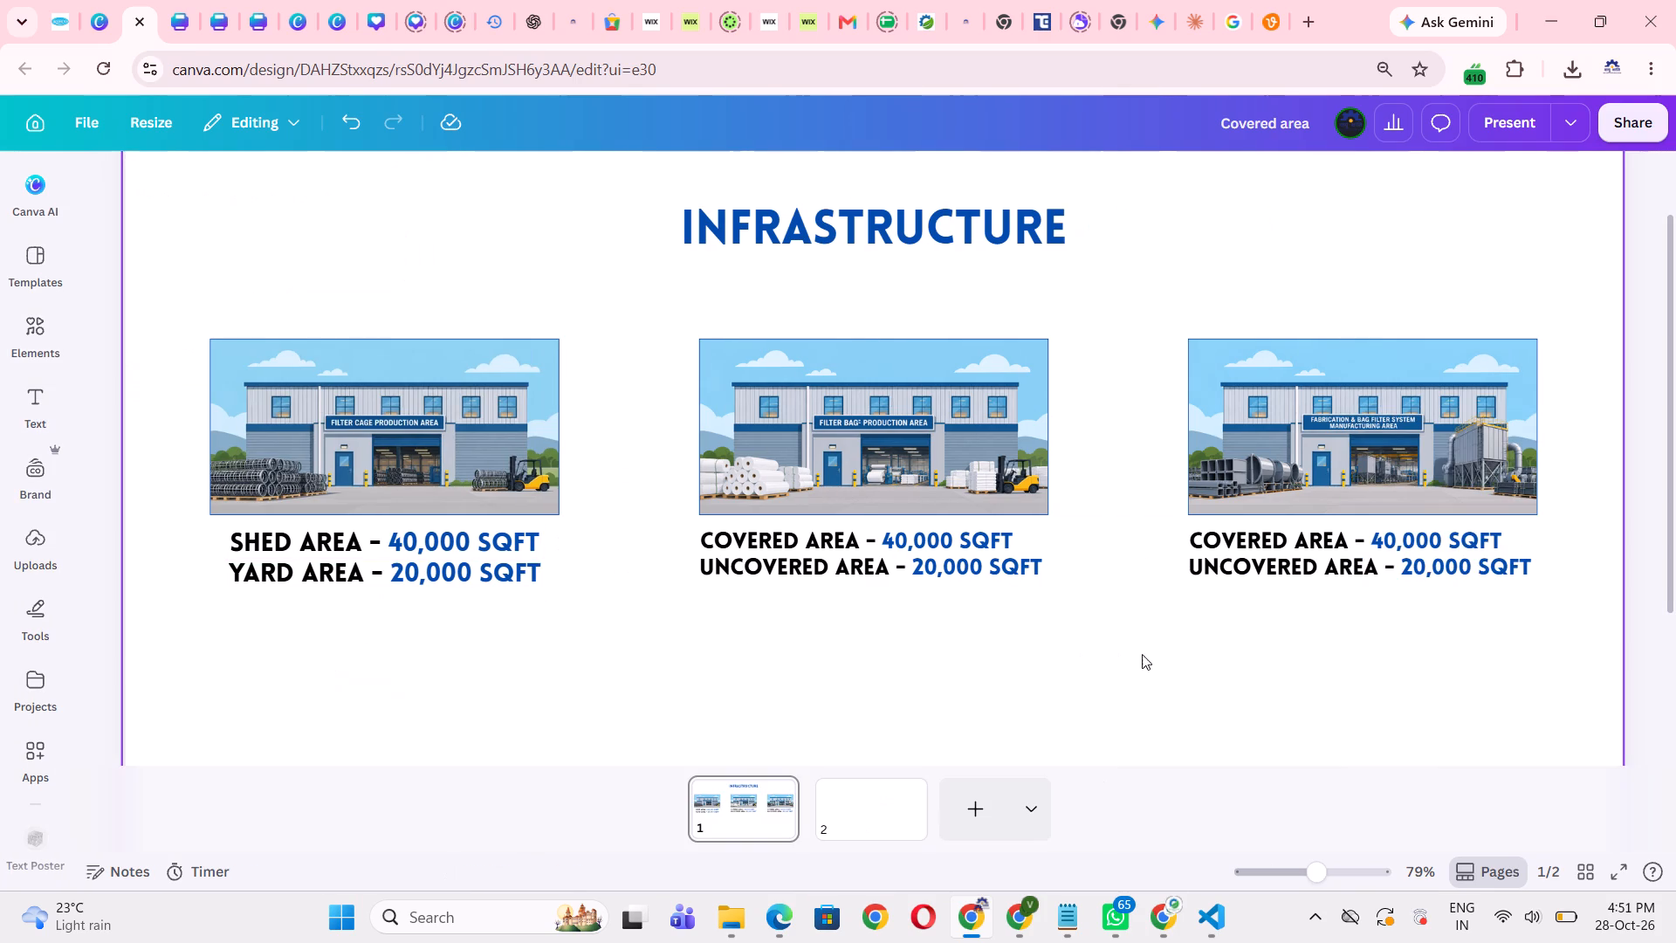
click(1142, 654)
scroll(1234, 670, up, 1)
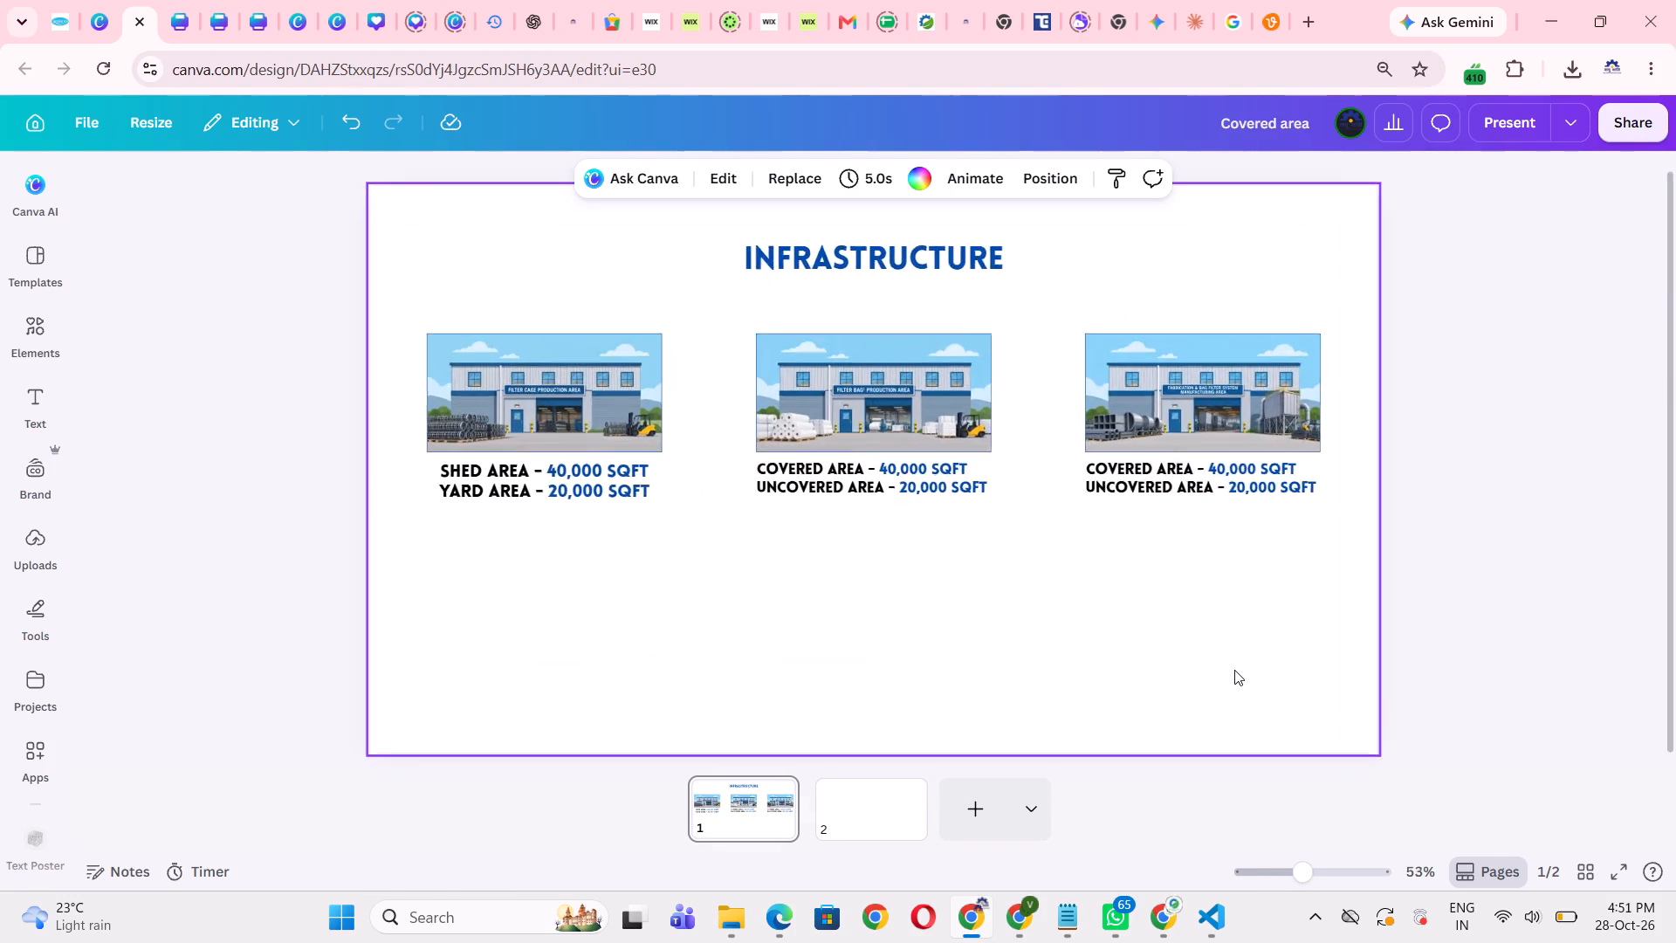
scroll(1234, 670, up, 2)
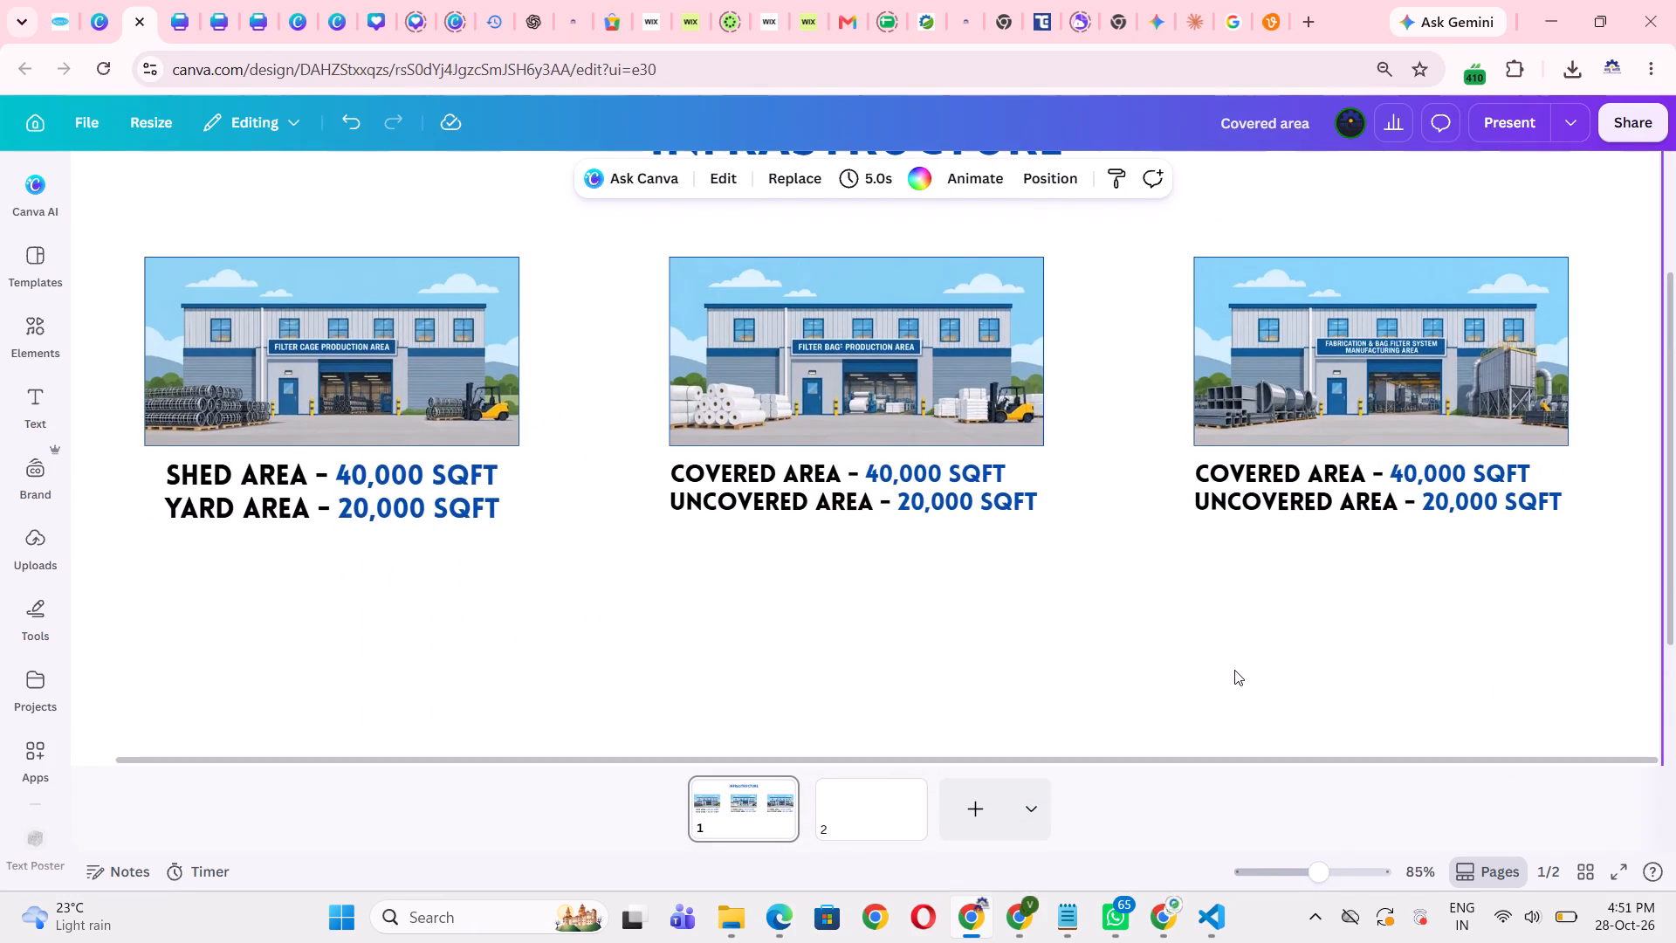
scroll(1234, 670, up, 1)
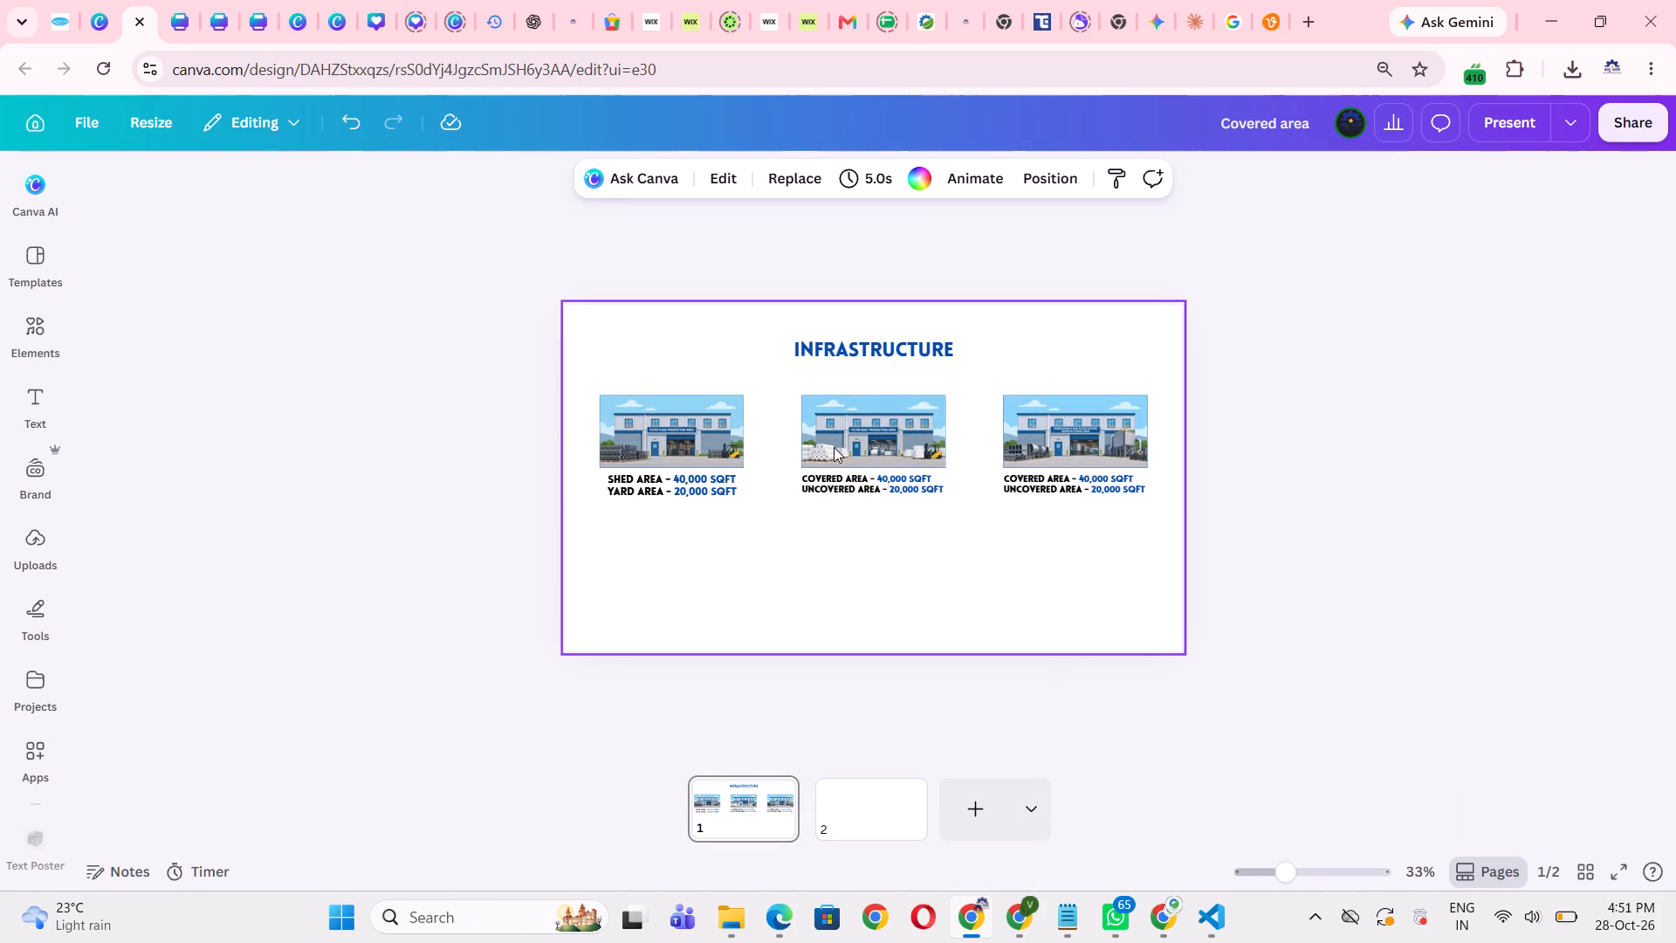
Delete the covered and uncovered area captions beneath the filter bag image and the fabrication image.
drag(846, 478, 1477, 591)
drag(923, 488, 1585, 572)
drag(1091, 471, 1454, 515)
key(Delete)
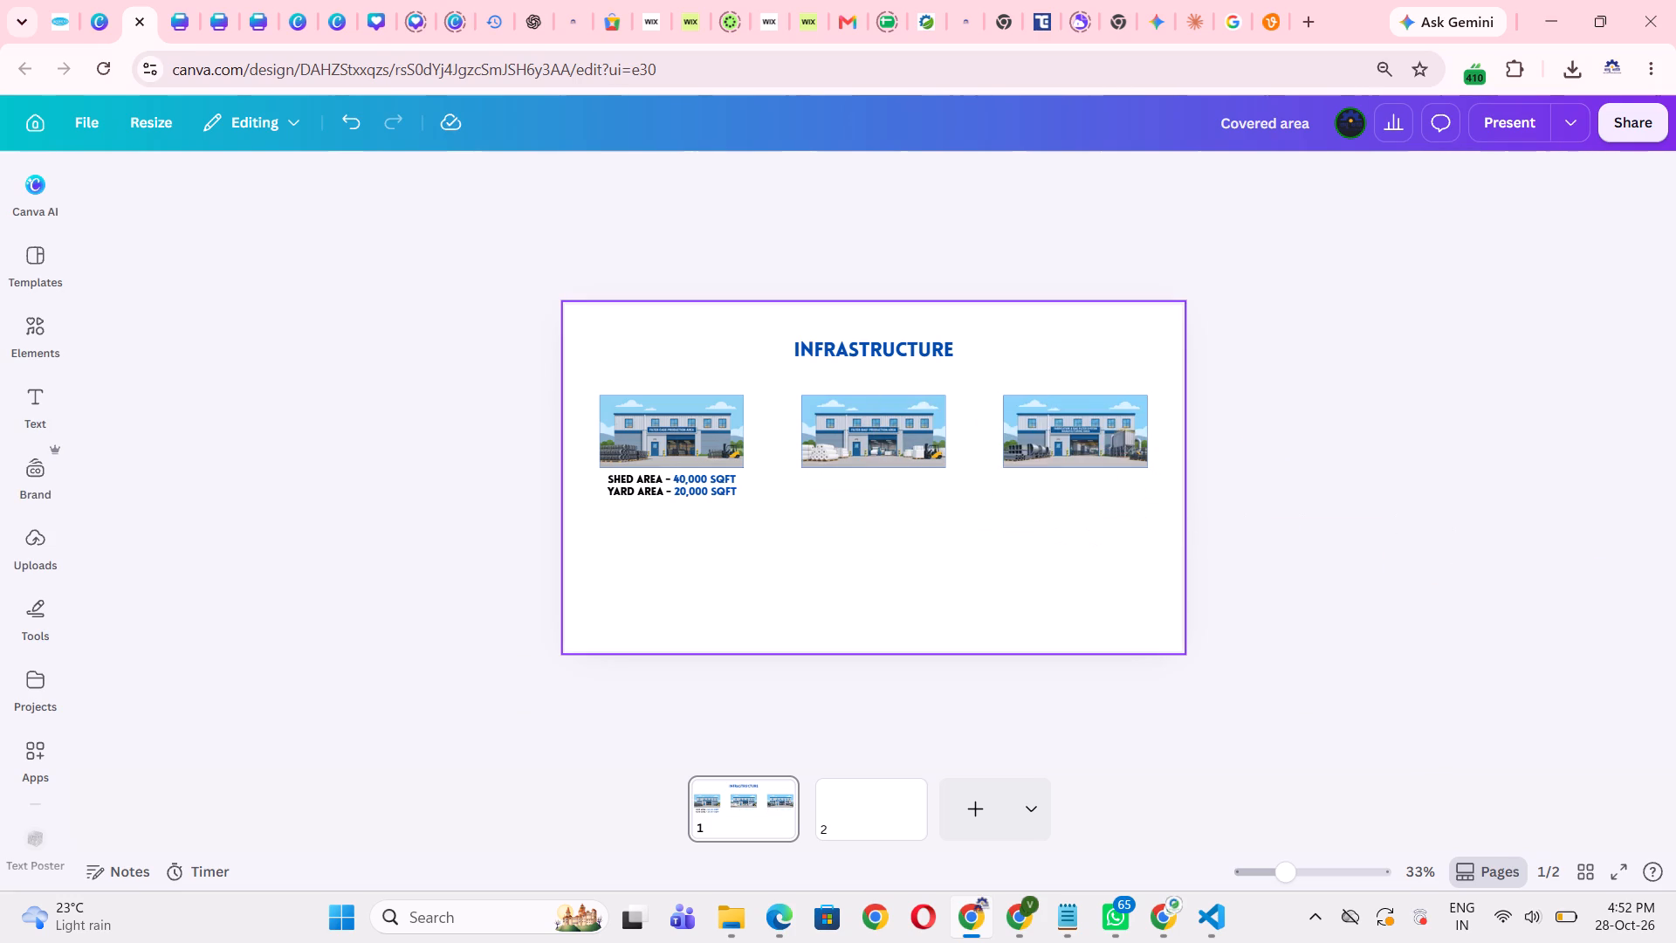
click(952, 499)
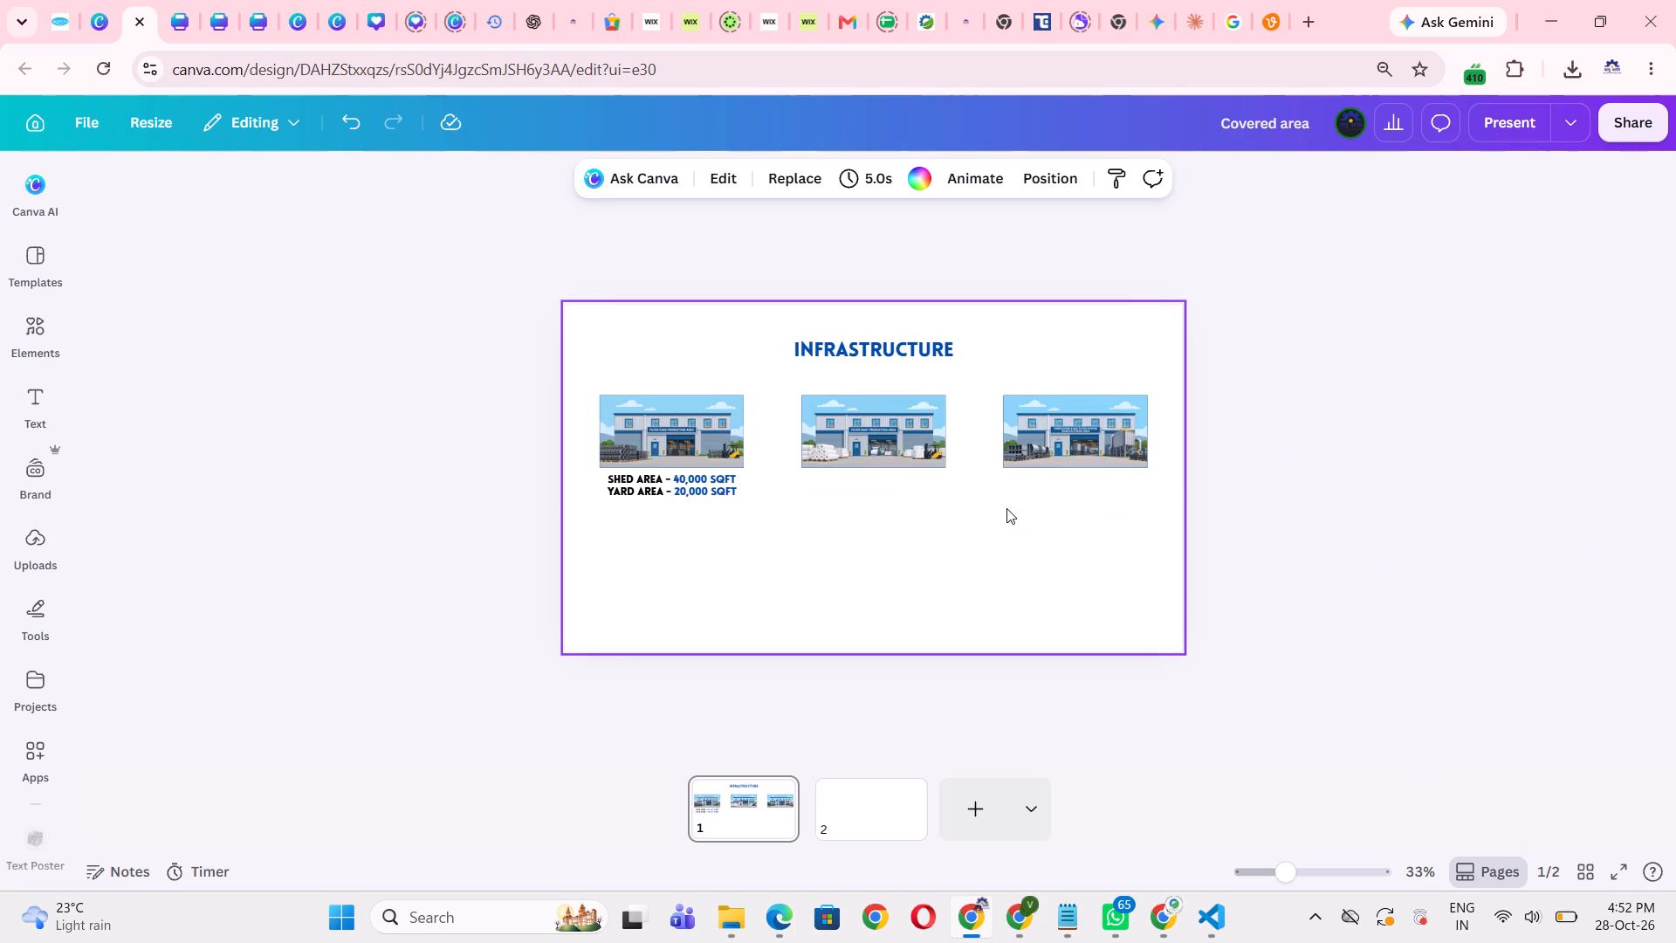
Enlarge the three building images and the shed and yard captions together until the caption font size is about 27.3.
drag(584, 413, 828, 467)
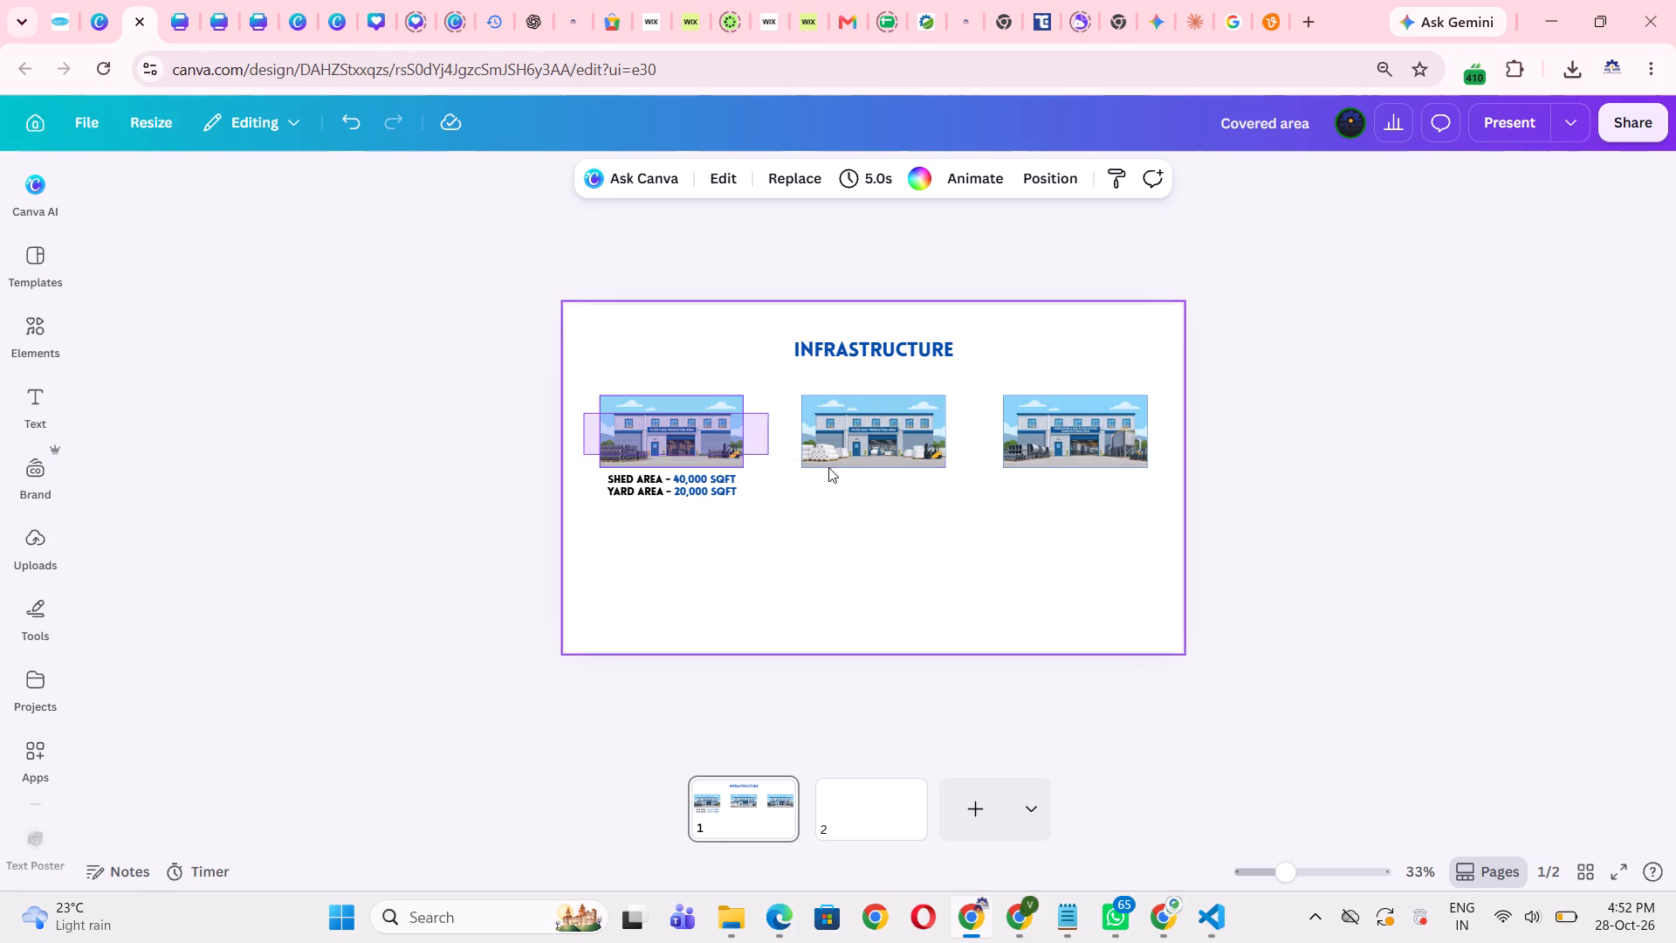
drag(828, 467, 521, 342)
click(786, 502)
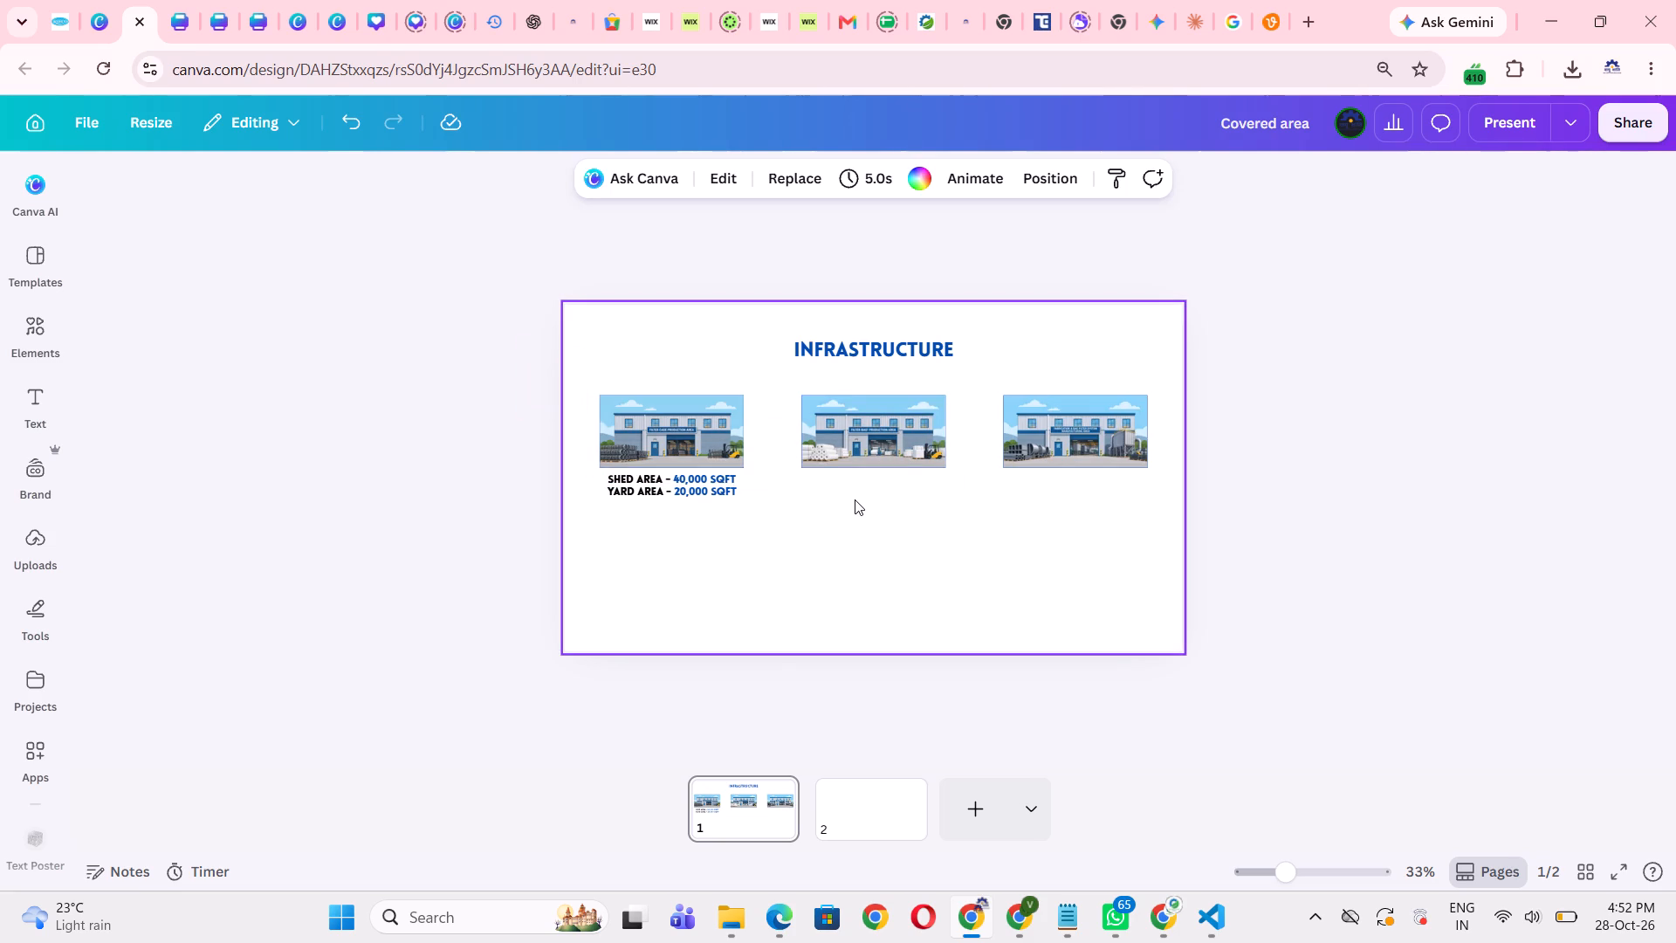
drag(588, 385, 593, 385)
drag(593, 385, 1198, 521)
drag(1147, 501, 1161, 519)
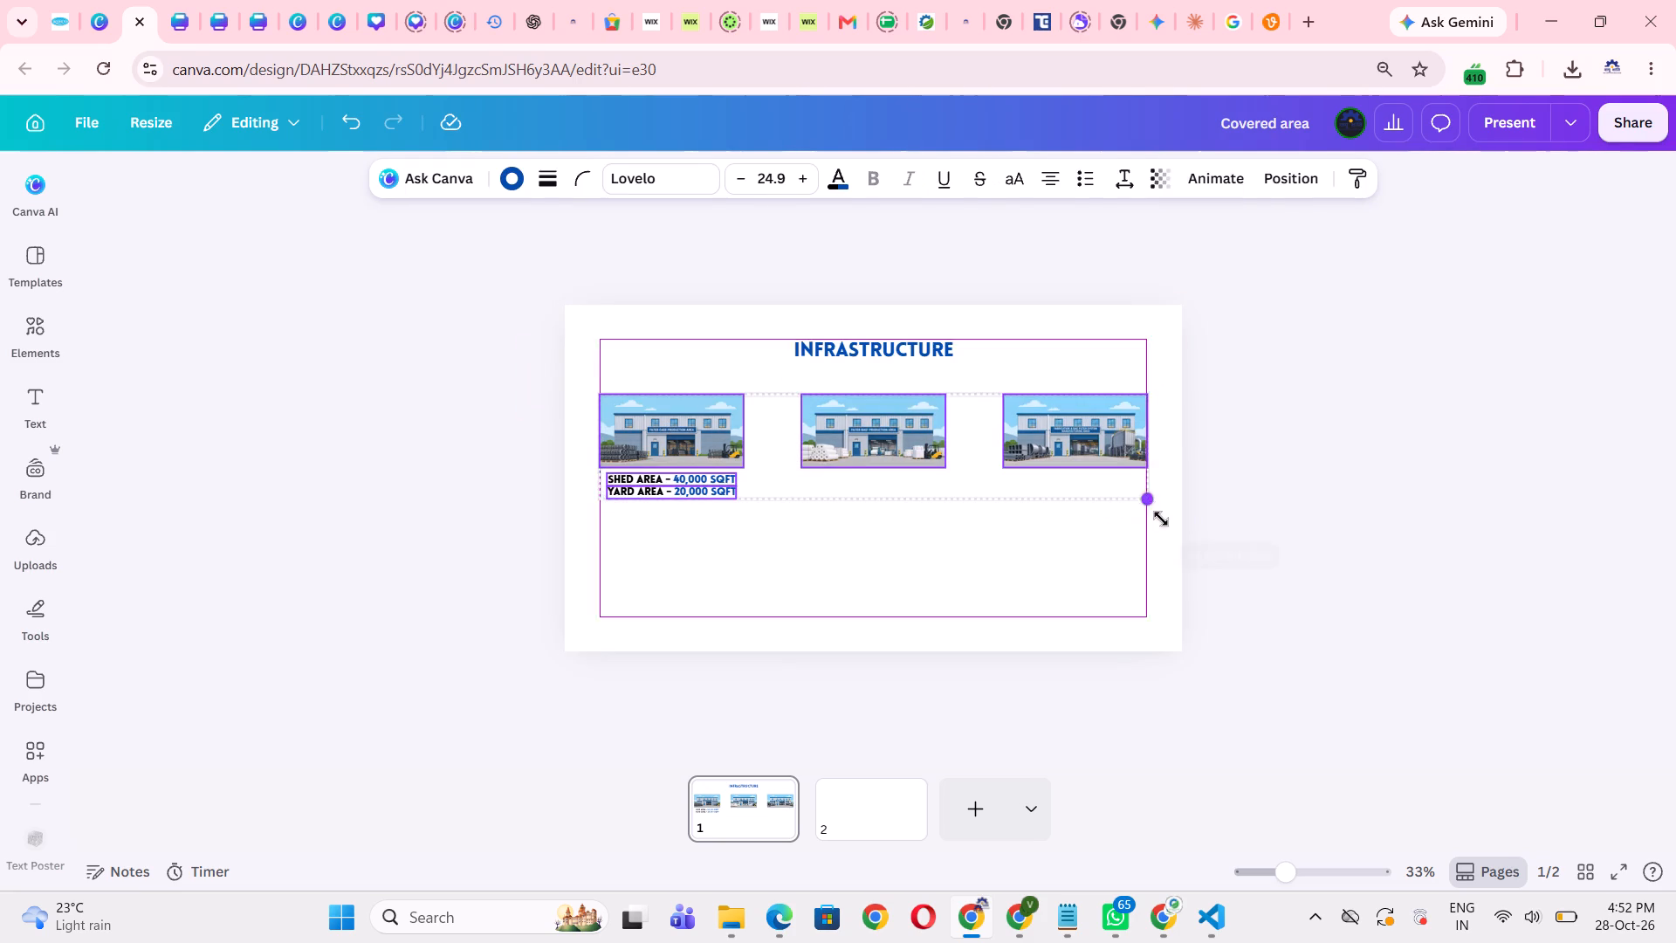
drag(1161, 519, 1198, 575)
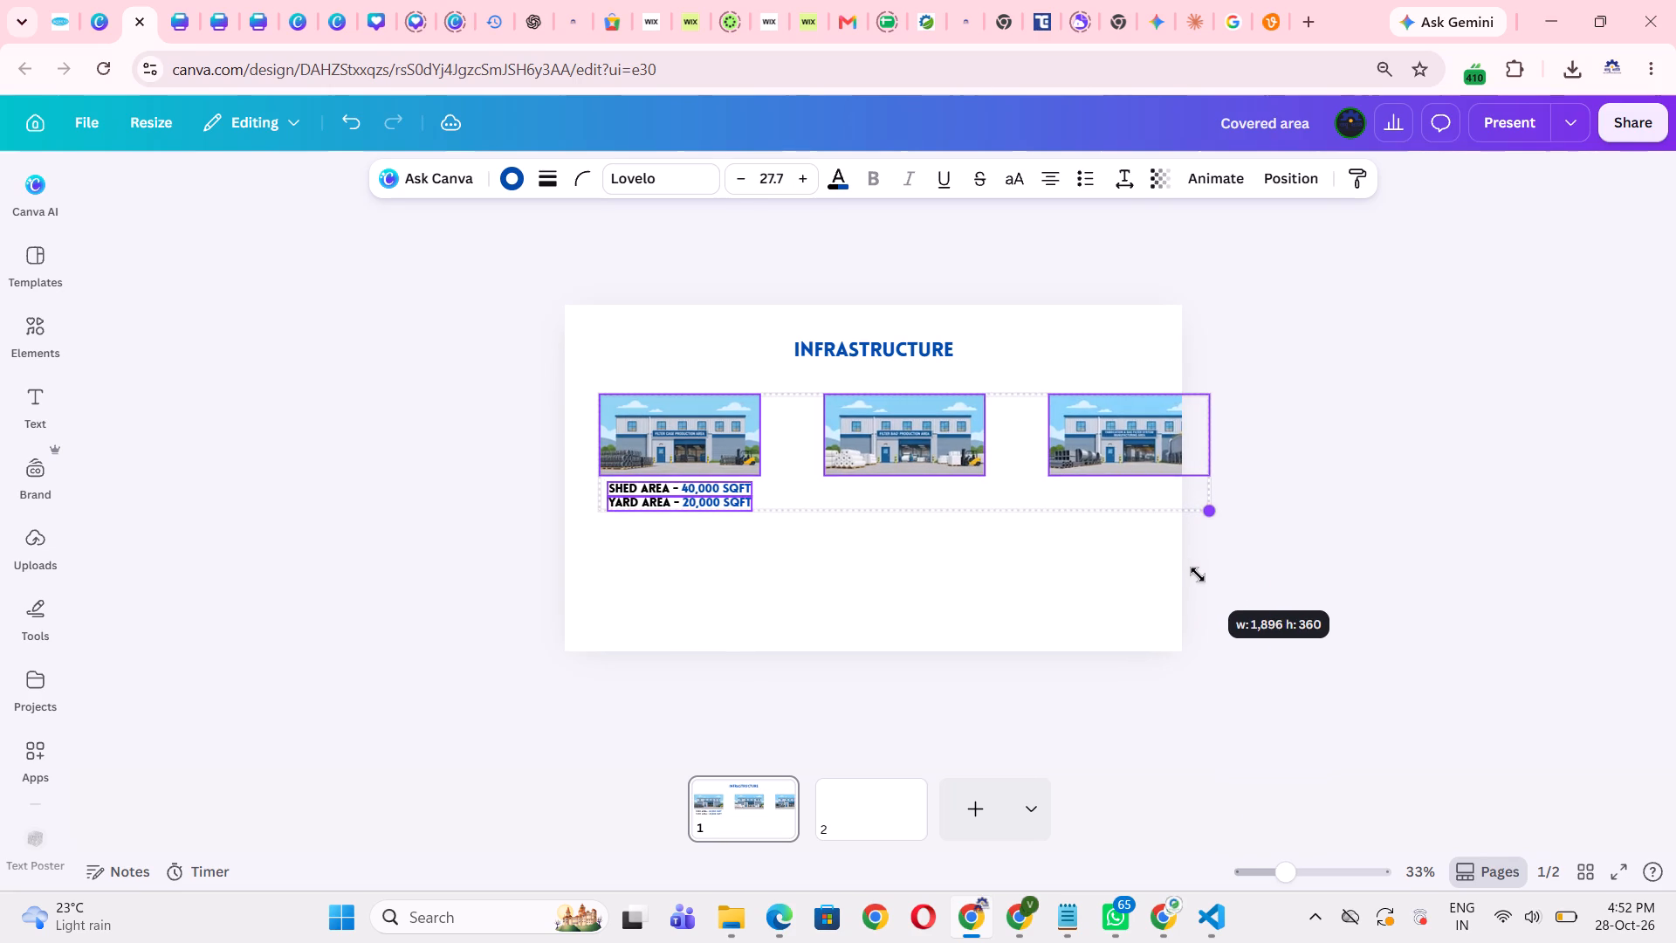
drag(1198, 575, 1189, 575)
click(1057, 637)
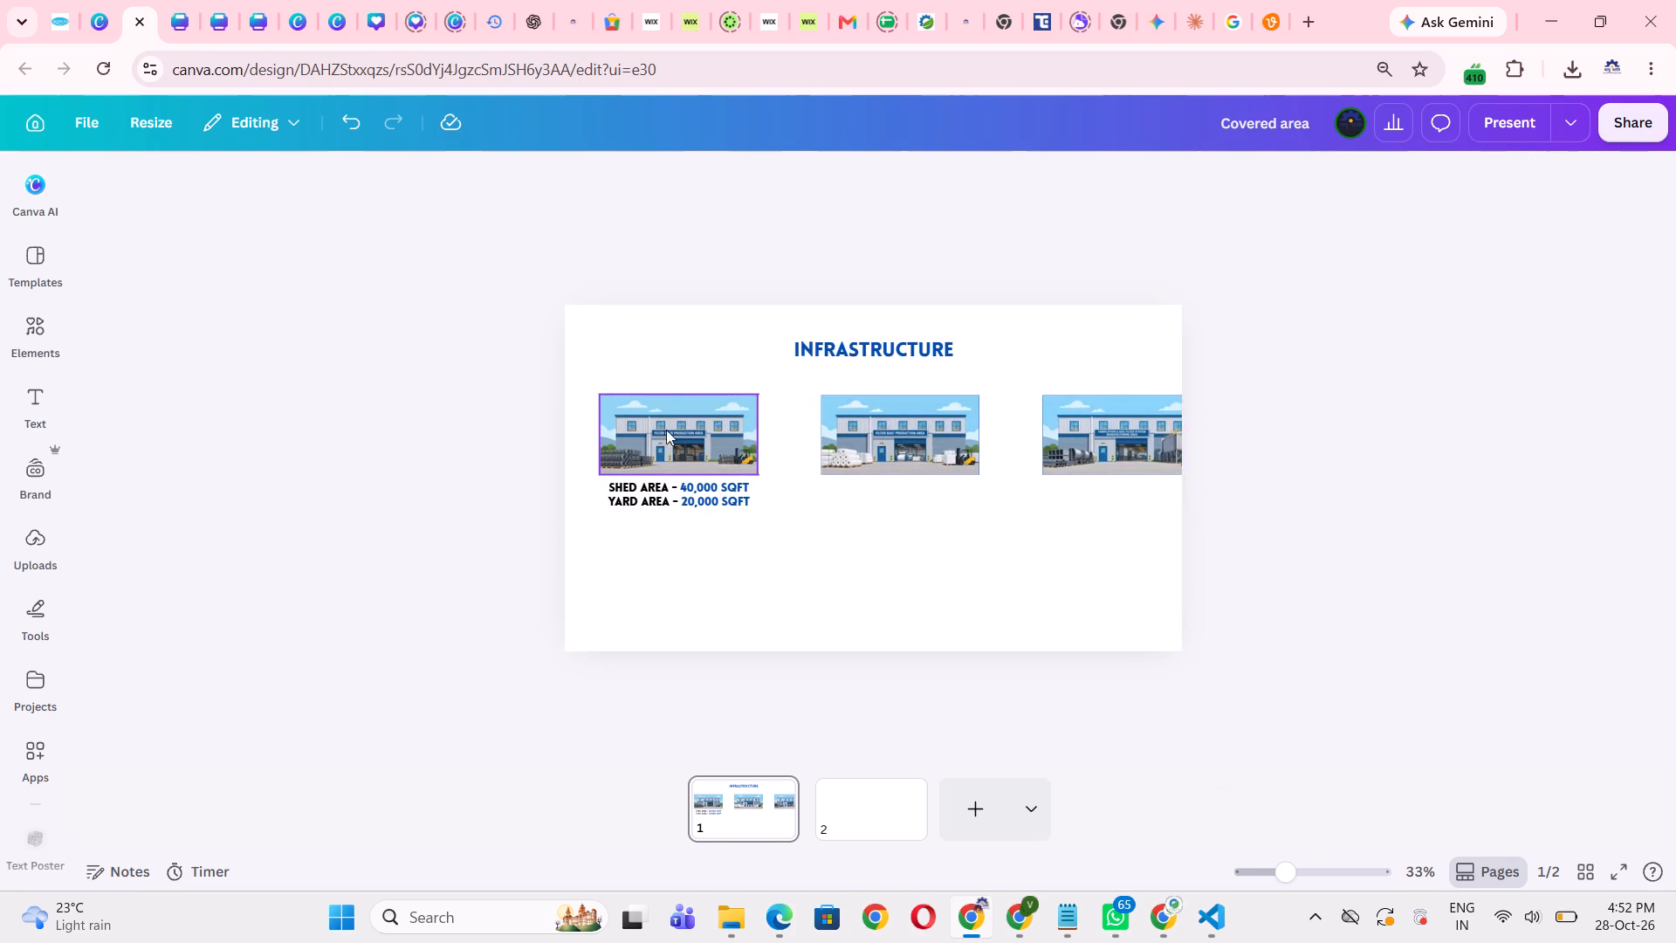
Move the filter cage image with its two captions slightly up and closer to the slide's left edge.
drag(580, 377, 700, 513)
drag(735, 466, 730, 466)
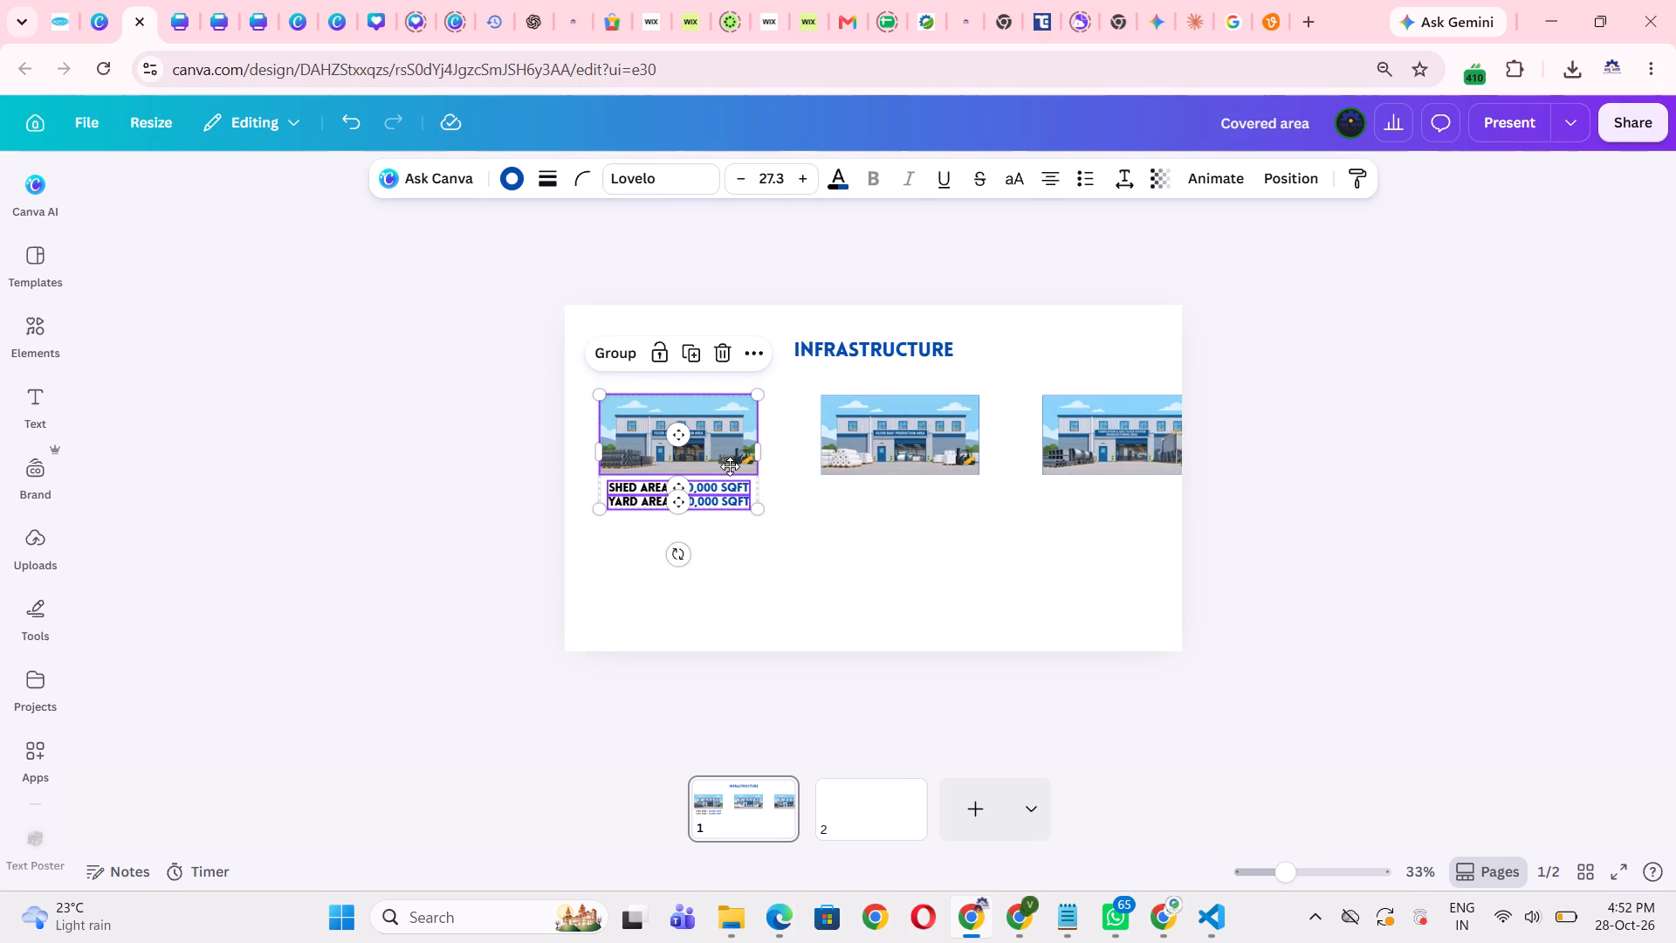
drag(730, 466, 729, 454)
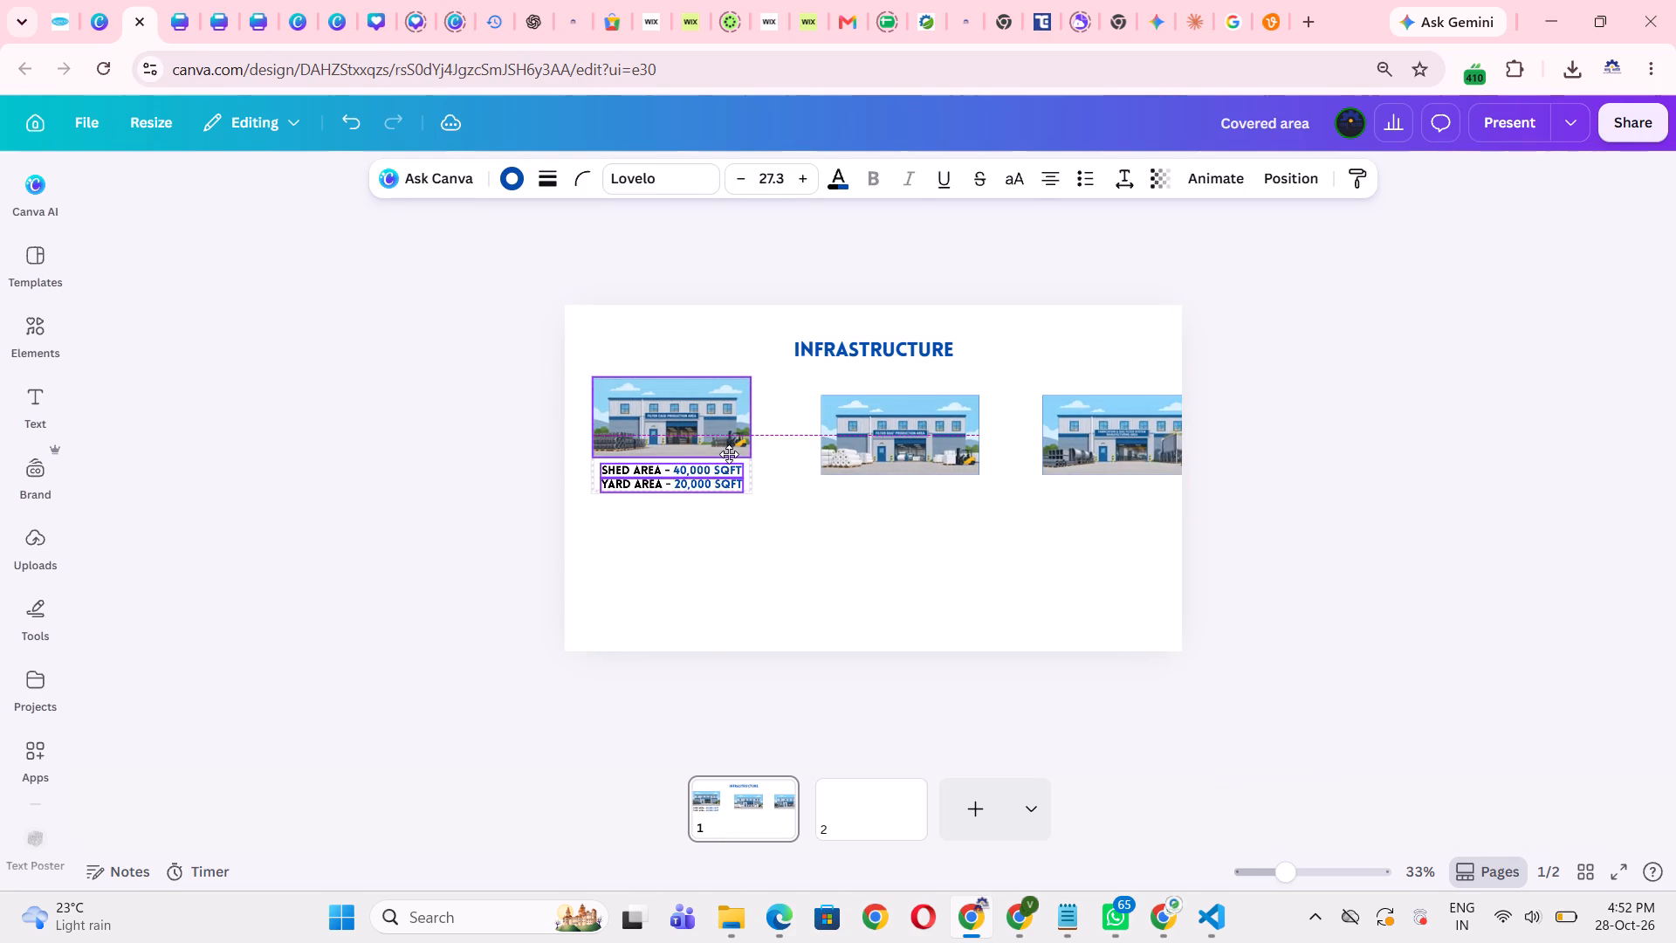
drag(729, 454, 725, 450)
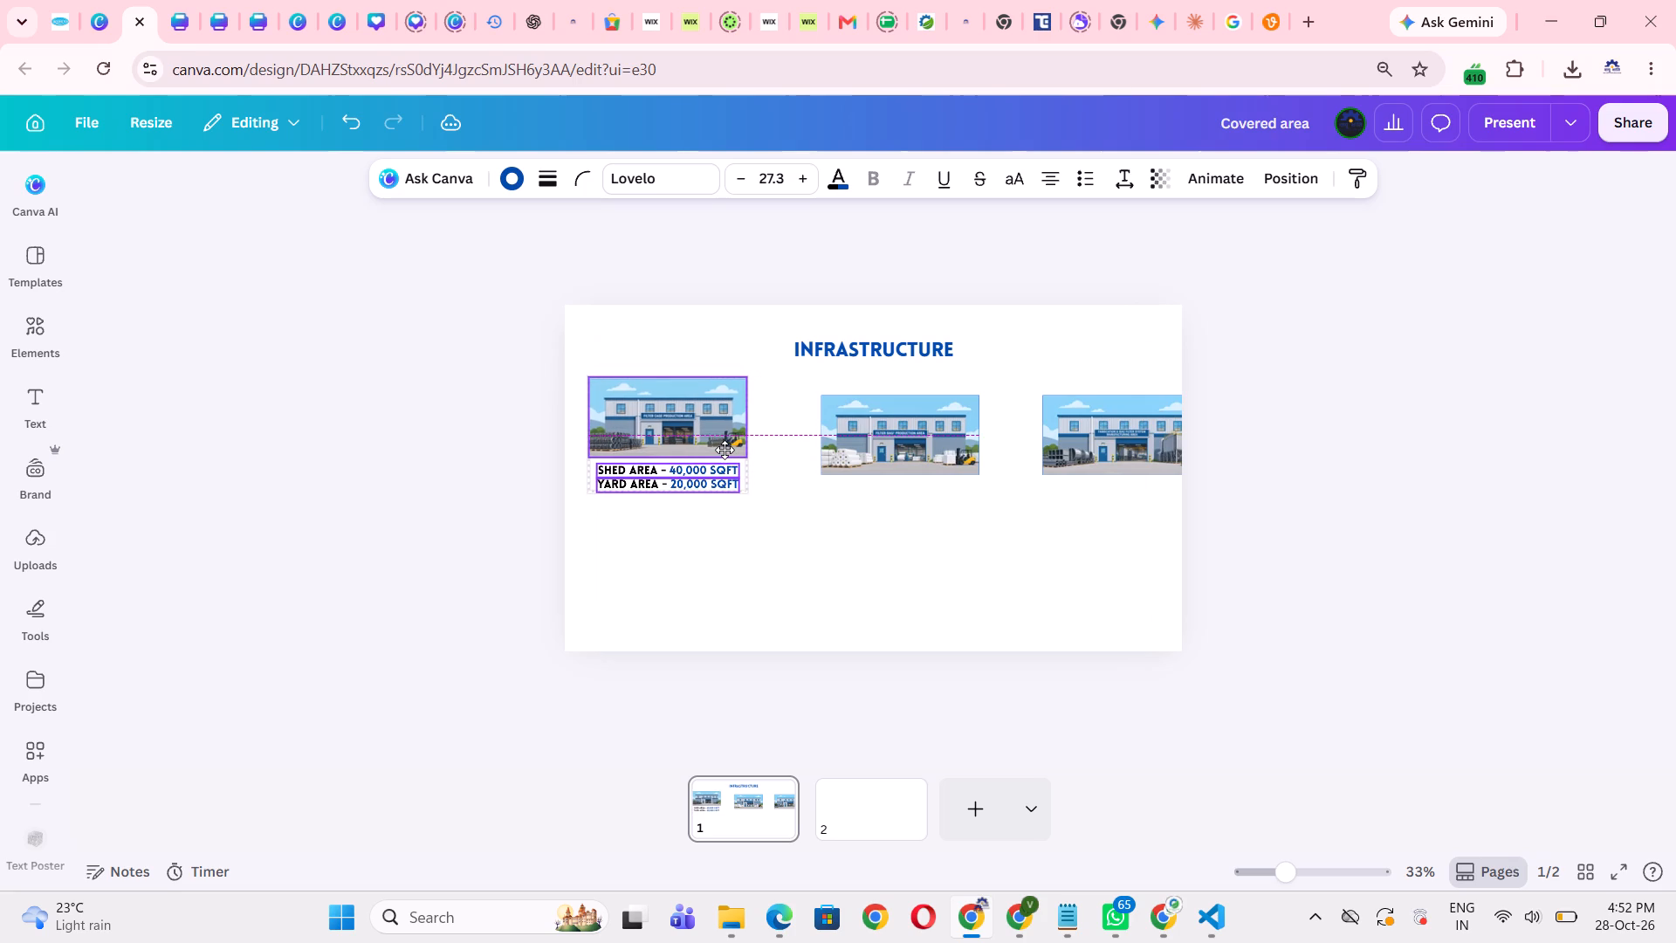
drag(725, 450, 721, 444)
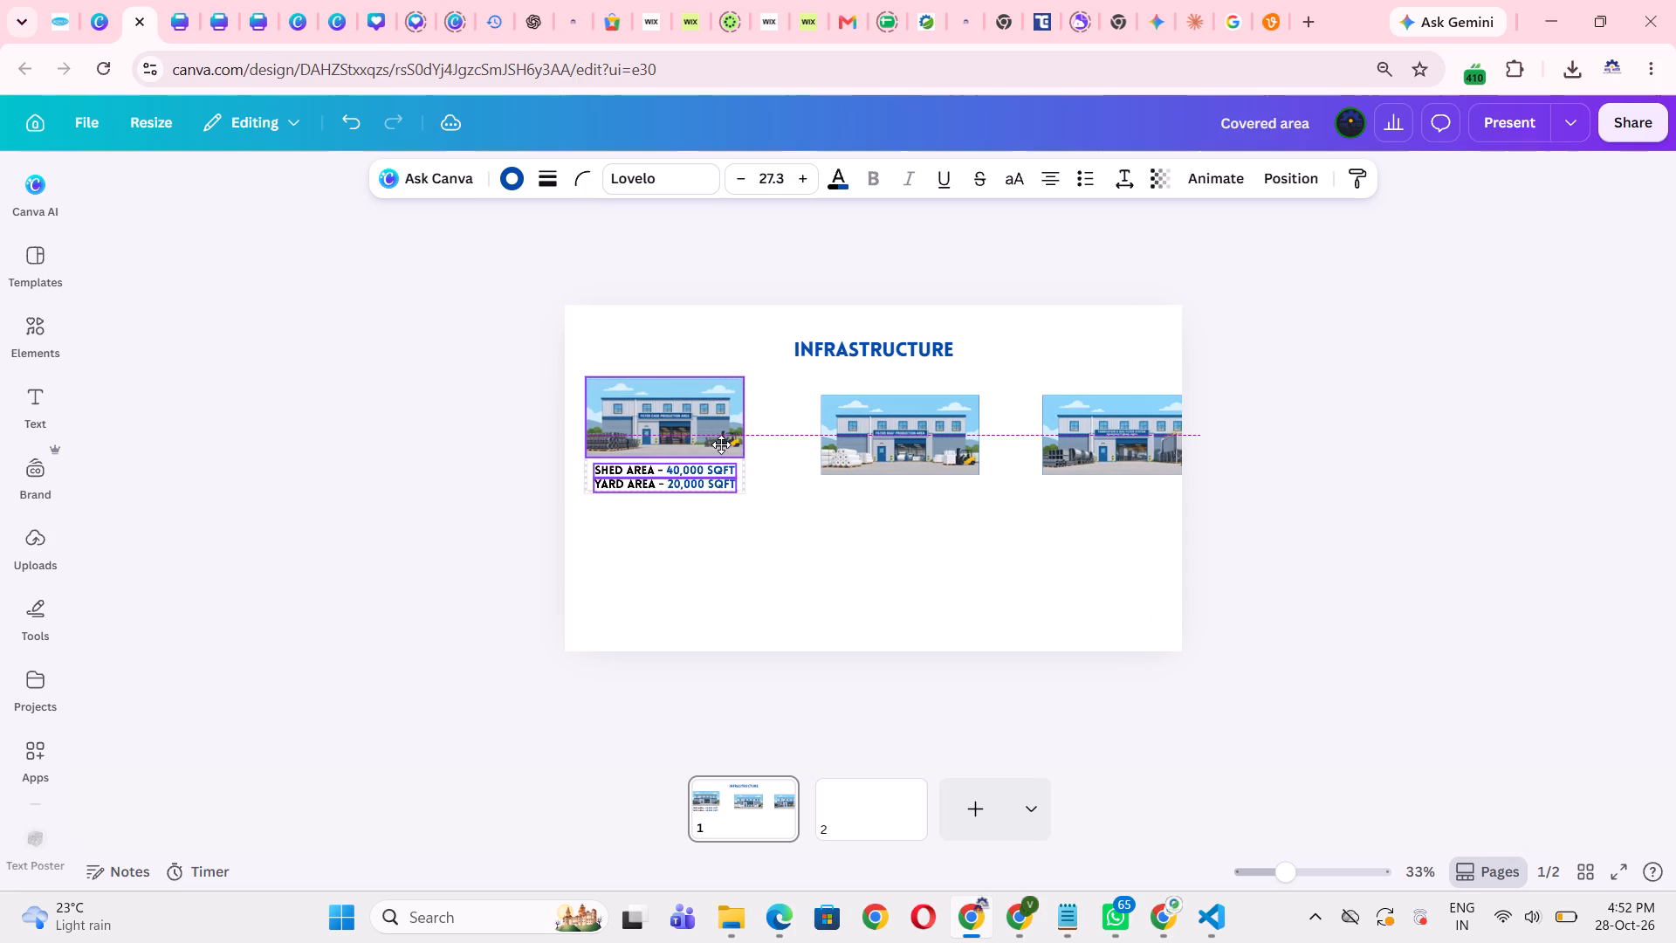
drag(721, 444, 720, 444)
Align the filter bag and fabrication images level with the filter cage image, centring the filter bag image and spacing all three evenly.
drag(869, 453, 858, 451)
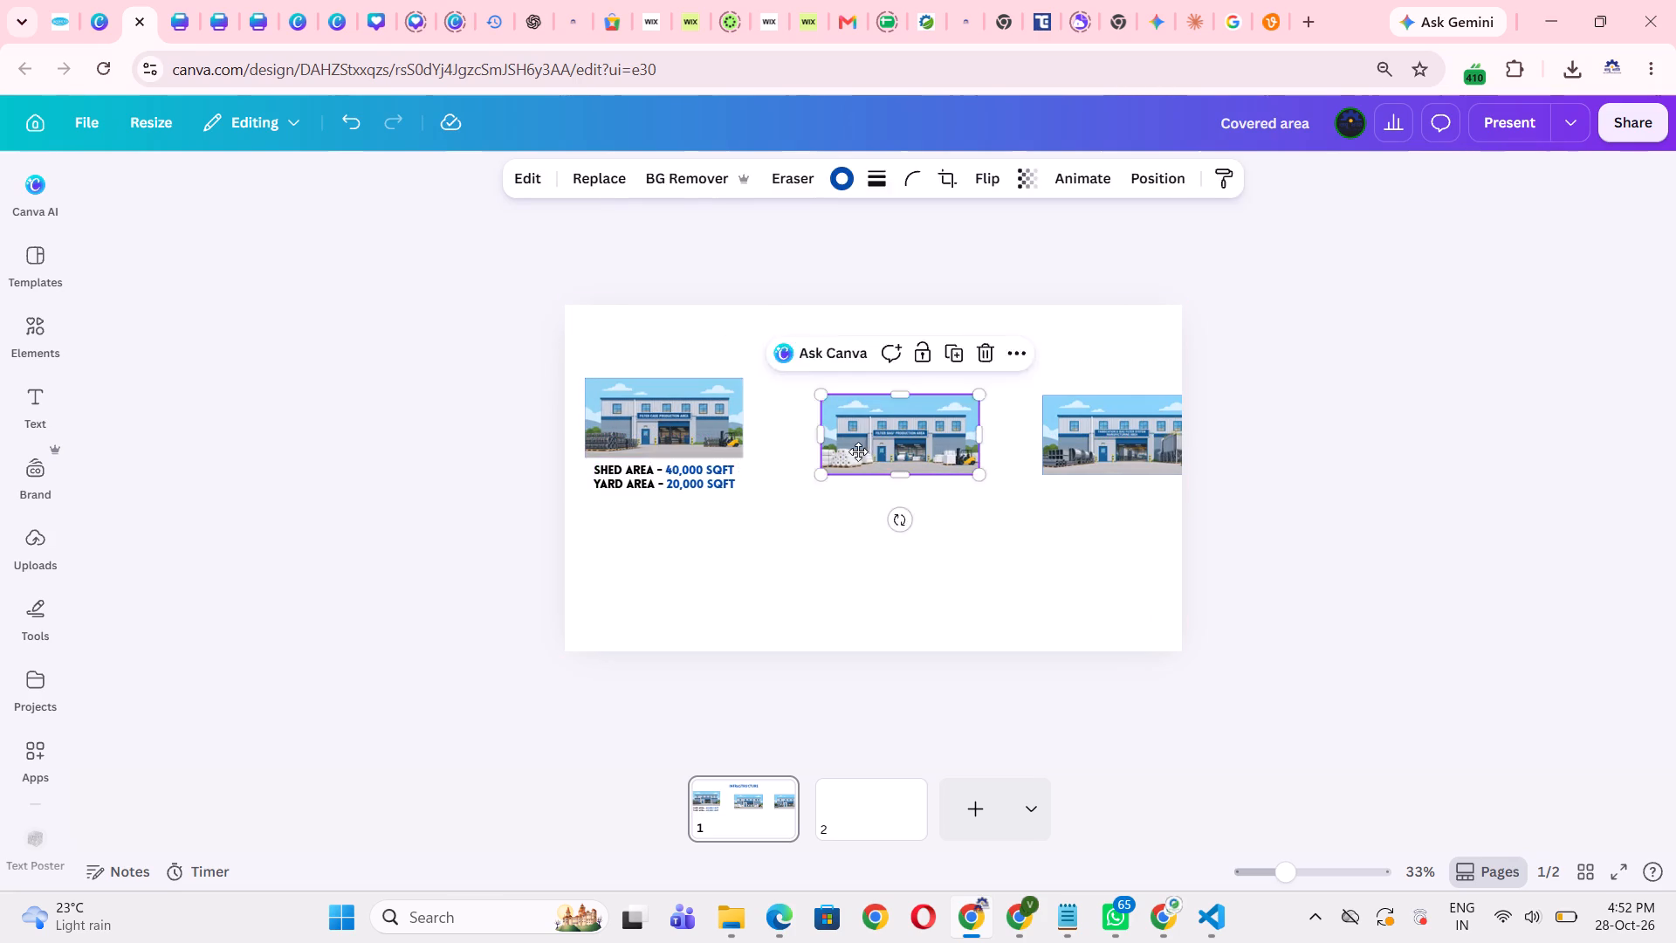
drag(858, 451, 843, 436)
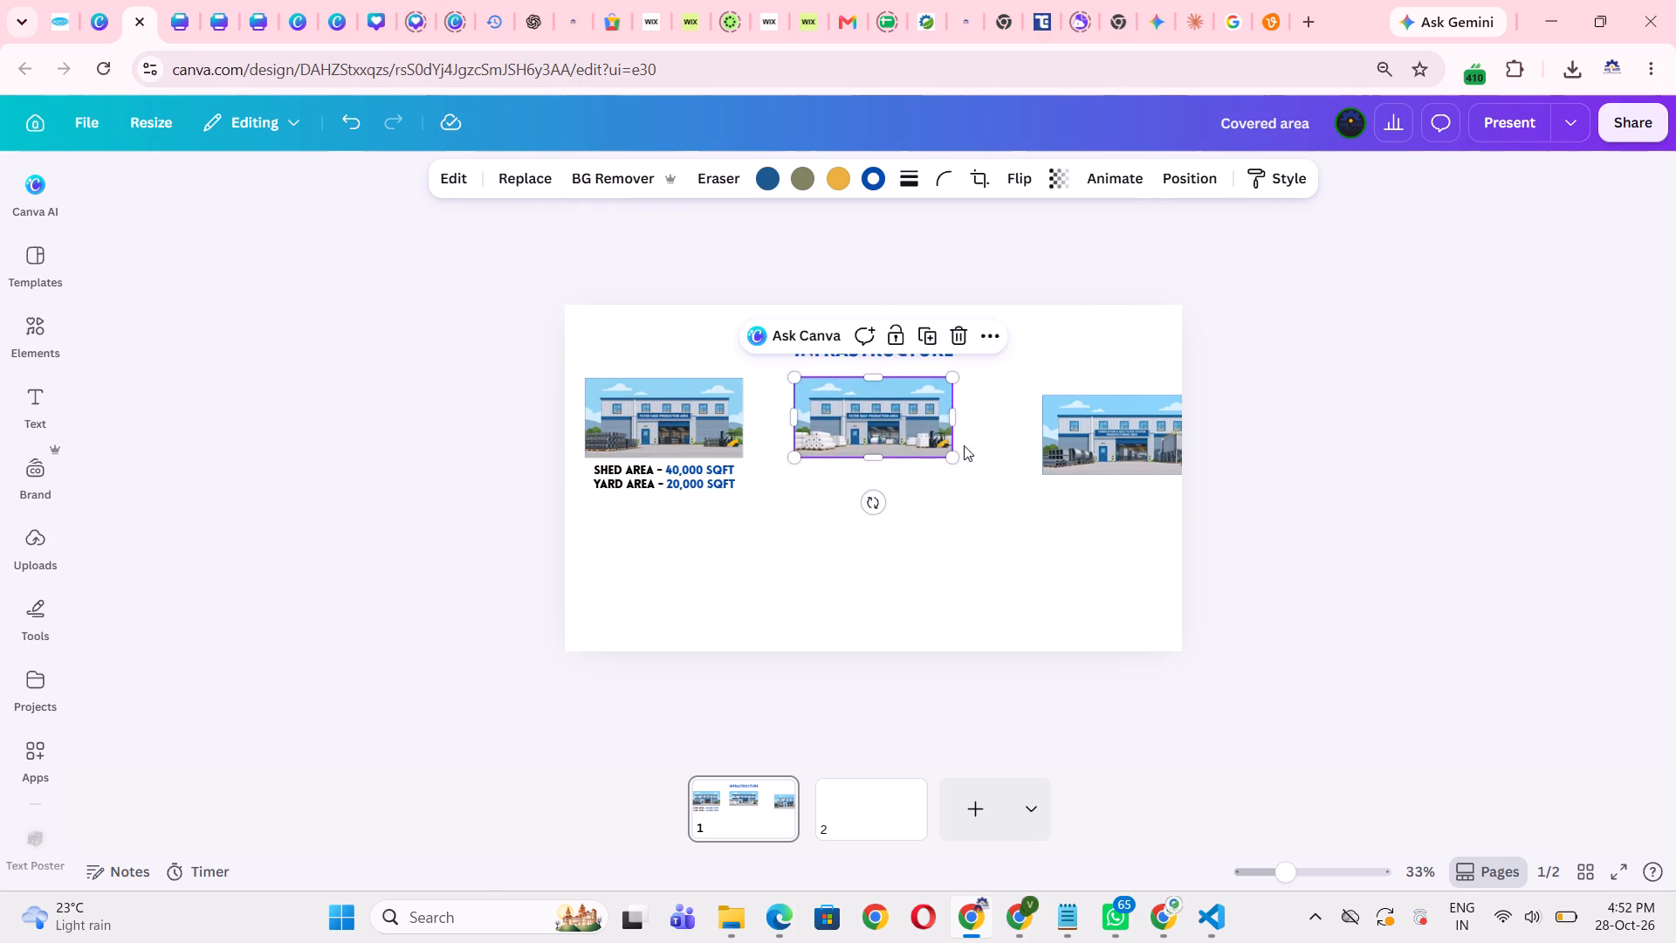
click(1123, 448)
drag(1121, 447, 1077, 429)
click(1095, 520)
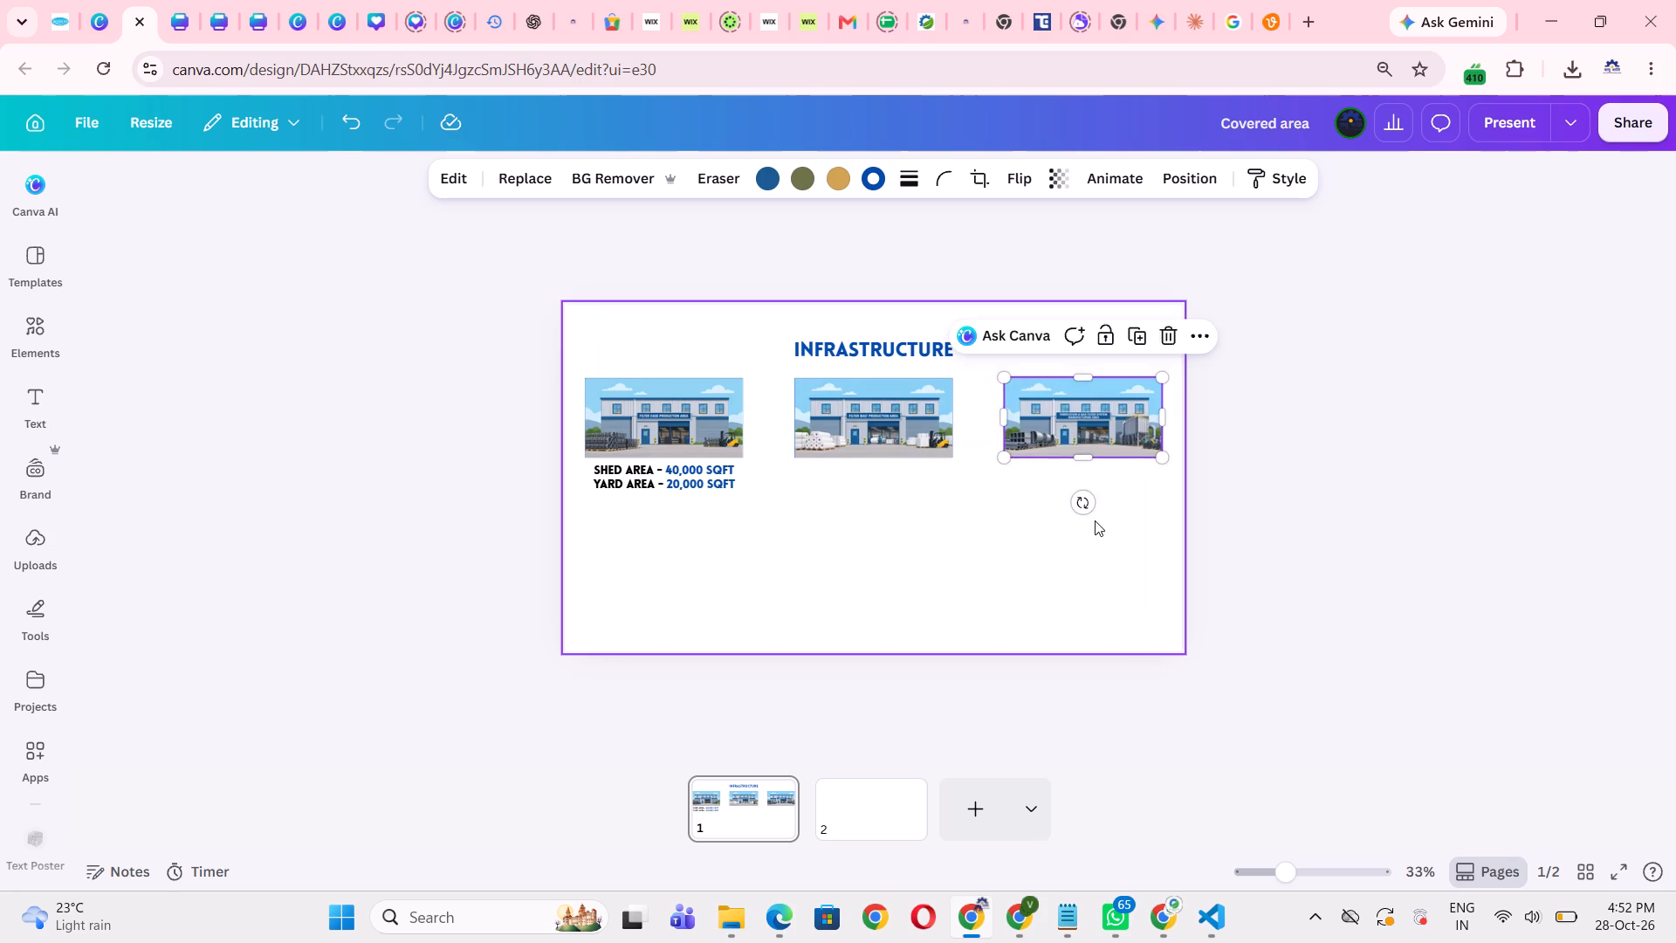
click(1315, 585)
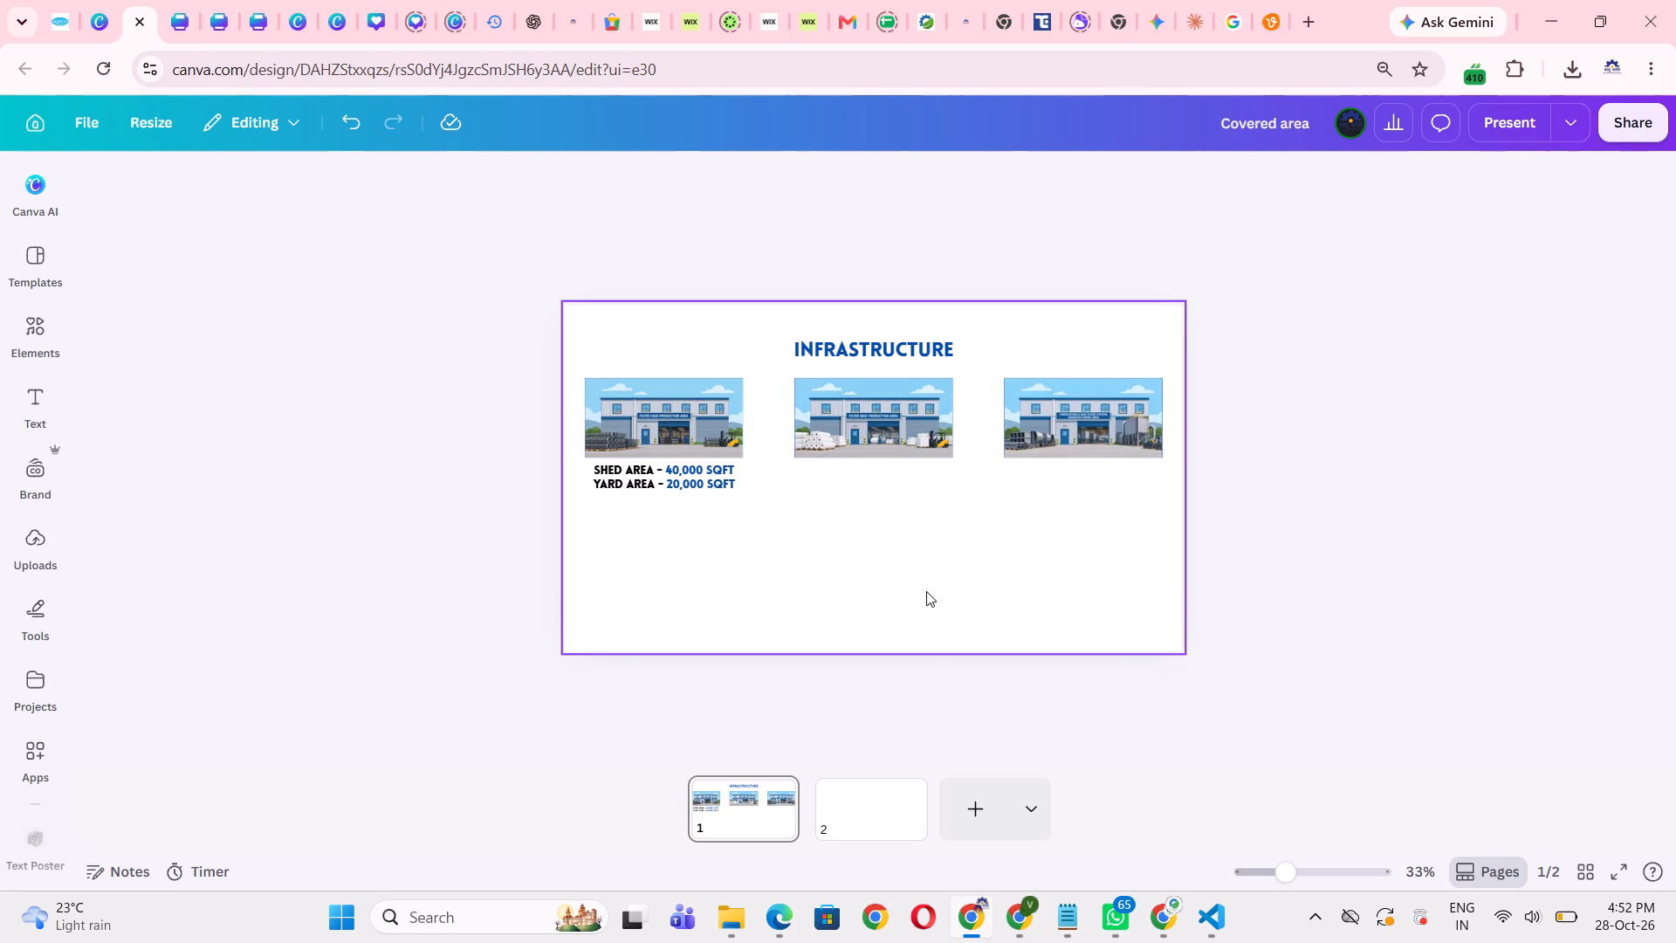
Duplicate the filter cage image's shed and yard area captions and centre the copies beneath the filter bag image, level with the originals.
scroll(931, 675, up, 2)
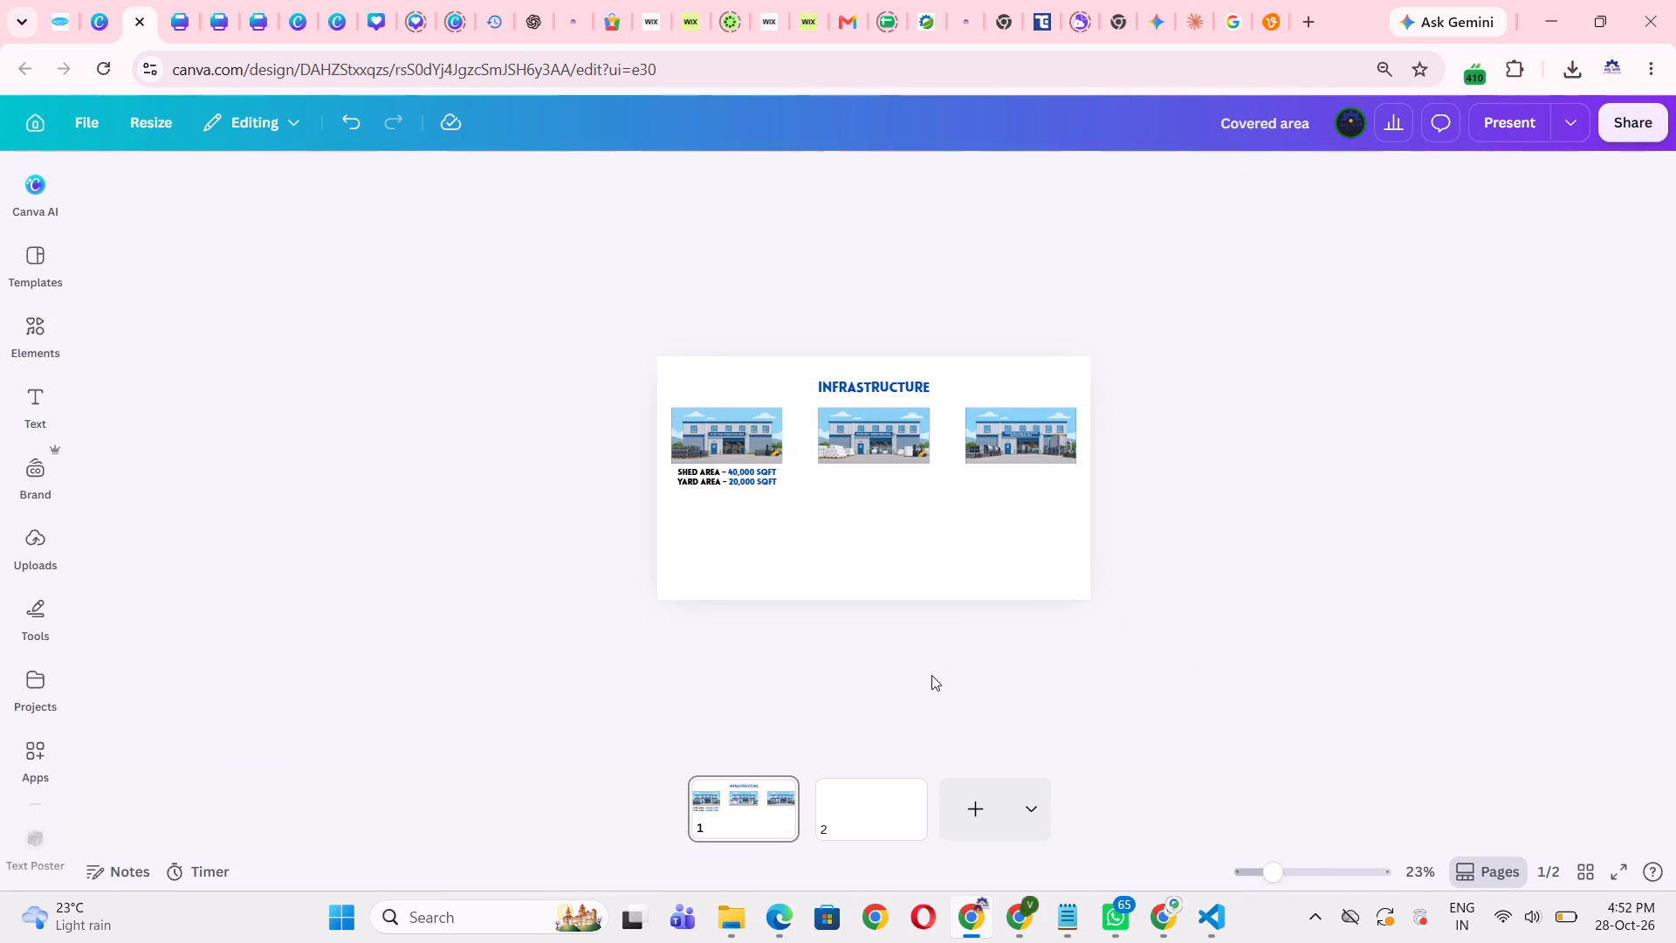
scroll(936, 536, up, 1)
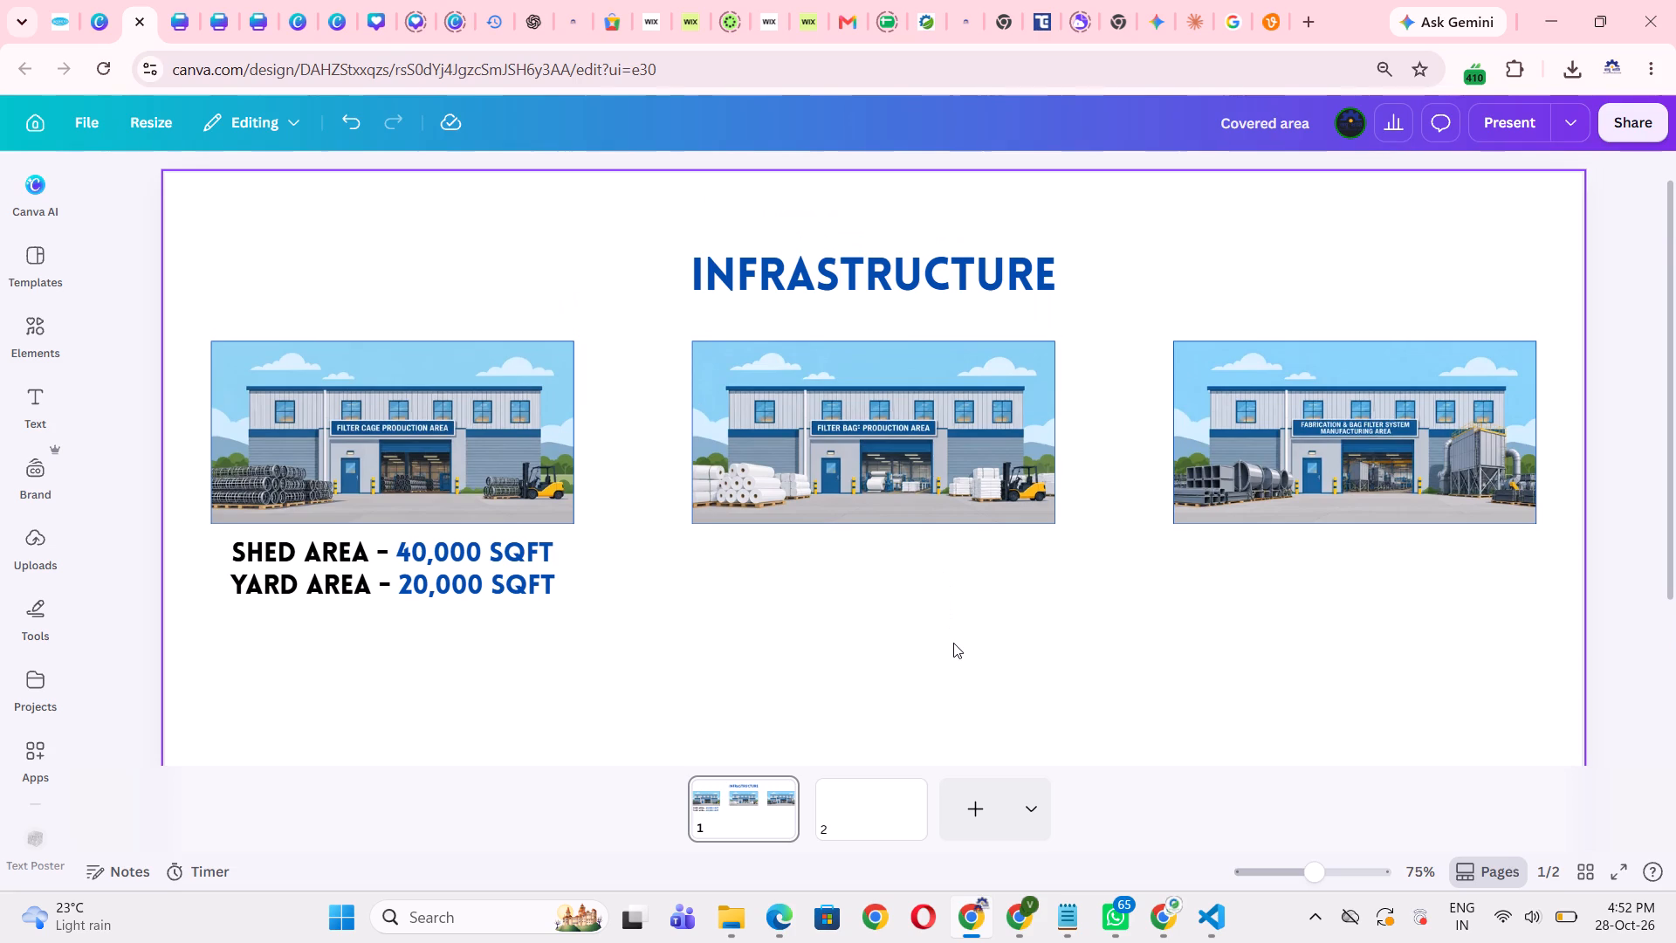
click(890, 455)
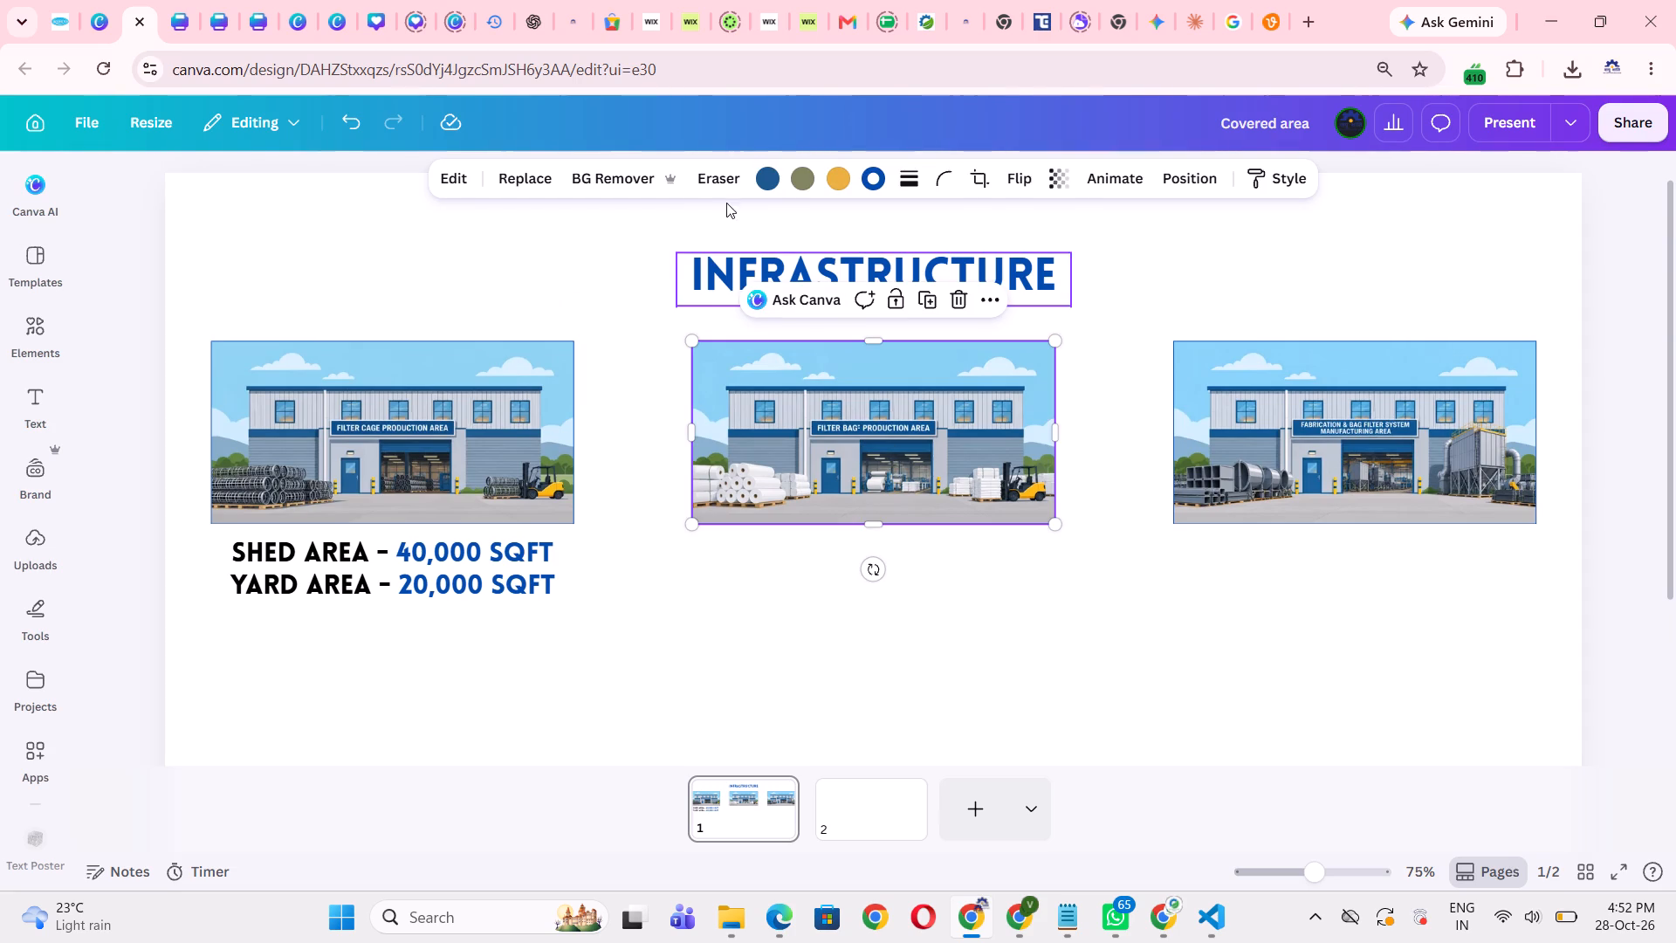
click(1013, 781)
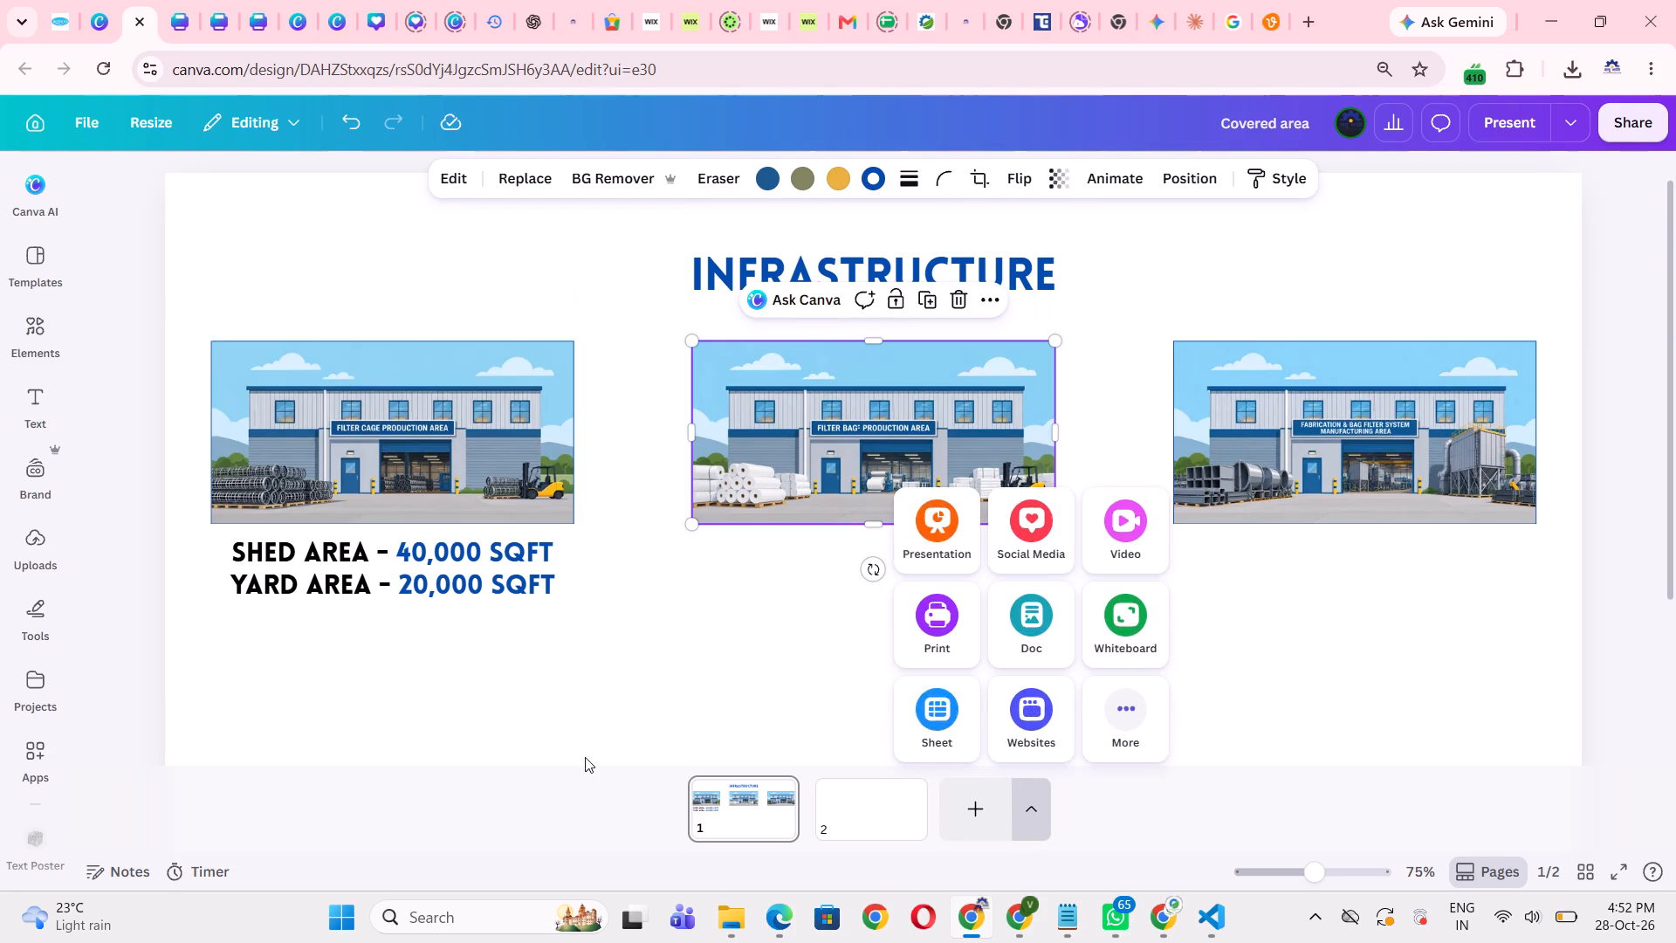
click(604, 684)
click(334, 686)
drag(333, 657, 382, 549)
key(ctrl+c)
key(ctrl+v)
drag(471, 580, 891, 571)
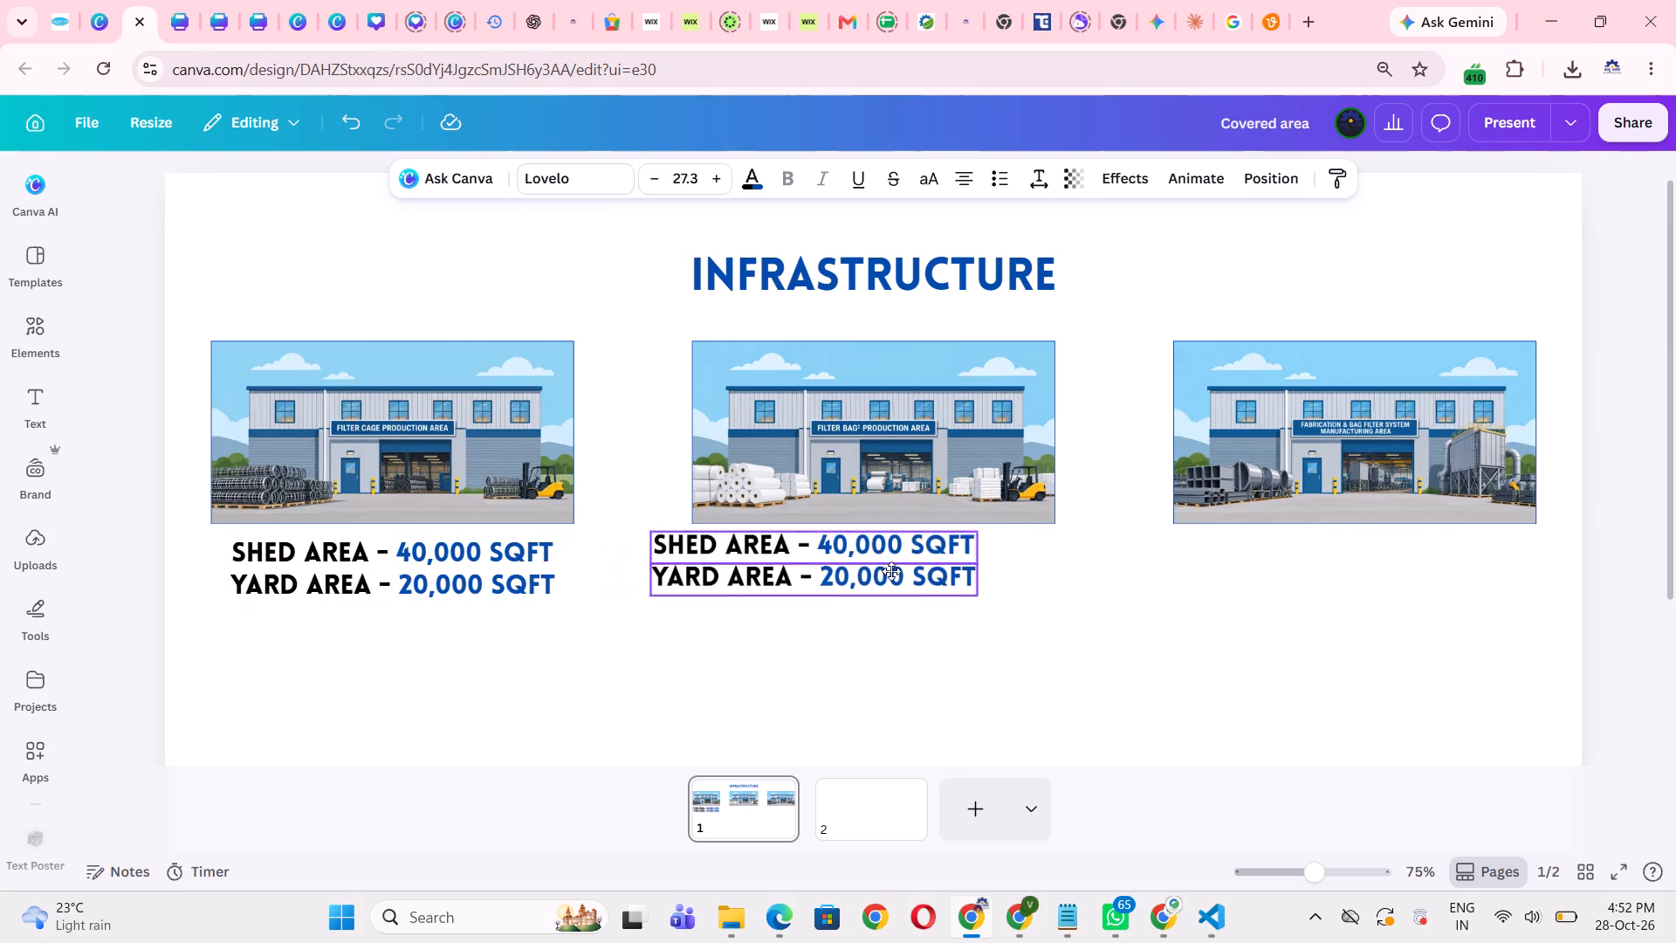
drag(891, 571, 938, 572)
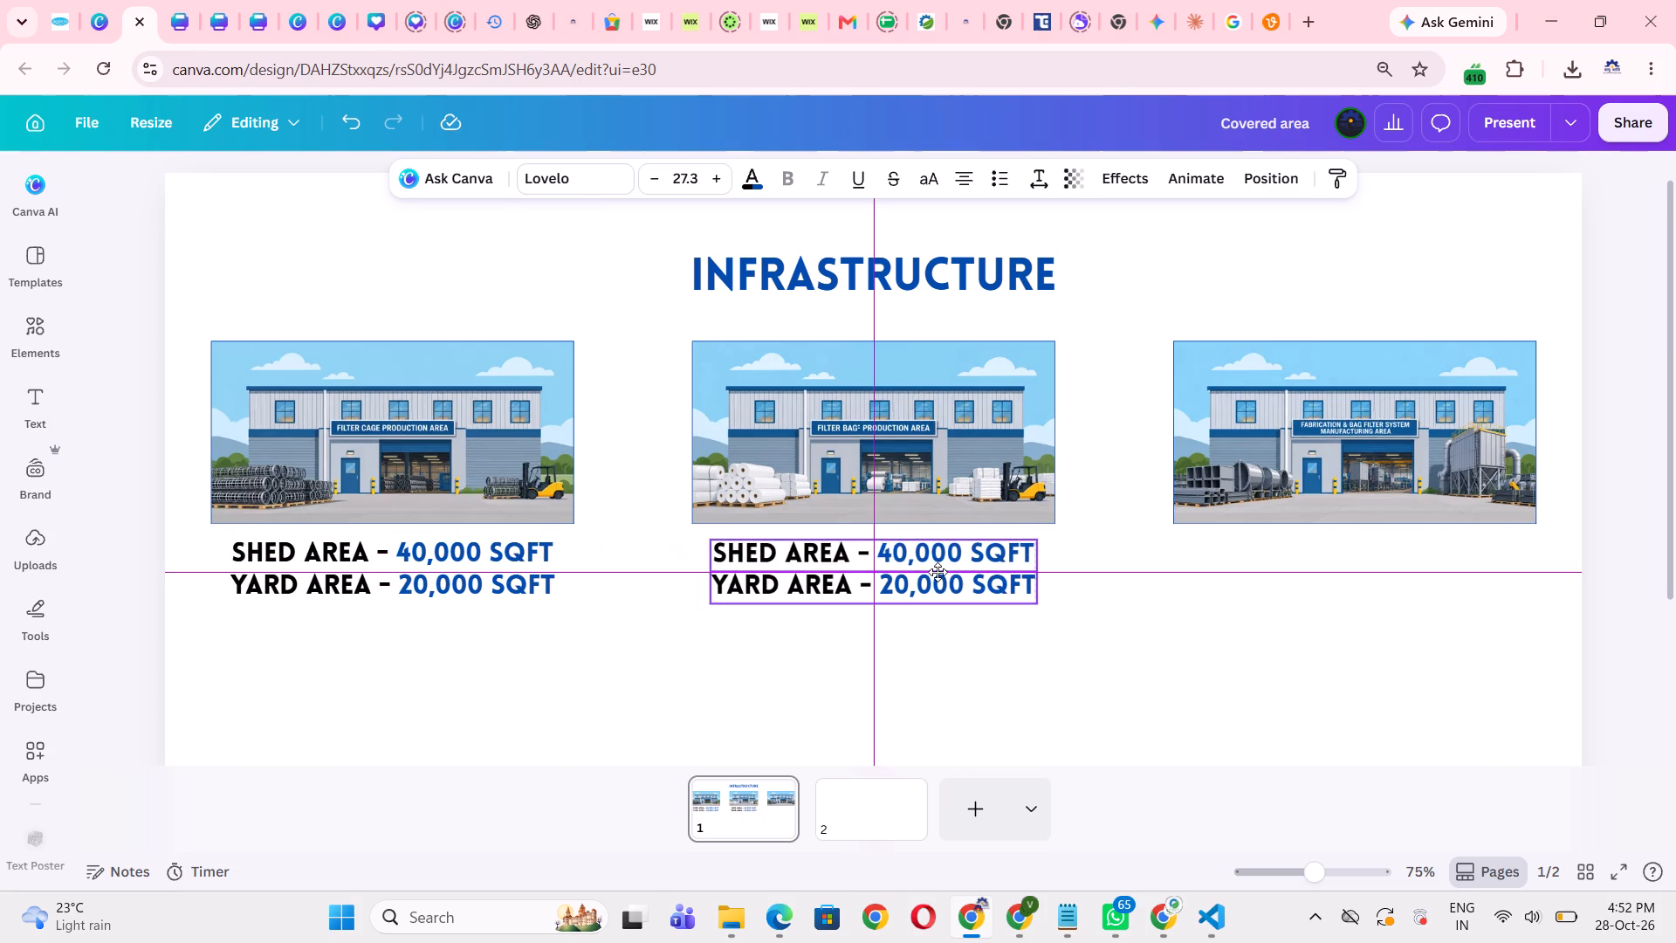
drag(938, 572, 938, 571)
click(1405, 727)
Duplicate the filter bag image's shed and yard area captions and centre the copies beneath the fabrication image, level with the other captions.
drag(972, 713, 972, 691)
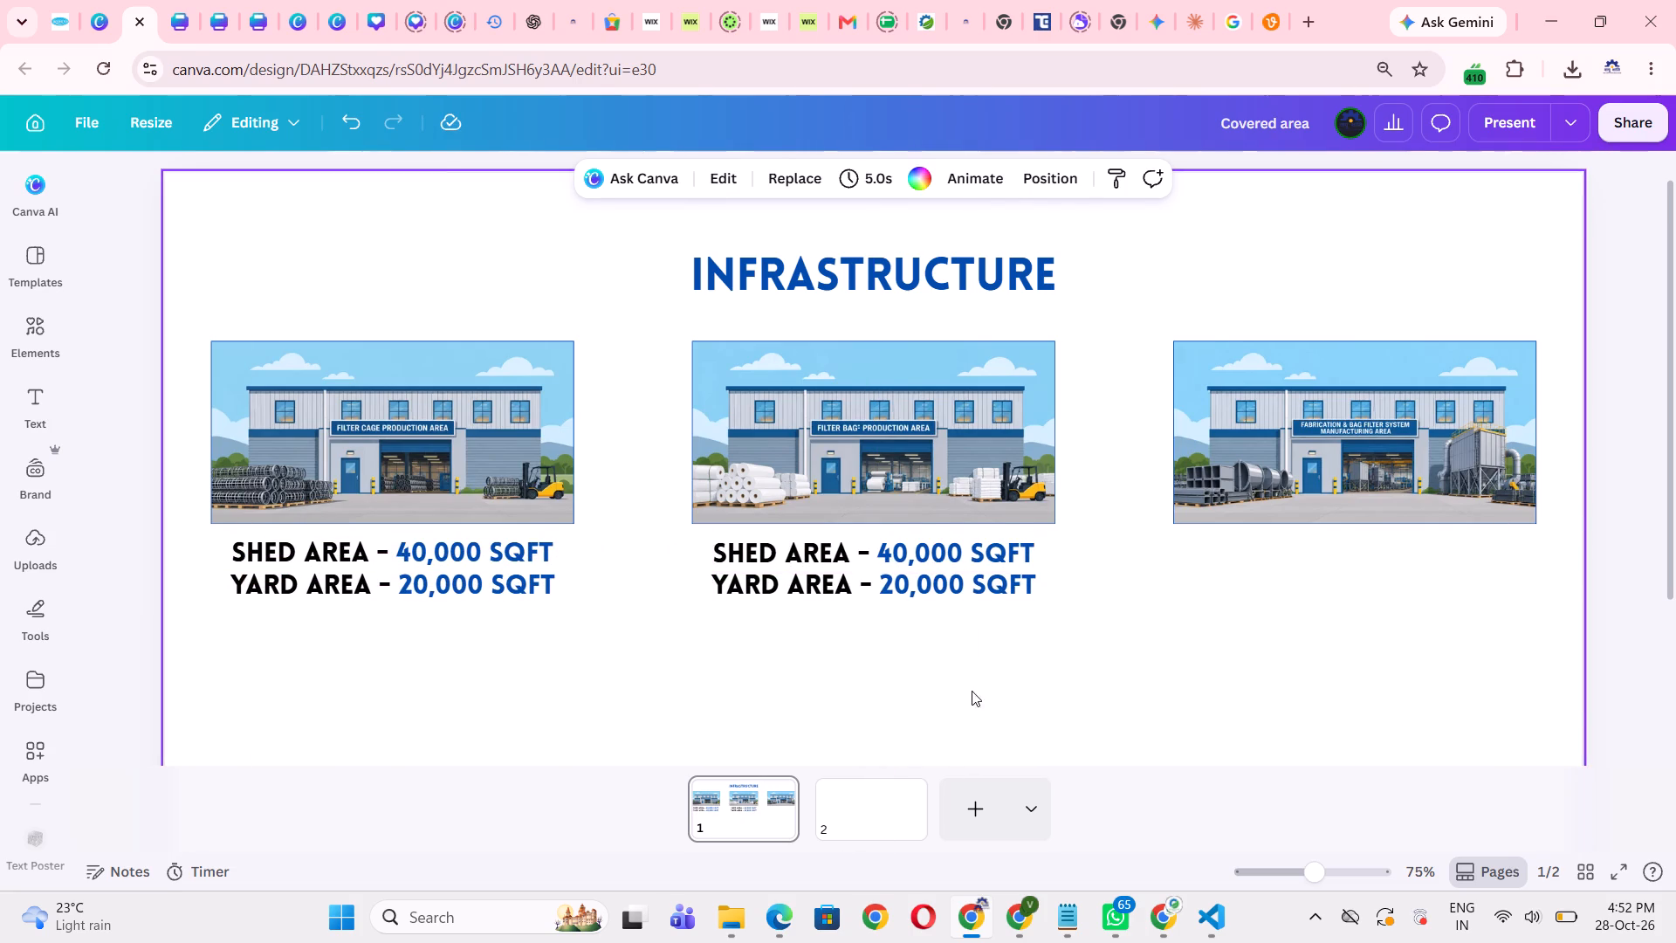
drag(972, 691, 976, 561)
key(ctrl+c)
key(ctrl+v)
drag(997, 595, 1470, 591)
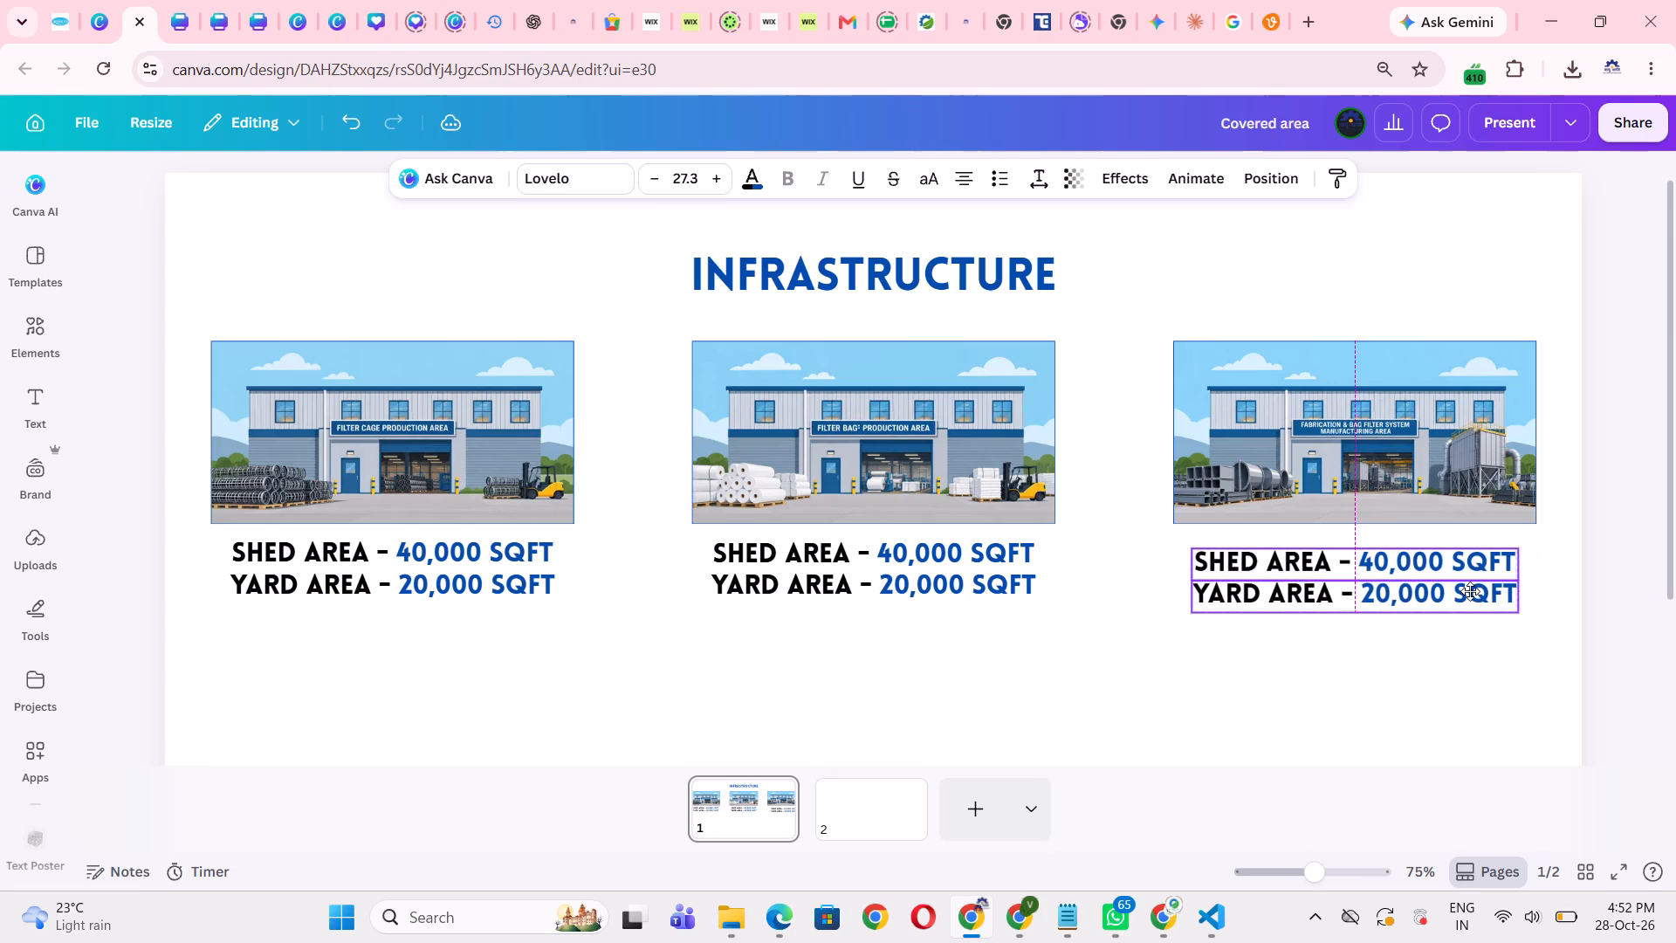
drag(1470, 591, 1457, 593)
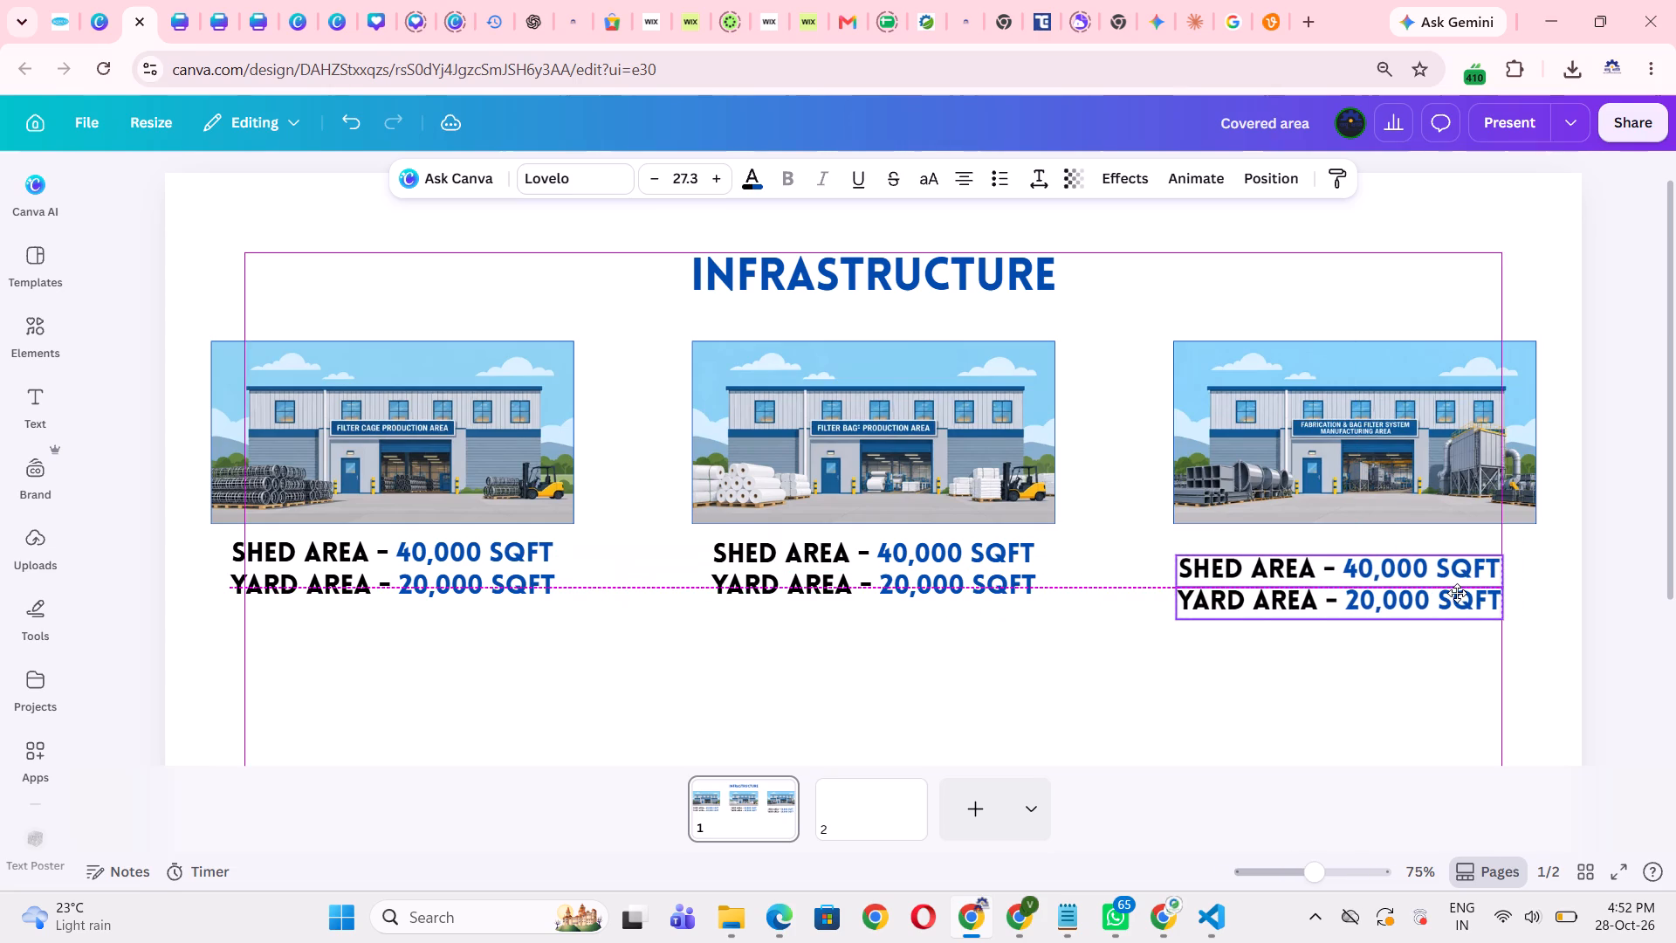
drag(1457, 593, 1471, 587)
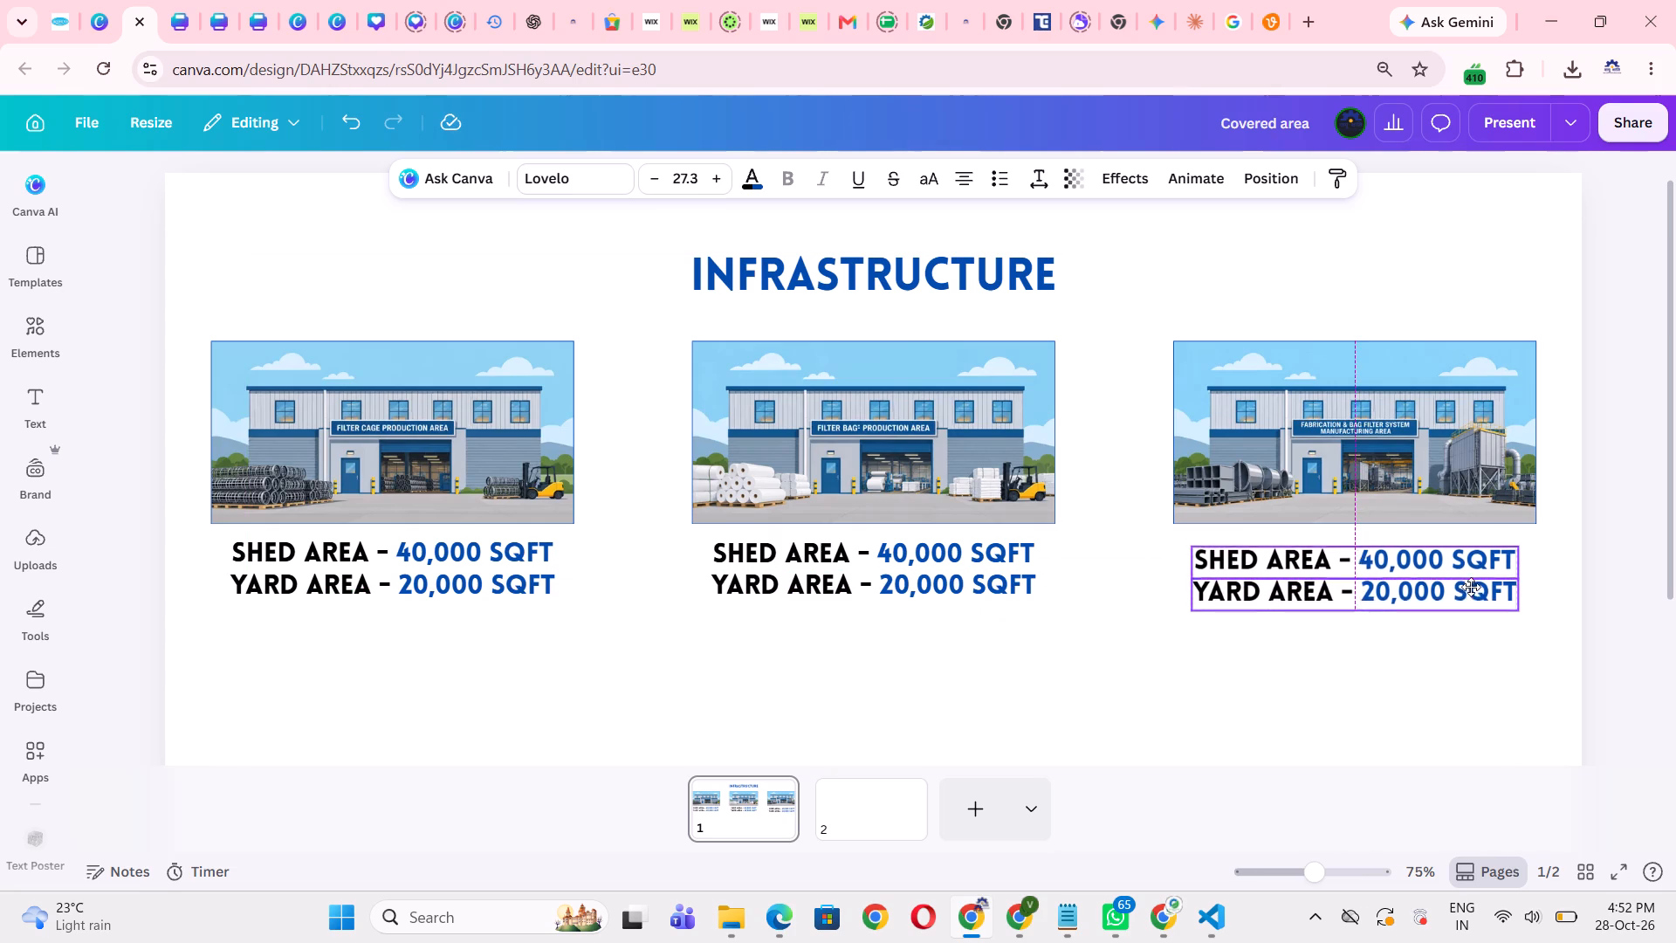
drag(1471, 587, 1468, 583)
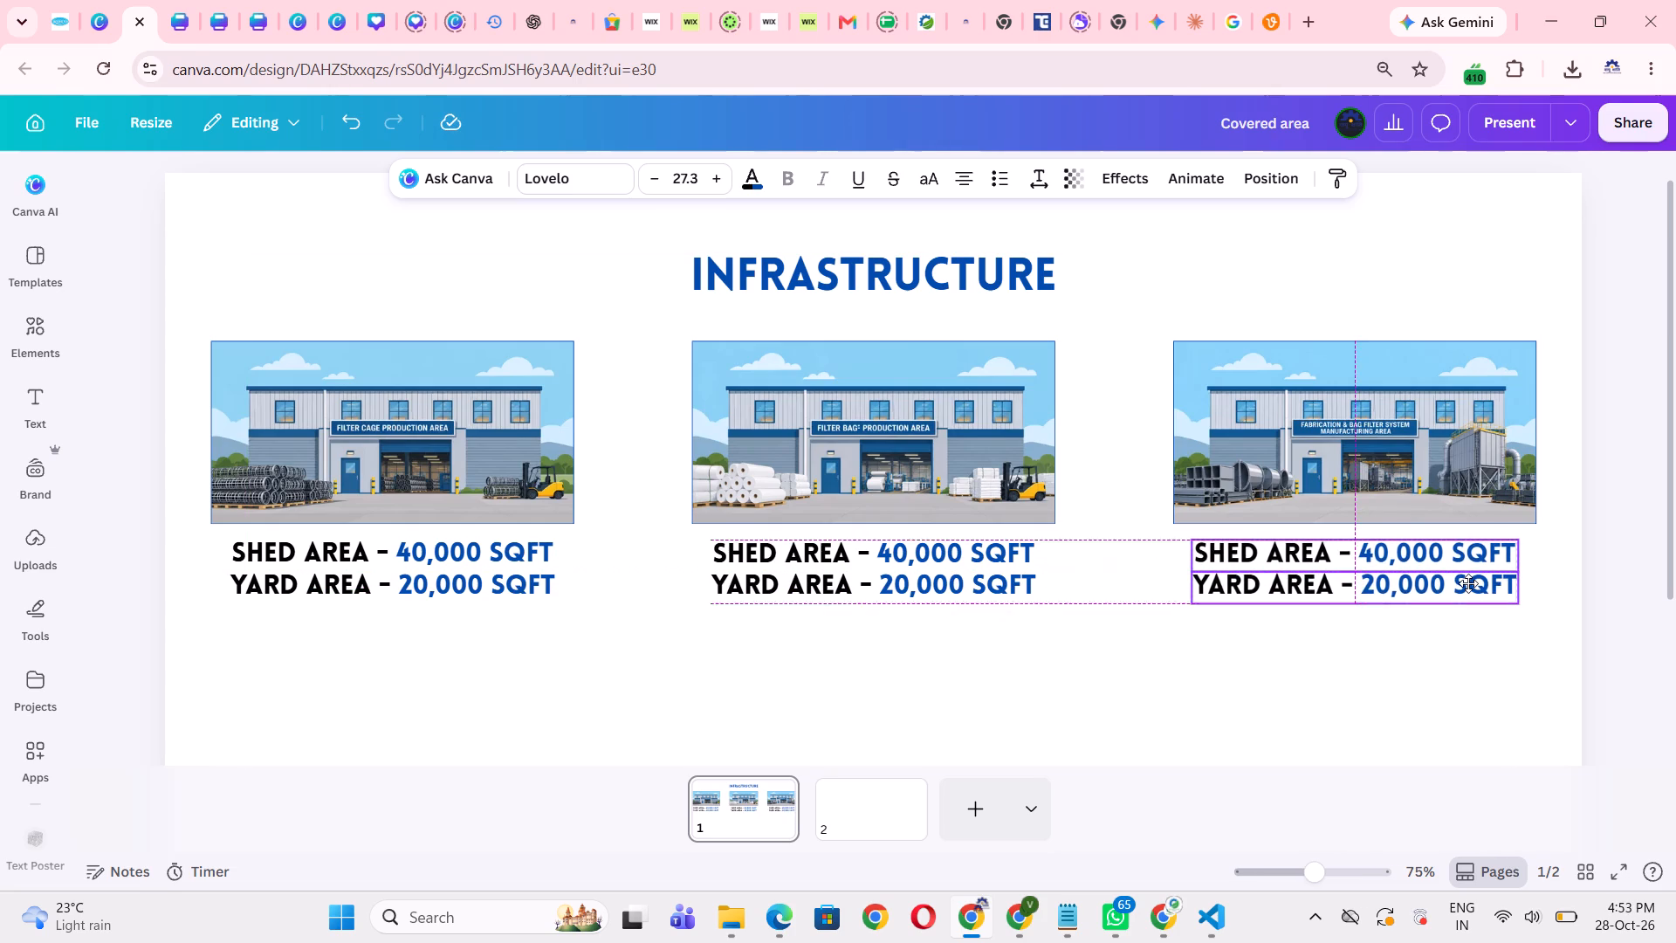
drag(1468, 583, 1466, 582)
click(872, 674)
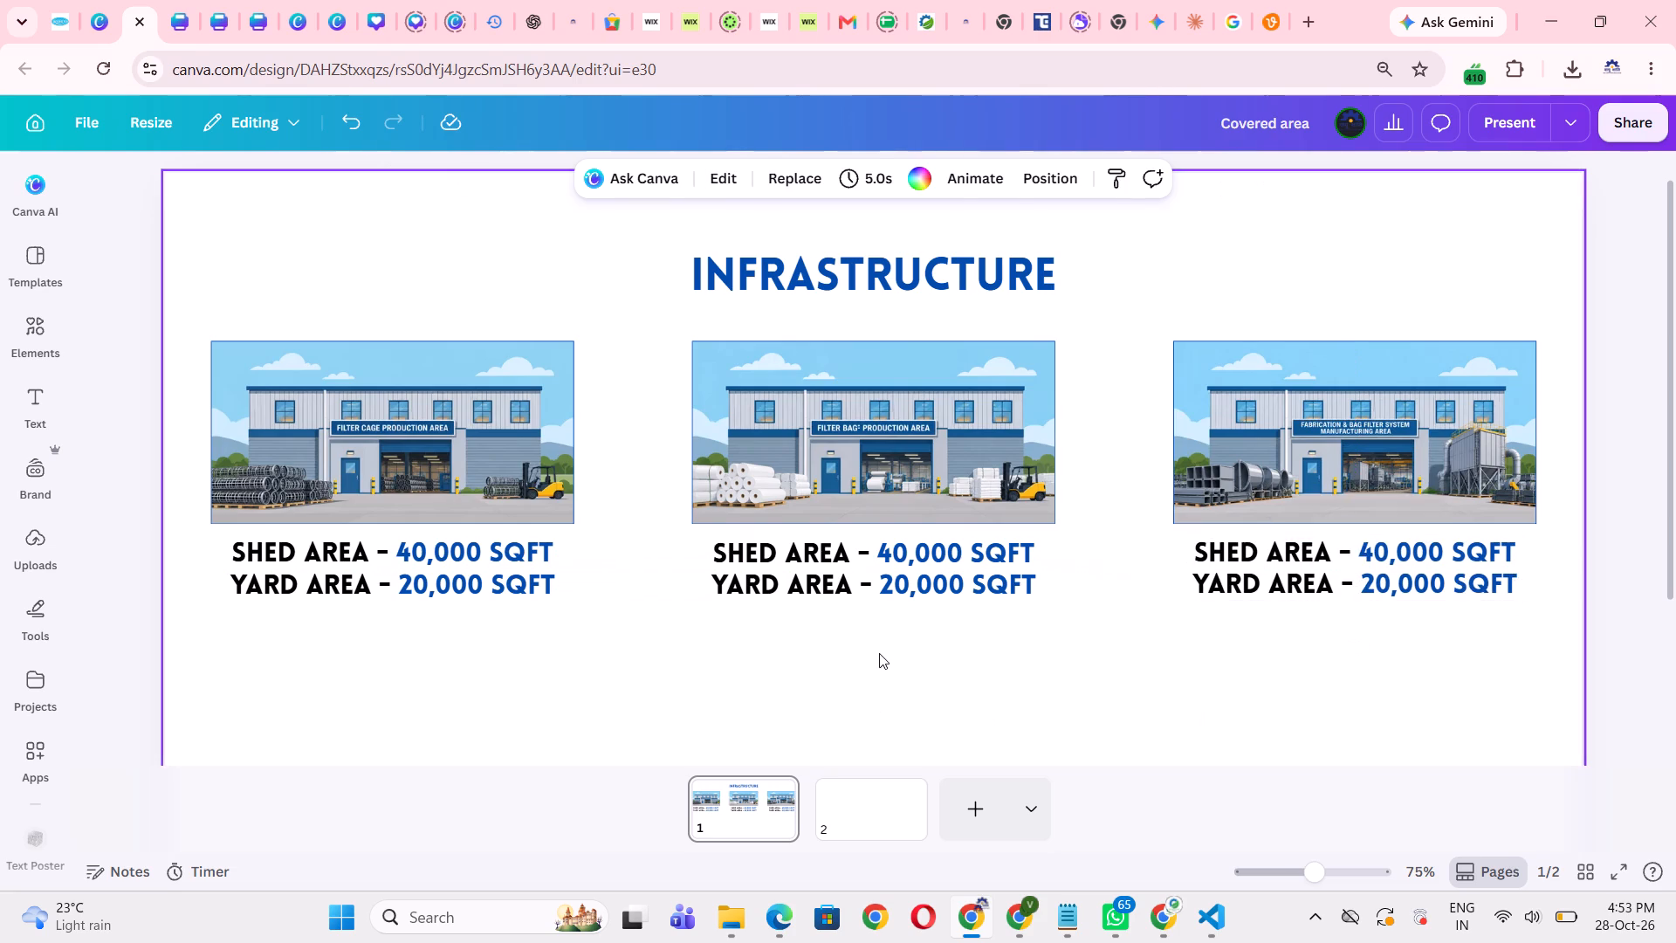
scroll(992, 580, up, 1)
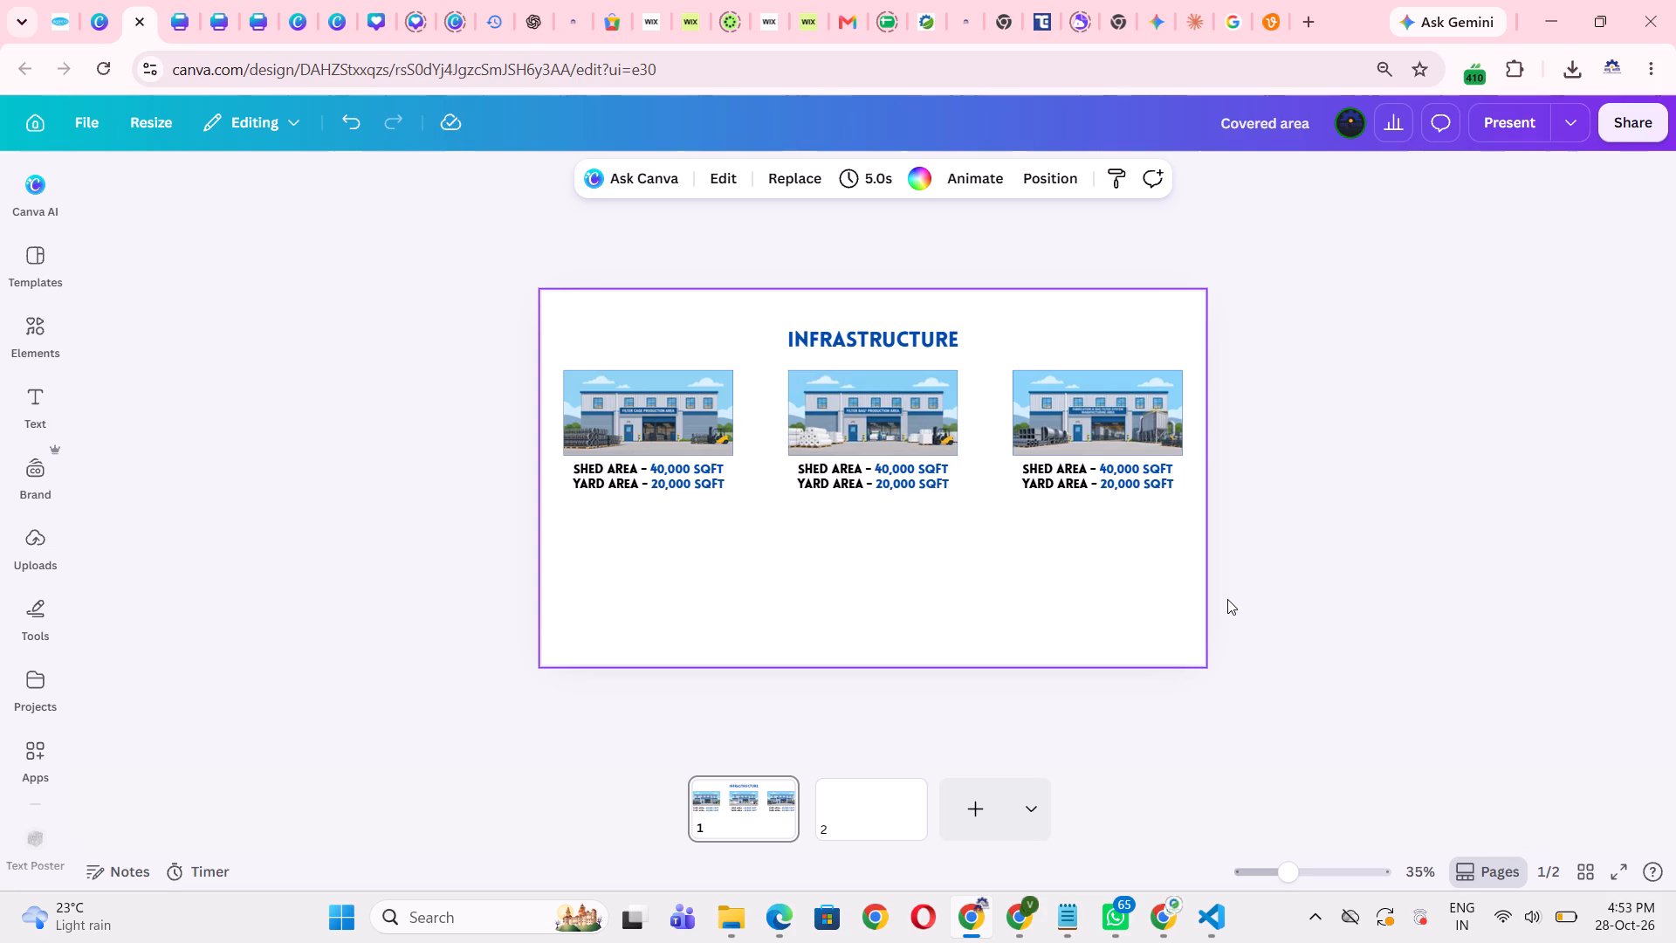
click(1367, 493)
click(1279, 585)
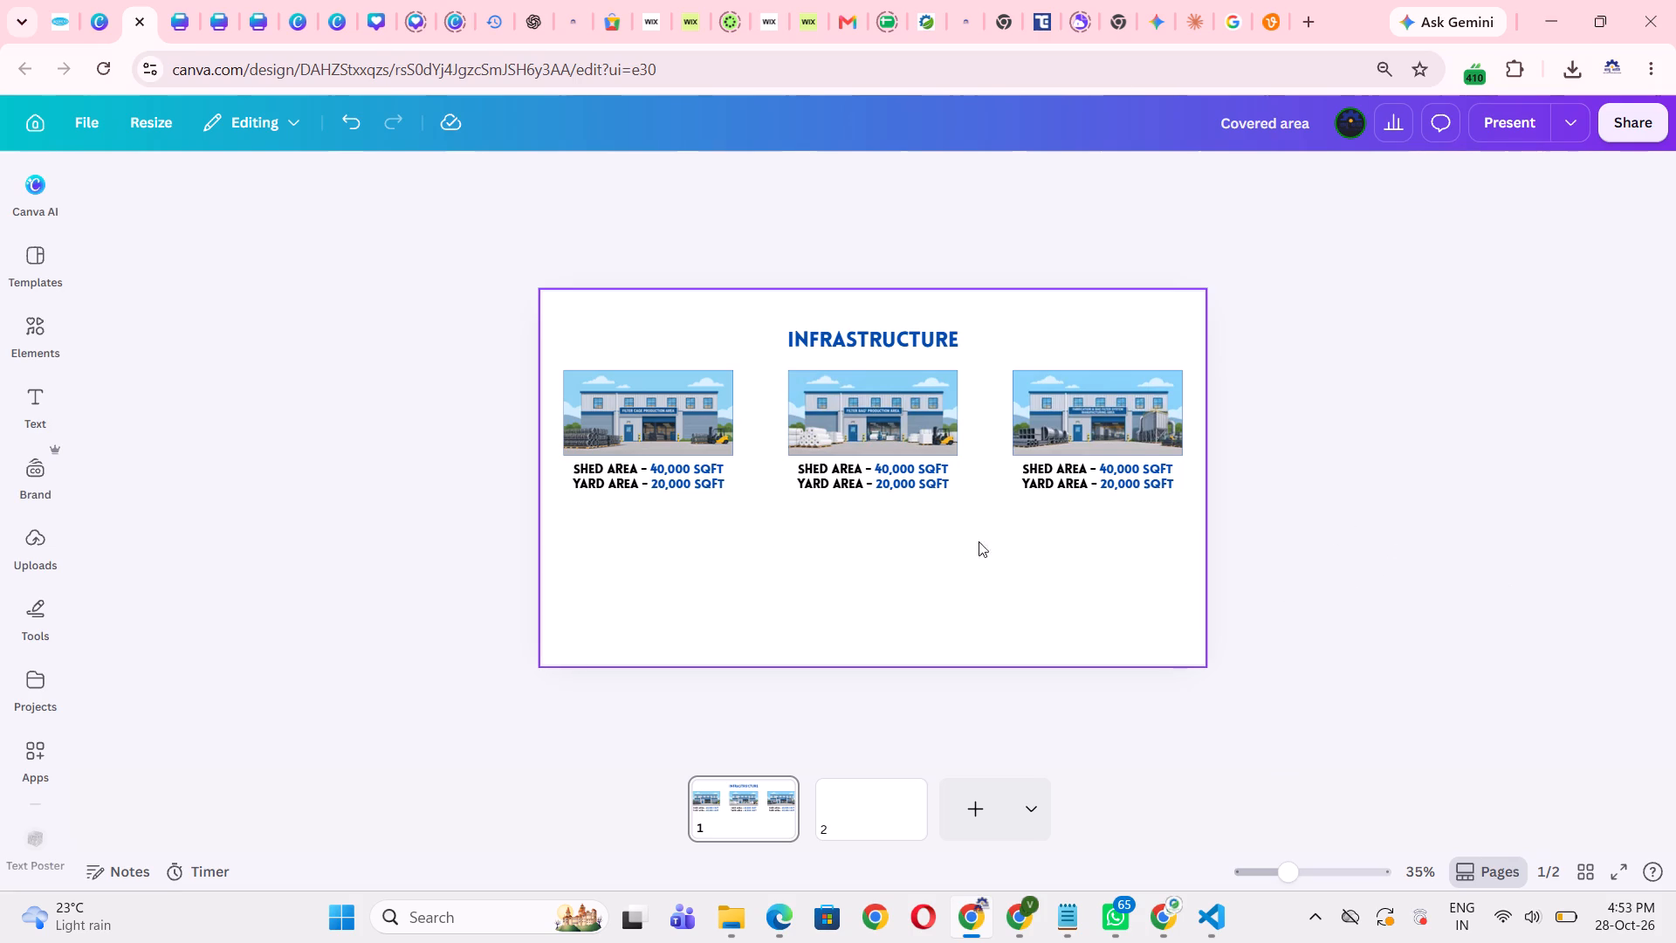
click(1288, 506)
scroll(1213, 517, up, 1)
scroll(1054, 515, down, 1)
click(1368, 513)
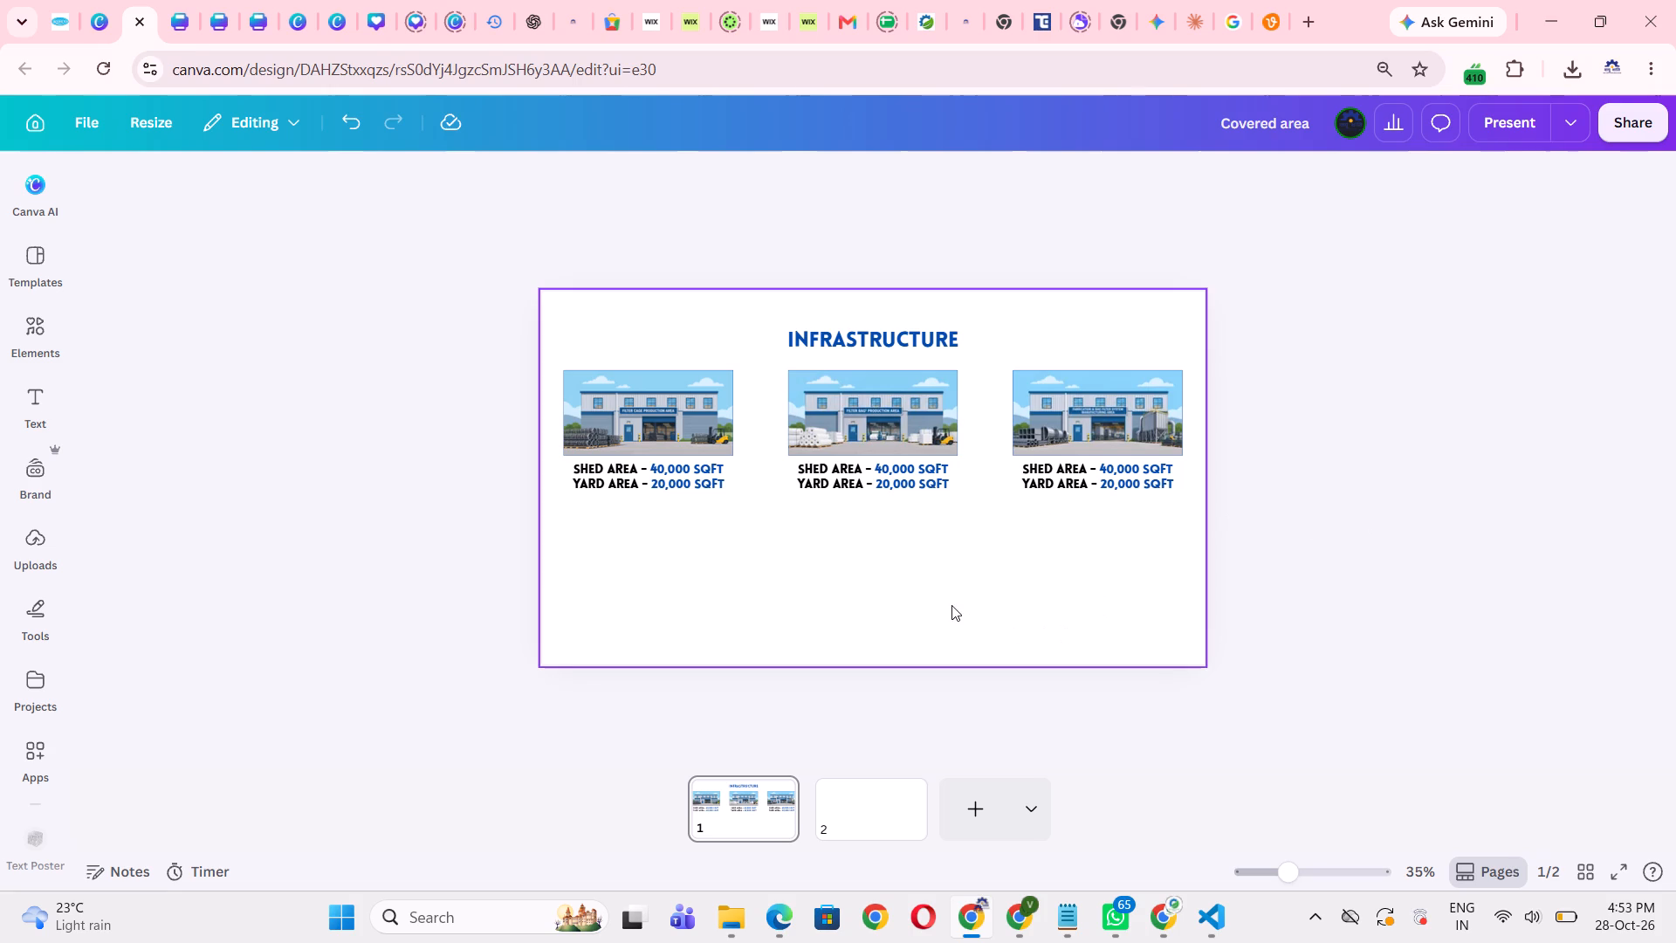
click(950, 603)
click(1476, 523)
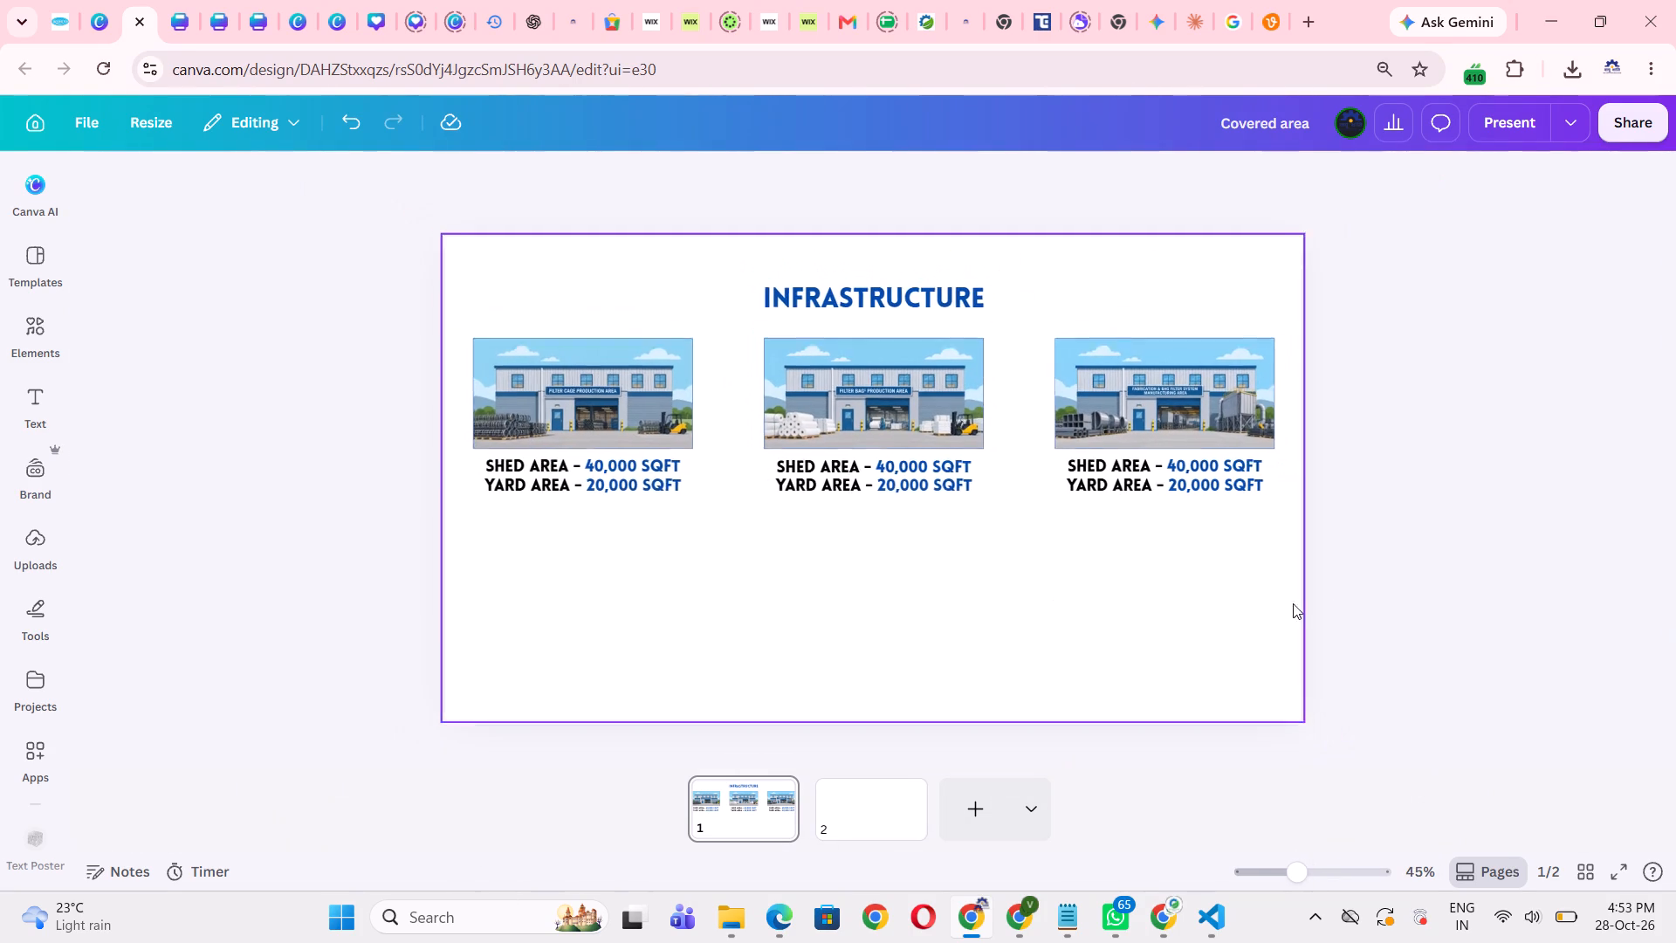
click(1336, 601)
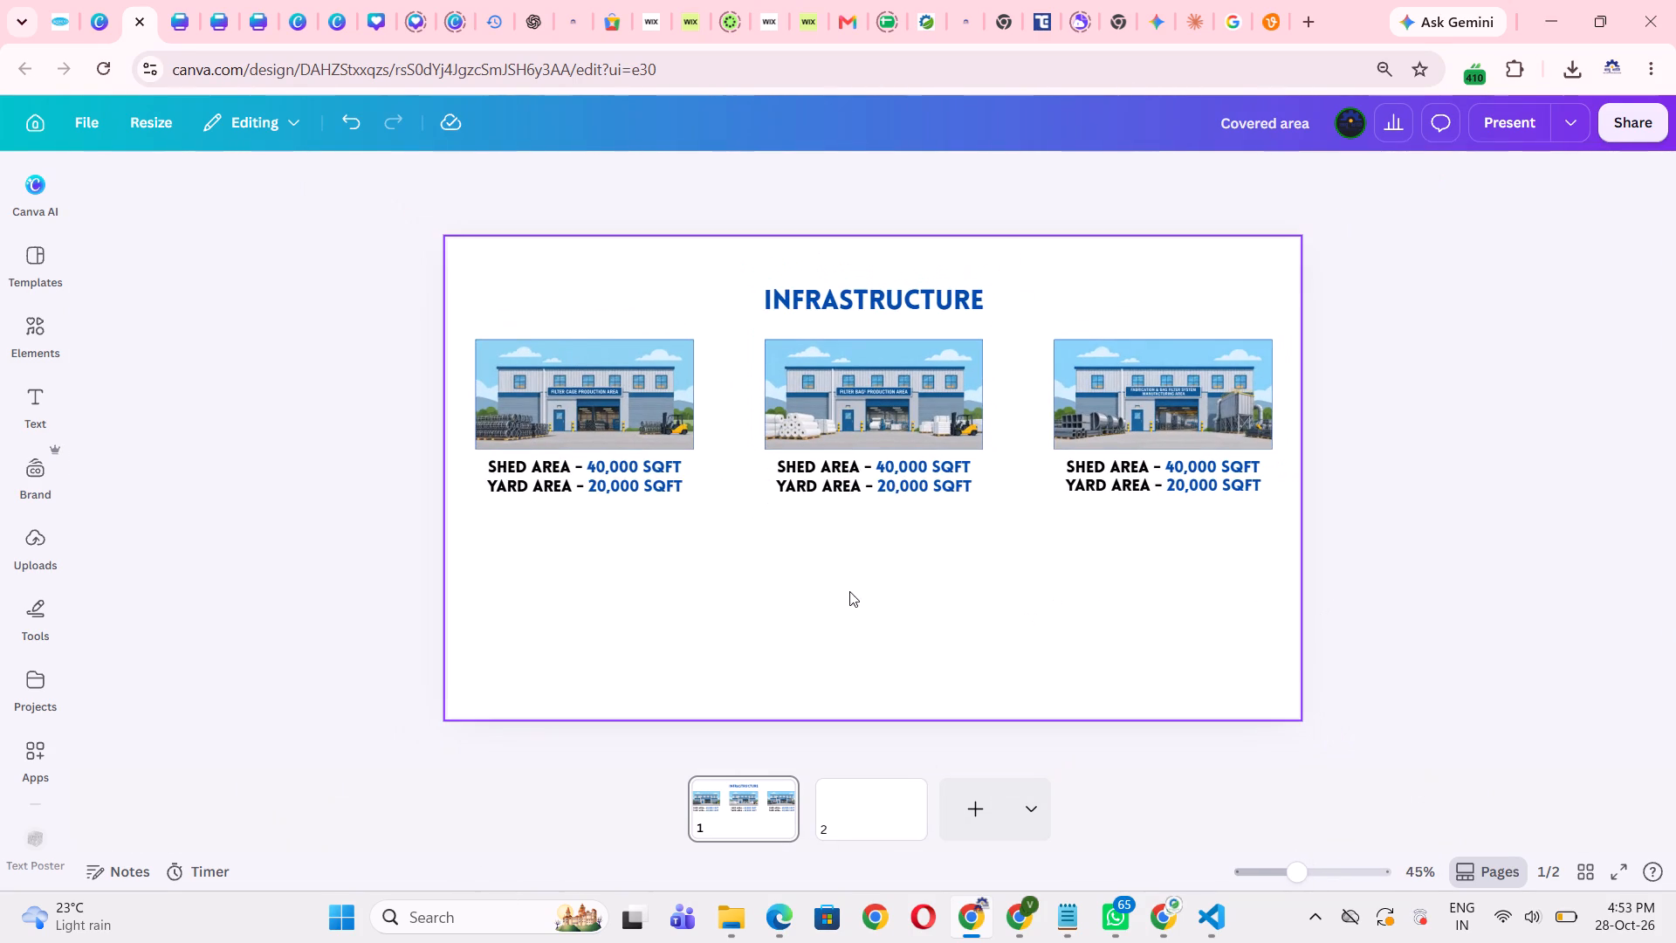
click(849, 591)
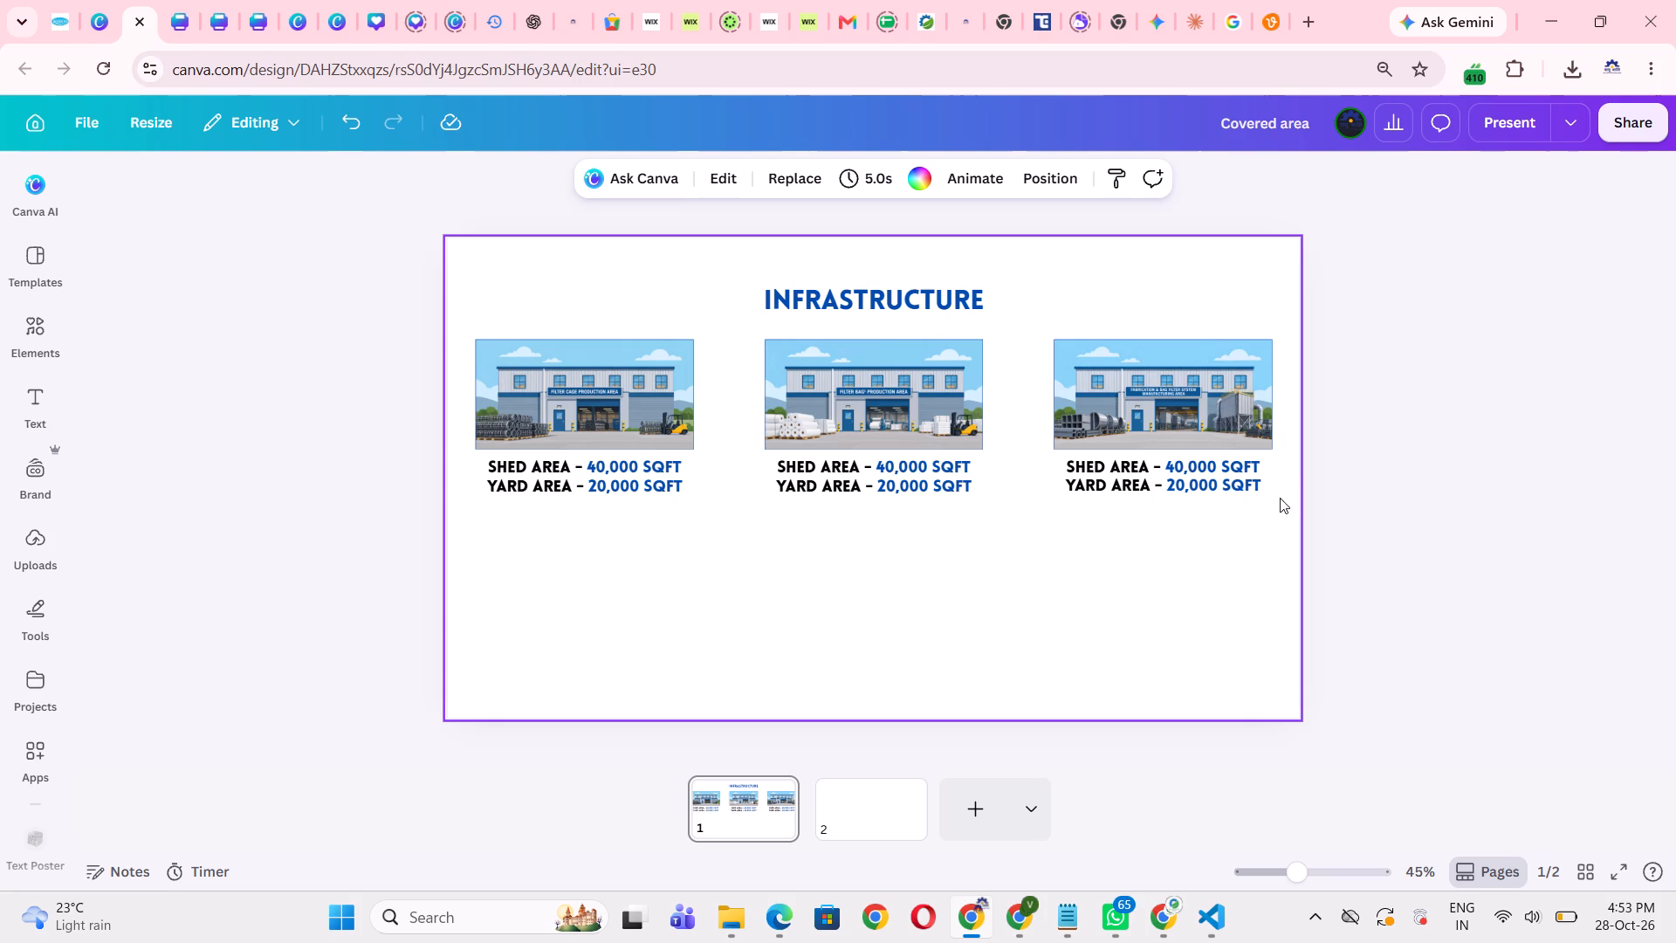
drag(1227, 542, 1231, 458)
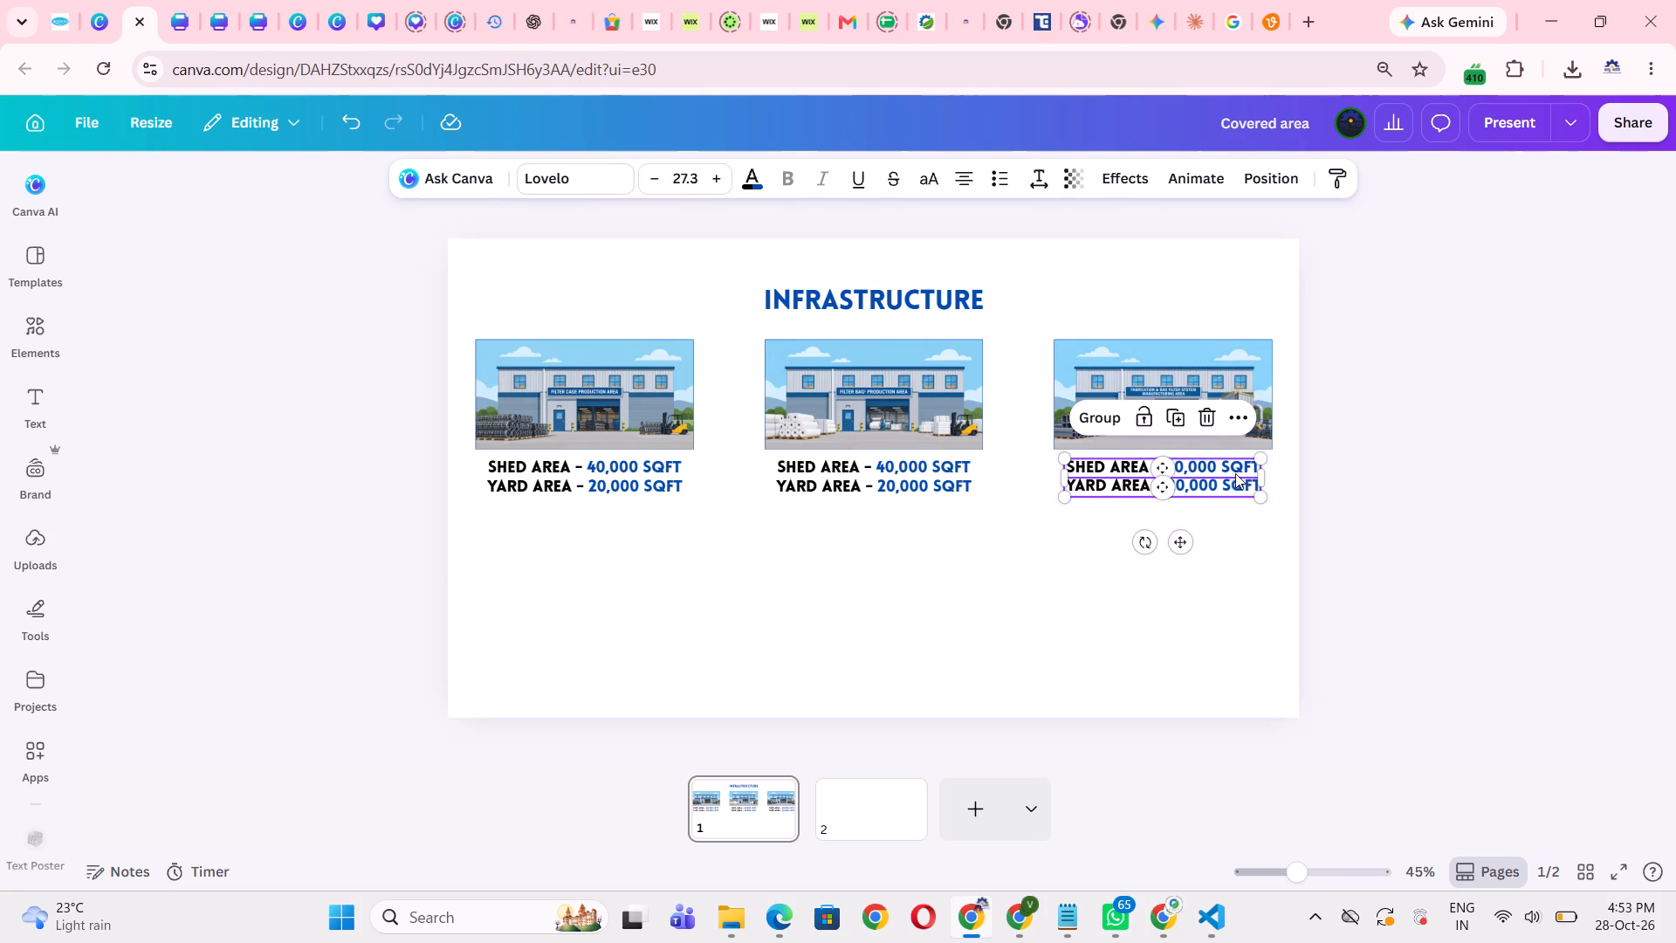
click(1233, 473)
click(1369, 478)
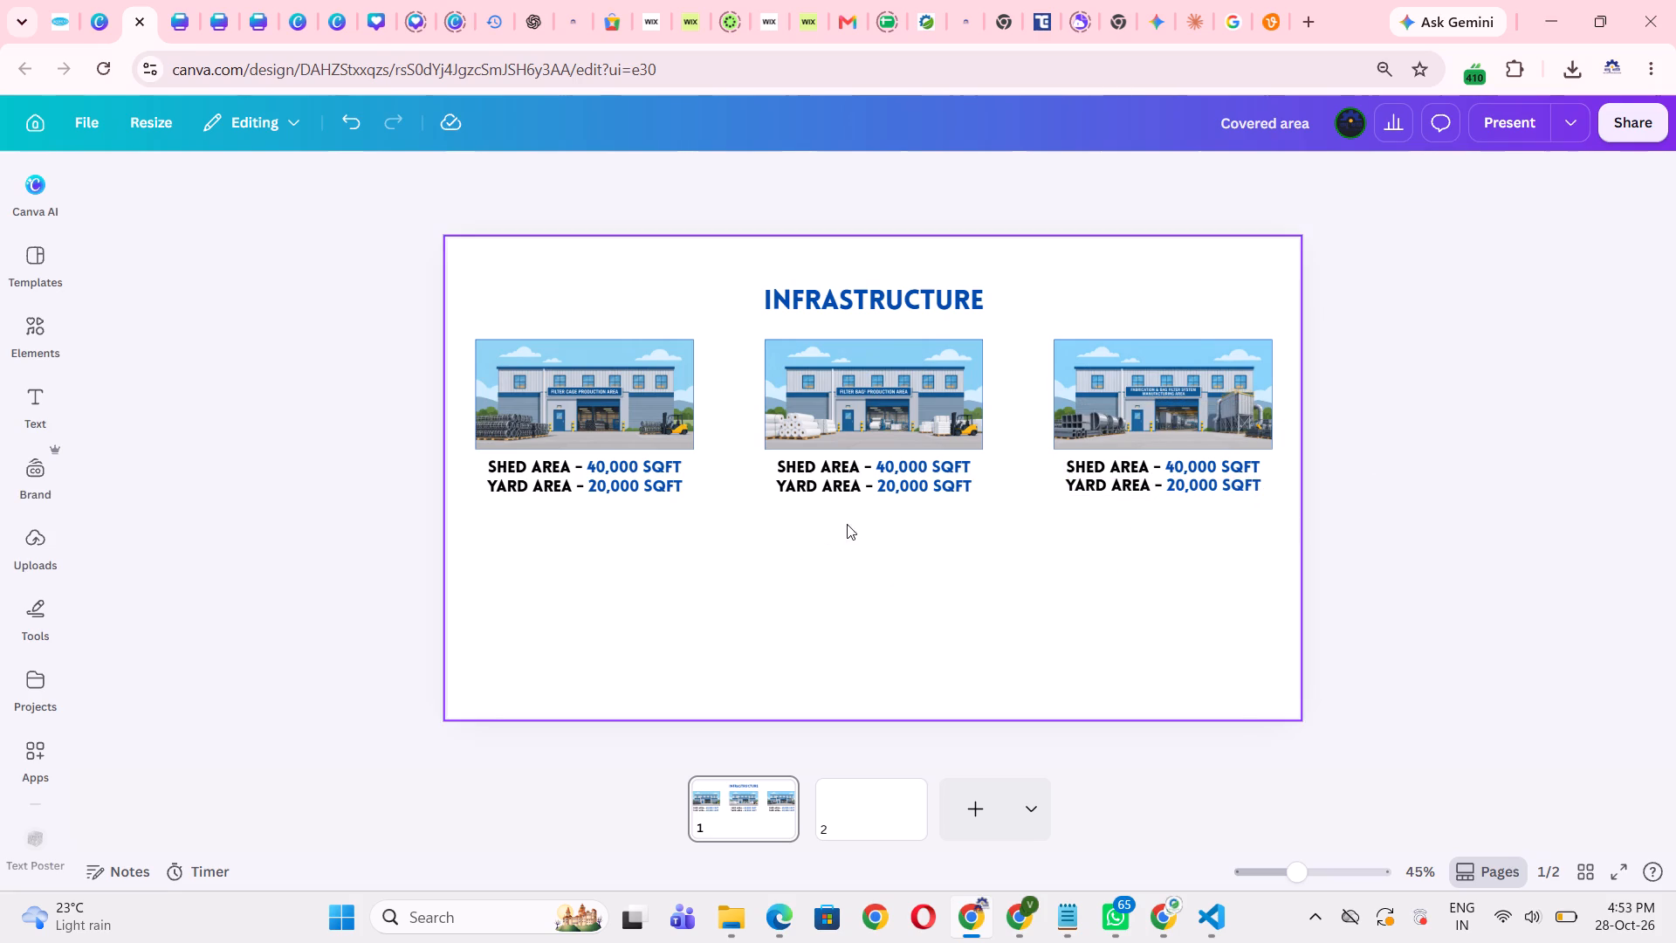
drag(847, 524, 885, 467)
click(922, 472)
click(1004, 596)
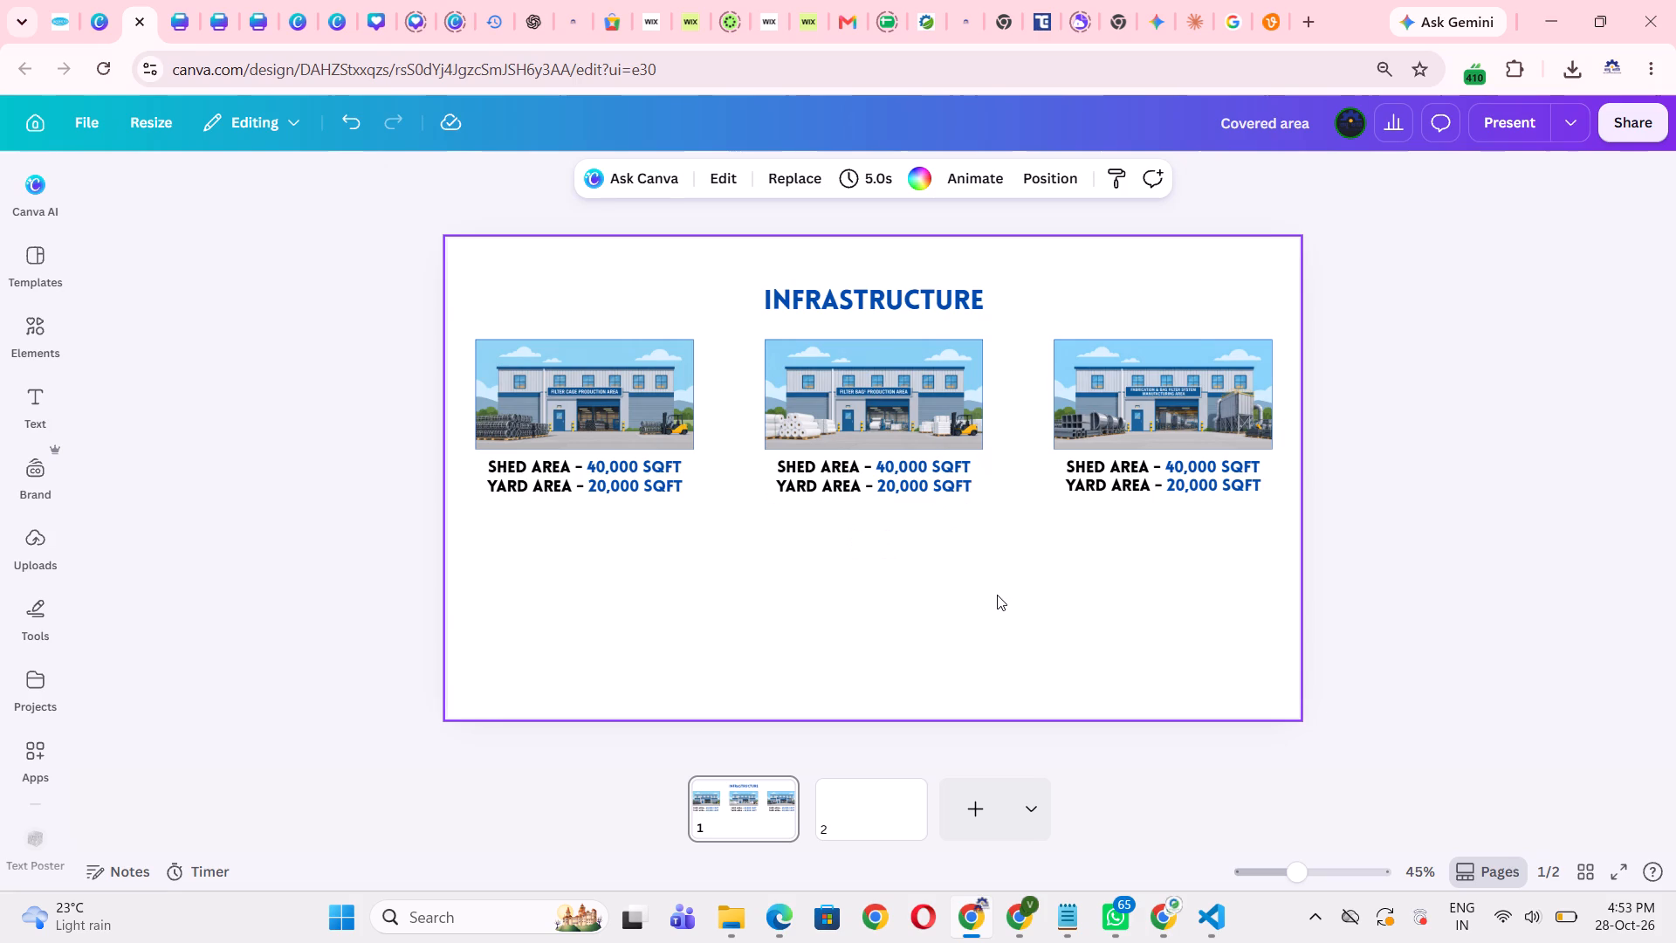
Move the INFRASTRUCTURE heading slightly up, closer to the slide's top edge, keeping it horizontally centred.
click(914, 289)
drag(913, 307, 910, 279)
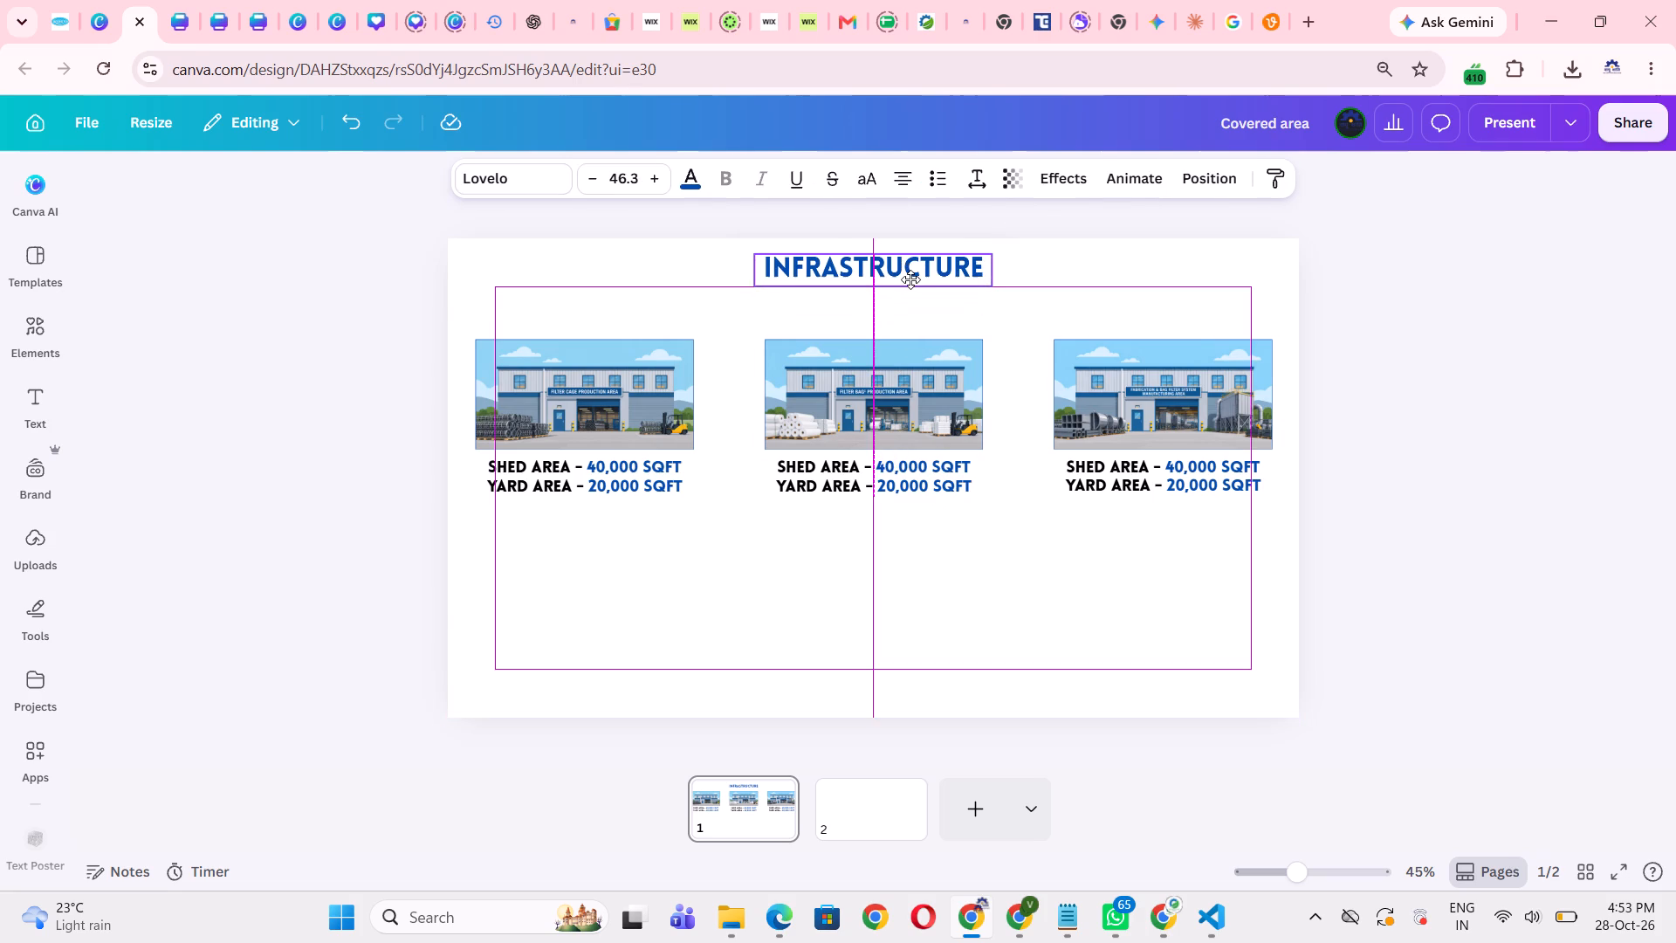
drag(910, 279, 910, 283)
click(828, 587)
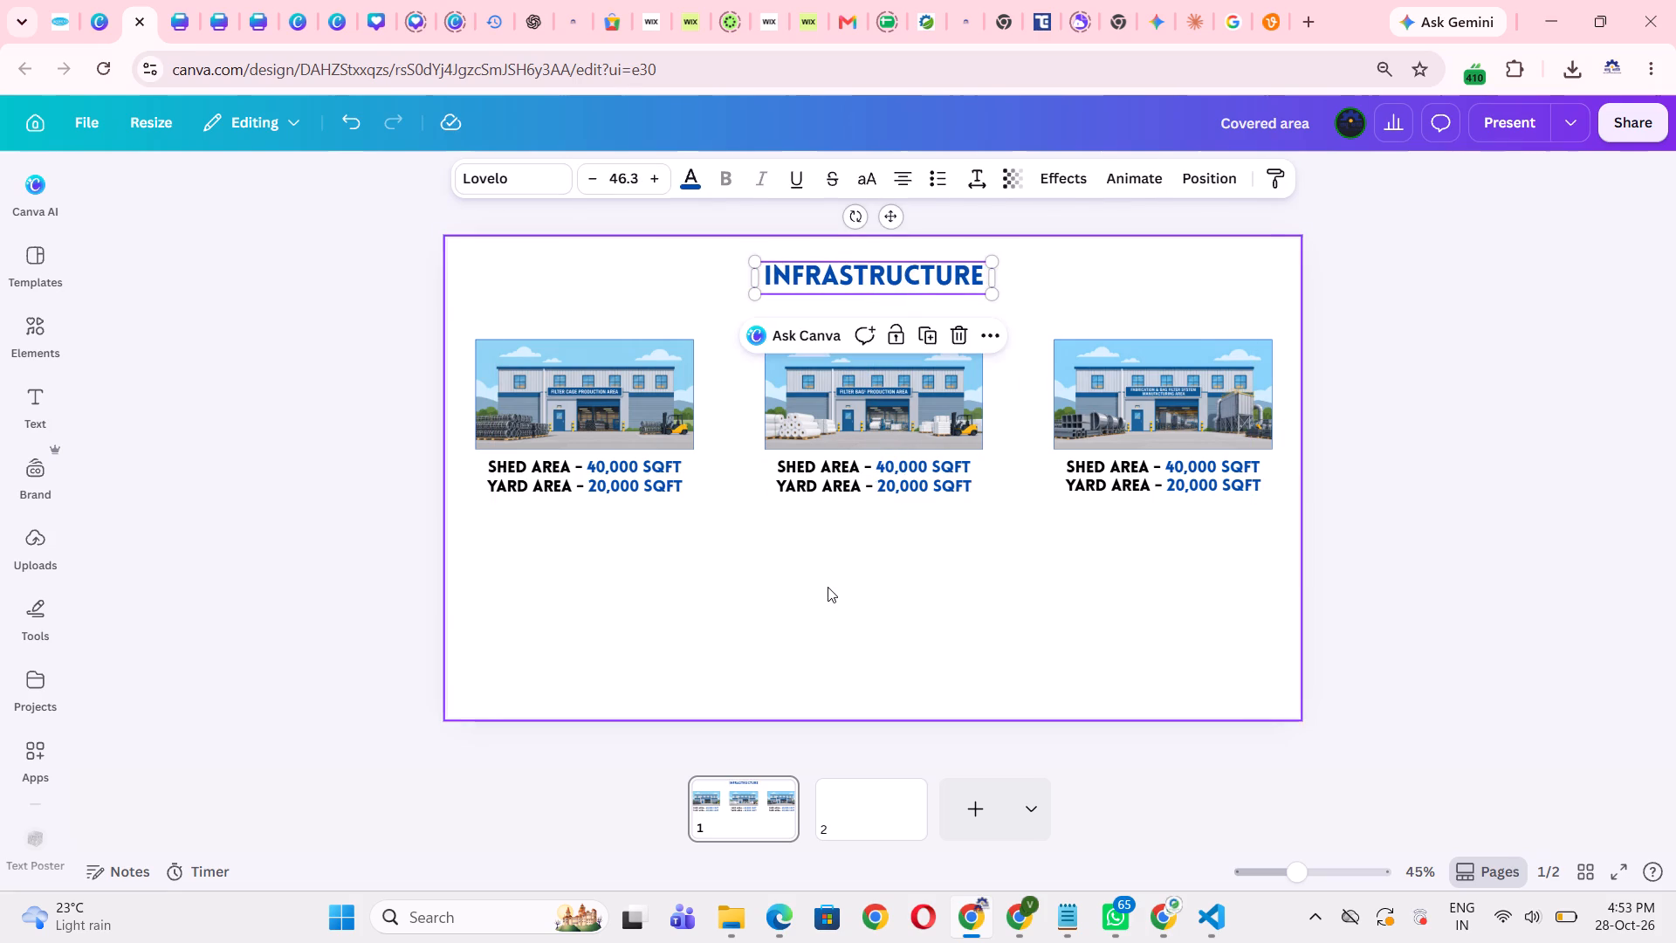
Move all three building images together with their captions up, closer to the INFRASTRUCTURE heading, keeping them horizontally centred.
drag(567, 513, 1230, 389)
drag(1240, 415, 1239, 402)
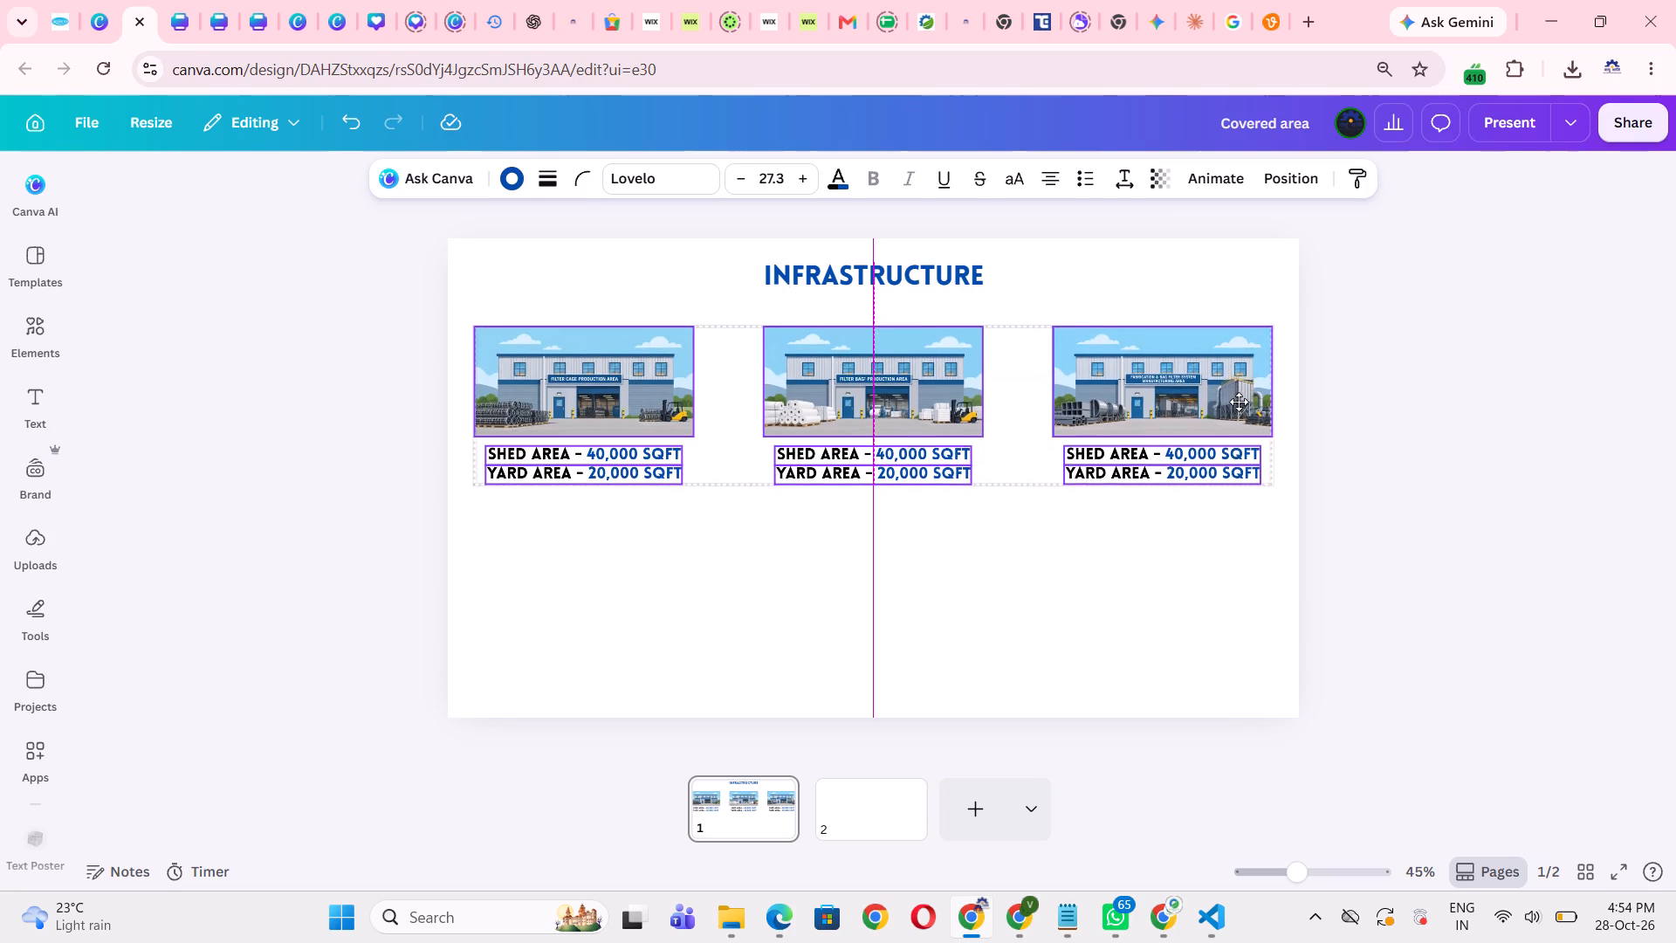
drag(1239, 402, 1238, 388)
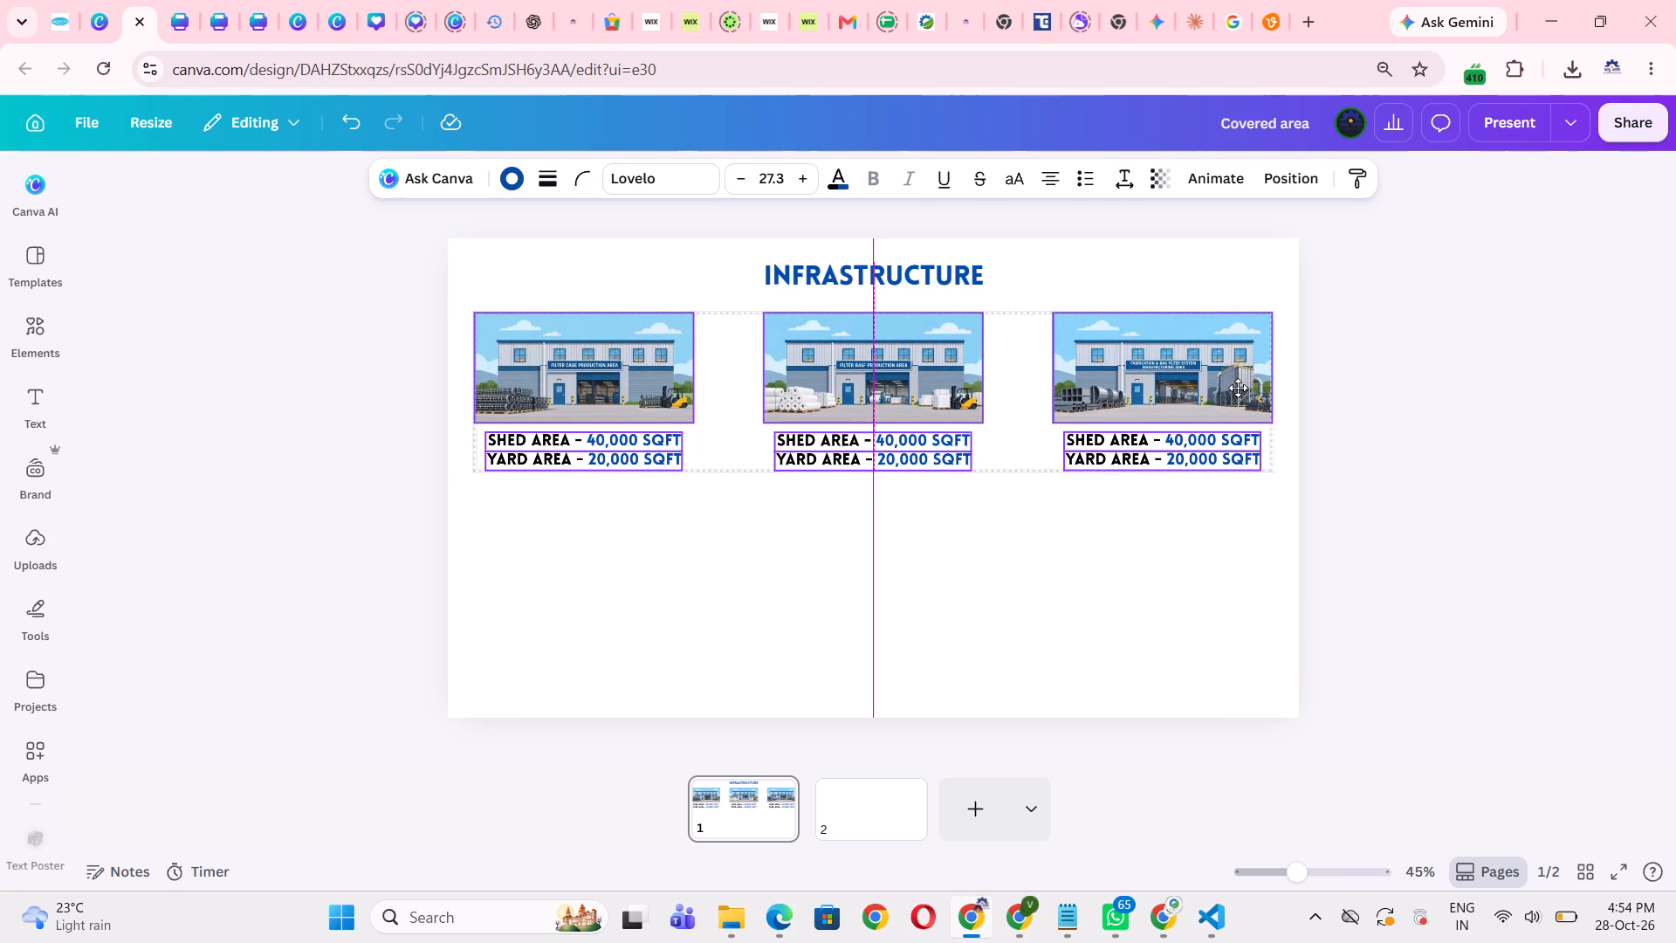
drag(1238, 388, 1236, 392)
click(1127, 571)
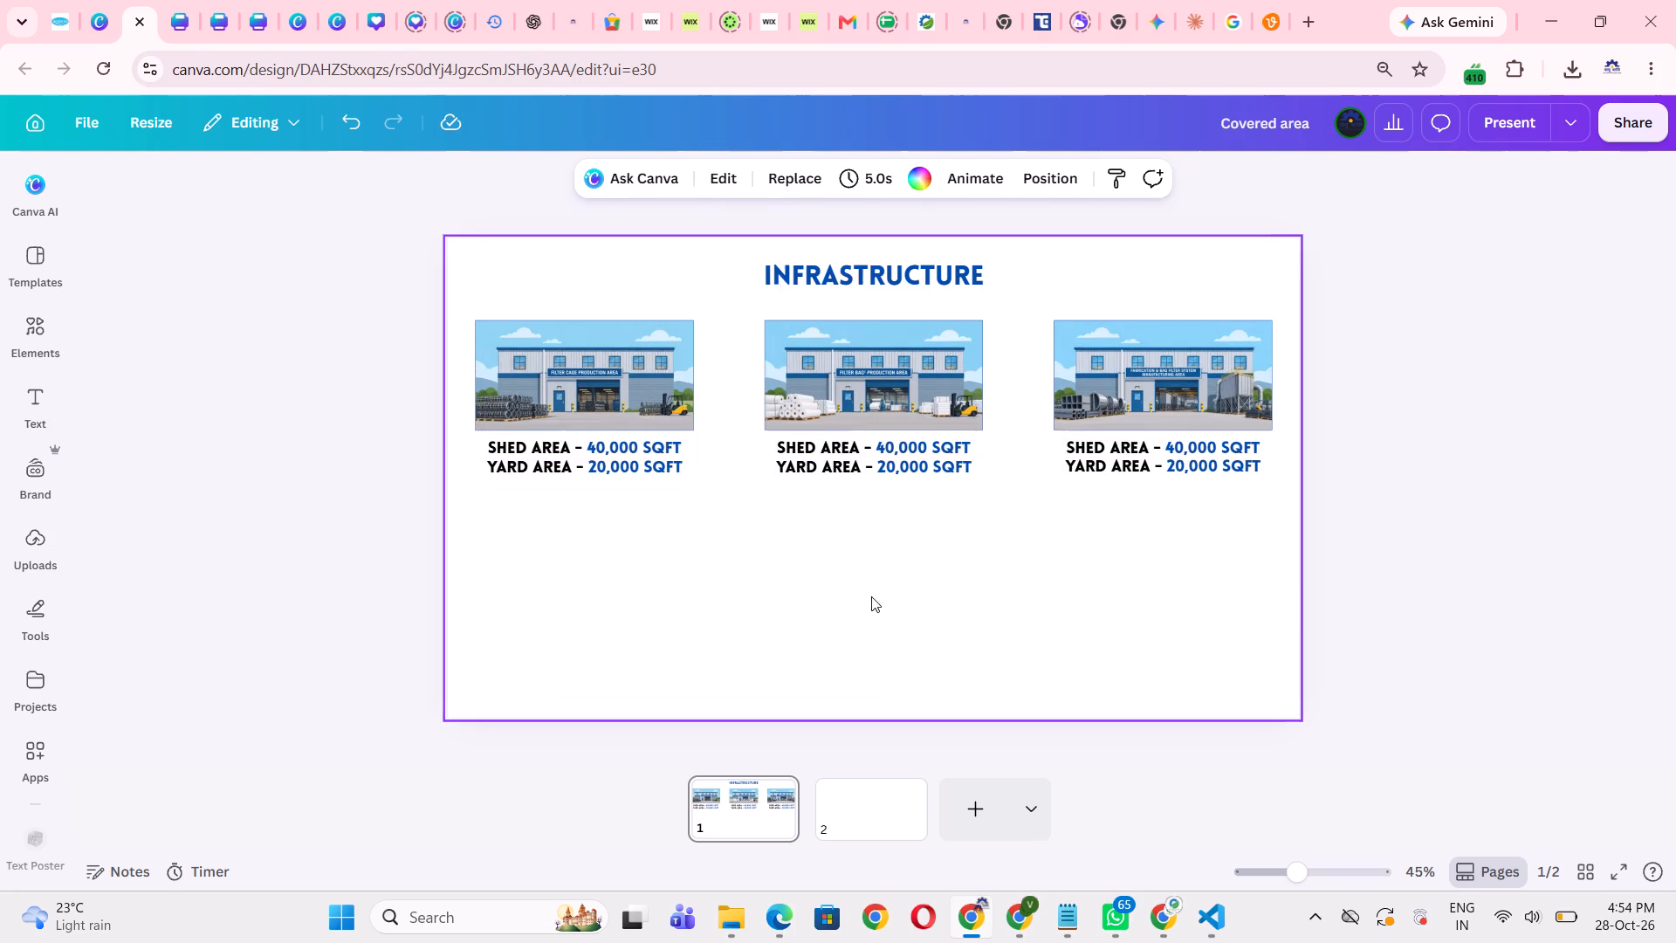
Duplicate the row of three building images with their captions and place the copies directly beneath it as a second row.
drag(563, 603, 1216, 329)
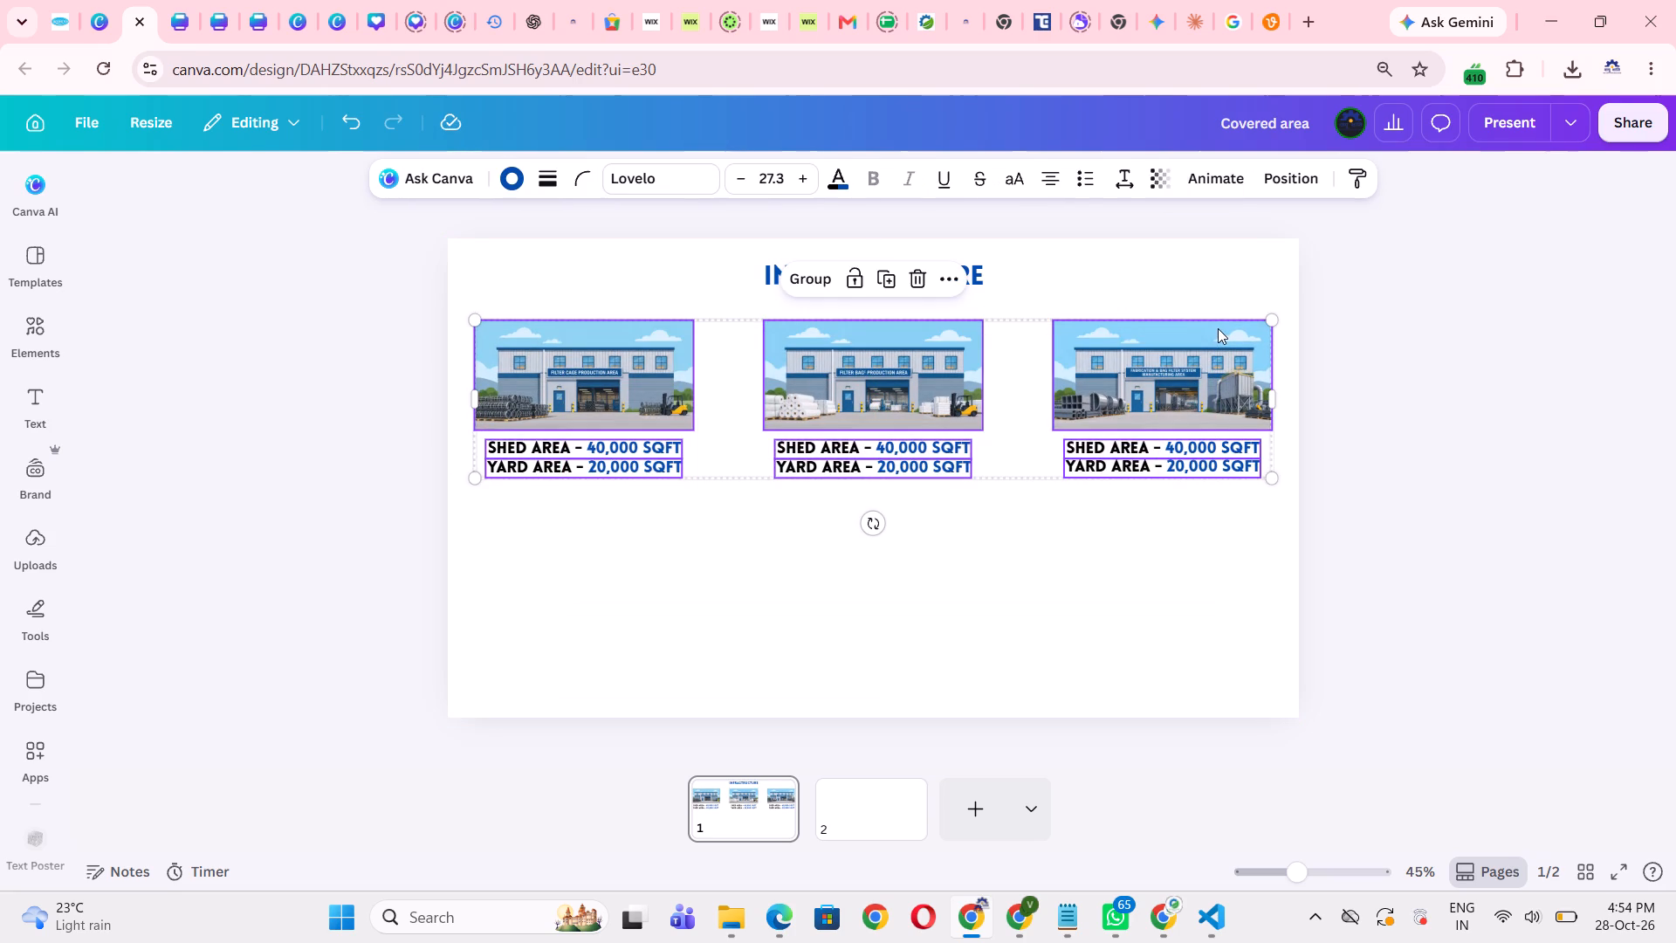
key(ctrl+c)
key(ctrl+v)
drag(1218, 381, 1211, 582)
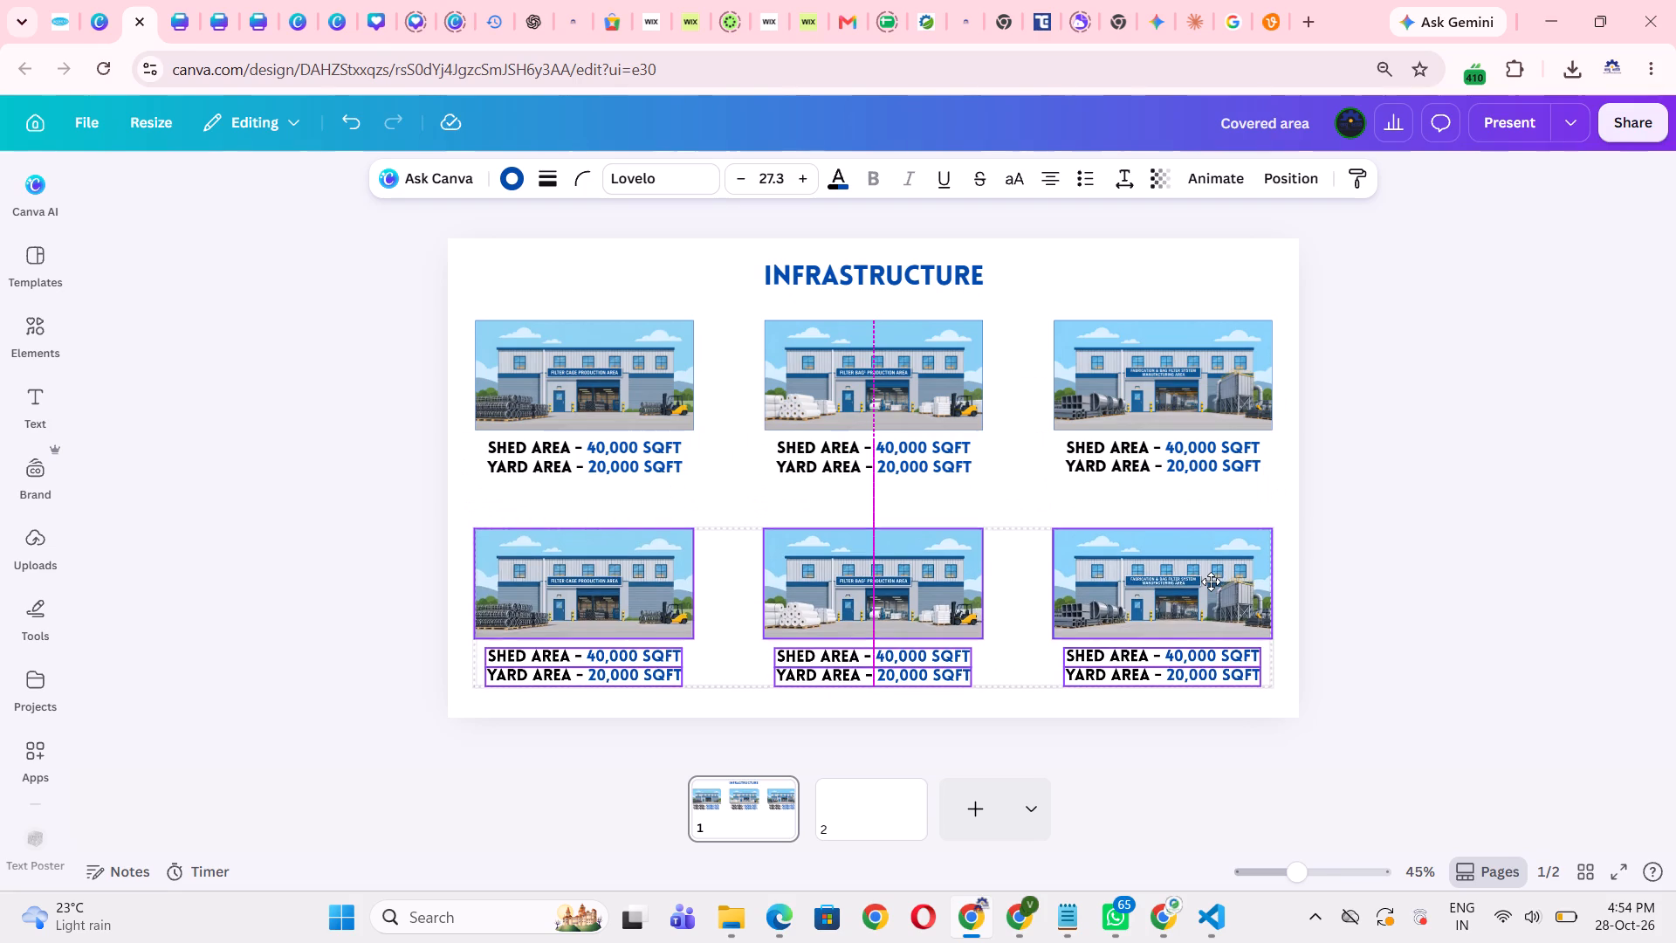
drag(1211, 582, 1210, 571)
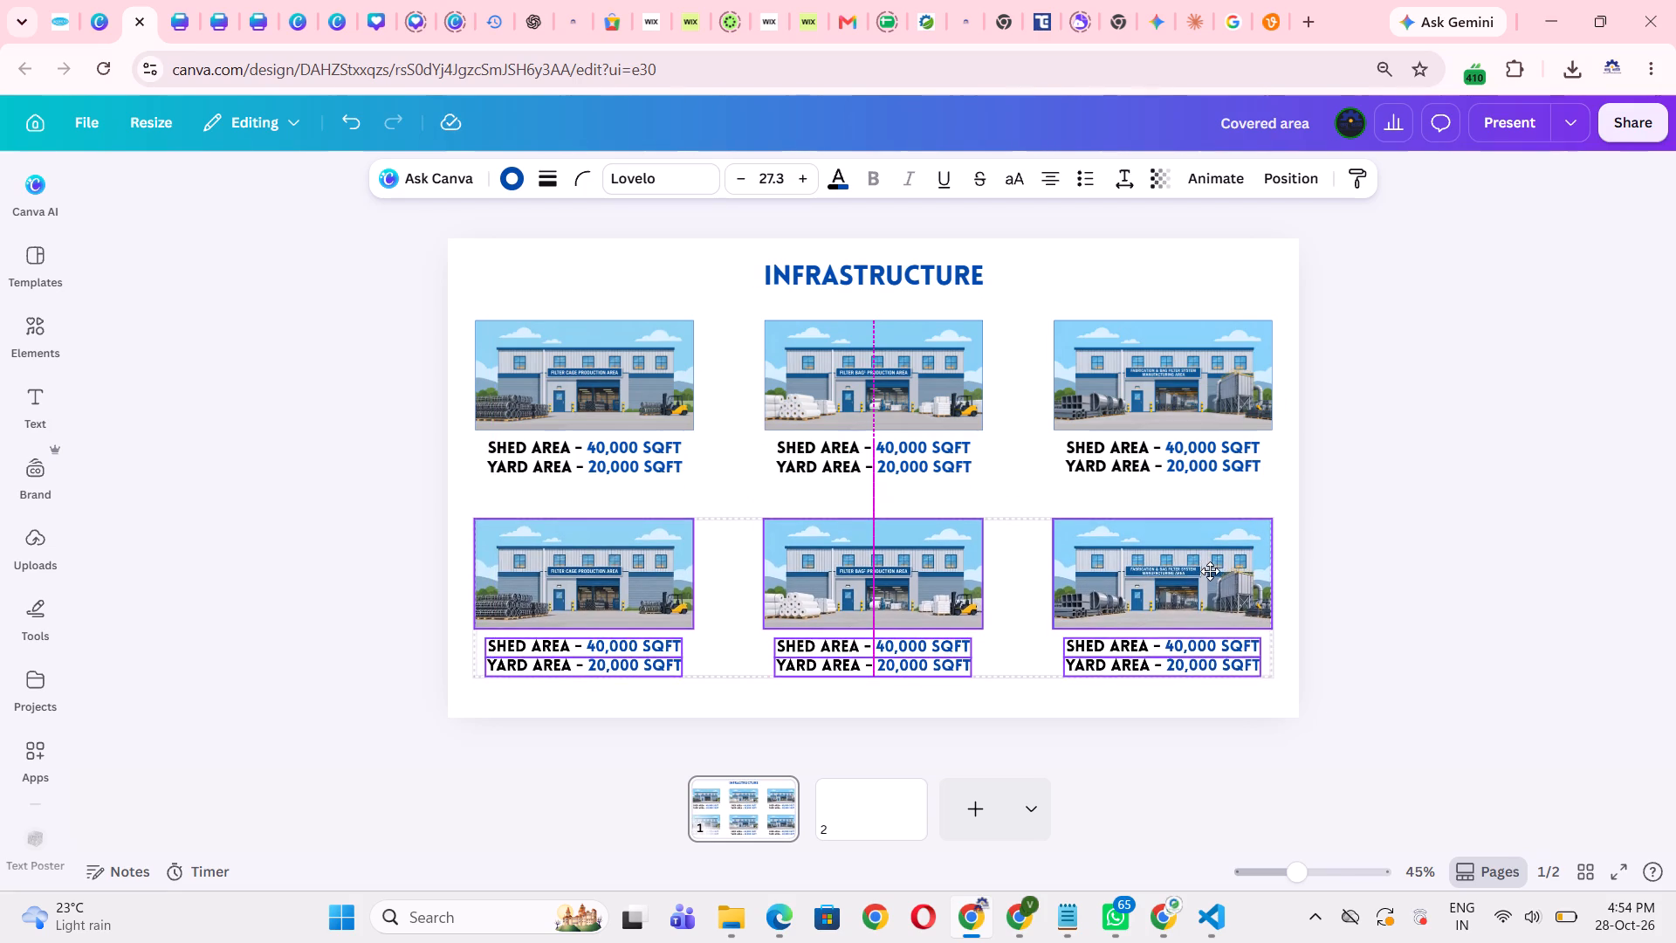
drag(1210, 571, 1207, 565)
click(1375, 517)
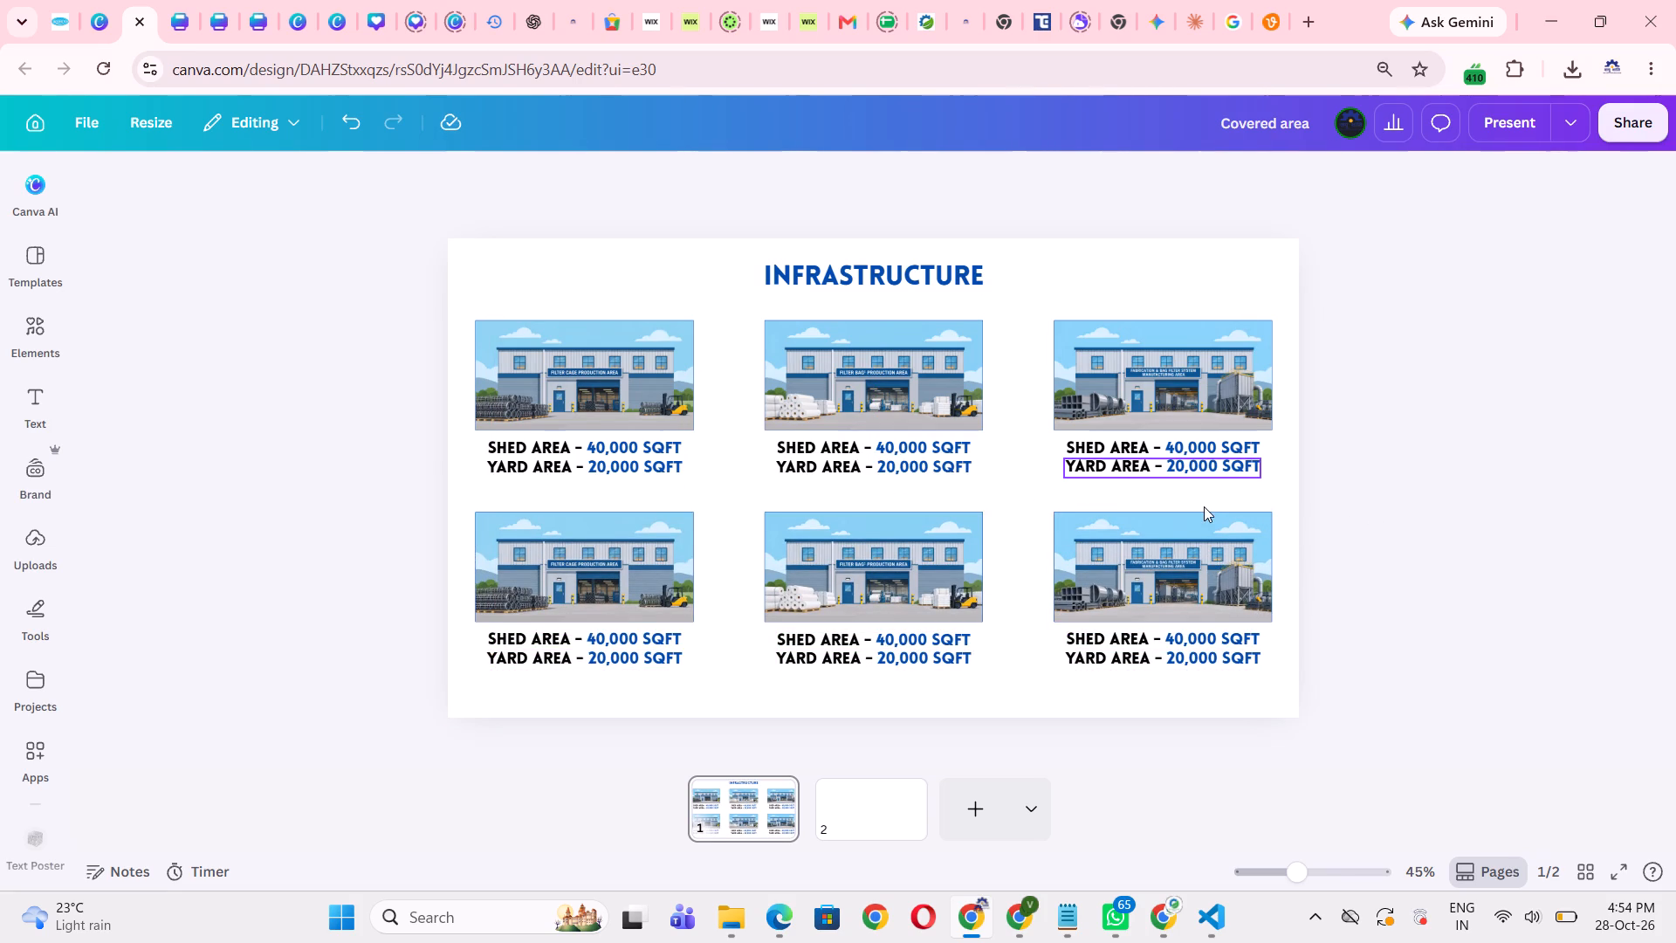
click(1440, 559)
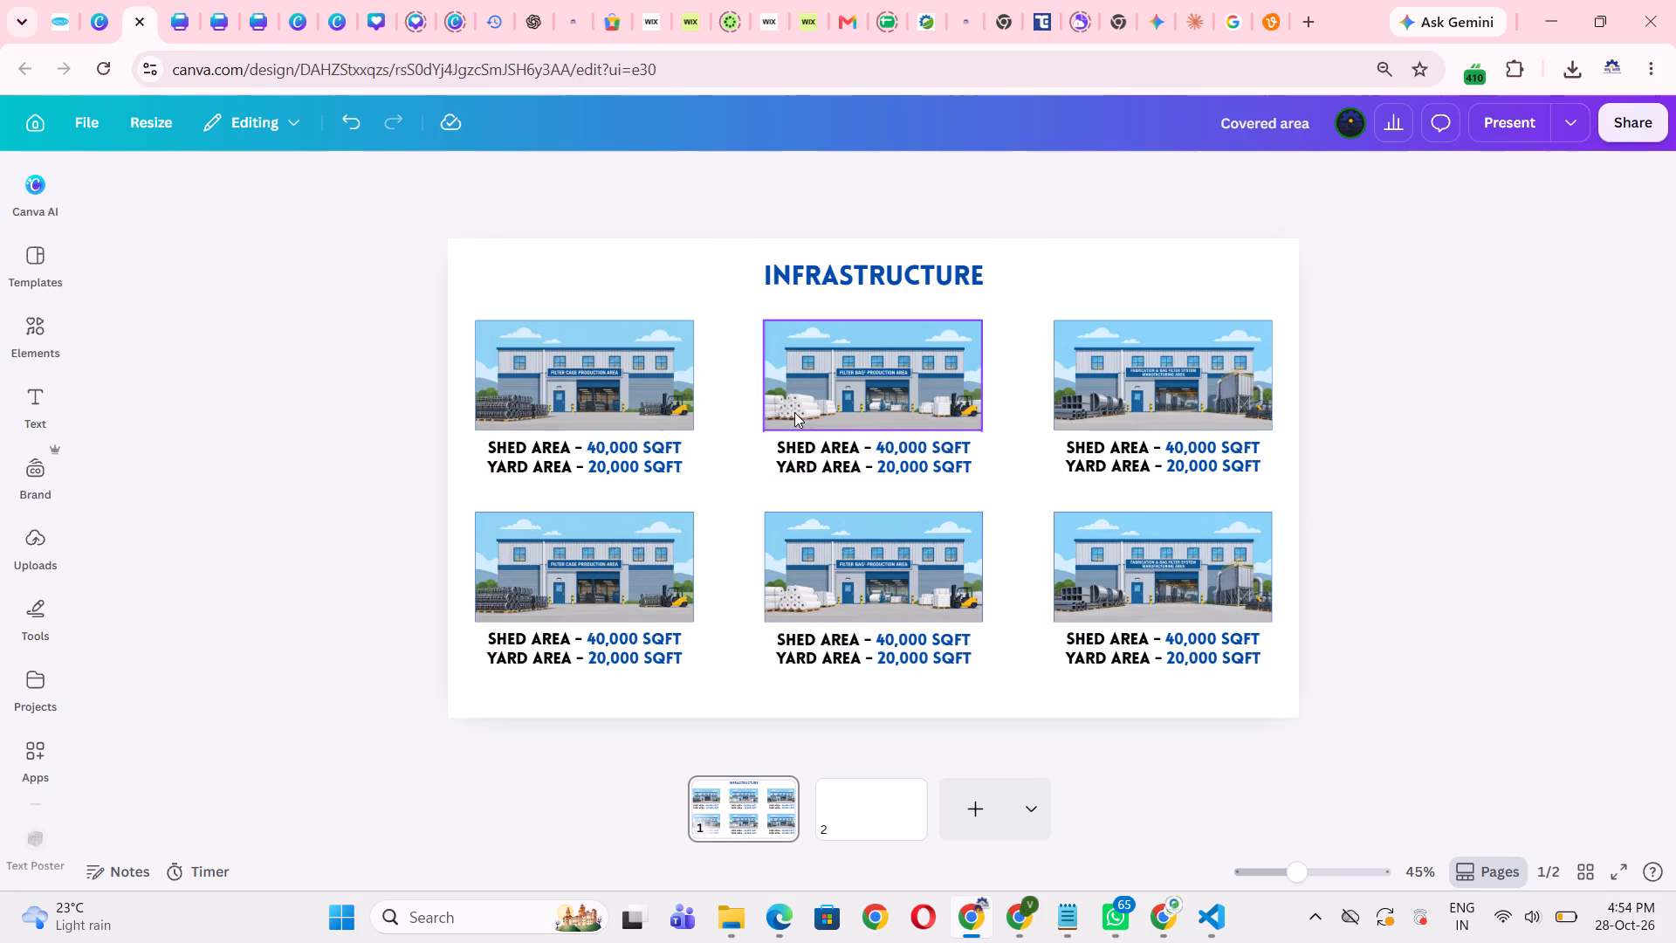
Replace the second row's filter cage image with the uploaded Upcoming ESP Manufacturing Project image.
click(31, 531)
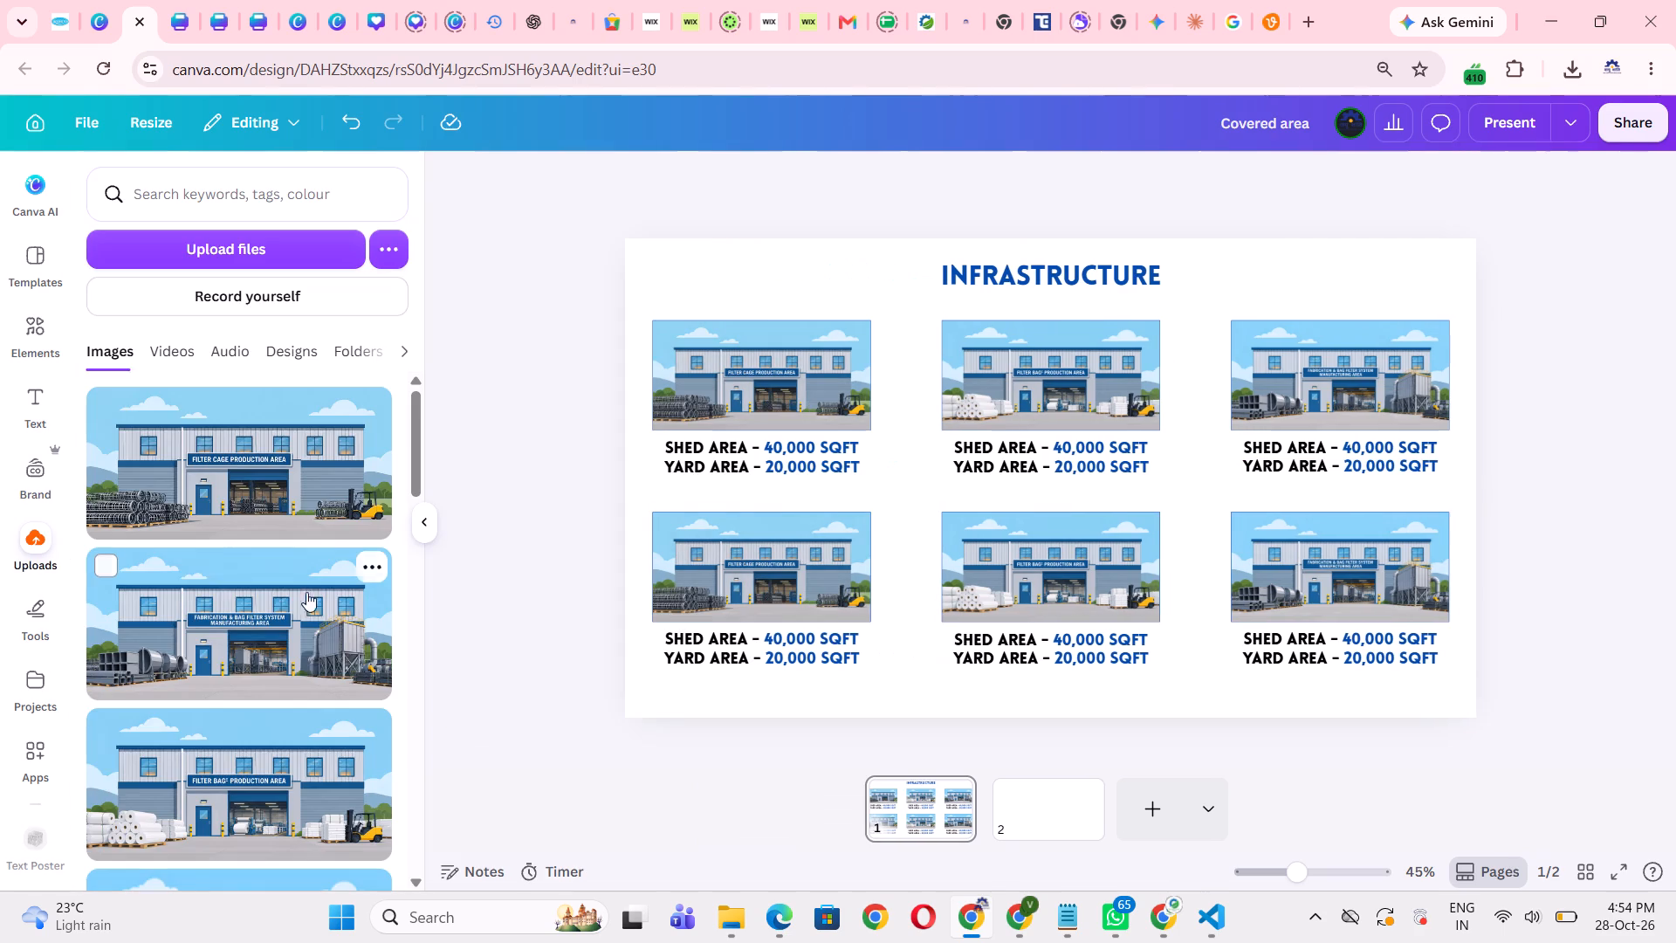
scroll(354, 669, down, 3)
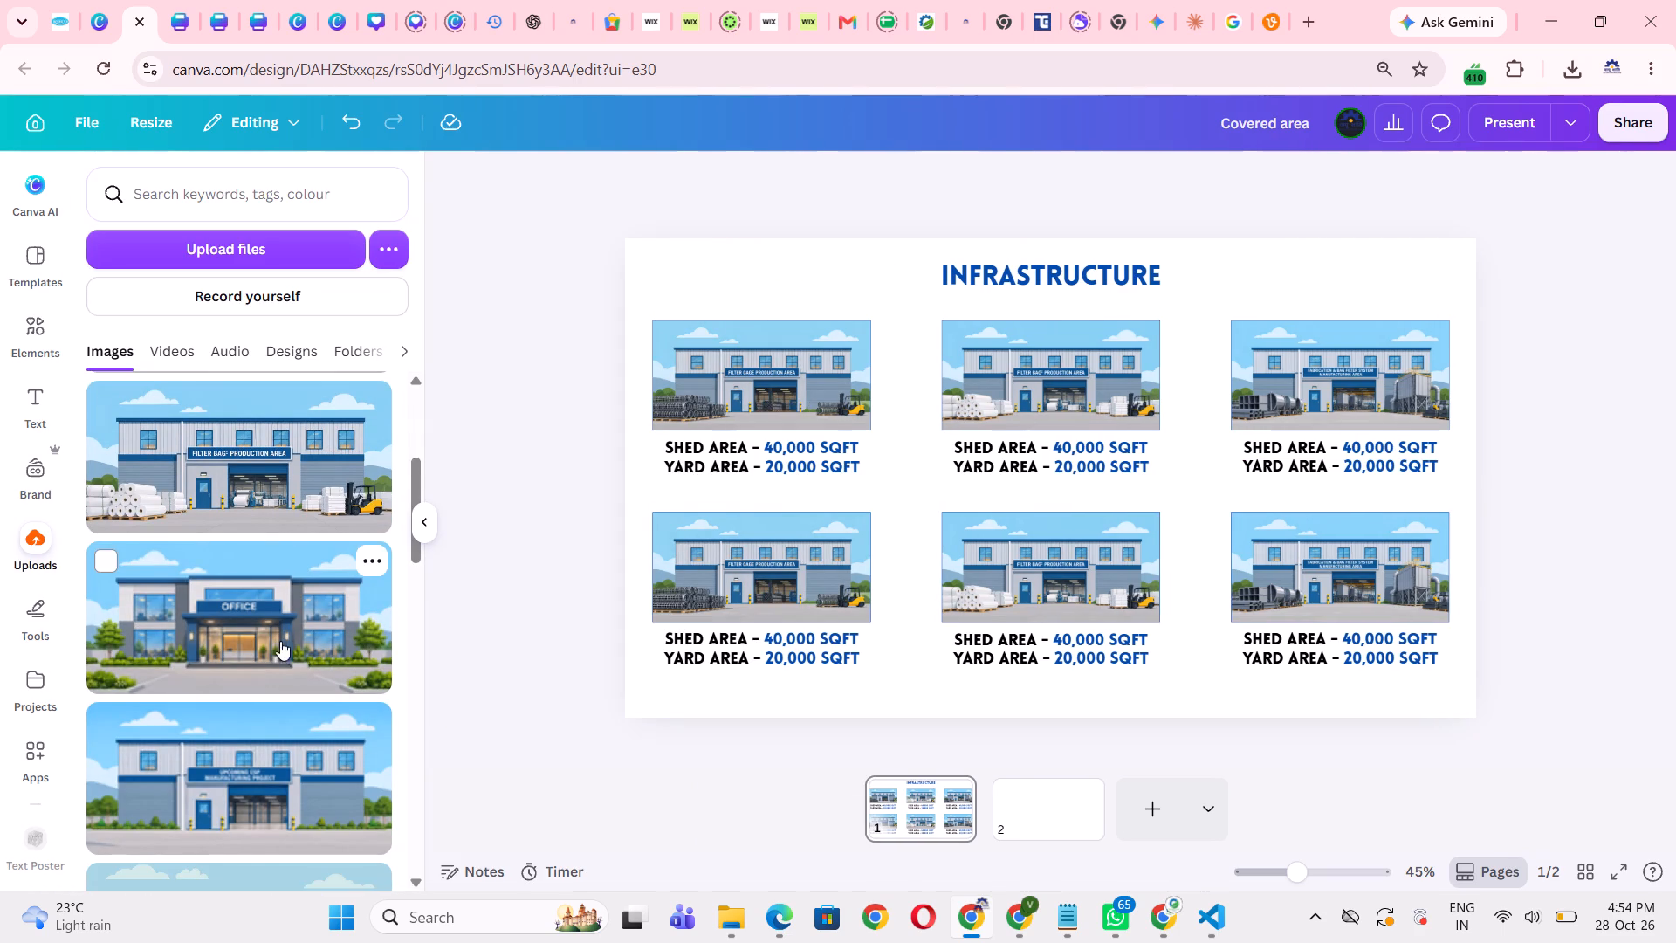
scroll(299, 641, down, 1)
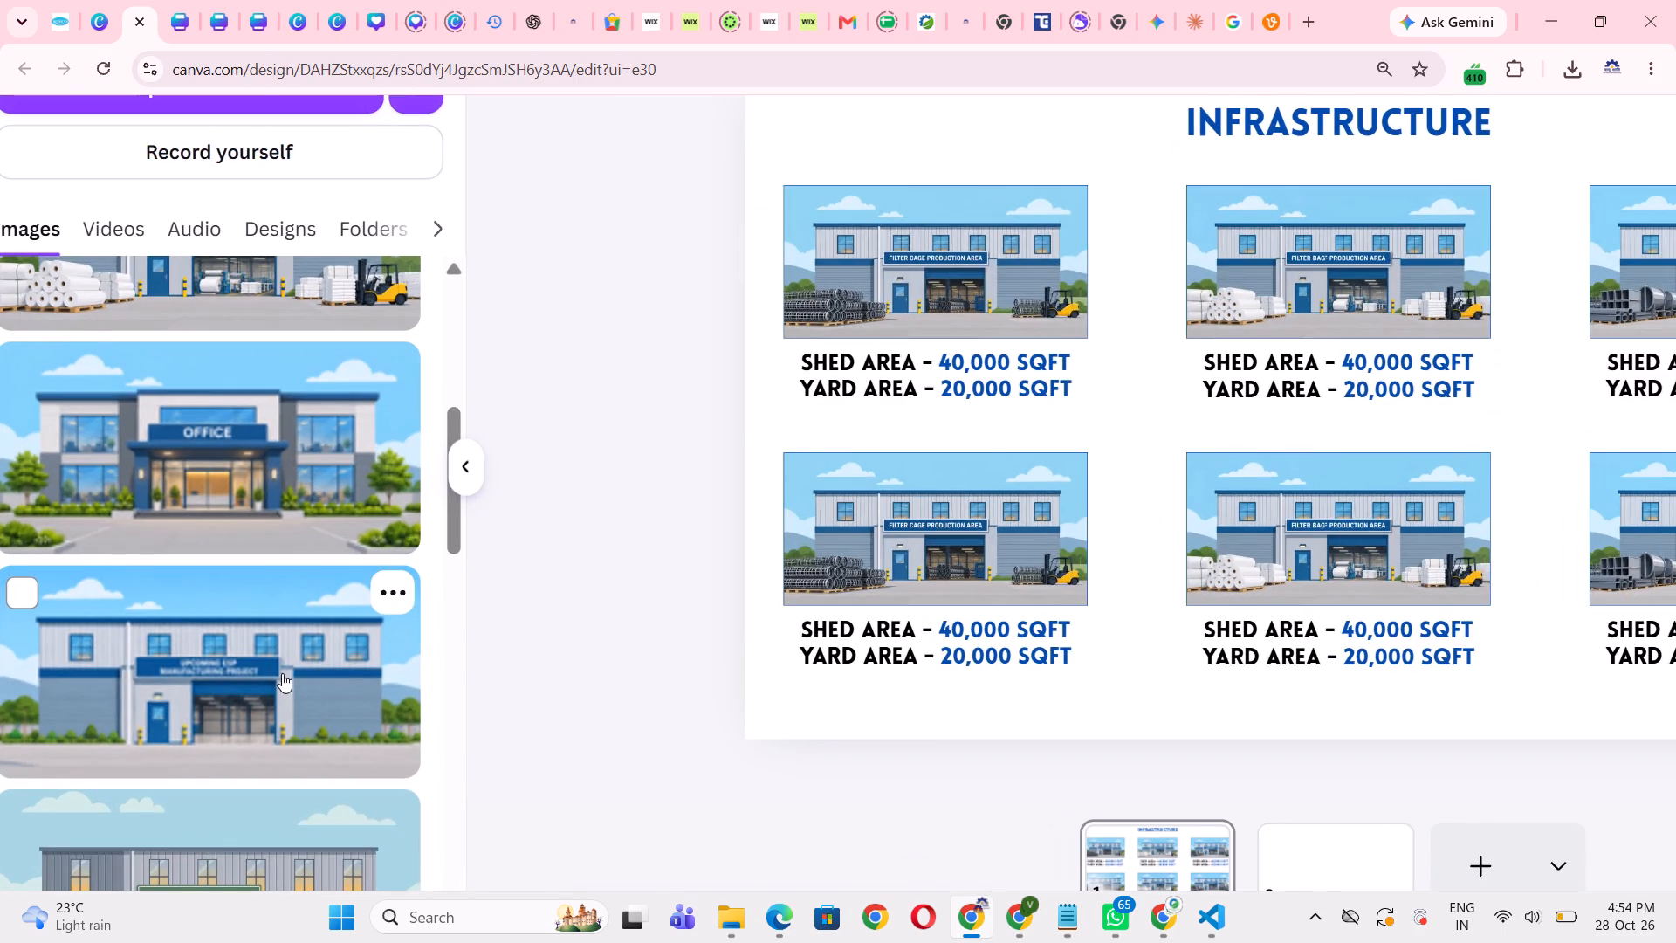
drag(272, 681, 774, 533)
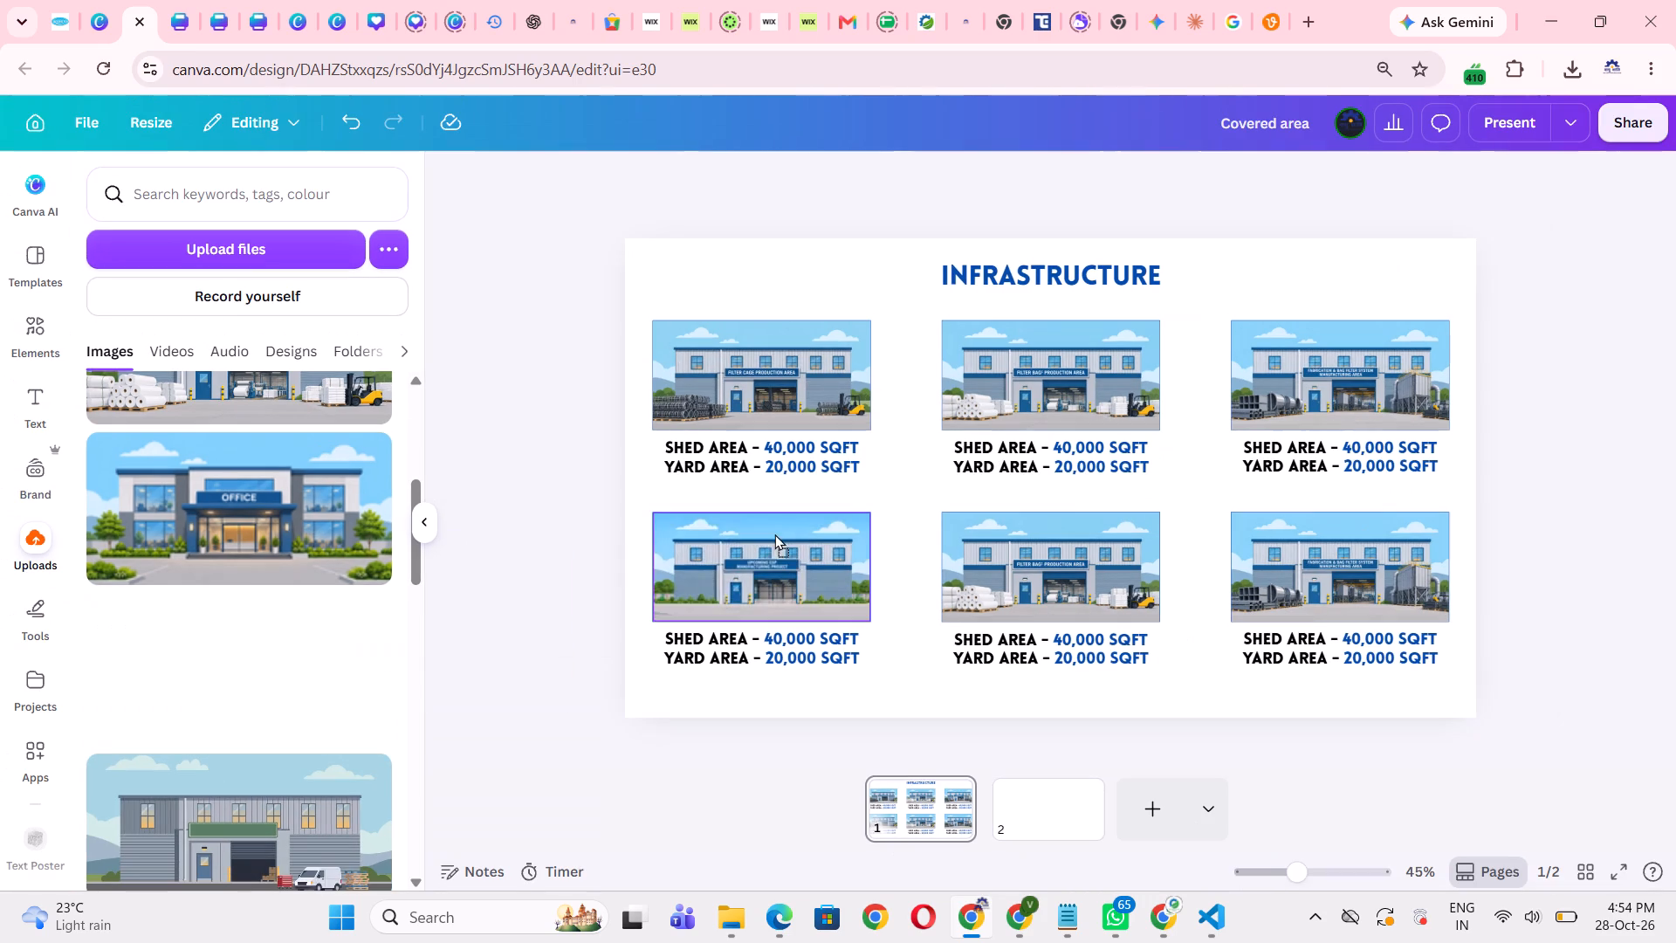
drag(774, 533, 761, 566)
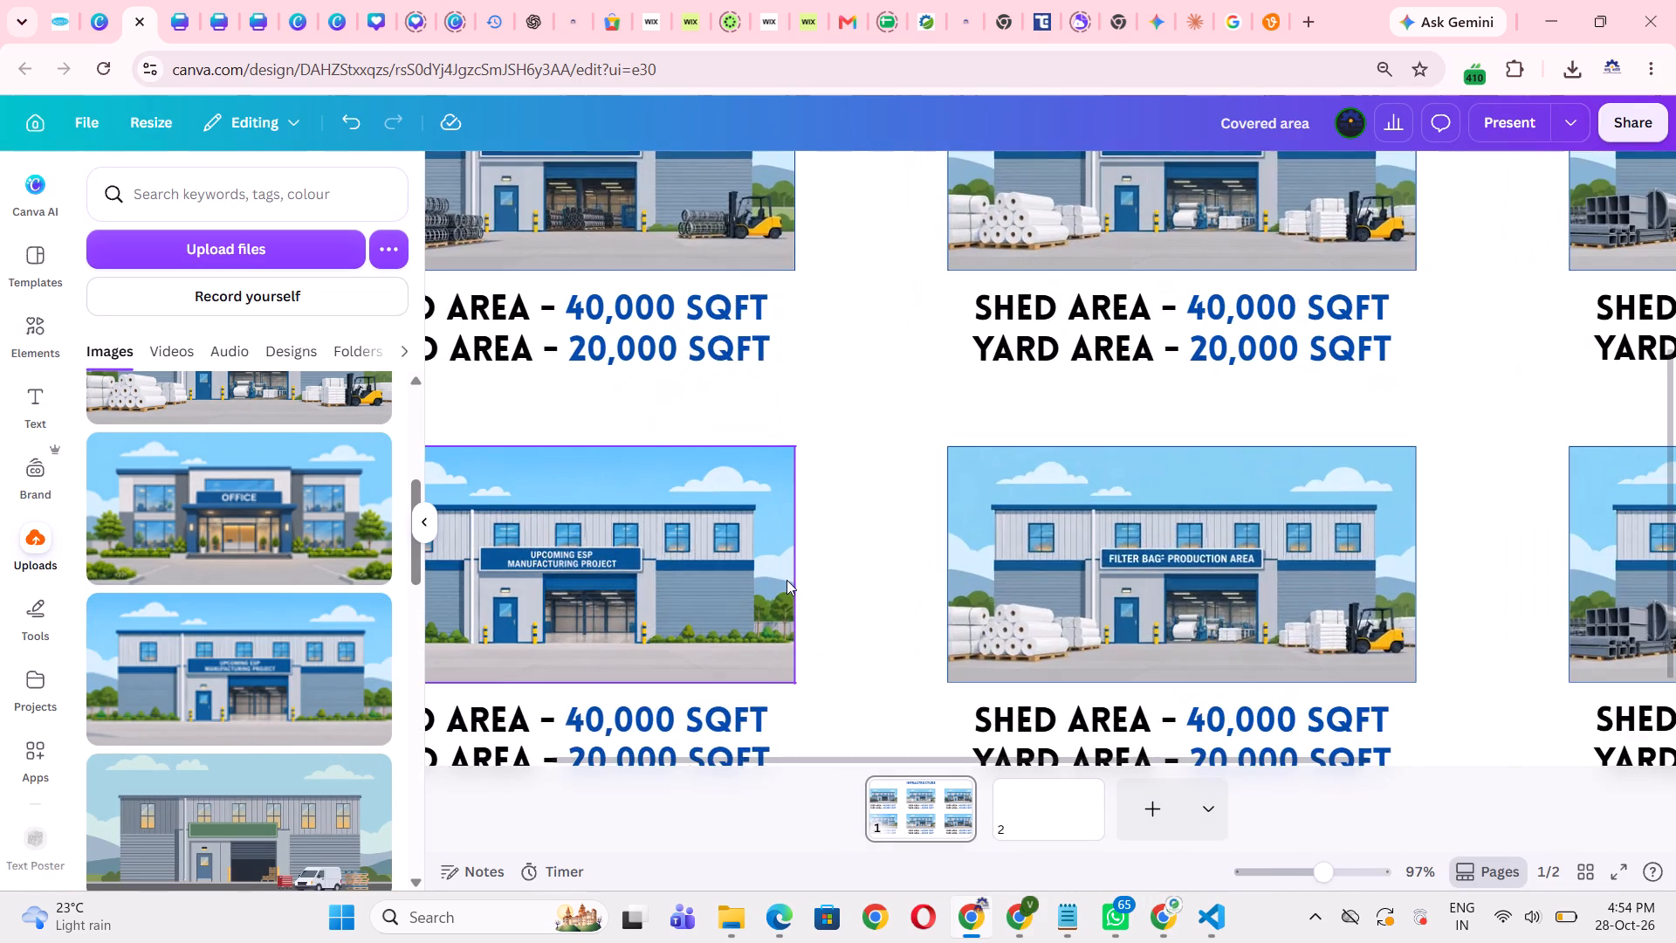
scroll(786, 580, right, 1)
scroll(358, 712, down, 3)
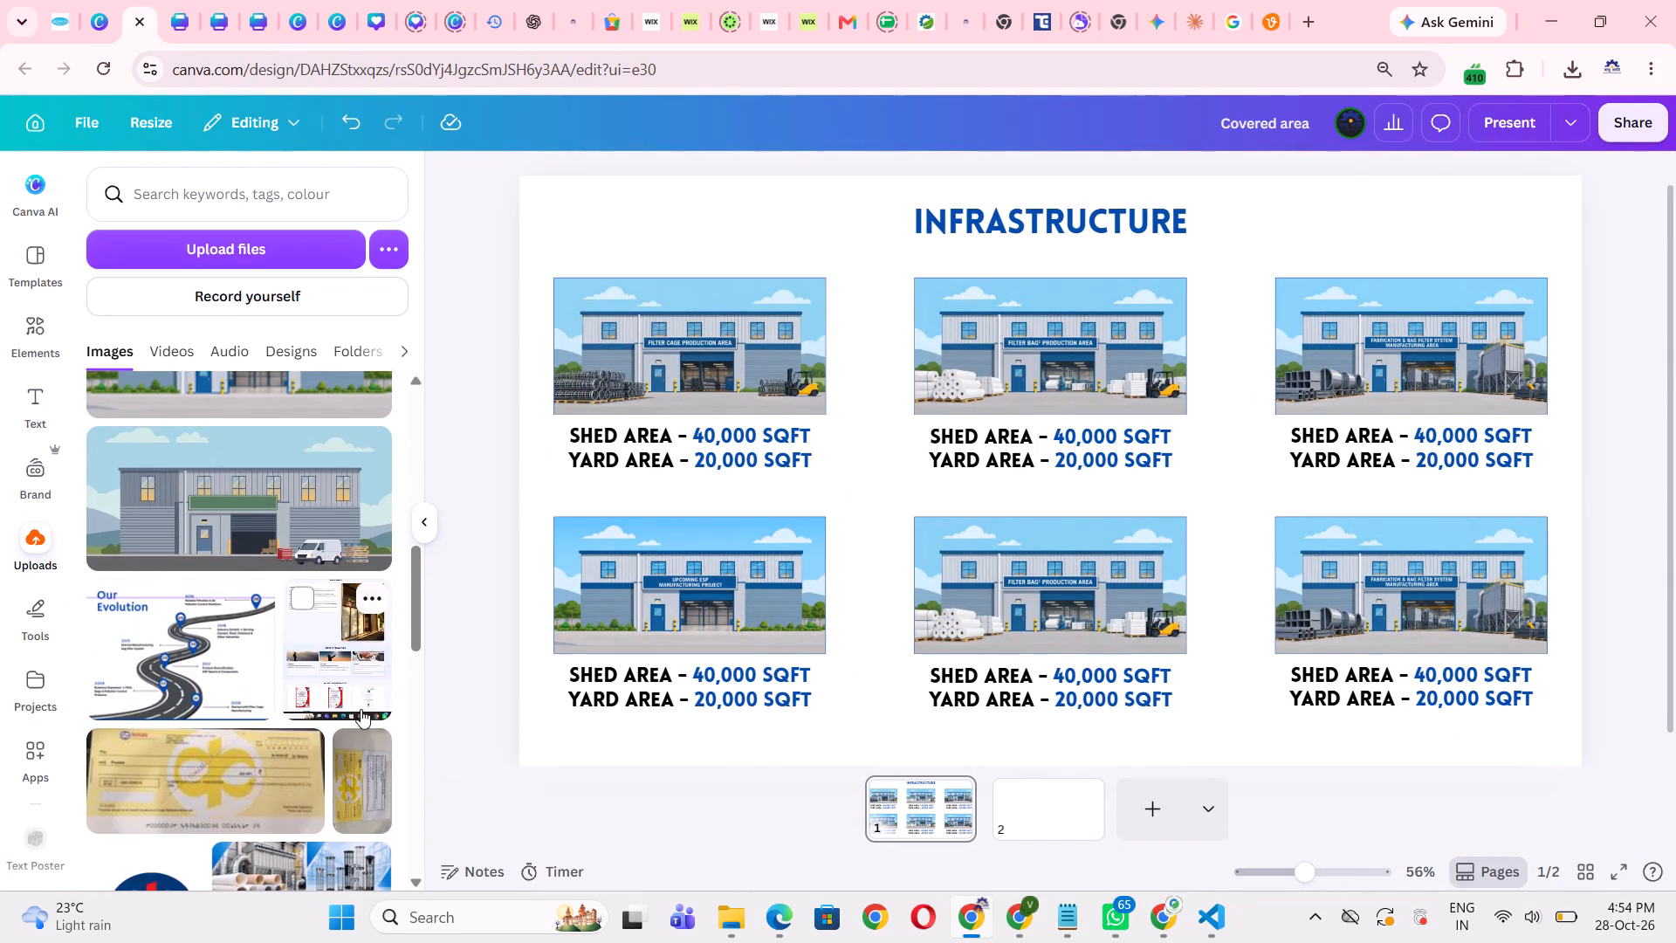
scroll(361, 701, up, 8)
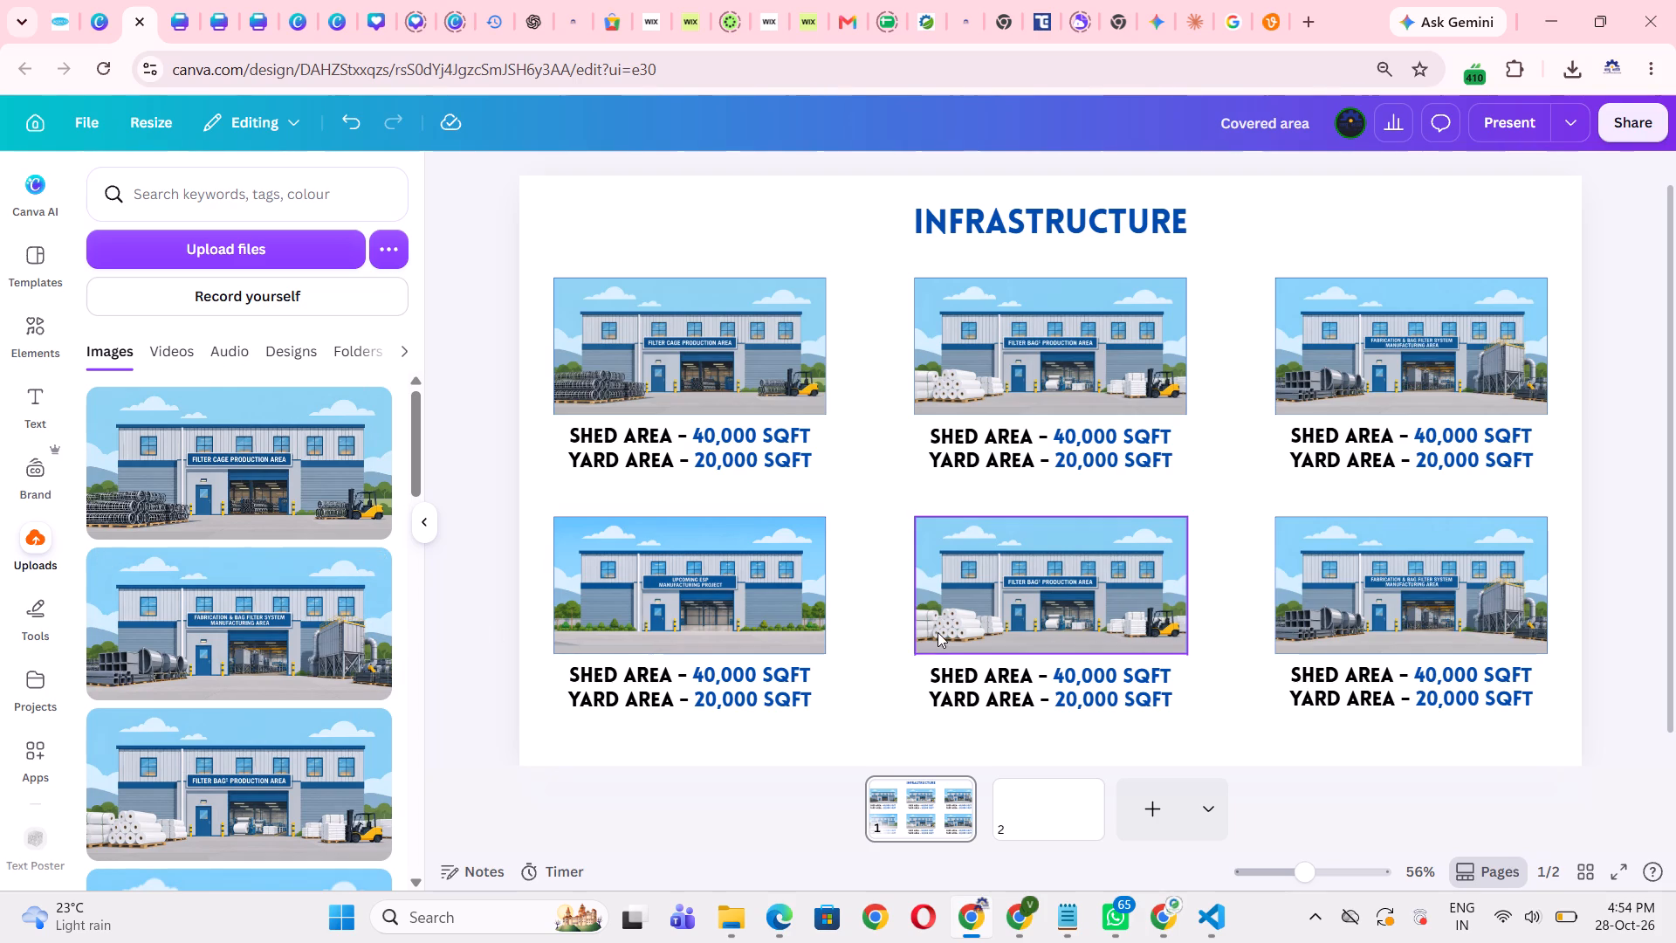
Delete the second row's filter bag and fabrication images together with their captions.
drag(907, 543, 1116, 678)
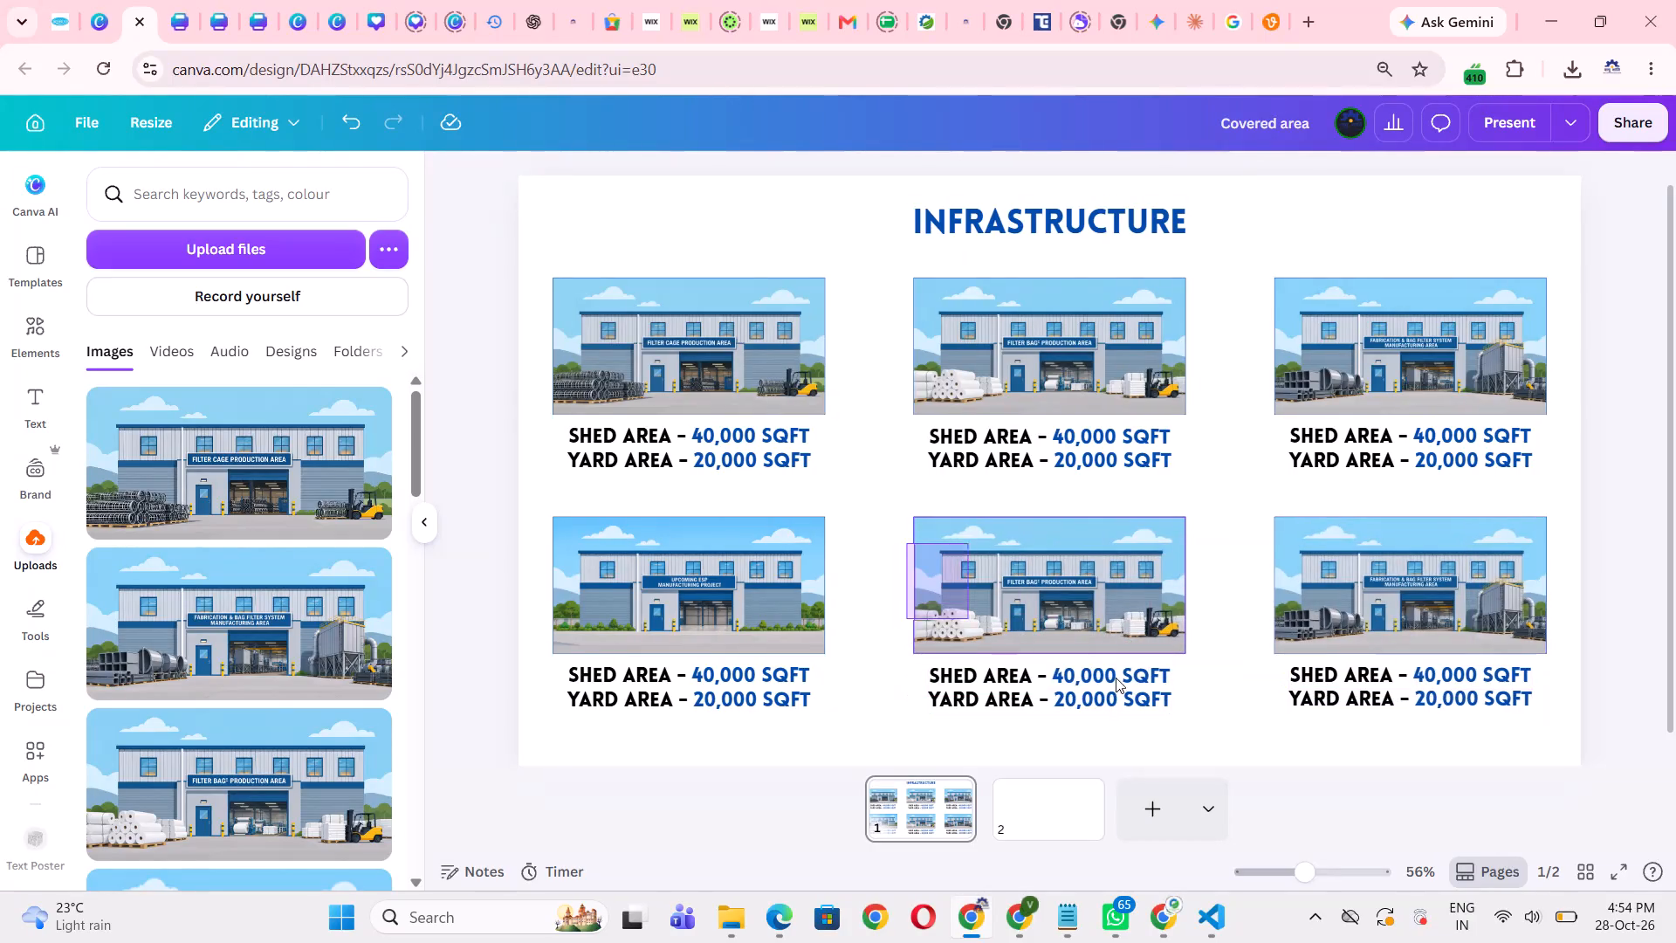
drag(1116, 678, 1595, 705)
key(BackSpace)
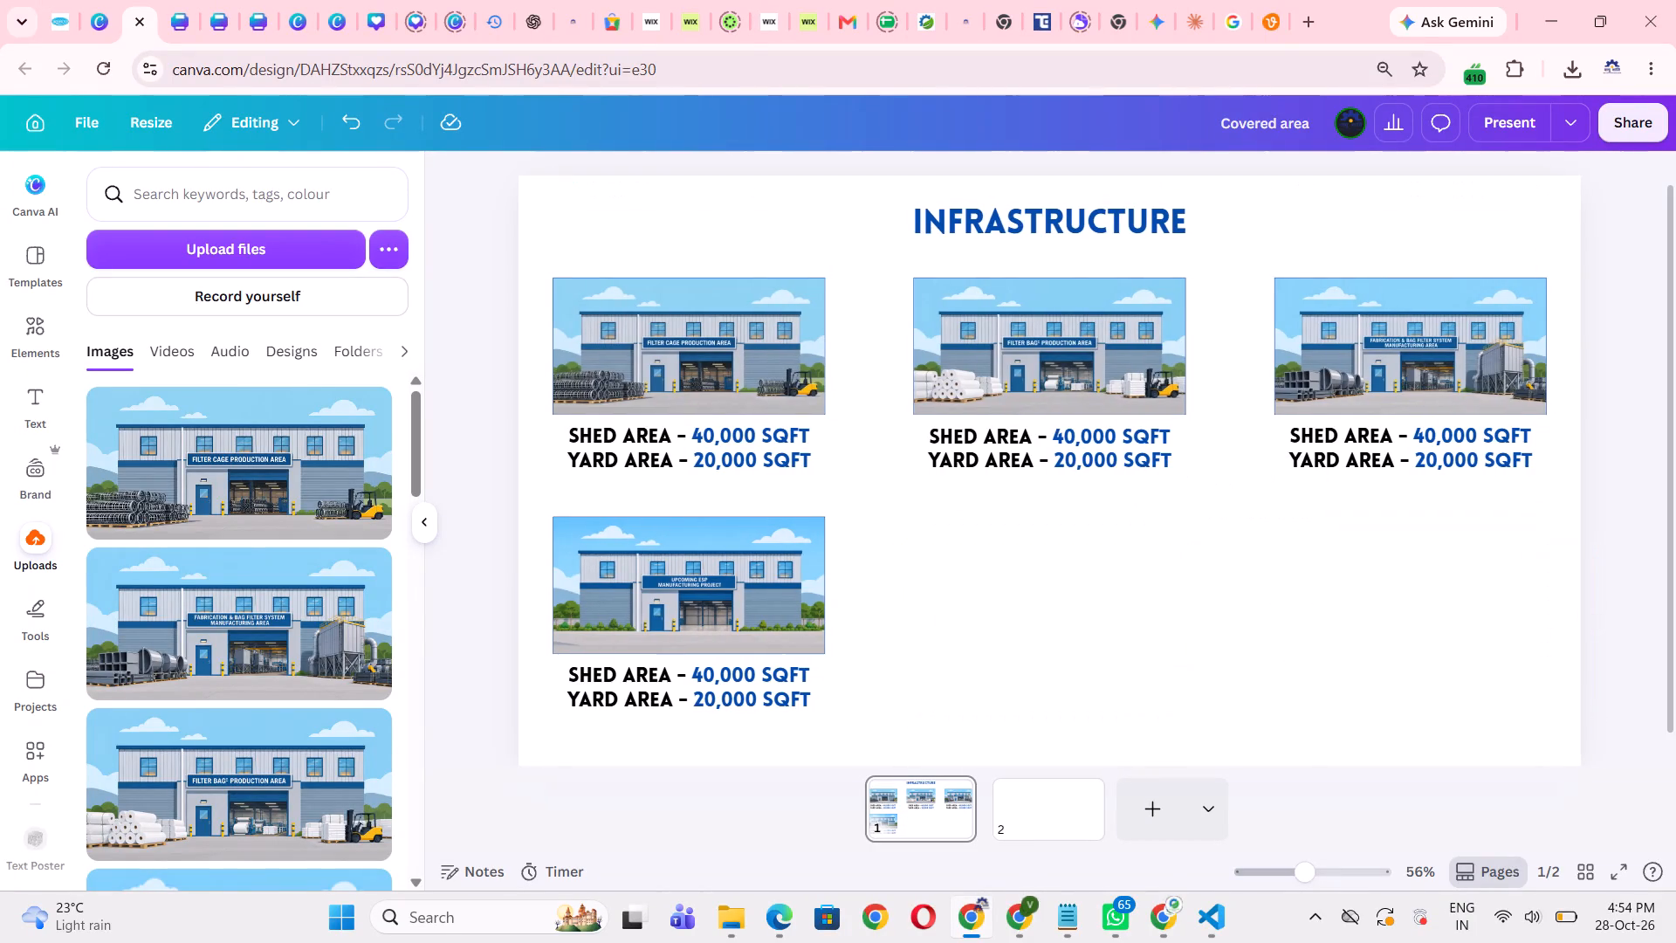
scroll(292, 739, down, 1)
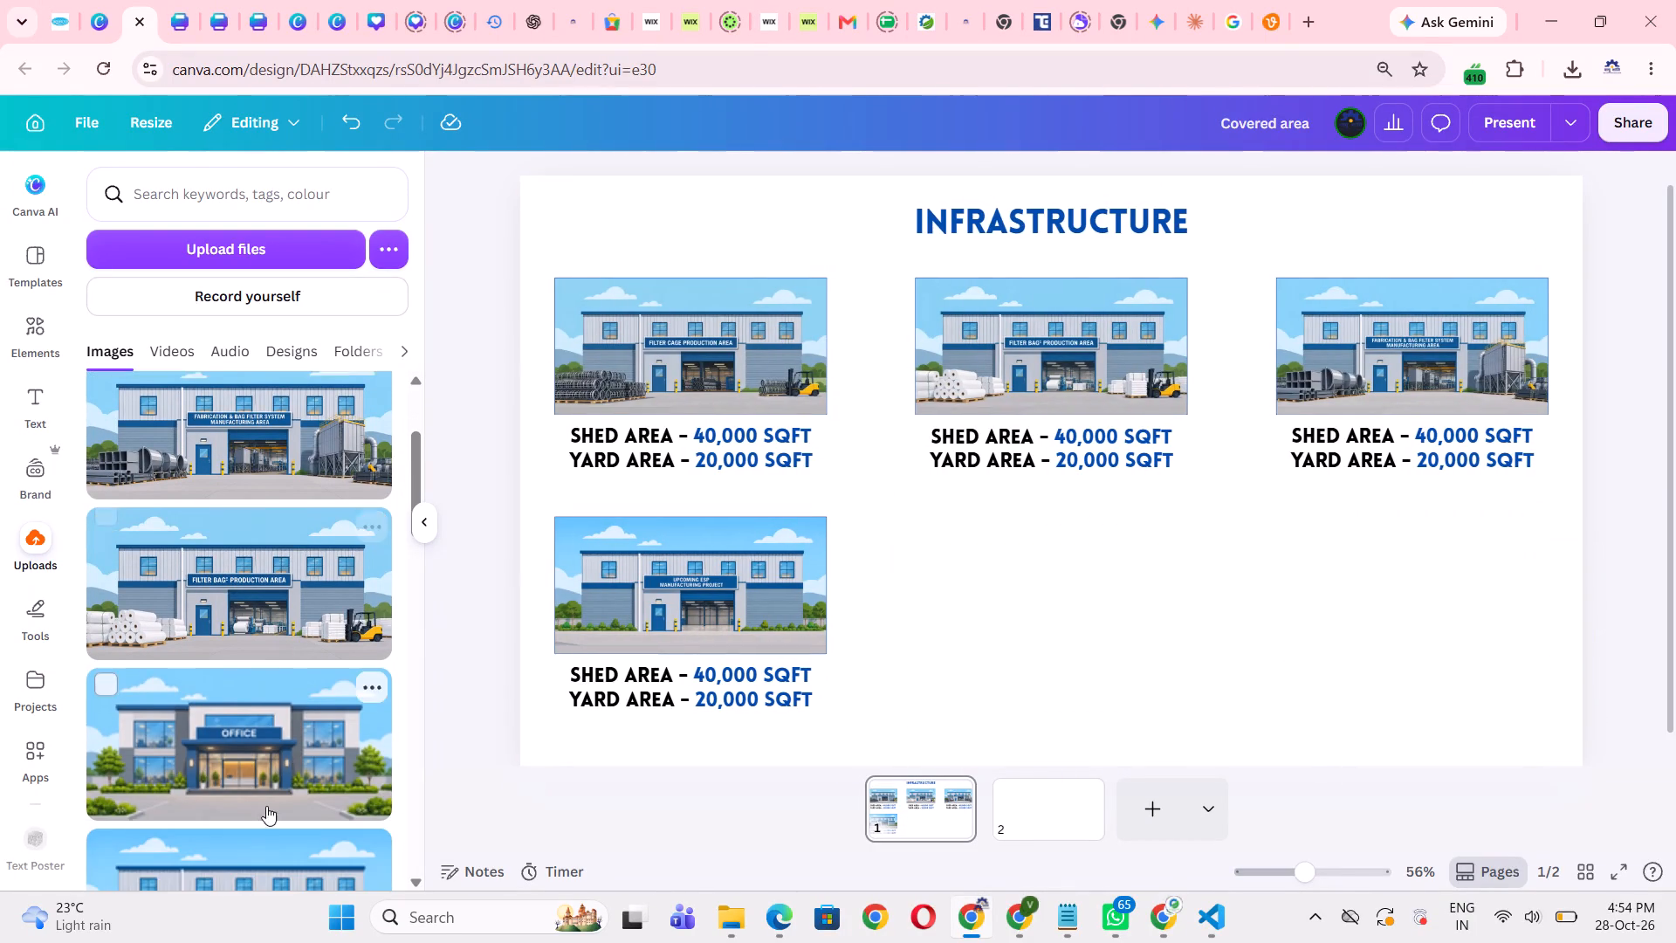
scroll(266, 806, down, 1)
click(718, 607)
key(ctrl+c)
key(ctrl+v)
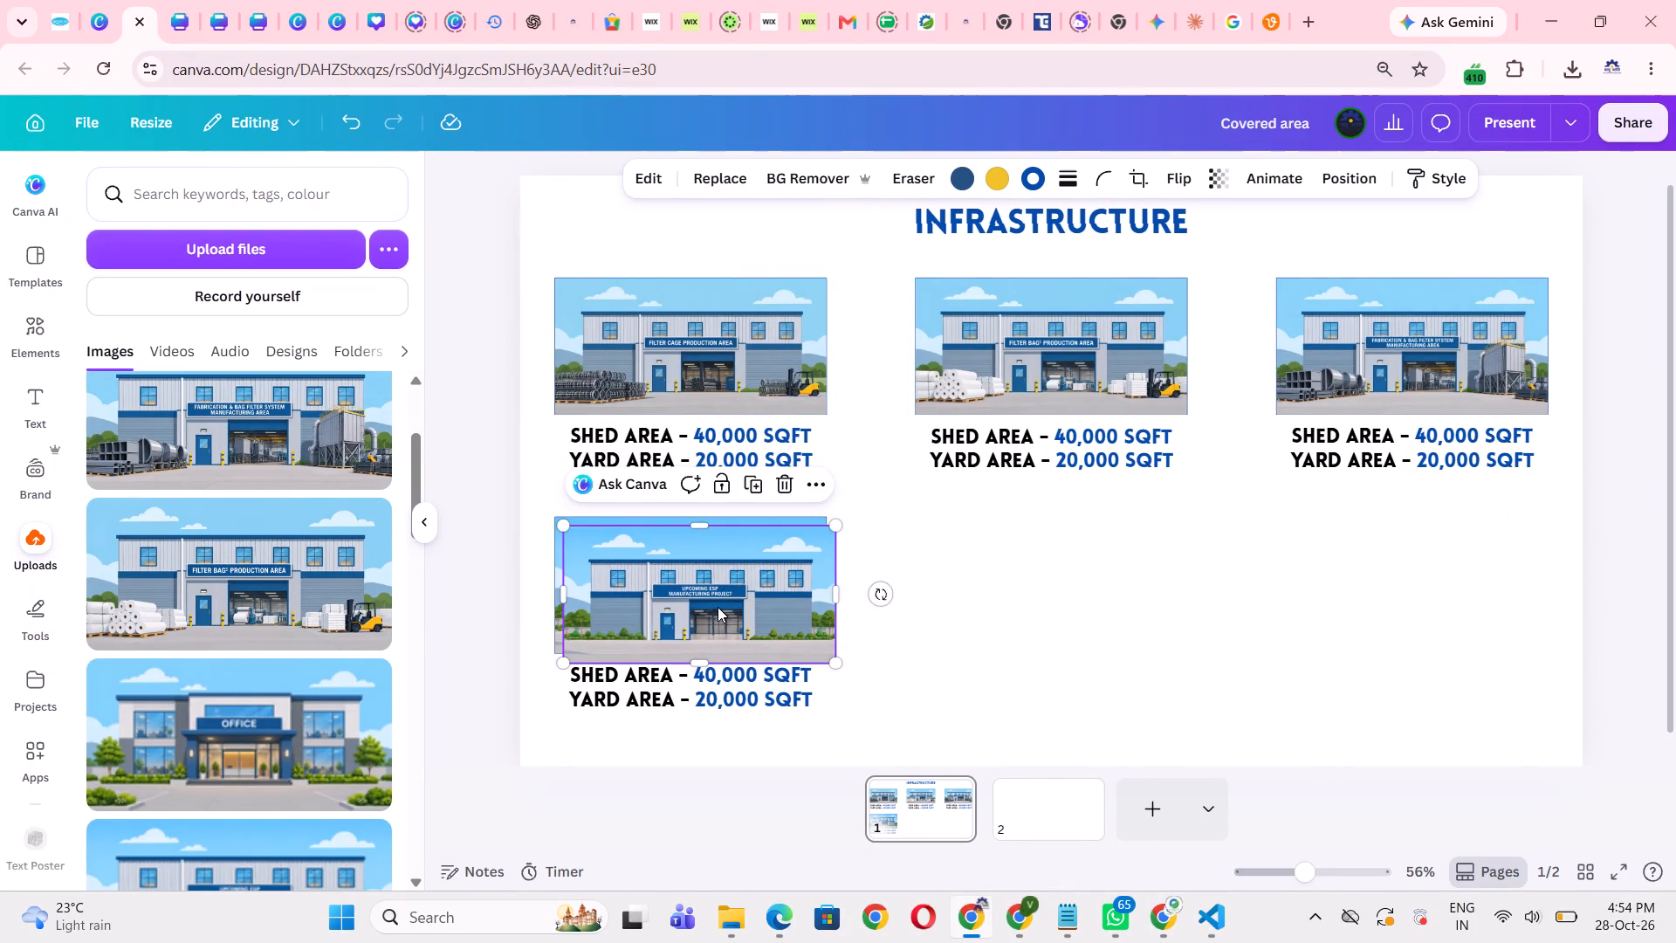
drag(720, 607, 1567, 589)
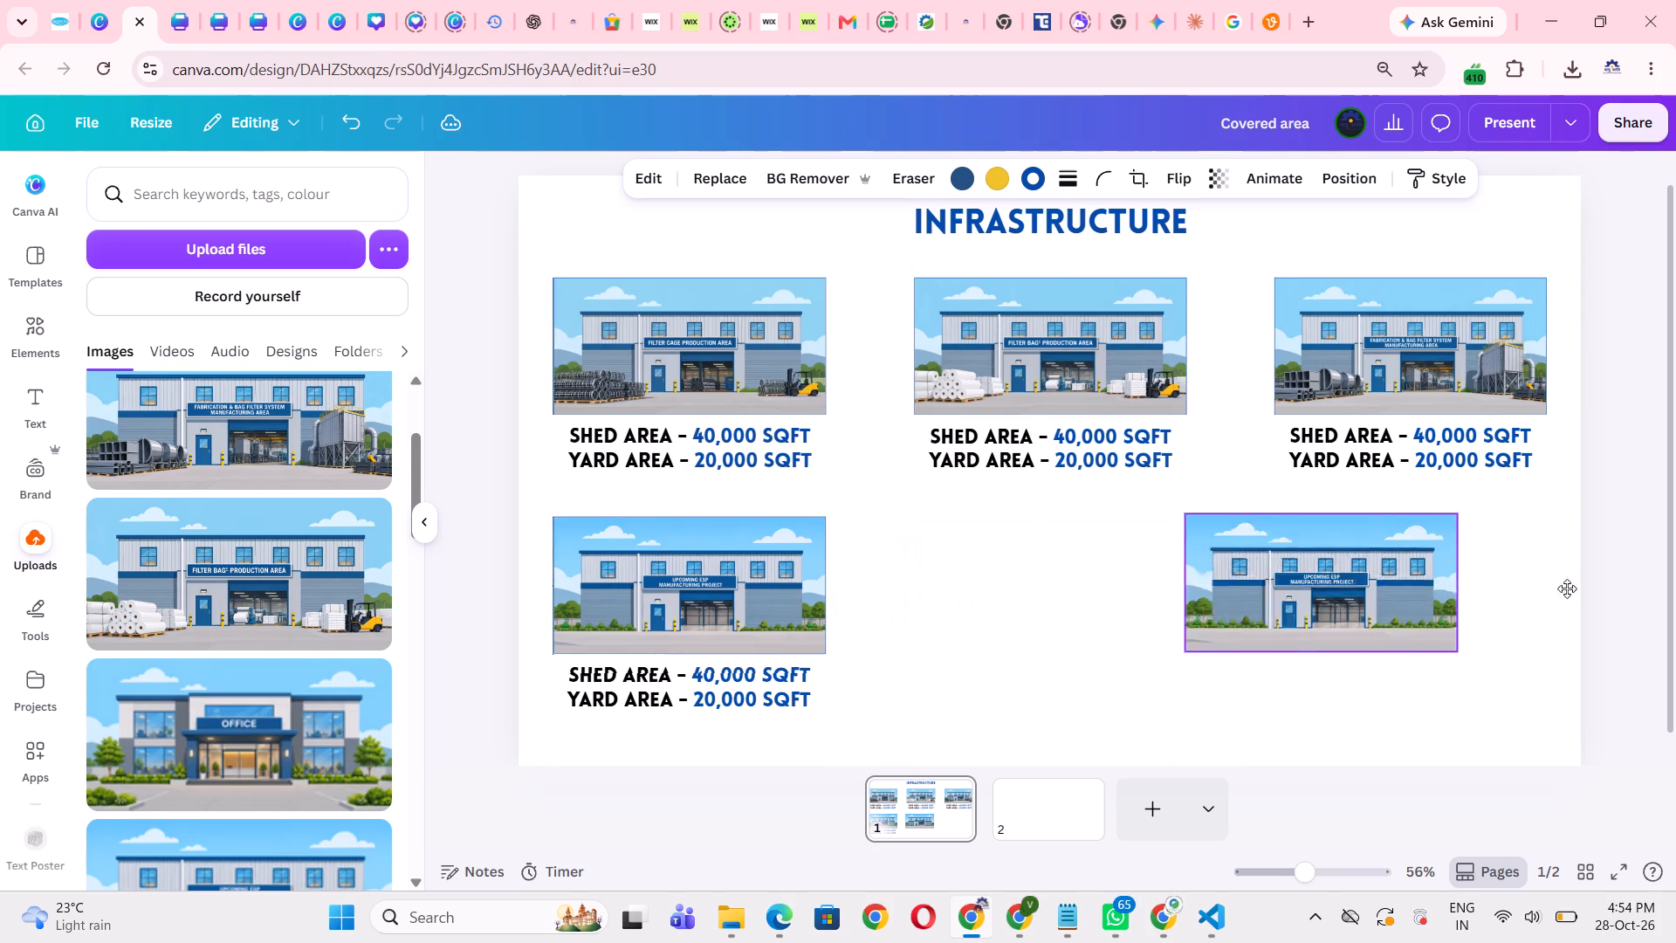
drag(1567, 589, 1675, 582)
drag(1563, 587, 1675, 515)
Duplicate the filter bag image with its captions and place the copy beneath the original, level with the ESP project image.
drag(941, 593, 1116, 242)
click(1158, 602)
drag(1057, 608, 1096, 360)
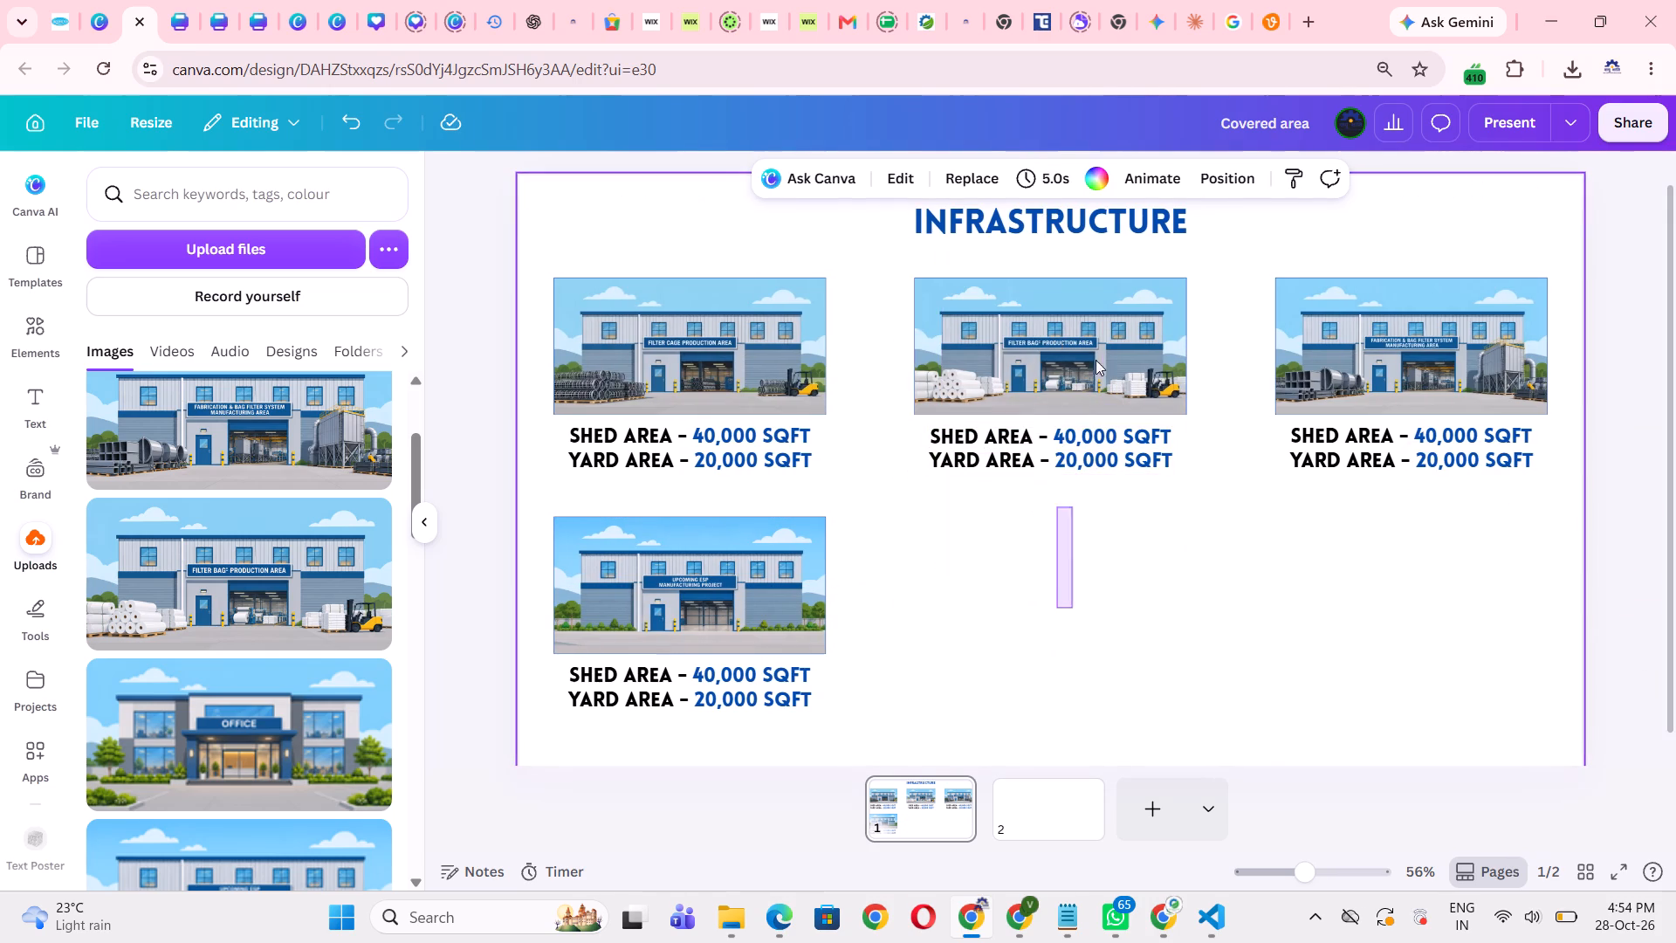
drag(1096, 360, 1101, 340)
key(ctrl+c)
key(ctrl+v)
drag(1130, 370, 1133, 618)
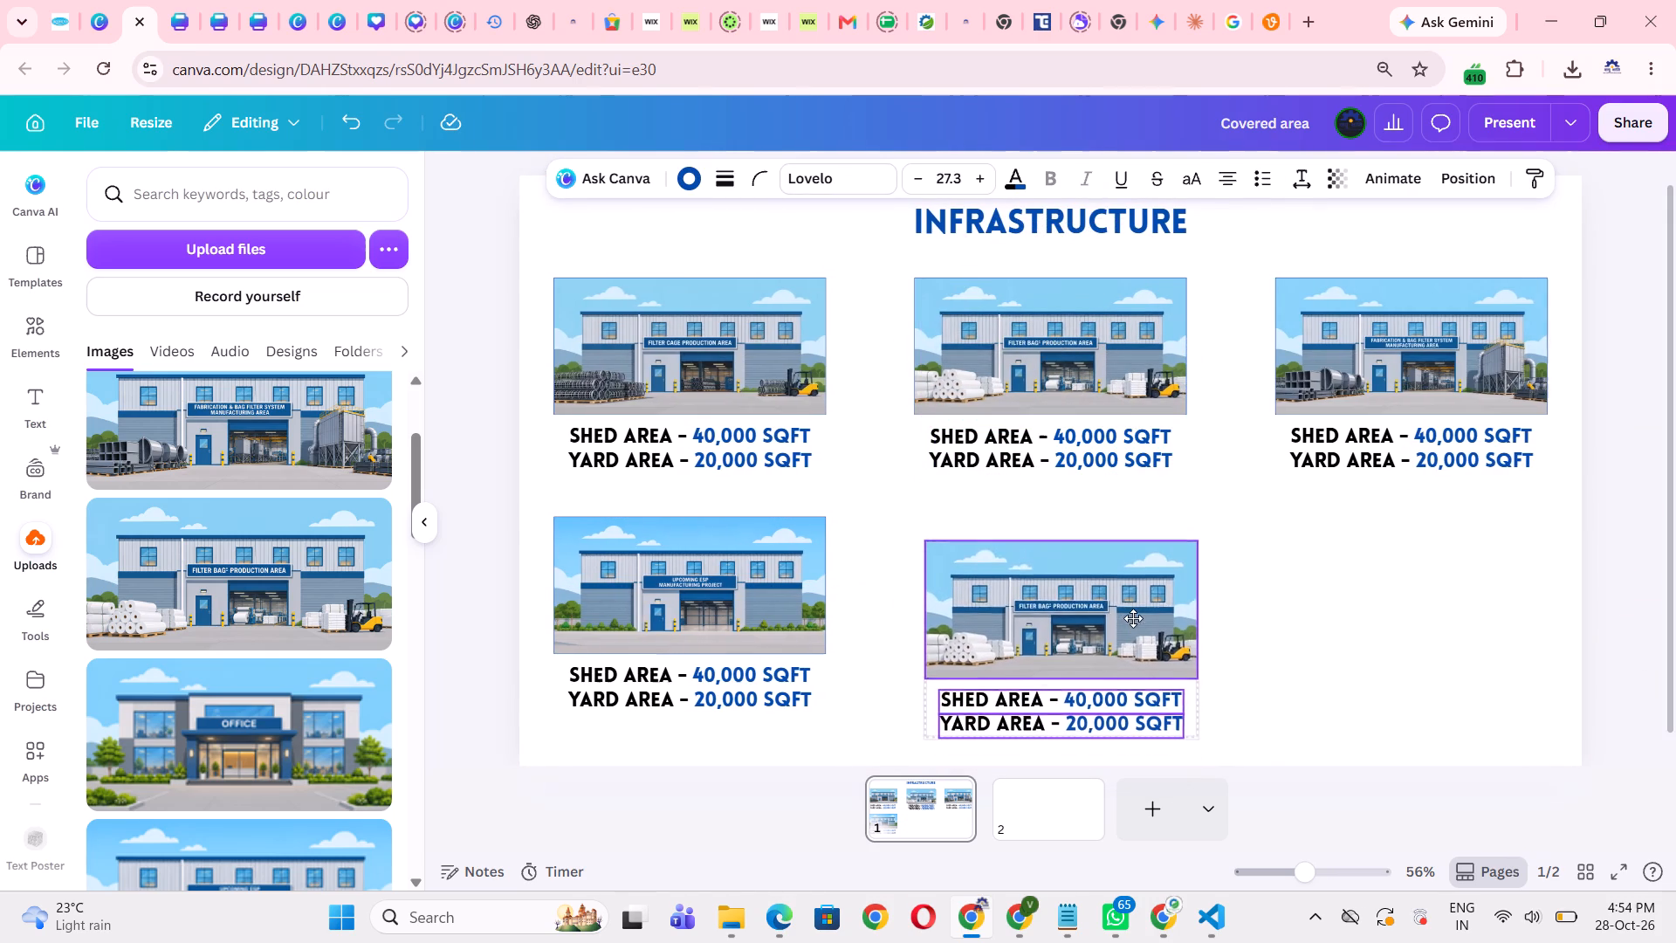
drag(1133, 618, 1122, 599)
click(1336, 631)
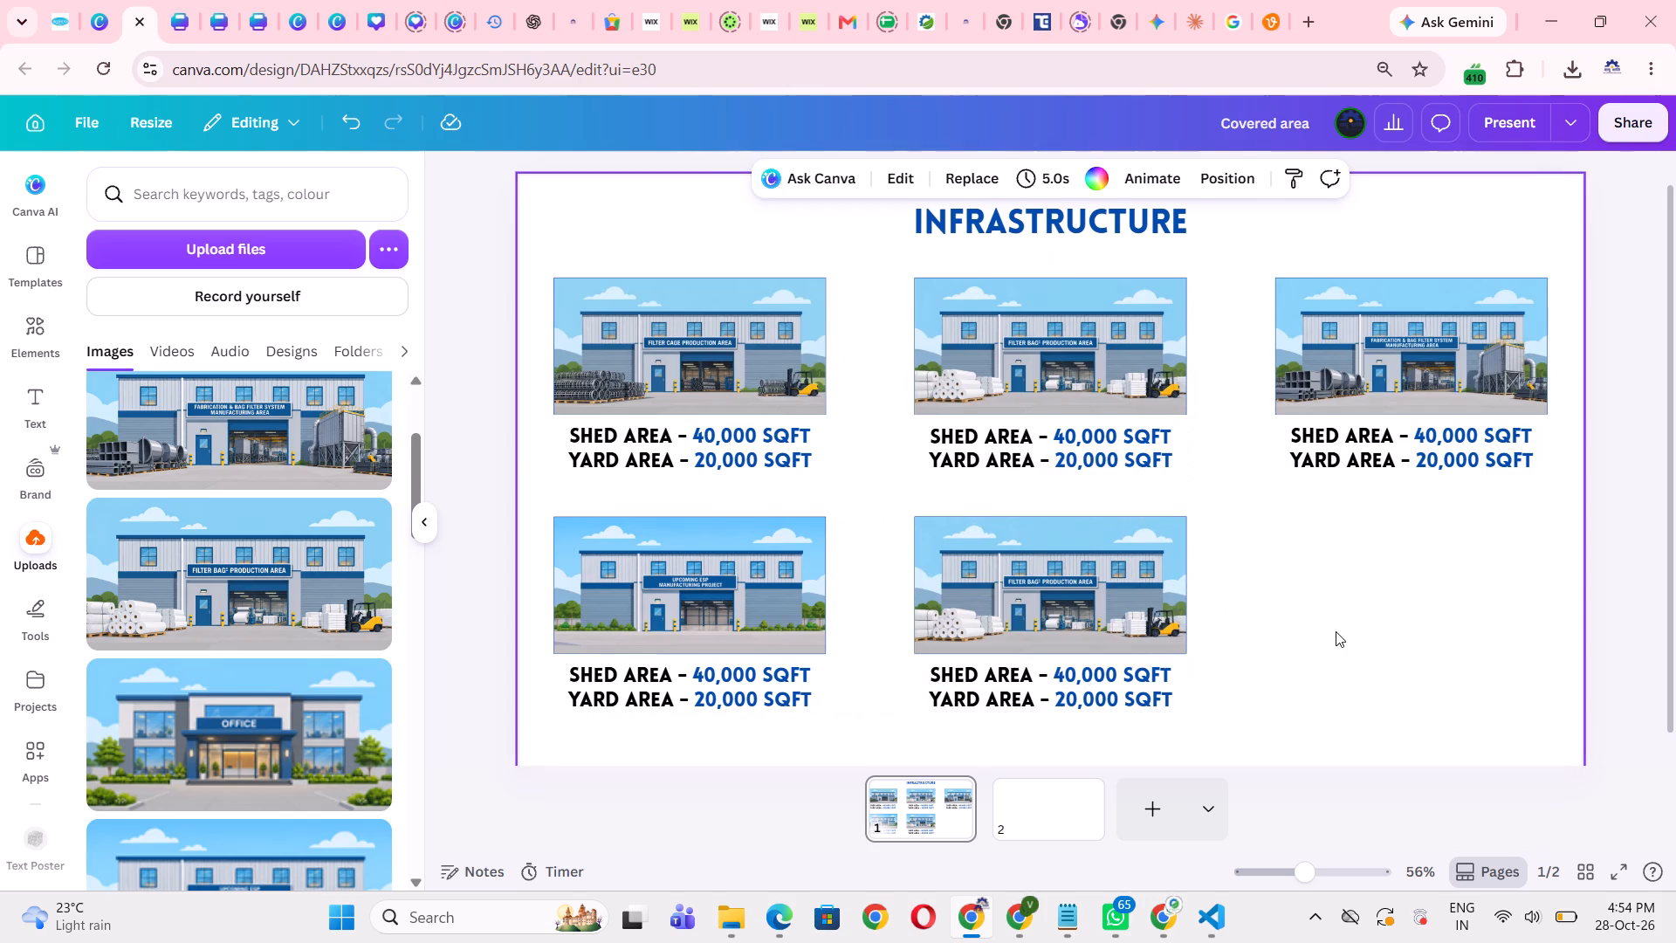
Replace the second row's filter bag image with the uploaded Office building image.
scroll(1336, 637, down, 1)
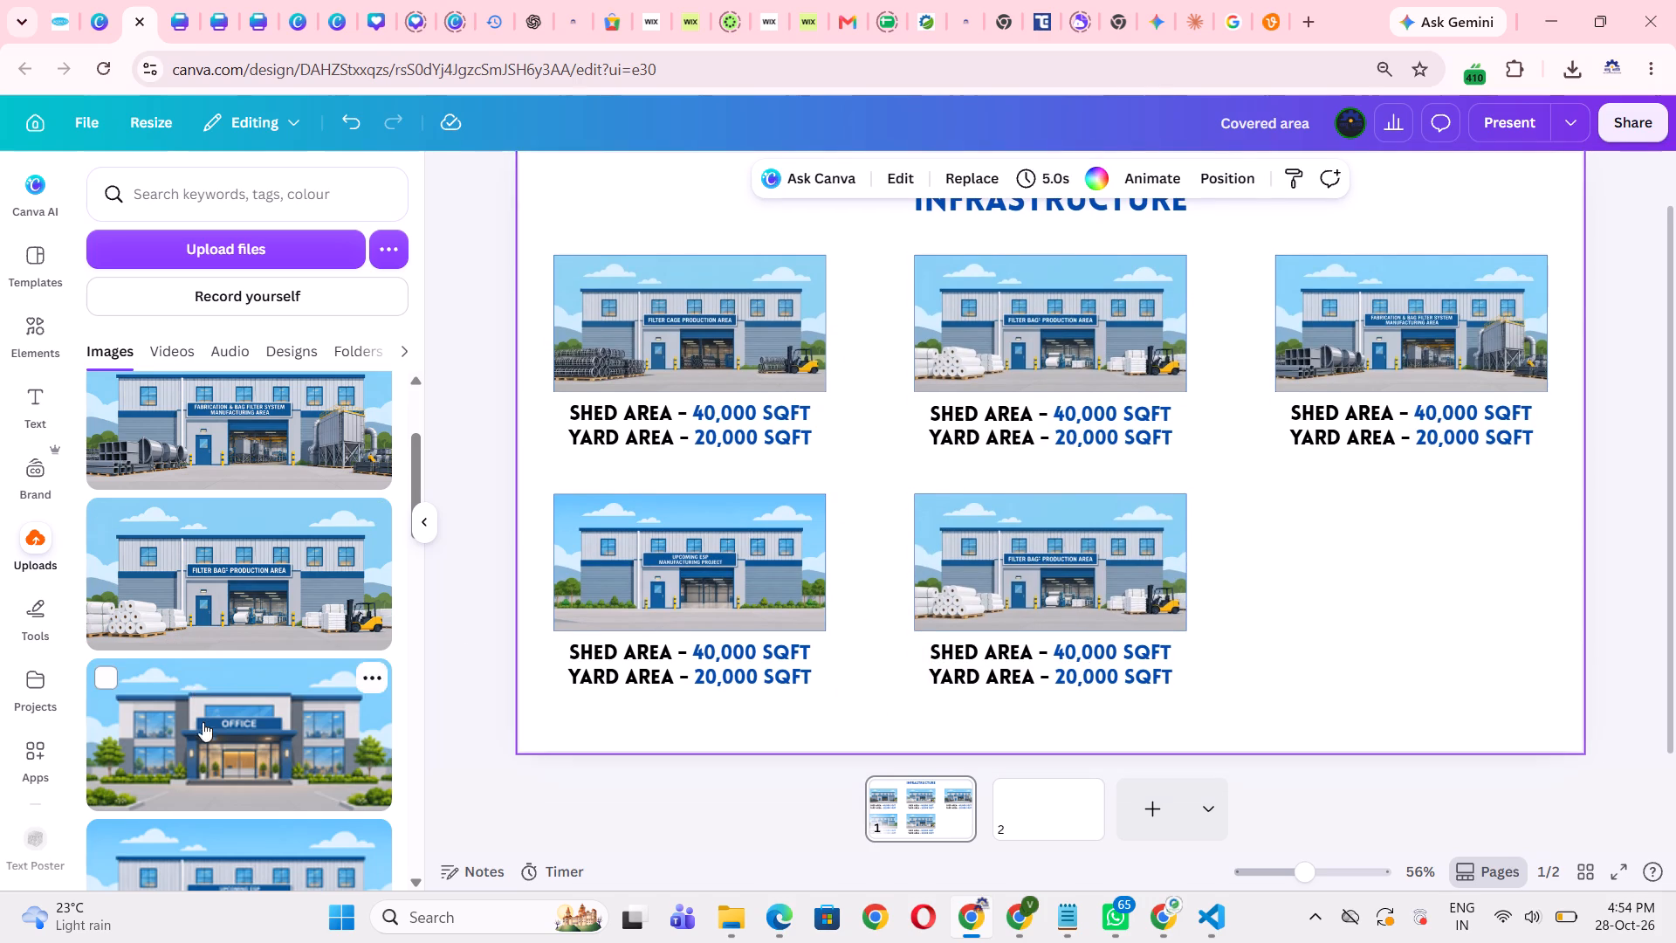
drag(203, 722, 1082, 581)
click(1402, 602)
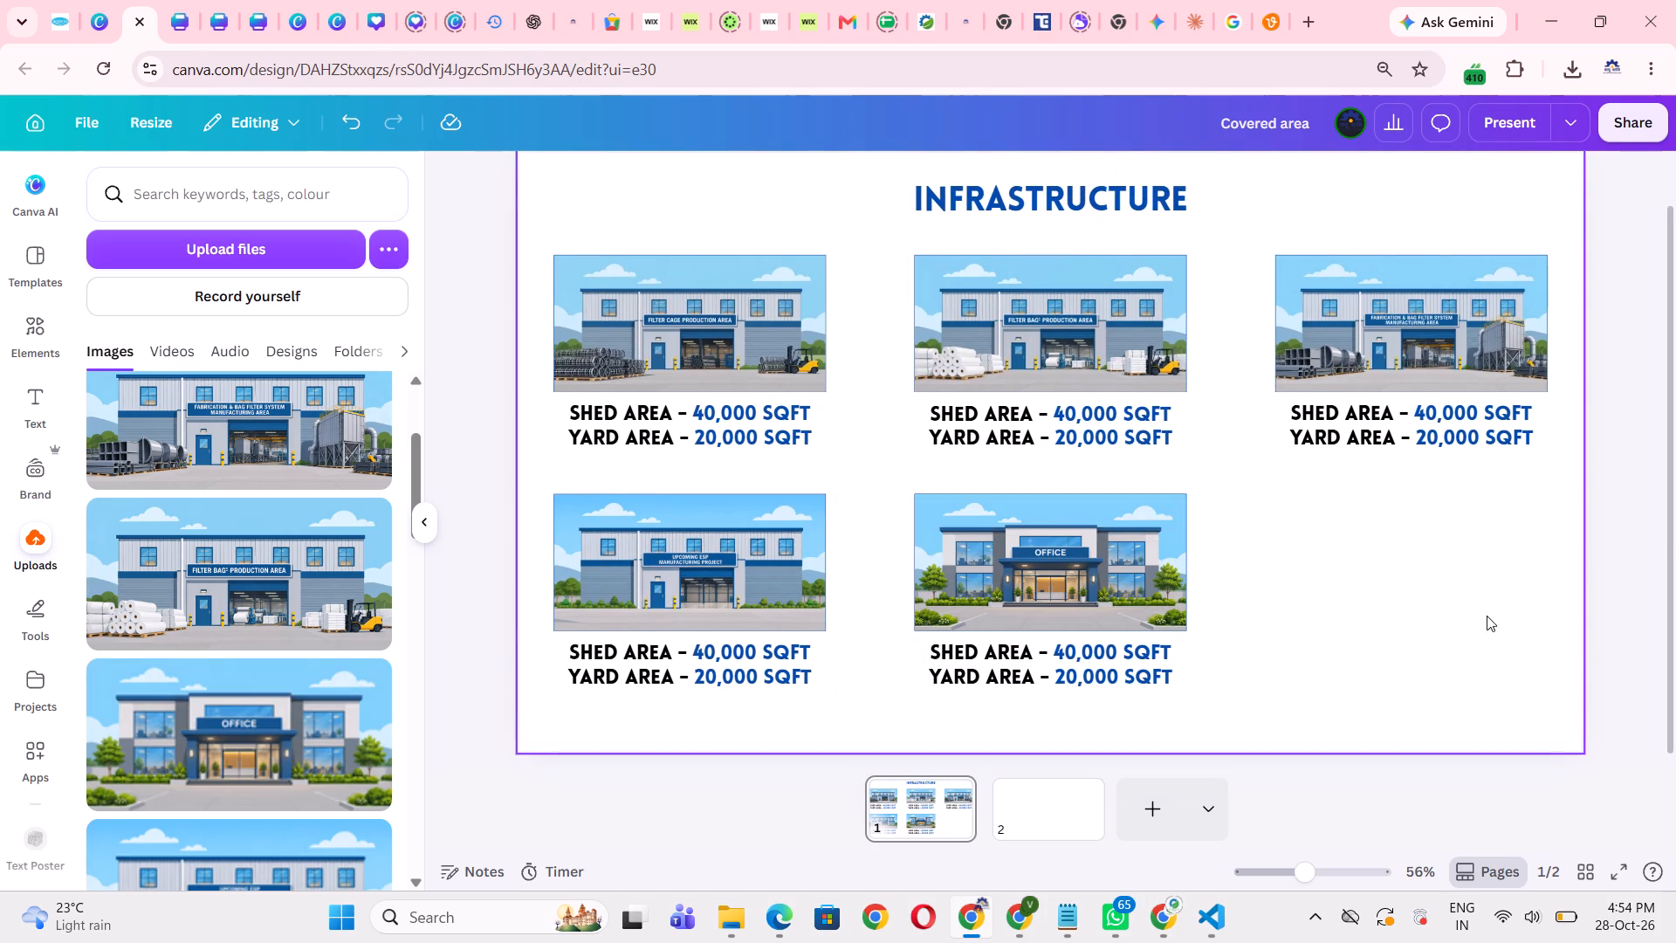
click(1658, 530)
click(1428, 662)
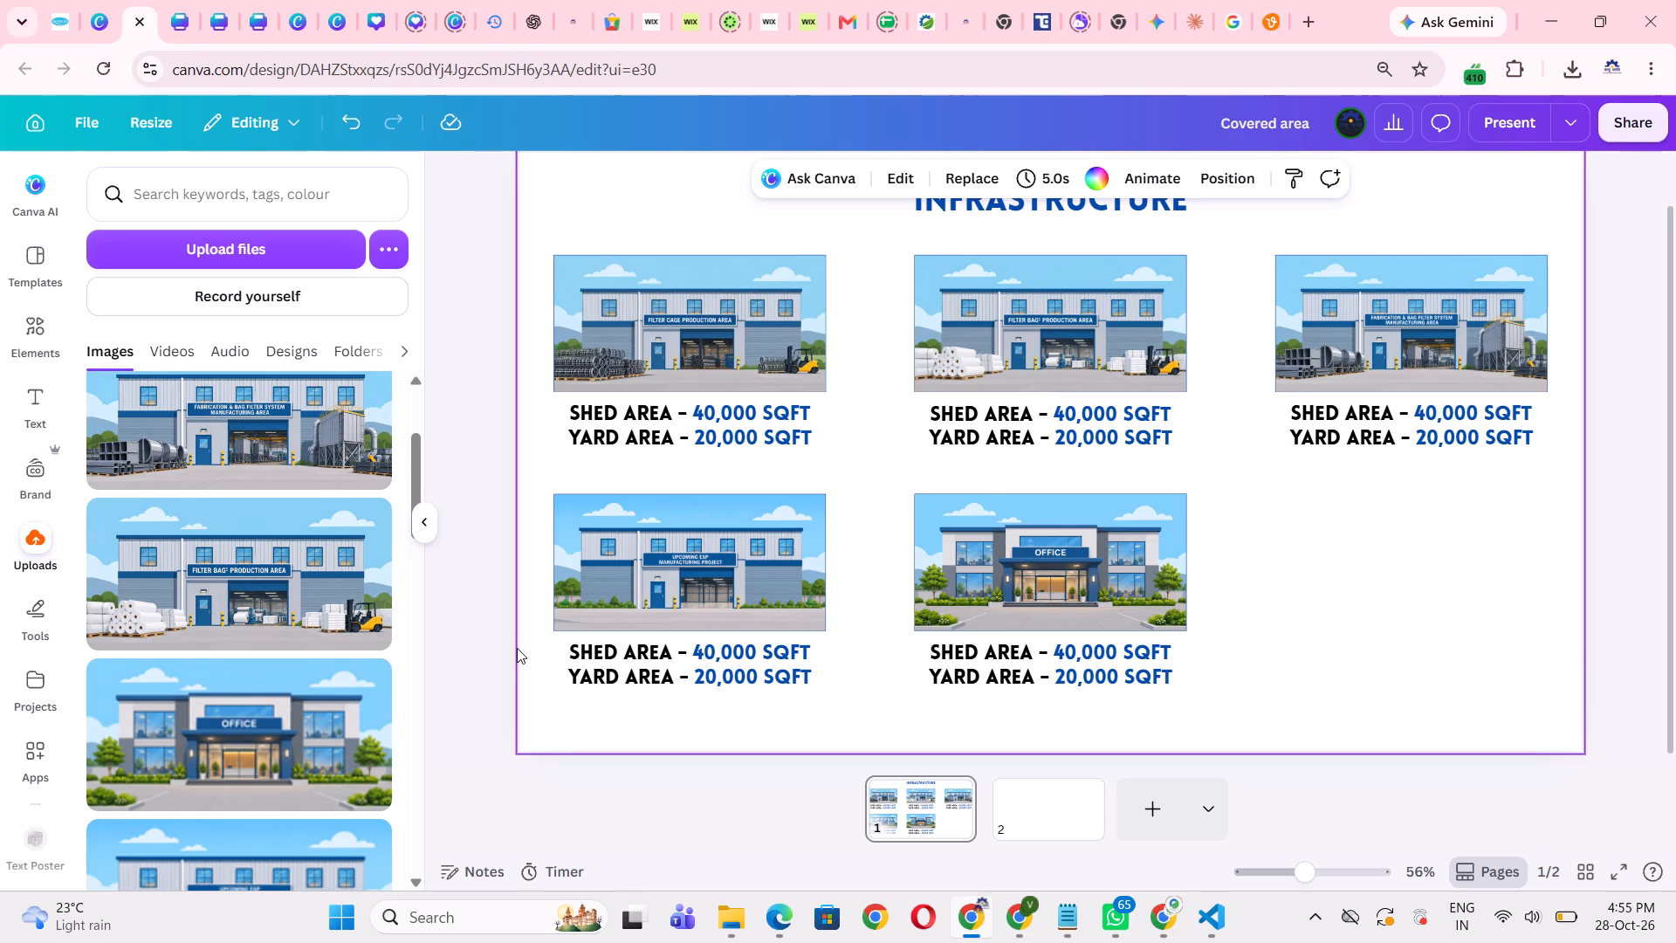
click(429, 515)
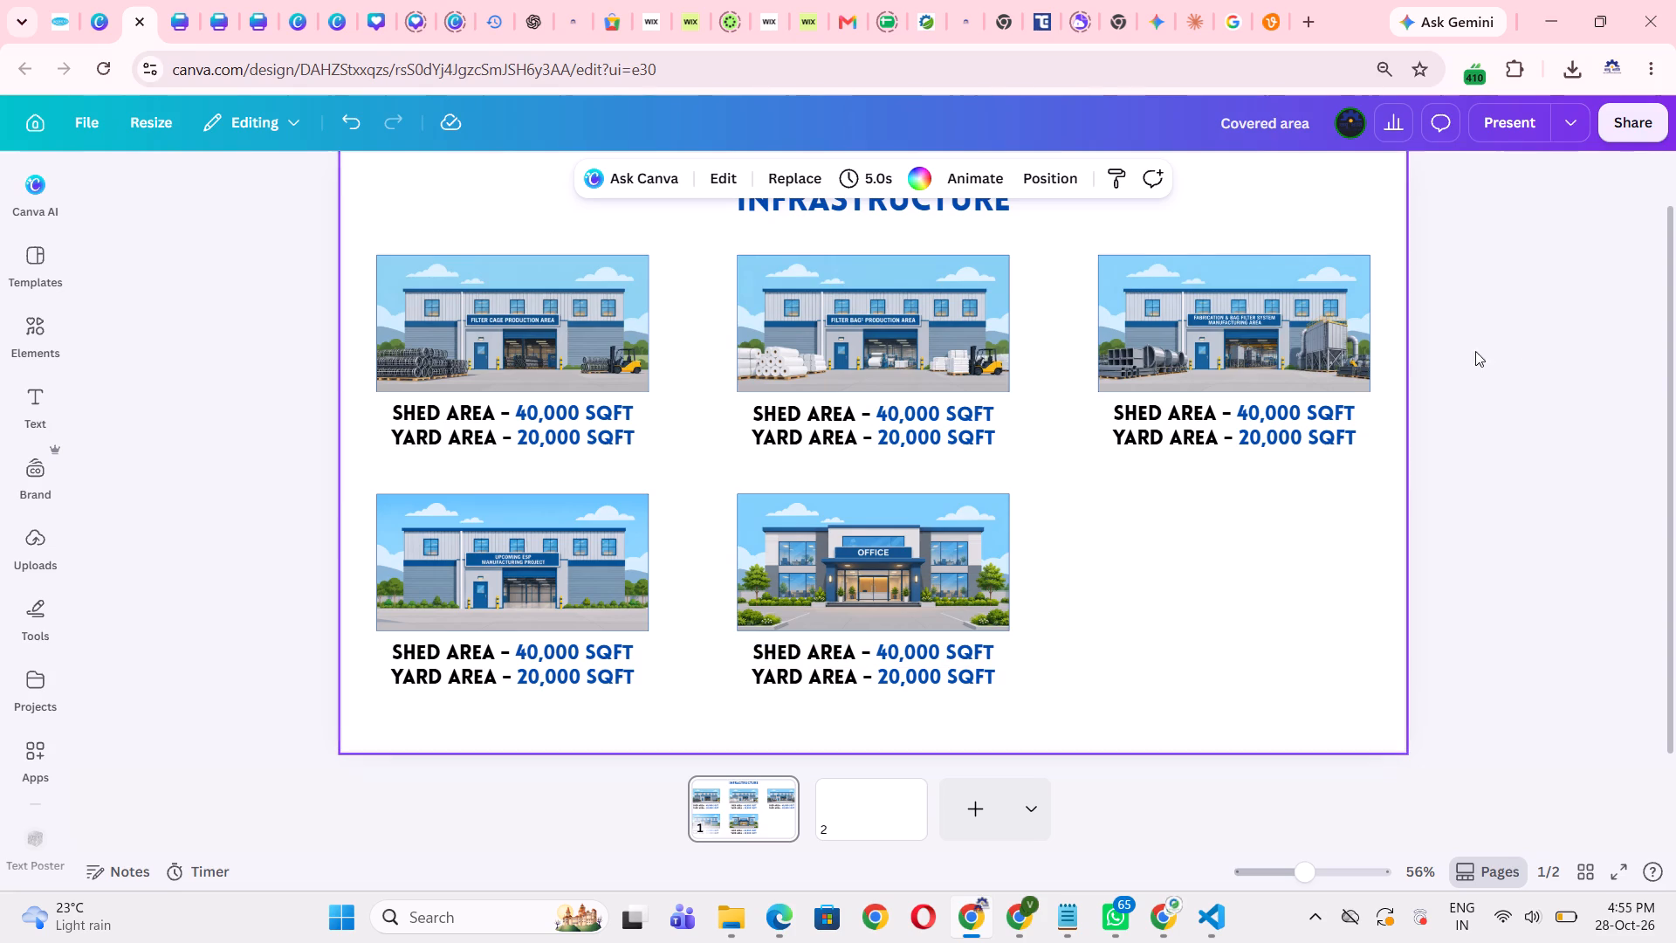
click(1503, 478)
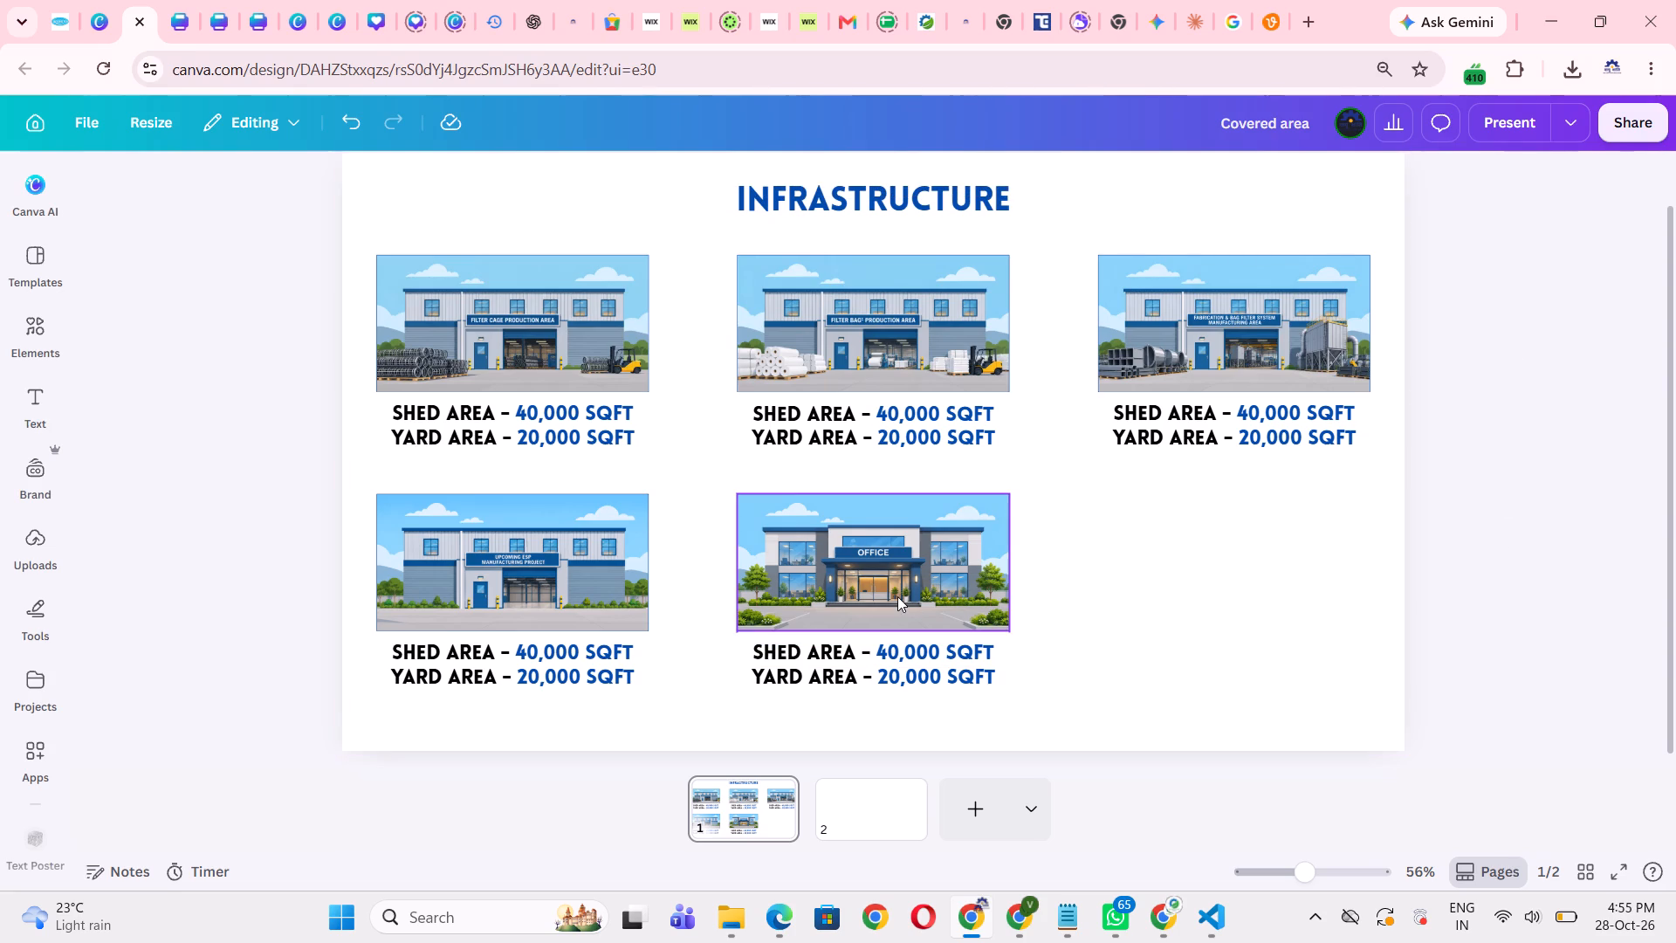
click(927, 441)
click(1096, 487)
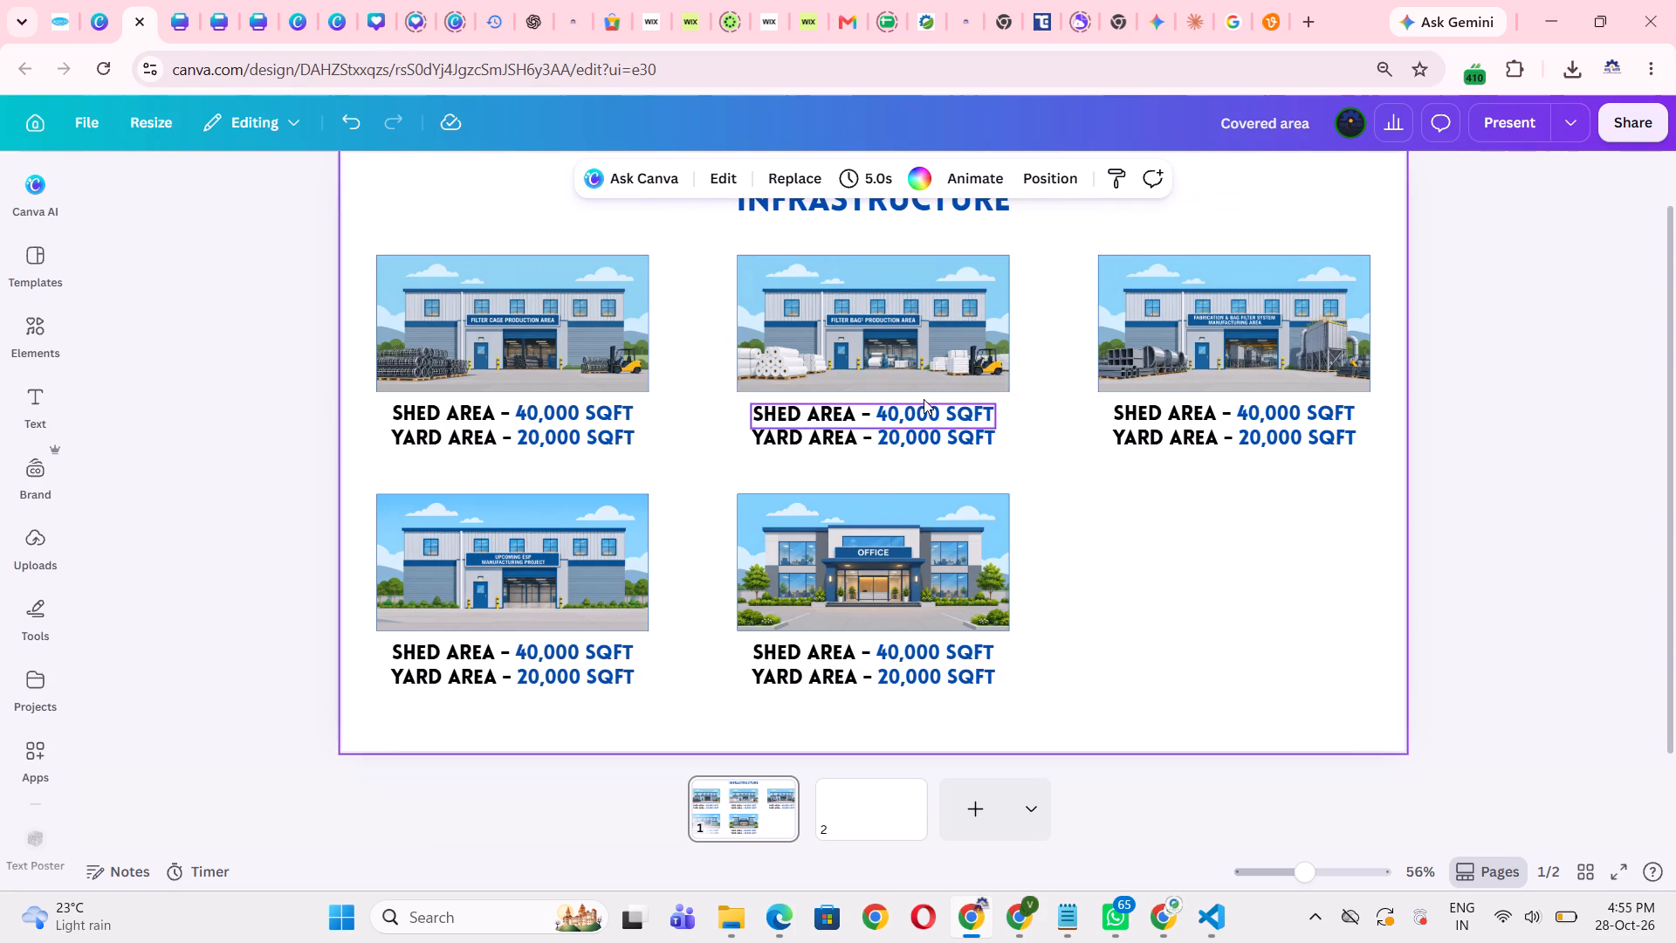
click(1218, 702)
Open reddit.com in a separate Chrome profile window and place that window over the middle of the design.
click(875, 940)
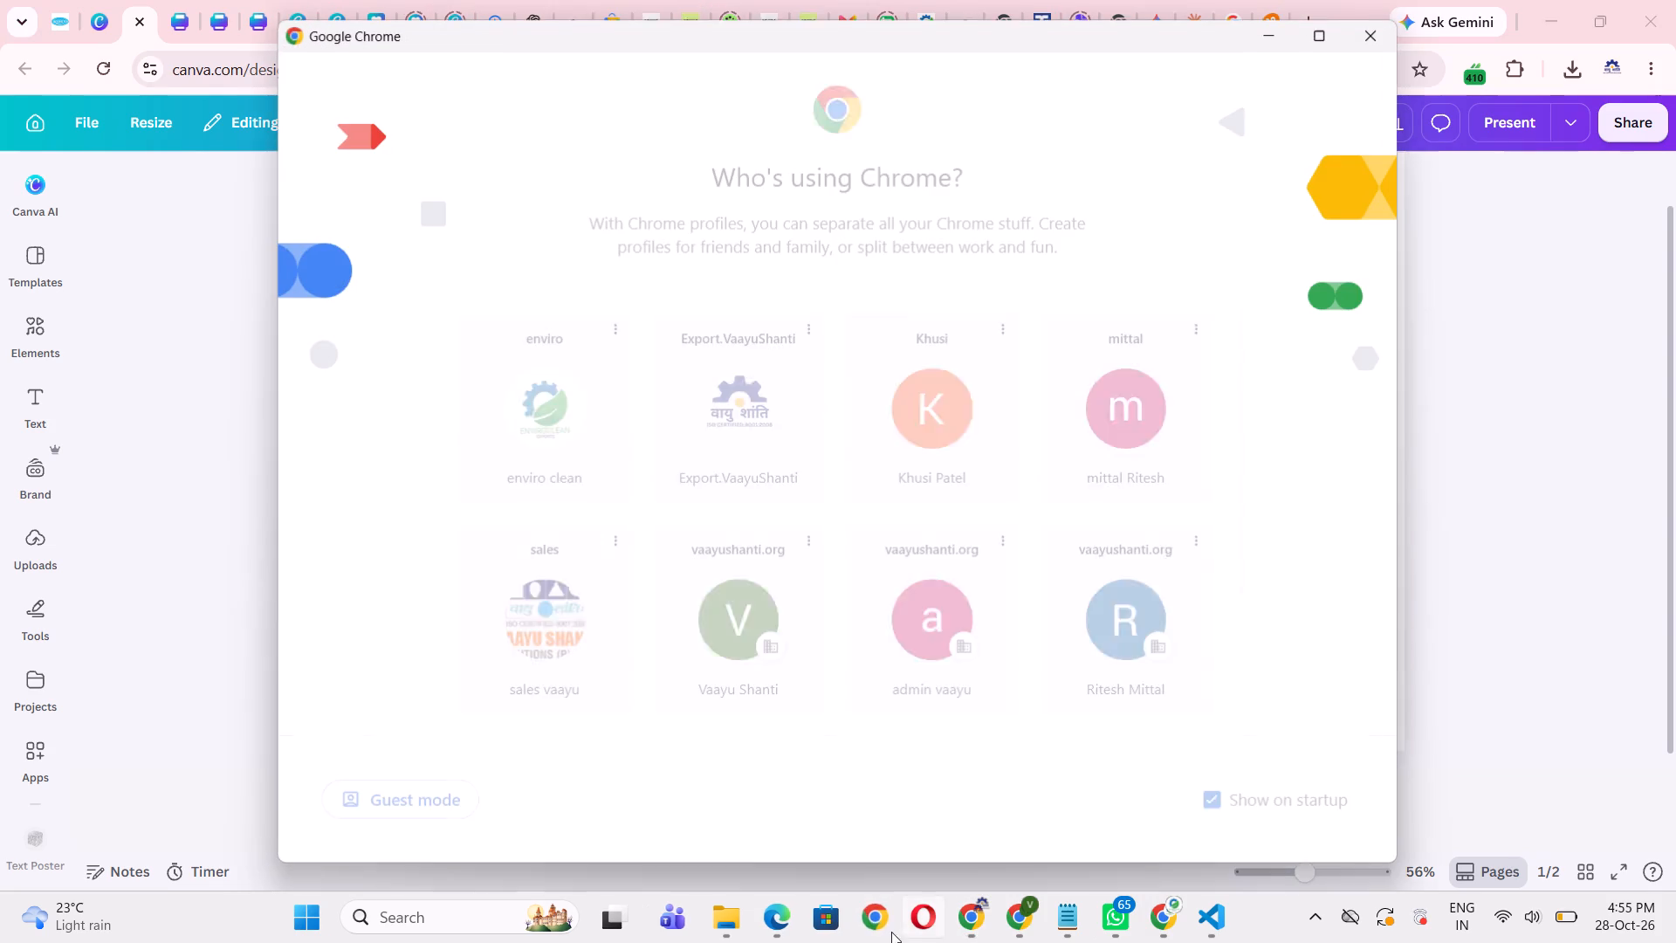
scroll(667, 446, down, 11)
click(738, 645)
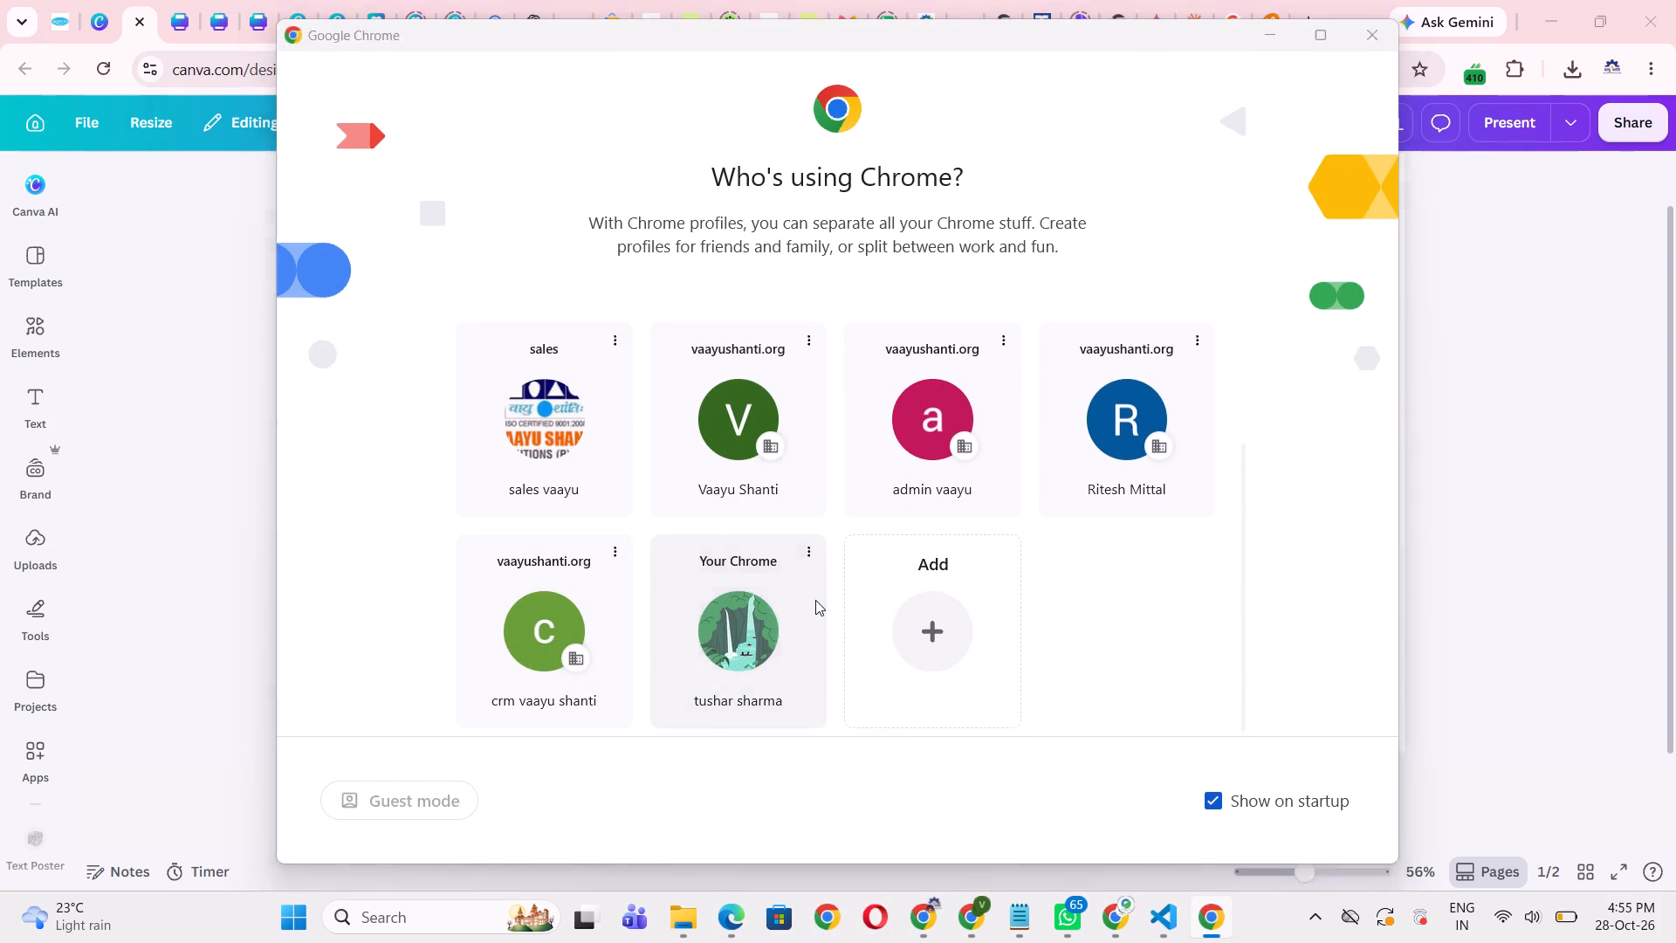
click(1591, 21)
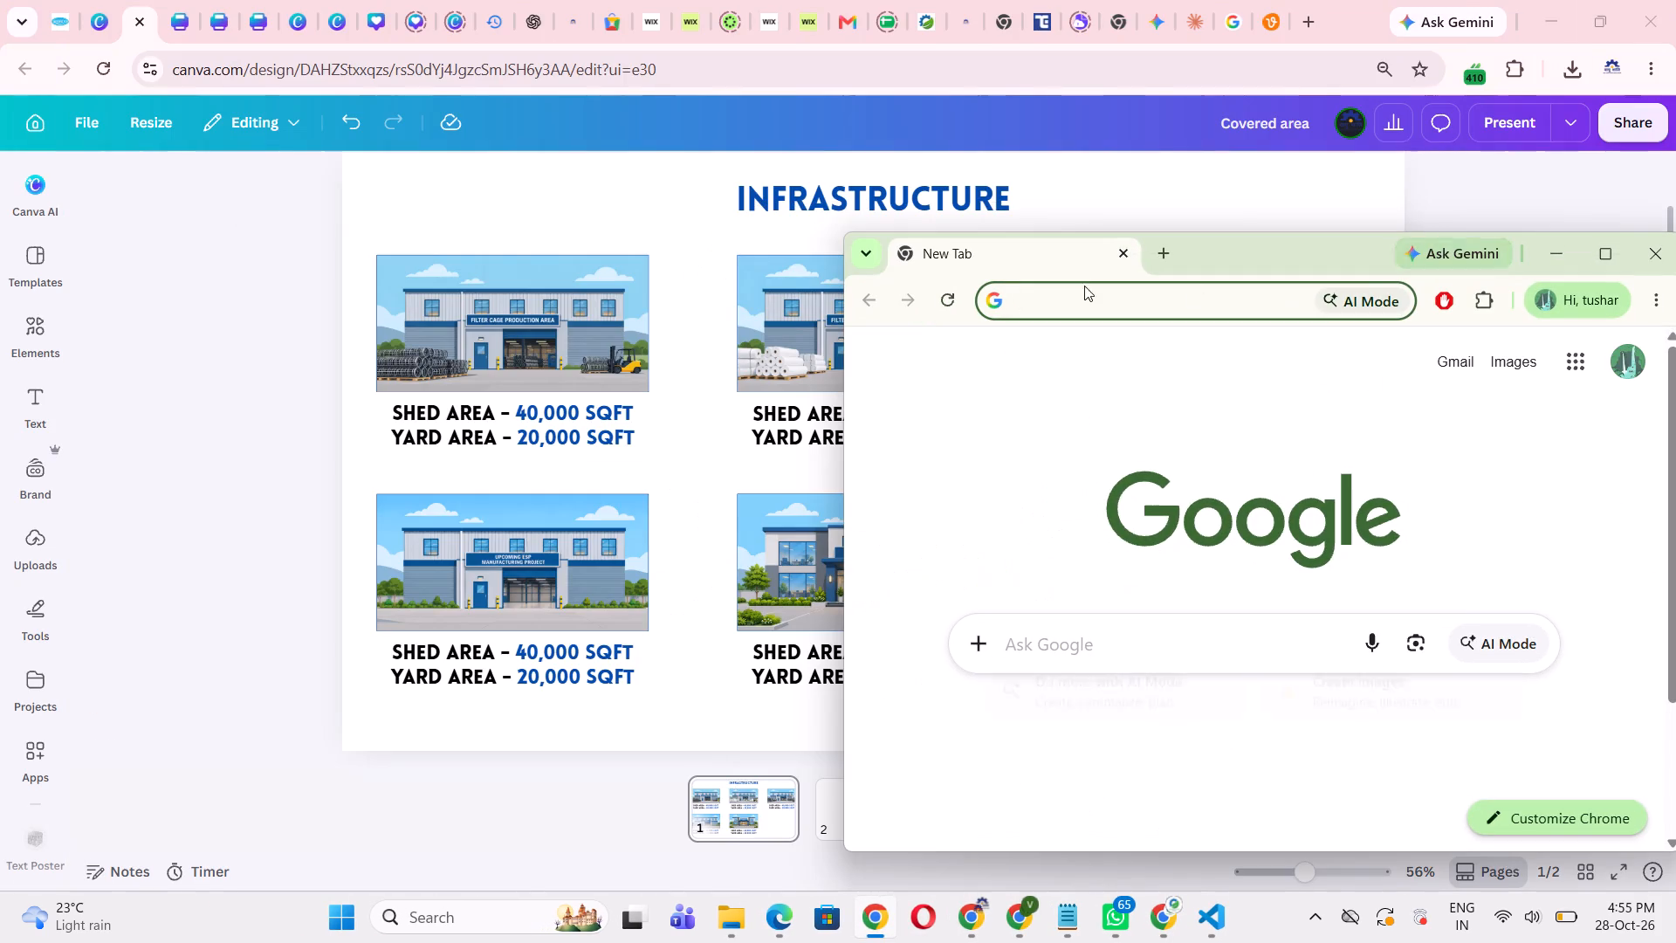
text(RE)
key(d)
click(1054, 347)
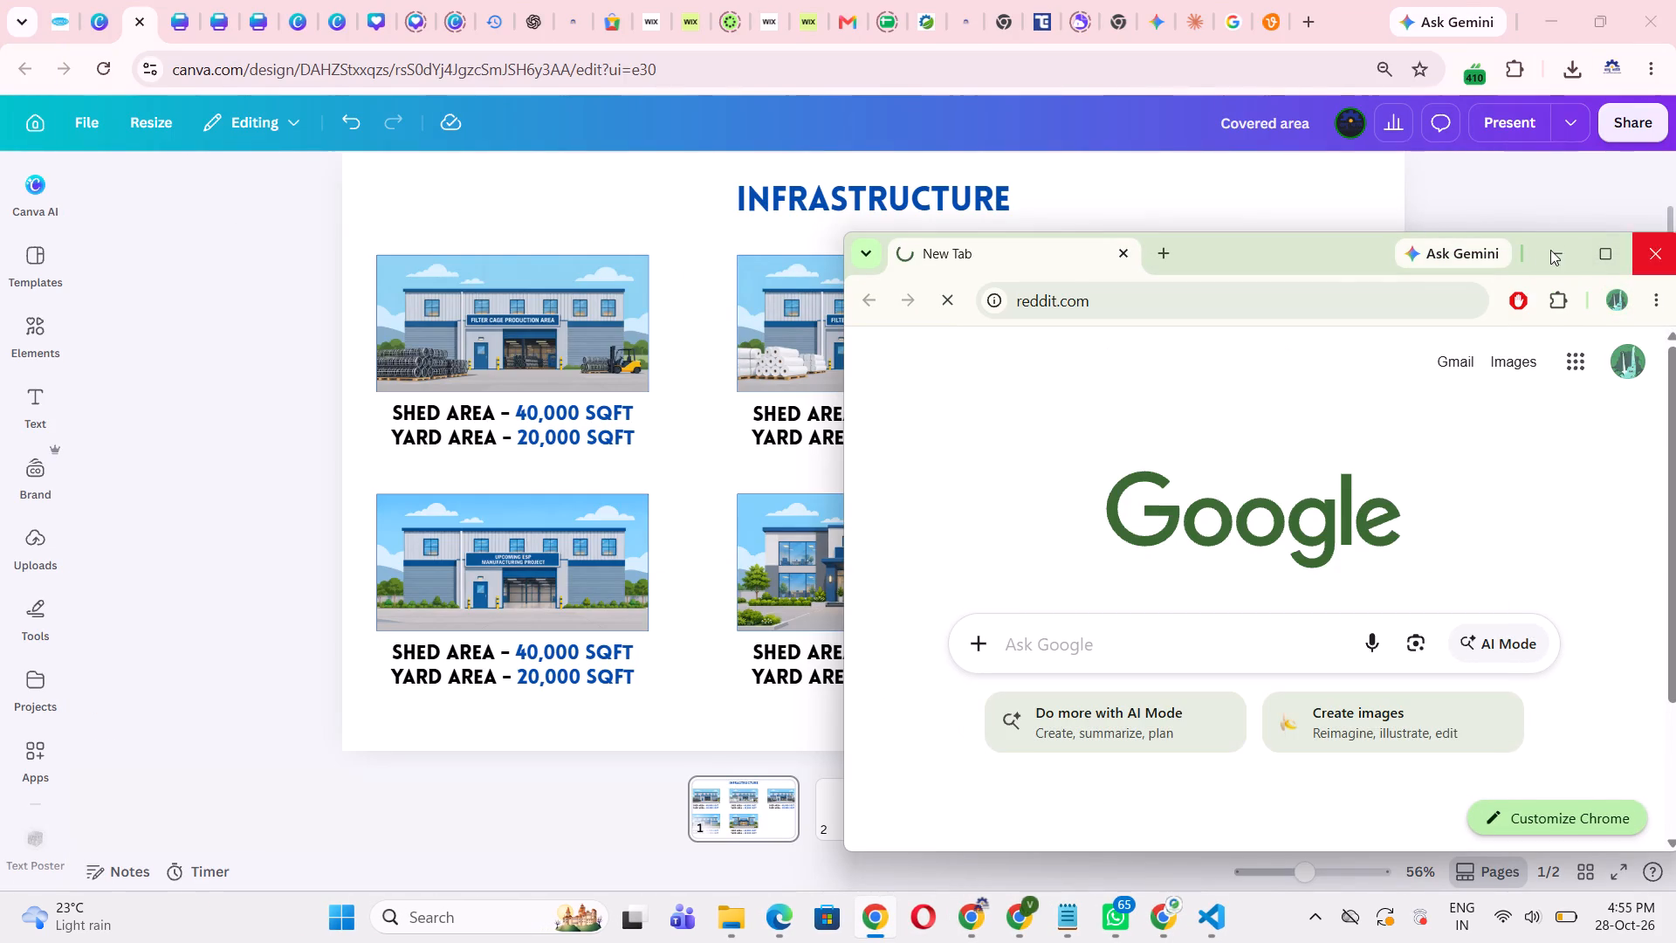
drag(1335, 260, 791, 251)
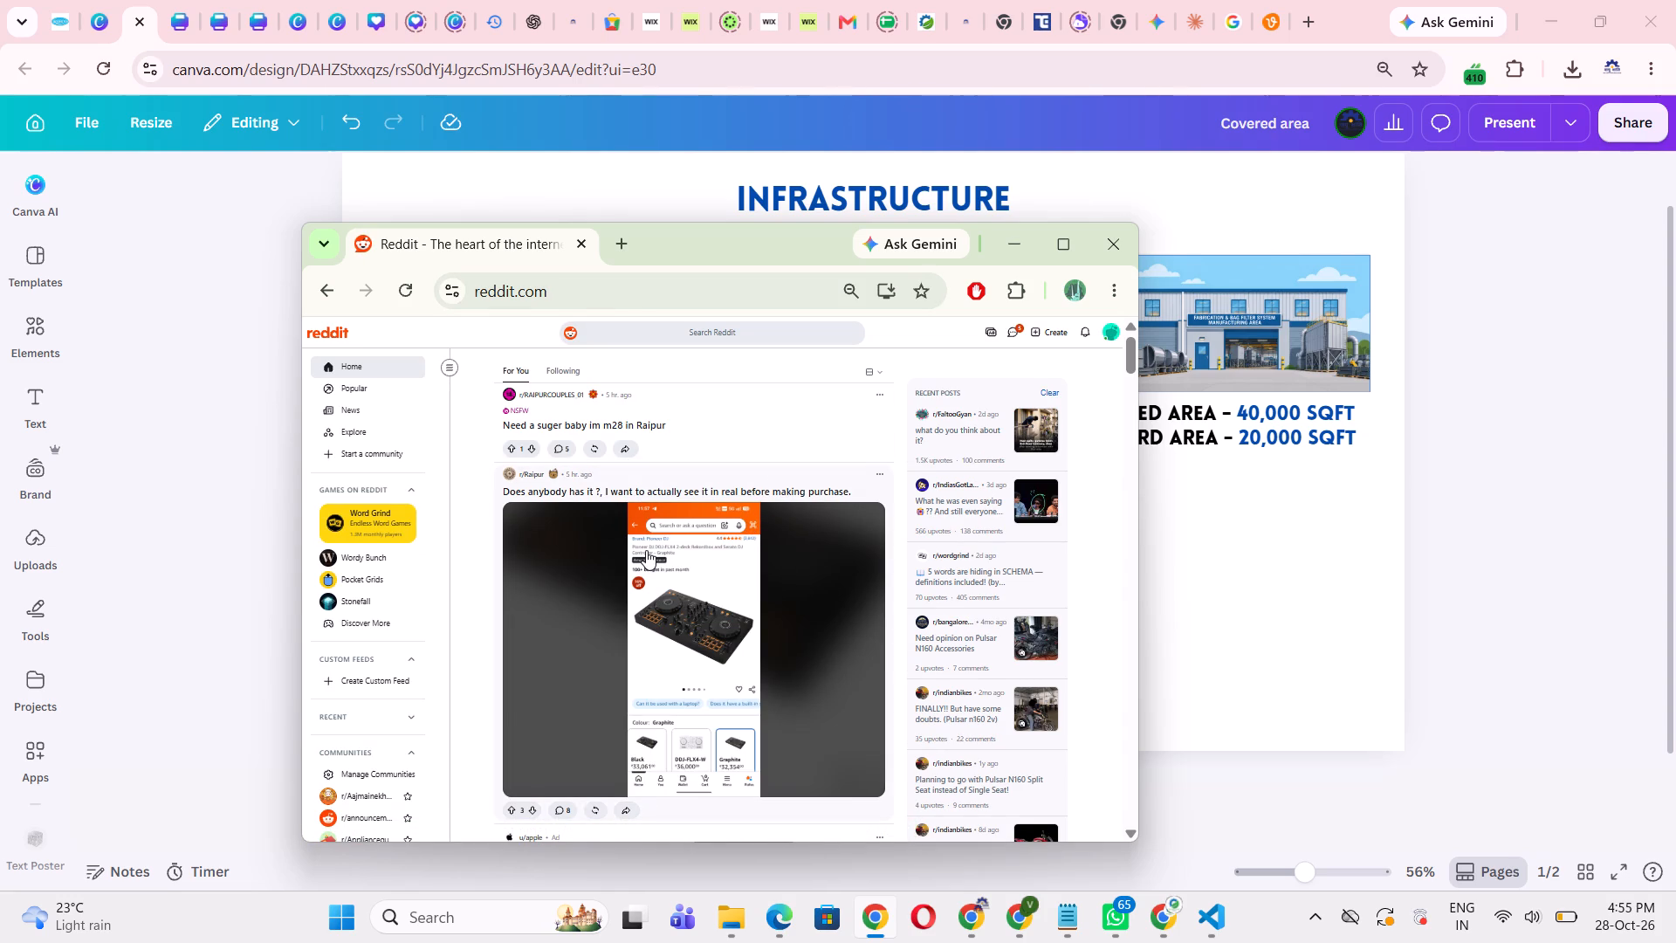
Read the comments on the first post in the Reddit home feed, return to the feed and look through further posts.
click(563, 446)
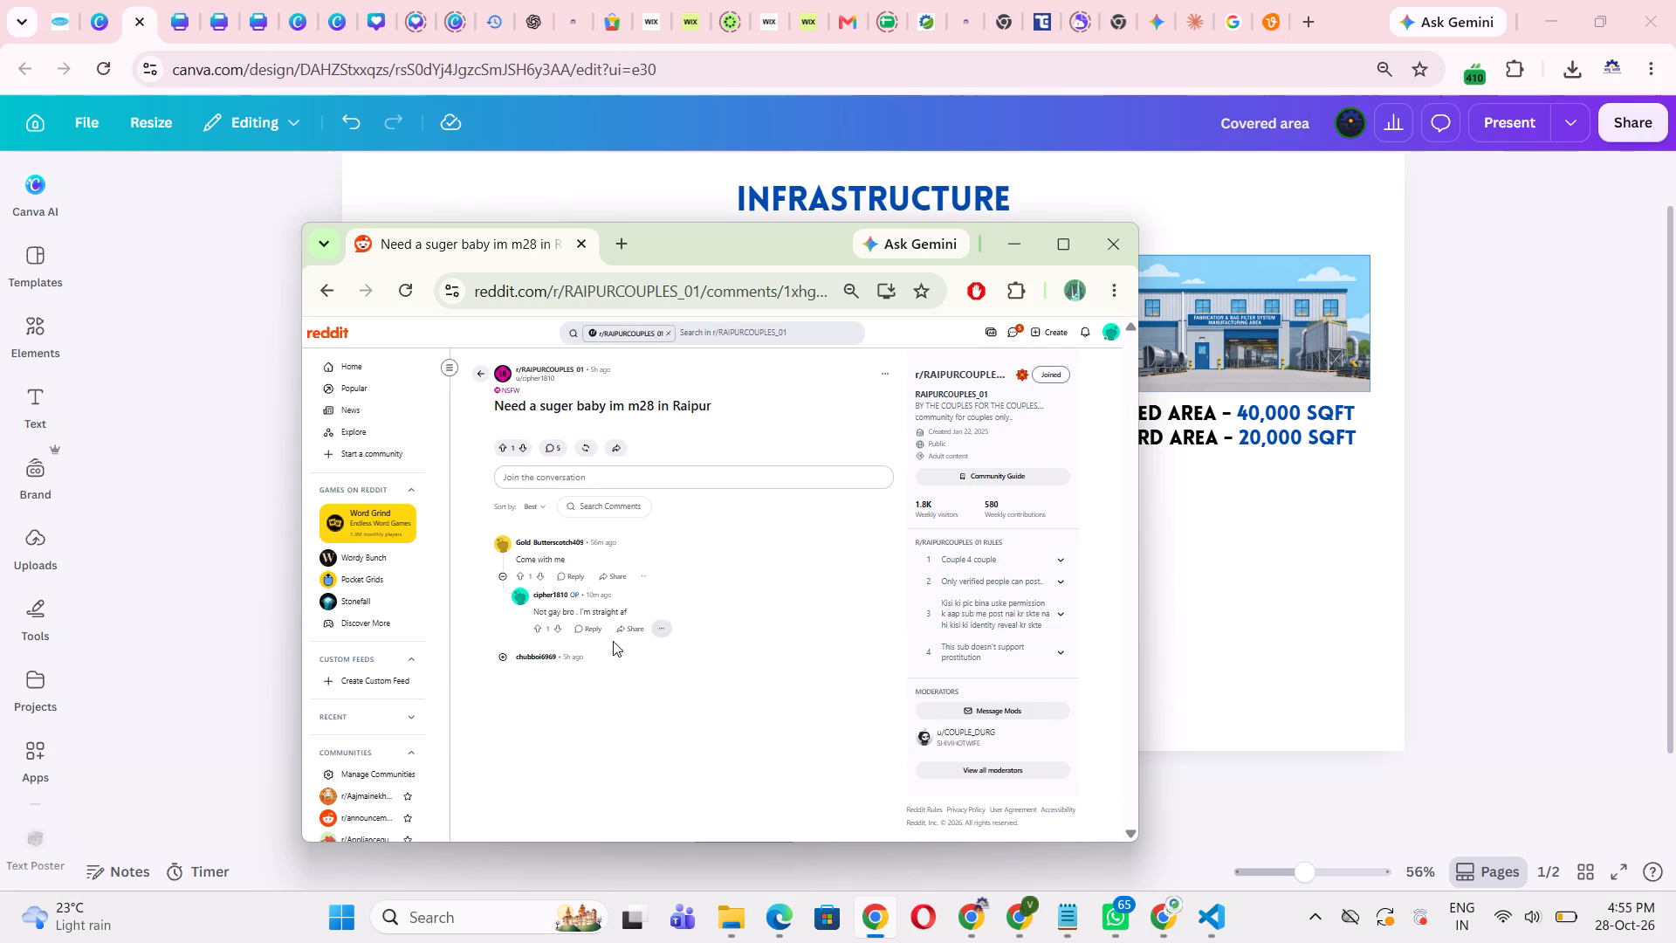
click(553, 654)
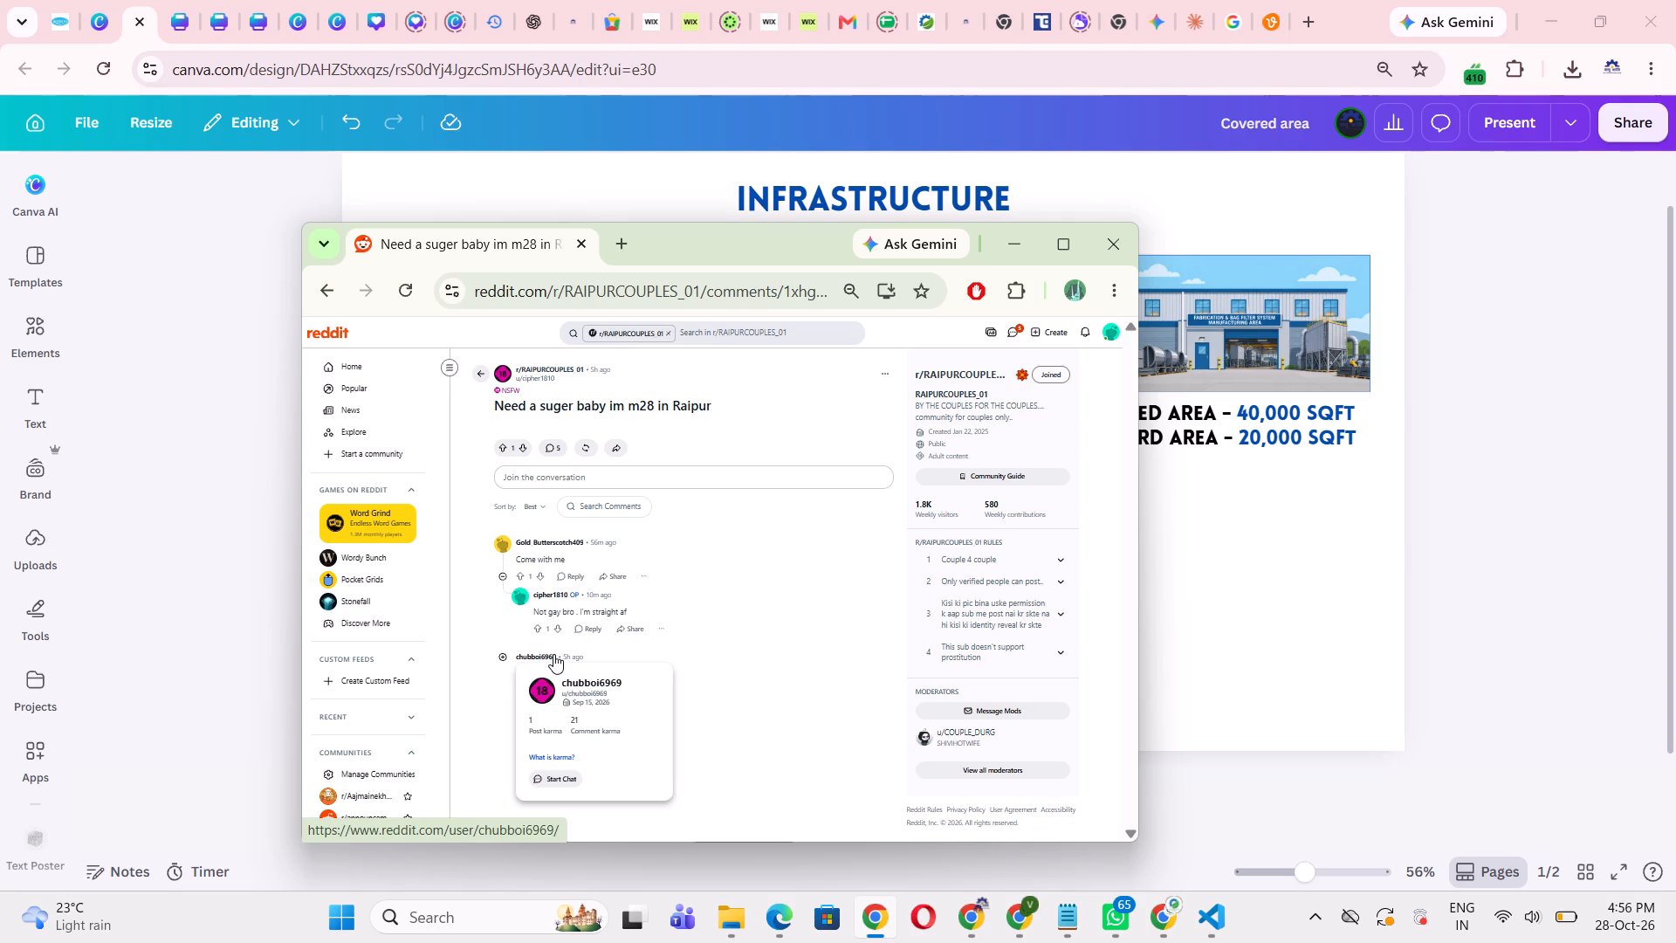
click(712, 678)
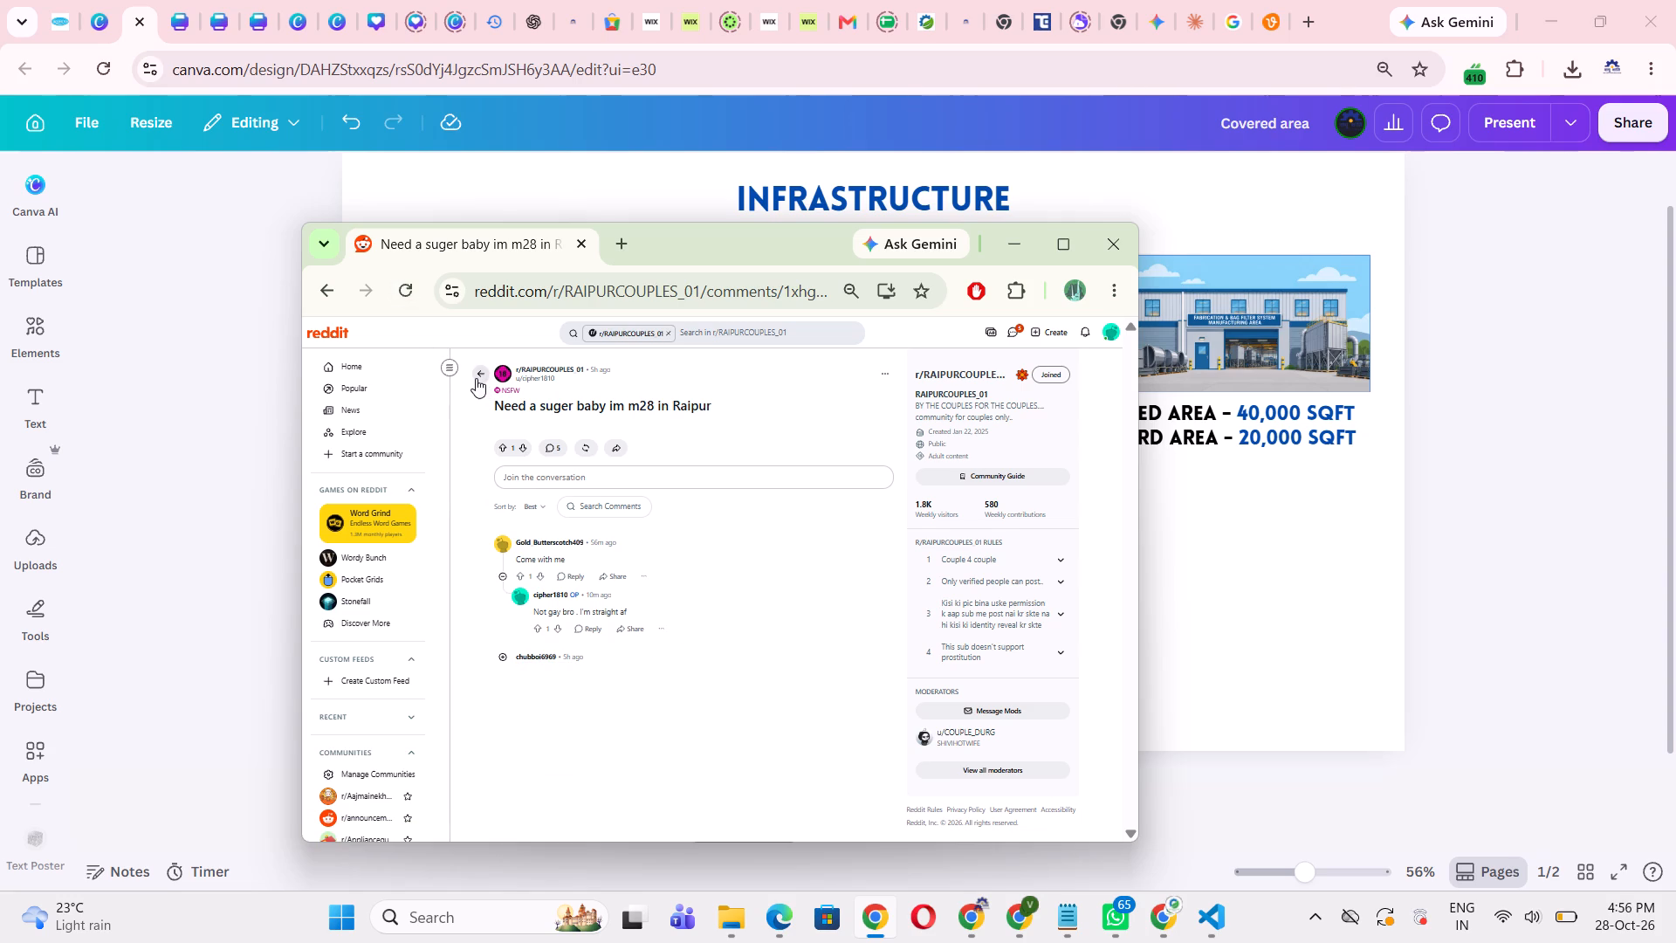
click(476, 375)
scroll(660, 500, down, 4)
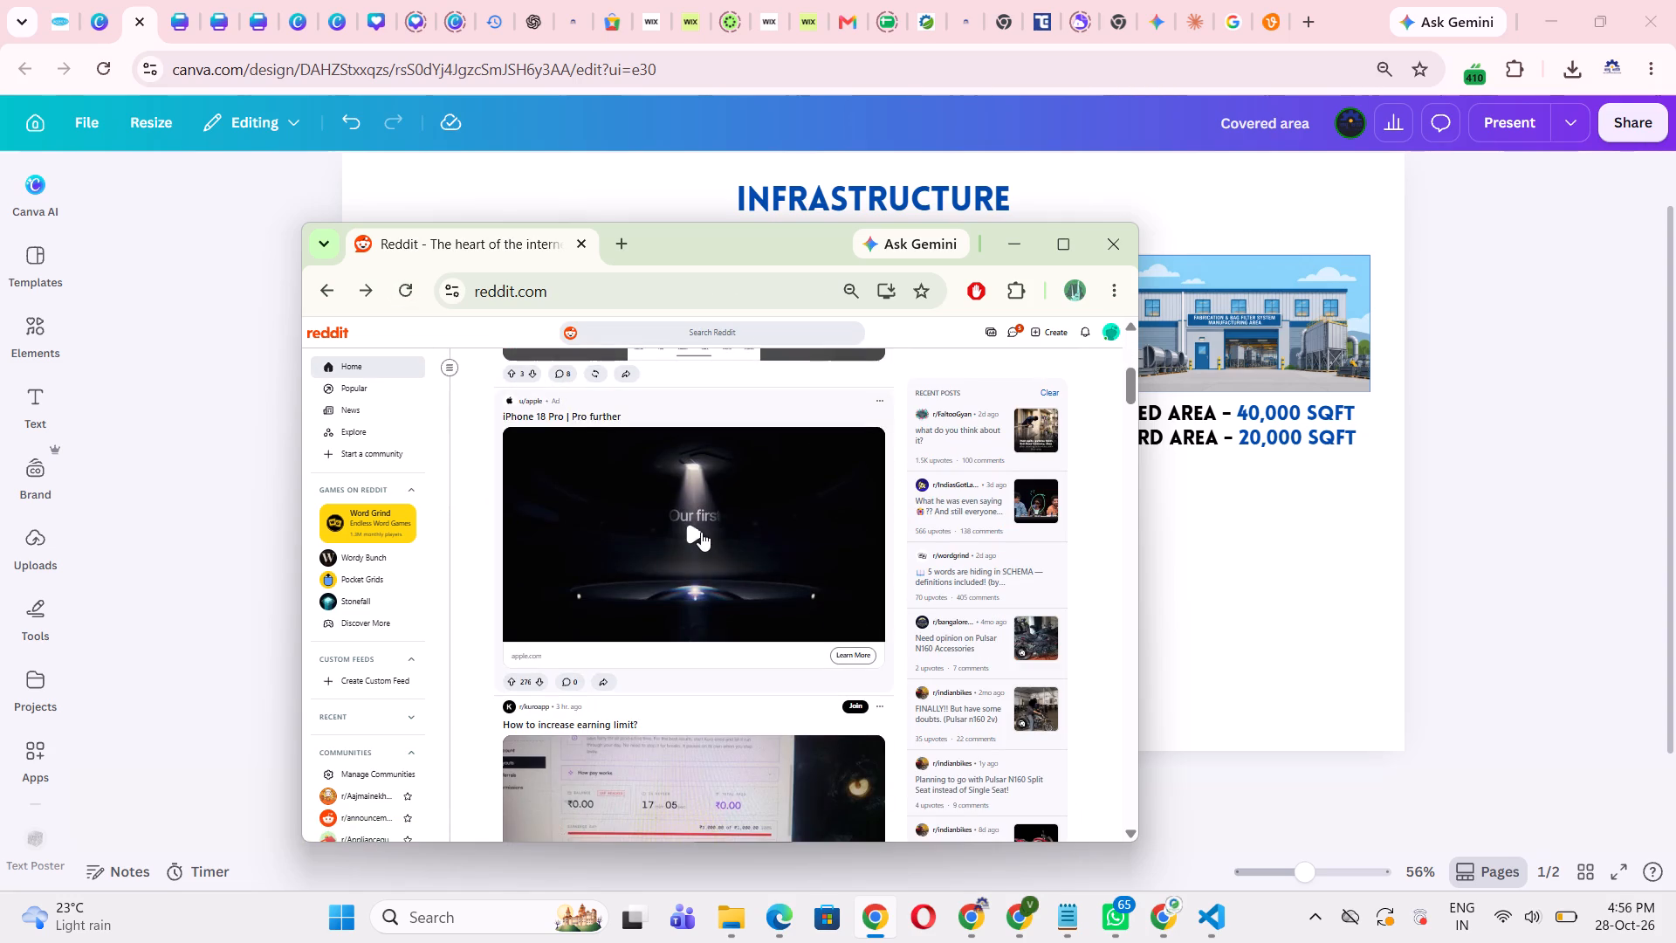
scroll(701, 532, down, 3)
scroll(704, 532, up, 1)
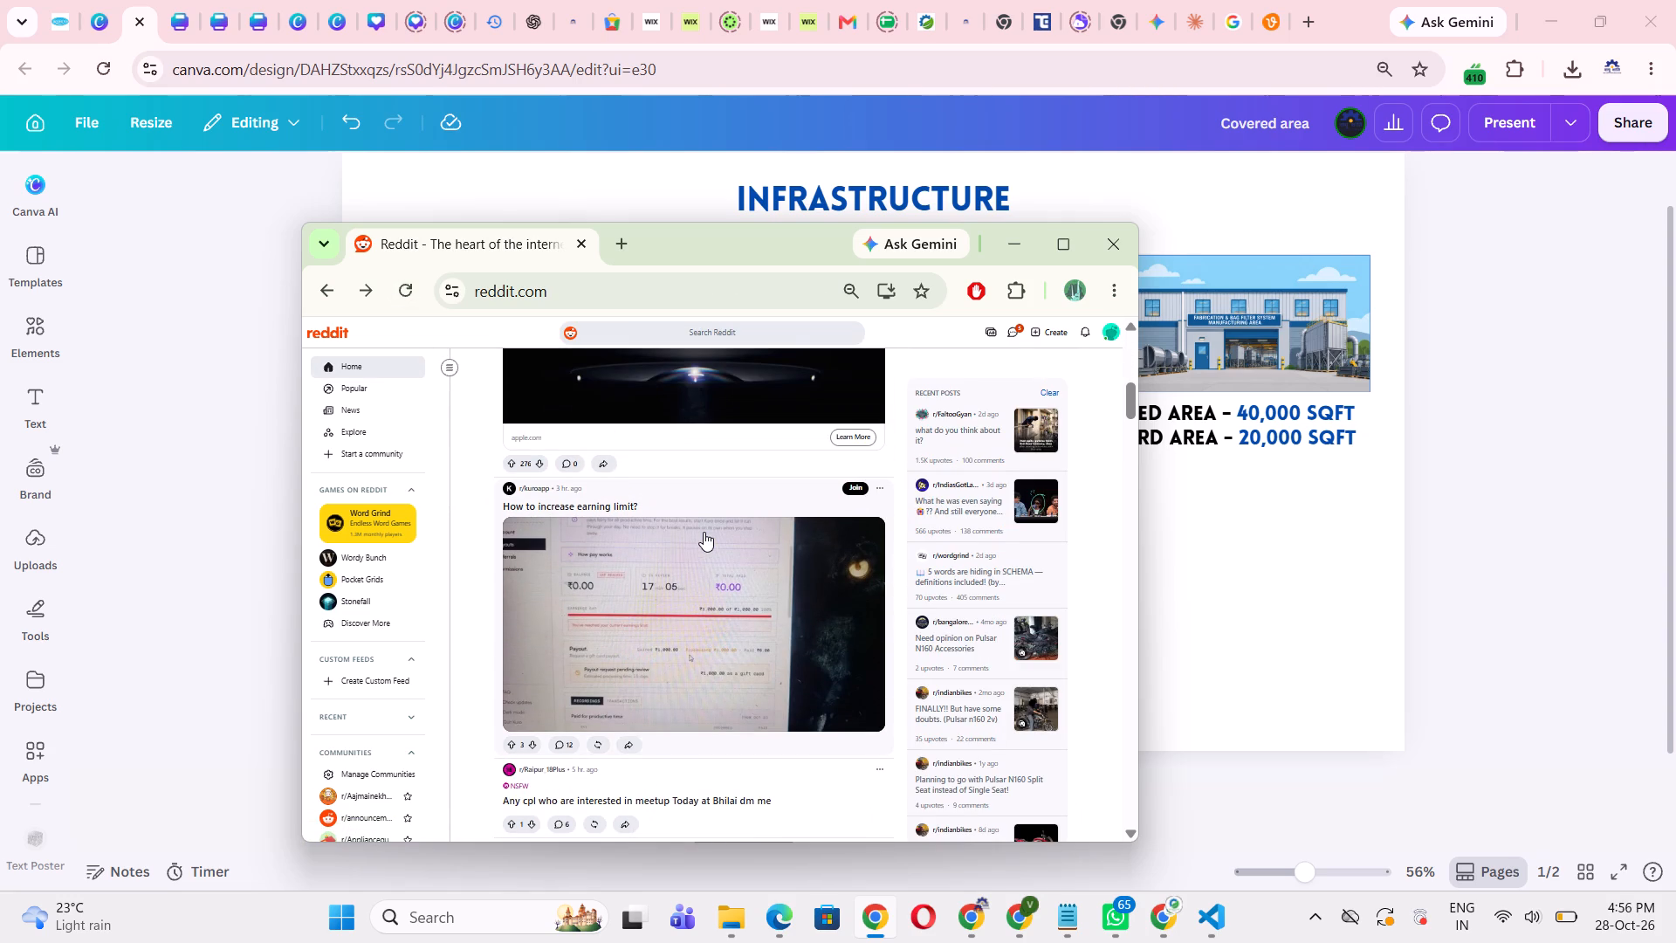
scroll(704, 533, down, 2)
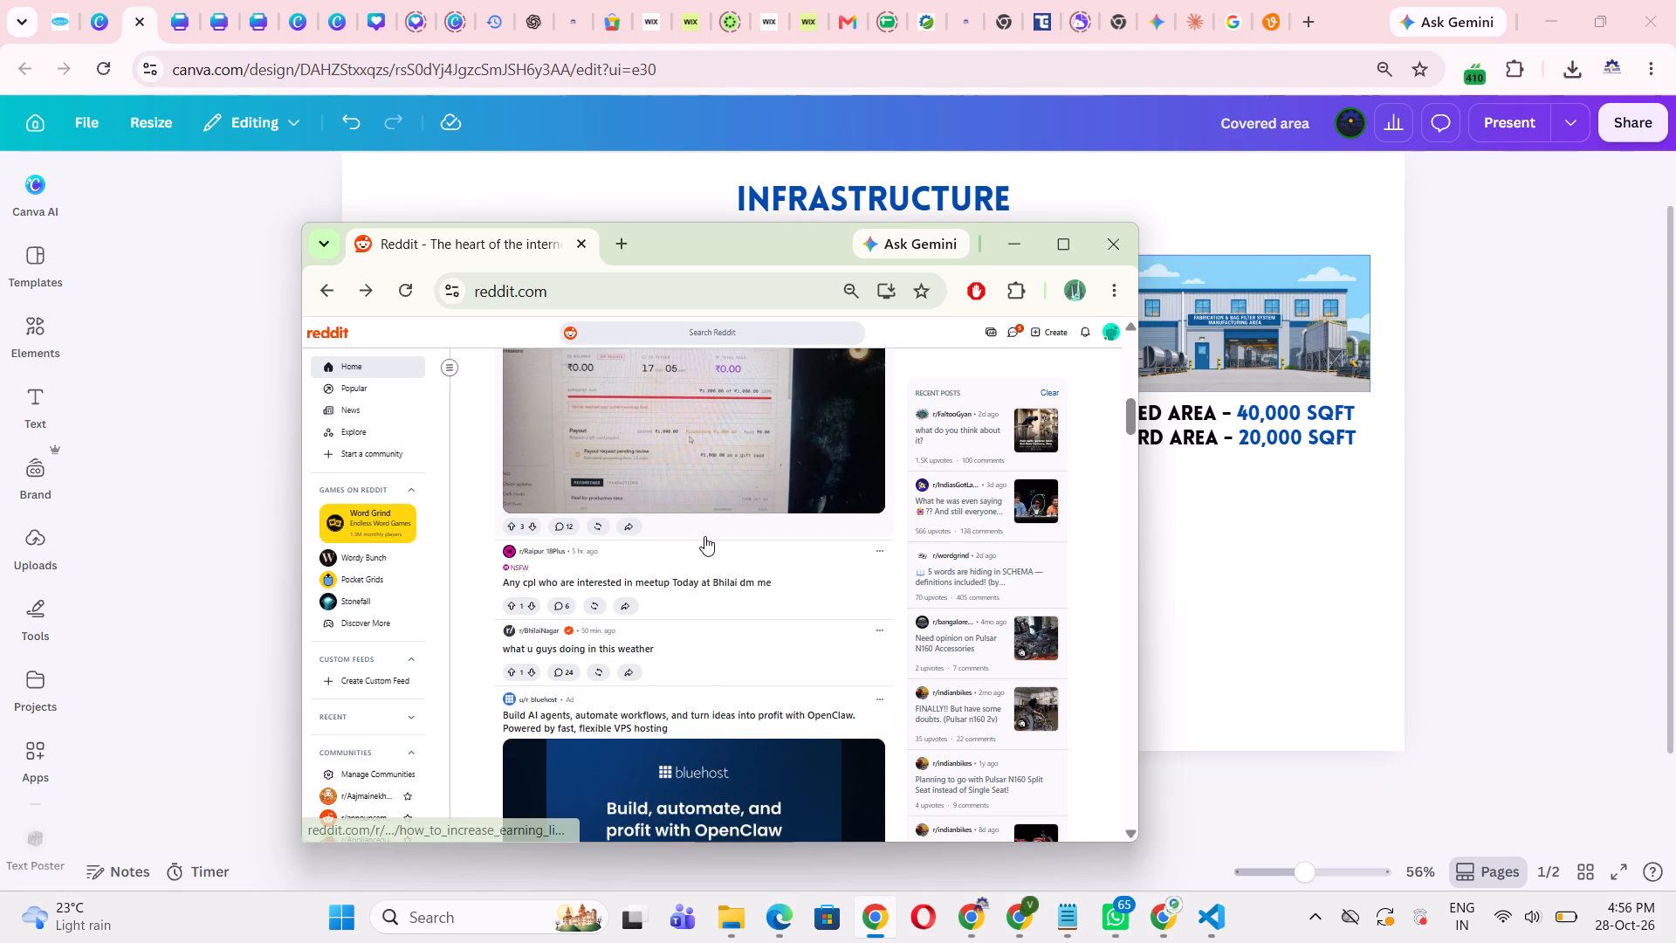
scroll(704, 536, down, 3)
click(1675, 673)
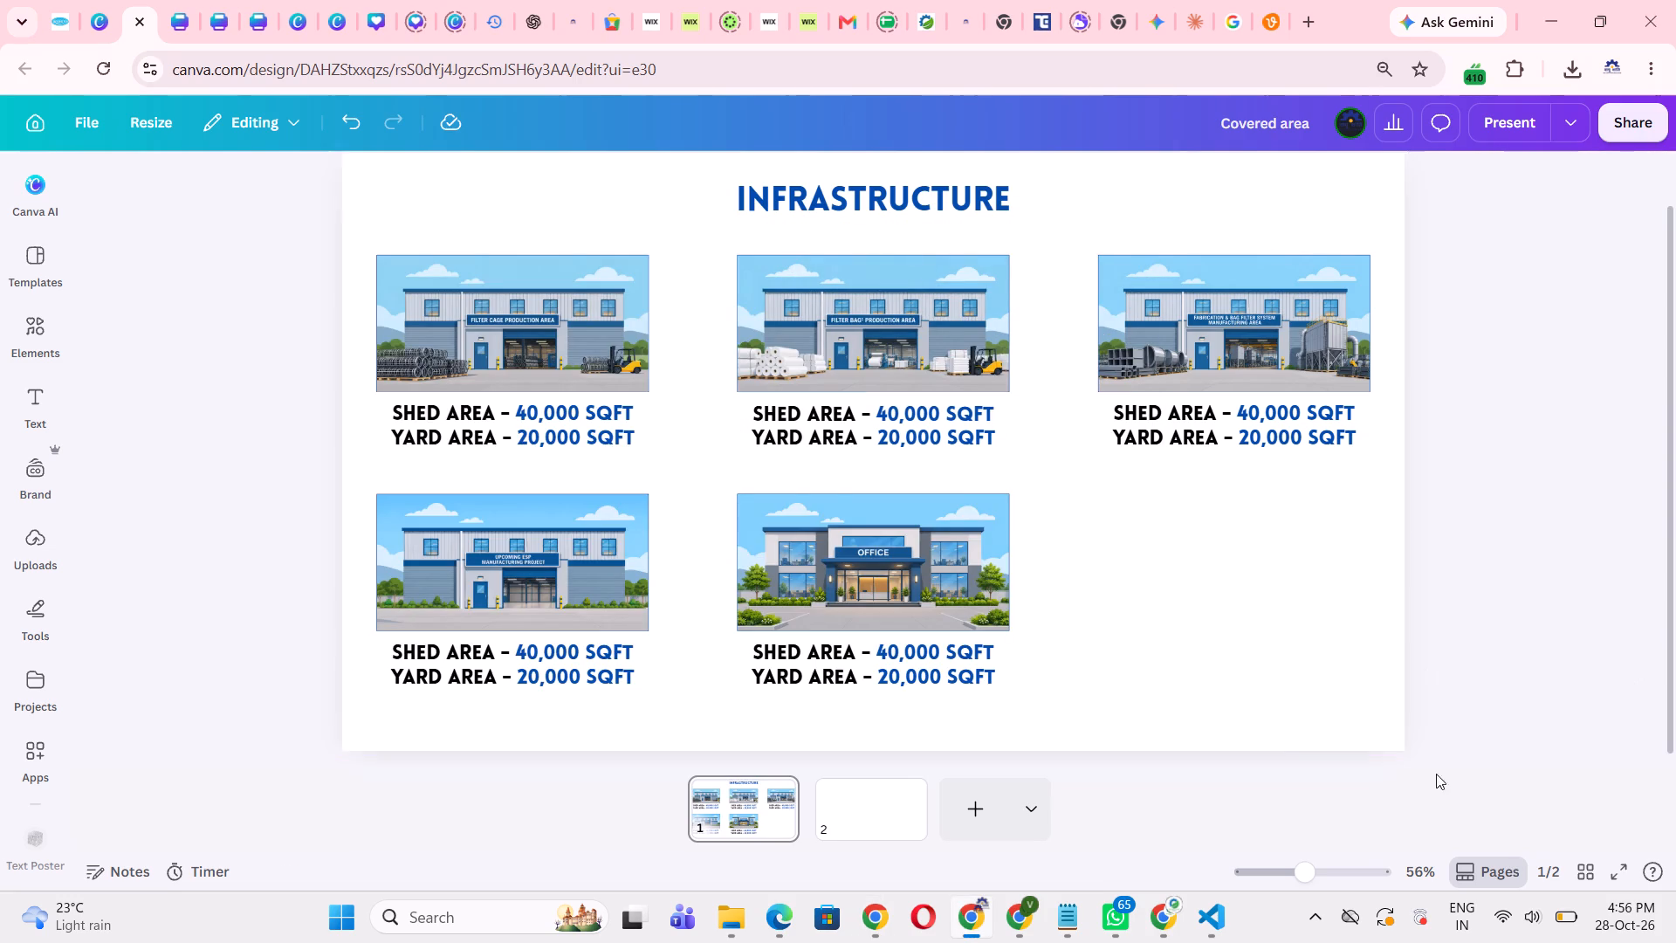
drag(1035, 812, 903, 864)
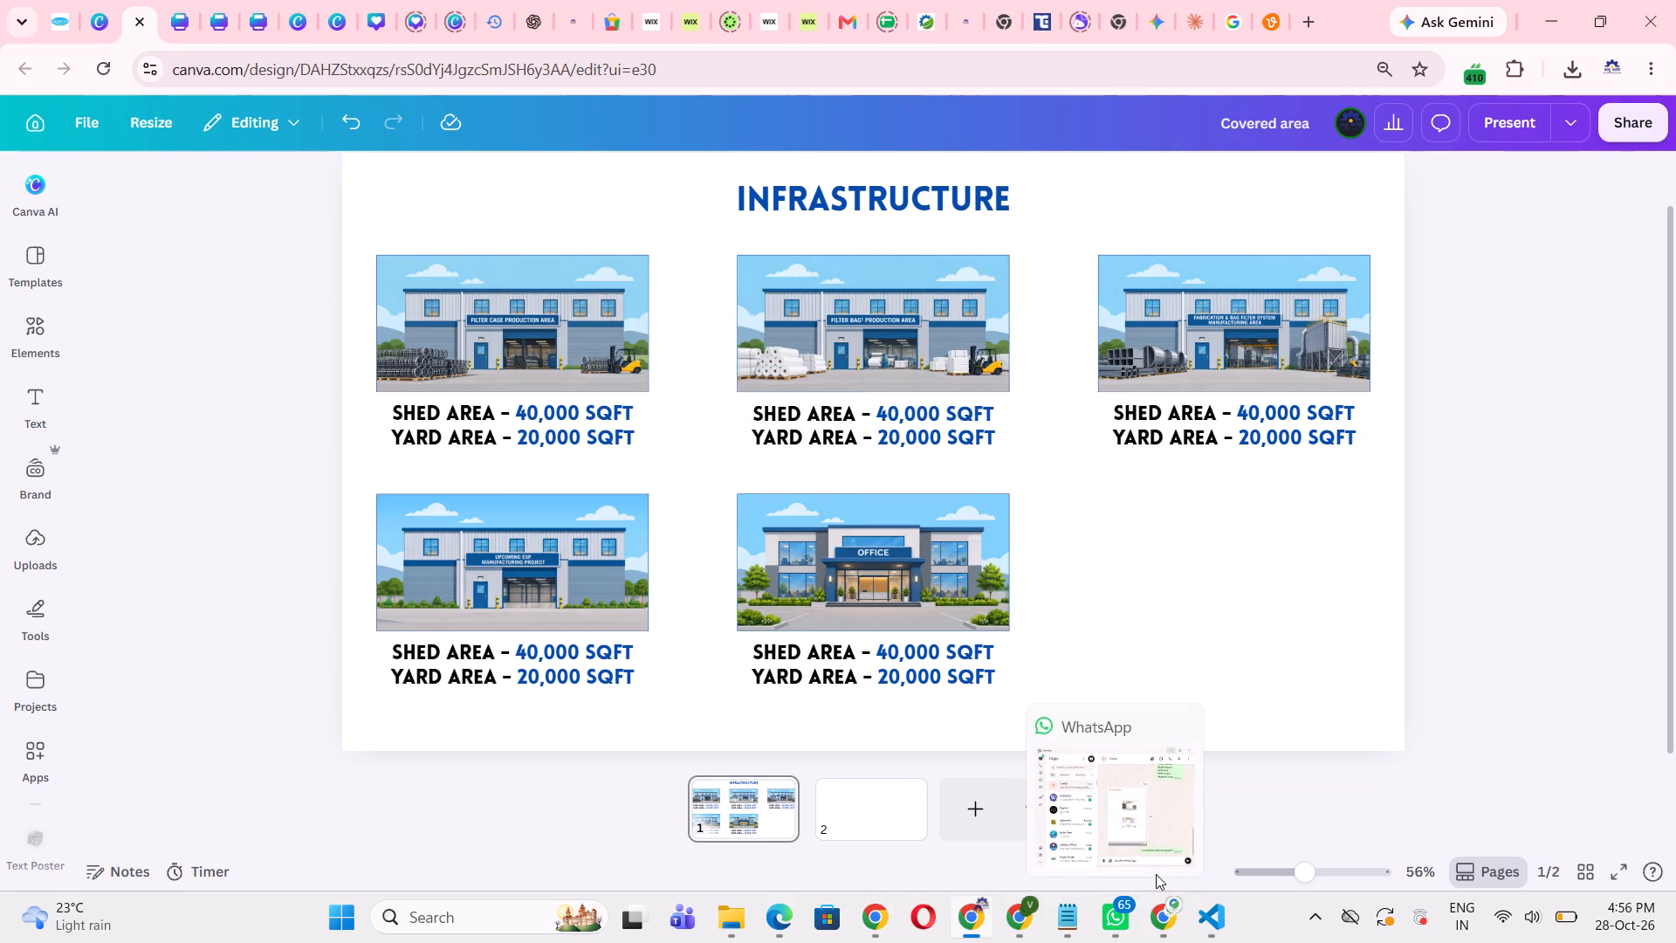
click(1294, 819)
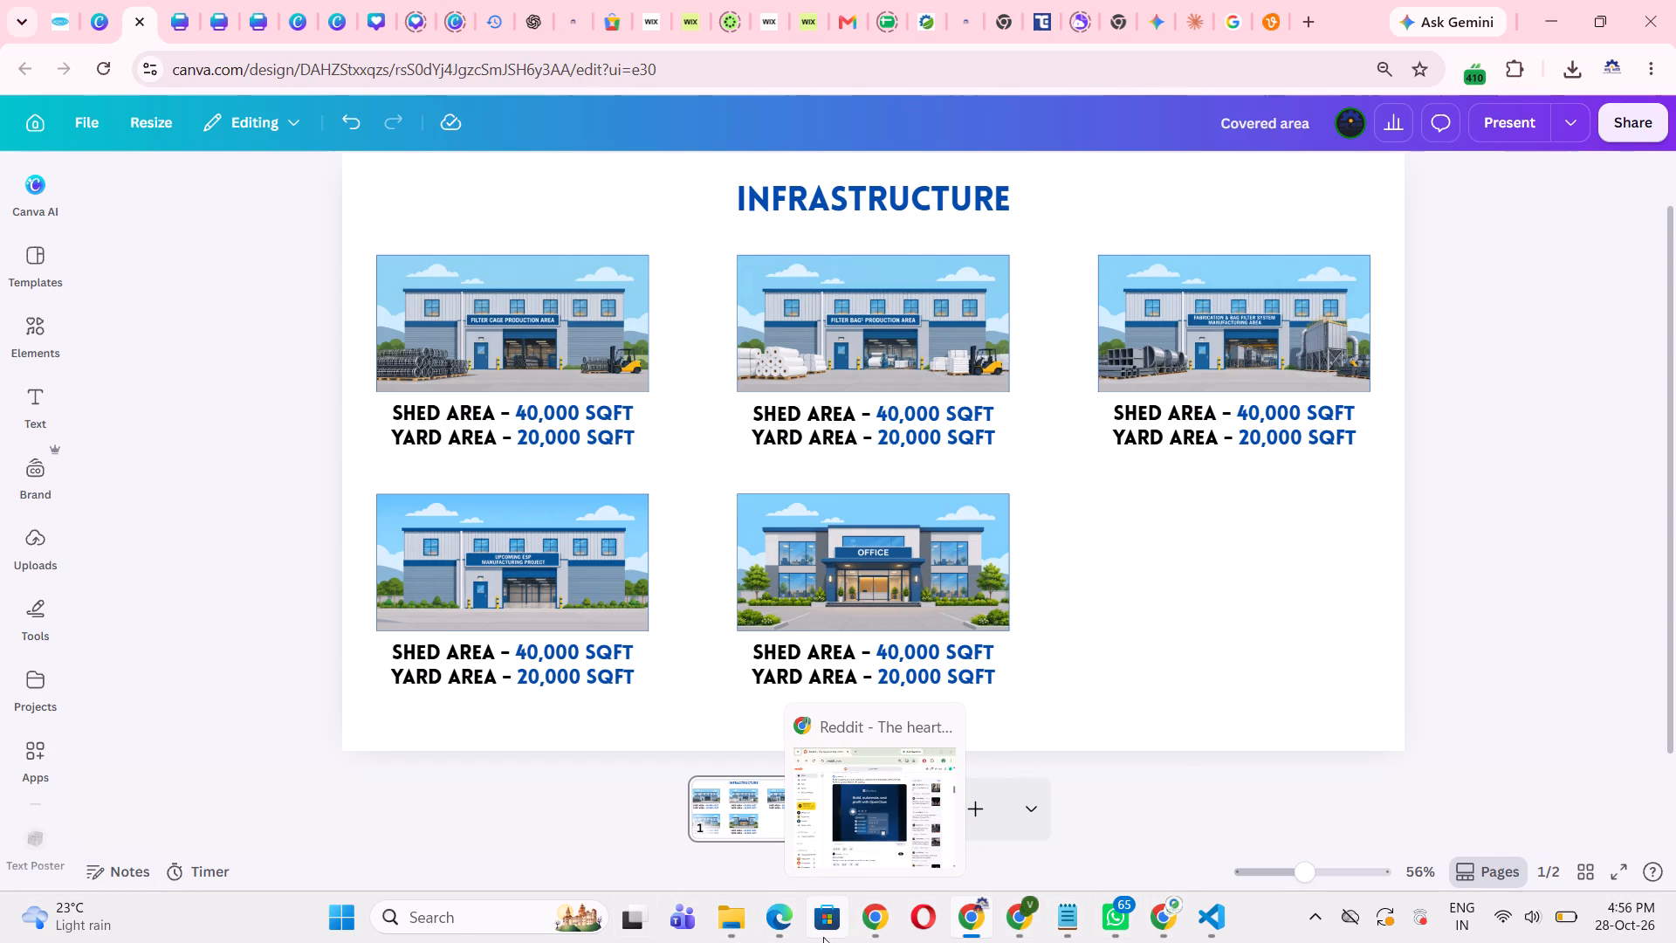
Switch back to the Reddit window, look through more of the home feed, and return to the Canva design.
click(879, 923)
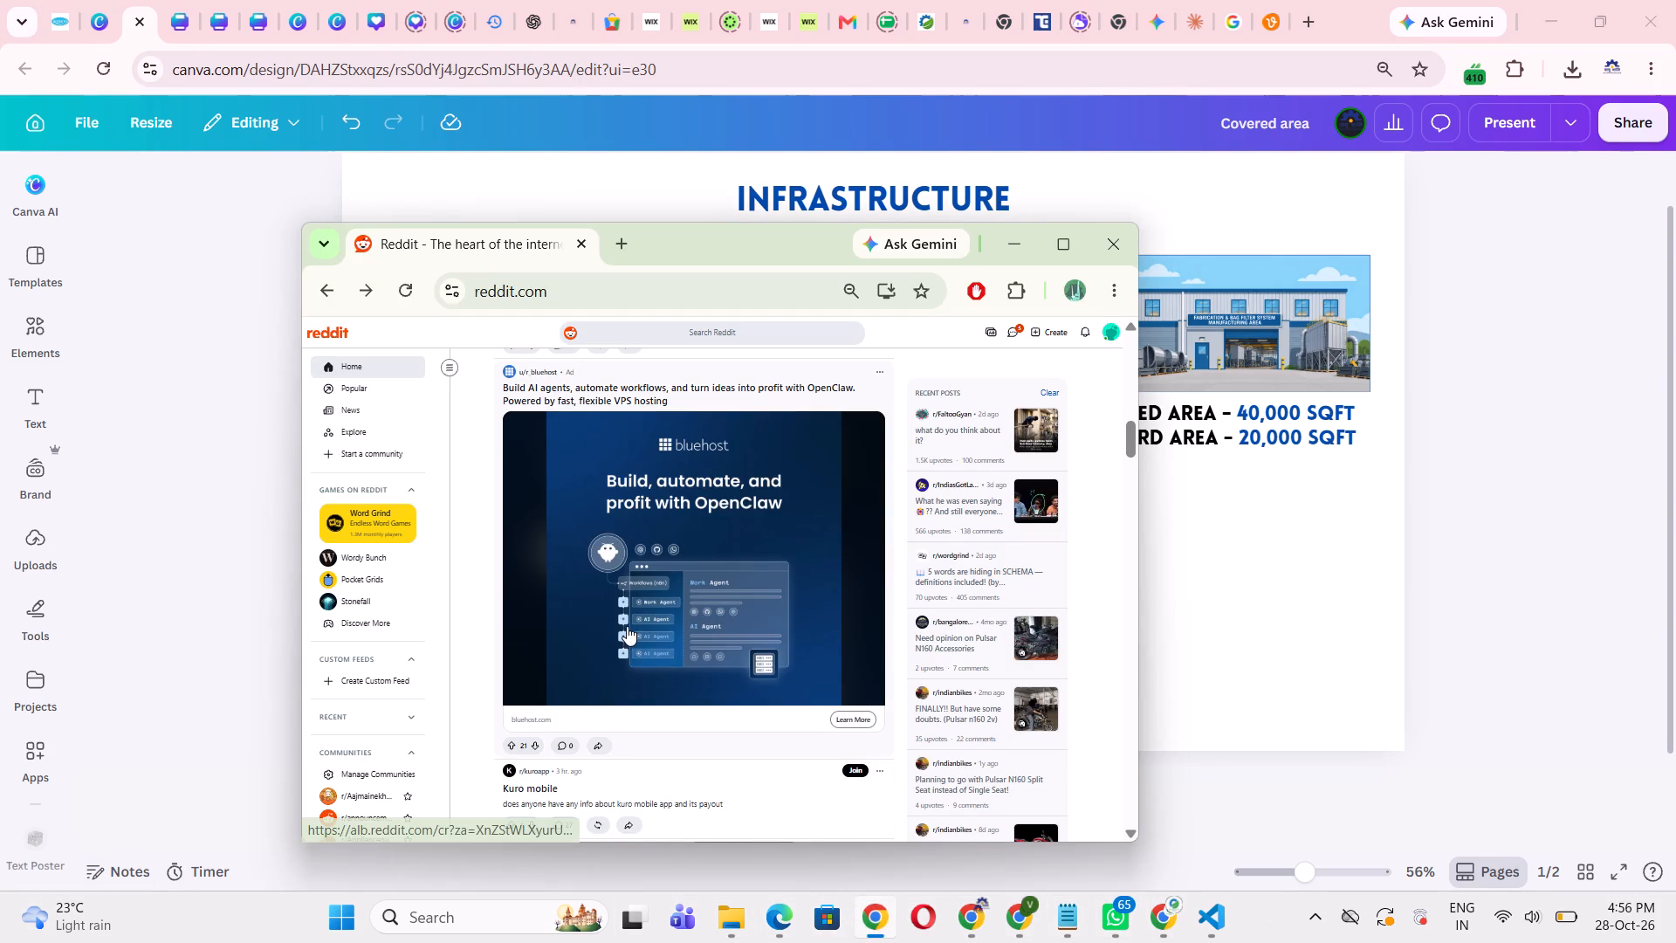
scroll(627, 626, down, 1)
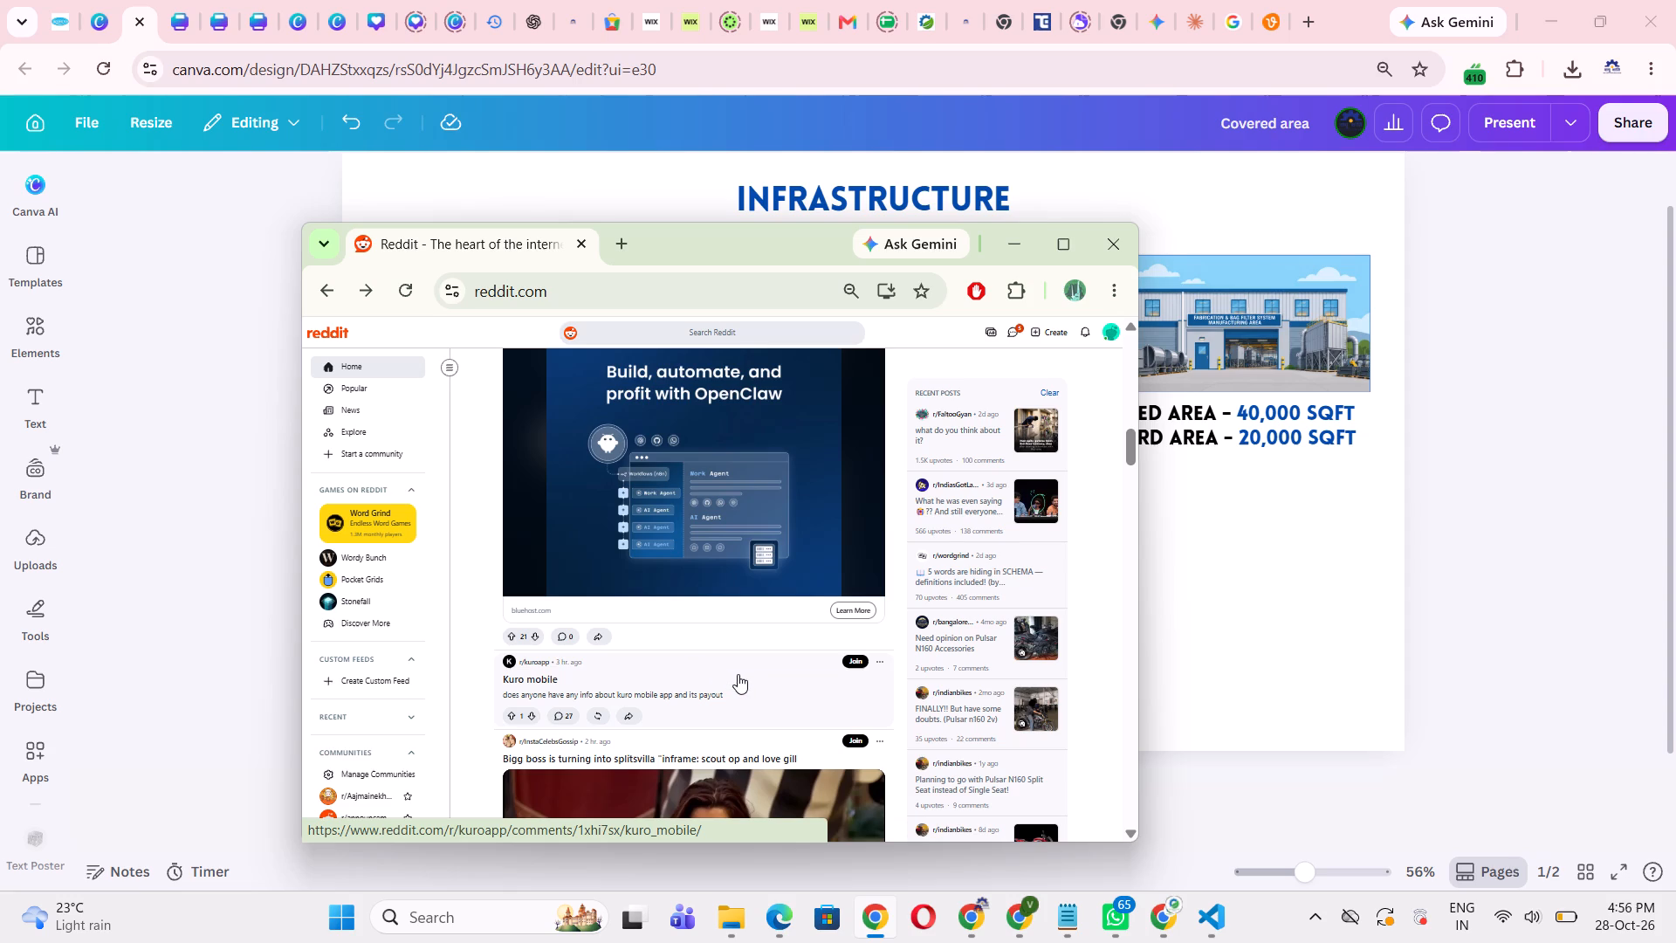
scroll(738, 674, down, 3)
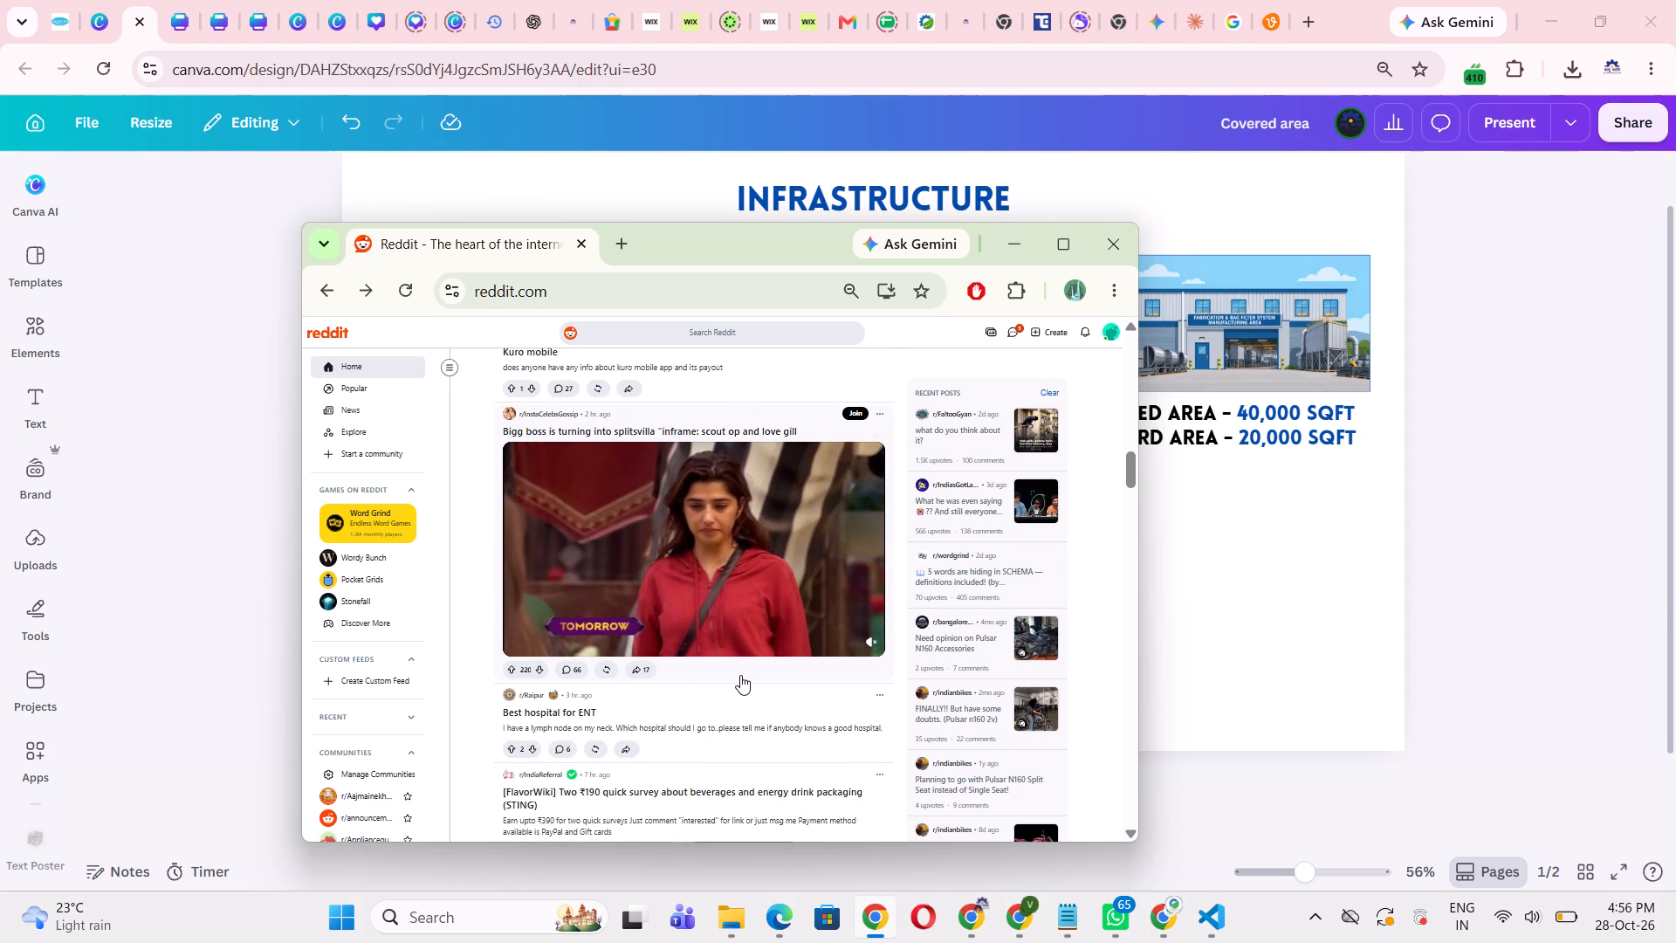
scroll(740, 675, down, 3)
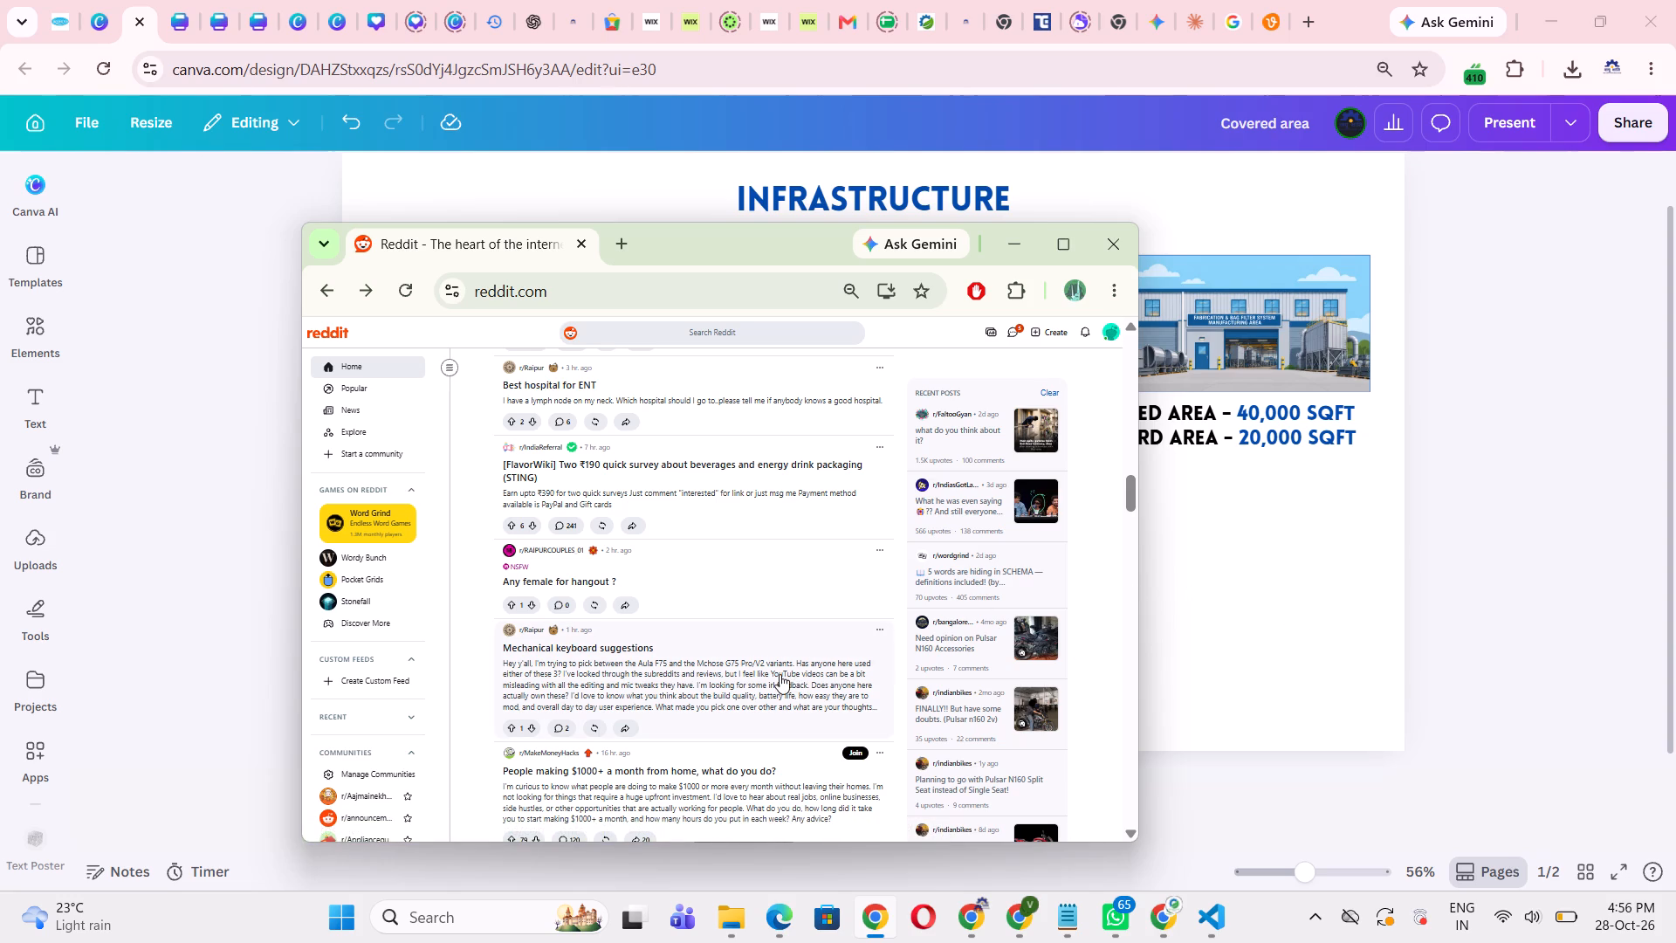
scroll(764, 670, down, 8)
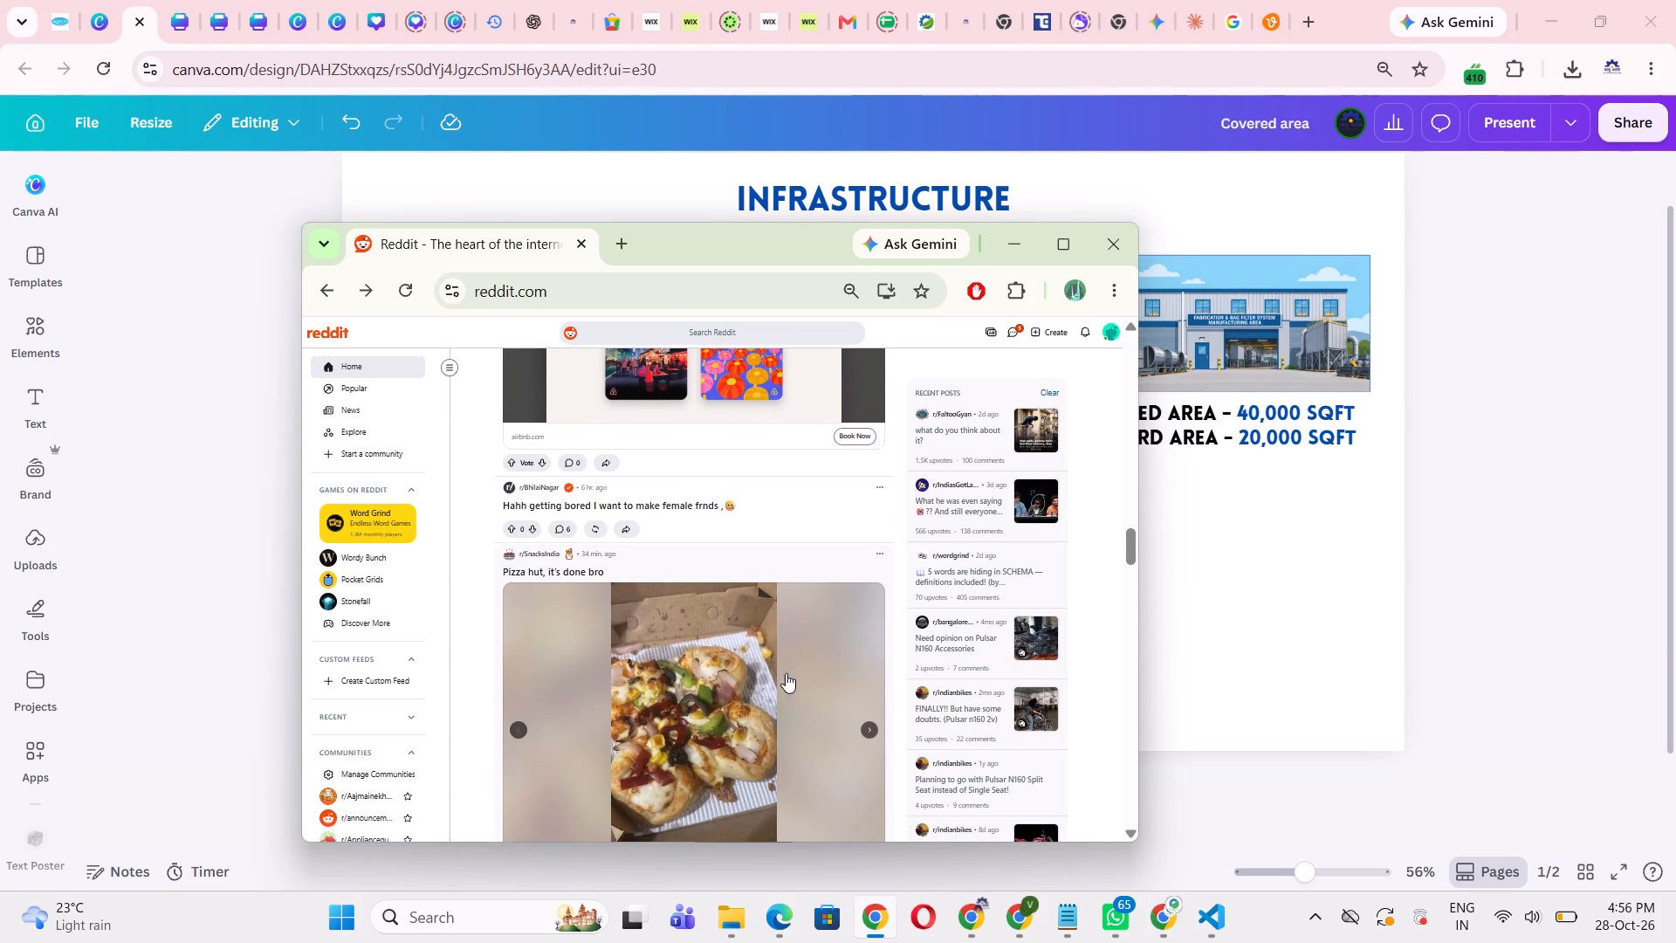
click(1262, 667)
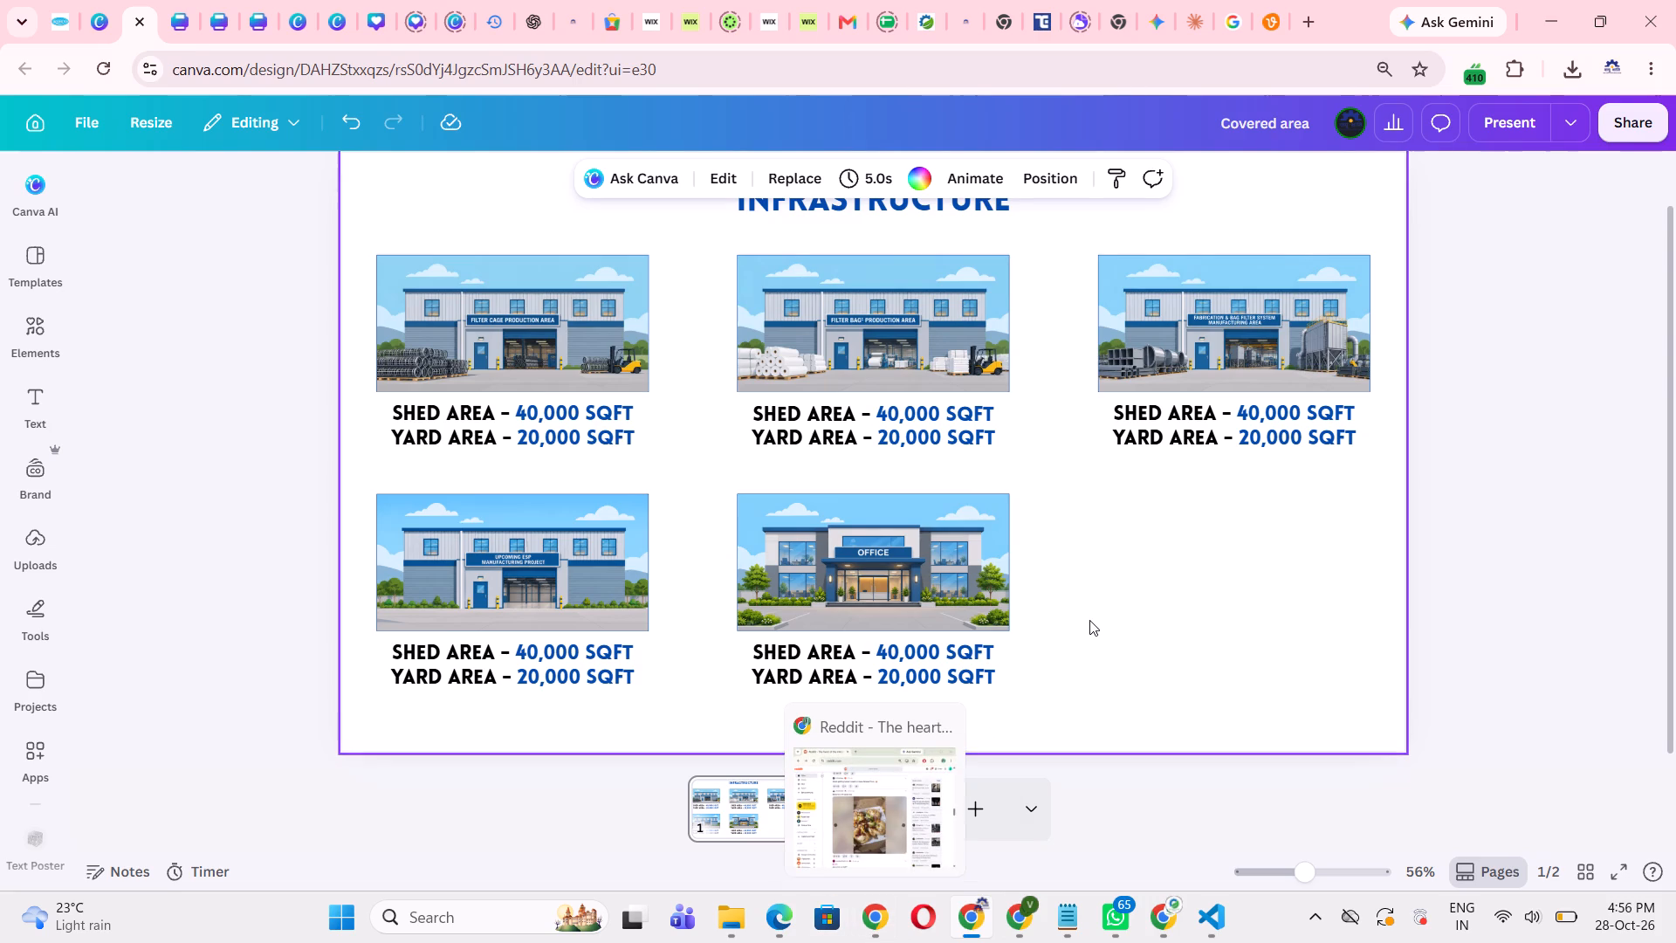
click(875, 924)
scroll(722, 706, down, 7)
scroll(722, 706, up, 4)
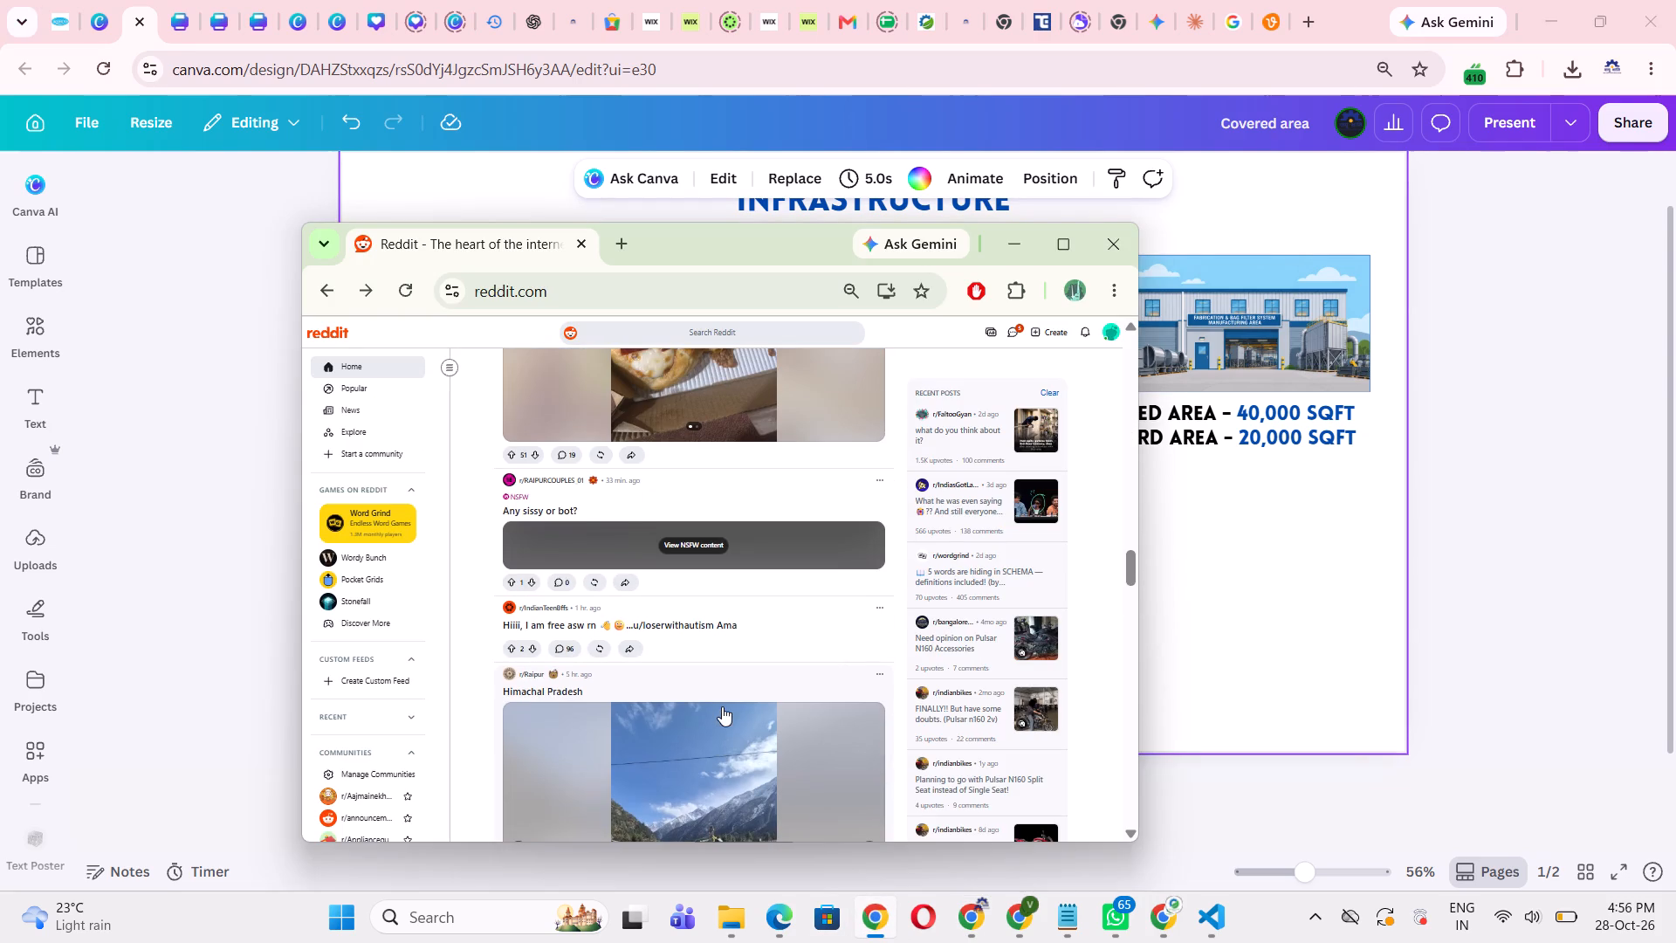
click(753, 553)
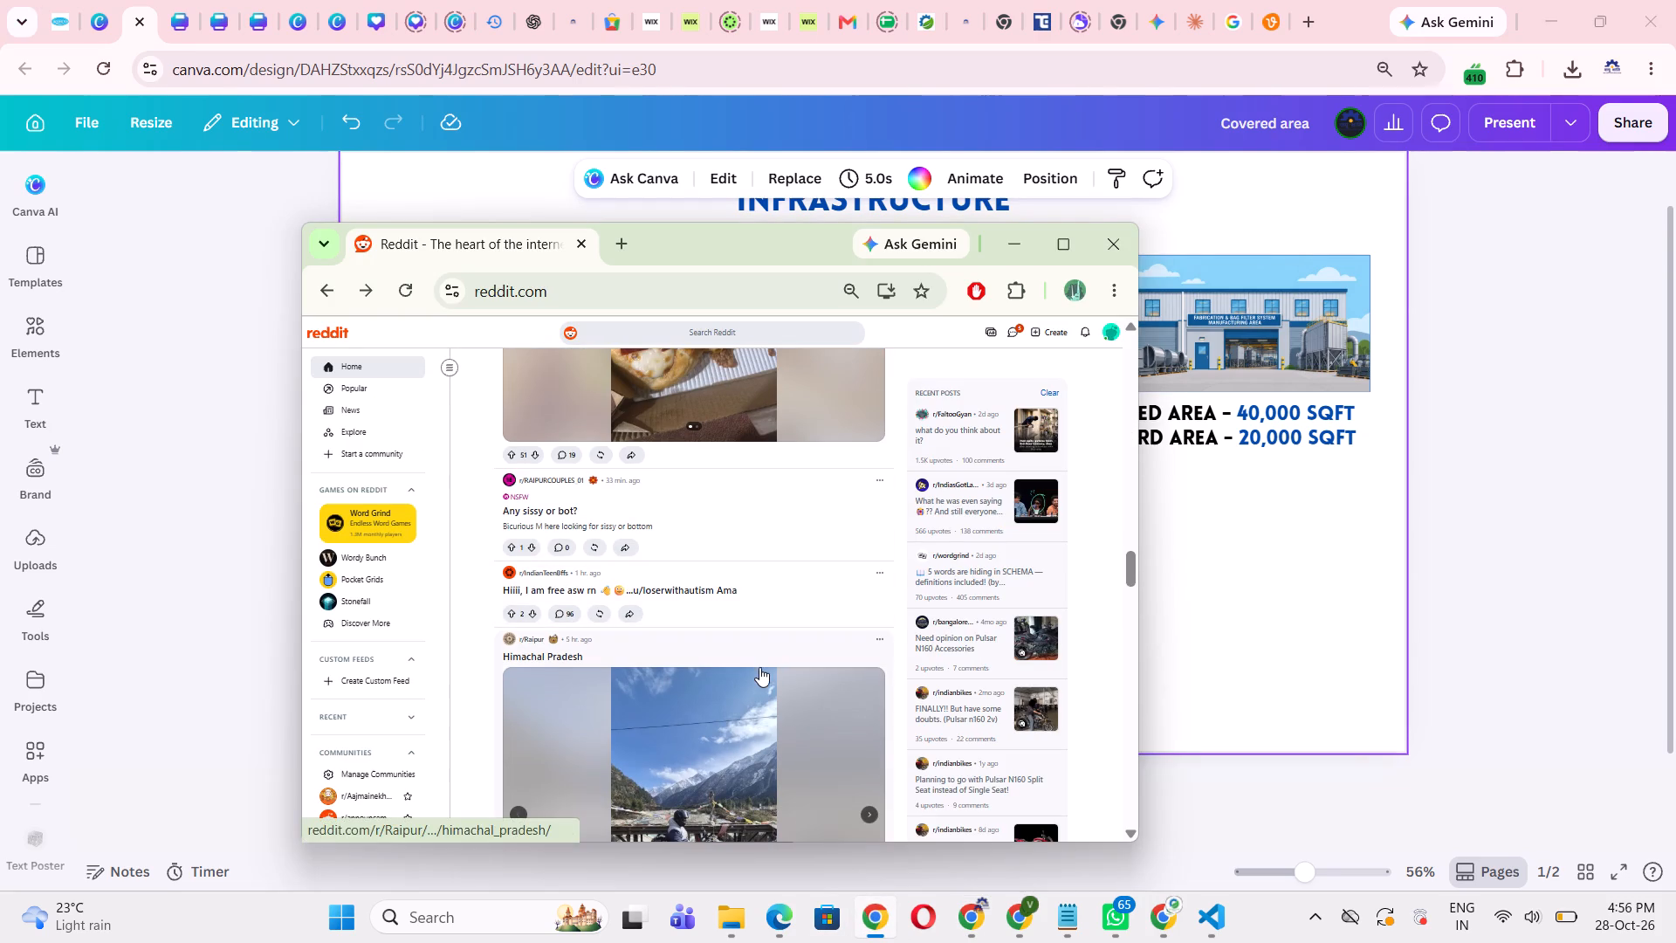
scroll(759, 674, down, 3)
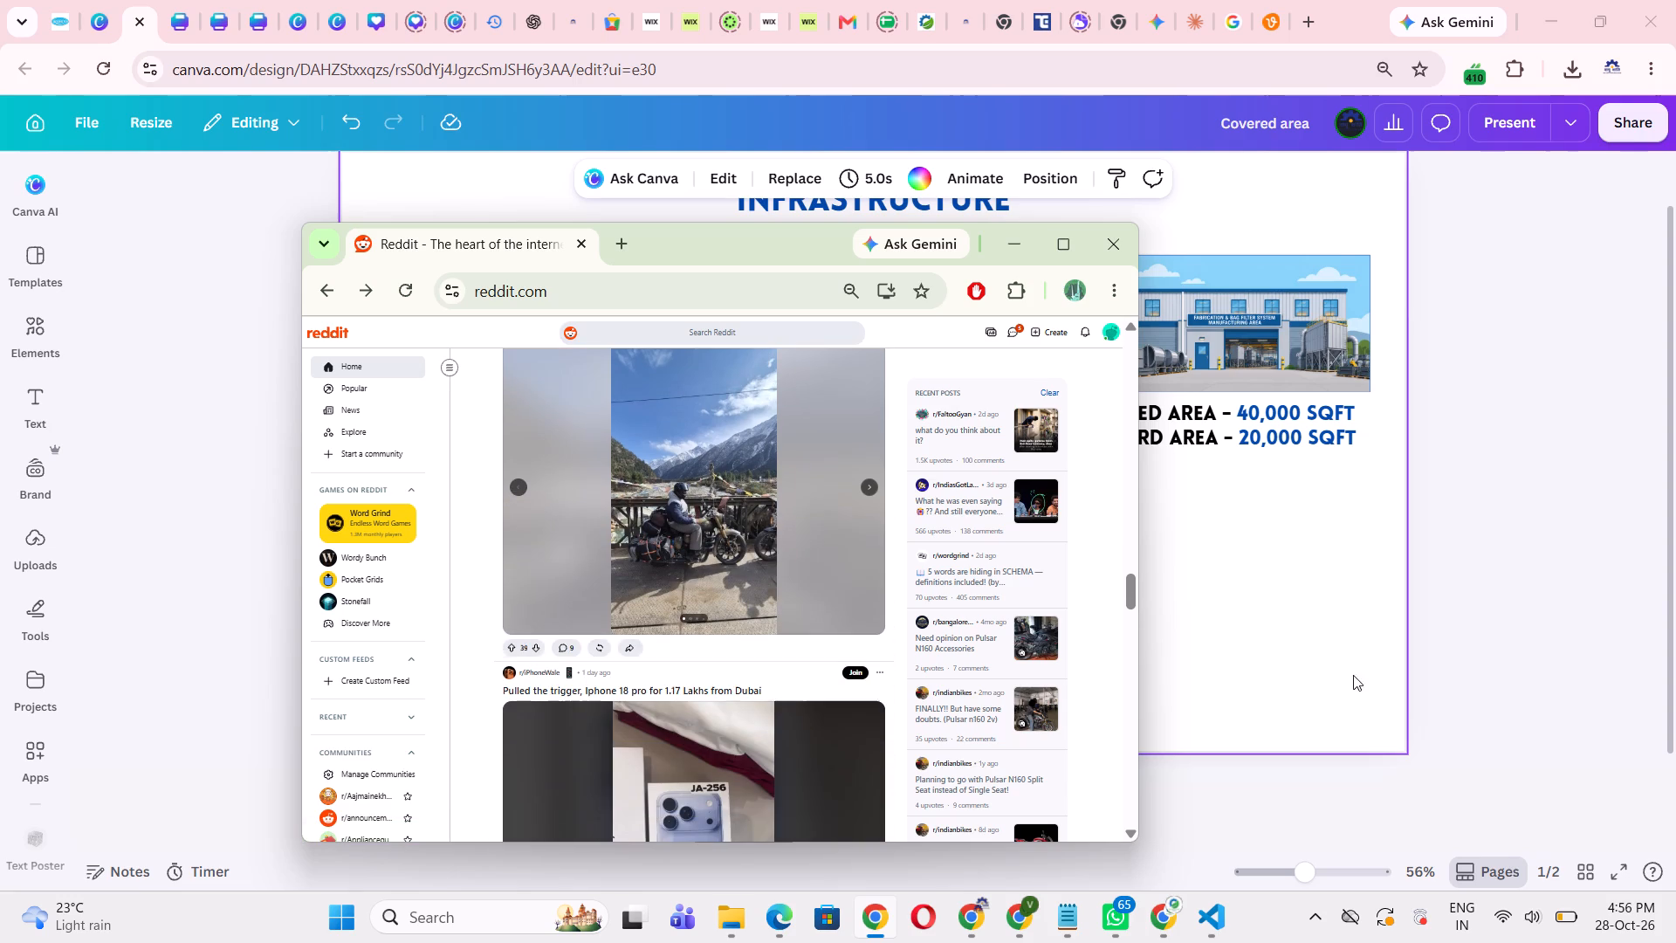
scroll(849, 719, down, 4)
scroll(699, 716, down, 7)
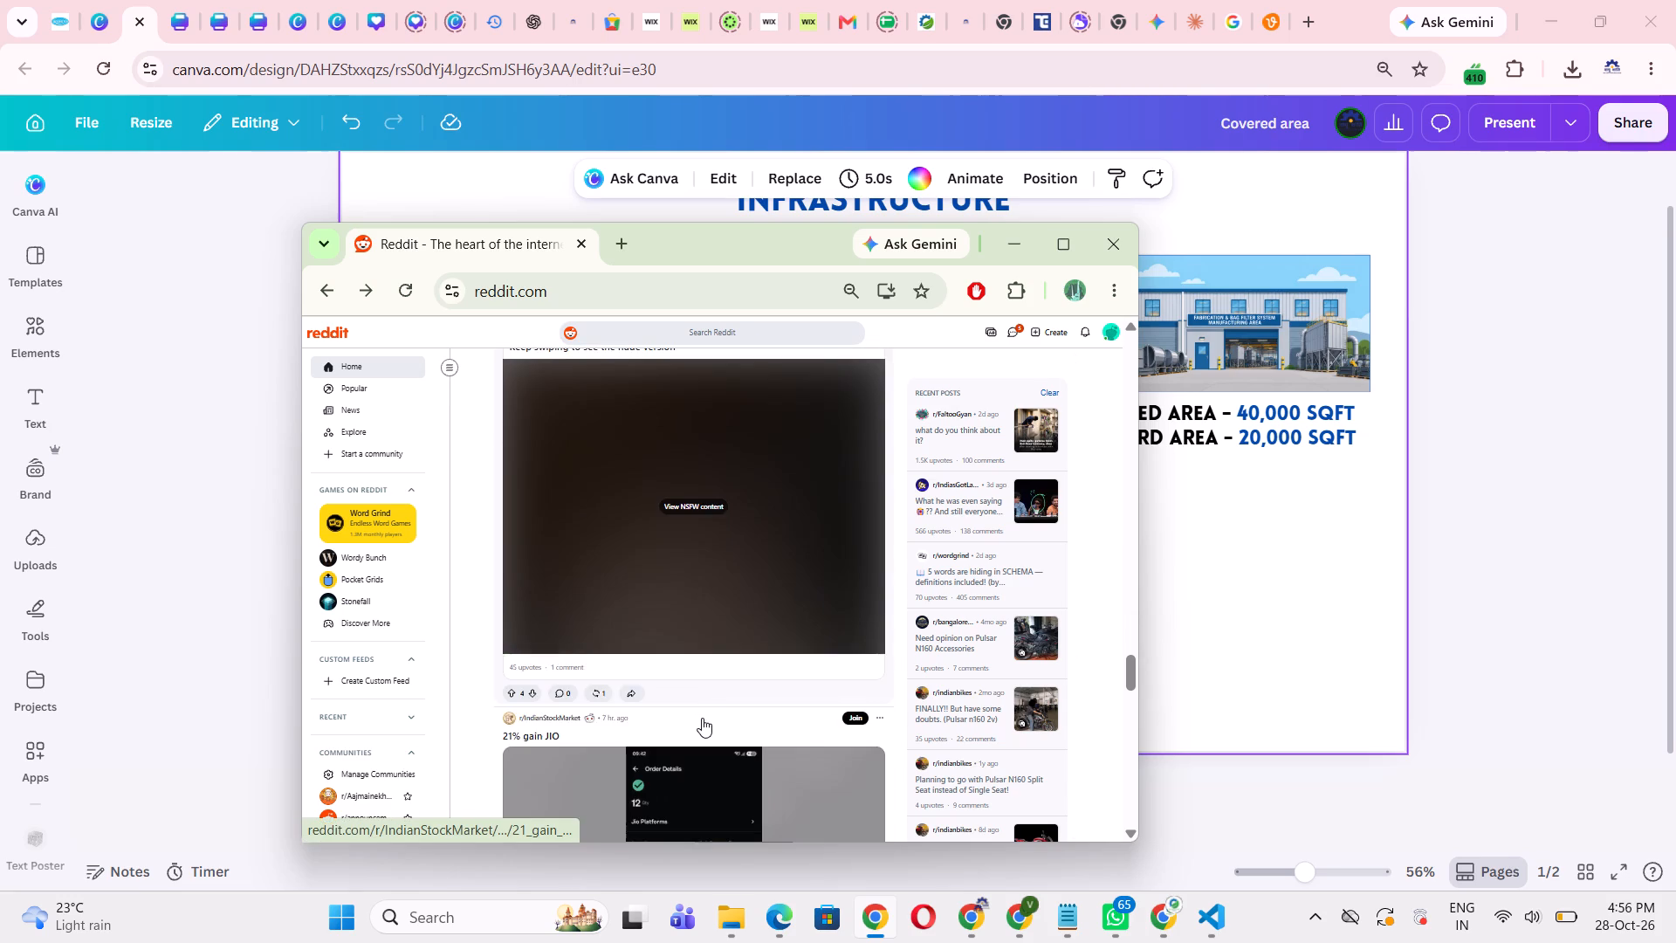
scroll(702, 718, up, 3)
scroll(702, 718, down, 7)
click(1500, 689)
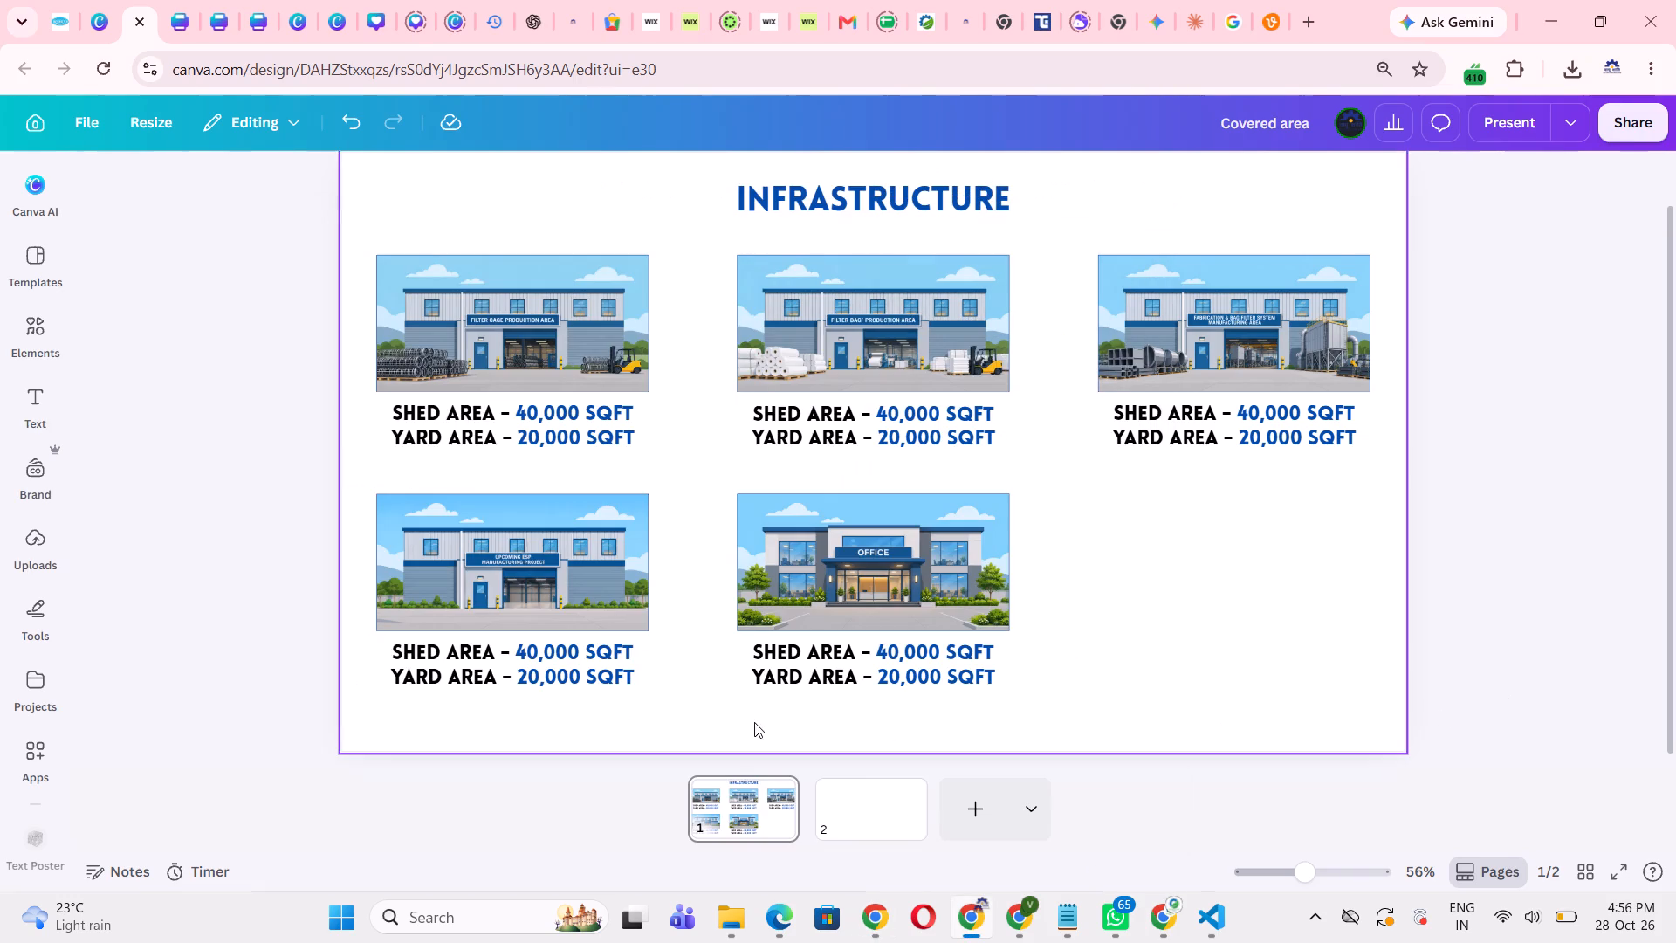
Move the second row's ESP project and office images together with their captions so the pair is centred beneath the first row.
click(1390, 634)
click(567, 565)
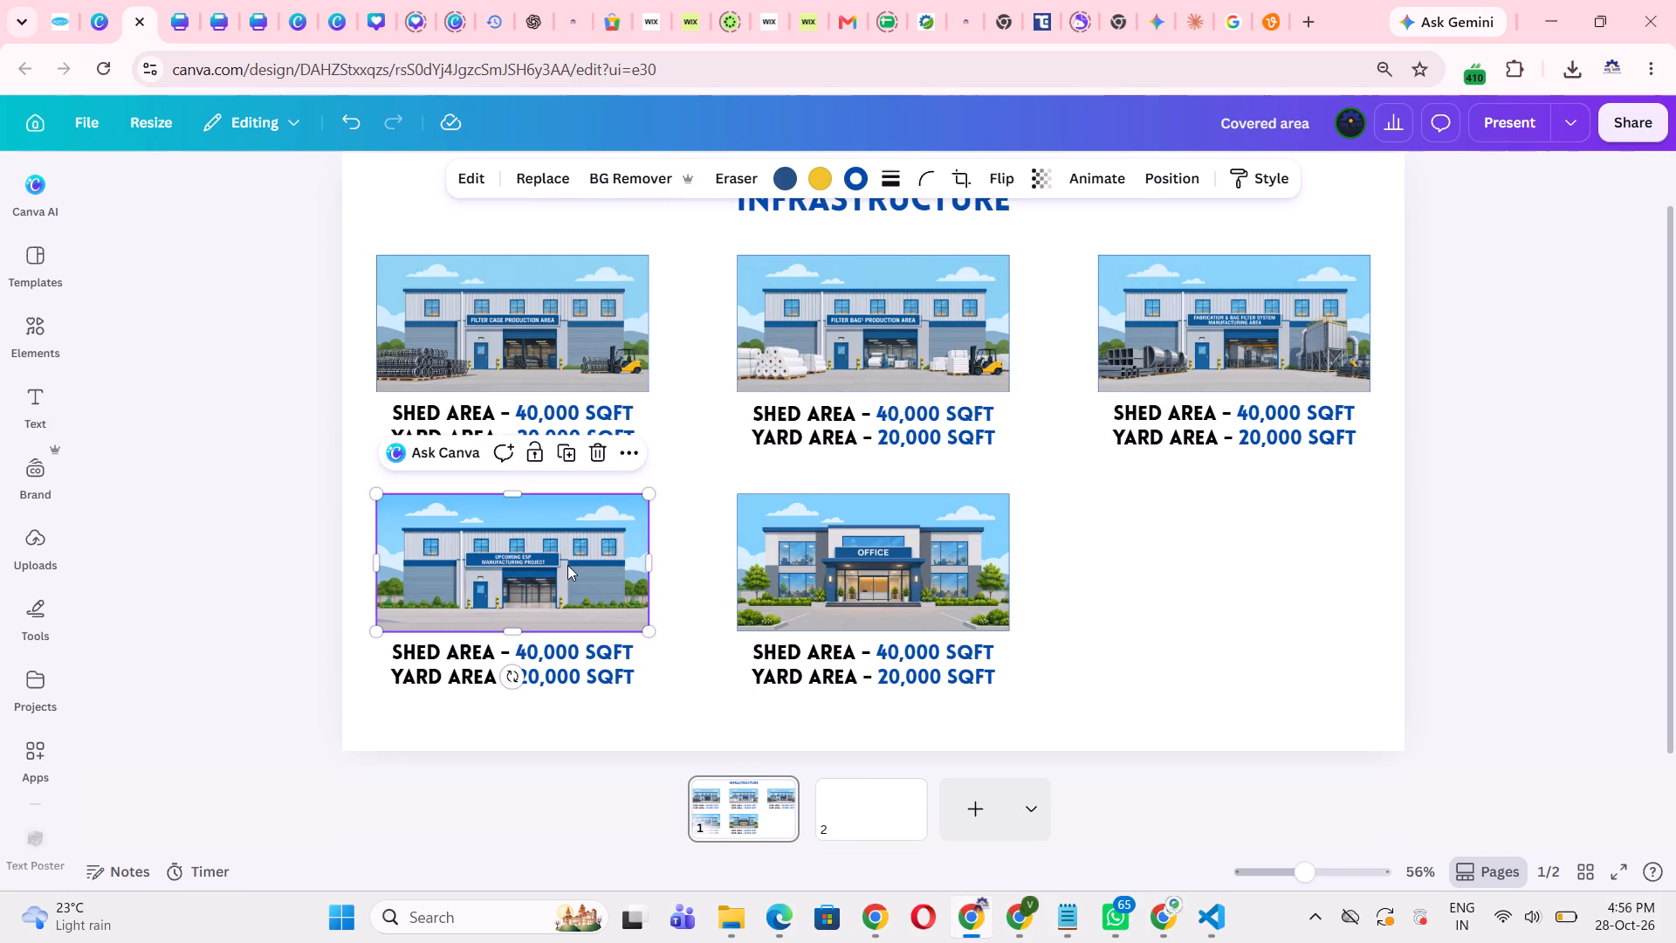
click(1416, 687)
drag(1067, 522, 403, 718)
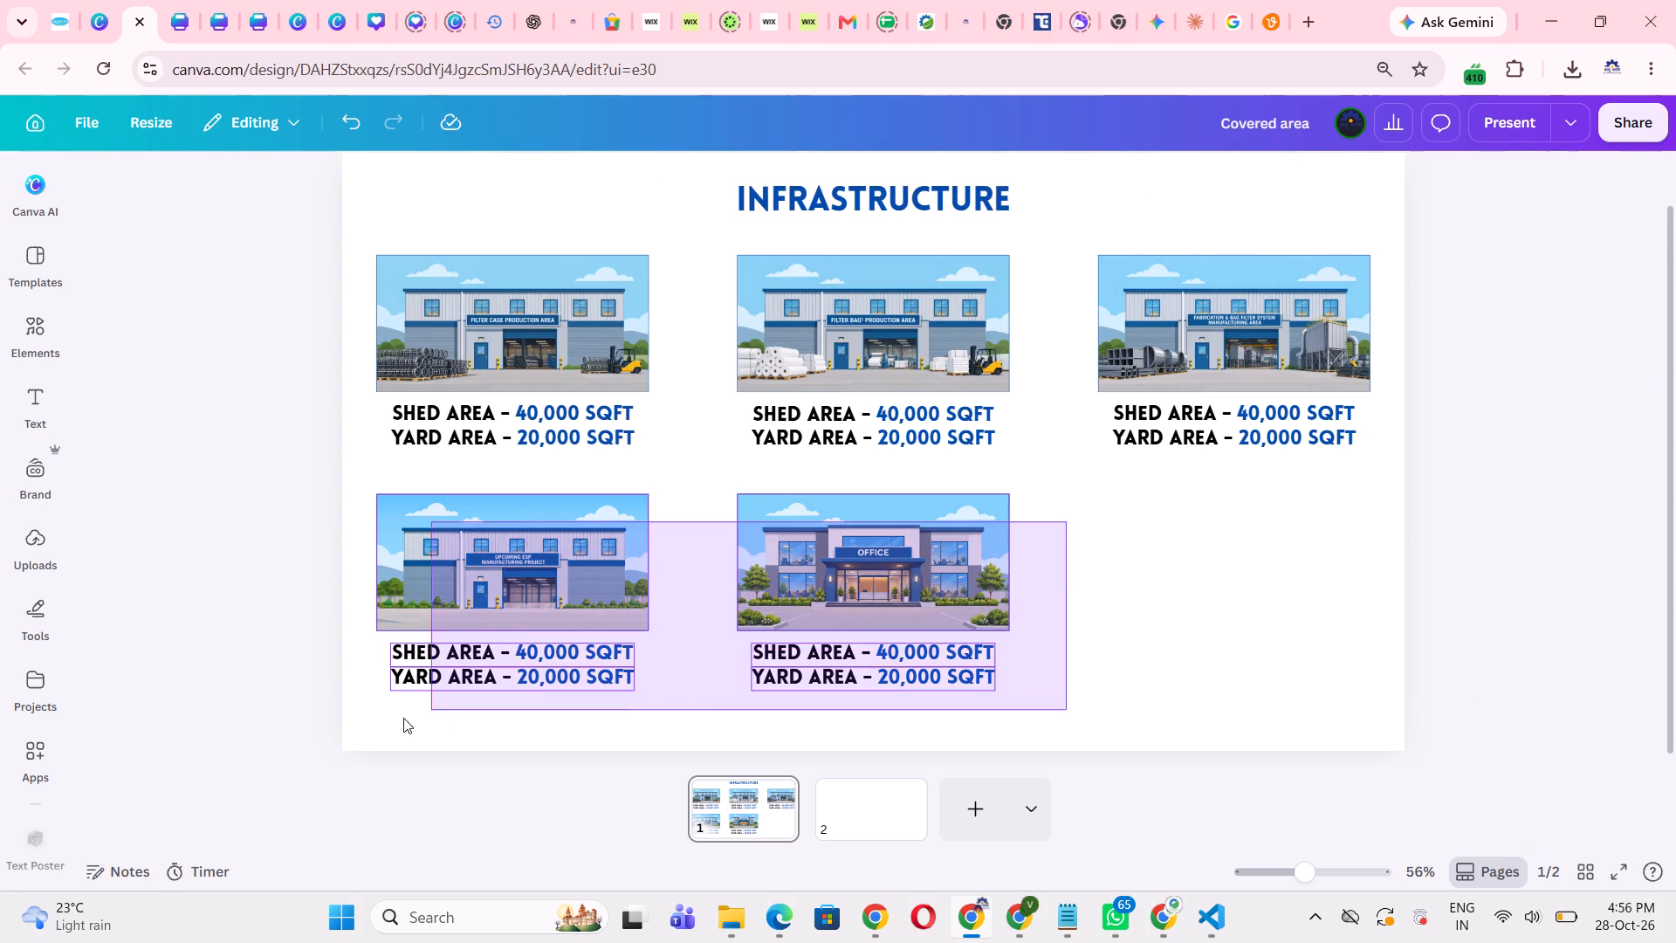
drag(403, 718, 383, 721)
drag(702, 623, 845, 627)
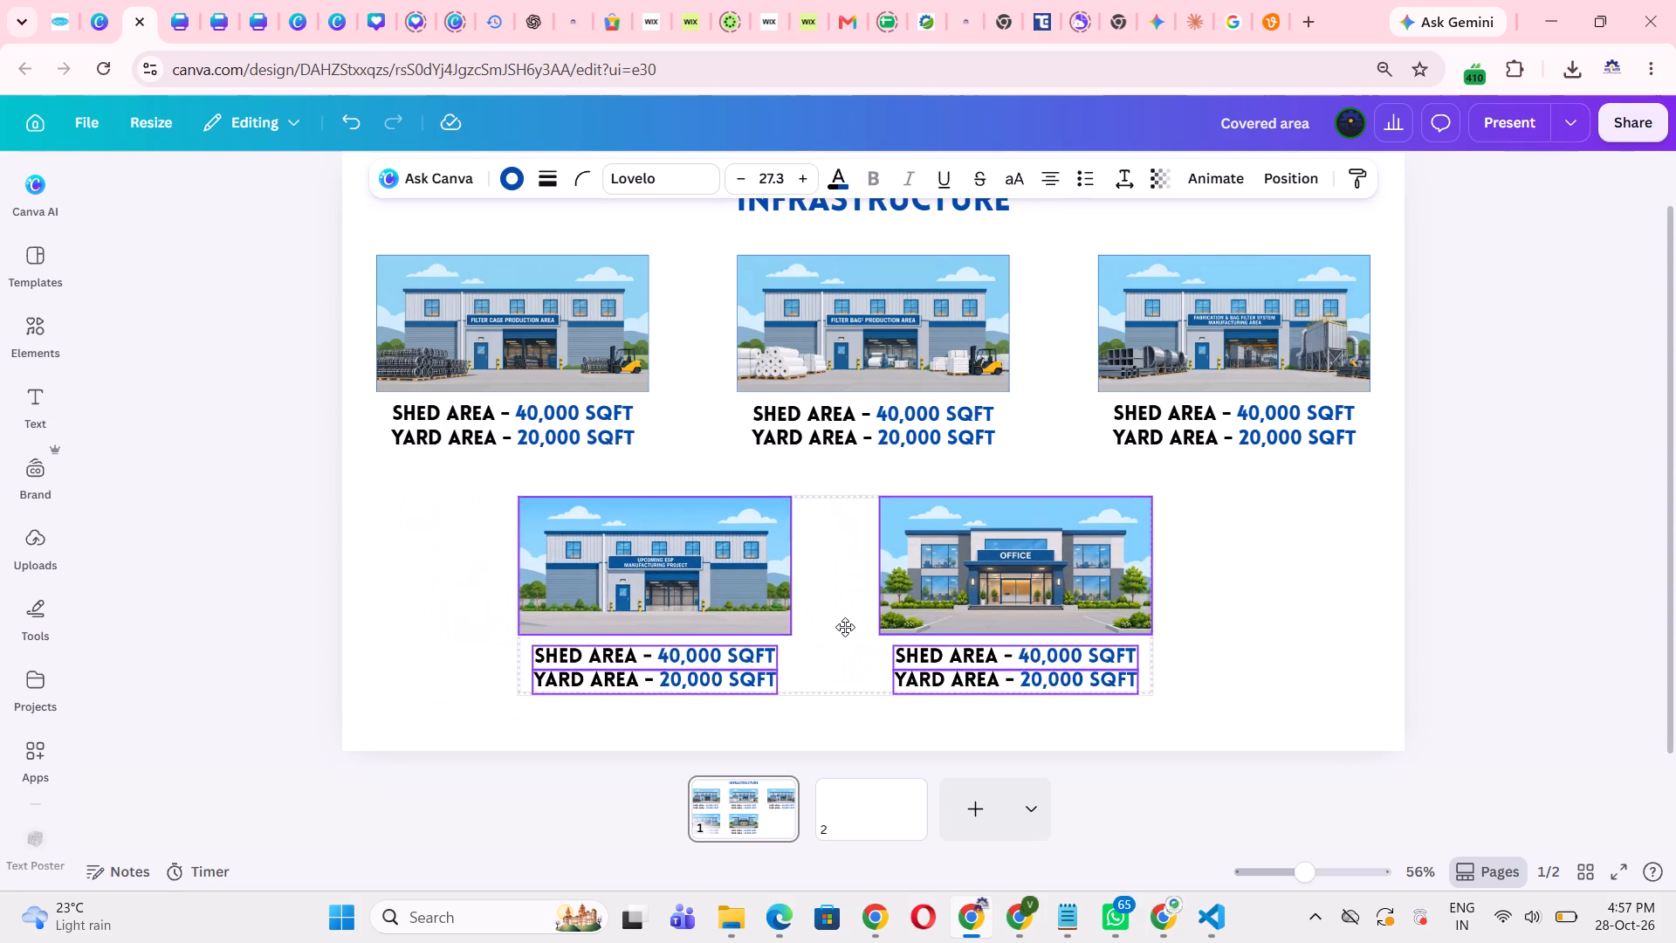
drag(845, 627, 884, 621)
click(1390, 650)
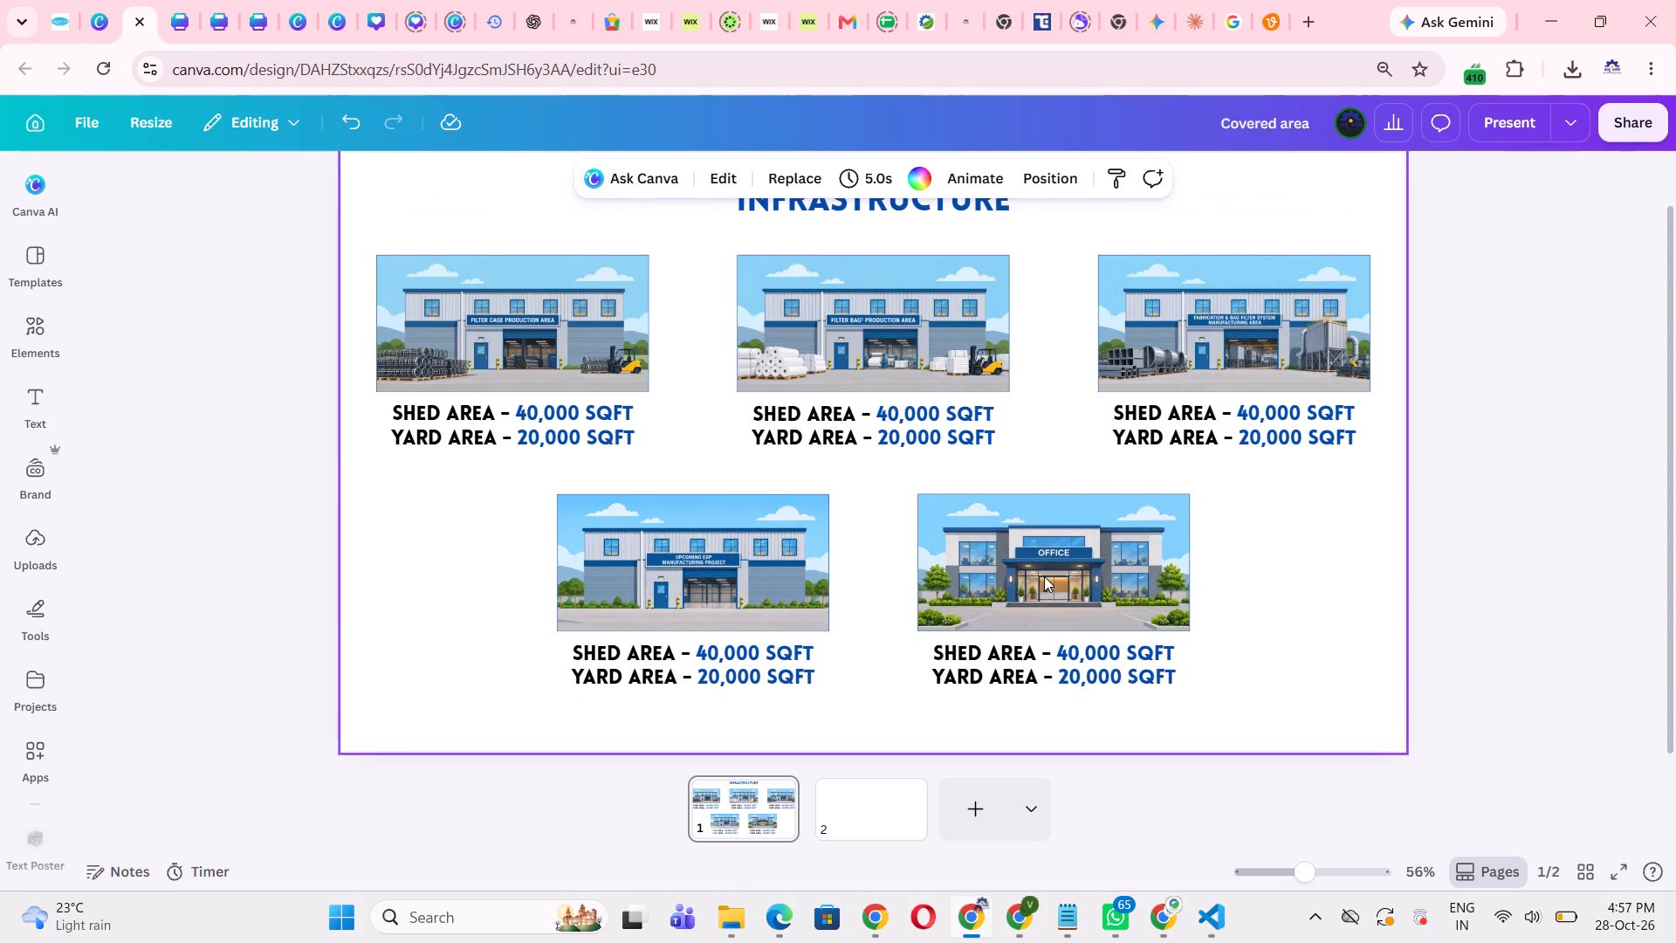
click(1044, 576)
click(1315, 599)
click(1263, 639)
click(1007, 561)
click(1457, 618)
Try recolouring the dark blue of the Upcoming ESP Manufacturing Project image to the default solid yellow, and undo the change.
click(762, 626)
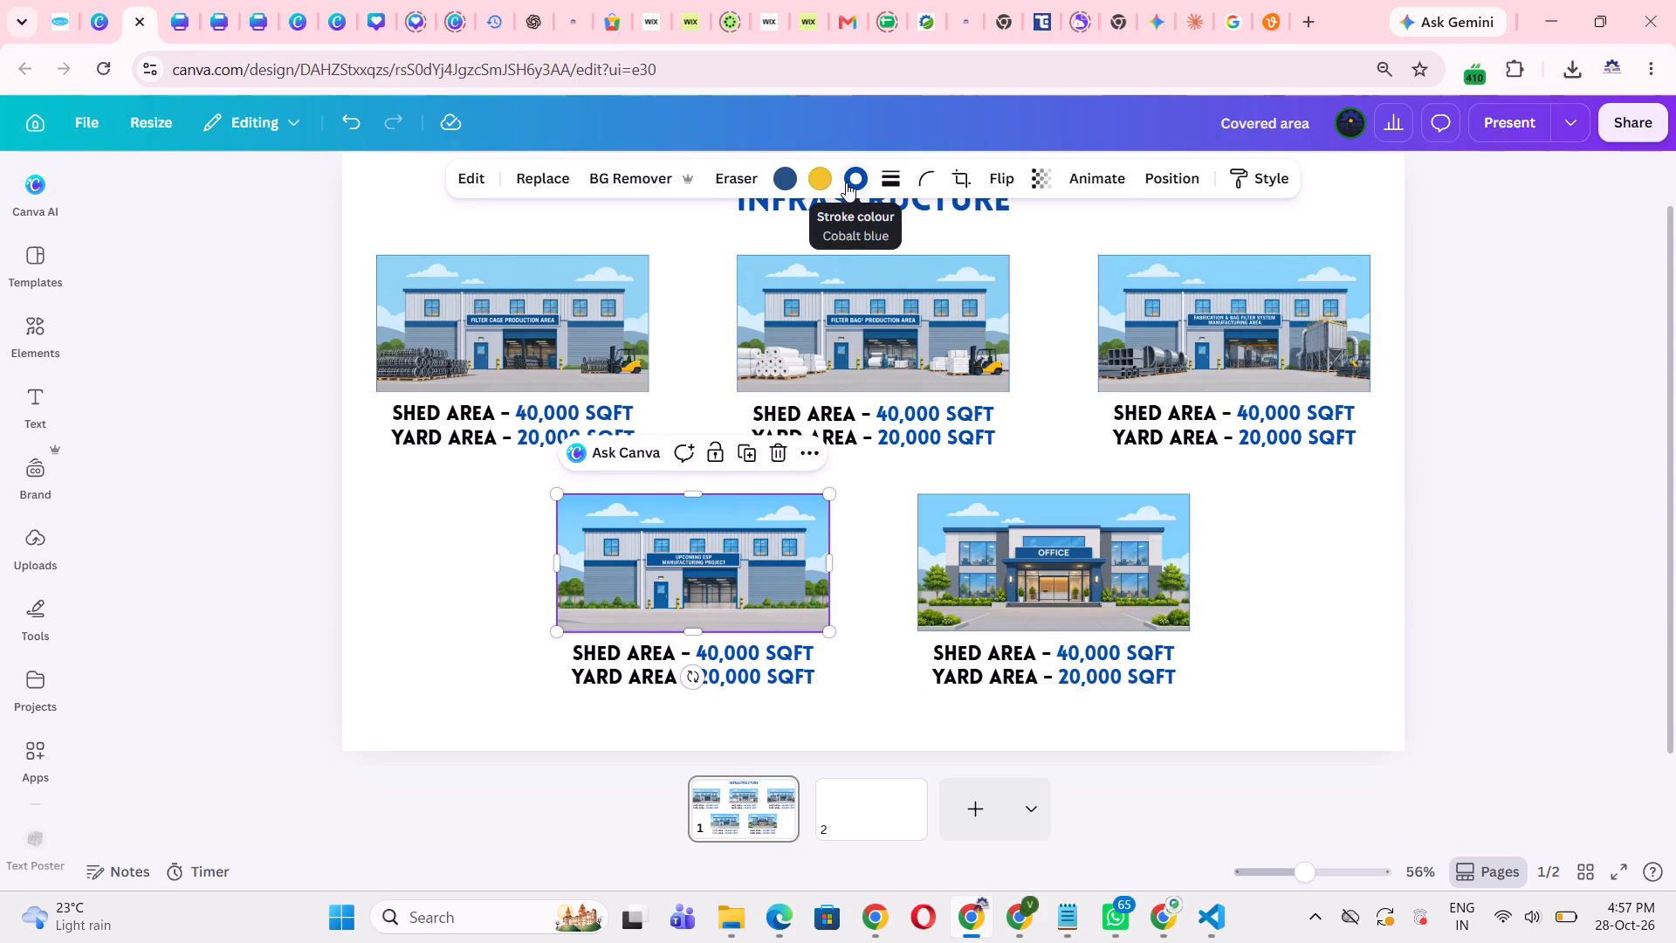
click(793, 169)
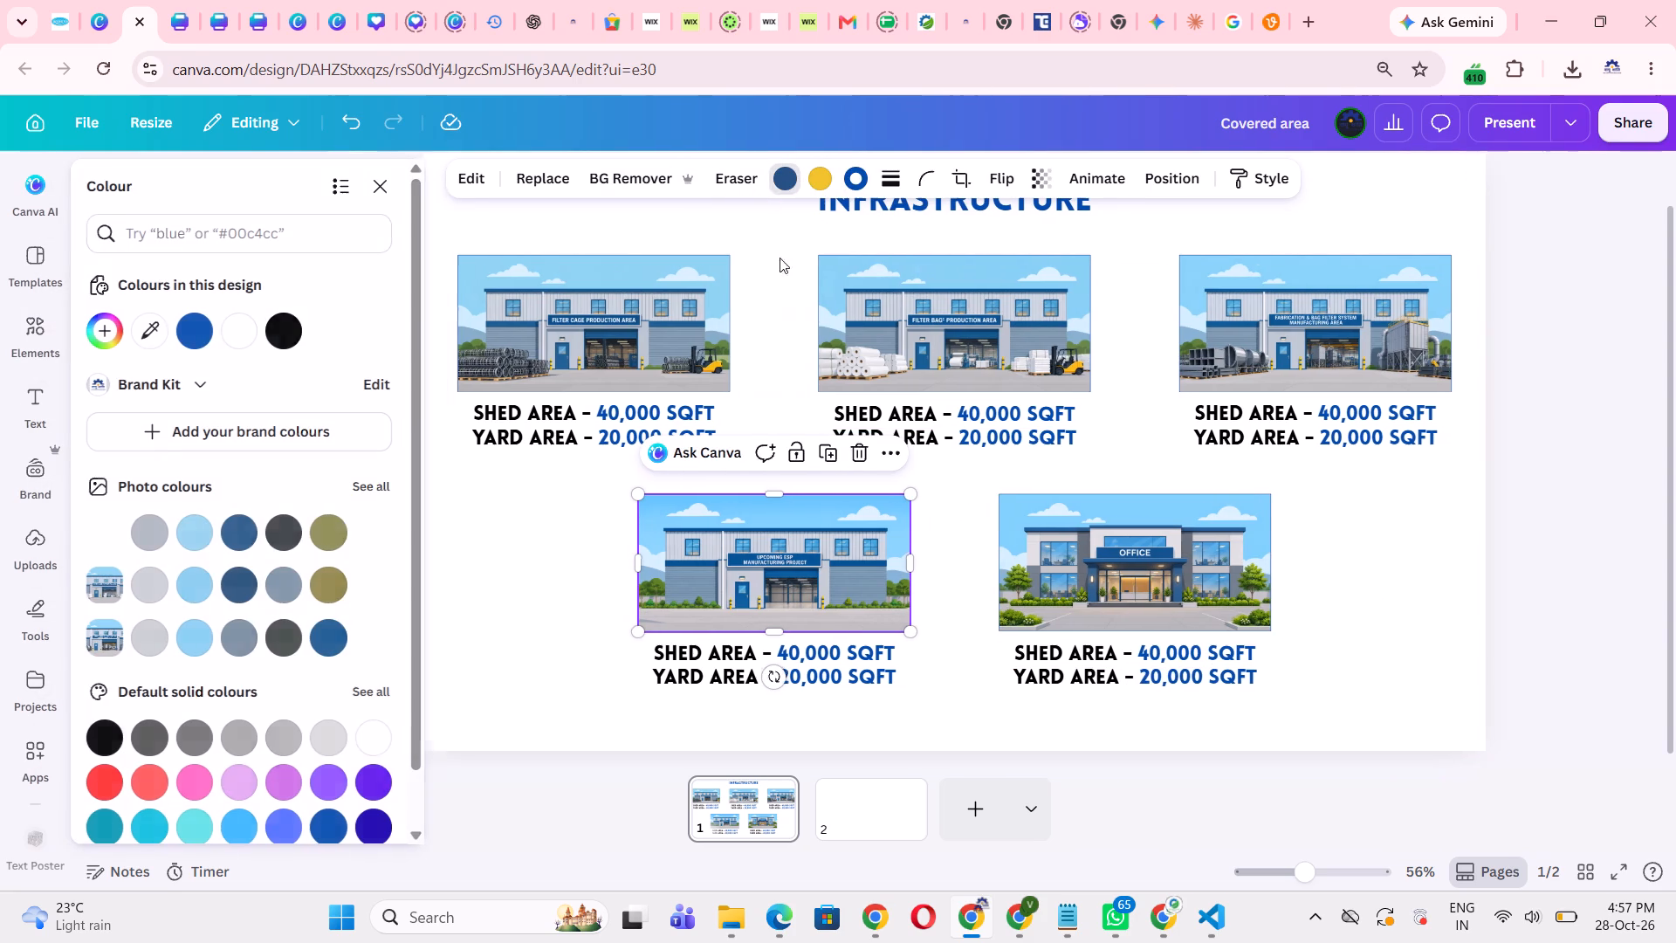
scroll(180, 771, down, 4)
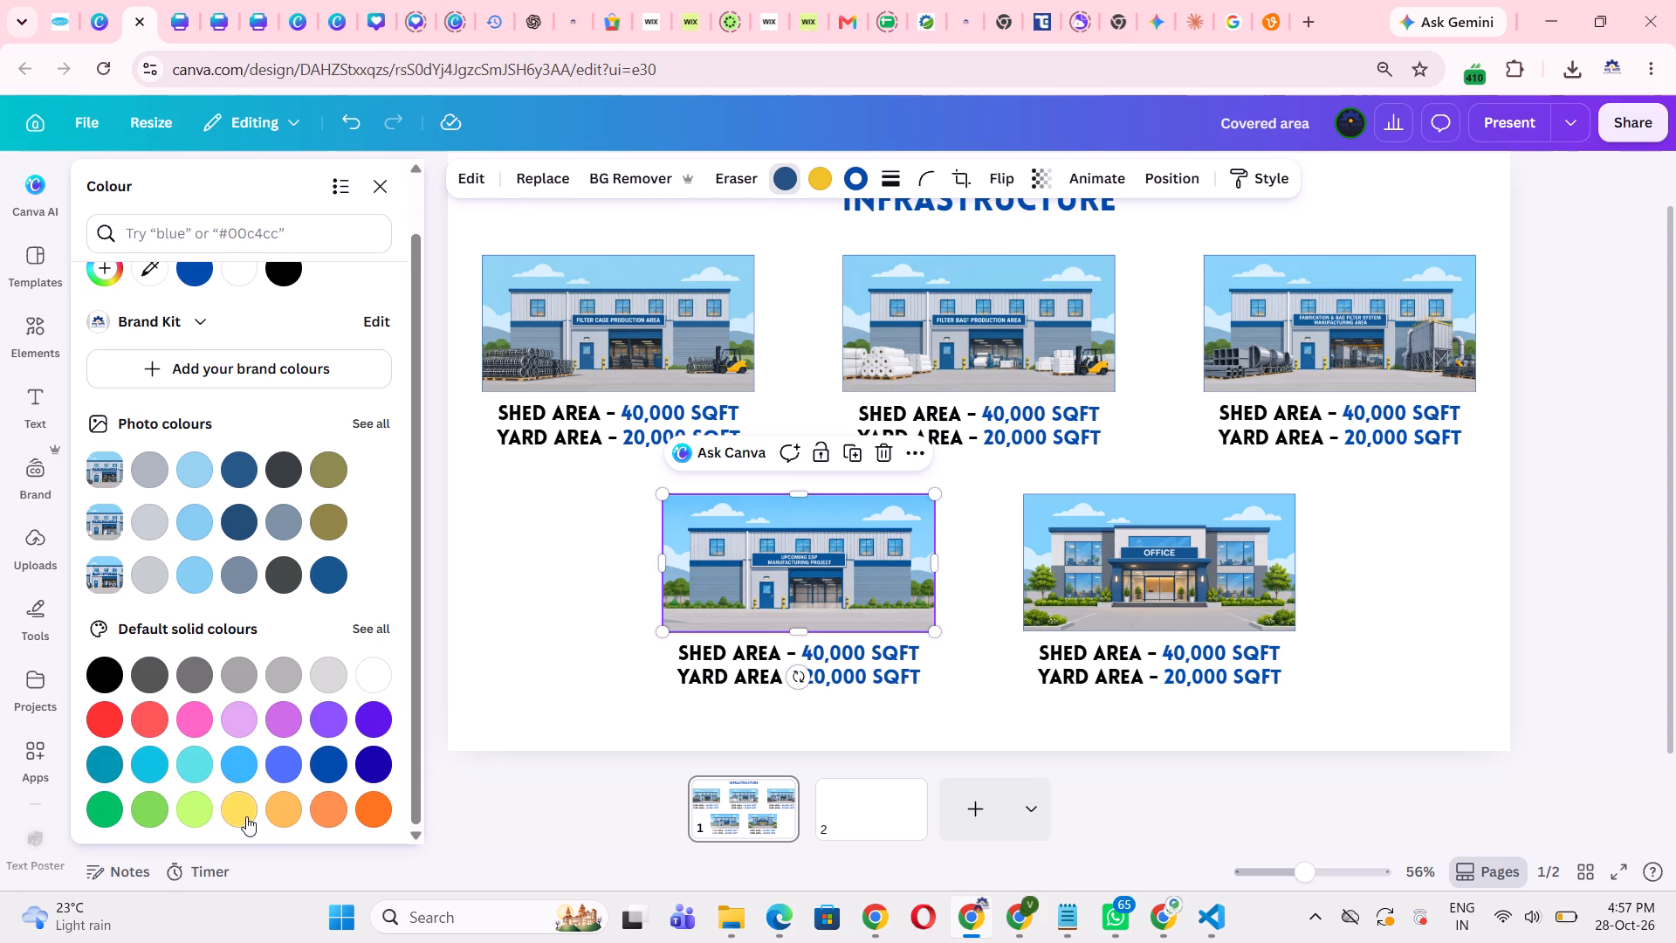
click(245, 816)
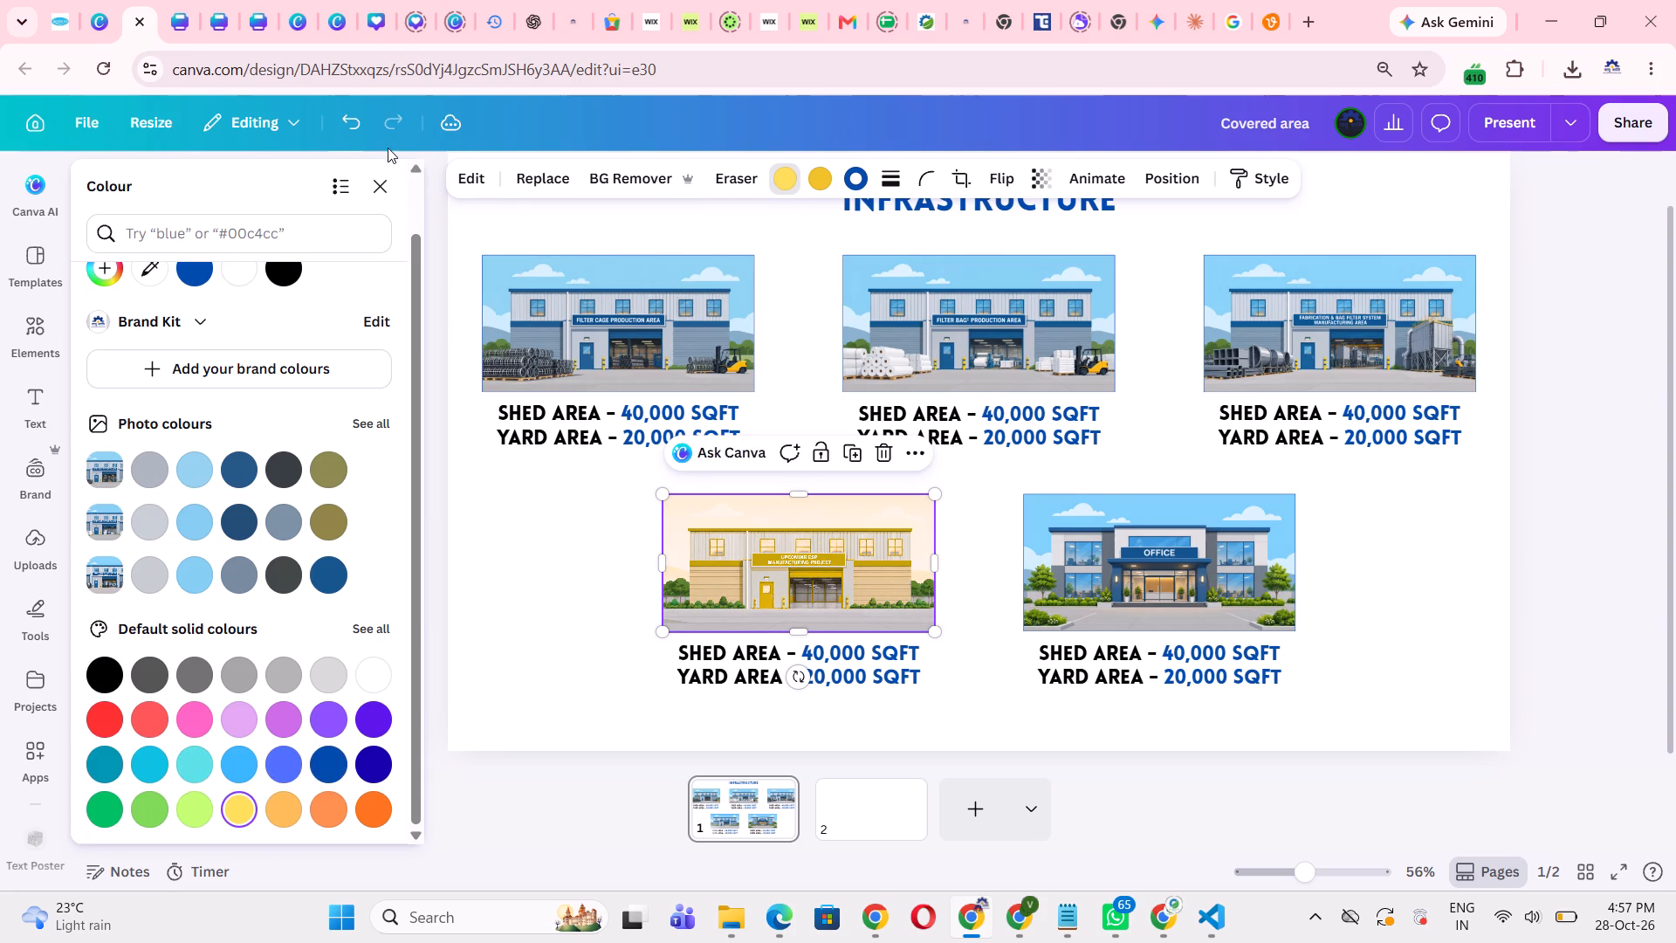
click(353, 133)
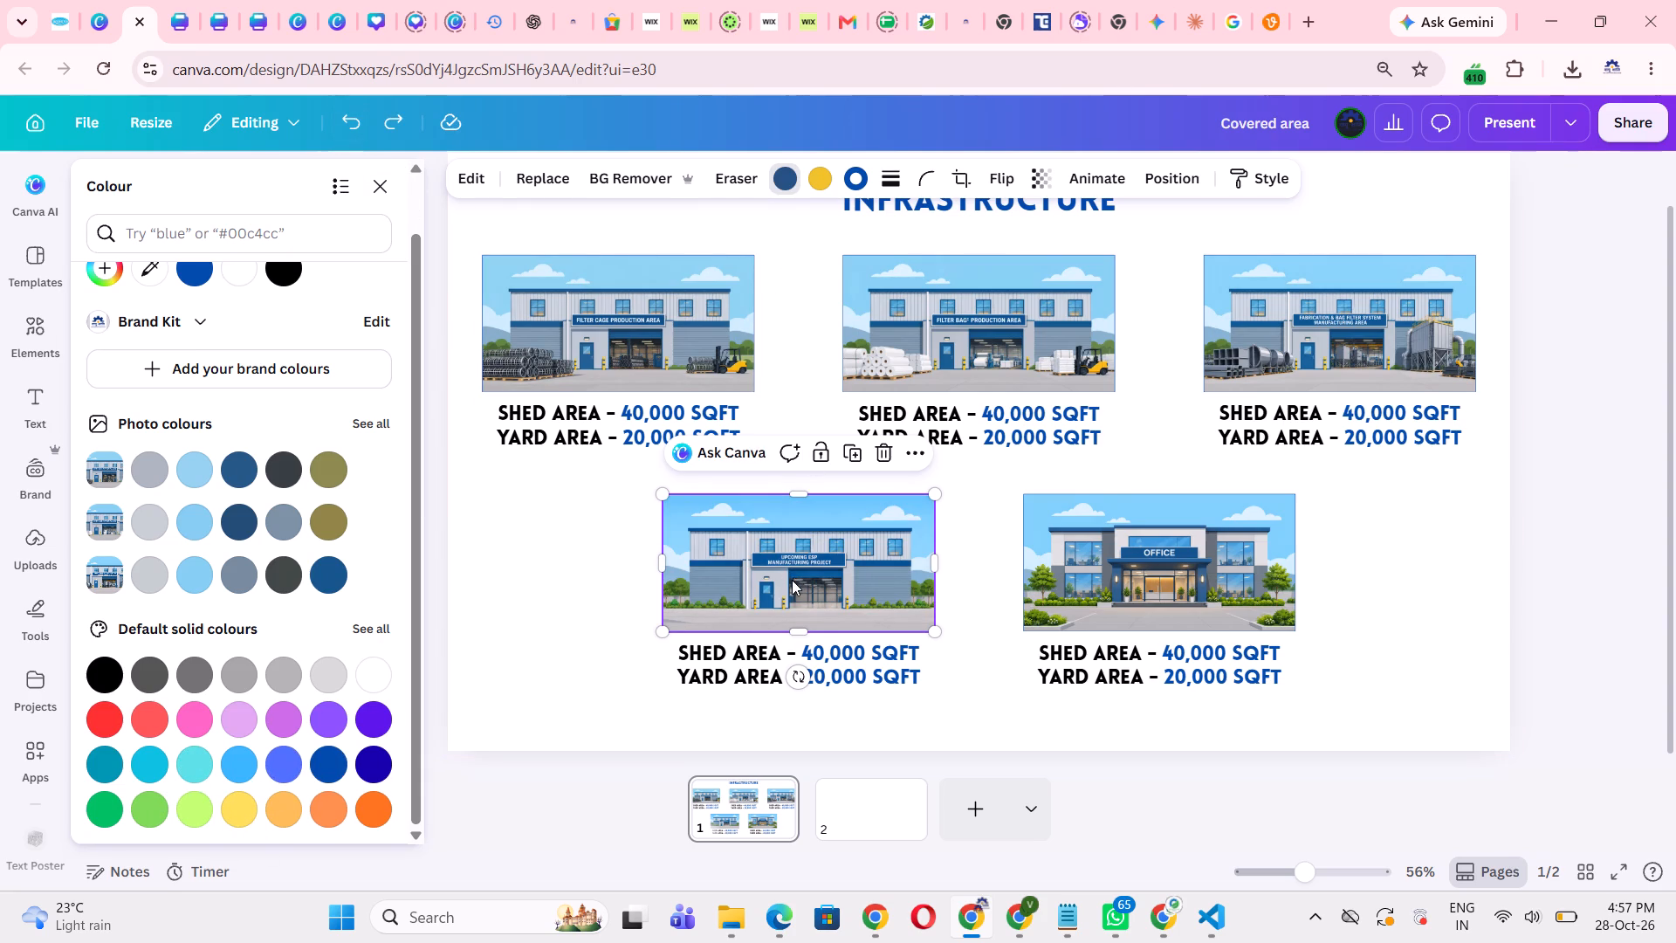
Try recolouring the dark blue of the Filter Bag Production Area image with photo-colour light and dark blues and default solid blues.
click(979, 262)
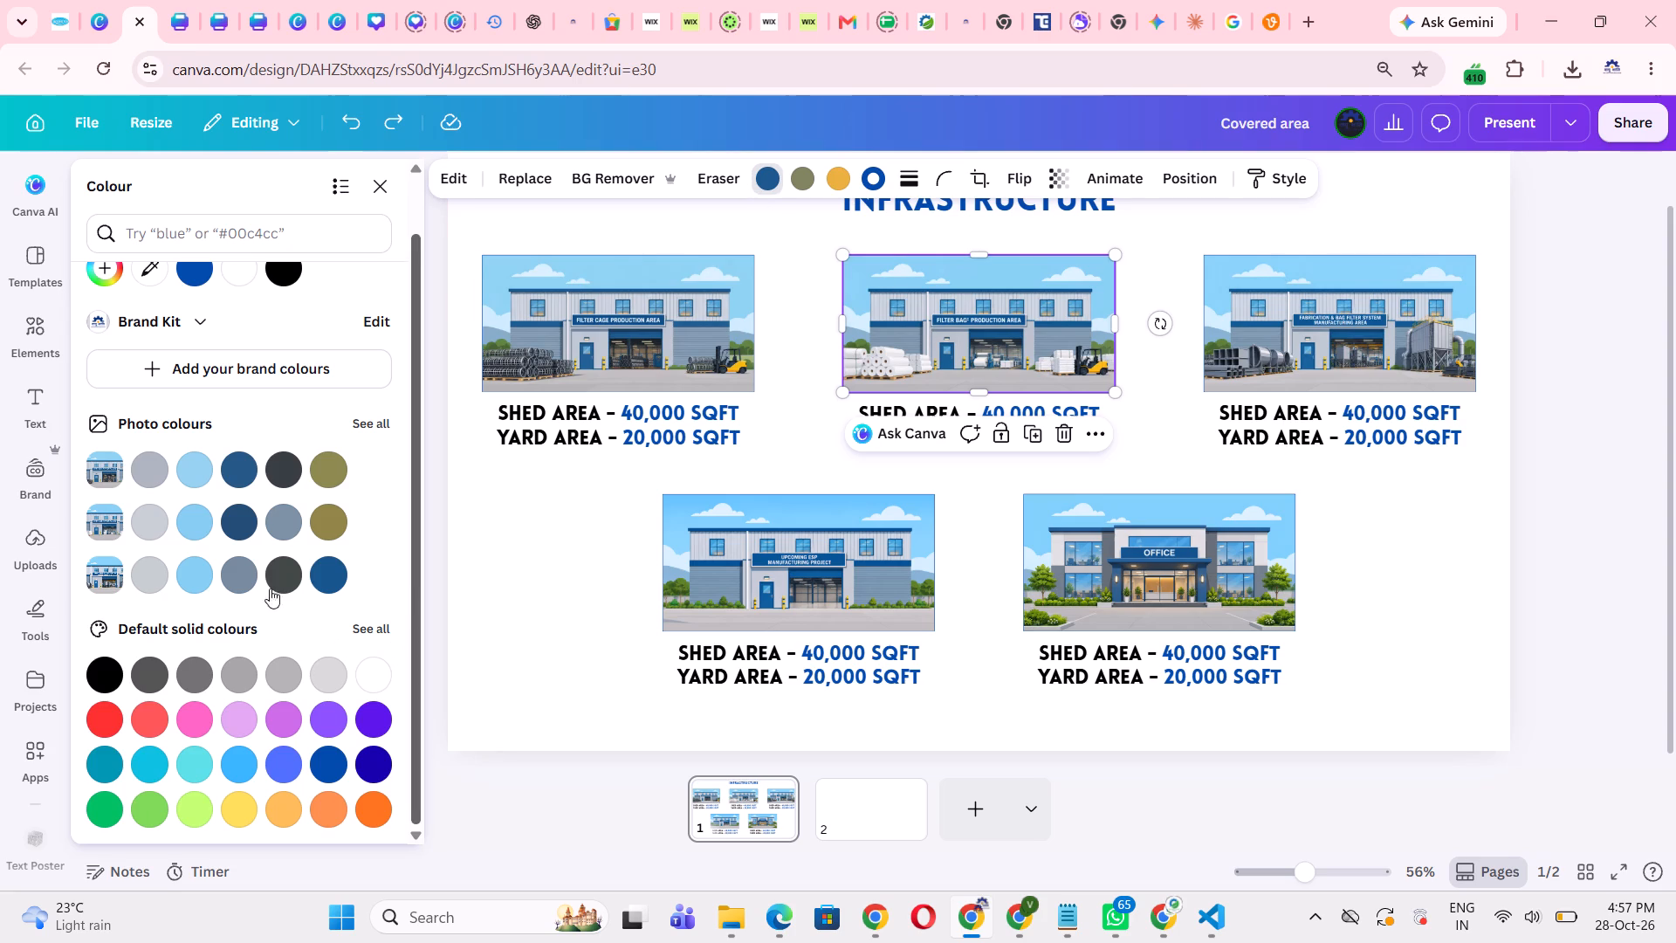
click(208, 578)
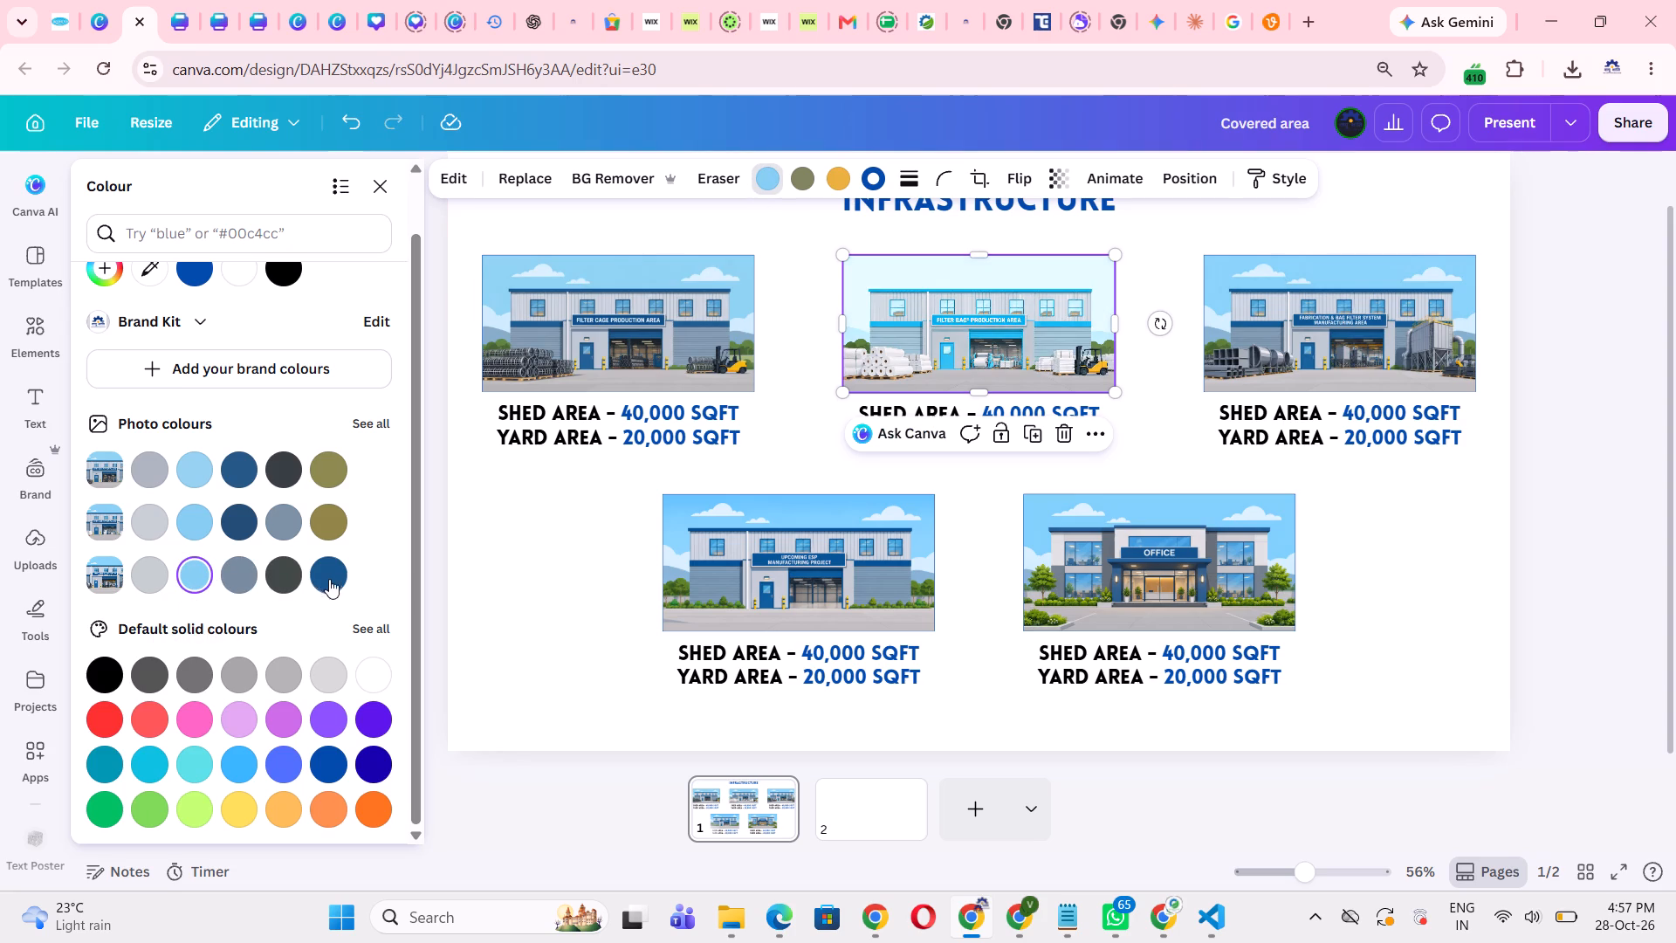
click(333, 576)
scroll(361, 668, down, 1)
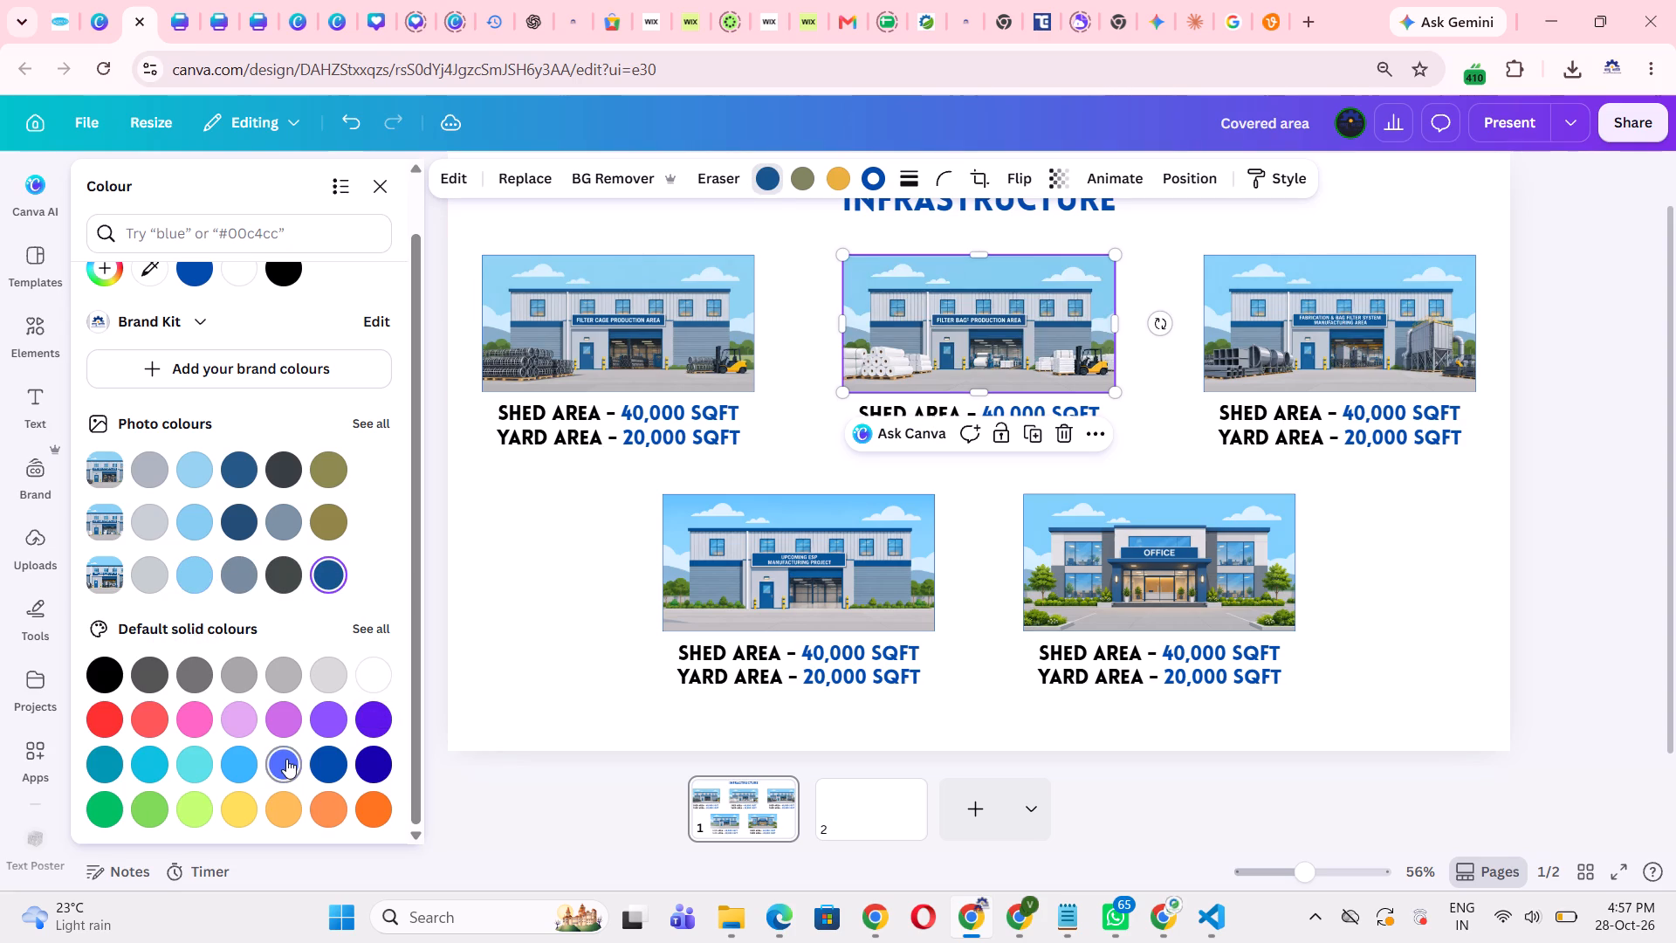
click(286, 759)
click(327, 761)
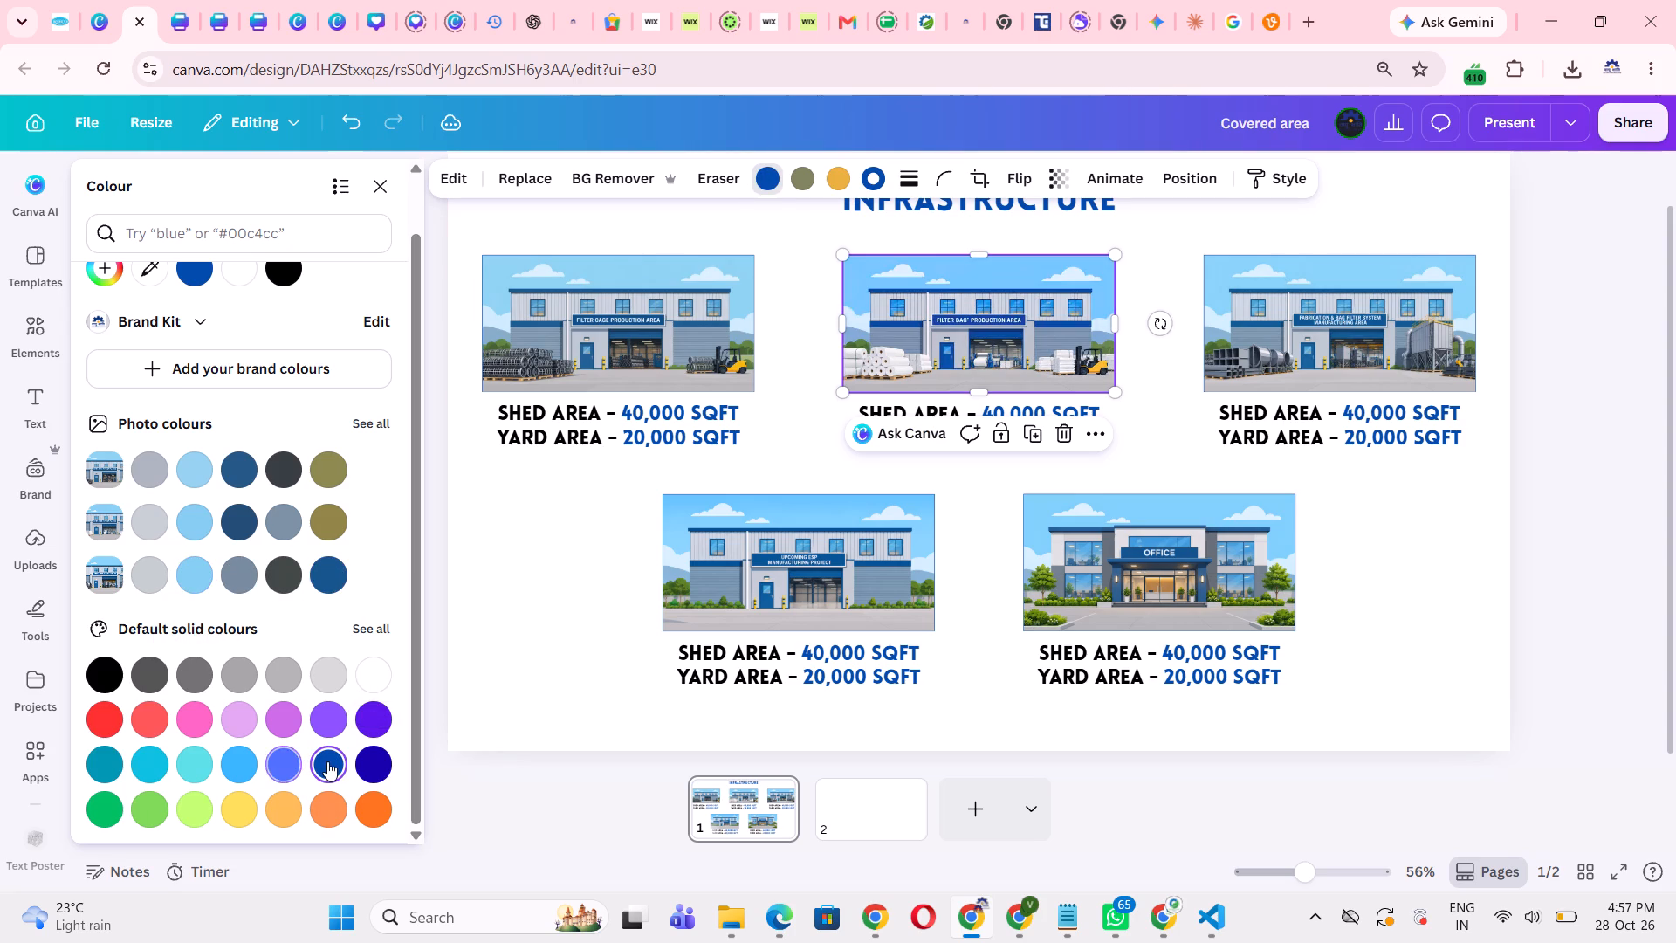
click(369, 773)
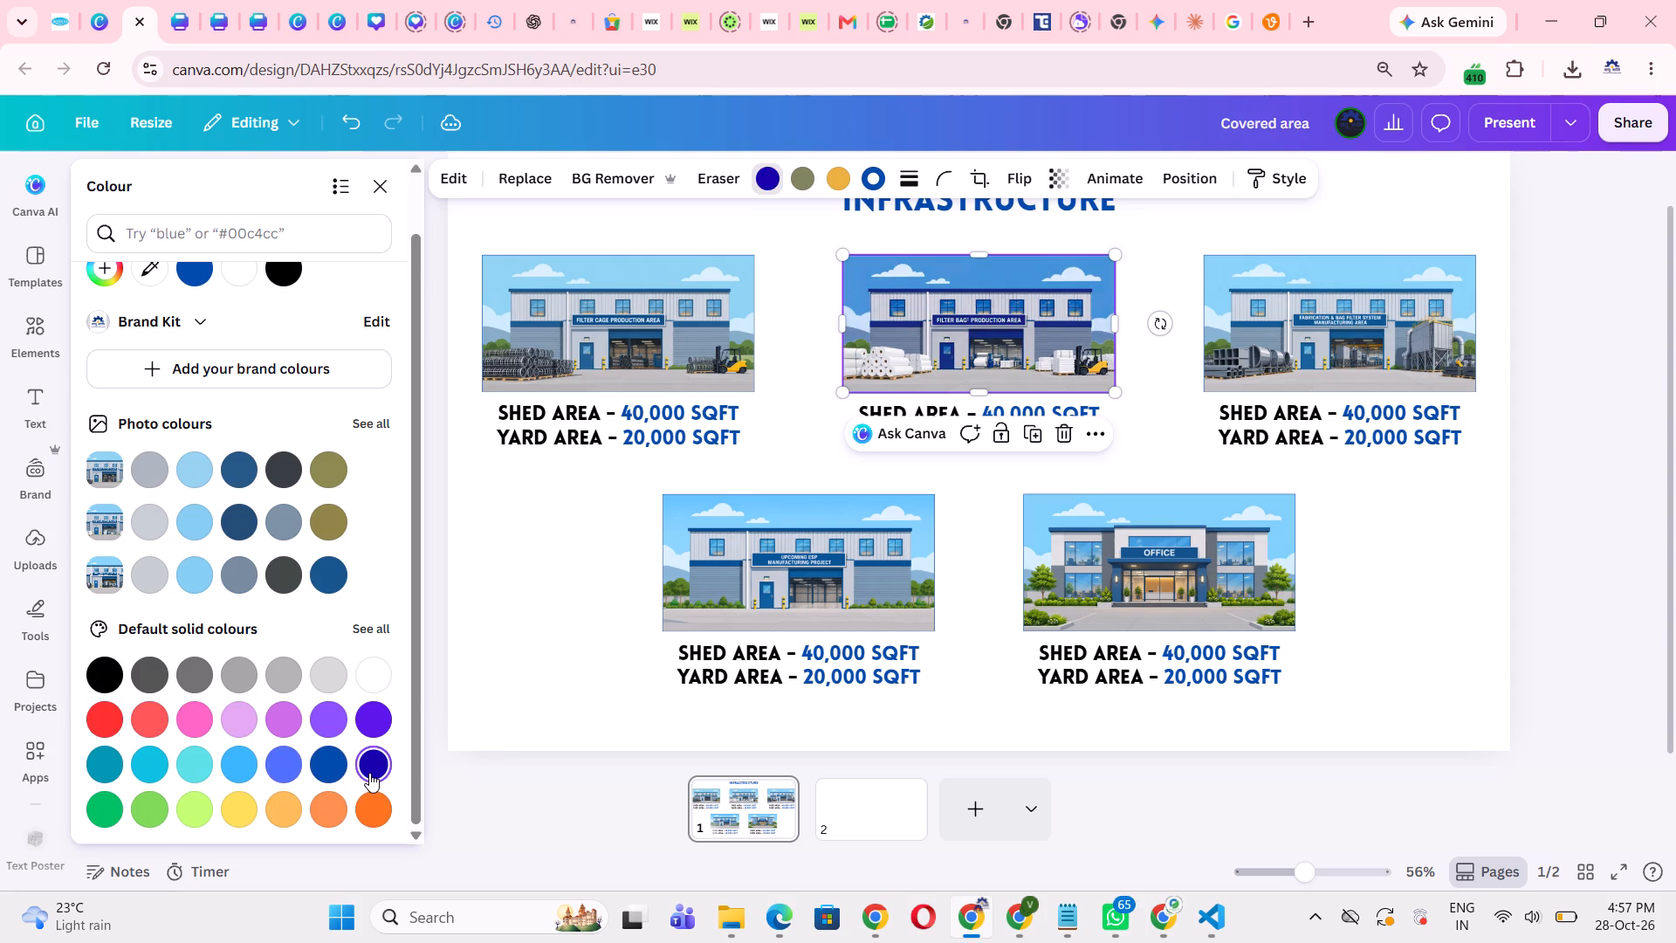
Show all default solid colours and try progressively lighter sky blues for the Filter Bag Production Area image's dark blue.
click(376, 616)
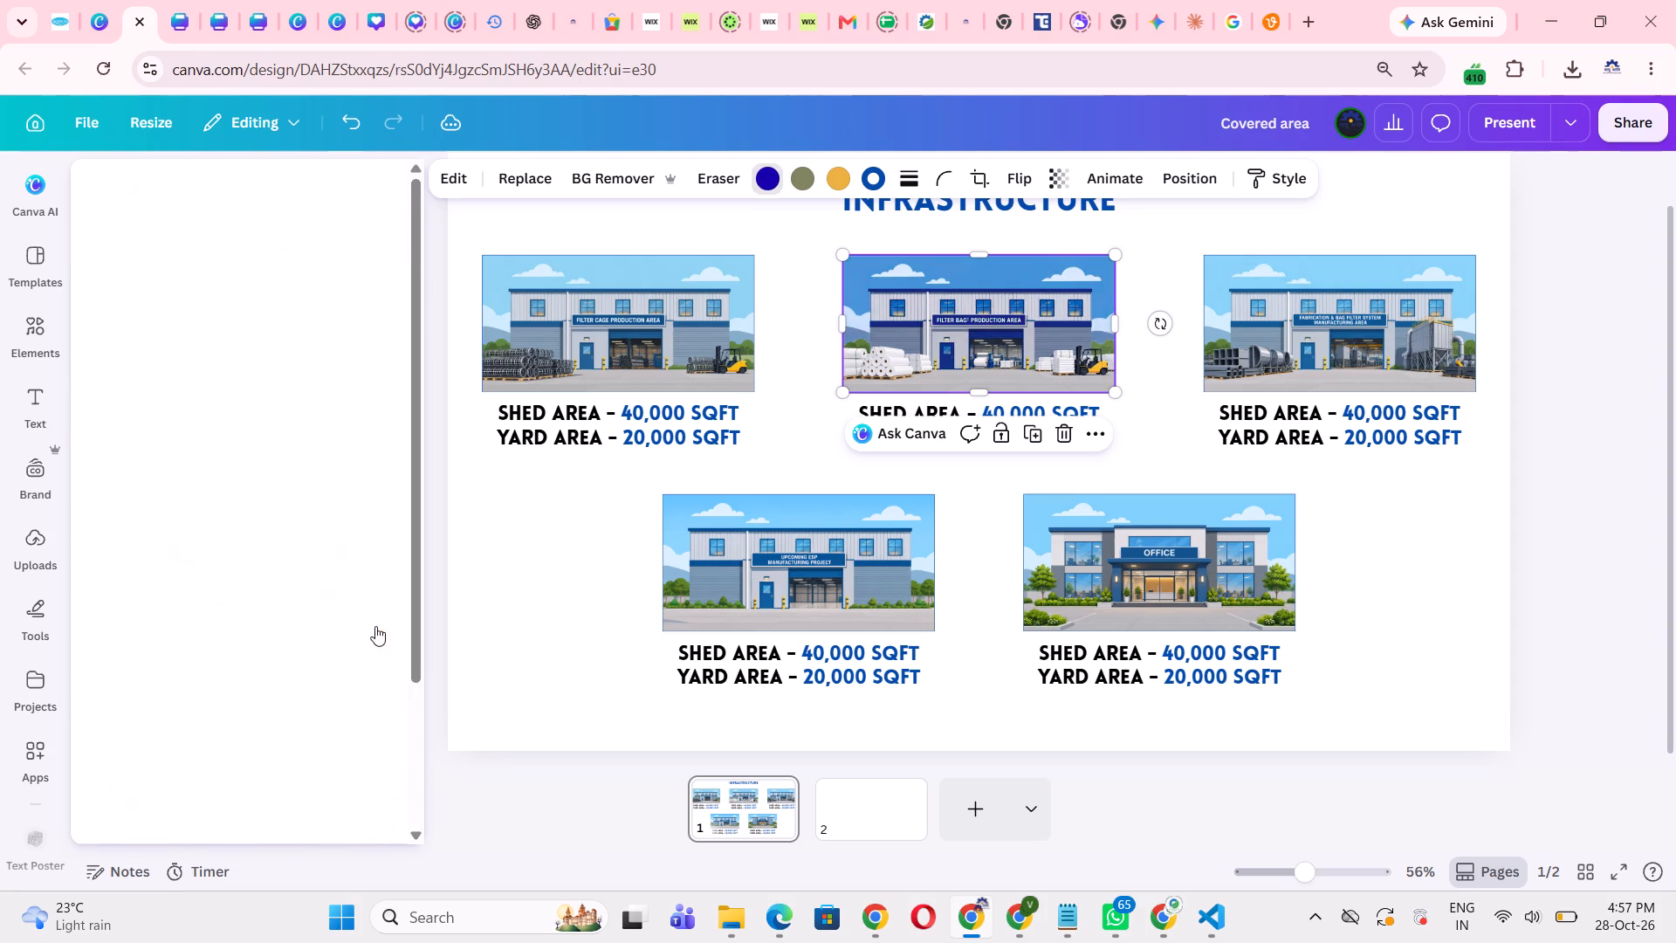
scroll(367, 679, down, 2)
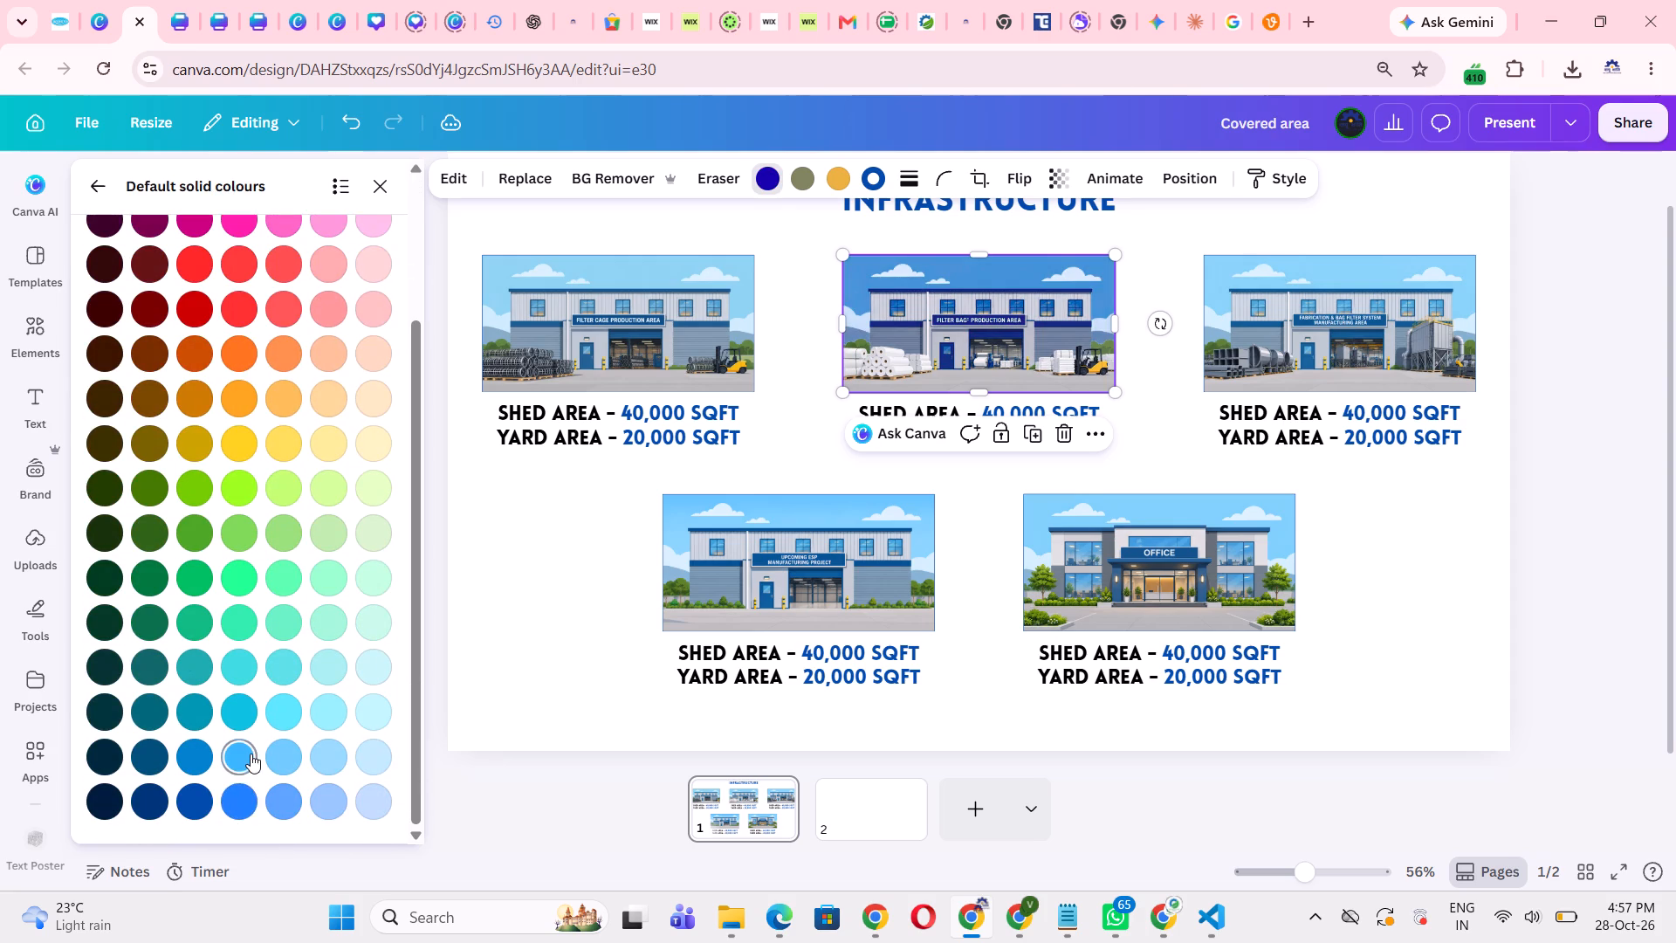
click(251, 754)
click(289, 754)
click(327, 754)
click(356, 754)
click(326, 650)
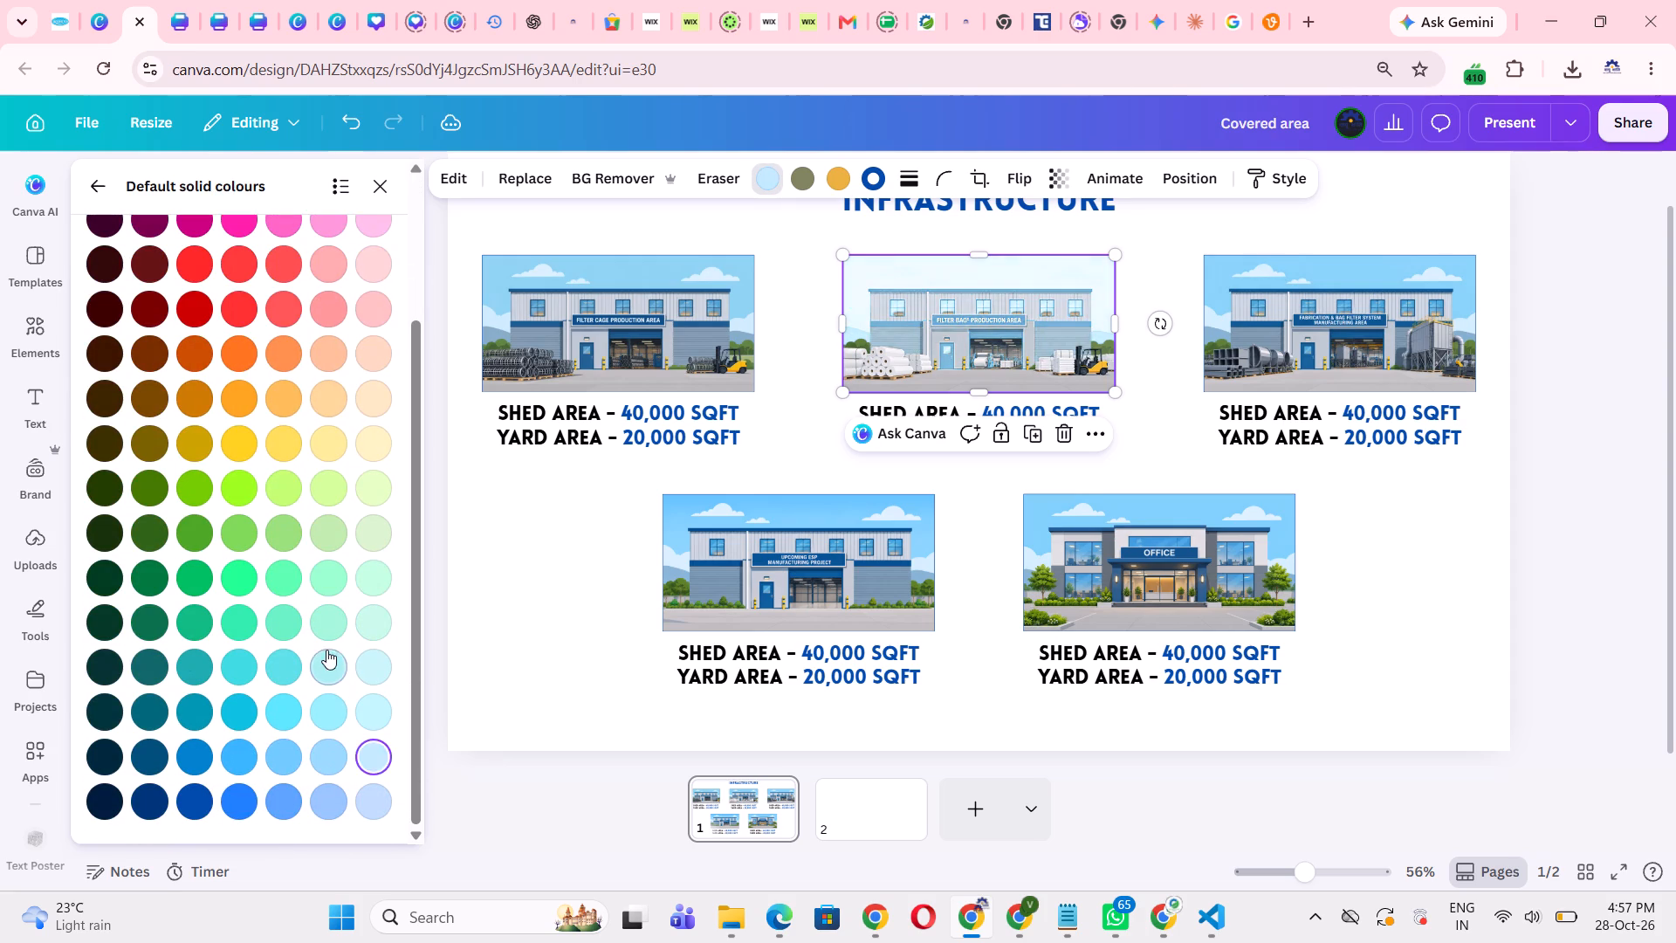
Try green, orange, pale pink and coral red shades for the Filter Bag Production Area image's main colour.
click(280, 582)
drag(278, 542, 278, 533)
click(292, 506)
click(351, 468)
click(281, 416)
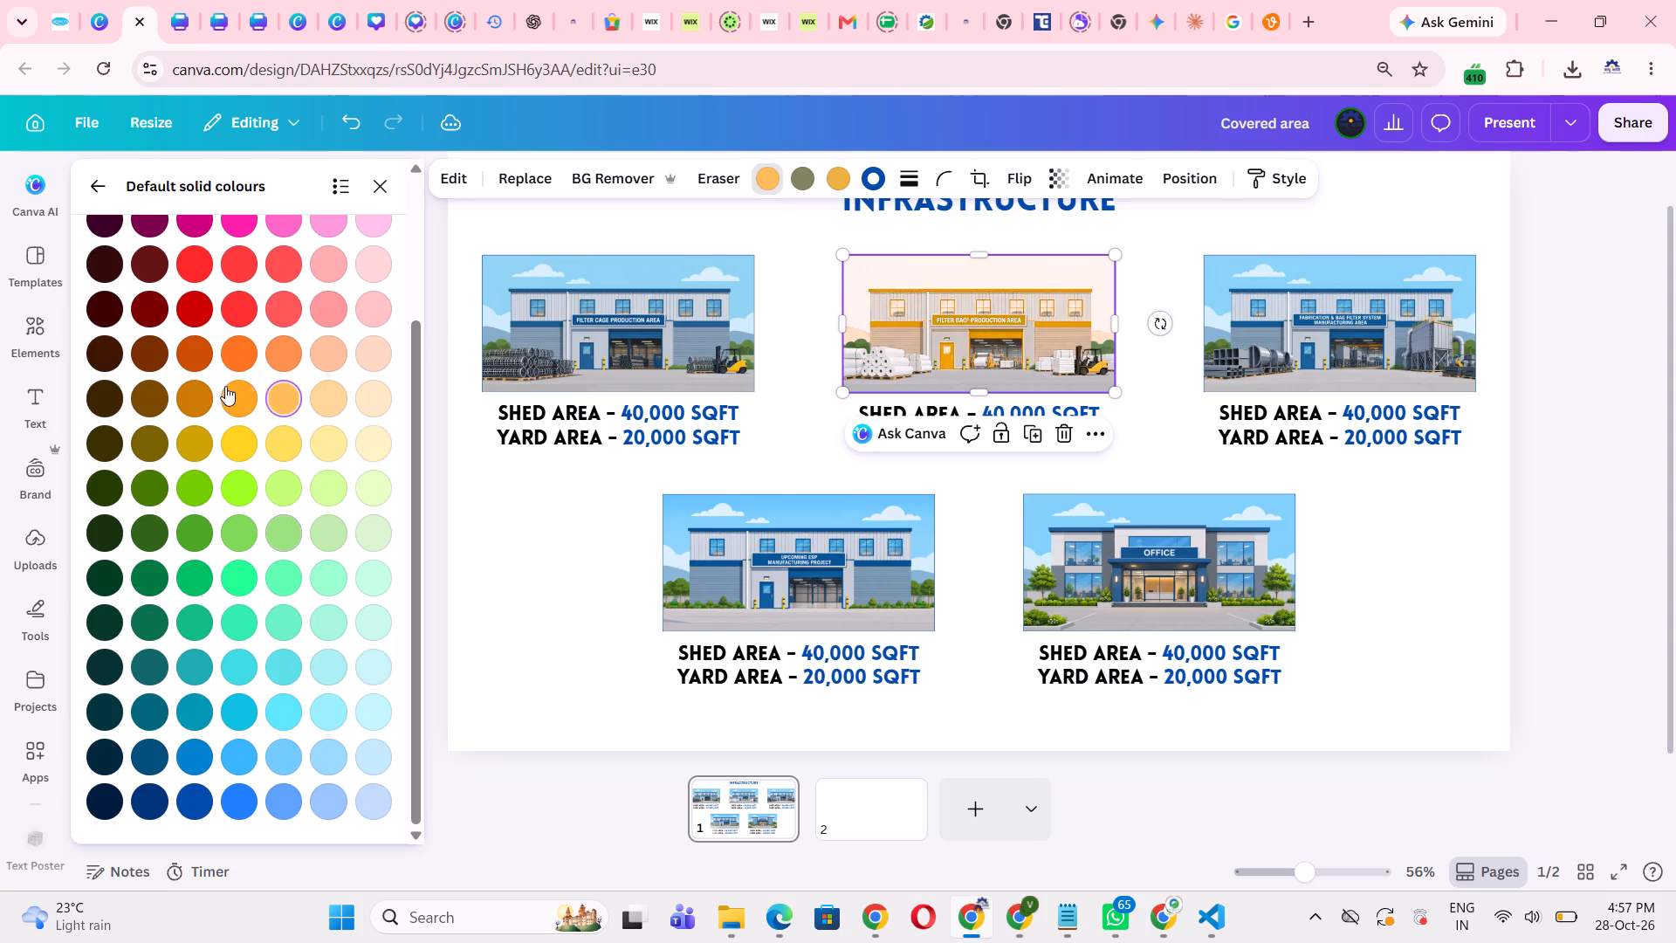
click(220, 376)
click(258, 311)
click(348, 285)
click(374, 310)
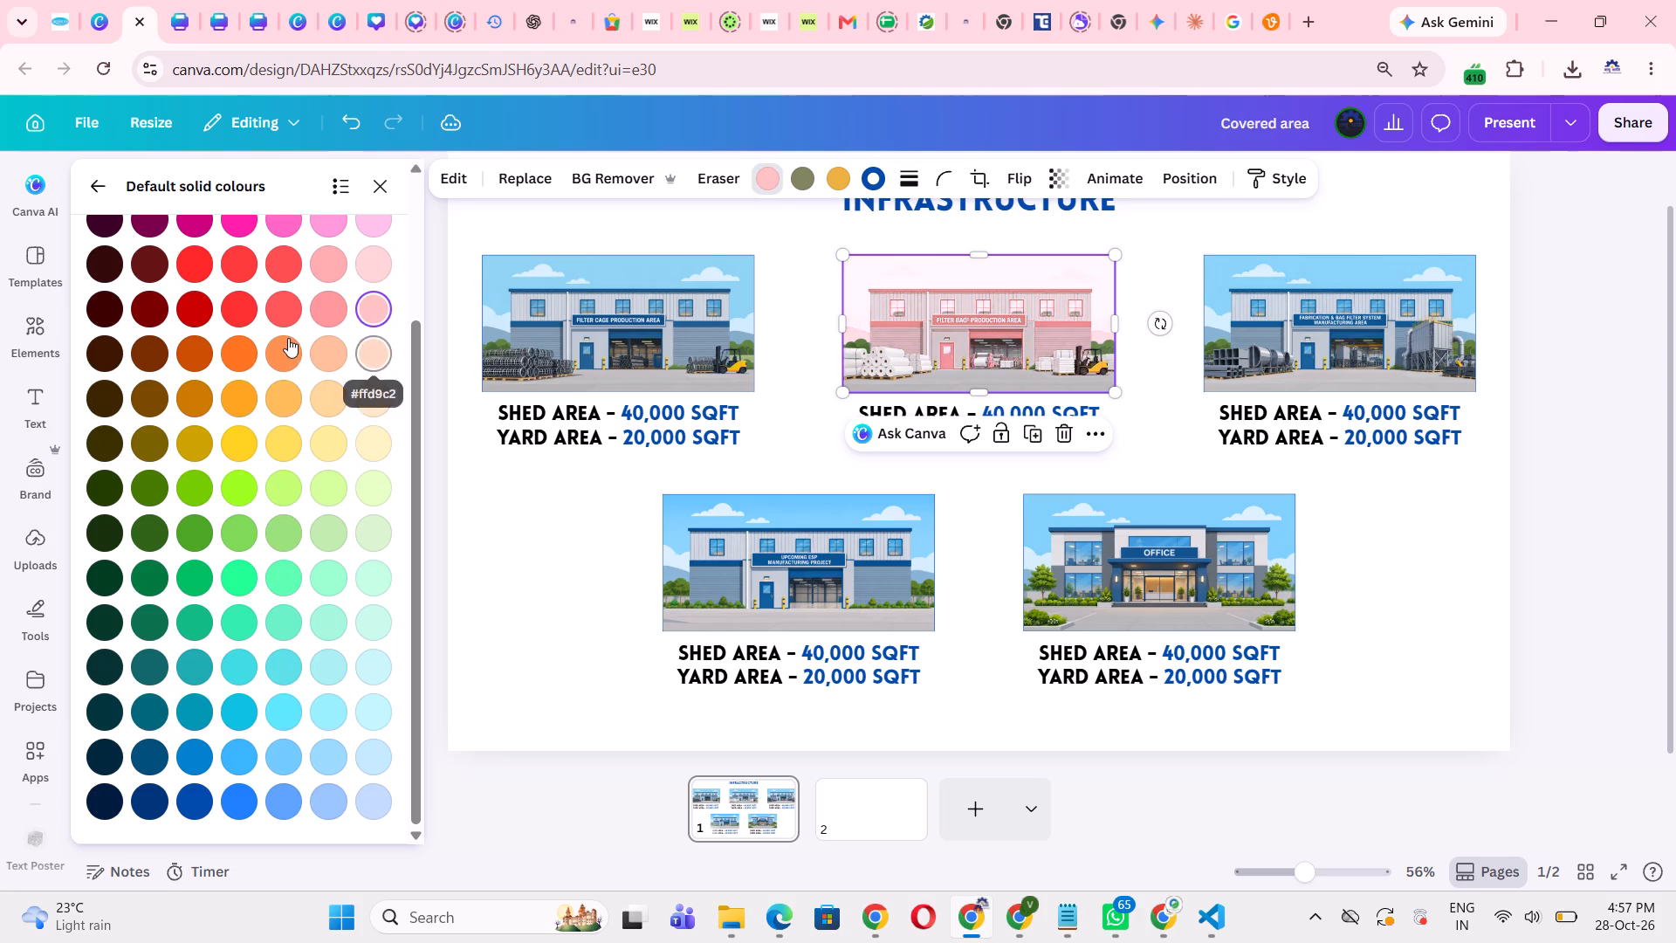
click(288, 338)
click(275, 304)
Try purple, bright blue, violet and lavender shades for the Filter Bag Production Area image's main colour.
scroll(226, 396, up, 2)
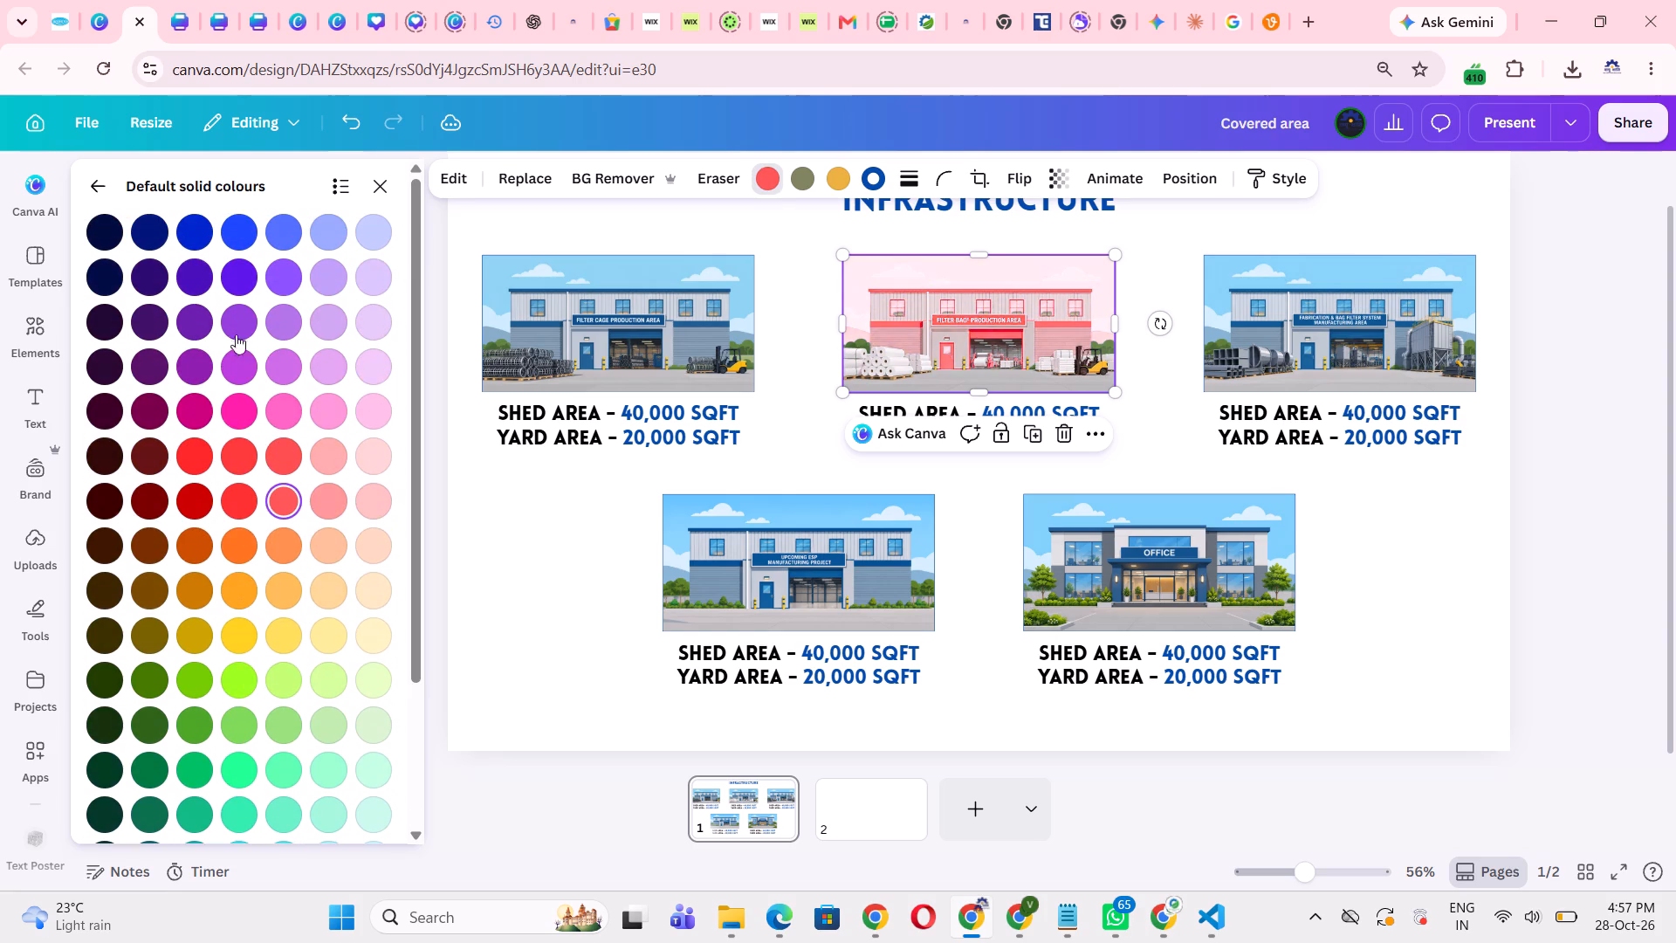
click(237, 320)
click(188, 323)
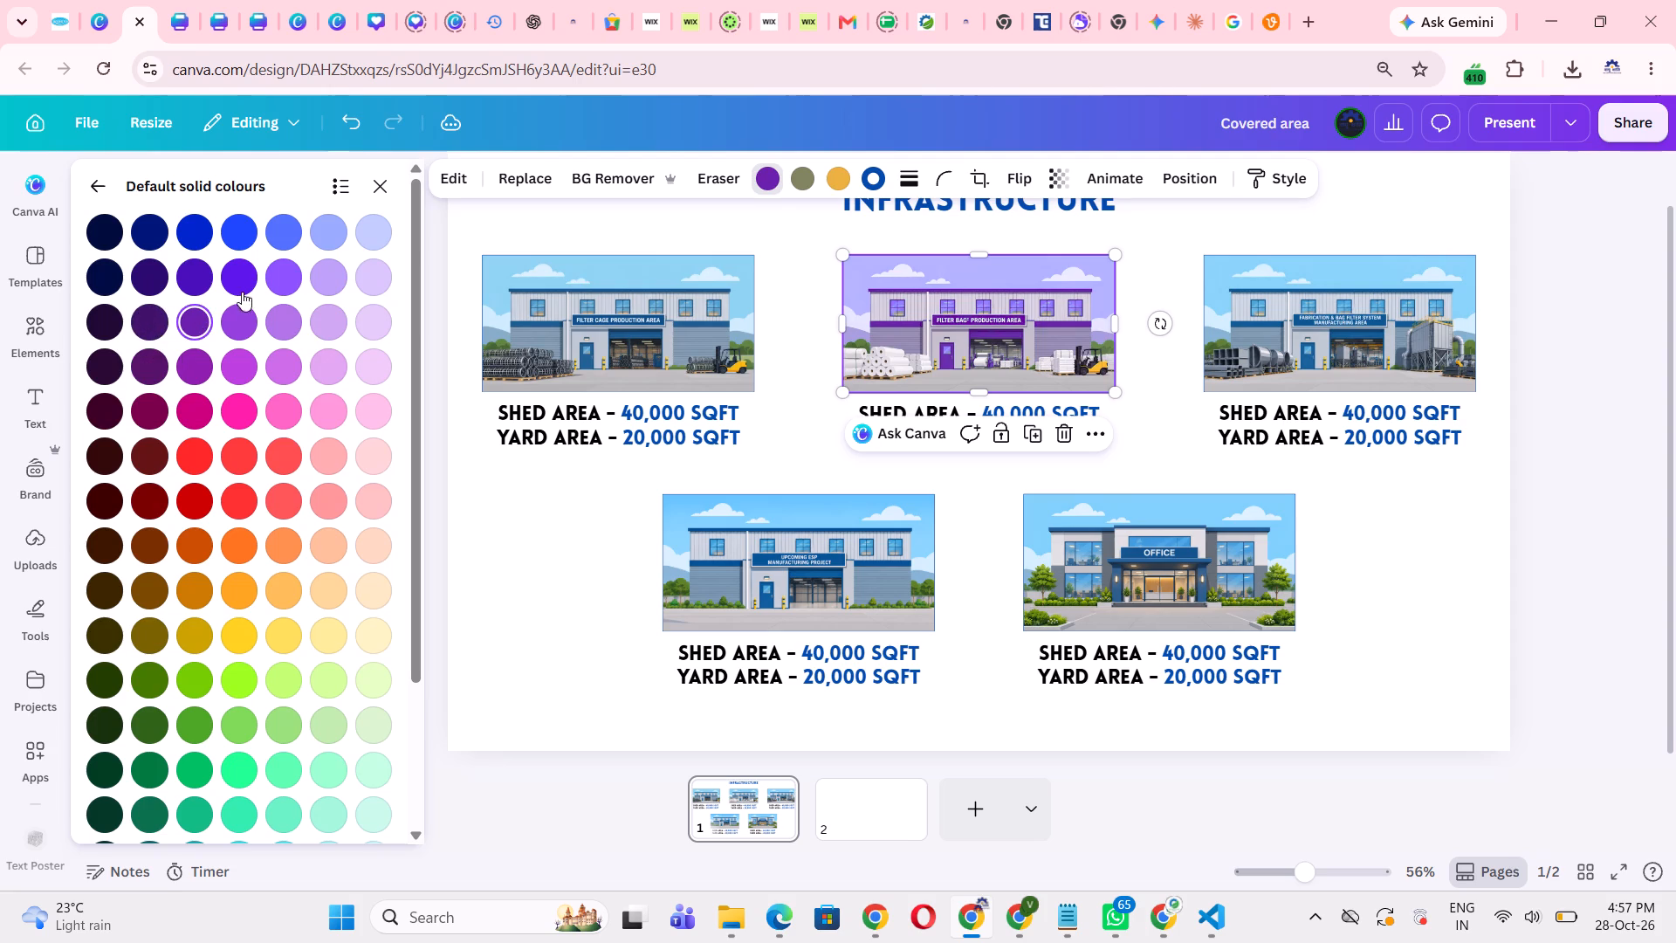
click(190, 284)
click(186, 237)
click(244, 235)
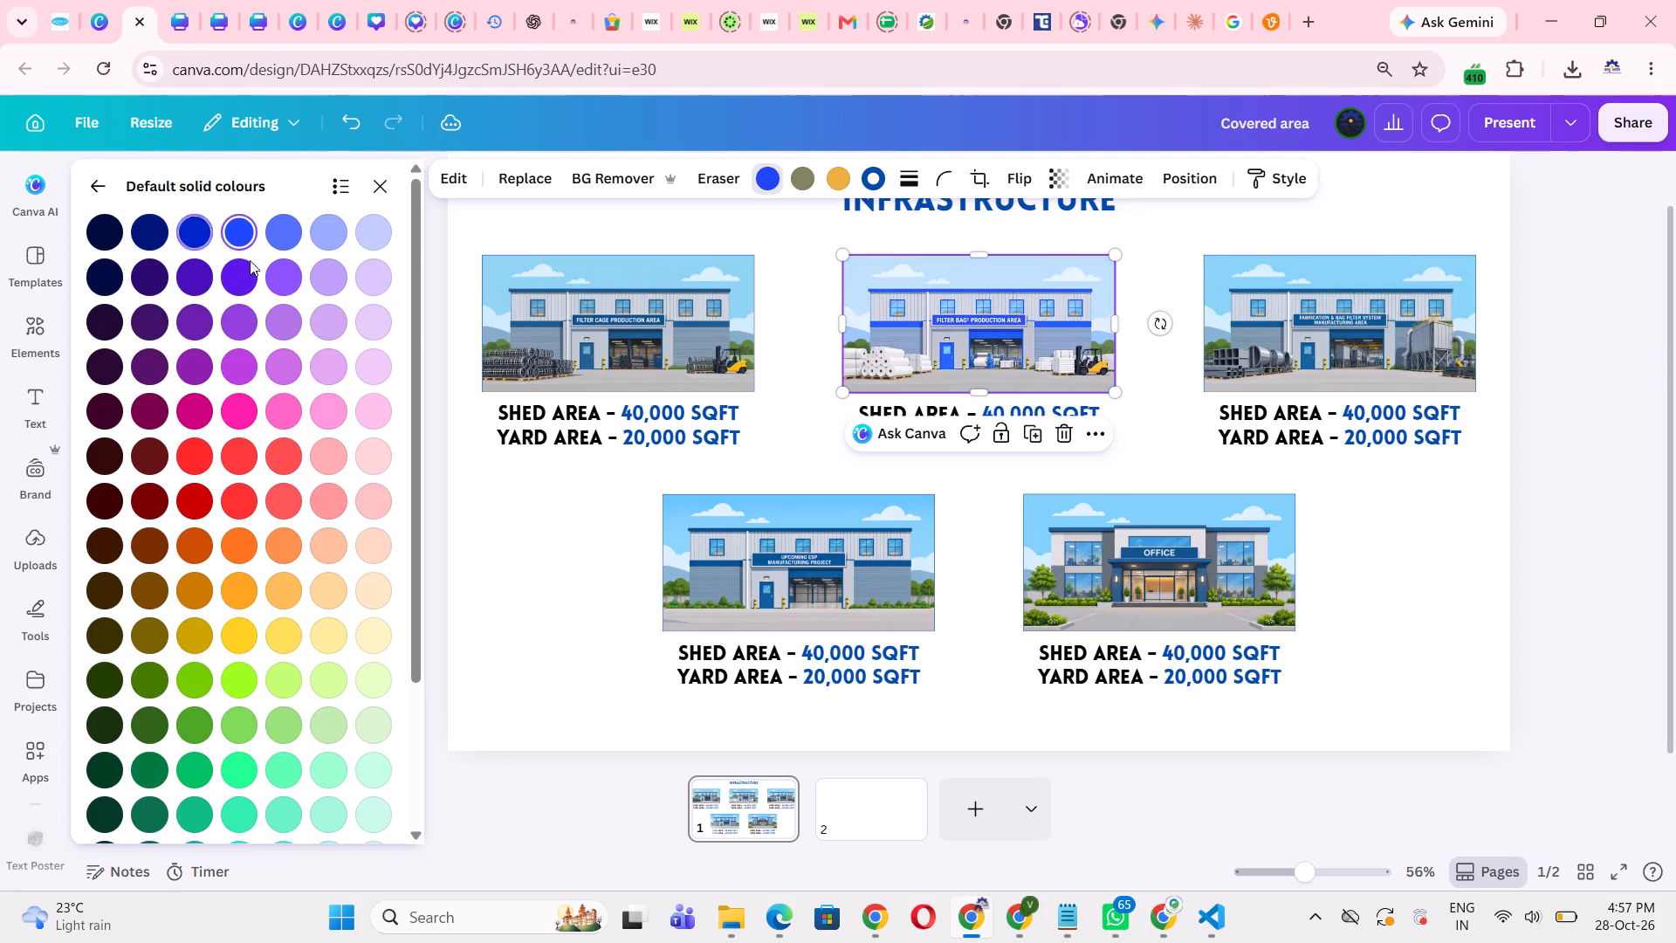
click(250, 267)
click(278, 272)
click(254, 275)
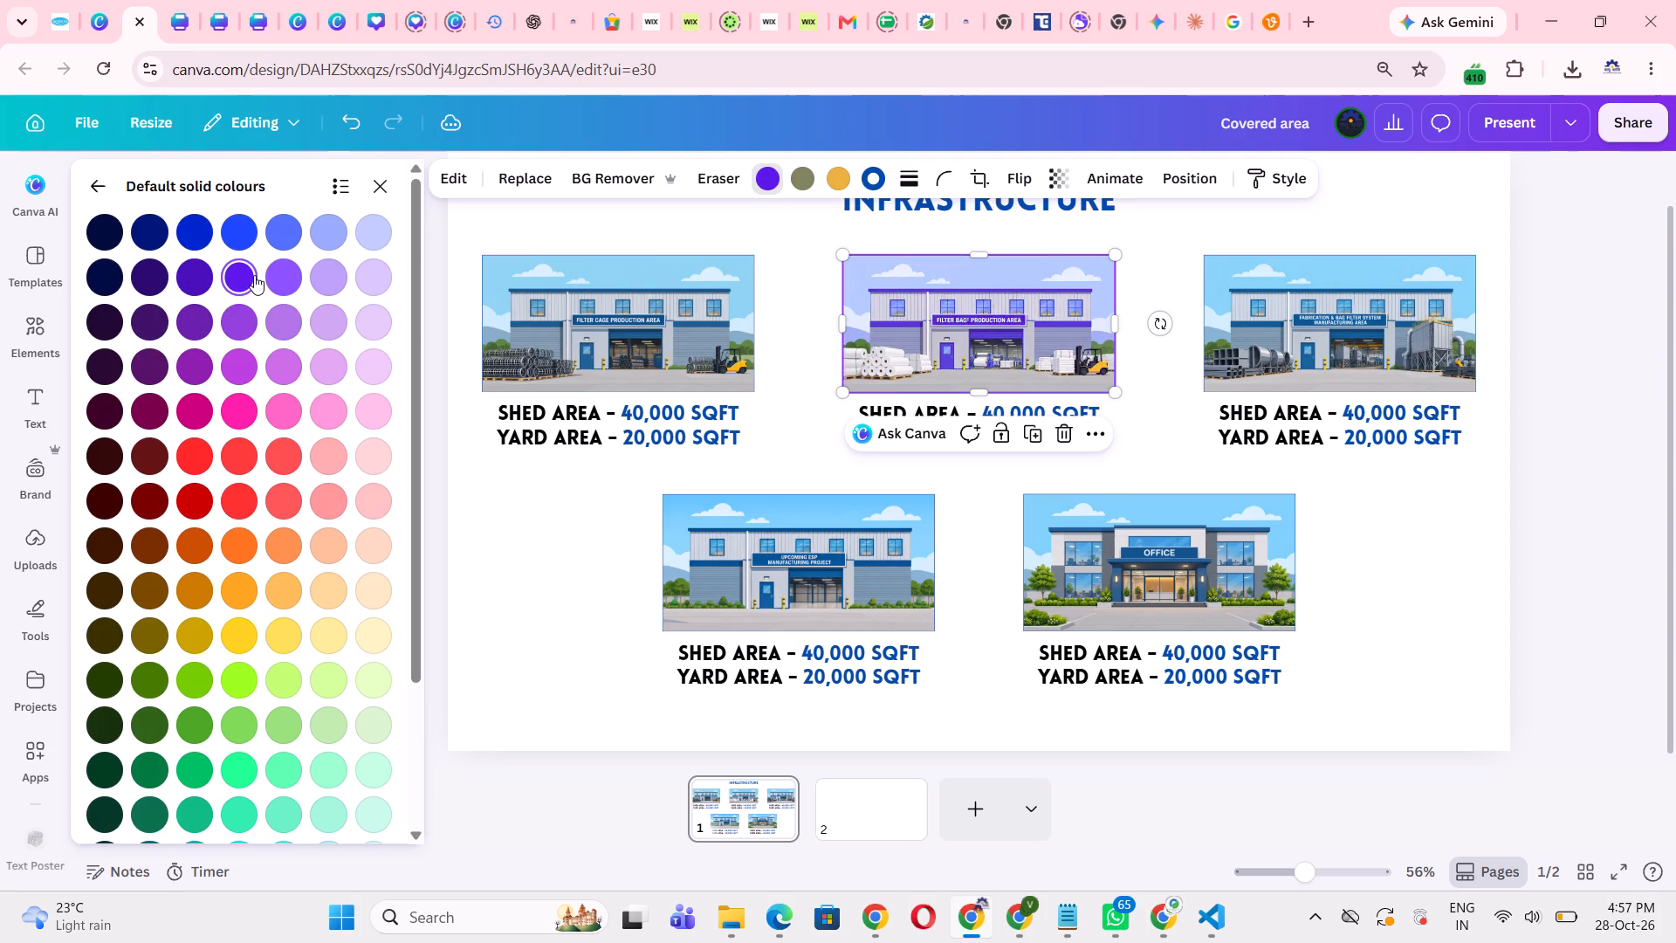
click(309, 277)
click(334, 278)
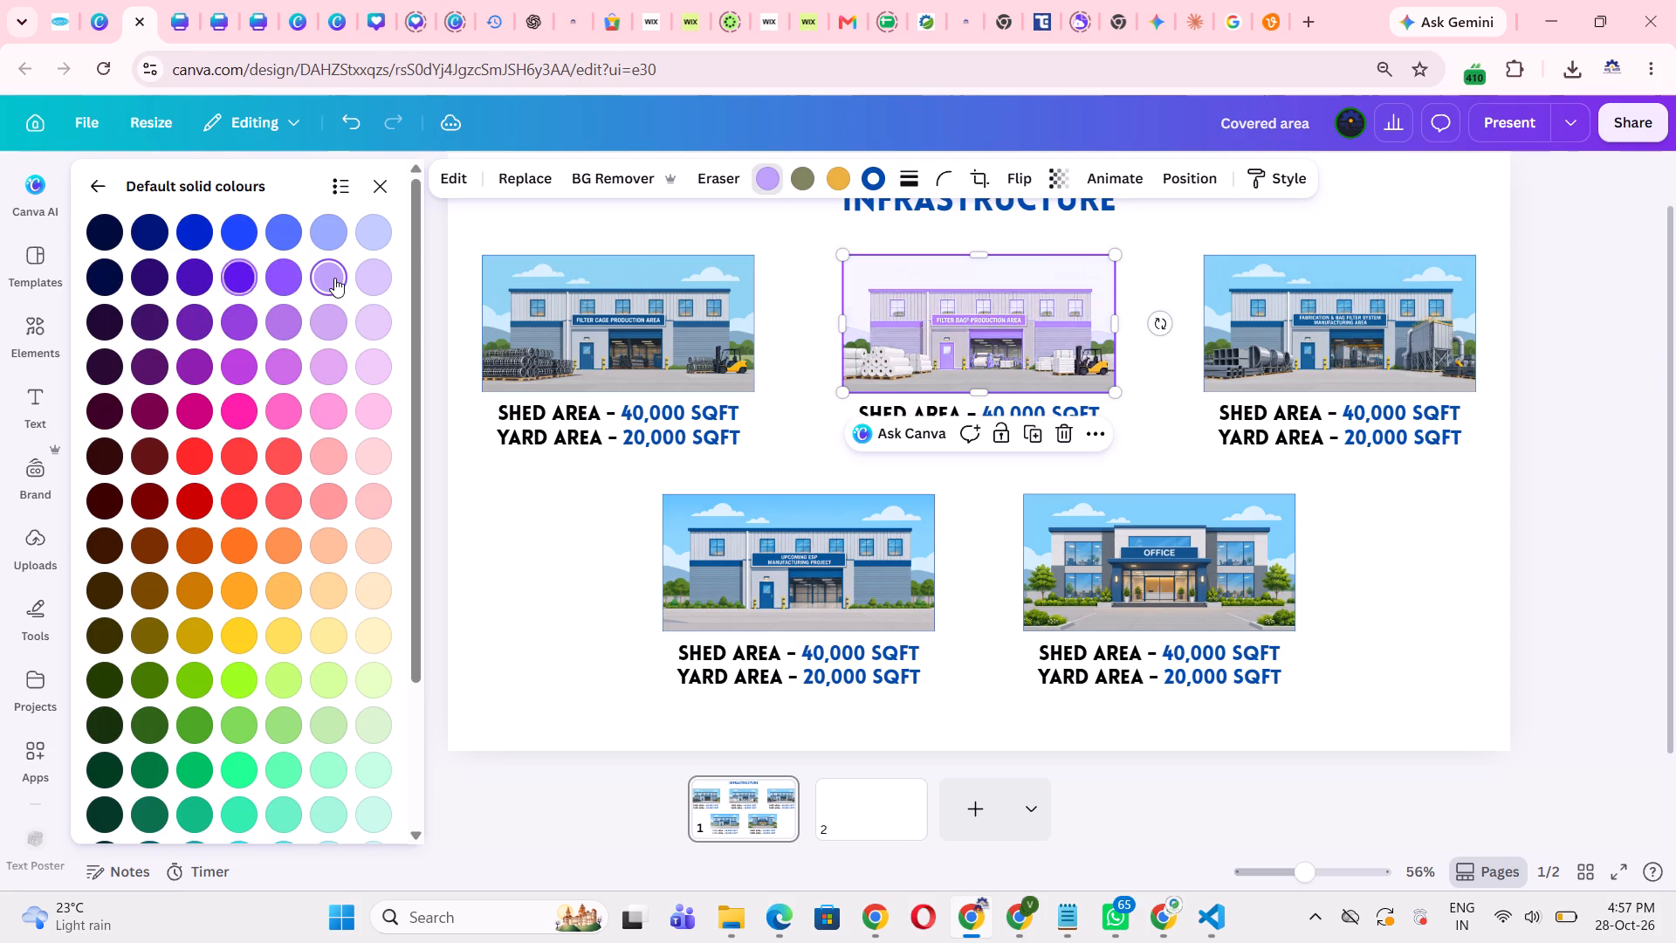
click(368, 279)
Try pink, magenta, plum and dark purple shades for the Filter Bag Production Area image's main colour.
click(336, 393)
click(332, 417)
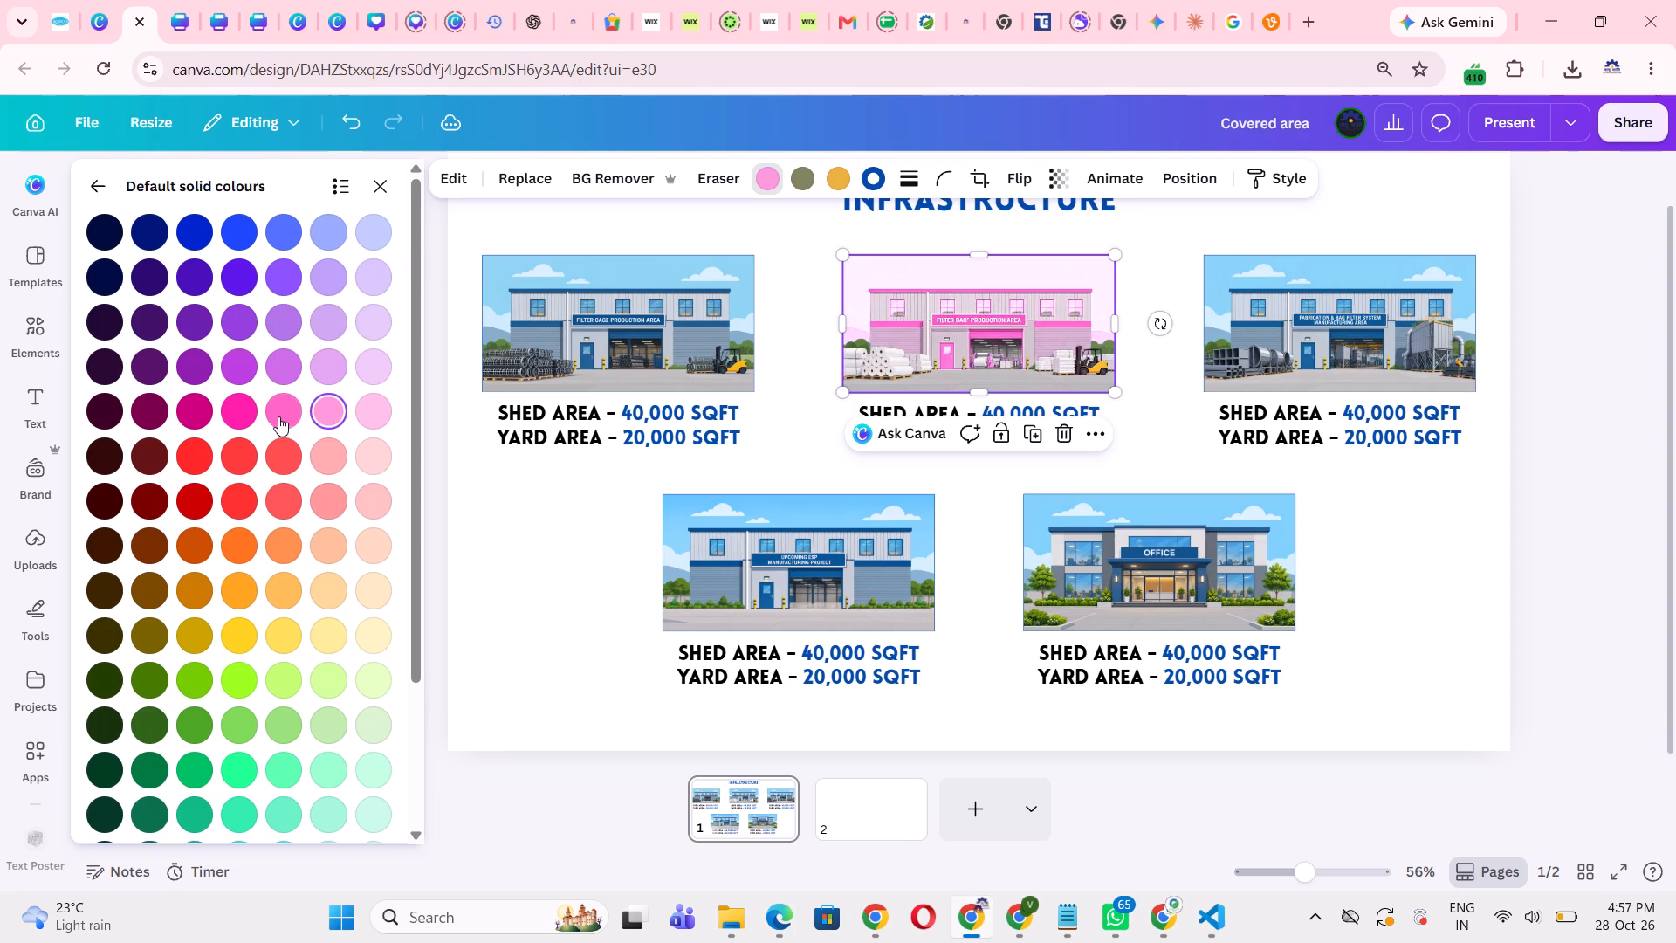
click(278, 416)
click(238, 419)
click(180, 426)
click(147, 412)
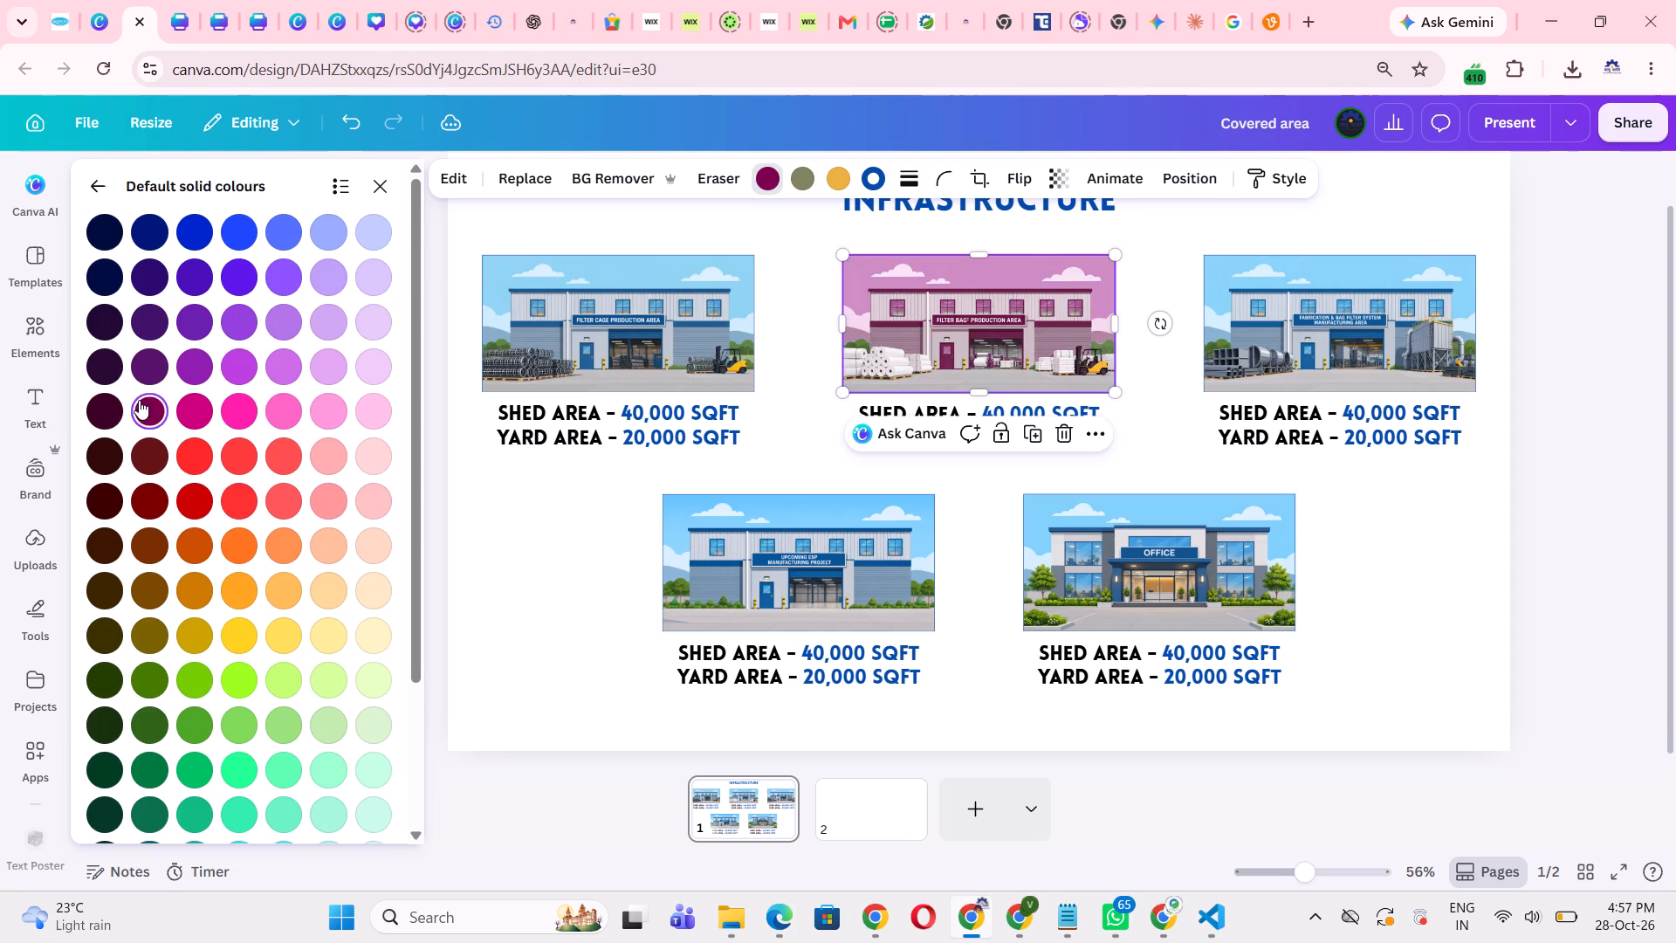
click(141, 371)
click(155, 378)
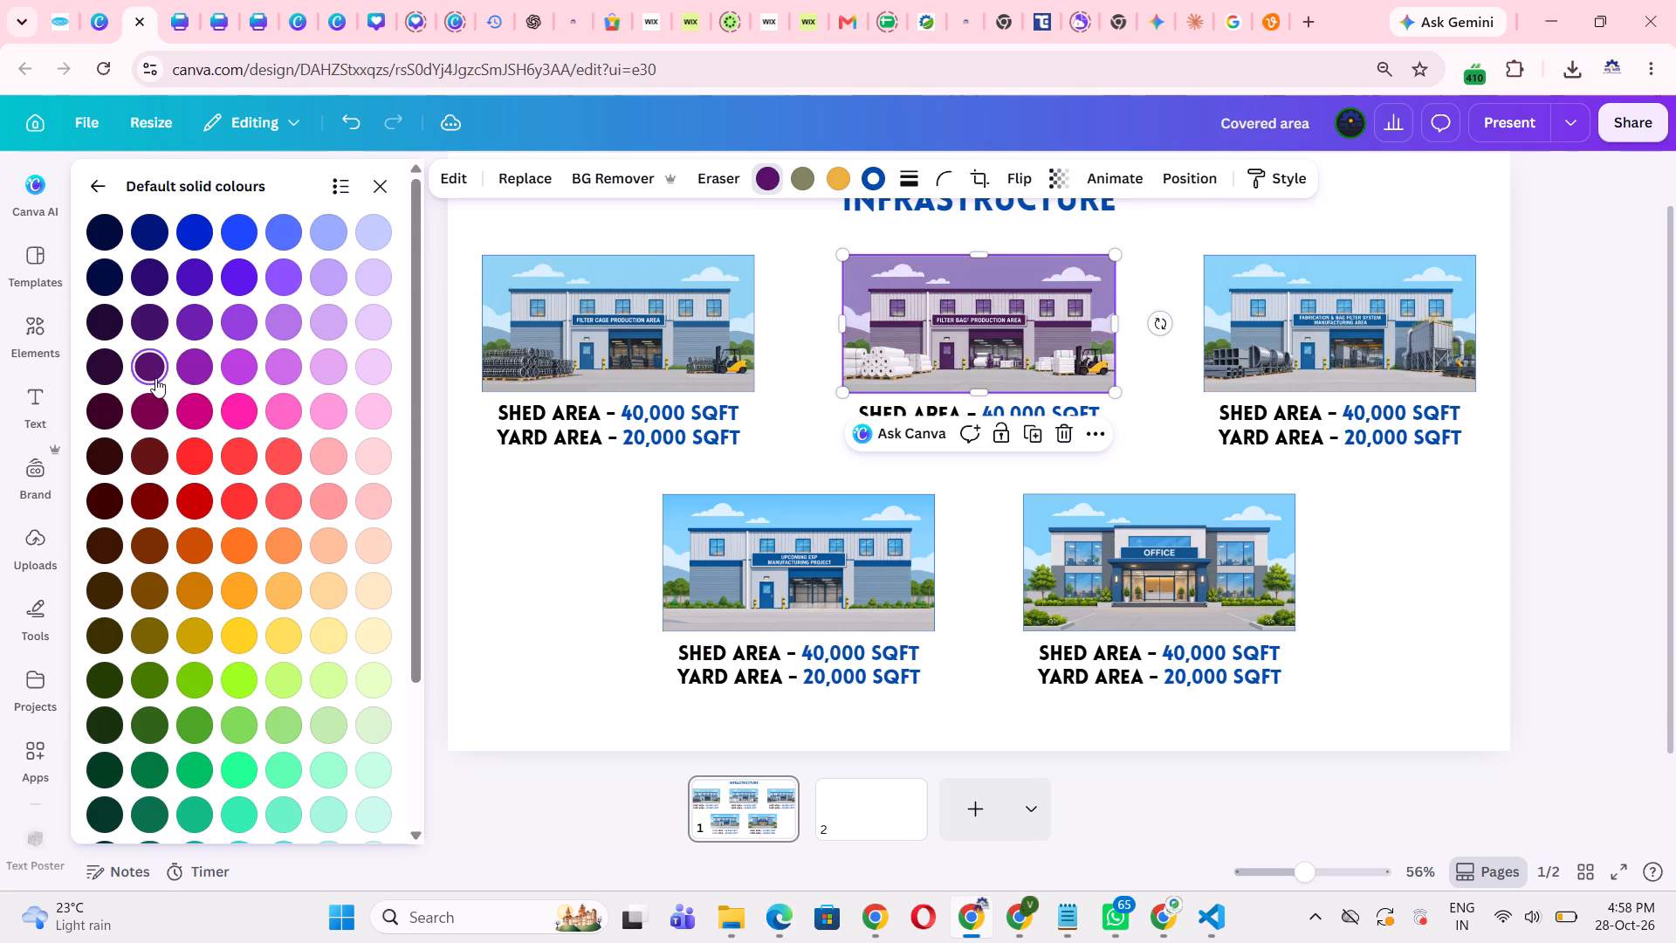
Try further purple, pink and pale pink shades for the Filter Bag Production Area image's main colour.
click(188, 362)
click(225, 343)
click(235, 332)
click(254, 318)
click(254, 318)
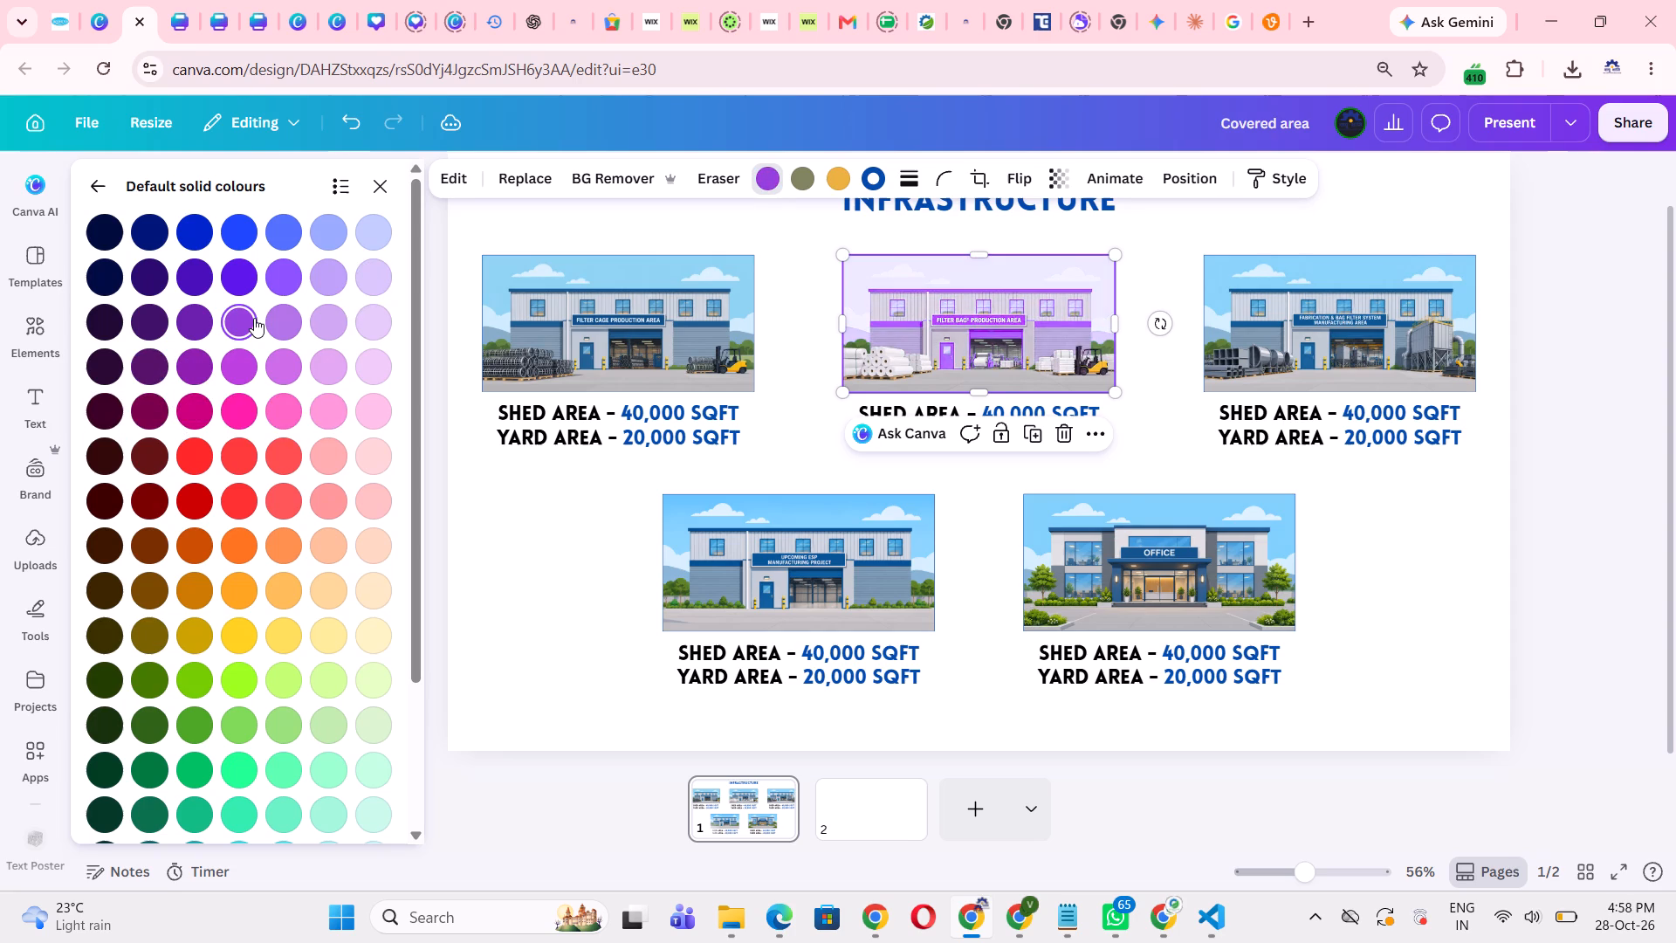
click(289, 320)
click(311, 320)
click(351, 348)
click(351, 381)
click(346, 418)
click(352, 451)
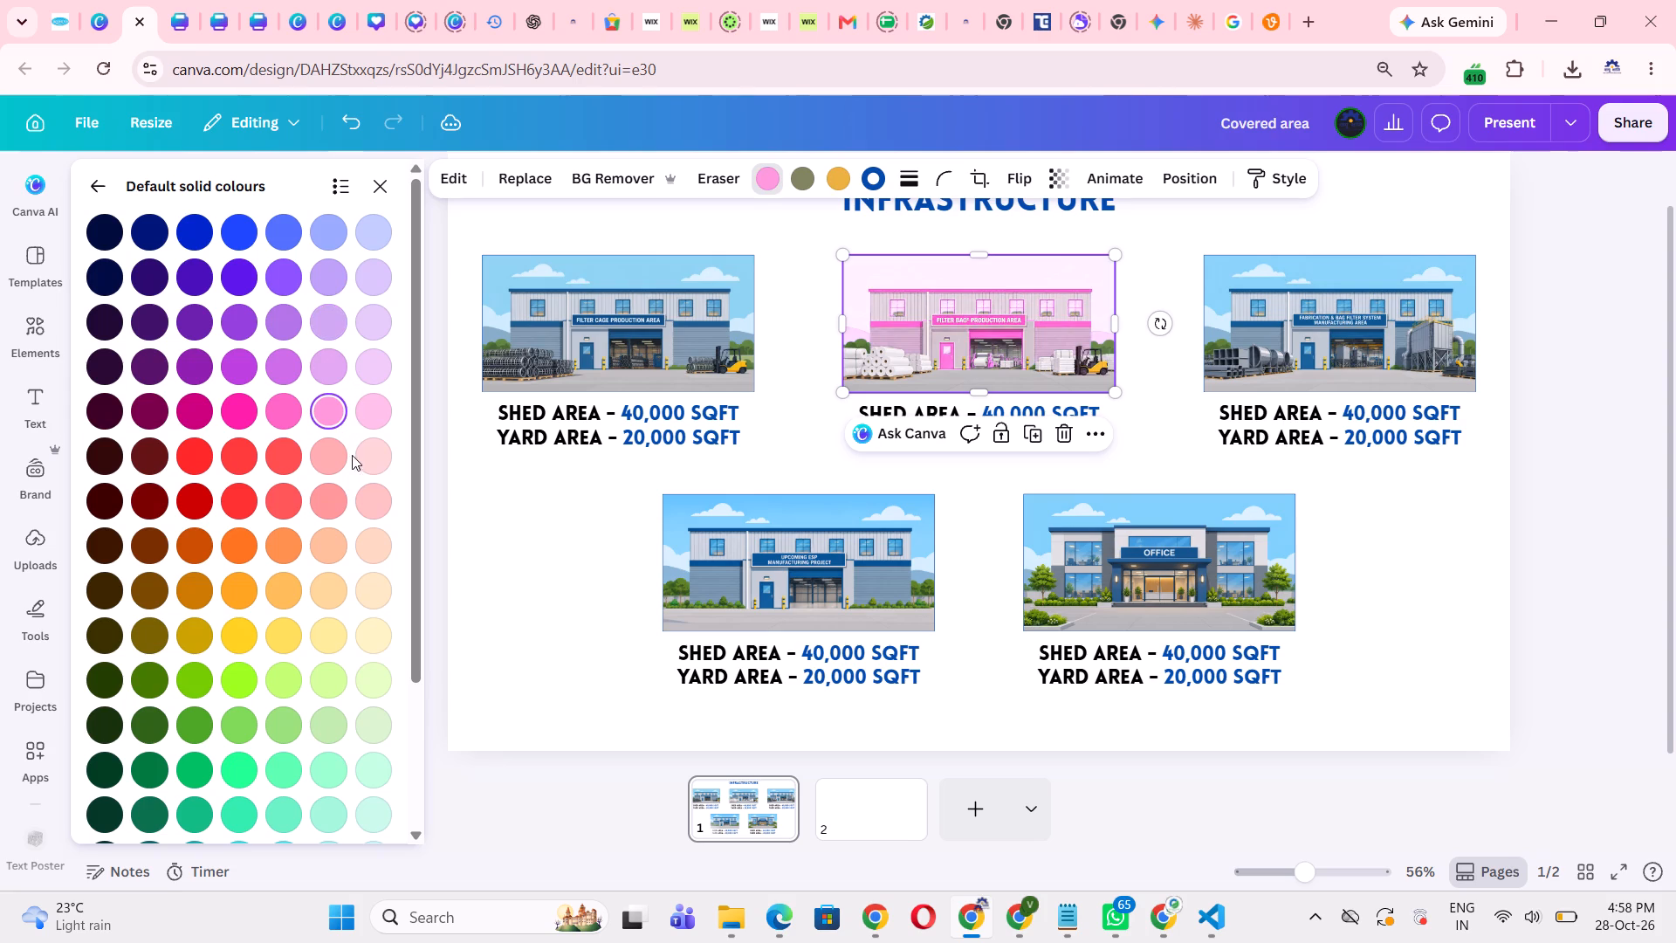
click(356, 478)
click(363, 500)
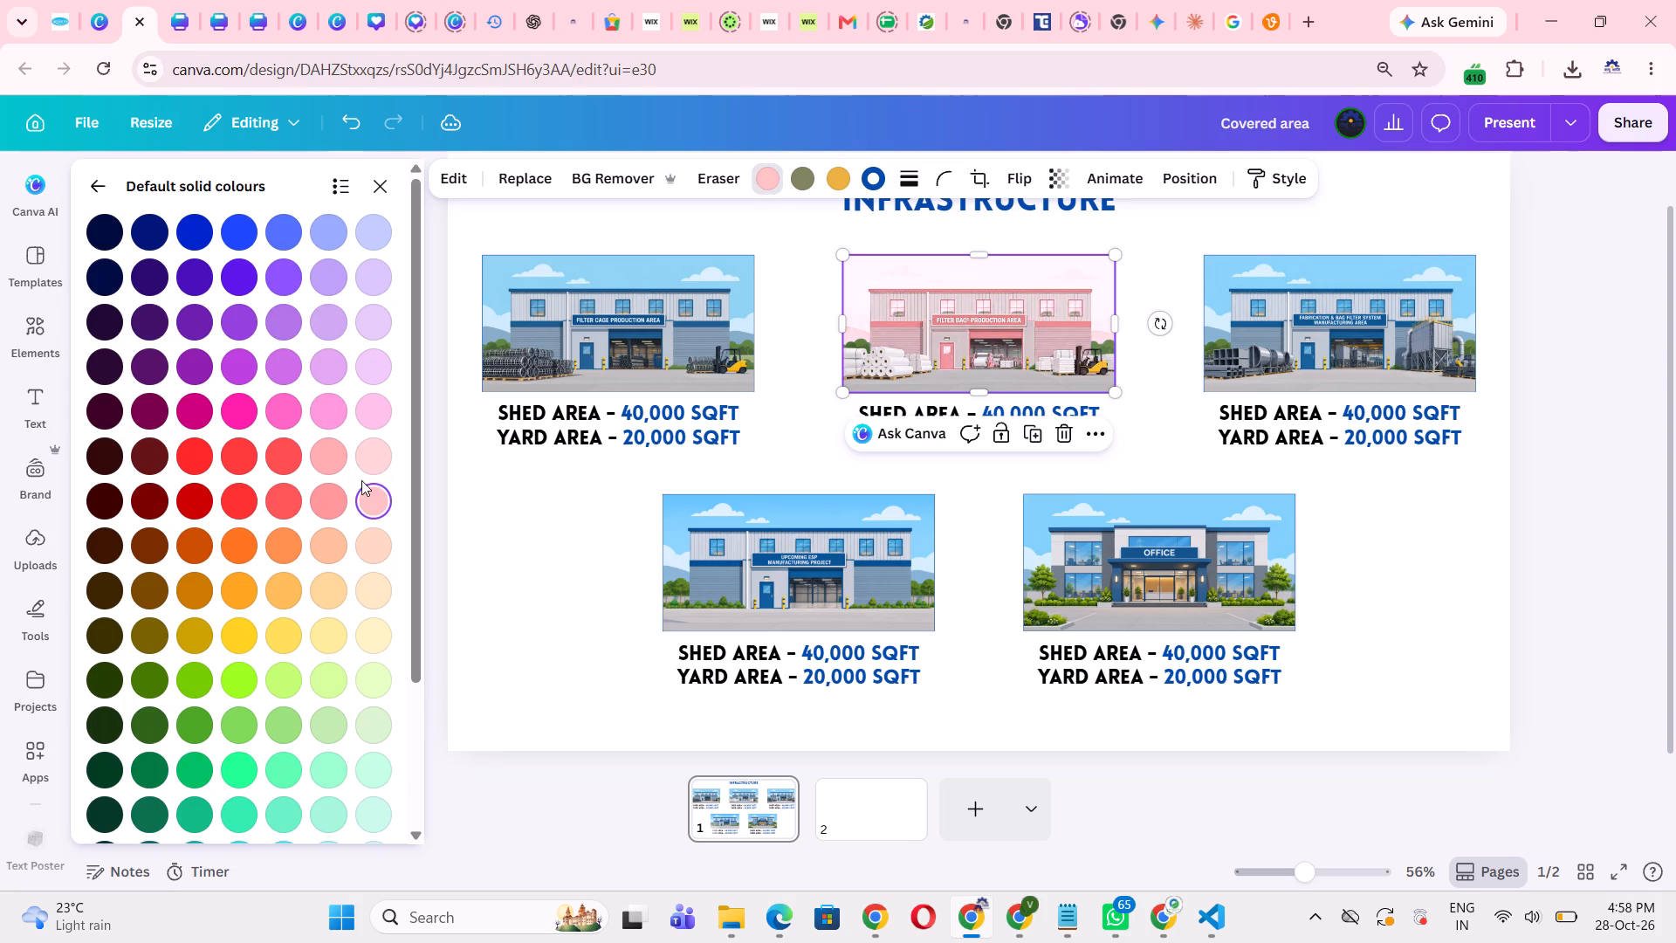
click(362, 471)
Recolour the Filter Bag Production Area image's main colour to the default vivid blue-violet and deselect the image.
click(244, 279)
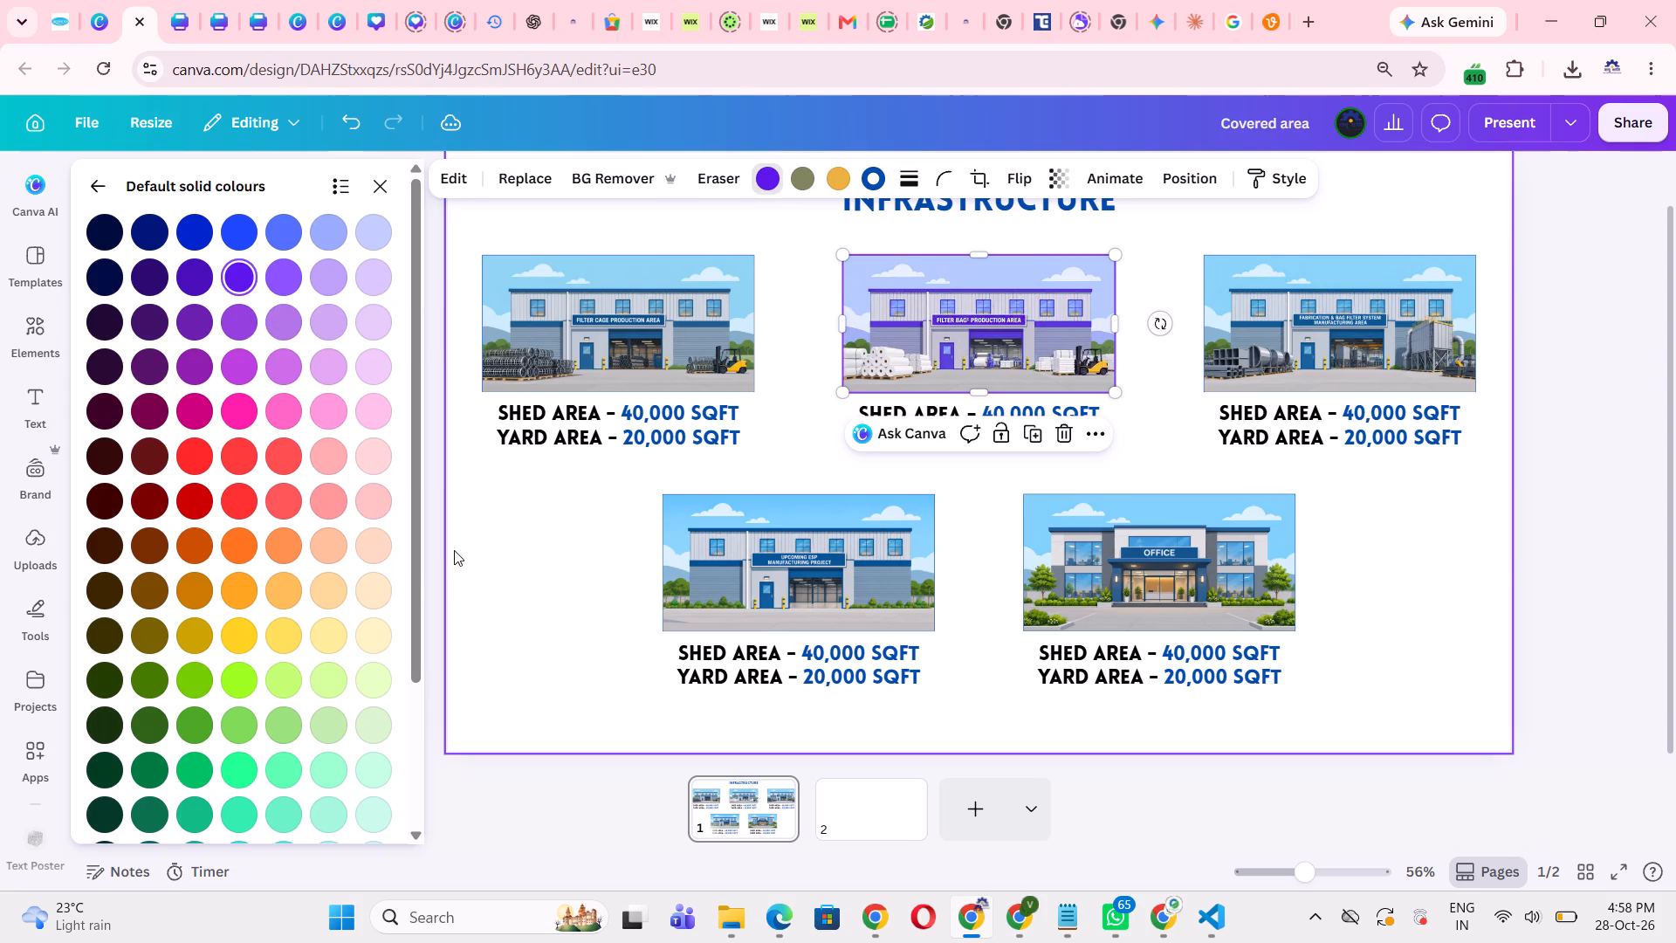
double_click(530, 570)
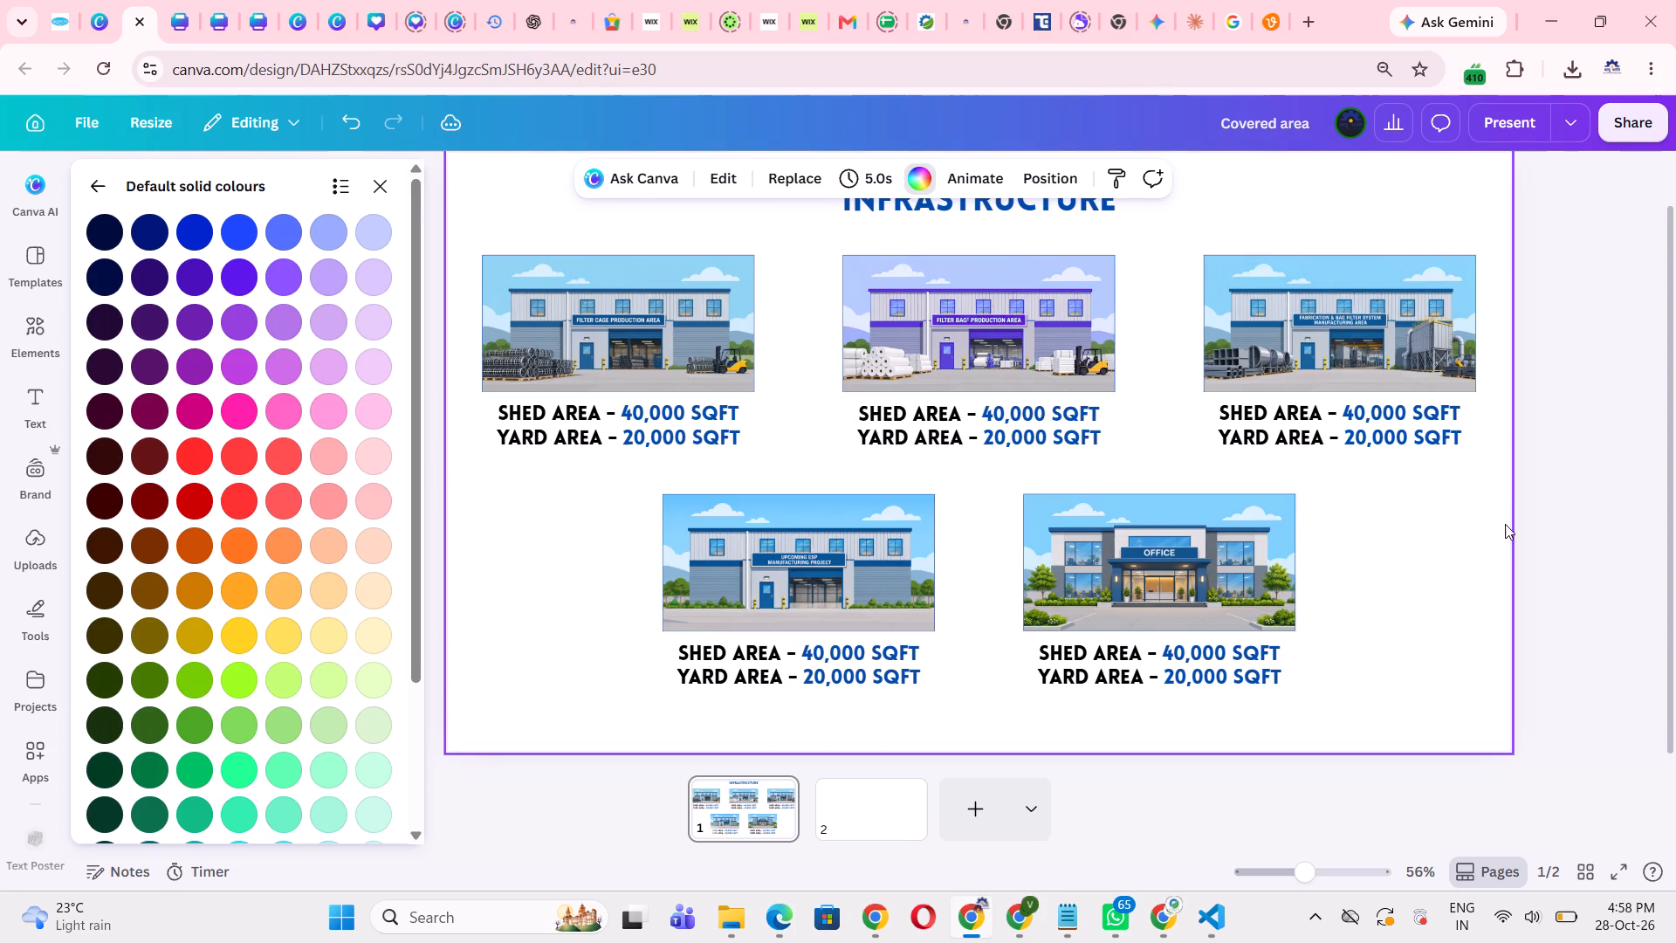
click(1504, 525)
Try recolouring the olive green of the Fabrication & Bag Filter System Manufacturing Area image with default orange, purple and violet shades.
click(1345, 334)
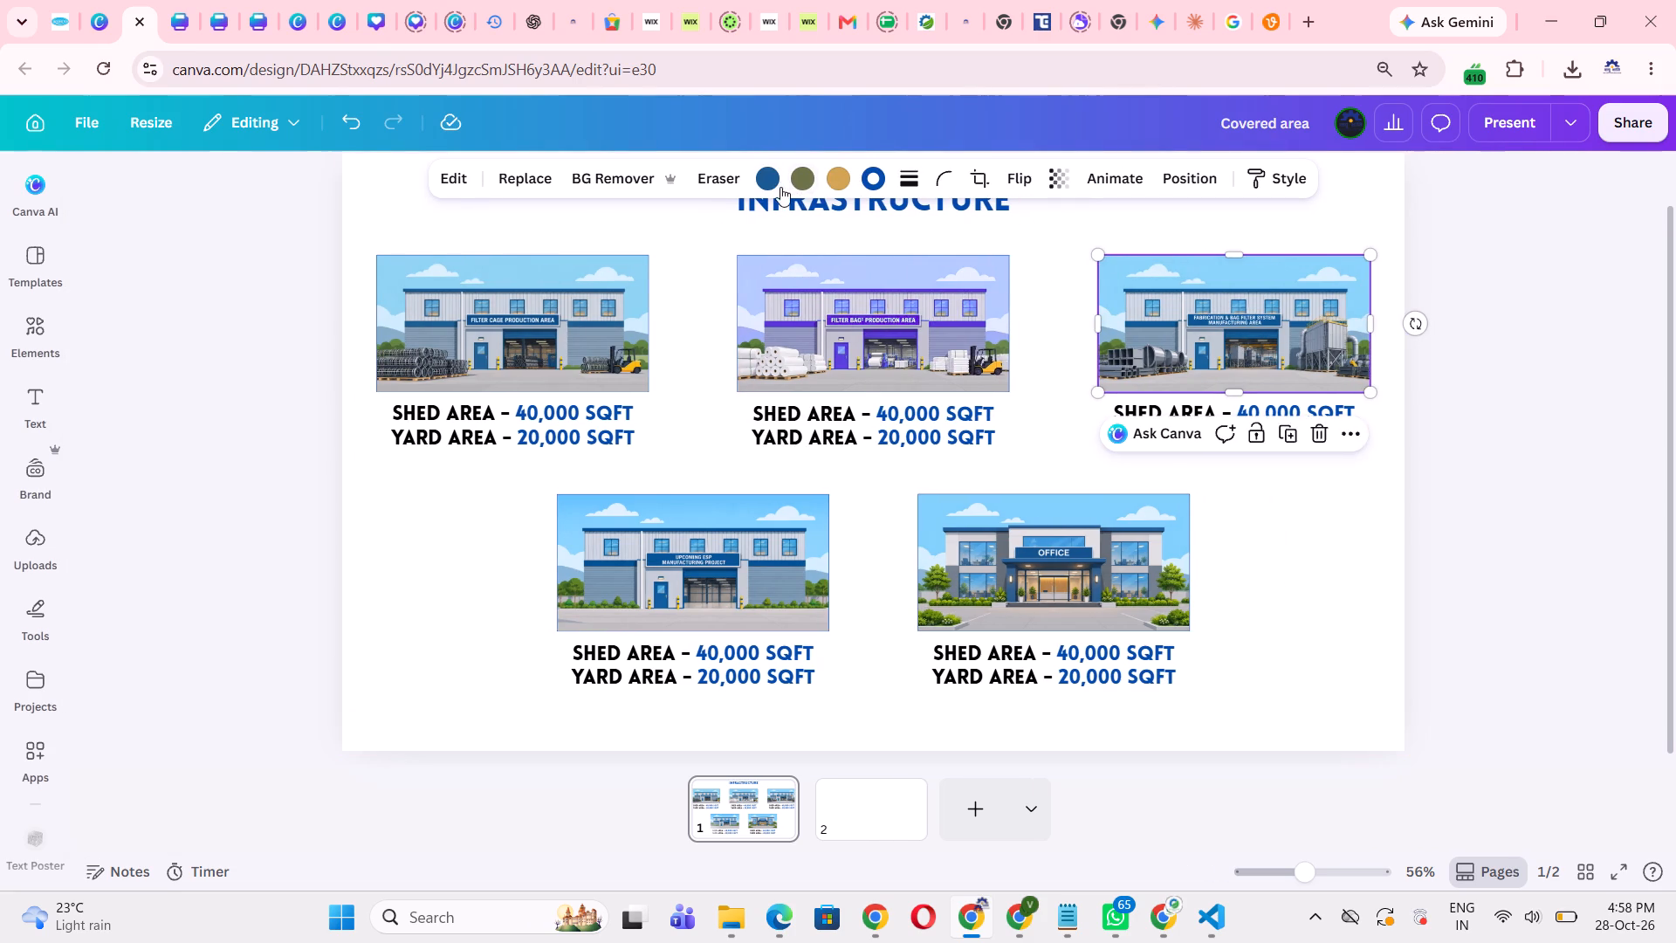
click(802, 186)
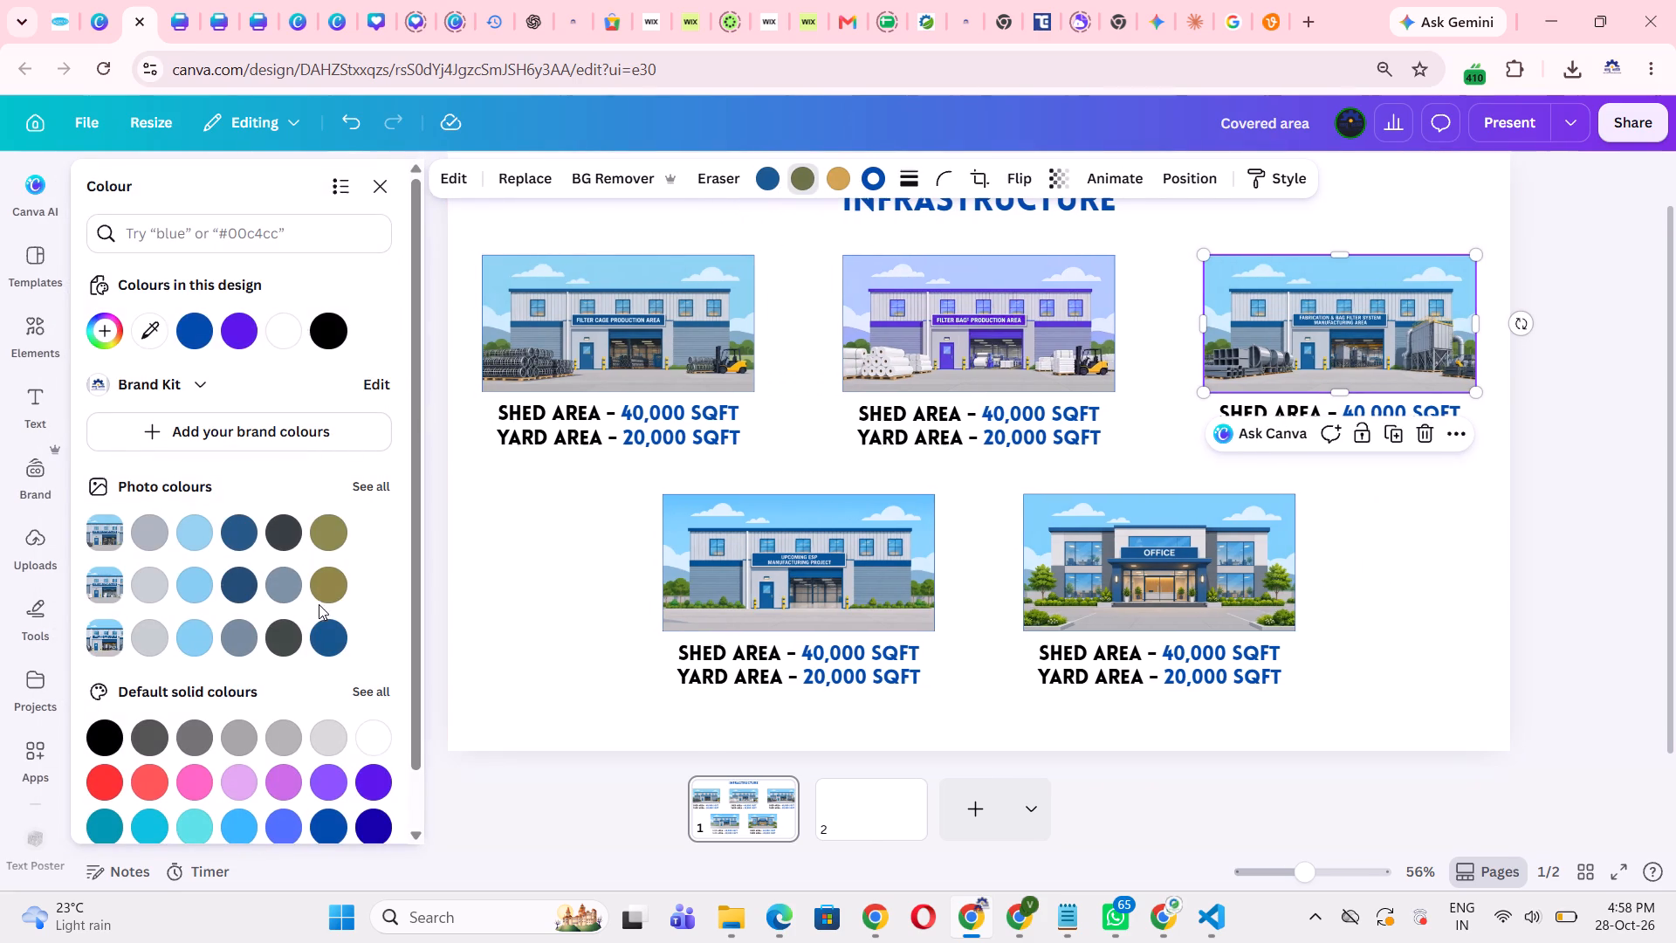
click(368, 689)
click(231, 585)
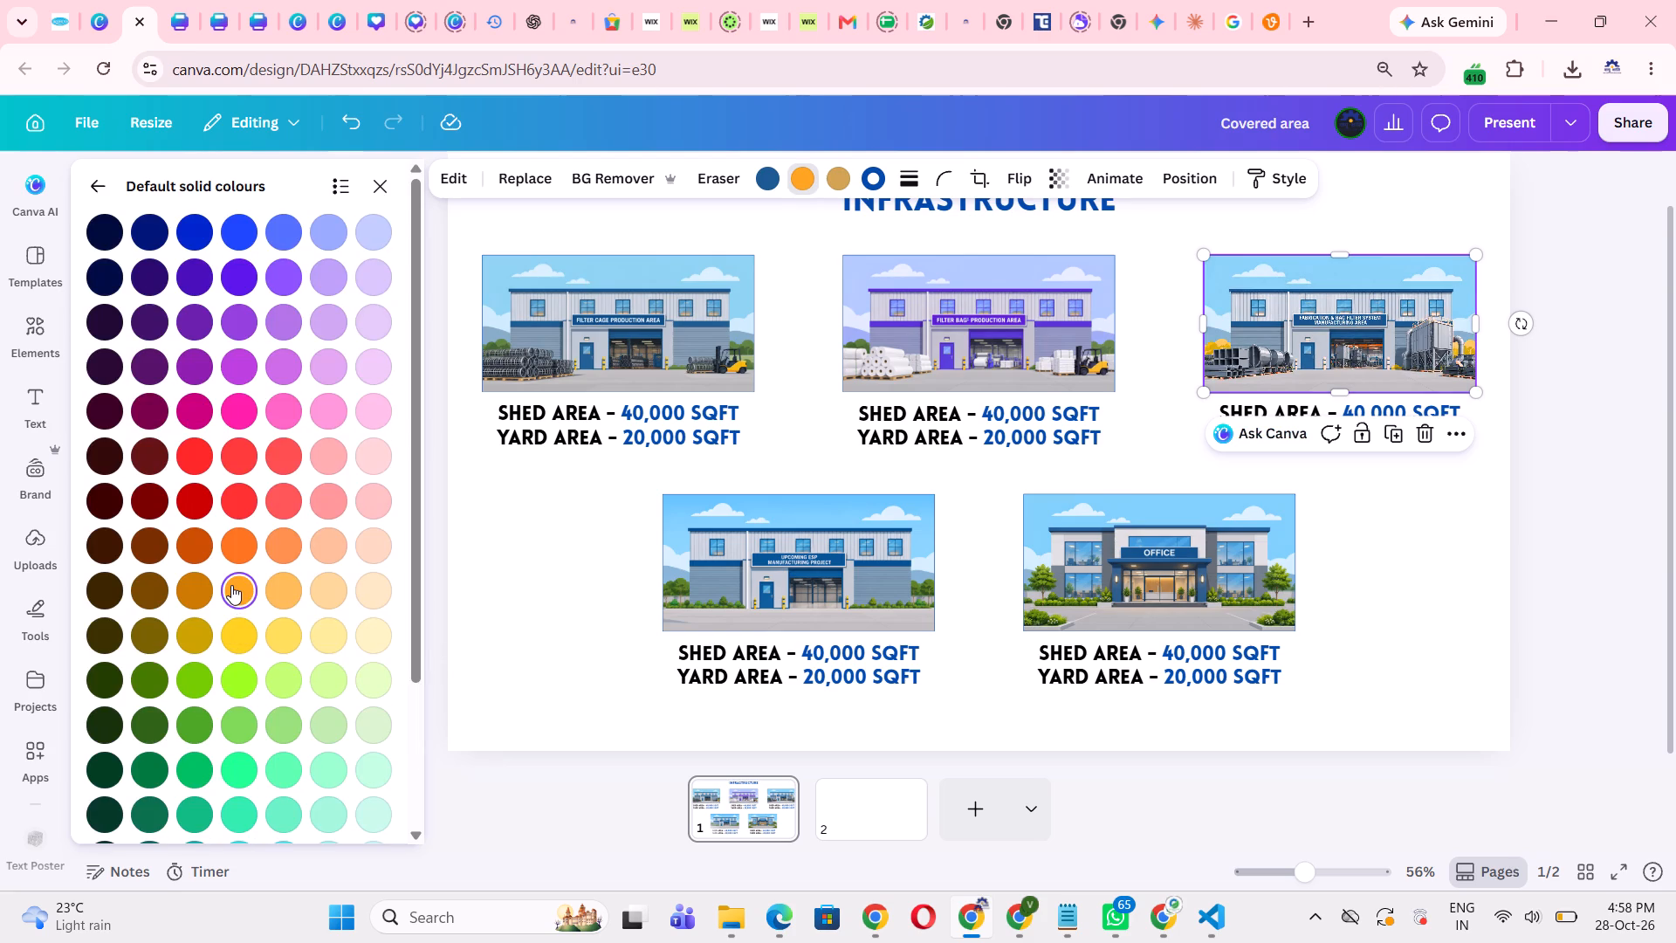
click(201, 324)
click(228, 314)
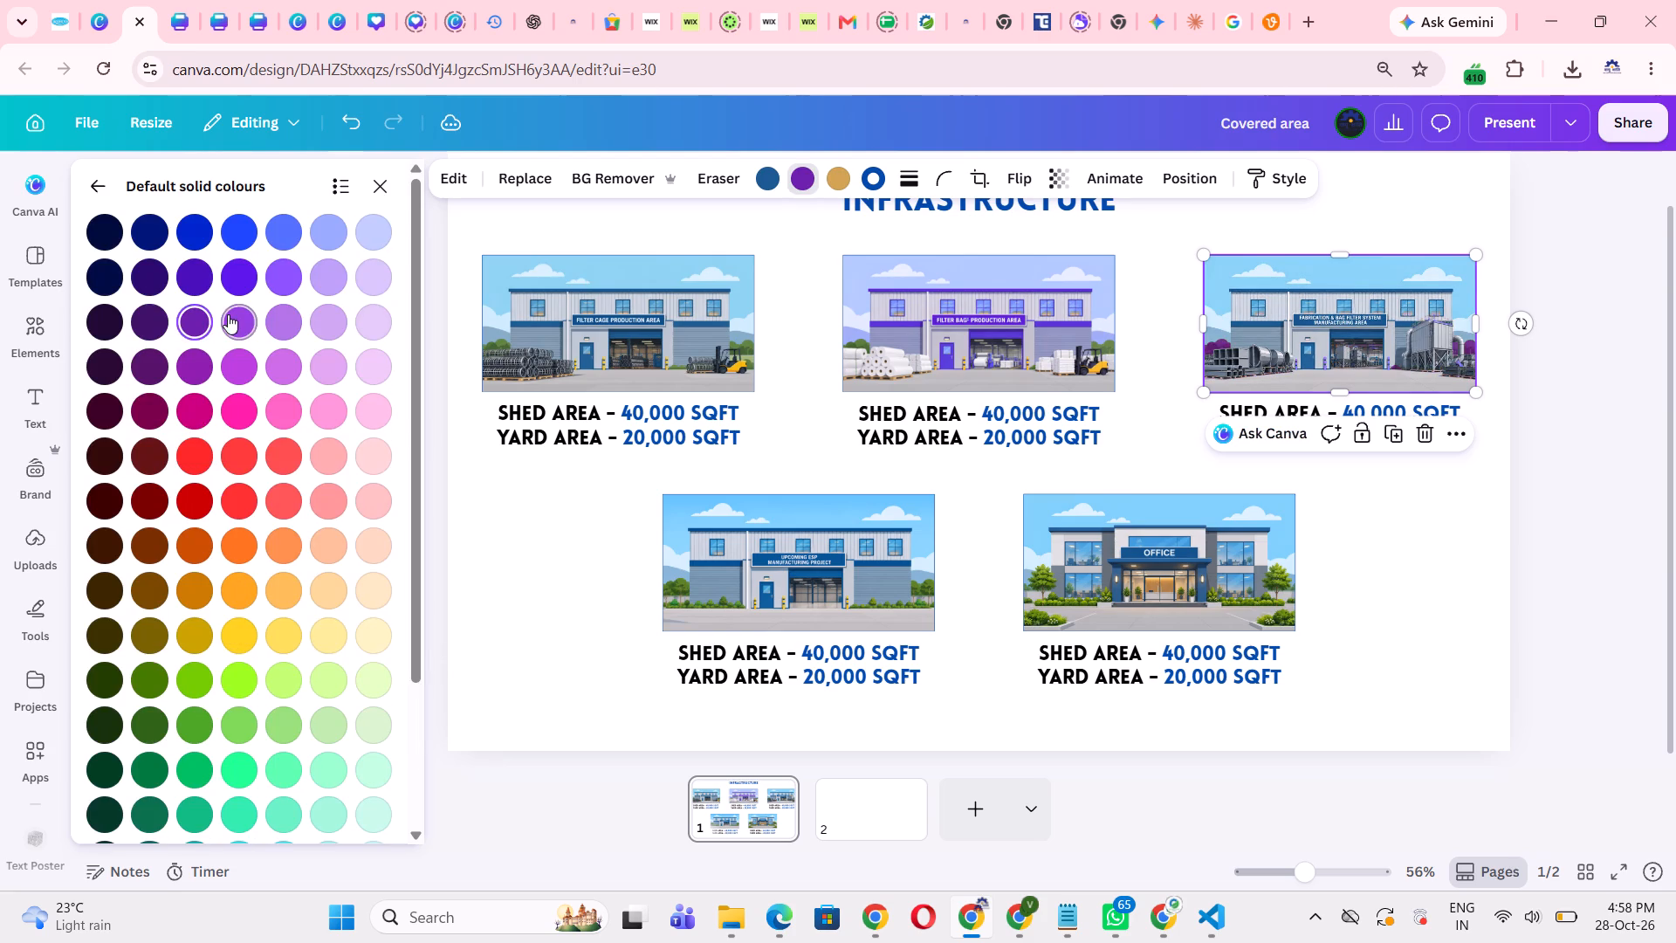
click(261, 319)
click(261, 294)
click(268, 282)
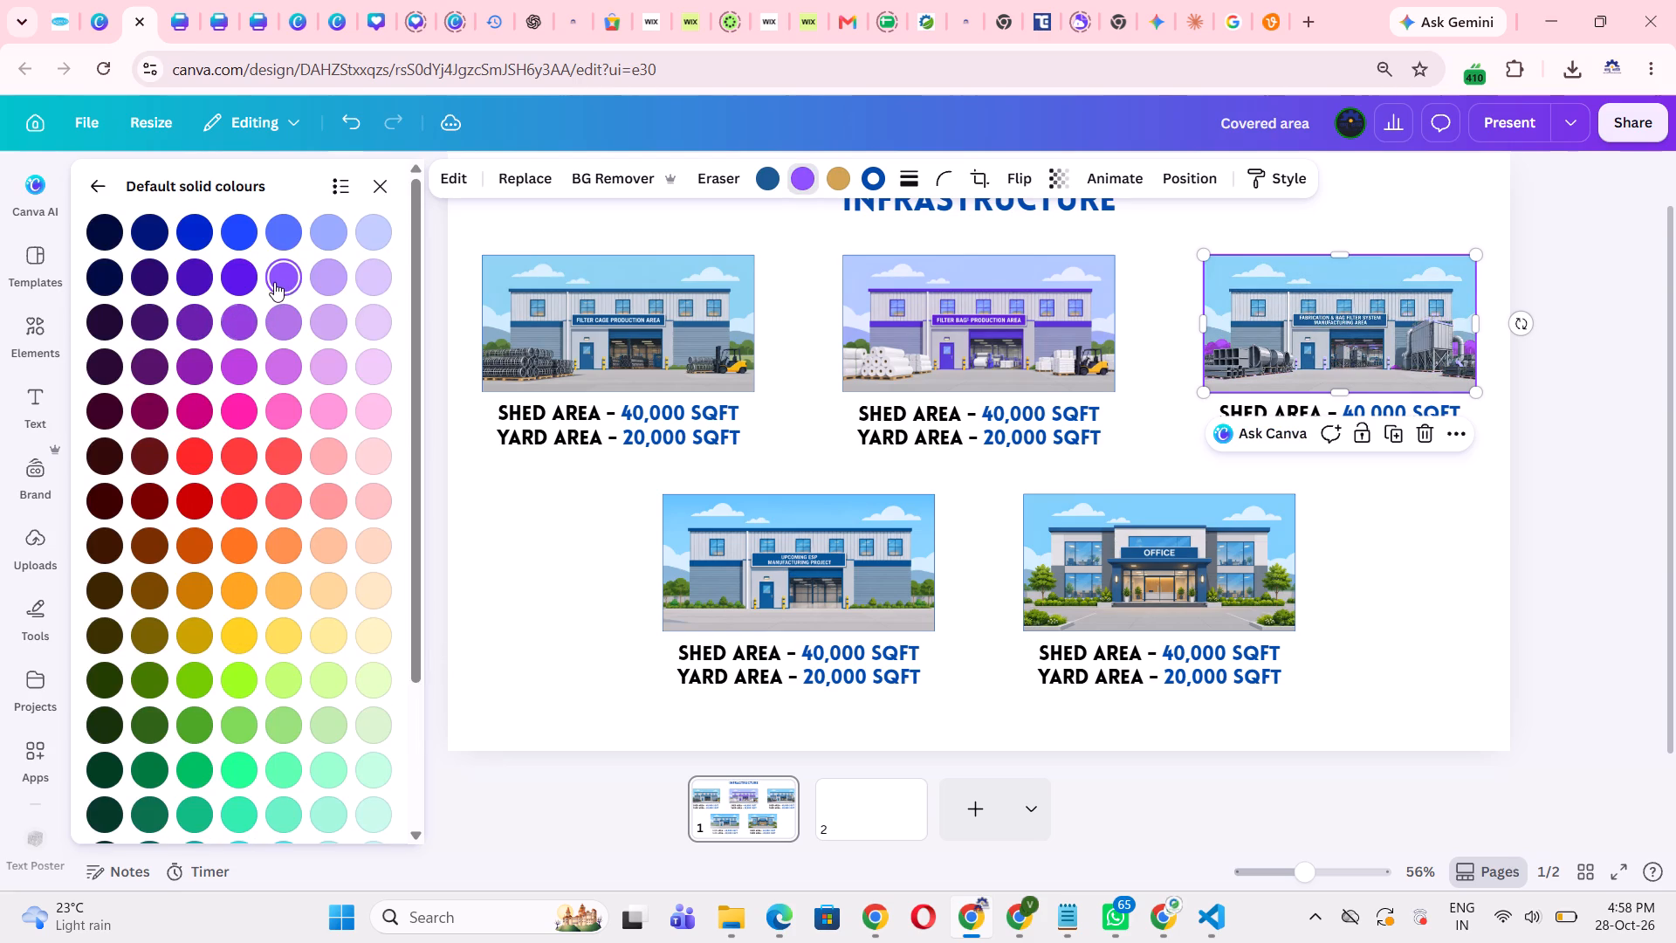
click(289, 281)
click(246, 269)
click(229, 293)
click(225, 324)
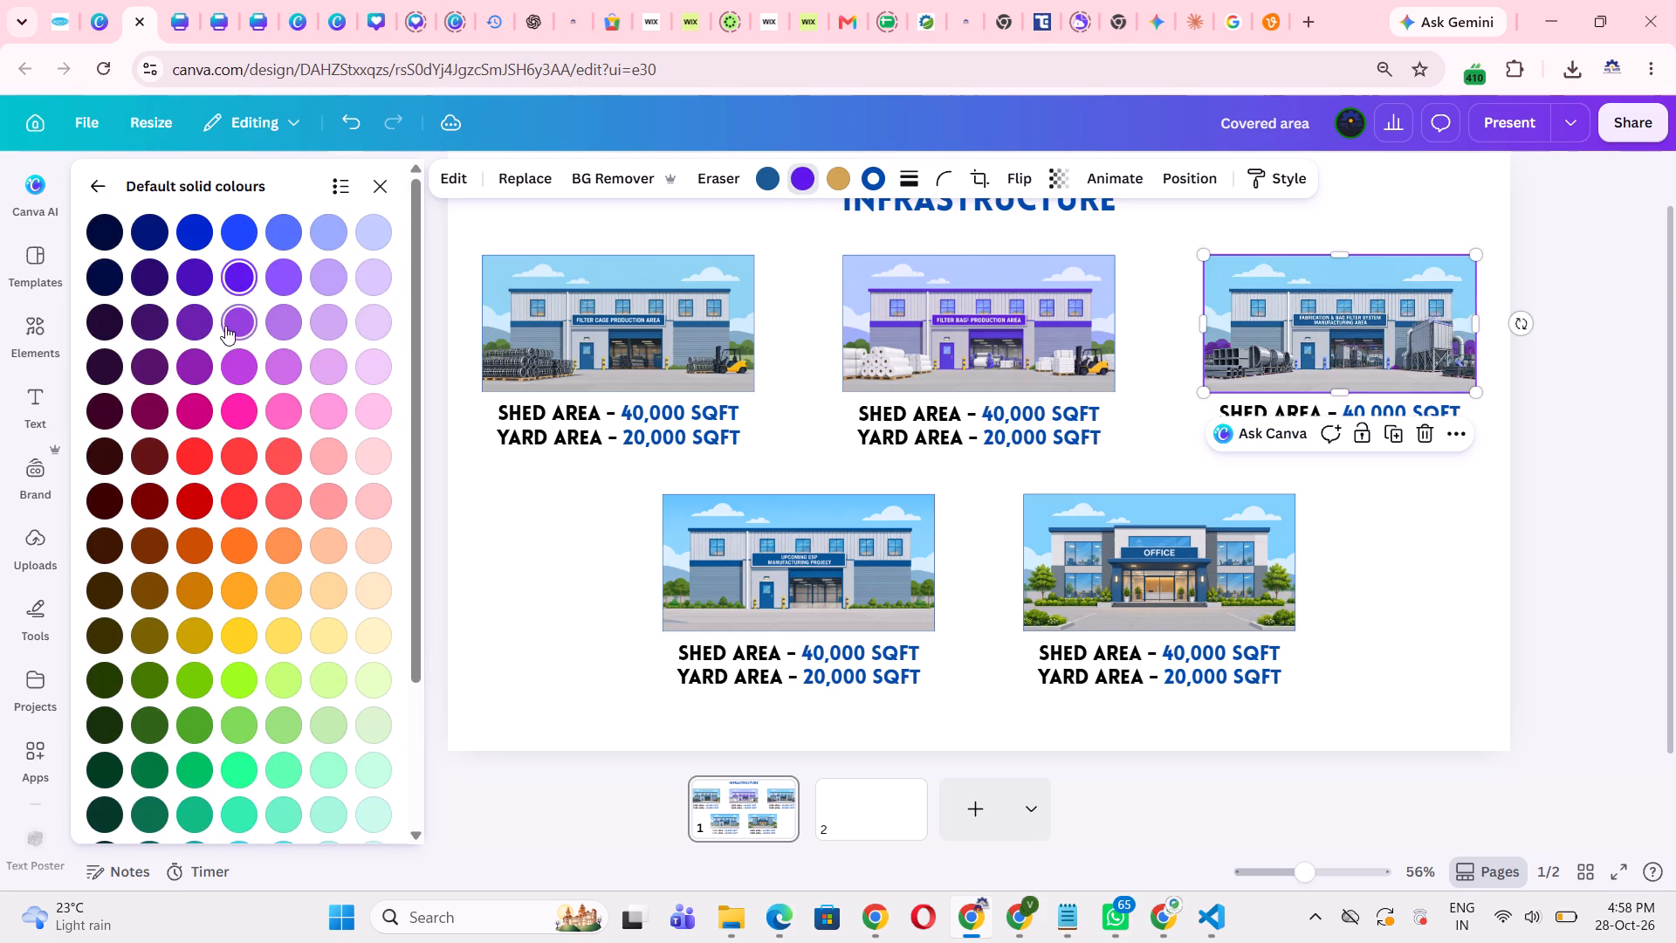
Compare lime and mid green, settle on default dark leaf green for the Fabrication & Bag Filter System image's olive colour, and deselect it.
click(244, 674)
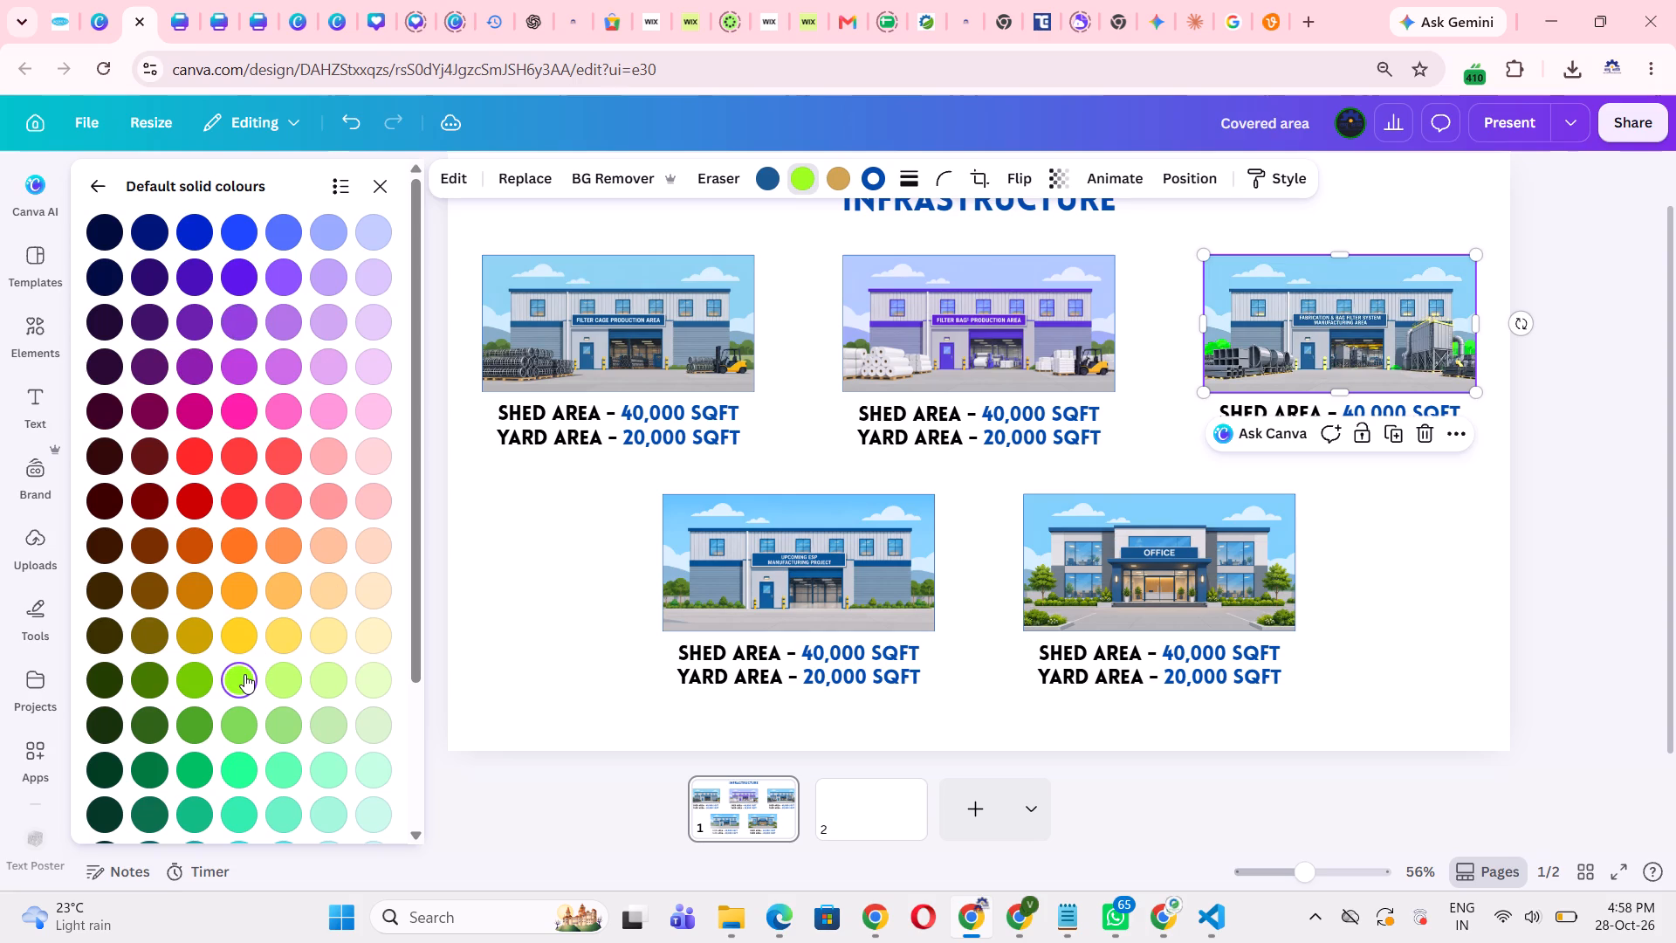
click(203, 688)
click(146, 671)
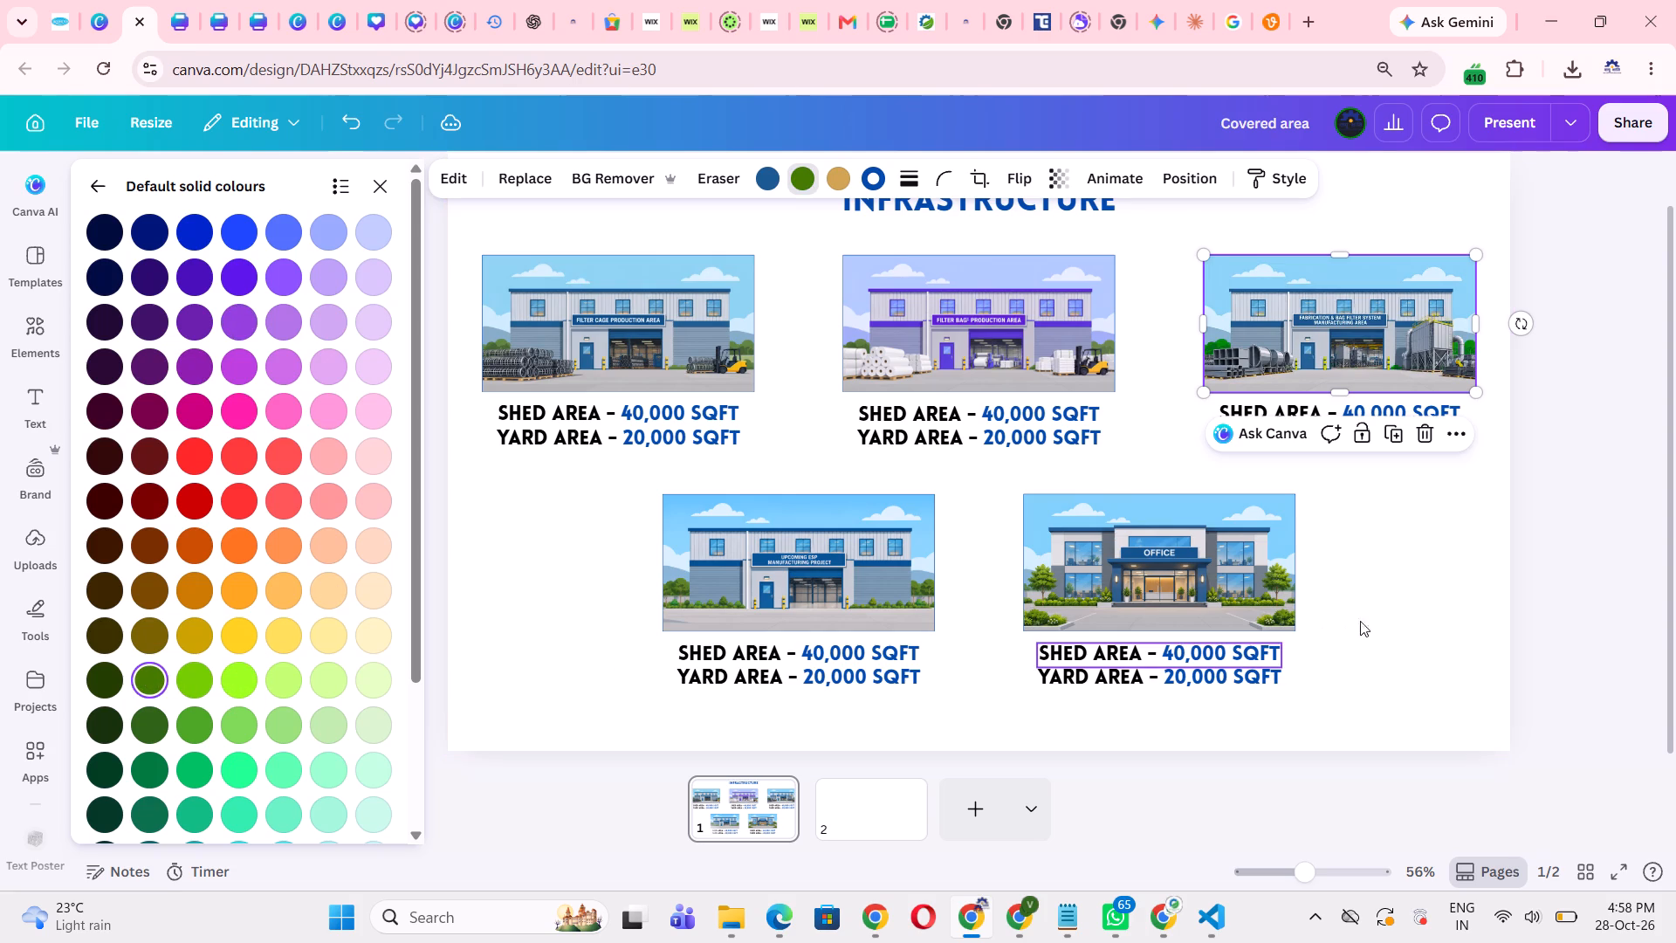
click(1391, 610)
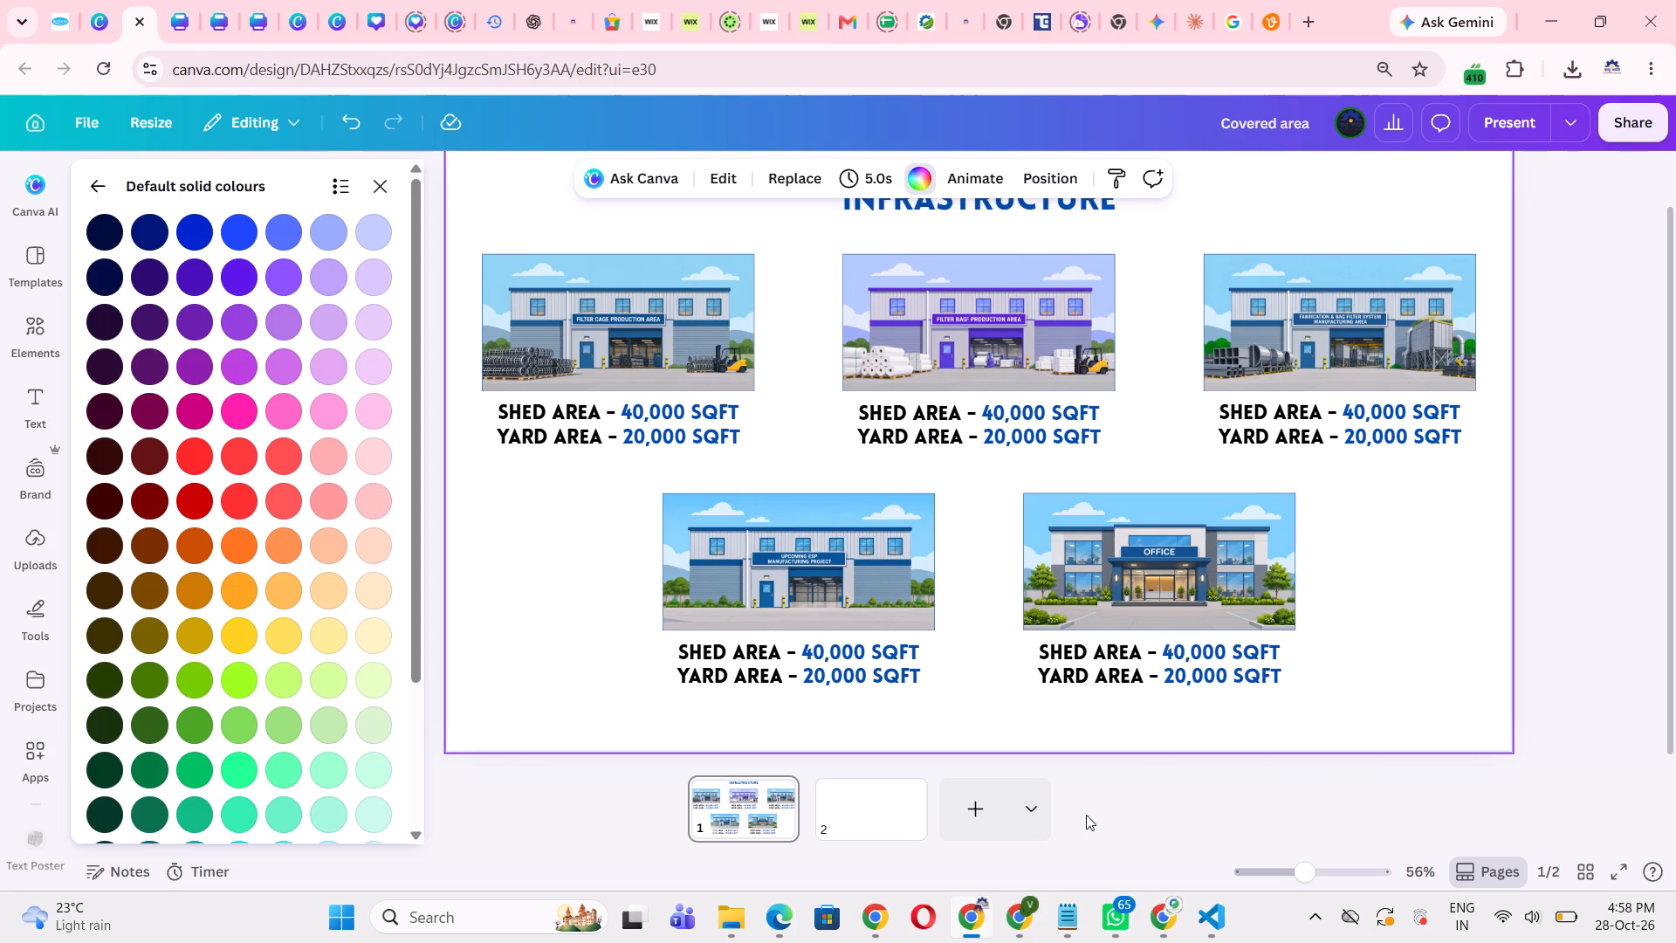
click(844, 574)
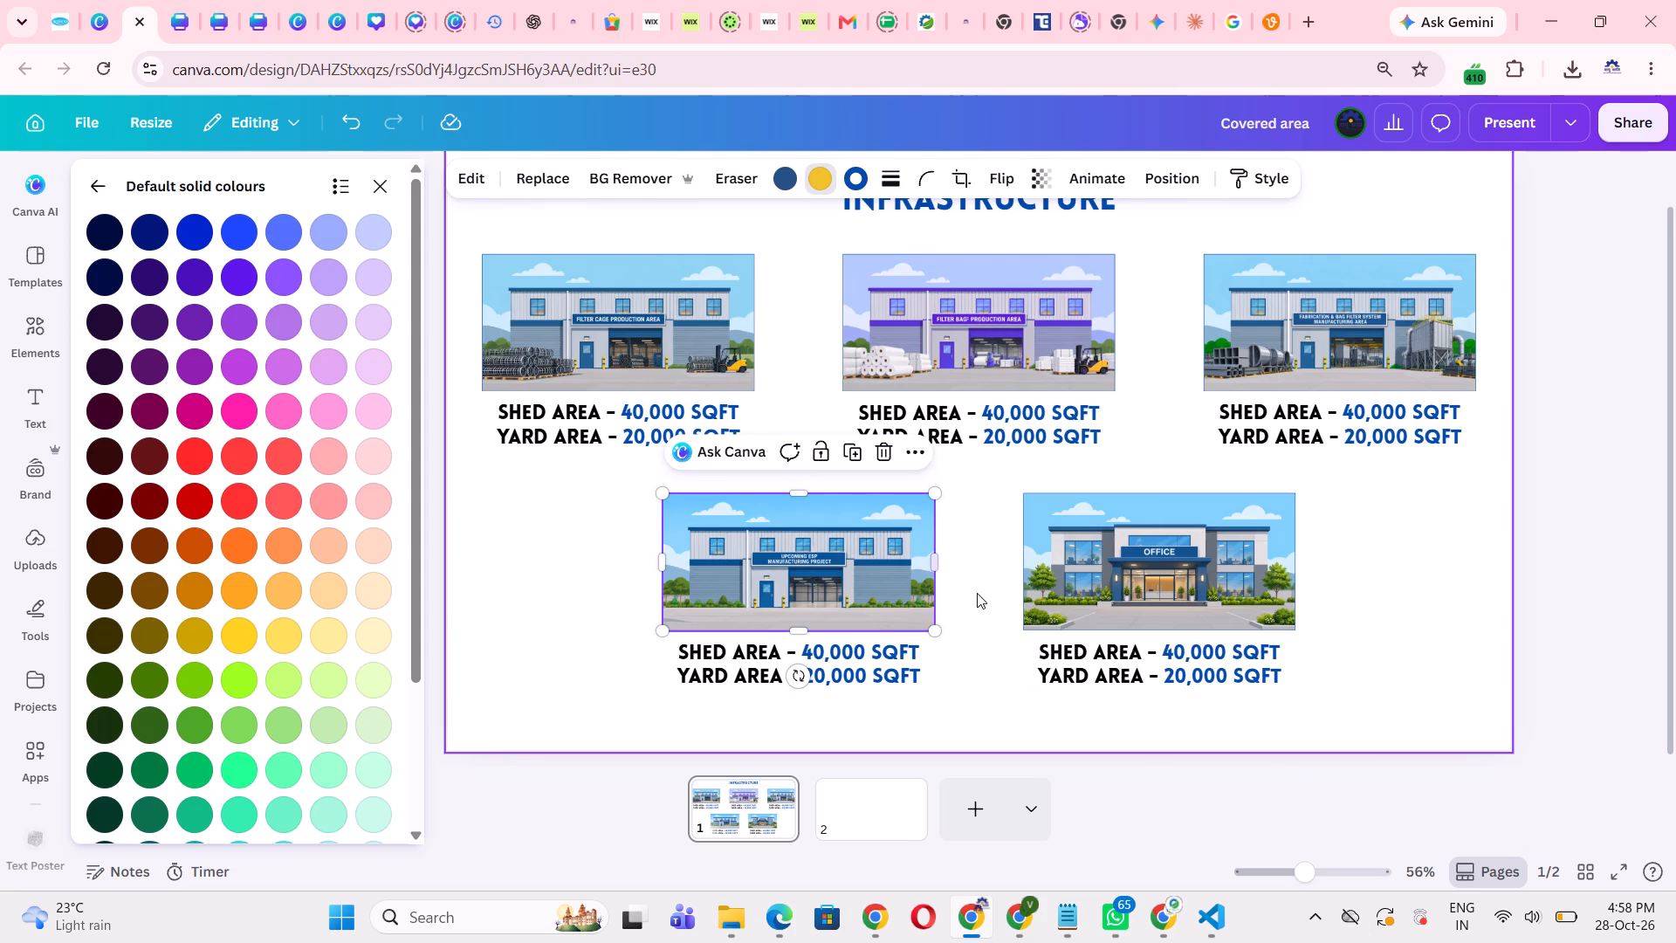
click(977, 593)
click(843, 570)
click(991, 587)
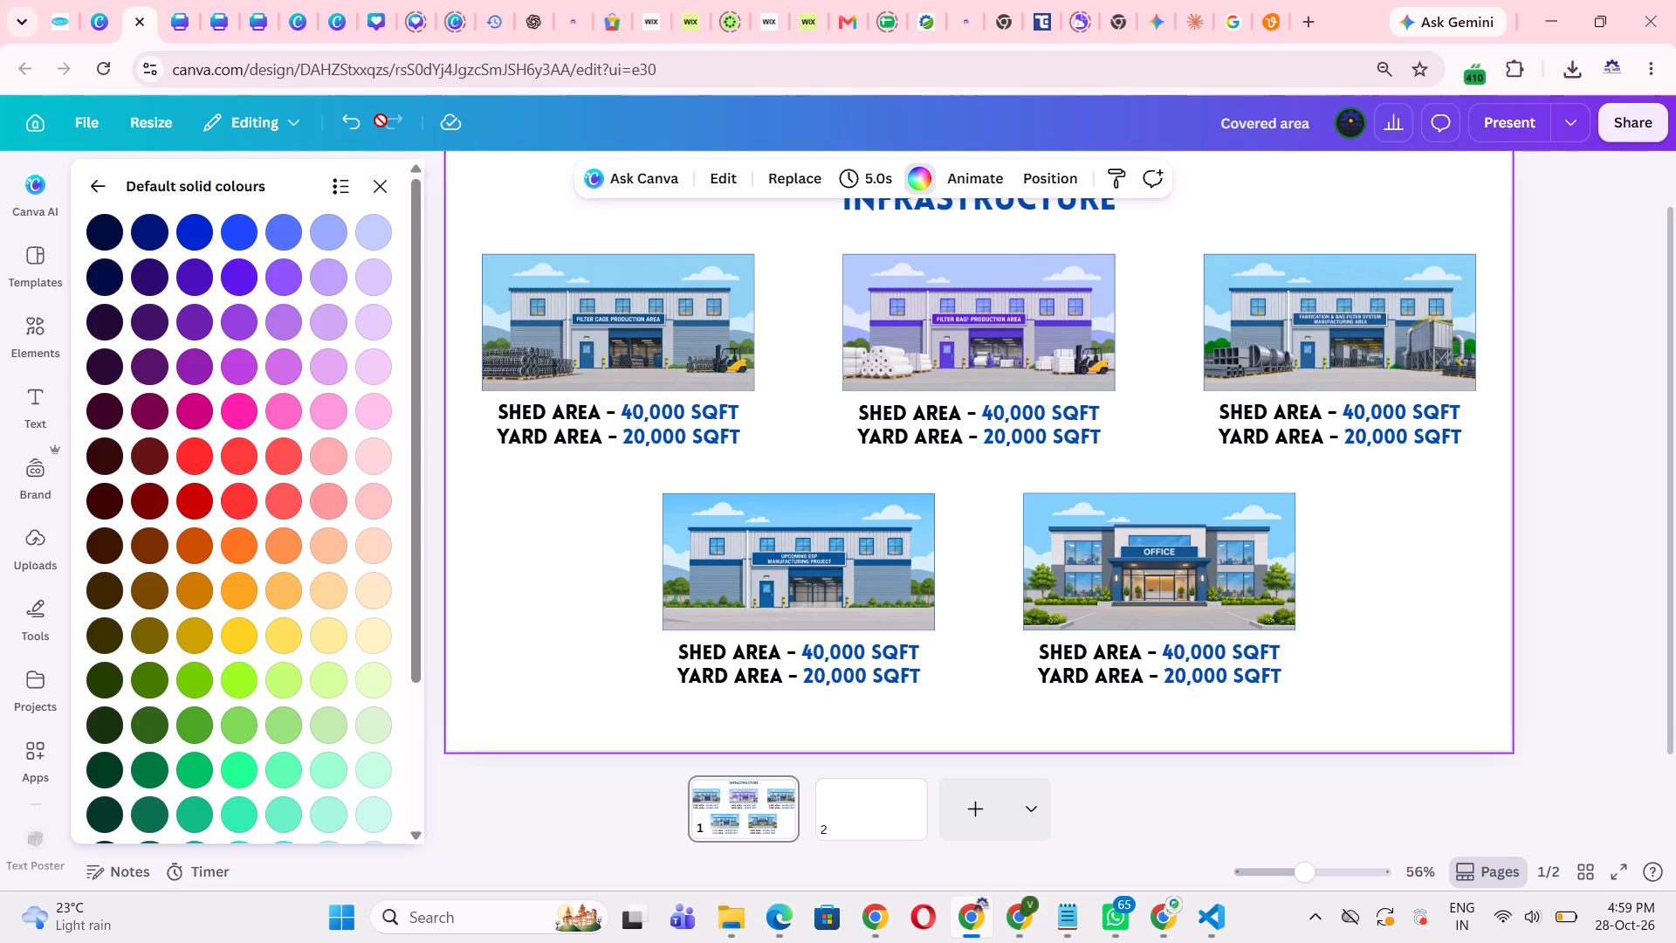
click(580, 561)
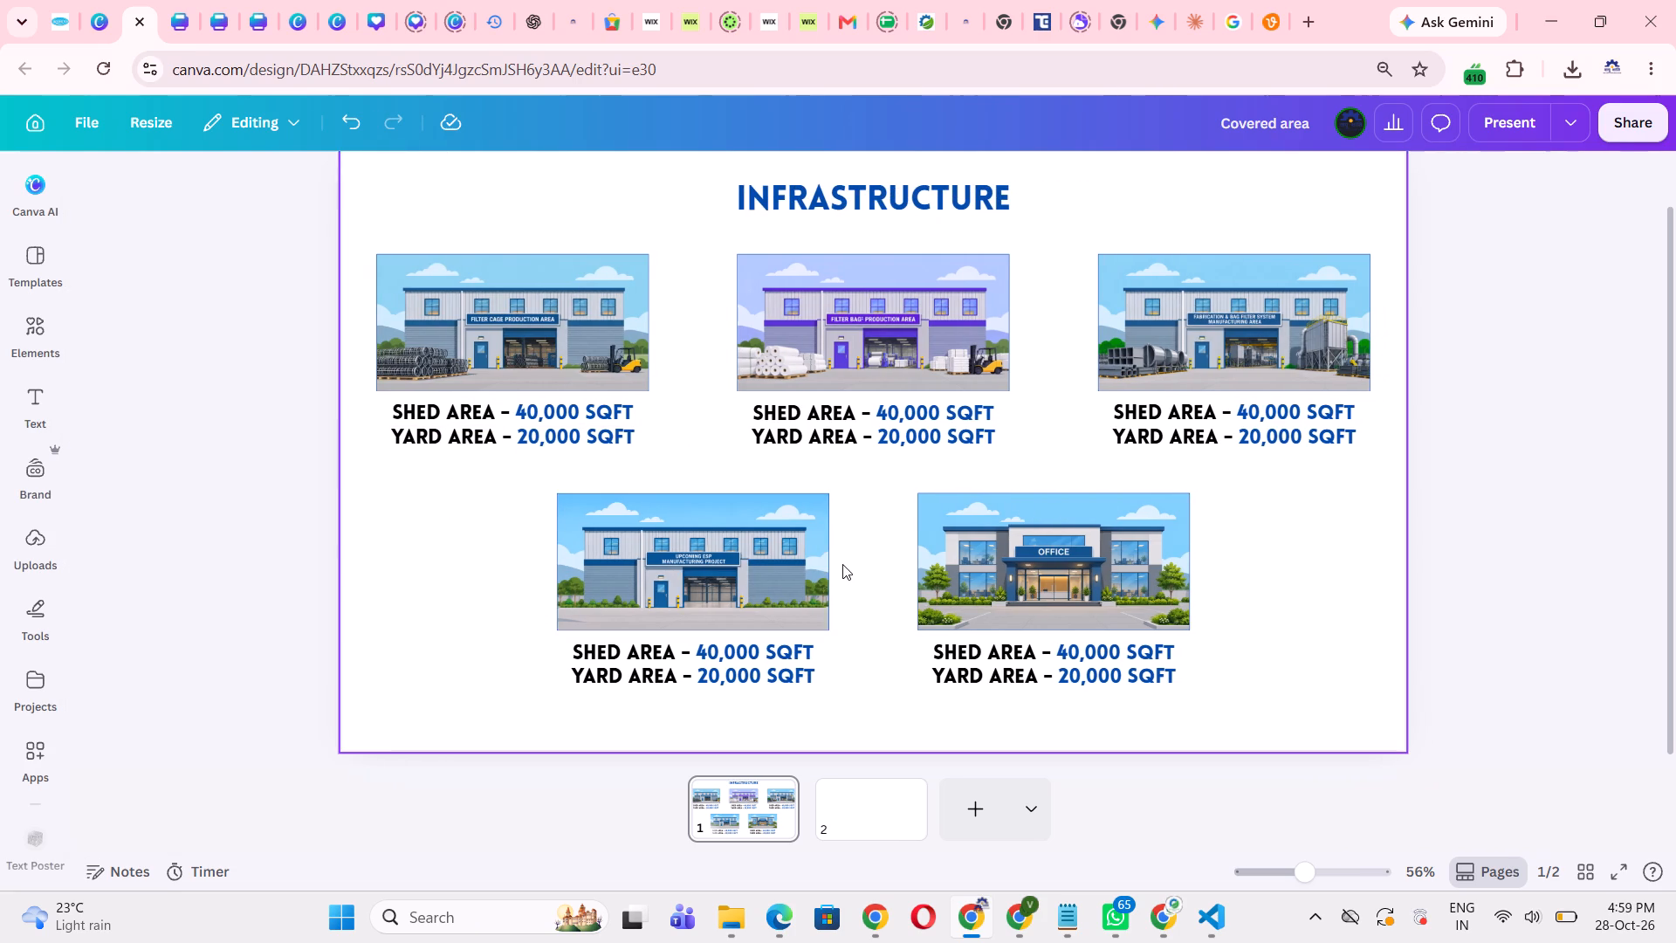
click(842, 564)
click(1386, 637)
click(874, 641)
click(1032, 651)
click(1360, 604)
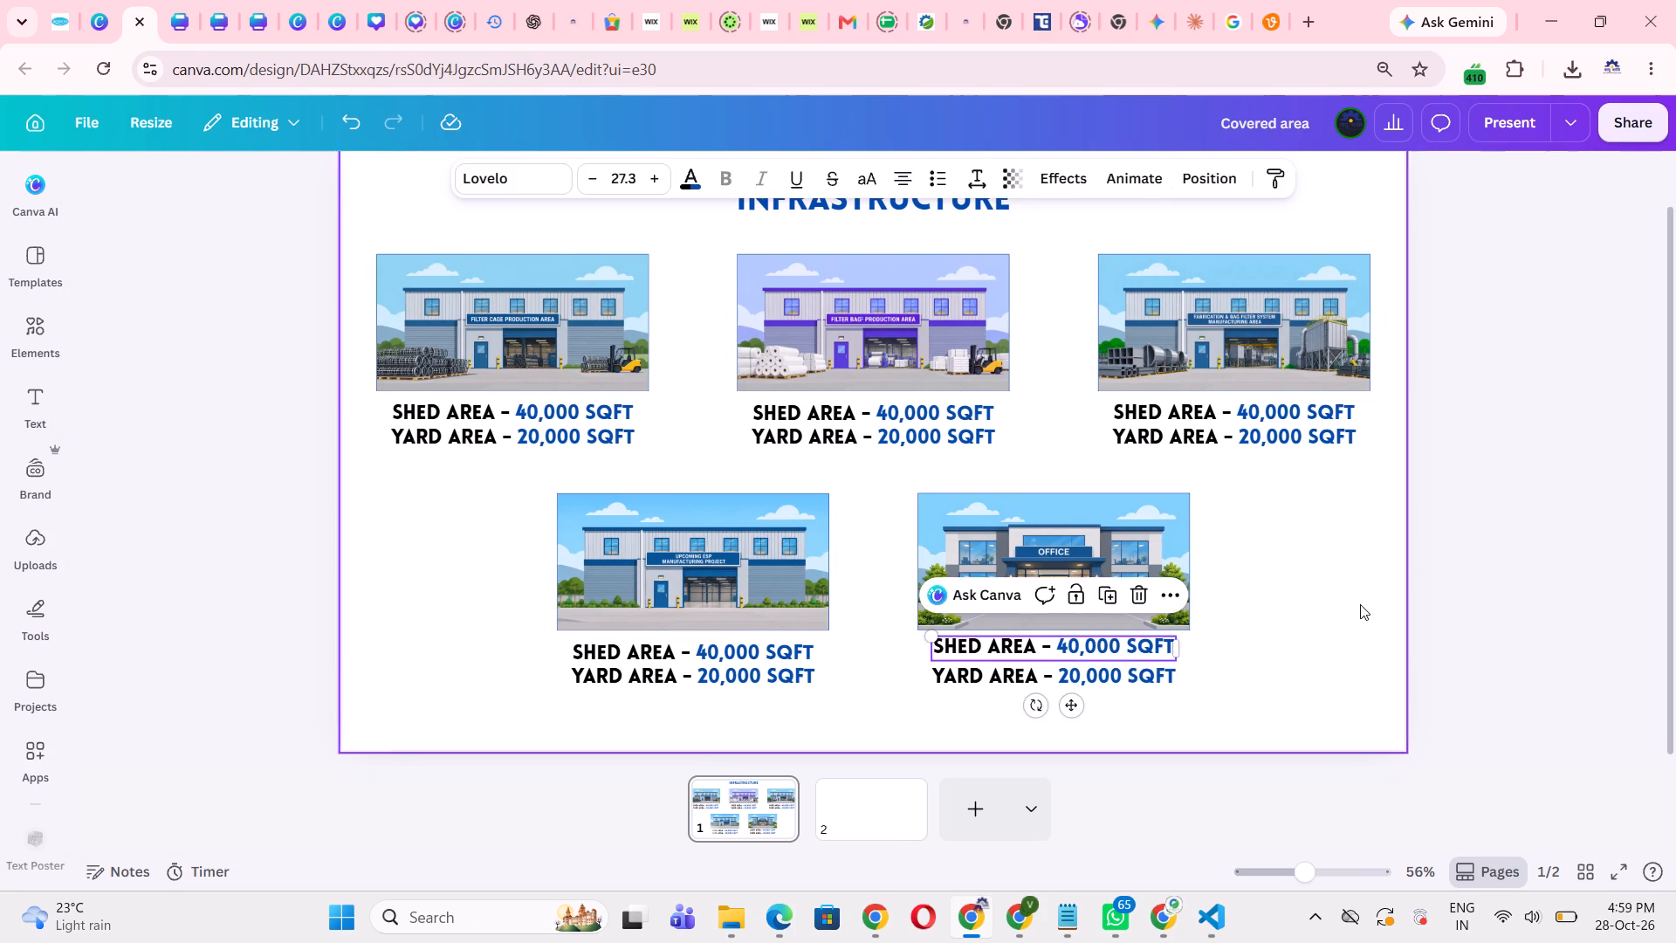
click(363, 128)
Move the captioned Upcoming ESP Manufacturing Project image aside and place the captioned Office image in the second row's first position.
click(406, 545)
drag(453, 517, 748, 728)
drag(779, 604, 1460, 601)
click(732, 626)
drag(849, 499, 1058, 675)
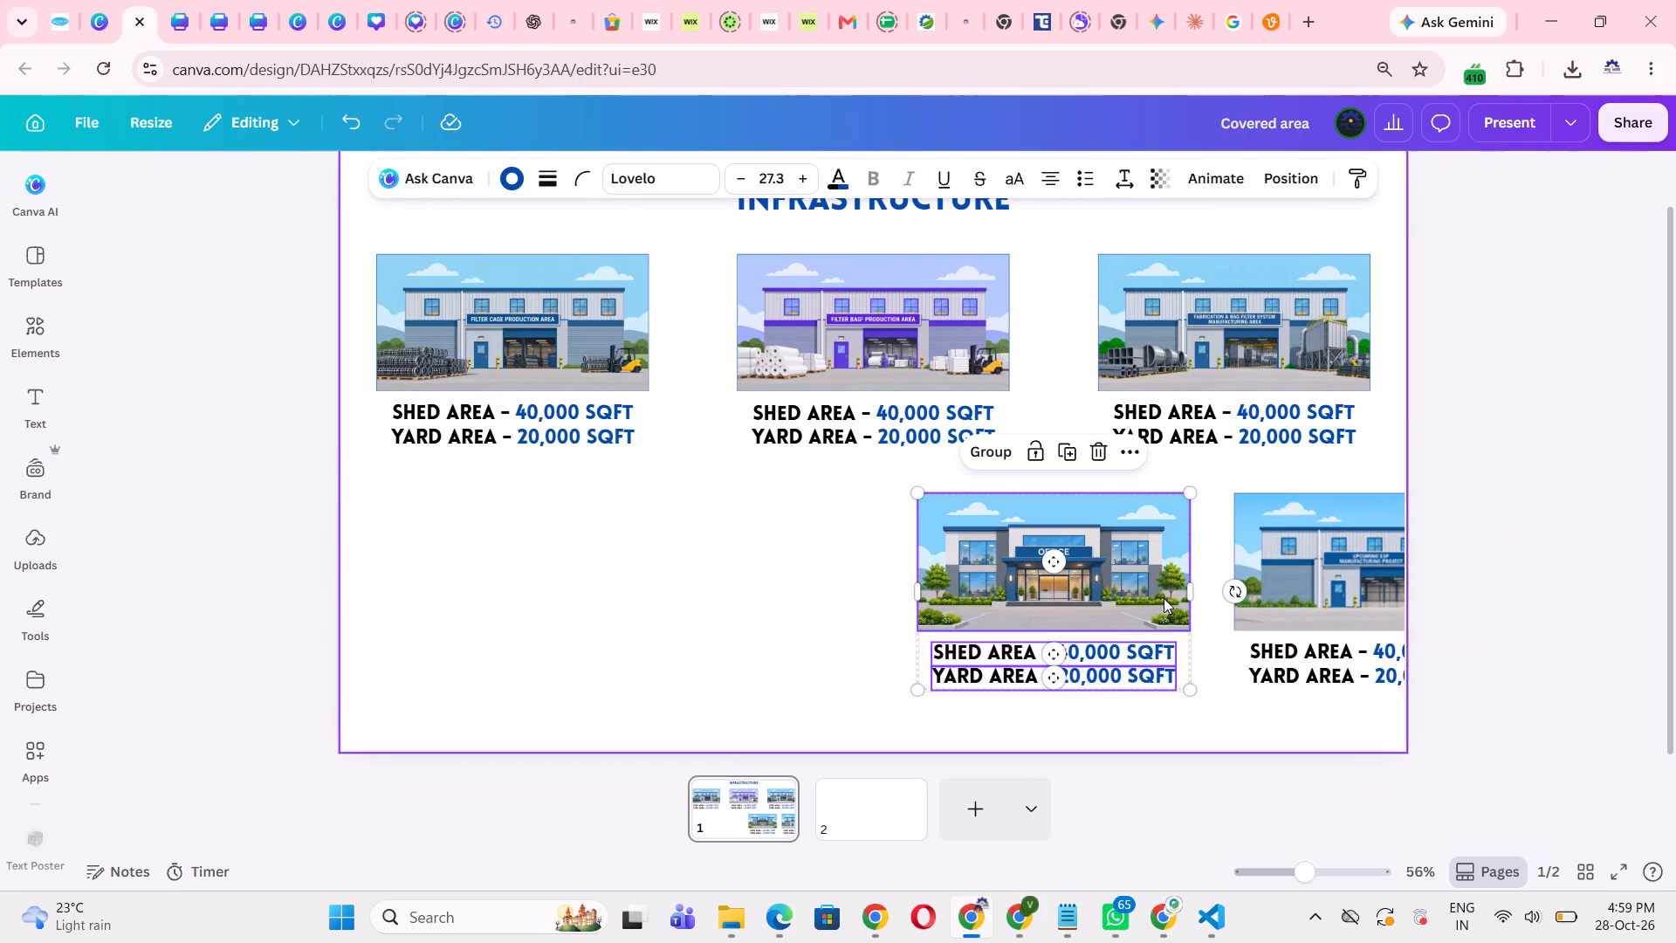
drag(1163, 597, 816, 589)
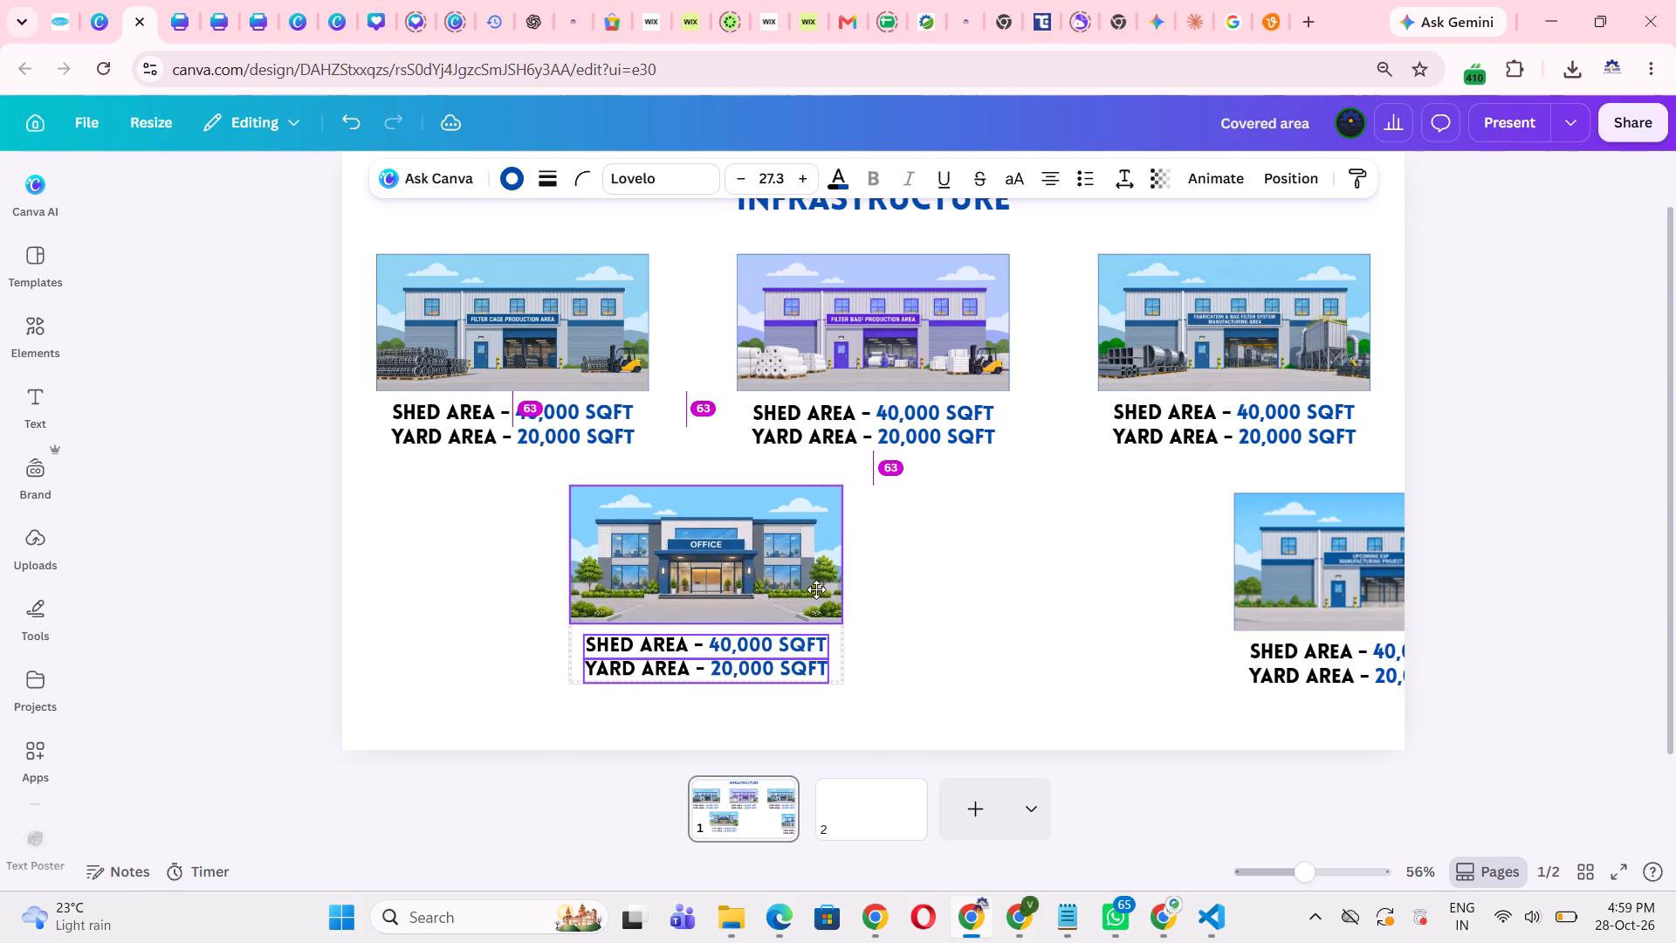
drag(816, 589, 804, 595)
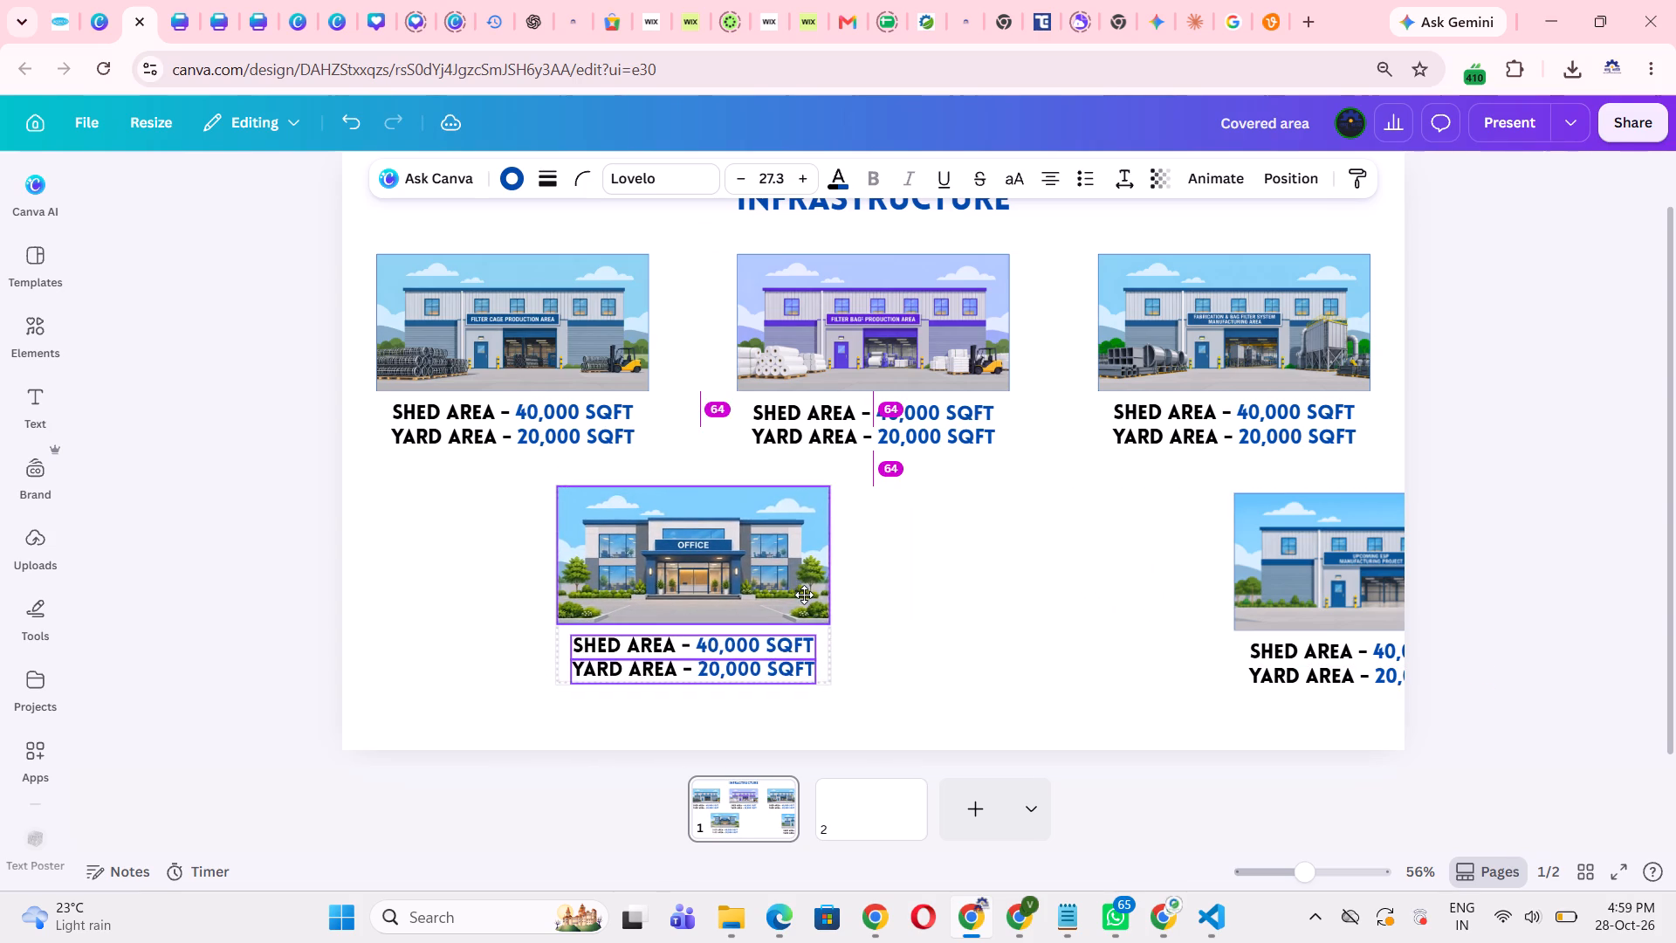
drag(804, 595, 798, 597)
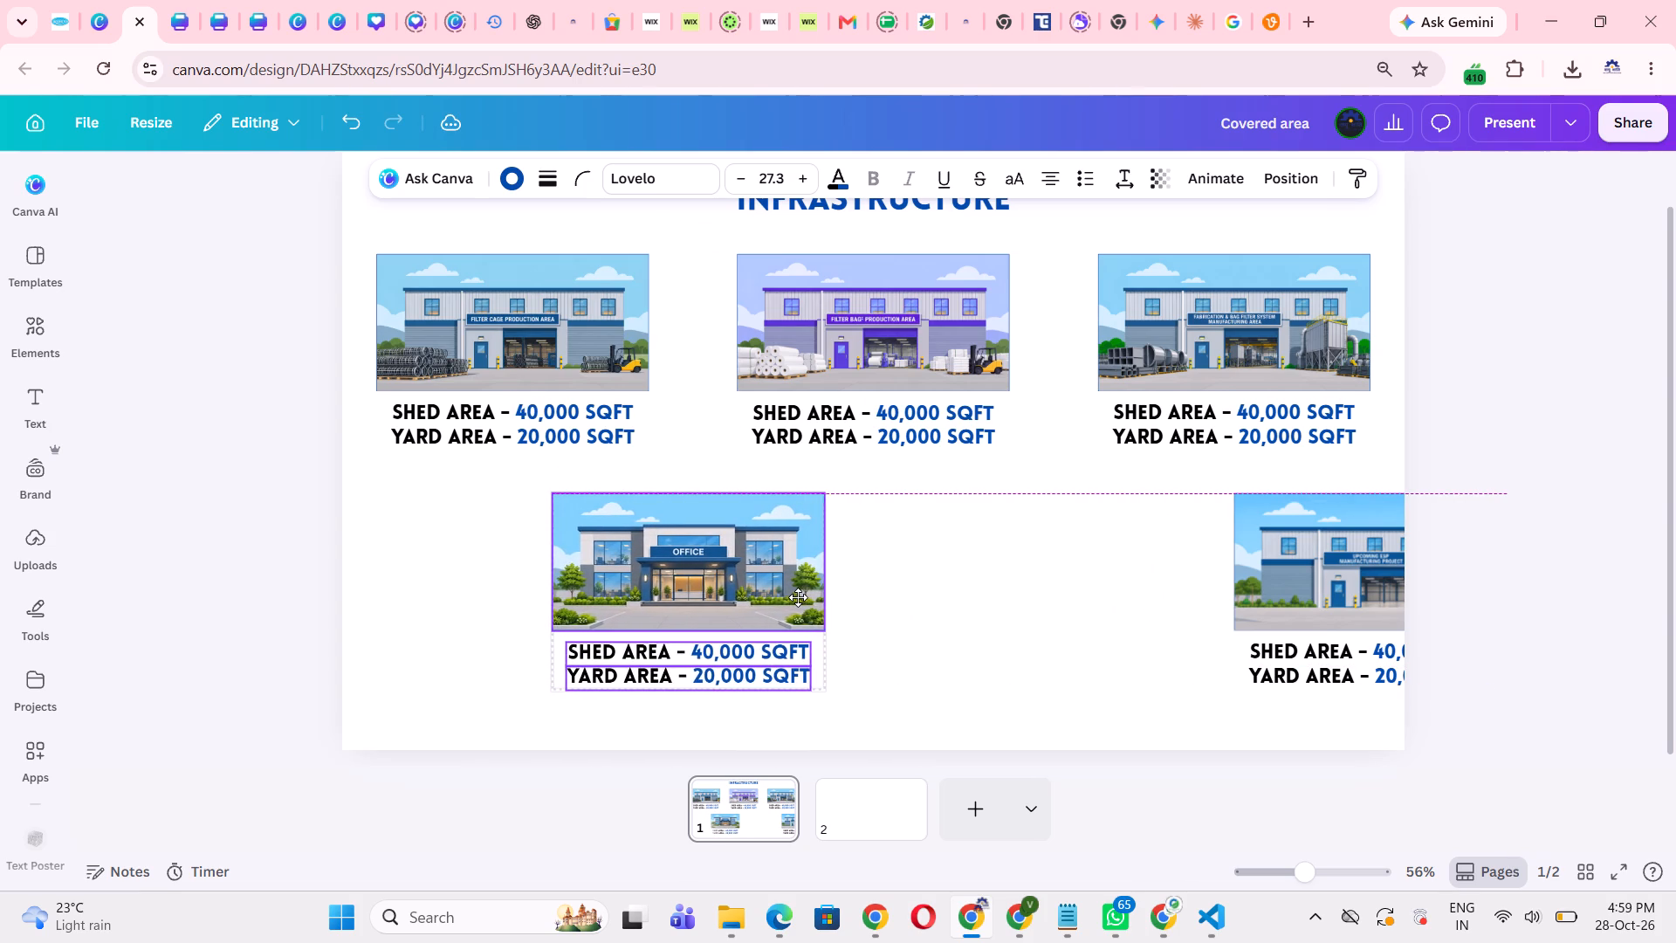
drag(798, 597, 798, 596)
Place the Upcoming ESP Manufacturing Project image and its captions after the Office image, level with it in the second row.
click(1029, 572)
drag(1164, 524, 1398, 716)
drag(1382, 614, 1043, 628)
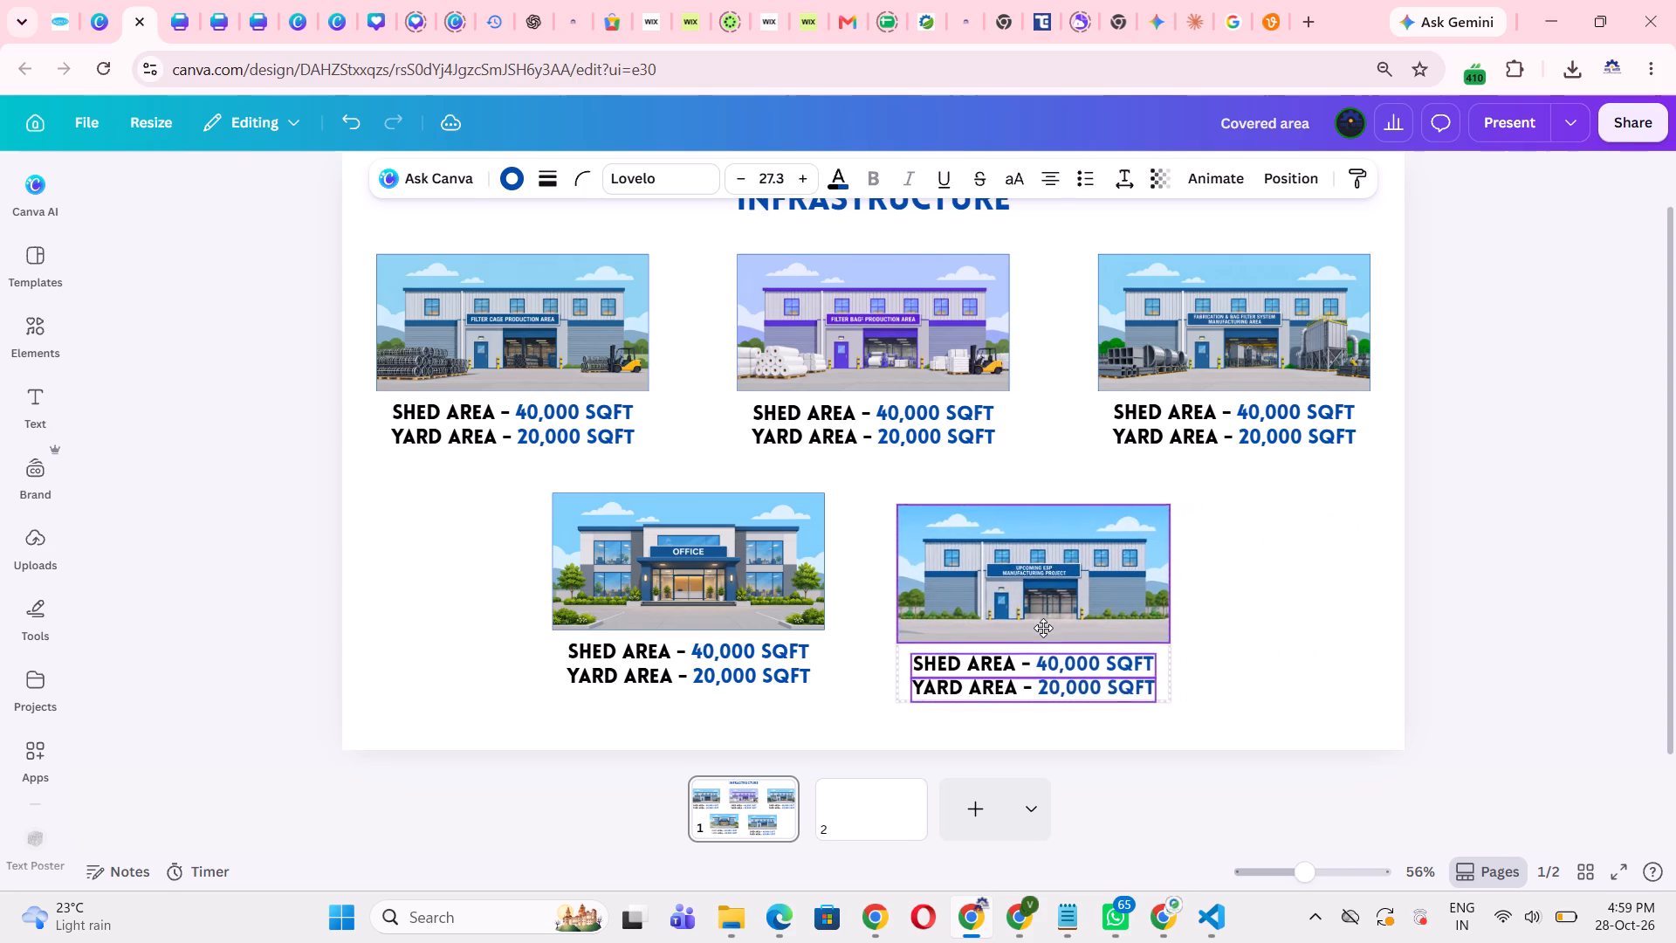
drag(1043, 628, 1049, 616)
click(1303, 601)
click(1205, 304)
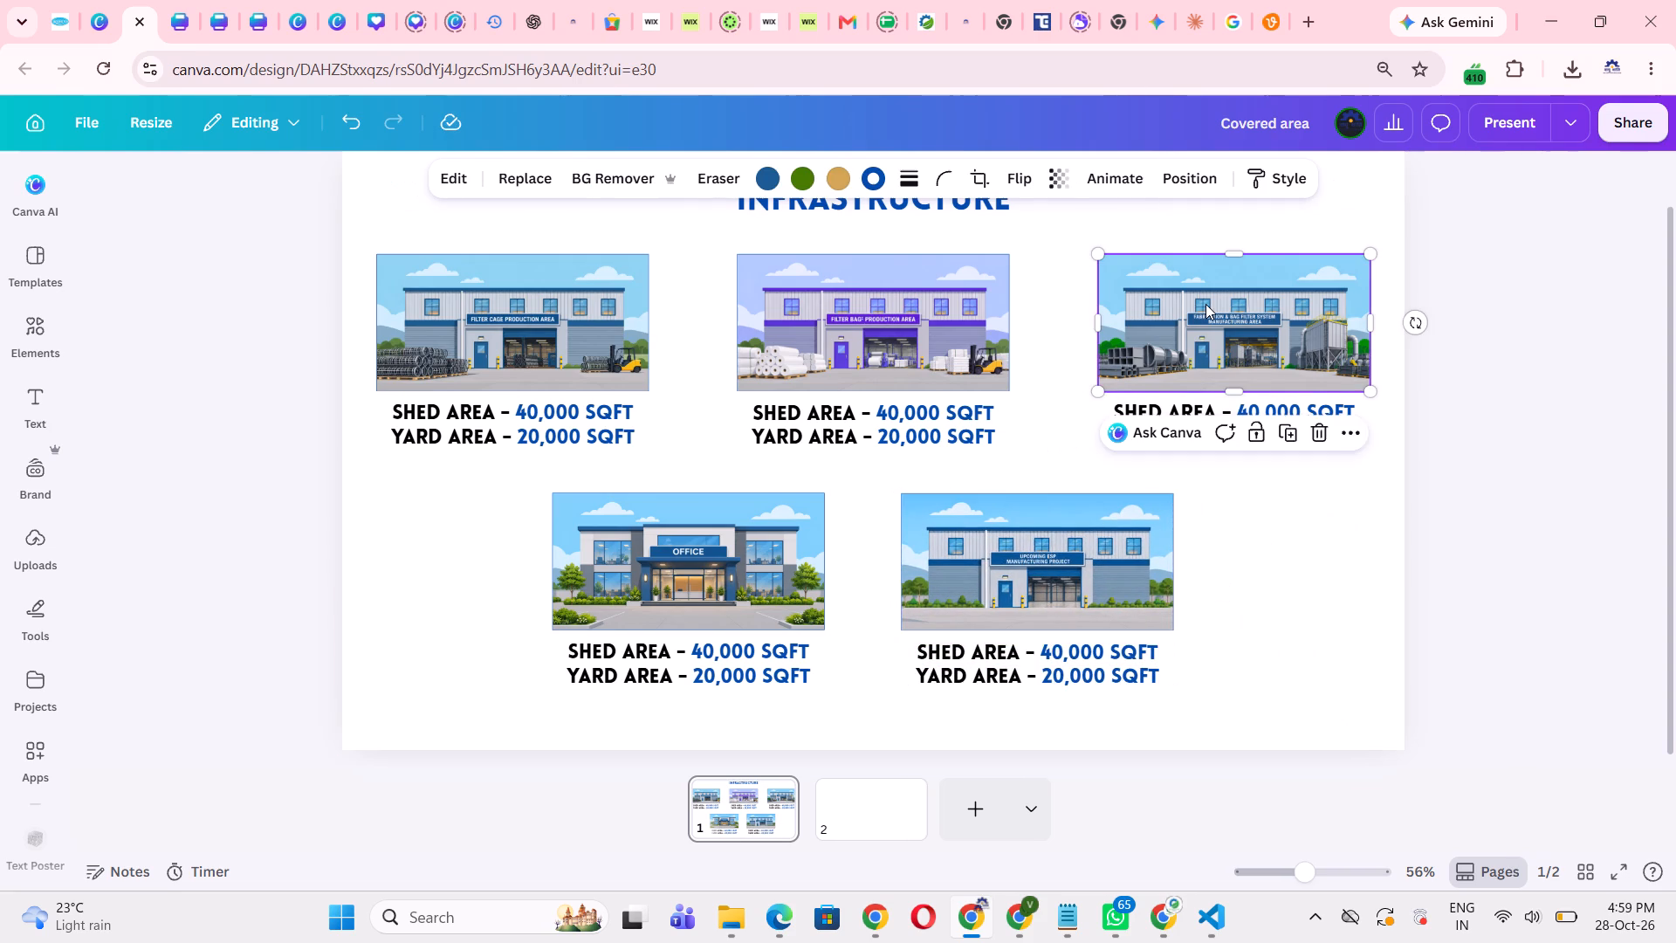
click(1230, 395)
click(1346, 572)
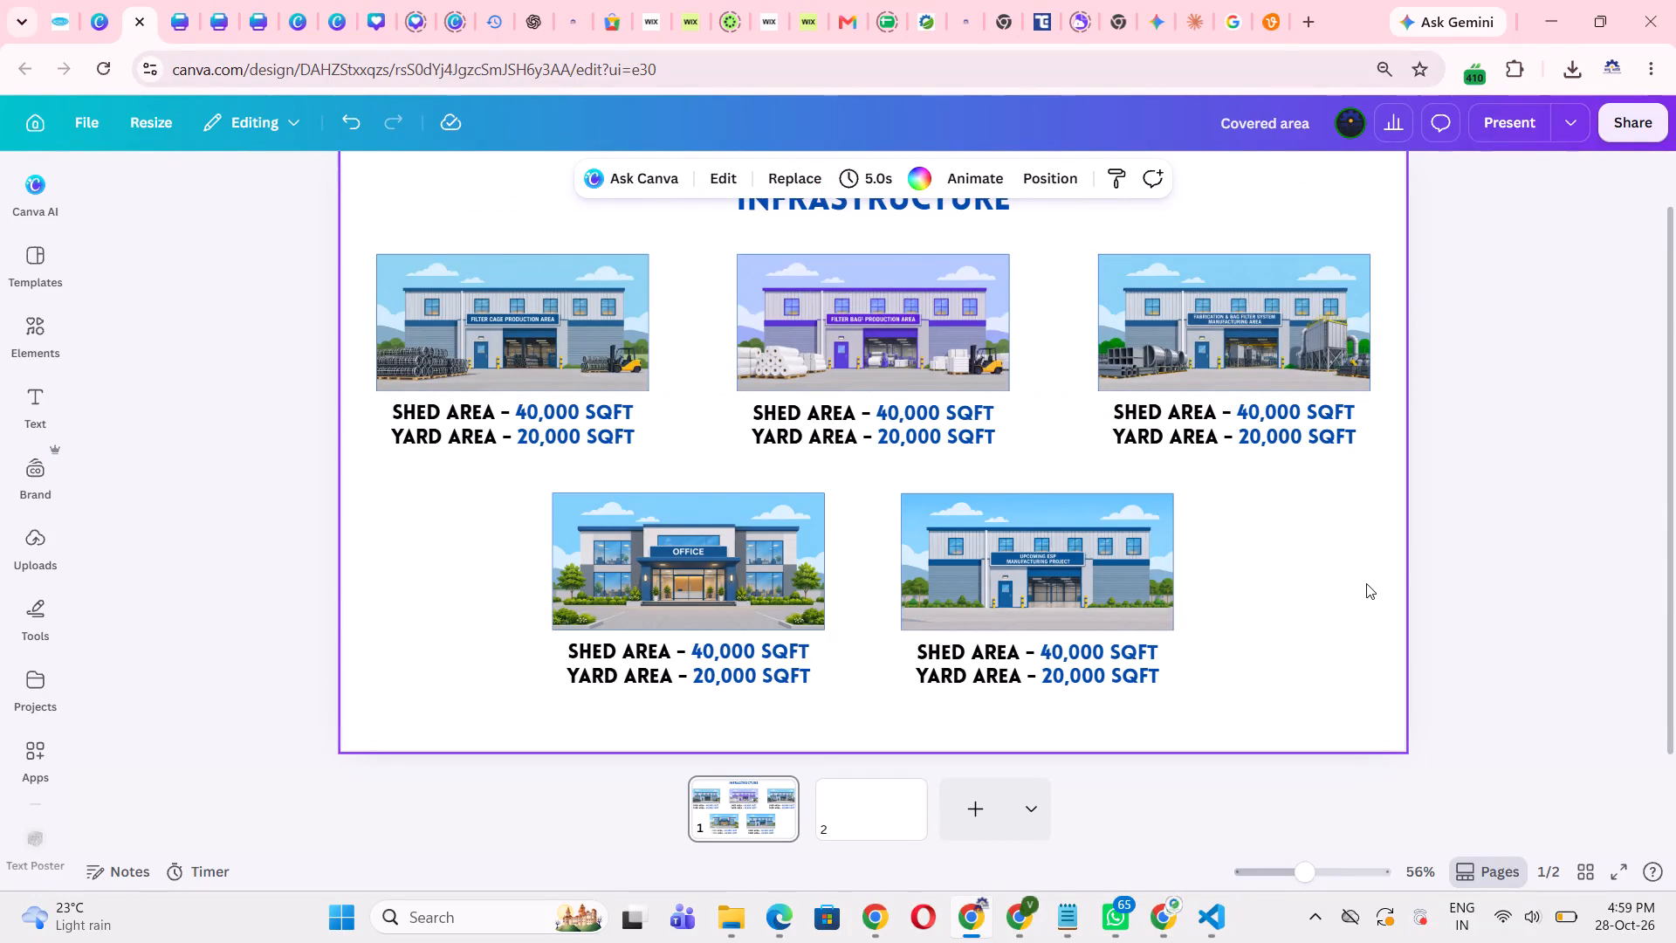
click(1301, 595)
Centre the second row's Office and Upcoming ESP images with their captions horizontally on the slide, then deselect them.
drag(1302, 520, 553, 678)
drag(871, 623, 888, 623)
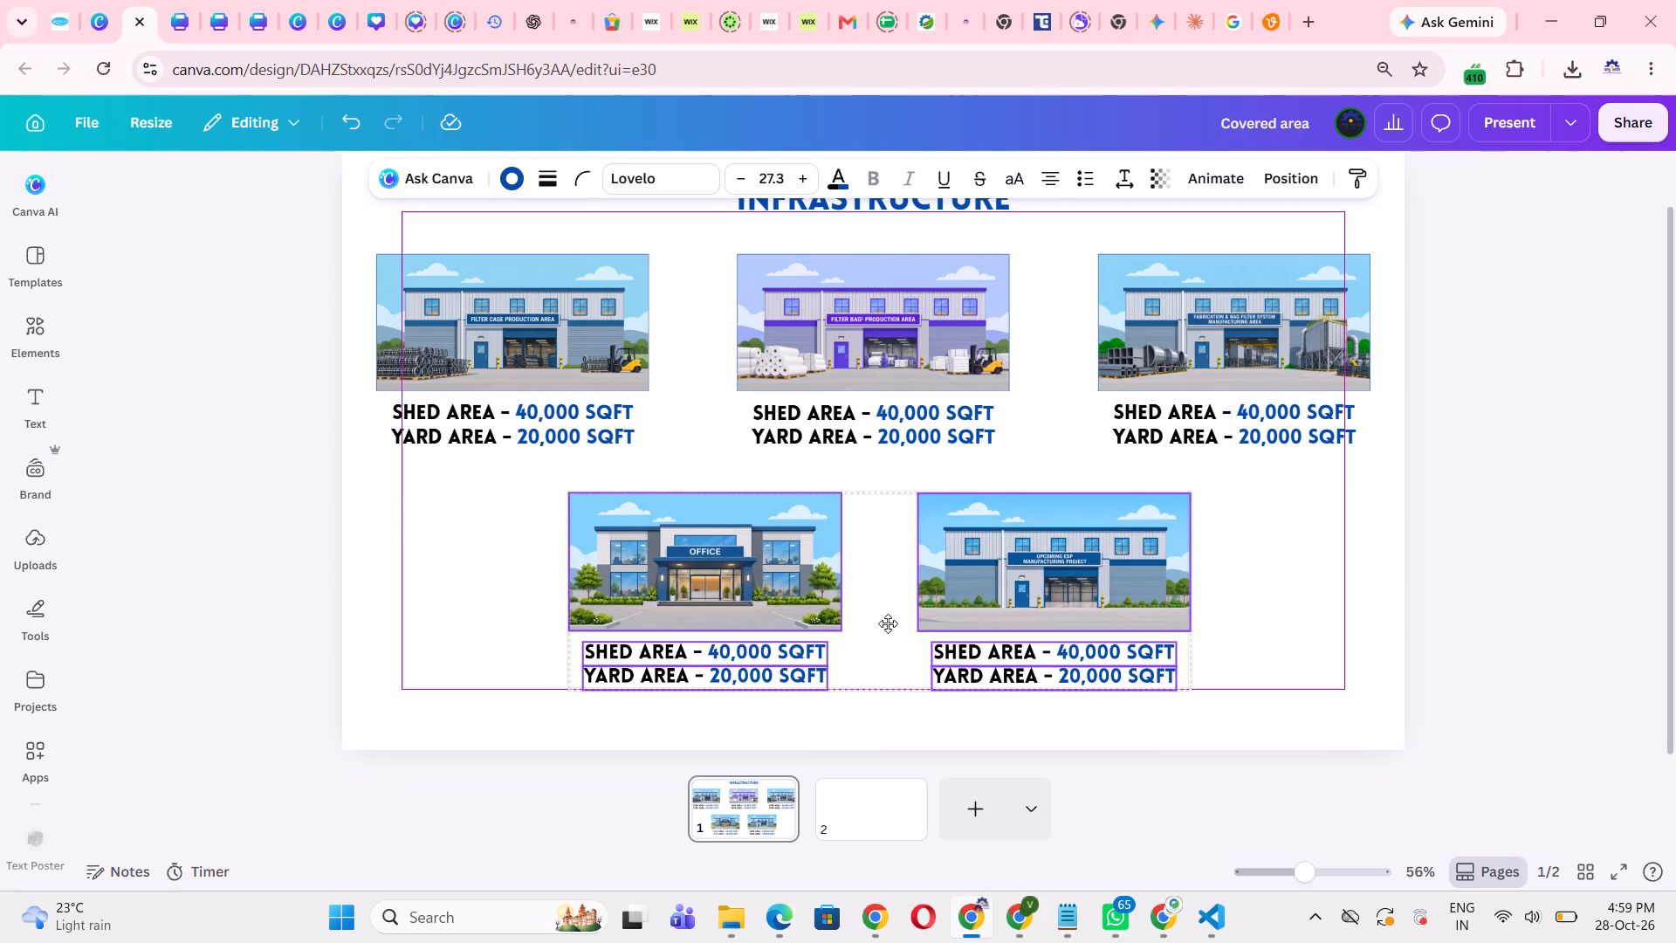
drag(888, 623, 884, 622)
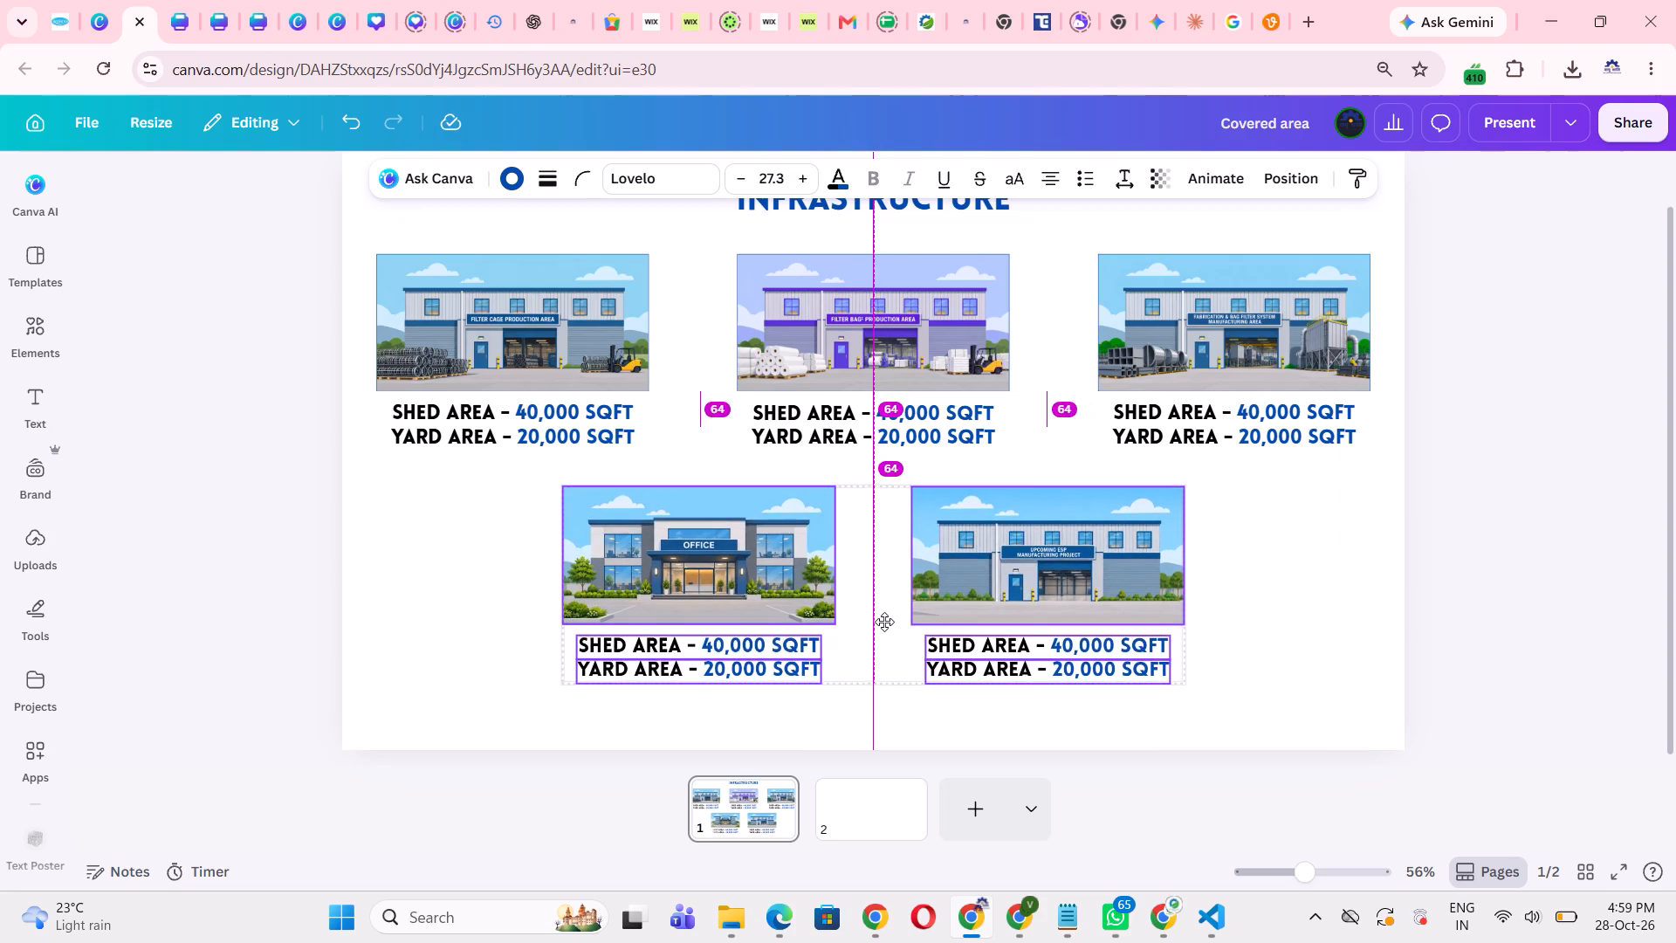
drag(884, 622, 884, 623)
click(1290, 621)
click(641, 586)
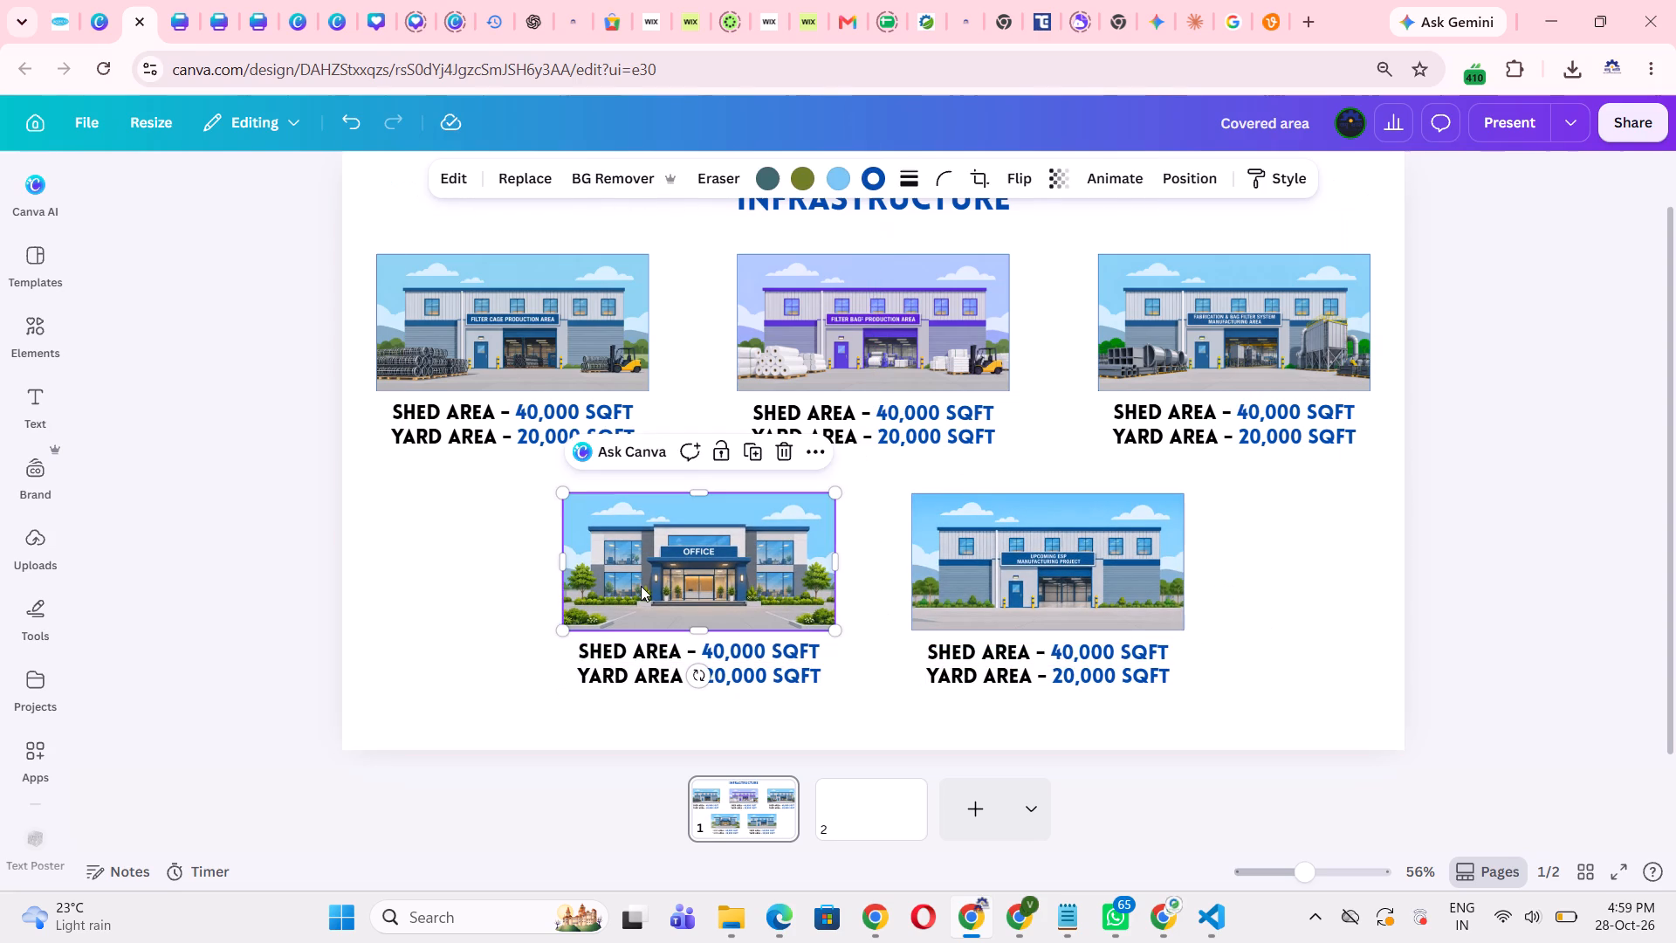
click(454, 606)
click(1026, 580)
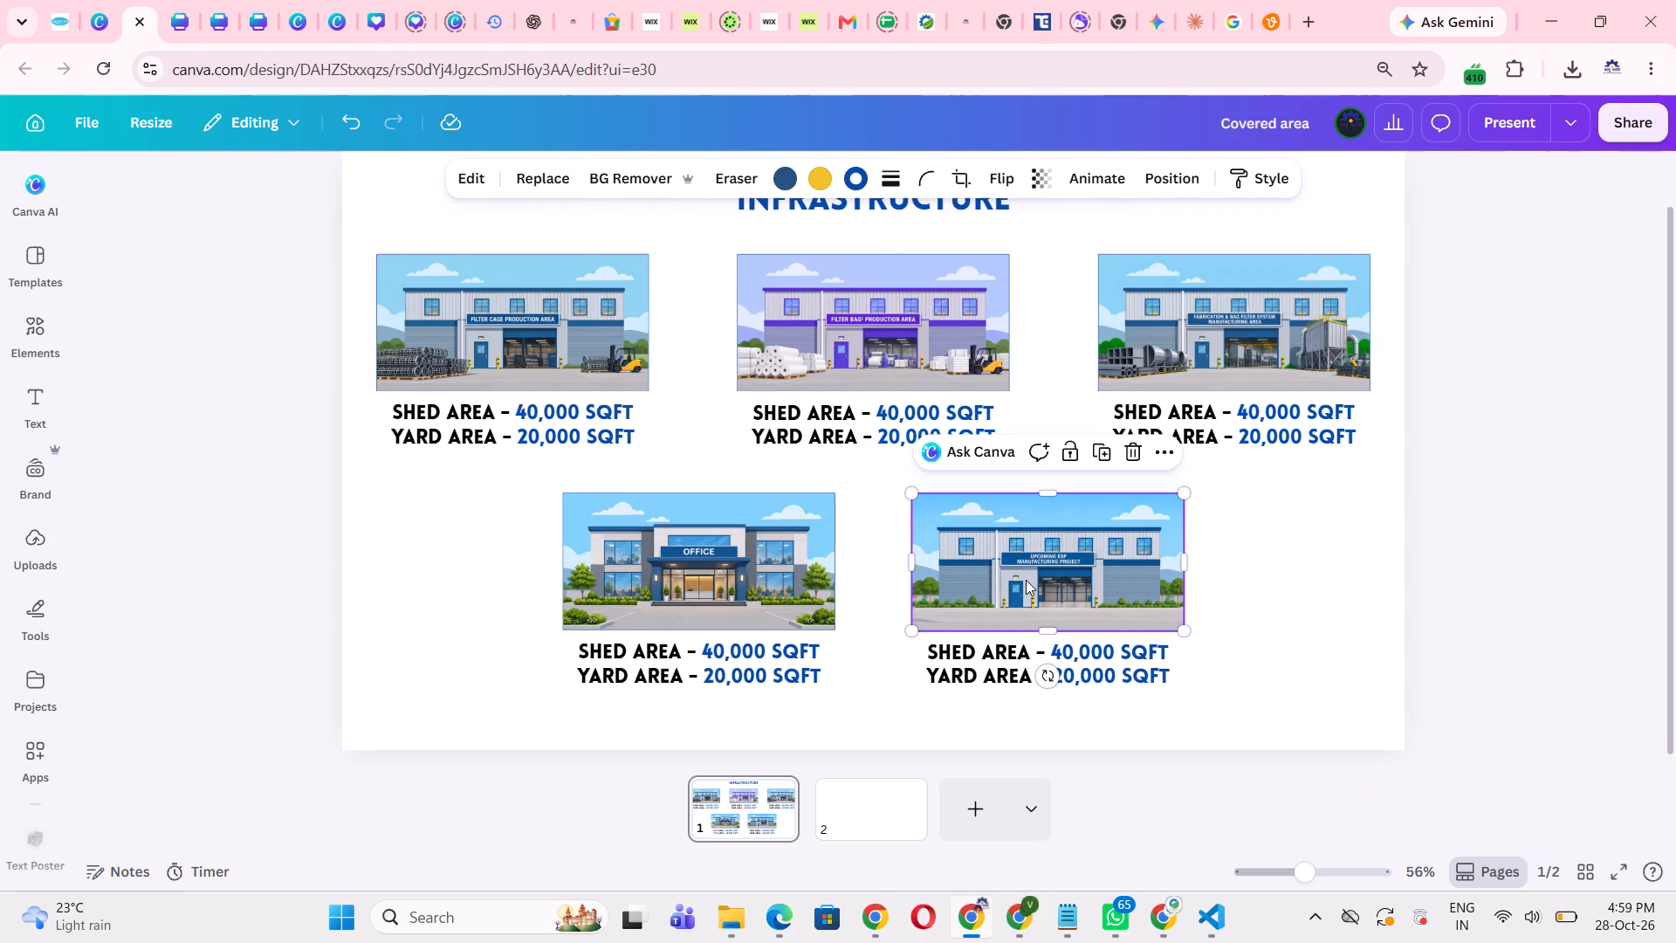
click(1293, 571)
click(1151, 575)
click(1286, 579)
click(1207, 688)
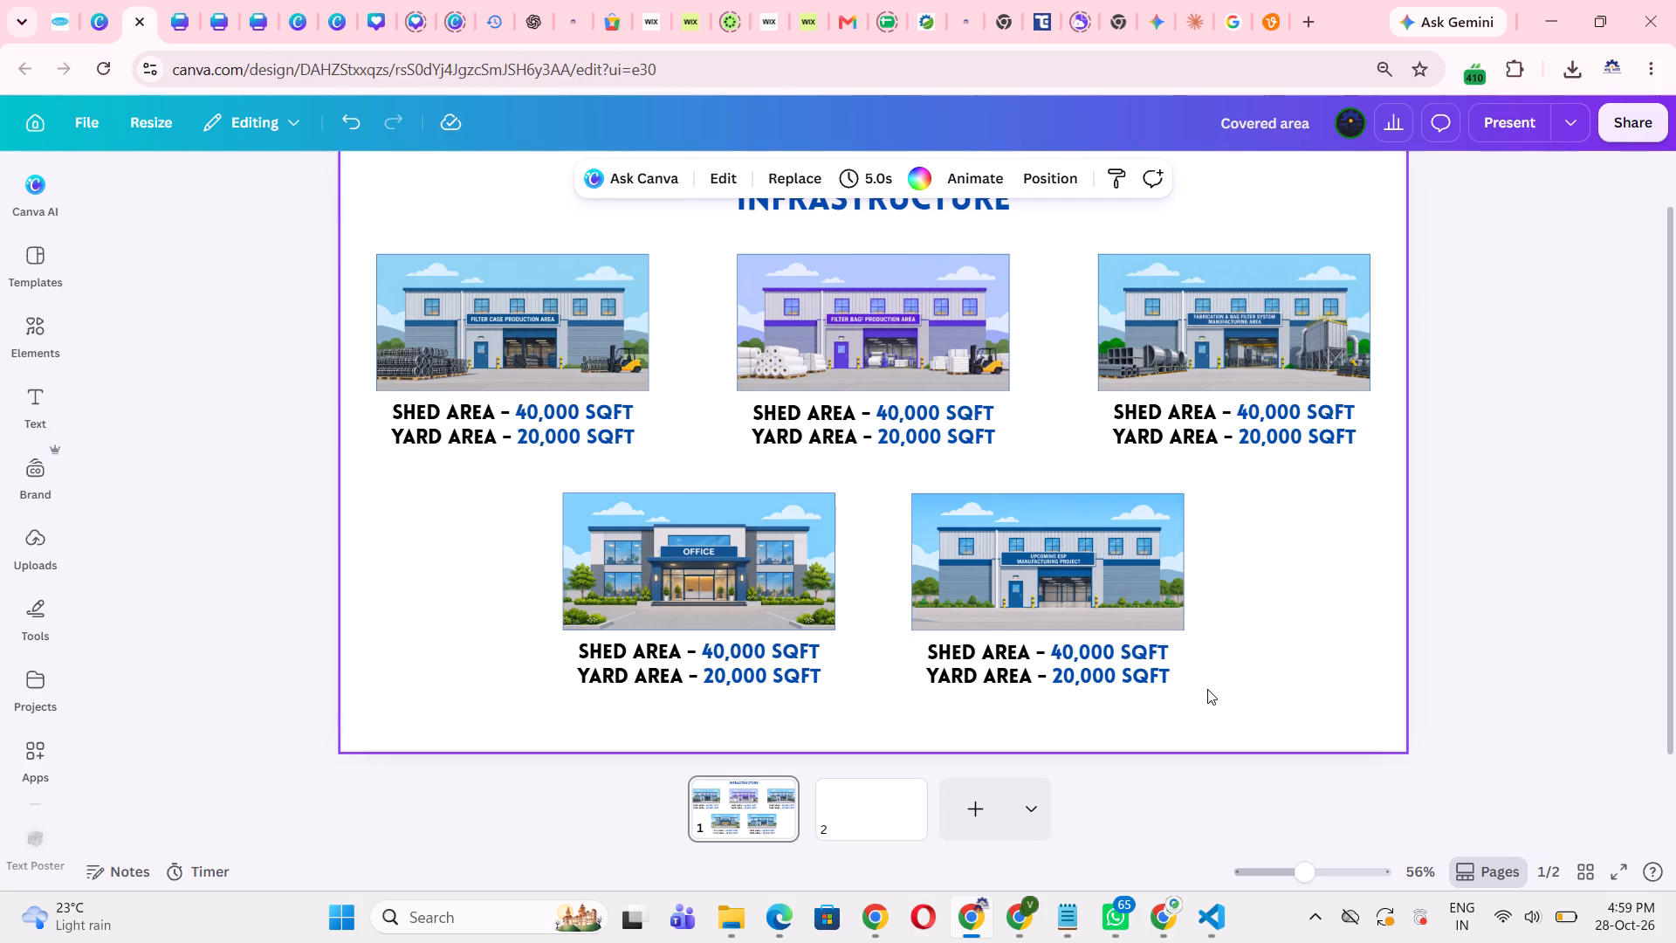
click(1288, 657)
Search the elements library for NEW and show all matching graphics, with the Upcoming ESP Manufacturing Project image selected.
click(1047, 589)
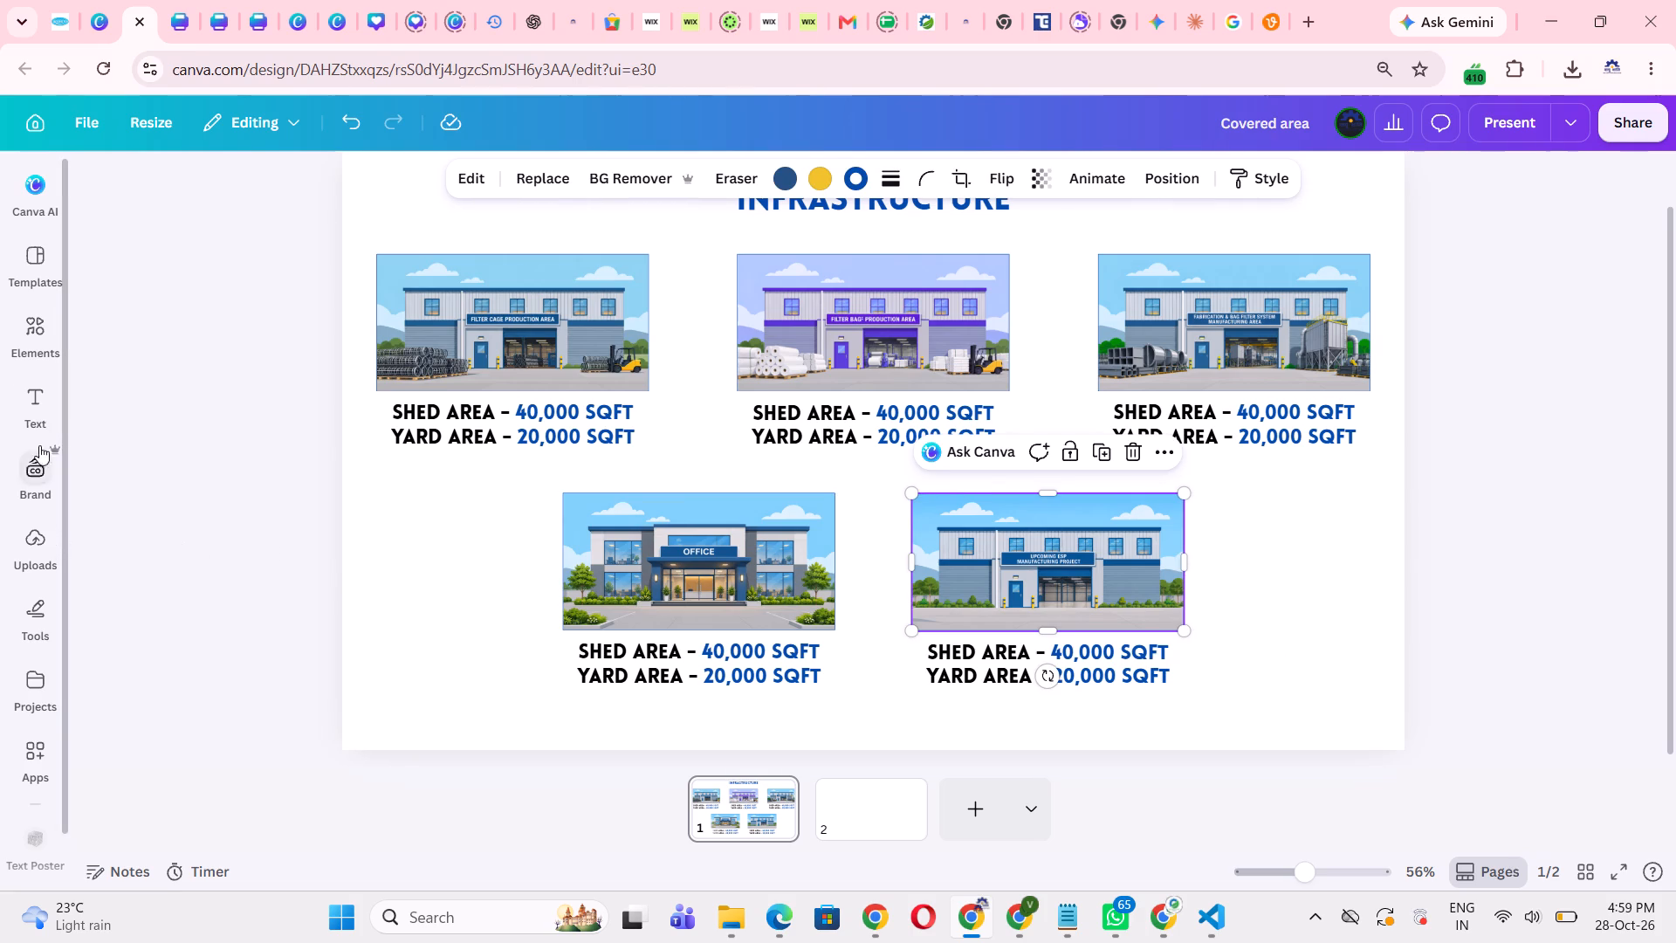
click(44, 363)
click(374, 188)
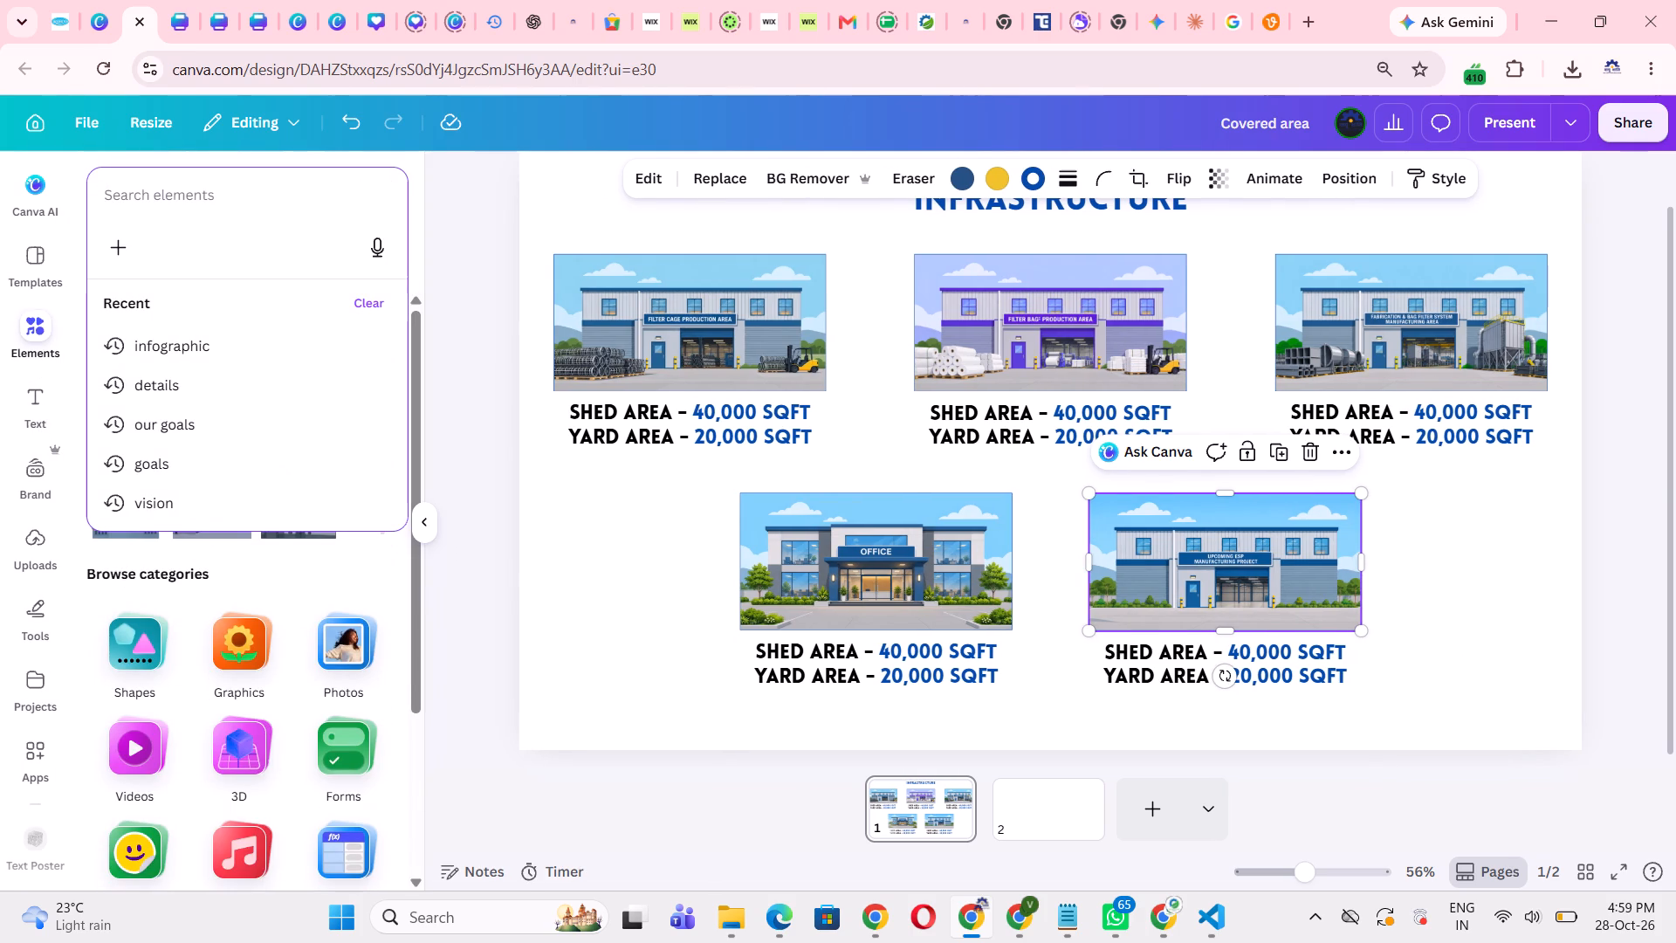
text(NEW)
key(Return)
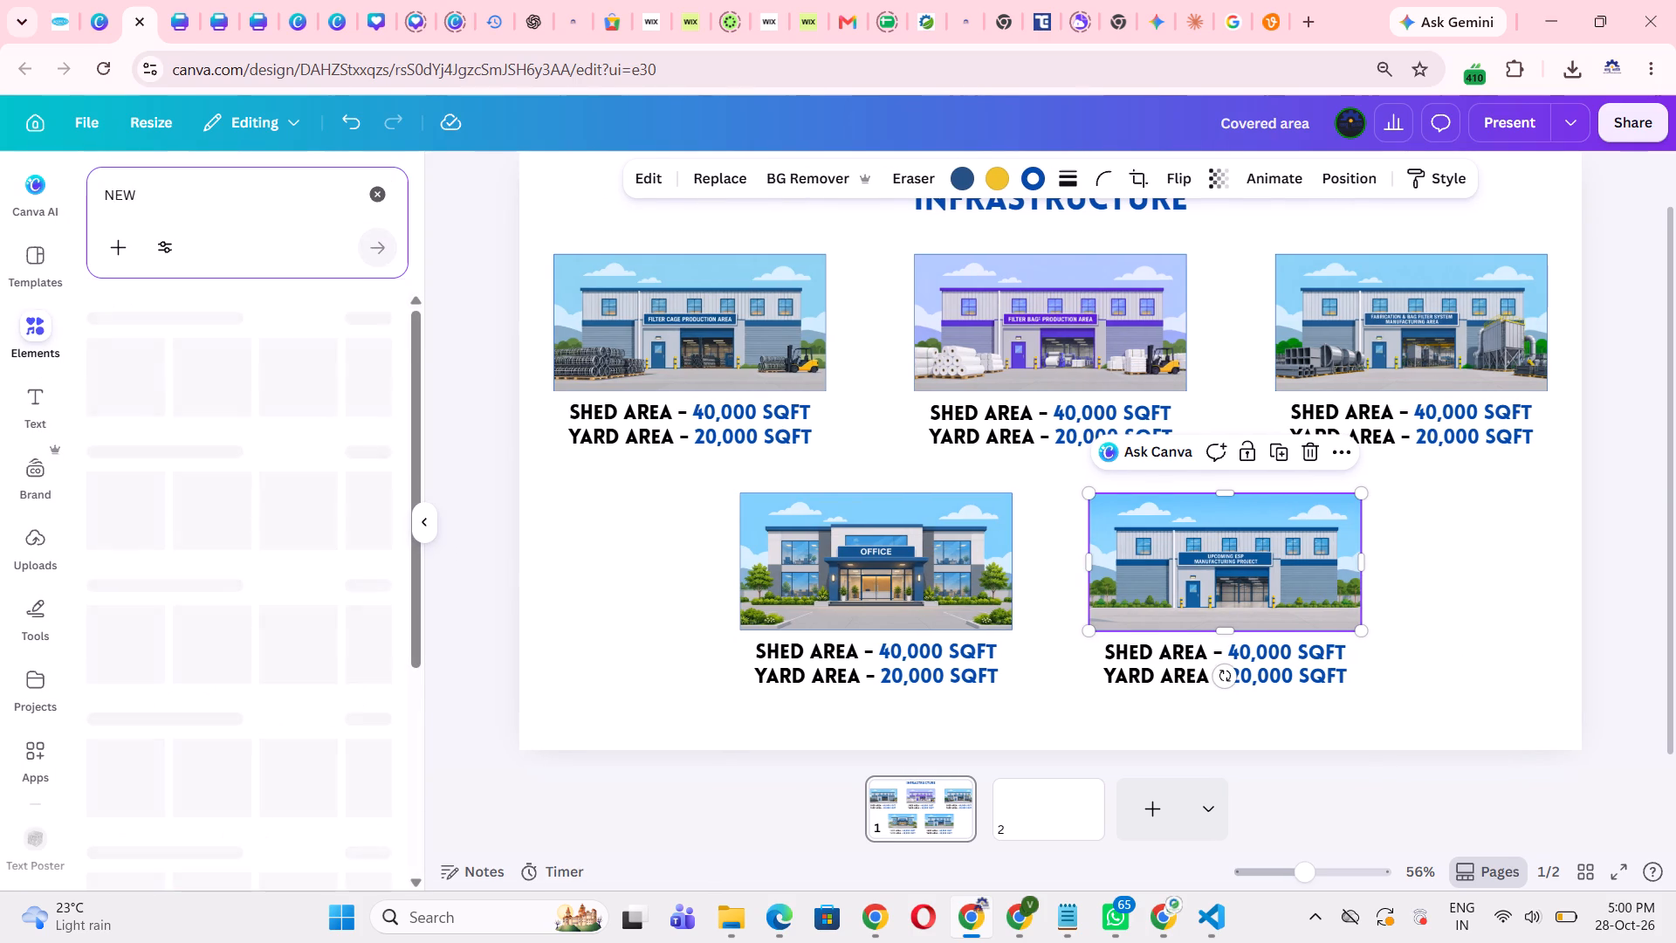
click(382, 354)
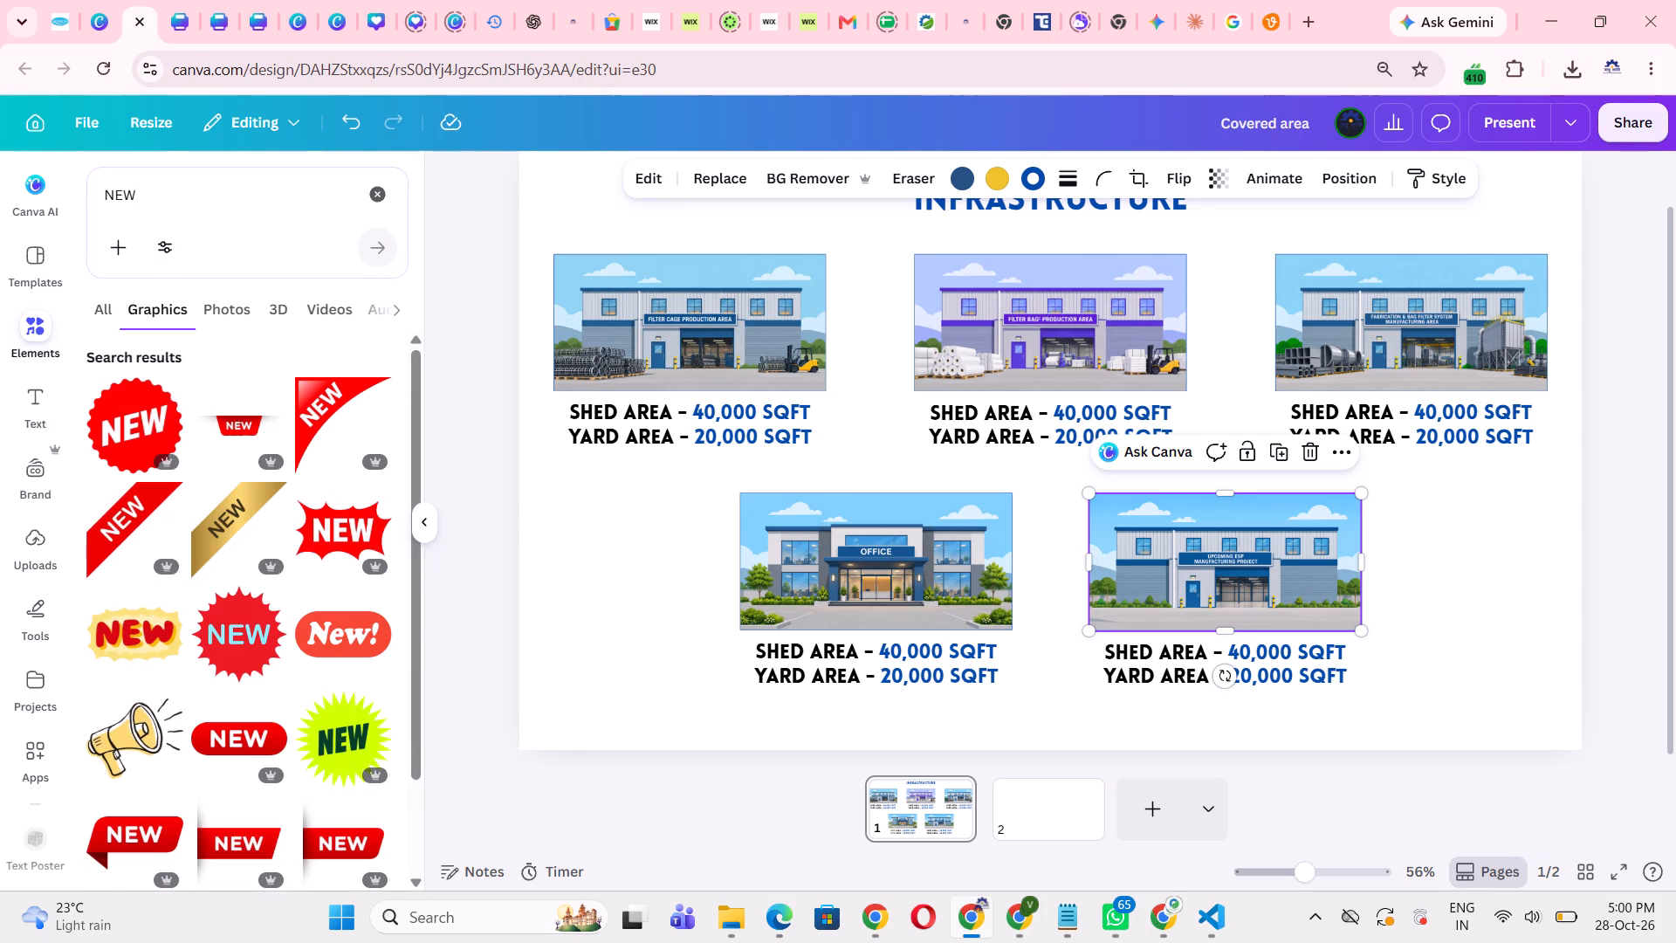
Replace the elements search with UPCOMING and show all matching graphics.
click(376, 199)
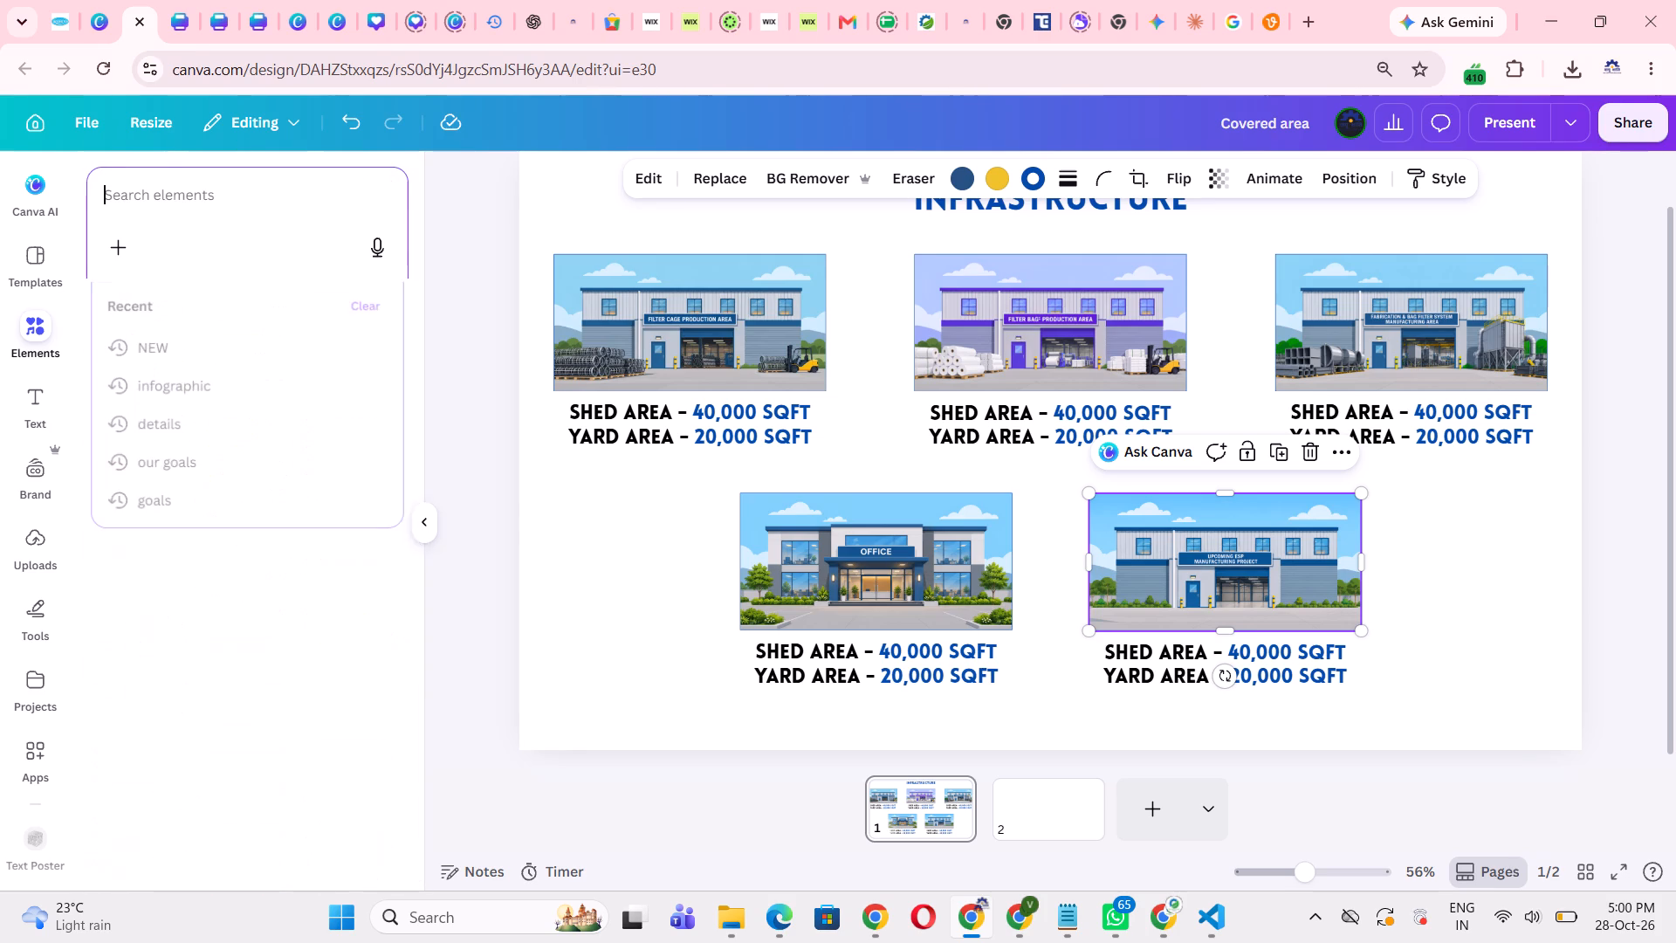
text(UPCOMING)
key(Return)
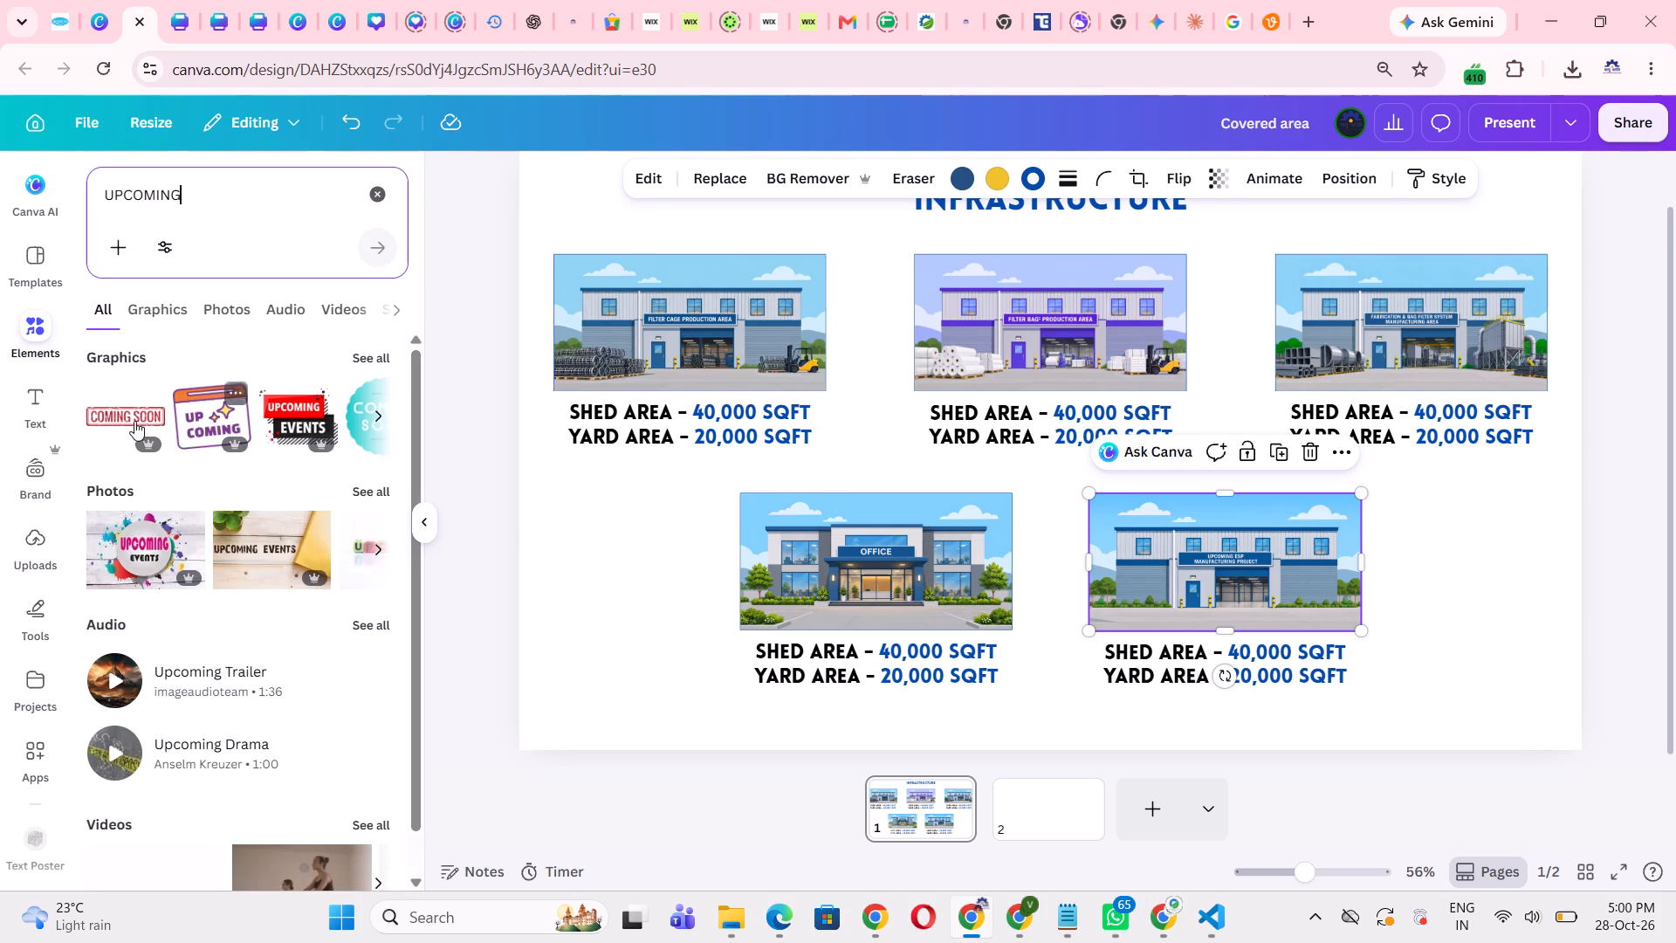
click(363, 348)
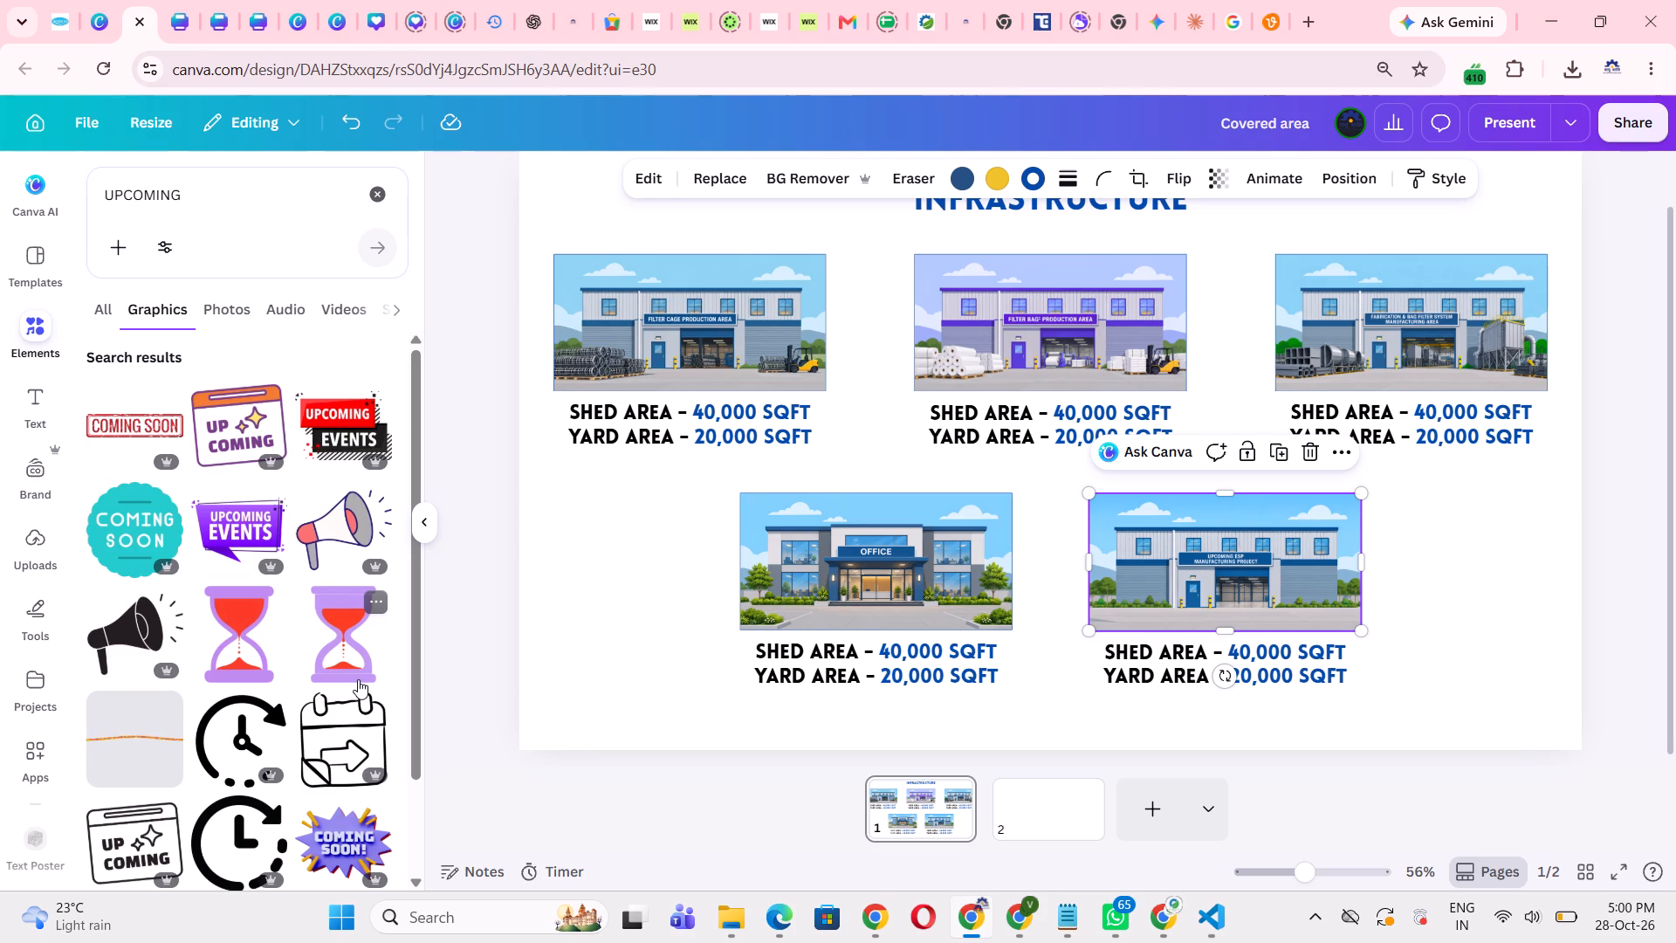
Switch to the other Chrome window, which has Reddit open.
click(883, 911)
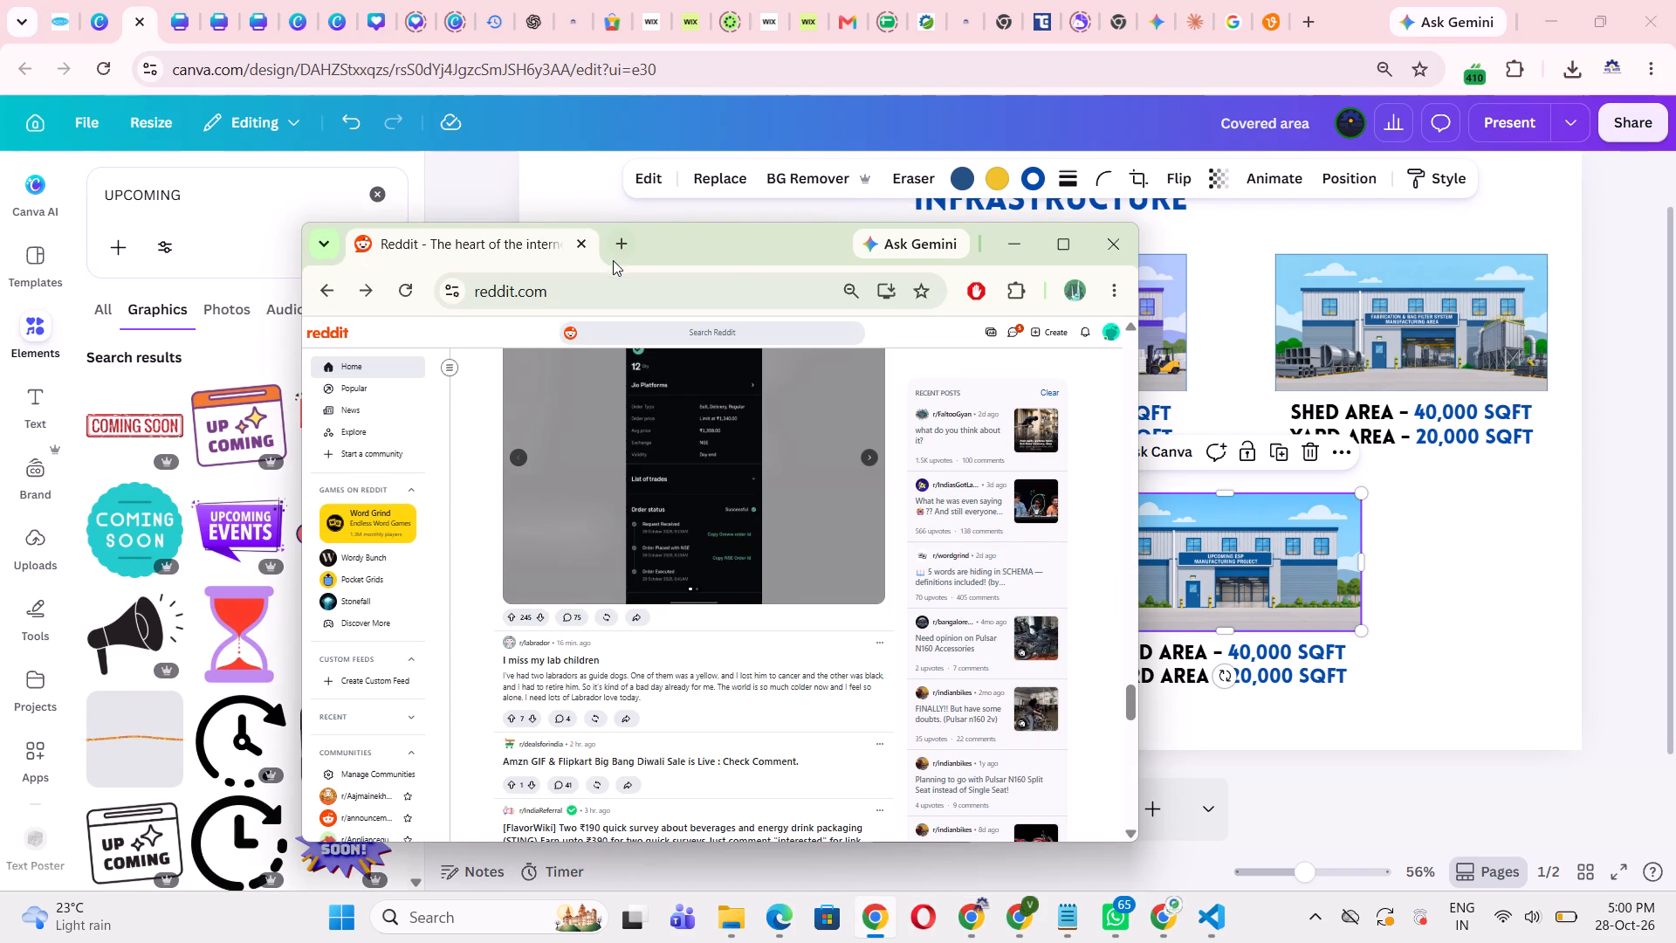
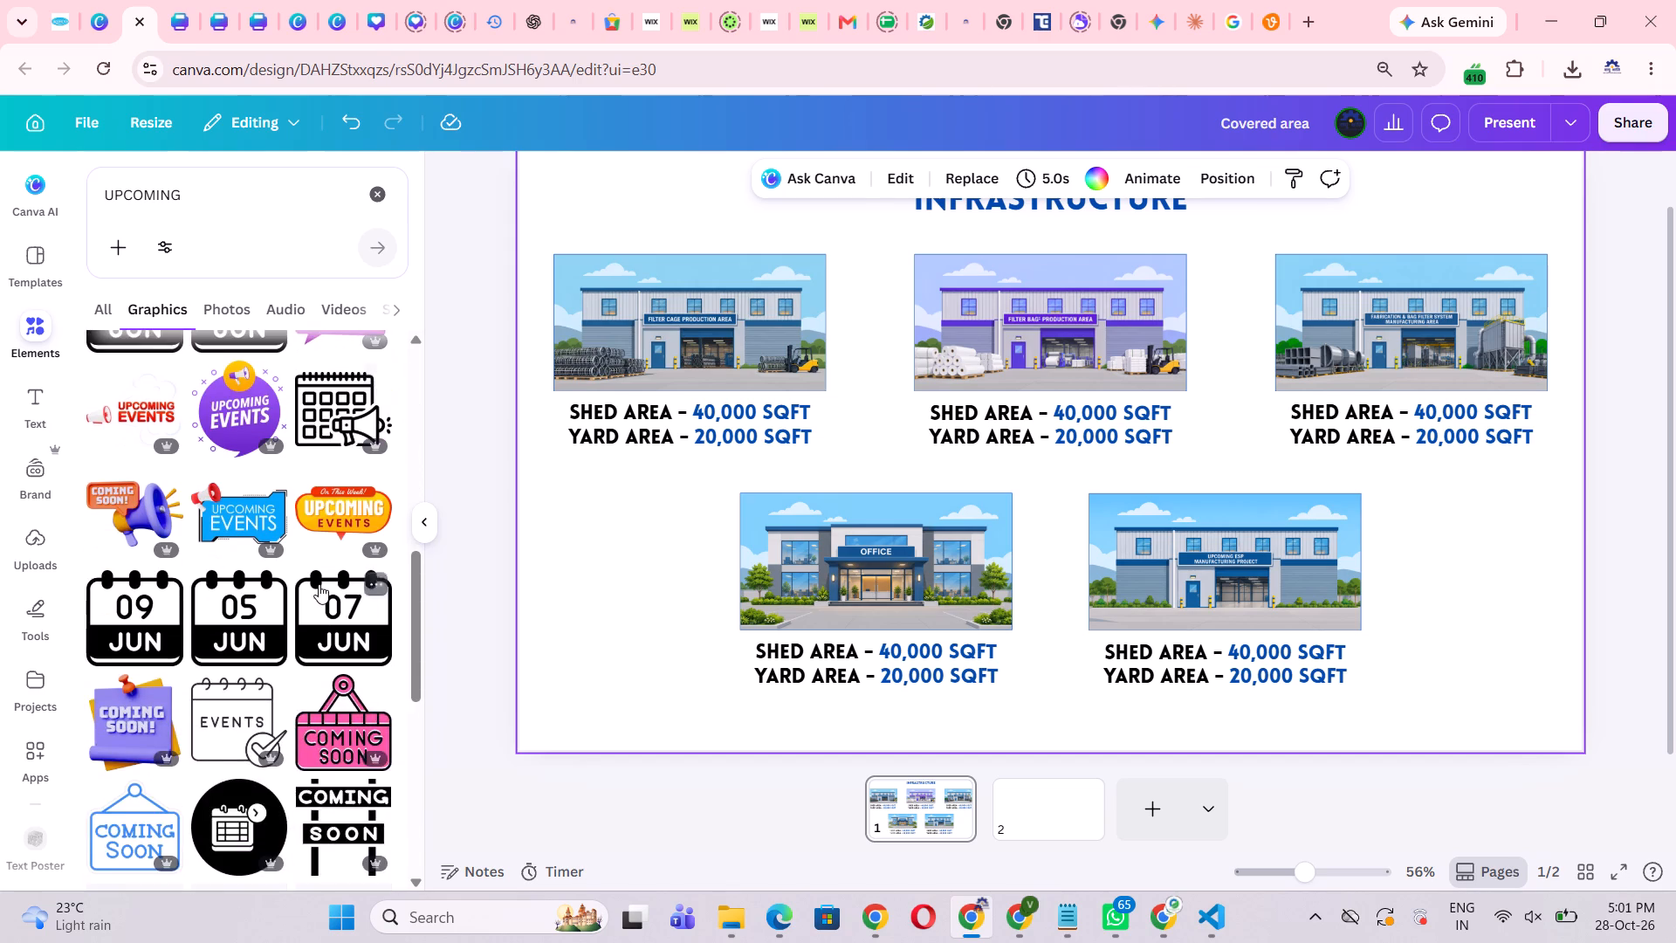
Replace the UPCOMING elements search with NEW and show all matching graphics.
scroll(319, 584, down, 5)
click(380, 206)
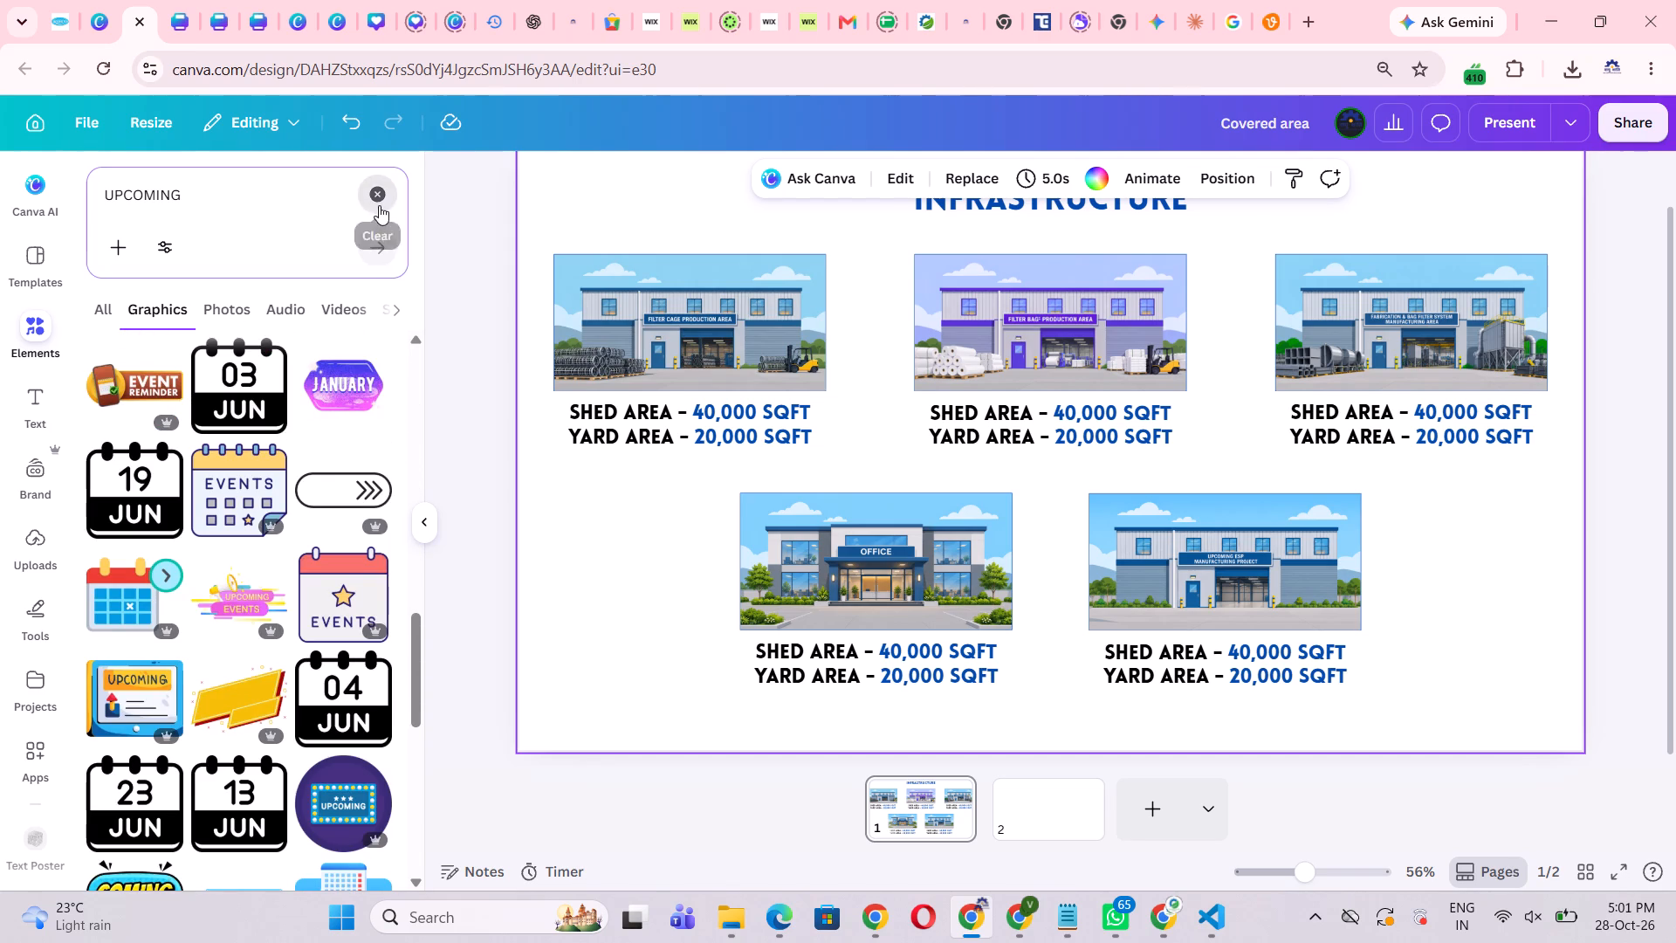
click(229, 202)
click(210, 395)
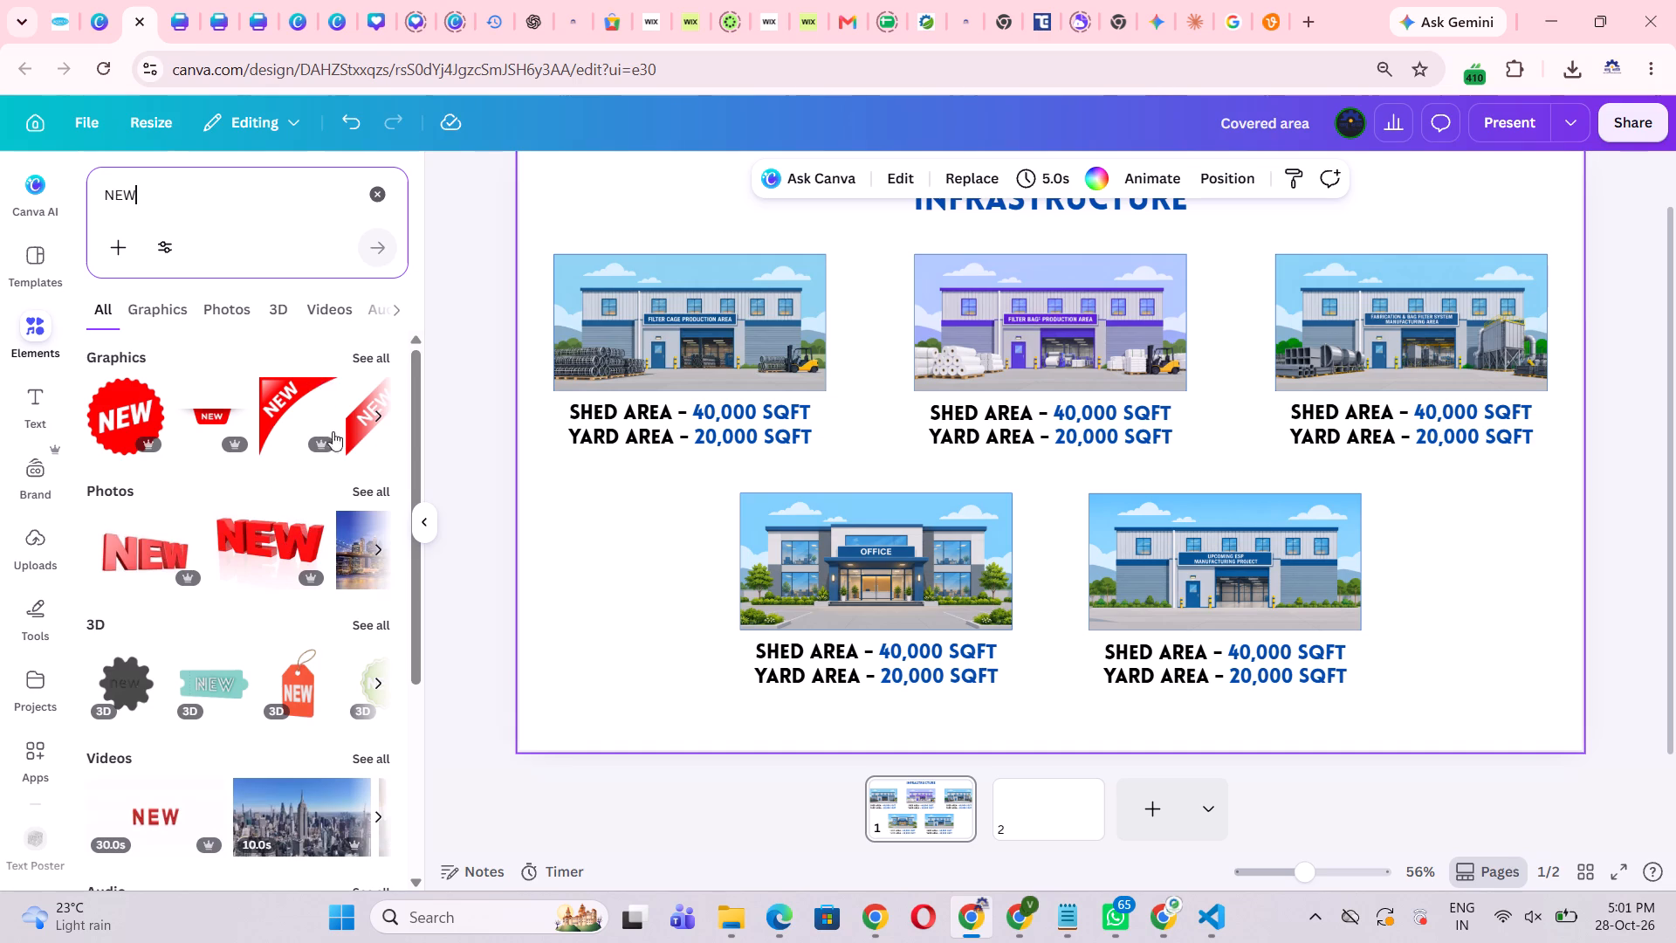
click(367, 359)
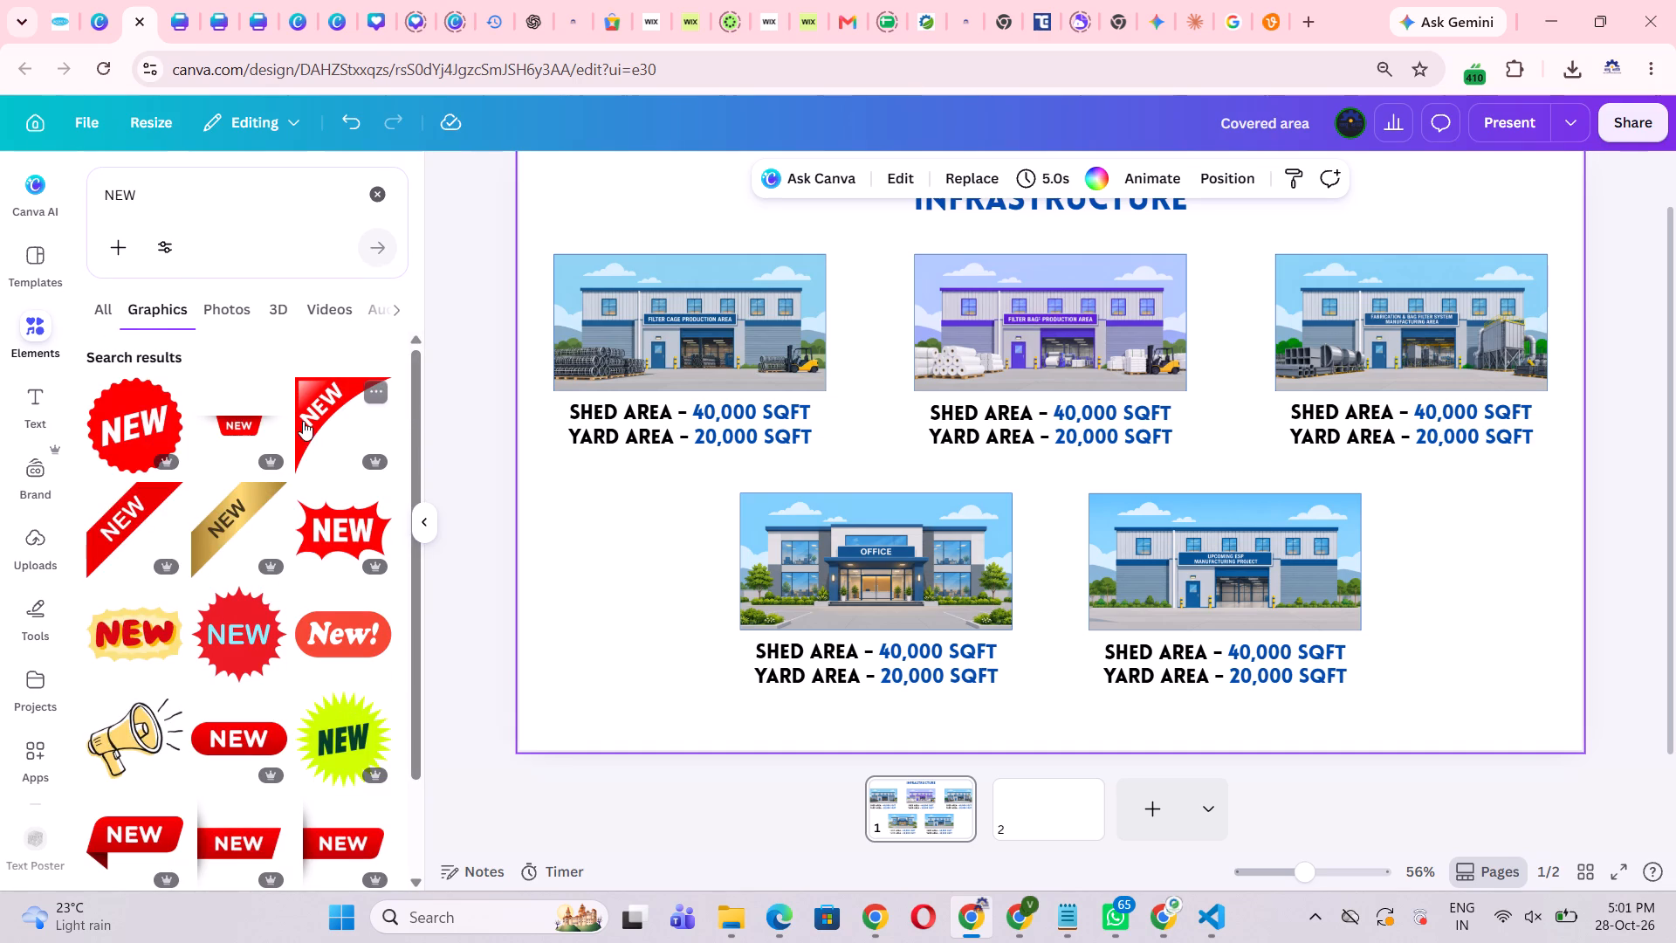
Add the red NEW corner ribbon graphic, shrink it to about 82 by 82, and fit it in the Upcoming ESP image's upper-left corner.
drag(303, 421, 1106, 530)
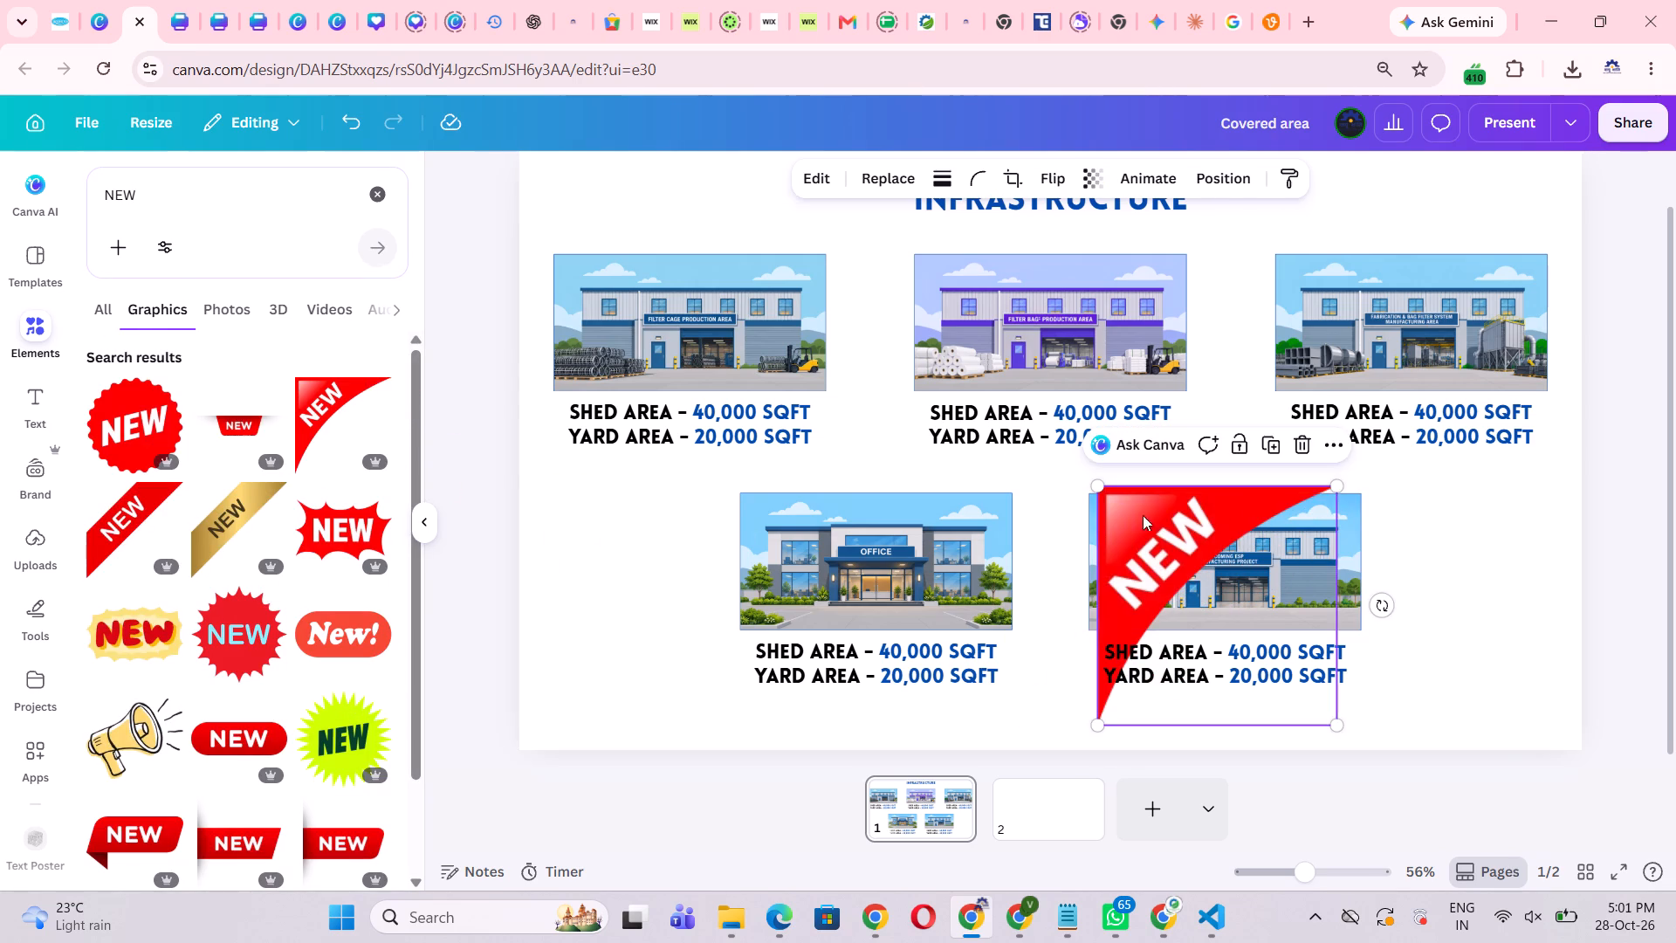
drag(1336, 481, 1184, 716)
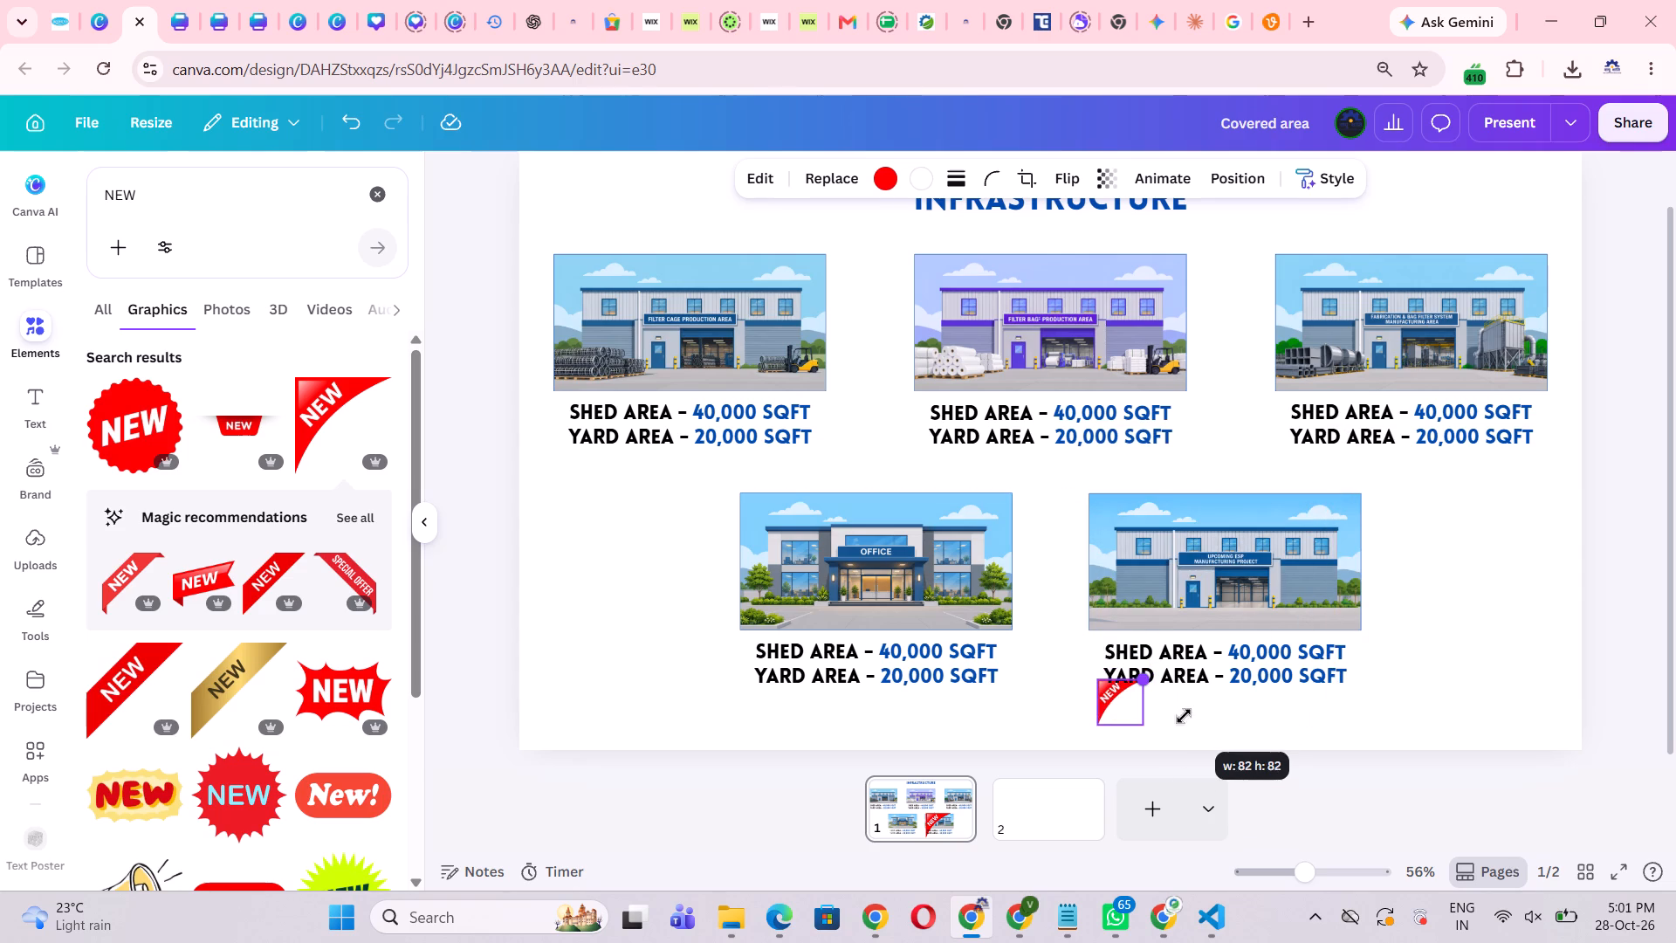
drag(1184, 716, 1184, 715)
drag(1118, 708, 1107, 526)
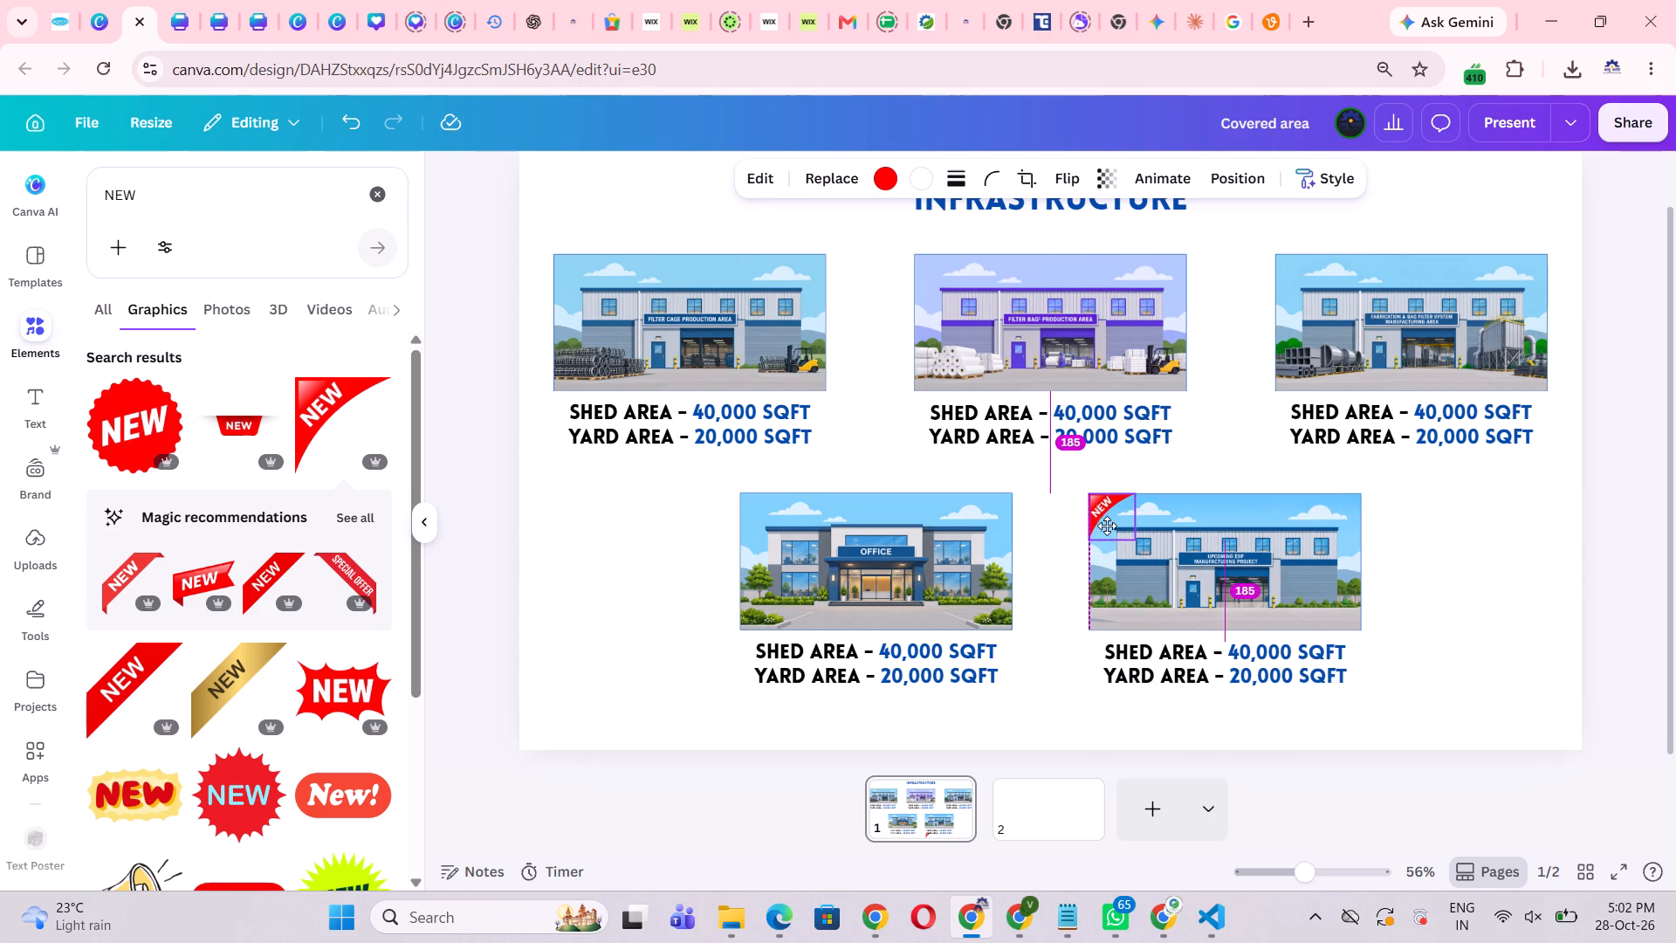
drag(1107, 526, 1107, 525)
click(1473, 617)
Enlarge the NEW ribbon to about half the height of the Upcoming ESP image, keeping its upper-left corner anchored, then deselect it.
click(1113, 510)
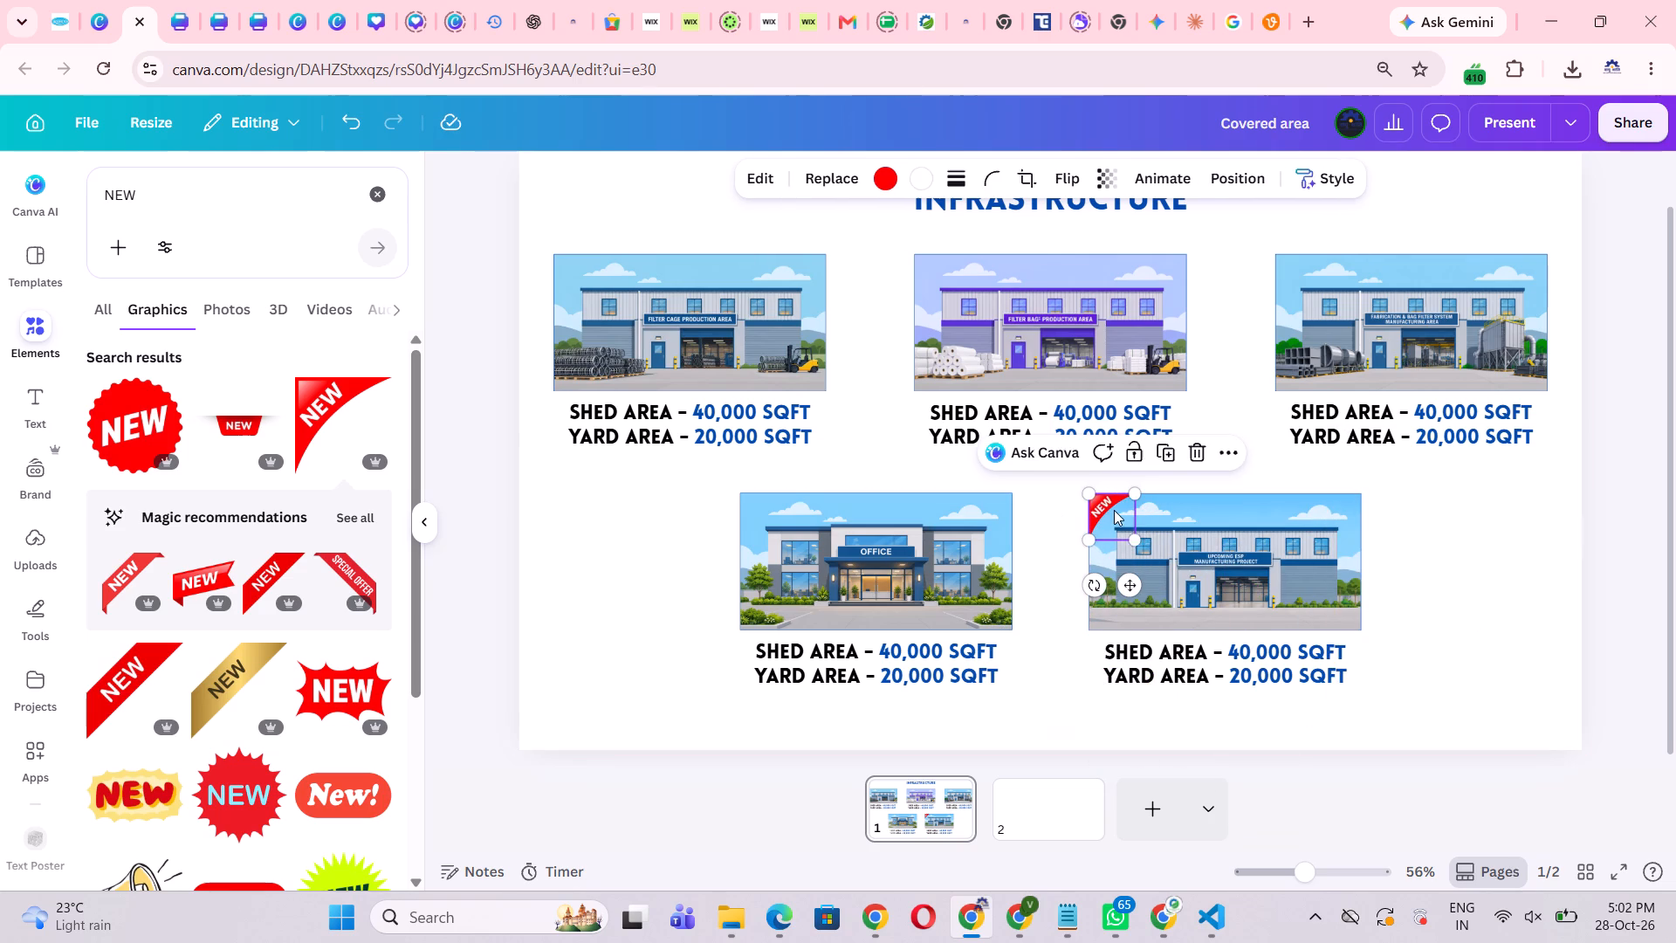
drag(1137, 540, 1153, 562)
click(1439, 591)
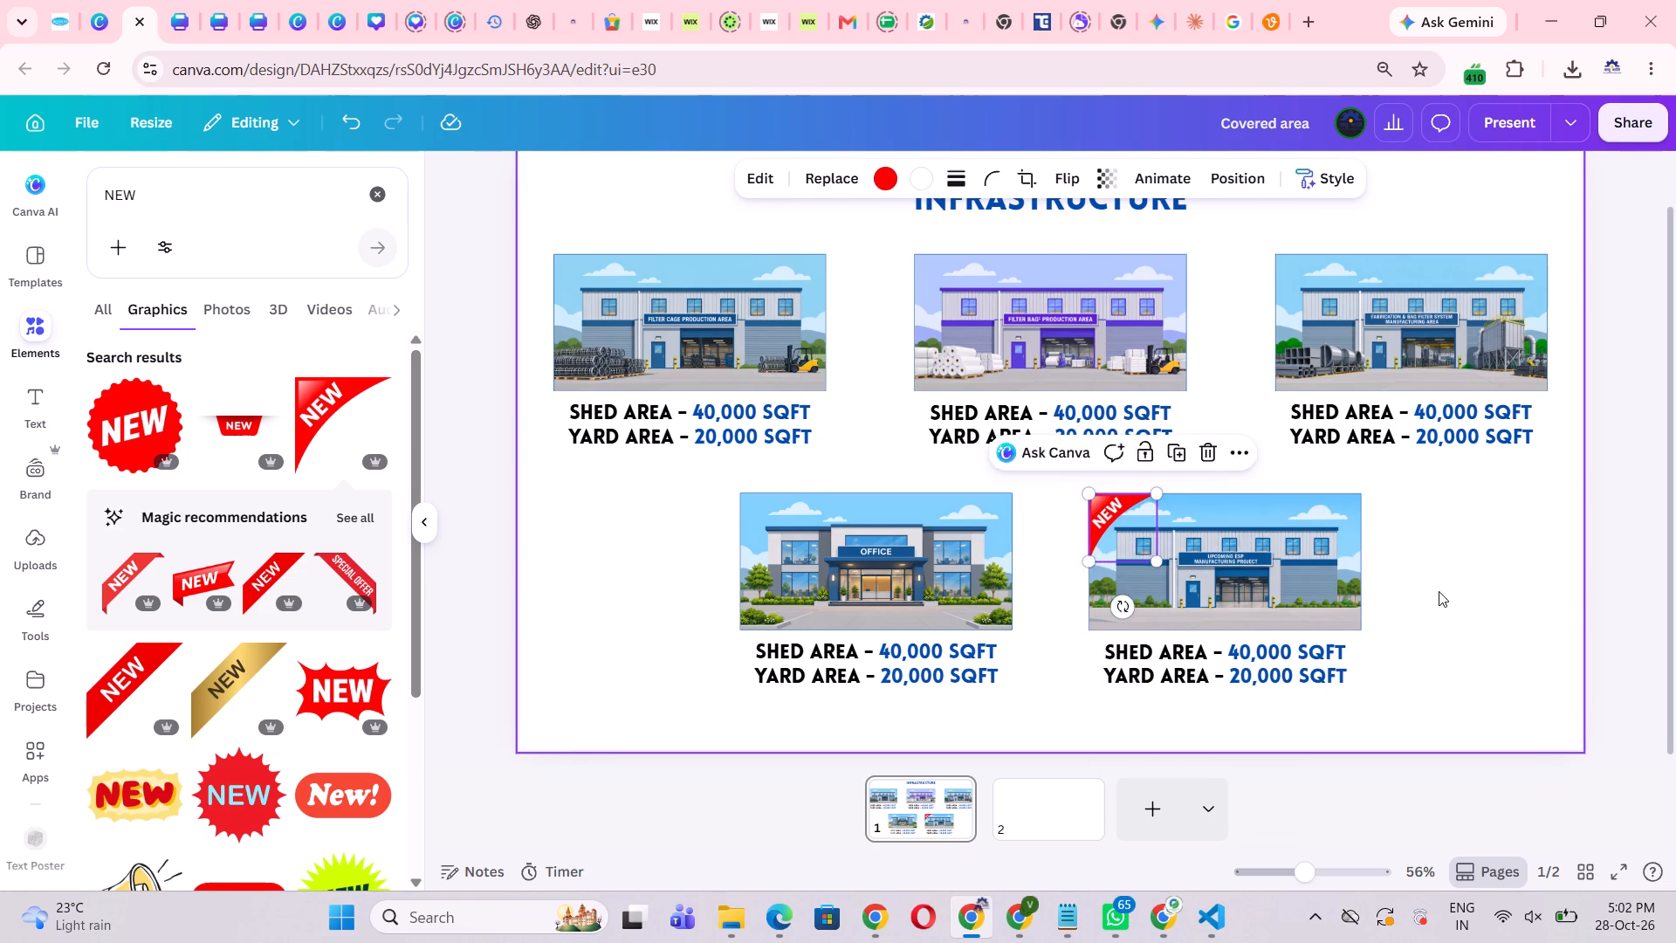
click(1447, 595)
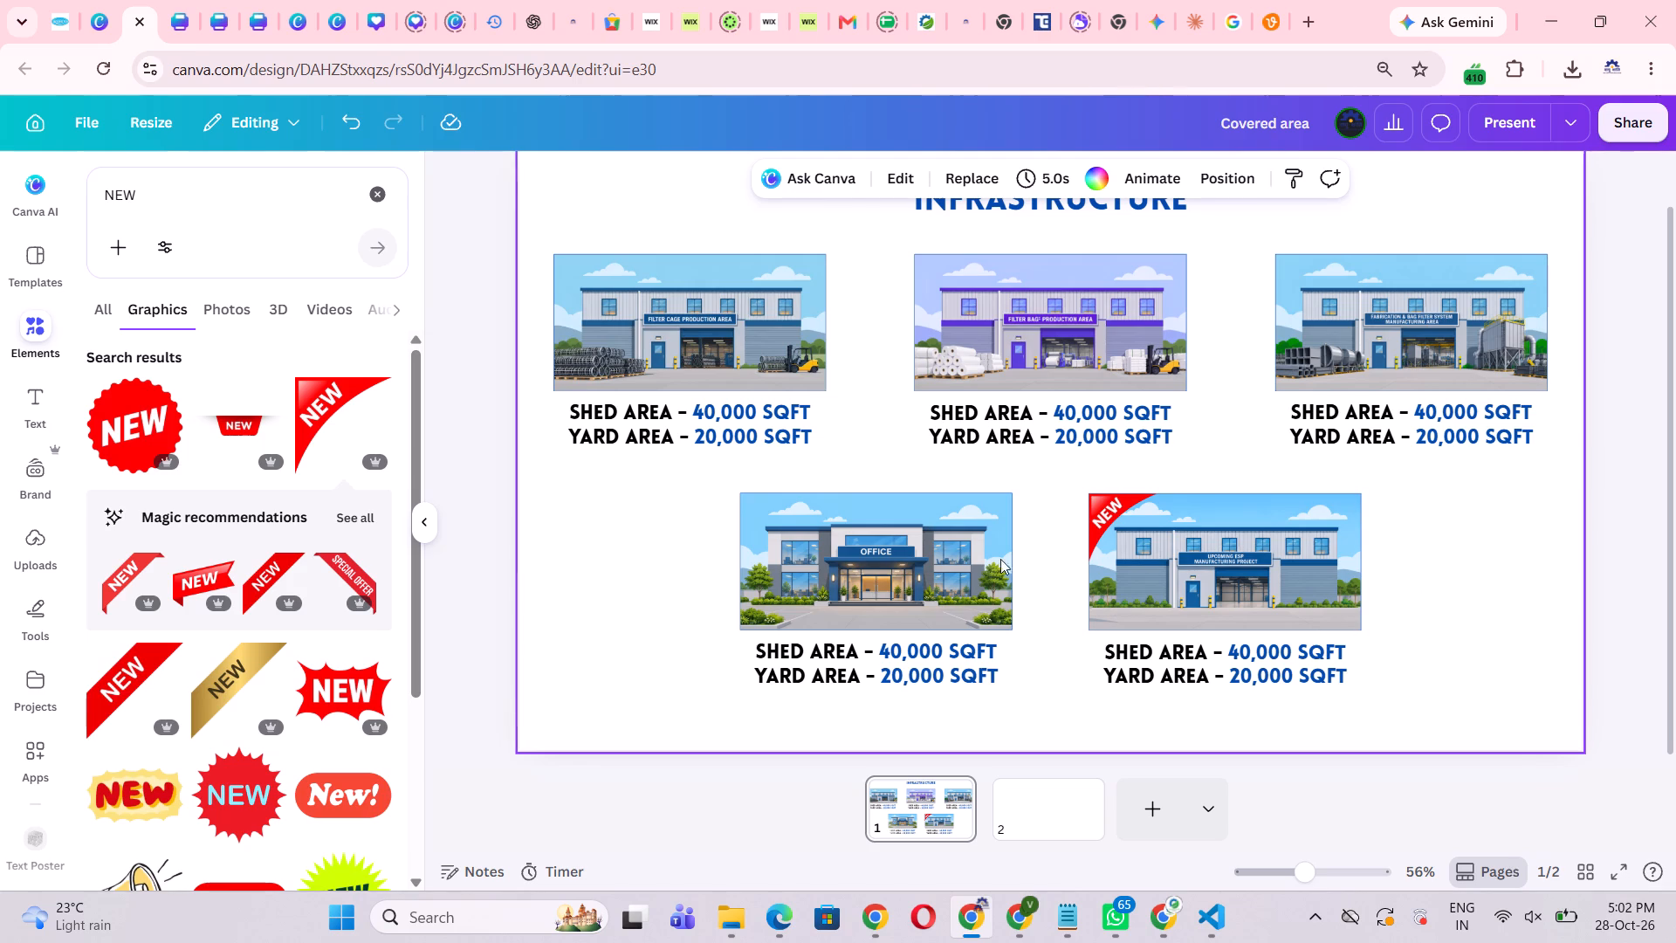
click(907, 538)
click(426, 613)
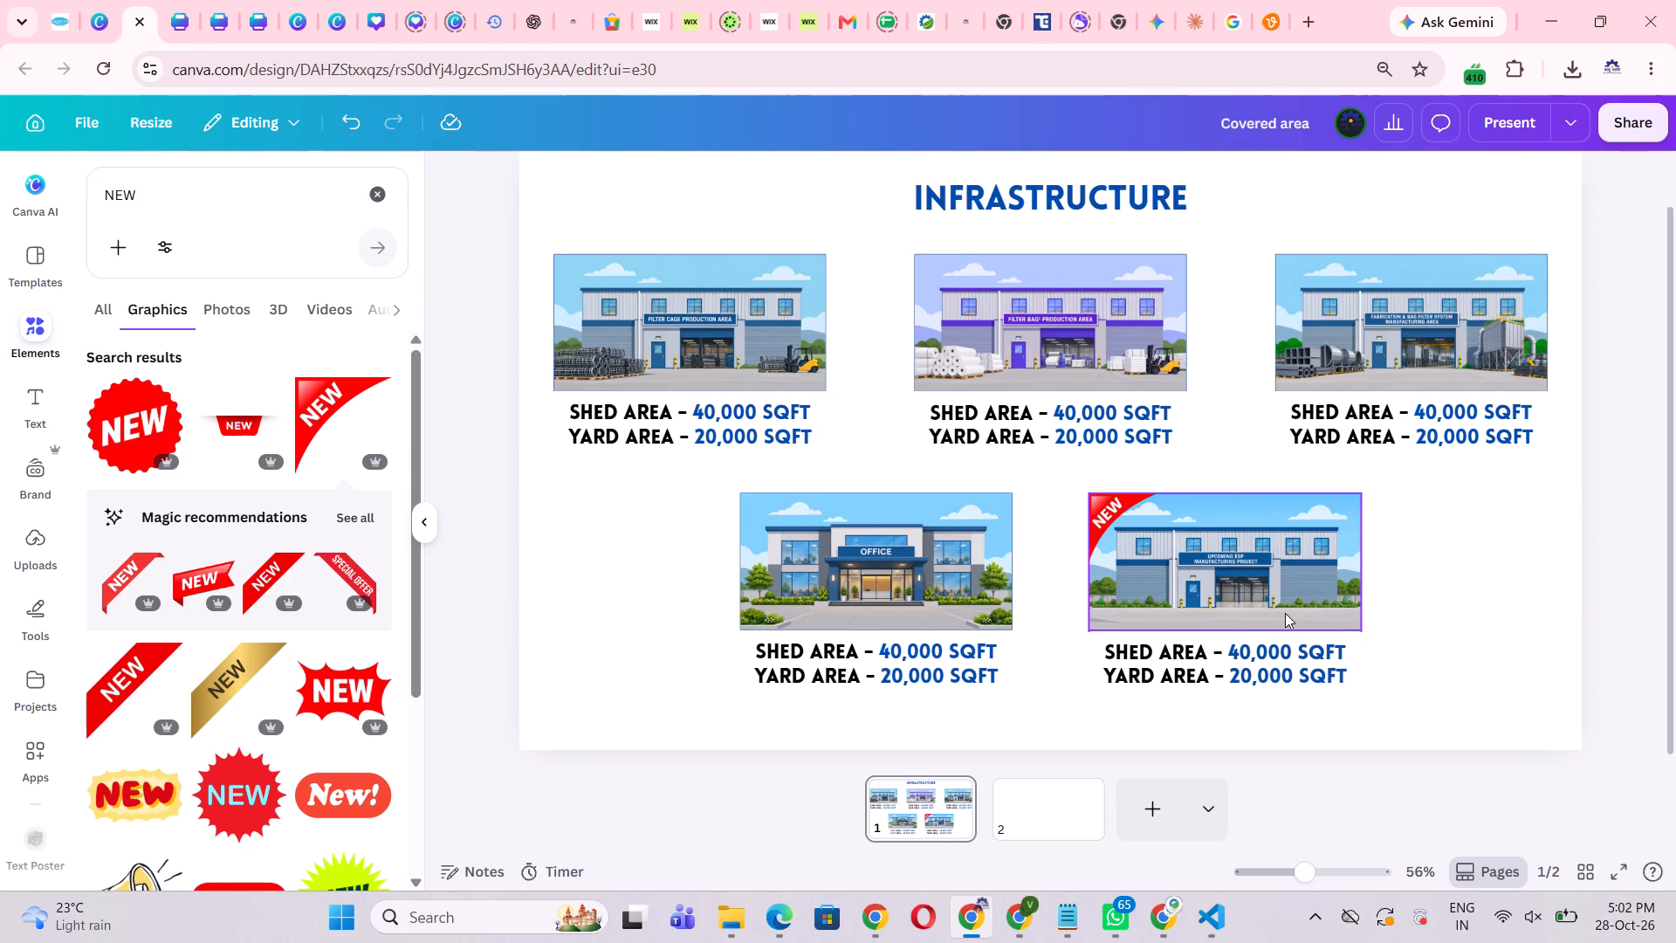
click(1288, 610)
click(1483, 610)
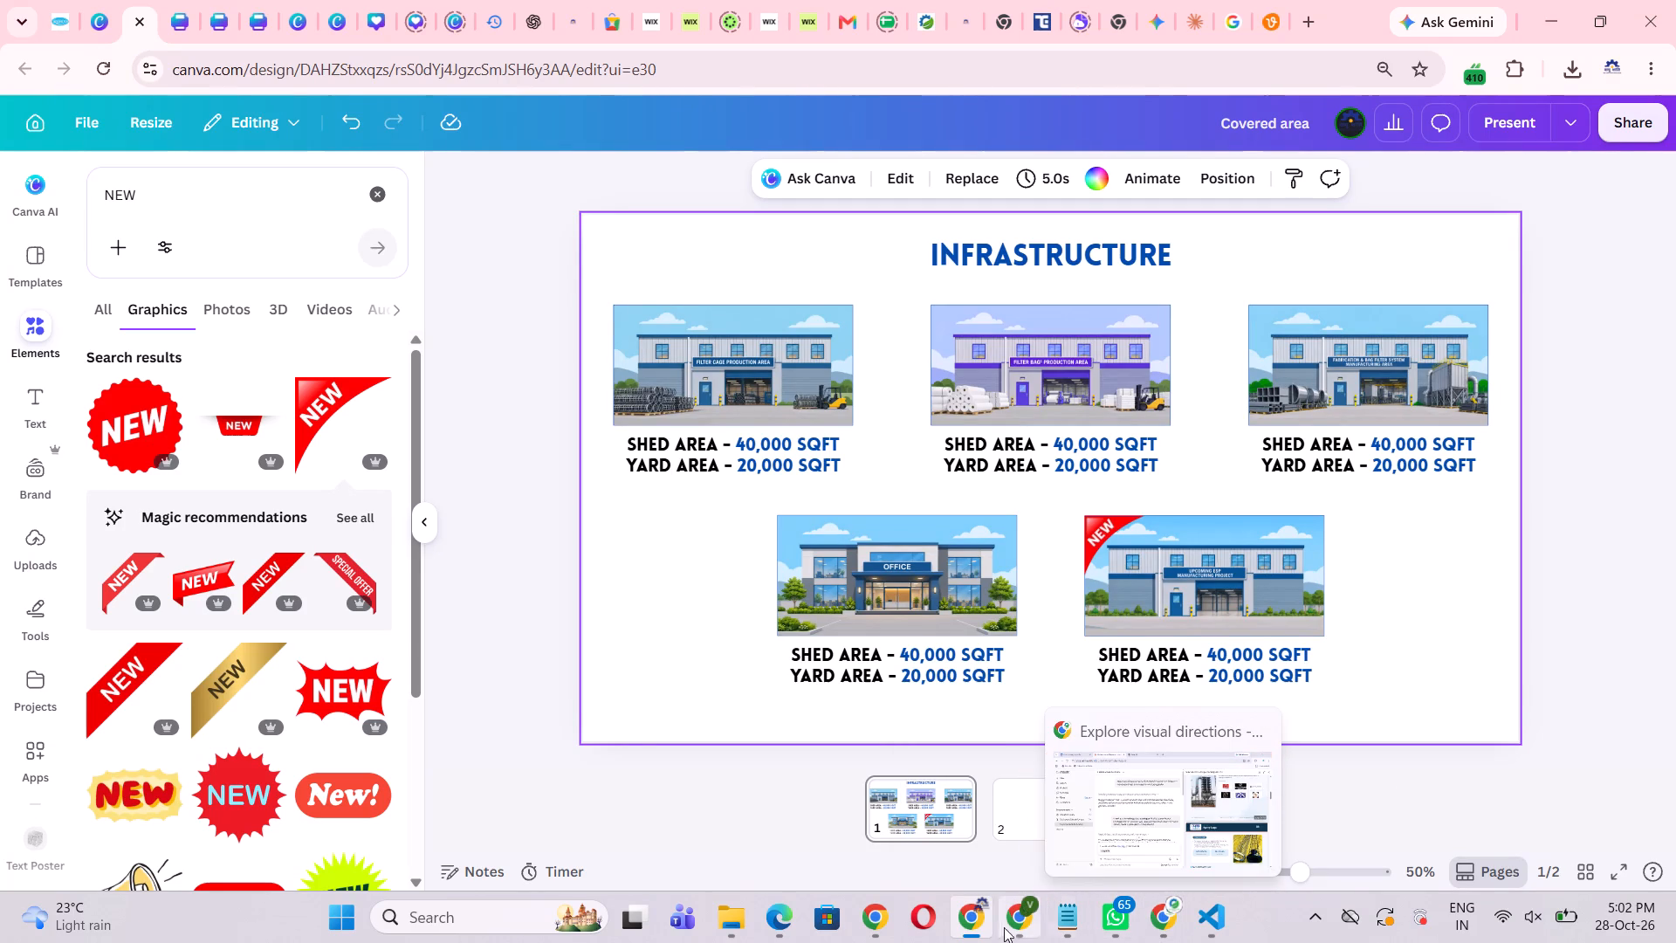
Switch to the other Chrome window, which has Snapchat open.
click(877, 921)
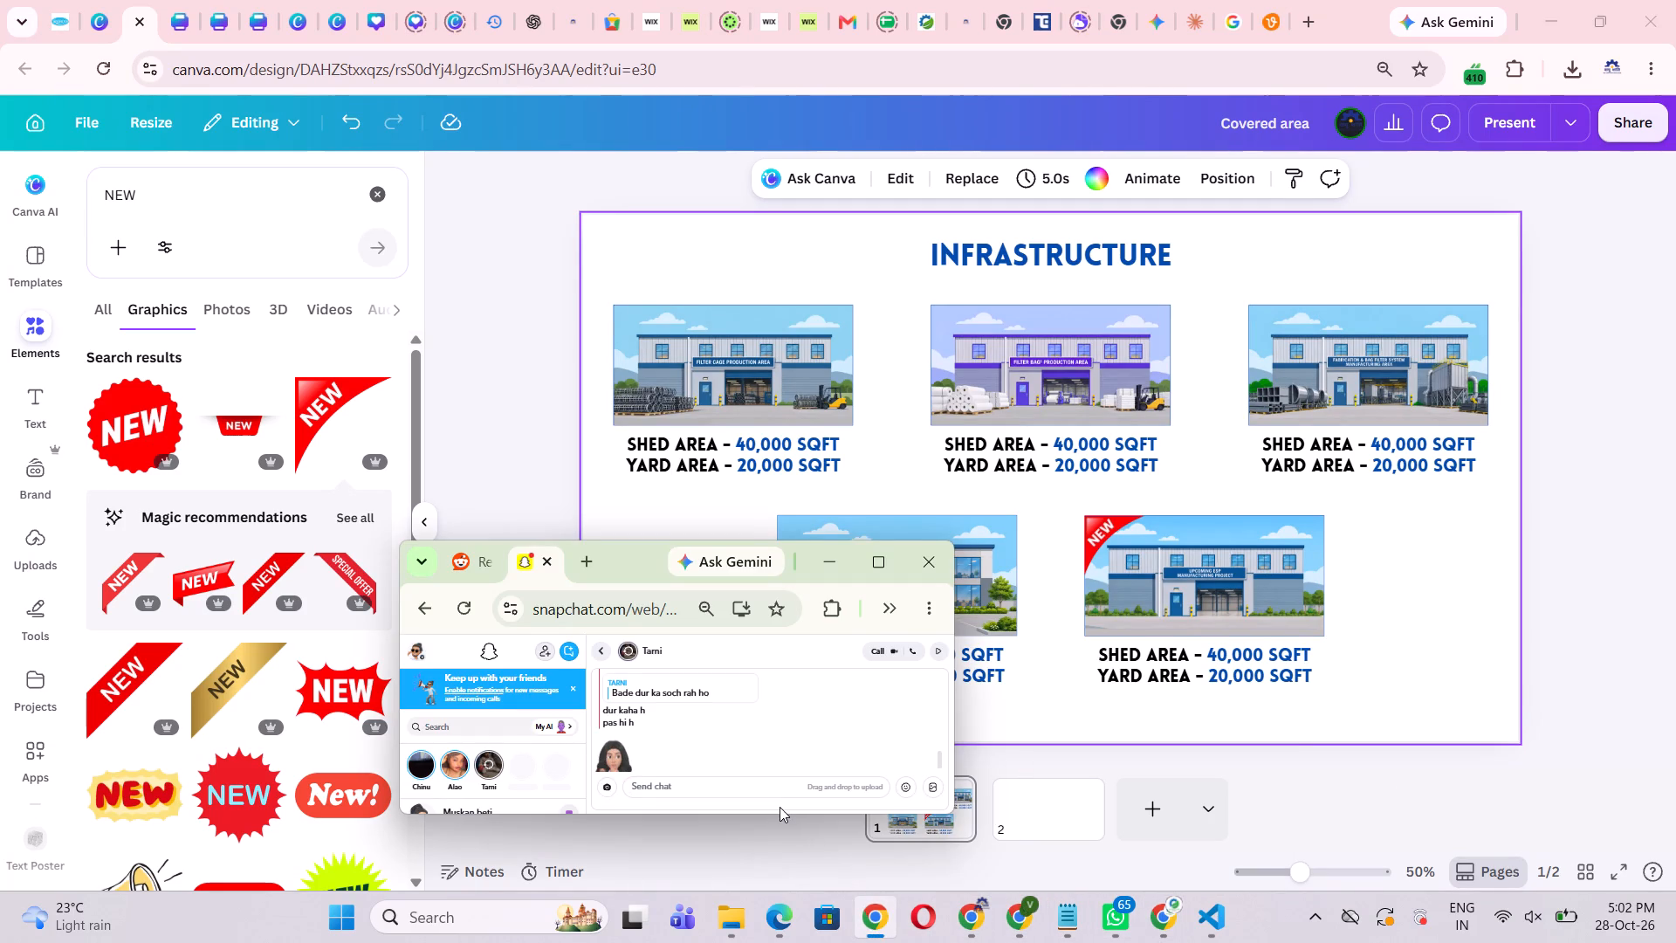
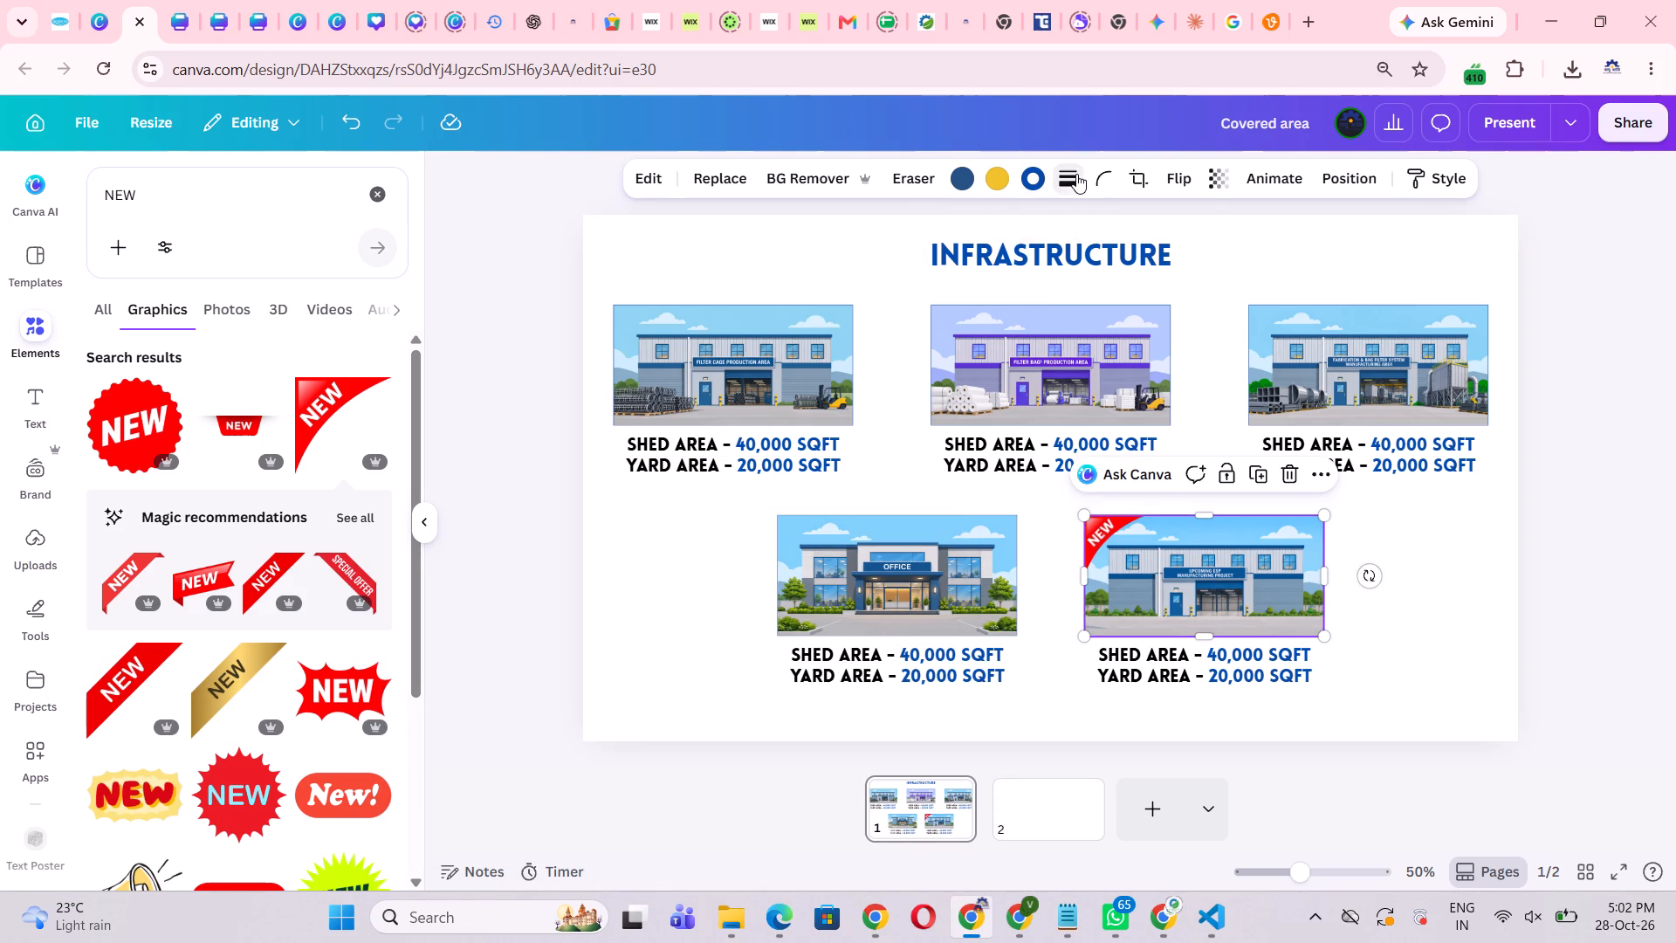
Change the border colour of the Upcoming ESP image to the design's red, then deselect the image.
click(1023, 184)
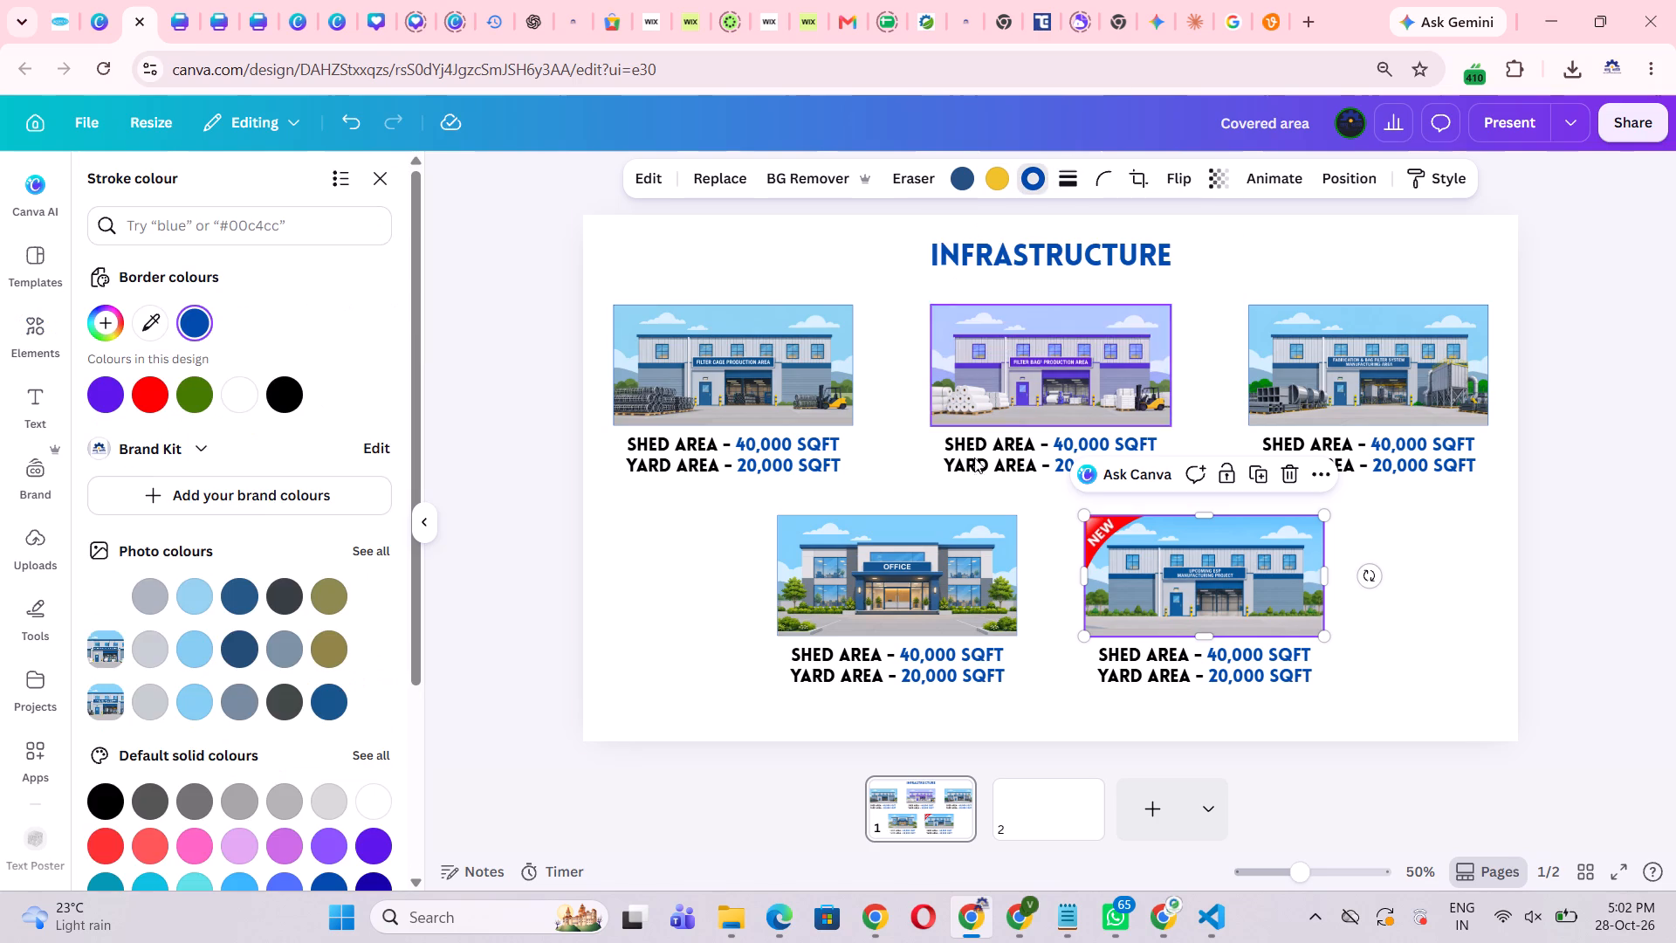
click(148, 393)
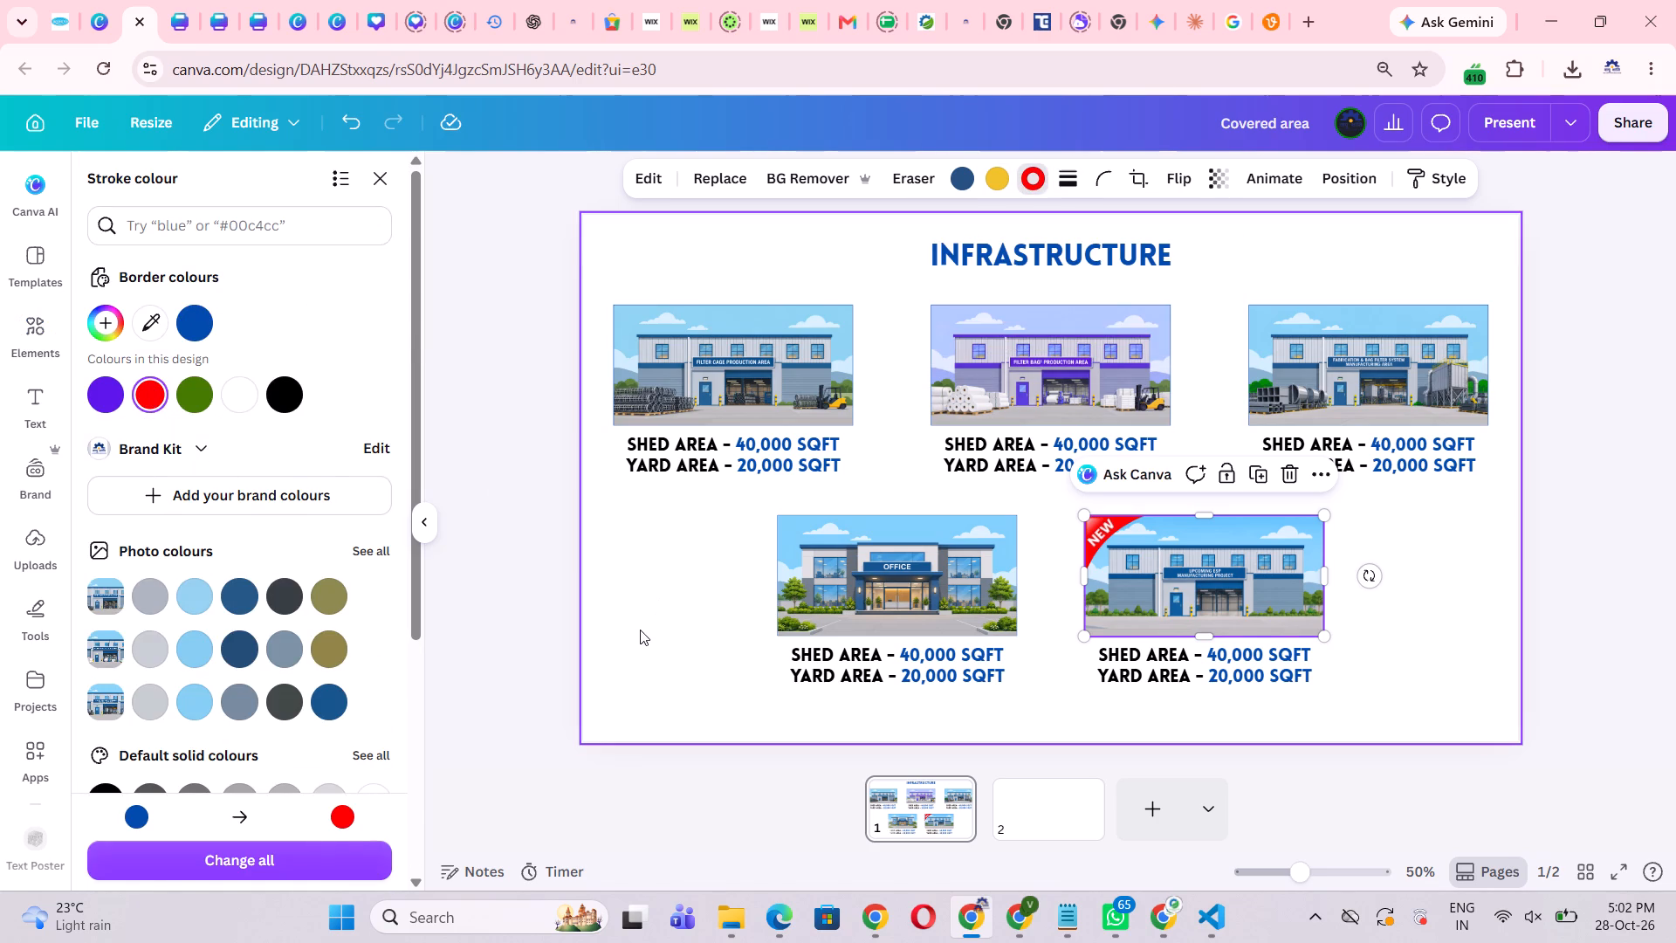
double_click(640, 630)
double_click(1675, 633)
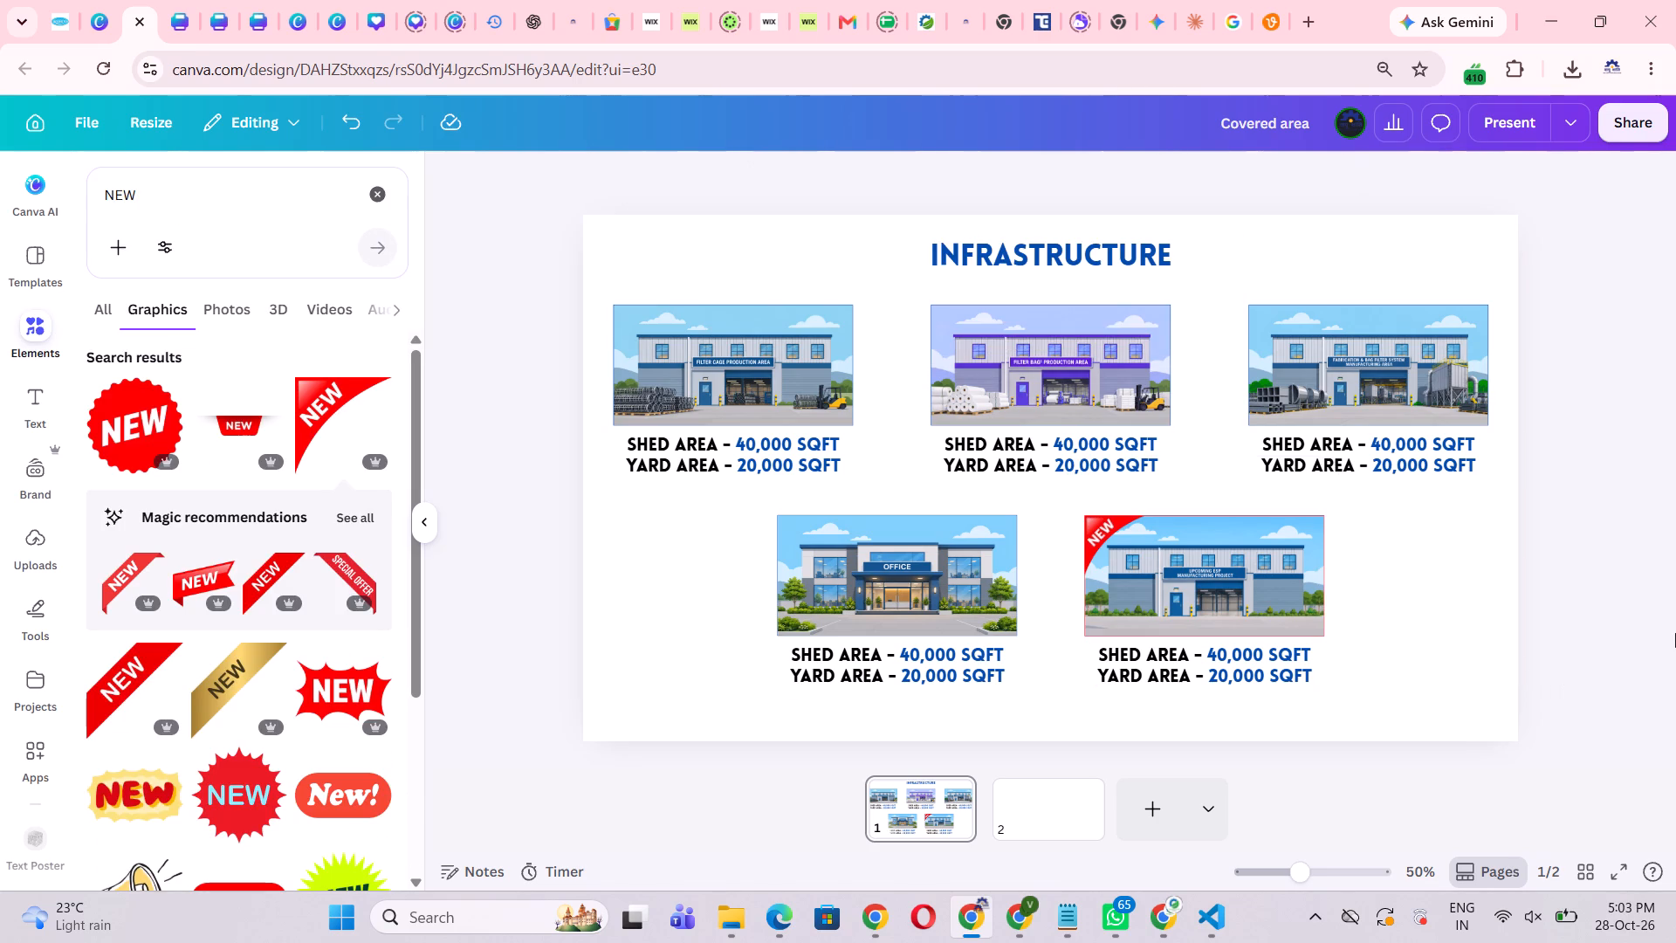
click(1470, 634)
click(1526, 640)
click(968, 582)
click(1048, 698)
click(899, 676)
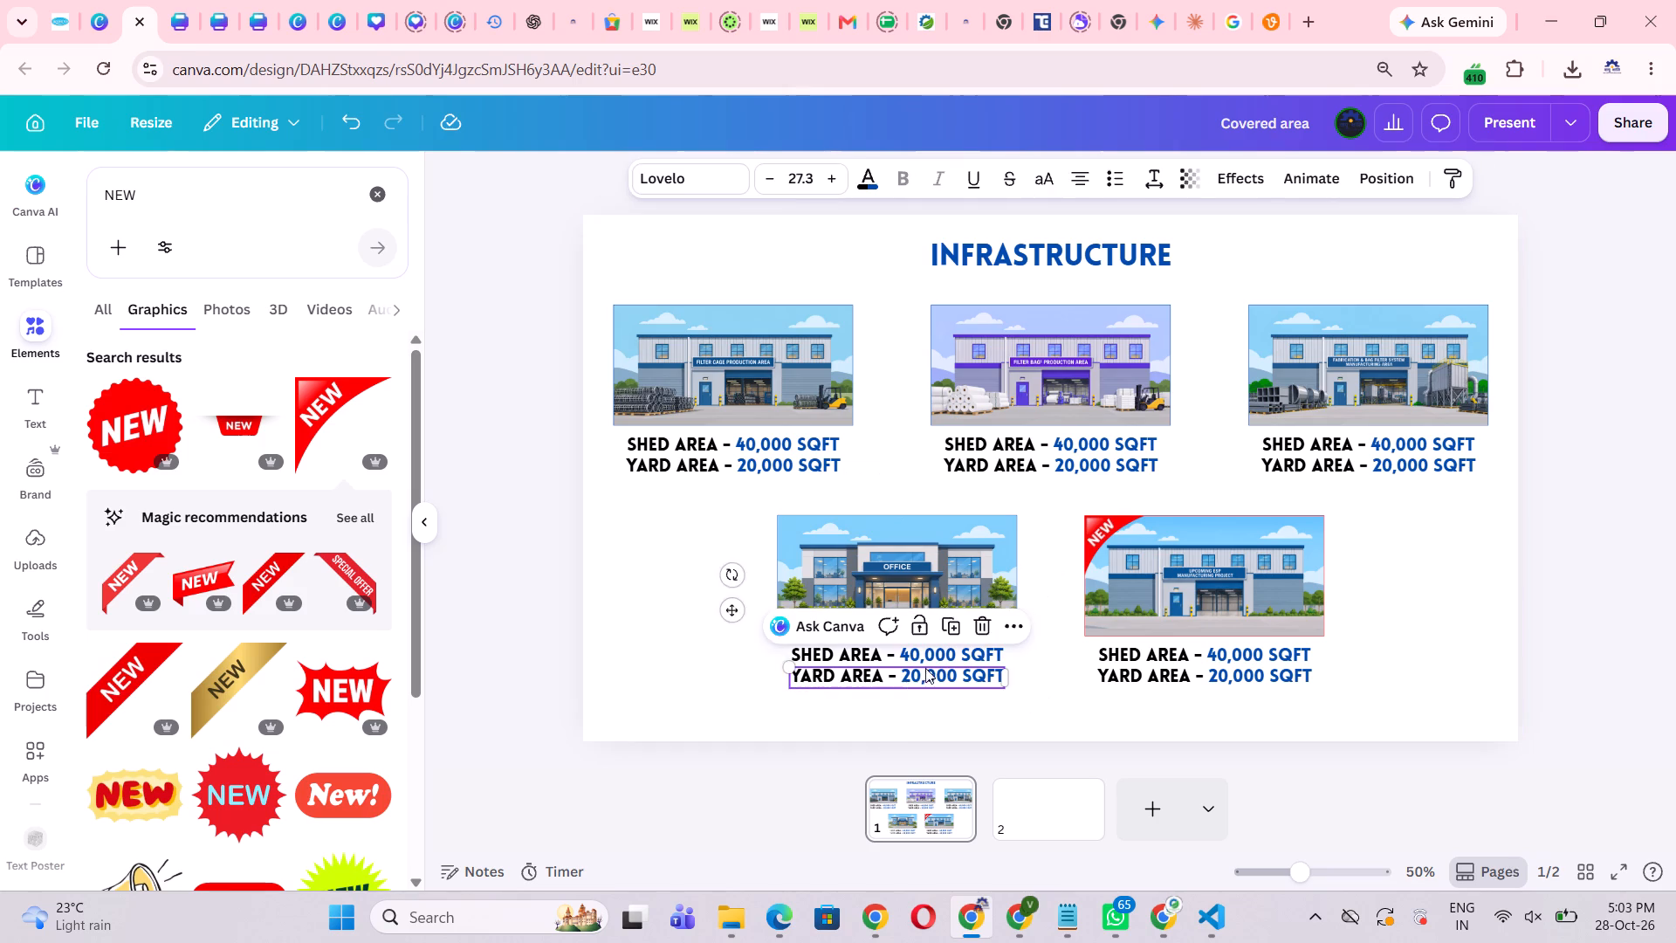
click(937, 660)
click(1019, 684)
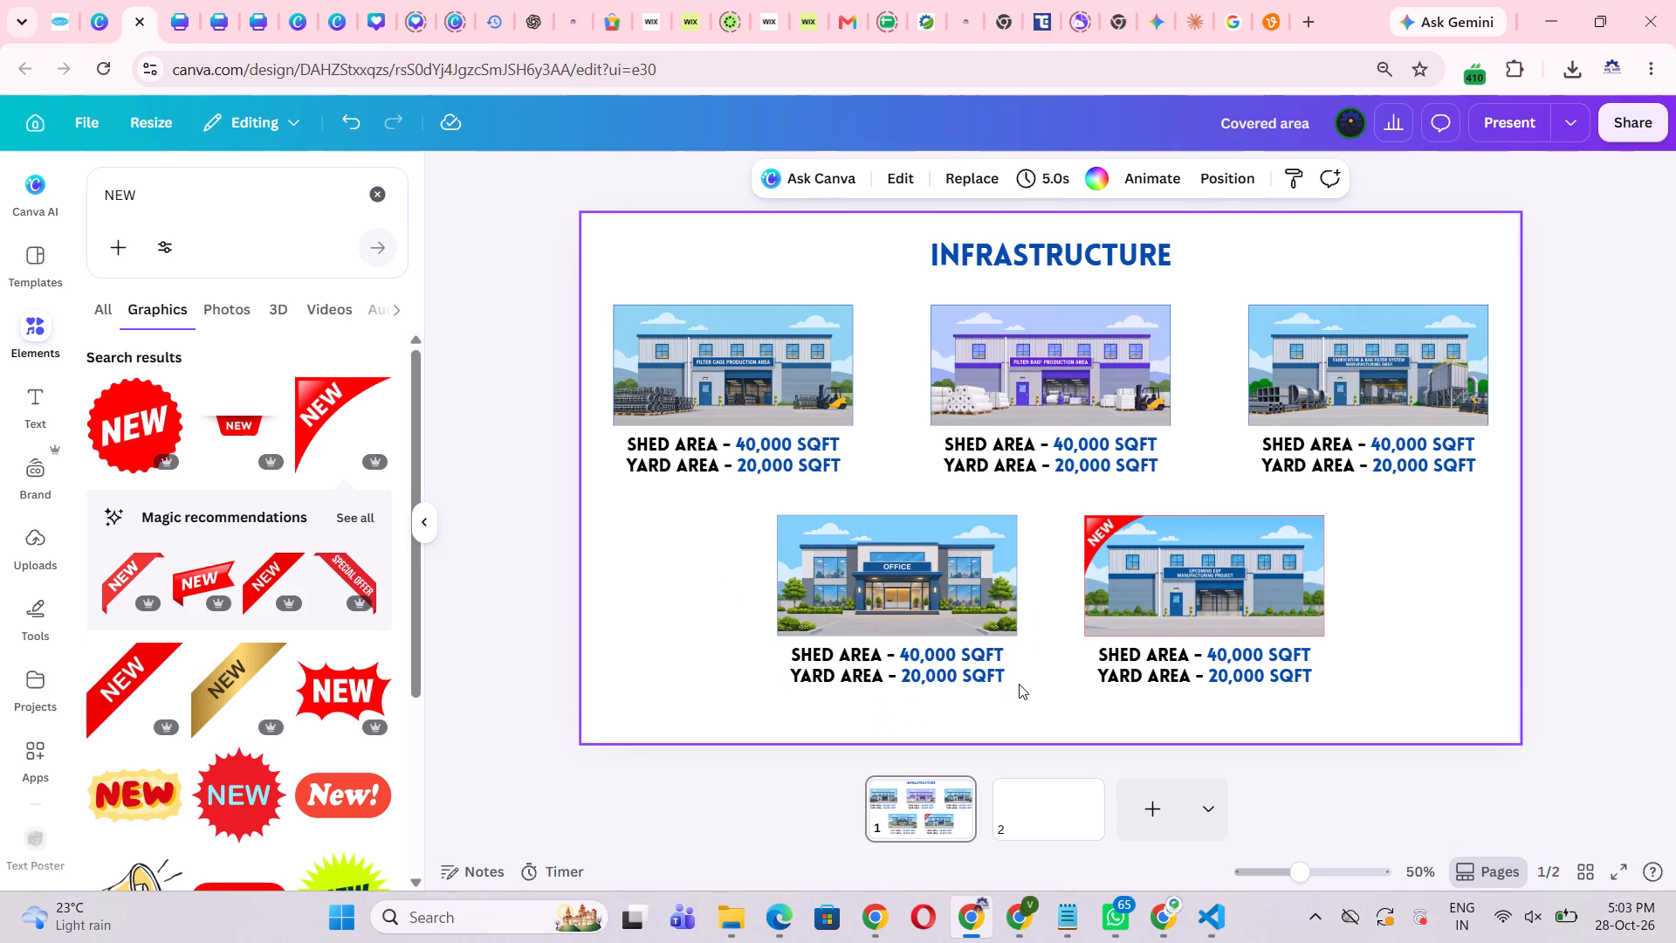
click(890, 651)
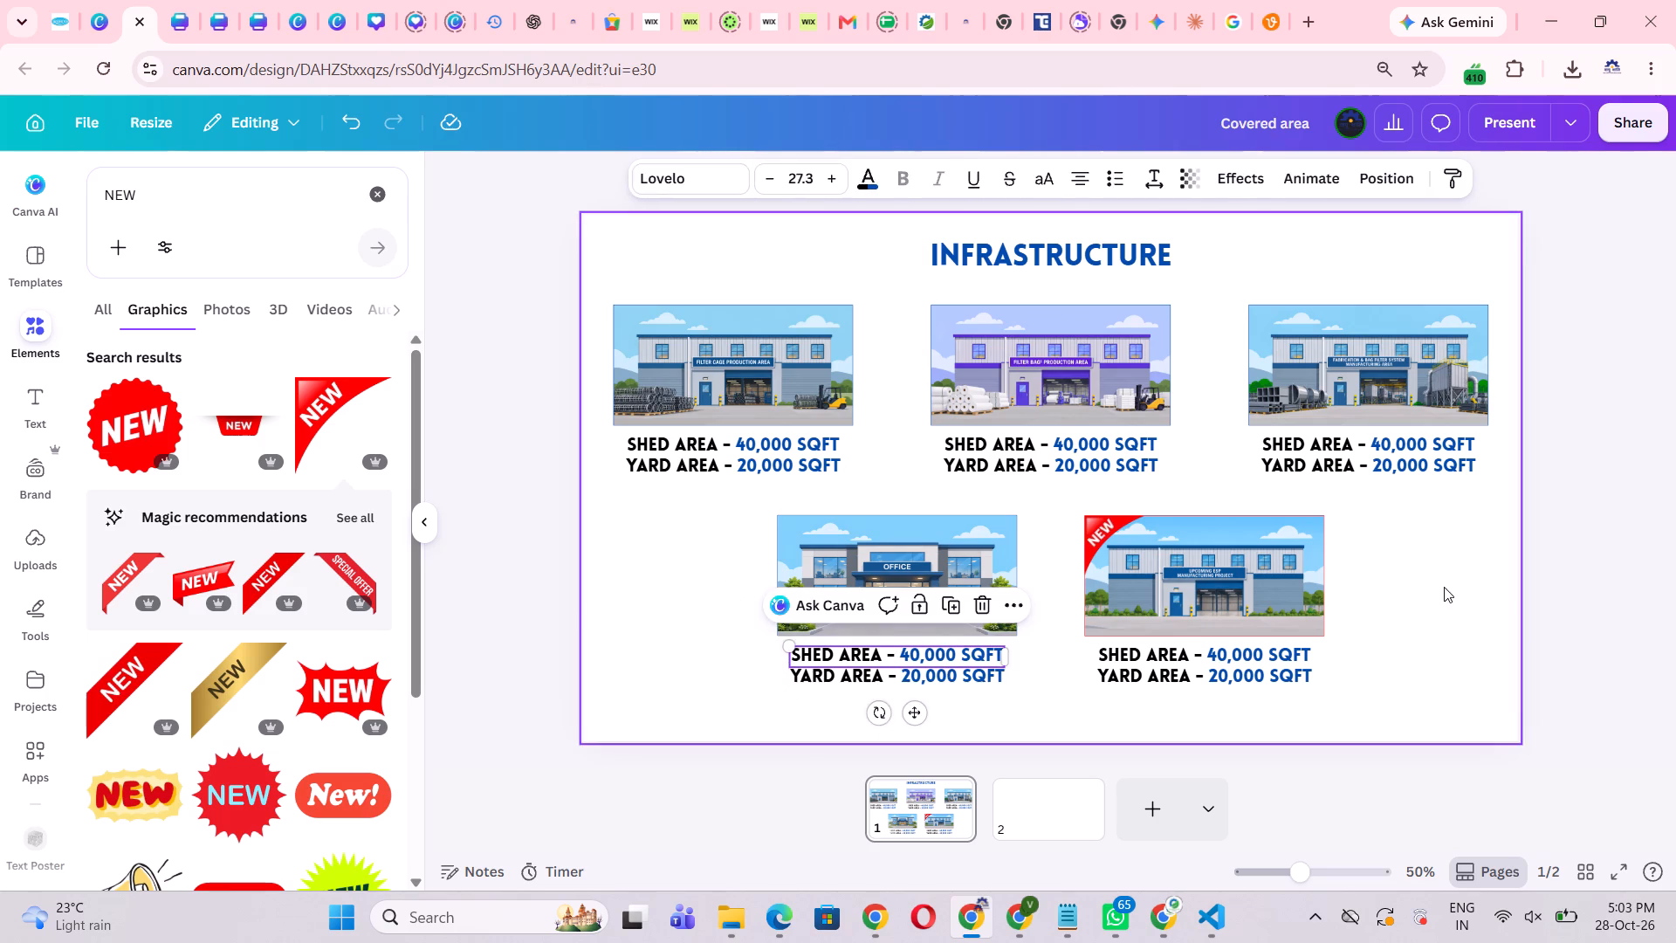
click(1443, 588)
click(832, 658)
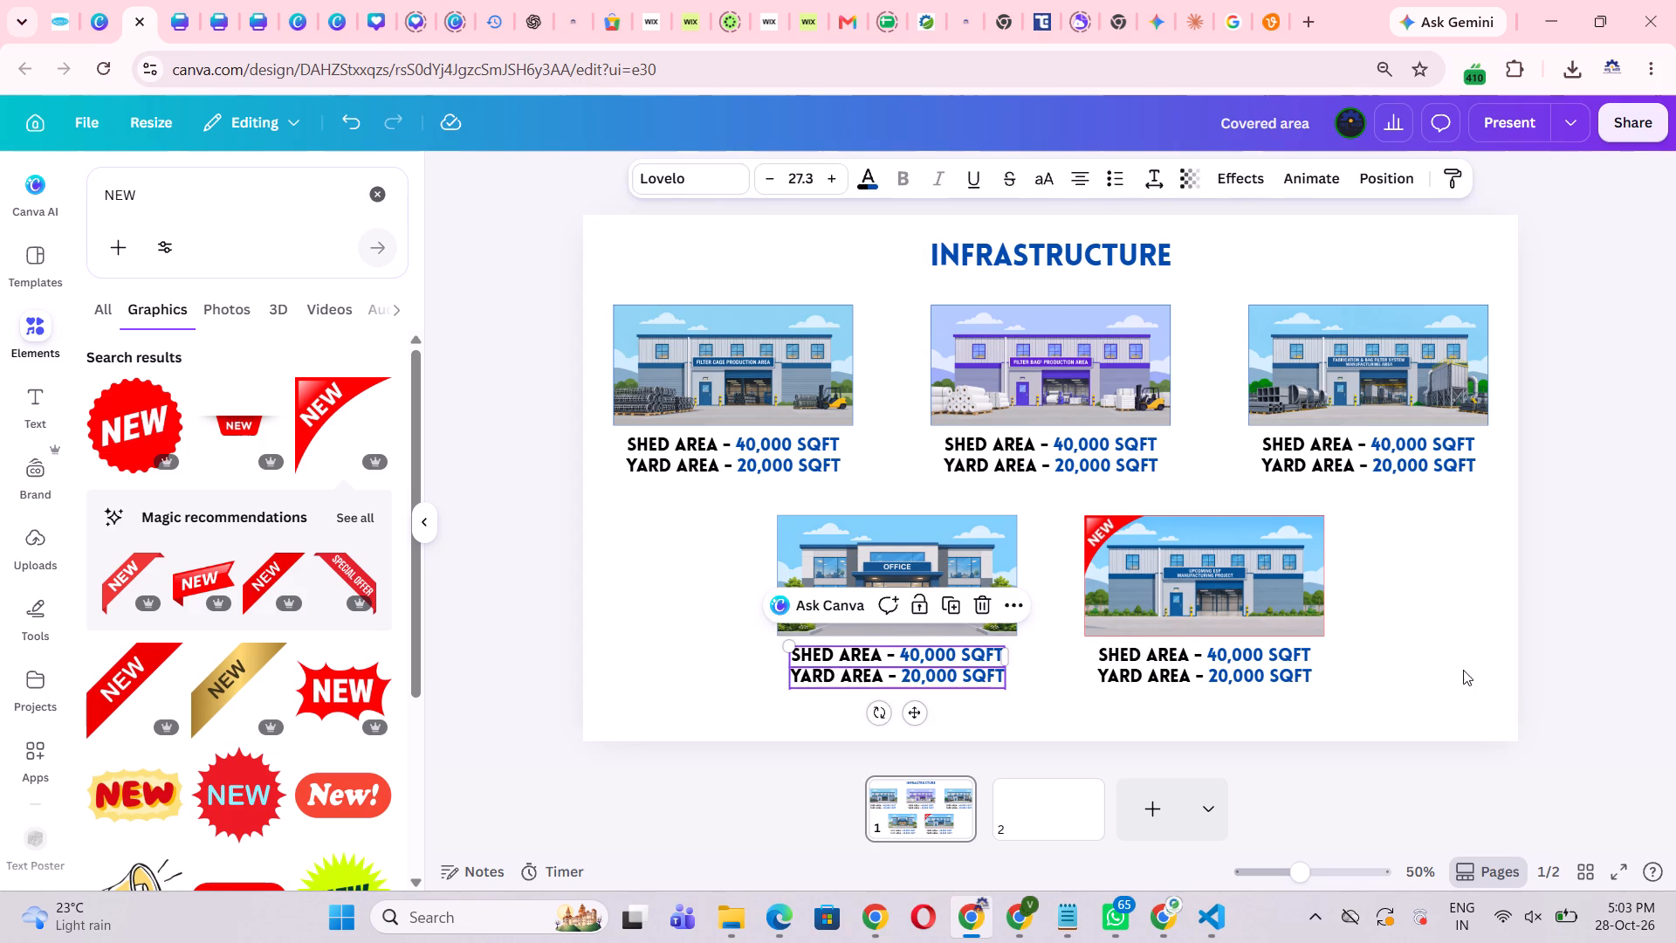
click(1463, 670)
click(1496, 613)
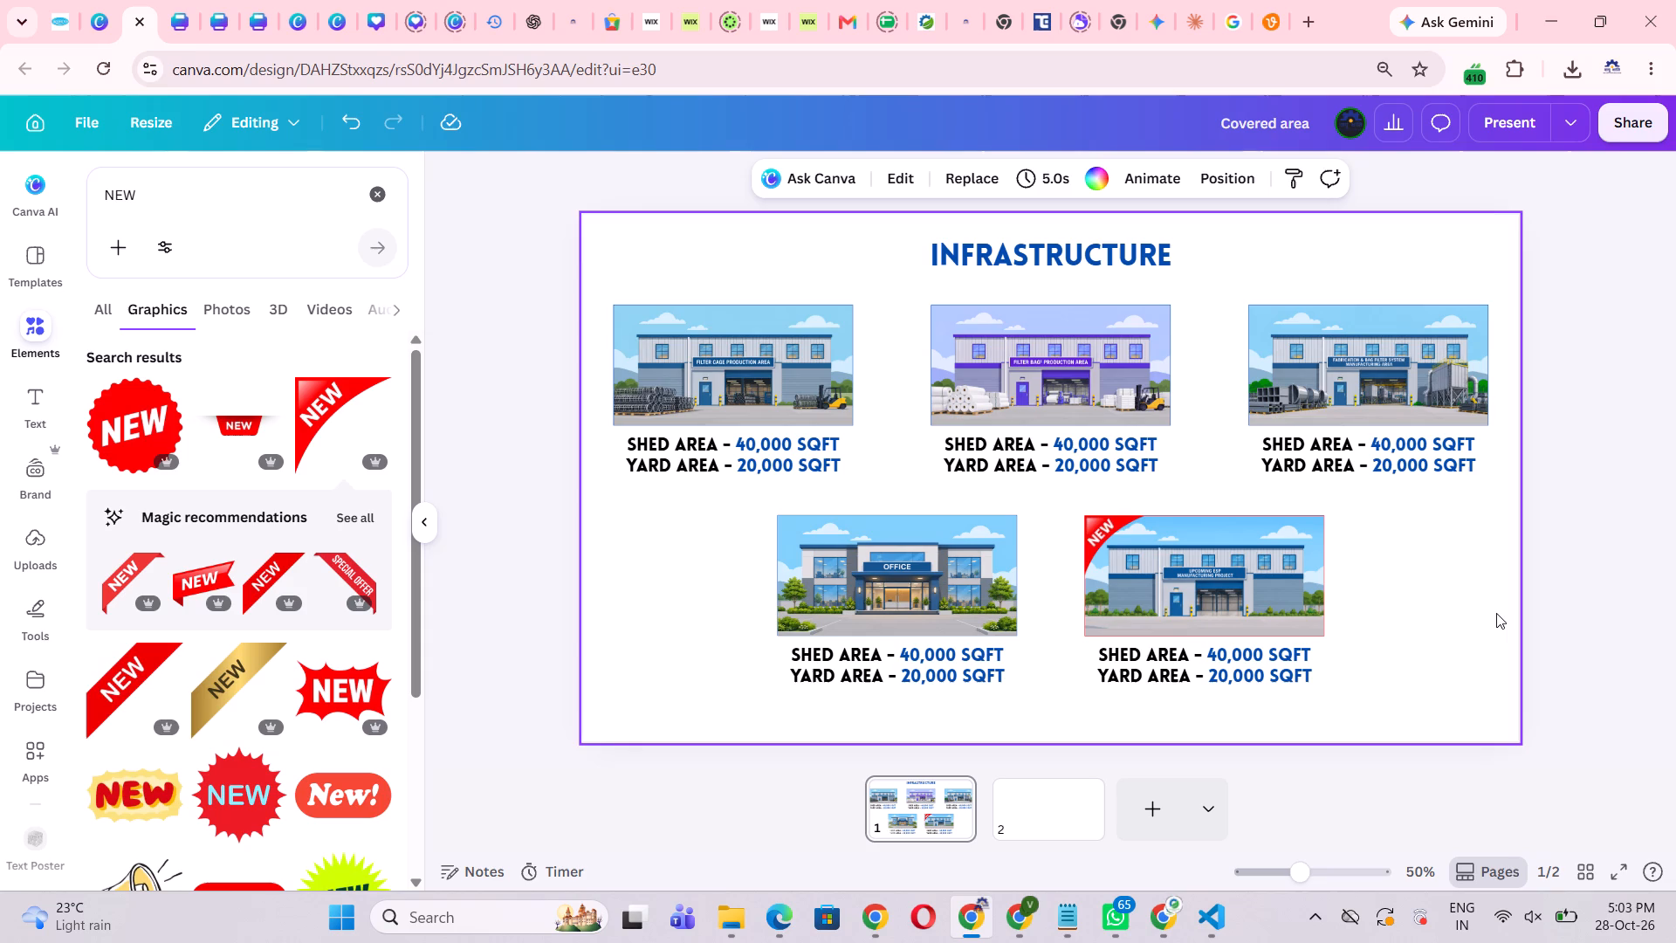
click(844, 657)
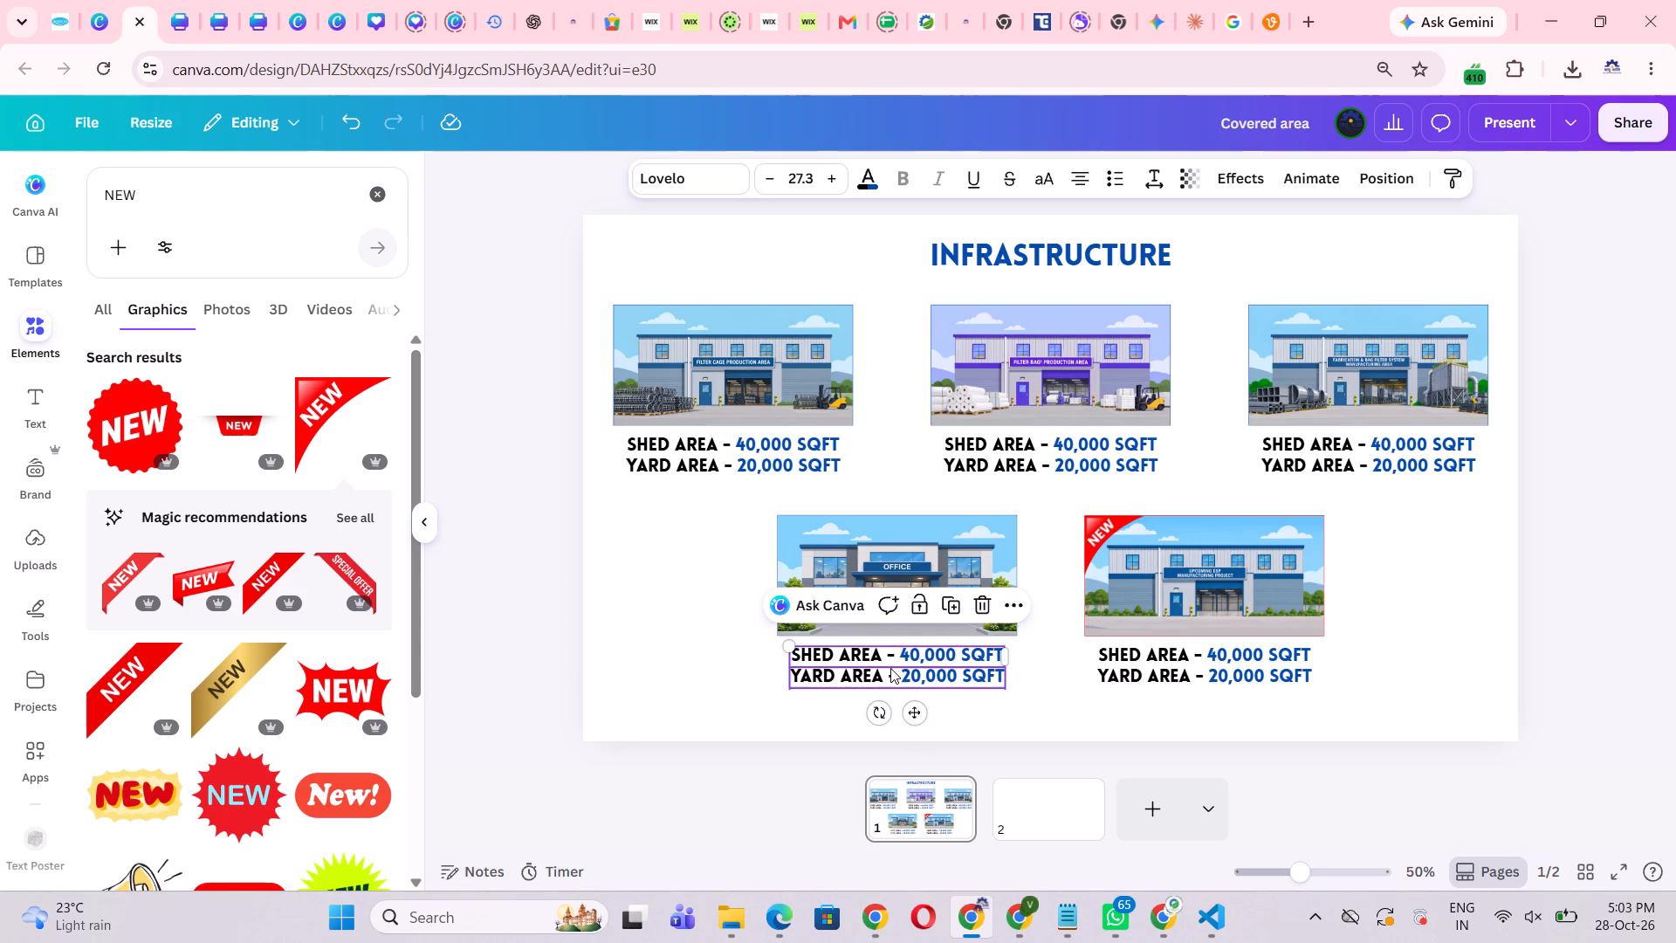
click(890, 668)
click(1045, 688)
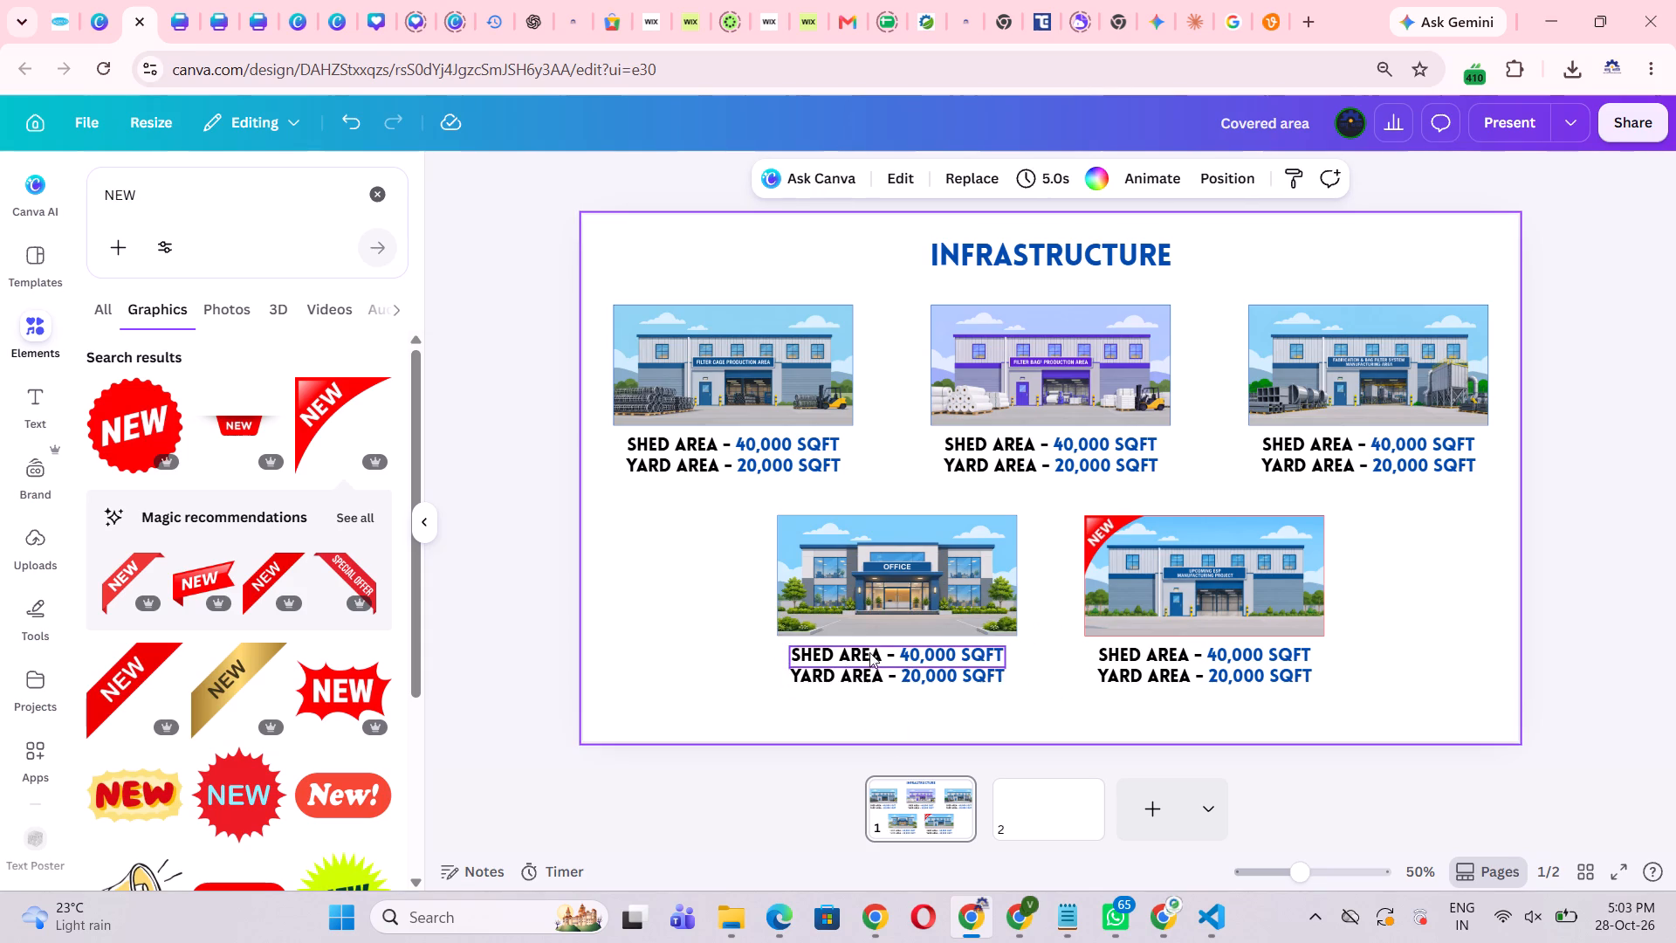
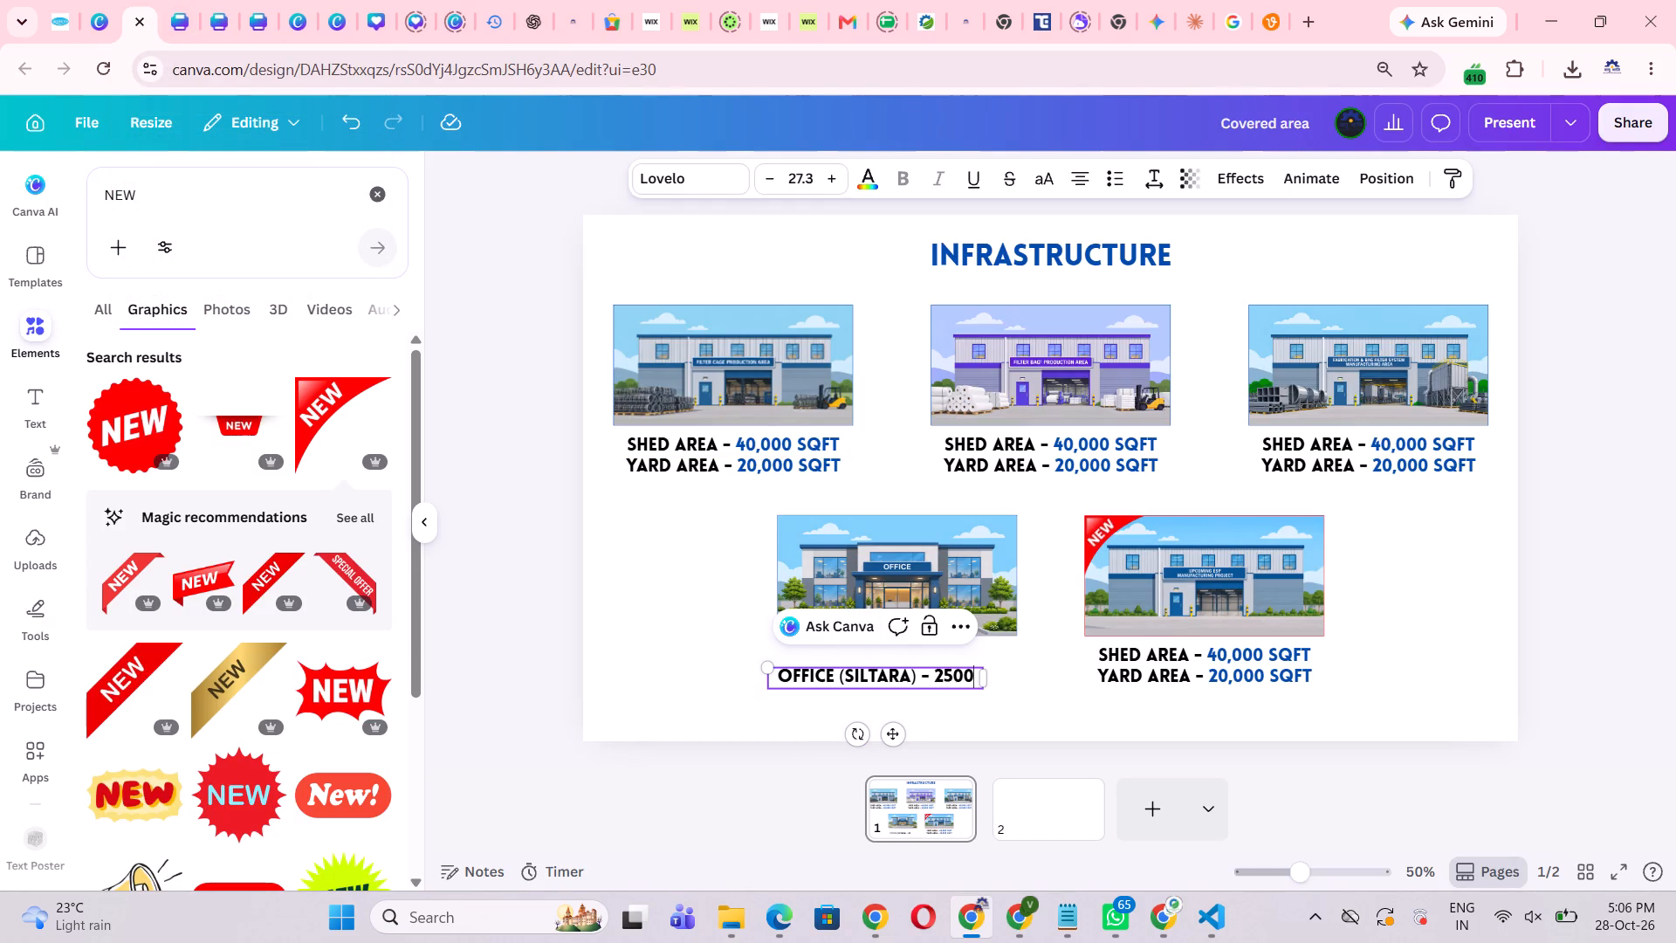
Add SQFT after 2500 in the Office caption and widen its text box so the caption fits on one line.
key(space)
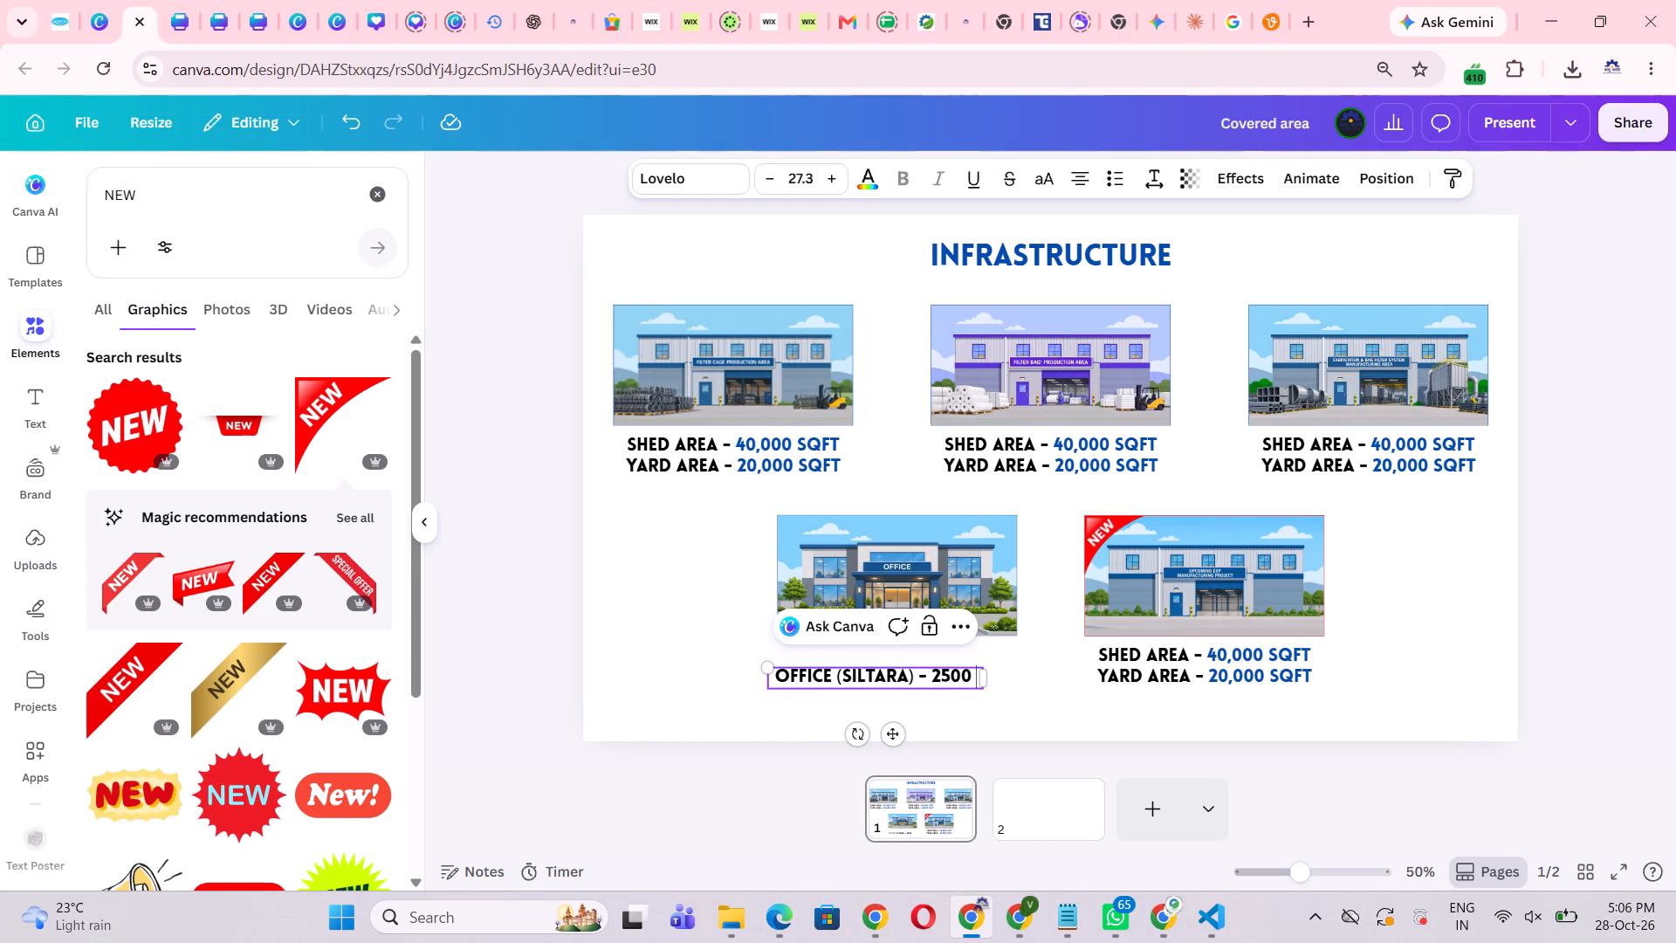
text(sqft)
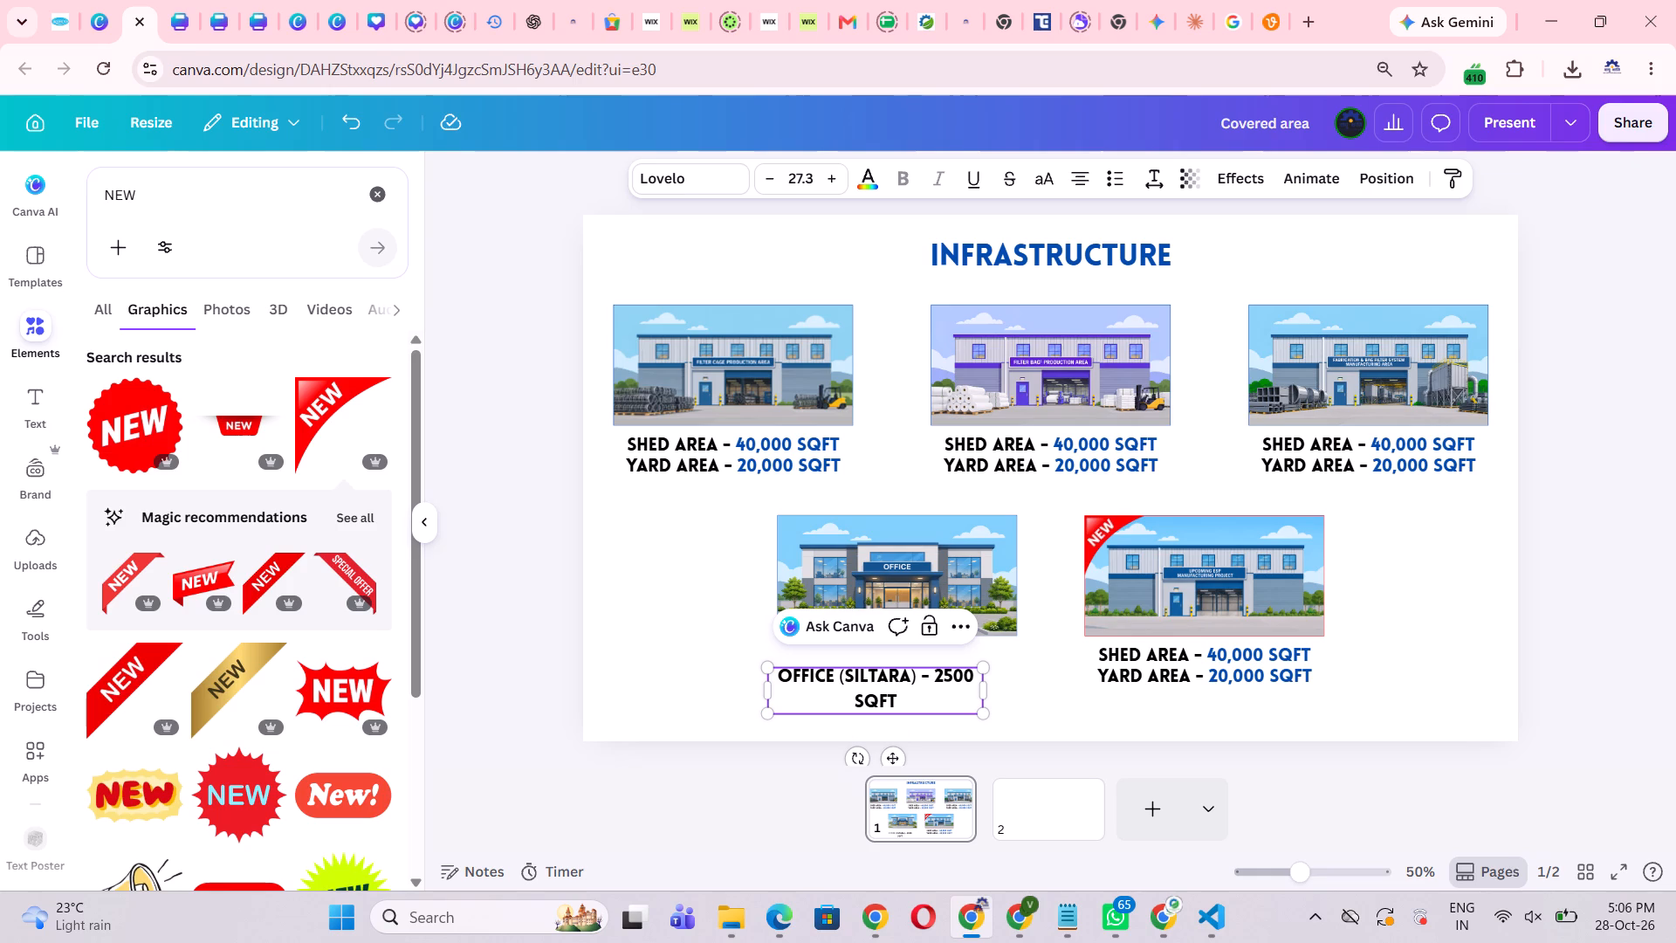
drag(985, 699, 1028, 697)
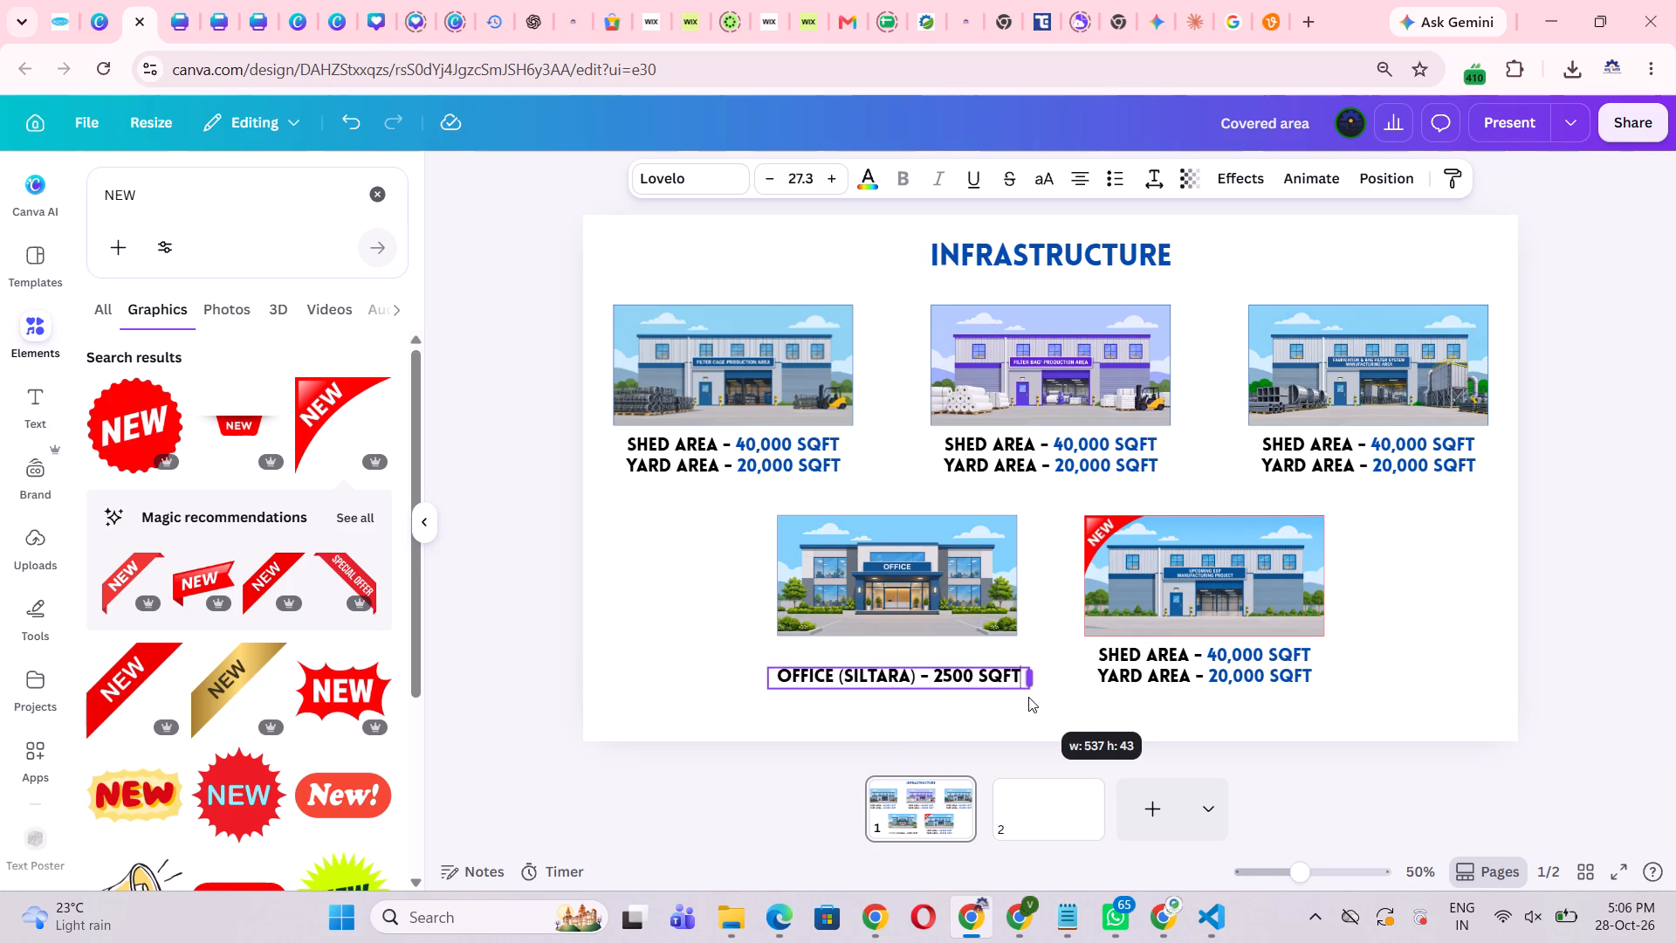
drag(1028, 697, 1020, 697)
click(1030, 703)
Colour "2500 SQFT" in the Office caption the same blue as the other area figures.
double_click(939, 669)
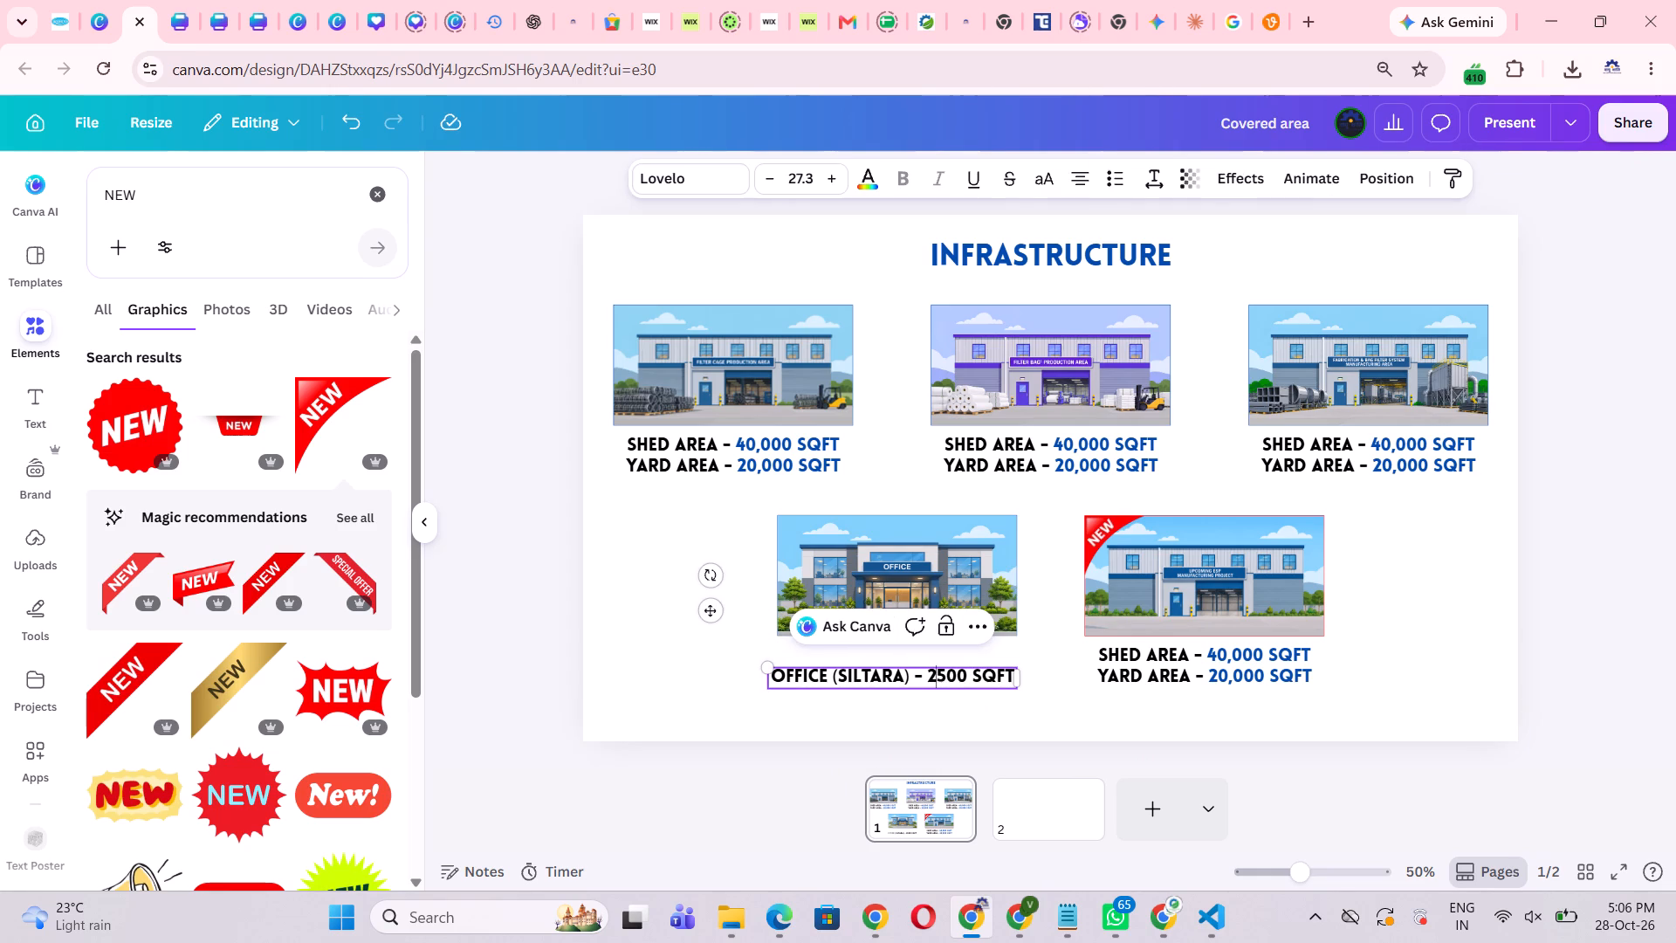
drag(928, 671, 1011, 678)
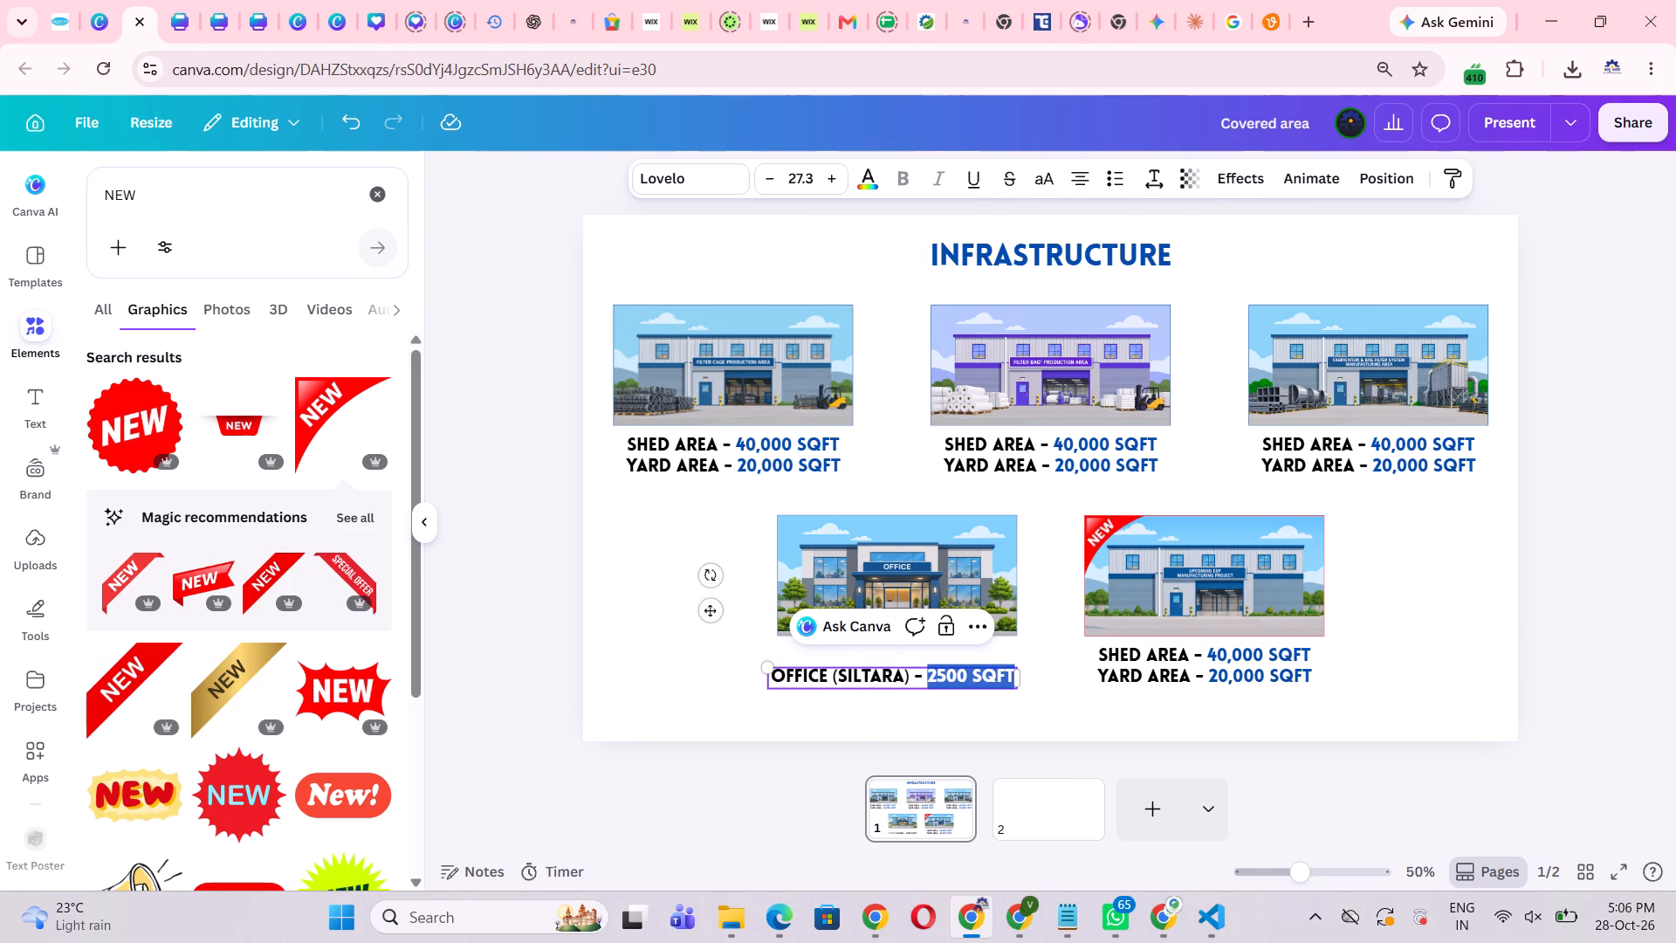
drag(1011, 678, 1012, 678)
click(873, 189)
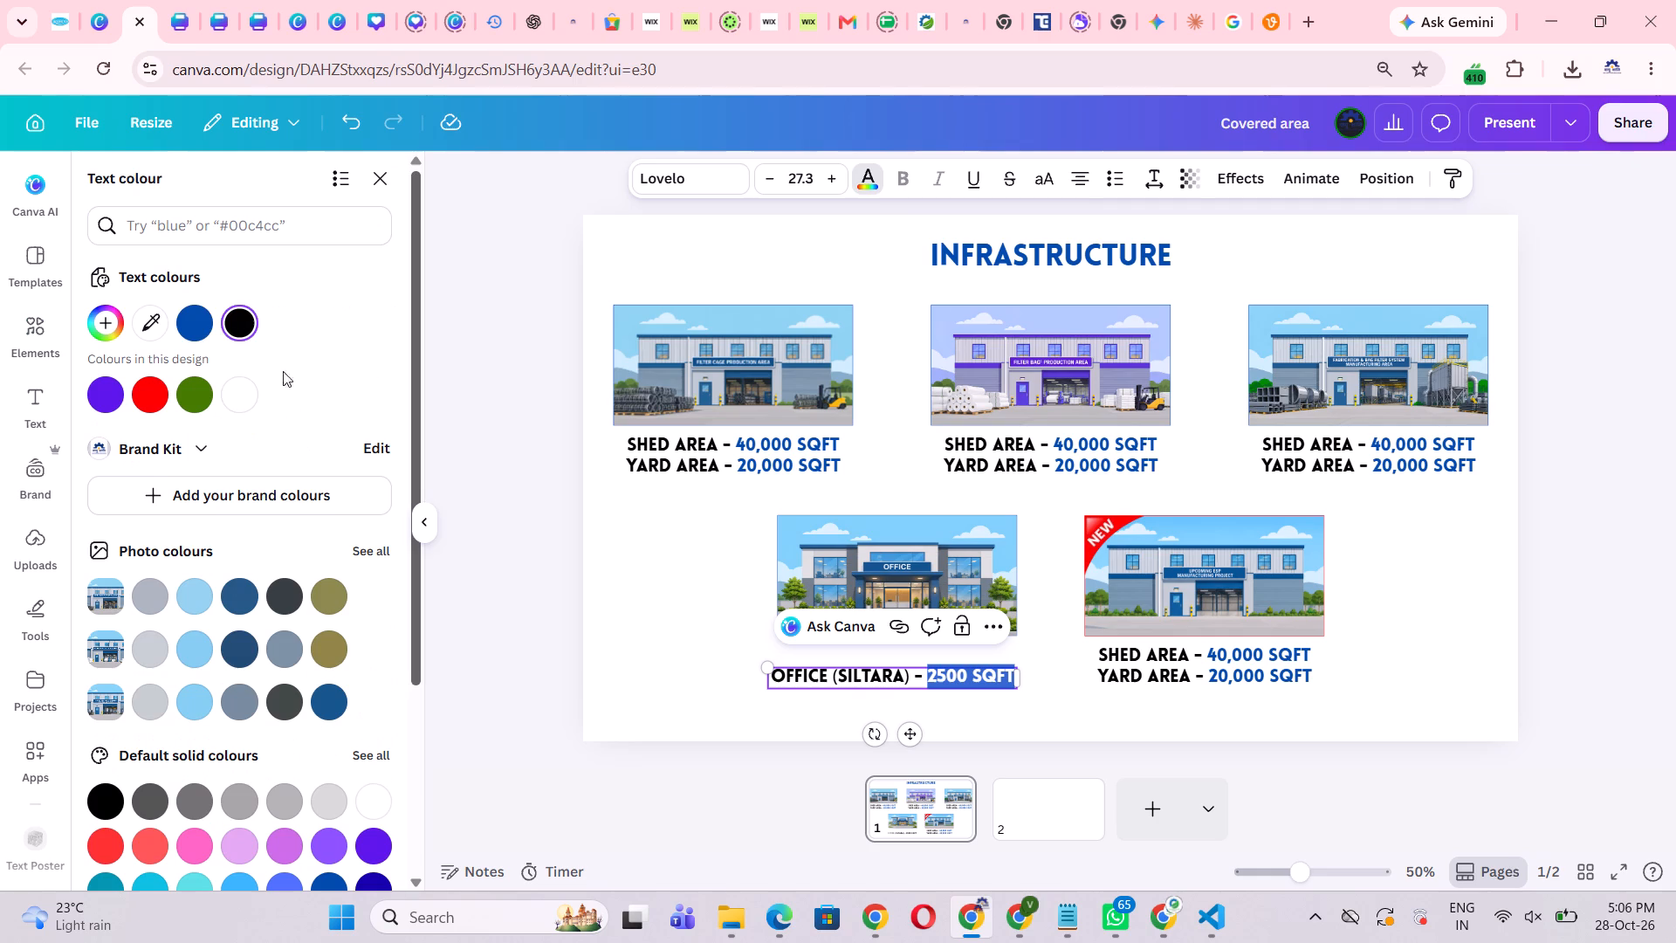
click(191, 315)
double_click(610, 630)
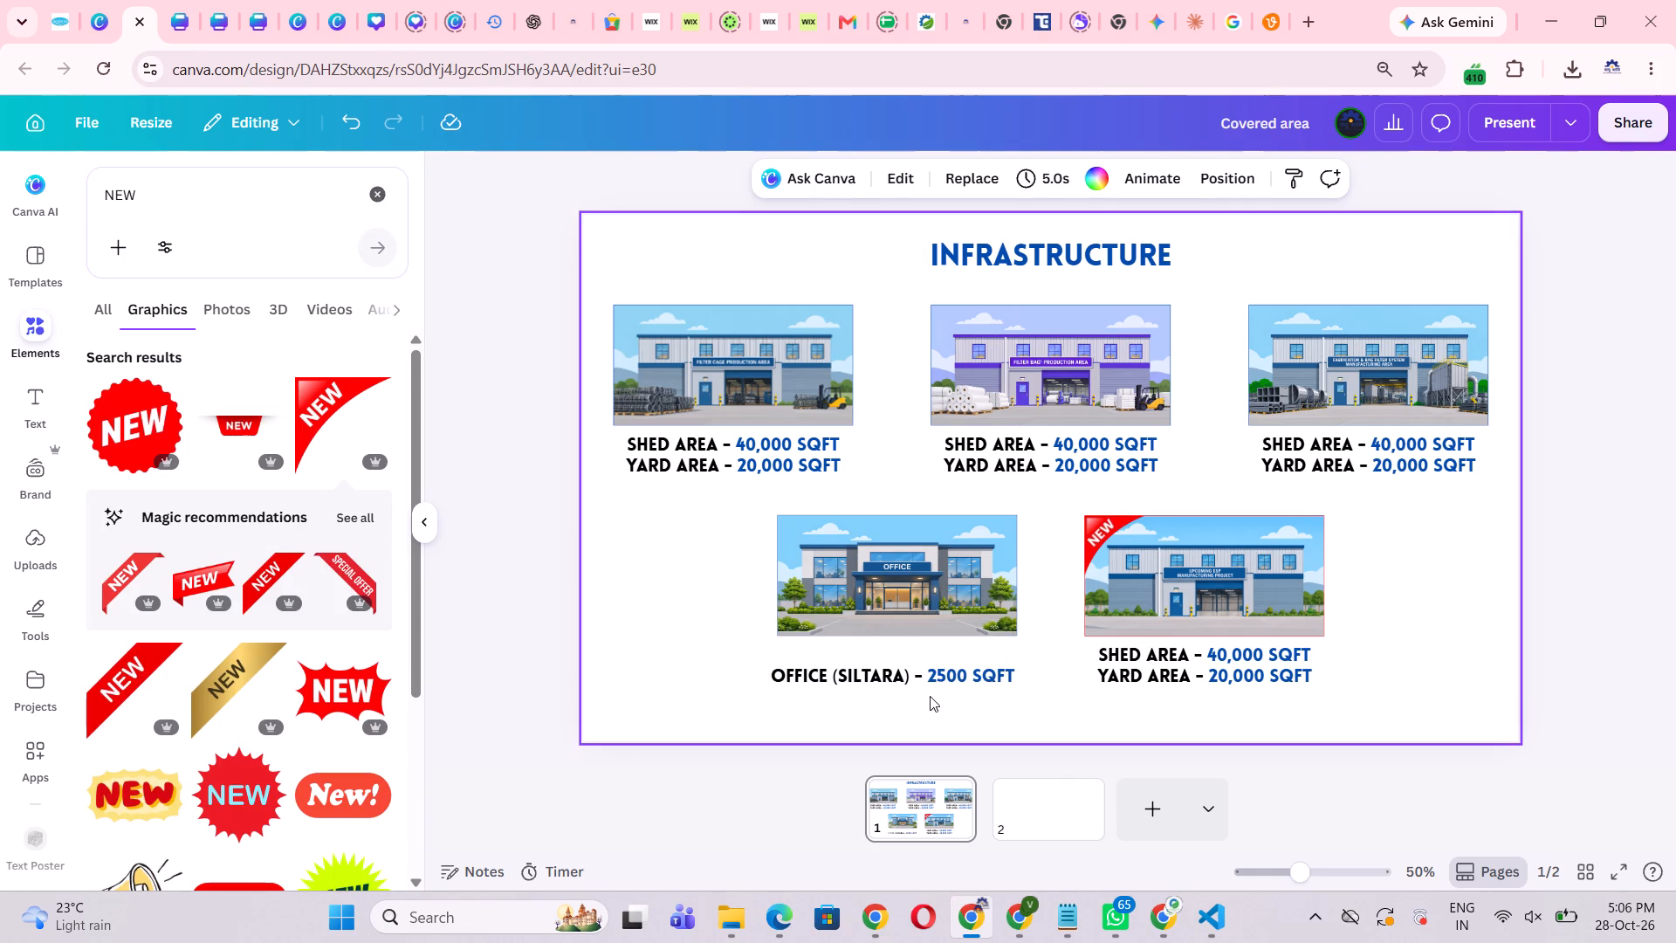
Move the Office caption up directly beneath the Office image, centred on it and level with the neighbouring caption's first line.
click(921, 682)
drag(910, 677, 914, 658)
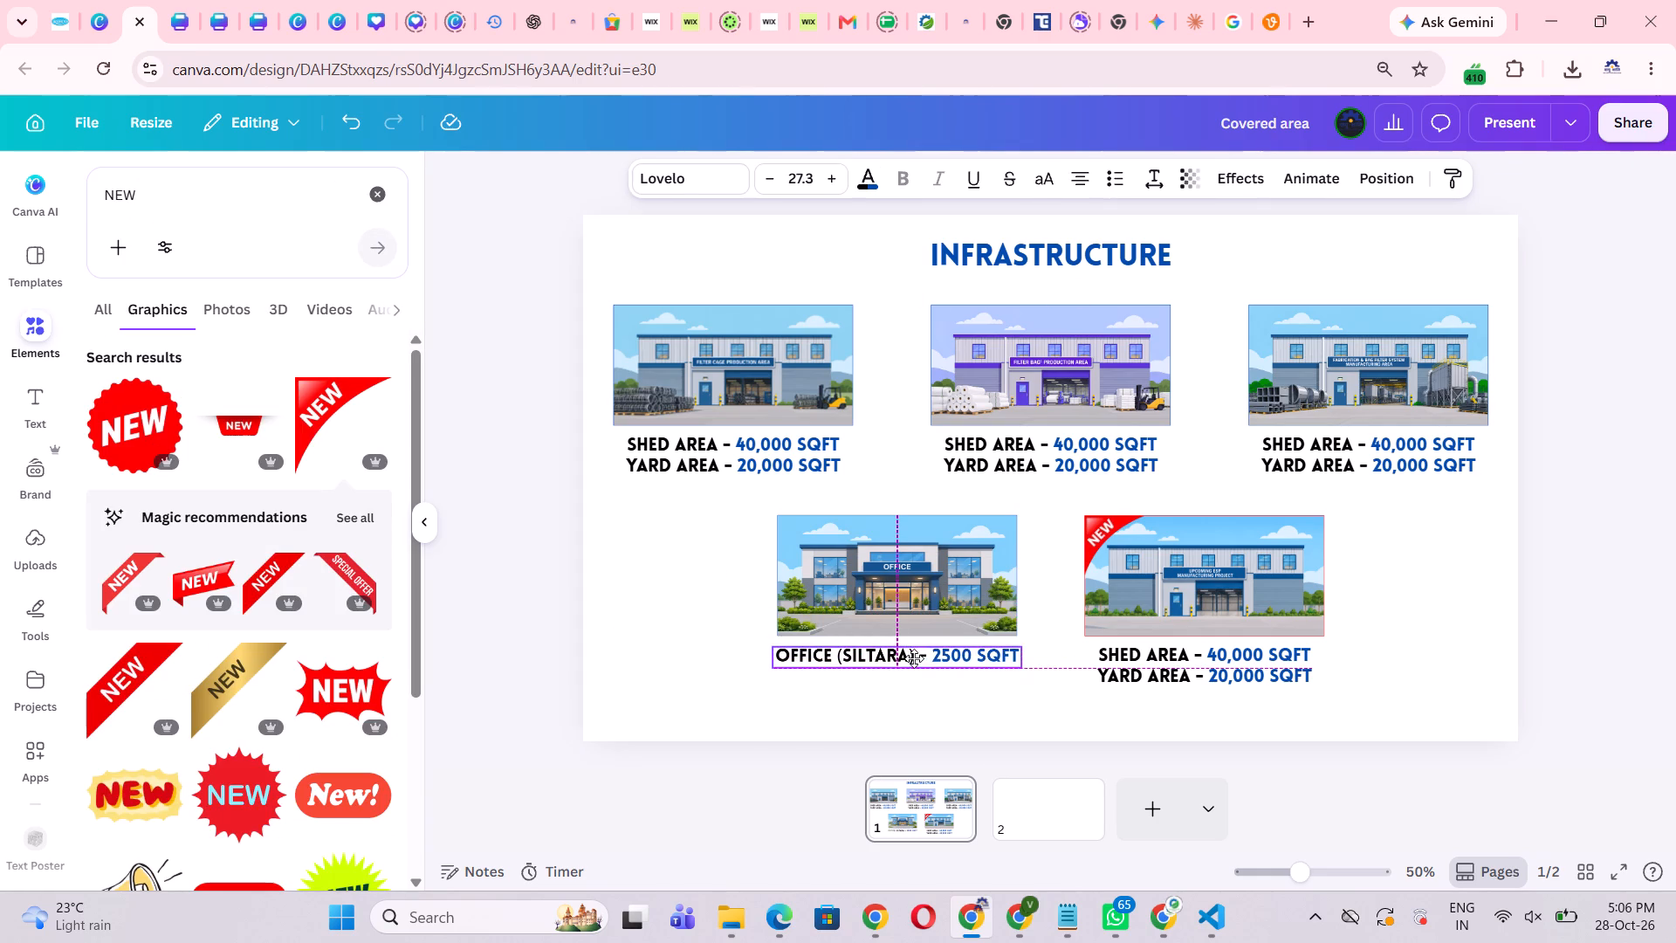
drag(914, 658, 914, 657)
drag(914, 657, 917, 658)
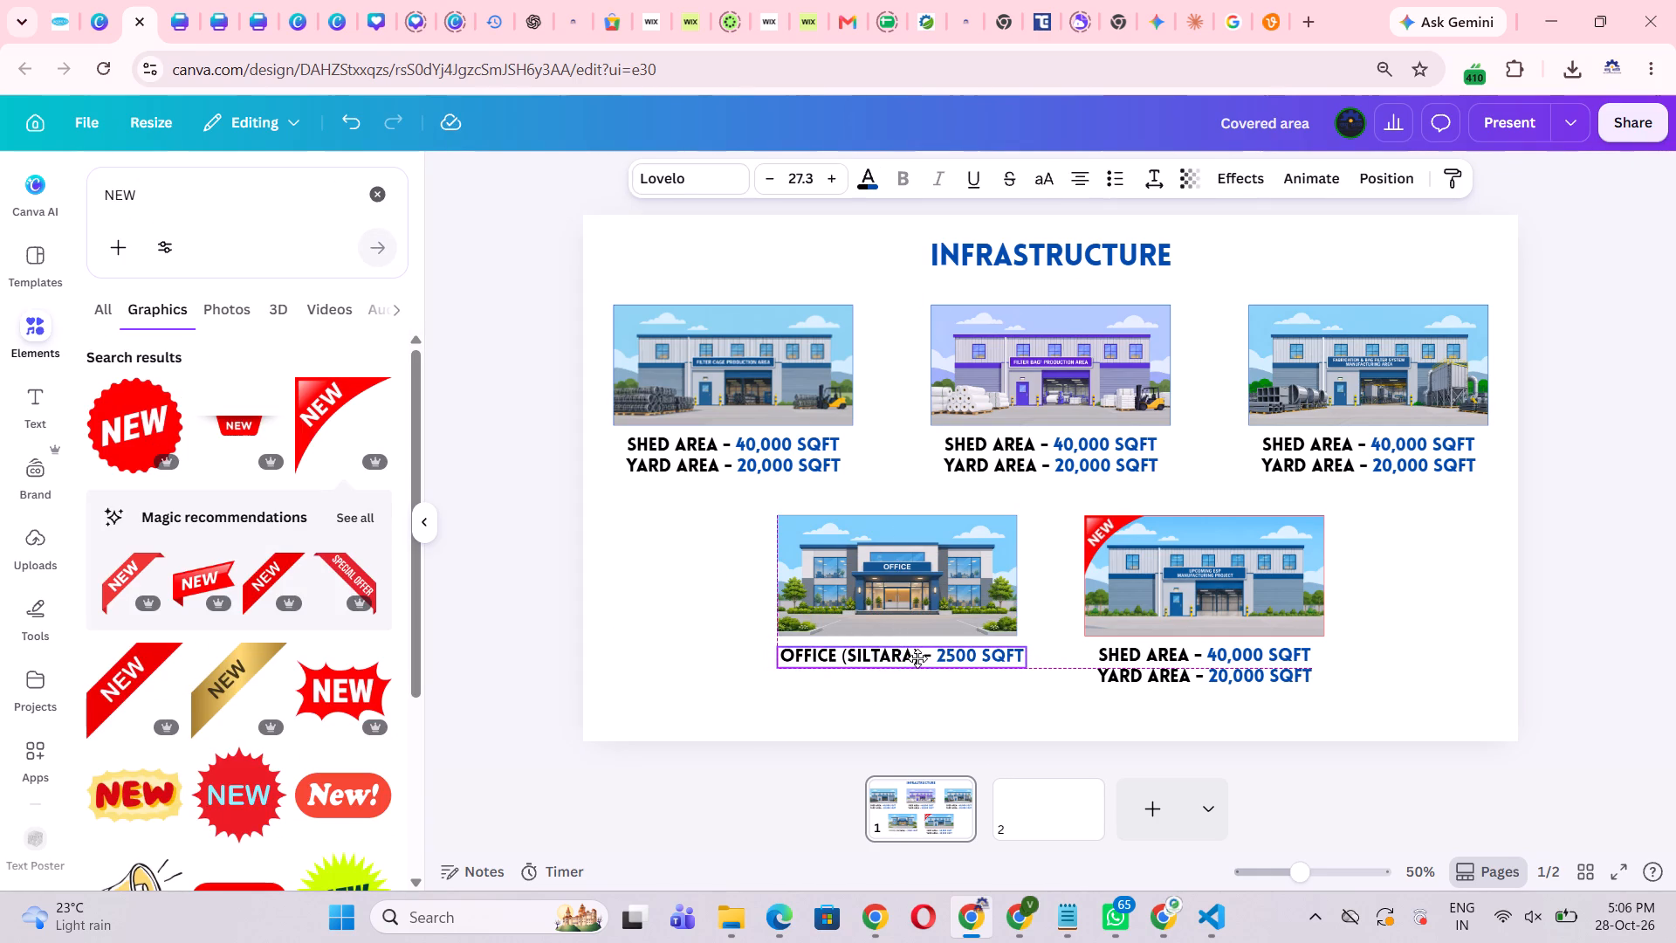
drag(917, 658, 917, 658)
click(976, 693)
Duplicate the Office (Siltara) caption and place the copy directly below it as a second line, centred under the Office image.
click(954, 657)
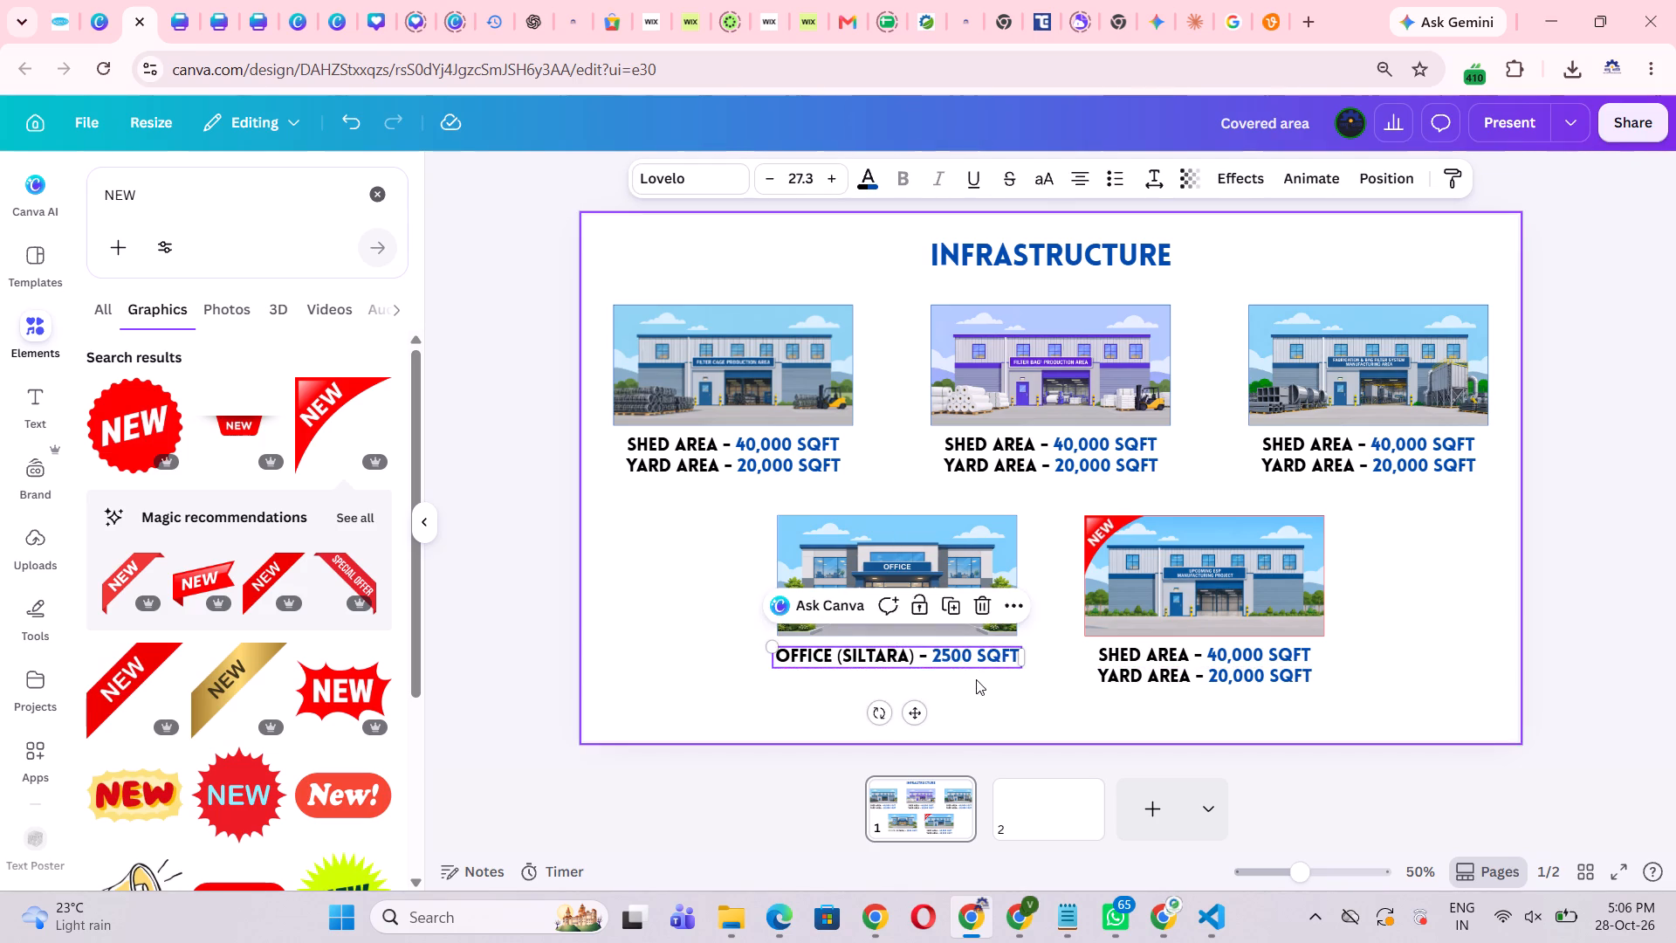
click(976, 679)
click(962, 661)
key(ctrl+c)
key(ctrl+v)
drag(962, 661, 961, 680)
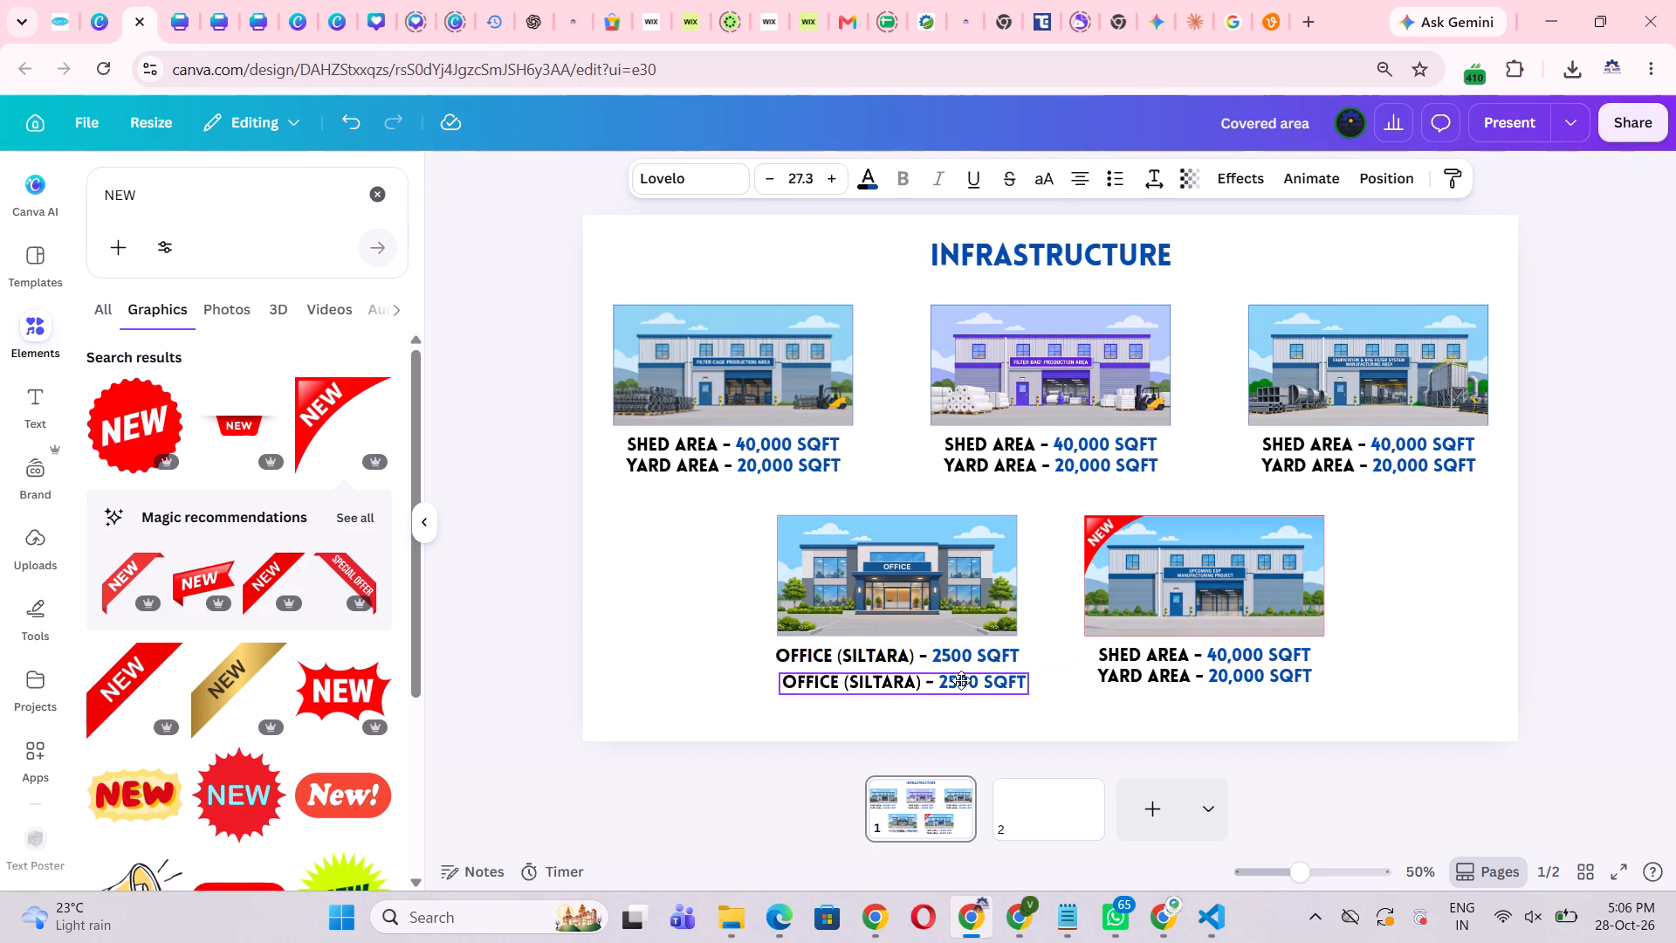
drag(961, 680, 956, 679)
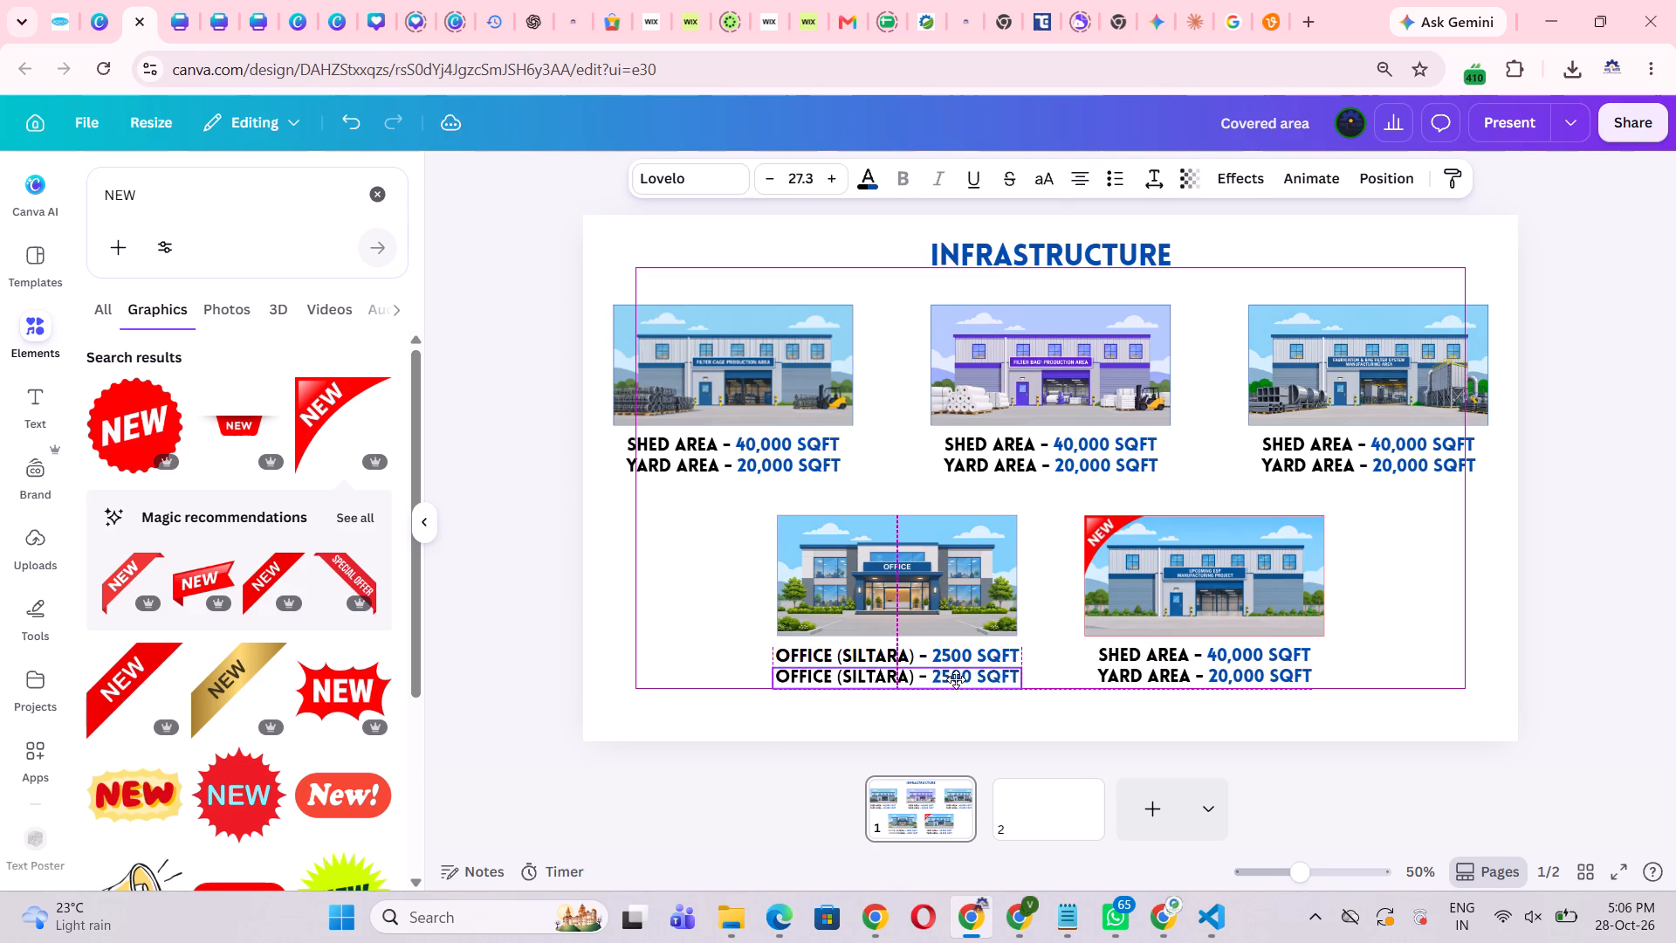
drag(956, 679, 956, 682)
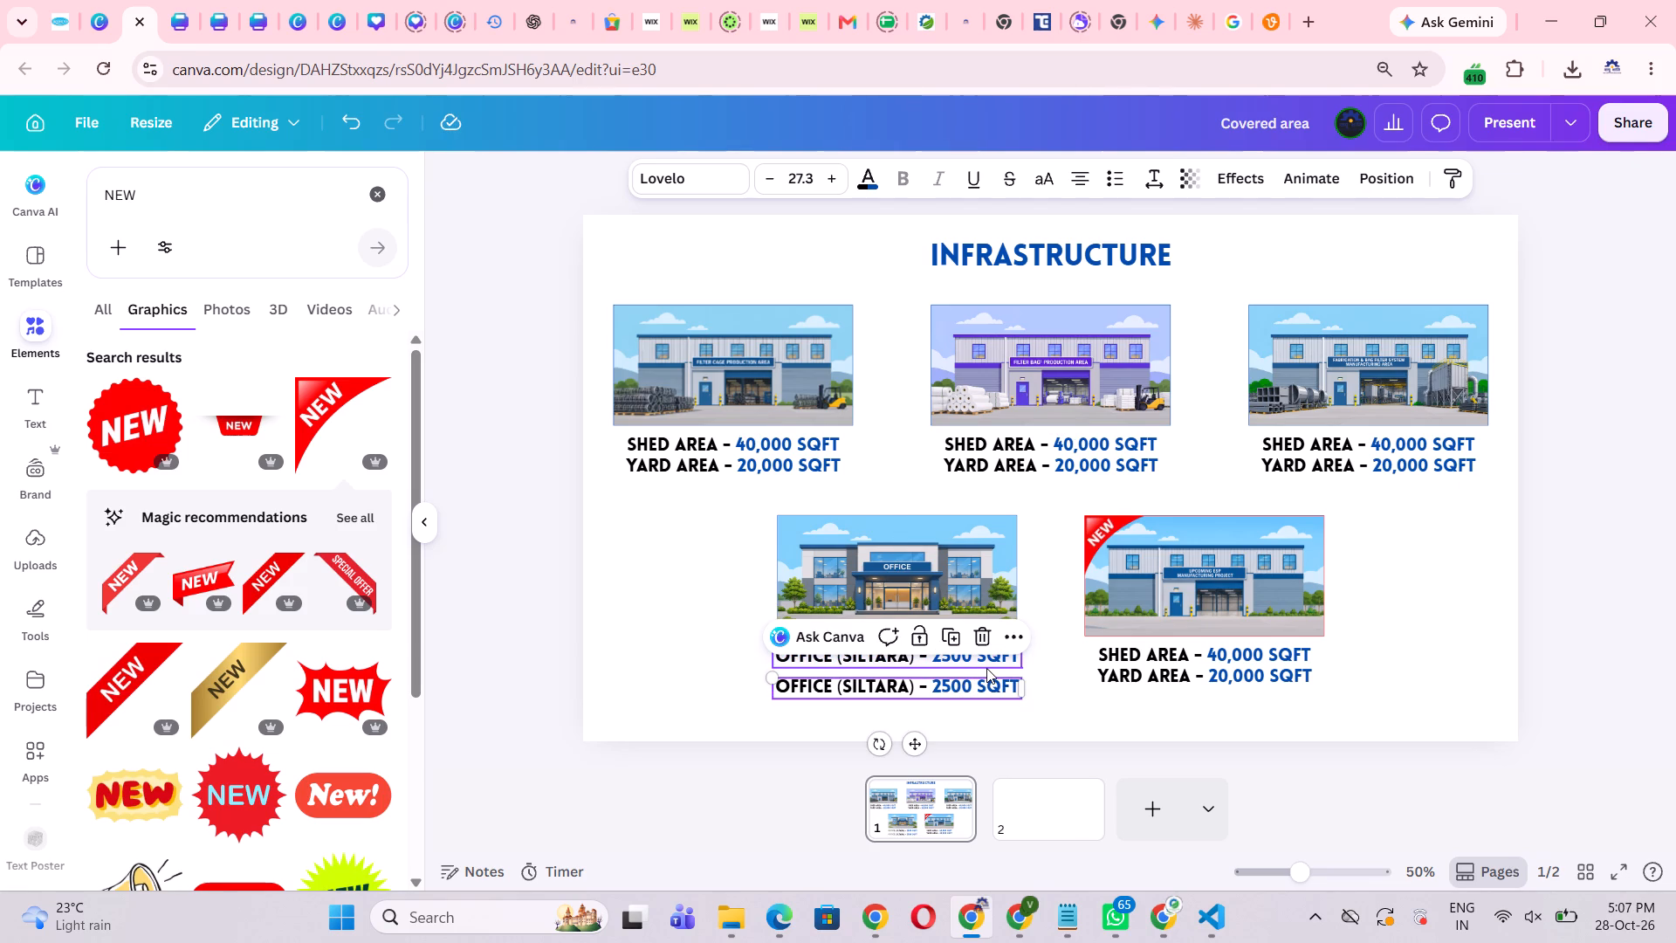
click(1129, 710)
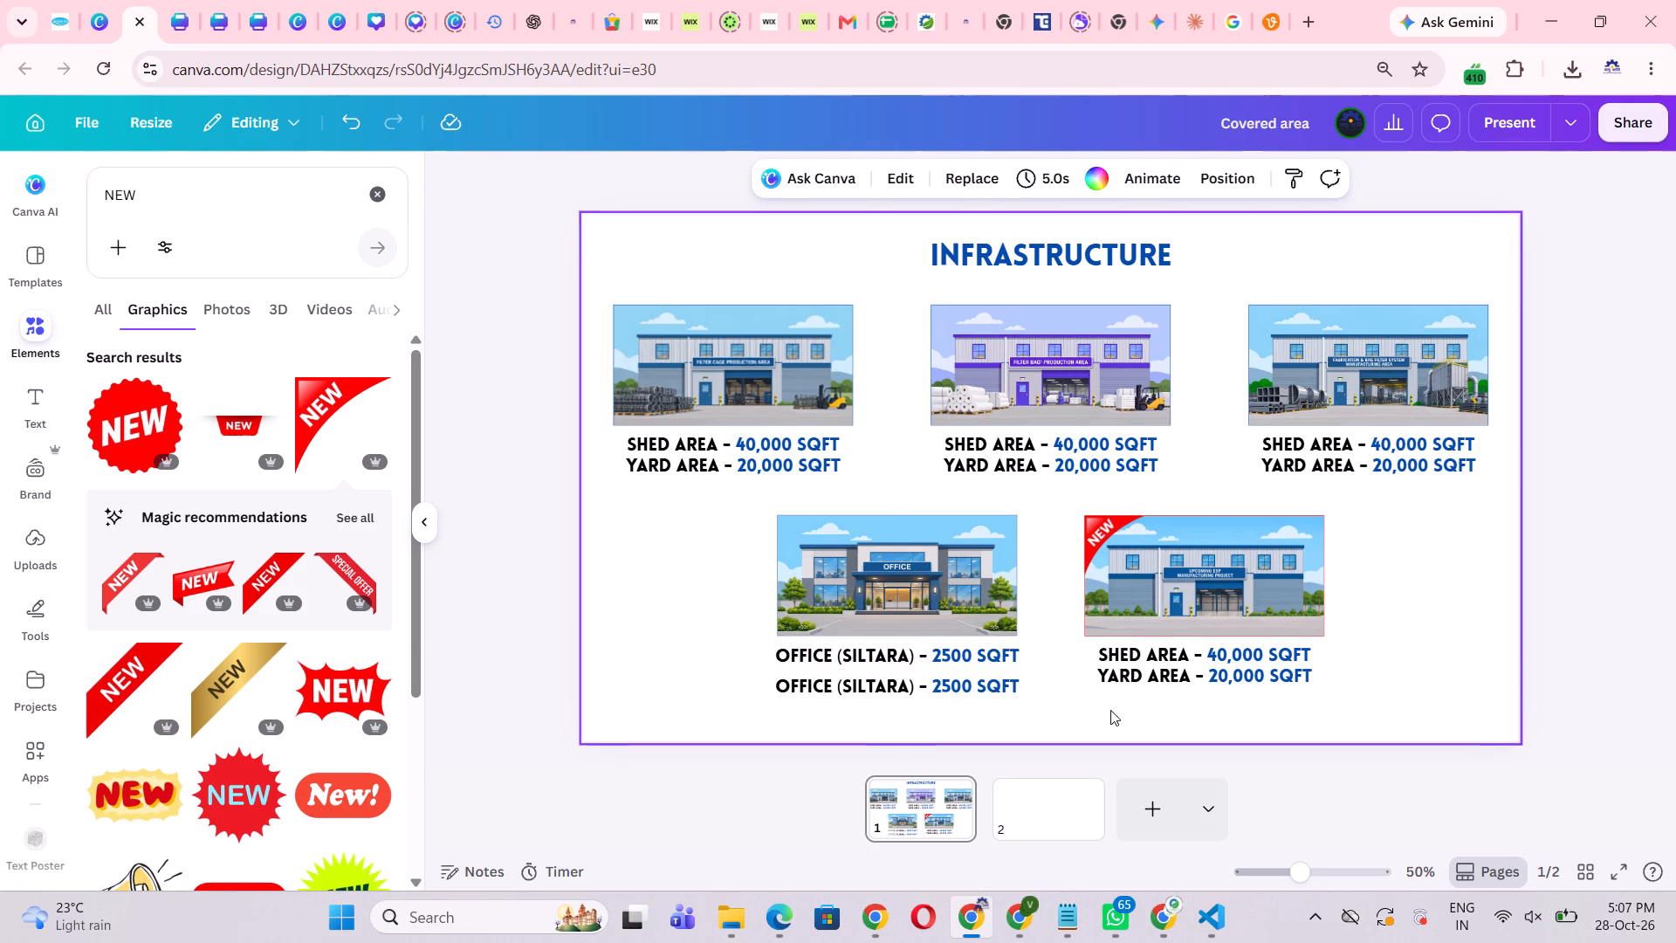
double_click(916, 697)
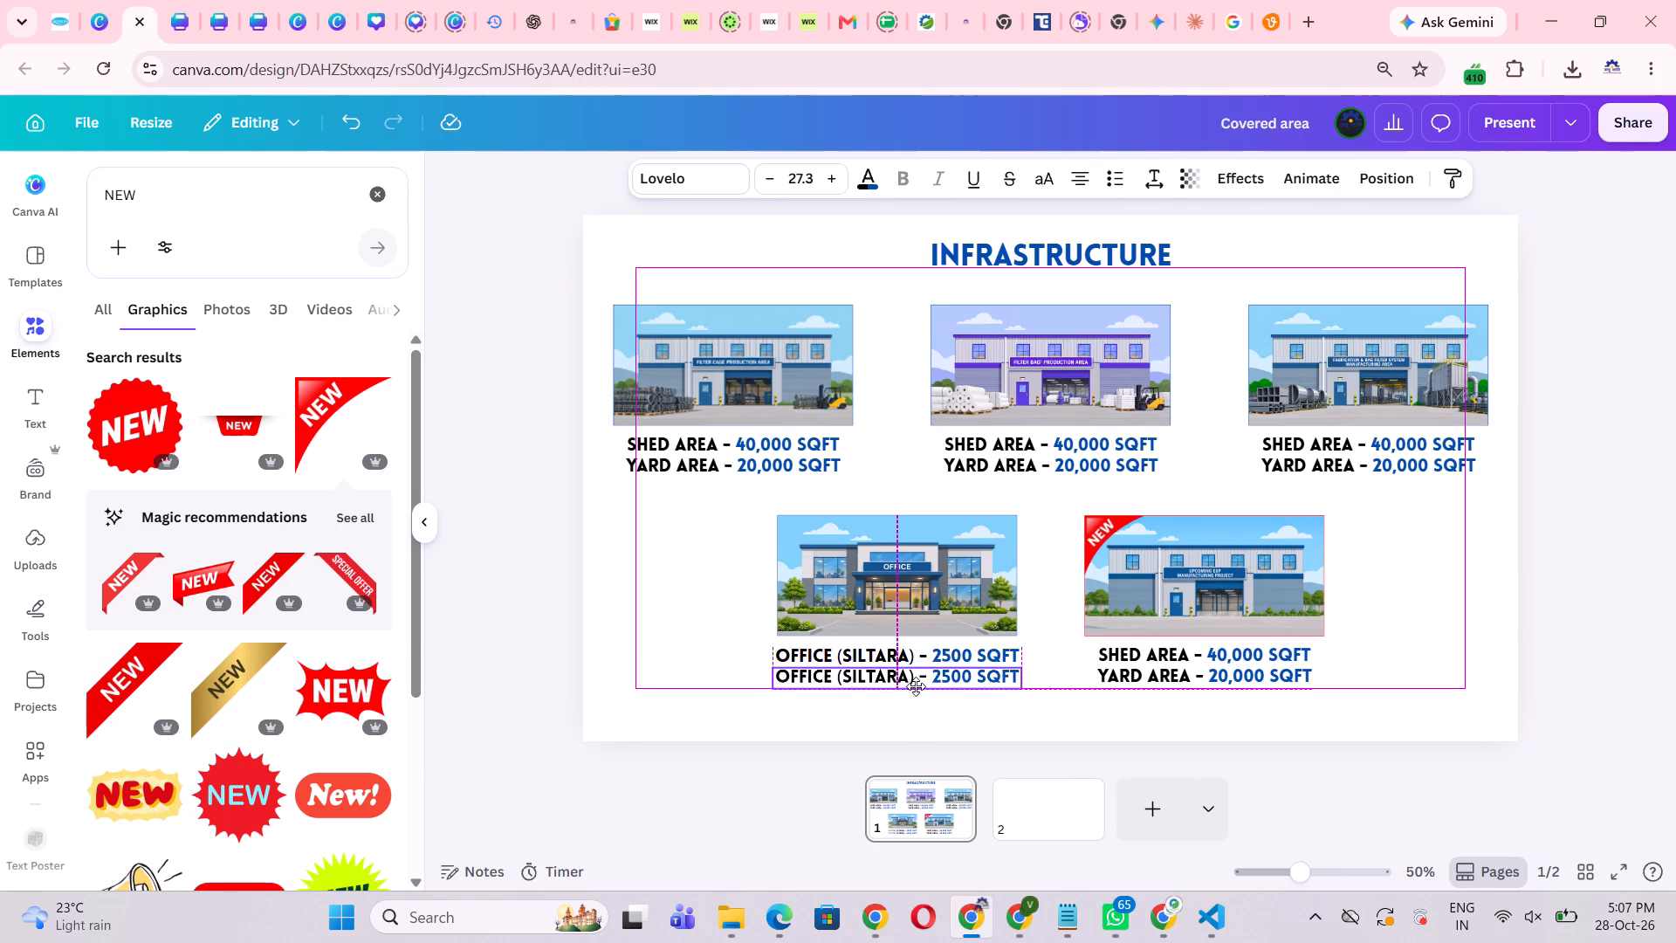
click(1041, 725)
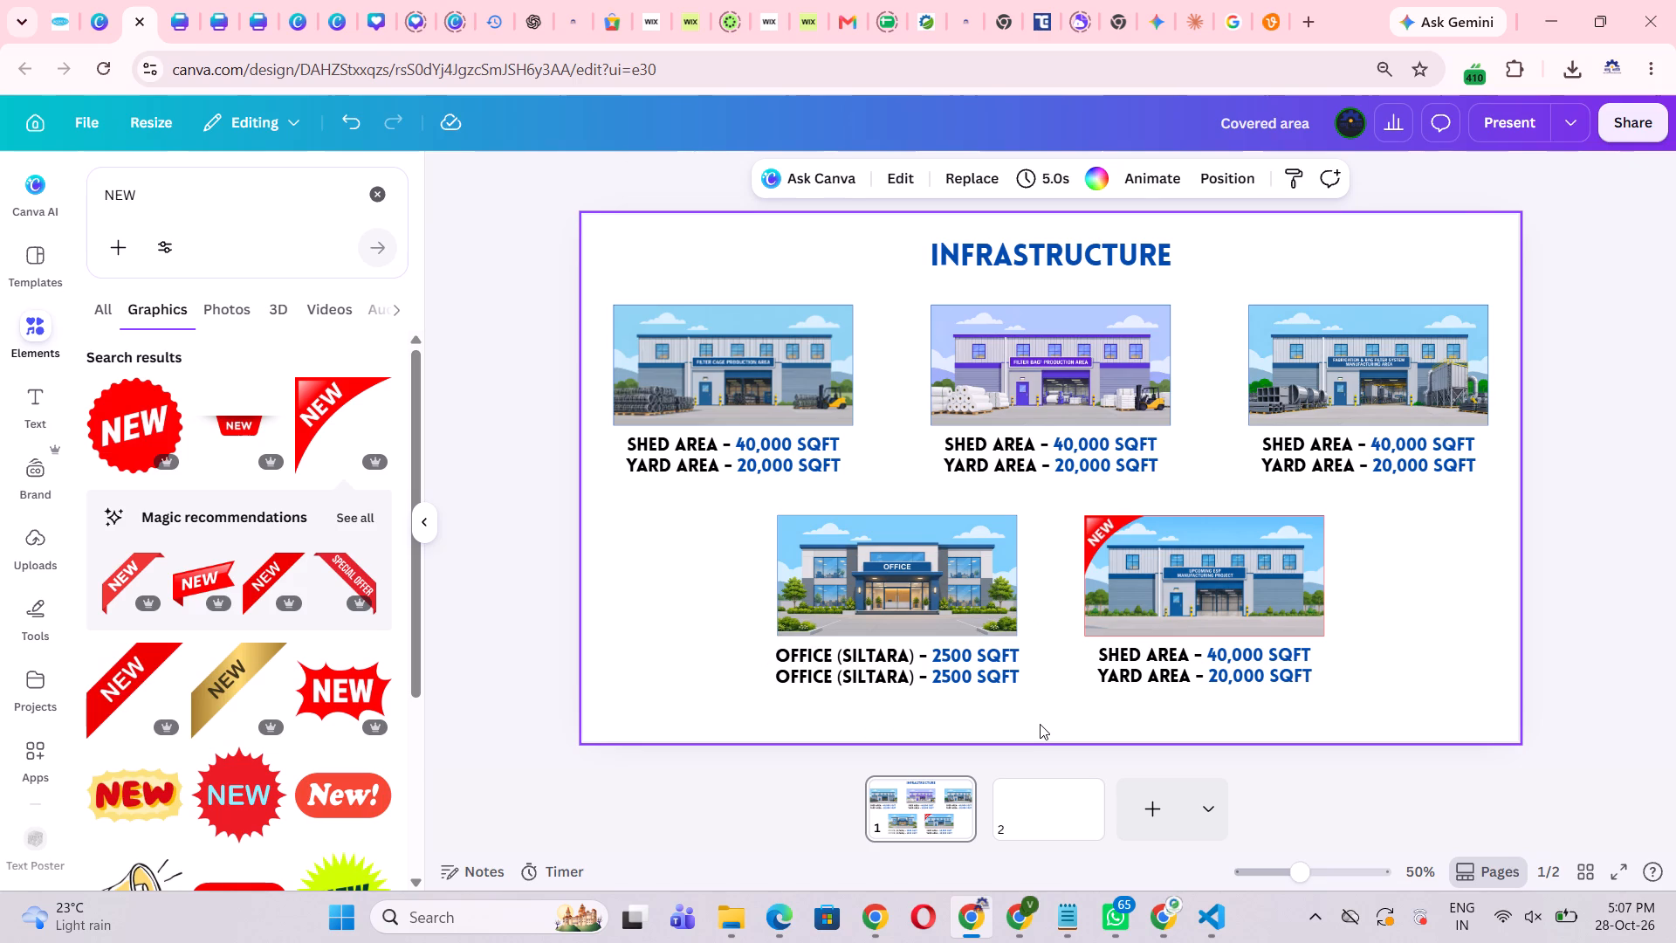
Replace the "TARA" ending of the office name in the second Office caption line with "YA".
double_click(892, 671)
click(883, 677)
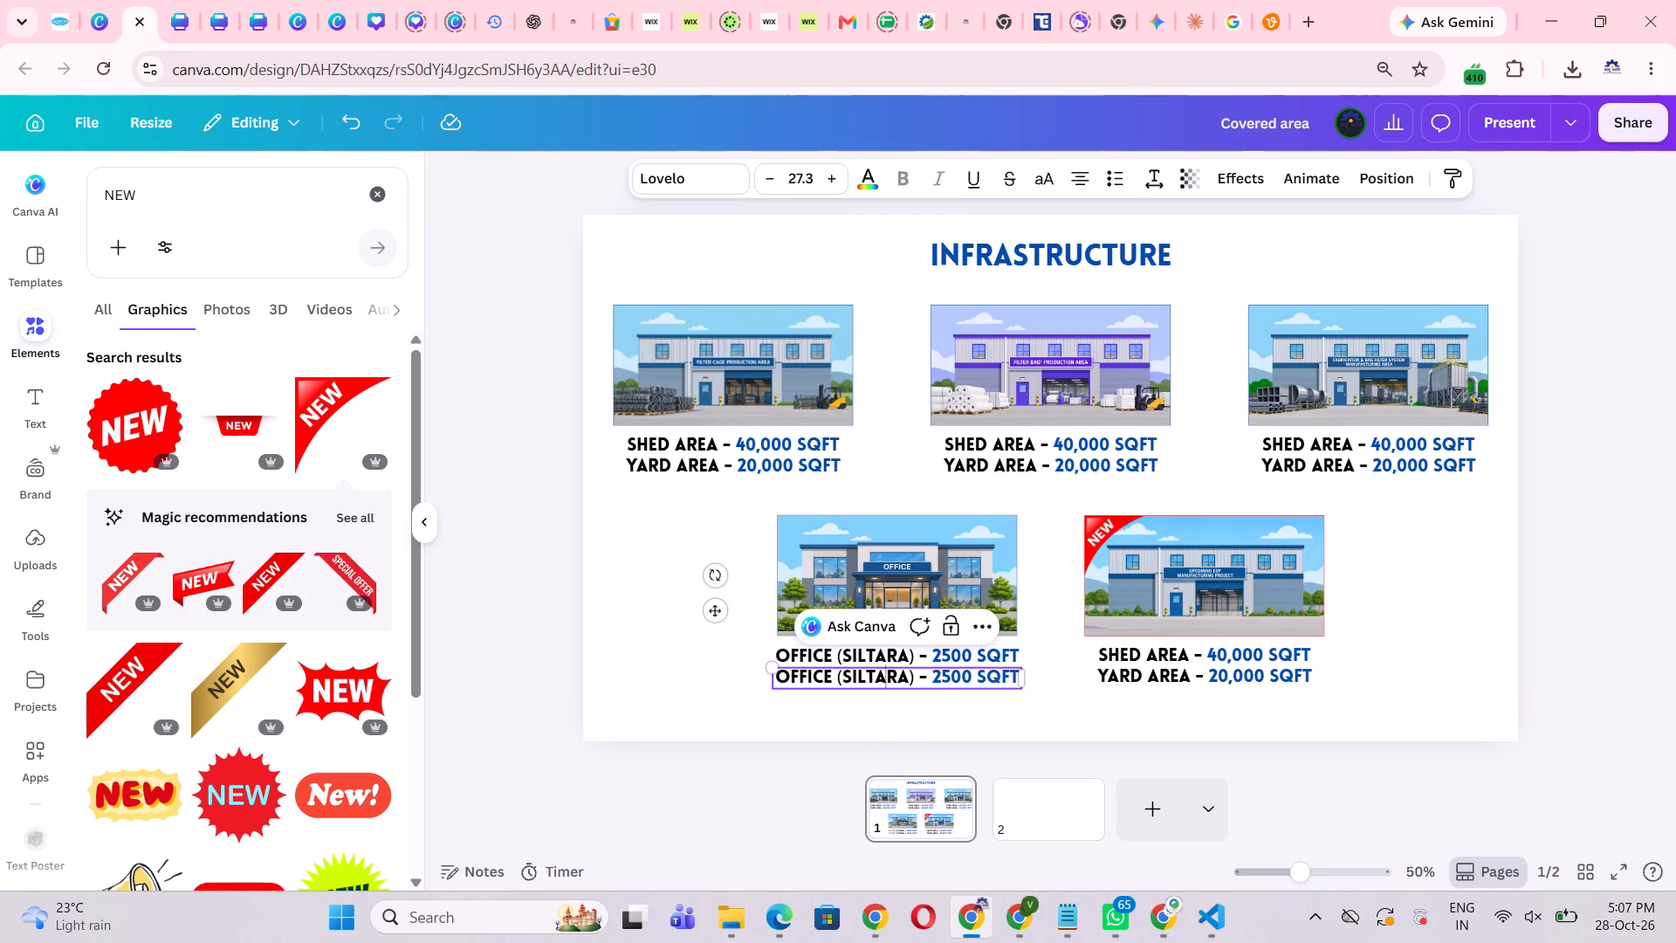
drag(864, 677, 917, 677)
click(917, 677)
drag(907, 678, 869, 676)
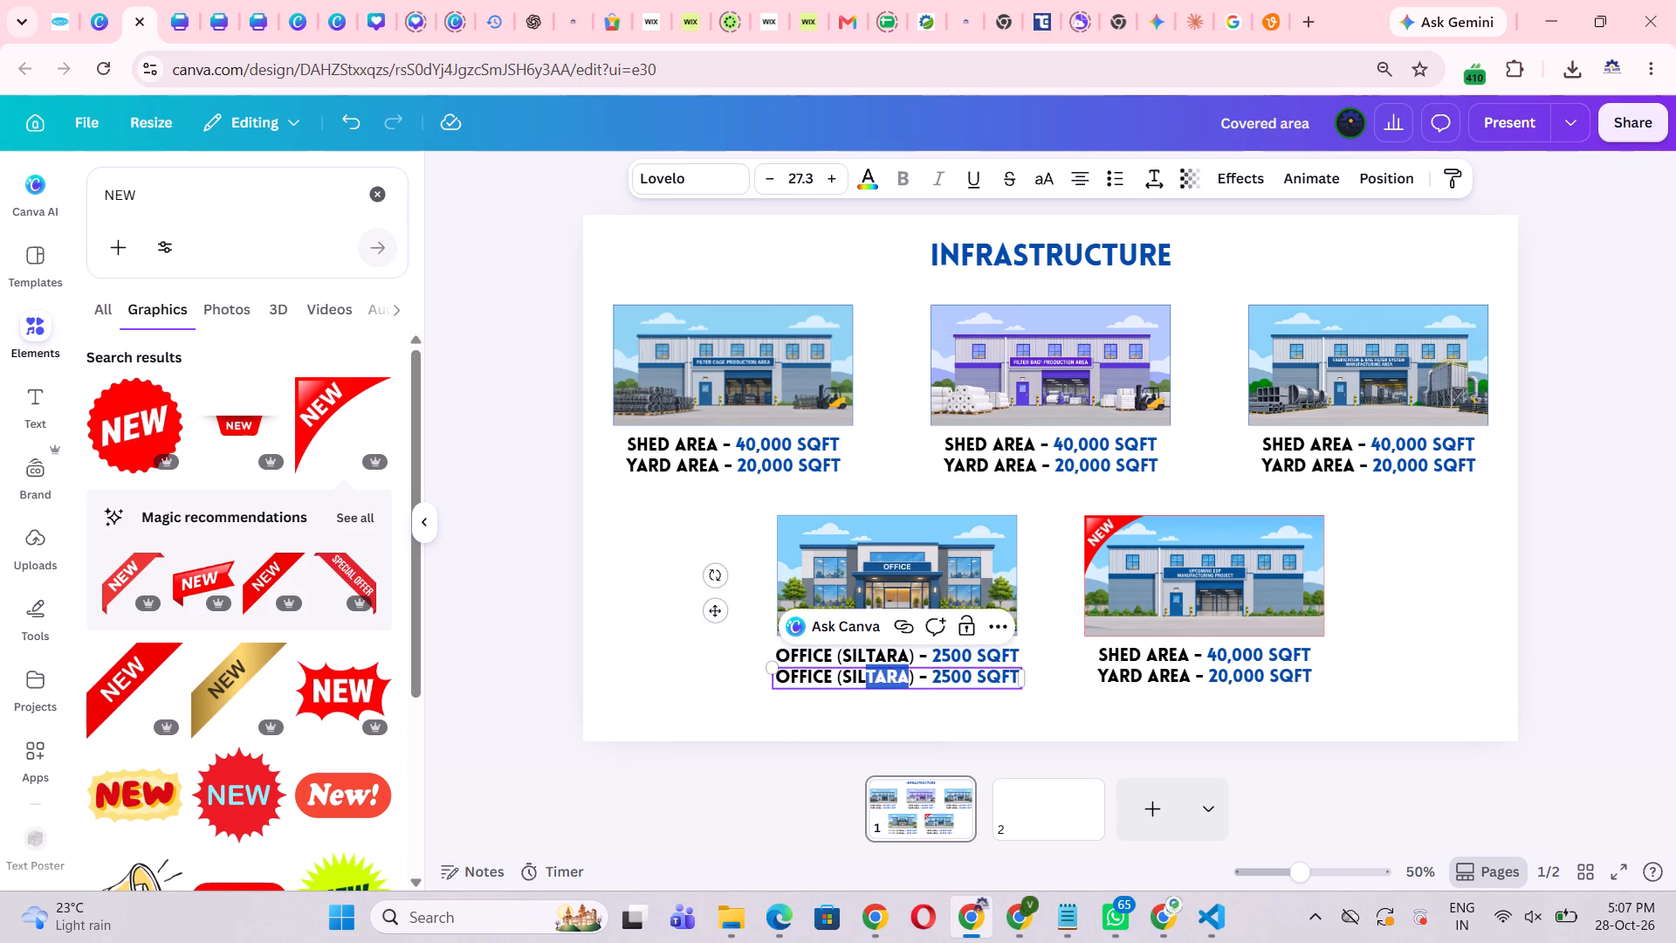
key(BackSpace)
text(ya)
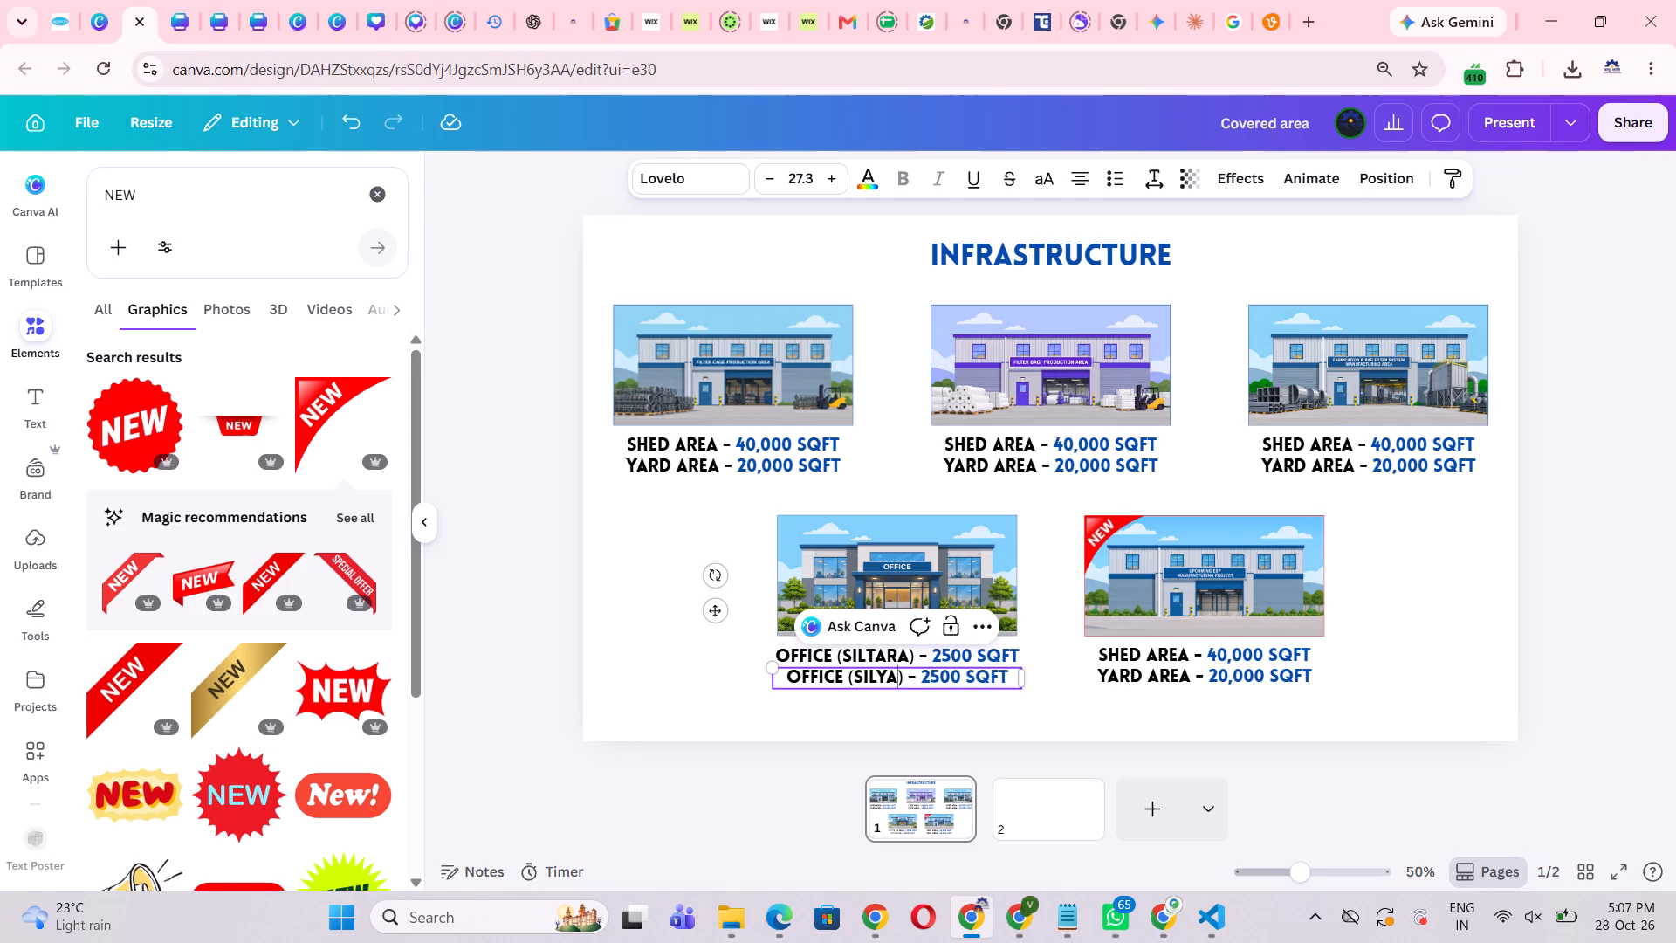
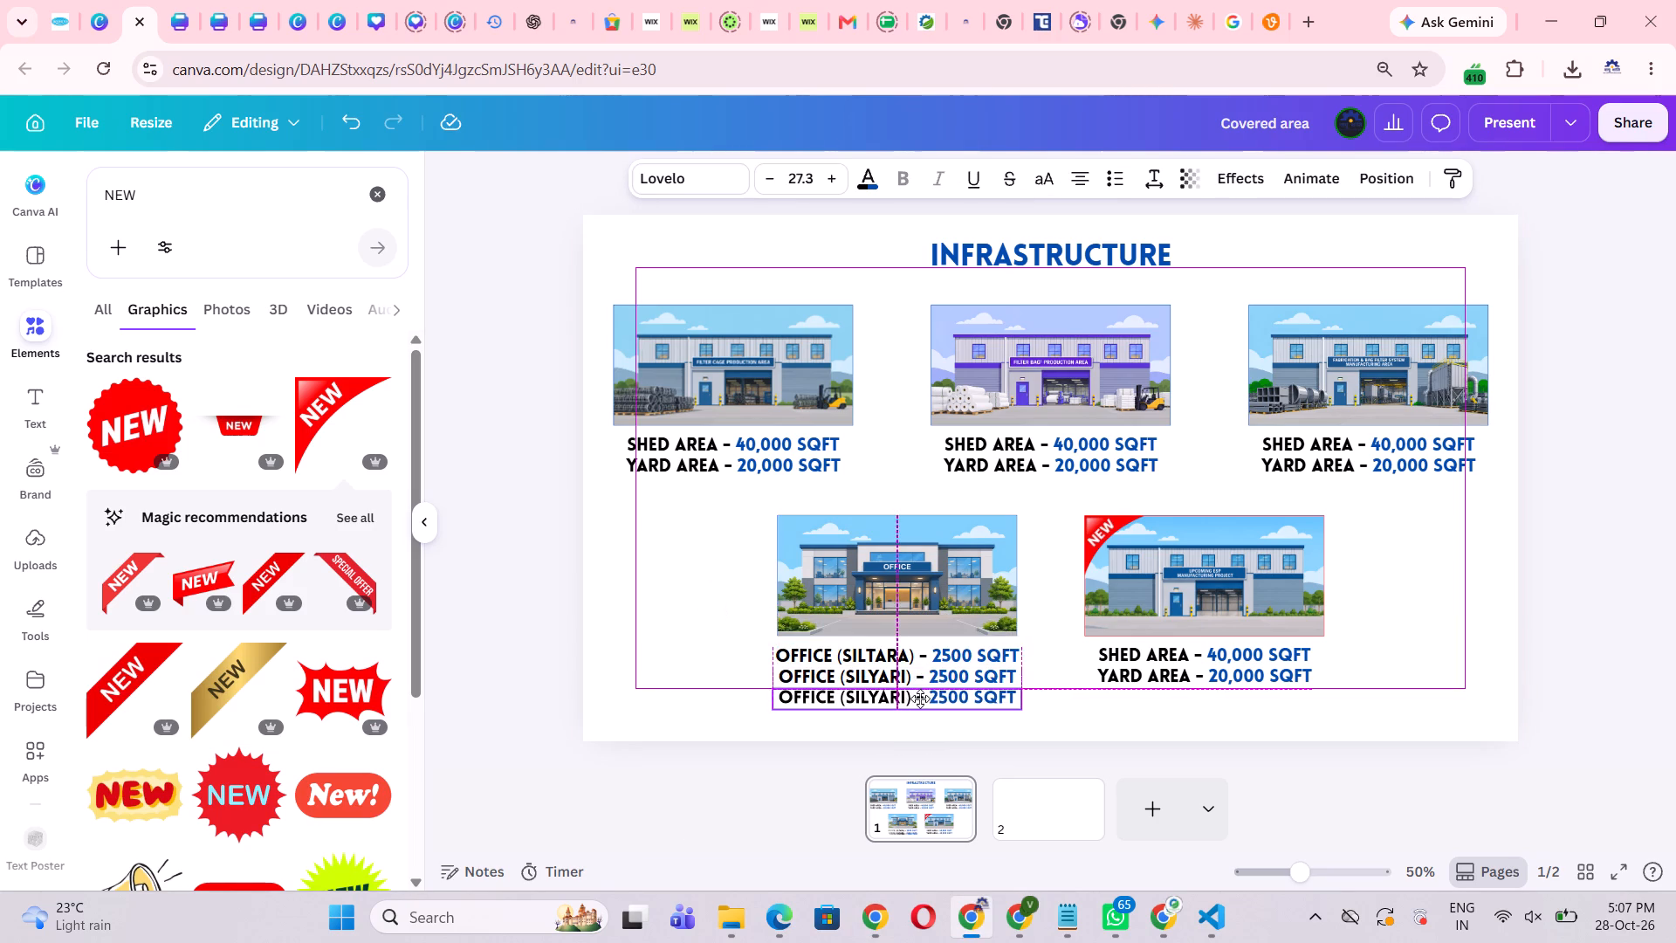
Place the copied Office (Silyari) caption directly beneath the second Office caption line as a third line, centred under the Office image.
drag(920, 699, 918, 700)
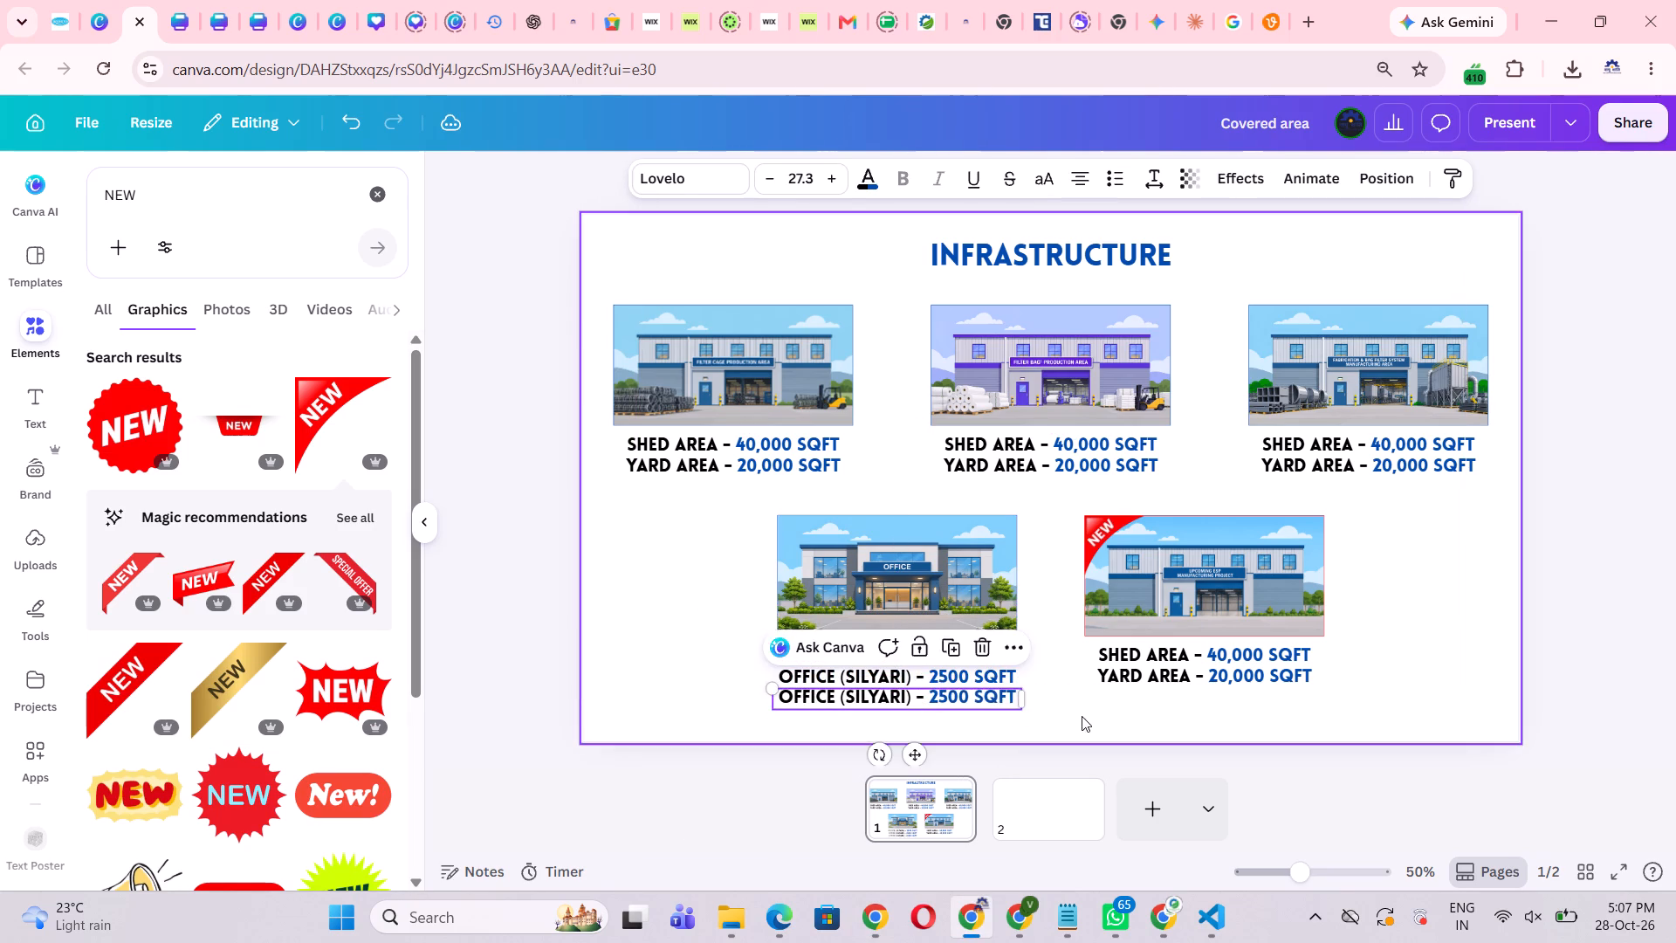
click(1082, 716)
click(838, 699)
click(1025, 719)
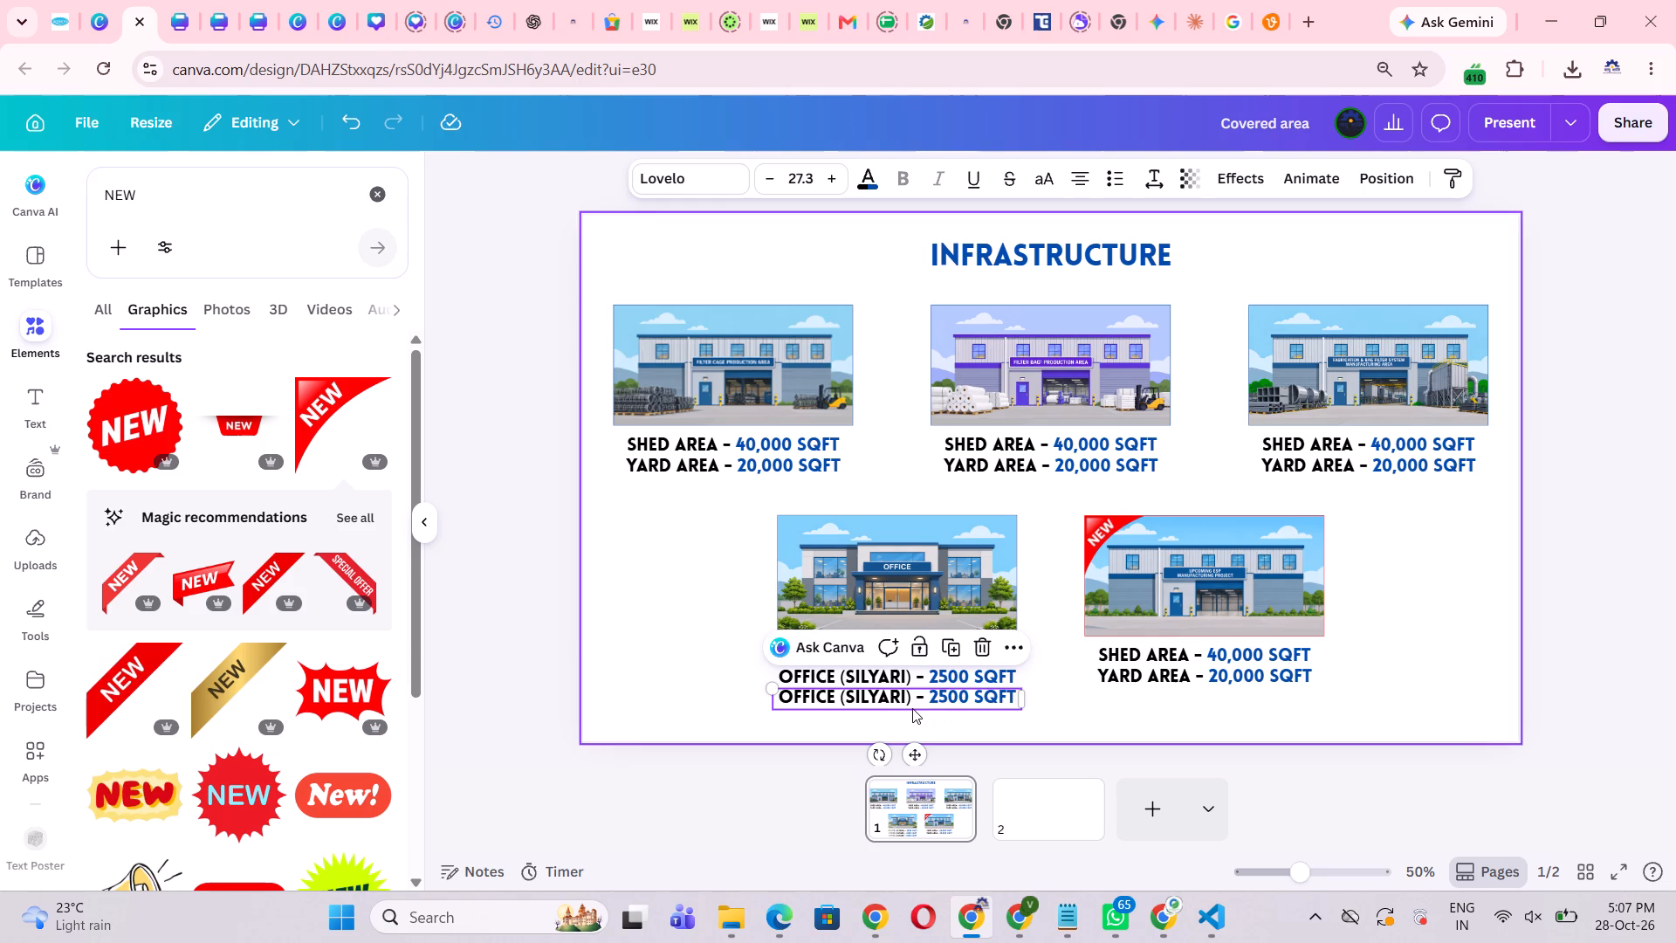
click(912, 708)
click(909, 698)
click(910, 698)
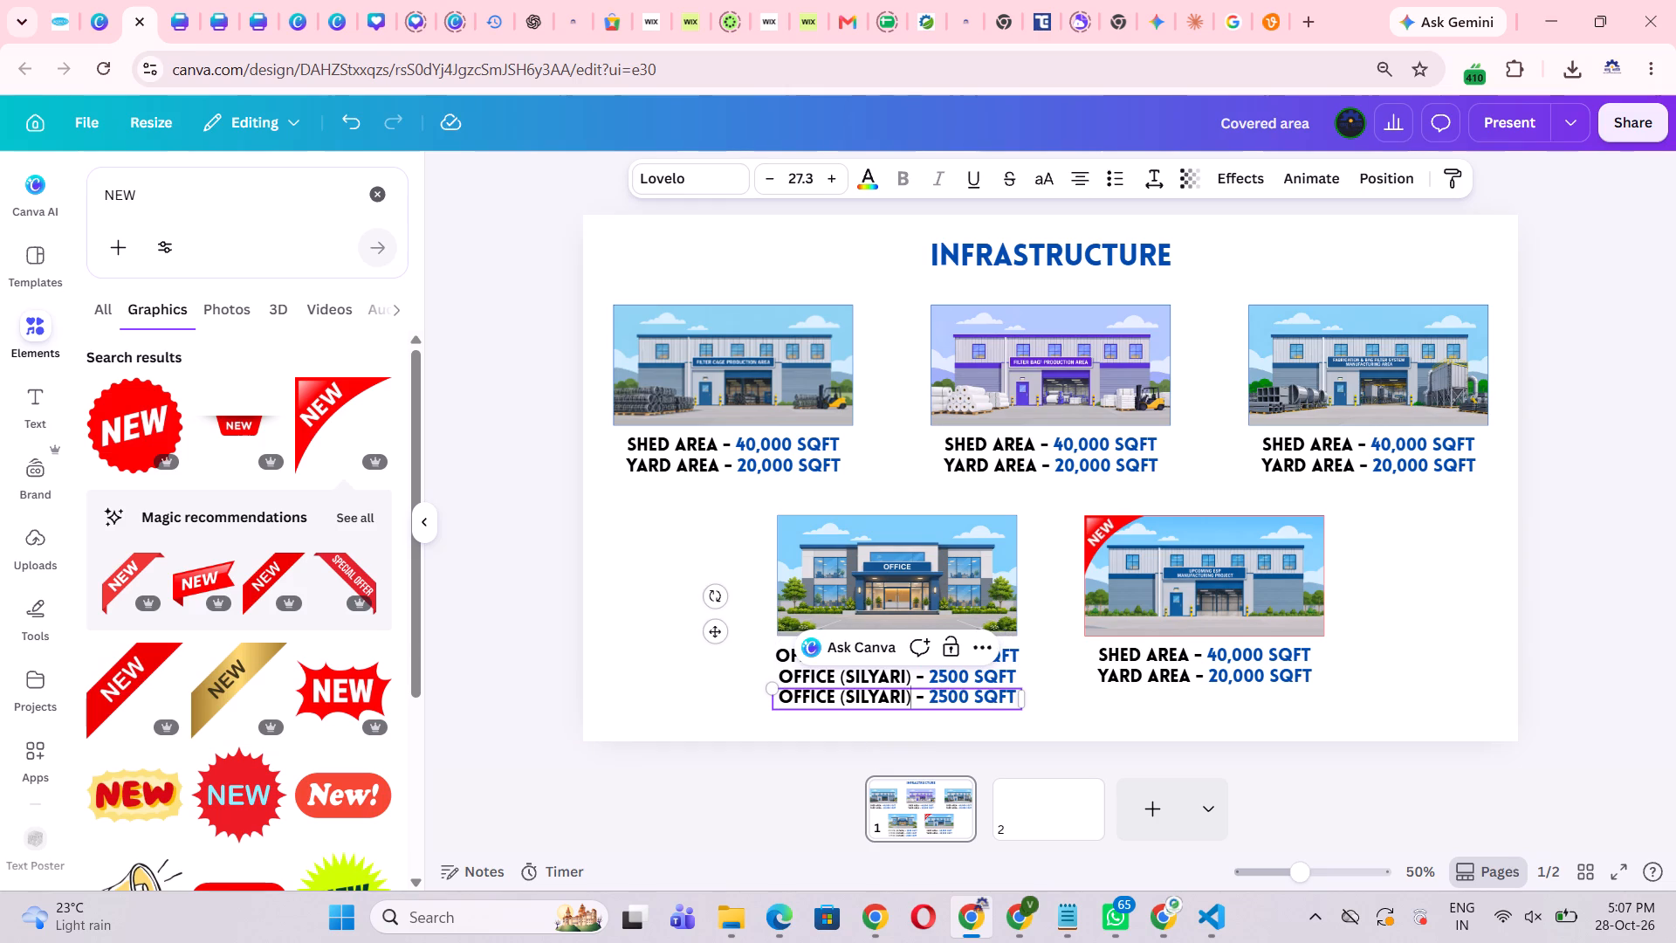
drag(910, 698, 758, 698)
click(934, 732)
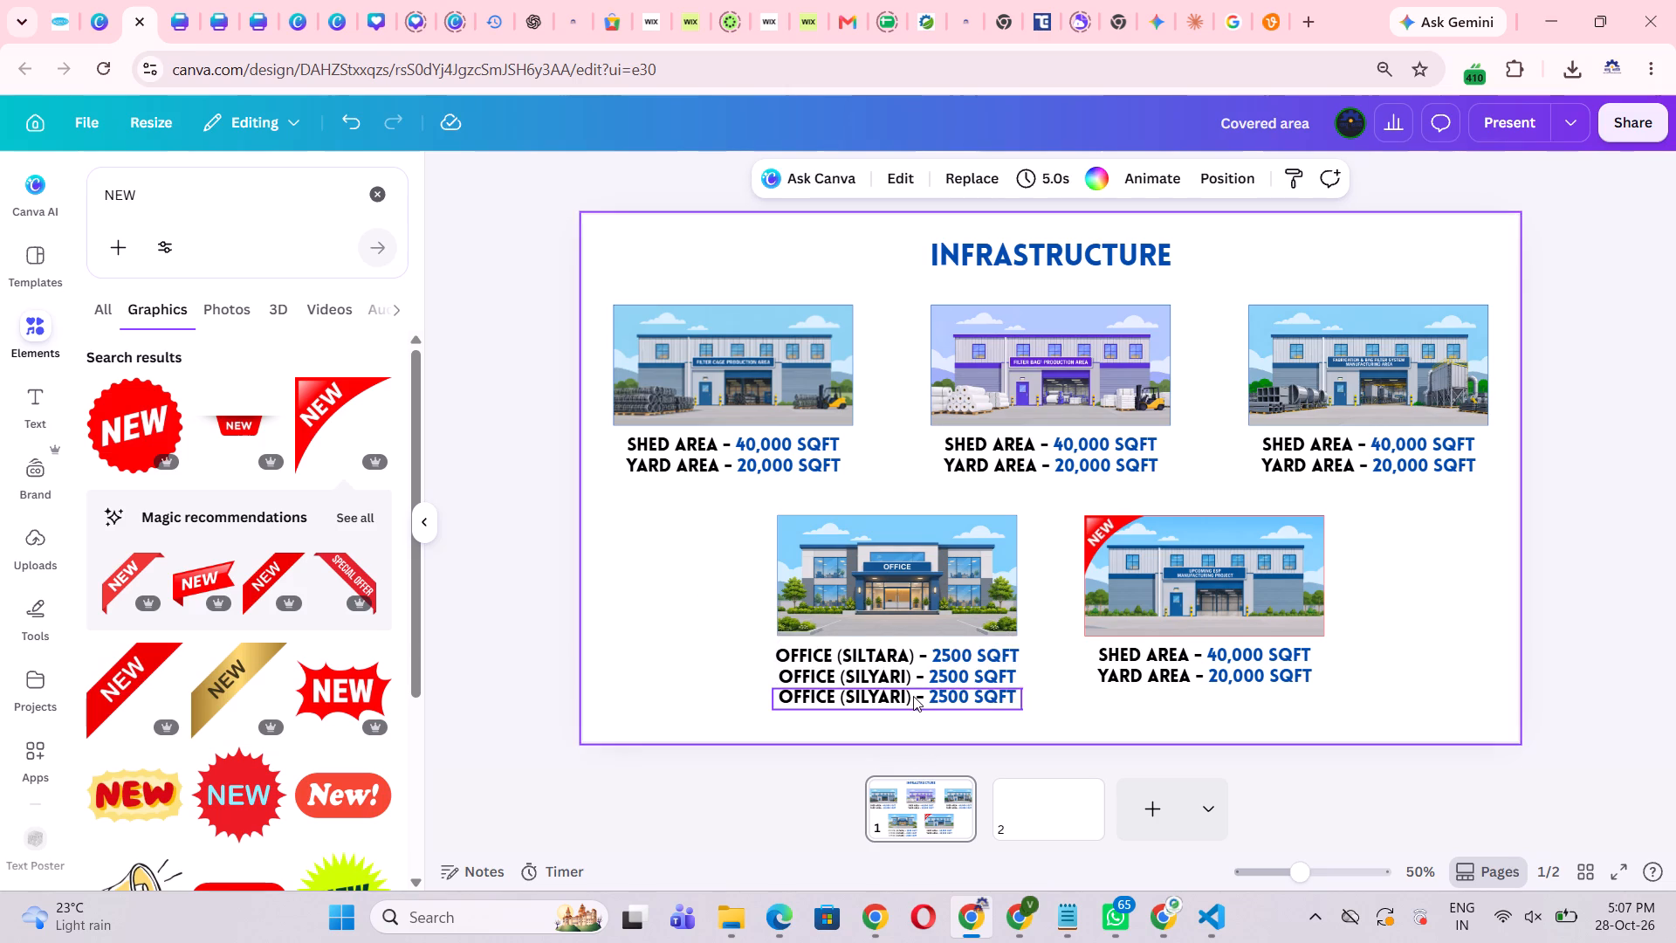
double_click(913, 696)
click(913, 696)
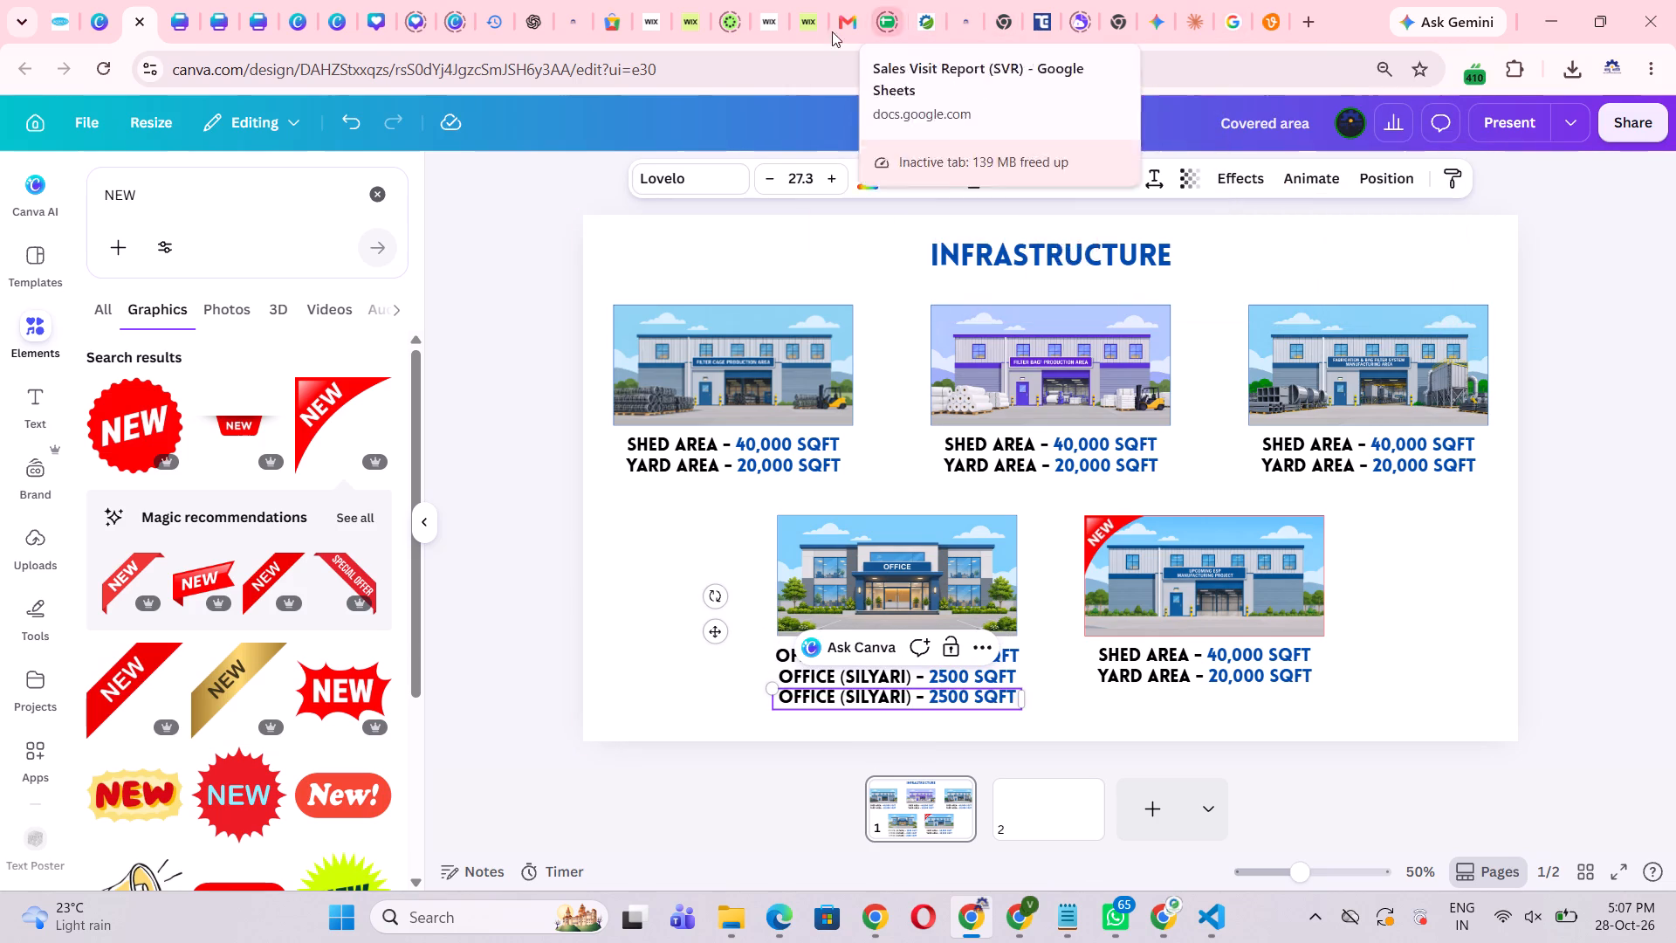
Check the Office Areas table in the ChatGPT conversation for the third office's name and area.
click(587, 32)
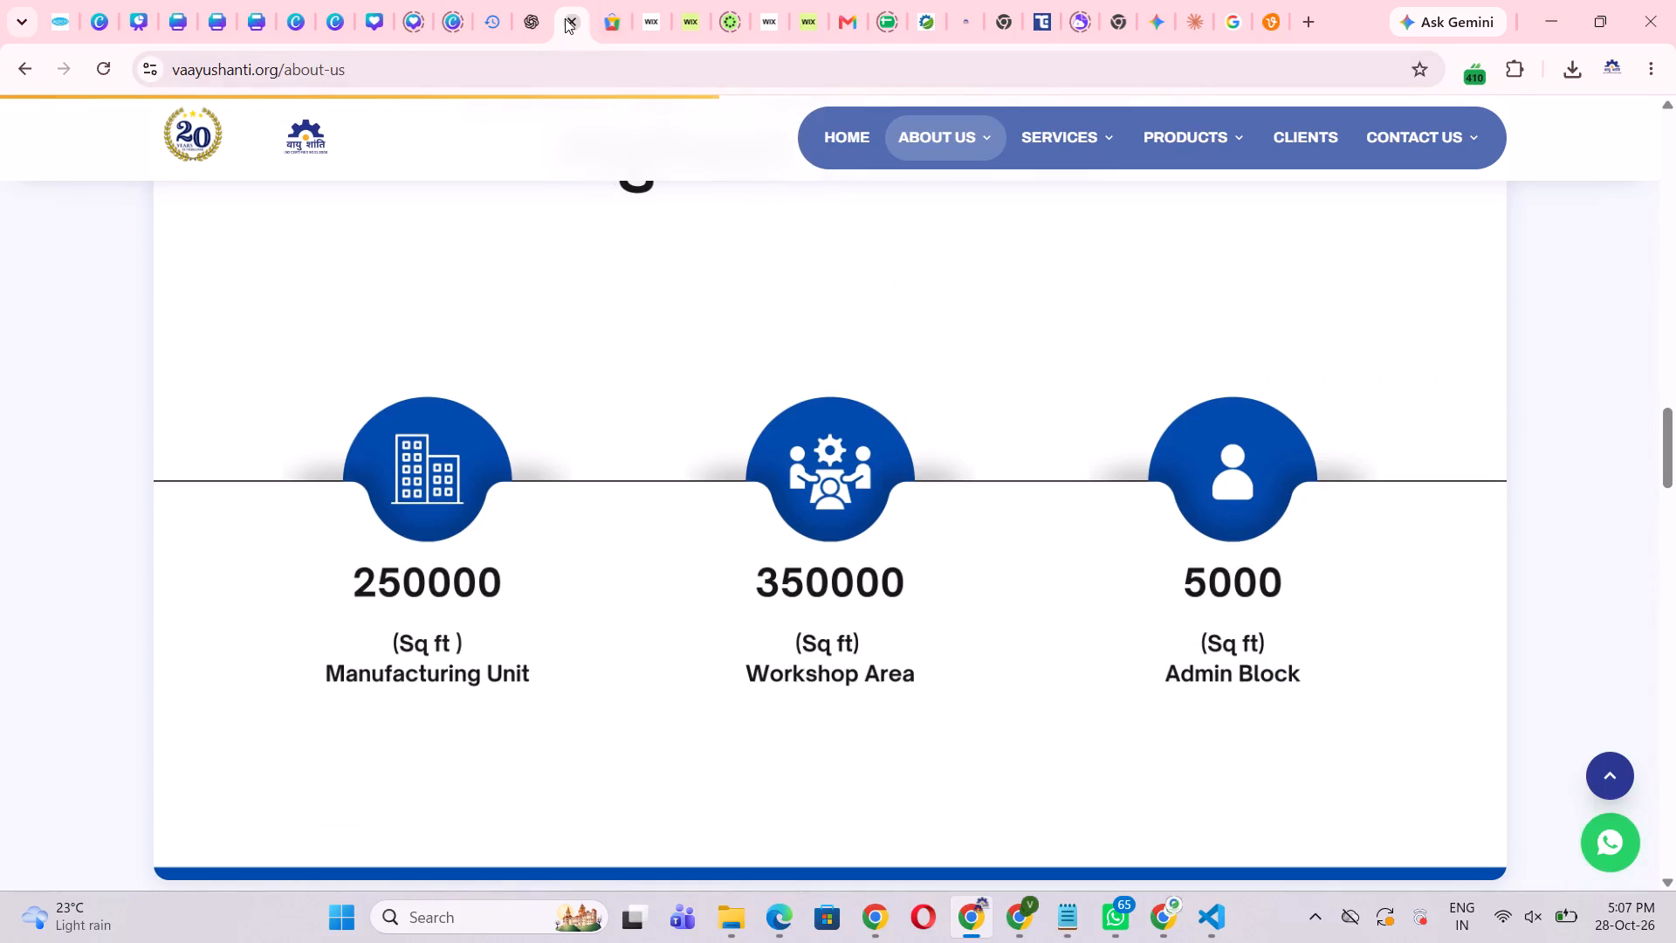
click(963, 23)
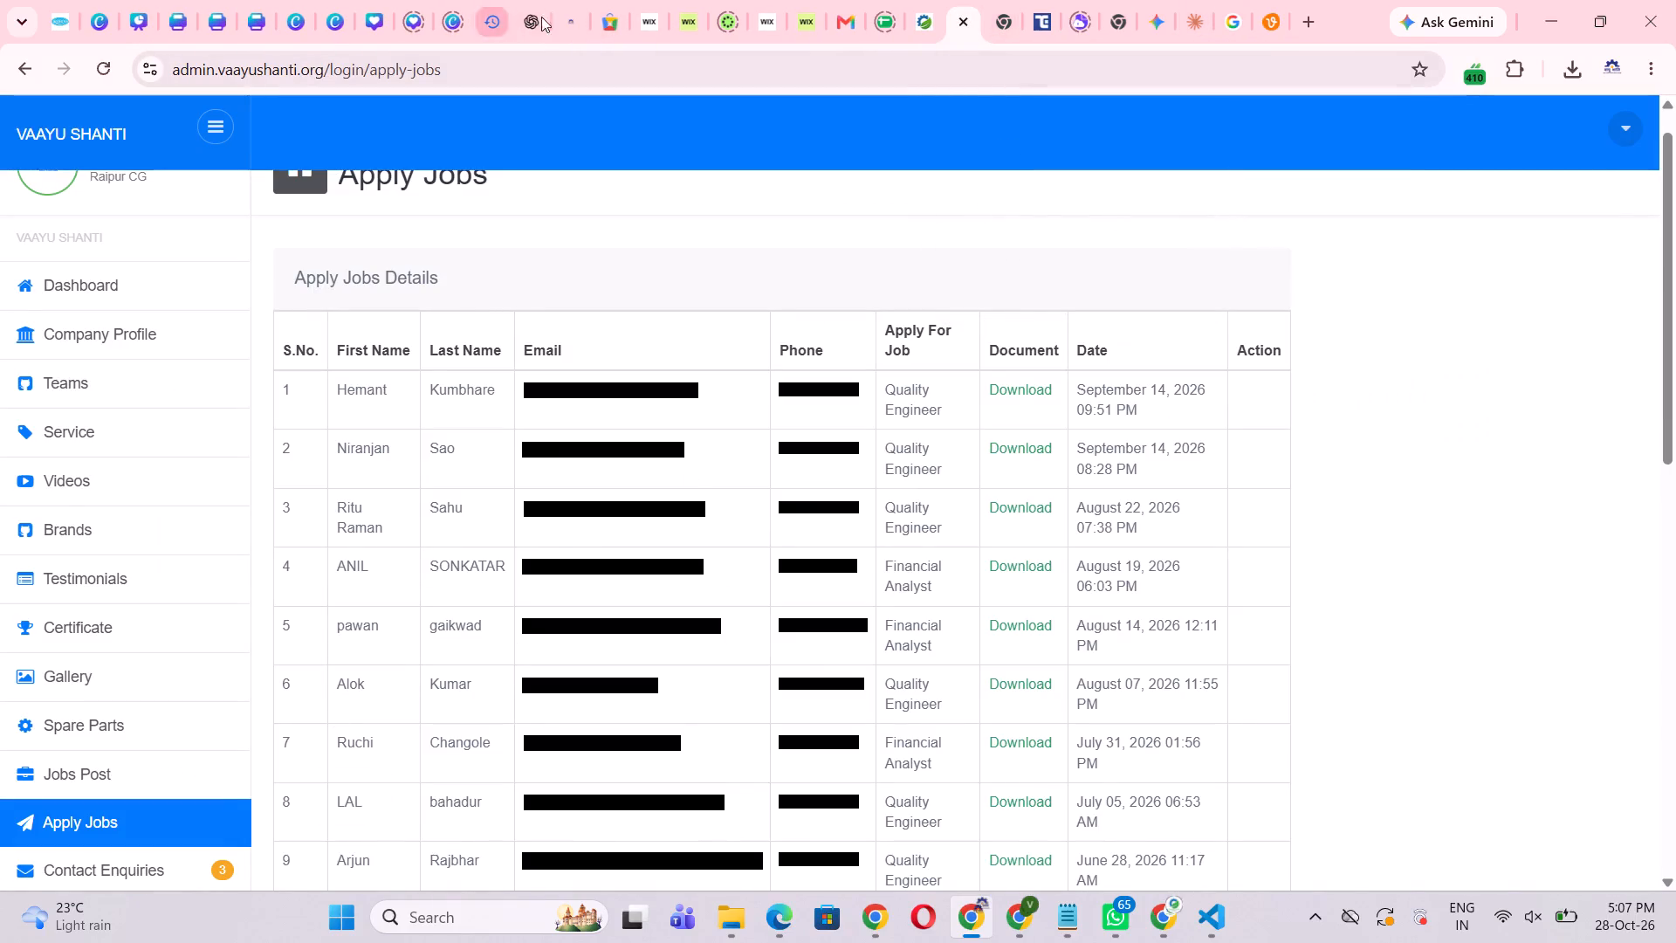
click(567, 14)
click(147, 18)
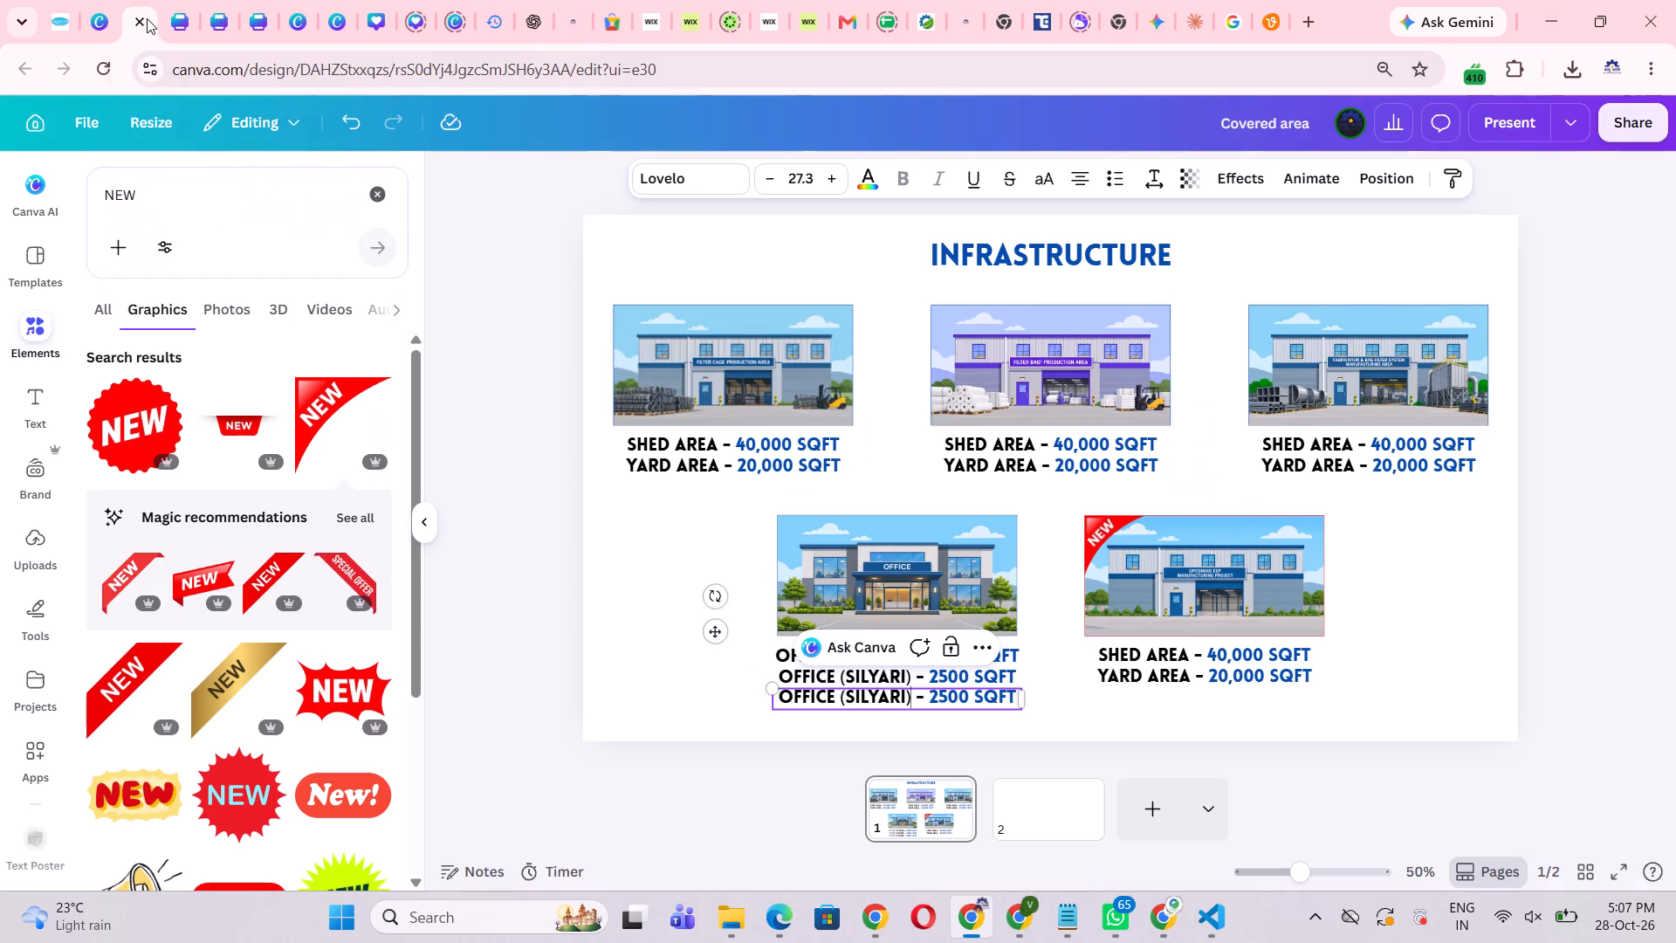
click(533, 20)
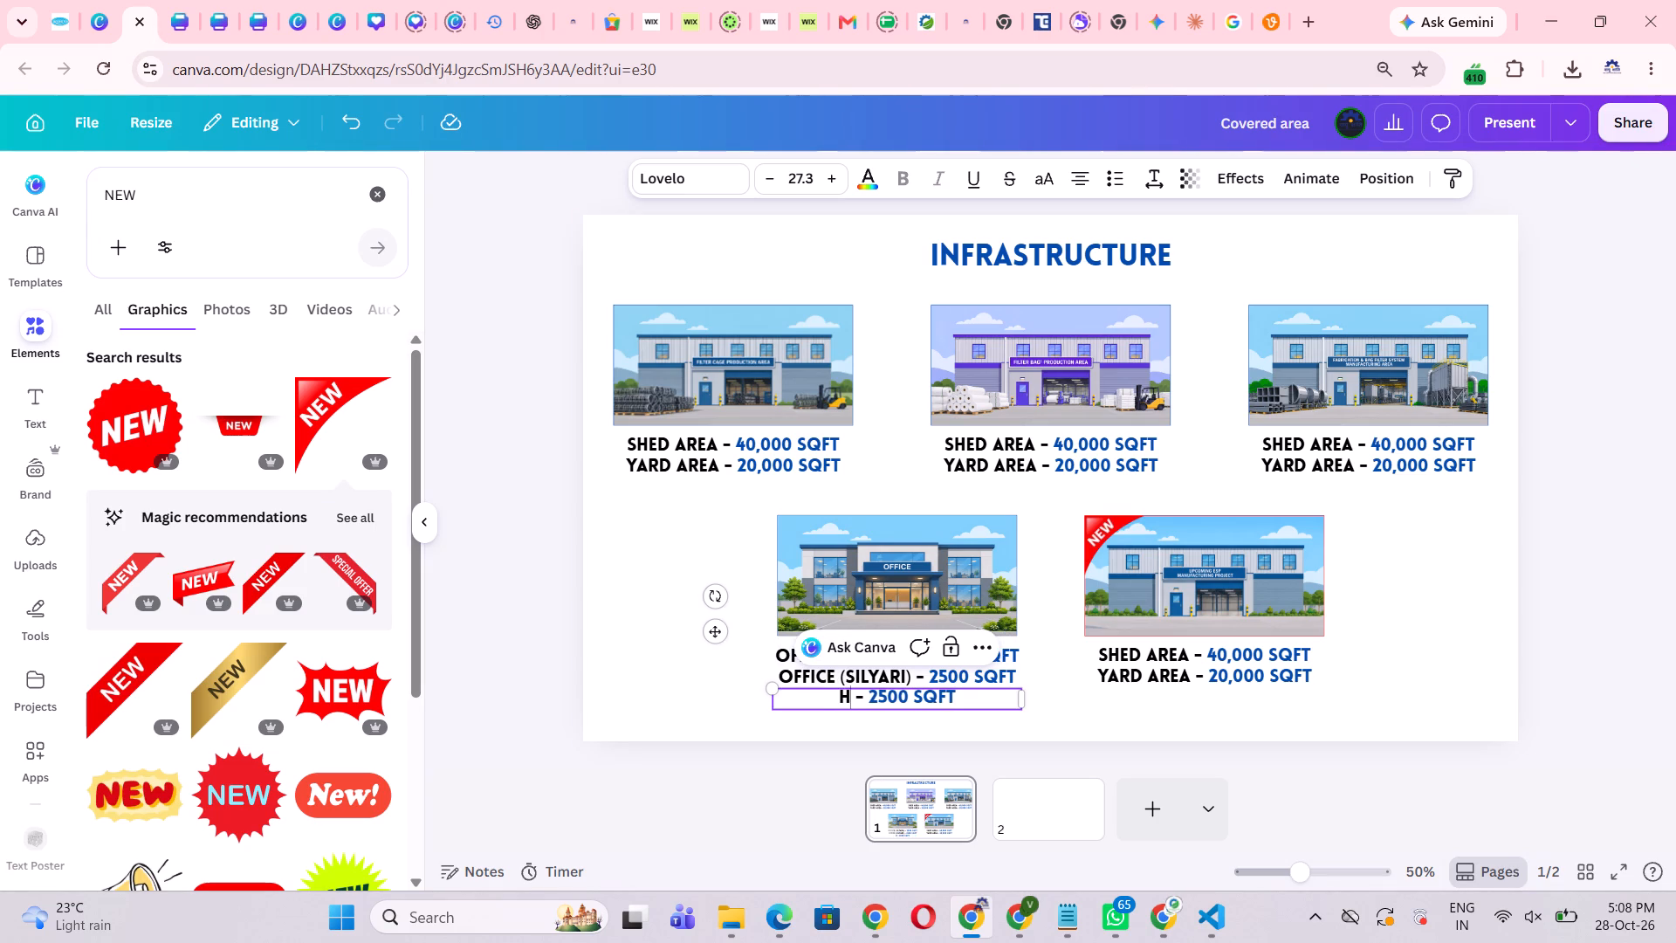
text(ead office)
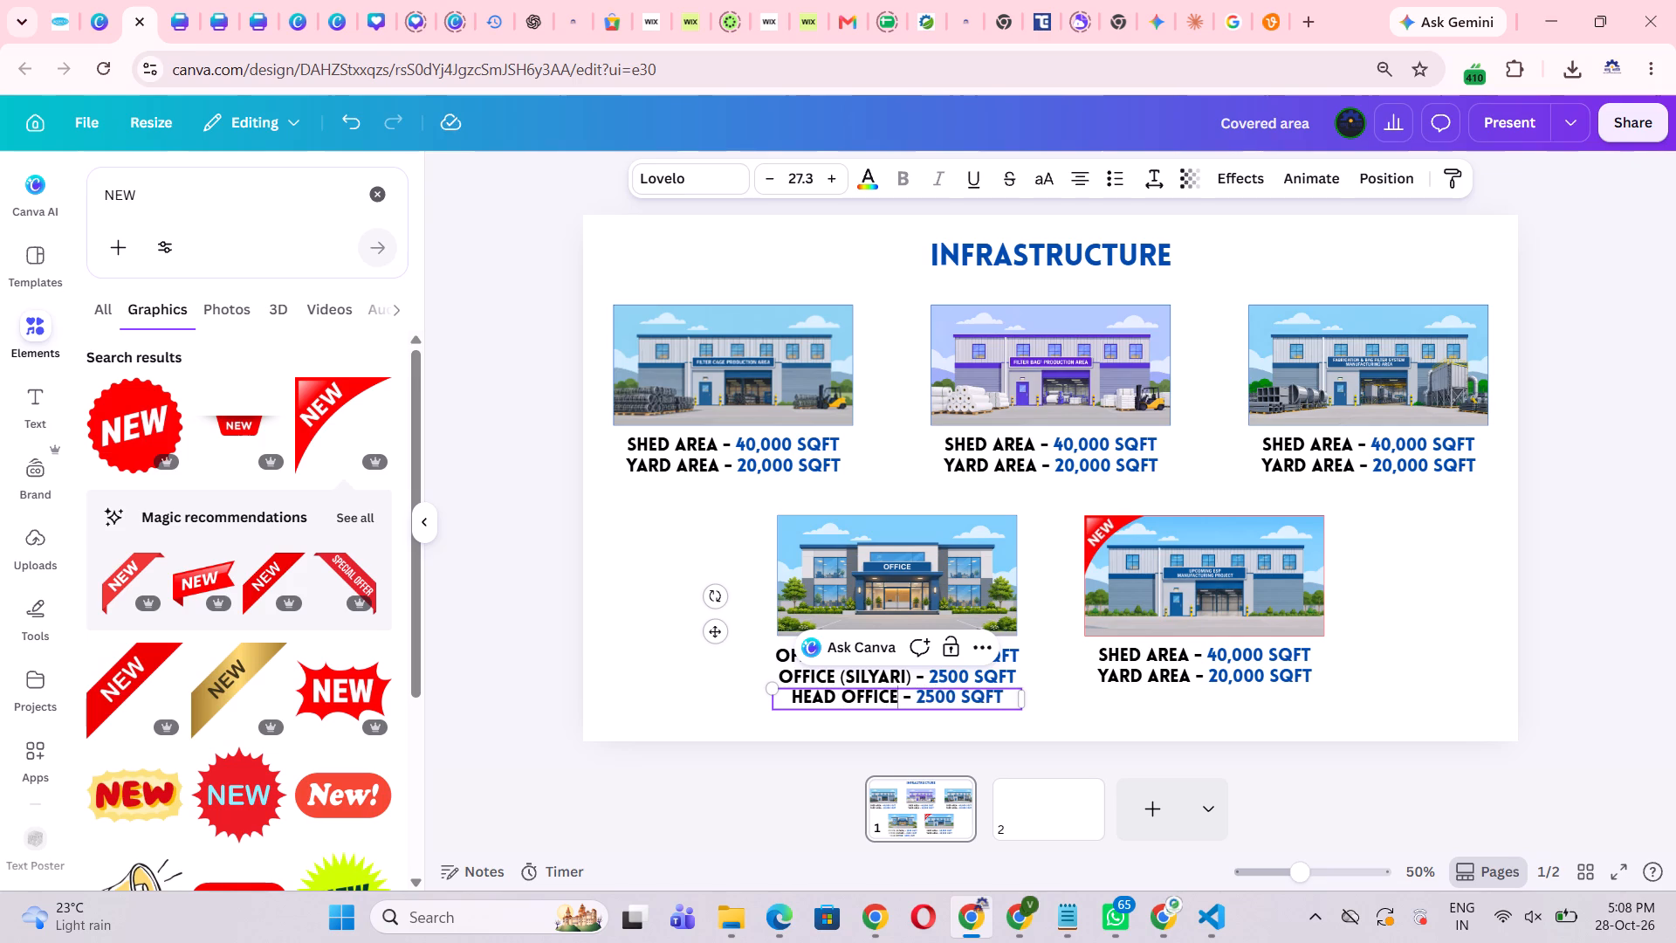
click(1528, 574)
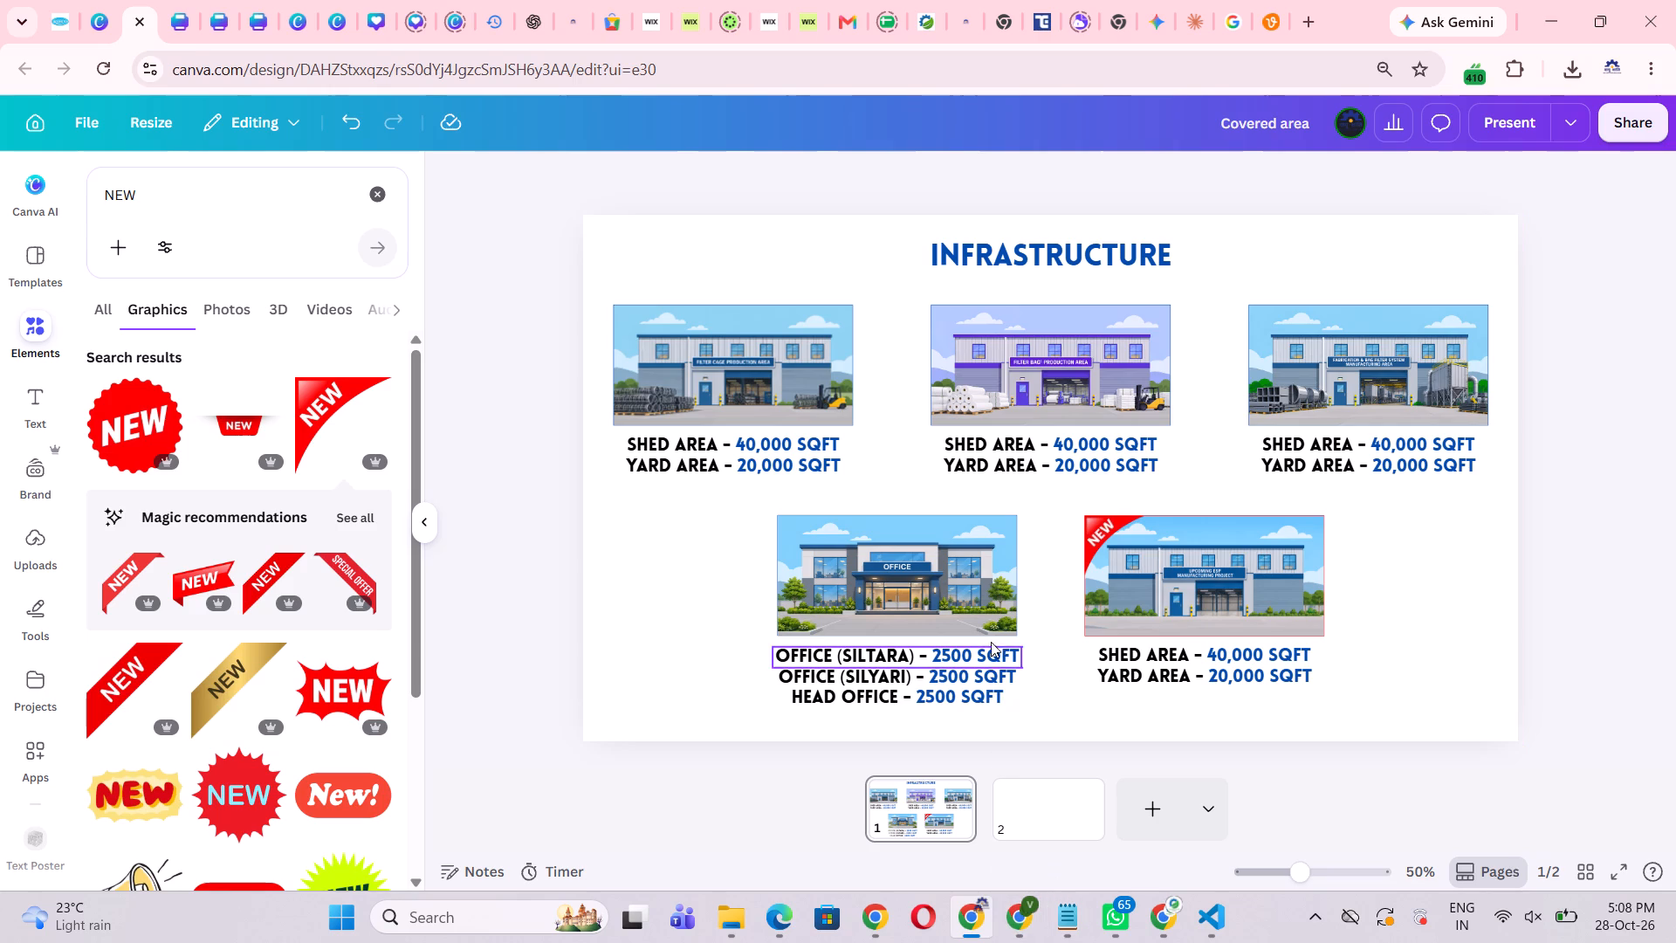
click(1466, 667)
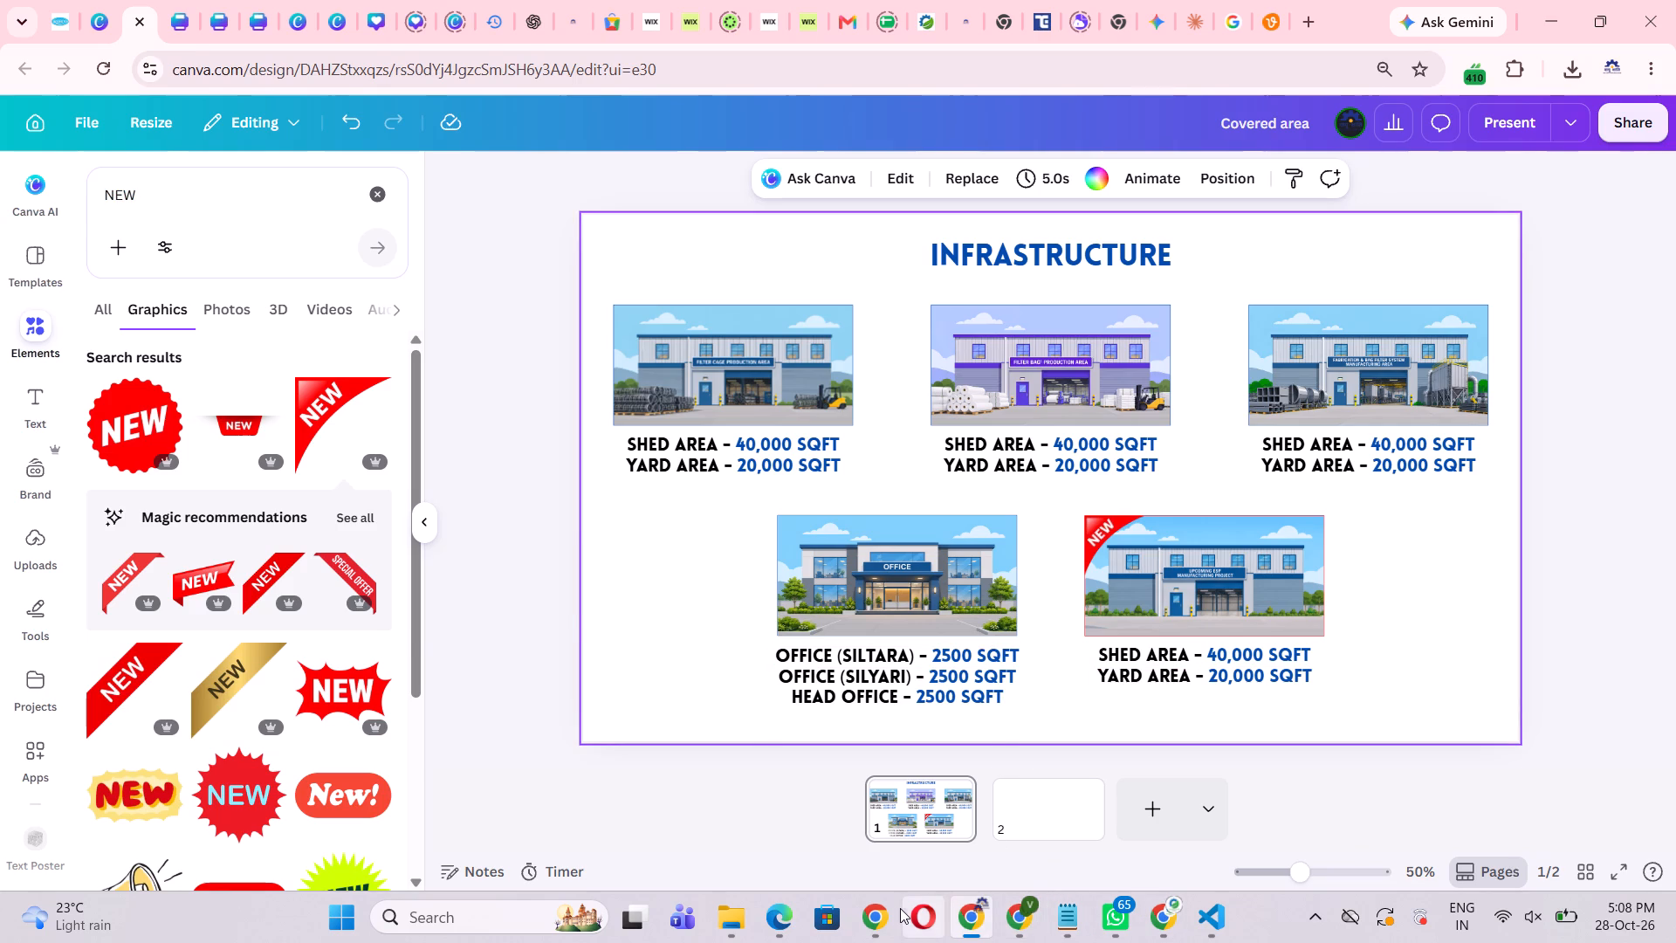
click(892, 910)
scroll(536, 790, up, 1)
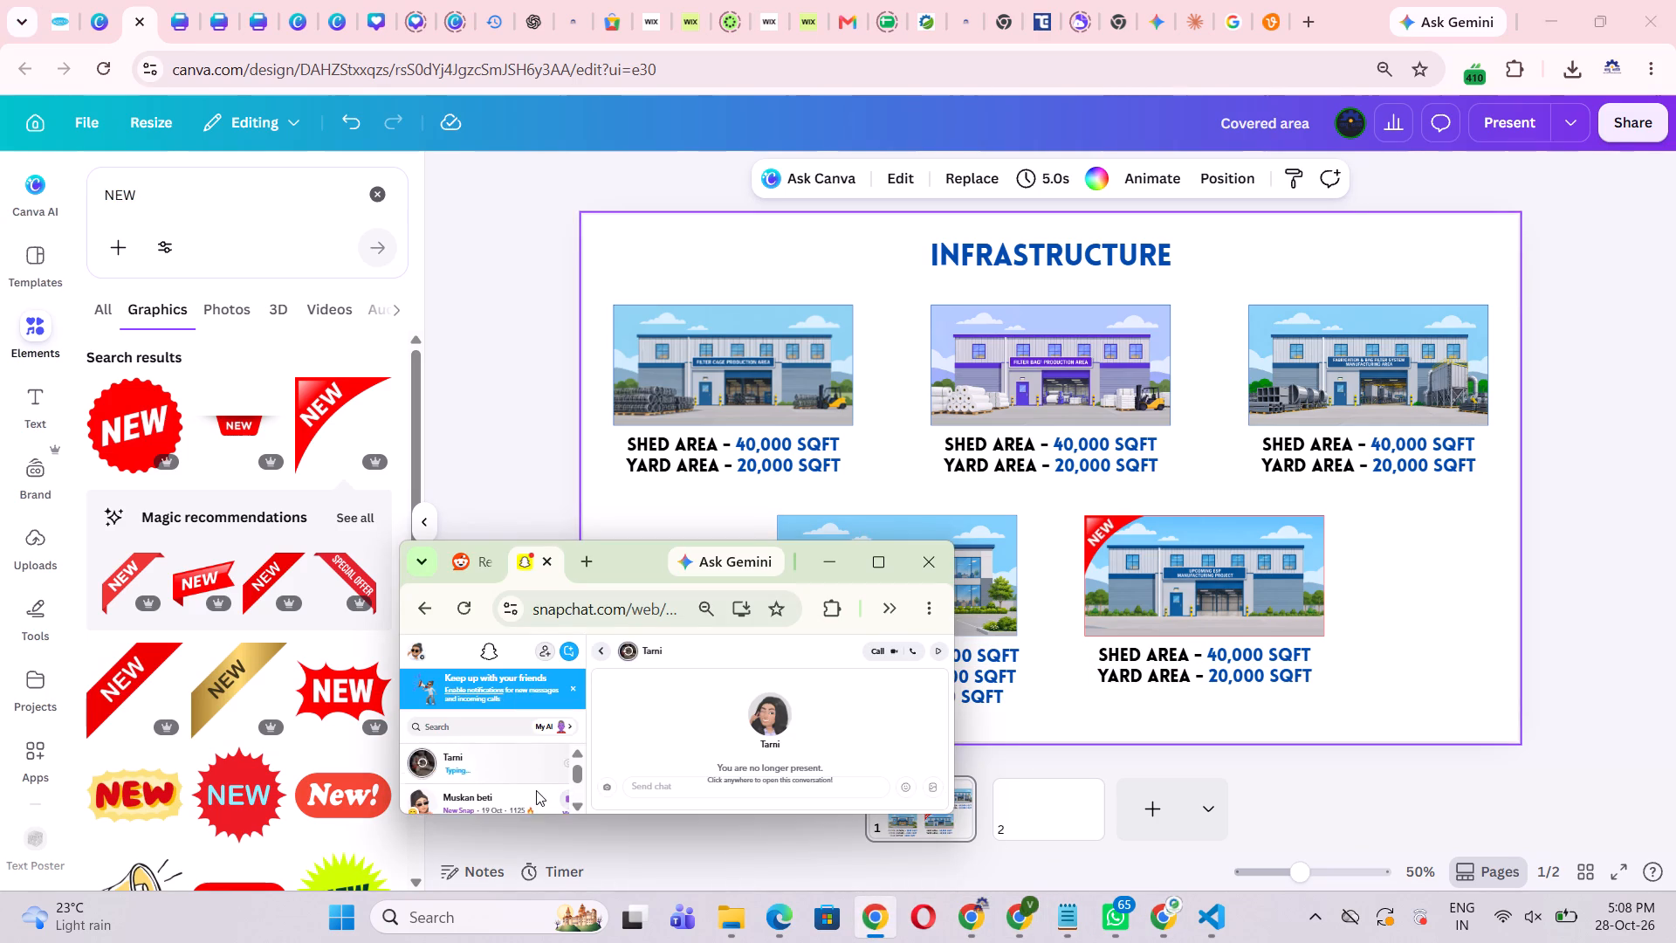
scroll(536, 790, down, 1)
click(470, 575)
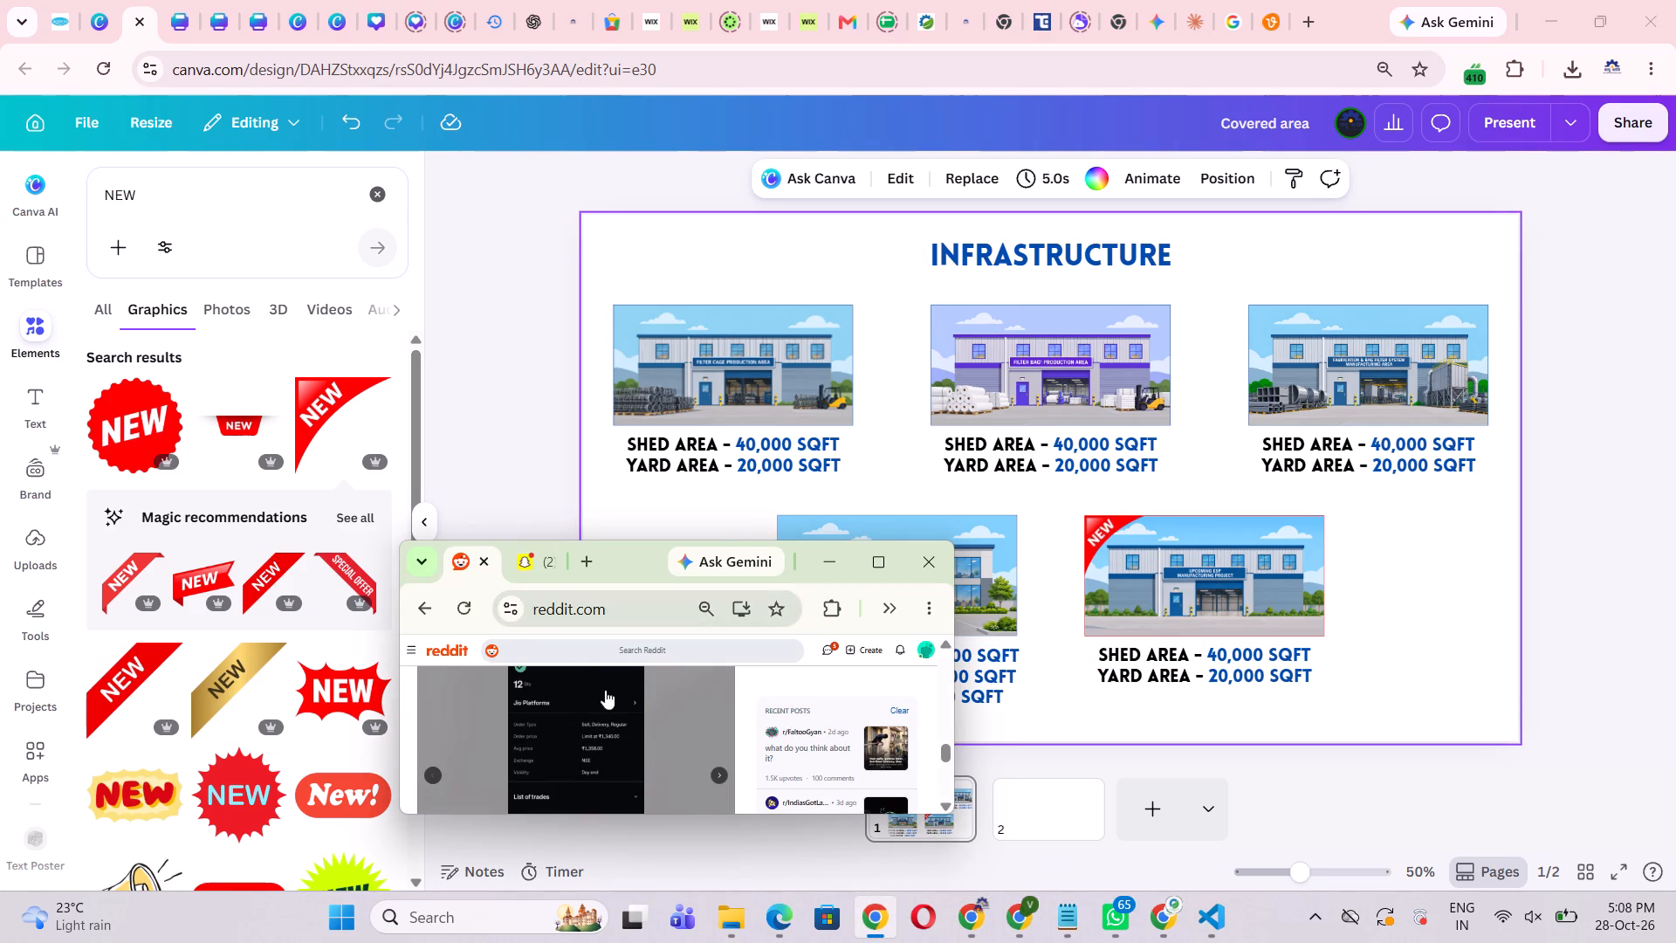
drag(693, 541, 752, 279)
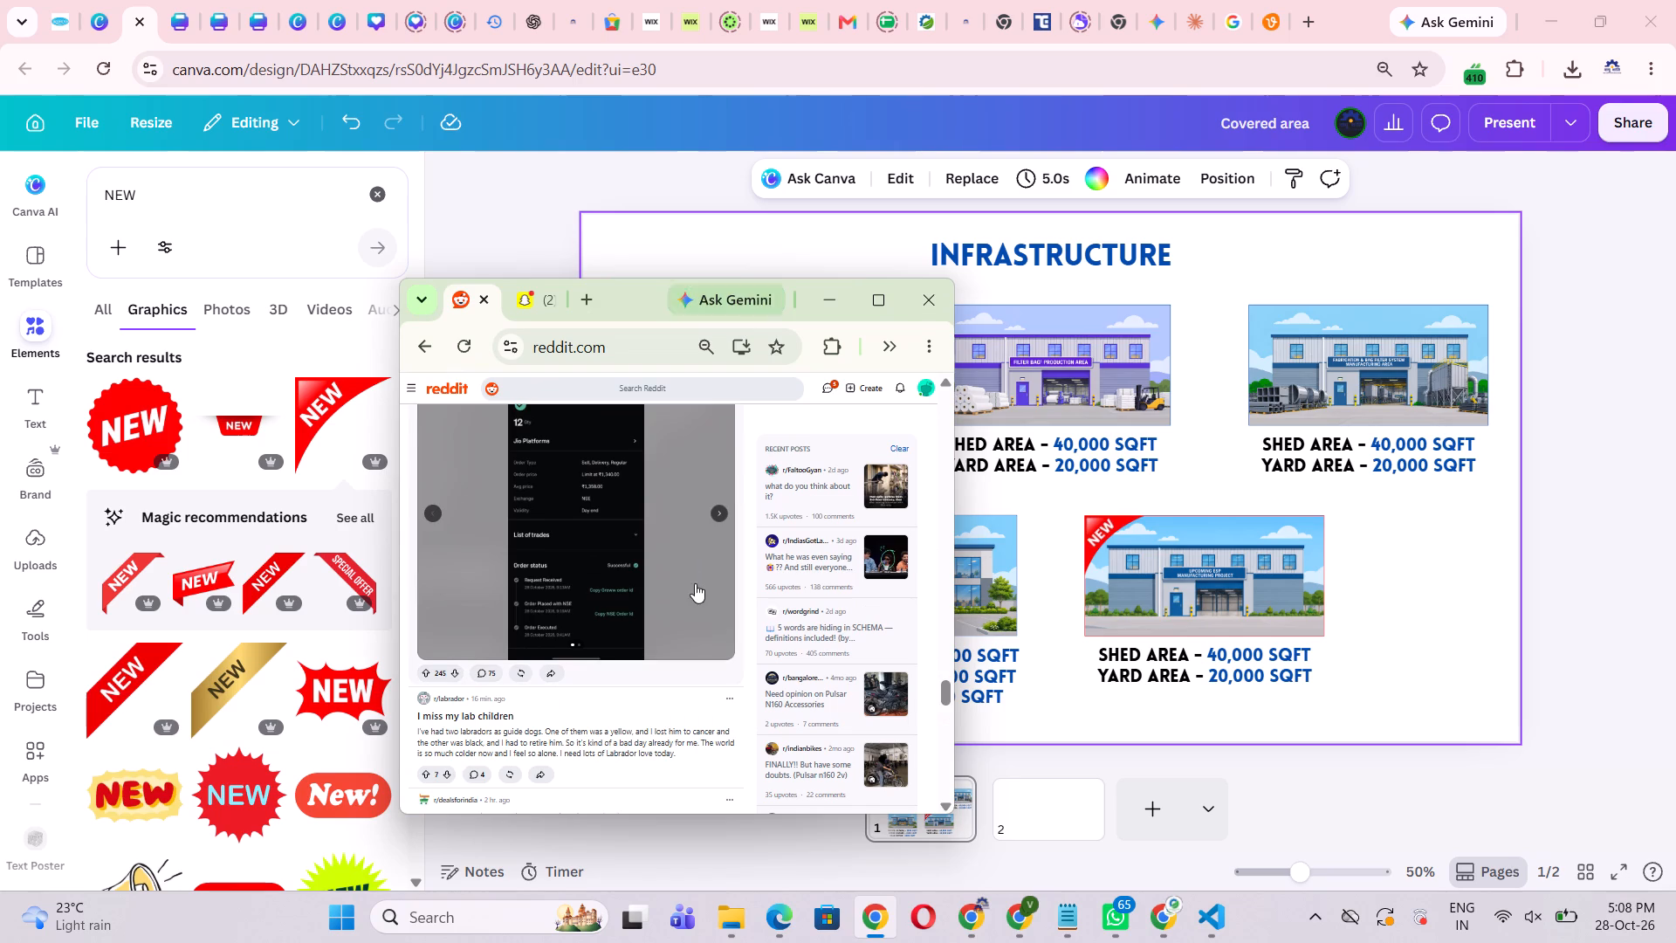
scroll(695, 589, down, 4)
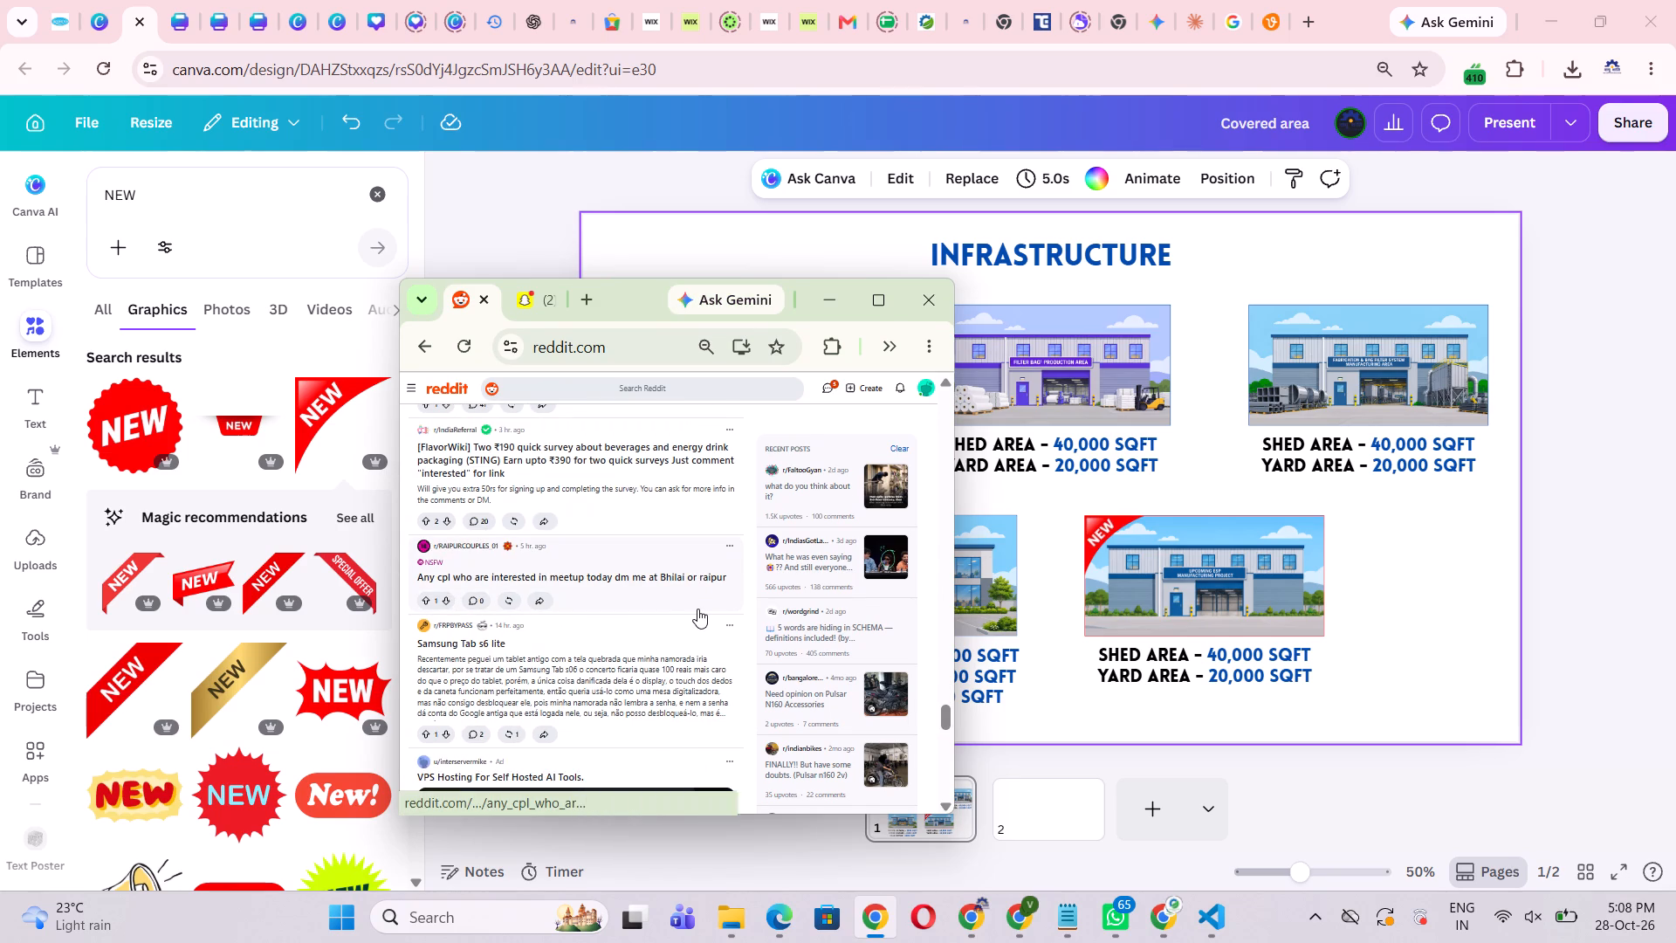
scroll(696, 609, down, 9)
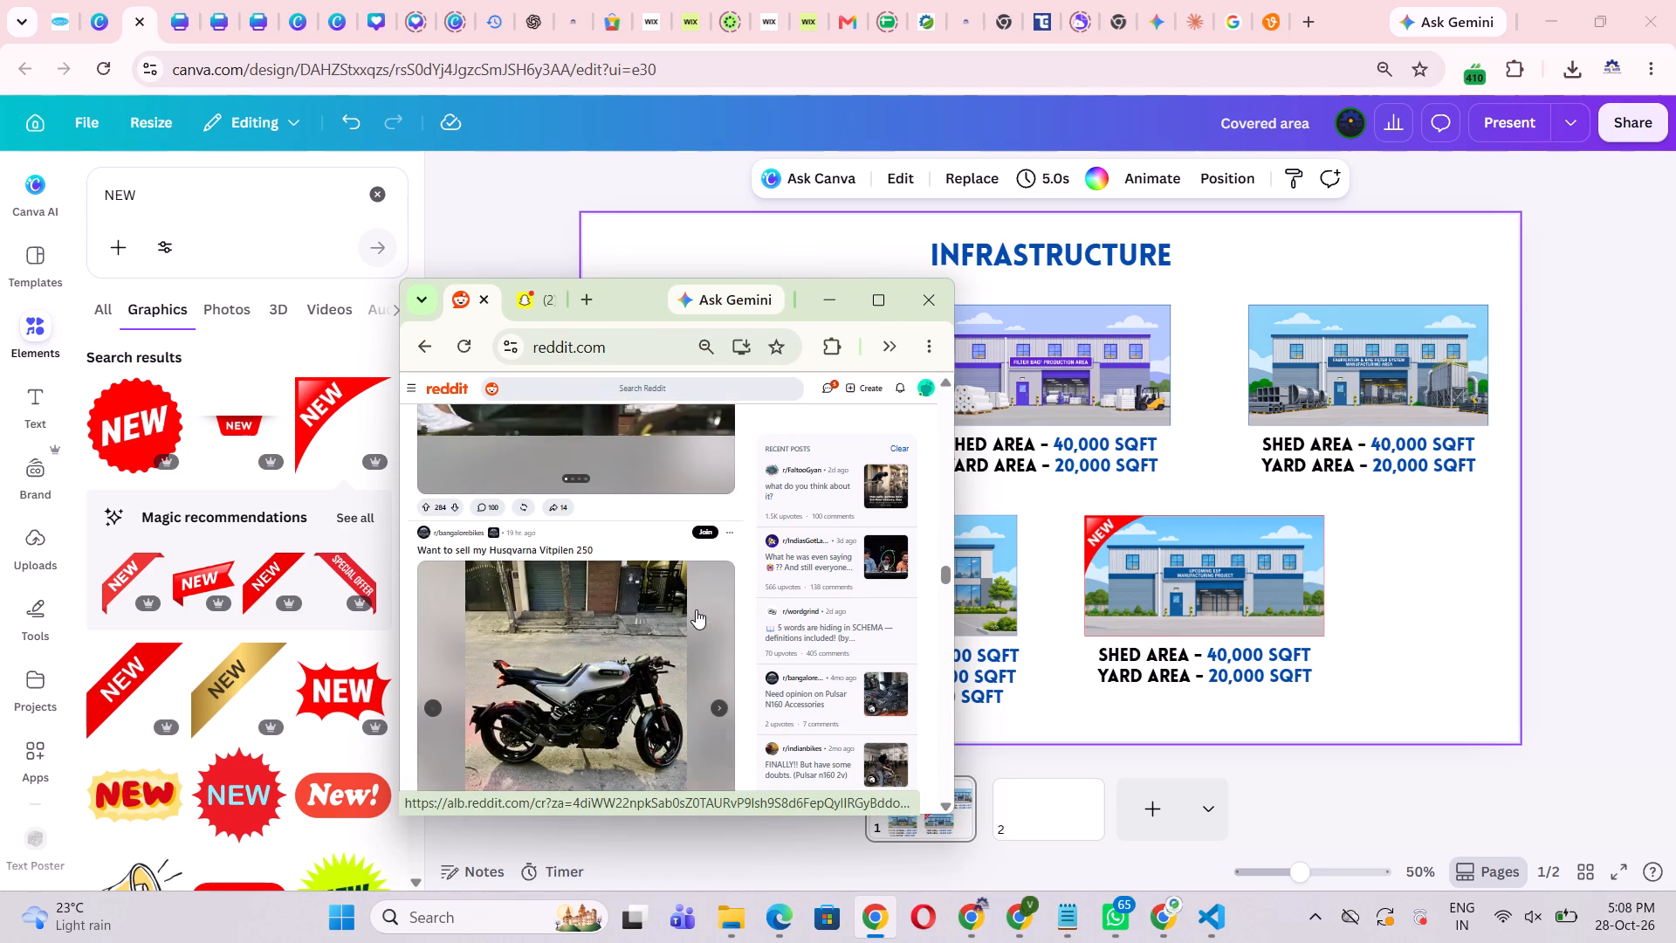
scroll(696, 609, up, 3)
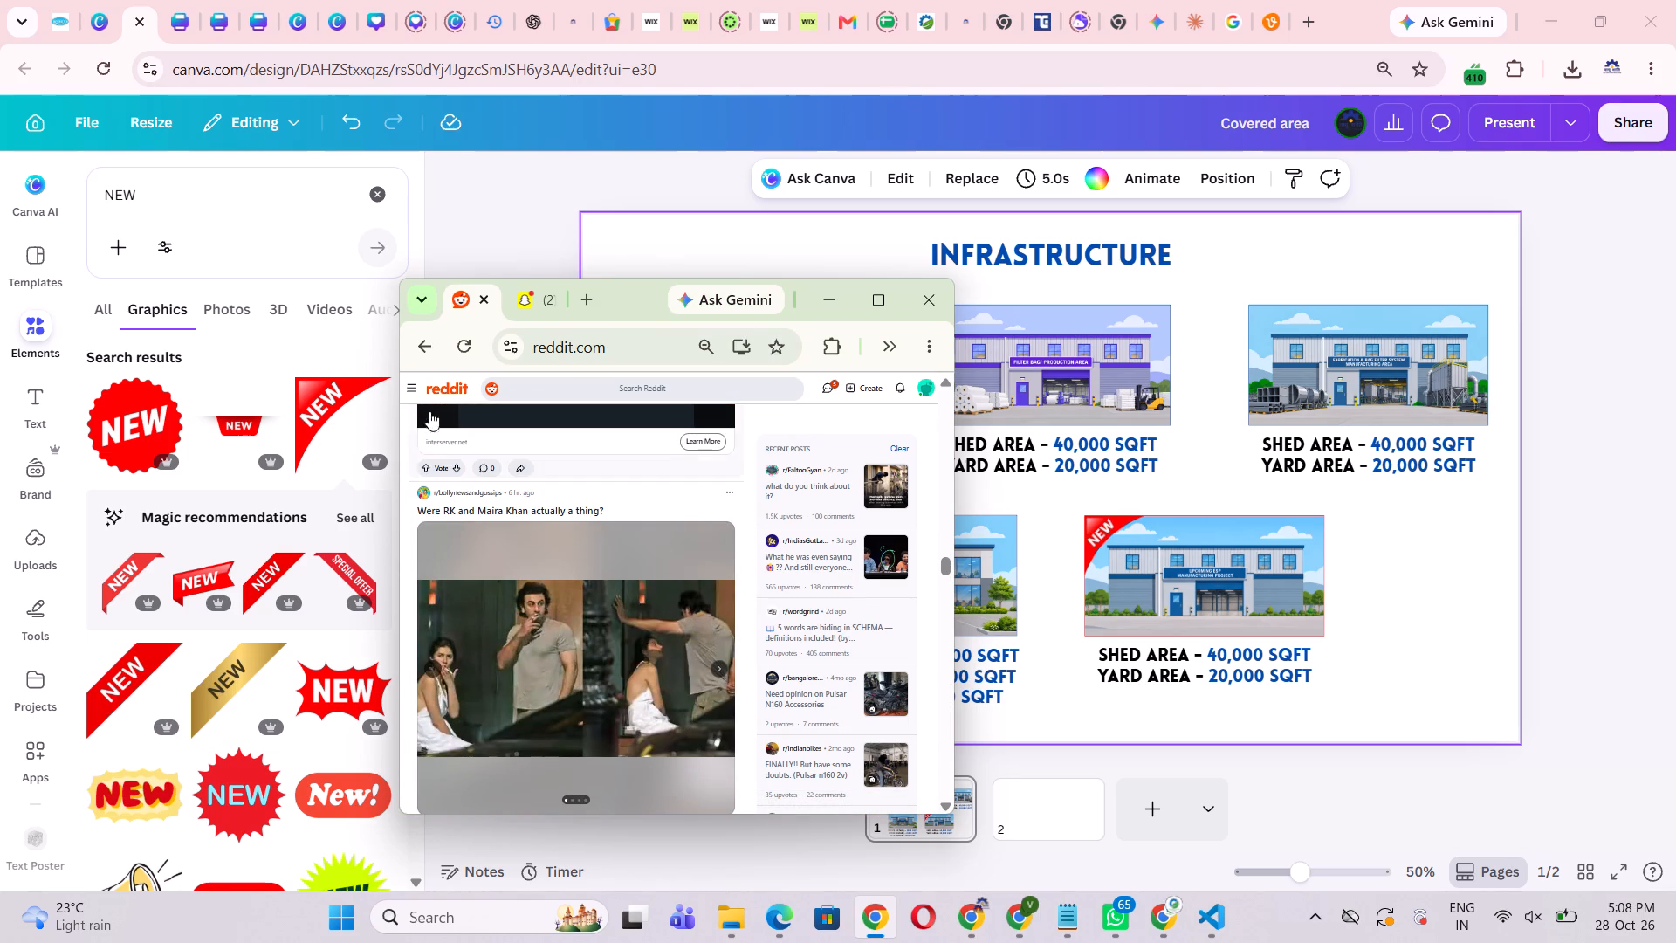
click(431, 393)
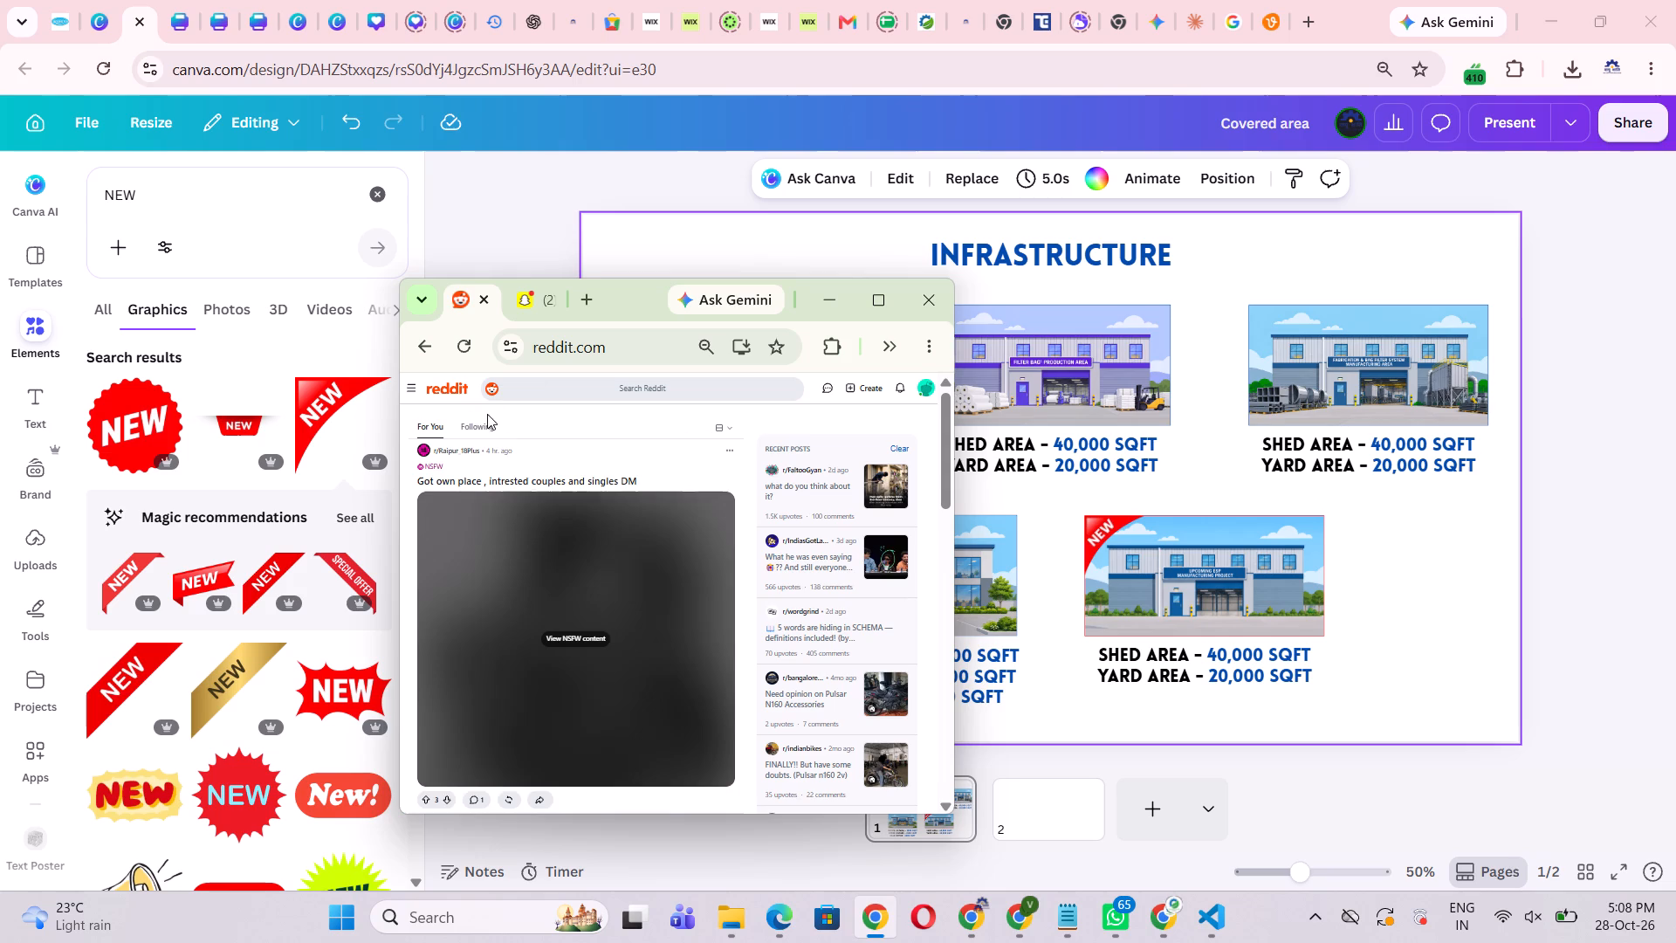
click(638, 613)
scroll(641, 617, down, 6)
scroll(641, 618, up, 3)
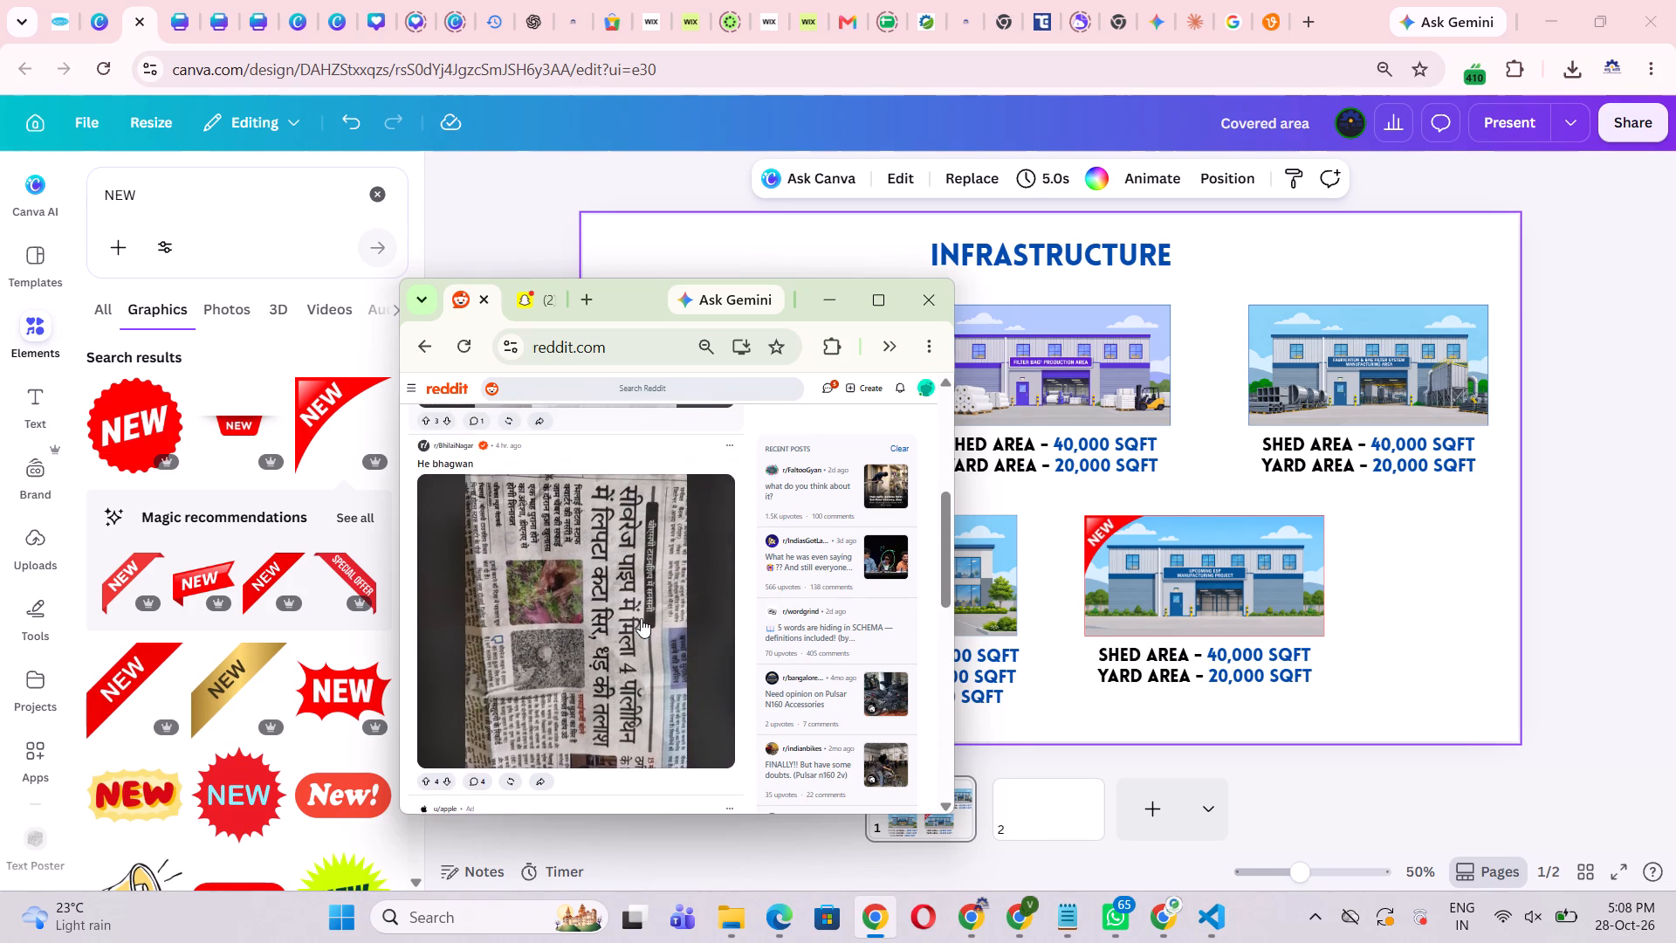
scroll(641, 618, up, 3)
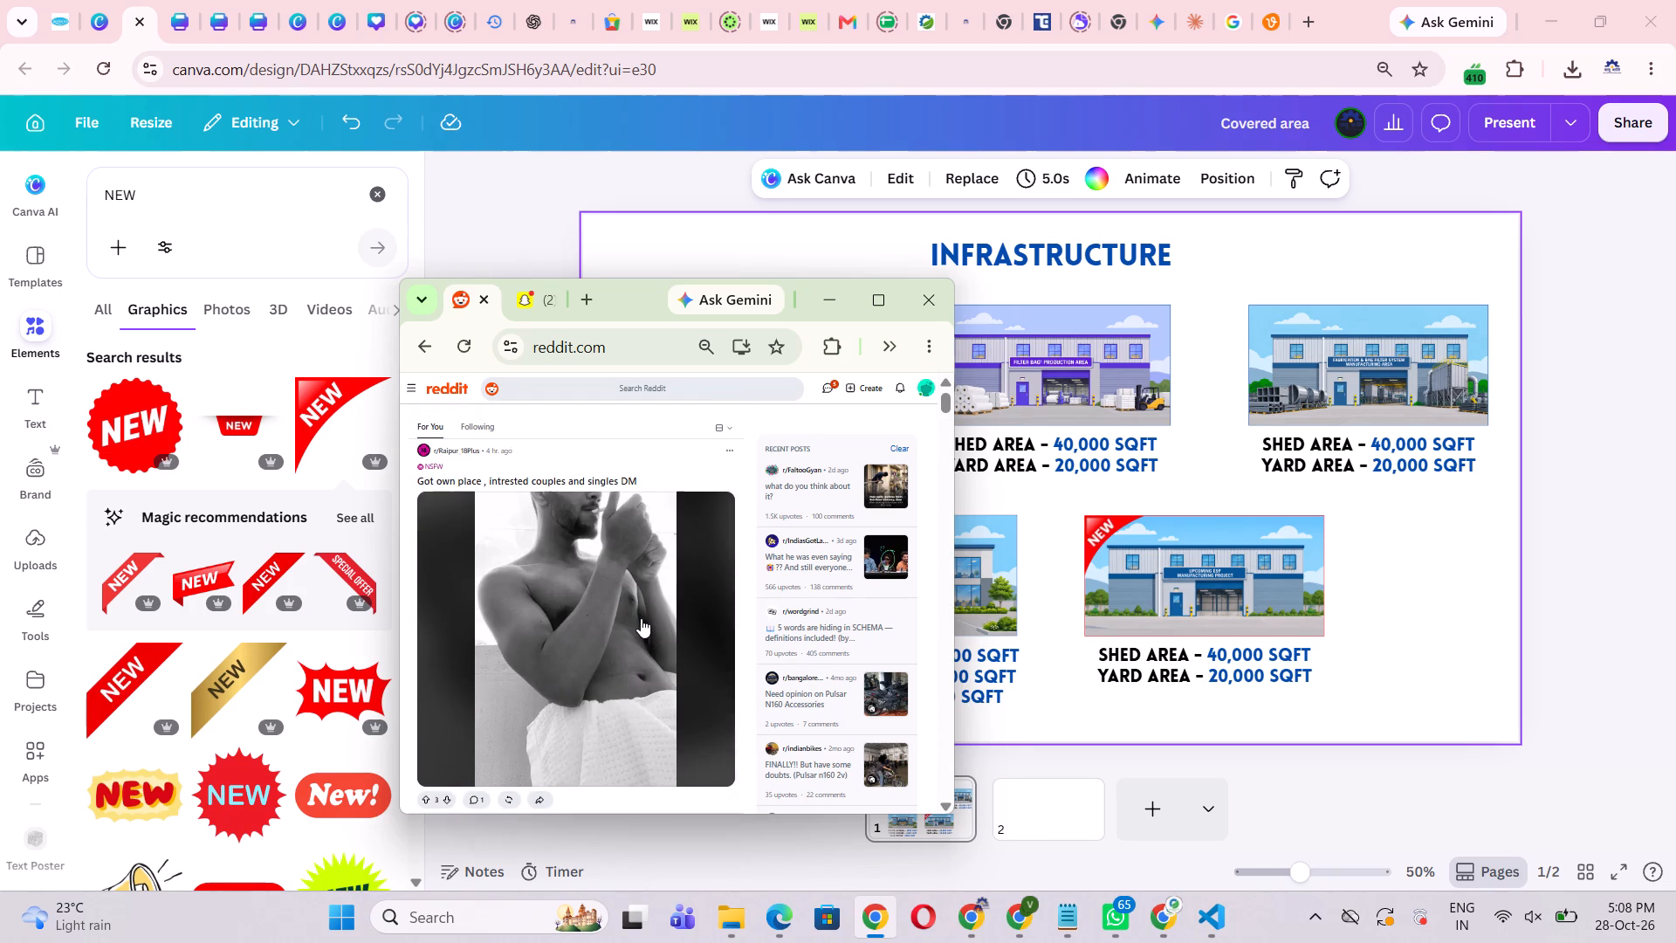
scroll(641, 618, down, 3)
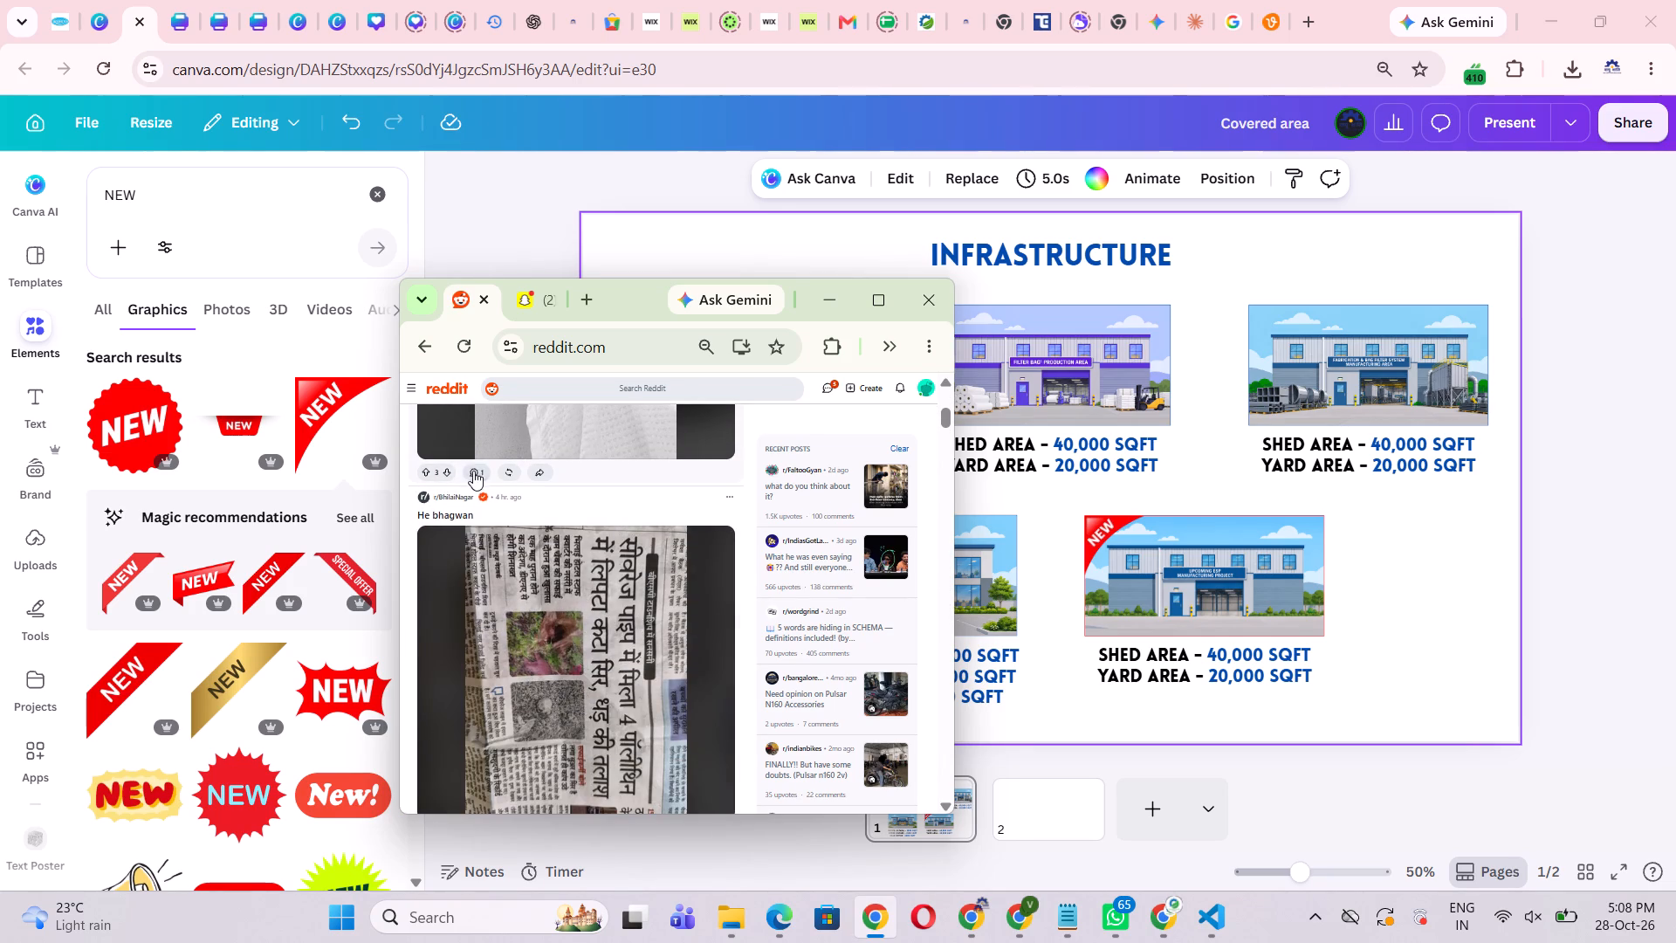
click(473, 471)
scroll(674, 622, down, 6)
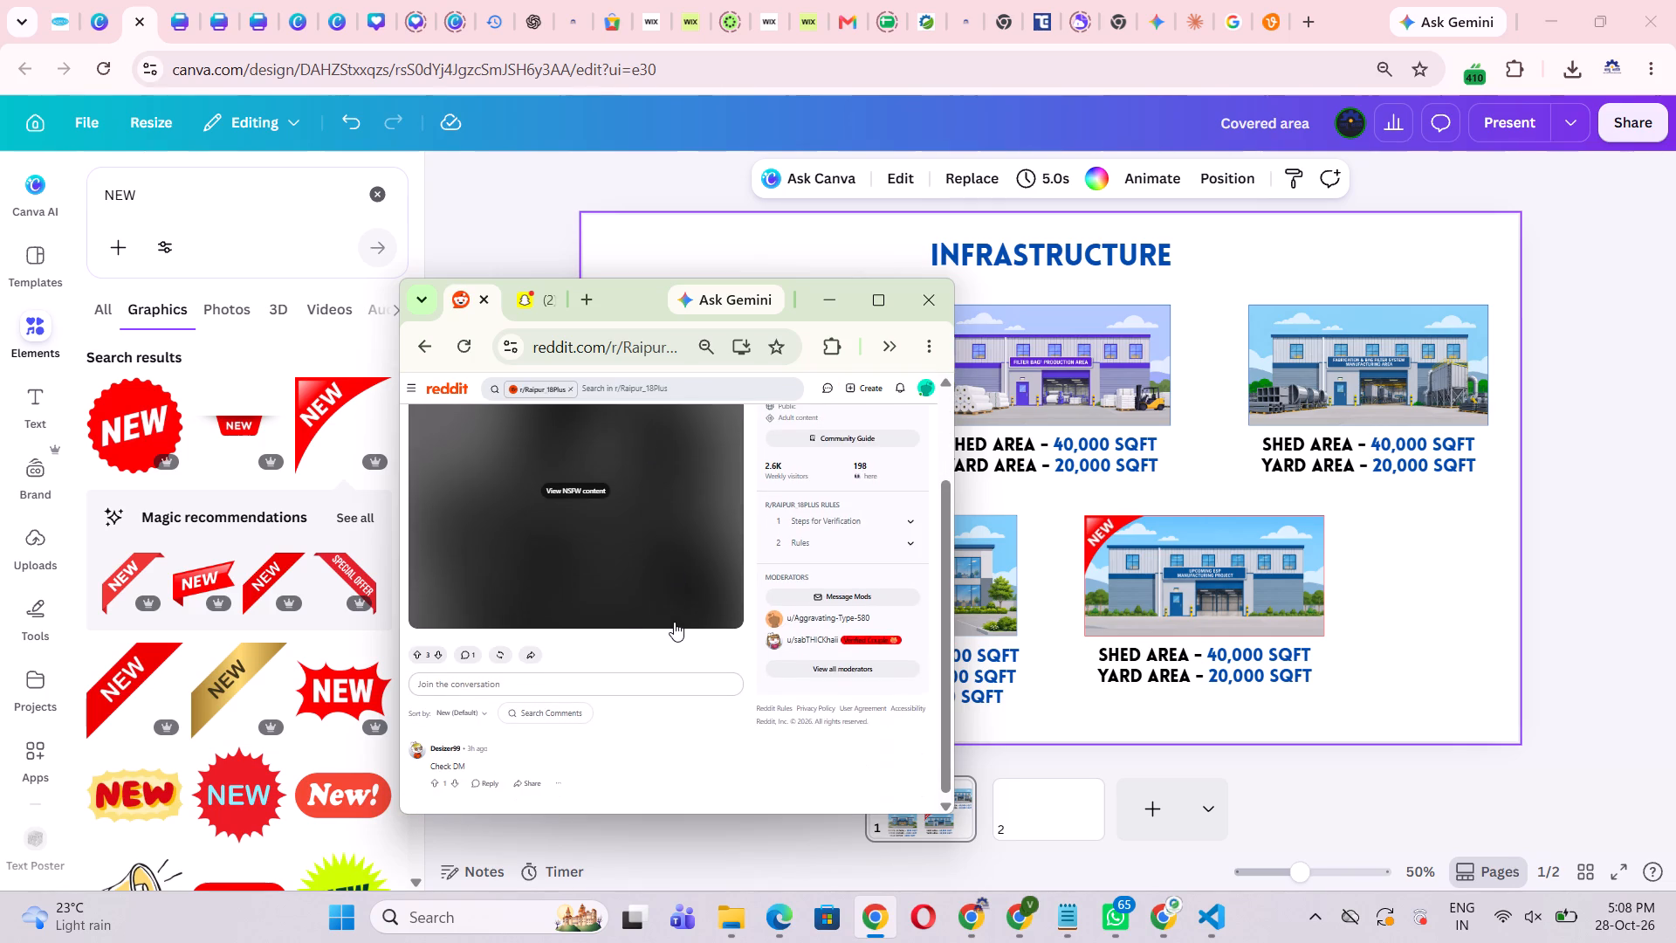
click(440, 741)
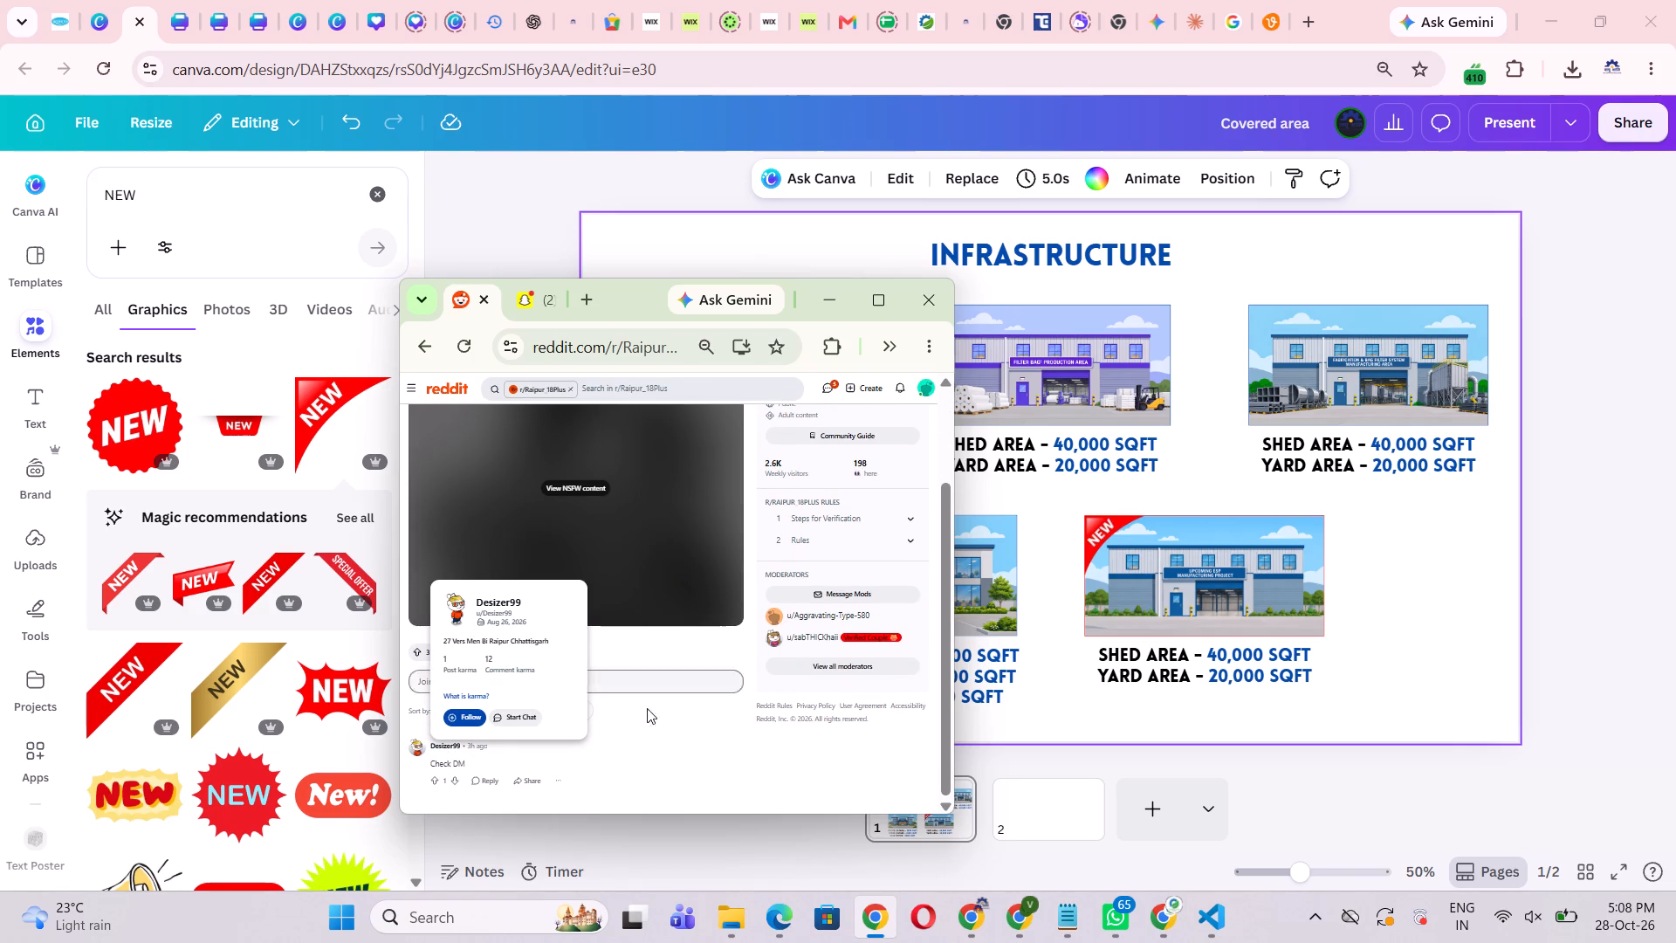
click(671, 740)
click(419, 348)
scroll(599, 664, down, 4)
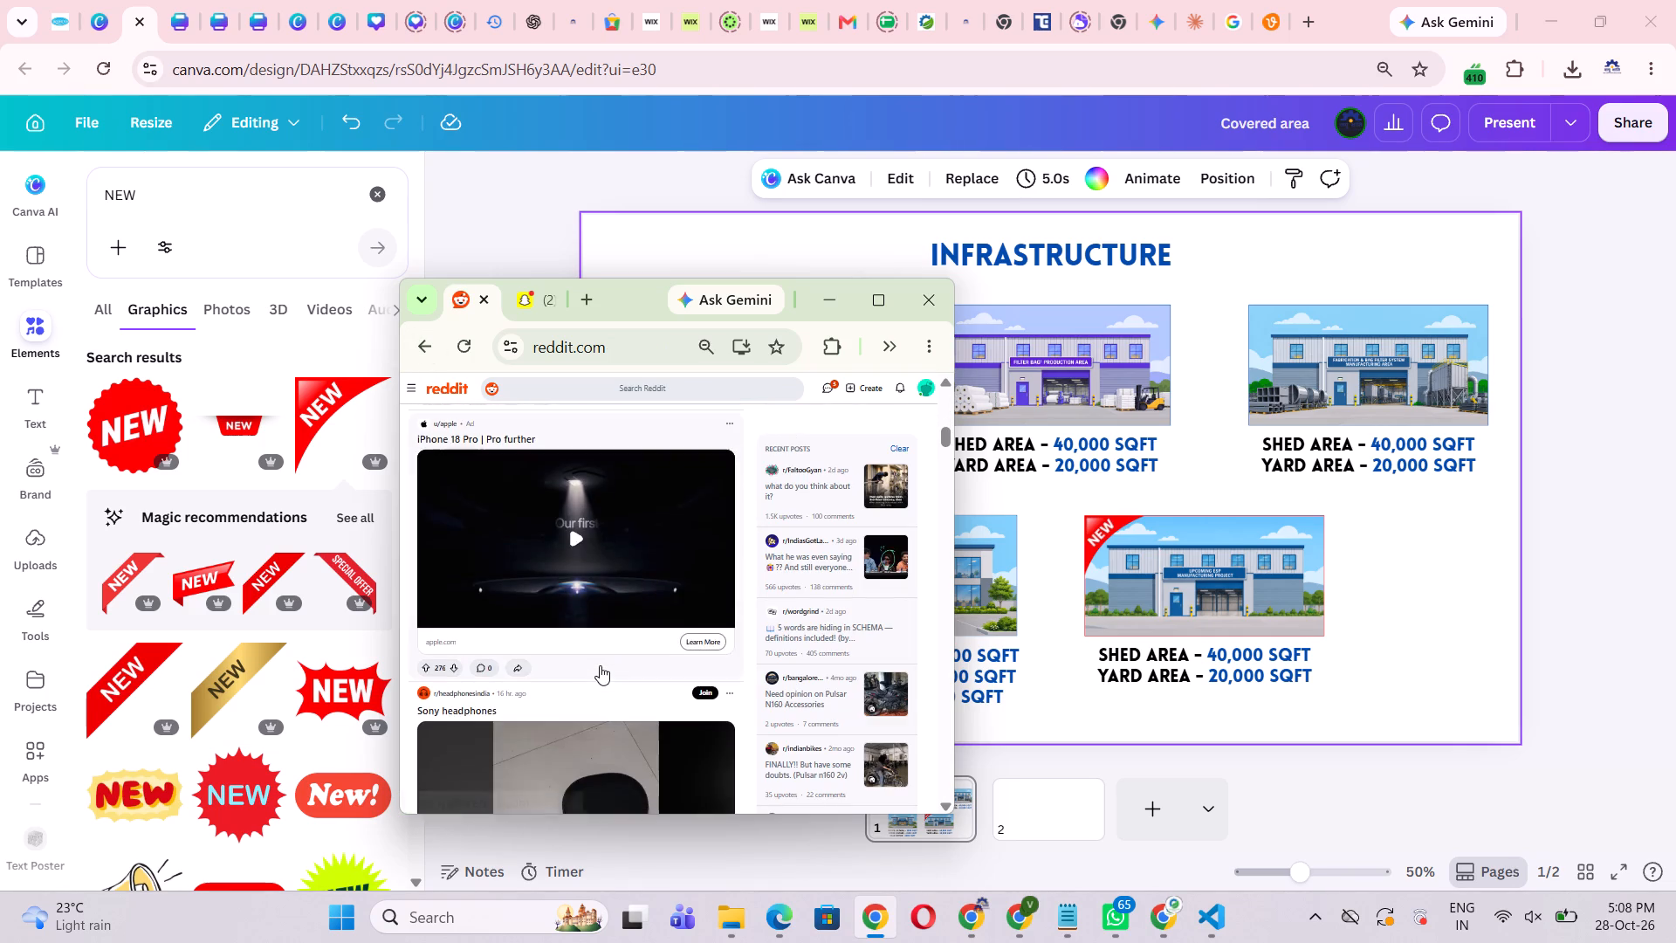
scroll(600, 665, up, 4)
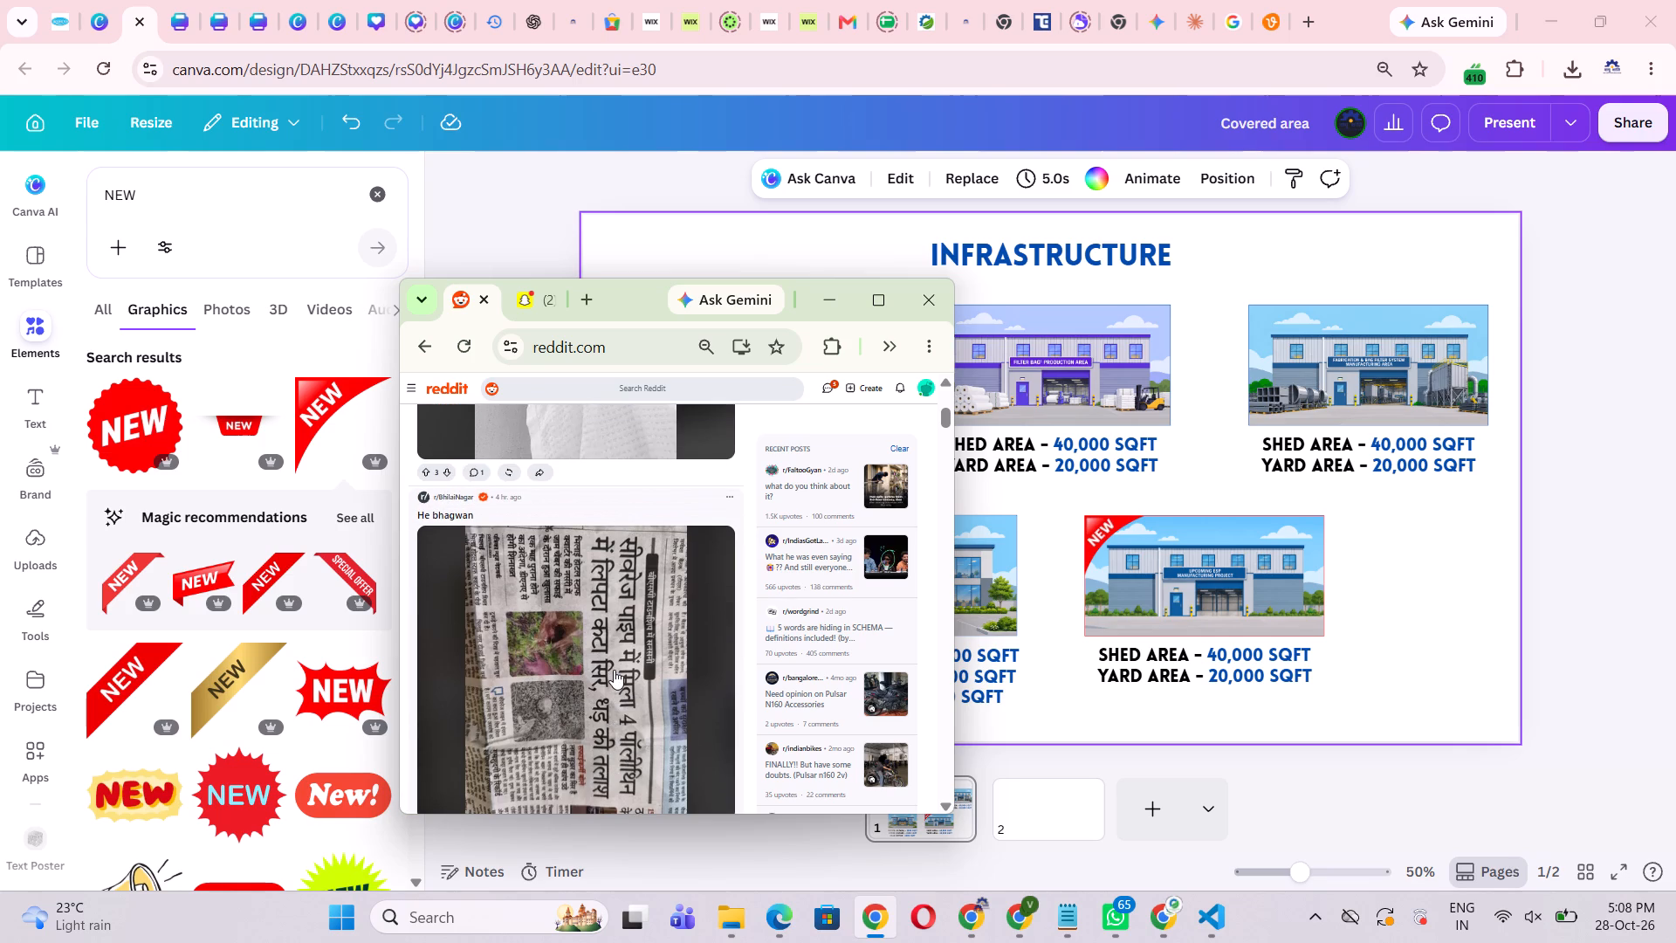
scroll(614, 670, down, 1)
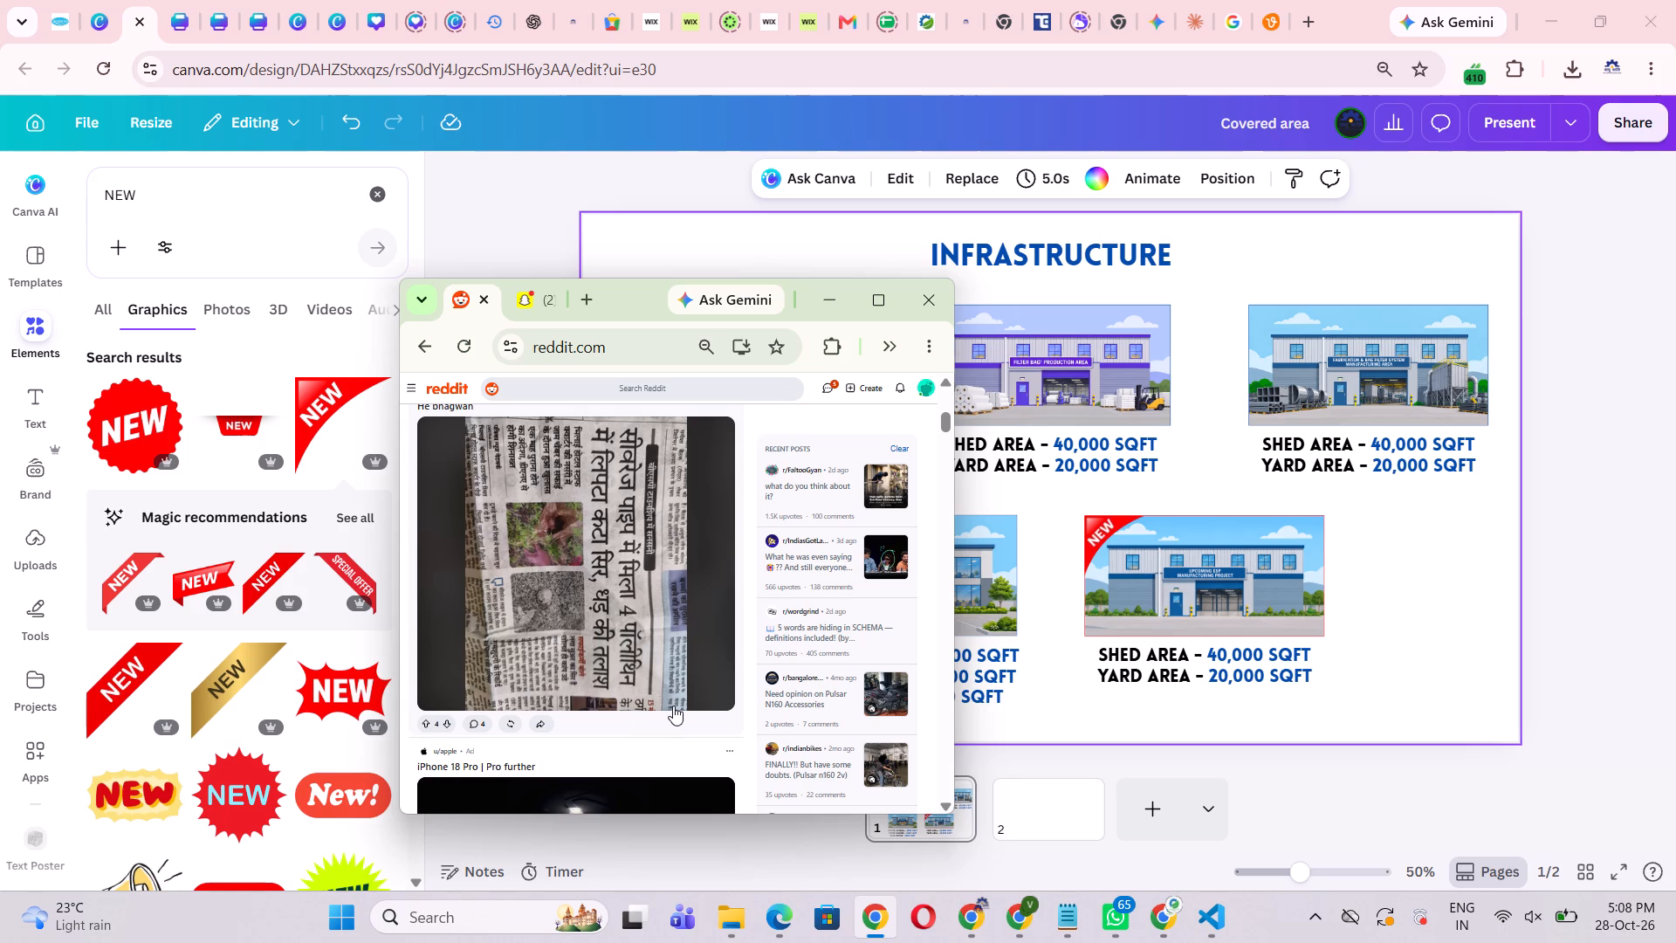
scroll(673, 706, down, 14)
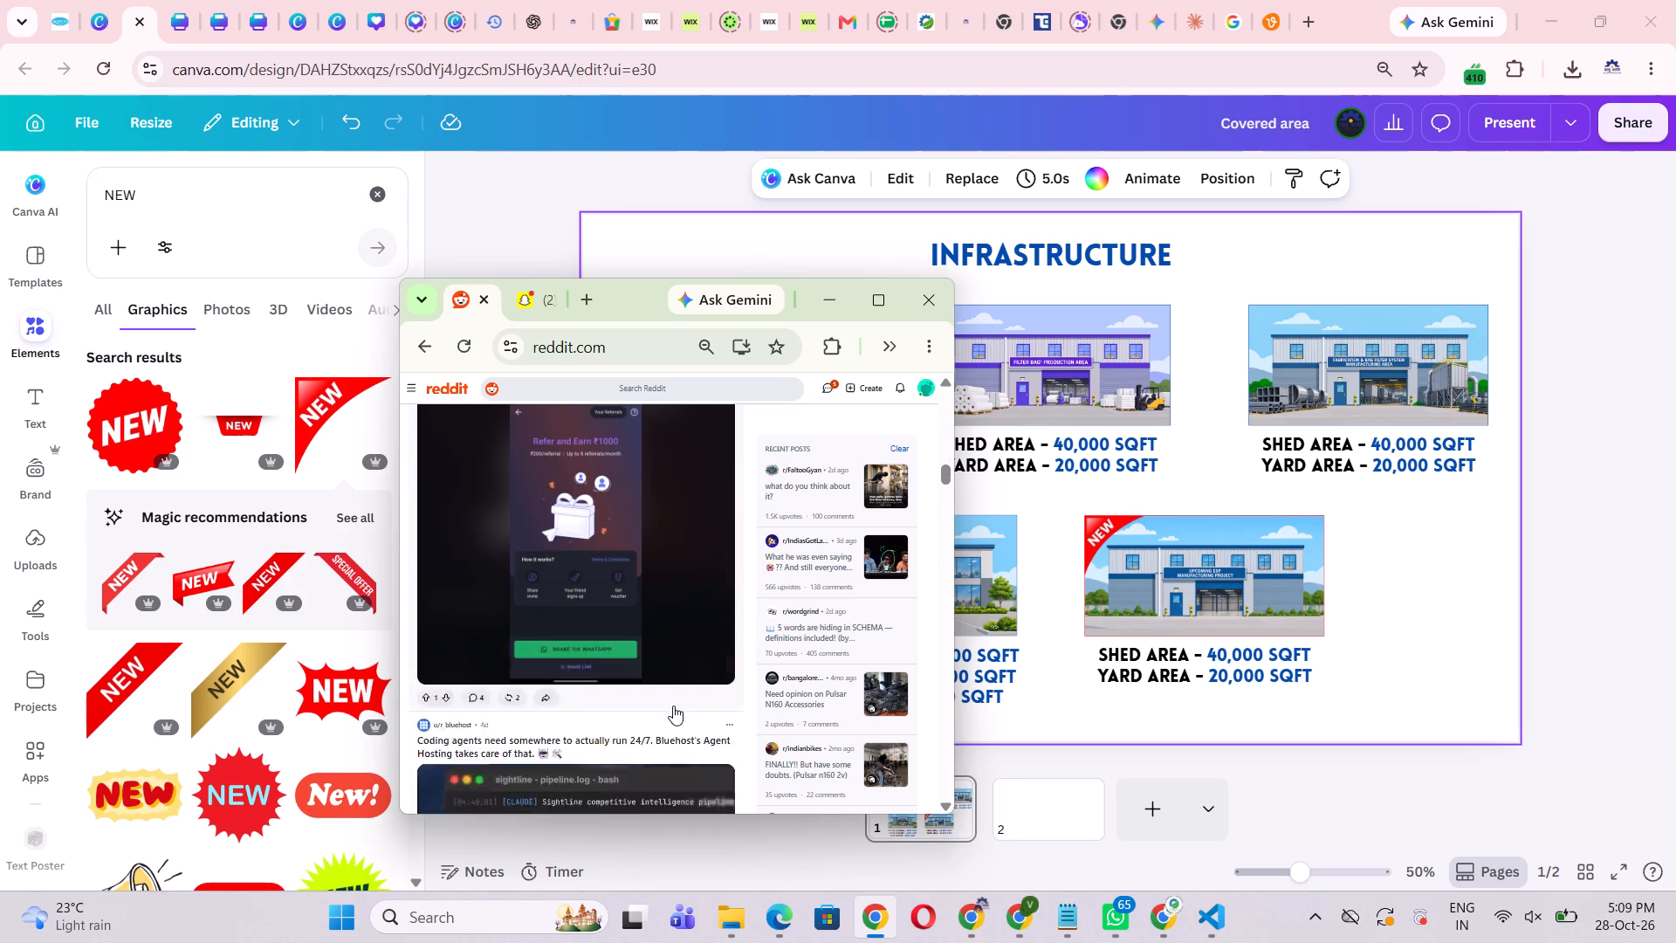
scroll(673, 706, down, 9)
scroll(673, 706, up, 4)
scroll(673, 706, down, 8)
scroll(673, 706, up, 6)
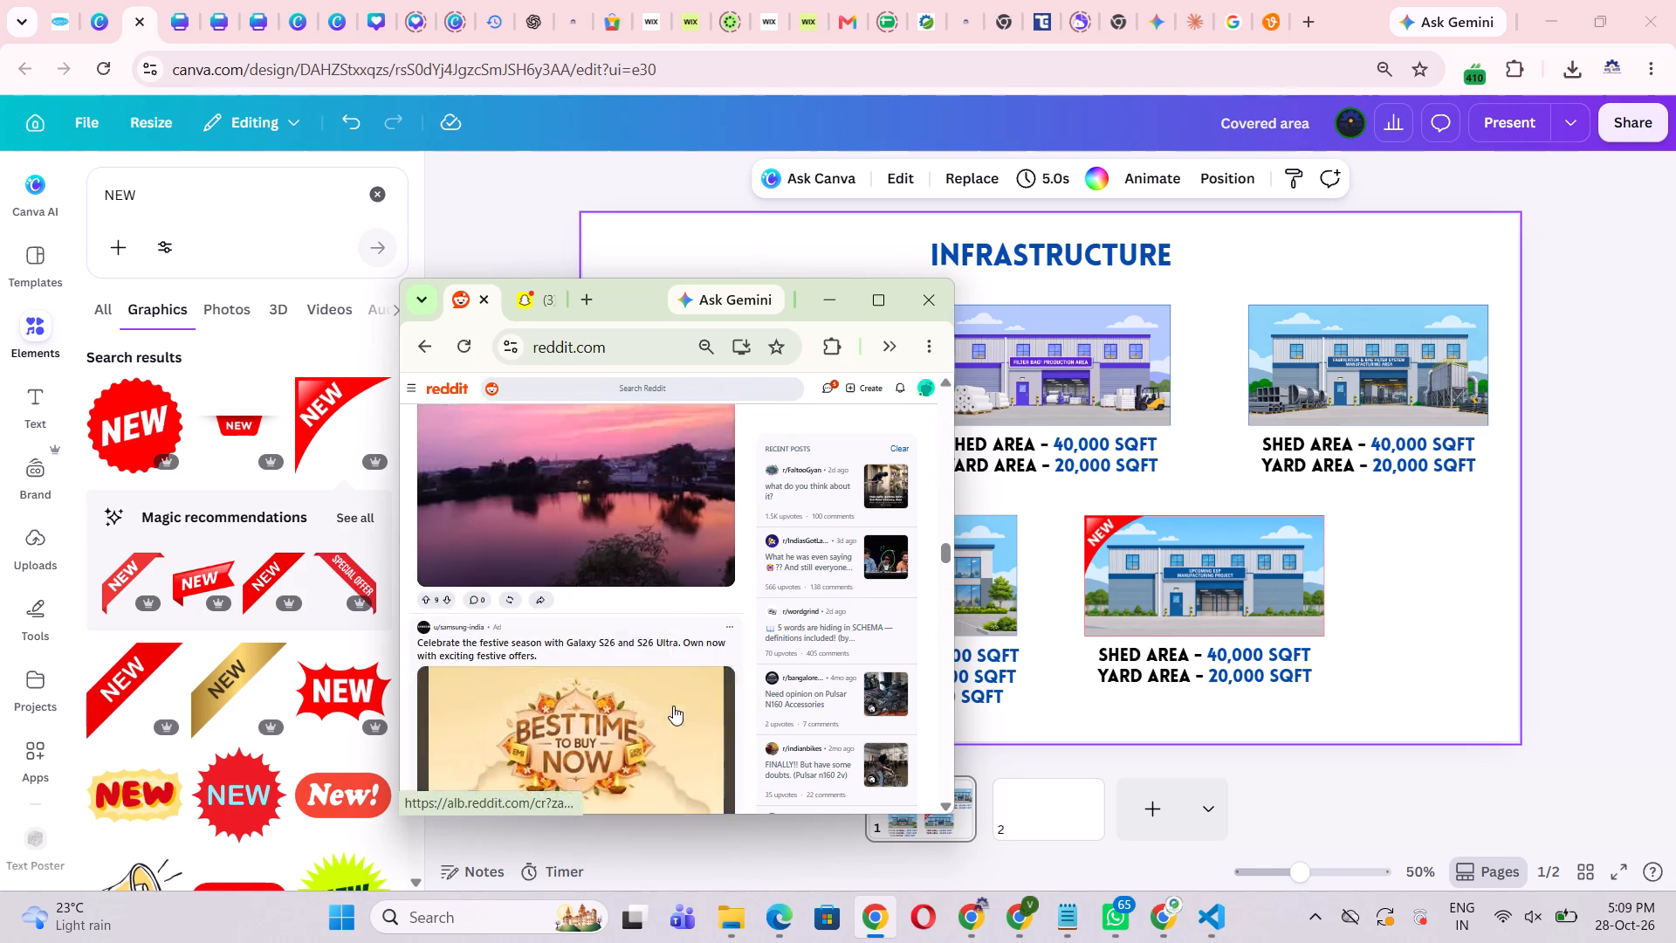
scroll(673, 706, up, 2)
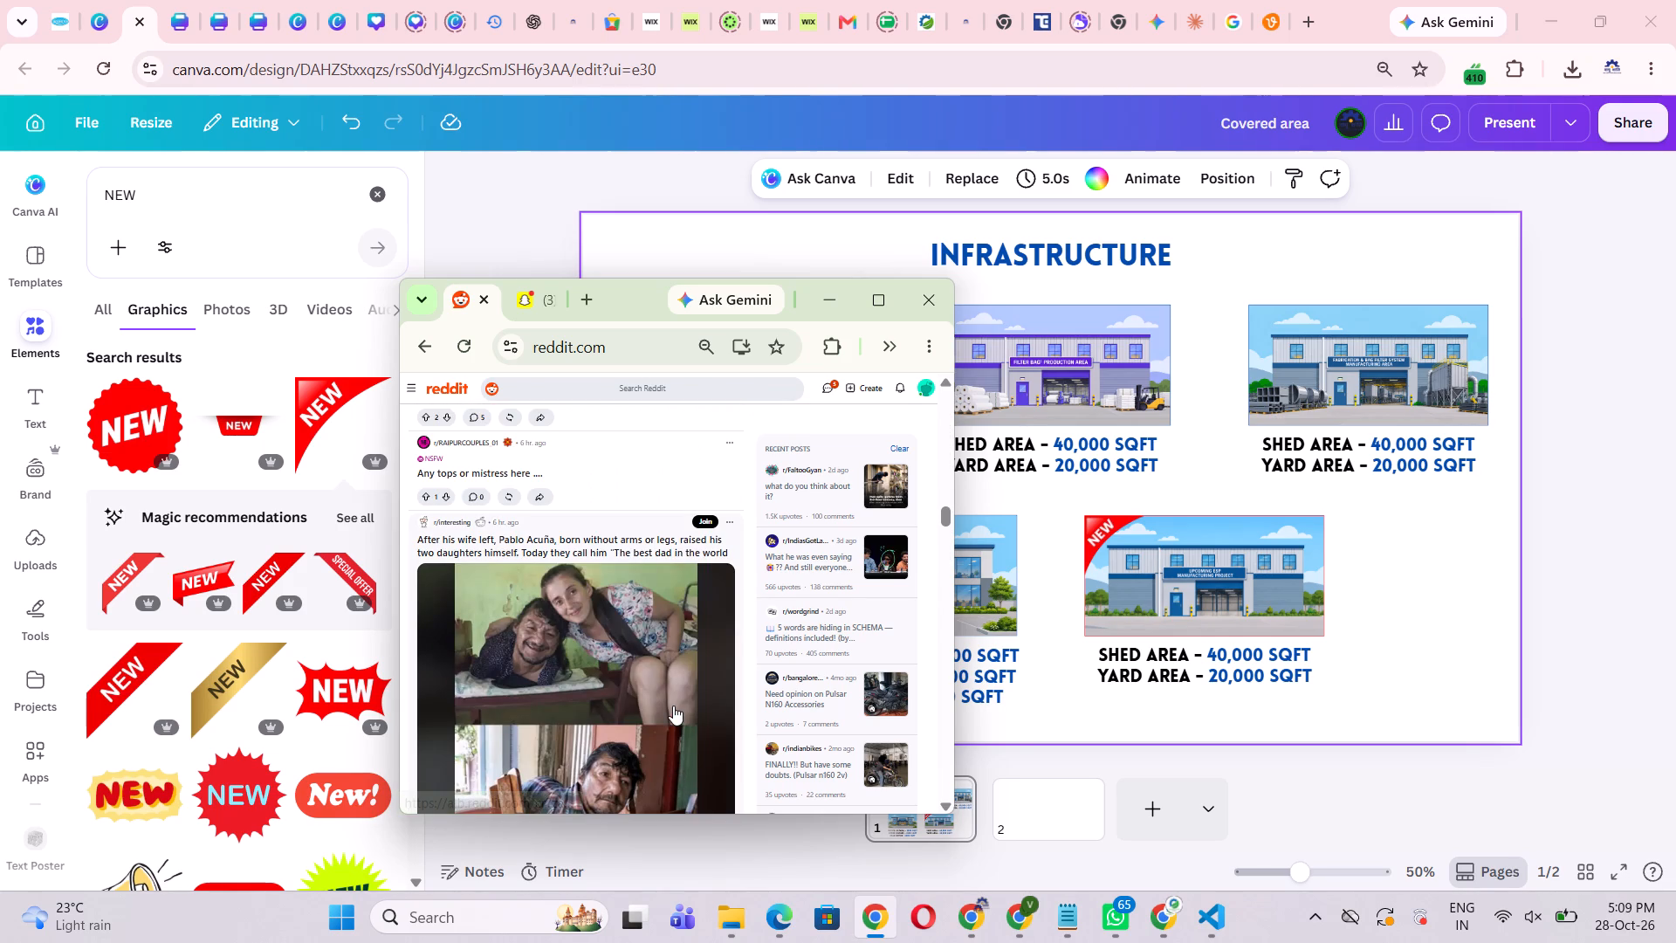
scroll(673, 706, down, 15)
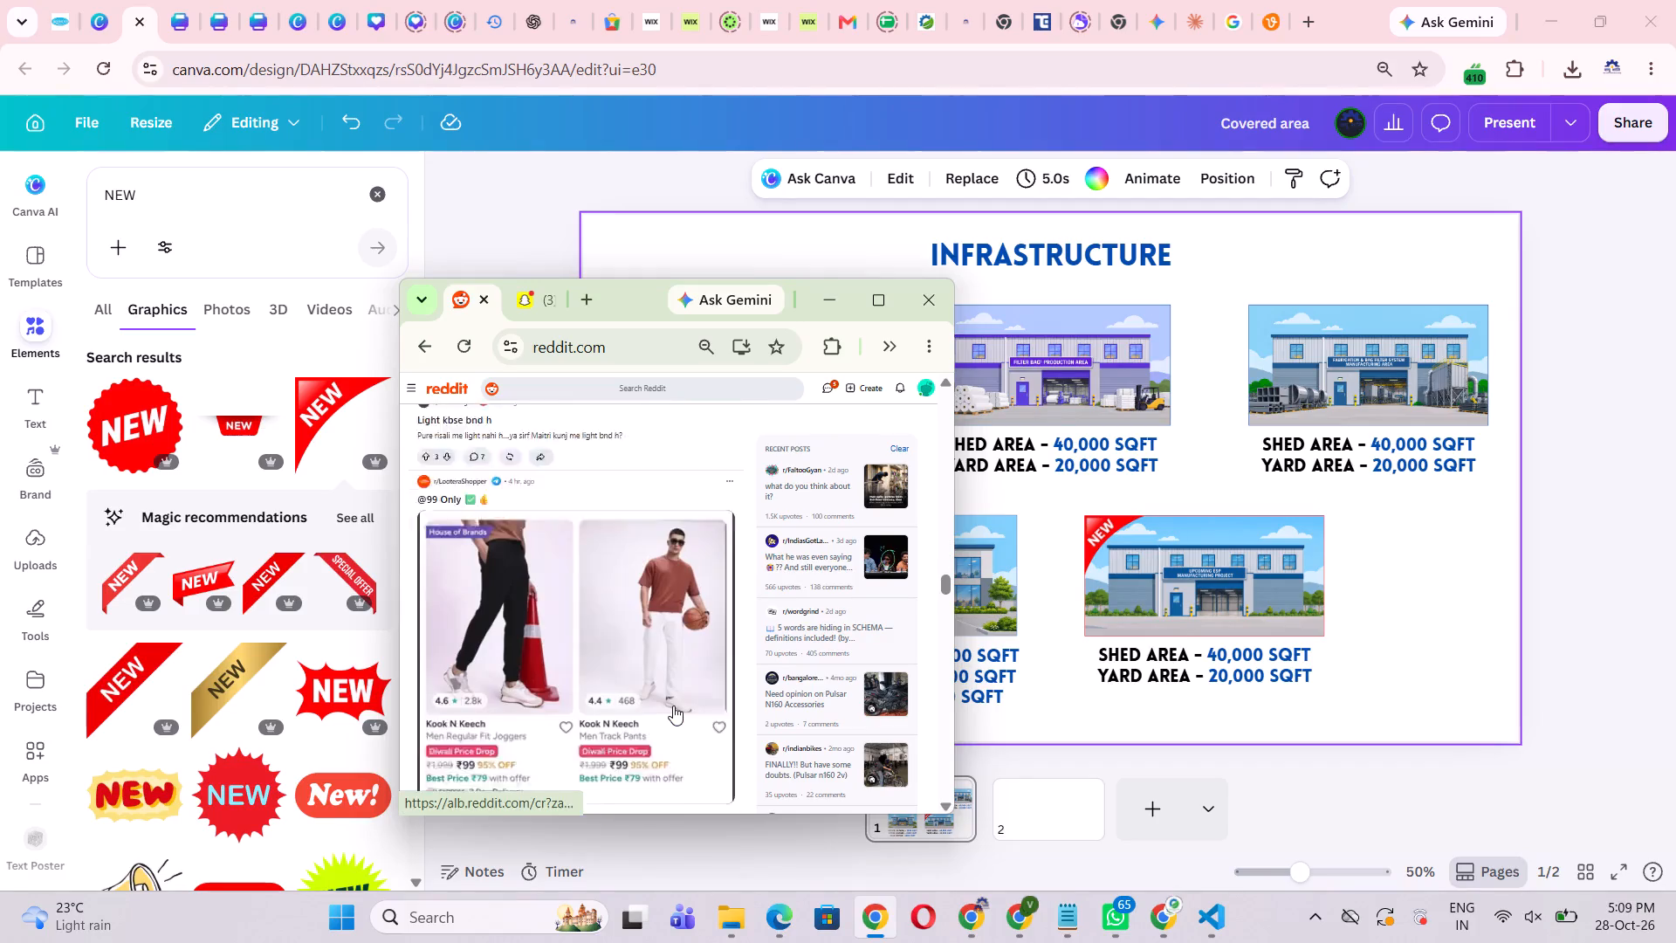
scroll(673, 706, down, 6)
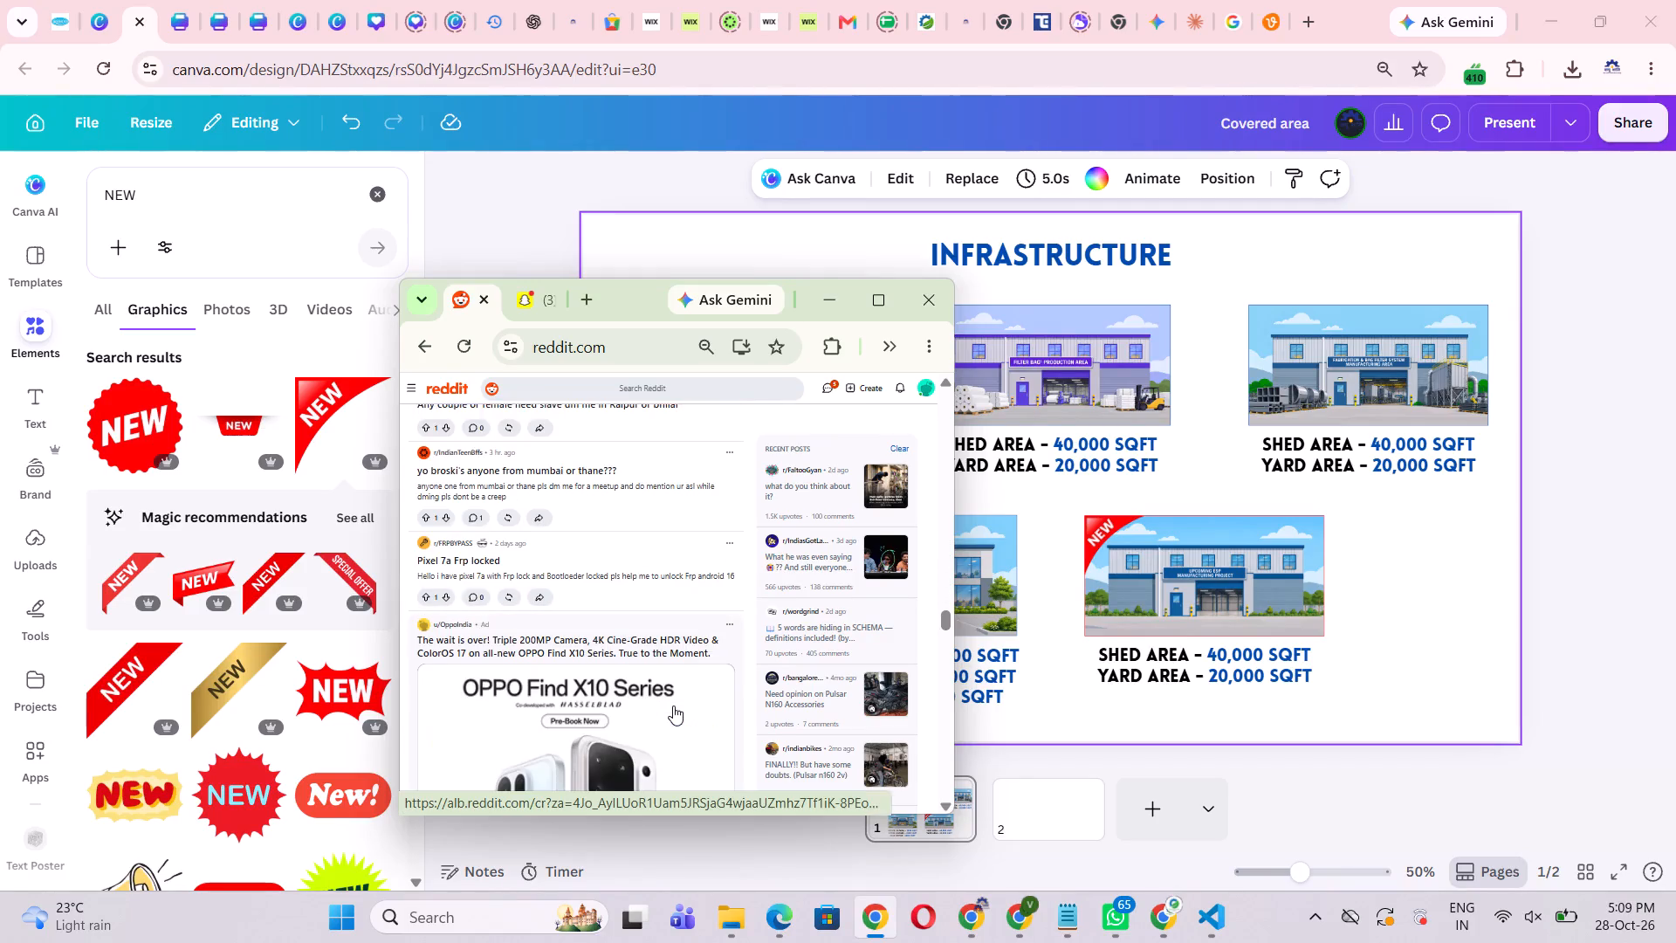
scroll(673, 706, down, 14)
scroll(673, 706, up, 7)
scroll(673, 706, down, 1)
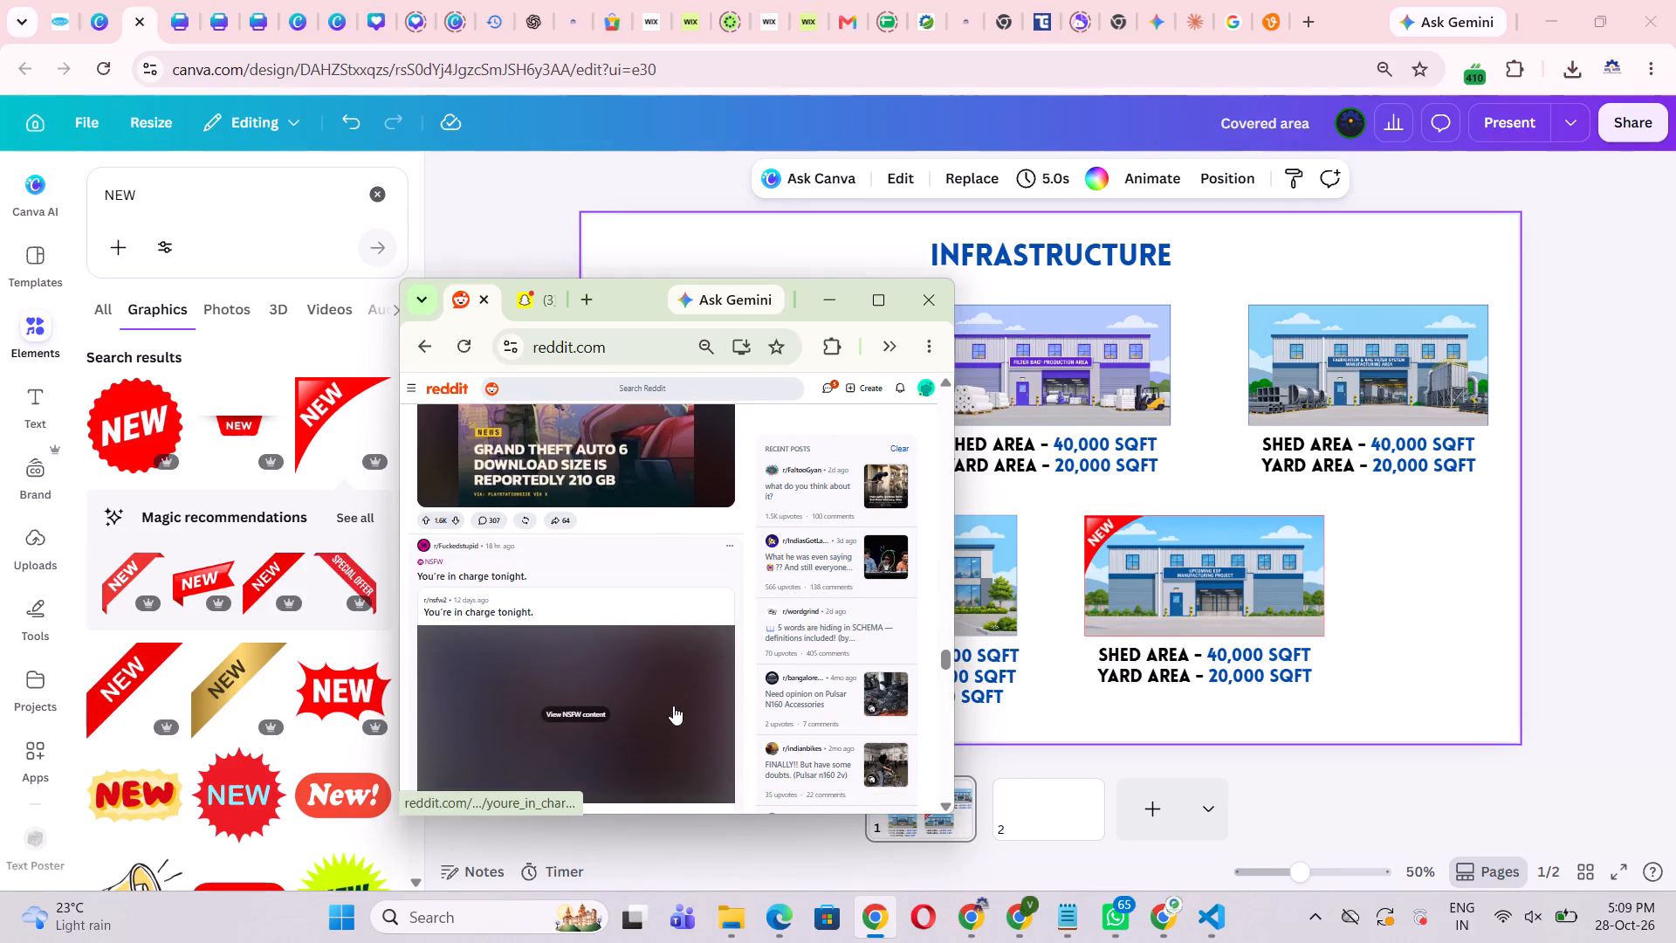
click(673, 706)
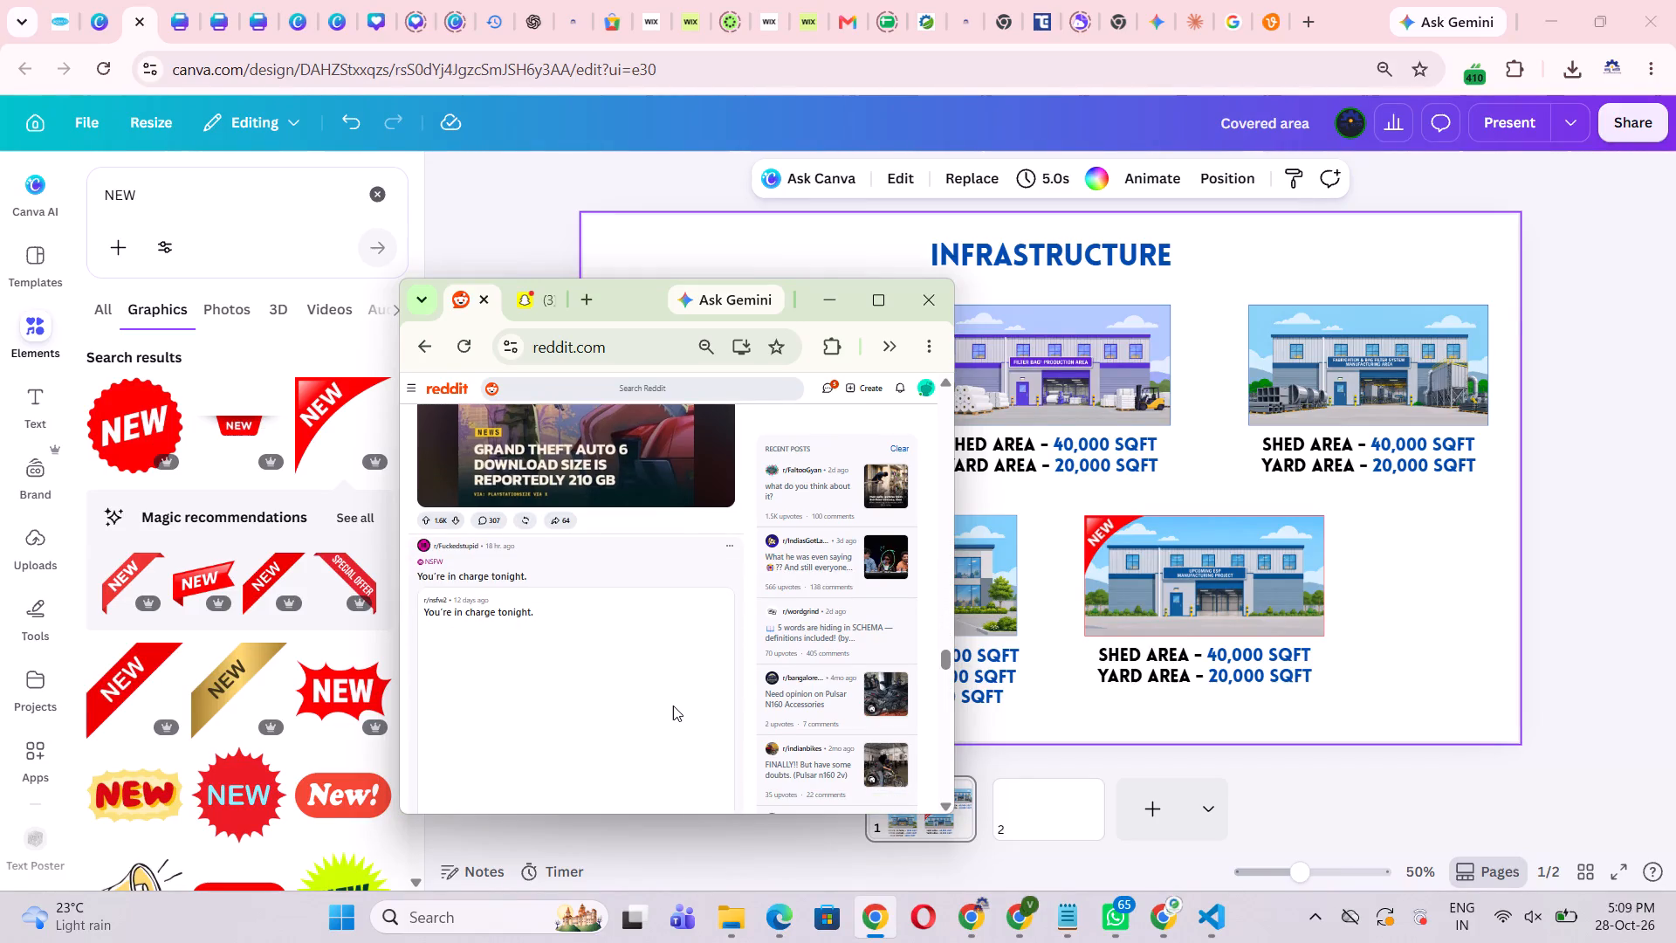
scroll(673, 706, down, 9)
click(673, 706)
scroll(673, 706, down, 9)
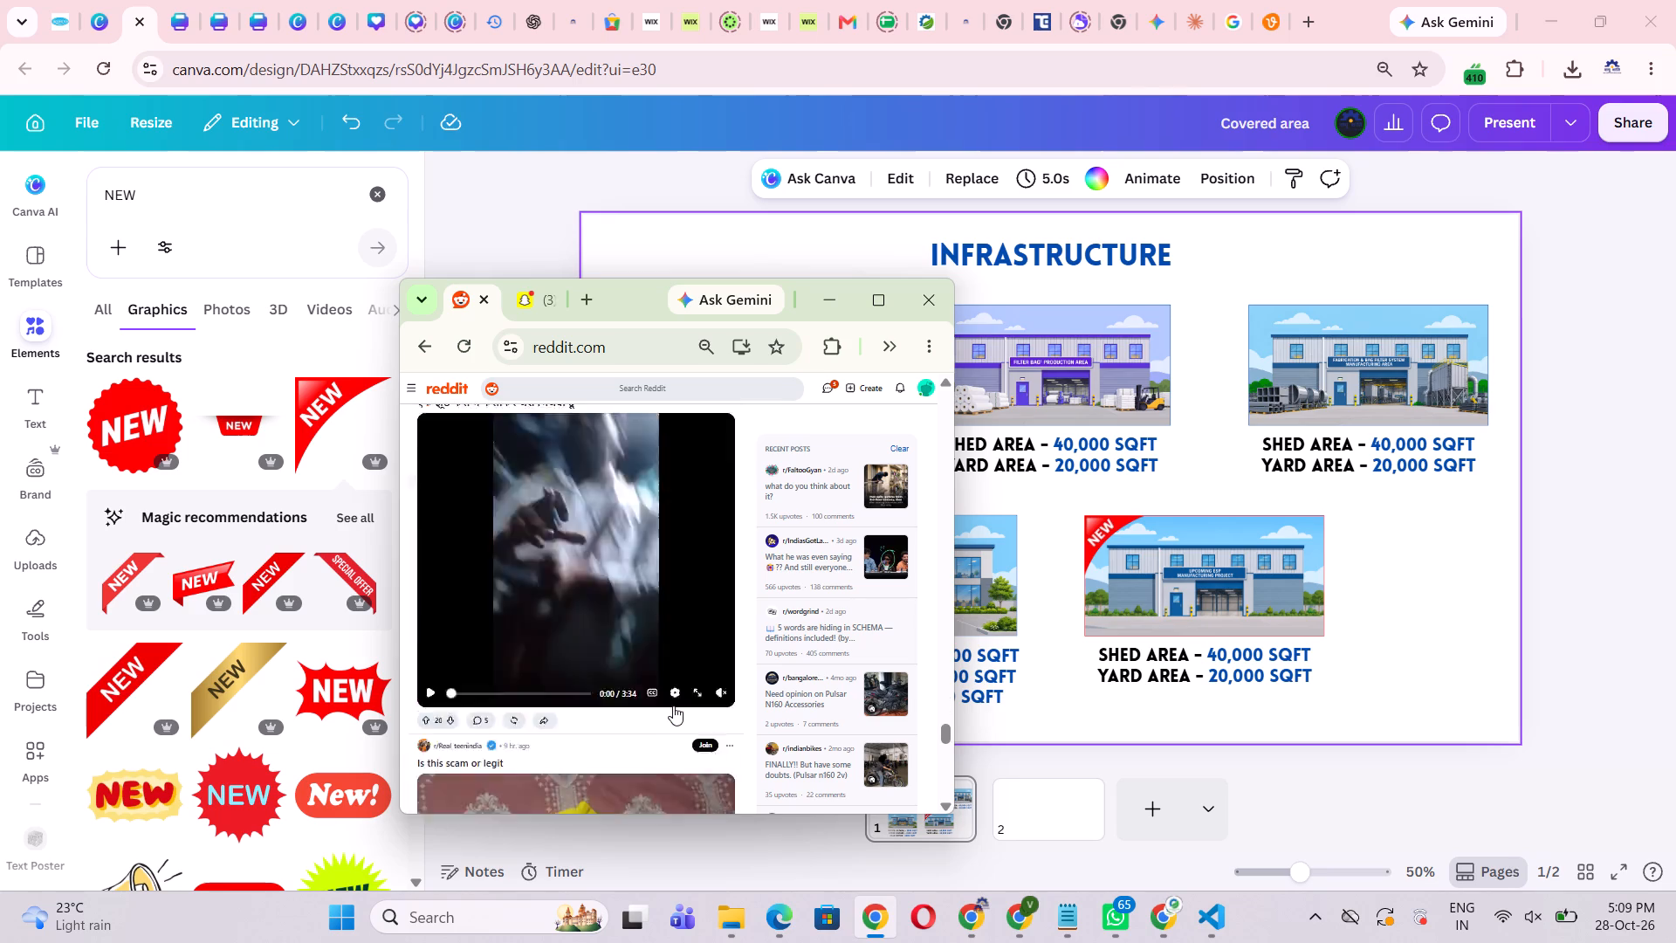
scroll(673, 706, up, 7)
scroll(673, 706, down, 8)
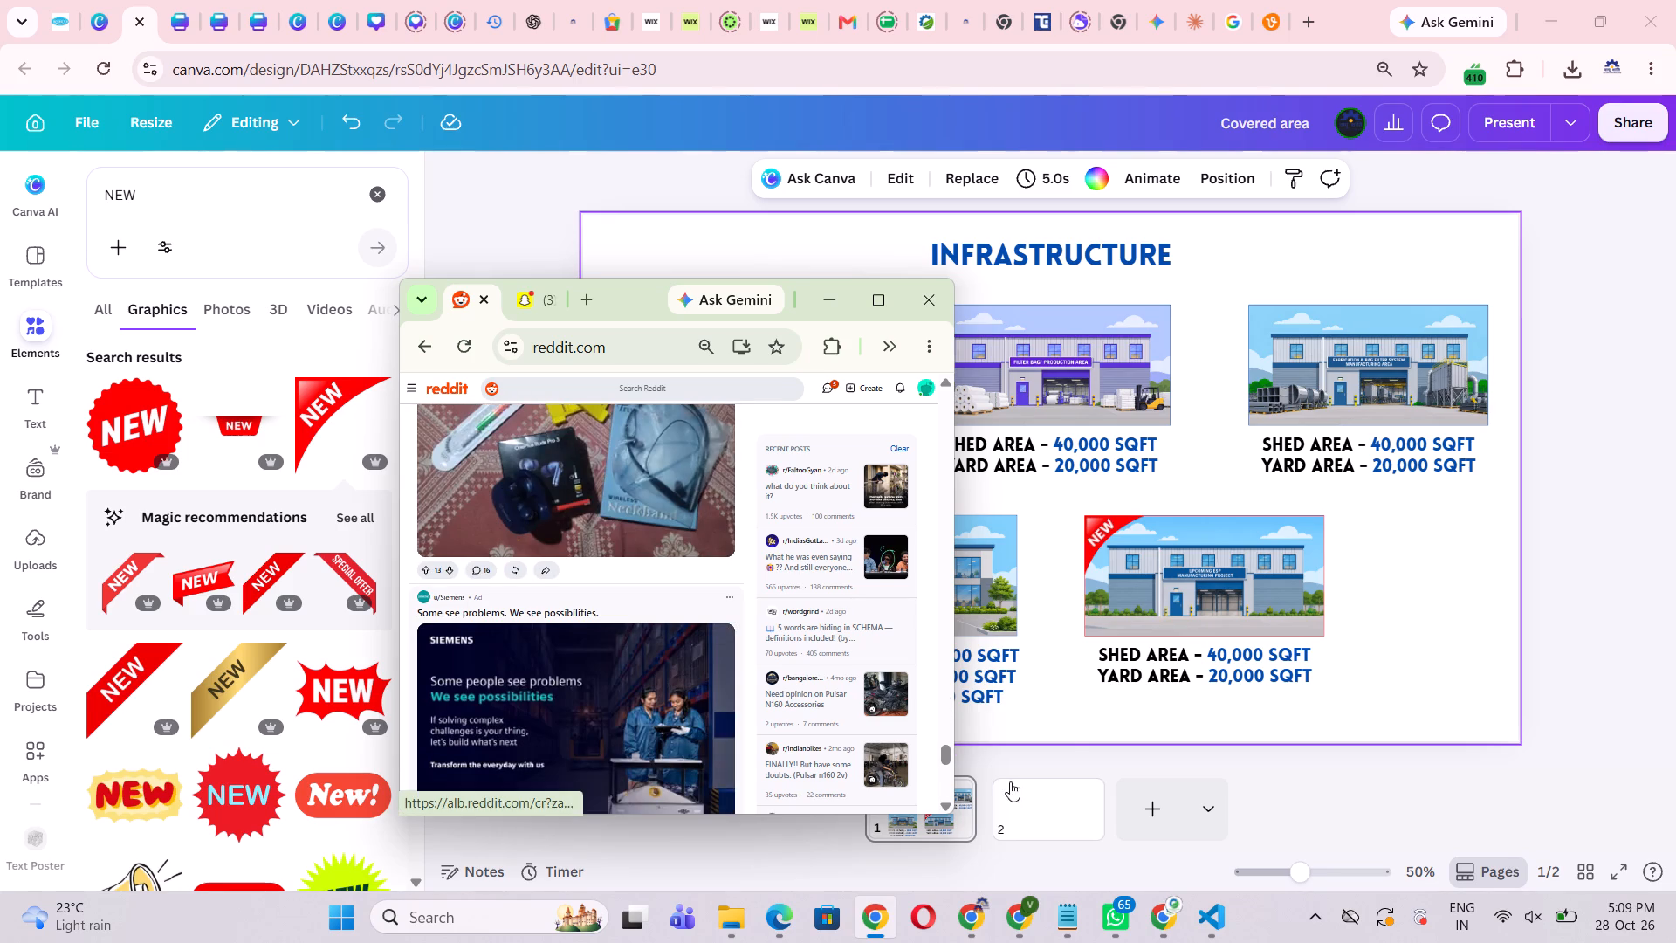
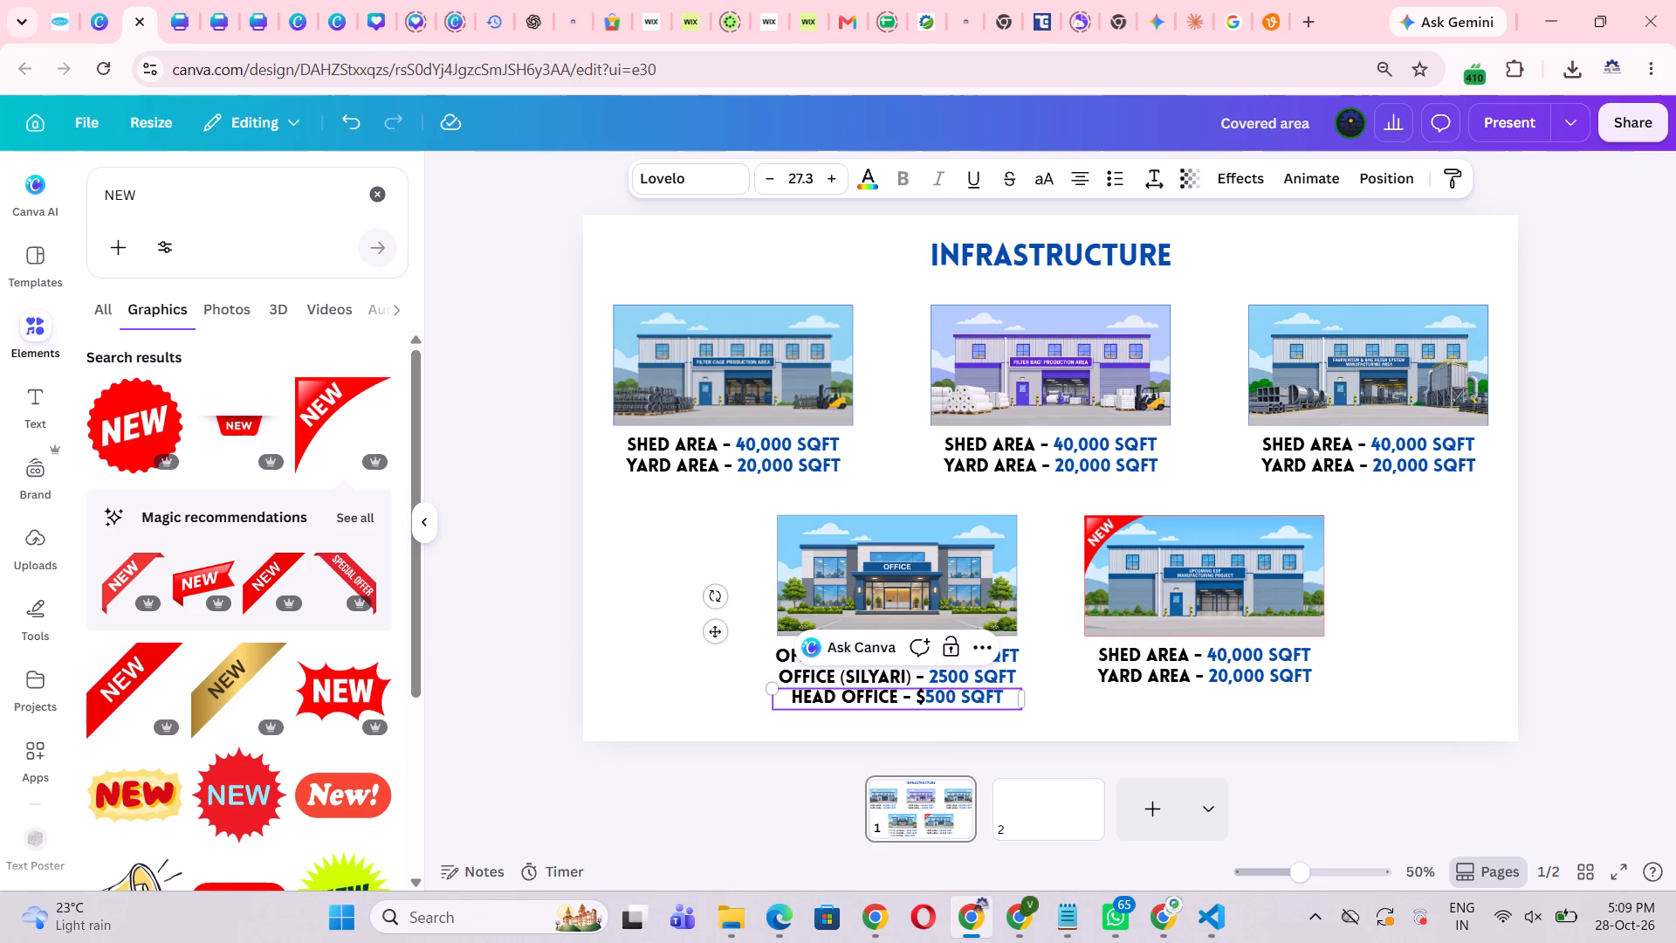
Set the area in the Head Office caption line to 5500 SQFT.
key(BackSpace)
key(5)
click(1068, 723)
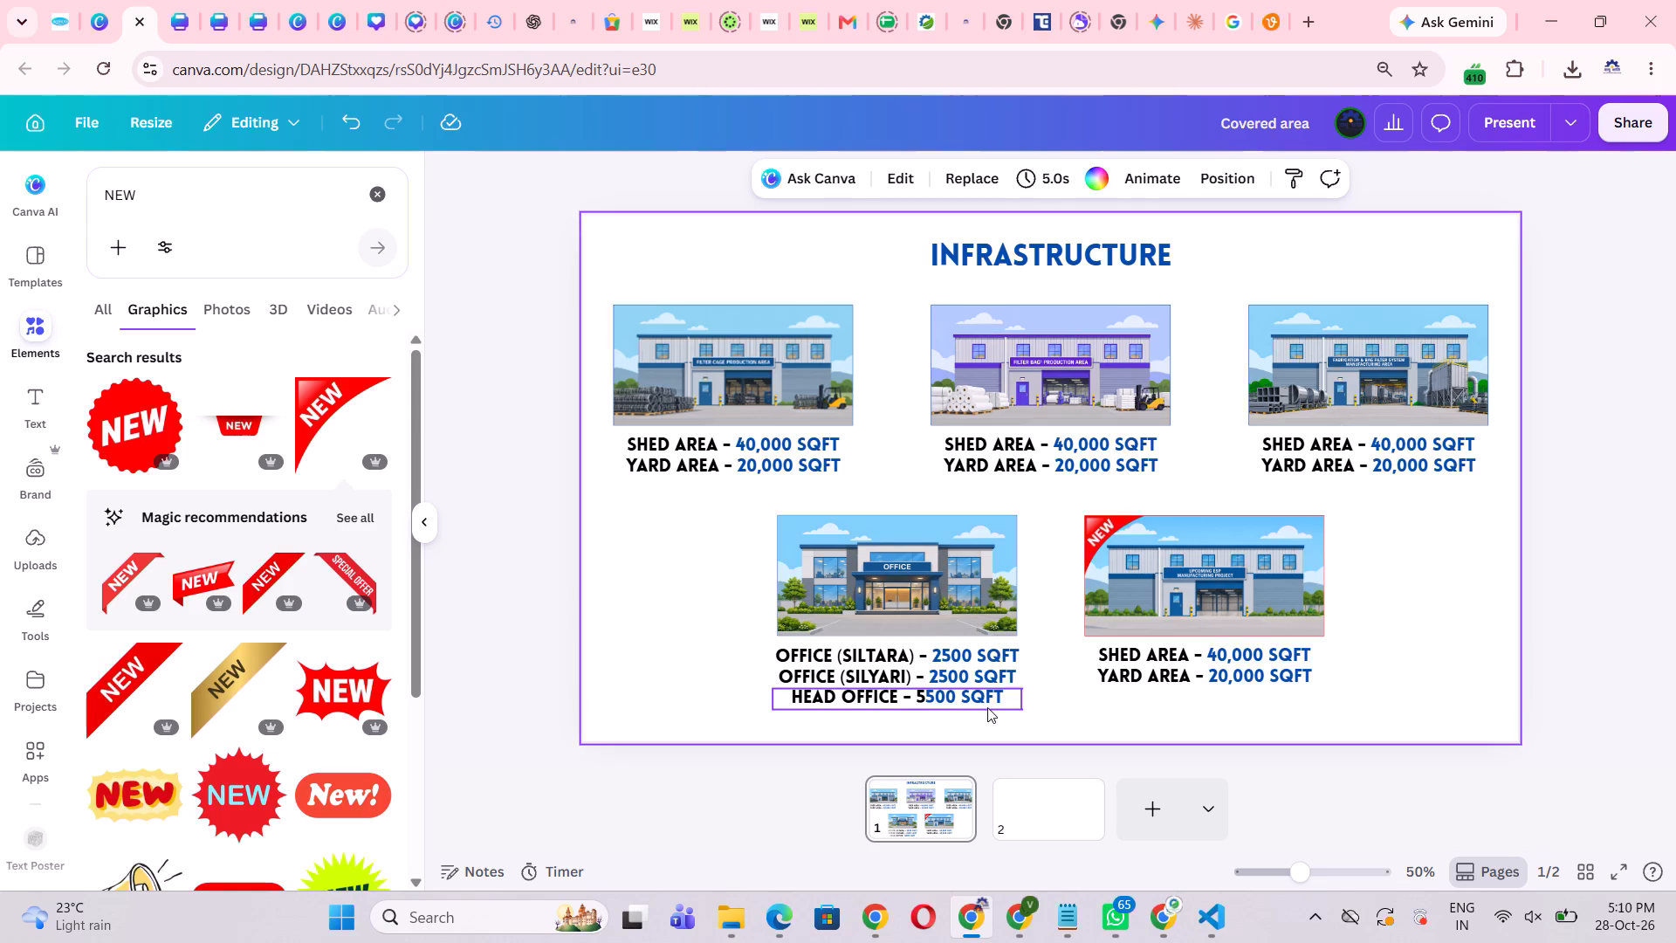
click(978, 692)
click(955, 698)
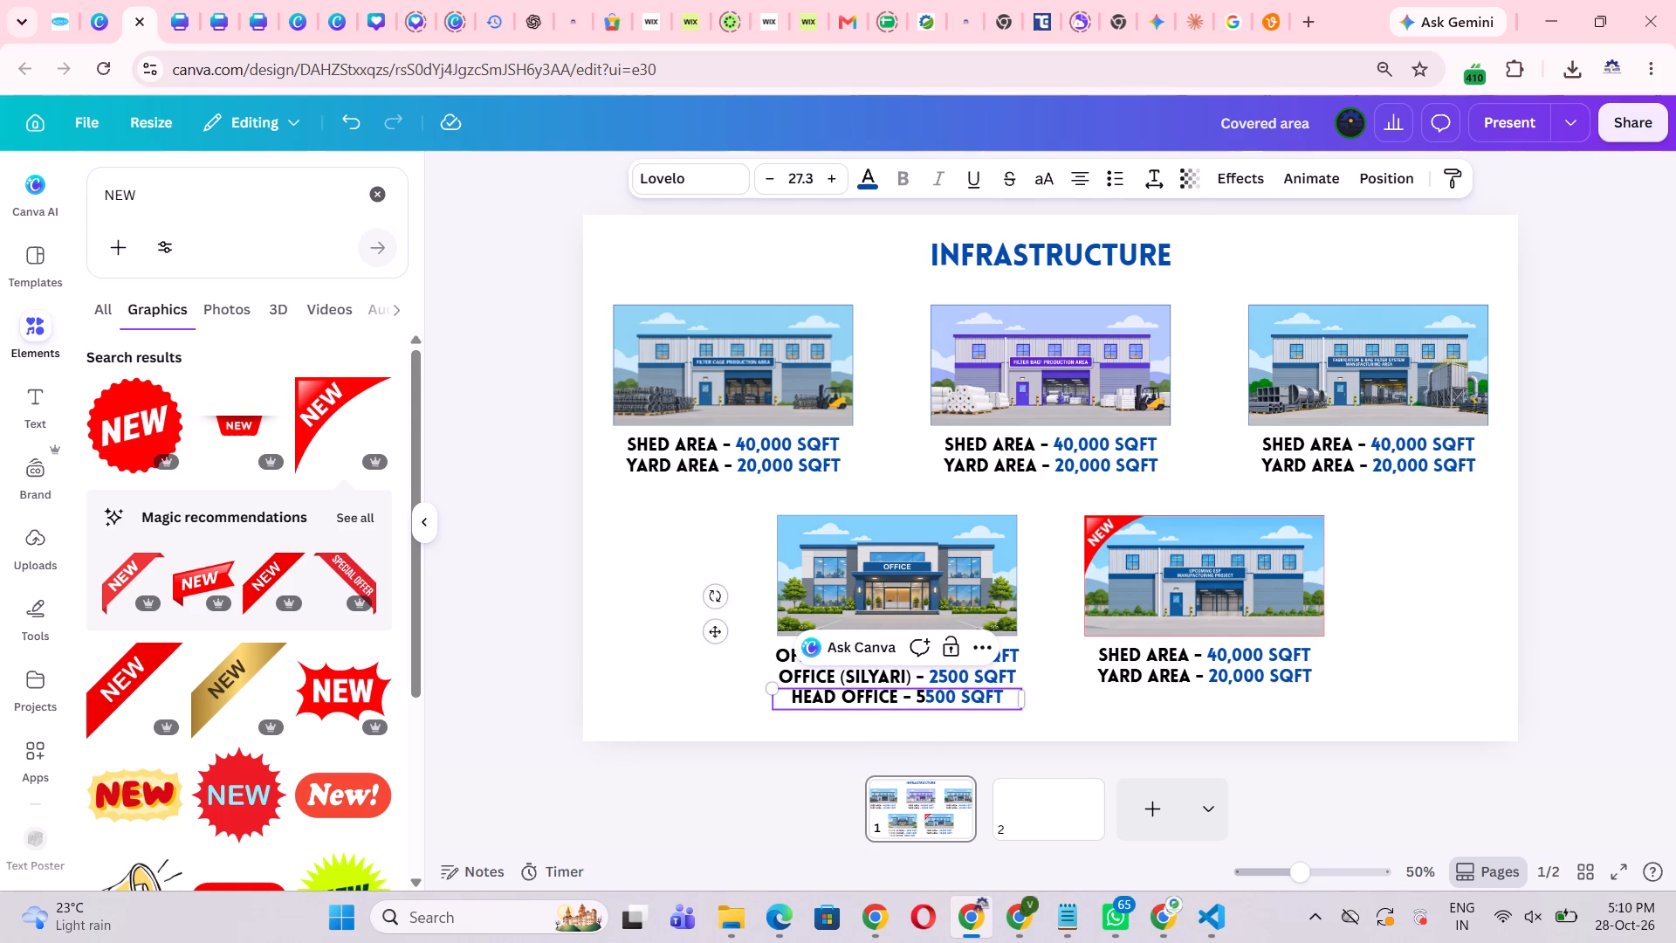
drag(915, 698, 928, 700)
click(877, 173)
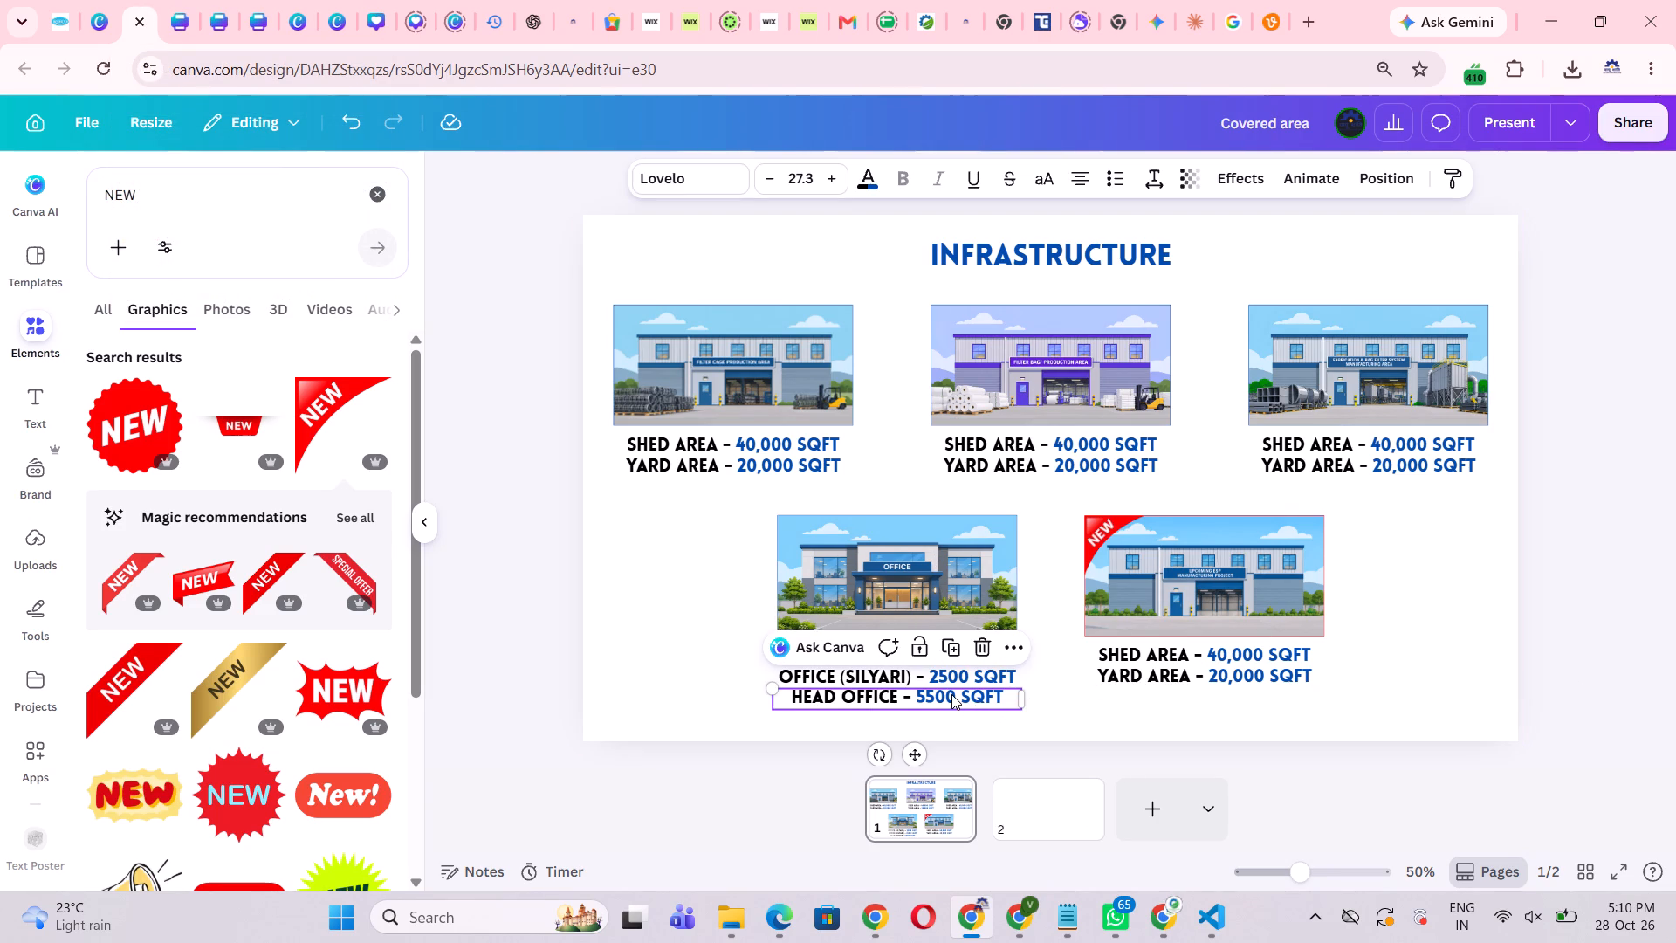
drag(951, 694, 938, 696)
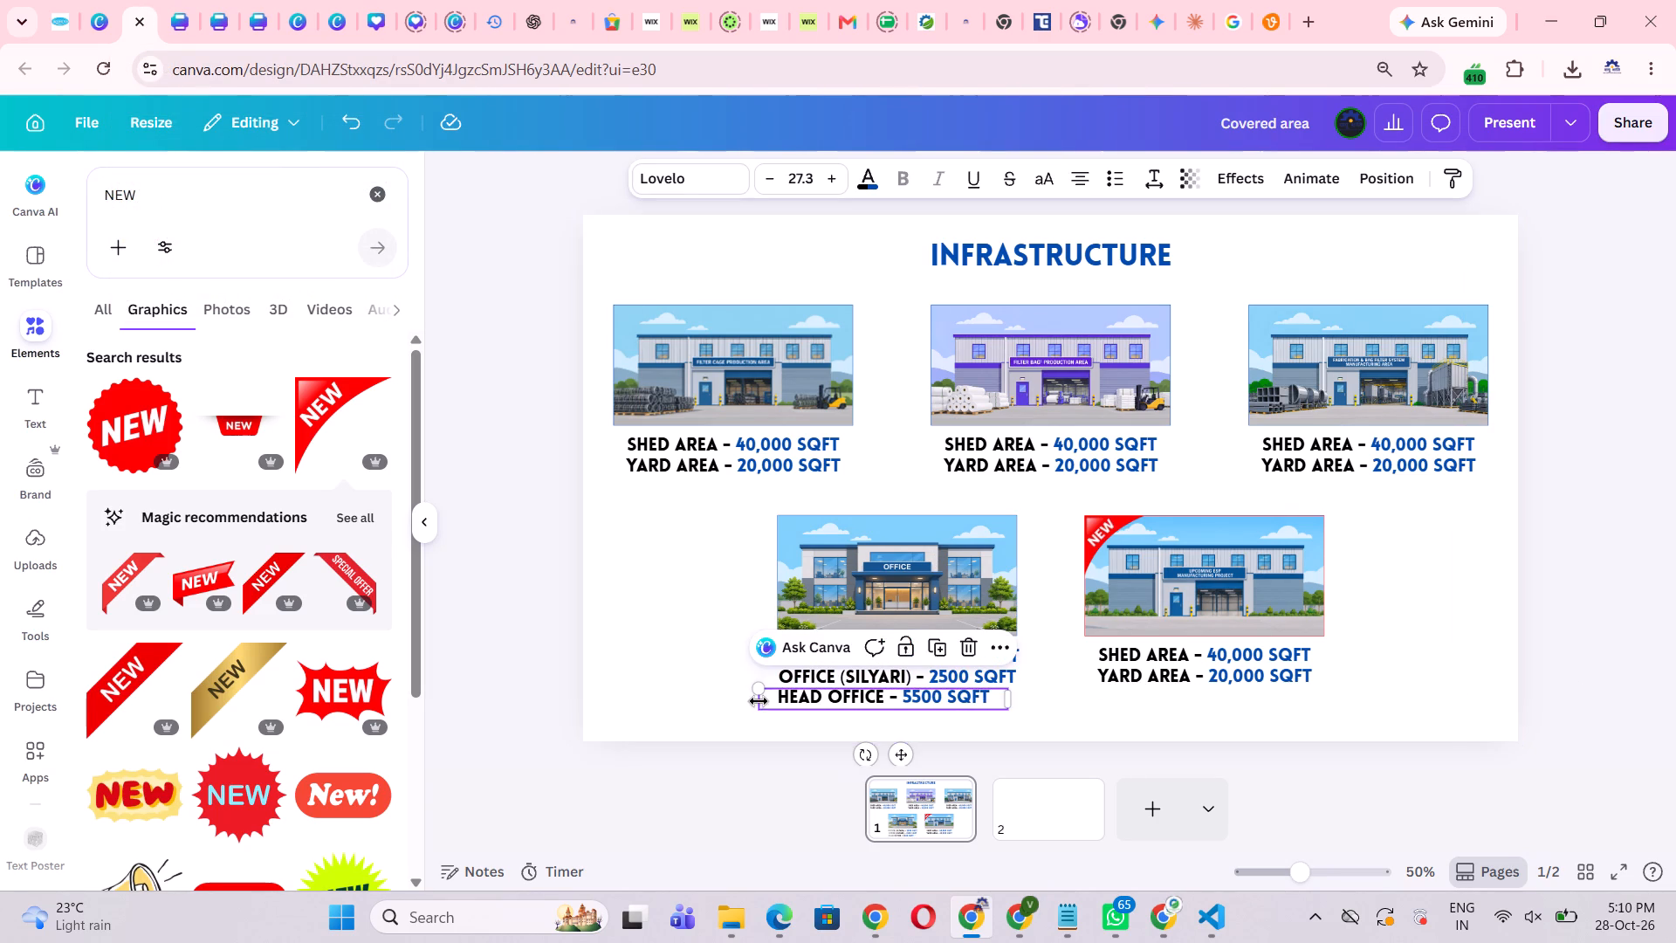
drag(759, 701, 795, 708)
click(1034, 710)
click(951, 700)
drag(951, 700, 937, 702)
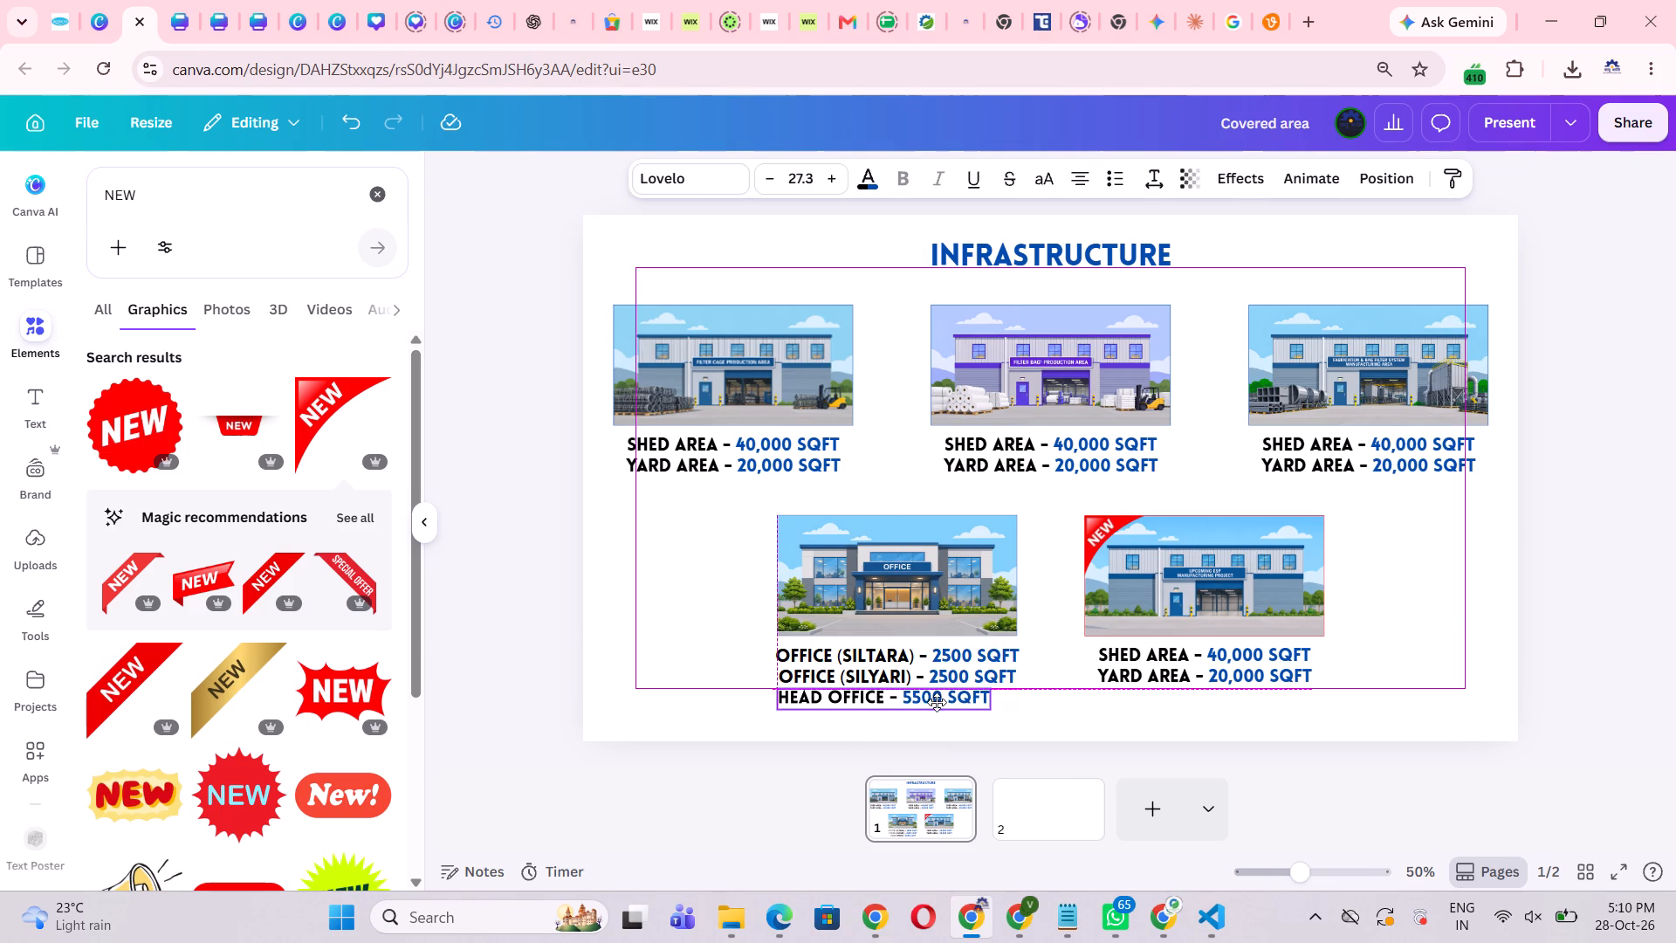
drag(937, 702, 937, 704)
drag(937, 704, 942, 704)
click(999, 707)
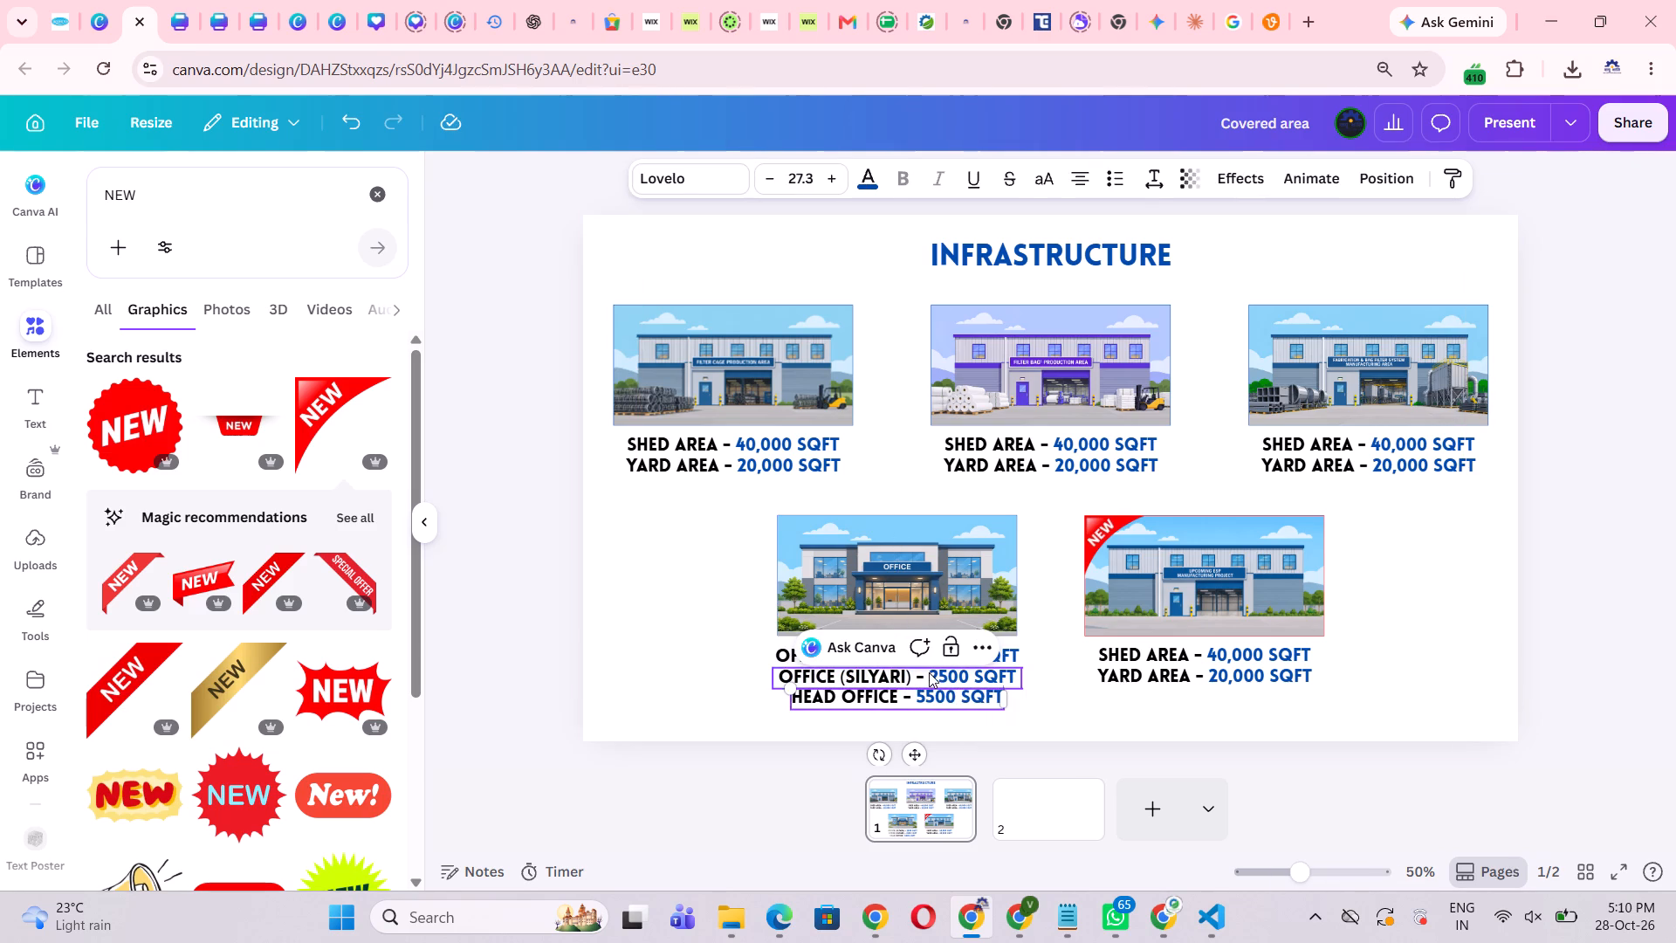
Narrow the Office (Silyari) text box to its text and realign it and the Head Office line, centred under the Office image.
click(929, 672)
drag(771, 679, 780, 683)
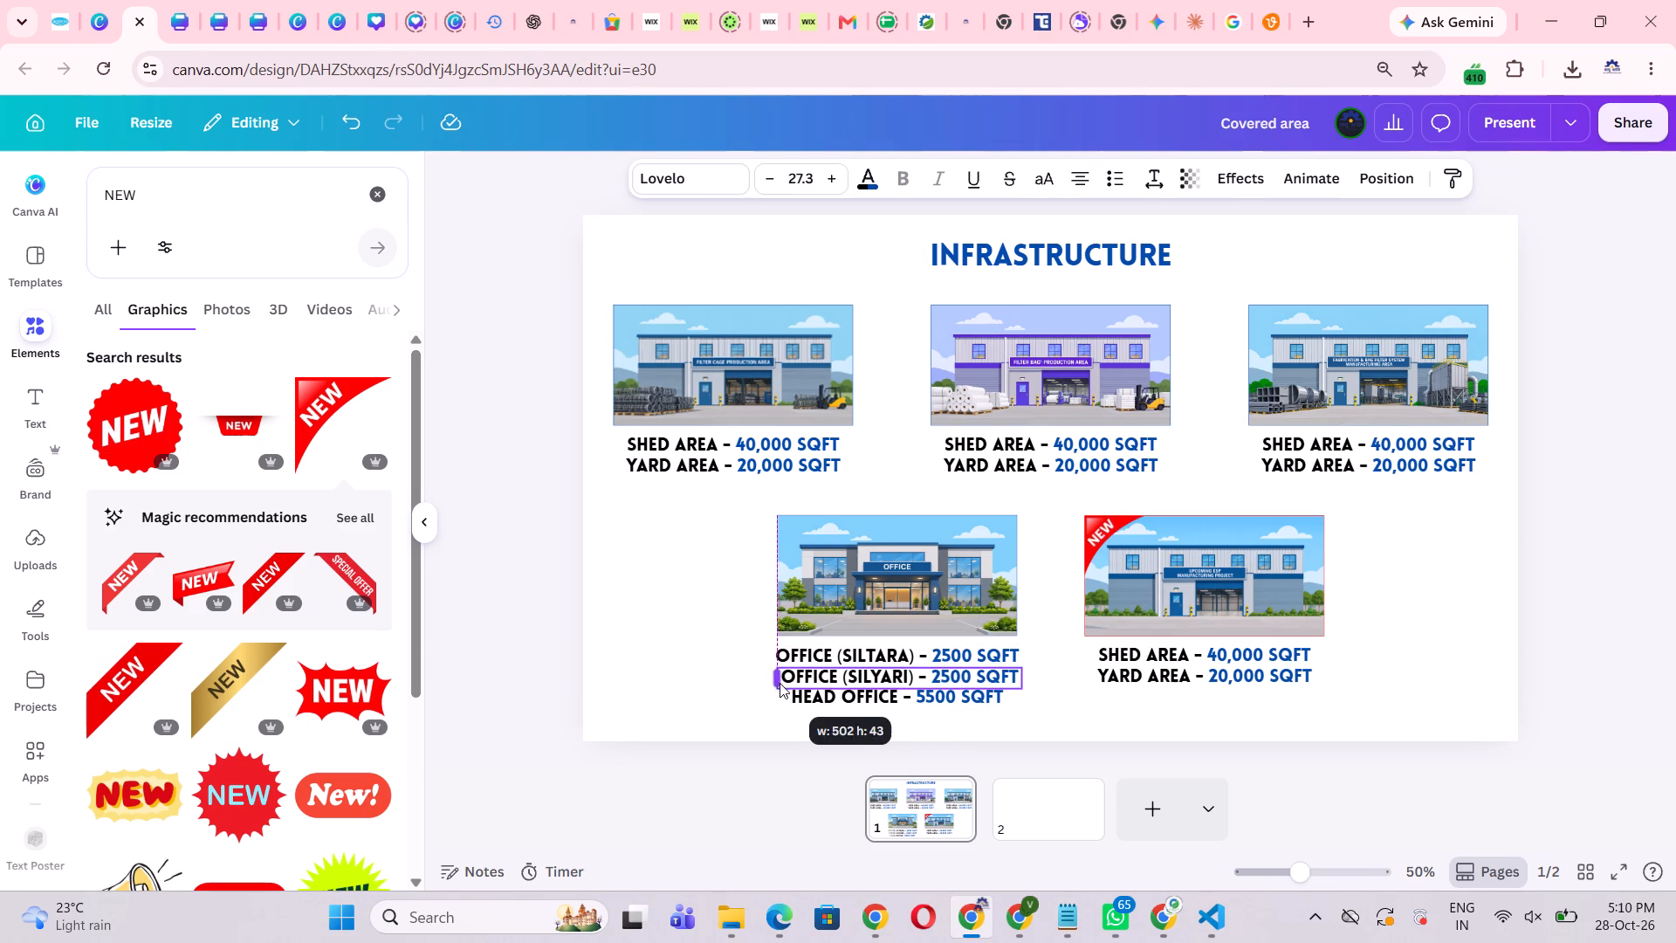
drag(780, 683, 780, 685)
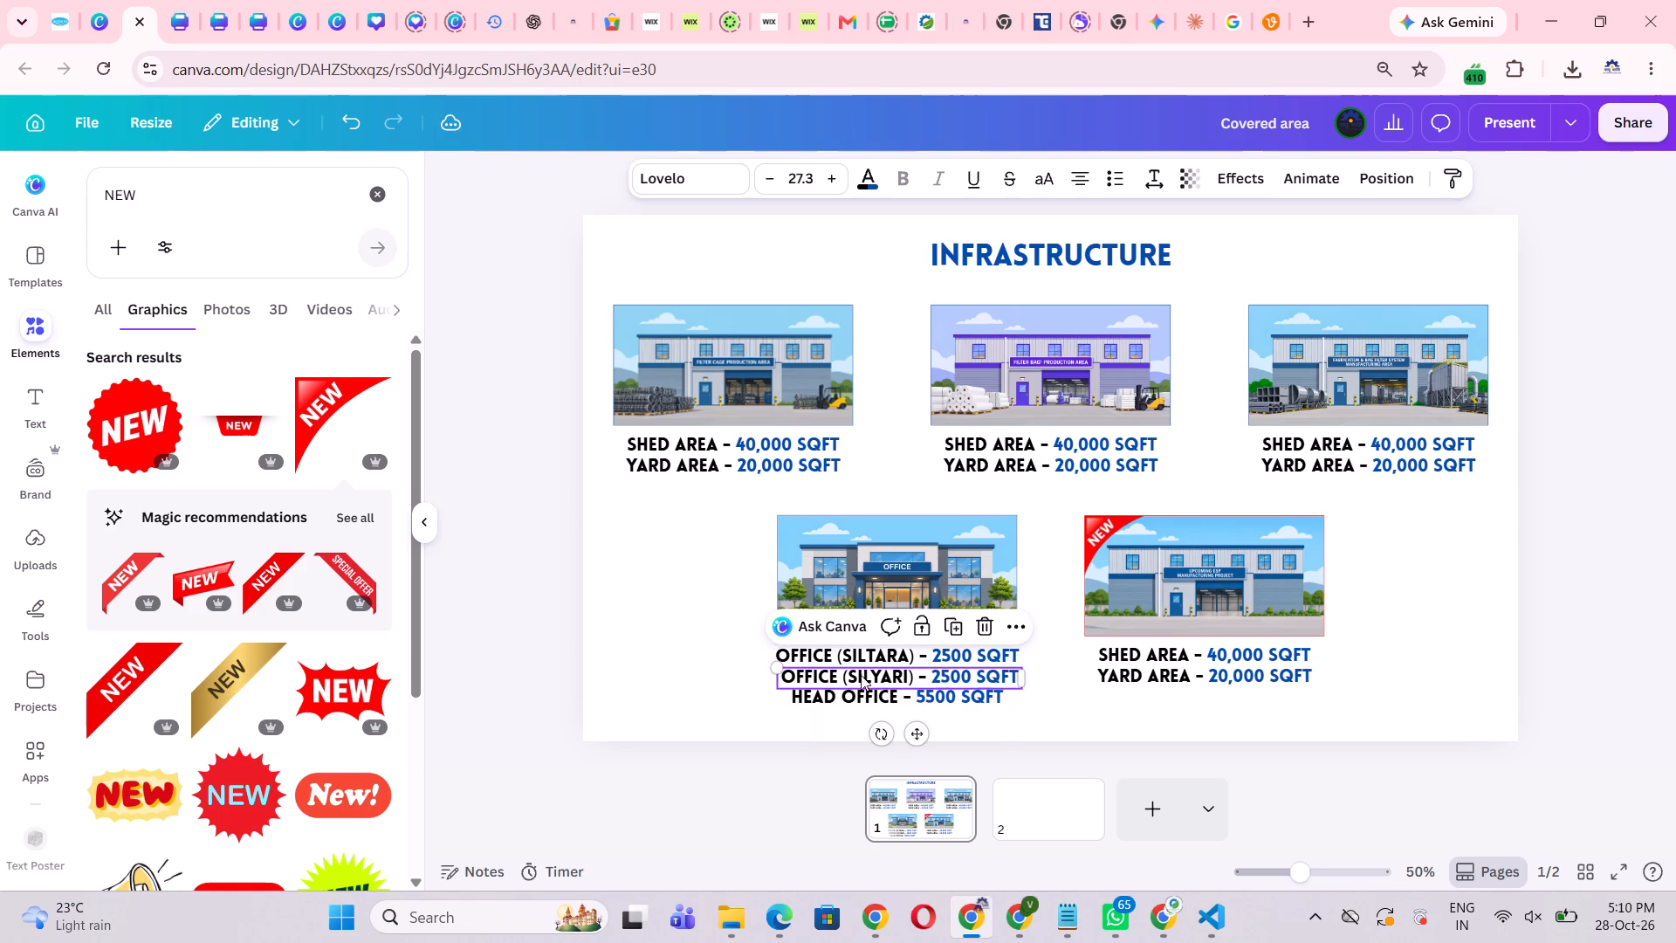
click(892, 674)
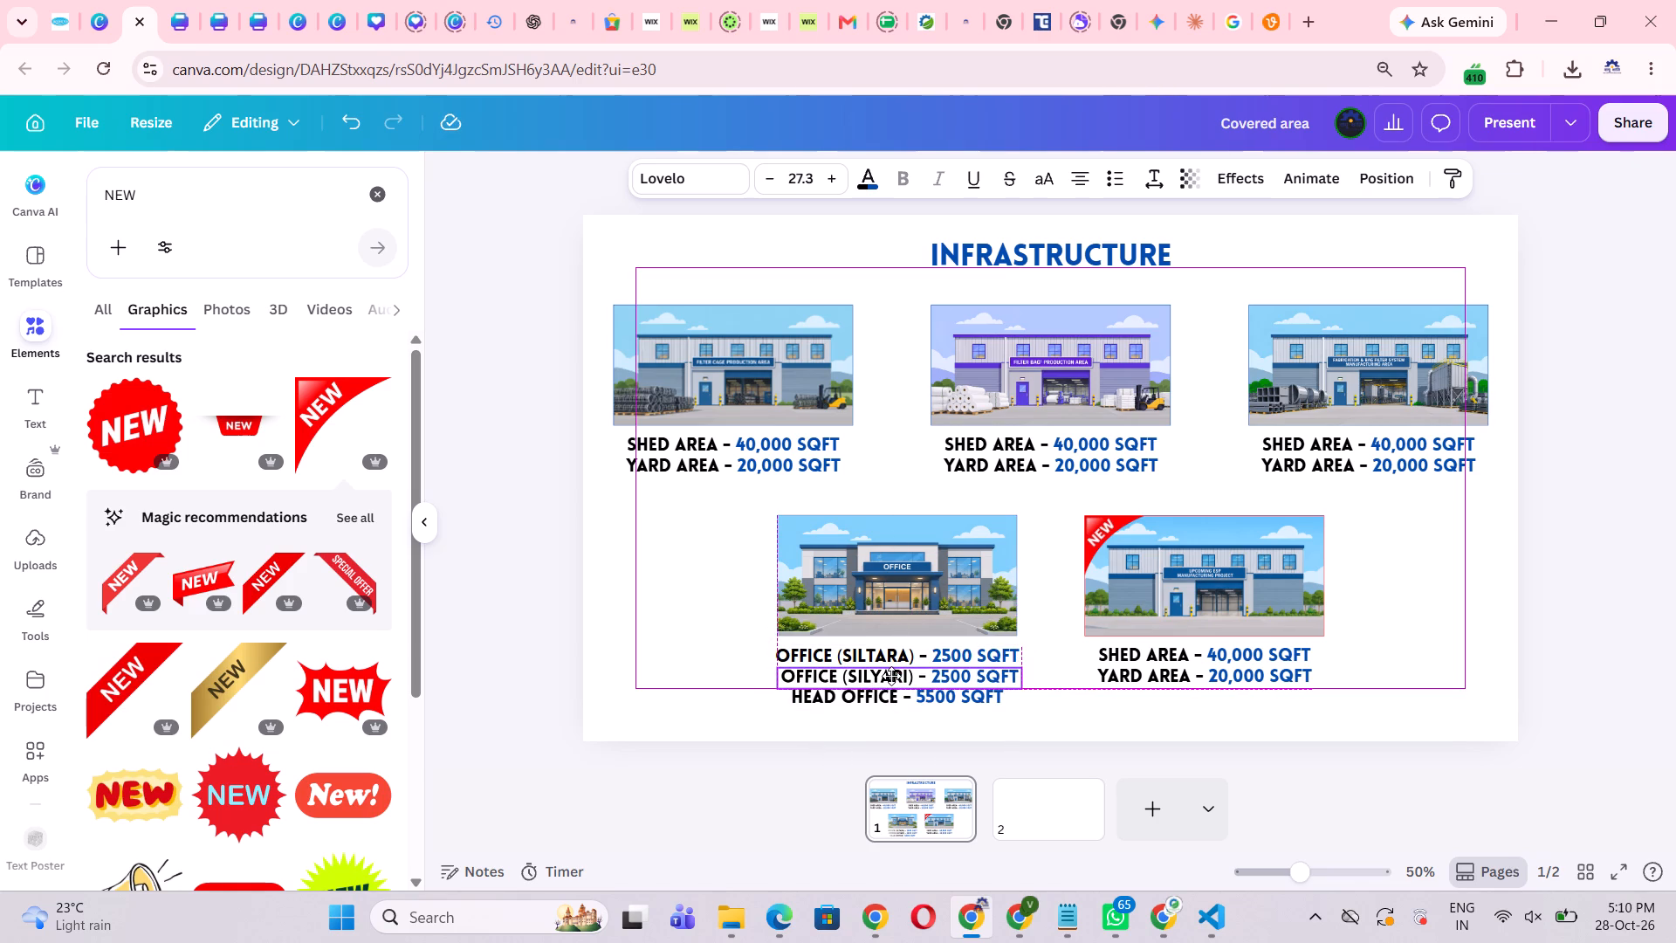
click(930, 697)
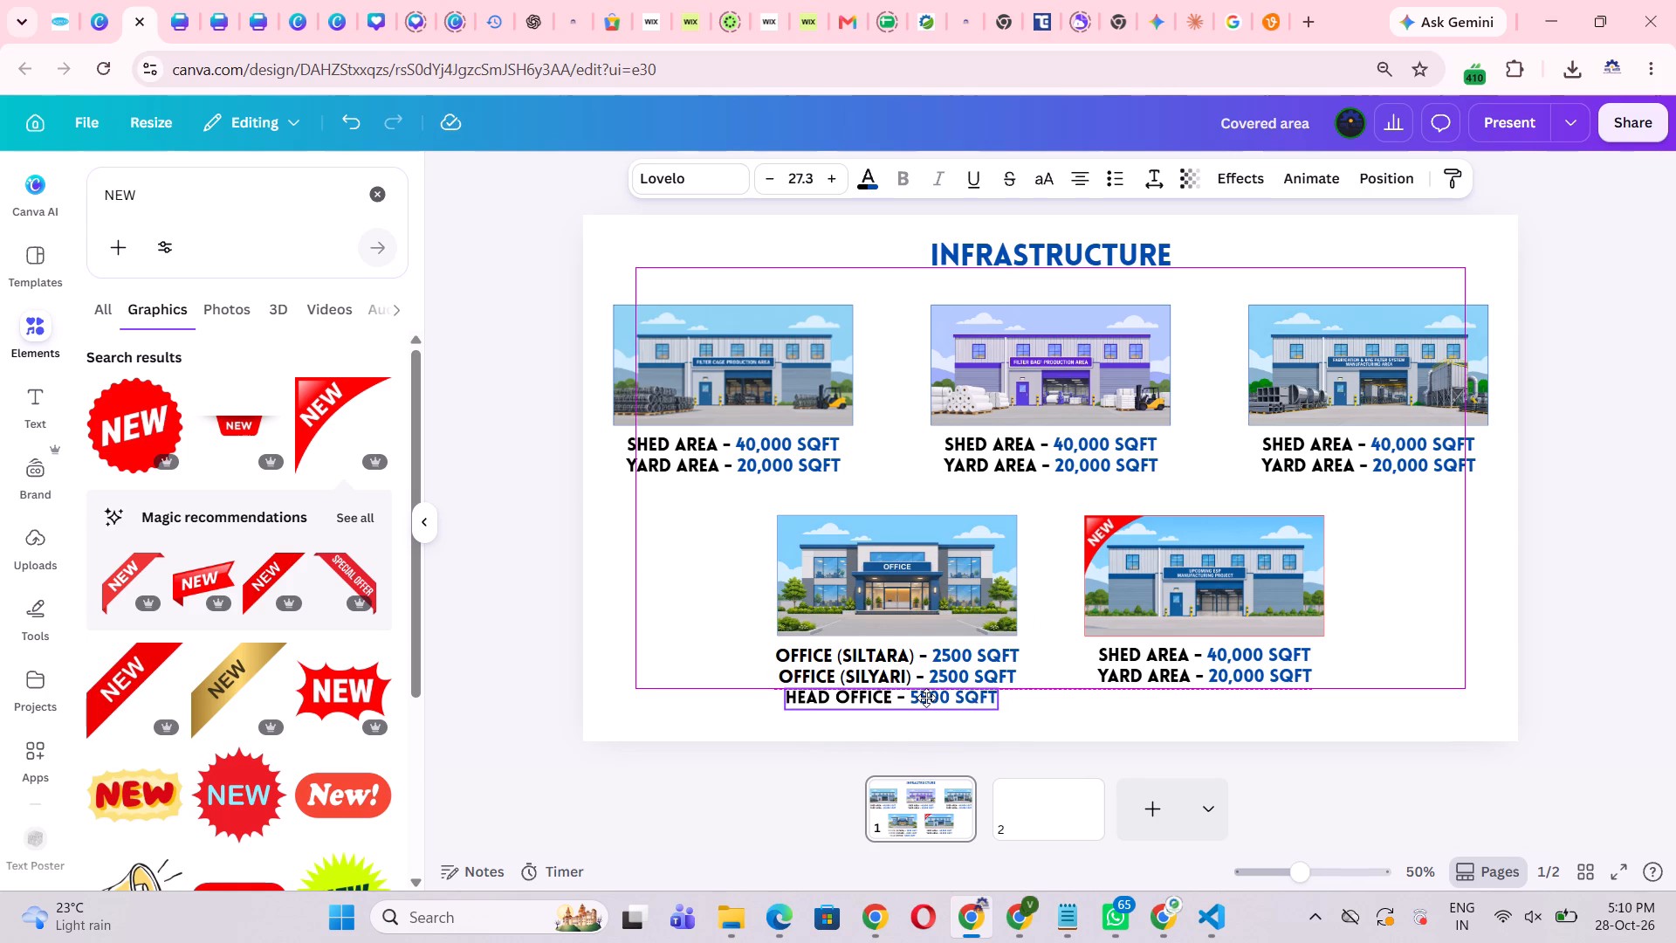
click(1125, 730)
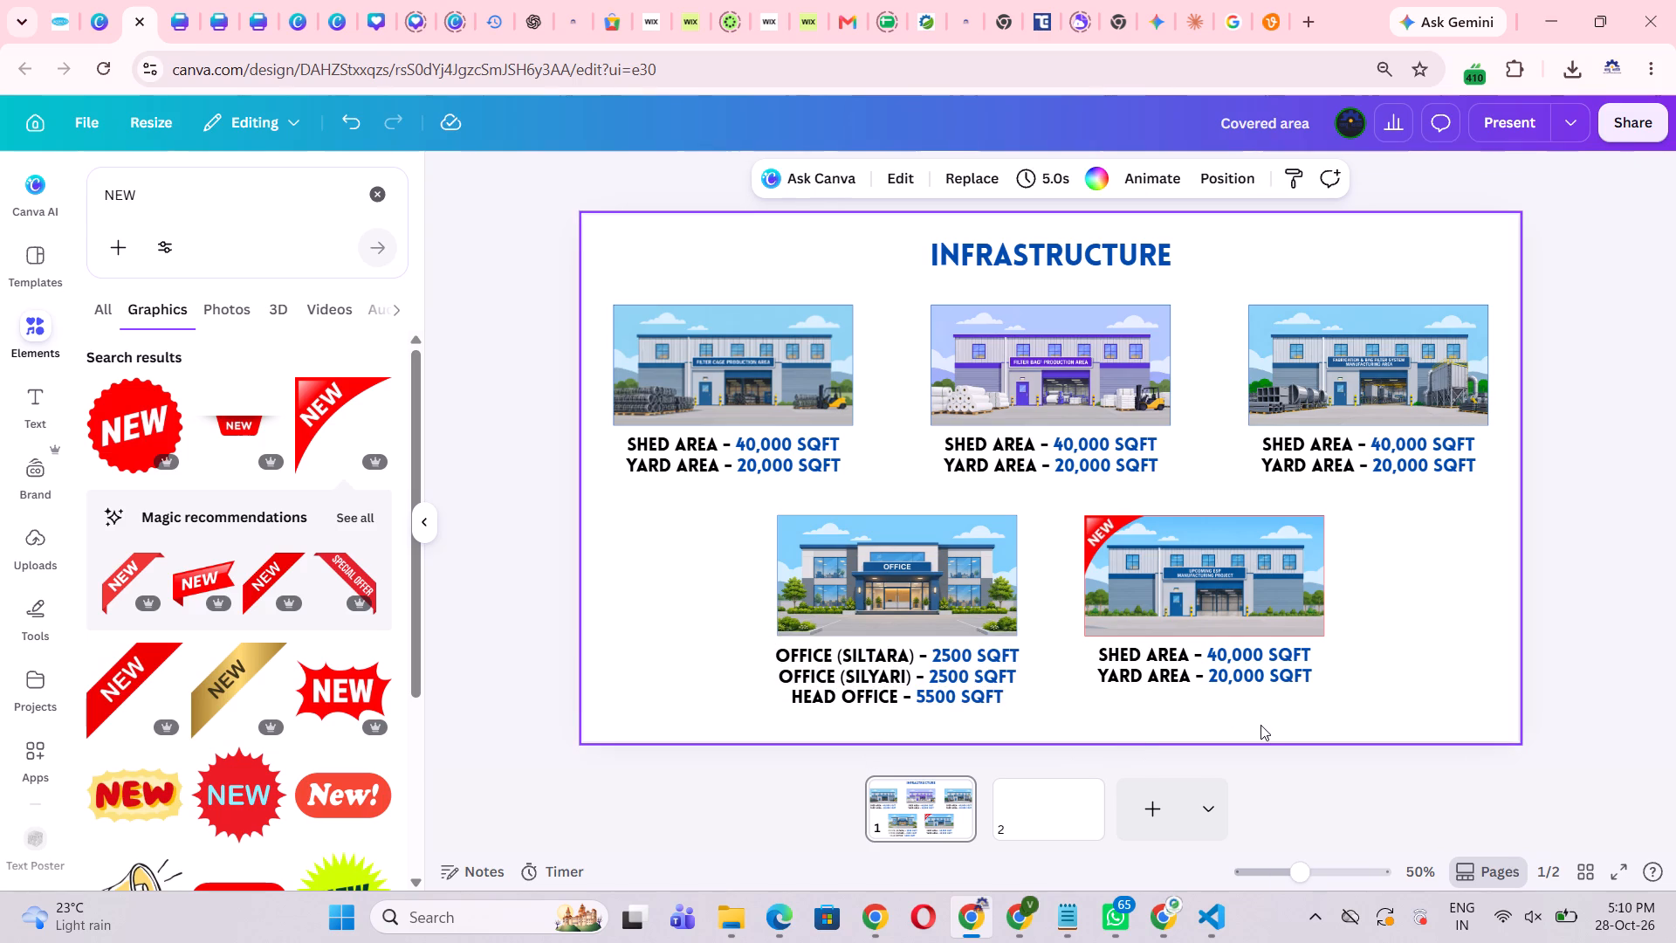
click(1545, 649)
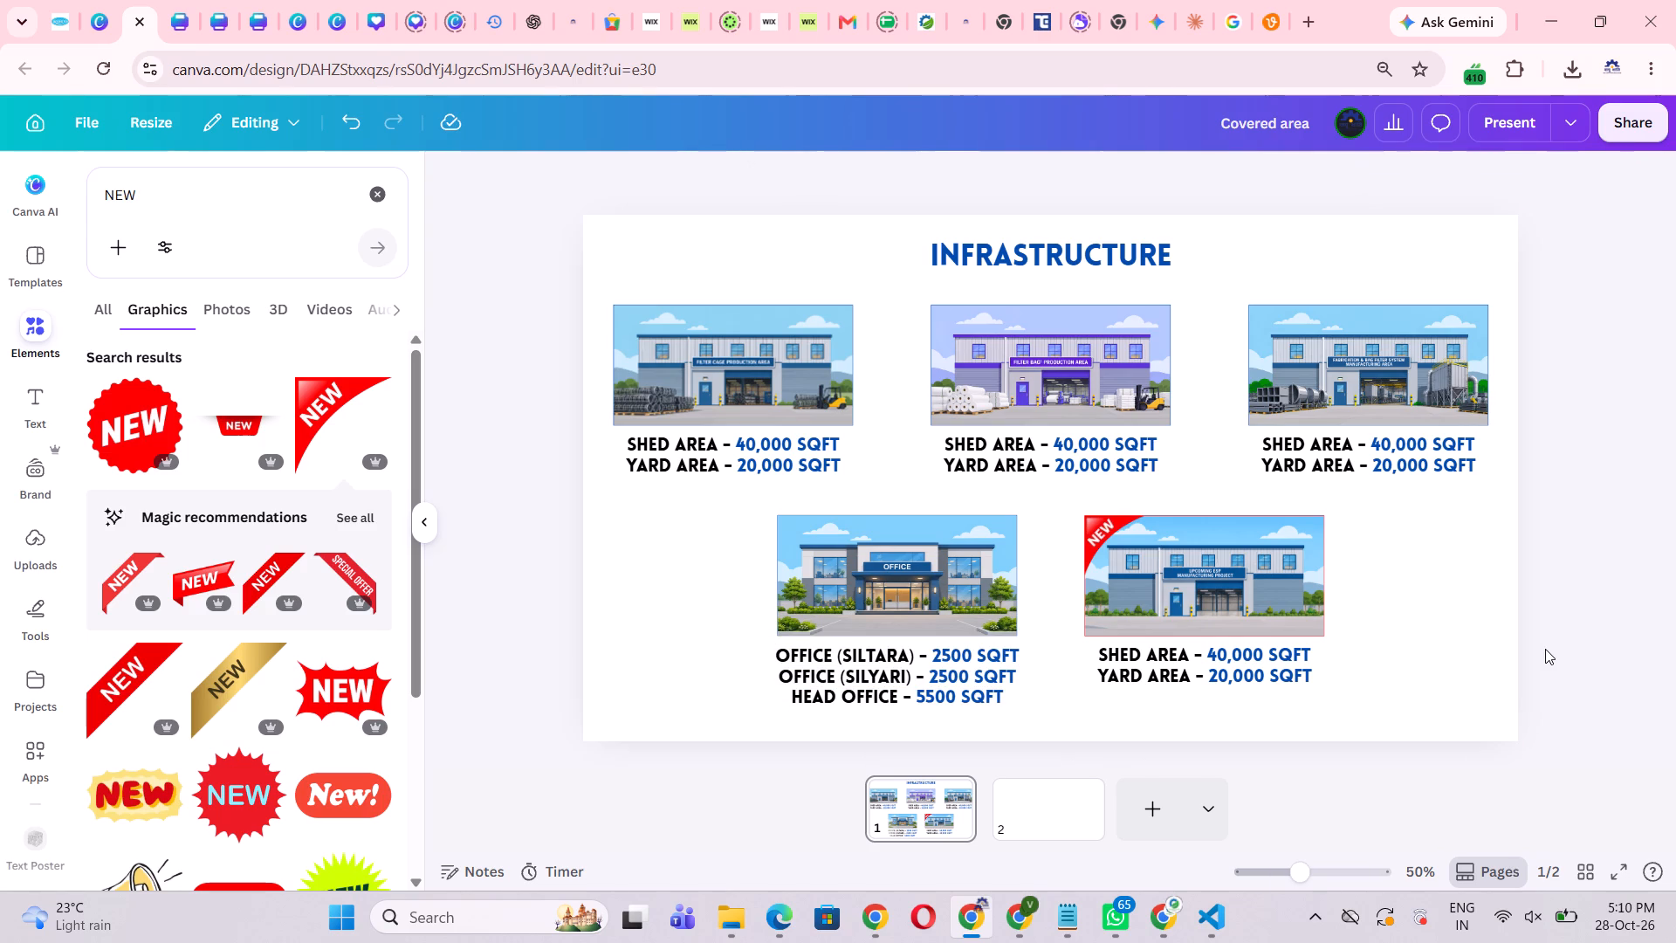
Preview the Infrastructure slide in full screen to review the layout and captions.
click(1608, 874)
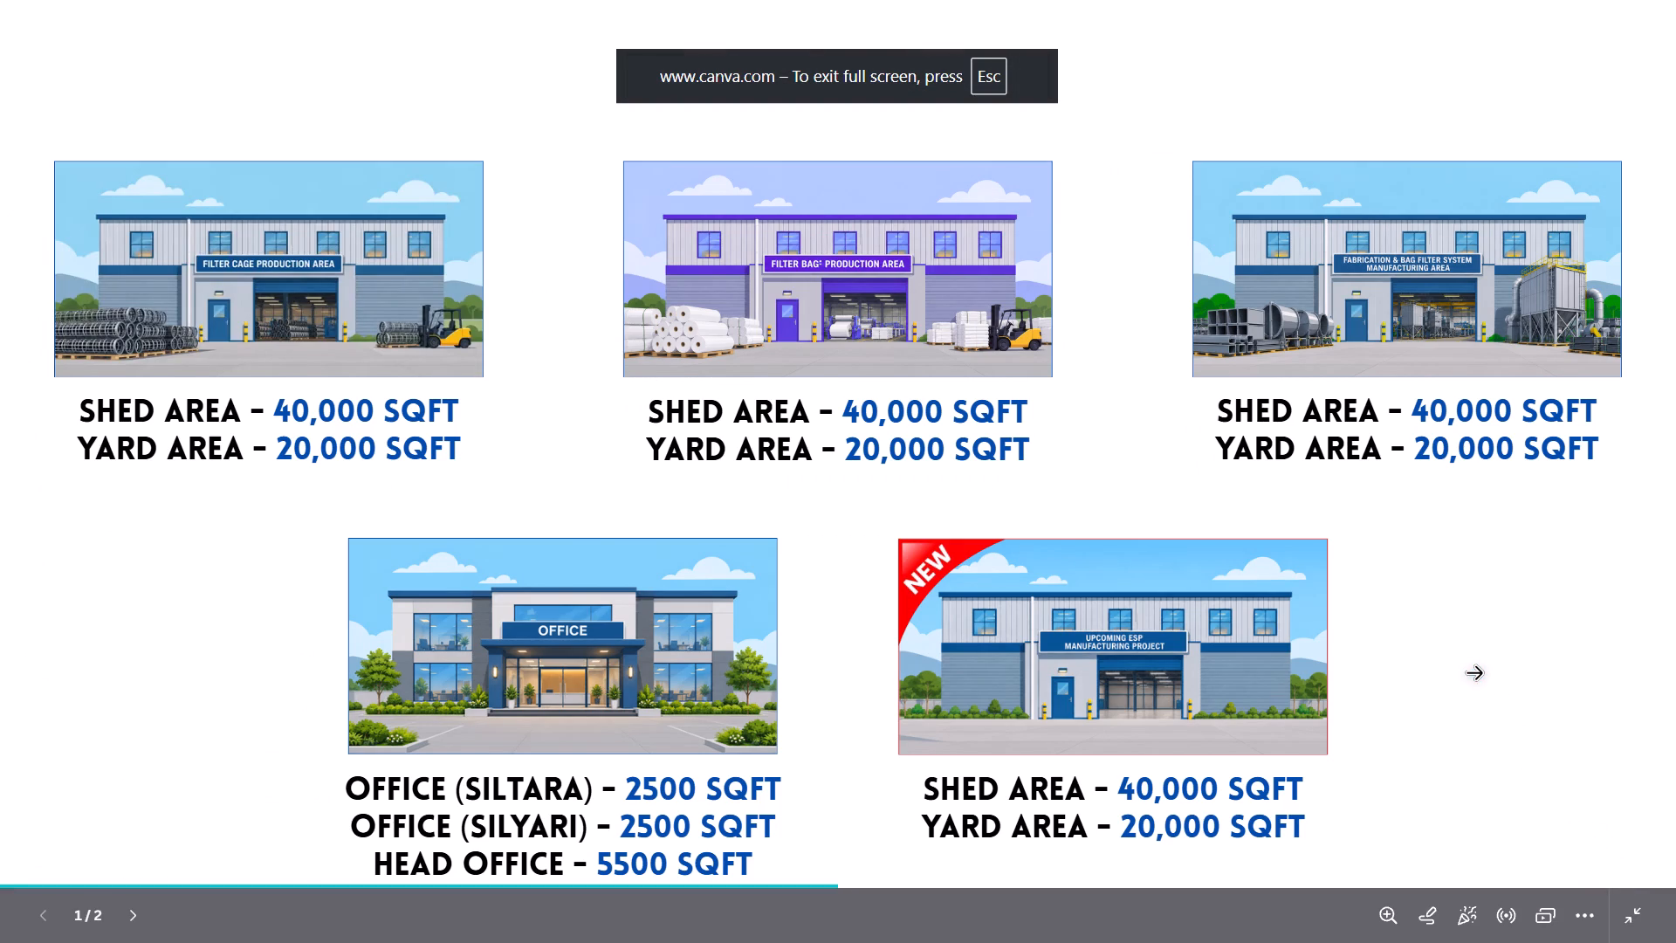
key(Escape)
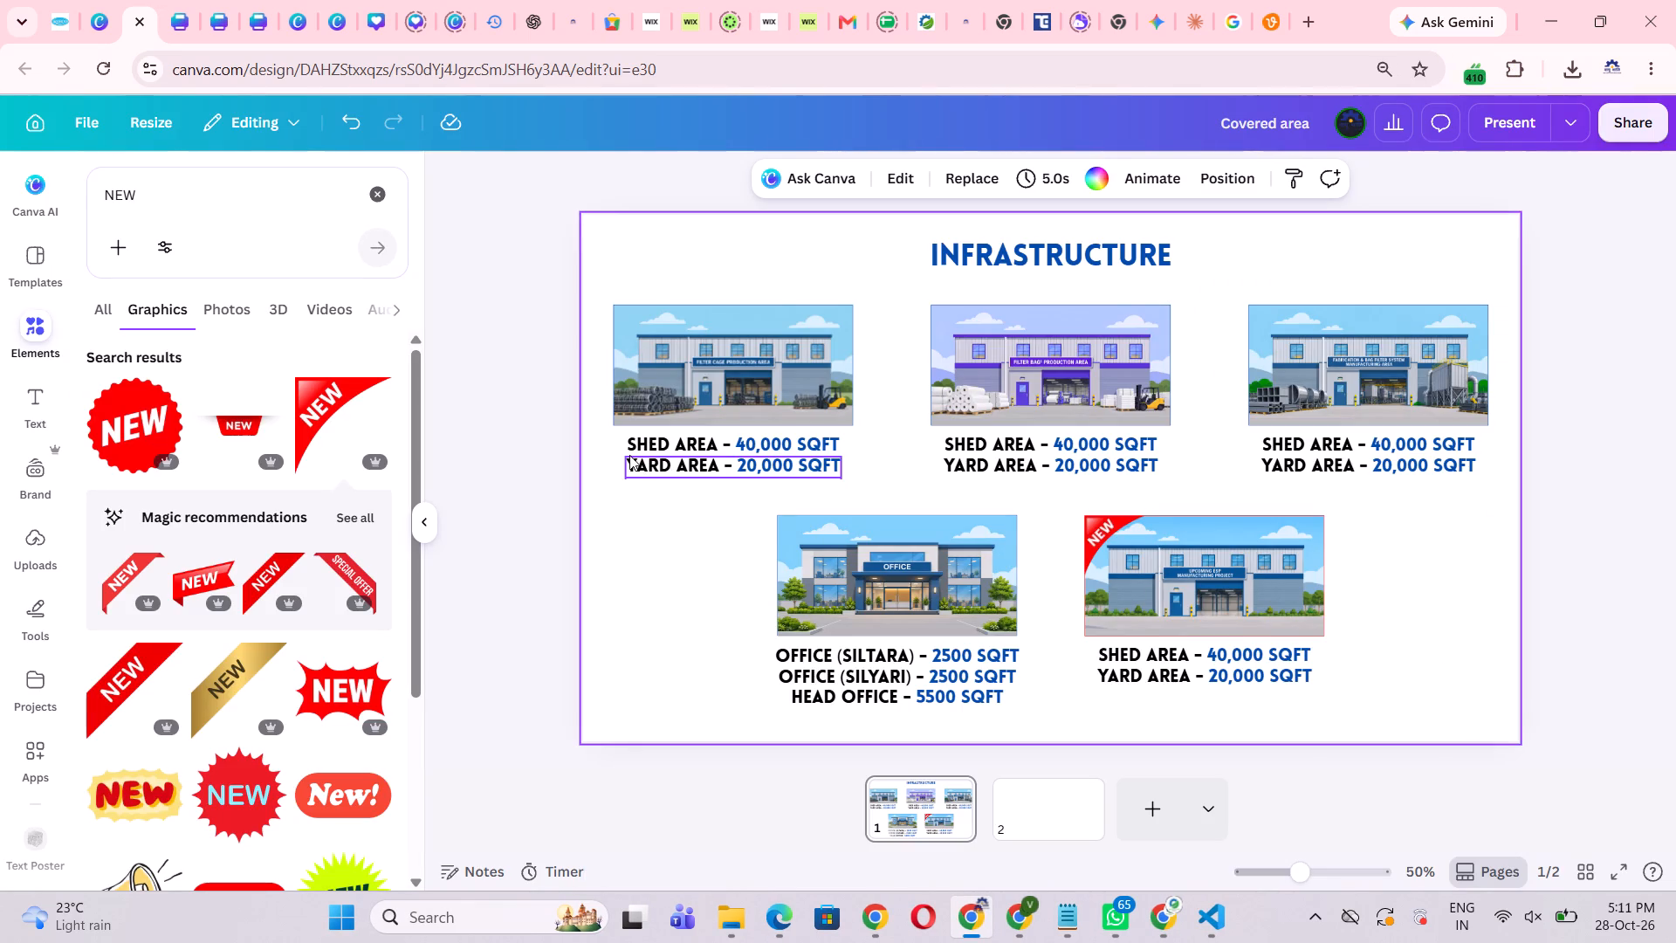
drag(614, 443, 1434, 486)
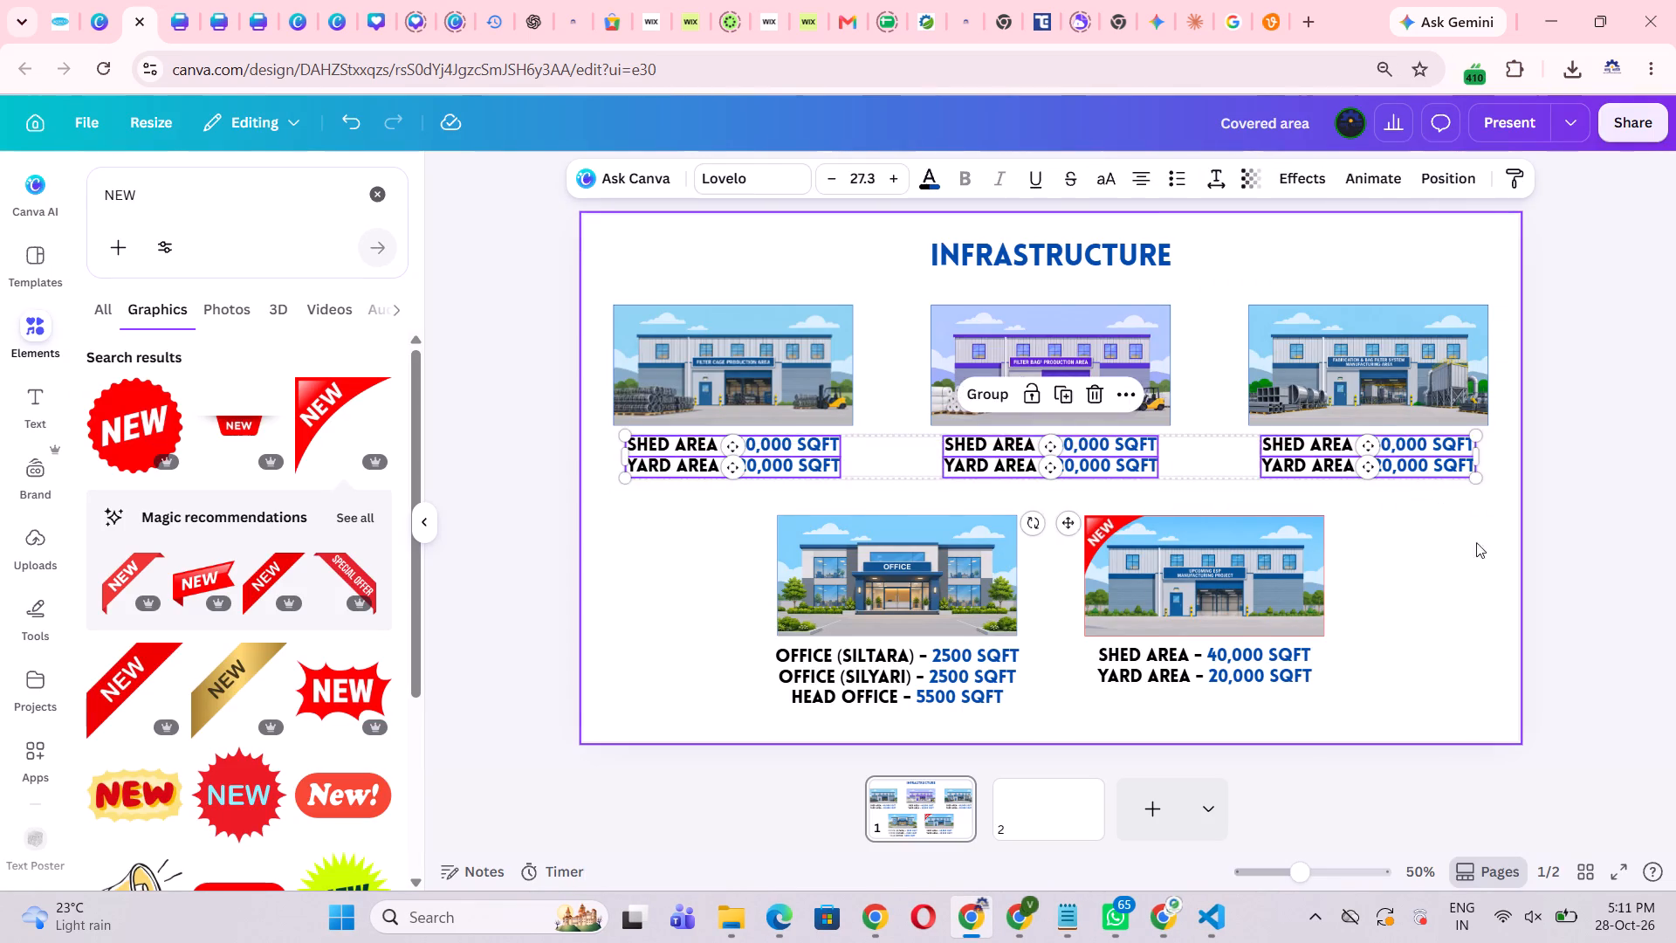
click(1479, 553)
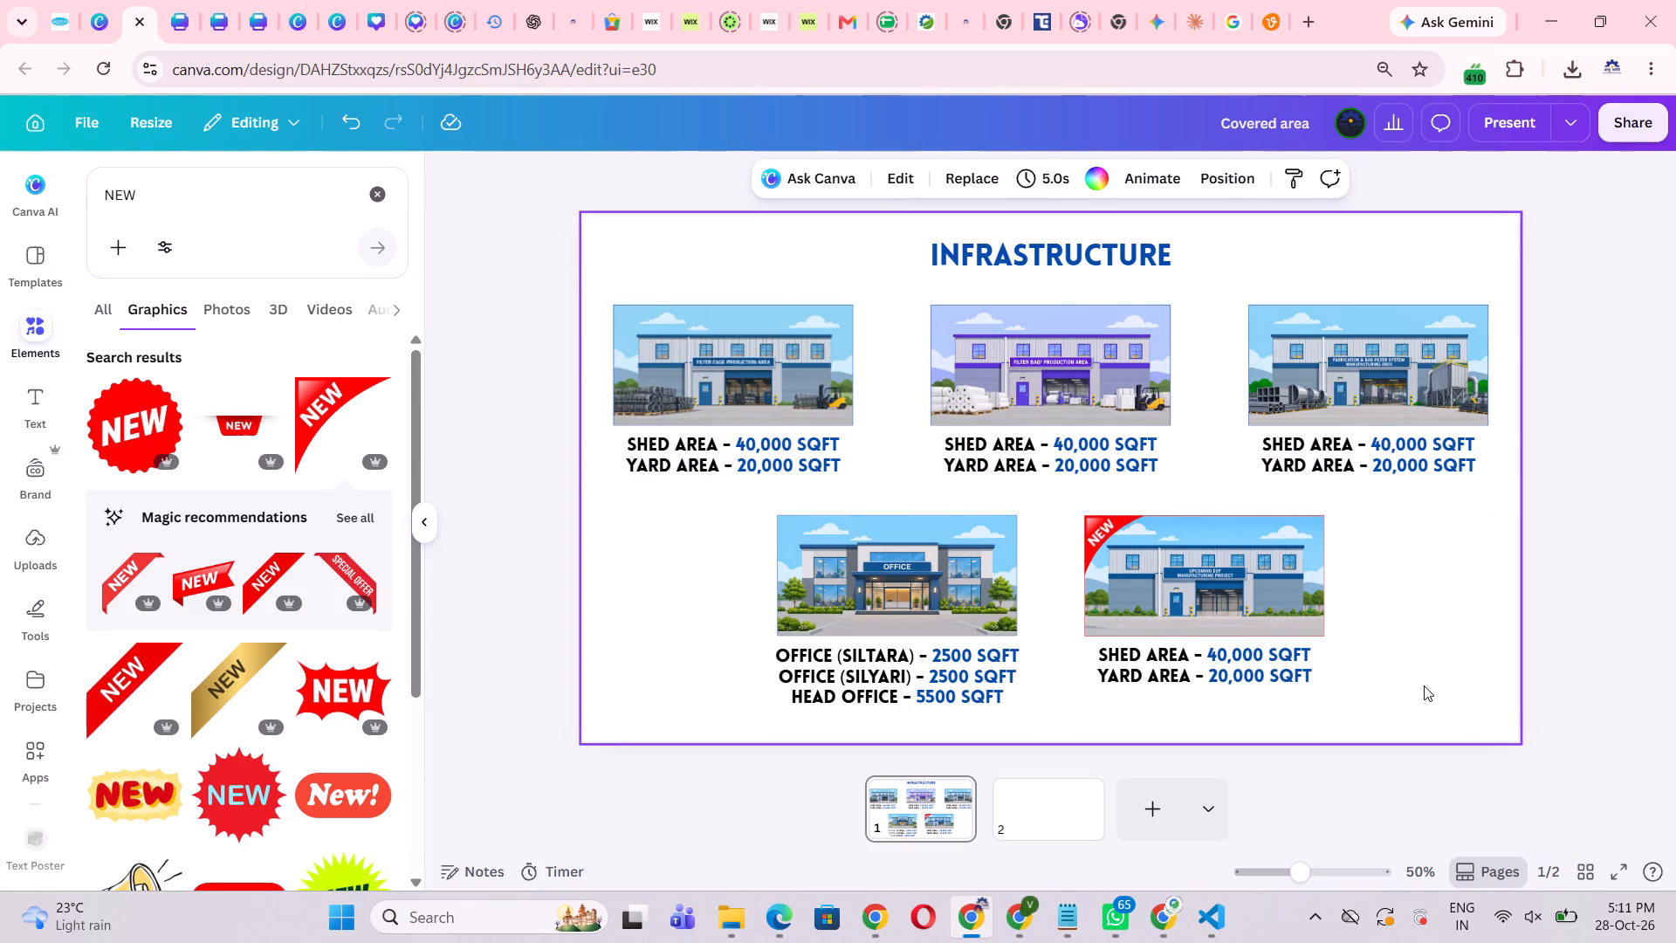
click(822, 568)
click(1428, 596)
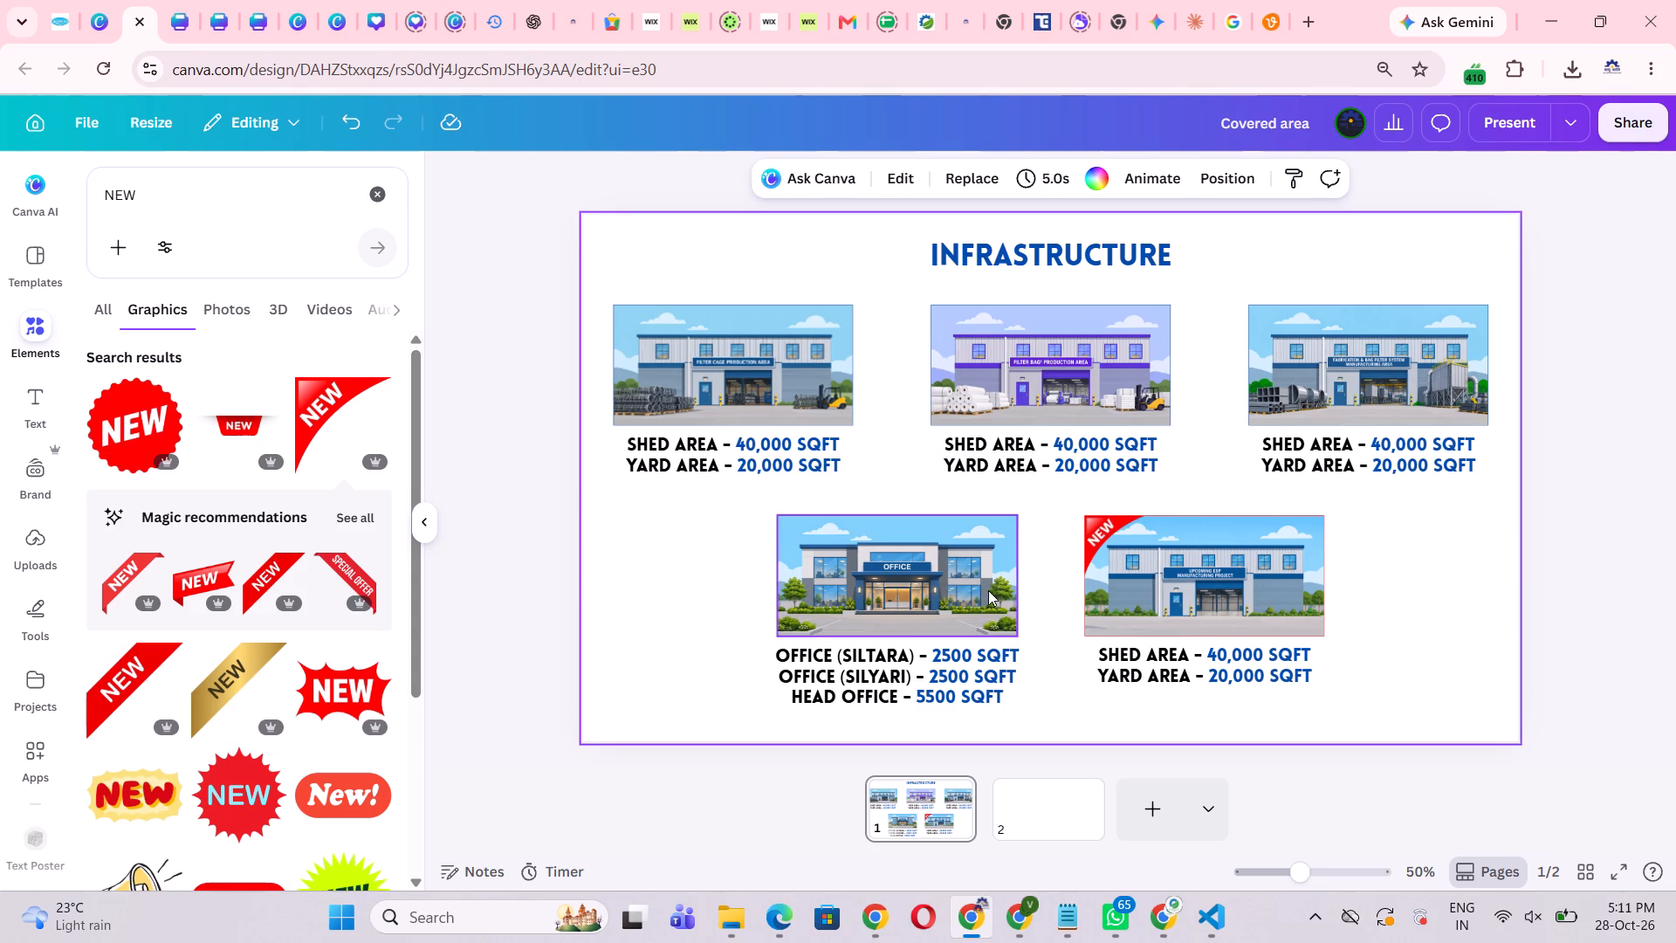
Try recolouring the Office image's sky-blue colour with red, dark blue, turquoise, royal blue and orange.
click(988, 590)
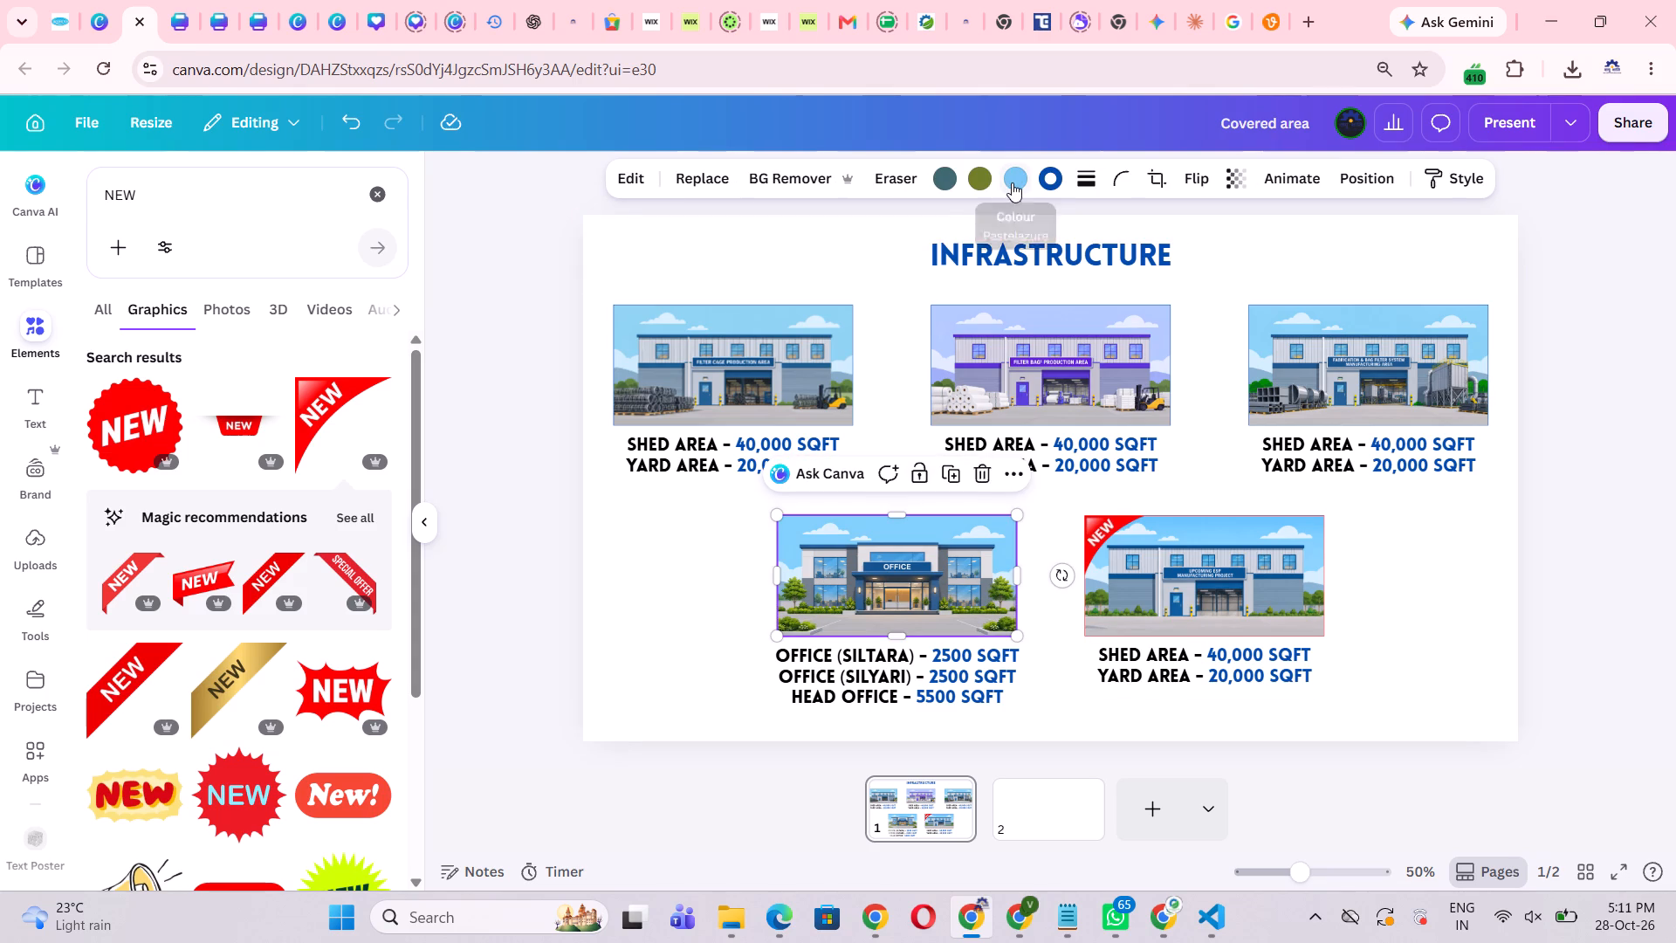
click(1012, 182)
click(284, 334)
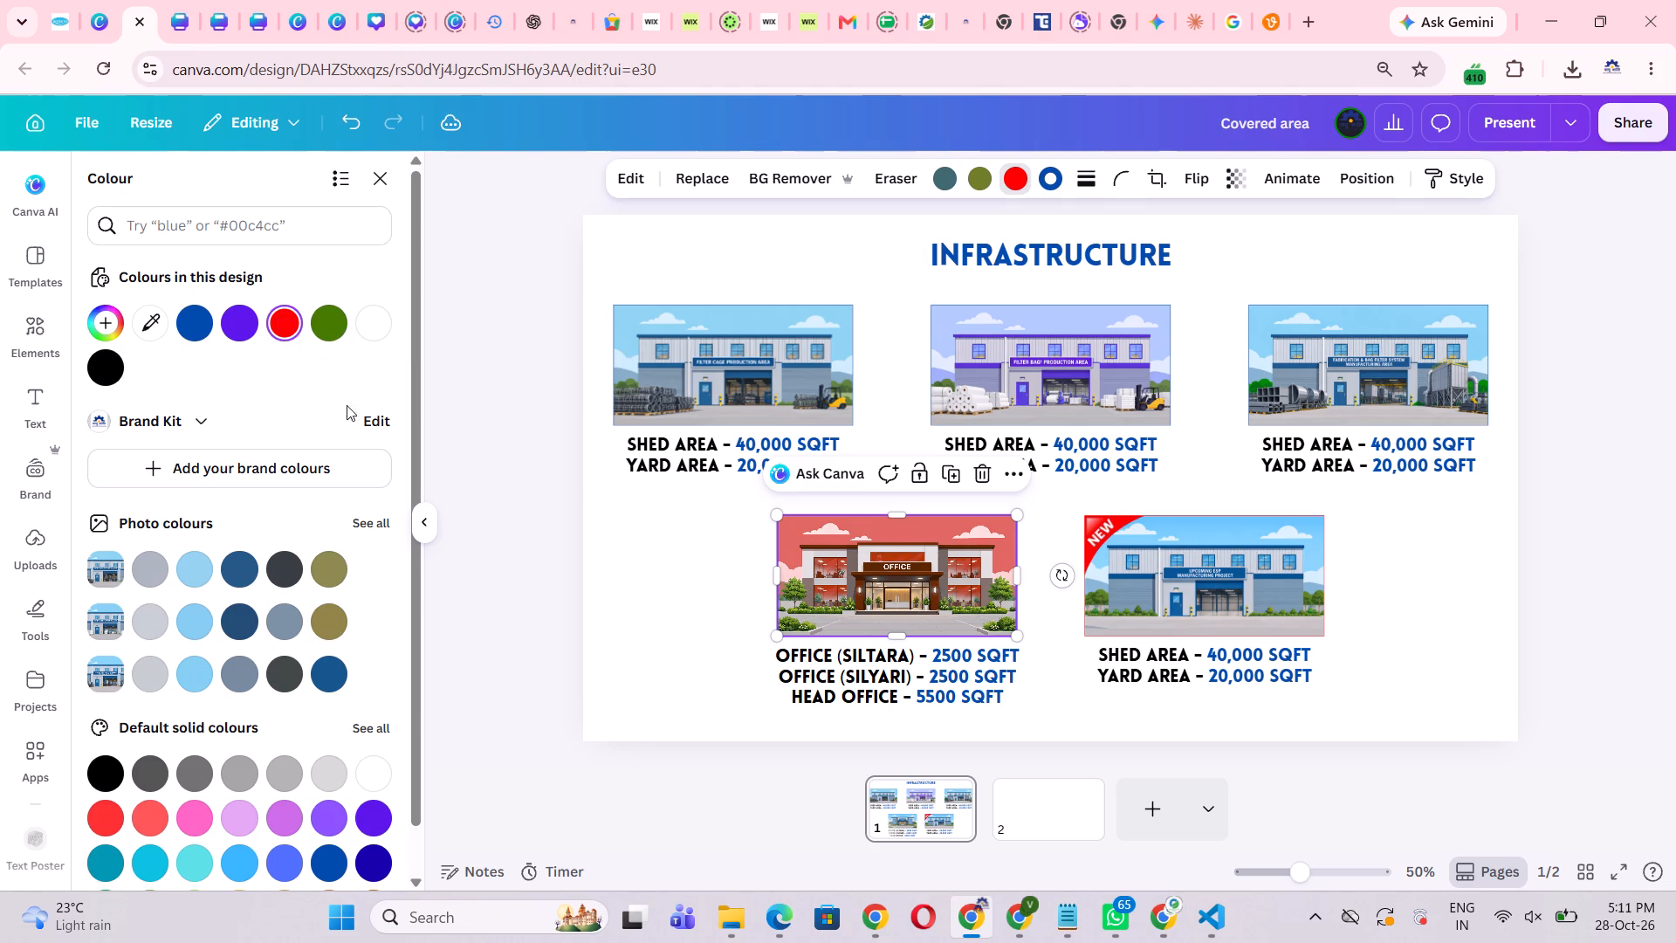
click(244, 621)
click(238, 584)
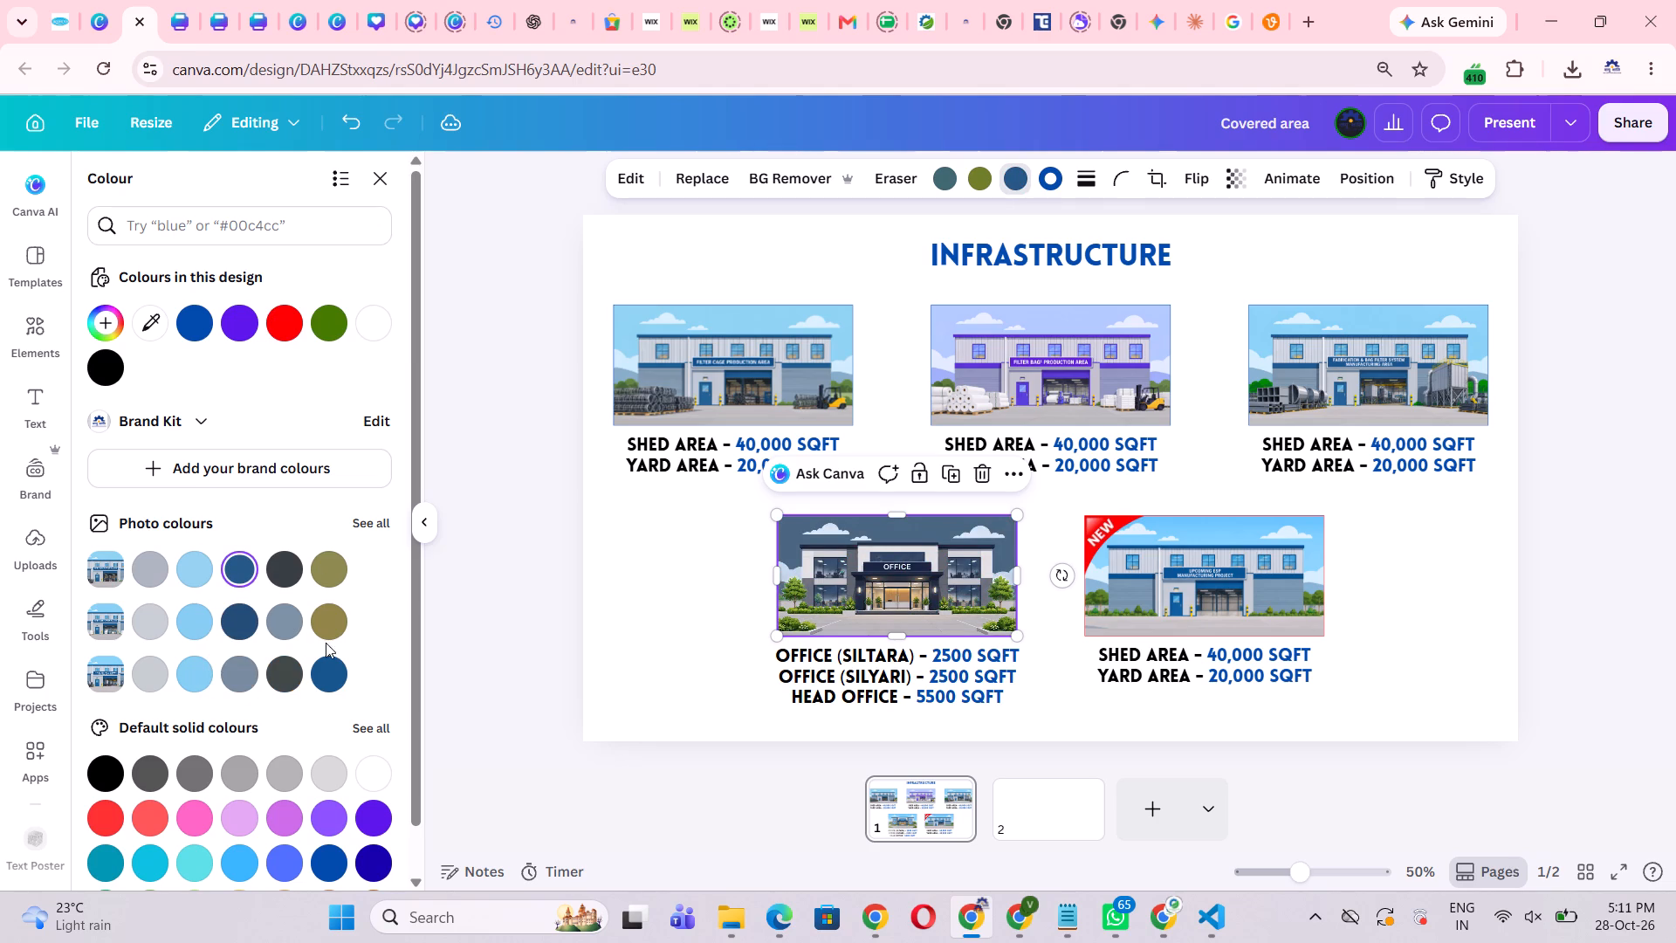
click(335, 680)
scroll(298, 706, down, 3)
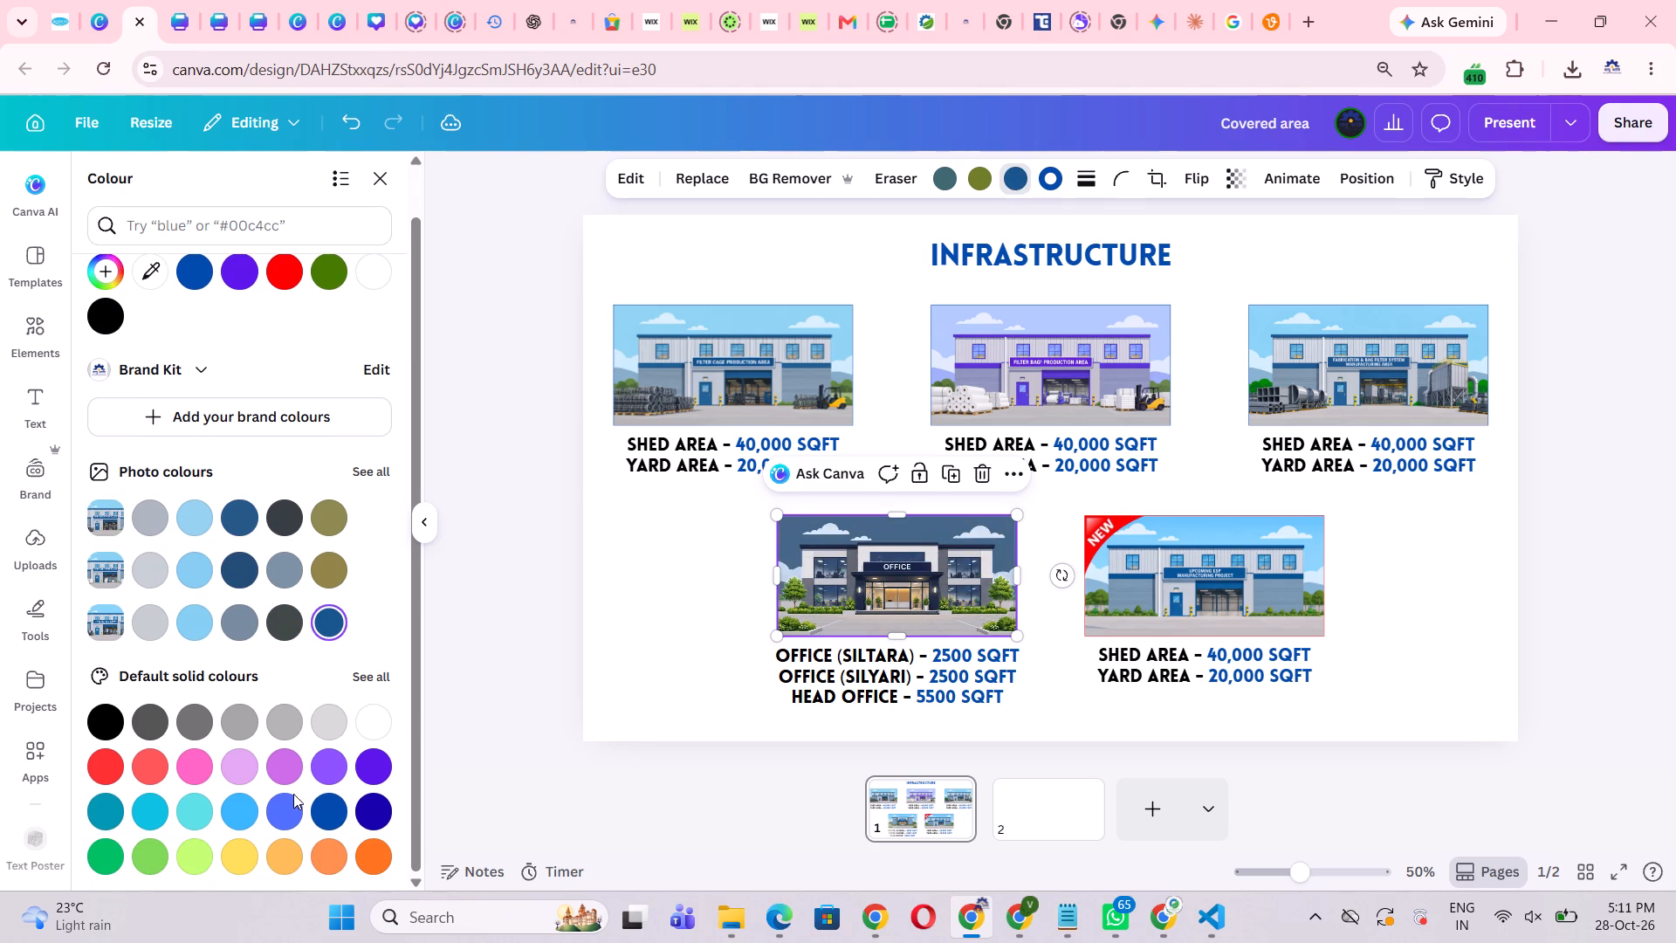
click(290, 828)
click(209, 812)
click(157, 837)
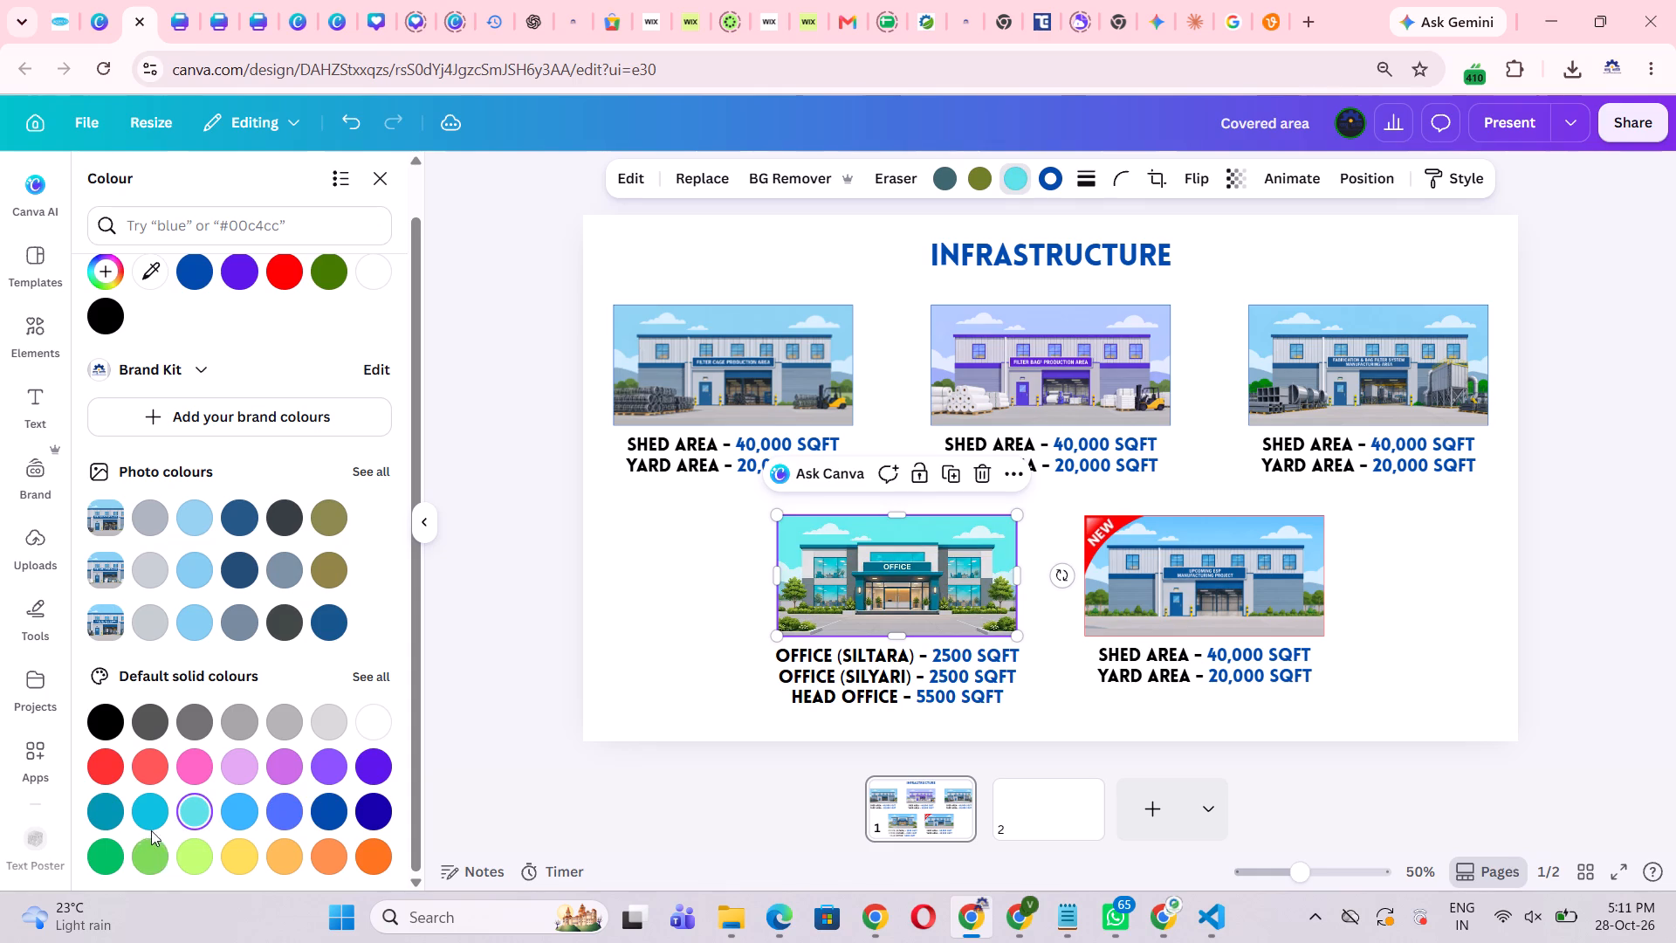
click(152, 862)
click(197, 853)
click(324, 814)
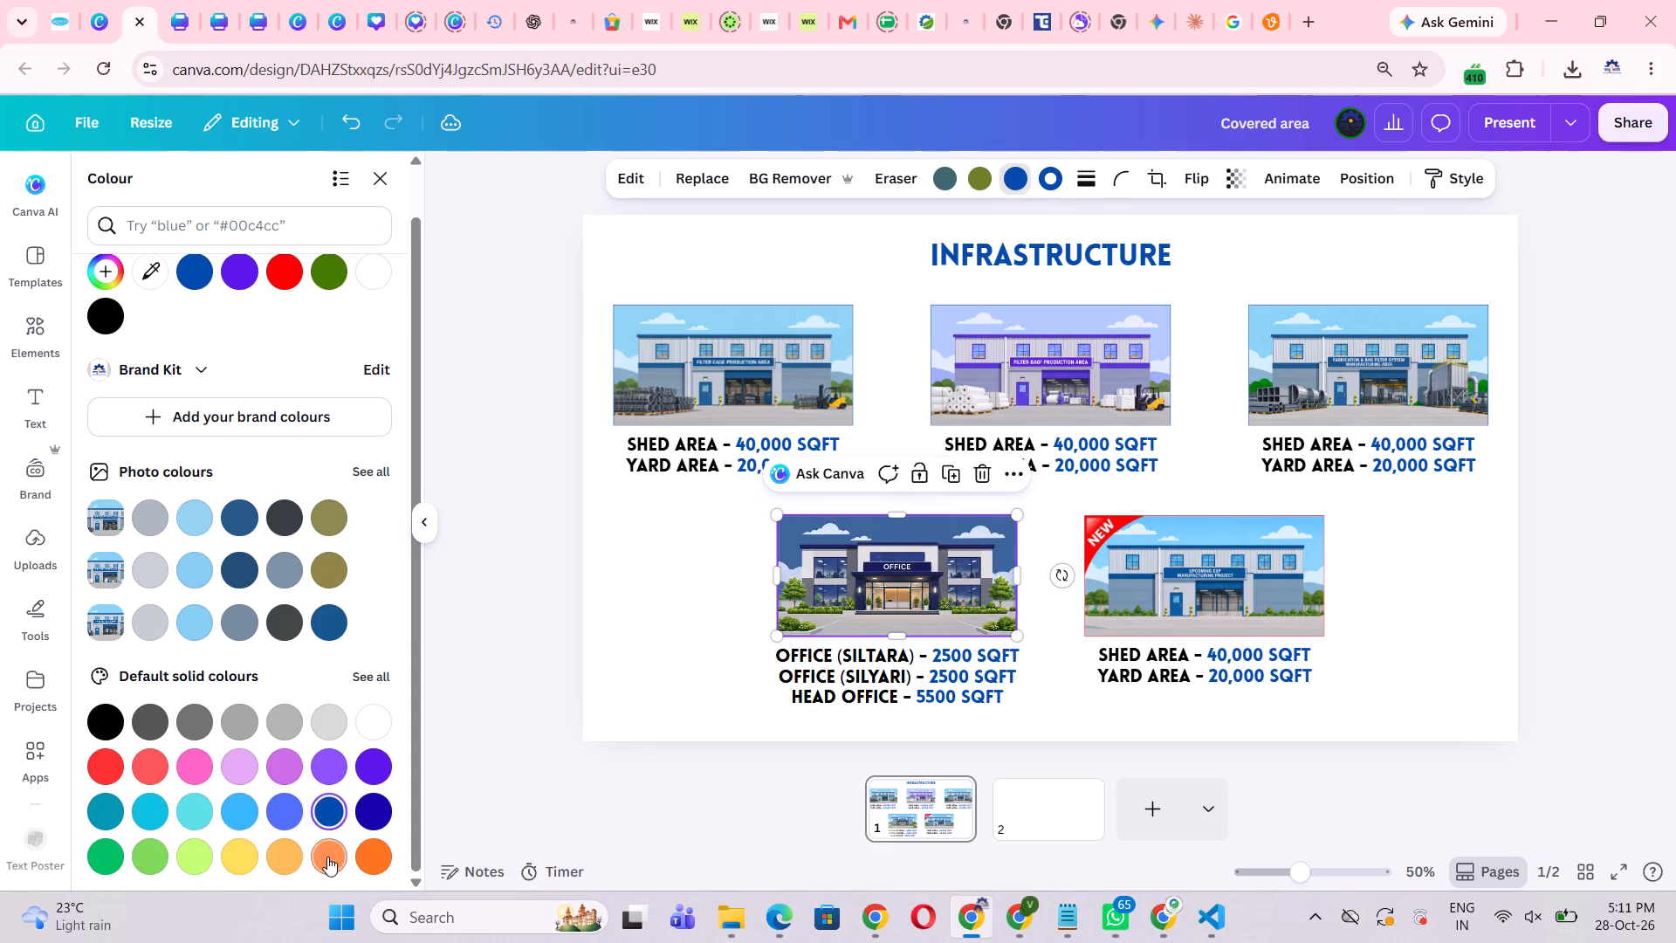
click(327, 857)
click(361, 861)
Recolour the Office image's sky colour with the pale blue #c2e9ff from the full set of default solid colours.
click(379, 678)
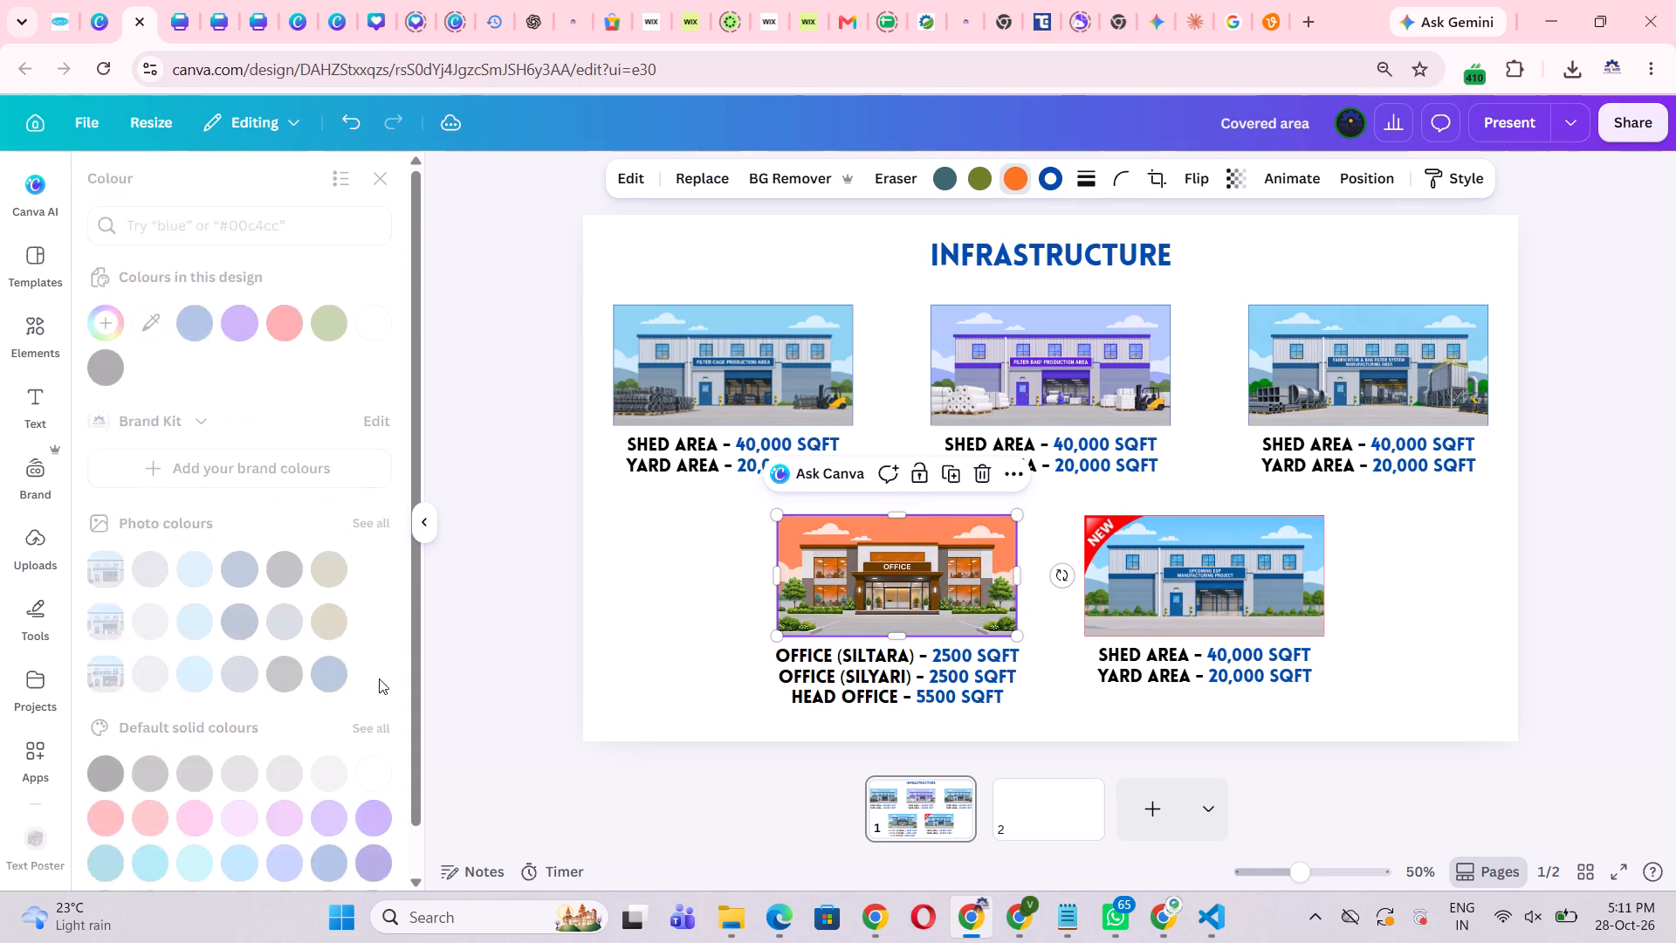
scroll(341, 764, down, 1)
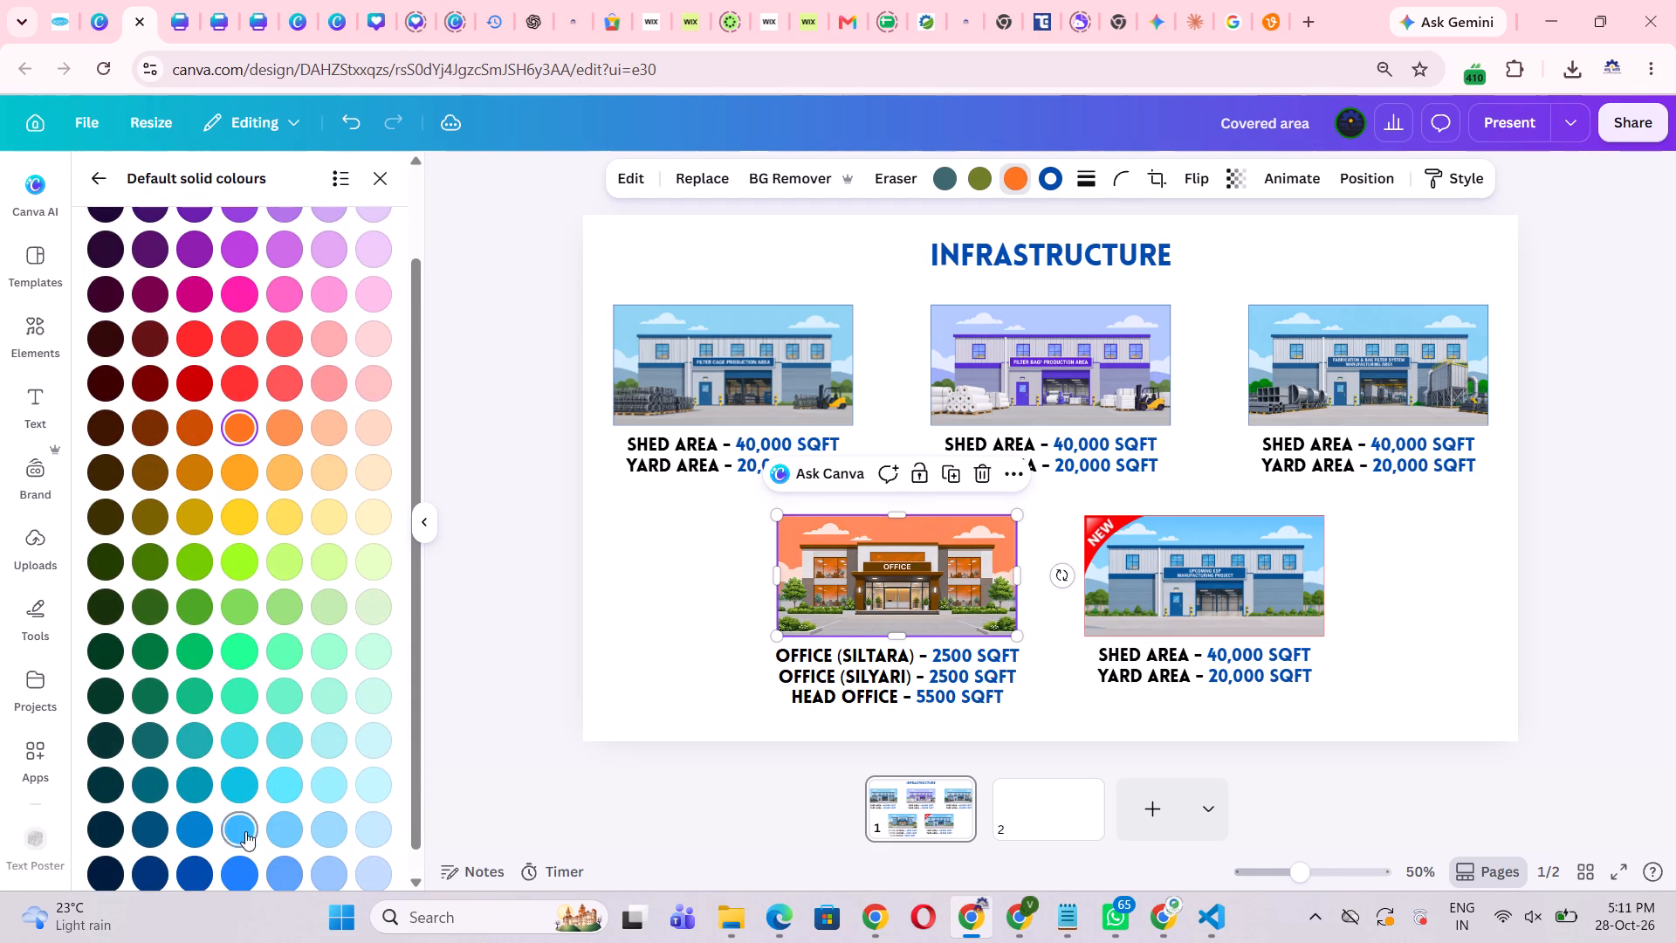
click(330, 824)
click(373, 823)
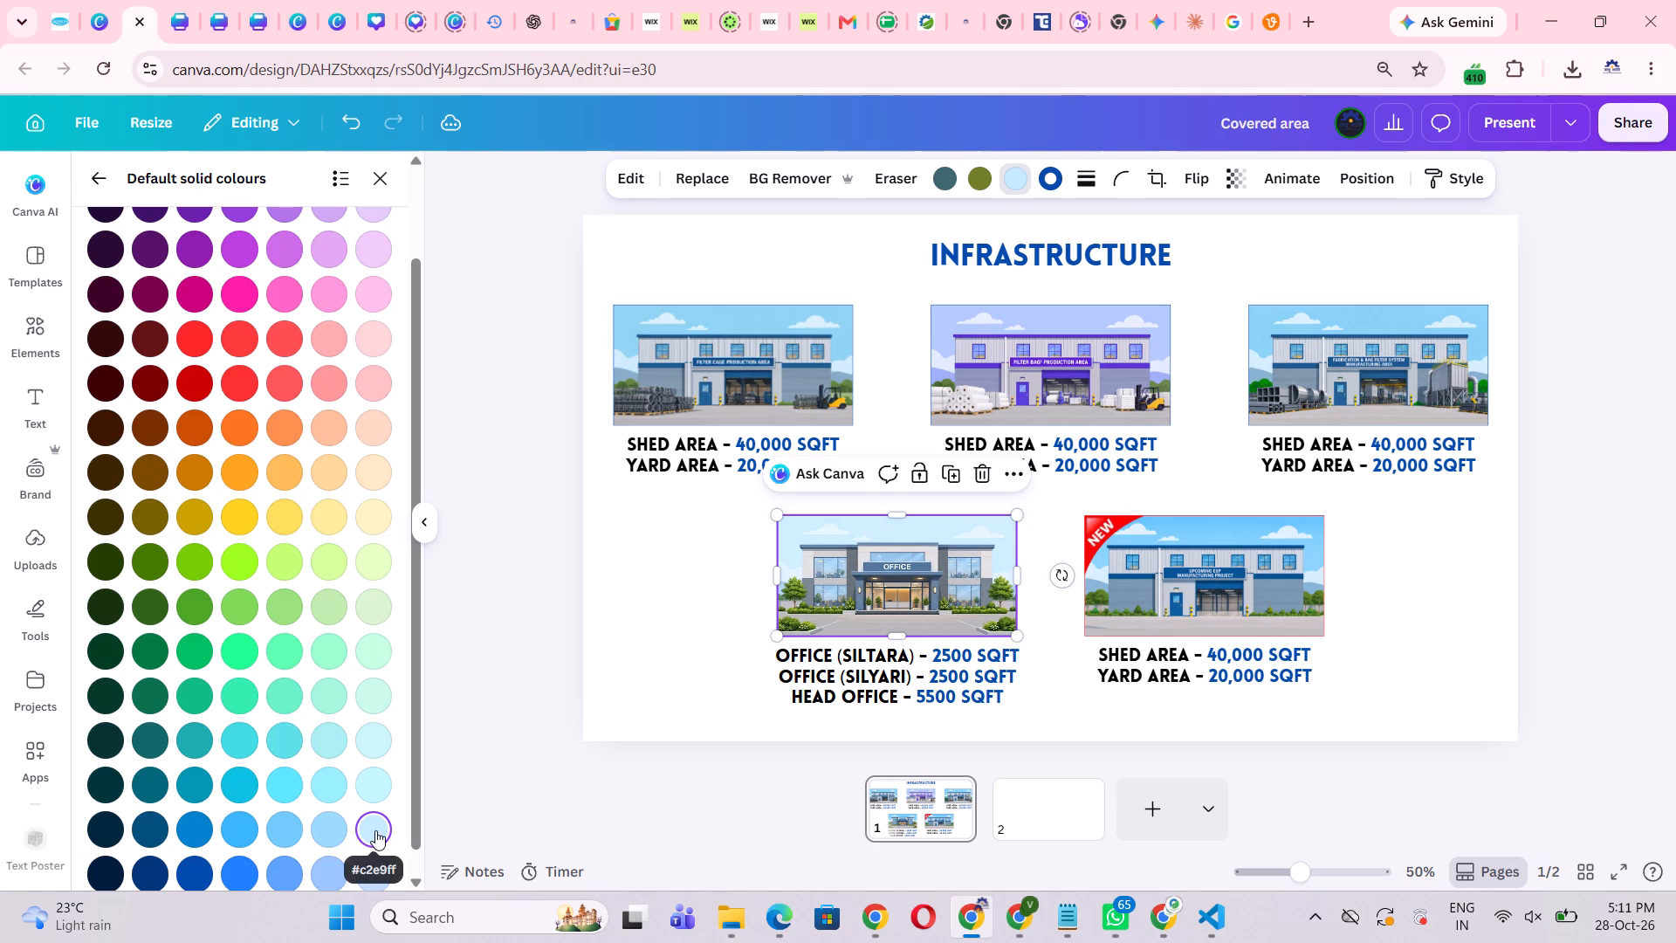
double_click(513, 595)
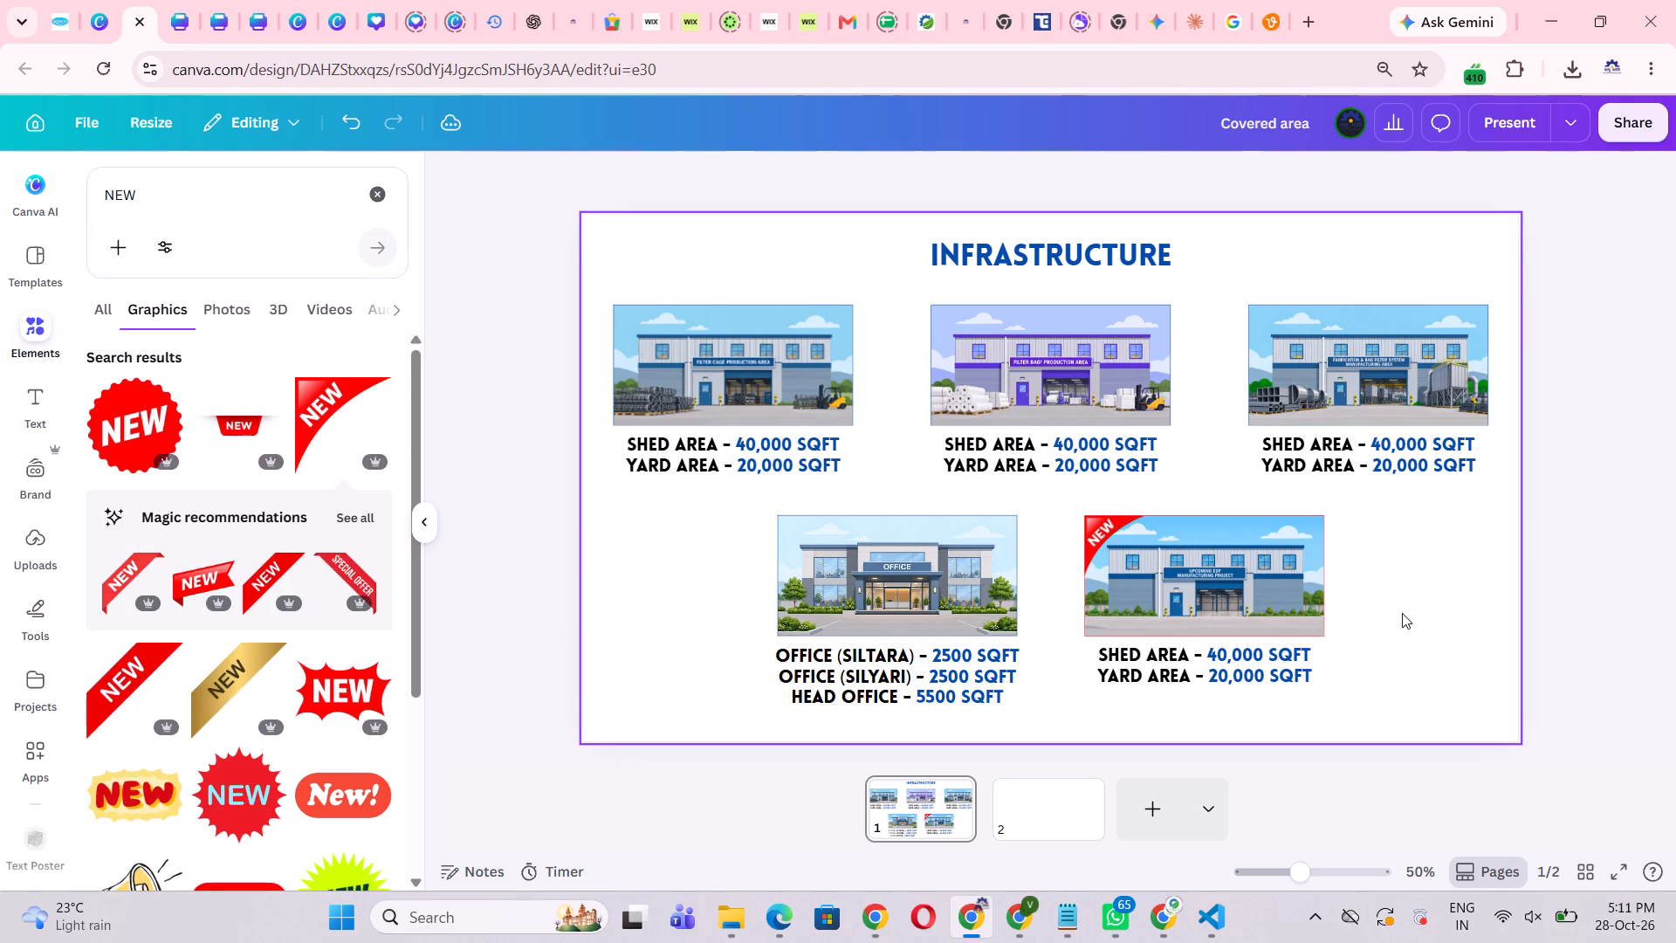
Move the Head Office line aside and shift the Office (Siltara) and Office (Silyari) lines down together to free the first caption row.
click(1402, 613)
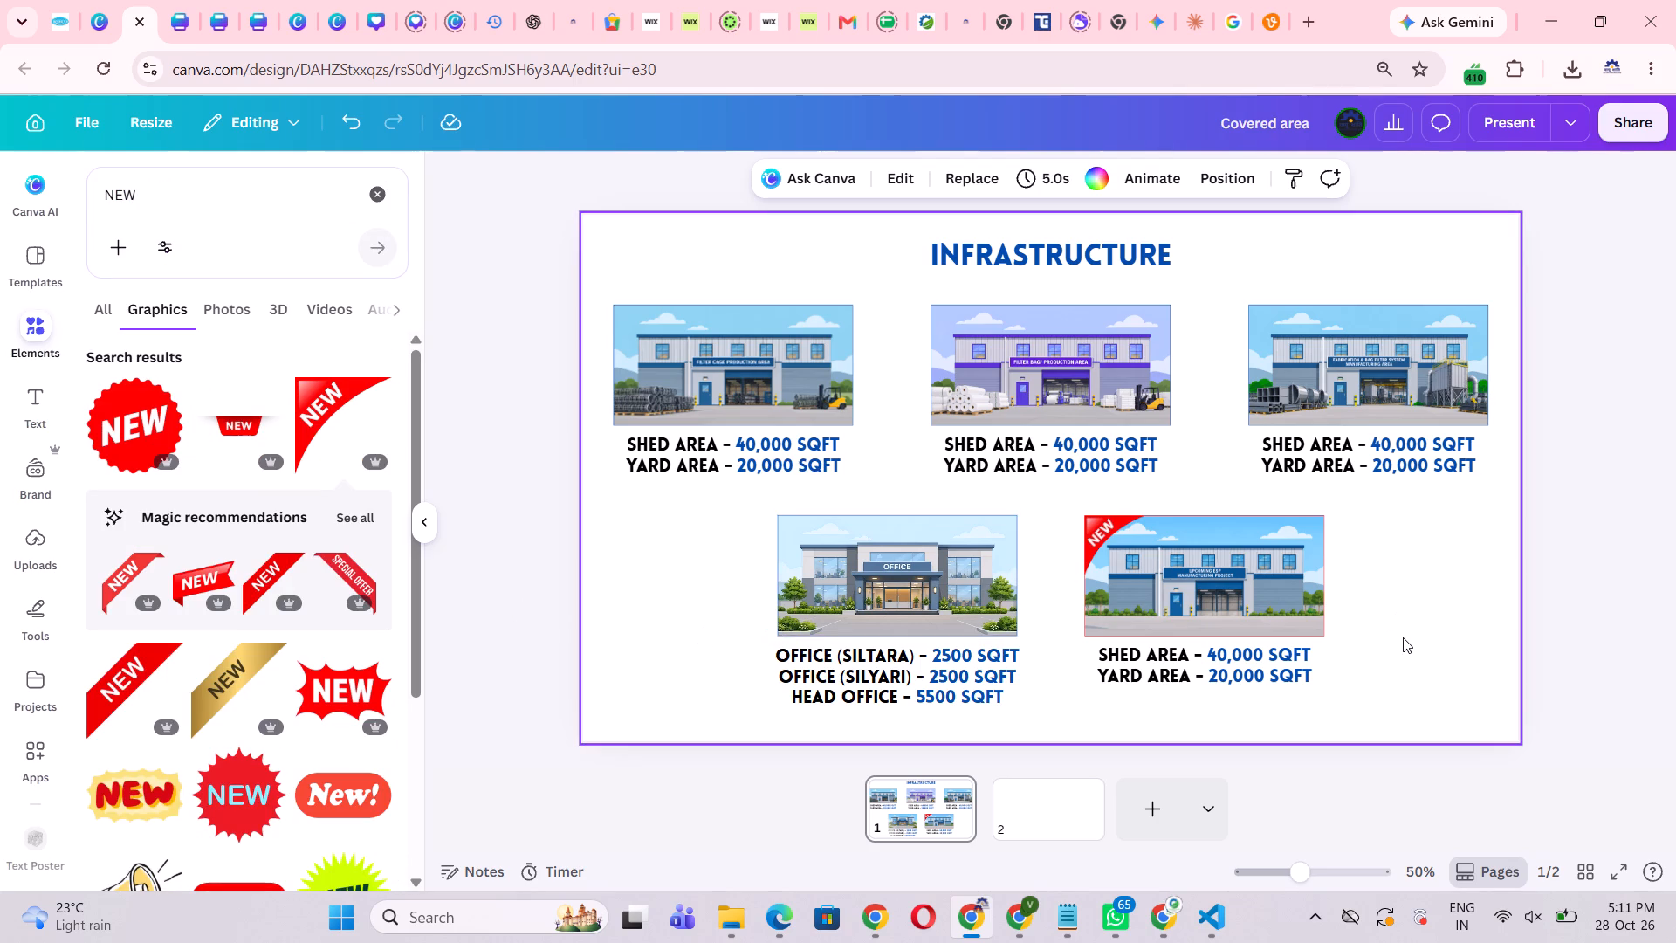
click(951, 705)
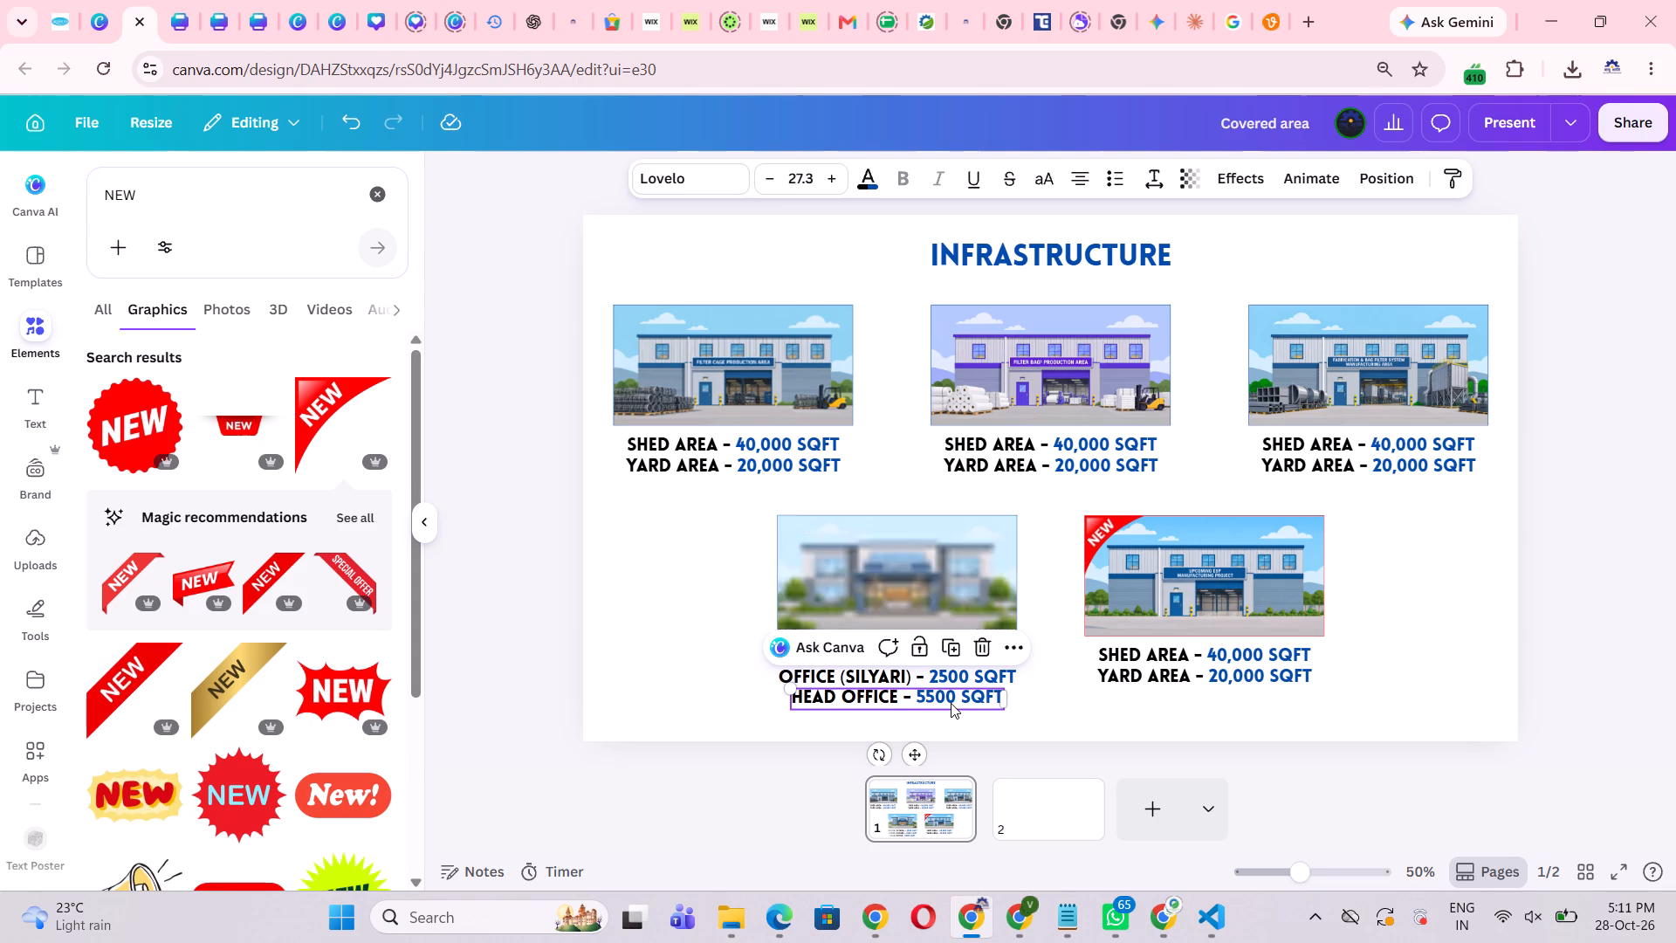
click(1486, 662)
click(887, 696)
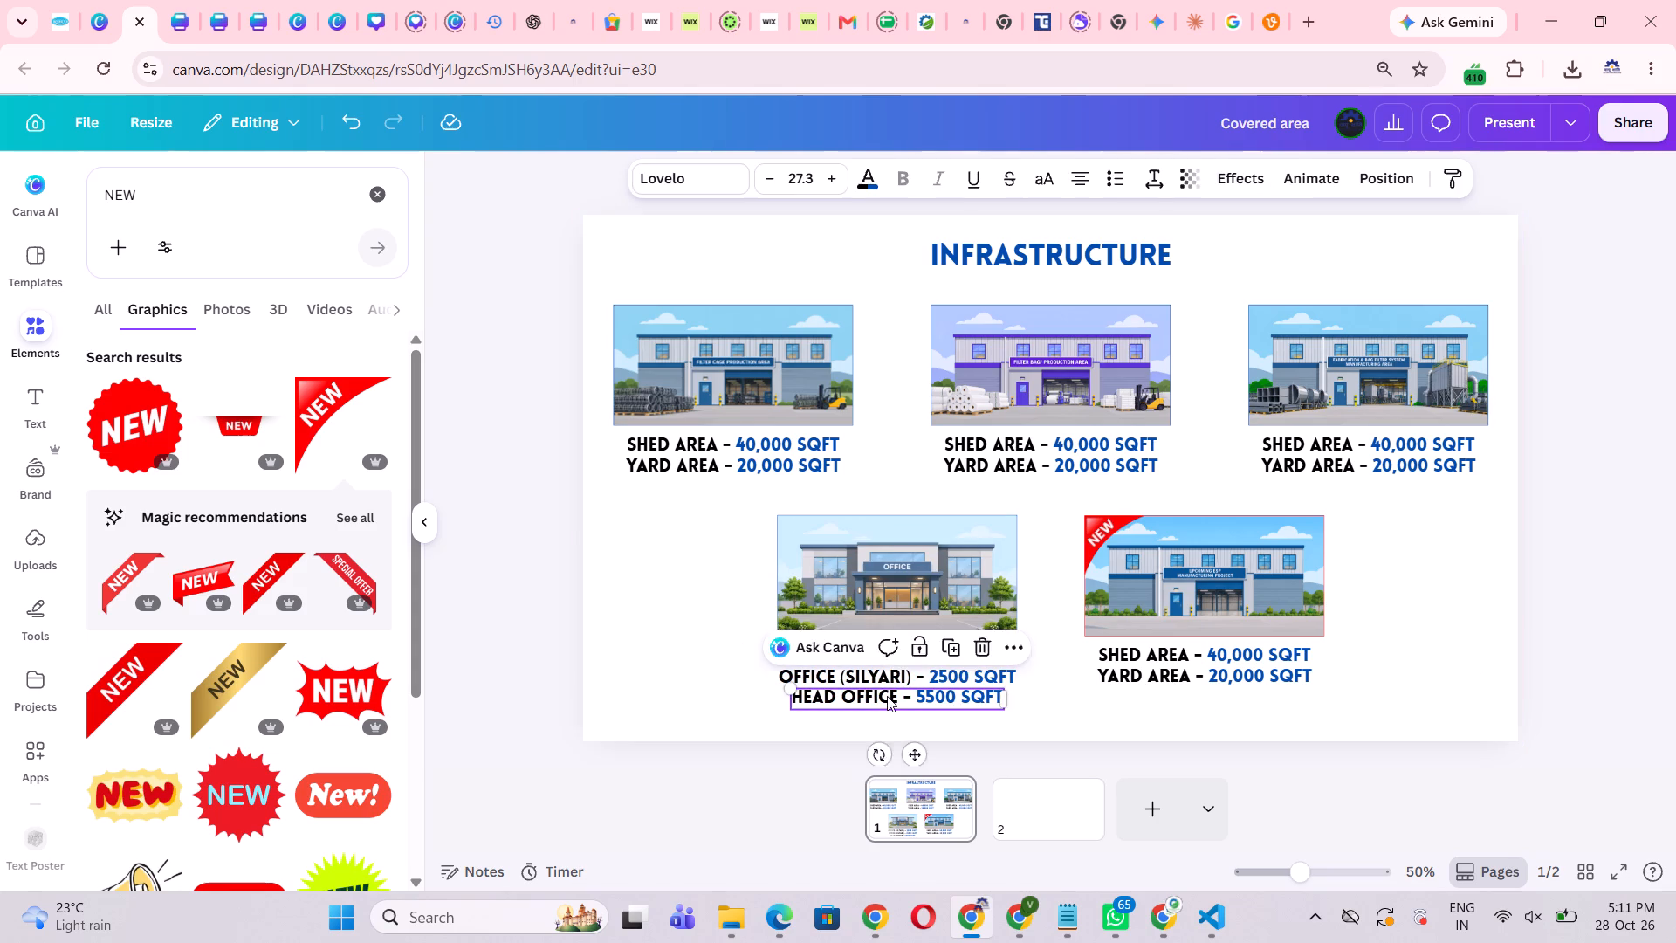
drag(887, 696, 684, 593)
drag(752, 655, 814, 692)
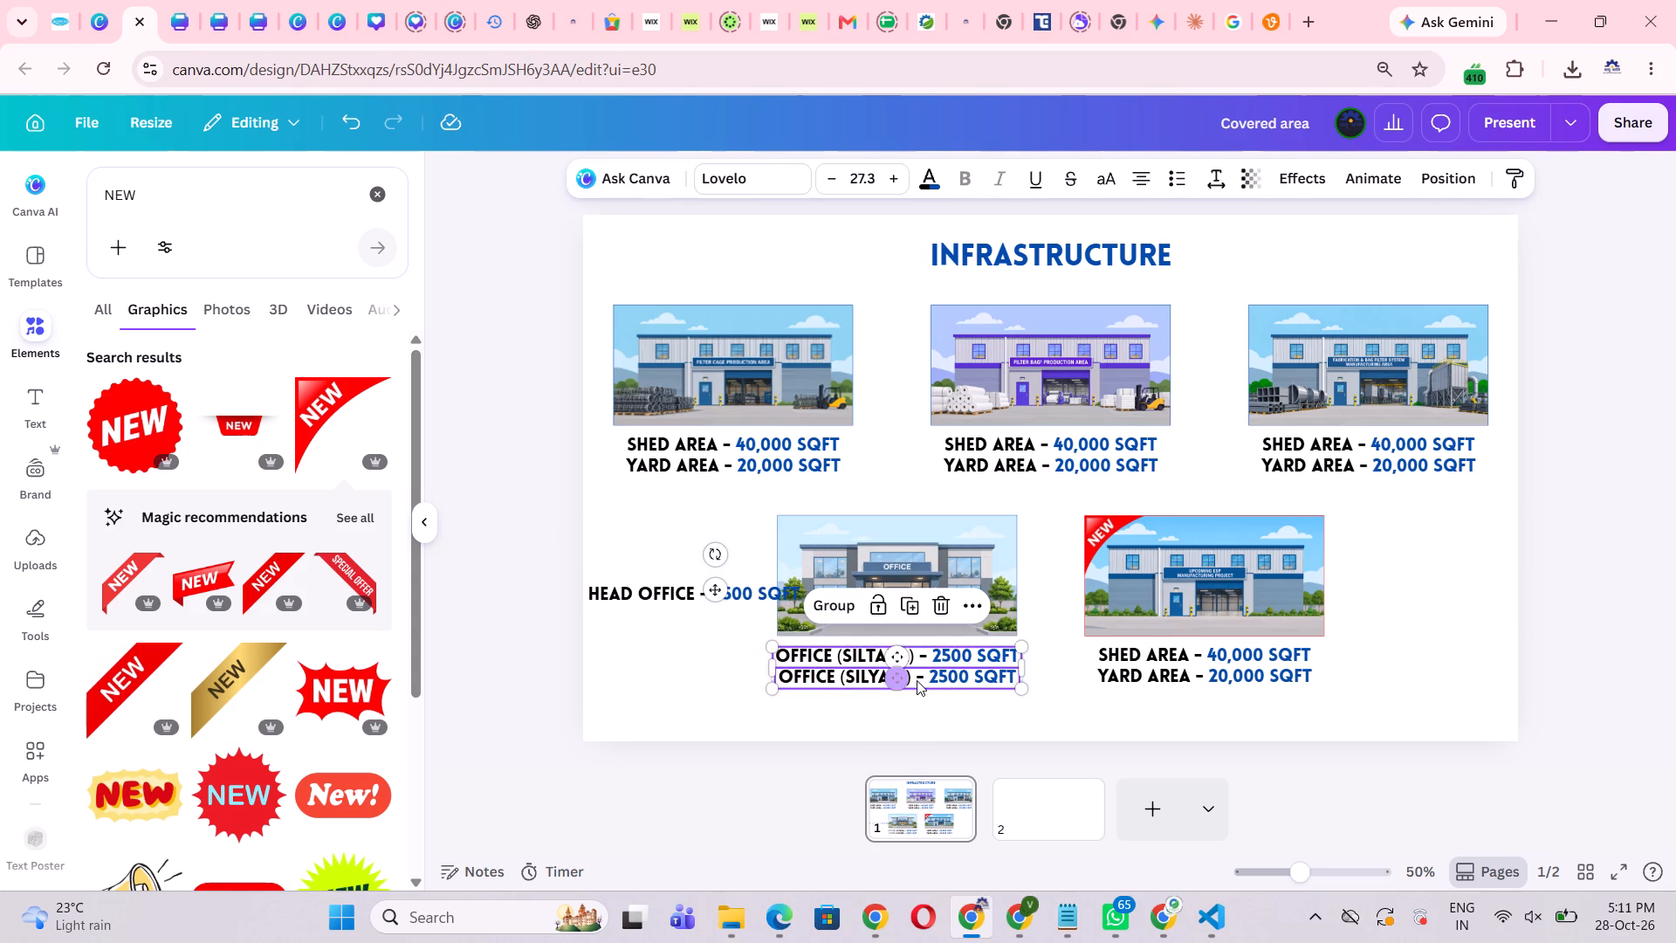
drag(940, 671, 941, 699)
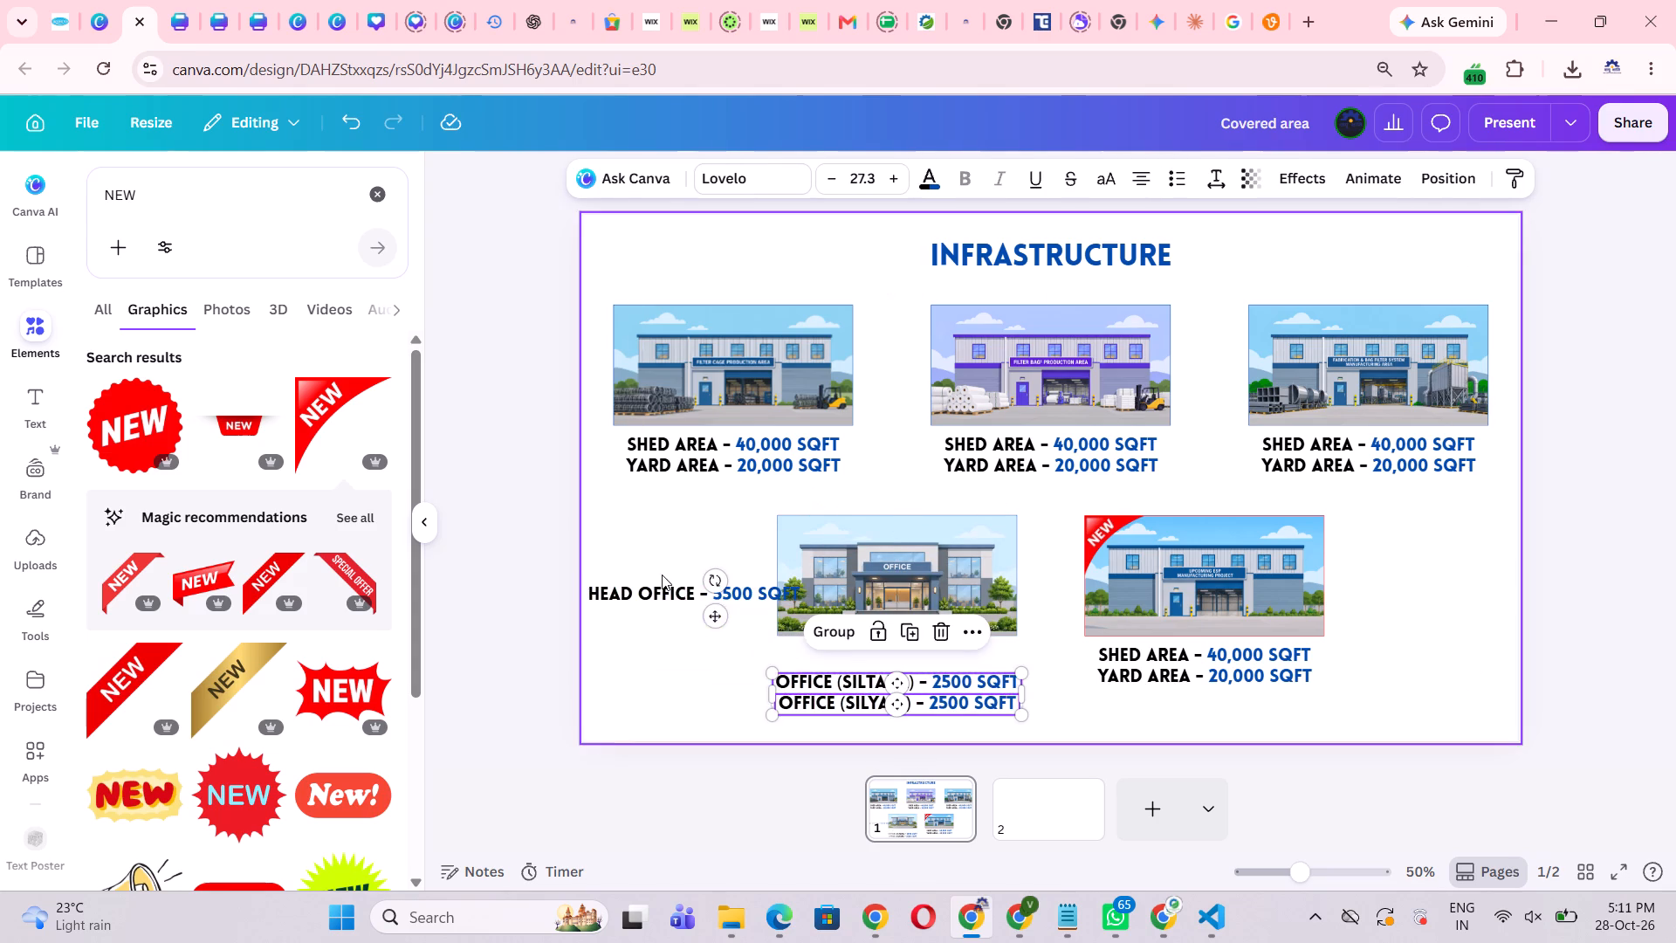
Place the Head Office line as the first caption row, centred directly under the Office image and level with the neighbouring caption.
click(662, 575)
click(664, 593)
drag(671, 594, 869, 657)
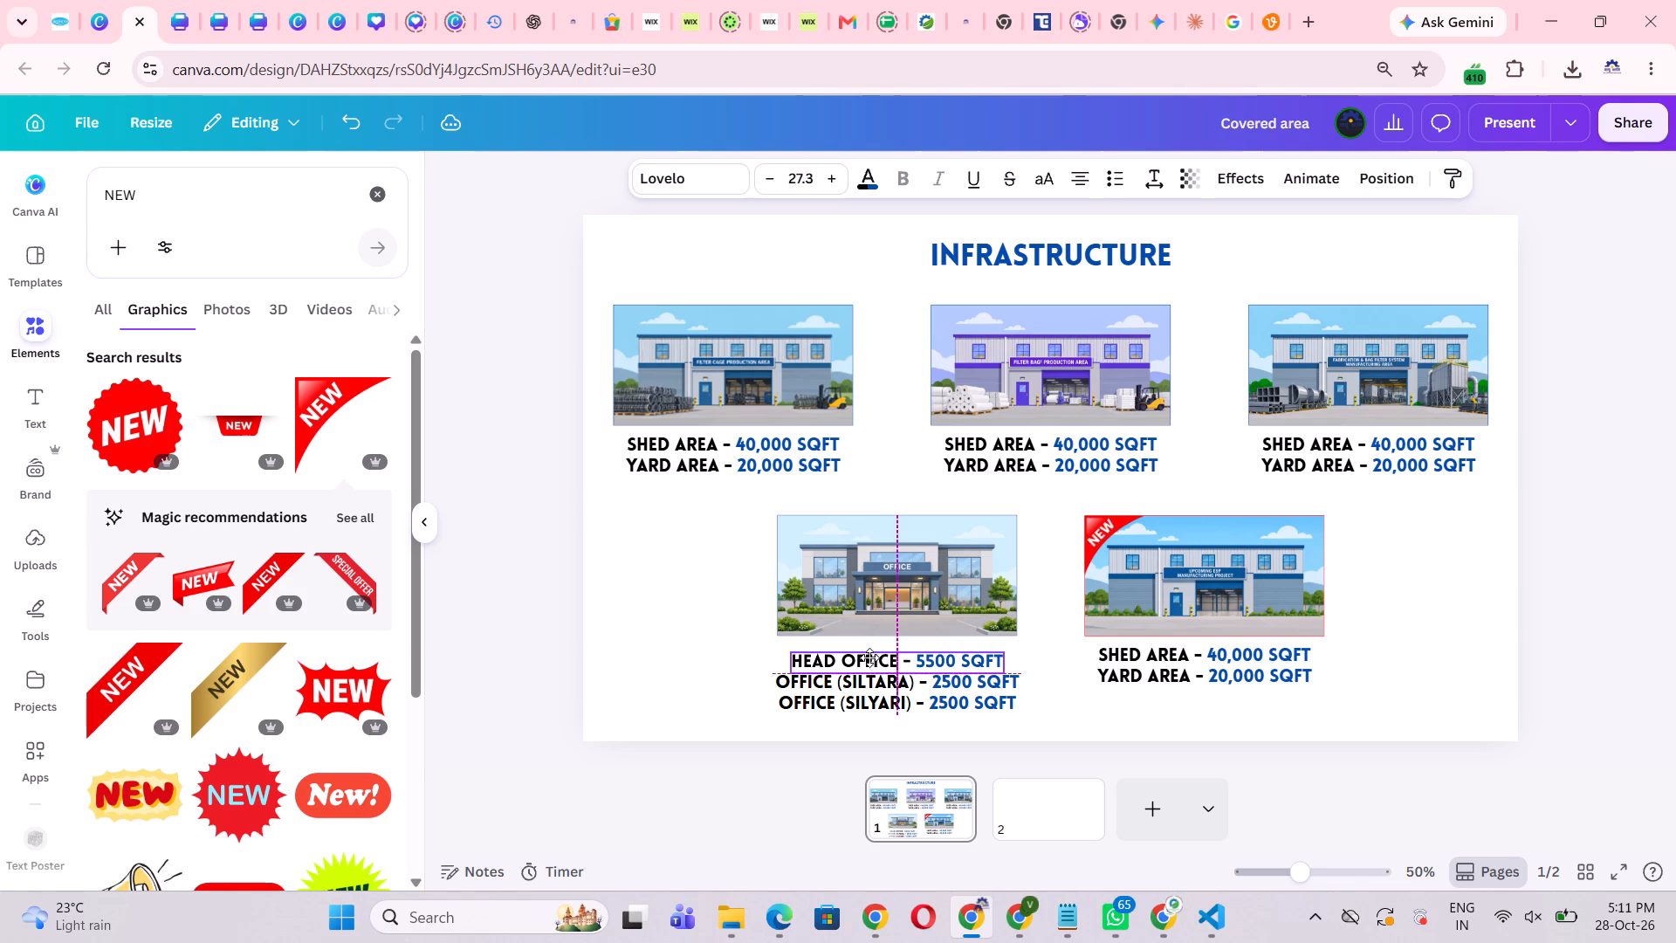
drag(869, 657, 869, 657)
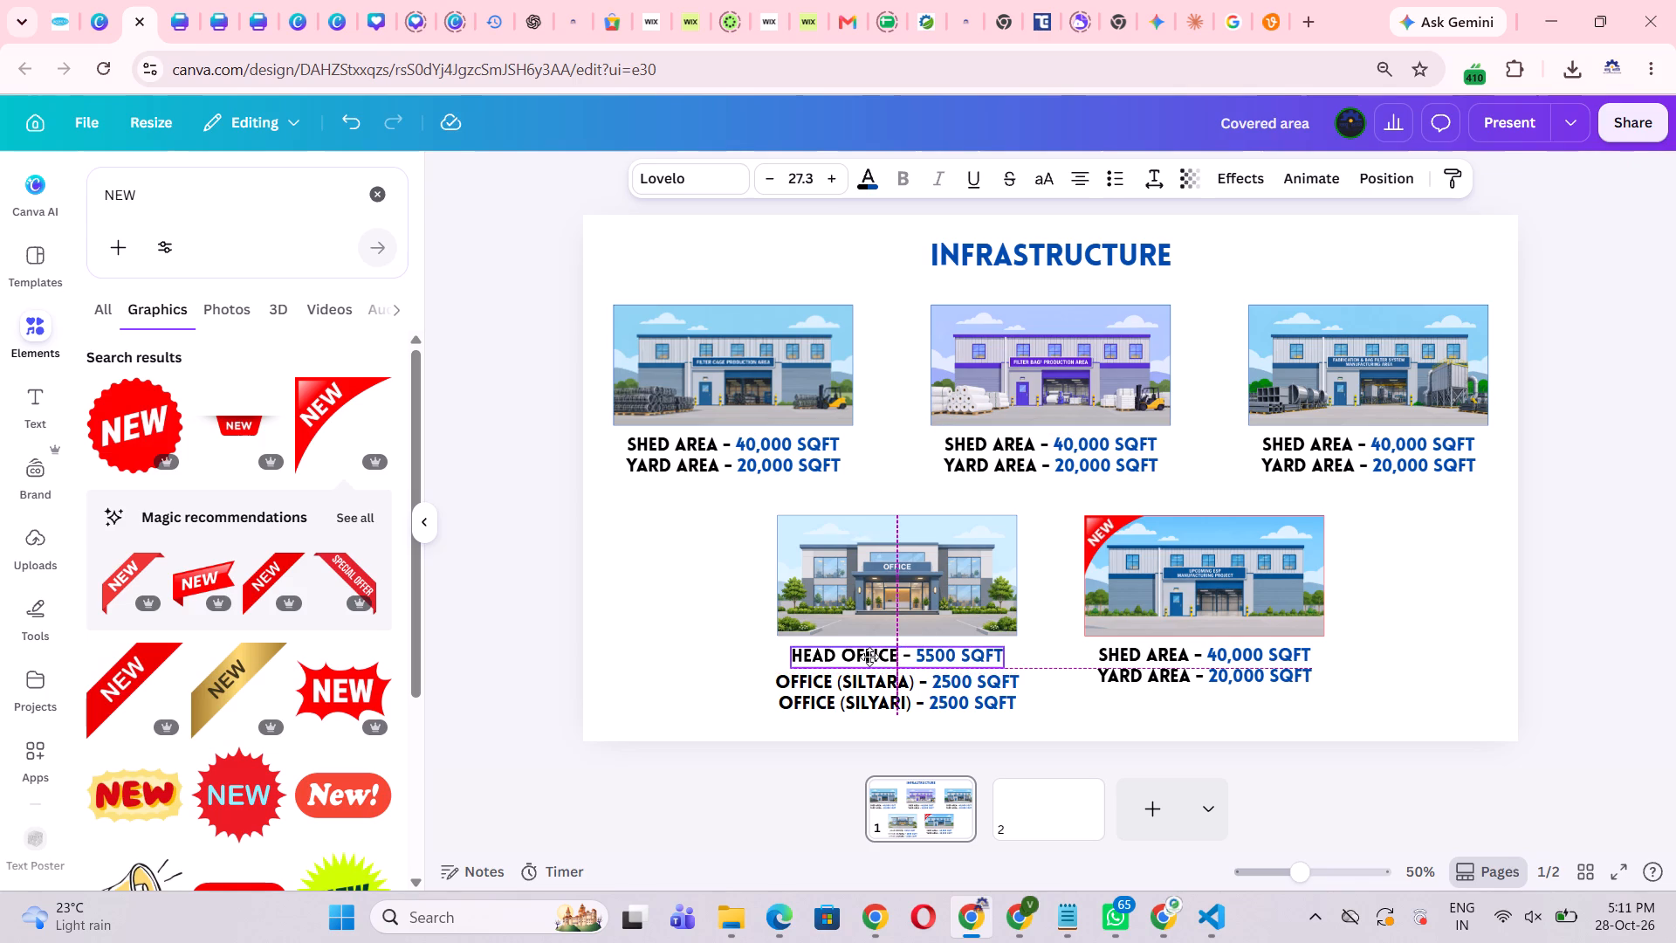
drag(869, 657, 869, 655)
Move the Office (Siltara) and Office (Silyari) lines up together directly beneath the Head Office line, keeping them centred.
click(909, 687)
click(1032, 712)
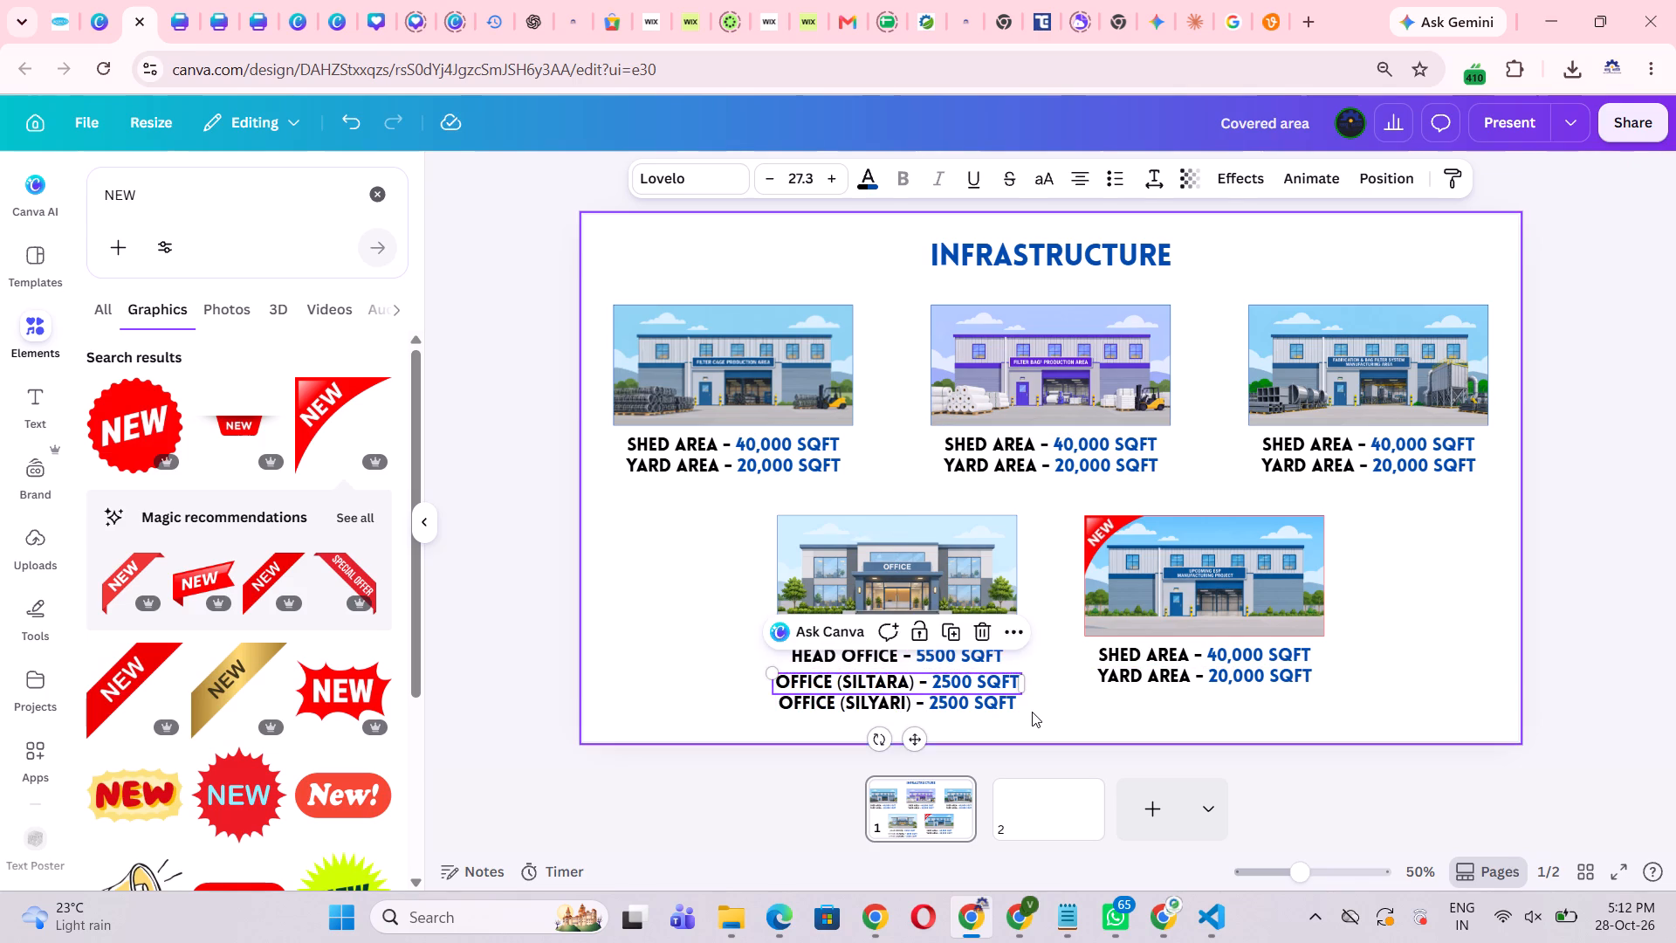
drag(1026, 682, 953, 719)
click(949, 704)
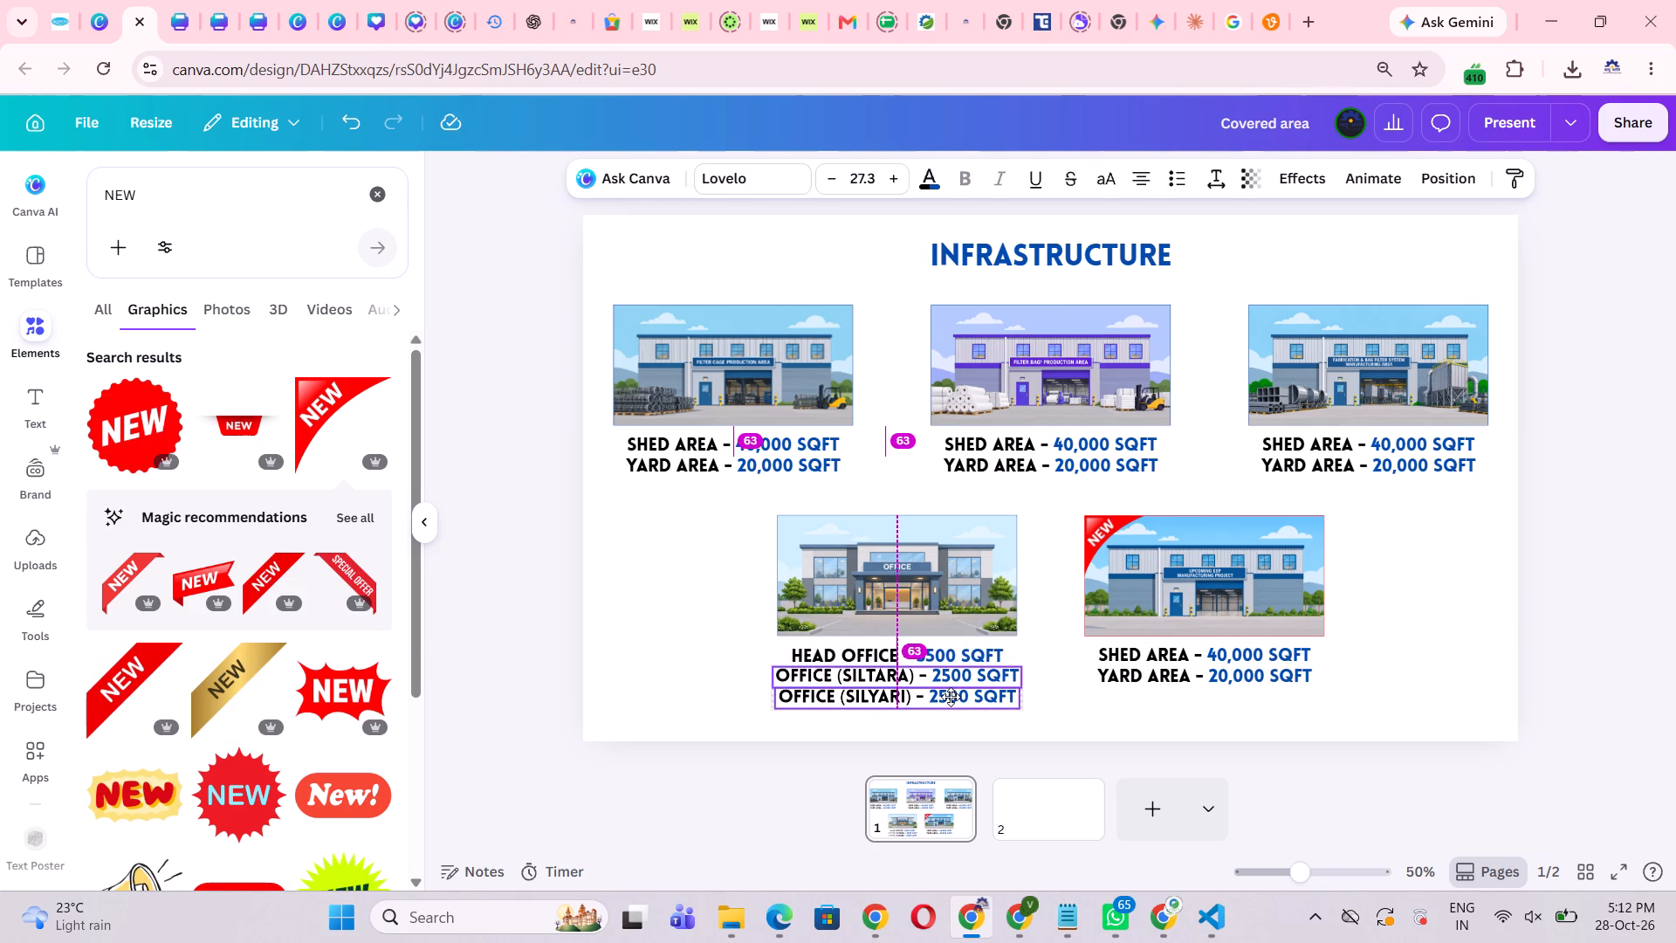
click(1097, 711)
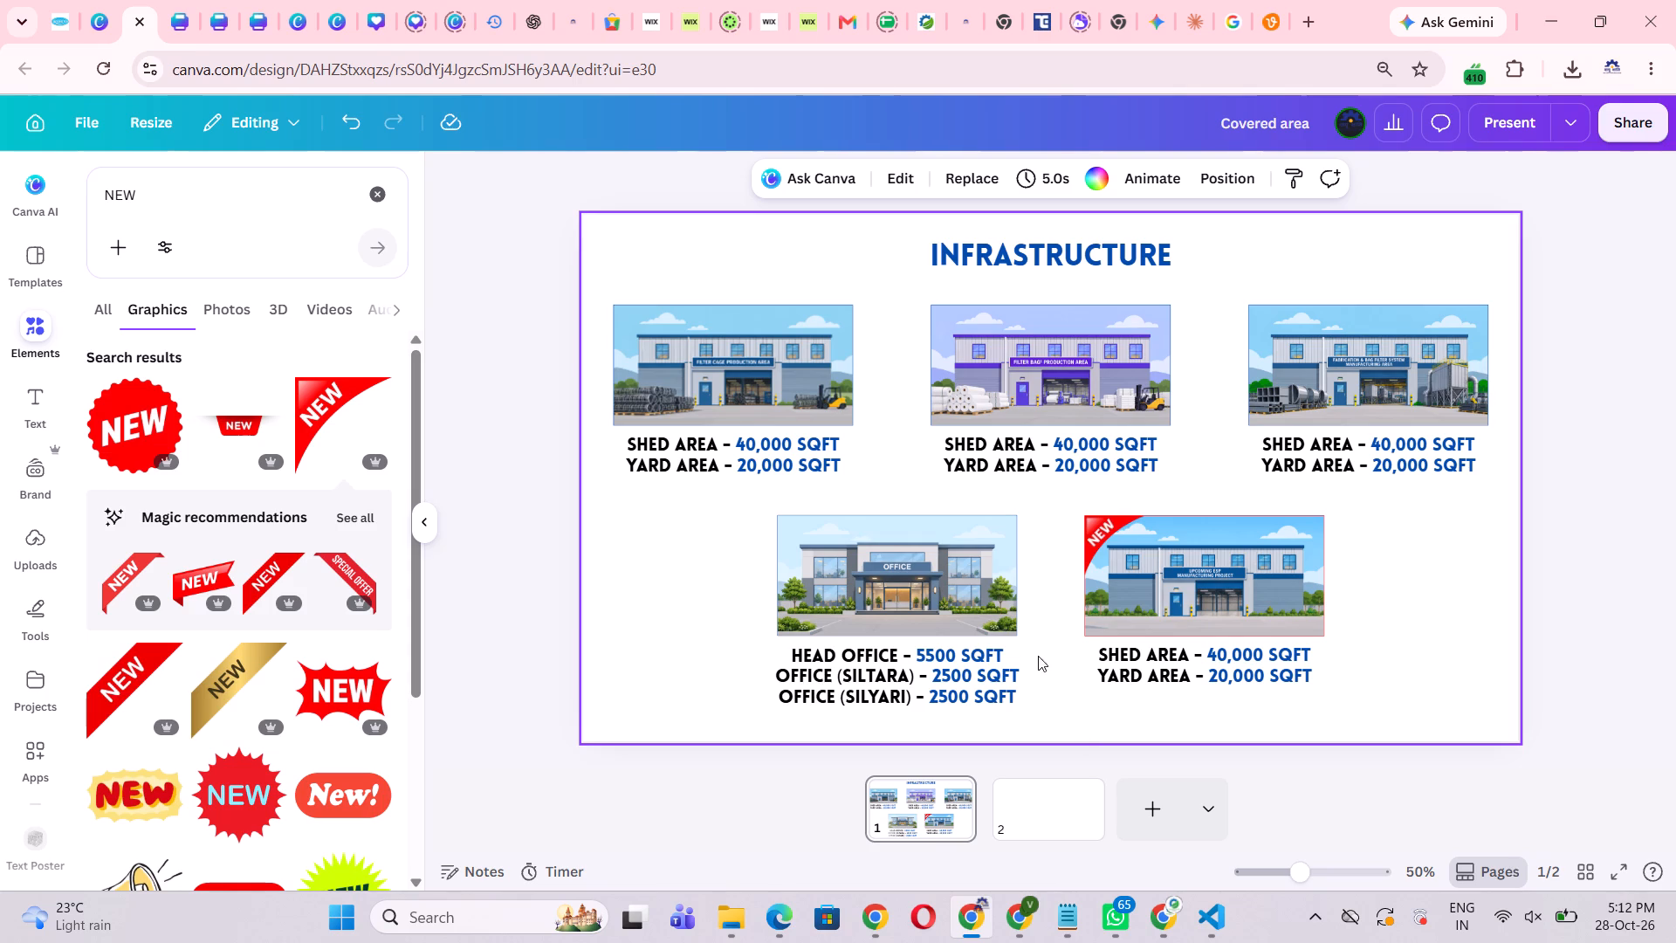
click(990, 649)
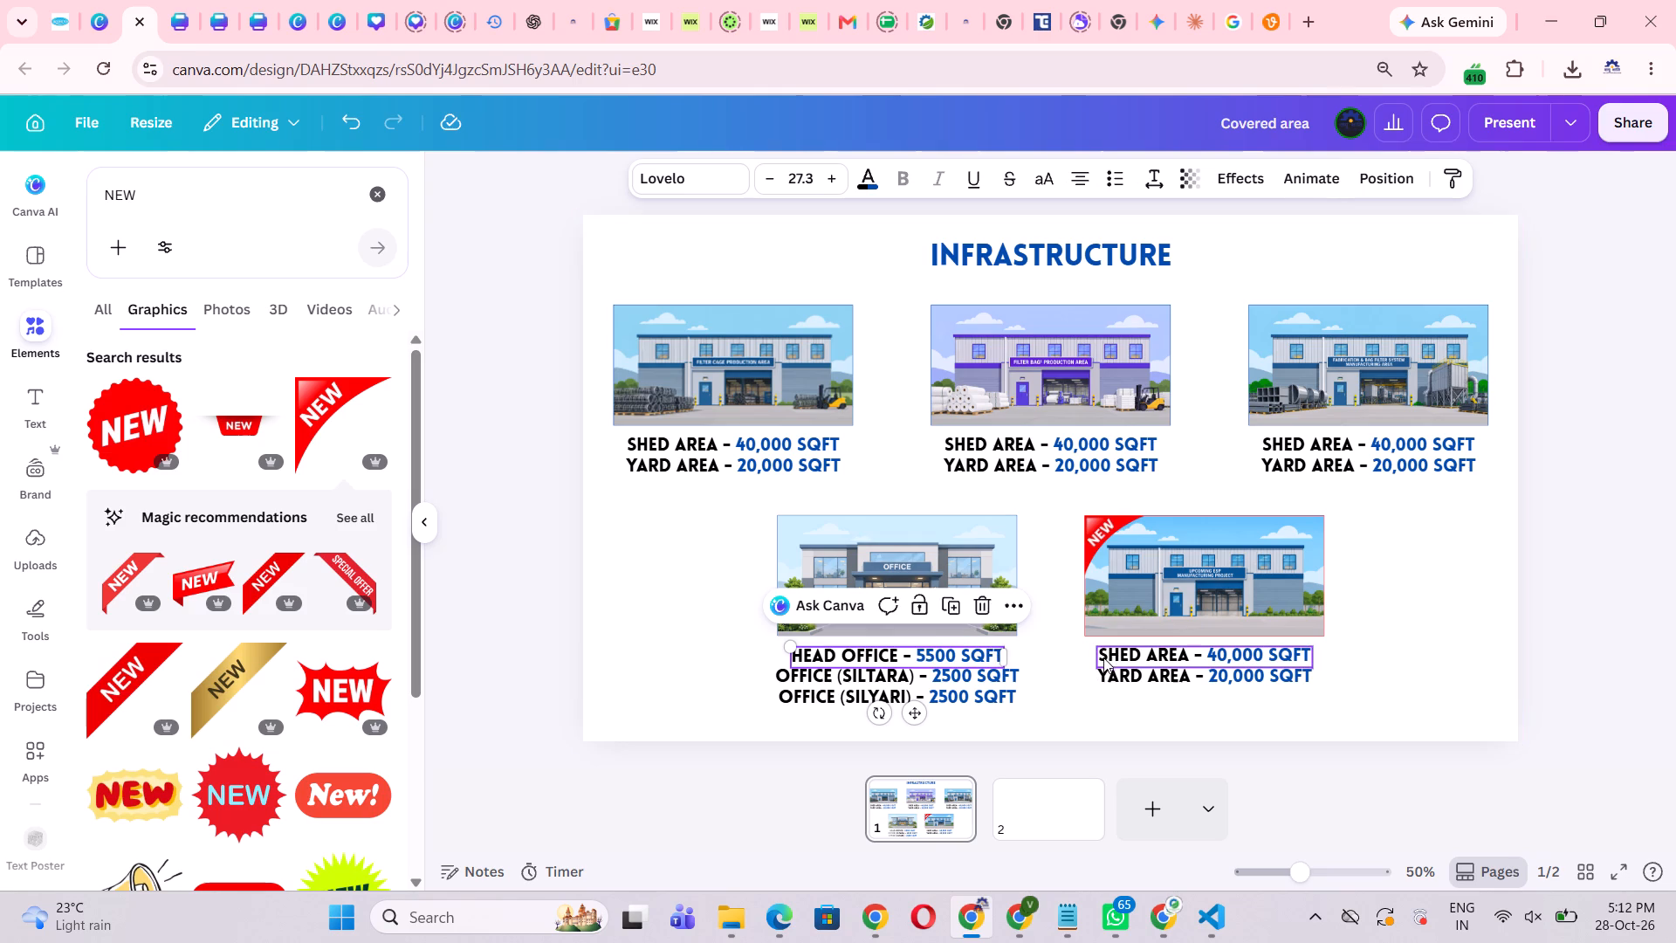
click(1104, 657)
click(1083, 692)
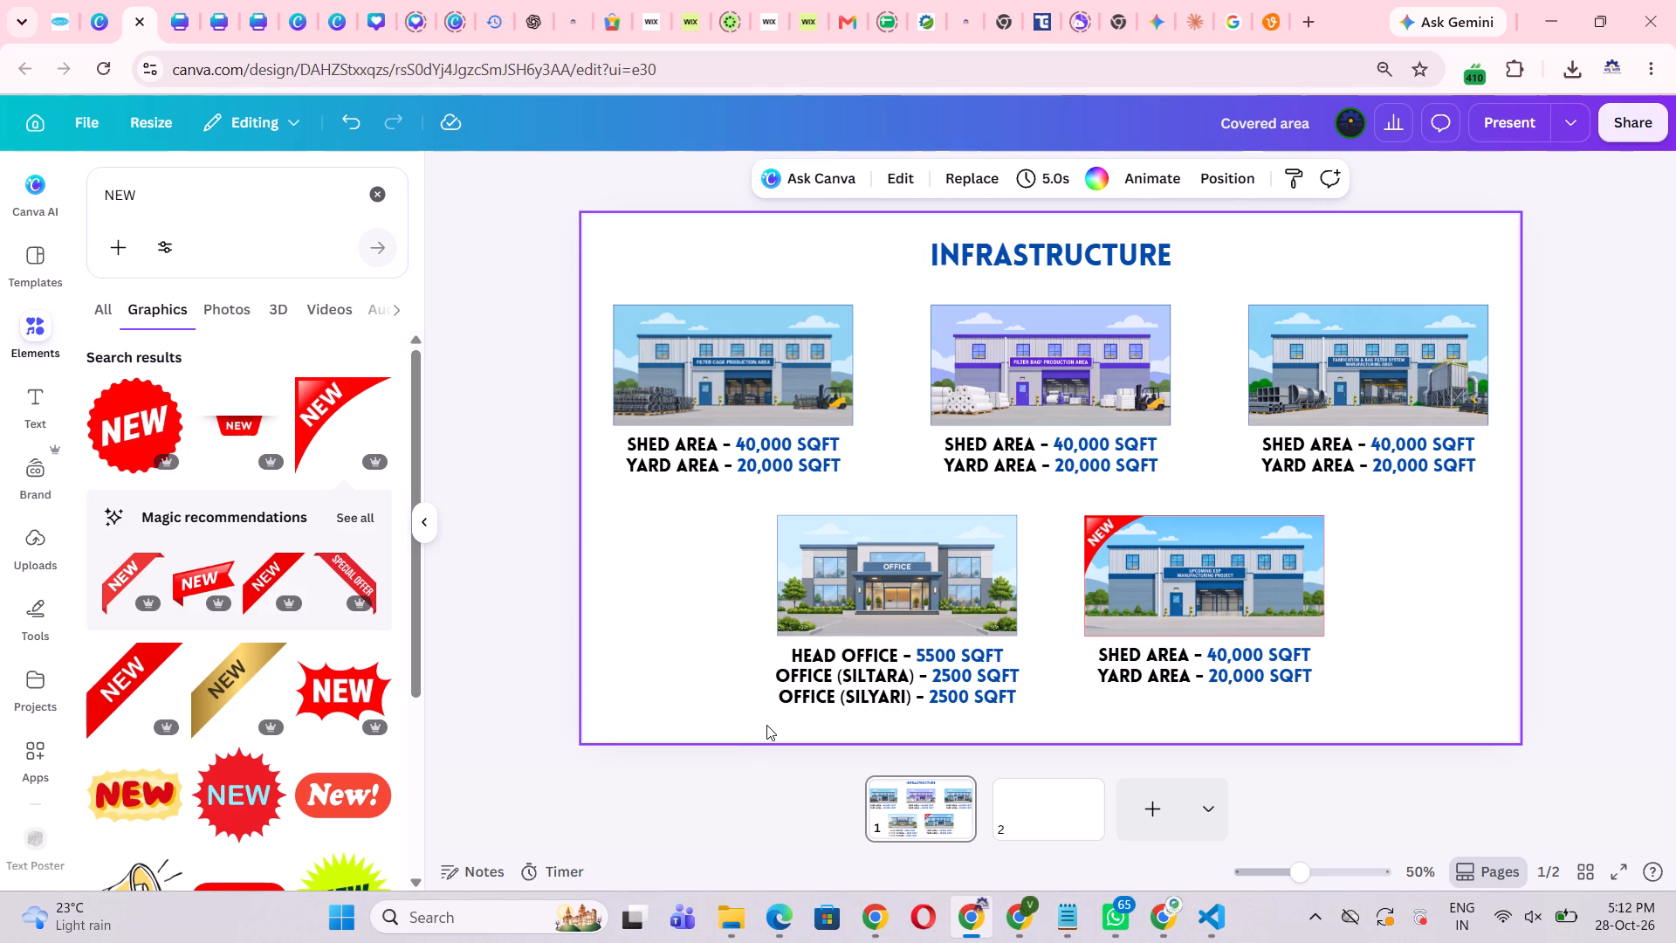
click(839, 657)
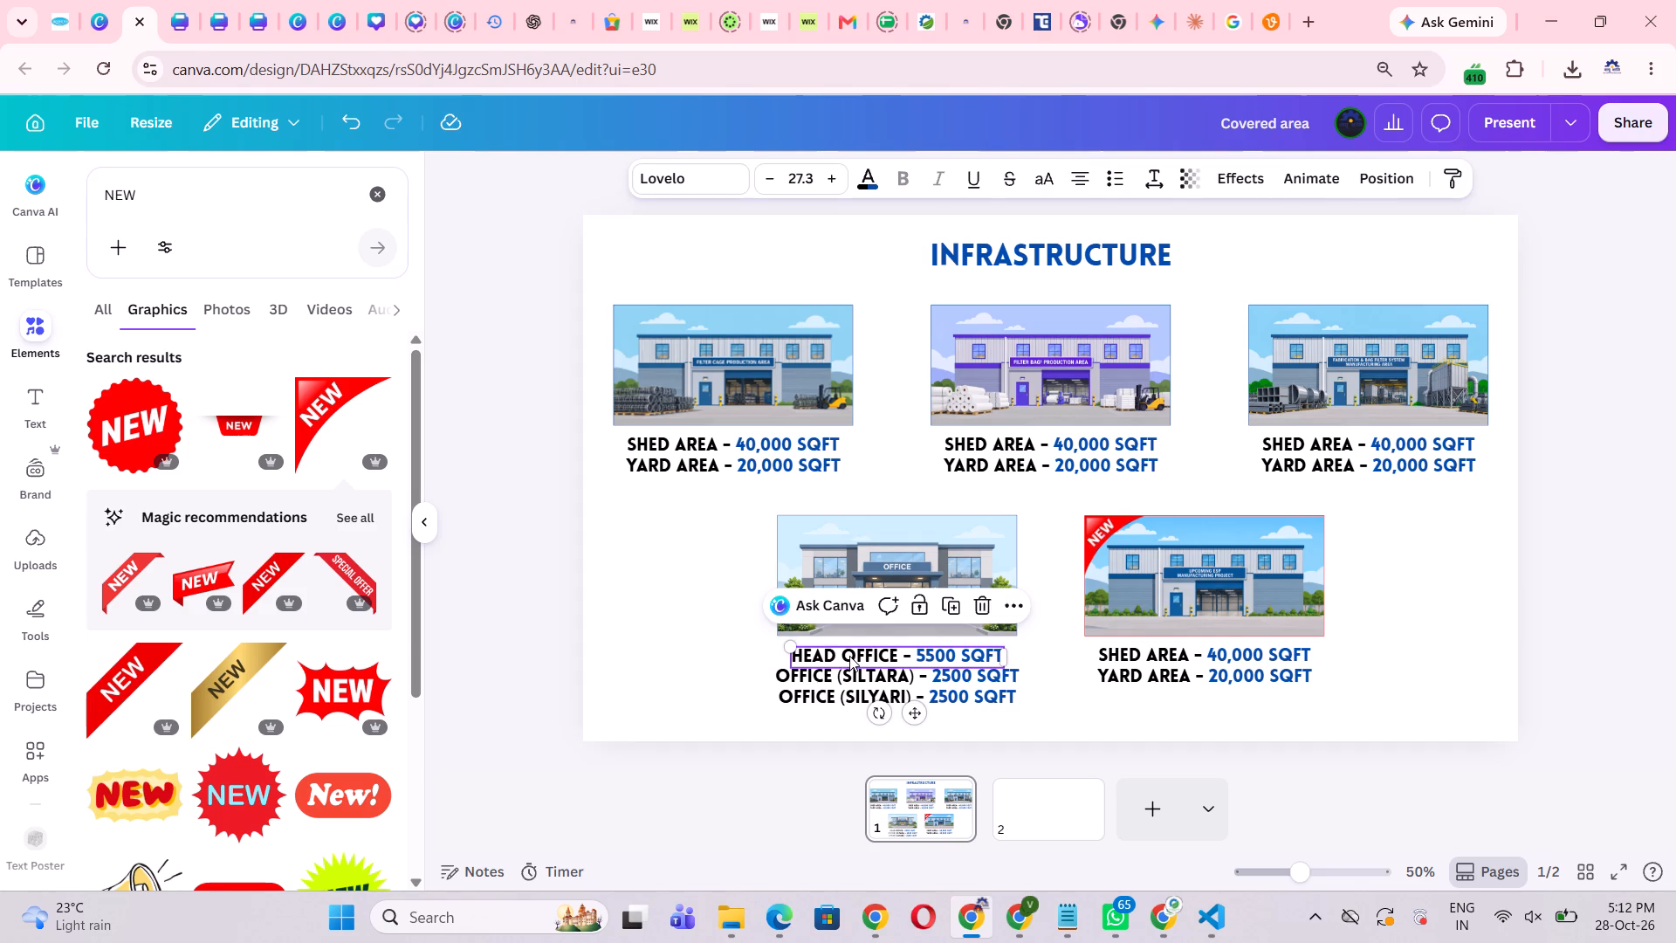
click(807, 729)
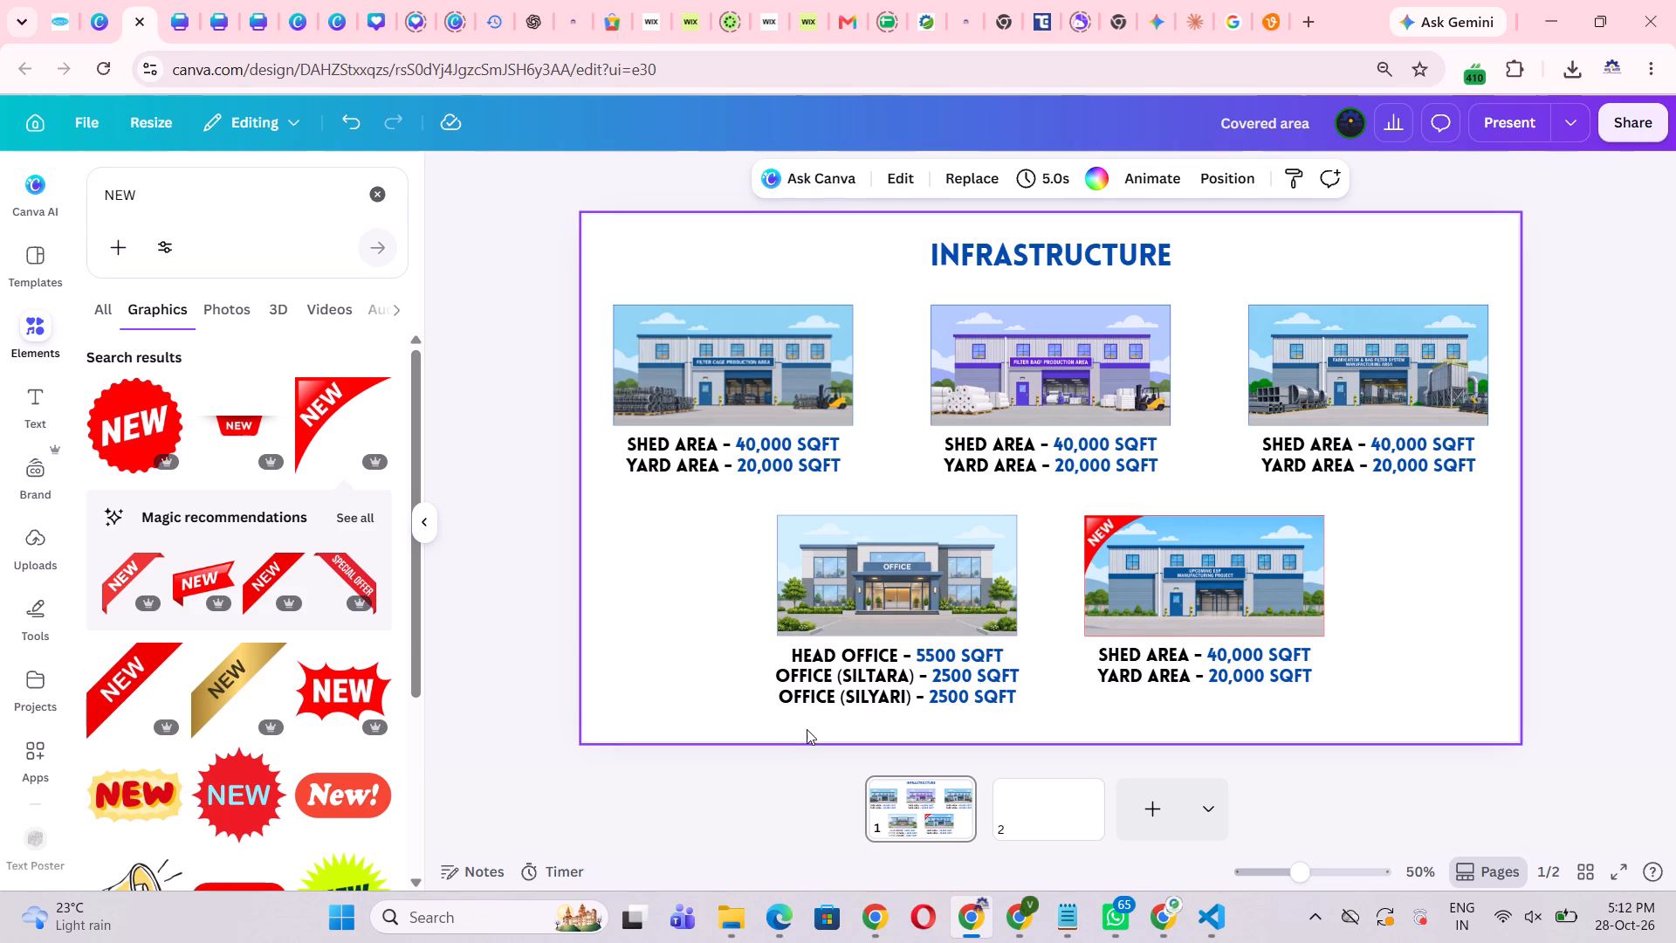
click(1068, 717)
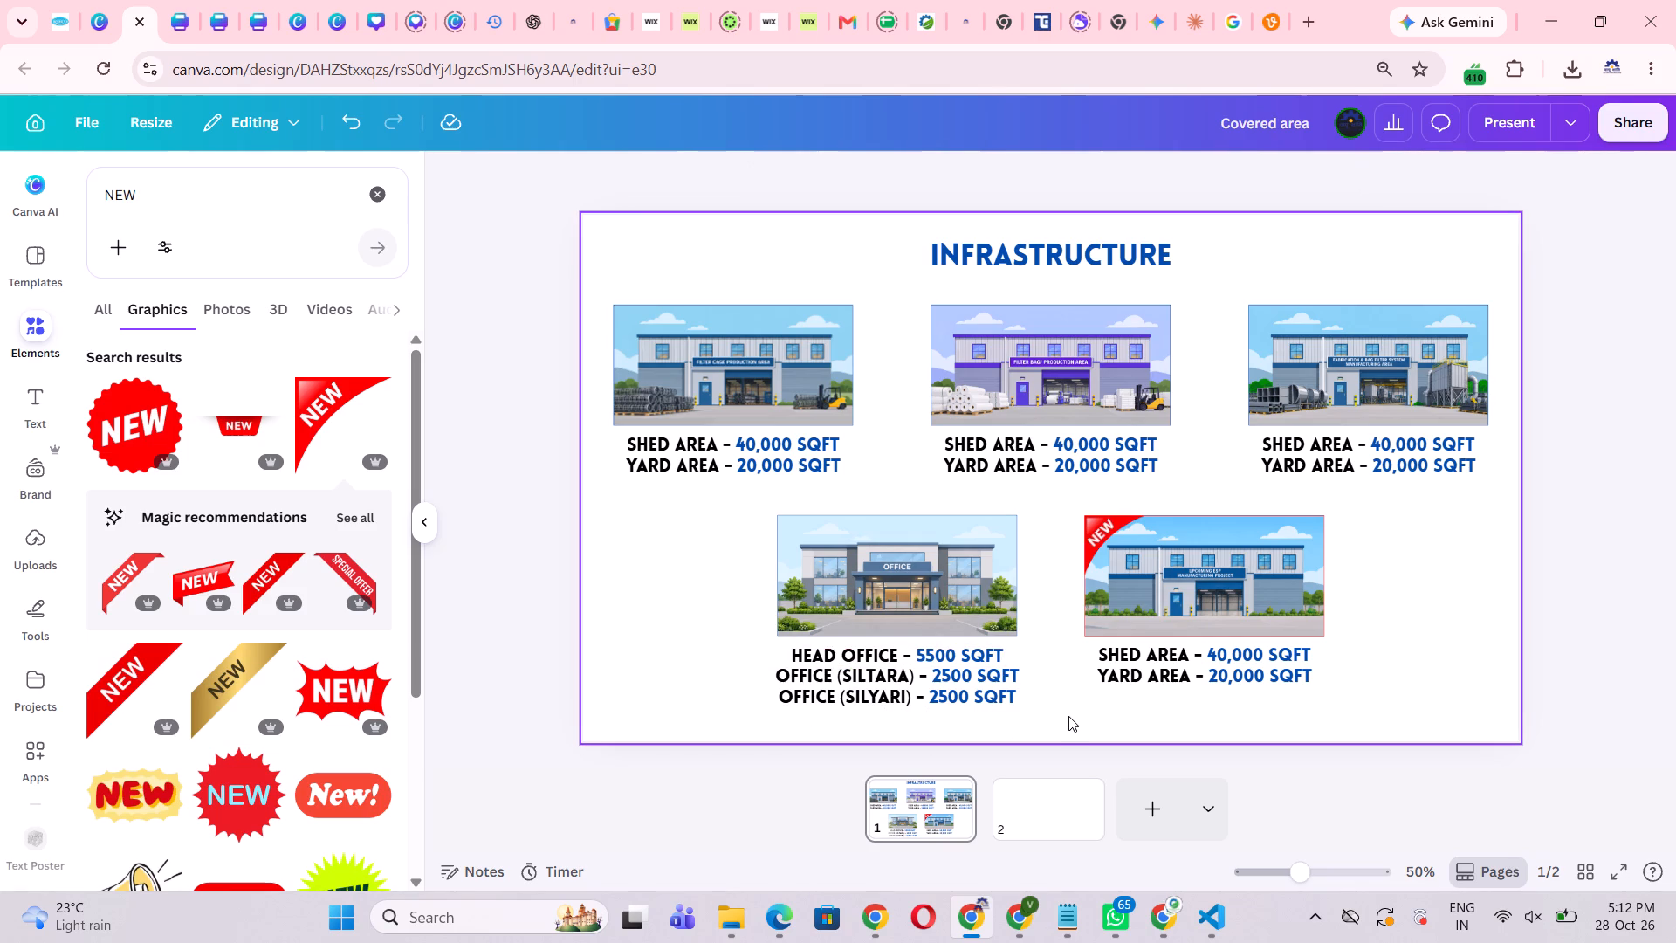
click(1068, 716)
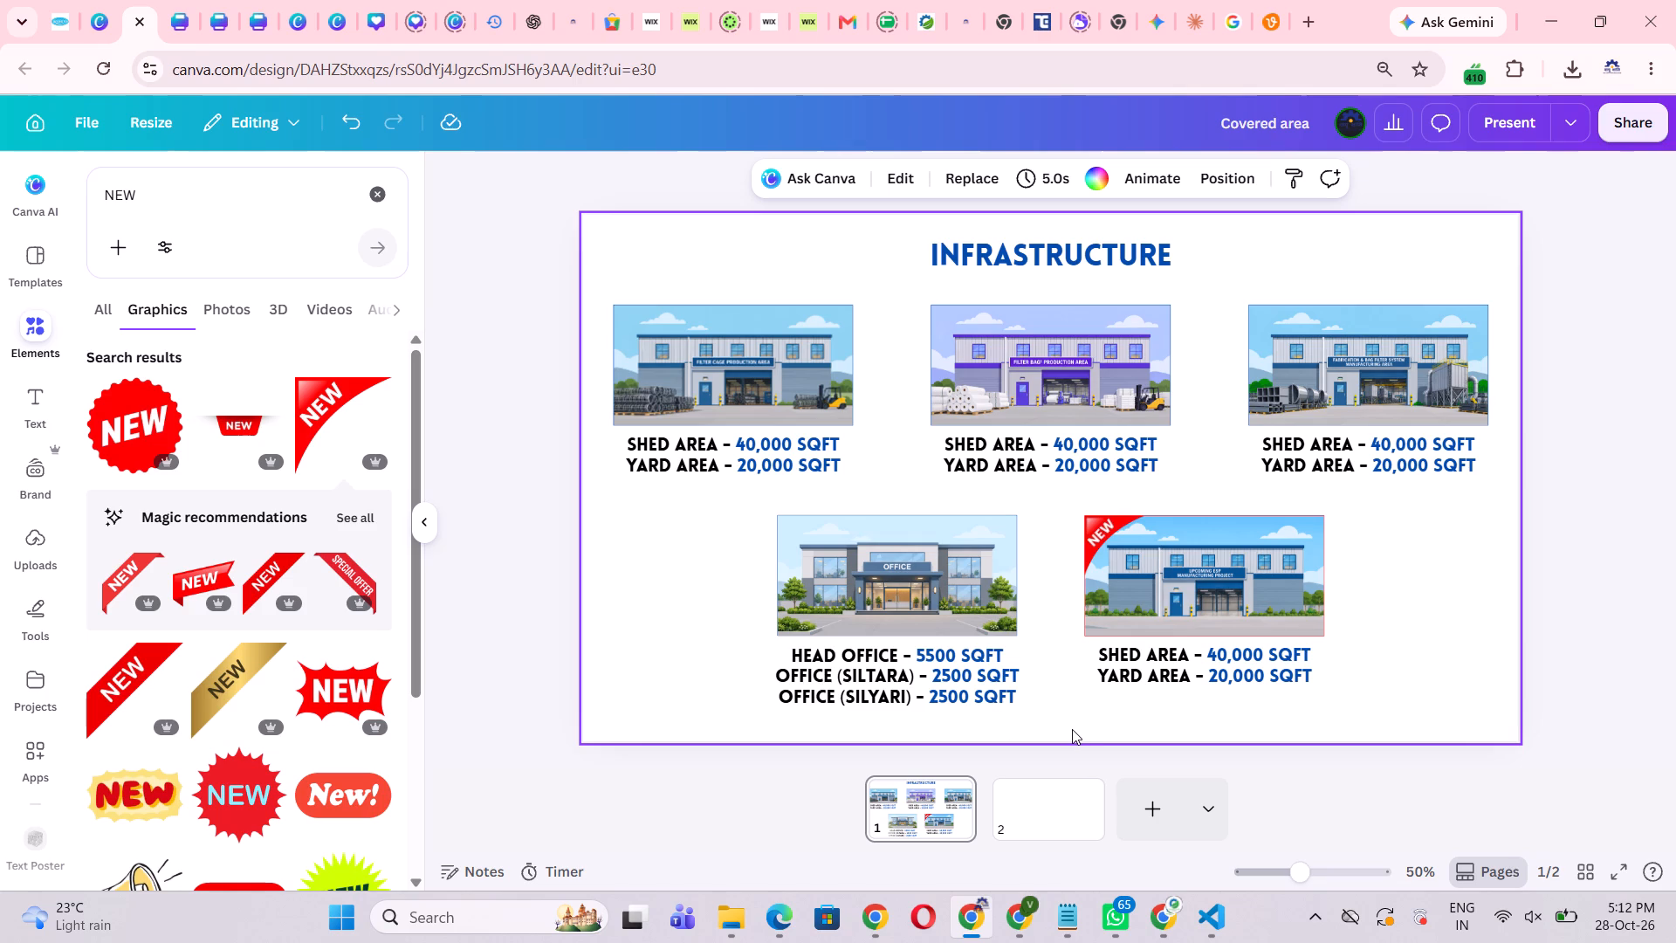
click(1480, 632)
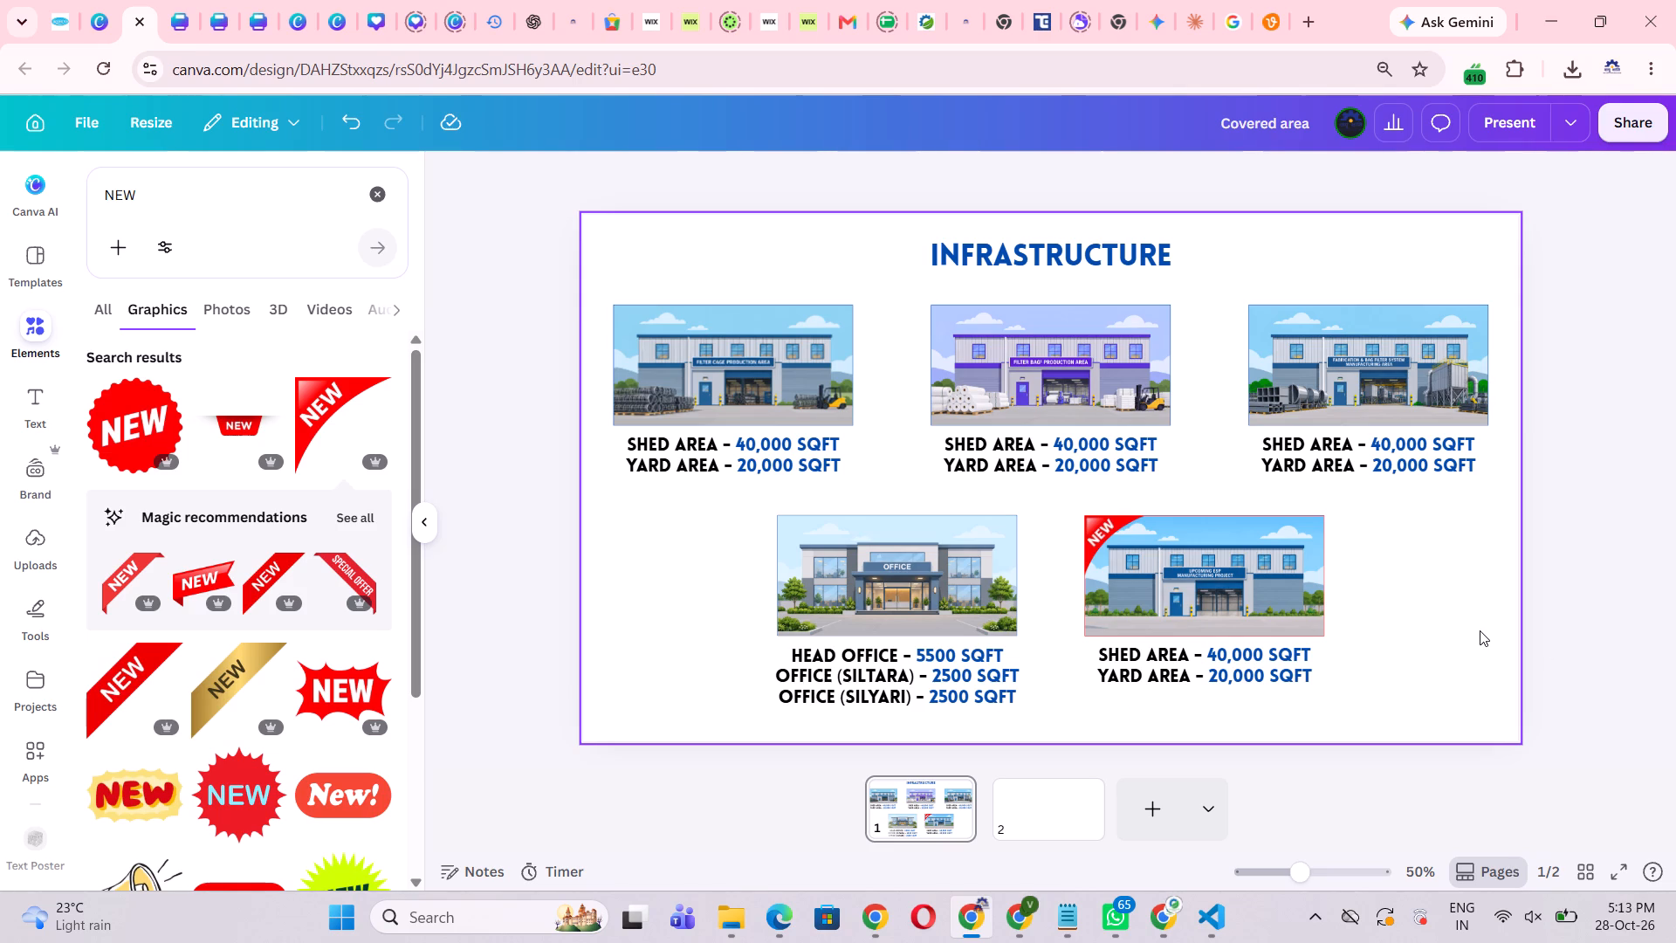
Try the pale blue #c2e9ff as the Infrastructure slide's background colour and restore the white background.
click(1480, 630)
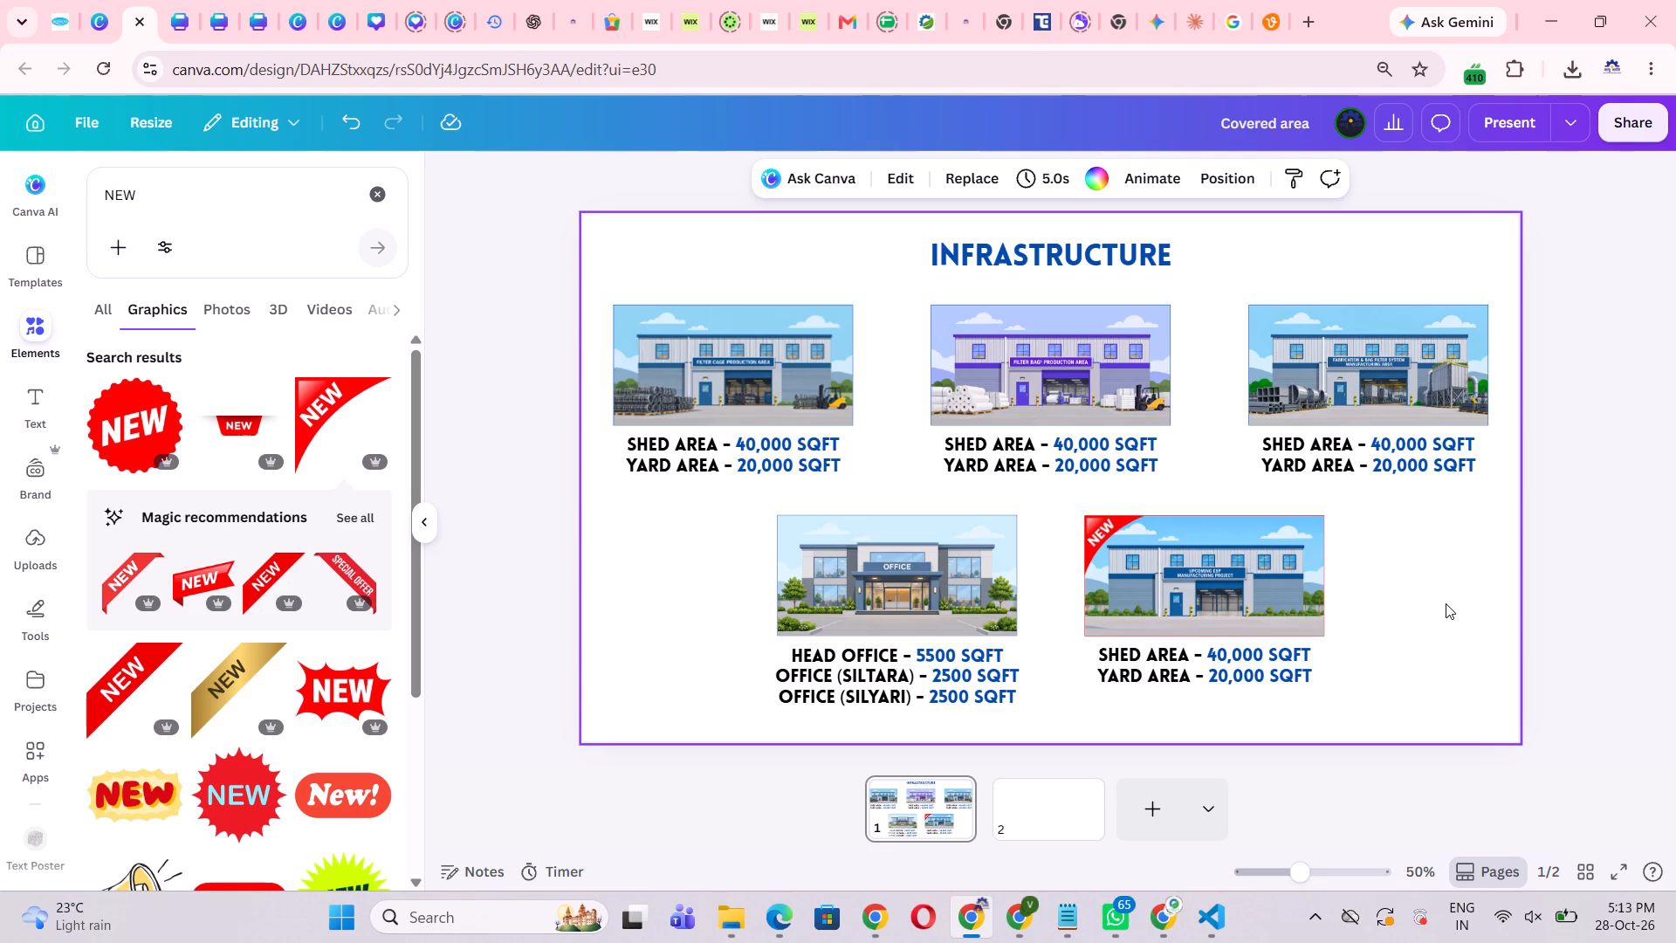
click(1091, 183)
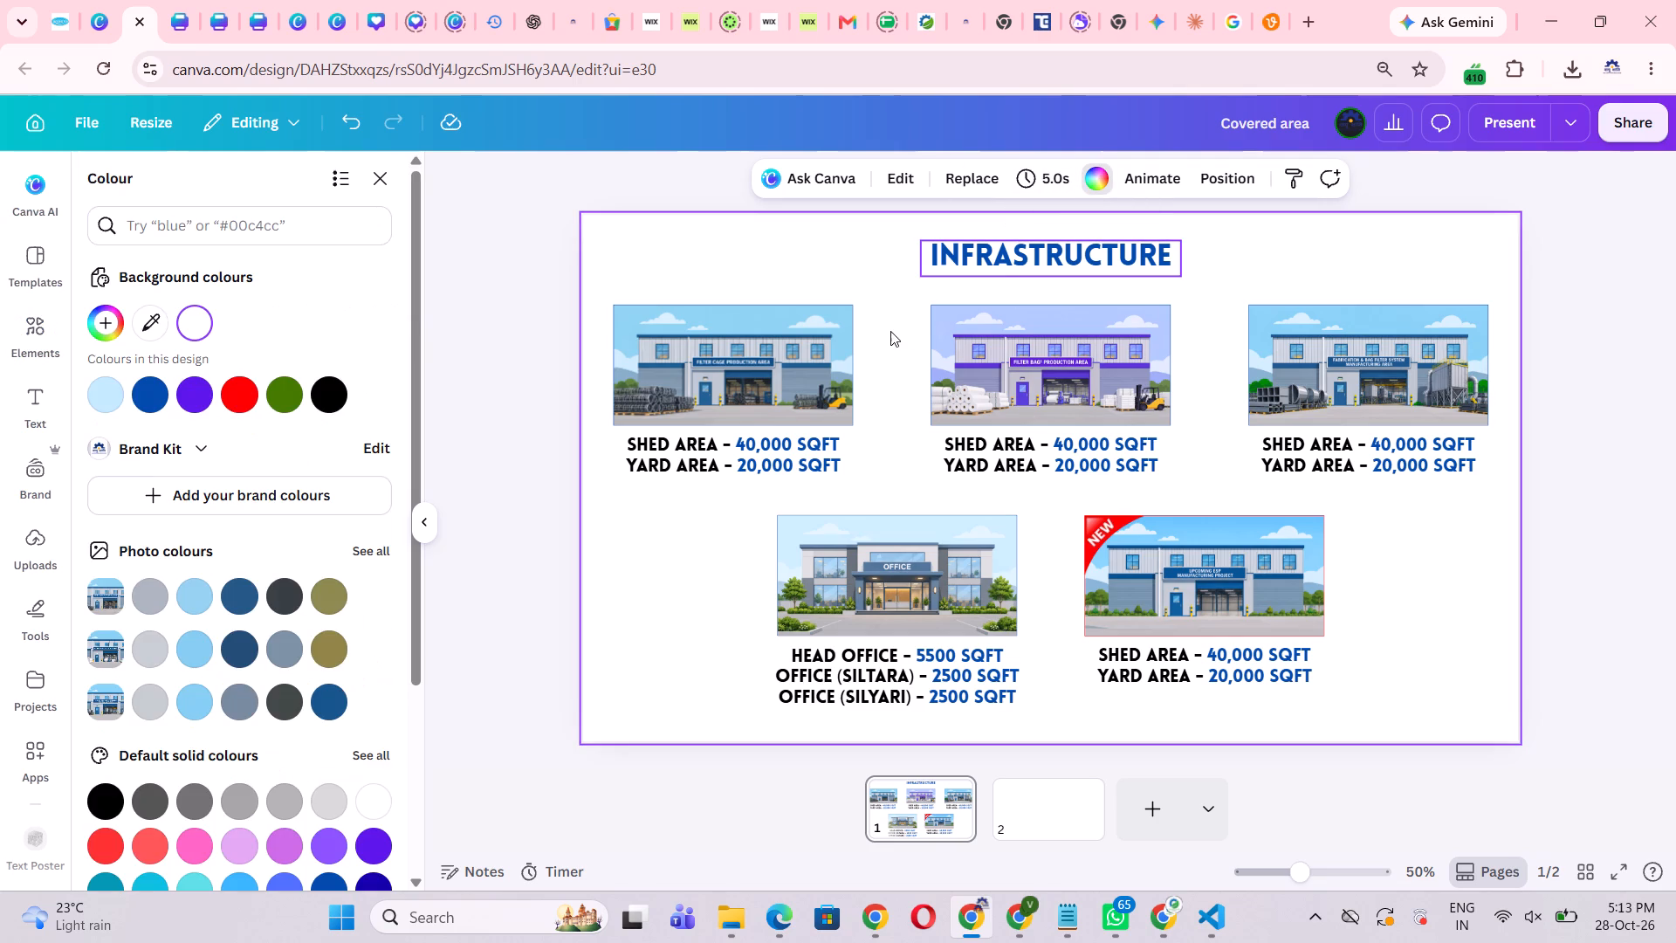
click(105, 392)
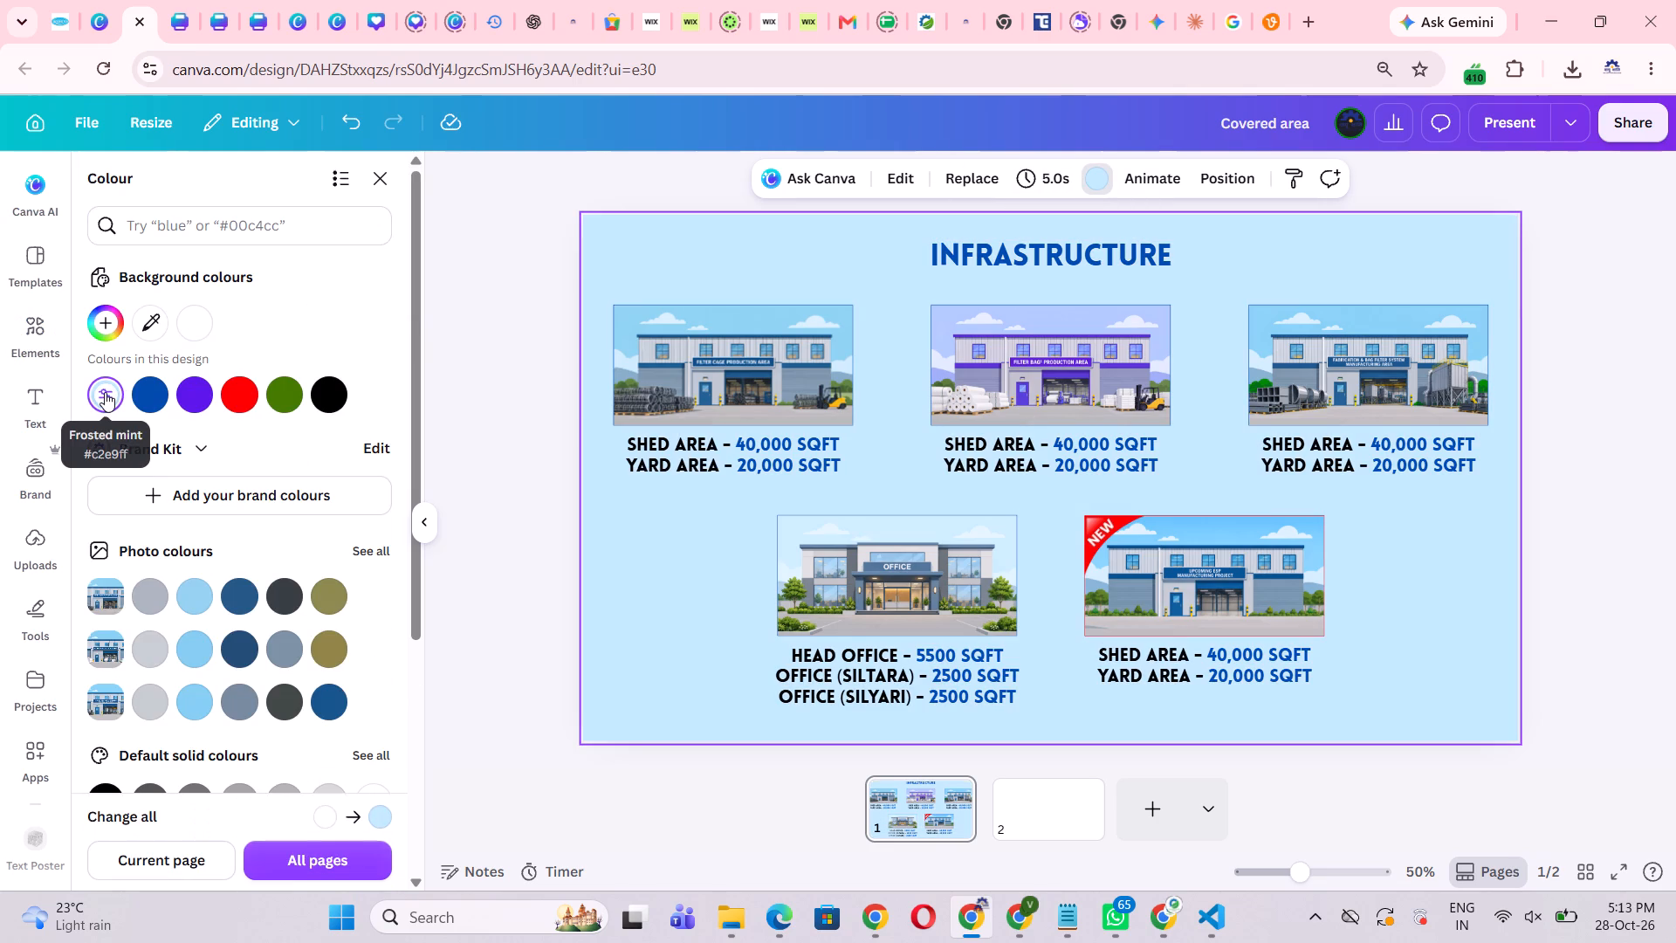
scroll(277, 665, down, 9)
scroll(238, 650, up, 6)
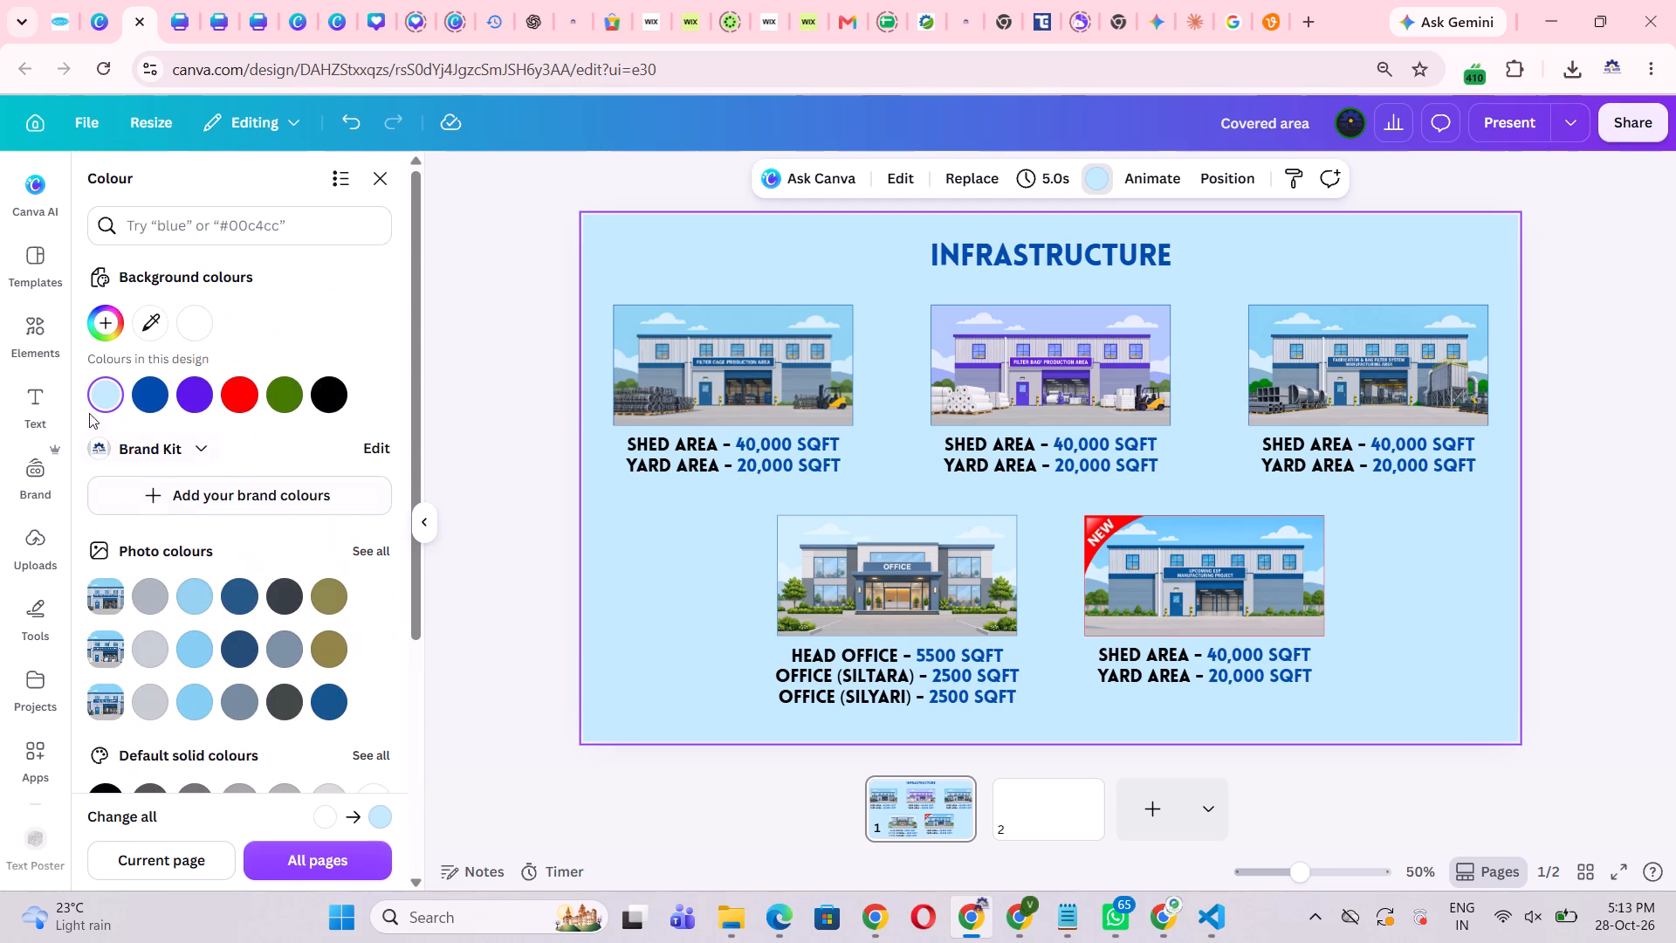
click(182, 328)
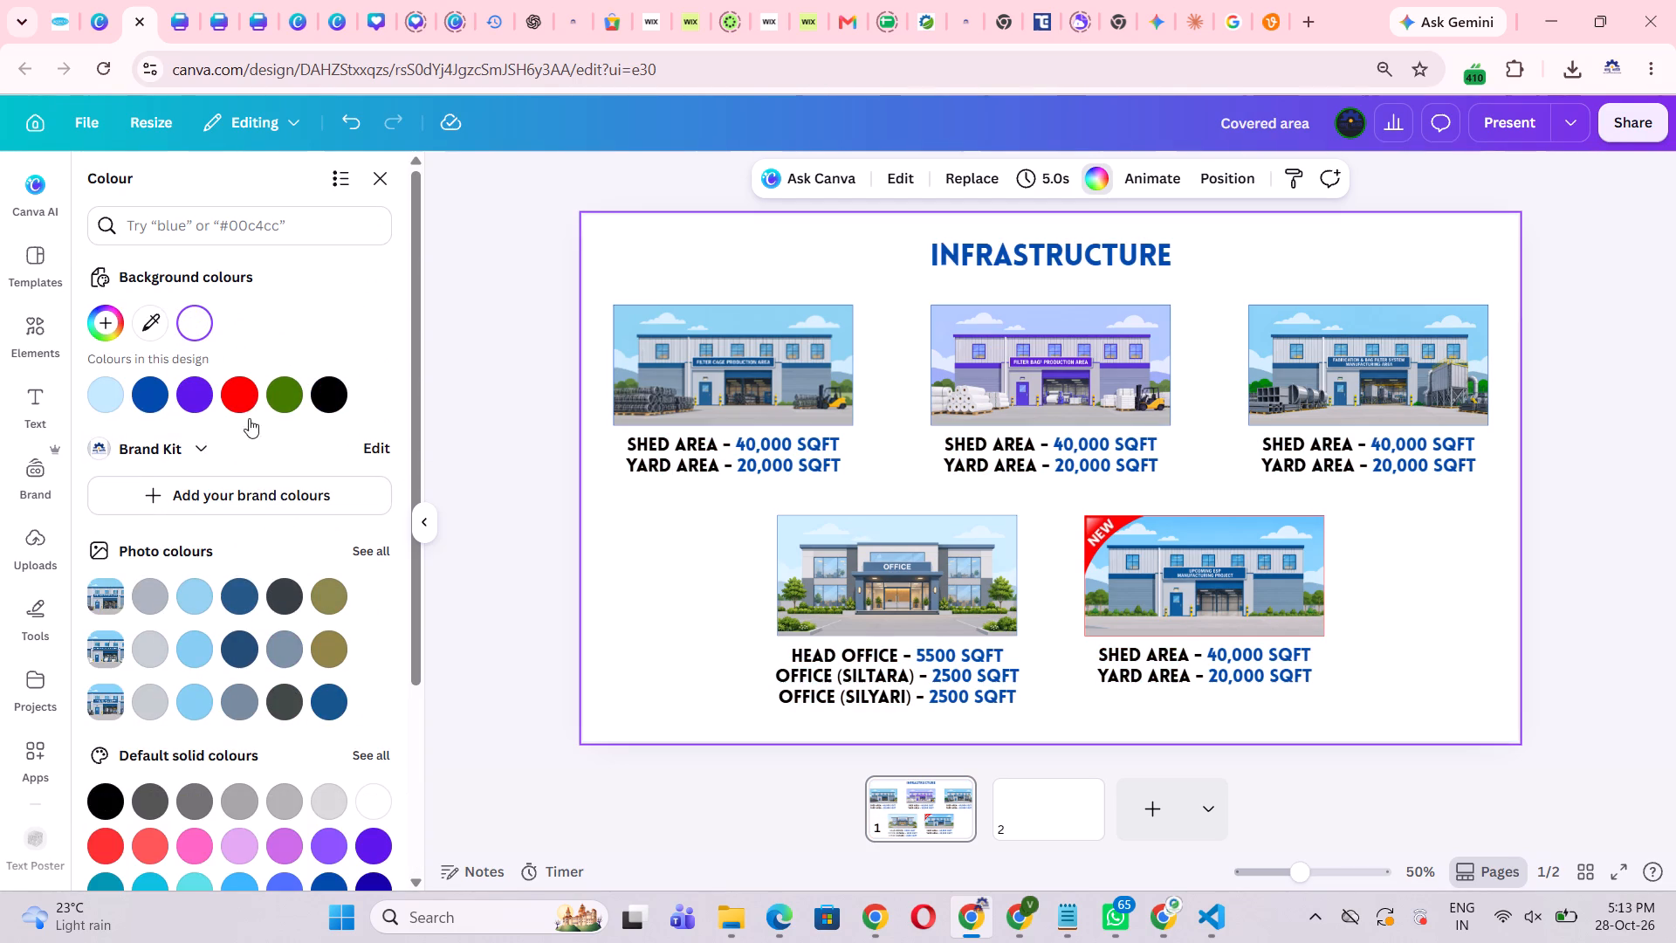
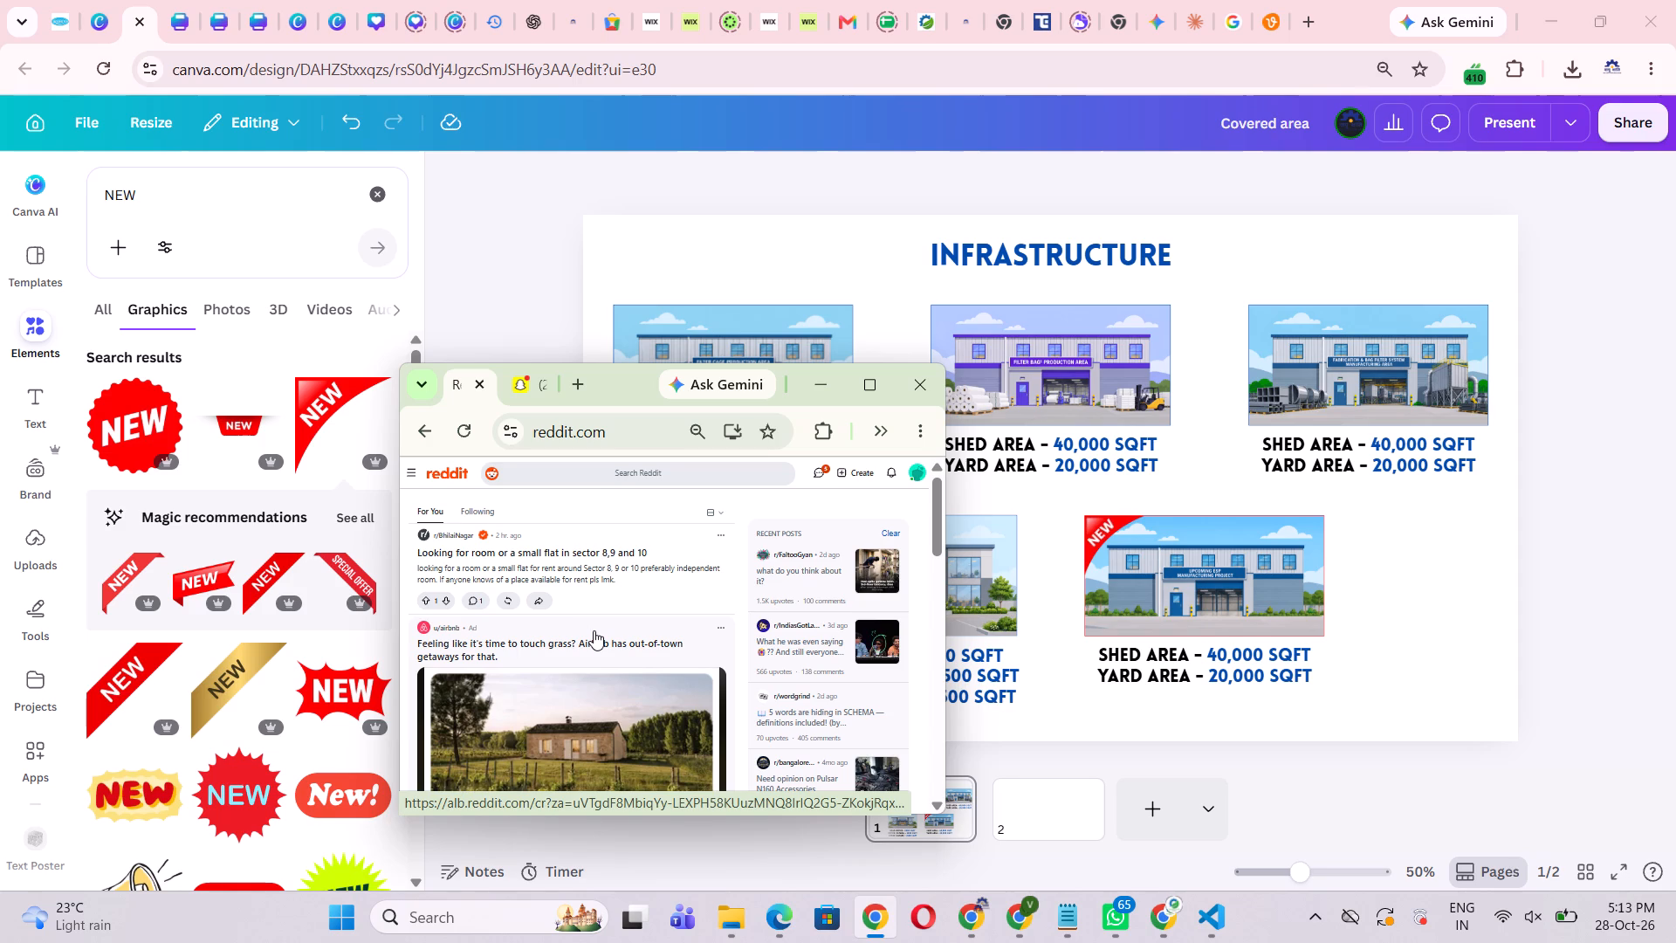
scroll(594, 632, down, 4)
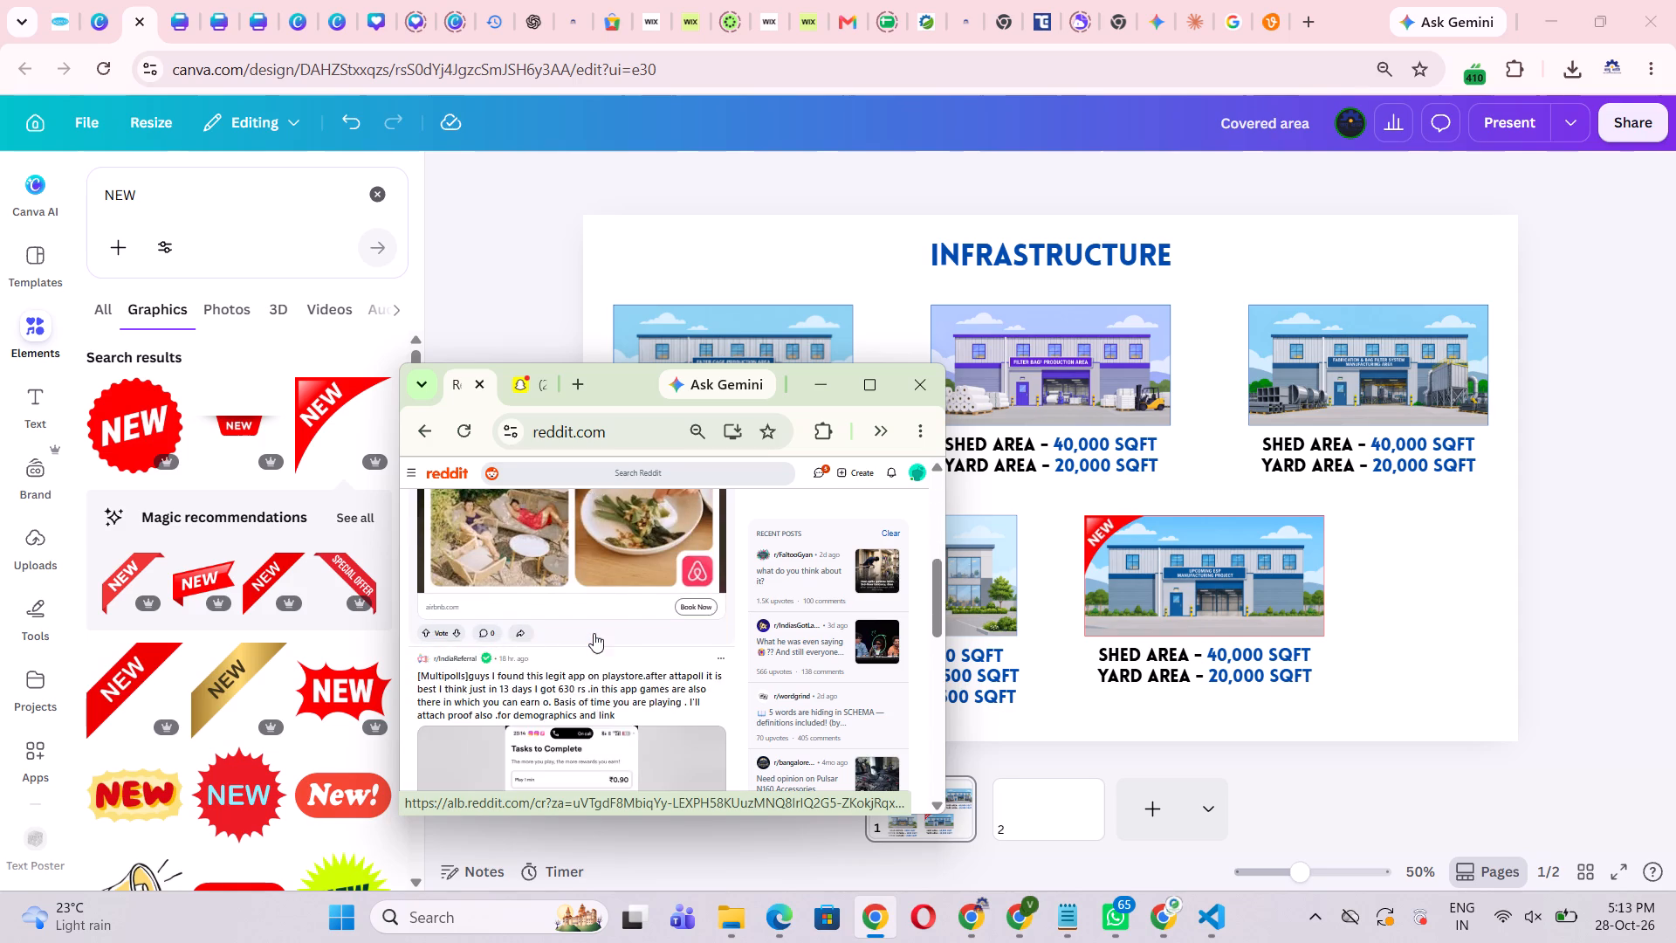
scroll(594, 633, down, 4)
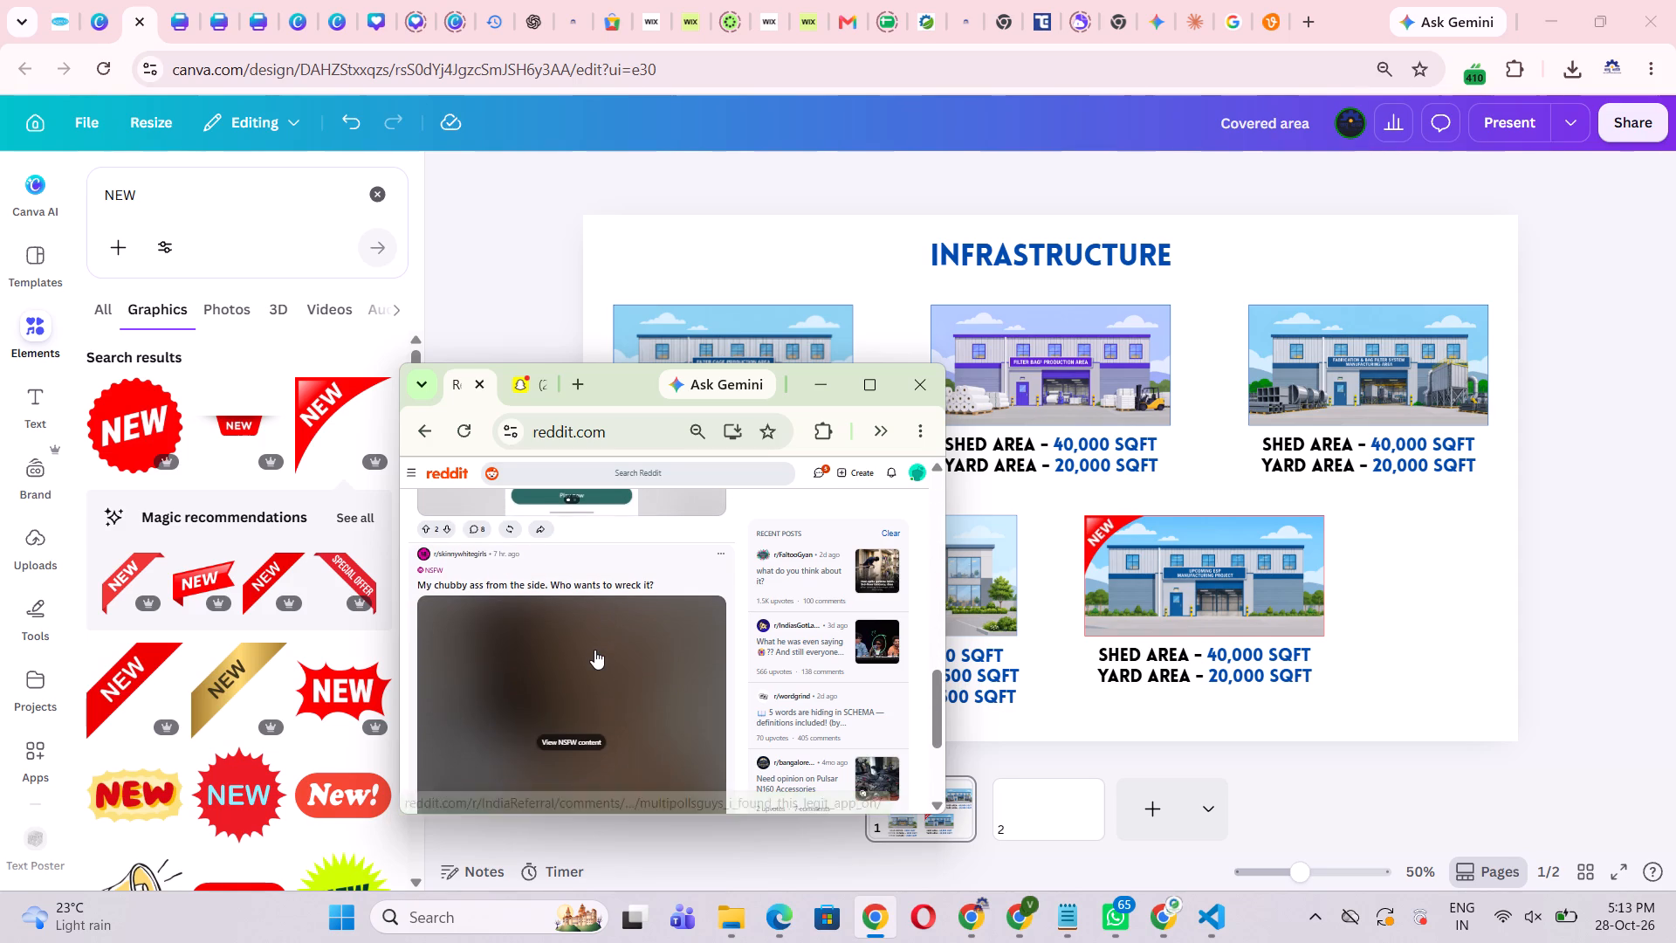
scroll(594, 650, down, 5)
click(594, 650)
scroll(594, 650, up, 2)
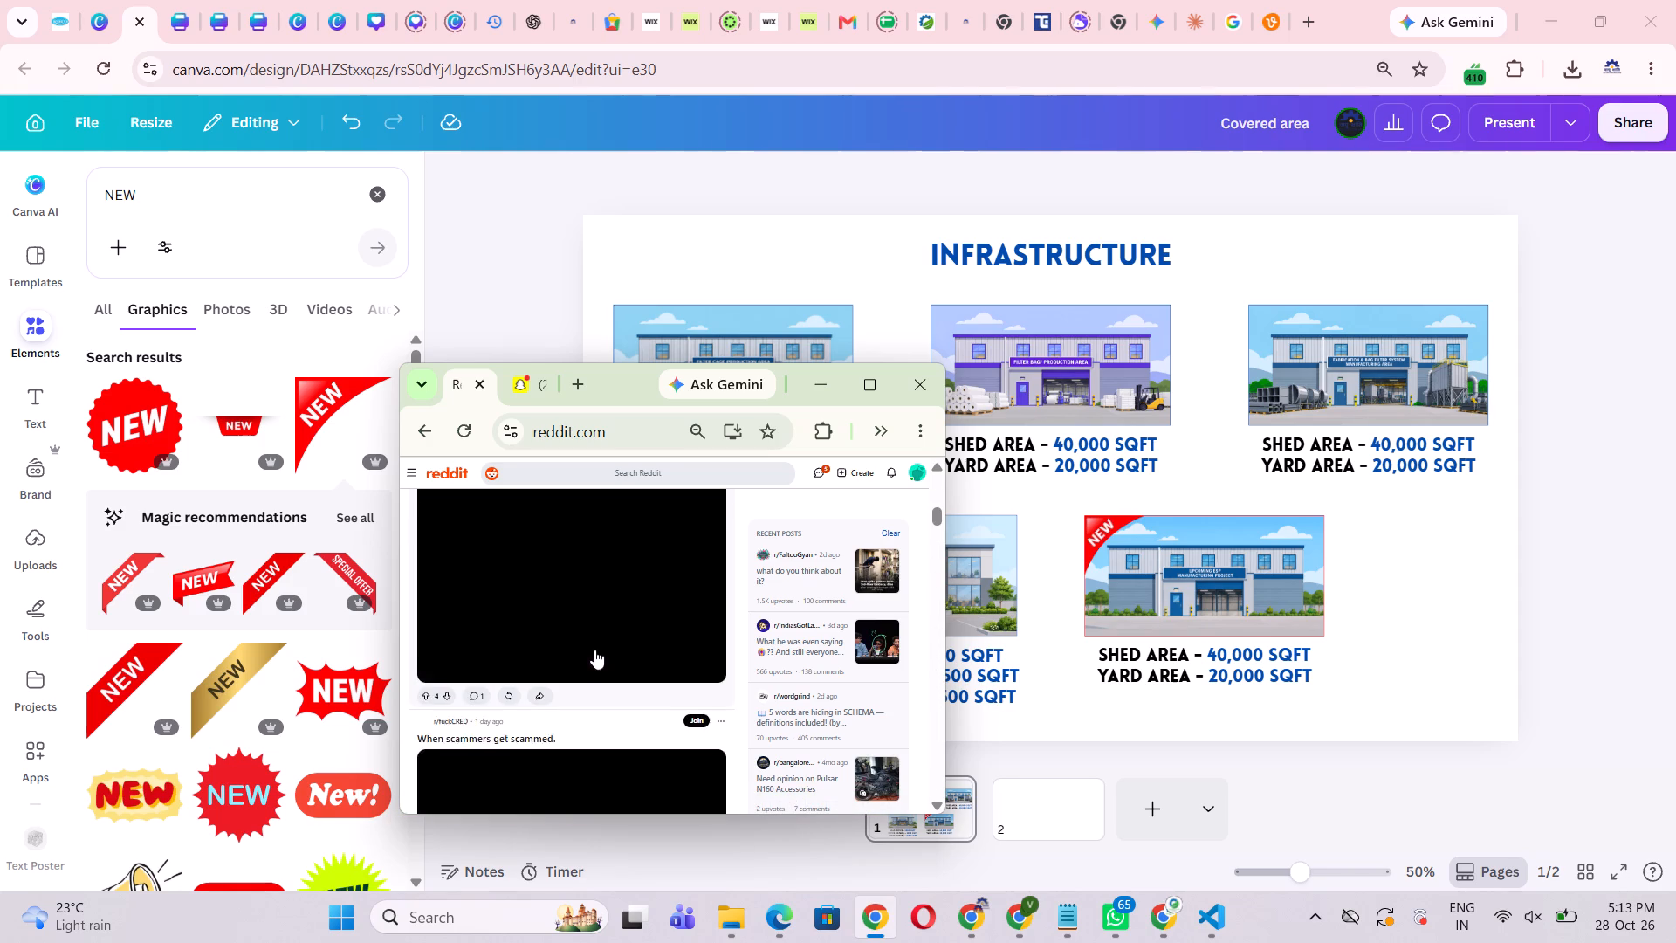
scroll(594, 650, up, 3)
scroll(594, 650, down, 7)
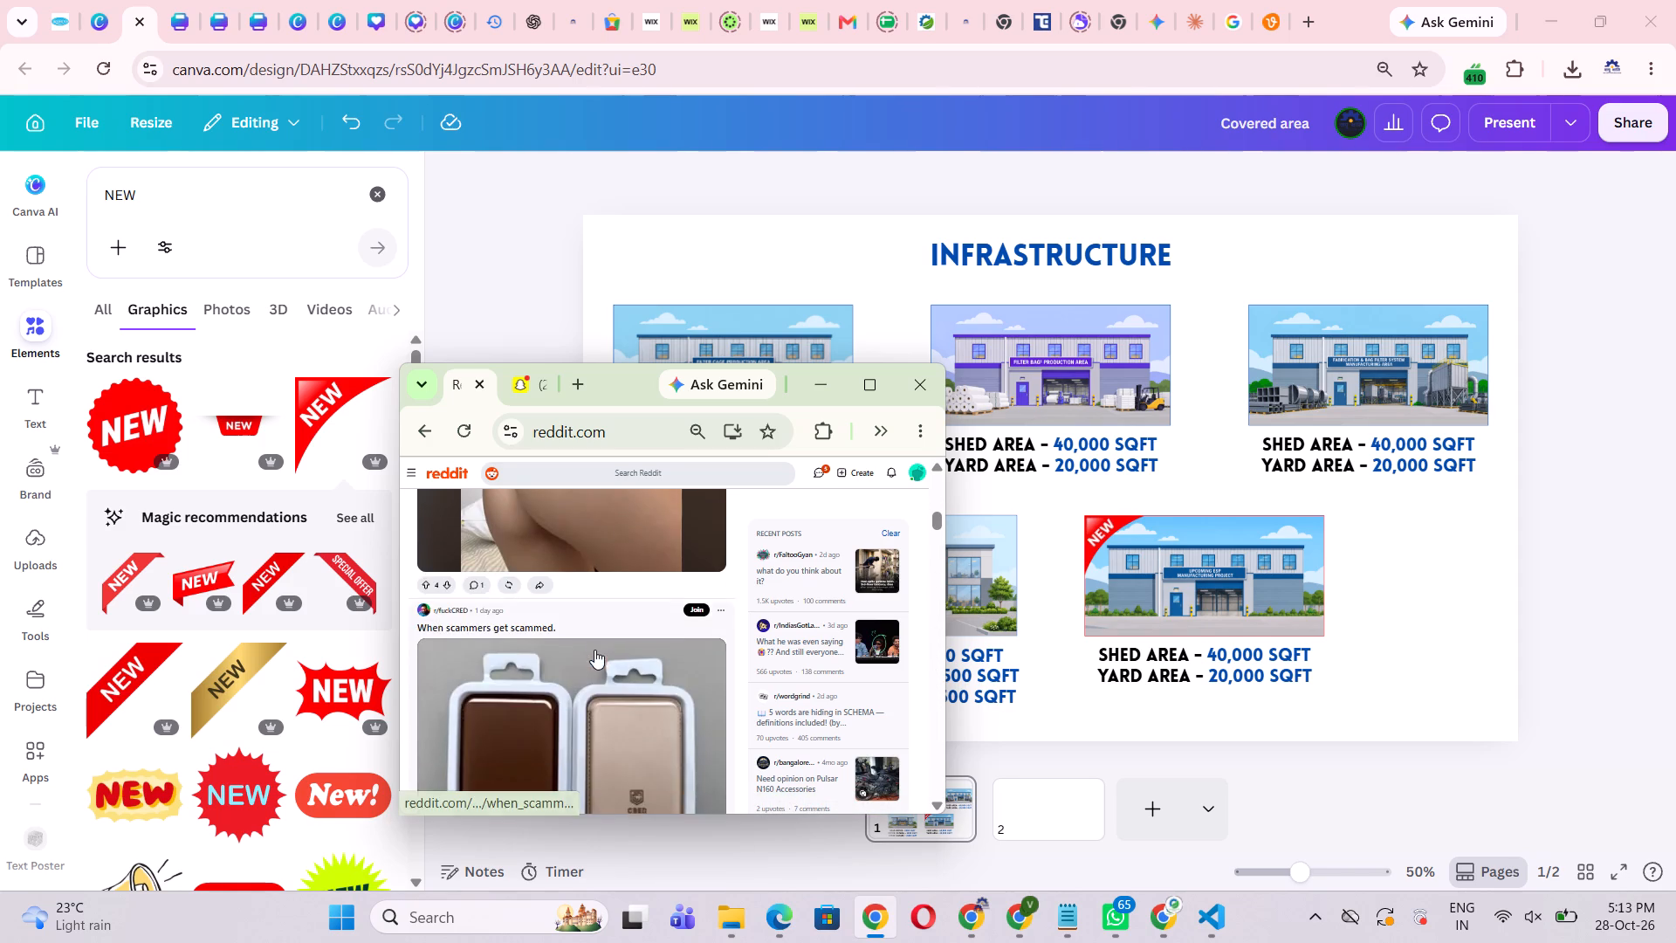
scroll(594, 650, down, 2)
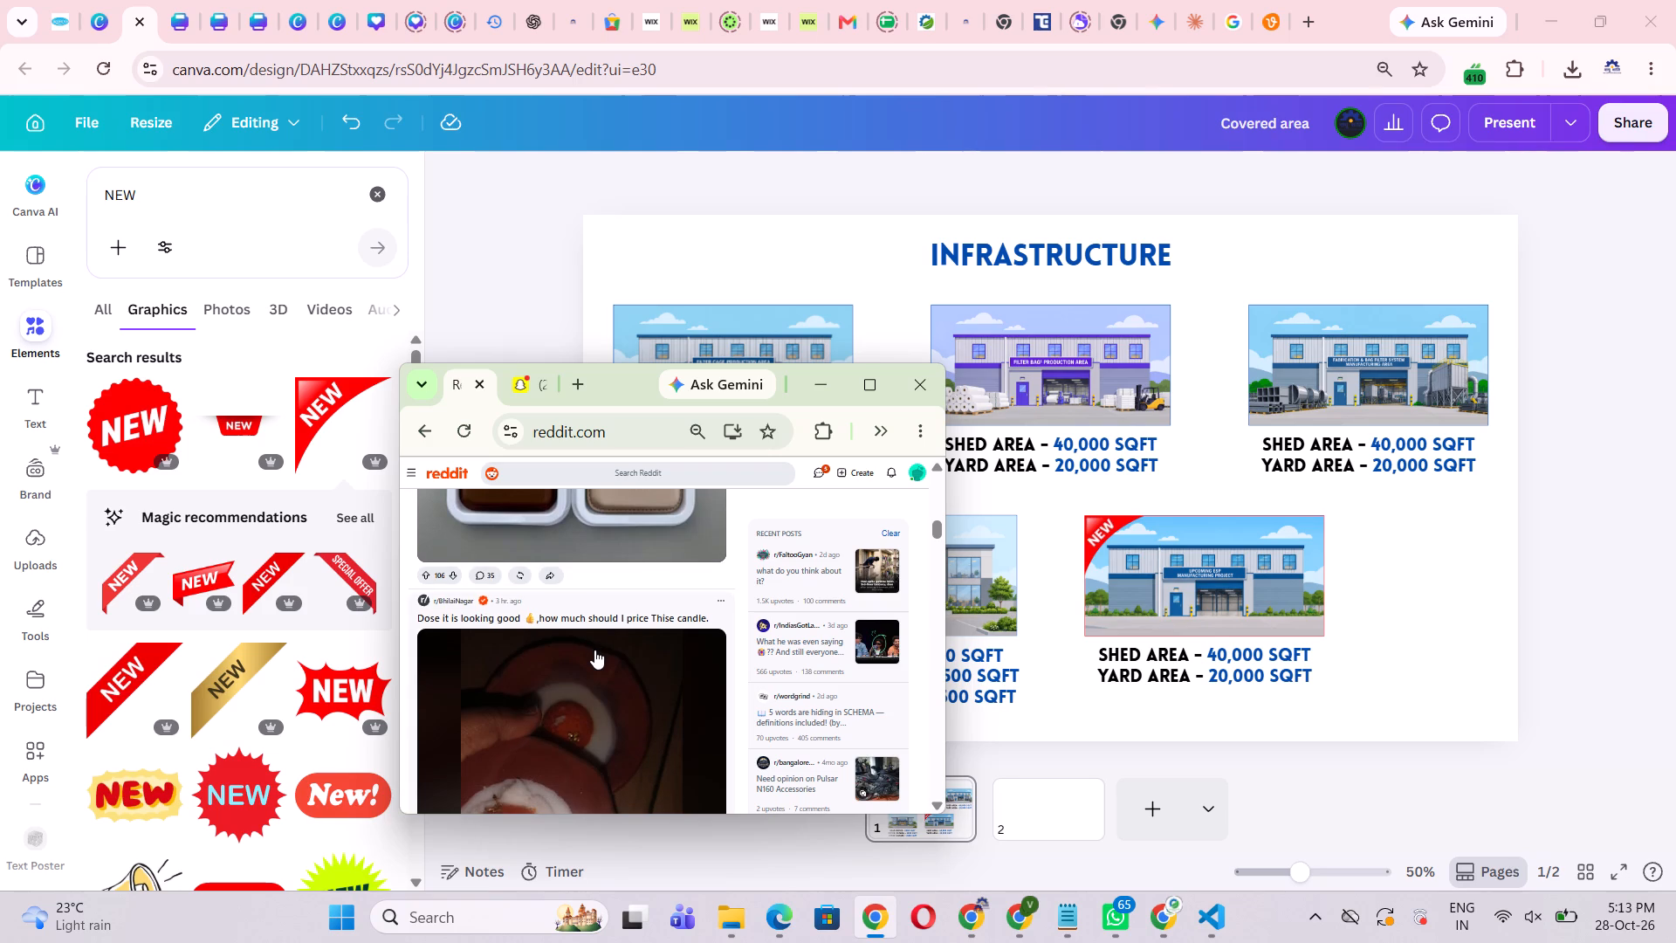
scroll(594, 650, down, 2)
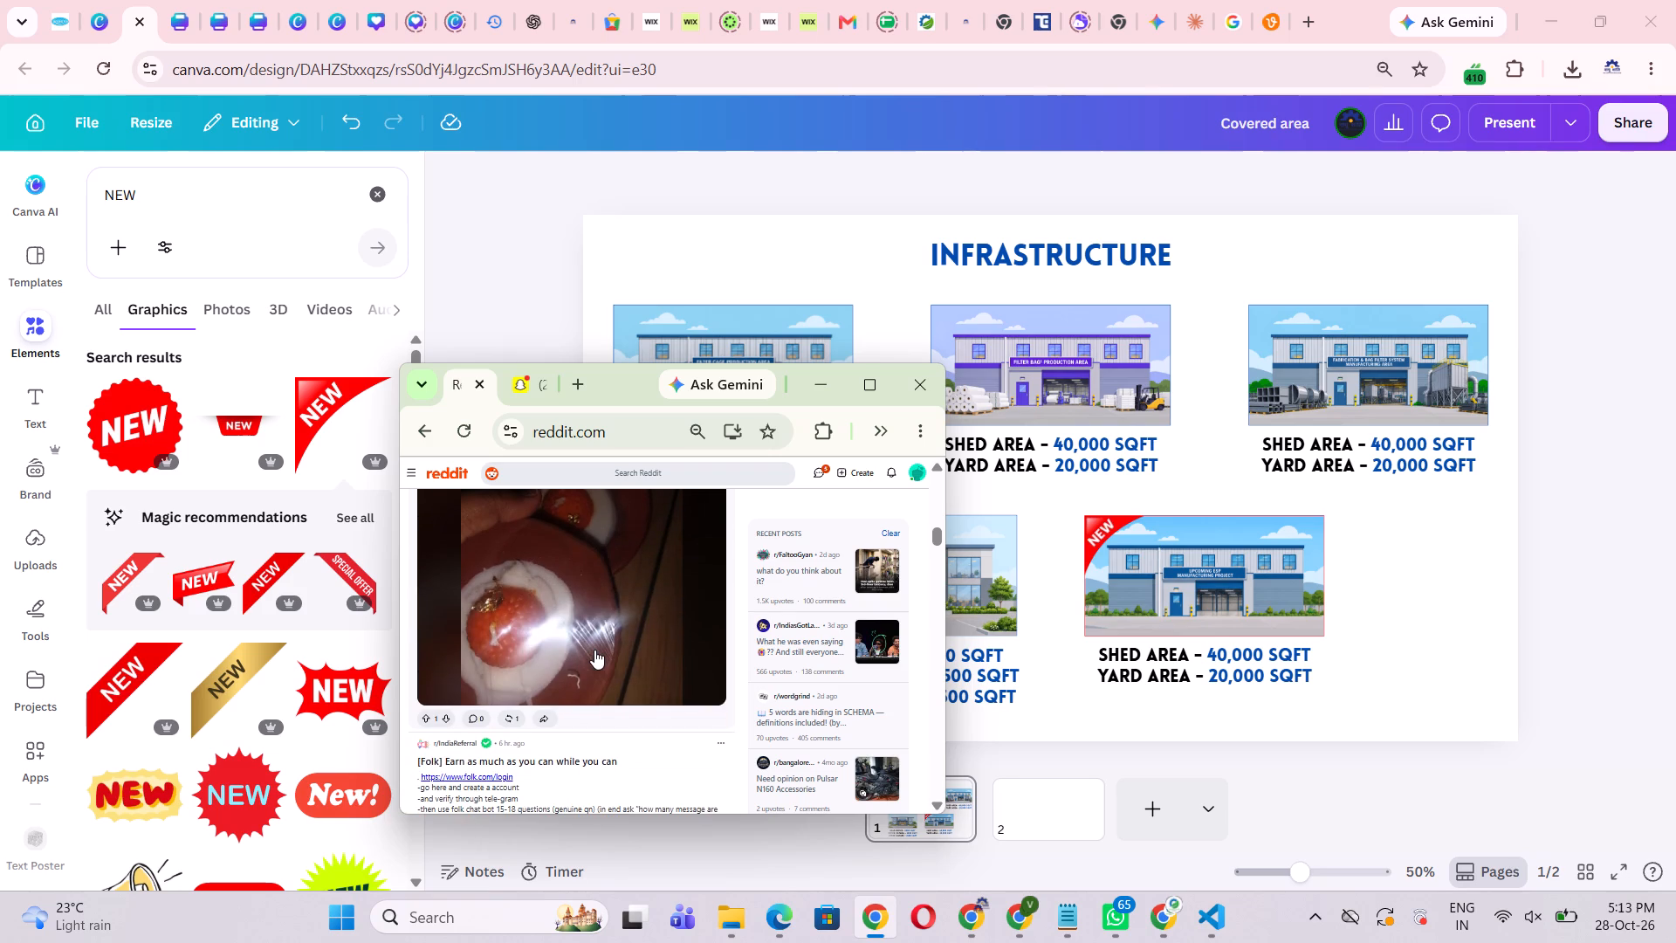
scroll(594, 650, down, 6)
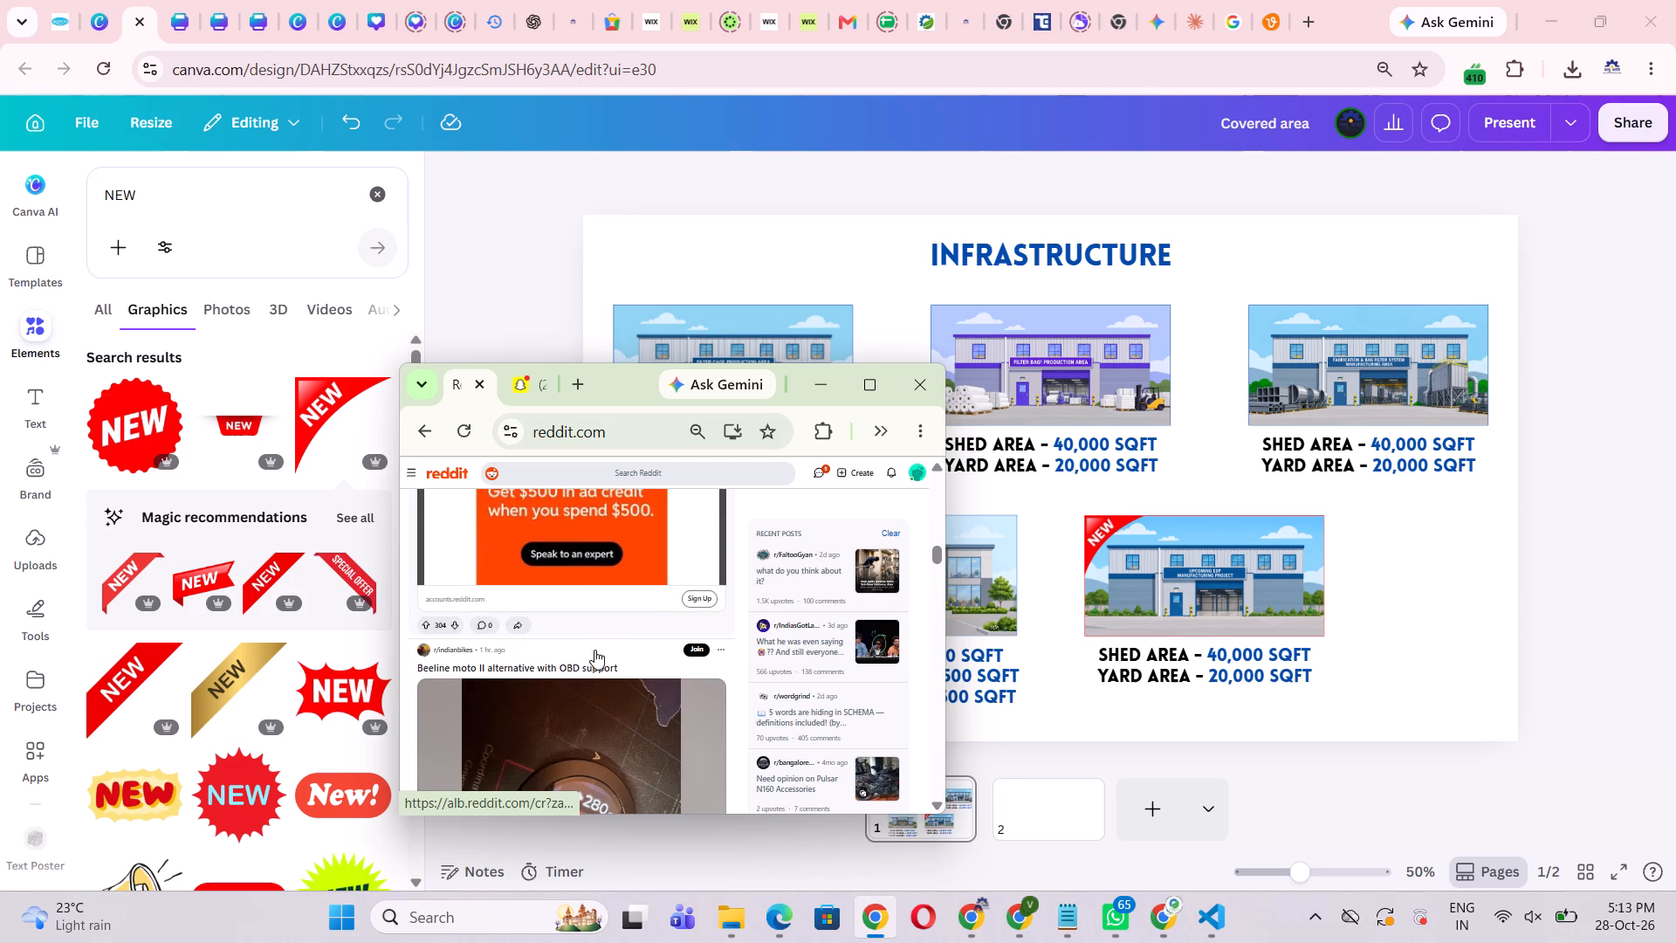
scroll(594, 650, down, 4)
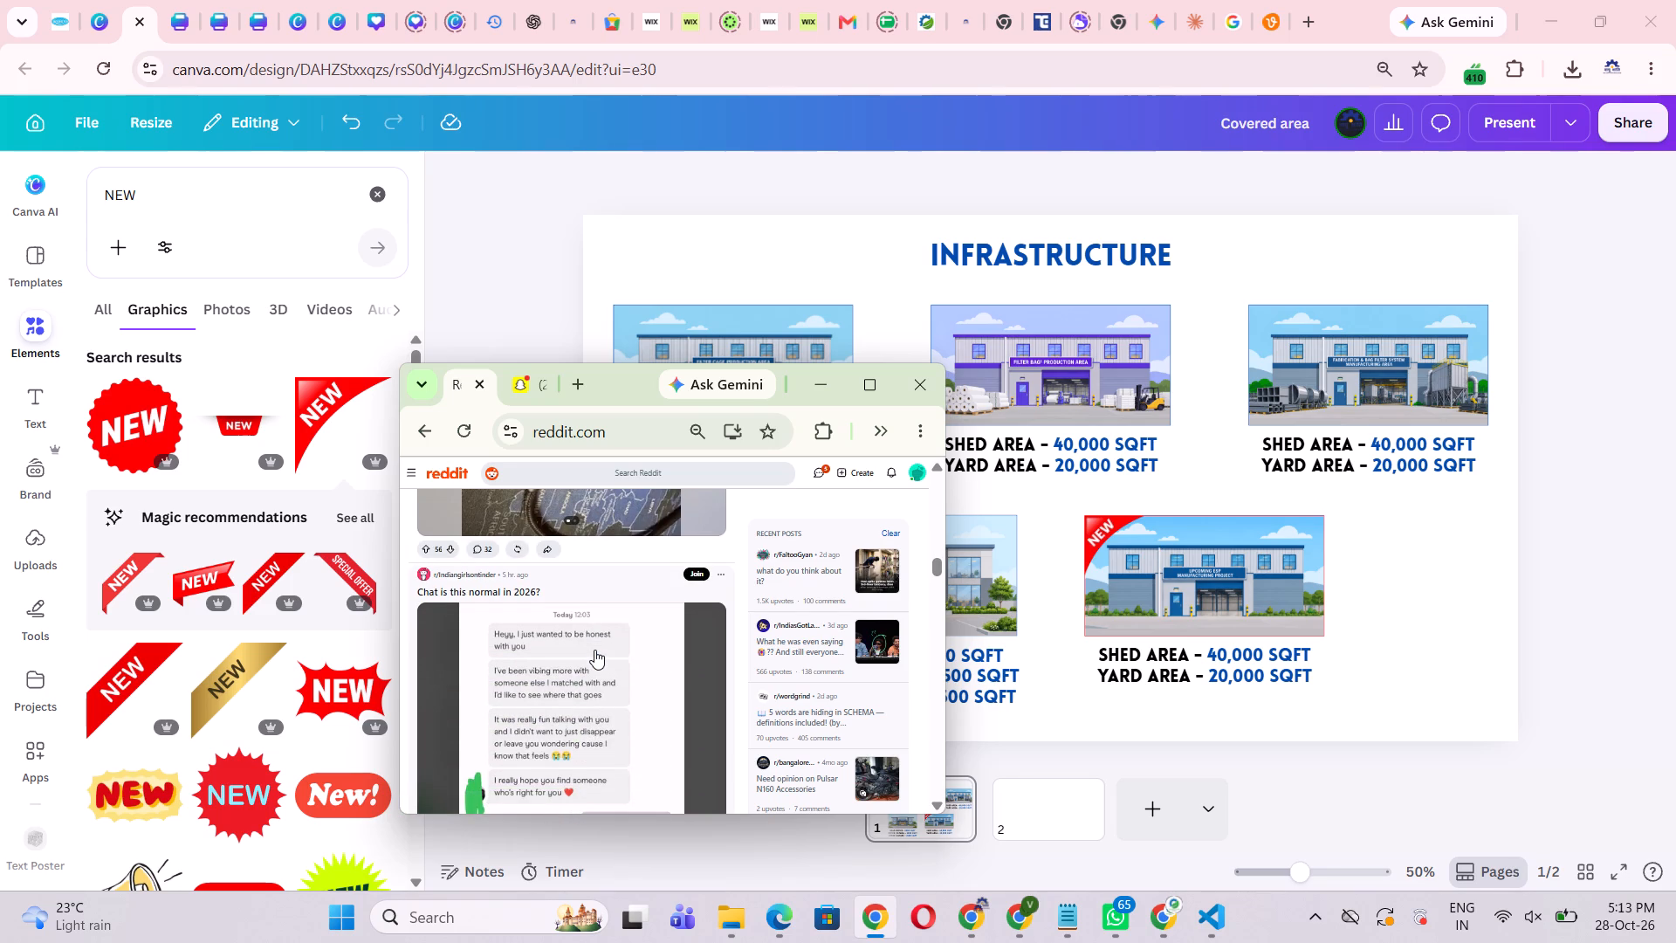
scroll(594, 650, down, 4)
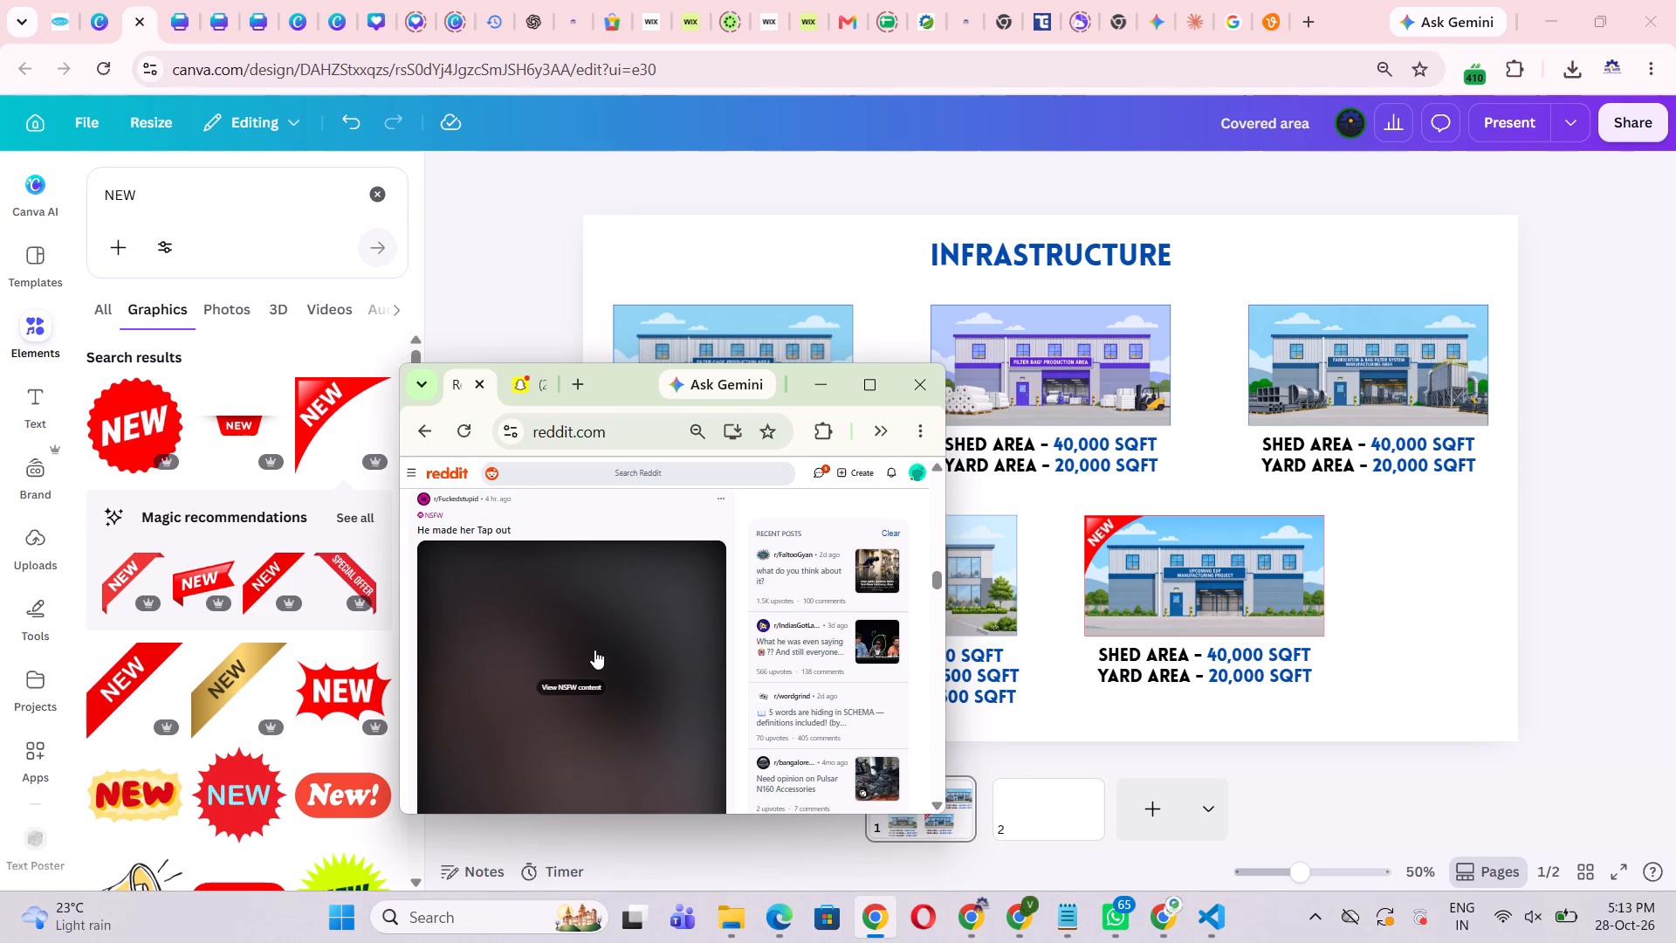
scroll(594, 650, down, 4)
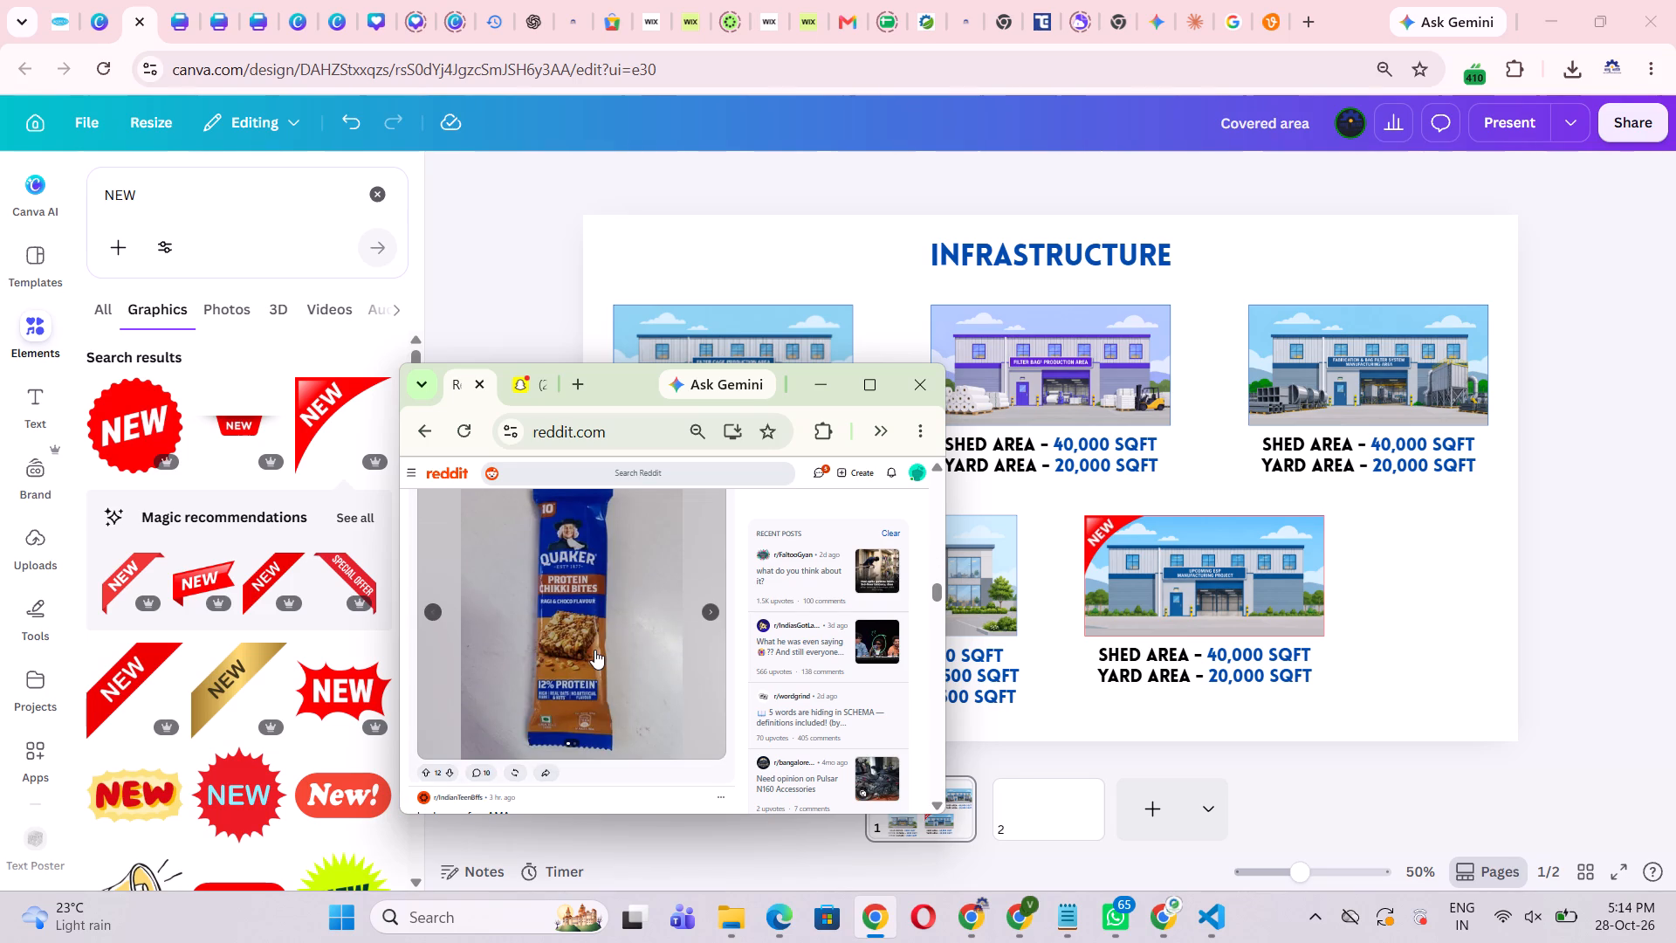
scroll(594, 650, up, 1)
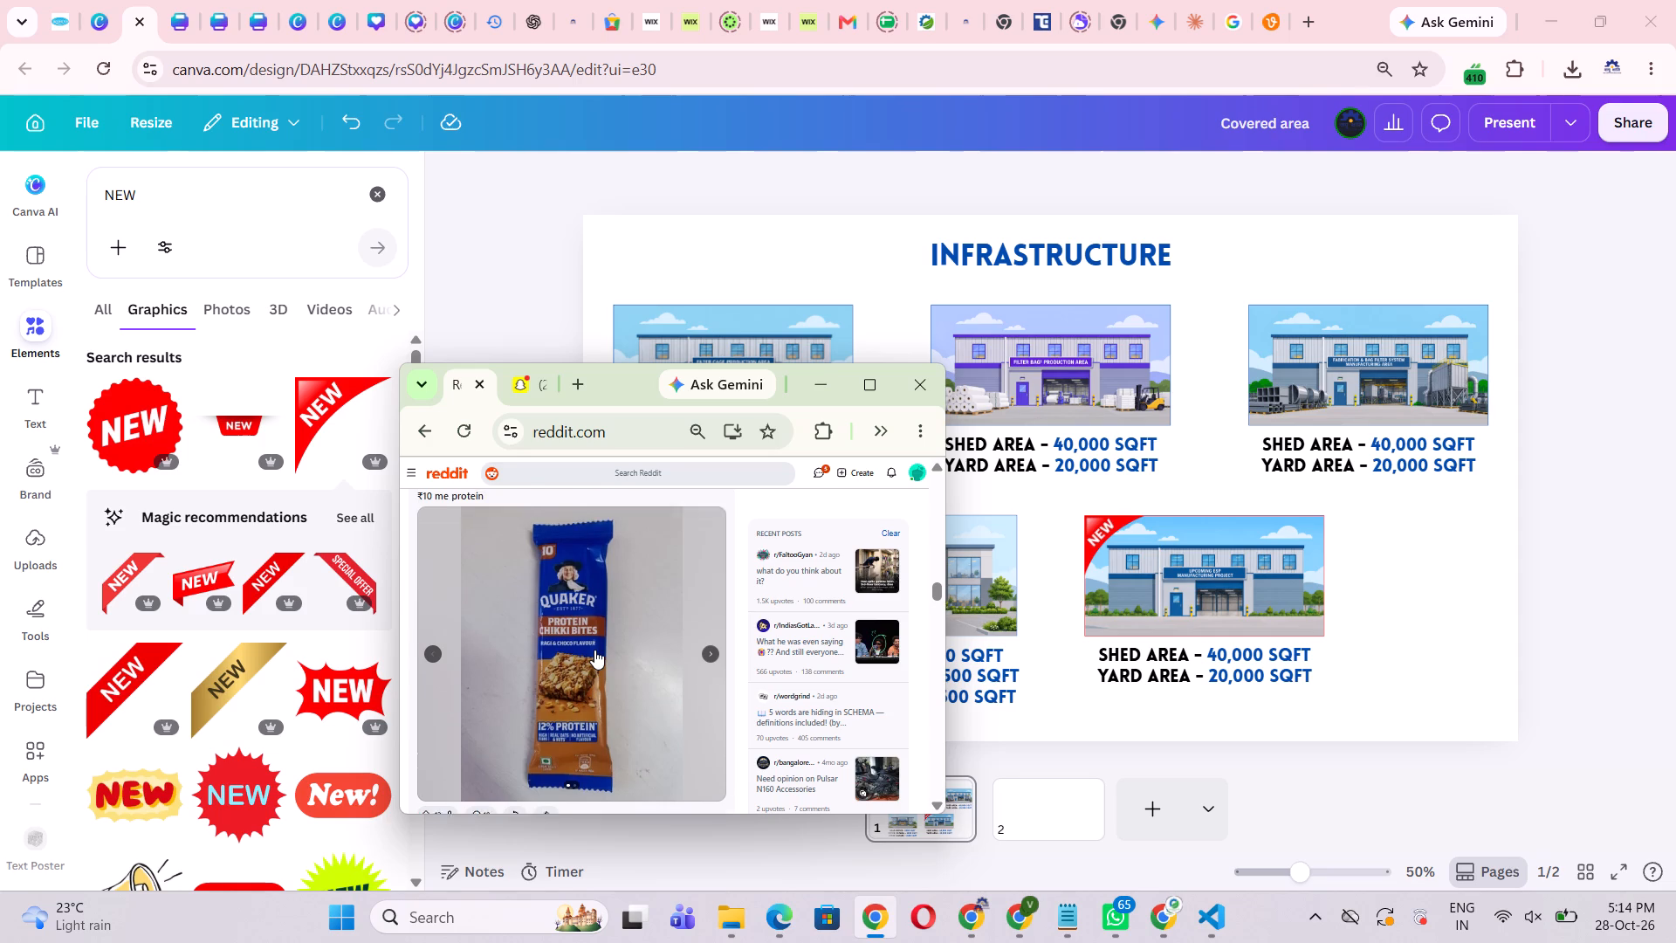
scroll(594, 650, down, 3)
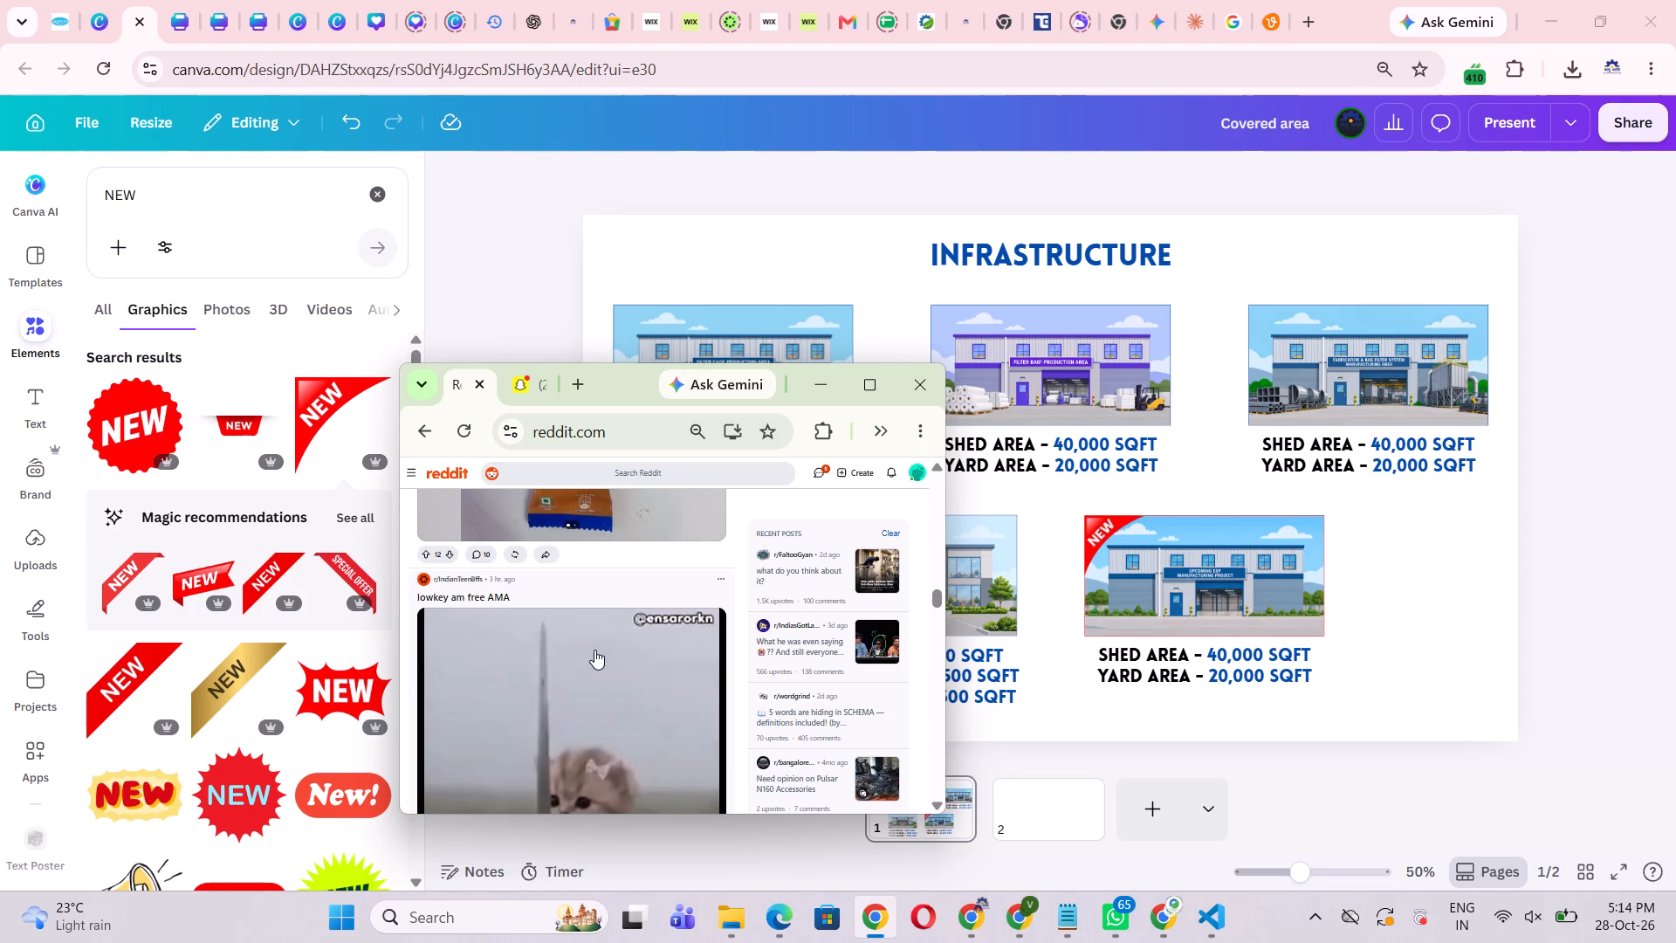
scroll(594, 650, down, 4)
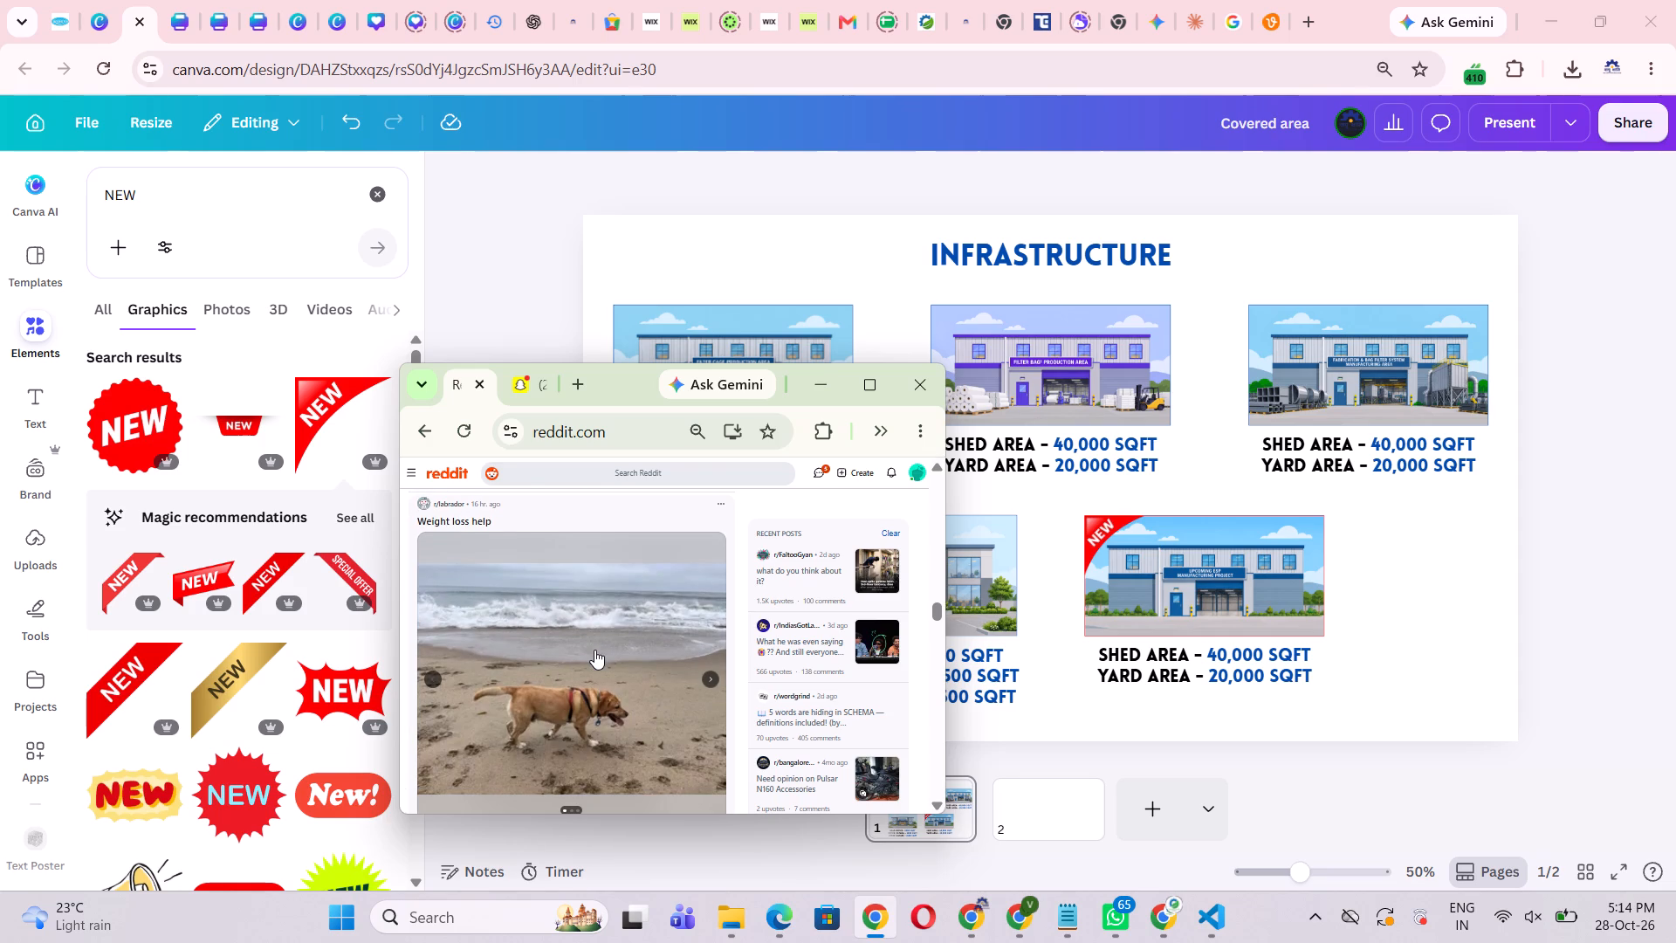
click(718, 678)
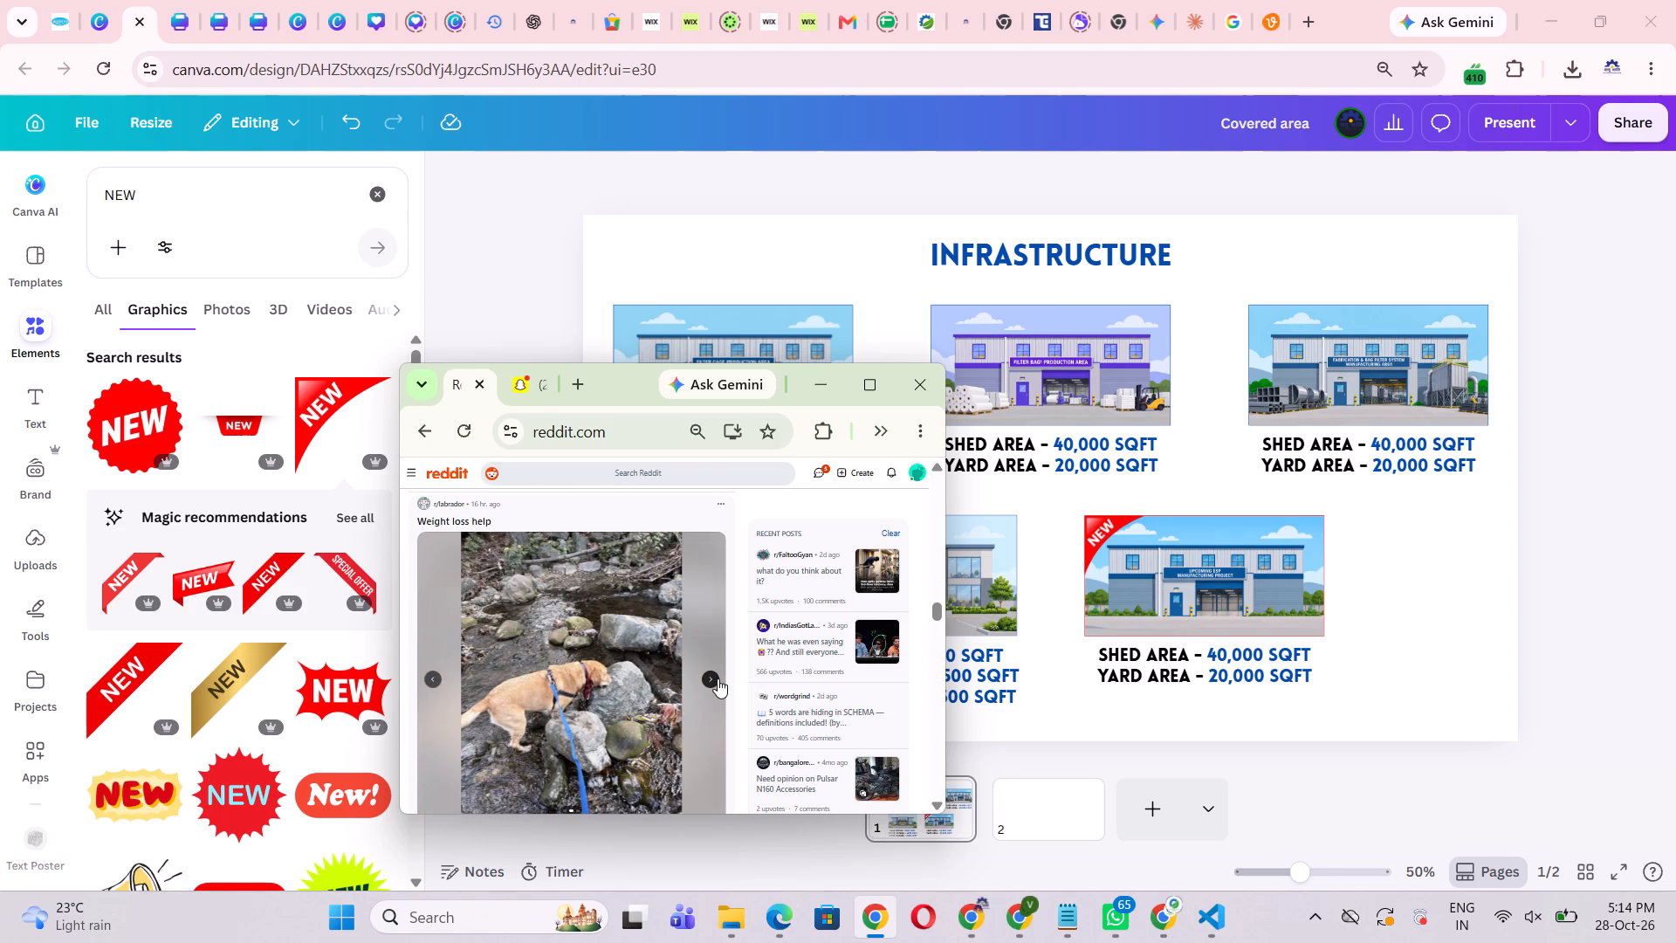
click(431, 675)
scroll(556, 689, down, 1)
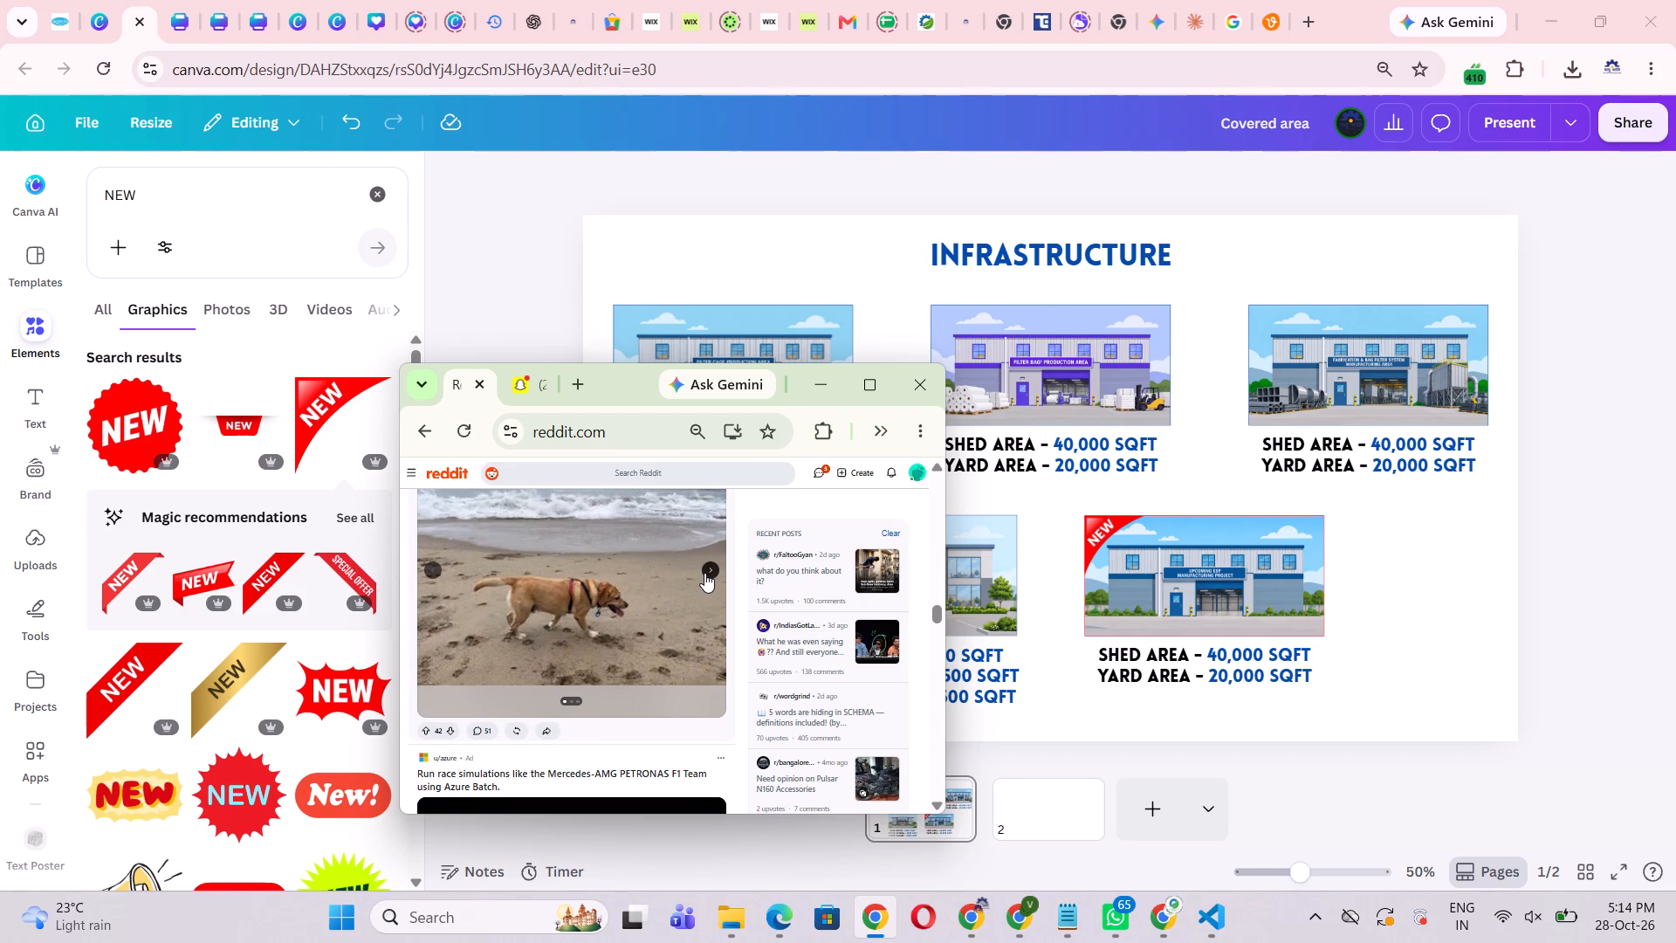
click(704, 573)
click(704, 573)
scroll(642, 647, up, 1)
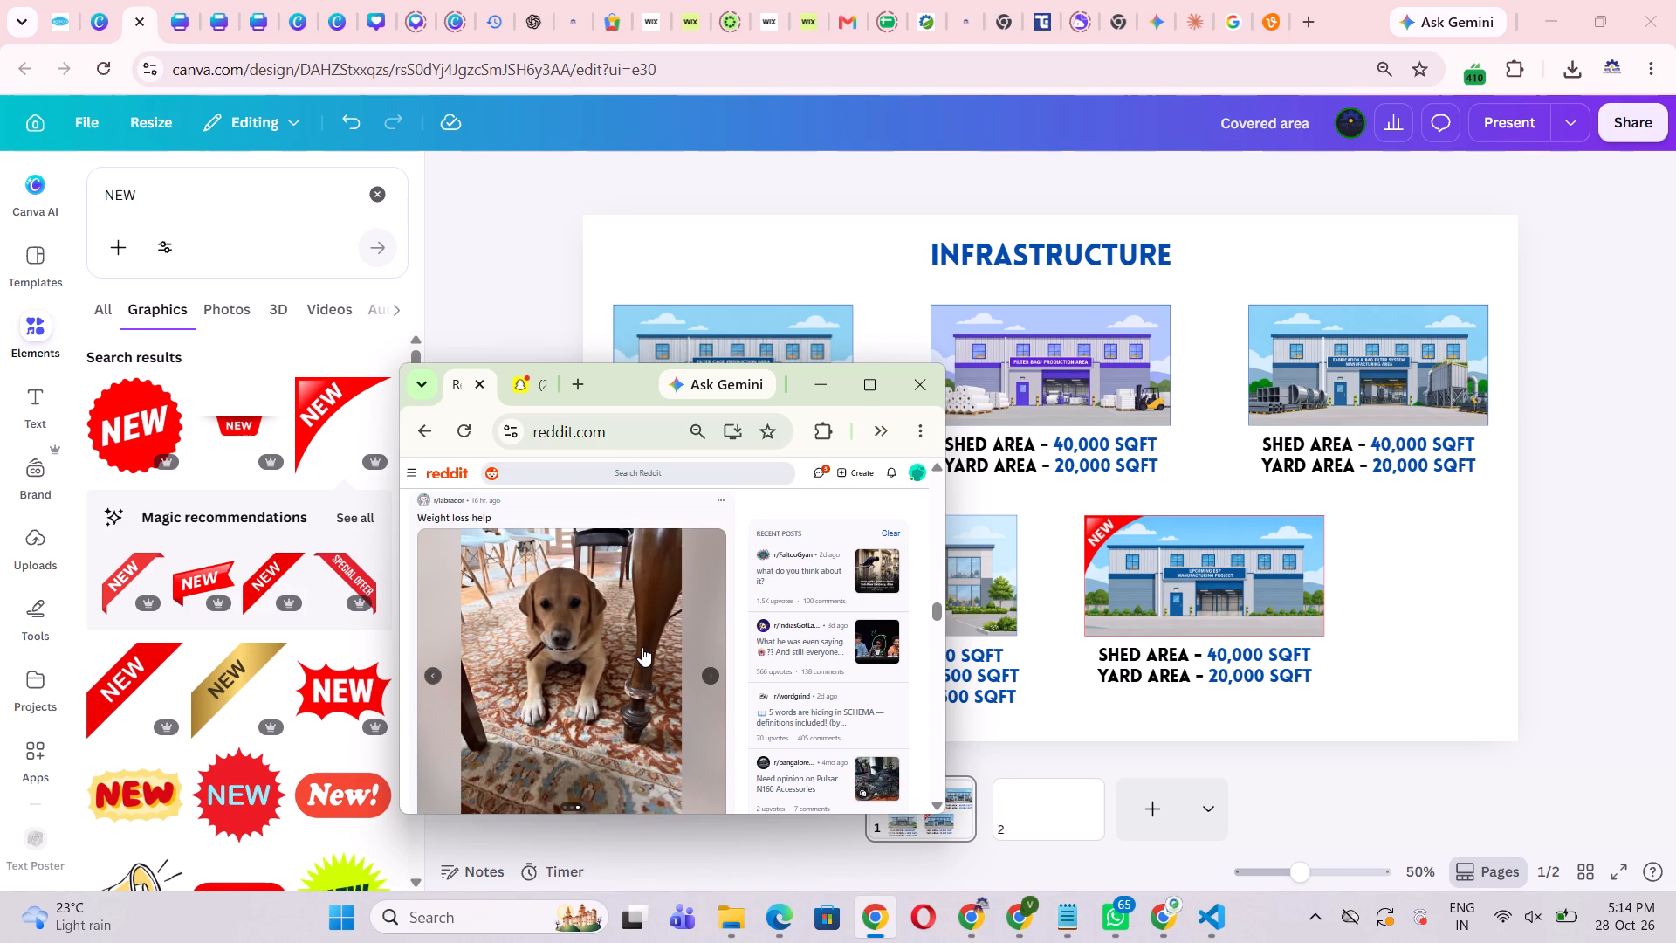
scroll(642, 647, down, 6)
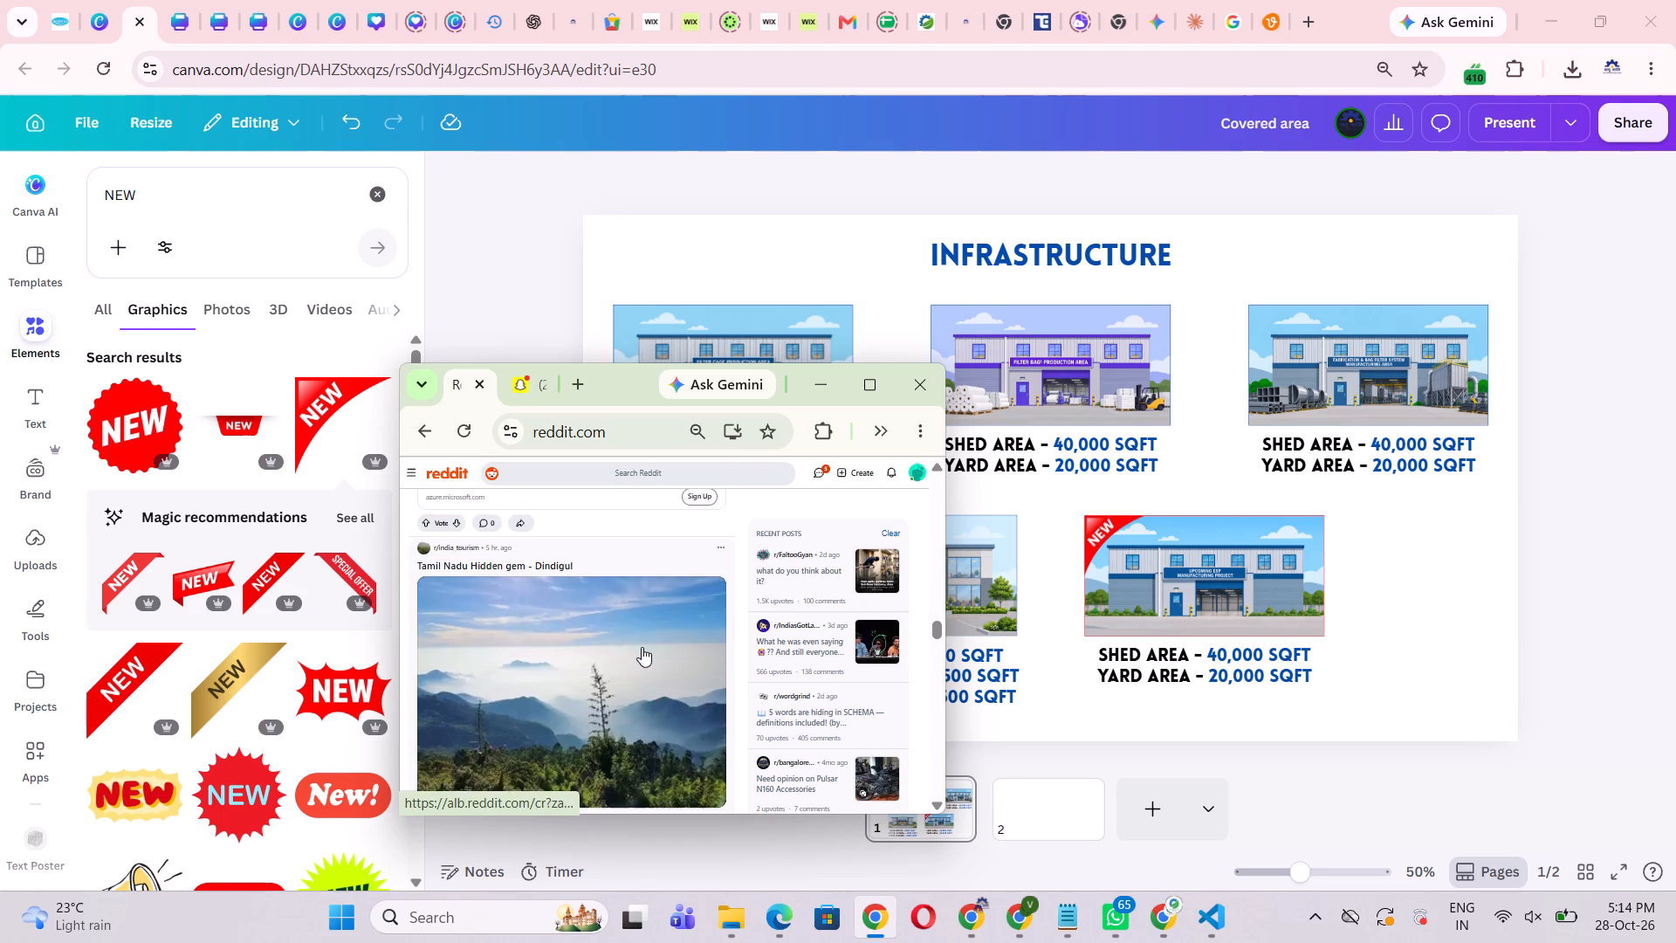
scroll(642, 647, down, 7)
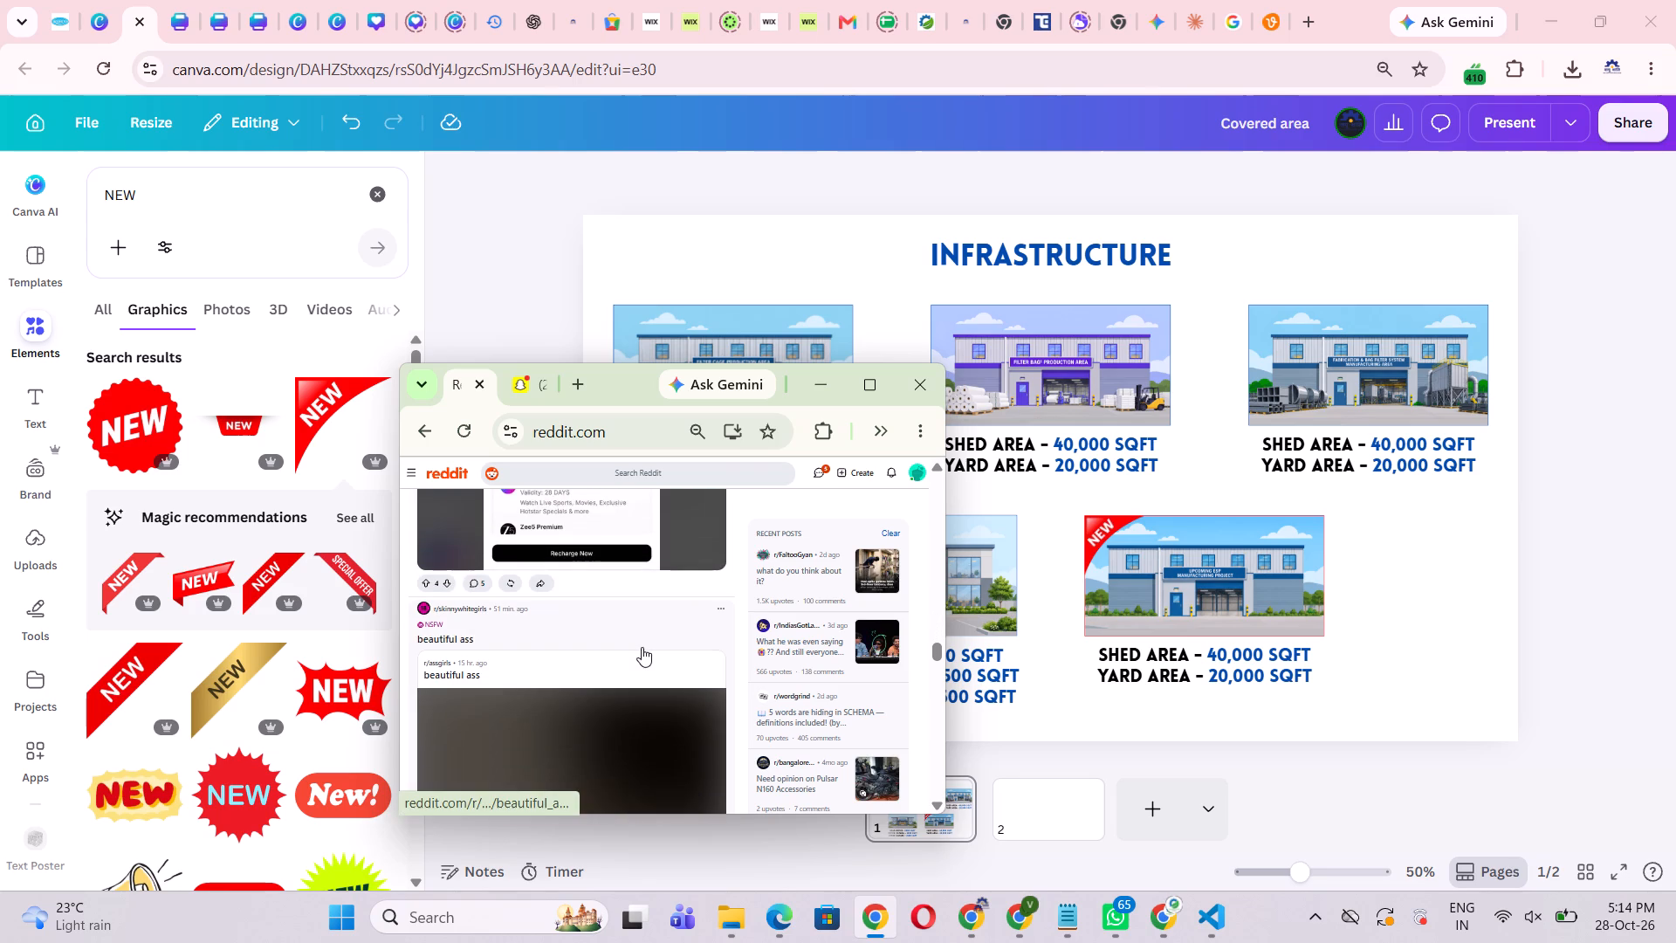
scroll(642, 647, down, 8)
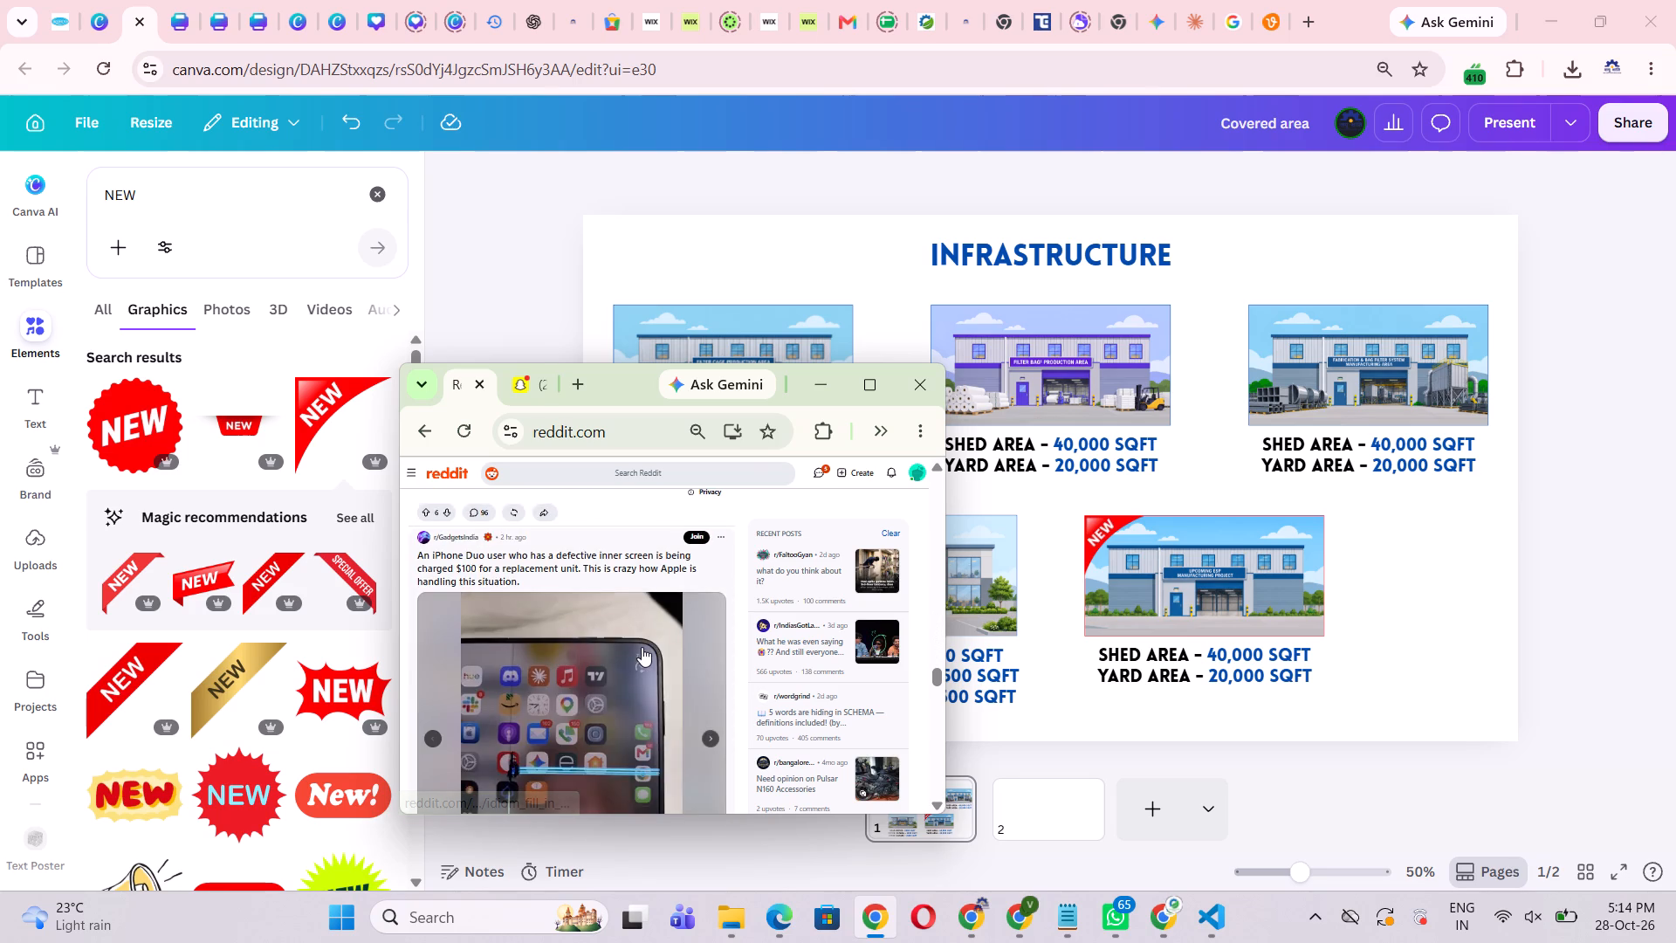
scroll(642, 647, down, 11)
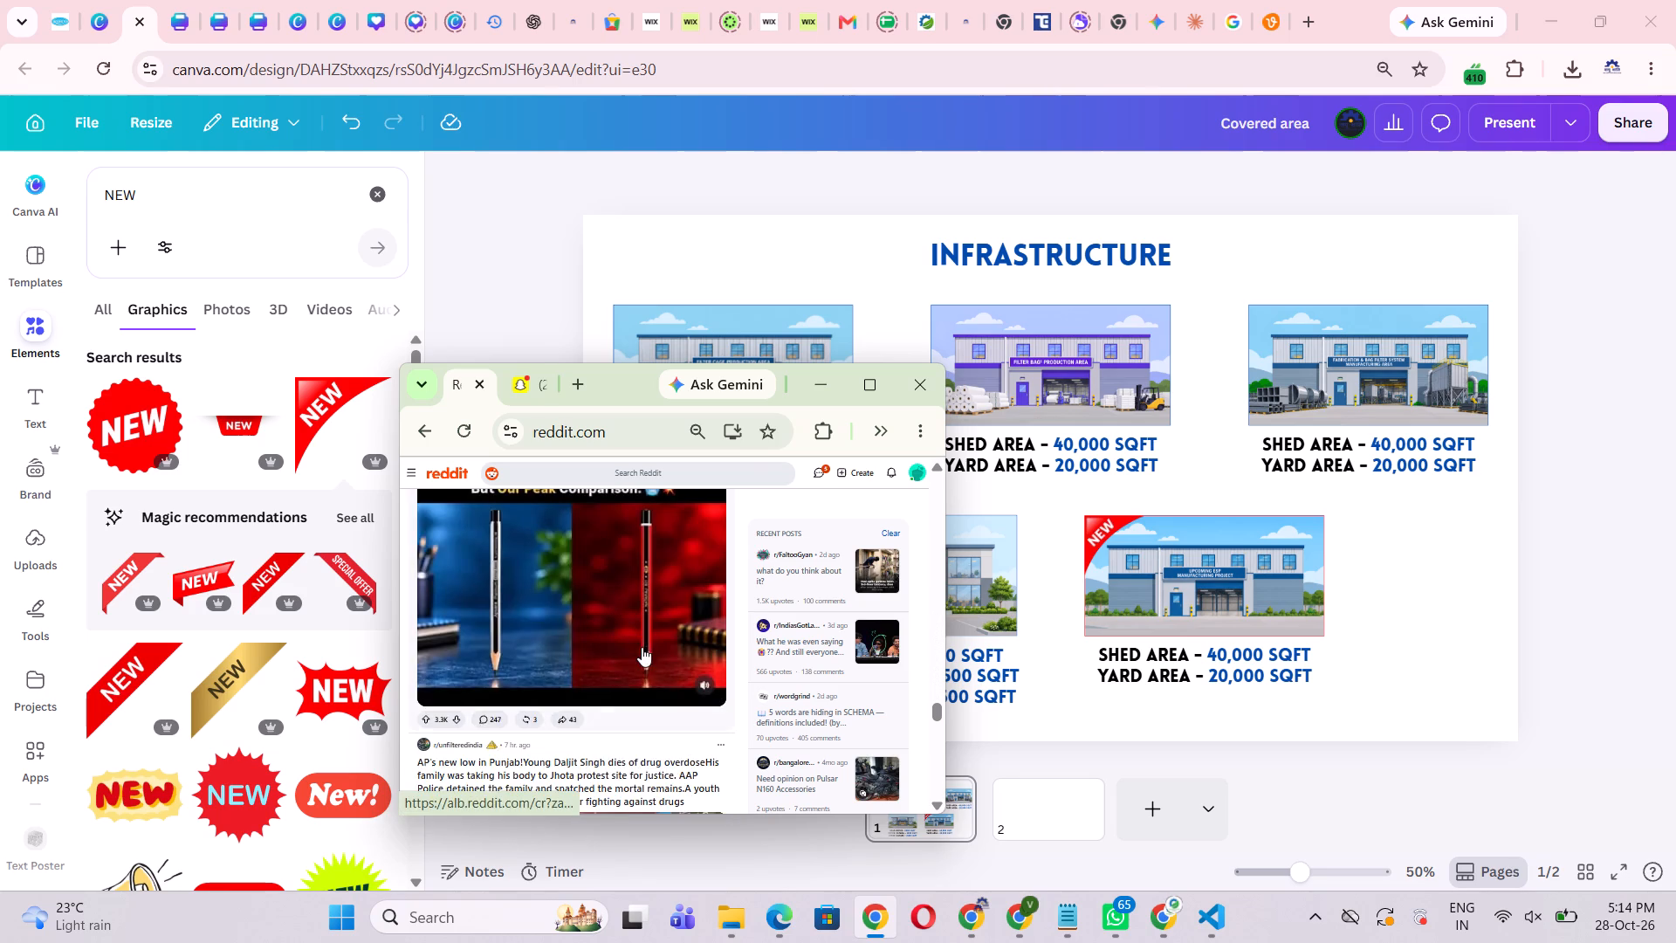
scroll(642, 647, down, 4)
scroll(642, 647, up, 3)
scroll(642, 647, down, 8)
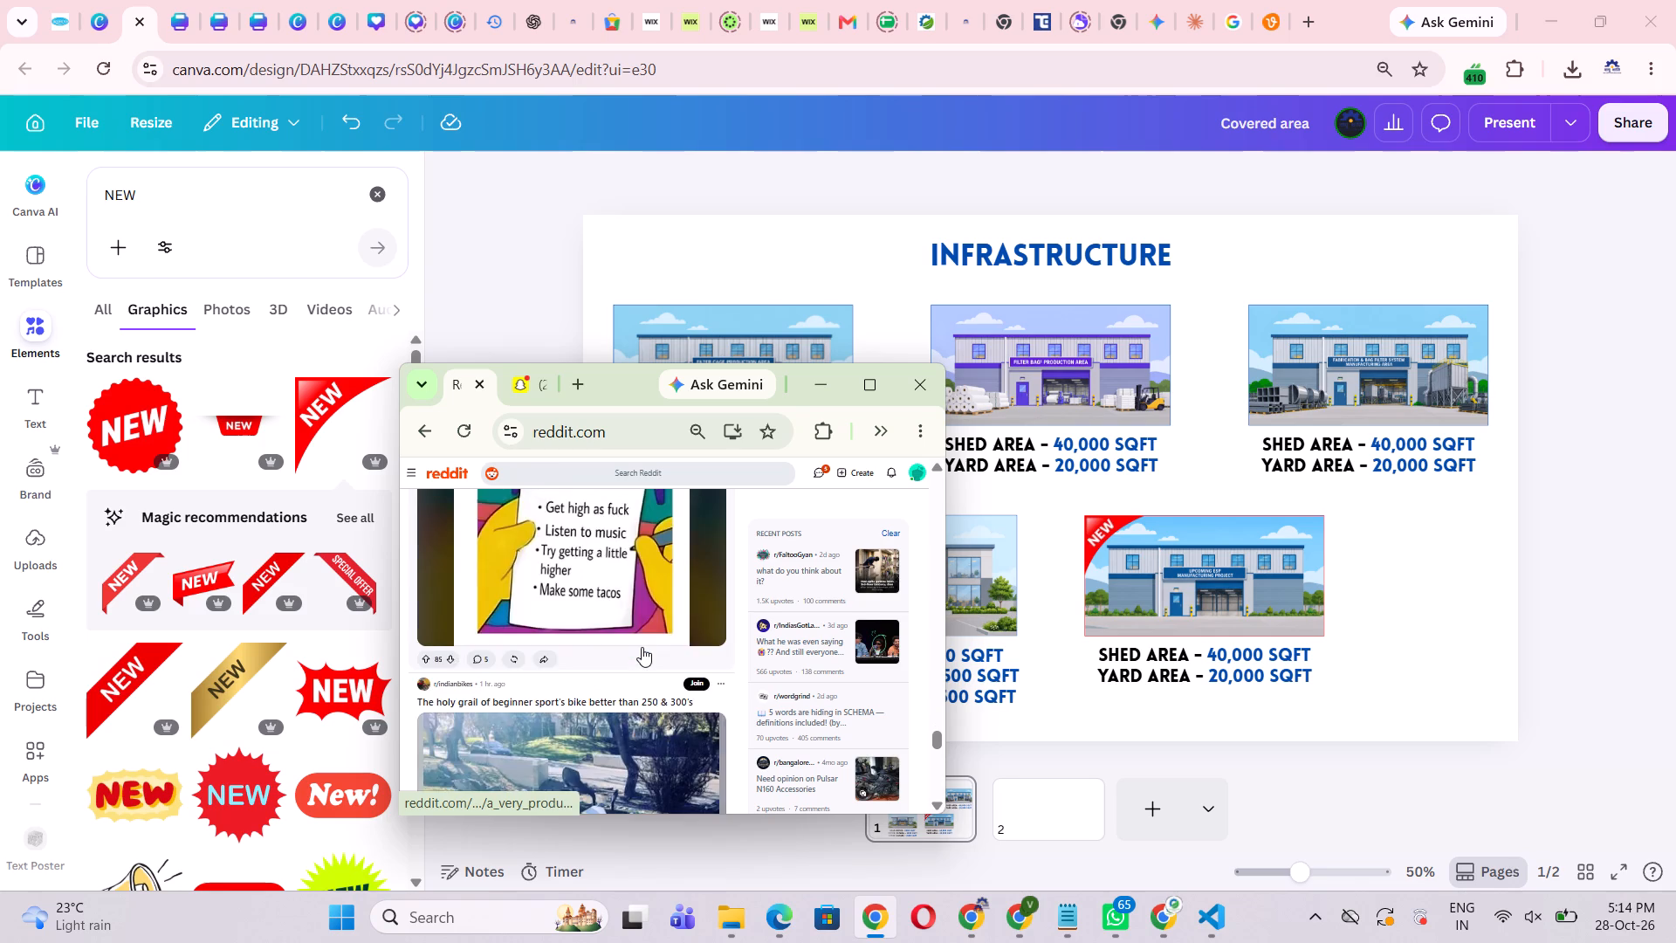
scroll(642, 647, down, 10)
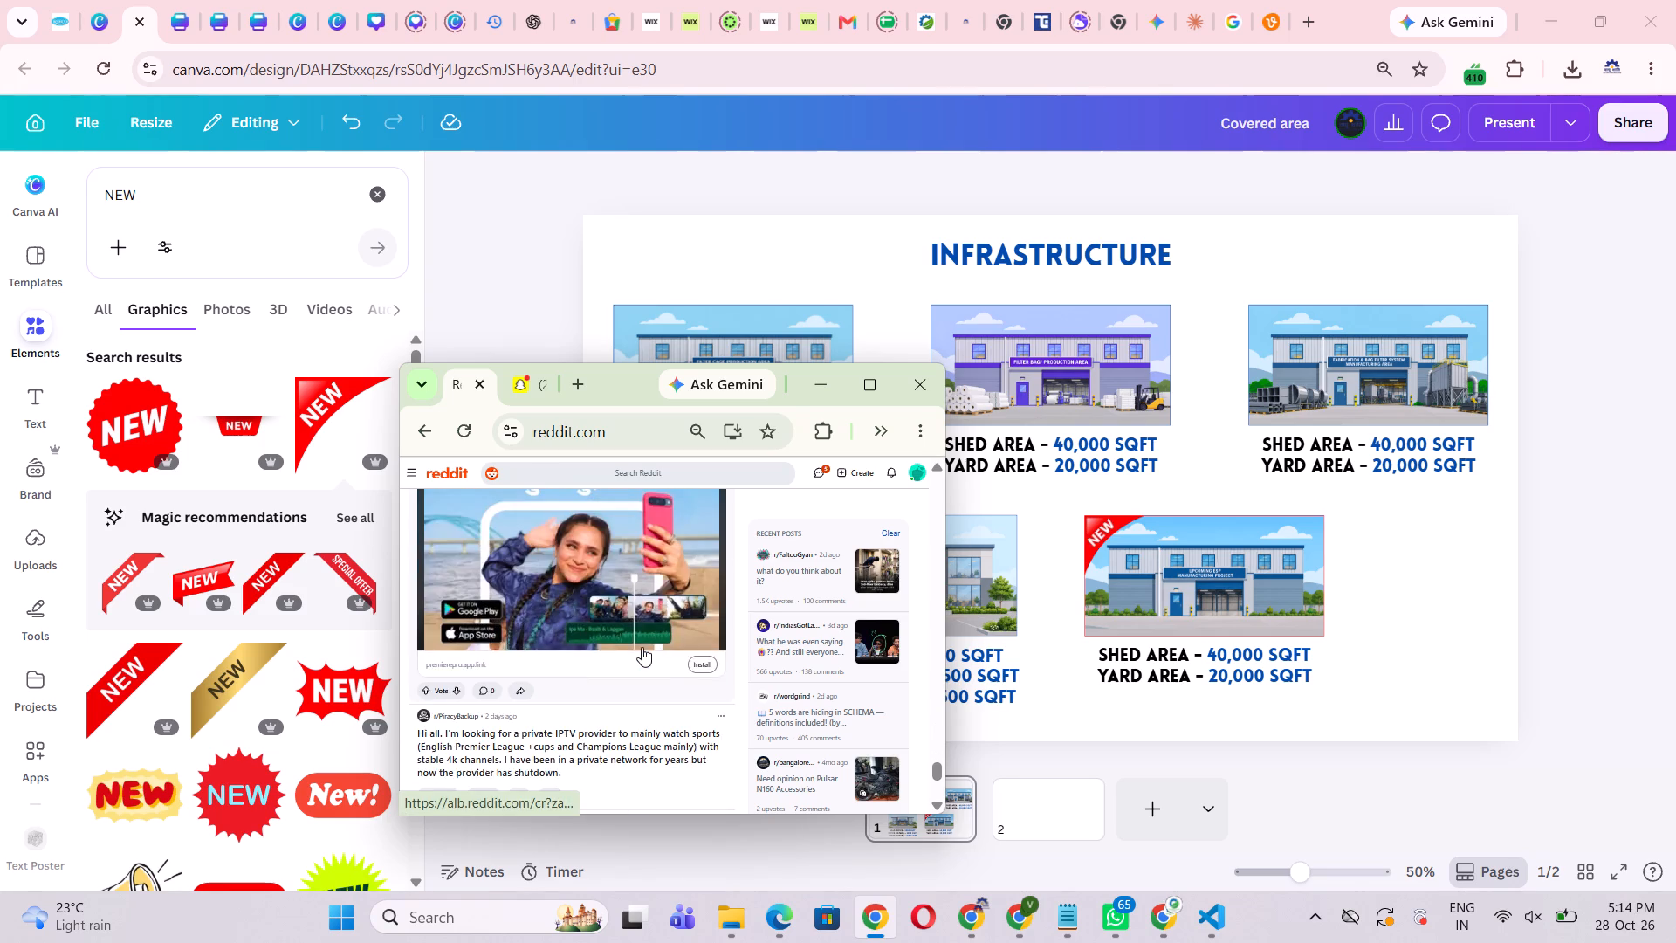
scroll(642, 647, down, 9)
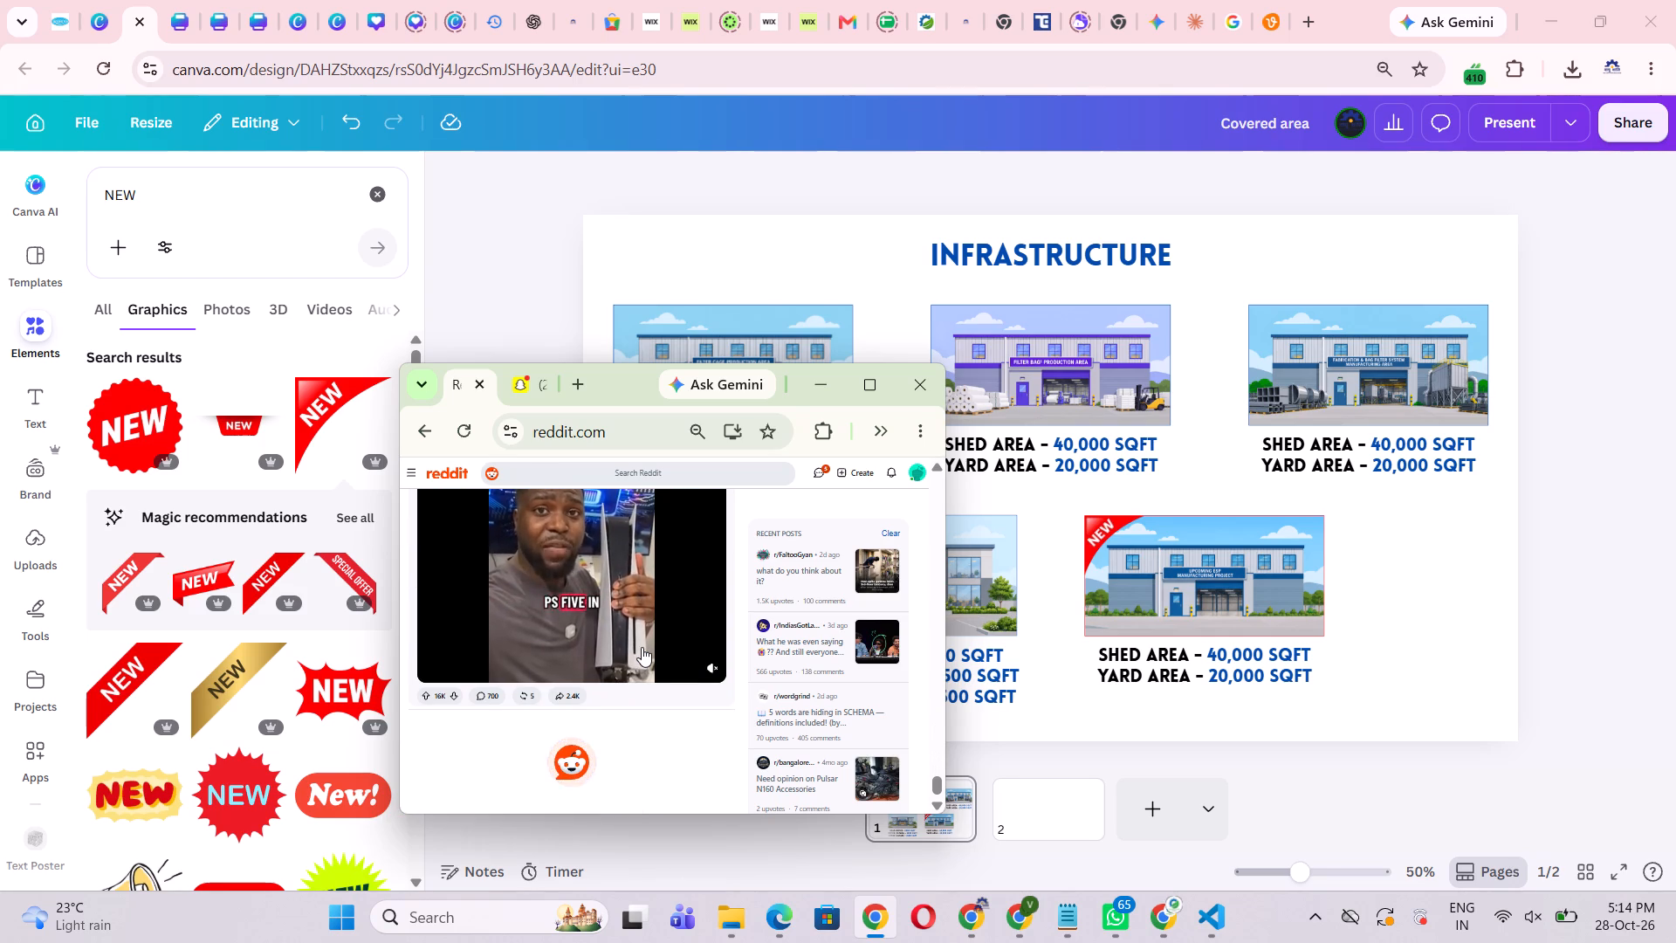
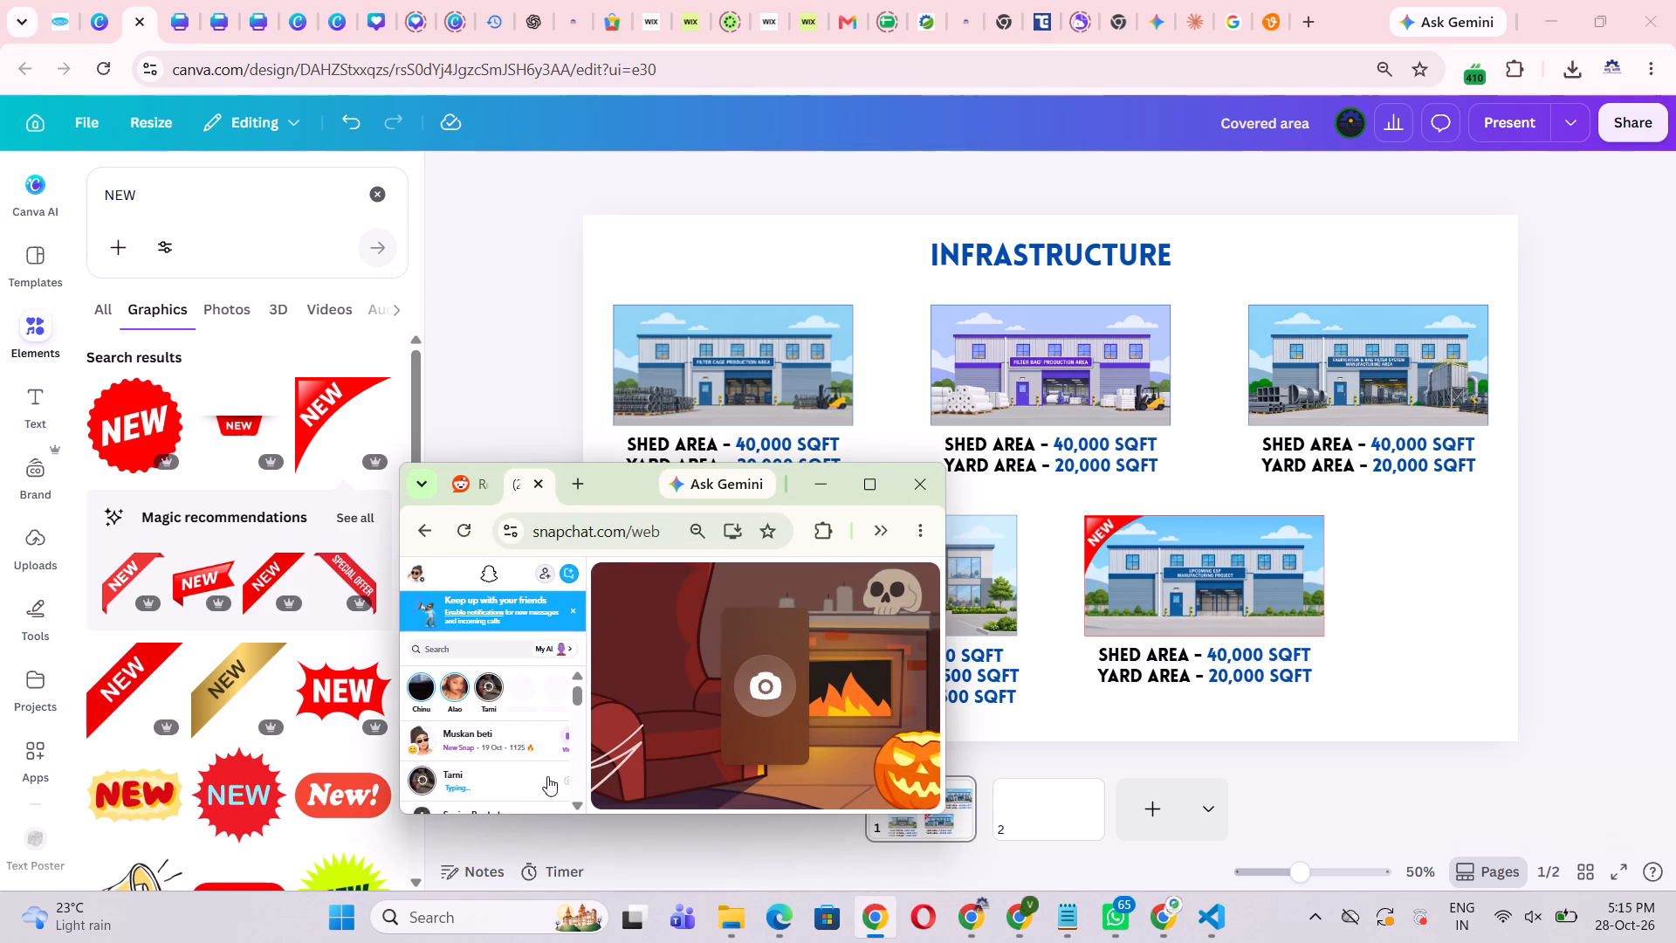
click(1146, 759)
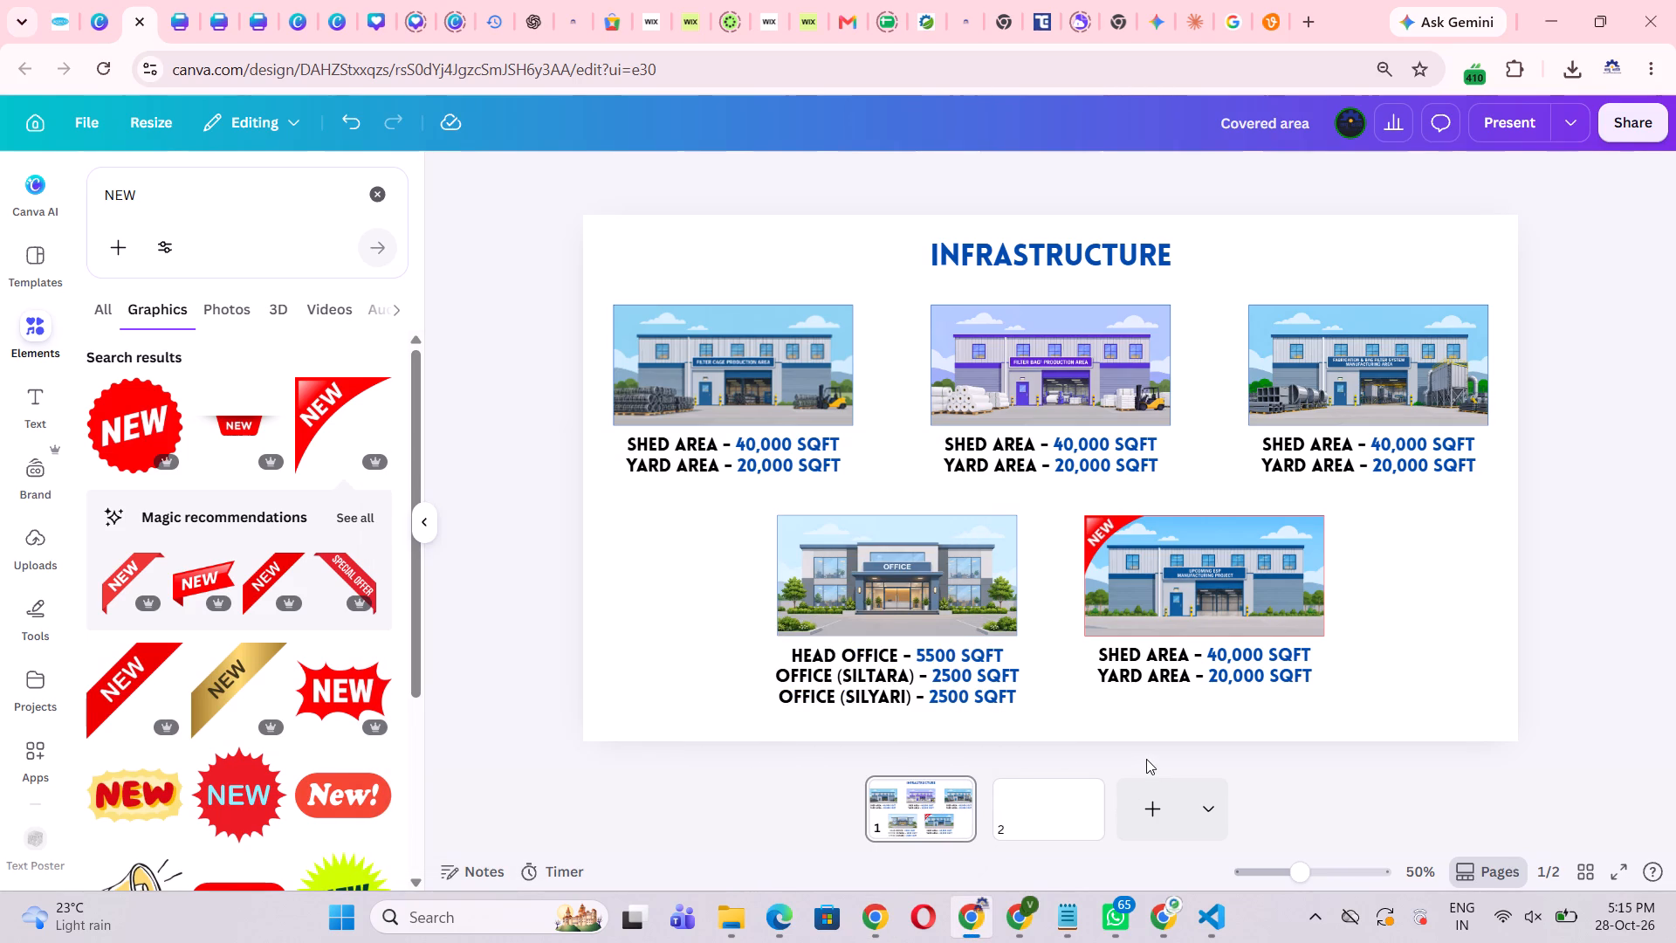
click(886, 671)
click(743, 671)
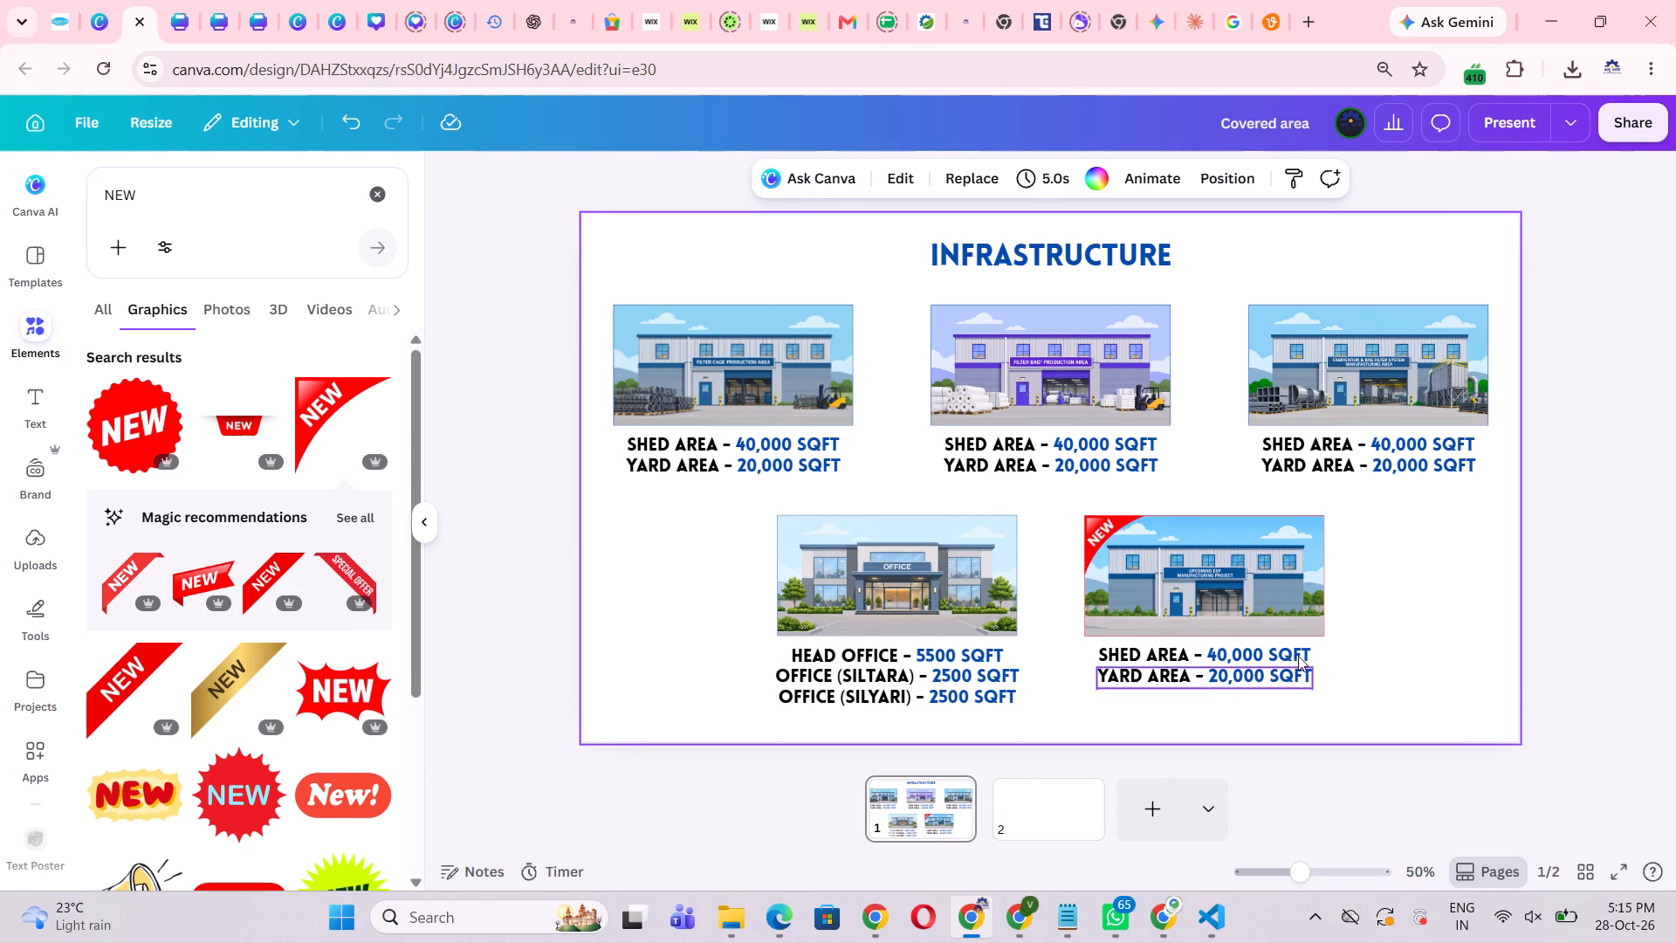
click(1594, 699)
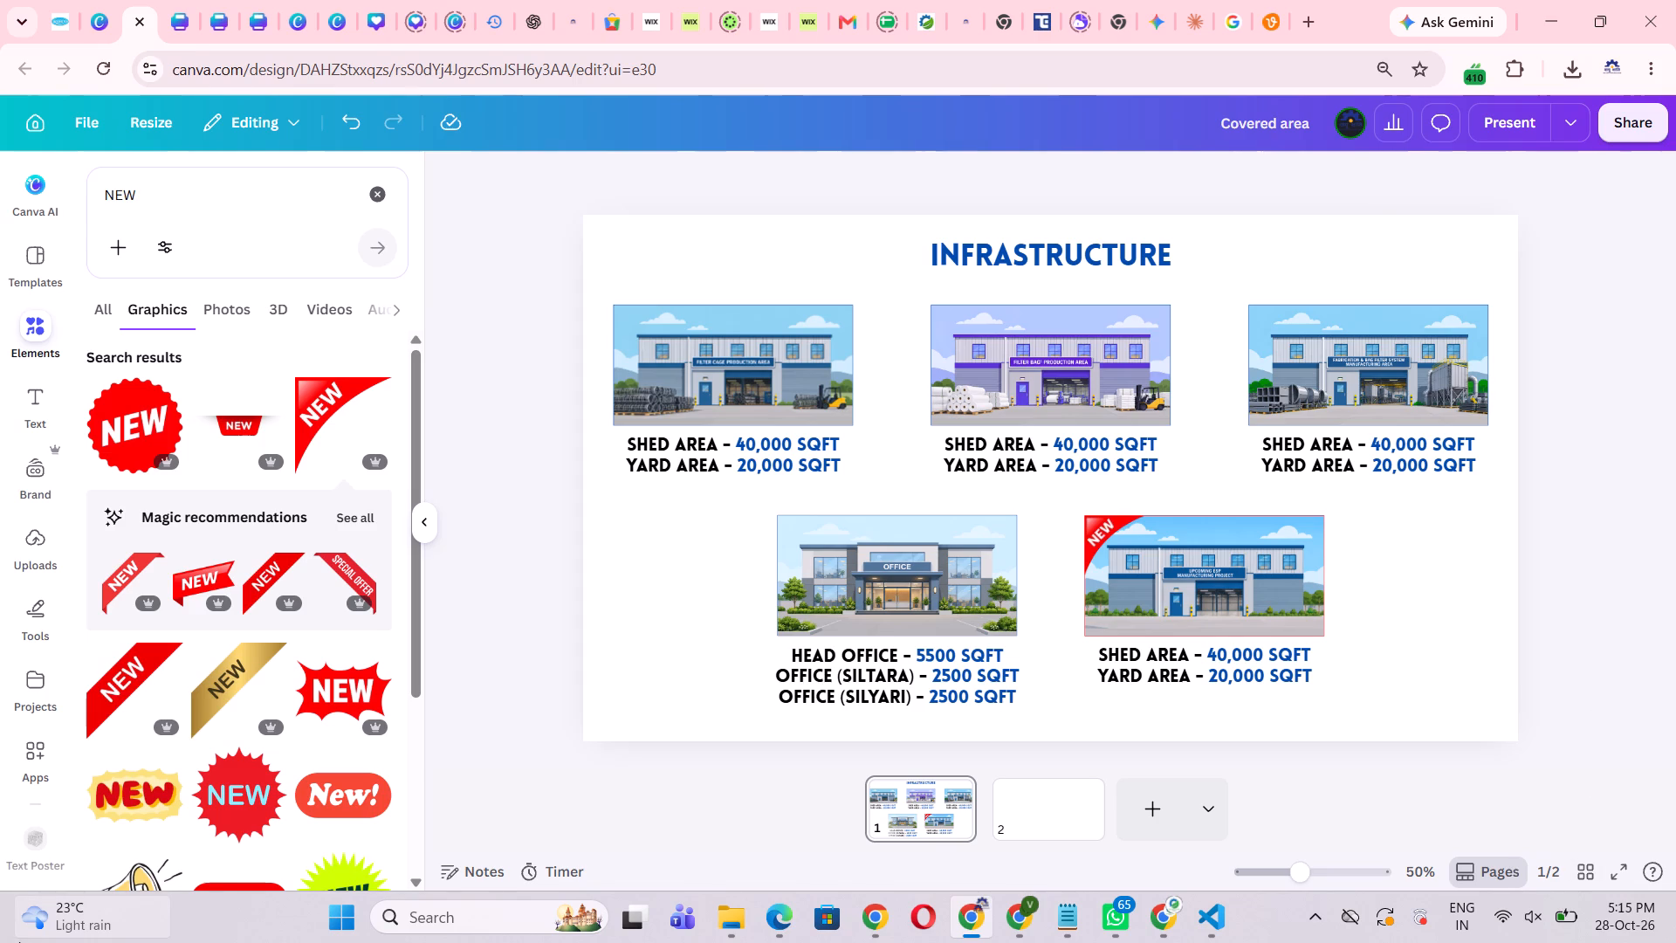
Check the current rain over Raipur on the MSN Weather precipitation map, play and pause its forecast timeline, and return to the Canva slide.
click(20, 939)
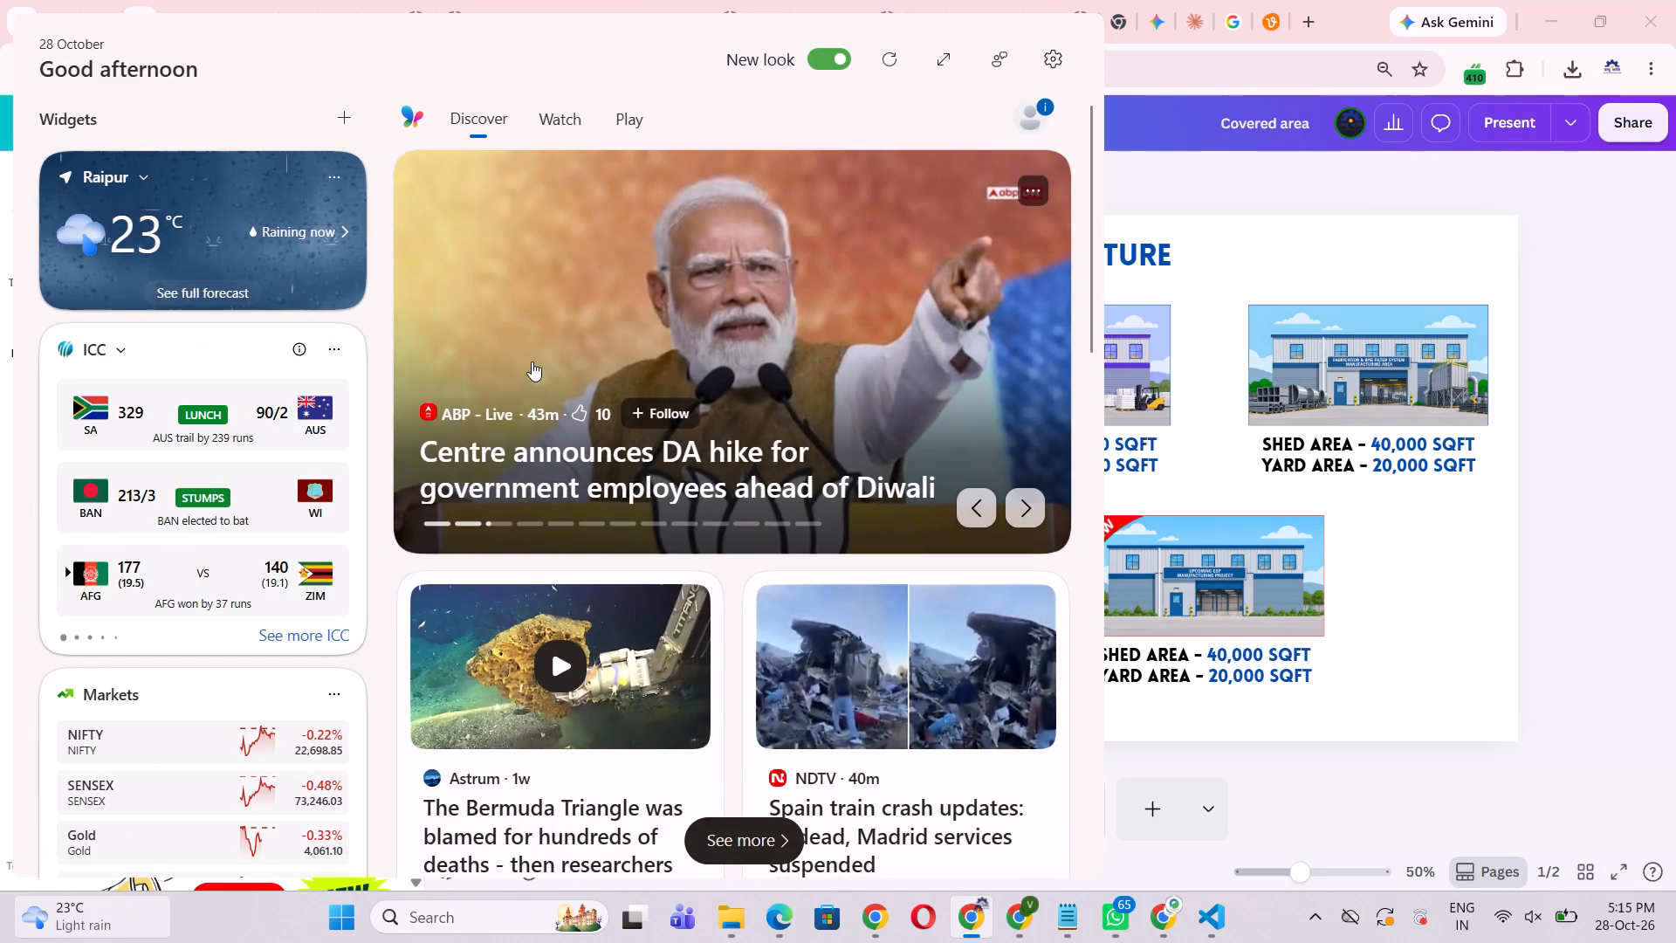
click(335, 234)
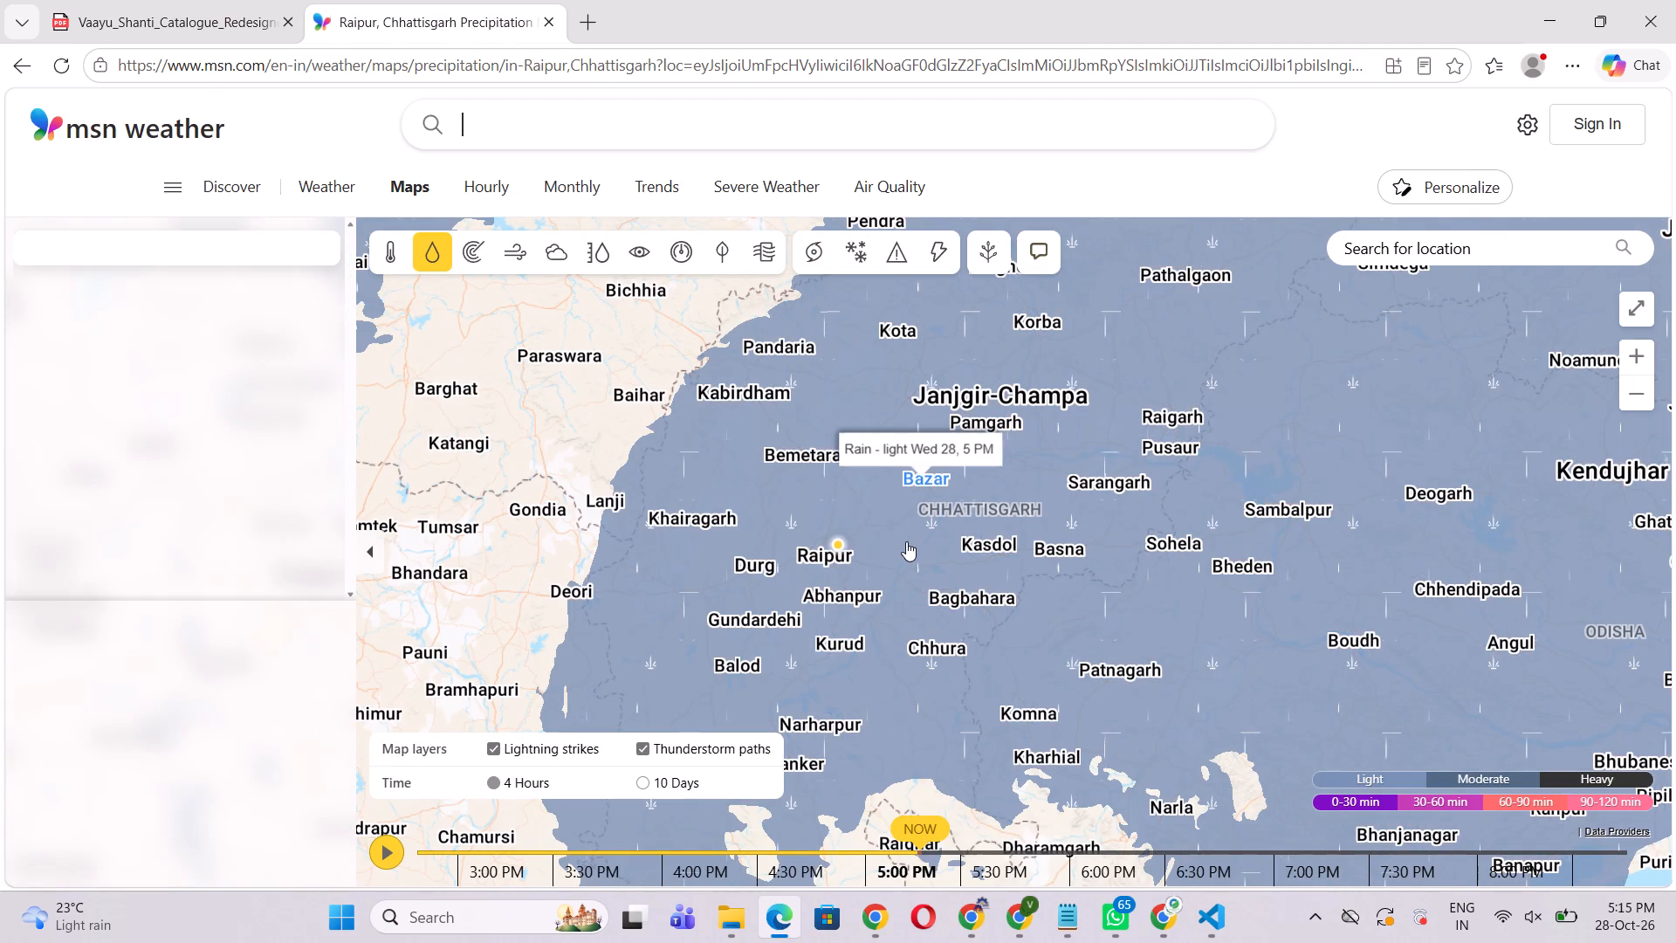
scroll(906, 541, down, 7)
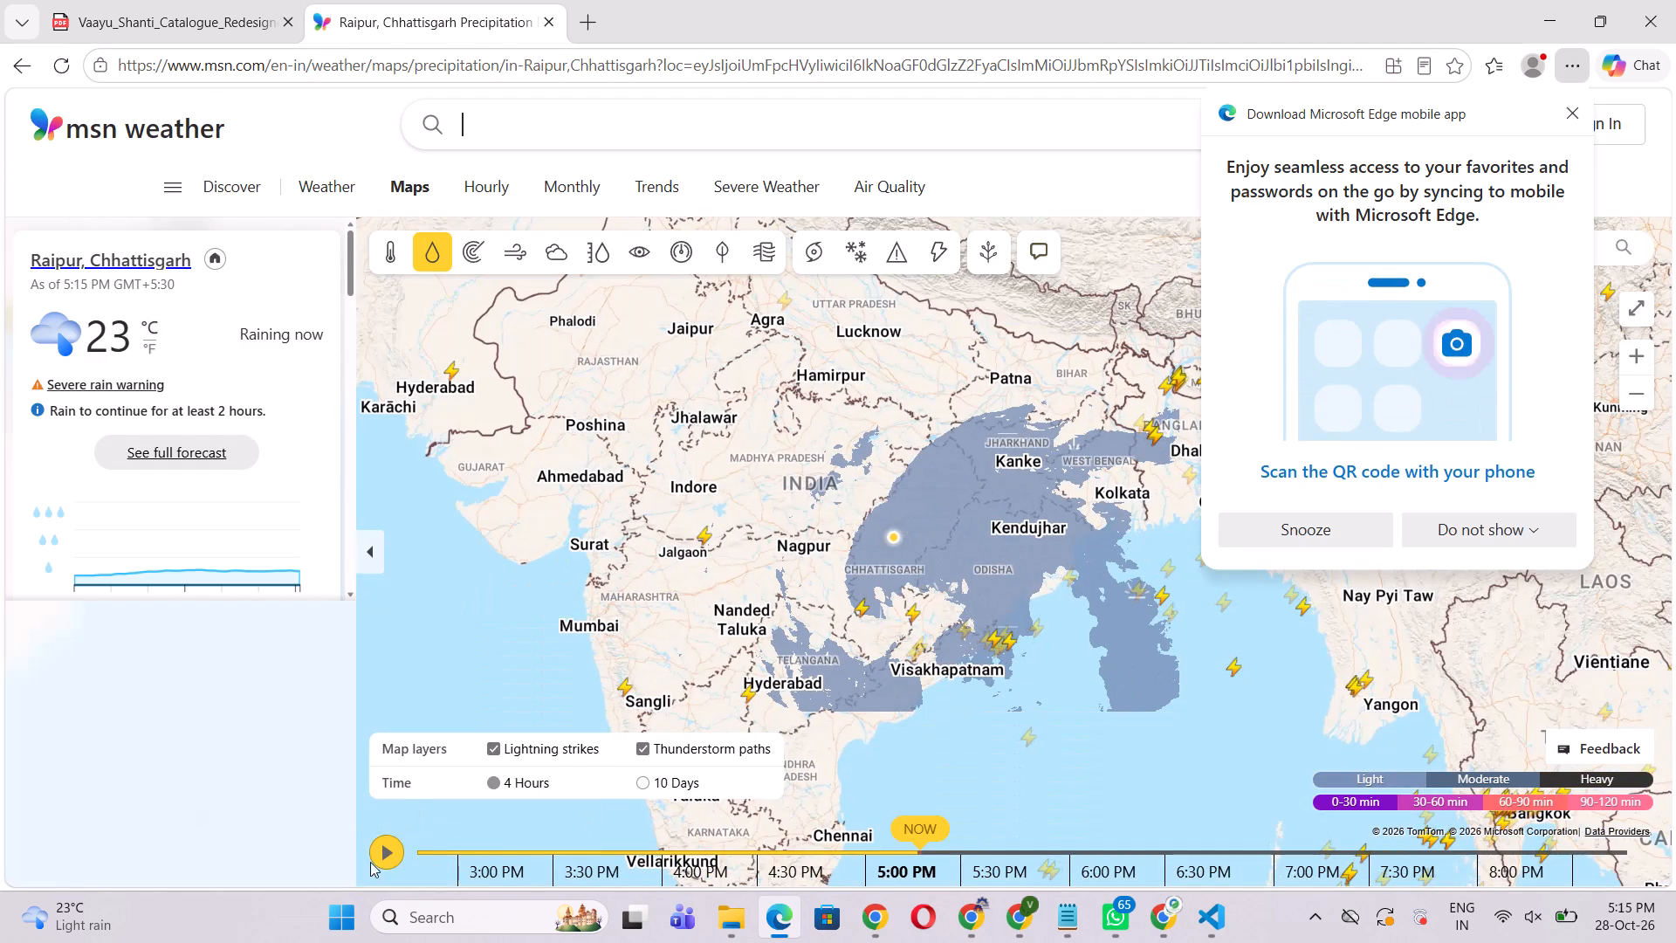
click(381, 864)
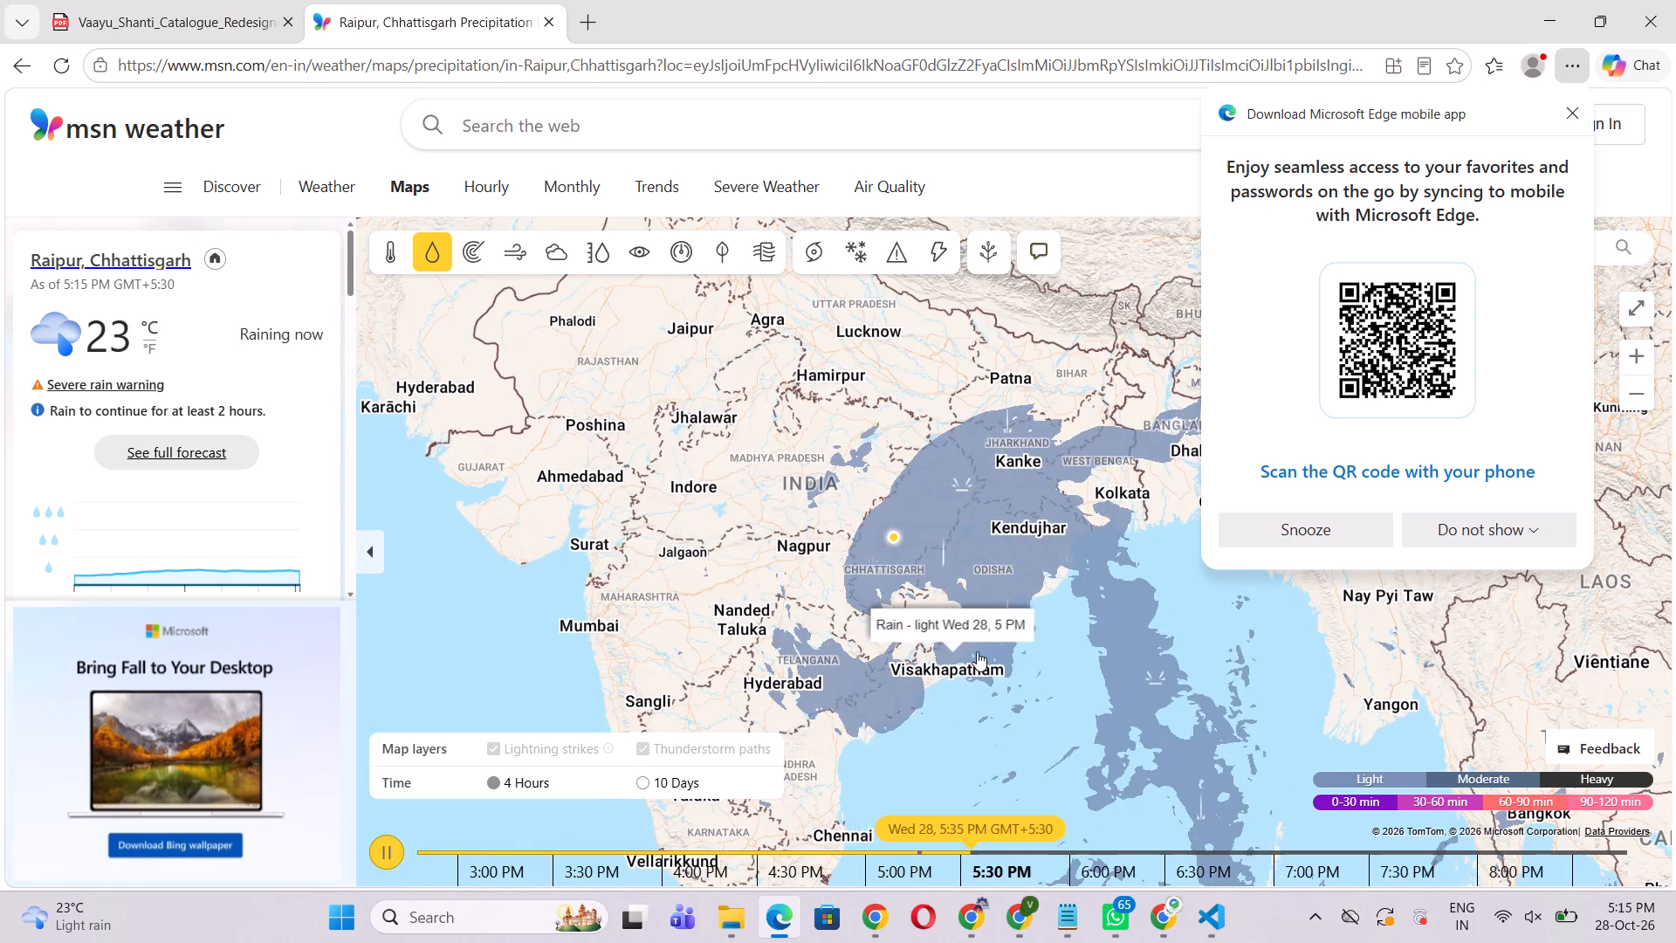
click(393, 846)
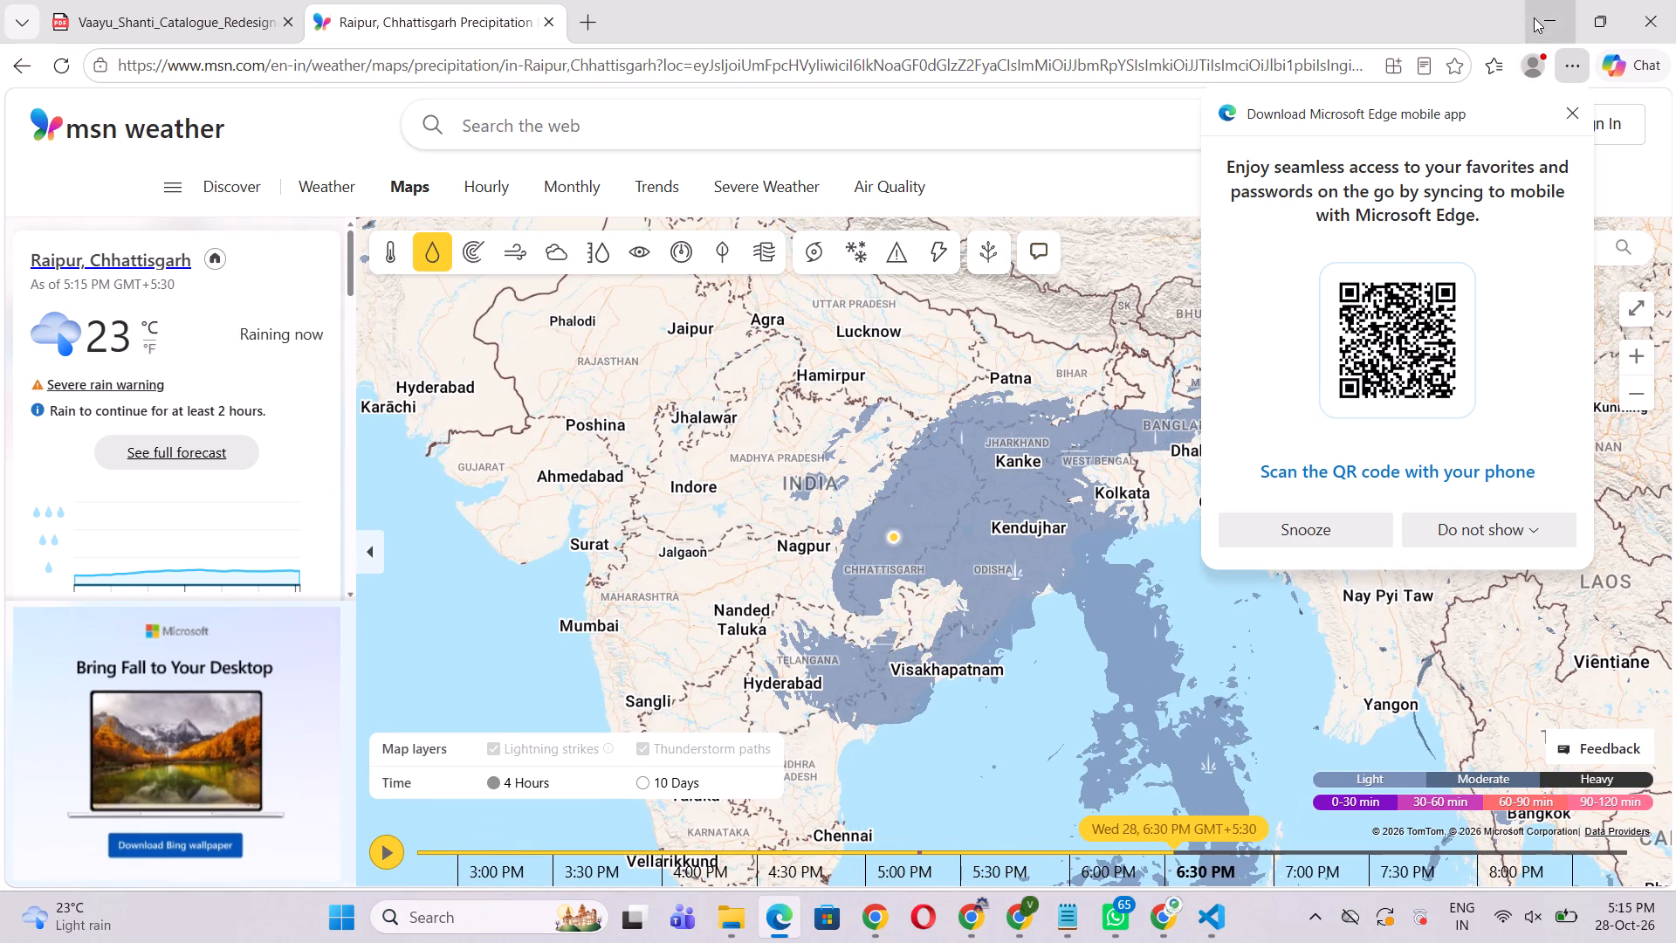
click(1534, 17)
click(1547, 523)
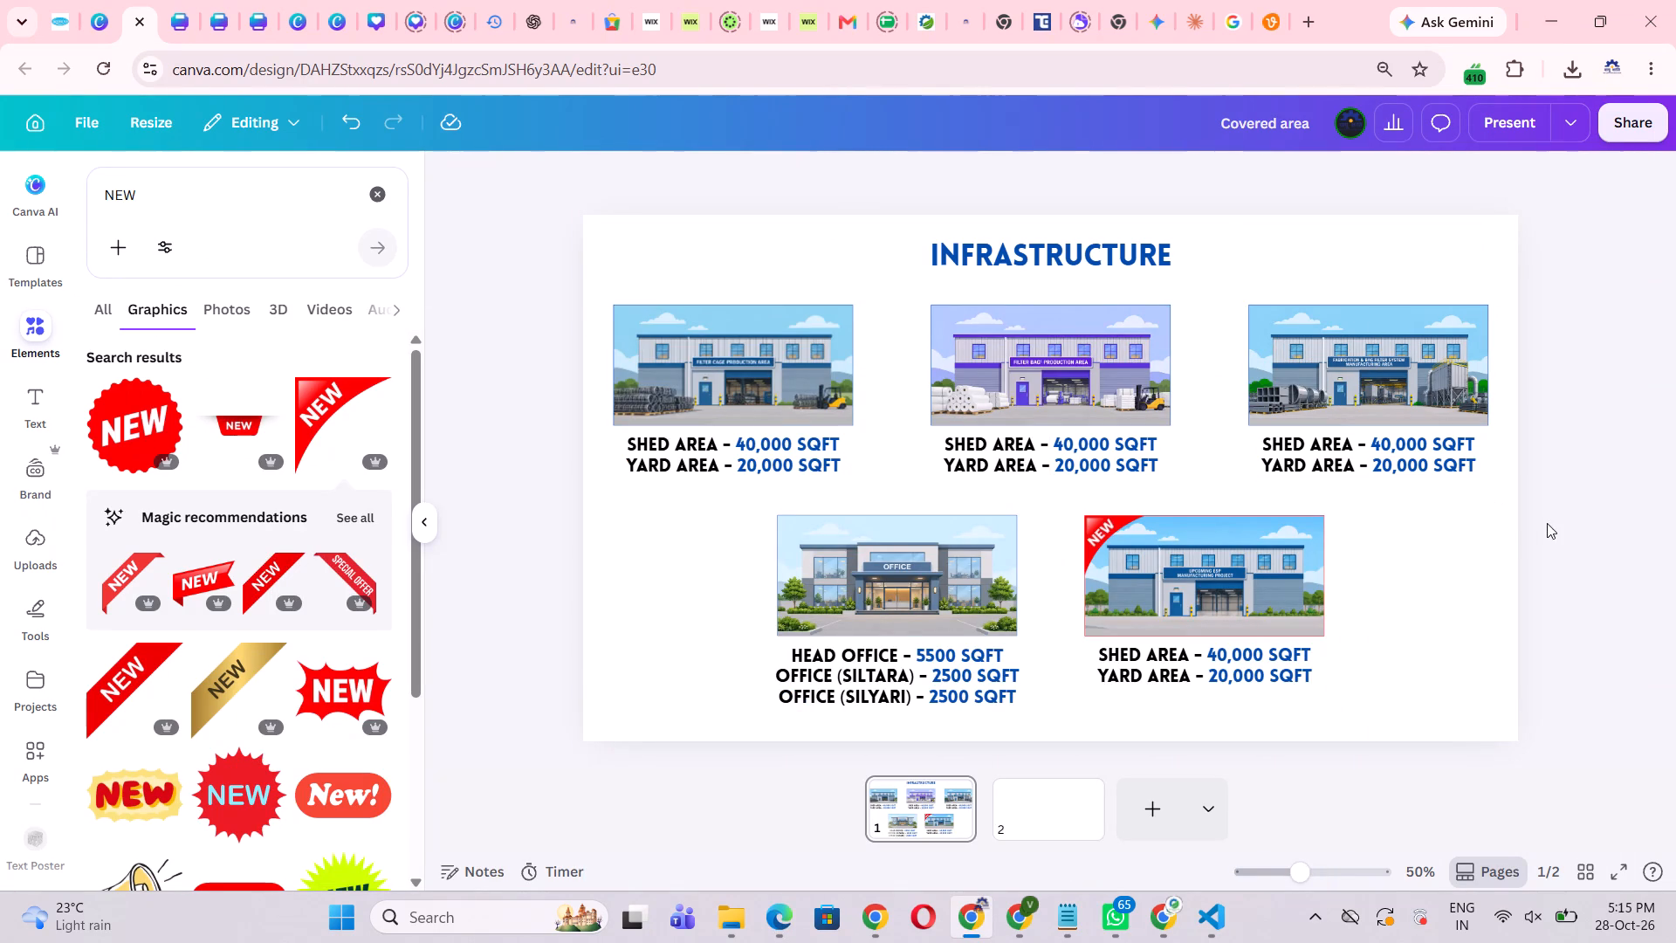
Switch to the Snapchat Web window.
click(883, 910)
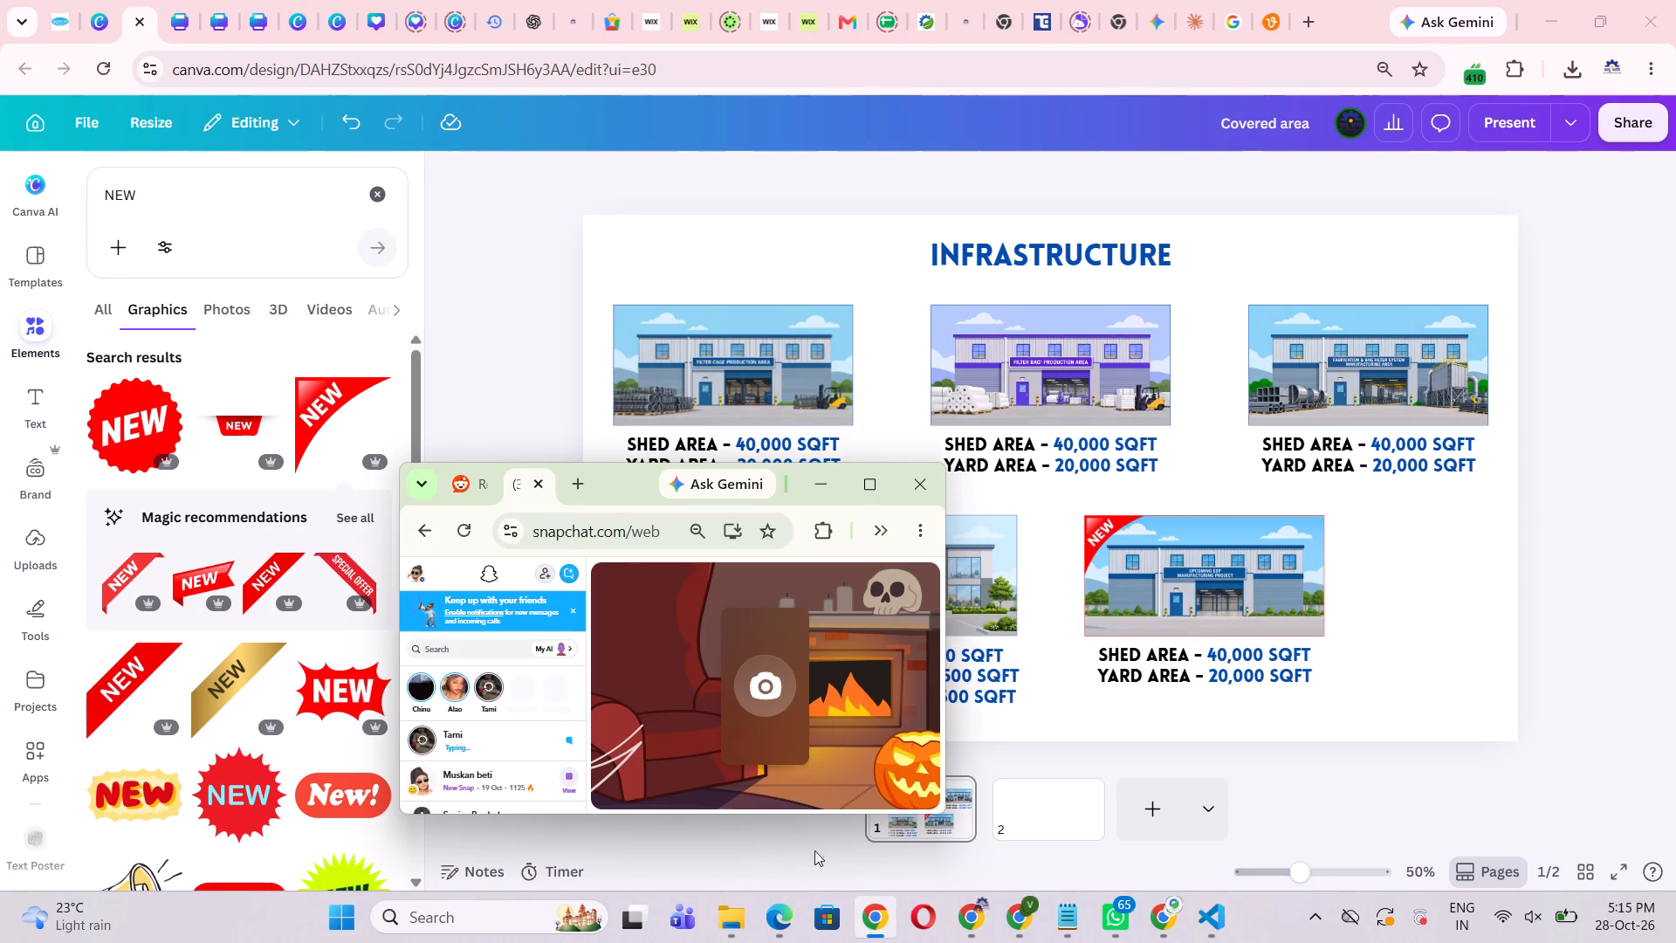
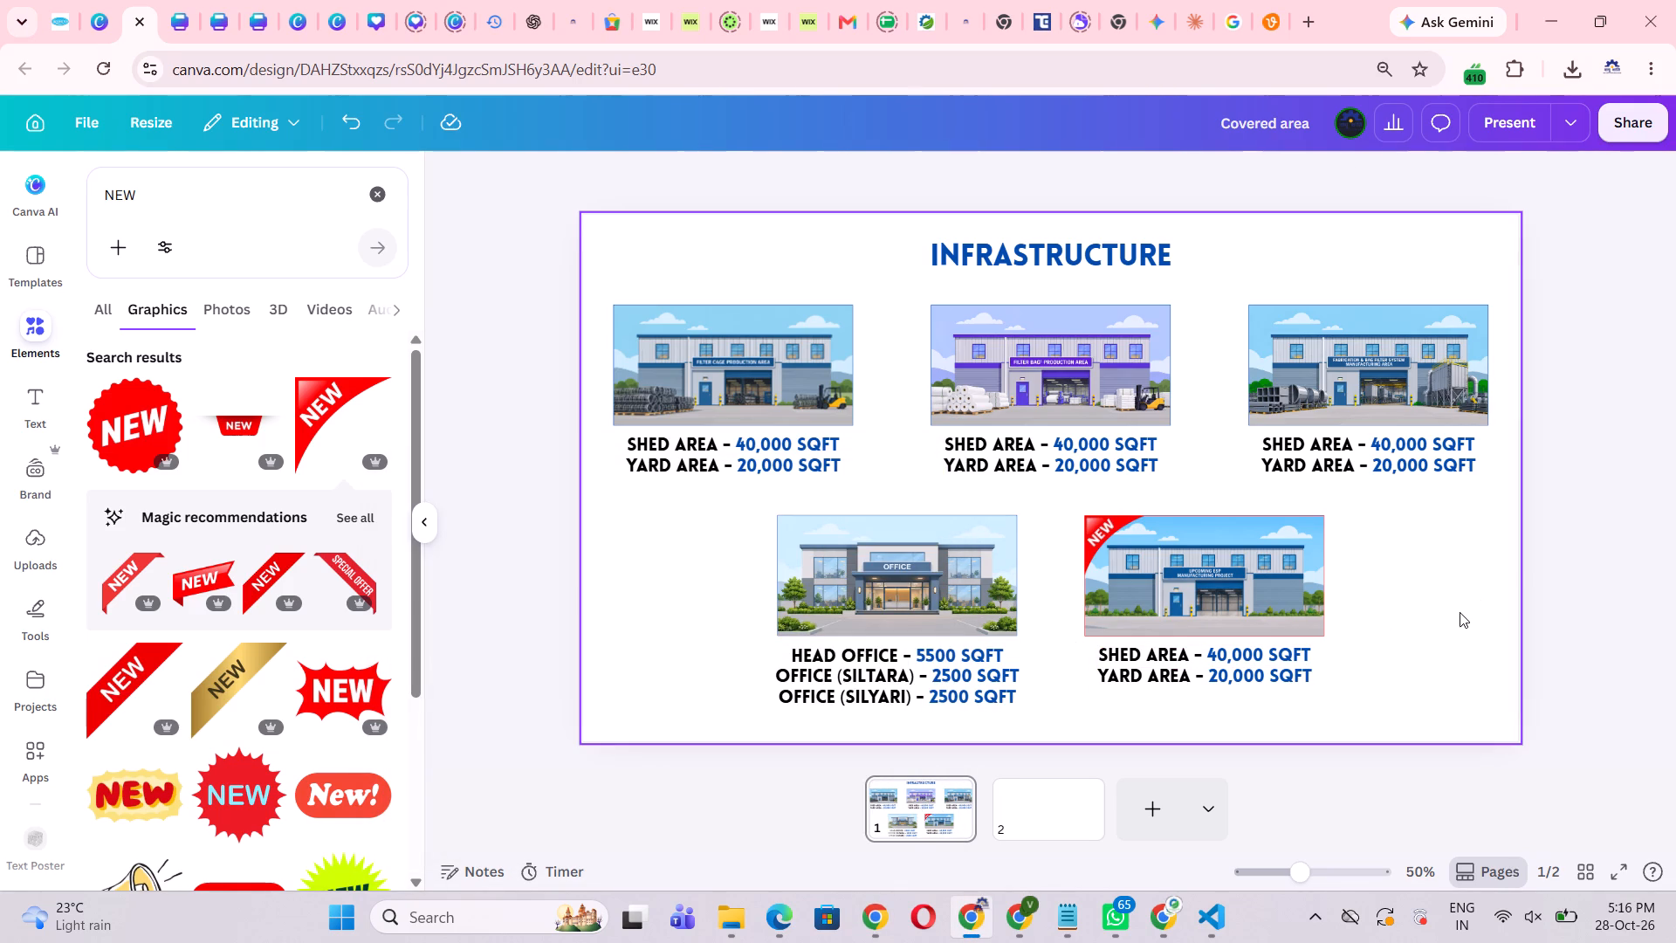
Replace the elements search with "box graphic" and browse the full set of graphics for a box design.
click(1666, 574)
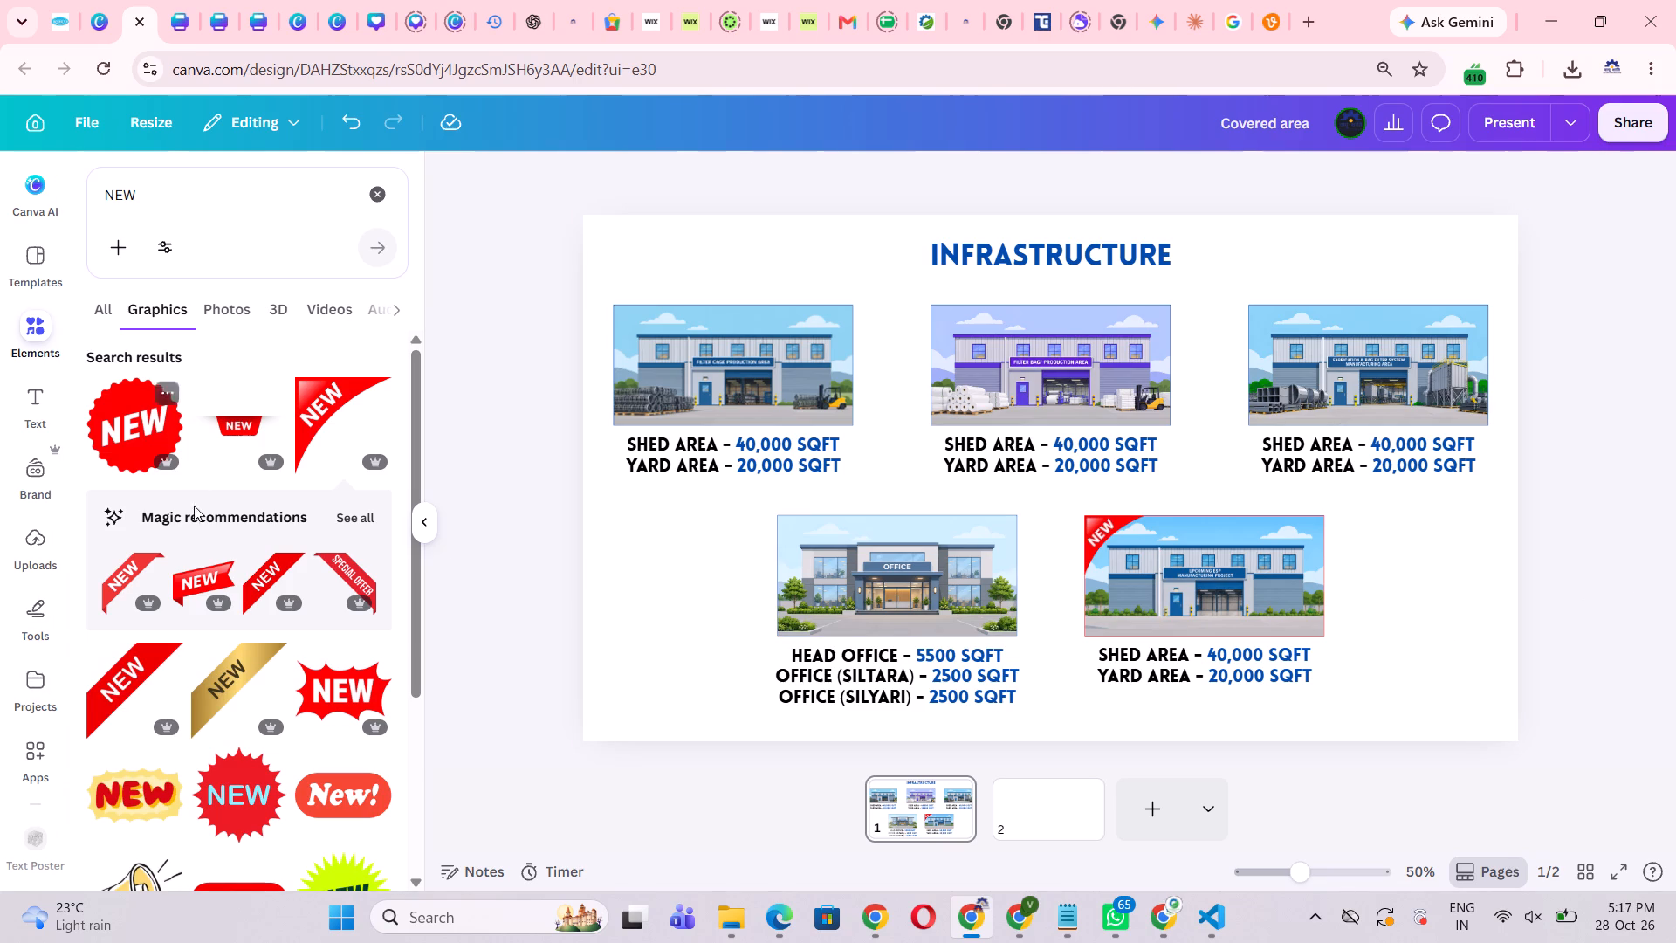
click(405, 194)
click(354, 197)
click(385, 195)
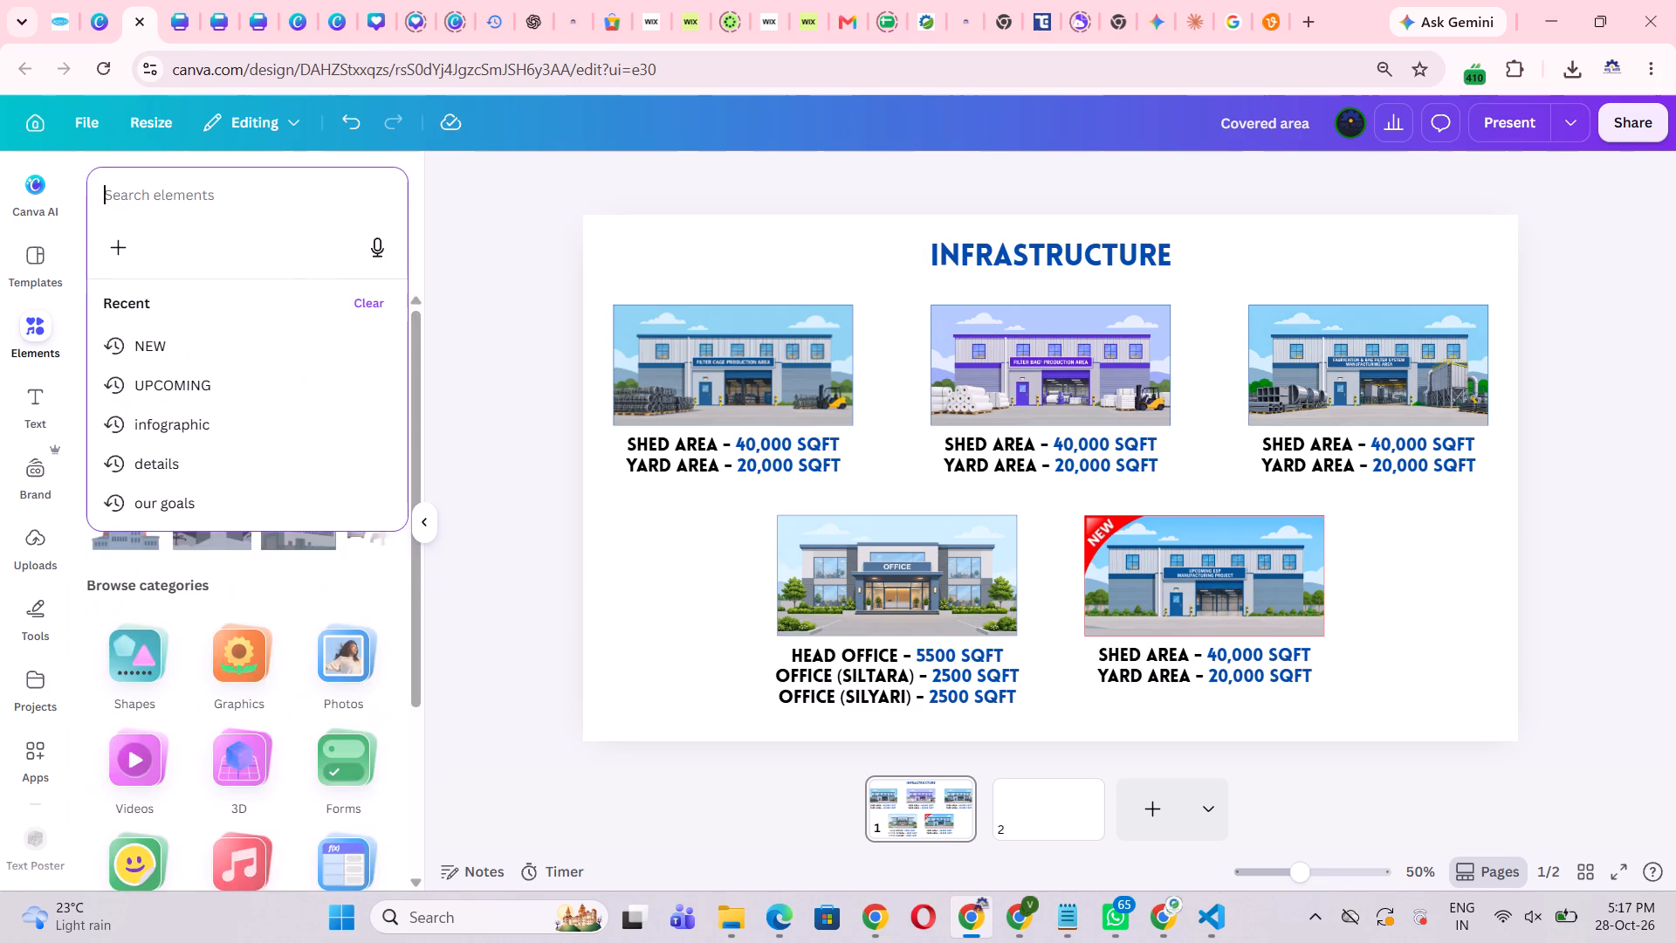
text(box graphic)
key(Return)
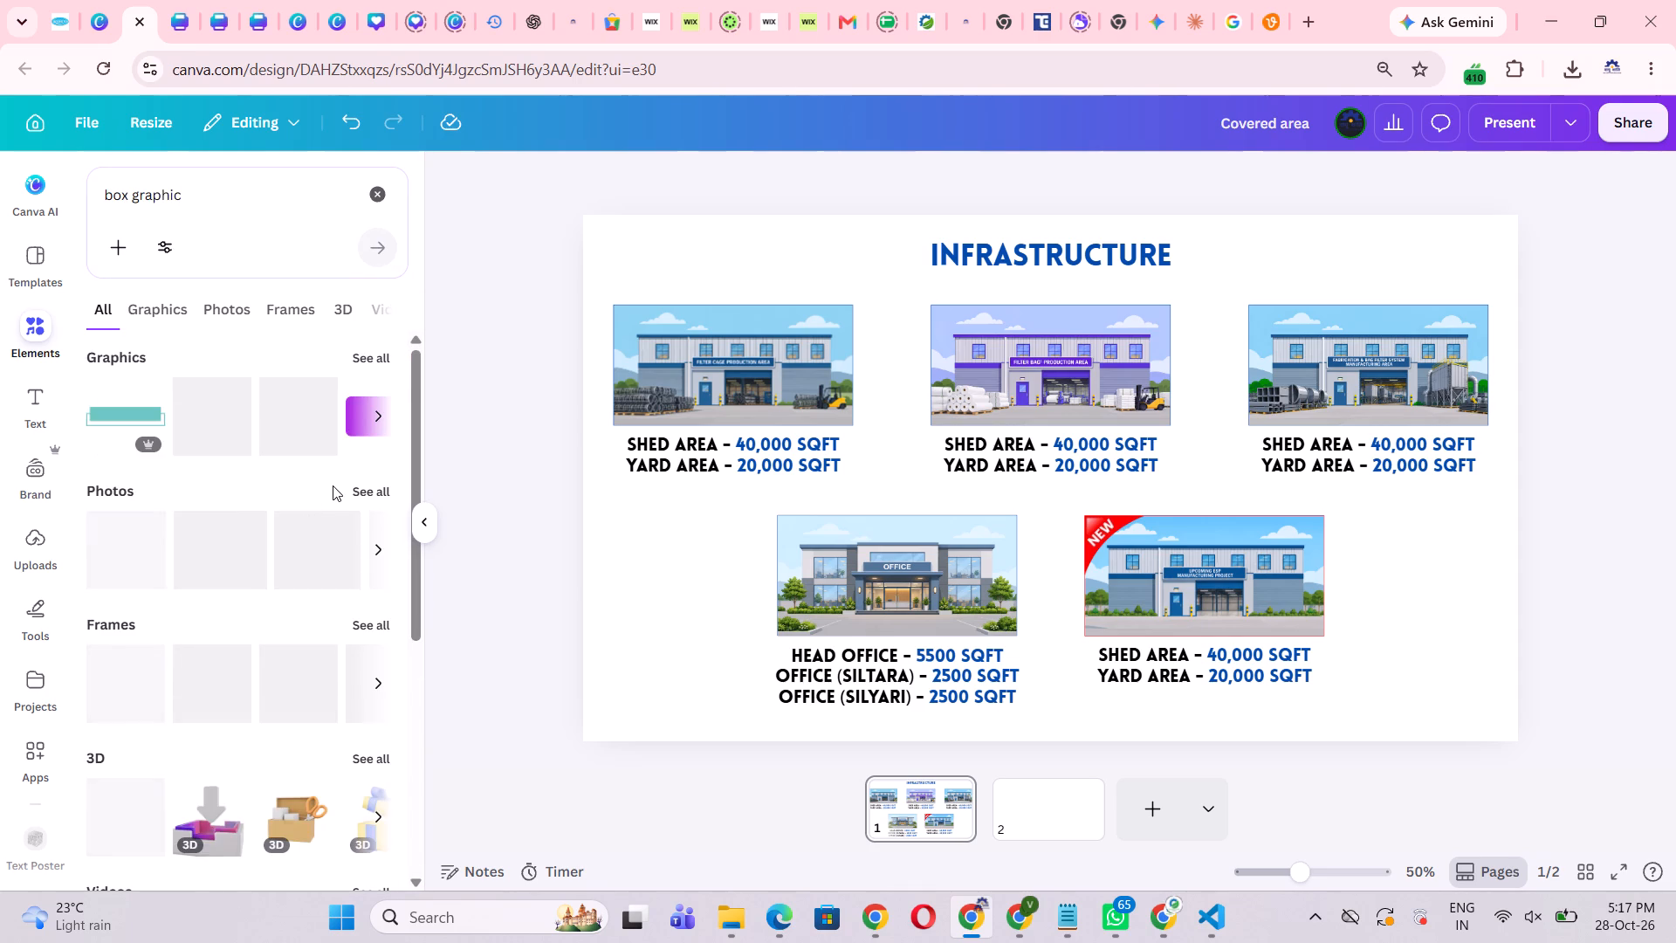
click(389, 359)
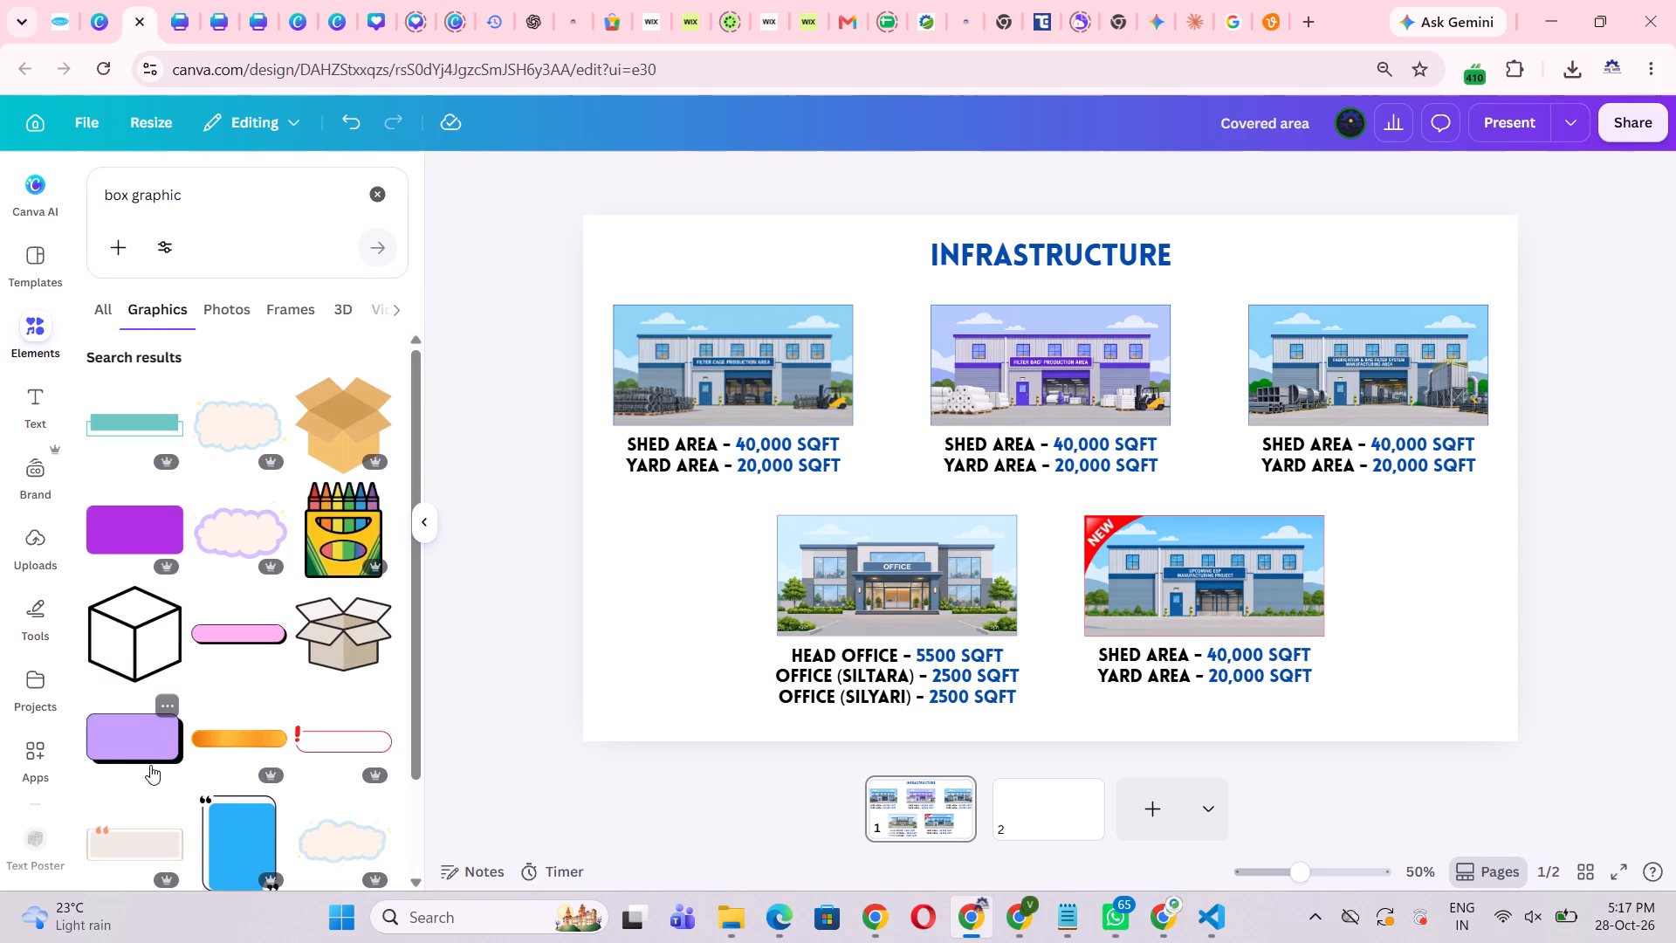
scroll(252, 696, down, 2)
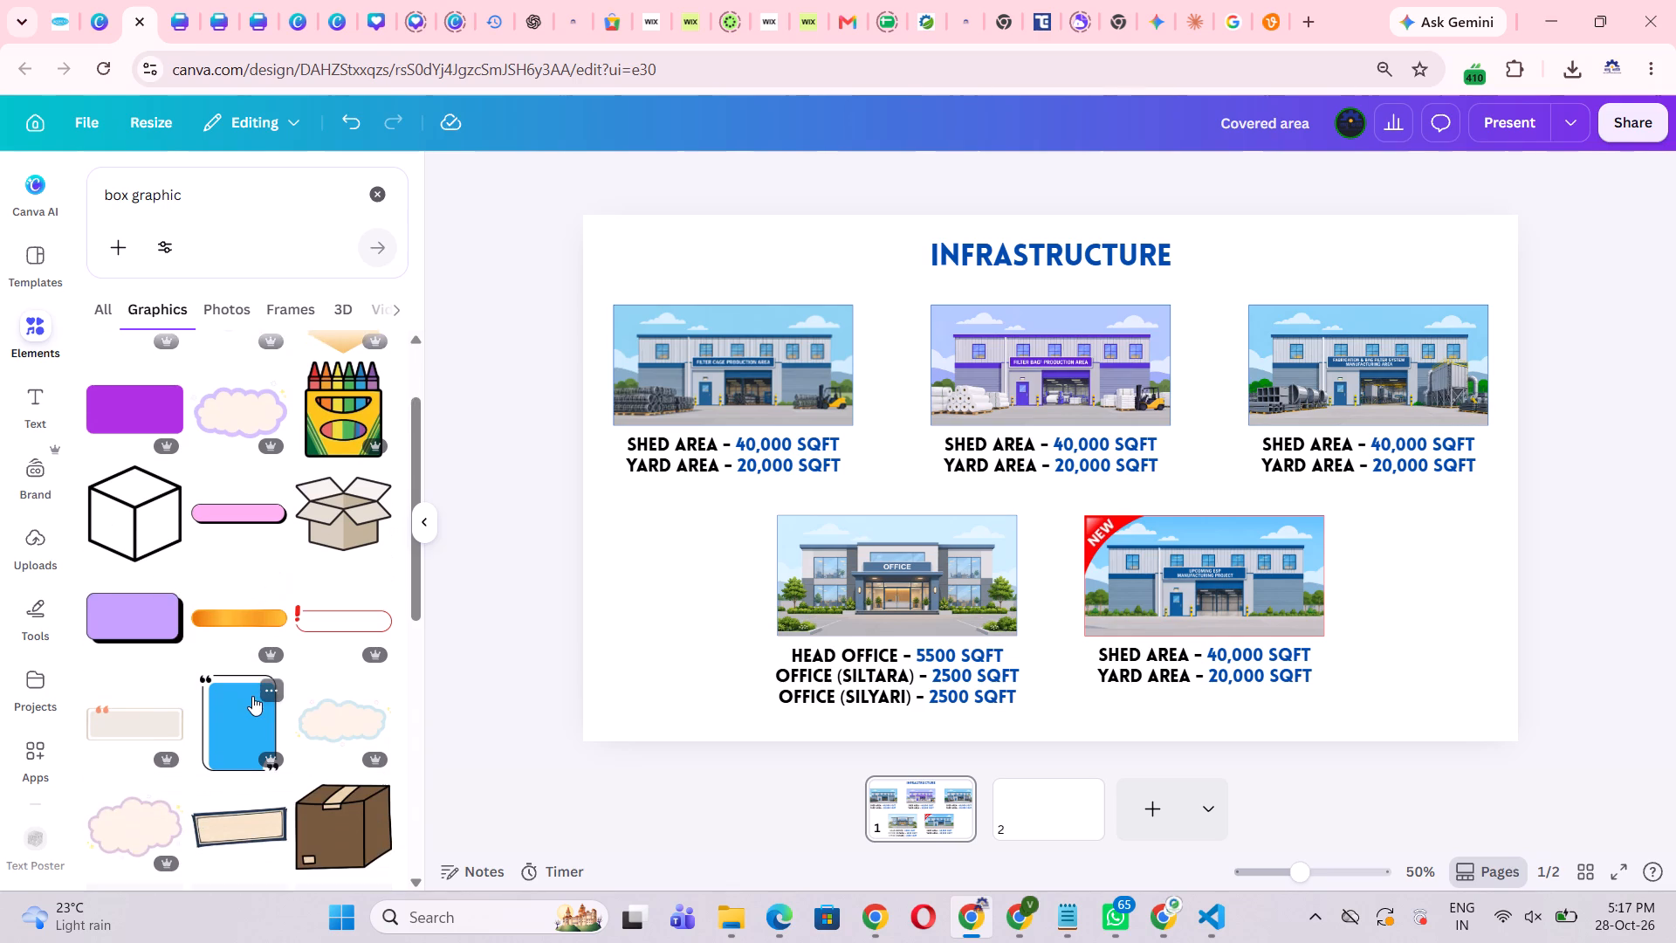
scroll(252, 696, down, 2)
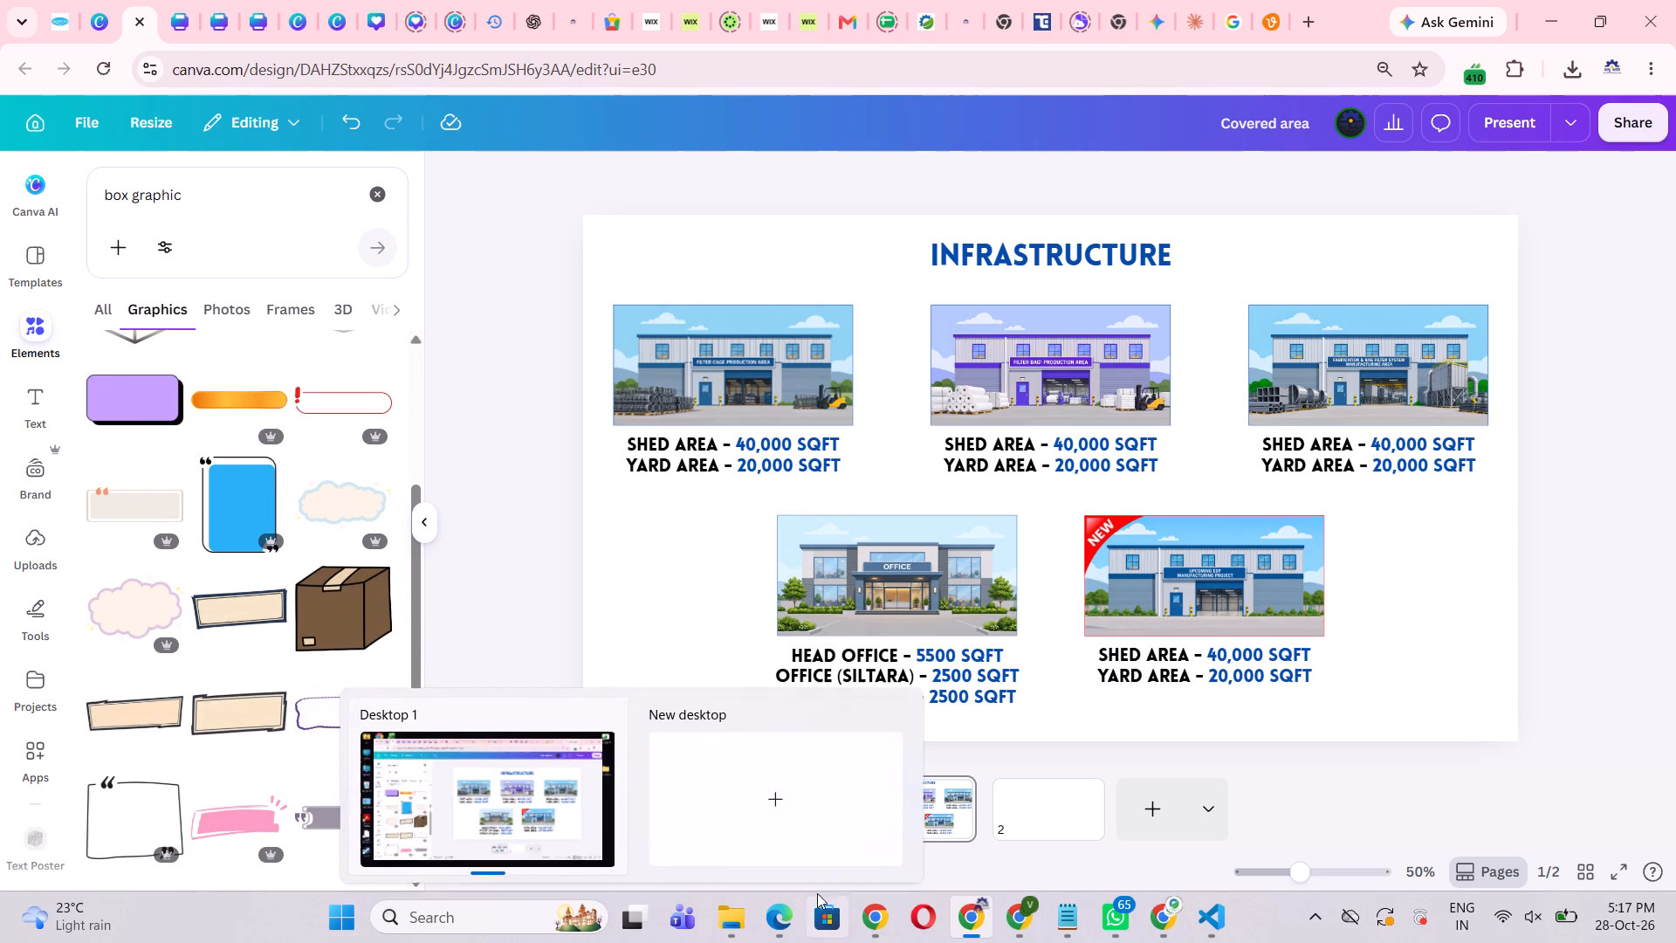
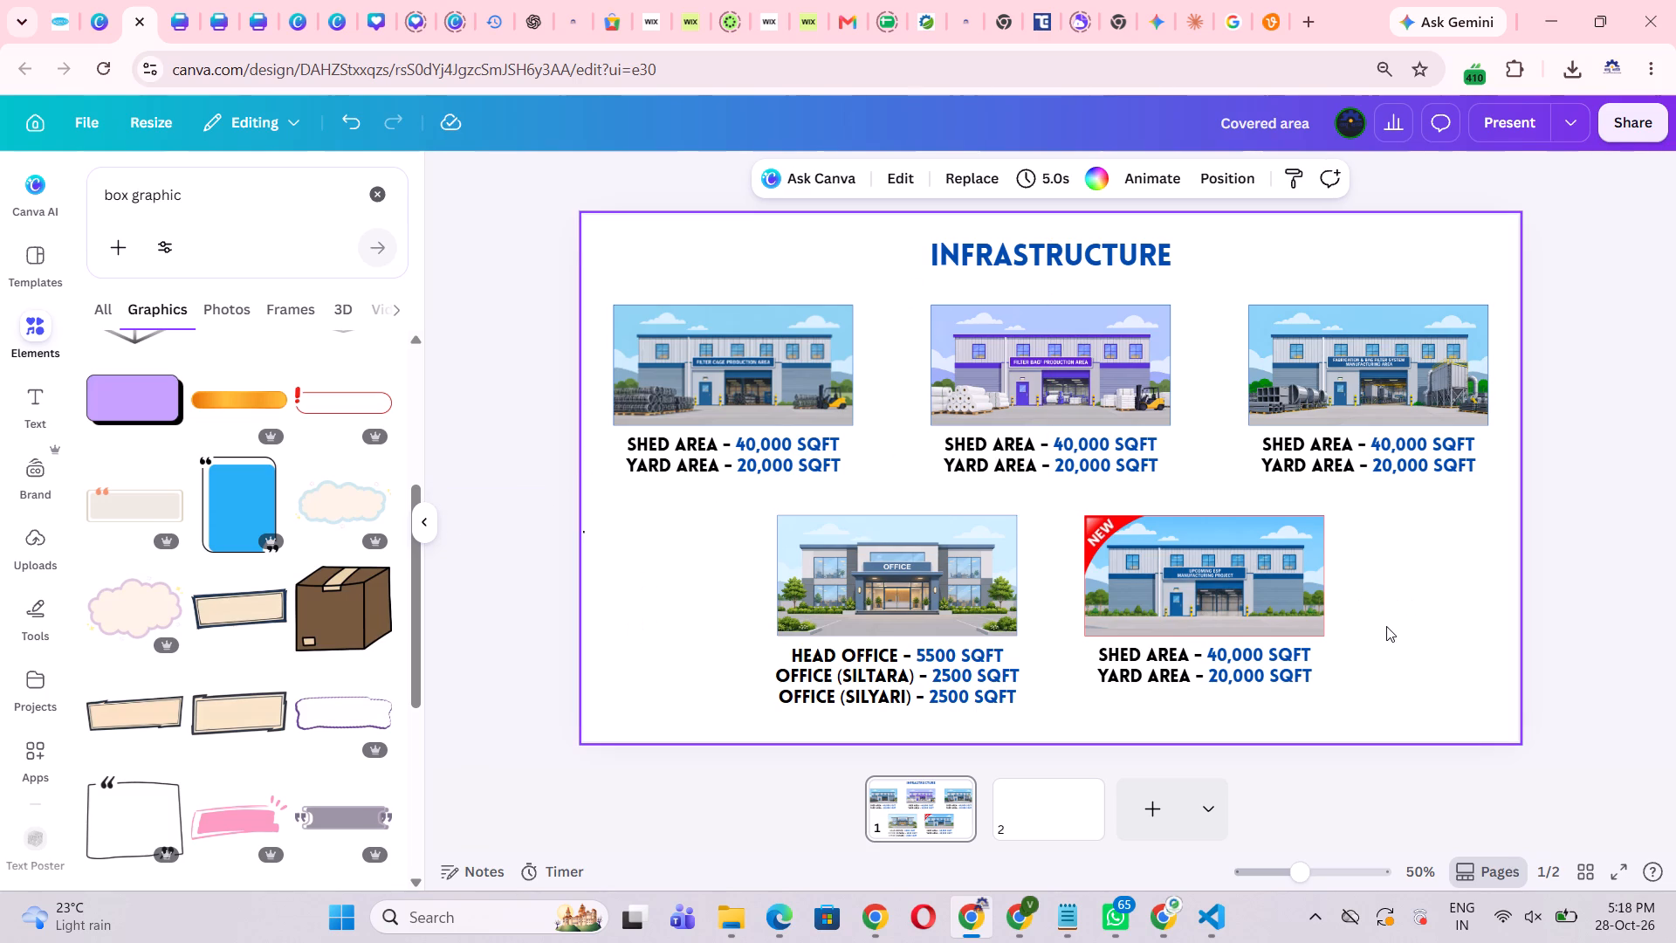
Look further through the "box graphic" graphics results for a box design that suits the Infrastructure slide.
scroll(279, 623, down, 5)
scroll(324, 693, down, 1)
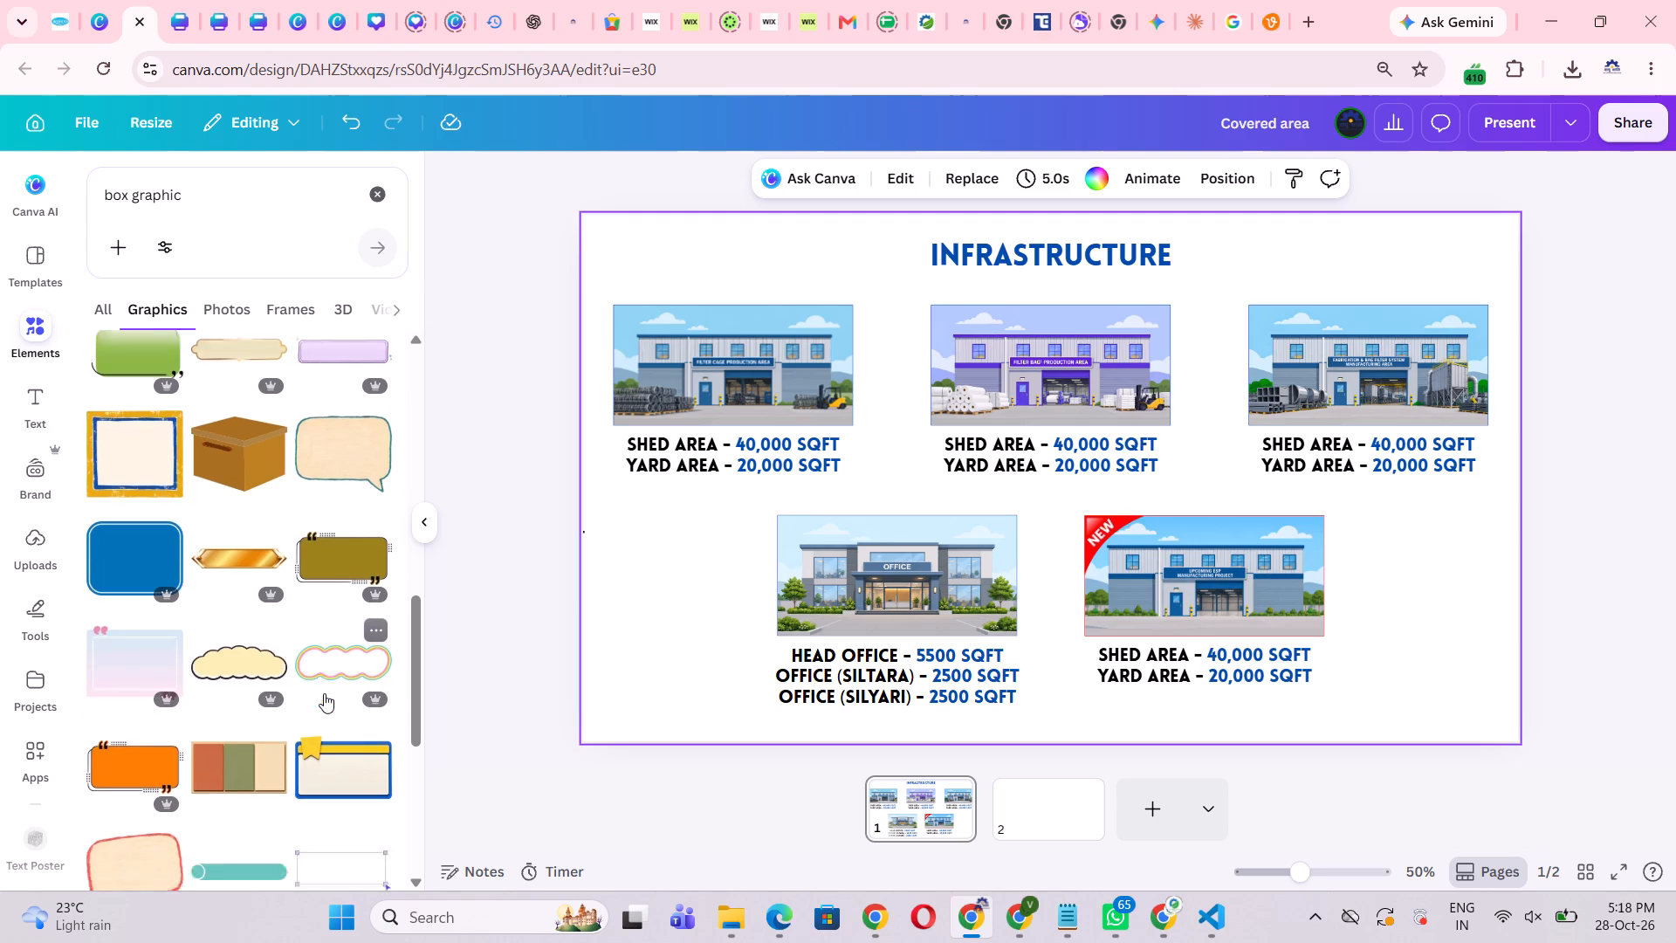
scroll(324, 693, down, 3)
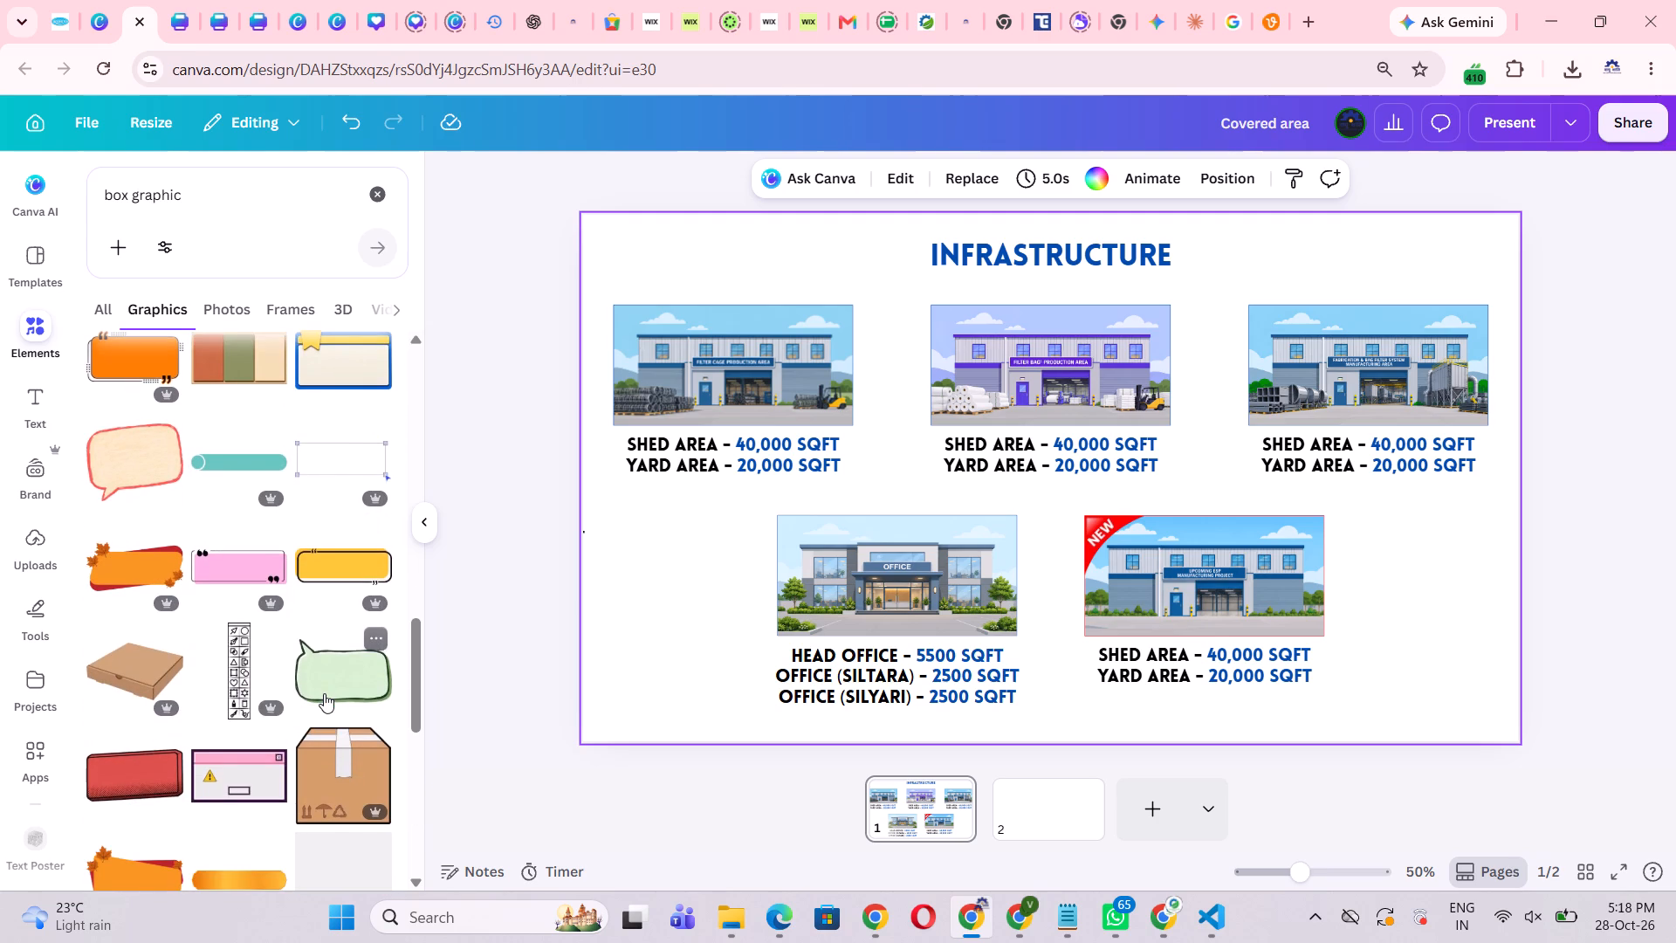
scroll(313, 720, down, 2)
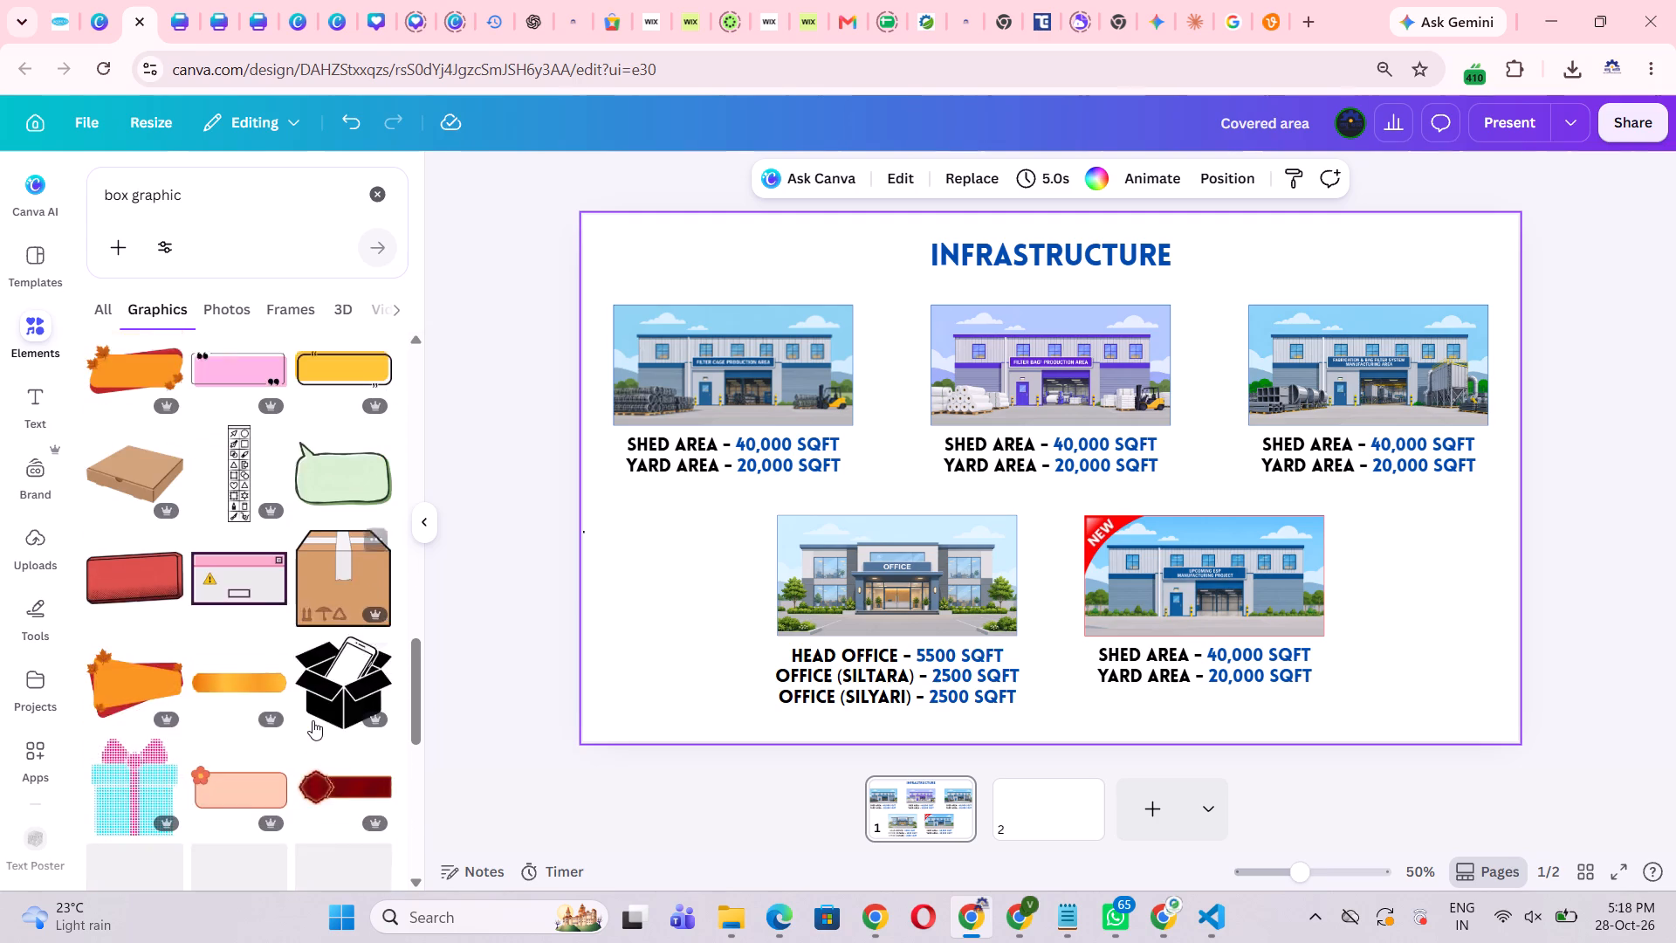
scroll(313, 720, down, 6)
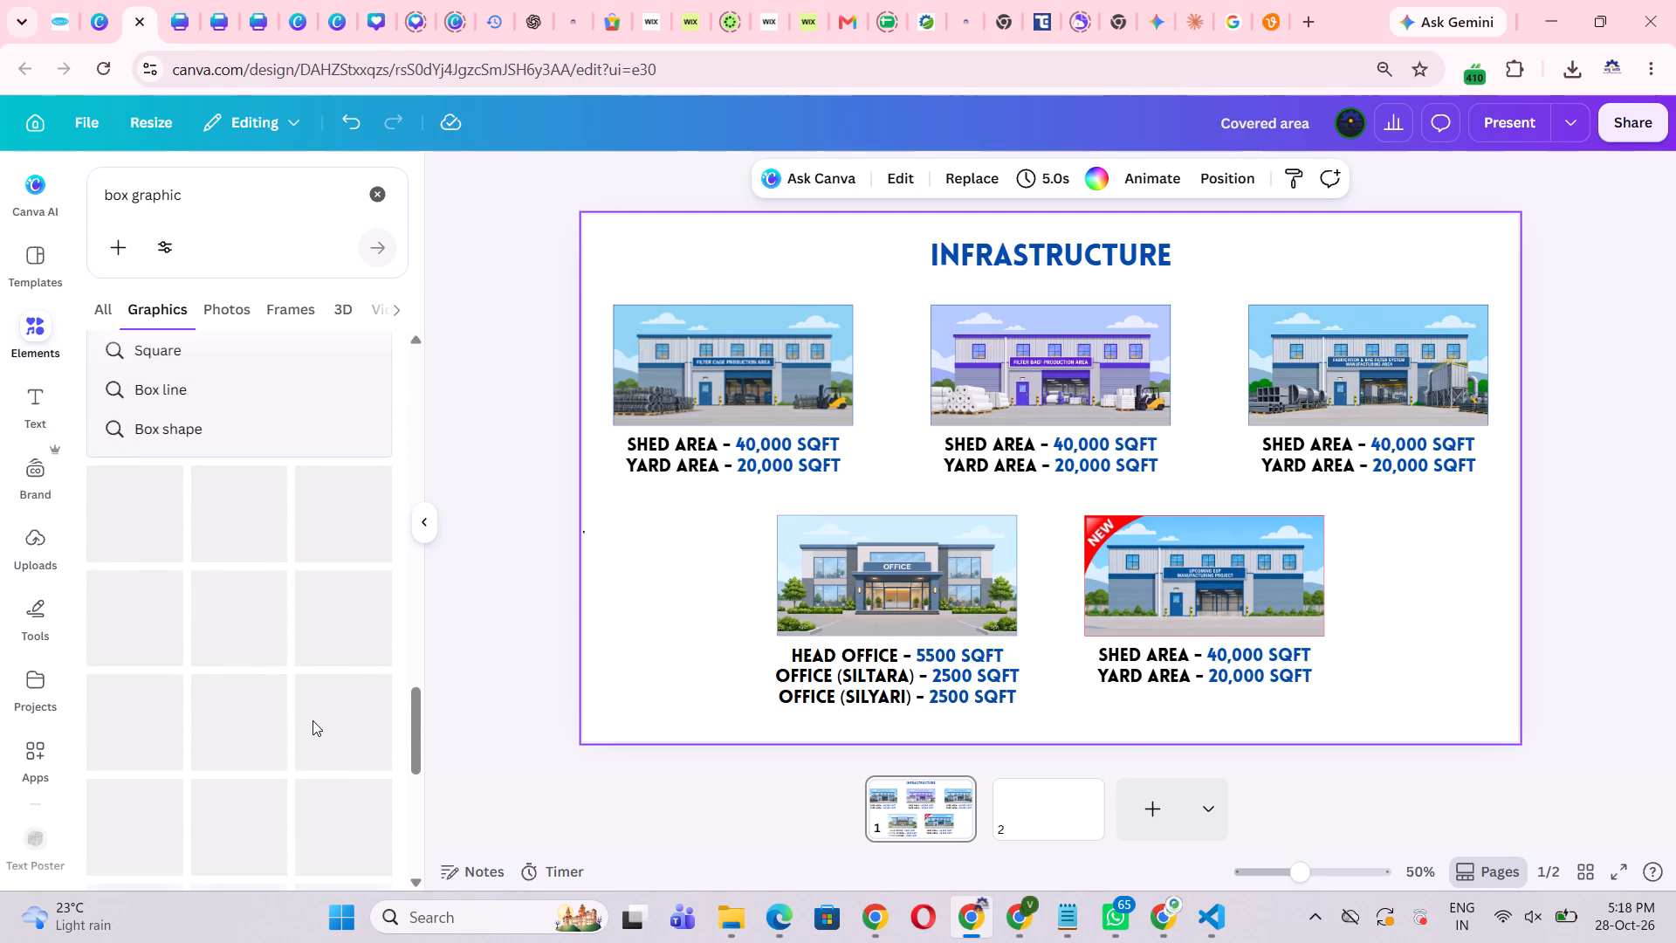
scroll(319, 682, down, 5)
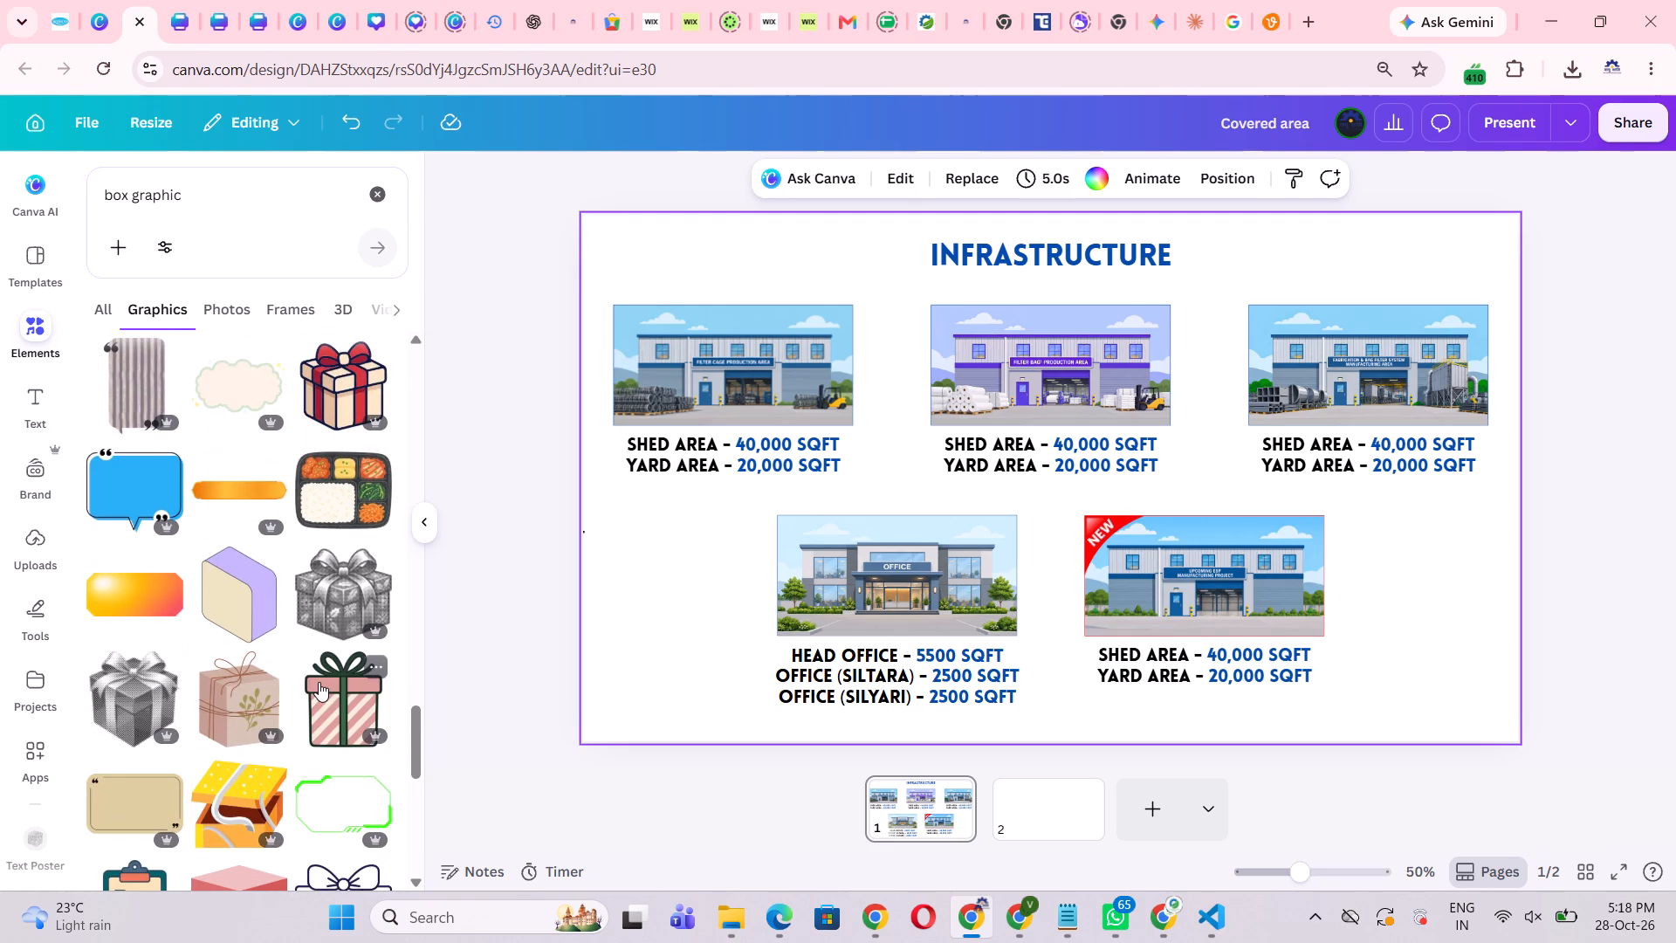
scroll(319, 682, down, 2)
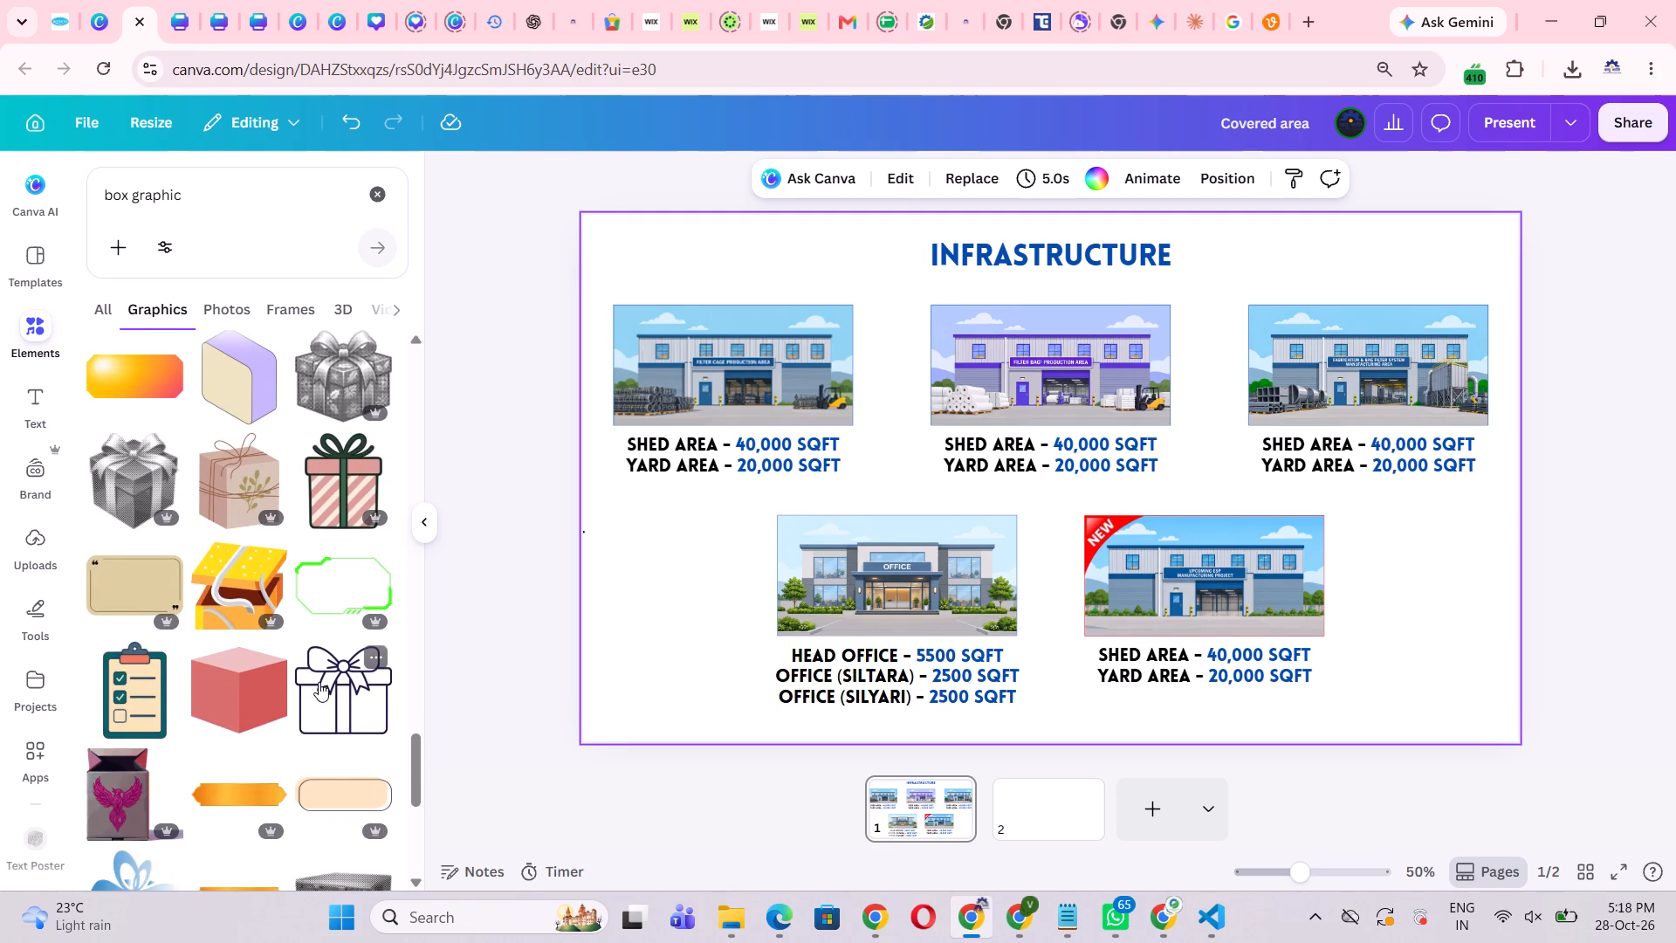
scroll(319, 682, down, 9)
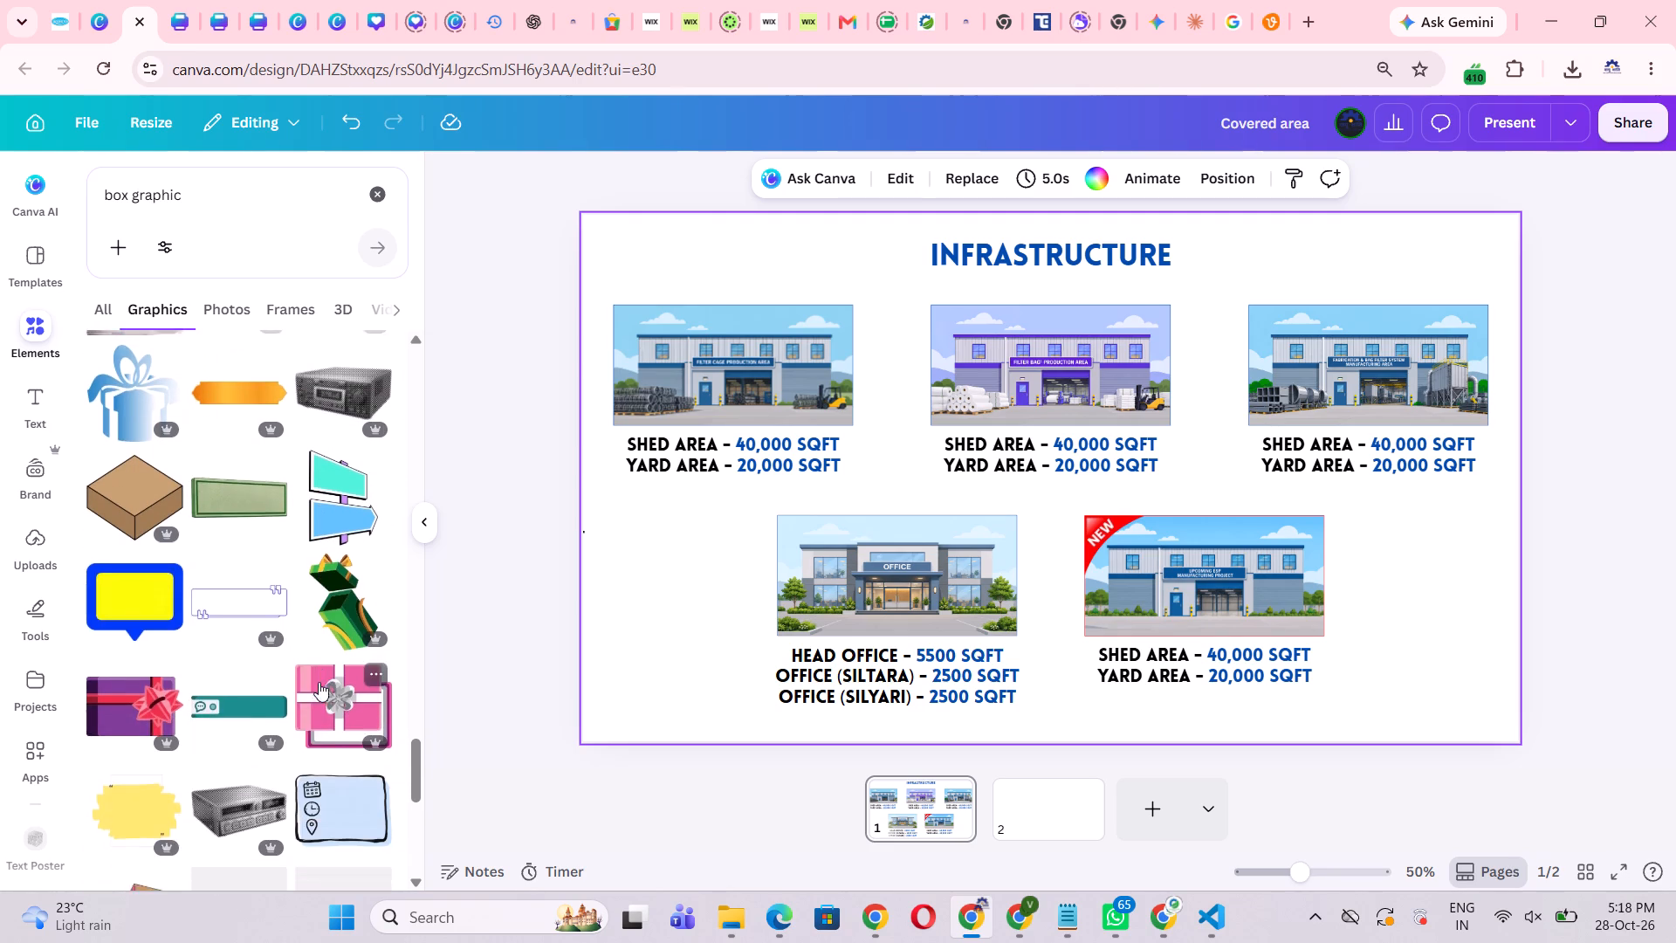
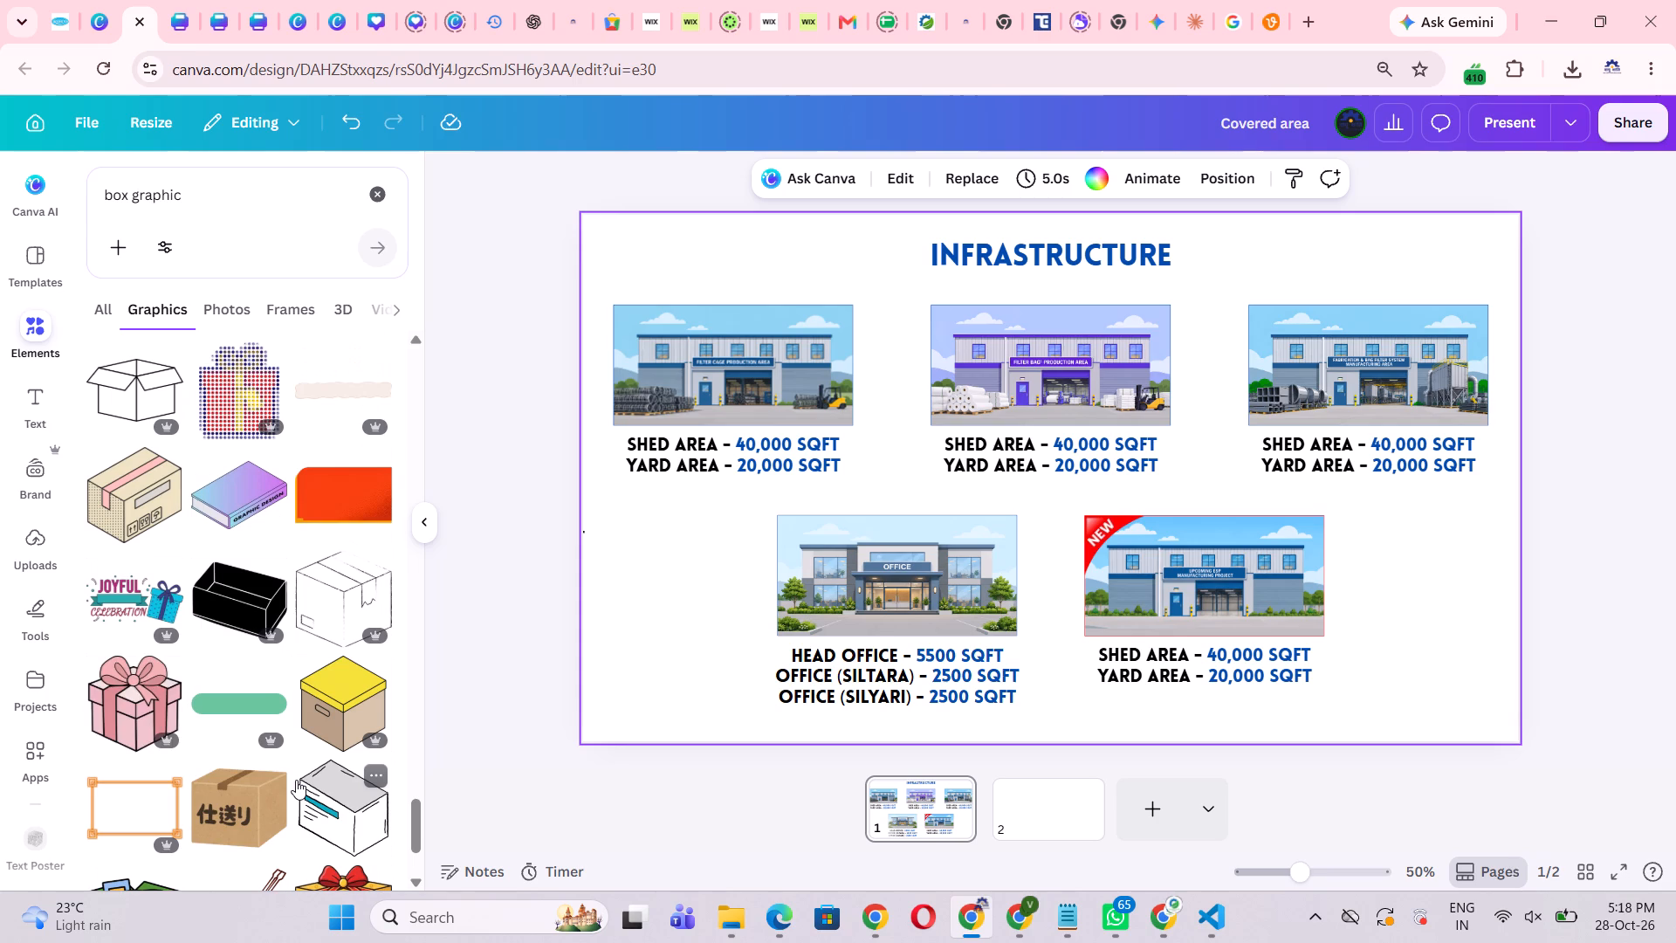
Browse more of the "box graphic" graphics results for a box design that suits the Infrastructure slide.
scroll(296, 780, down, 5)
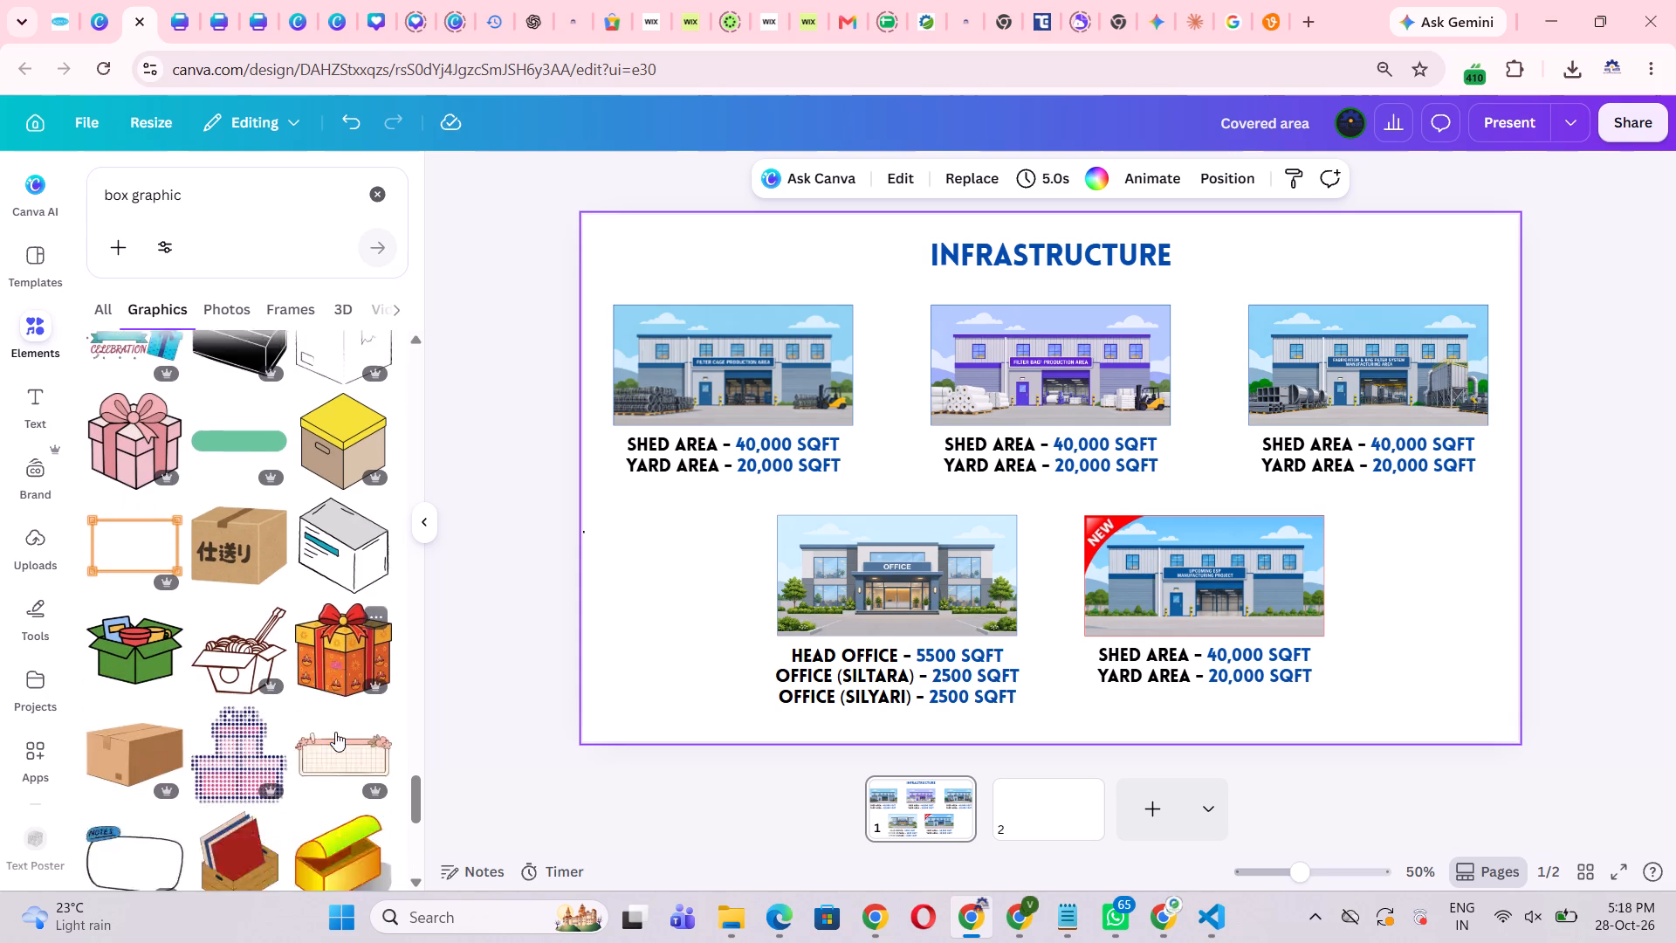
scroll(335, 732, down, 4)
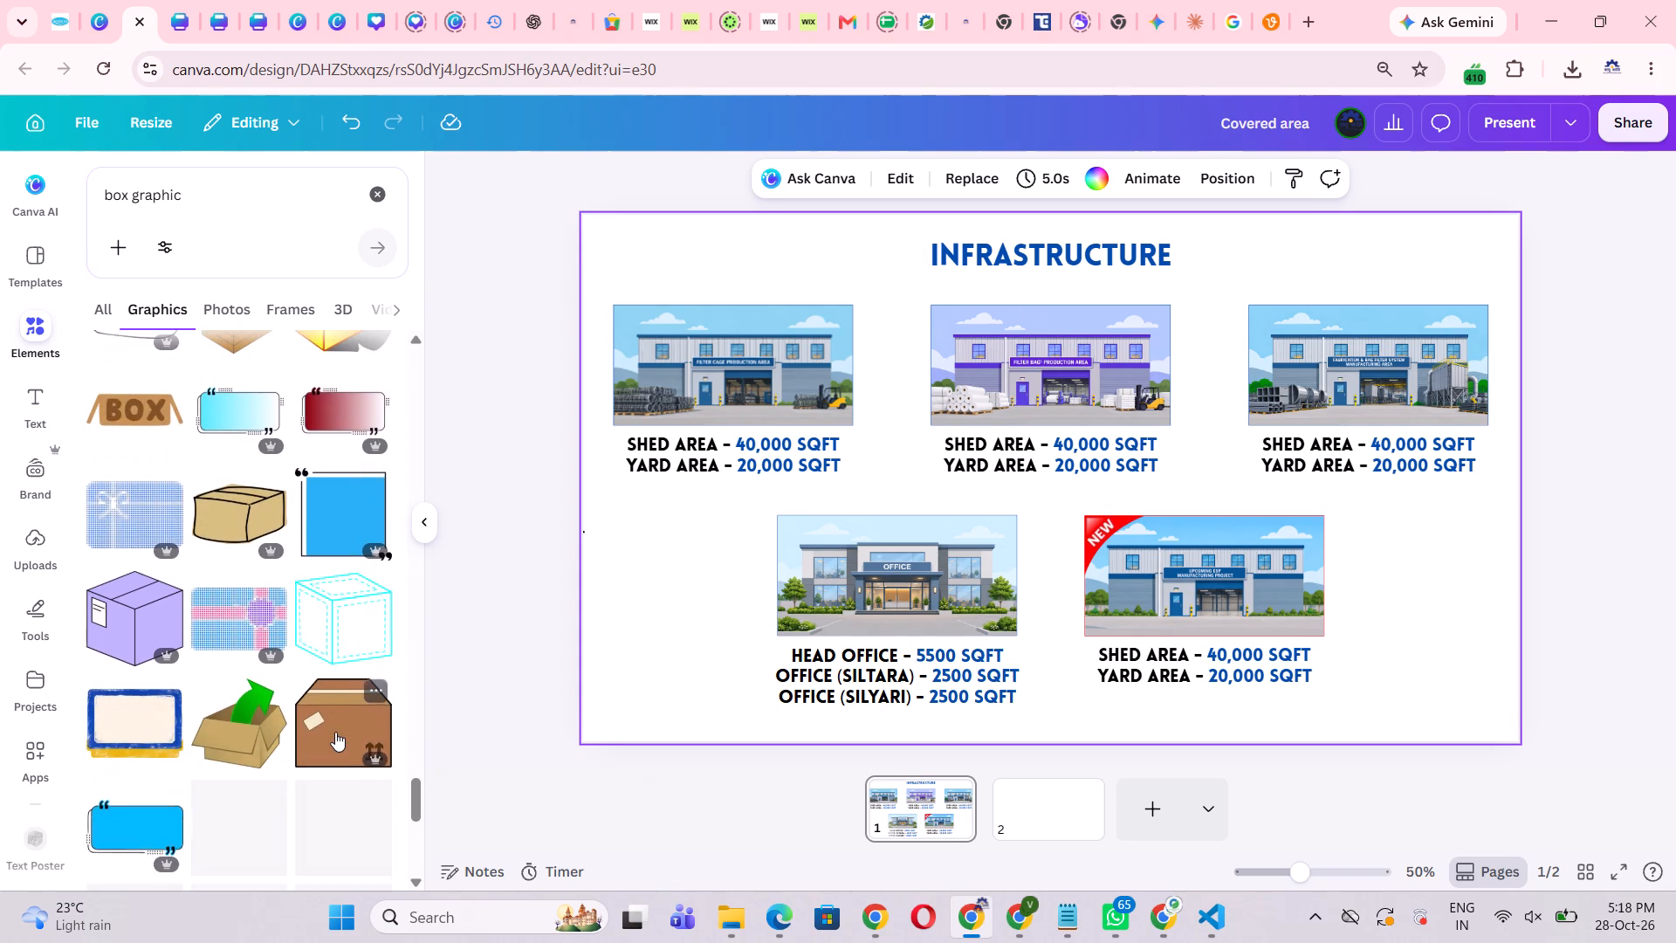
scroll(335, 732, down, 4)
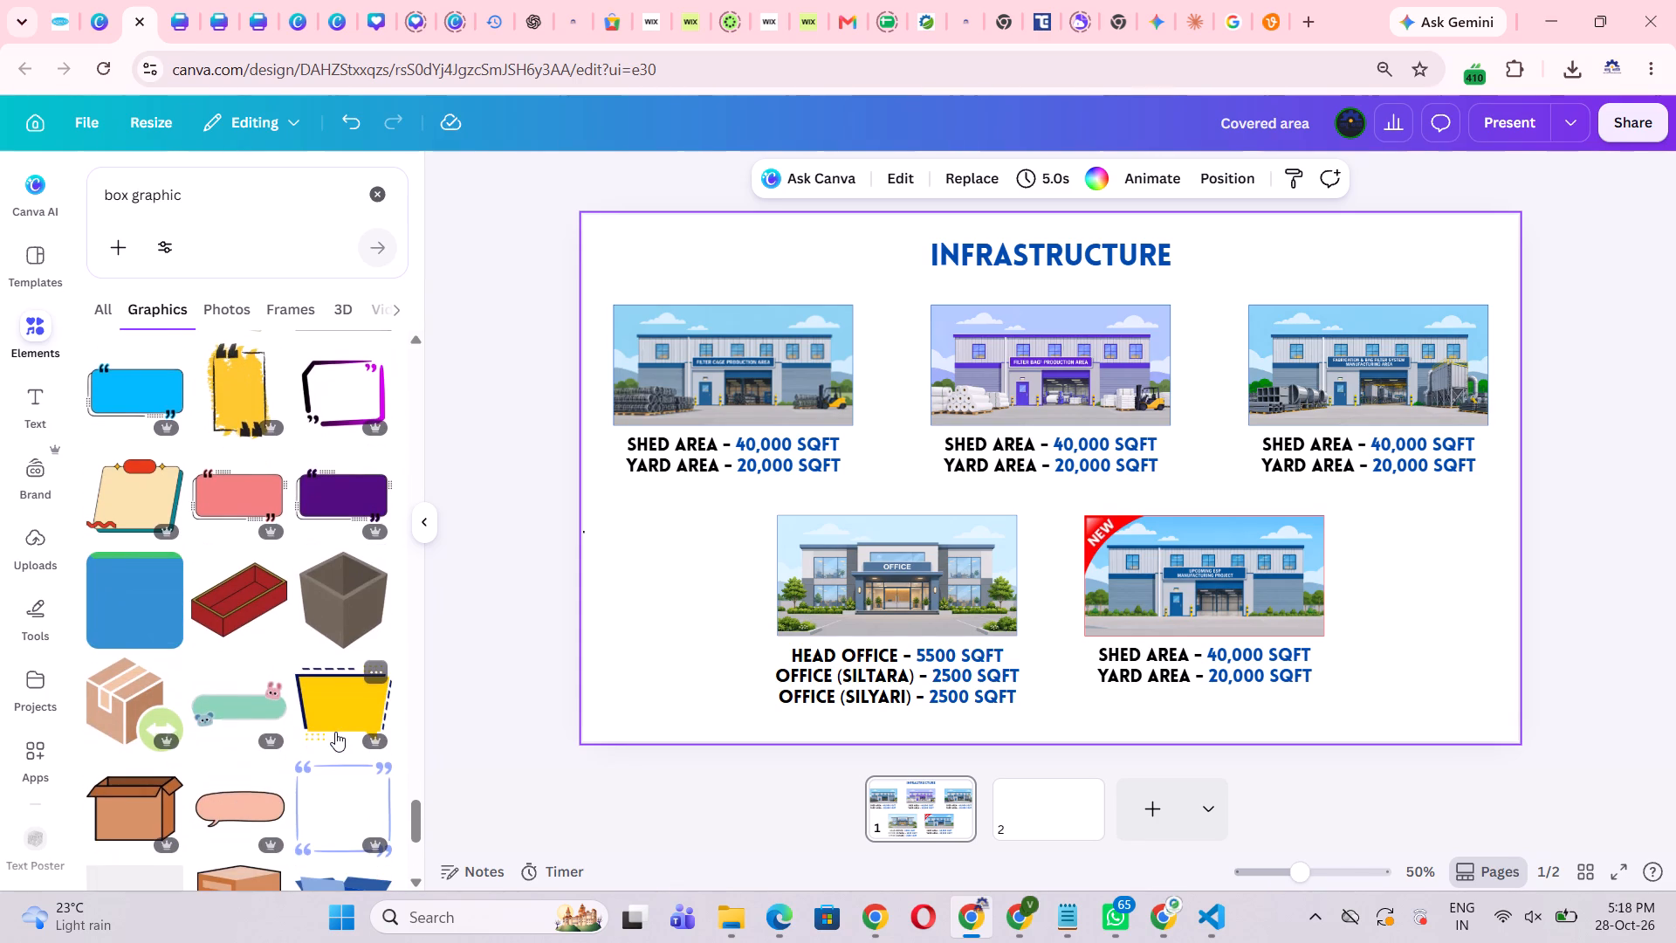
scroll(335, 732, down, 4)
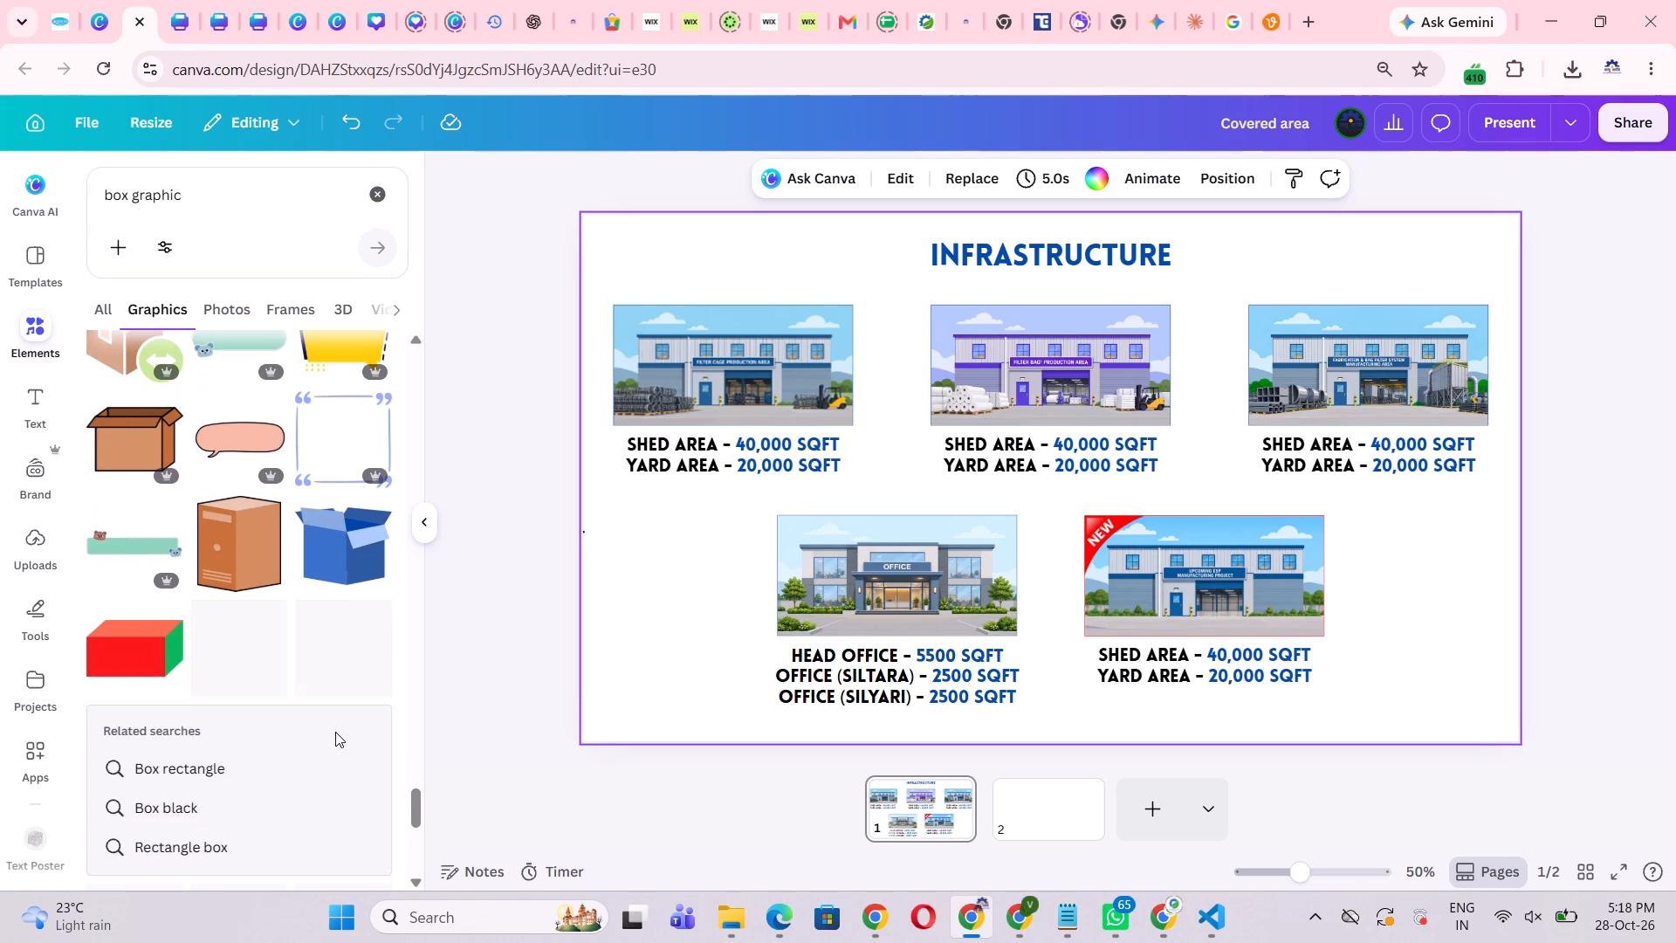
scroll(335, 732, down, 5)
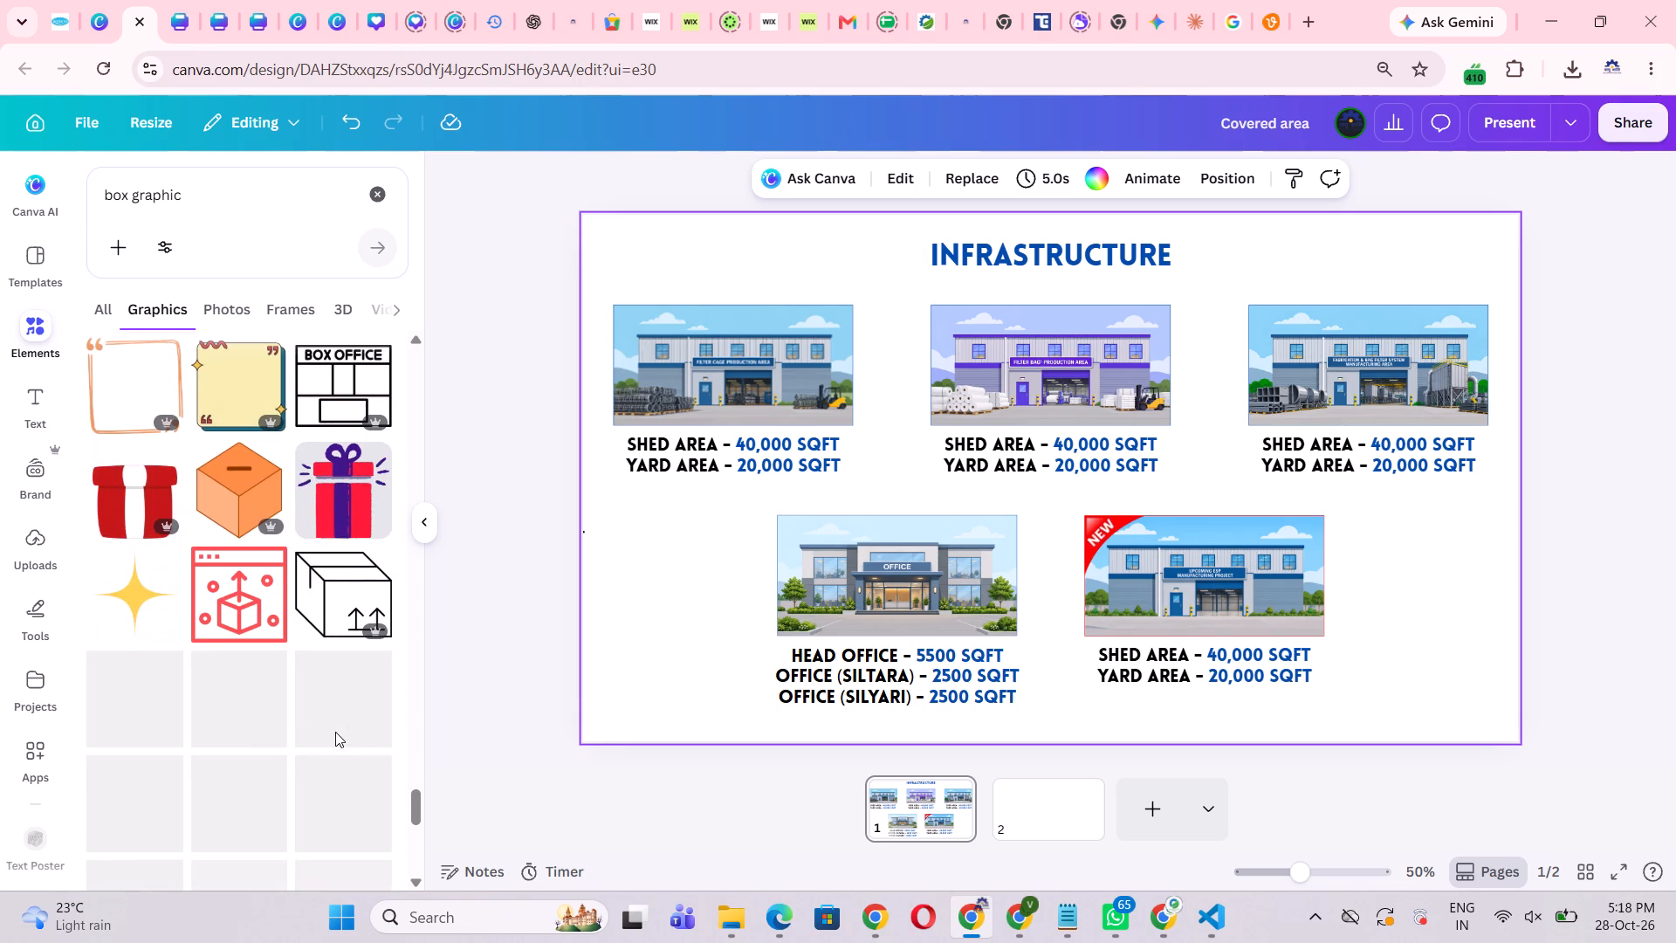
scroll(335, 732, down, 4)
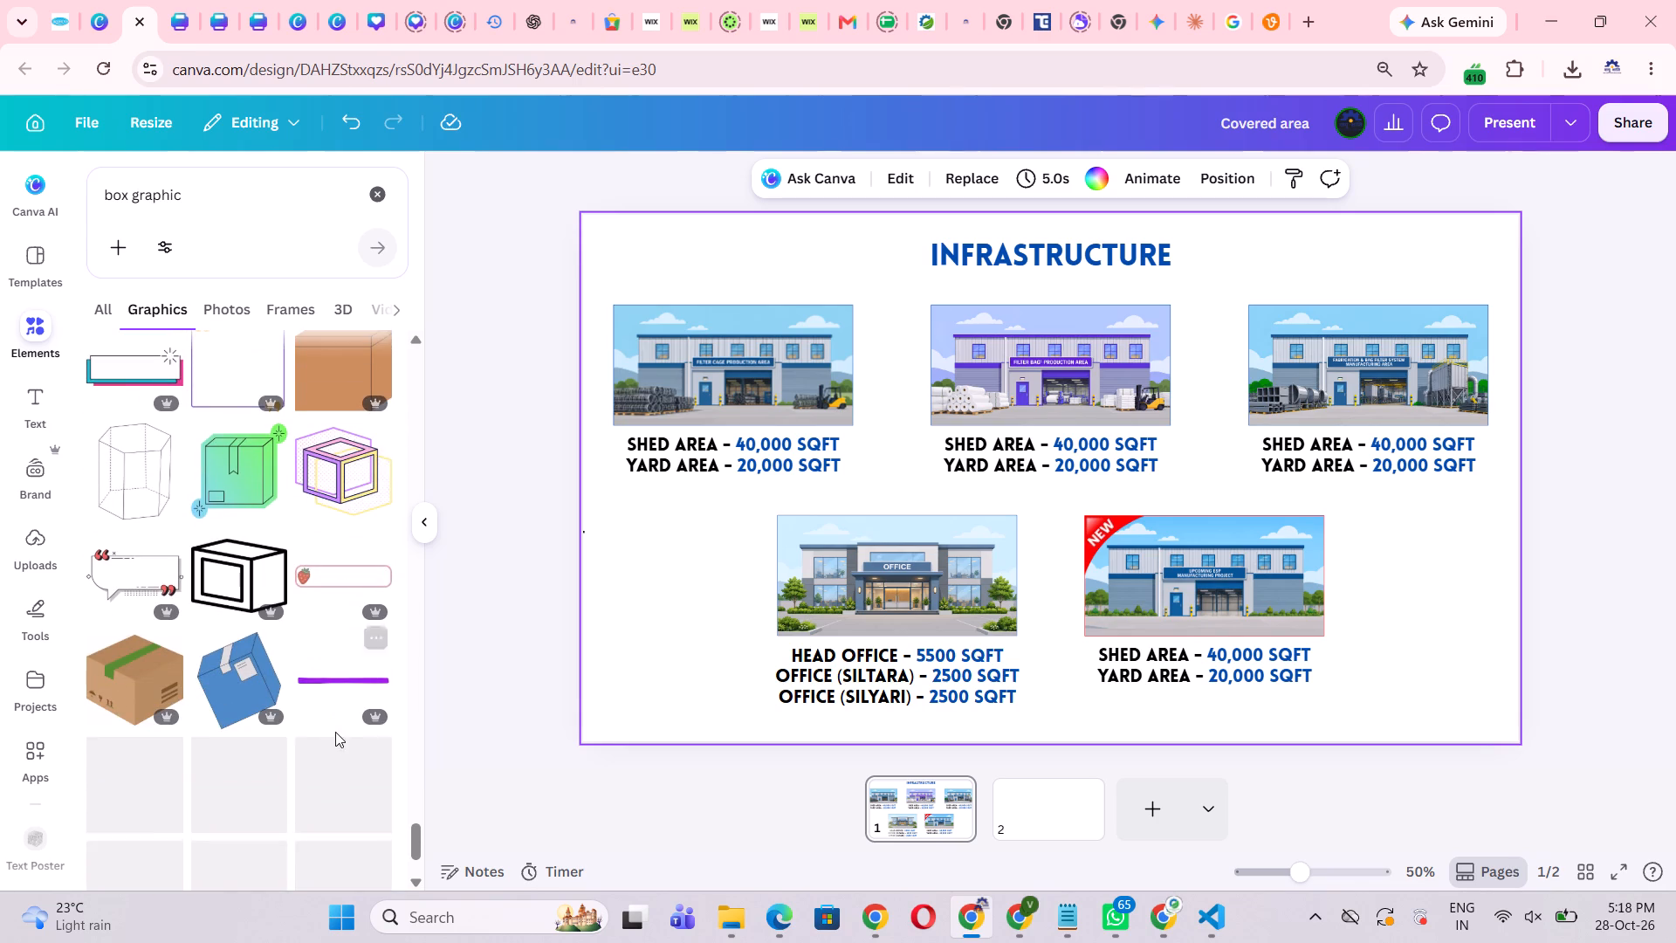
Search the elements for "gradient" and add the purple-to-white gradient photo to the Infrastructure slide.
click(374, 189)
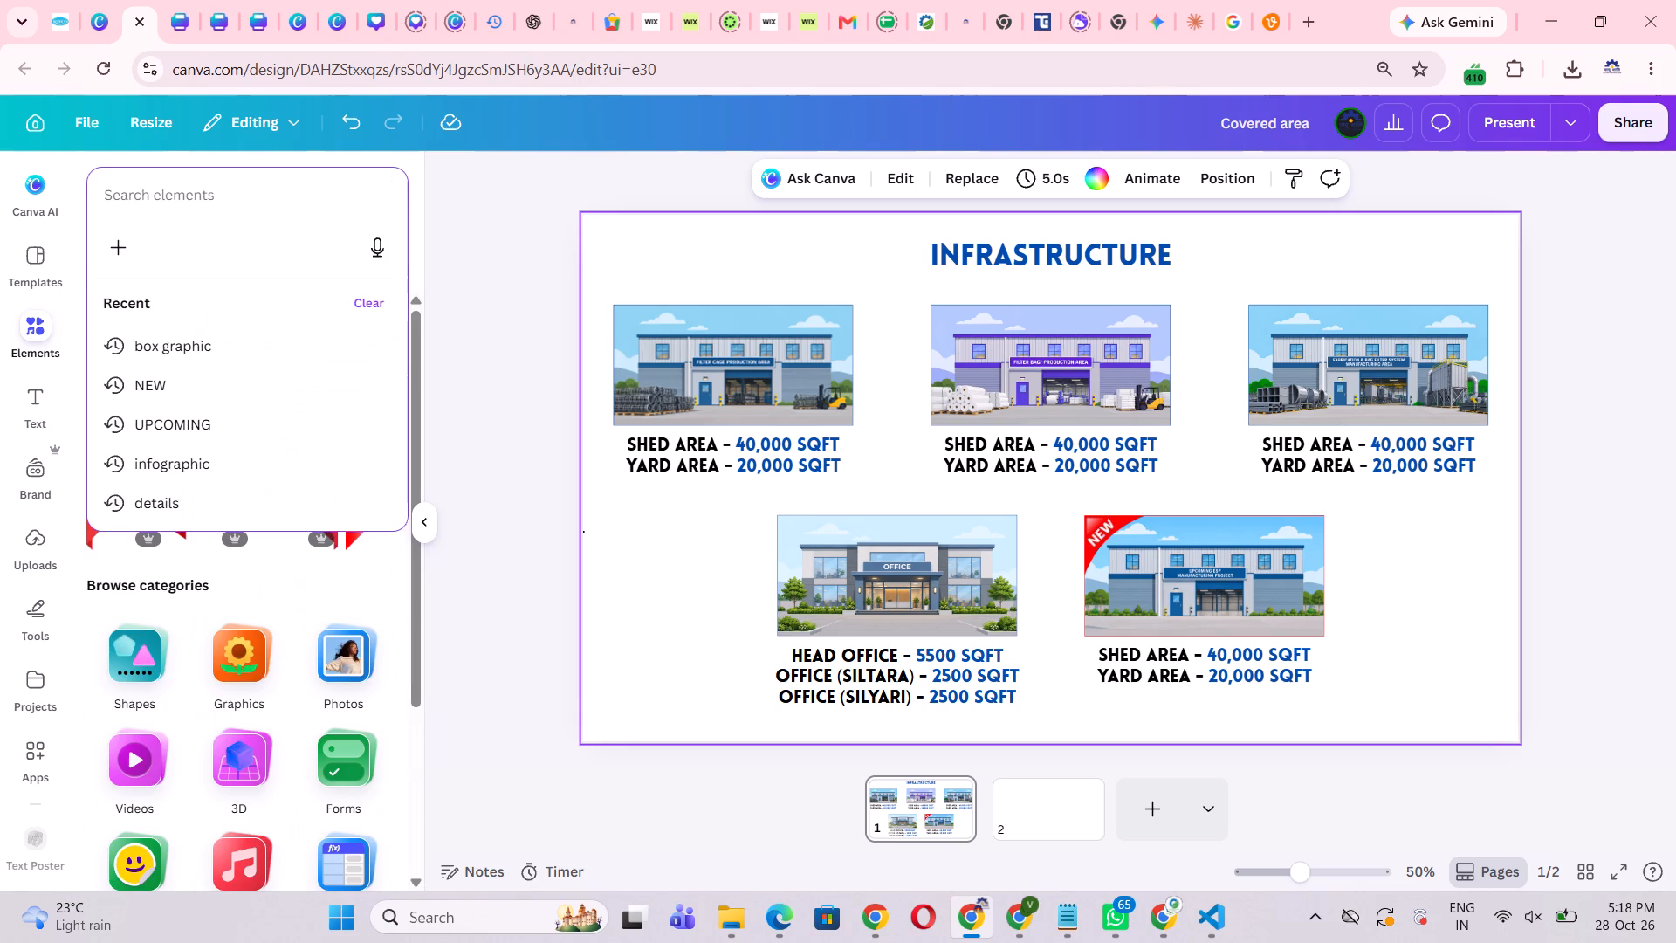
text(gradient)
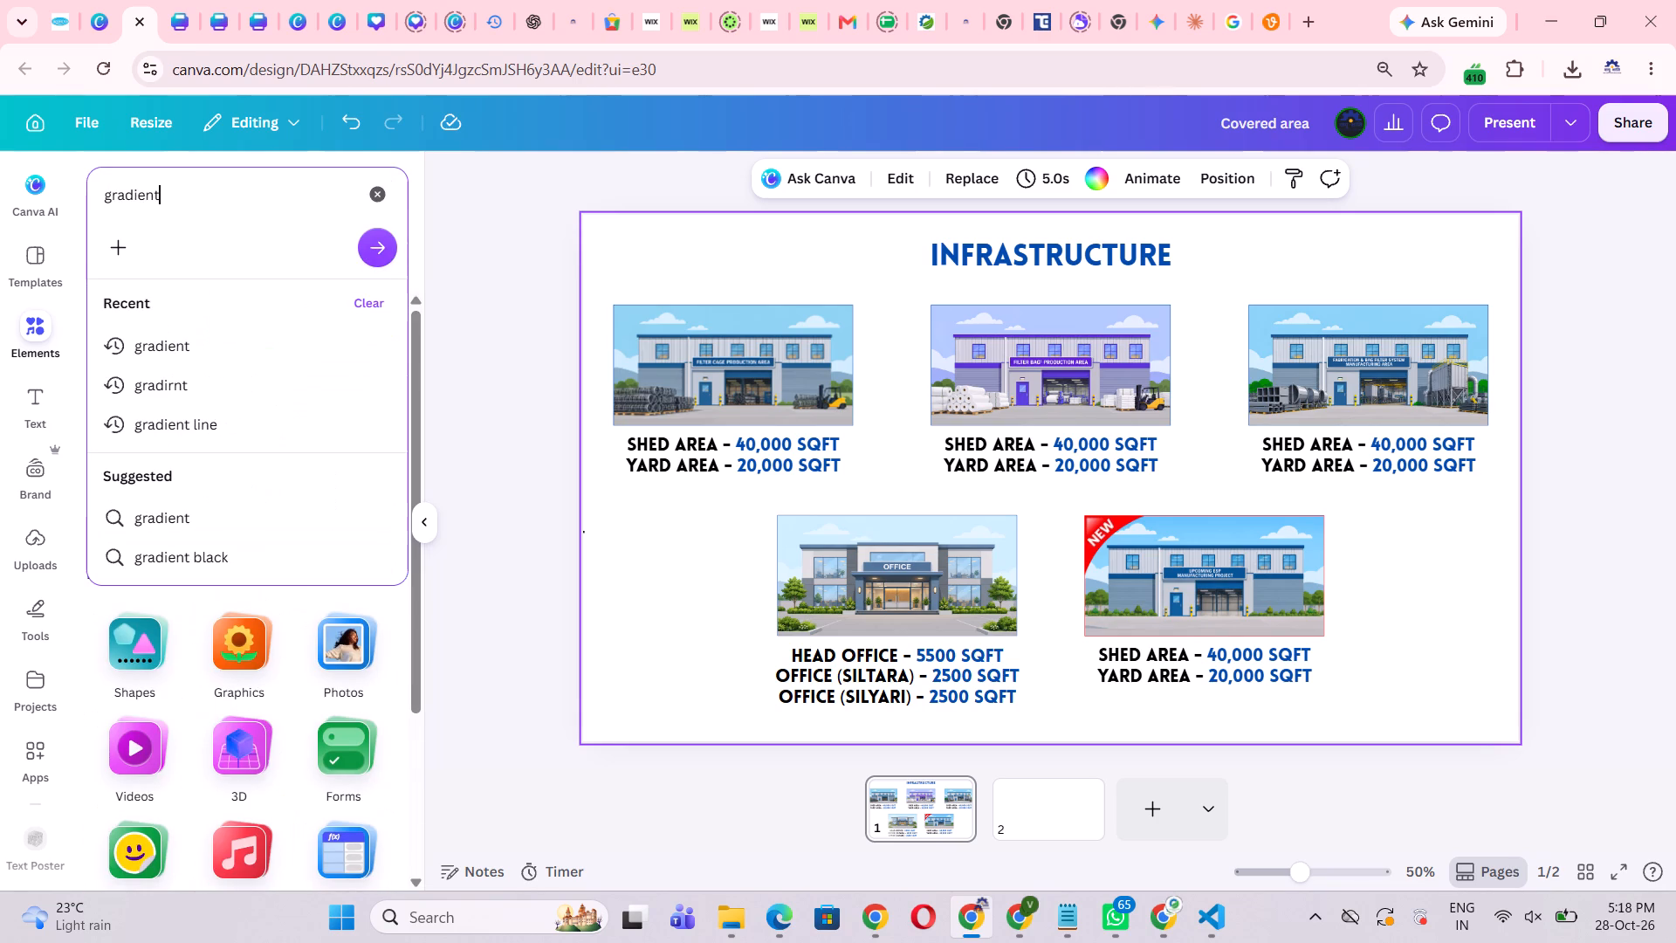
key(Return)
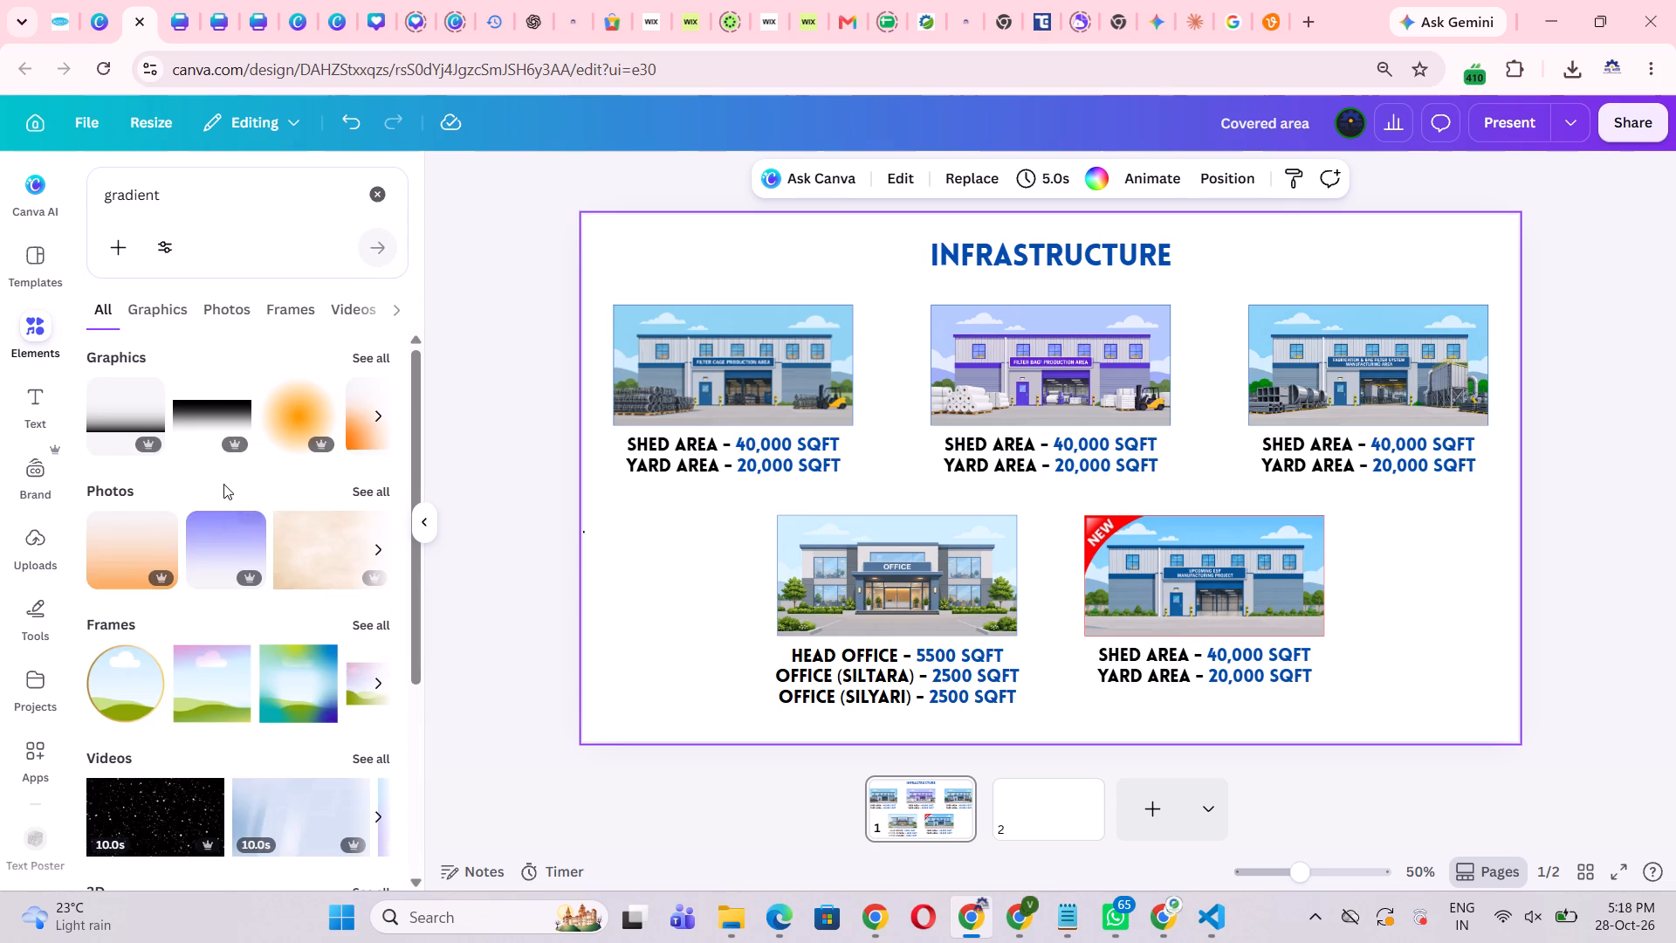
click(238, 554)
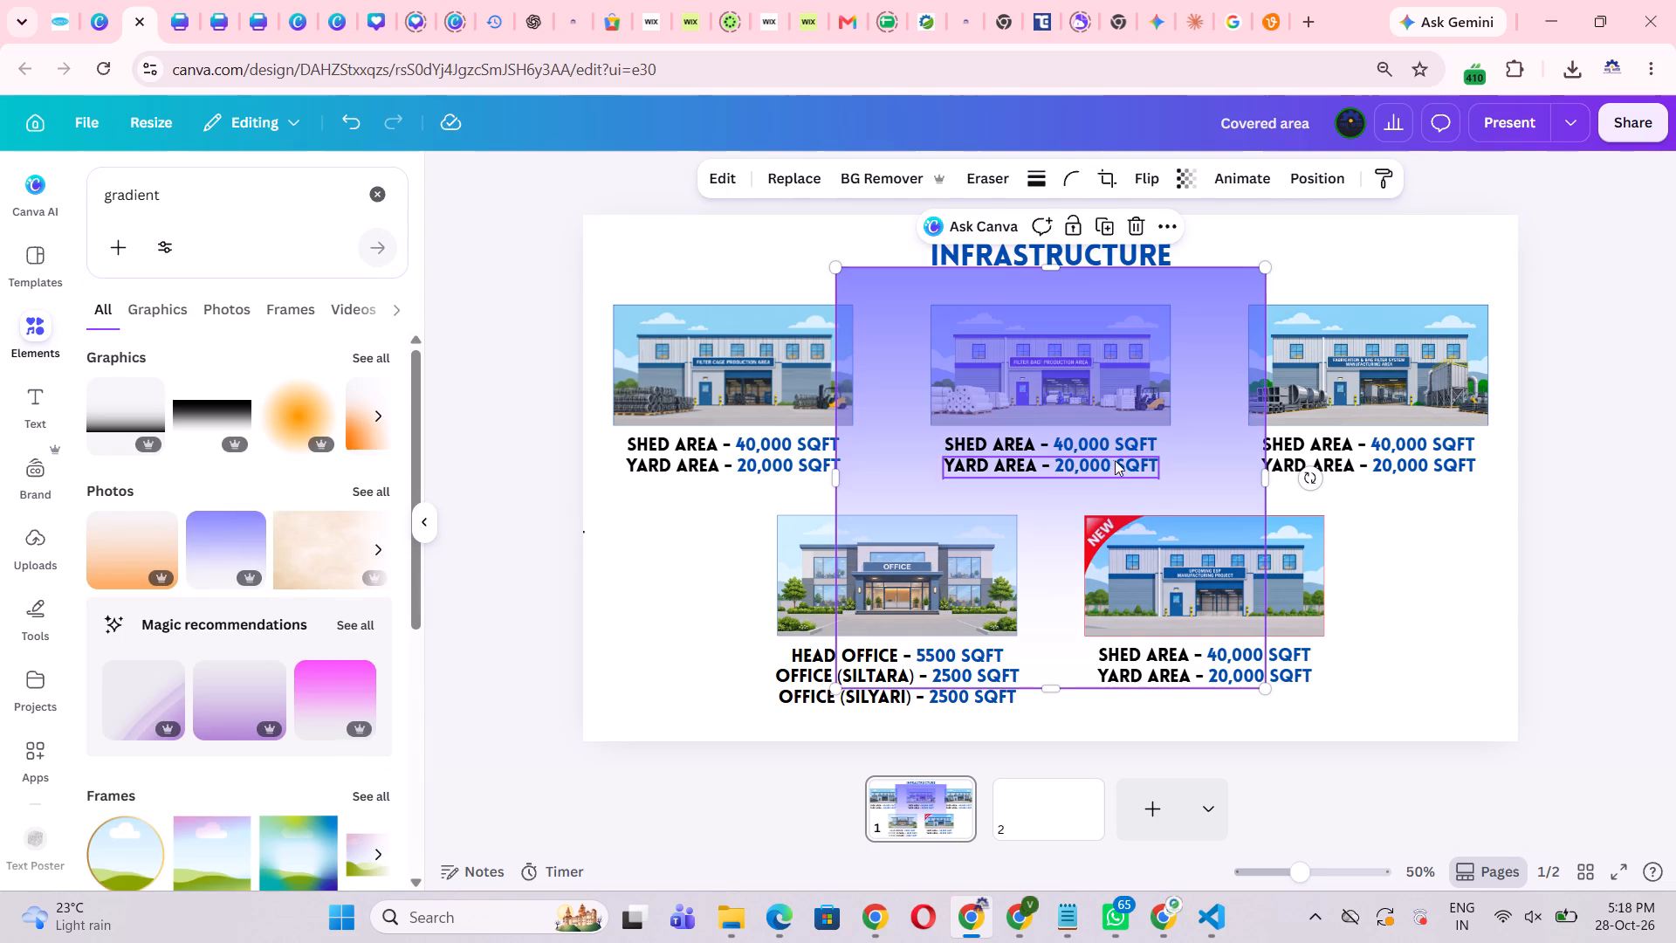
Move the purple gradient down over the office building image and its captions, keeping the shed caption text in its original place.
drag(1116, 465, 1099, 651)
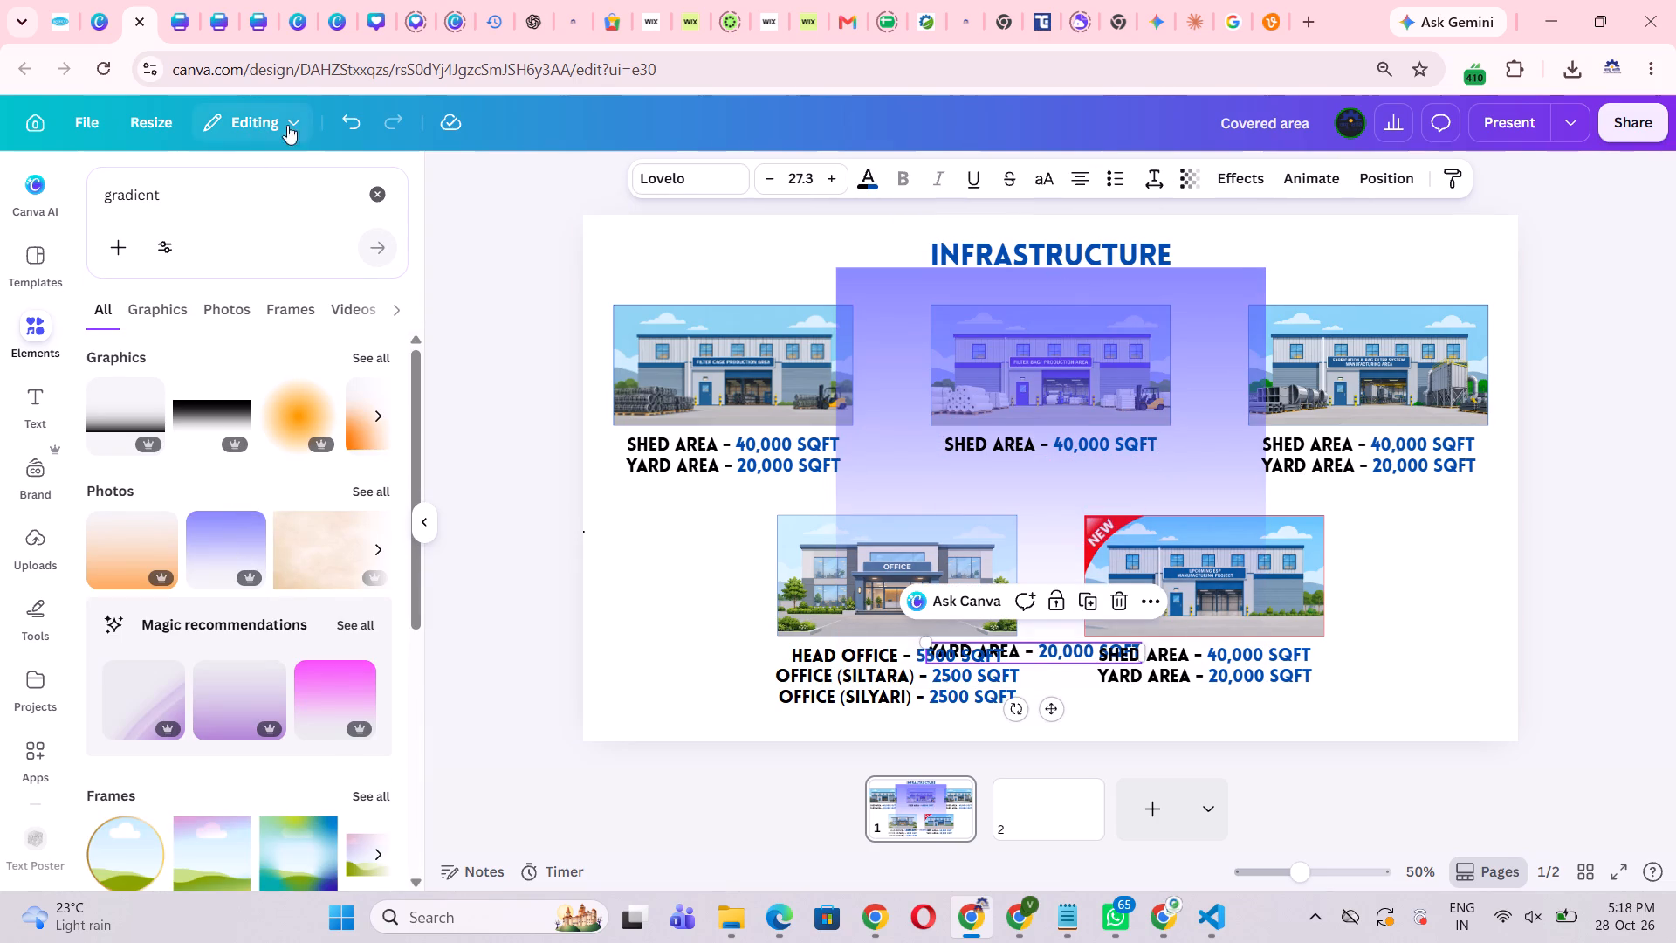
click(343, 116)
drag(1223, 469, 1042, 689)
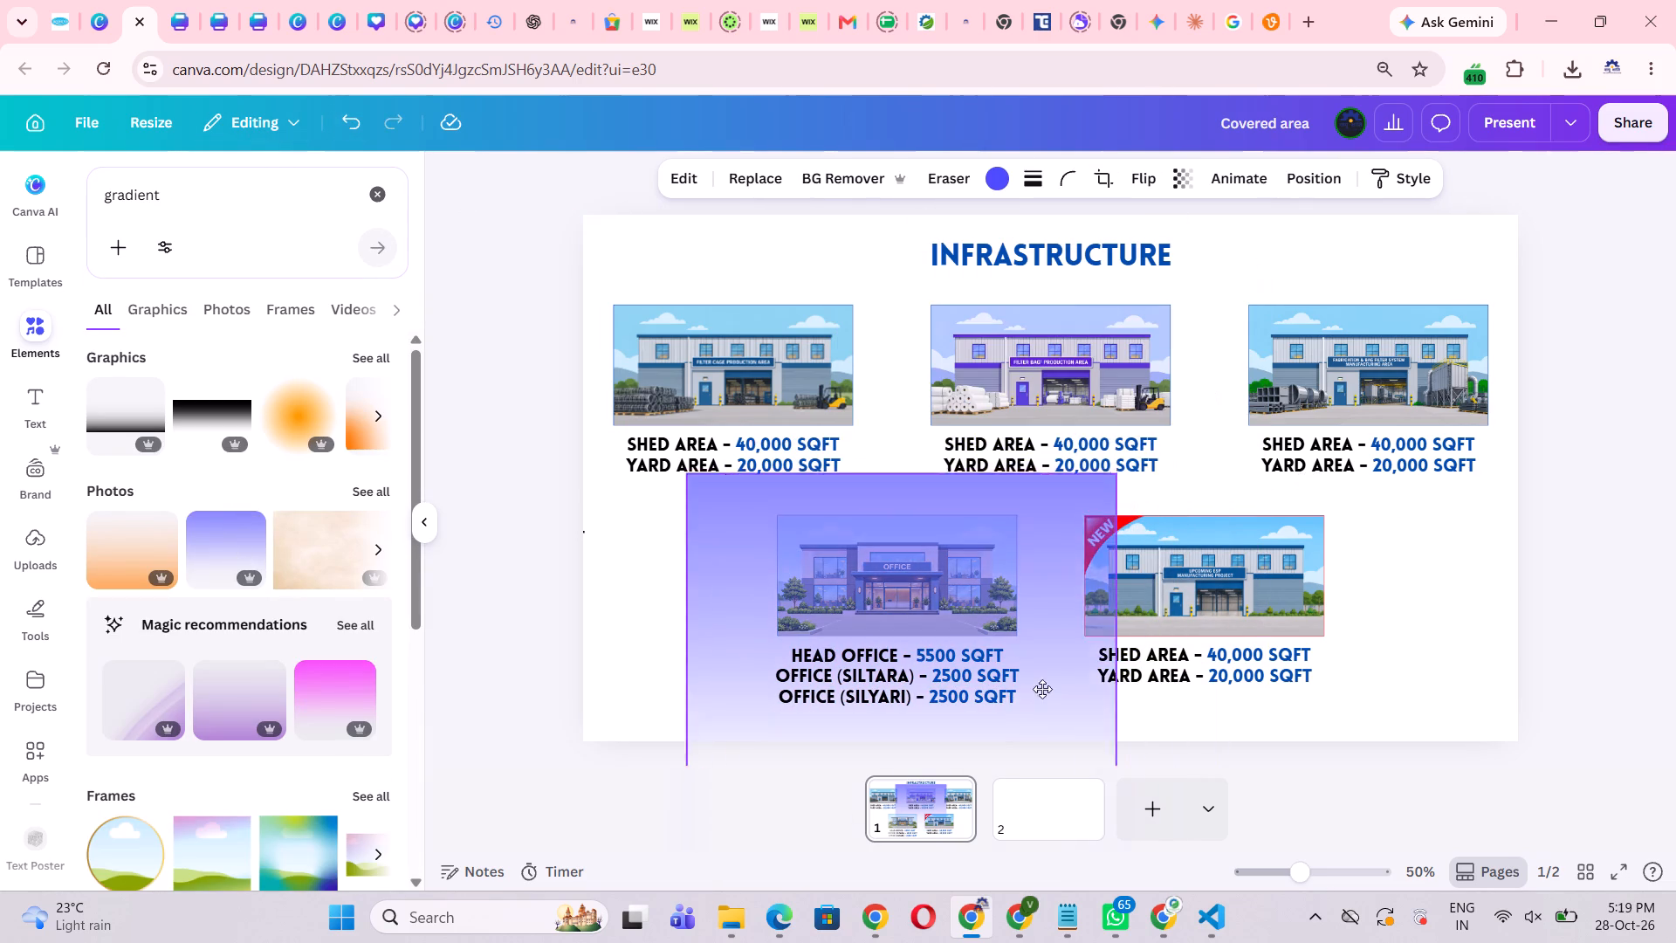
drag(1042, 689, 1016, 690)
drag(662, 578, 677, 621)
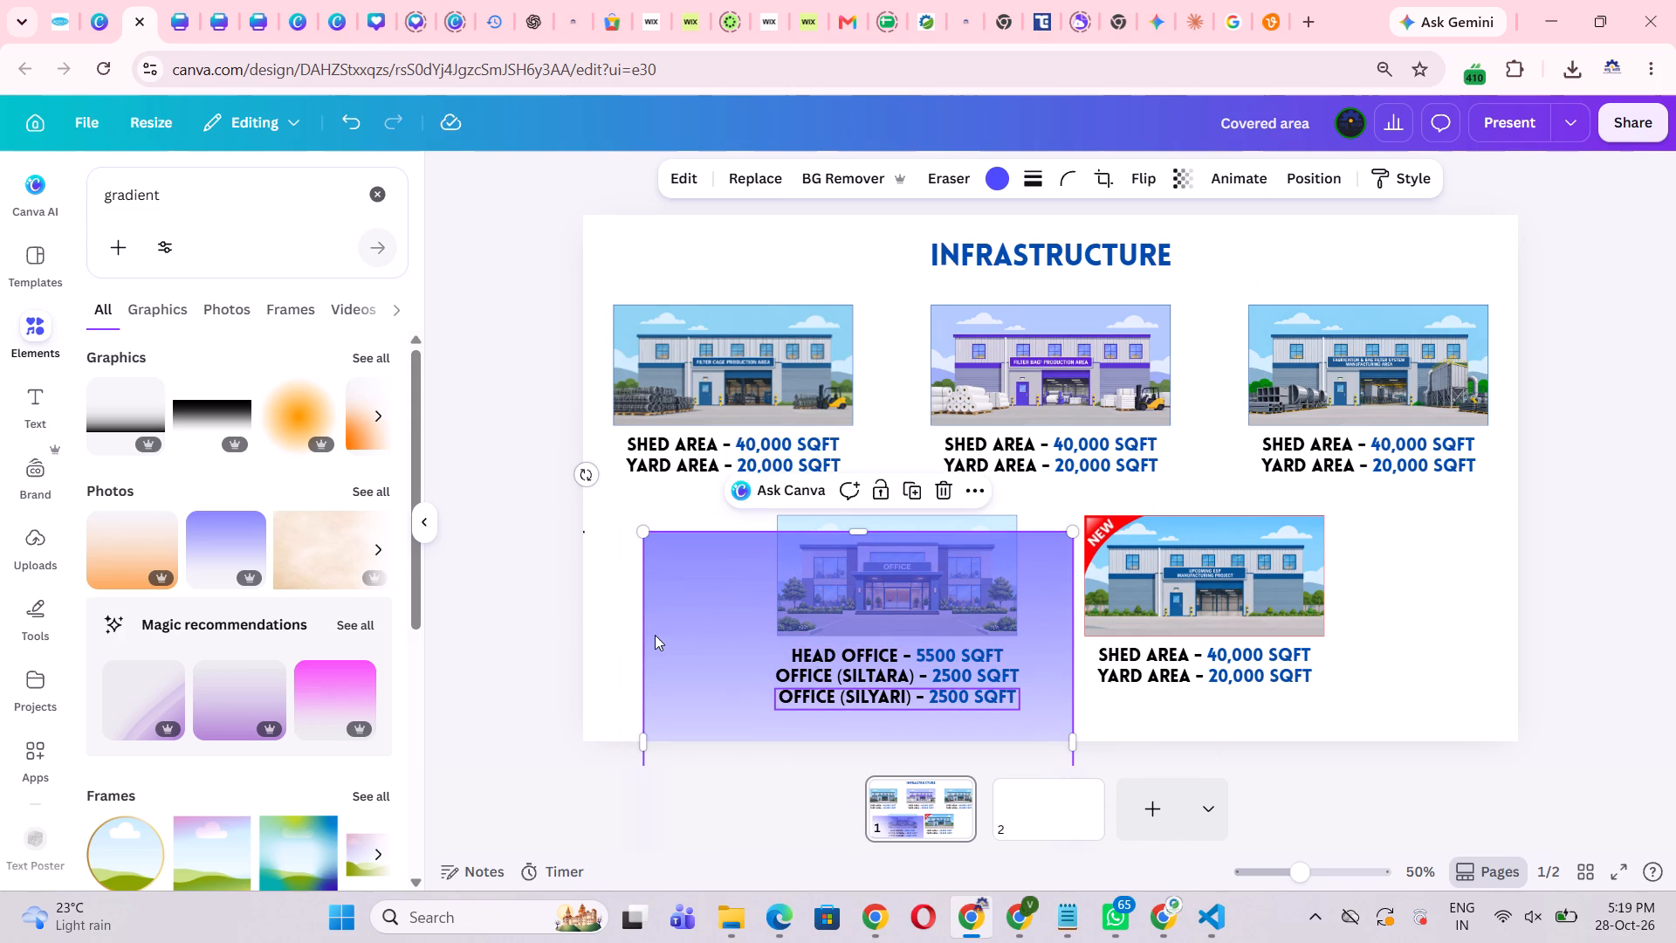
Recolour the purple gradient to yellow #ffde59.
click(1004, 182)
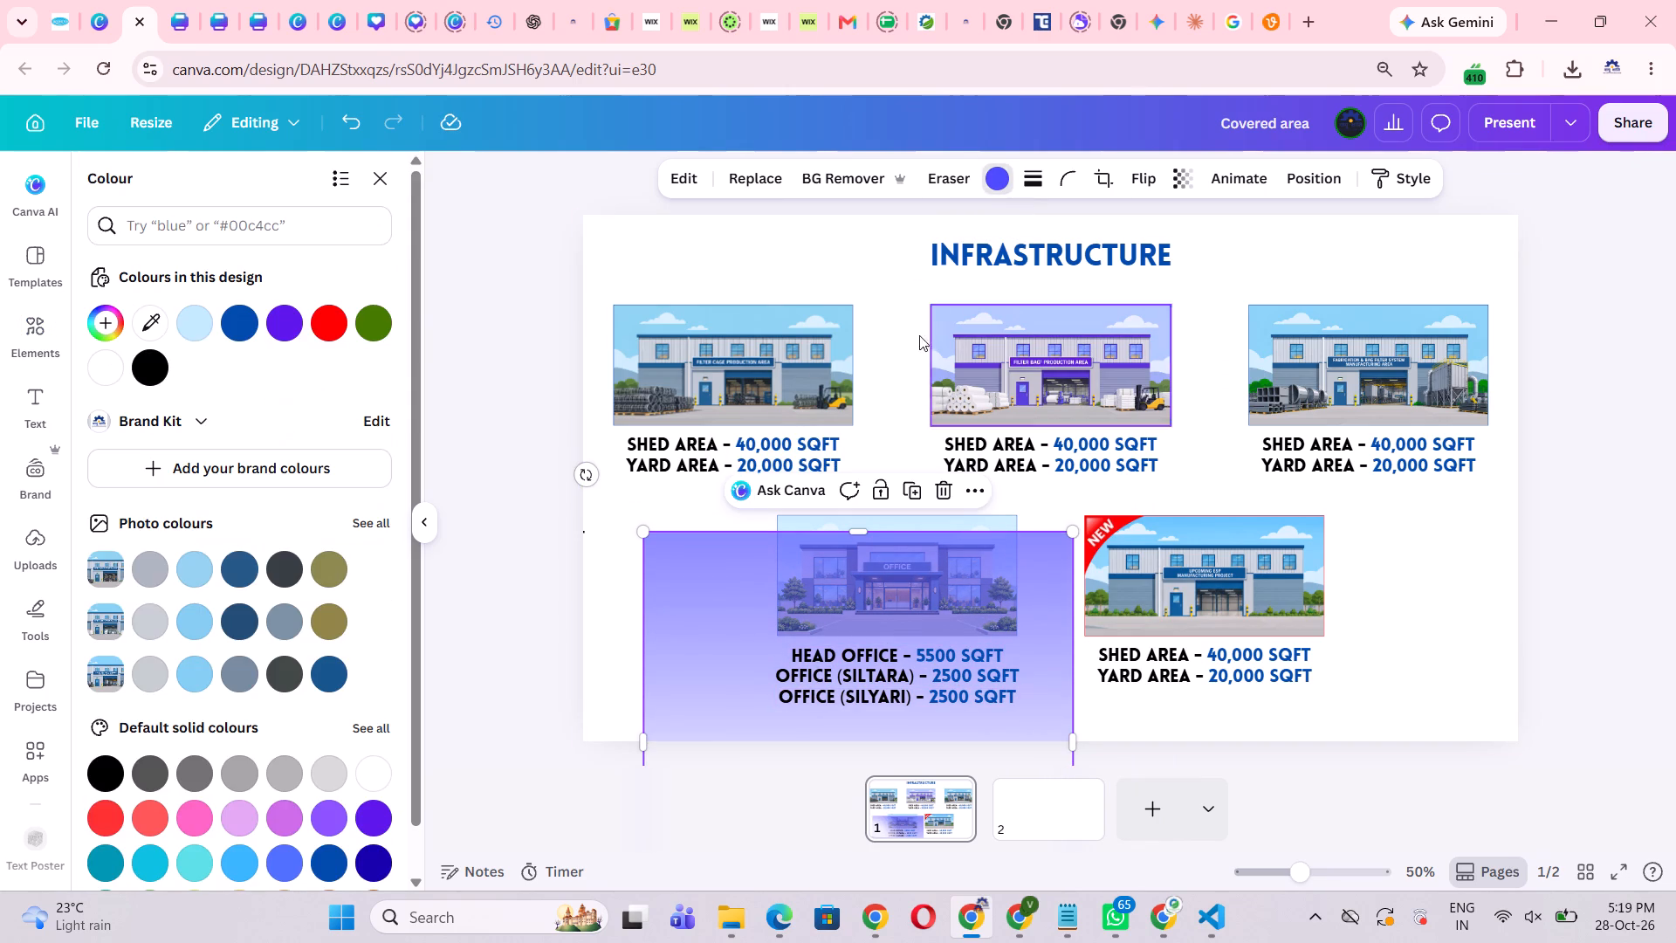
scroll(293, 553, down, 9)
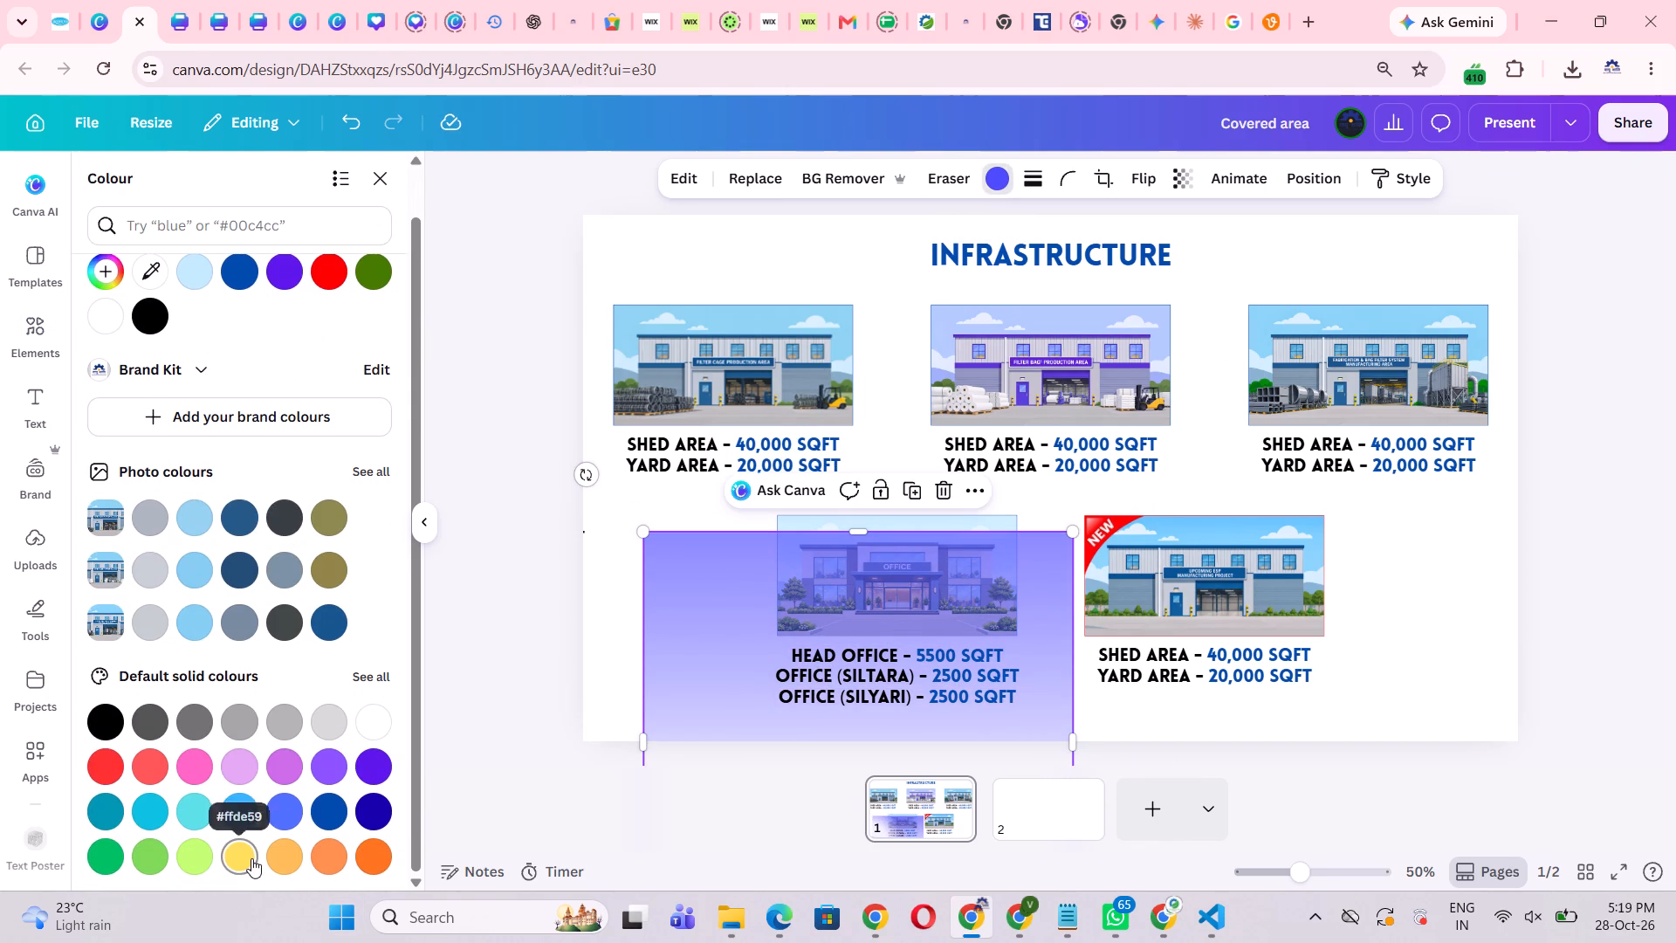
click(251, 858)
Move the yellow gradient up over the first shed image and its caption, and narrow it to end near that image's right edge.
drag(696, 623, 636, 570)
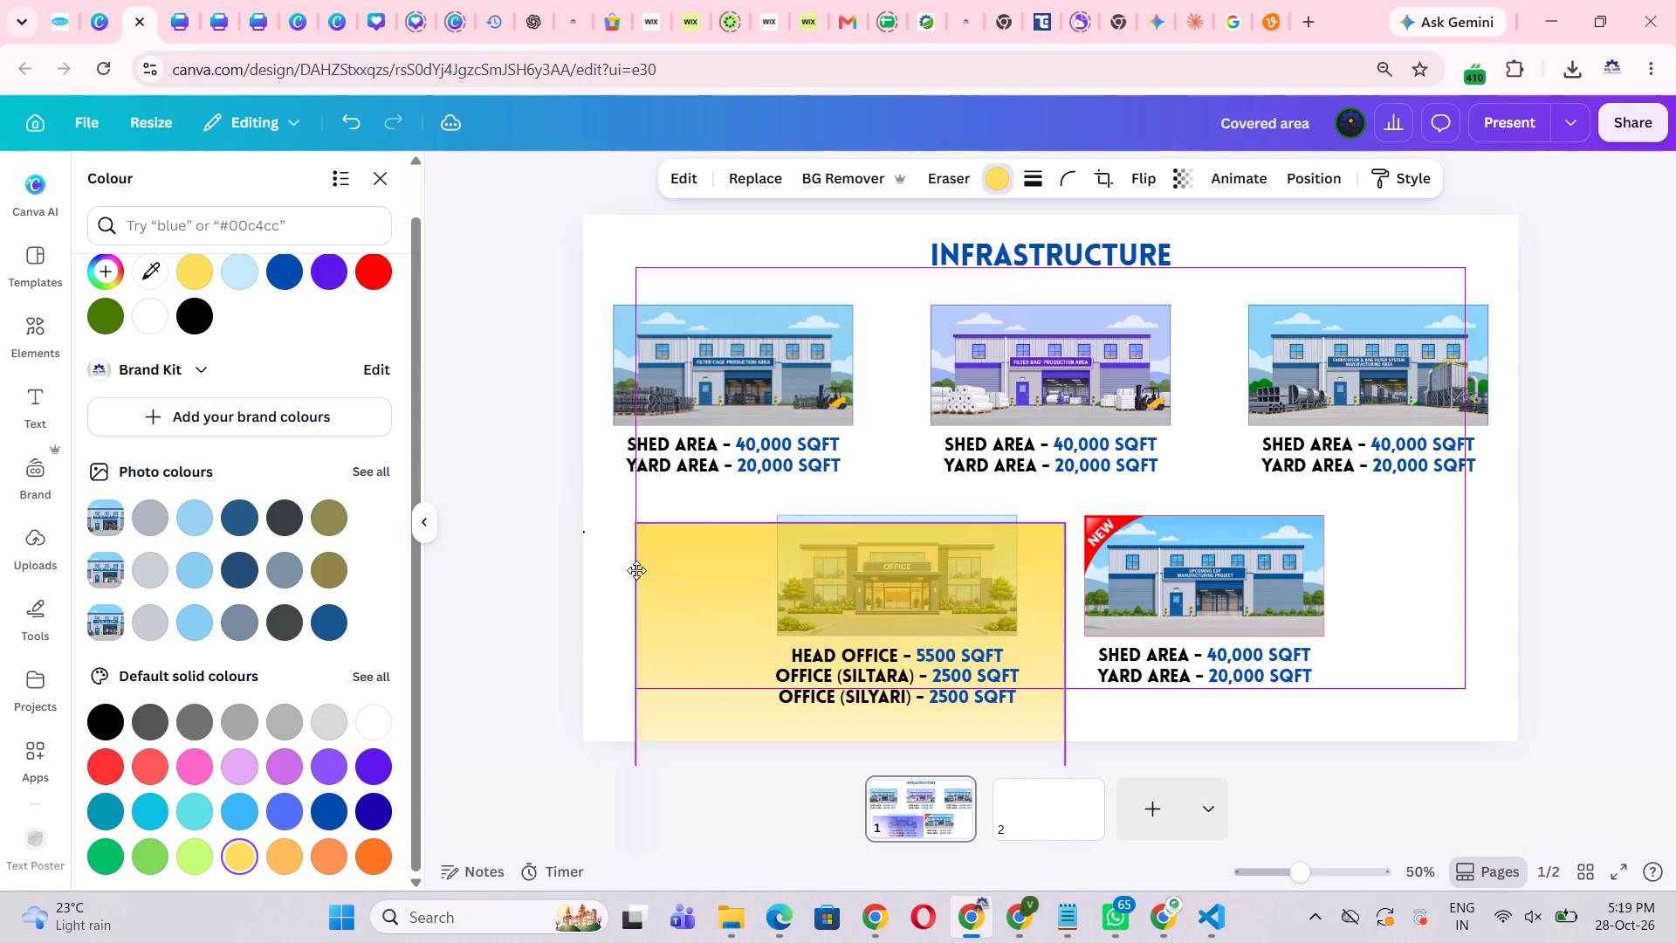
drag(636, 570, 713, 414)
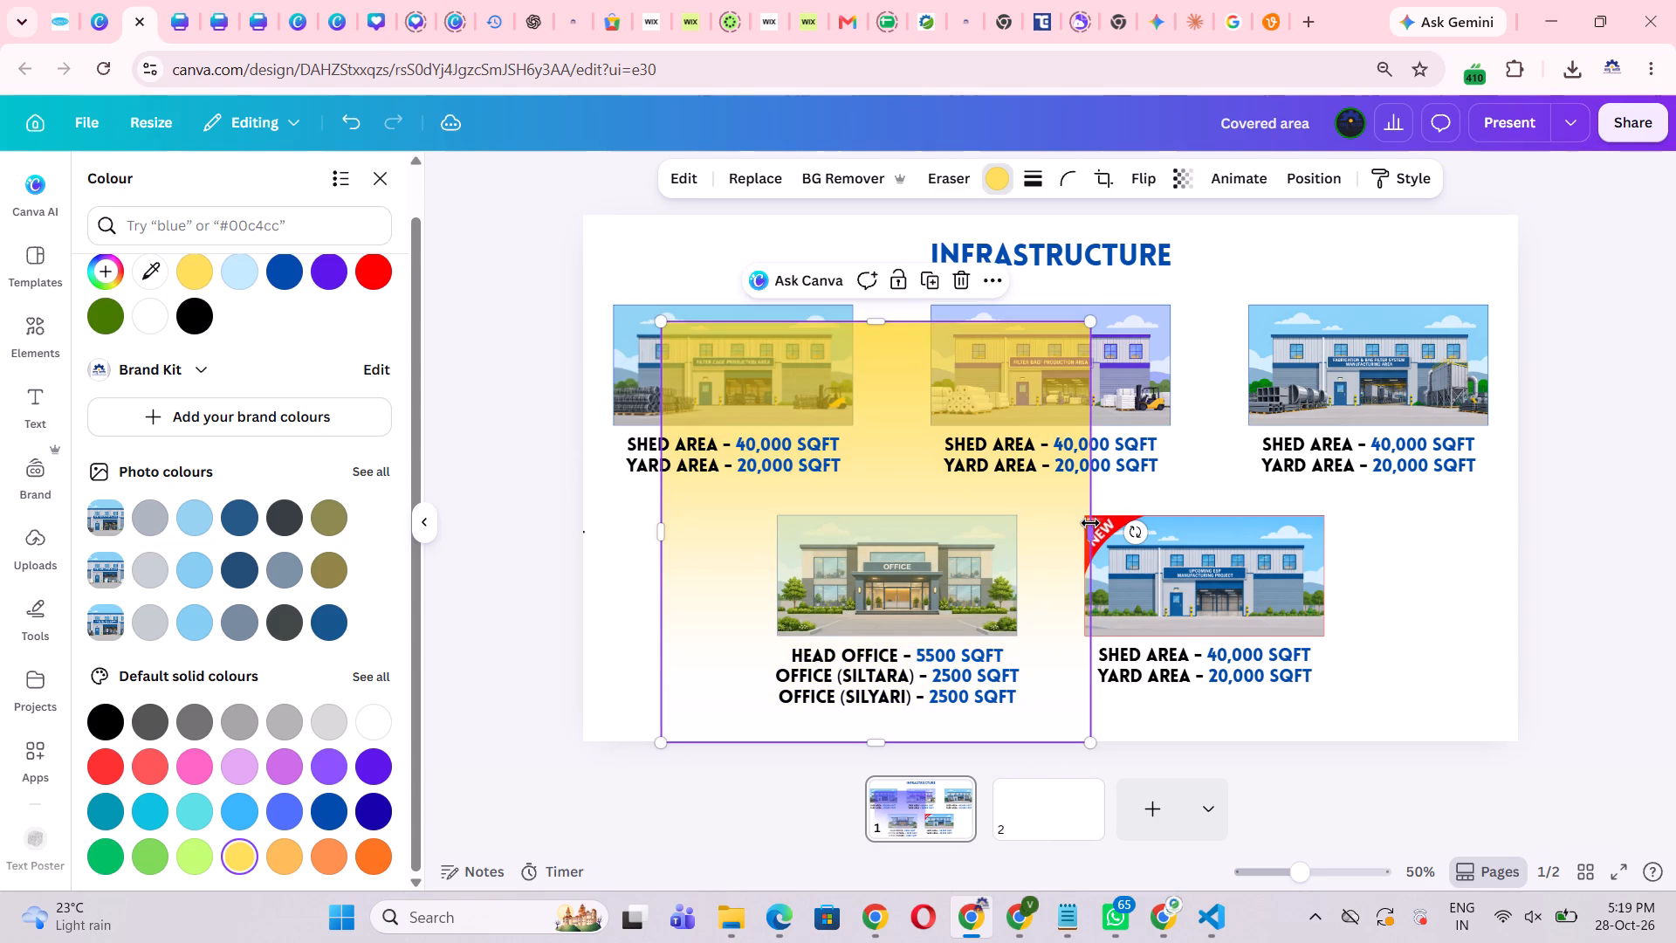
drag(1090, 523, 848, 537)
click(1437, 513)
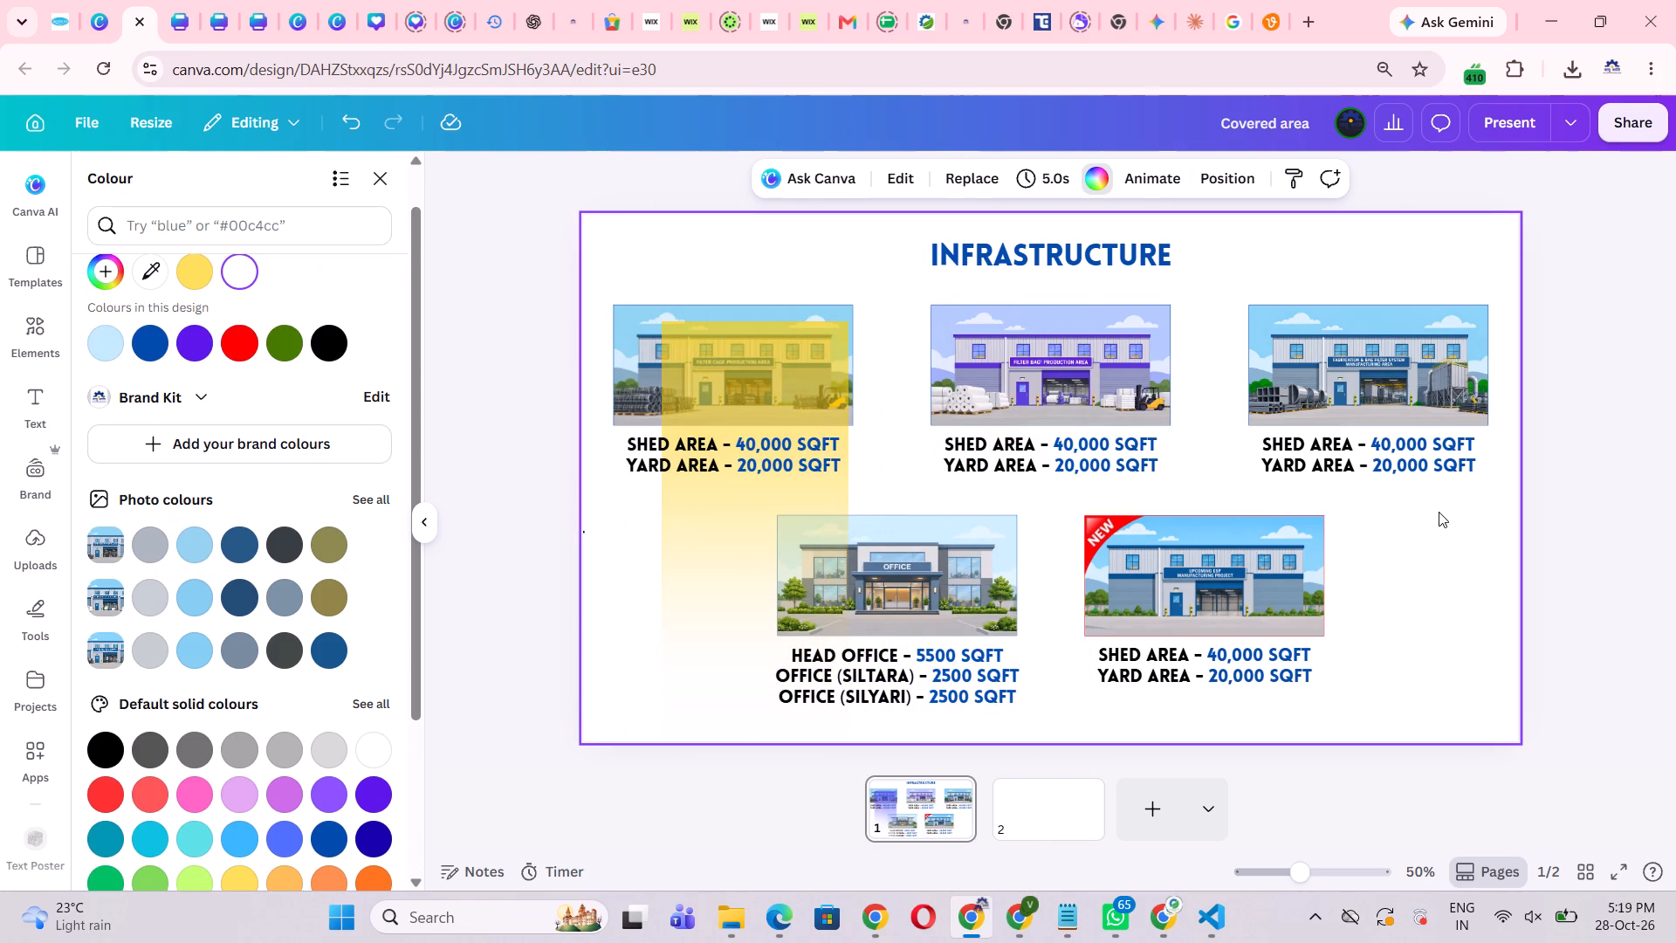
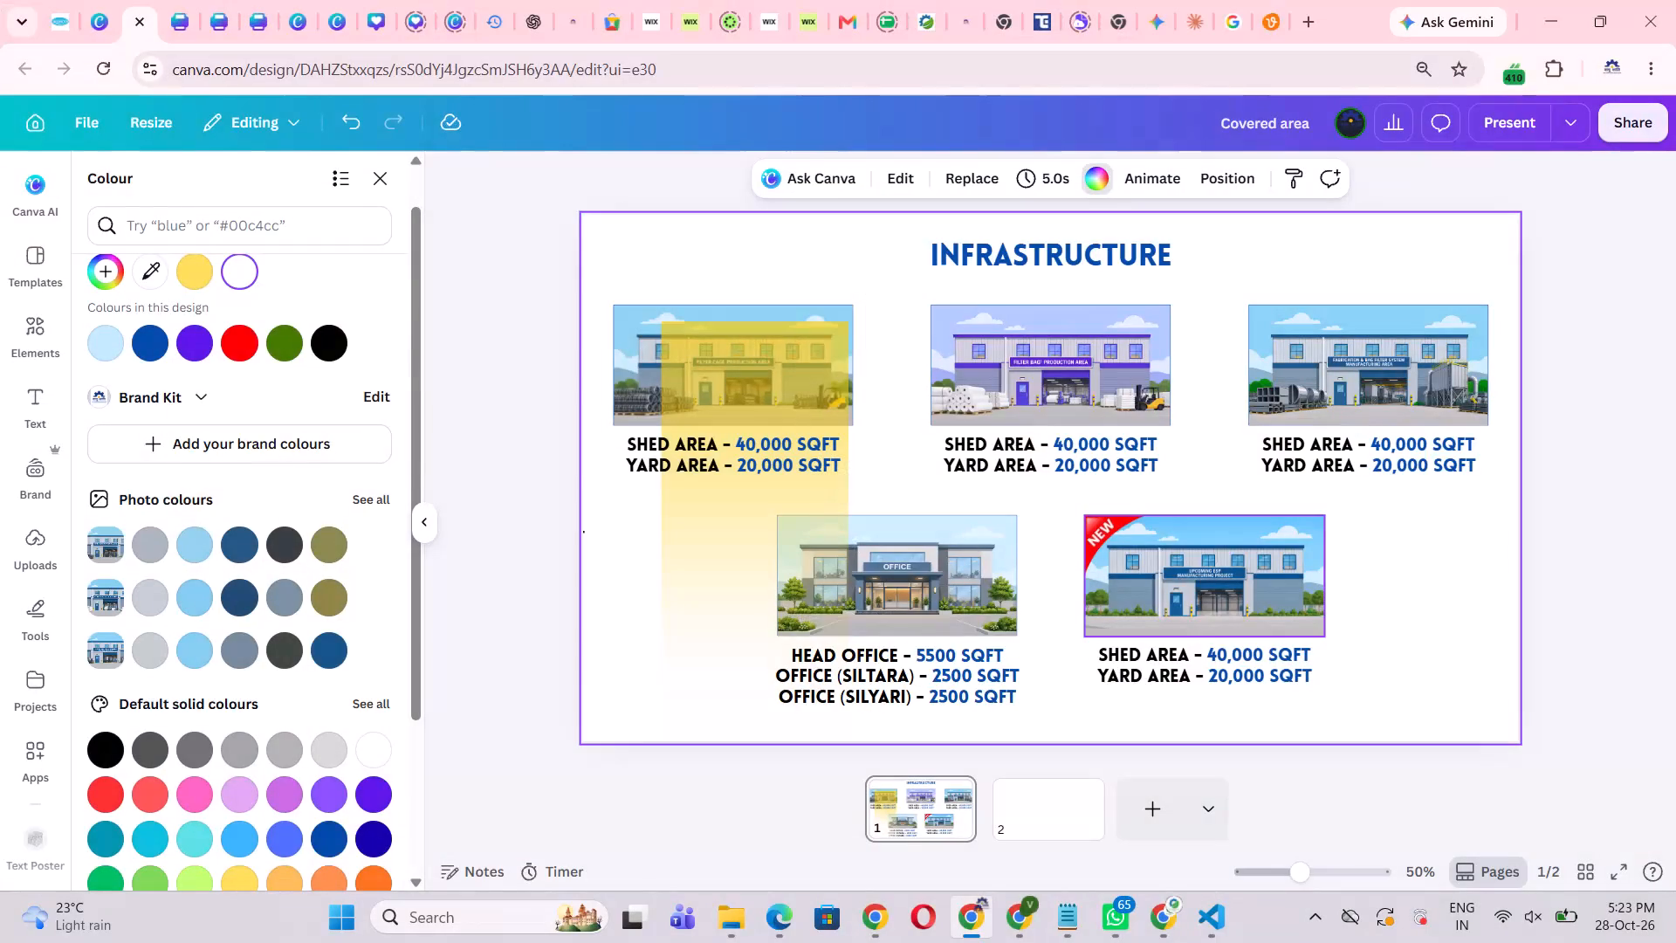
Shift the yellow gradient towards the slide's left edge and rotate it a quarter turn counter-clockwise so it fades from left to right.
click(724, 615)
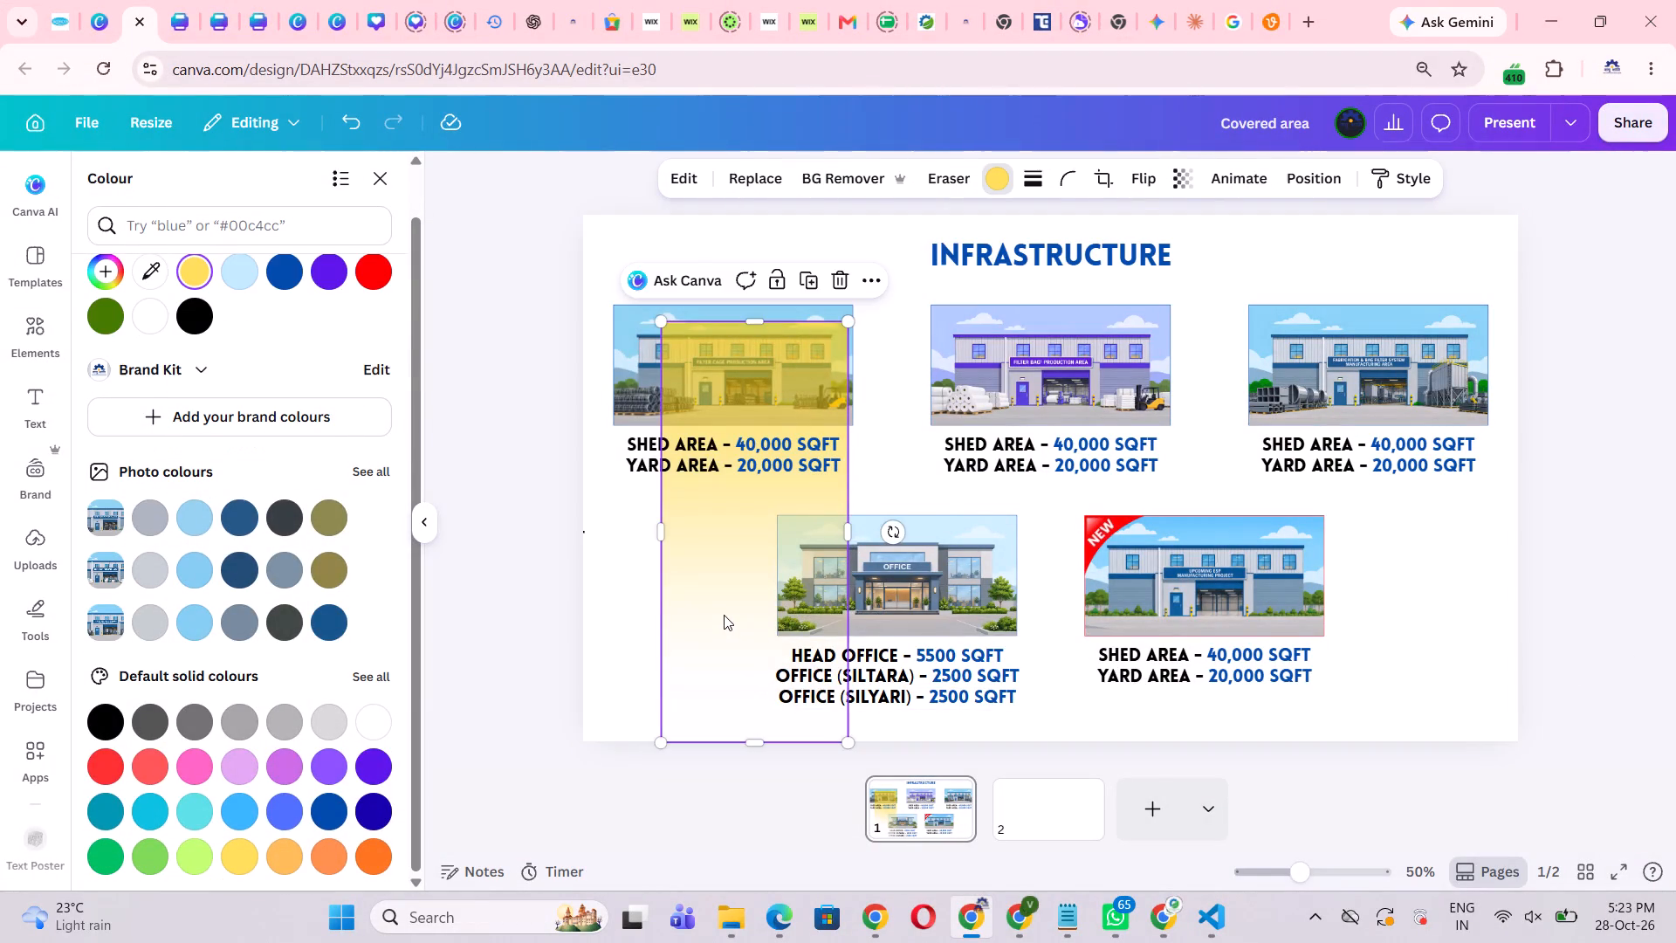
drag(724, 615, 670, 668)
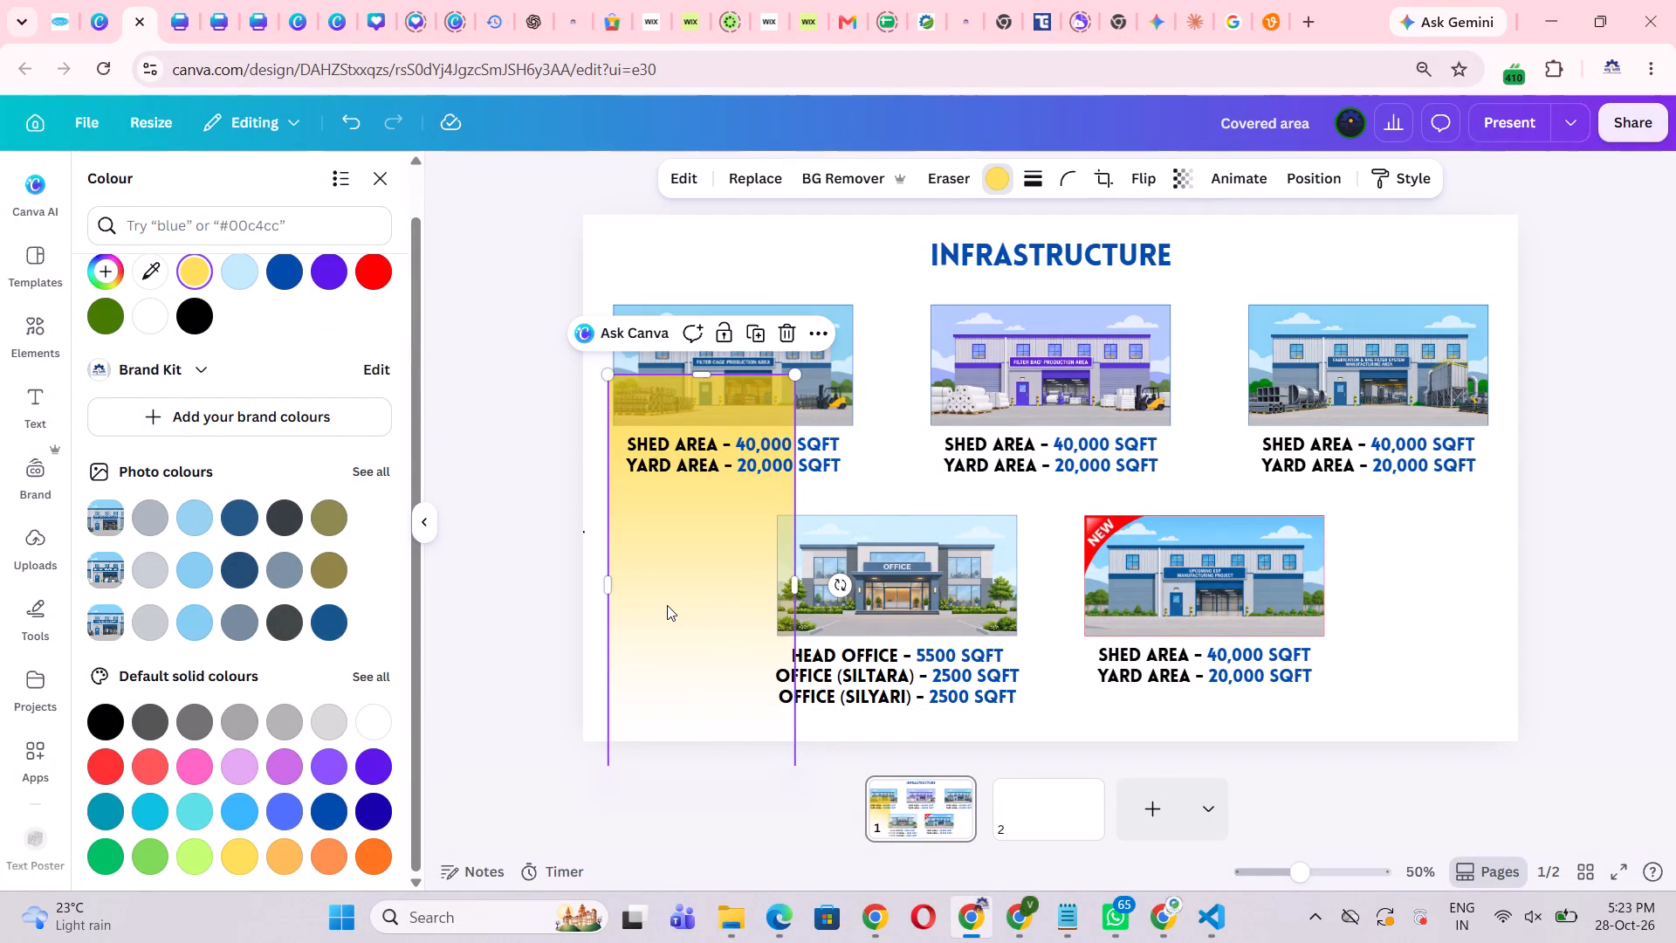
click(702, 640)
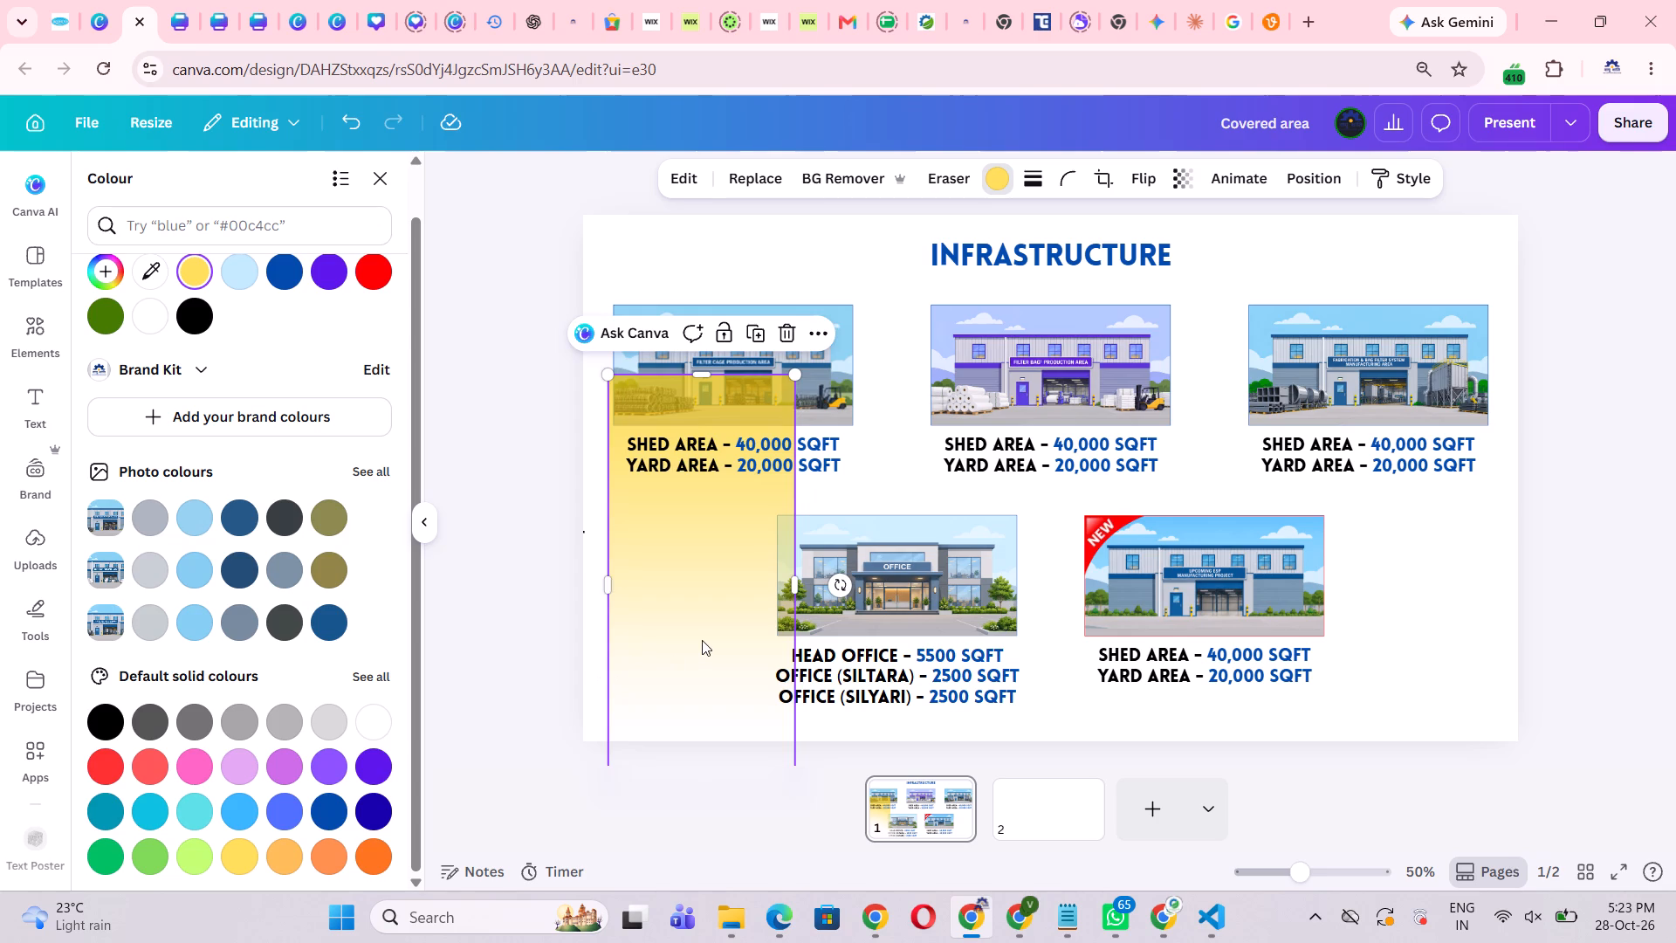
drag(702, 640, 718, 578)
click(662, 535)
drag(667, 547, 676, 578)
drag(872, 556, 716, 384)
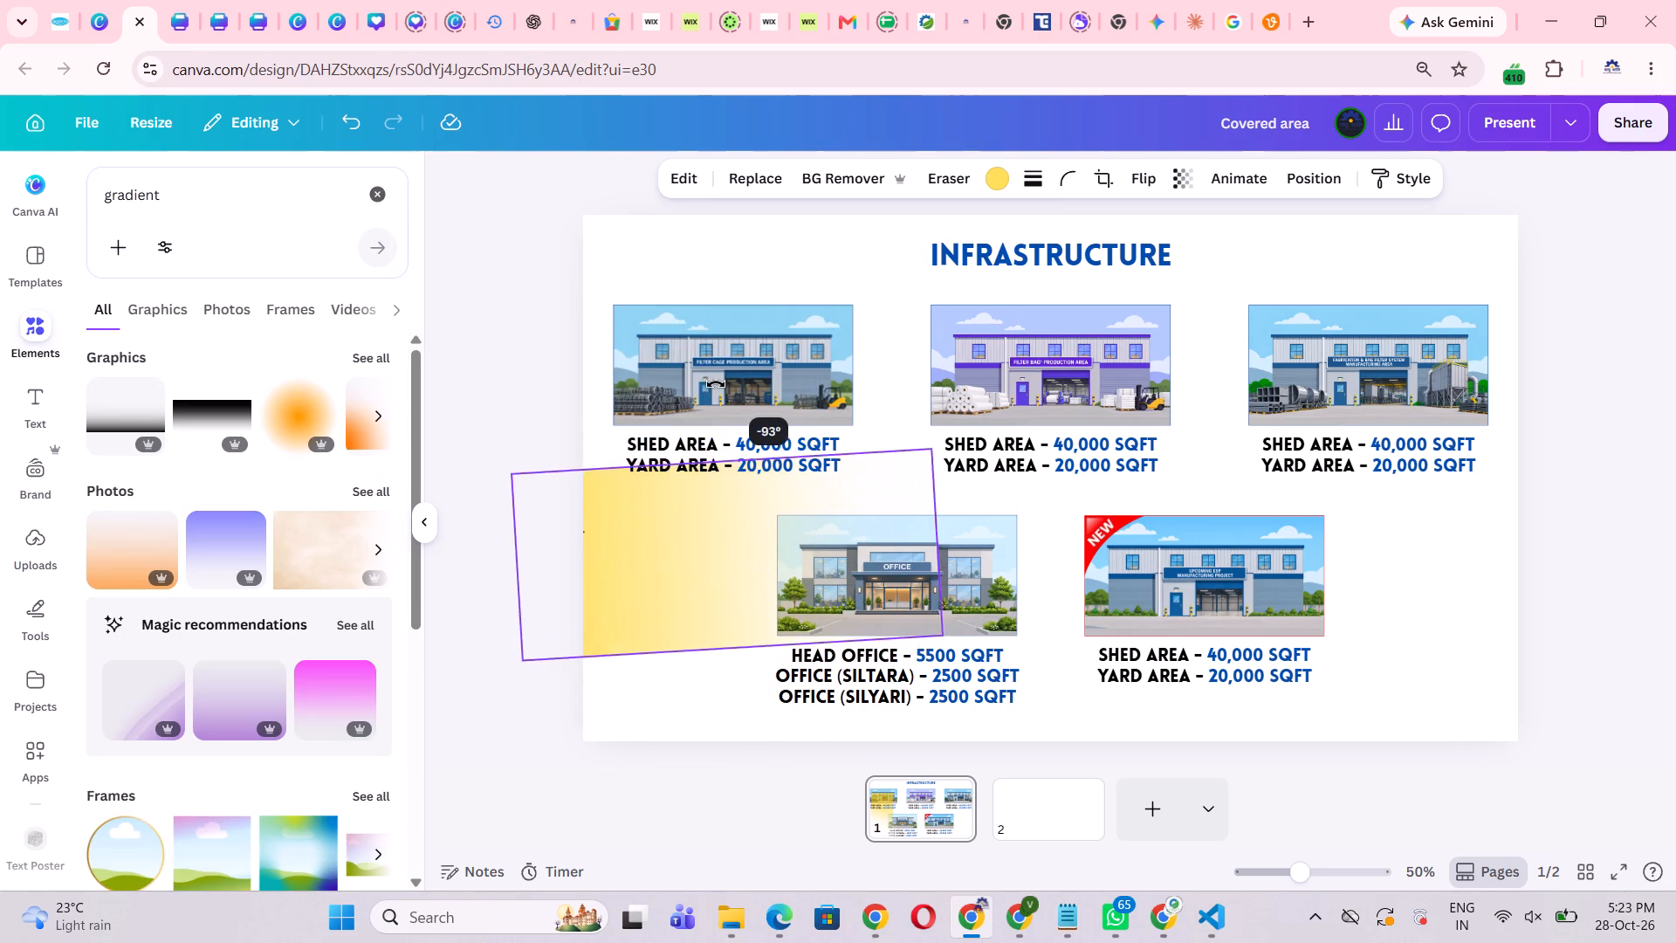
drag(716, 384, 729, 385)
Align the rotated gradient directly beneath the first shed image and reduce its height to a strip about 118 px tall behind the caption.
drag(697, 536, 756, 478)
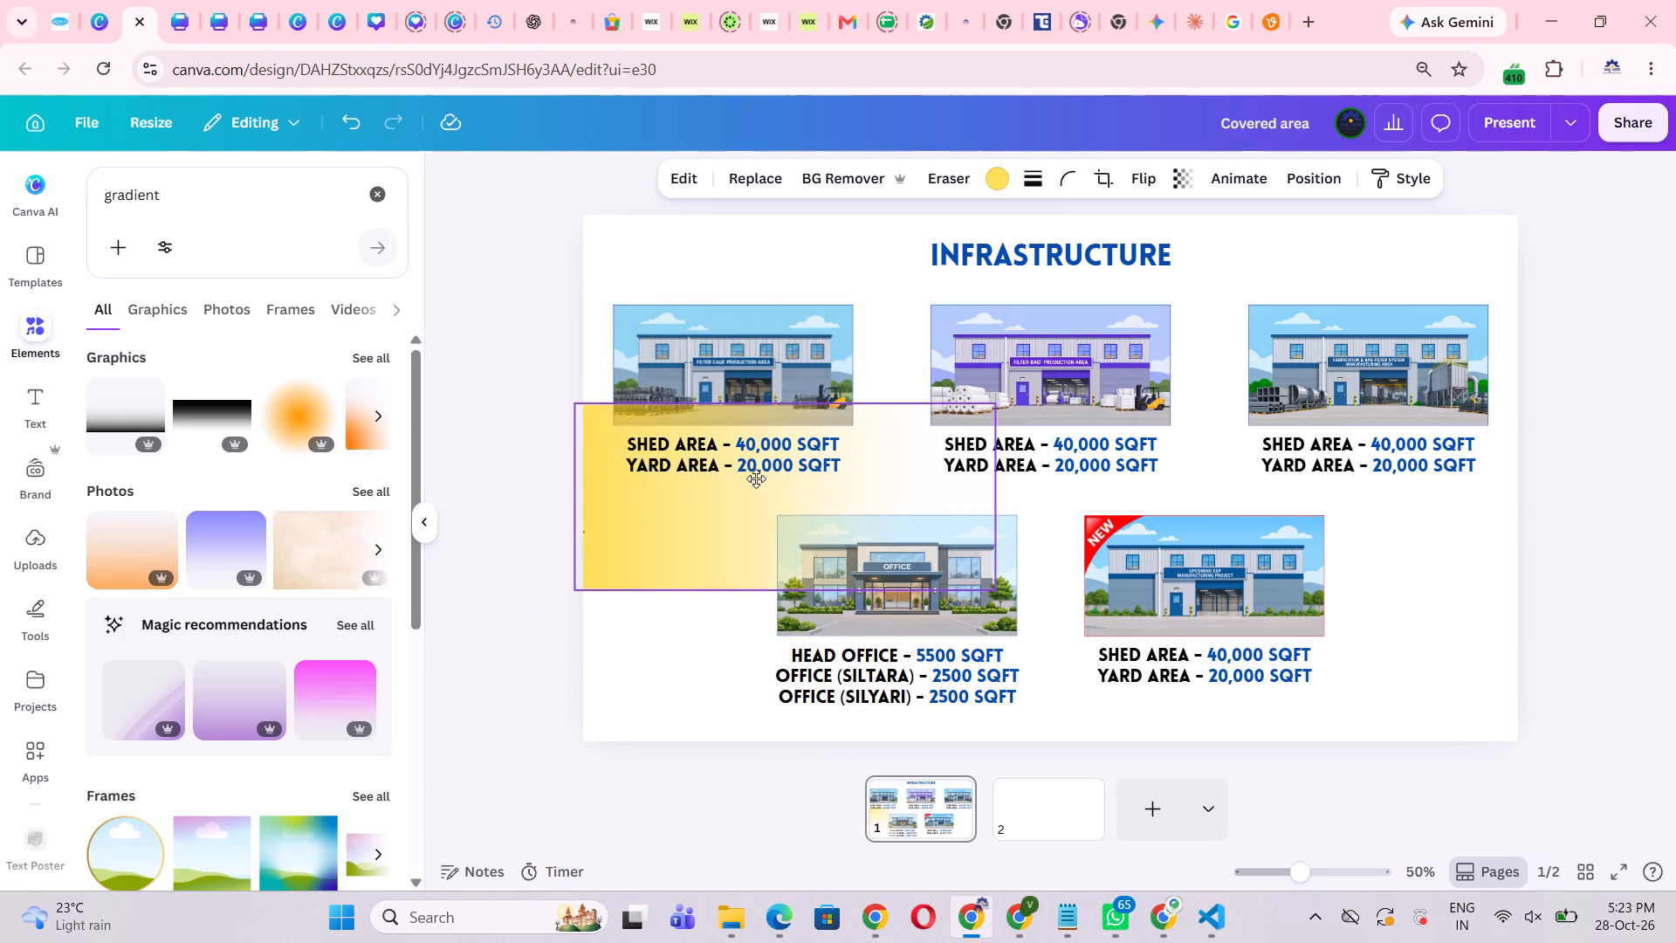
drag(756, 478, 794, 503)
drag(824, 612, 821, 521)
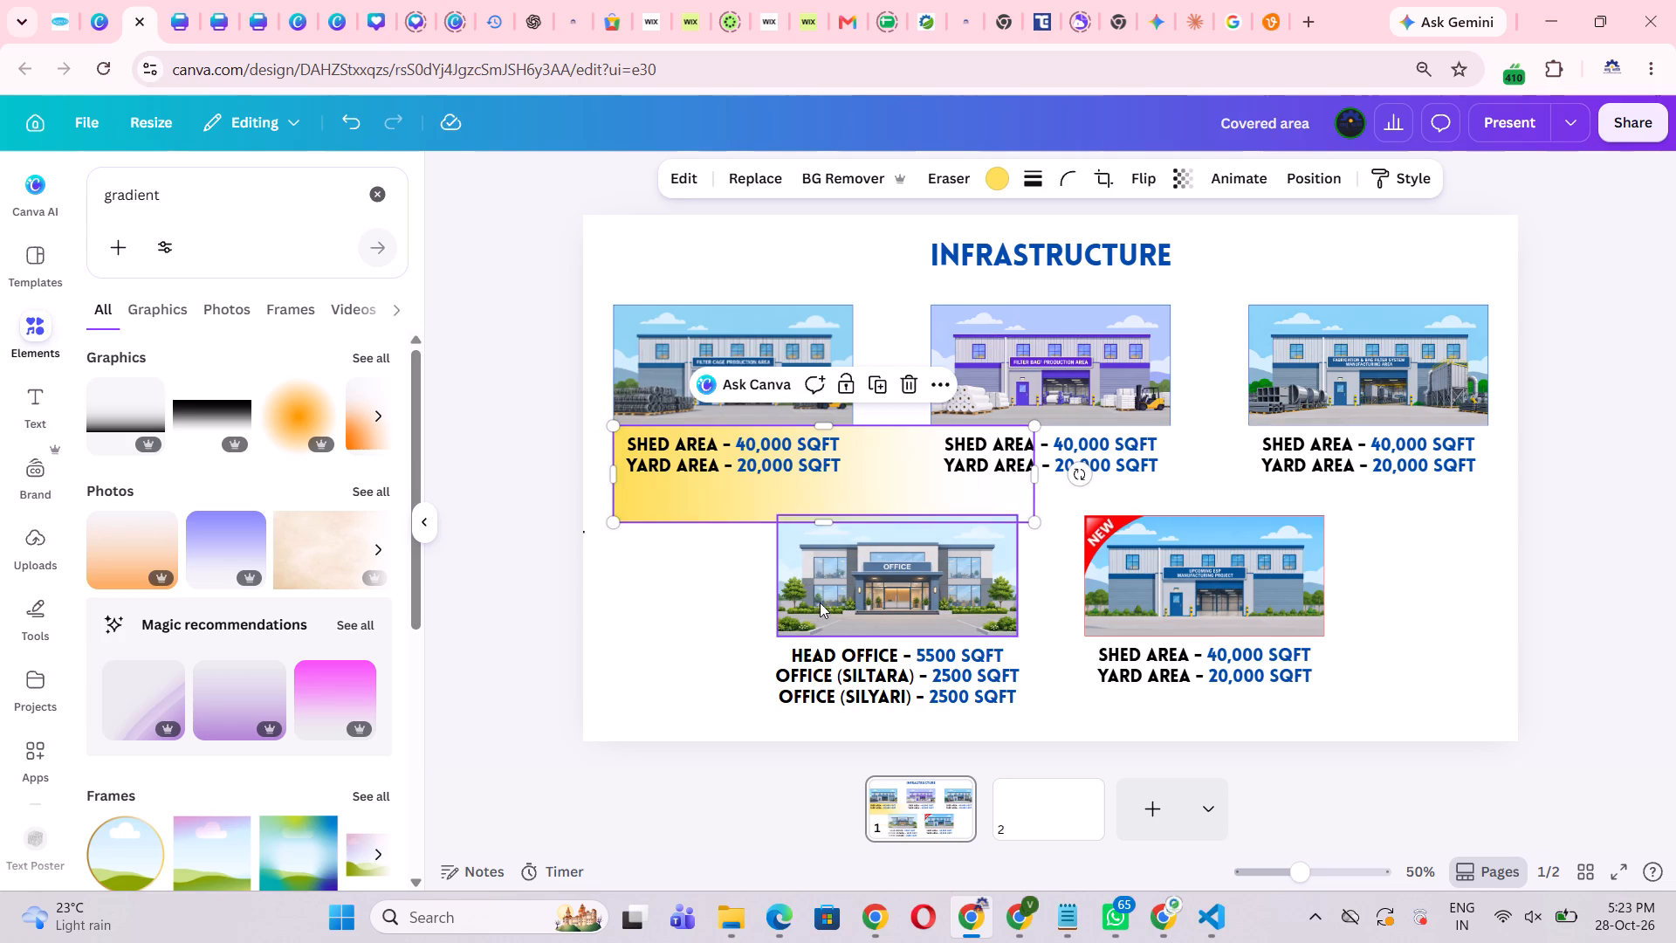
drag(825, 524, 825, 487)
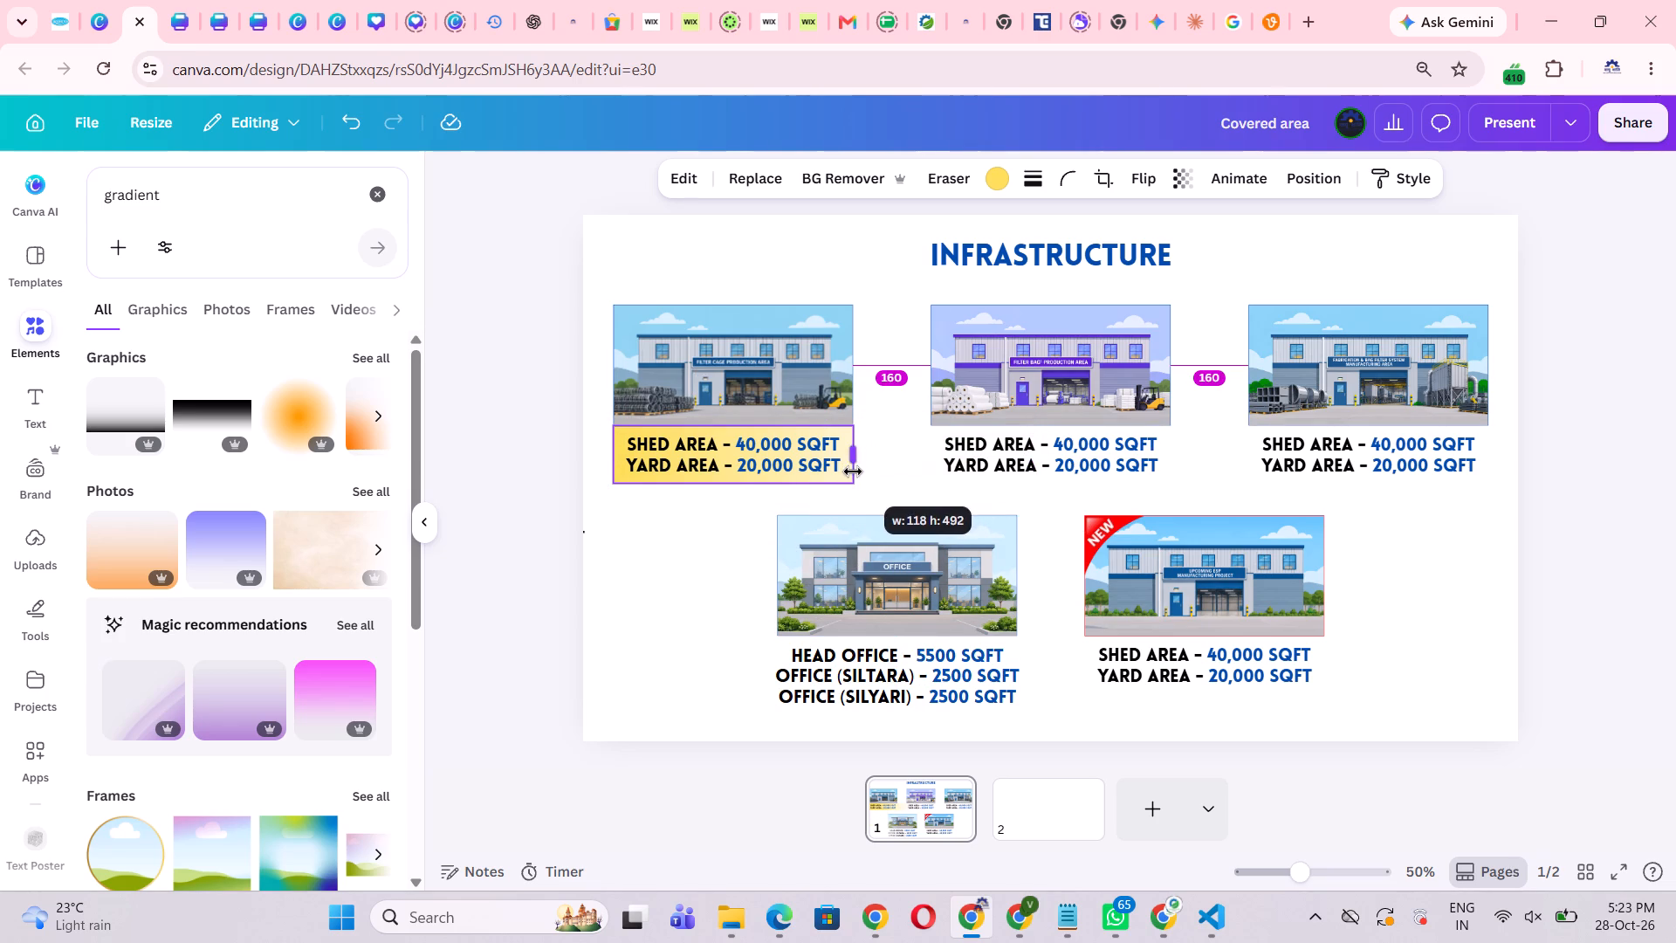
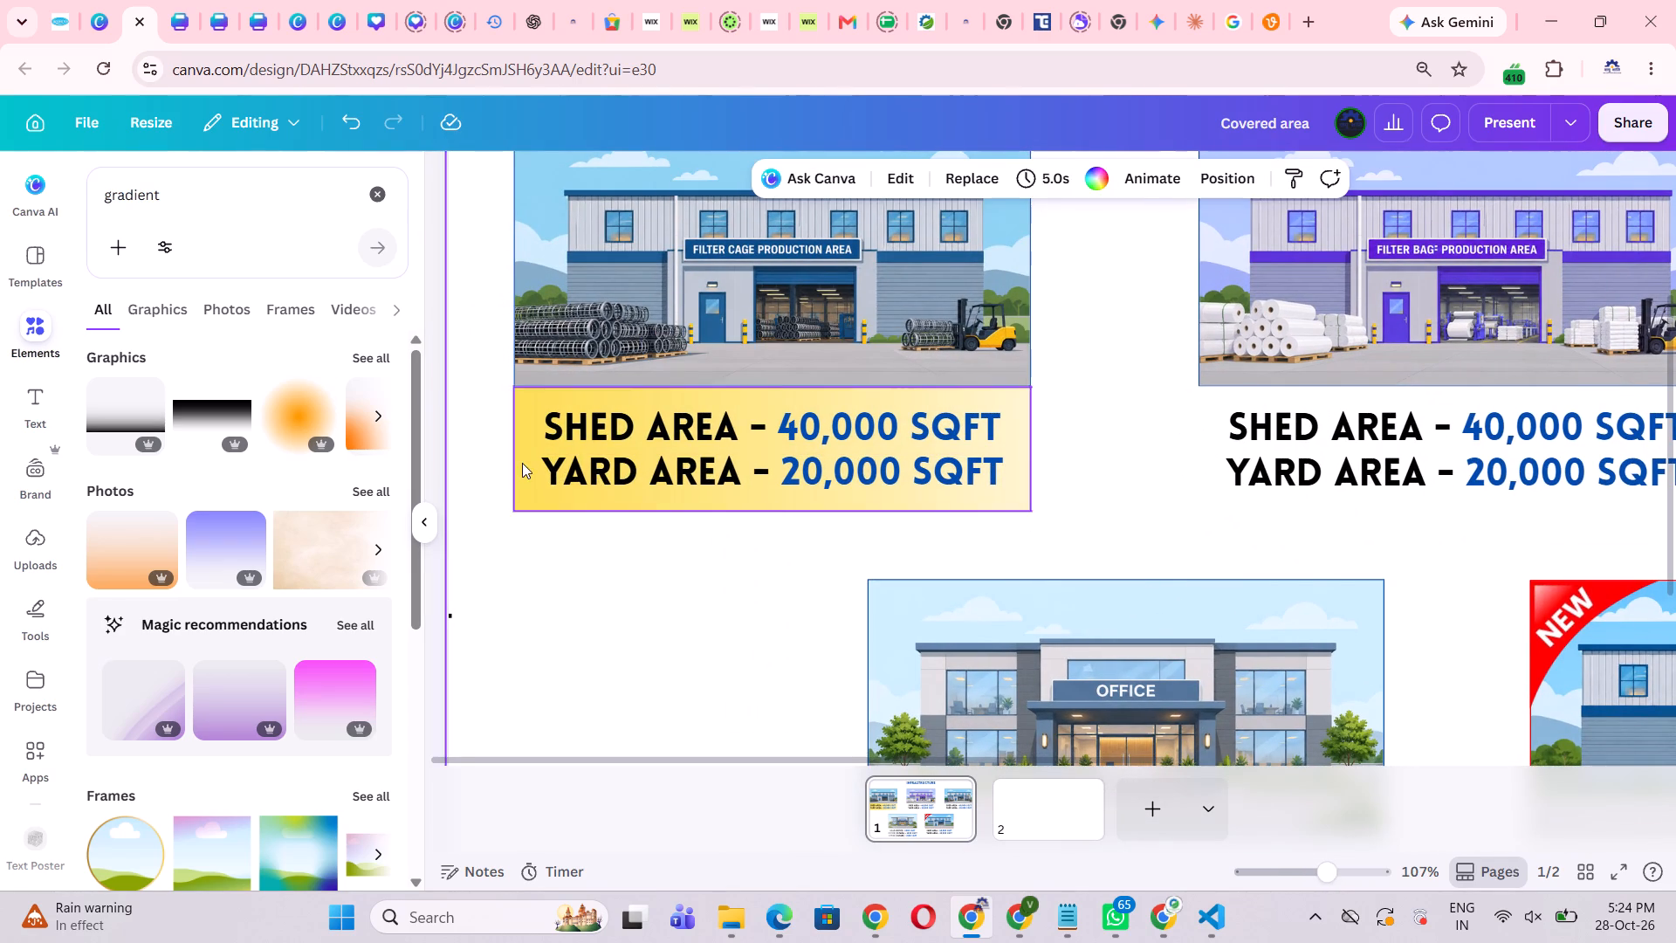
Shift the yellow gradient leftwards within its crop frame behind the first shed's caption, so the strip fades out sooner towards its right end.
click(514, 505)
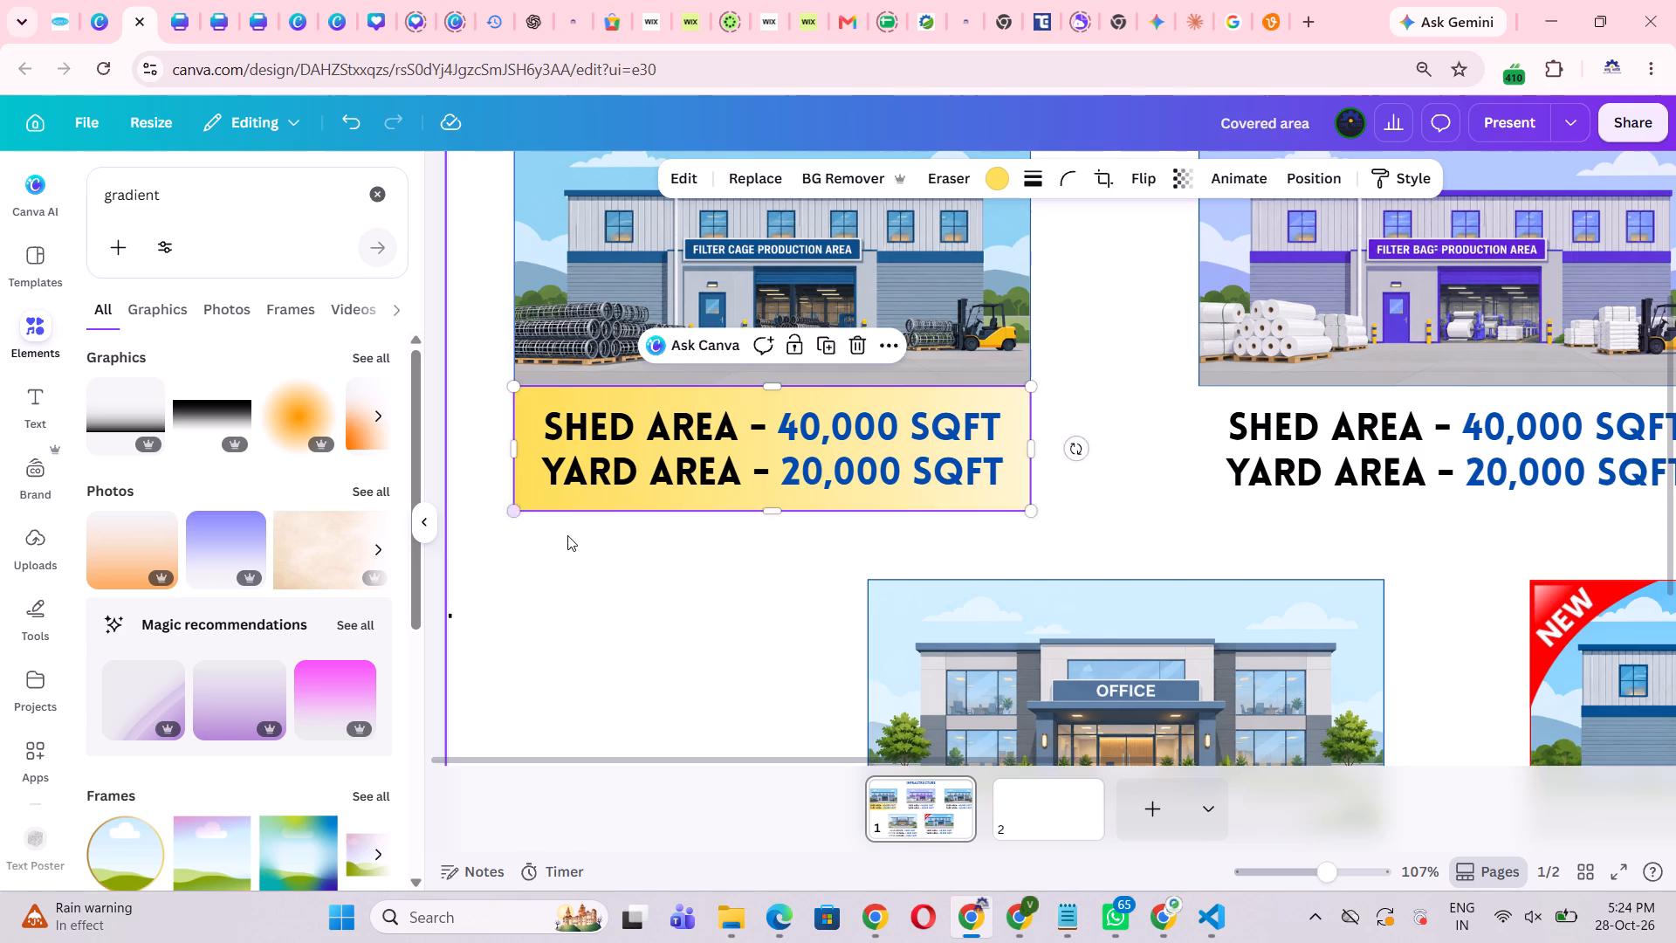
click(567, 535)
double_click(610, 505)
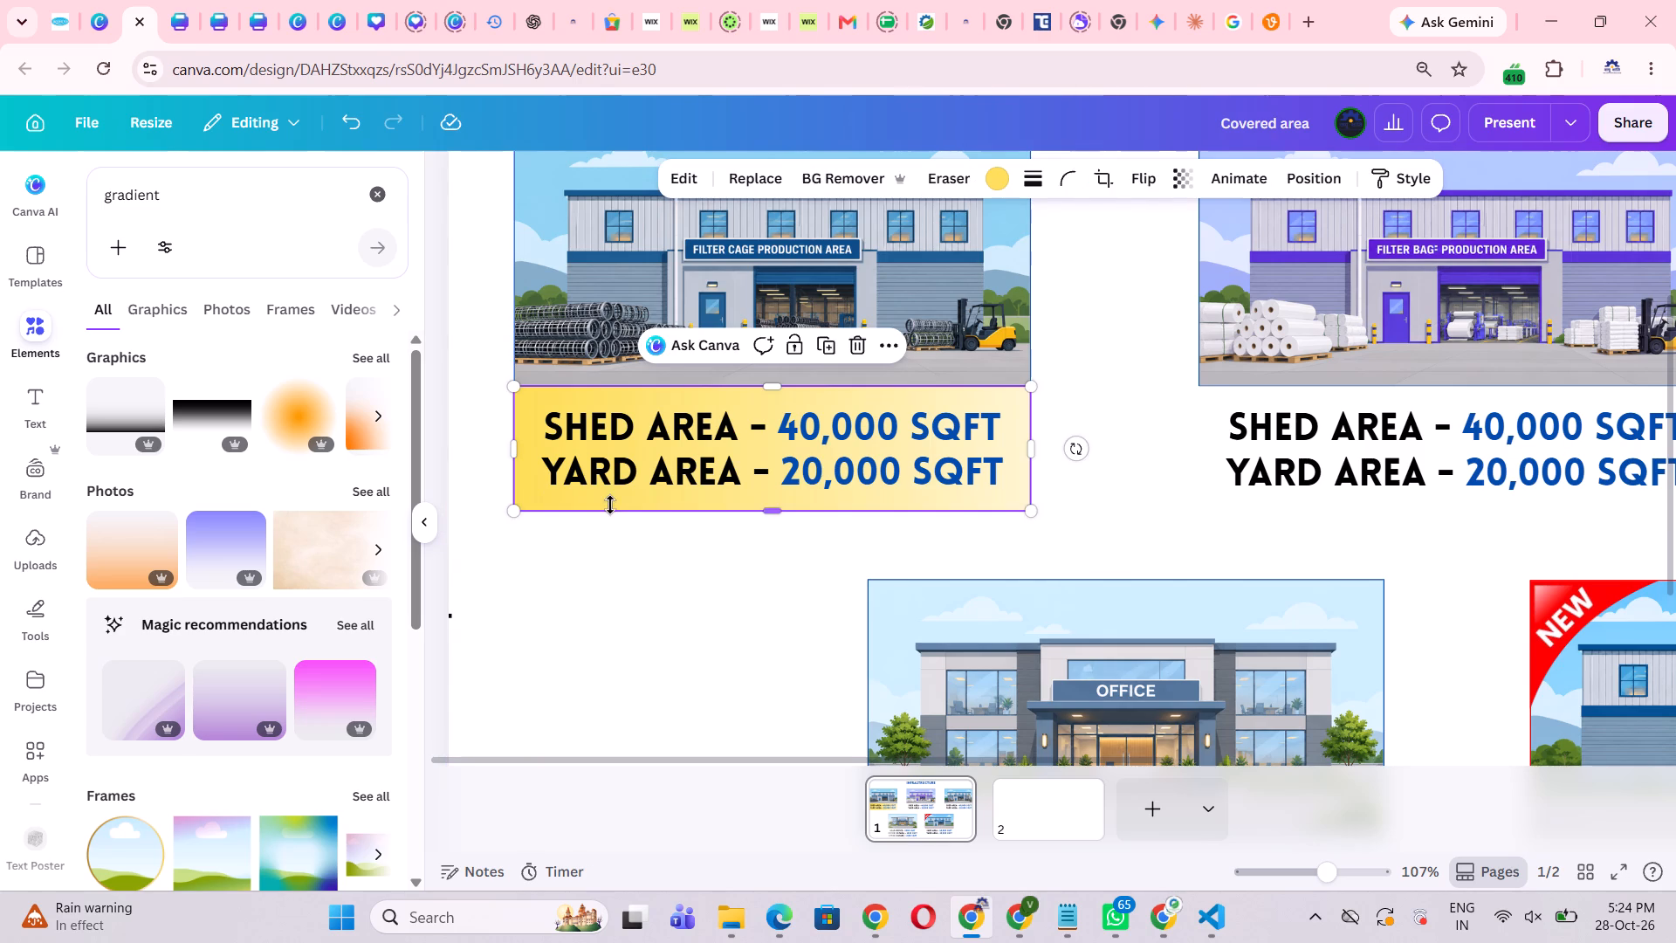
triple_click(534, 455)
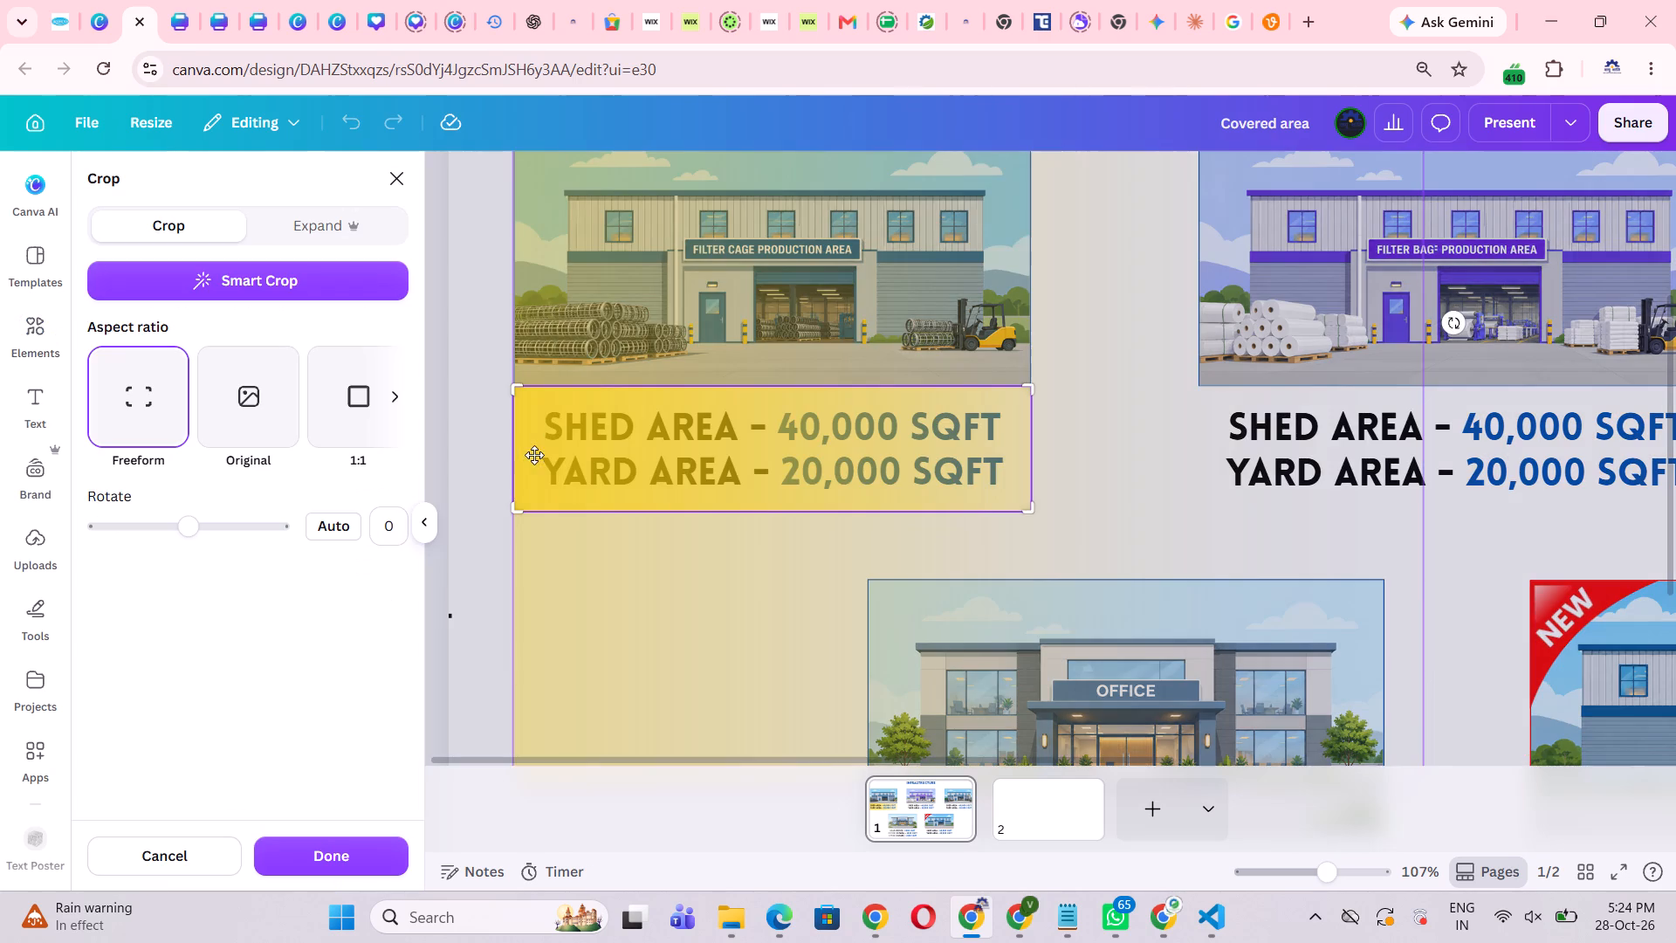
drag(850, 478, 673, 474)
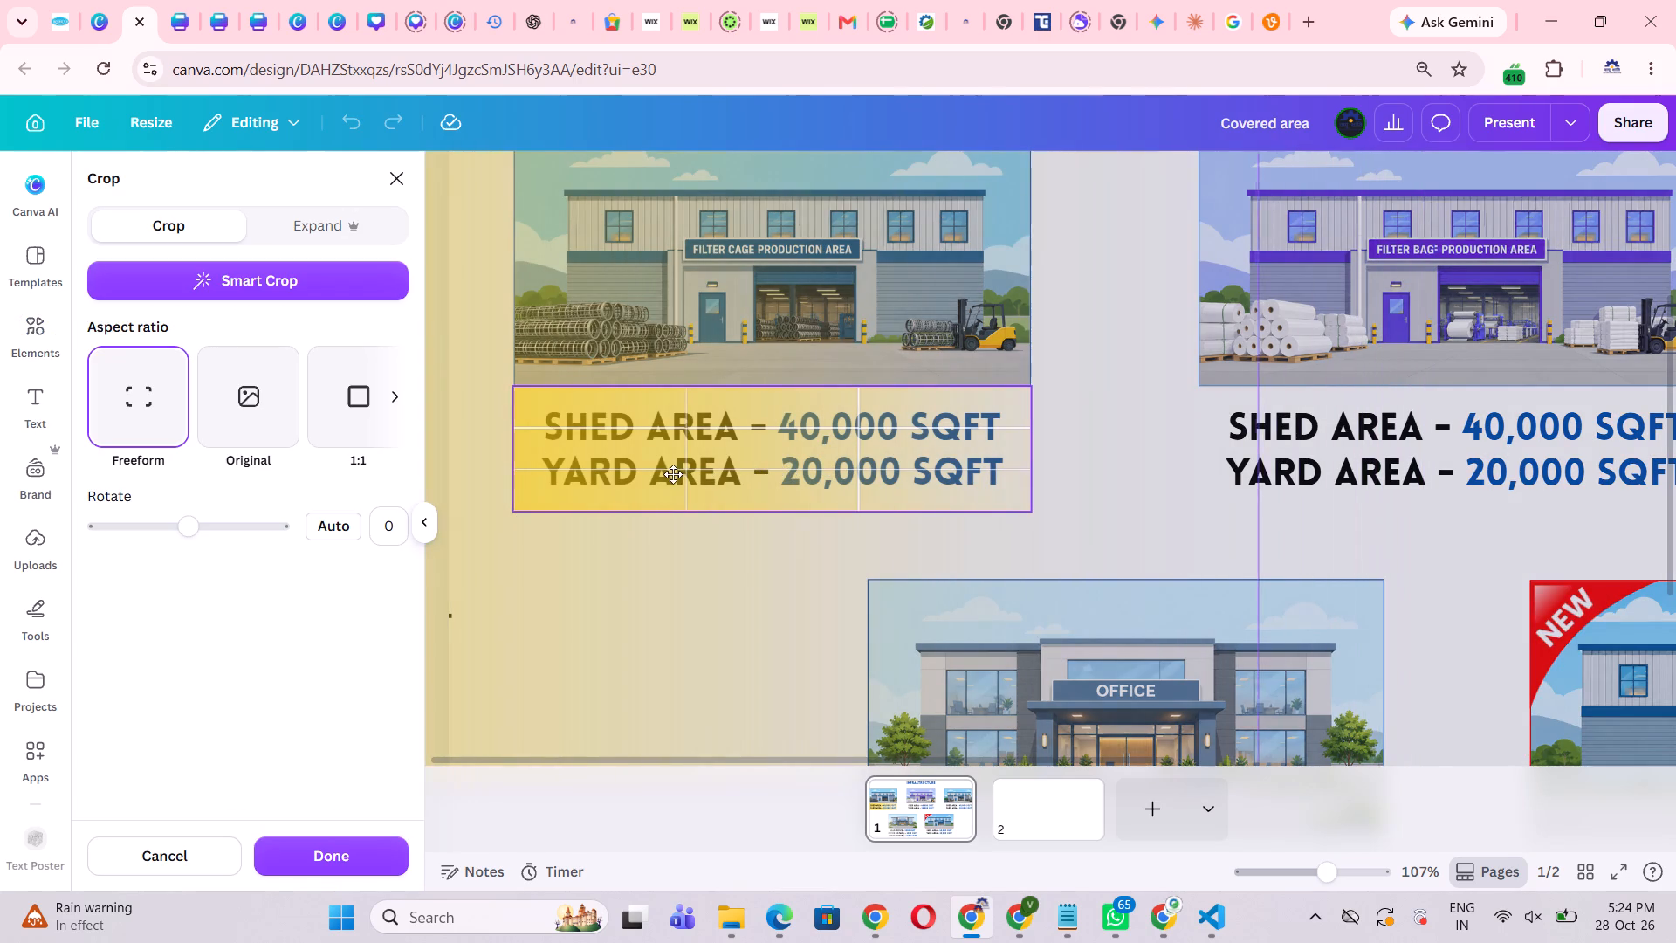
drag(673, 474, 675, 476)
double_click(1326, 528)
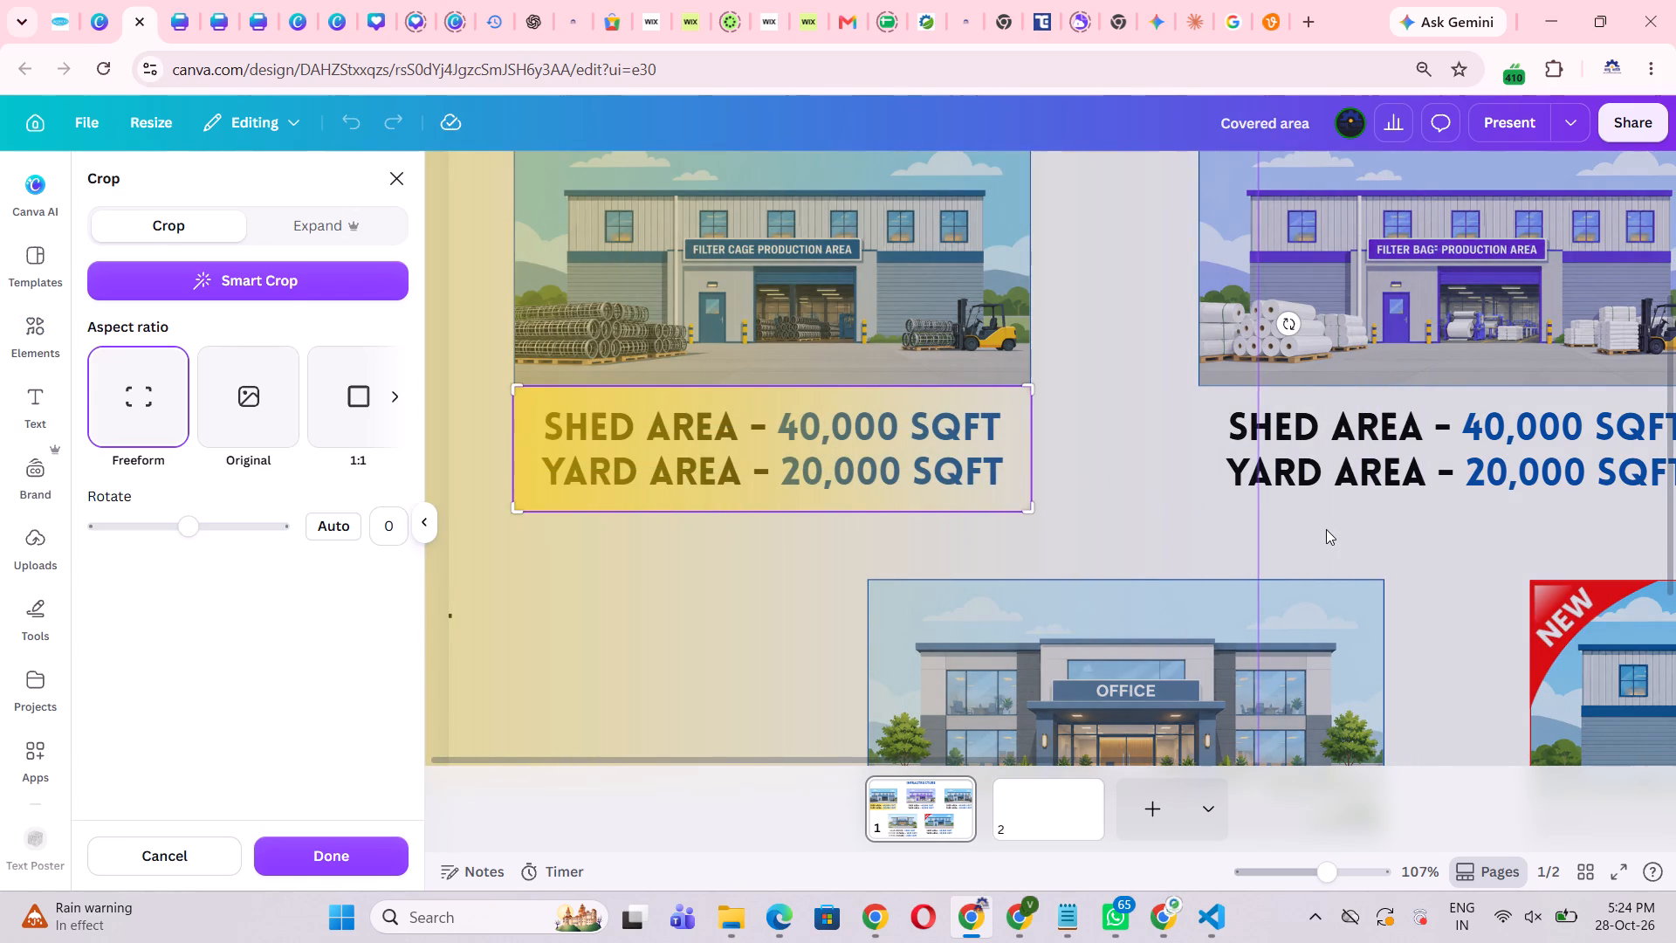
click(1144, 540)
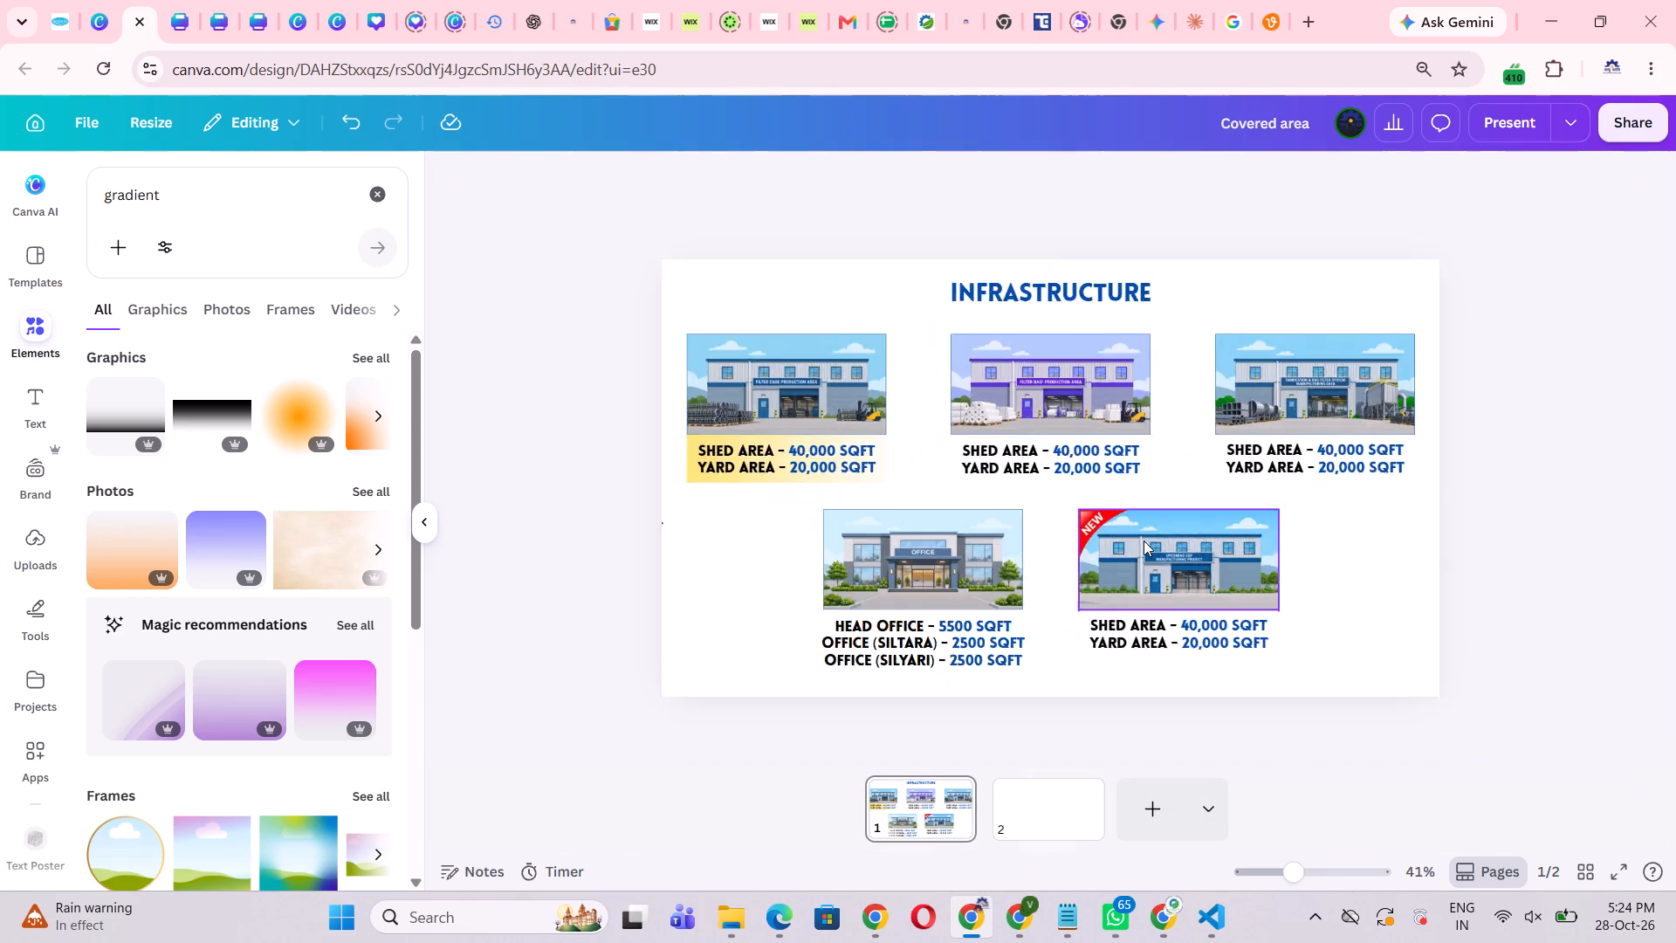
click(1506, 554)
scroll(1507, 554, up, 1)
scroll(1336, 539, up, 1)
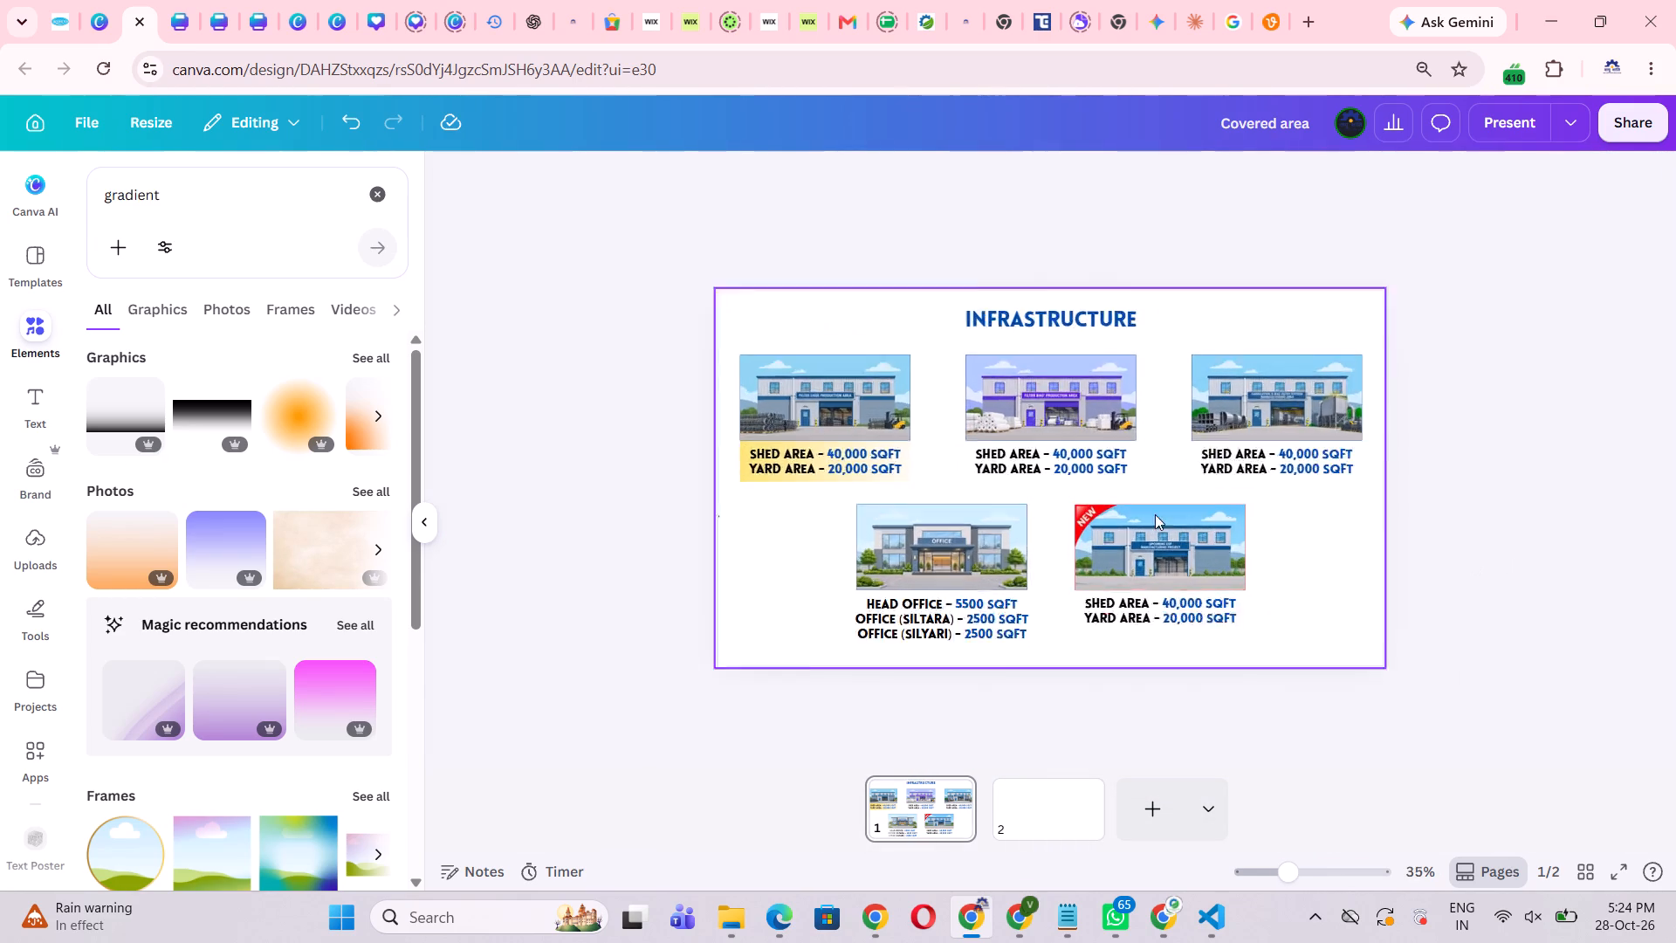
Duplicate the first shed's gradient strip directly beneath the purple Filter Bag Production Area image and layer it behind that caption's two lines.
click(491, 474)
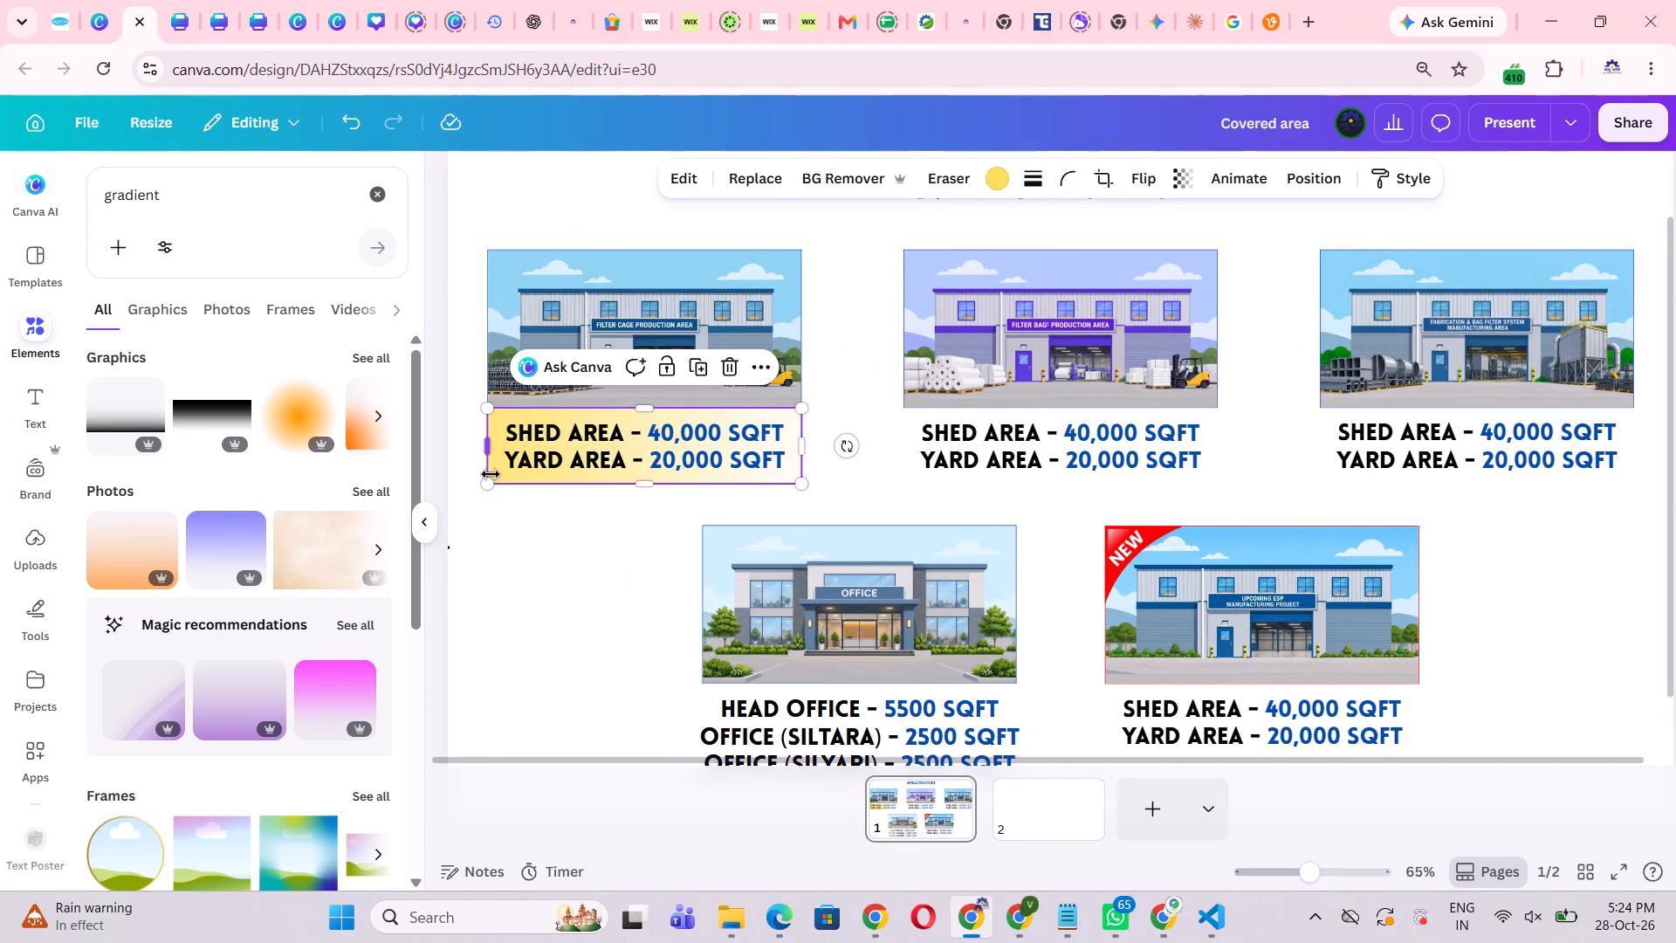
key(ctrl+c)
key(ctrl+v)
drag(590, 478, 852, 499)
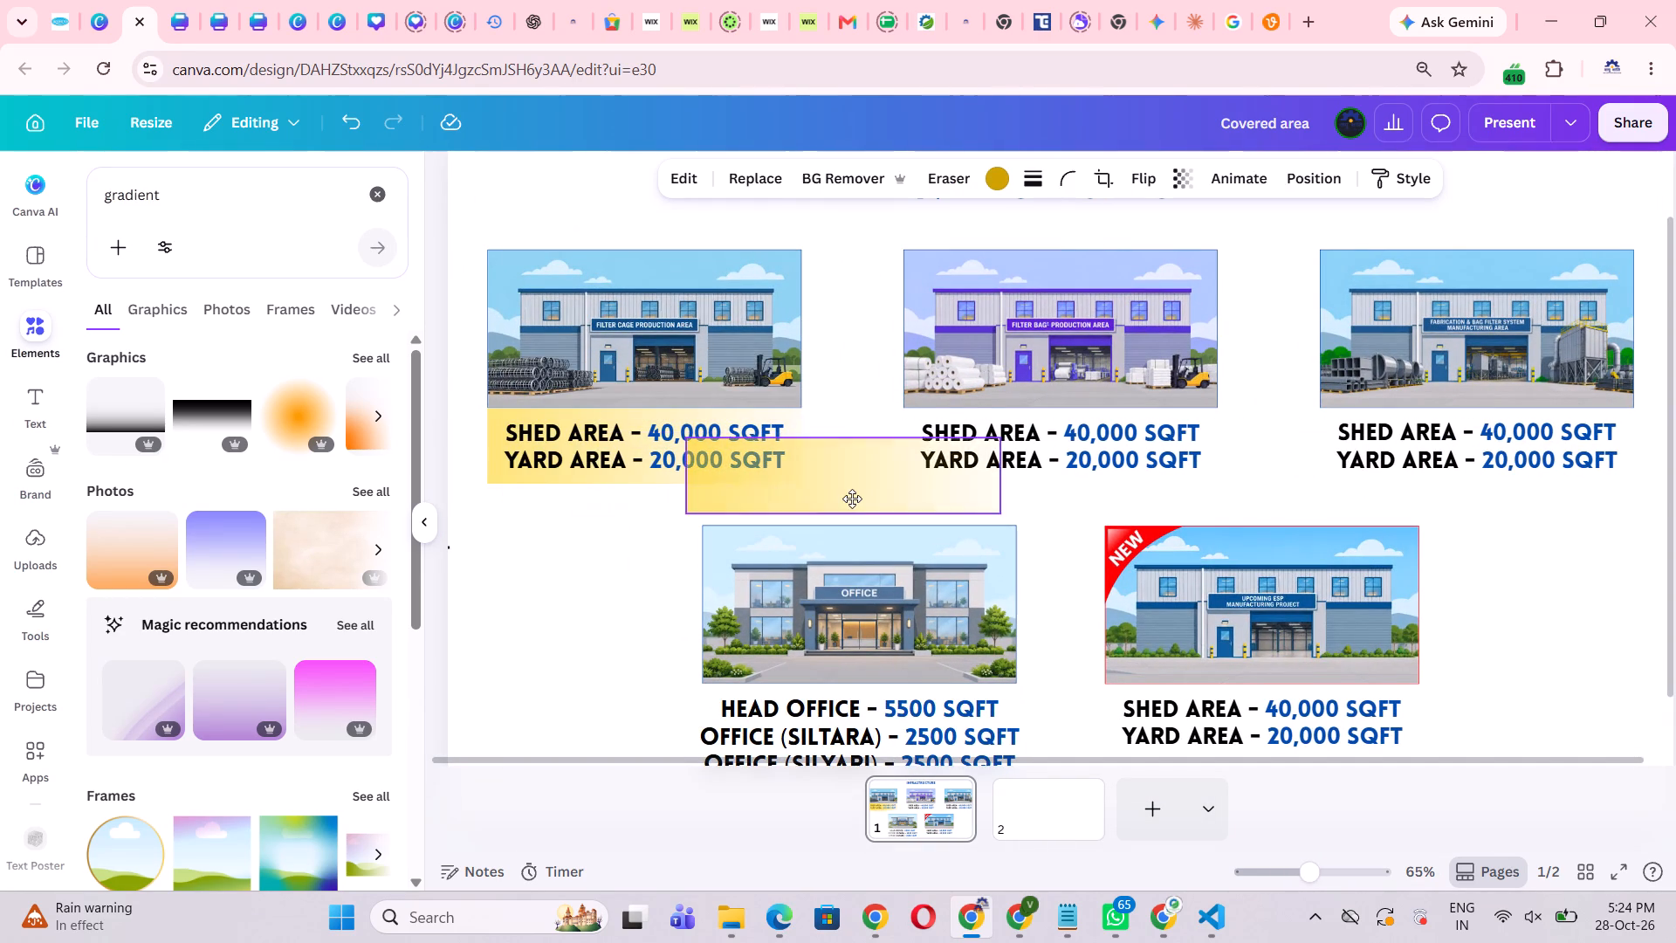
drag(852, 499, 994, 467)
click(1262, 458)
click(1132, 457)
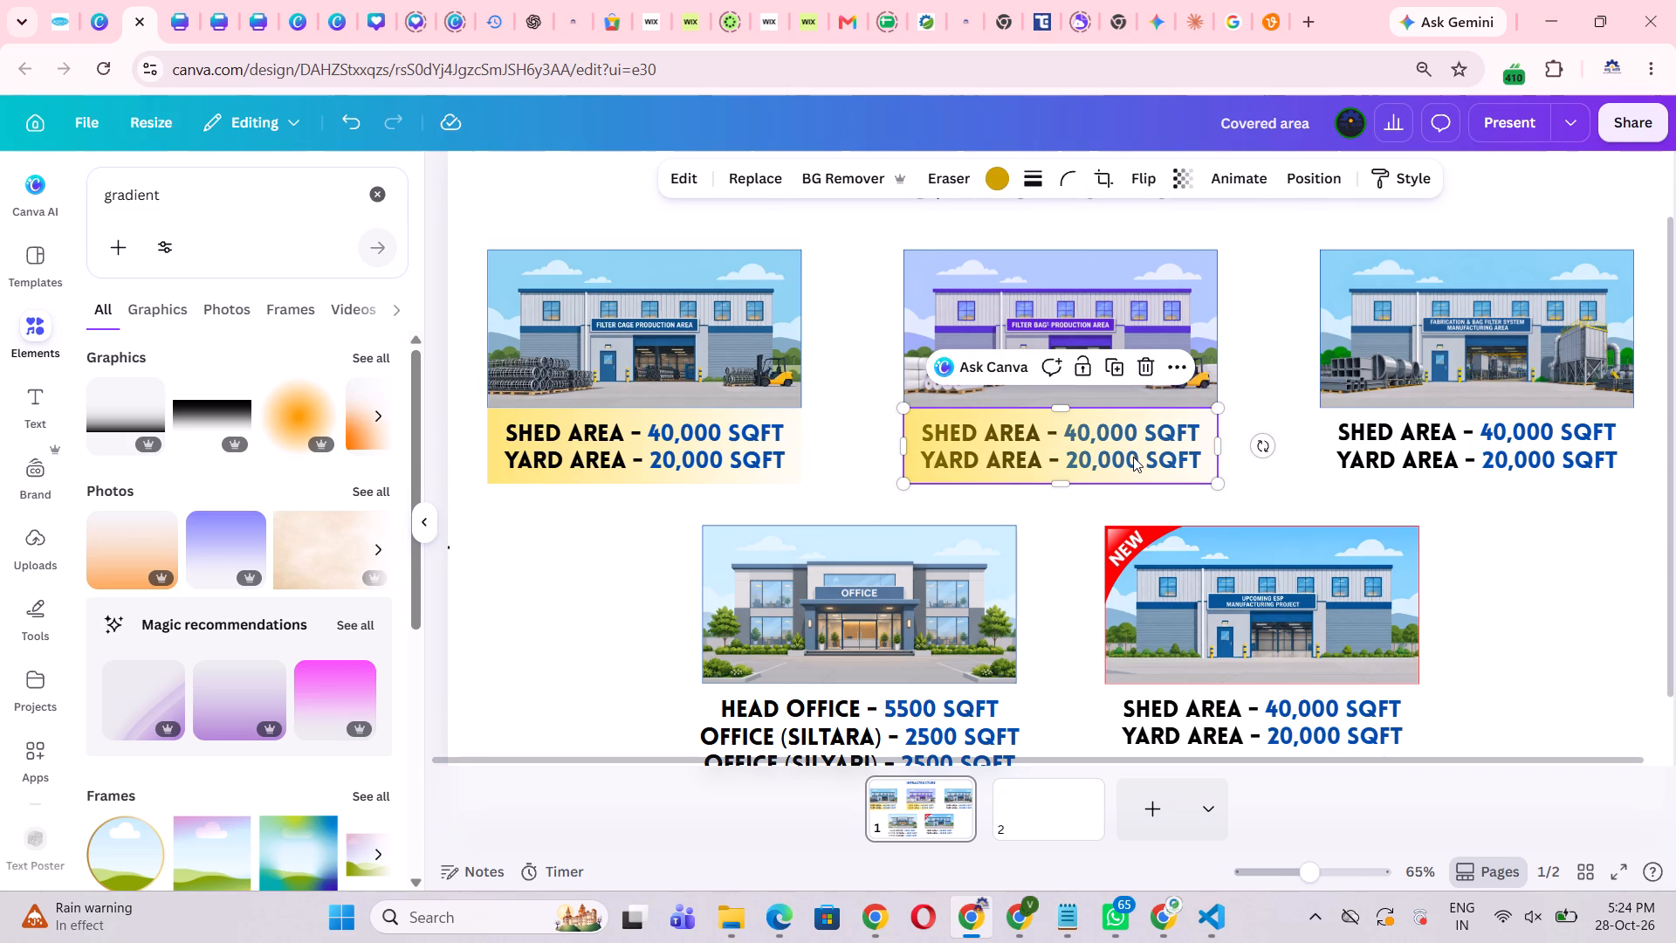
key(ctrl+bracketleft)
key(ctrl+bracketleft)
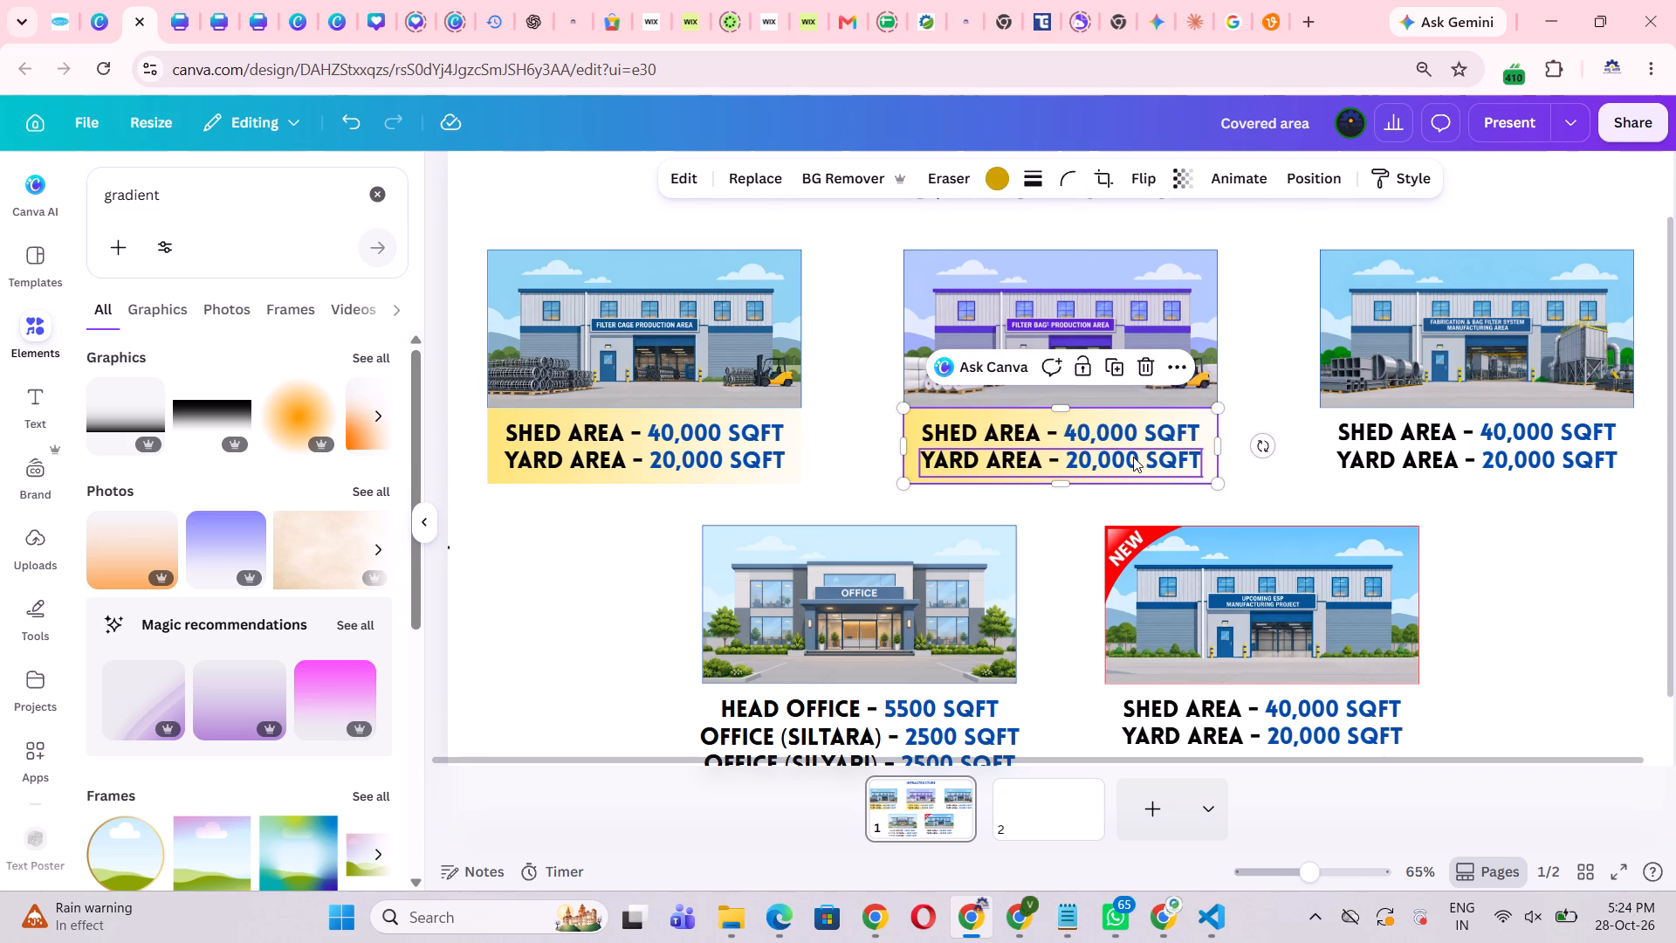
click(1391, 511)
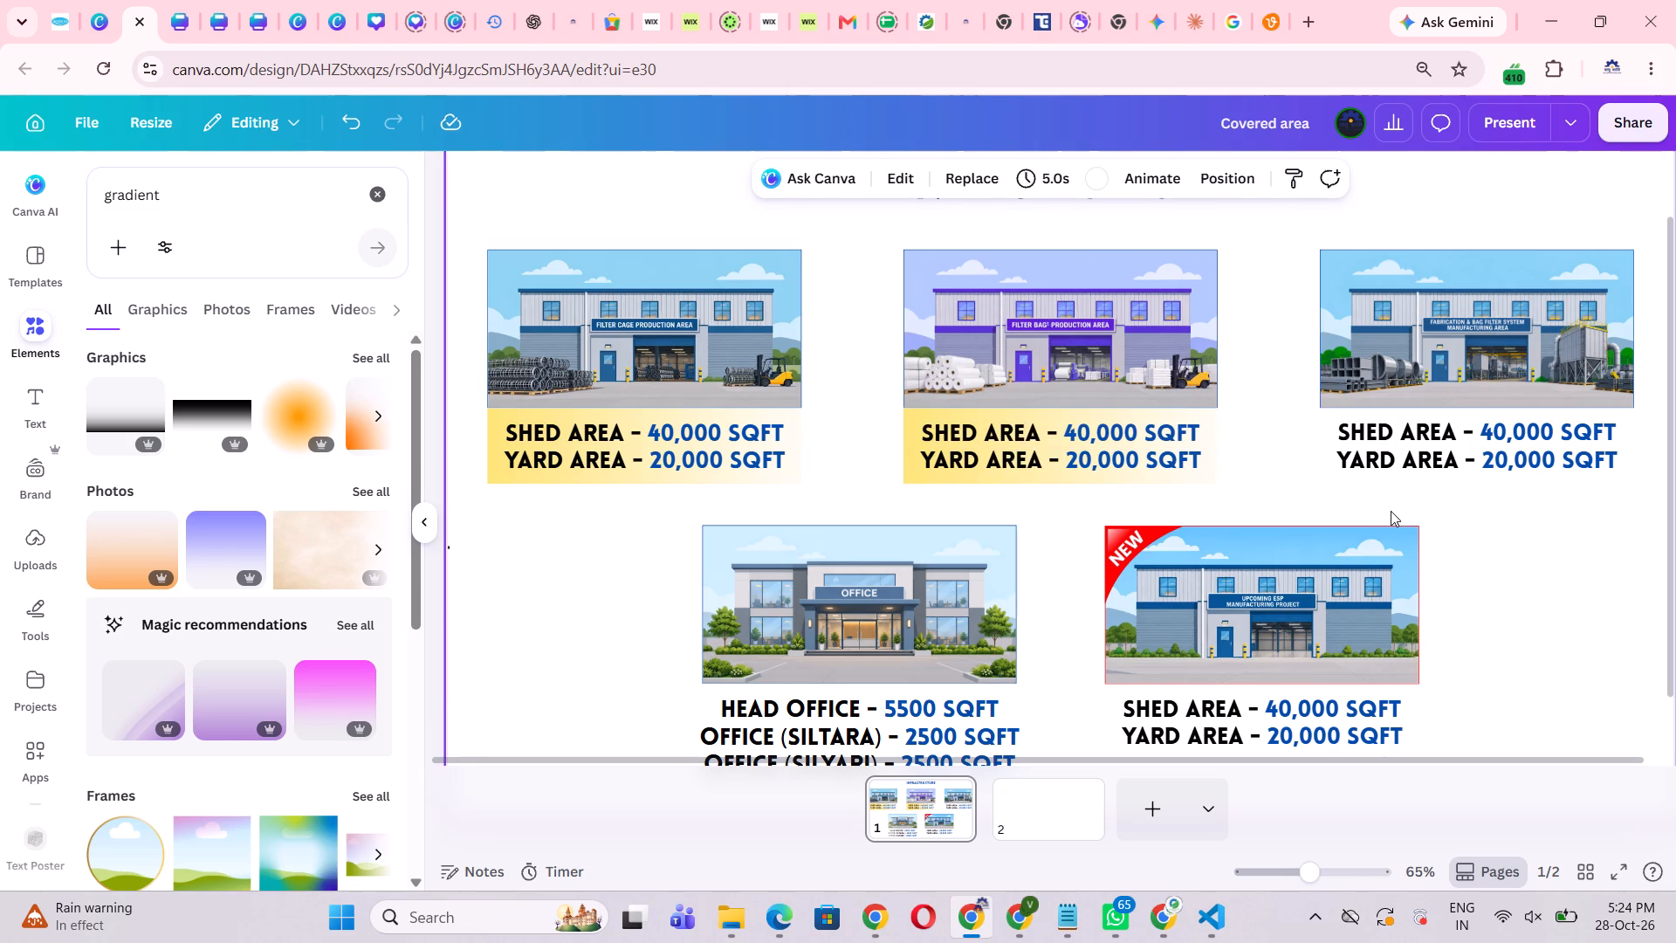
Examine up close how the second shed's gradient strip lines up with its image and caption.
click(918, 465)
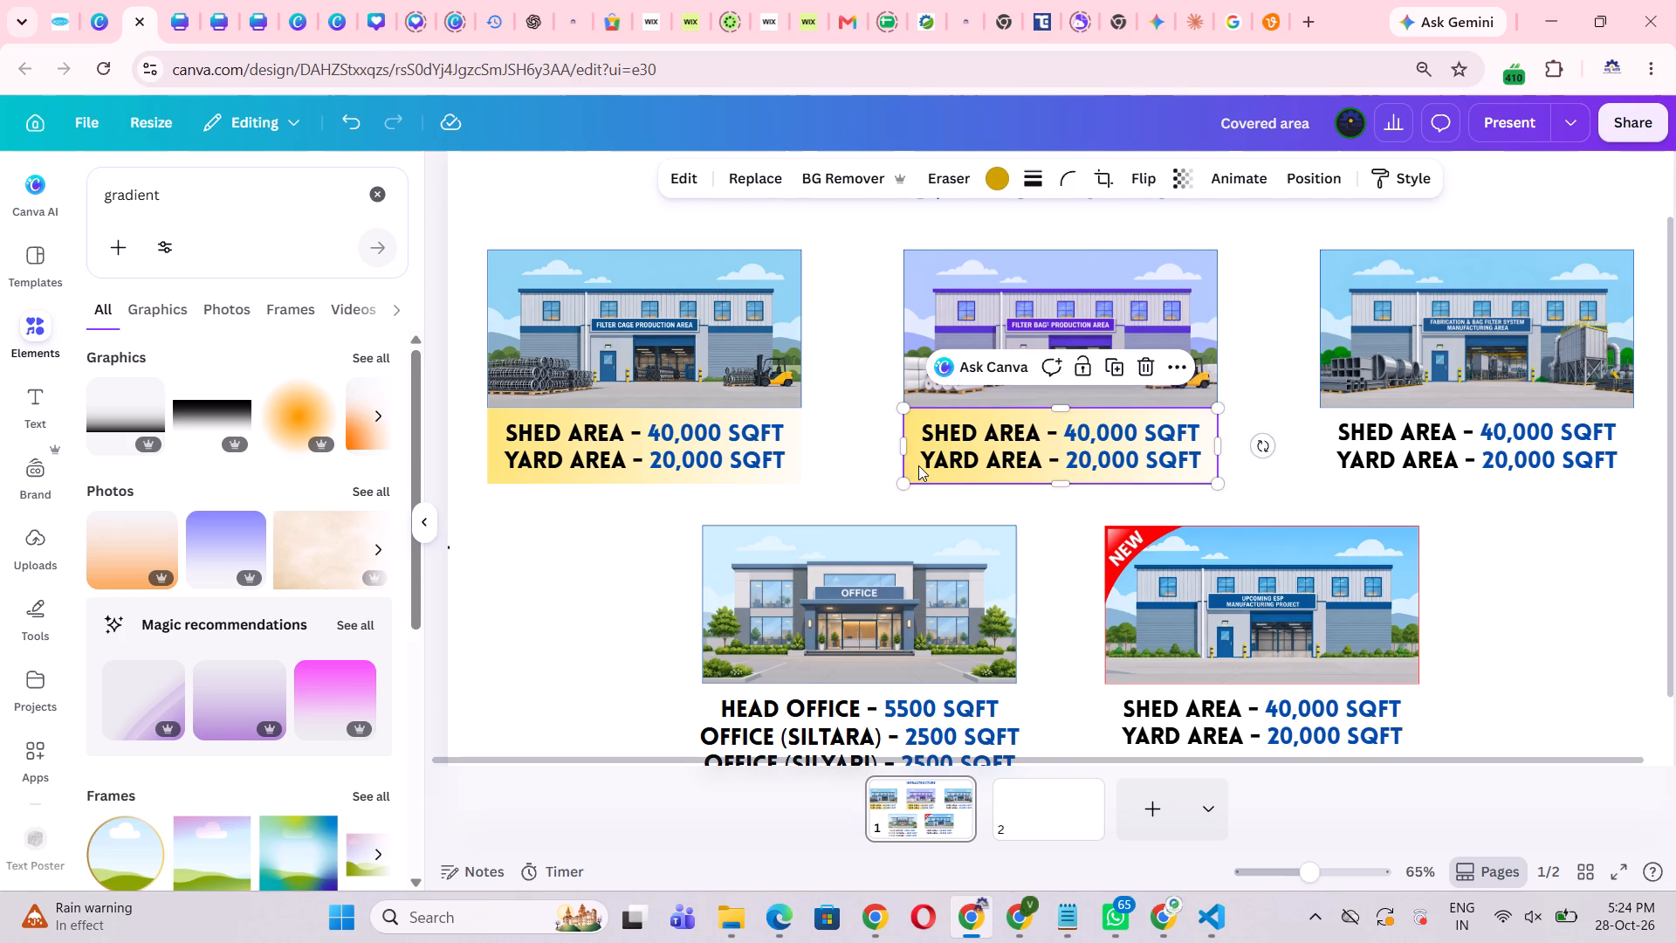
click(981, 576)
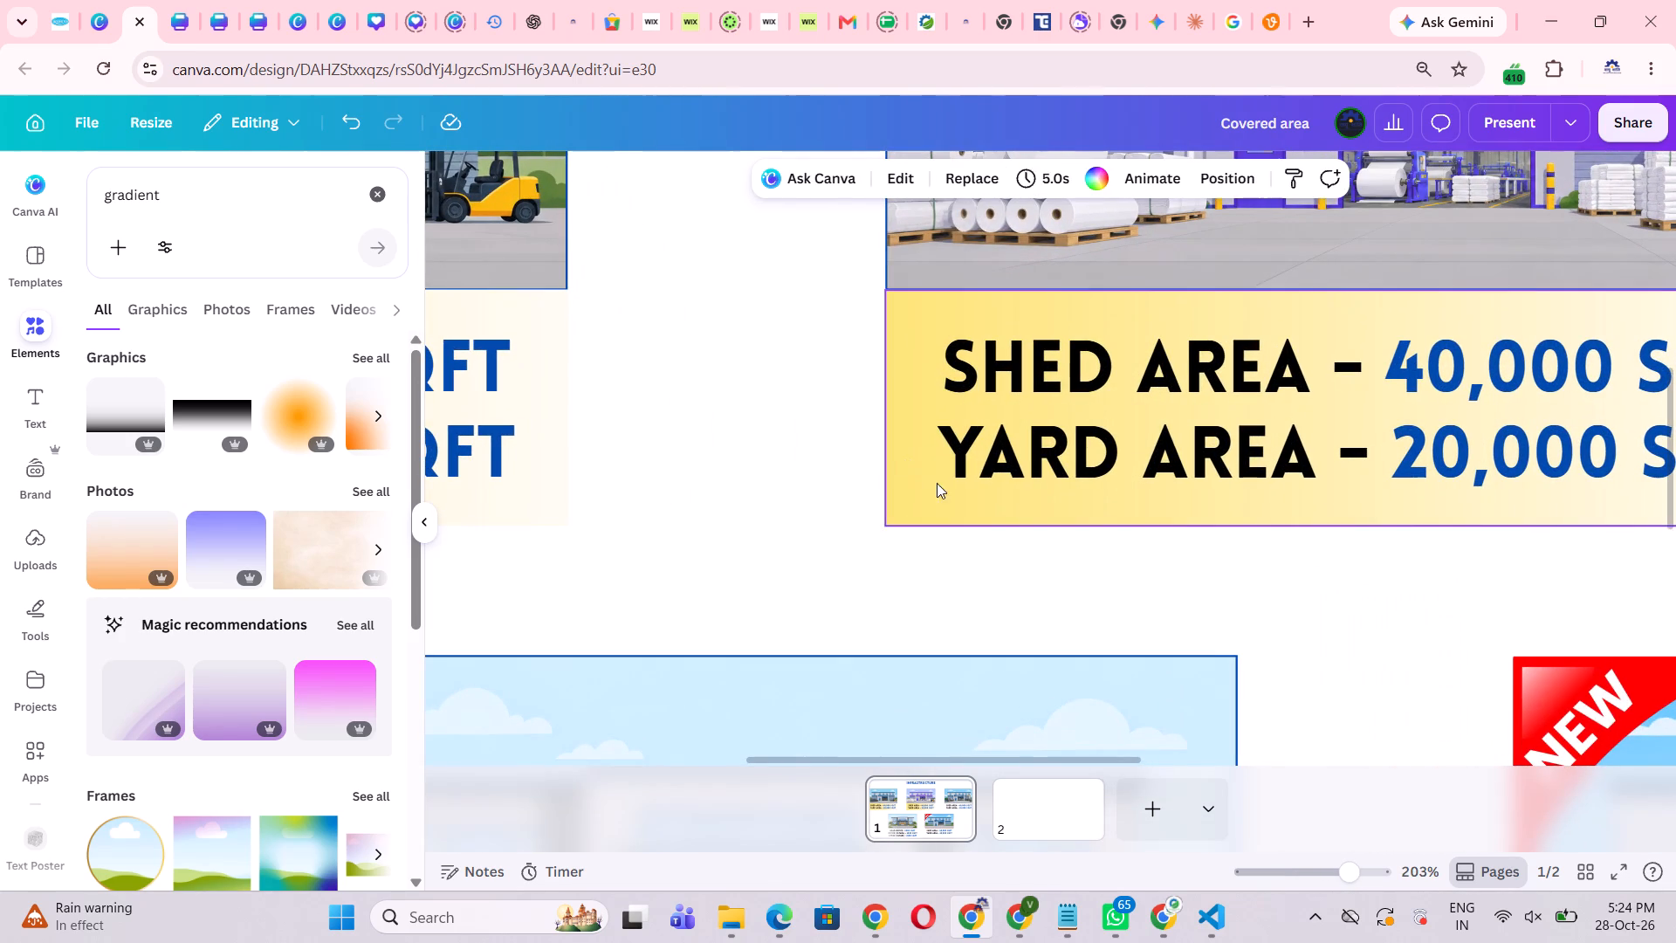
click(958, 527)
click(1018, 604)
double_click(916, 481)
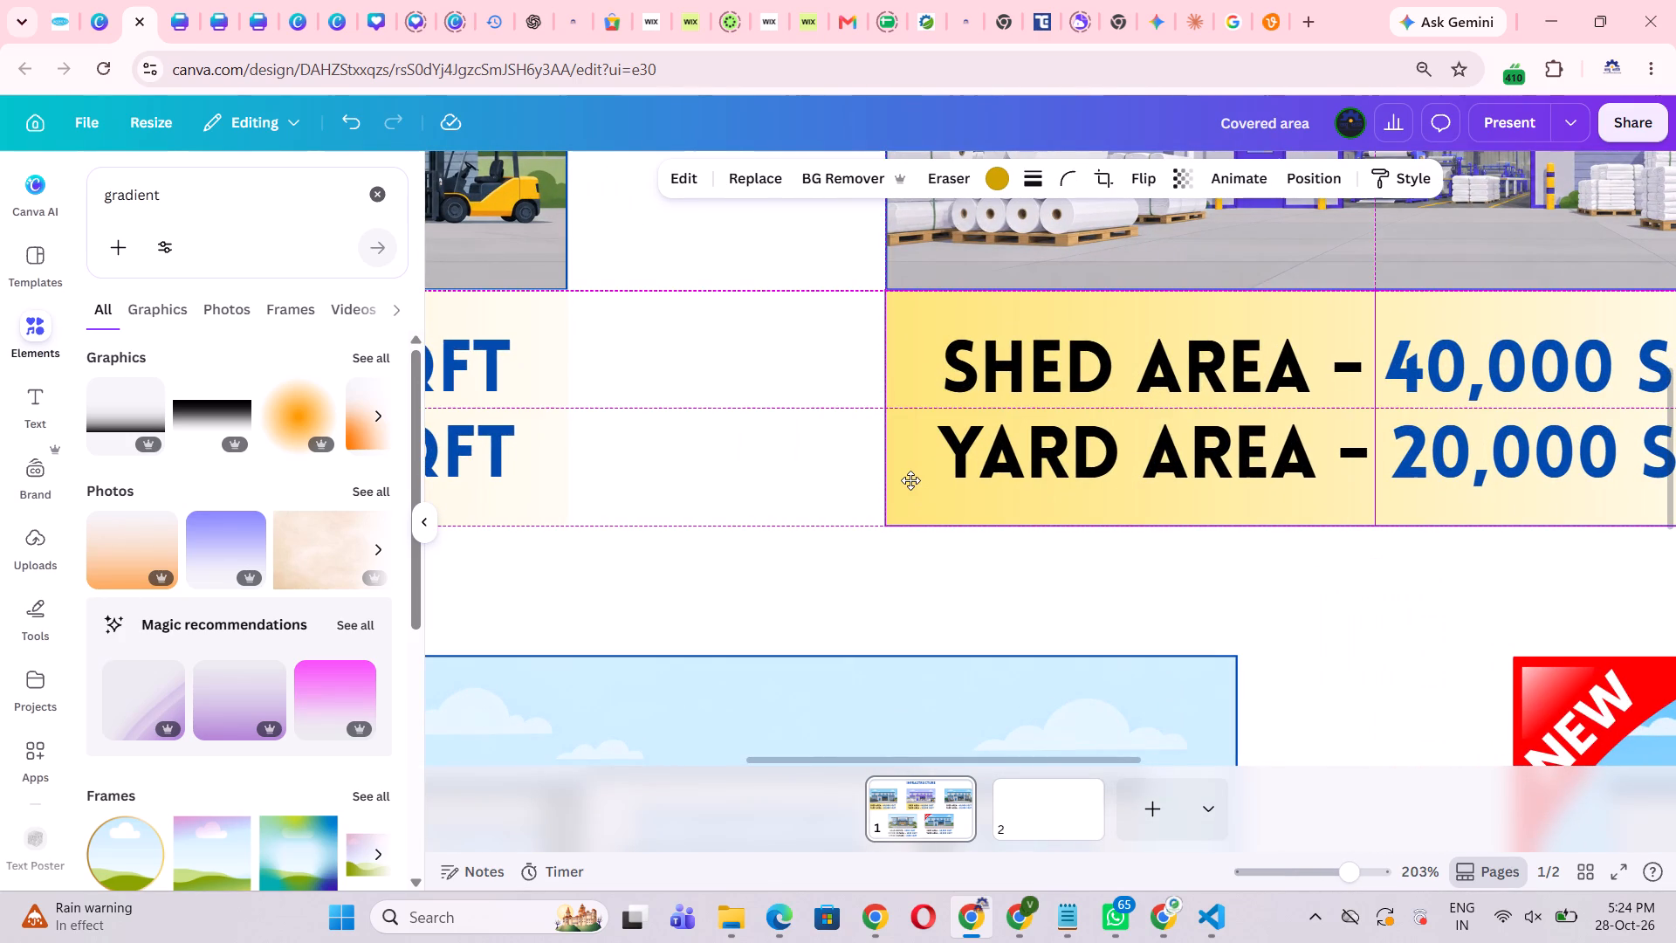
click(1054, 593)
scroll(1271, 602, left, 1)
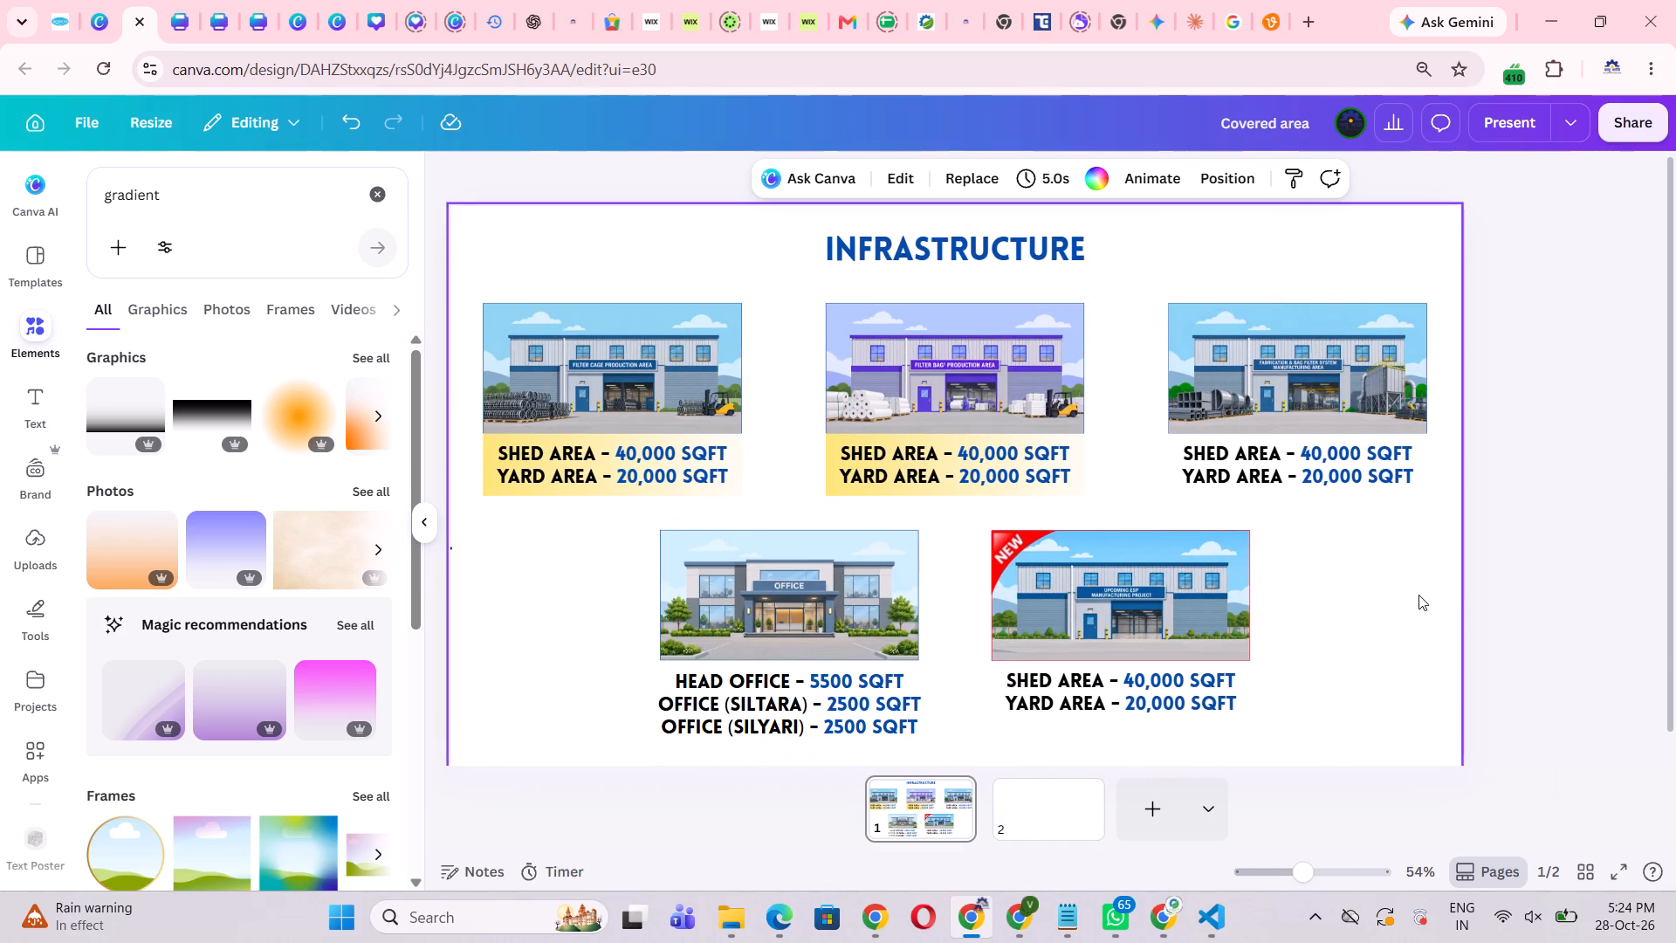
click(1418, 595)
Duplicate the second shed's gradient strip beneath the Fabrication & Bag Filter System image and layer it behind both caption lines.
click(842, 485)
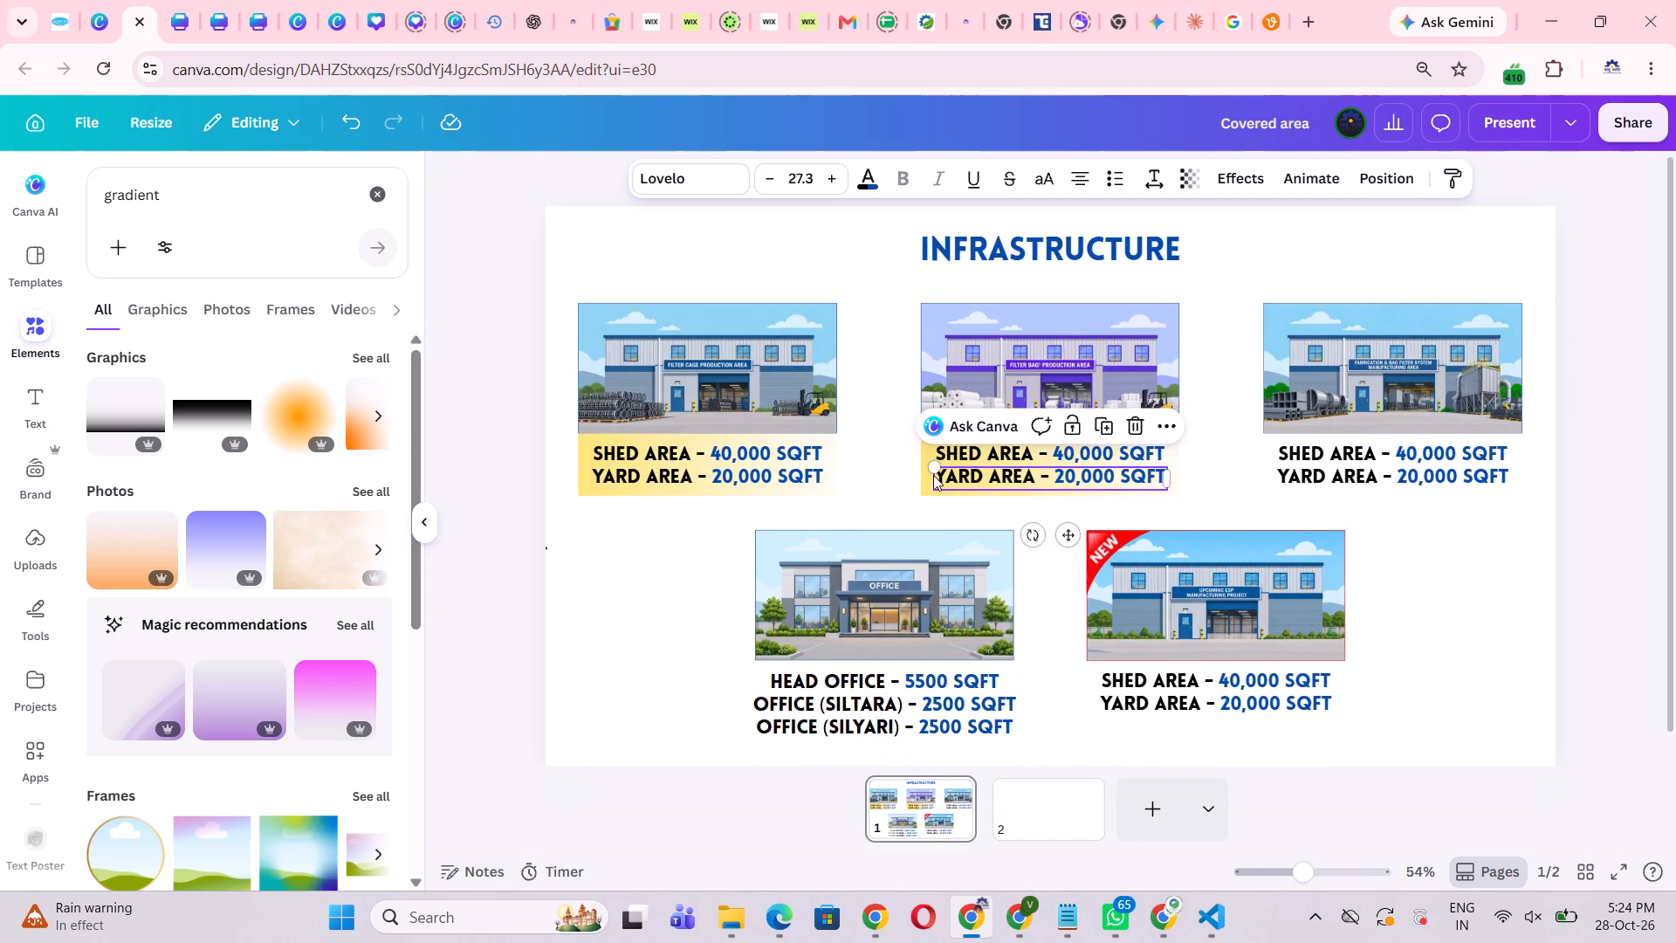
click(927, 485)
click(921, 457)
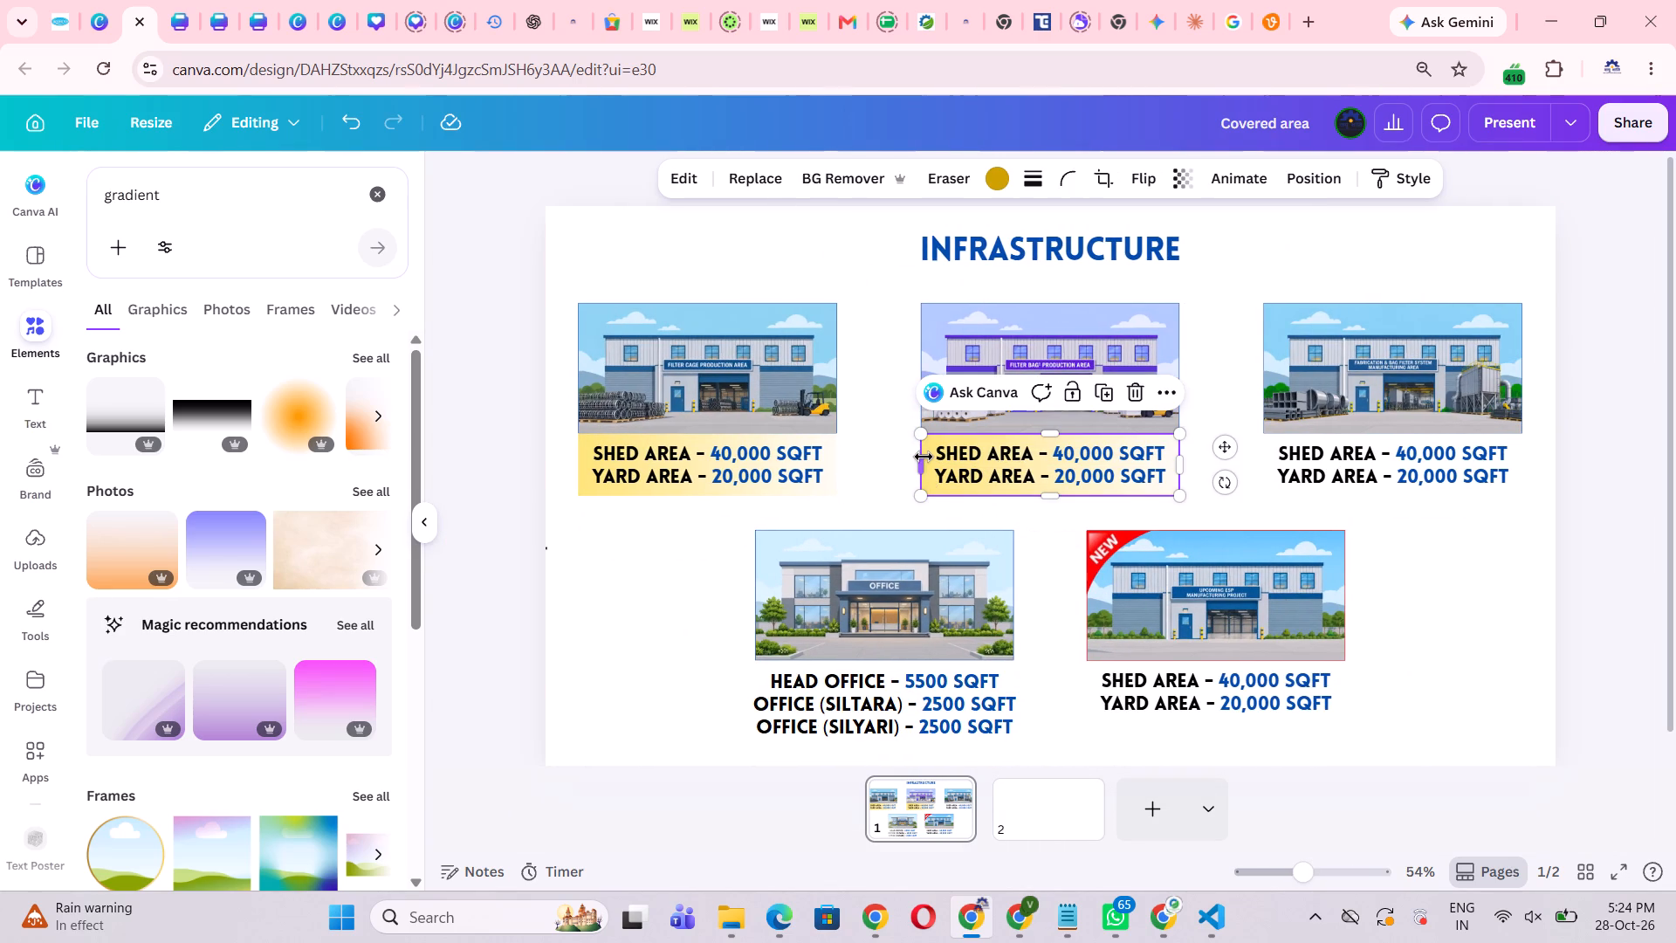
key(ctrl+c)
key(ctrl+v)
drag(995, 481, 1328, 478)
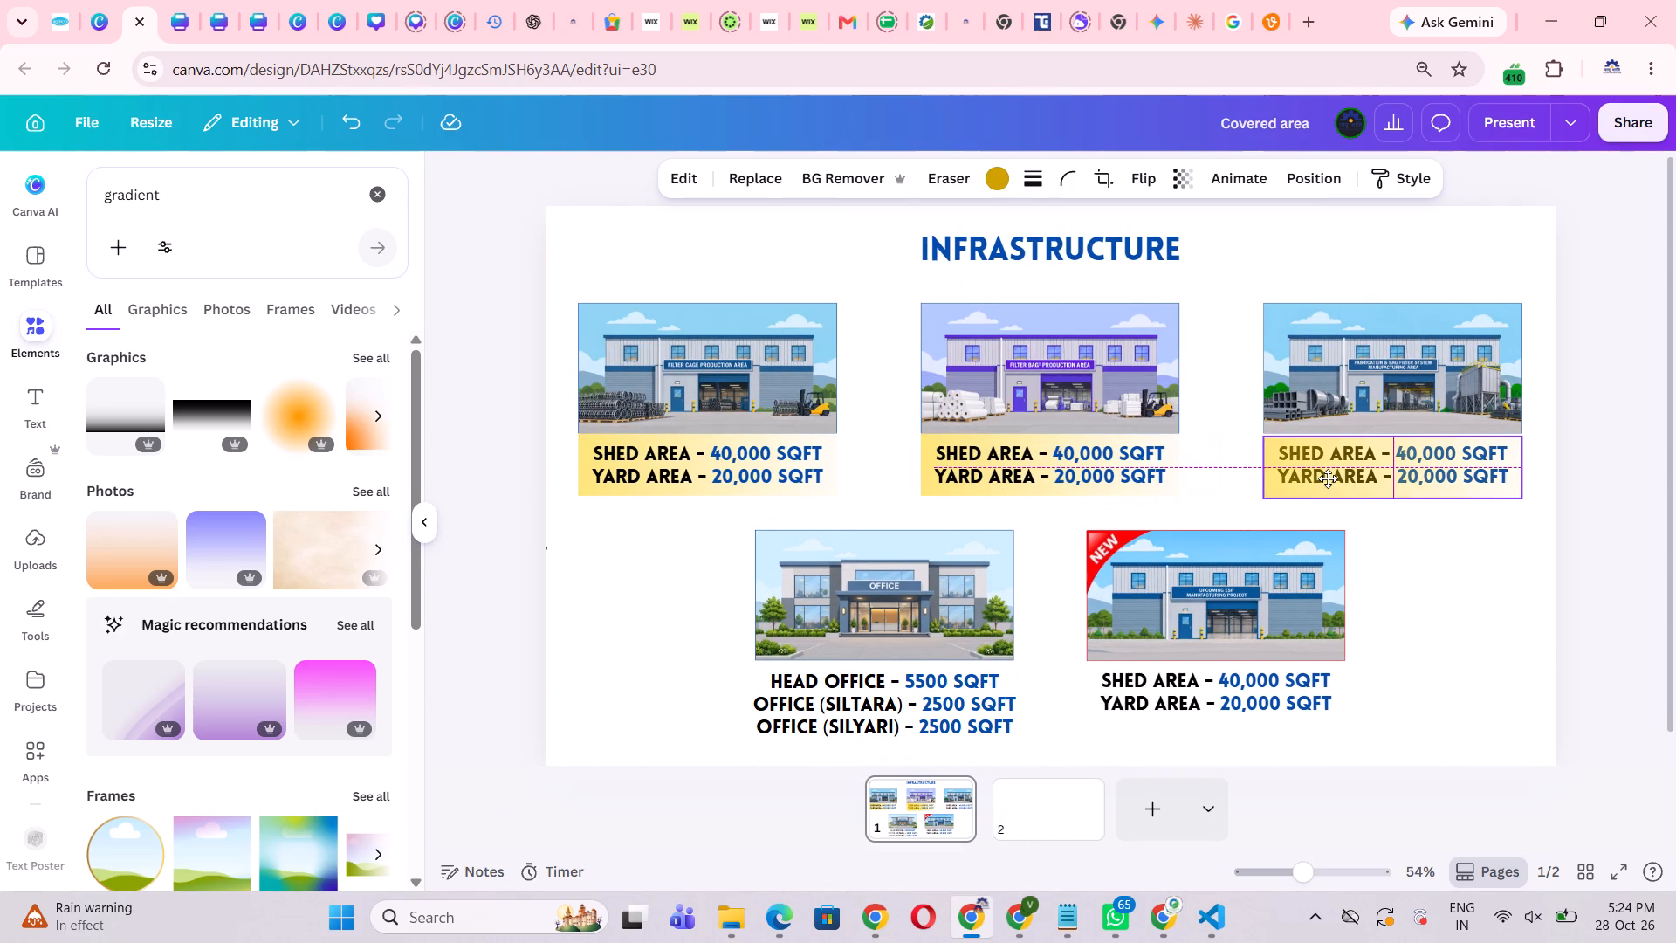
drag(1328, 478, 1330, 475)
key(ctrl+bracketleft)
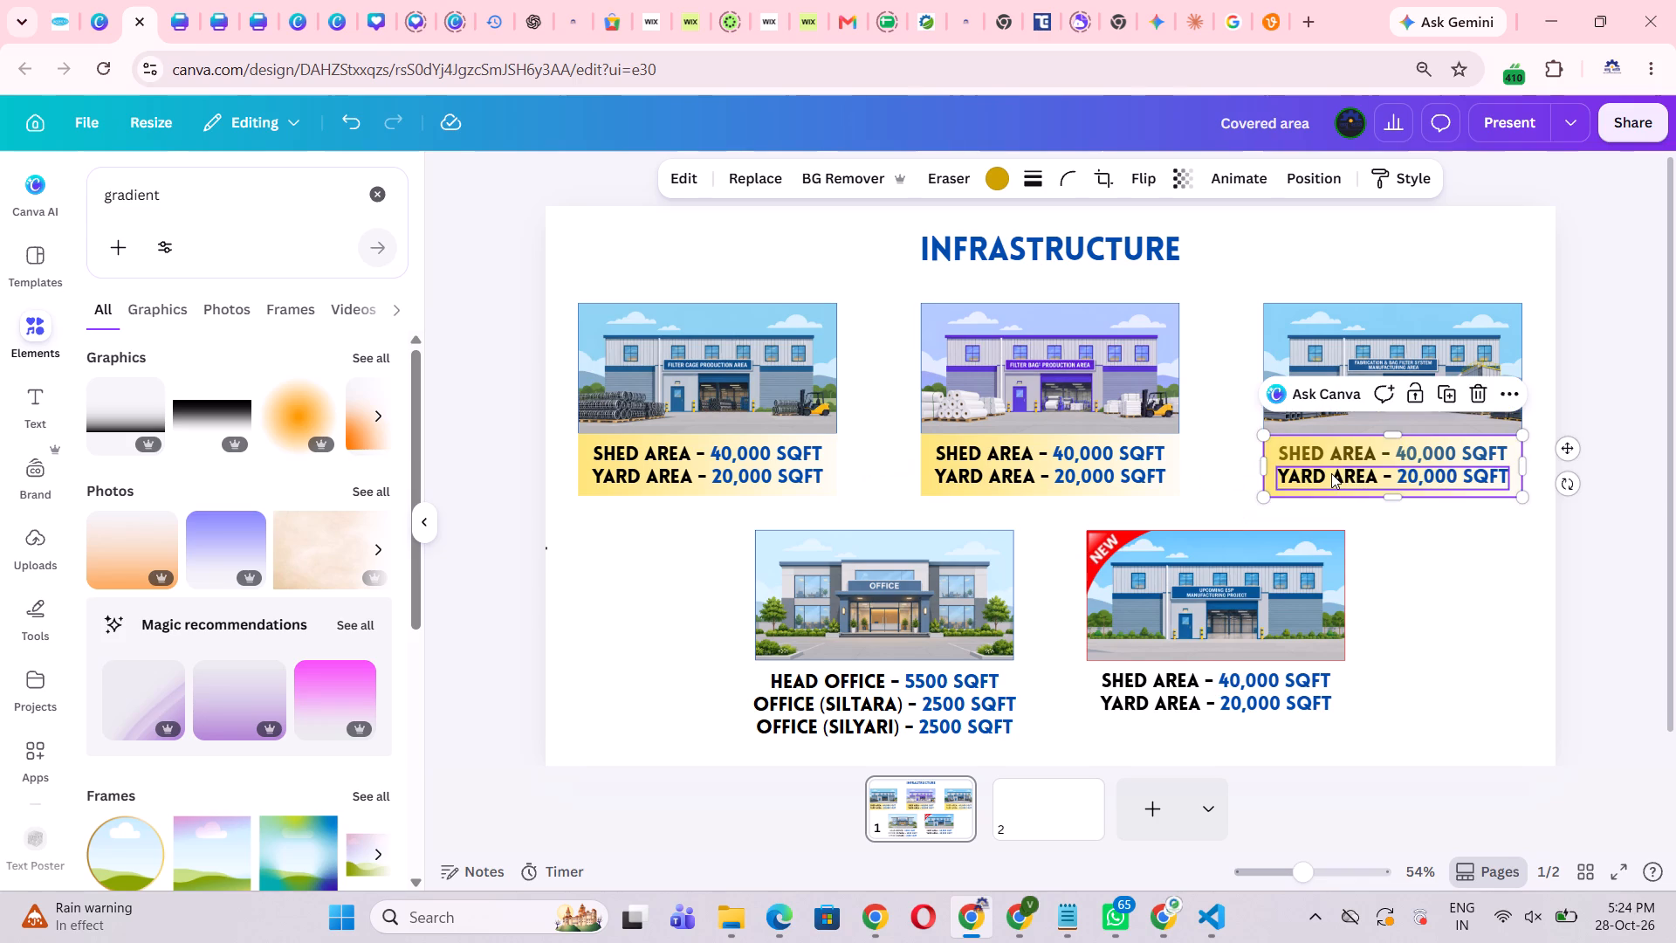
key(ctrl+bracketleft)
key(ctrl+bracketleft)
key(ctrl+bracketleft)
double_click(1532, 666)
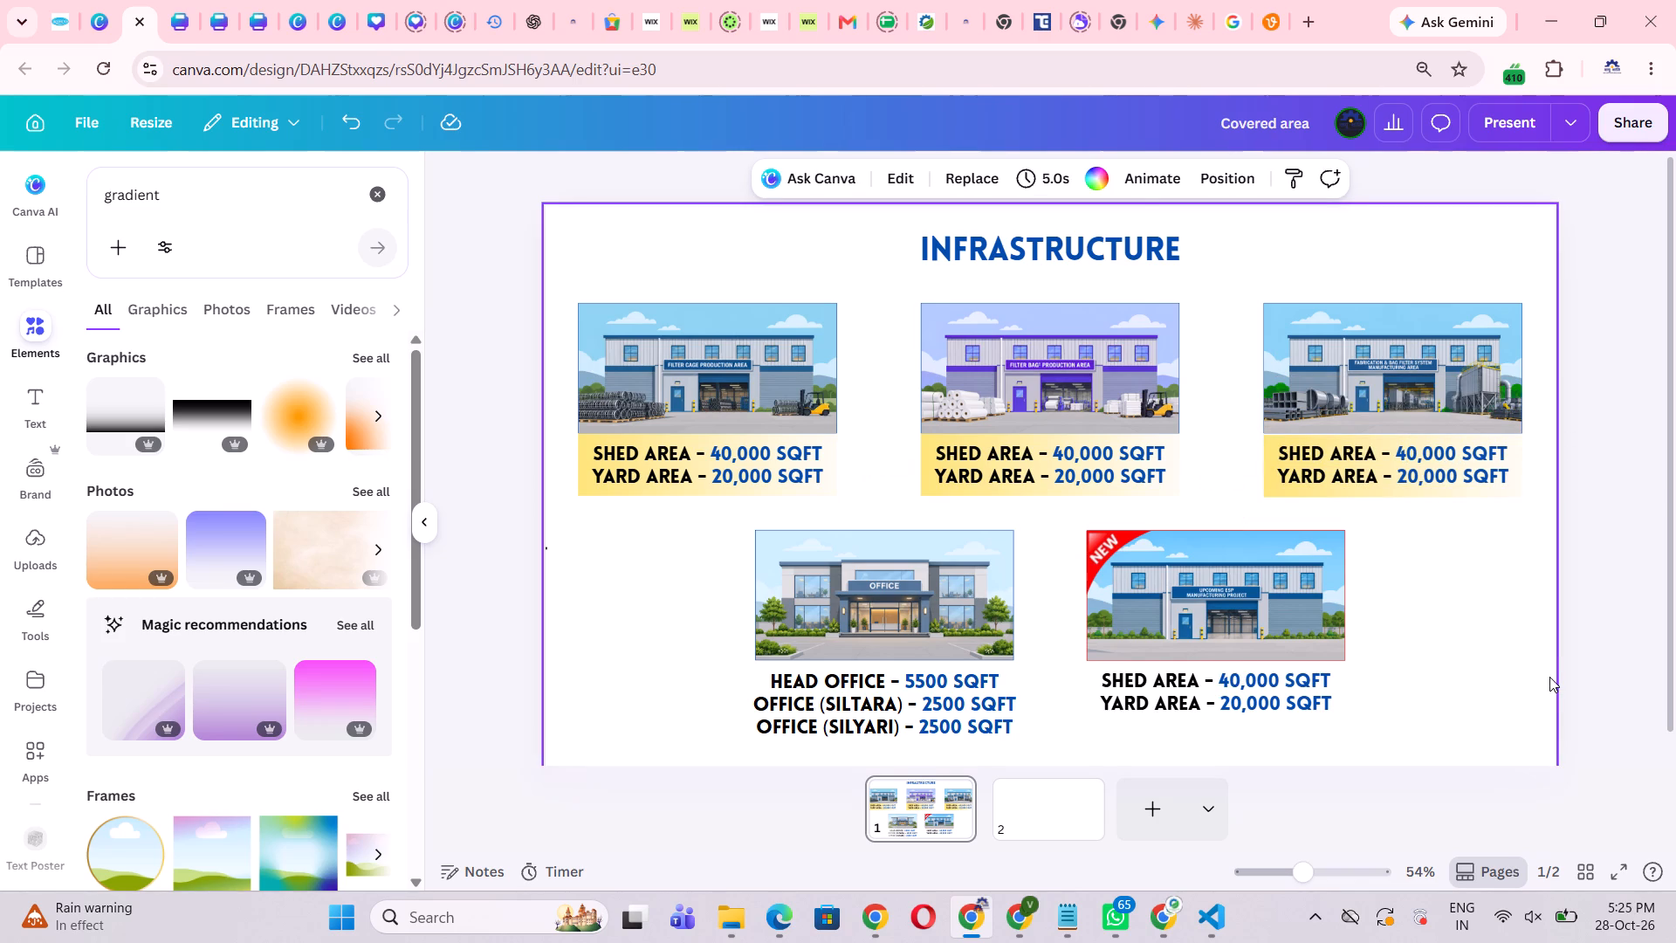
Move the third shed's gradient strip up so its top edge sits flush against the bottom of the image.
scroll(1461, 589, up, 5)
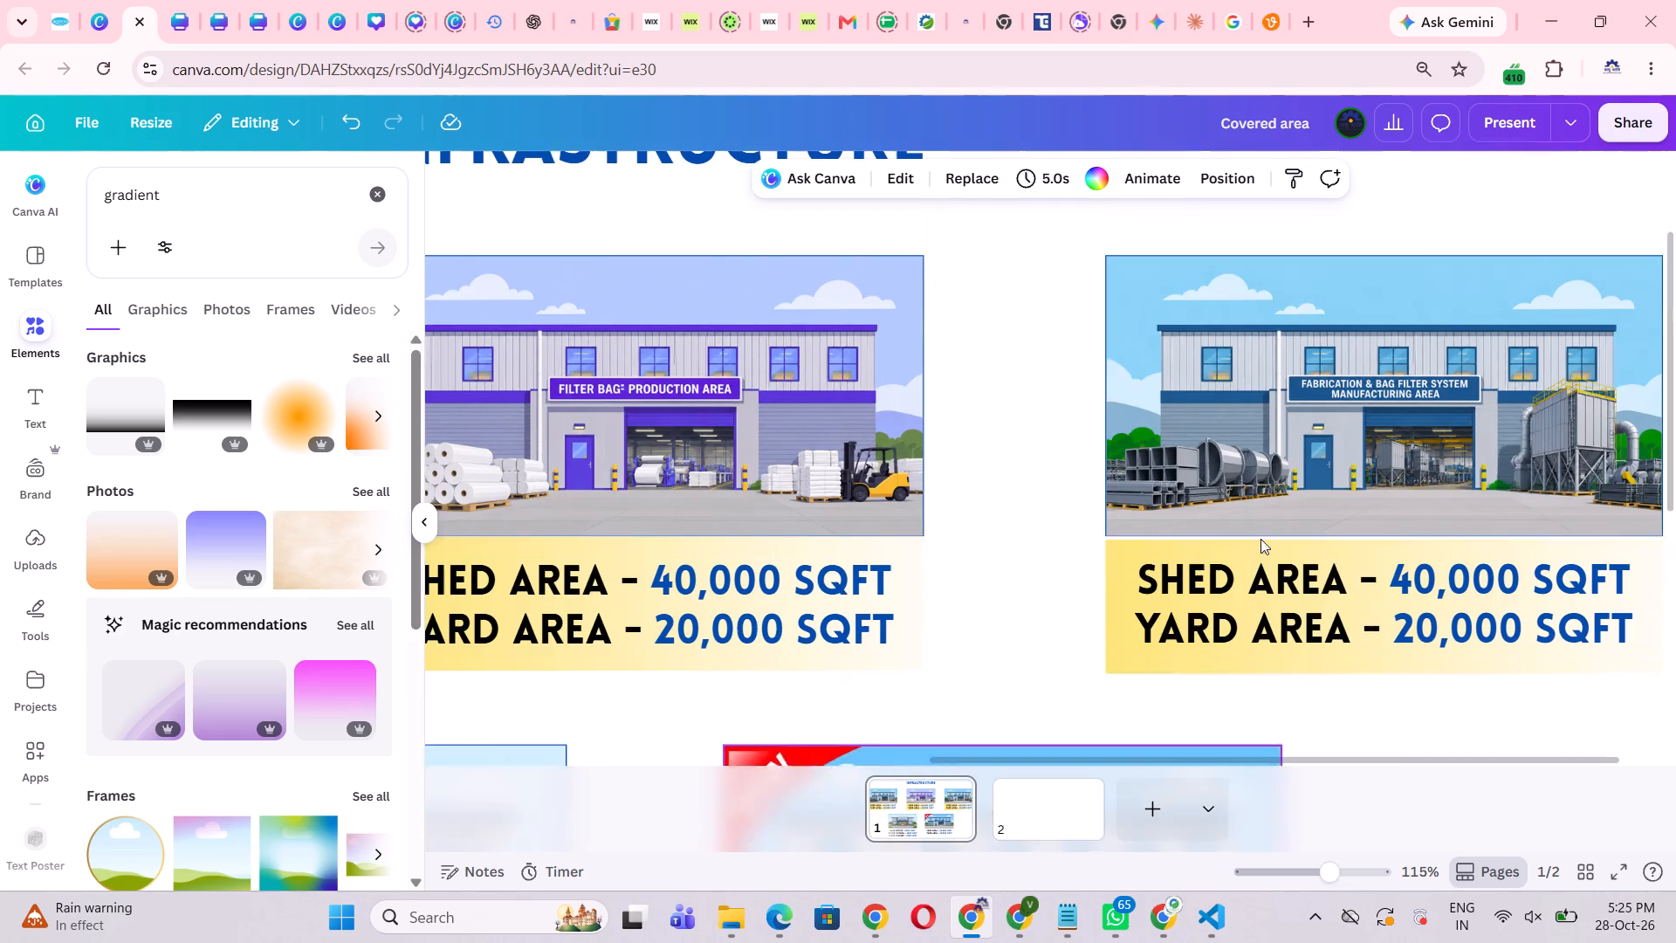
scroll(1260, 539, up, 1)
click(1110, 618)
click(1123, 609)
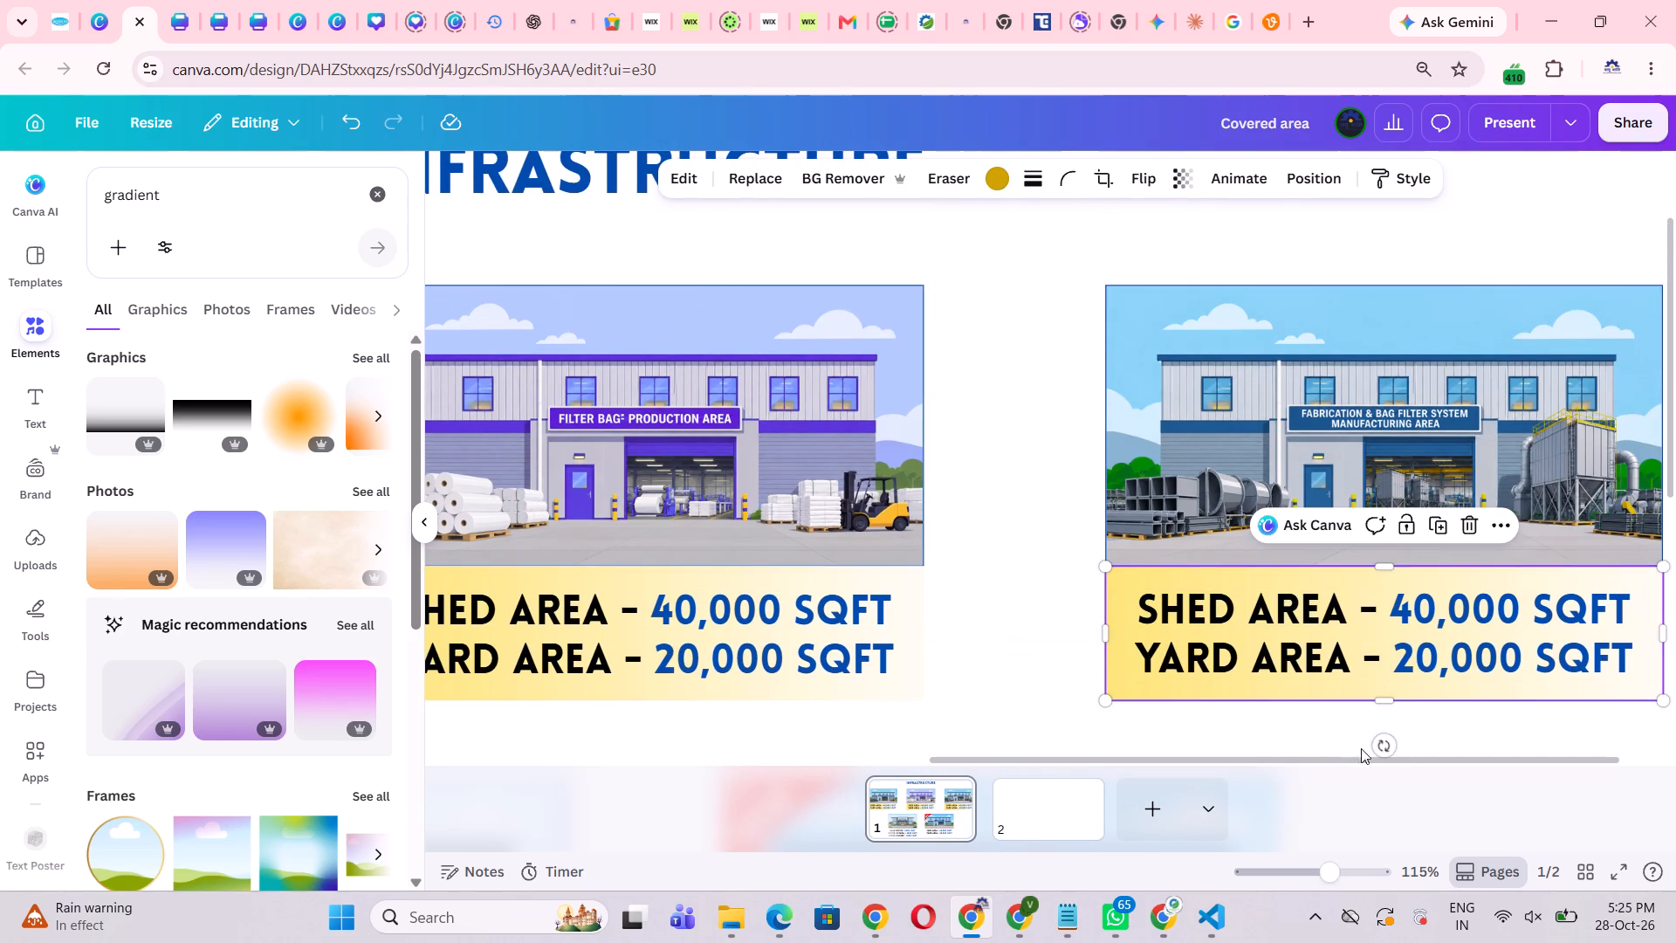
click(1320, 728)
click(1408, 623)
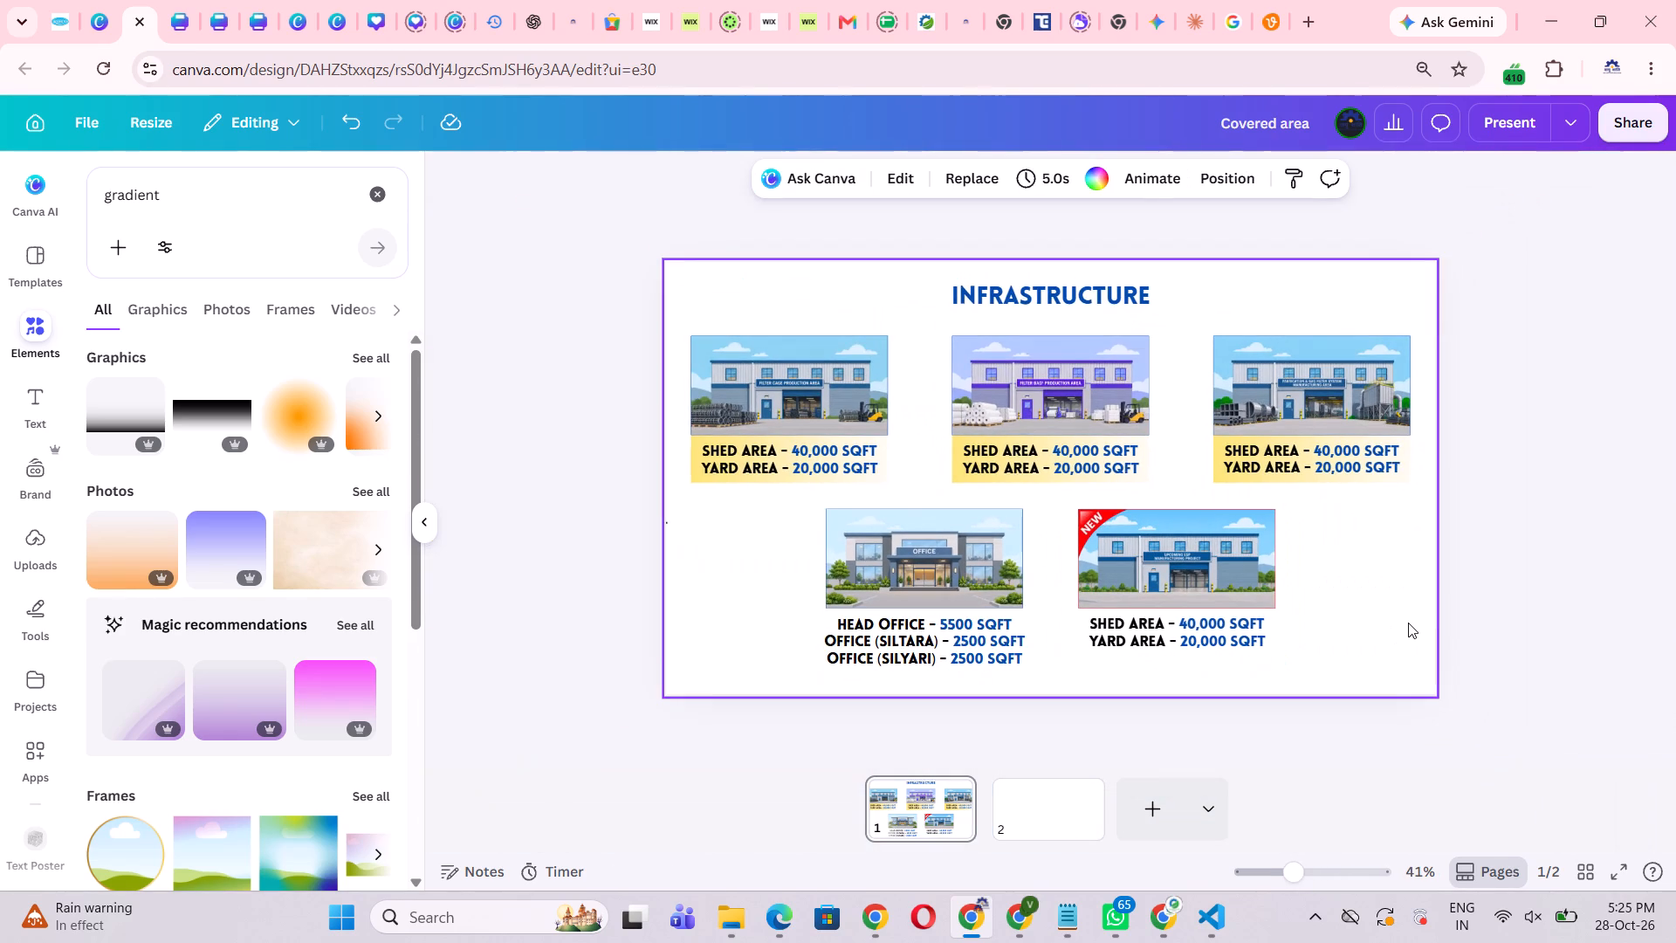
Duplicate the third shed's gradient strip under the Upcoming ESP Manufacturing Project image, flush with the image's bottom edge and sides.
click(1217, 460)
key(ctrl+c)
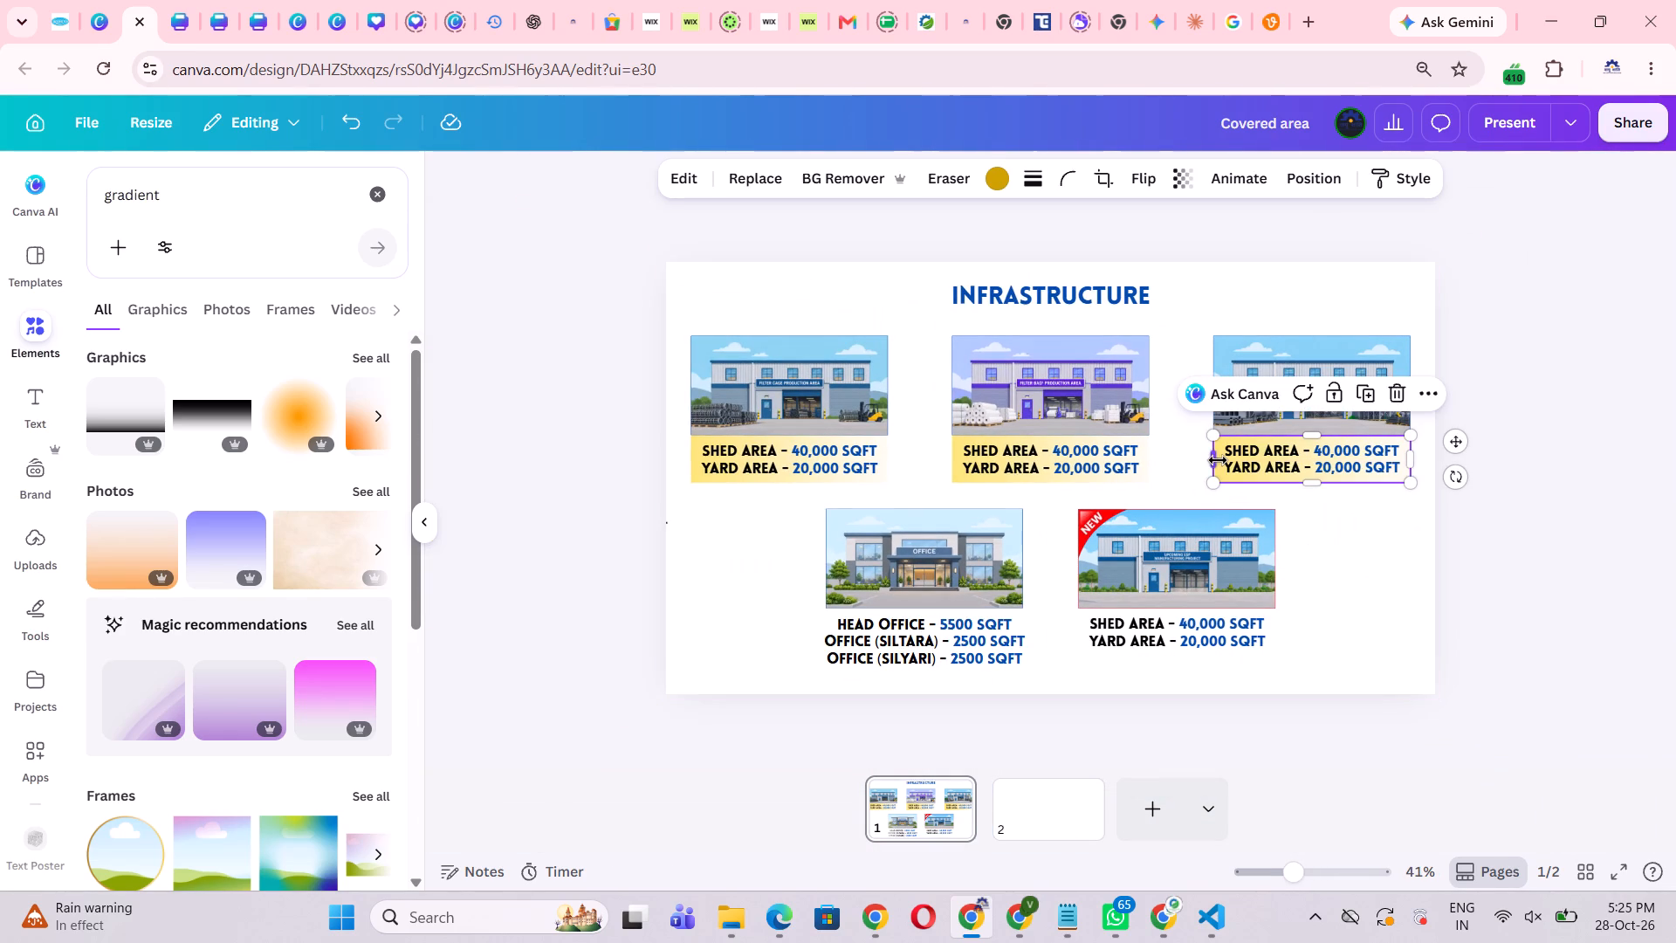
key(ctrl+v)
drag(1307, 466, 1158, 638)
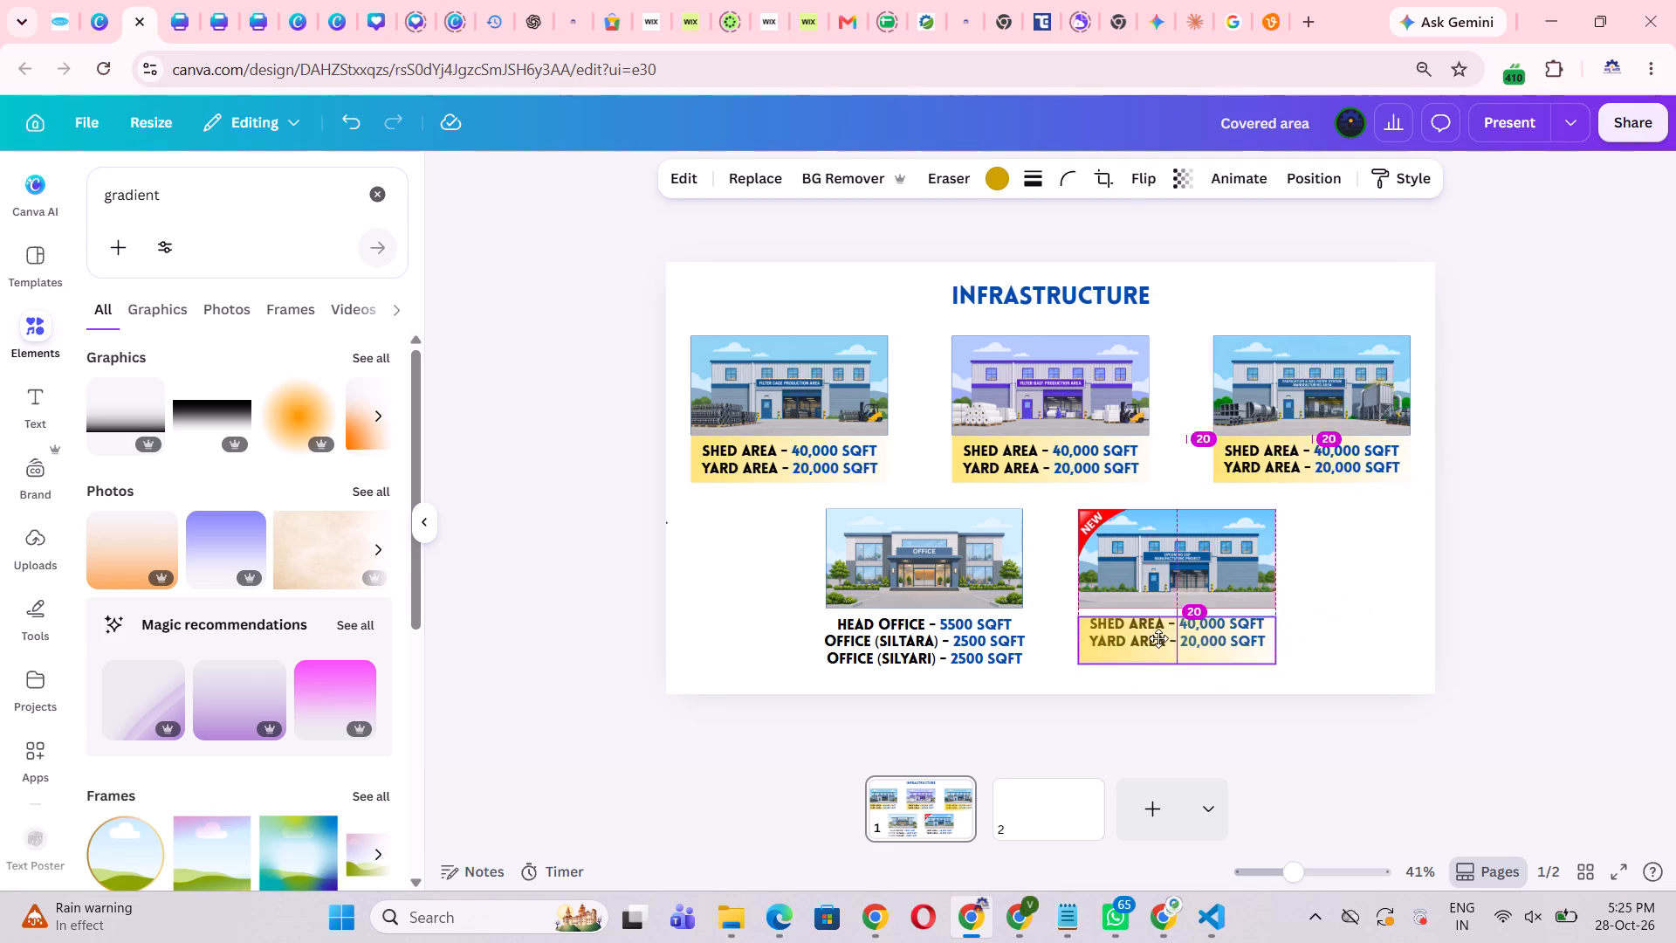
drag(1158, 638, 1171, 634)
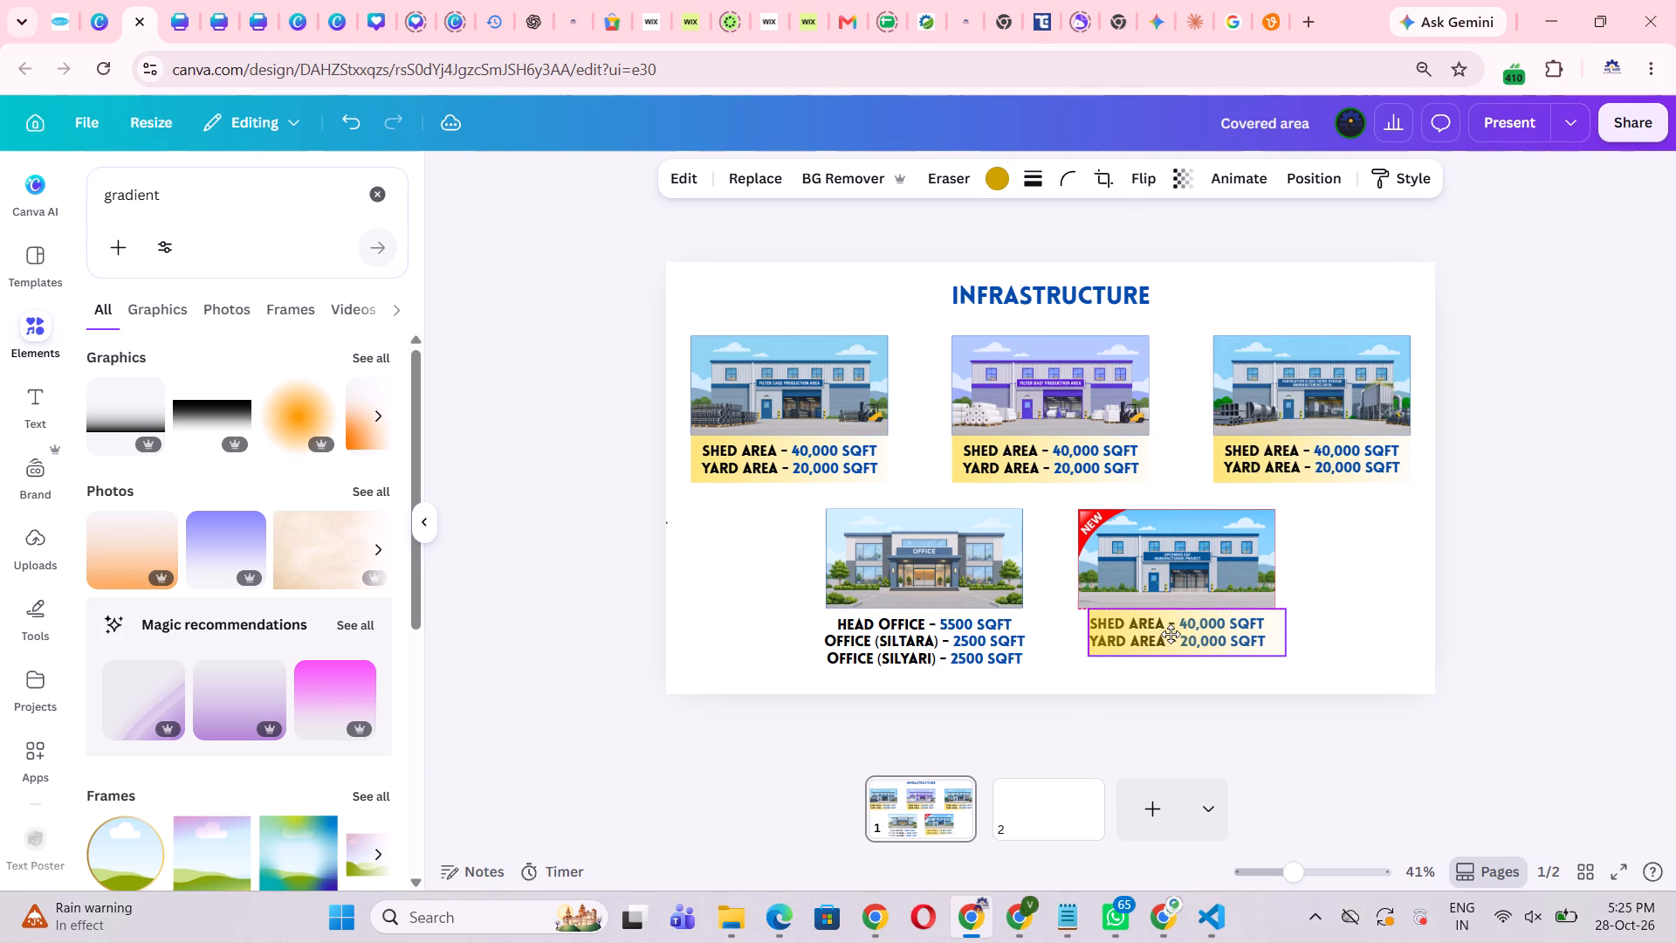
drag(1171, 634, 1167, 634)
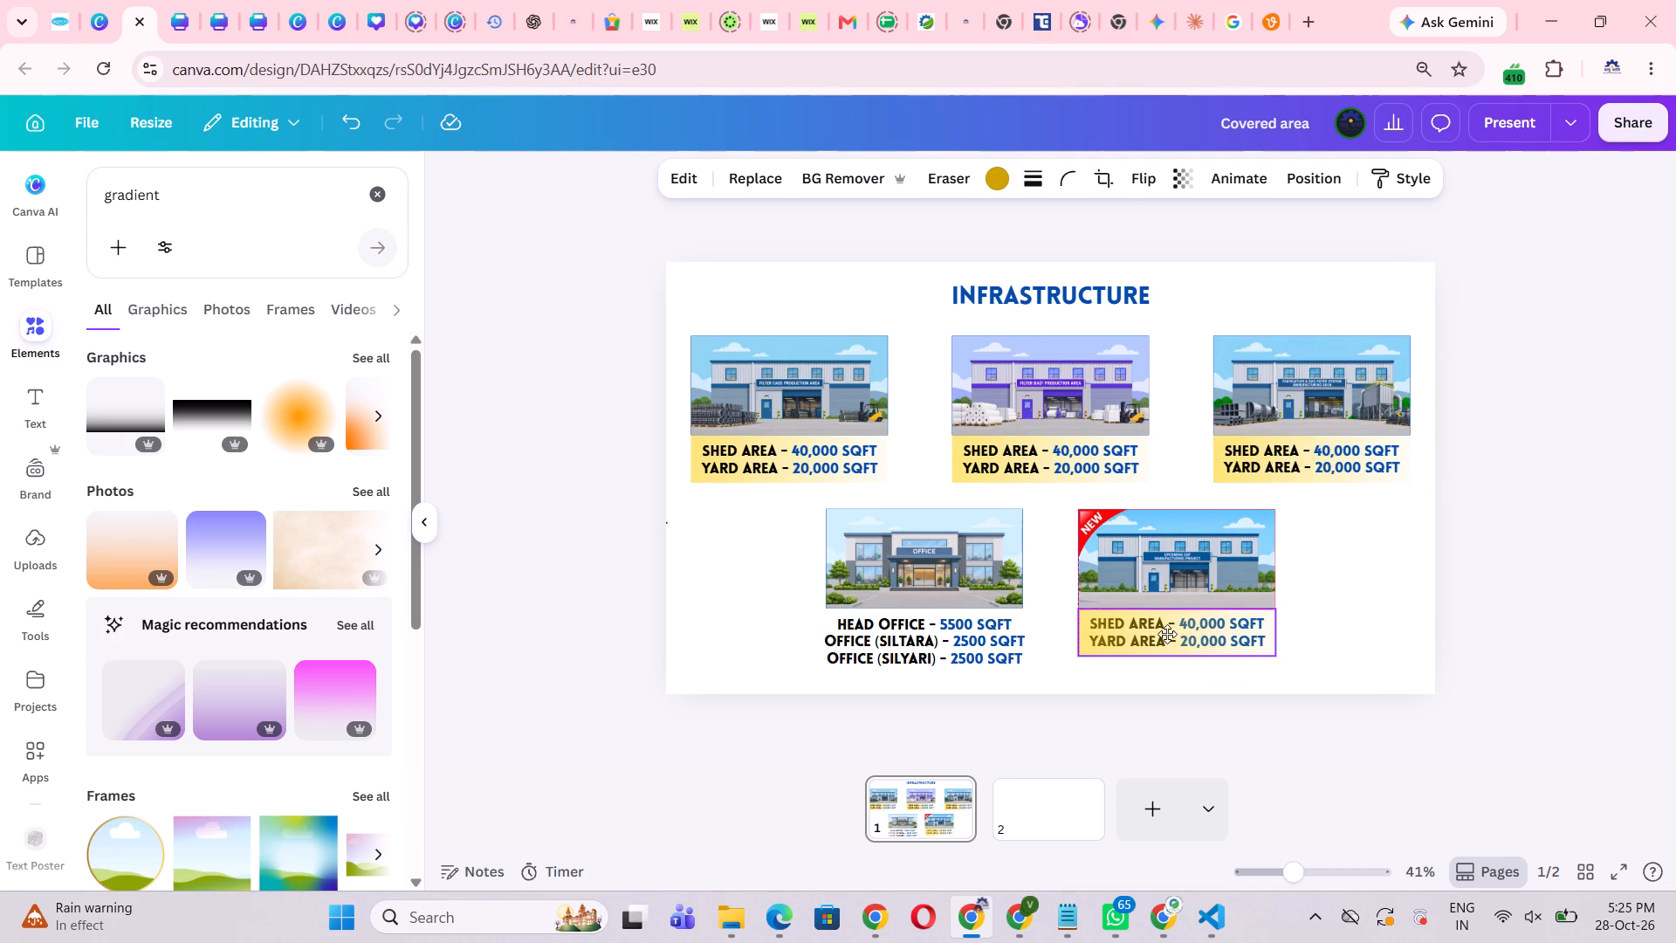
drag(1167, 634, 1171, 632)
click(1396, 627)
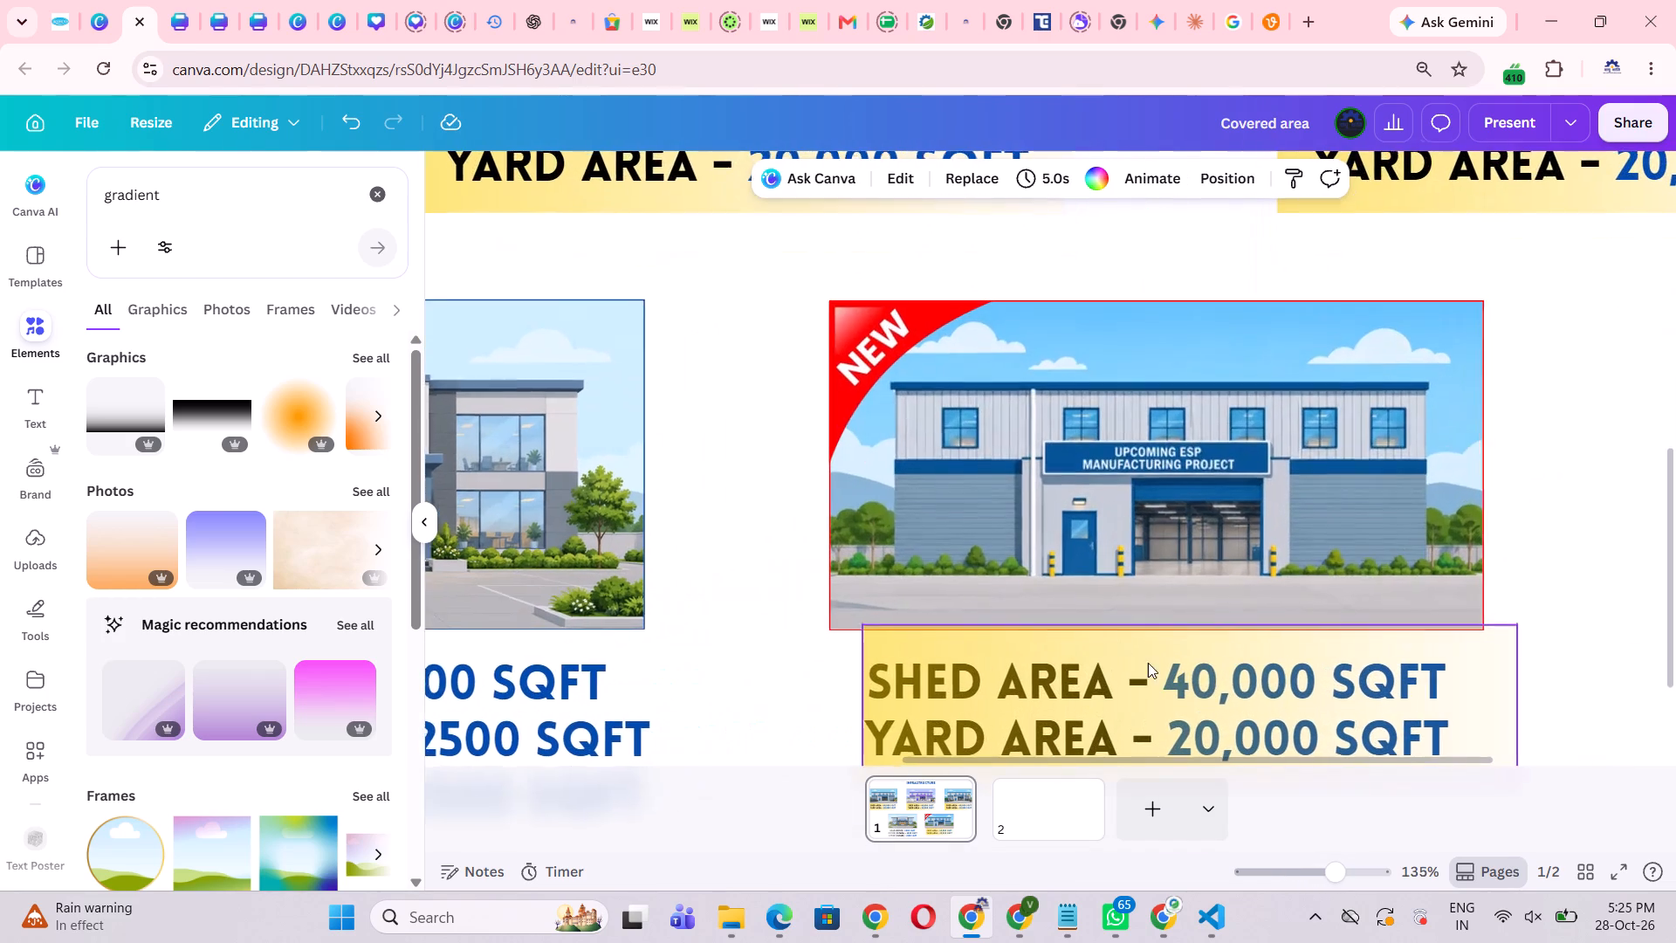
scroll(1113, 639, down, 1)
click(1123, 644)
drag(1130, 643, 1097, 652)
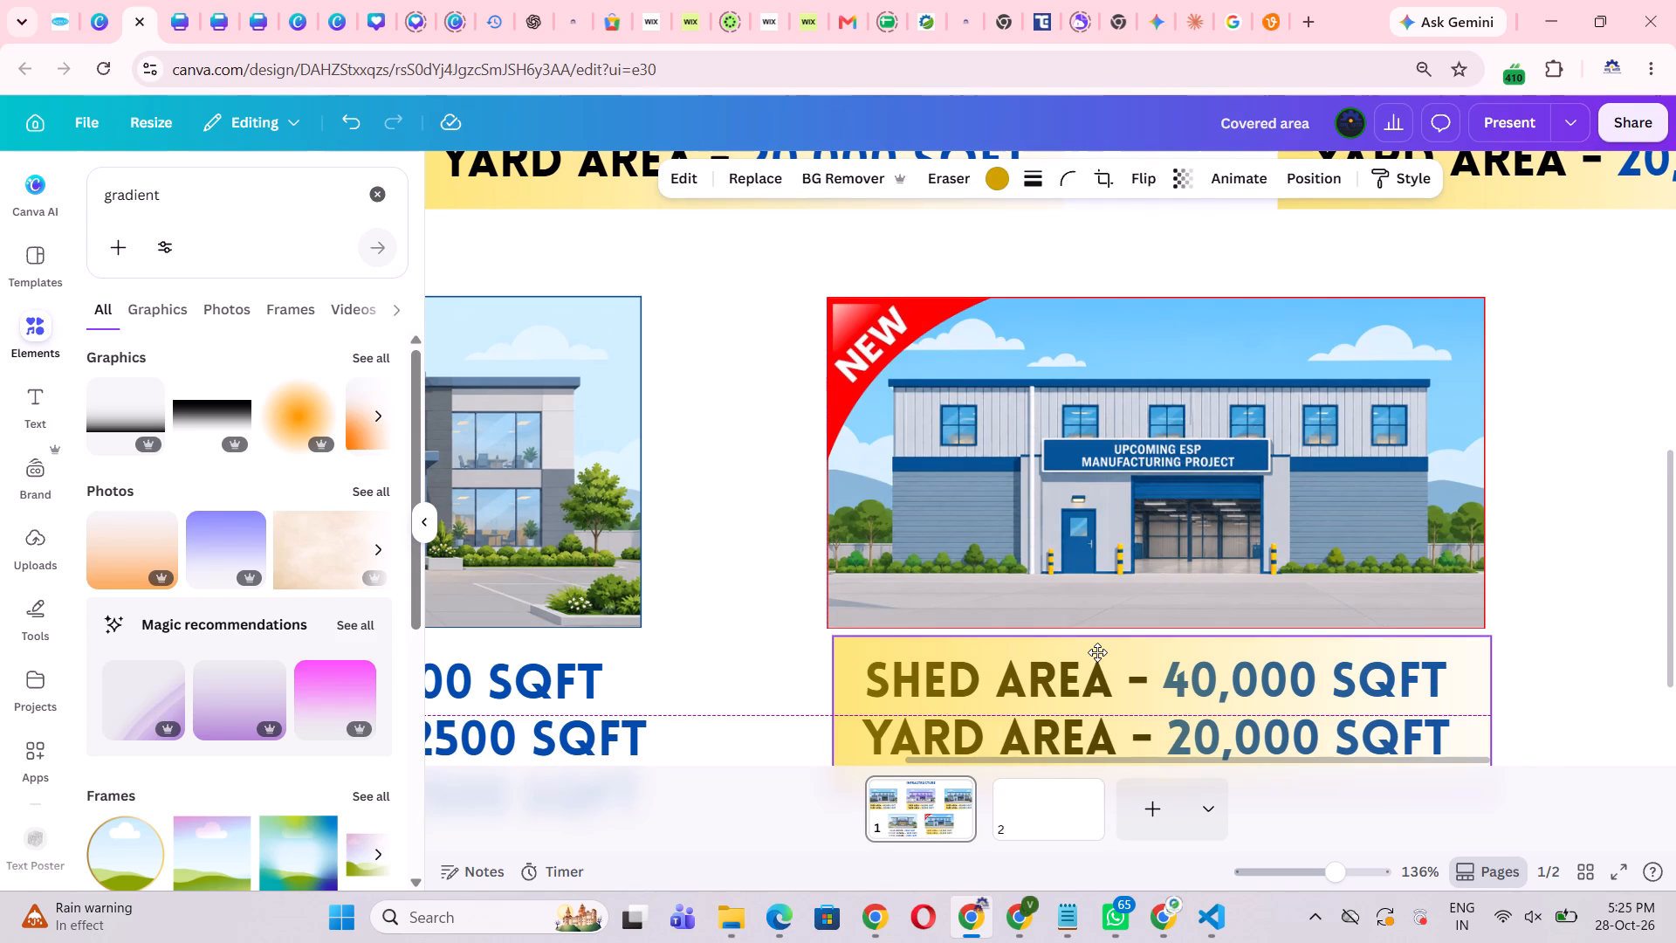
drag(1097, 652, 1098, 650)
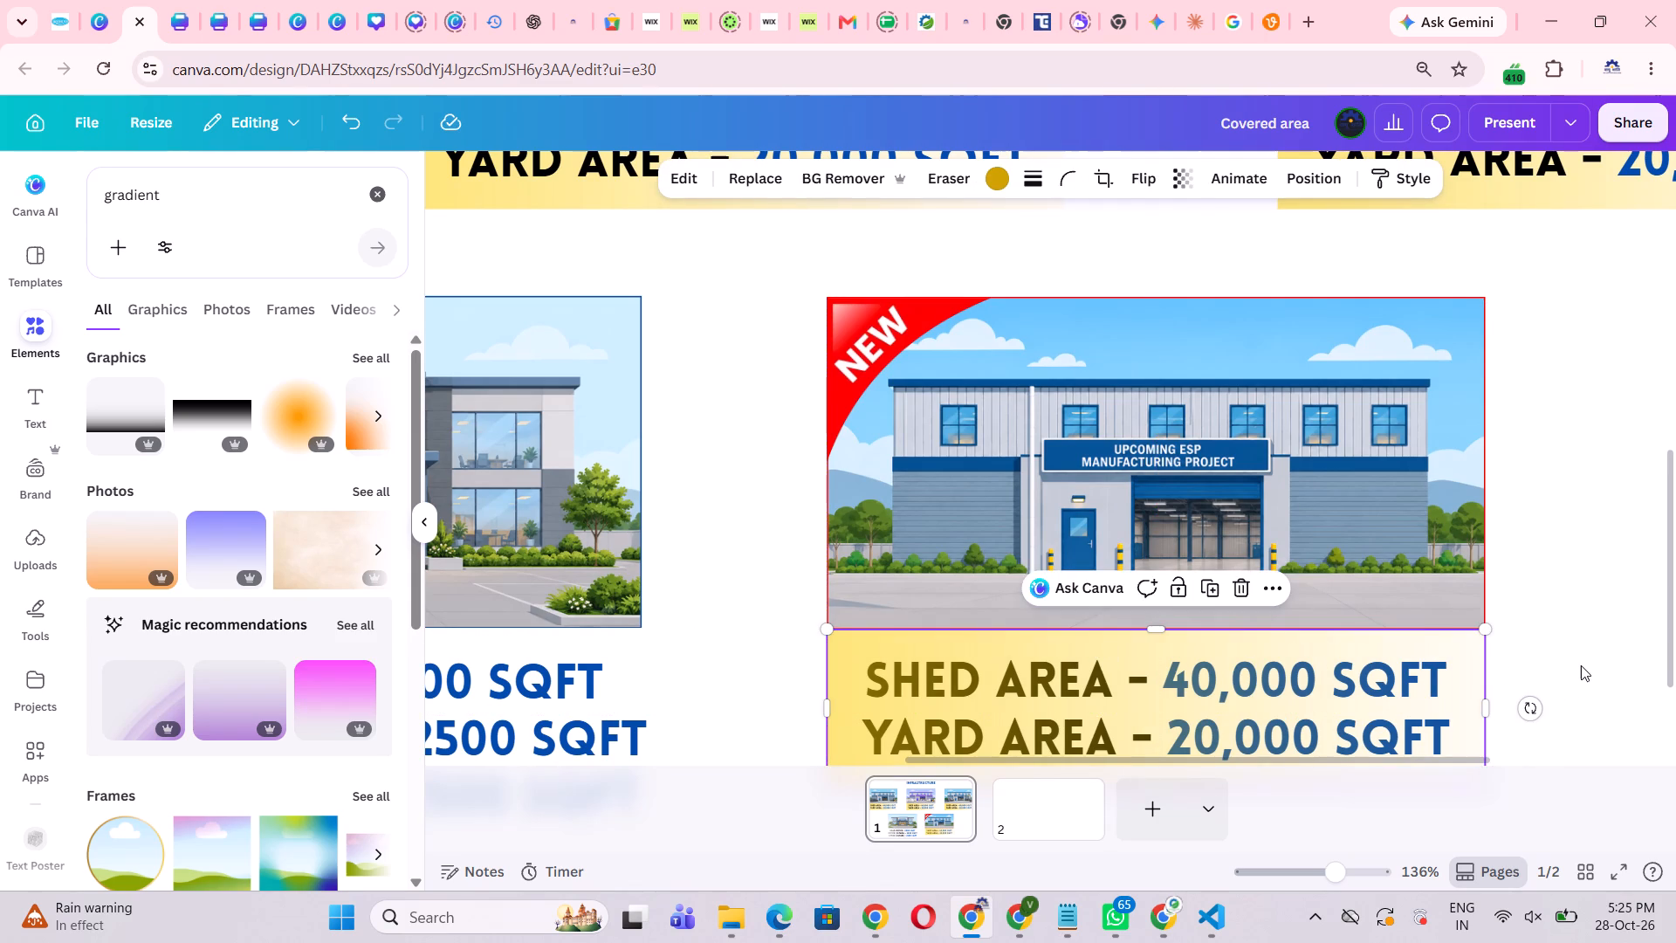
click(1581, 664)
Layer the Upcoming ESP building's gradient strip behind its shed area and yard area caption lines.
scroll(1365, 714, down, 1)
click(1365, 714)
click(1365, 699)
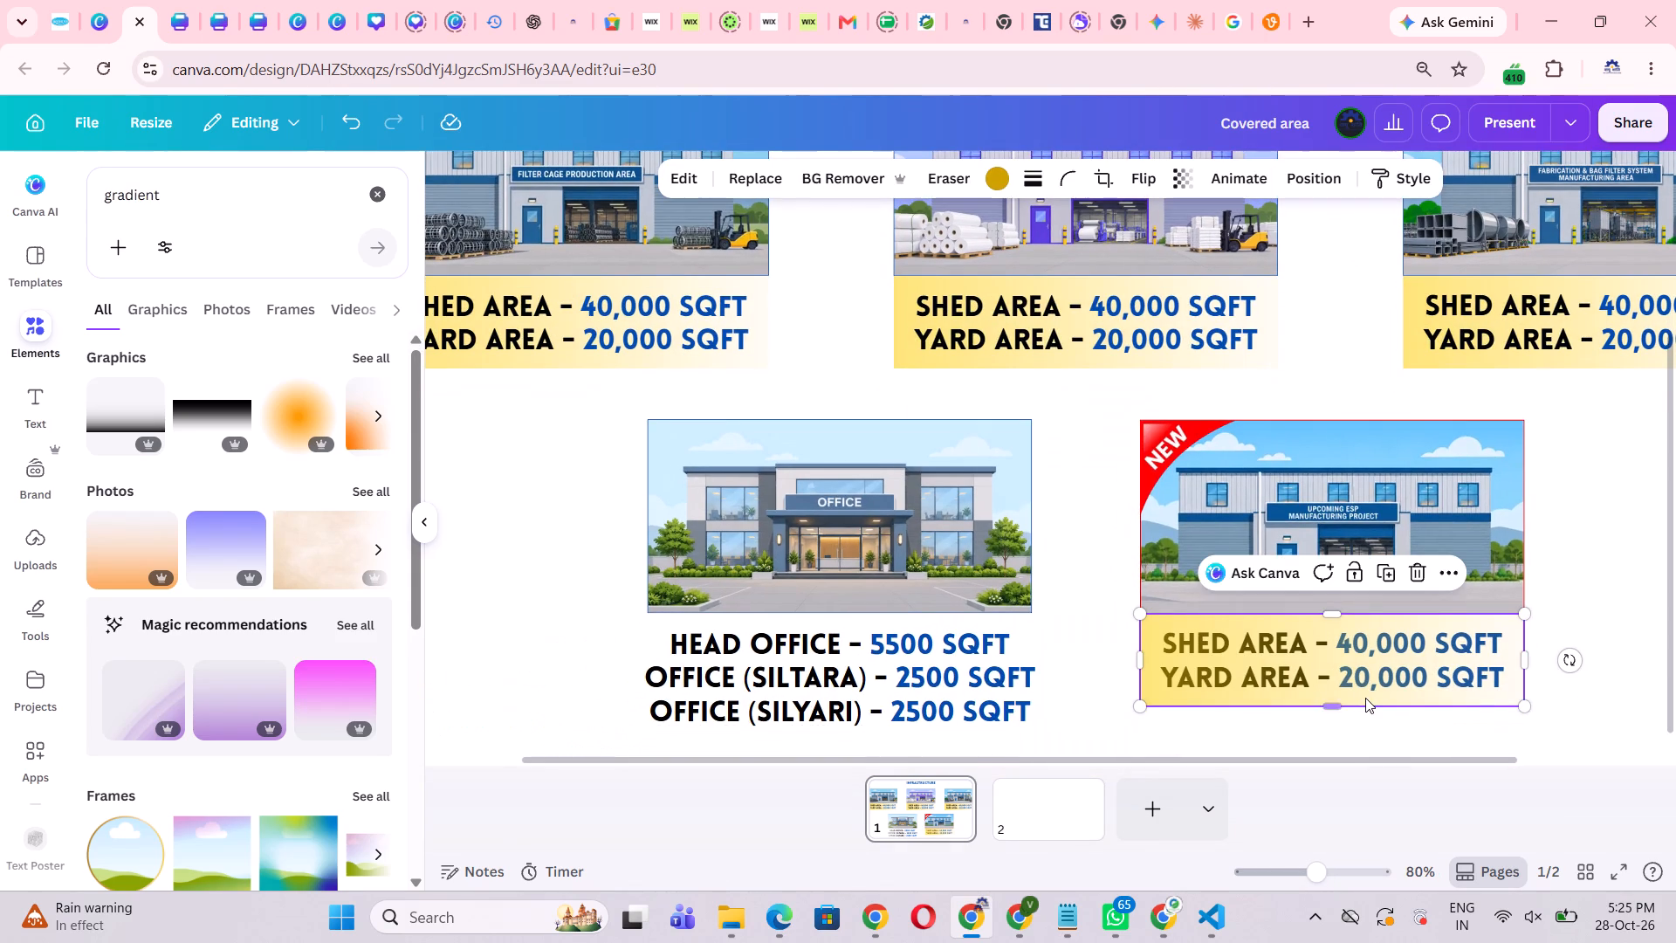
key(ctrl+bracketleft)
key(ctrl+bracketleft)
key(ctrl+bracketleft)
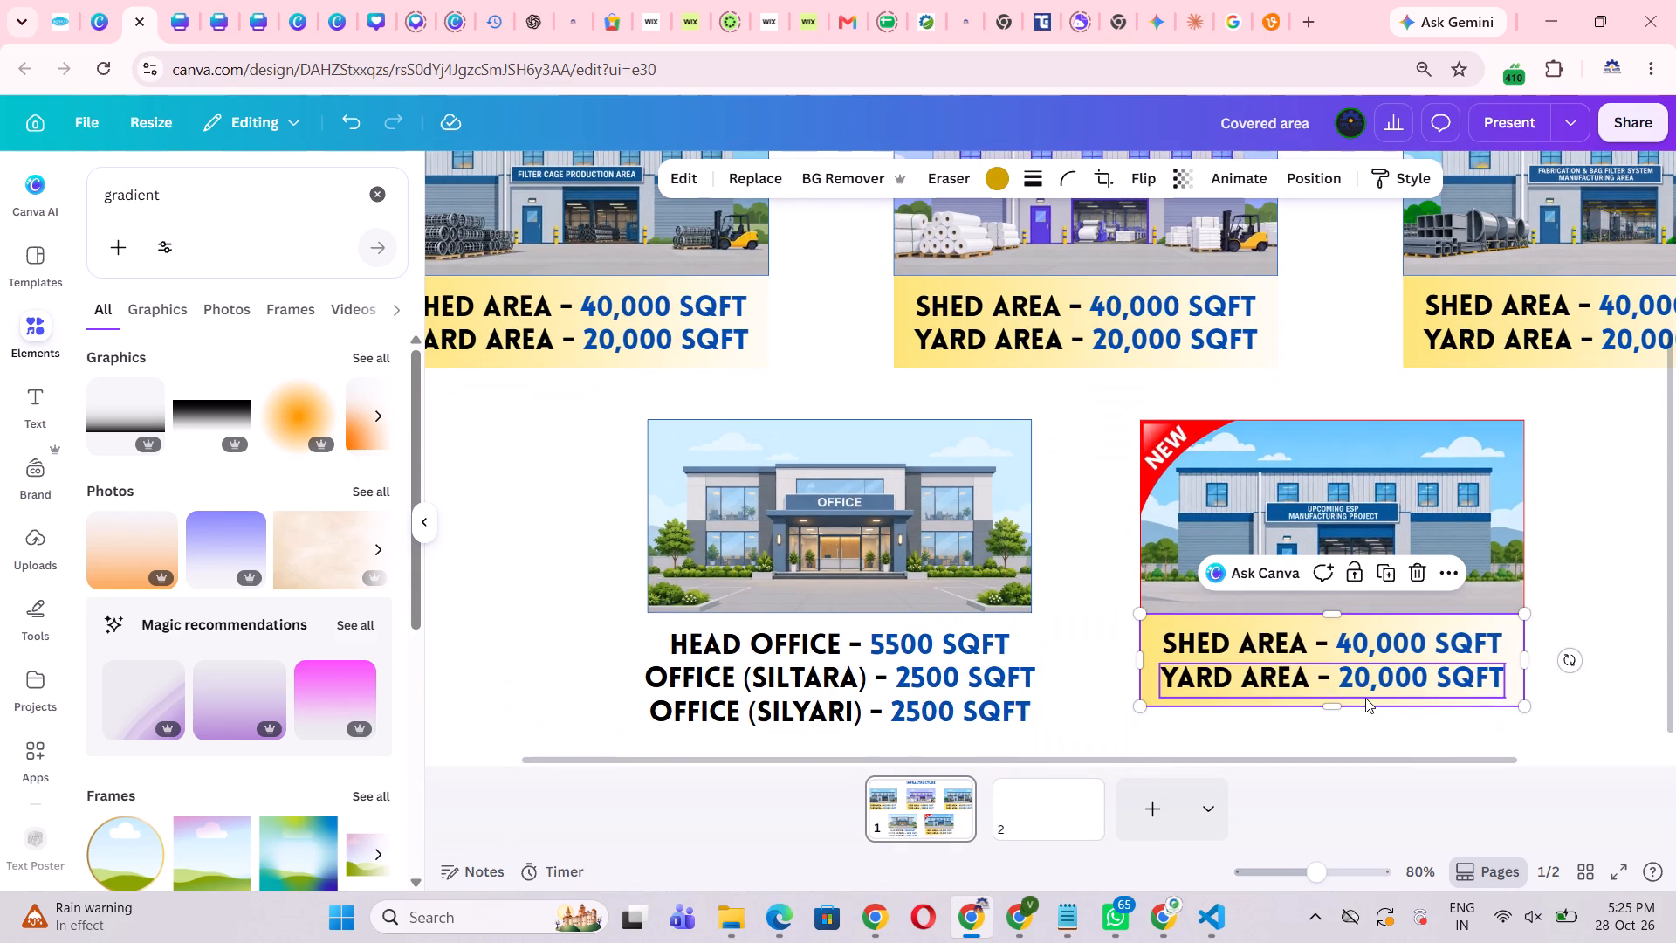
Duplicate the Upcoming ESP building's gradient strip beneath the office image, aligned with the image's bottom edge and sides.
key(ctrl+c)
key(ctrl+v)
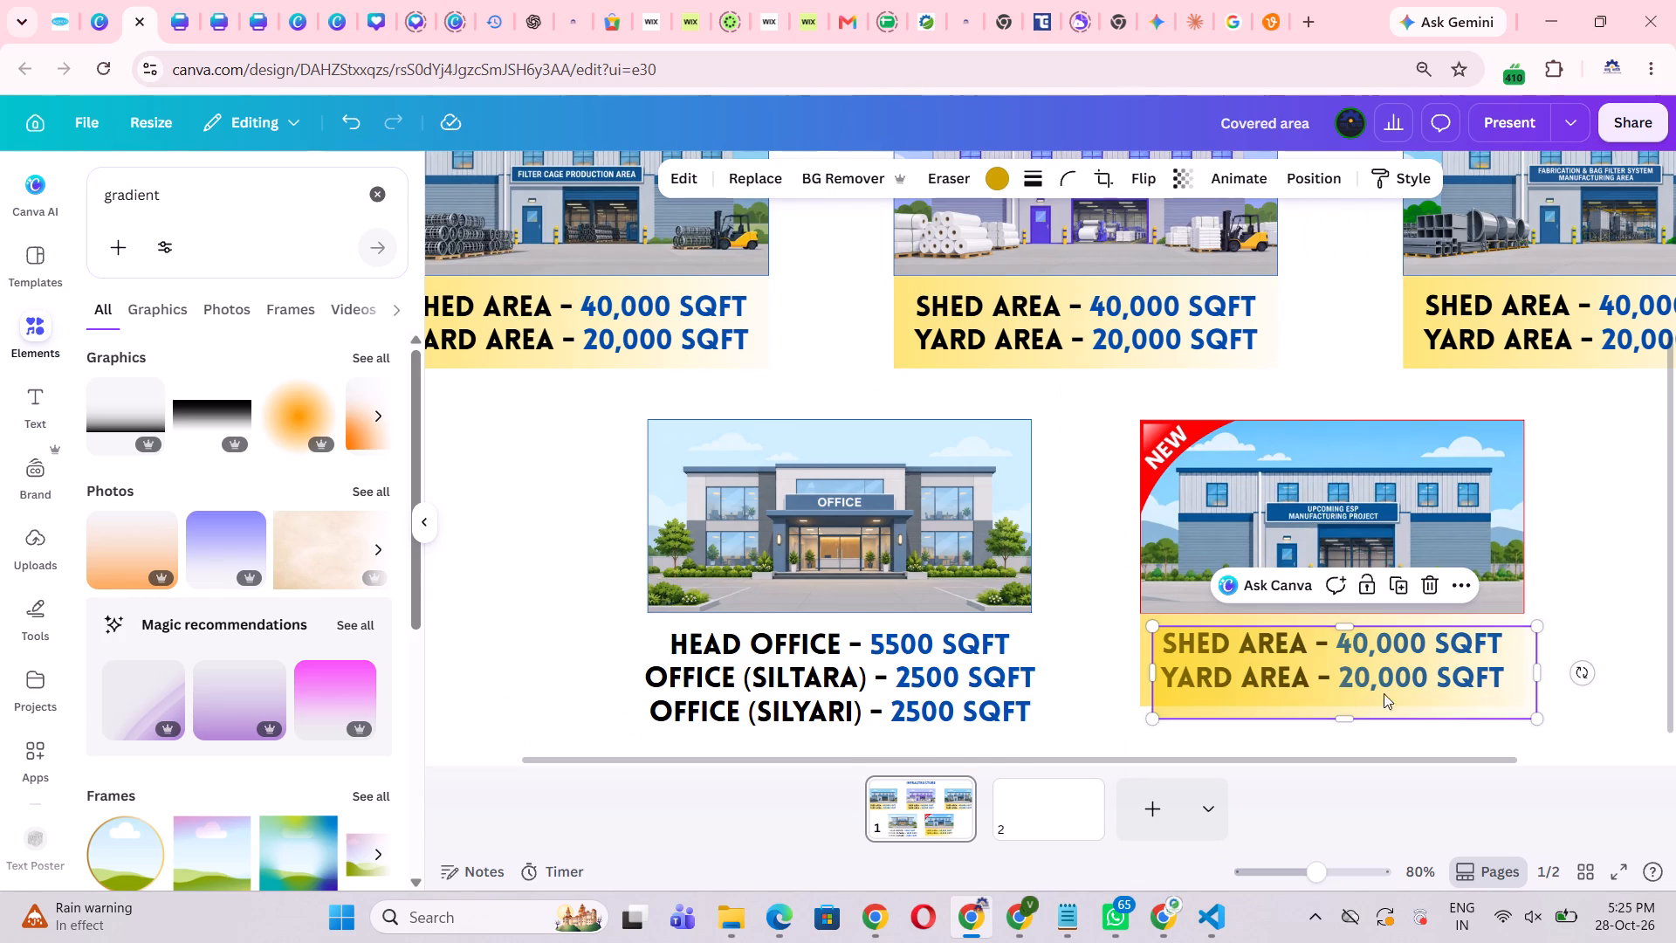
drag(1432, 681, 922, 673)
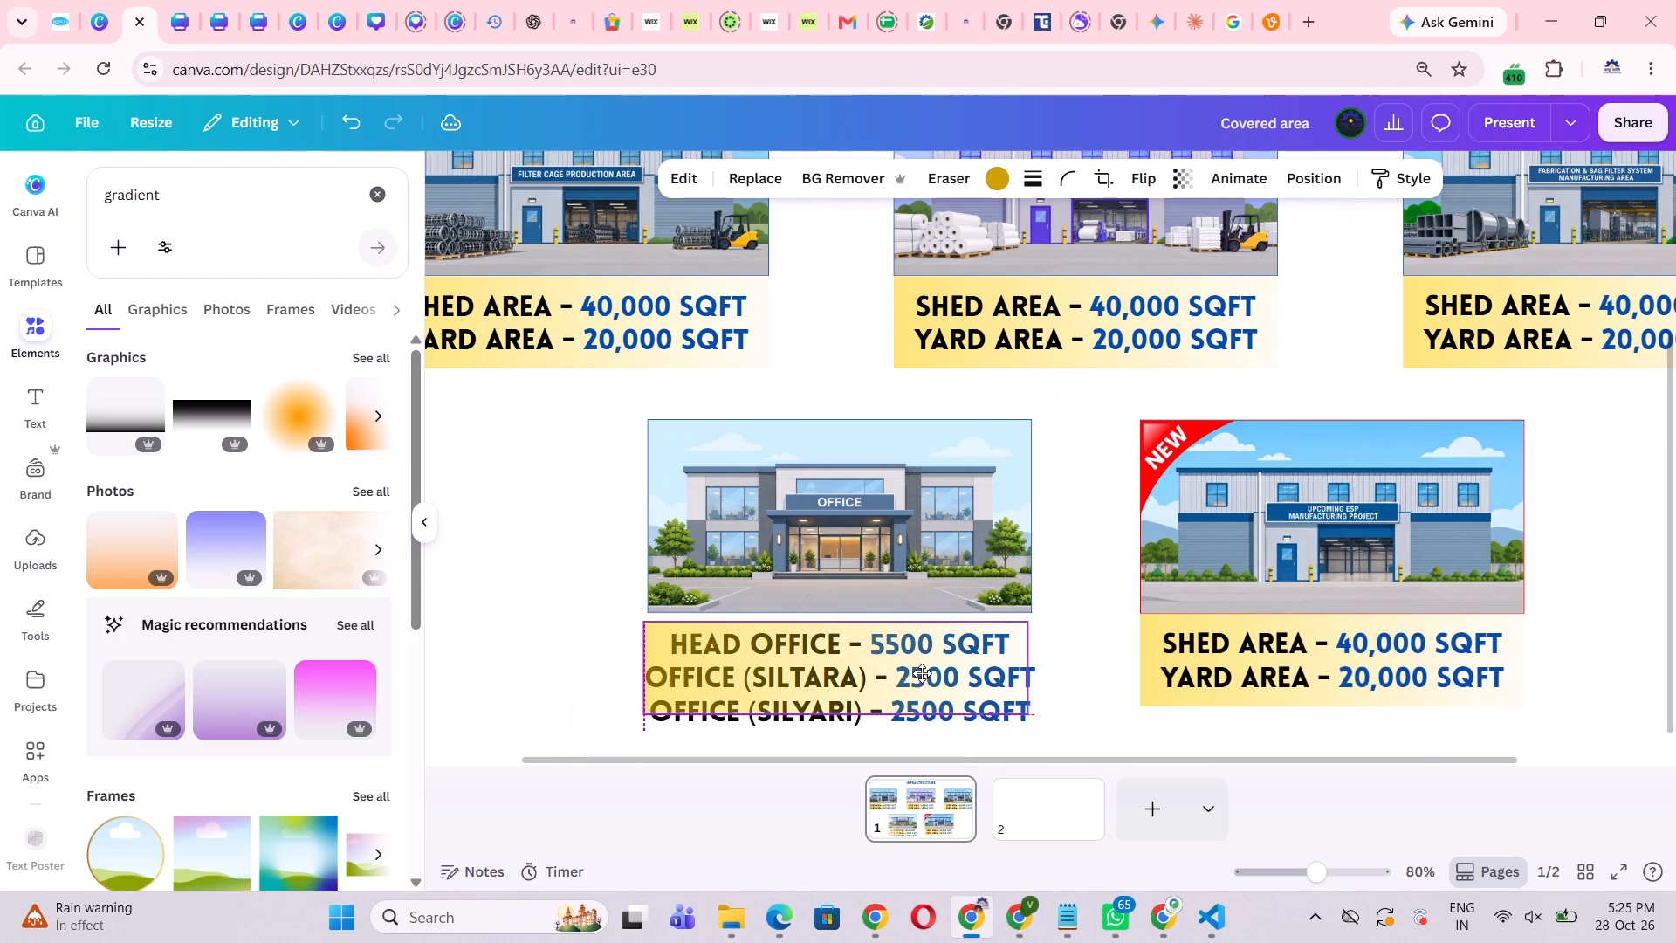
drag(922, 673, 924, 671)
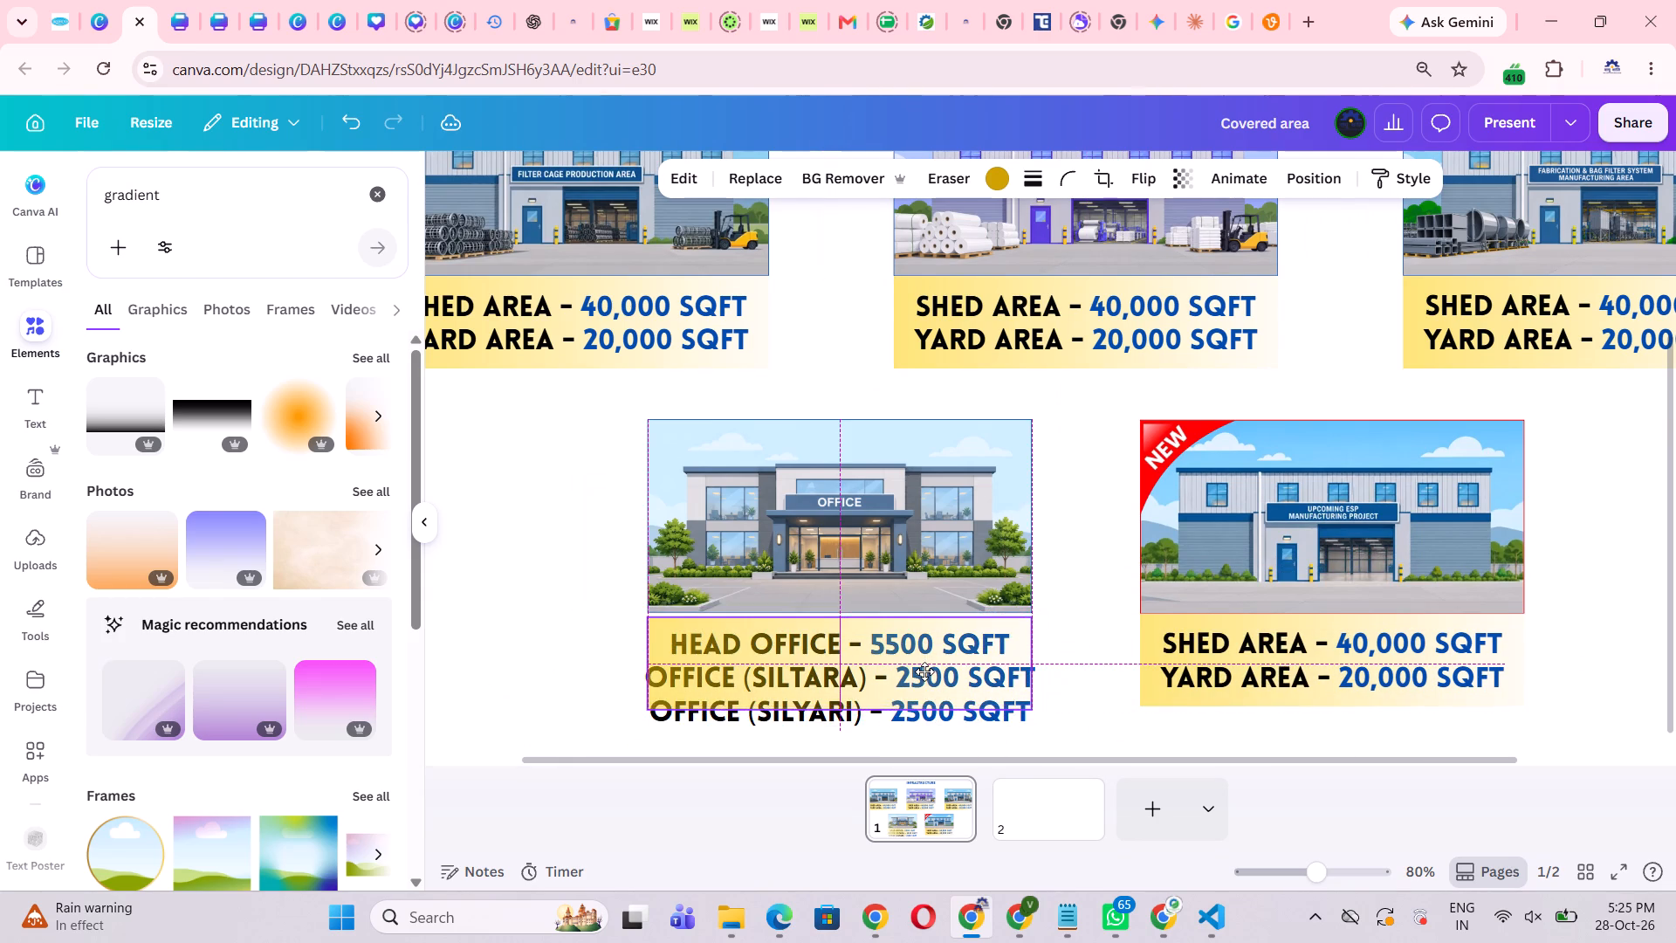
drag(924, 671, 924, 669)
click(1118, 653)
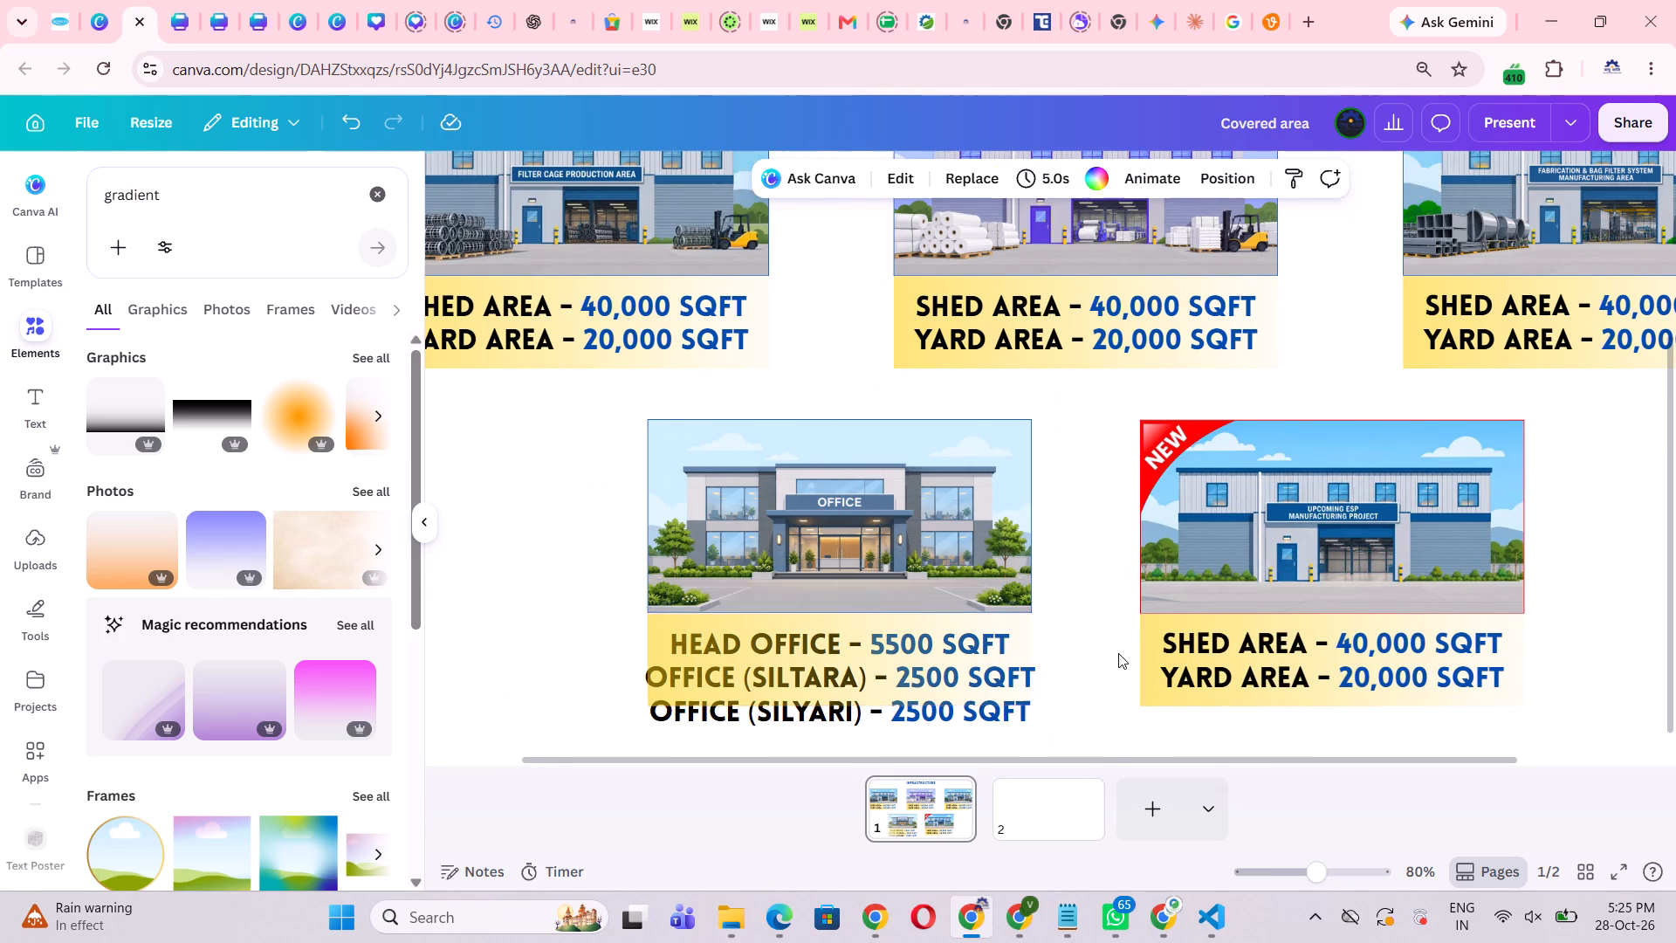
click(1418, 623)
Stretch the office's gradient strip downward to cover all three office caption lines.
click(872, 642)
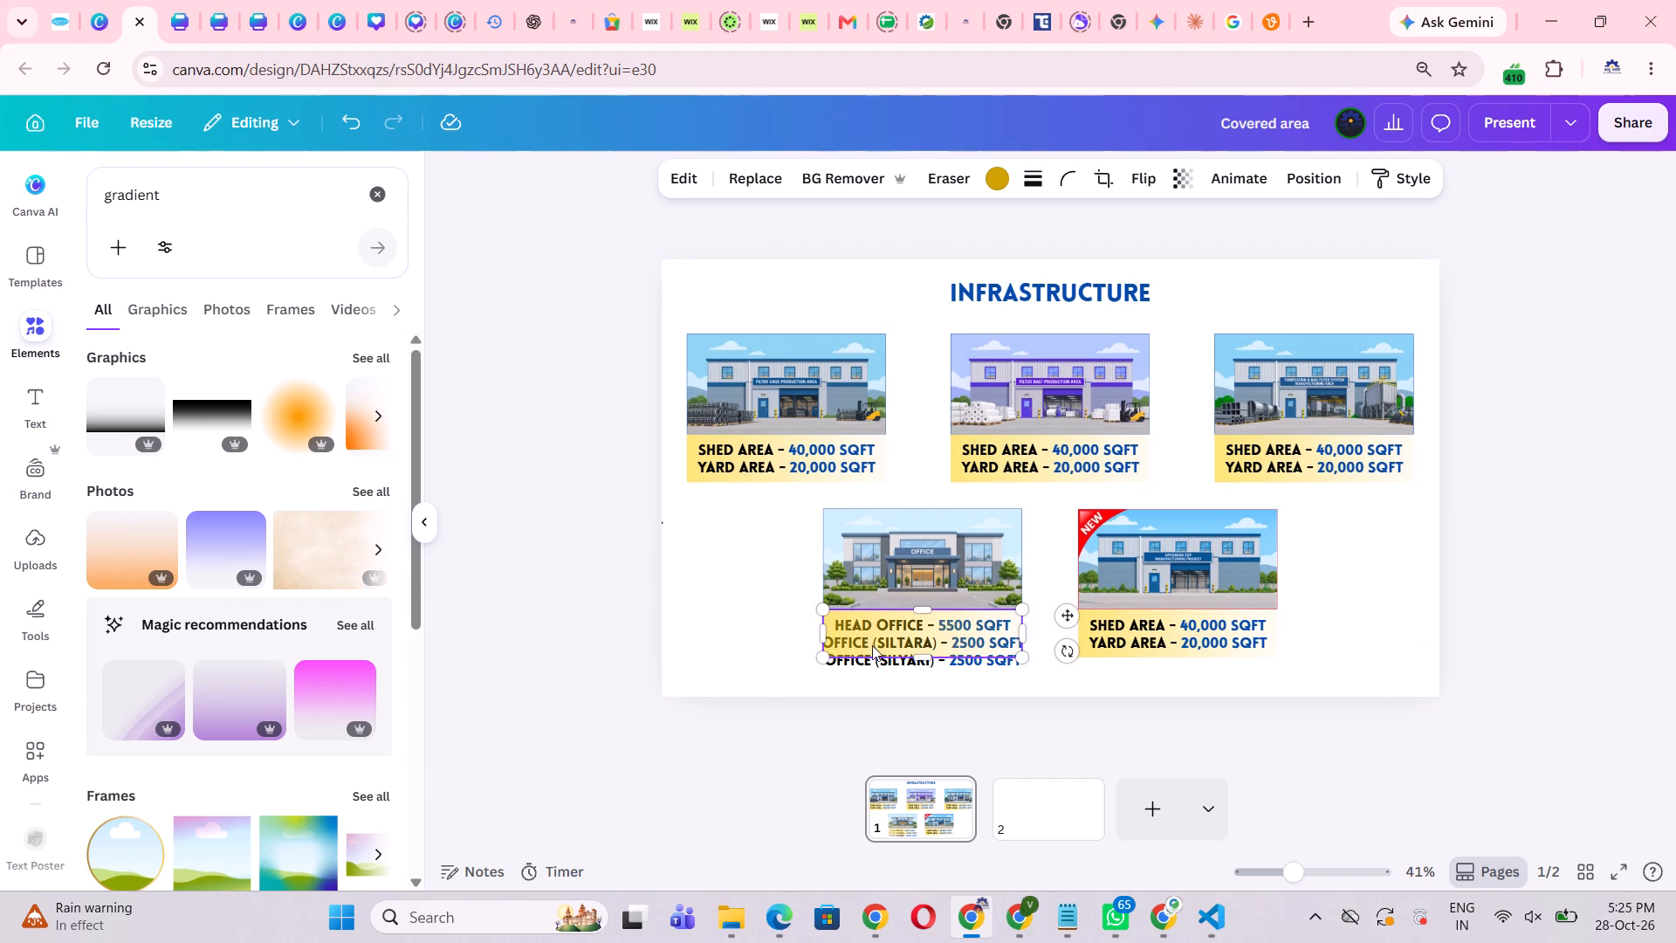
drag(920, 658, 920, 677)
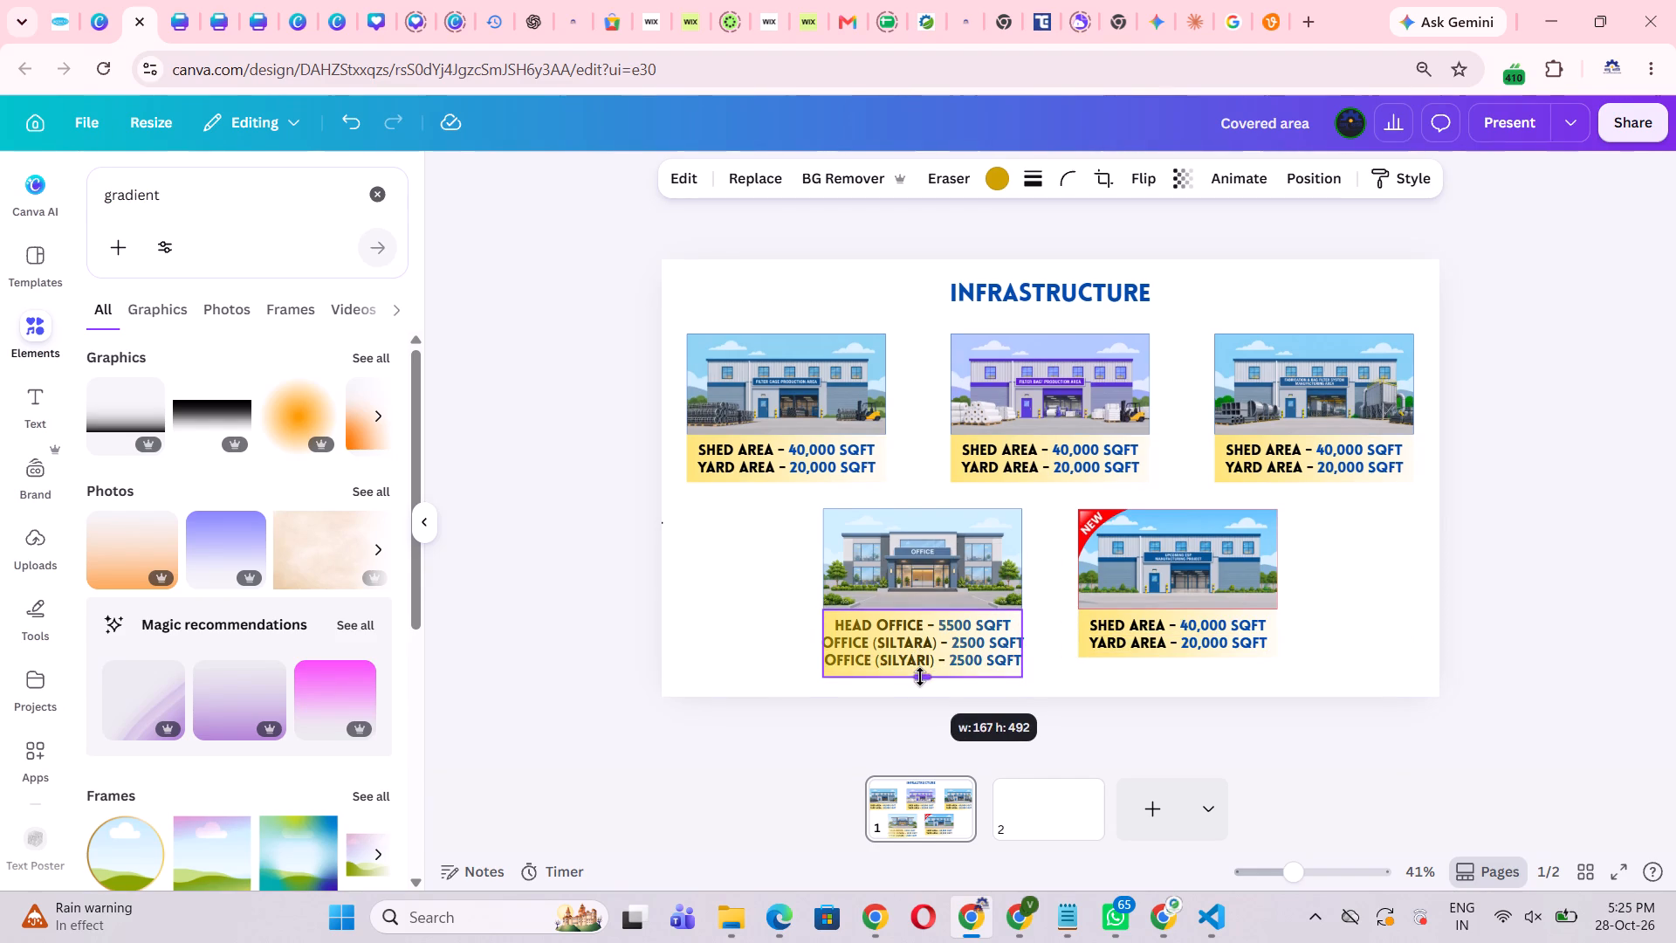
drag(920, 677, 920, 674)
click(1173, 689)
Layer the office's gradient strip behind the HEAD OFFICE, OFFICE (SILTARA) and OFFICE (SILYARI) caption lines.
click(944, 648)
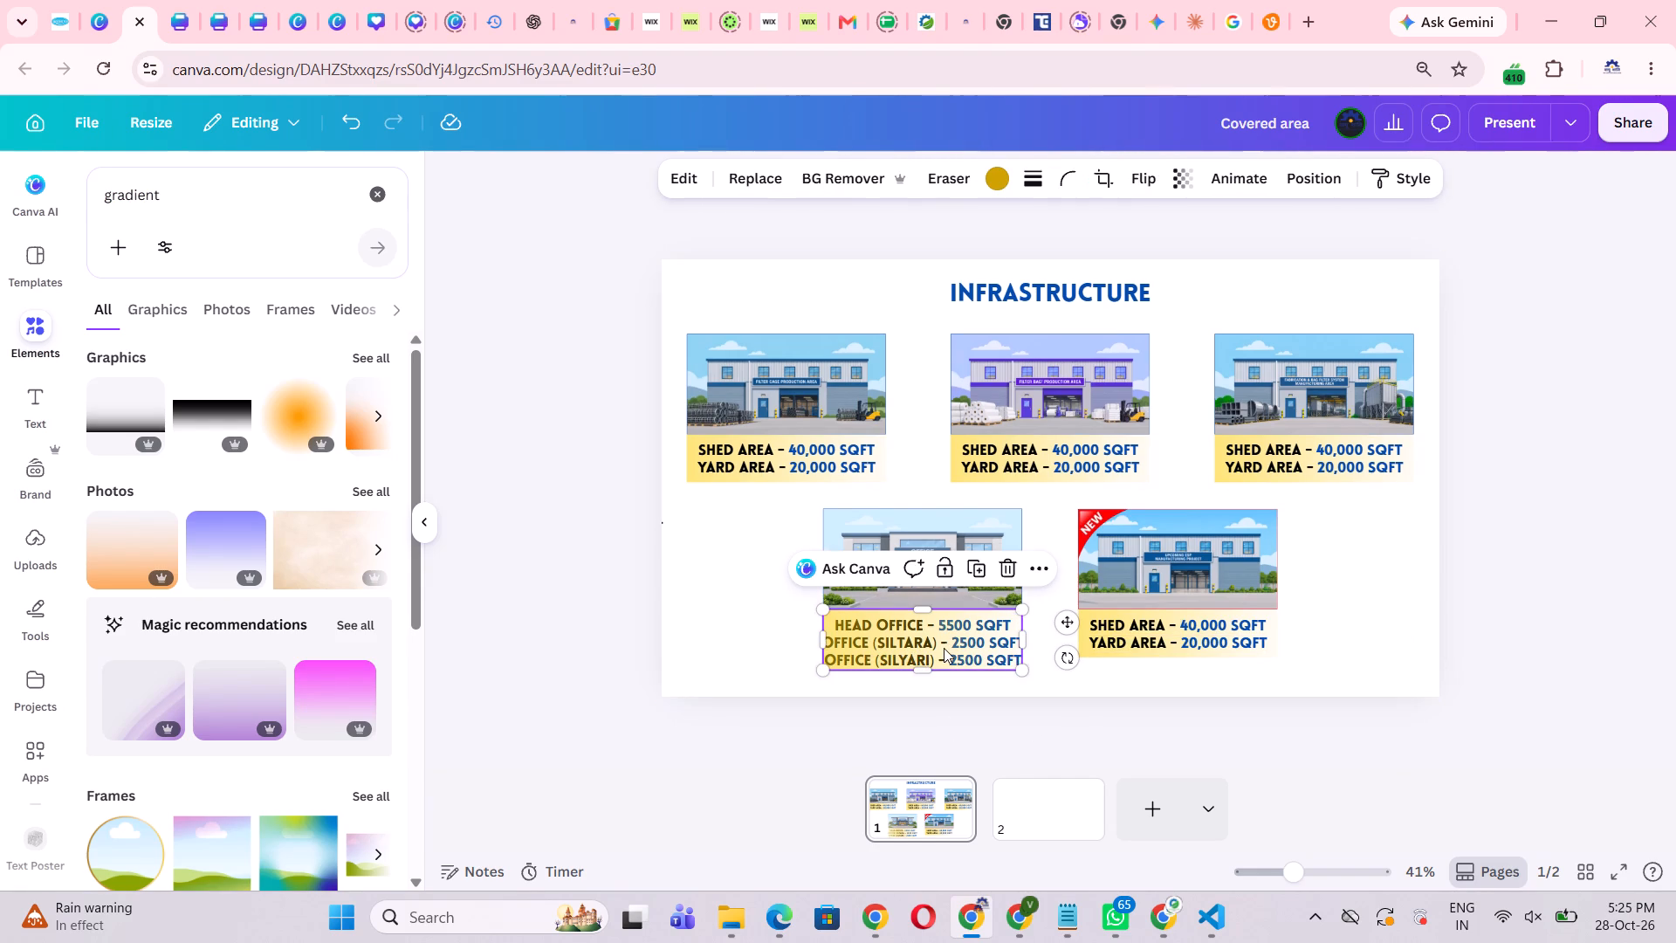
key(ctrl+bracketleft)
key(ctrl+bracketleft)
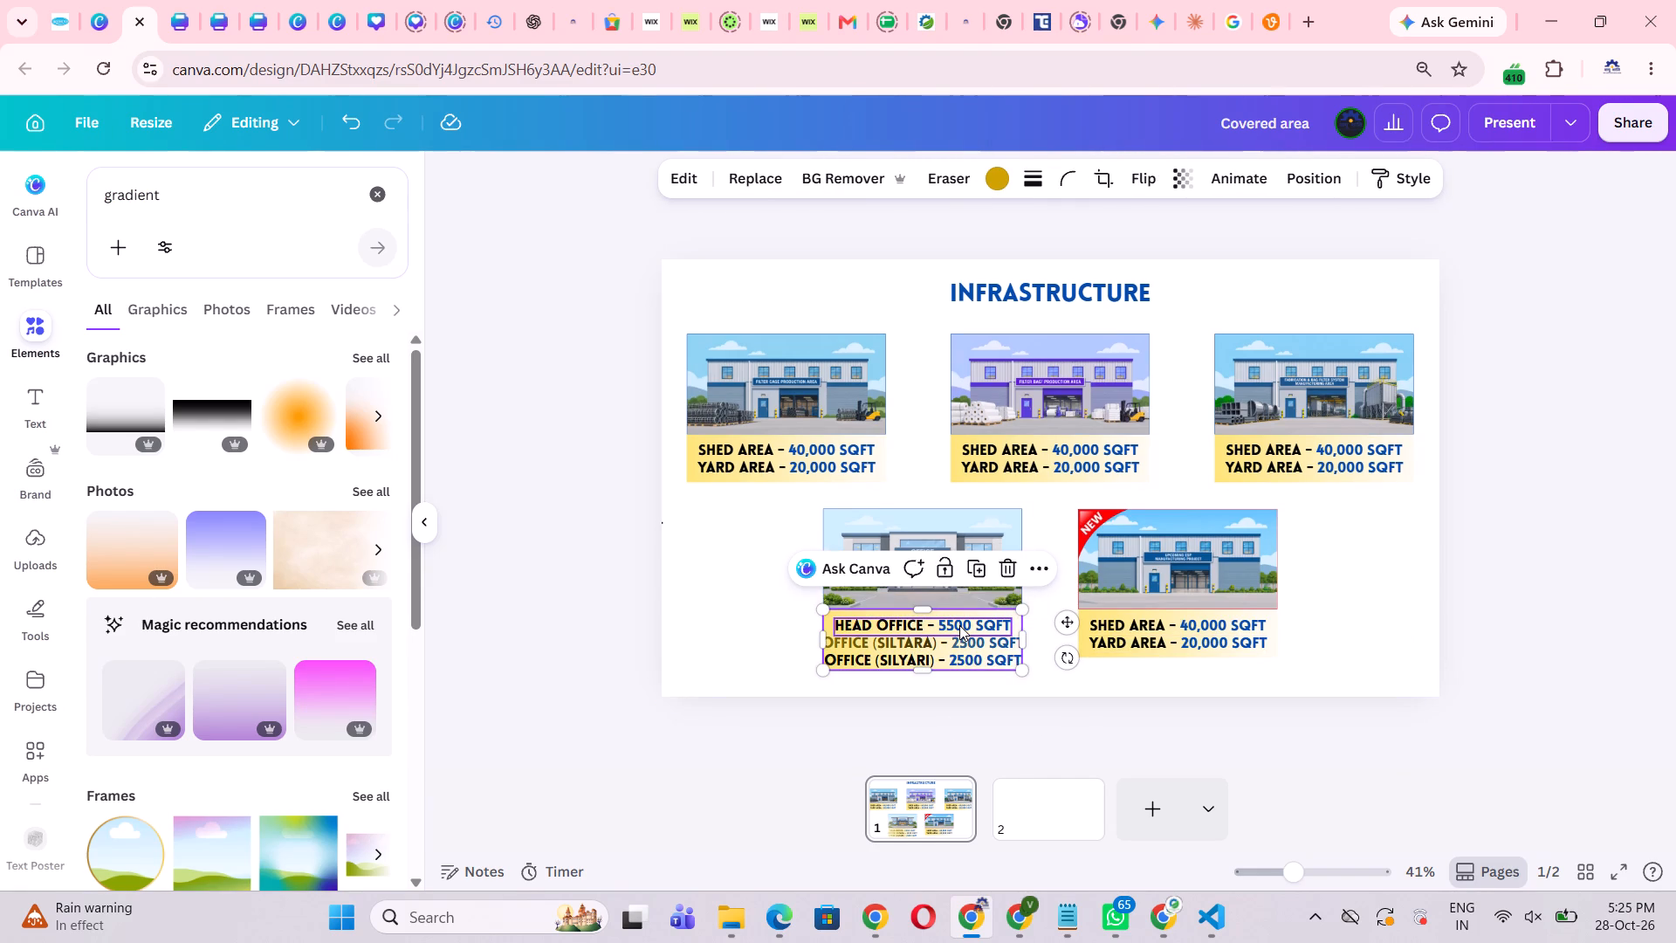
key(ctrl+bracketleft)
key(ctrl+bracketleft)
click(1501, 626)
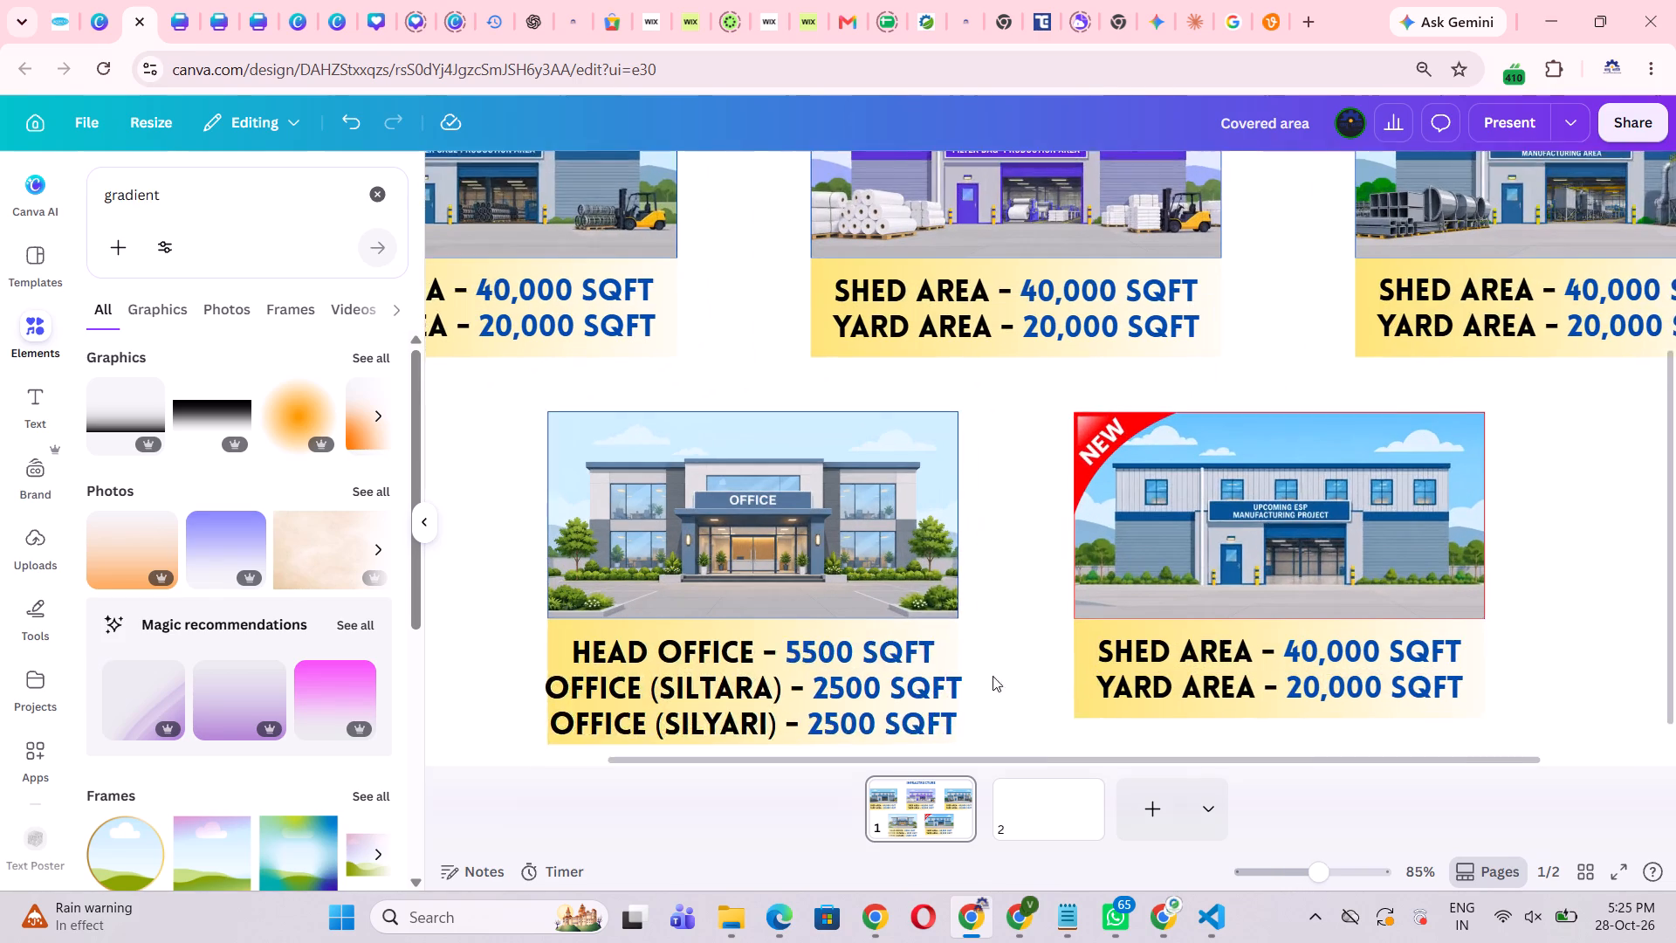
Reduce the OFFICE (SILTARA) caption's font size to 26.3 and shrink the OFFICE (SILYARI) caption by one size step.
scroll(963, 670, right, 2)
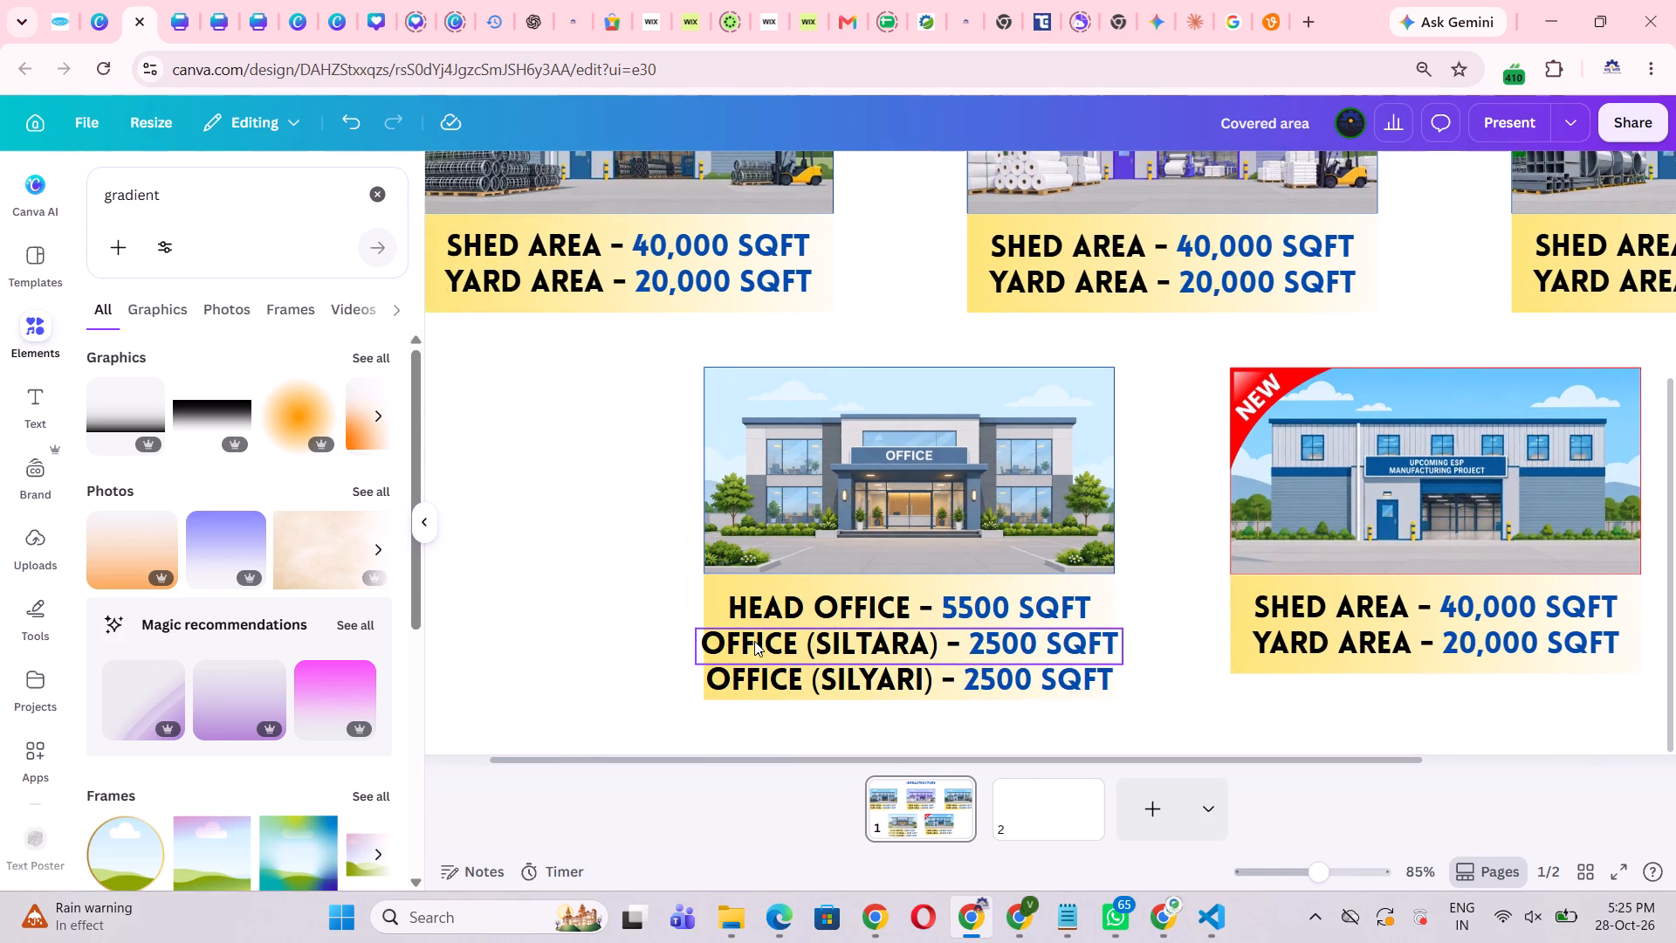
click(754, 641)
click(773, 179)
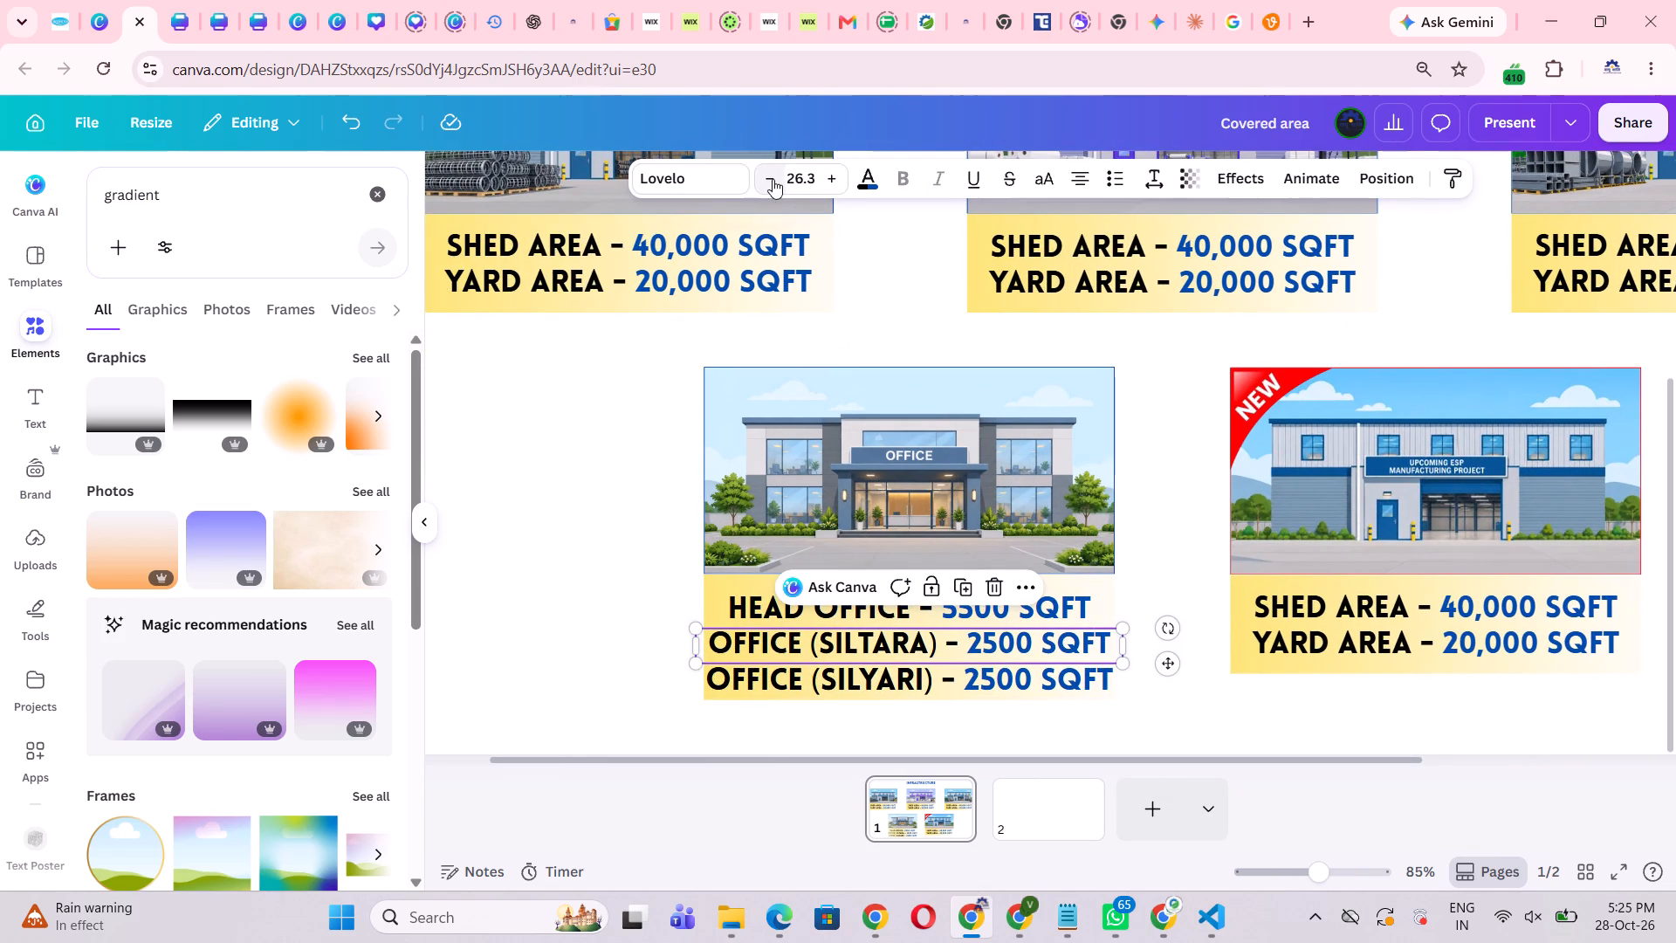
click(1210, 647)
click(976, 675)
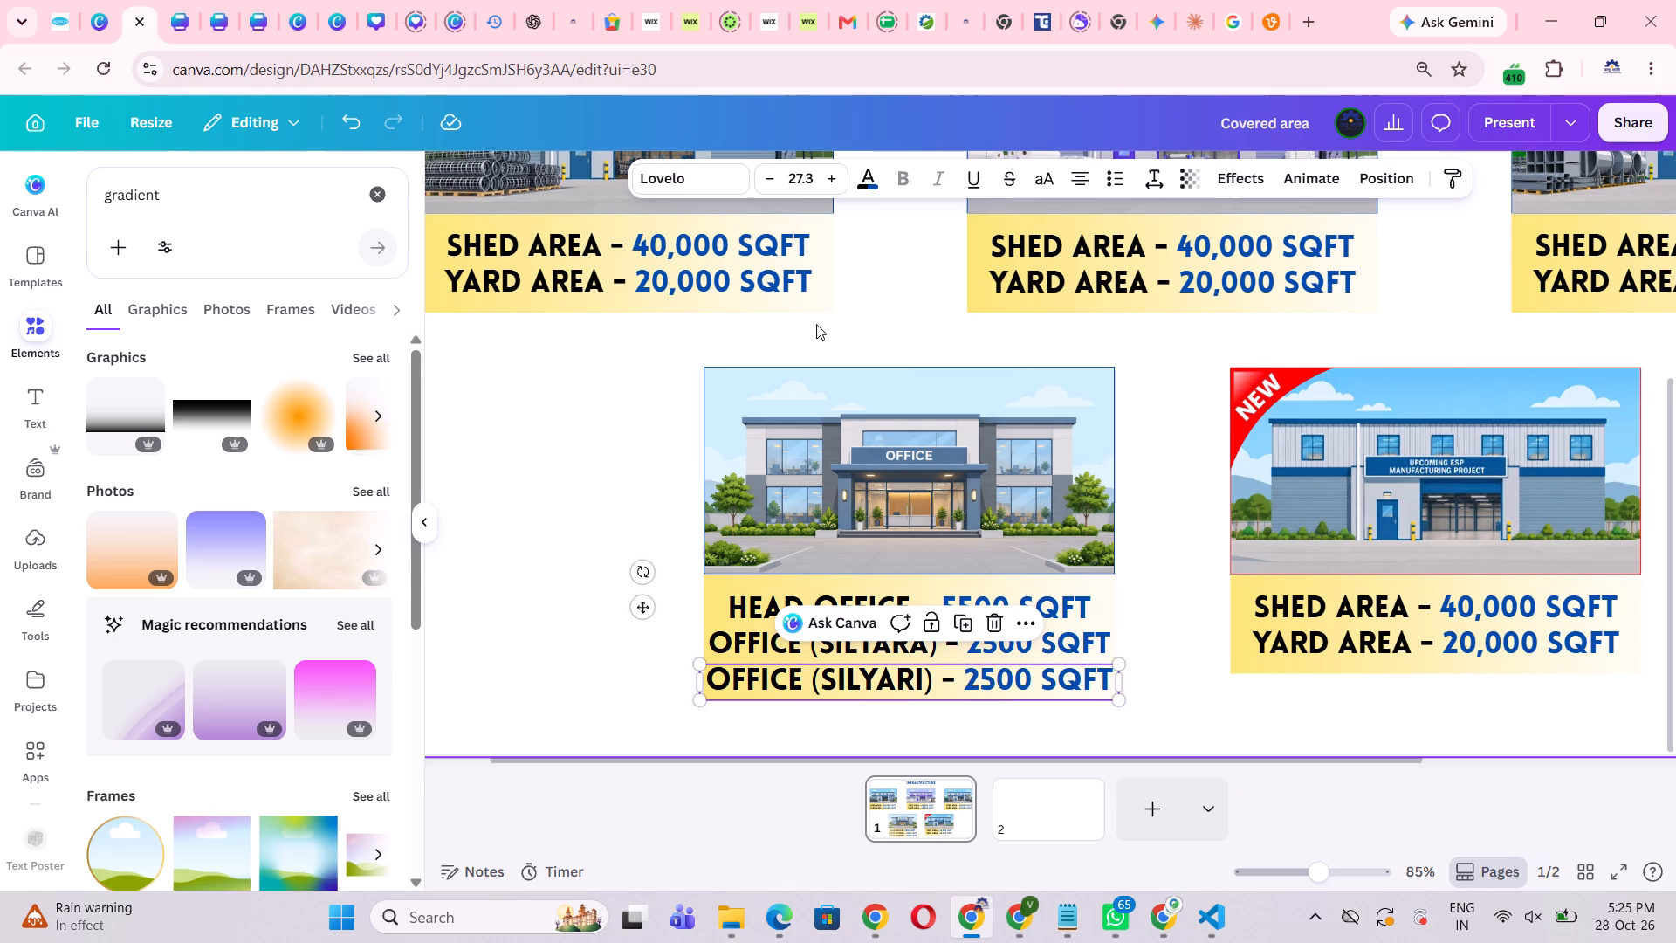
click(769, 183)
click(597, 406)
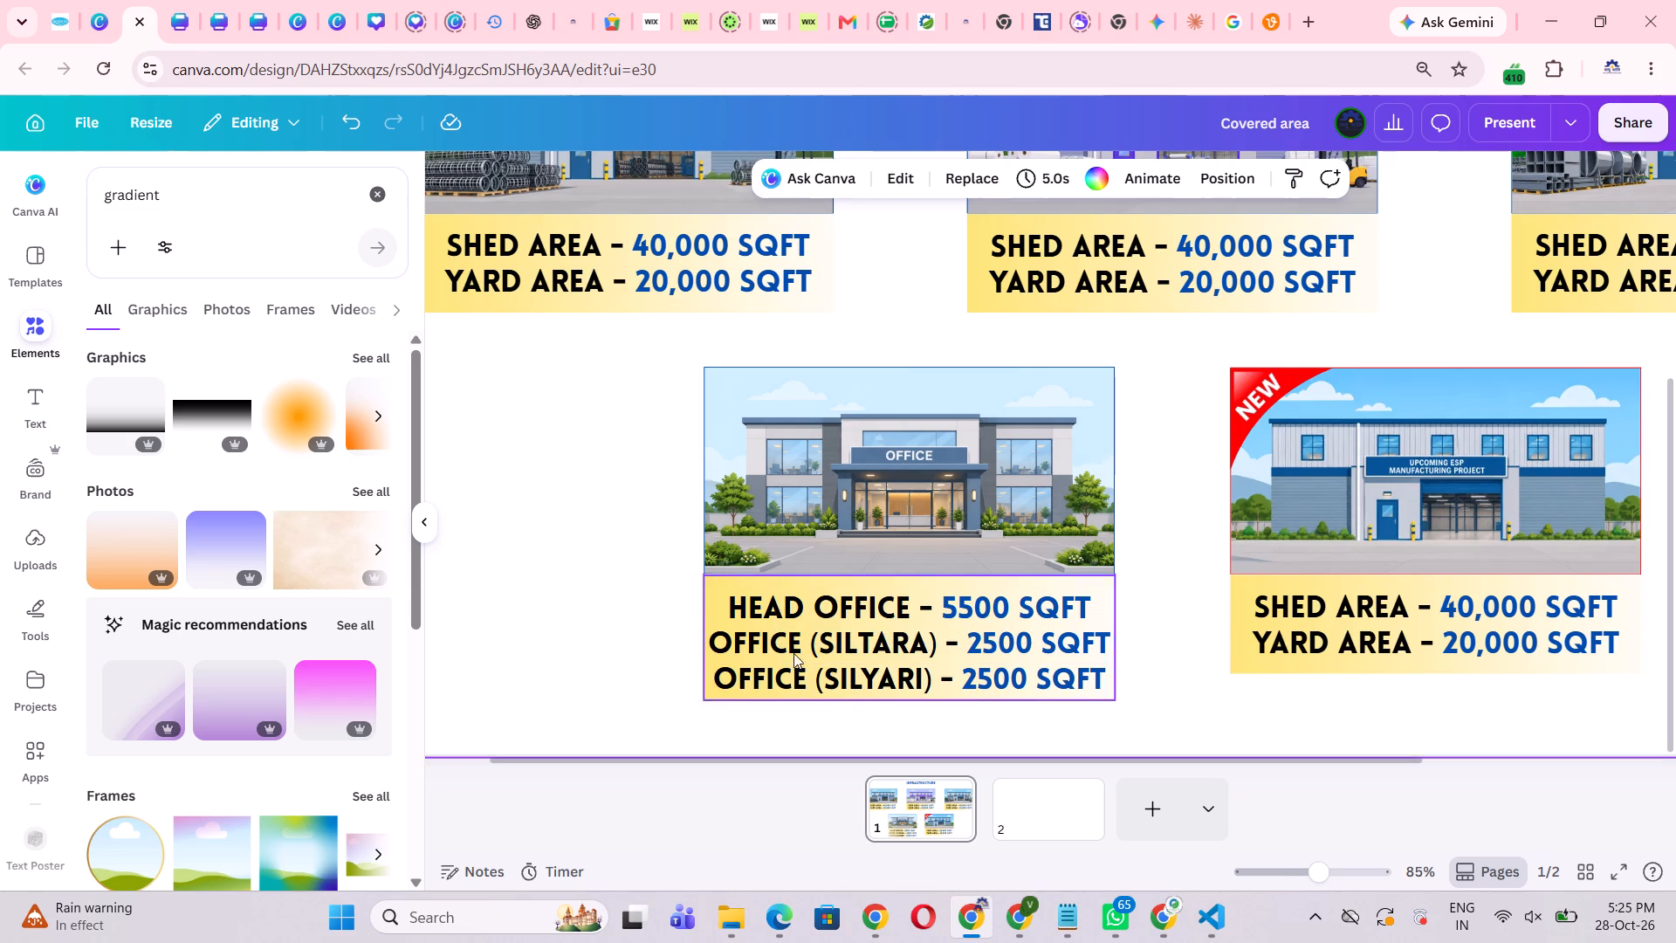
Change the slide title to "OUR INFRASTRUCTURE" and widen its text box so the title fits on one line.
click(1583, 628)
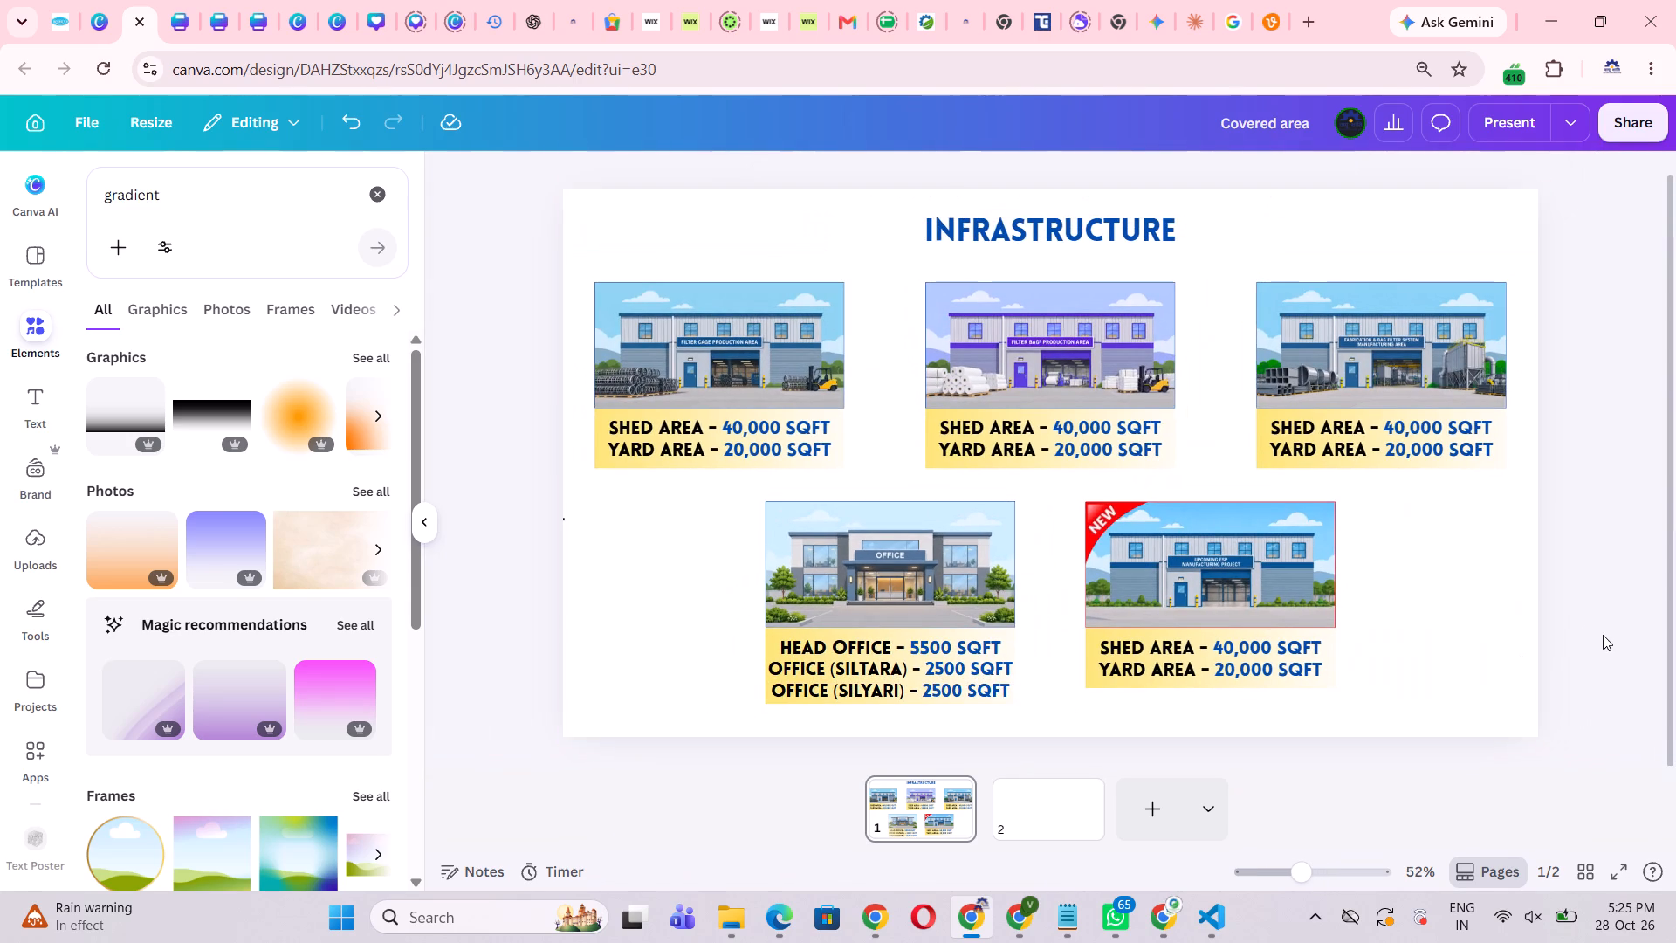
scroll(1603, 635, up, 1)
click(1567, 625)
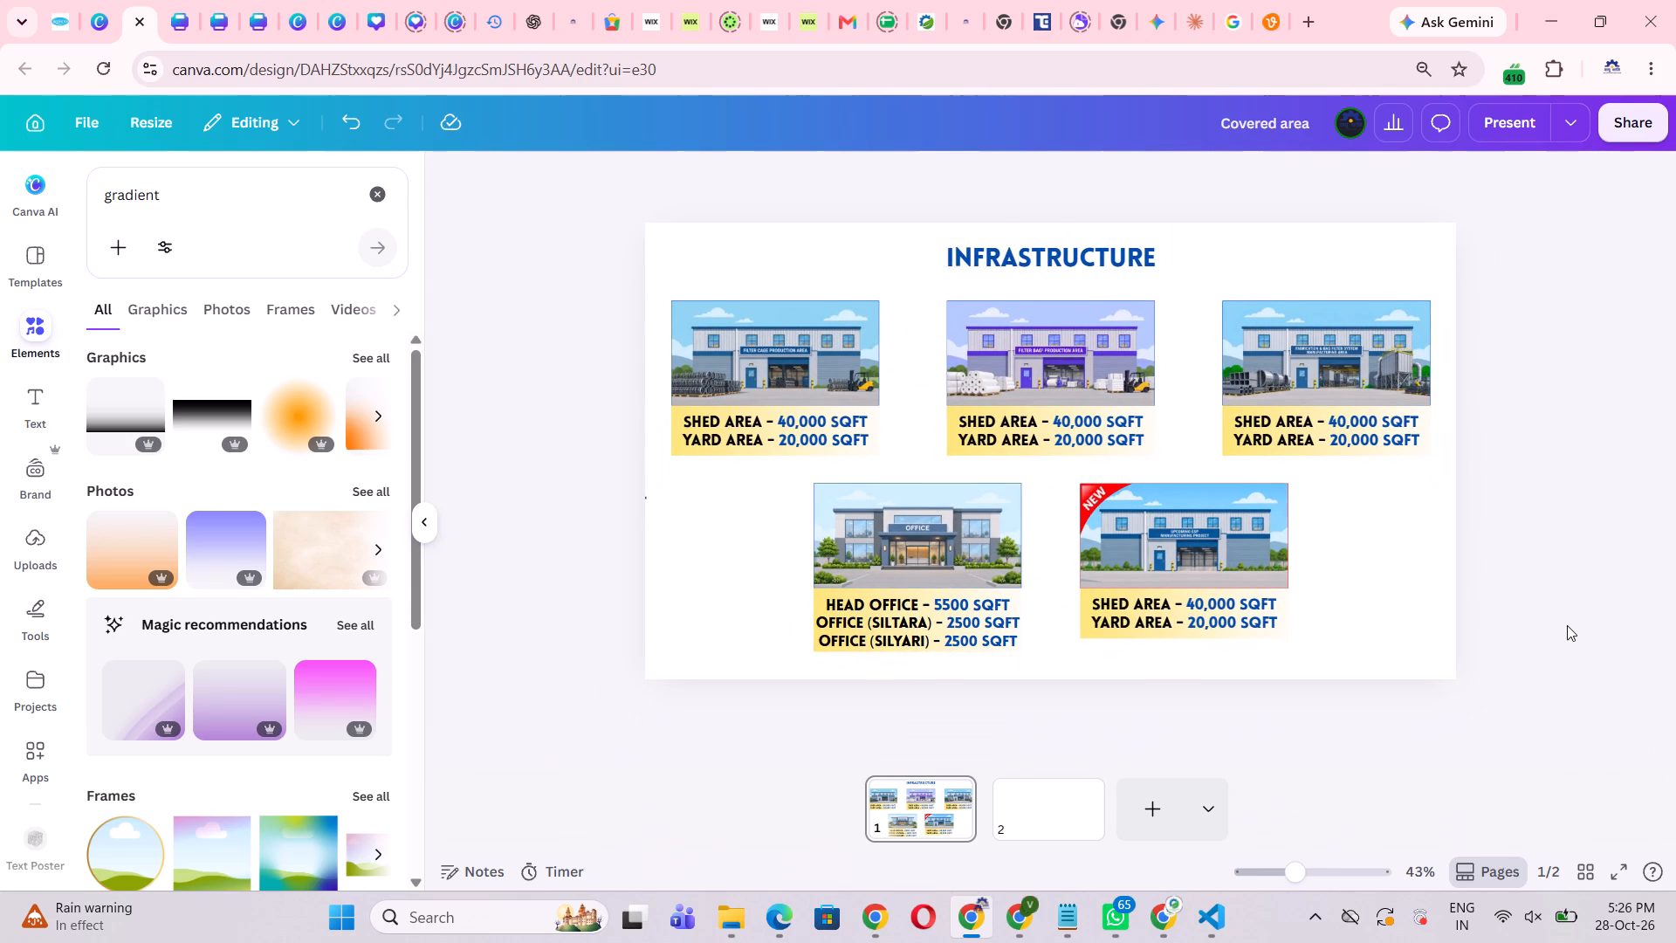
scroll(1567, 625, up, 1)
scroll(1567, 623, left, 1)
click(1571, 620)
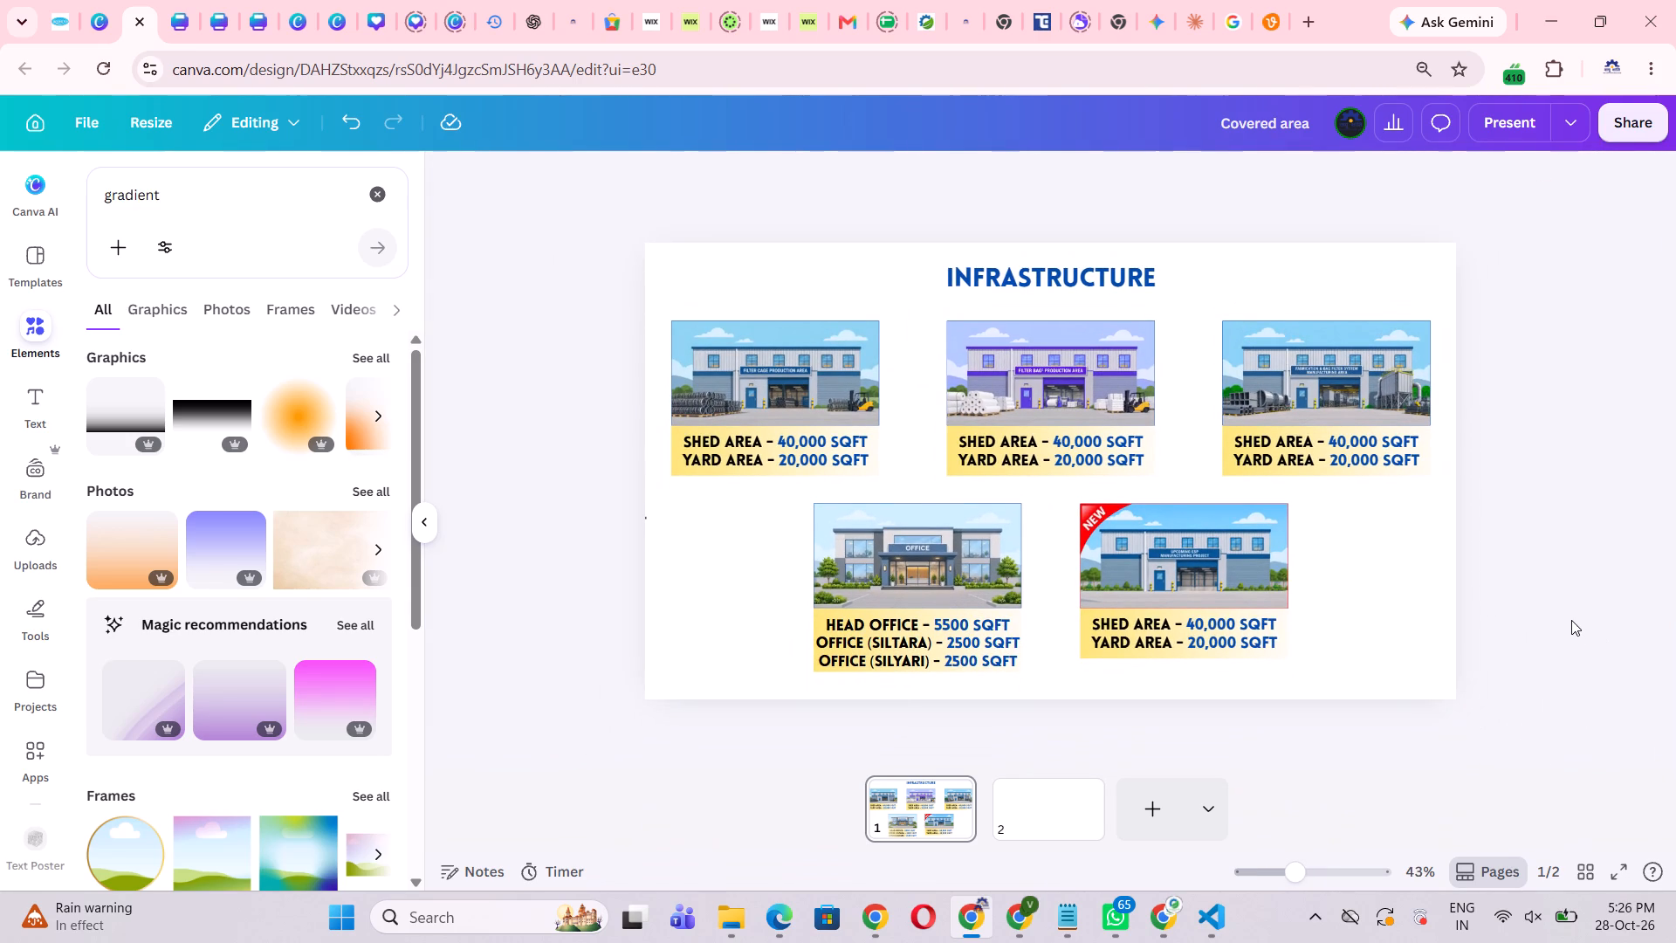
click(1078, 279)
click(1295, 286)
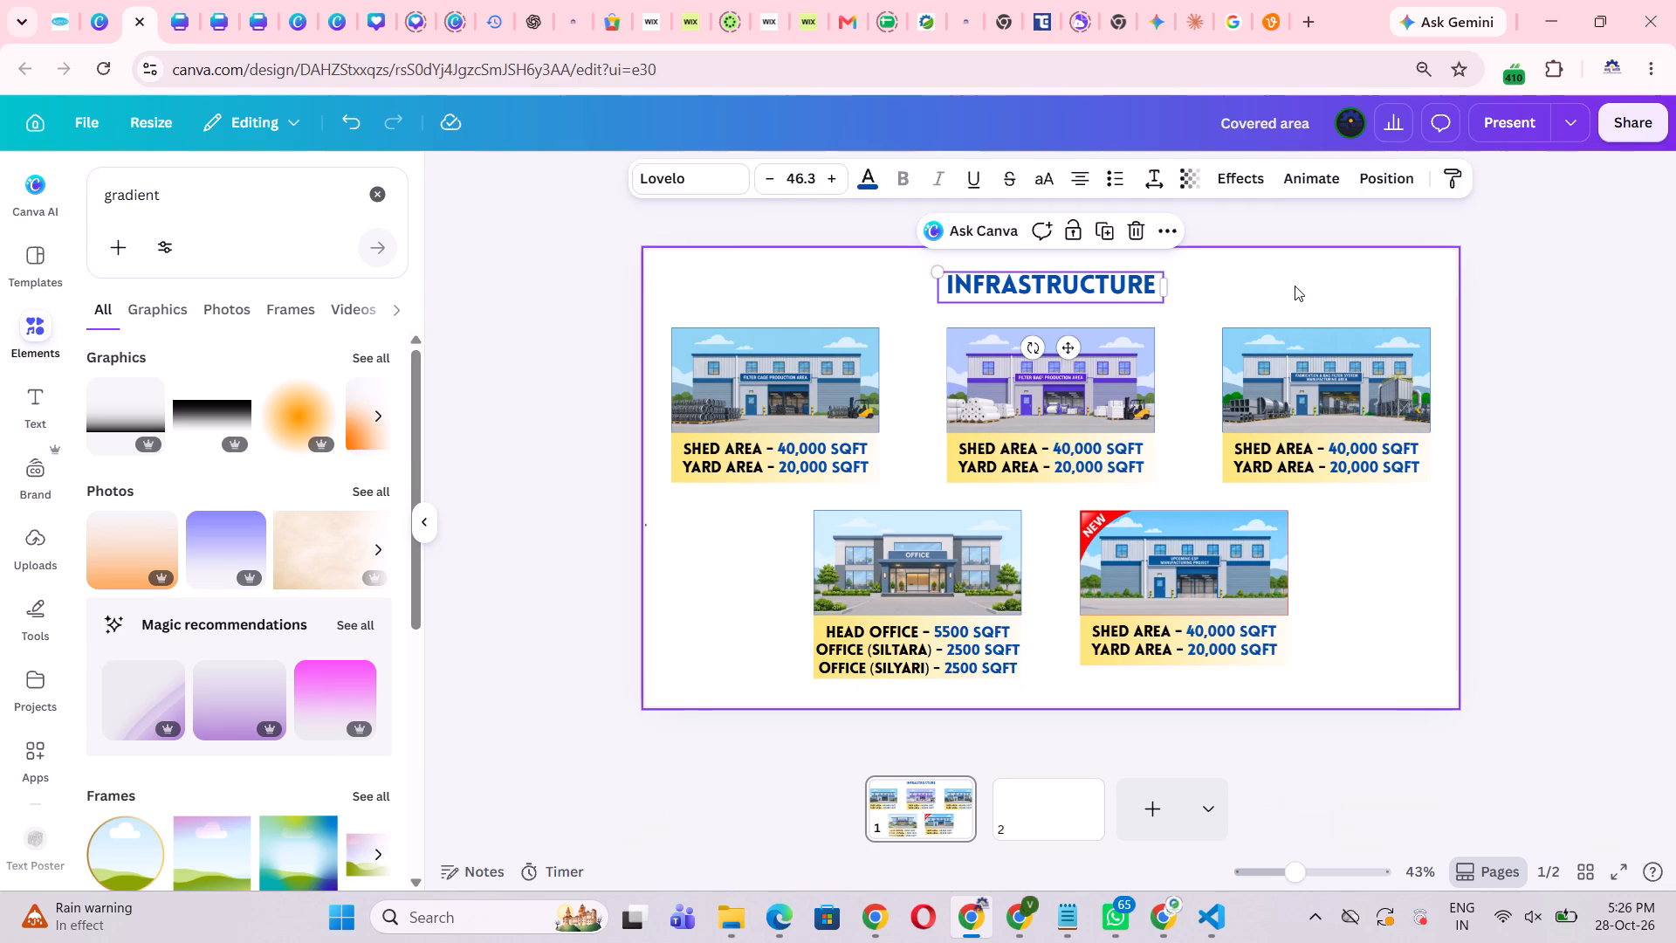
double_click(993, 280)
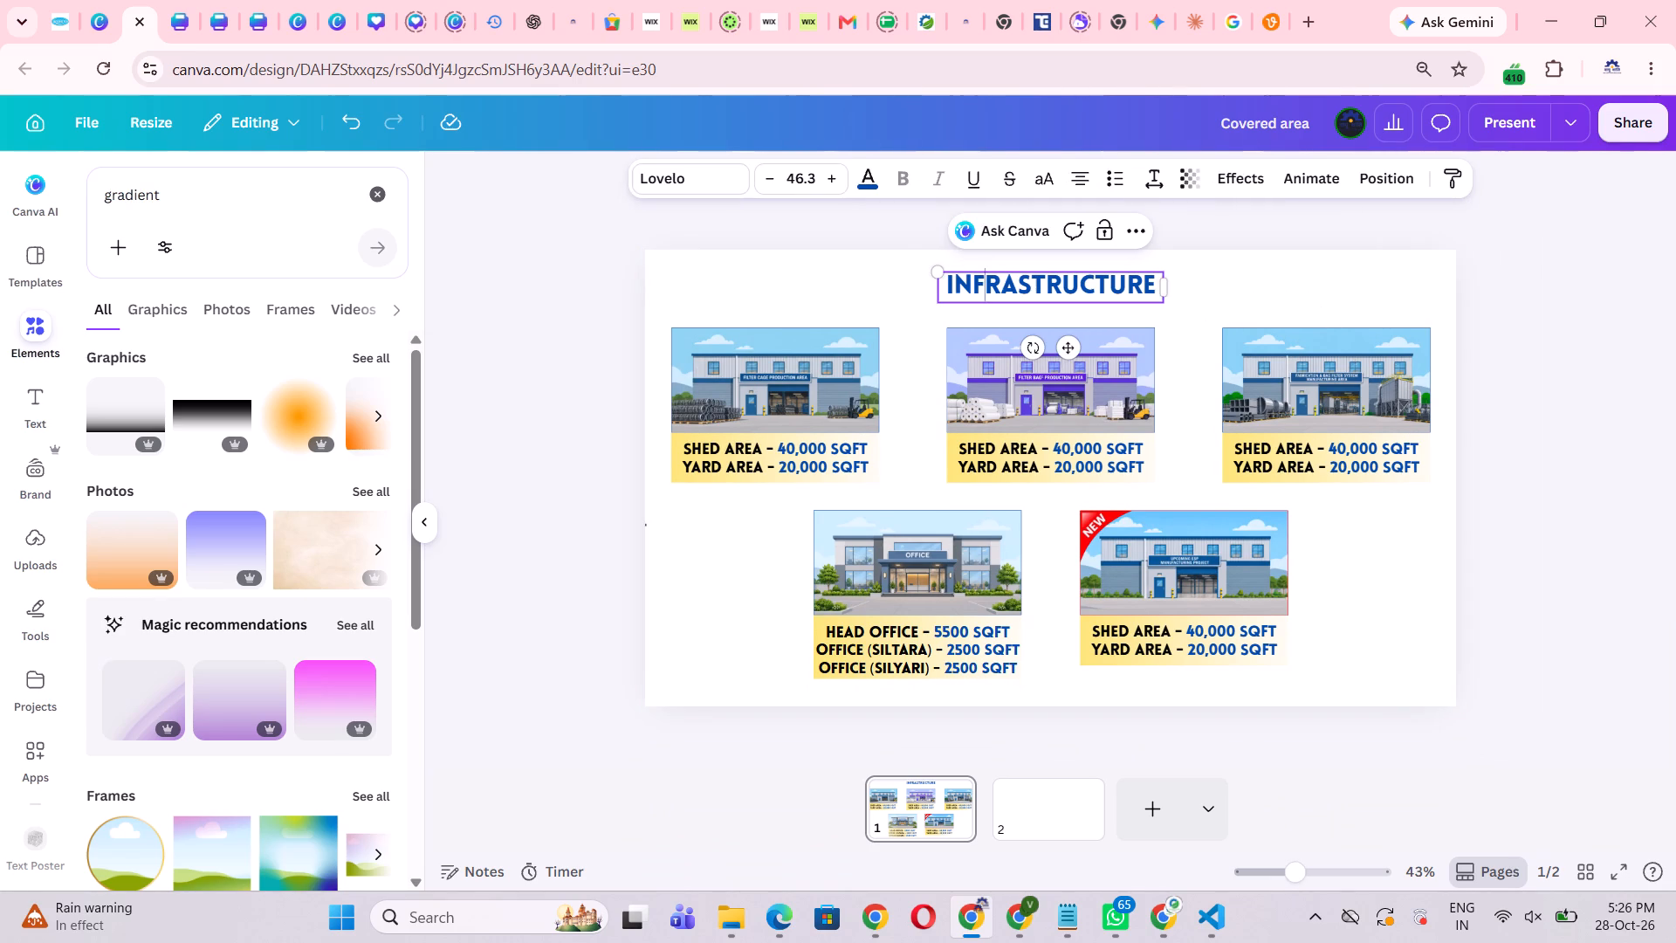
click(949, 282)
text(OUR)
key(space)
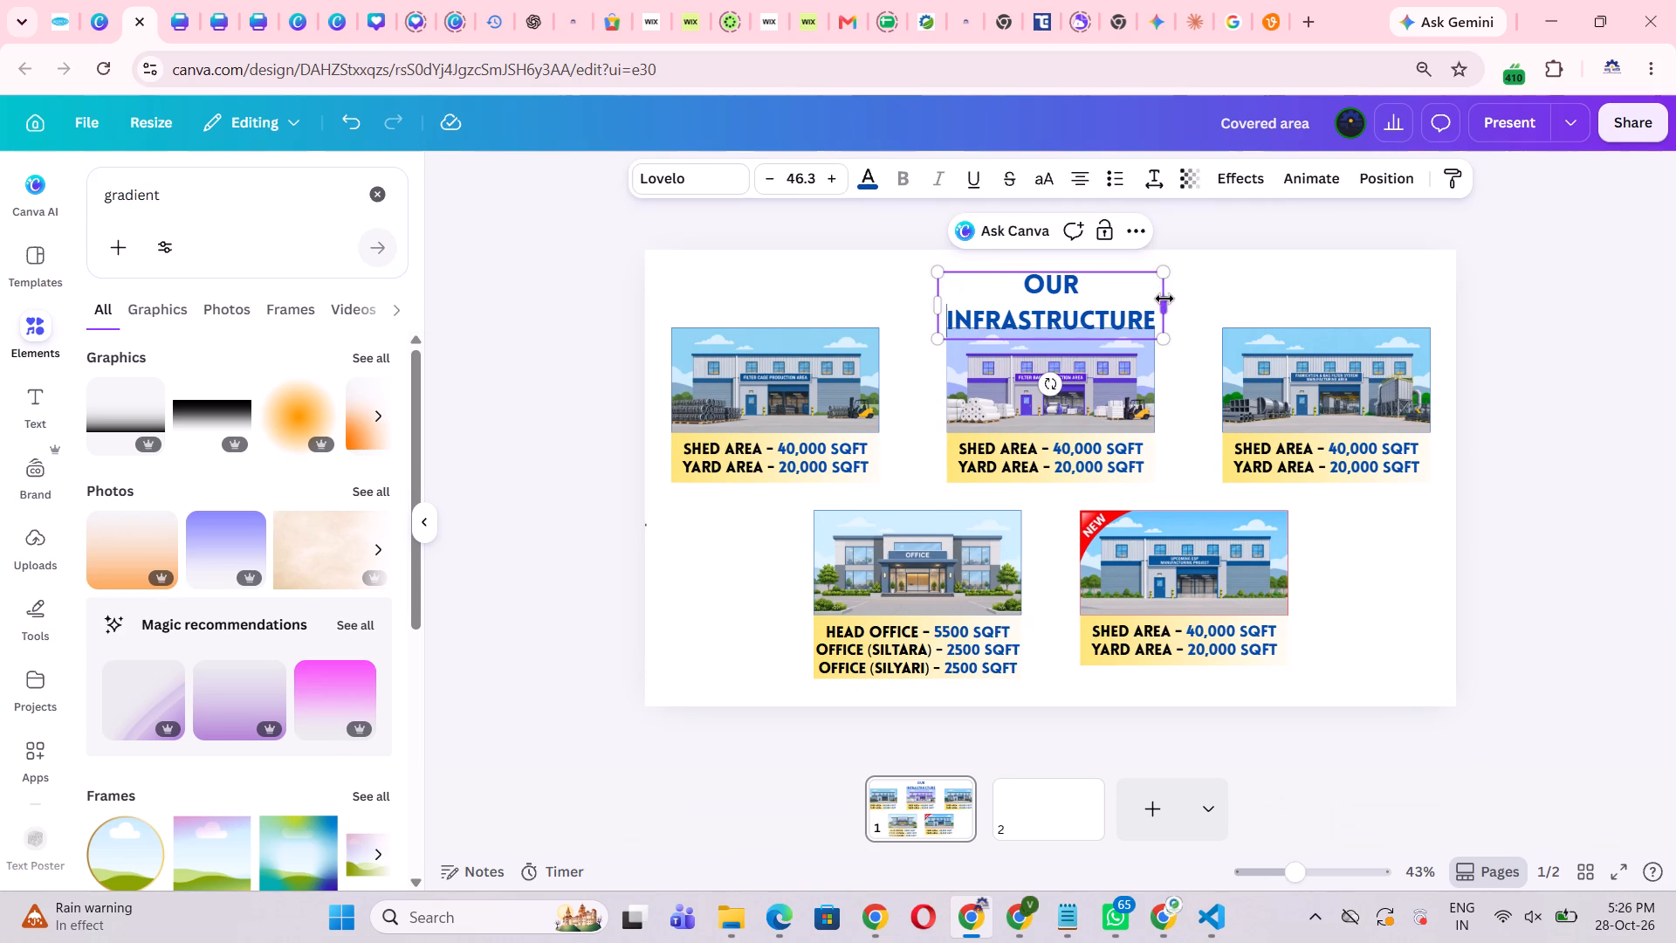
drag(1170, 302, 1229, 300)
click(1462, 665)
Centre the OUR INFRASTRUCTURE title horizontally on the slide, slightly higher above the images.
click(1057, 280)
drag(1064, 280, 1024, 276)
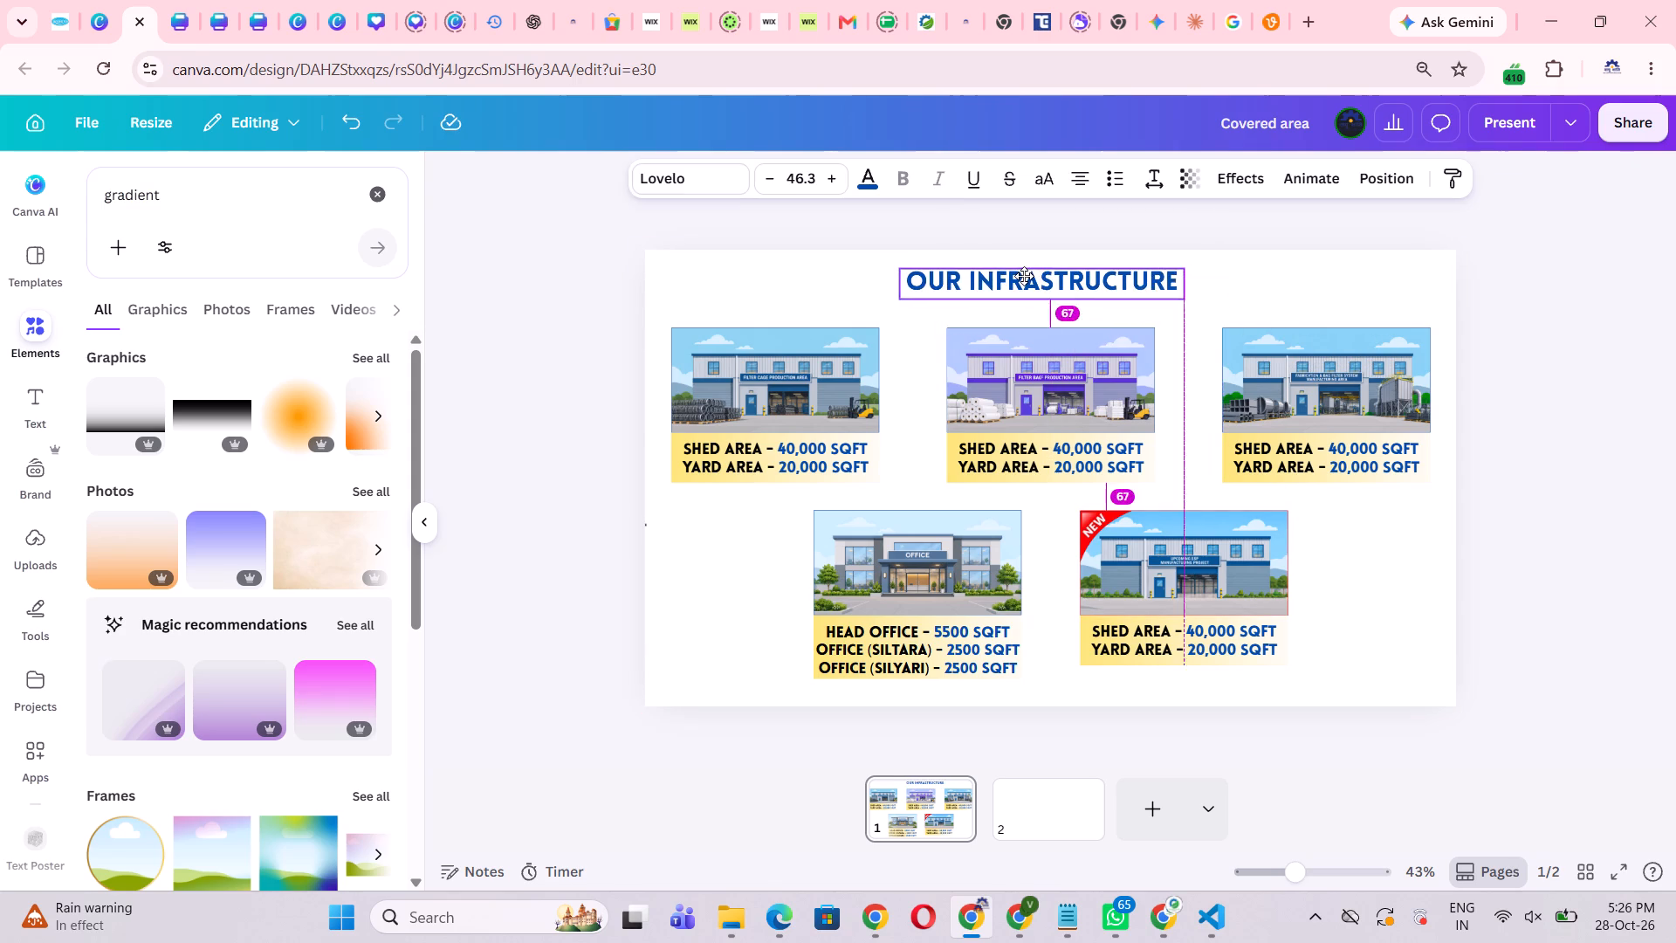
drag(1024, 276, 1035, 275)
click(1493, 623)
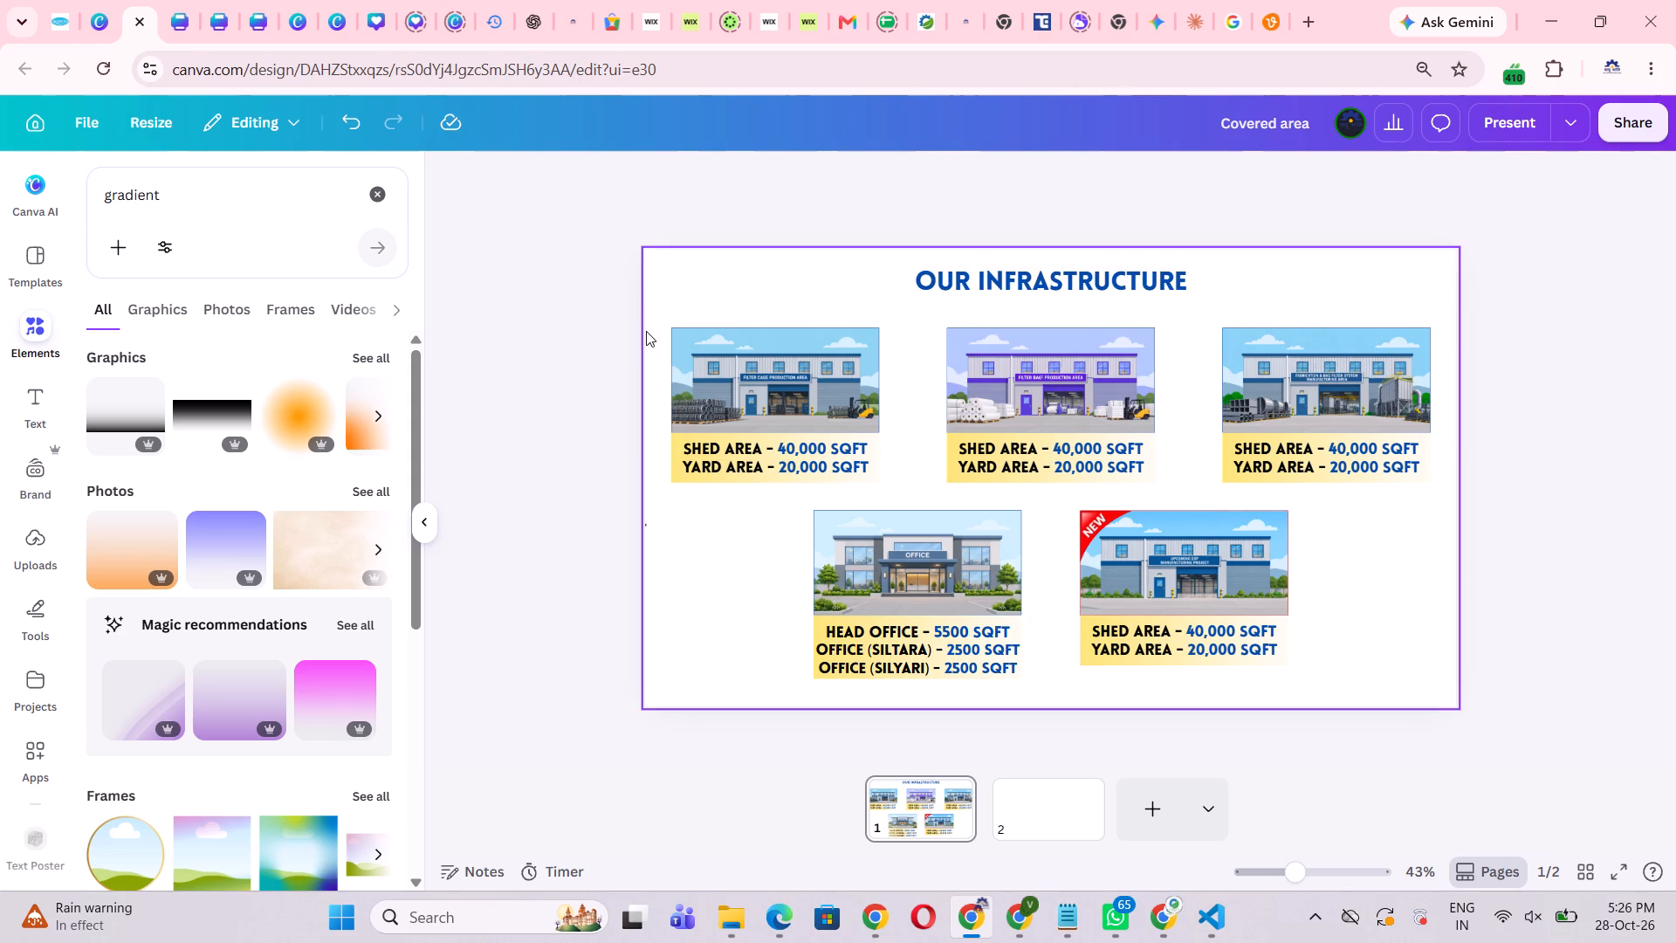
Move all five building images with their captions and gradient strips slightly up together, keeping them horizontally centred.
drag(647, 324, 1405, 678)
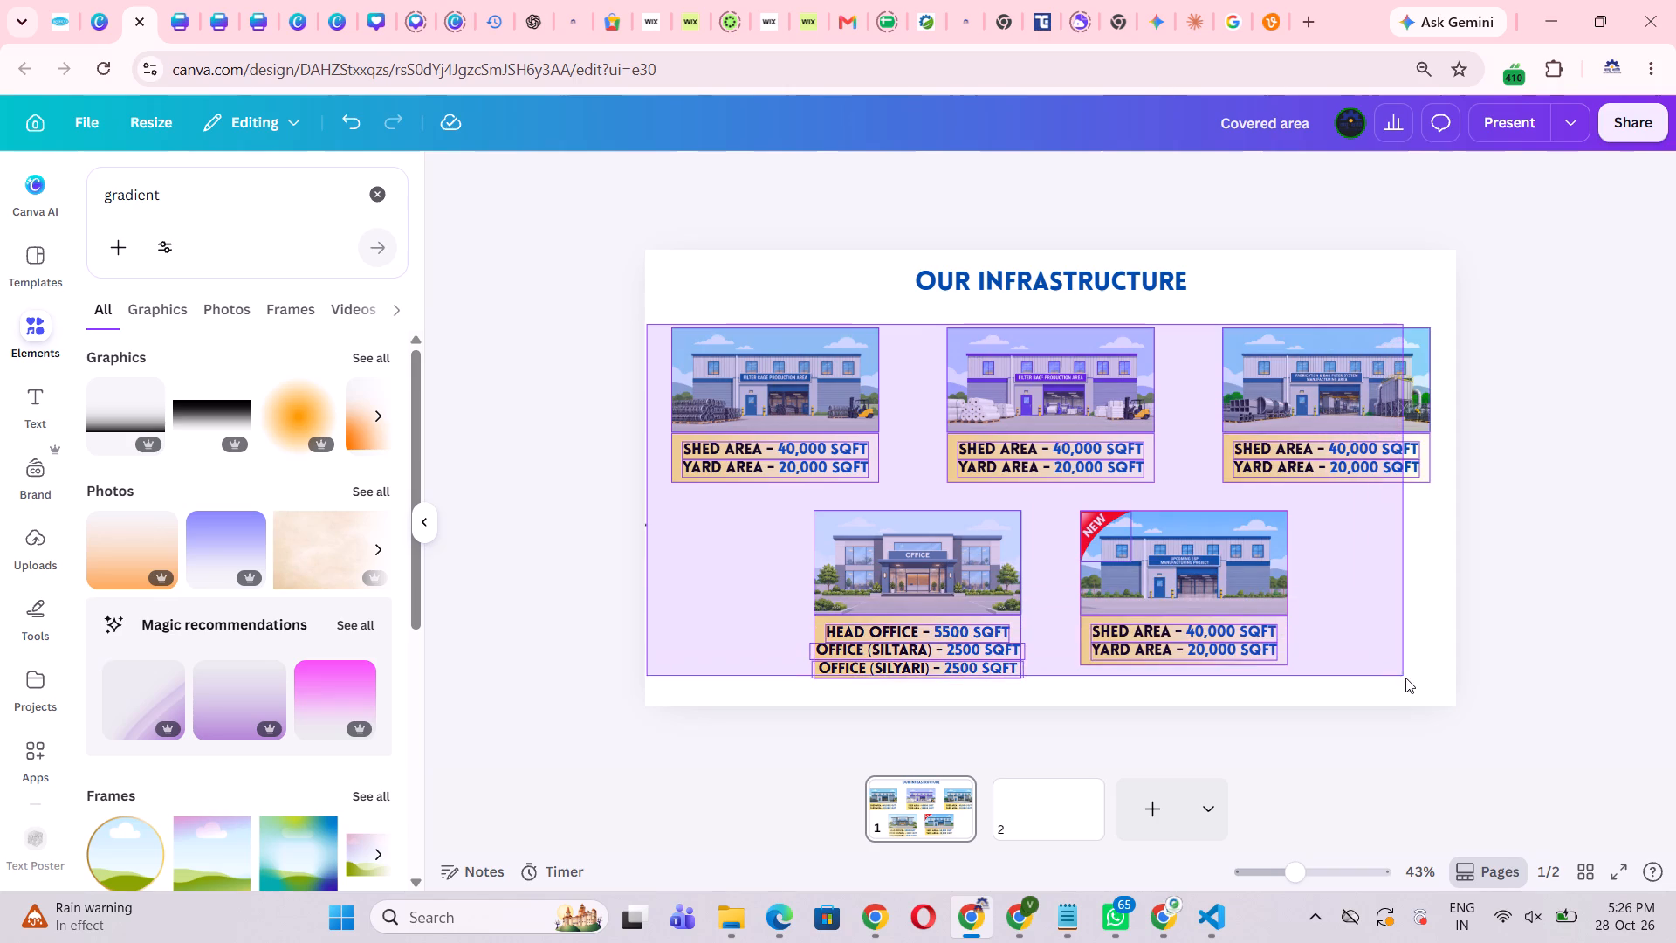
click(1378, 589)
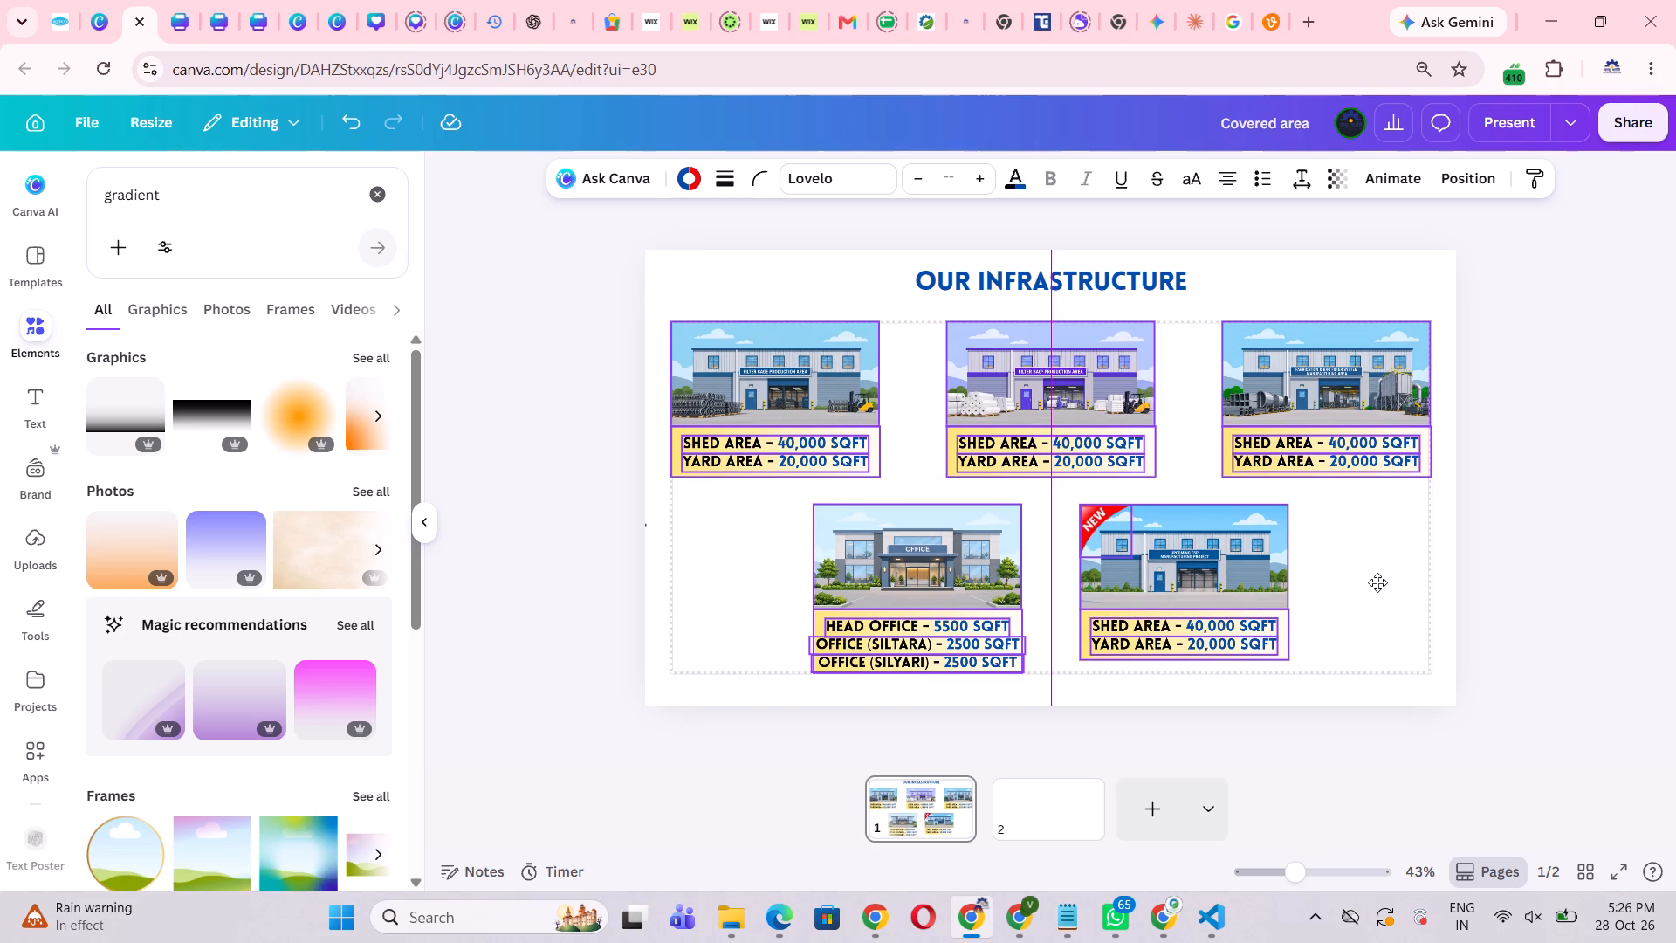
click(1582, 612)
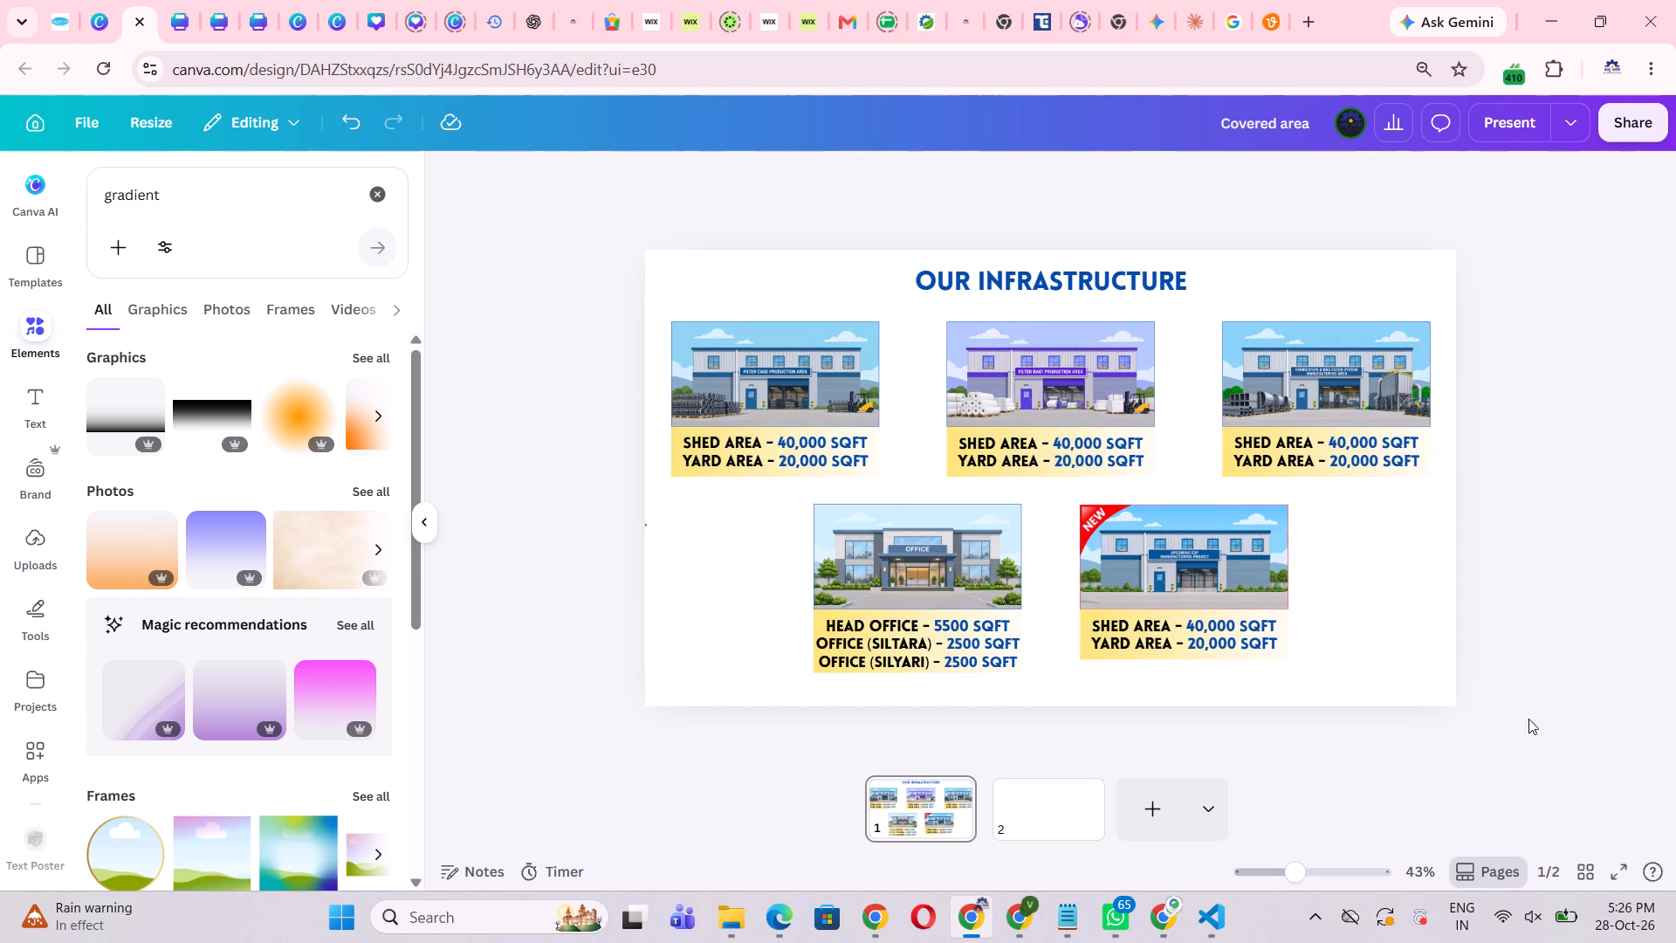
click(1288, 687)
click(1675, 668)
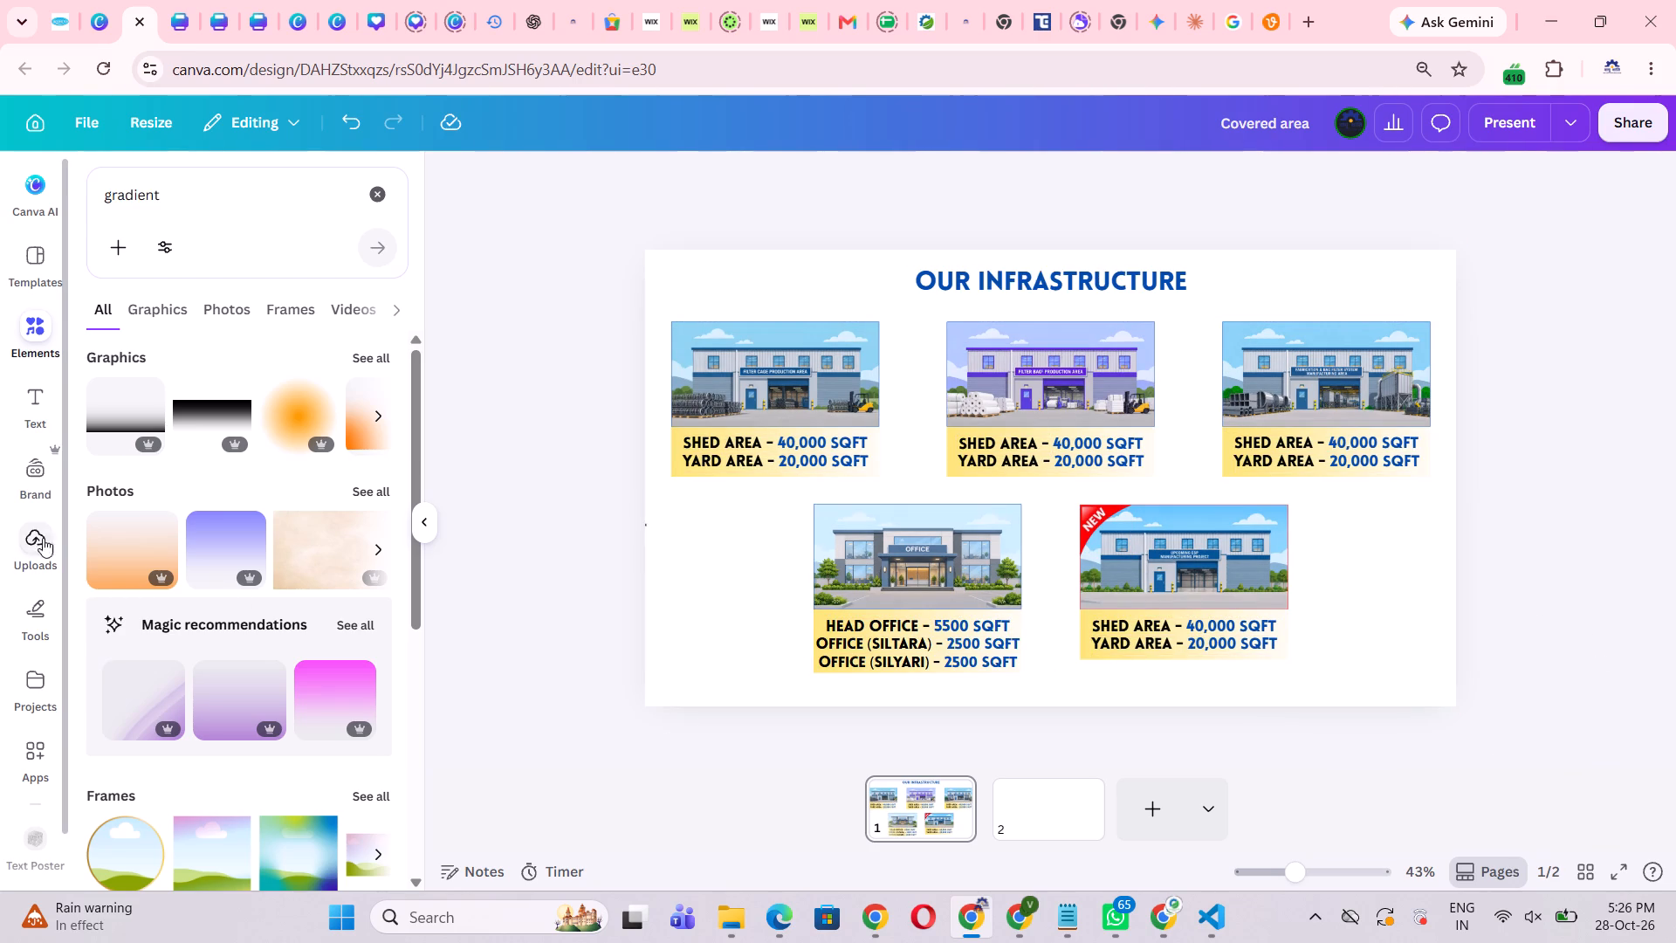
Draw a straight horizontal line below the office captions, running across the slide and past its right edge.
click(39, 600)
click(97, 481)
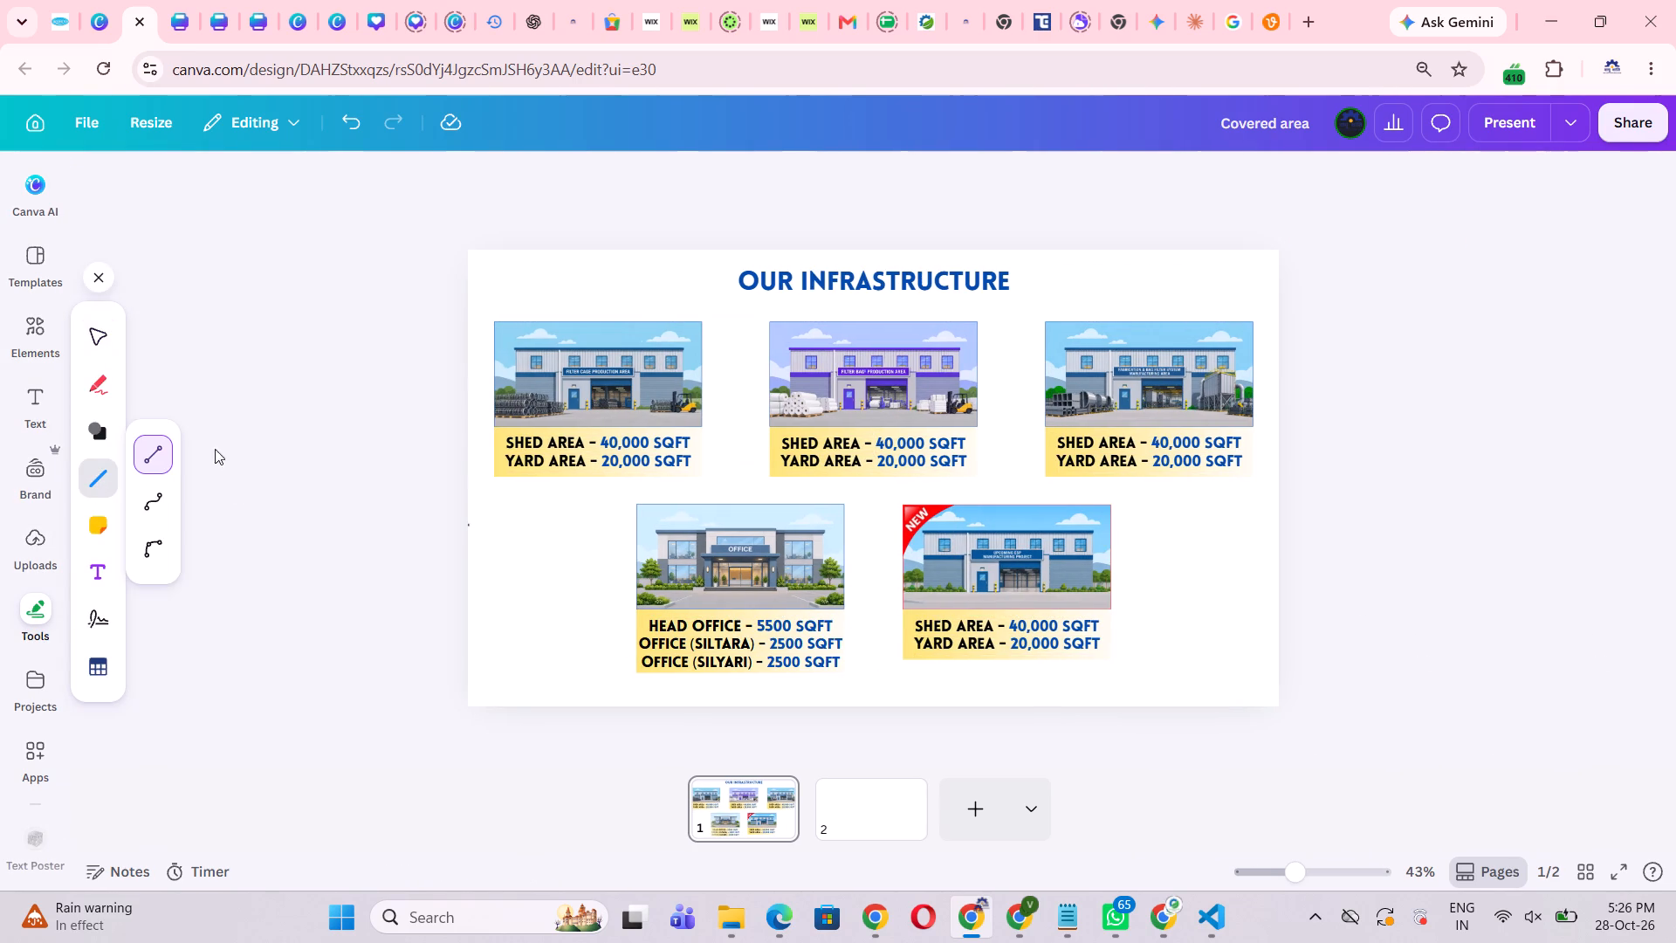
click(161, 452)
drag(497, 674, 779, 678)
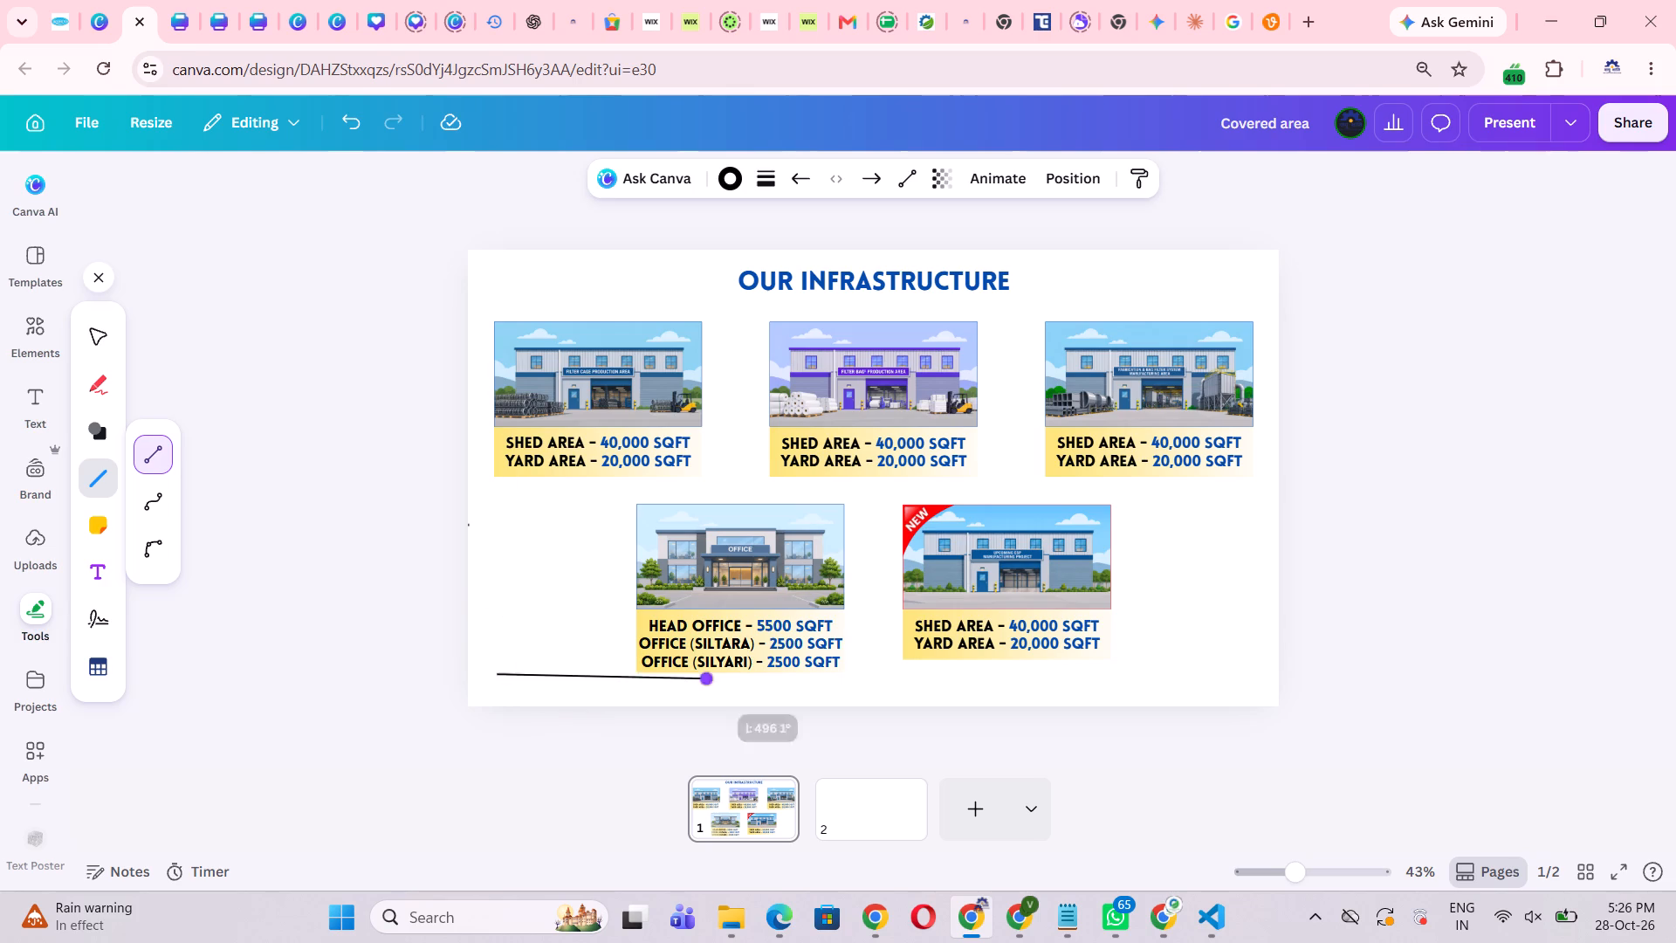
drag(779, 678, 1295, 672)
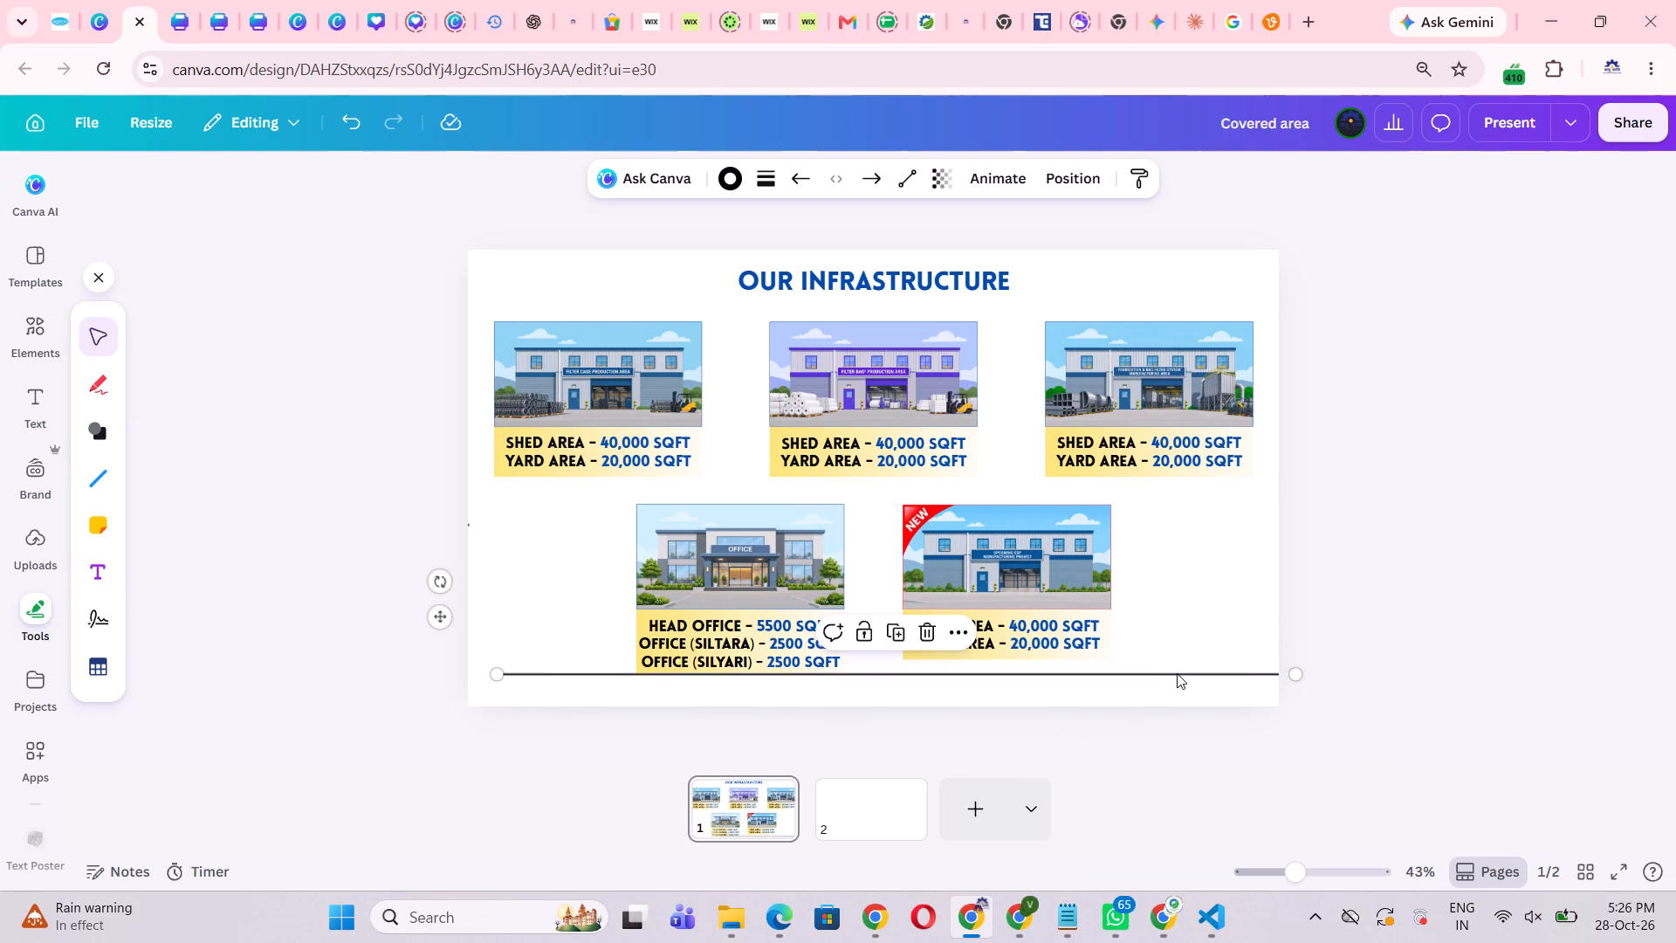
drag(1177, 673, 1157, 685)
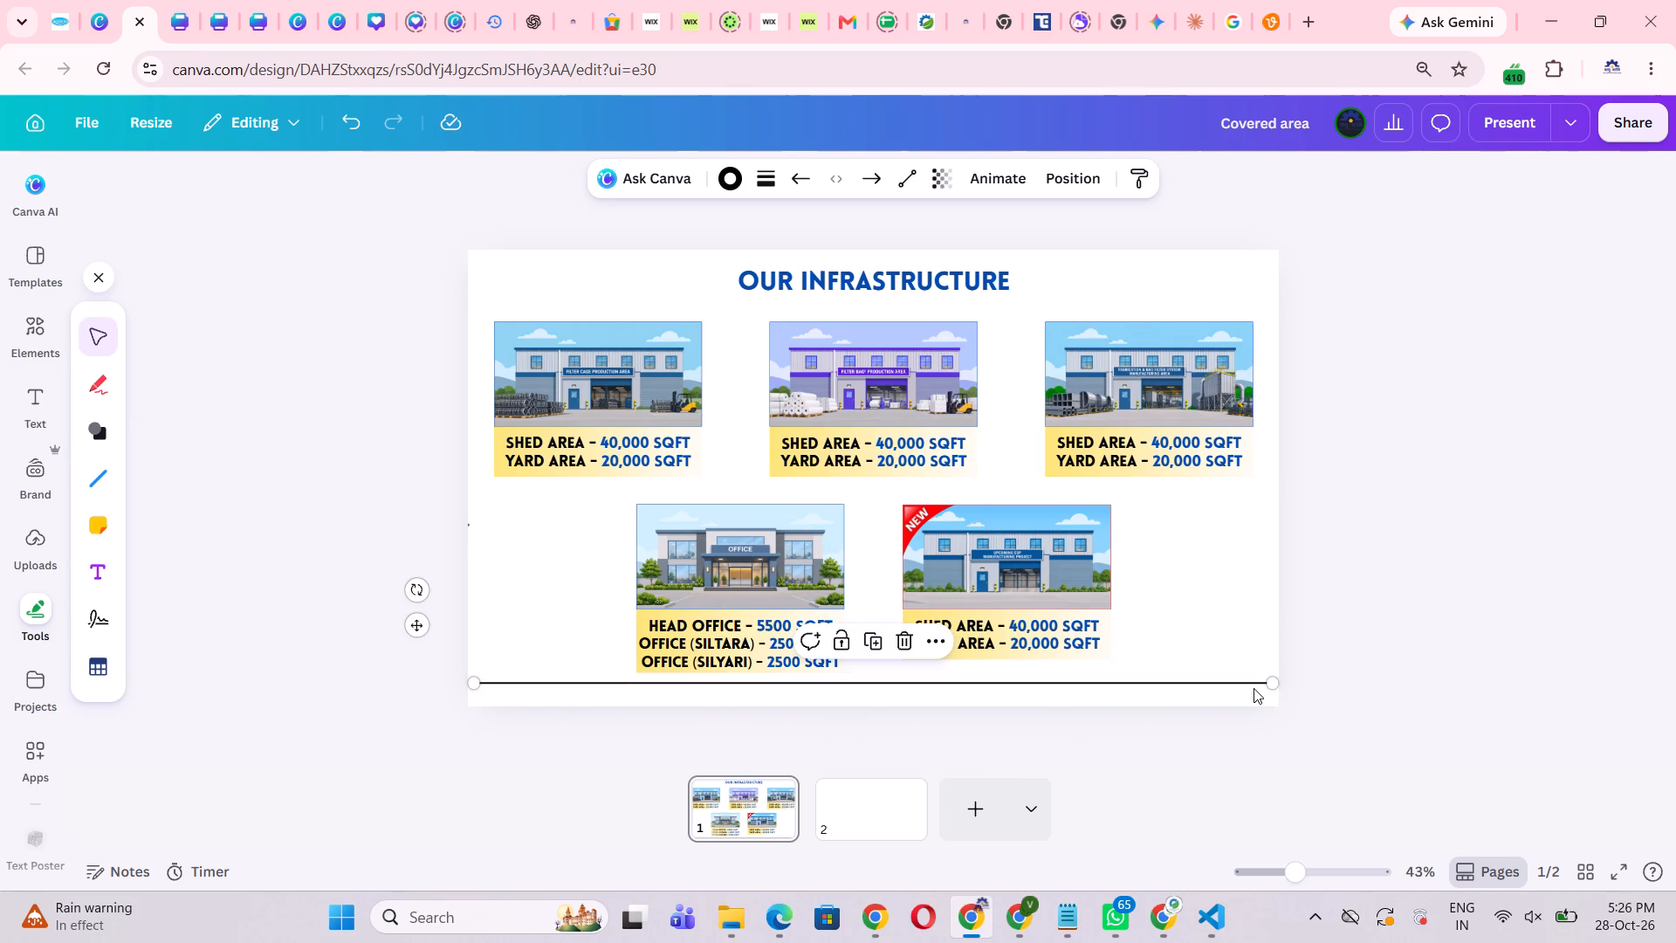
drag(1270, 683, 1365, 683)
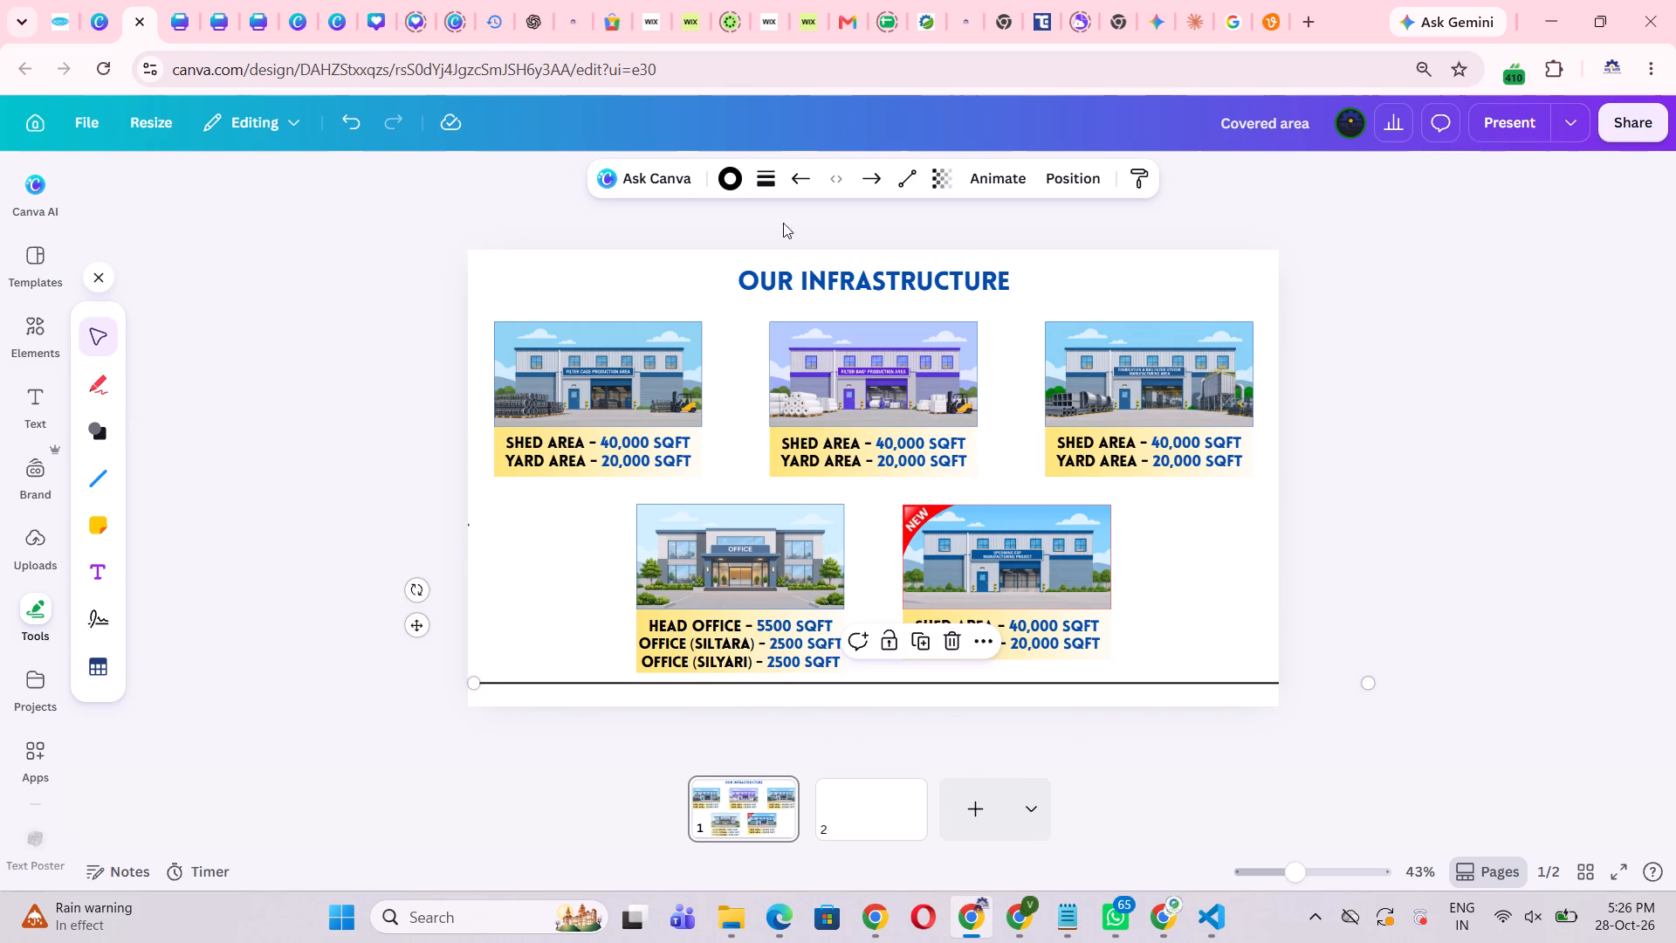
Set the line's stroke weight to 31 and move it down onto the slide's bottom edge, starting at the left edge.
click(755, 180)
drag(637, 354, 658, 356)
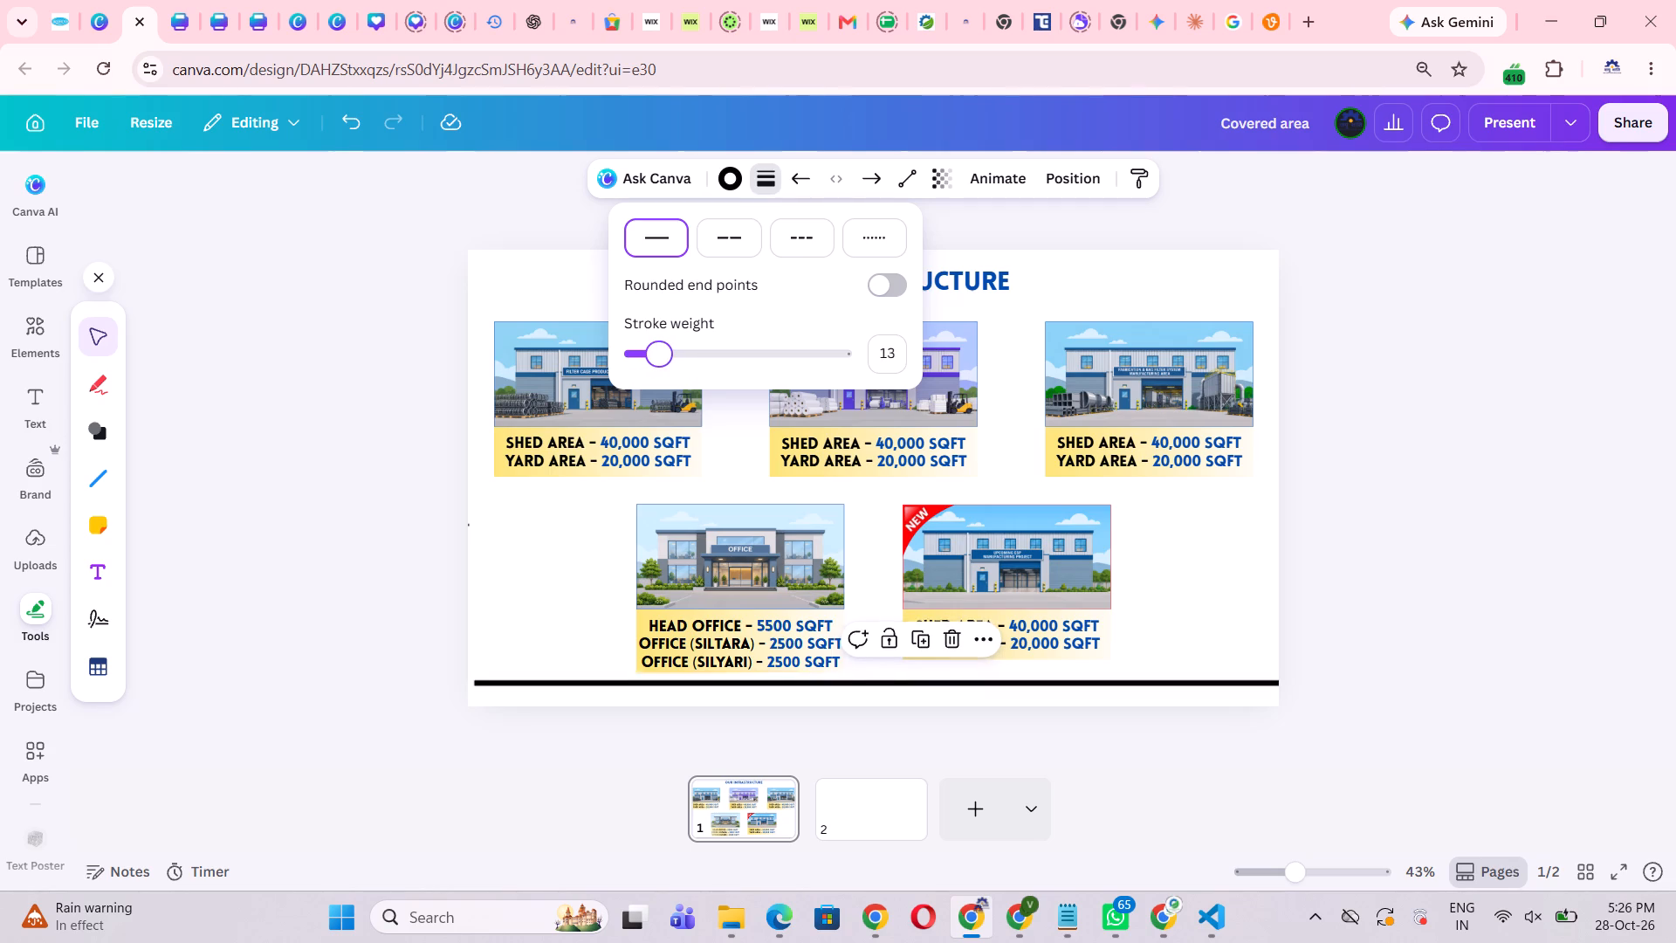
drag(658, 356, 696, 356)
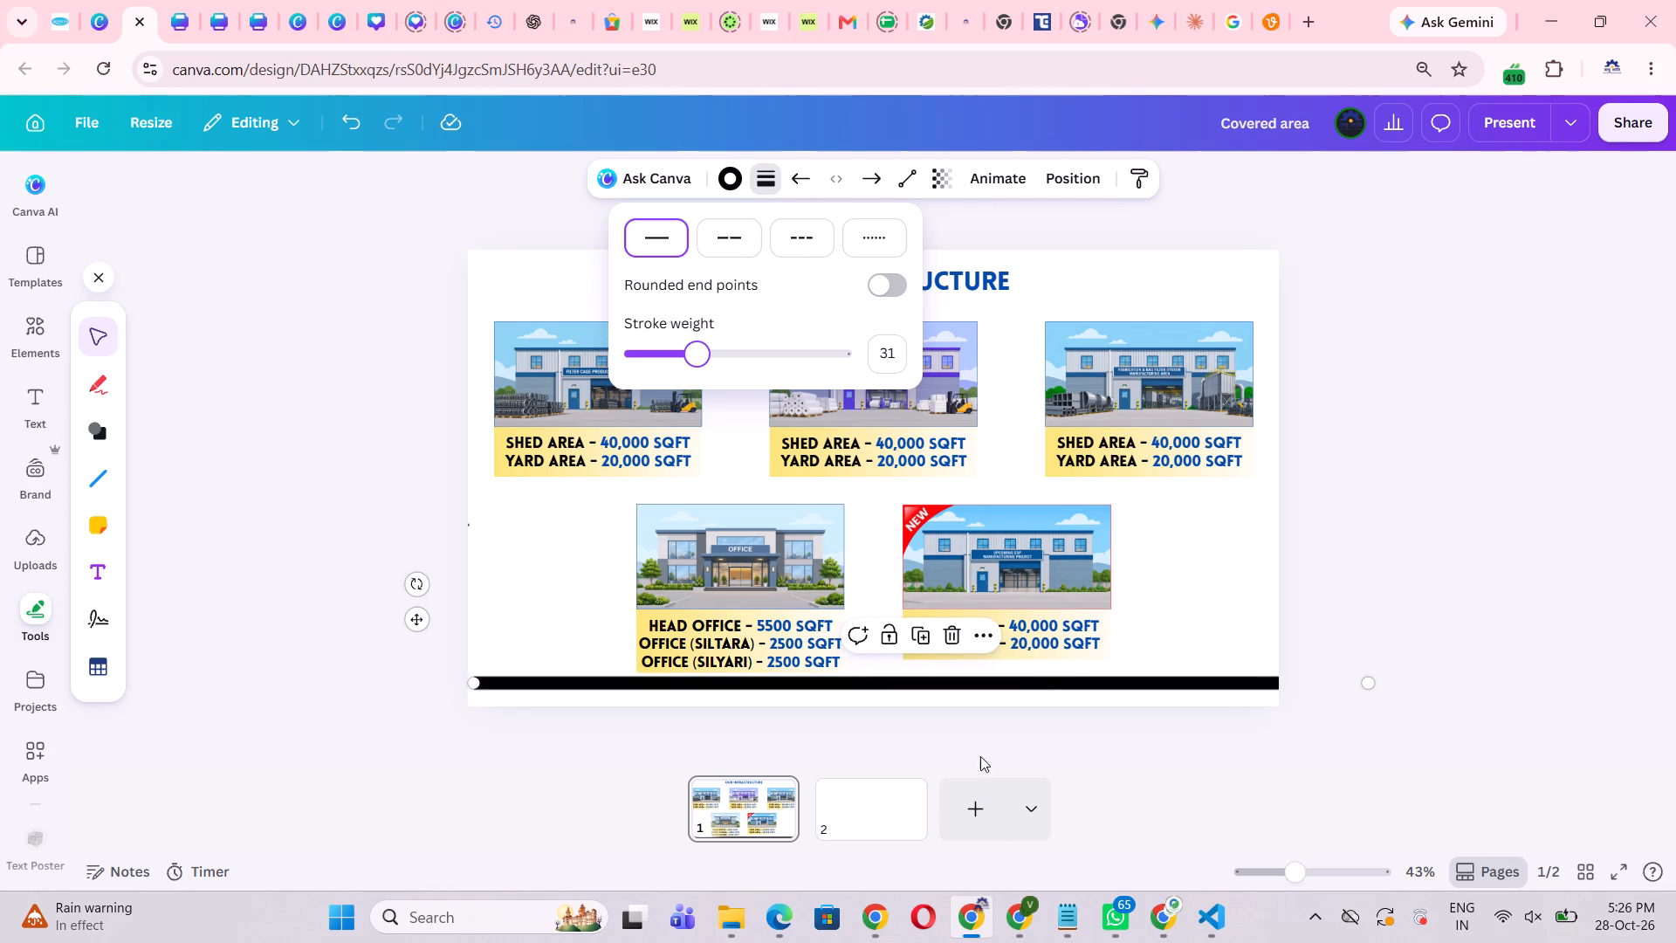
drag(1046, 679, 1047, 701)
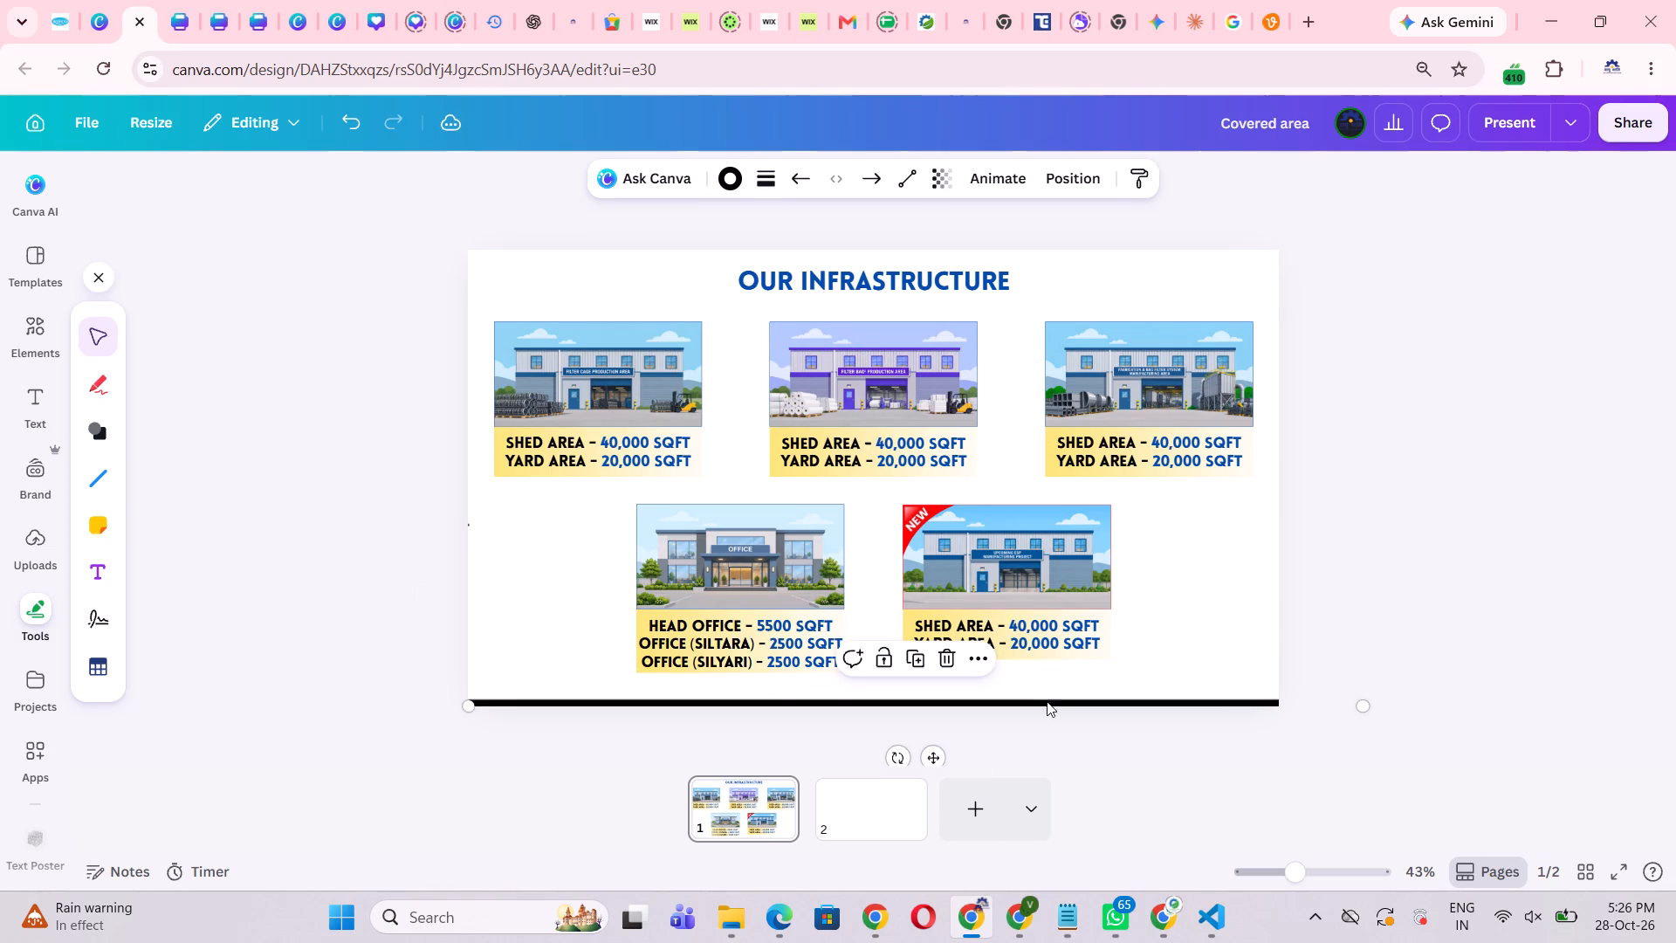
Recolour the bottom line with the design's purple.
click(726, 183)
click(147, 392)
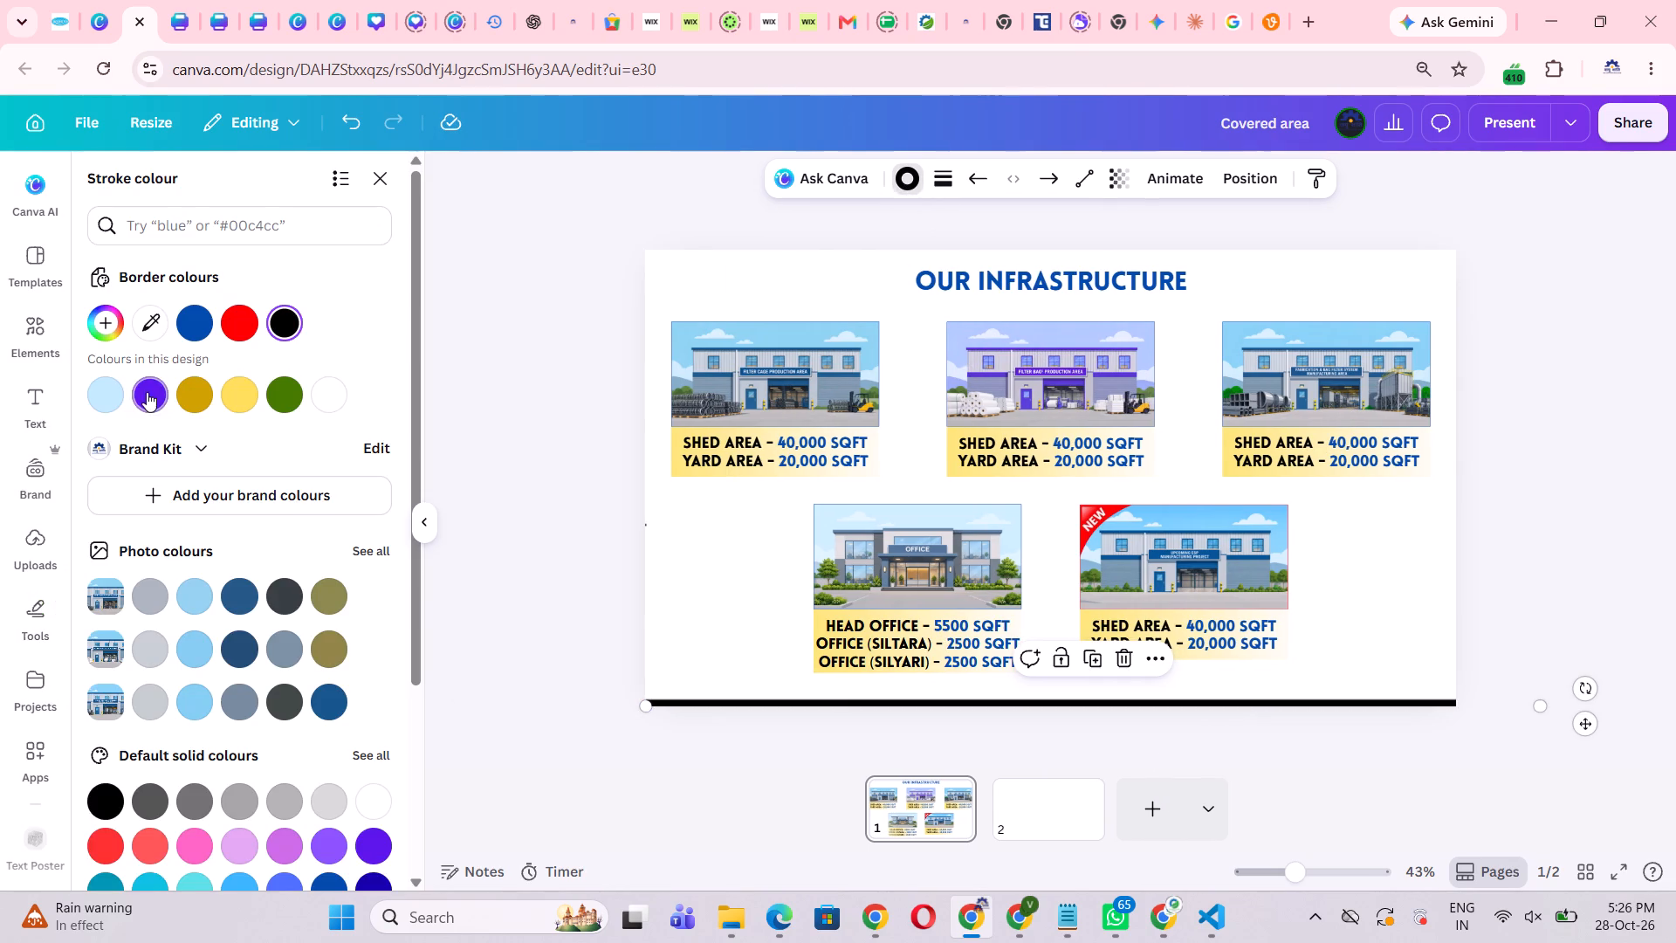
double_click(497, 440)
Recolour the bottom line with the design's dark blue used in the title.
click(1187, 705)
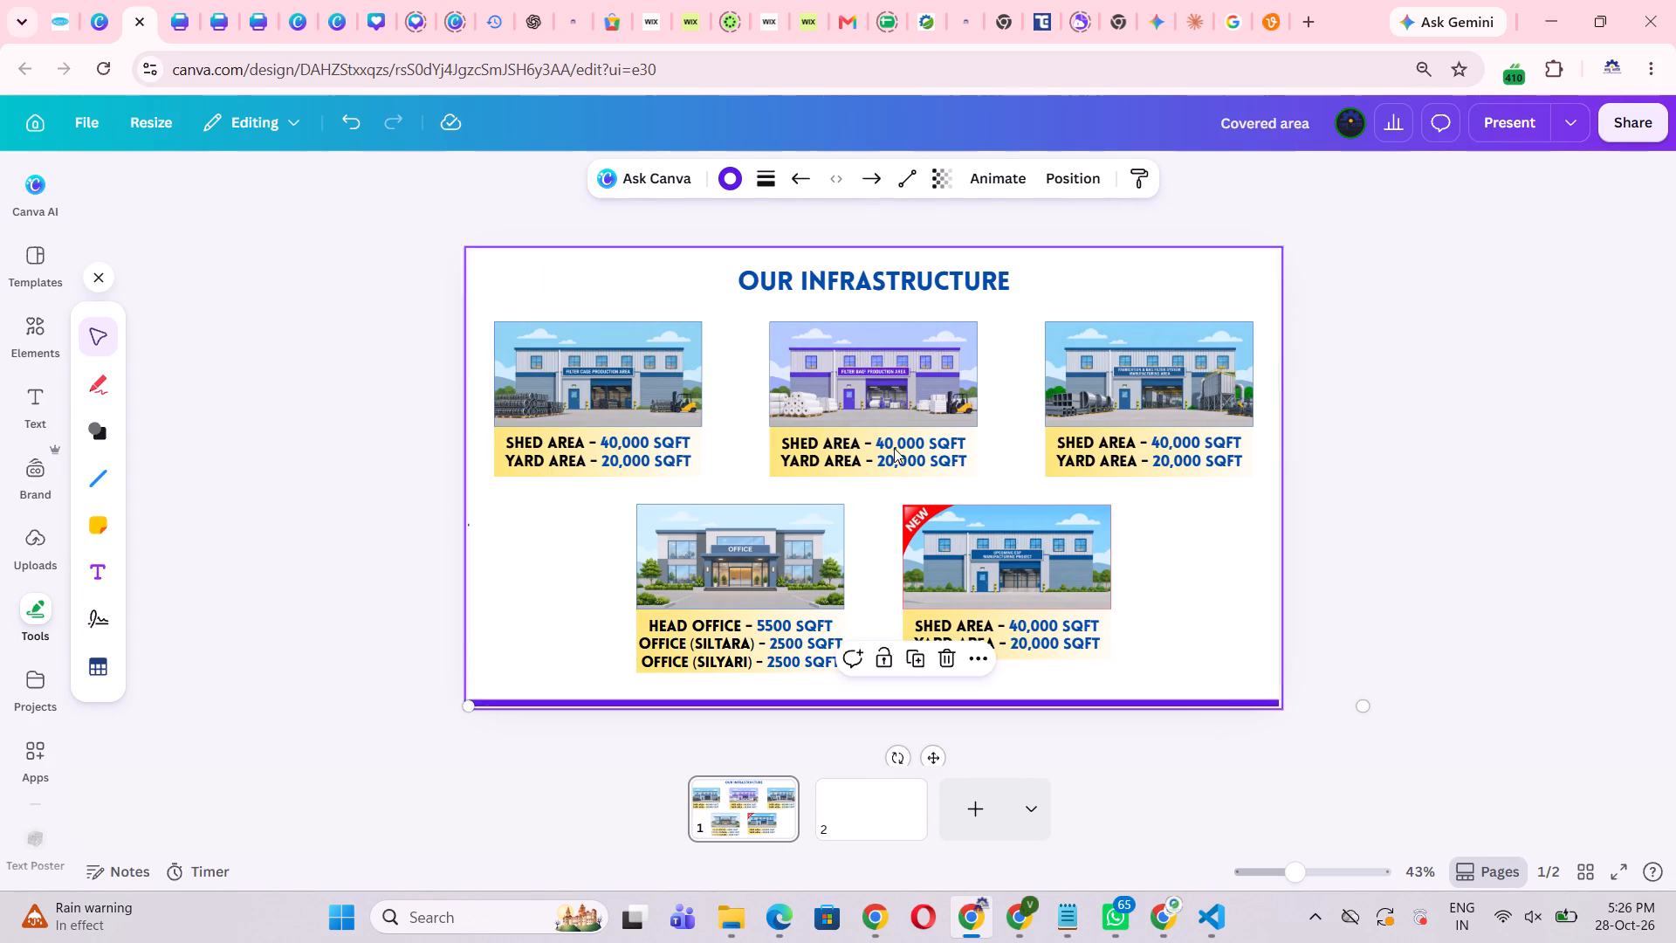
click(728, 173)
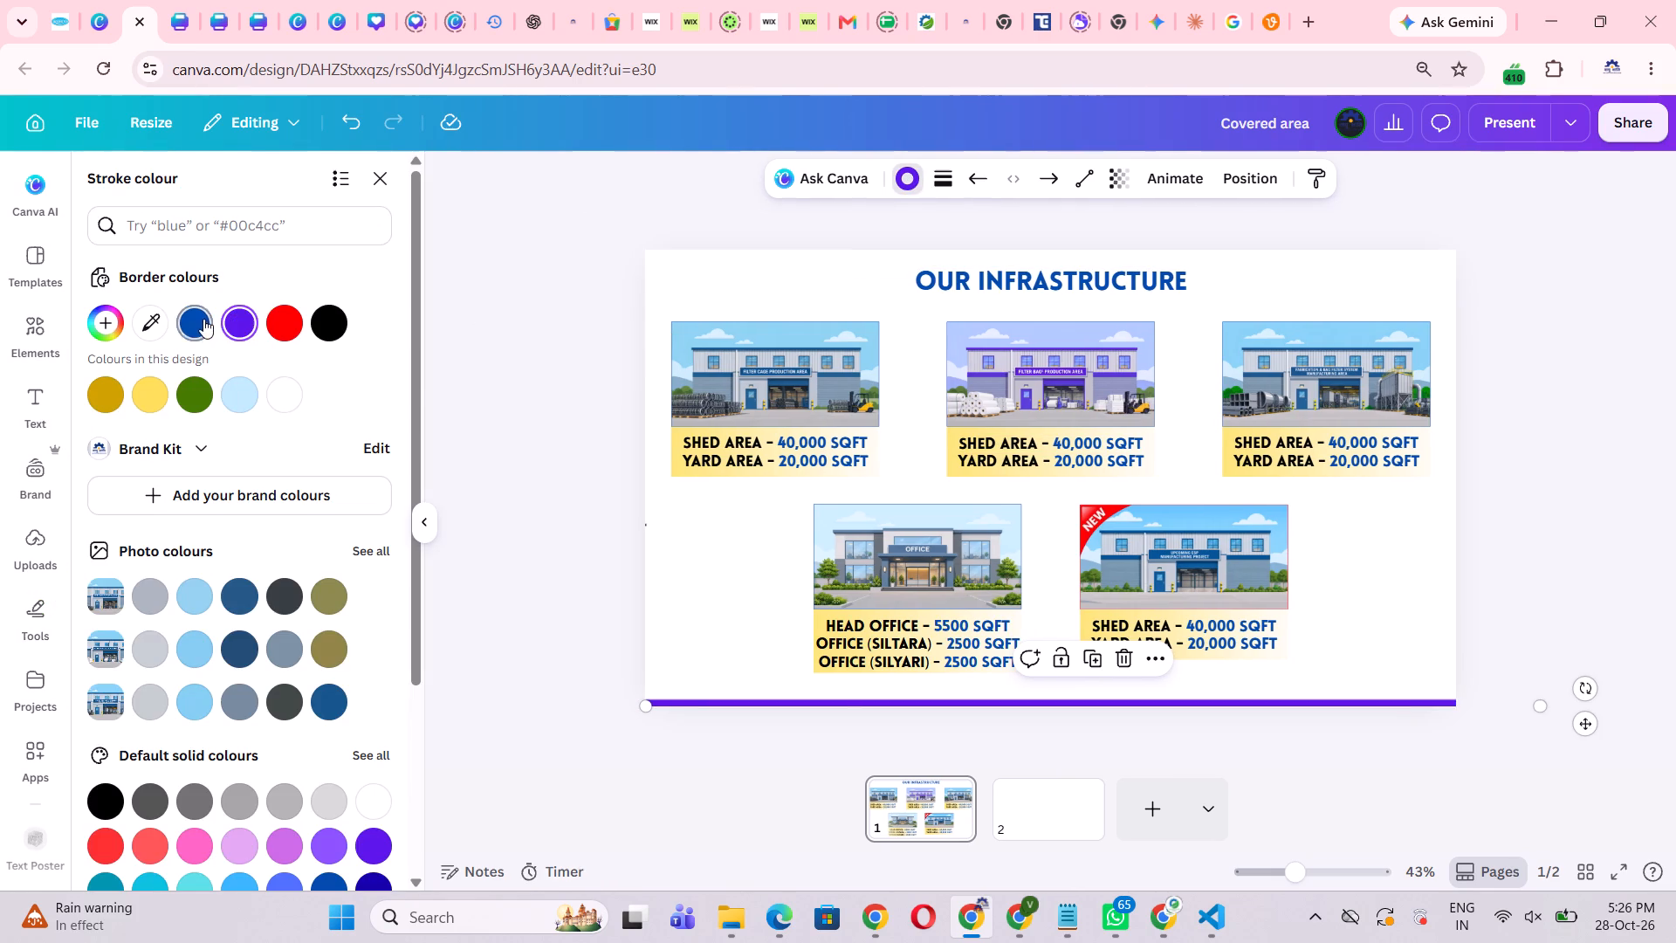
click(203, 319)
double_click(495, 390)
click(1453, 600)
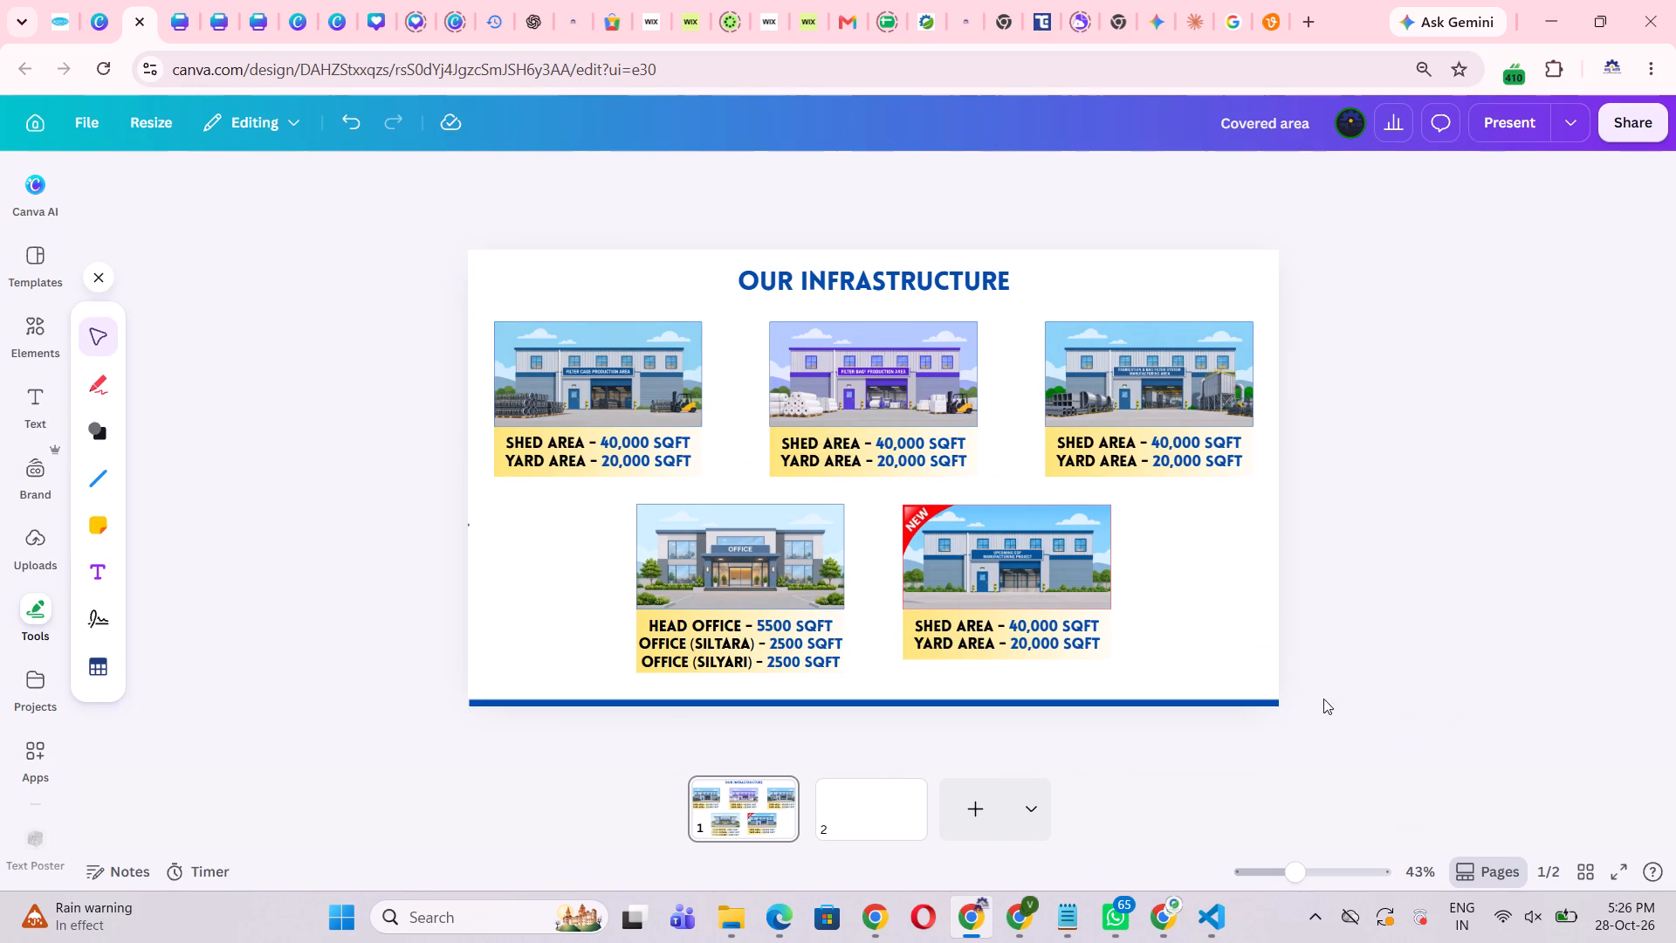
click(1474, 639)
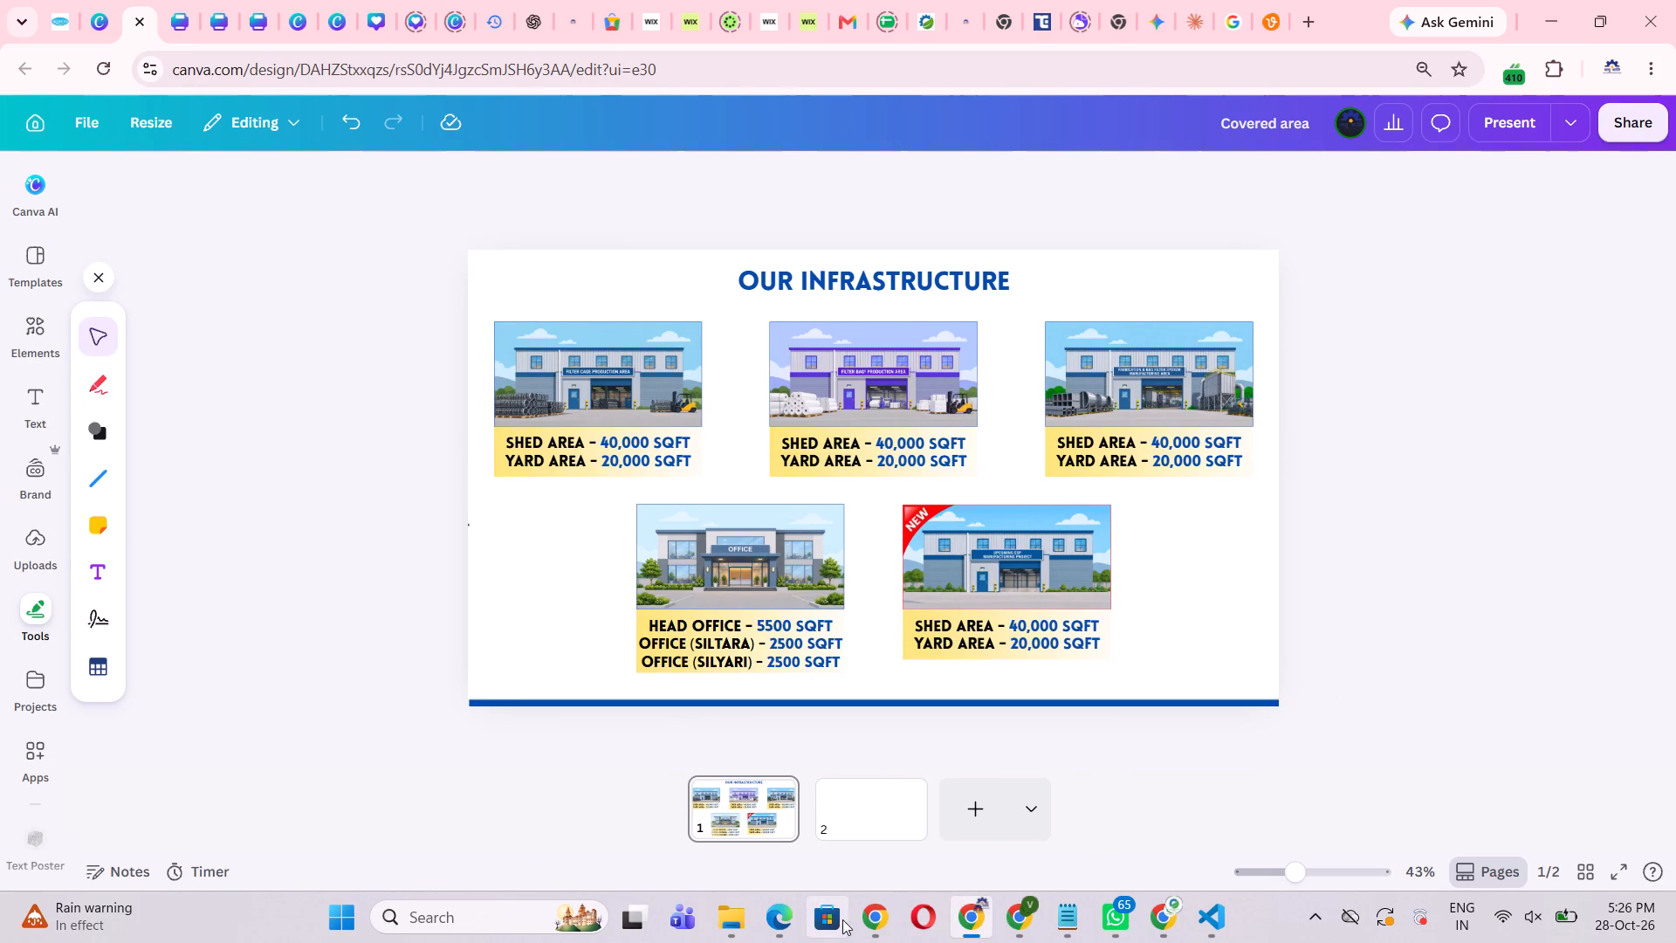
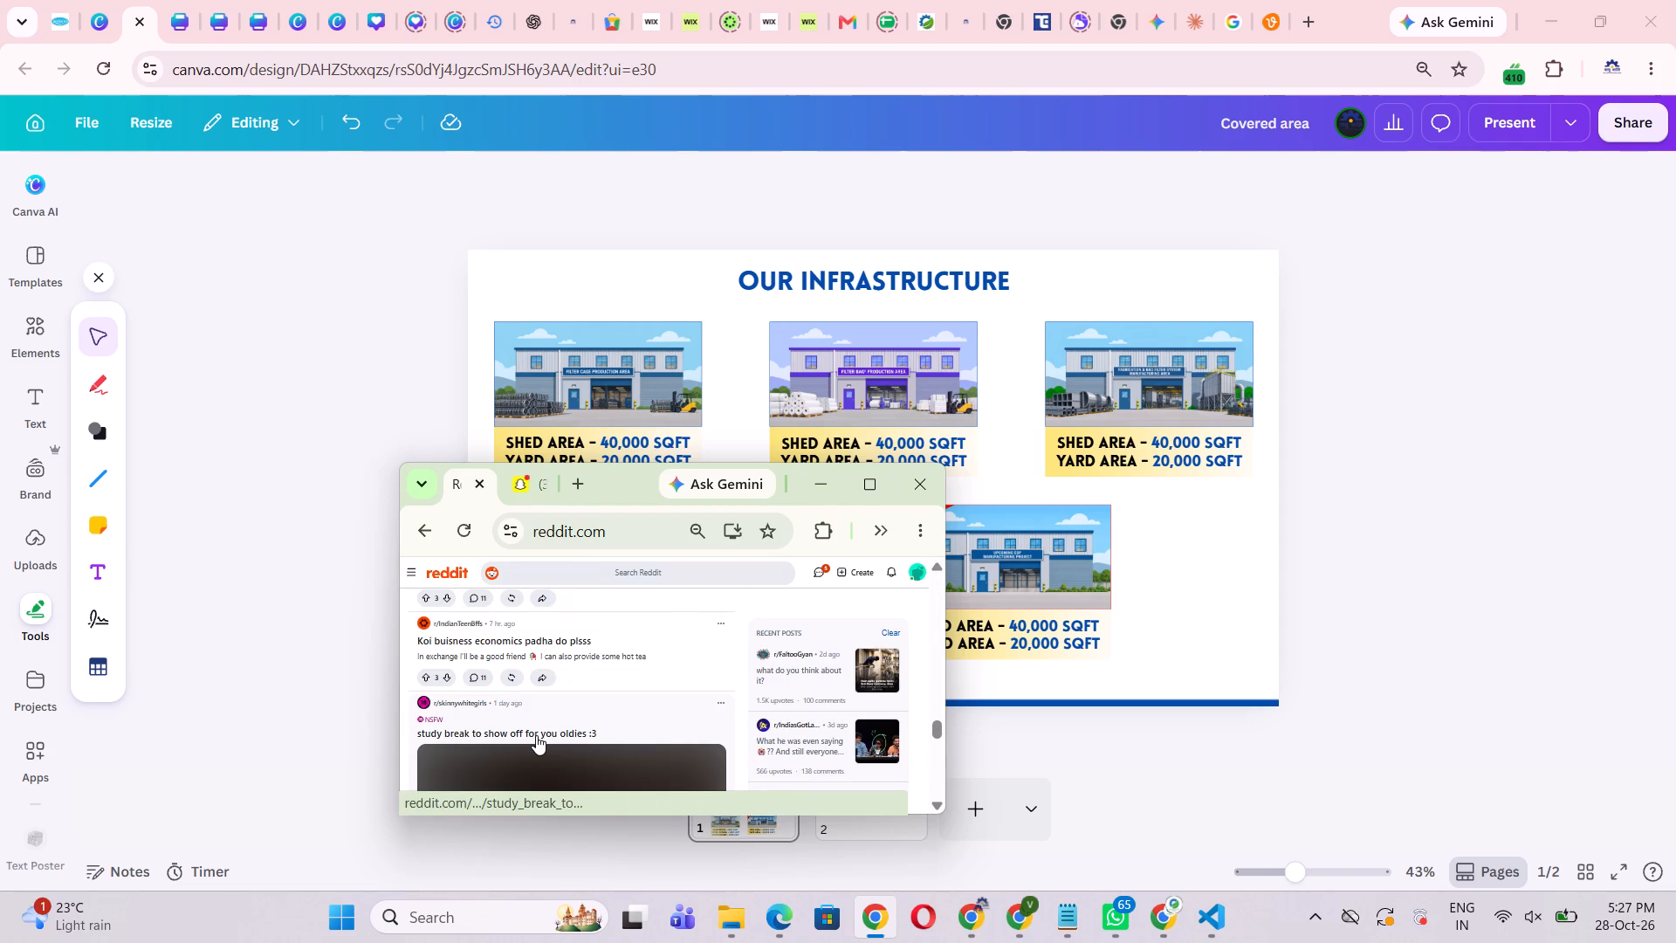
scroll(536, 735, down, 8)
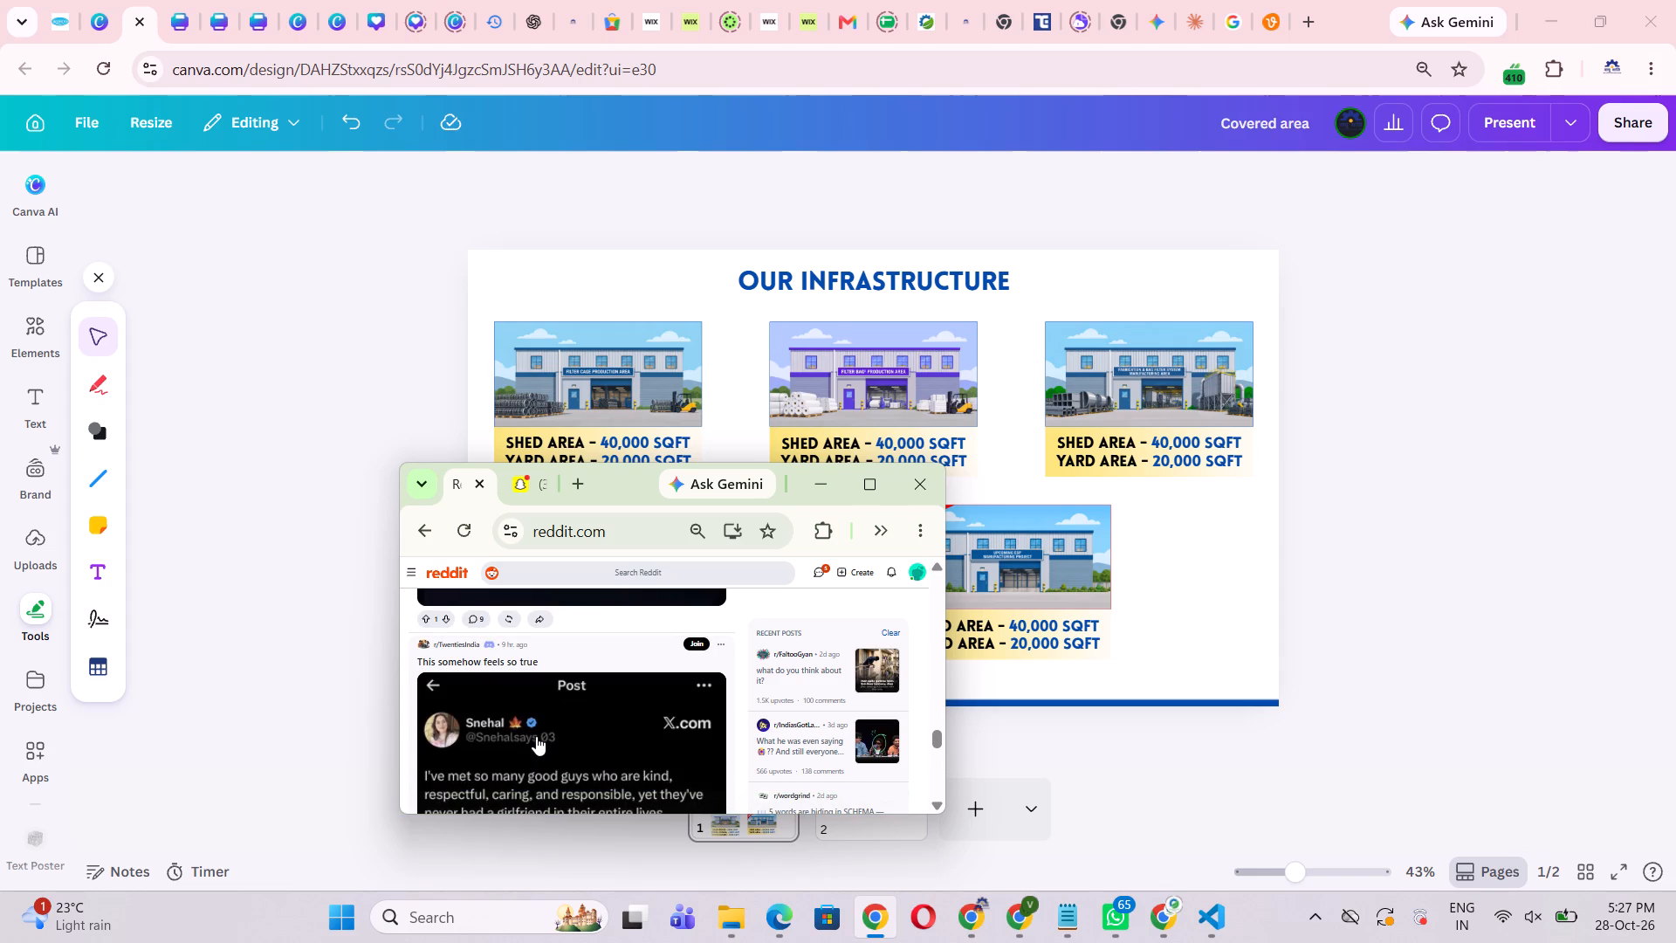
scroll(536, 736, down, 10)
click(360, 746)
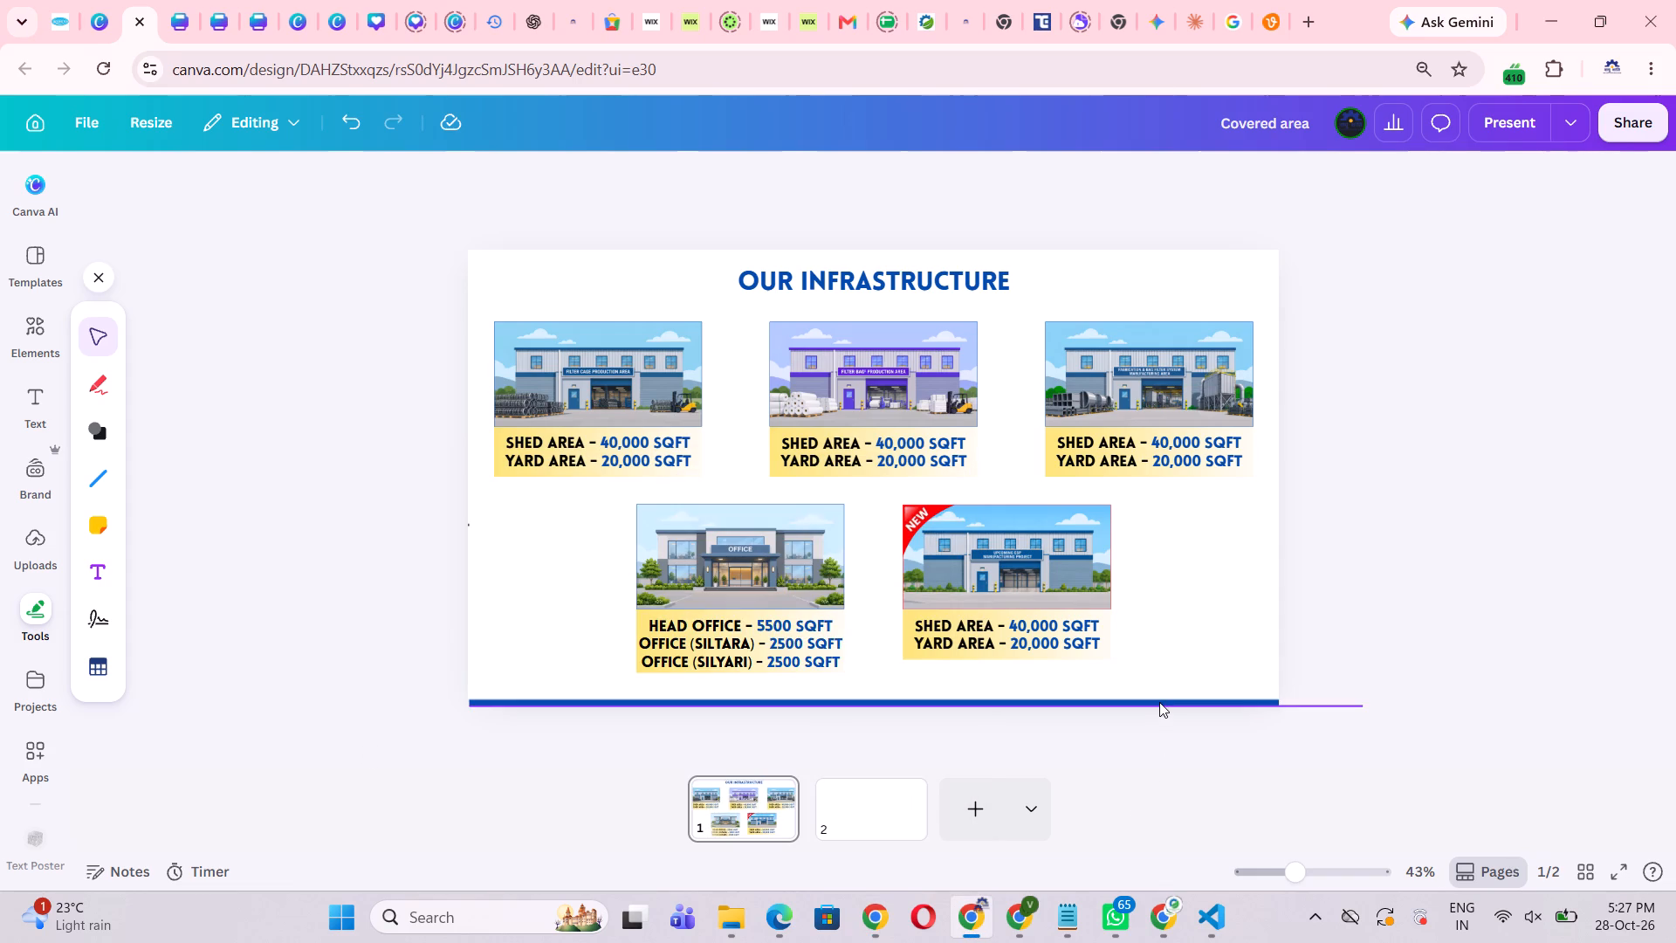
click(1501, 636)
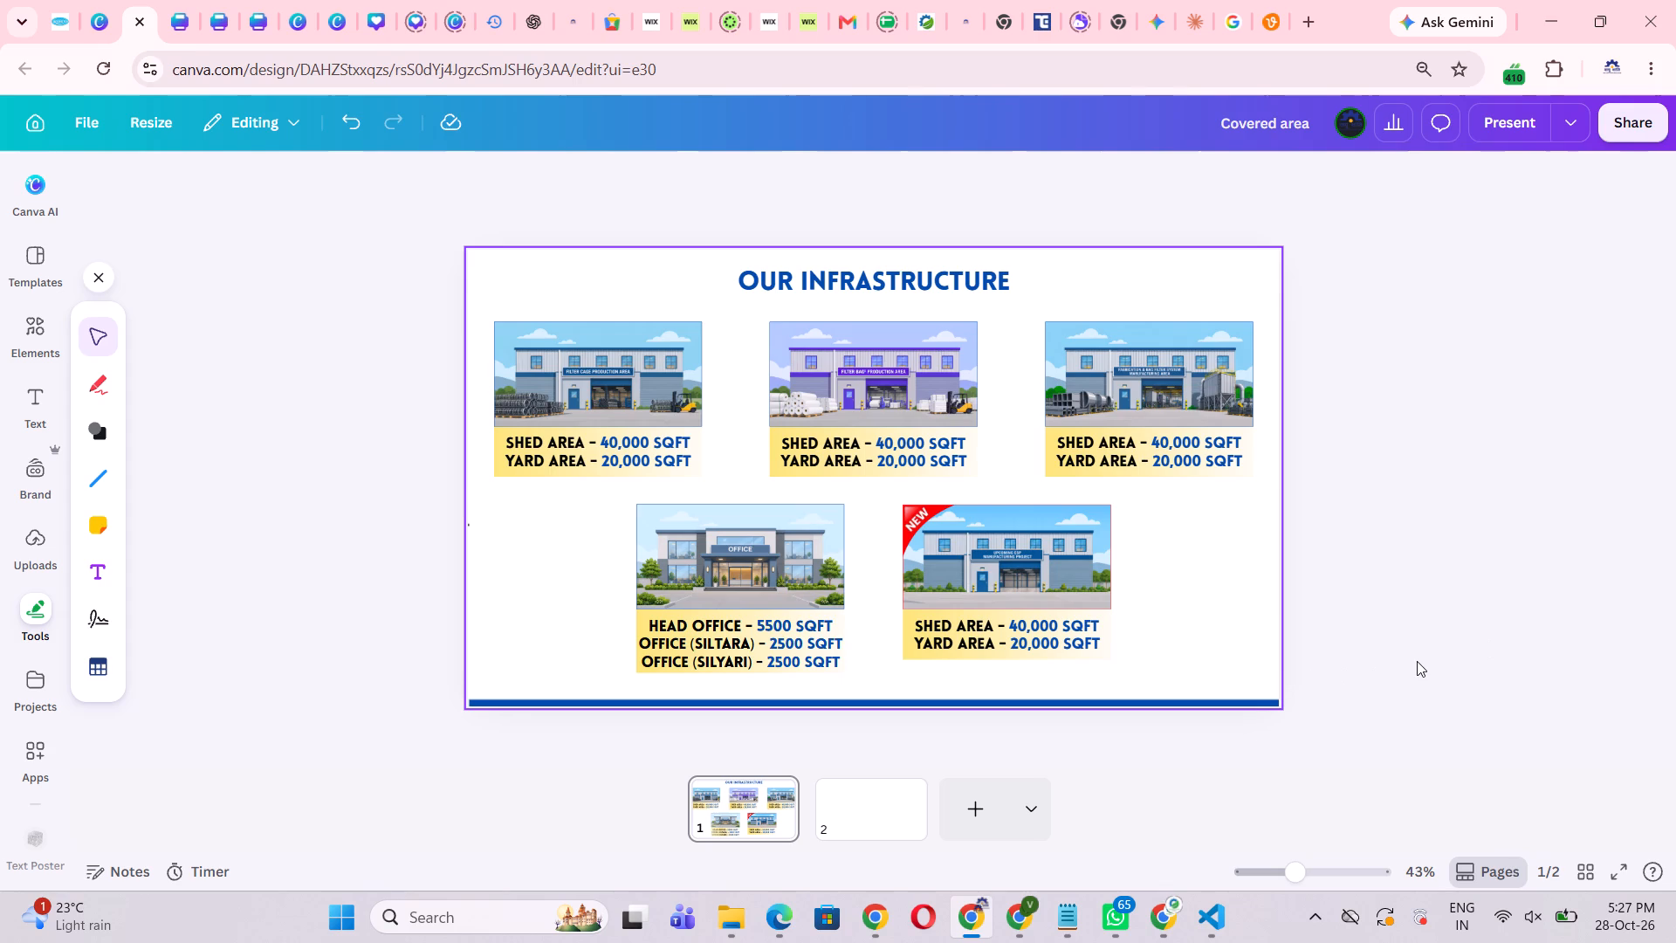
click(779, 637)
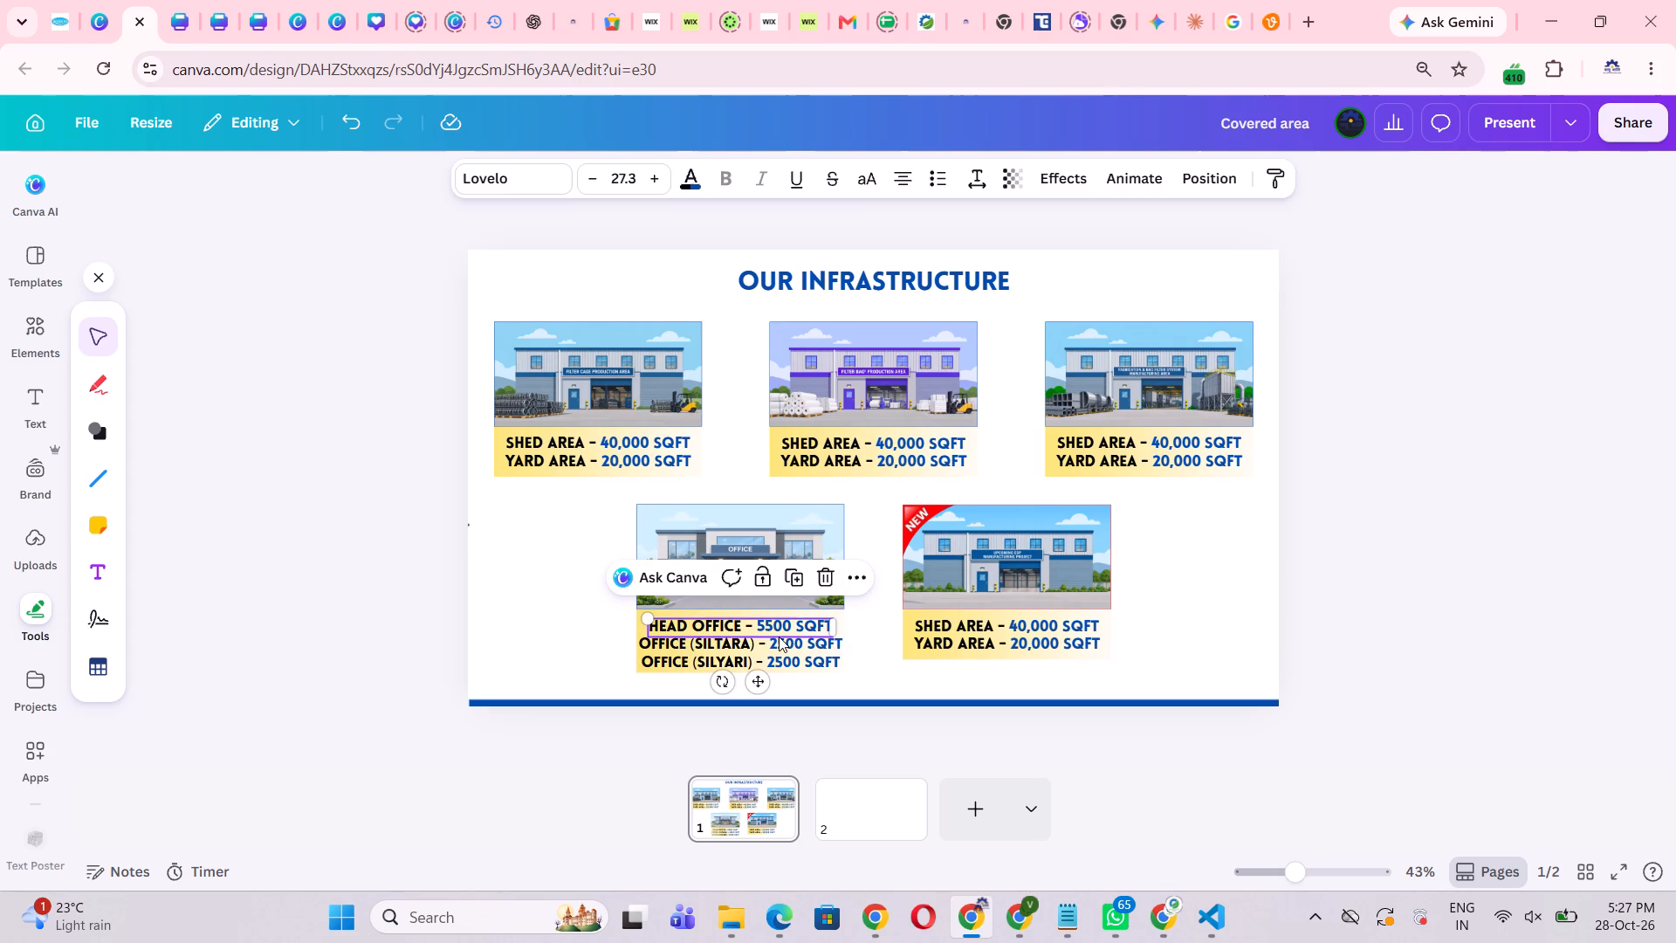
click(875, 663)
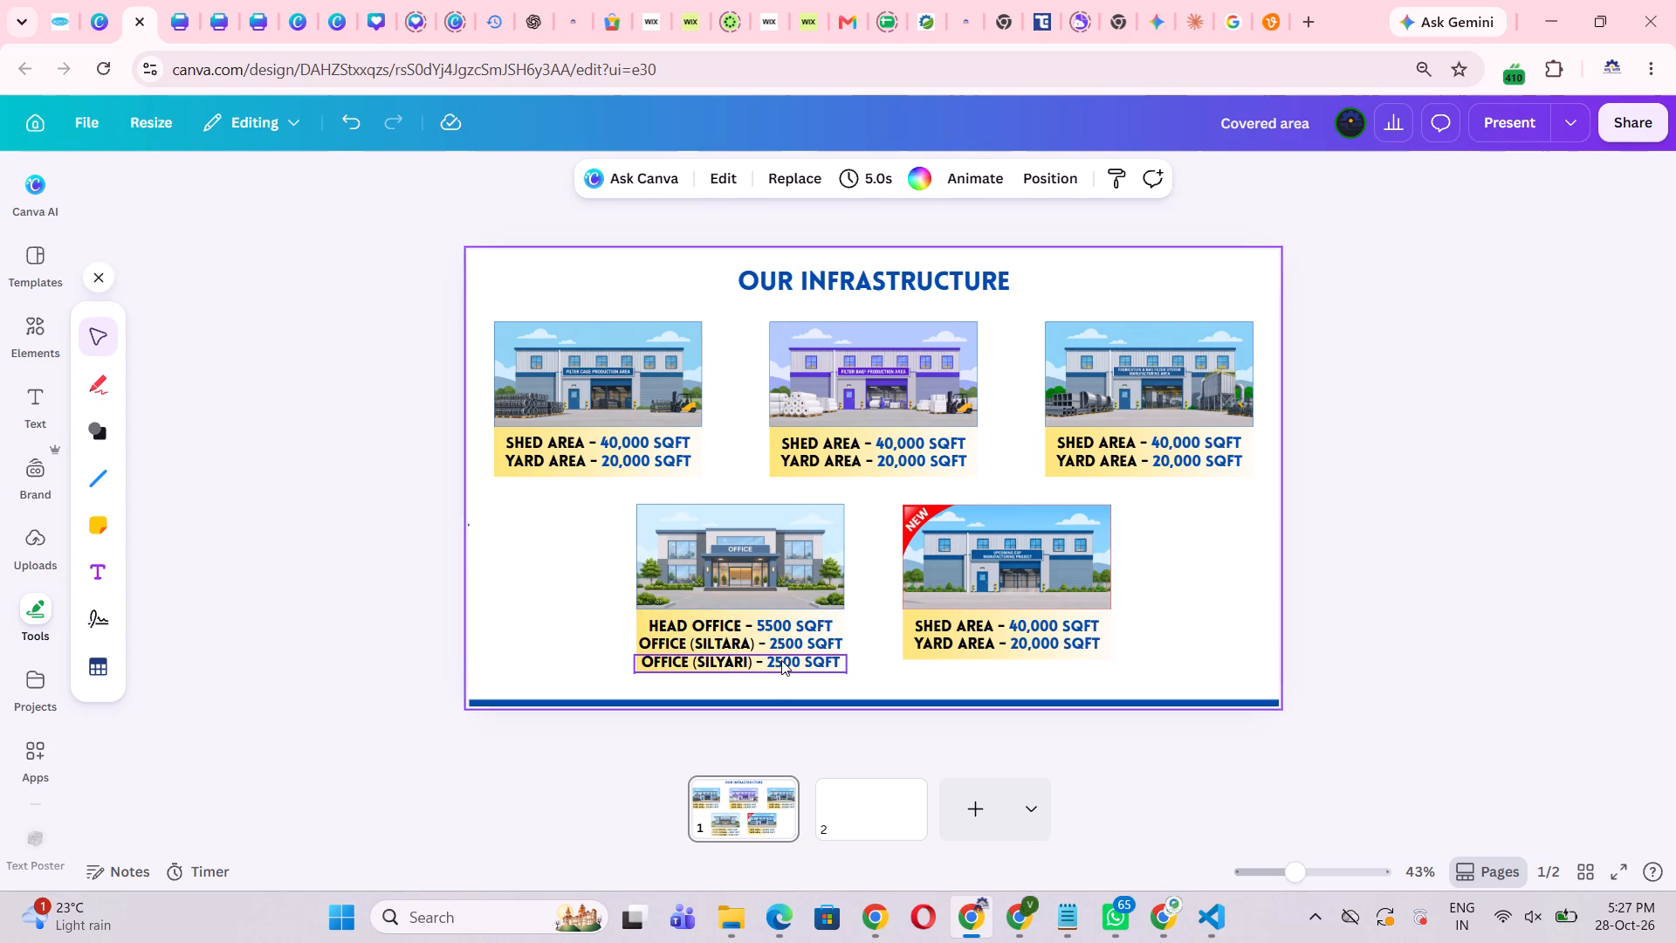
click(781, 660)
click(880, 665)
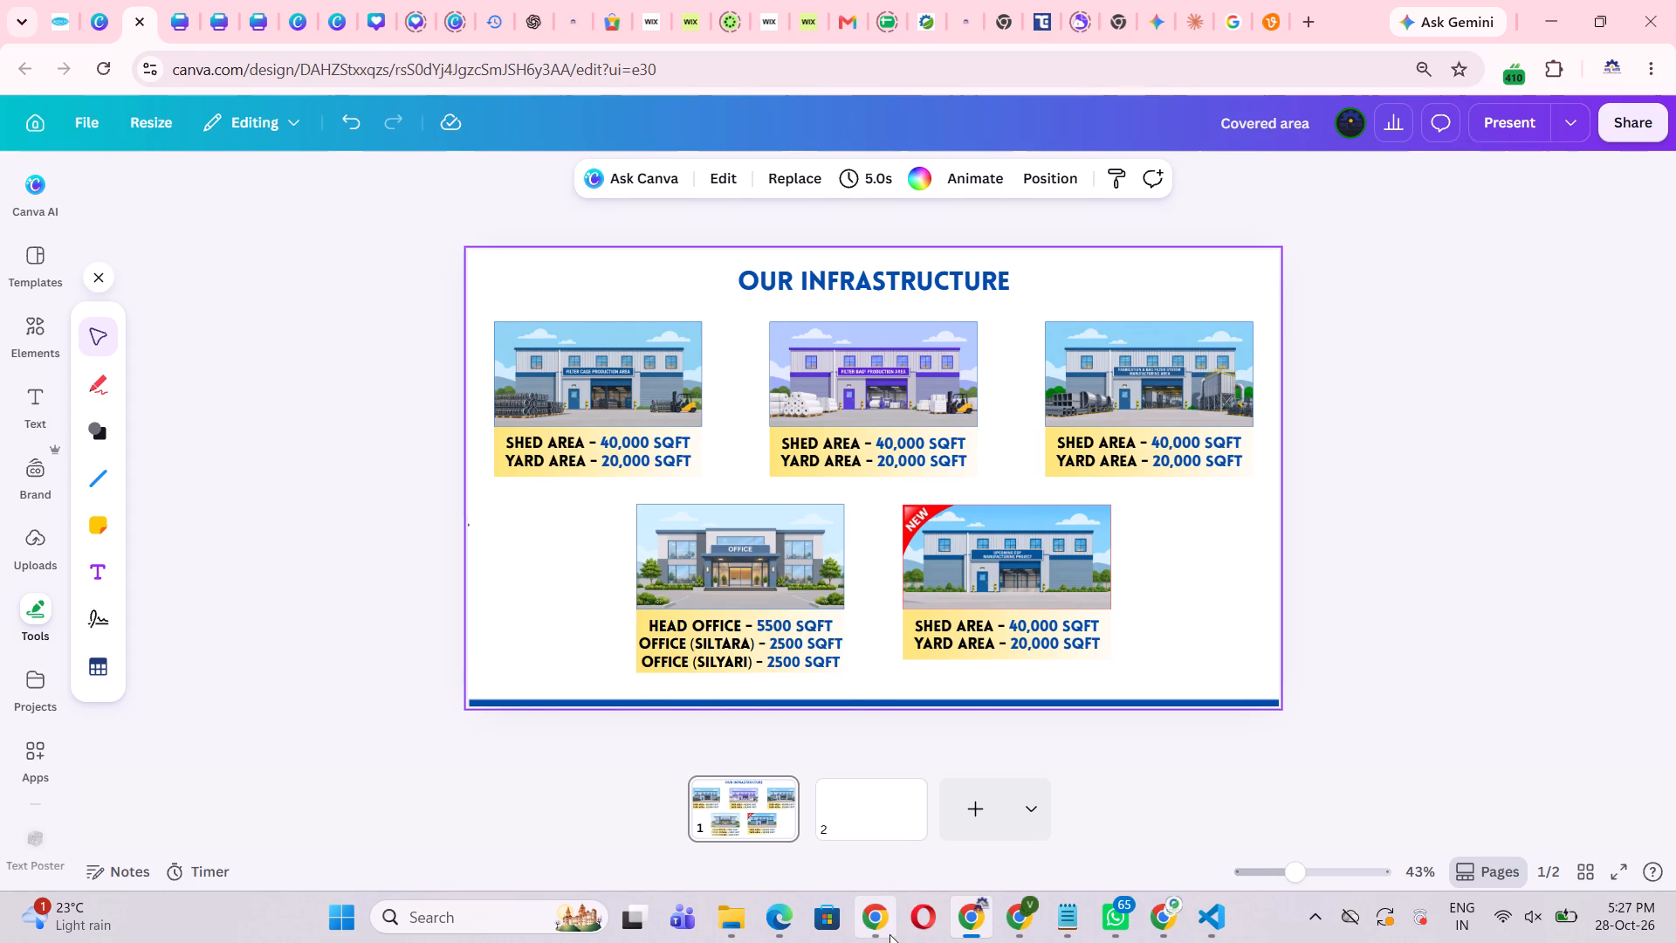
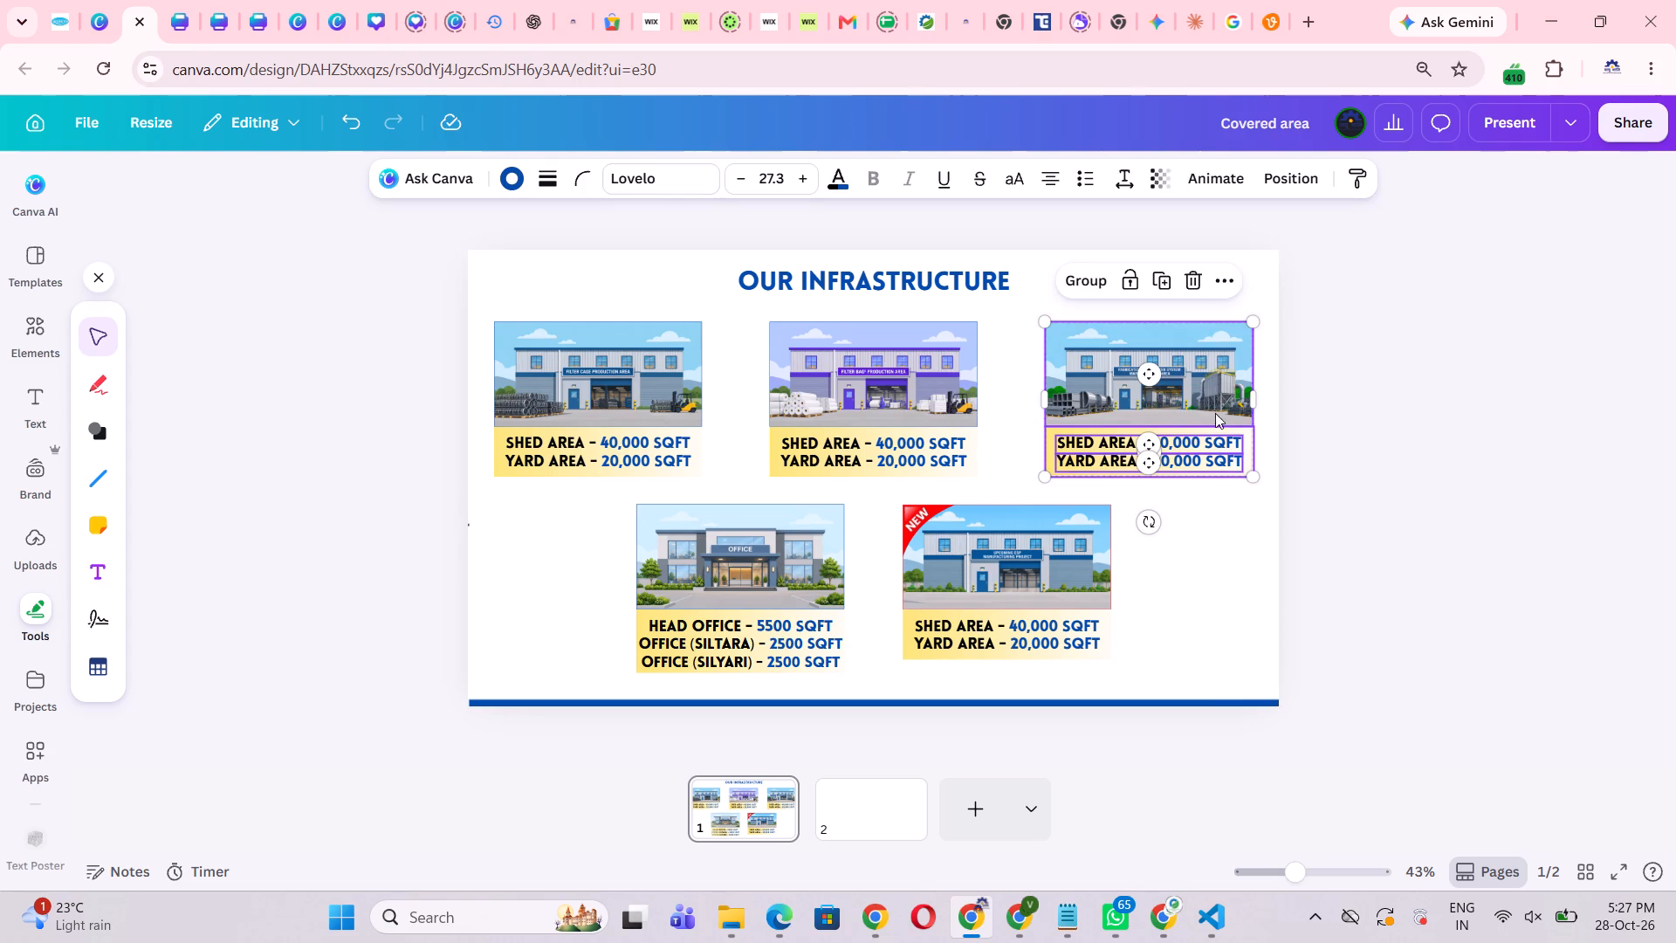
Shift the third and first top-row building images with their captions slightly inward, toward the middle image.
drag(1225, 394, 1213, 394)
click(1243, 557)
drag(553, 298, 537, 485)
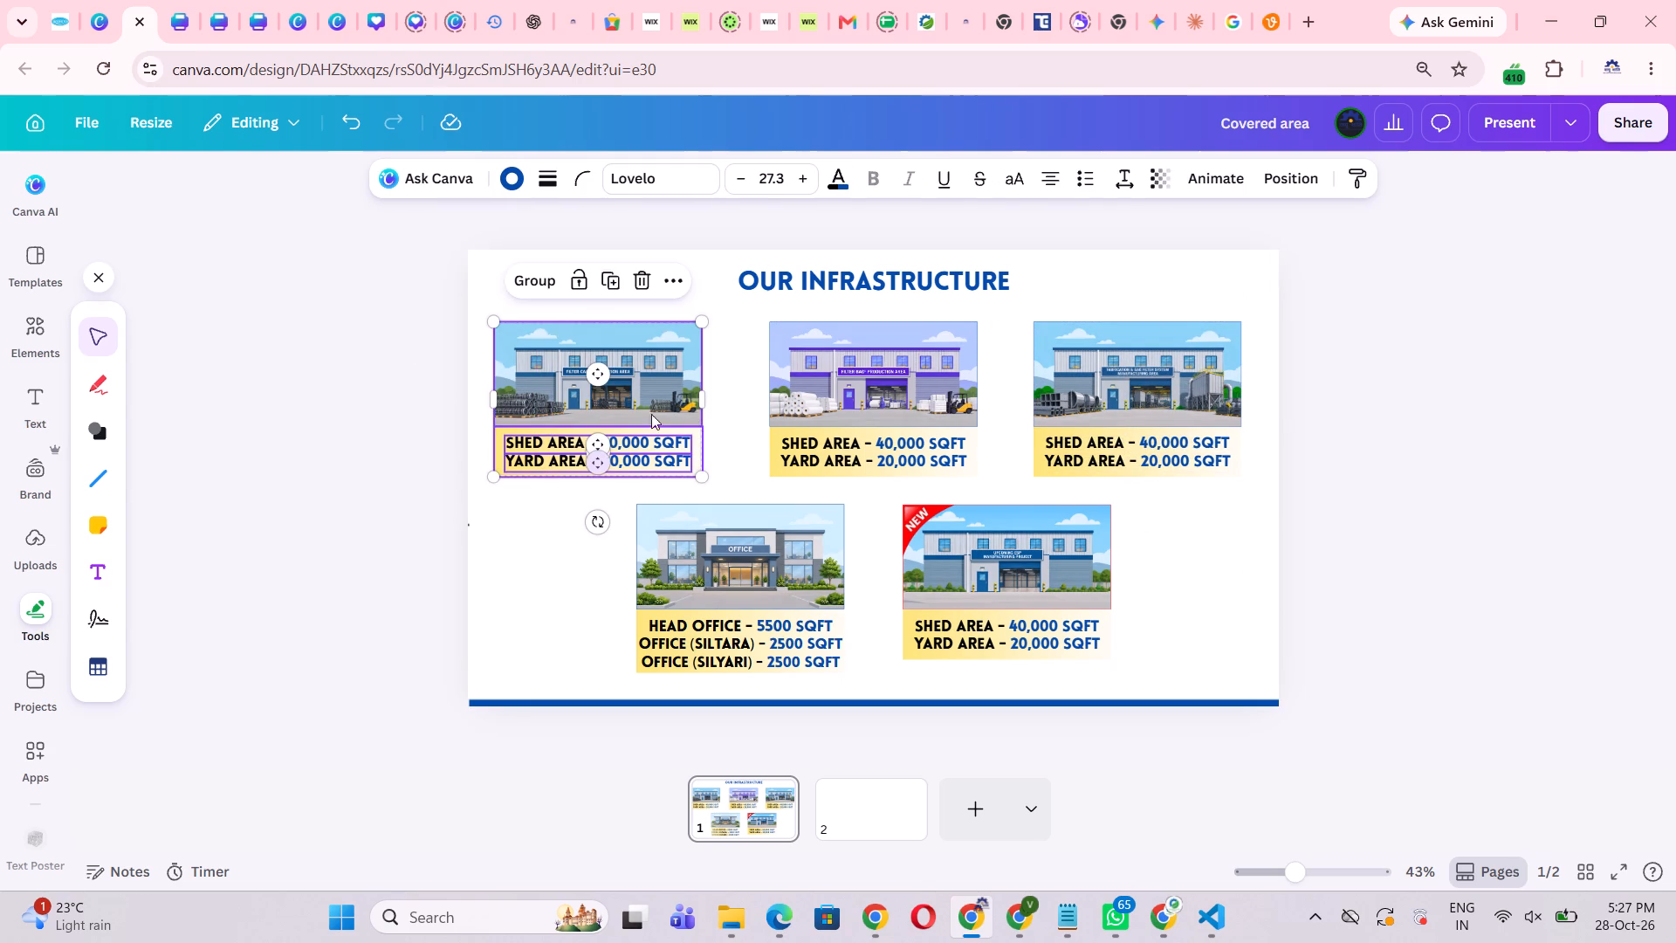
drag(656, 391, 670, 391)
double_click(1174, 542)
click(1639, 607)
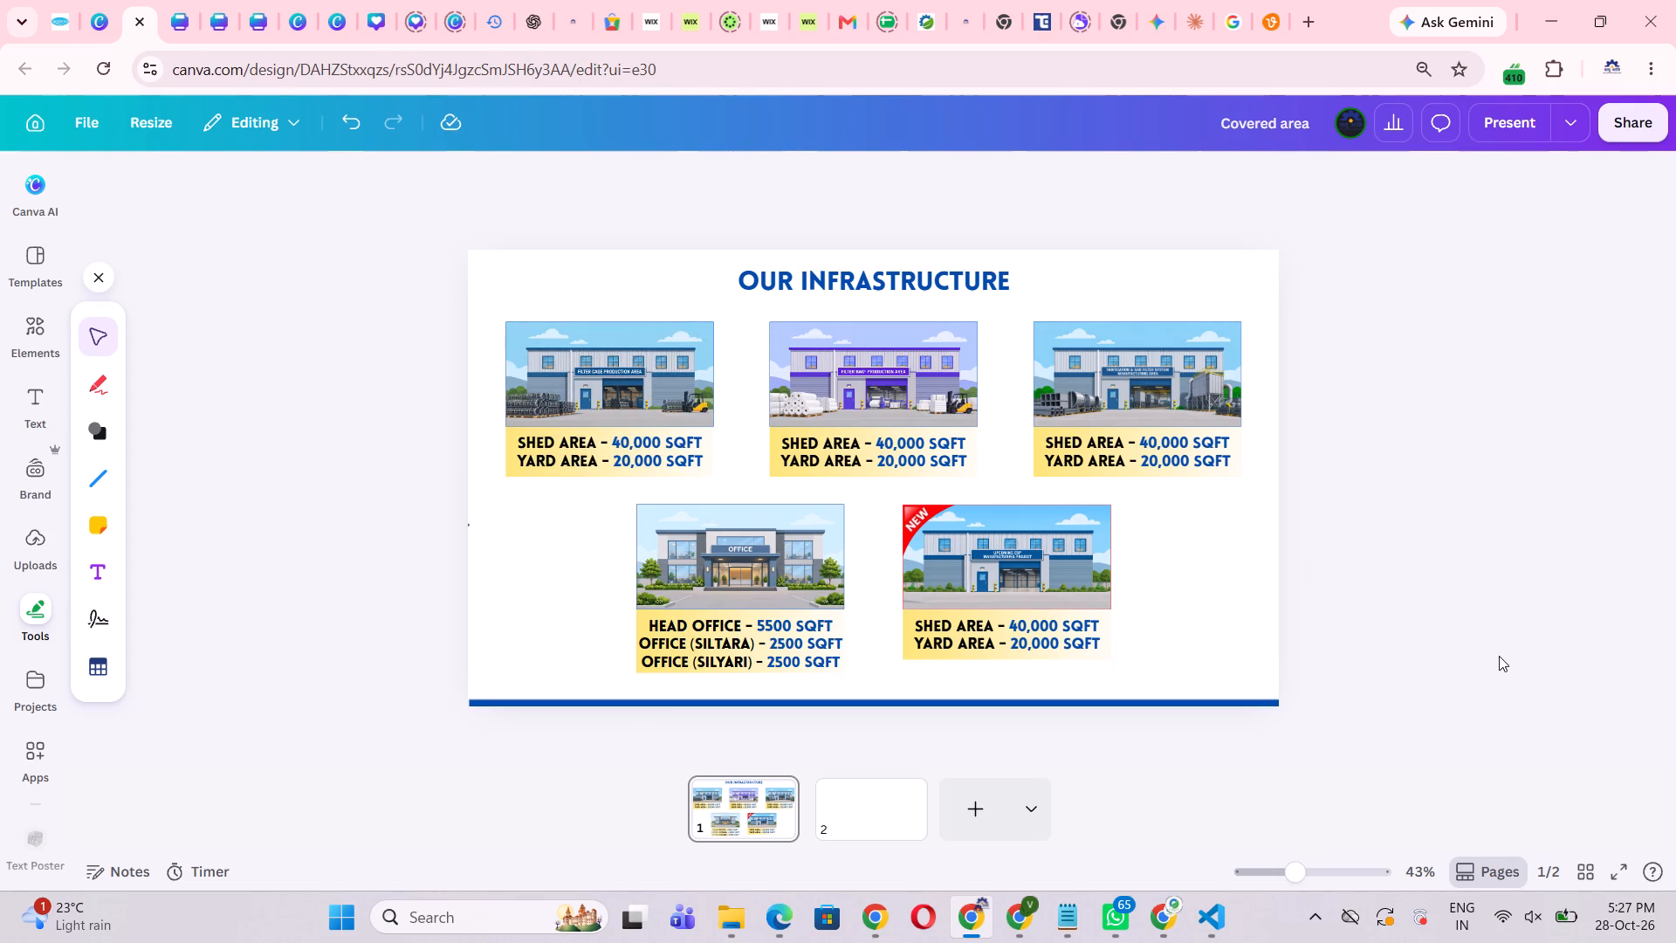
Recolour the yellow gradient strip behind the first top-row building's caption to the light sky blue photo colour, after trying olive tones.
click(512, 469)
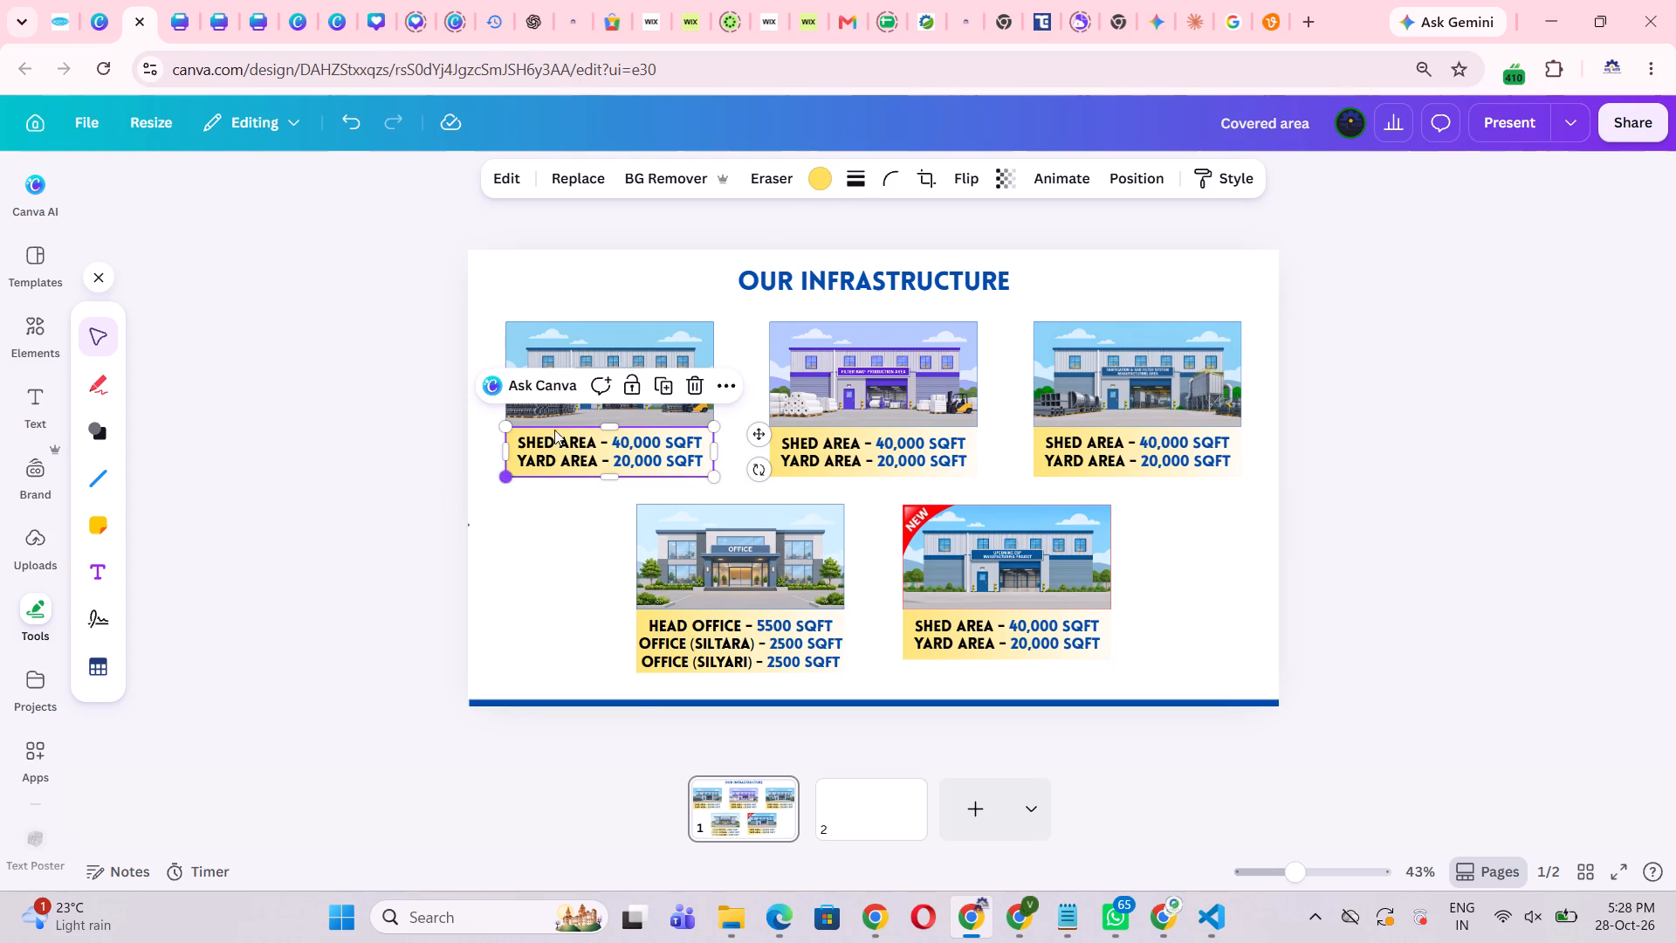
click(819, 181)
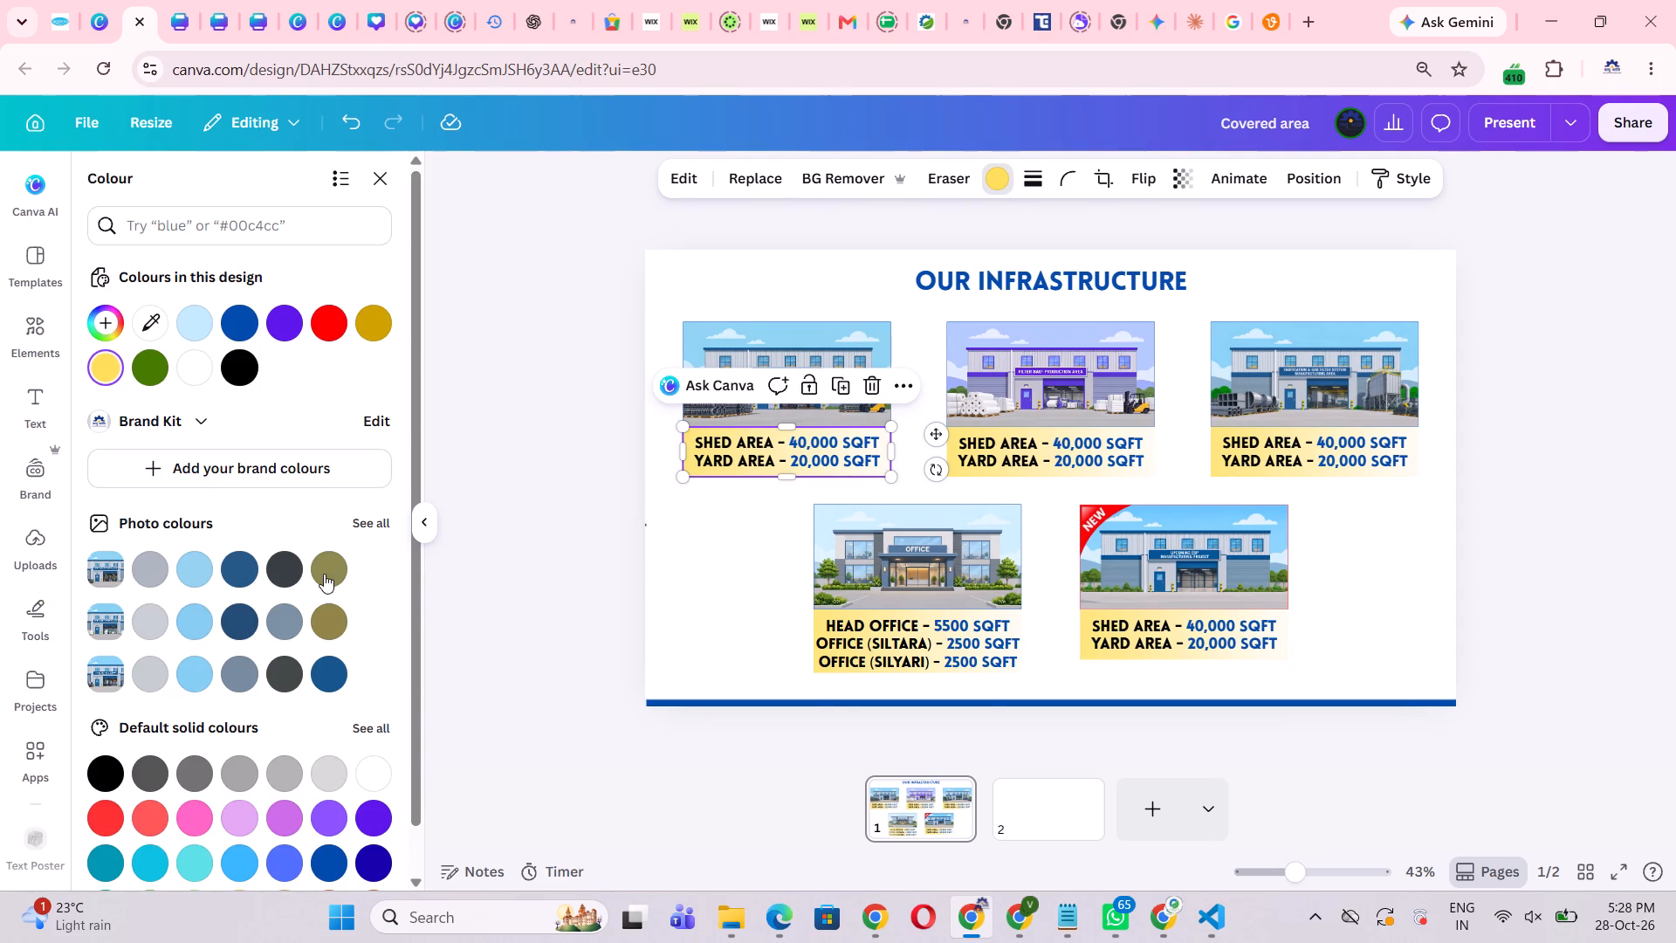
click(325, 572)
click(326, 628)
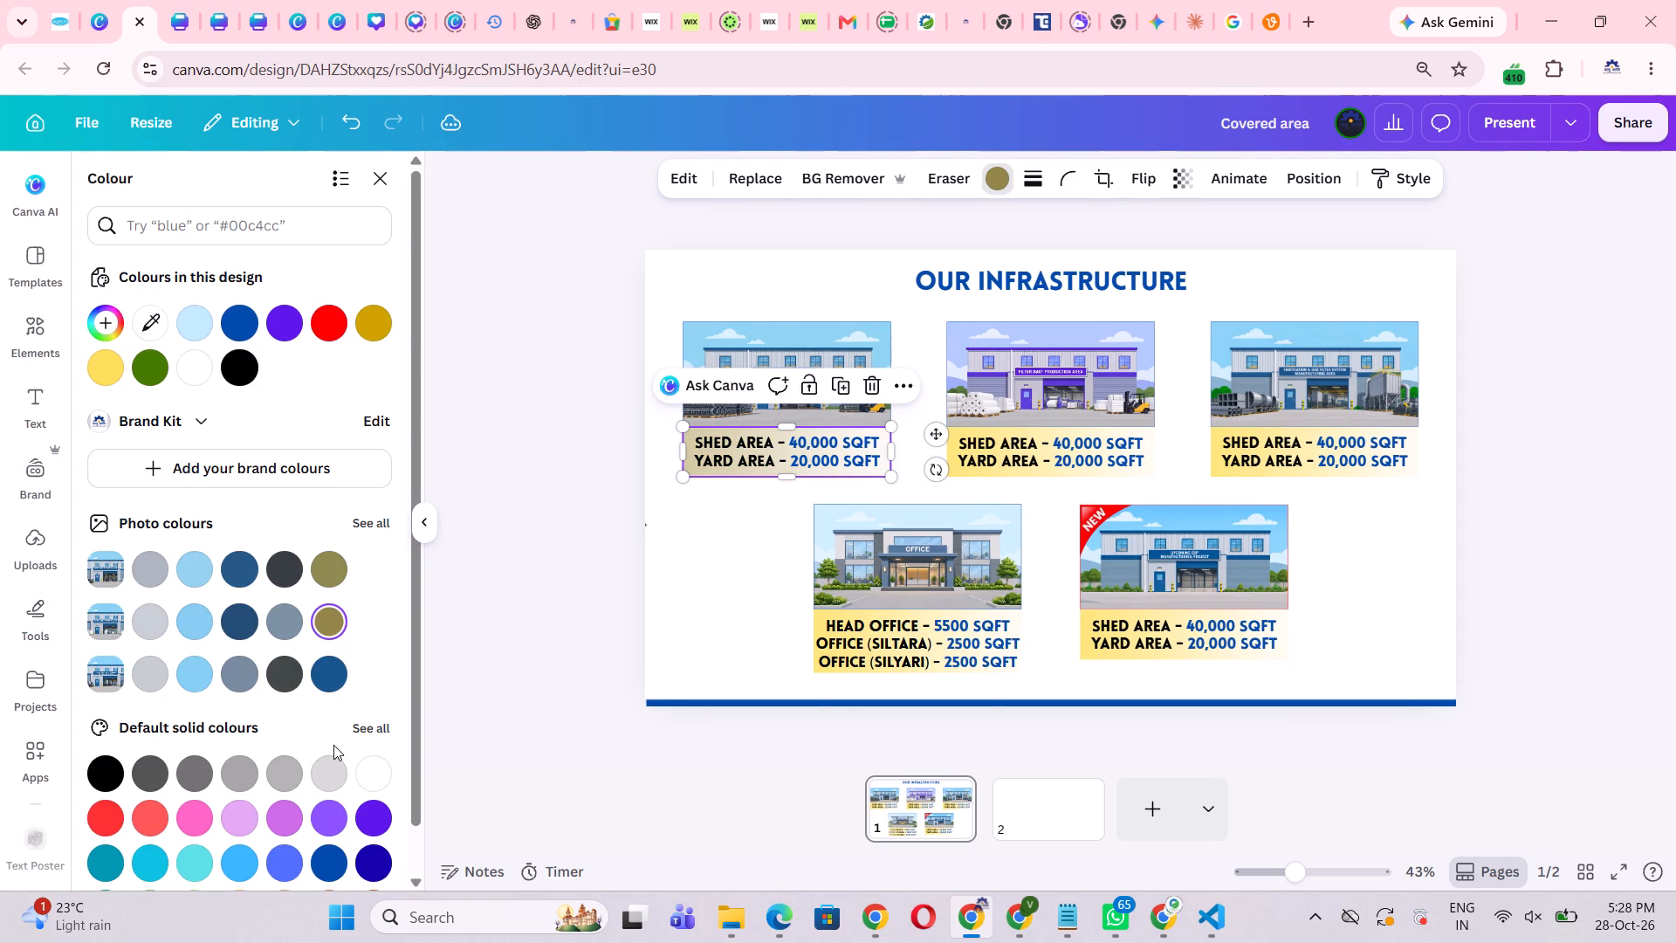
scroll(342, 810, down, 2)
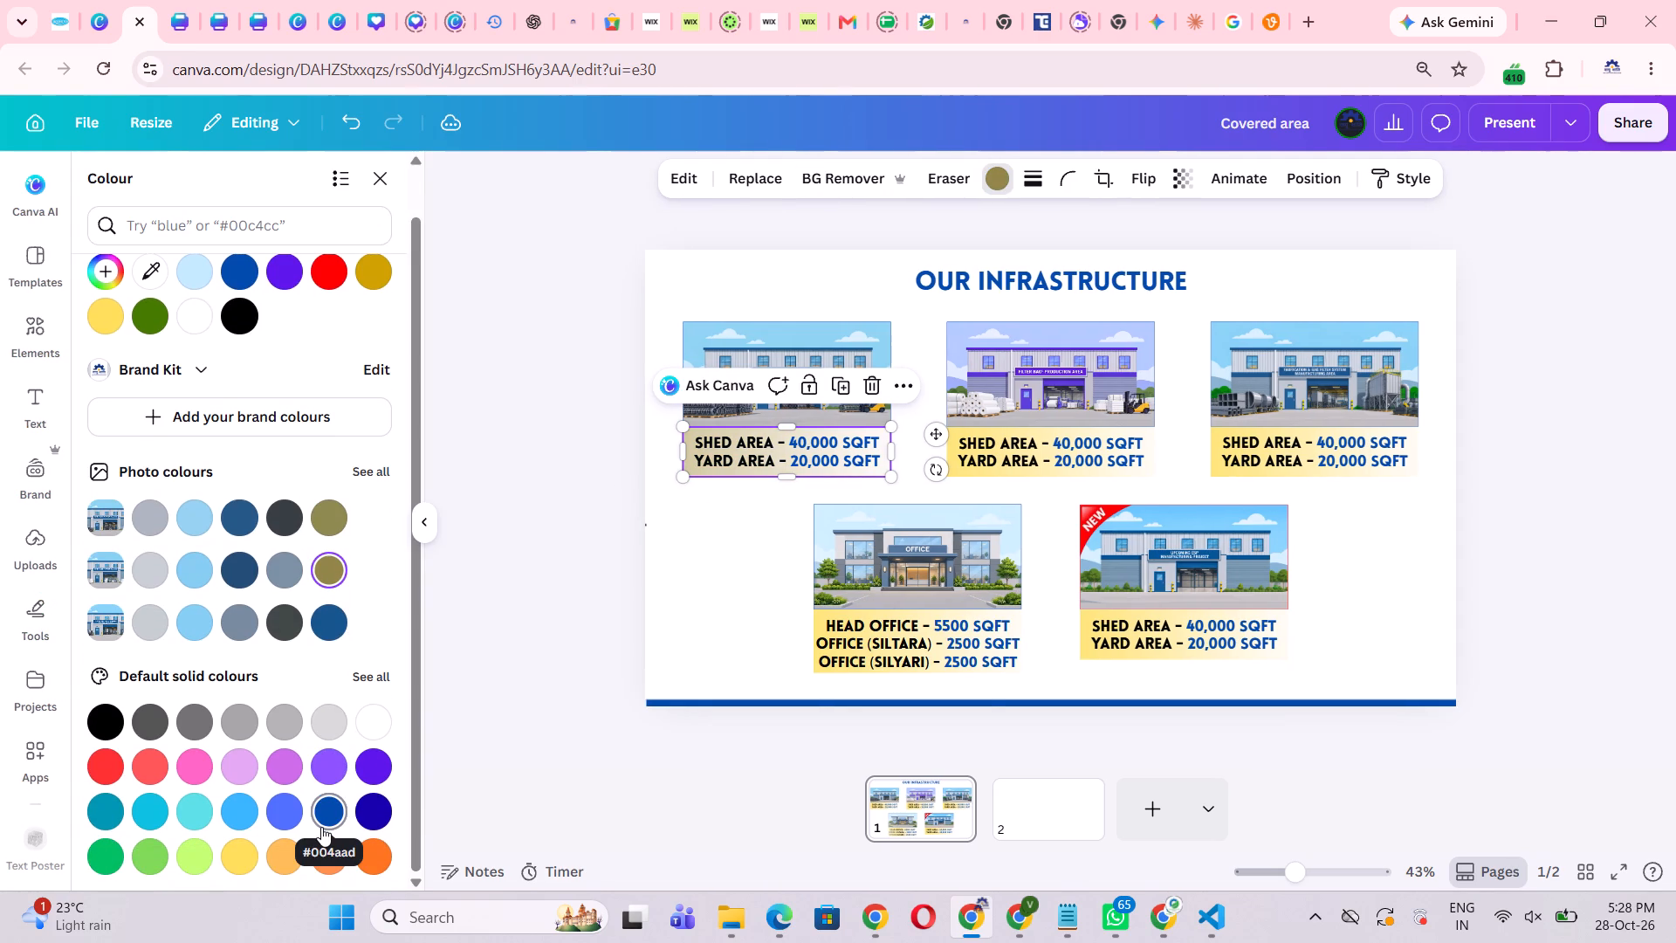
click(192, 633)
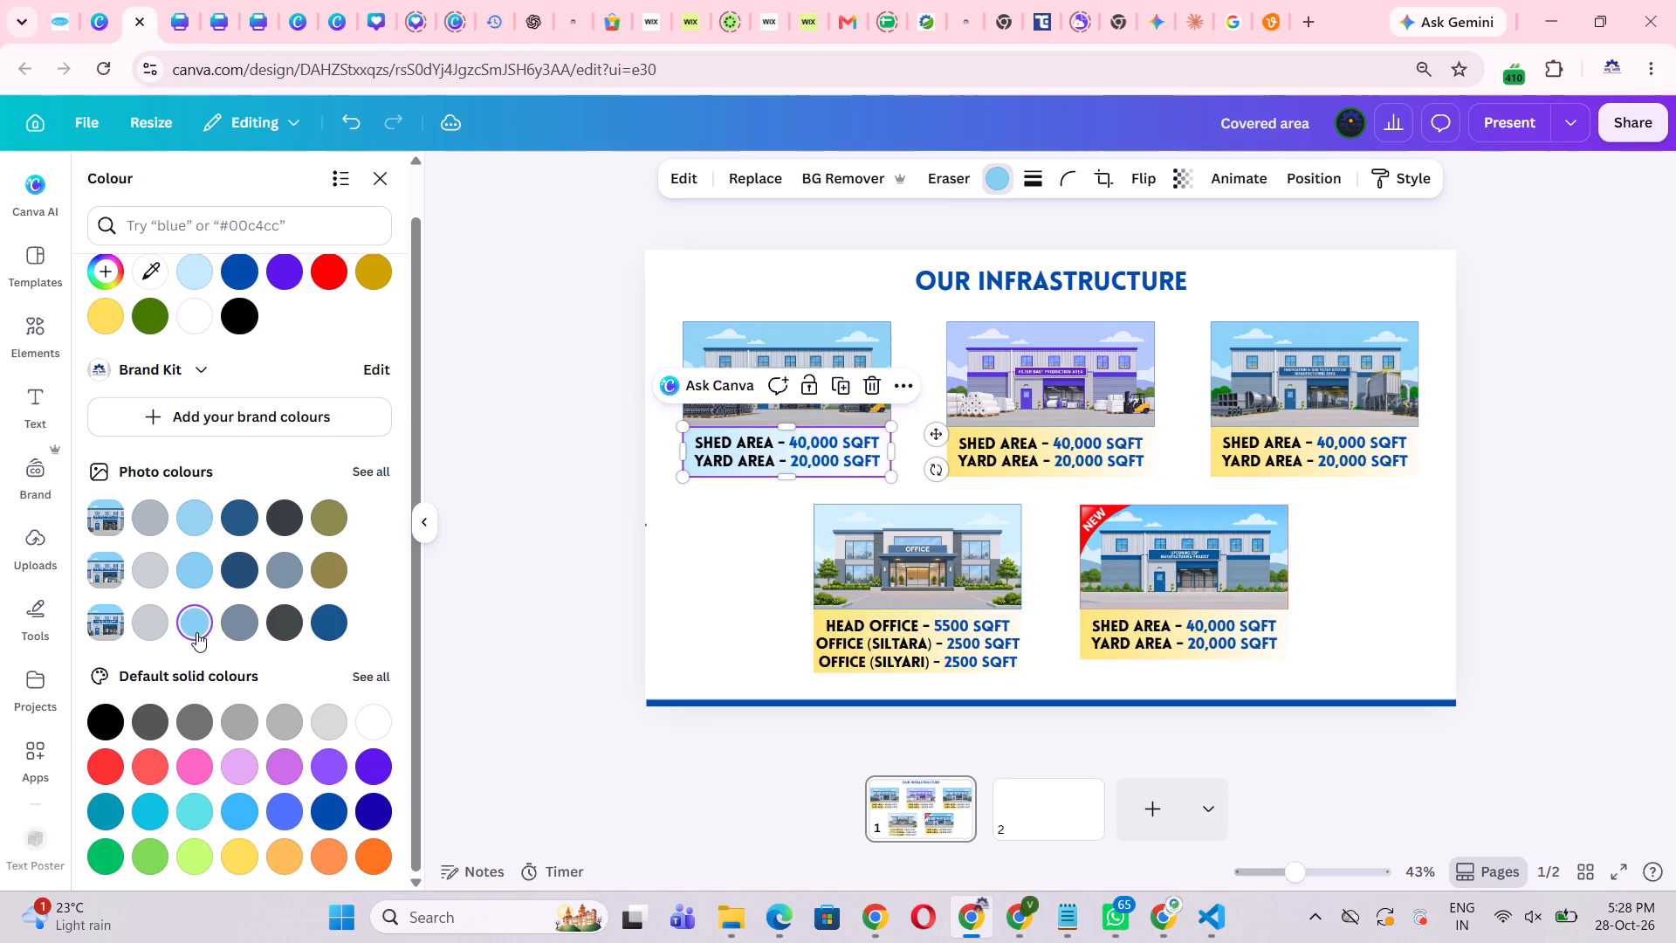
double_click(536, 599)
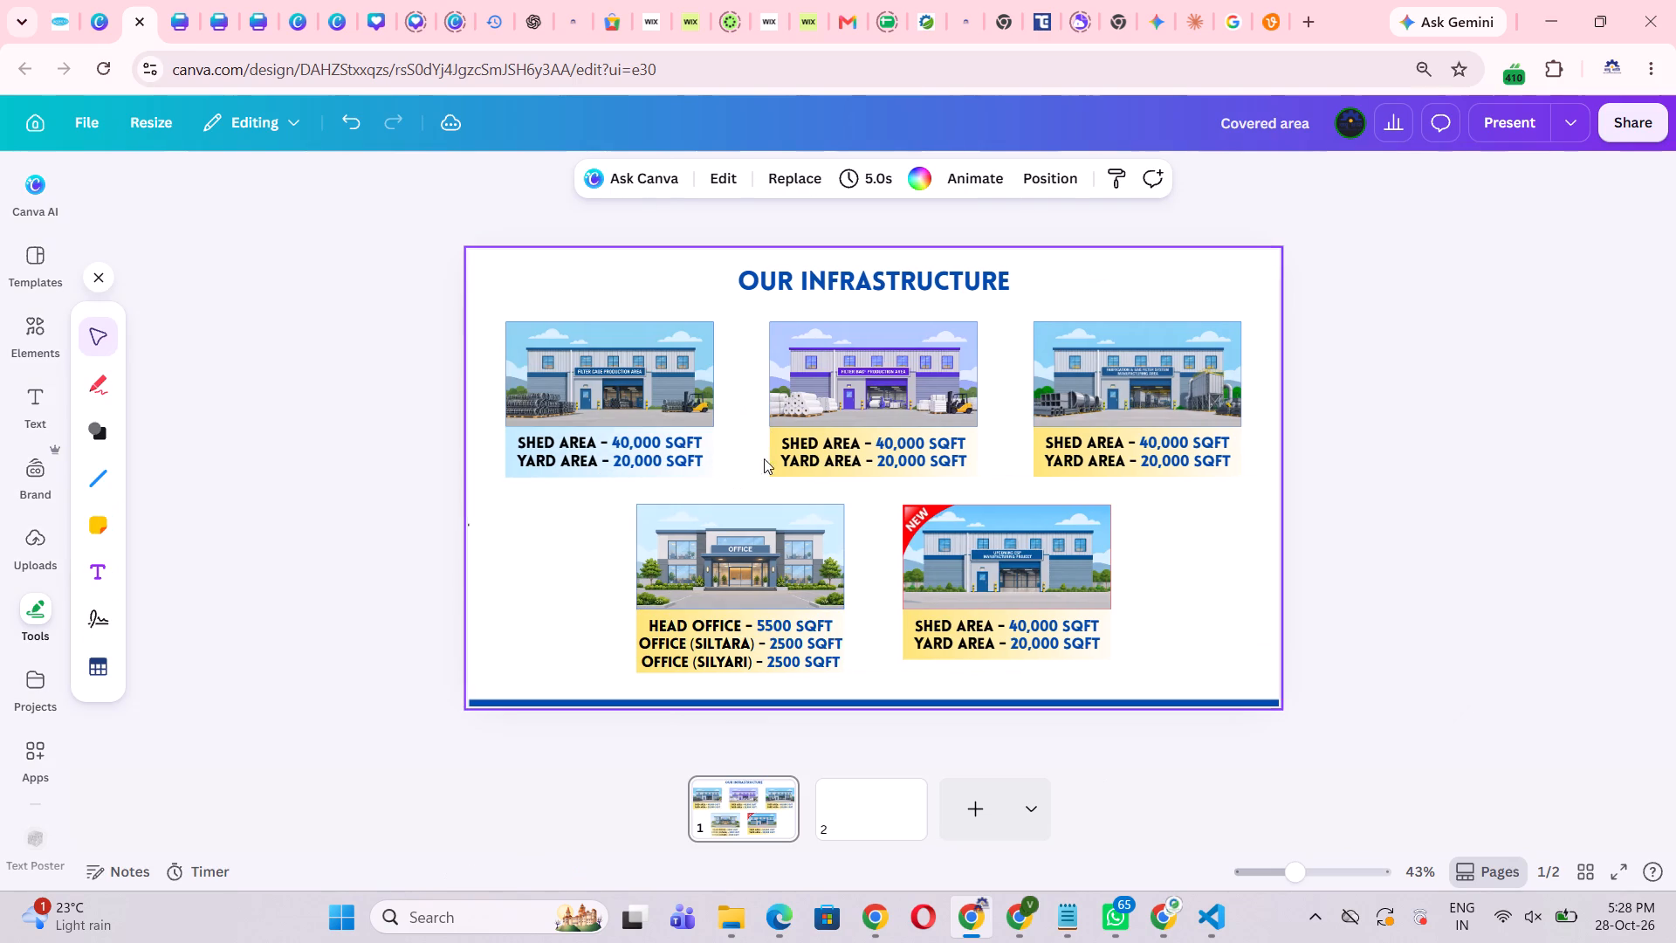
Recolour the caption strips under the second and third top-row buildings to the same light sky blue photo colour.
click(775, 449)
click(810, 171)
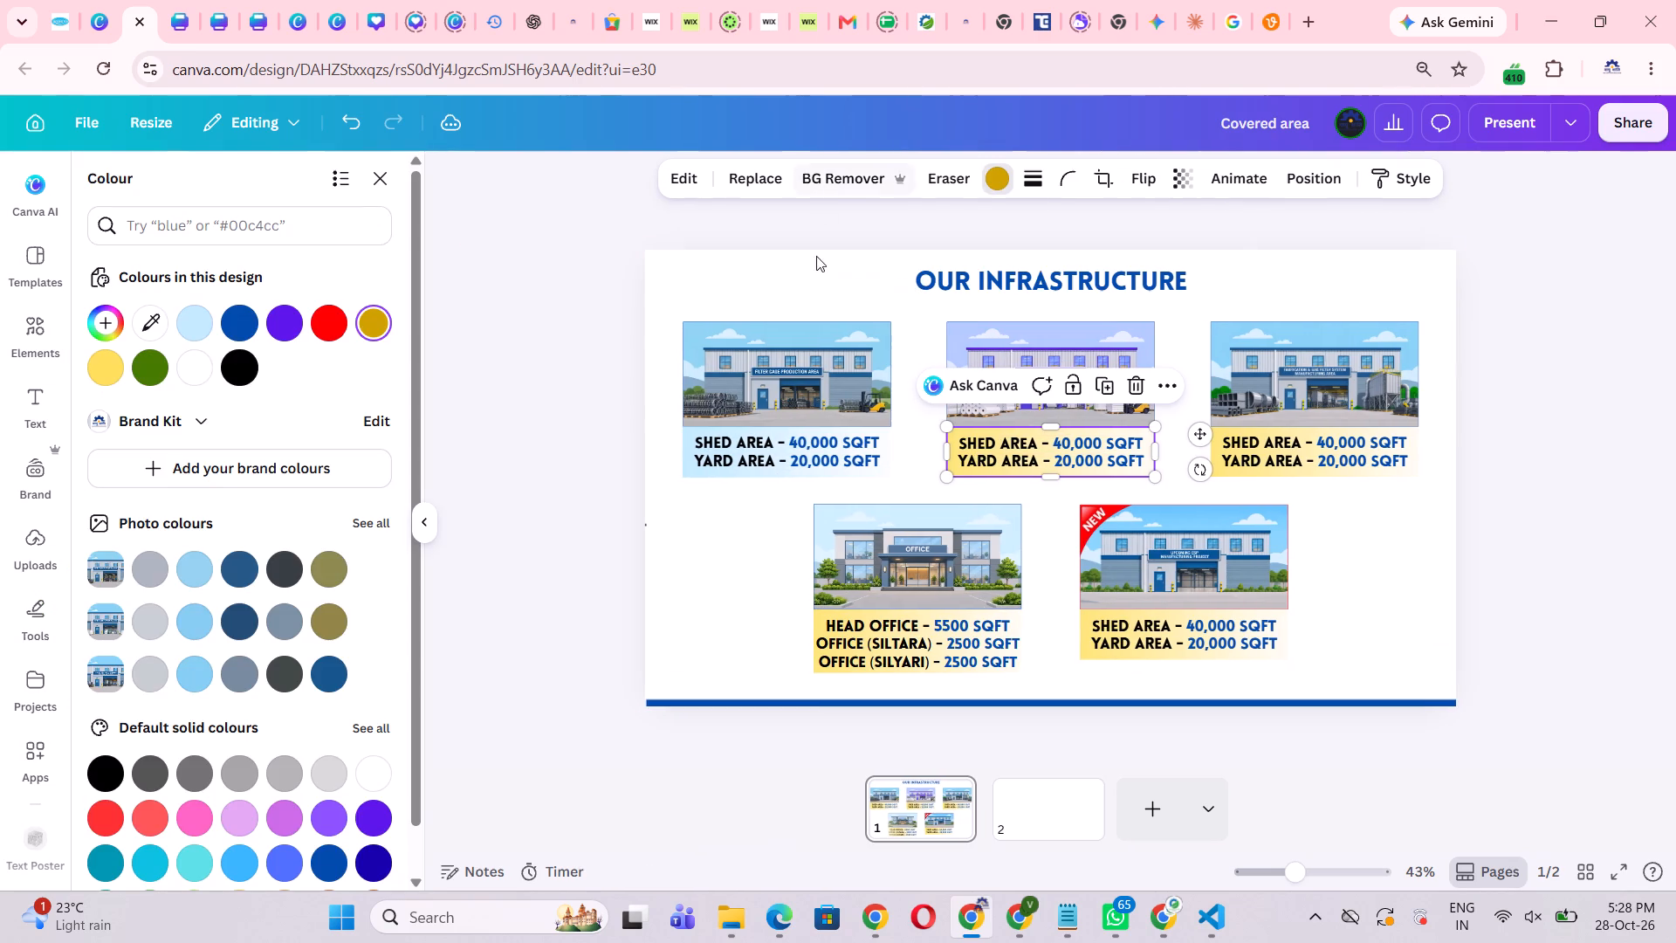
click(190, 619)
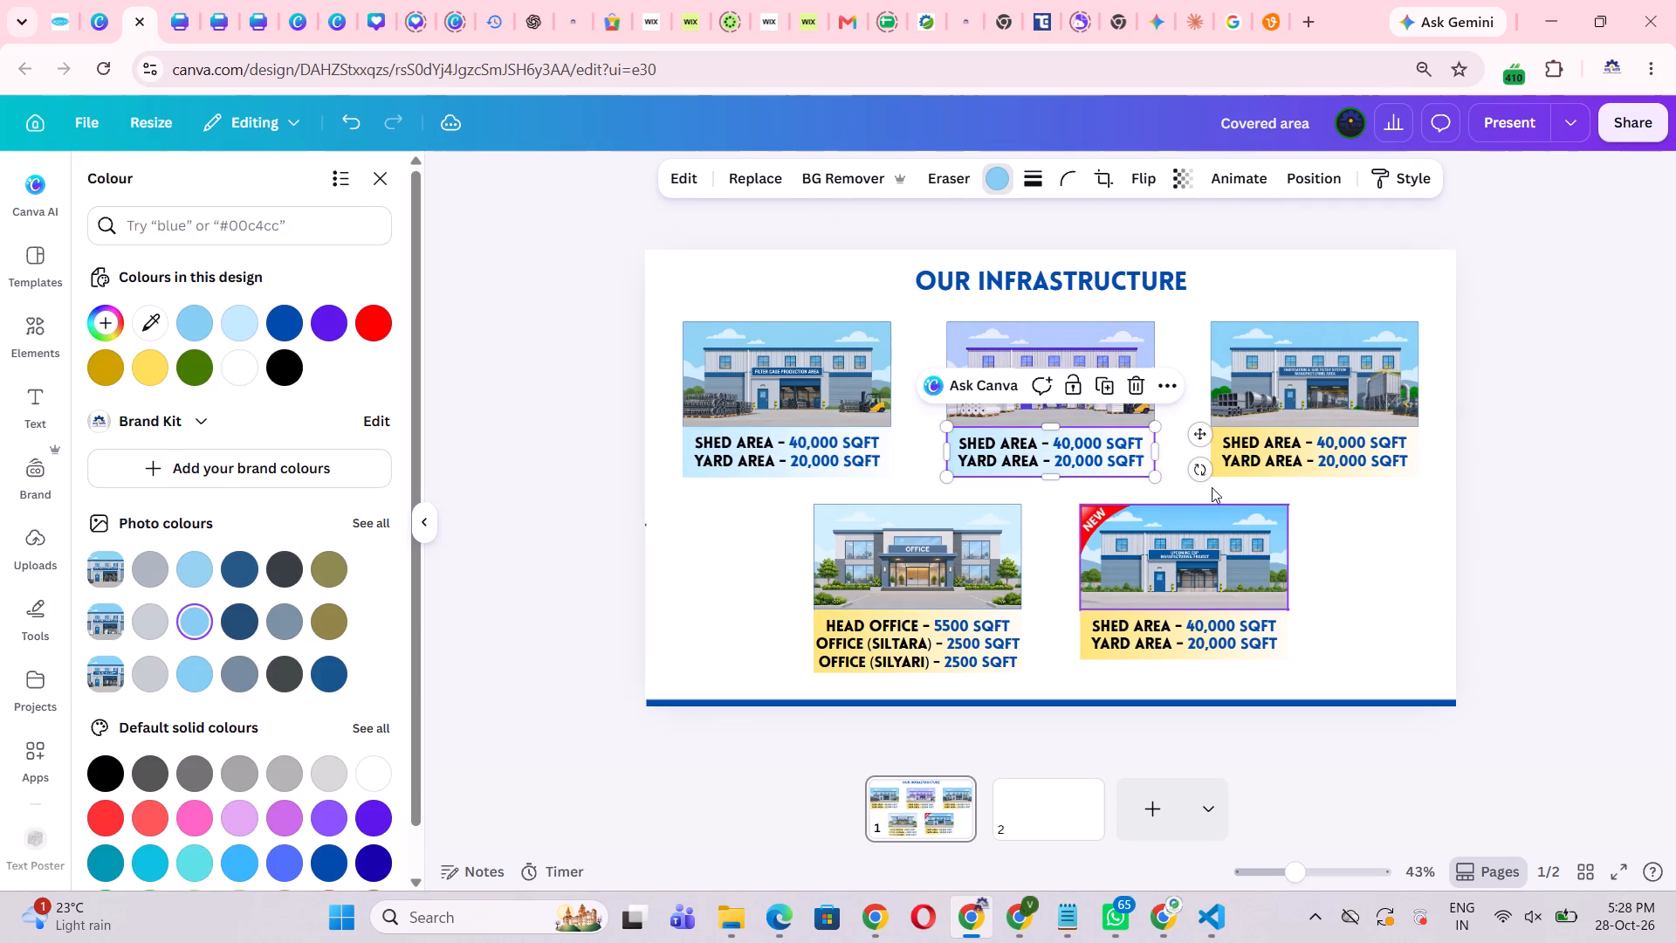
click(1218, 453)
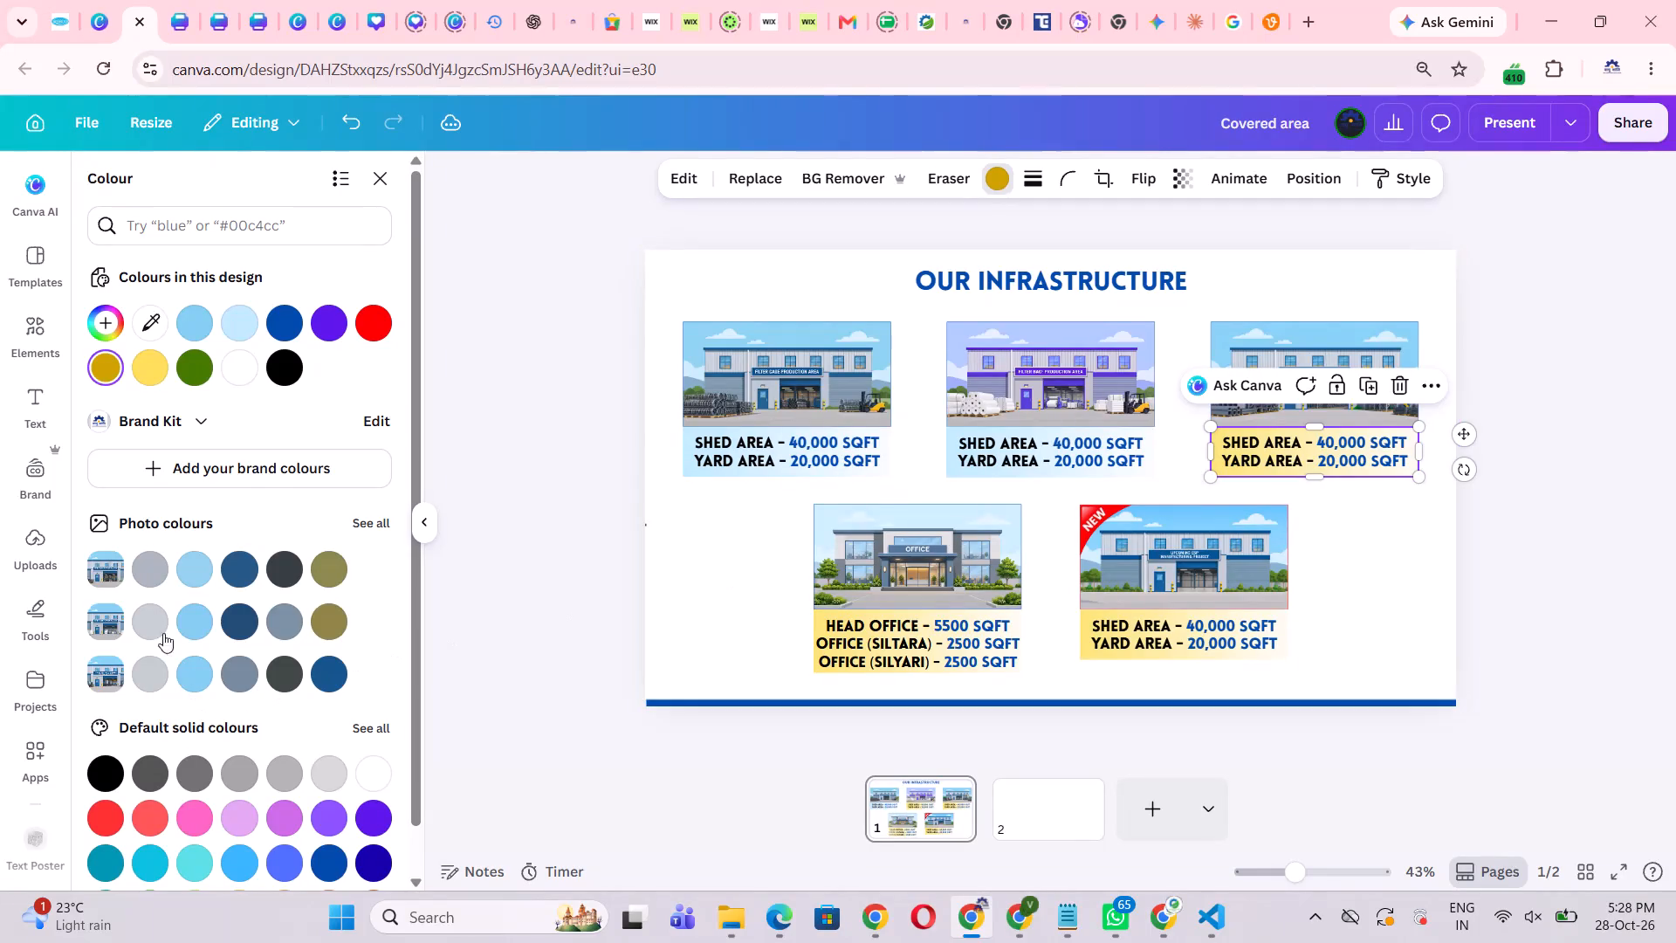
click(178, 617)
Recolour the caption strips under the office and the building marked NEW in the bottom row to light sky blue.
click(823, 622)
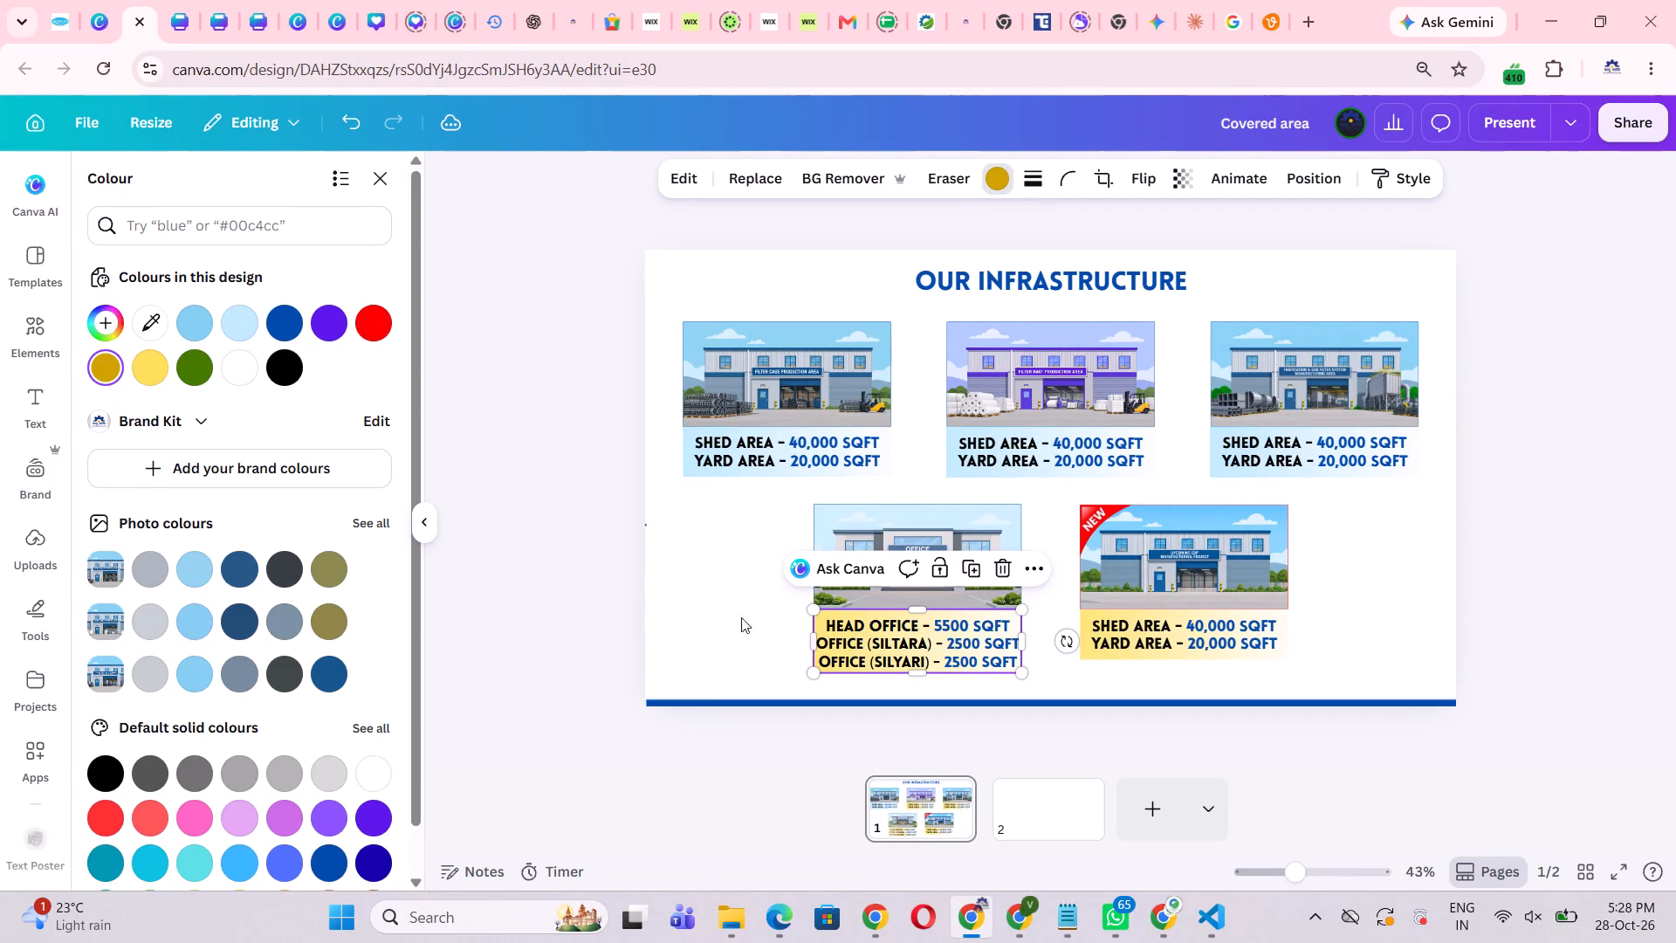
click(201, 623)
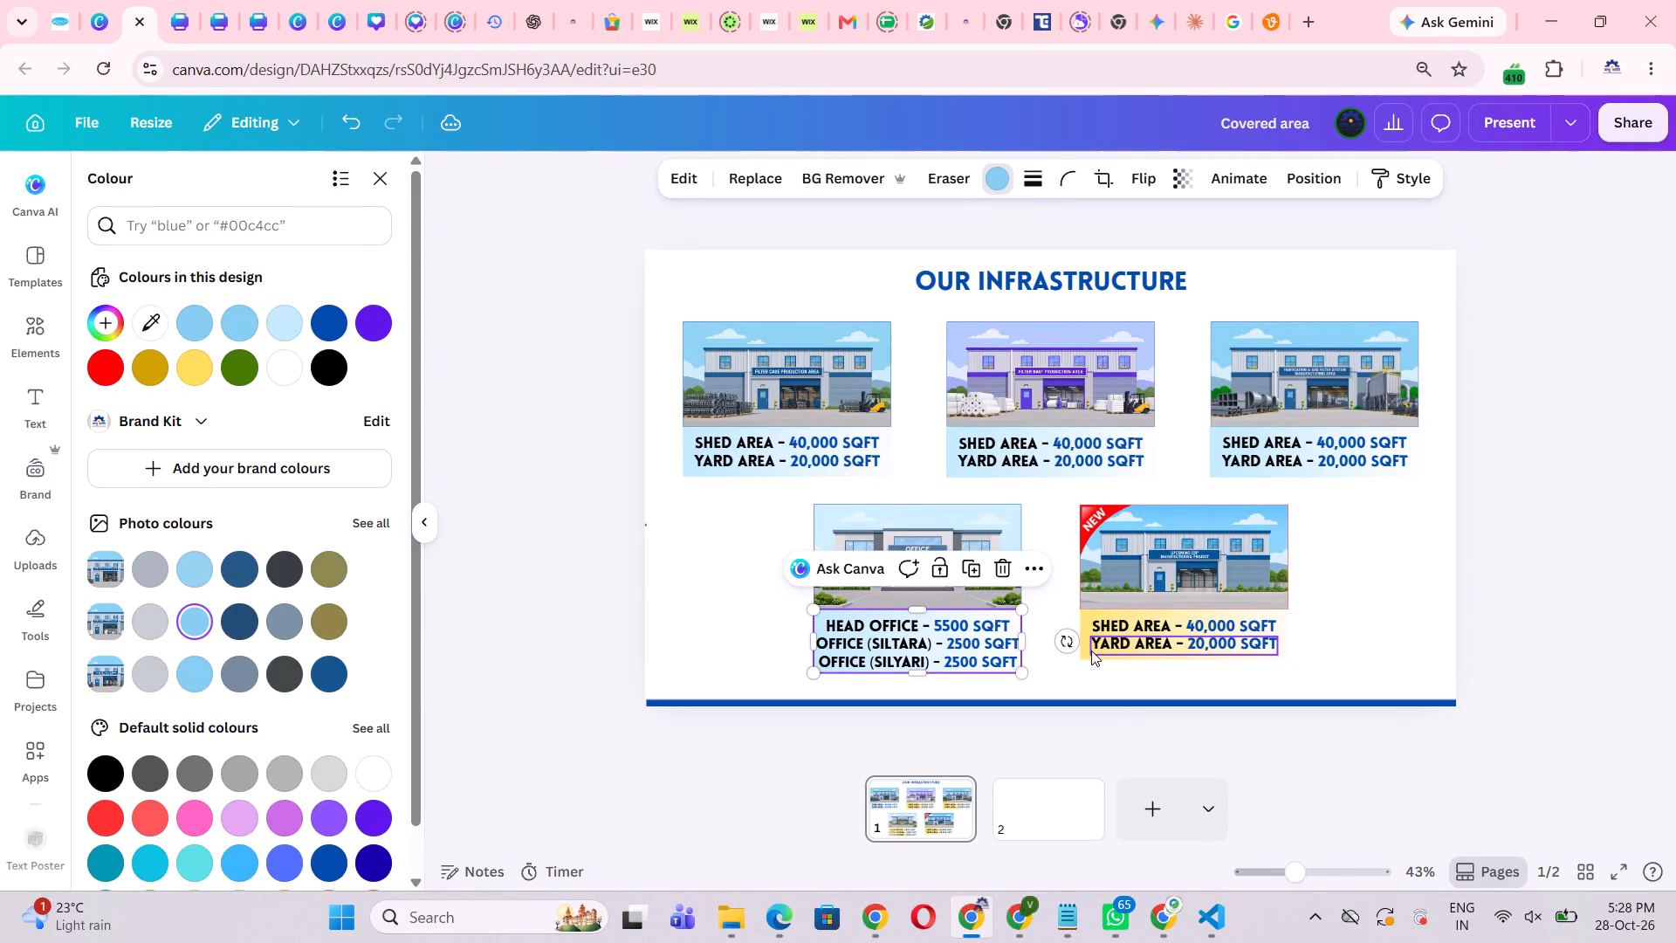
click(1083, 657)
click(205, 613)
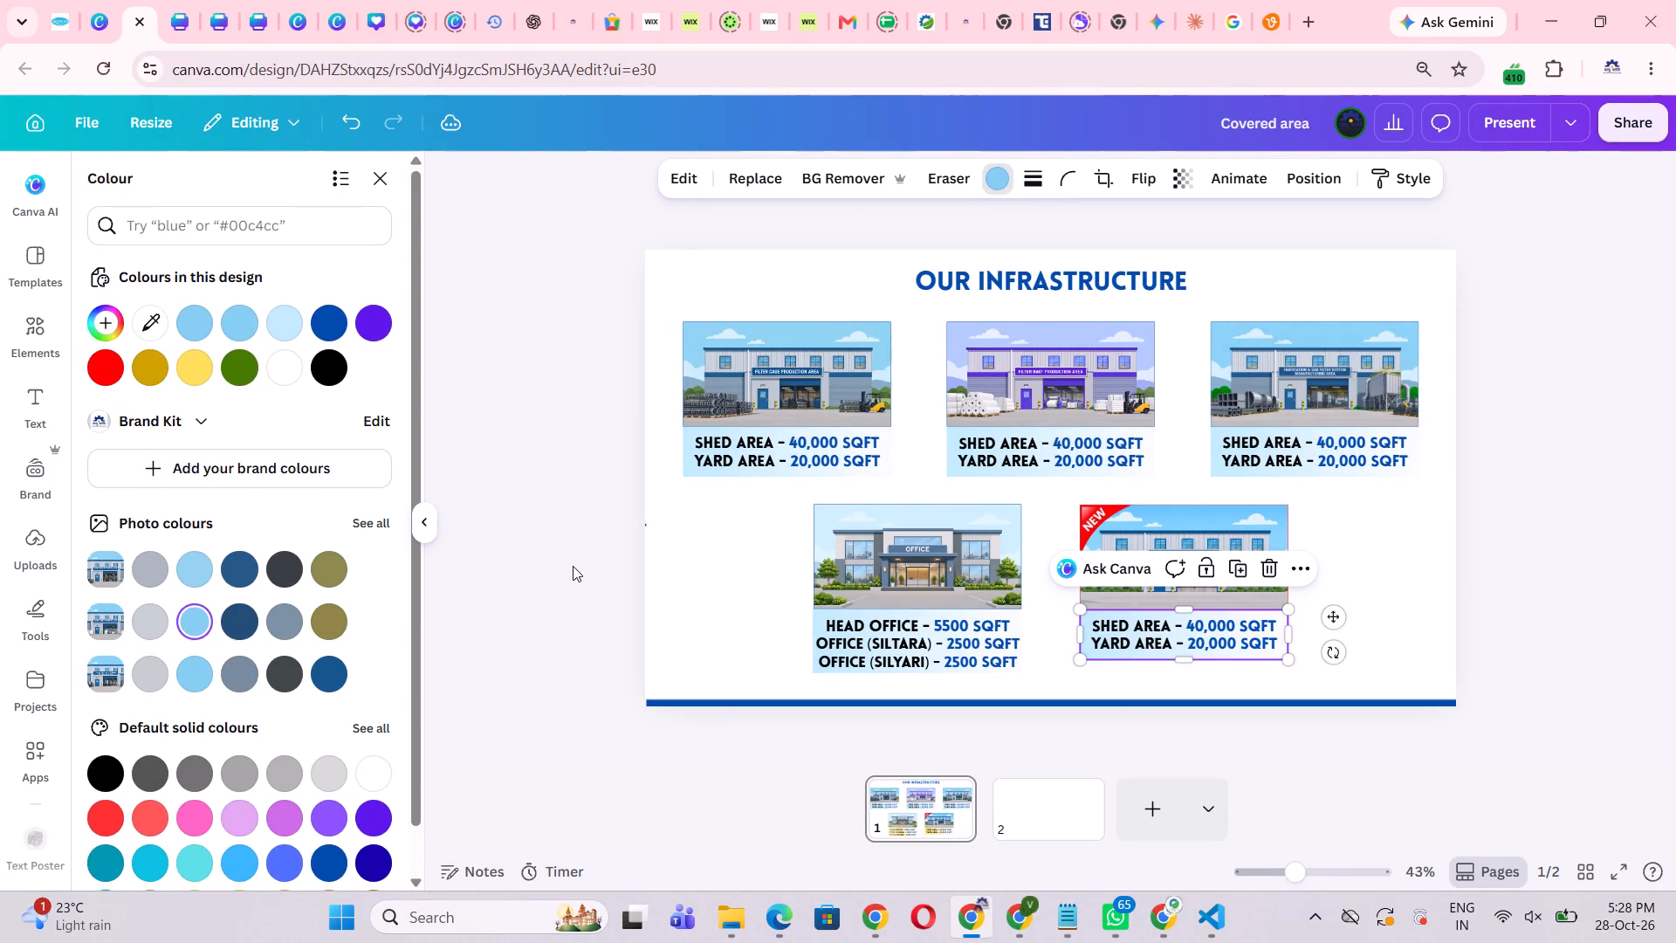
double_click(573, 566)
click(1494, 555)
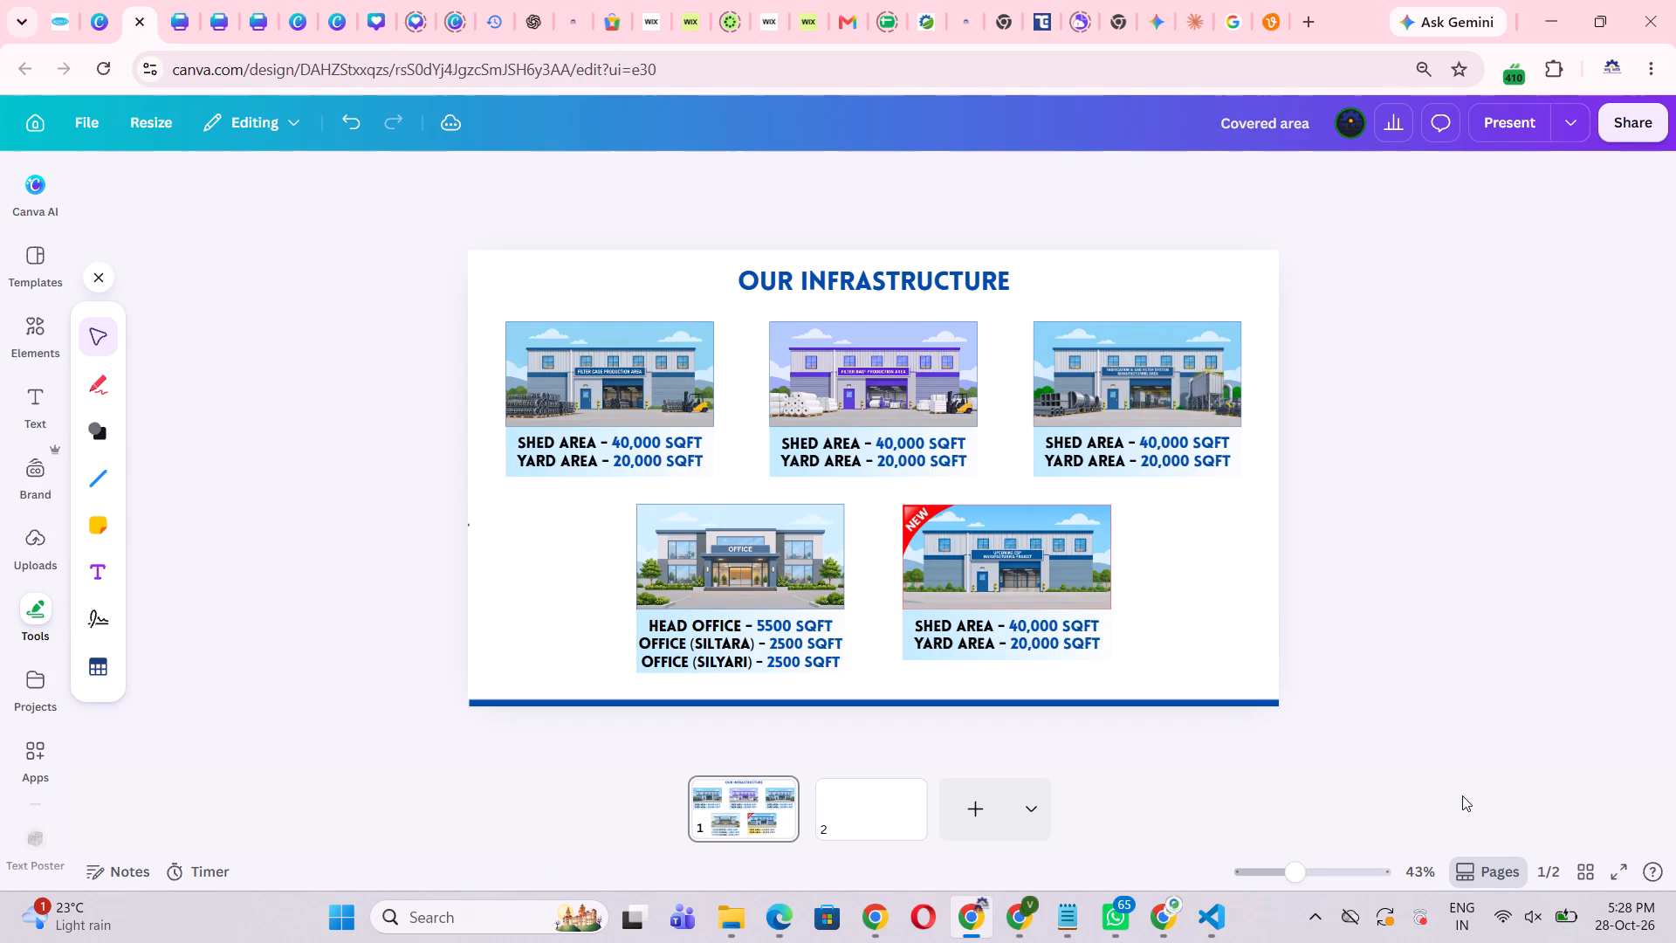
click(1475, 654)
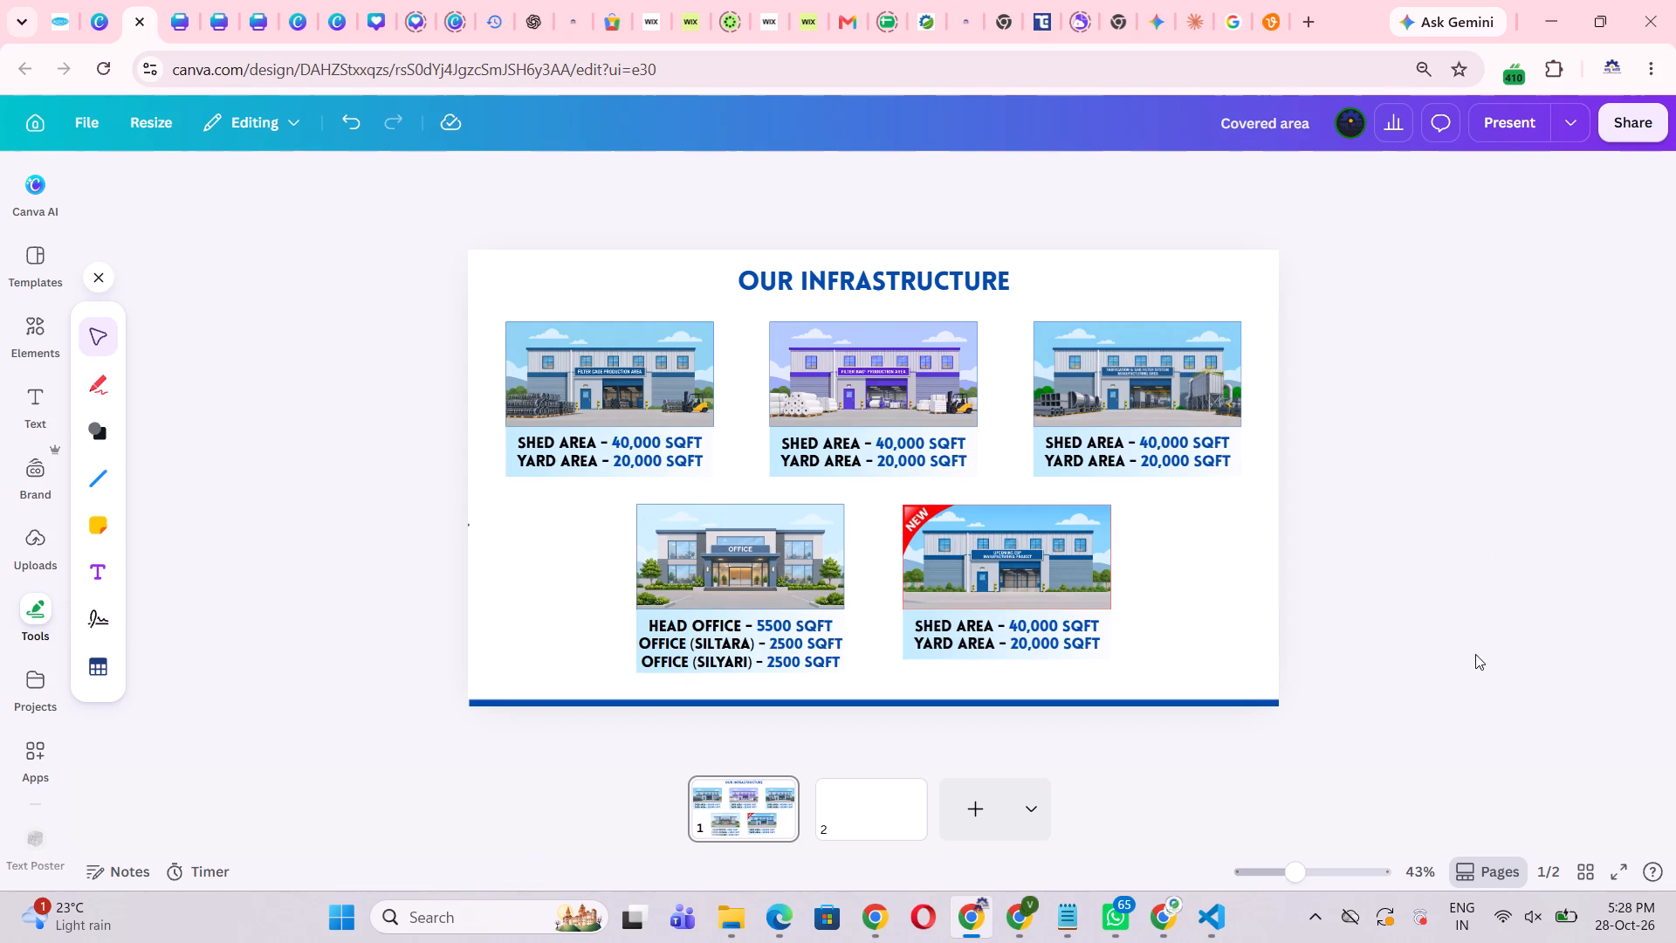
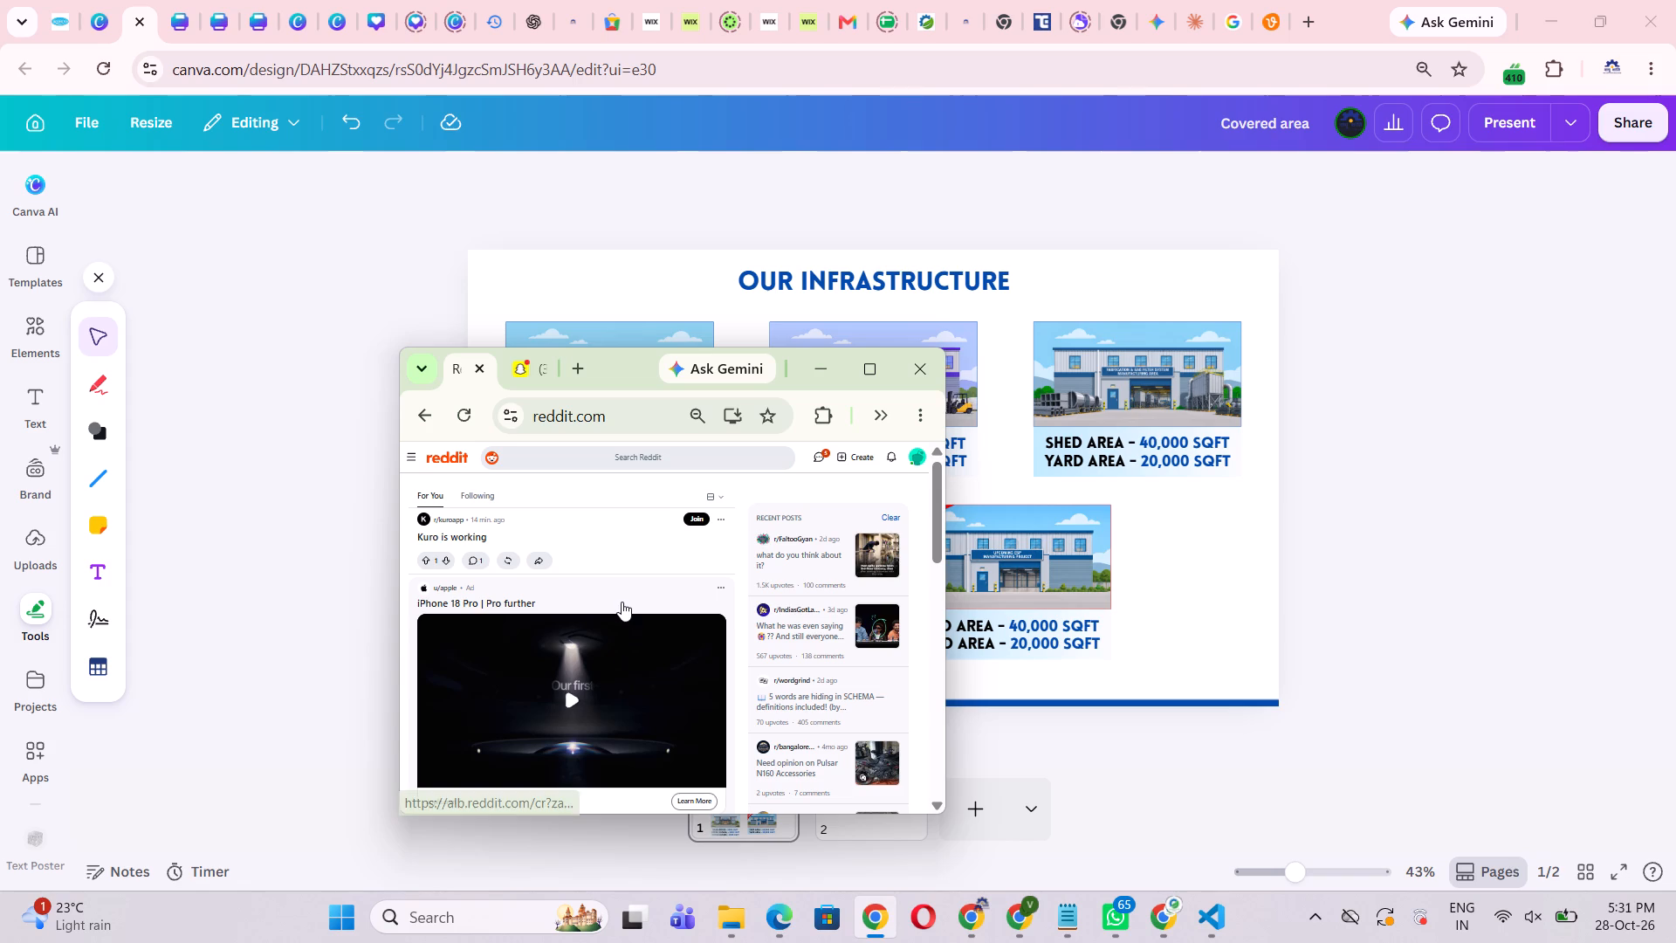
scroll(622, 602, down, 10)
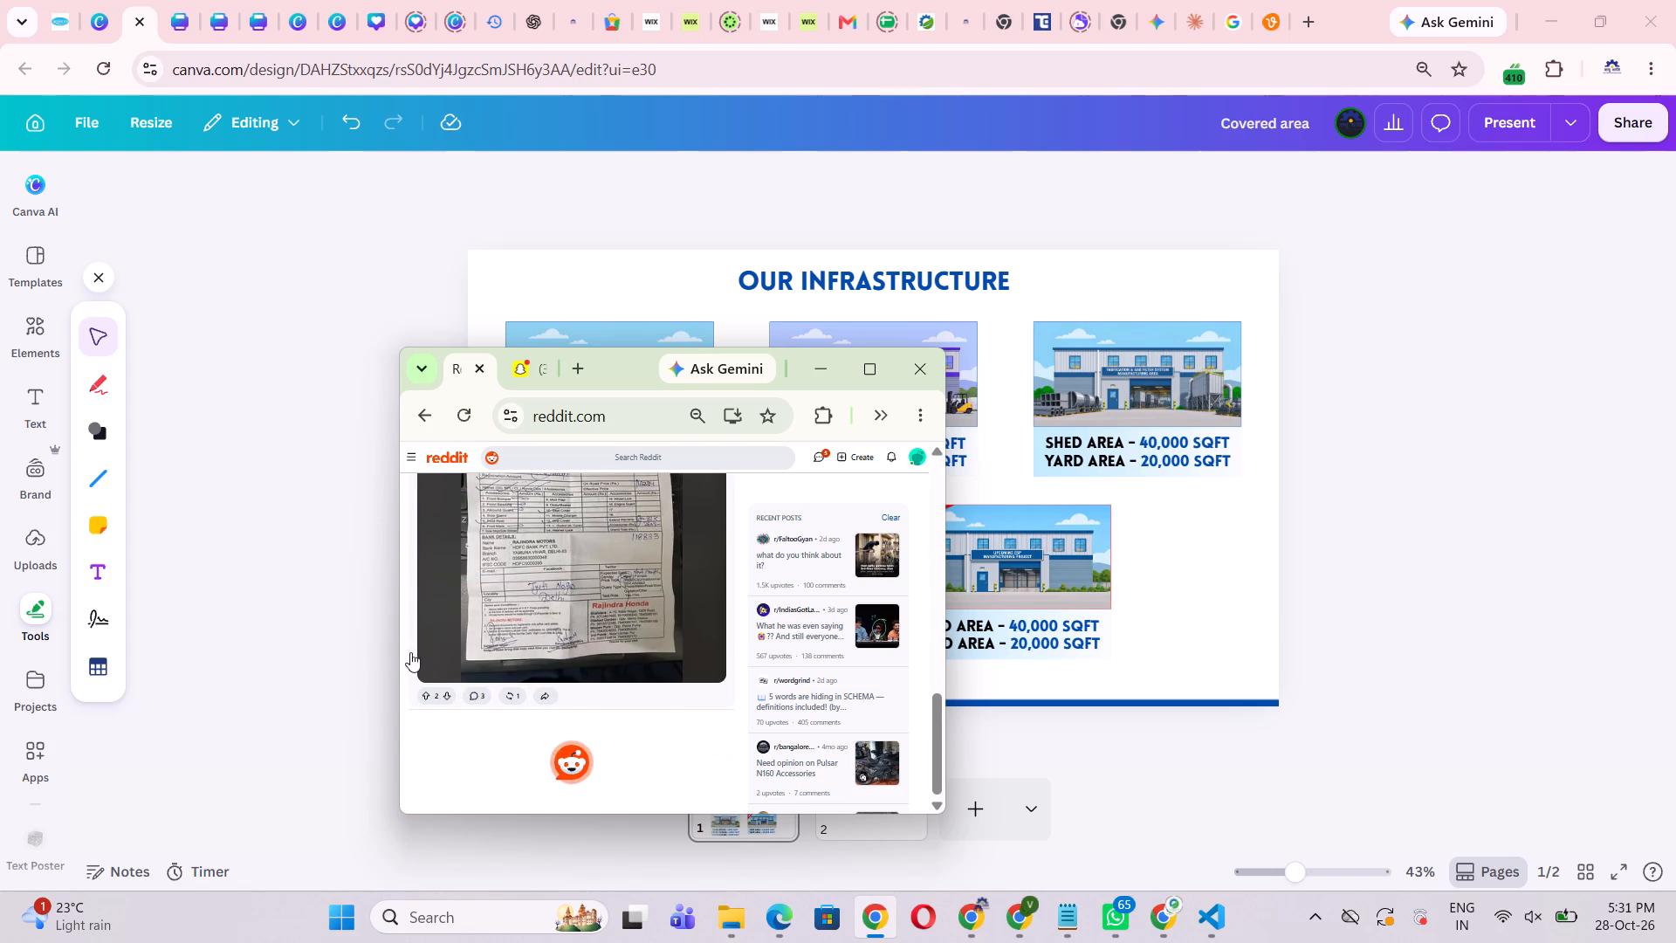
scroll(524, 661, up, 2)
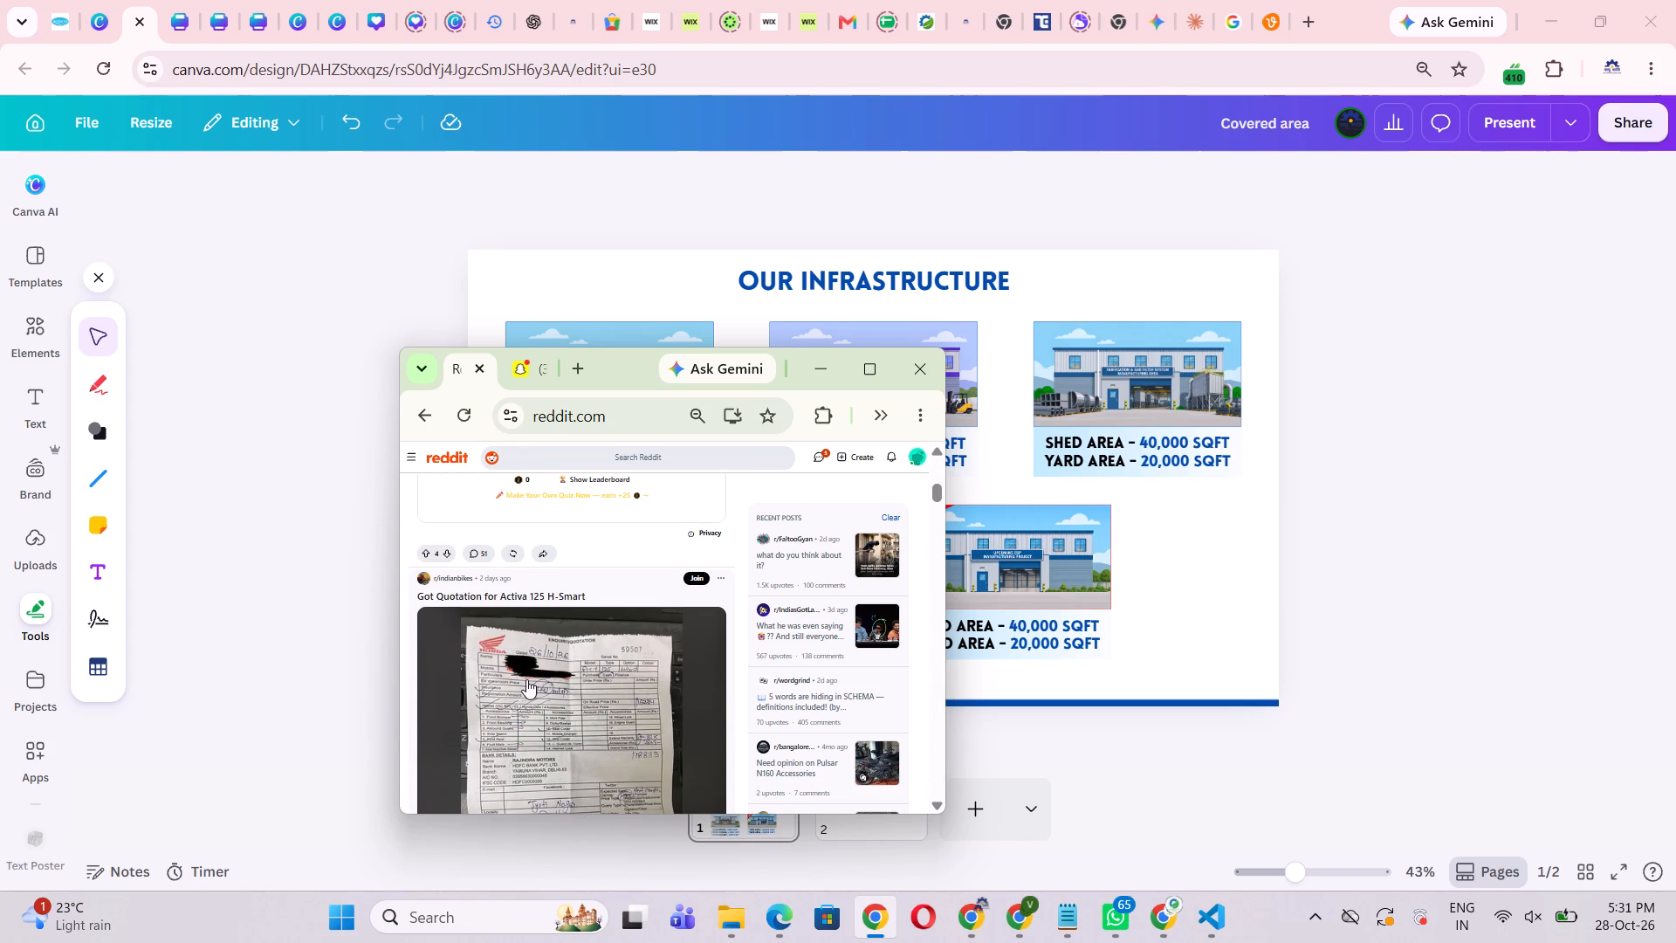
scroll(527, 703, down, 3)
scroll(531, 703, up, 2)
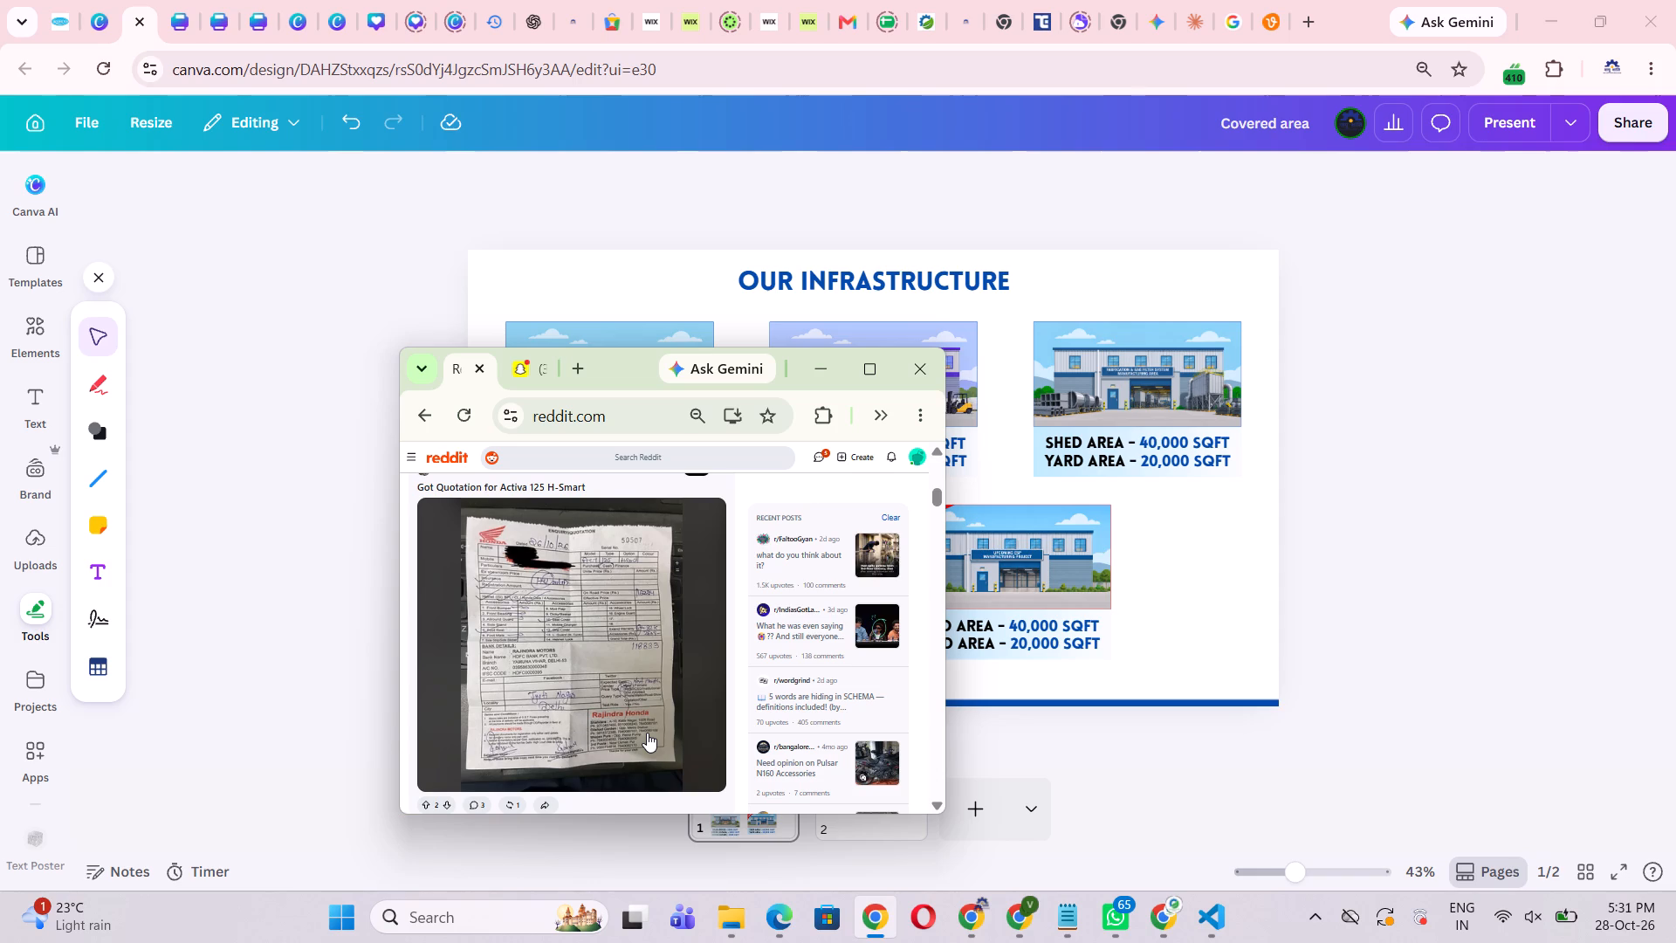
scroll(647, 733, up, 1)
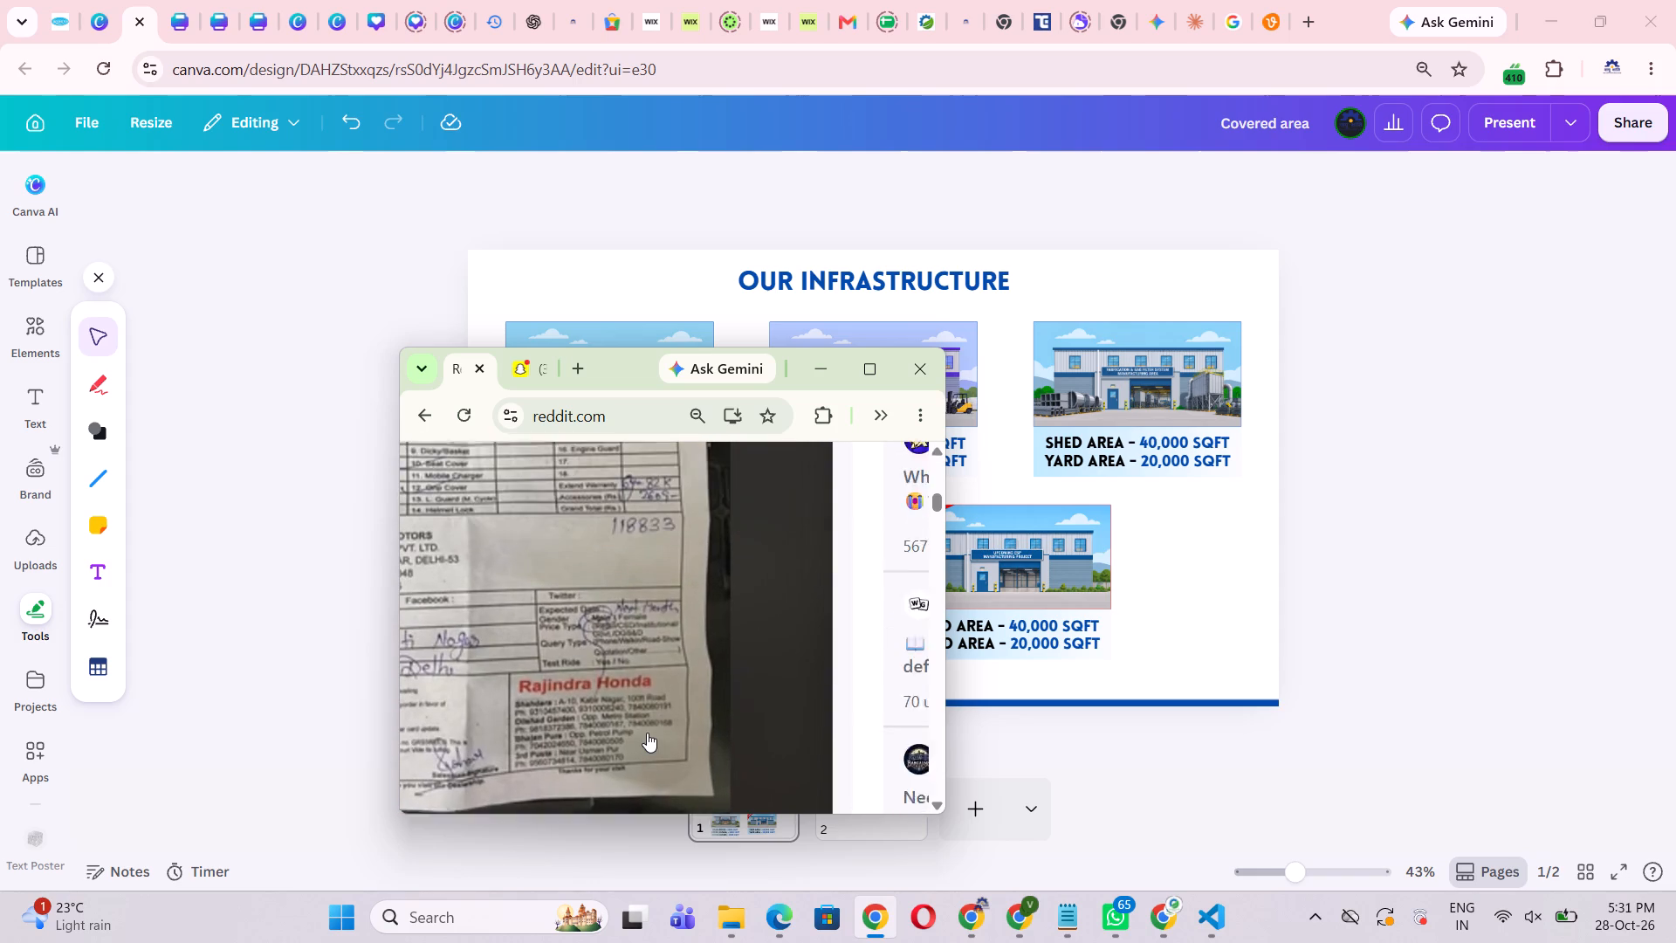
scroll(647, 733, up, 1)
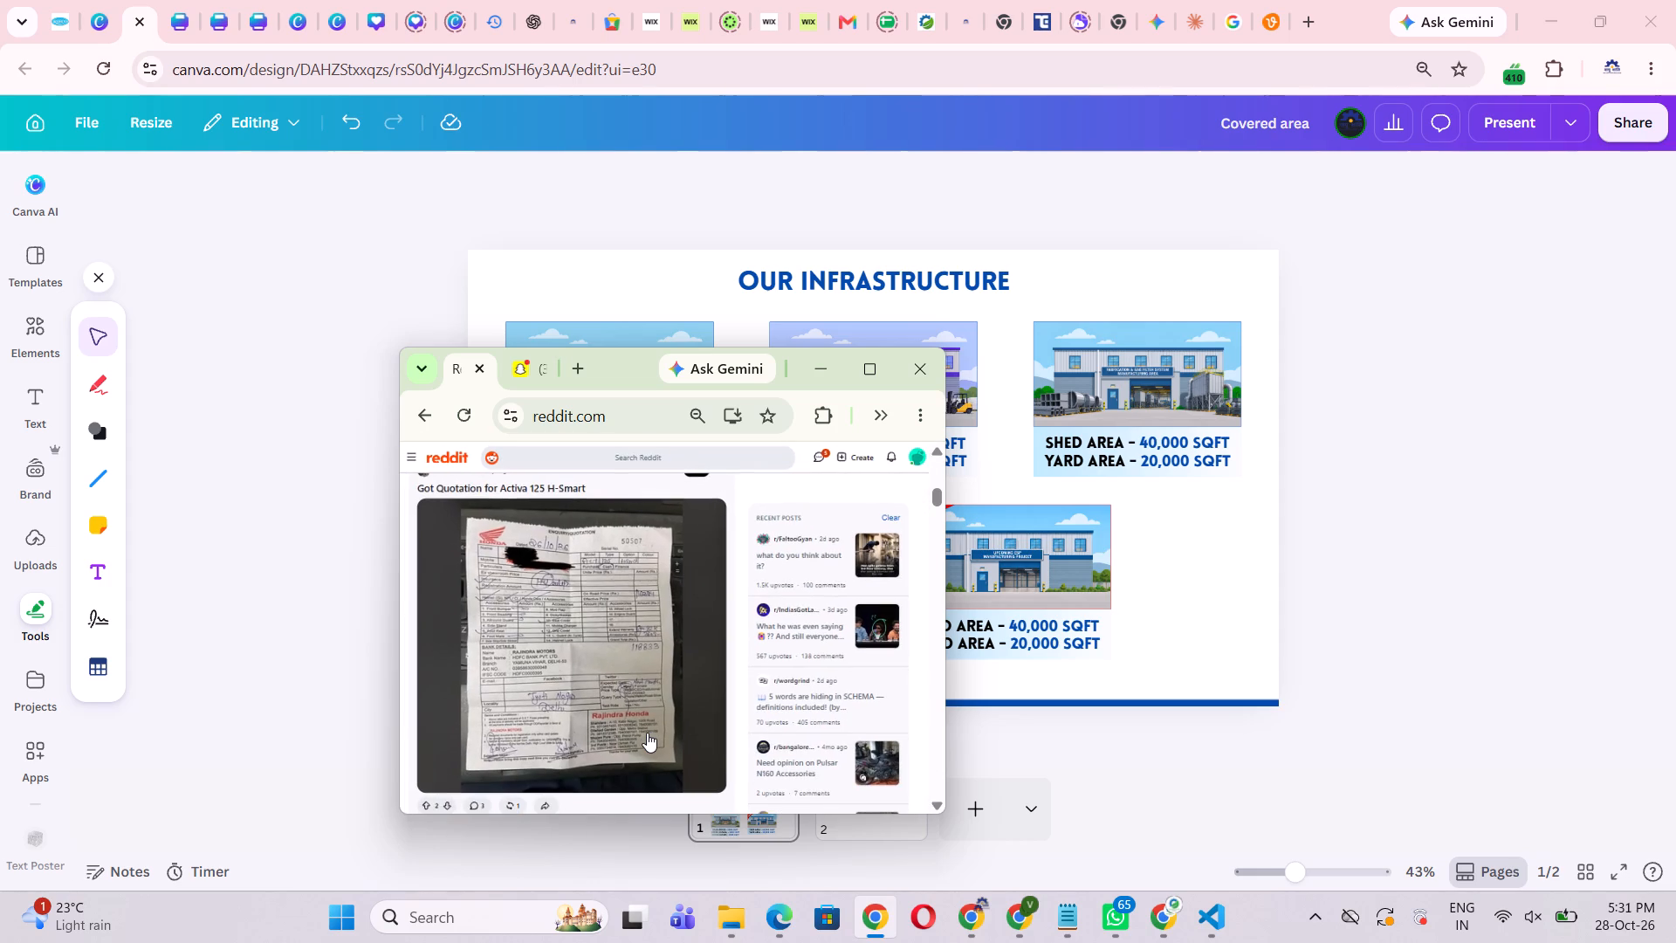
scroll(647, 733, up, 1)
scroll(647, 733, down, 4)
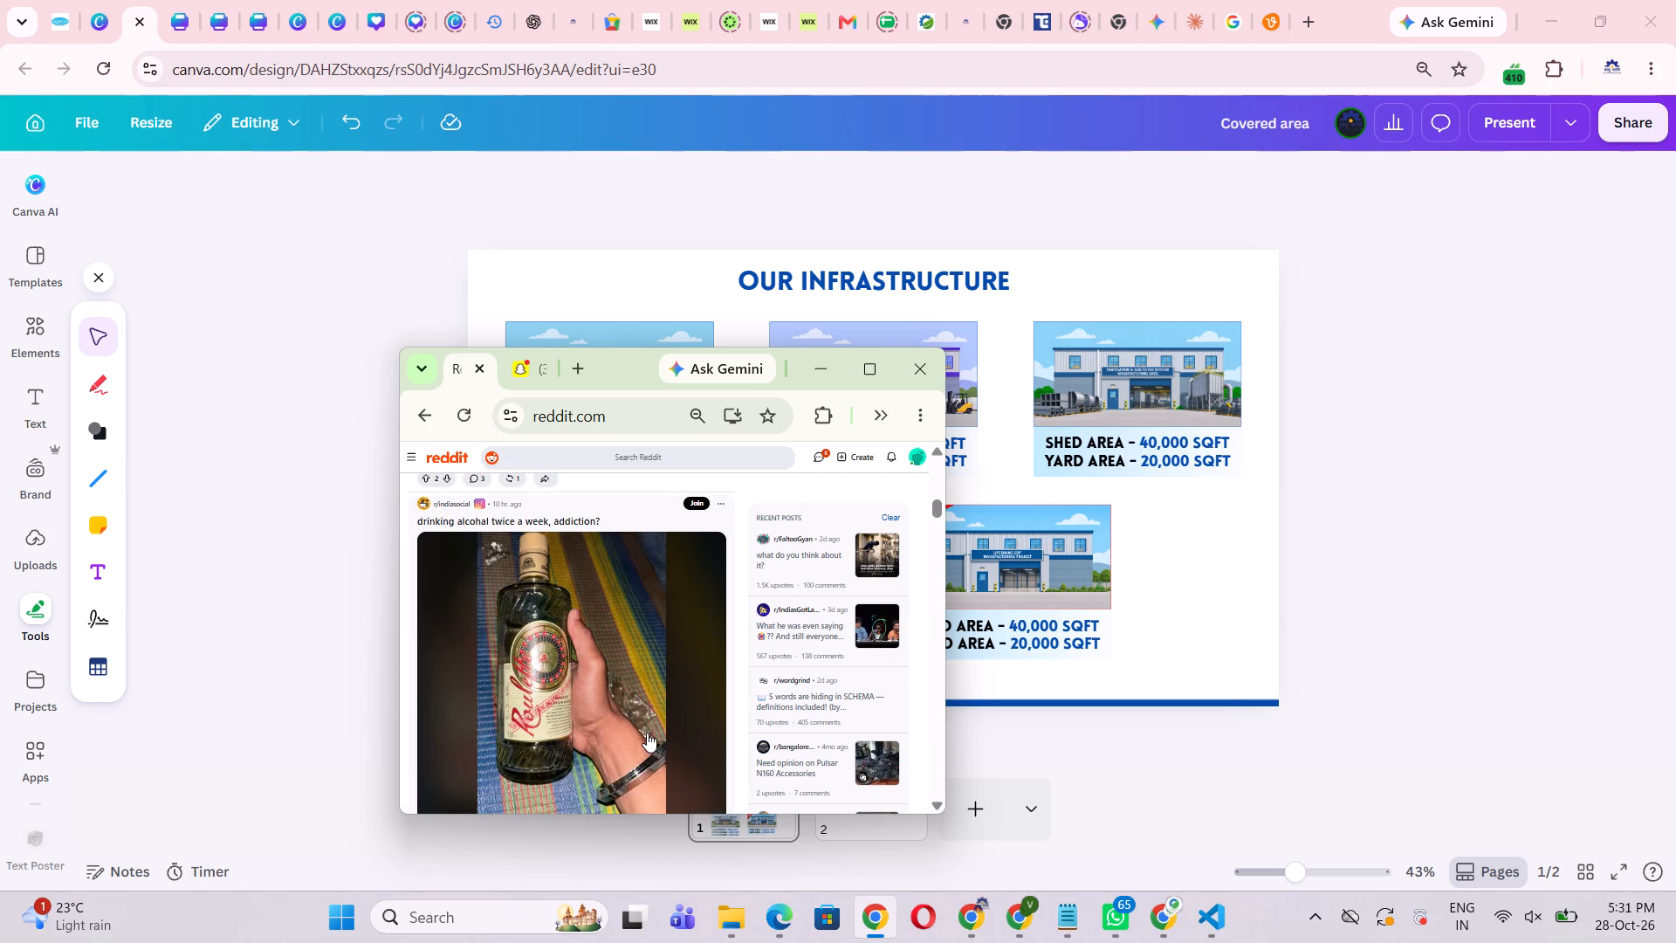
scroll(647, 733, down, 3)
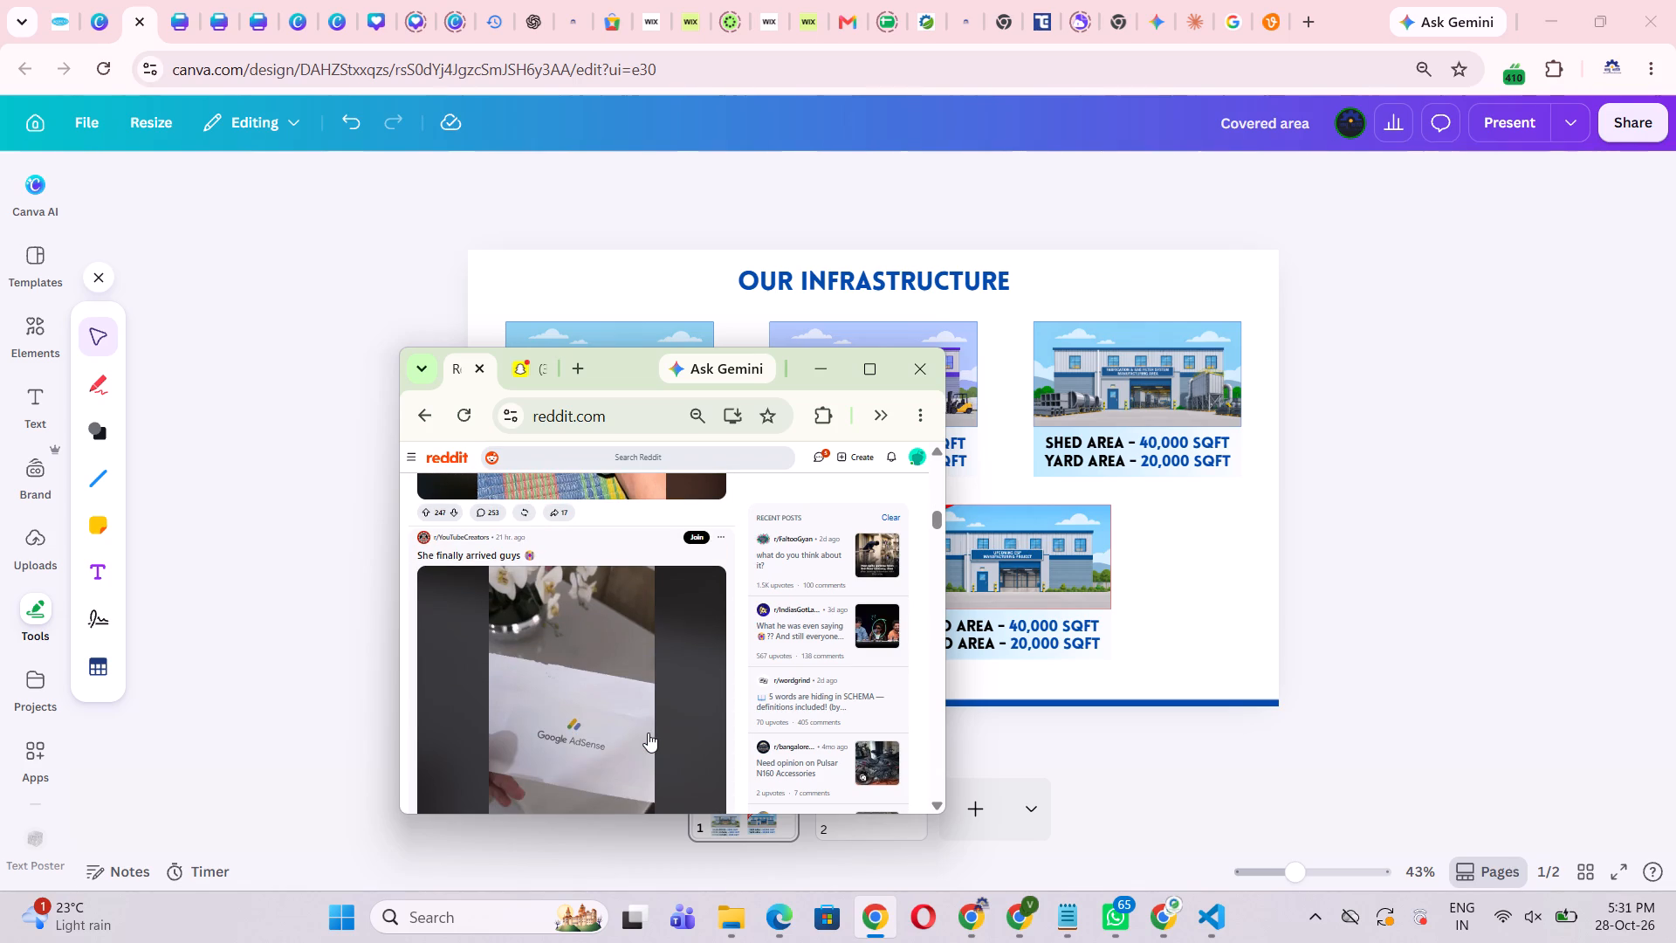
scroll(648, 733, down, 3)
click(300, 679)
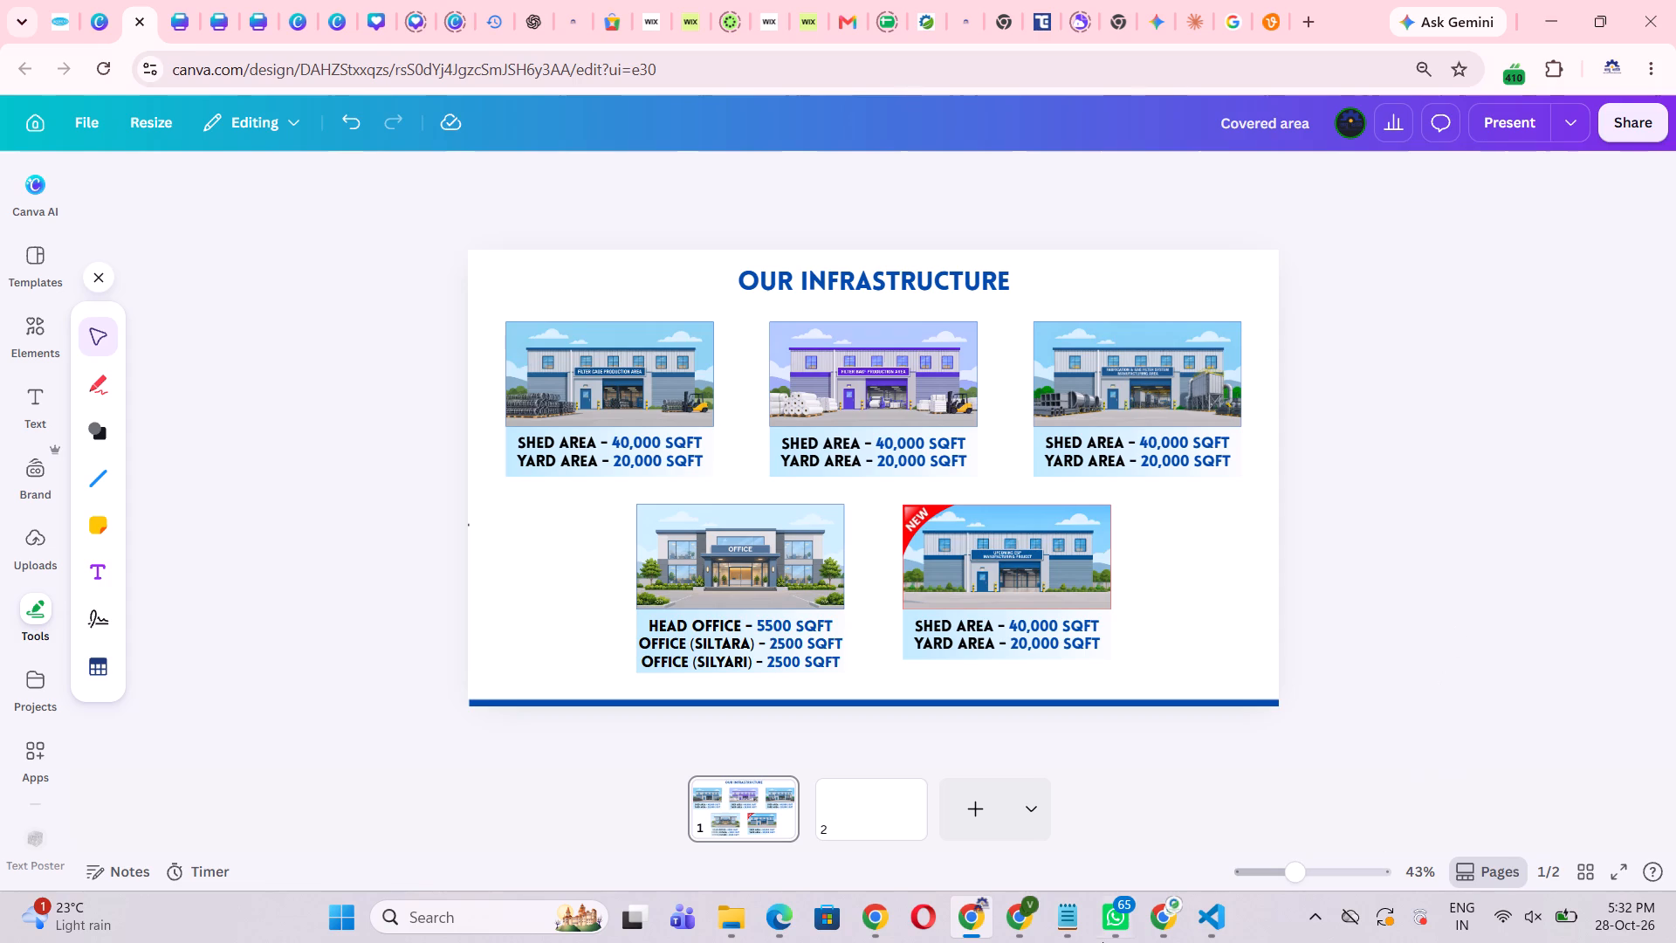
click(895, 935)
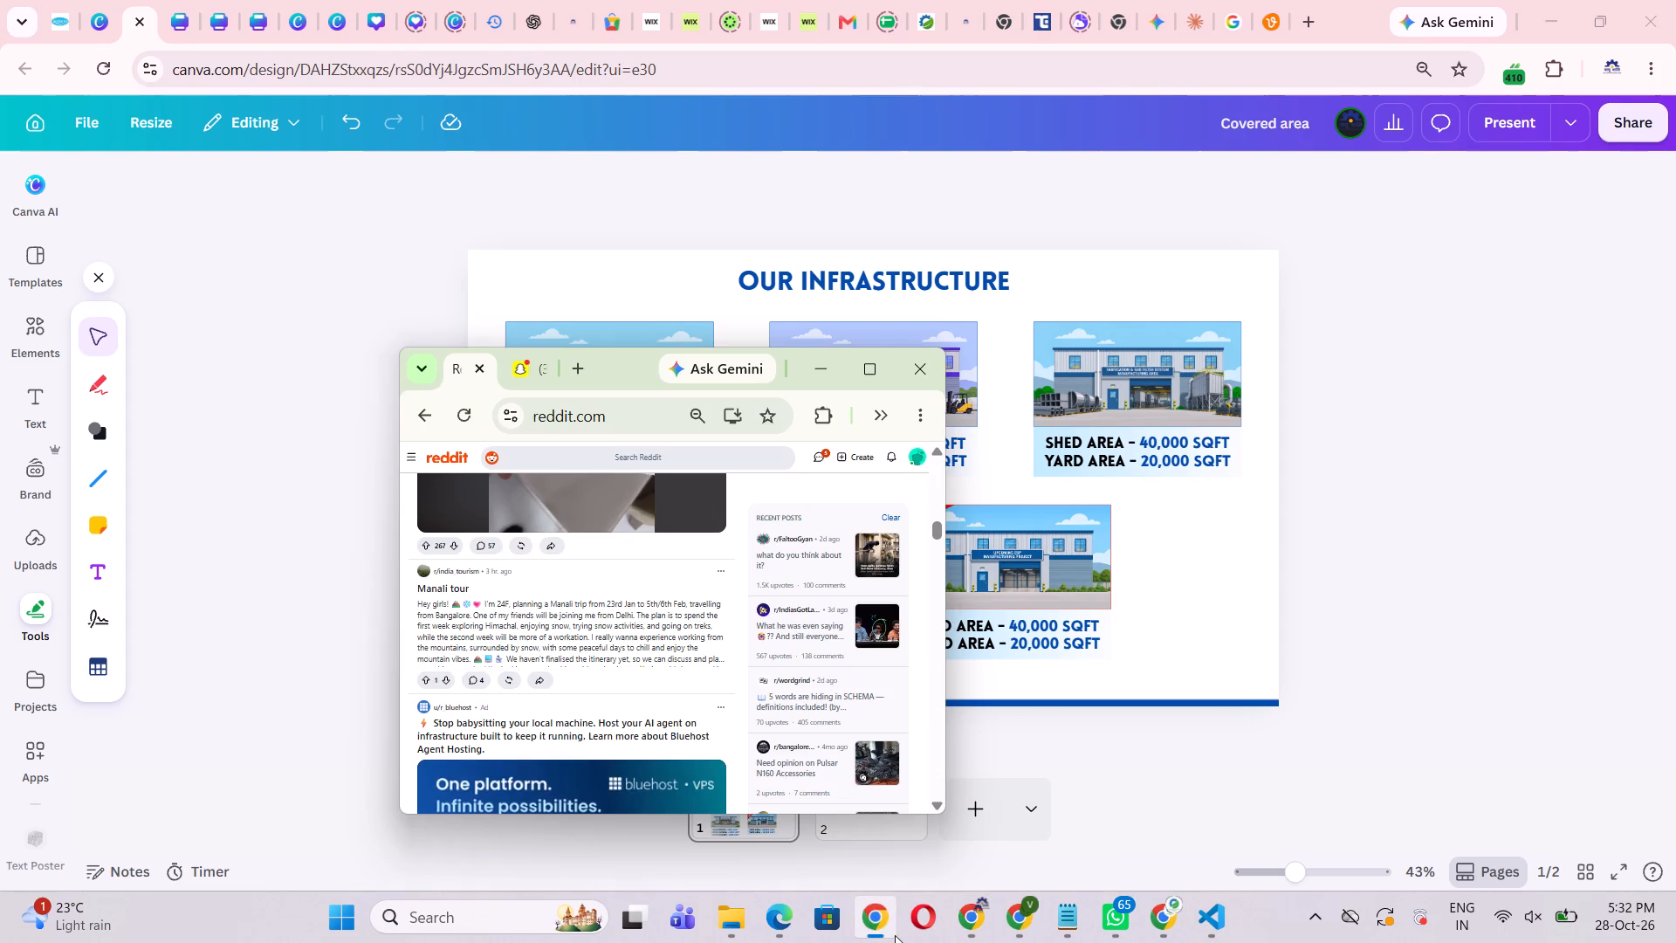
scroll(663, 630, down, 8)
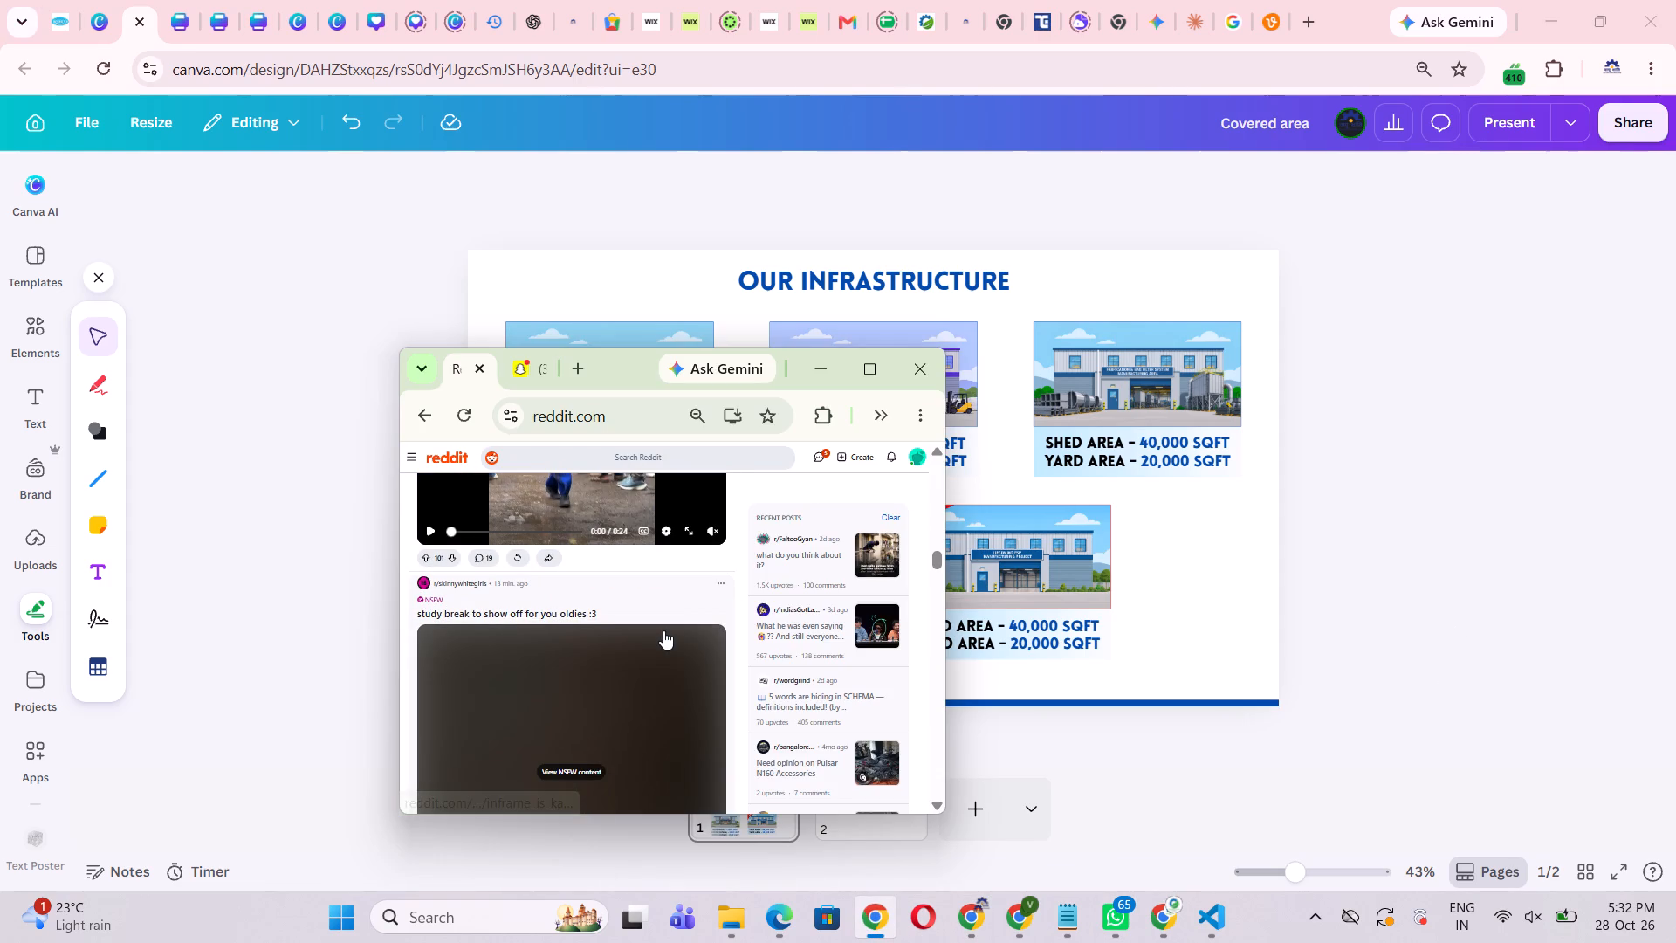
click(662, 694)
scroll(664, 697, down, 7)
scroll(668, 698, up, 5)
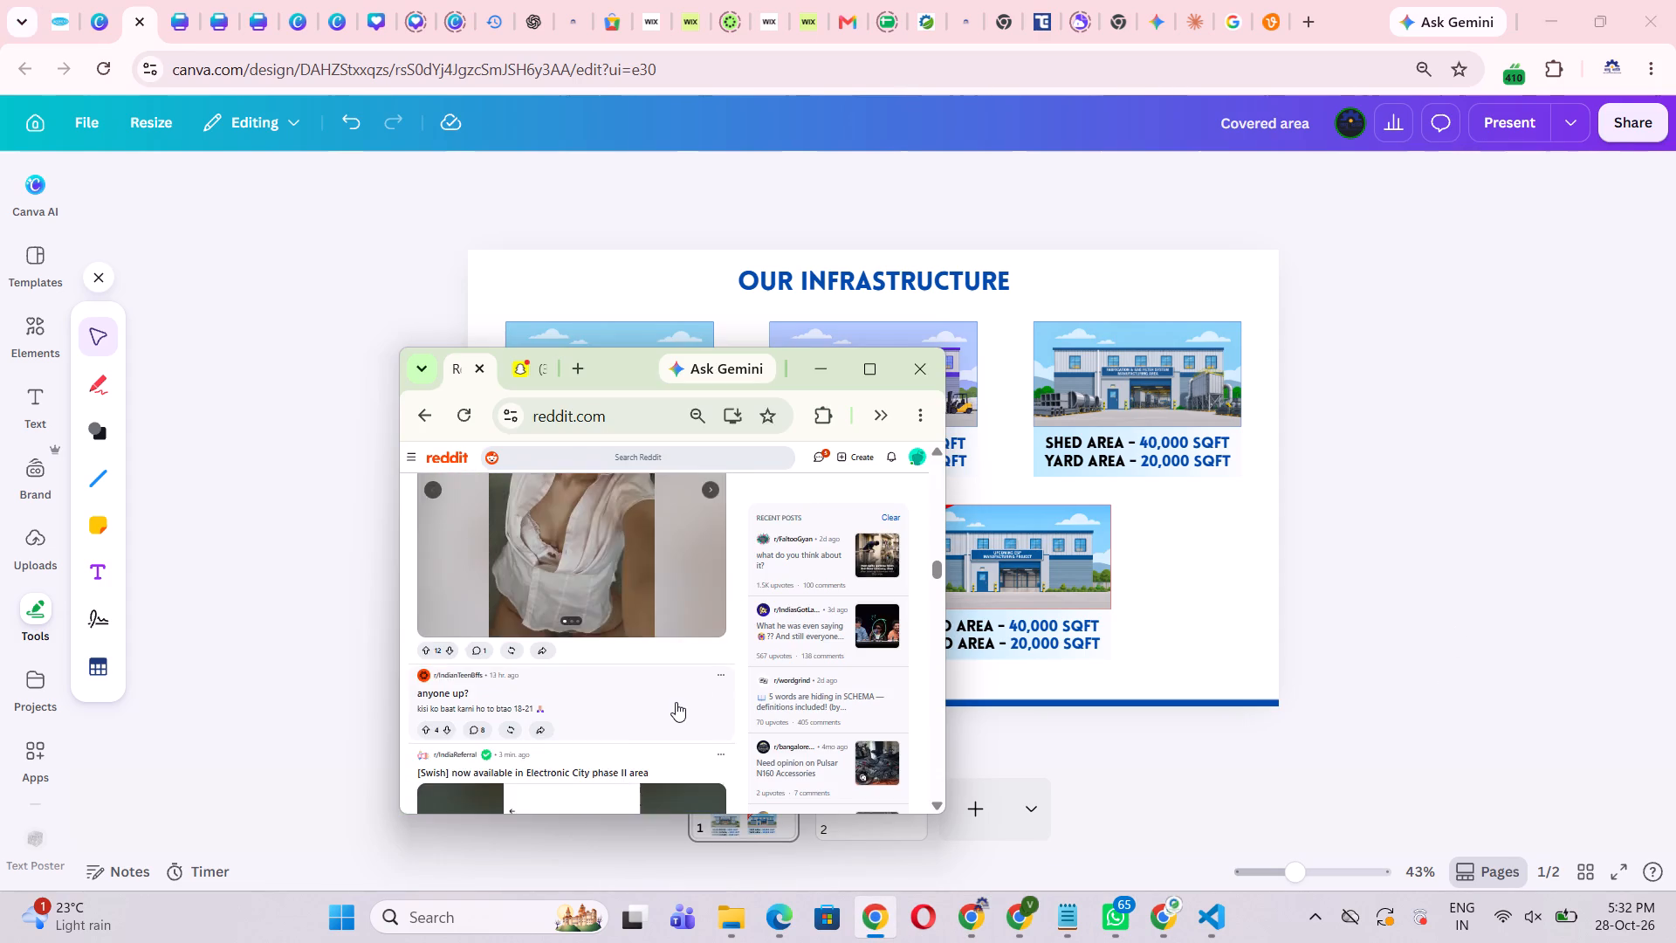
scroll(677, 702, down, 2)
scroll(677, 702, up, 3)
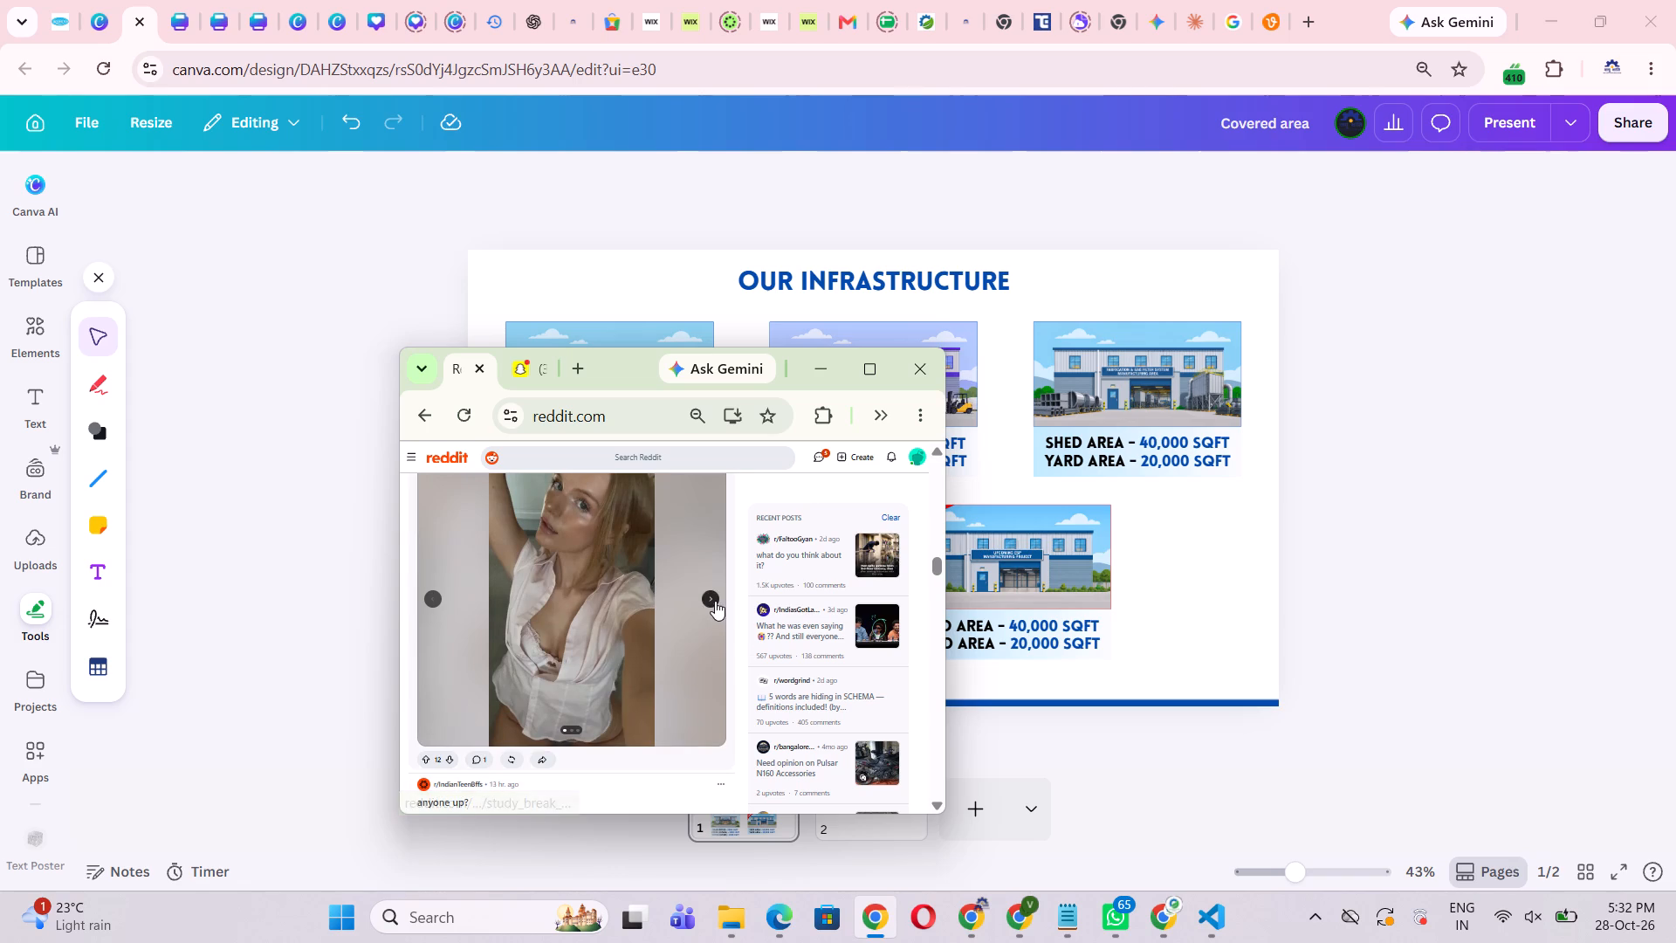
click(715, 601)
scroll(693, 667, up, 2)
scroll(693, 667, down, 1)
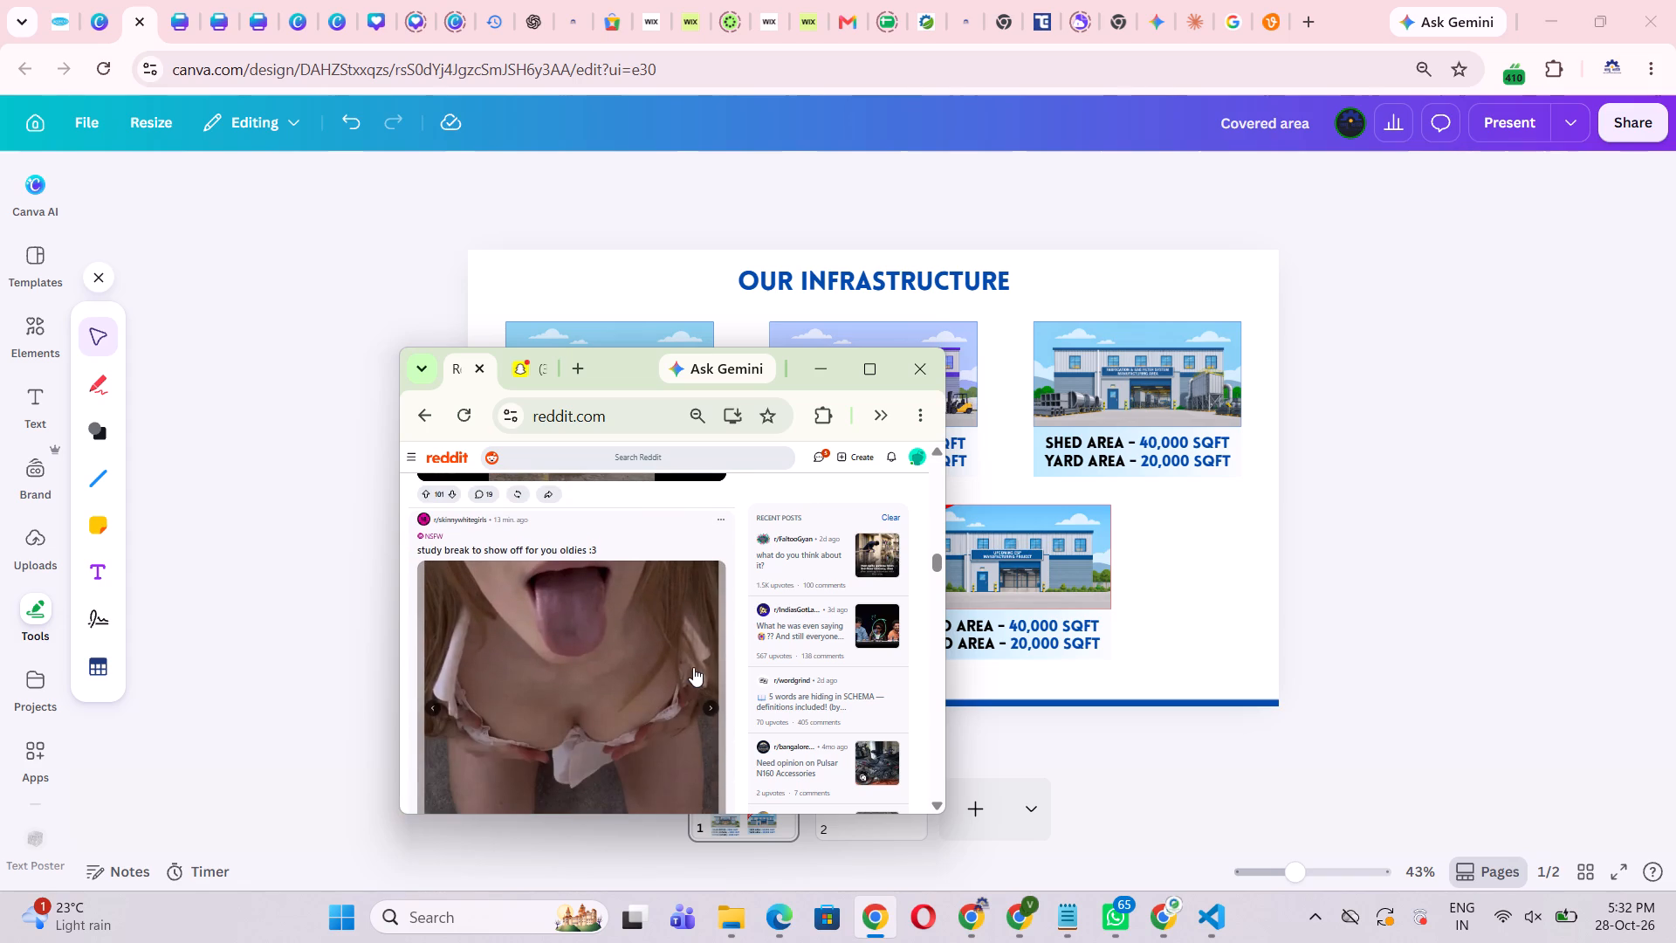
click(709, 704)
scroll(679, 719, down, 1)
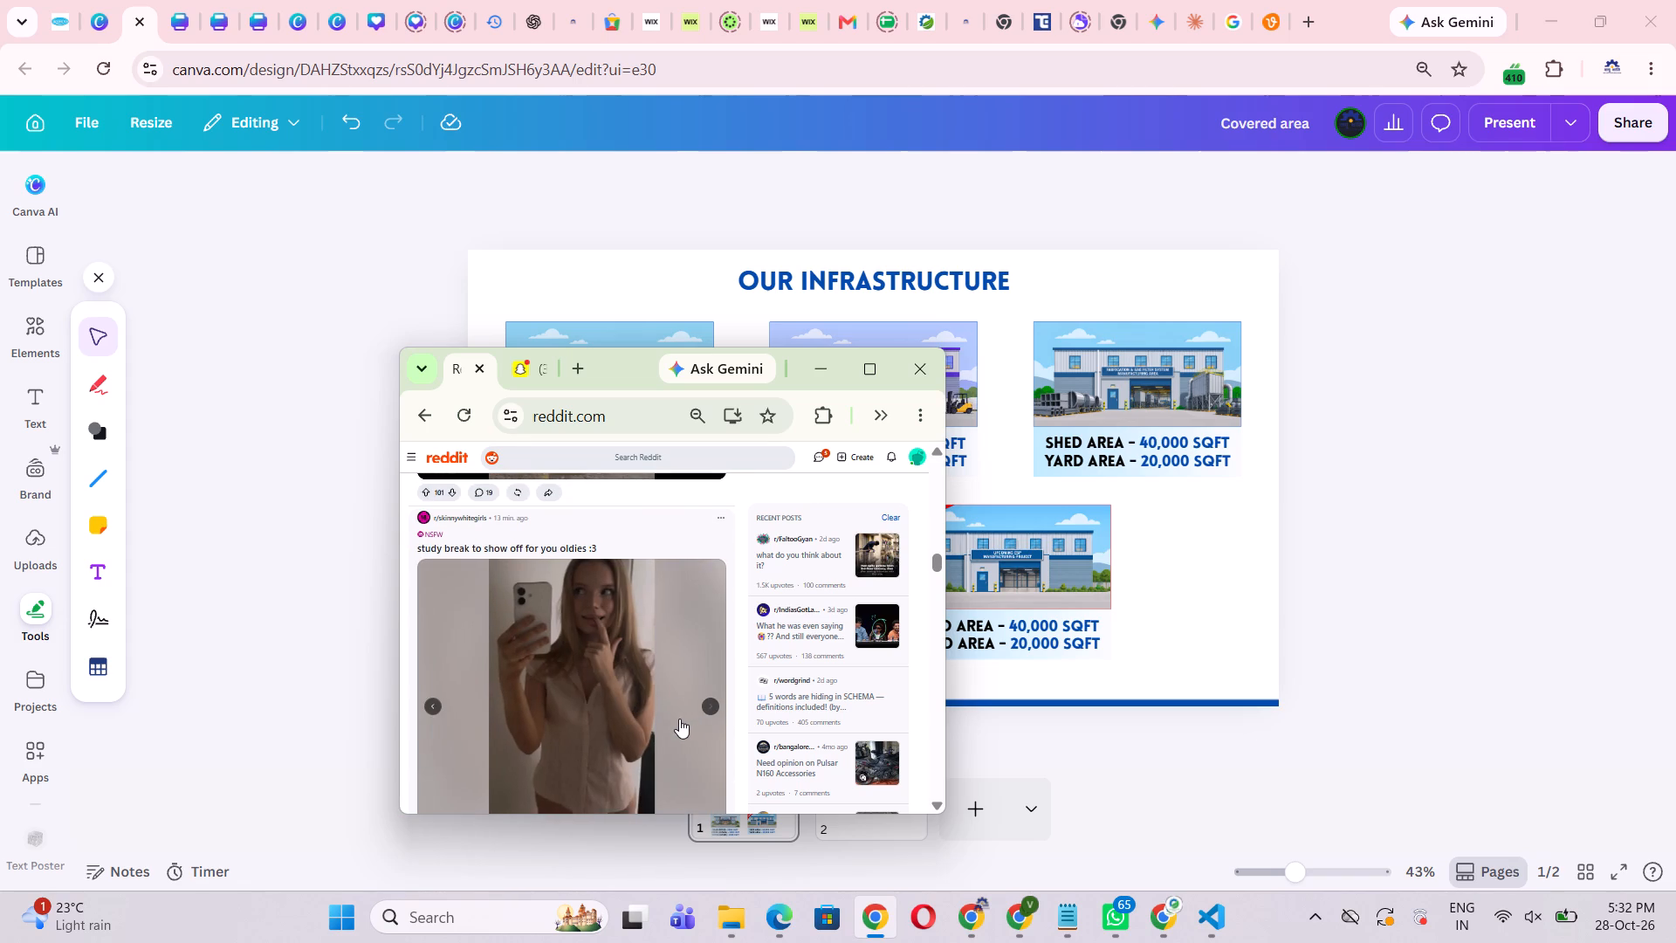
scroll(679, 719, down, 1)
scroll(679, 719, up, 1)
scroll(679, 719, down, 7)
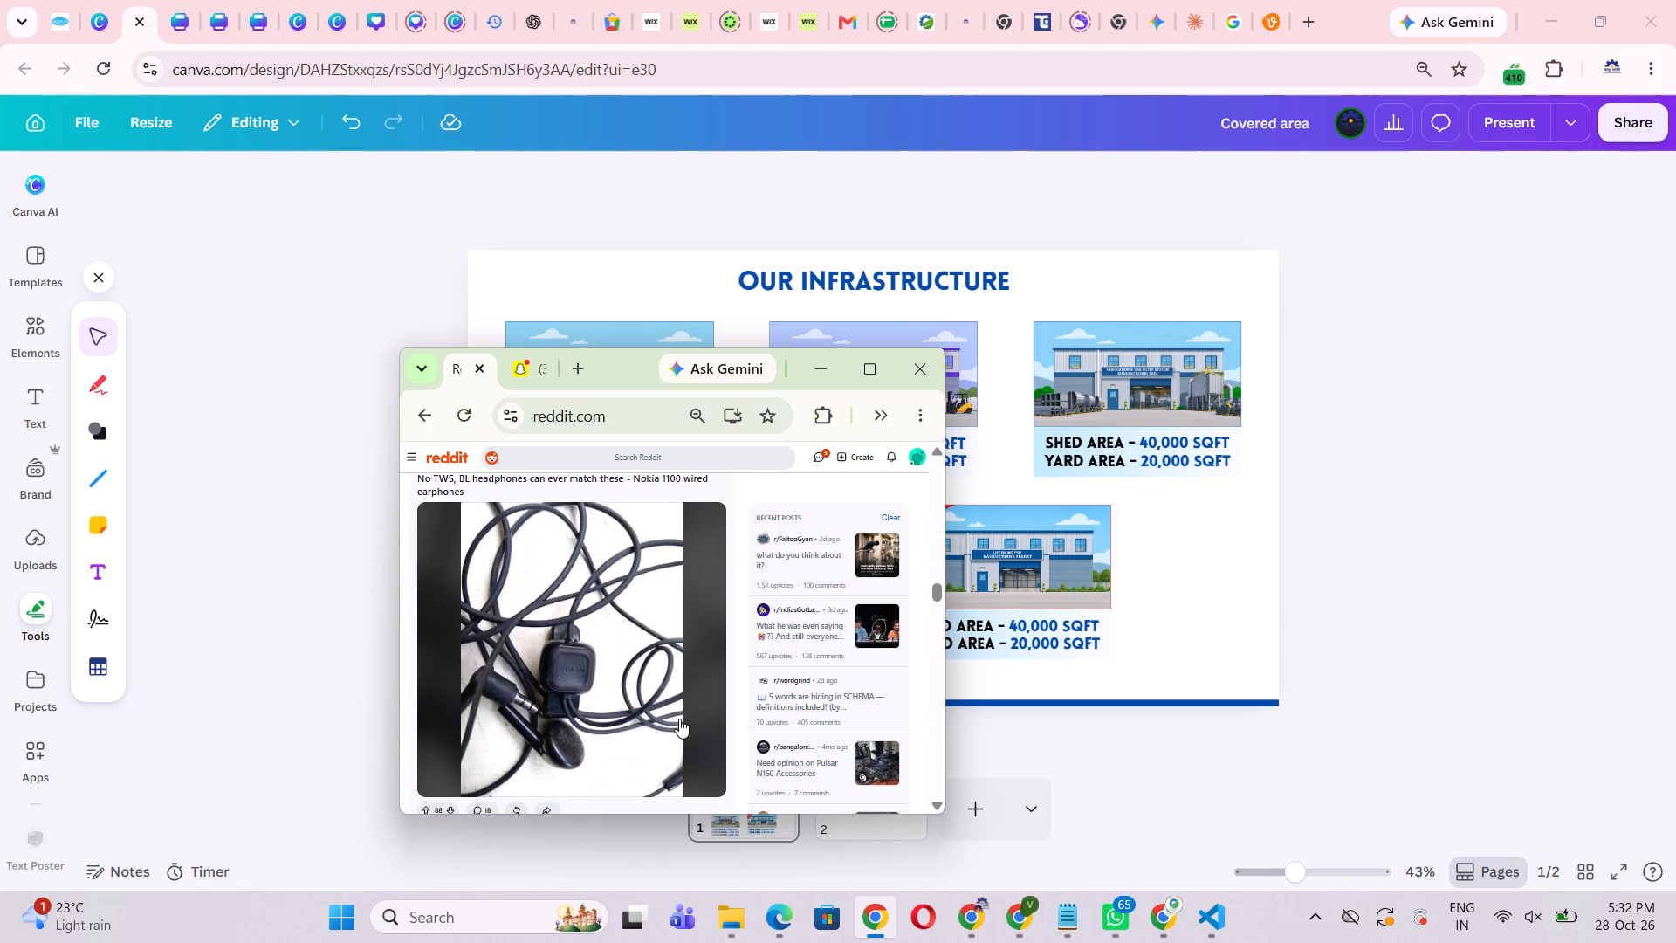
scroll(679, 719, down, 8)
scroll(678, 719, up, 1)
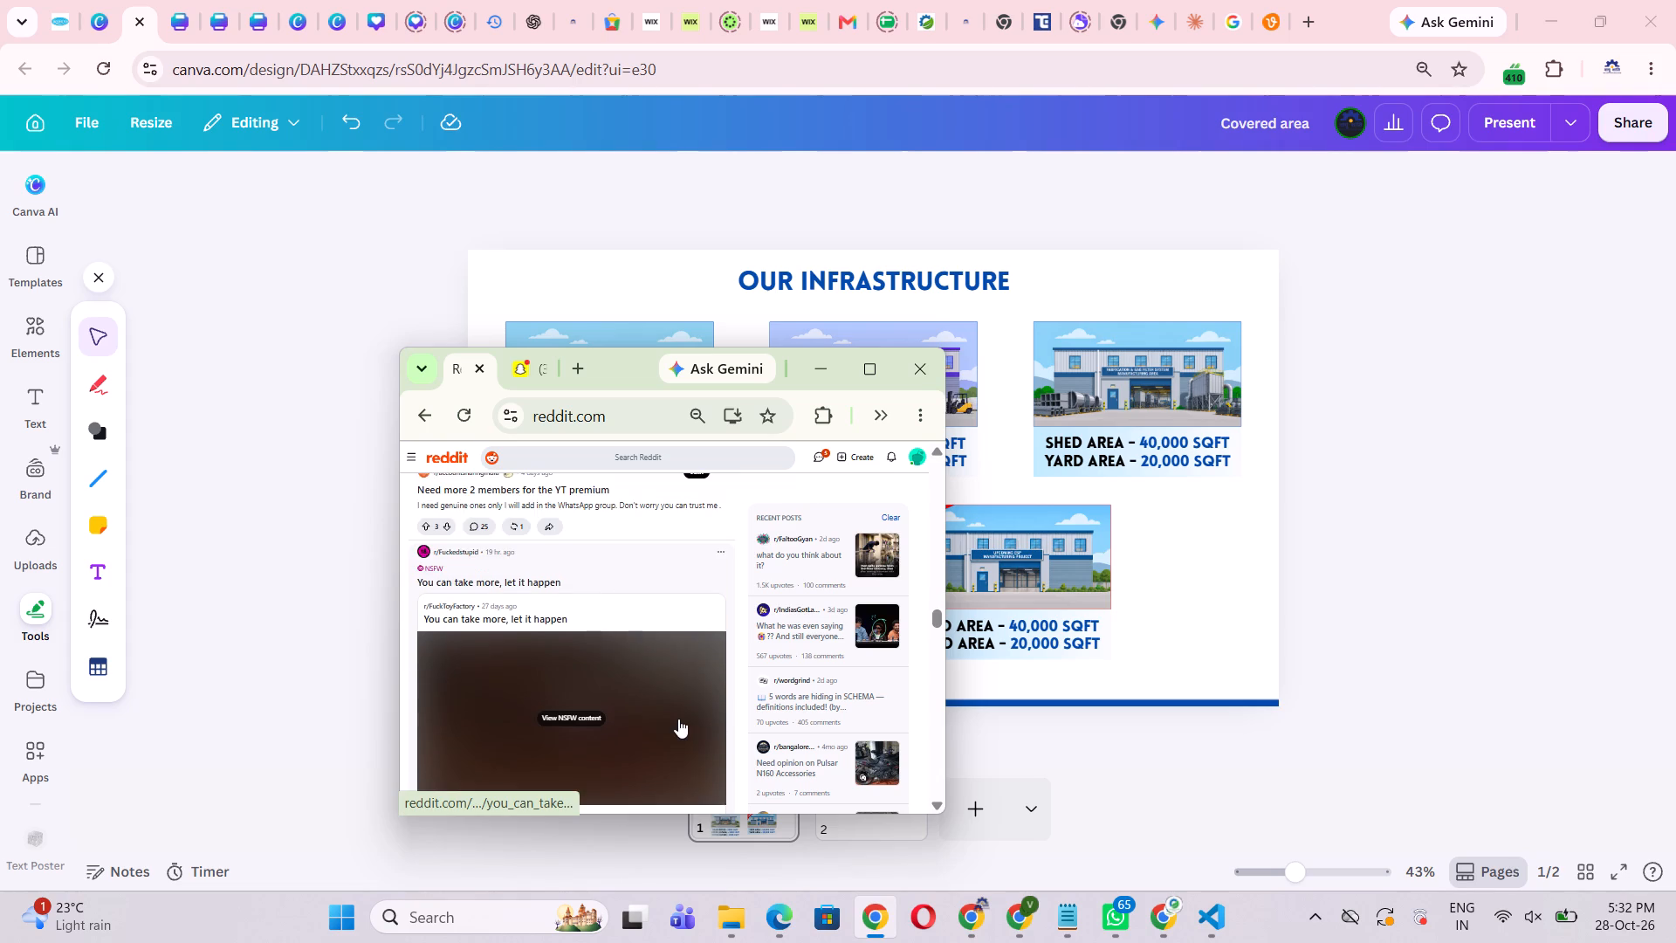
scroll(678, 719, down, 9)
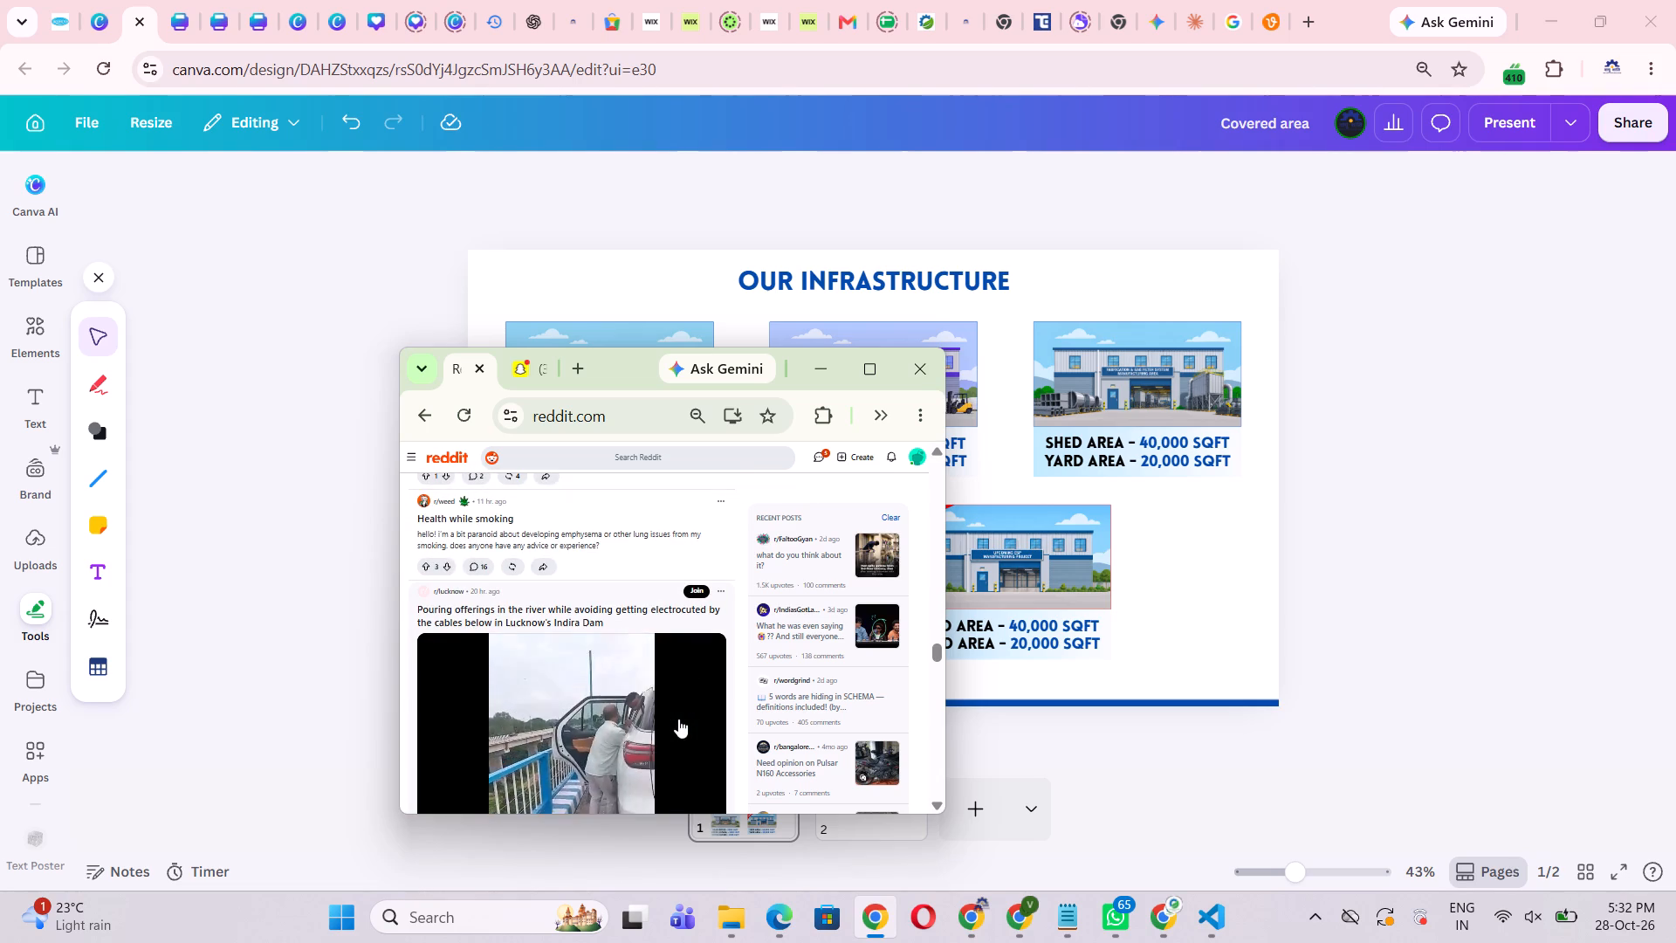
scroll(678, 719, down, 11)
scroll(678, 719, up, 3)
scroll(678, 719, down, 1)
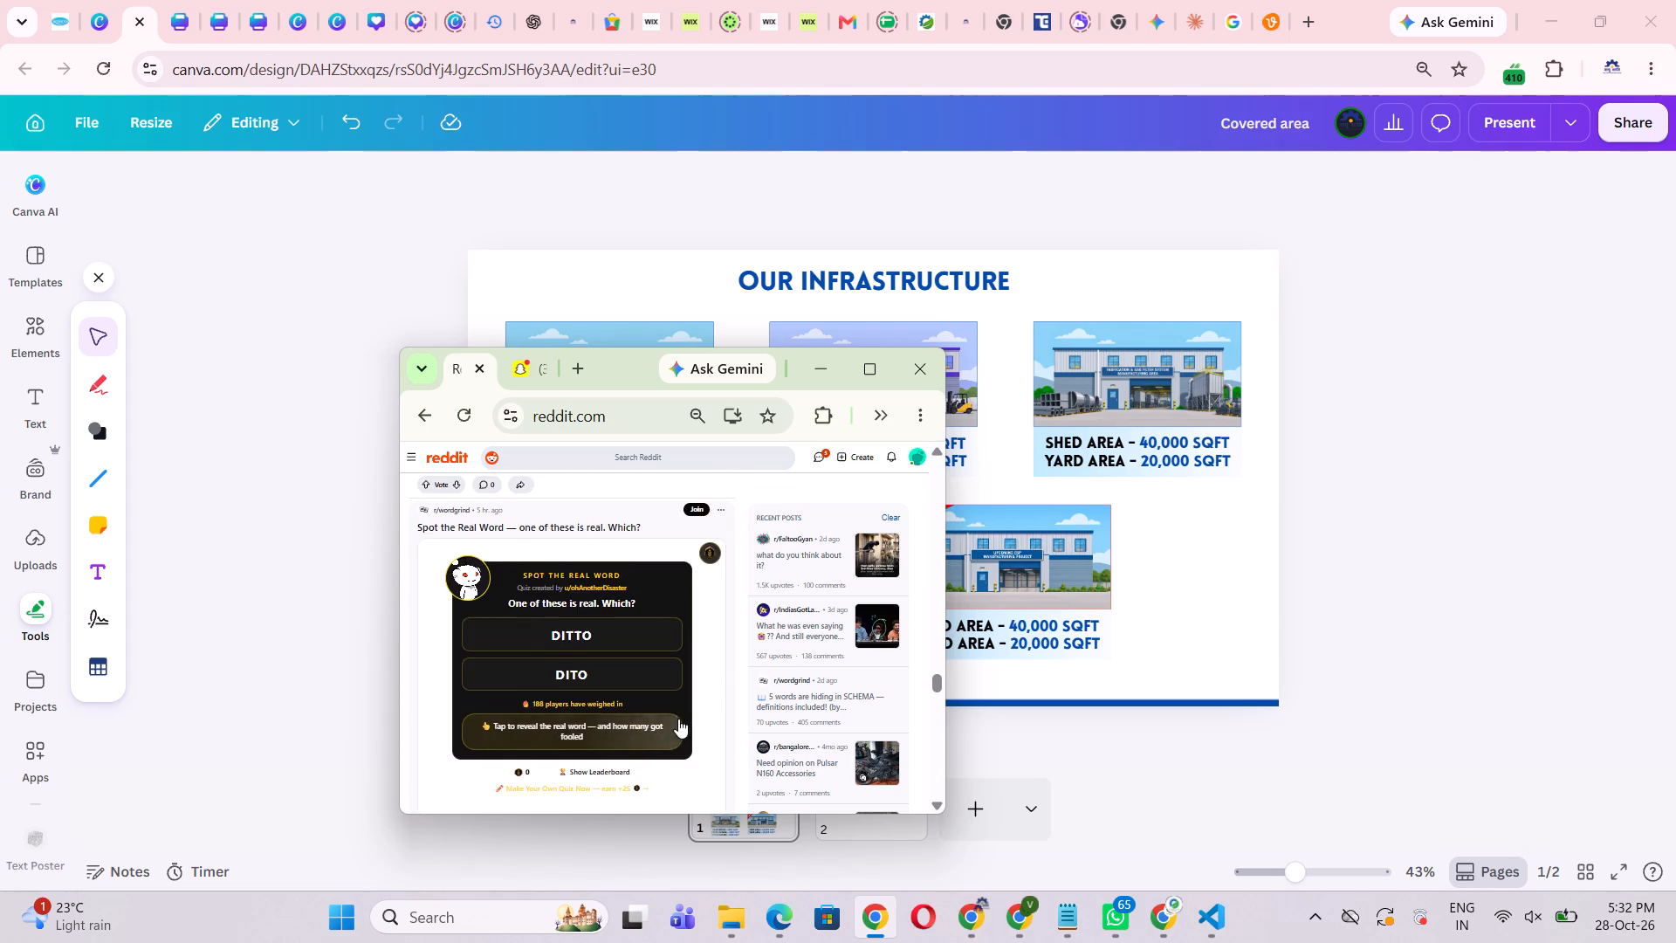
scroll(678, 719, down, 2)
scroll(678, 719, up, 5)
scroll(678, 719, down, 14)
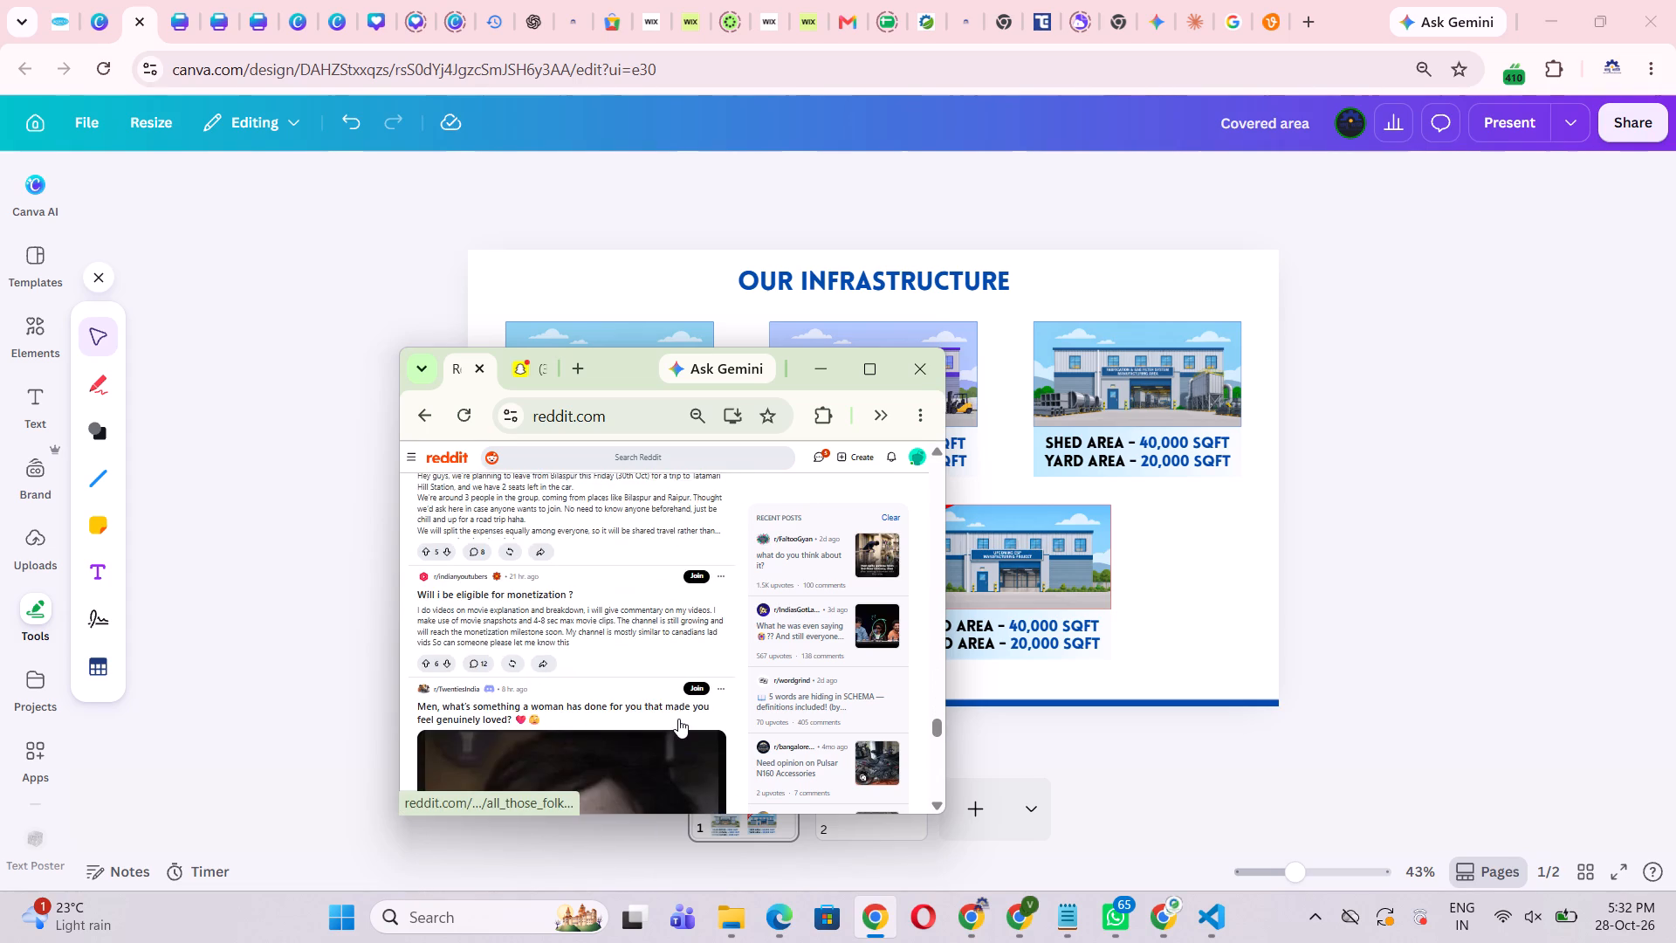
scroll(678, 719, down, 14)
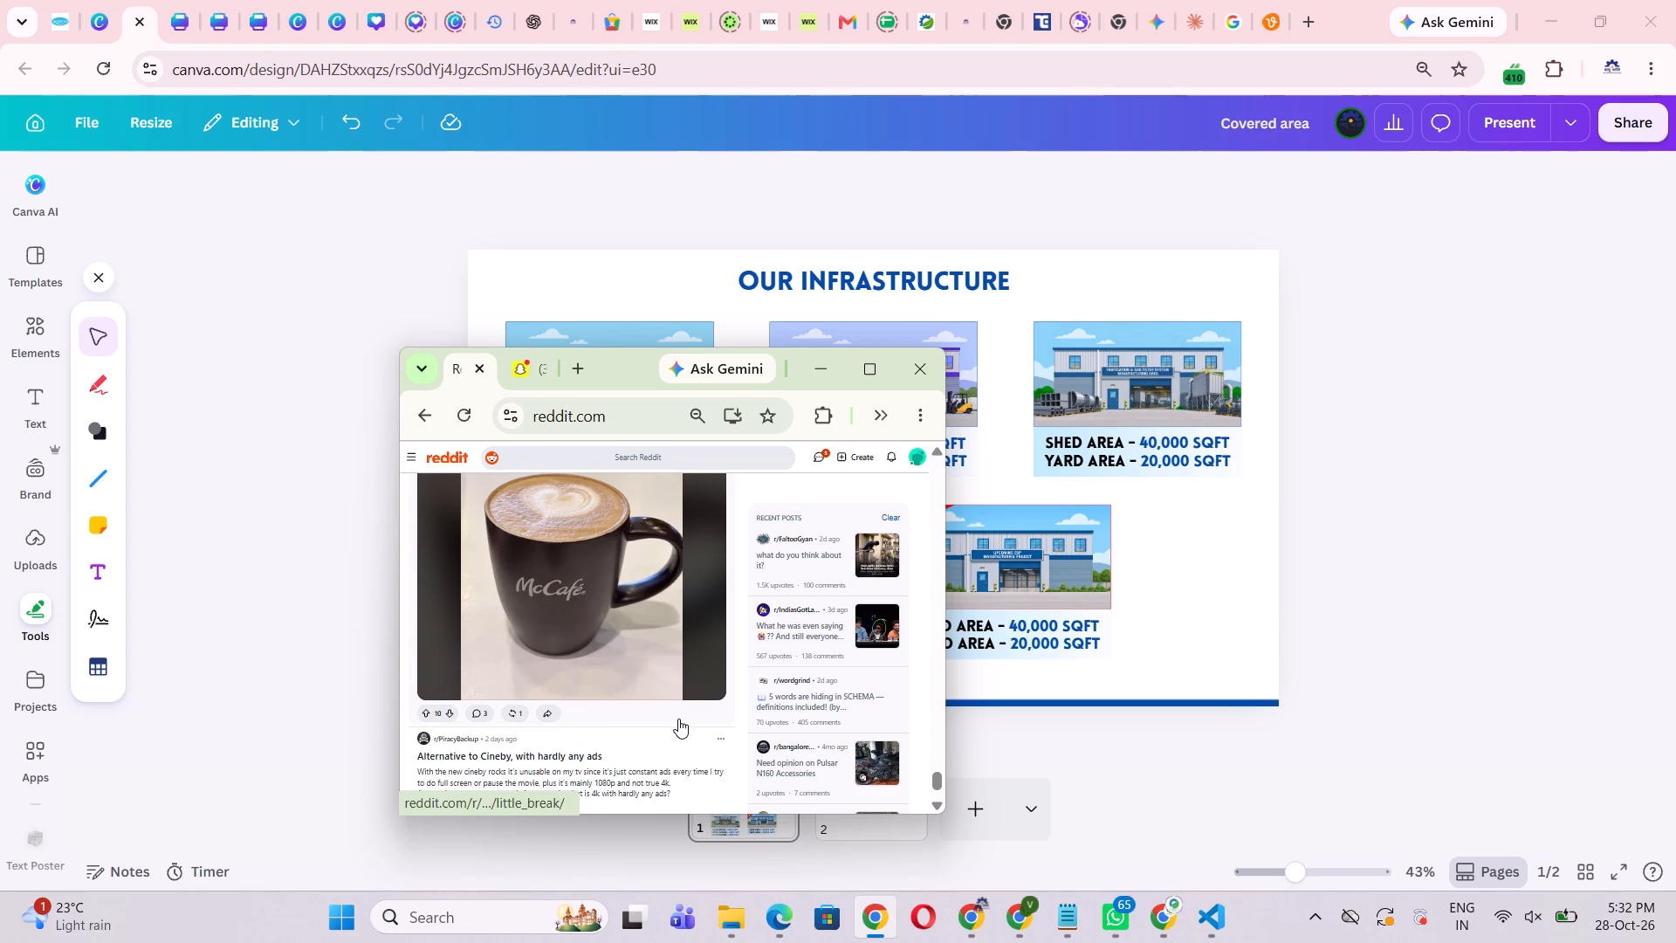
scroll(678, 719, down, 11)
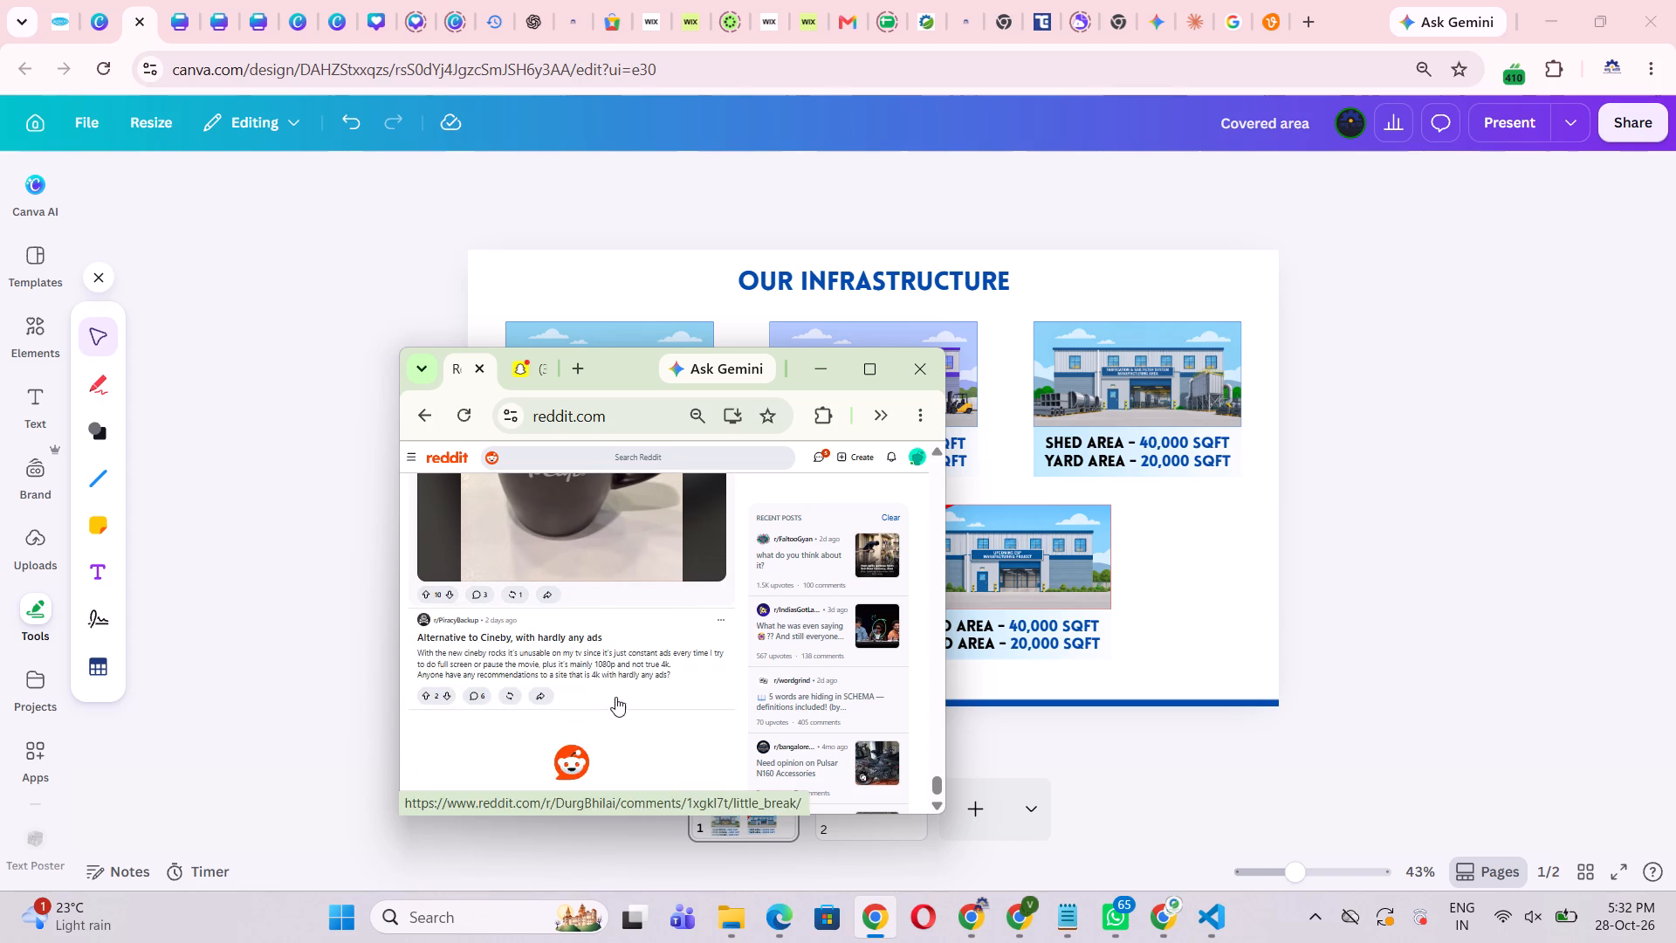
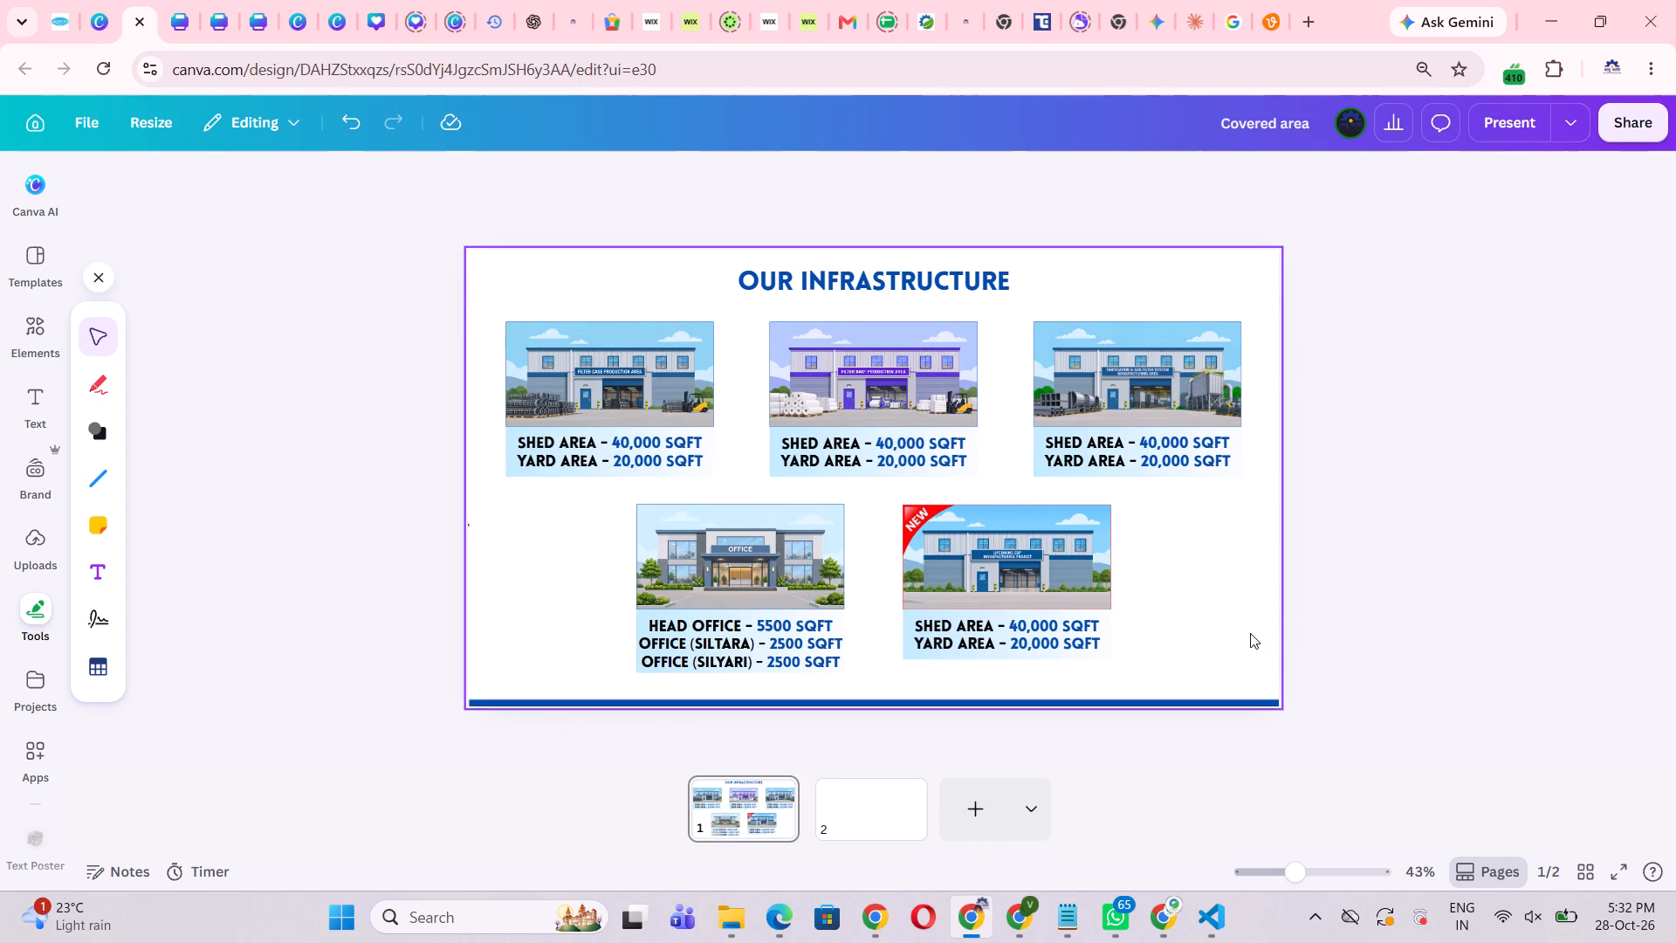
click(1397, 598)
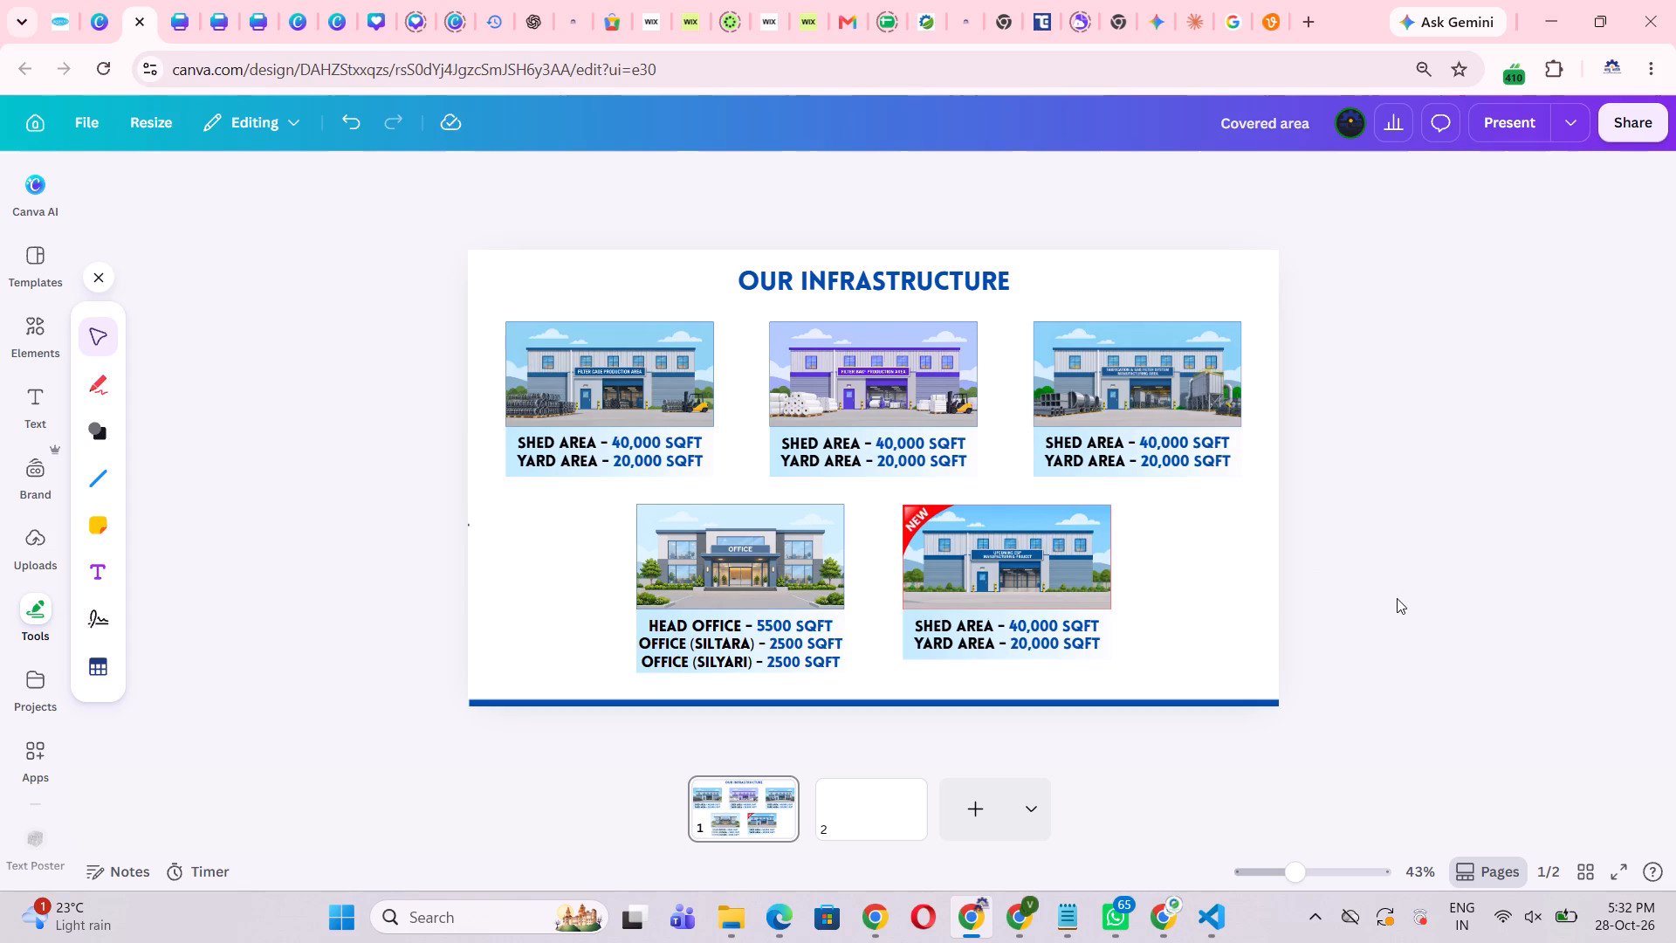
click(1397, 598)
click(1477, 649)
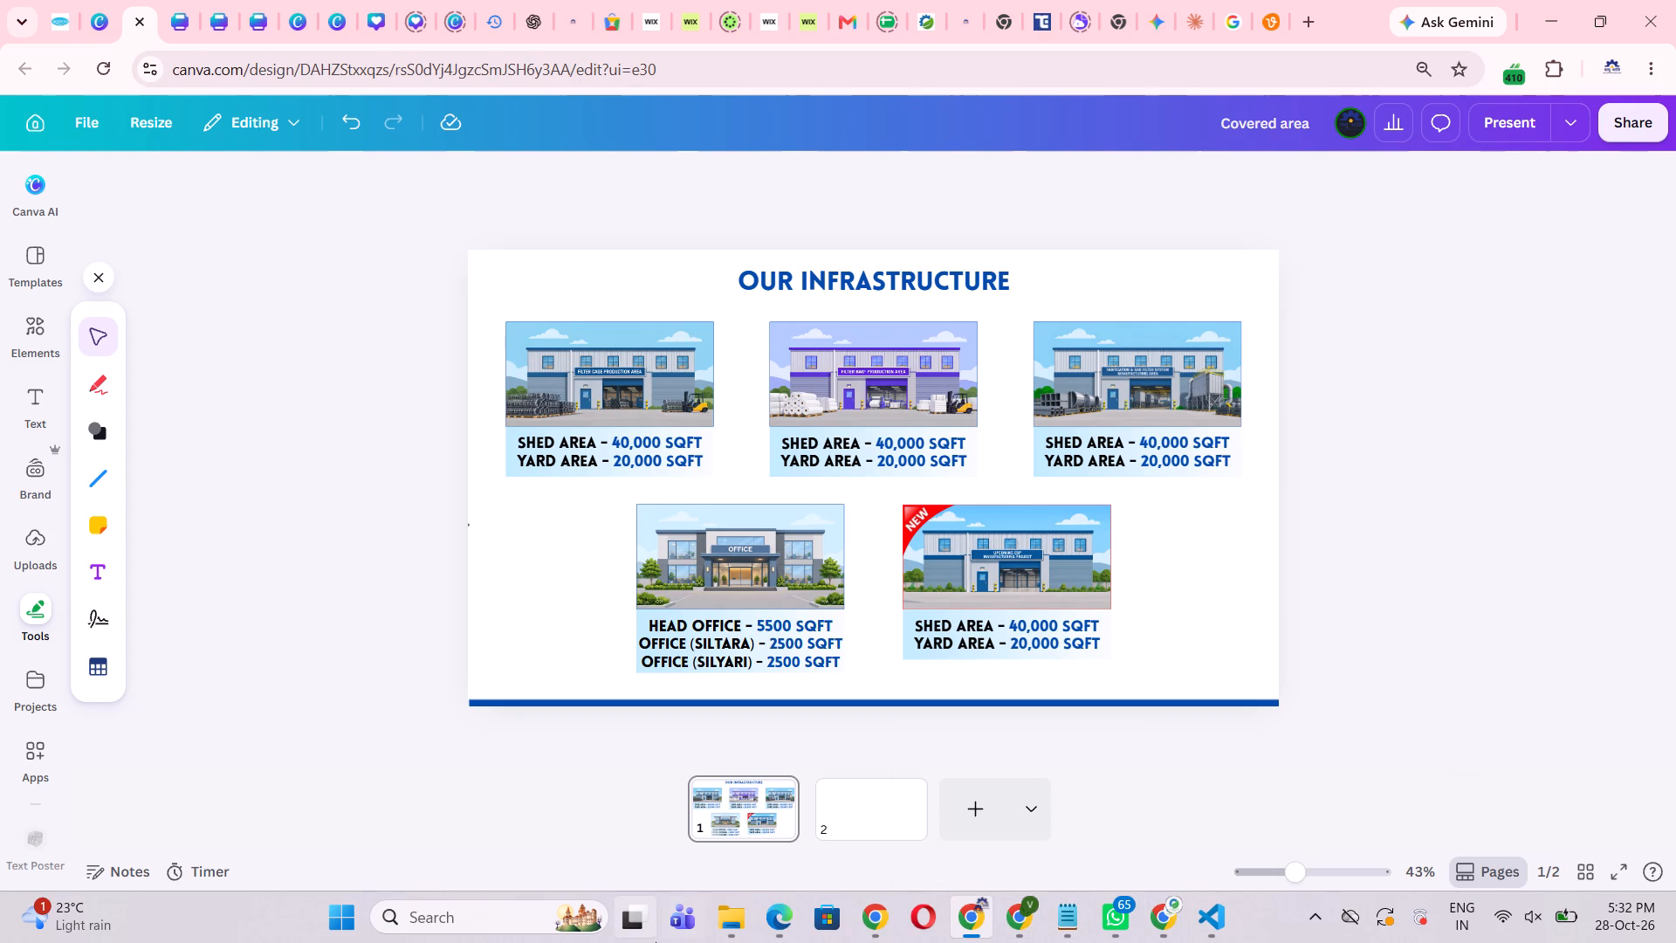
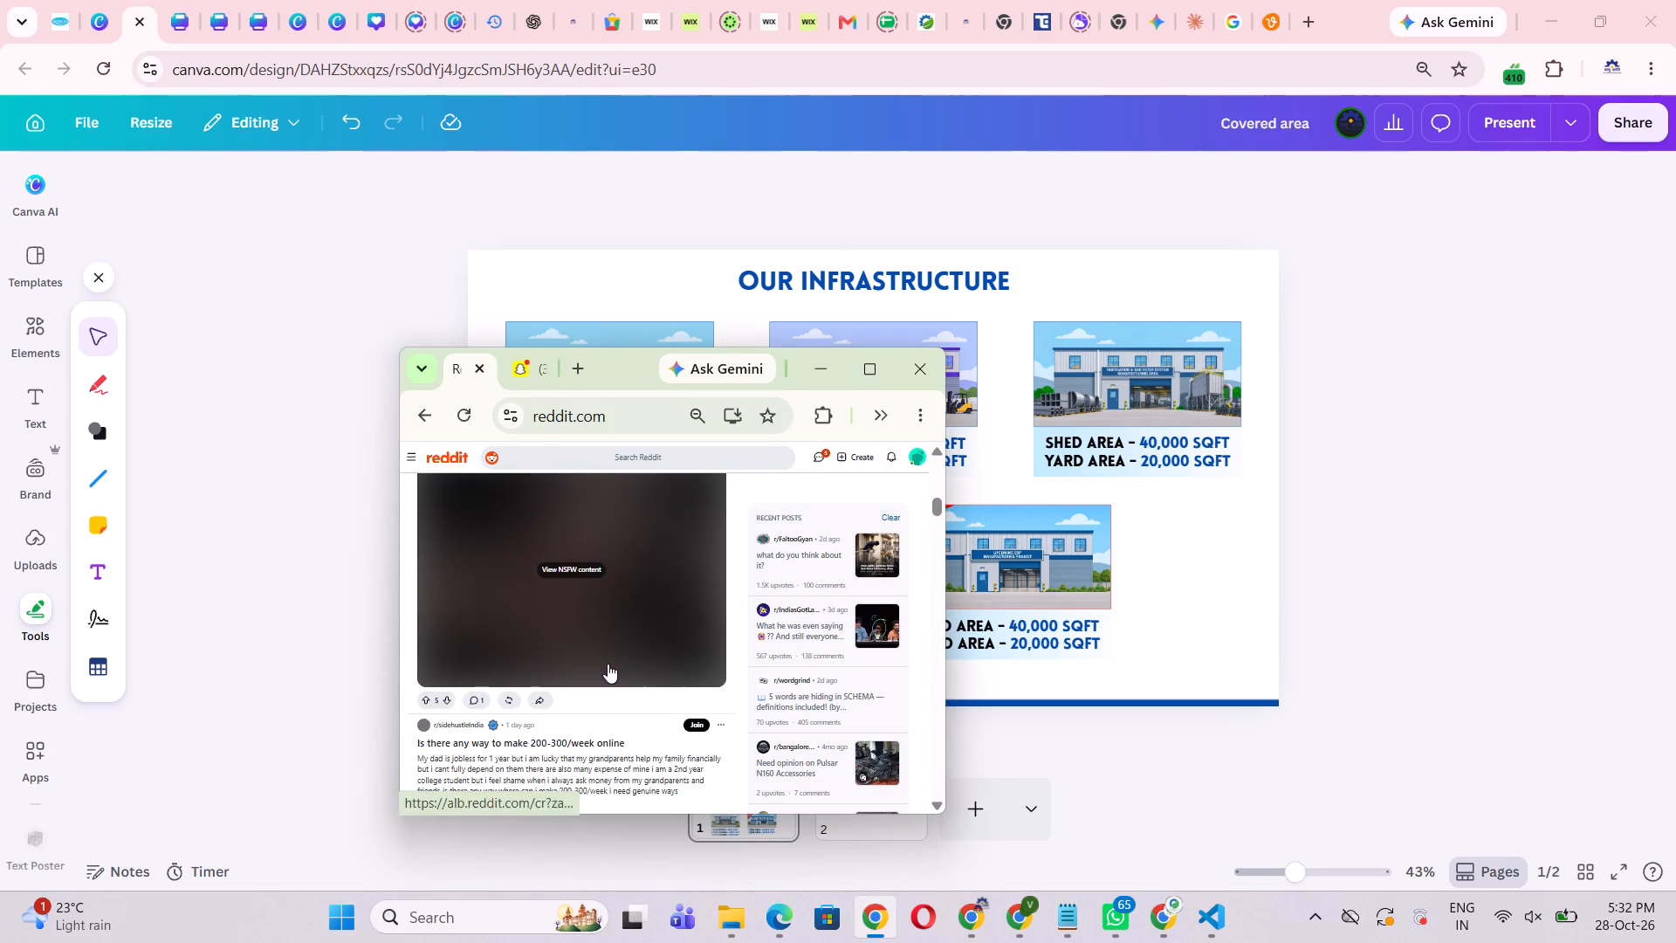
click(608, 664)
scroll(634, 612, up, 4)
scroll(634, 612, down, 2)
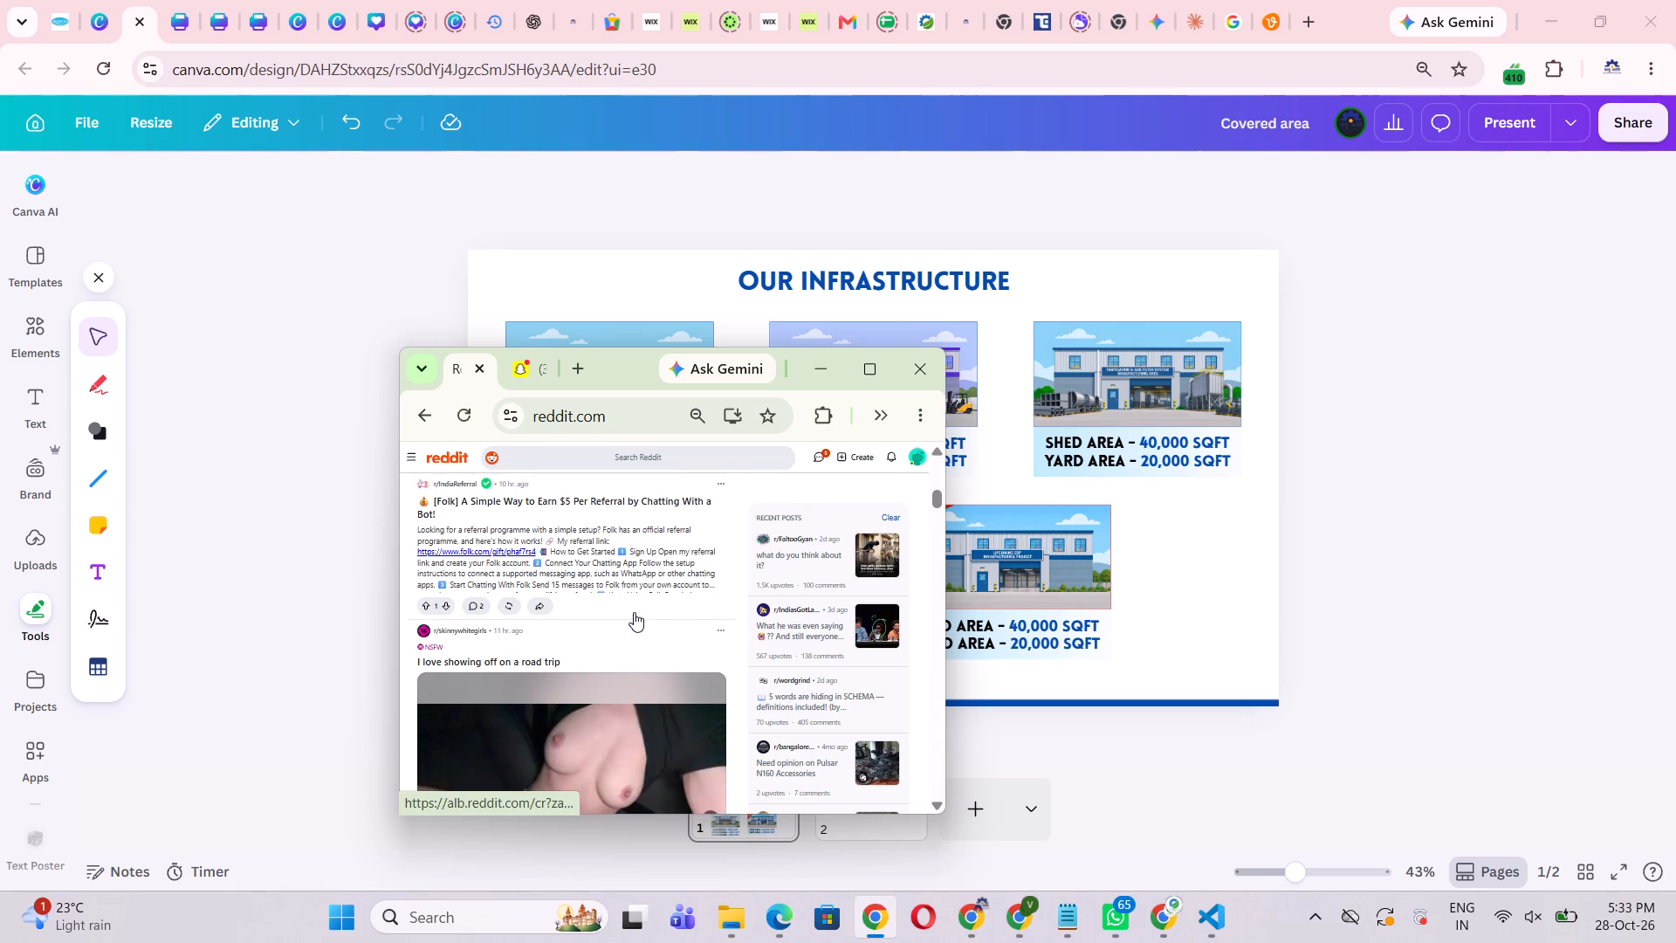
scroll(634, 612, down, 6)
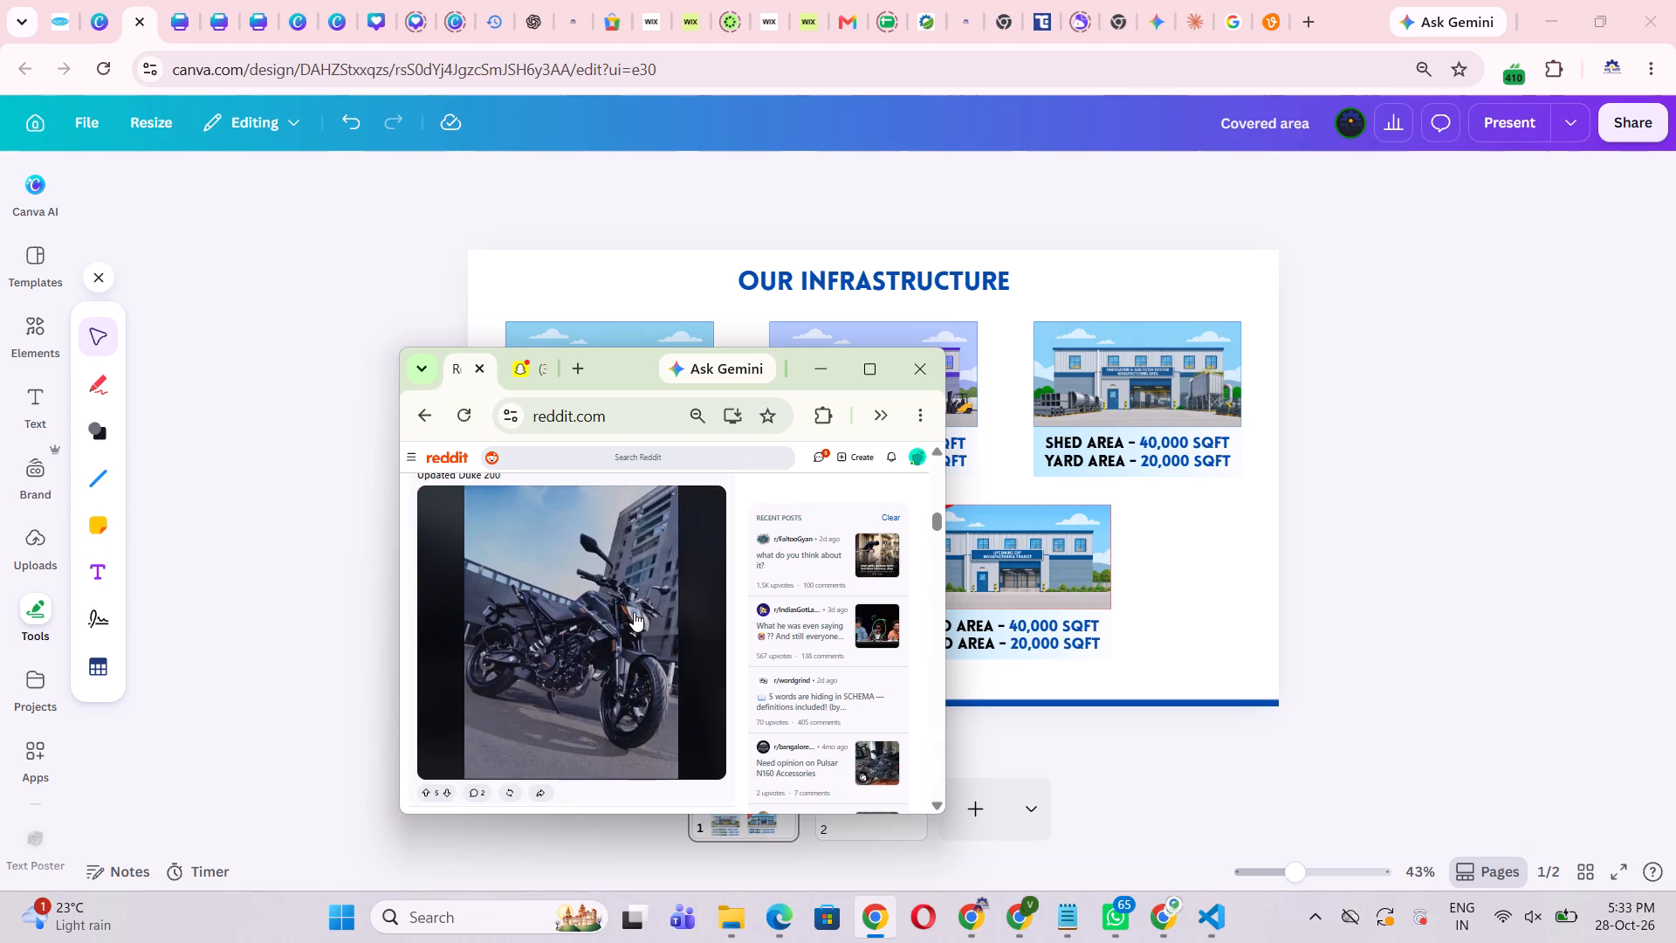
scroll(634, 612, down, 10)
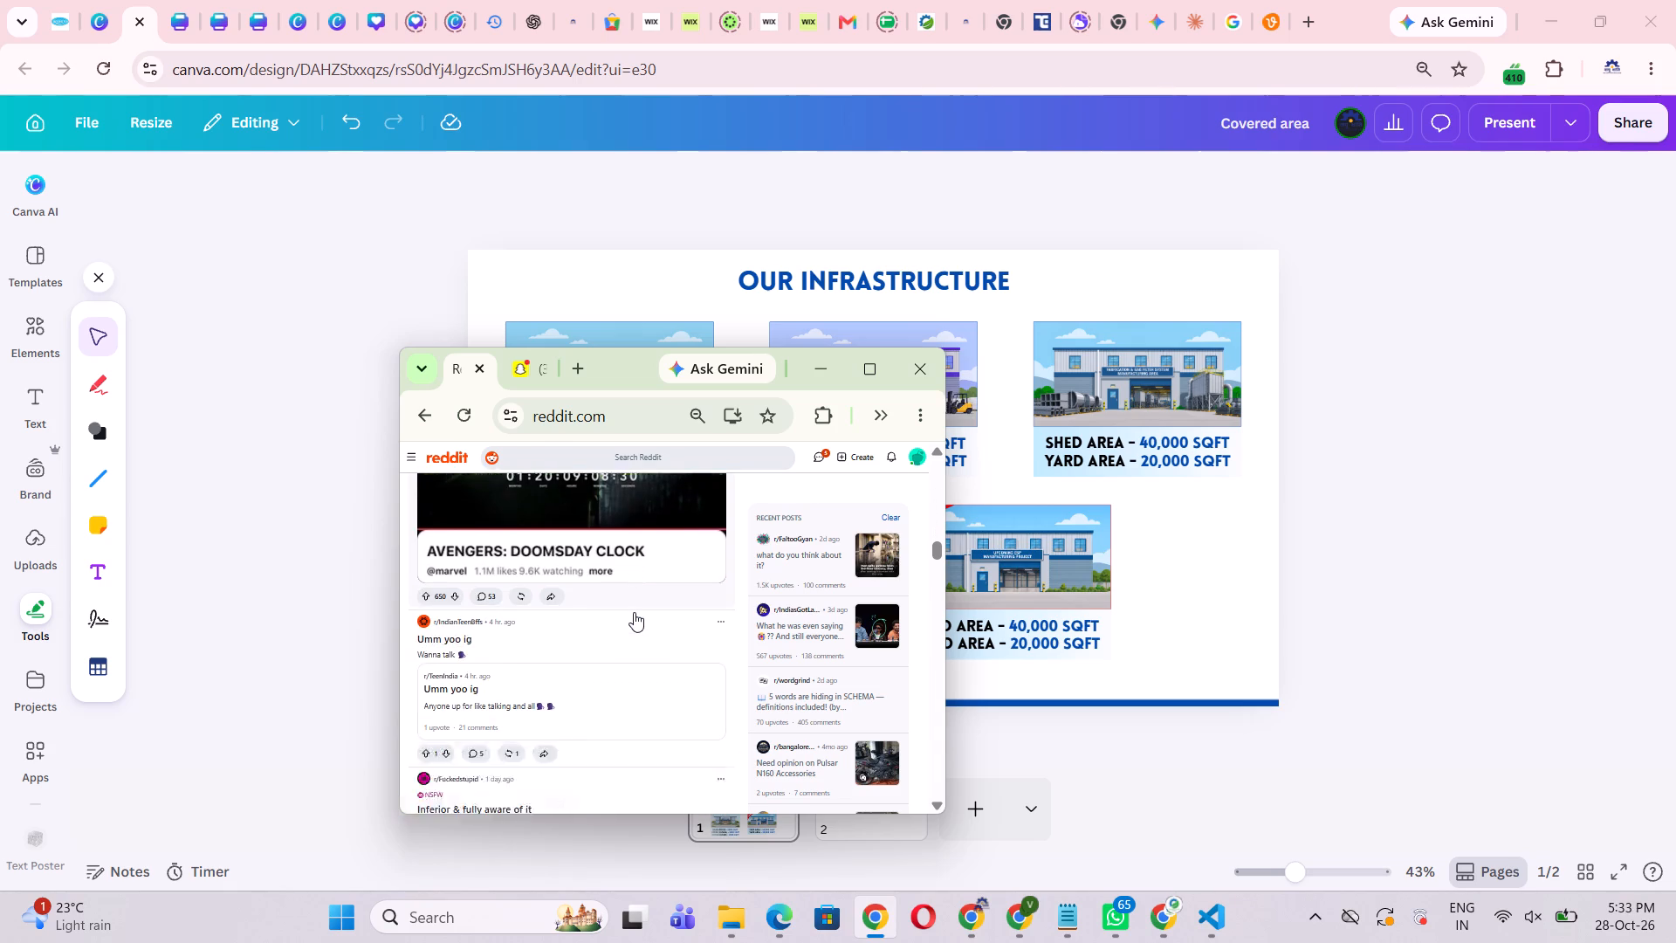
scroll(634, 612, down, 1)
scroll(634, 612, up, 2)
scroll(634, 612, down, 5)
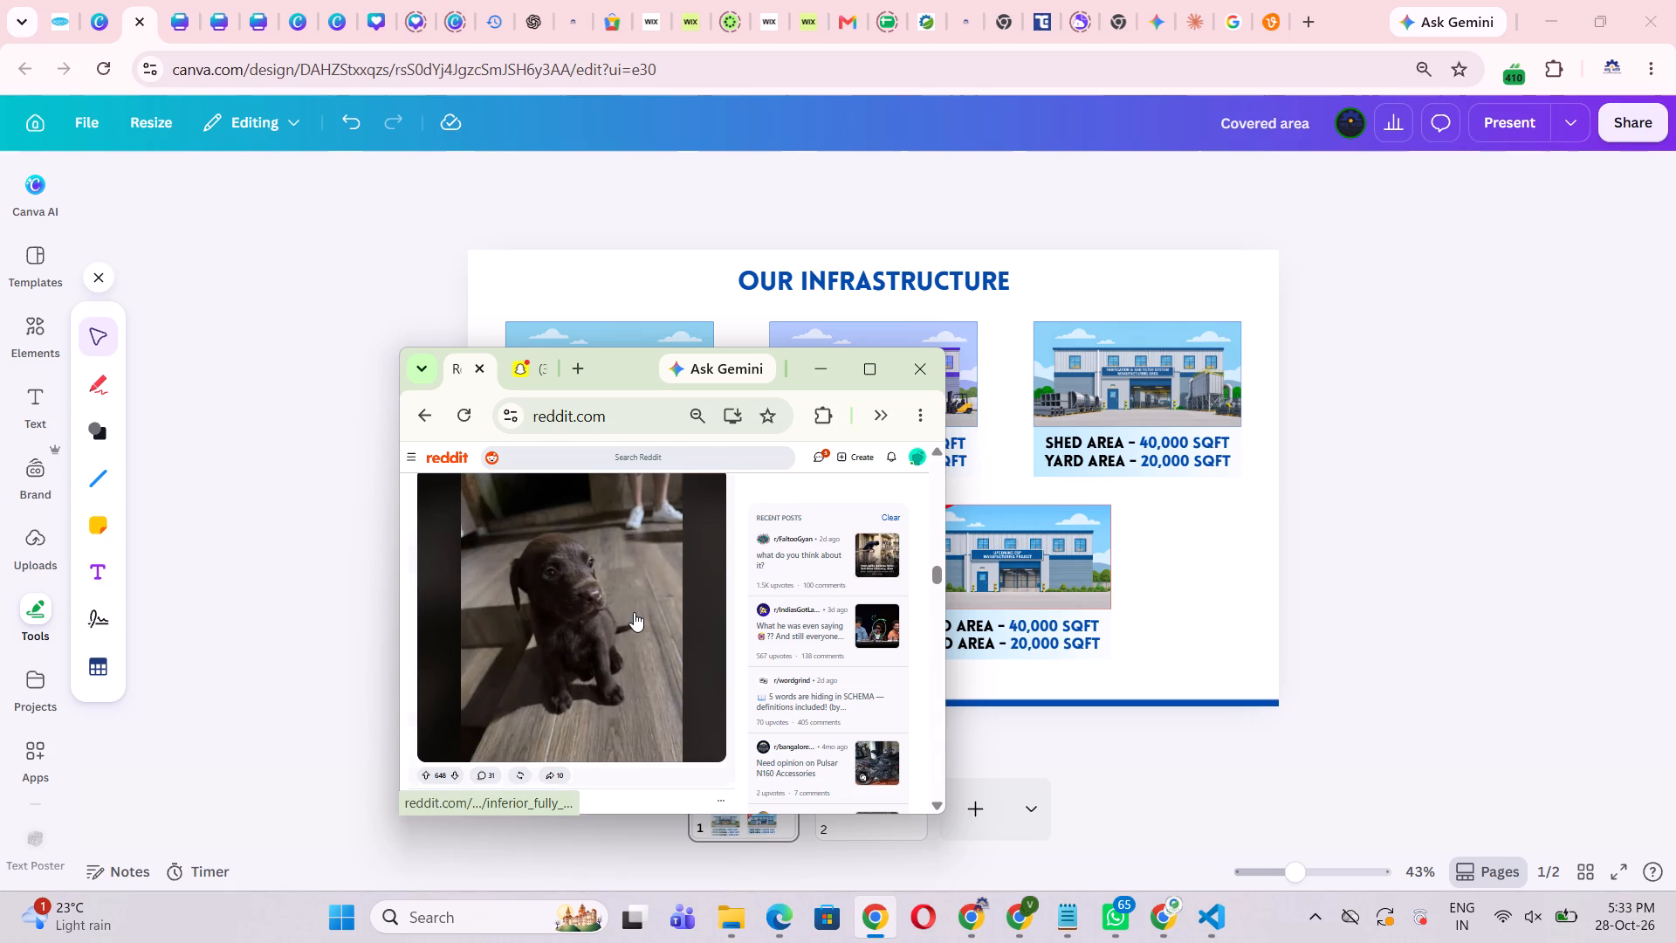
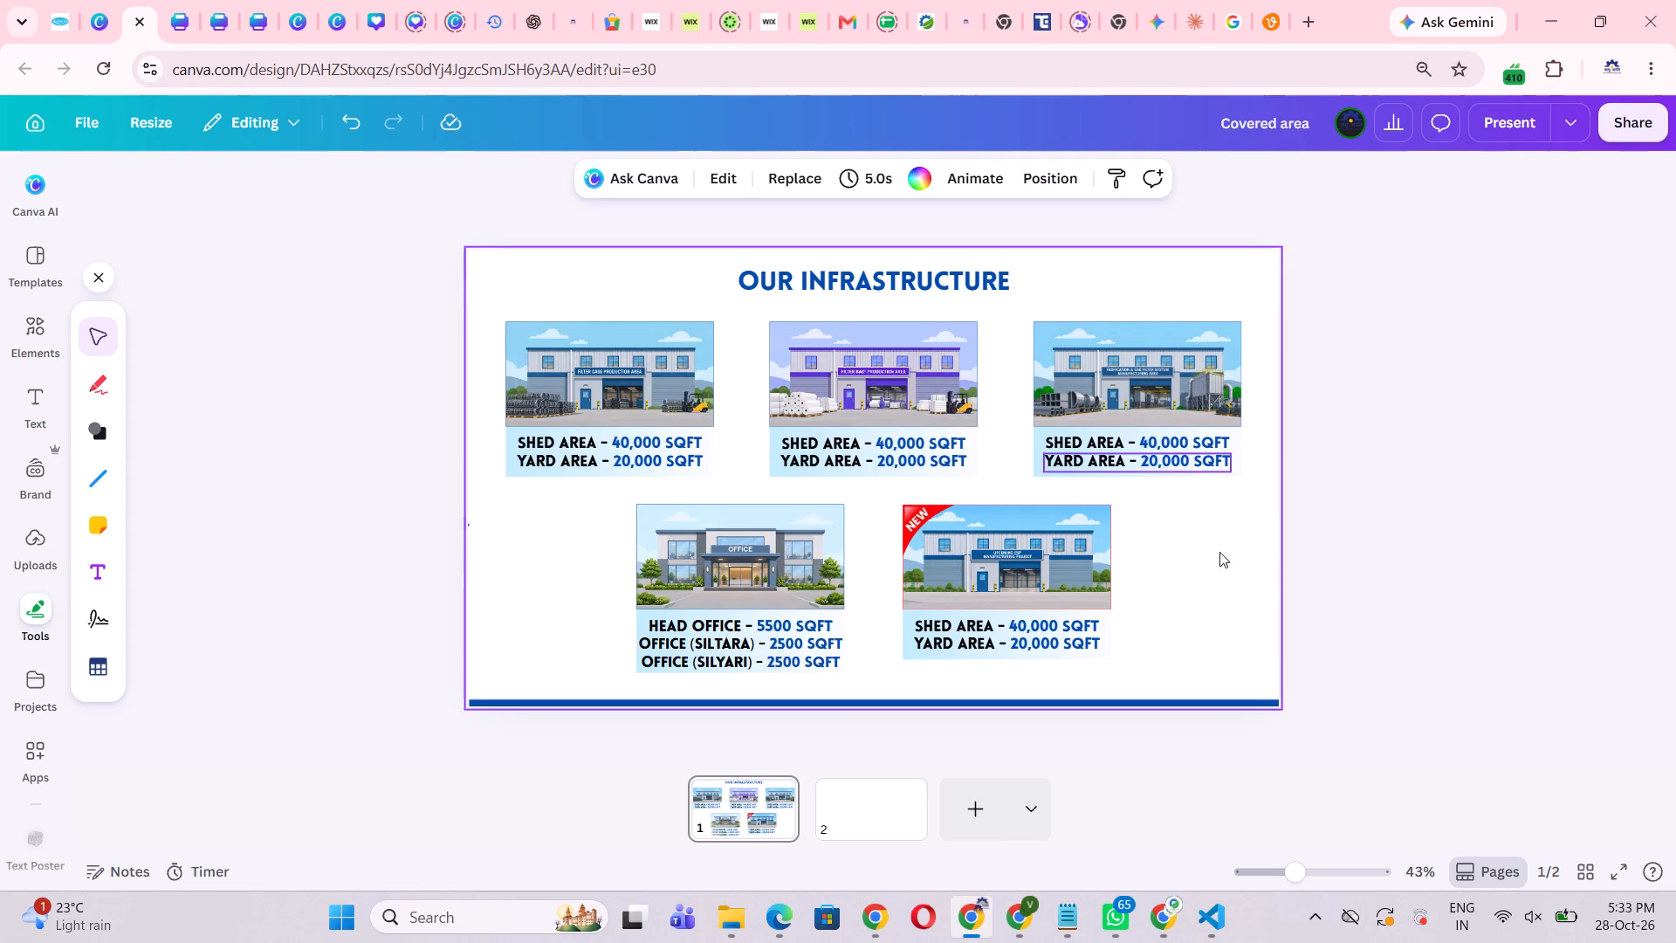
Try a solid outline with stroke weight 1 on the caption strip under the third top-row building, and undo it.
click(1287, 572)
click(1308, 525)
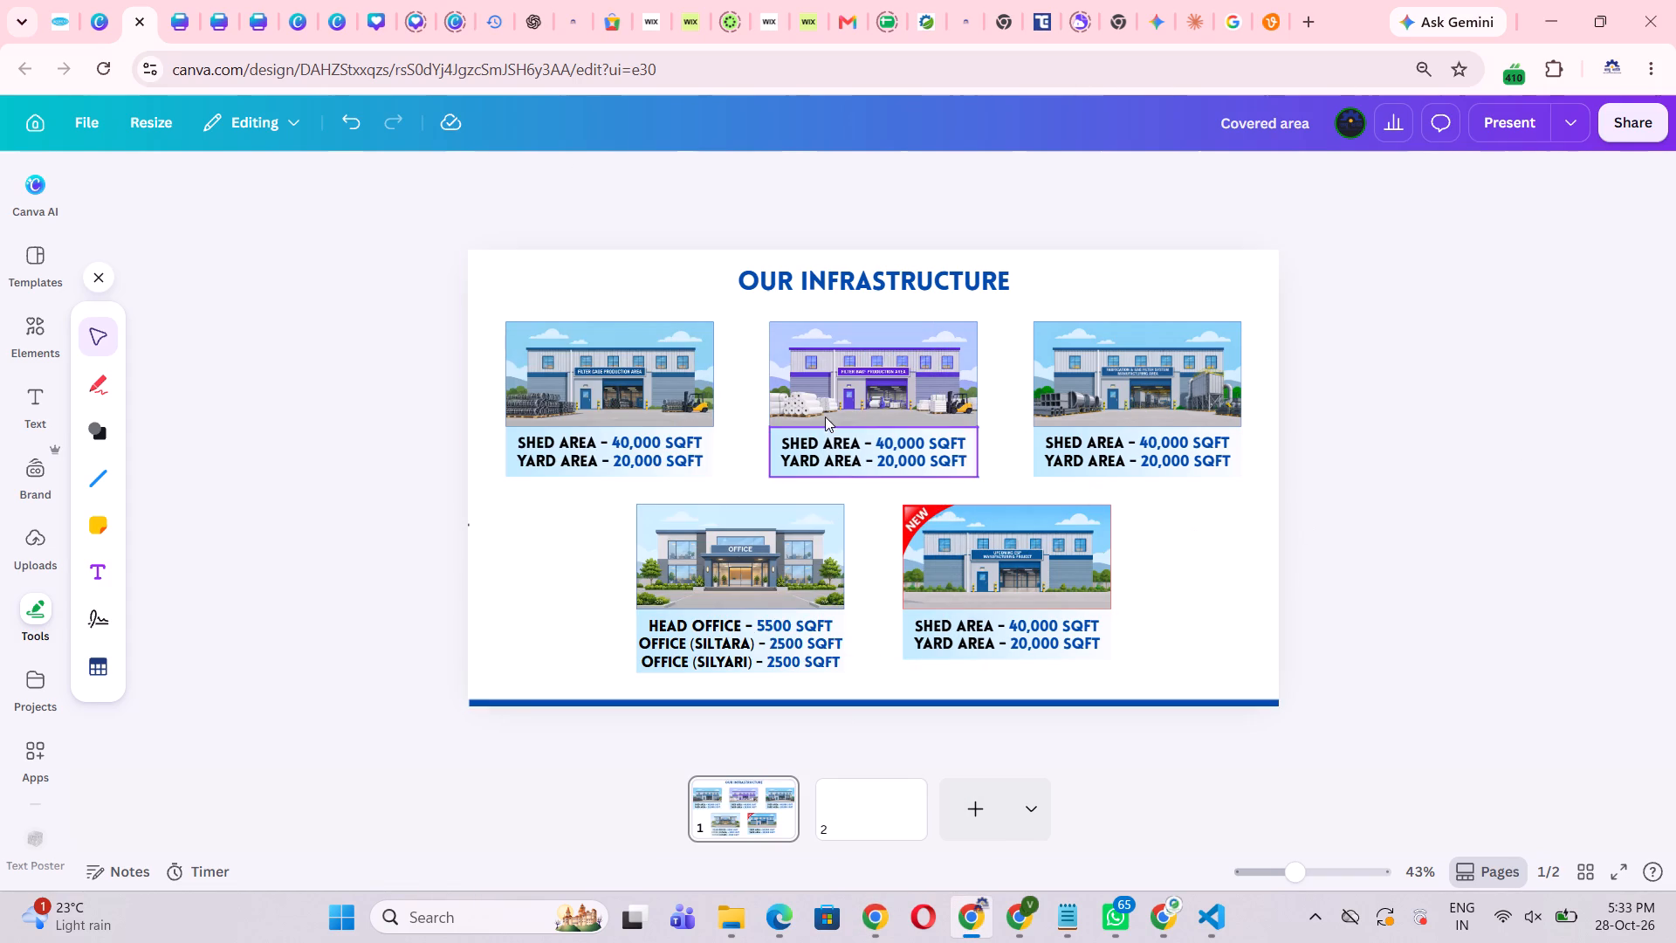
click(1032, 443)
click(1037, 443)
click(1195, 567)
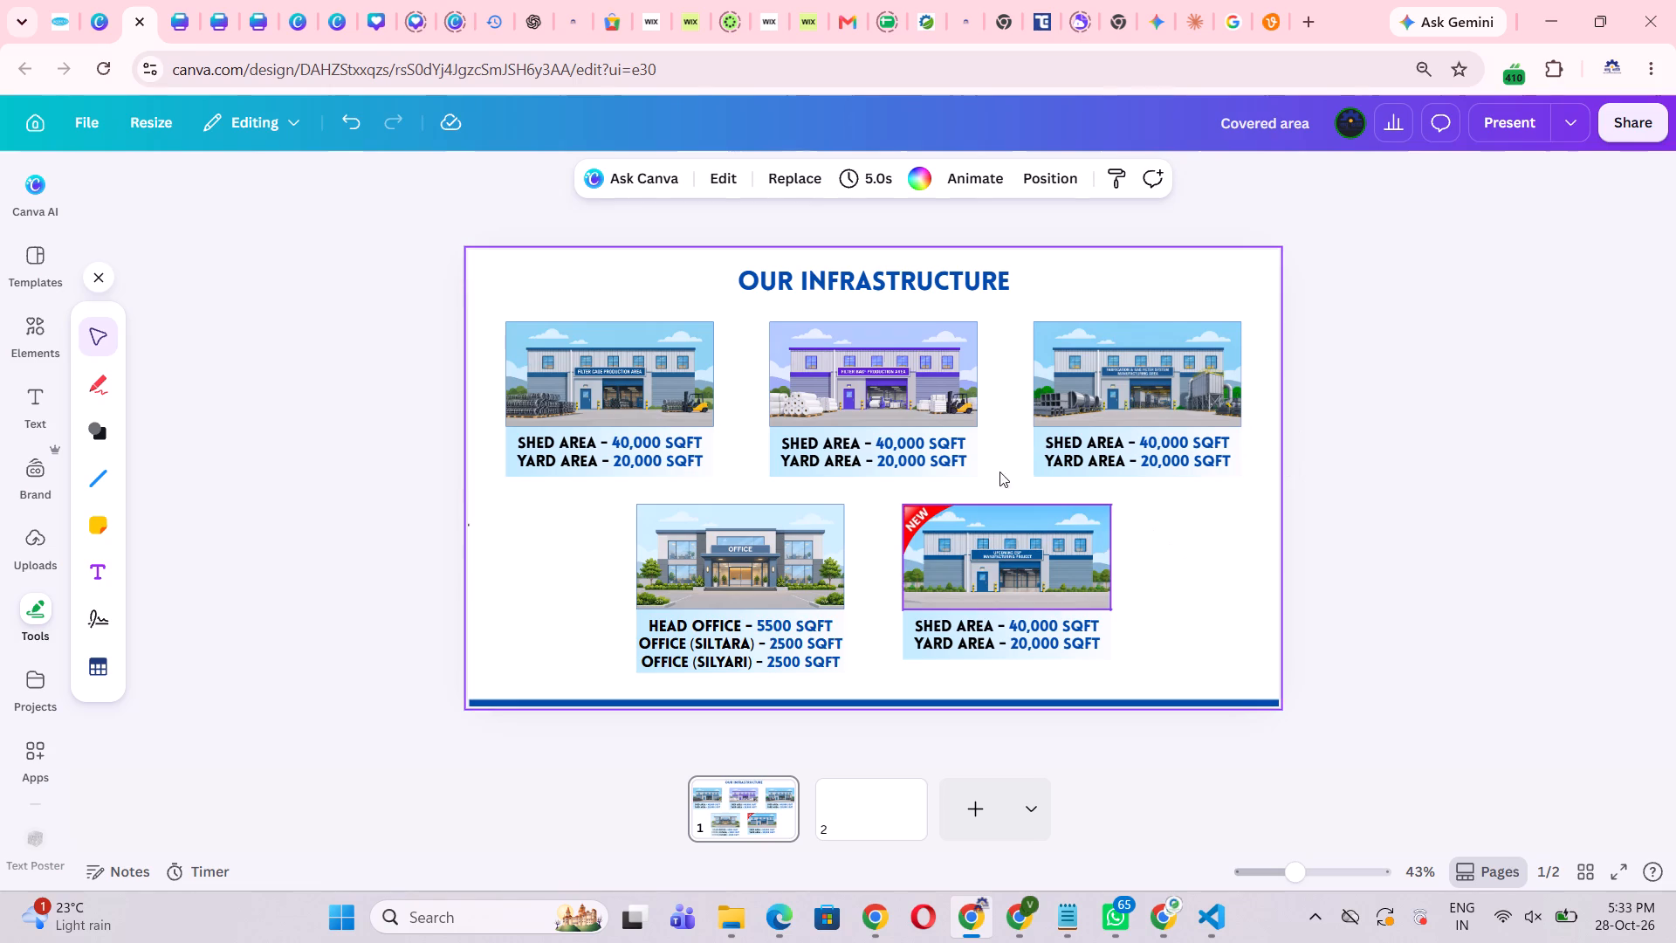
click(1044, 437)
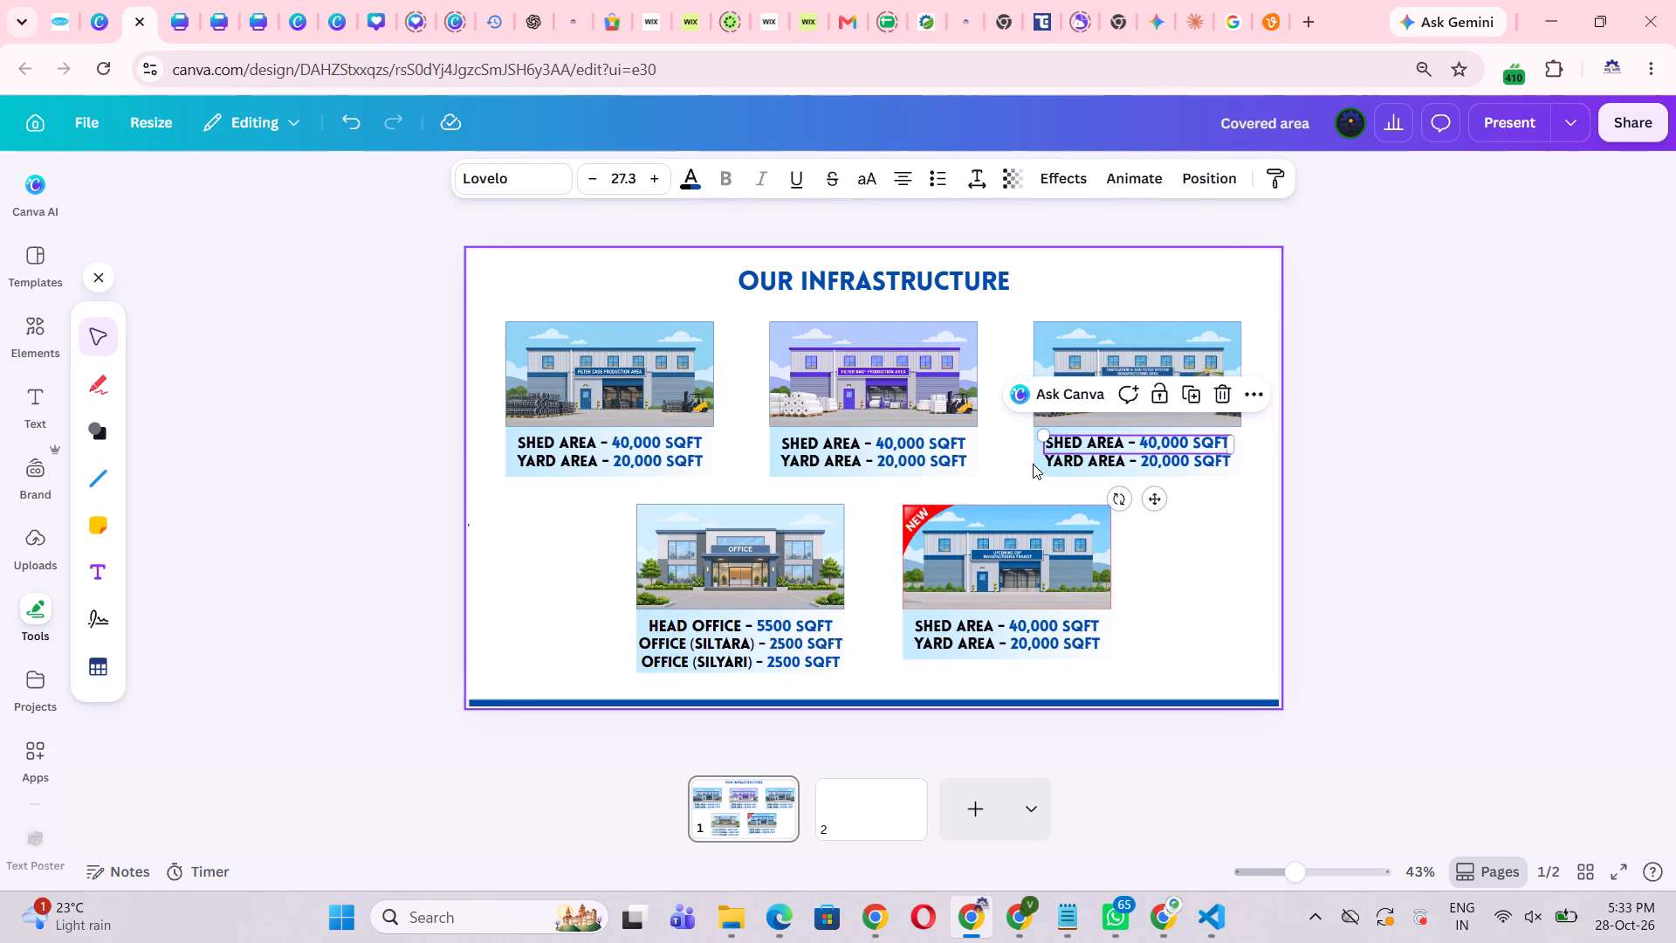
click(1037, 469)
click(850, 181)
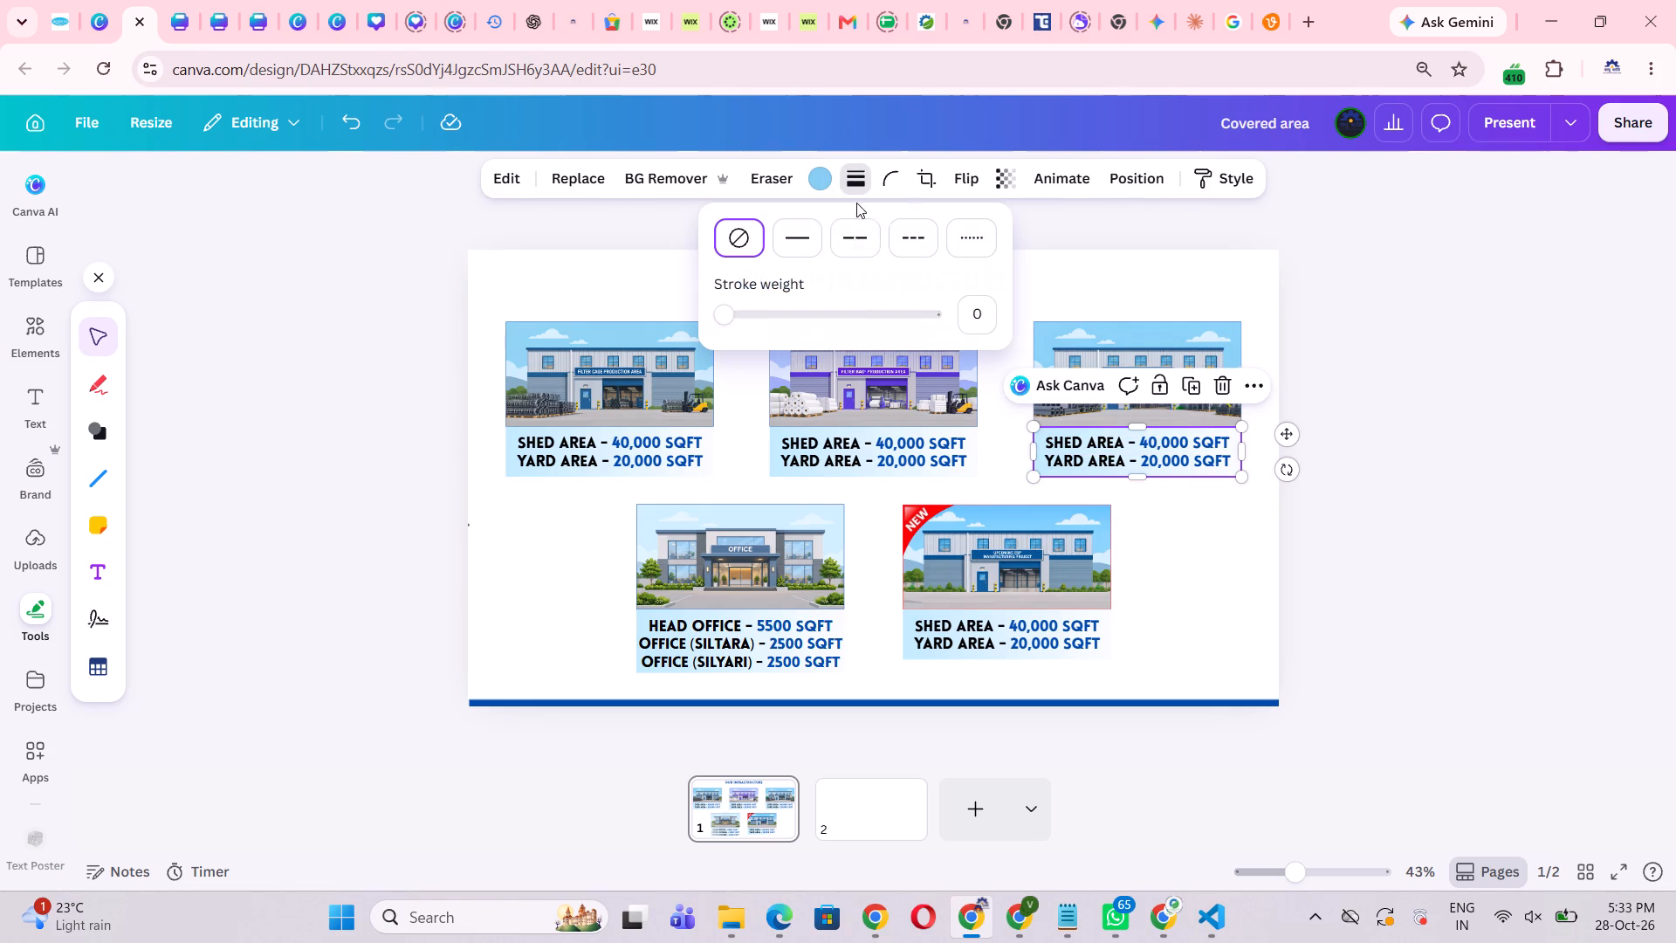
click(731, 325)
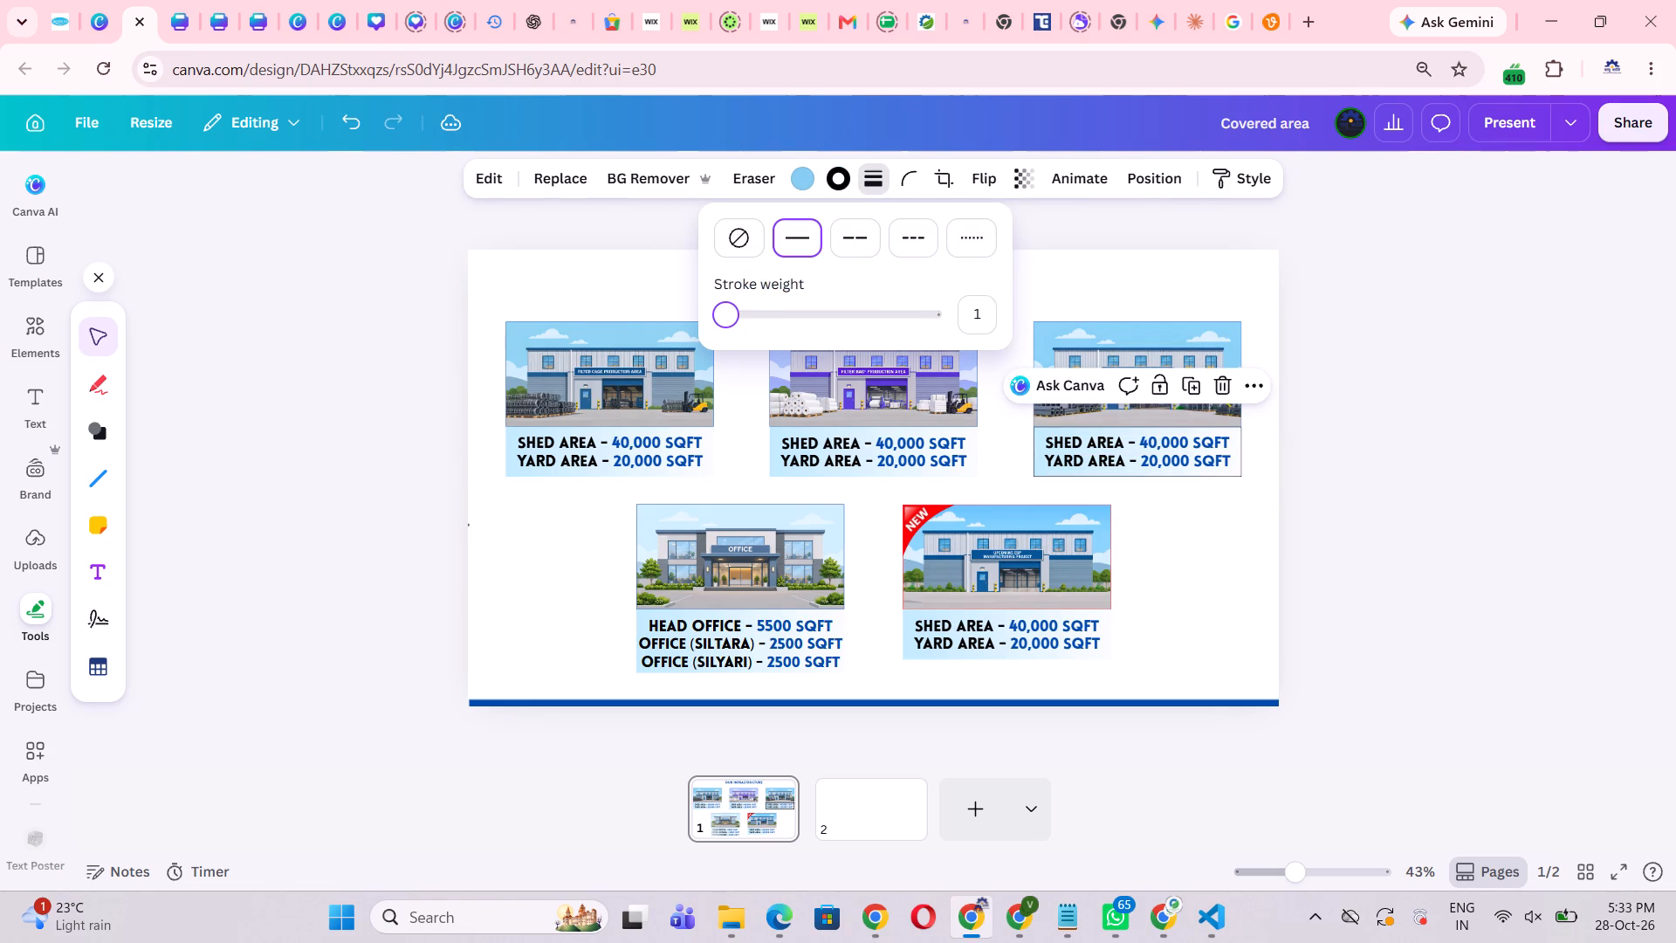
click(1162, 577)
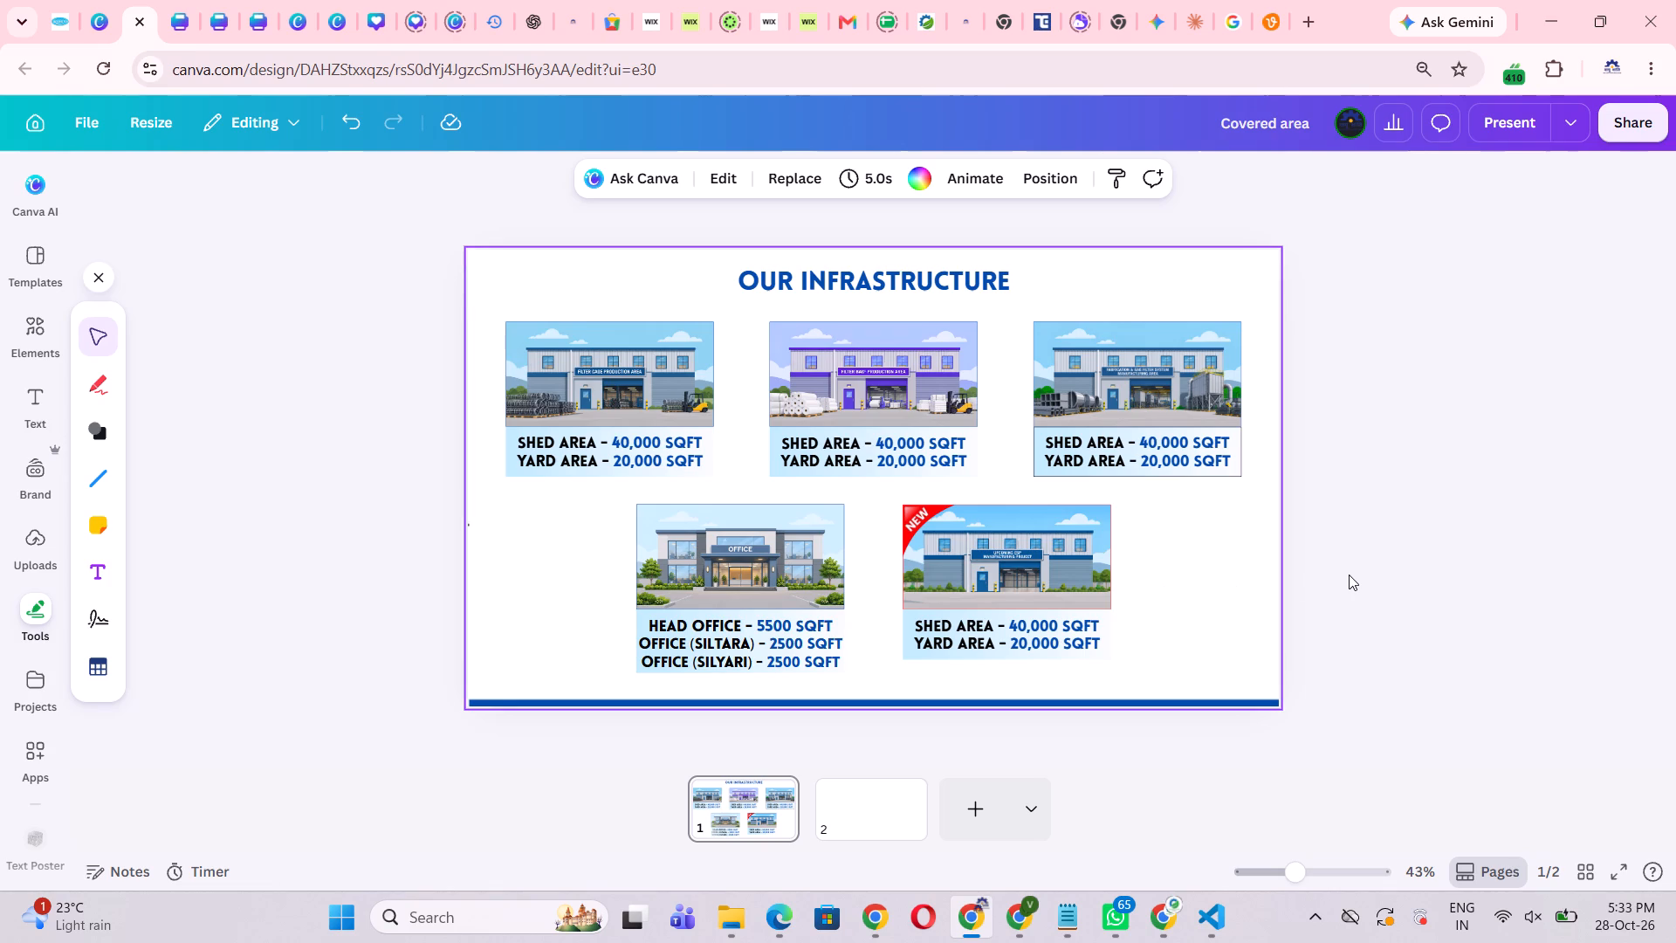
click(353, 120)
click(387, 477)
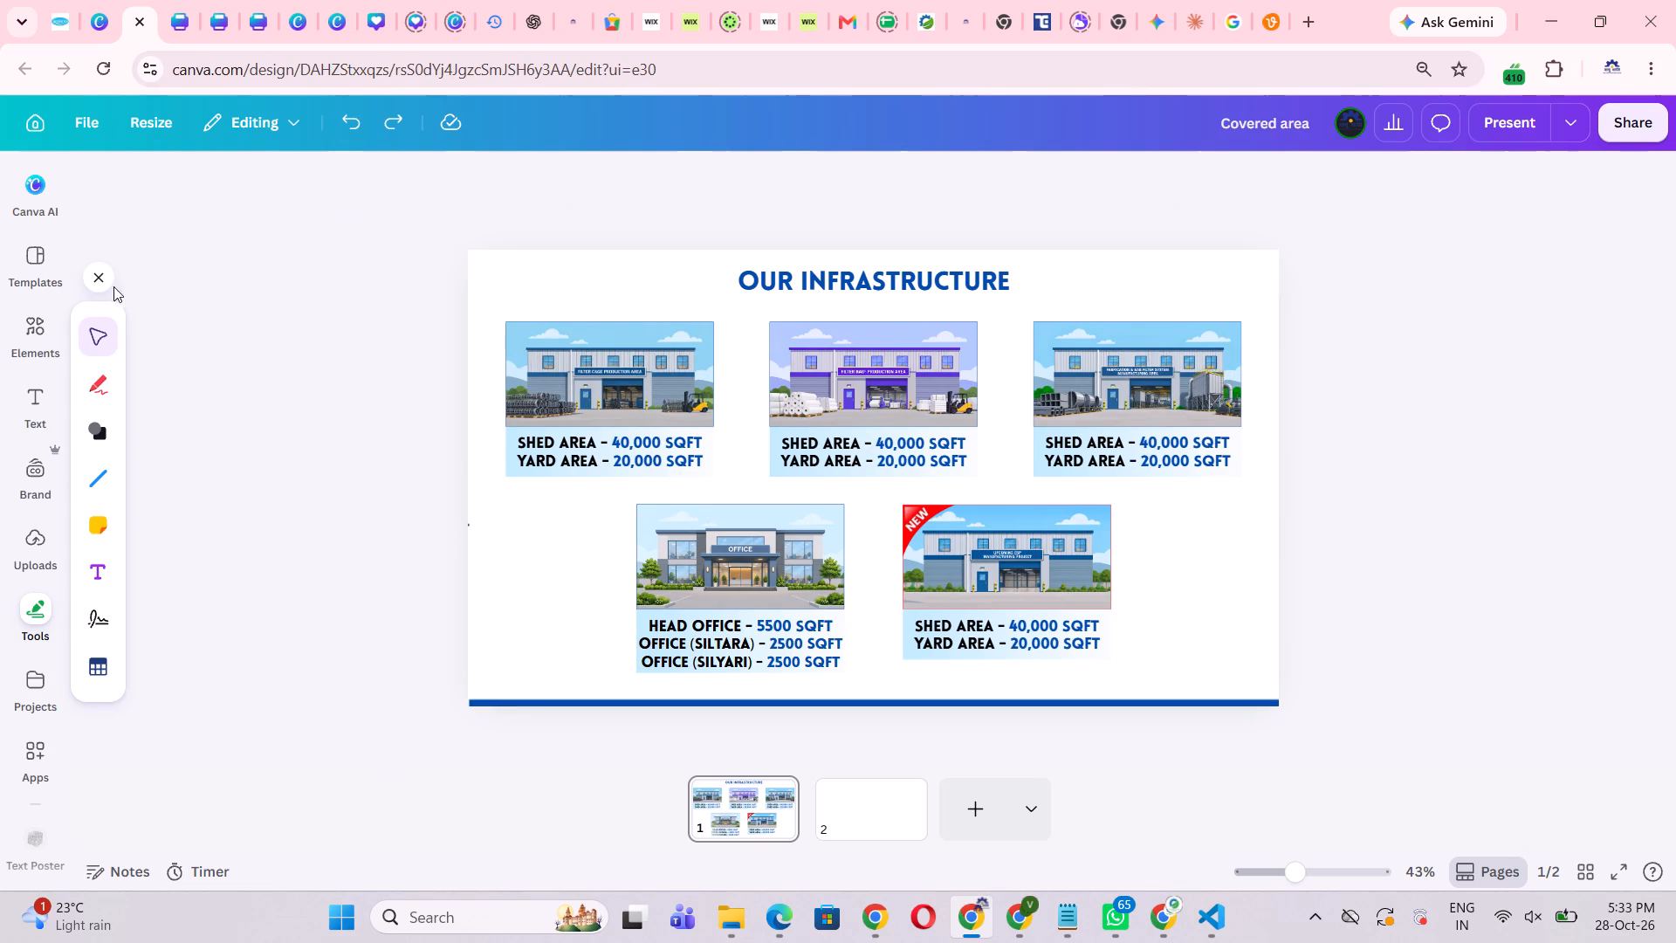
Put away the drawing tools and leave nothing selected on the infrastructure page.
click(105, 278)
click(1249, 593)
click(1362, 598)
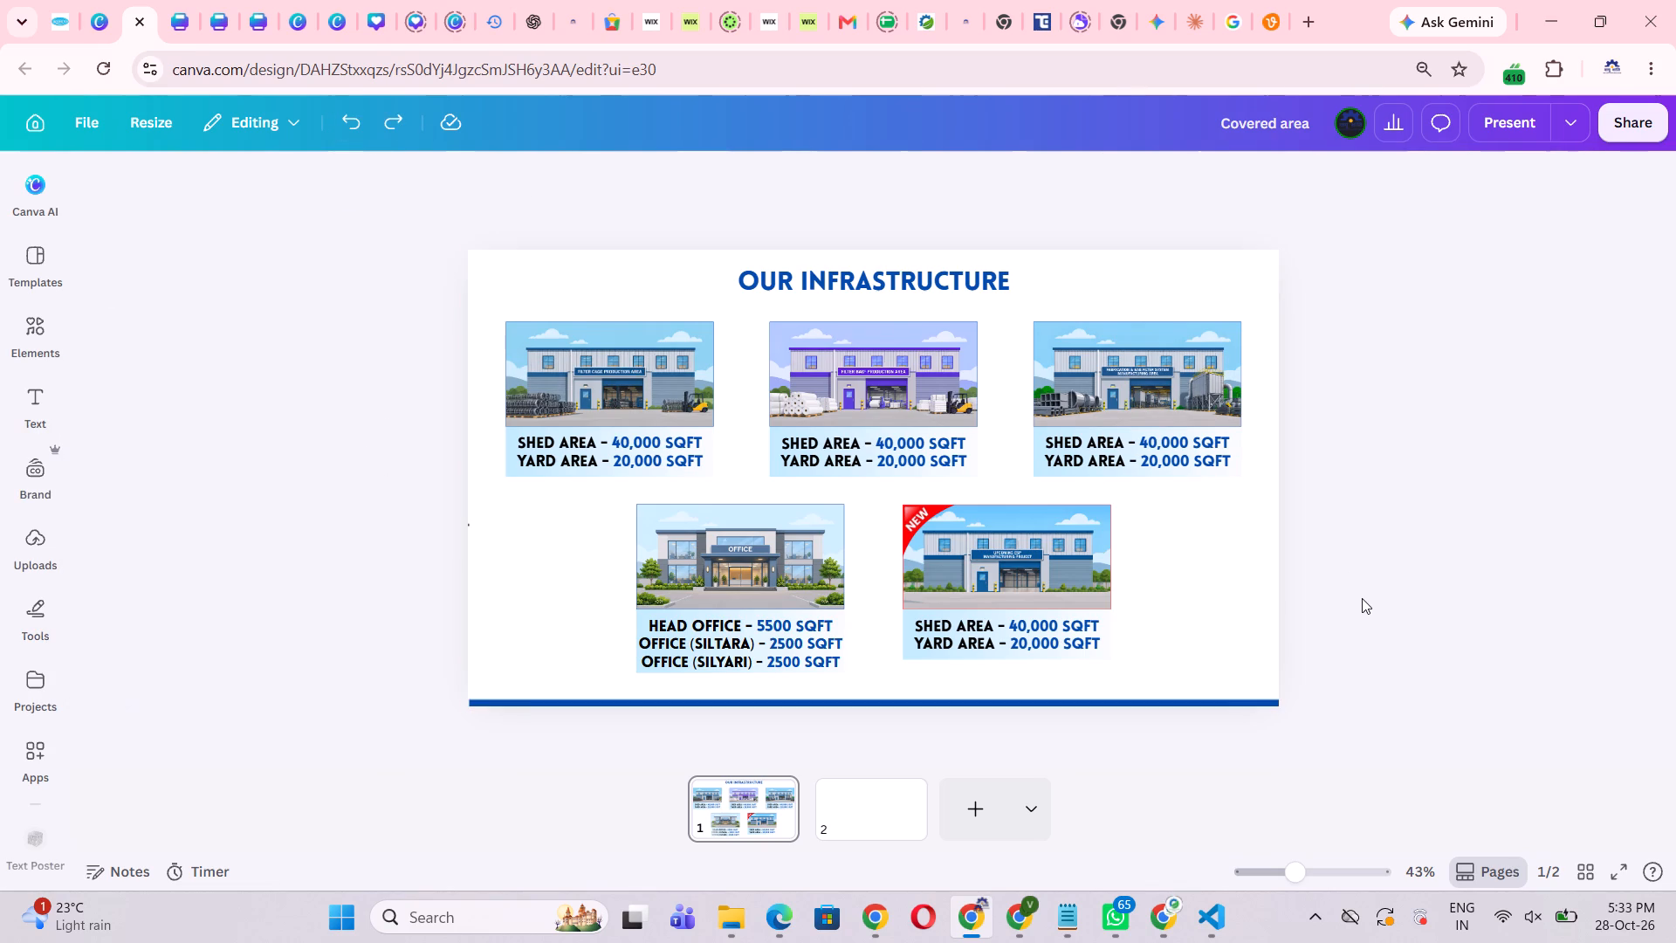
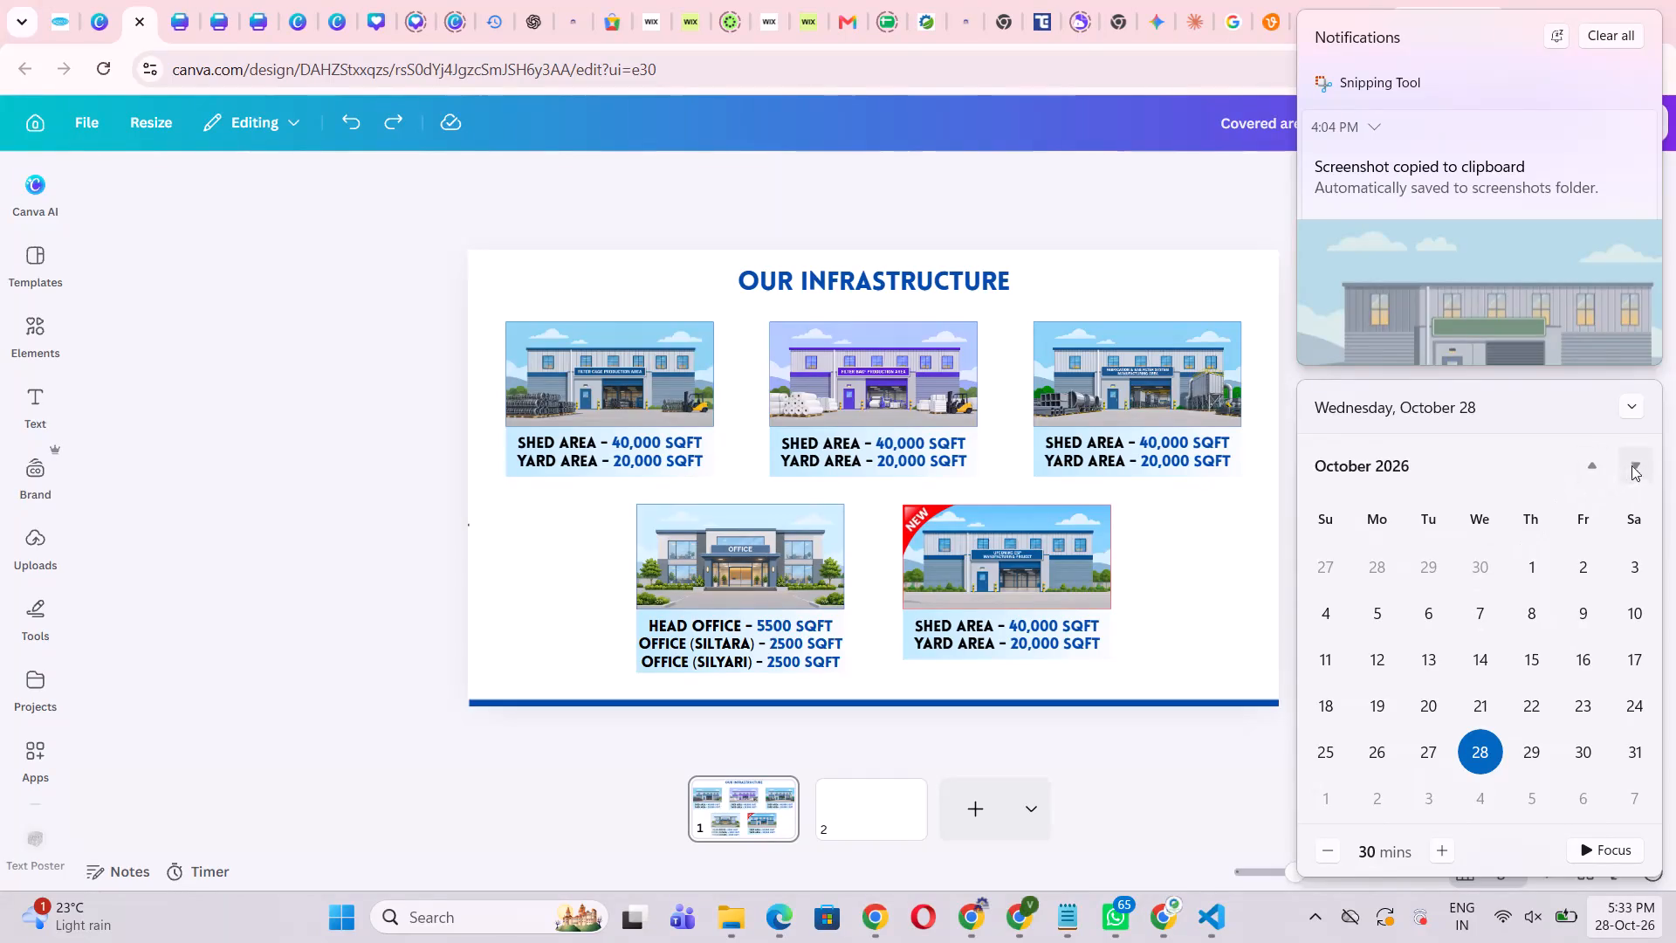
Collapse the calendar, dismiss the WhatsApp and Snipping Tool notifications, and return to the infrastructure page.
click(1638, 414)
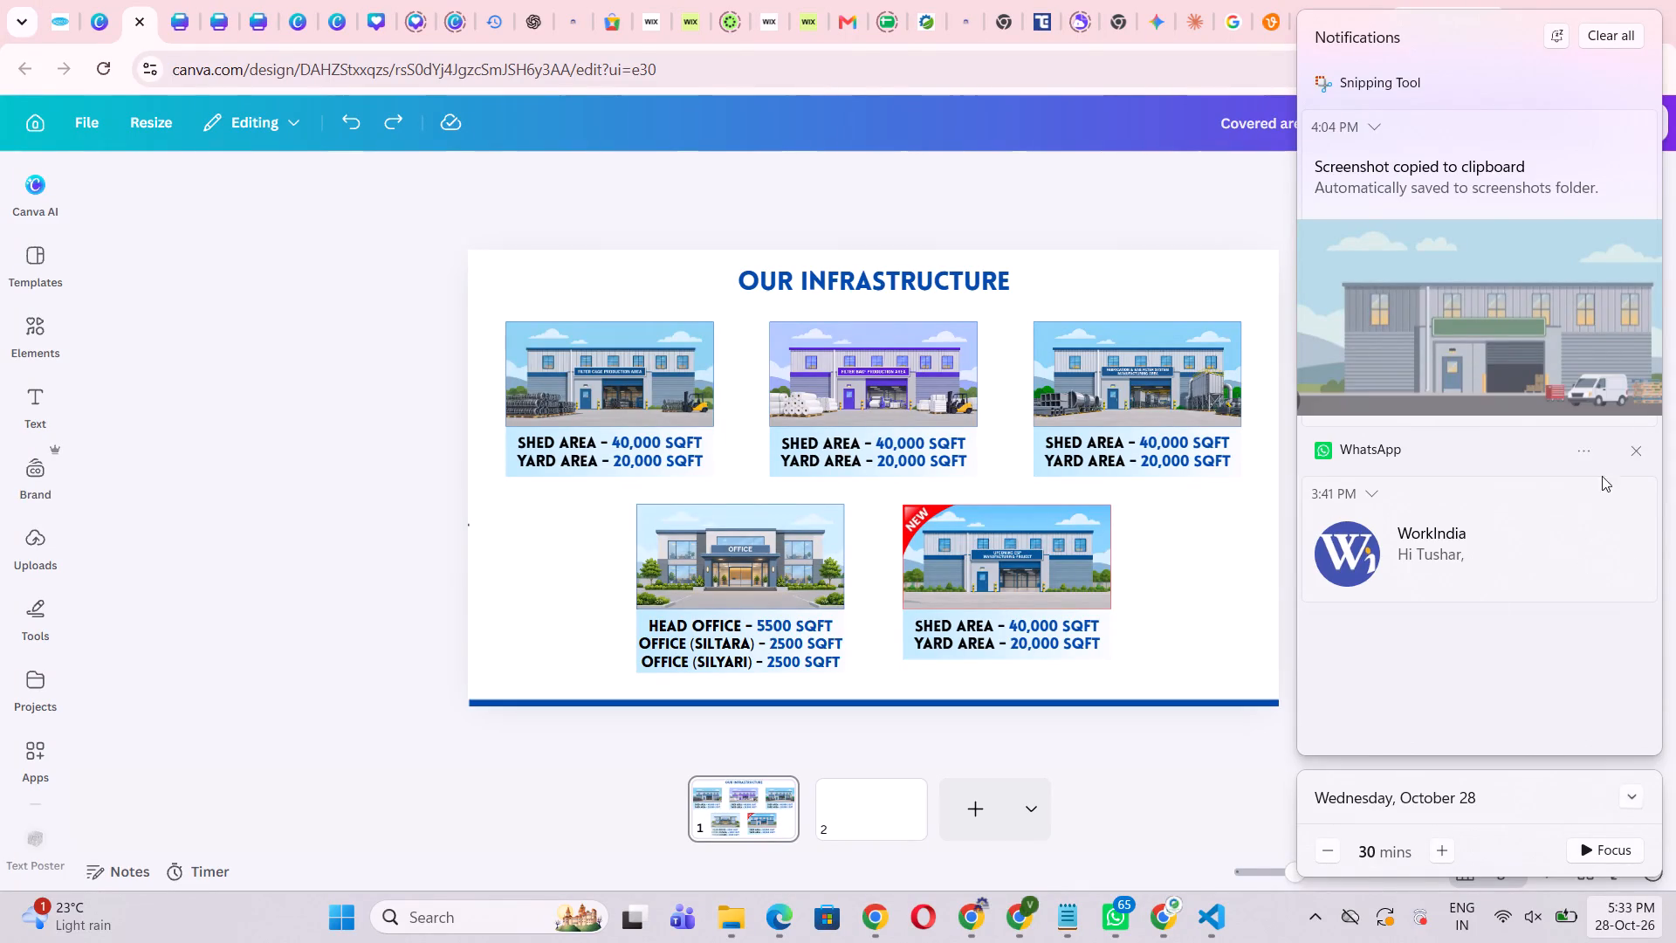
click(1635, 451)
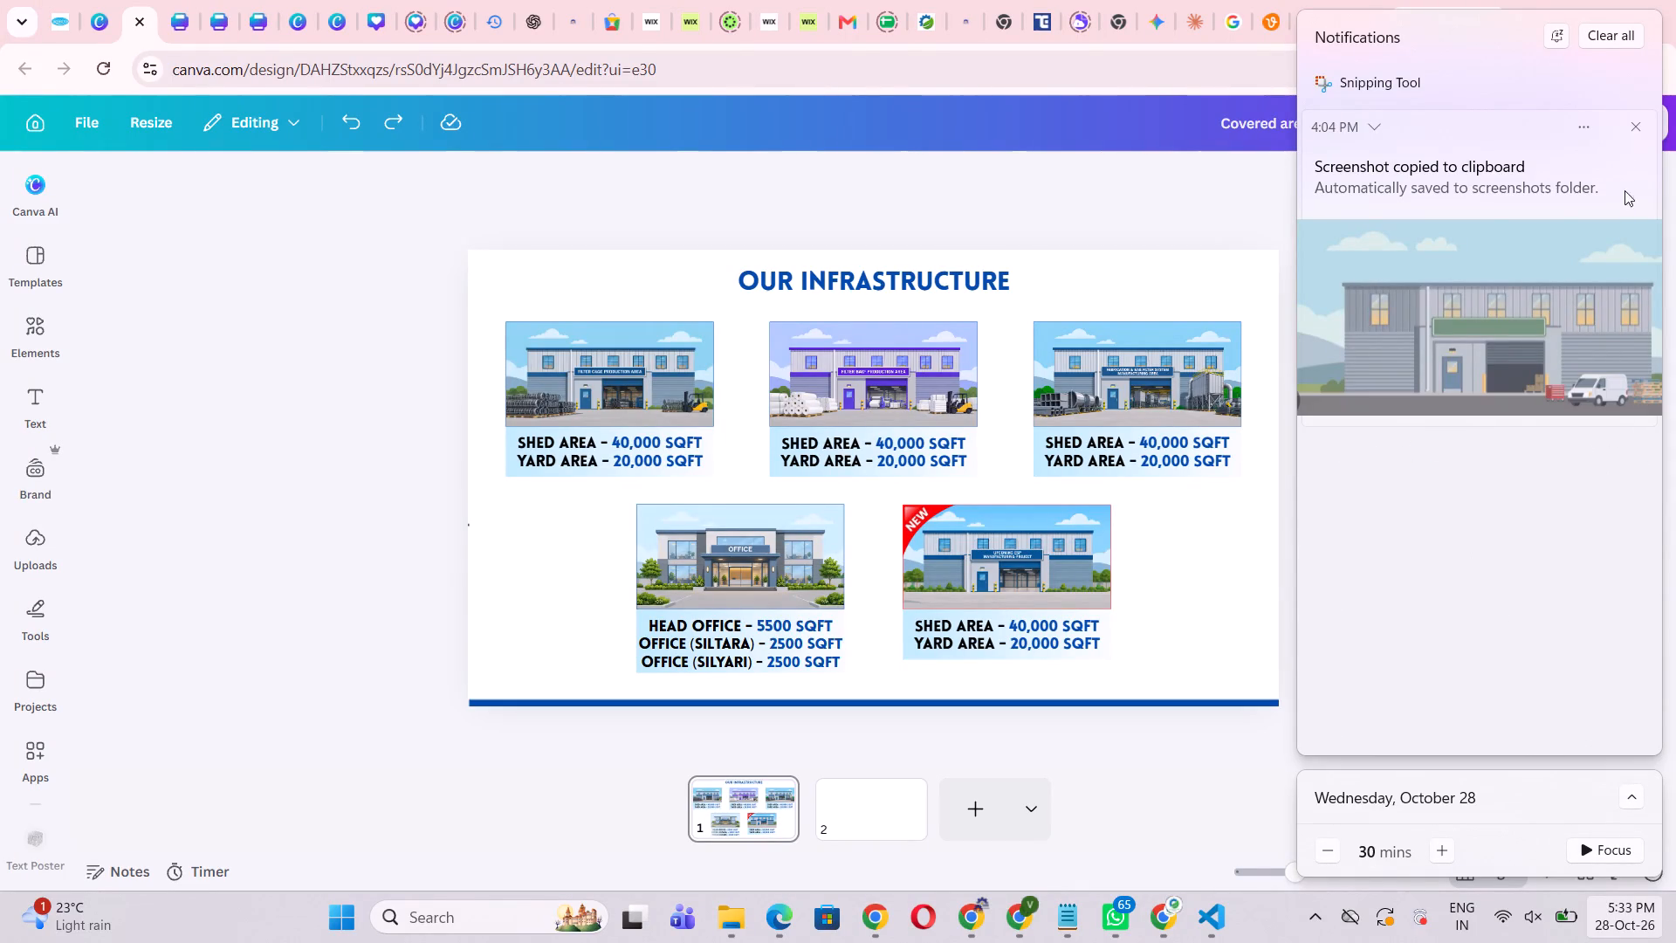
click(1636, 129)
click(1344, 173)
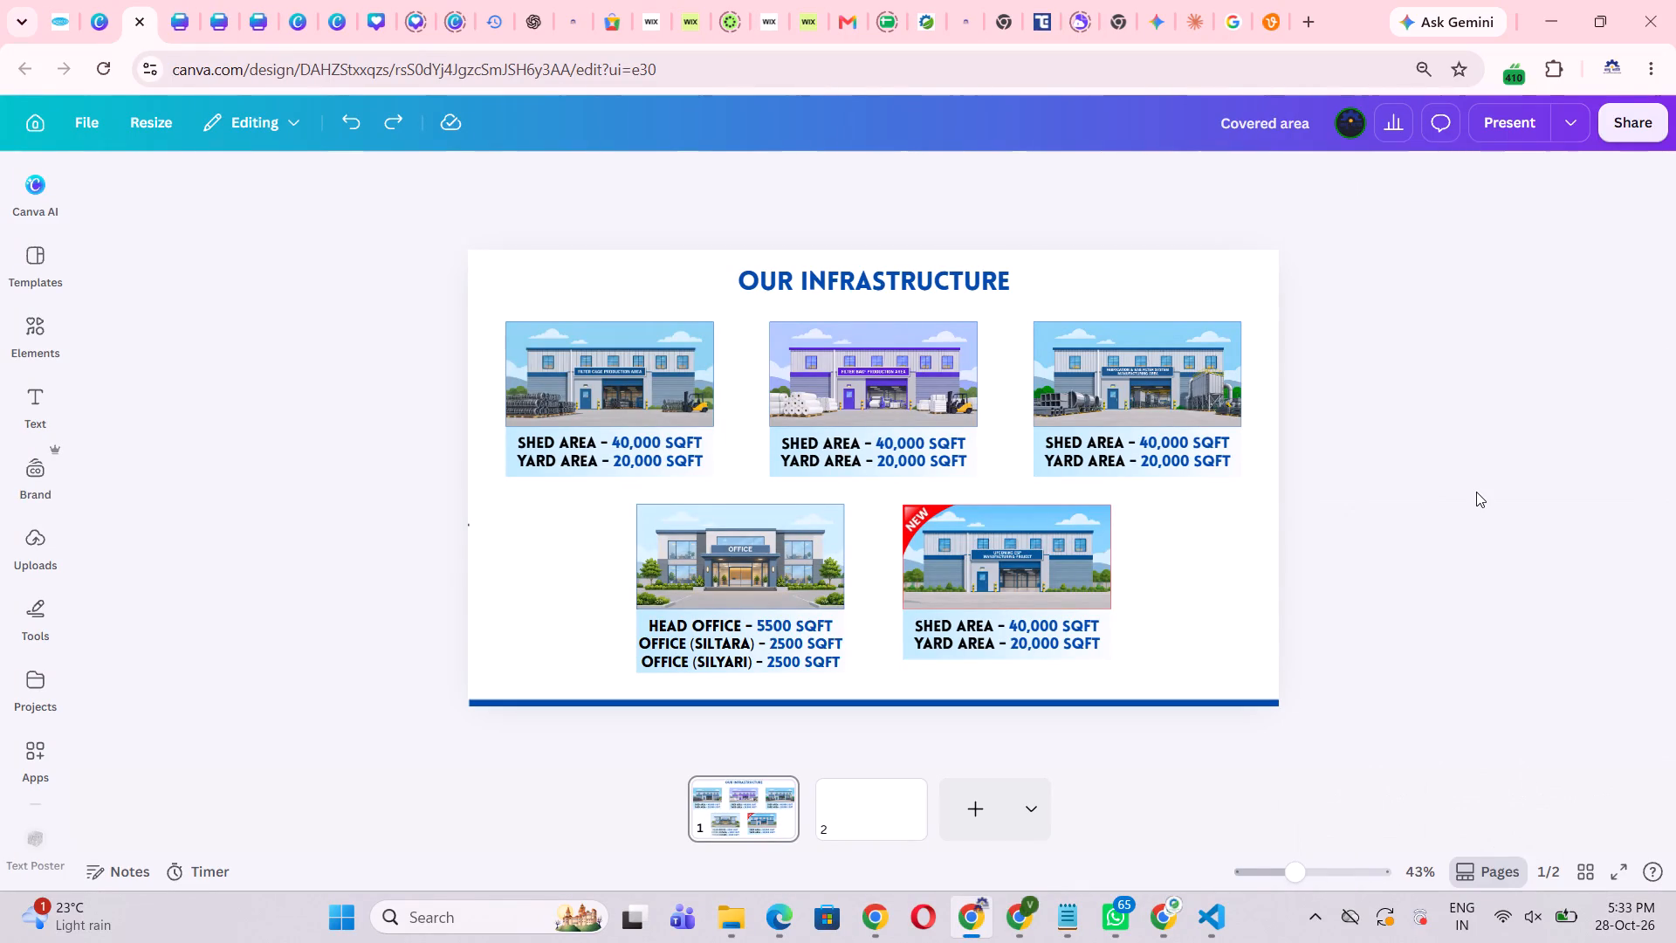
click(1481, 547)
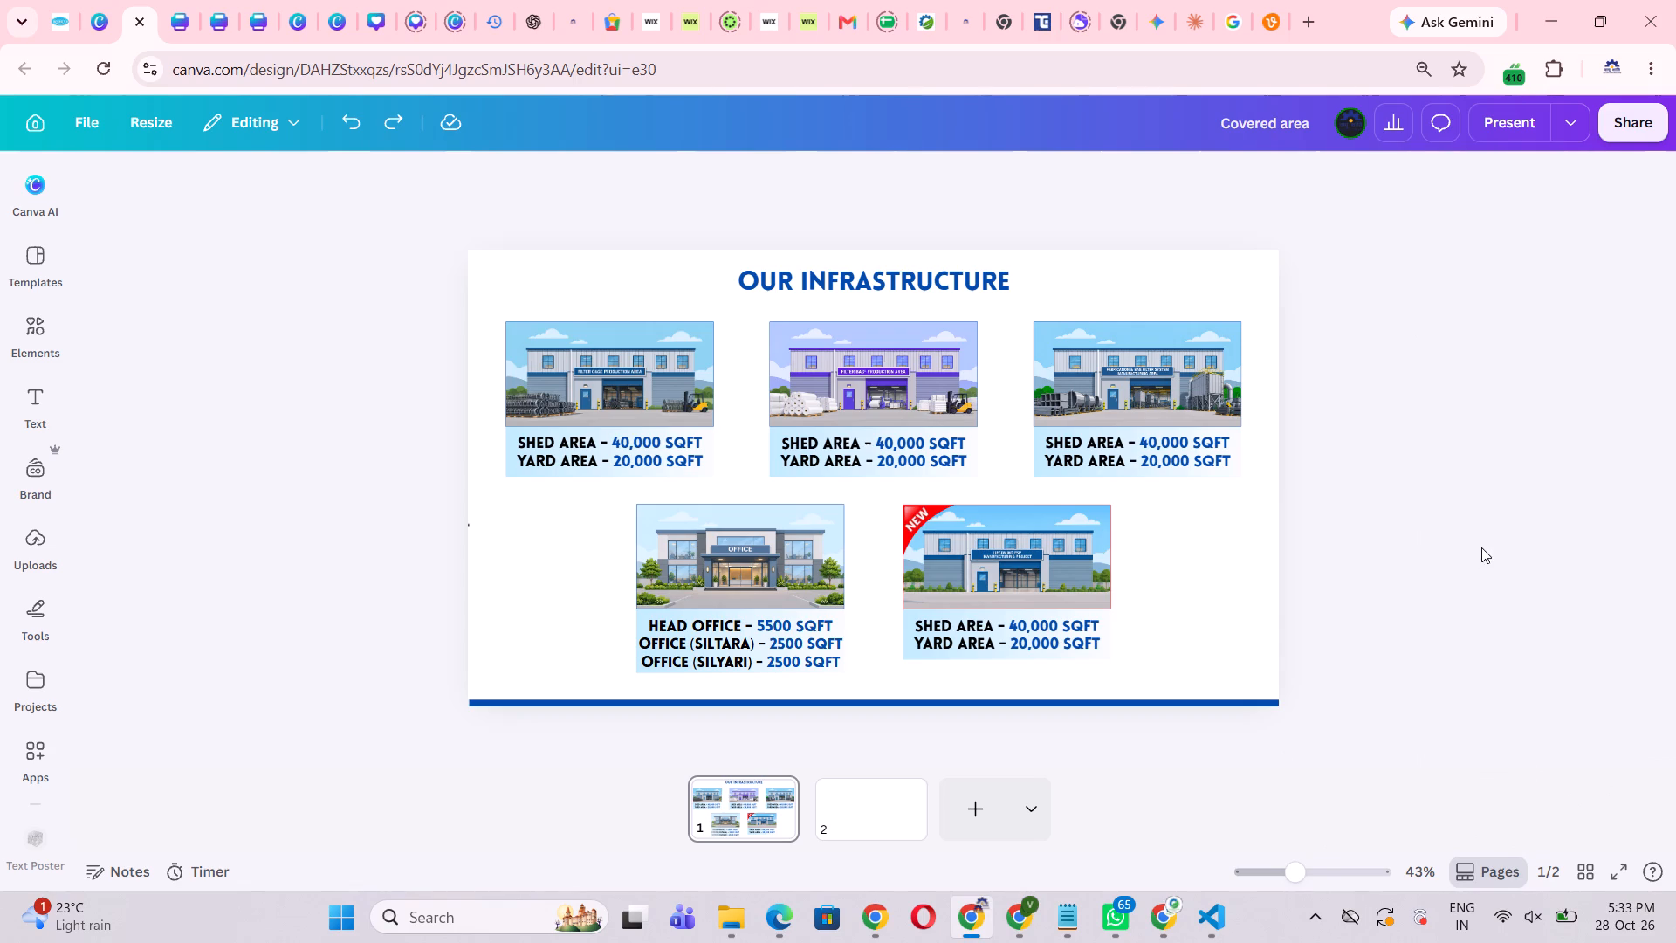
Switch to the Chrome work profile window with the Vaayu Shanti website home page.
click(1031, 930)
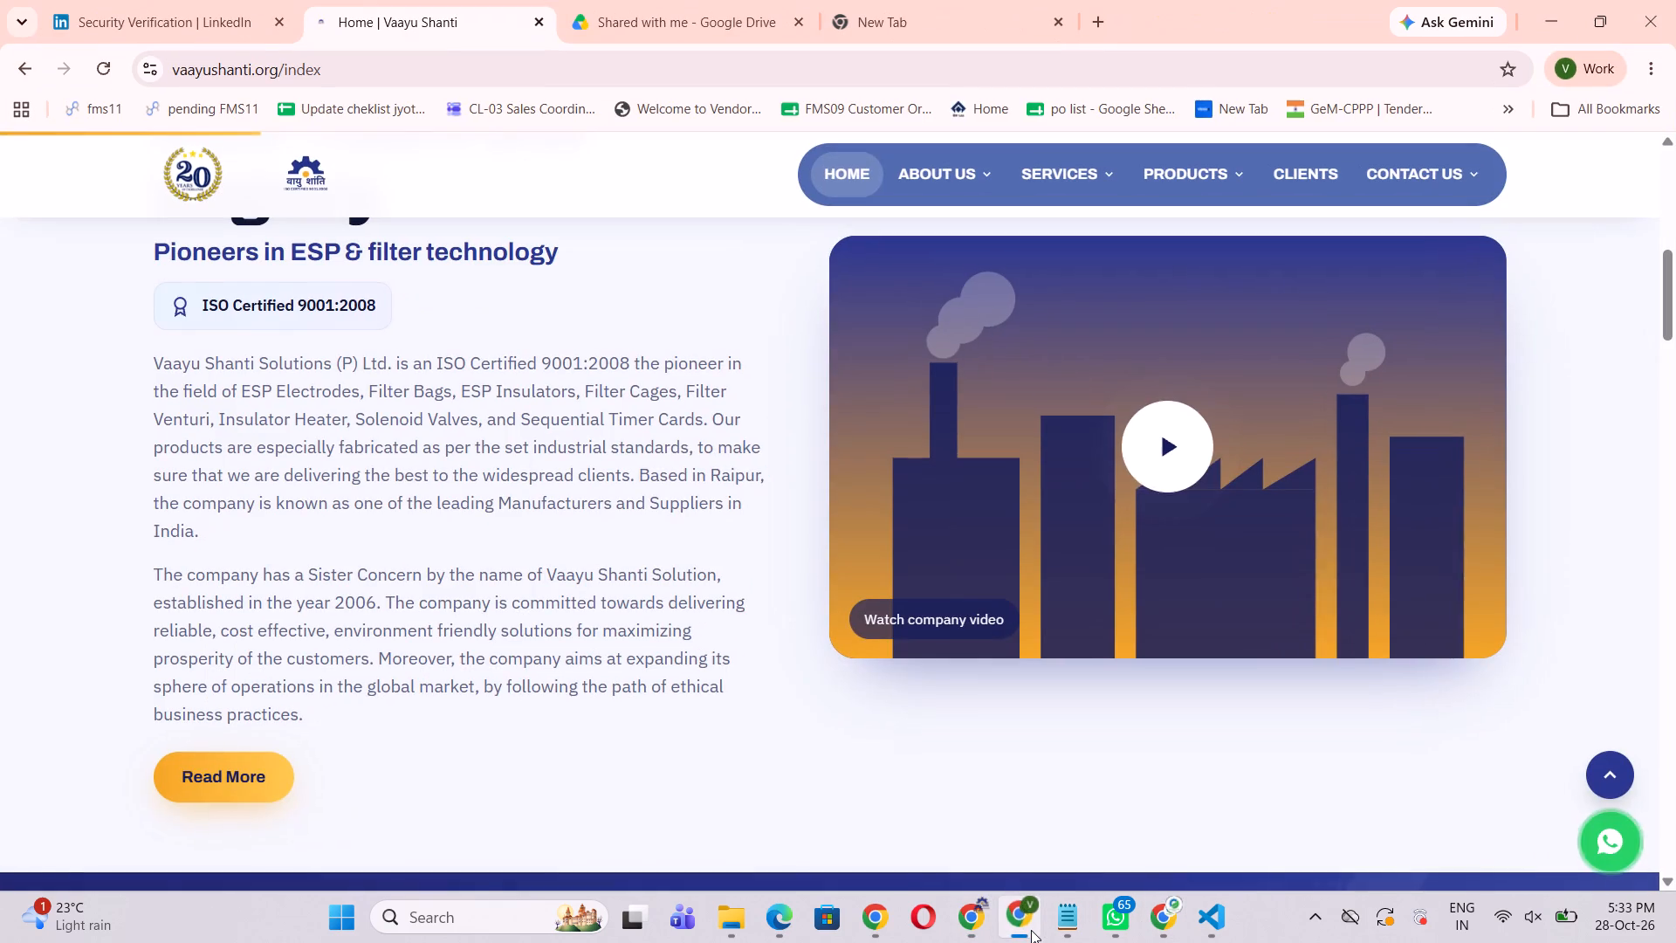
Open the Vaayu Shanti website's About Us page and look through it from the company history to the facility area figures.
scroll(808, 546, up, 18)
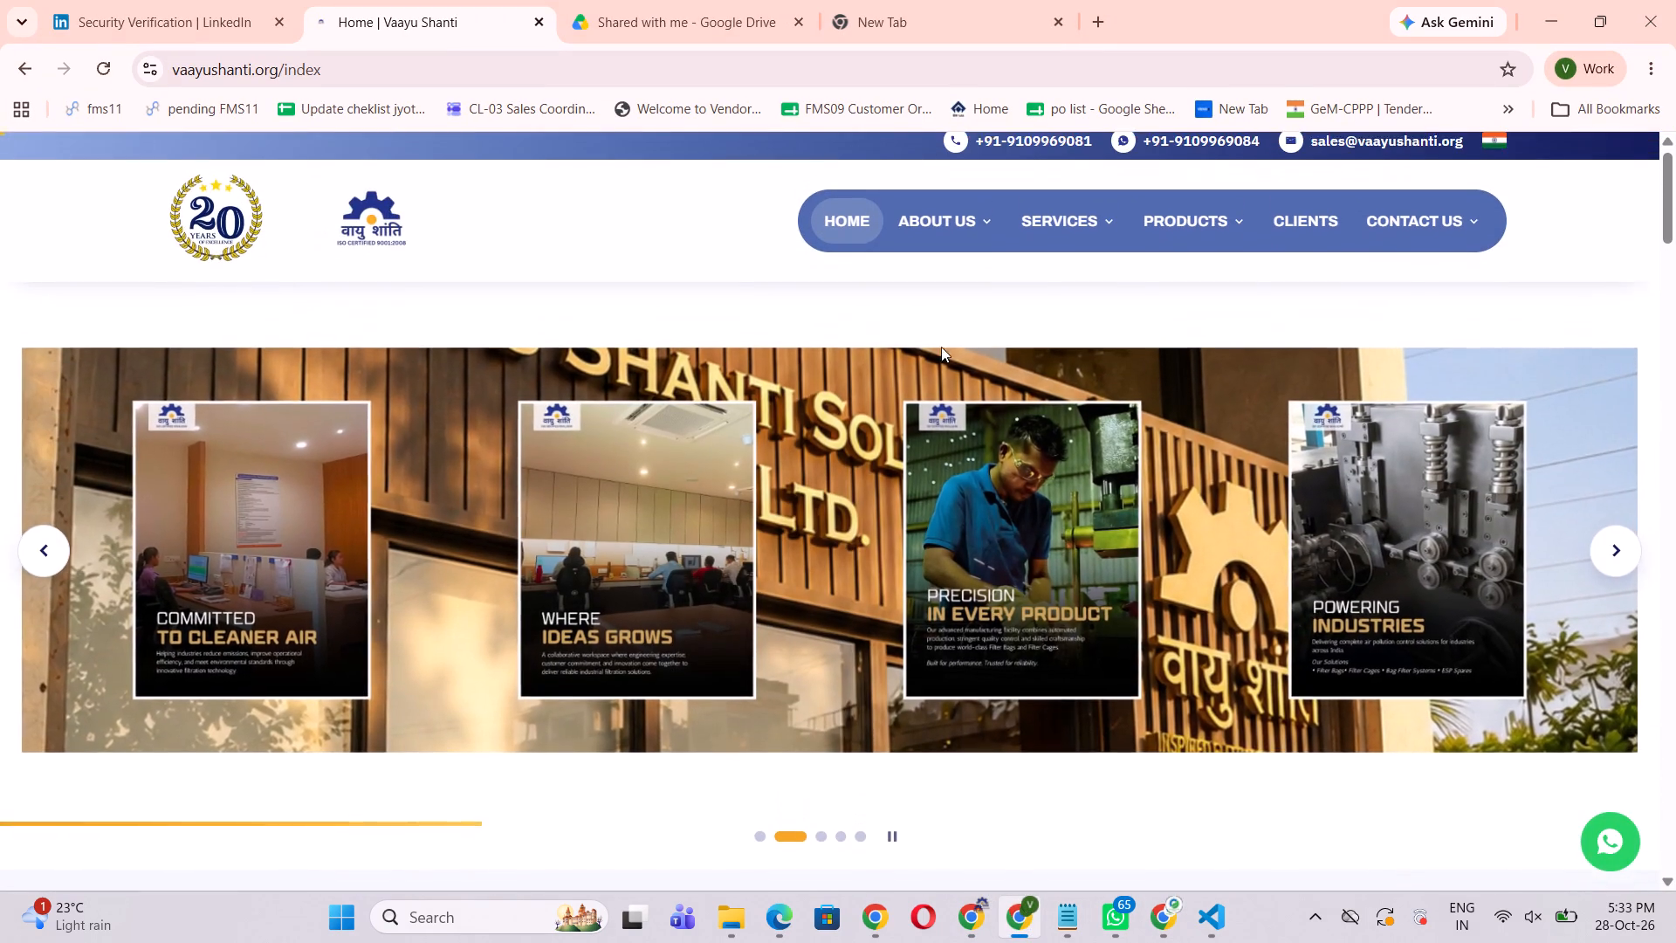
click(945, 231)
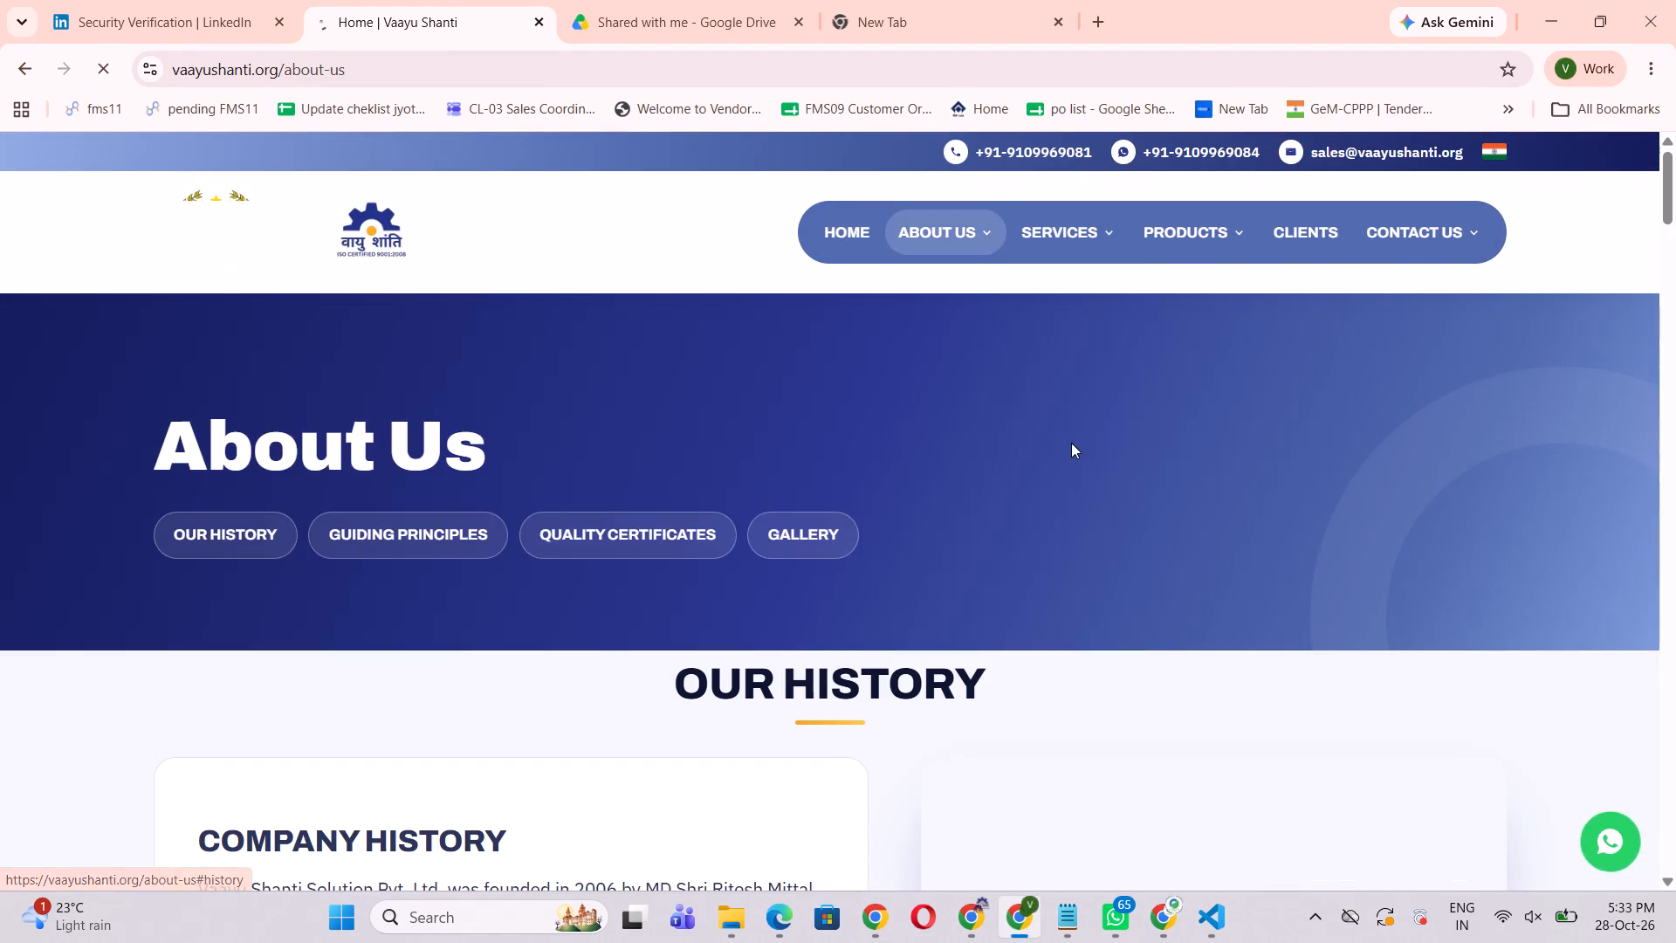
scroll(1085, 612, down, 9)
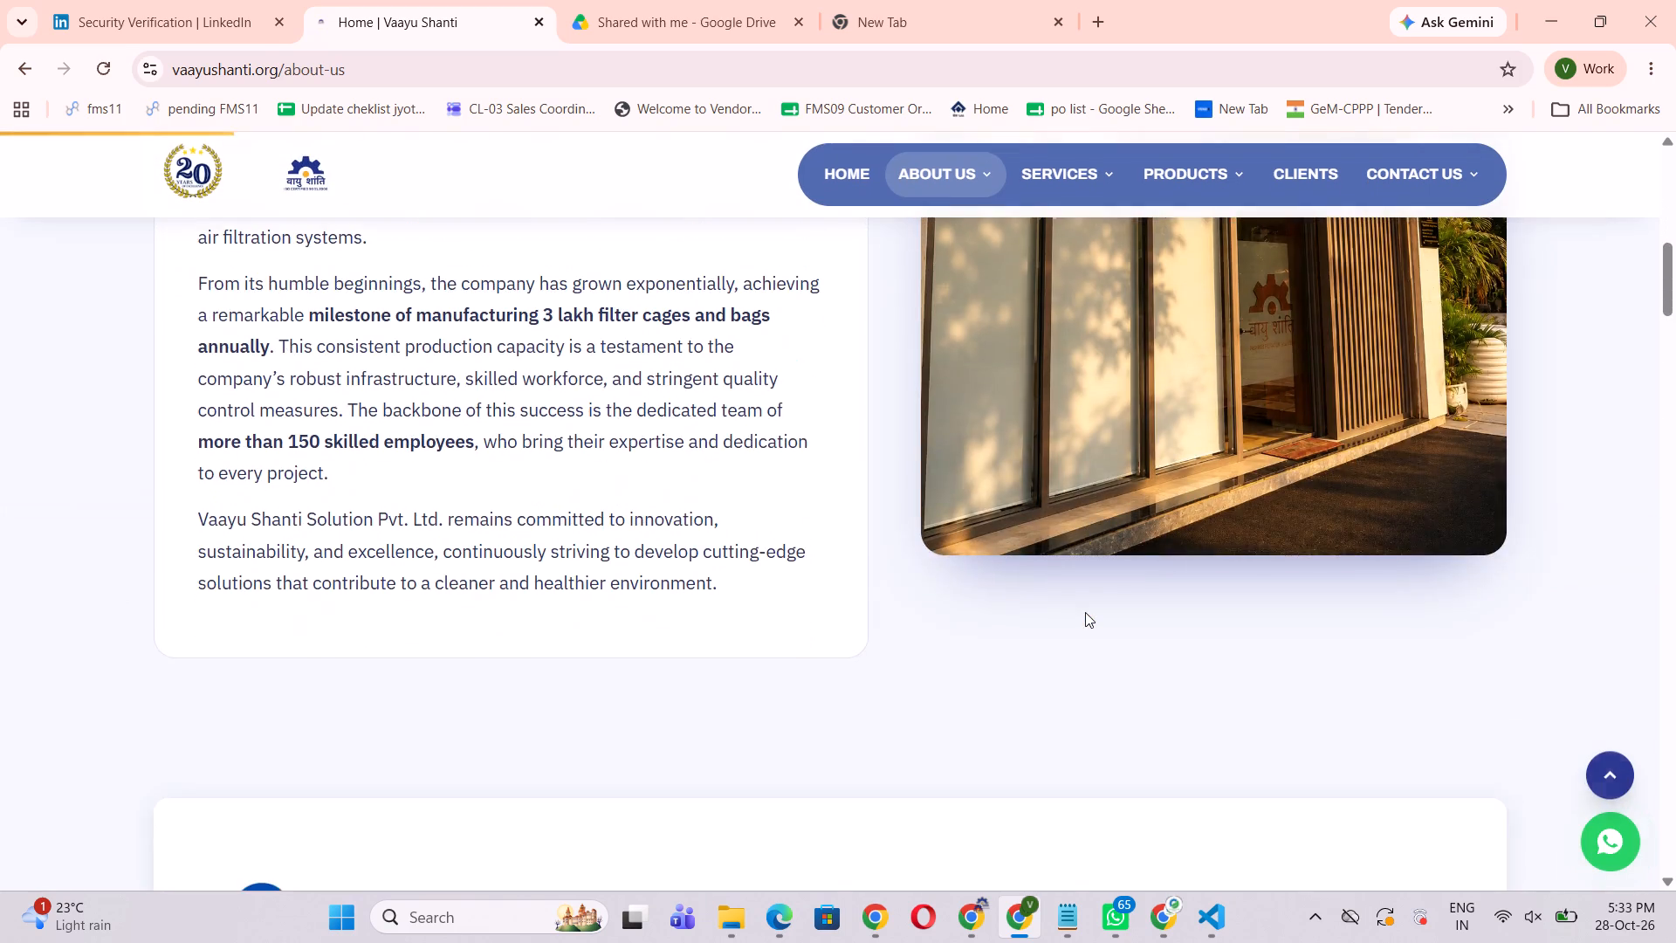
scroll(1085, 612, down, 18)
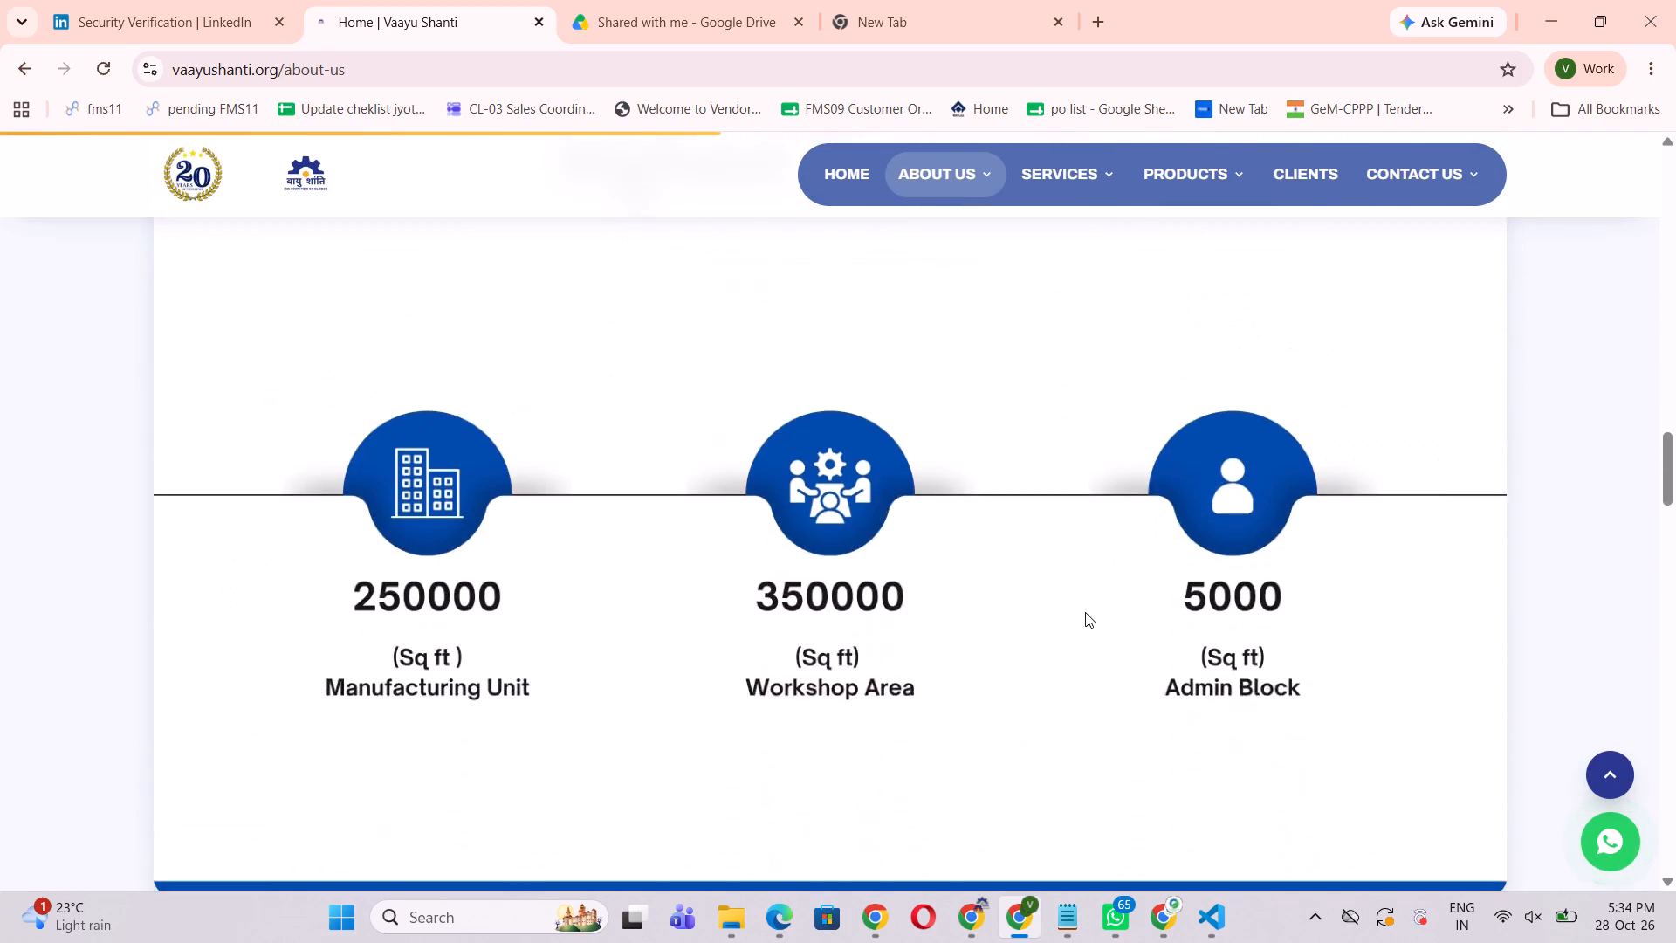
Examine the manufacturing unit, workshop and admin block area graphic and the Guiding Principles section that follows it.
scroll(1085, 612, up, 4)
scroll(1085, 612, down, 4)
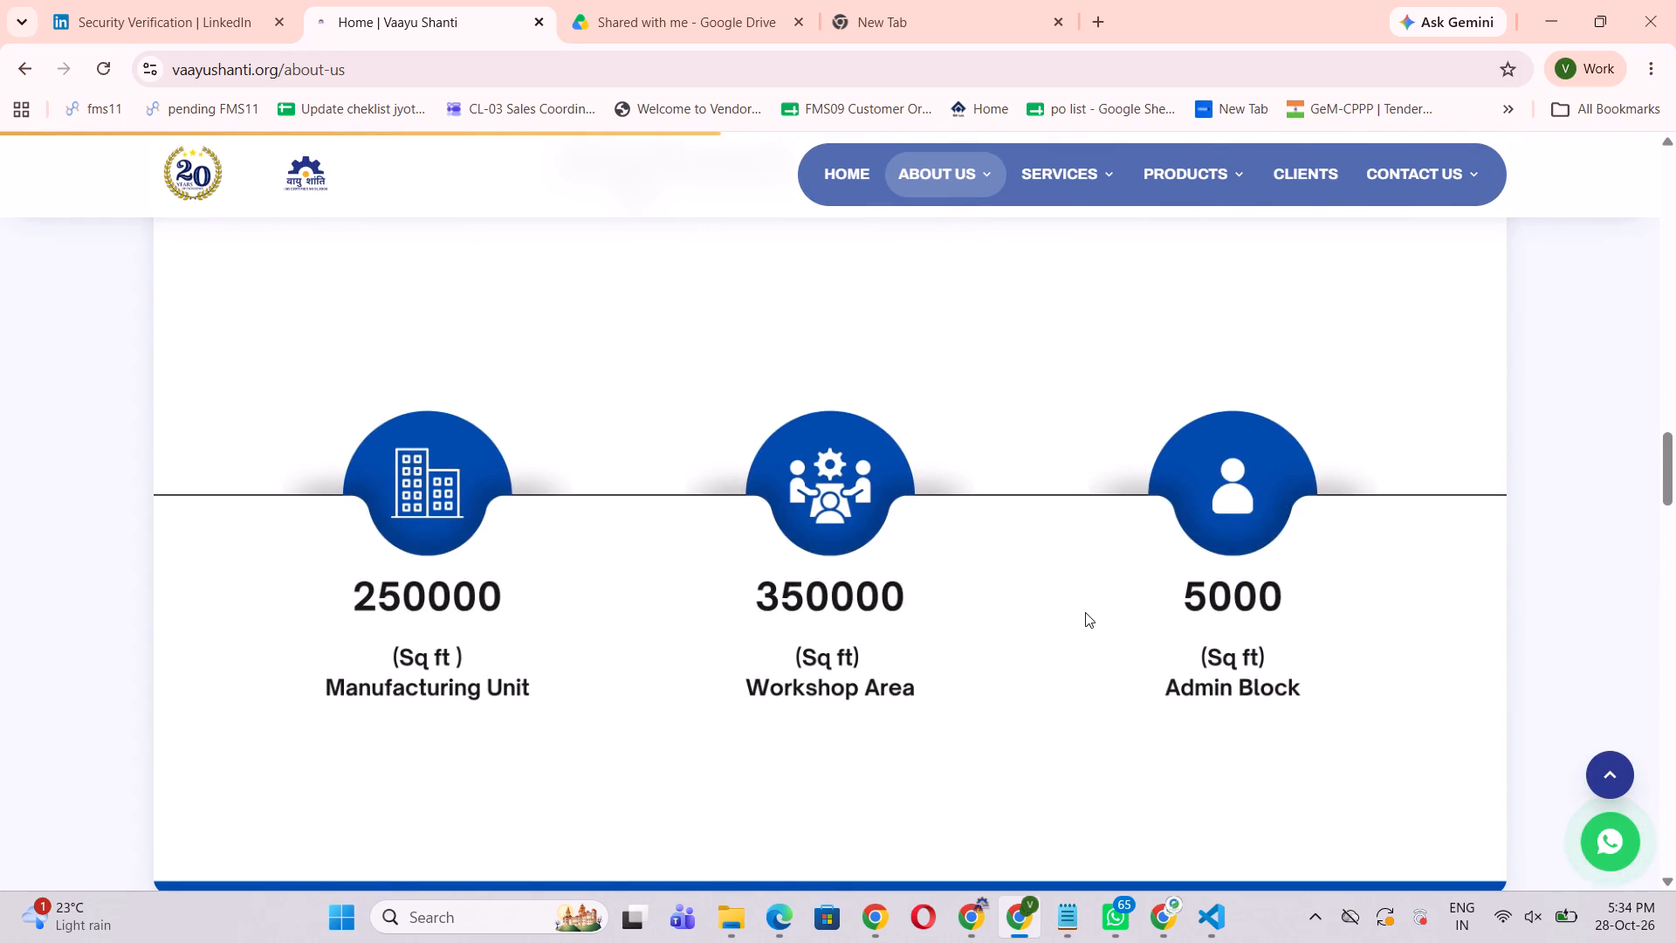
scroll(1085, 612, down, 7)
scroll(1085, 612, up, 3)
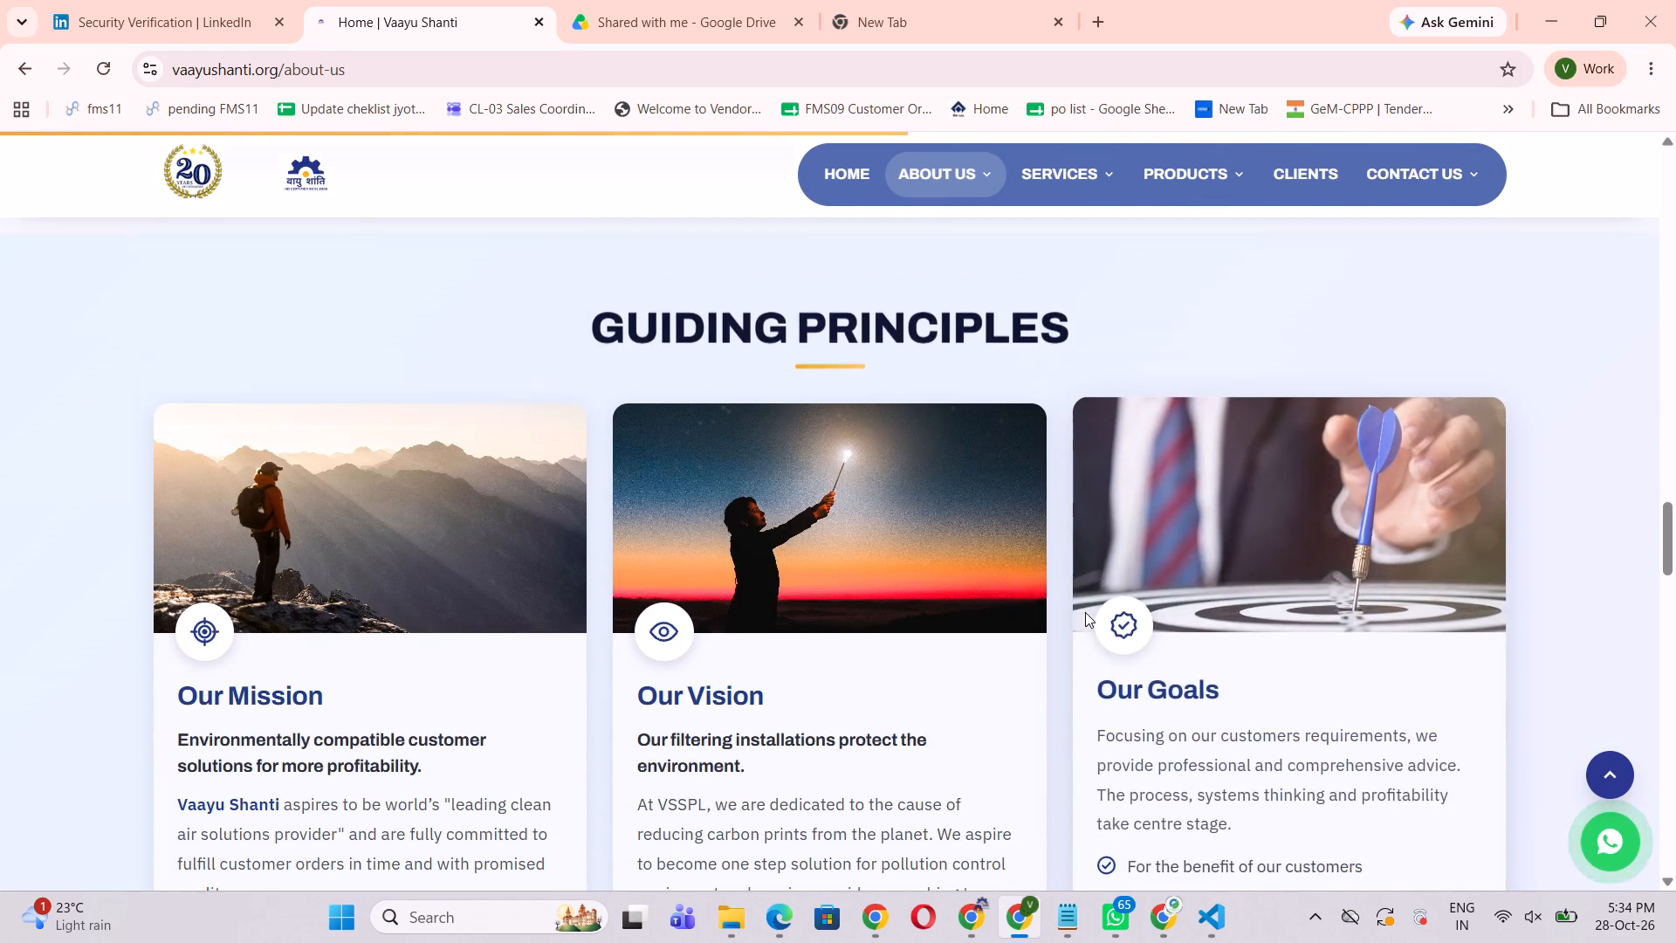
scroll(1085, 612, up, 4)
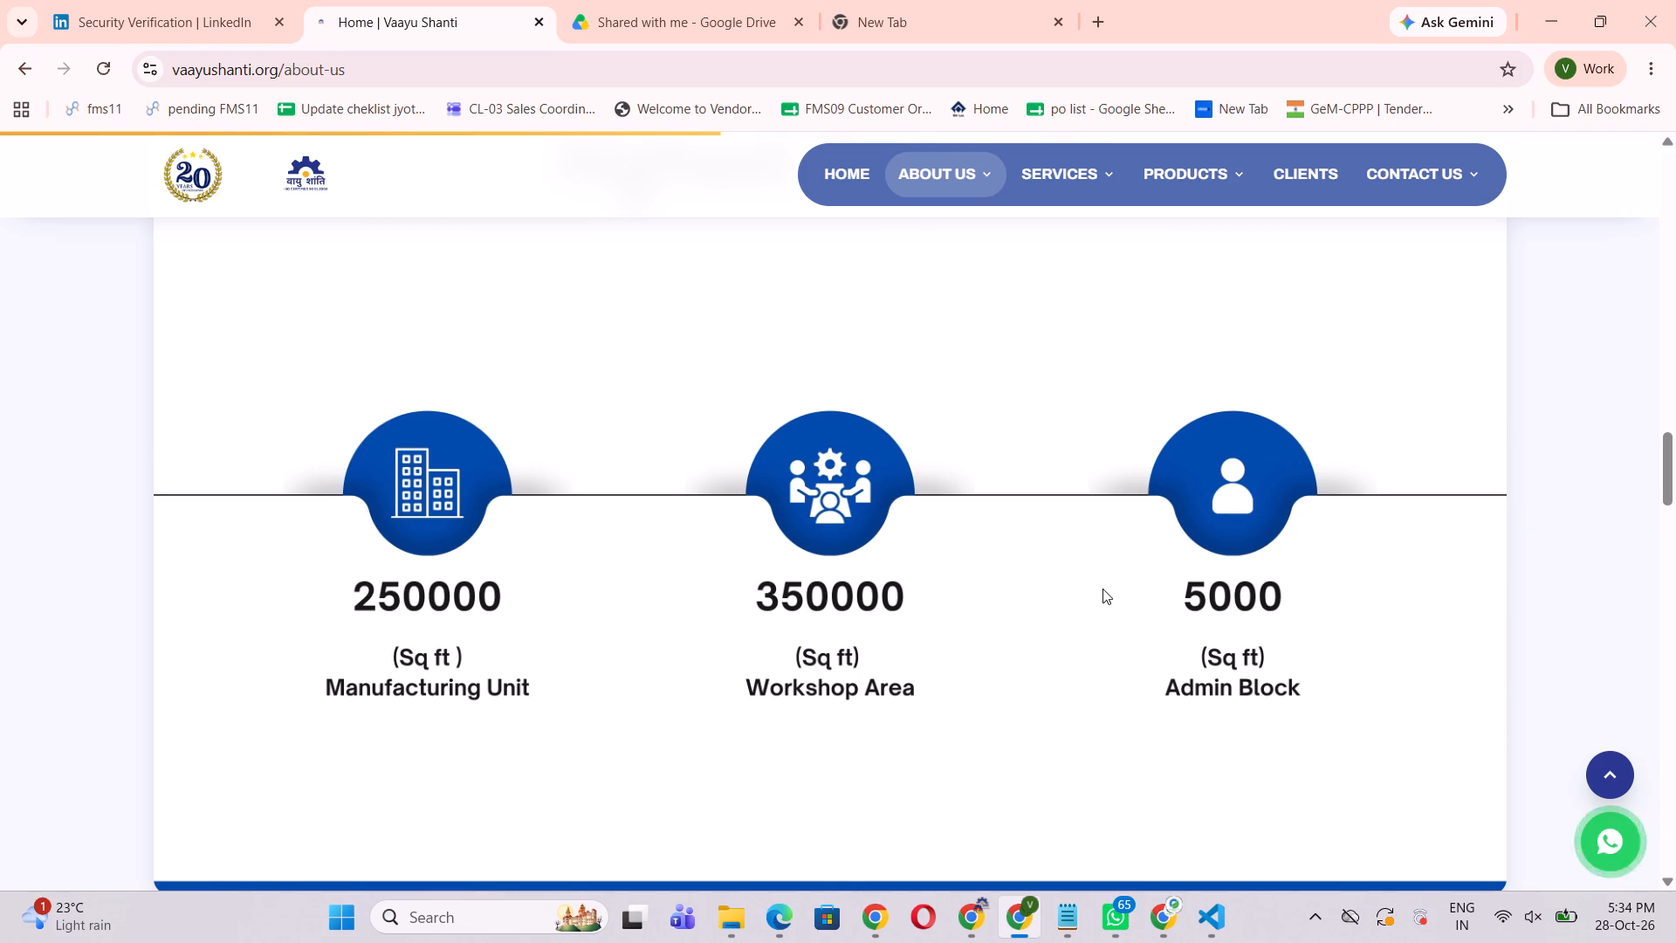
scroll(1106, 582, down, 5)
scroll(1106, 582, up, 7)
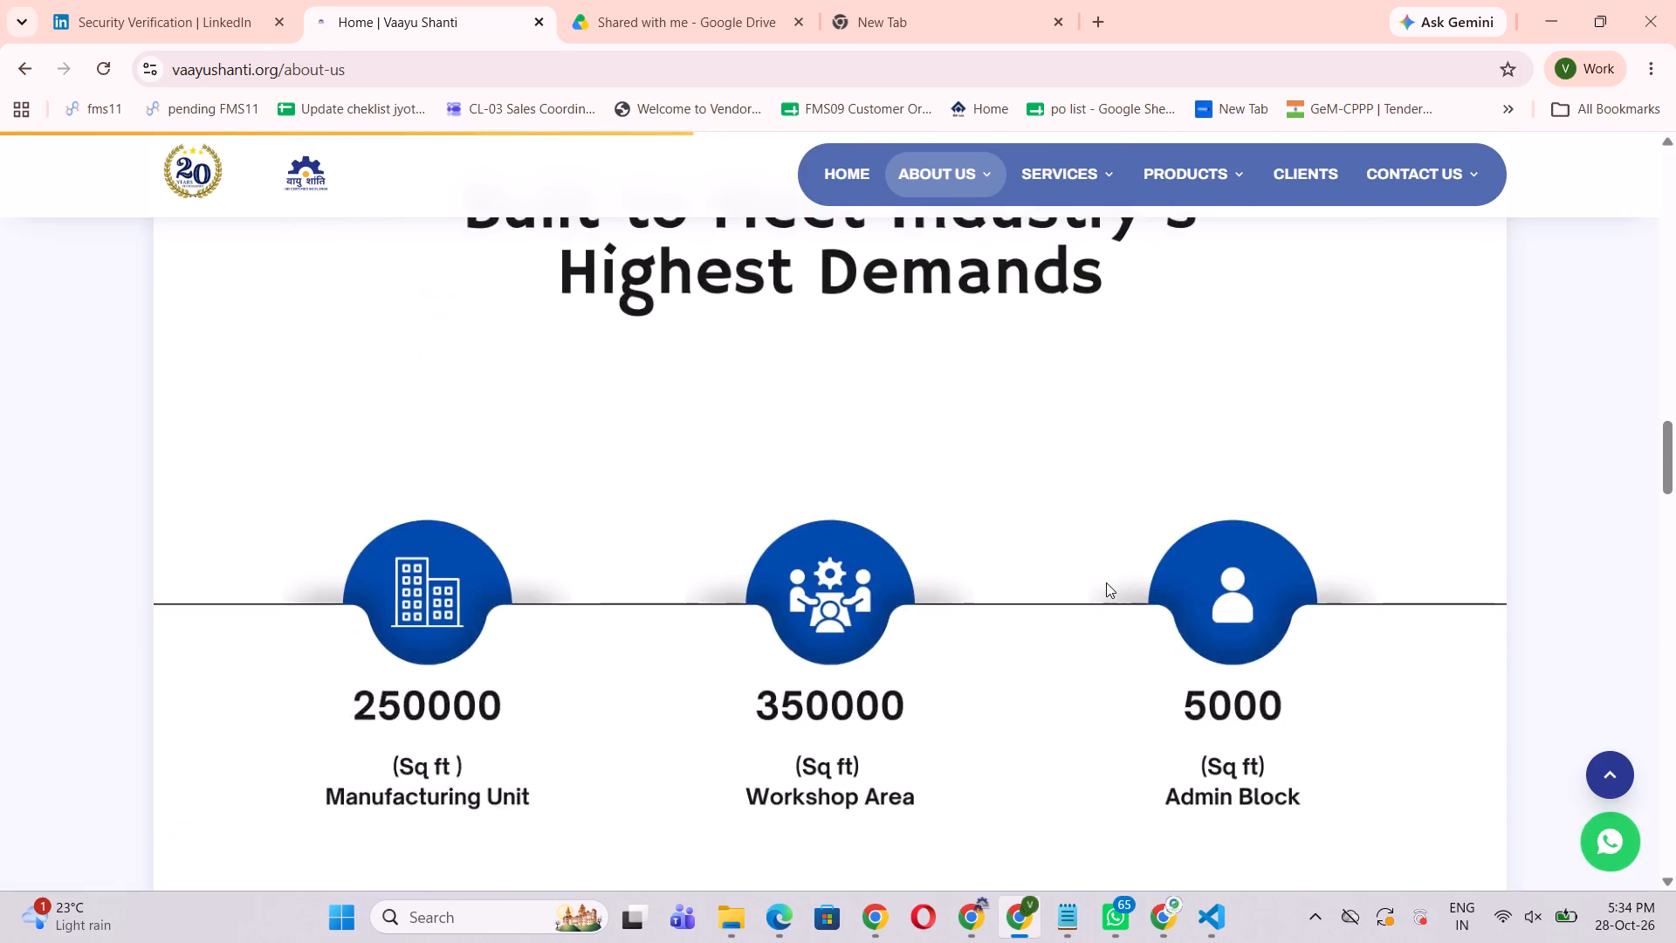
Review the Our Evolution road timeline and the "Built to Meet Industry's Highest Demands" graphic on the About Us page.
scroll(1106, 582, up, 12)
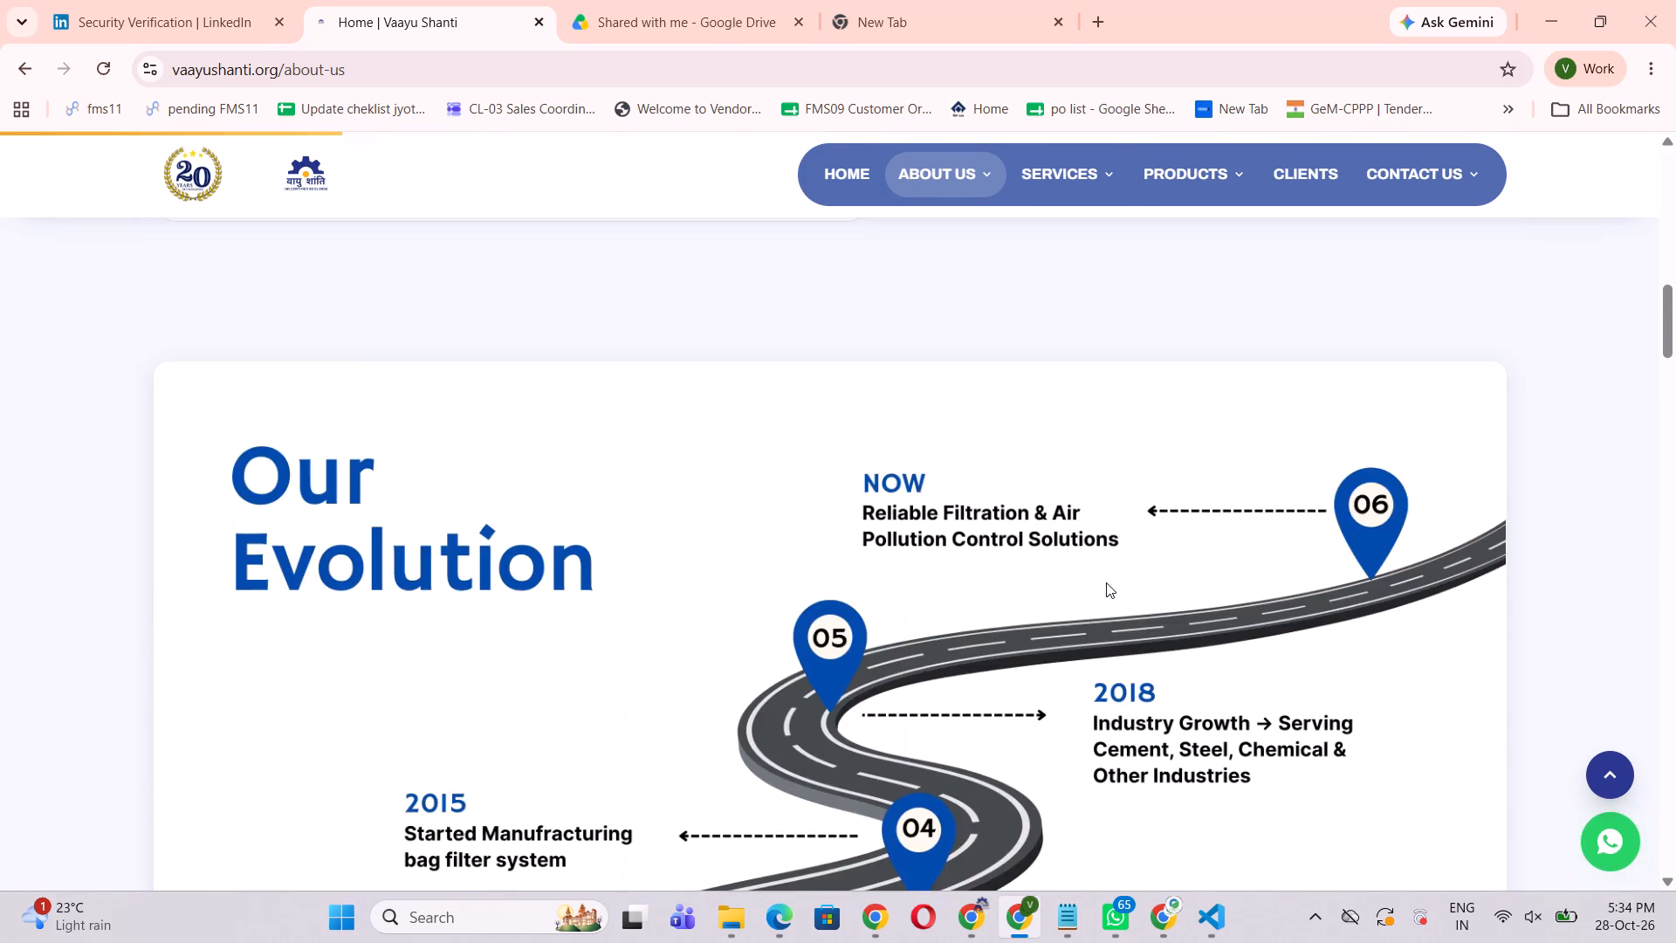
scroll(1106, 582, up, 3)
scroll(1106, 582, down, 12)
scroll(1106, 582, up, 5)
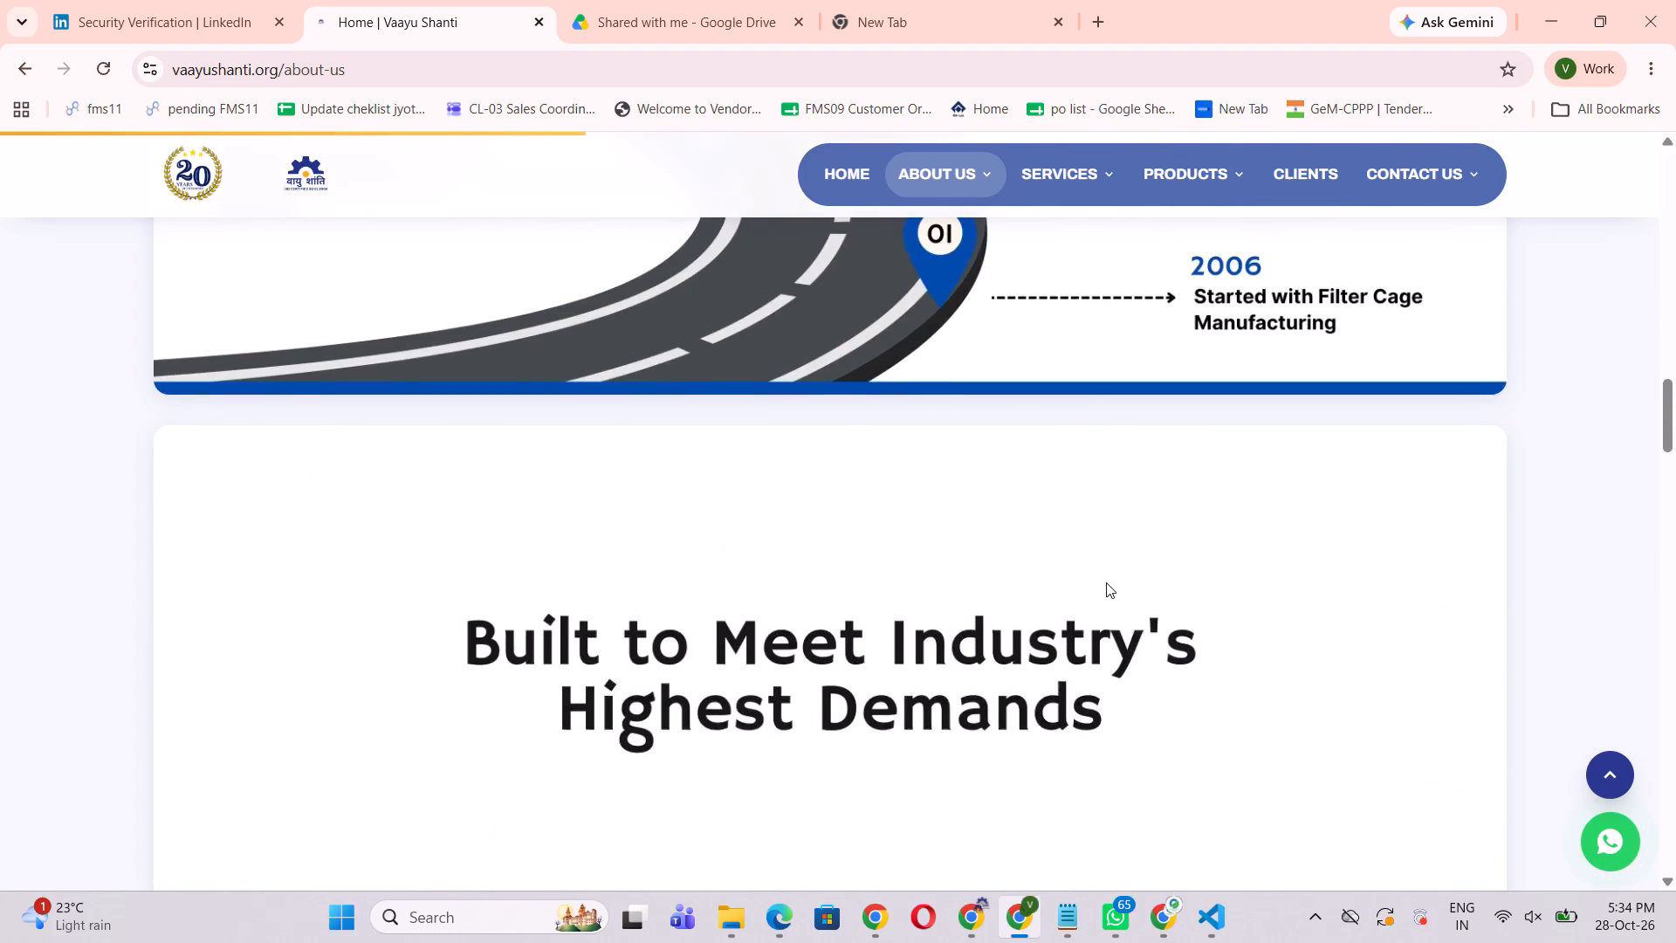
scroll(1106, 582, up, 9)
scroll(831, 868, down, 6)
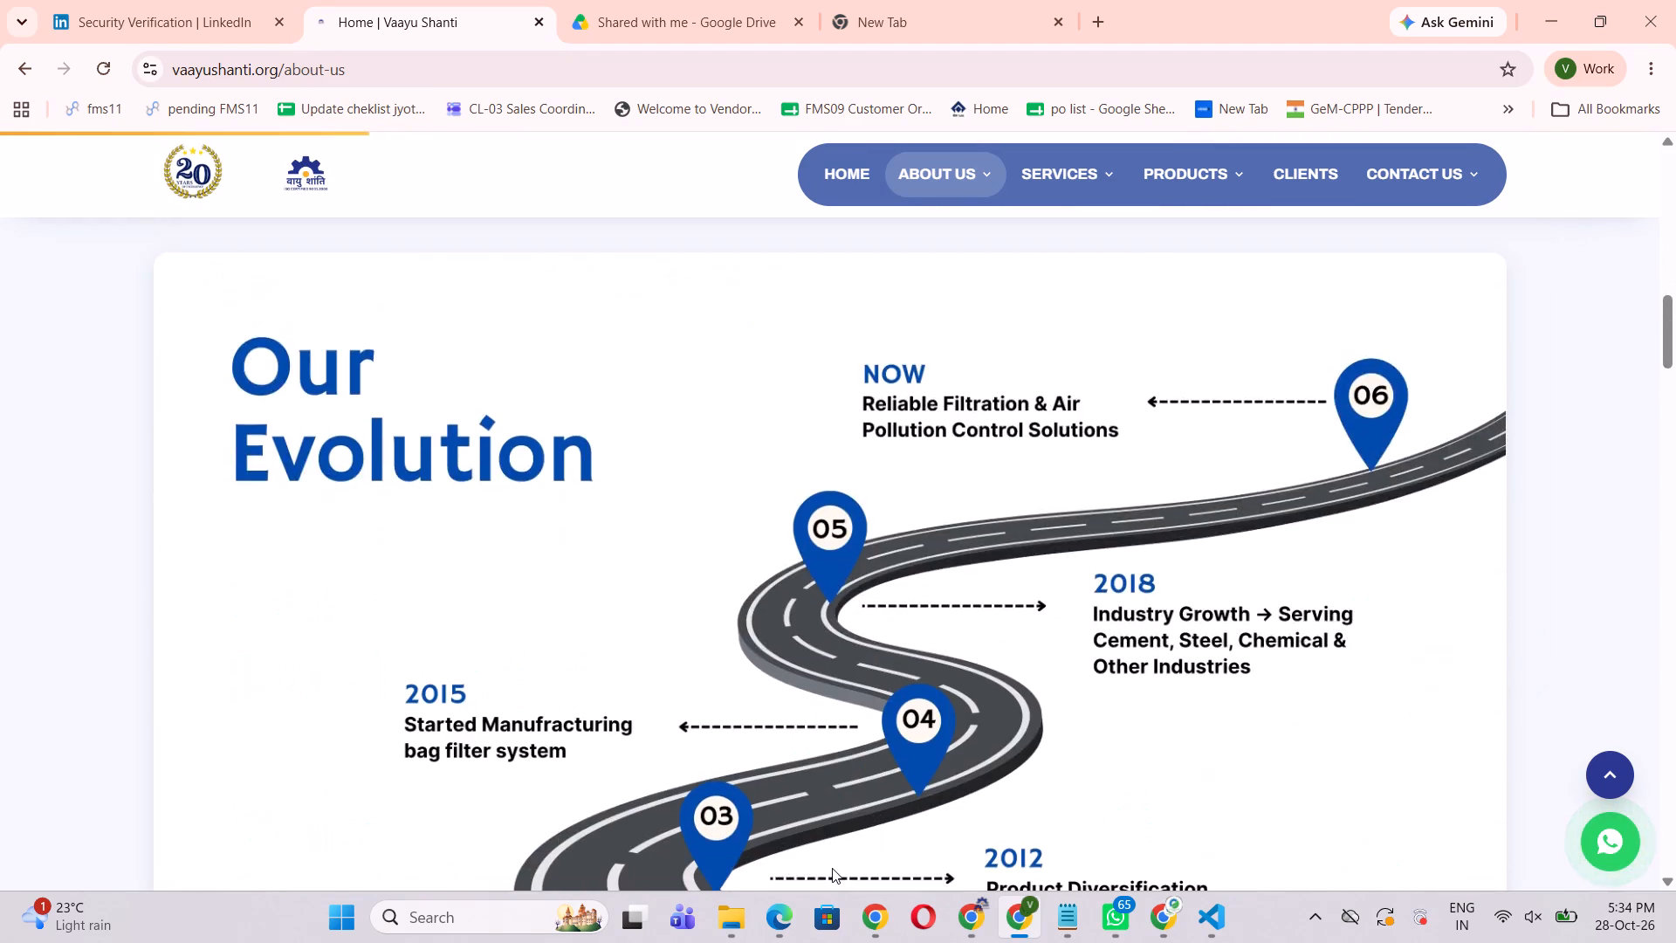
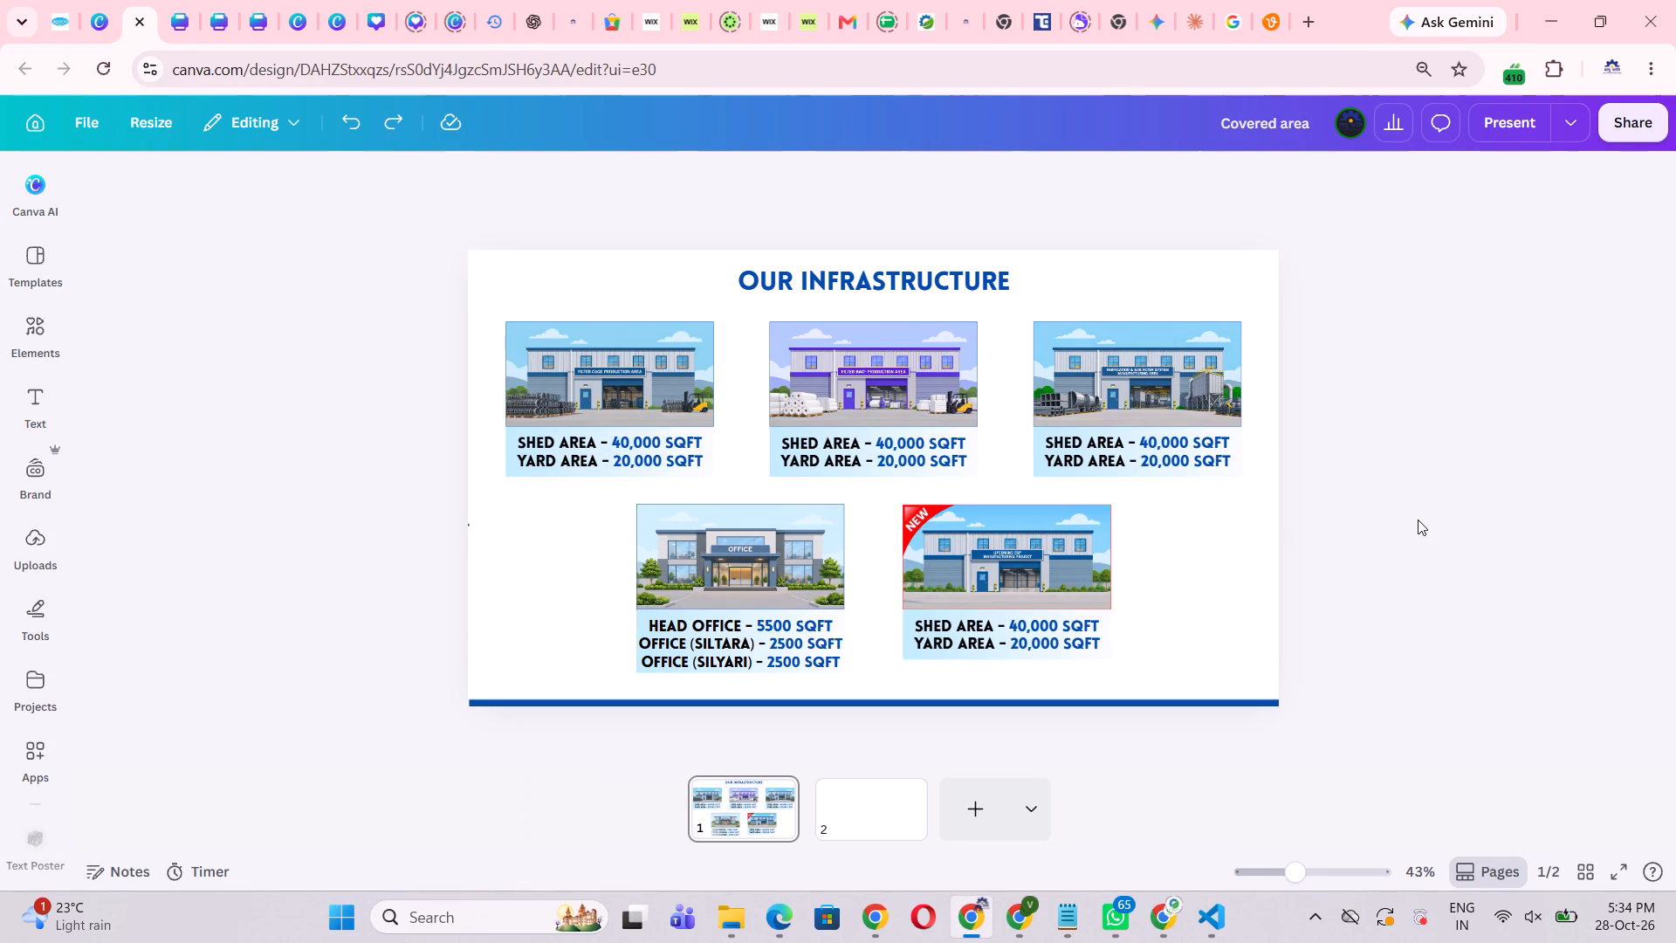
Switch to the Canva templates page, dismiss the Create a design dialog and open the list of all projects.
click(1418, 520)
click(94, 36)
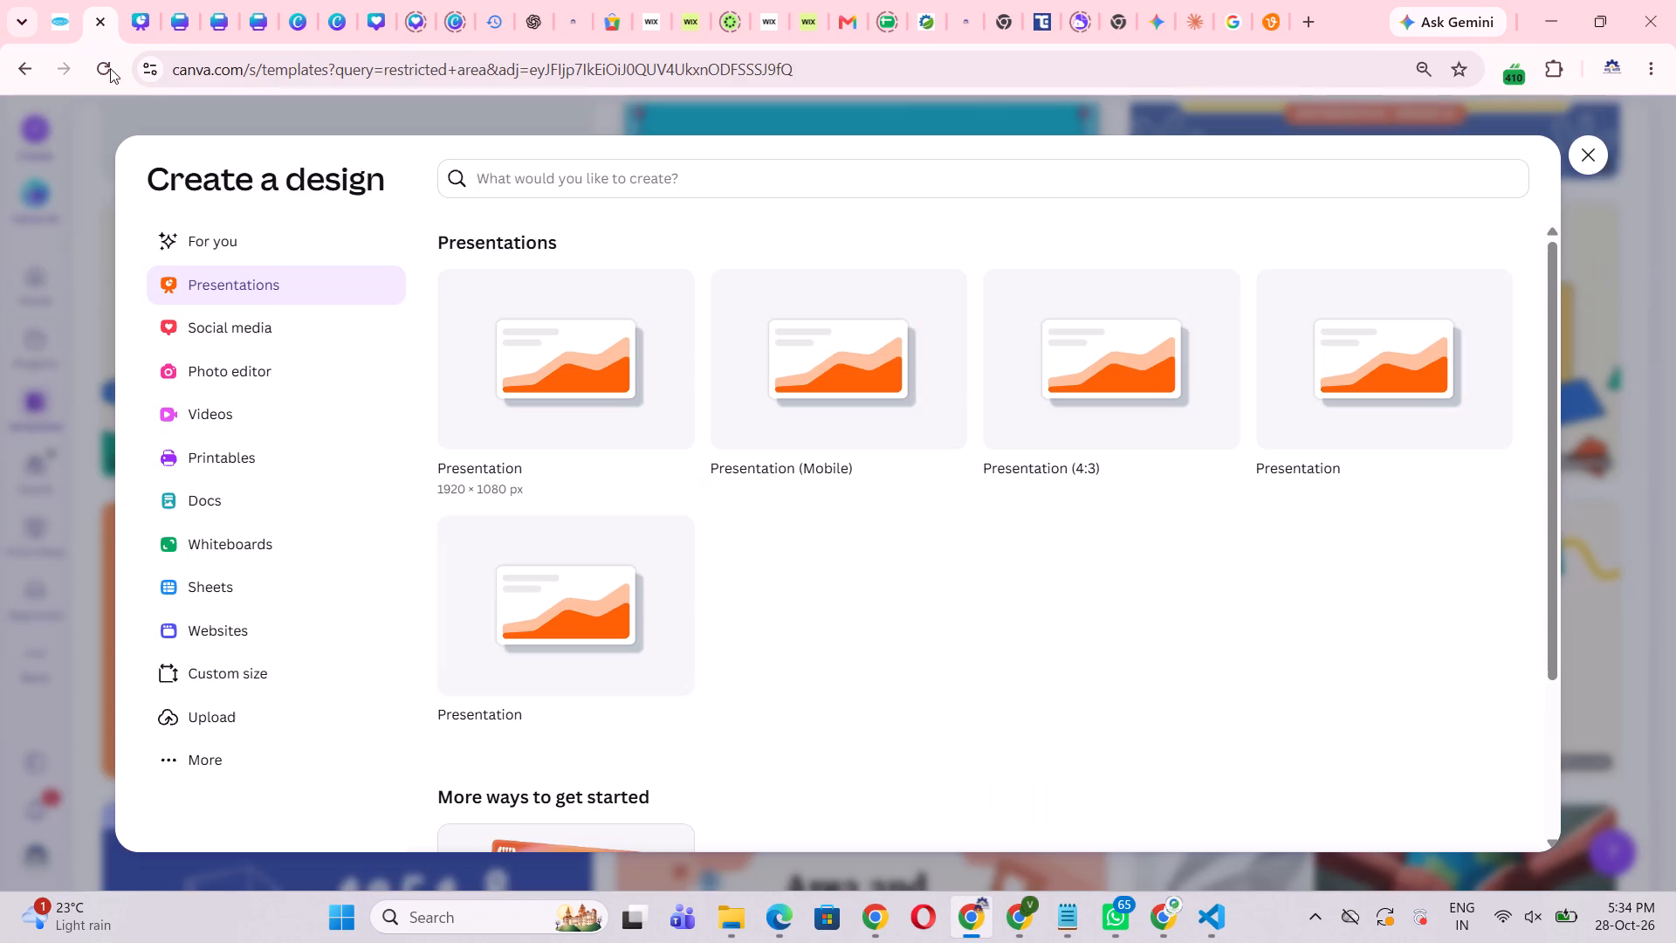
click(1594, 159)
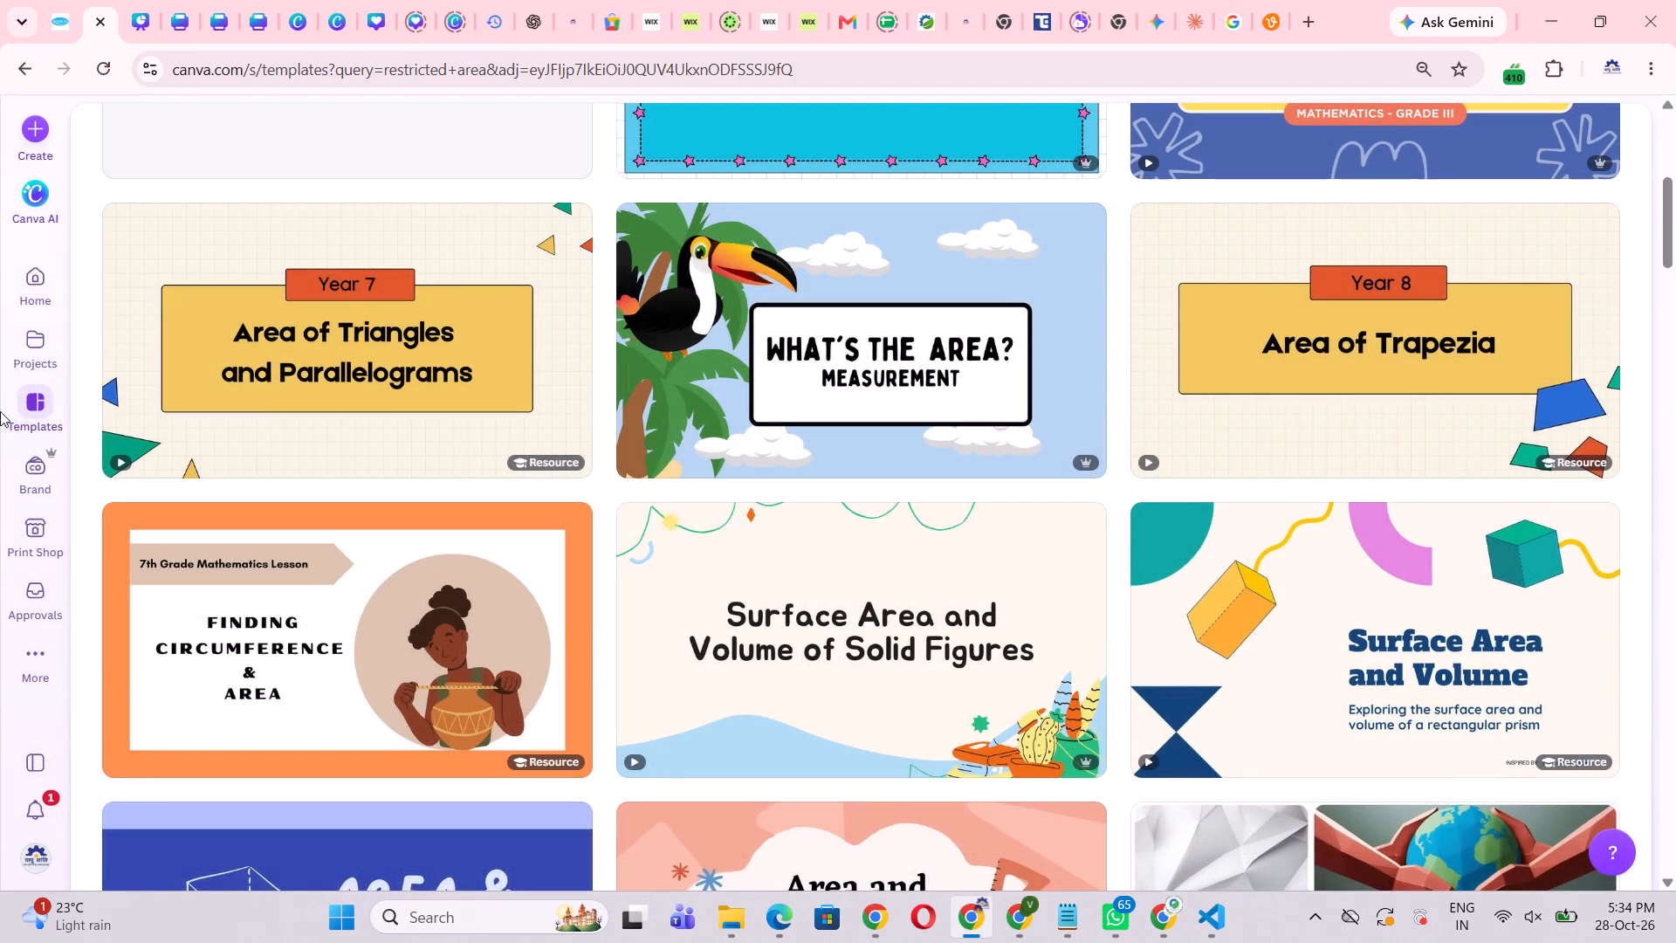
click(32, 321)
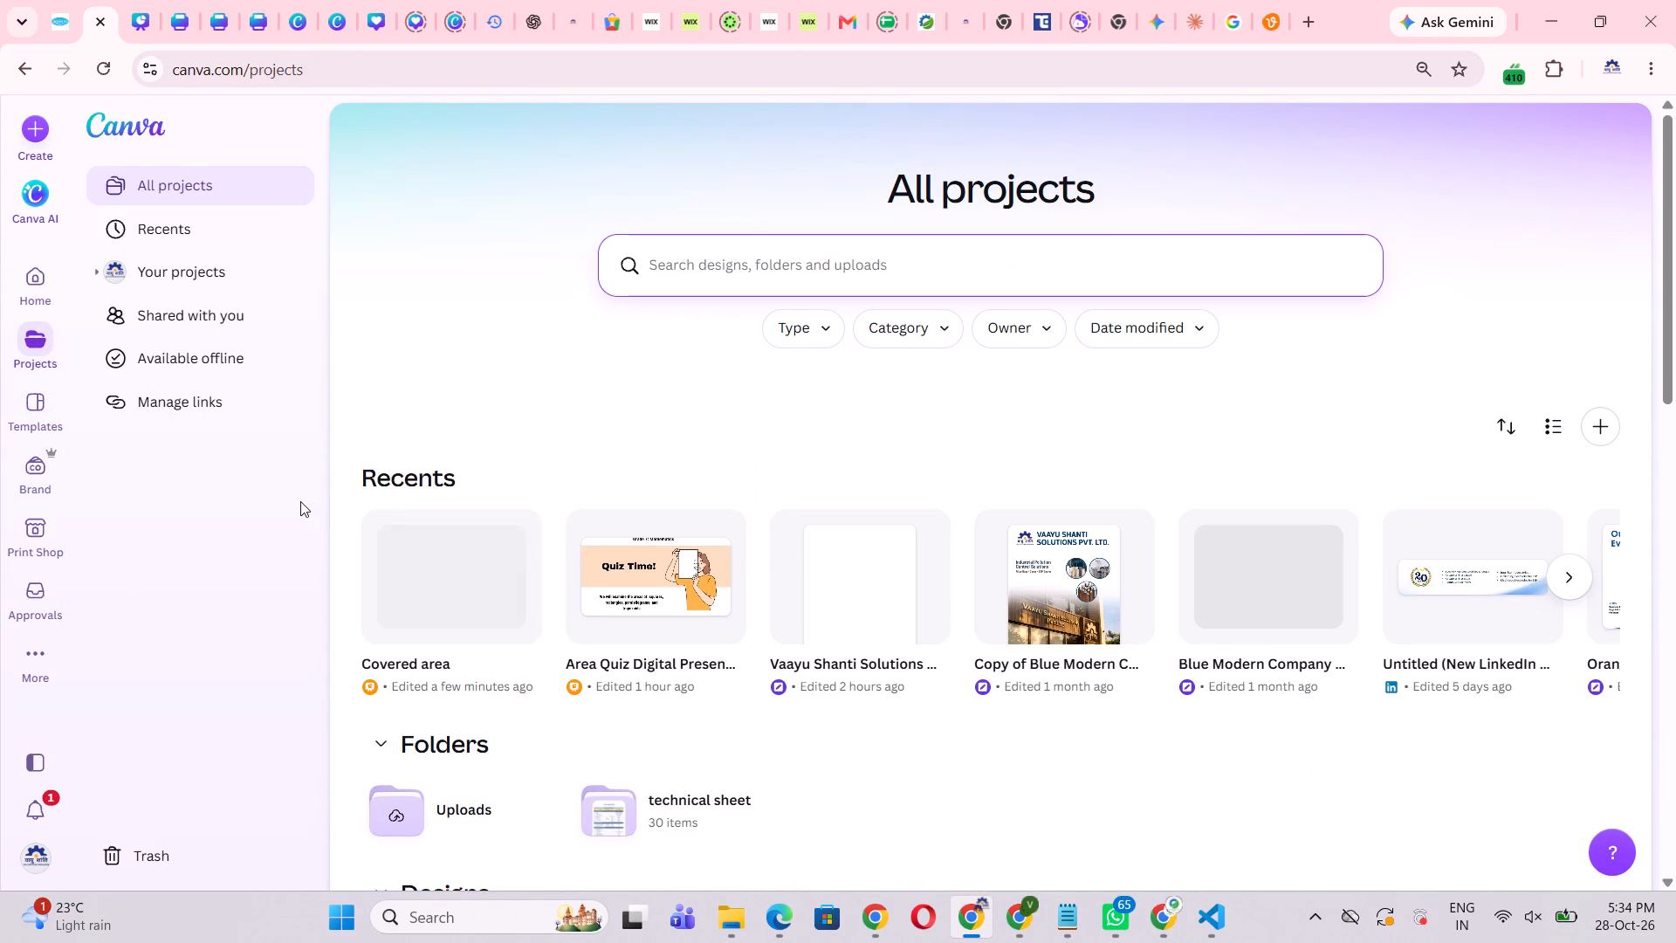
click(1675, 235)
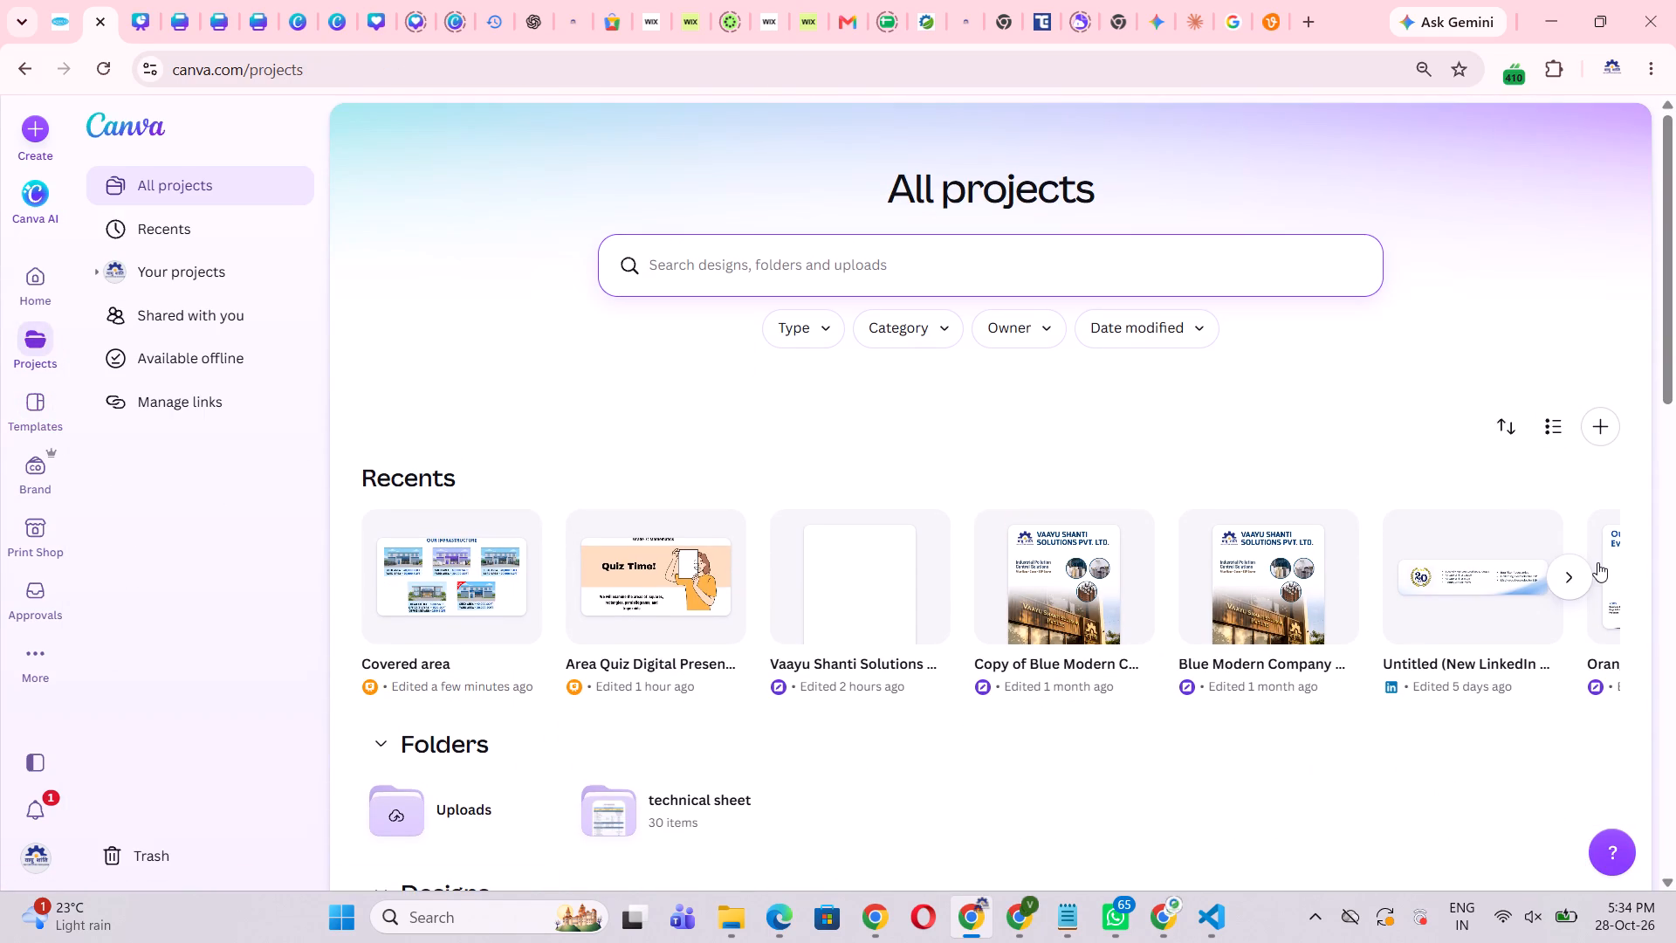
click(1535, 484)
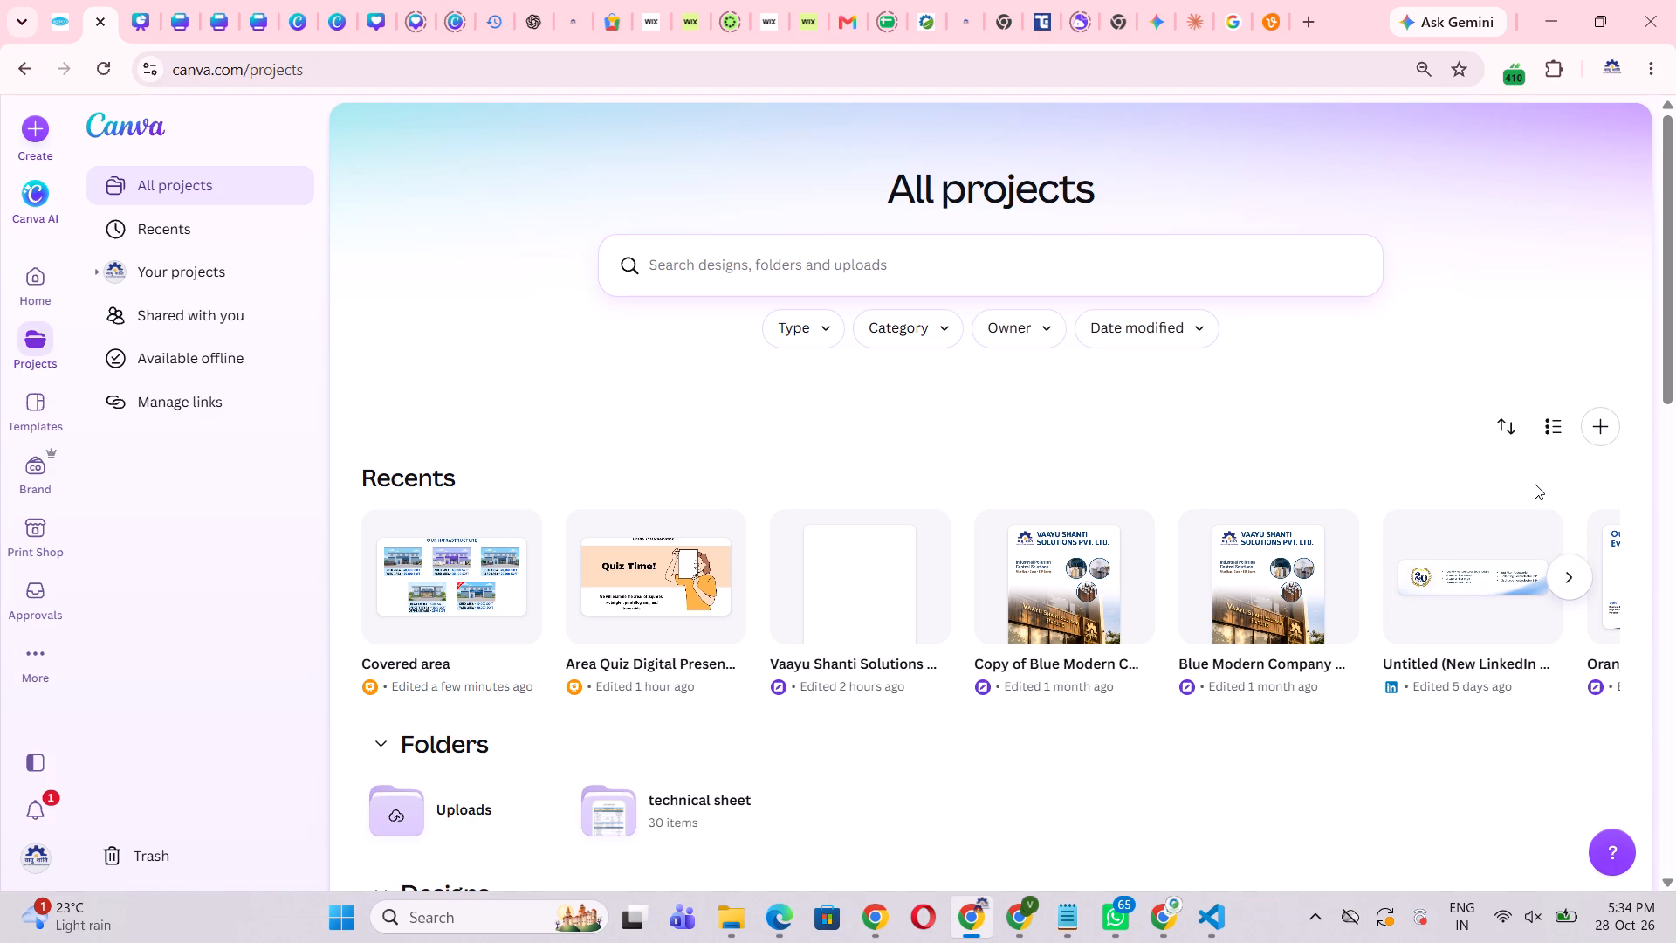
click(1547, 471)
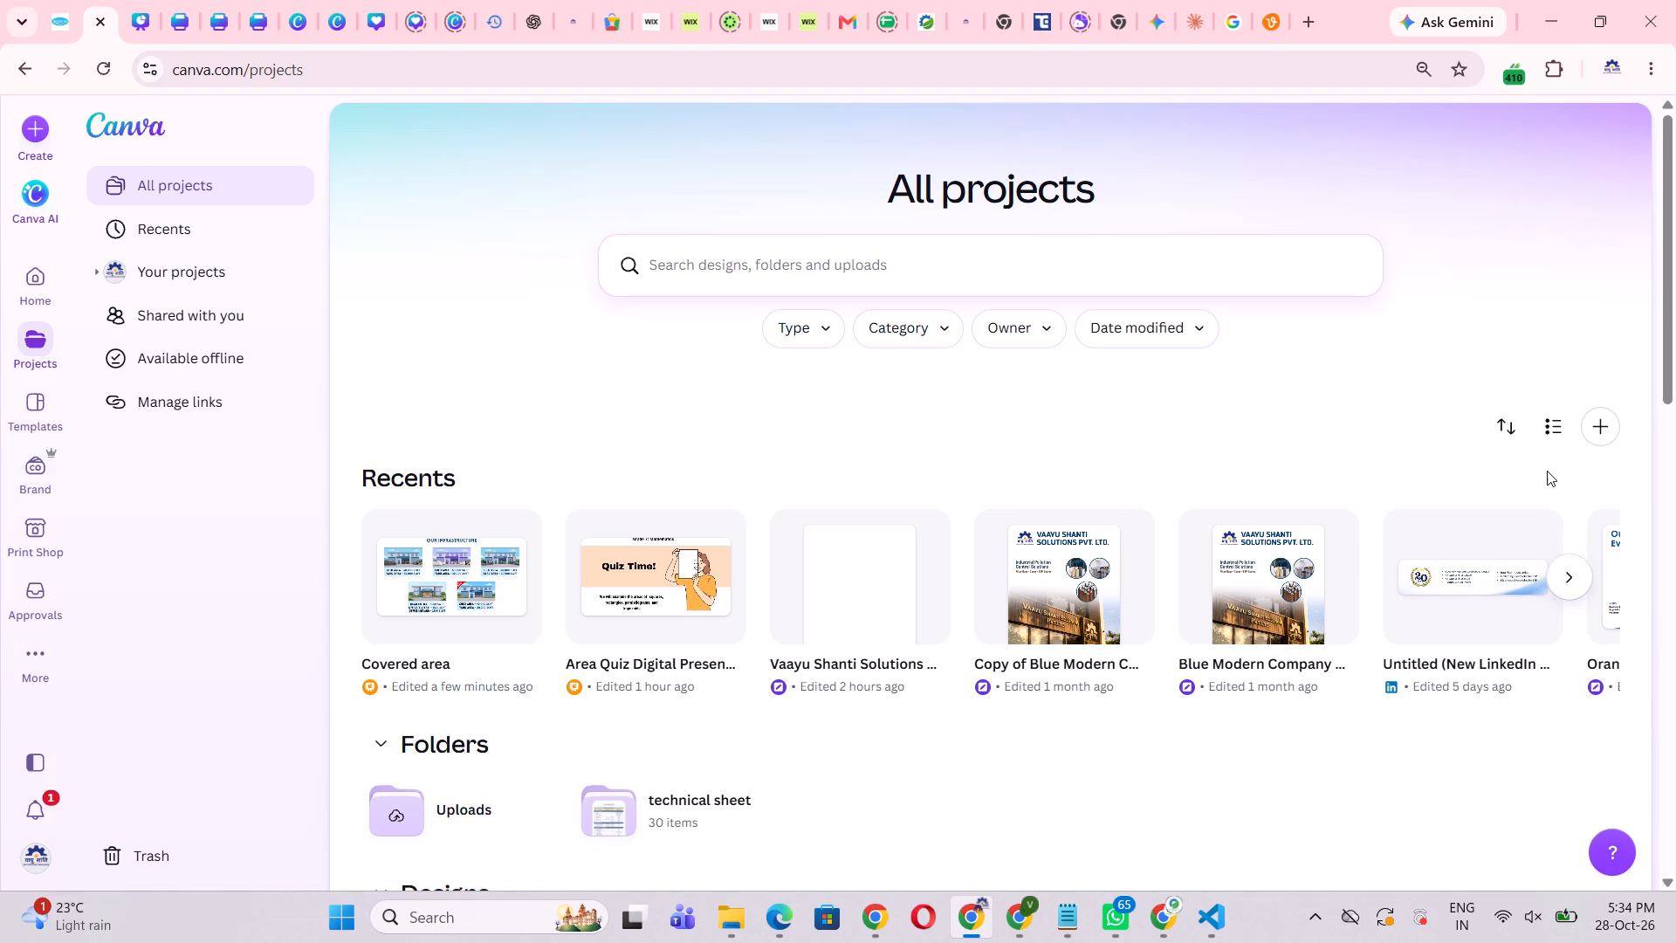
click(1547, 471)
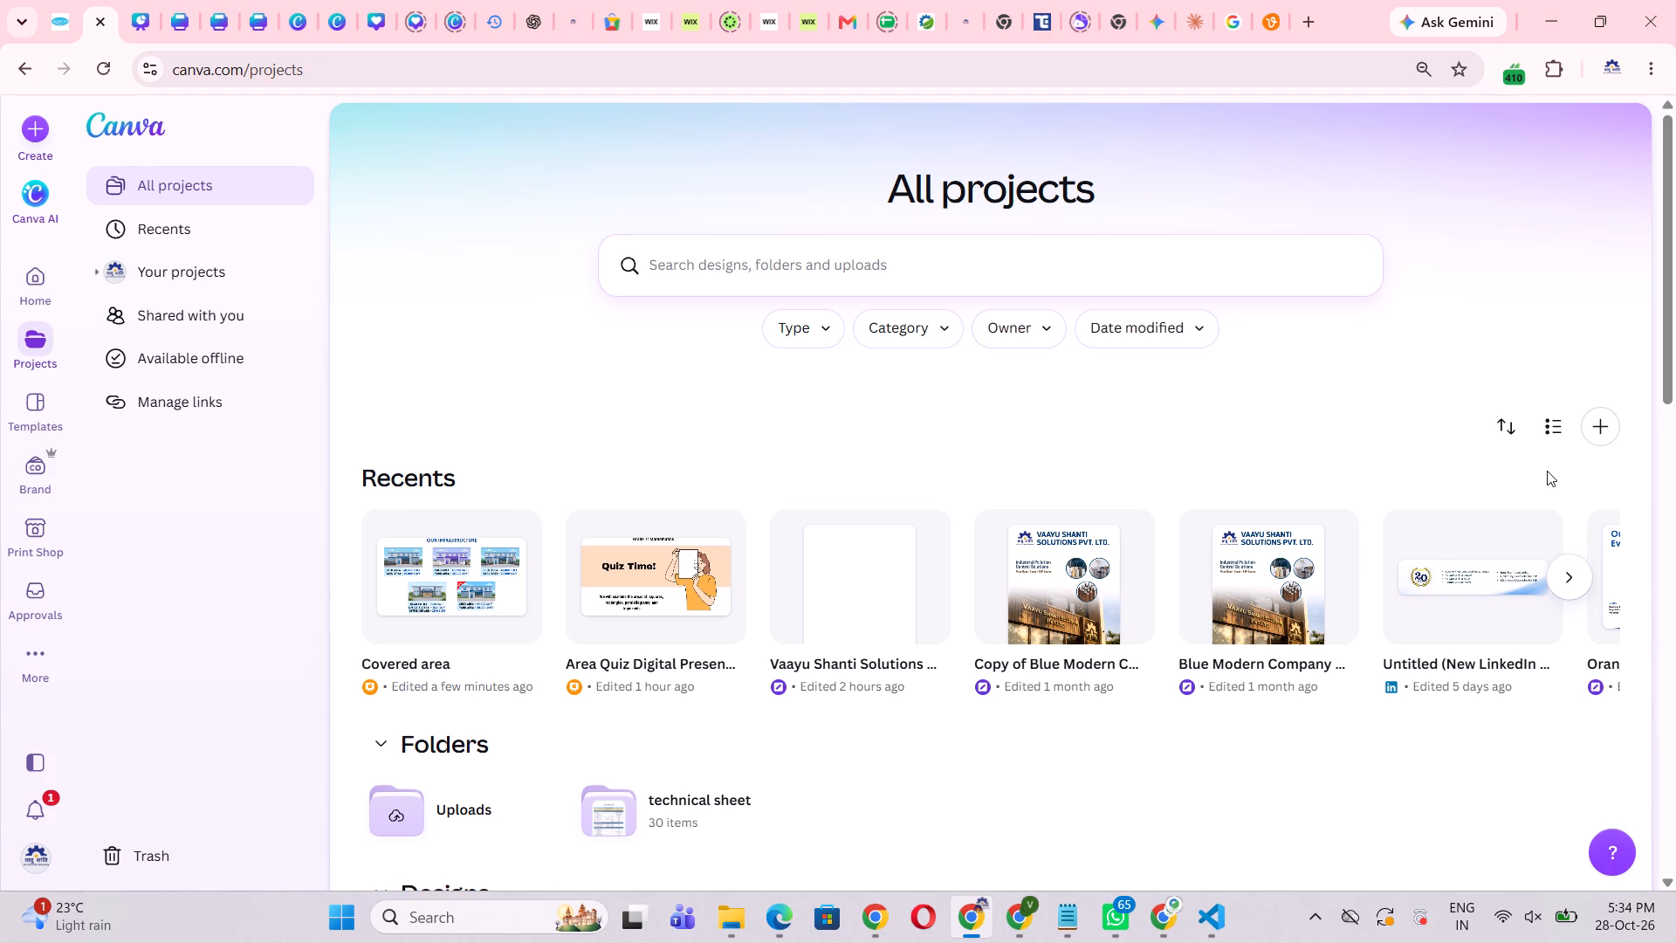
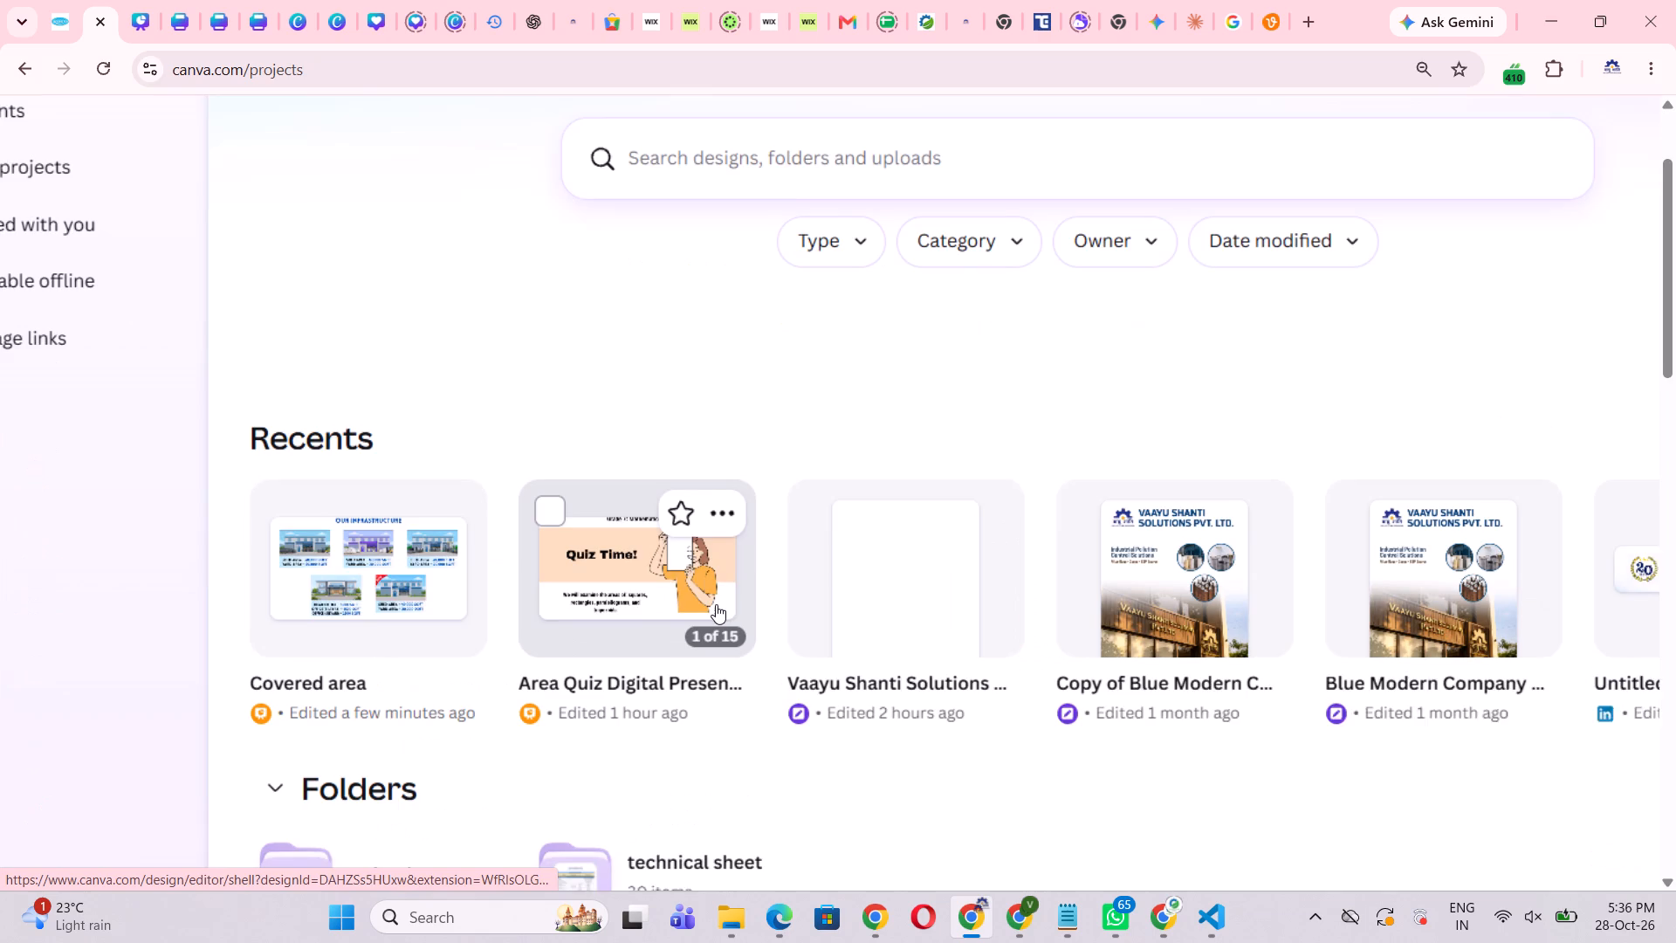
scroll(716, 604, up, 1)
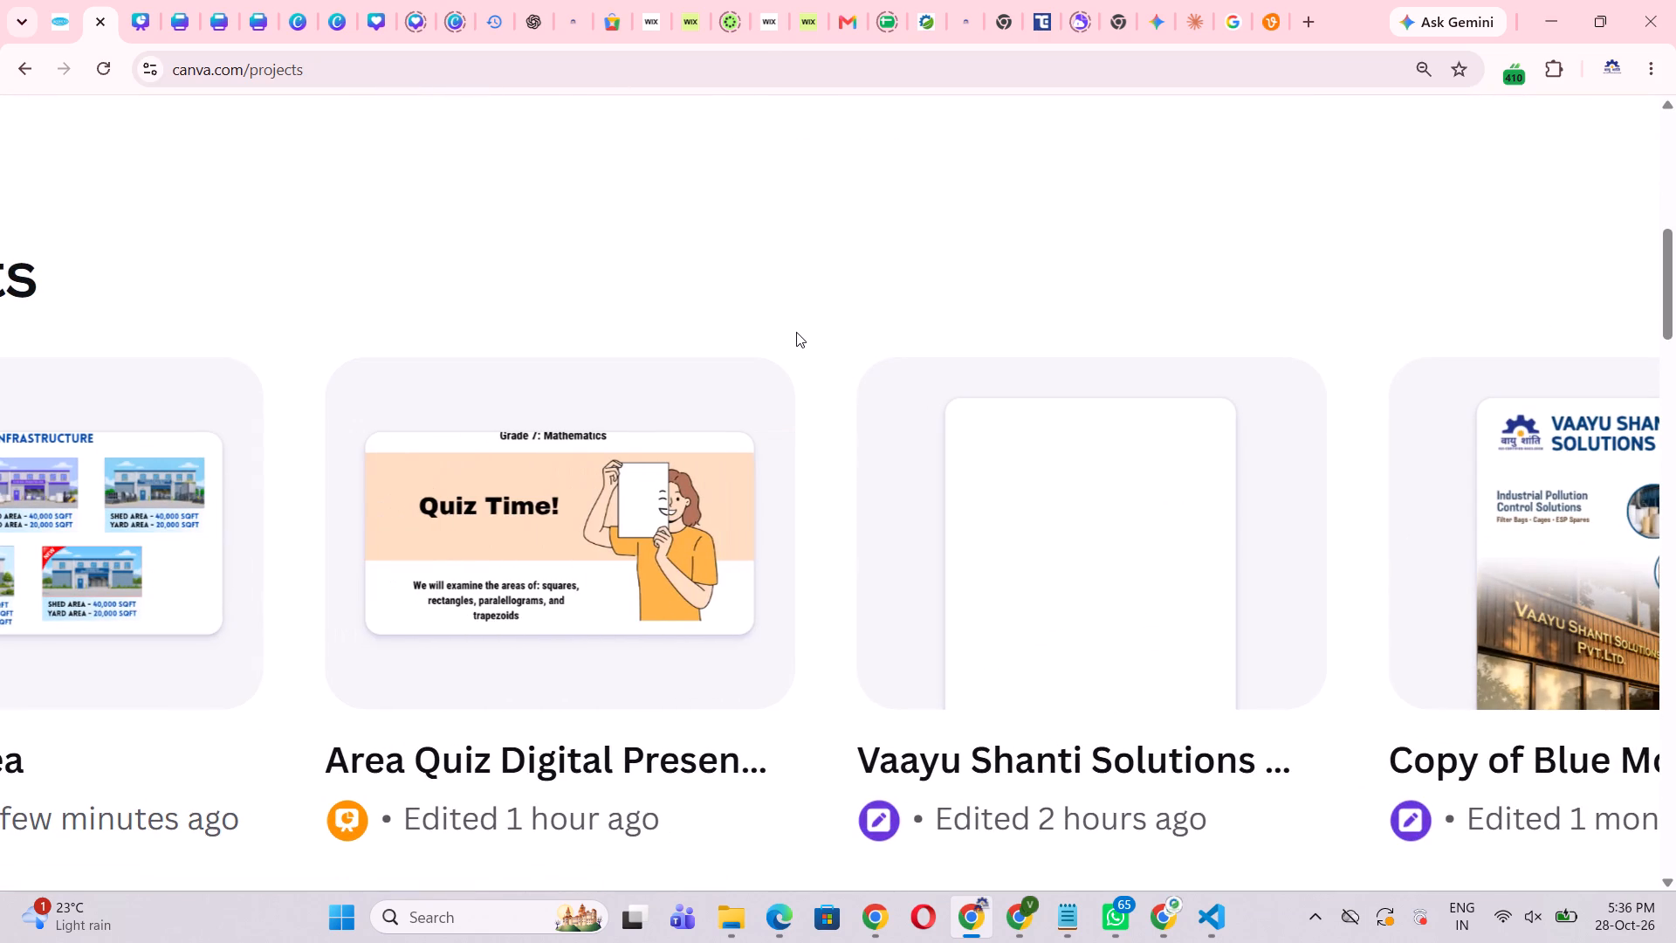
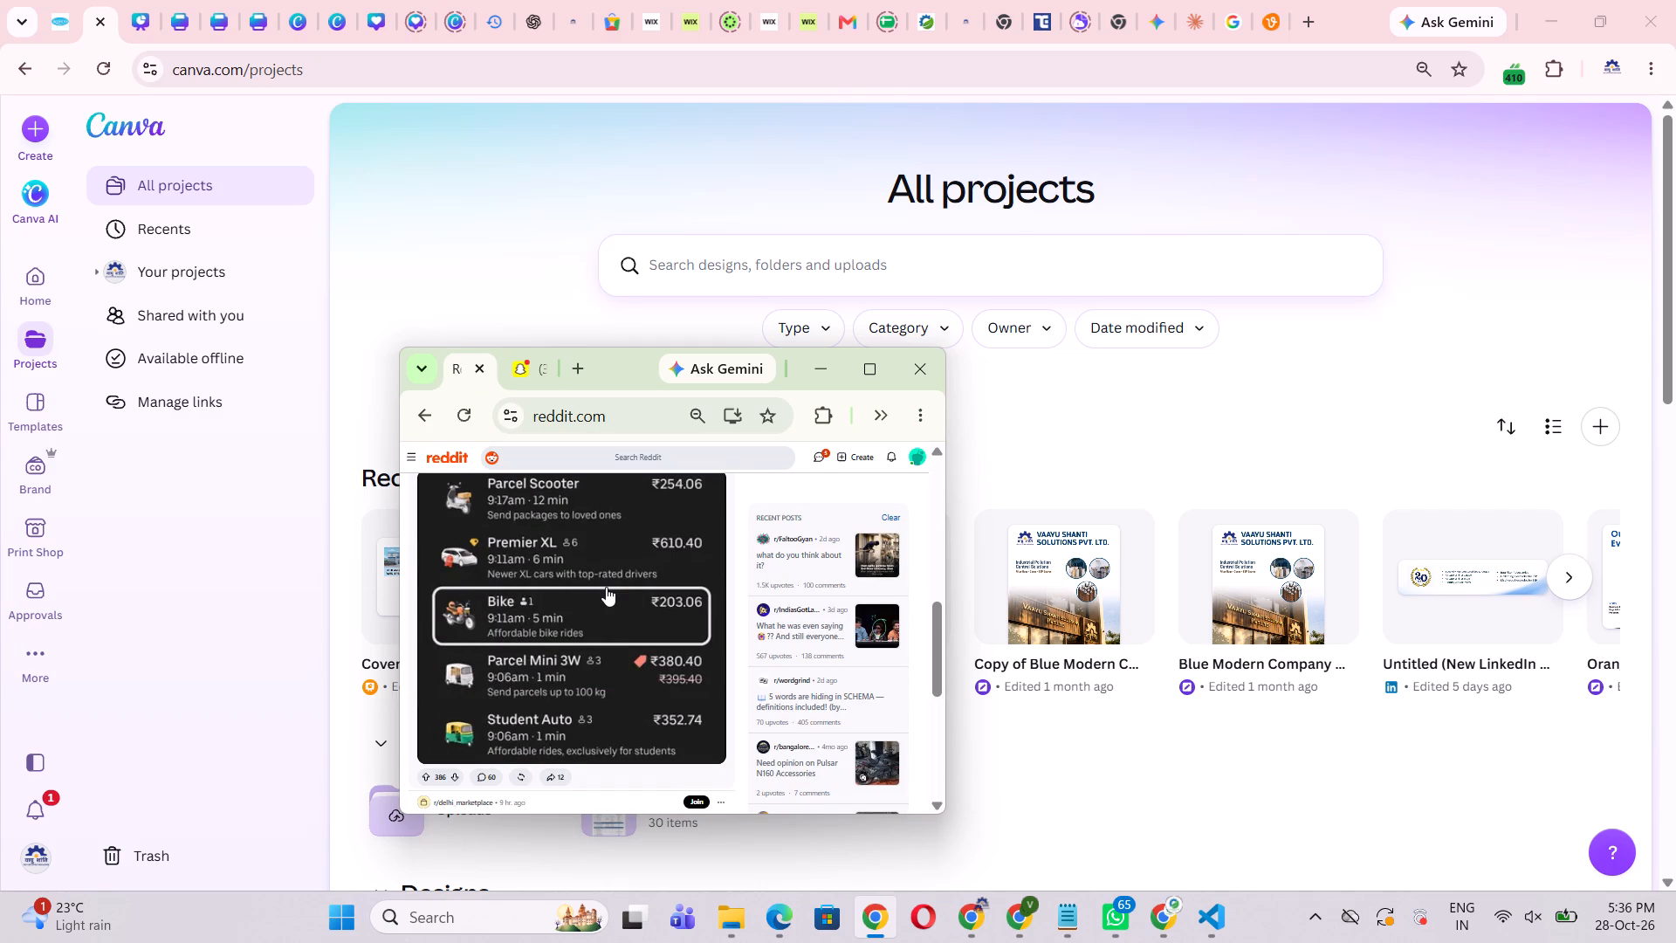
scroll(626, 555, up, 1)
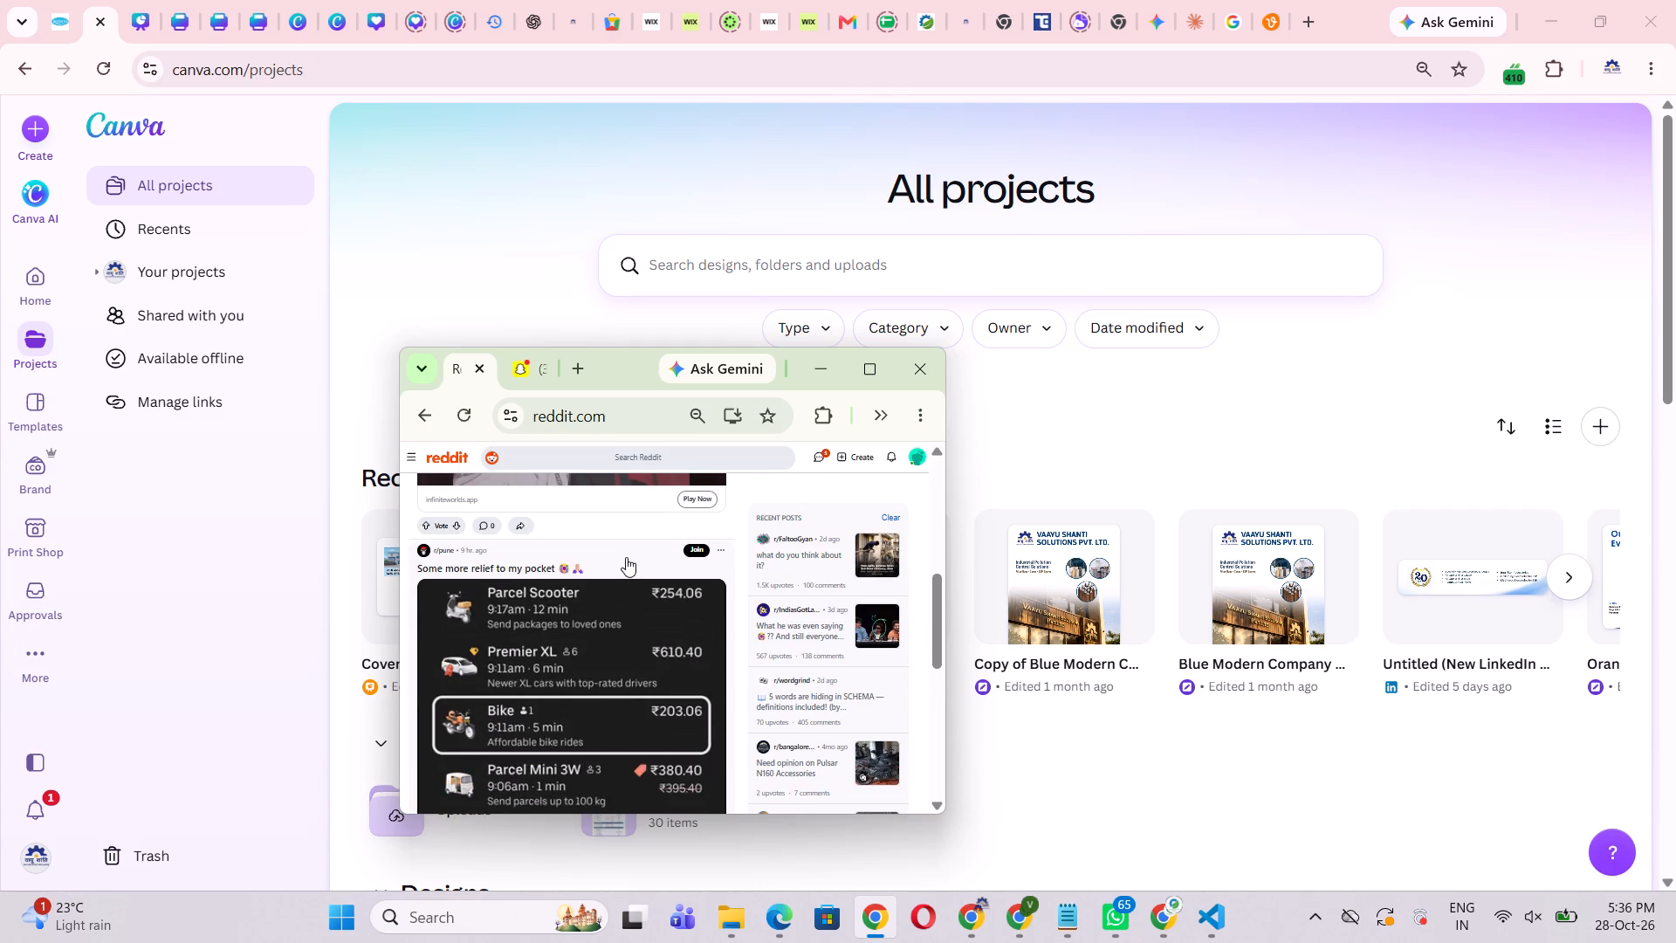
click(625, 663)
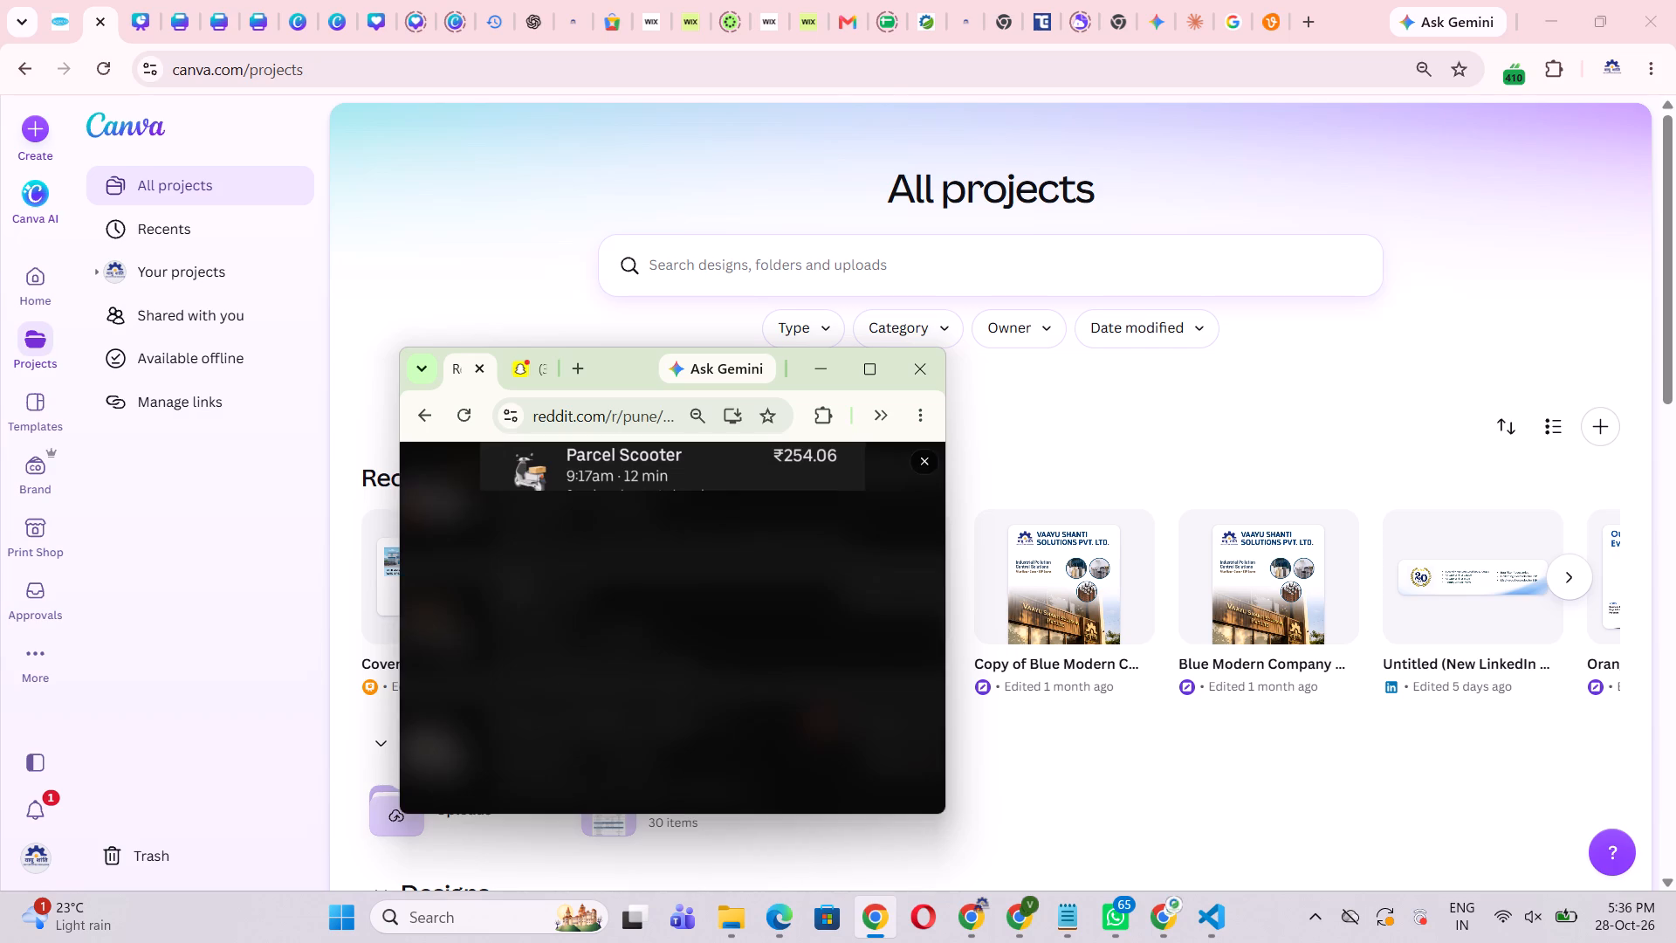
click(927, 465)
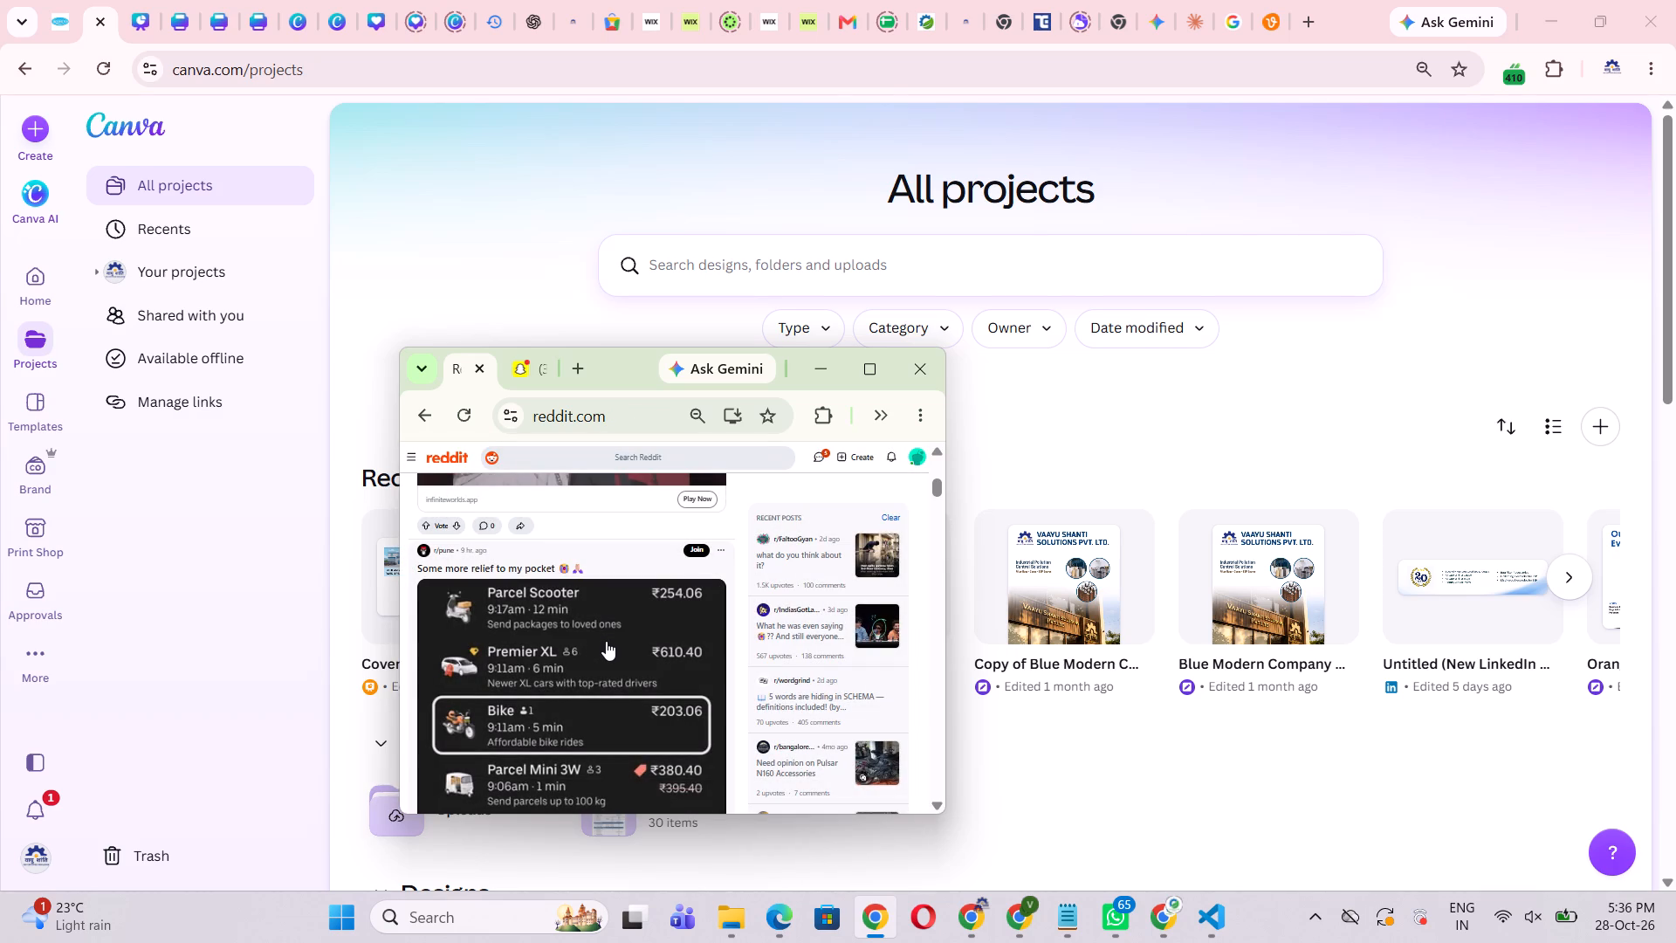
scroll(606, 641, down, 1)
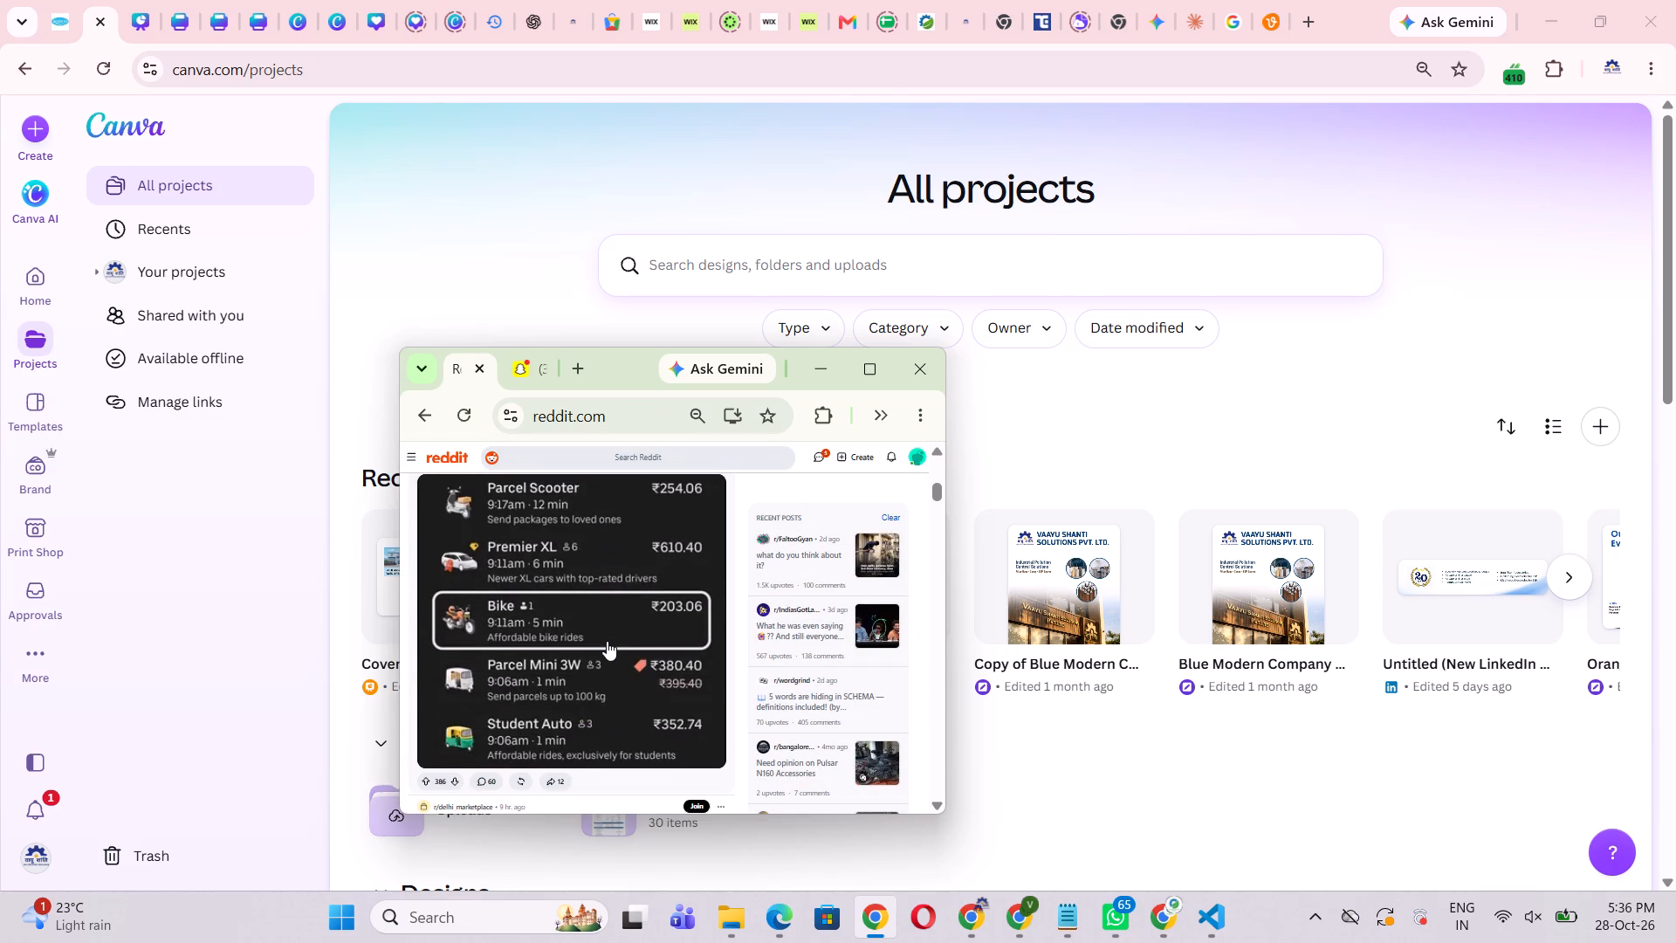
Switch to the small Reddit window over the Canva projects page and browse through the posts in its feed.
scroll(607, 641, down, 5)
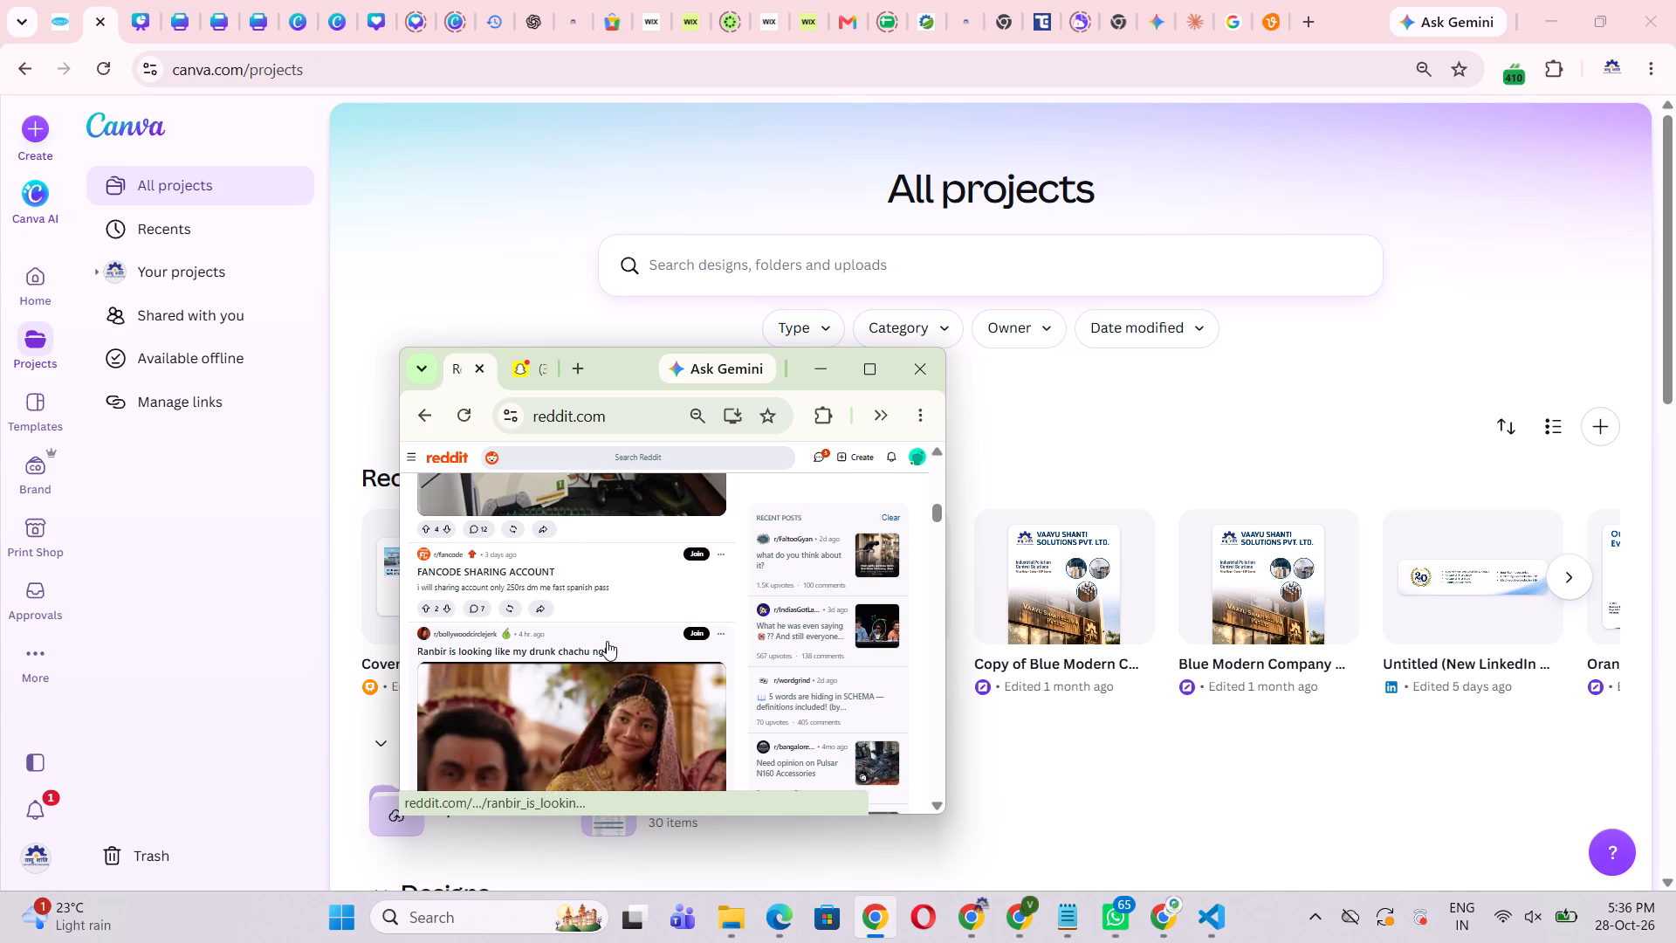
scroll(607, 641, down, 3)
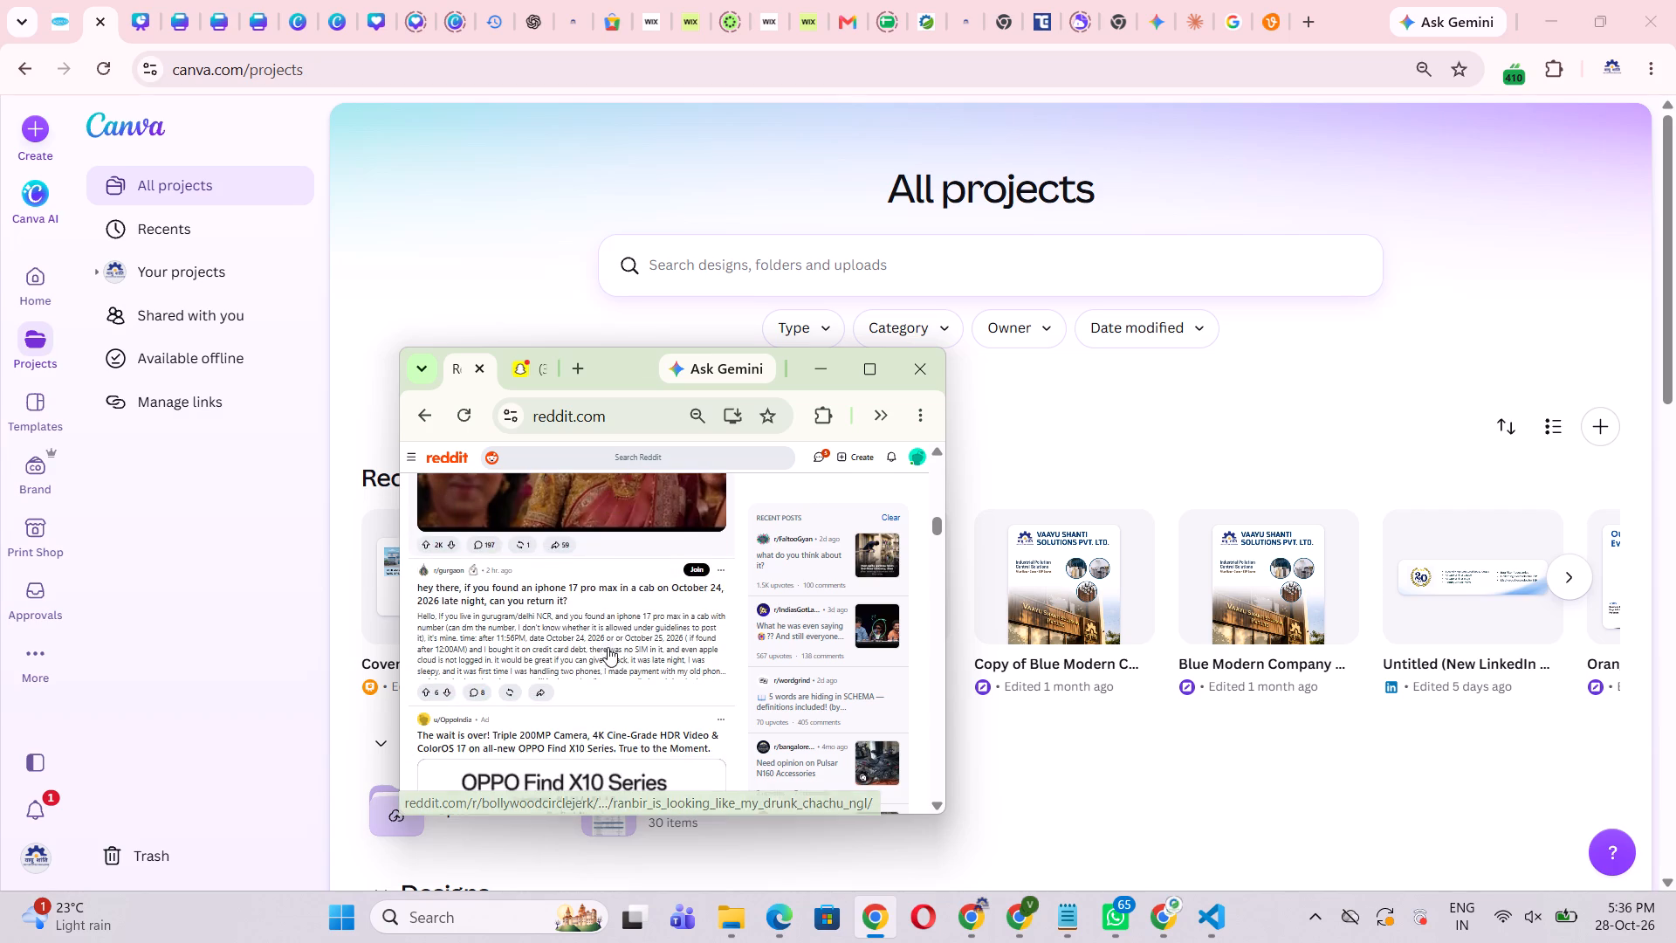
scroll(614, 642, down, 8)
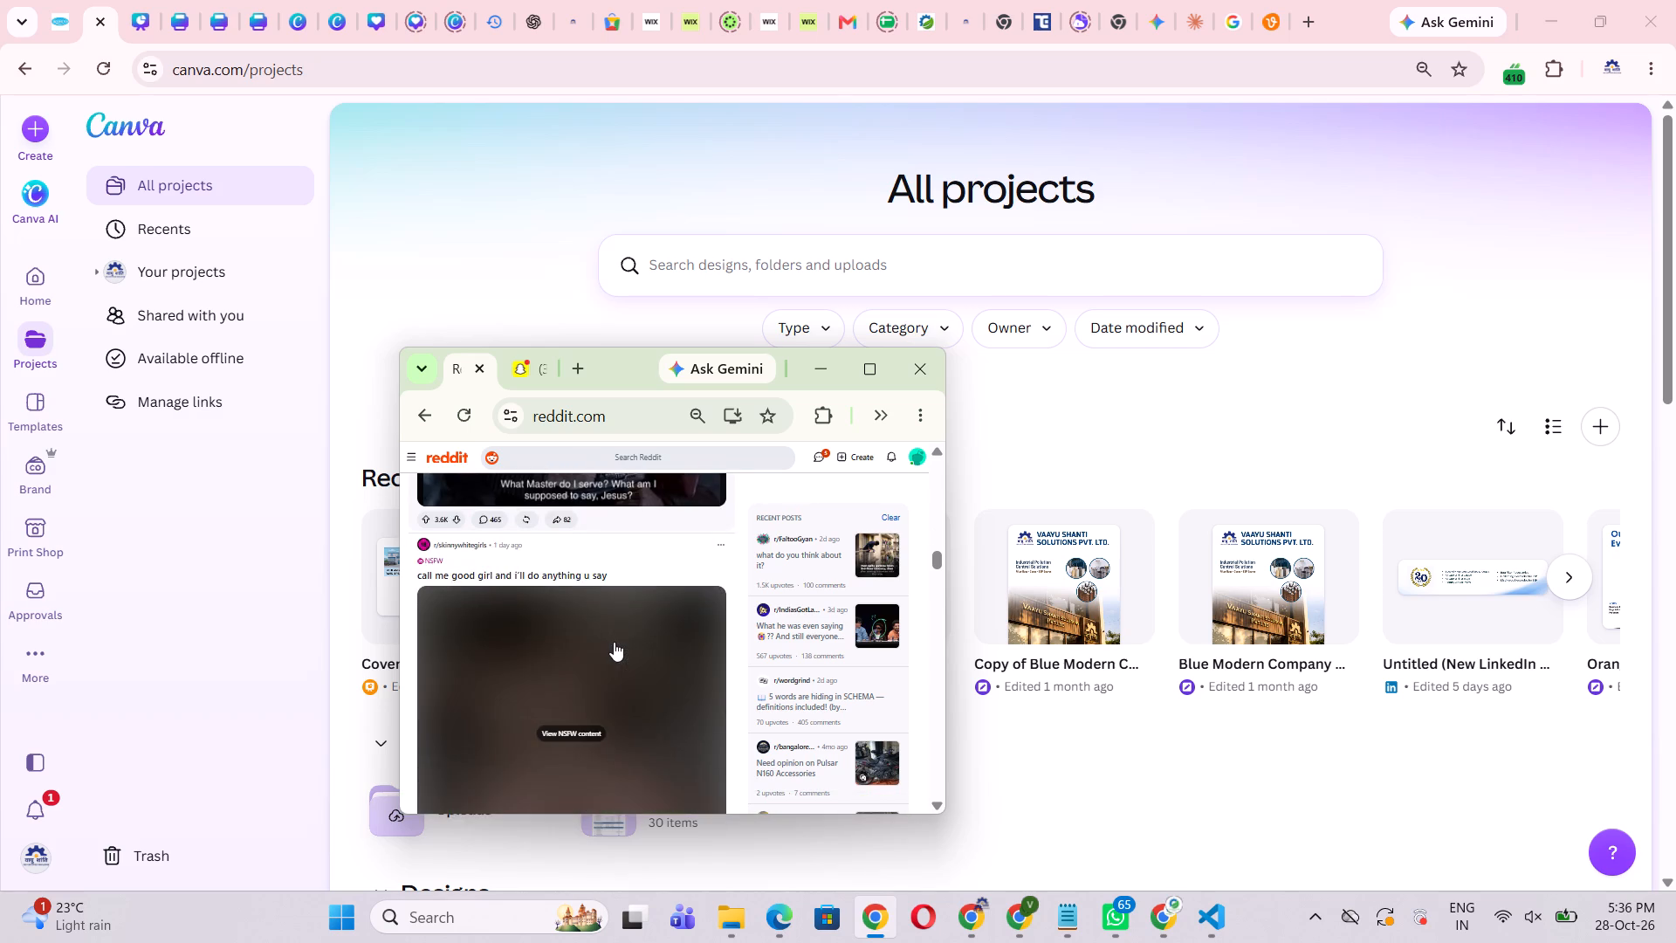
scroll(614, 642, down, 2)
scroll(614, 642, up, 3)
scroll(614, 642, down, 2)
click(614, 642)
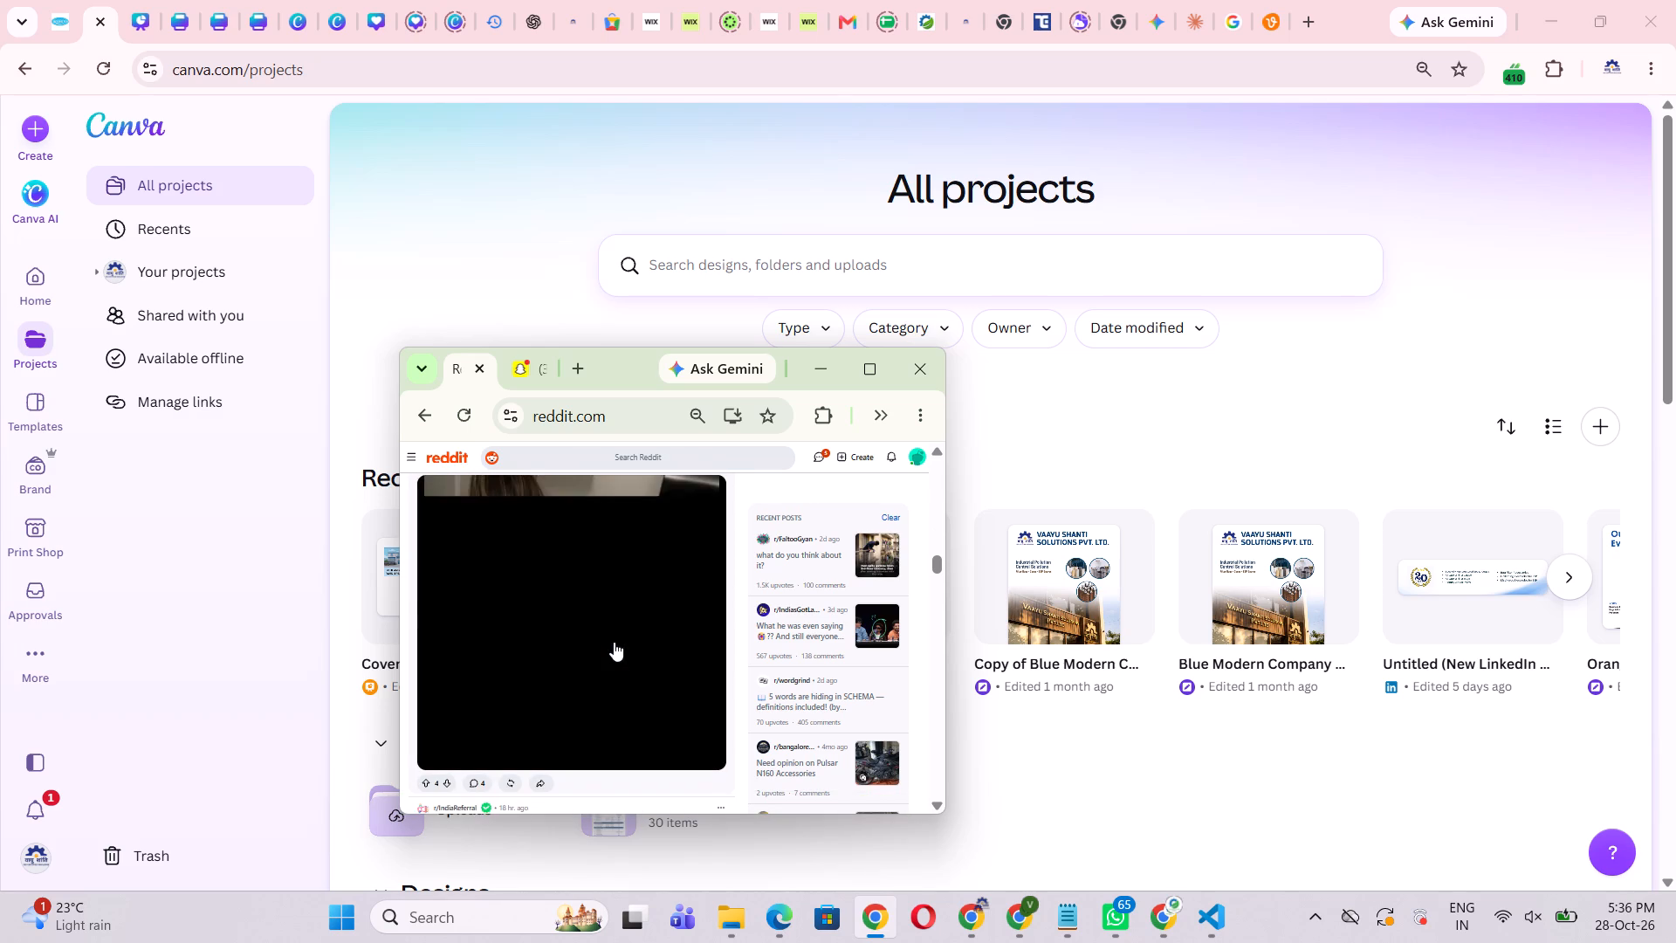
scroll(614, 642, down, 10)
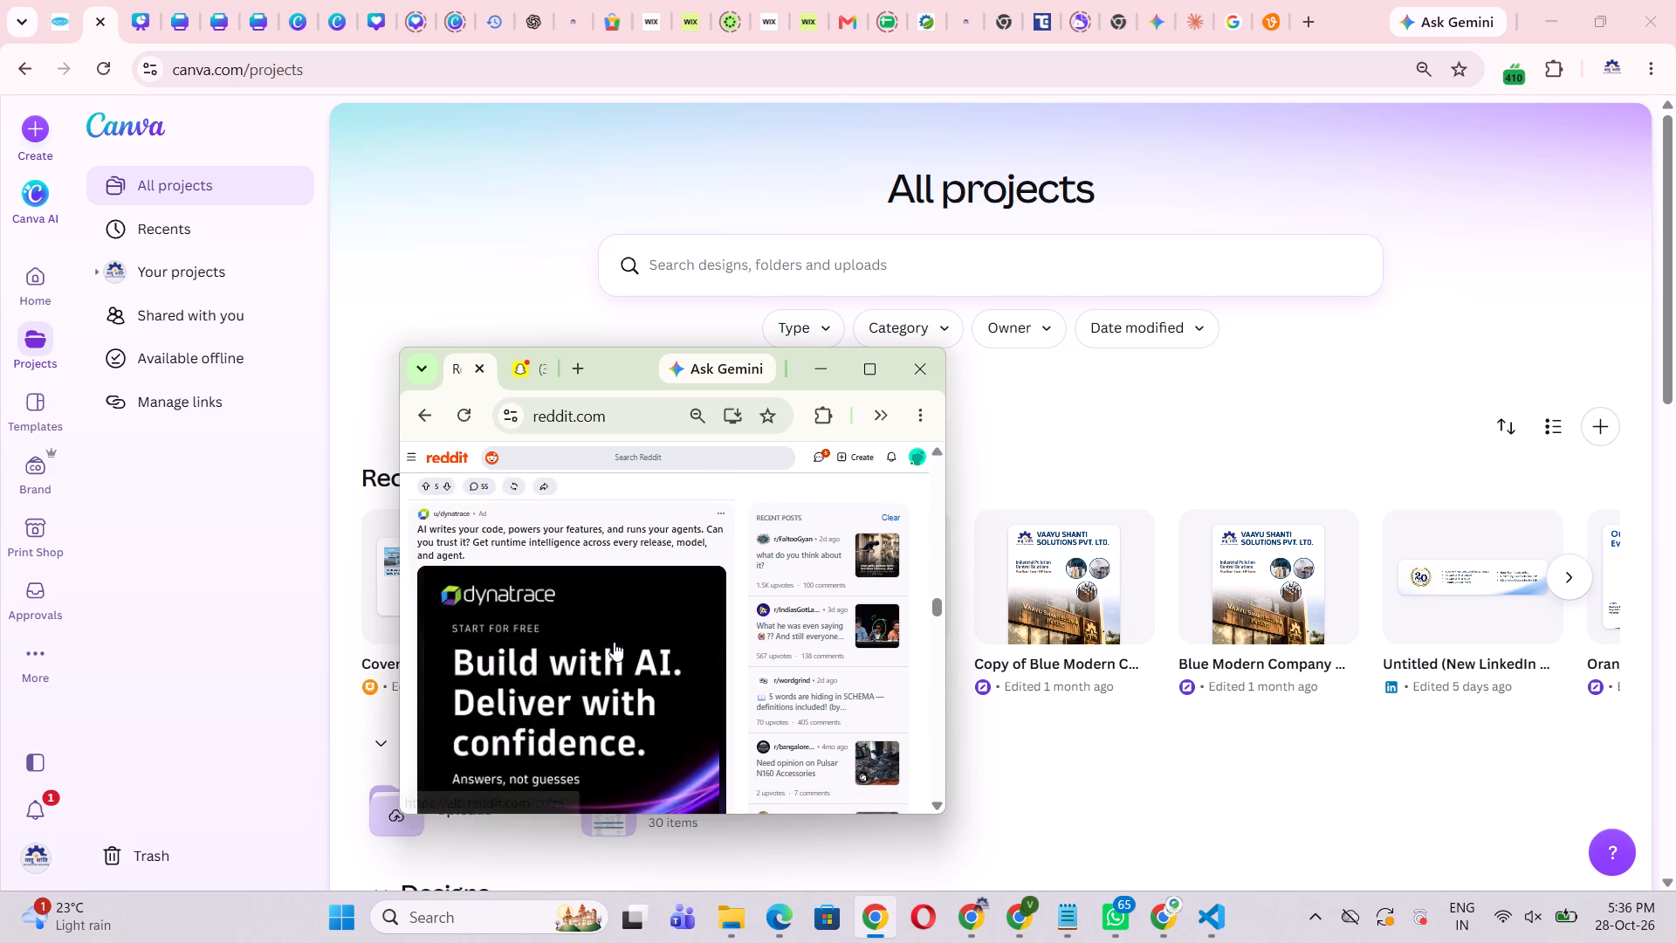
scroll(614, 642, up, 3)
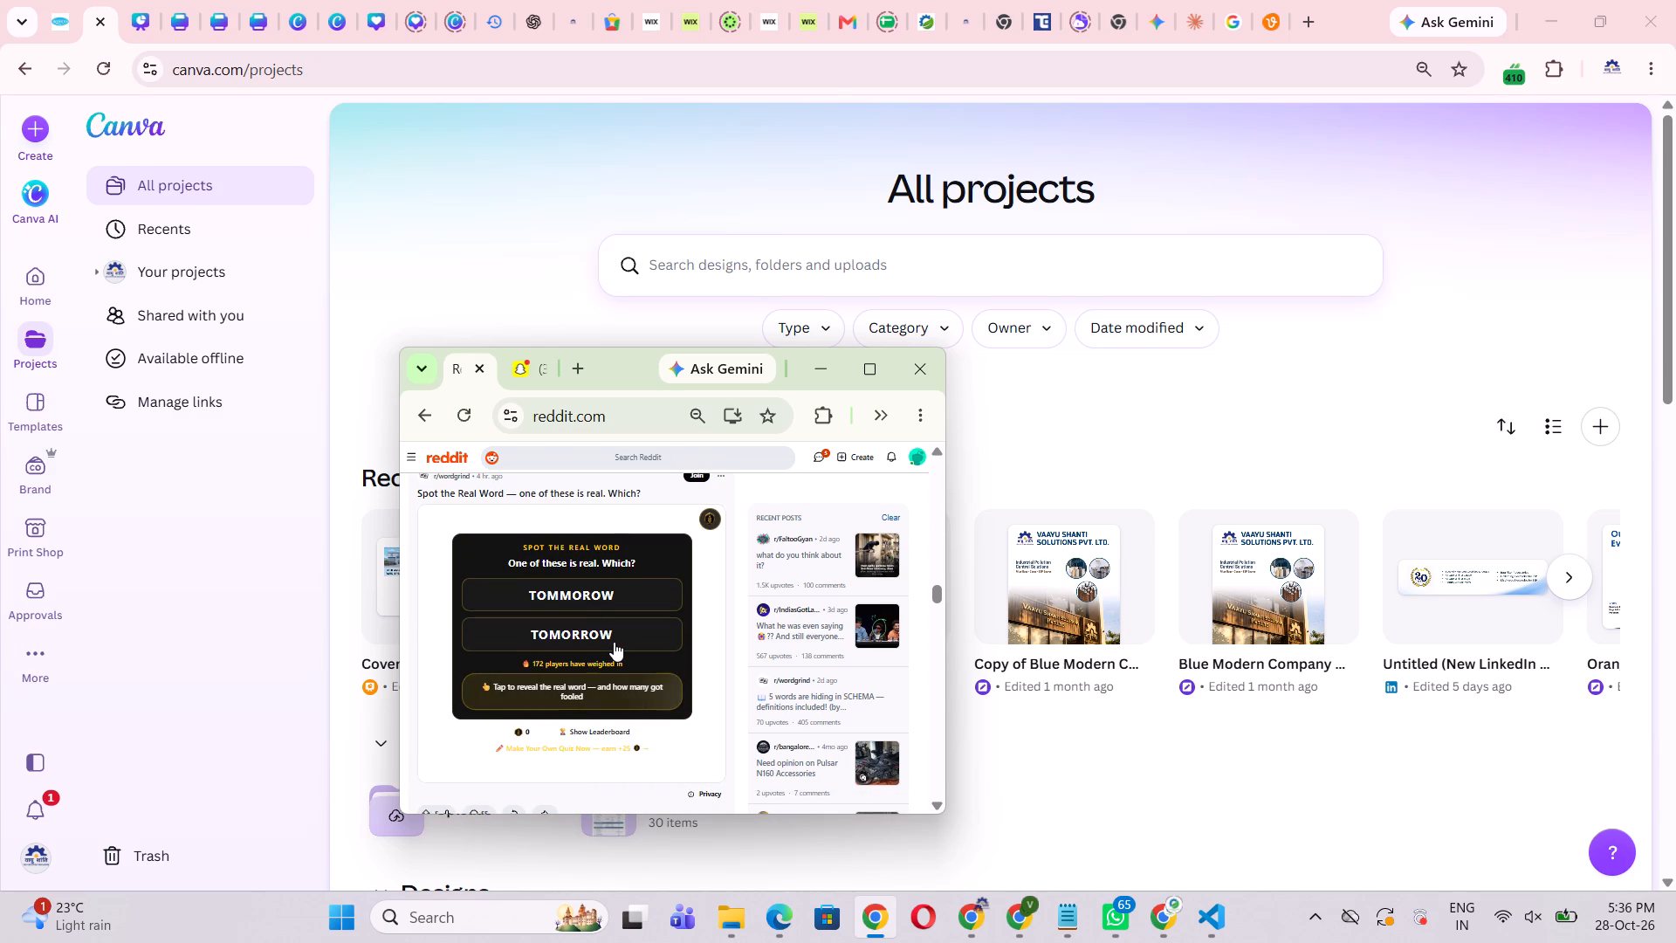
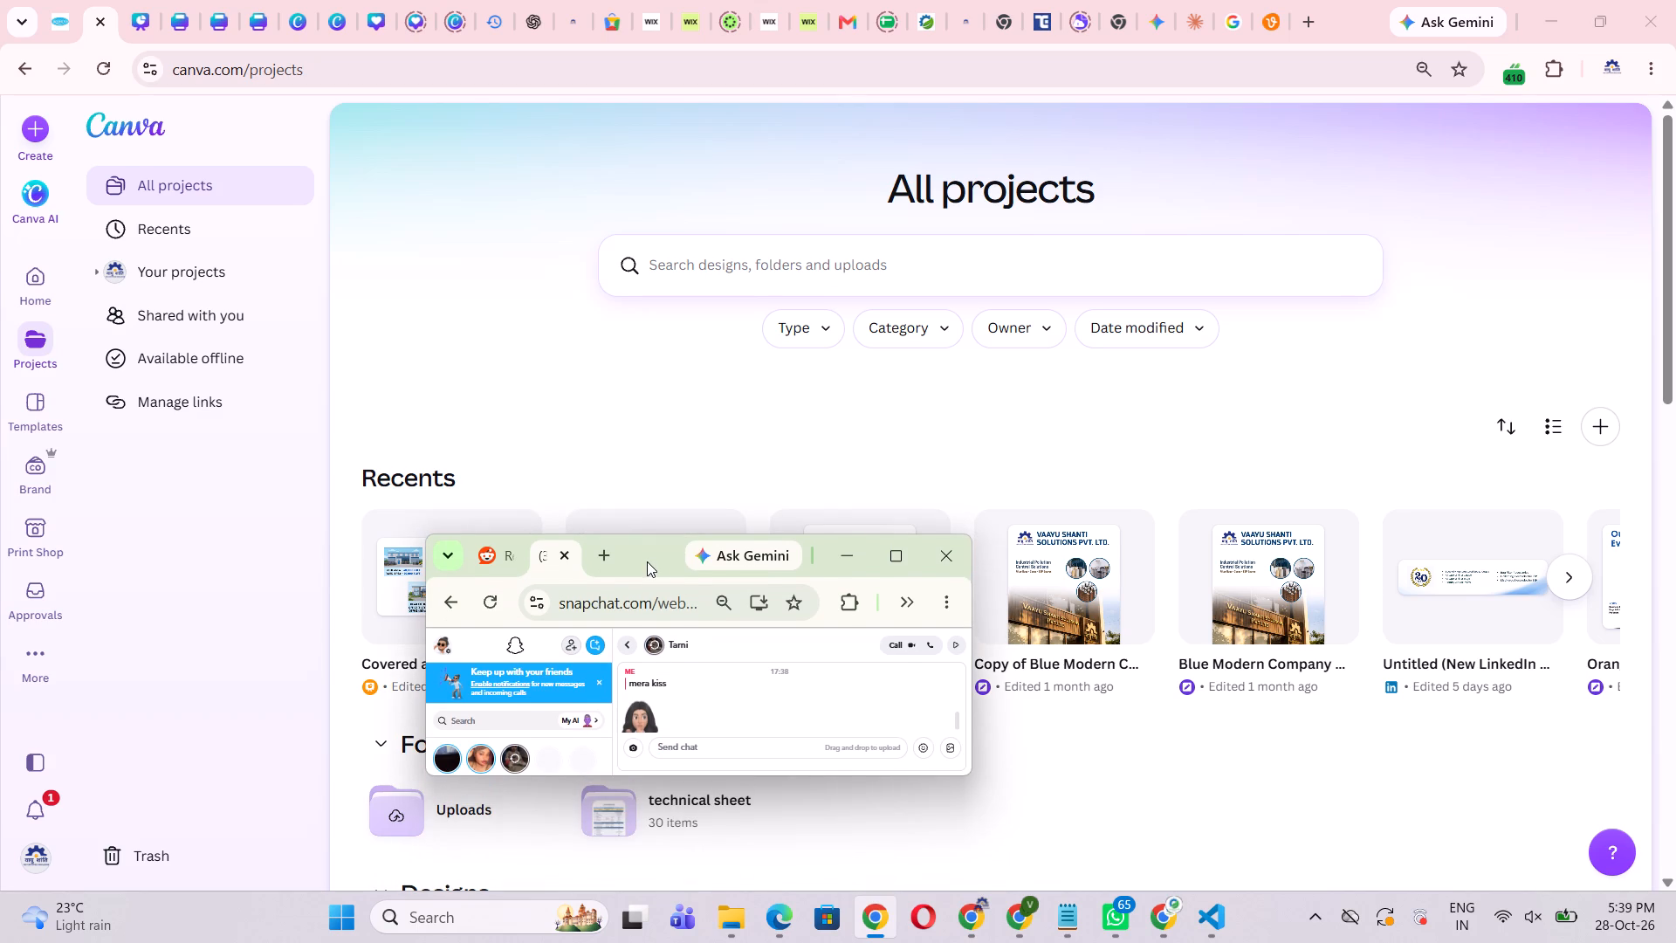
Make the floating Snapchat chat window slightly taller by extending its top edge upward.
drag(640, 536, 646, 498)
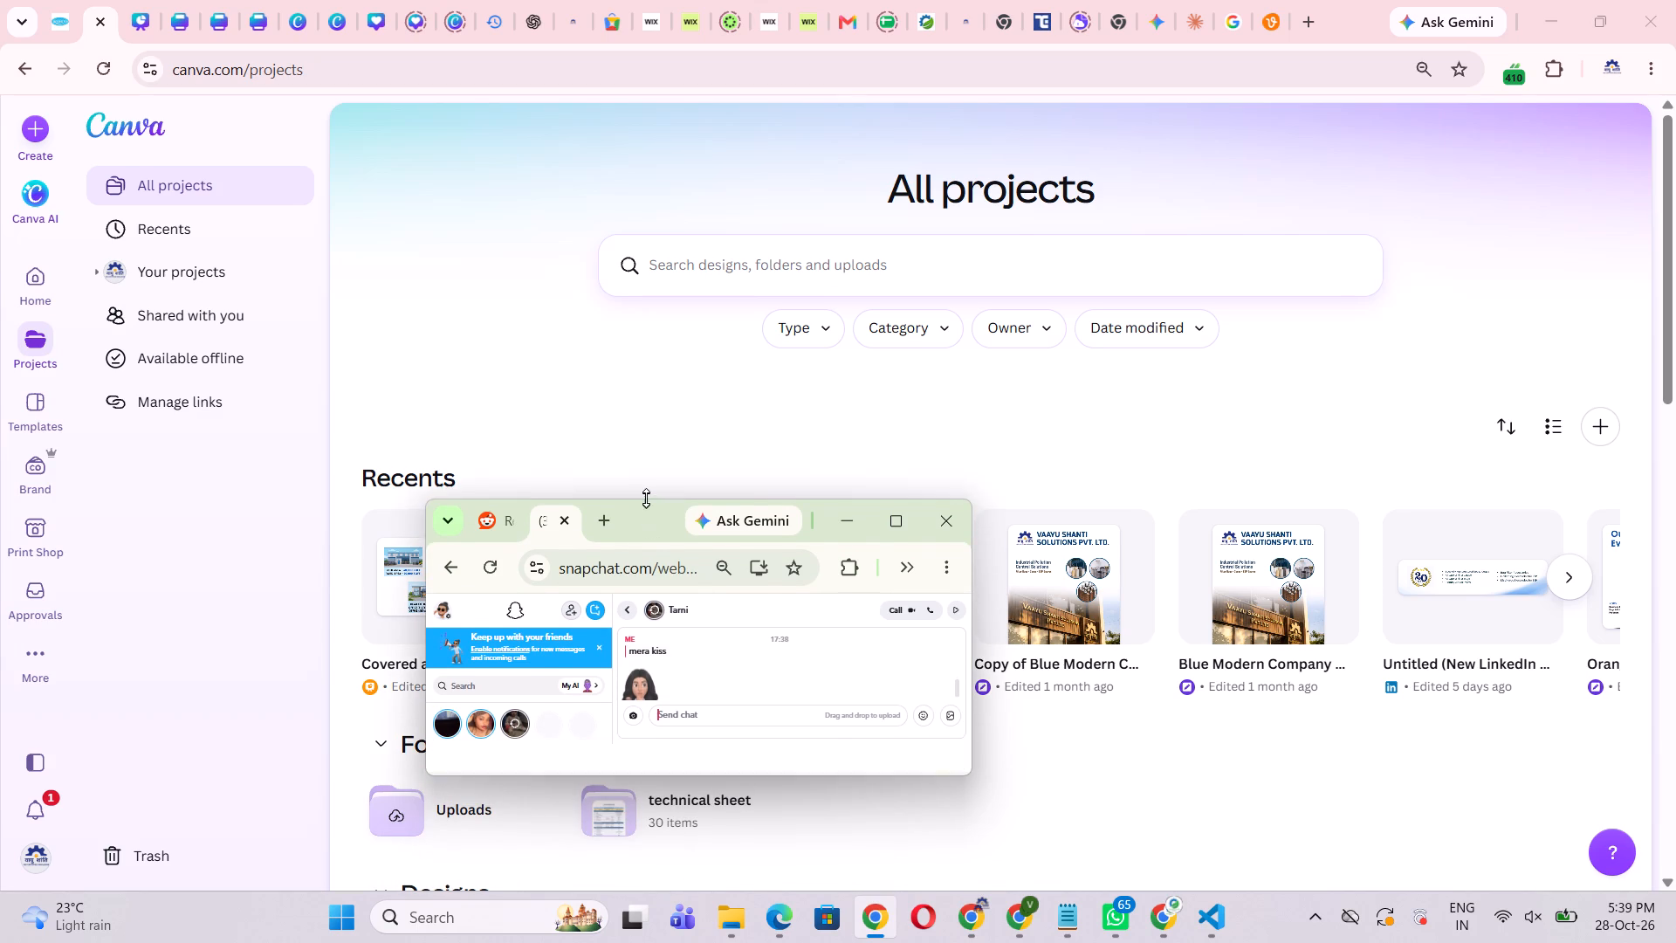
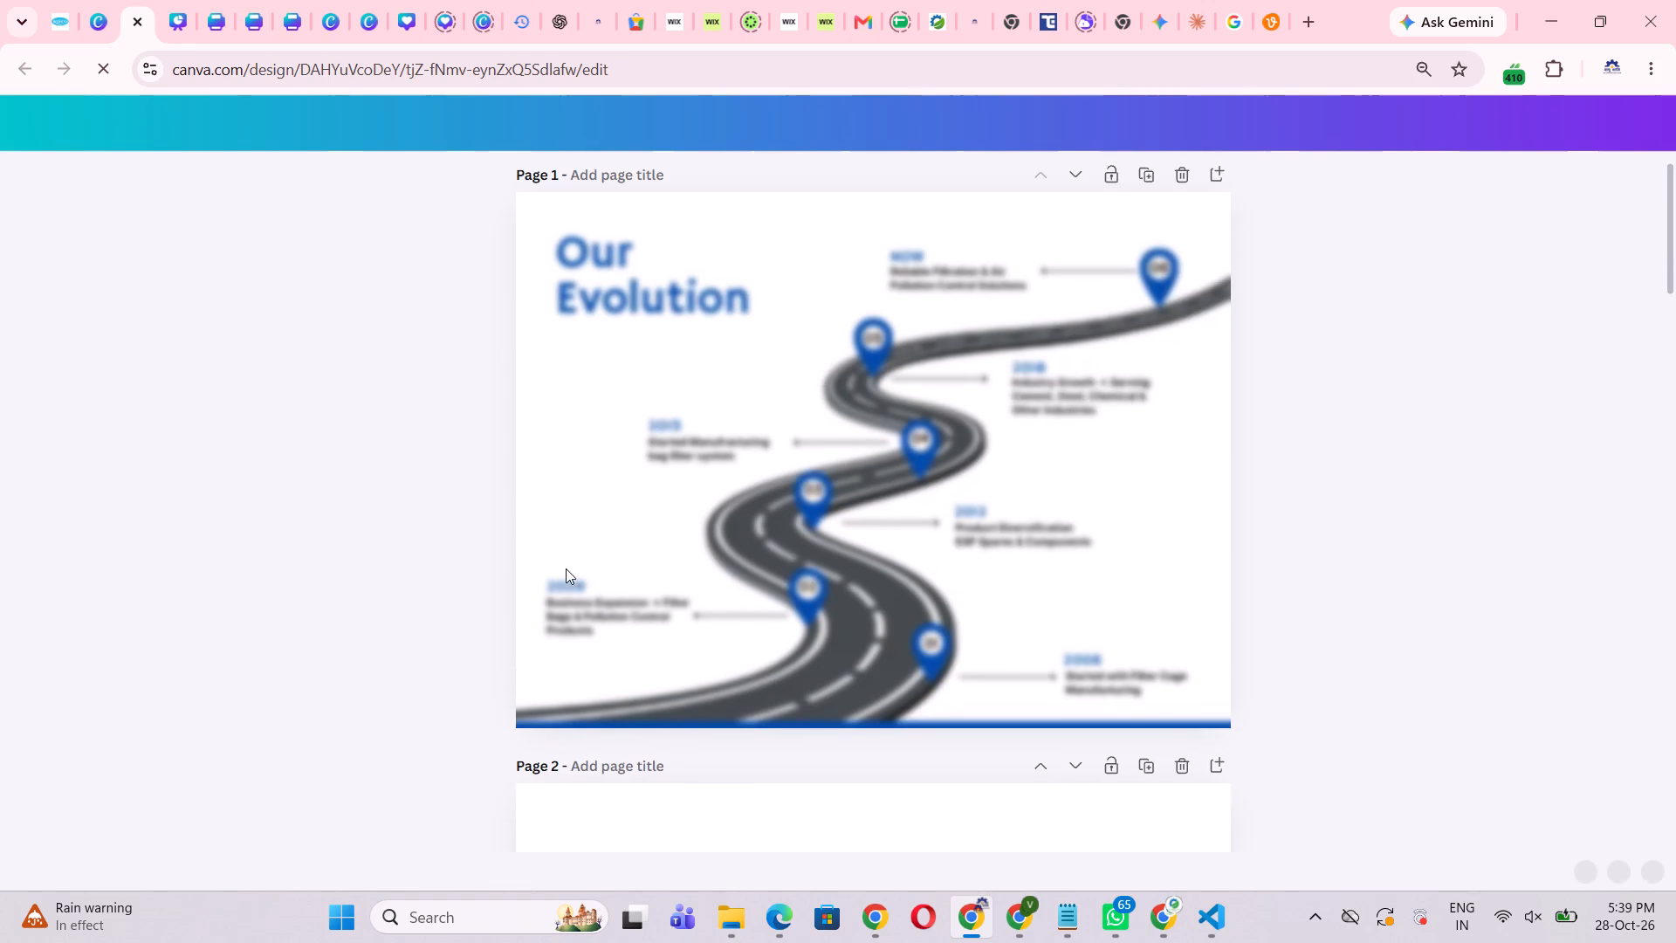
Clear page 3 by removing the Our Evolution graphic and the company history image from it.
scroll(1272, 446, down, 12)
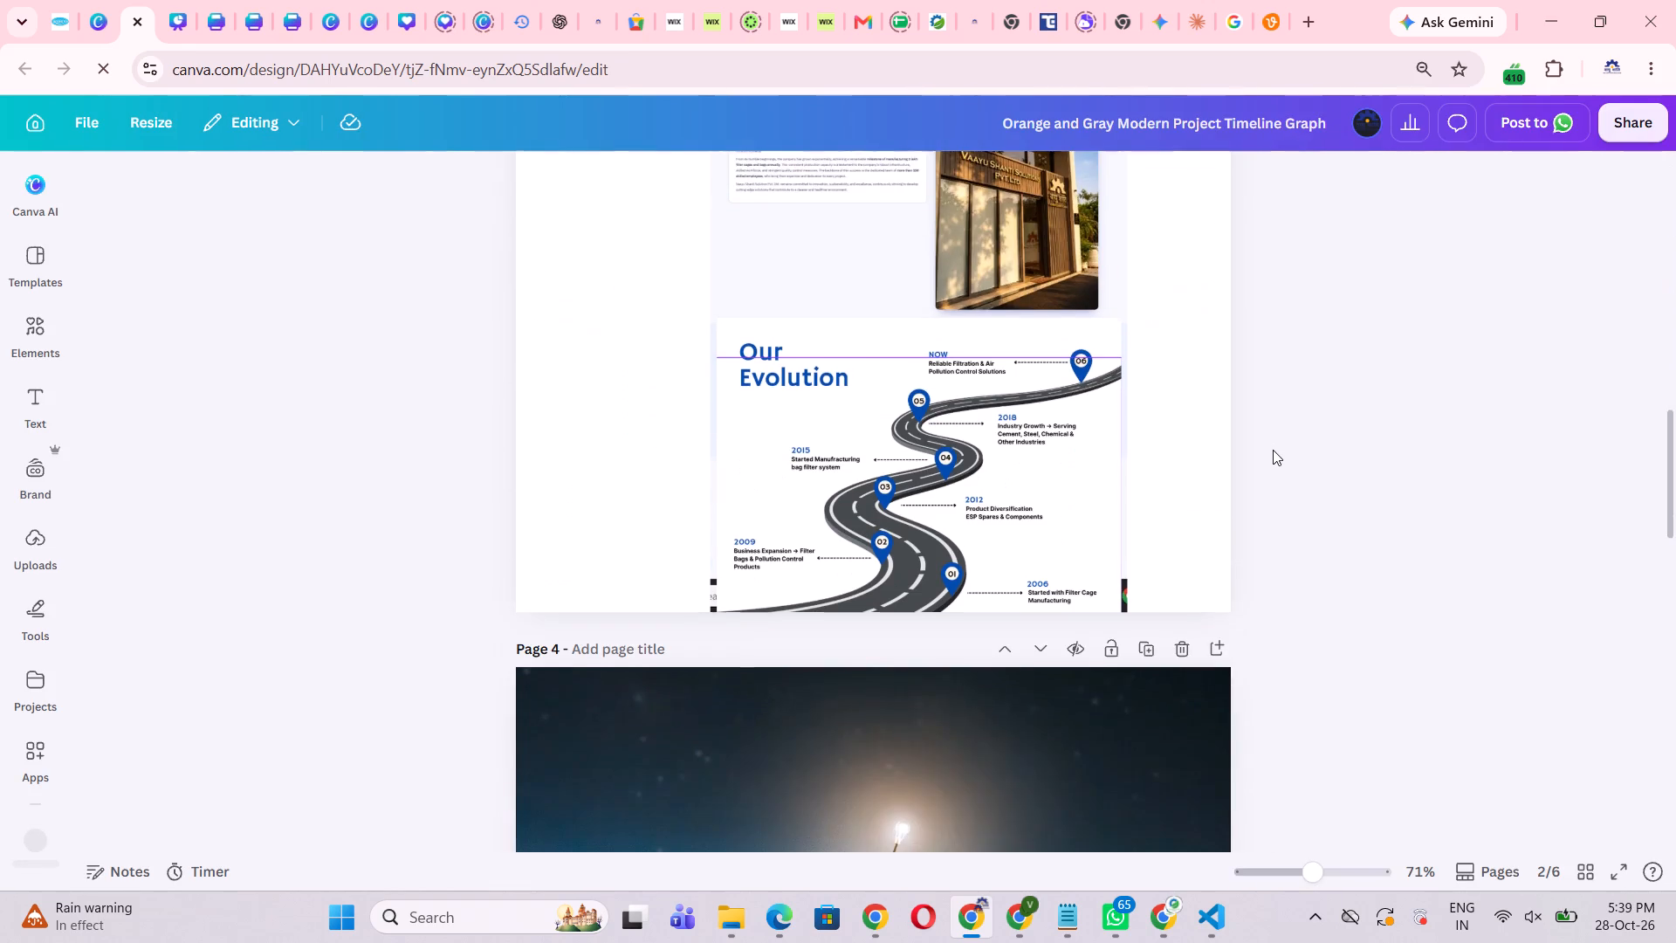
scroll(1273, 451, down, 3)
scroll(1273, 451, up, 5)
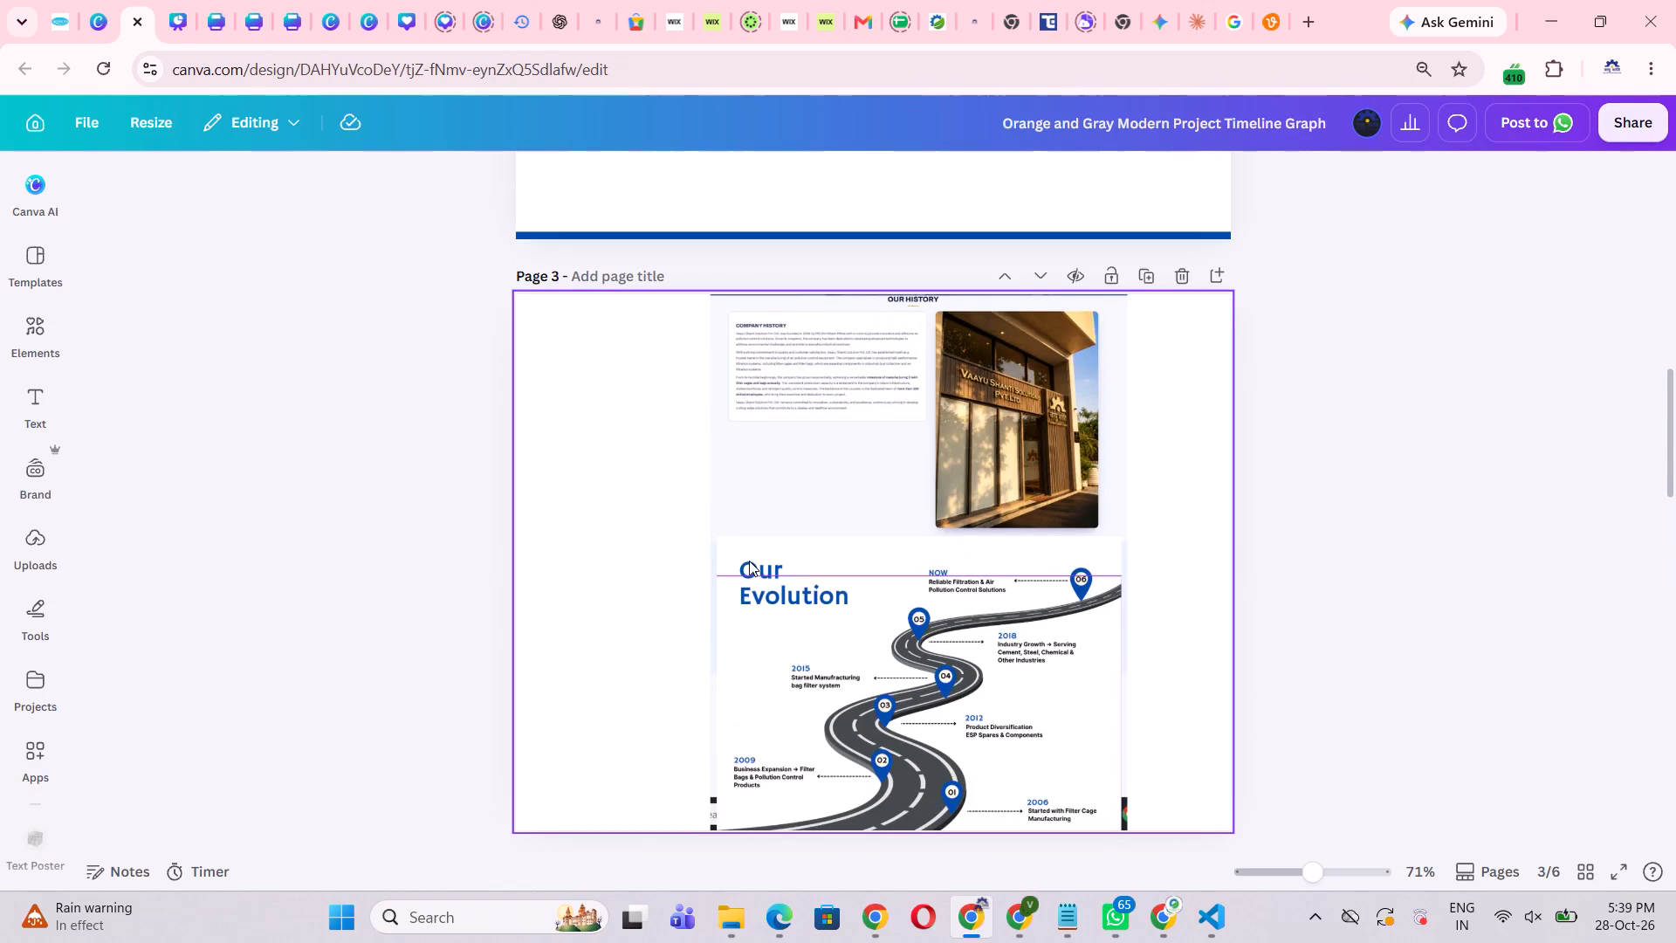
click(779, 582)
drag(789, 582, 1675, 568)
drag(867, 588, 1675, 594)
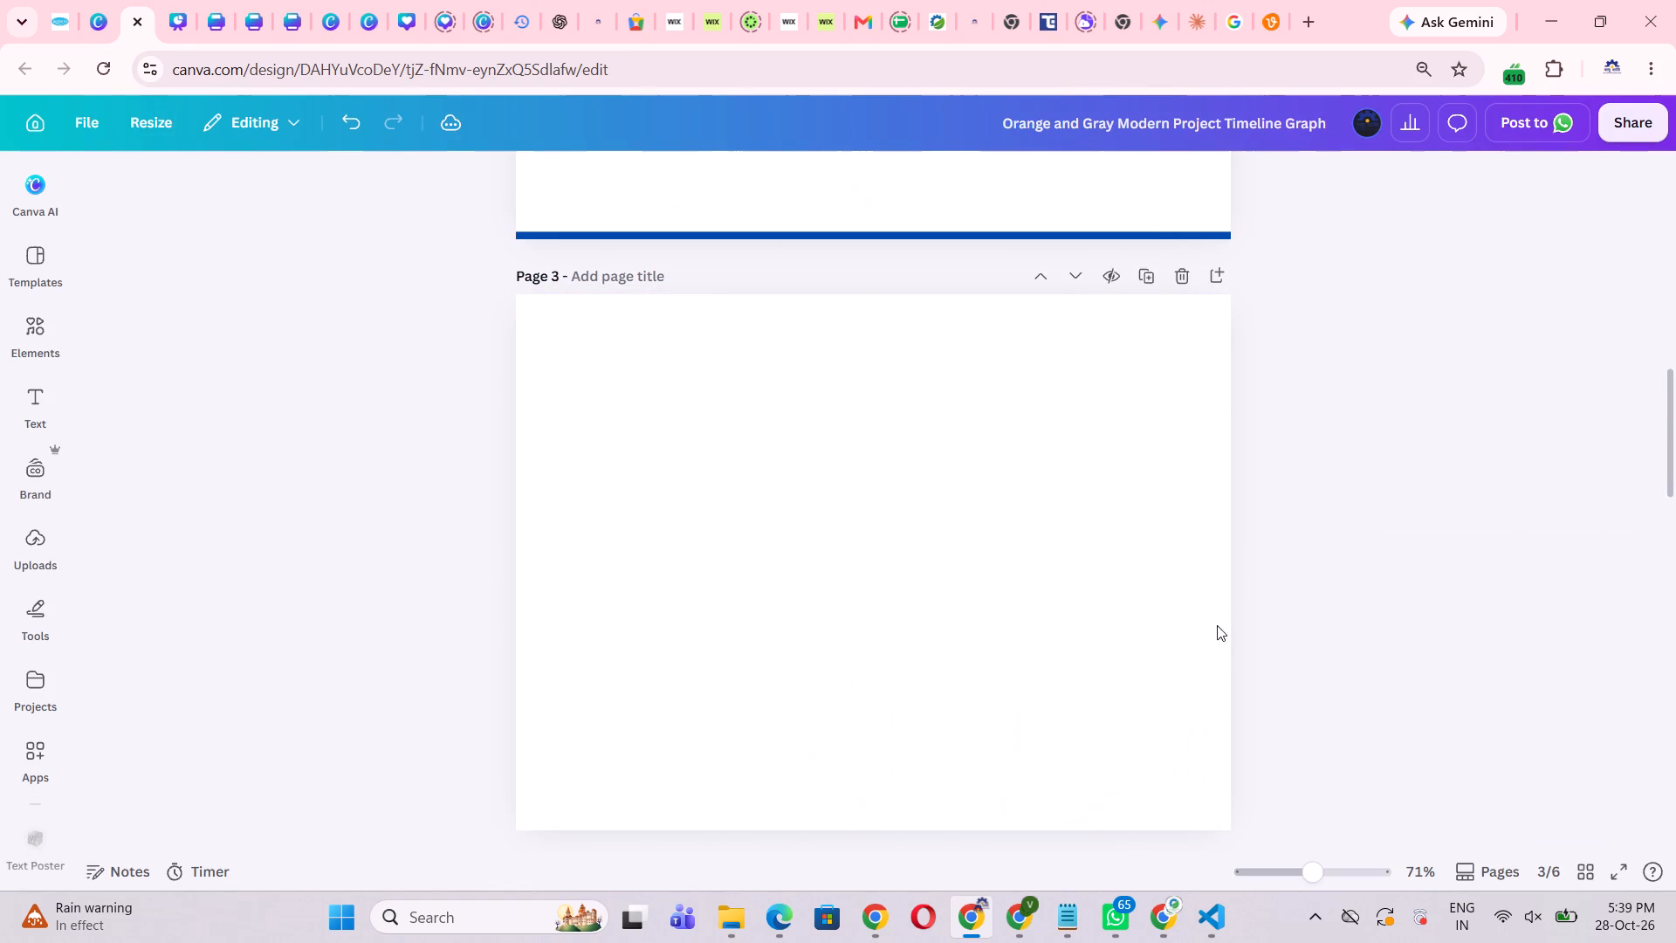
Insert the Our Infrastructure page from the "Covered area" project onto the blank page 3.
scroll(1158, 623, down, 5)
click(994, 622)
scroll(1069, 616, up, 4)
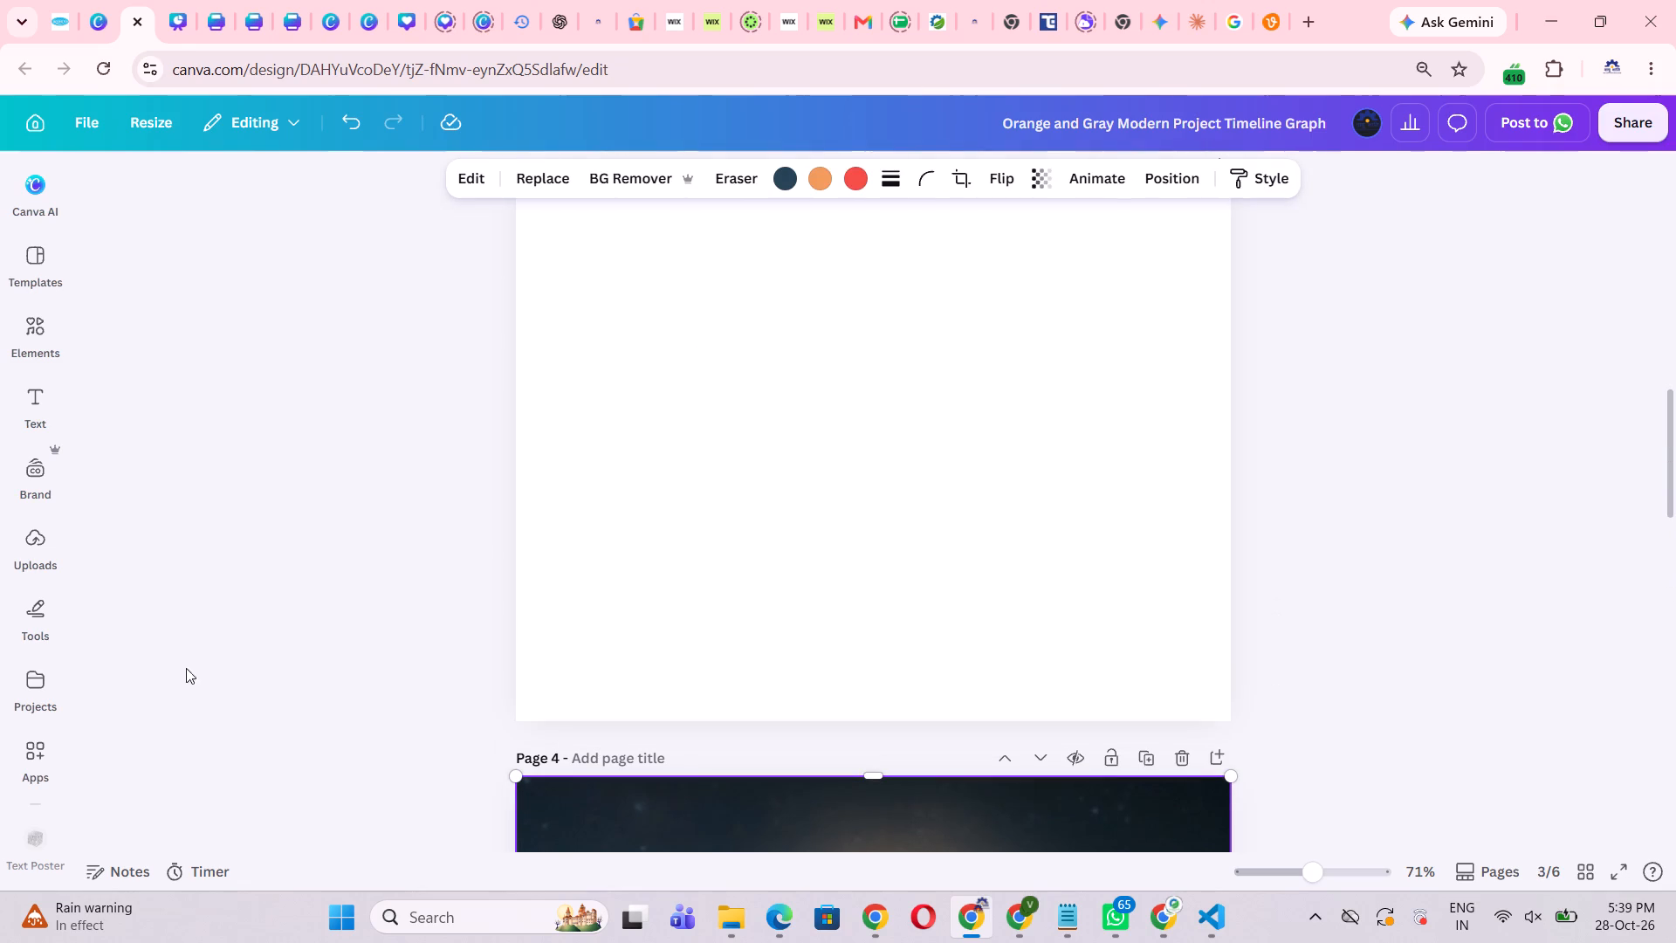
click(38, 664)
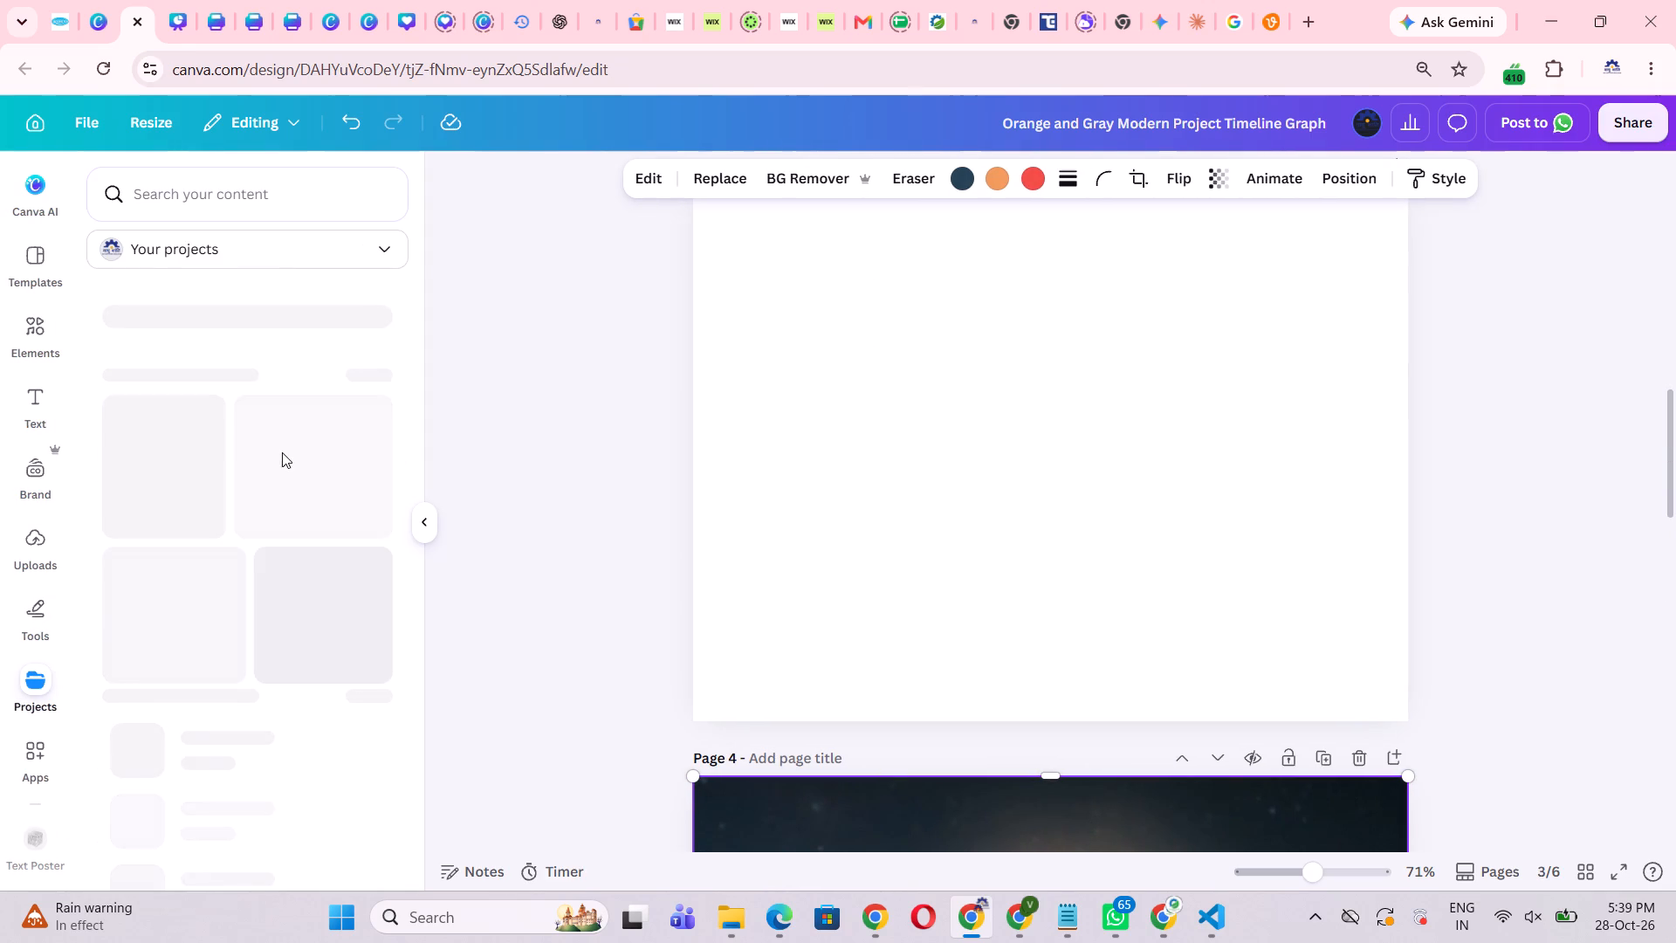
click(168, 456)
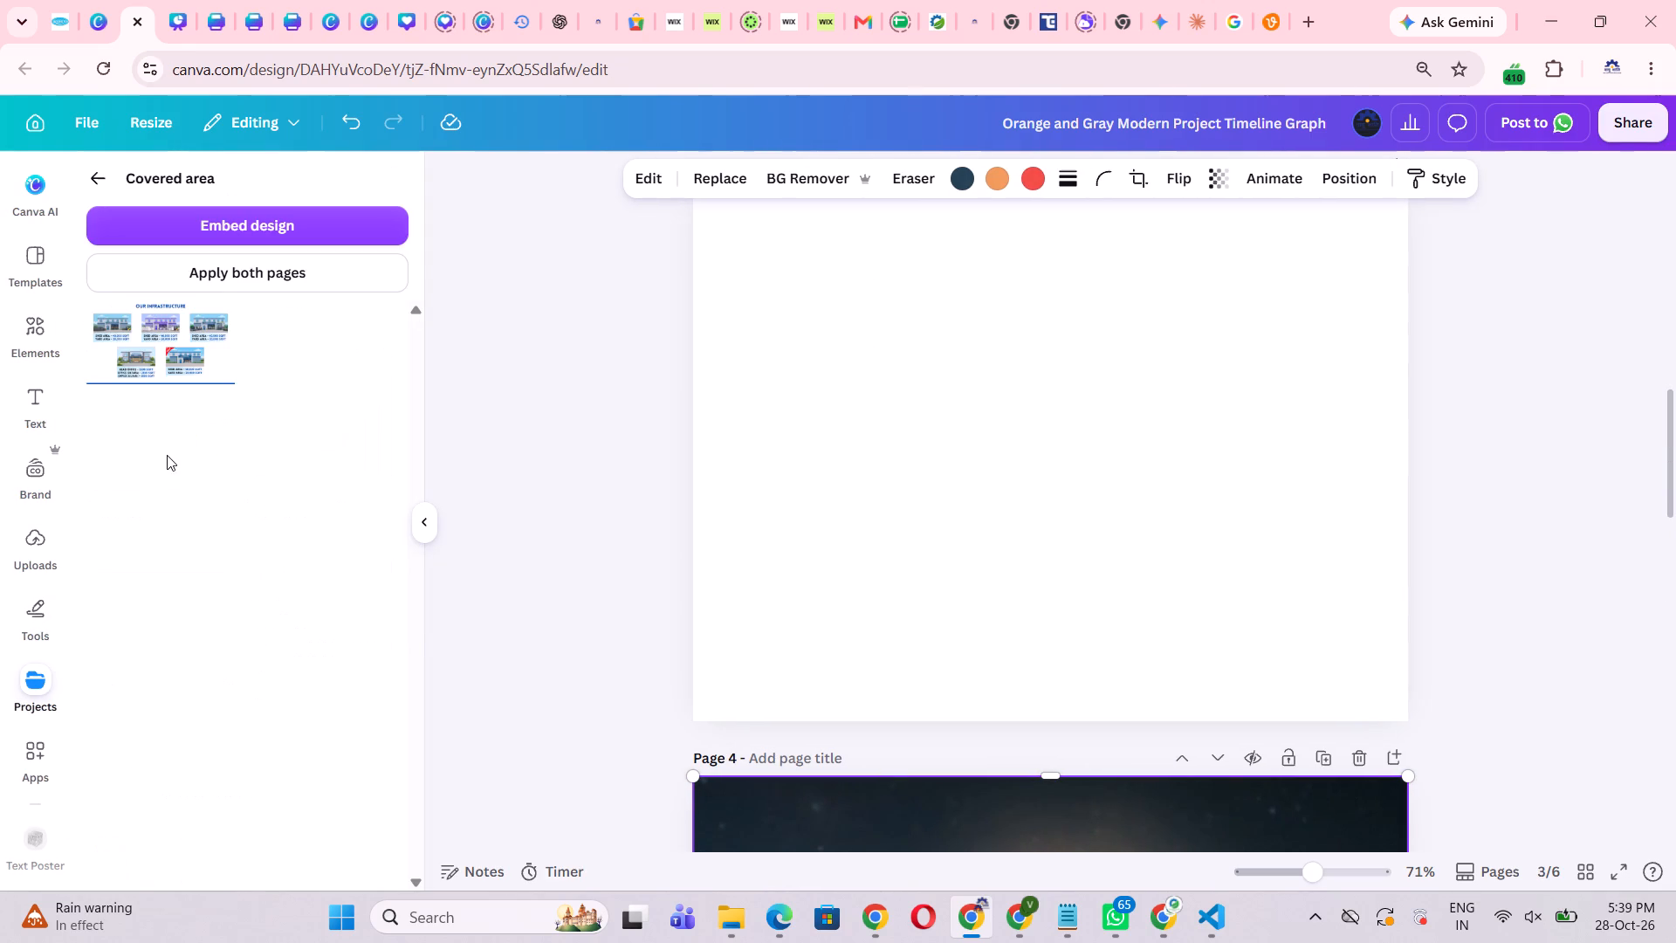
click(158, 344)
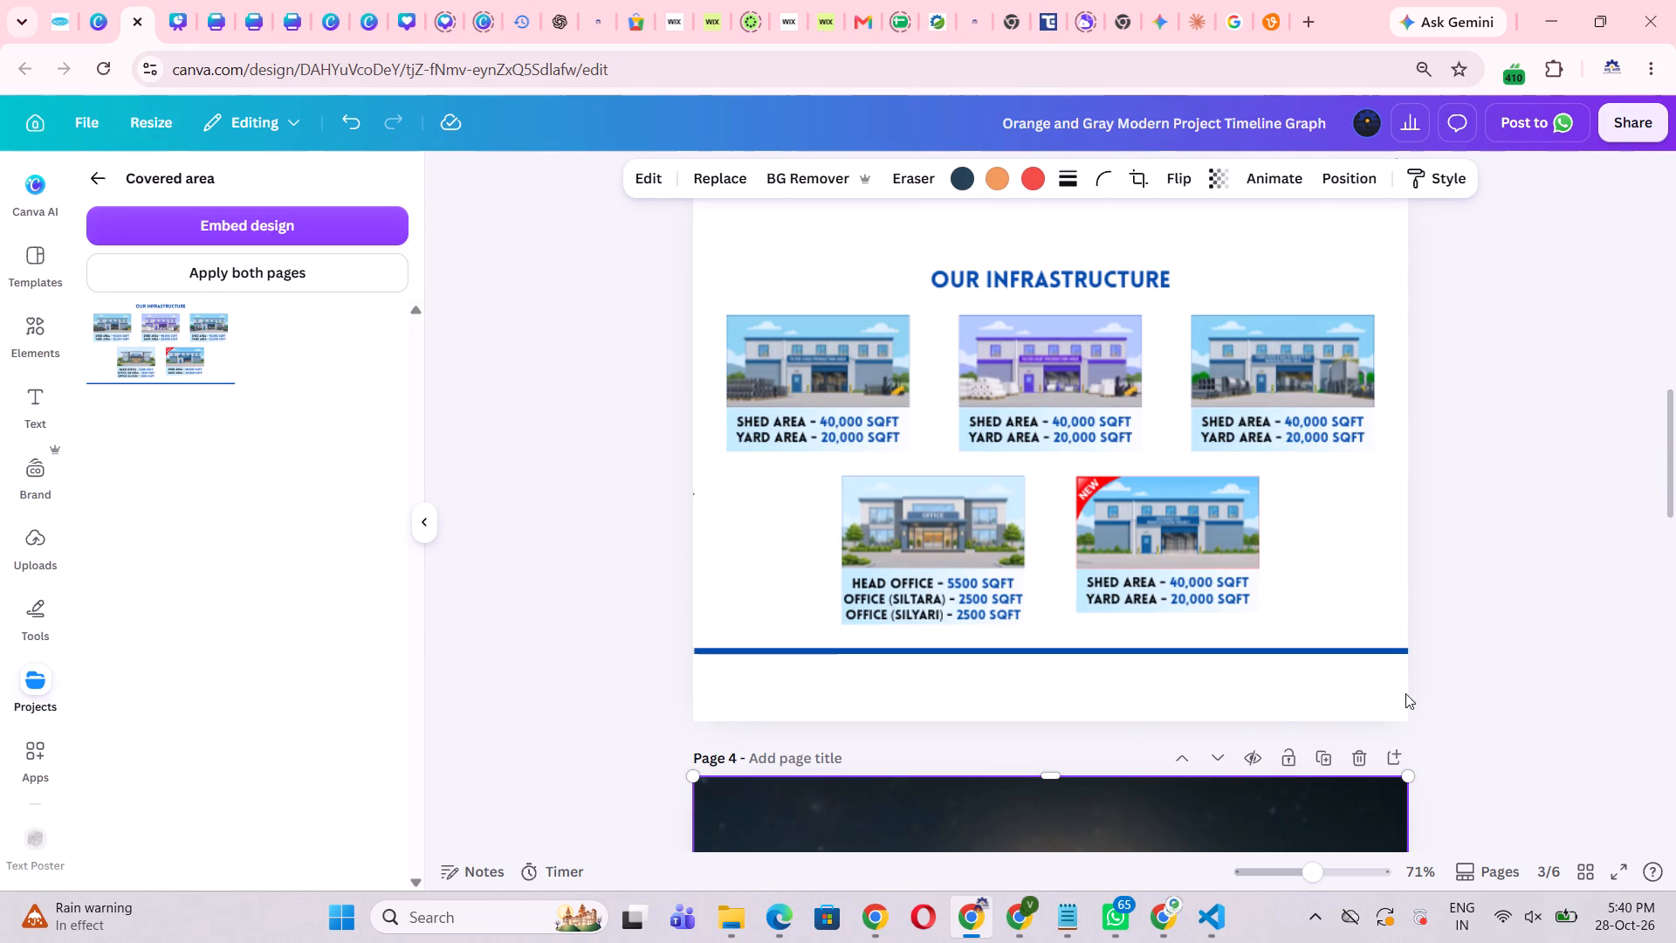
Move the blue line on the Our Infrastructure page down to the page's bottom edge.
scroll(1484, 680, up, 1)
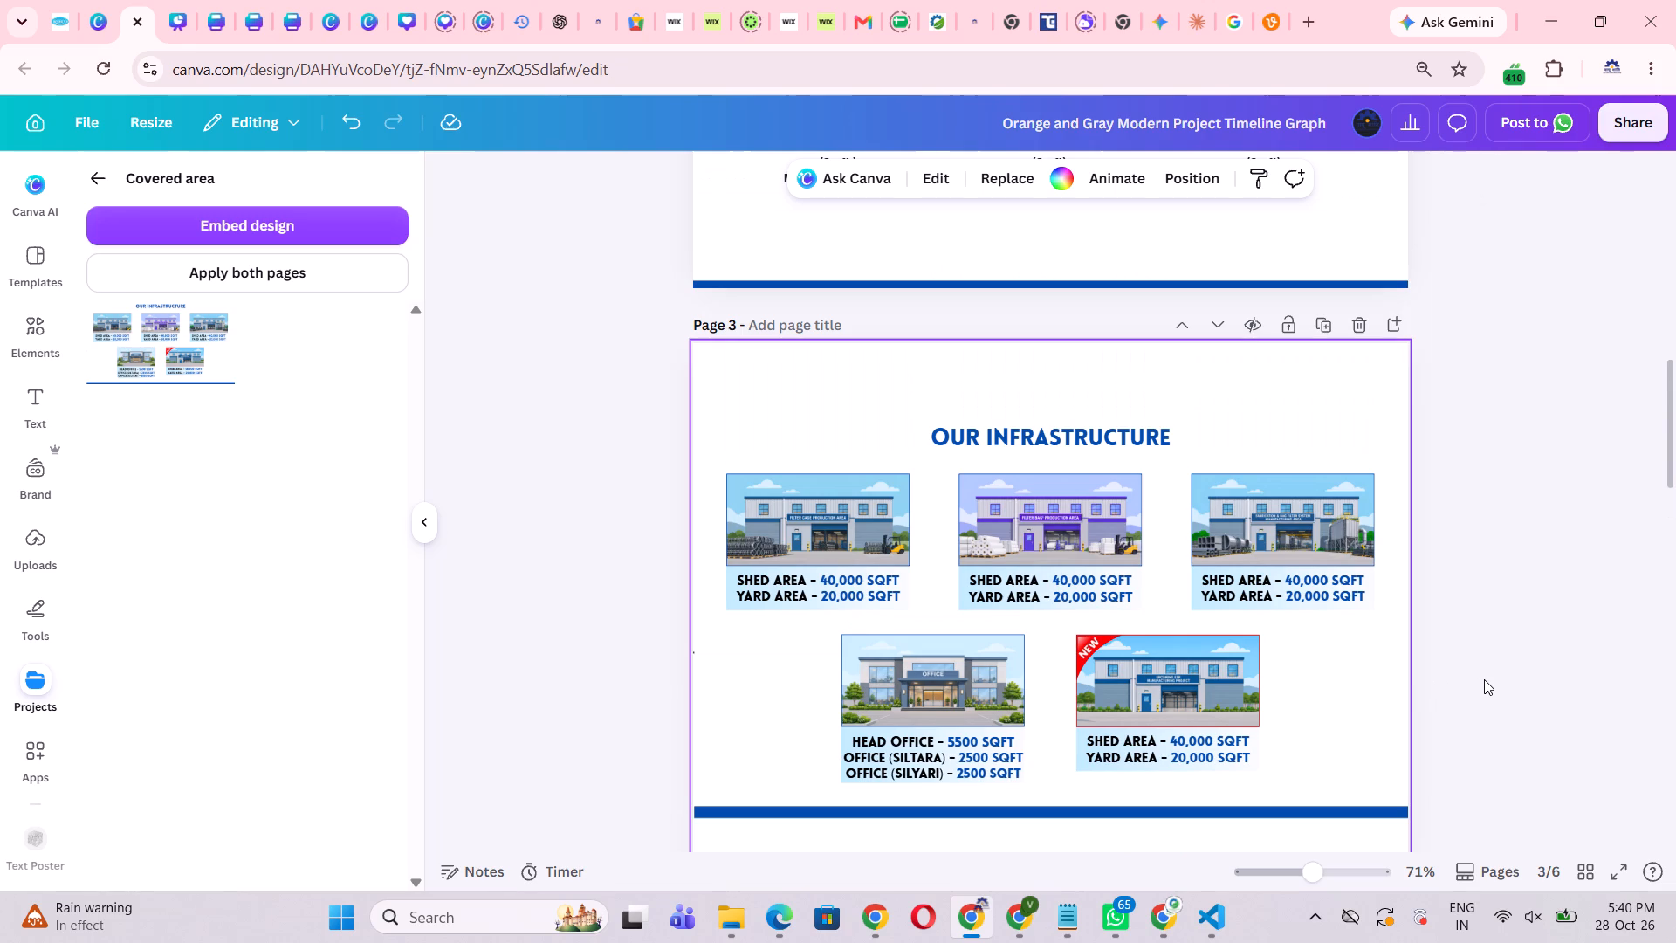
scroll(1484, 679, down, 2)
scroll(1389, 672, up, 2)
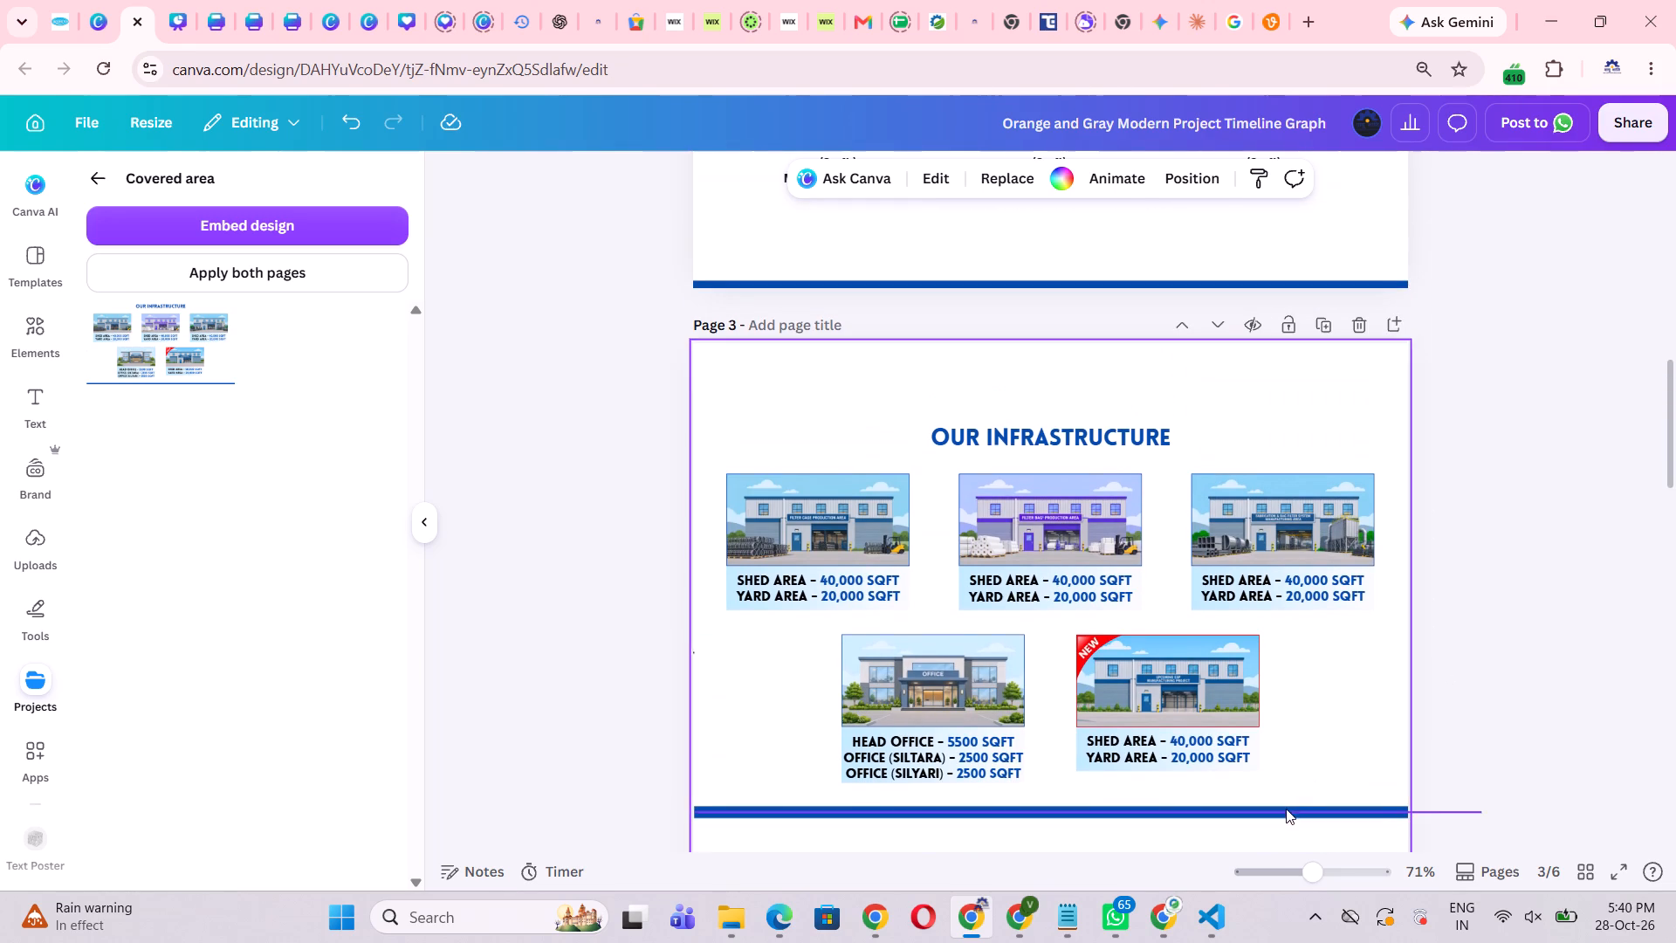
click(1285, 809)
scroll(1391, 761, down, 1)
click(1258, 707)
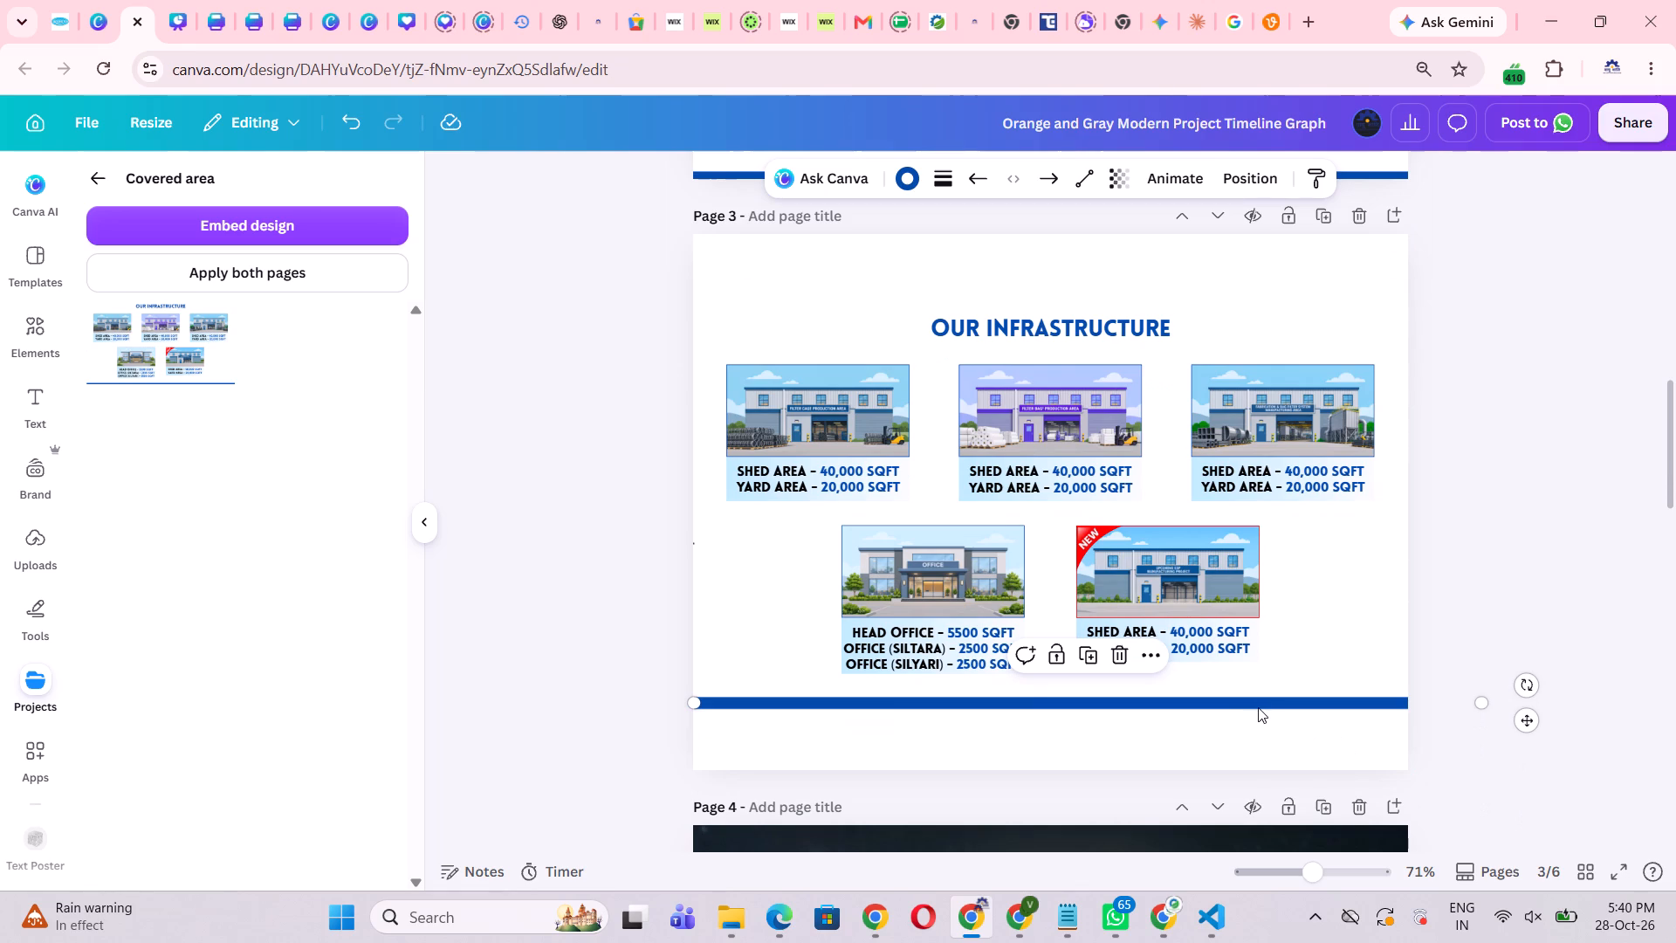
drag(1262, 699, 1262, 742)
drag(1266, 707, 1268, 765)
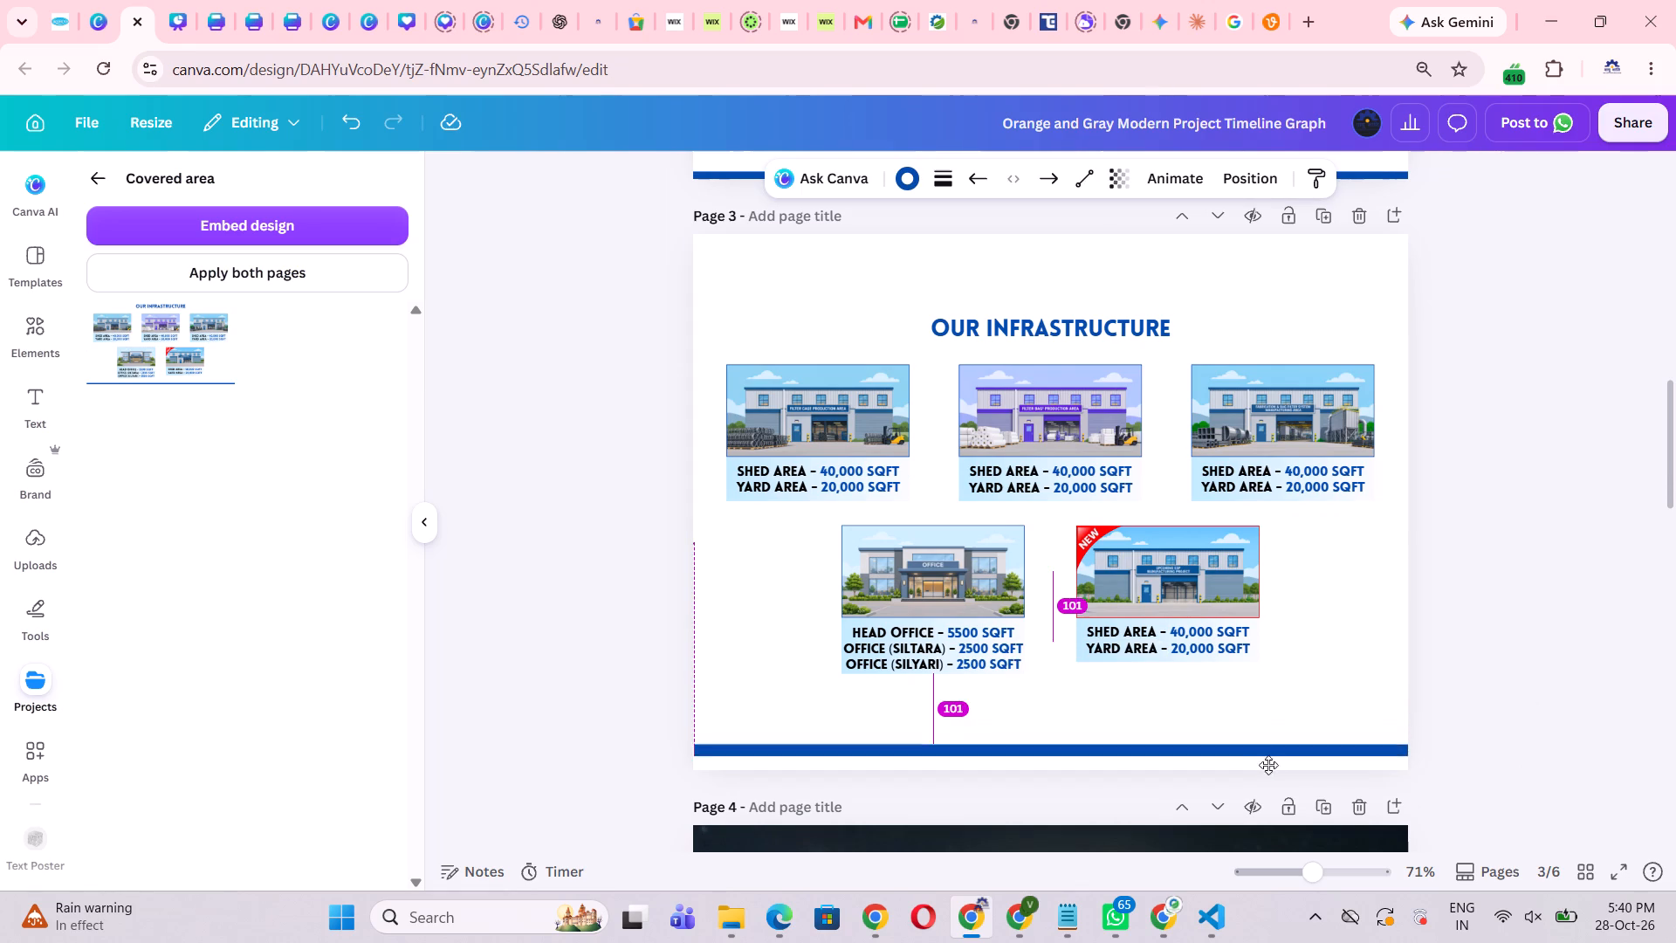
drag(1268, 765, 1268, 773)
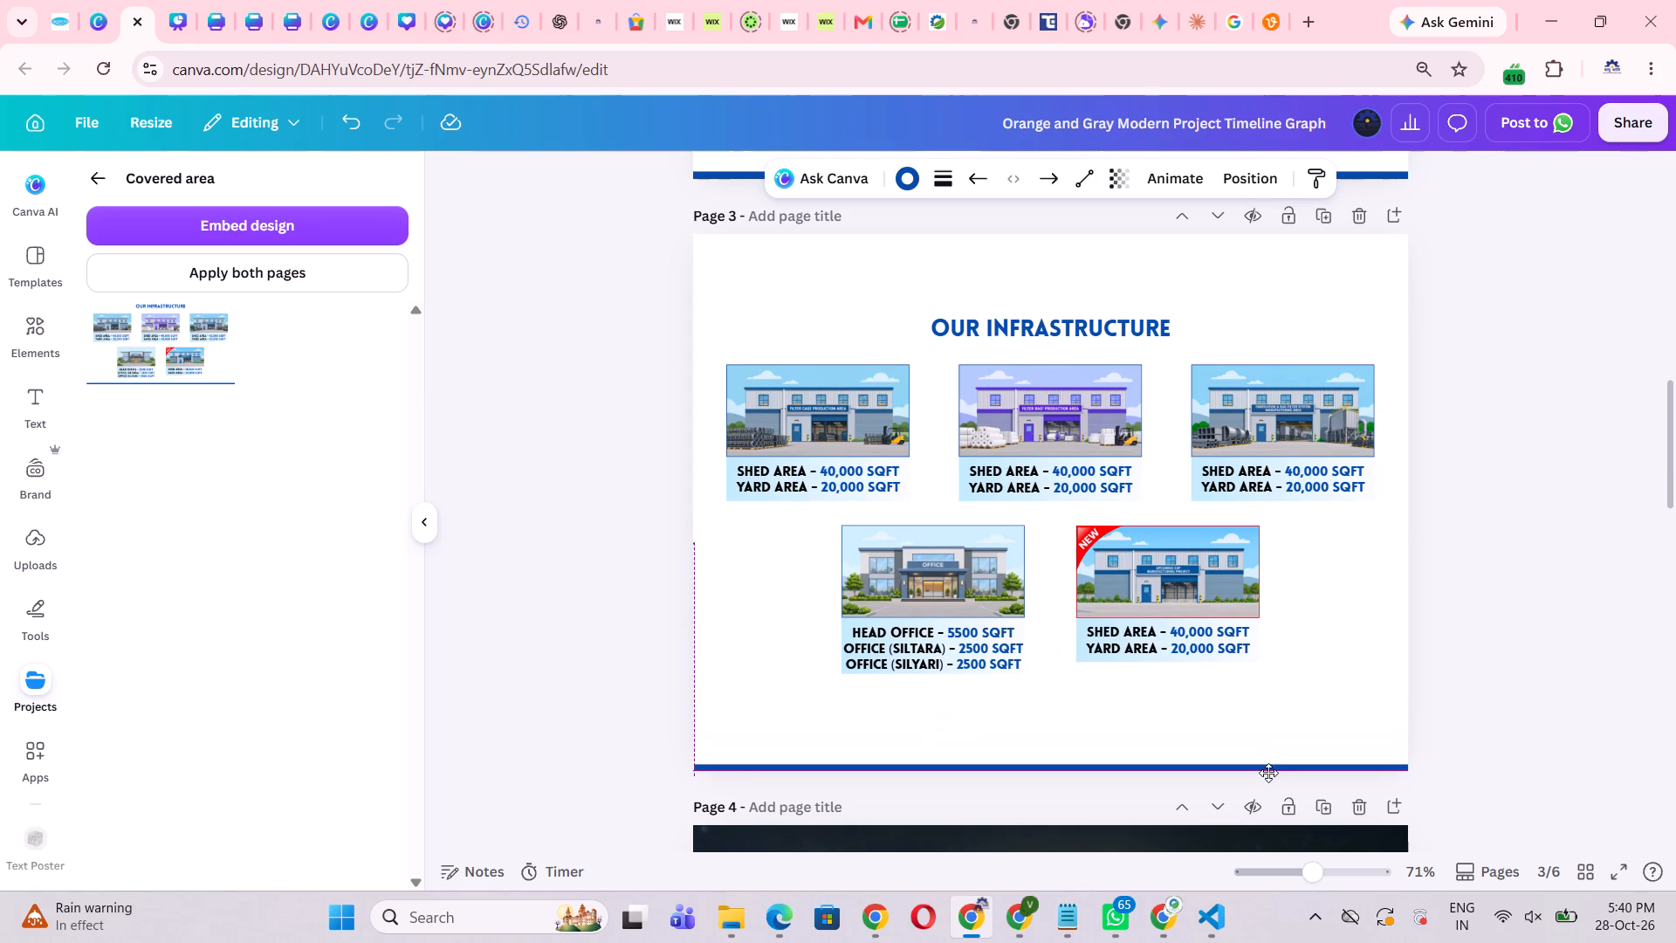
drag(1268, 773, 1268, 771)
click(1568, 706)
click(1568, 706)
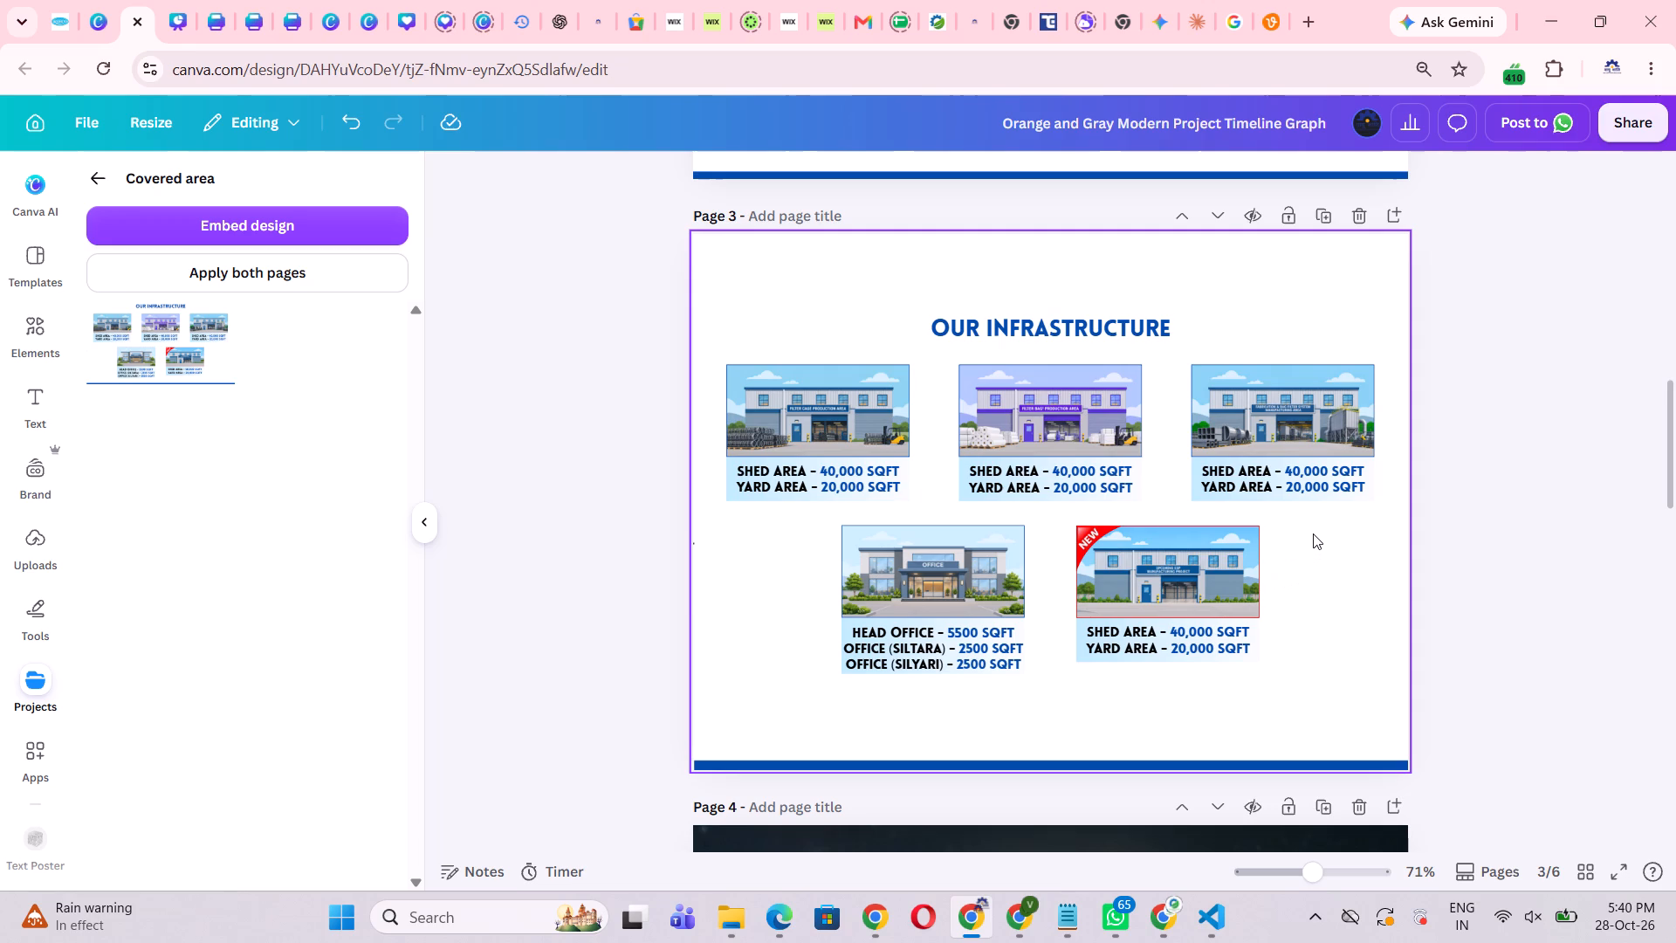
Move the OUR INFRASTRUCTURE heading up towards the top of page 3.
click(1030, 331)
drag(1052, 332, 1053, 323)
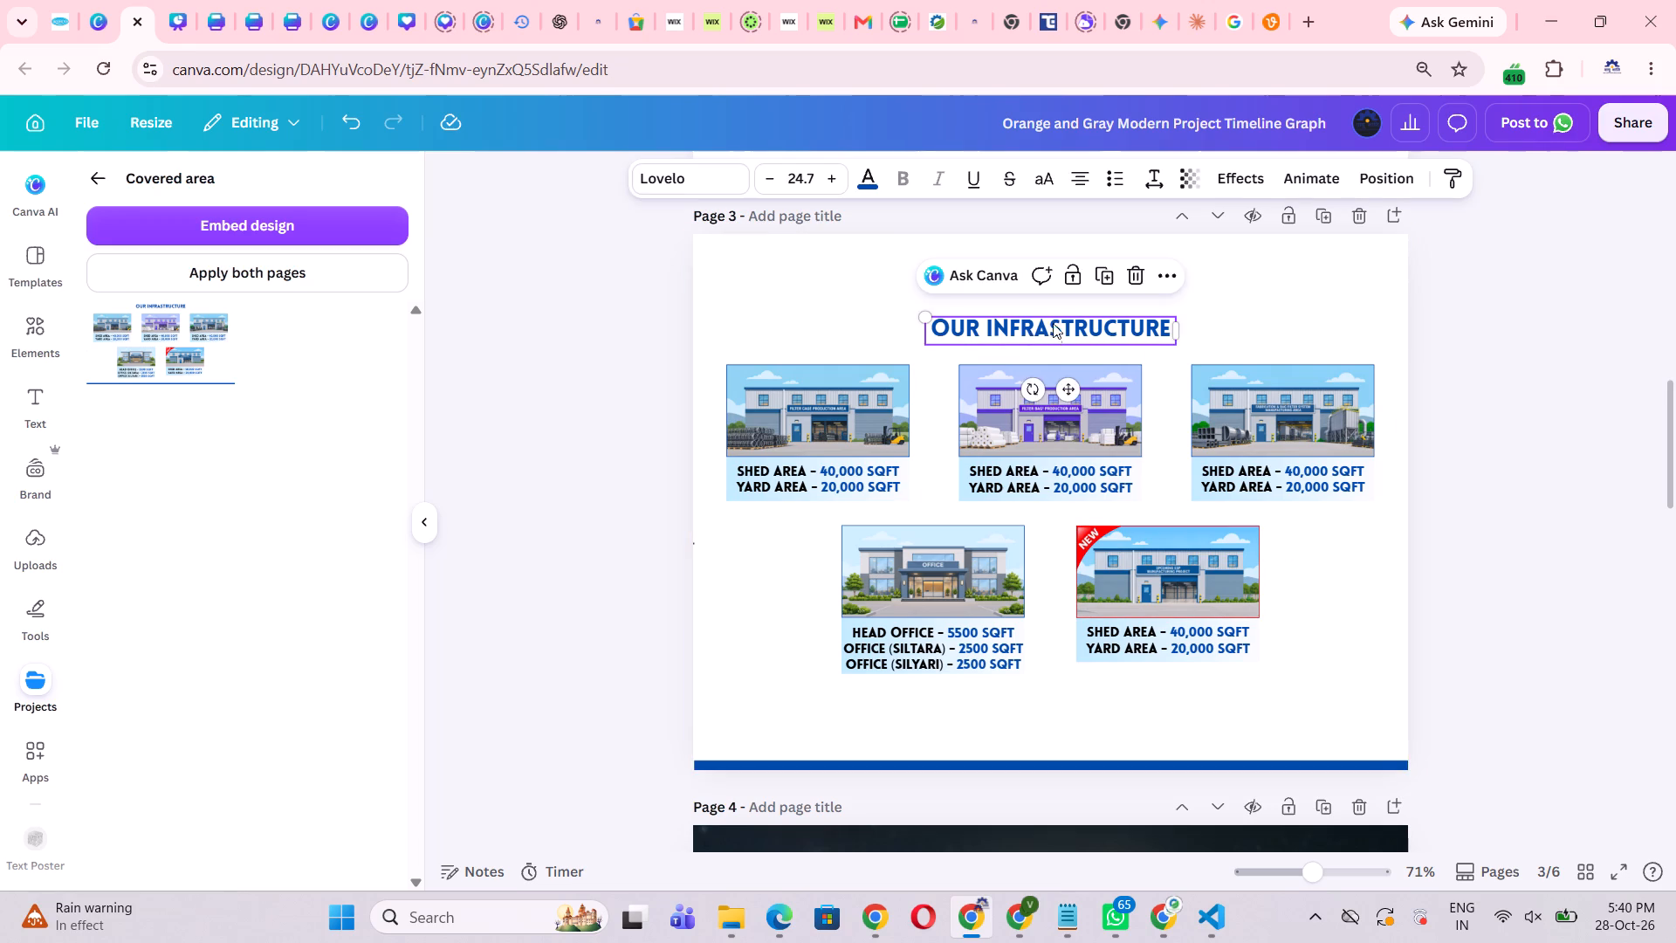
drag(1053, 323, 1052, 285)
Check the Our Evolution heading's font size on page 1 and enlarge the OUR INFRASTRUCTURE heading to 49.7.
scroll(1175, 358, up, 4)
scroll(1032, 367, up, 3)
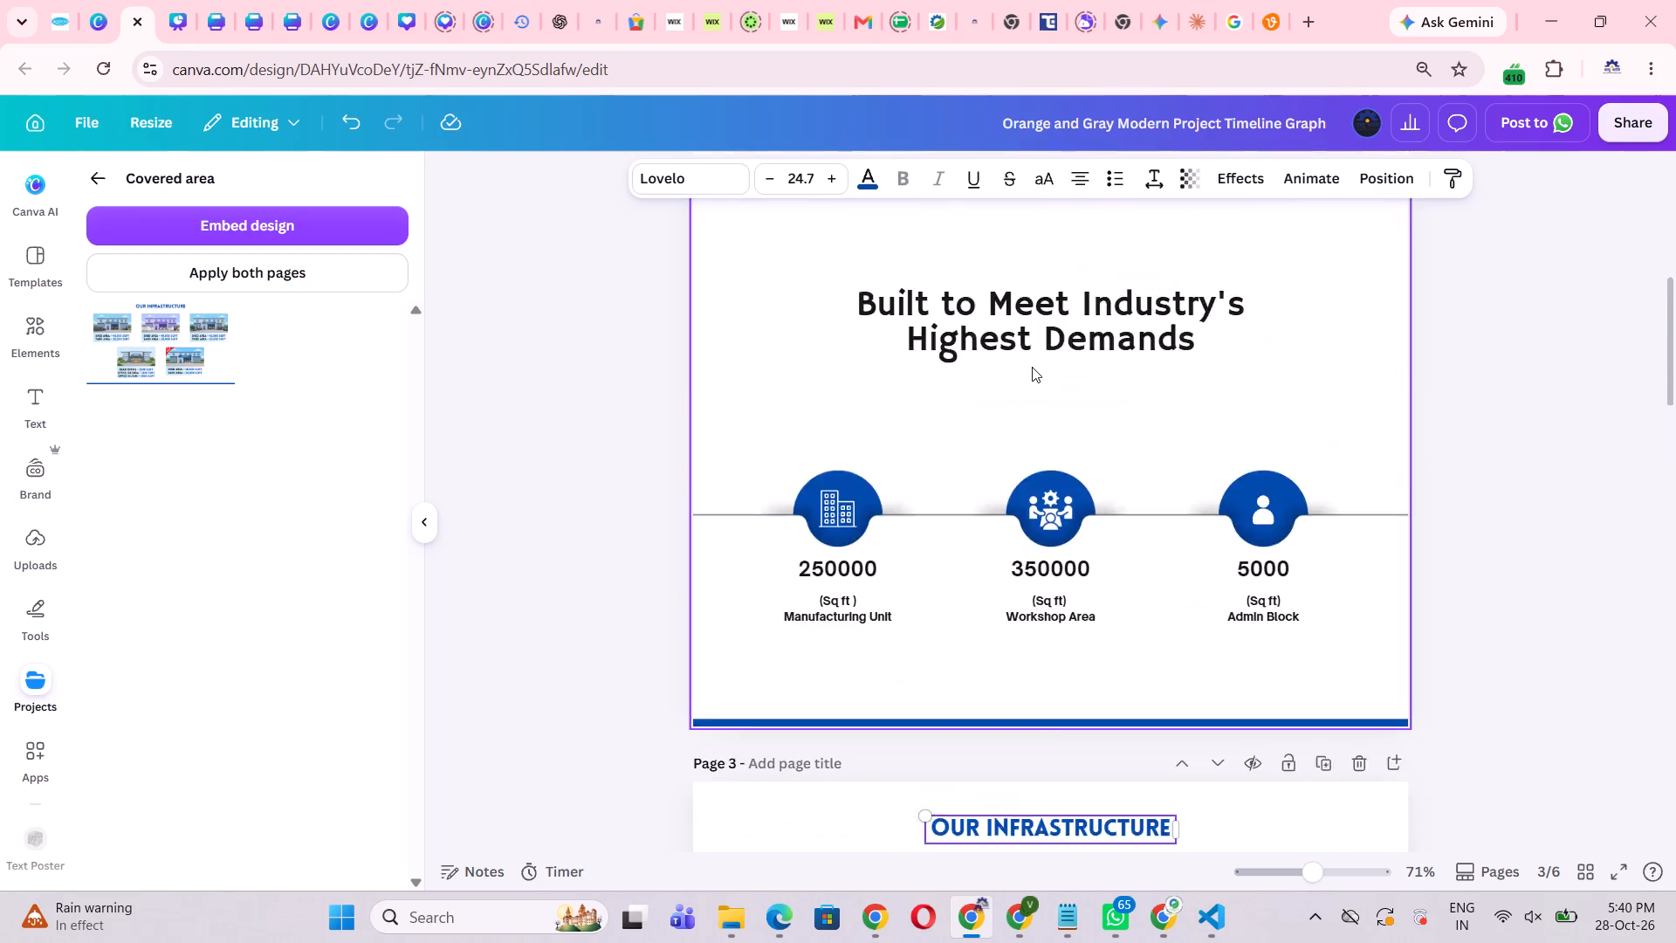
click(858, 264)
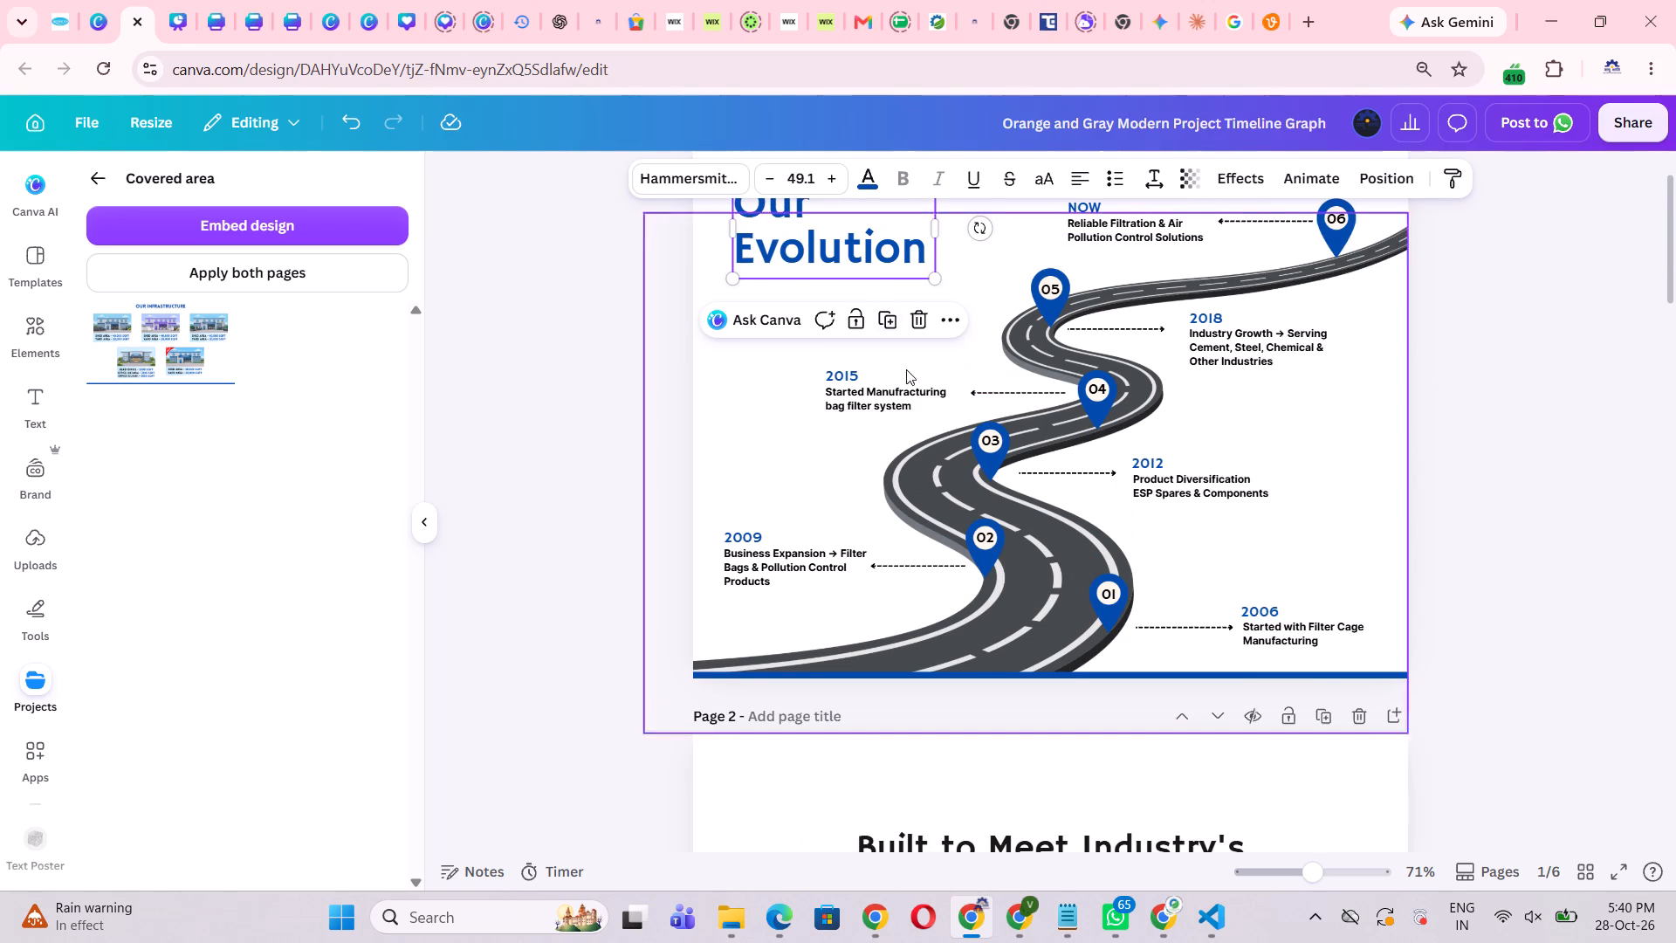
scroll(909, 378, down, 6)
scroll(1037, 473, down, 9)
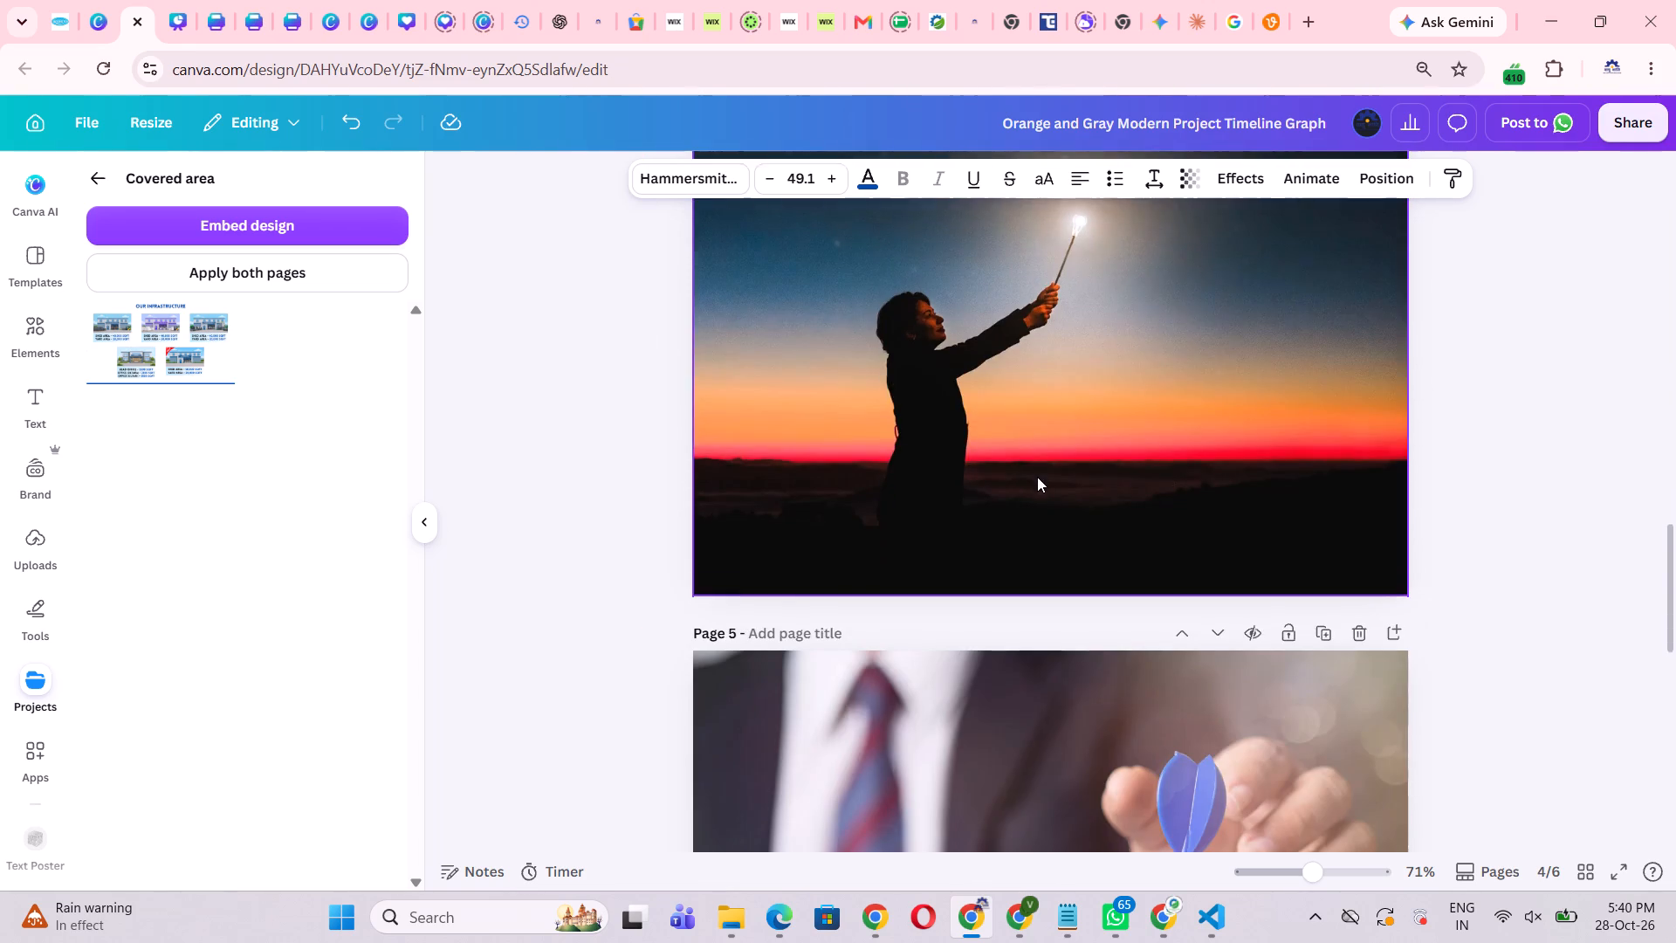
scroll(1037, 477, down, 2)
scroll(1037, 477, up, 15)
click(1040, 499)
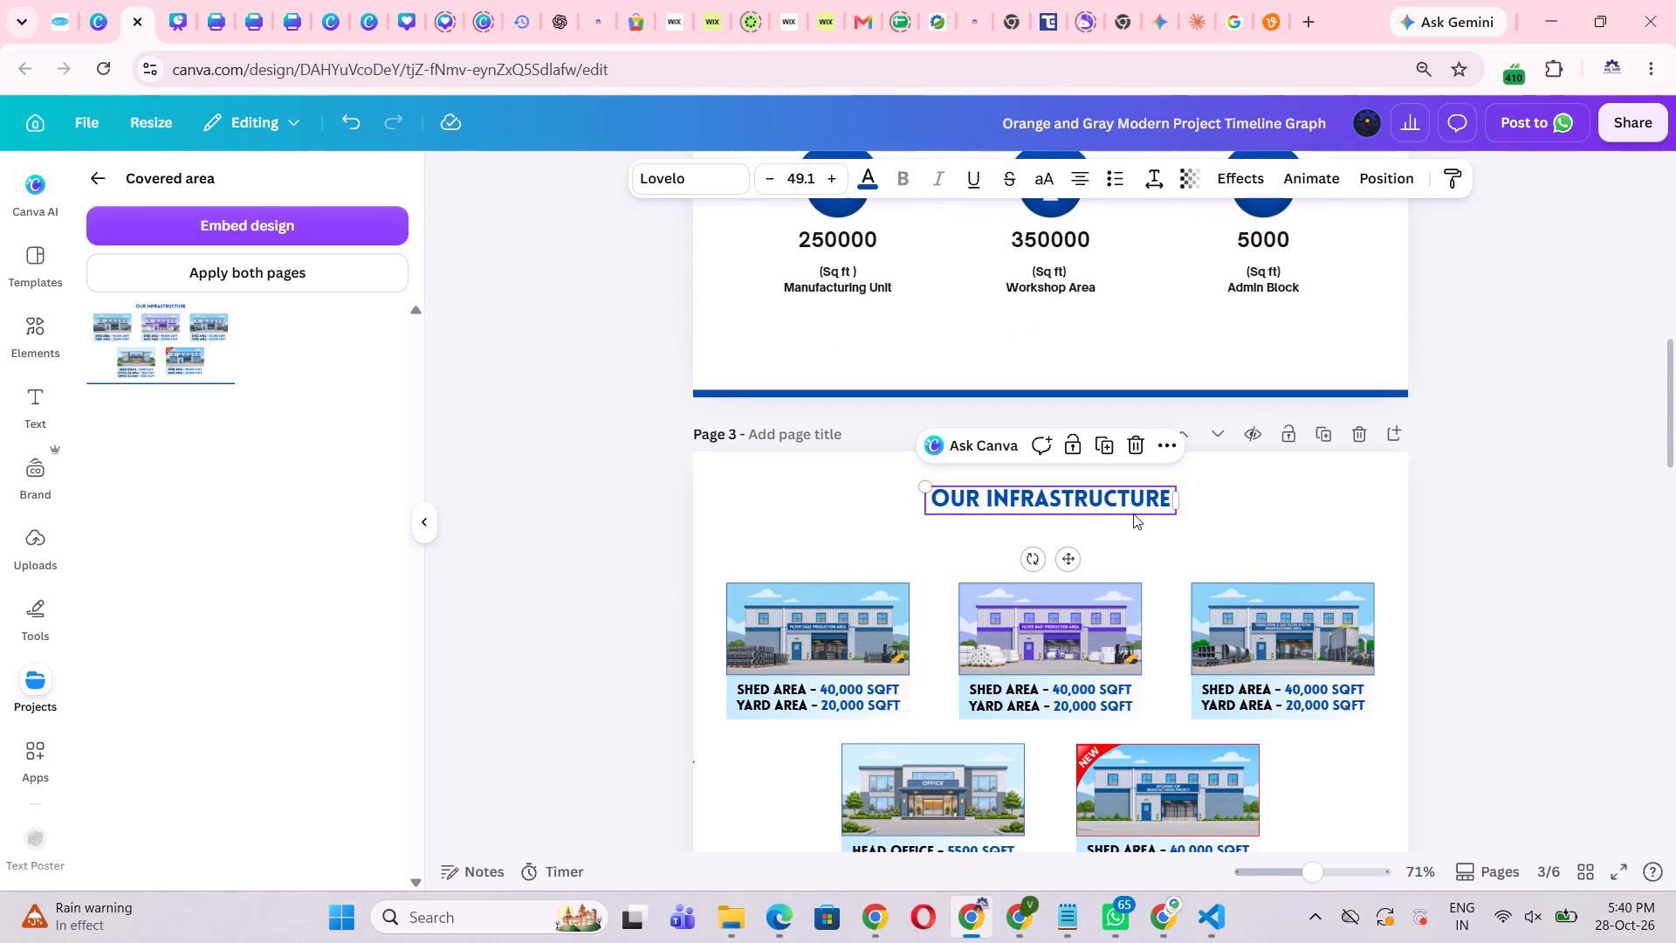
triple_click(842, 184)
triple_click(842, 184)
triple_click(842, 184)
click(842, 184)
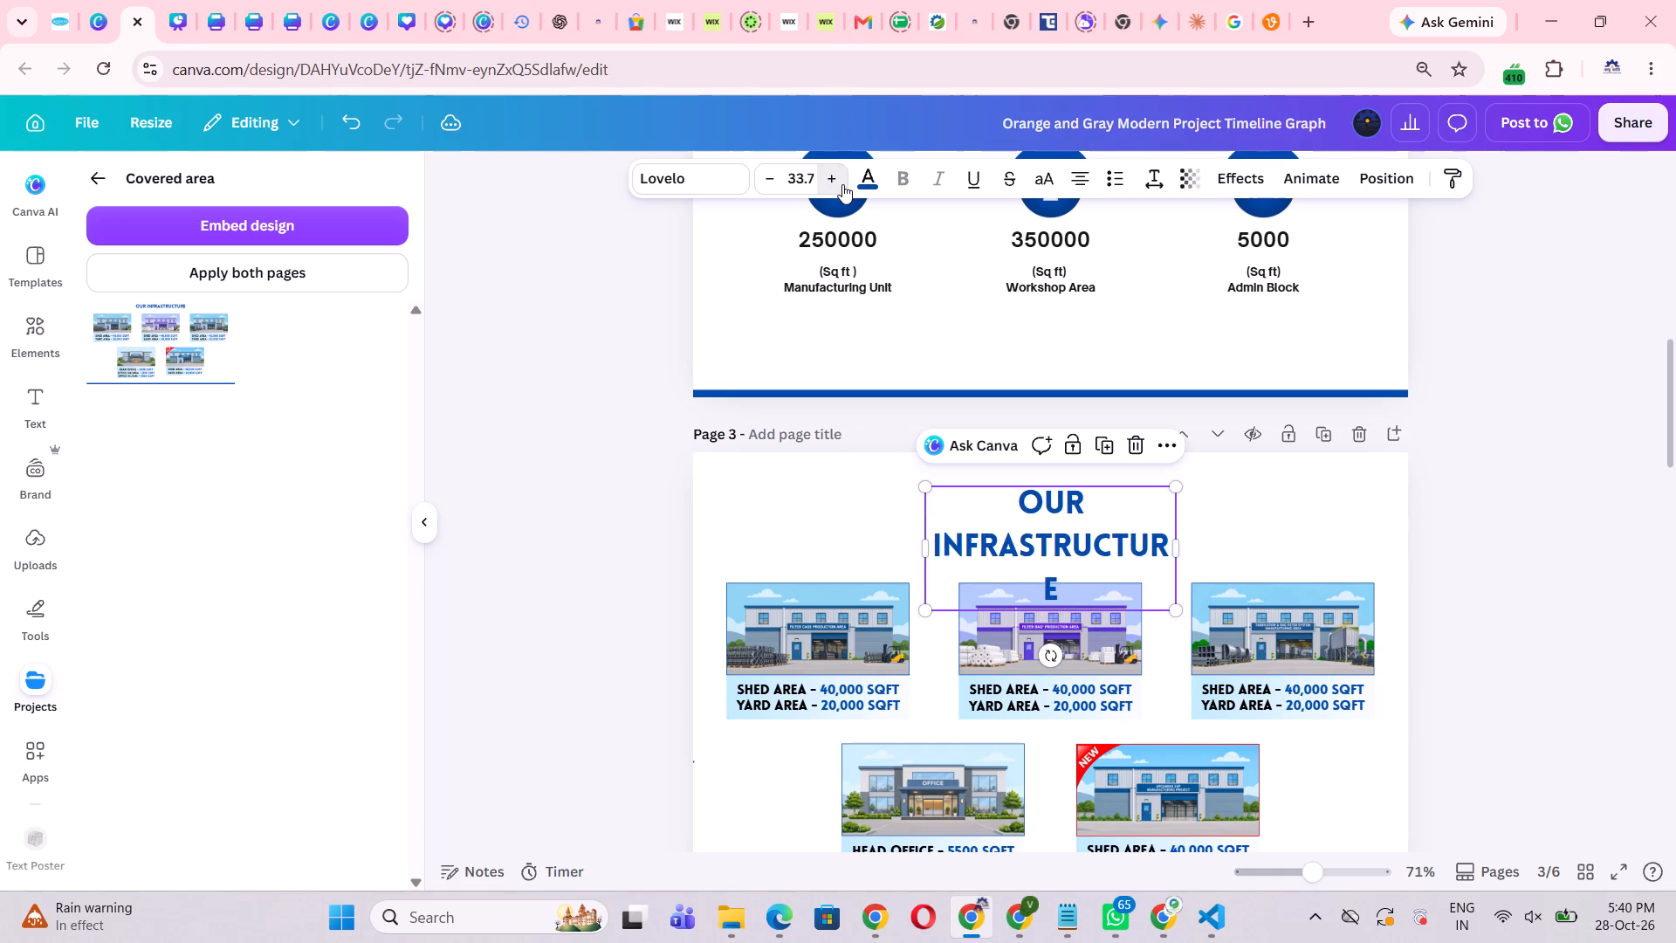
triple_click(842, 184)
triple_click(842, 184)
triple_click(842, 184)
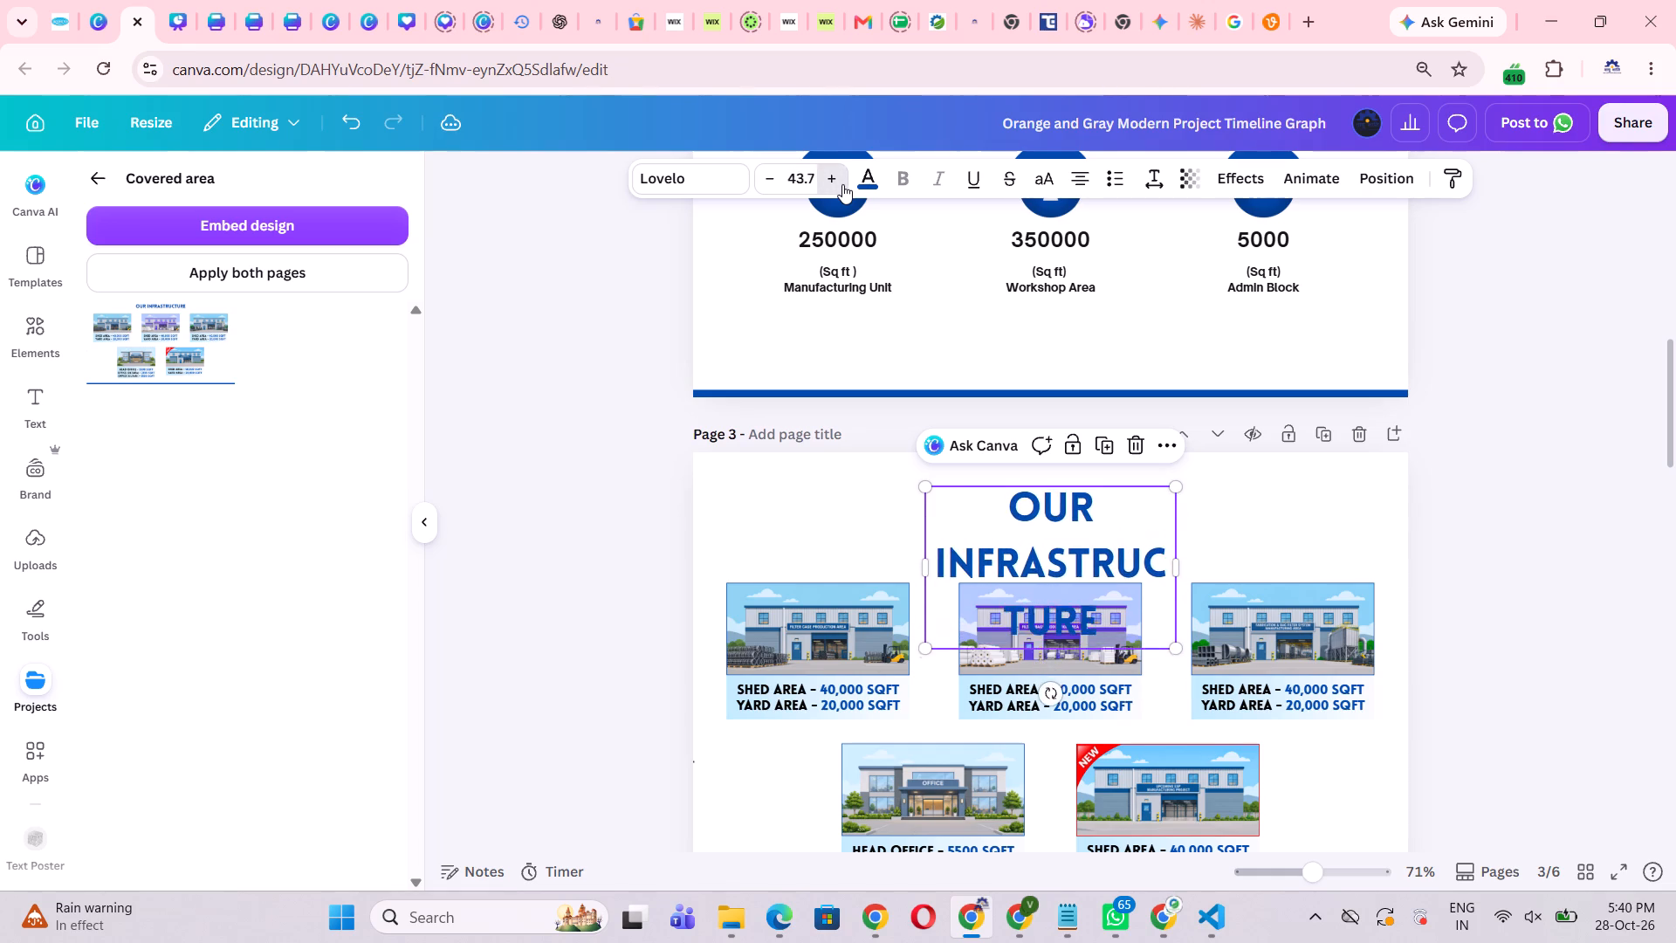
double_click(842, 184)
click(842, 184)
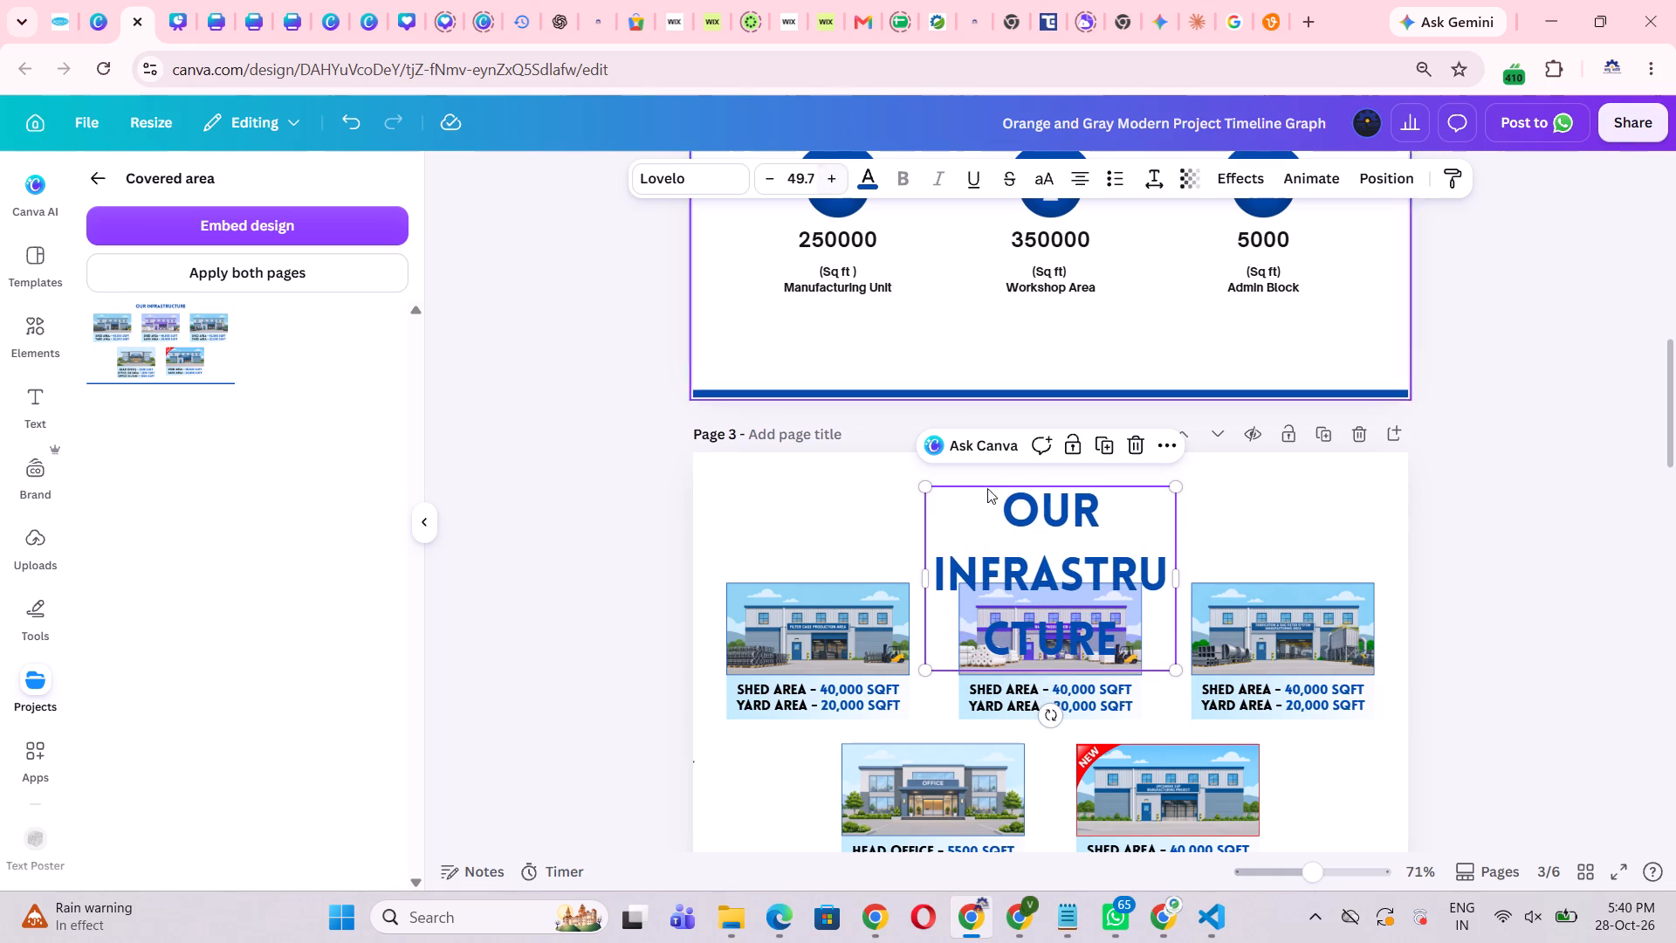
Widen the OUR INFRASTRUCTURE text box to hold the heading on one line and move it back within the page.
drag(1185, 585, 1558, 605)
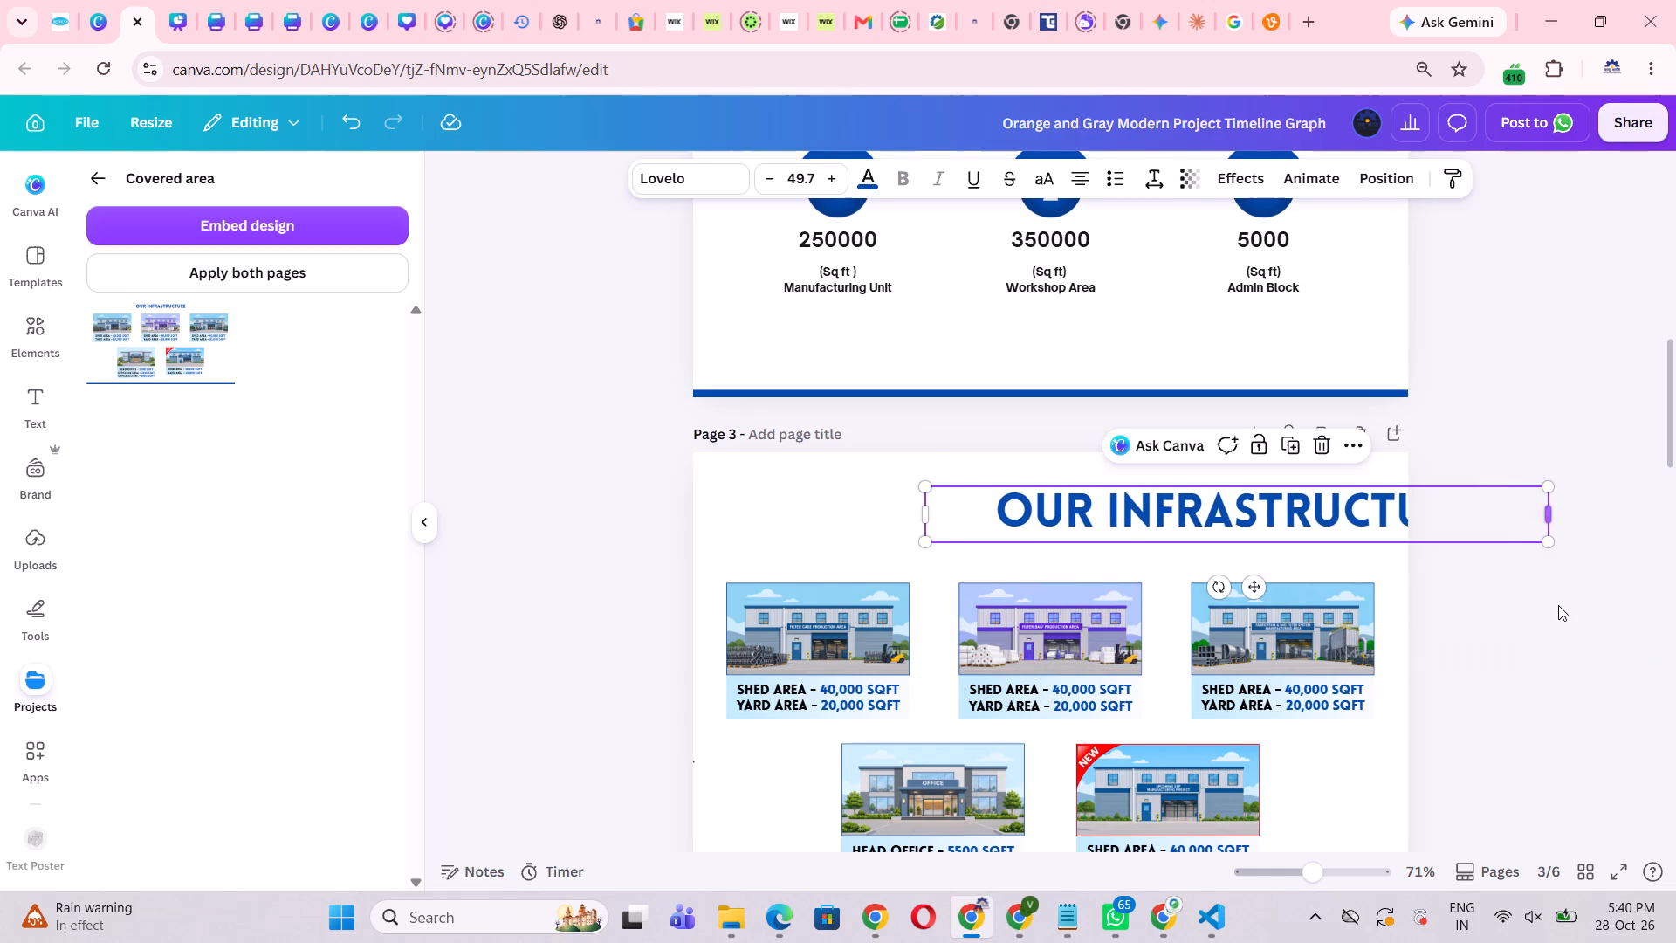
click(1467, 612)
click(1276, 535)
drag(1284, 527, 1065, 537)
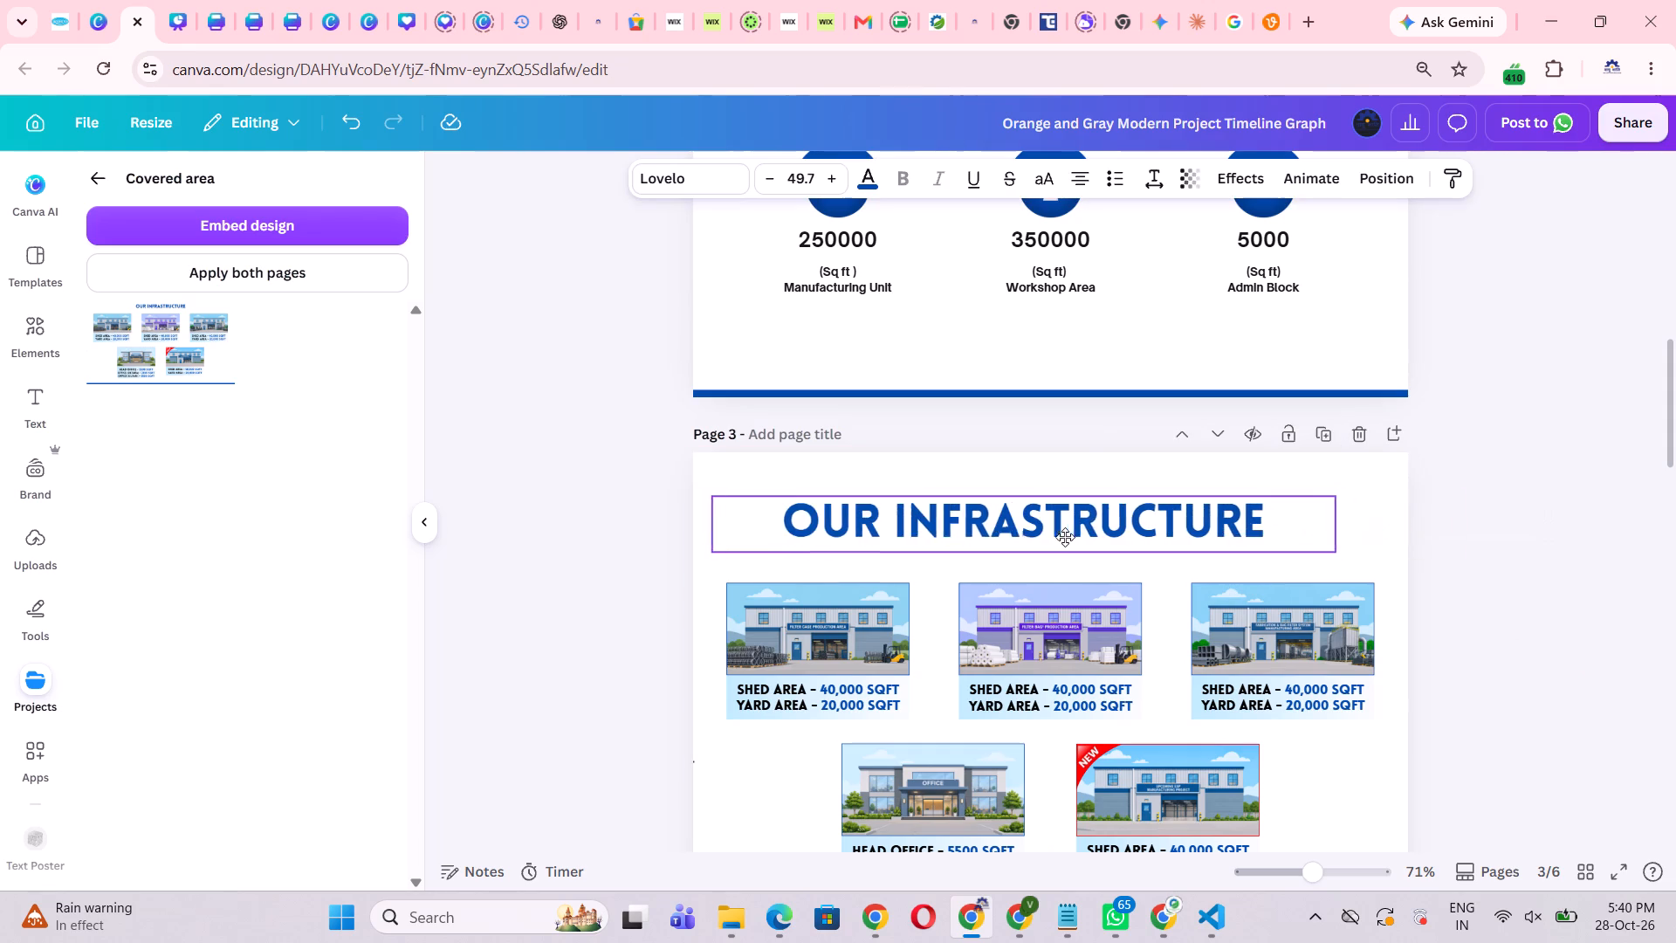
drag(1065, 537, 1113, 524)
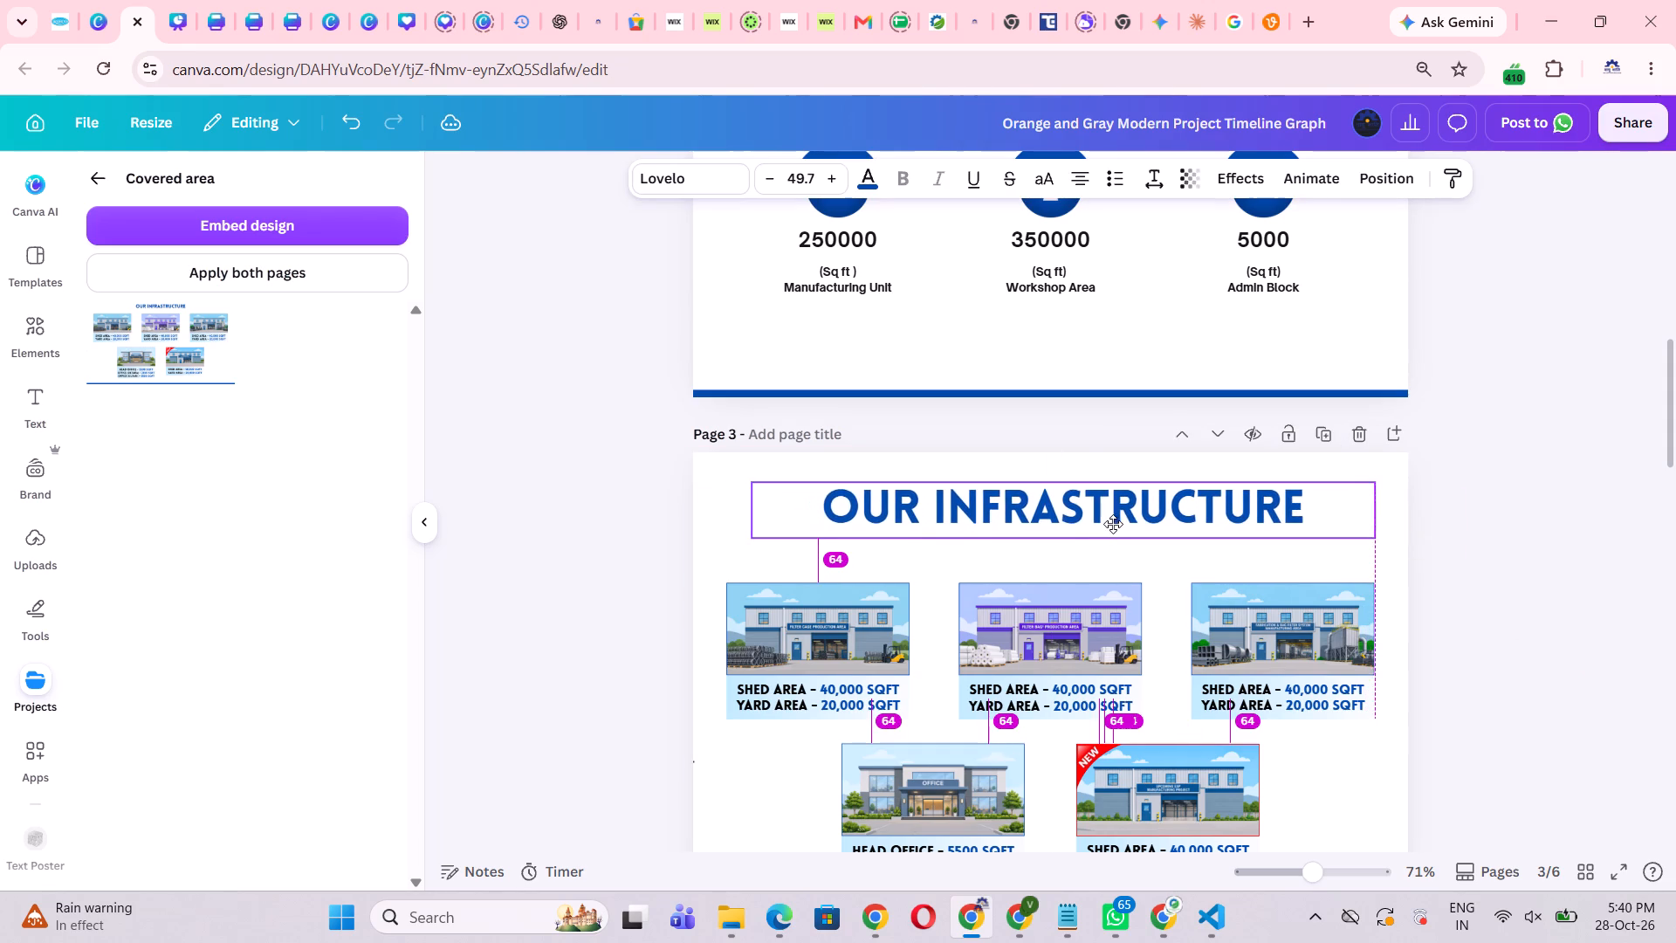
drag(1113, 524, 1102, 522)
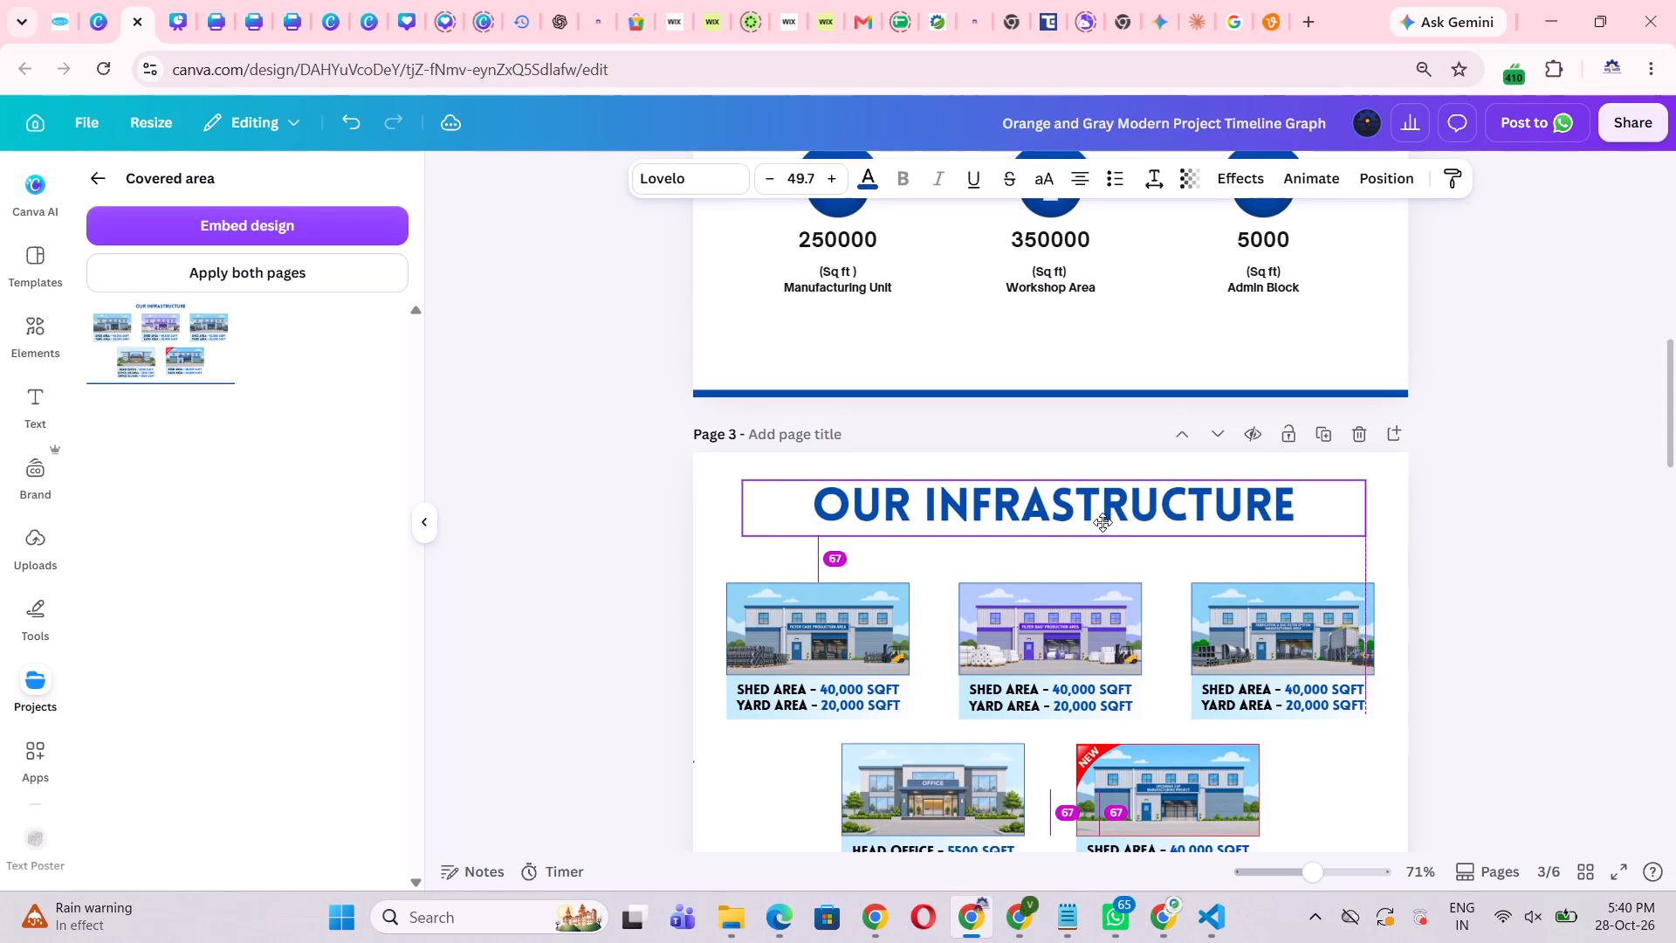
drag(1102, 522, 1105, 522)
click(1508, 553)
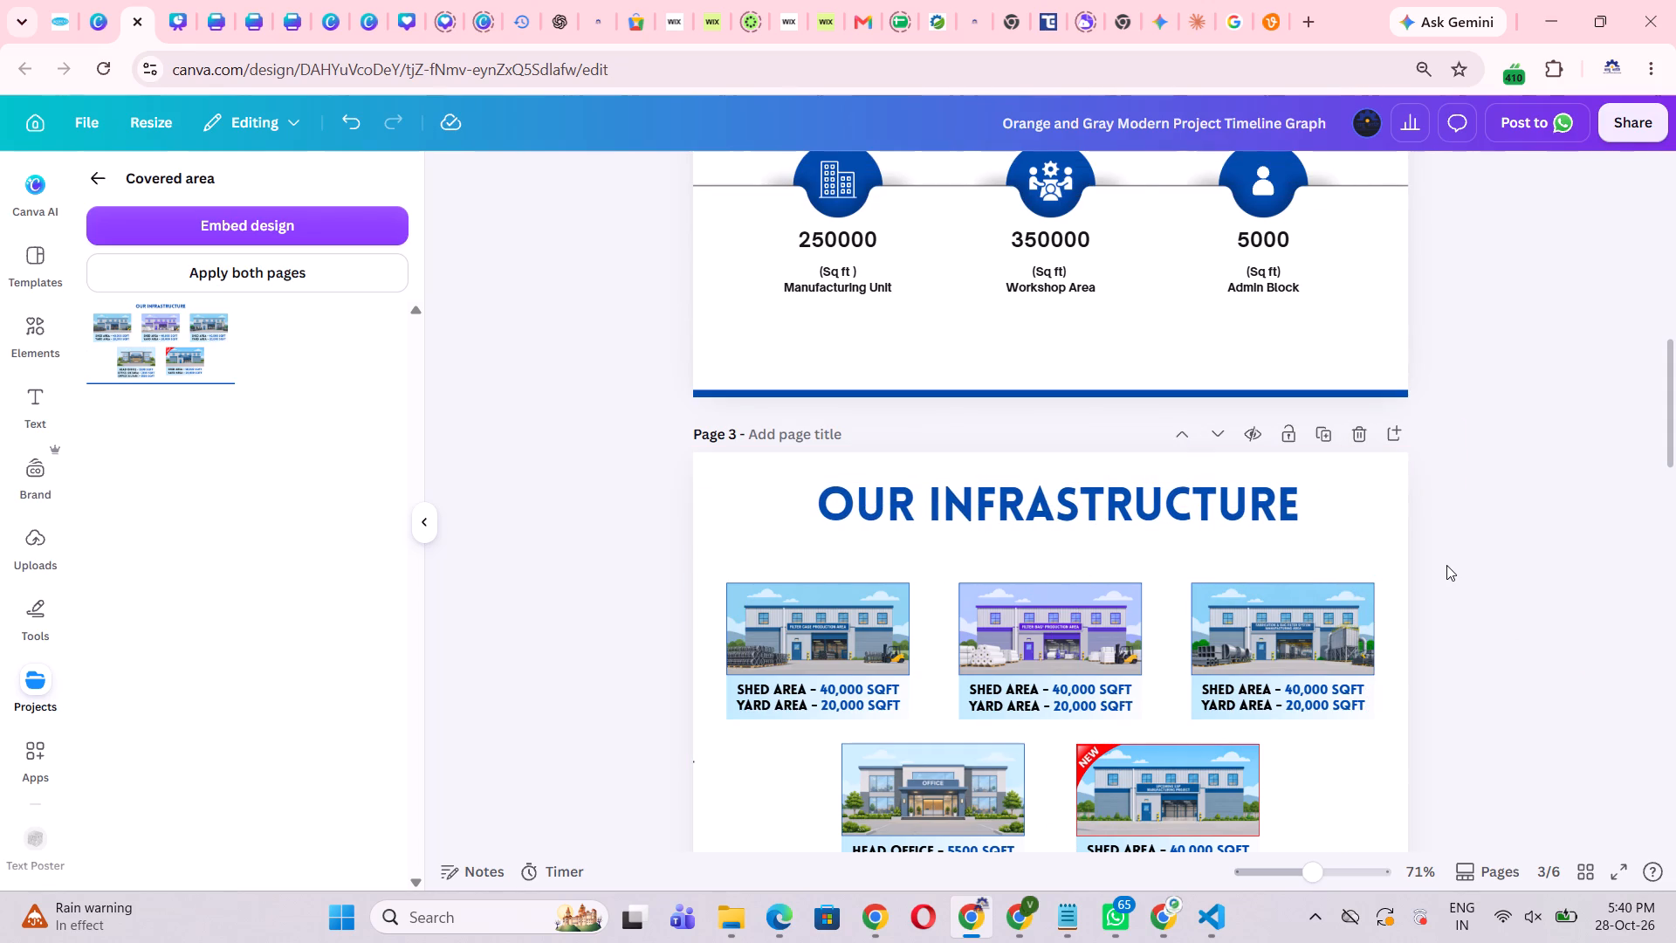
Narrow the OUR INFRASTRUCTURE text box to fit its single line and centre the heading horizontally on the page.
click(1040, 536)
drag(1375, 510, 1178, 526)
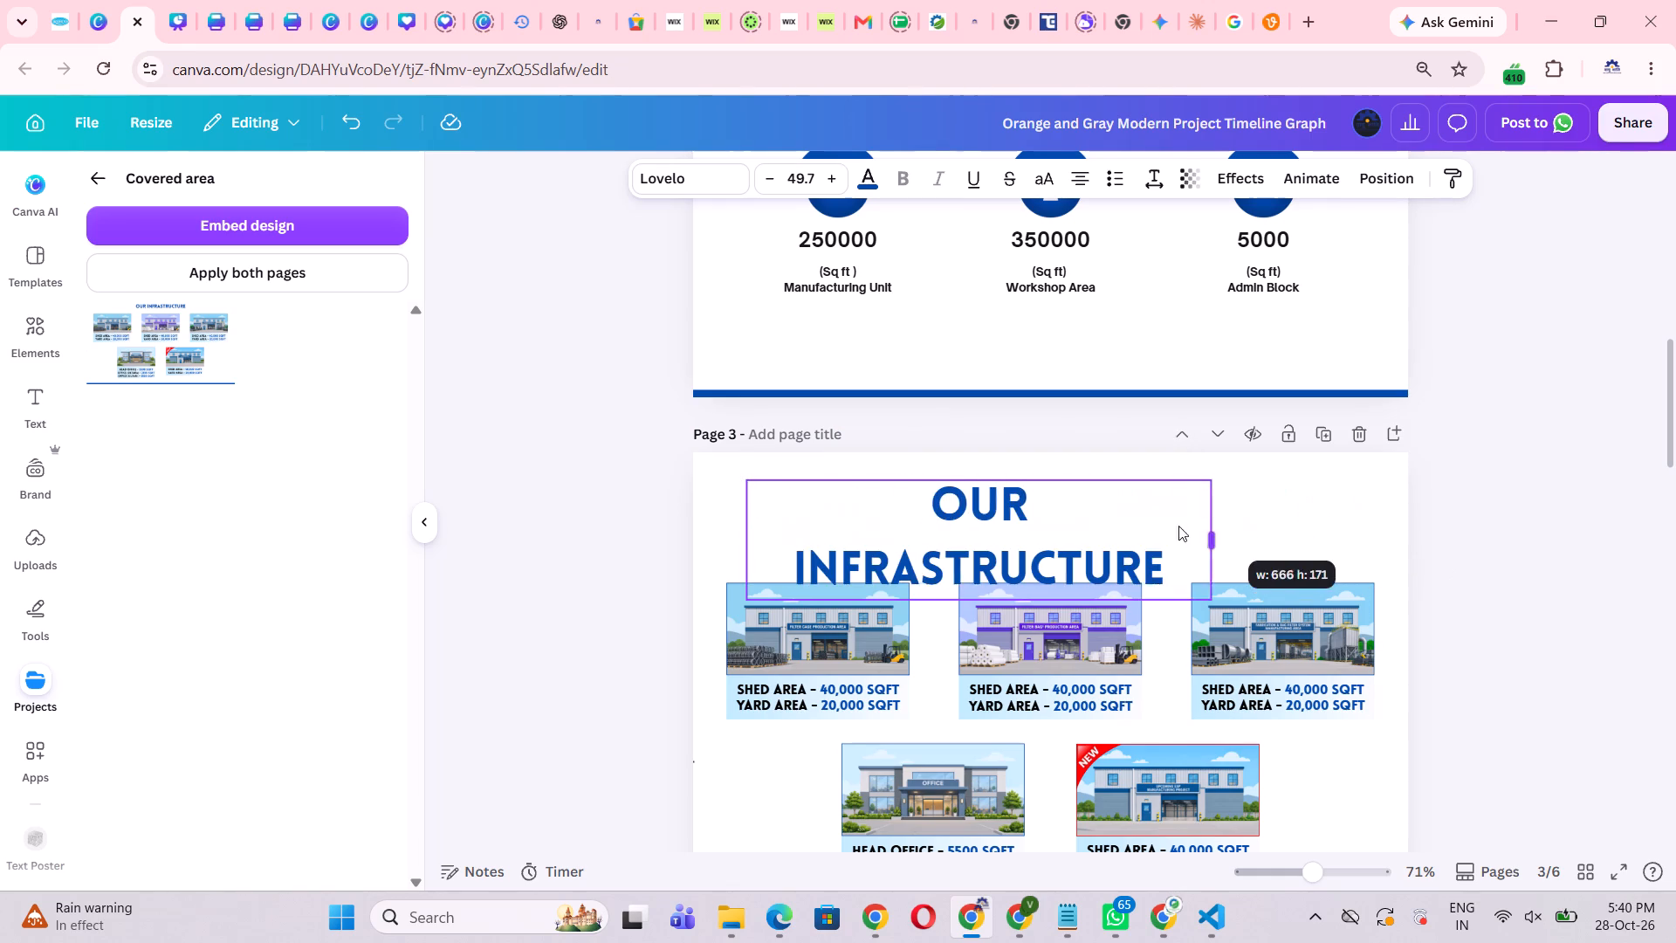
drag(1178, 526, 1240, 536)
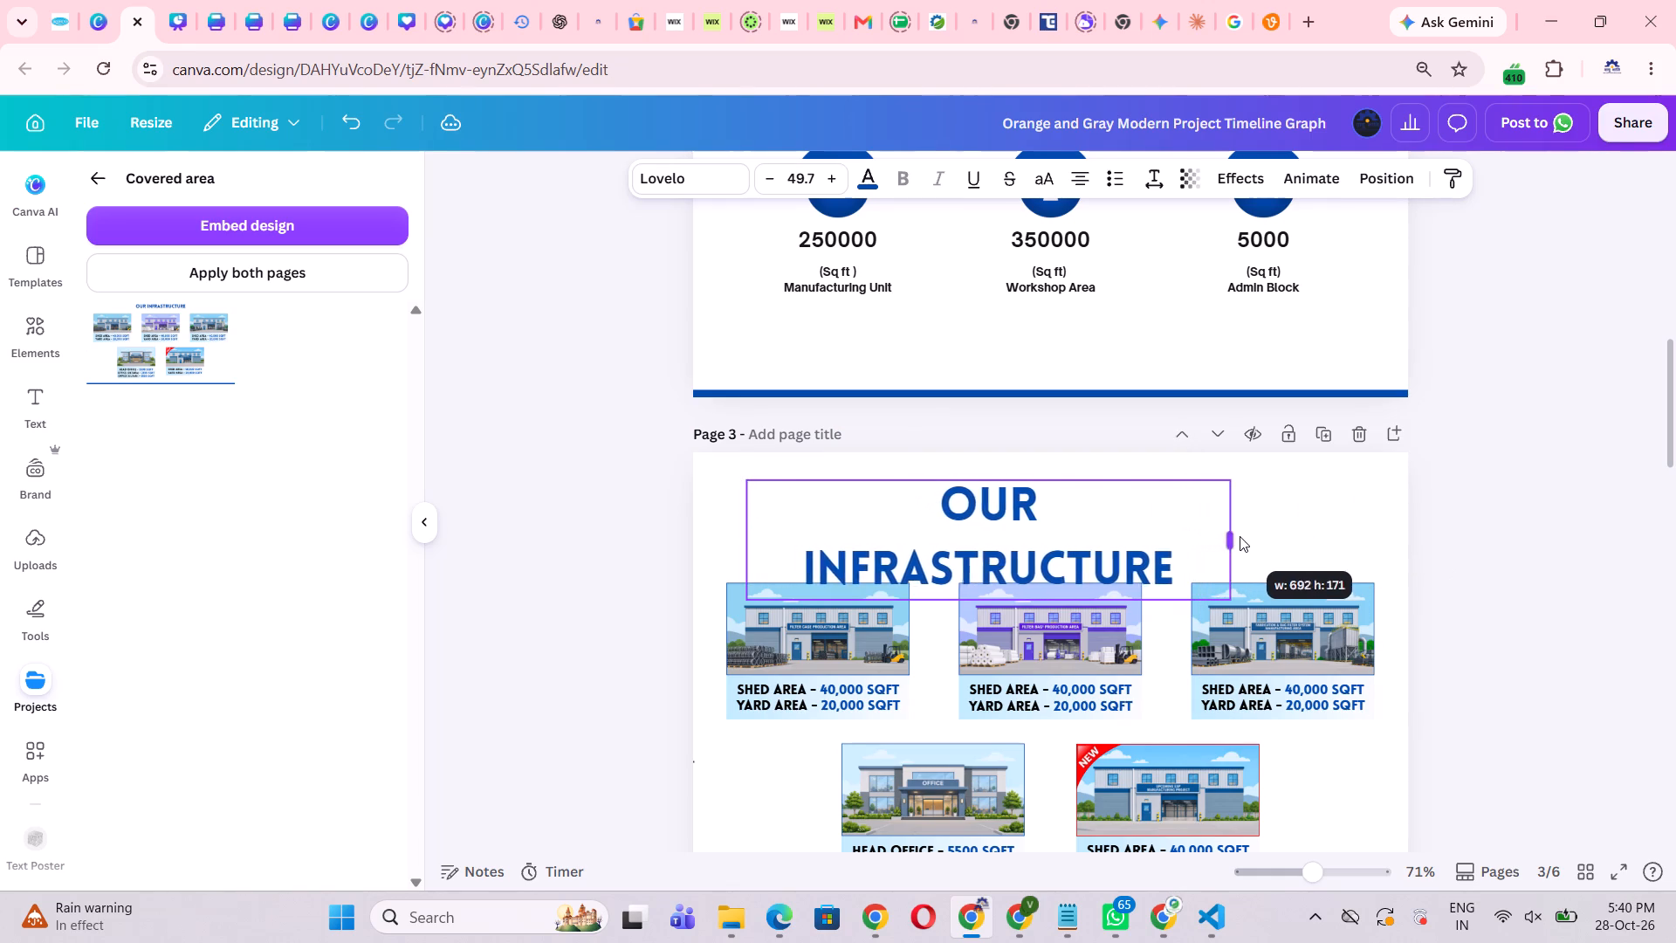
drag(1240, 536, 1240, 542)
click(1384, 548)
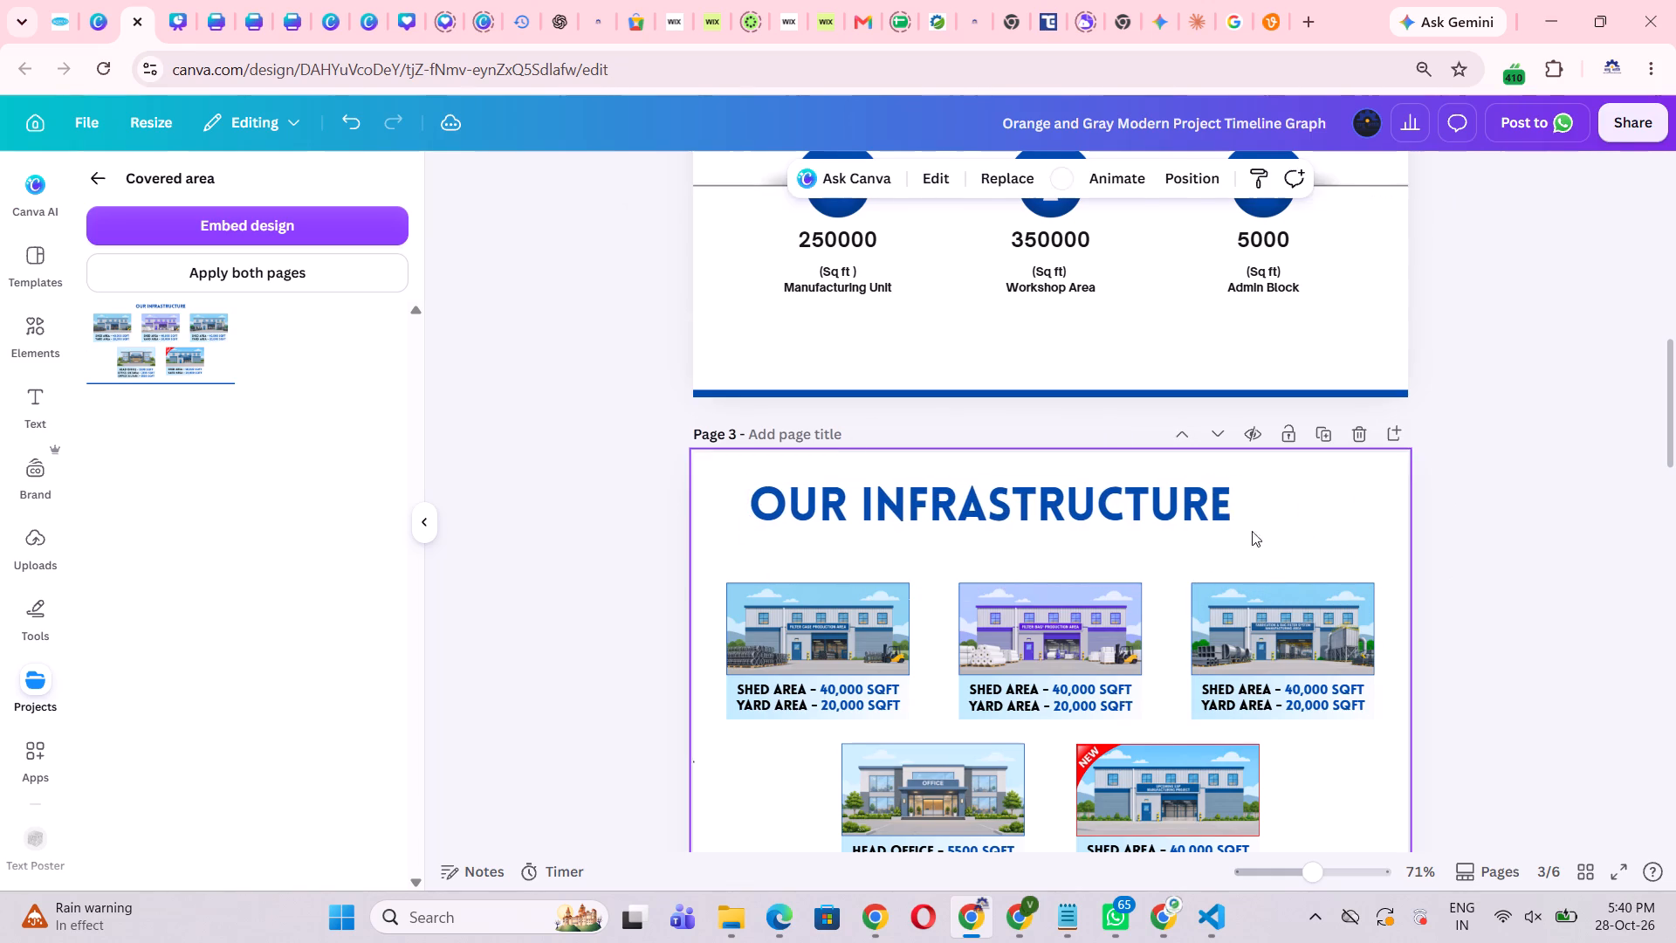
click(944, 486)
drag(1010, 520, 1070, 526)
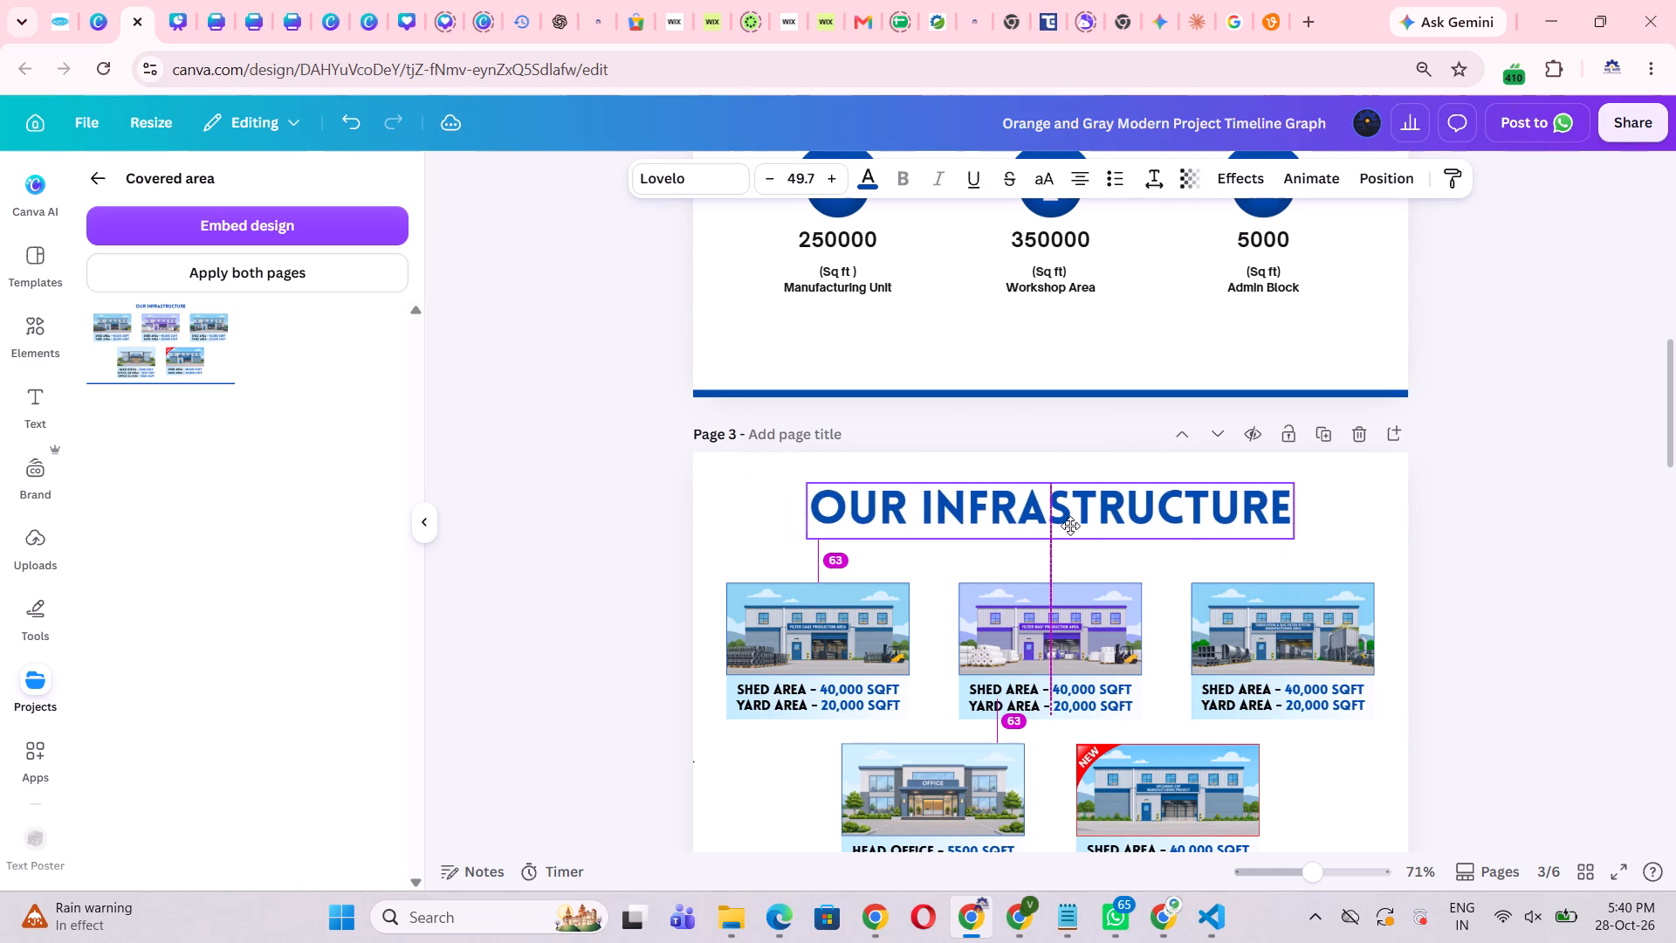
drag(1070, 526, 1072, 527)
click(1405, 551)
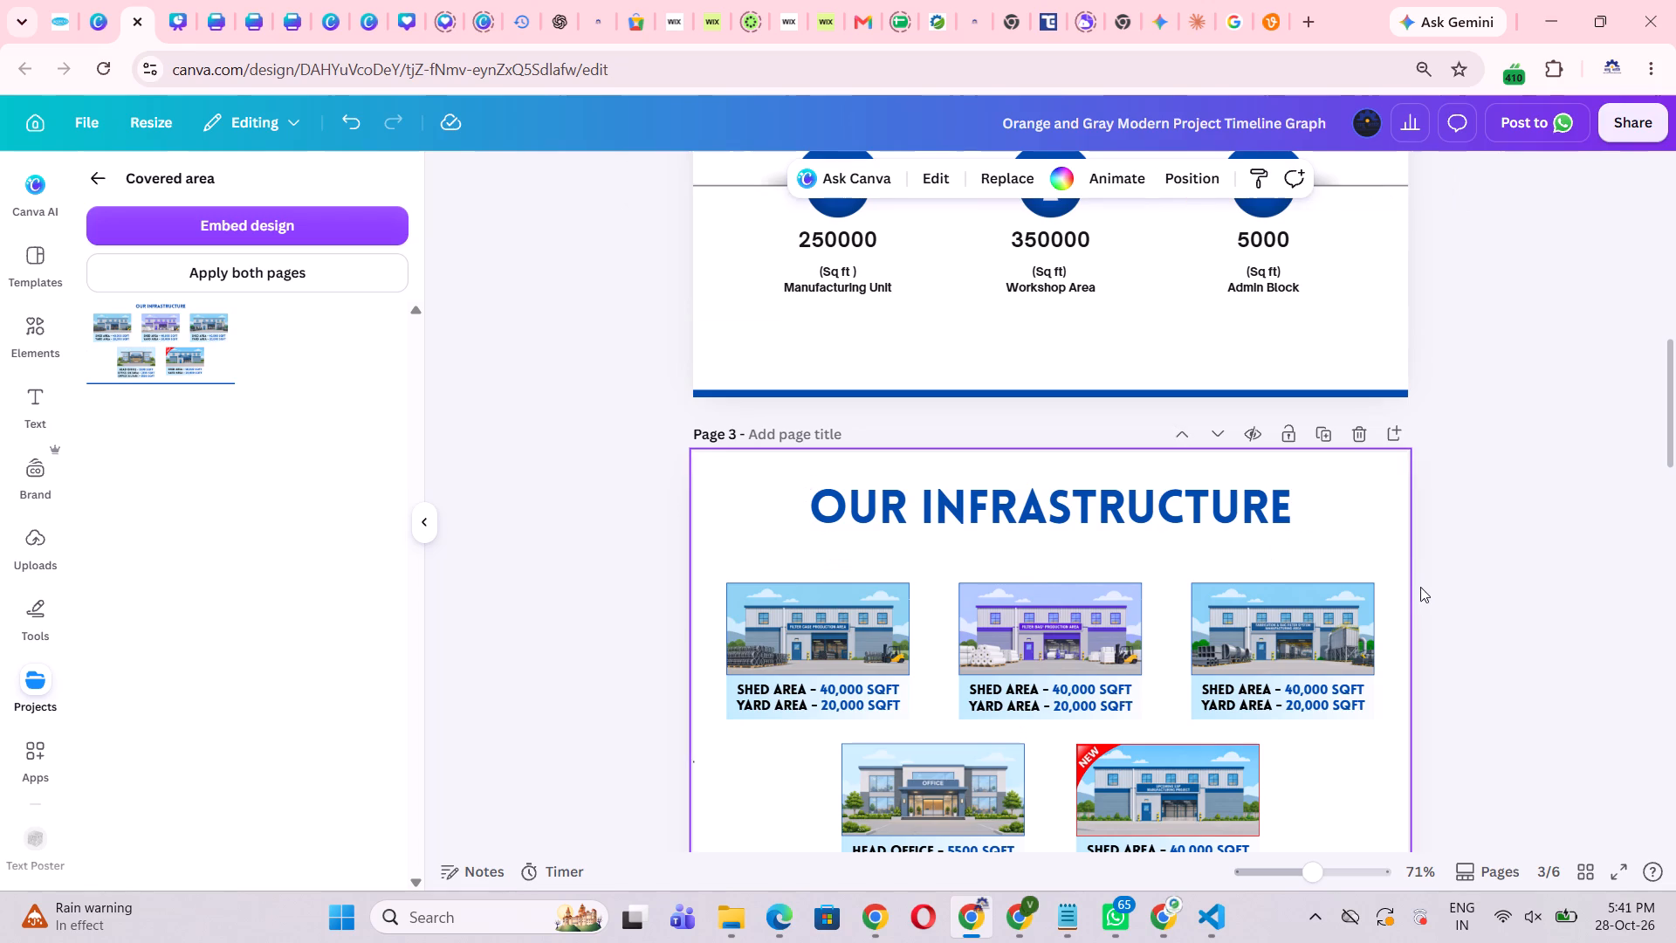
Move all five building cards up together beneath the OUR INFRASTRUCTURE heading on page 3, keeping them centred horizontally.
scroll(1424, 599, up, 1)
scroll(1424, 599, down, 3)
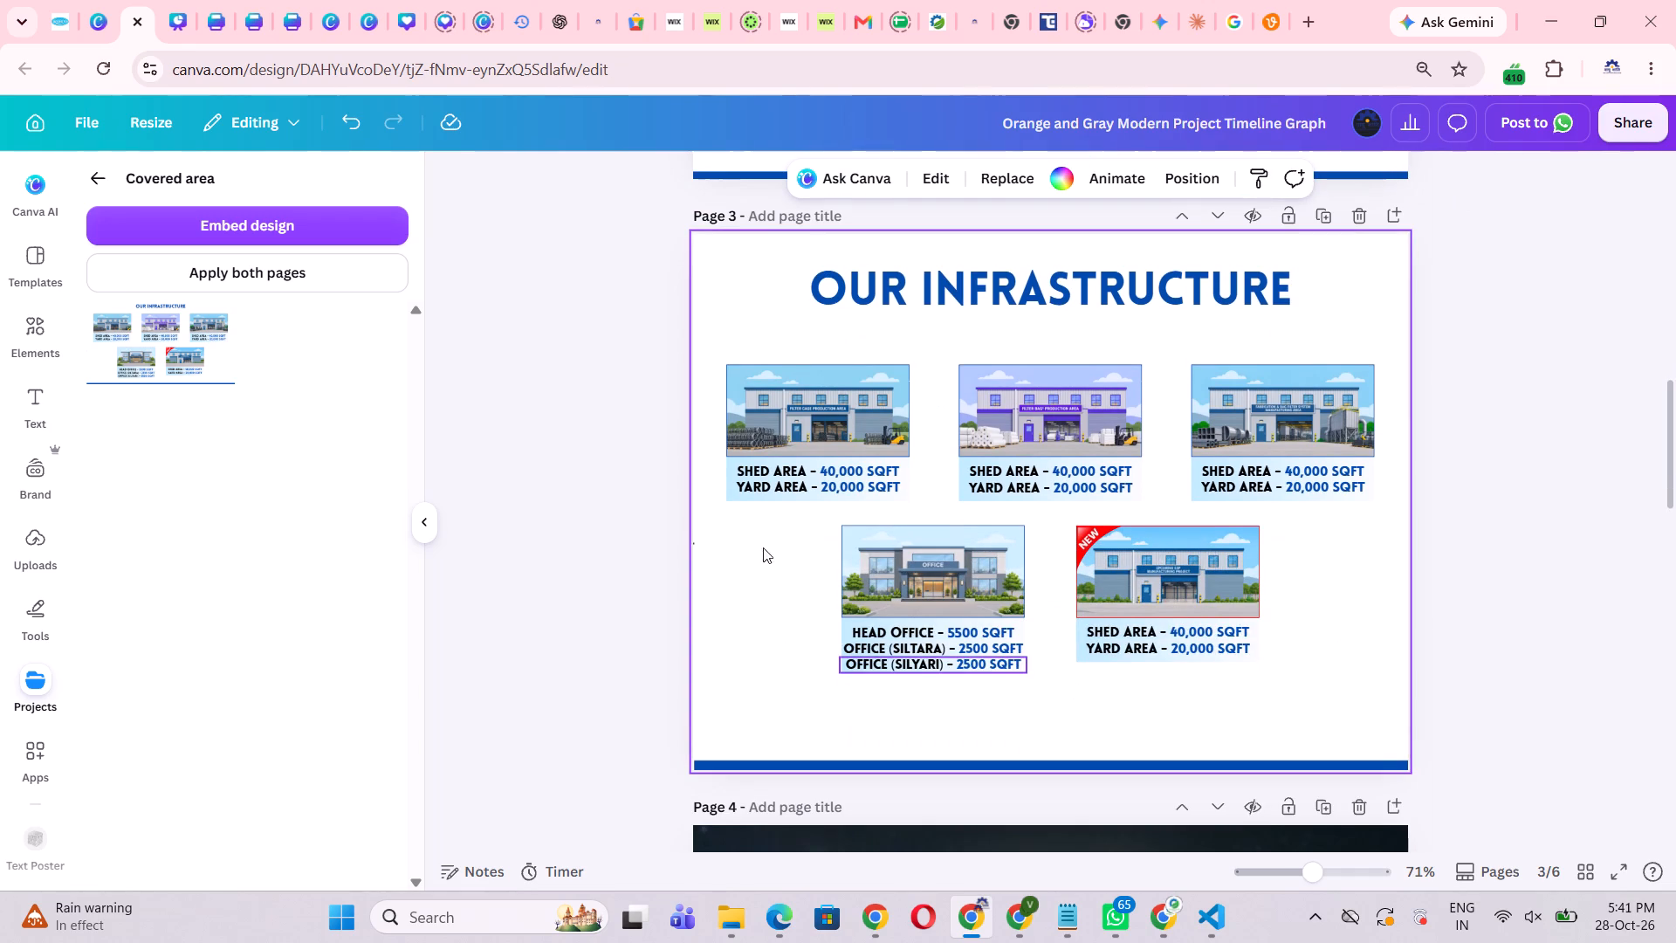
drag(736, 345, 1302, 685)
drag(1304, 611, 1303, 597)
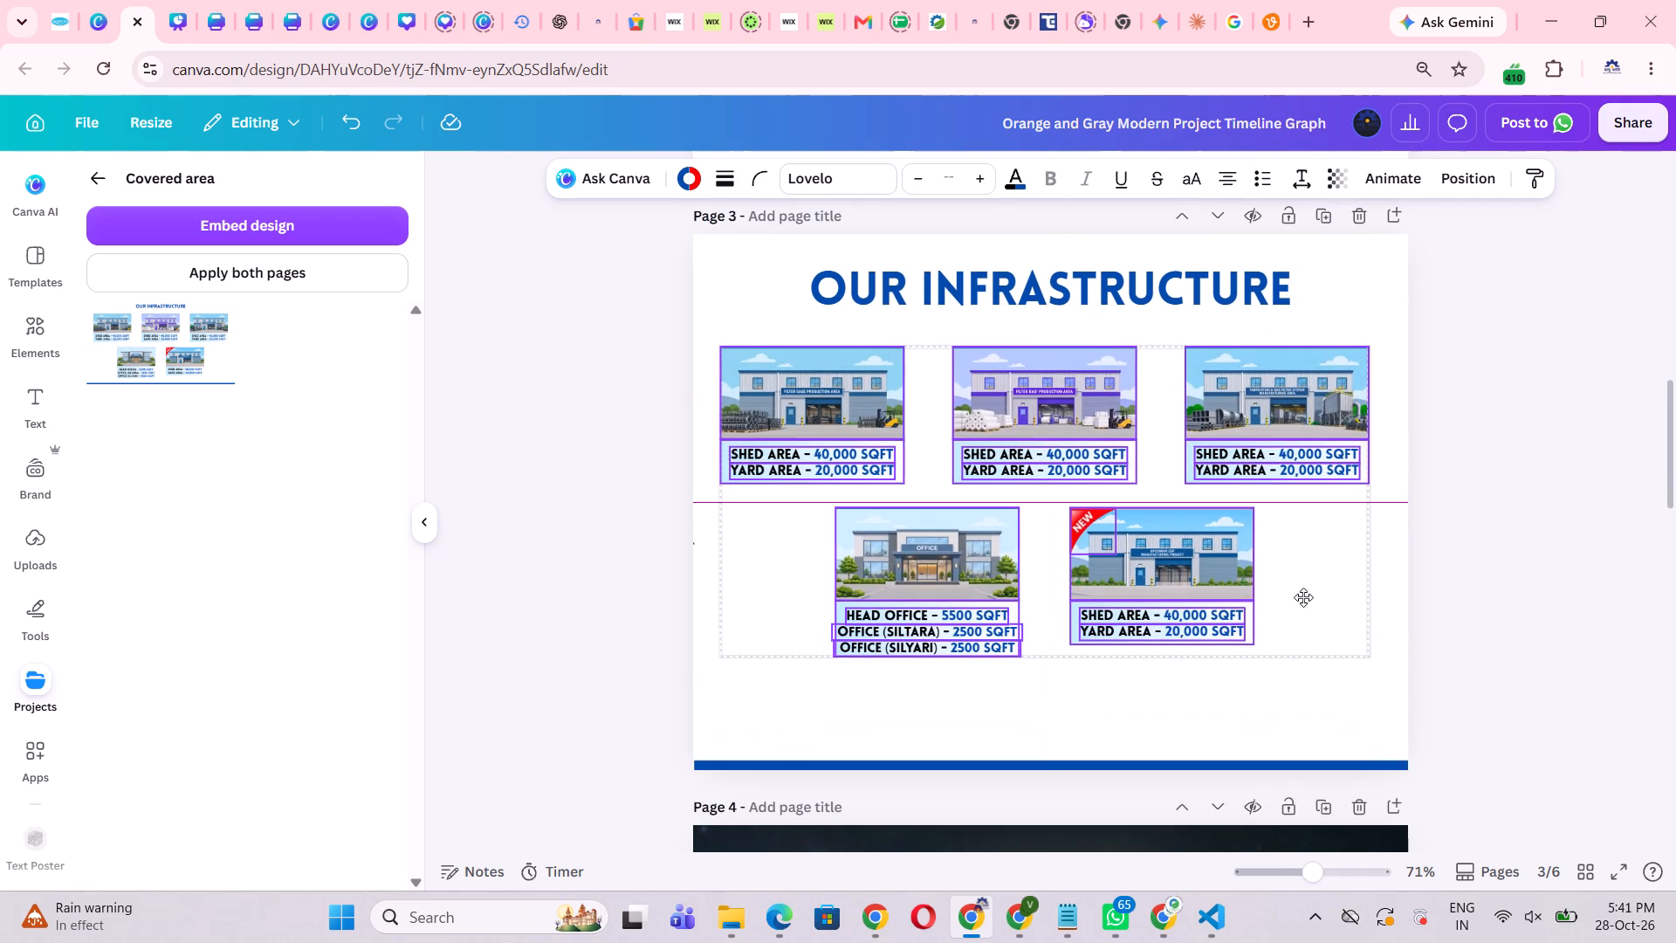
drag(1303, 597, 1307, 597)
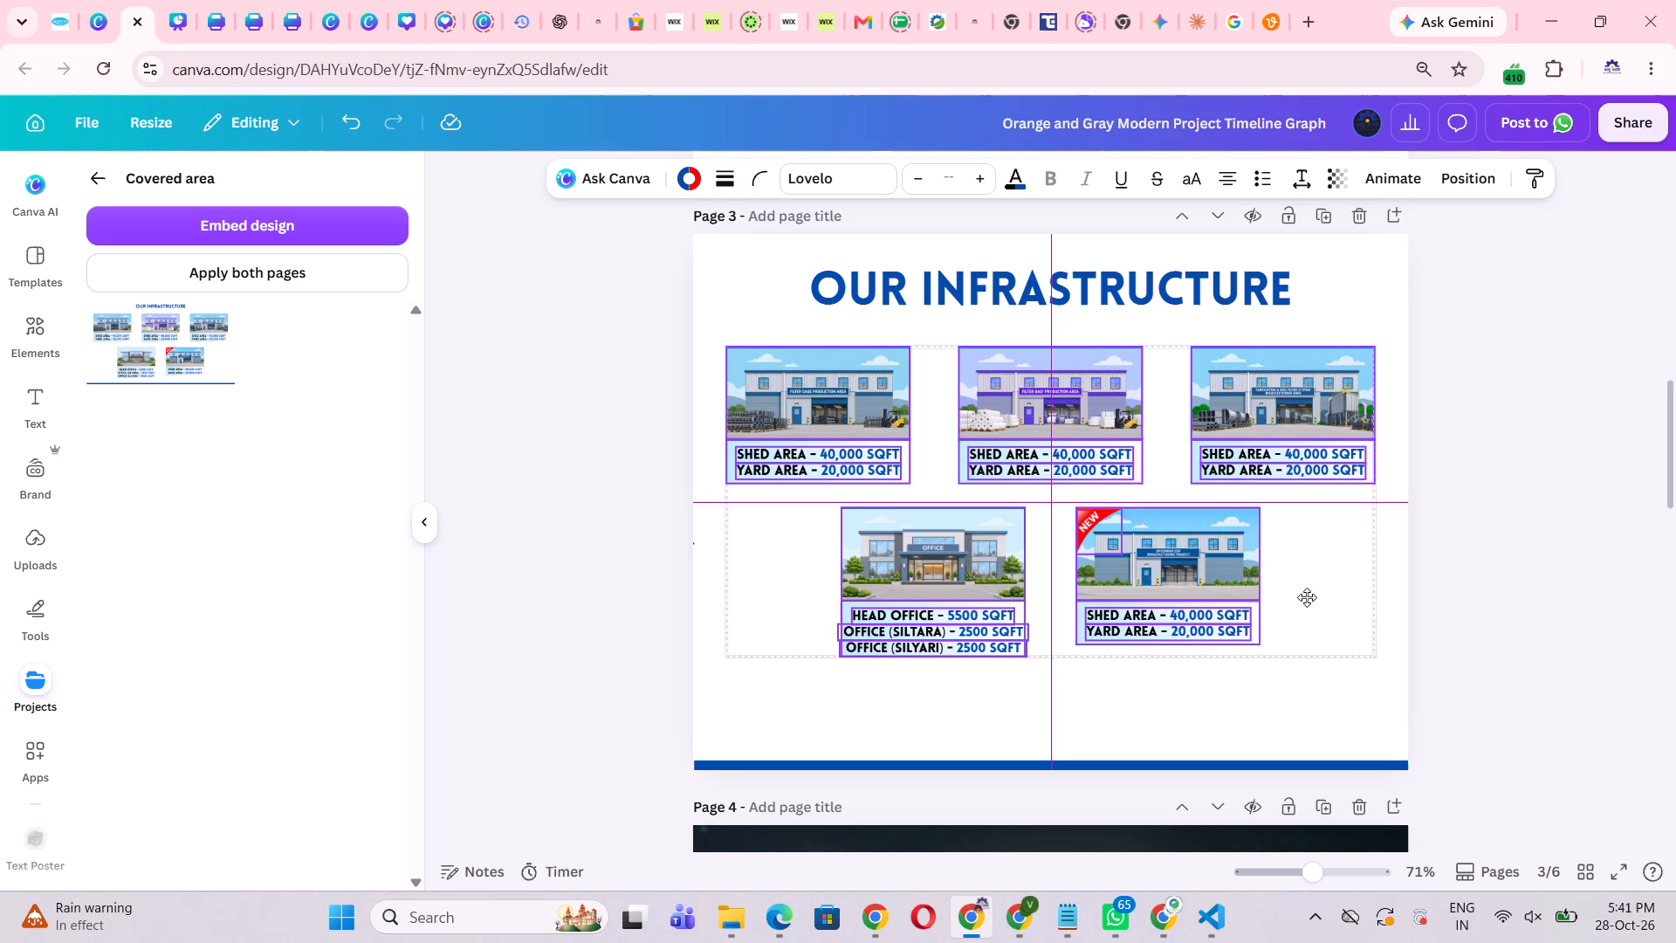
drag(1307, 597, 1307, 592)
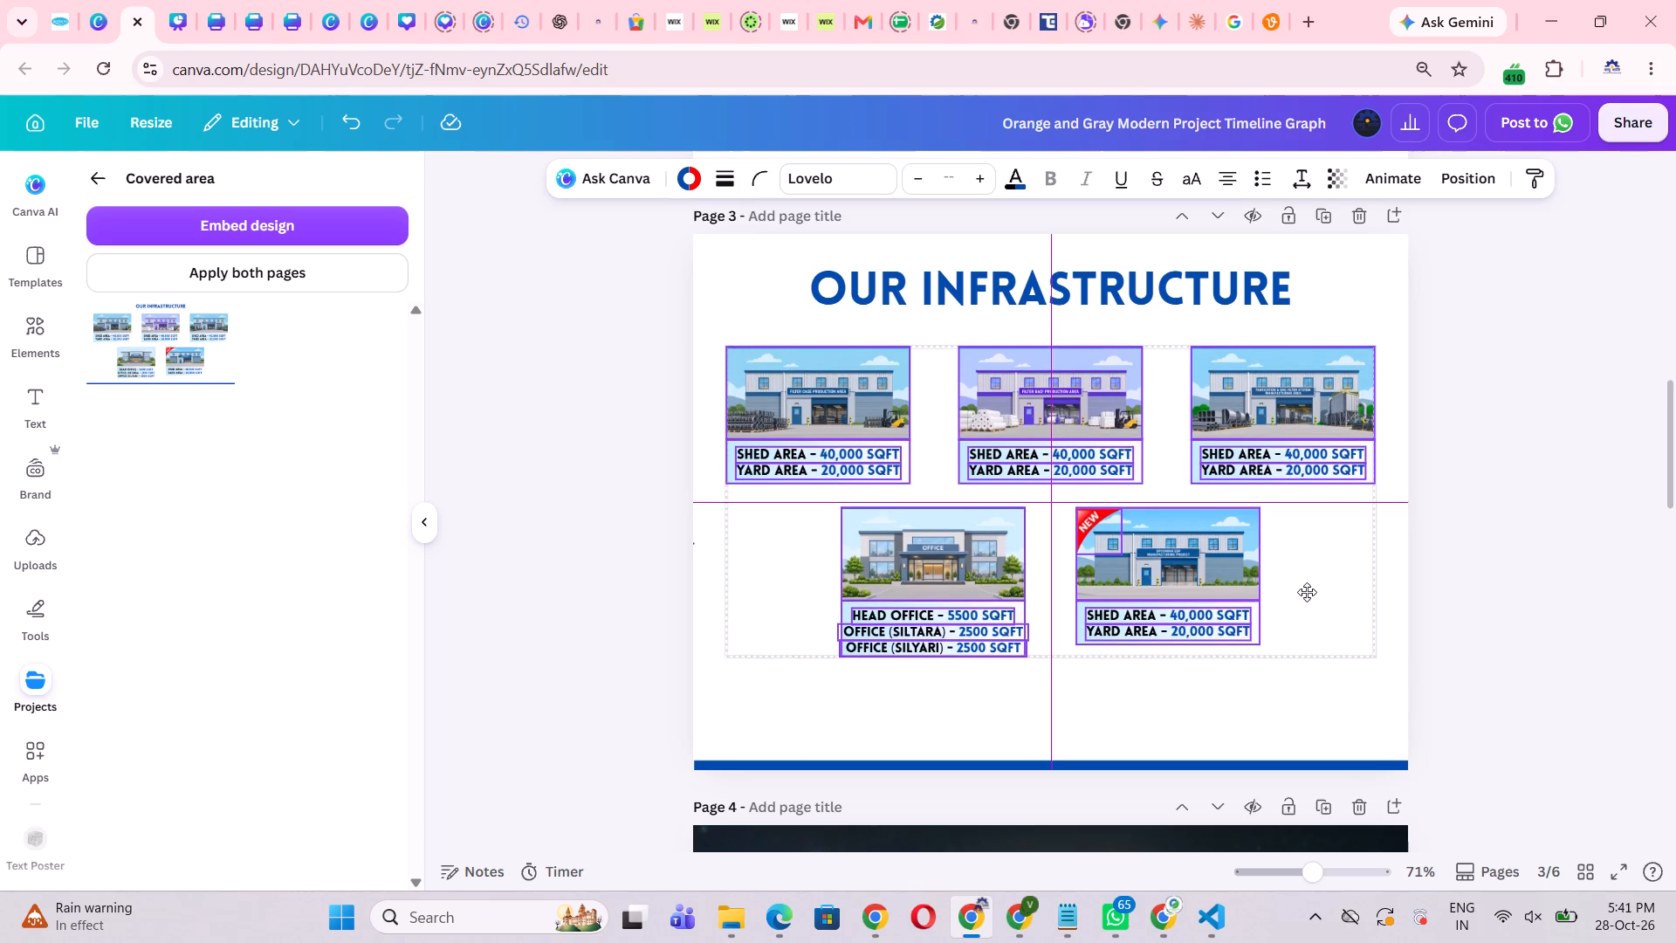
drag(1307, 592, 1310, 593)
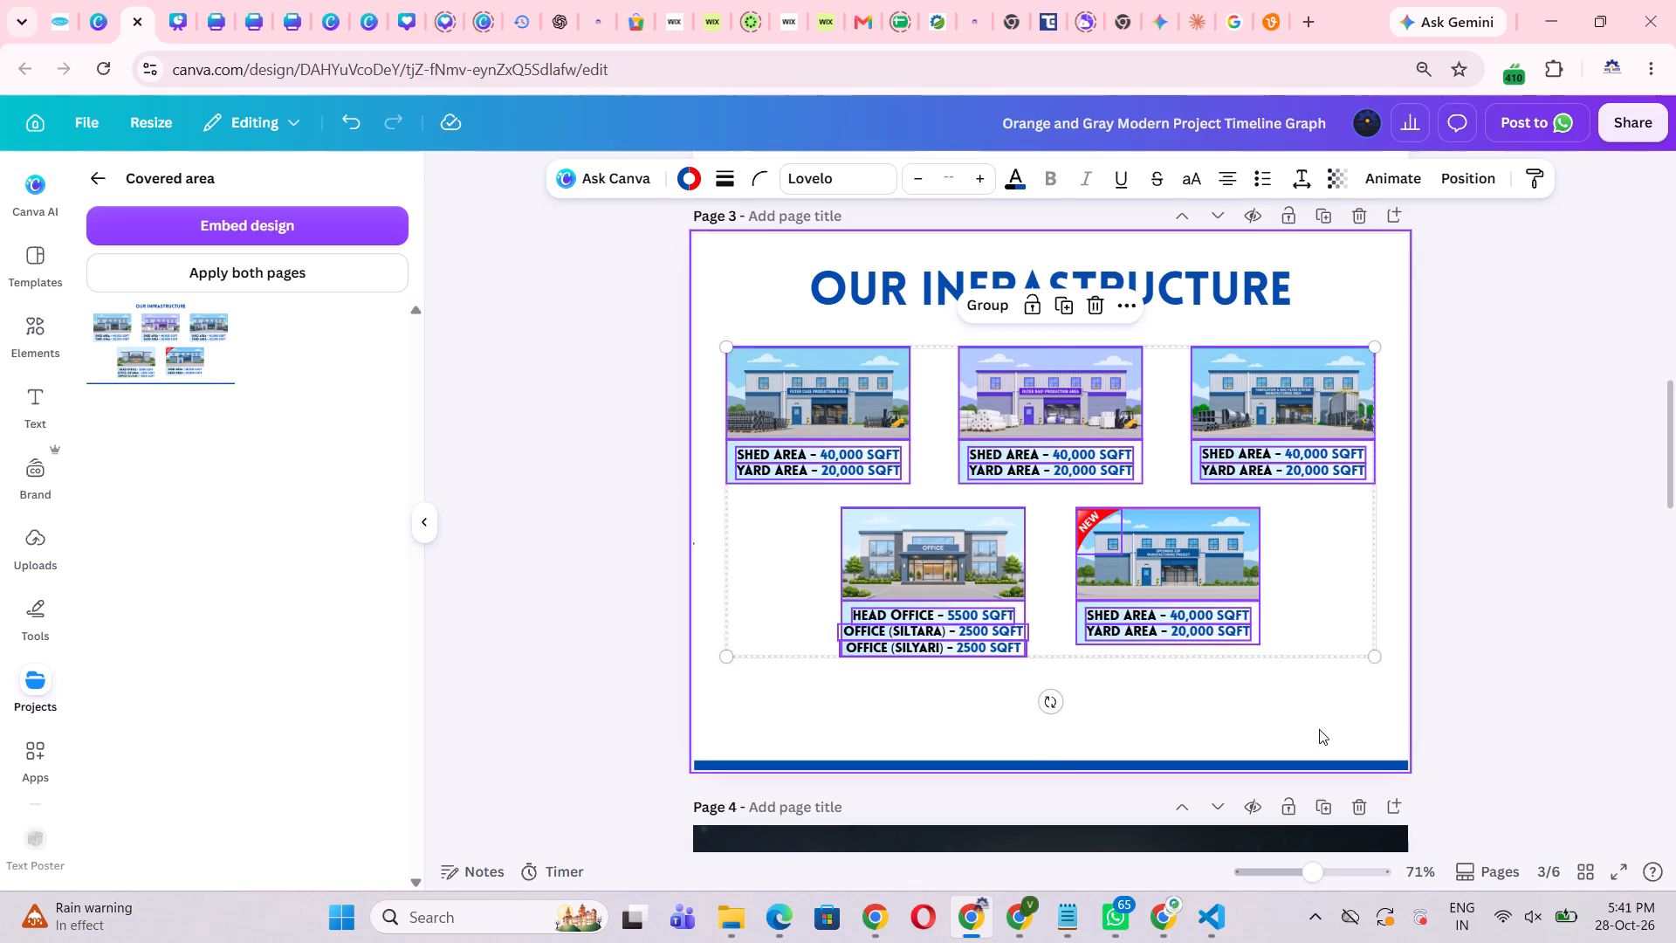
click(1319, 729)
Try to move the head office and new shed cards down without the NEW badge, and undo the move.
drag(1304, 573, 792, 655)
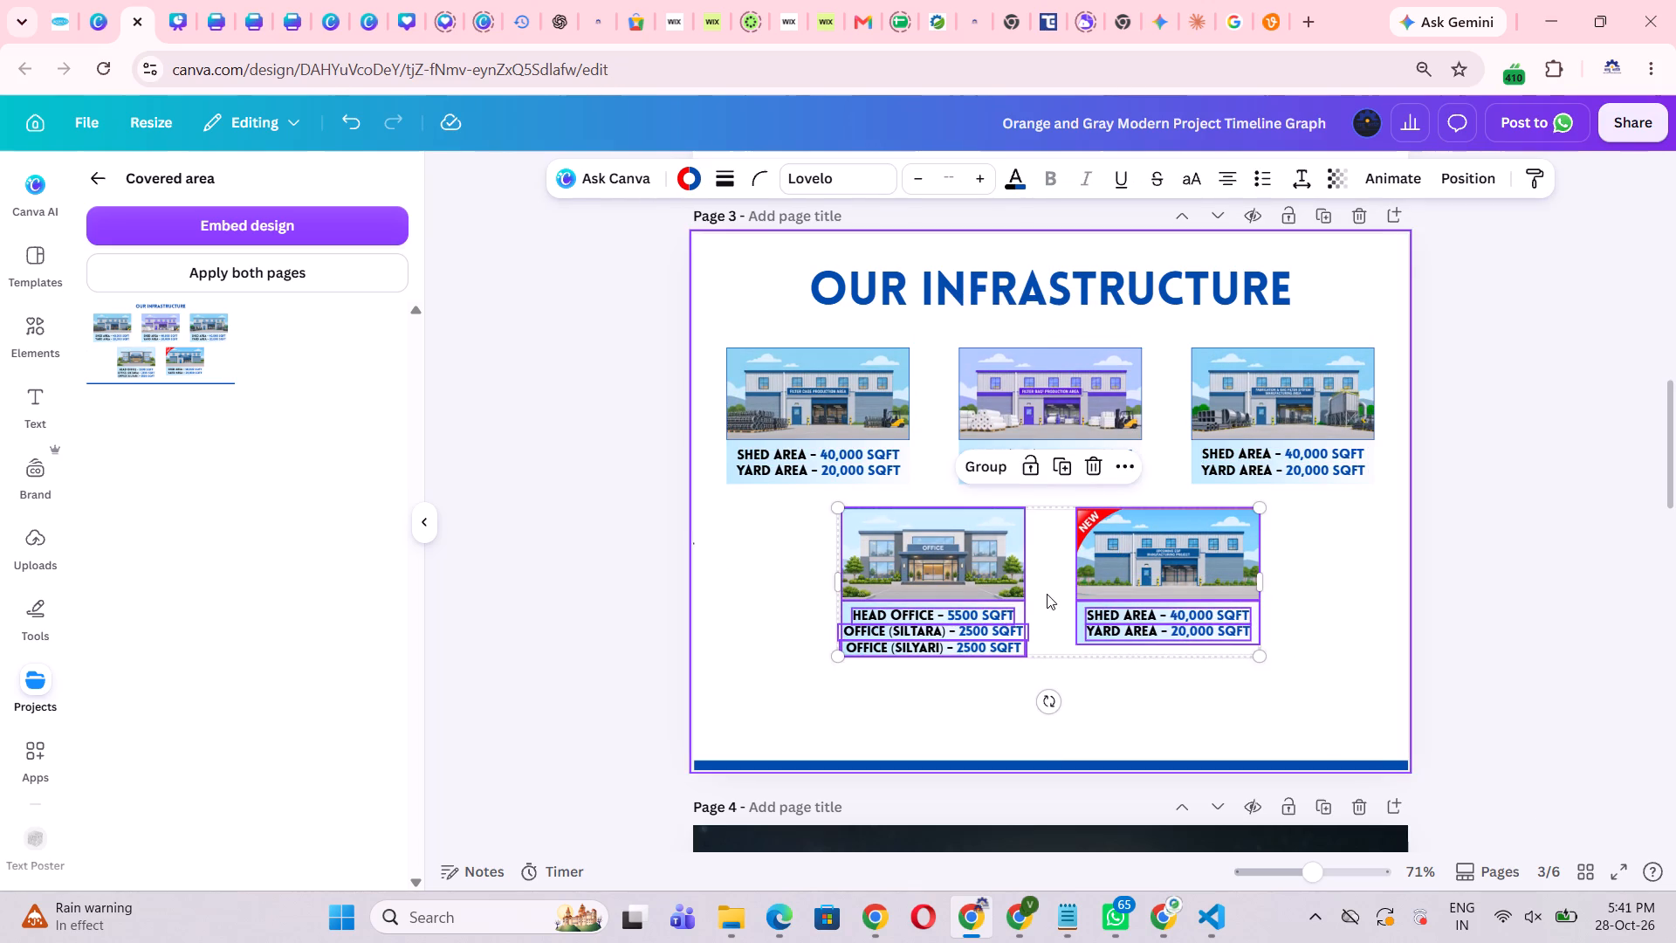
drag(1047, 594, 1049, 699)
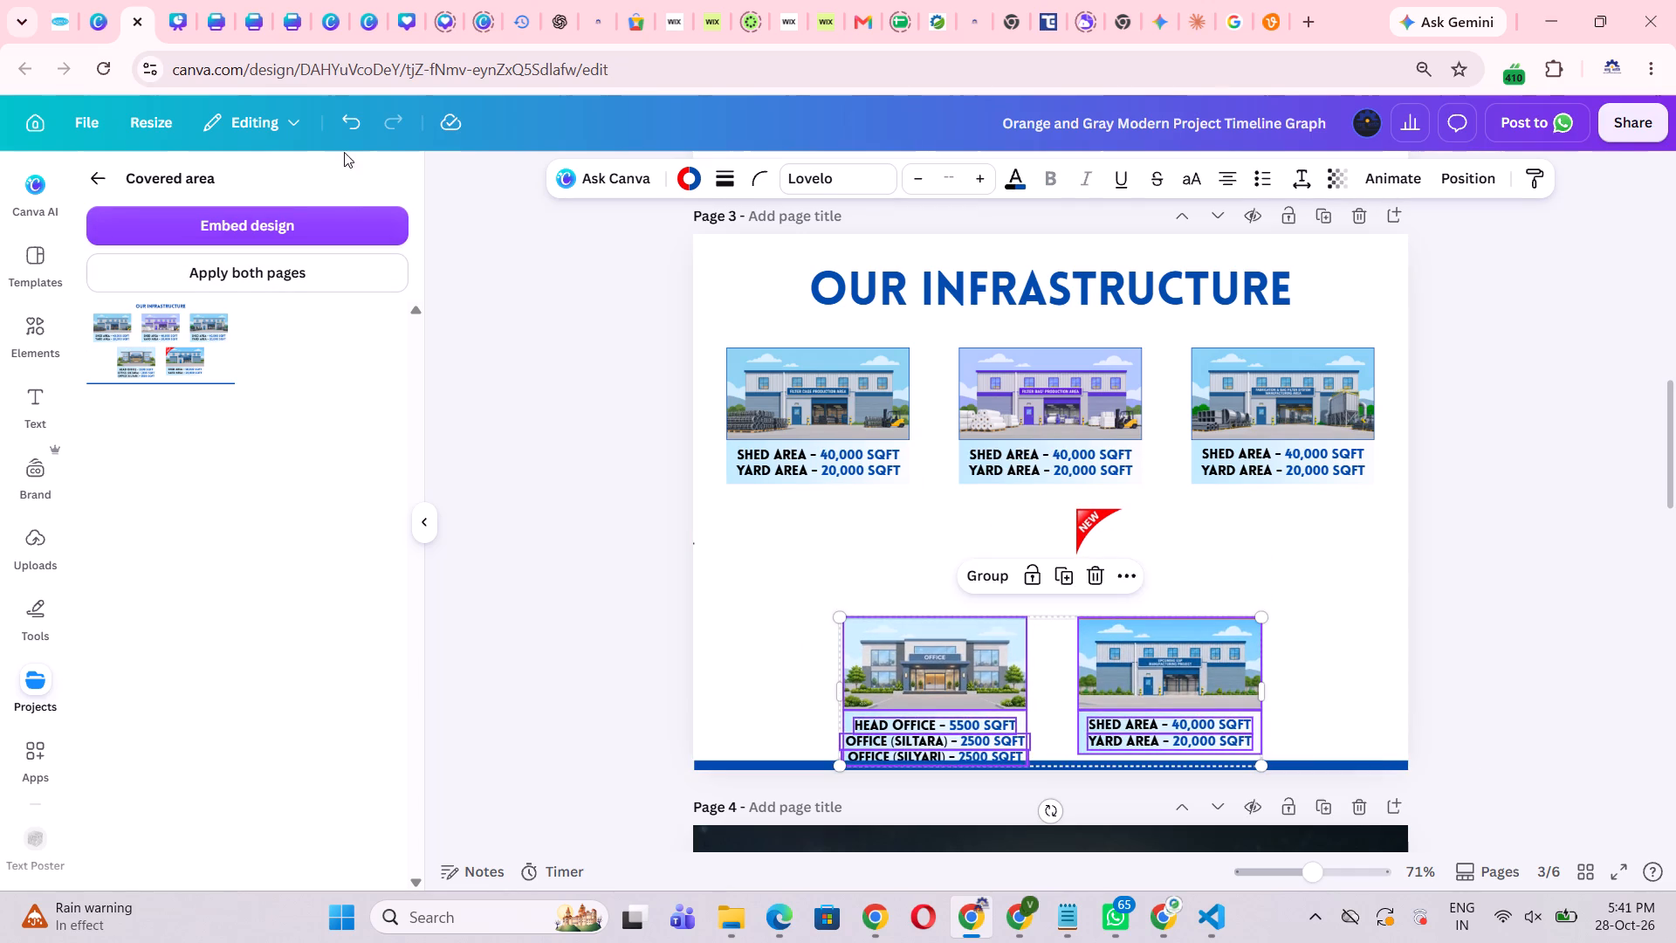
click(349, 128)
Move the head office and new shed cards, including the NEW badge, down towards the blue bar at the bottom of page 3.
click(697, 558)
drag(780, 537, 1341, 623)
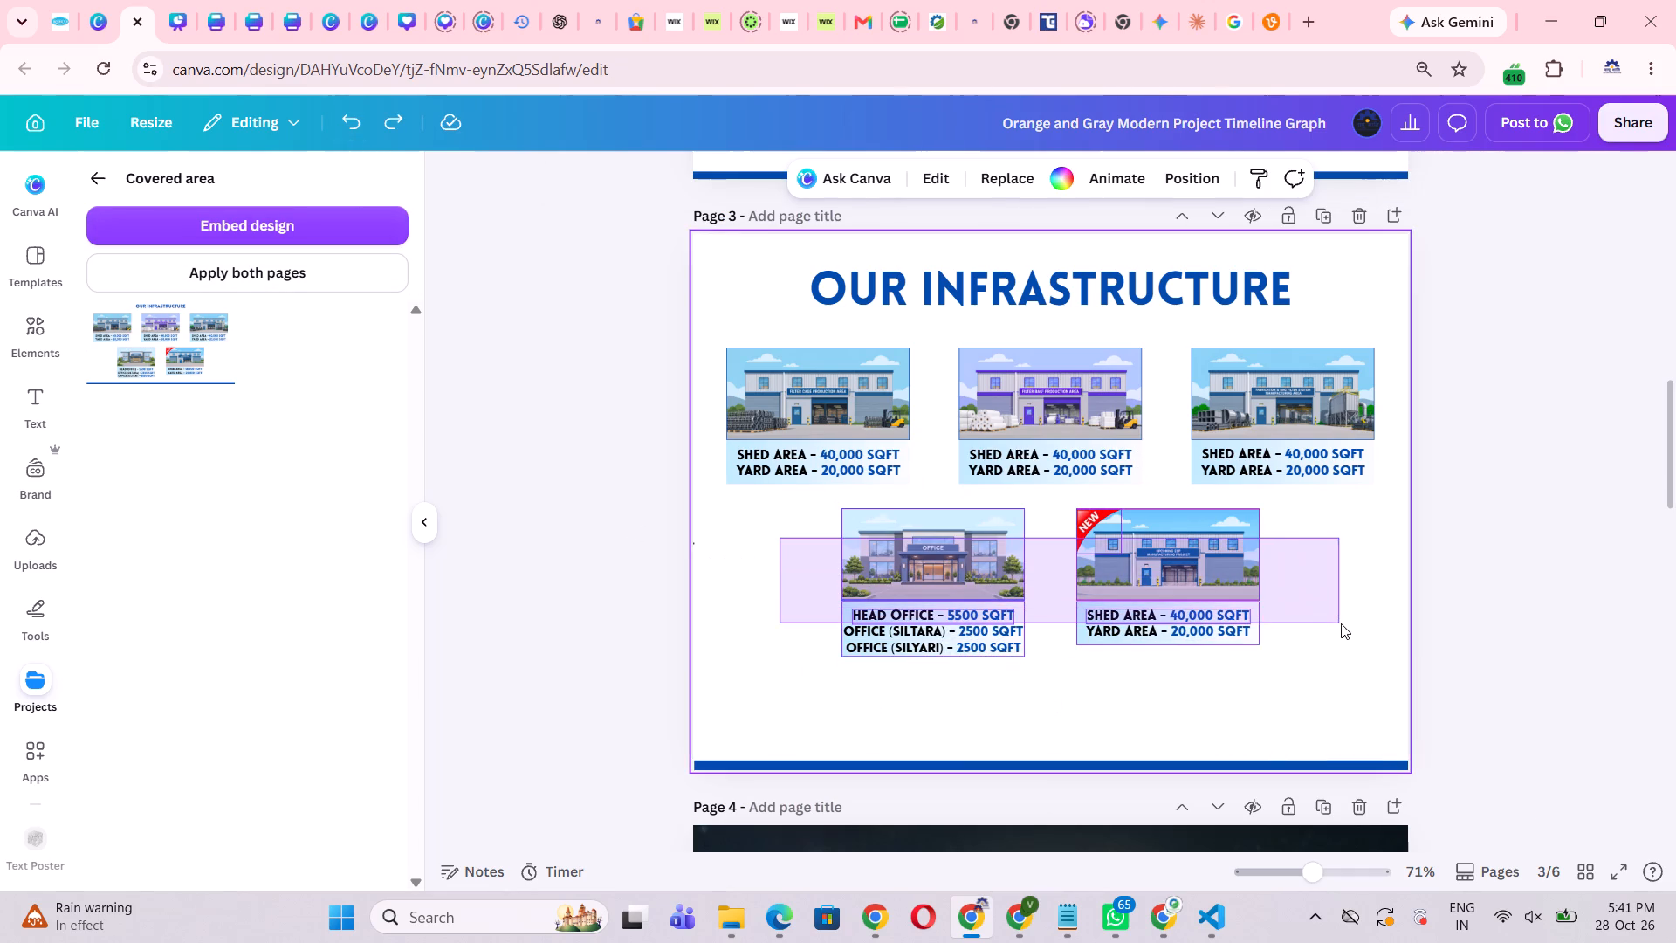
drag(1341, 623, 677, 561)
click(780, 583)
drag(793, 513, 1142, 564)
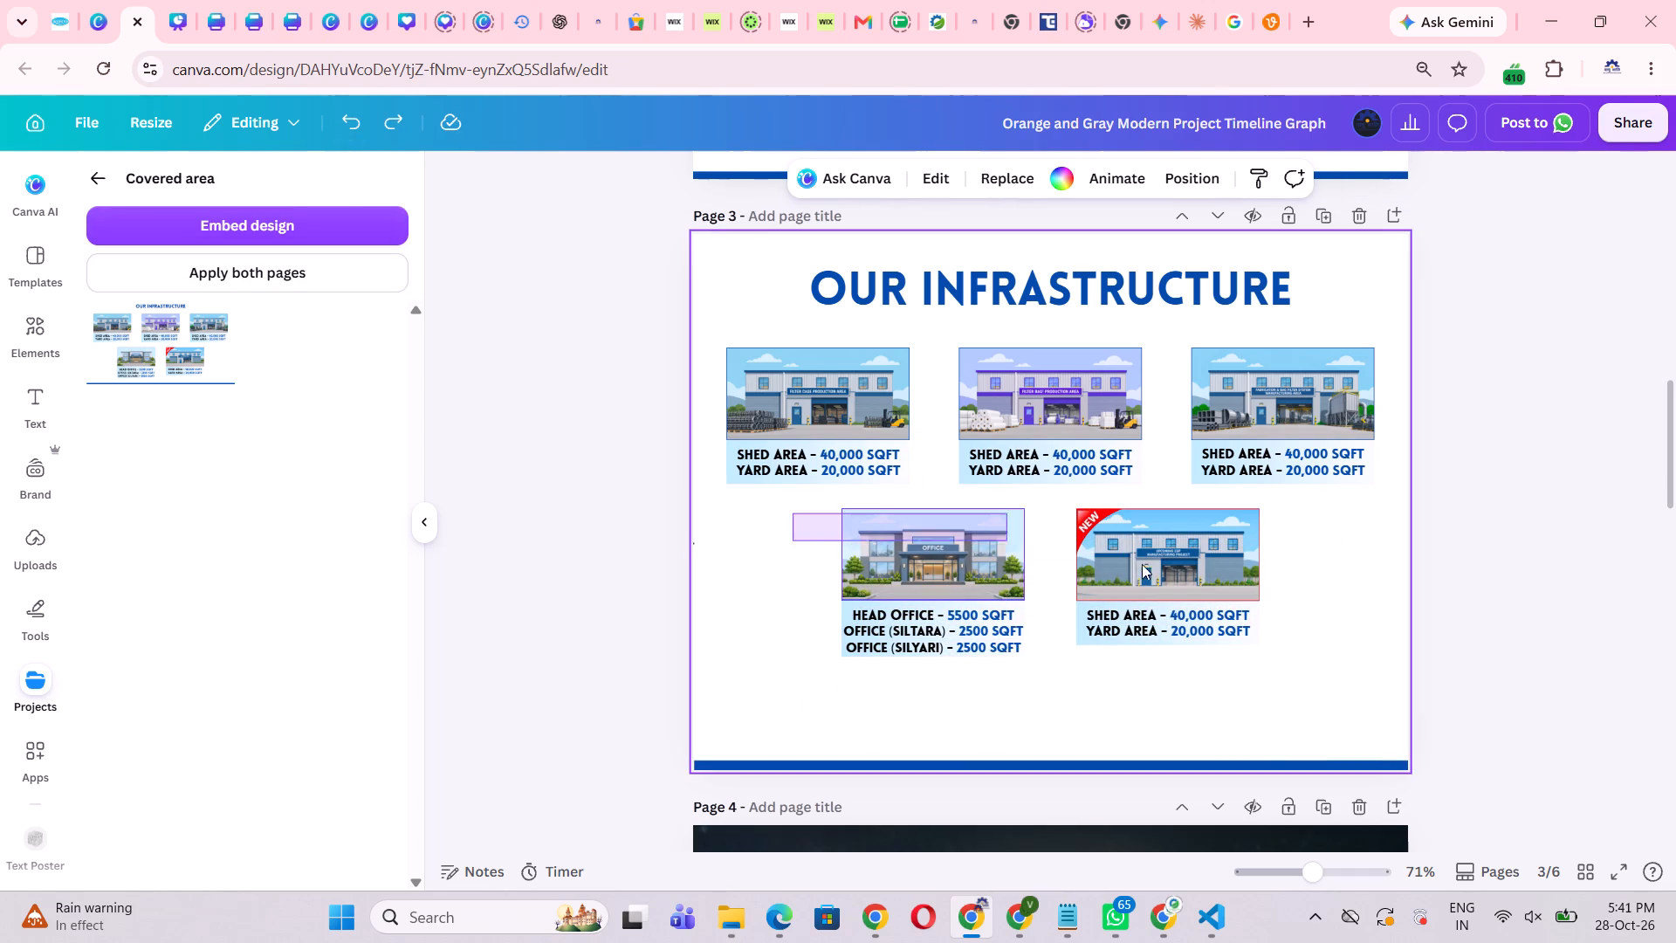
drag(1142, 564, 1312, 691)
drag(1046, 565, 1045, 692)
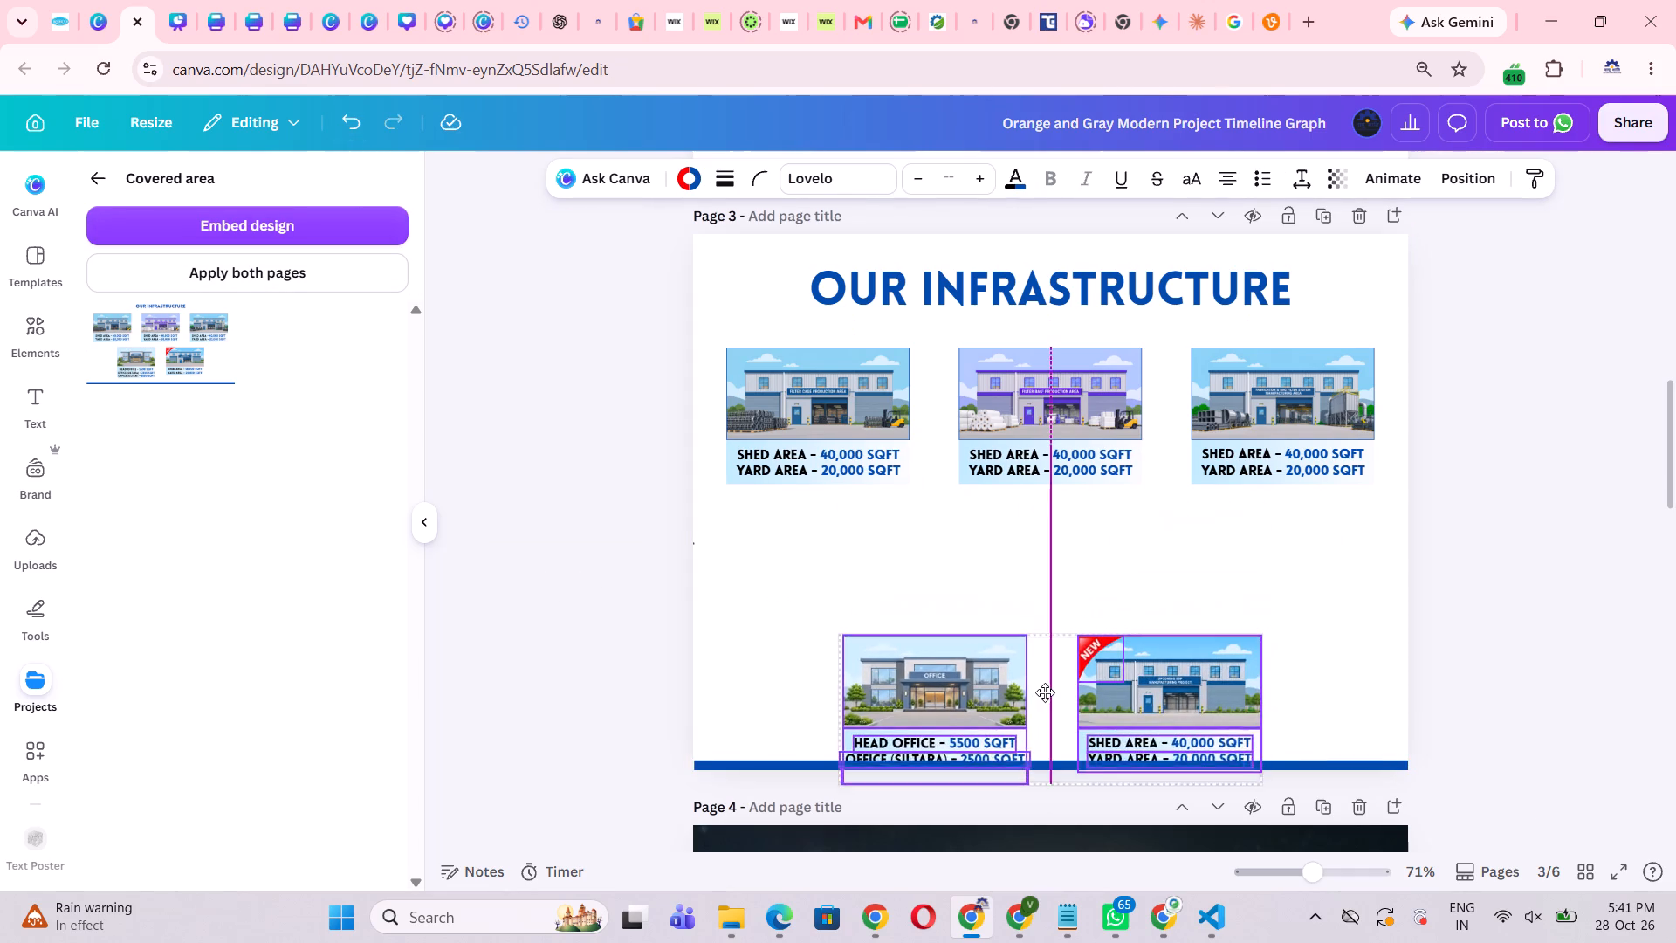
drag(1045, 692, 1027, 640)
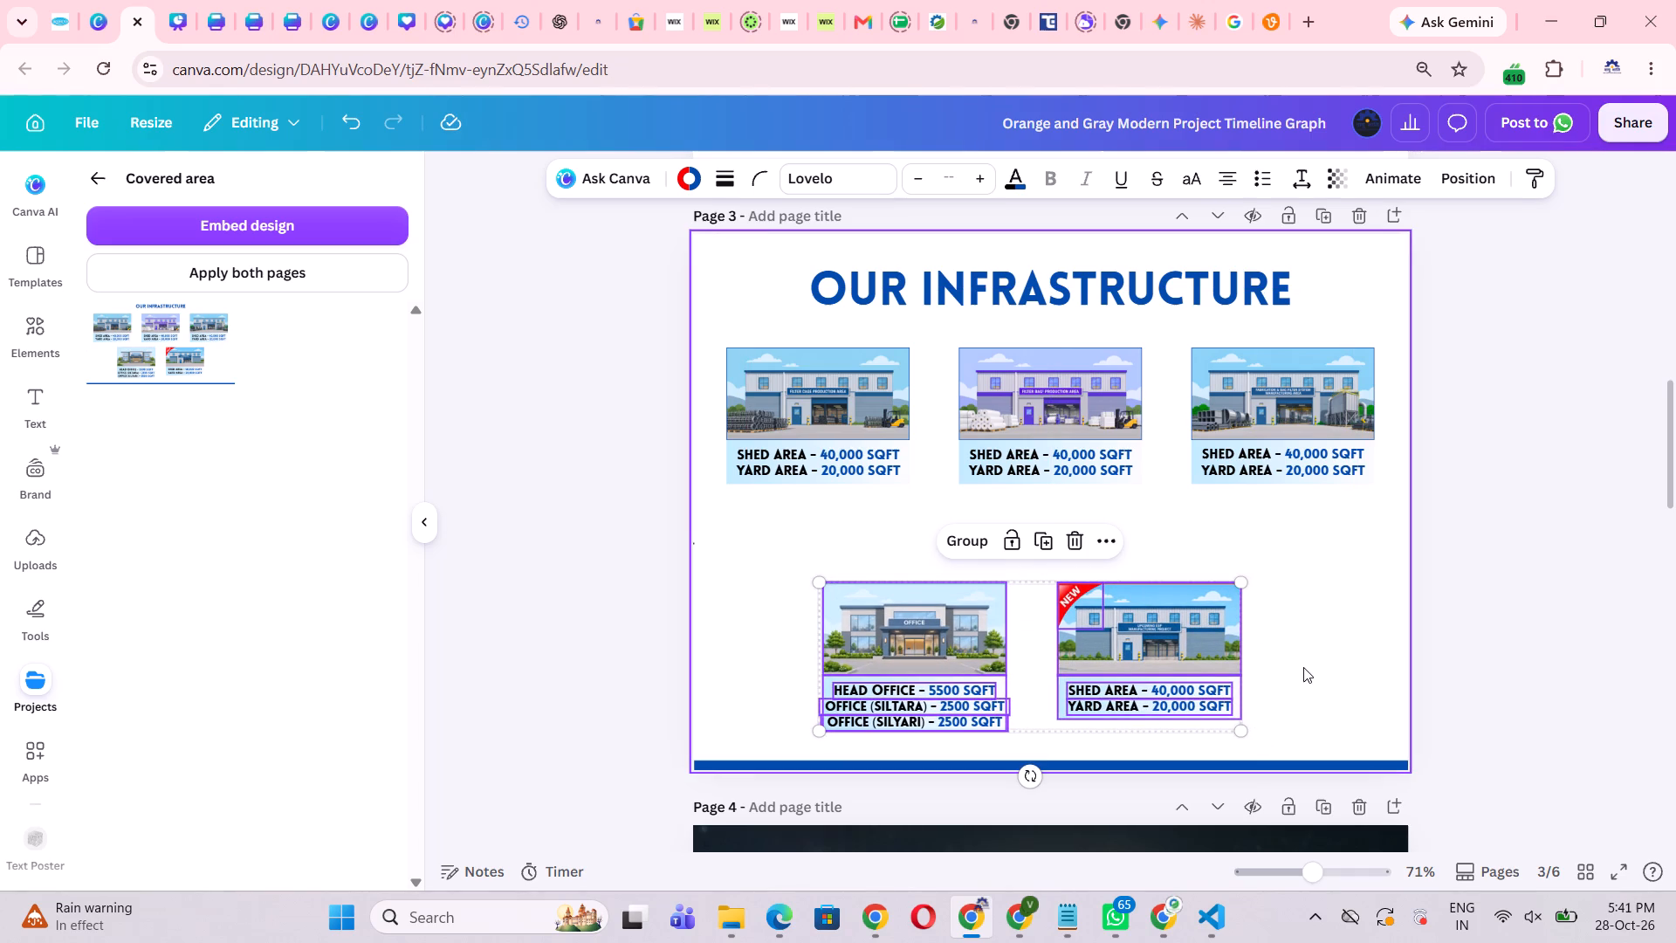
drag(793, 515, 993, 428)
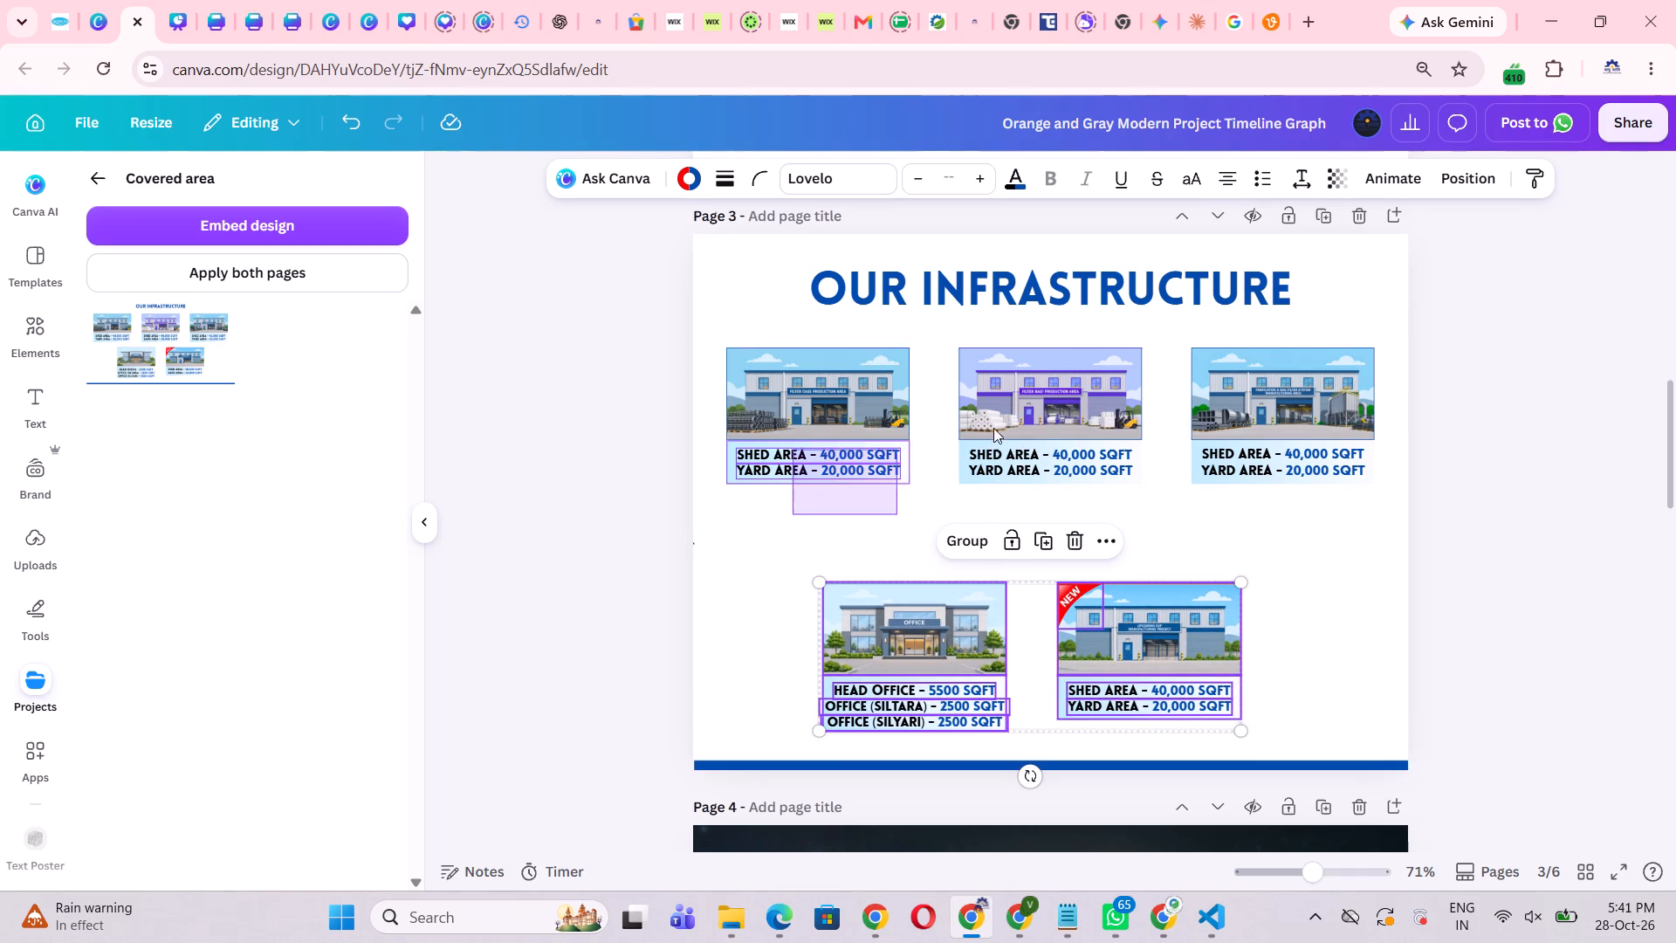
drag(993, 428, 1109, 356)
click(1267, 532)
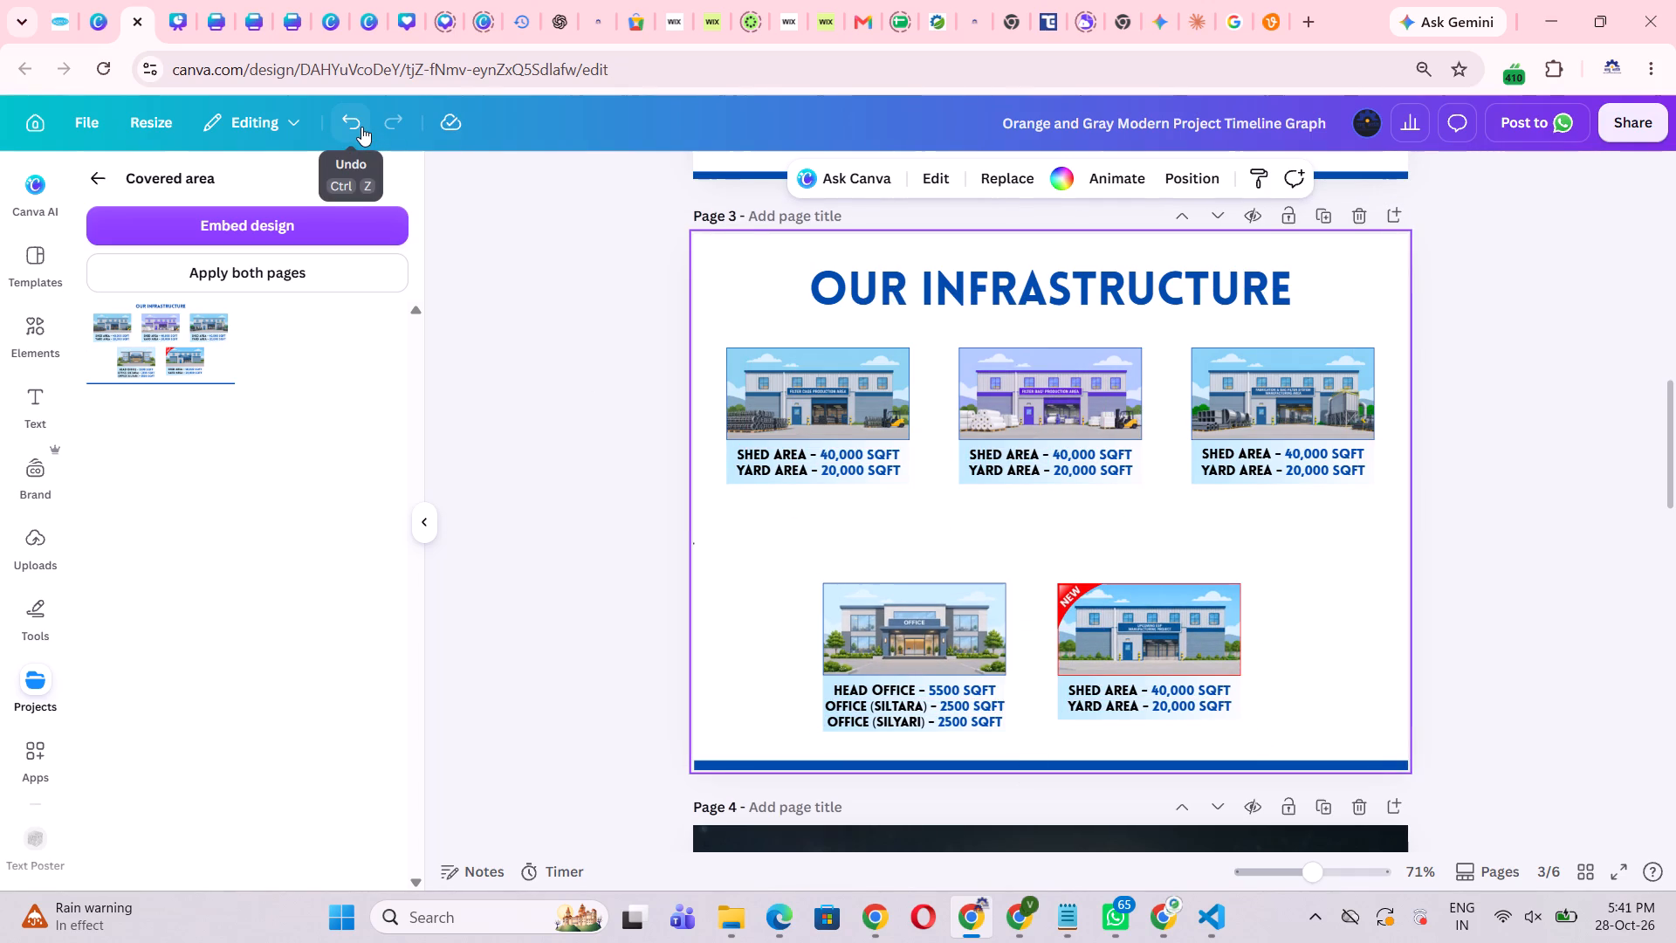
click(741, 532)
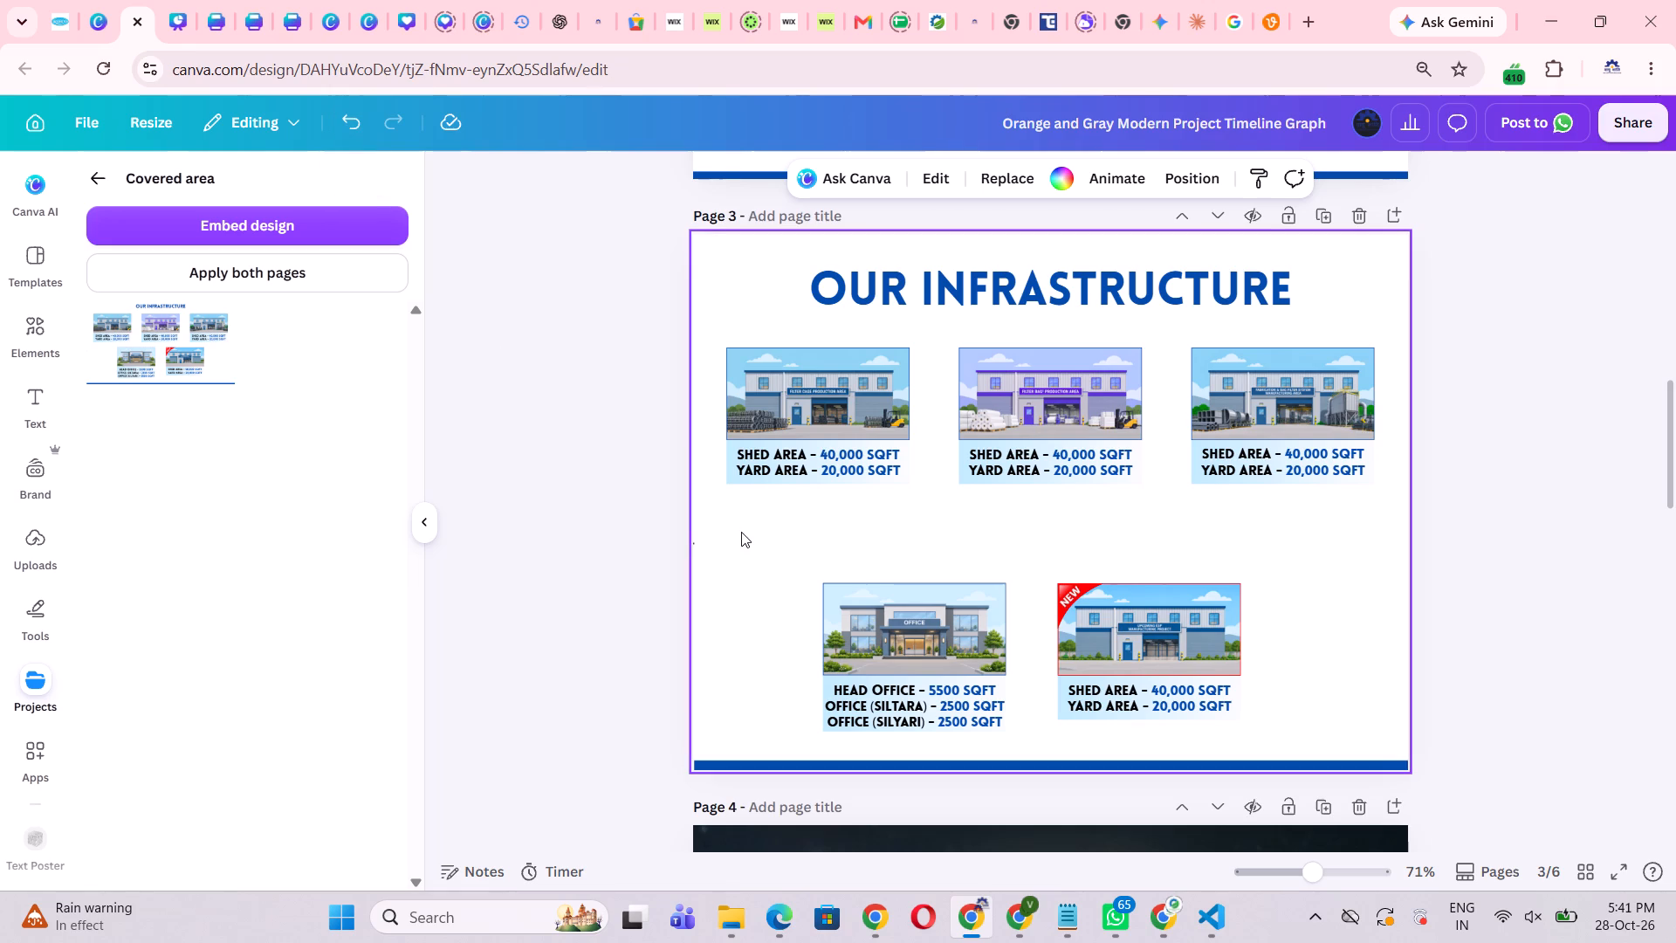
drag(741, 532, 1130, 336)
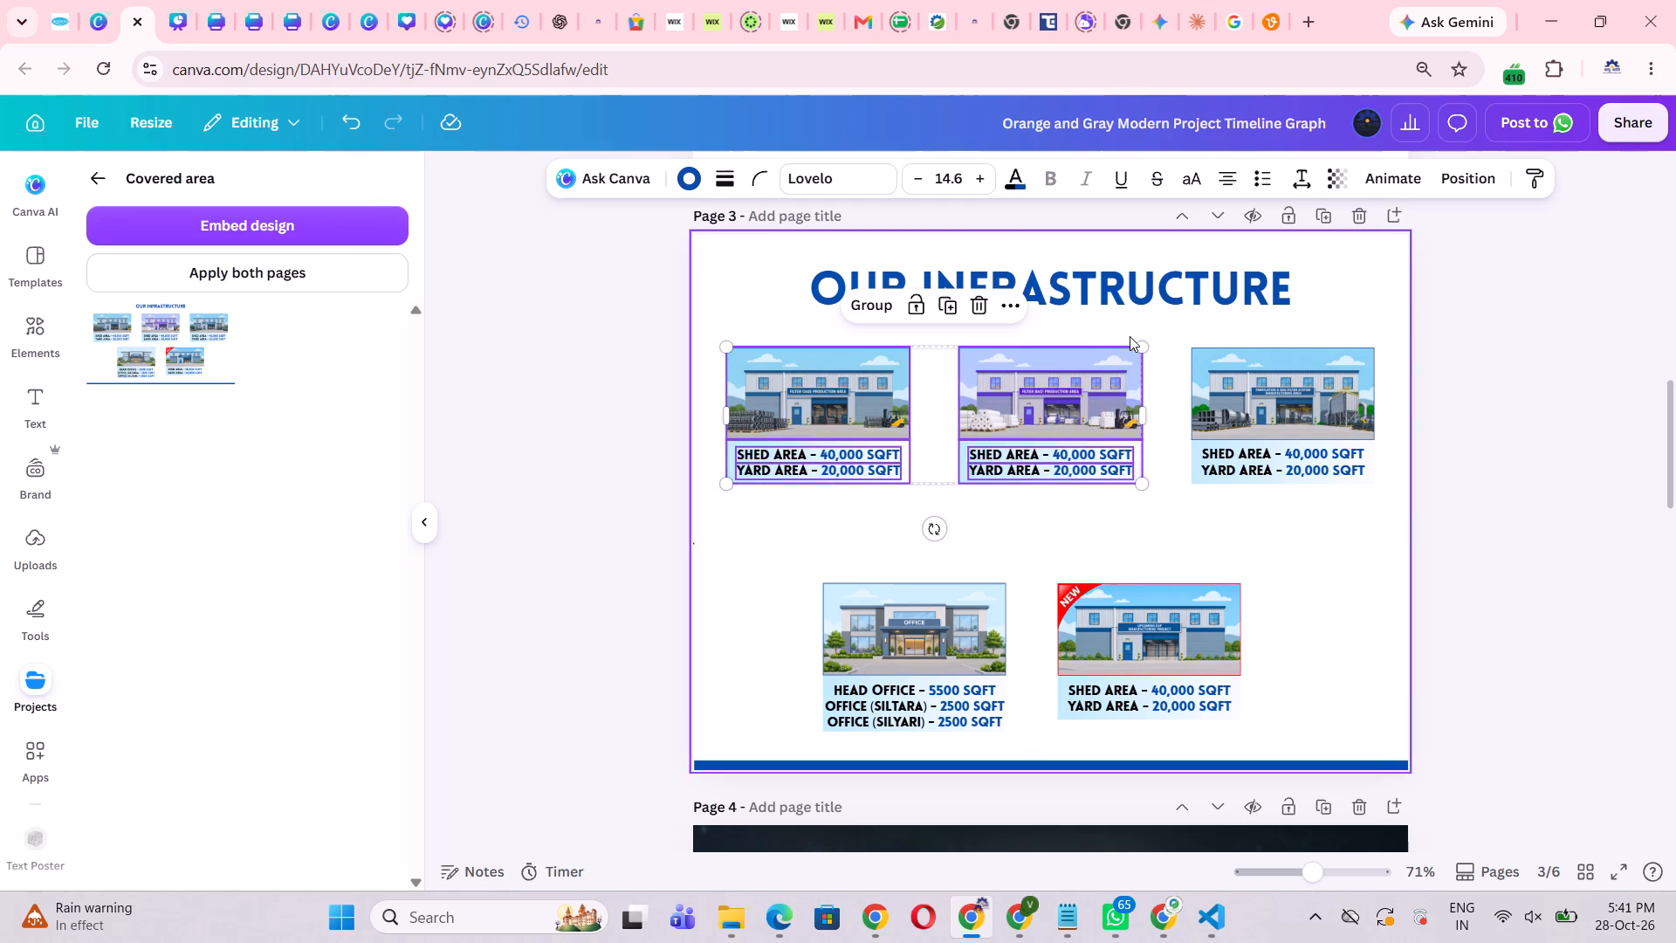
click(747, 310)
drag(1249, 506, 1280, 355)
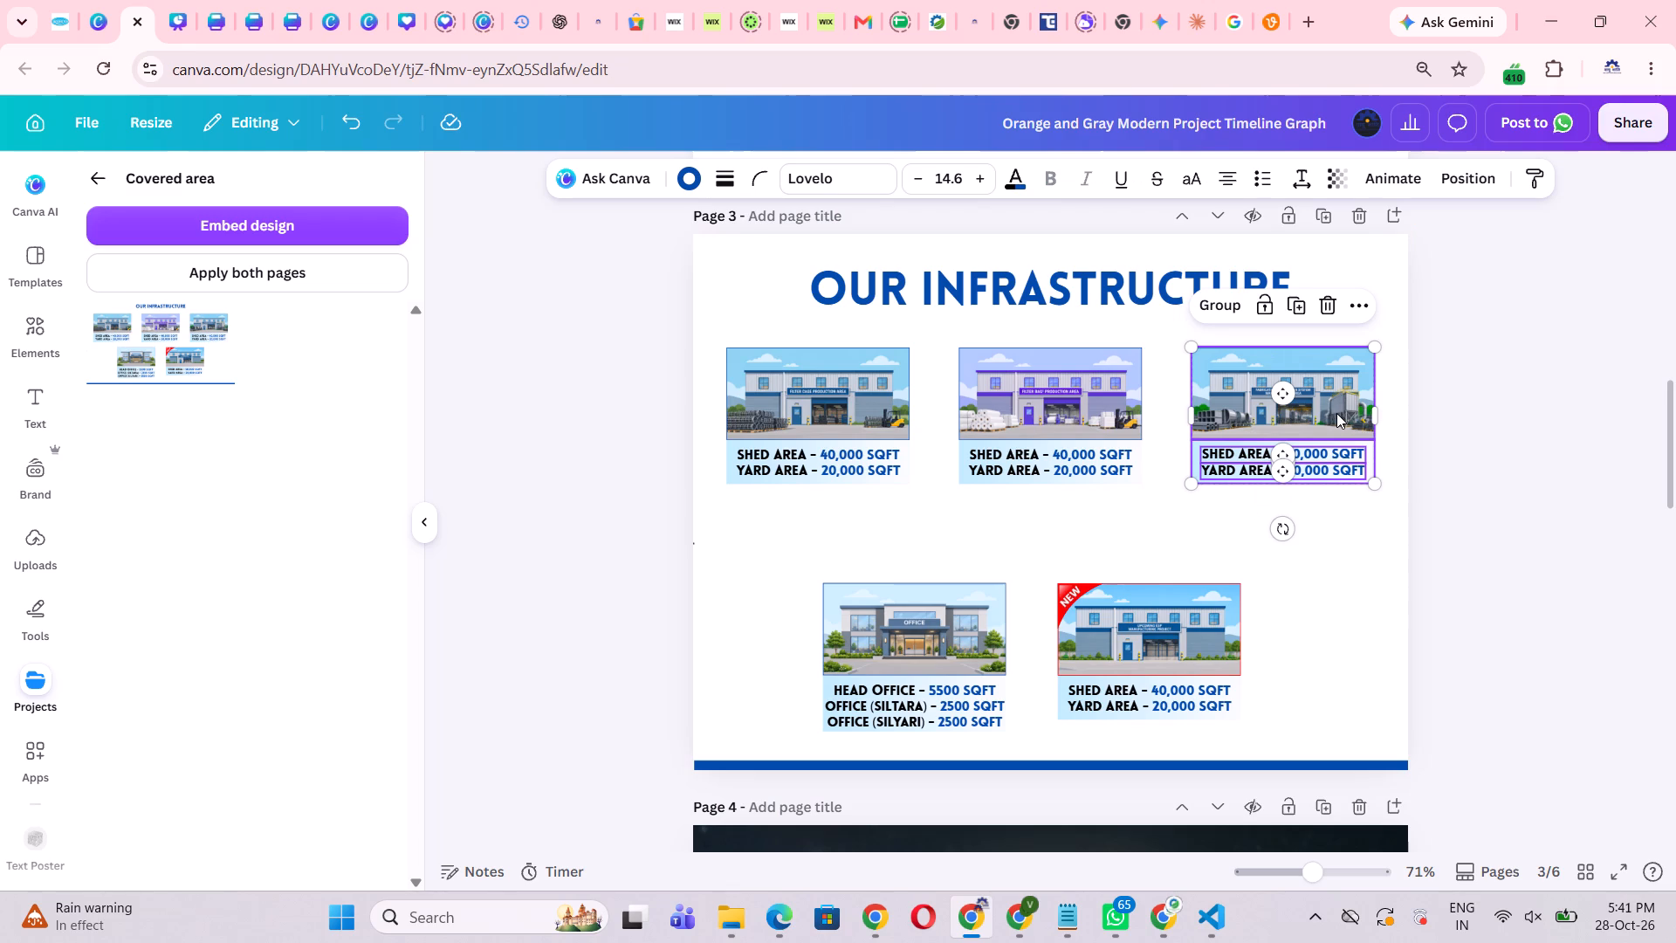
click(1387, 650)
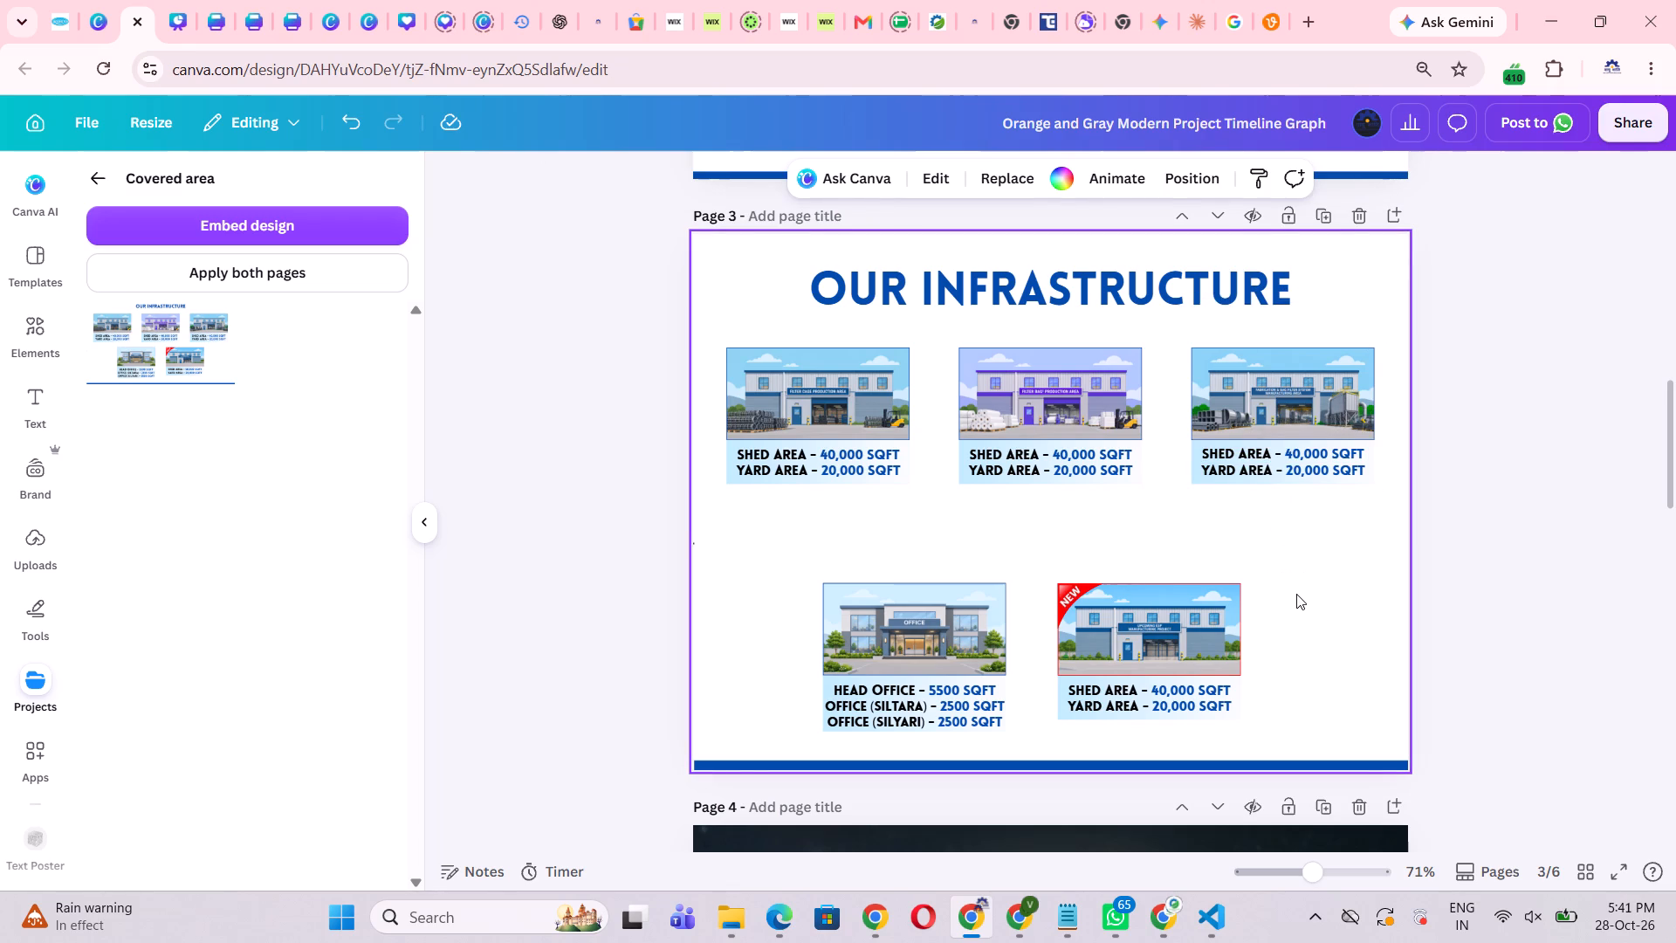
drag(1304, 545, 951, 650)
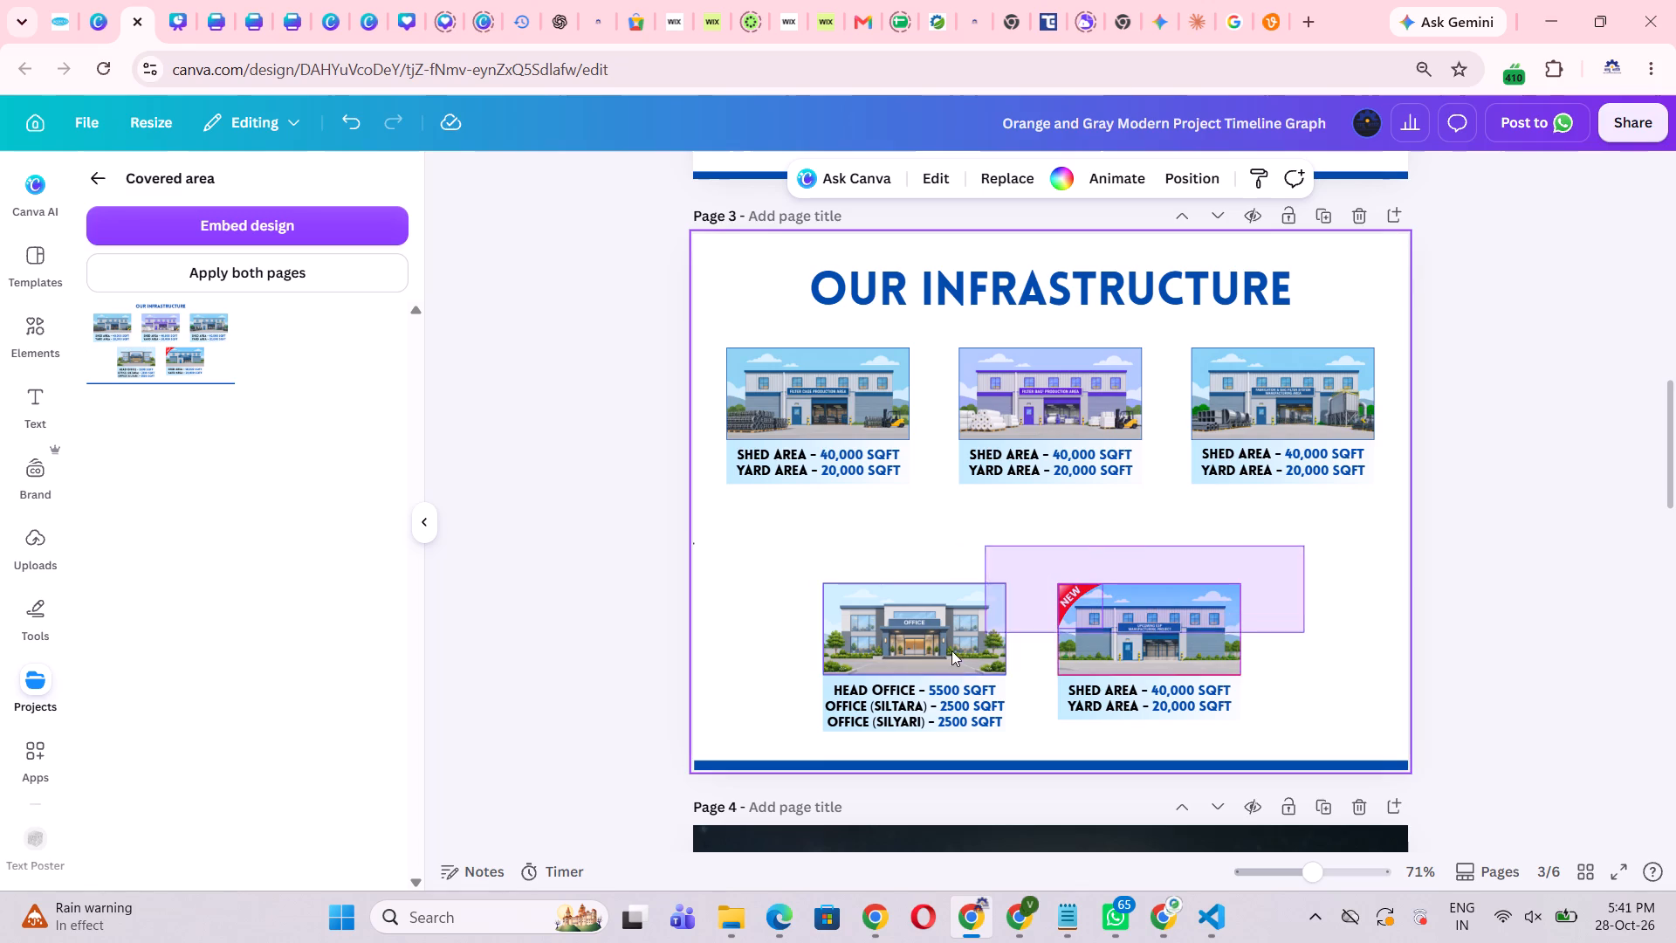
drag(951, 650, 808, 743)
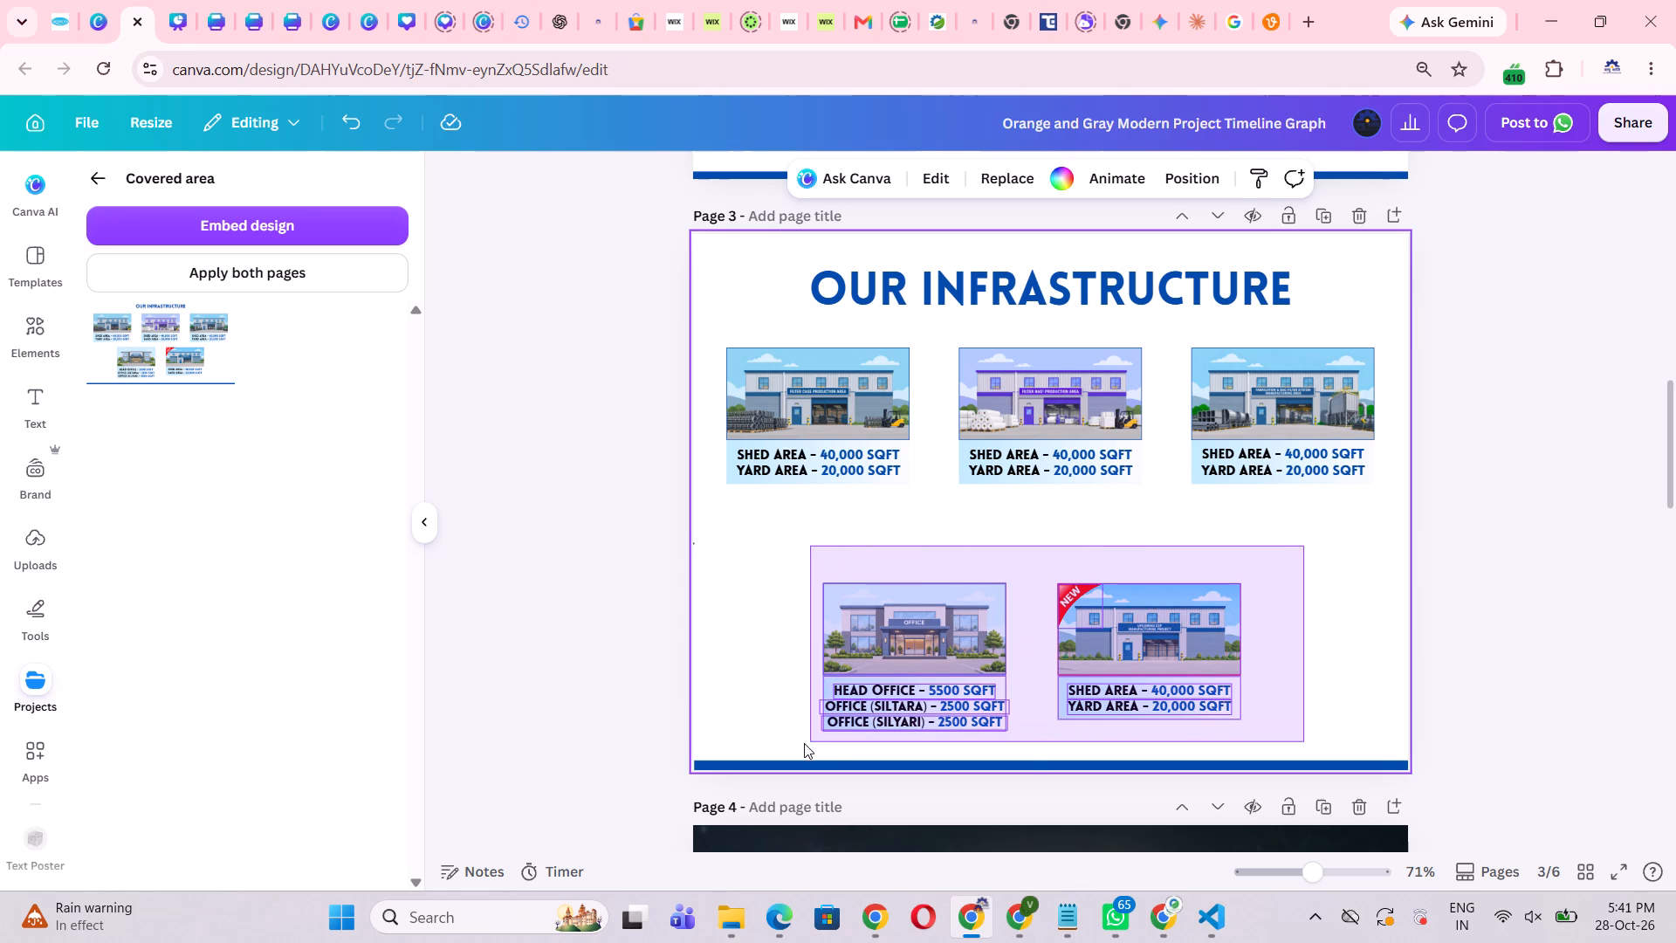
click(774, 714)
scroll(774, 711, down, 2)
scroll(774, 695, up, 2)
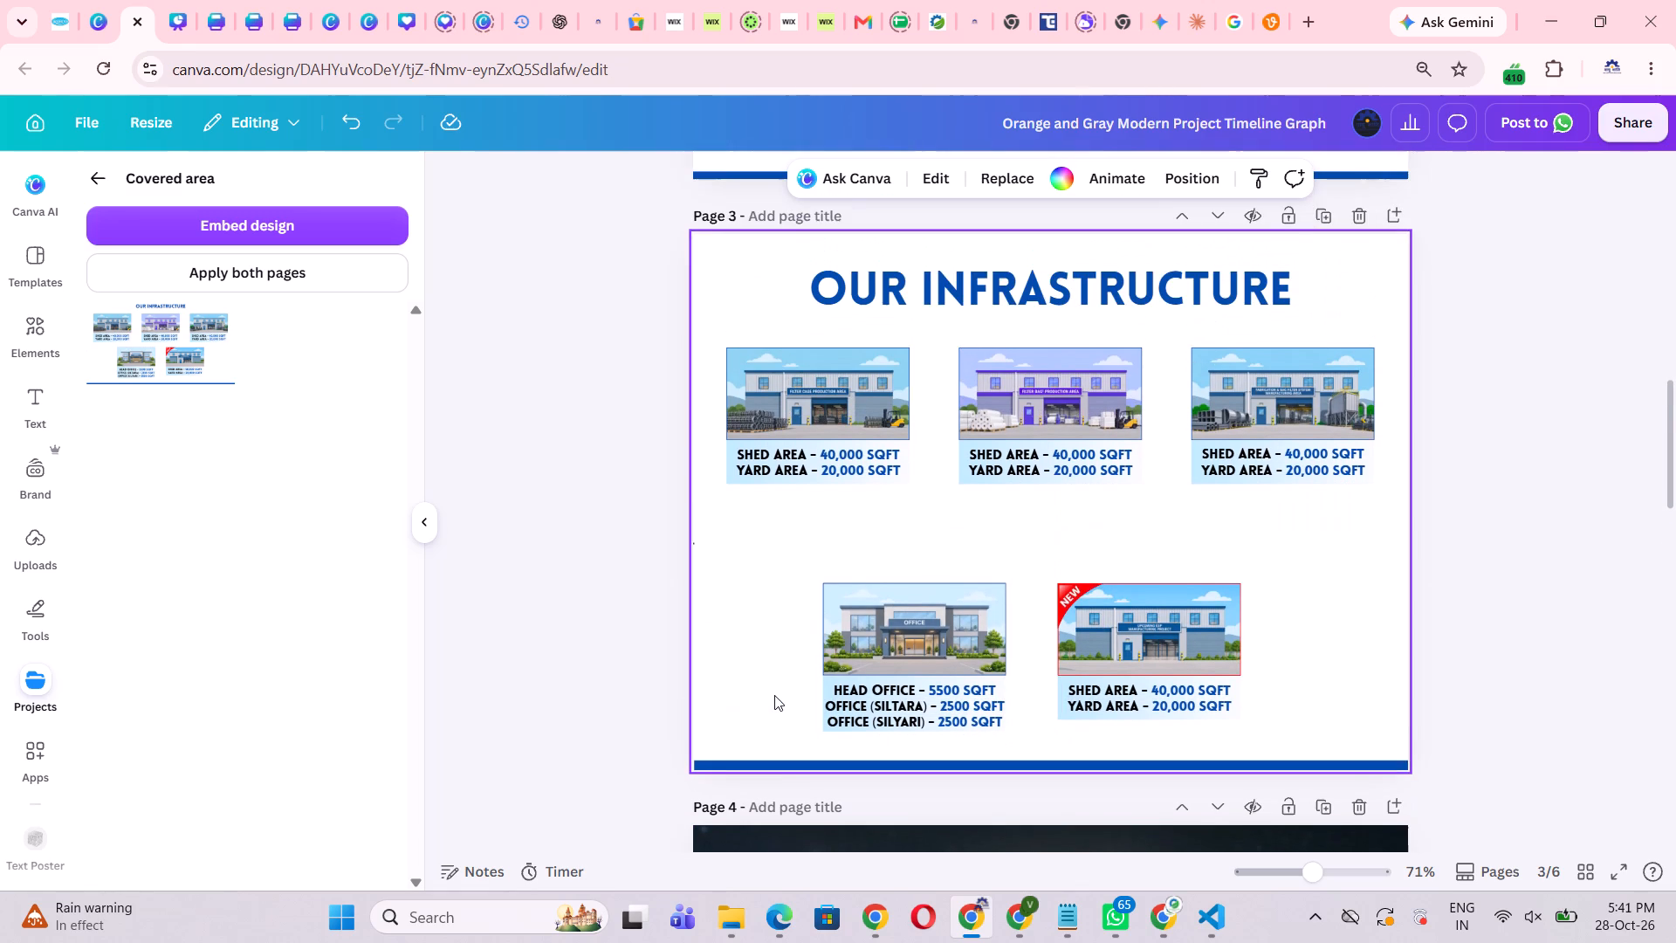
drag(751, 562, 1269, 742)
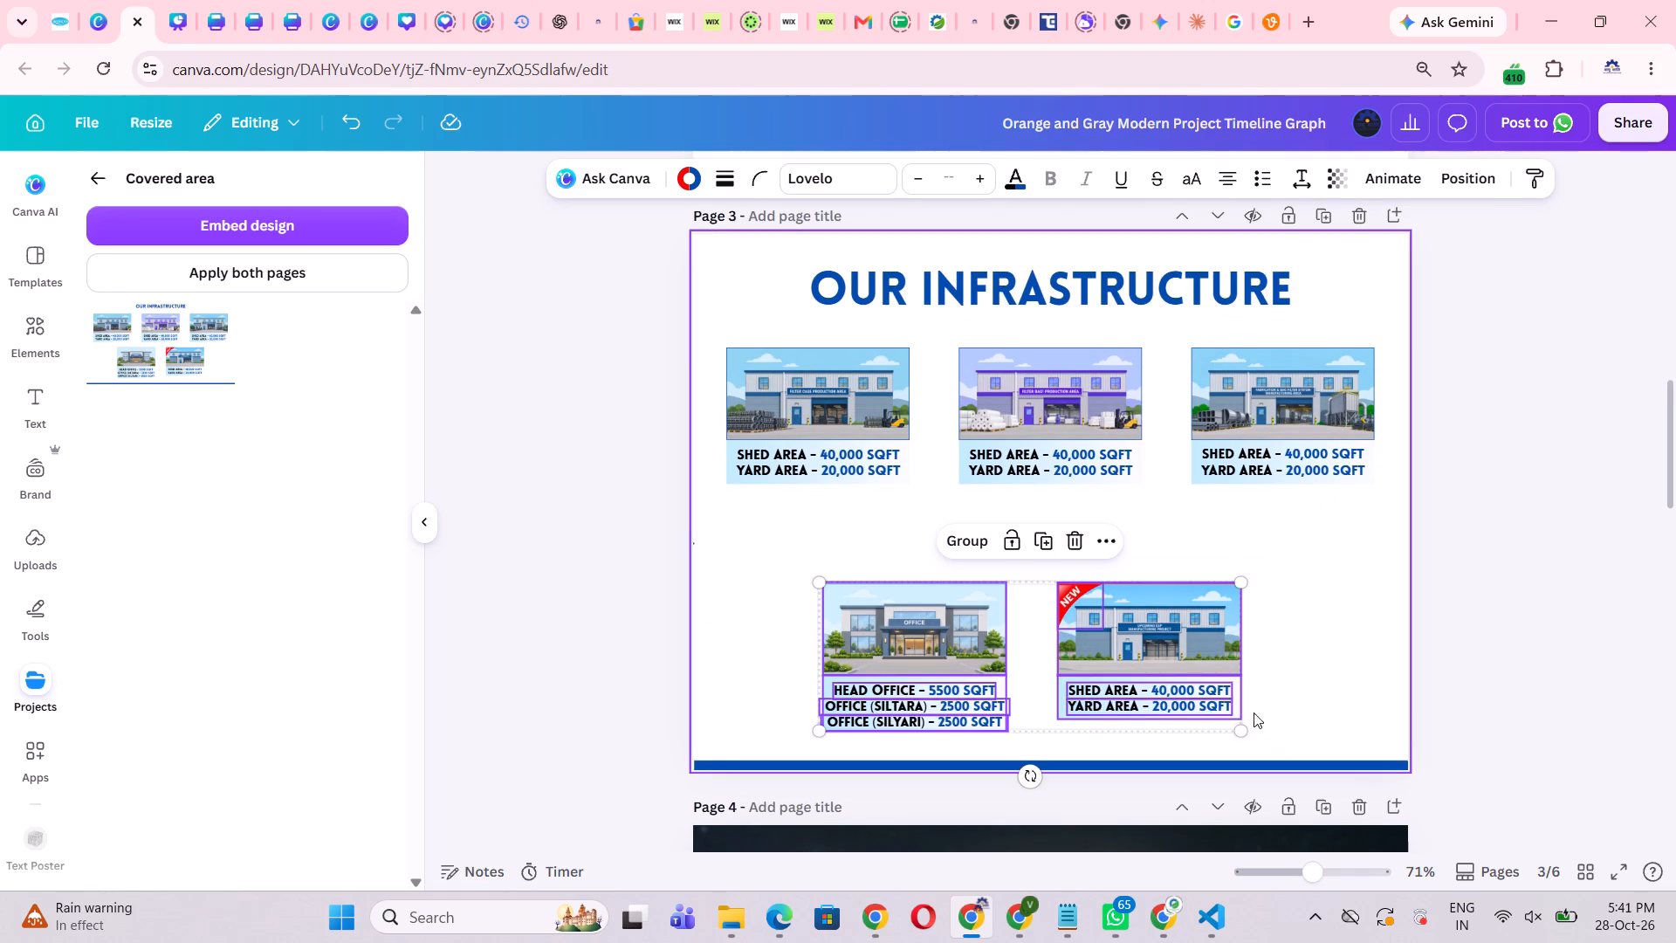
Delete the night-sky photo of the silhouetted person from page 4.
scroll(1193, 656, down, 4)
click(1193, 654)
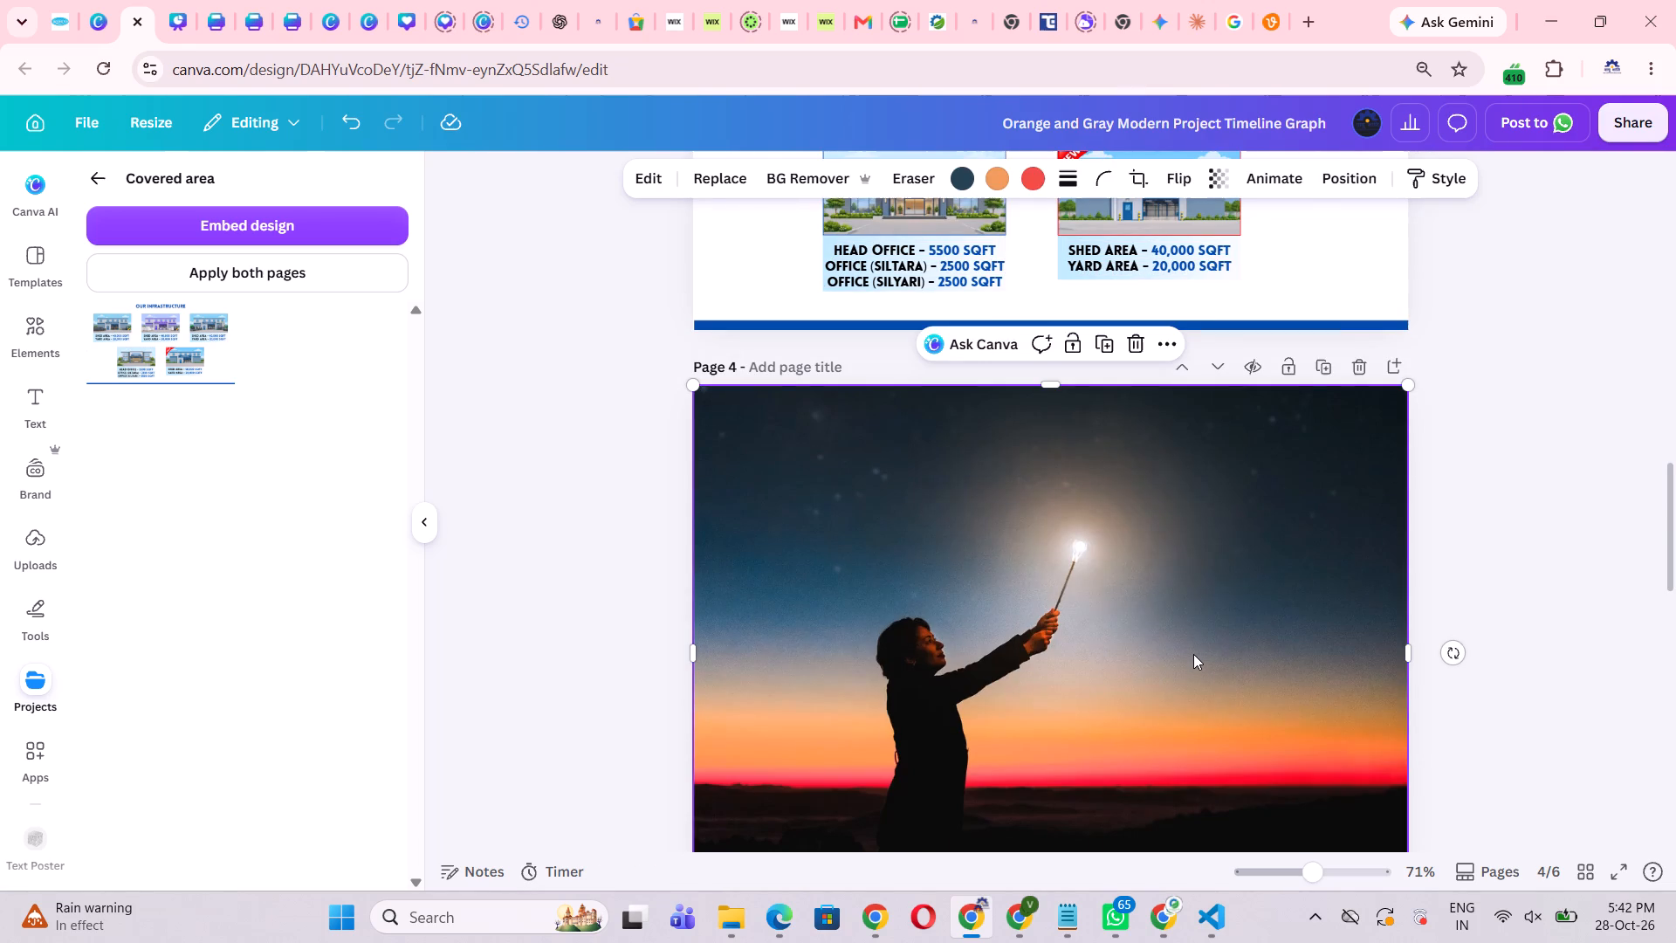
key(Delete)
Move the head office and new shed cards, with the NEW badge, from page 3 to the upper part of page 4.
scroll(1173, 661, up, 2)
drag(1321, 389, 791, 531)
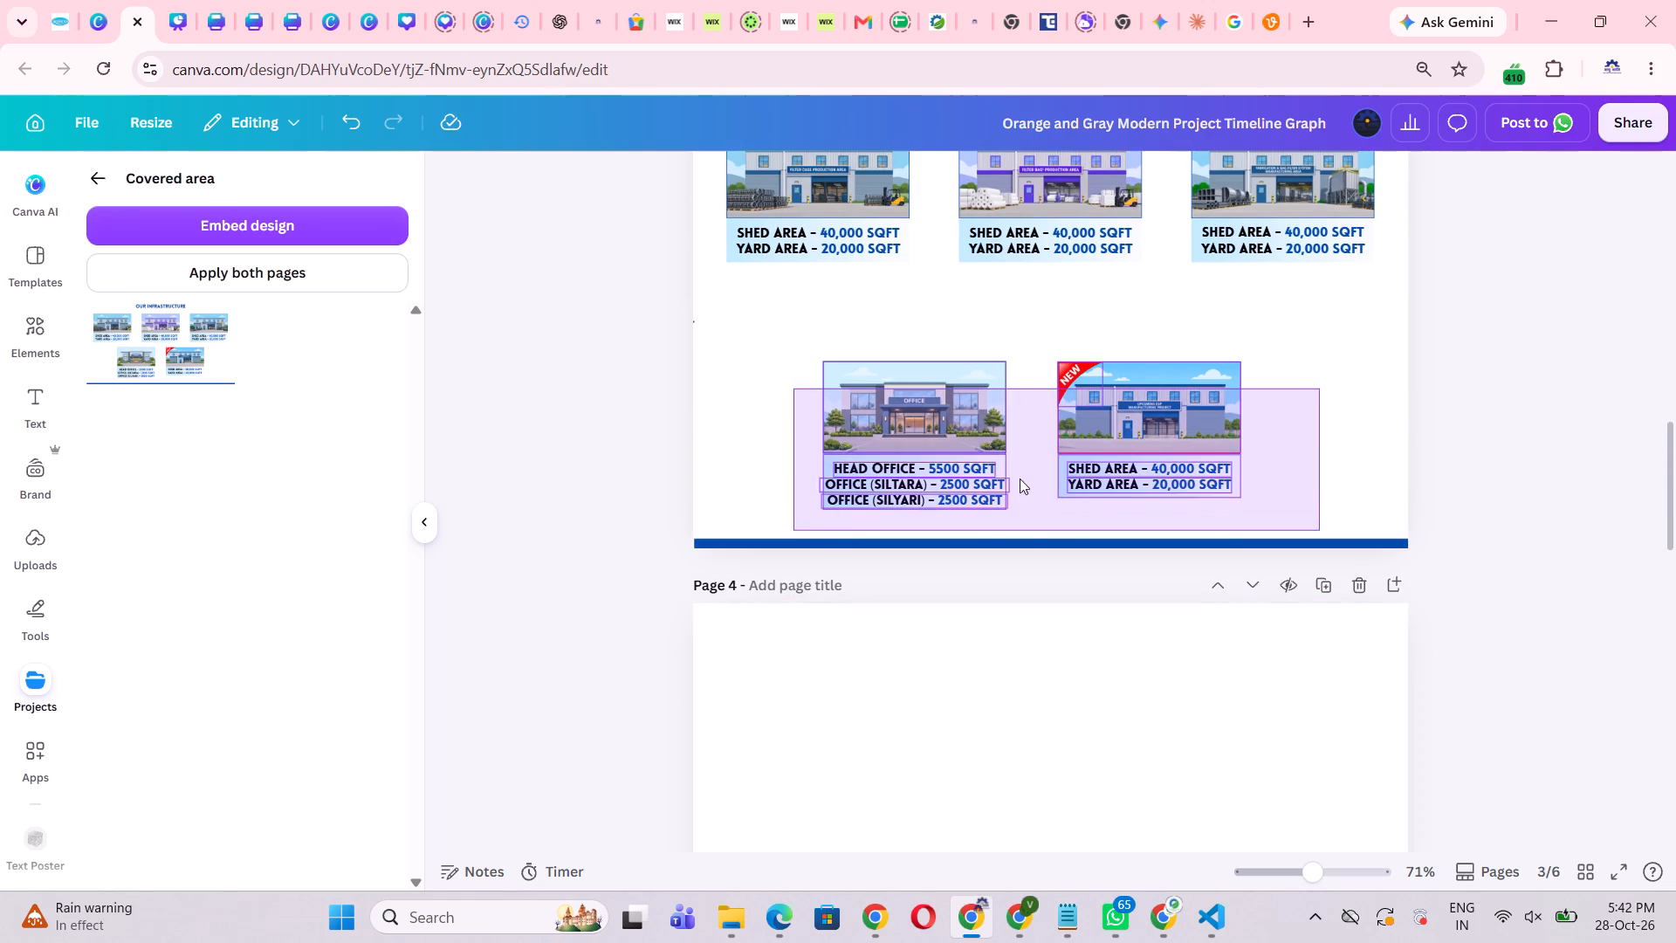
drag(1041, 444, 1025, 759)
click(1610, 723)
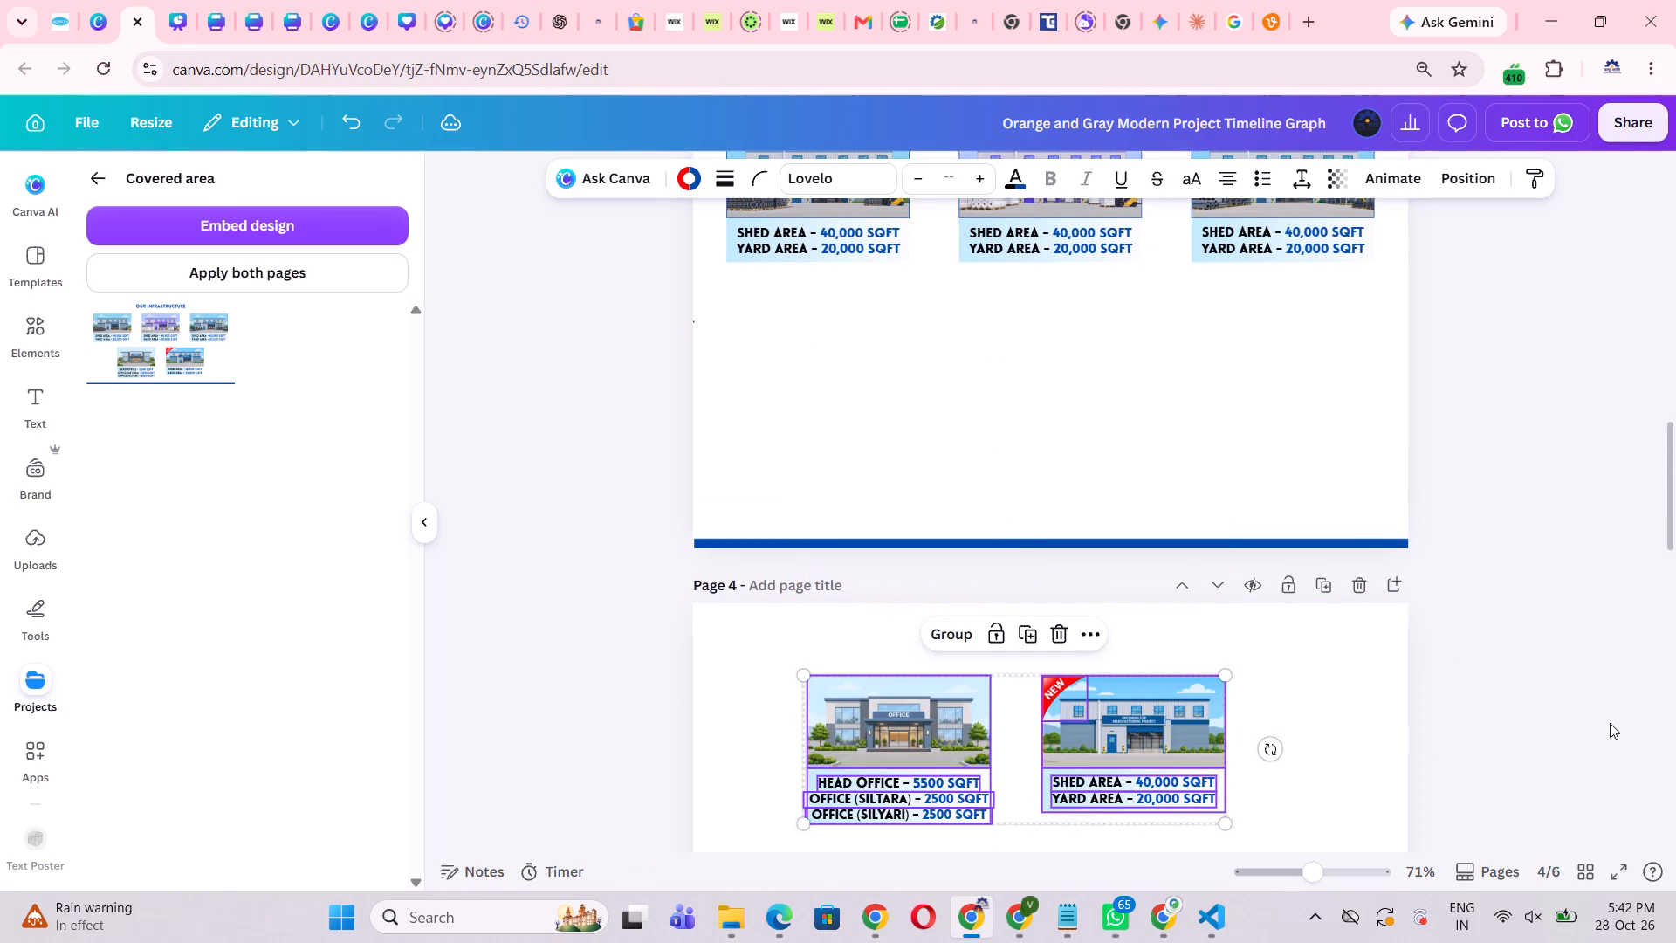
Move the third shed card on page 3 to a second row, directly below the first shed card.
scroll(1564, 736, up, 4)
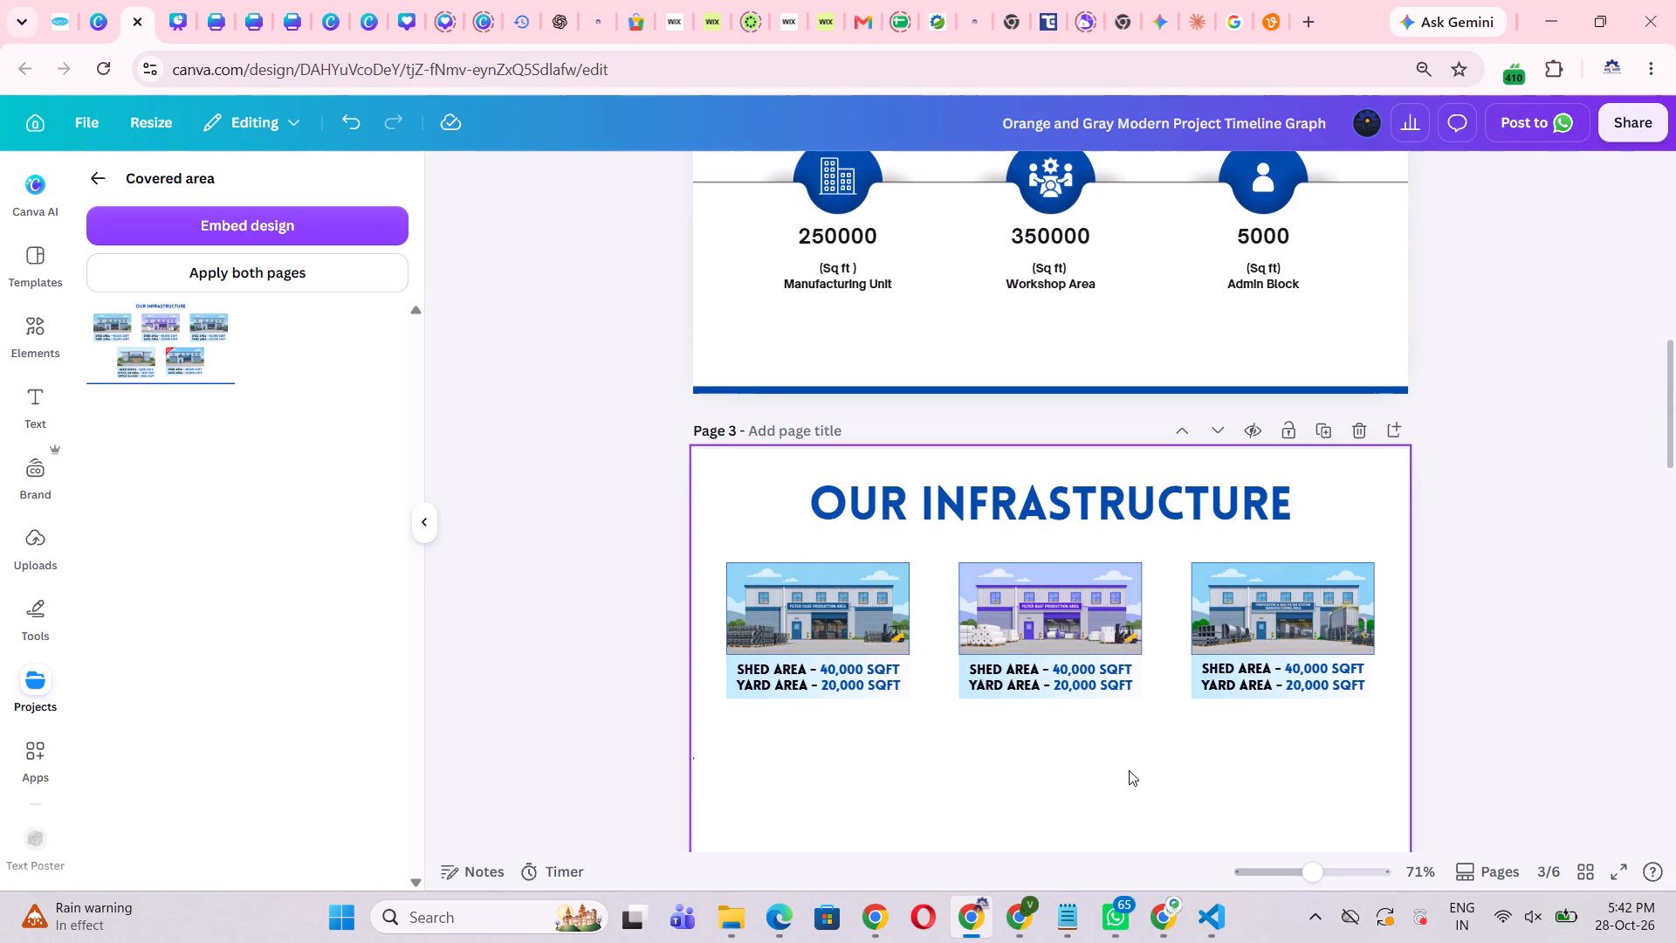
drag(1129, 770, 1323, 724)
drag(1194, 777, 1366, 565)
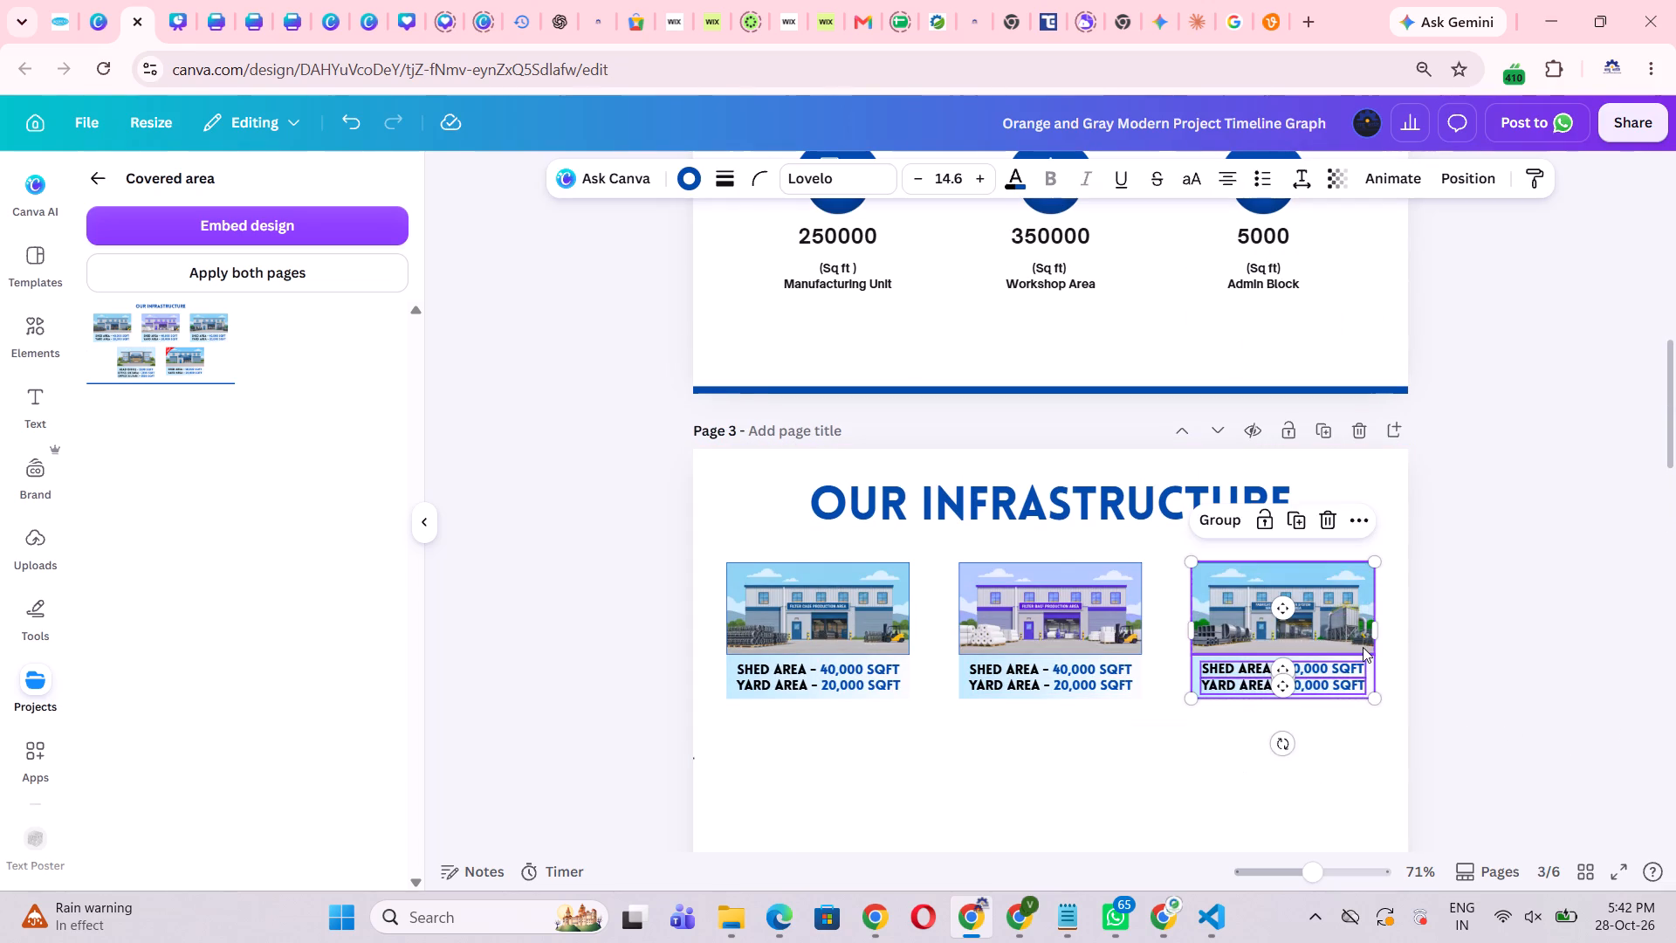
drag(1349, 634, 883, 796)
click(1027, 785)
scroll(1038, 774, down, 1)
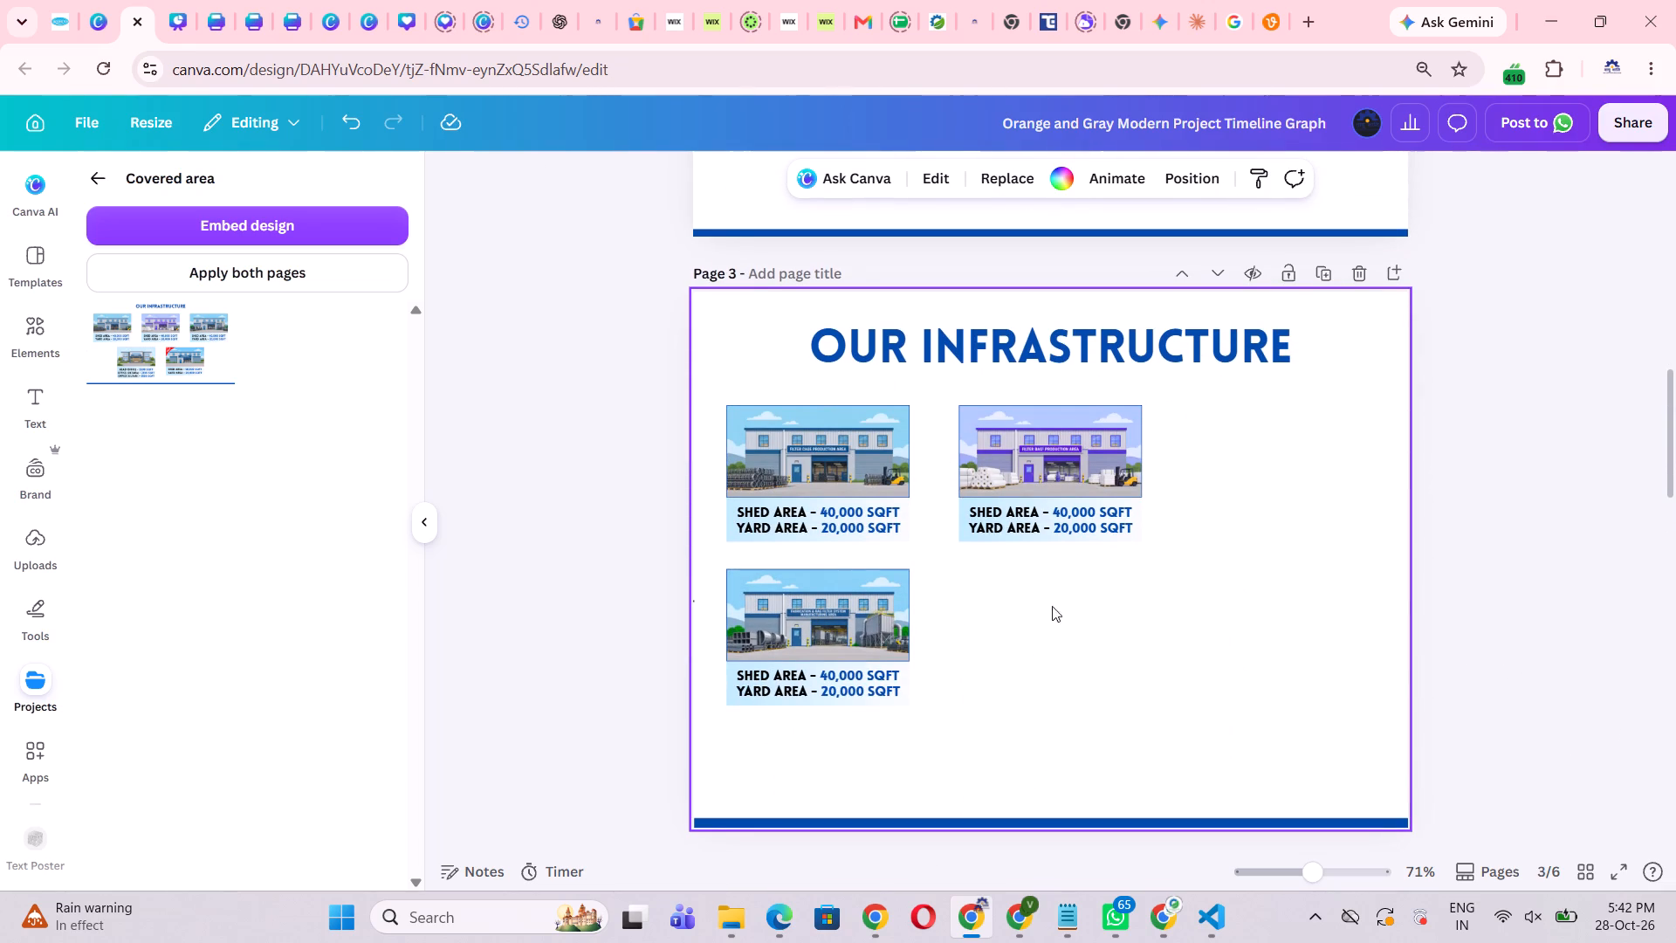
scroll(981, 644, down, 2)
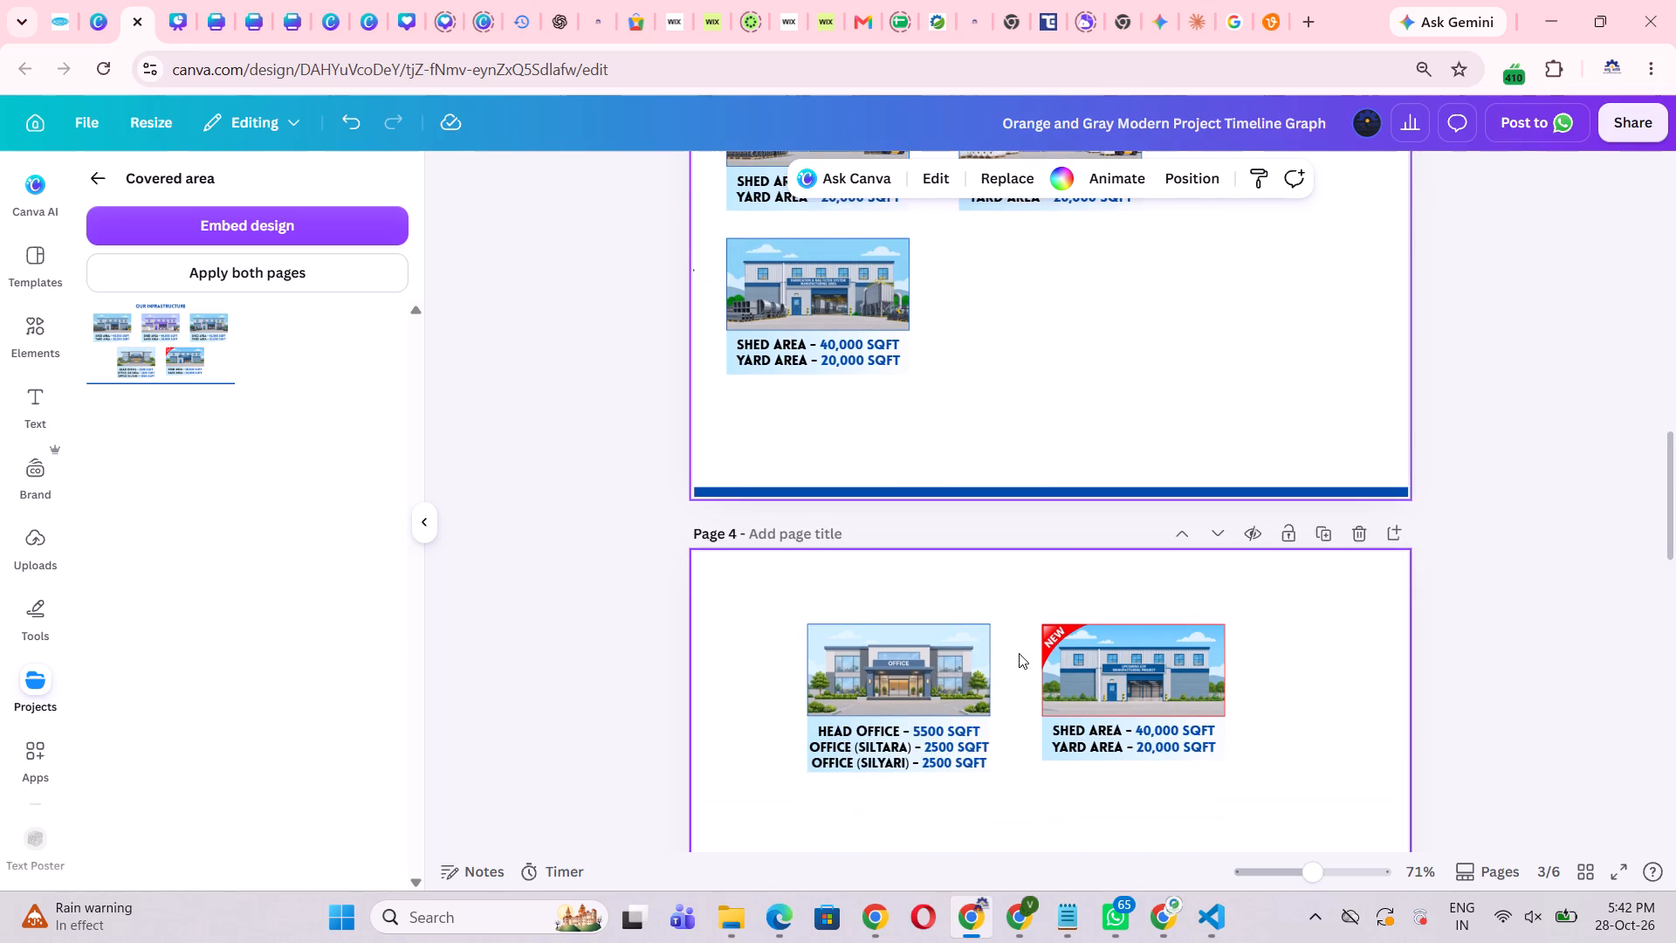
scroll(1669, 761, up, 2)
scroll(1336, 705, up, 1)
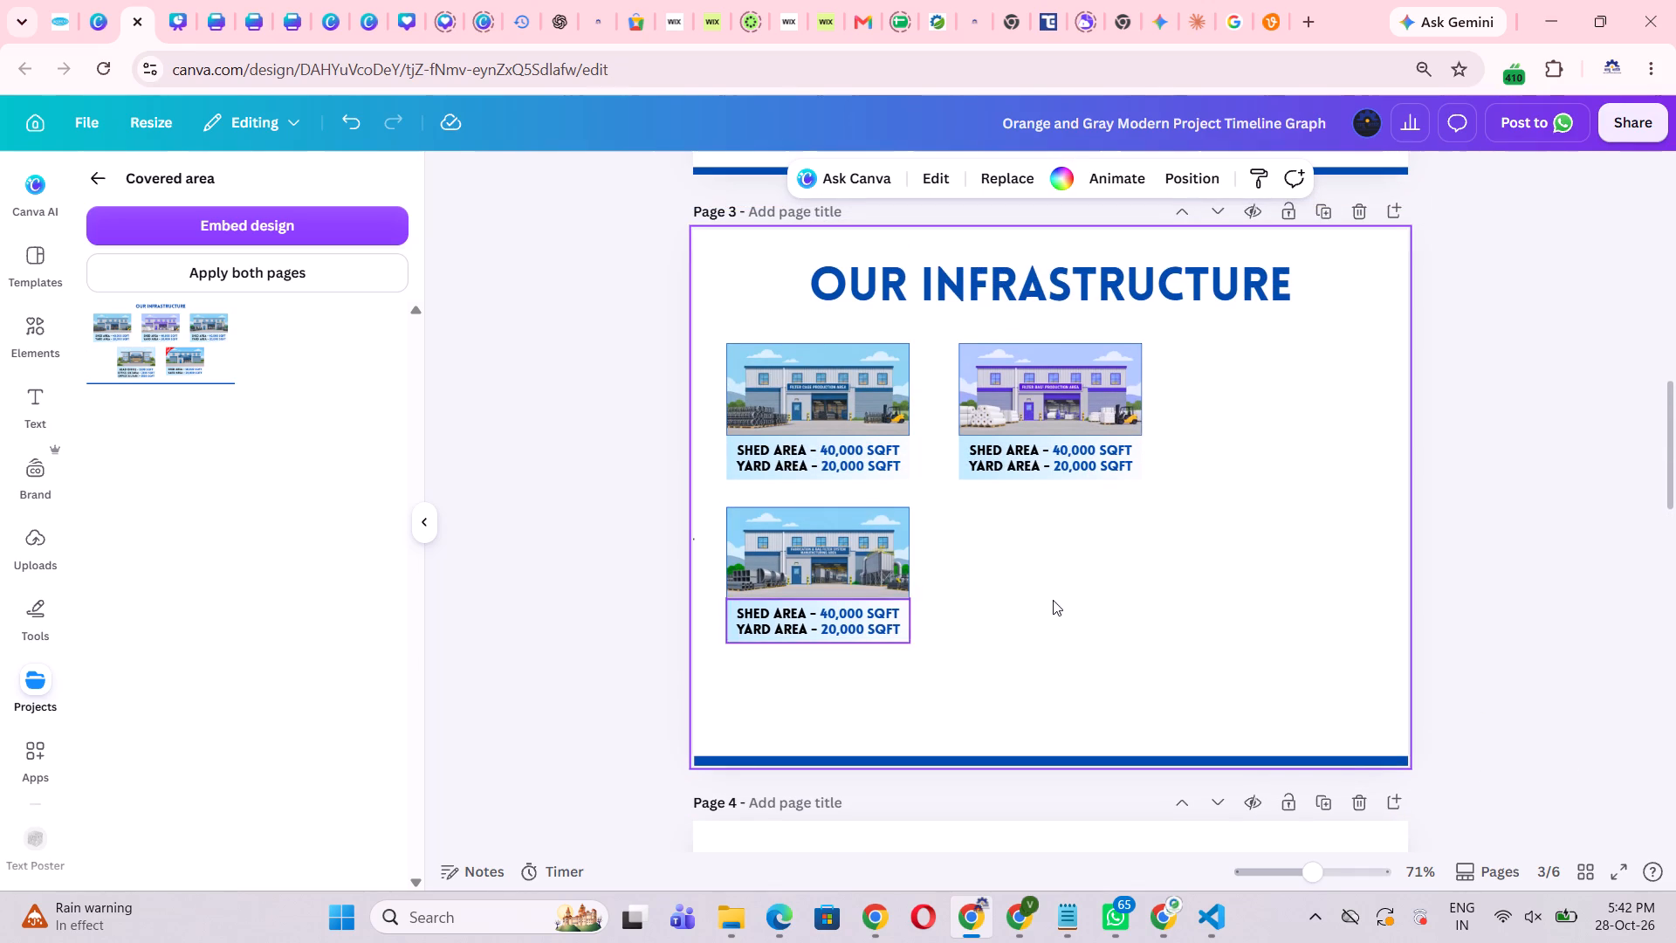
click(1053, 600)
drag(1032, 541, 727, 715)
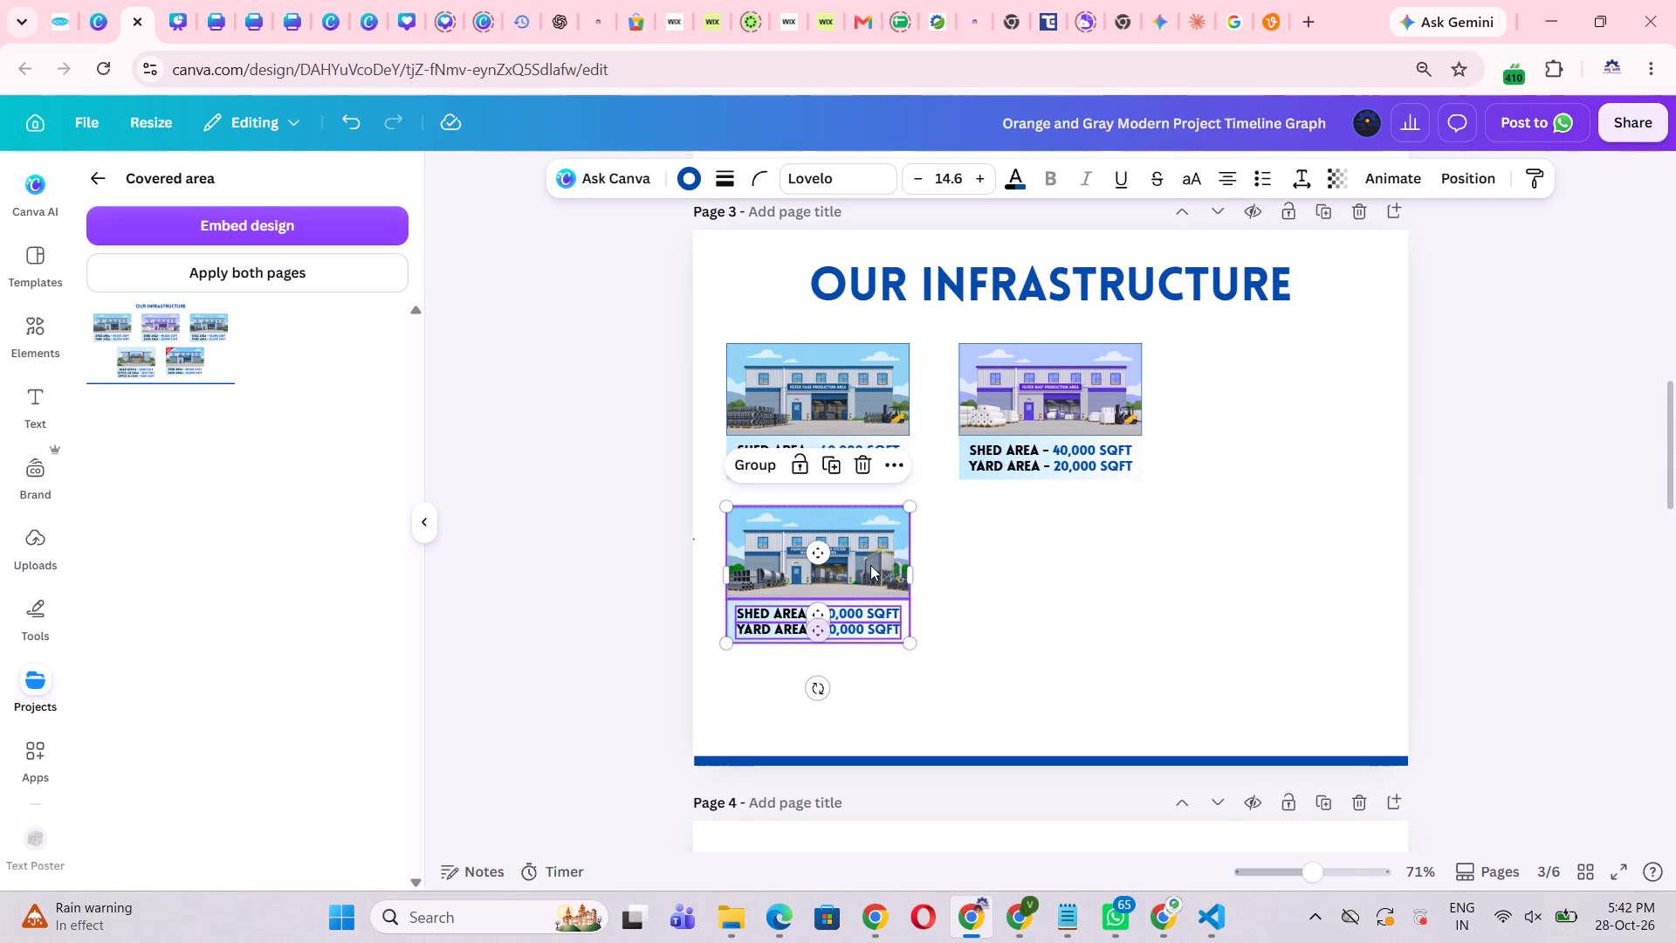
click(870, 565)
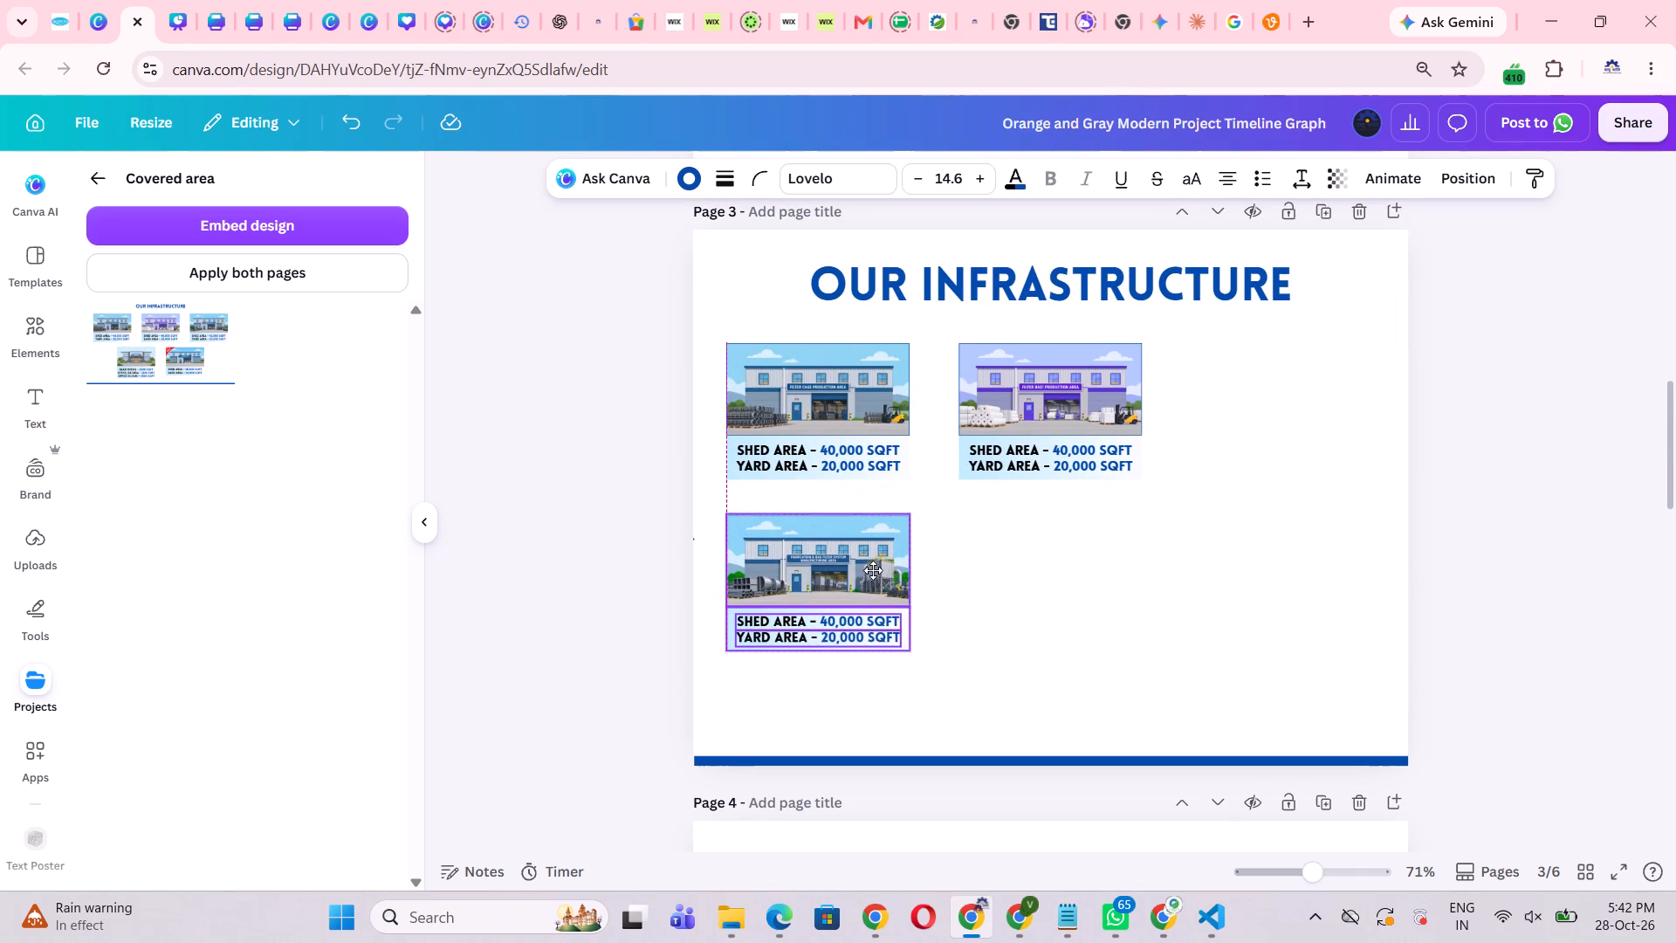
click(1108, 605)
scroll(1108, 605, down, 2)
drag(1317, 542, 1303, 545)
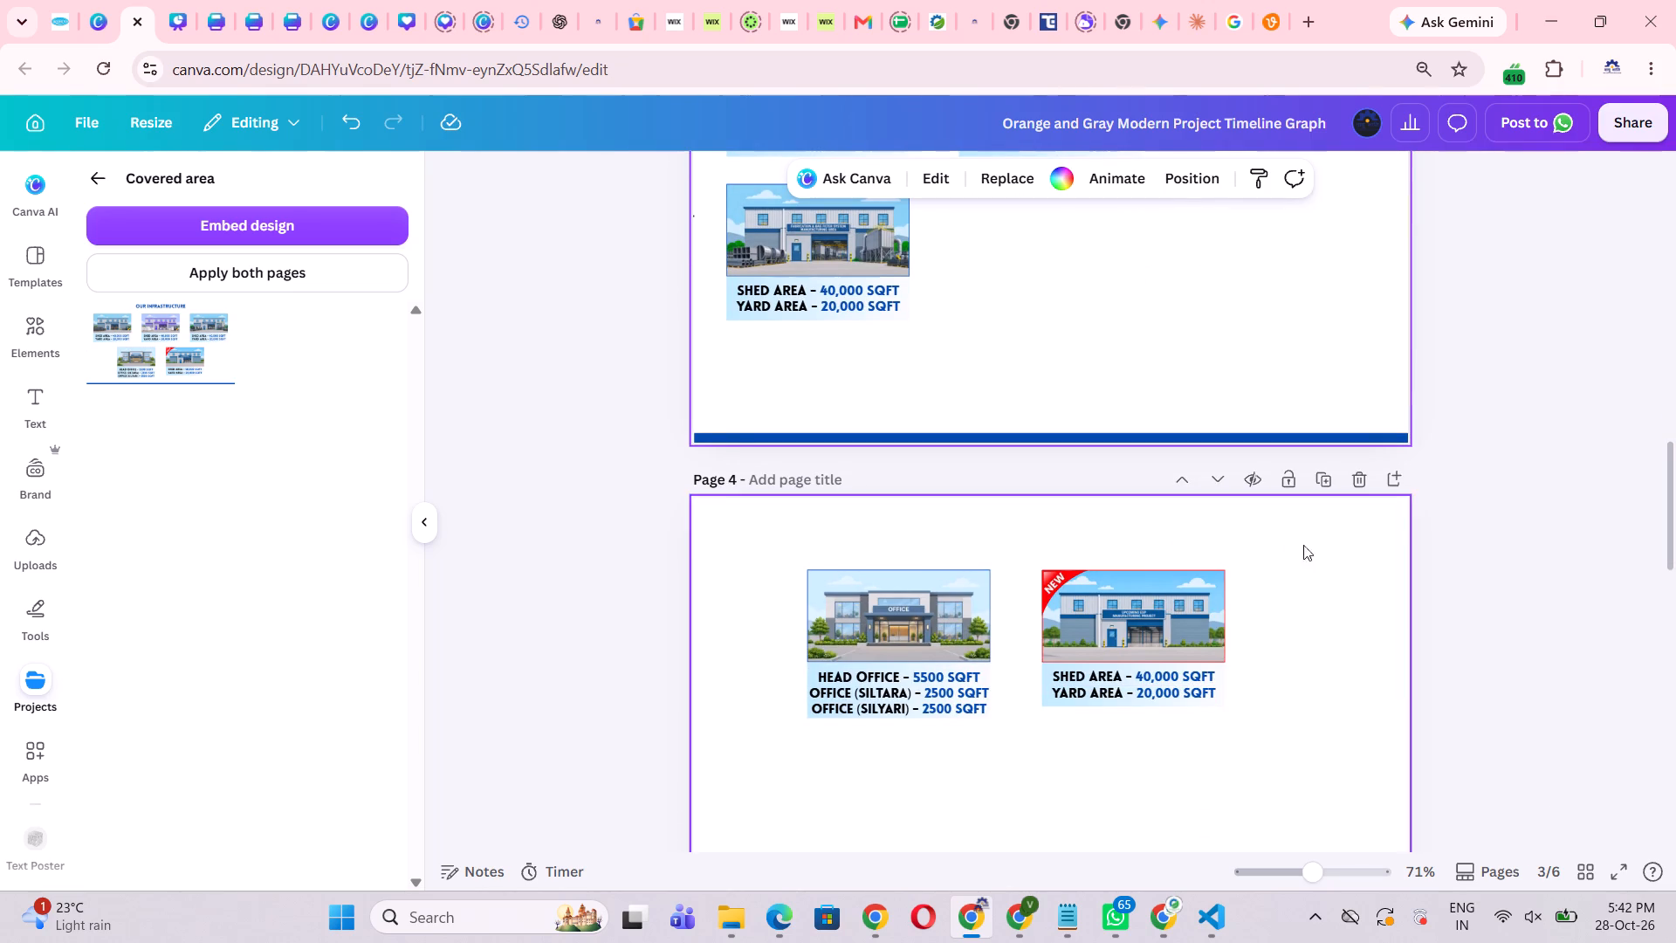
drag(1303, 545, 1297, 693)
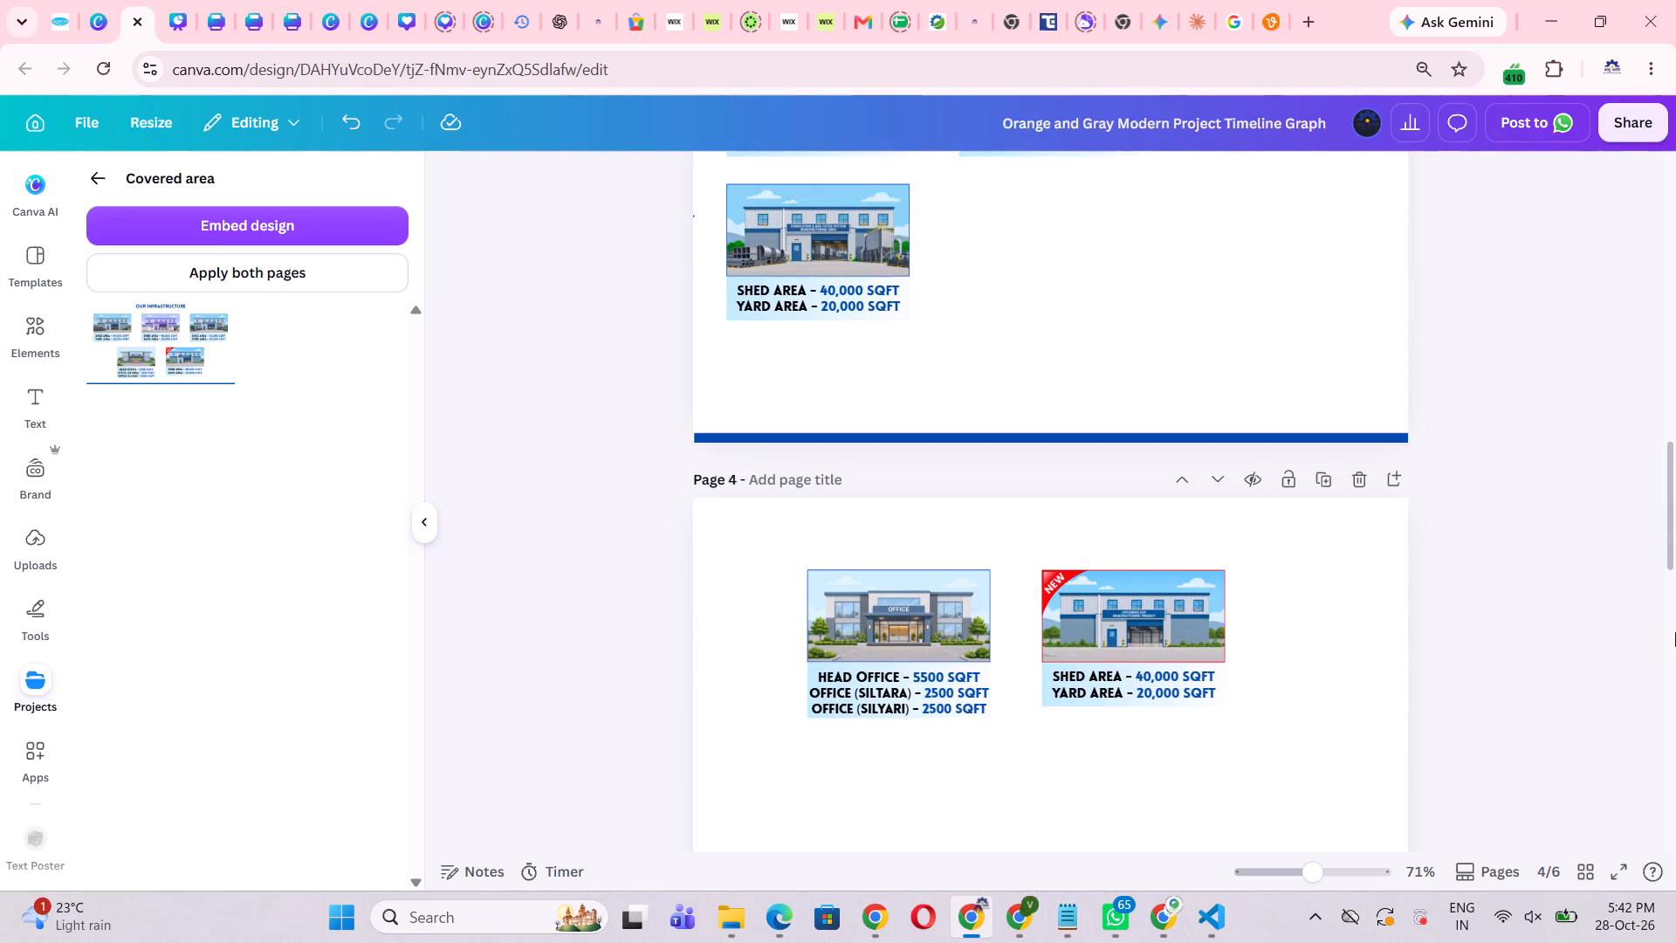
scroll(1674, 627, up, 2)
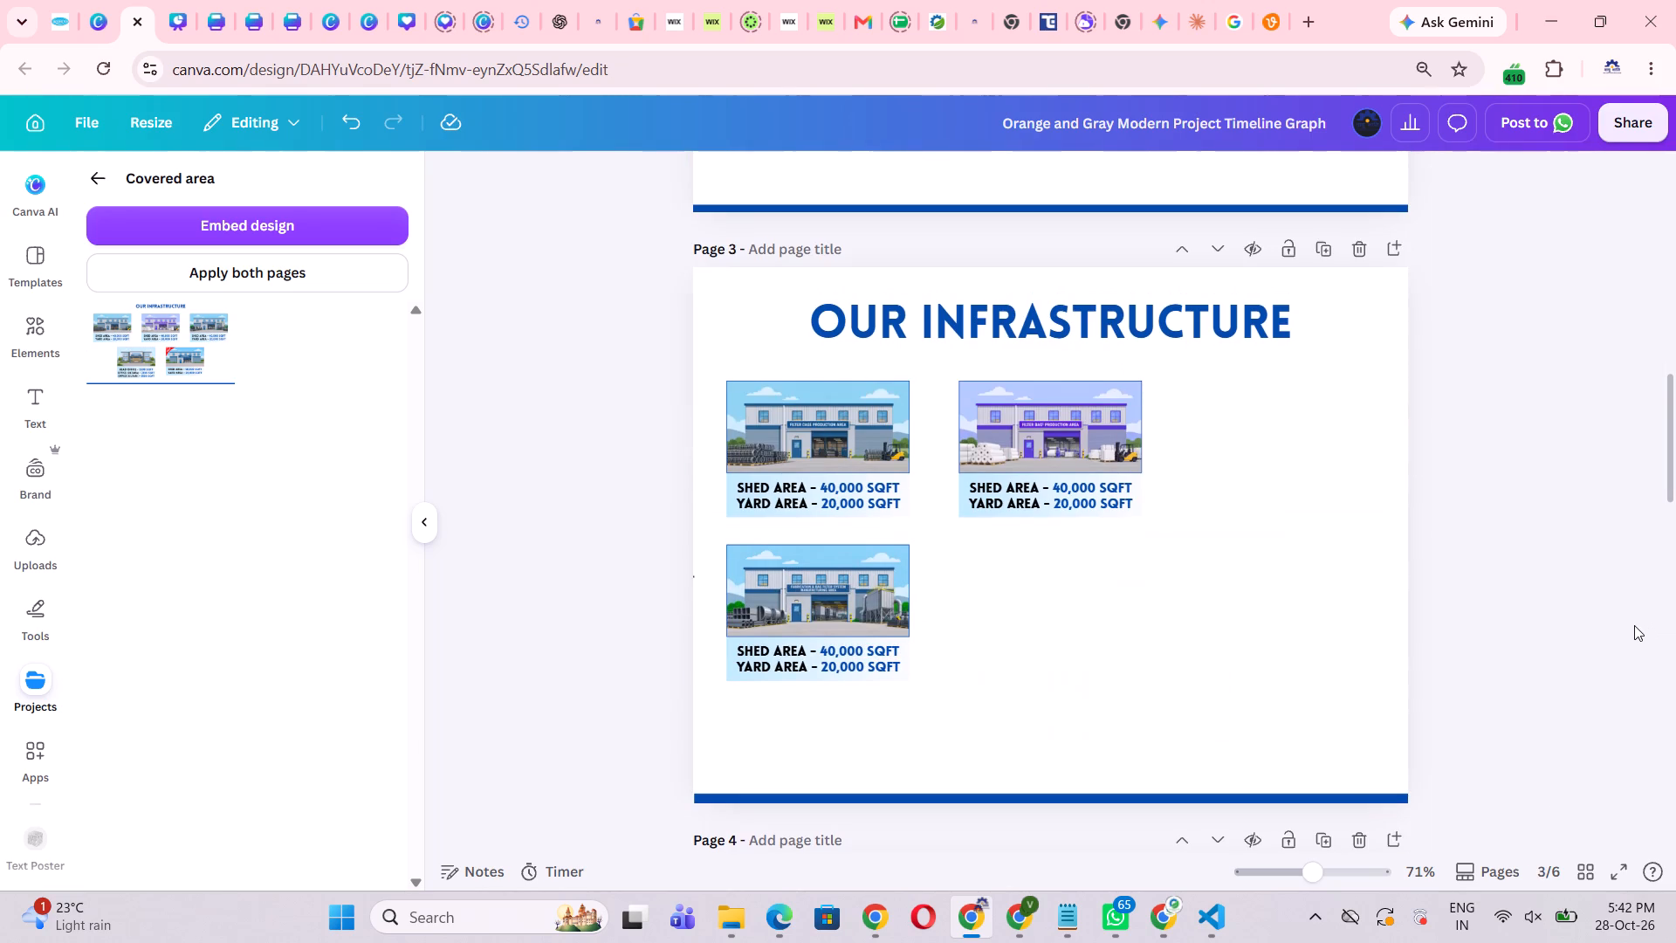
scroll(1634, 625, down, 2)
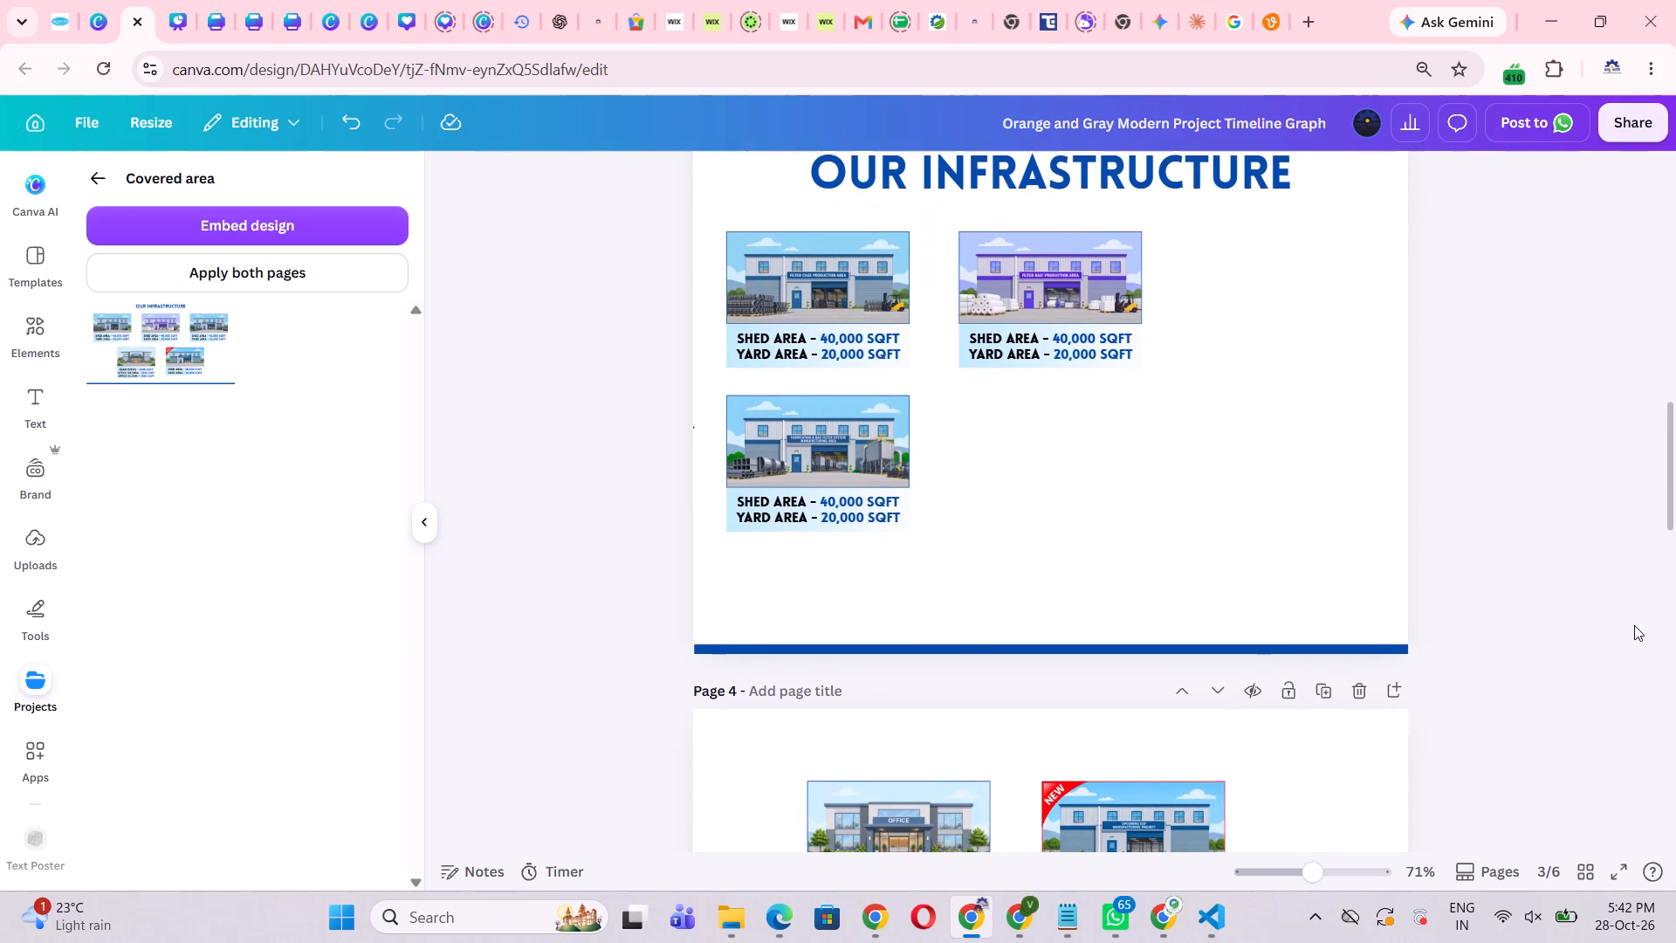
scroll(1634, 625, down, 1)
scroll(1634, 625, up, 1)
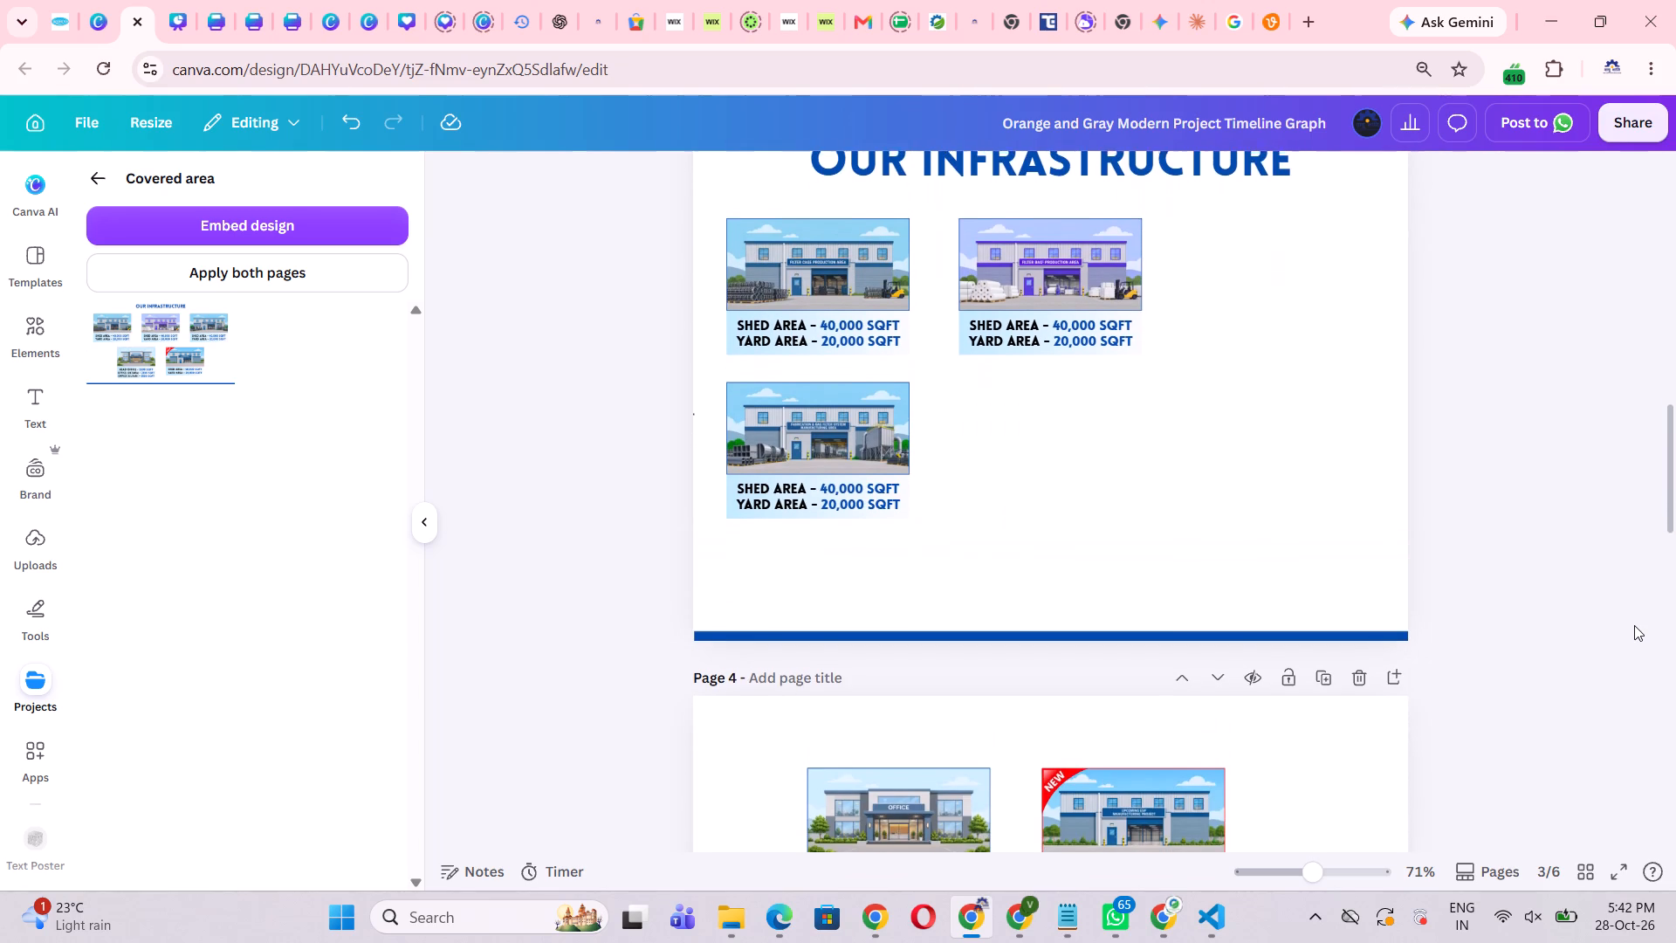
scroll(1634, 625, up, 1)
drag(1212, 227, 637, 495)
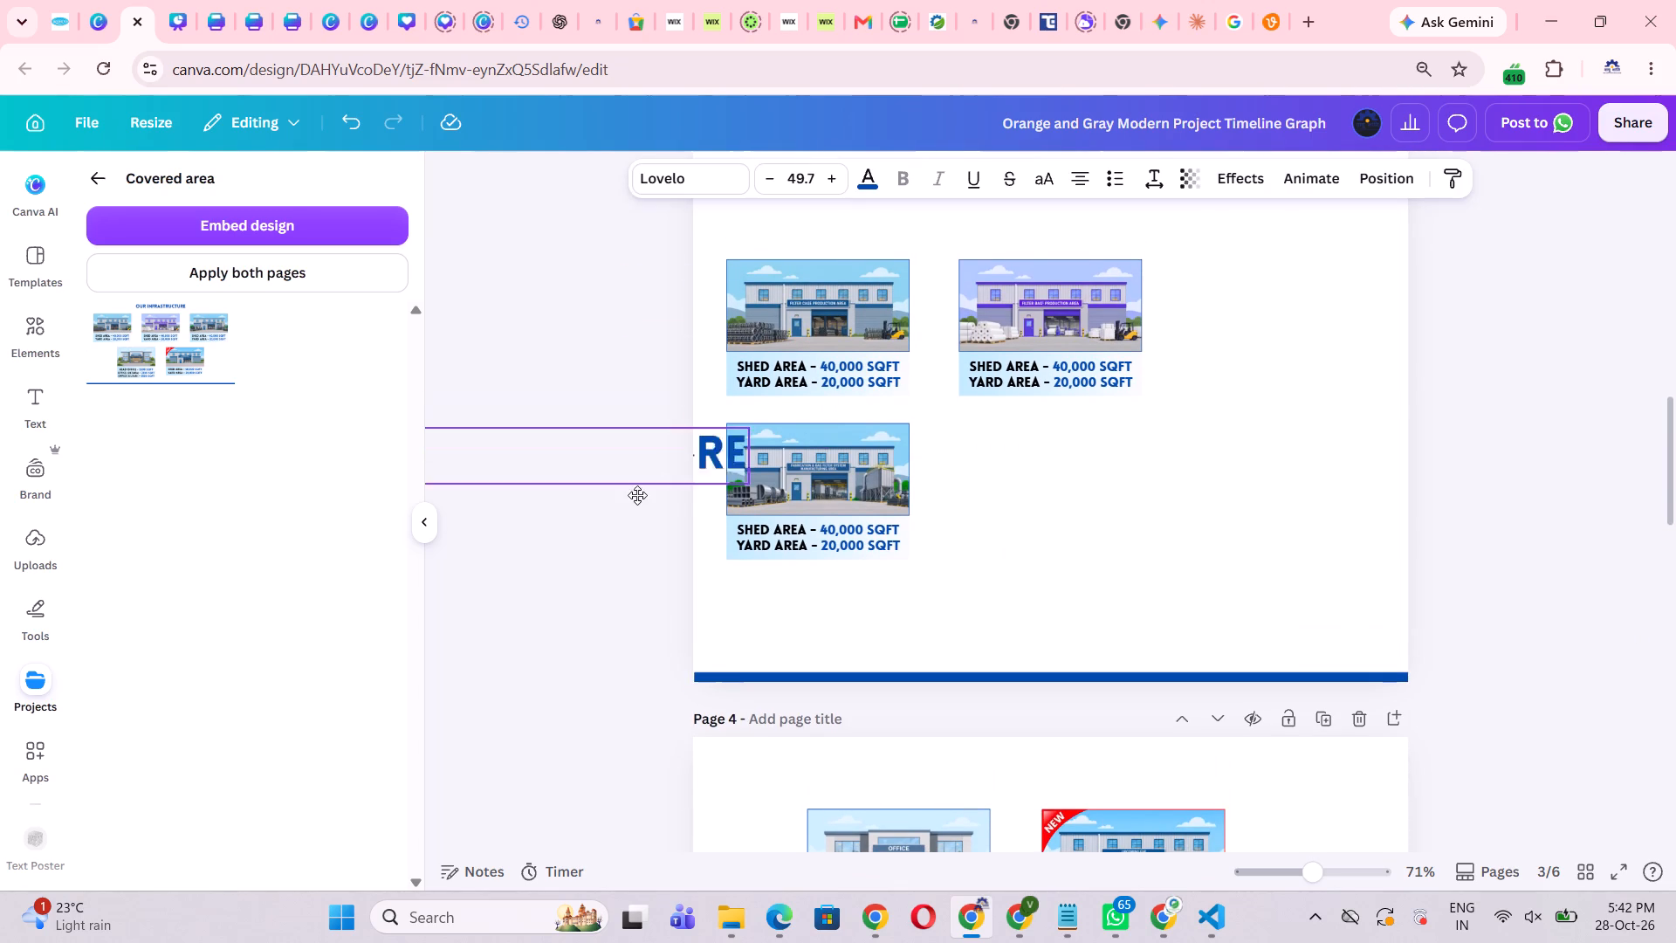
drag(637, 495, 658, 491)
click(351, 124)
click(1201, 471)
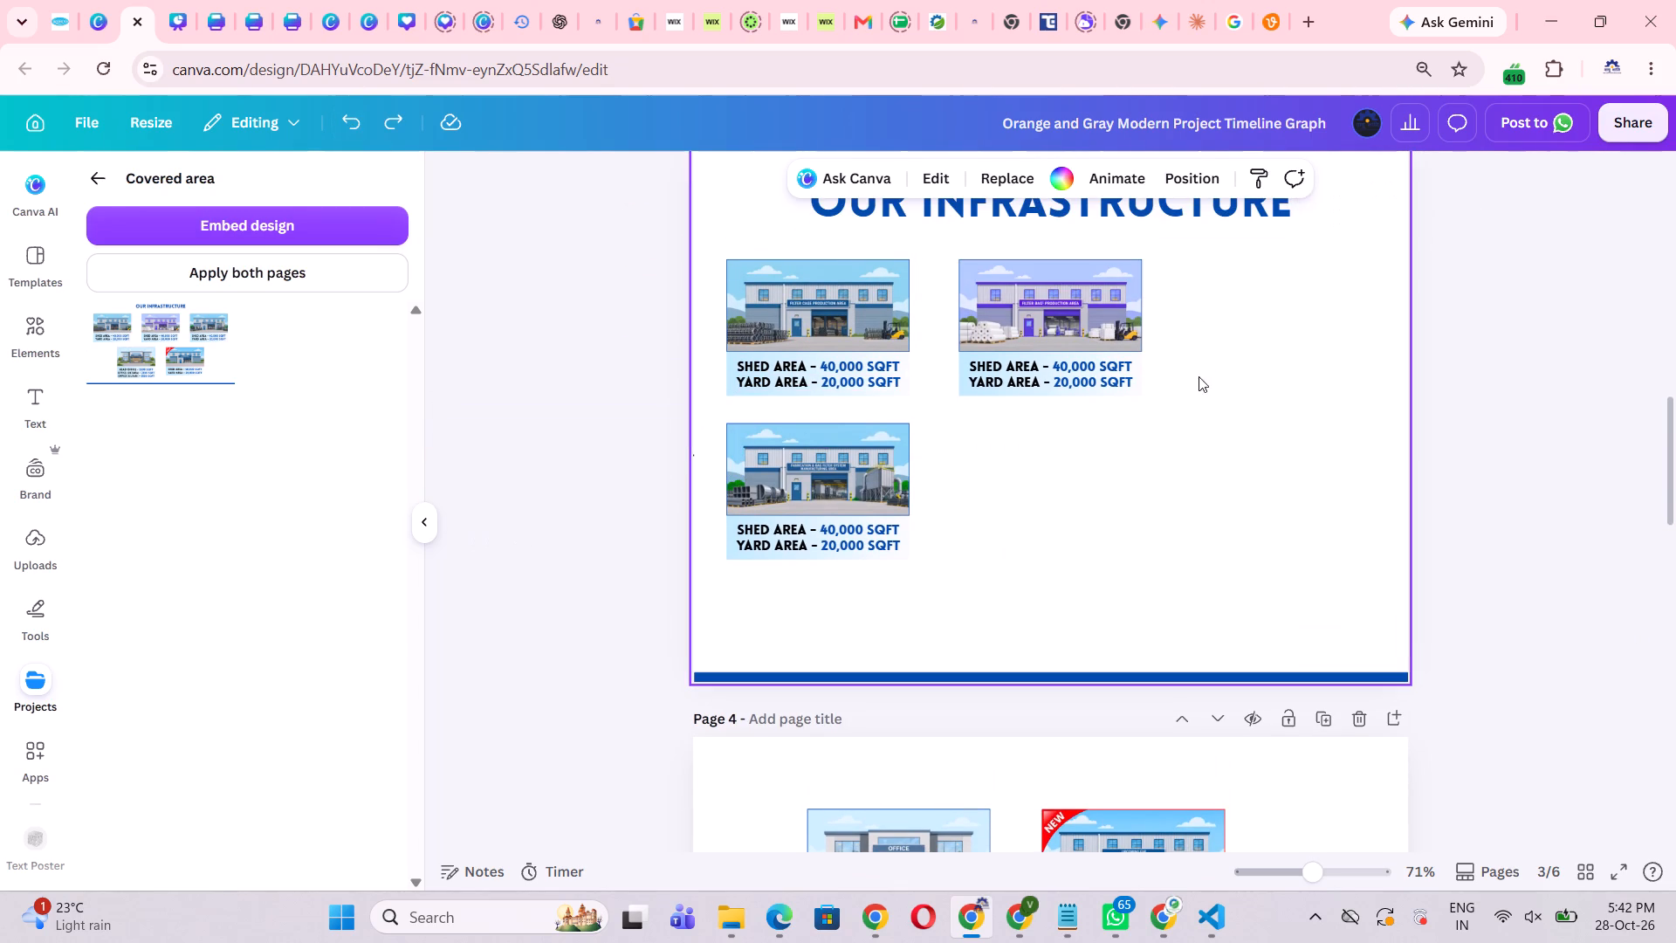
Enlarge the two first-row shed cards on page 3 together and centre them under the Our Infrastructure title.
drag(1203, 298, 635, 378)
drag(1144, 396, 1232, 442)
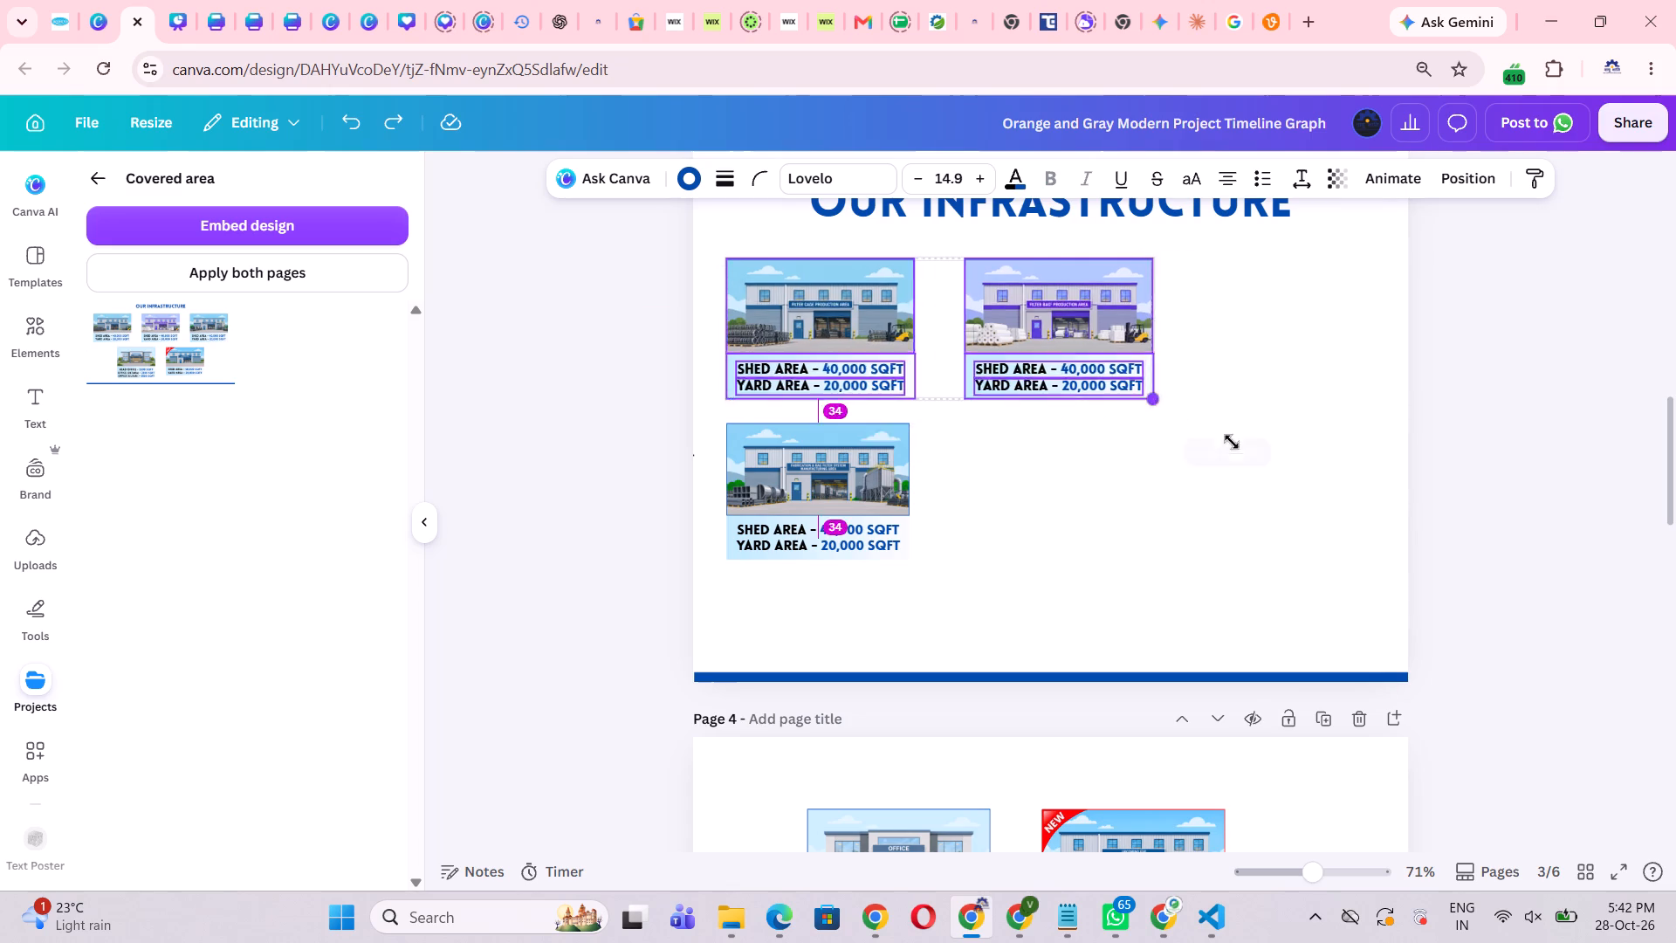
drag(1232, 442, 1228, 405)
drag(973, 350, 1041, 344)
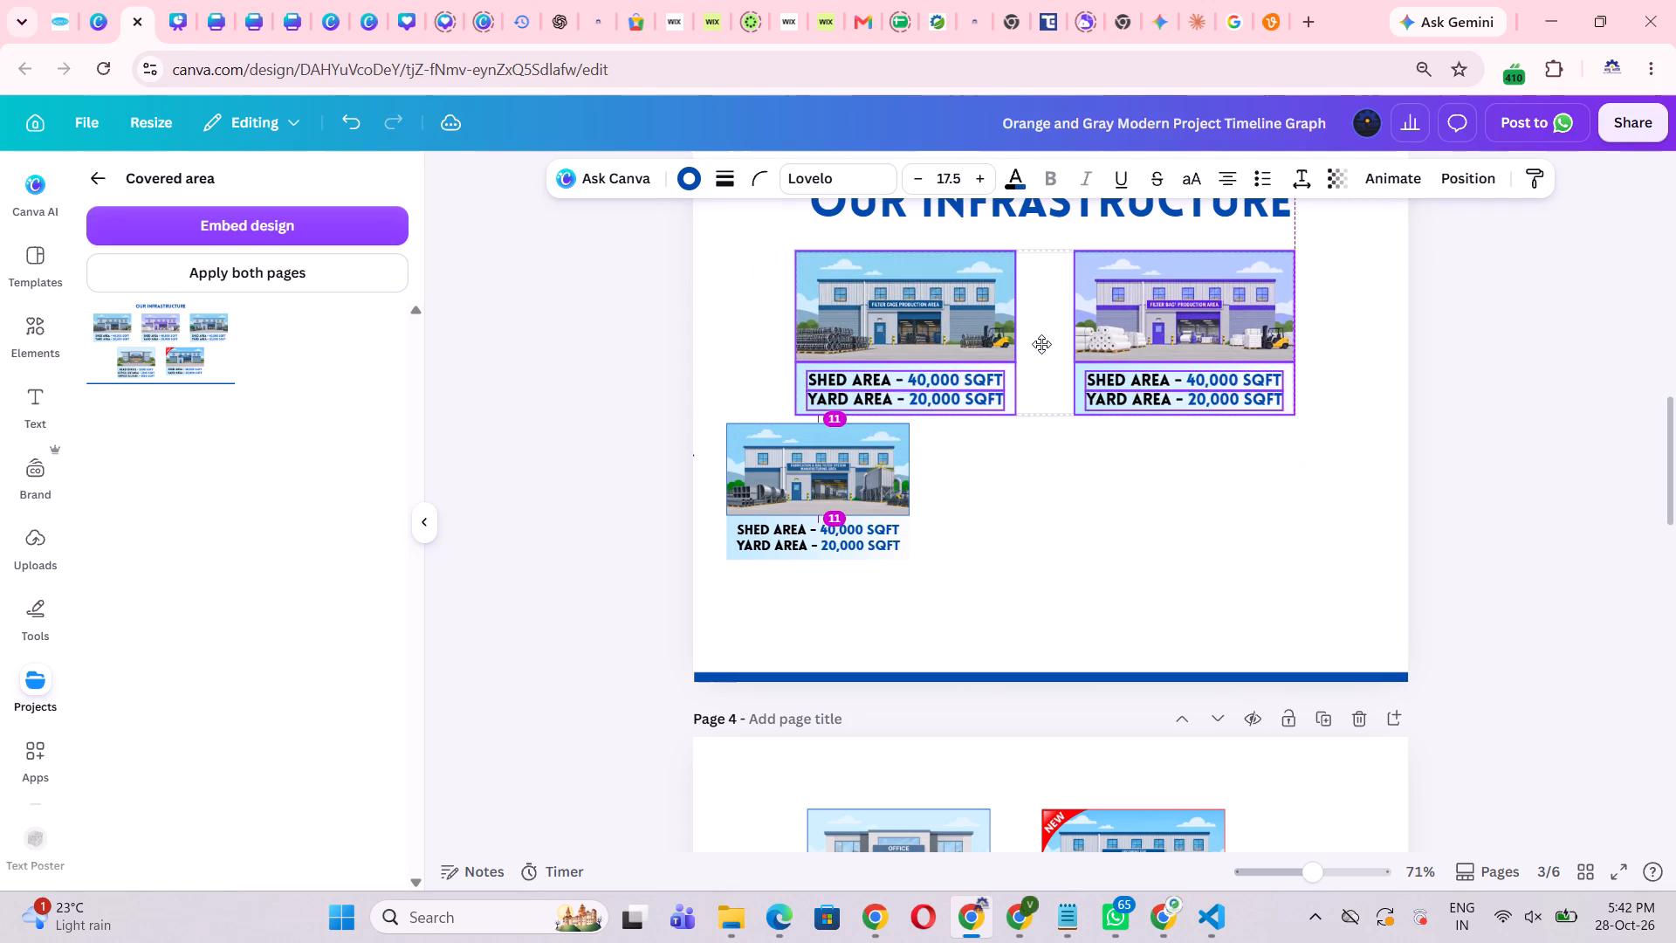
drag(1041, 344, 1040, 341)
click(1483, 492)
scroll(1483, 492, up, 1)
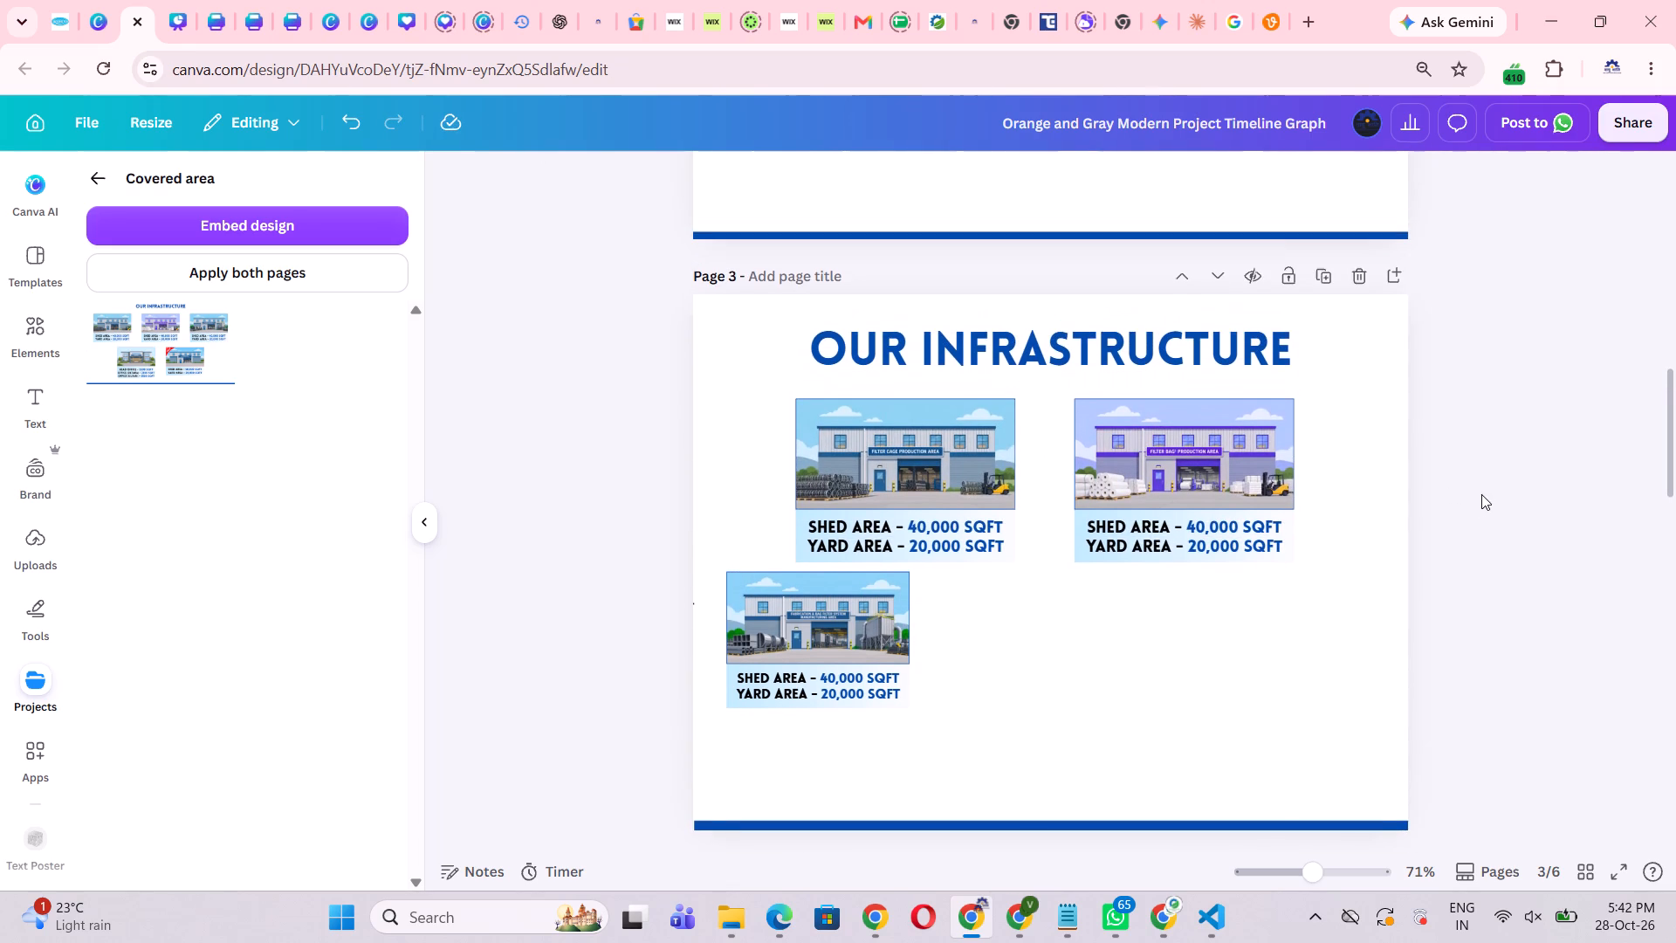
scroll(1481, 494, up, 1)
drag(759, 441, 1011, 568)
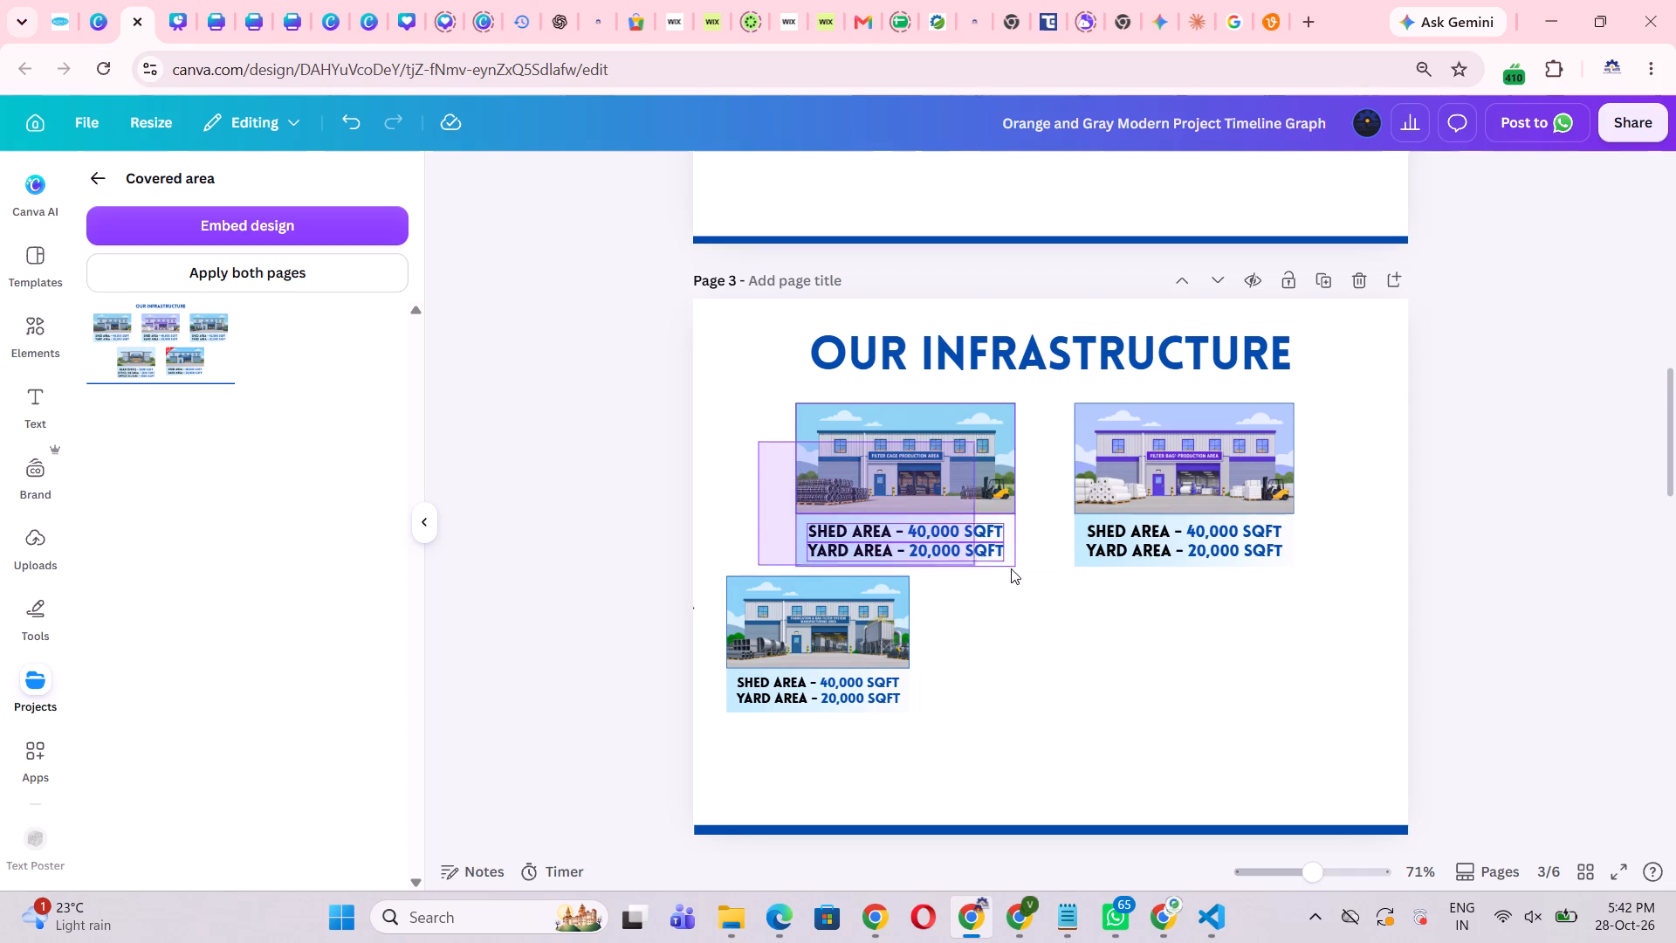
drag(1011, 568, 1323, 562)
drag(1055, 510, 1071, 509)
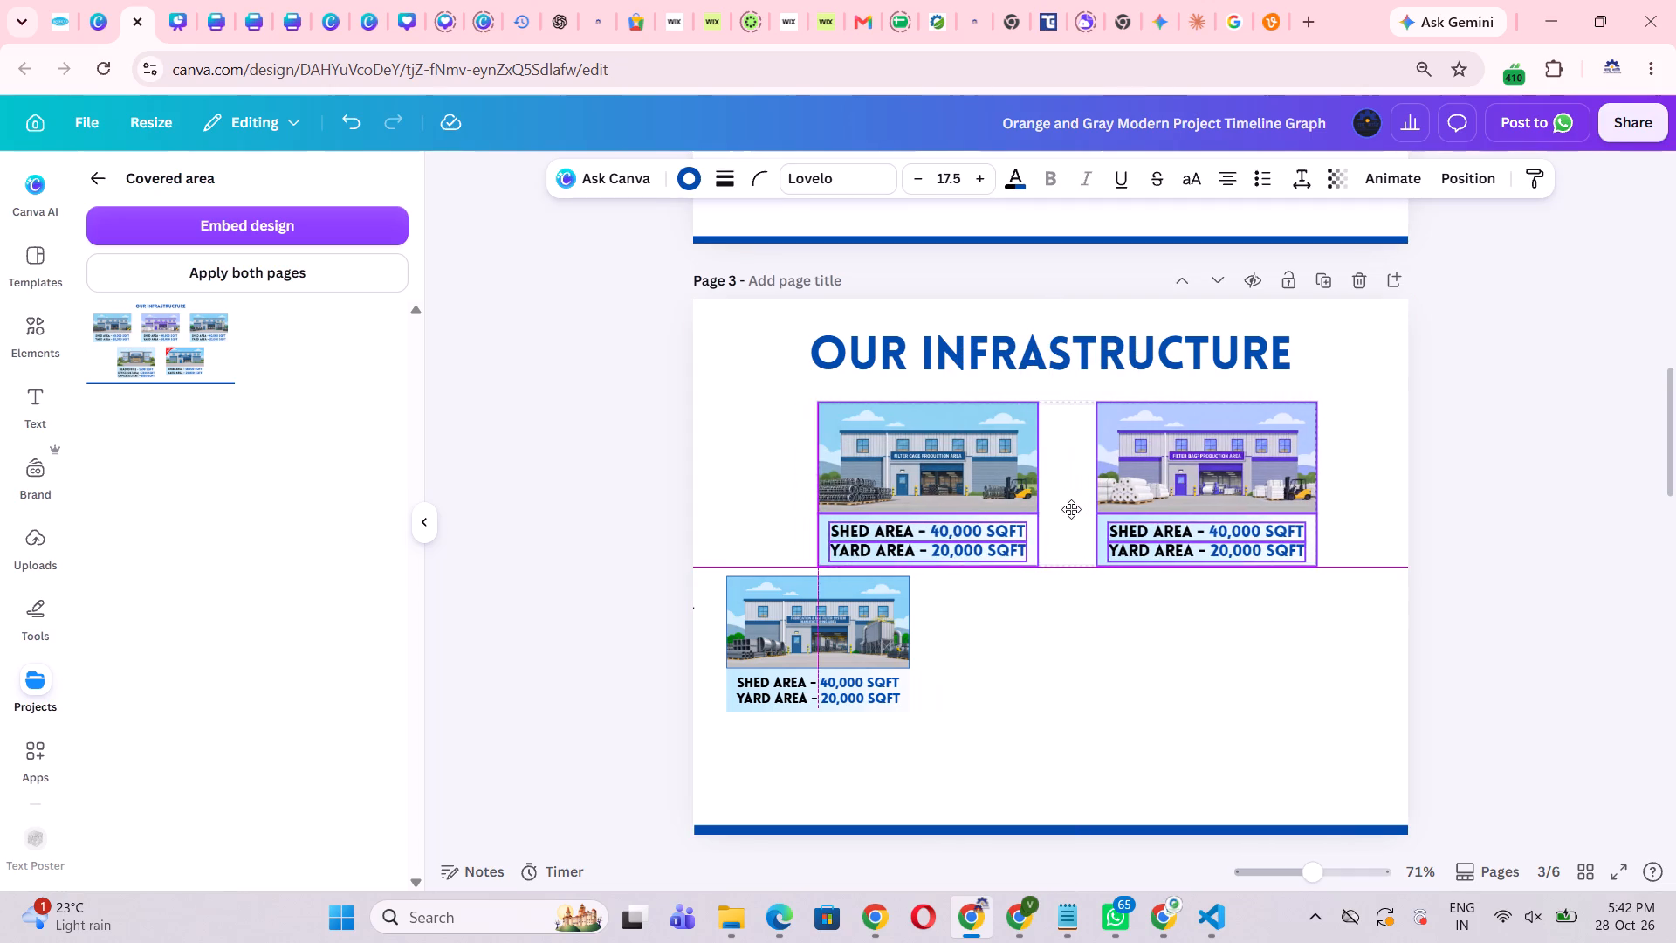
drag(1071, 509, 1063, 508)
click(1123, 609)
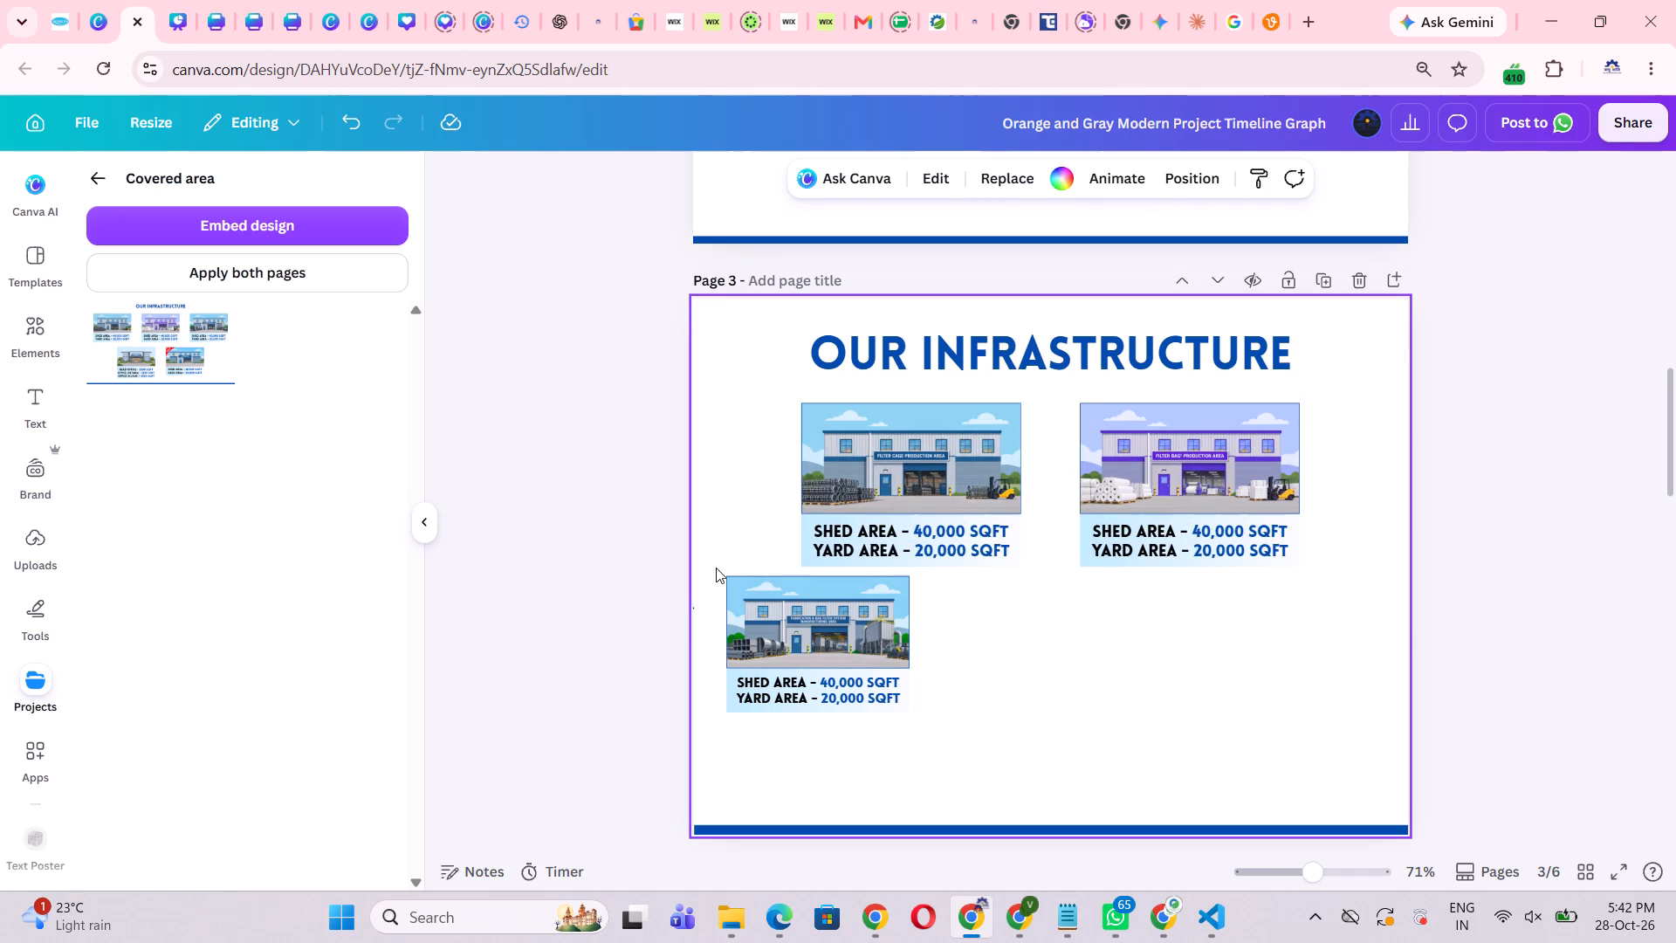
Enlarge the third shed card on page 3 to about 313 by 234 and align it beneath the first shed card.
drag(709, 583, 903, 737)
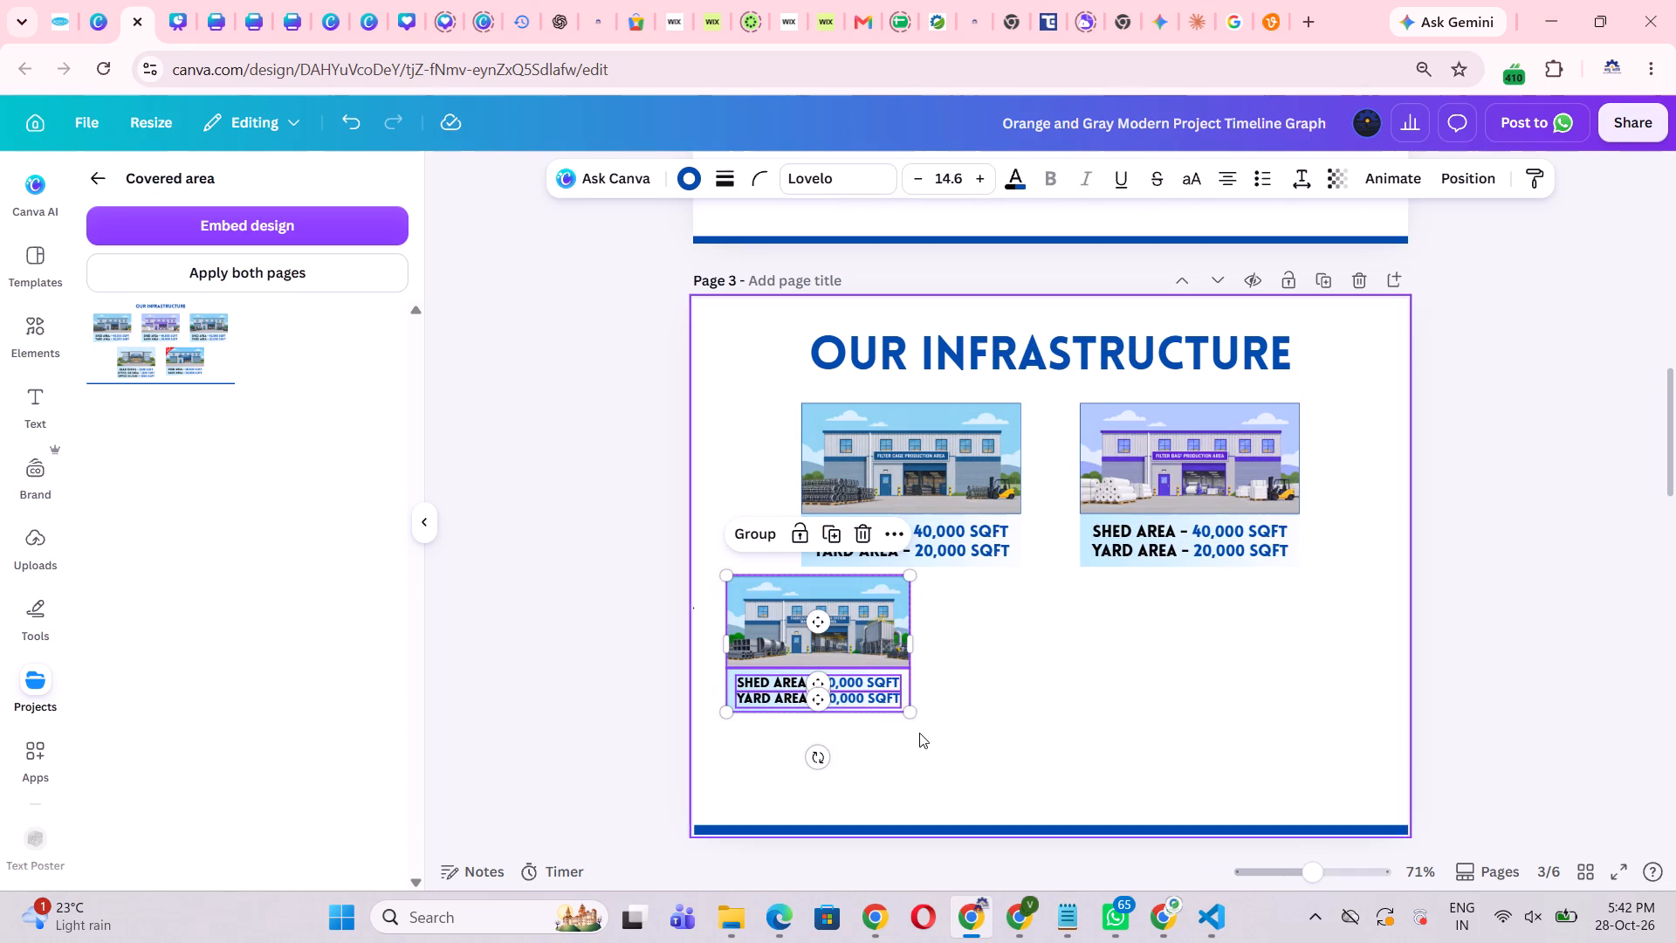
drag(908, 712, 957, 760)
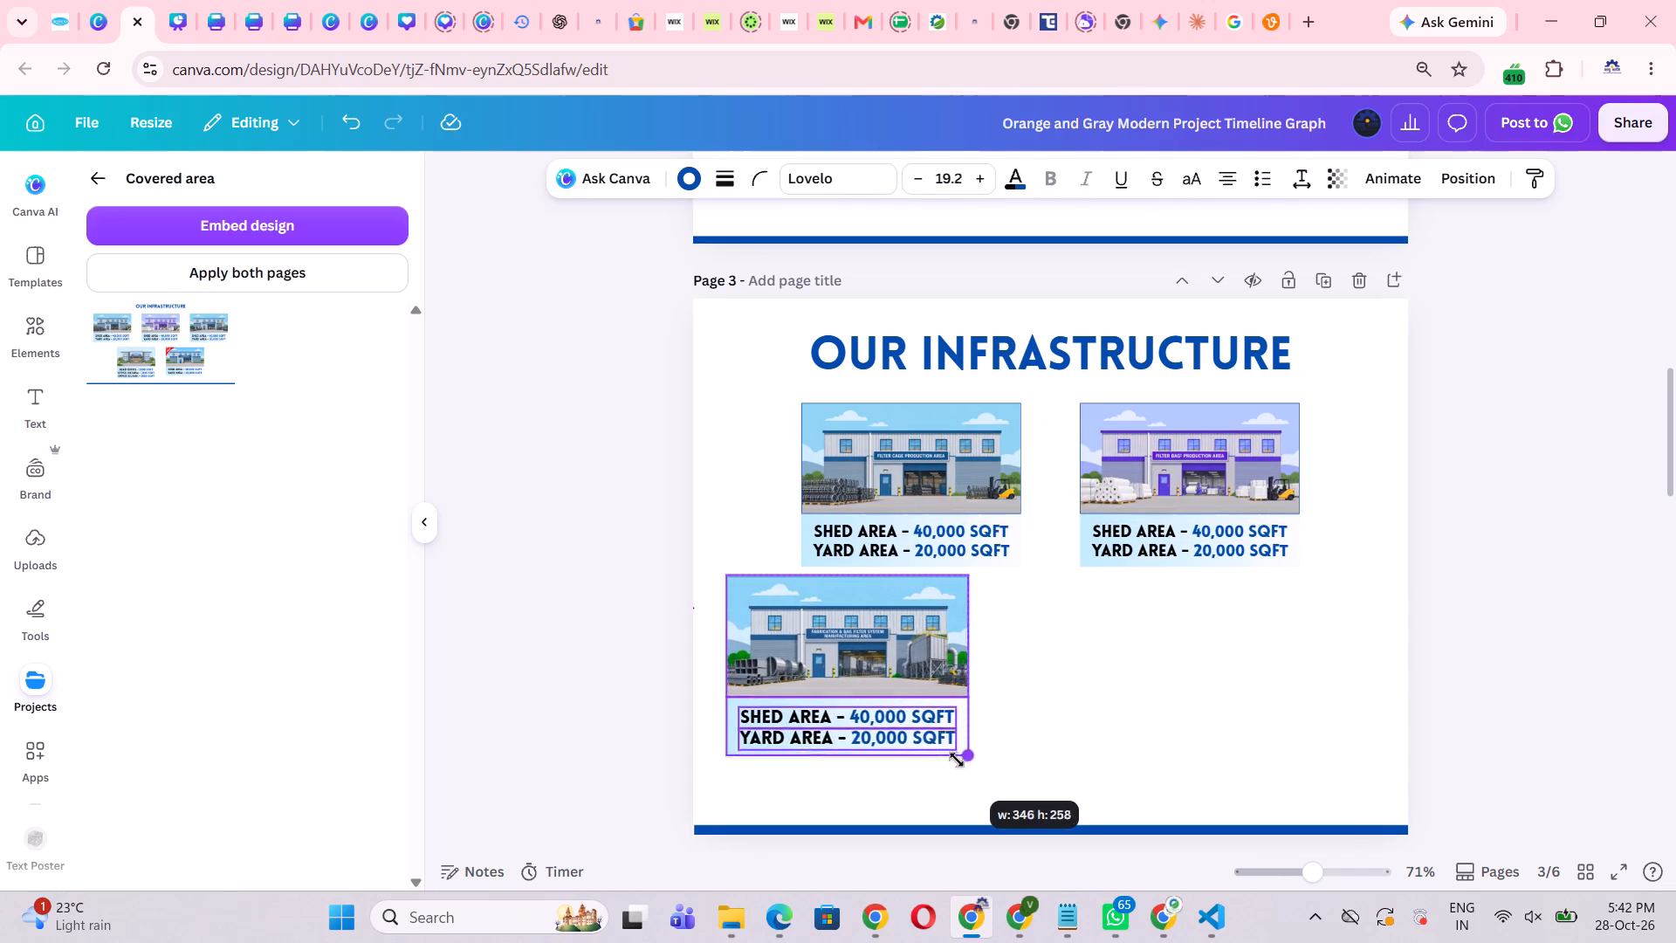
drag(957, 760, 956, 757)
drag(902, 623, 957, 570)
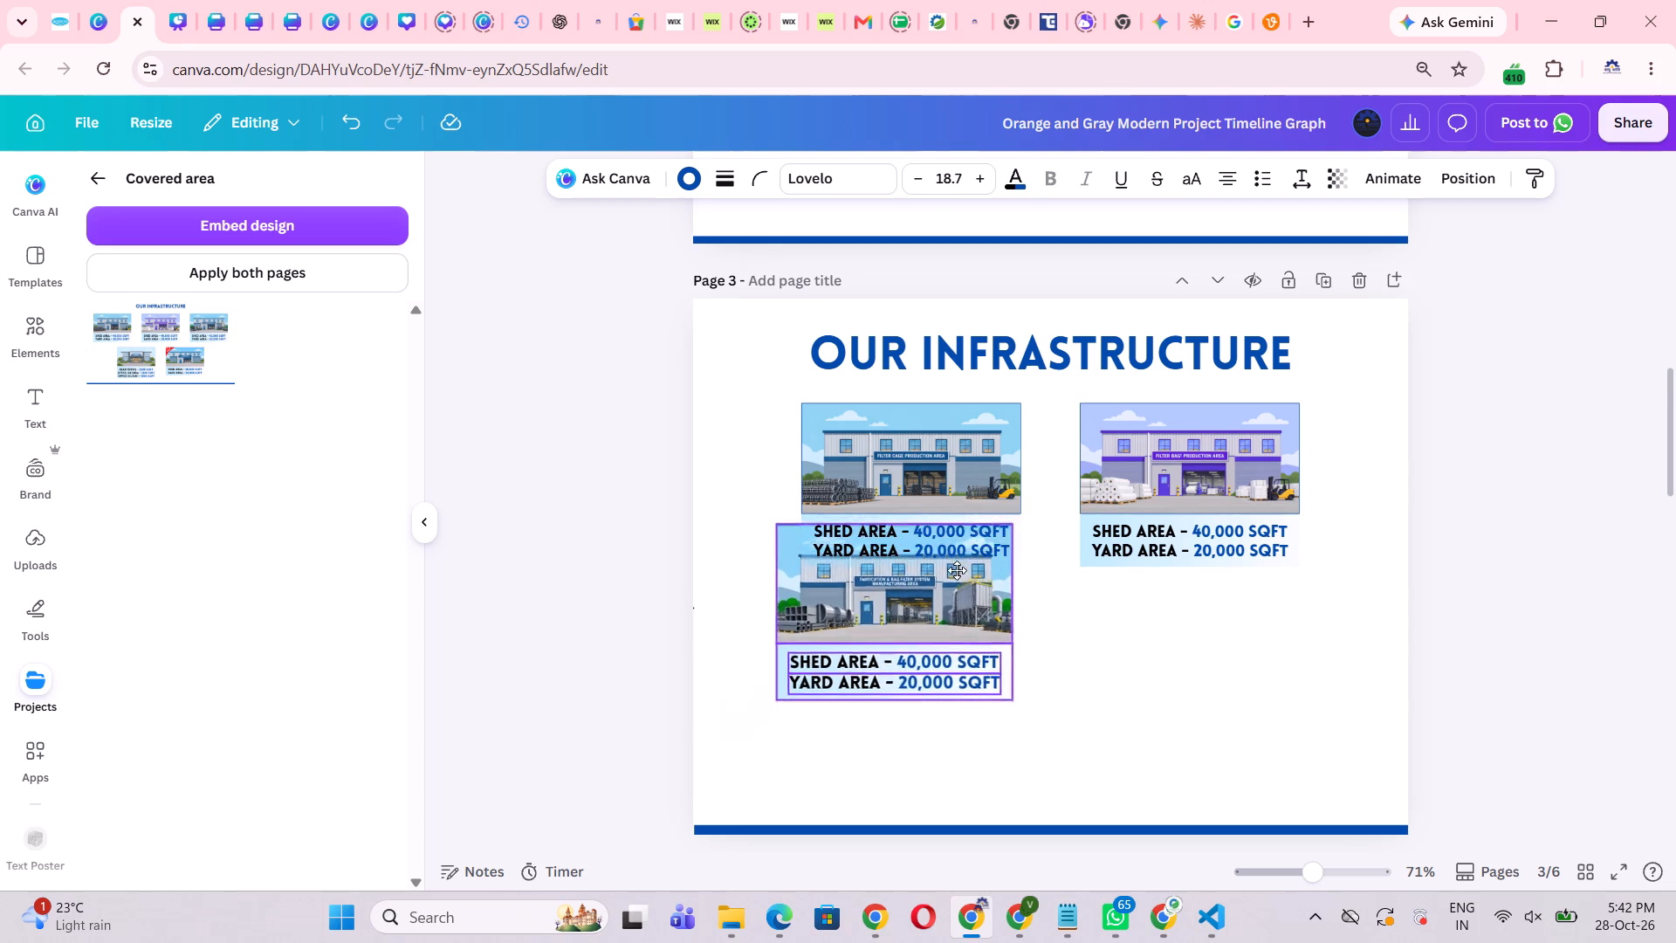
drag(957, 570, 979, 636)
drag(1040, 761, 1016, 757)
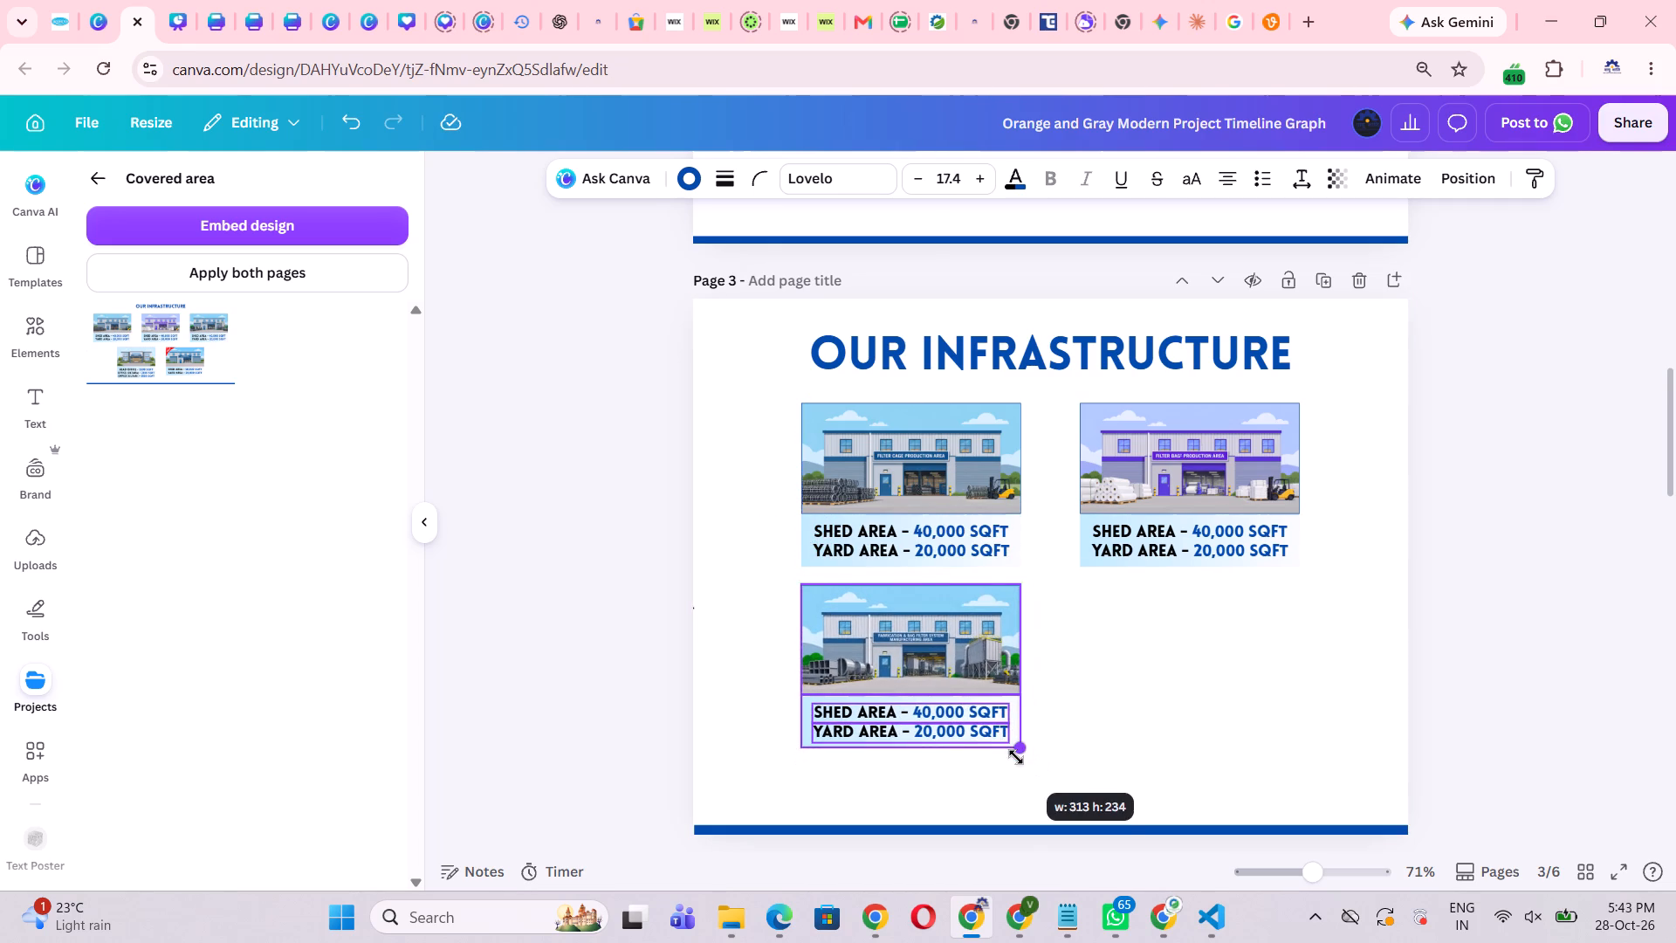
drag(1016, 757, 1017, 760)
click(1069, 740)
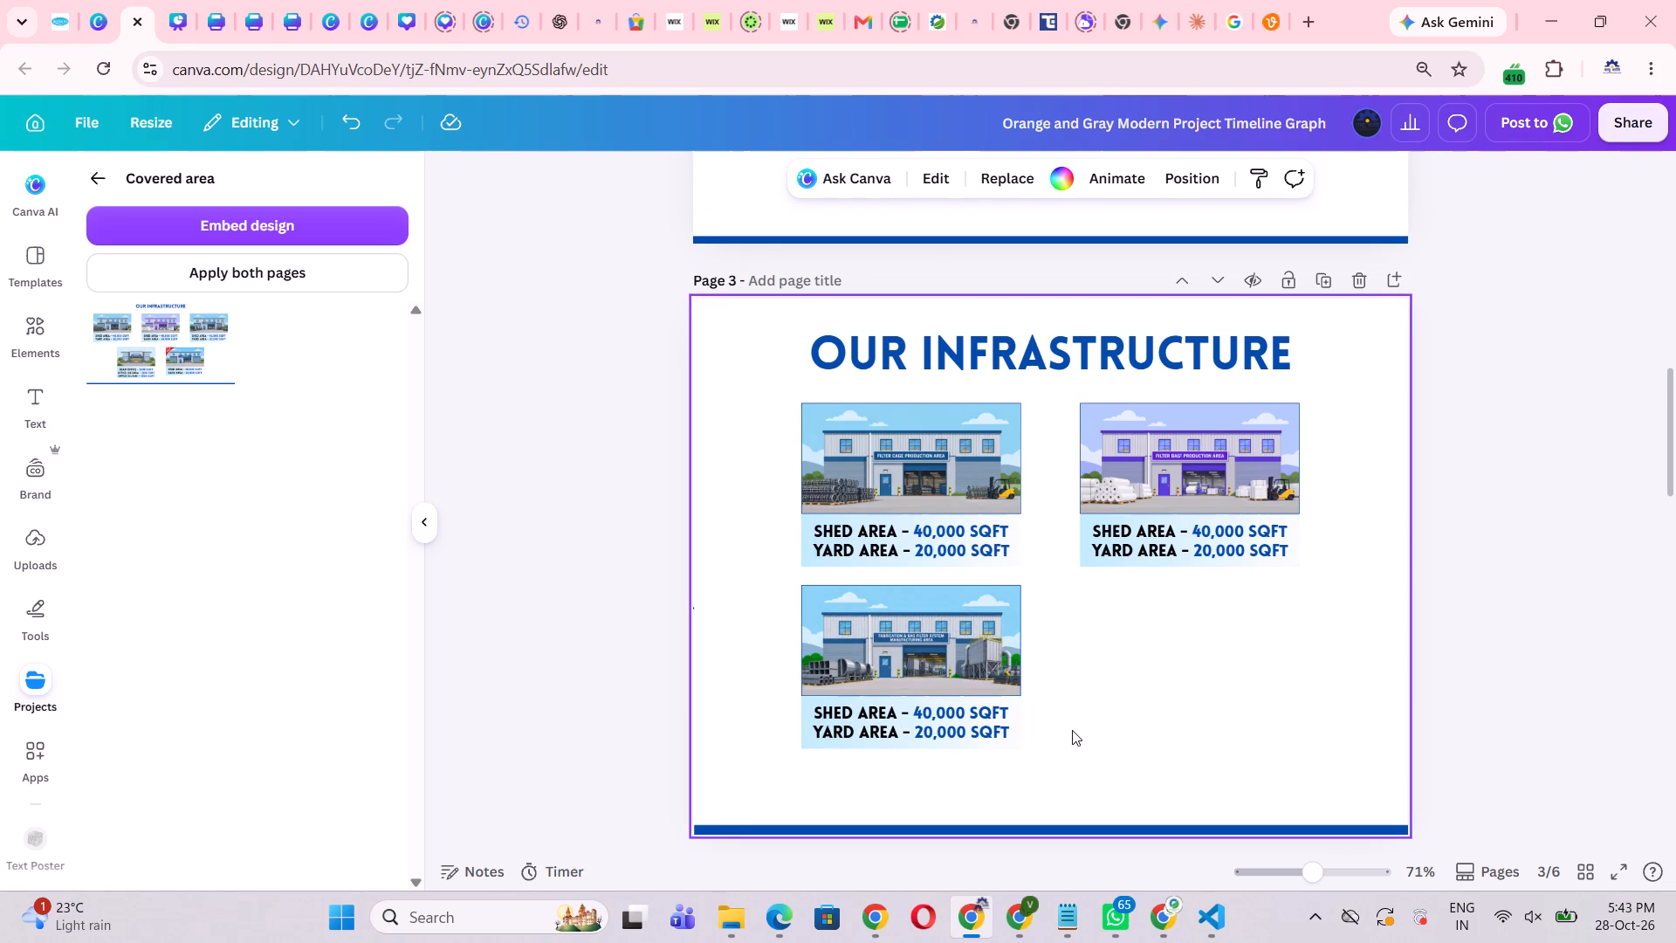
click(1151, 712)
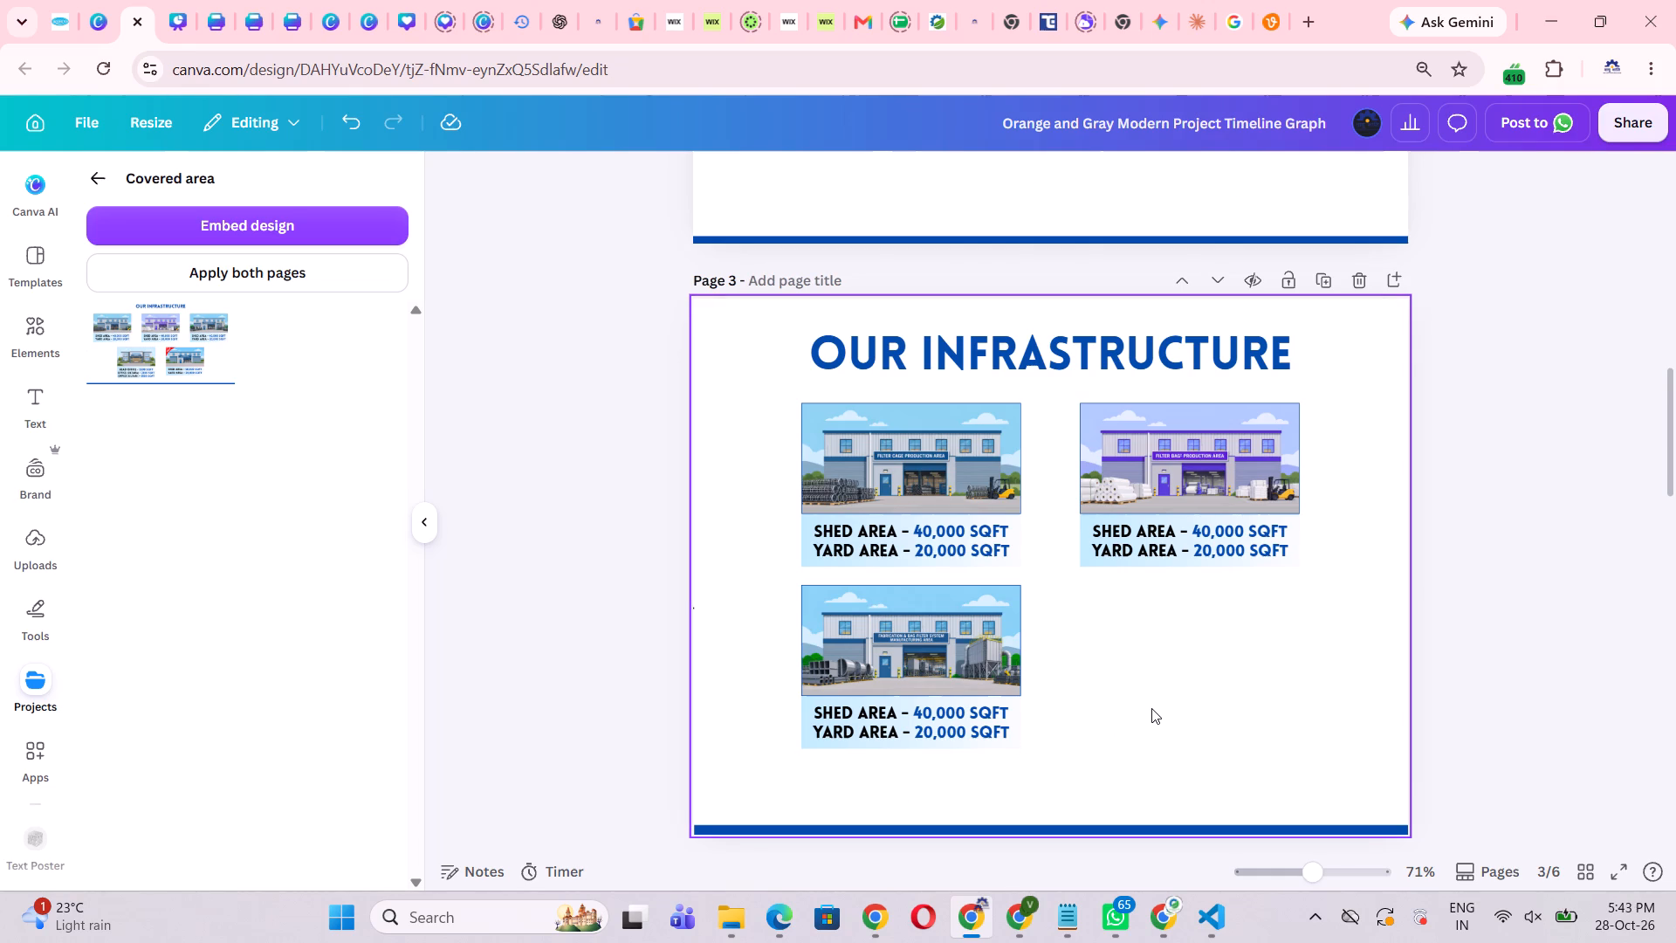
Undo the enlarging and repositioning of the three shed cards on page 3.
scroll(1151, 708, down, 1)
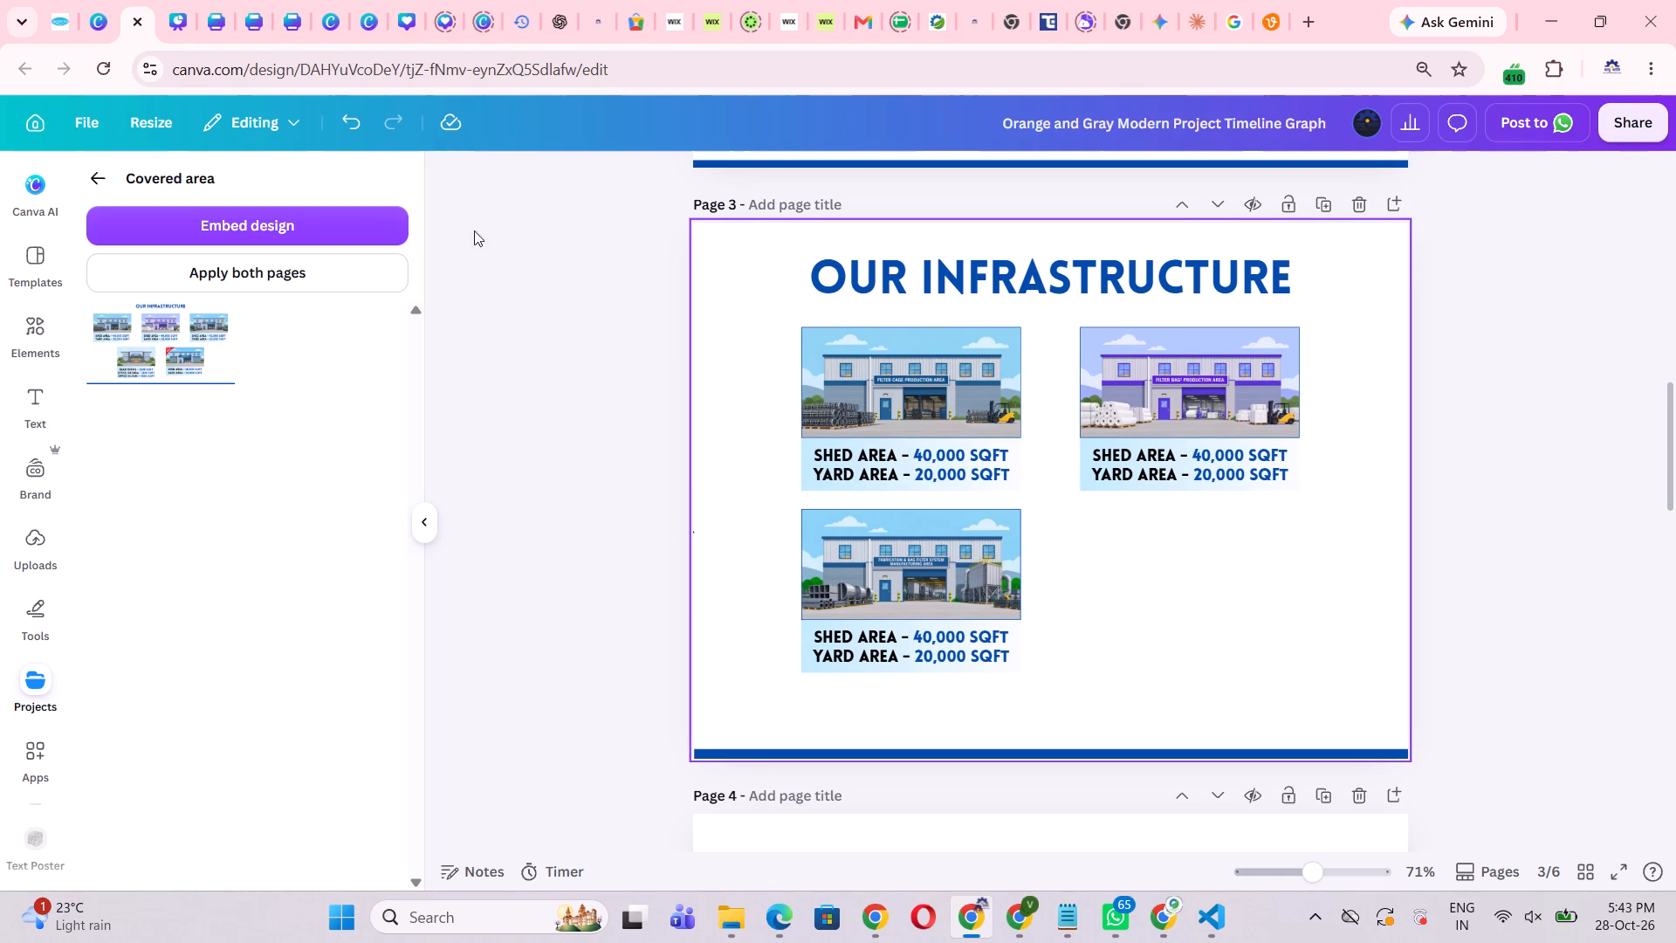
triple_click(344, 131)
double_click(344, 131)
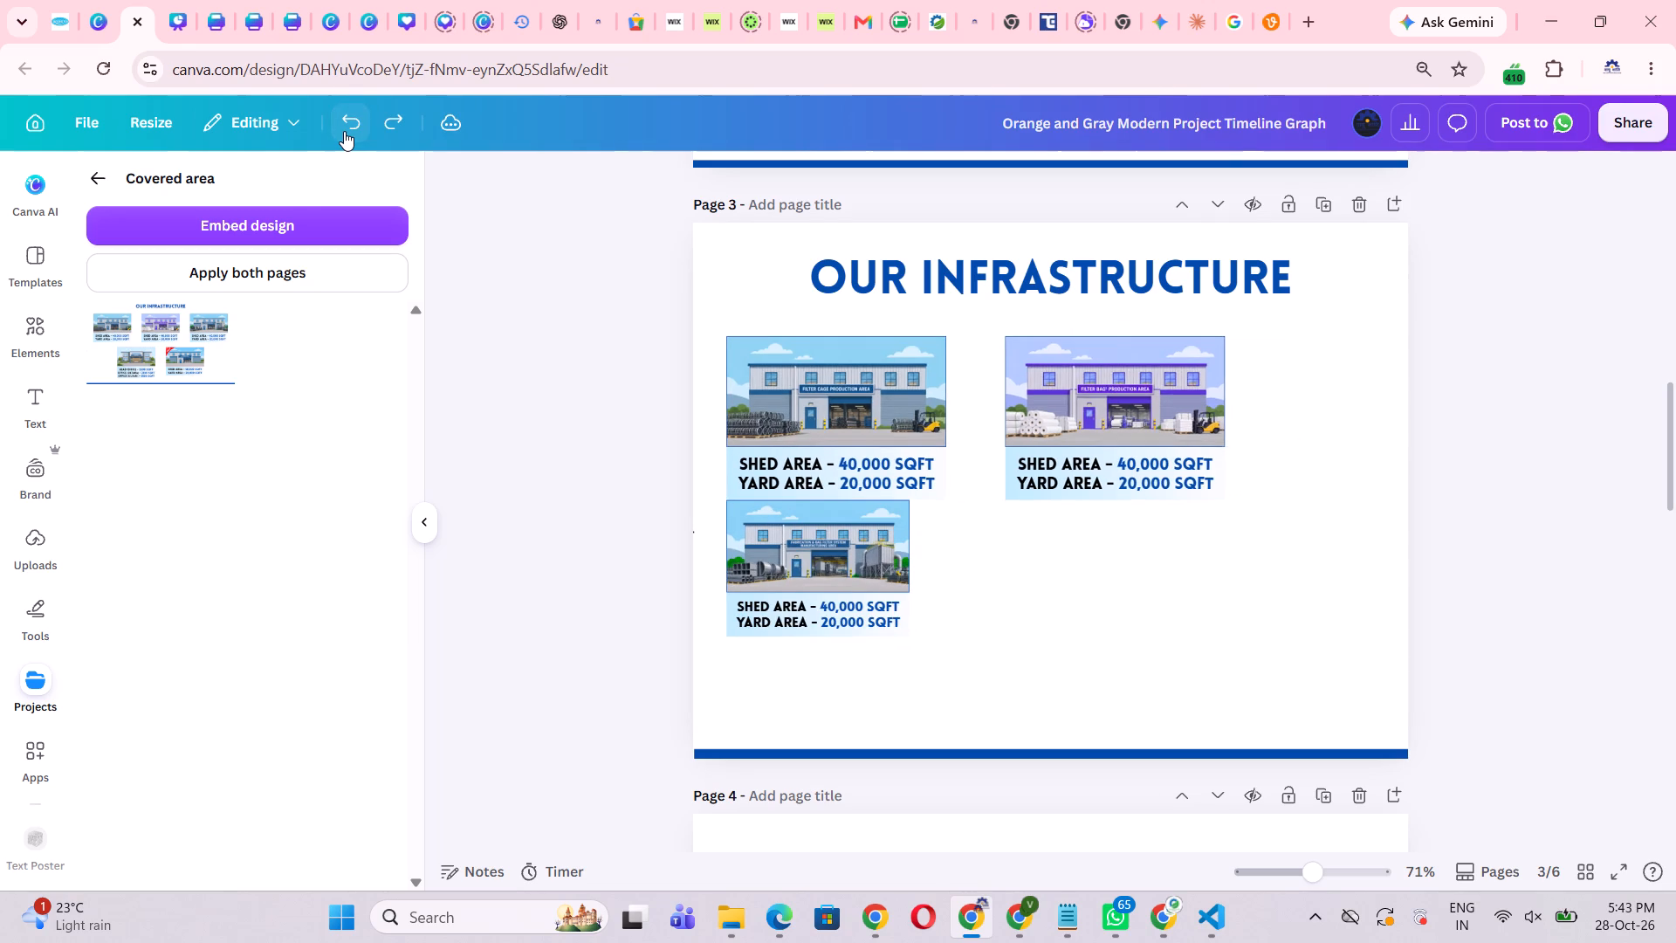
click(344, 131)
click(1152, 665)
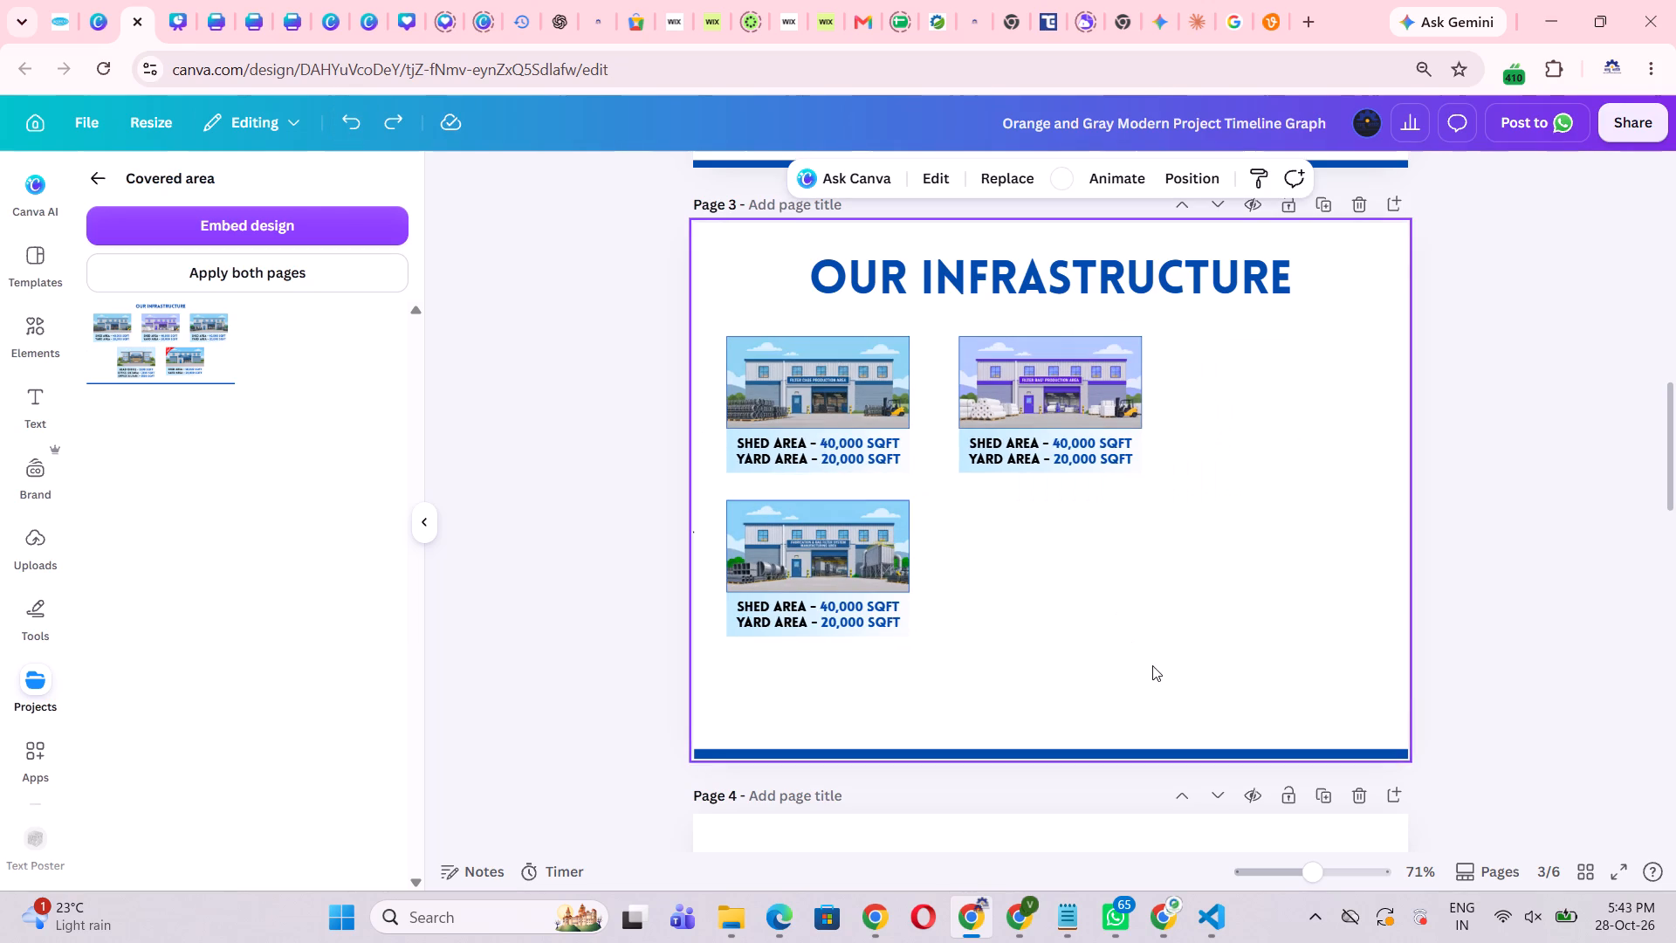
Move the new shed card with its NEW badge from page 4 to the right end of page 3's second row.
scroll(1106, 632, down, 2)
drag(1280, 583, 1035, 747)
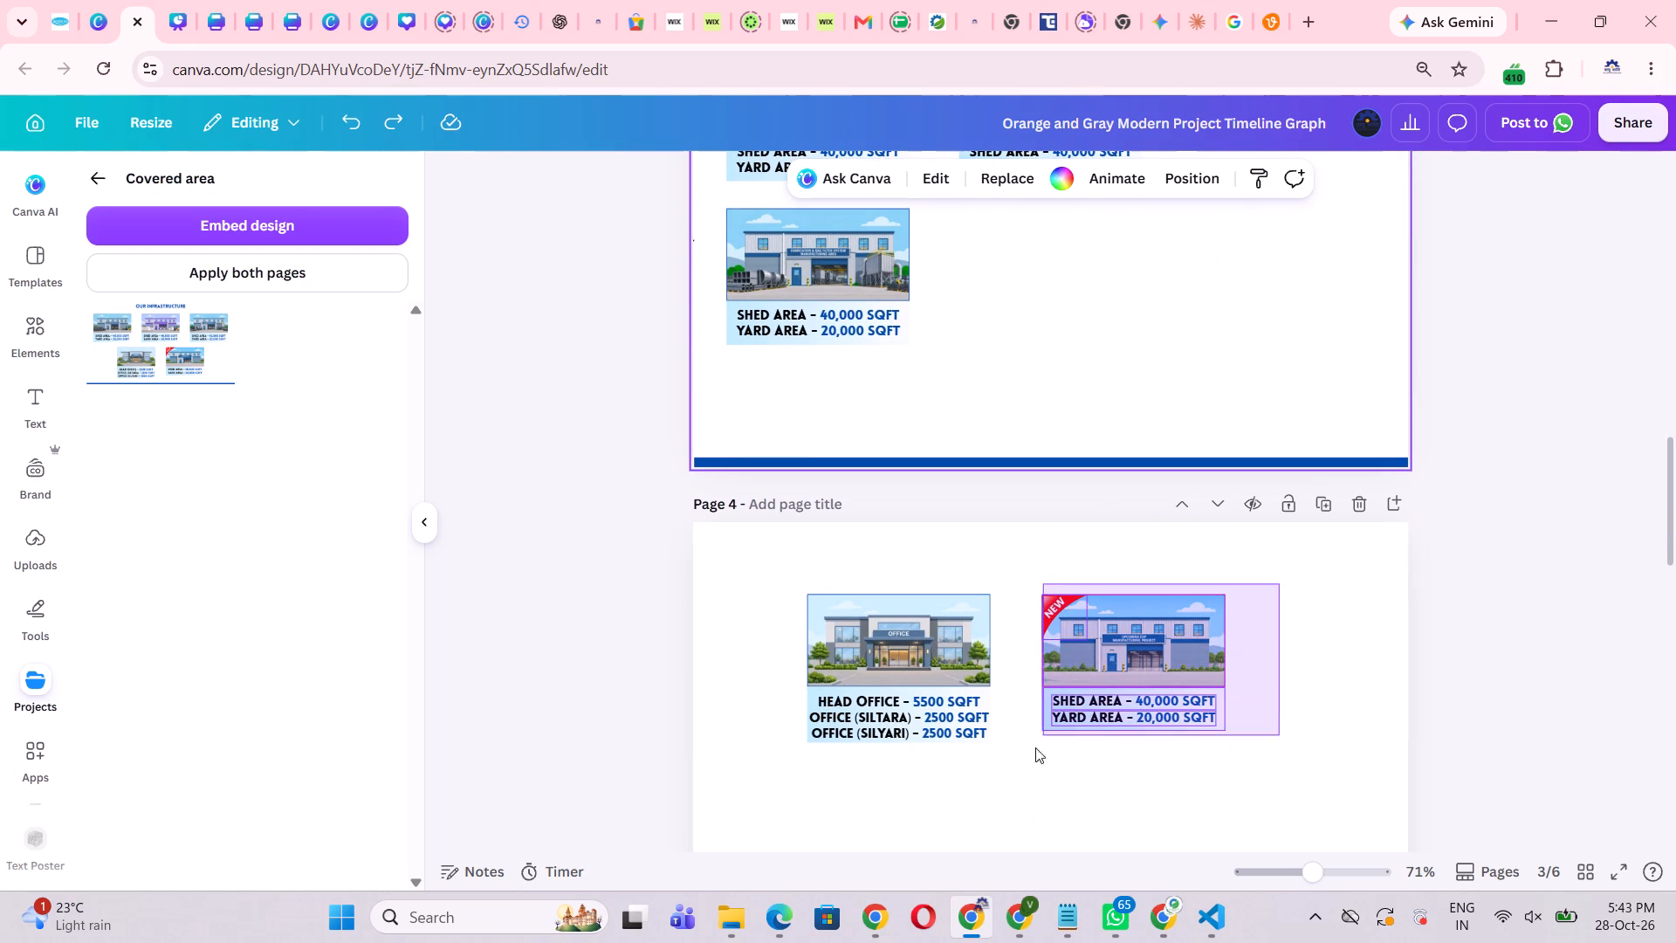
drag(1035, 747, 1031, 761)
drag(1191, 688, 1347, 542)
scroll(1232, 606, up, 3)
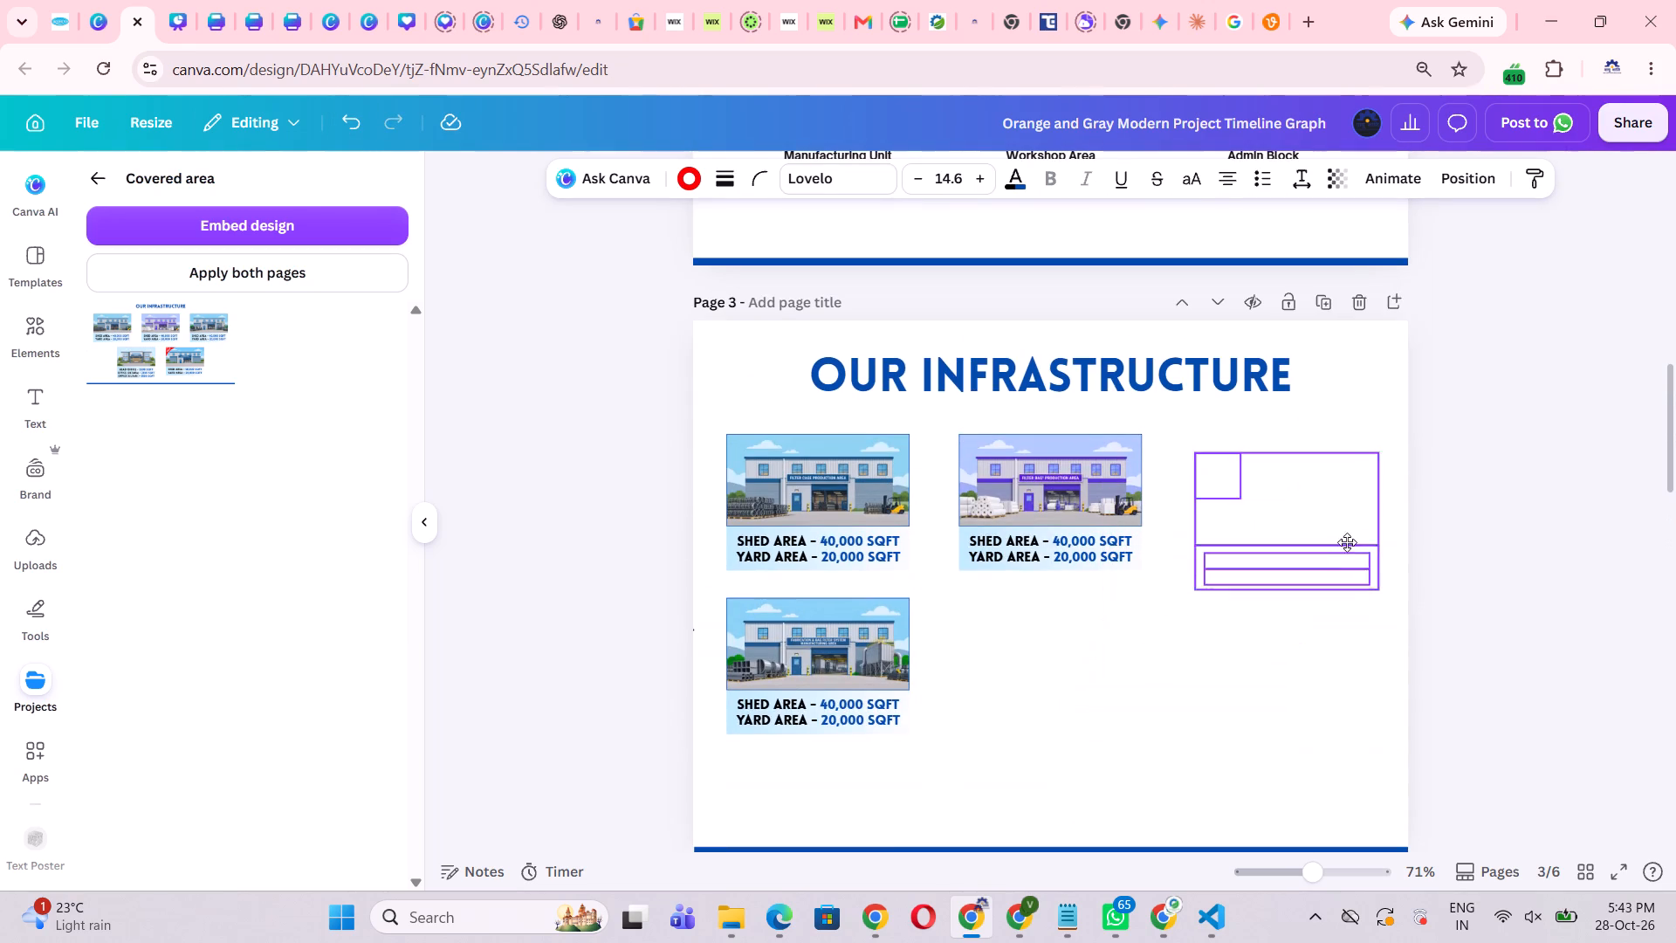
drag(1347, 542, 1316, 683)
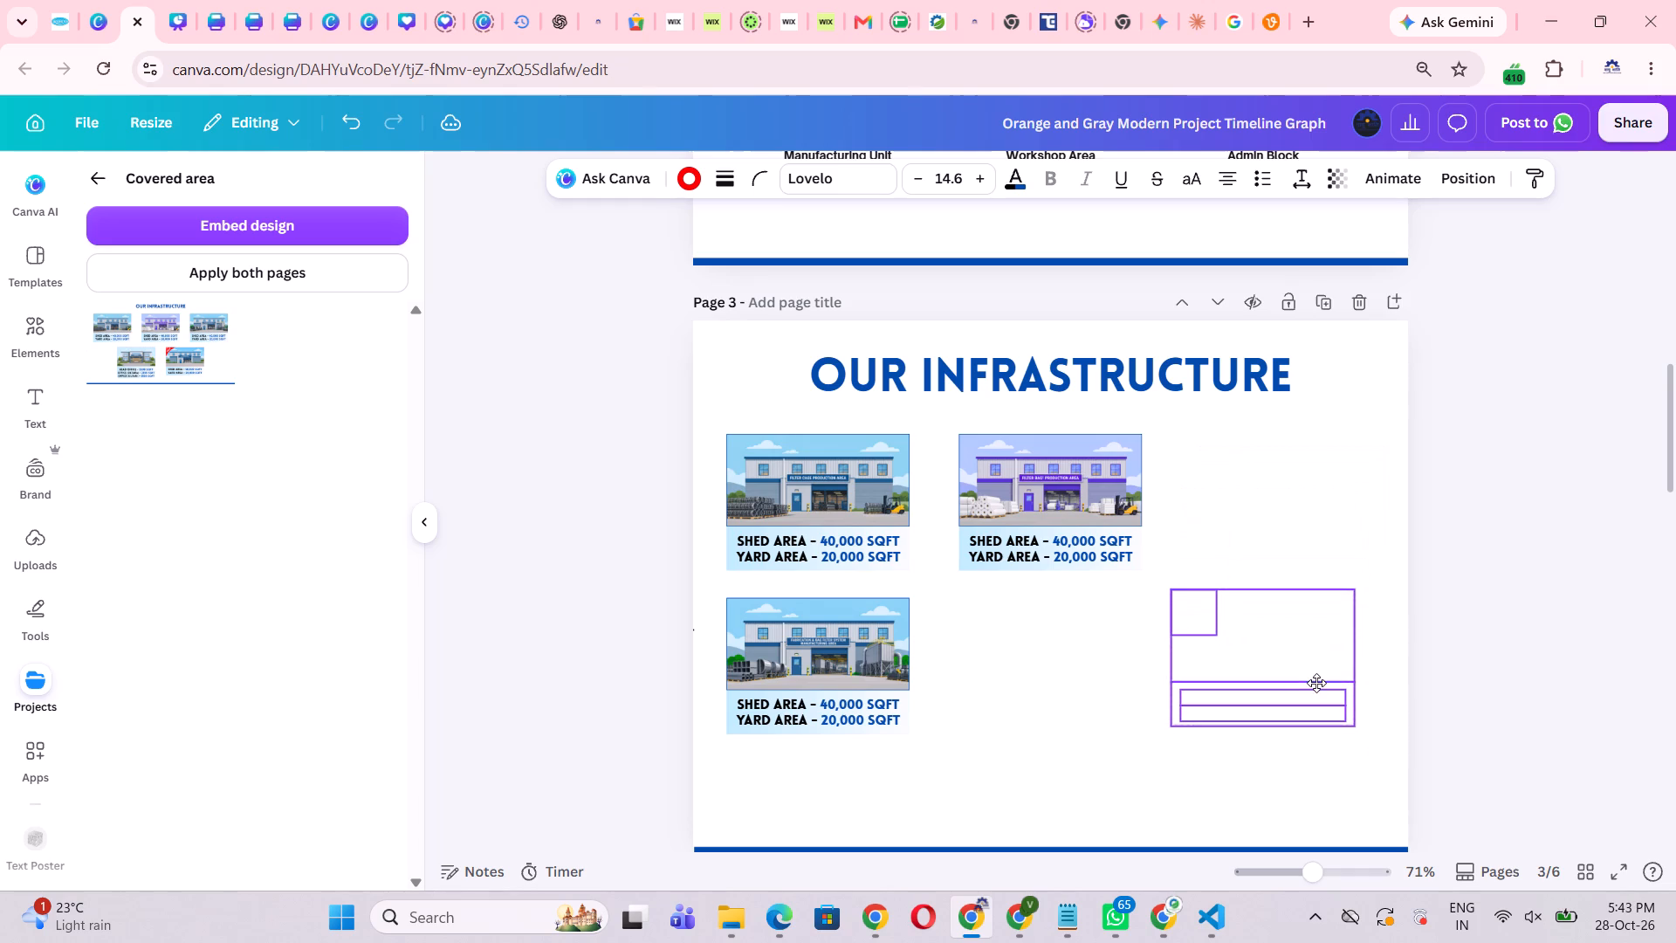
drag(1316, 683, 1326, 740)
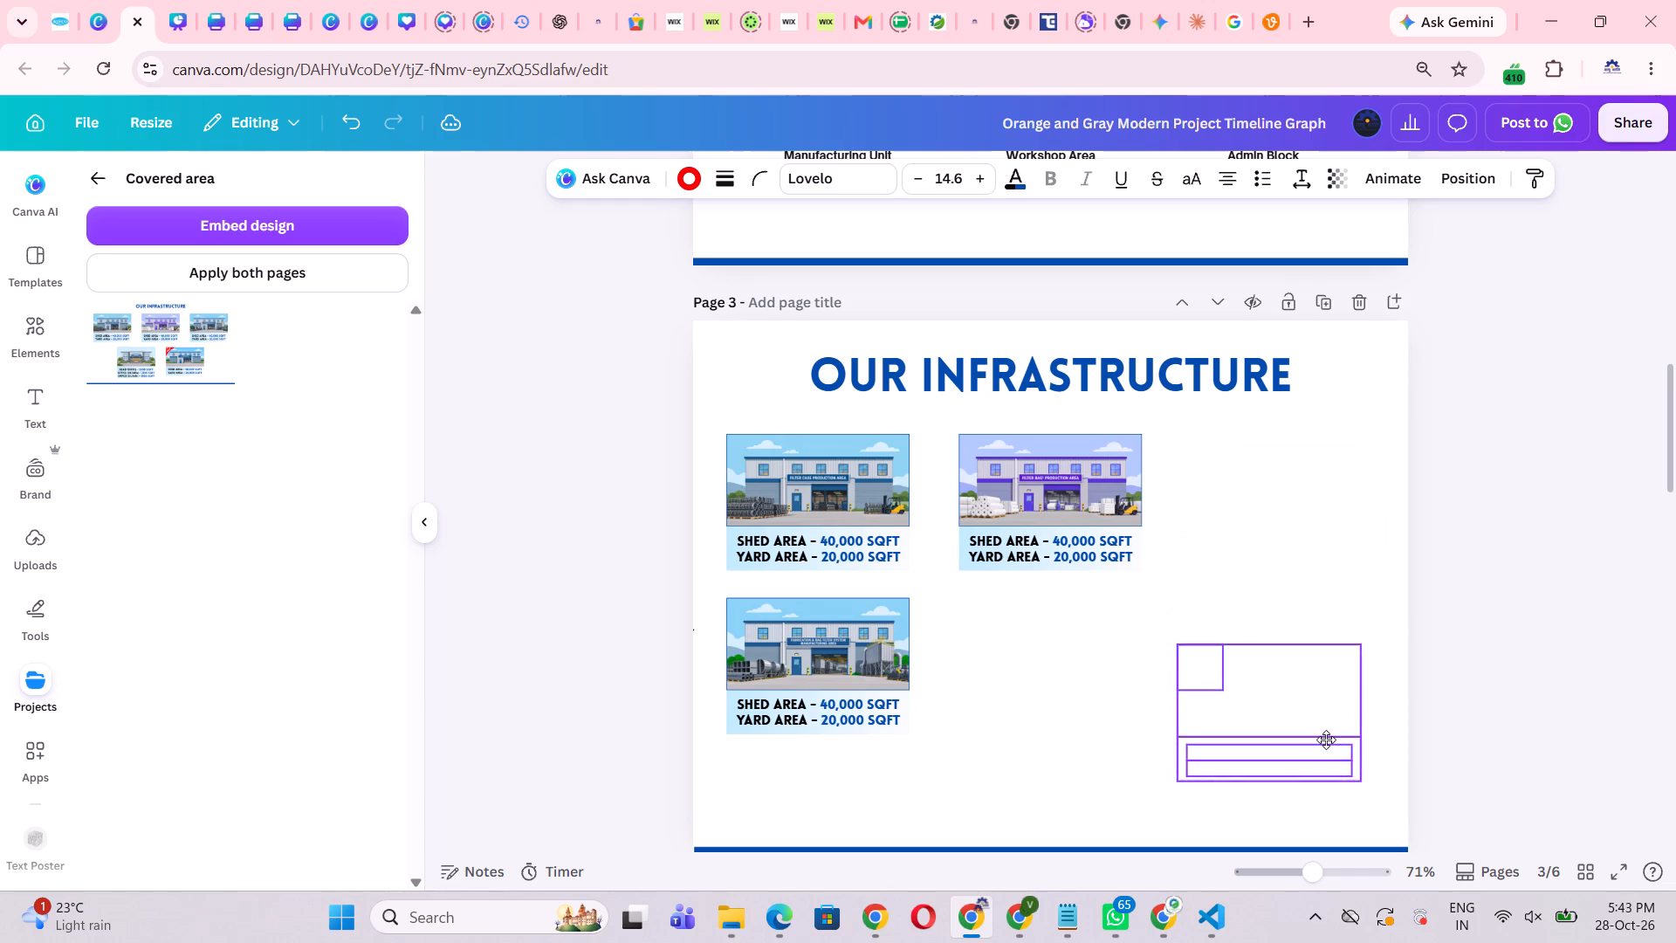
drag(1326, 740, 1337, 694)
click(1514, 699)
Move the head office card from page 4 into page 3's second row, between the third shed card and the NEW shed card.
scroll(1514, 699, down, 2)
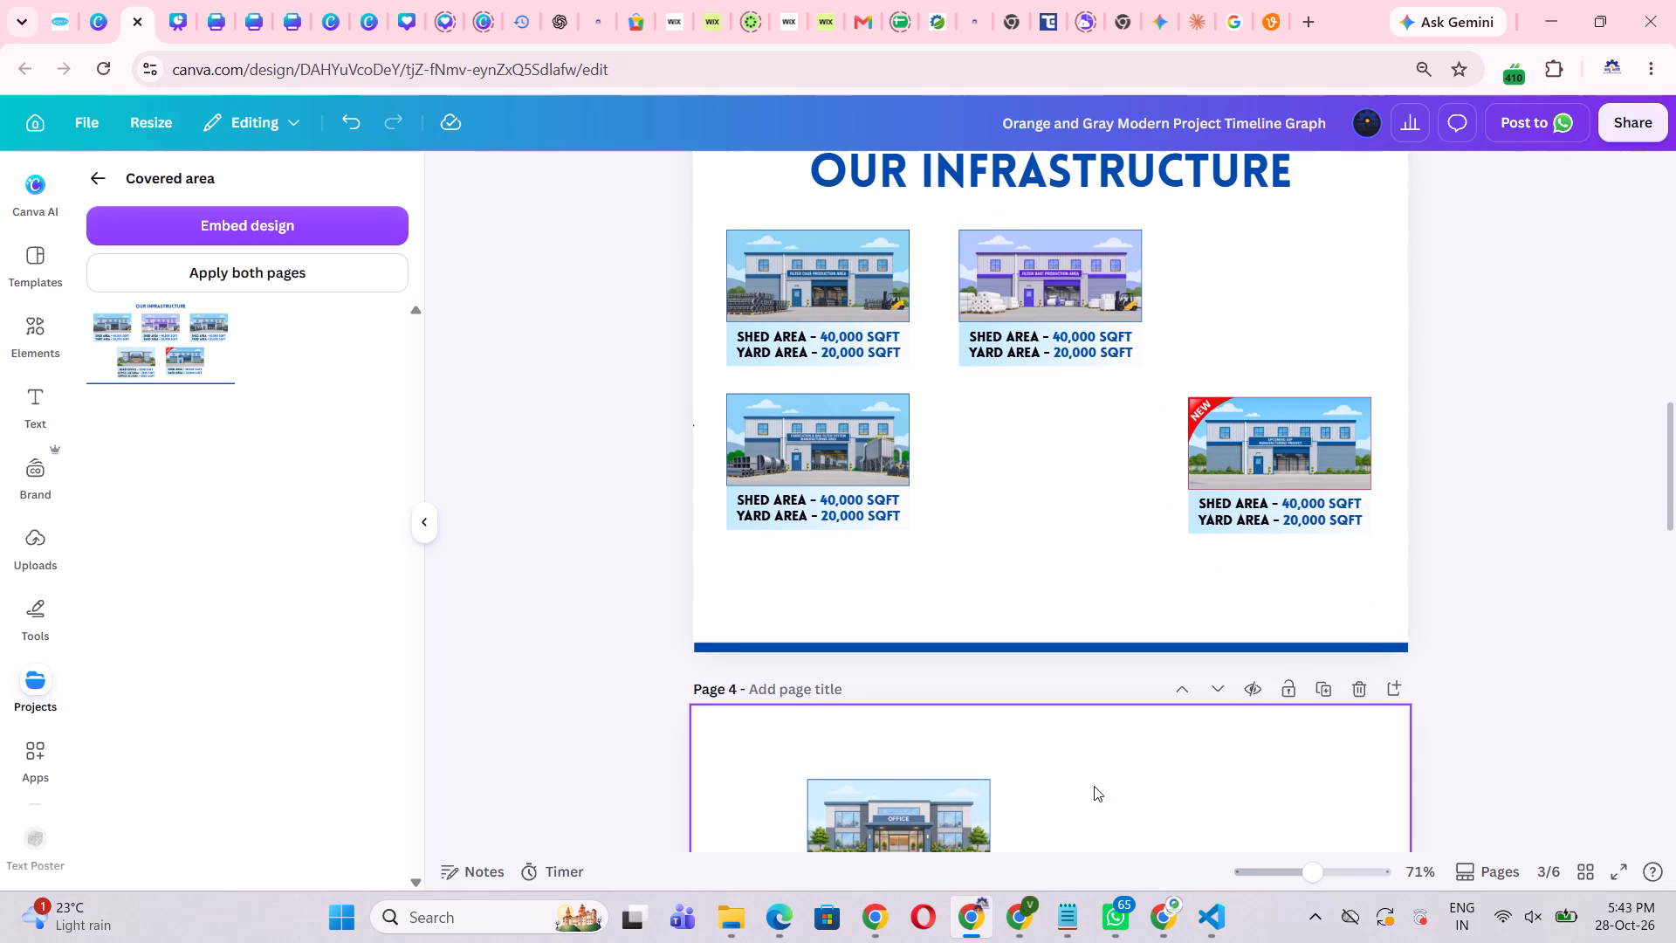
scroll(1094, 786, down, 1)
drag(1084, 662, 740, 810)
drag(951, 724, 1020, 641)
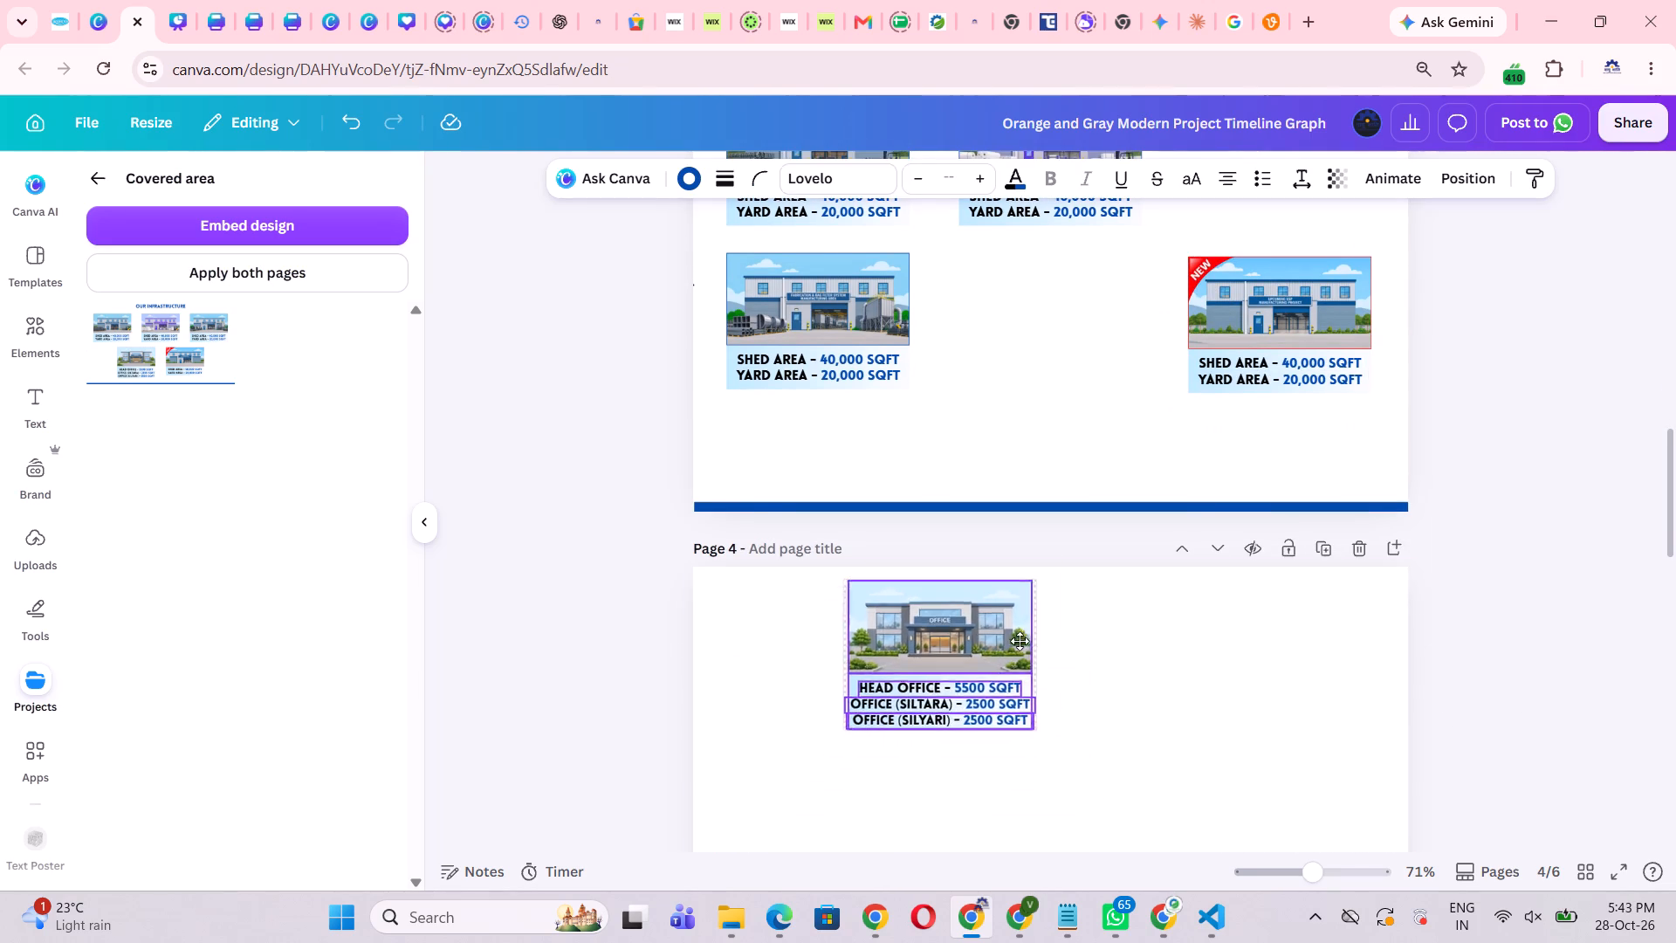
drag(1020, 641, 1111, 608)
scroll(1034, 624, up, 2)
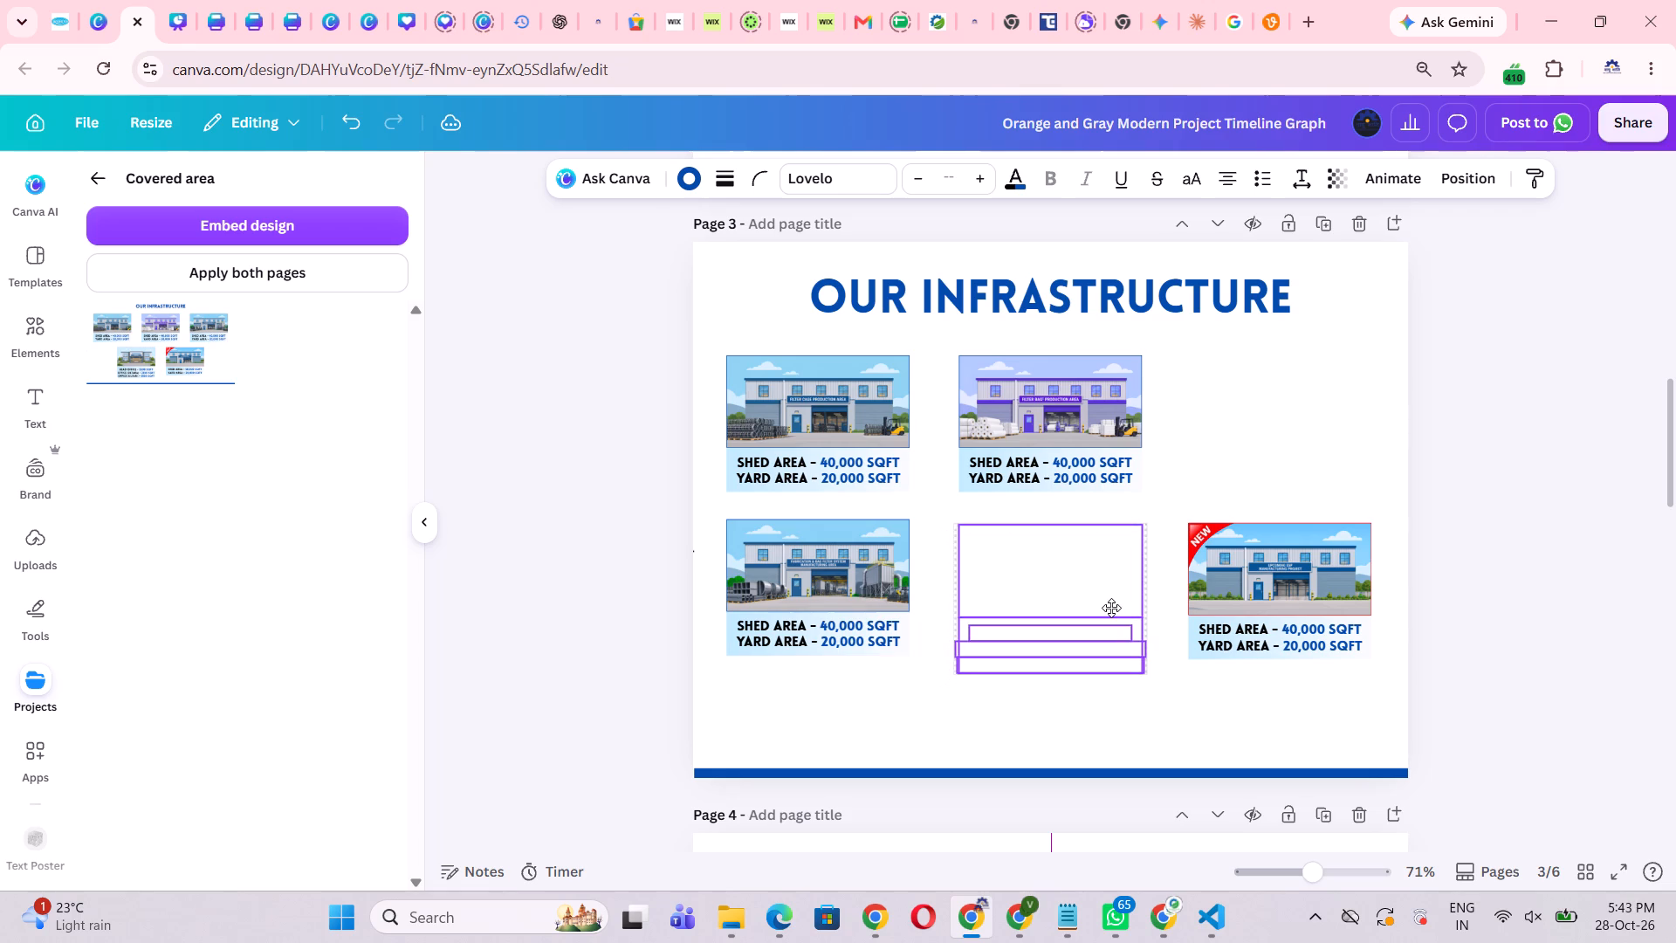
drag(1111, 608, 1106, 608)
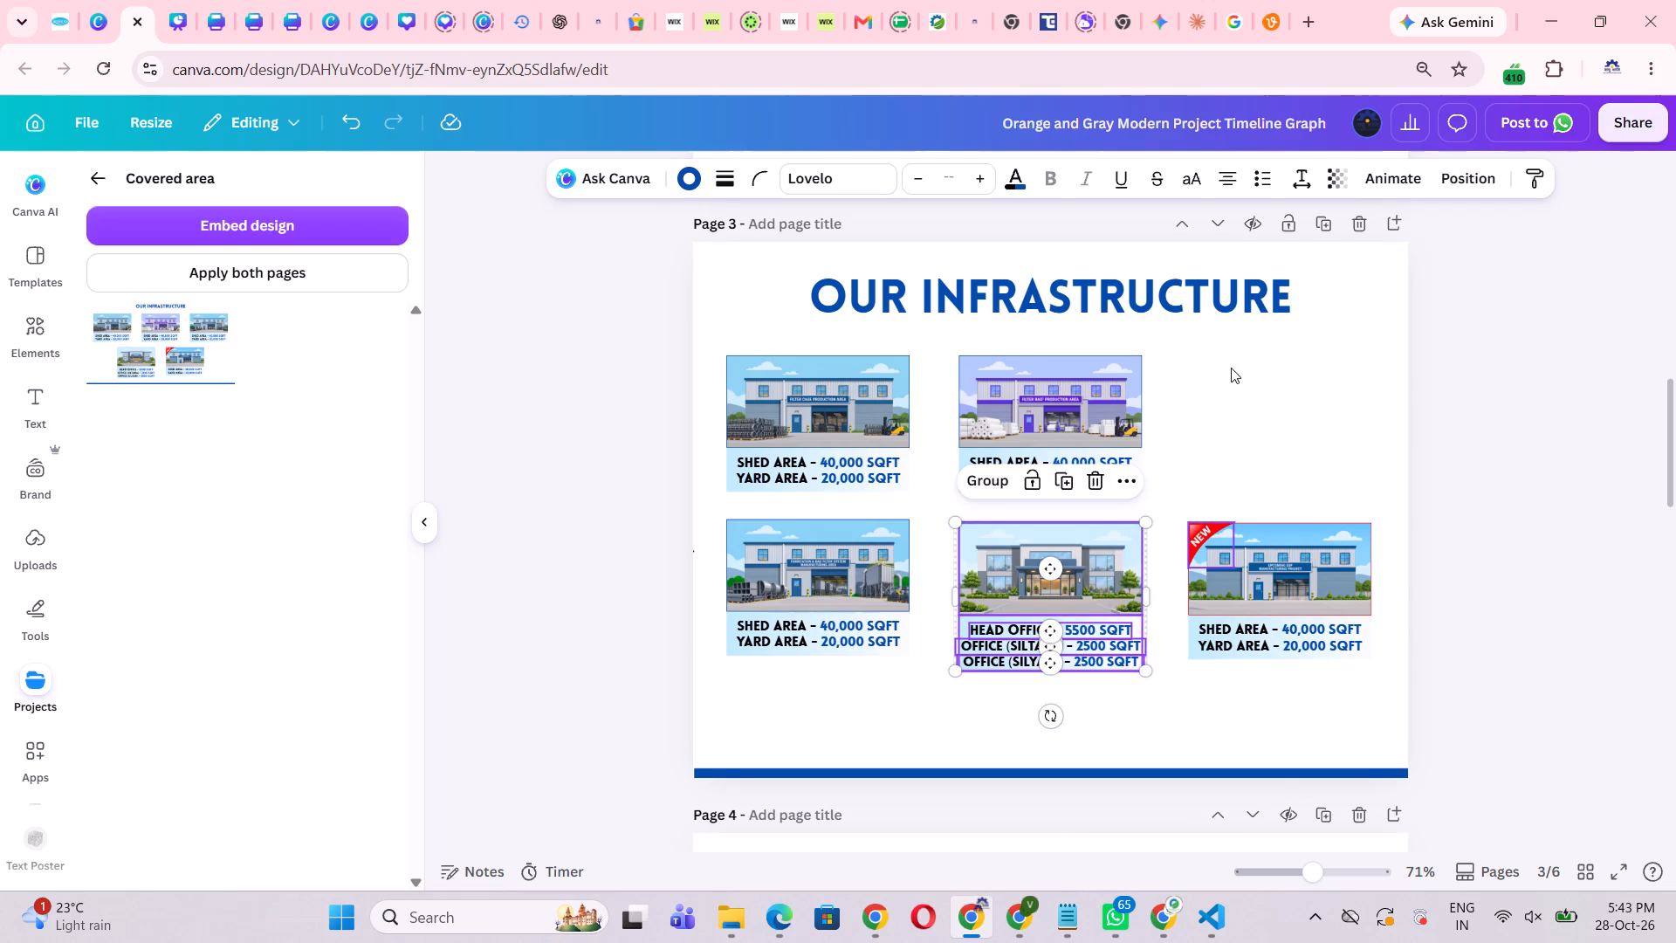
Centre the two first-row shed cards together under the title on page 3, above the row of three cards.
drag(1231, 368, 704, 486)
drag(943, 413, 1073, 423)
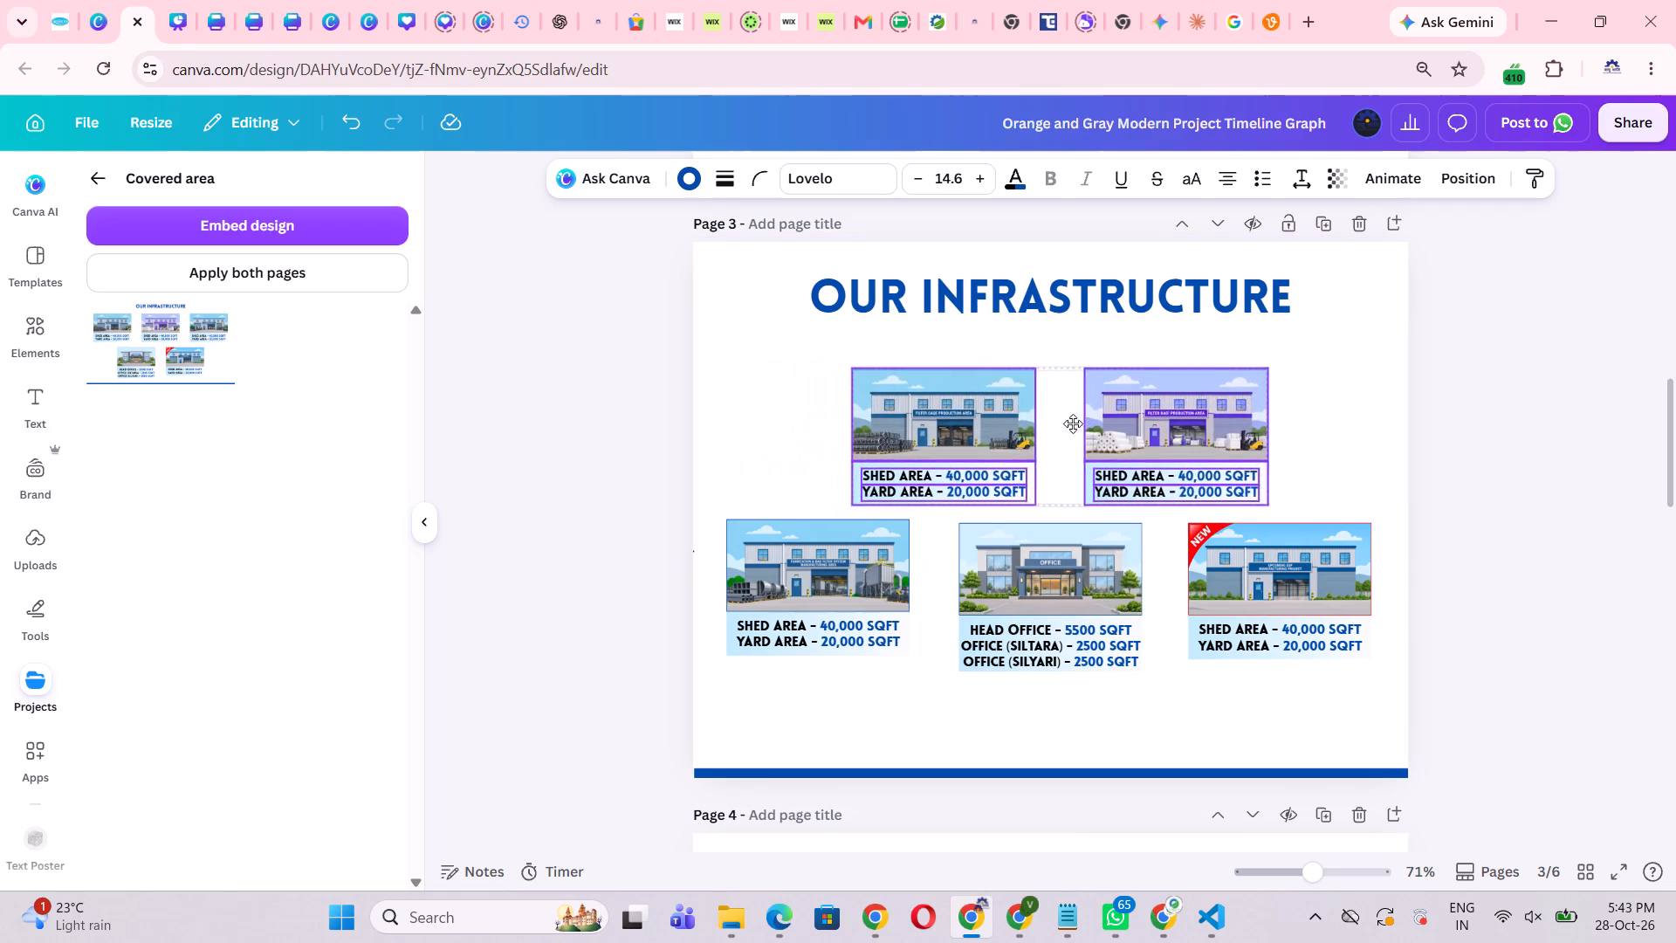
drag(1073, 423, 1063, 416)
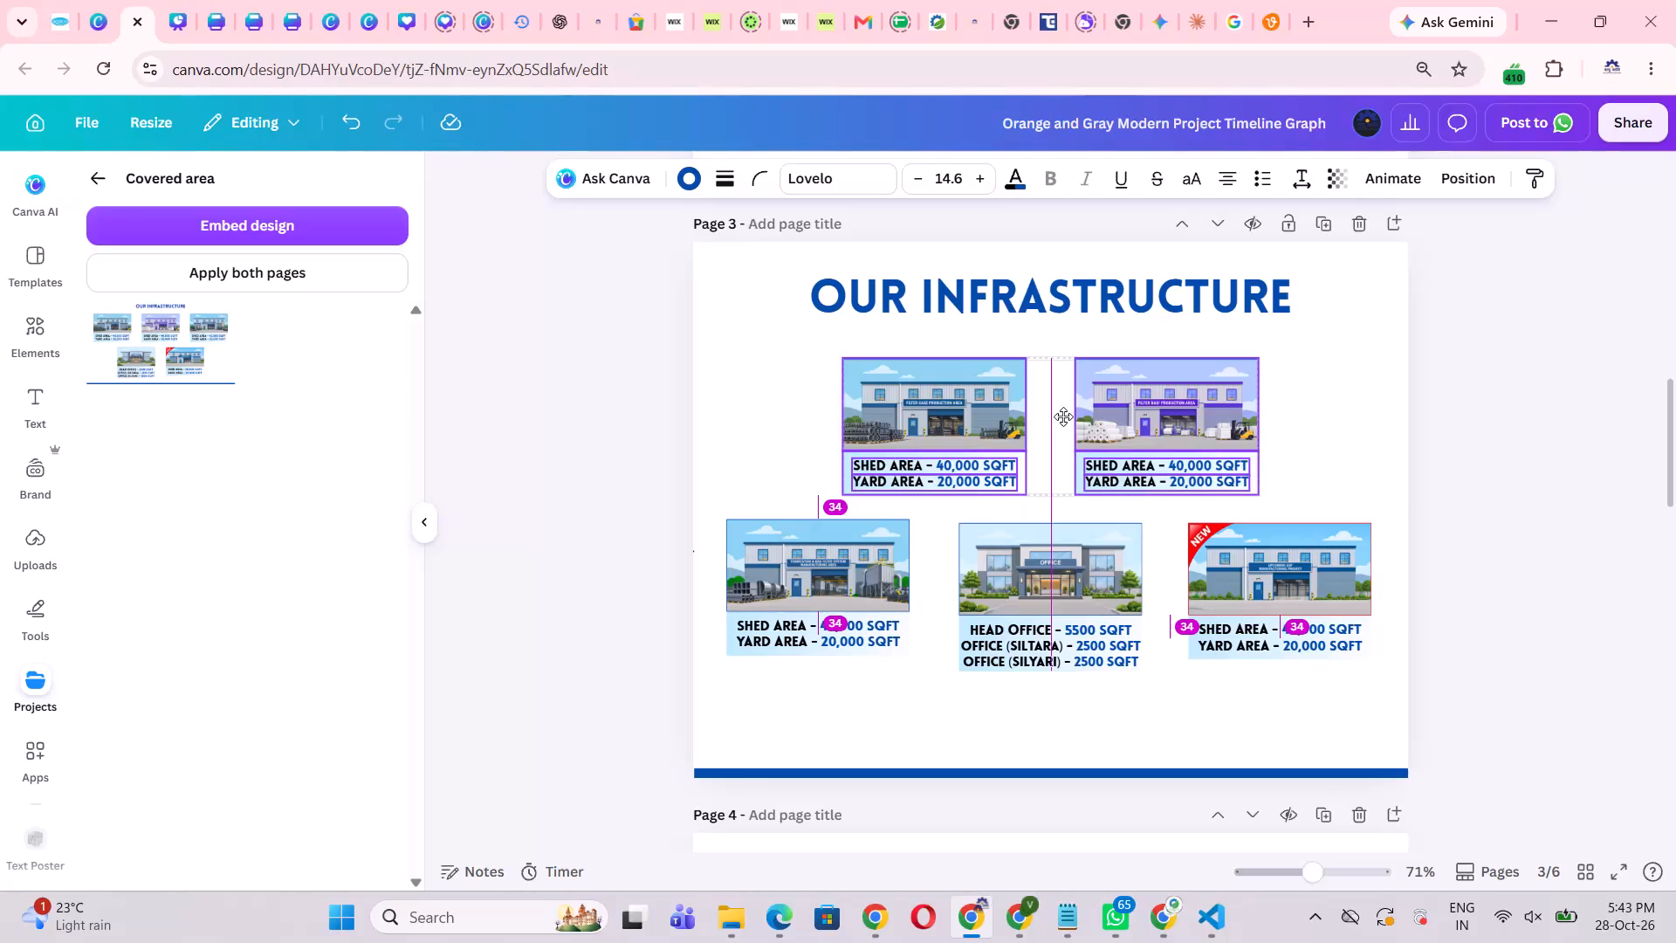
drag(1063, 416, 1064, 416)
click(1376, 482)
drag(1389, 517, 1387, 517)
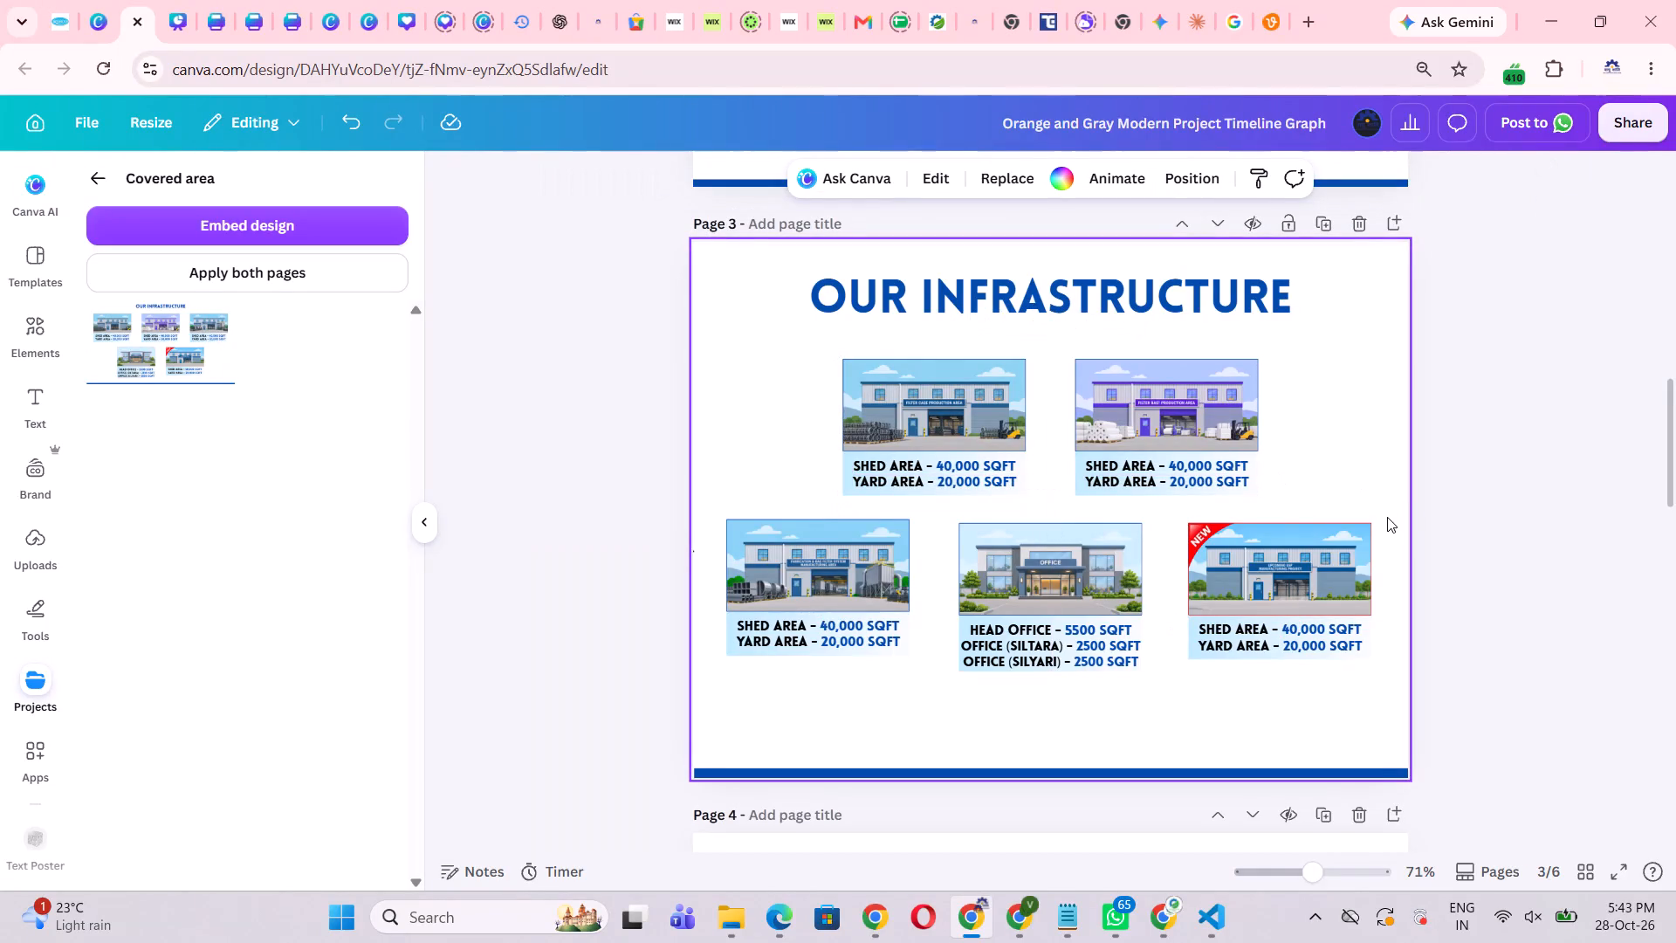
drag(1387, 517, 1576, 688)
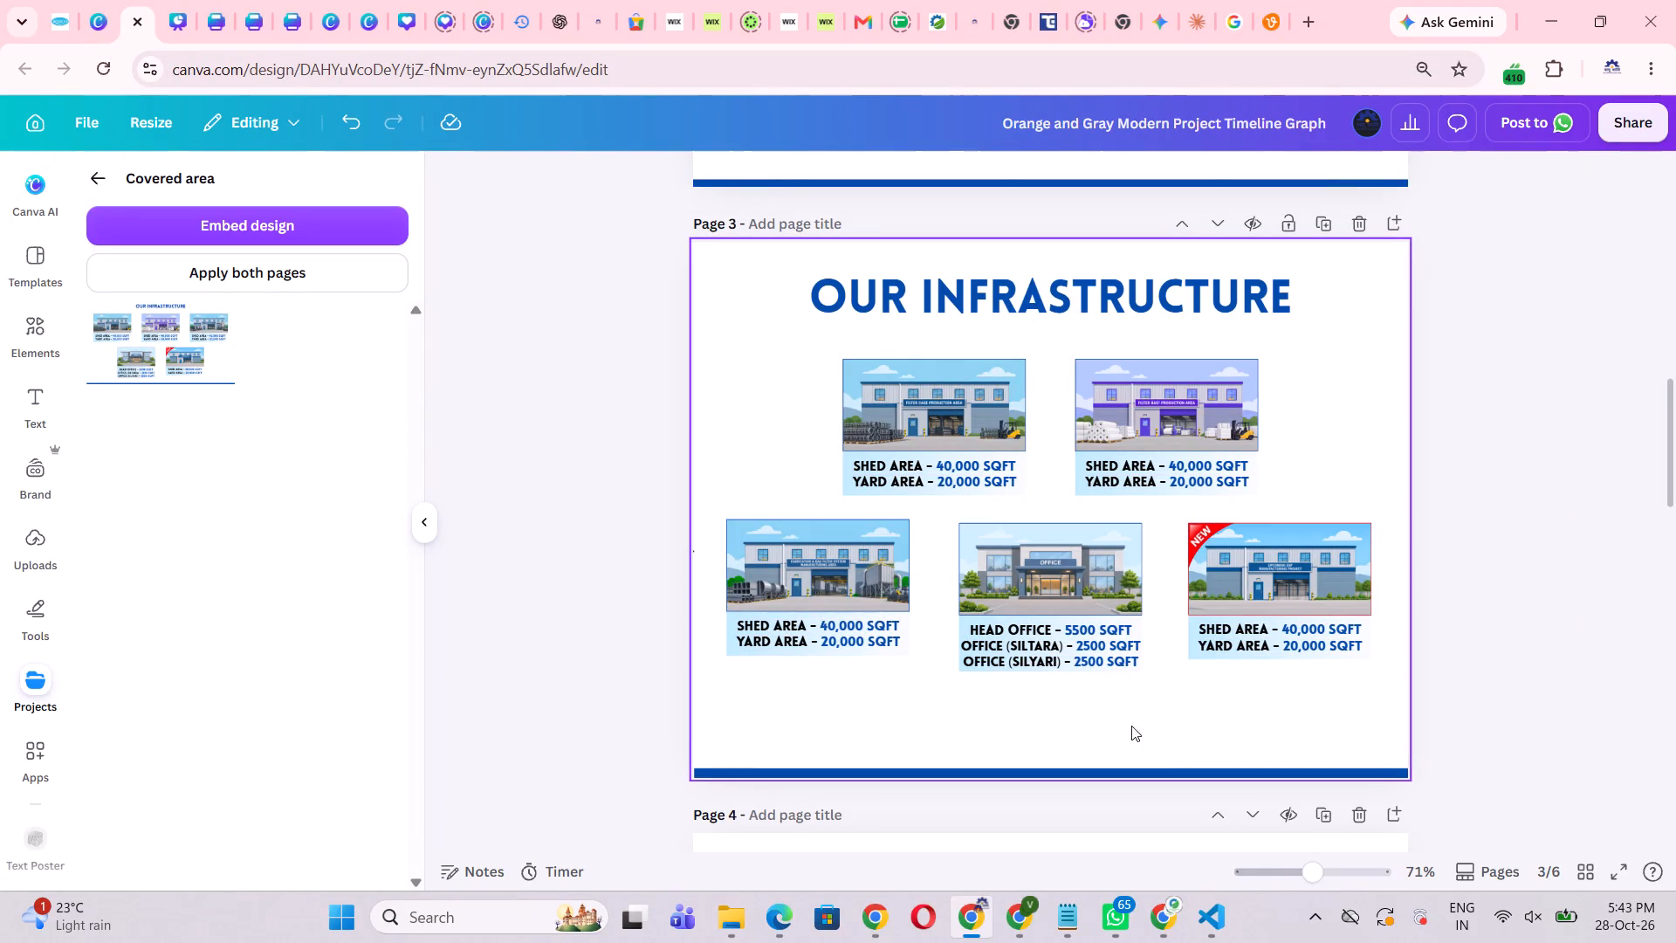
Align the tops of the head office and third shed cards with the NEW shed card in page 3's second row.
drag(1120, 714, 1050, 548)
click(1109, 593)
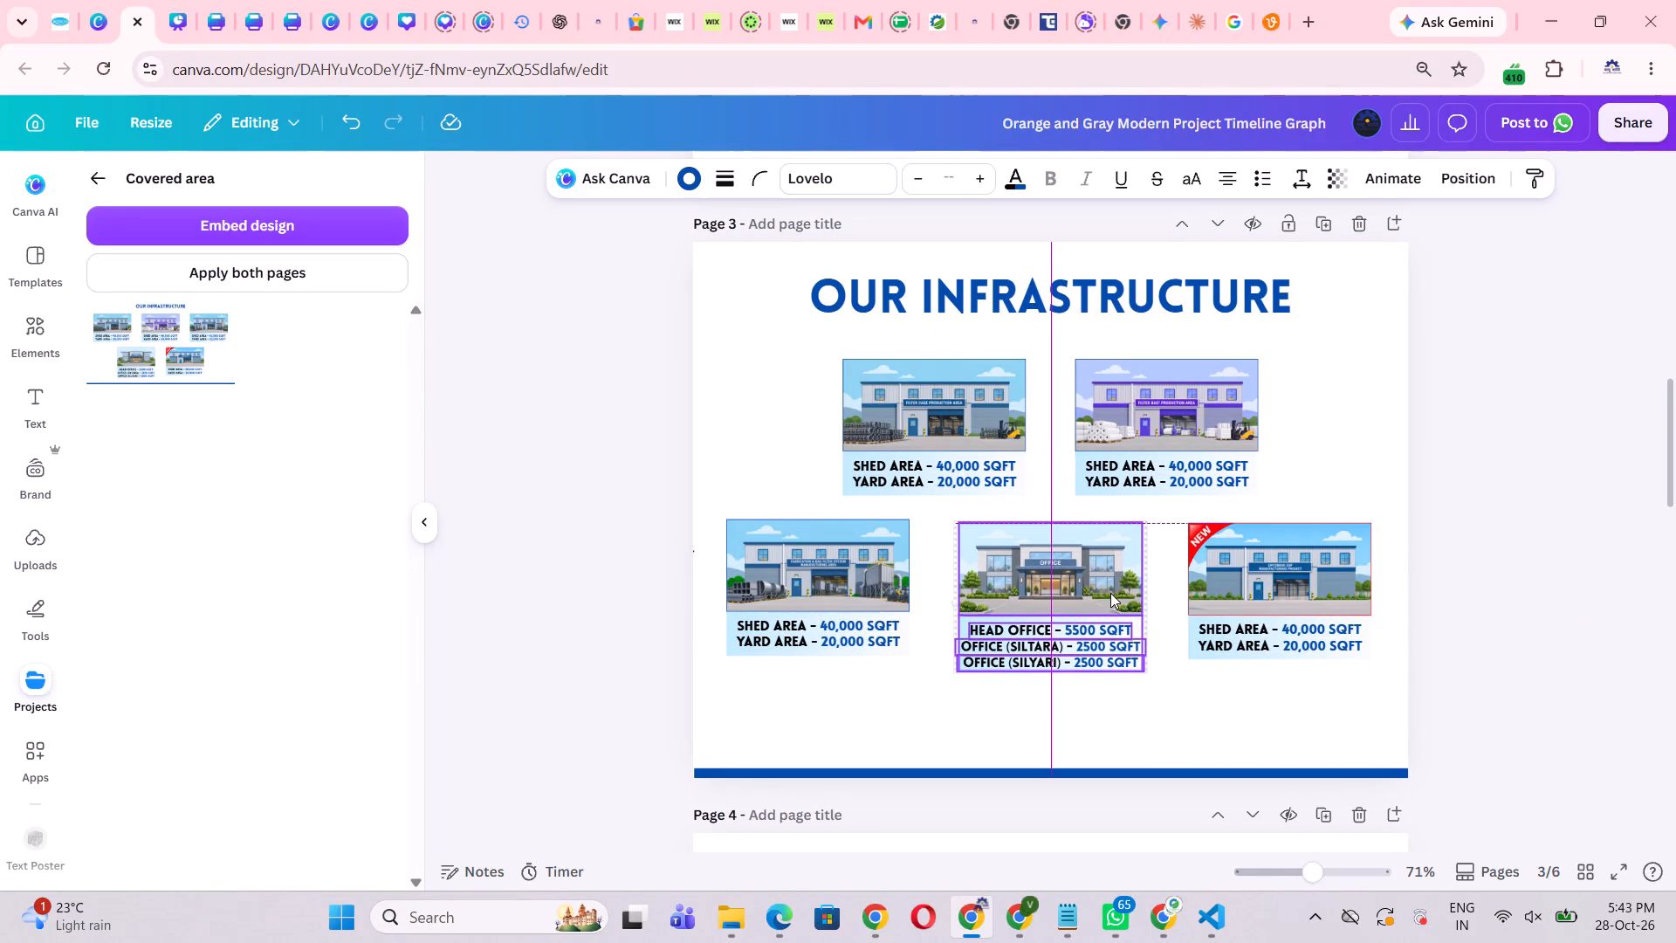
click(1155, 710)
drag(855, 718, 903, 527)
click(886, 589)
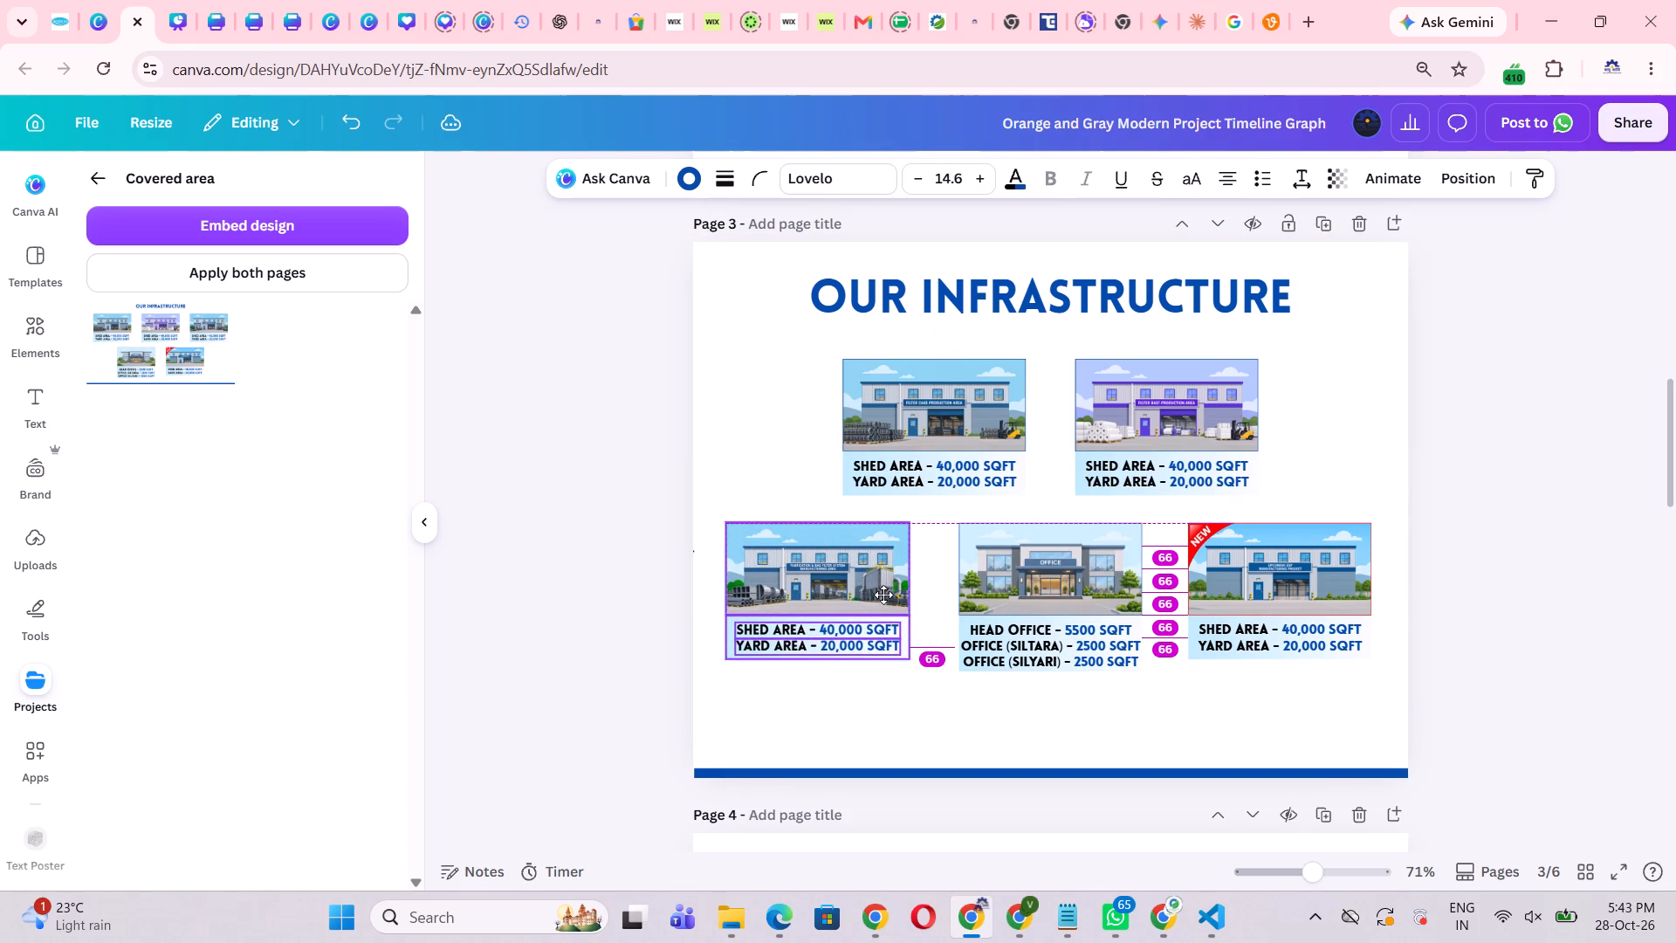
click(902, 708)
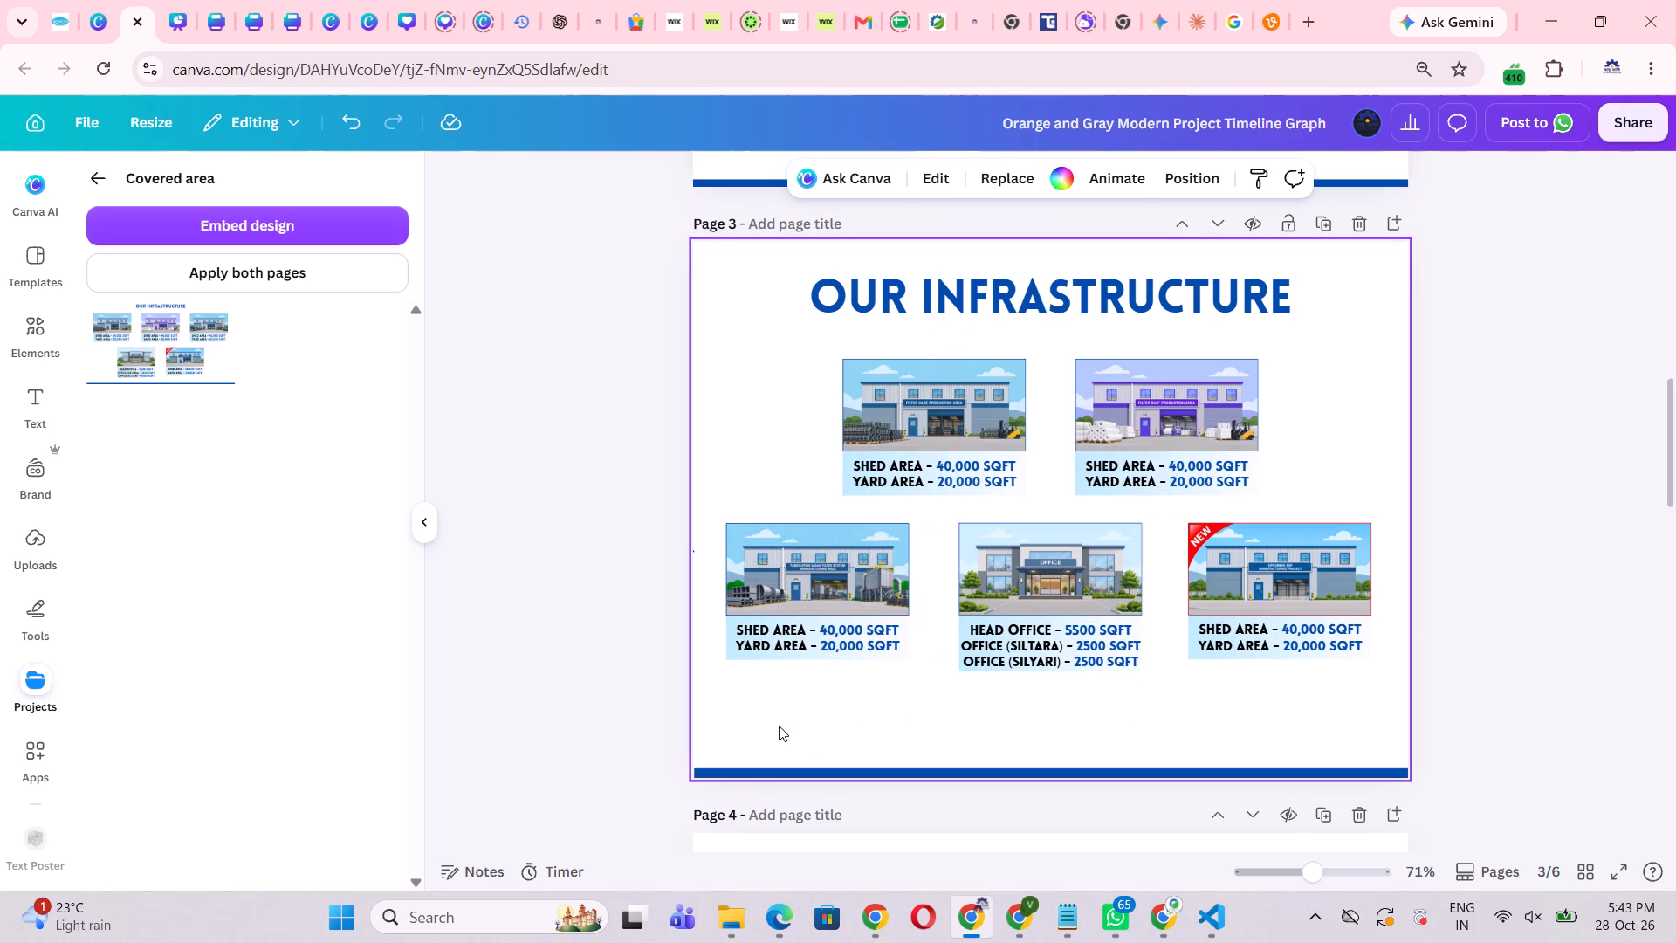
Move page 3's whole second row of cards down, centred on the page with equal 103 gaps above and below.
drag(779, 726, 1354, 509)
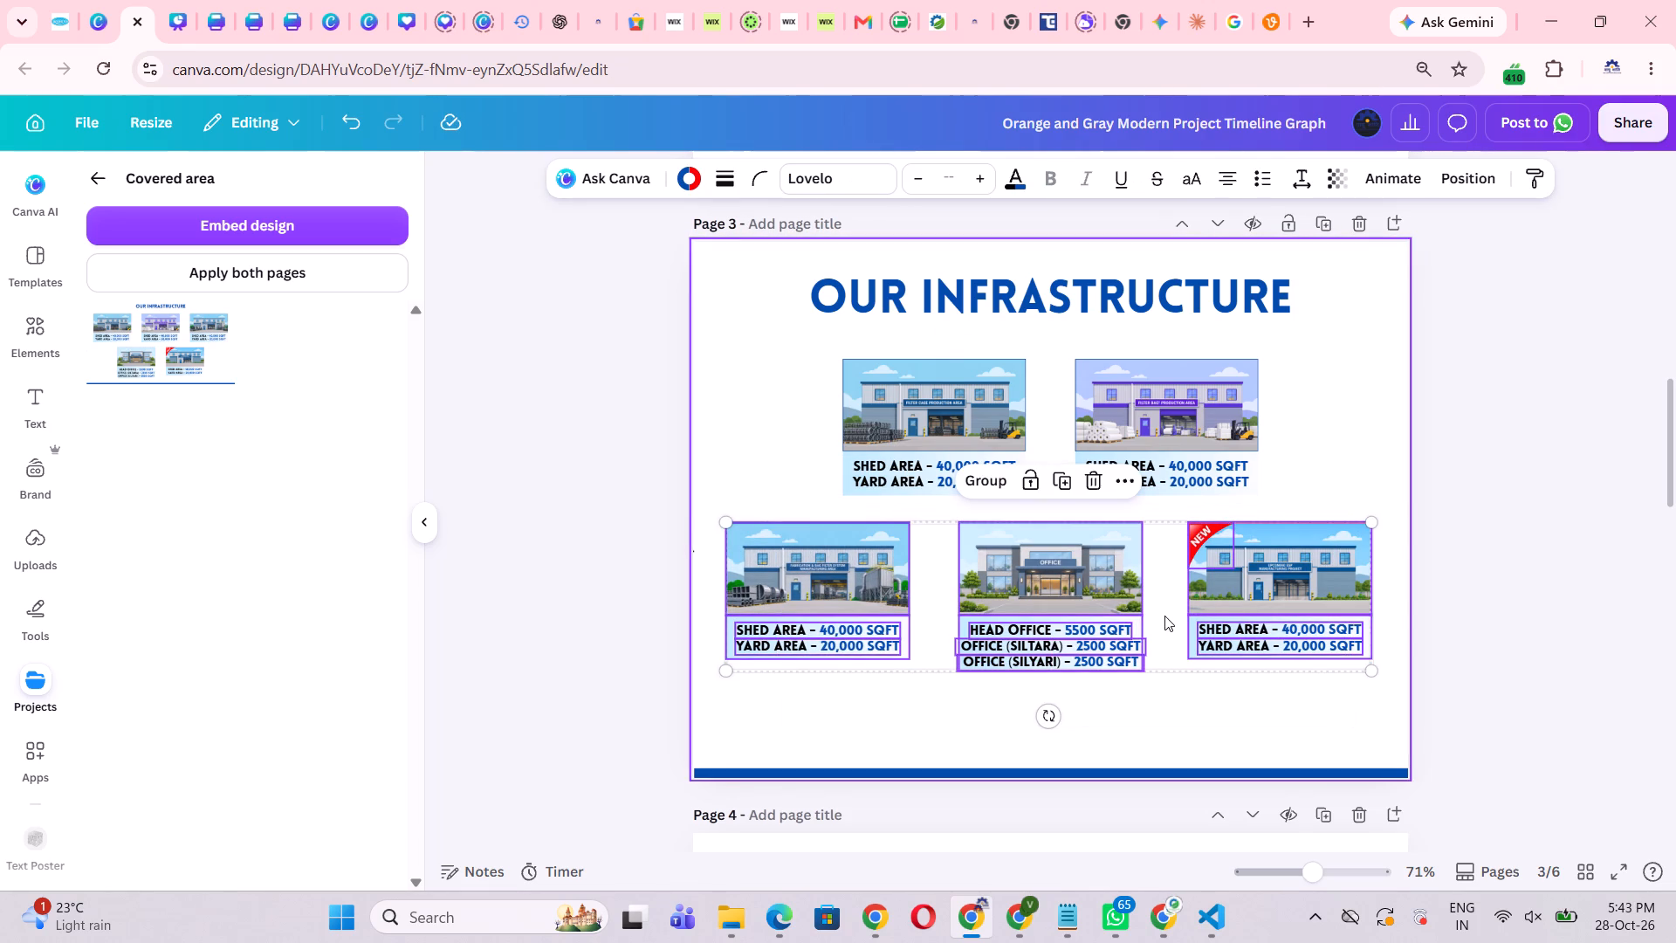
drag(1166, 615, 1169, 638)
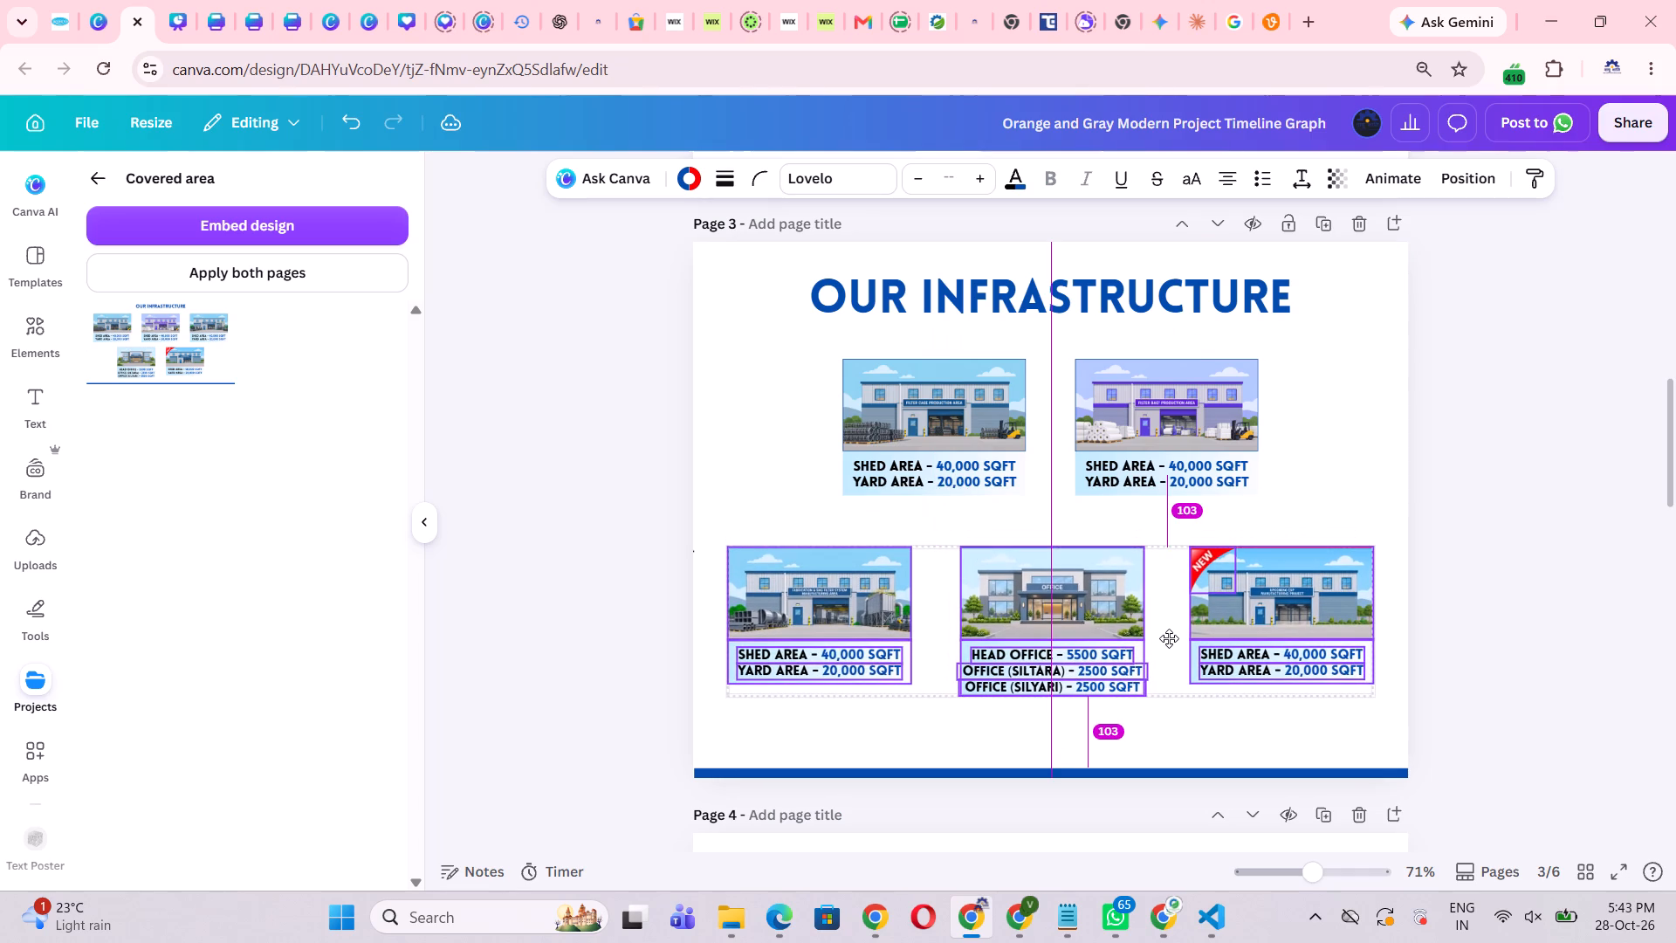
drag(1169, 638, 1171, 638)
drag(1171, 638, 1172, 637)
click(1644, 568)
click(1645, 568)
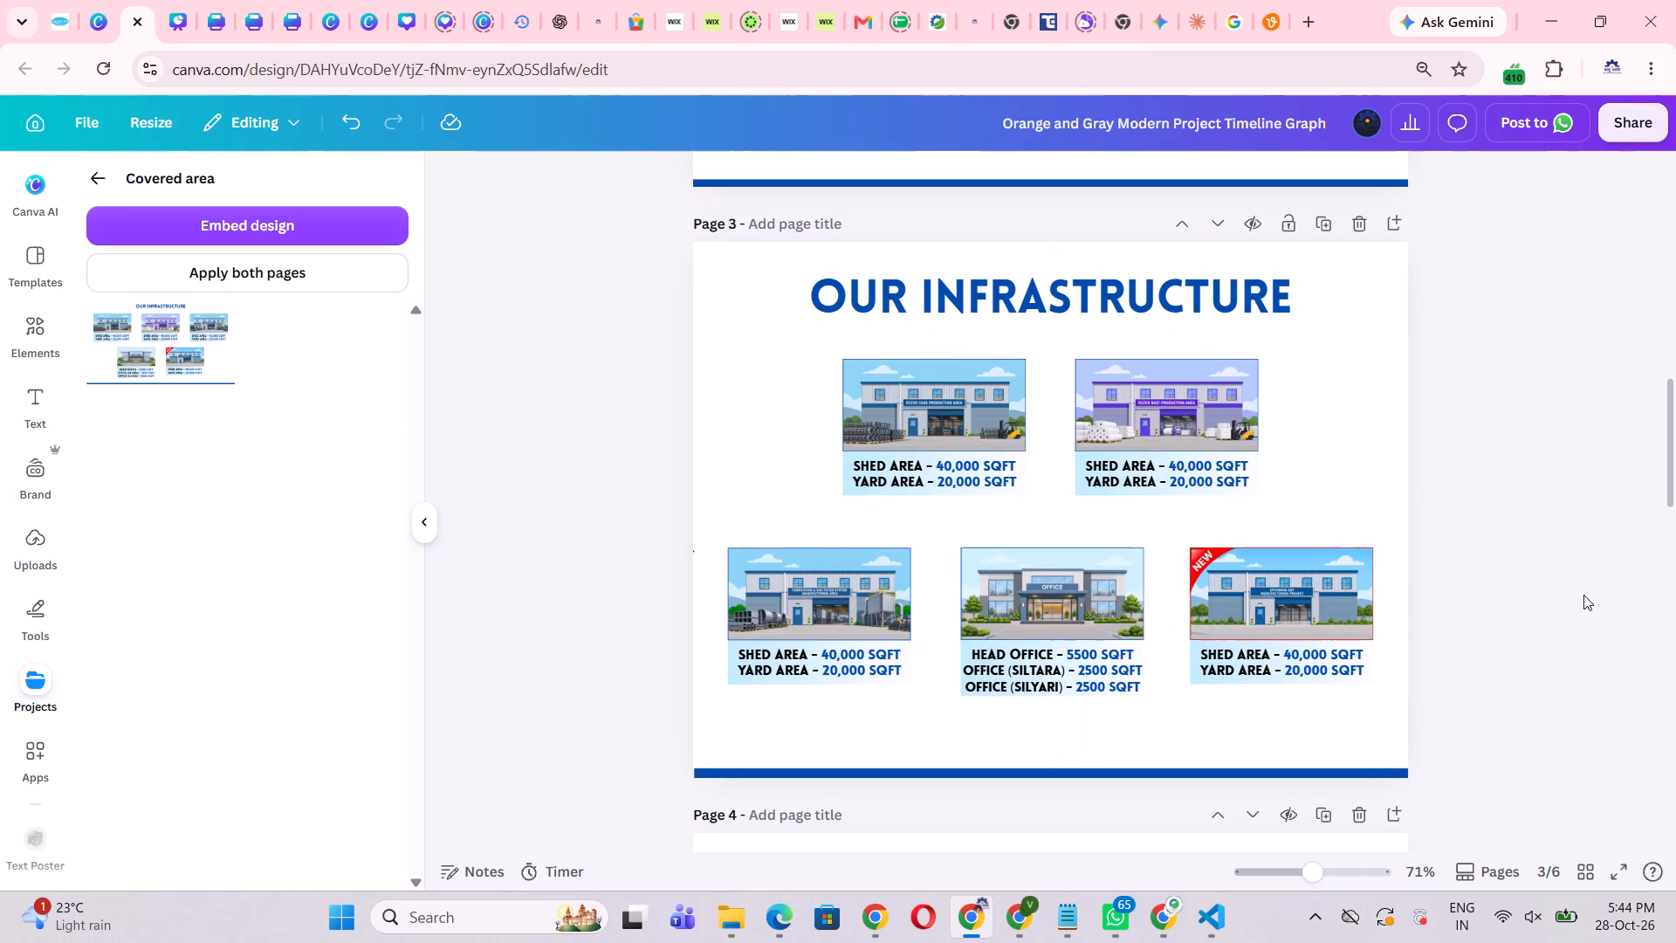
Preview page 3 in full screen to check the balance of the two card rows.
scroll(1584, 595, down, 1)
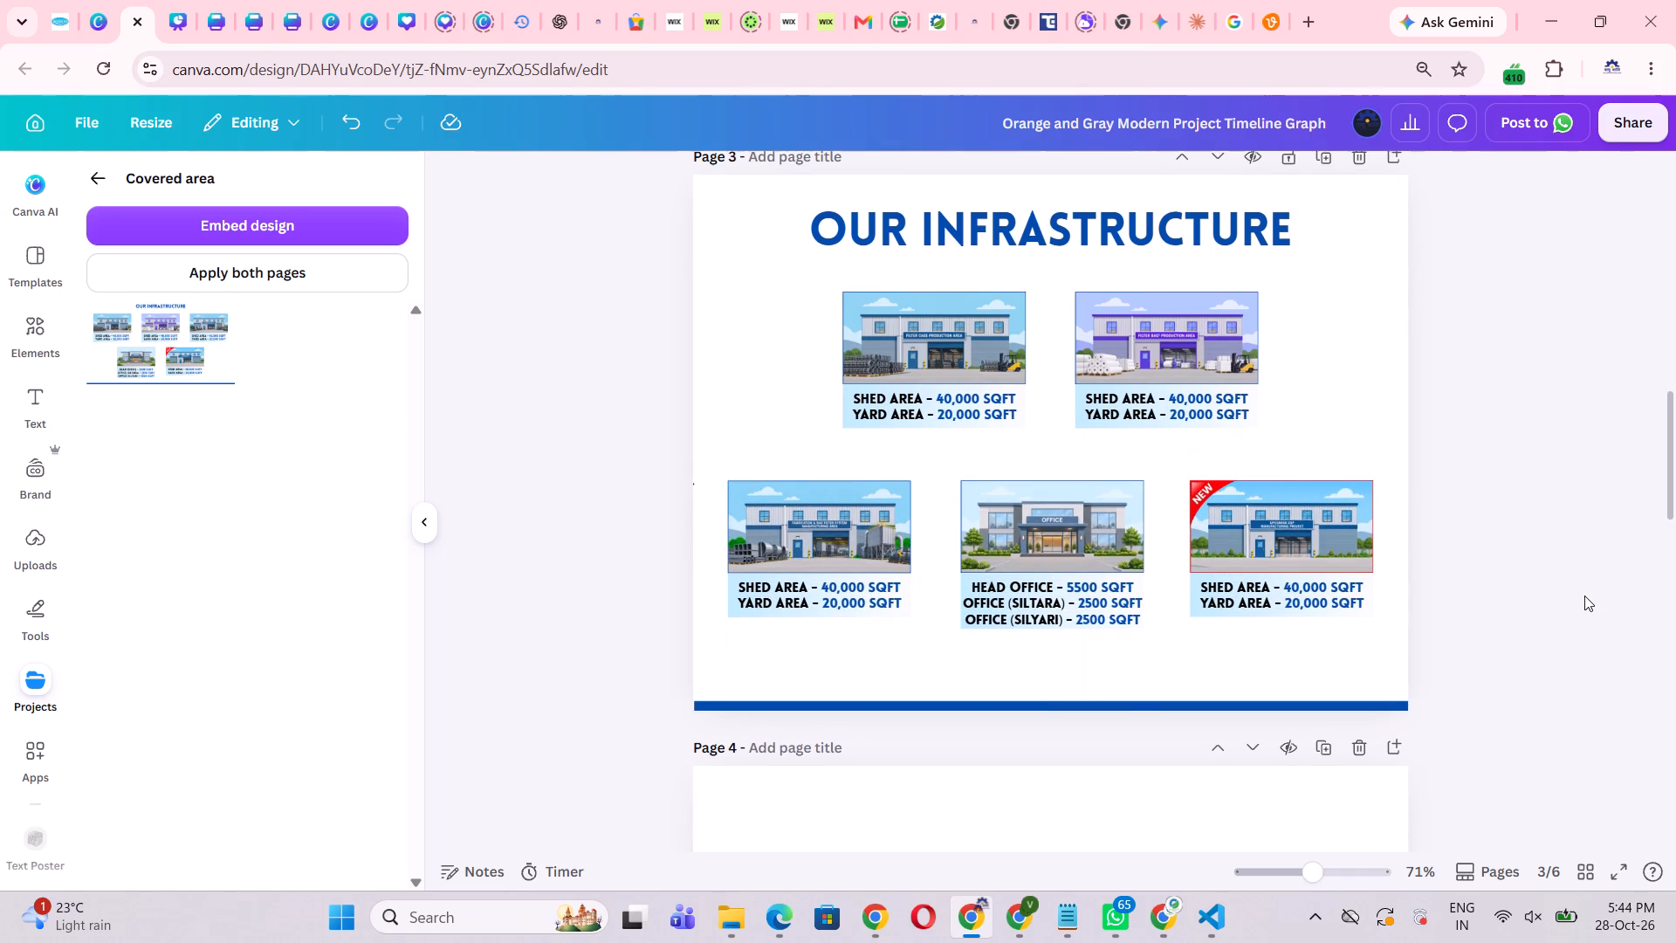
scroll(1584, 595, up, 2)
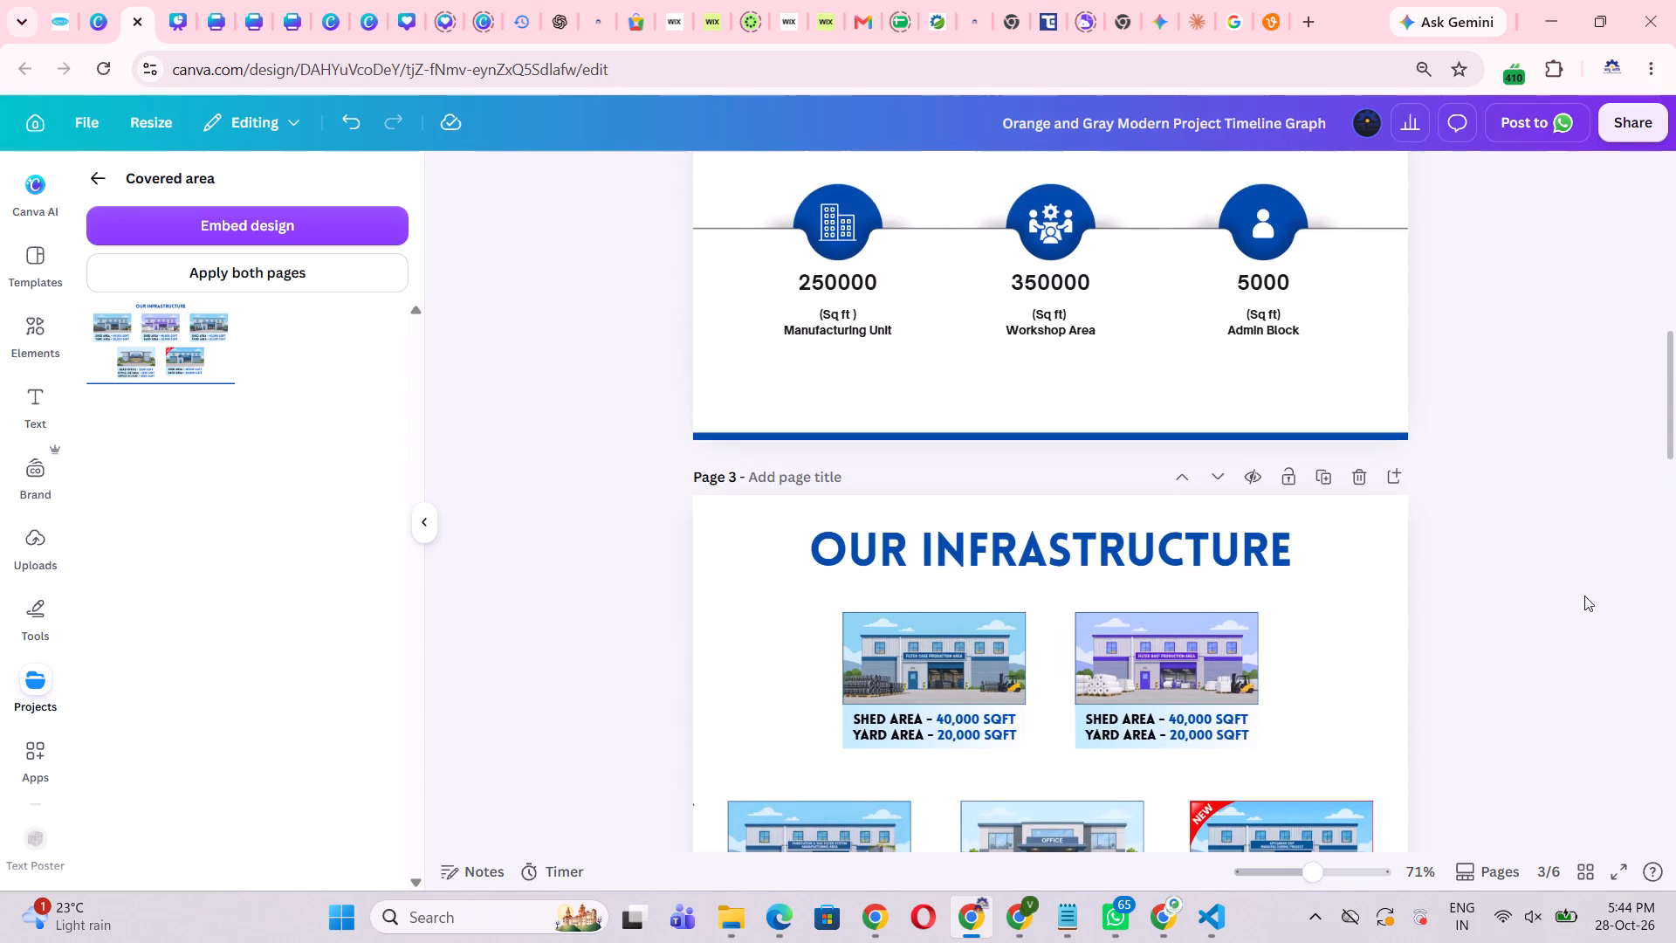
scroll(1584, 595, up, 1)
click(1618, 878)
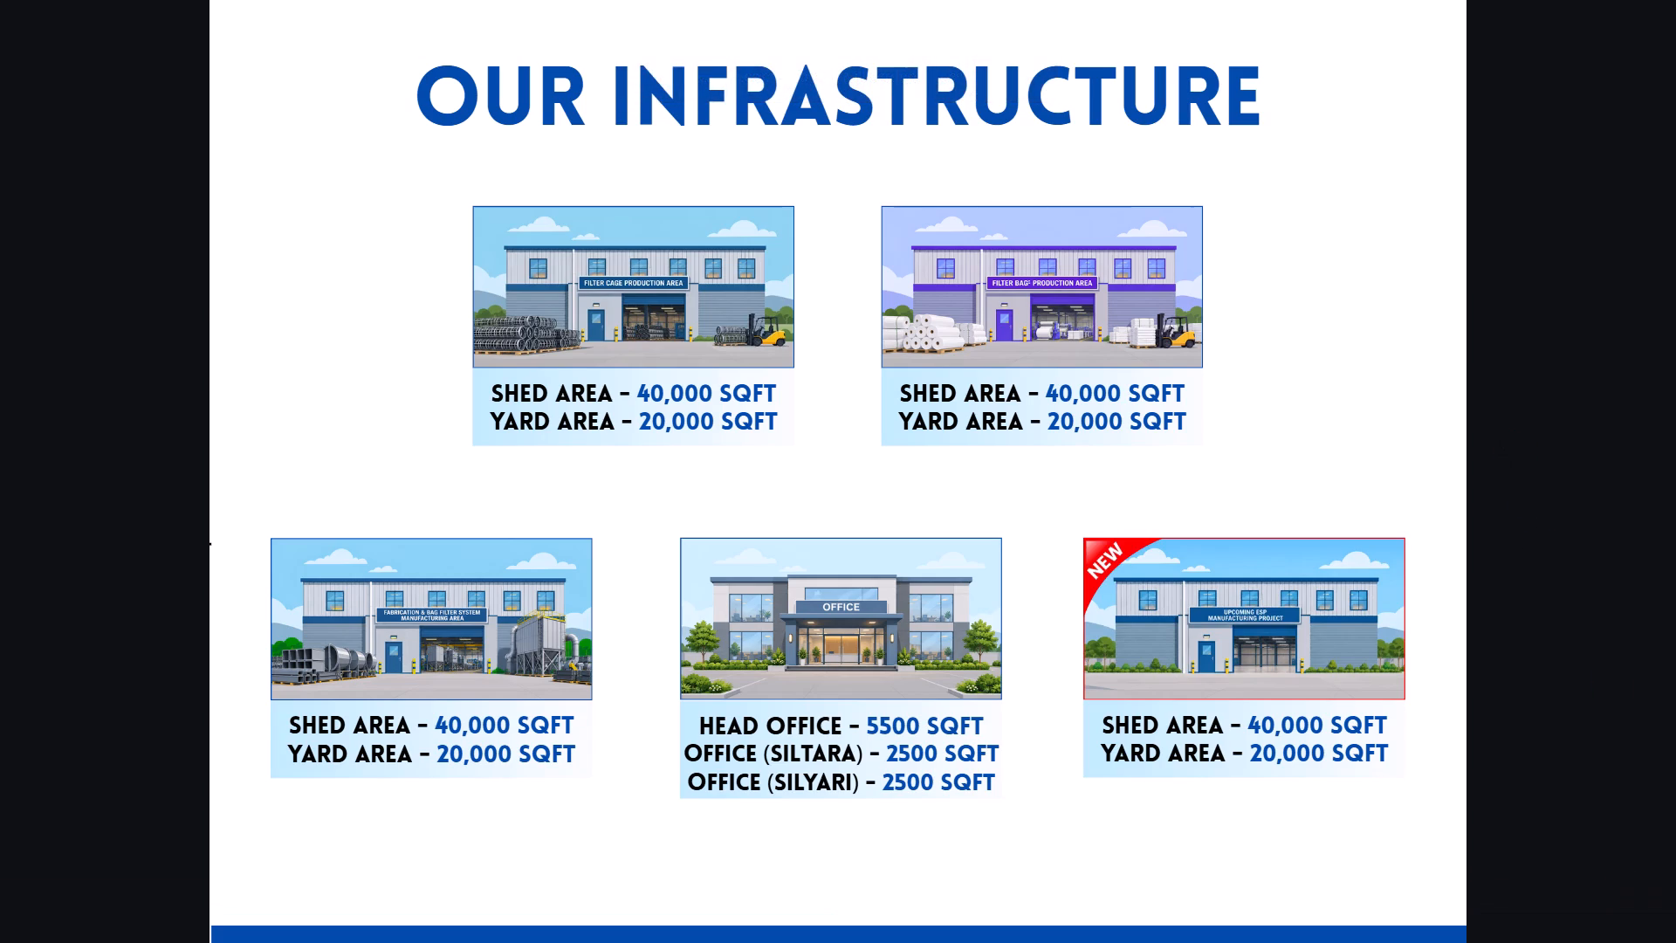
key(Escape)
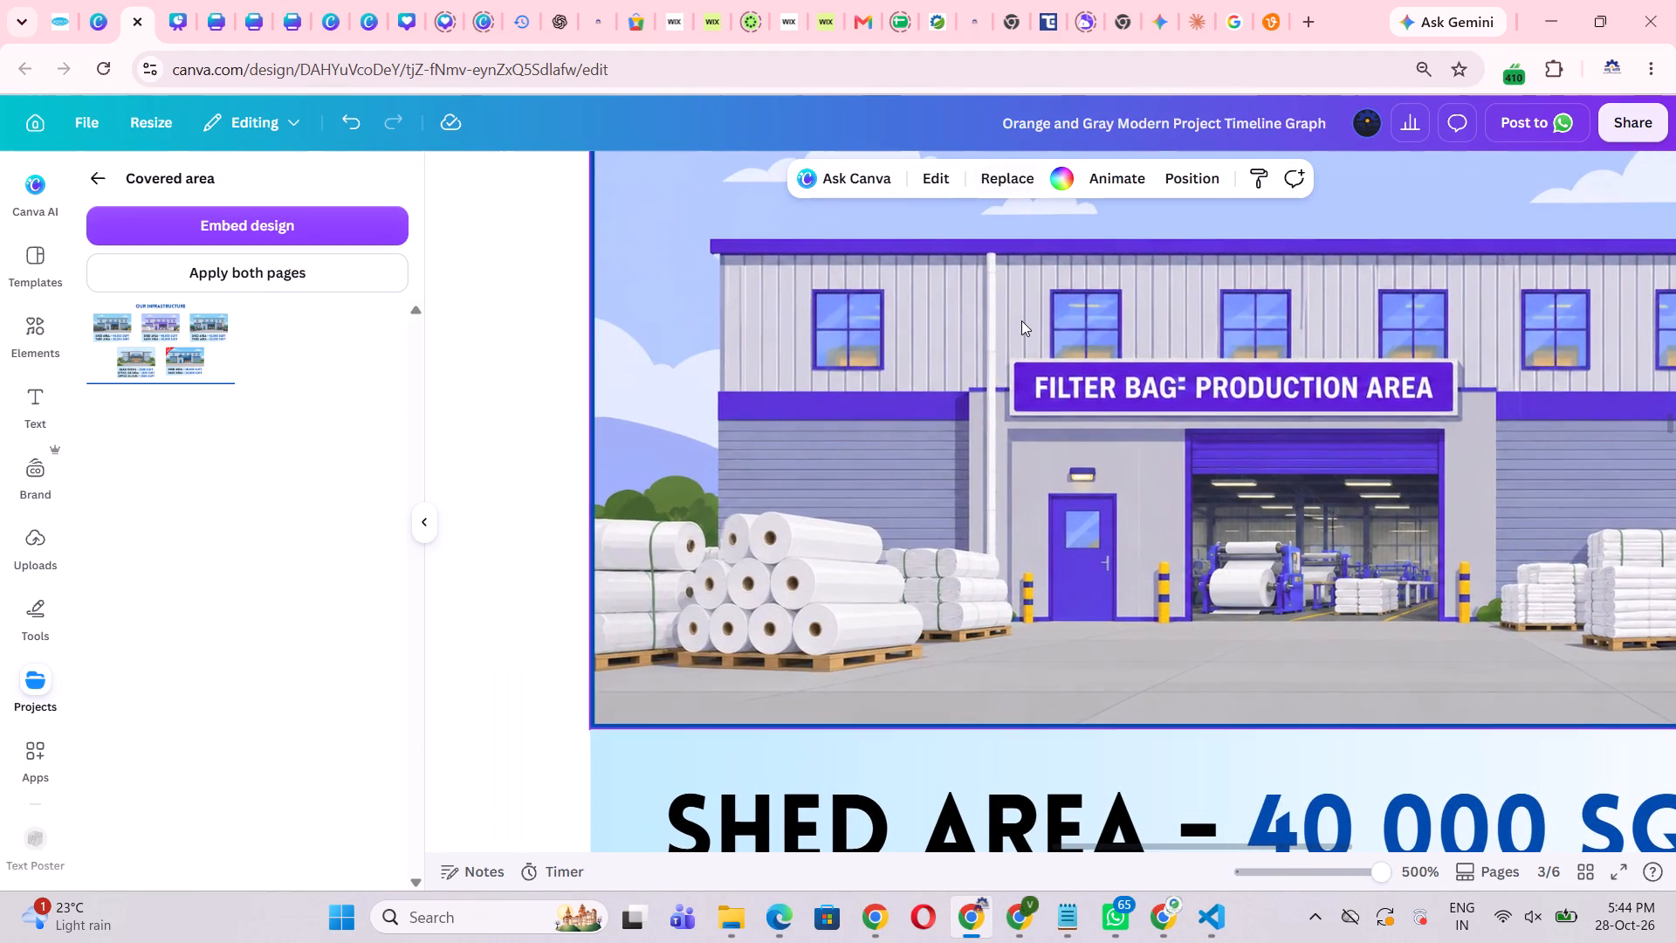
Erase the two stray marks after BAG on the filter bag shed's sign using Magic Eraser with brush size 5.
click(1021, 320)
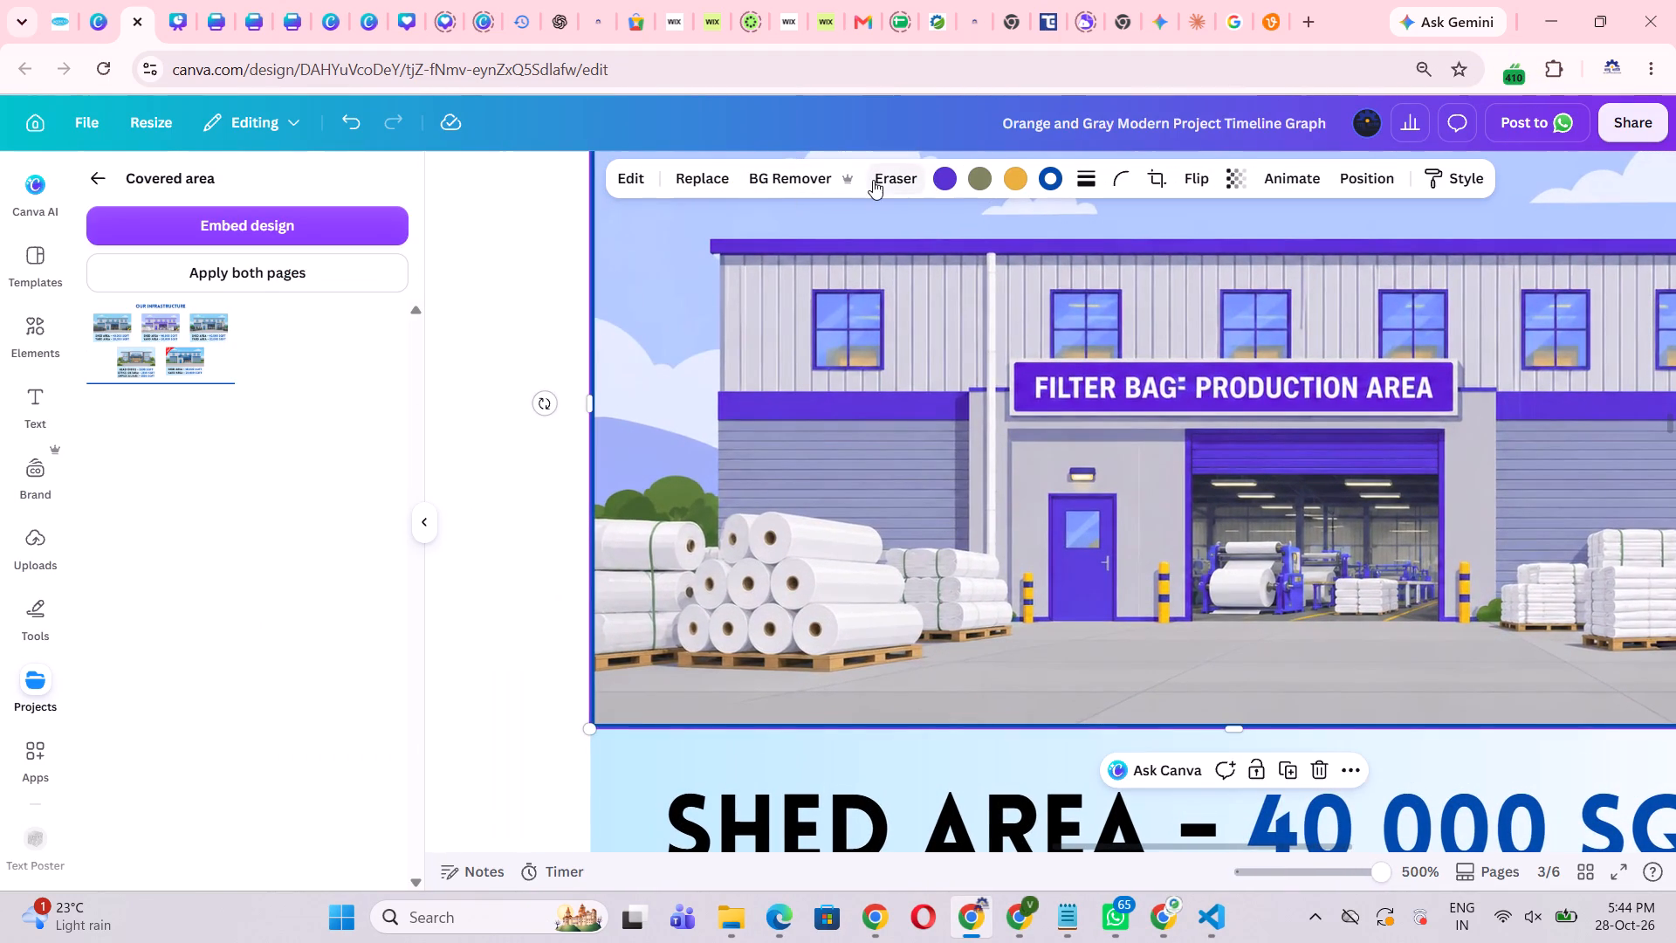
click(874, 180)
click(891, 238)
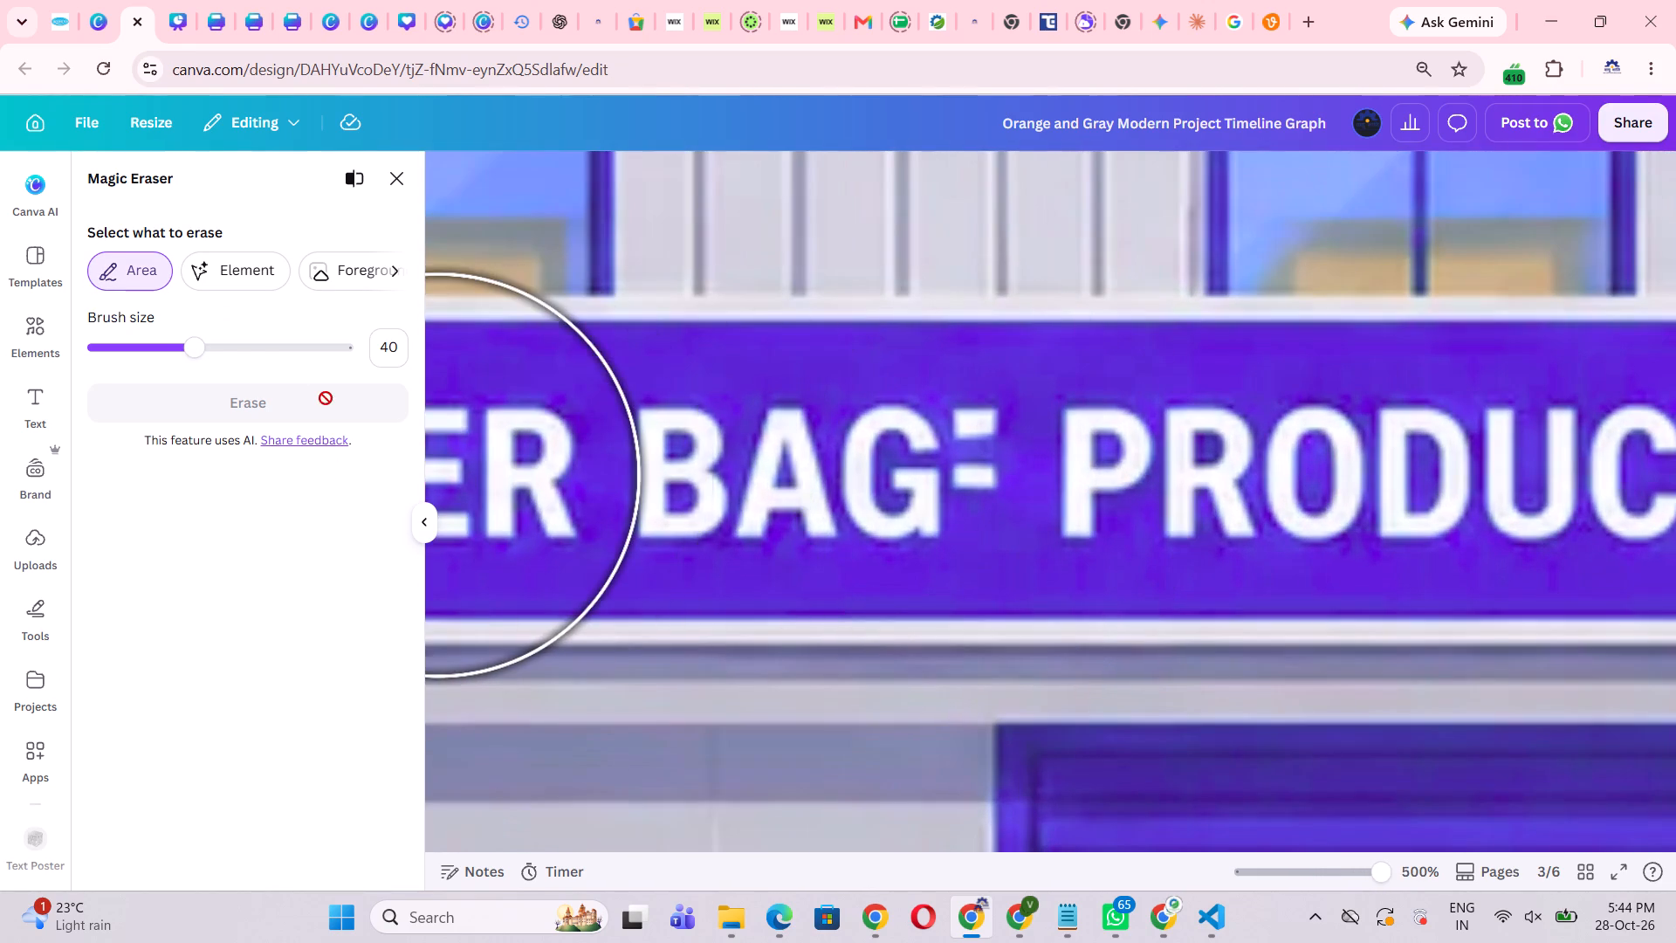
drag(200, 351, 105, 368)
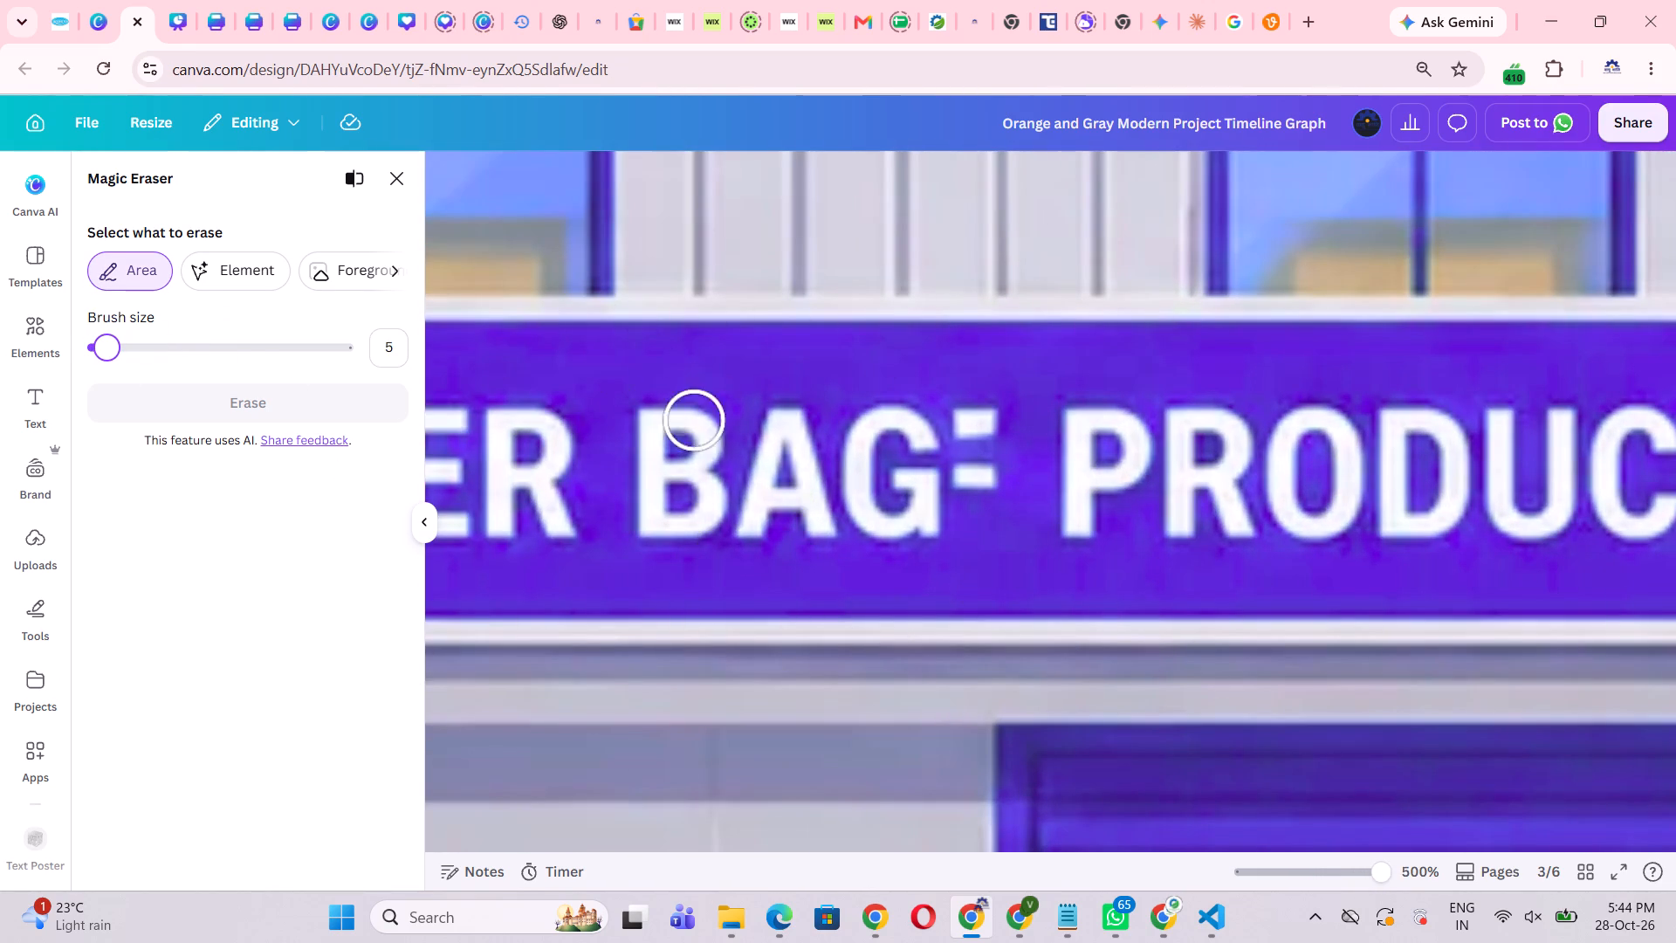
click(977, 423)
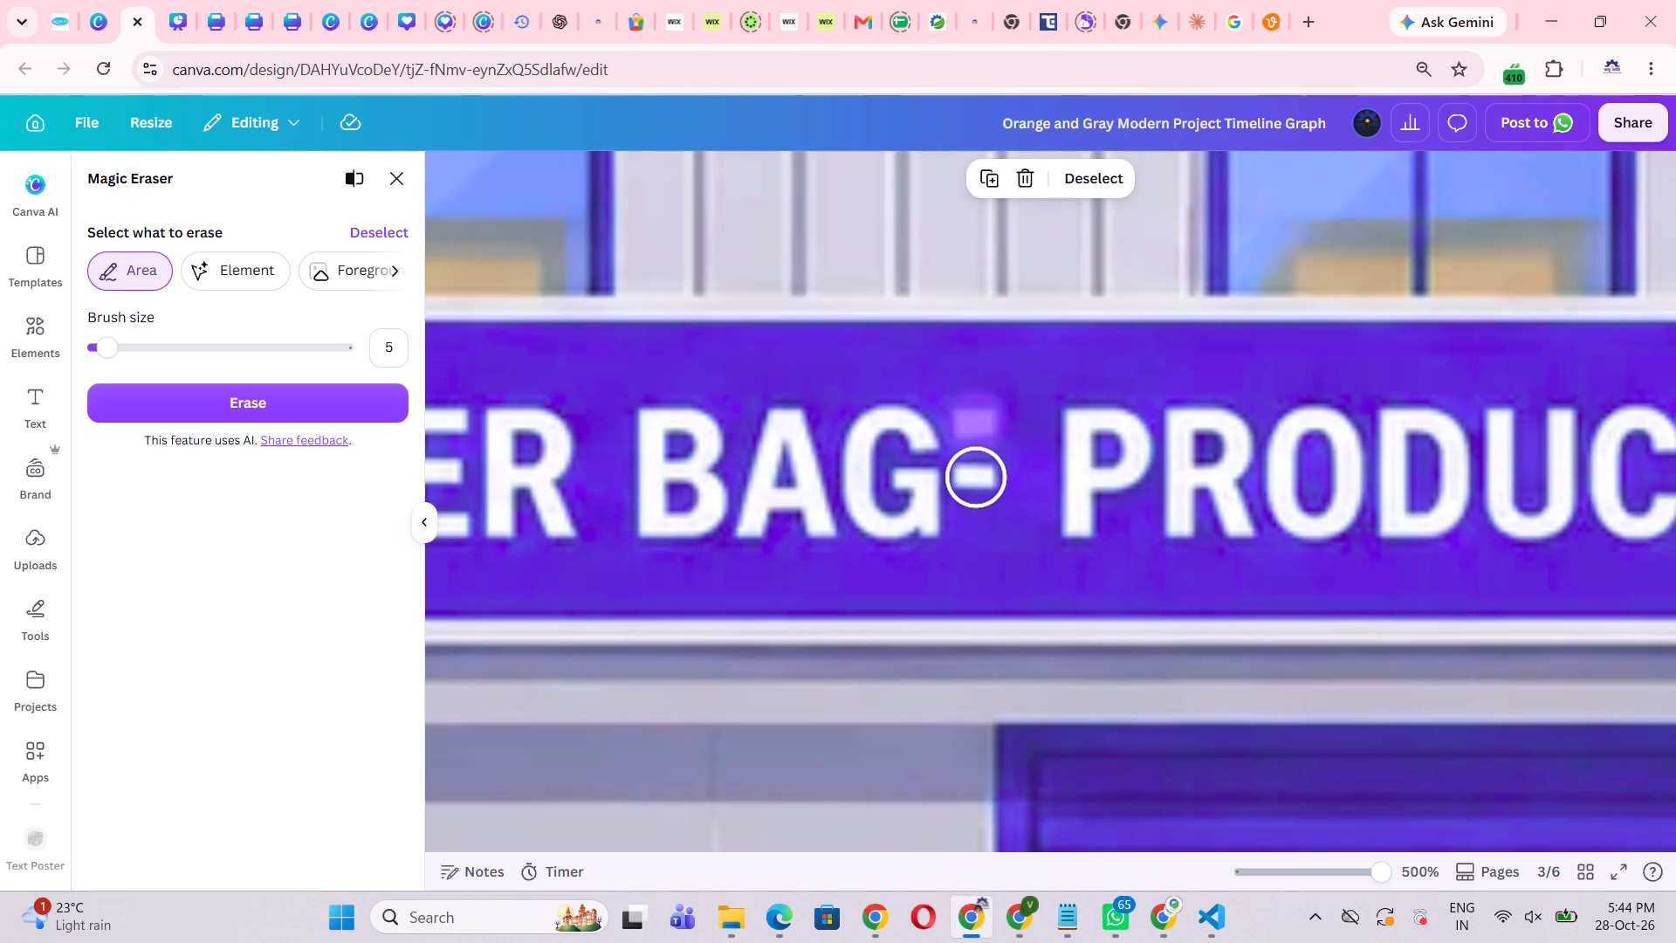
click(979, 477)
click(275, 408)
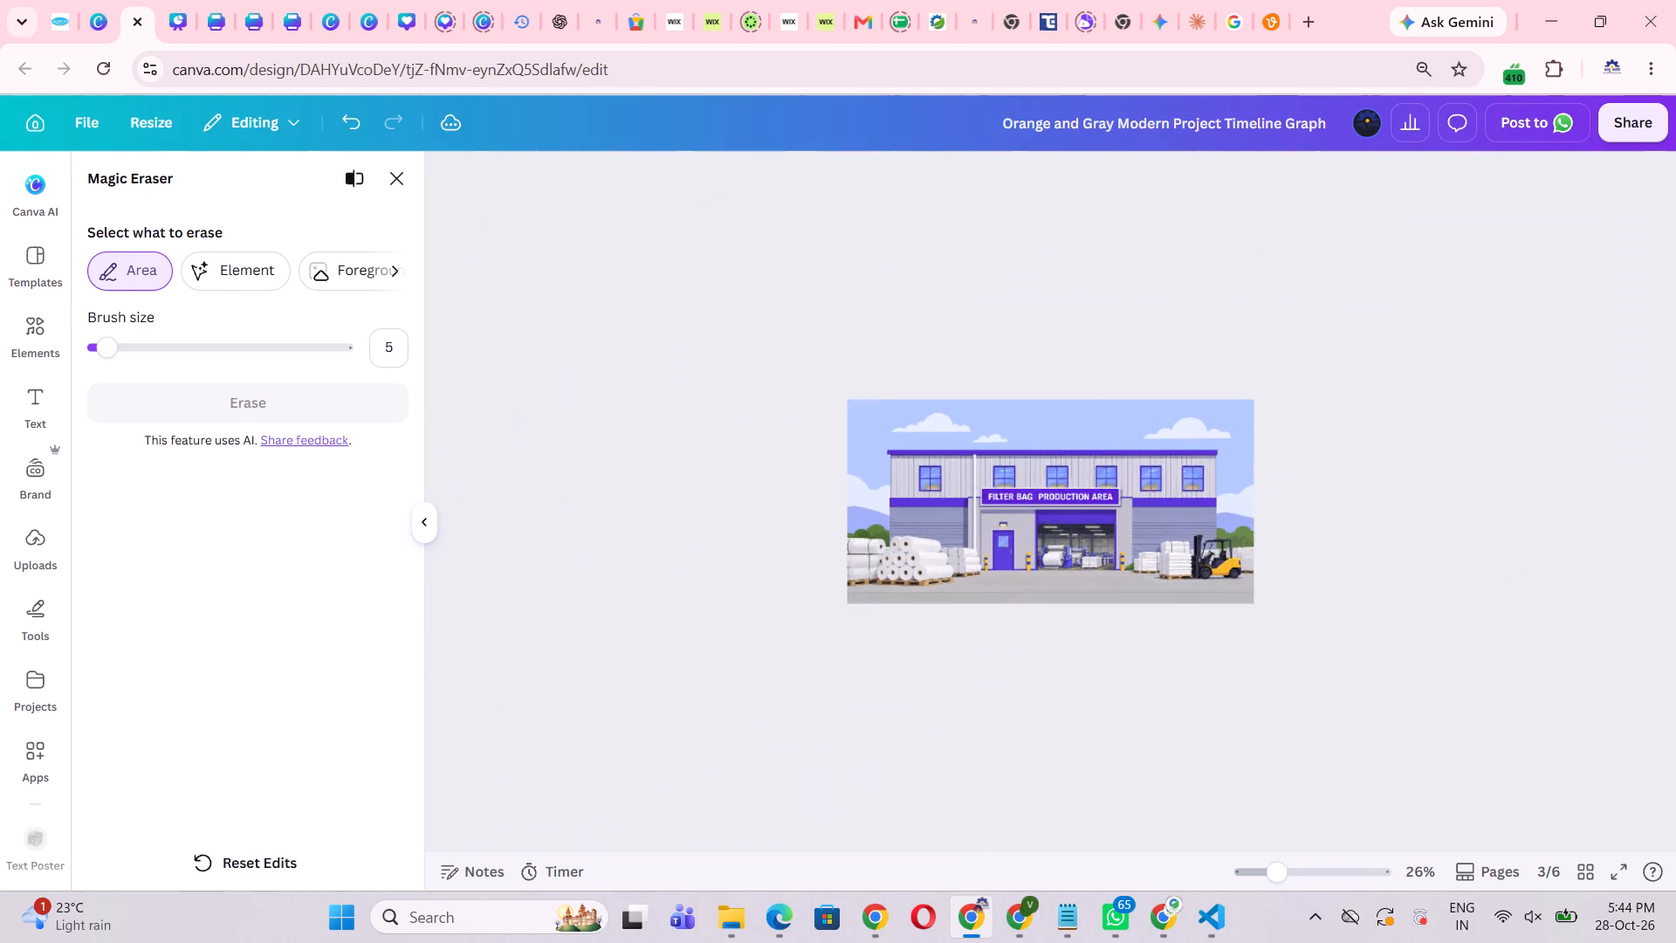
click(399, 185)
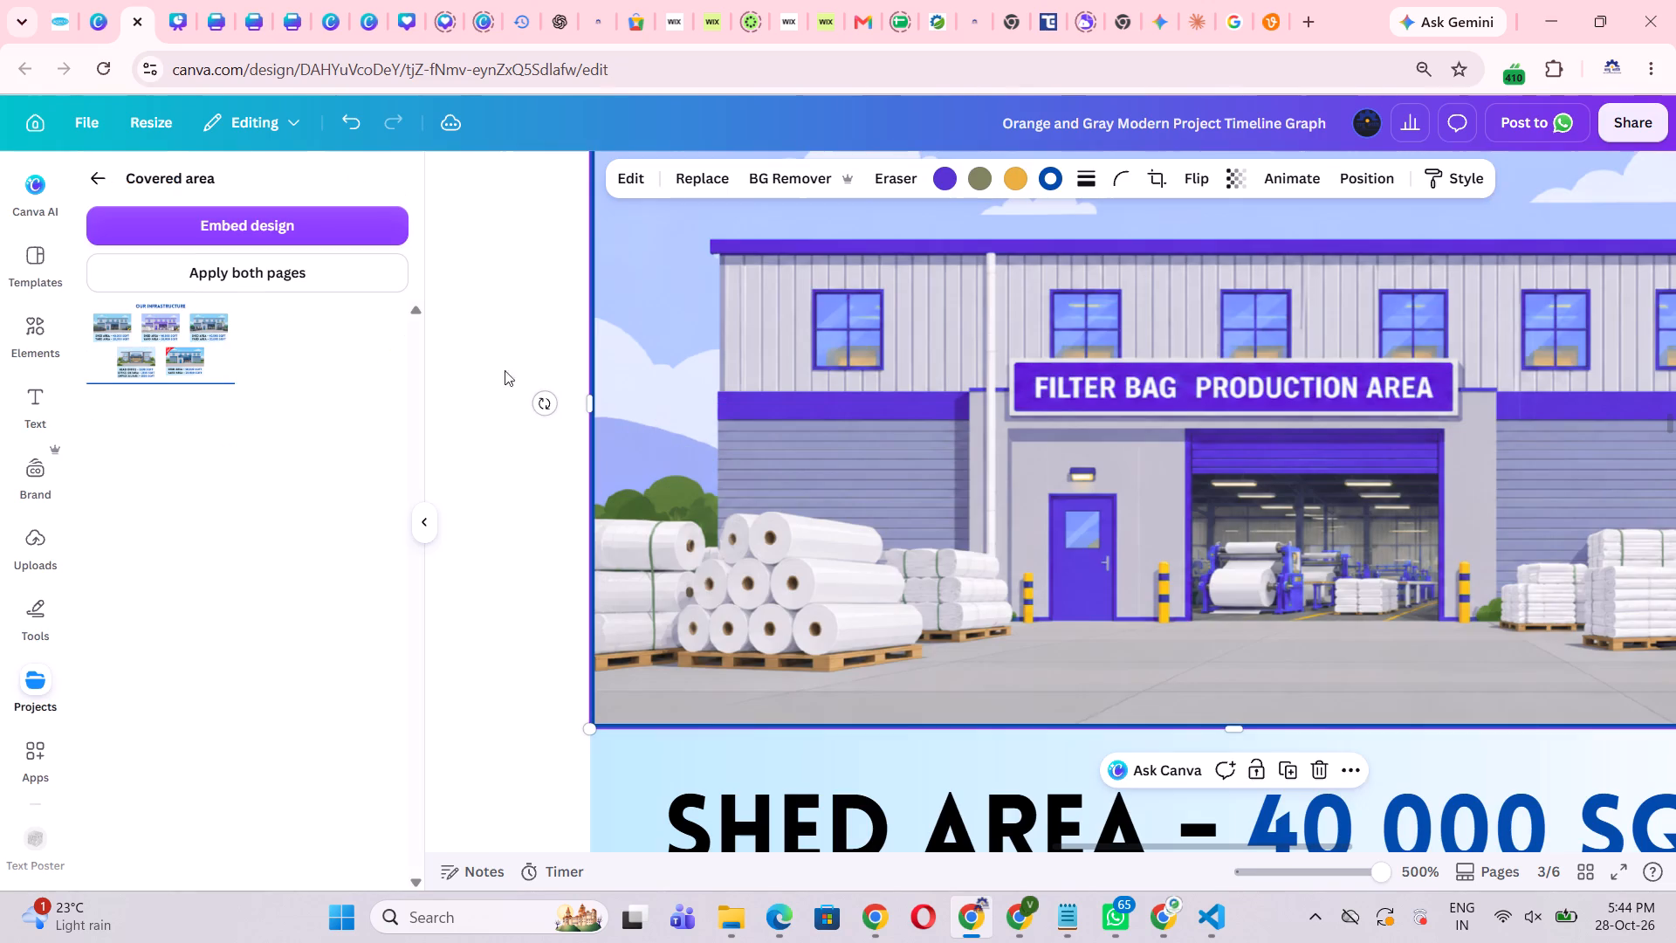
Recolour the purple in the filter bag shed picture to the dark blue already used in the design.
click(432, 529)
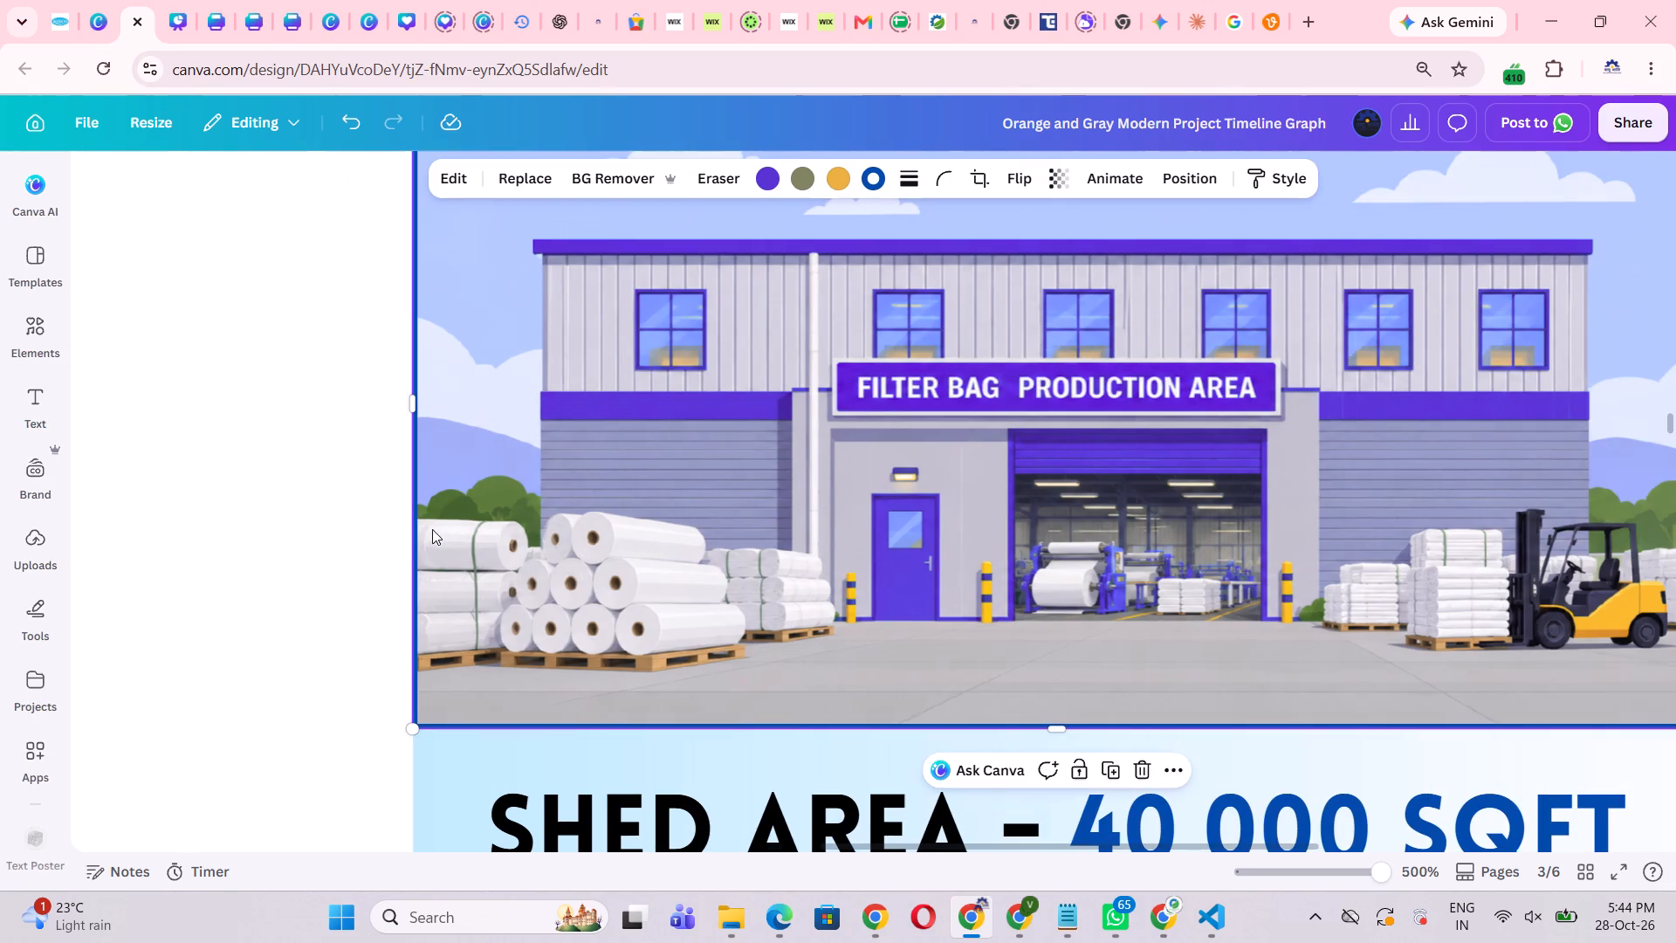
click(1308, 535)
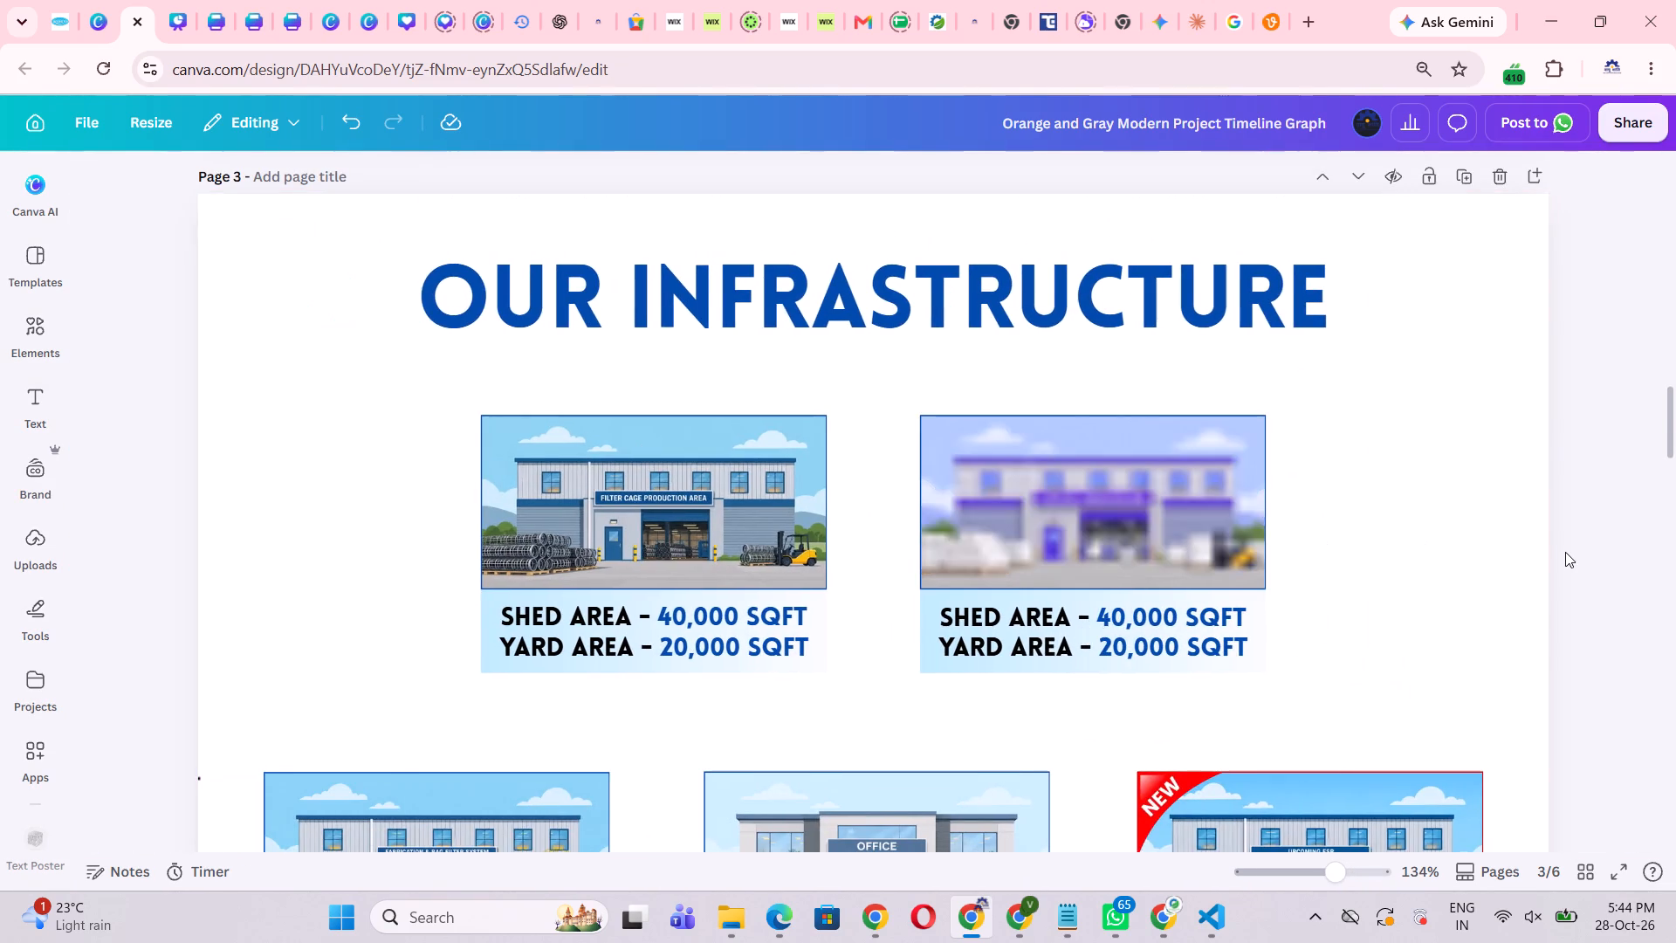
click(1565, 552)
click(1466, 579)
scroll(1356, 595, down, 1)
click(957, 502)
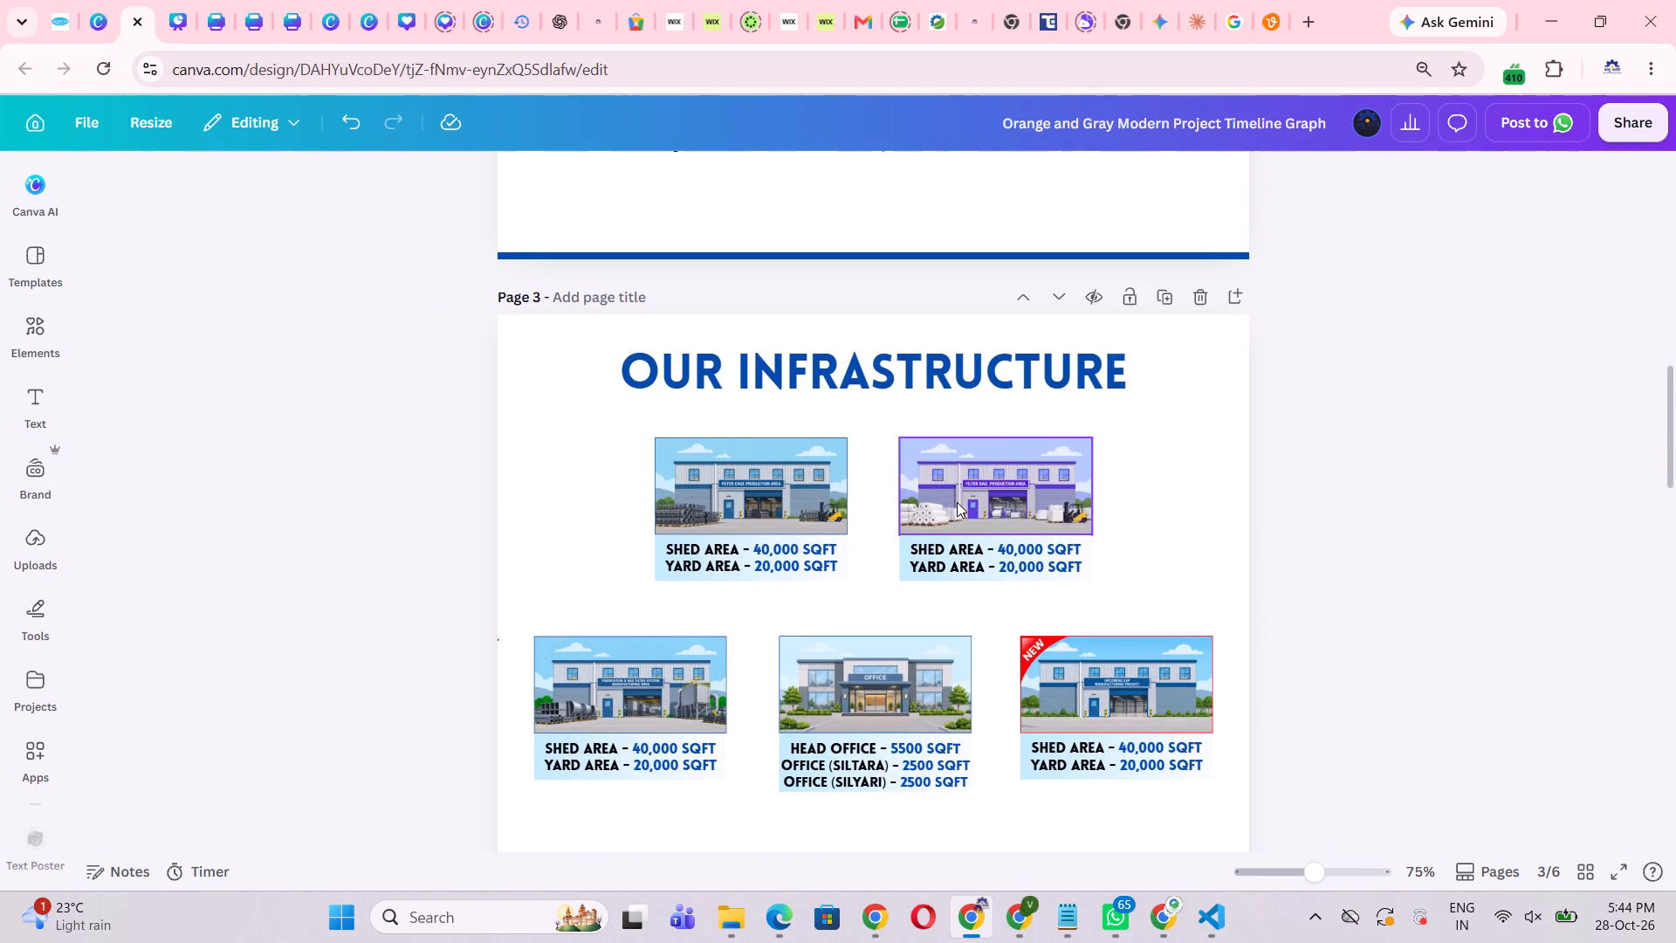
click(760, 176)
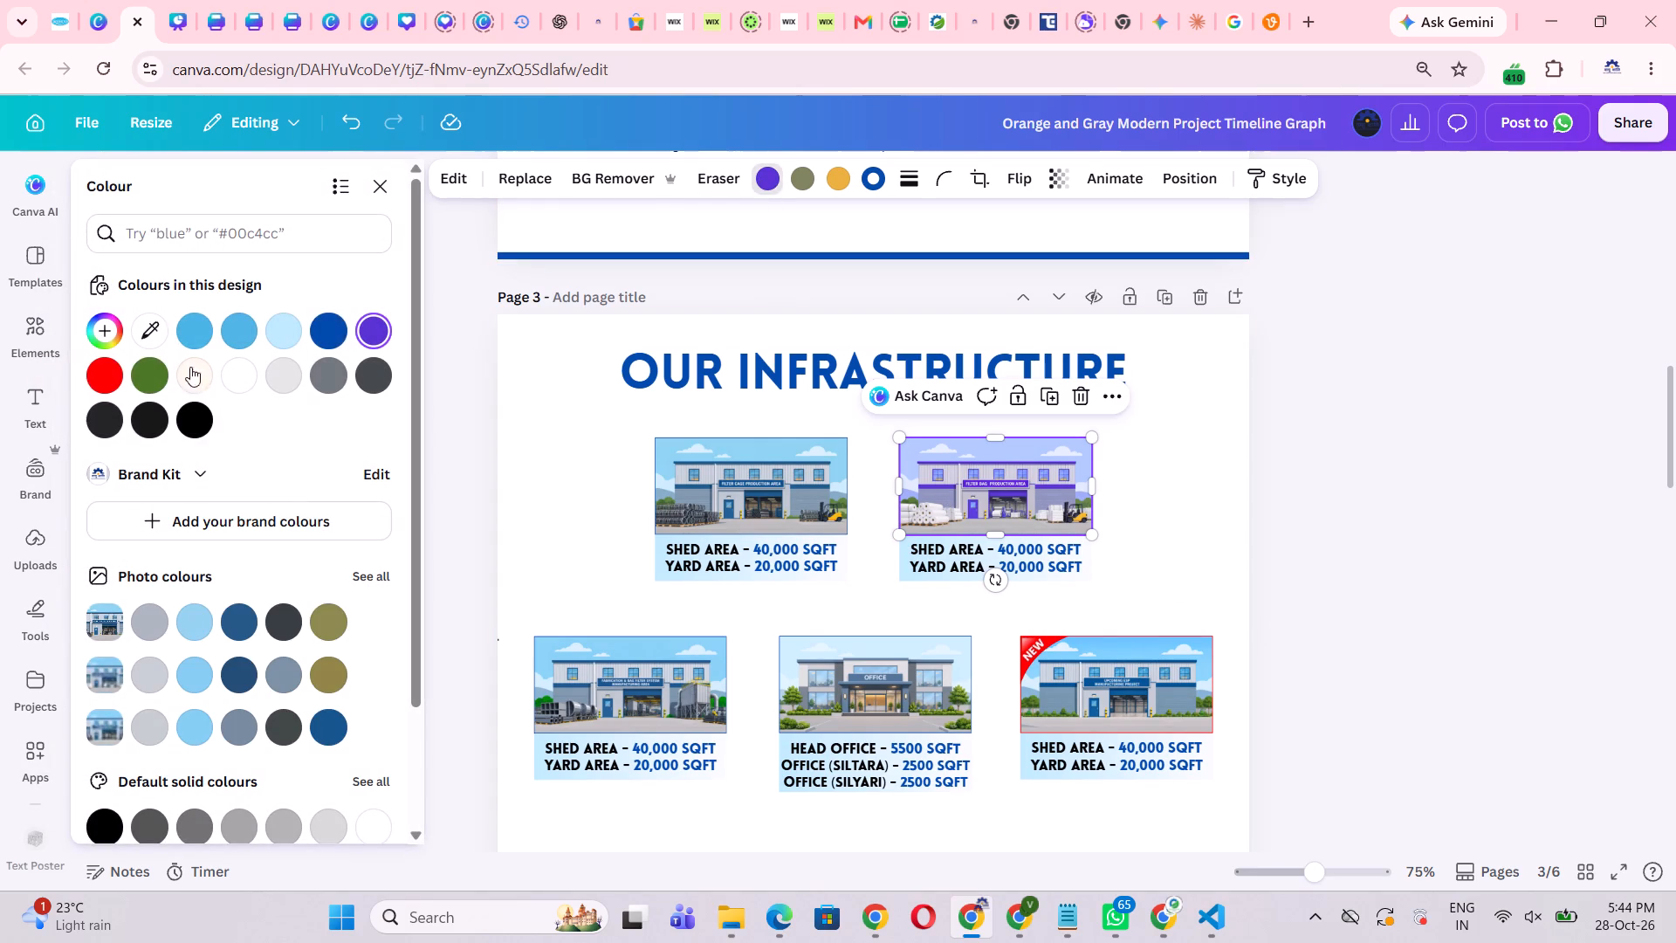
click(325, 329)
double_click(1291, 459)
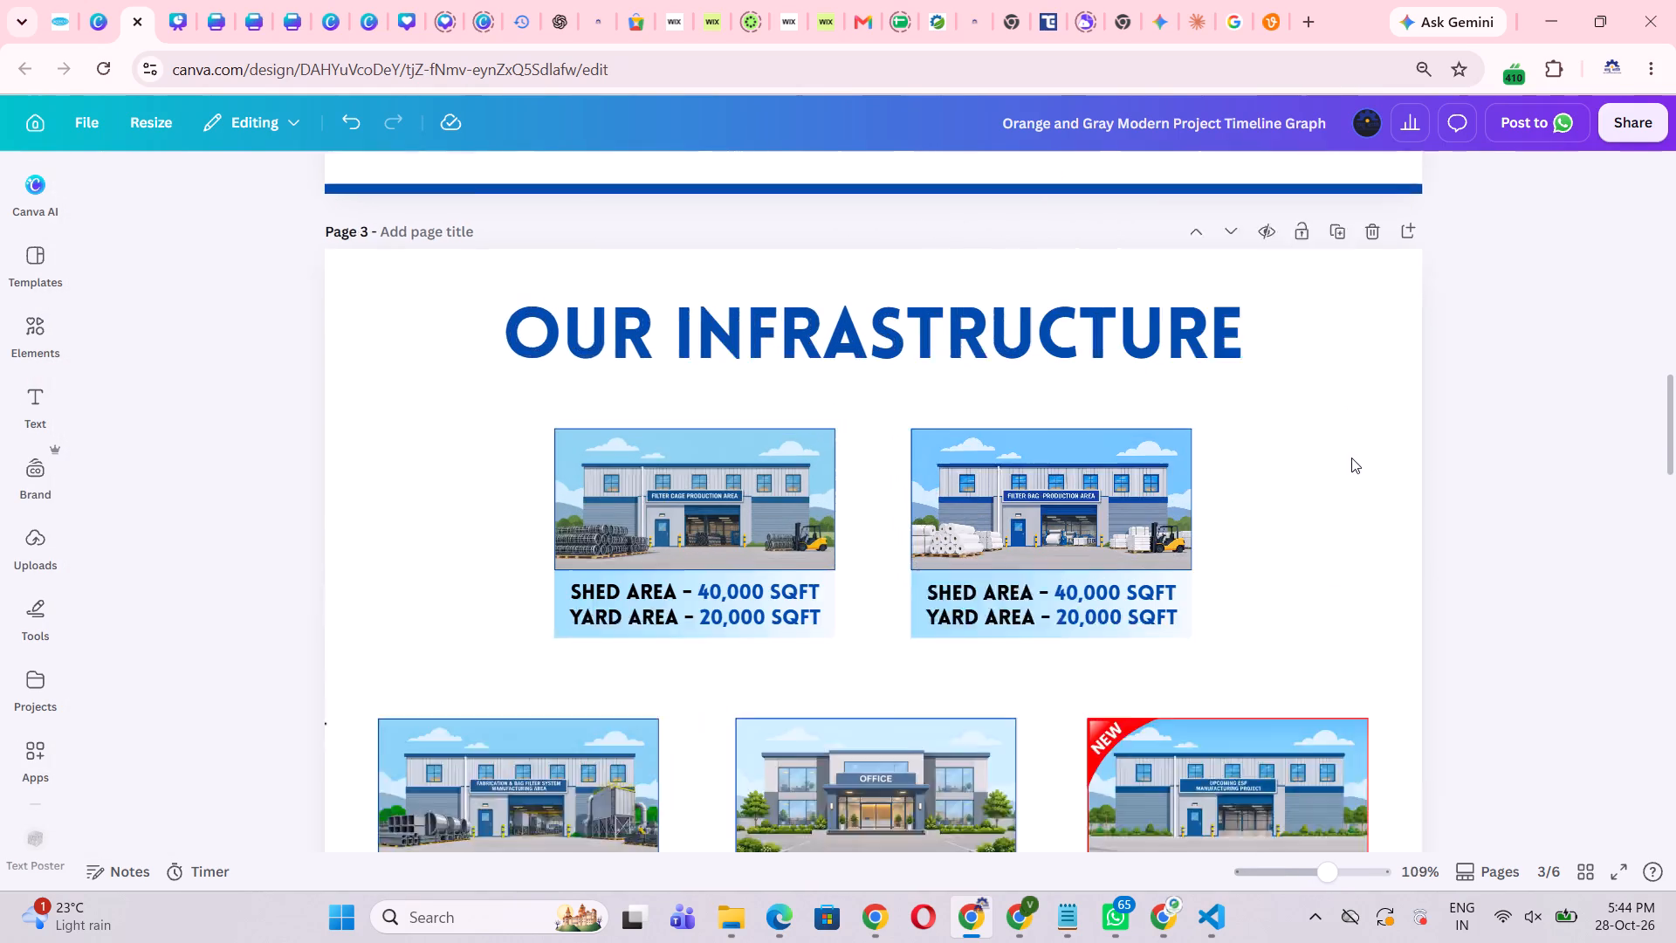
Examine page 3 up close, comparing the recoloured filter bag shed with the other cards in both rows.
click(1322, 501)
click(1464, 508)
click(1556, 509)
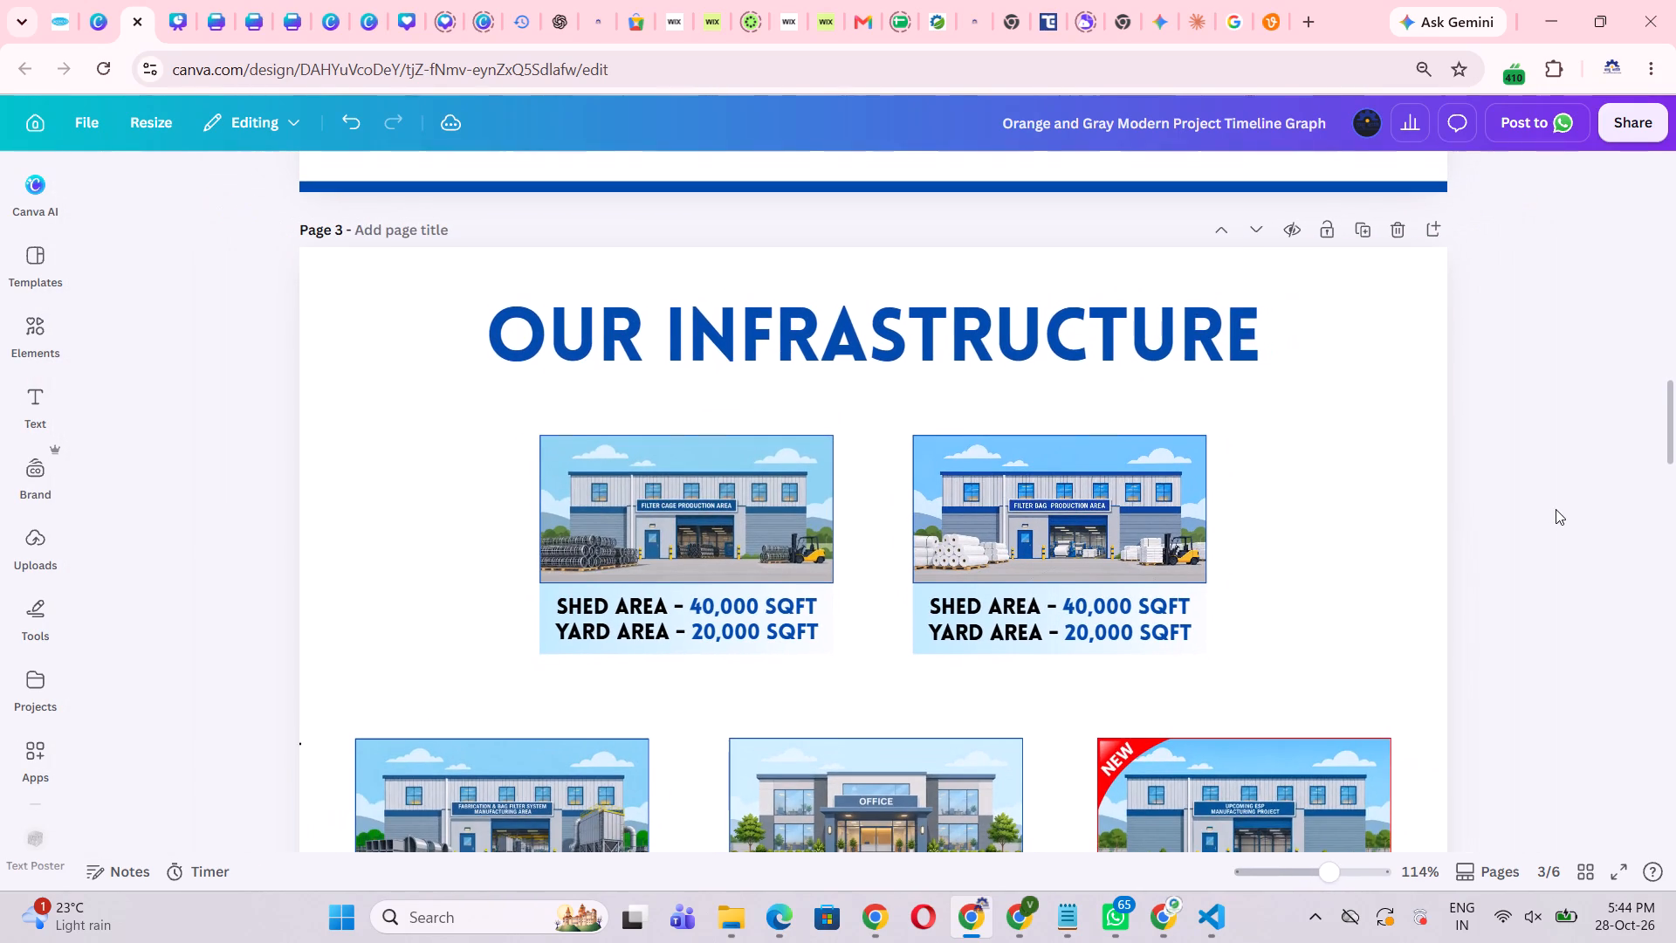
scroll(1556, 509, down, 1)
scroll(1556, 509, up, 1)
scroll(1556, 509, right, 1)
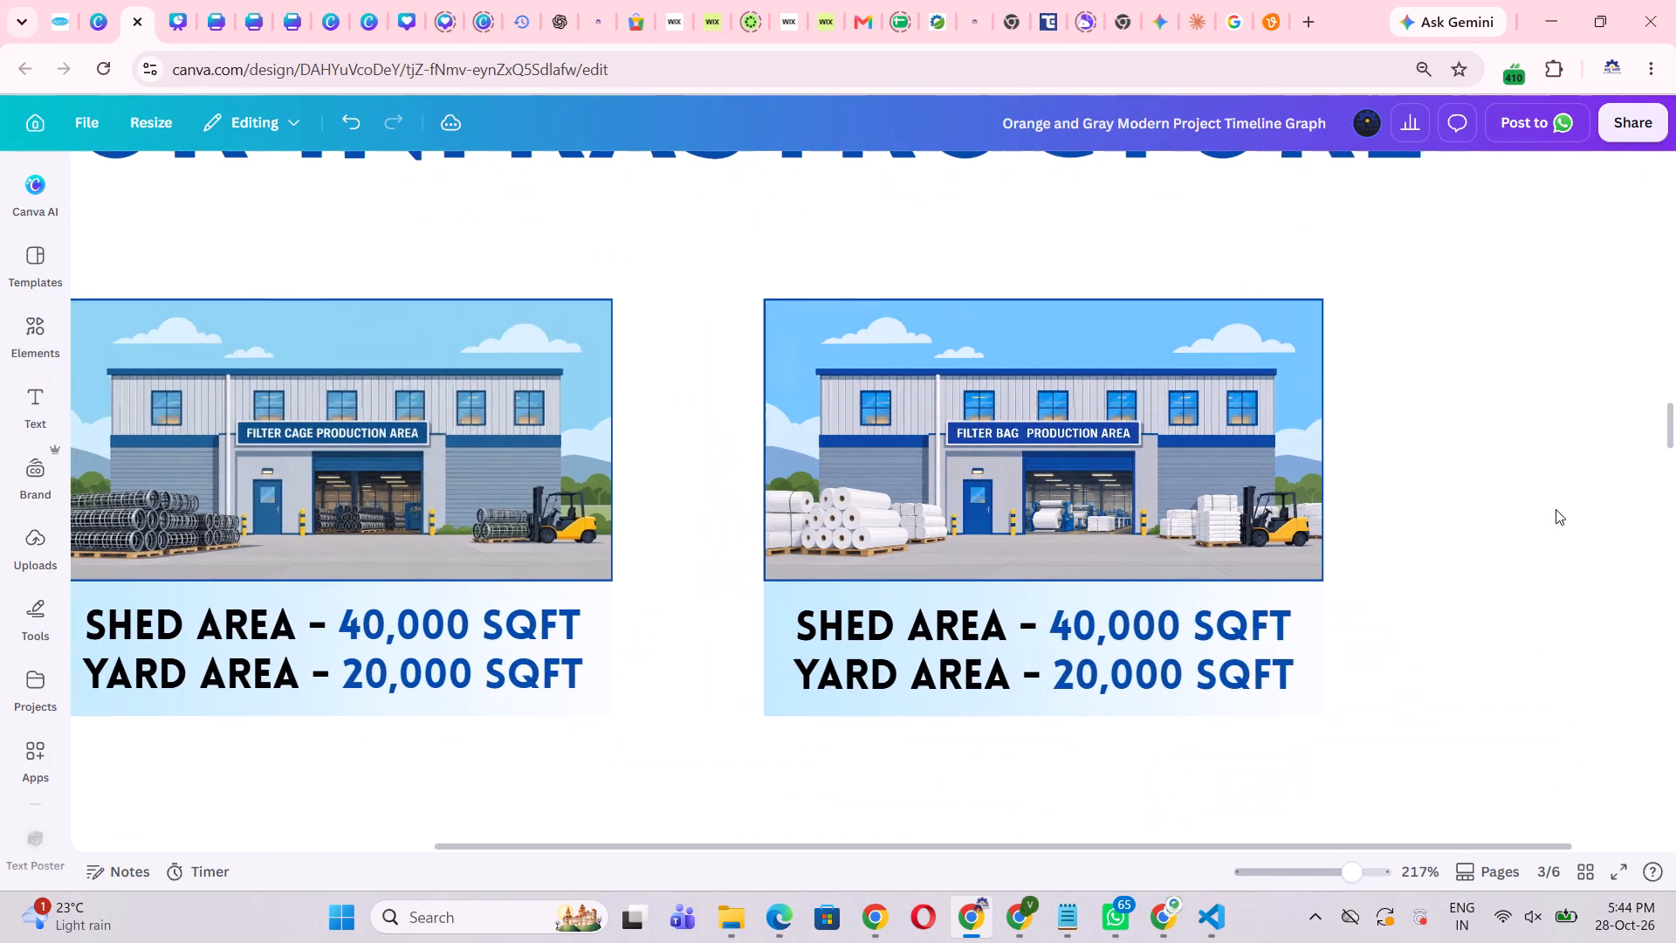
scroll(1553, 509, right, 1)
scroll(1553, 509, down, 5)
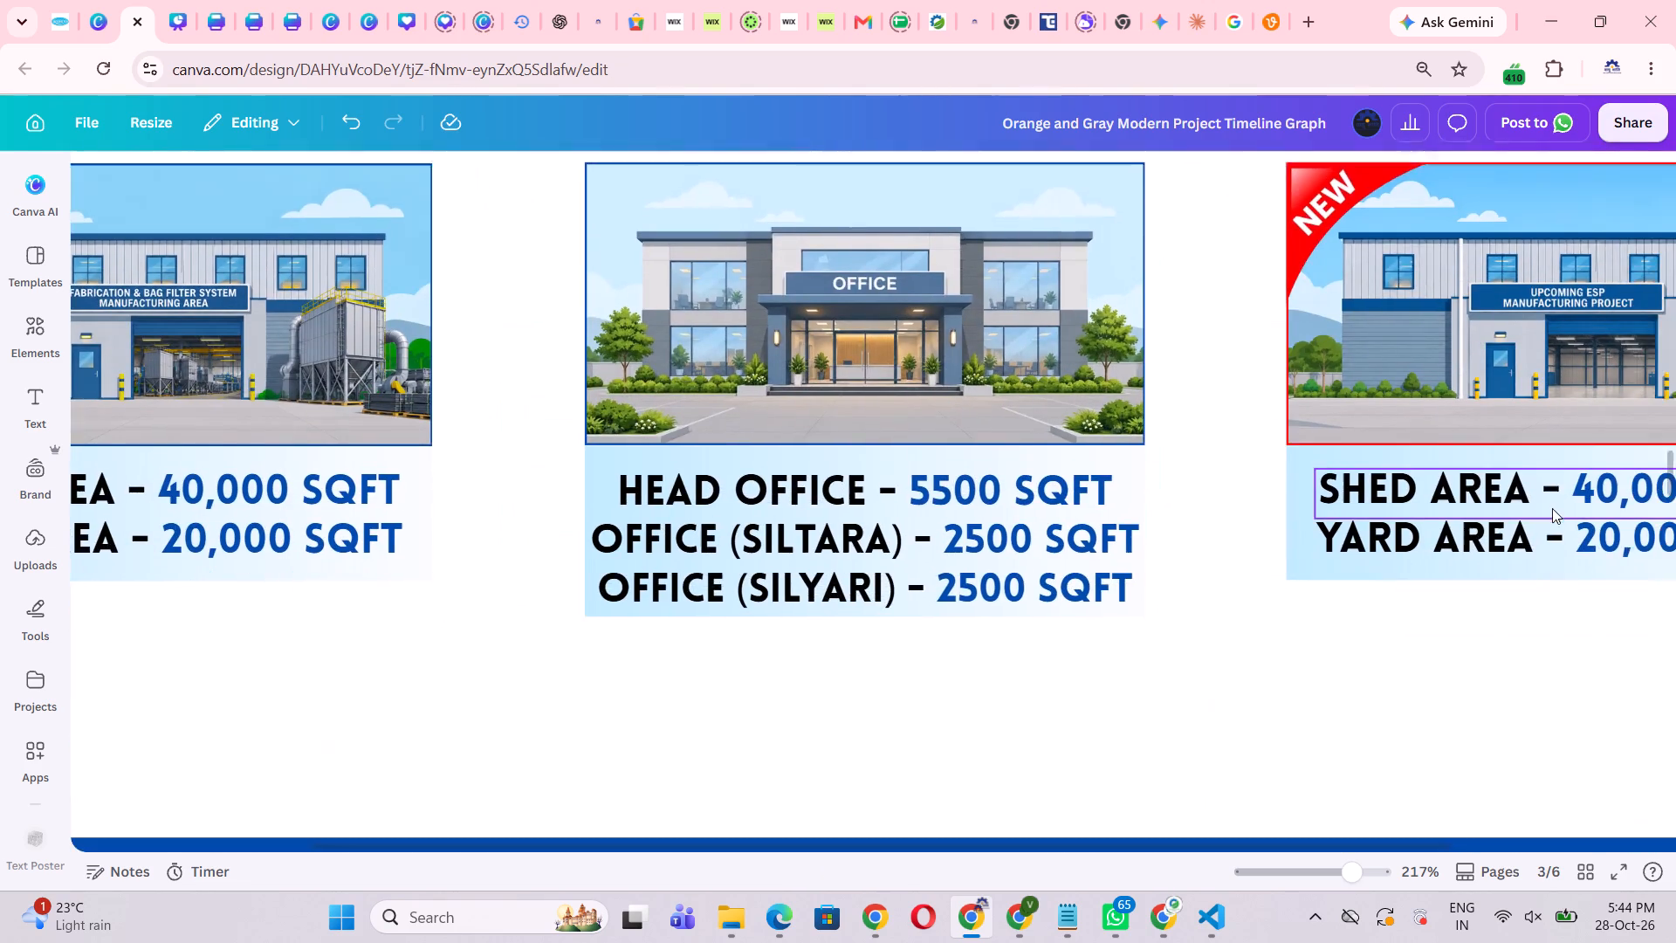
scroll(1552, 508, down, 1)
scroll(1552, 508, up, 1)
click(1552, 508)
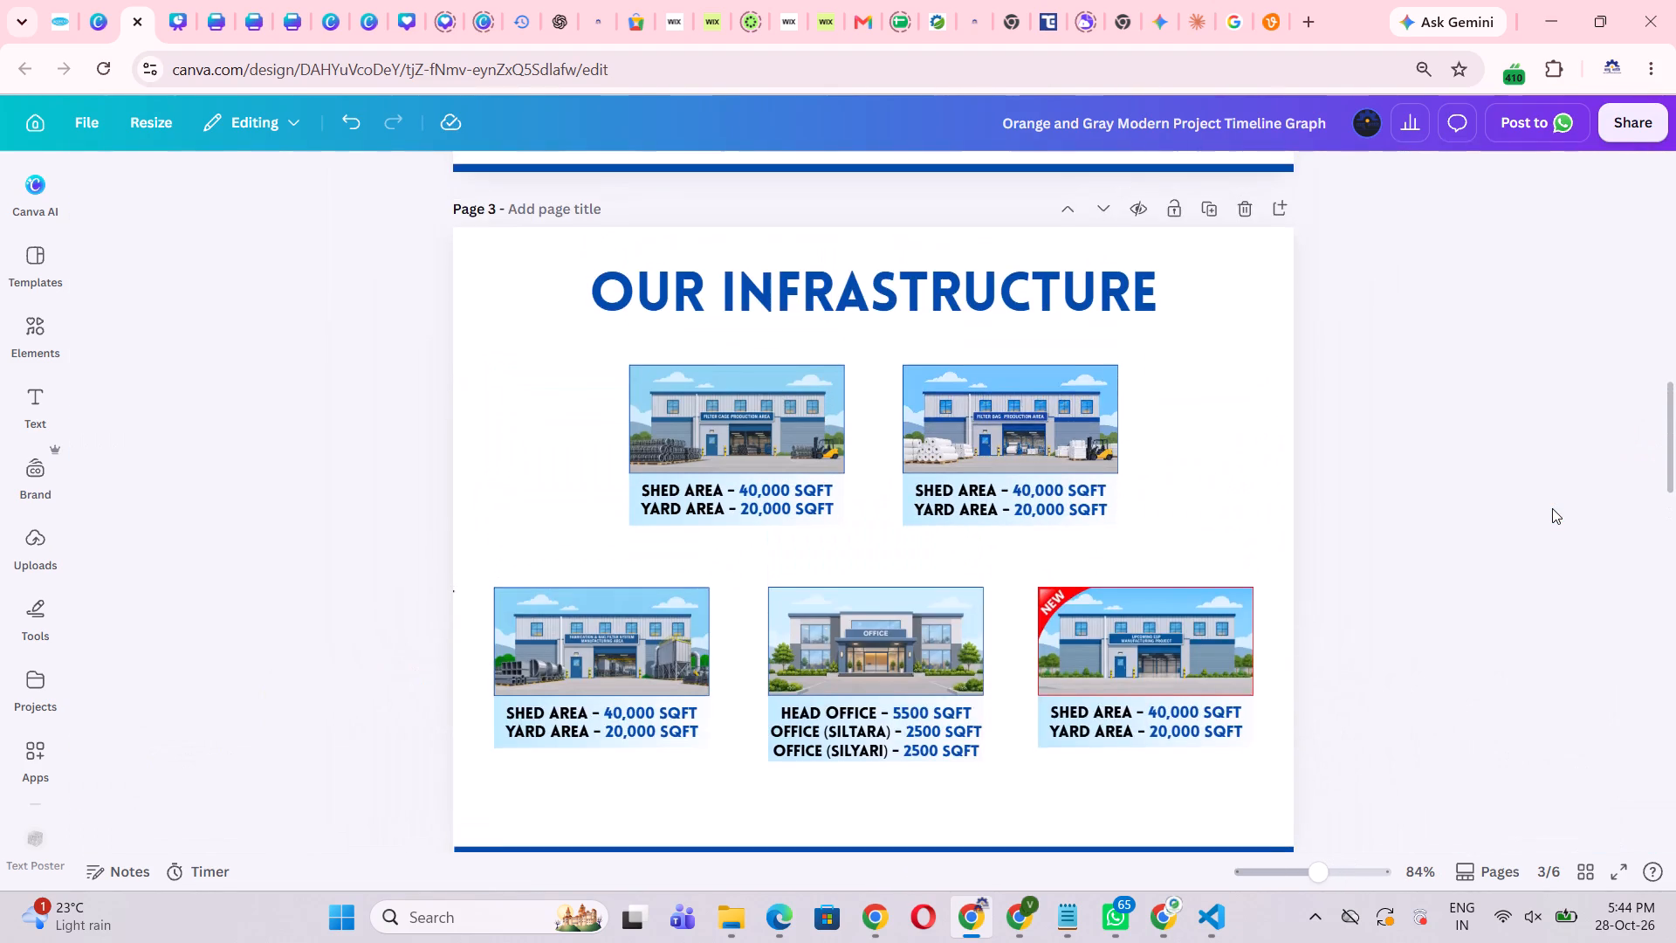
scroll(1552, 508, down, 1)
scroll(1552, 508, up, 1)
click(1116, 442)
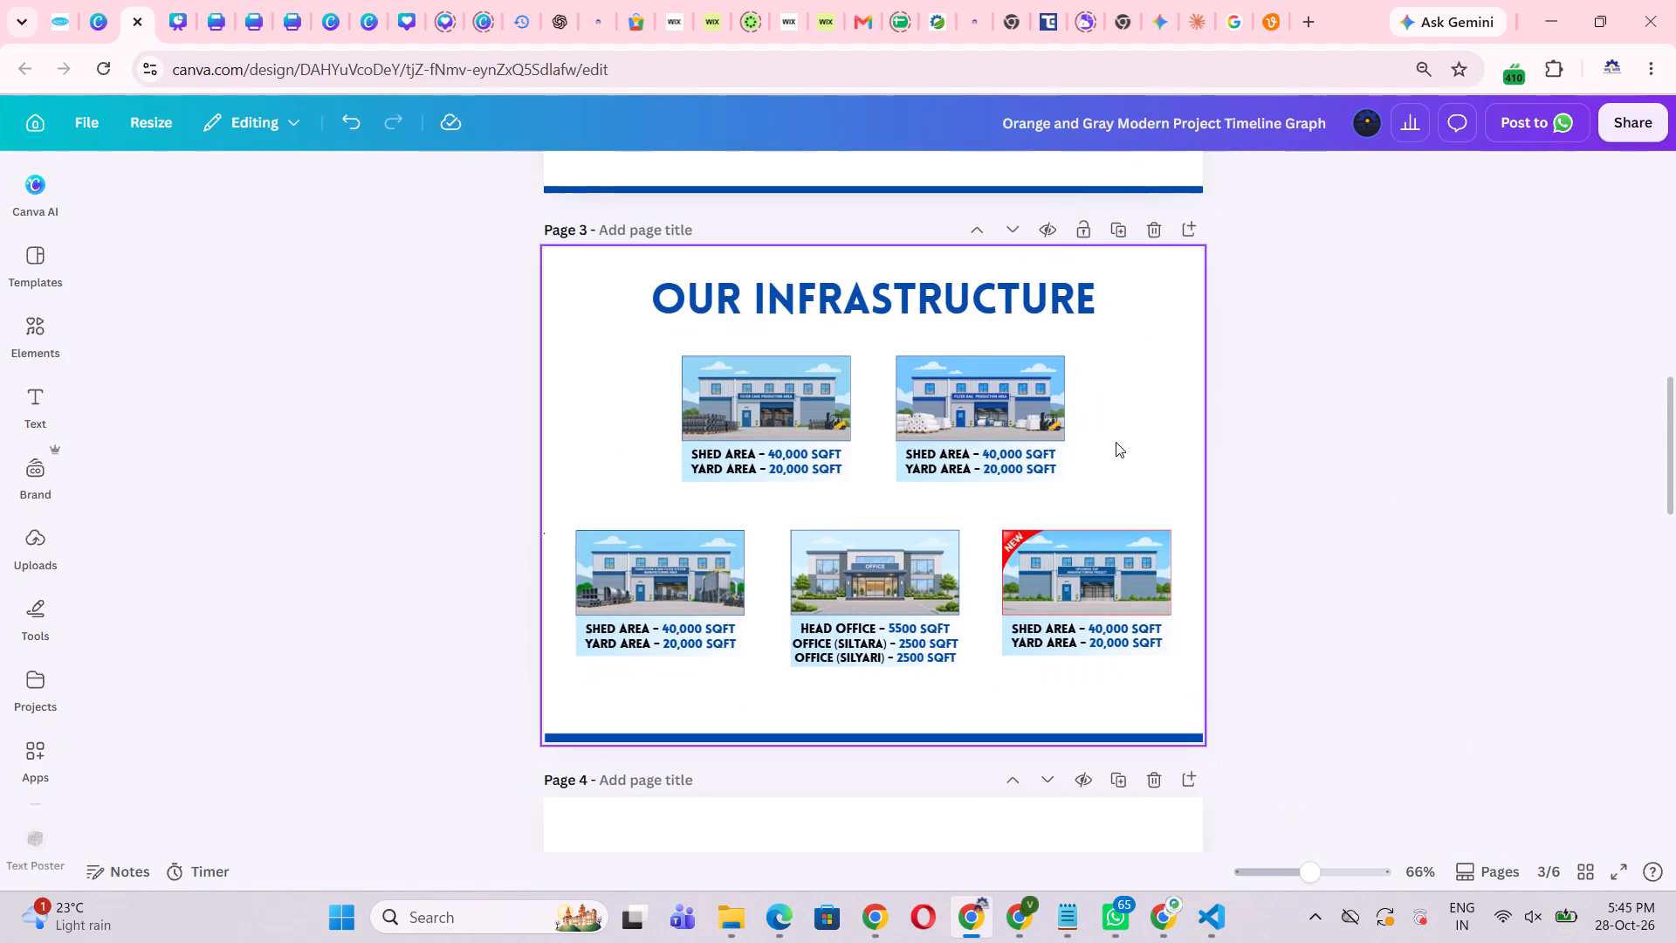
click(1415, 440)
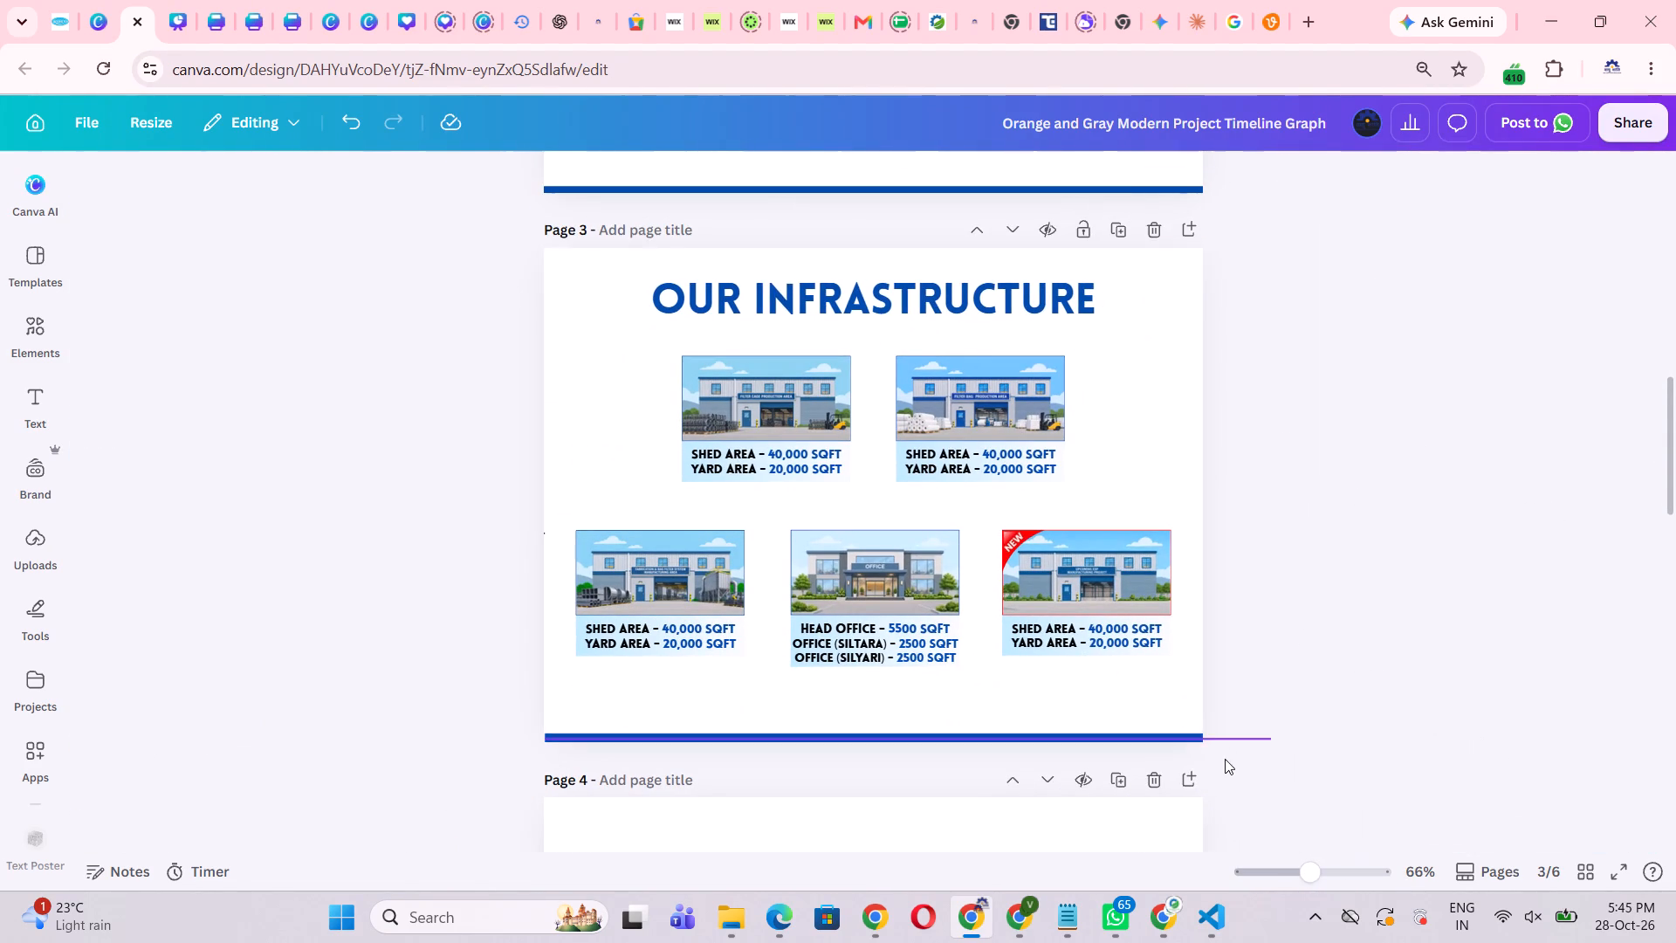
Review the head office card's text lines and the alignment of the cards across both rows on page 3.
click(1125, 471)
double_click(926, 643)
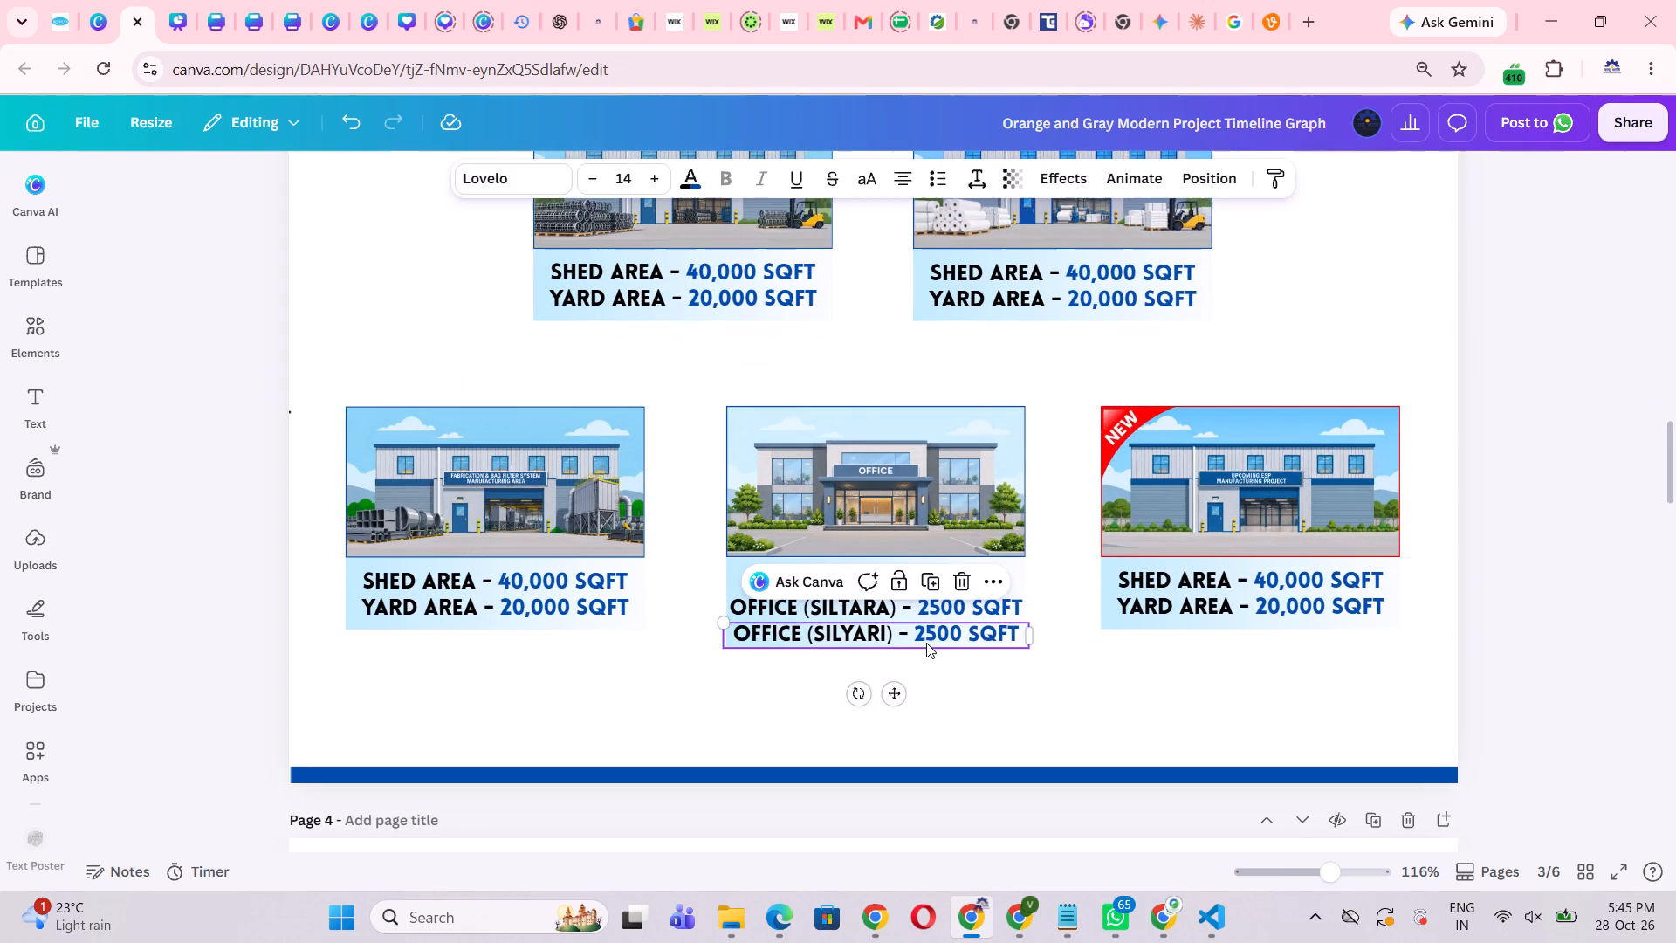
click(986, 658)
click(1068, 685)
click(999, 612)
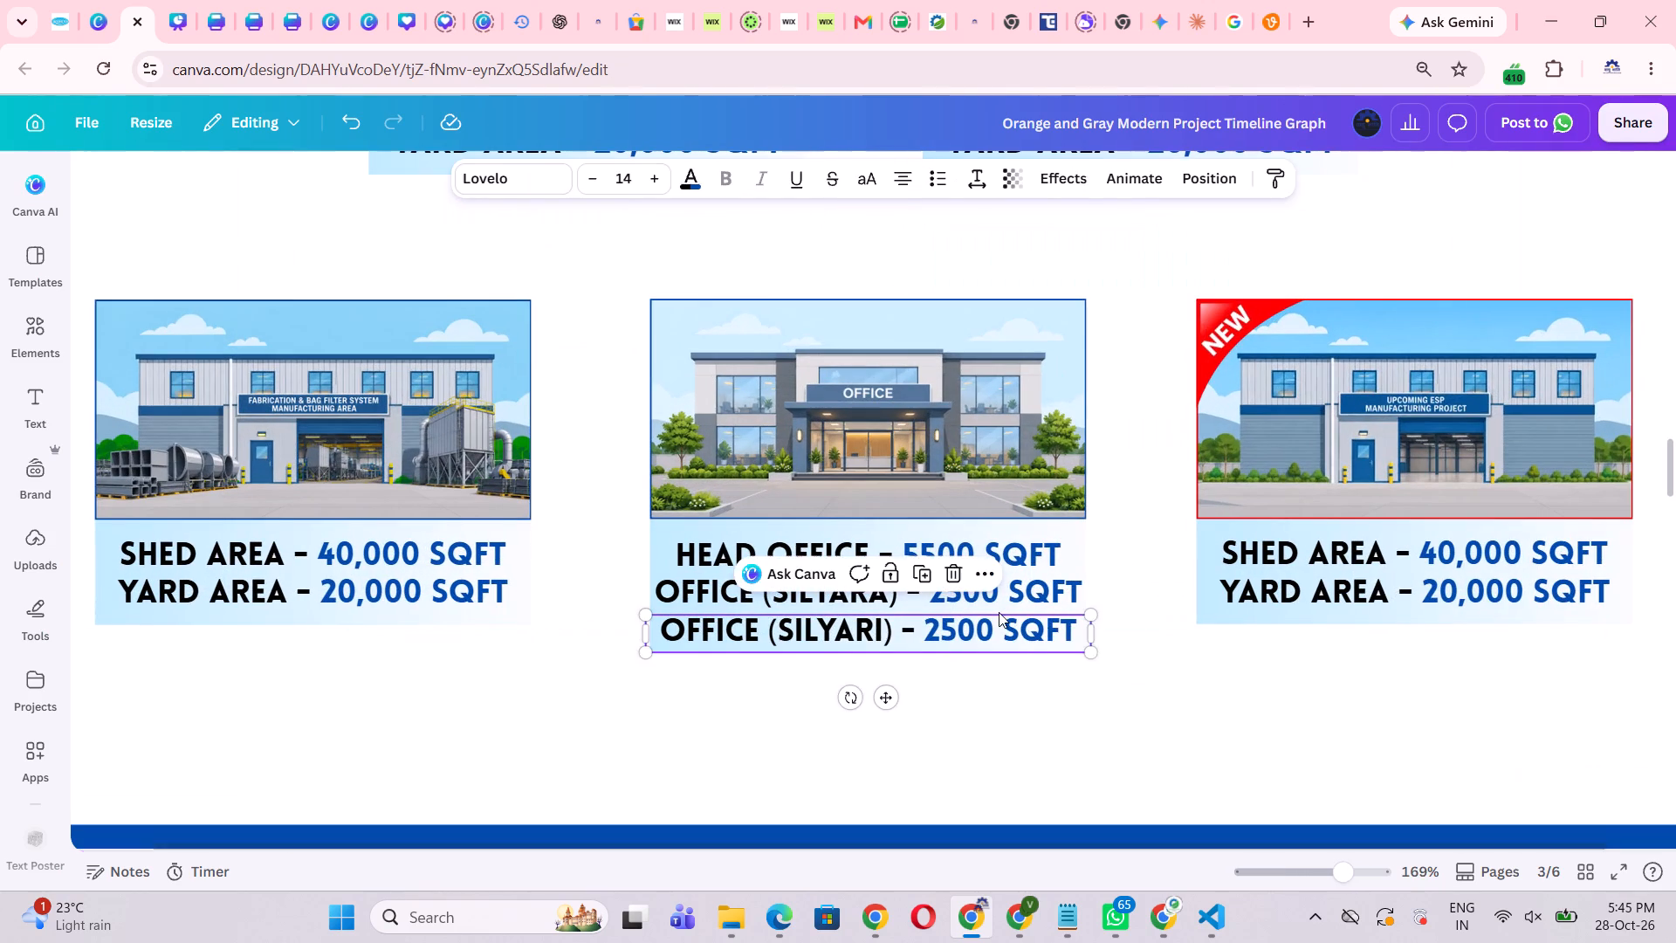
click(1566, 796)
click(1544, 727)
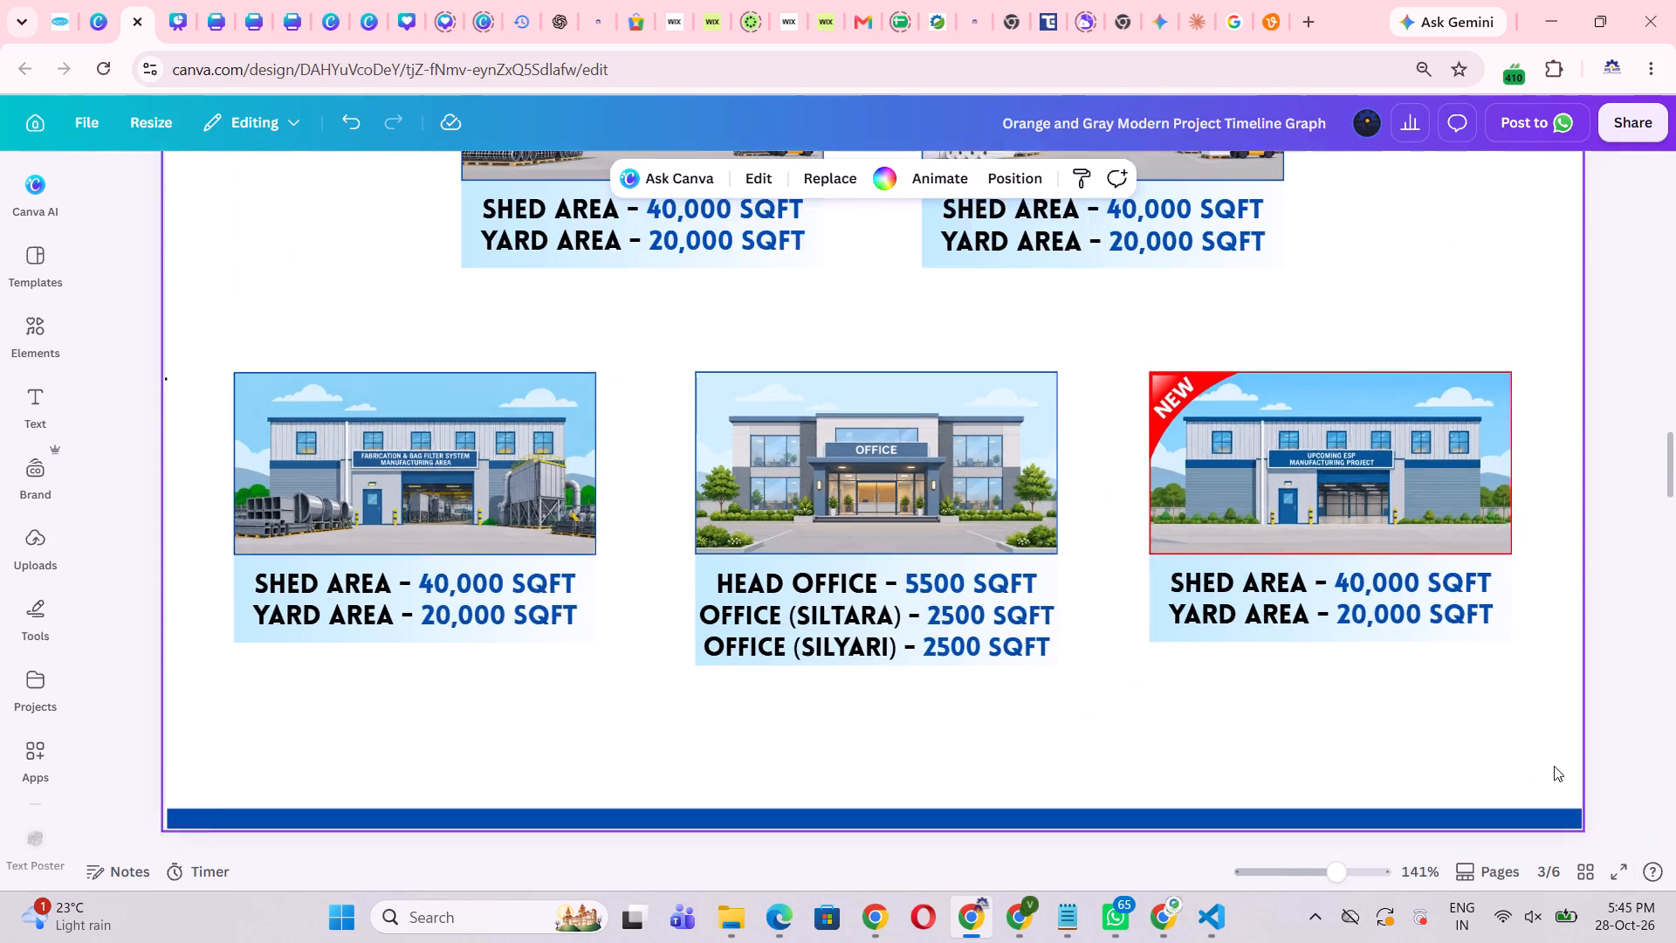
scroll(1268, 709, up, 1)
click(1152, 629)
click(1131, 532)
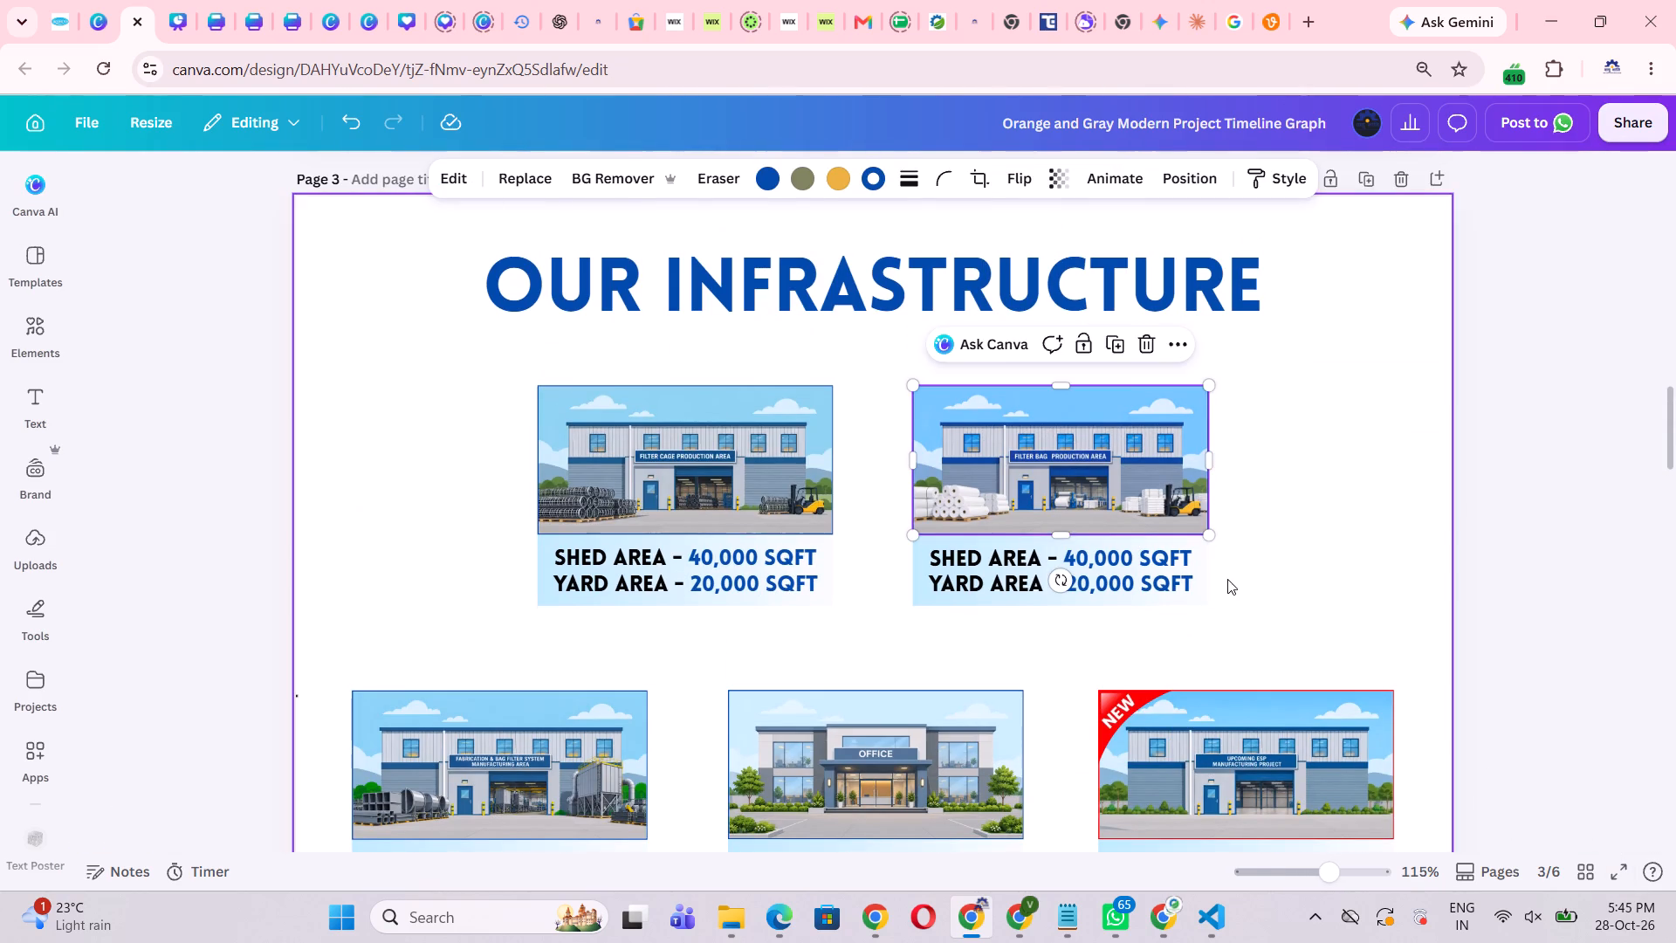
click(1227, 579)
click(793, 579)
click(1051, 679)
scroll(1058, 733, down, 1)
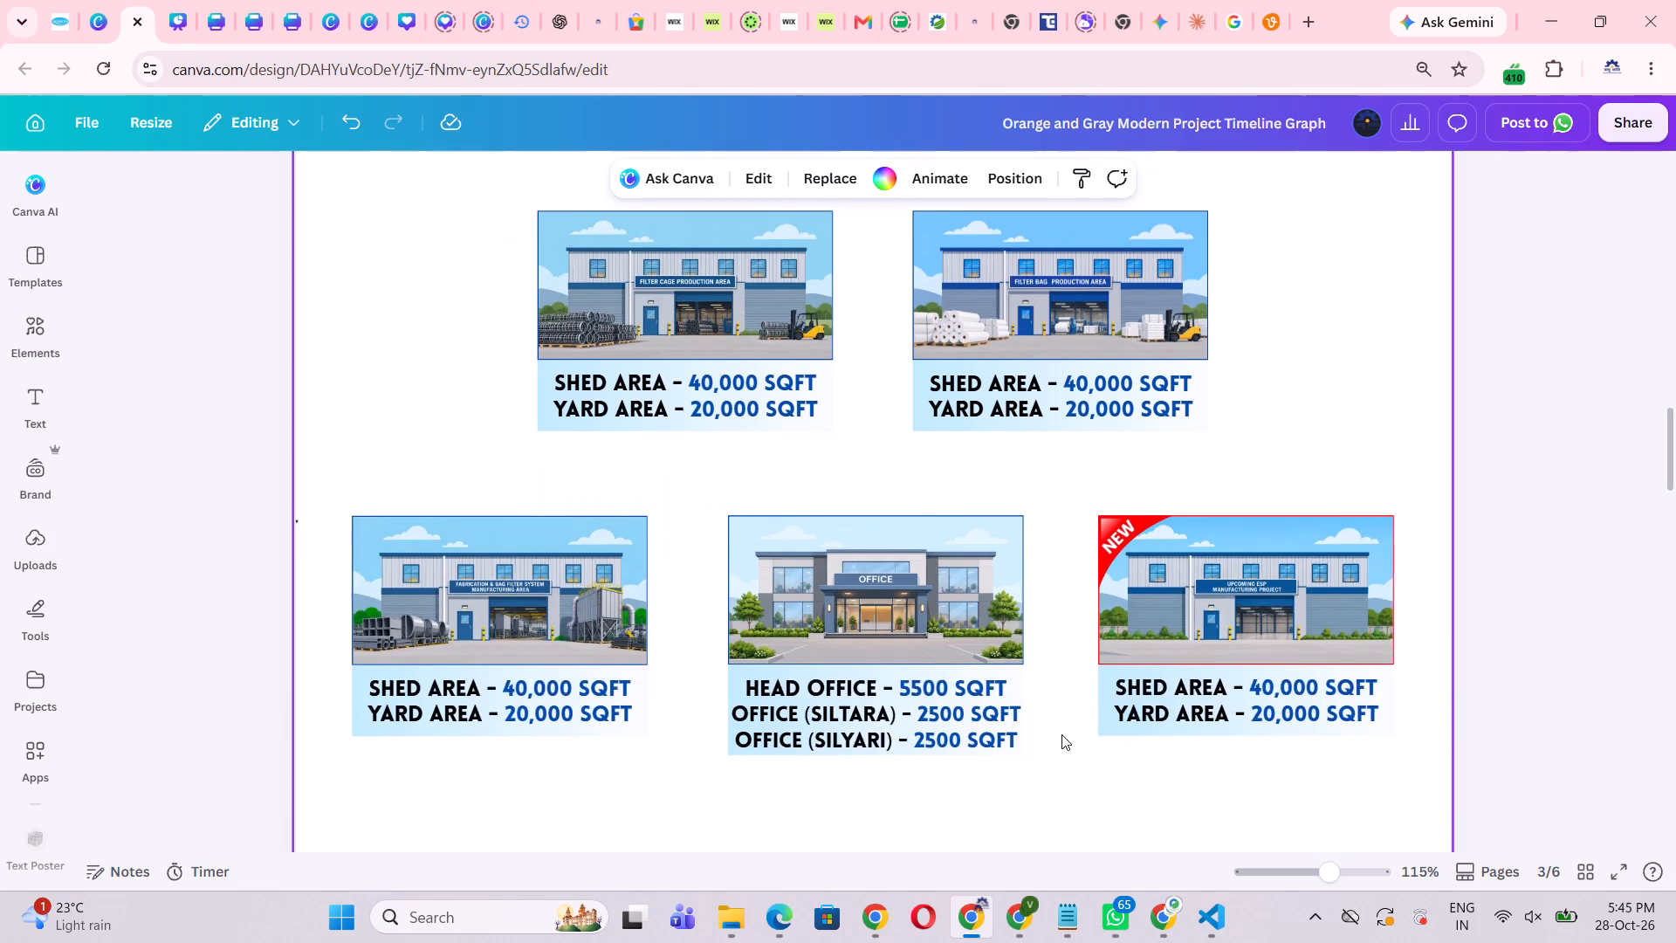
scroll(1061, 734, down, 1)
click(1312, 647)
scroll(1499, 632, up, 1)
click(1510, 626)
scroll(1497, 682, up, 1)
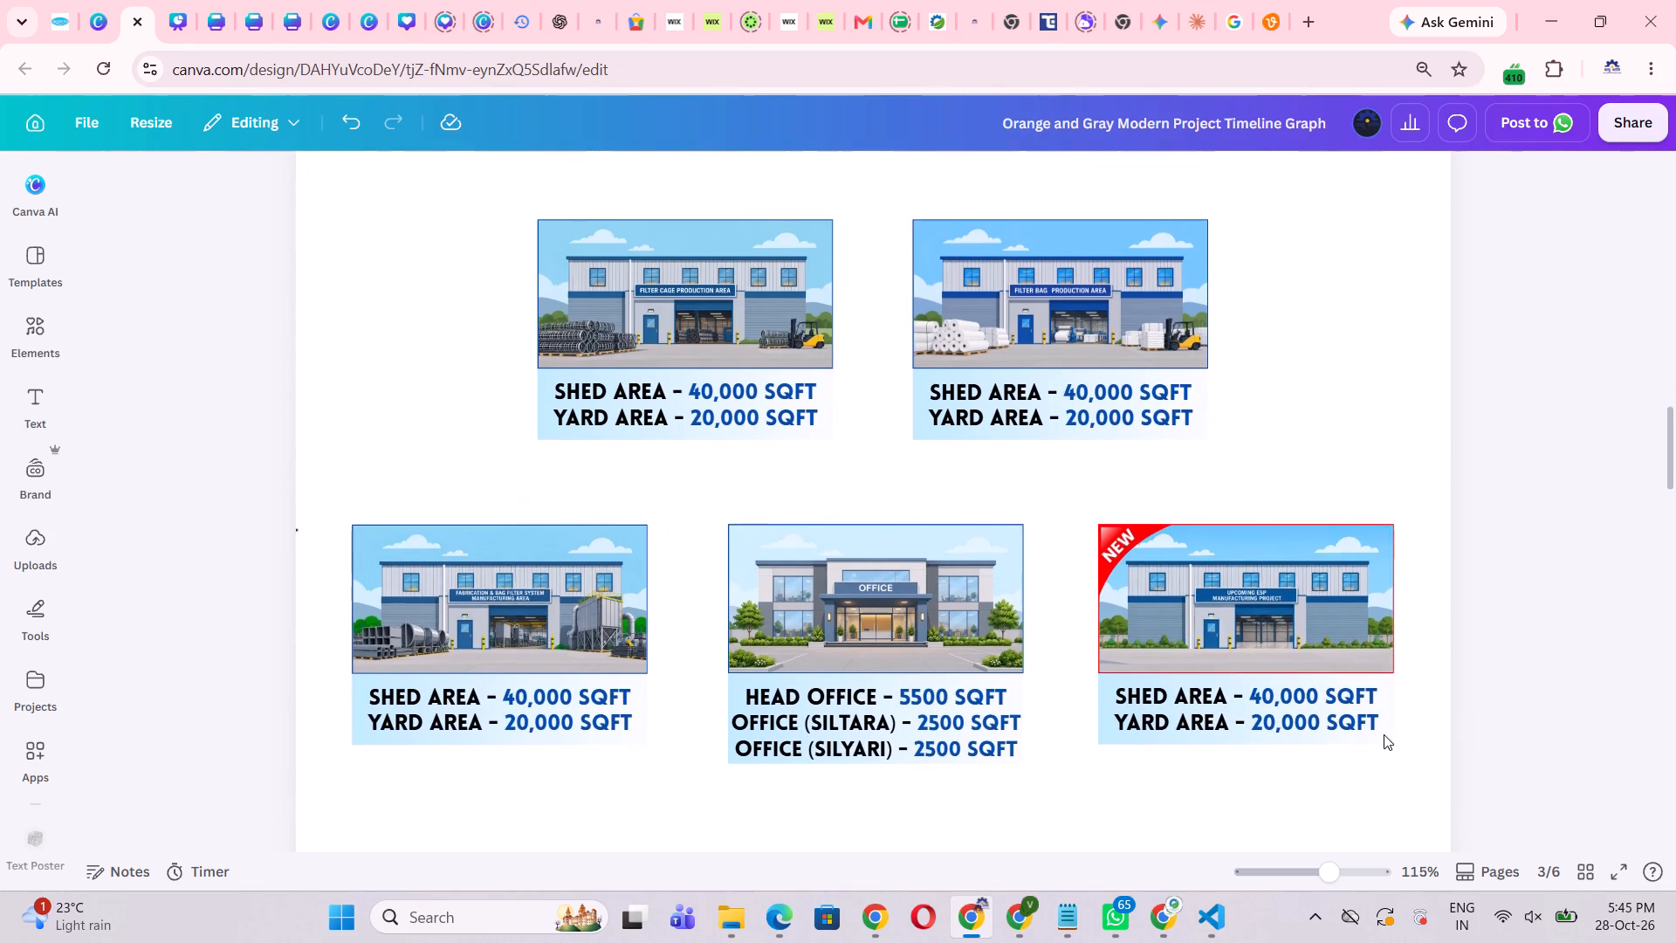
scroll(1384, 734, up, 1)
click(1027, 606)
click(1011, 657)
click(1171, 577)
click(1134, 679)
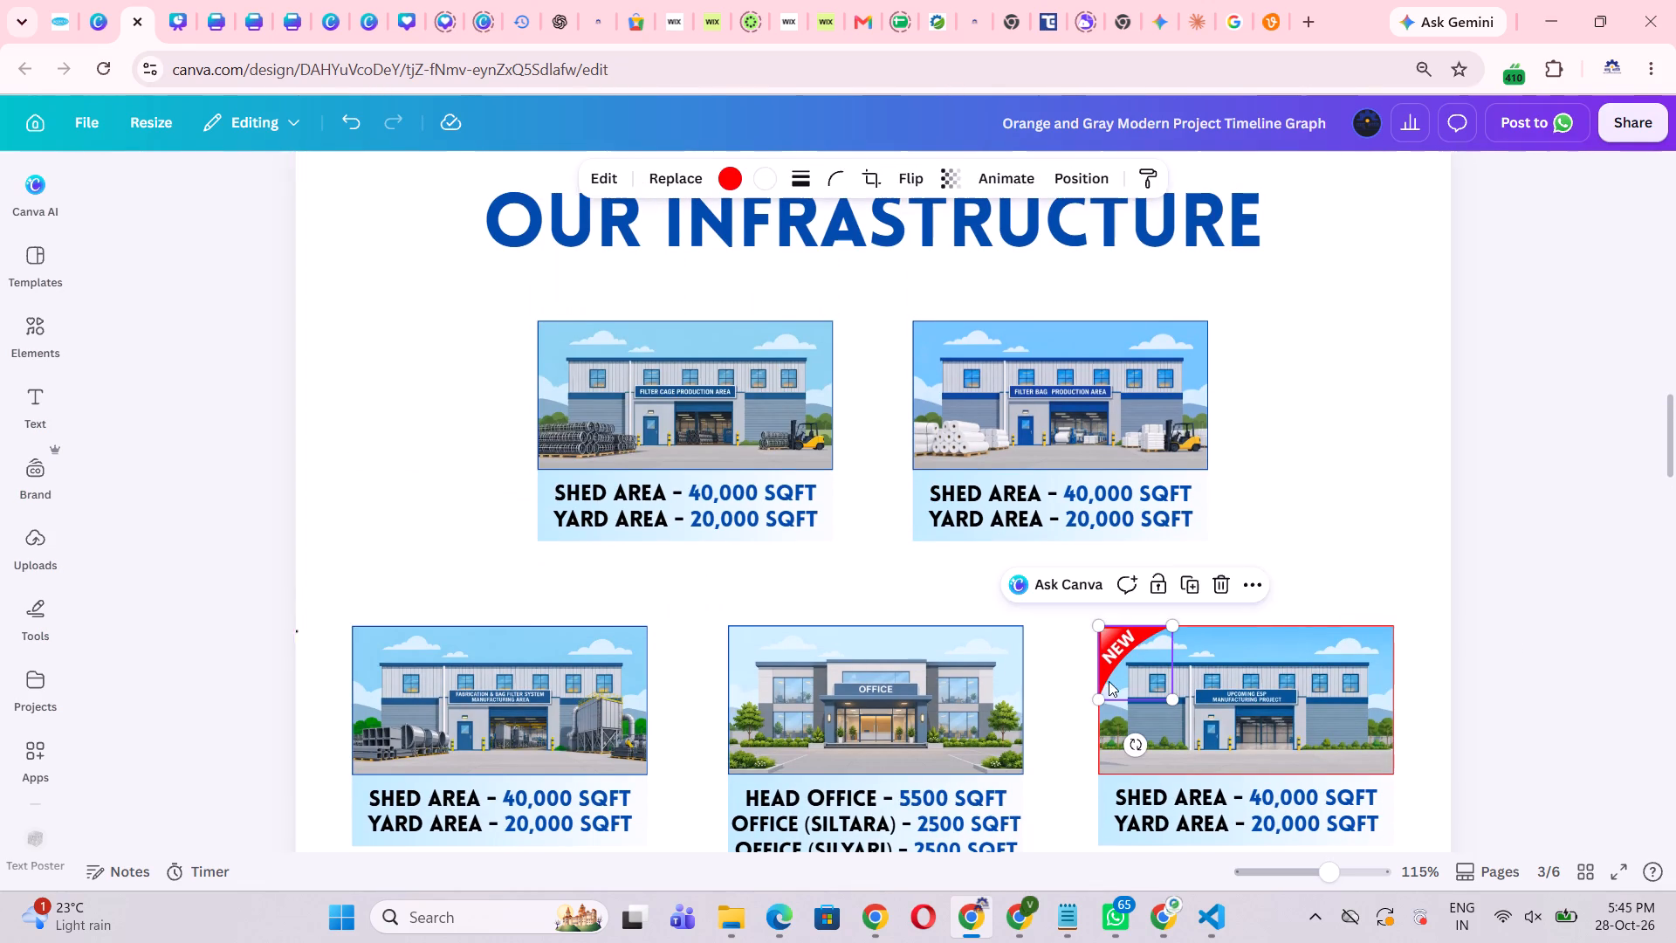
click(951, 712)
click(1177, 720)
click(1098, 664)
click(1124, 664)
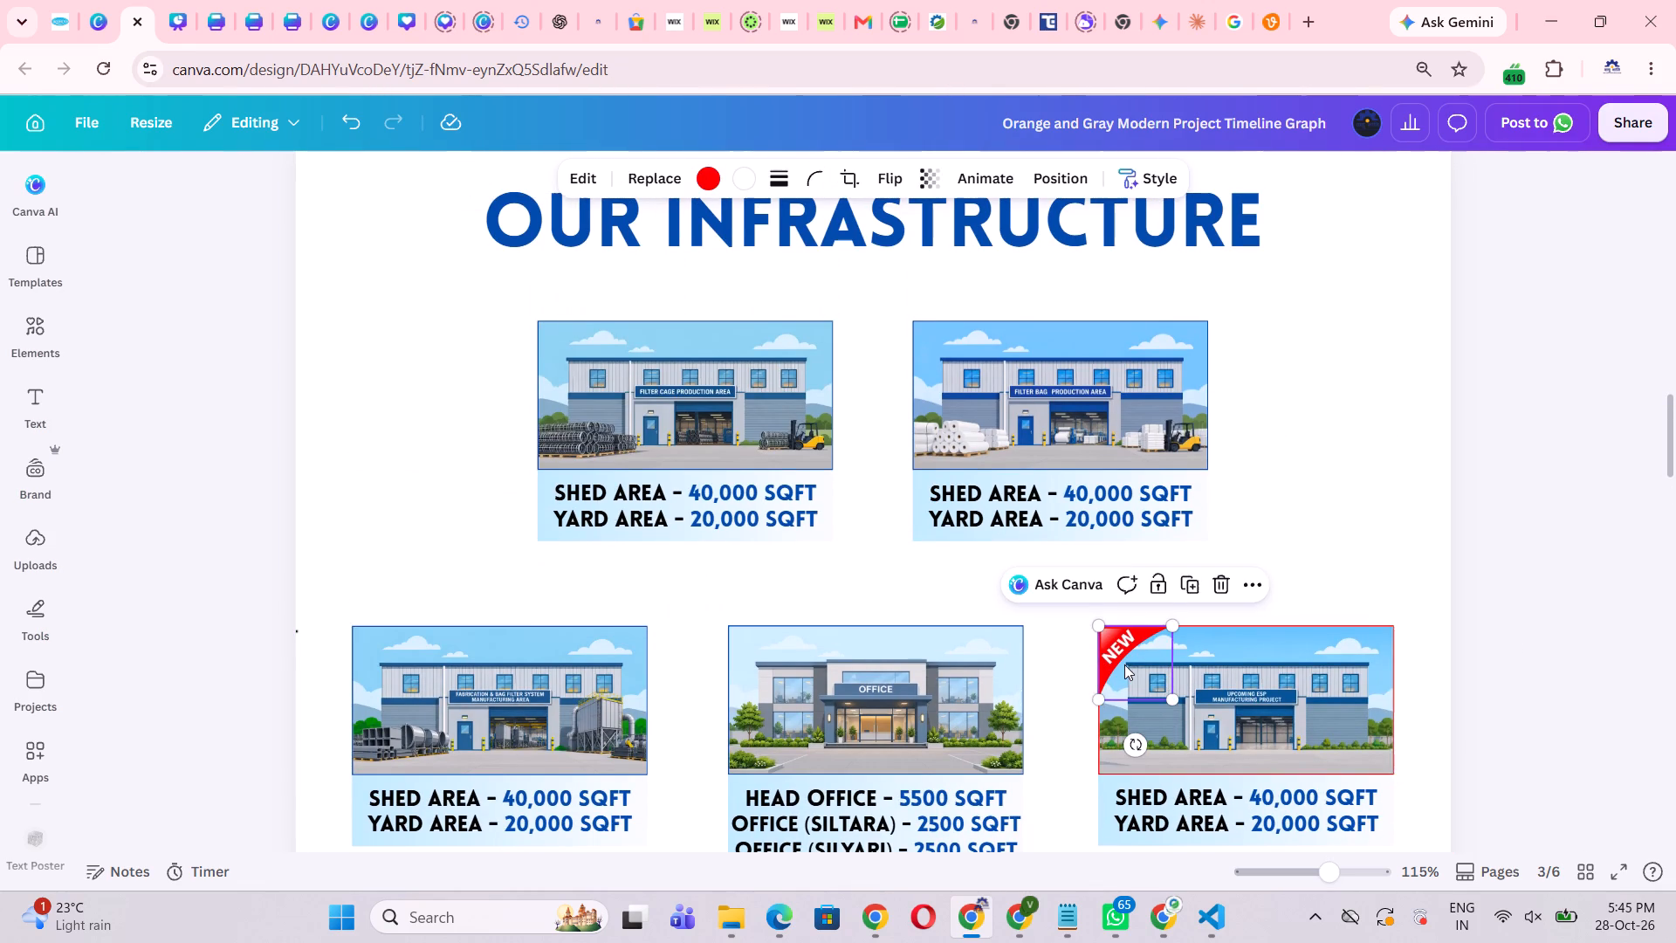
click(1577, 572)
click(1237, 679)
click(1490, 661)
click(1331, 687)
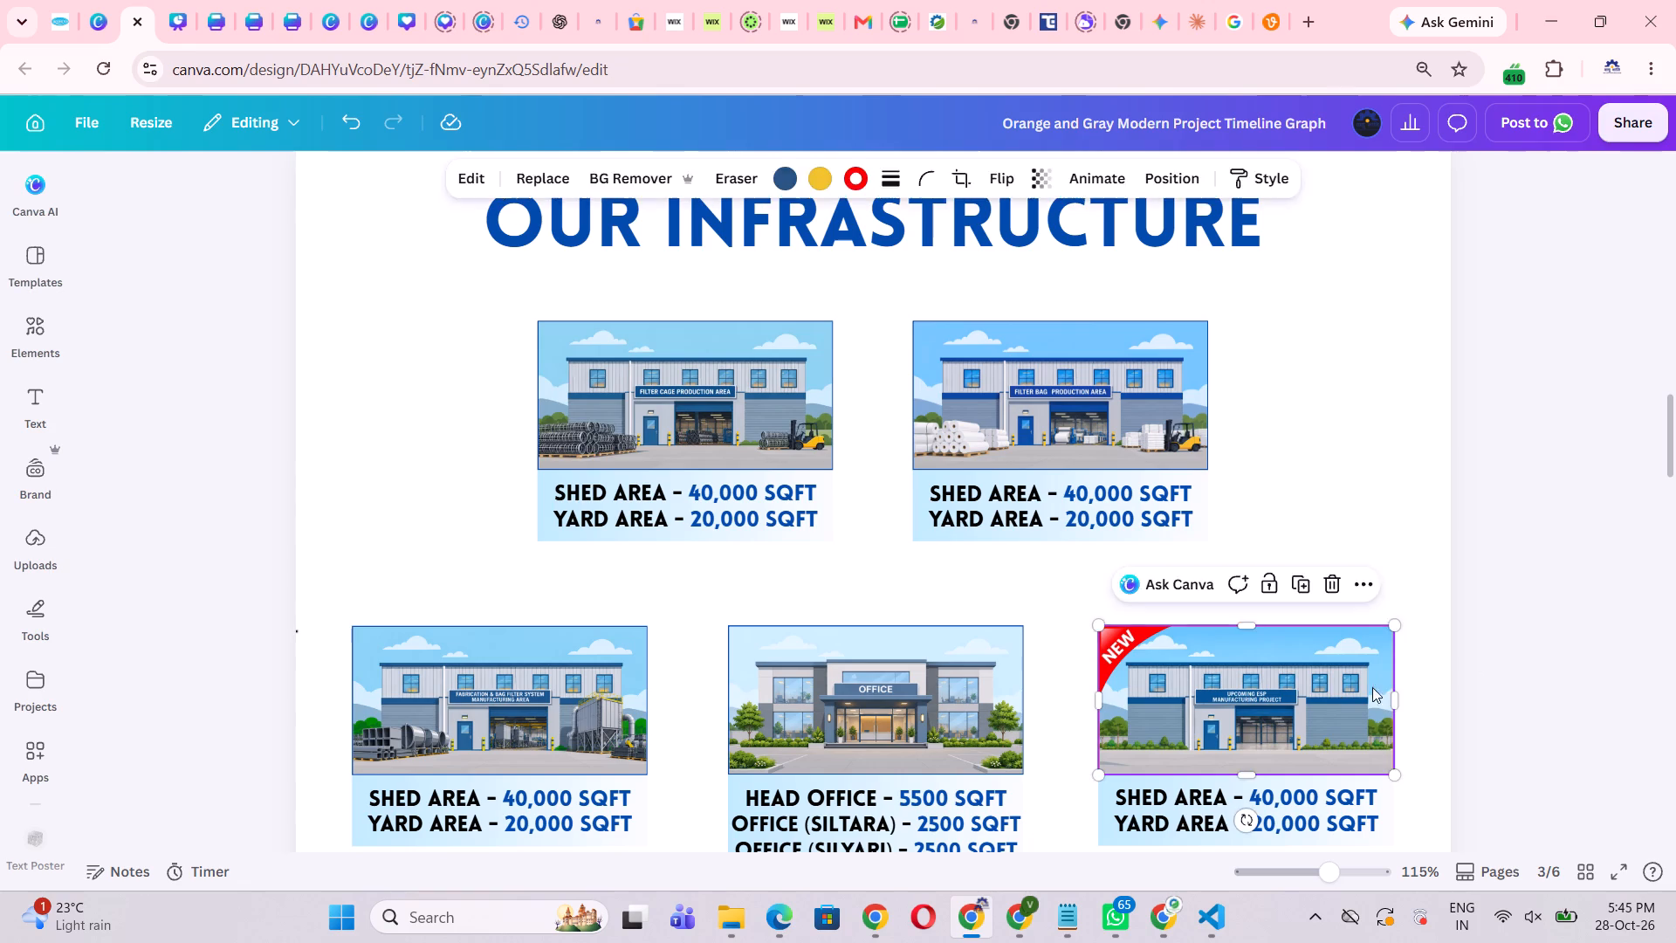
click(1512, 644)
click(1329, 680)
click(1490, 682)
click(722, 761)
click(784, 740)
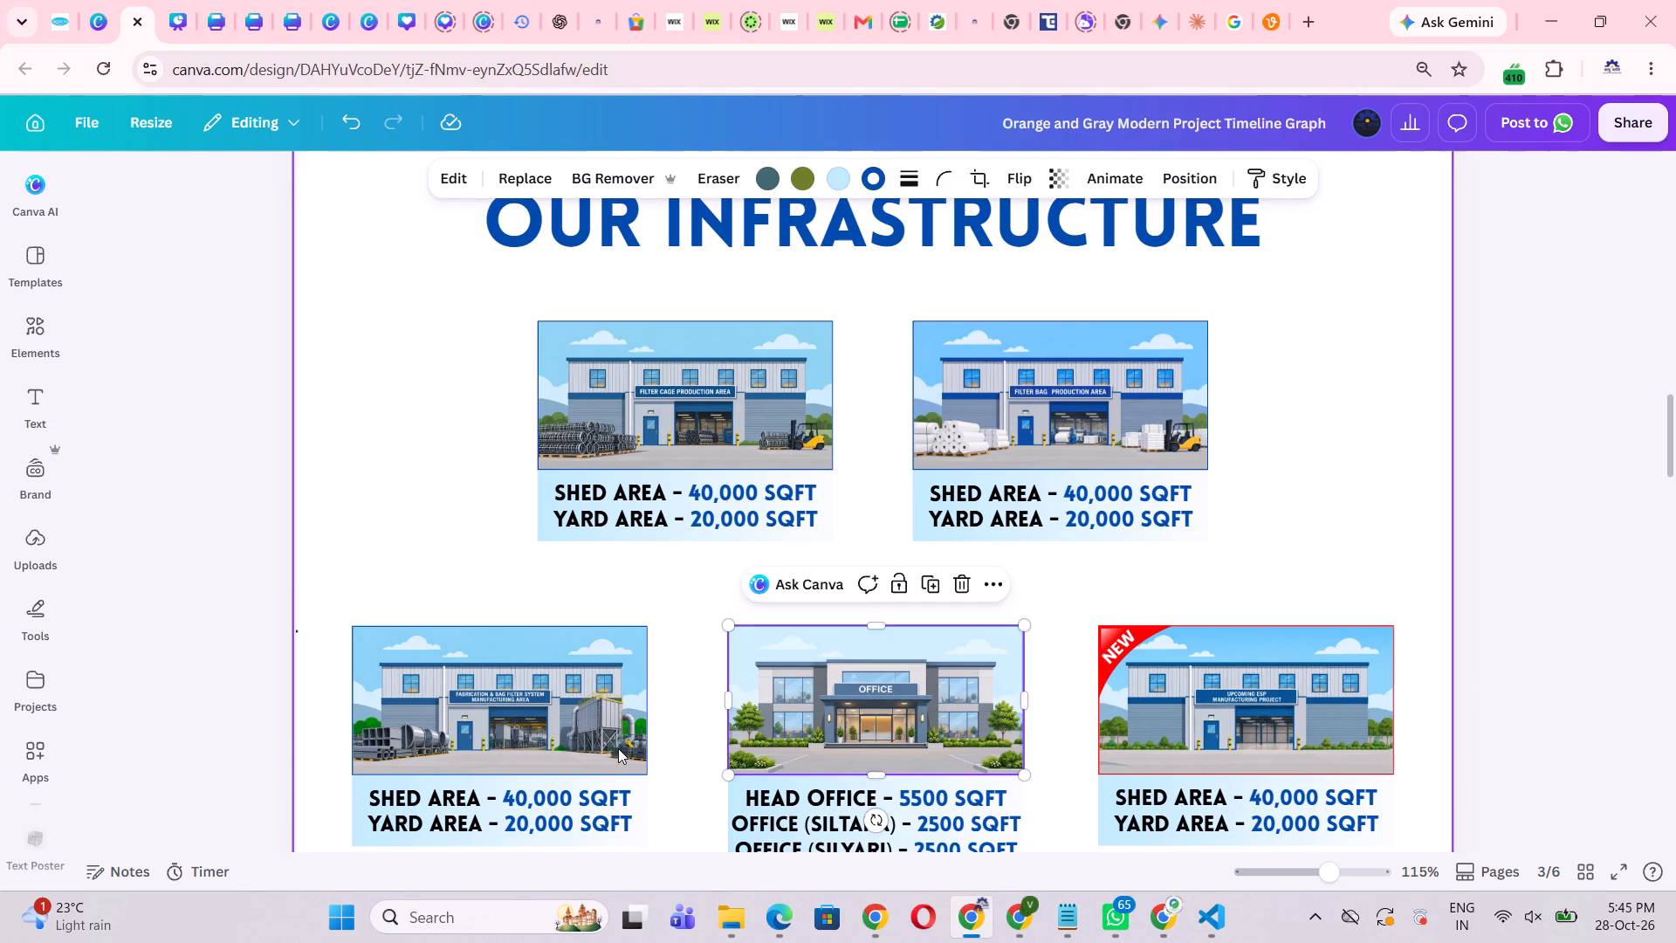
Examine the whole of page 3, checking the heading and the spacing of the building cards in both rows.
click(559, 748)
click(670, 795)
scroll(755, 730, down, 5)
scroll(755, 730, up, 9)
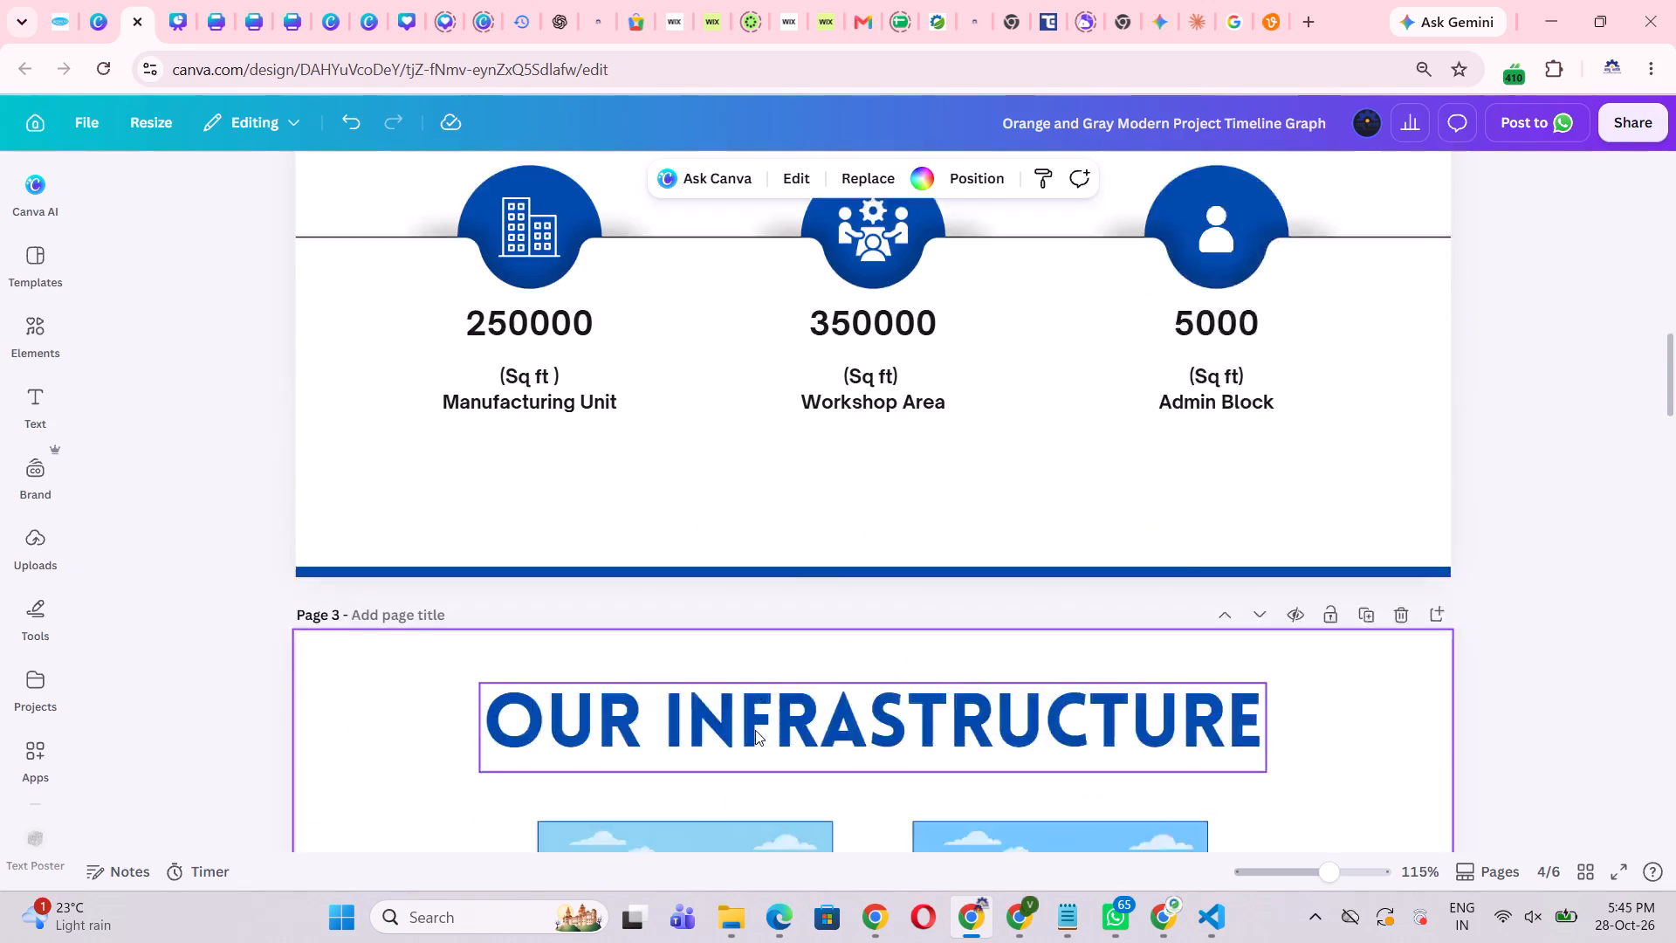
scroll(755, 730, down, 5)
scroll(755, 730, up, 1)
click(705, 719)
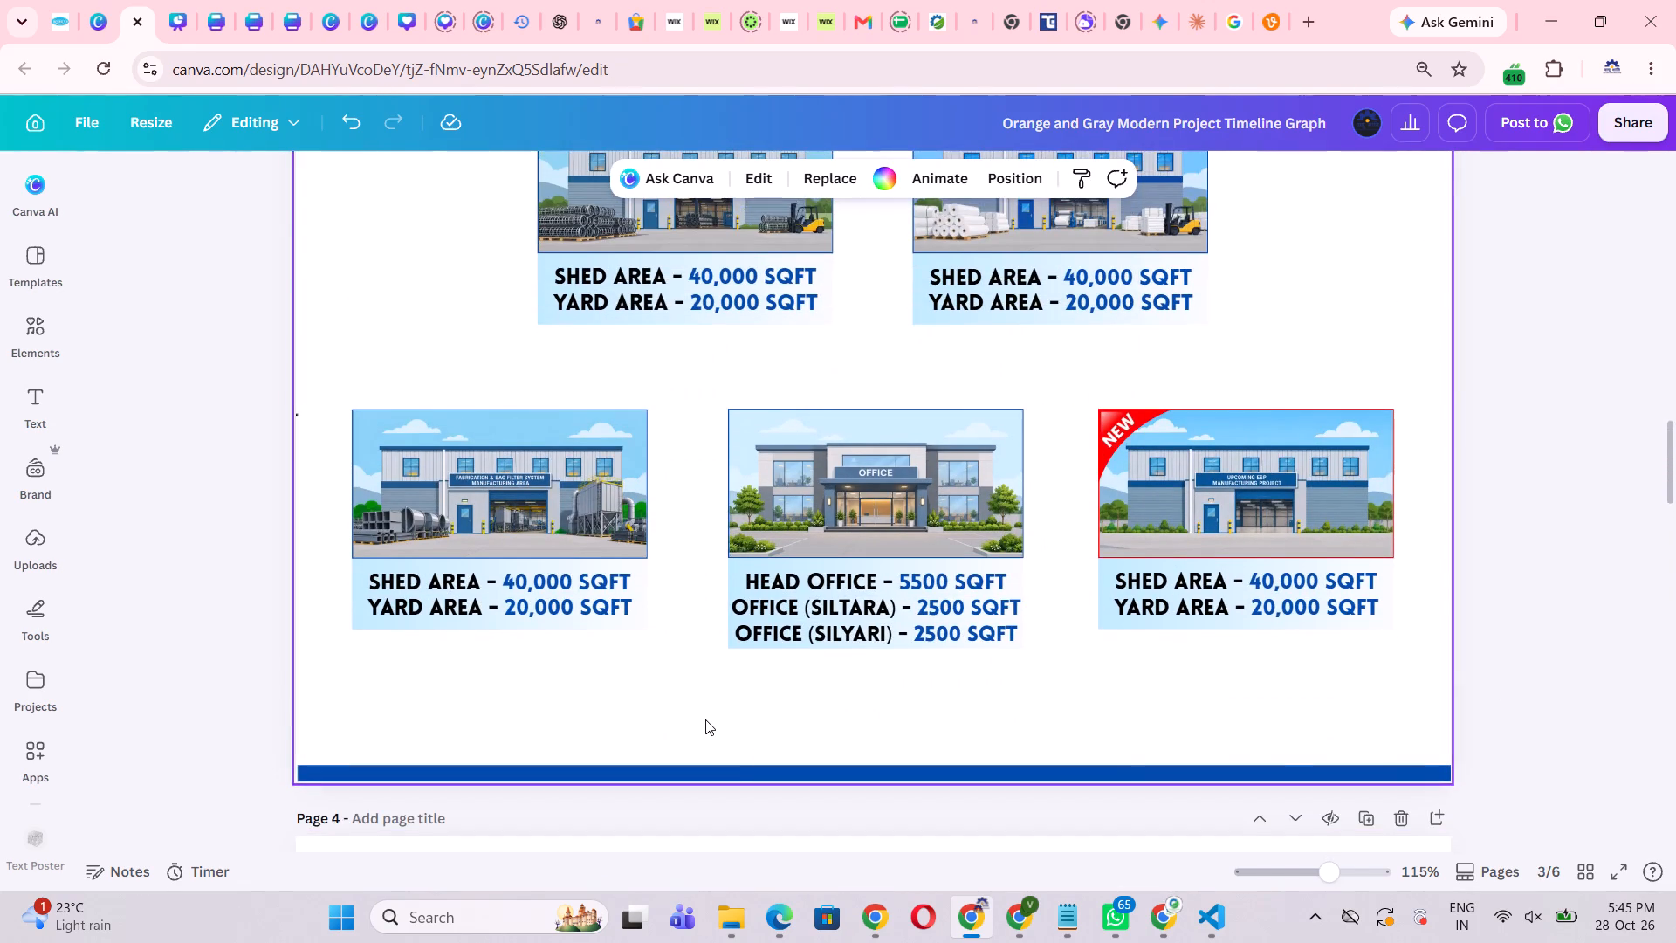
scroll(704, 719, up, 2)
click(1260, 458)
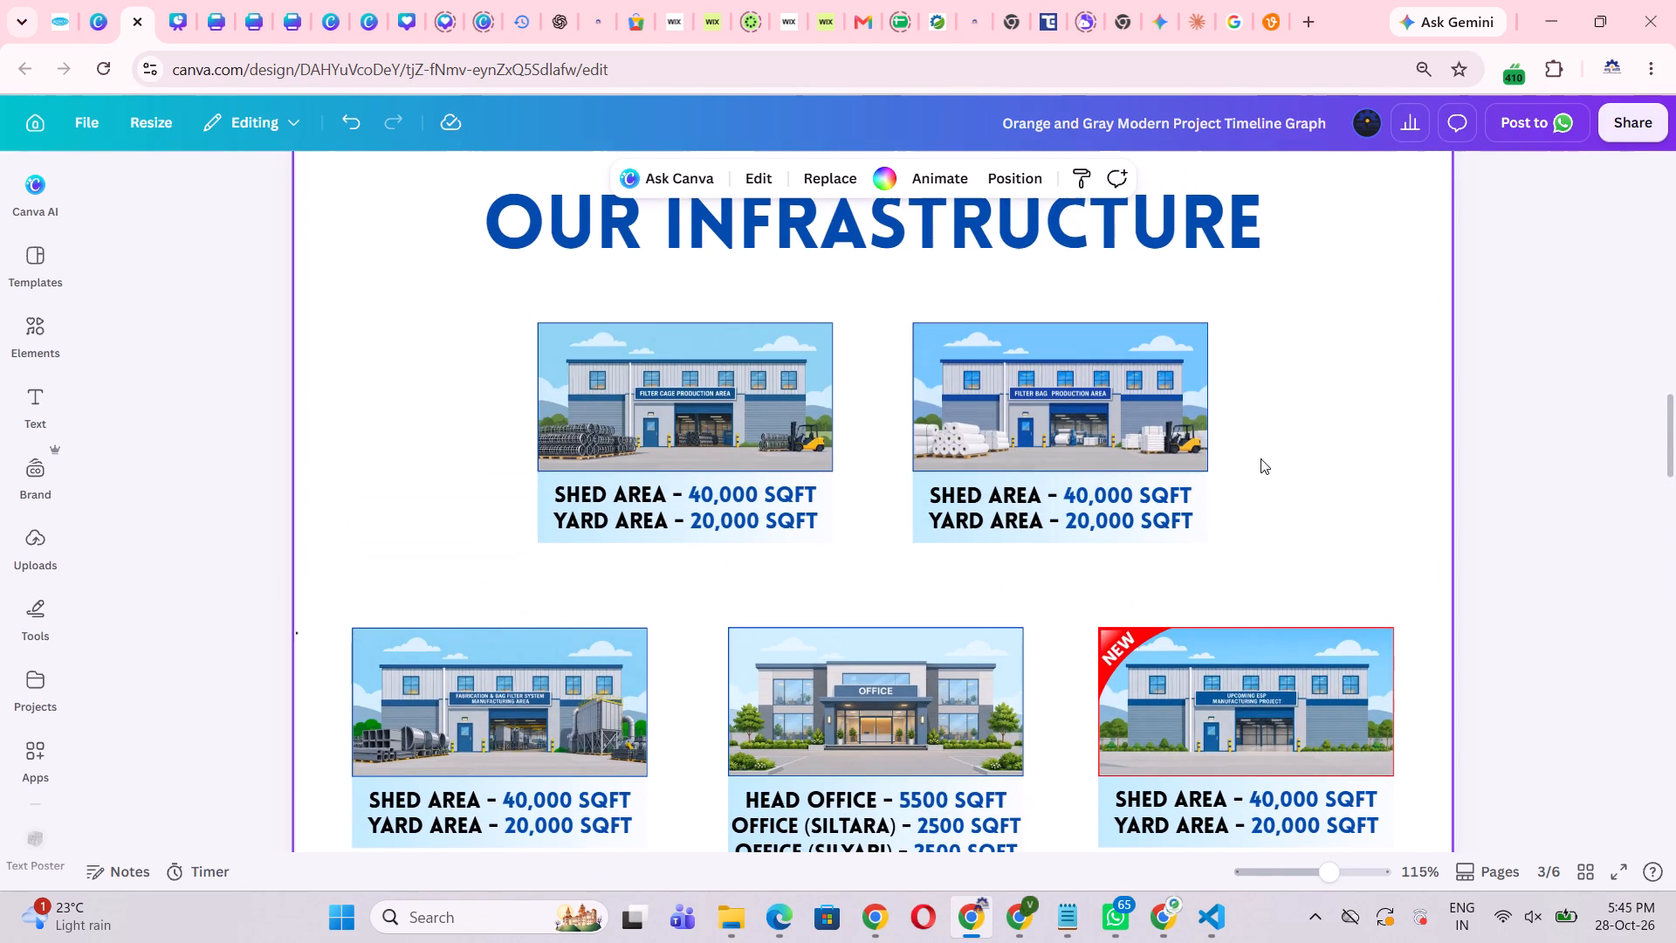
scroll(1485, 579, up, 2)
click(1404, 636)
scroll(1241, 660, down, 2)
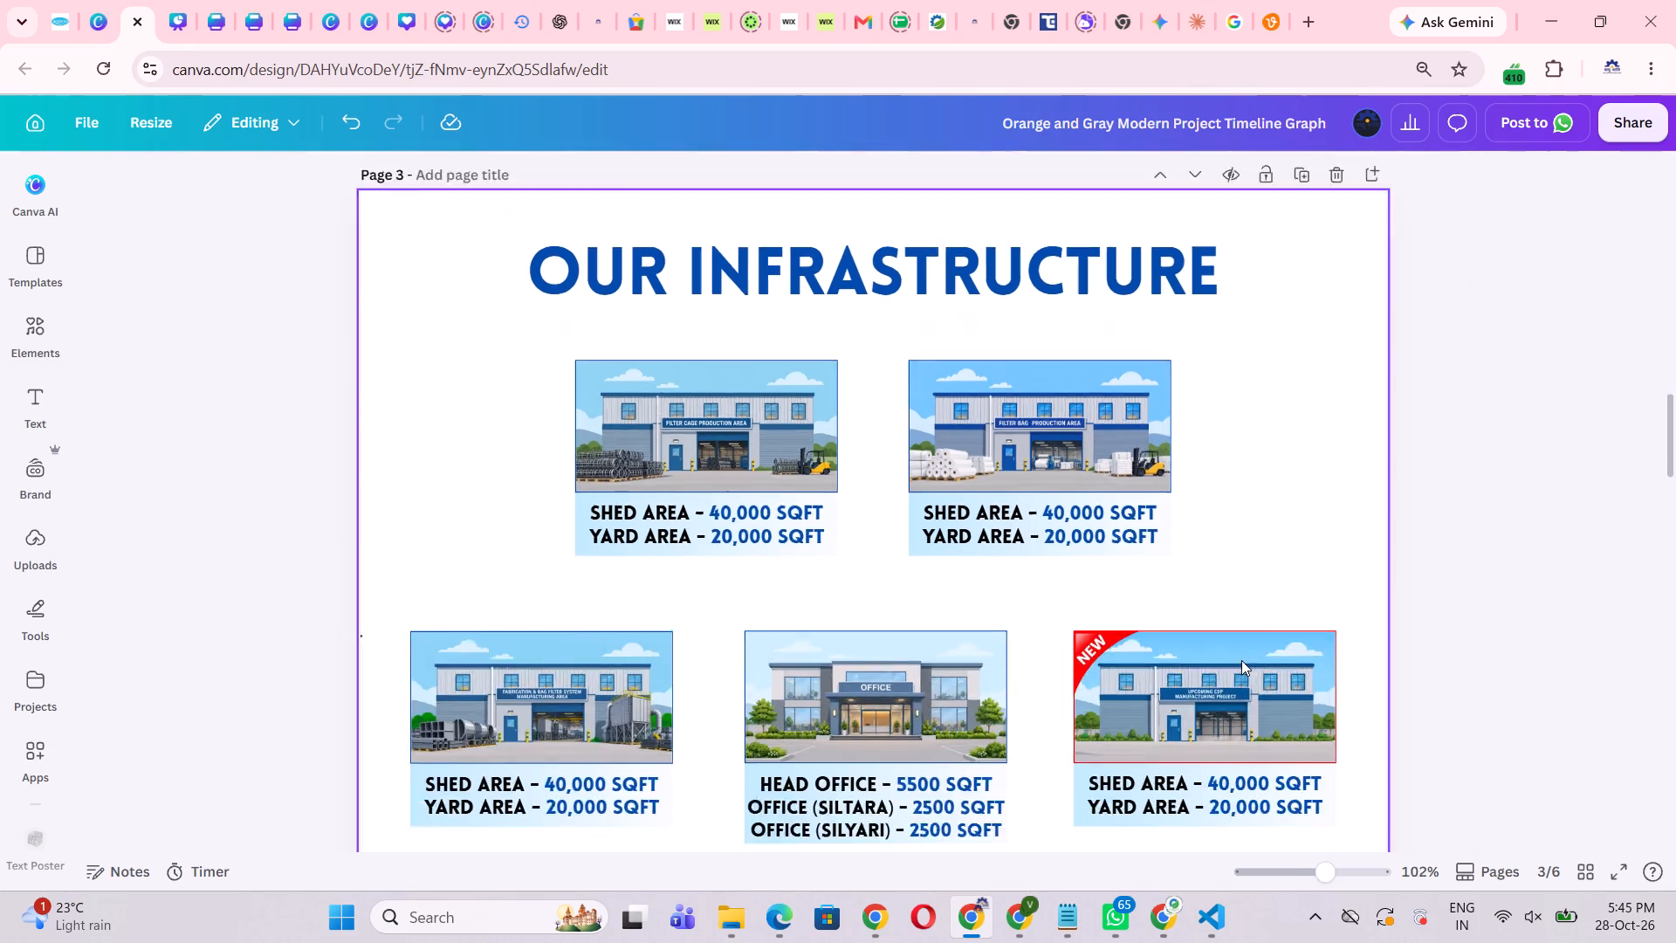
Shrink the OUR INFRASTRUCTURE heading on page 3 to font size 46 and centre it horizontally above the cards.
scroll(1237, 654, up, 9)
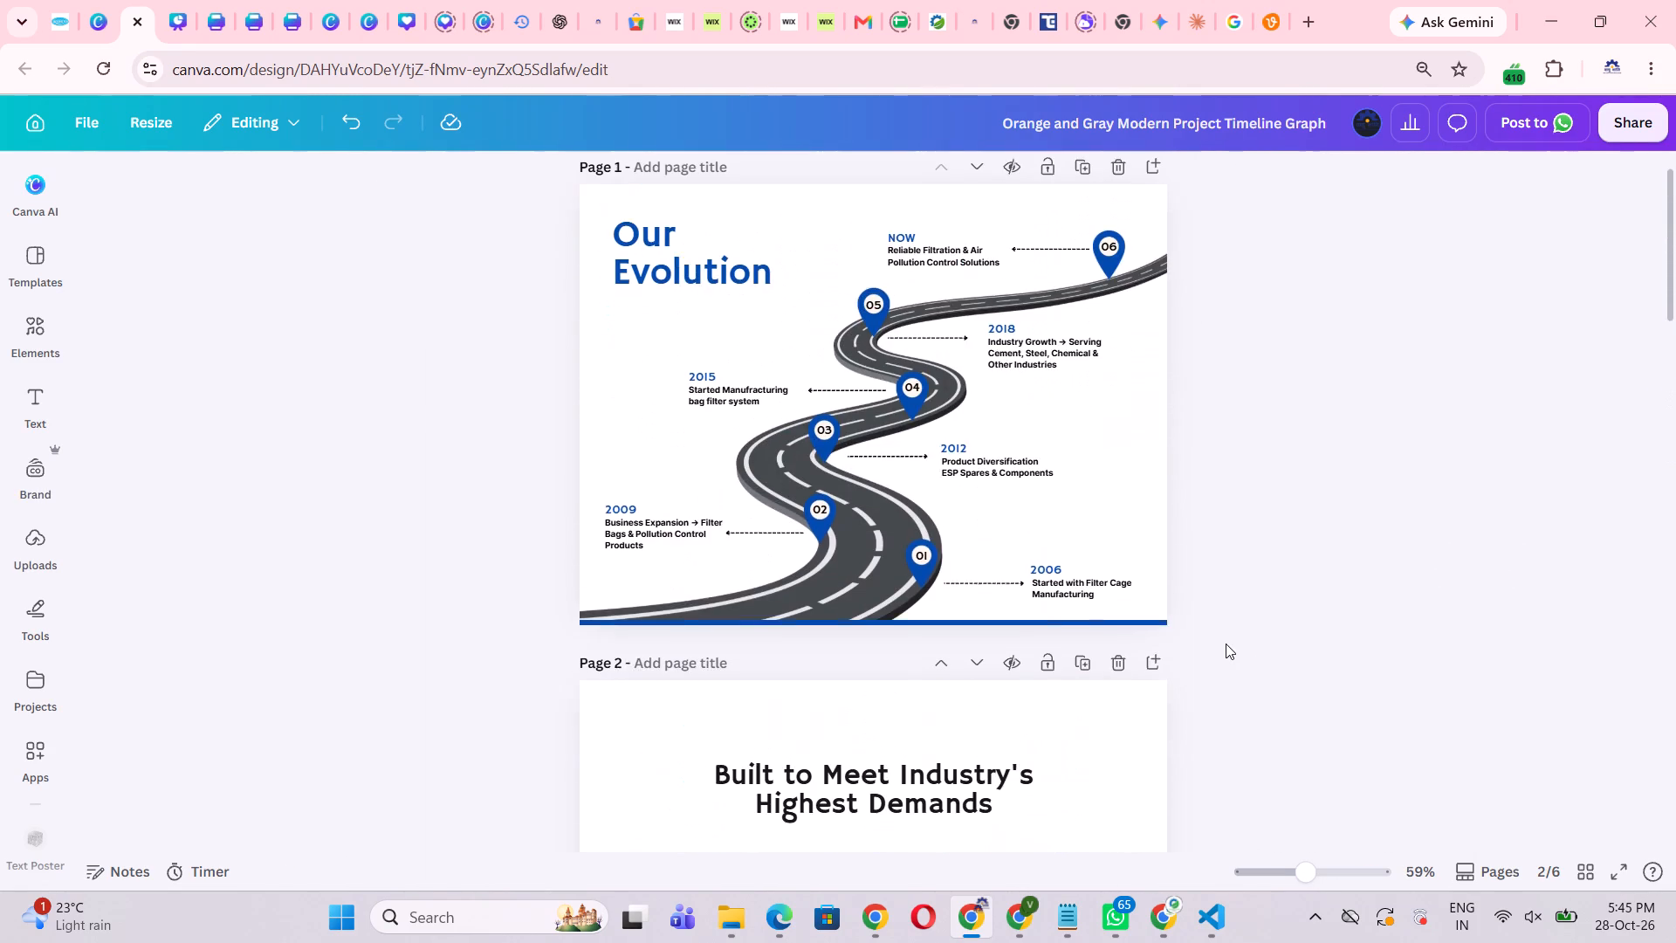
scroll(1226, 644, up, 2)
scroll(1226, 644, down, 3)
scroll(987, 582, down, 2)
click(931, 620)
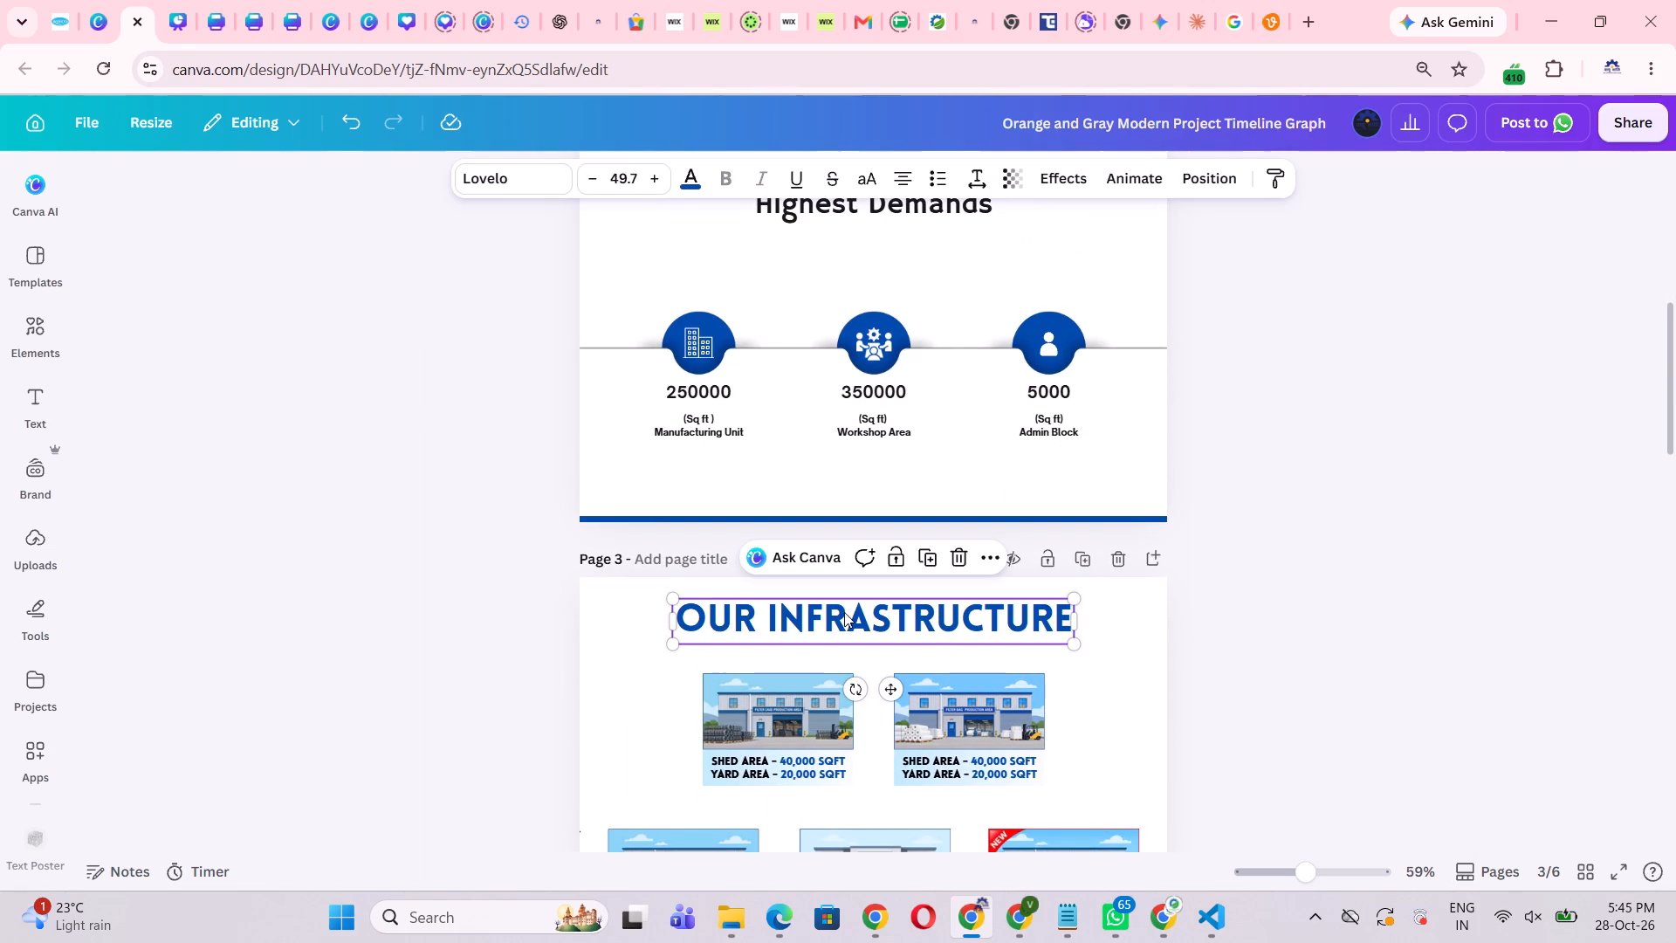
drag(673, 597, 701, 626)
drag(908, 623, 905, 623)
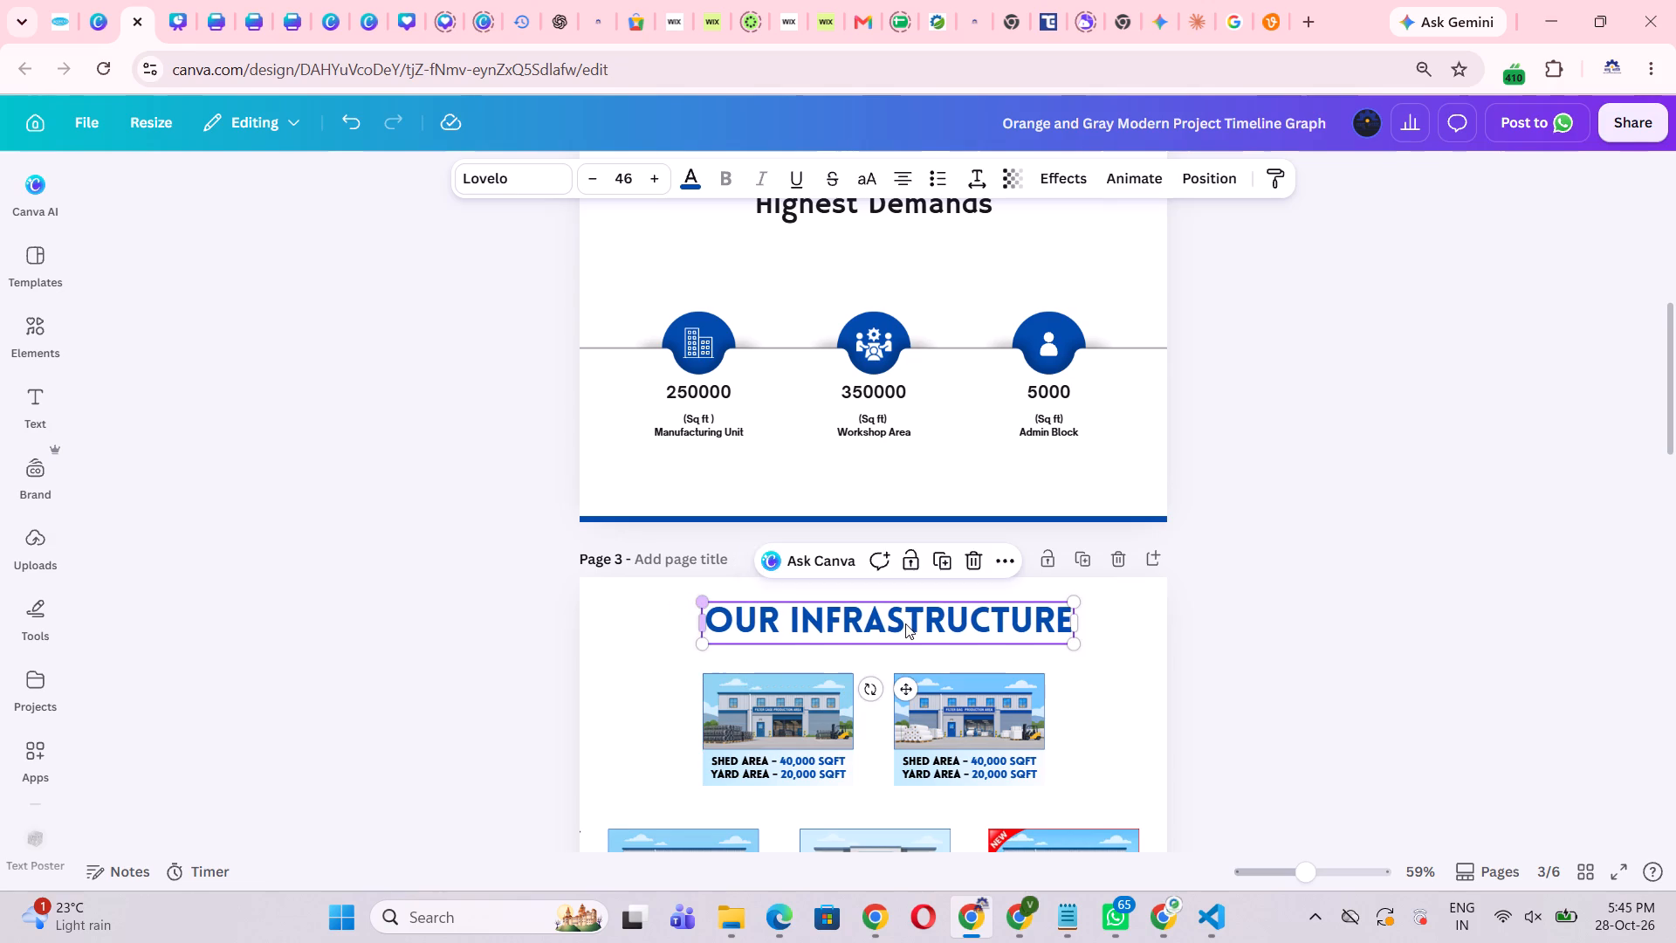
drag(905, 623, 893, 628)
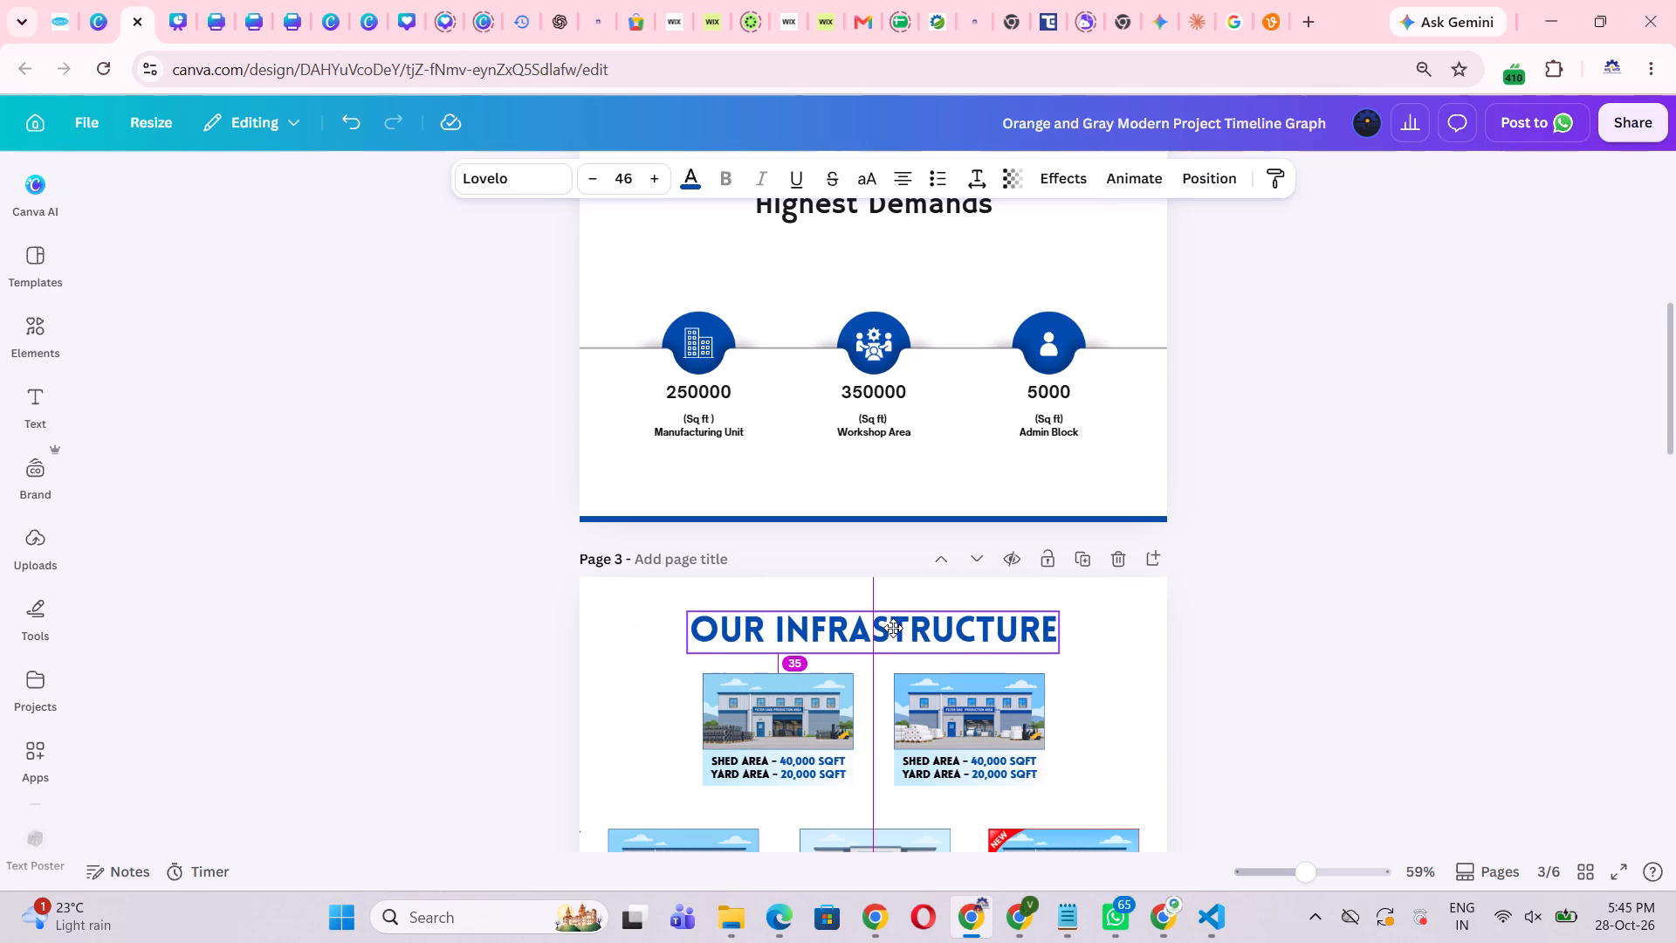
drag(893, 628, 893, 627)
Check the font of page 1's Our Evolution heading and apply the same font, Hammersmith One, to page 3's heading.
scroll(893, 555, up, 3)
scroll(599, 384, up, 1)
click(670, 302)
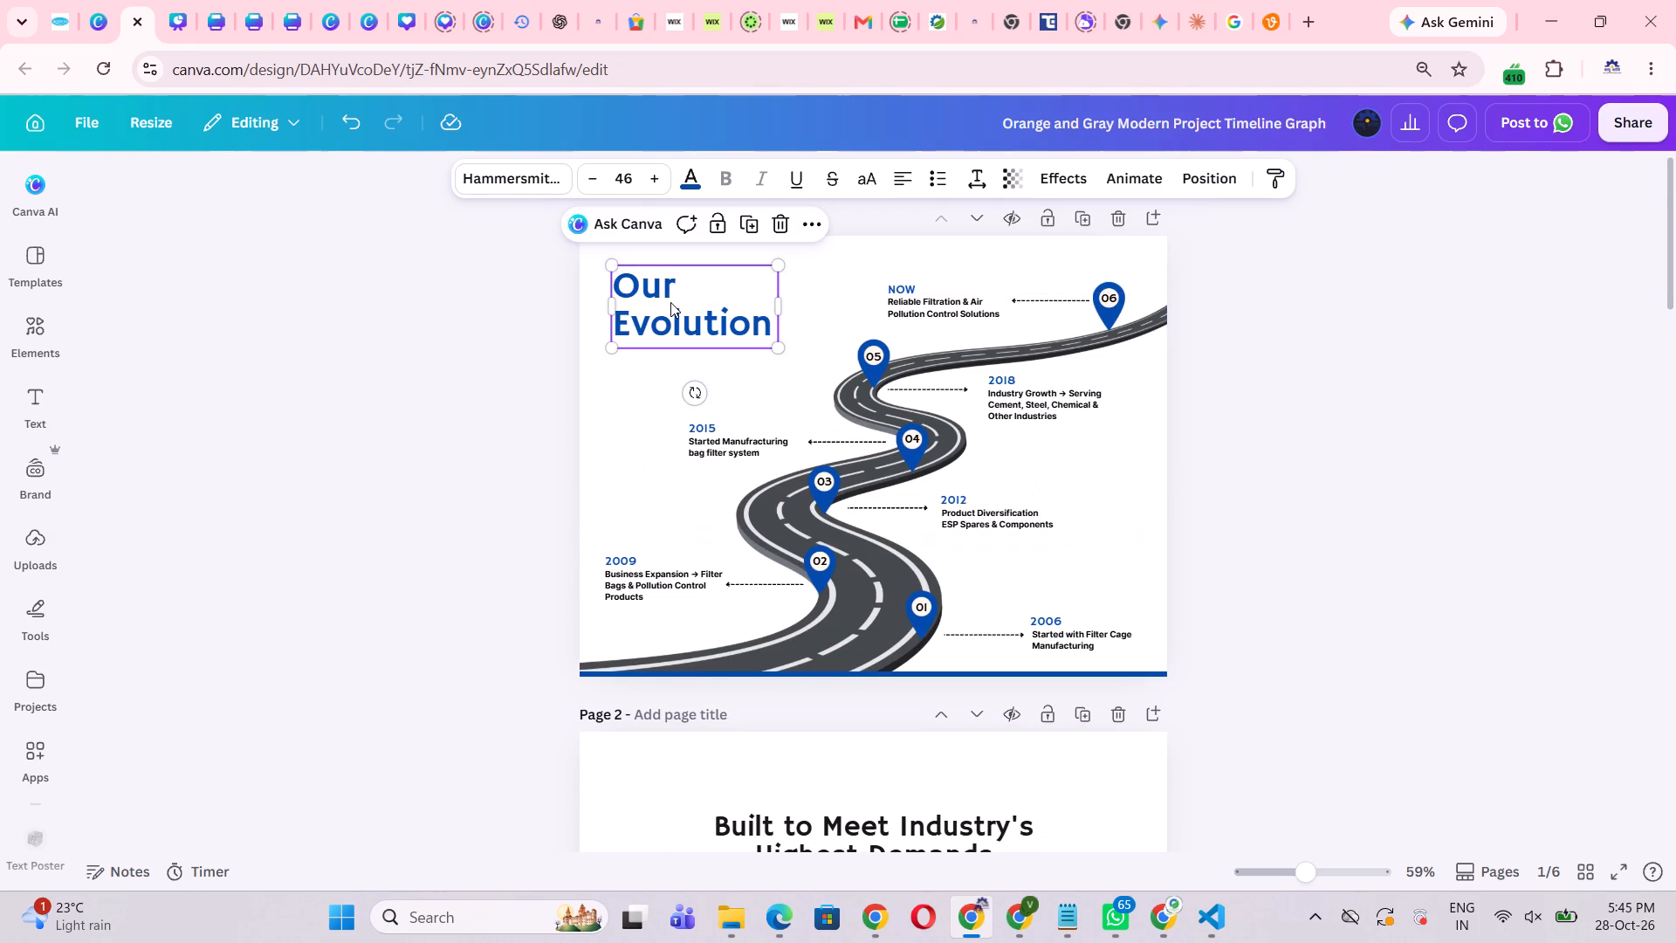
key(ctrl+c)
key(ctrl+c)
scroll(780, 537, down, 5)
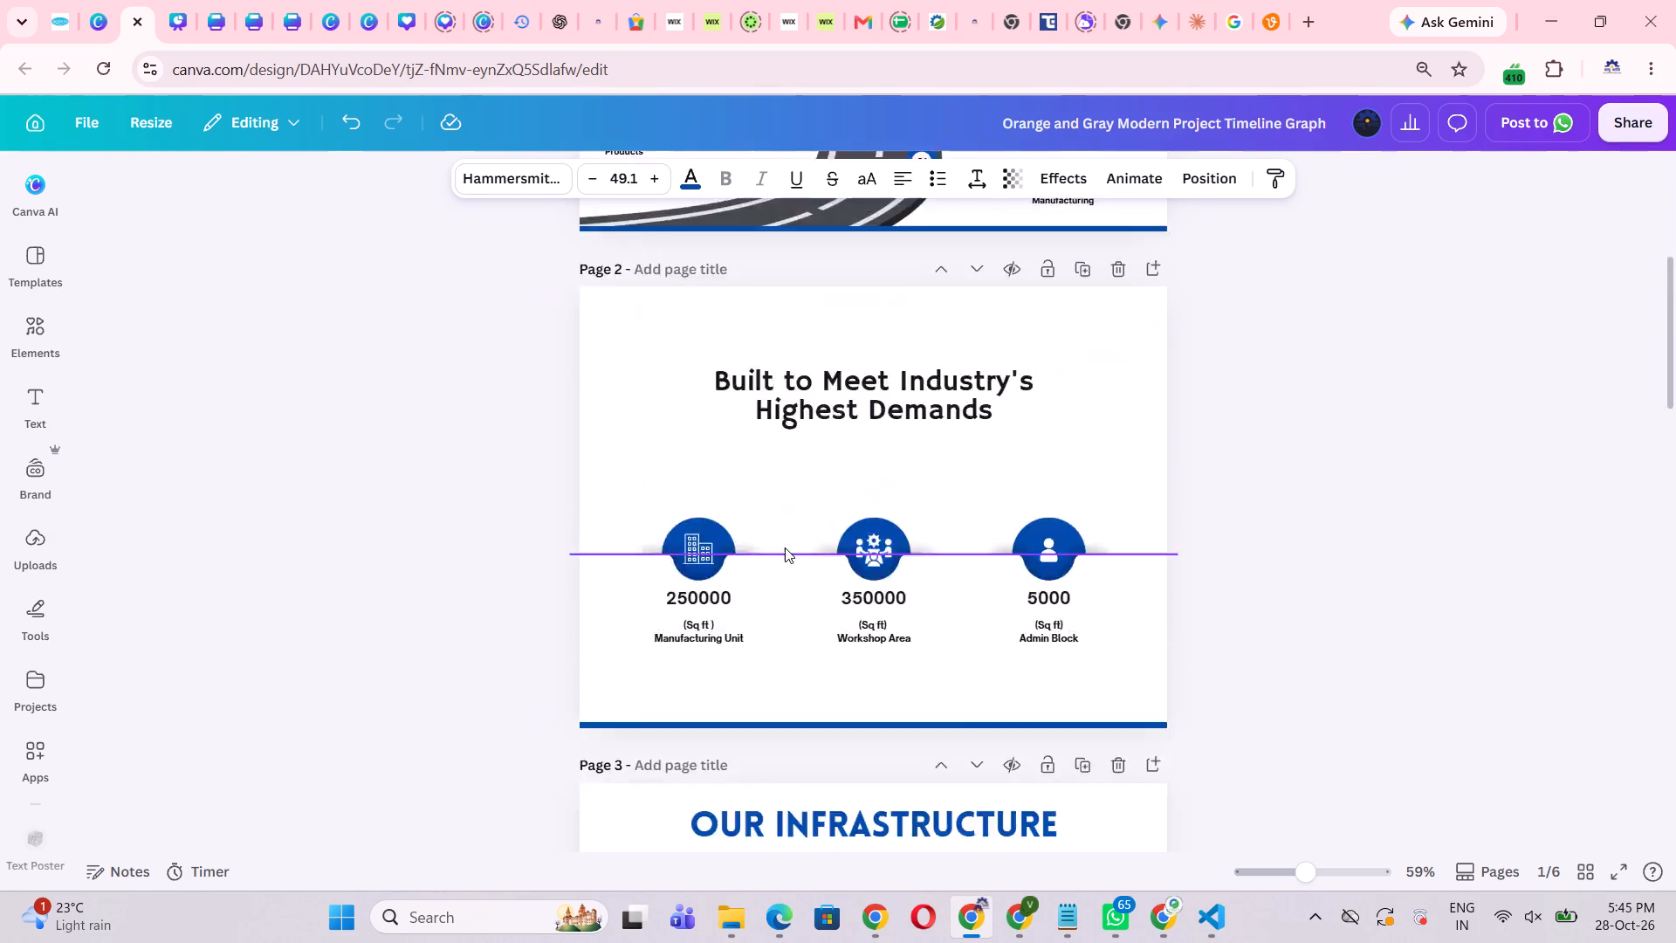
click(830, 485)
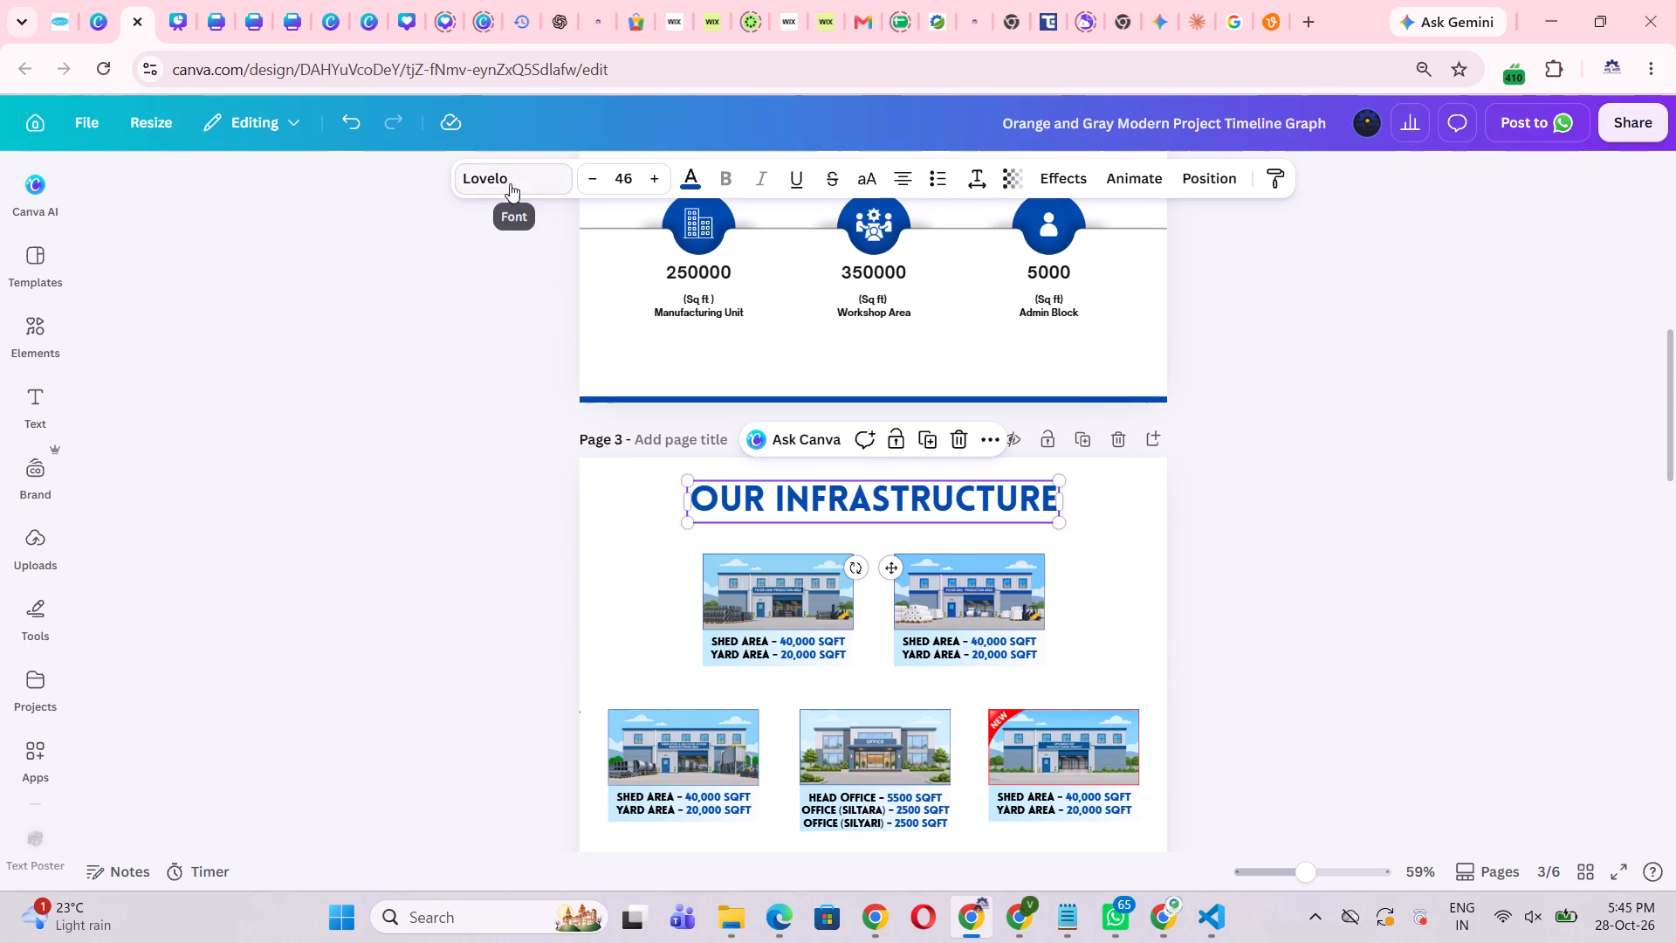
click(510, 183)
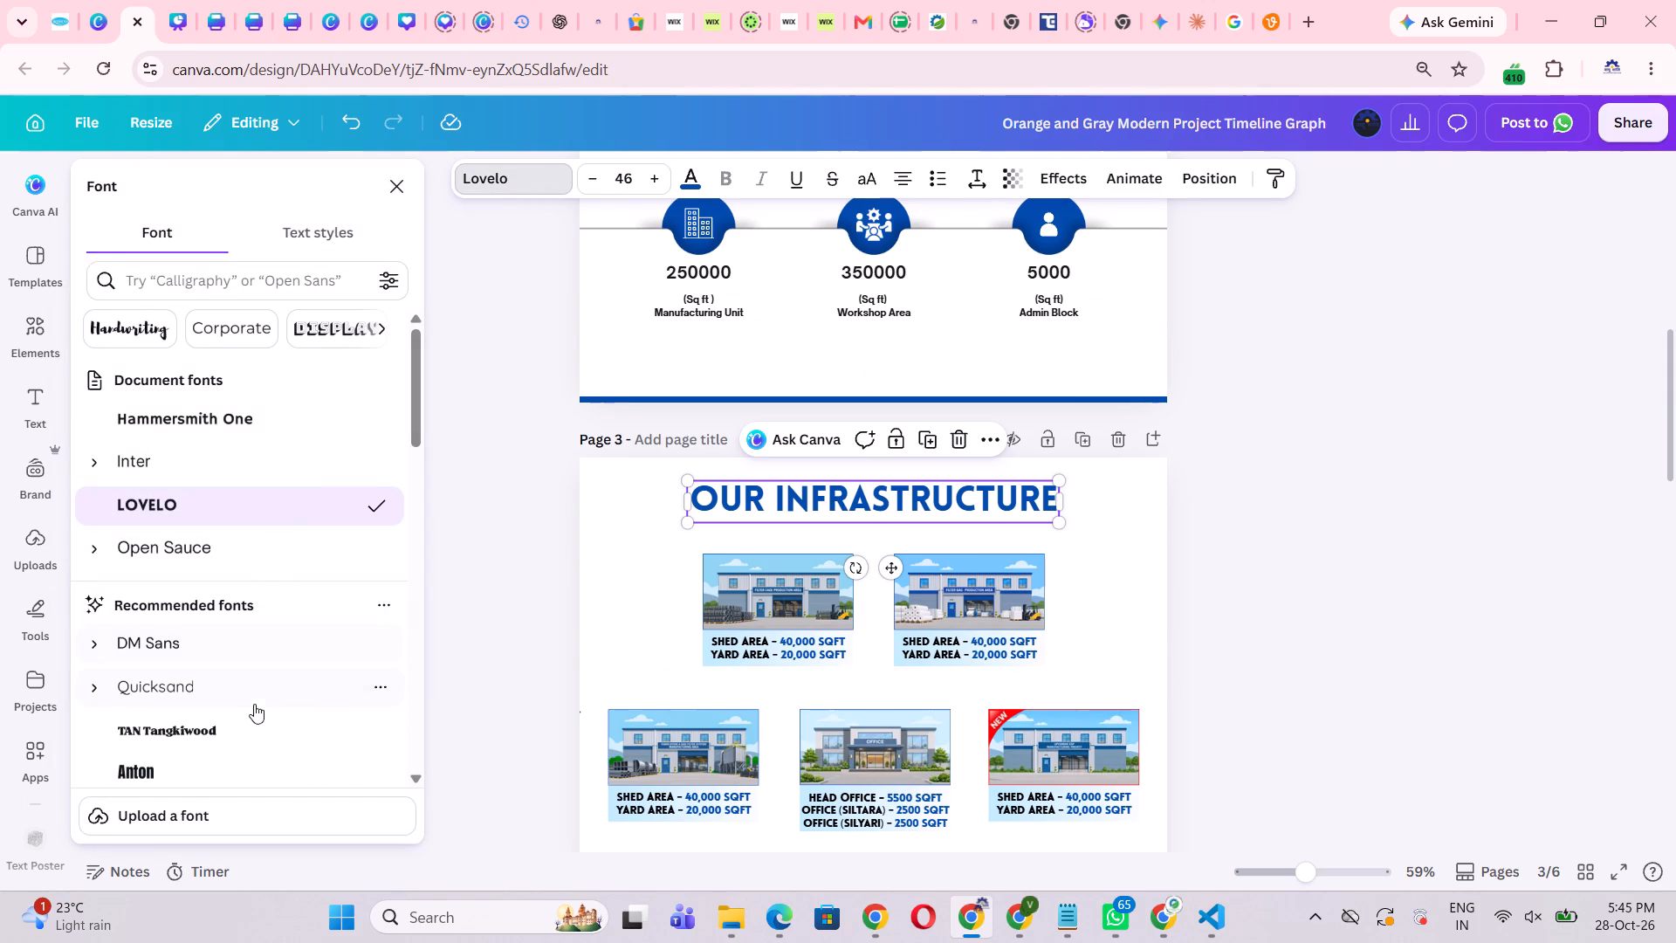
click(214, 418)
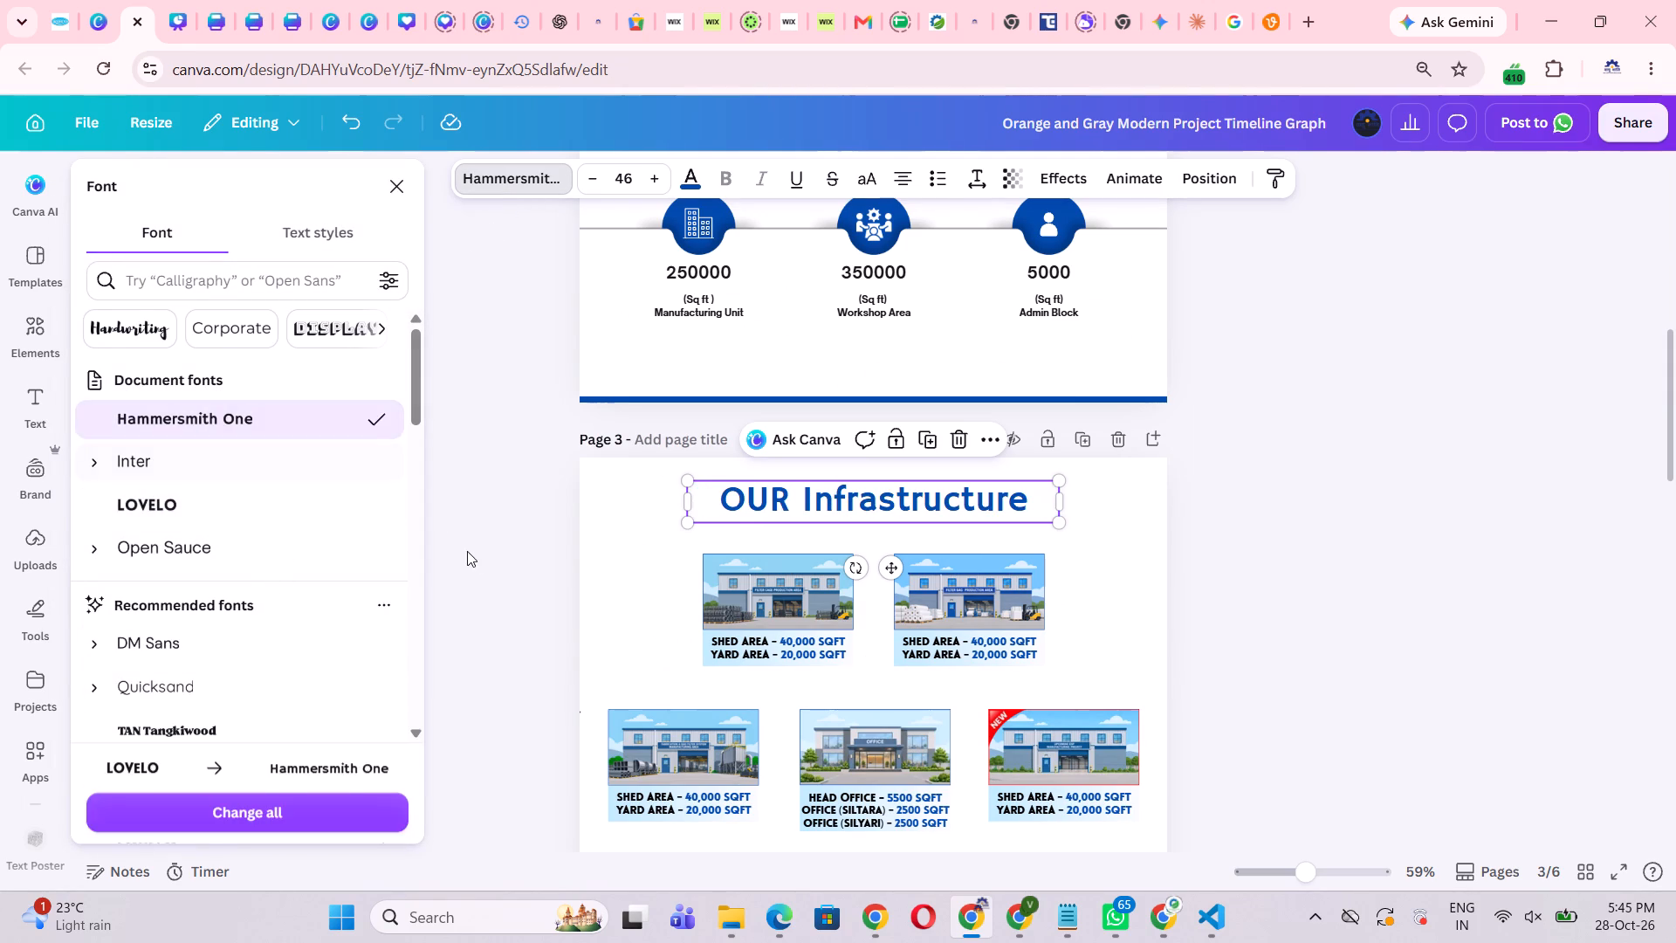
double_click(476, 555)
click(1238, 511)
Change the heading's first word from capitals to "Our" so that it reads "Our Infrastructure".
double_click(742, 502)
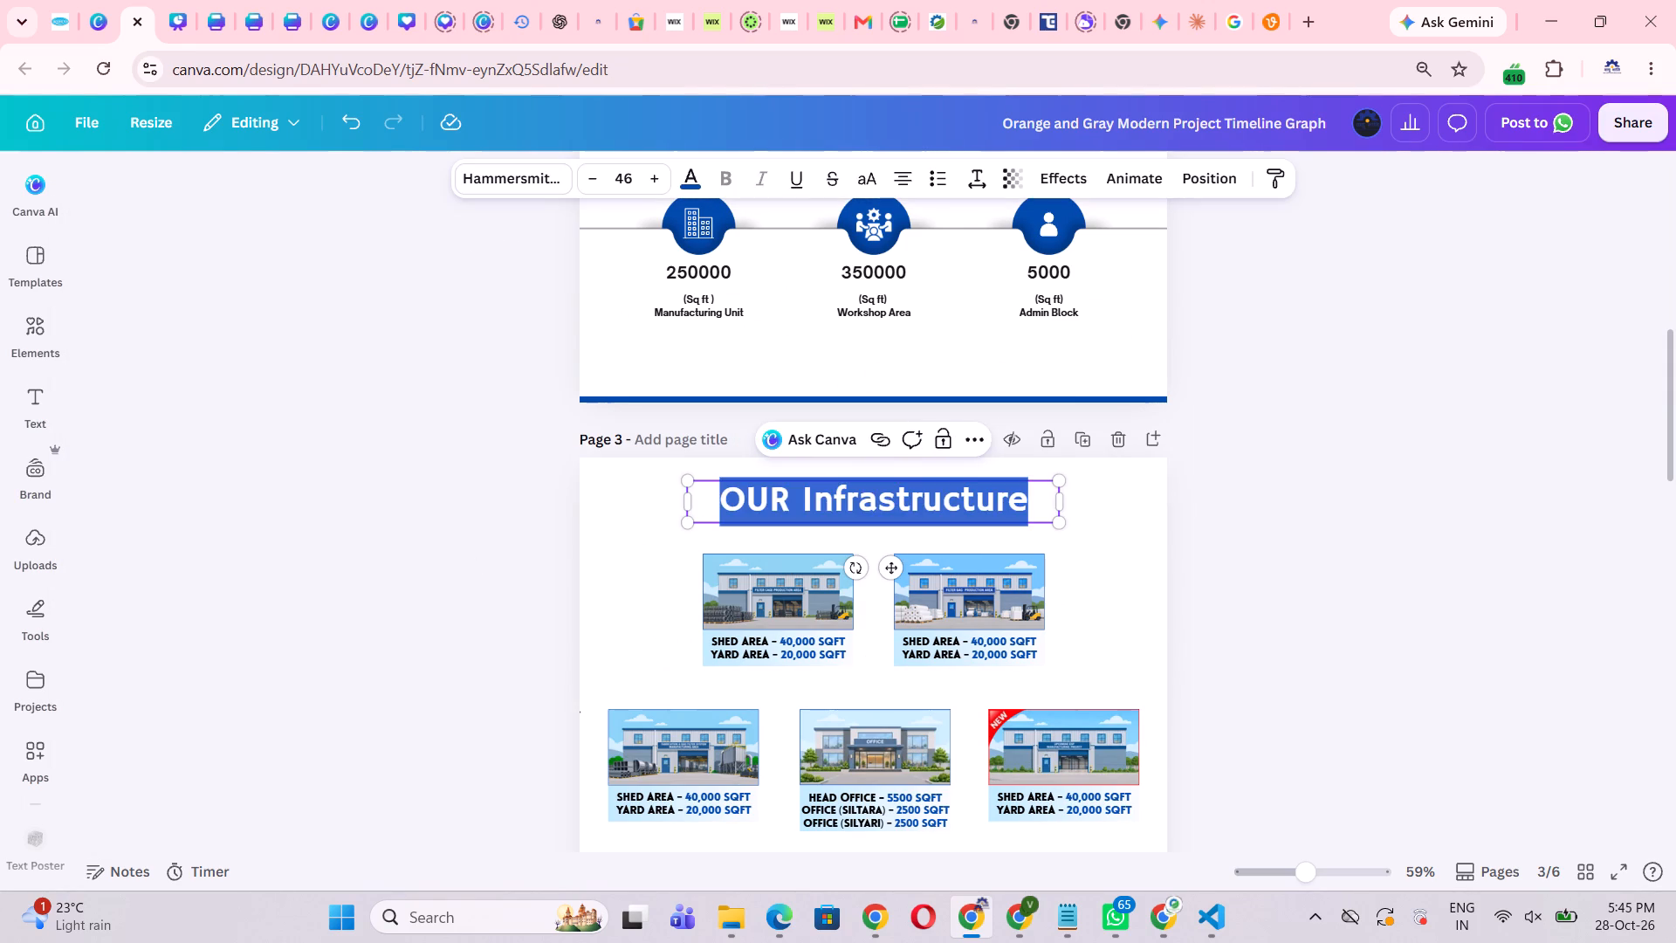
click(799, 513)
click(781, 497)
key(BackSpace)
key(BackSpace)
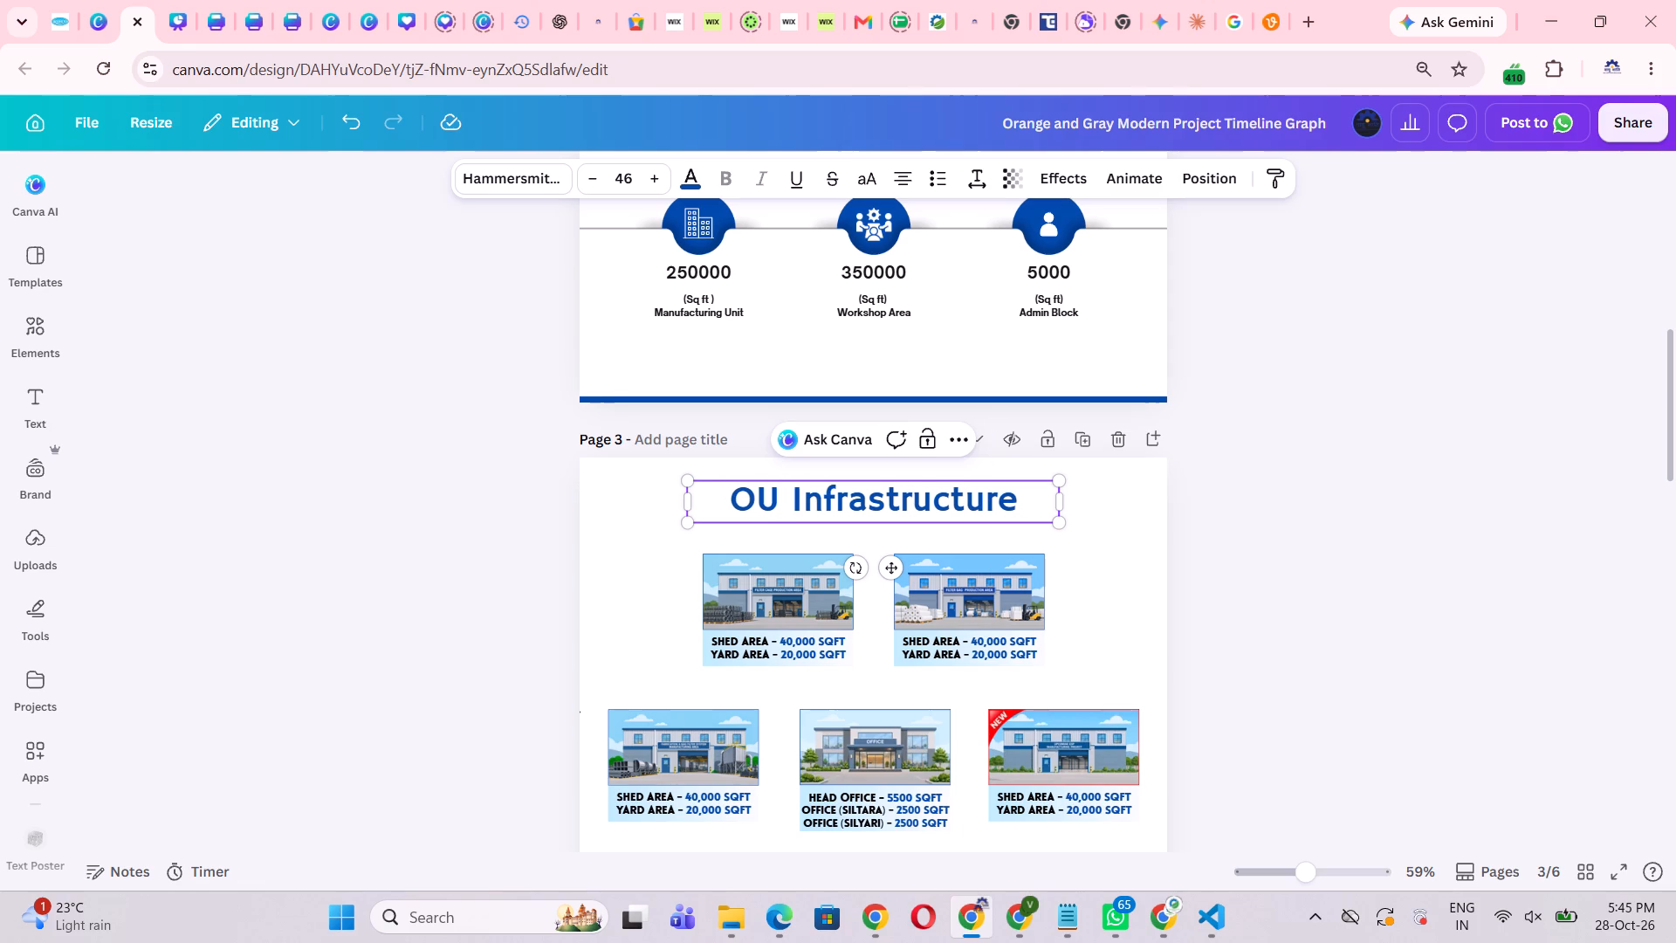
key(u)
key(r)
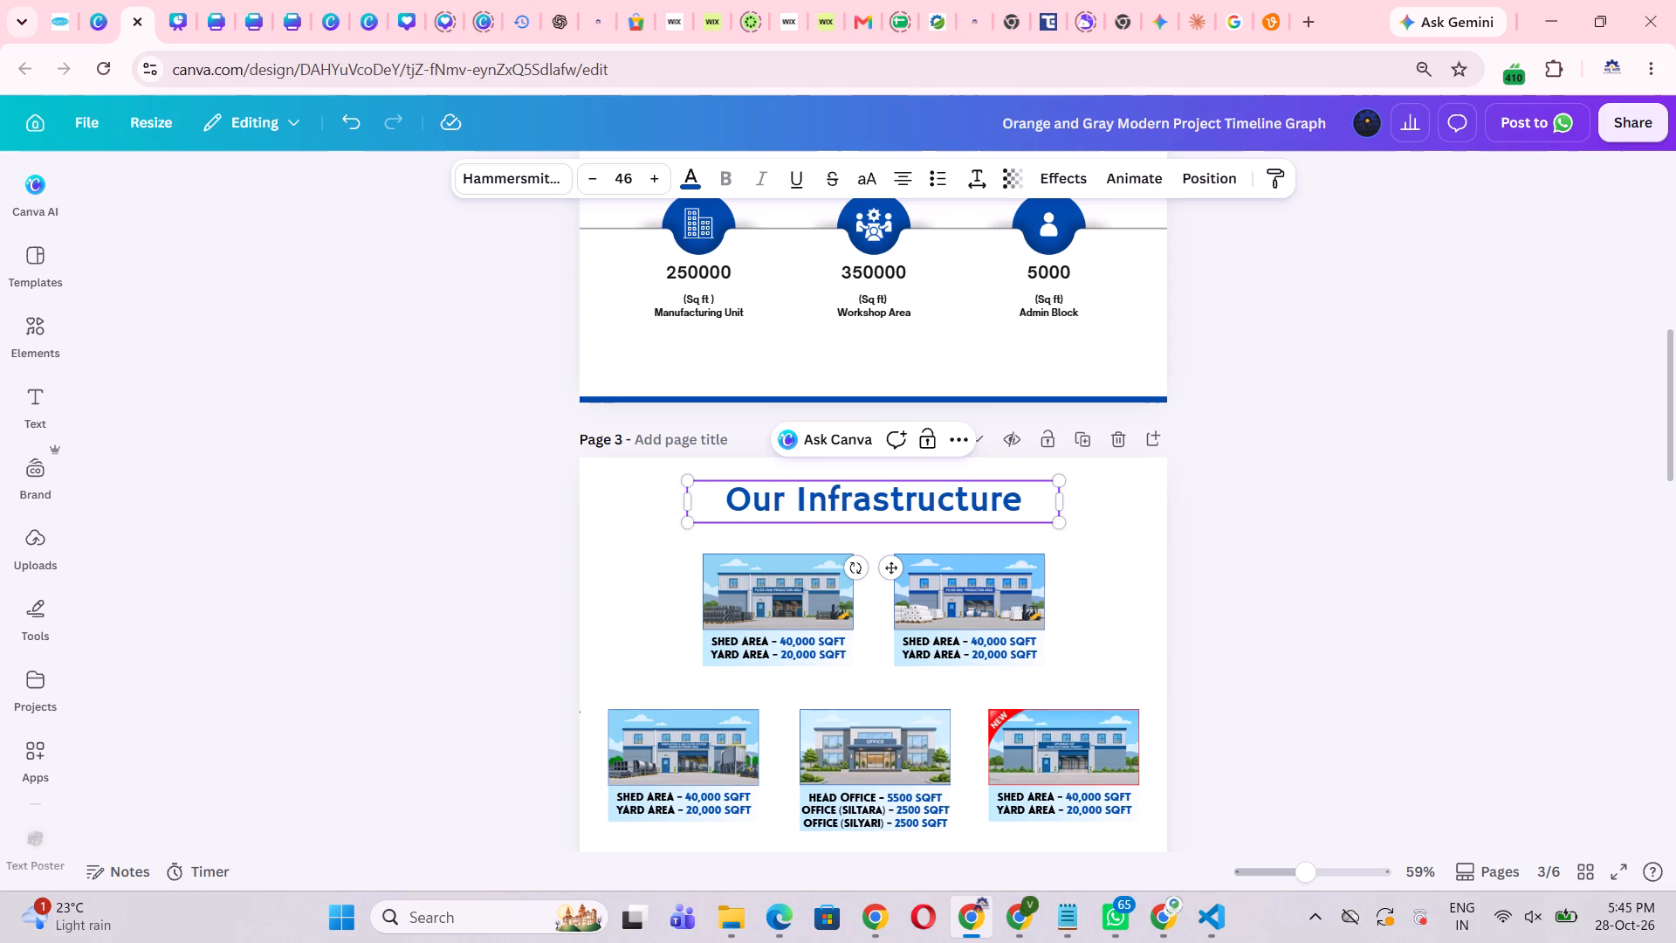
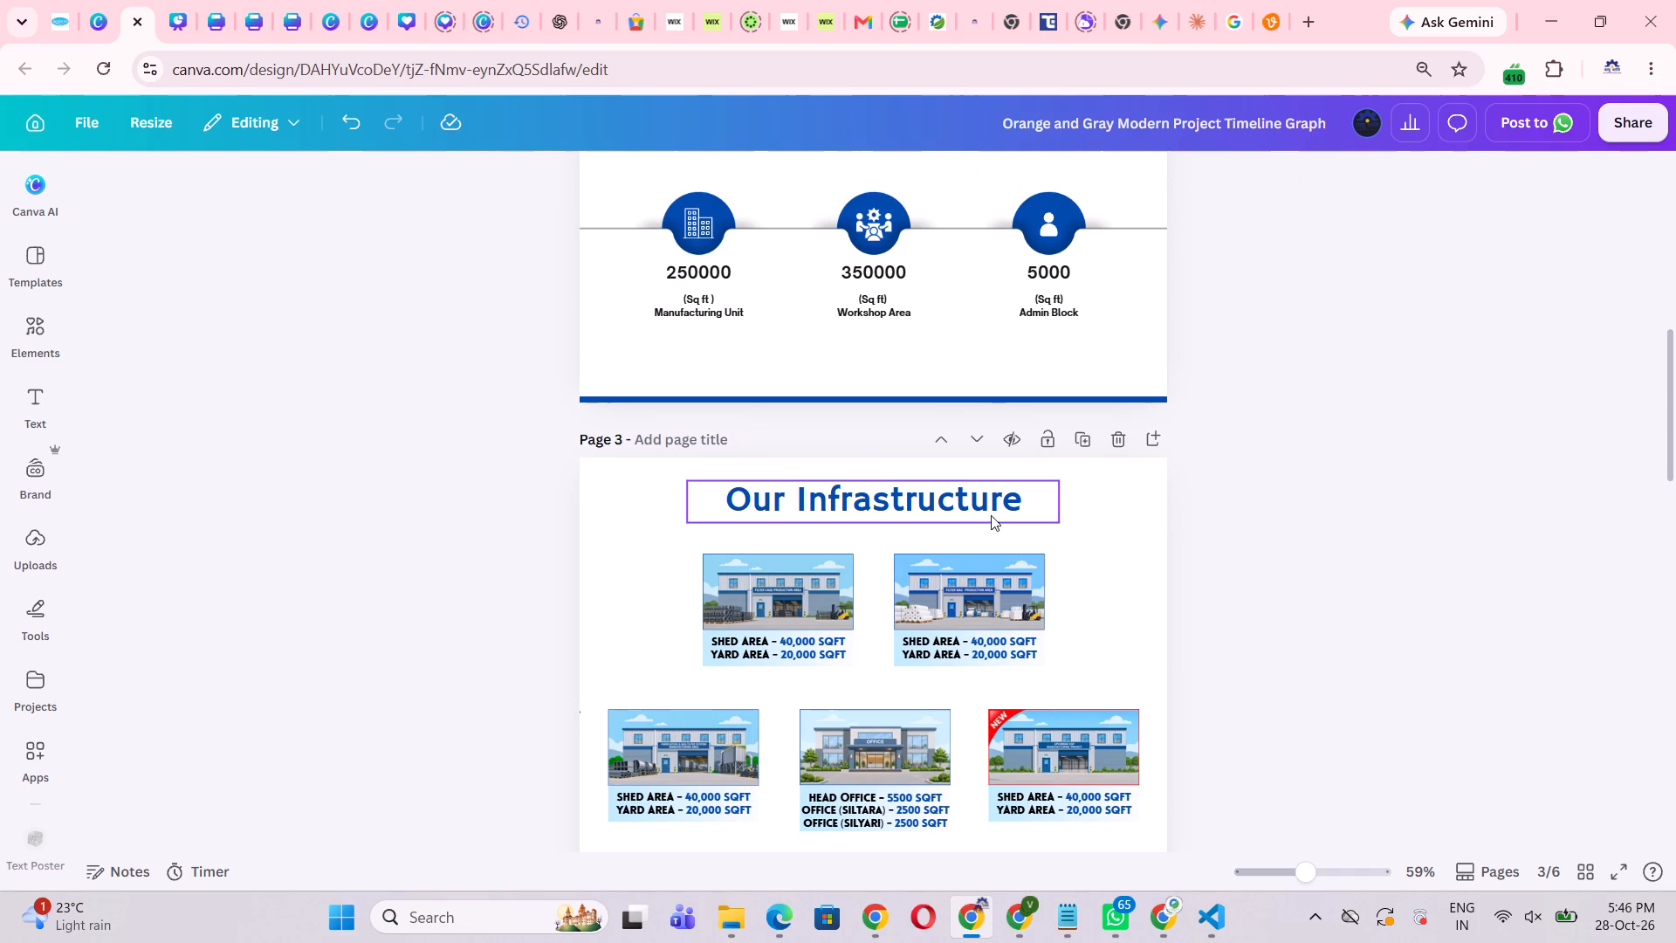
Retype the initial letter of "Infrastructure" in the page 3 heading as a capital I.
click(951, 509)
click(814, 501)
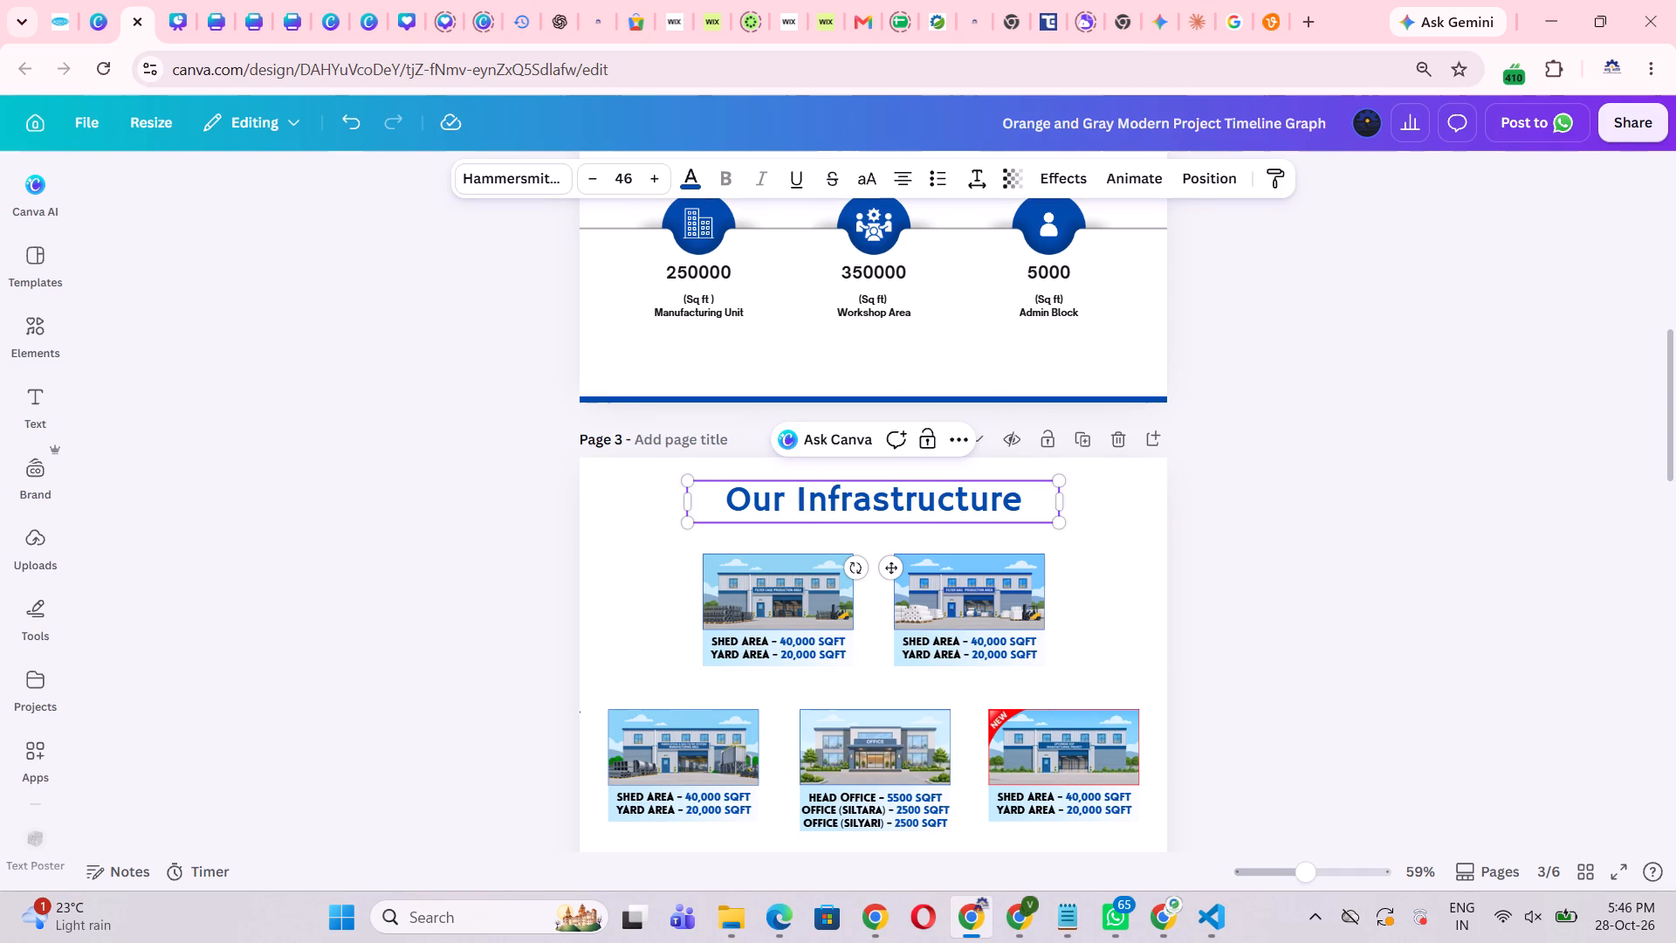
key(BackSpace)
key(shift+i)
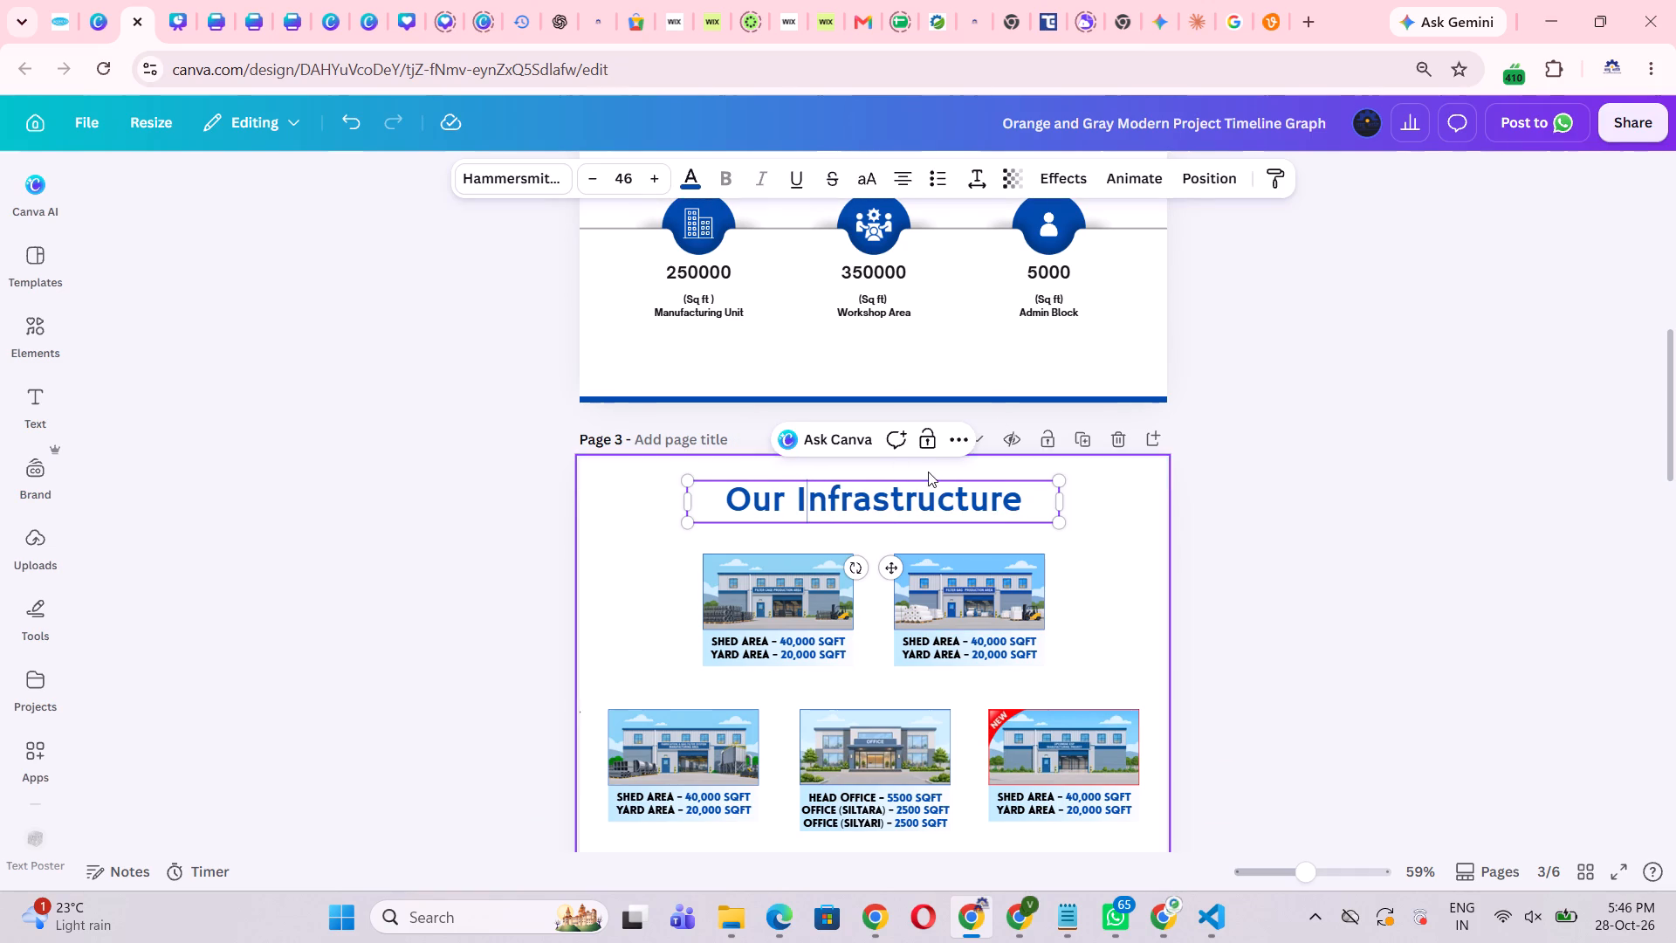
click(1357, 509)
Preview the "Our Infrastructure" page in full screen, then return to the editor with nothing selected.
scroll(1294, 623, down, 2)
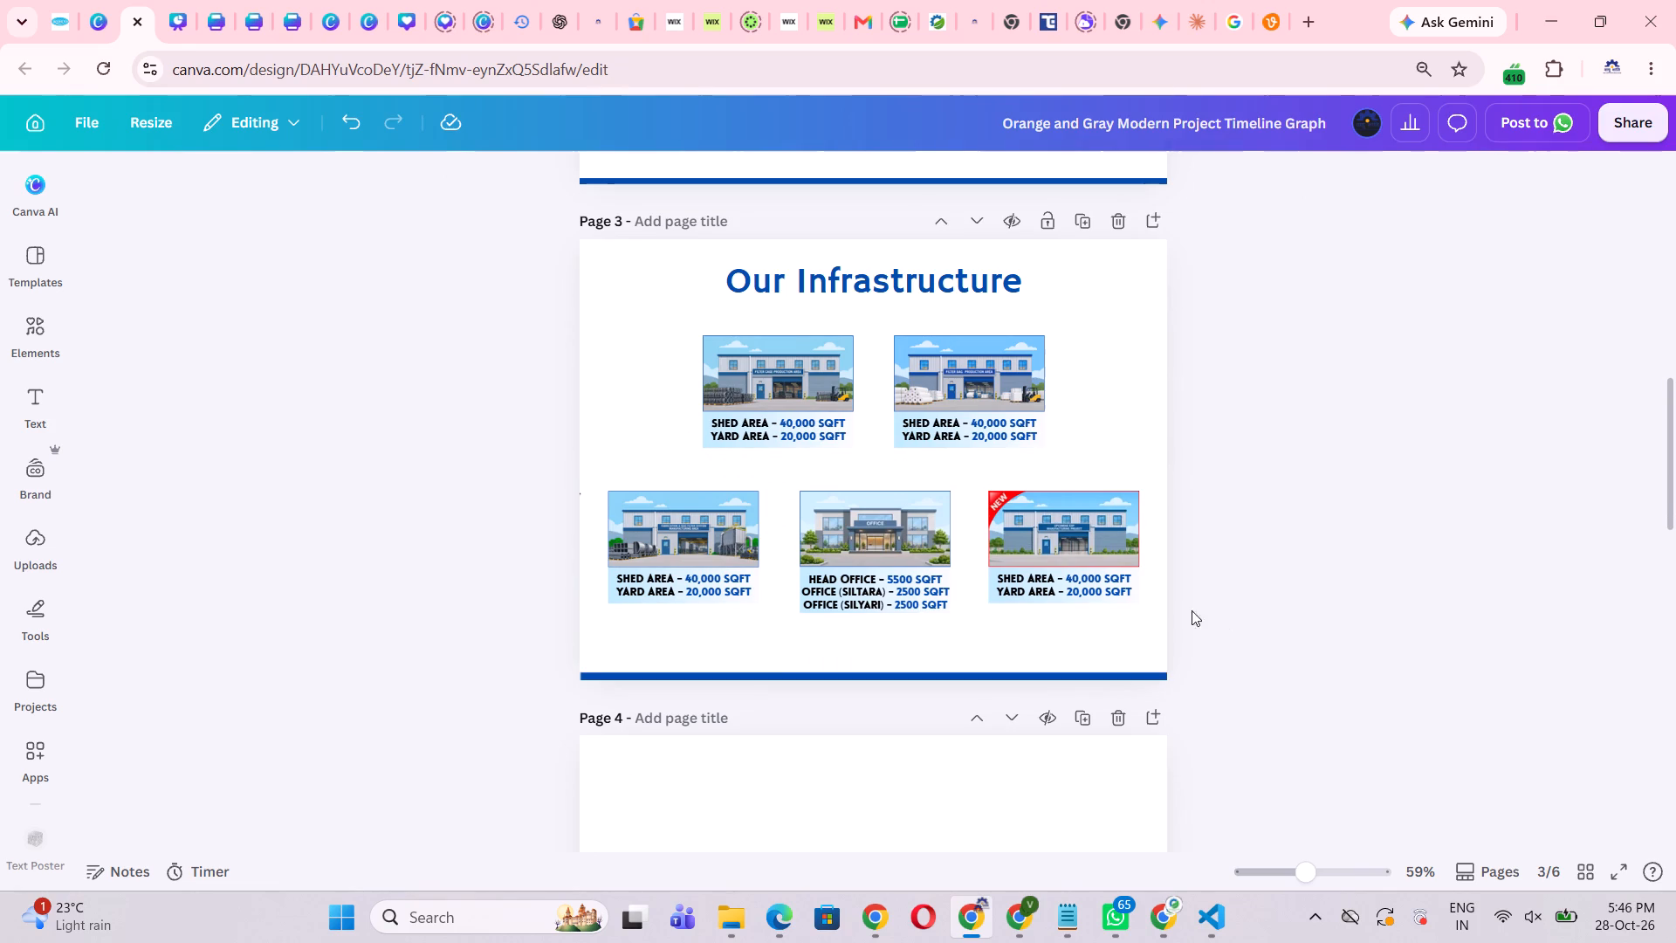
click(1102, 650)
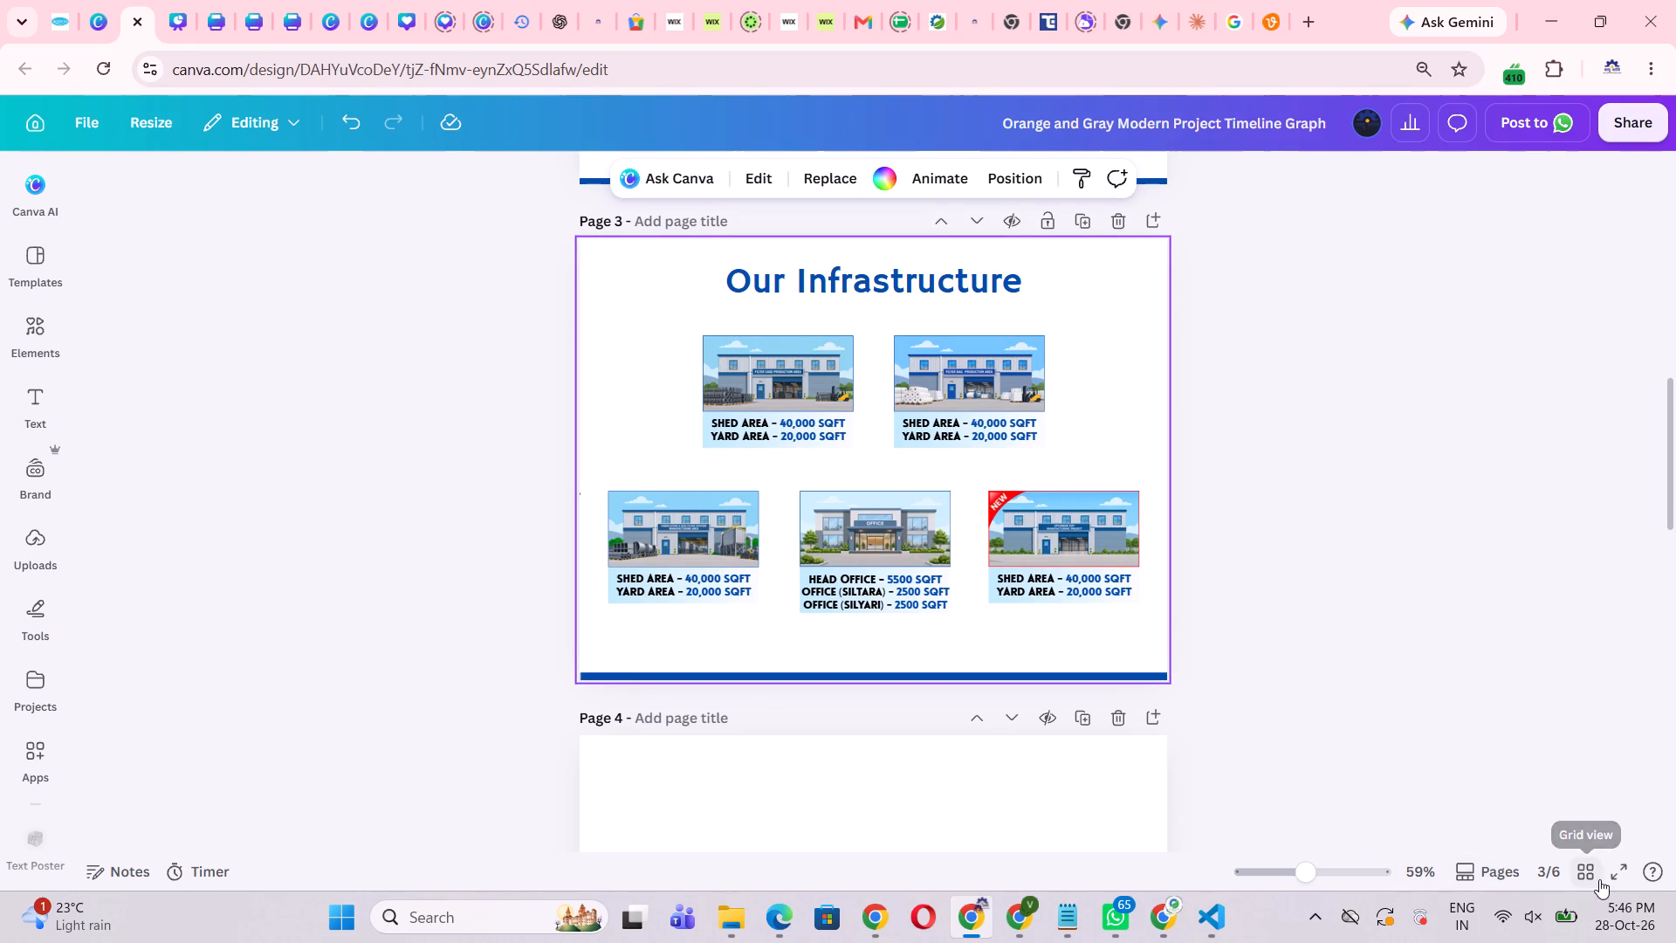
click(1607, 878)
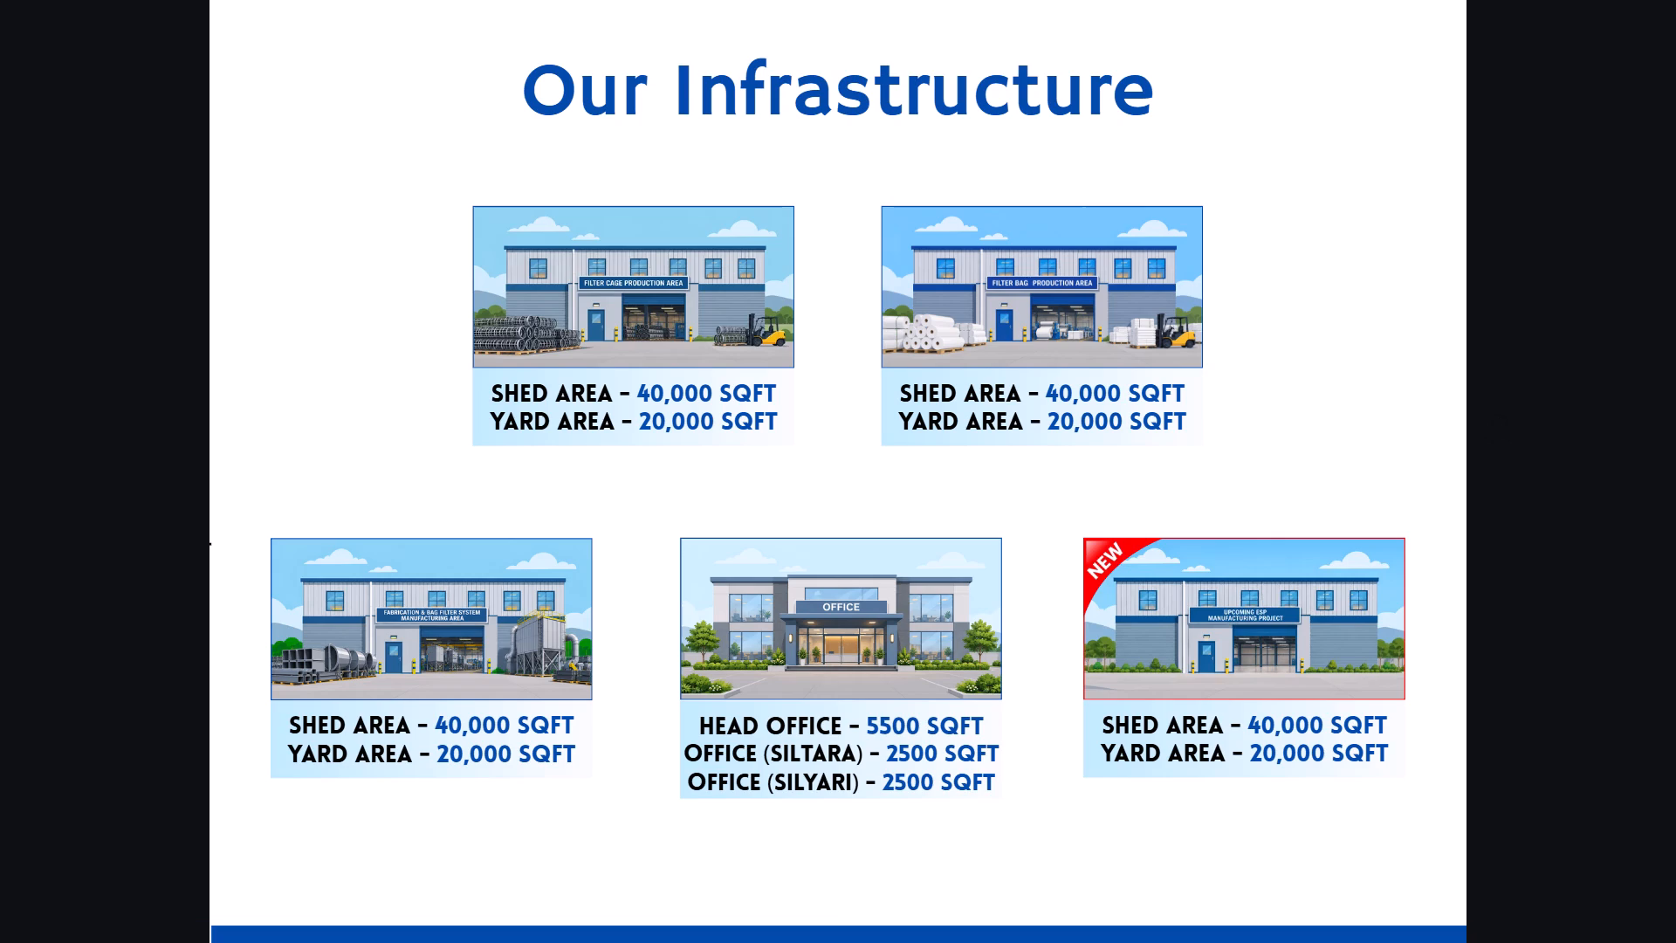
key(Escape)
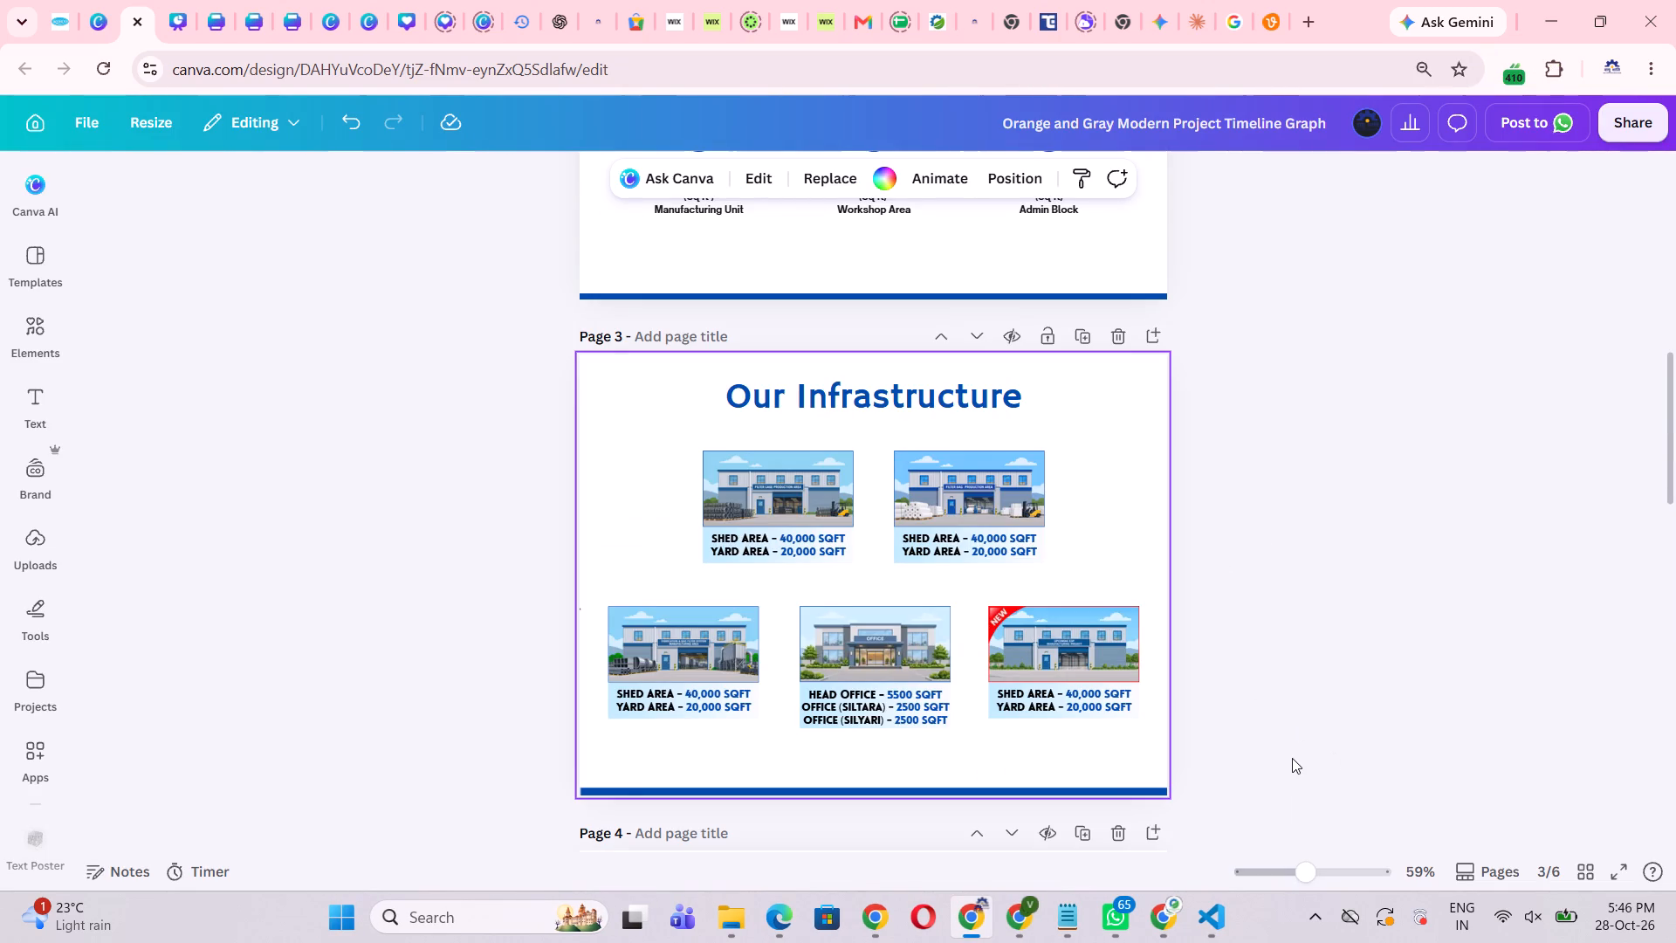
scroll(1292, 758, down, 1)
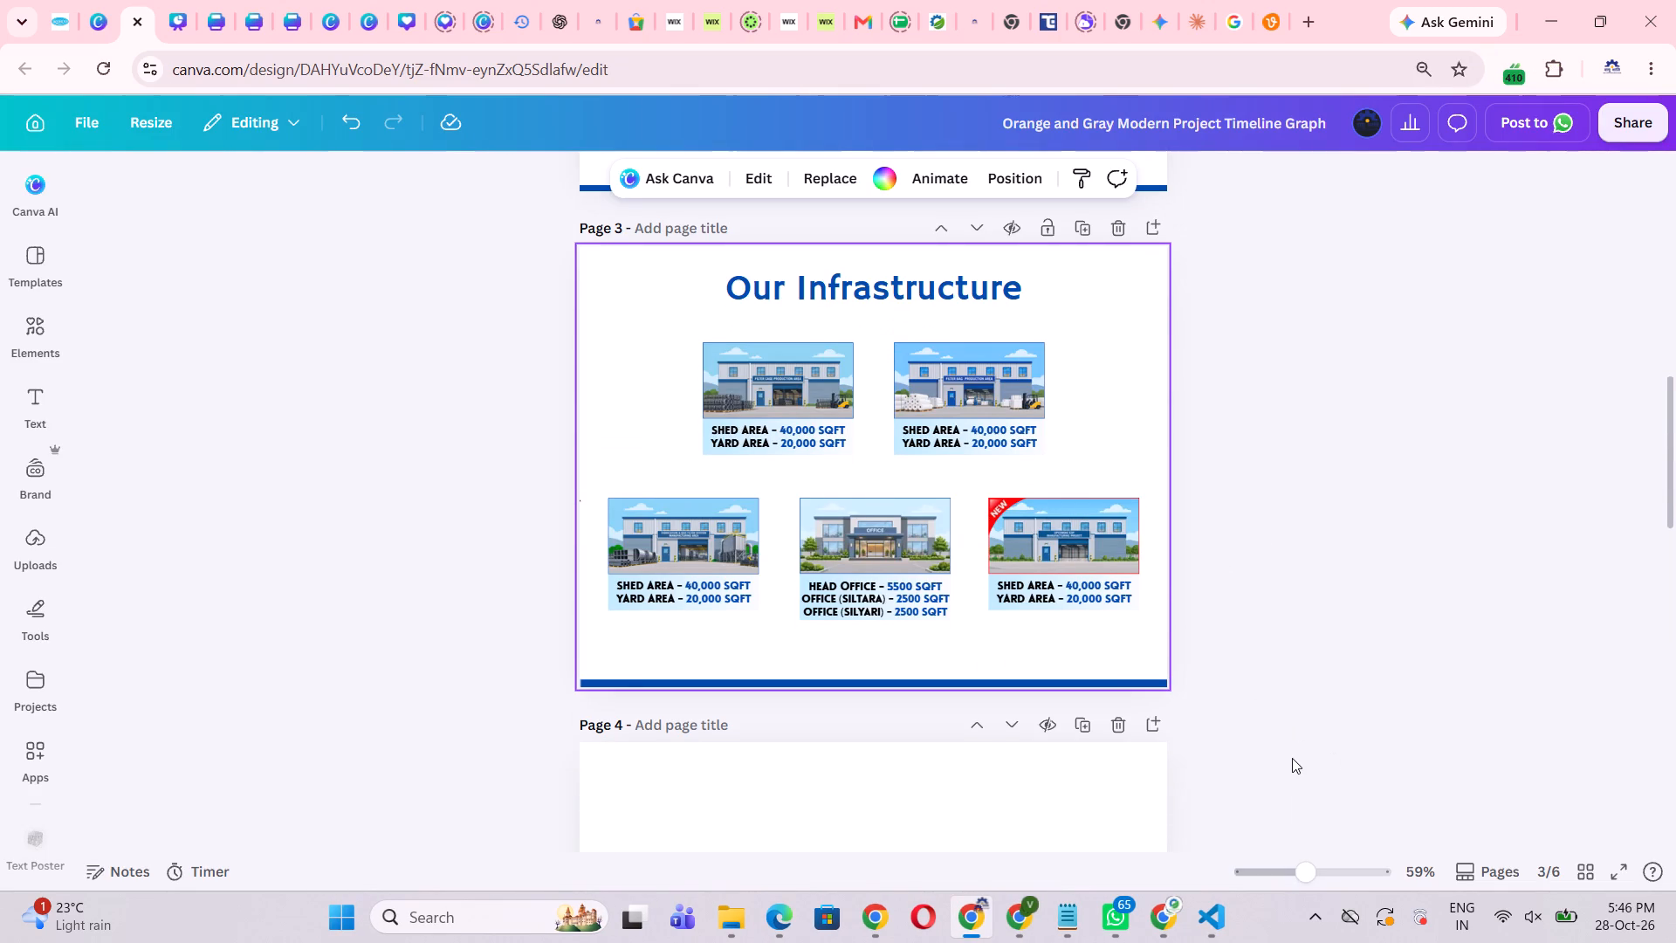
click(1292, 758)
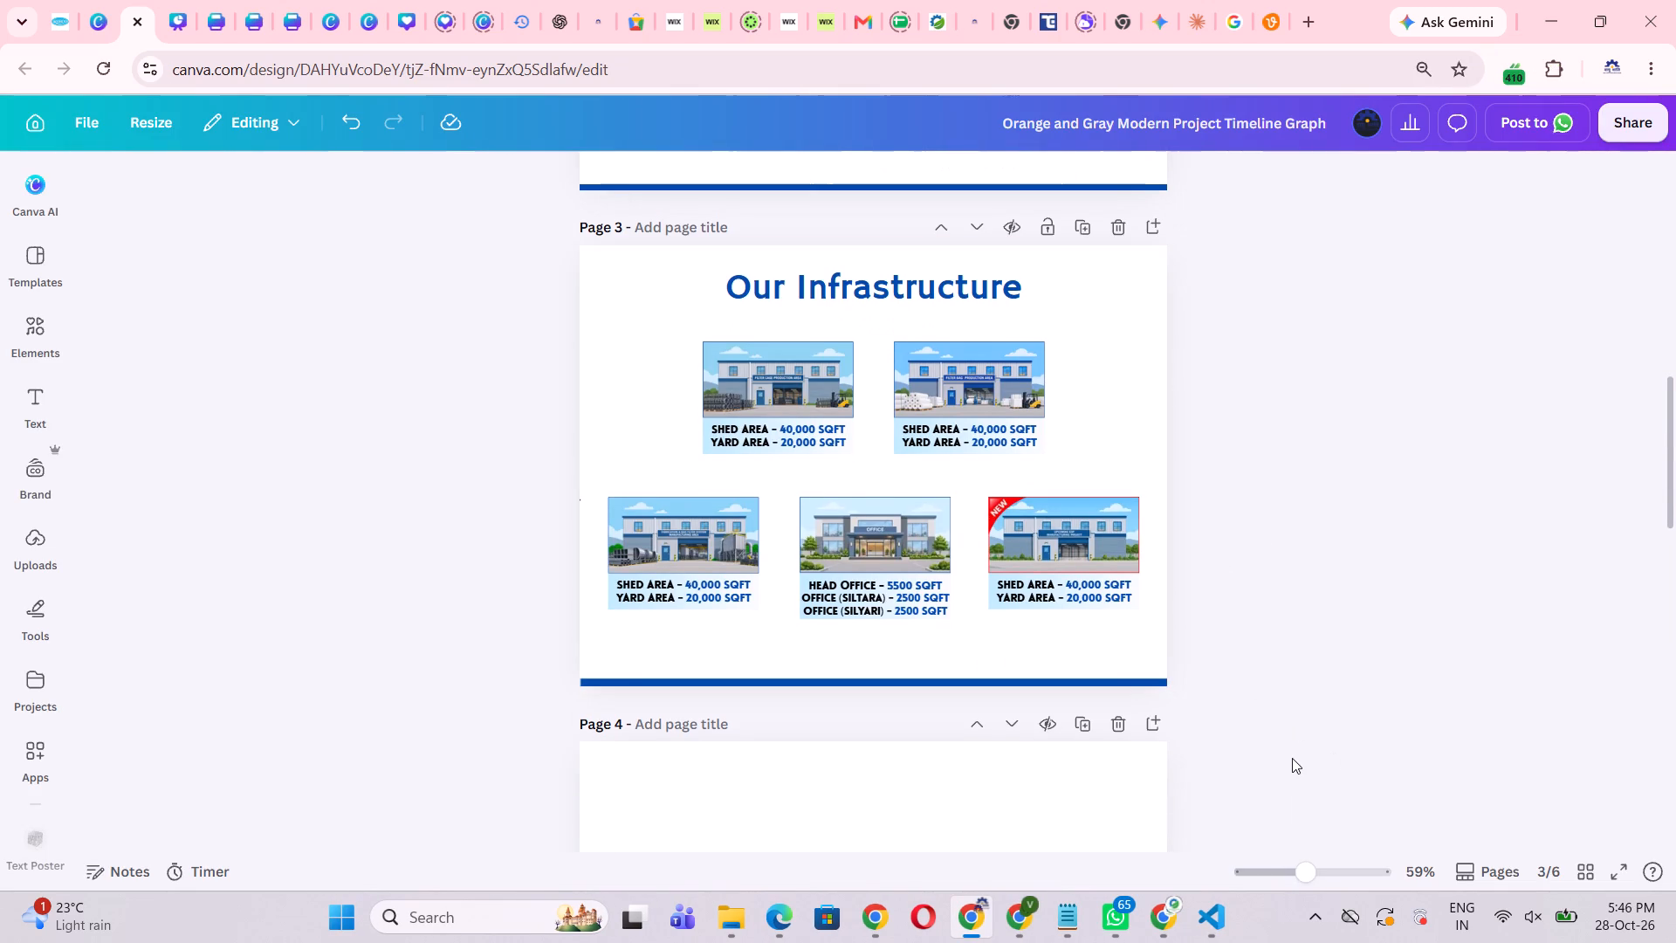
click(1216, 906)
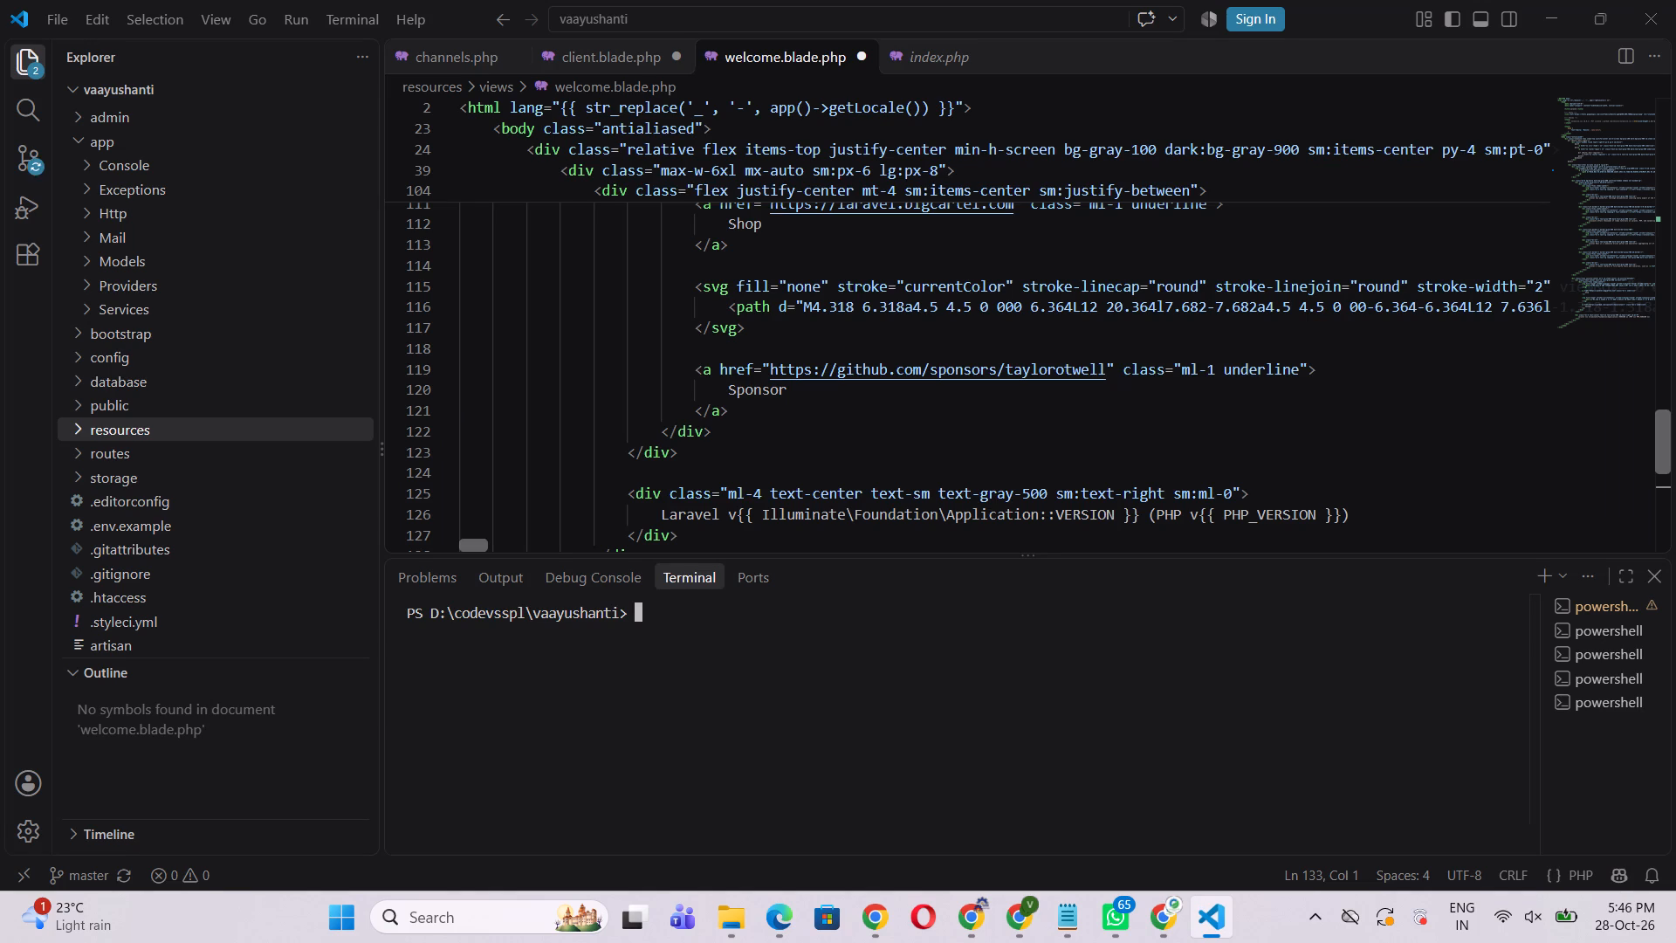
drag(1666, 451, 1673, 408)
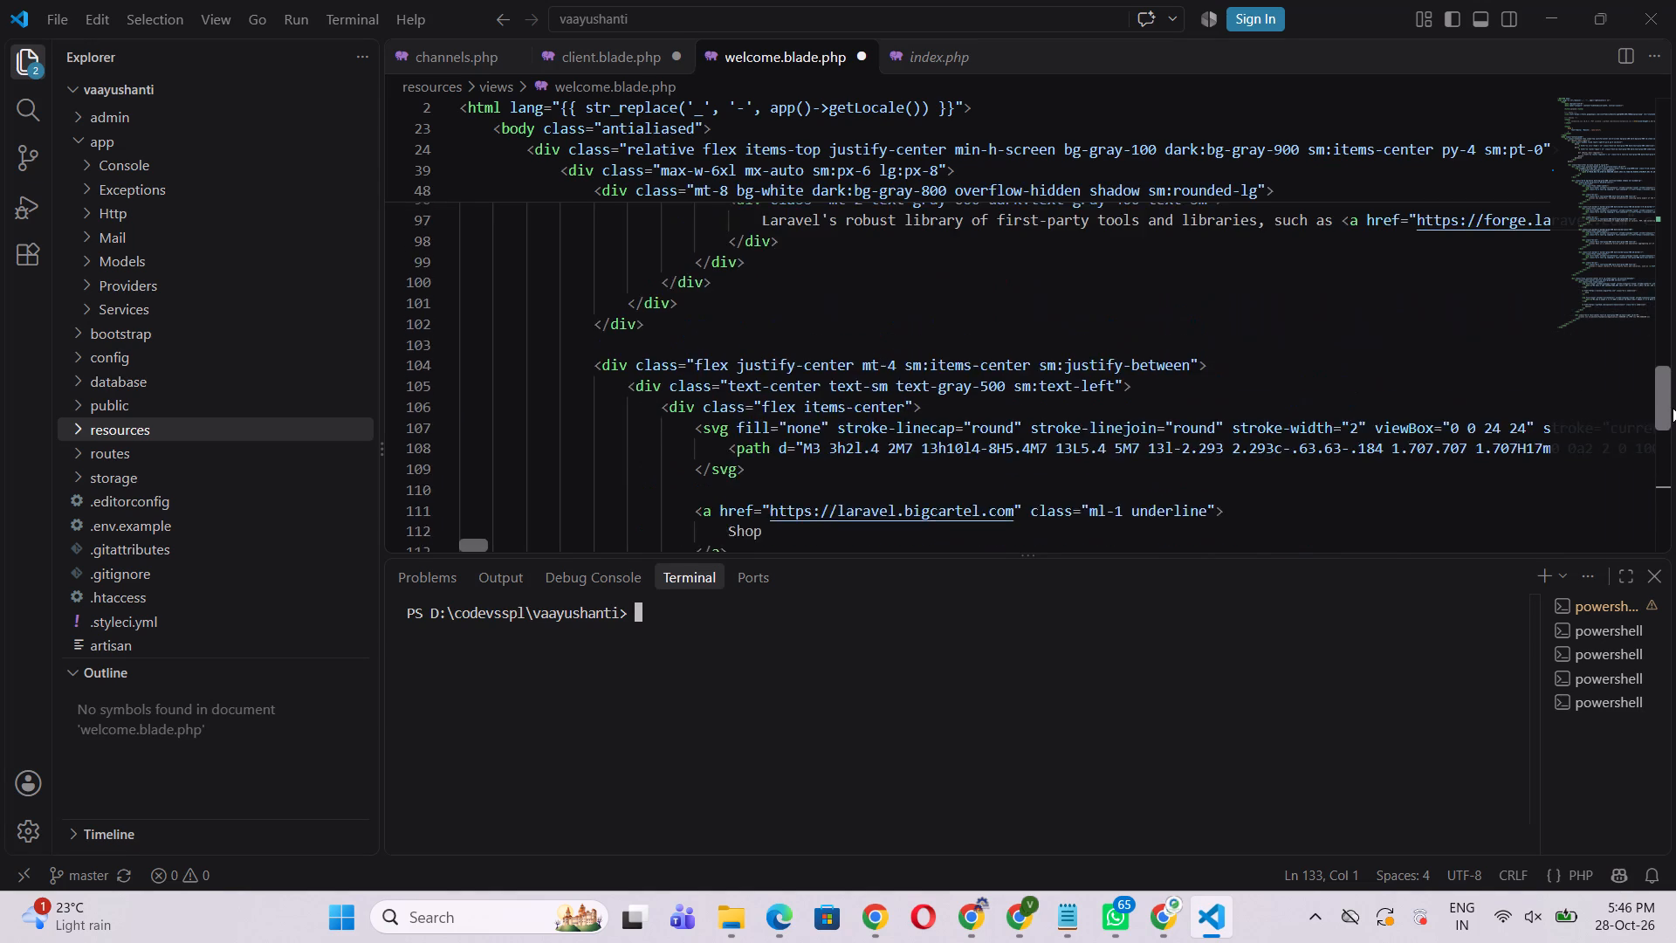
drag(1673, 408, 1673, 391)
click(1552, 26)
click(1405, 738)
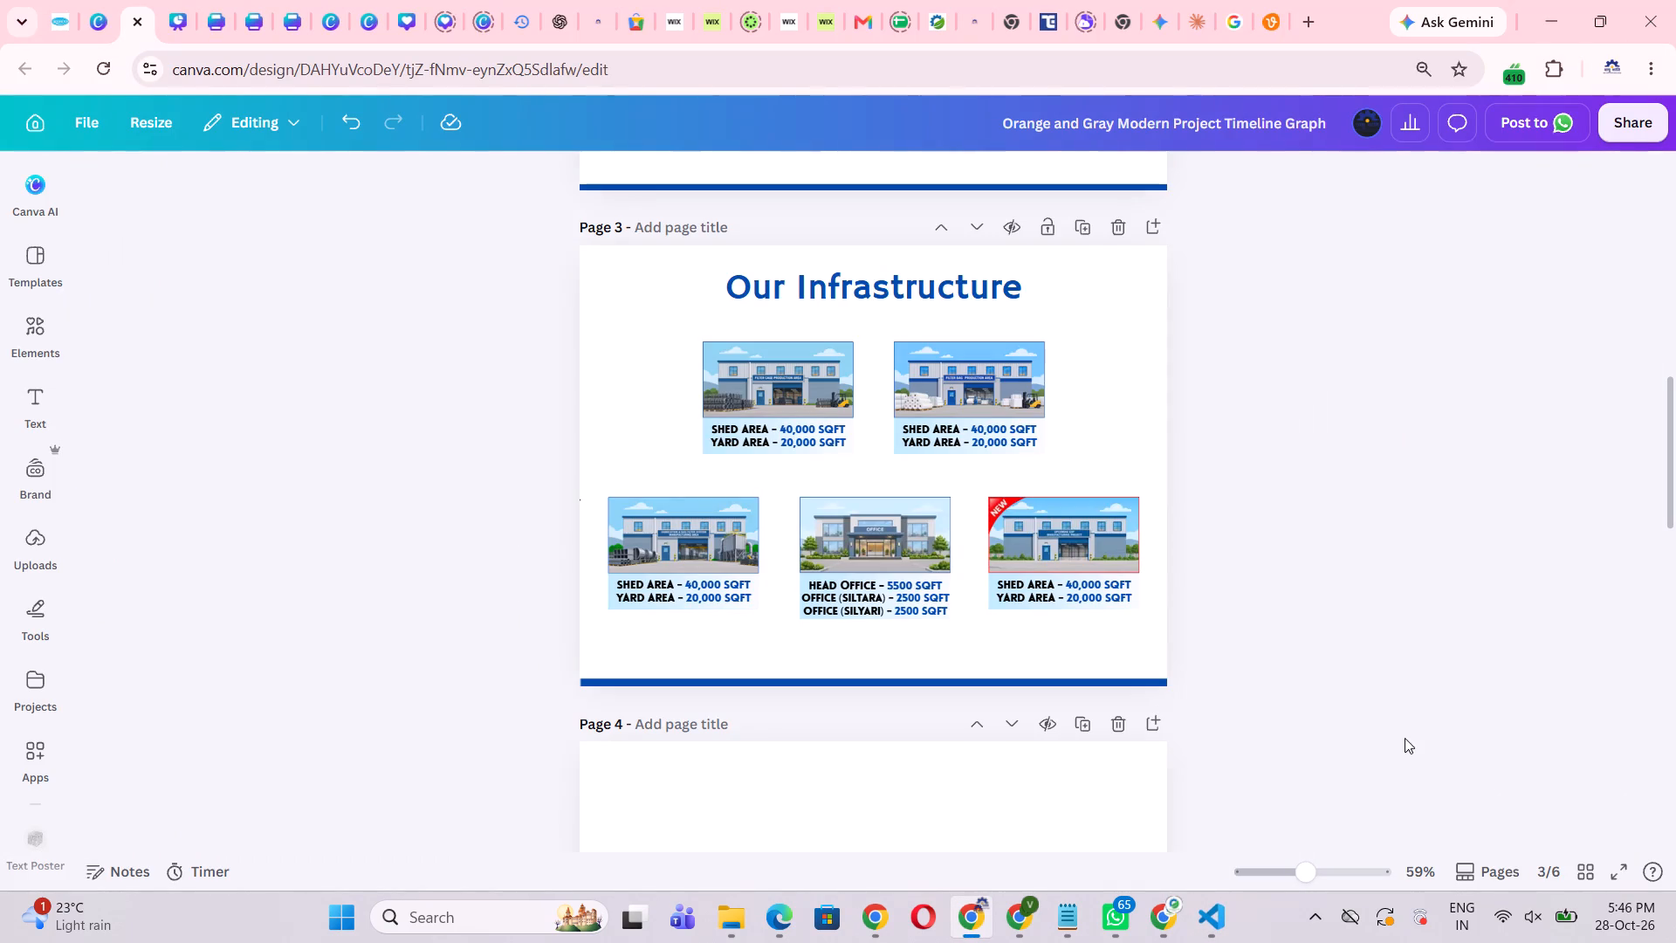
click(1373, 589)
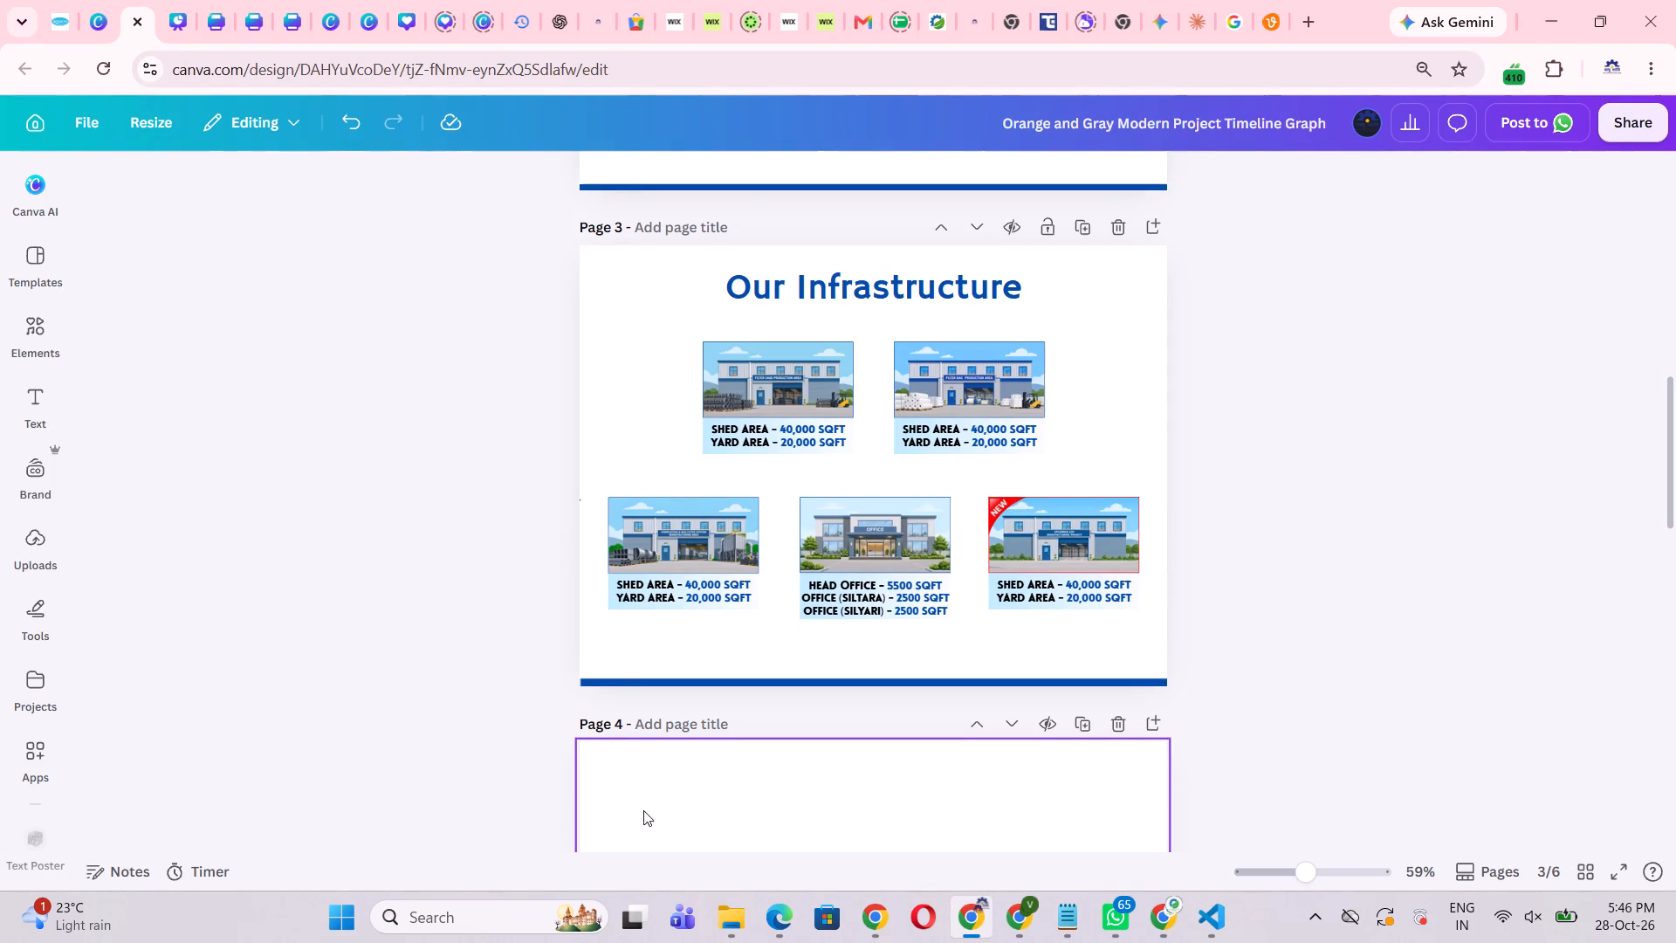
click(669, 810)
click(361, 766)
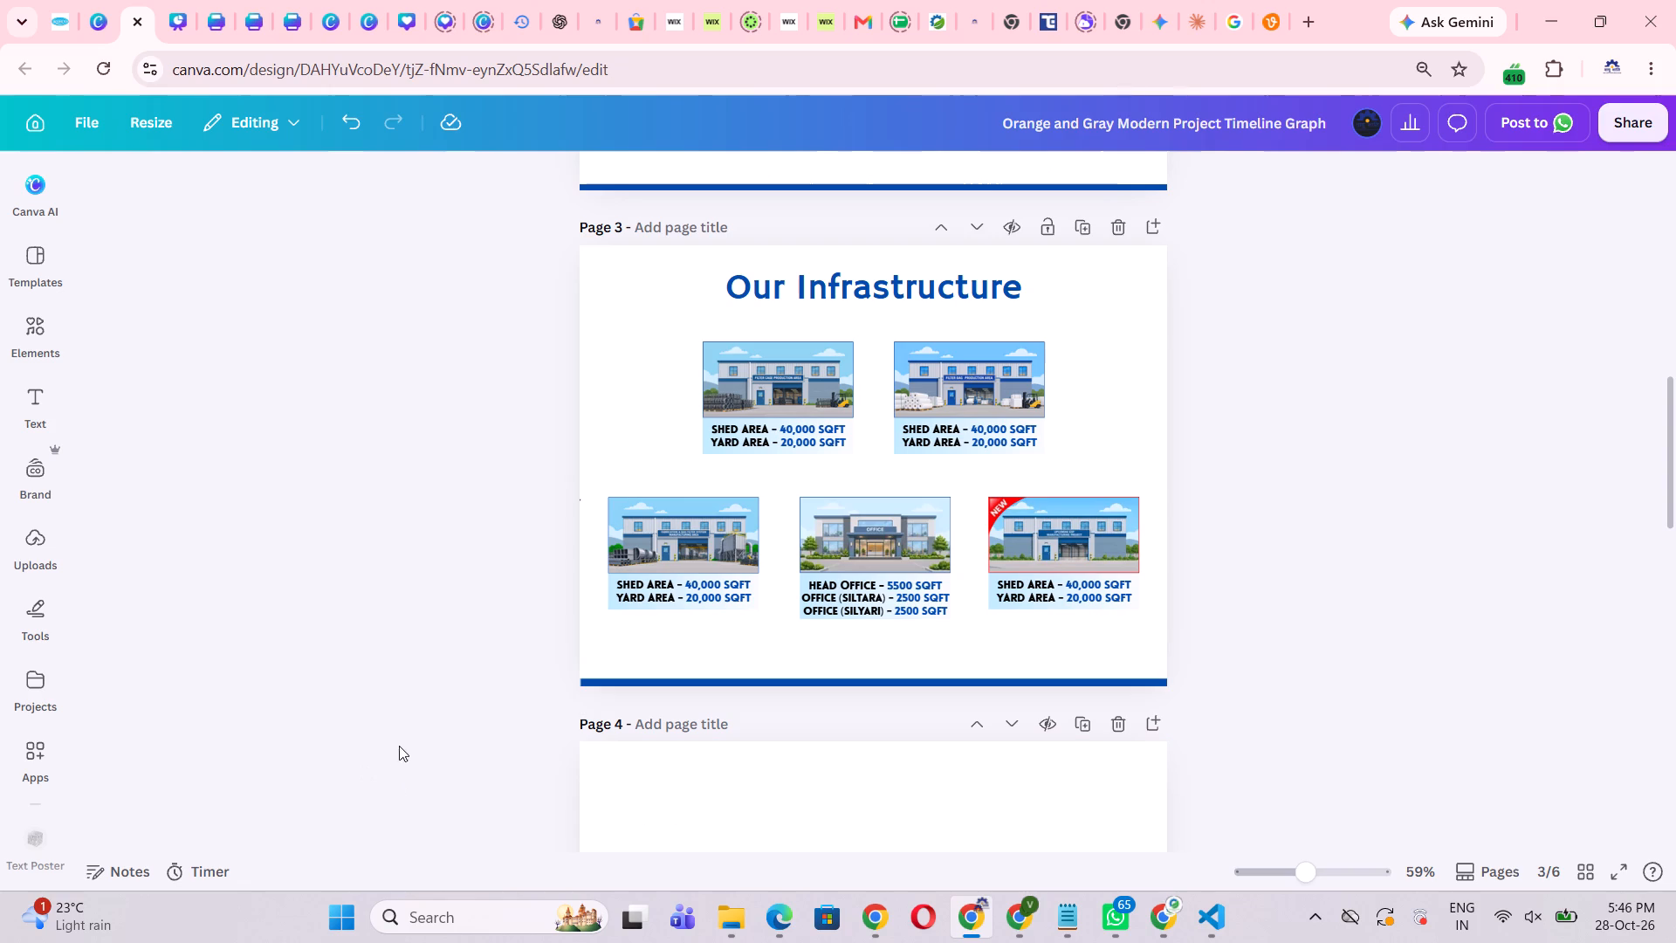
click(567, 12)
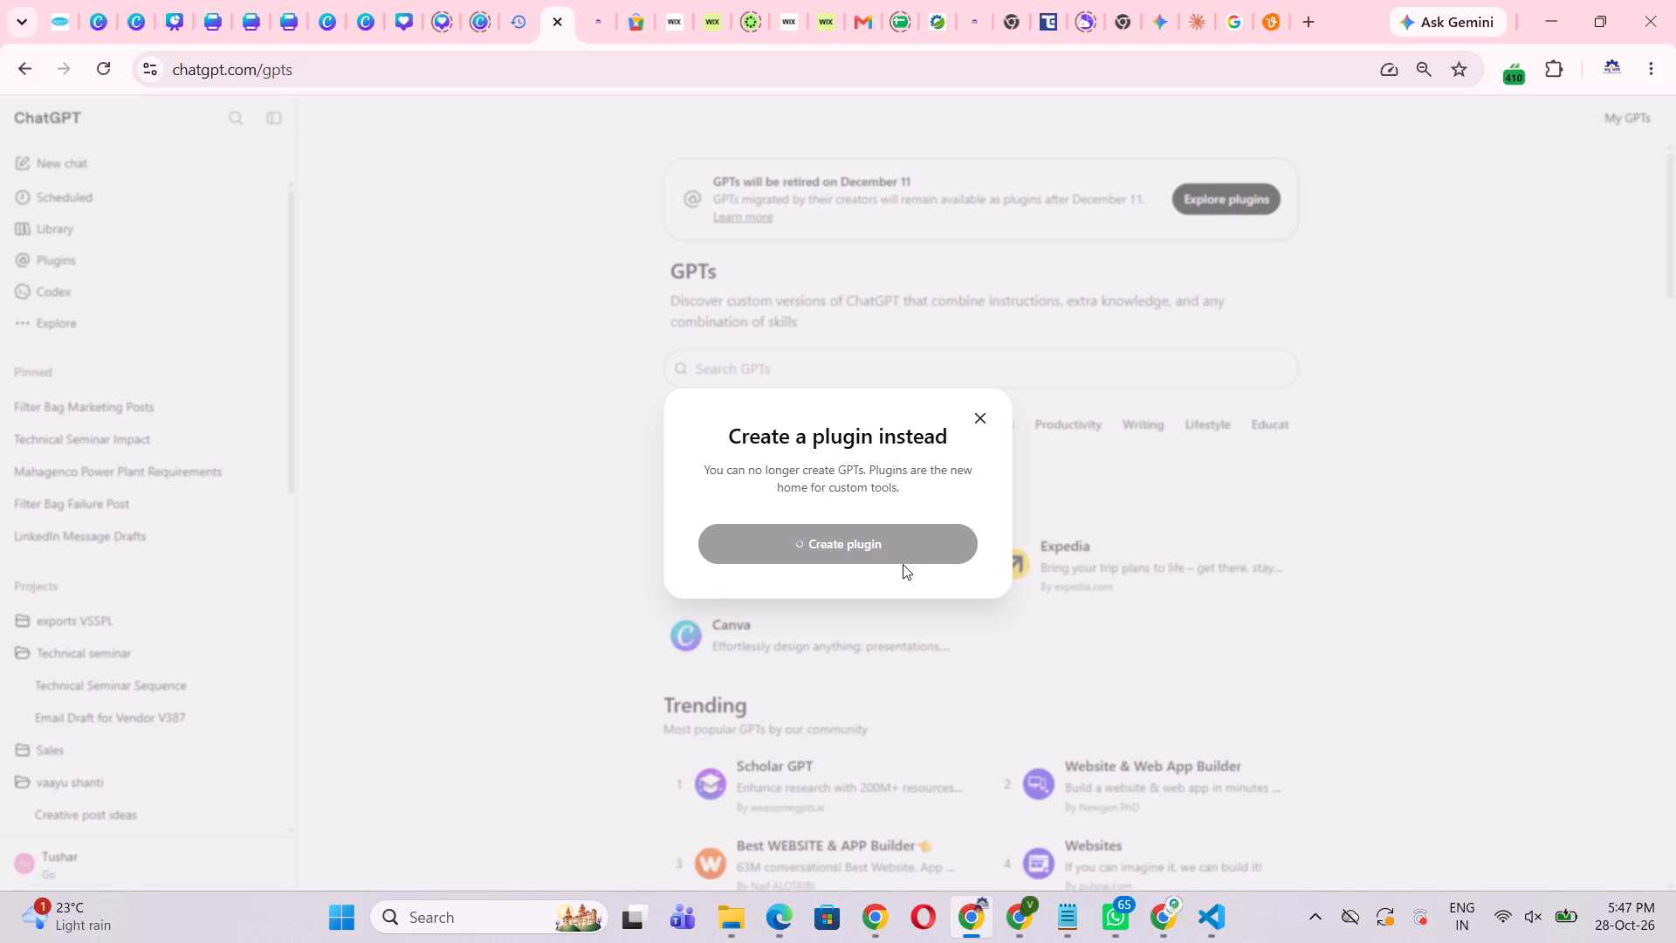
Return to the Canva design and, at 107% zoom, look over page 3 and the uploaded images, templates and elements.
click(136, 16)
click(614, 379)
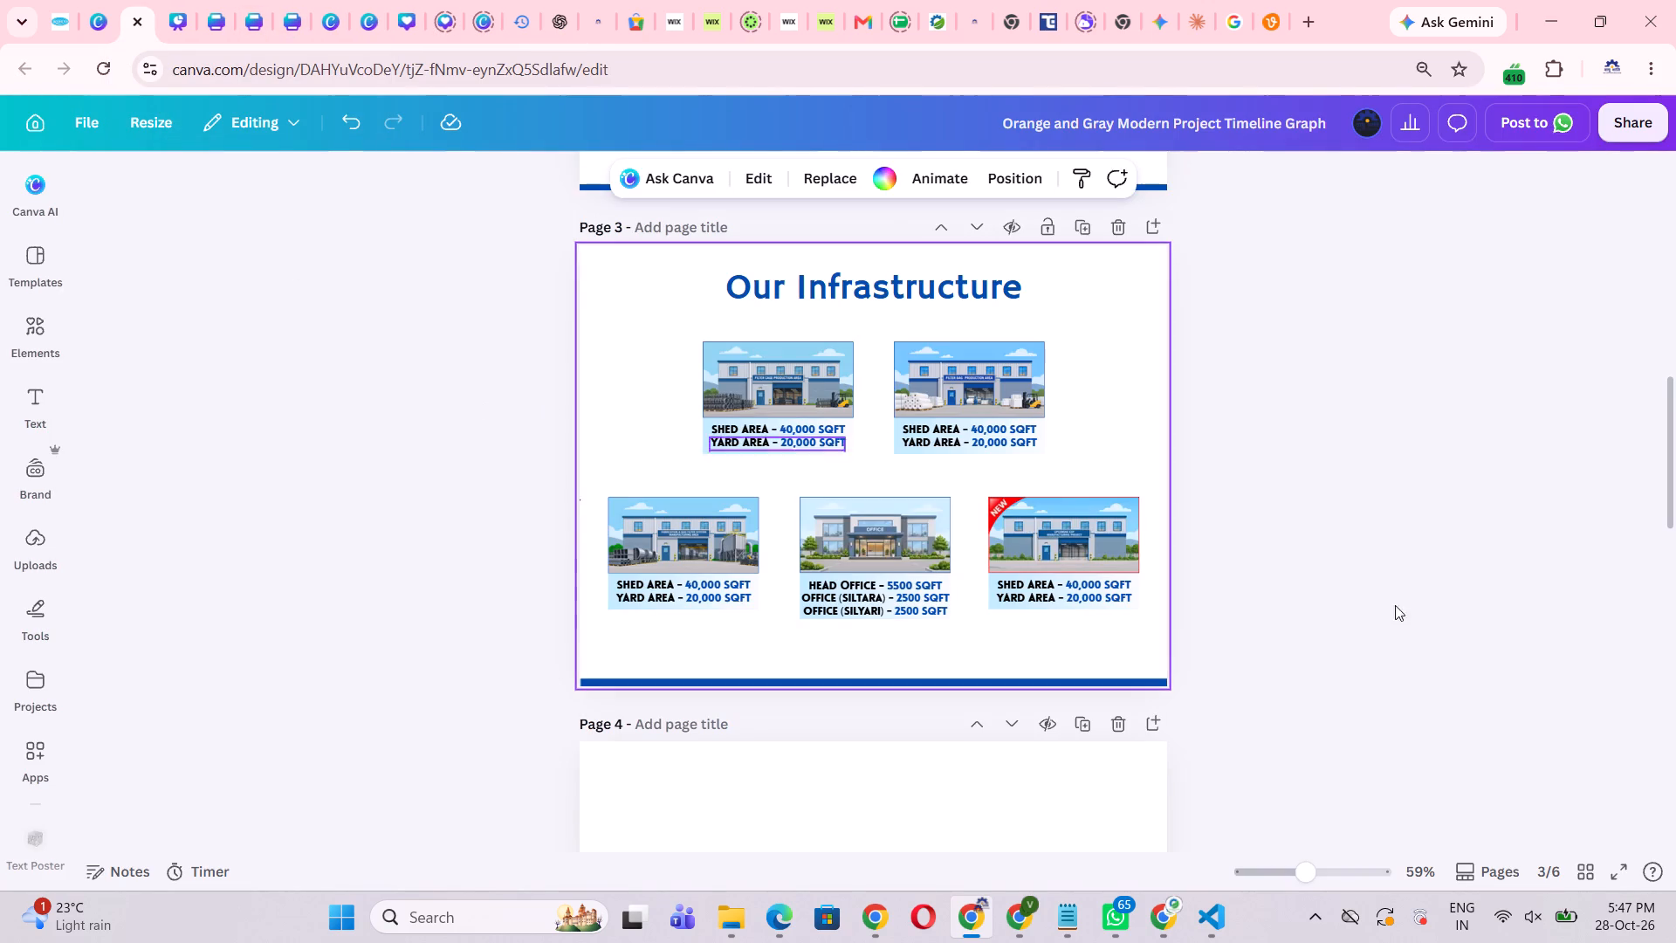
click(1533, 623)
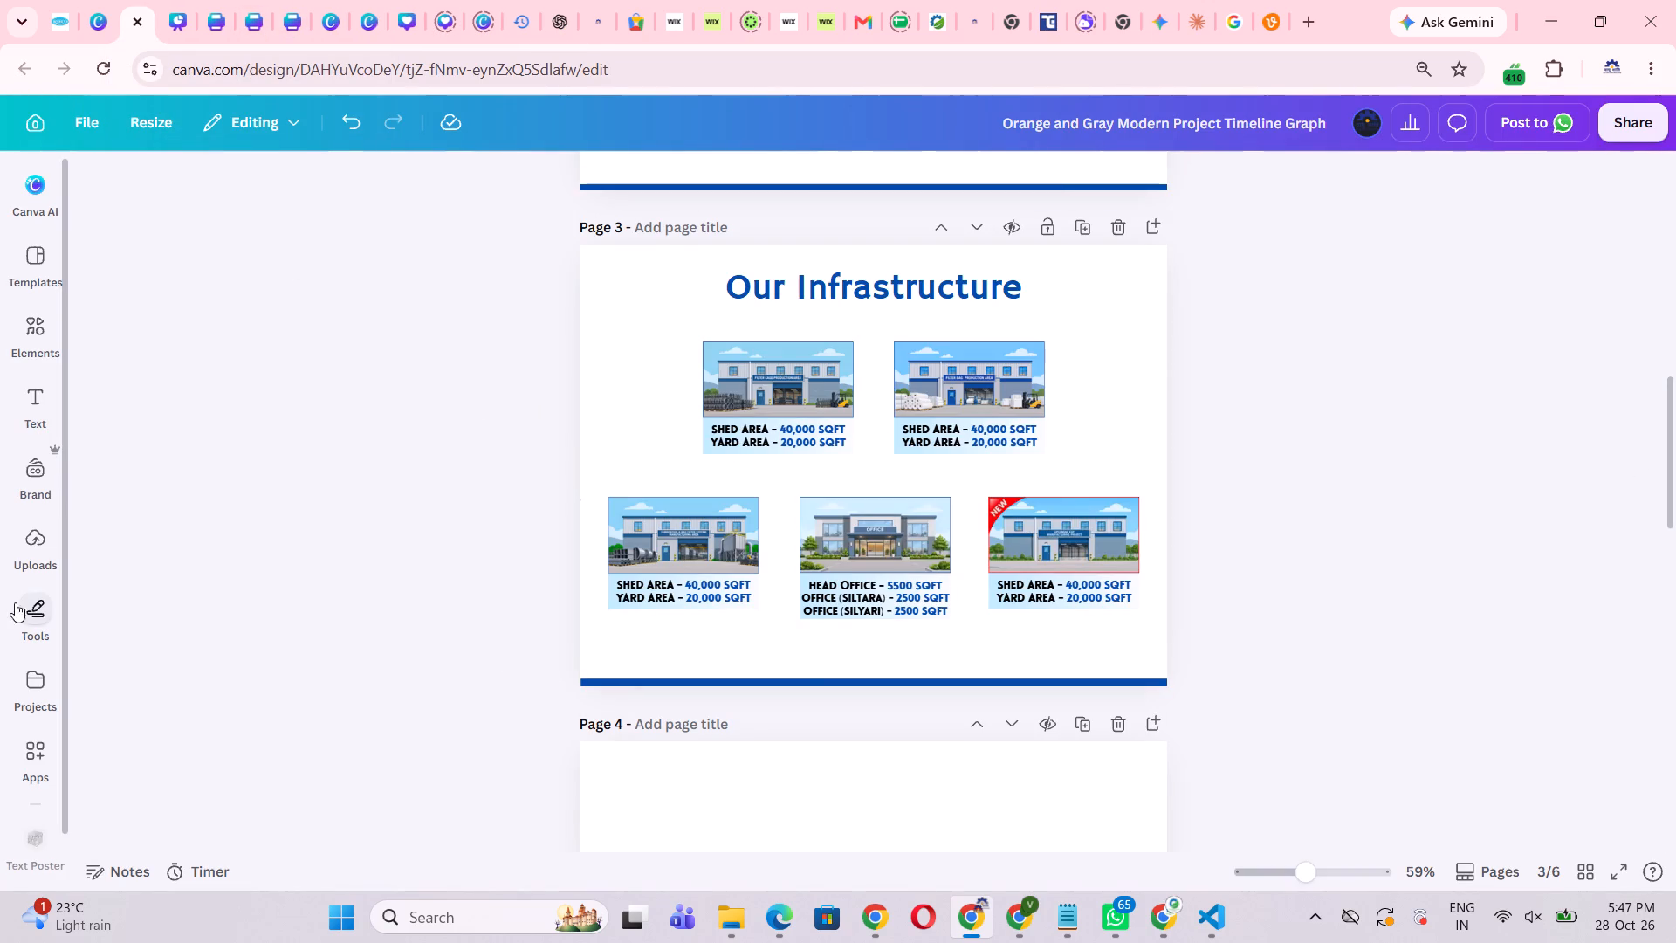
click(187, 563)
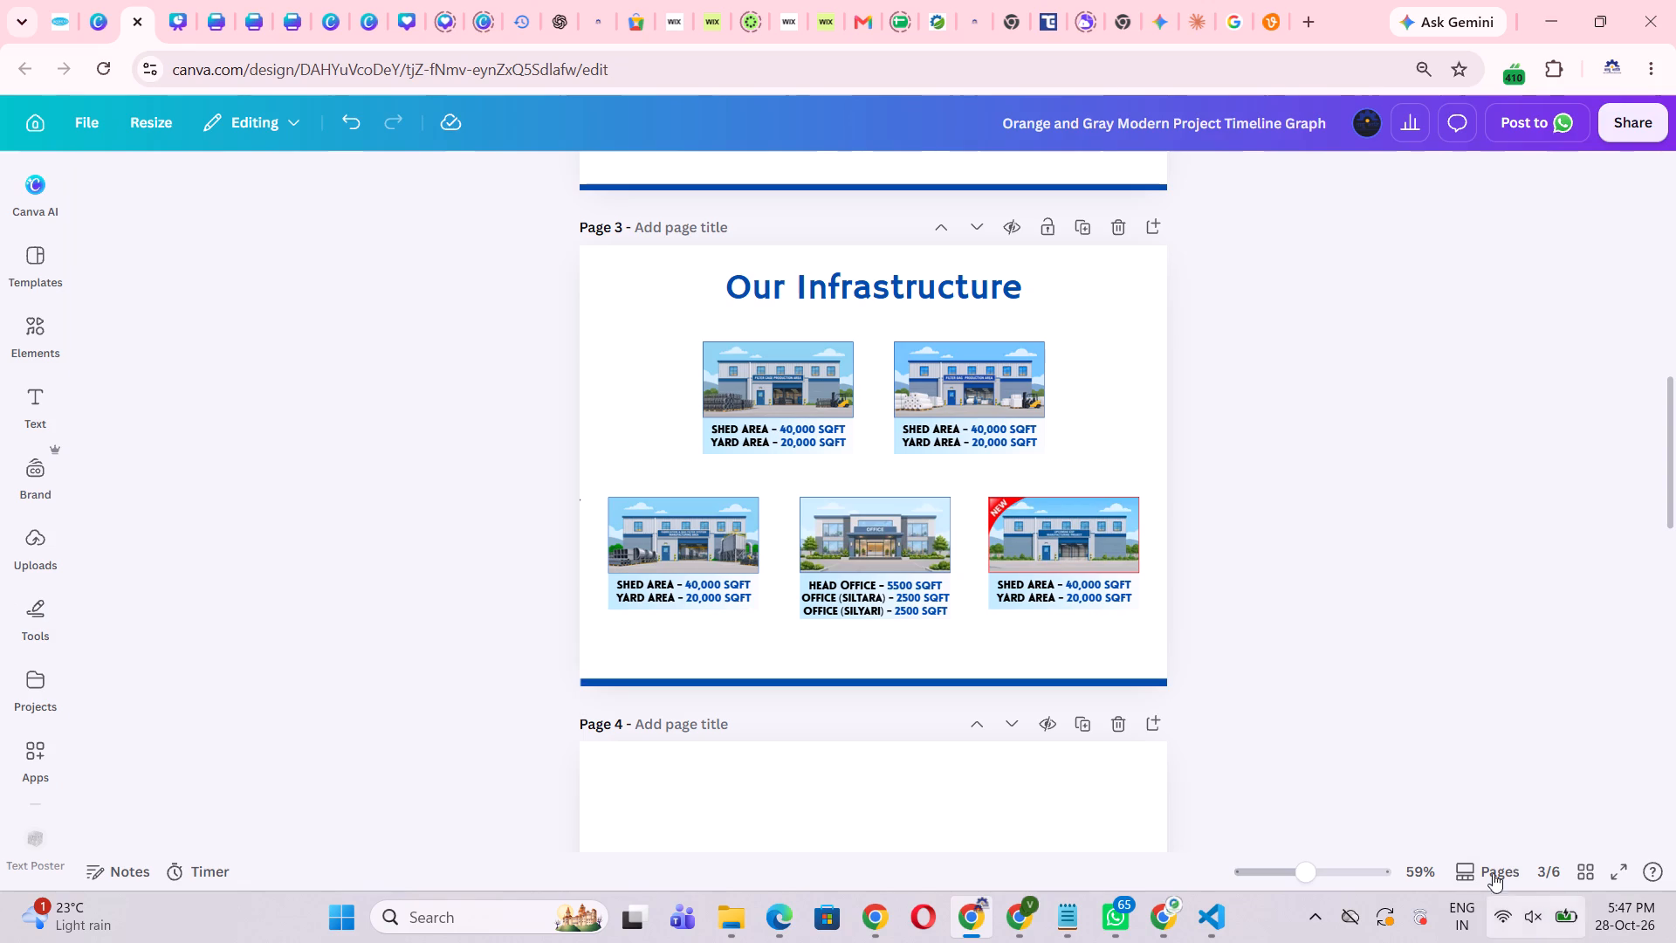
drag(1319, 884, 1328, 885)
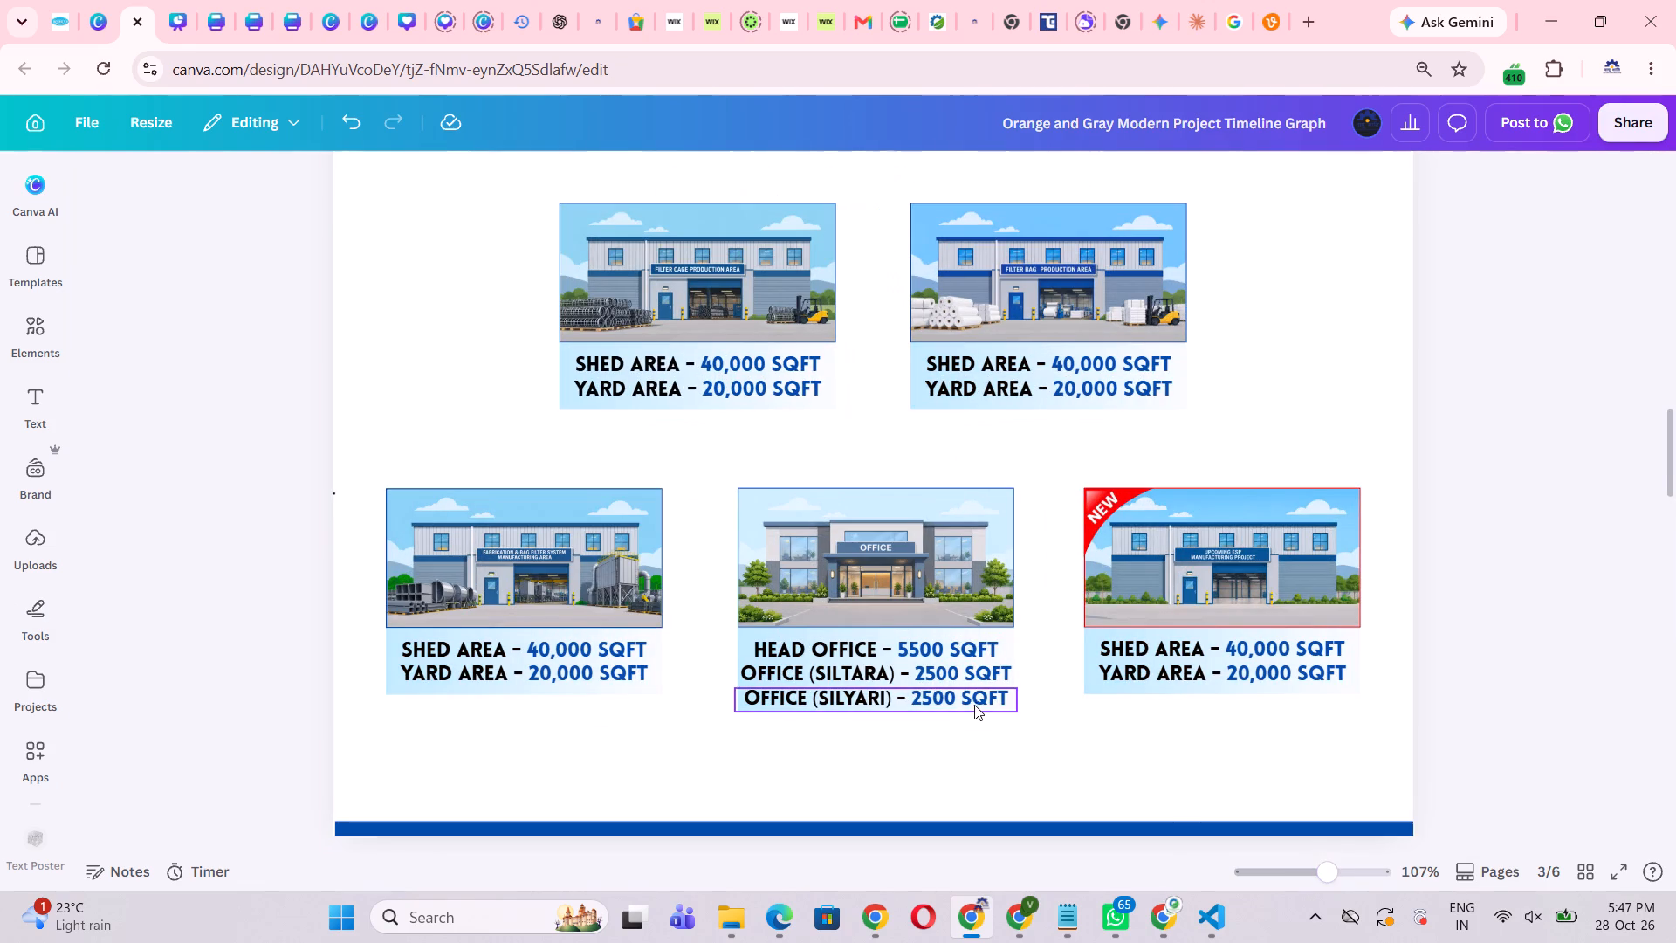
click(975, 703)
double_click(1080, 505)
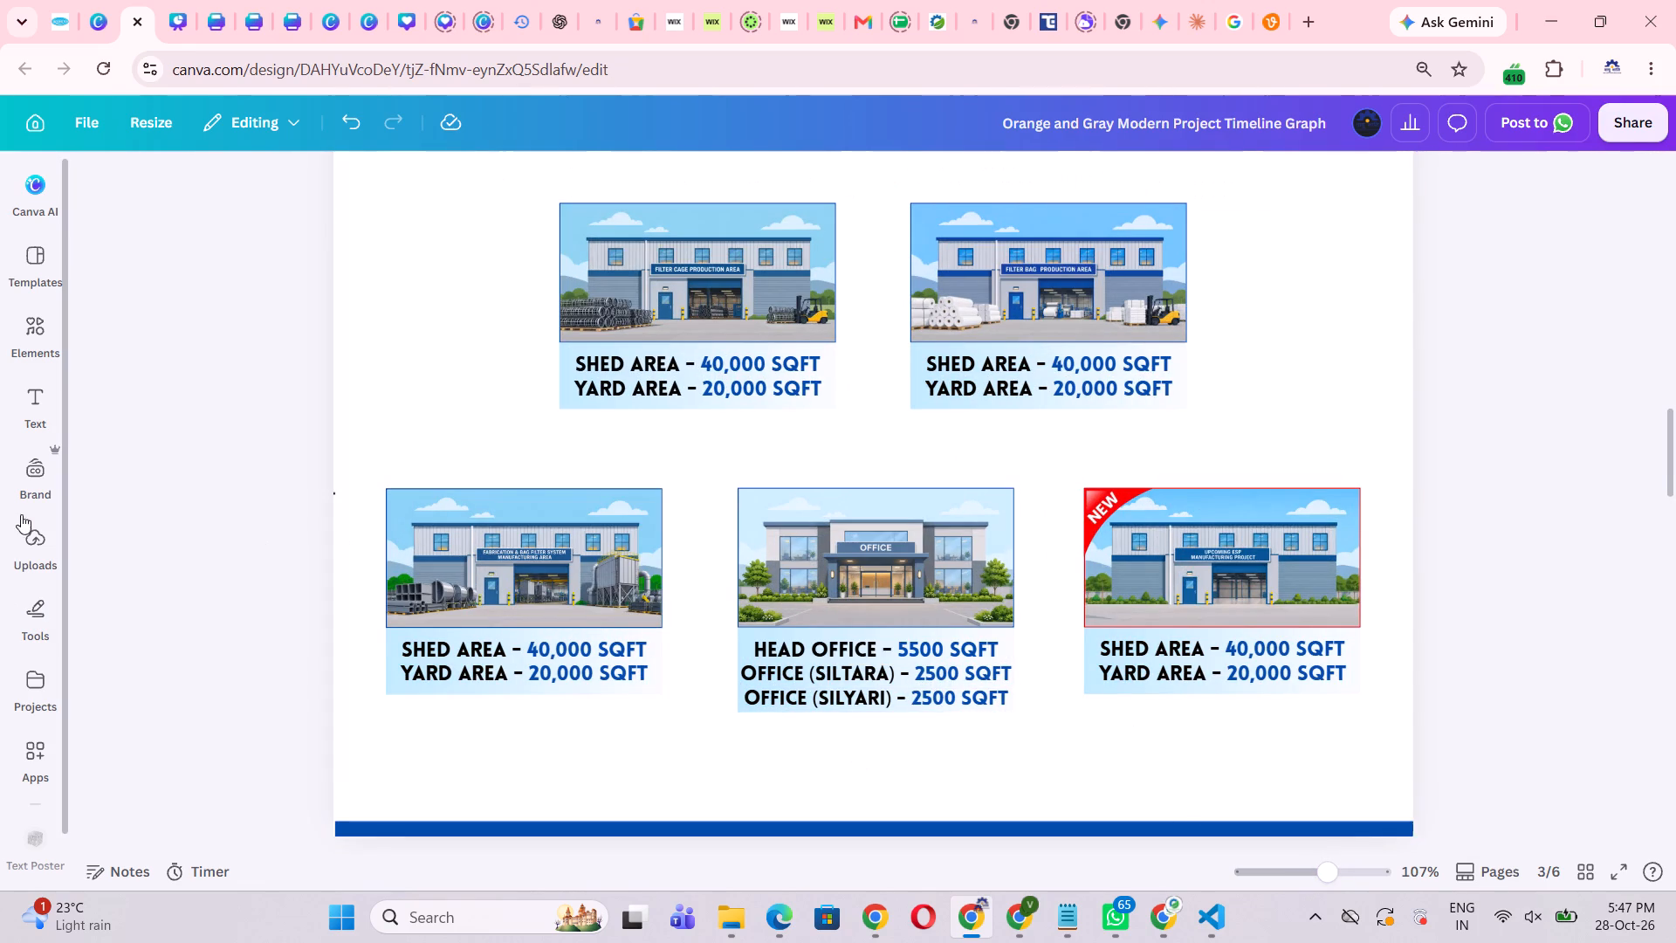
click(5, 524)
scroll(495, 453, up, 2)
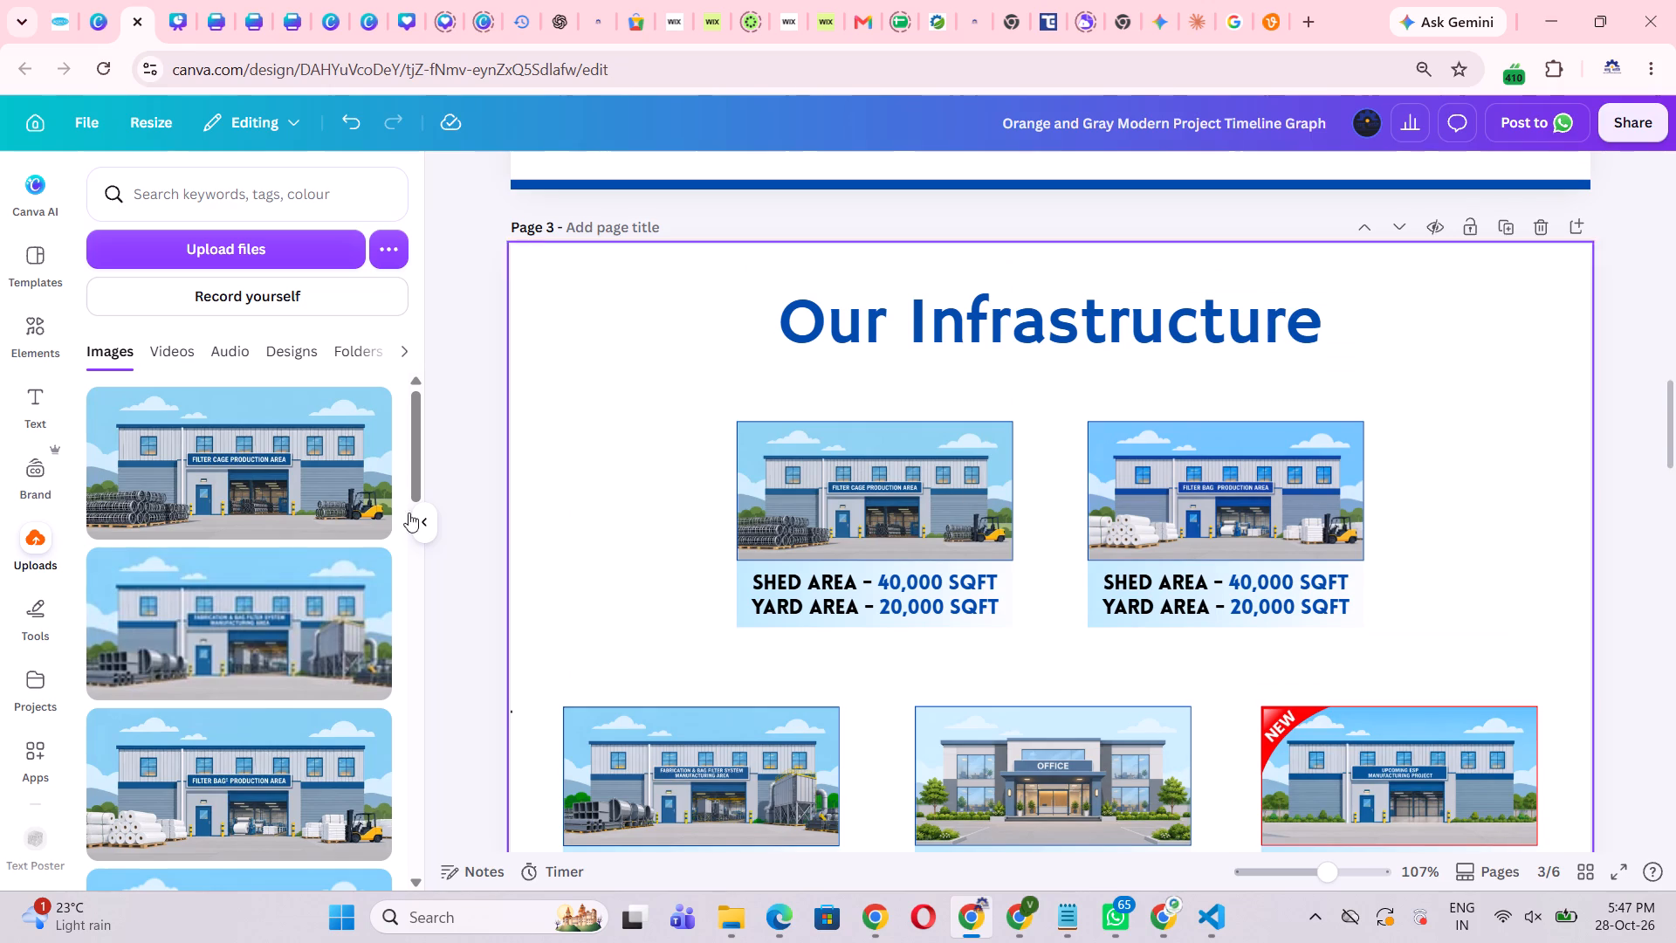
drag(419, 472, 414, 570)
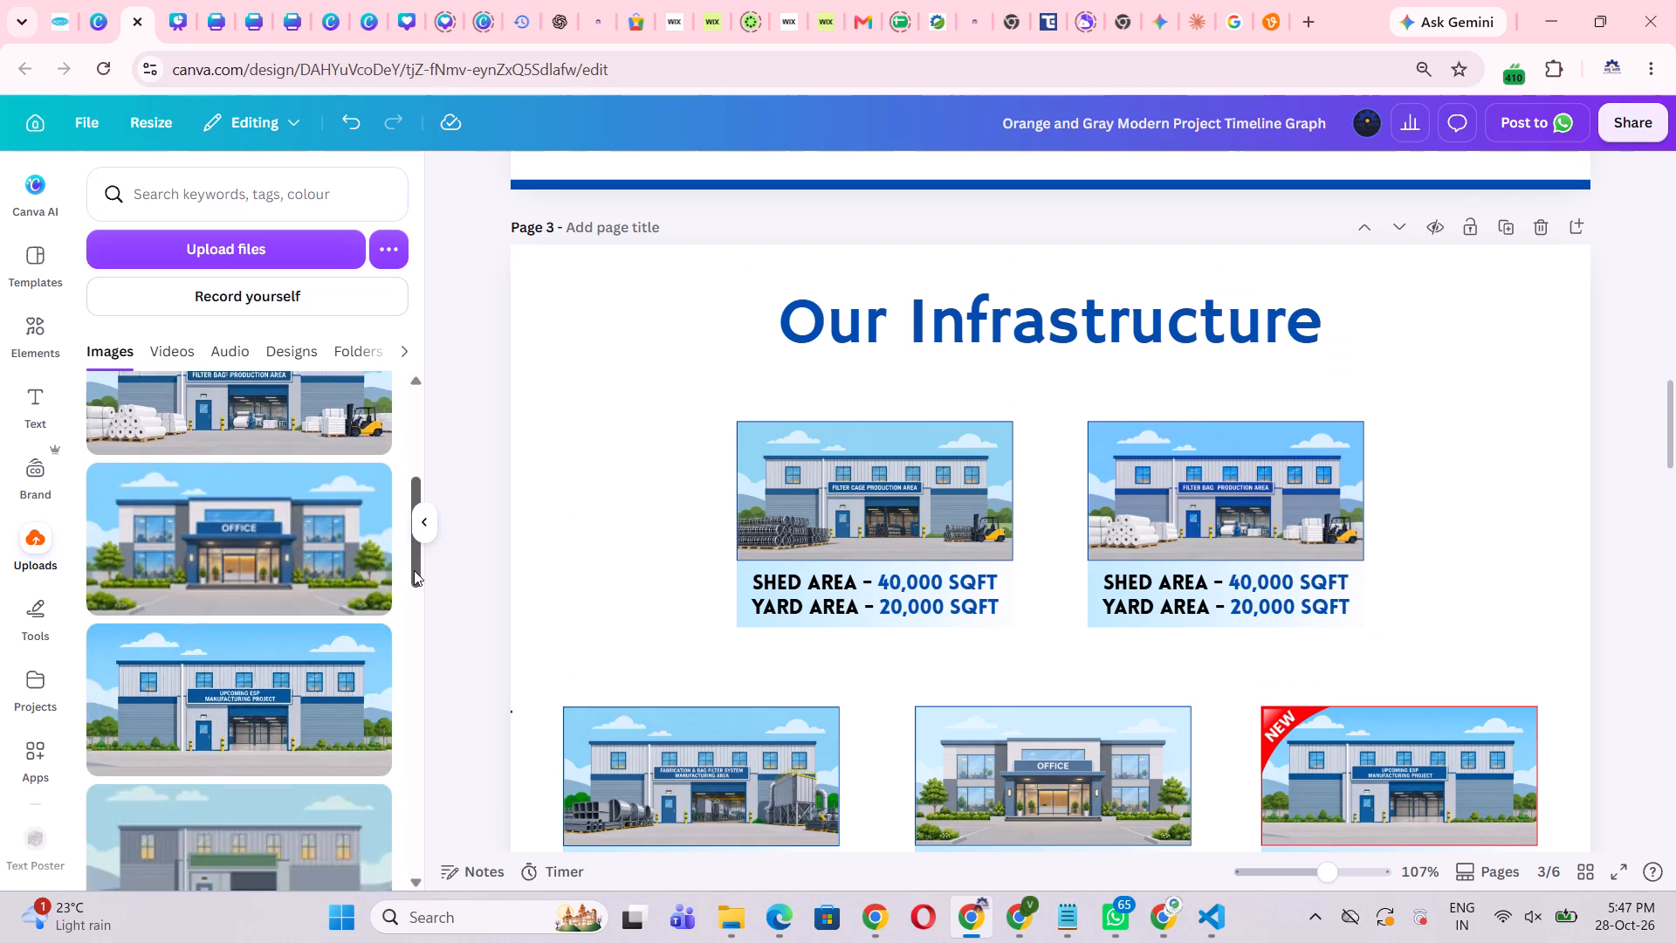
drag(414, 570, 414, 652)
click(45, 274)
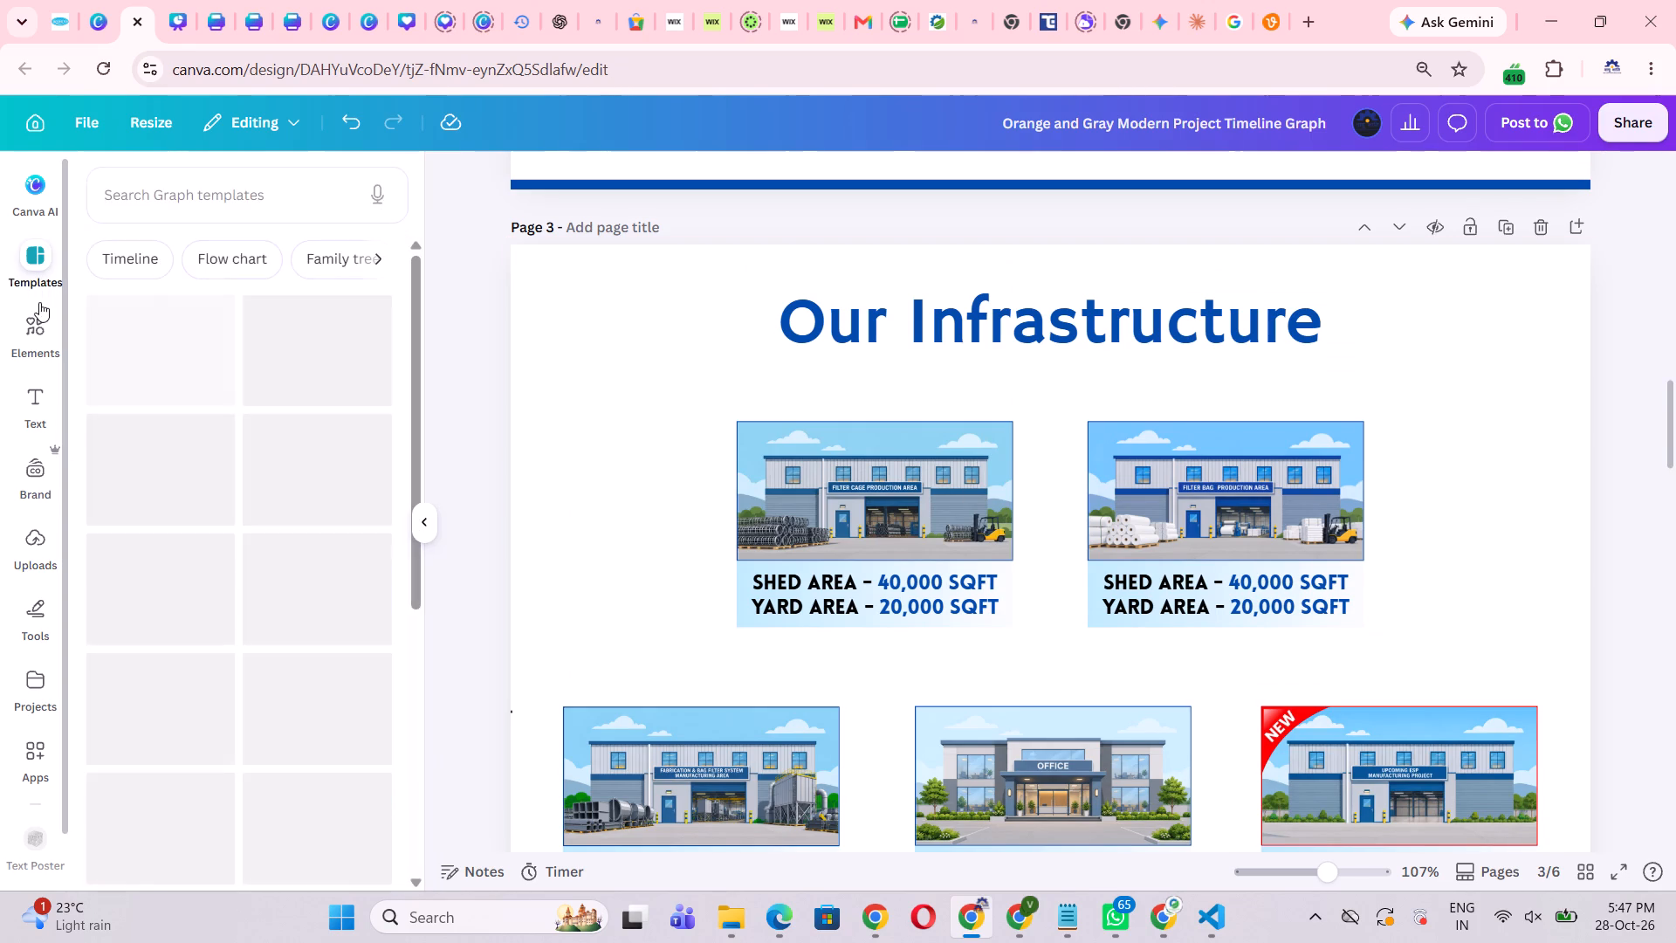
click(38, 324)
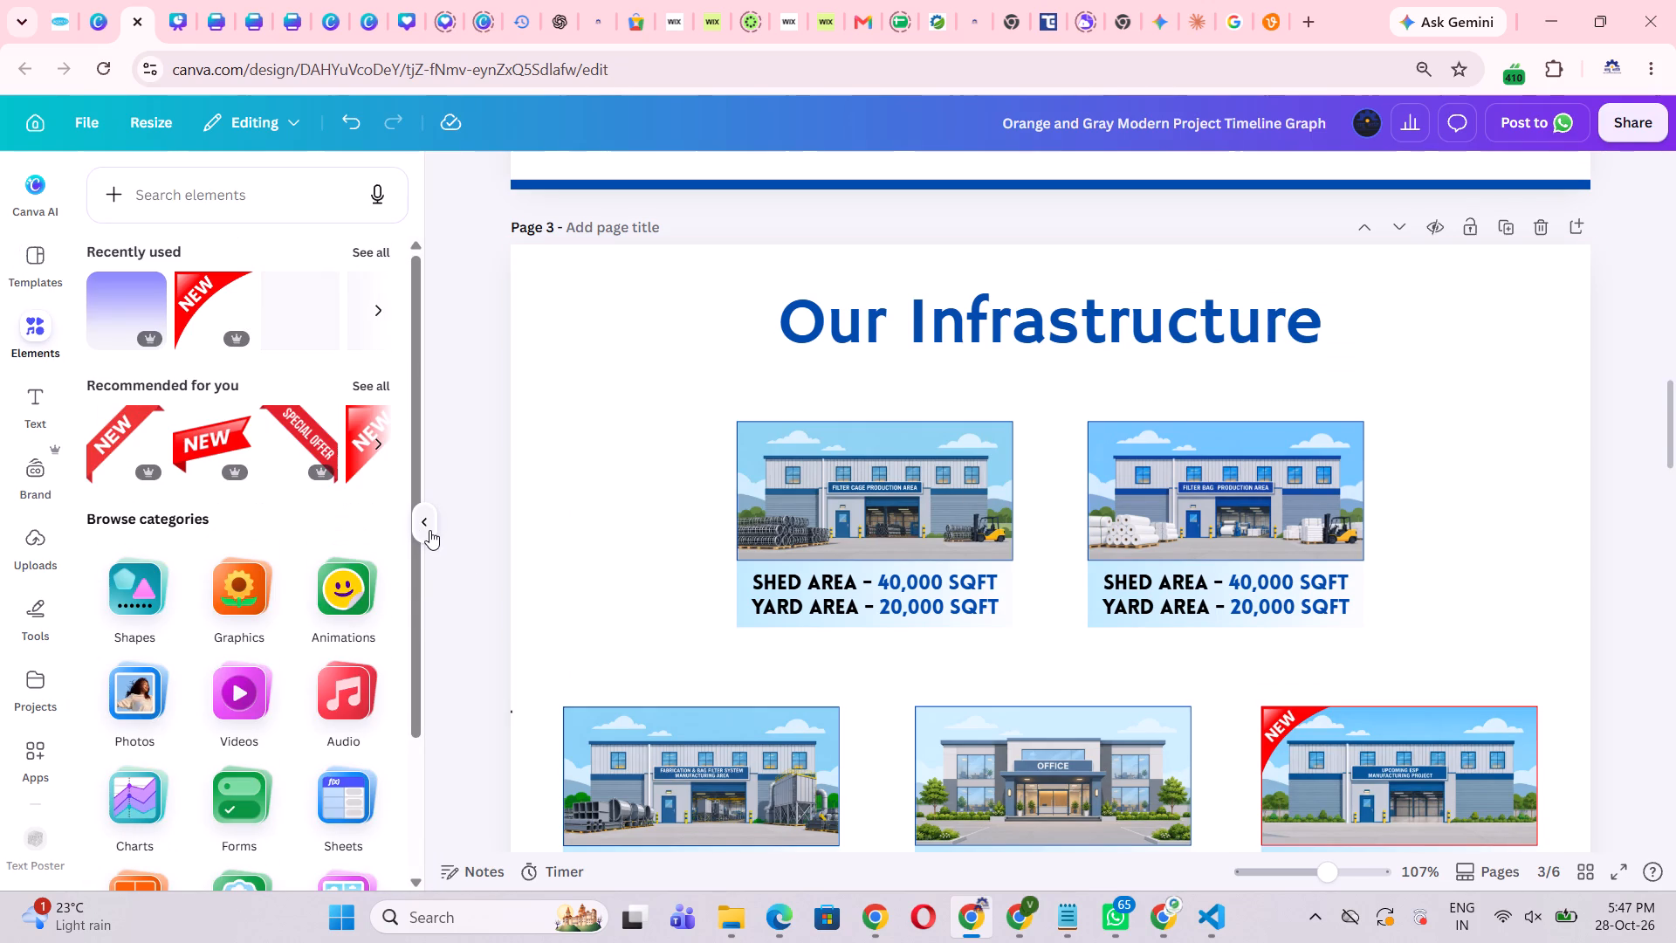
click(429, 529)
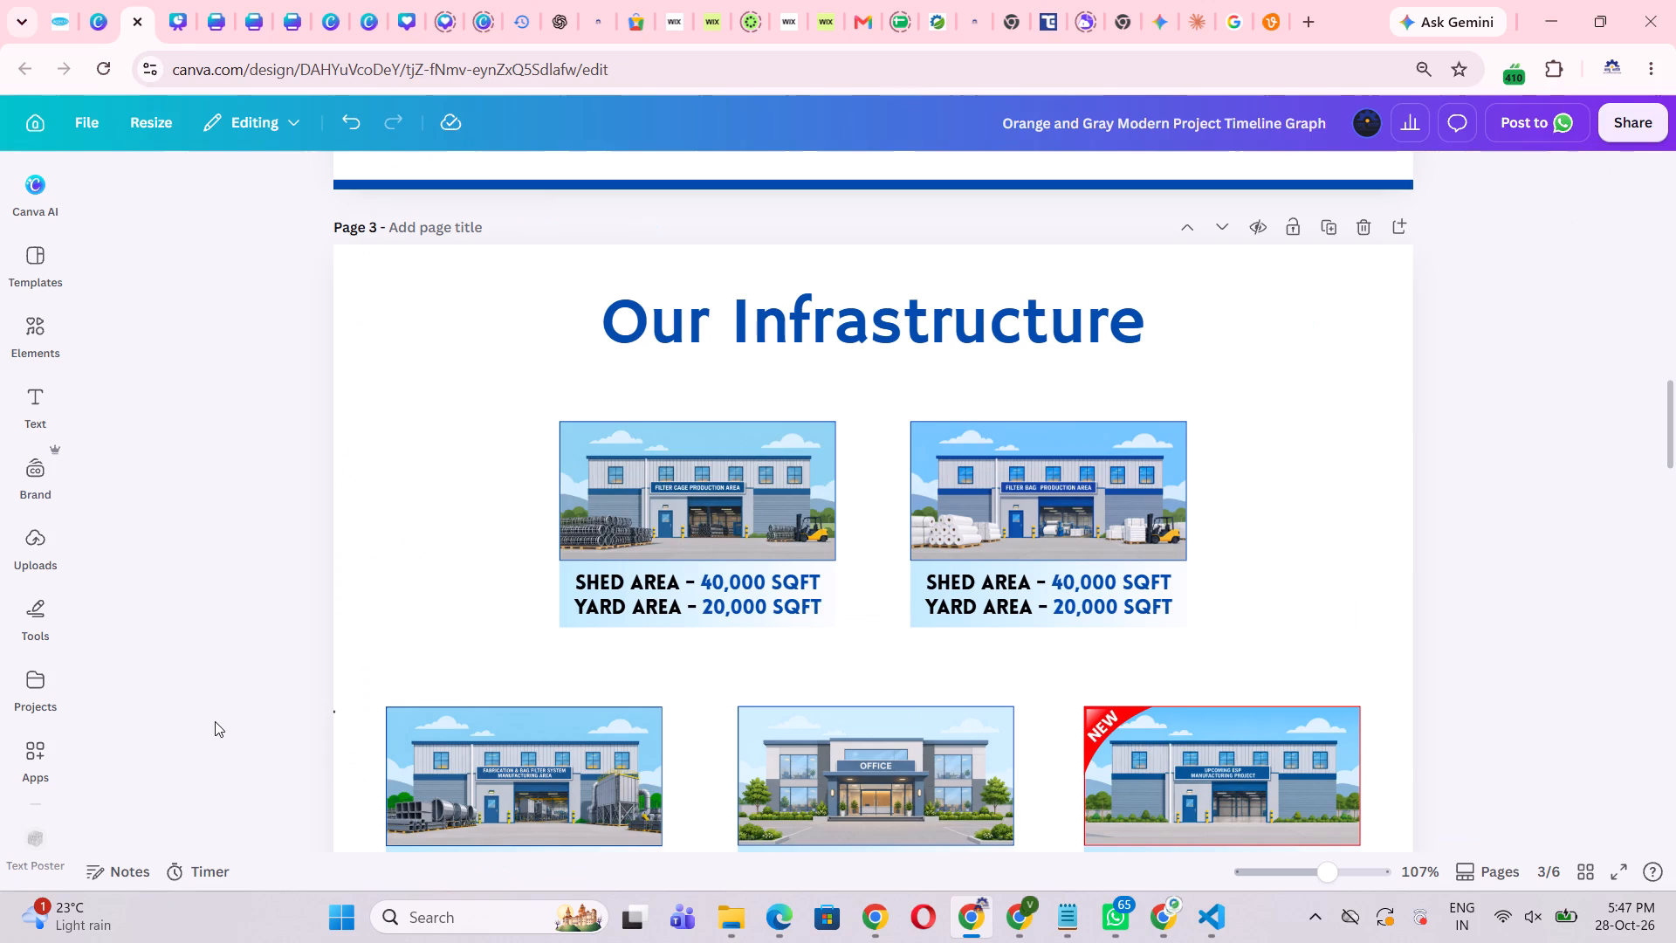
Check the stroke weight of the blue line along the bottom edge of page 3.
scroll(215, 721, down, 7)
scroll(251, 734, up, 2)
click(773, 491)
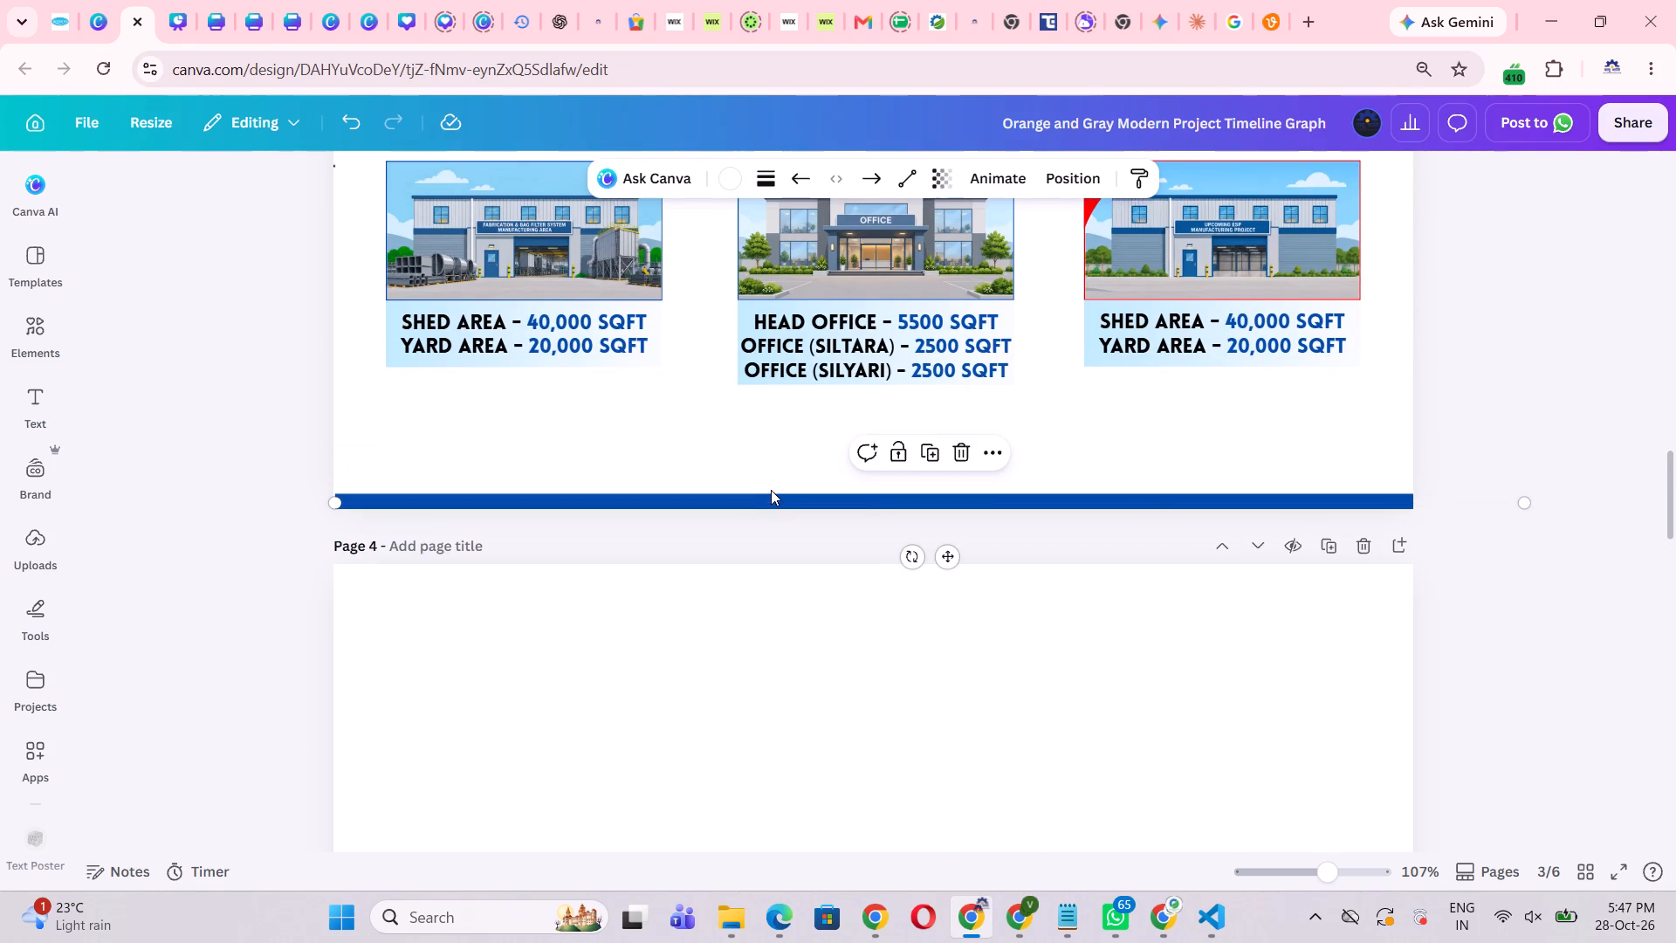
scroll(1153, 506, up, 1)
click(1519, 529)
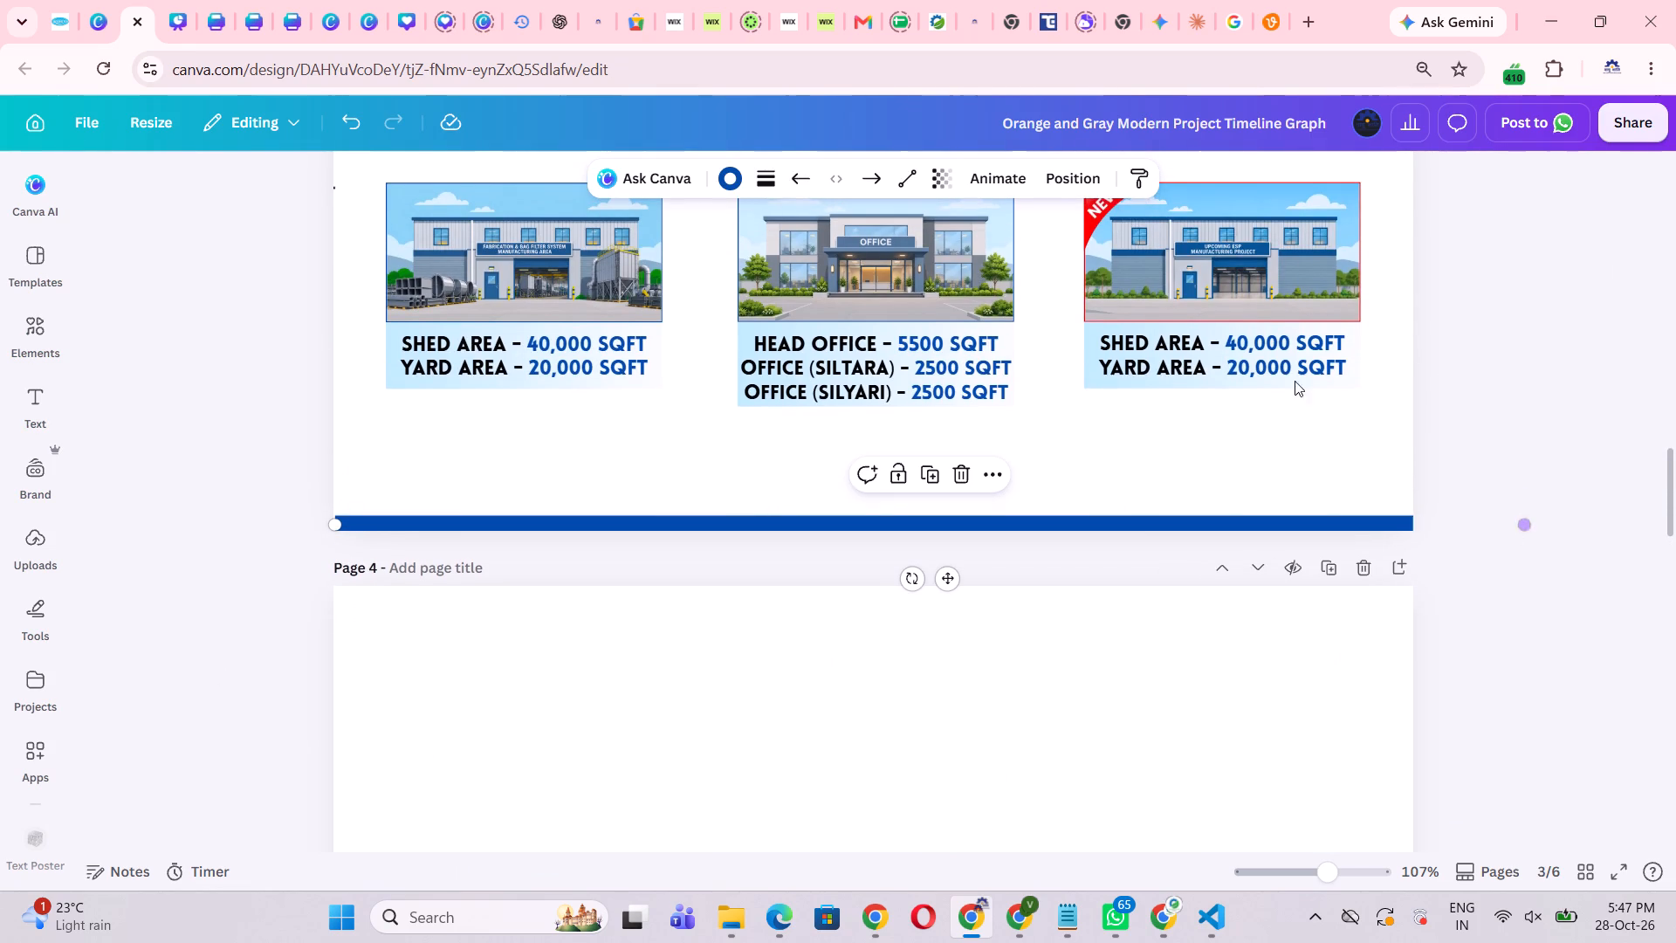
click(756, 177)
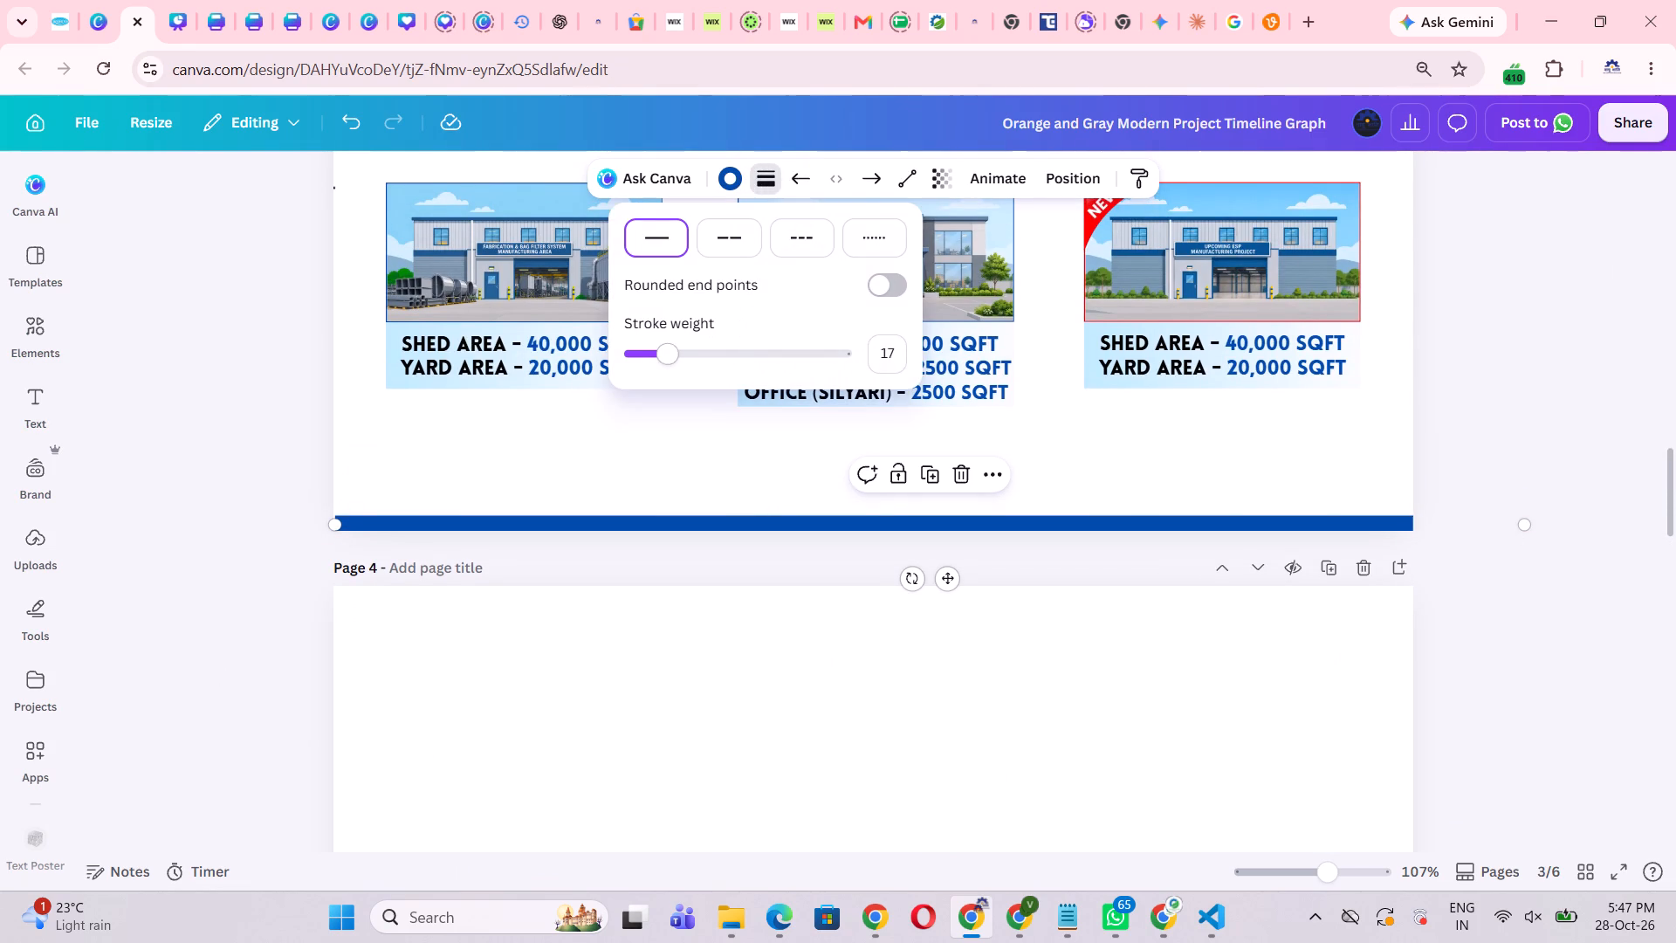
click(670, 347)
scroll(666, 349, up, 4)
click(1421, 396)
Move page 3's bottom blue line slightly lower, with 108 spacing beneath the office captions, and compare it with page 2's line.
scroll(1421, 396, up, 4)
scroll(1421, 396, down, 2)
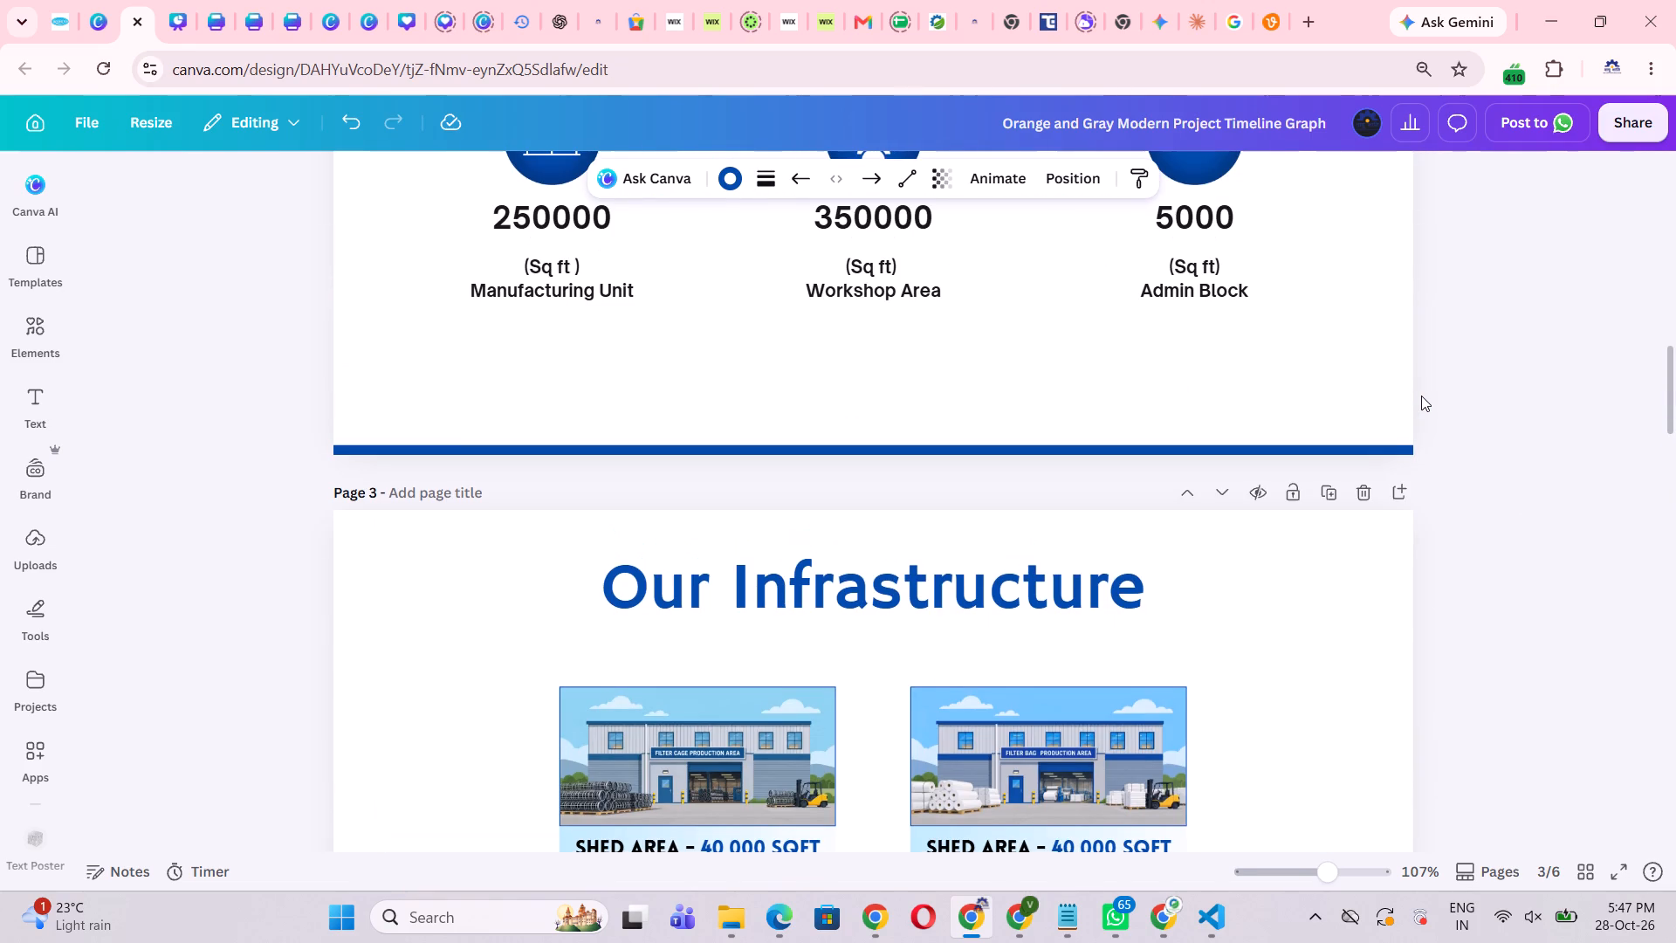
scroll(1421, 396, down, 1)
scroll(1339, 548, down, 1)
click(1108, 612)
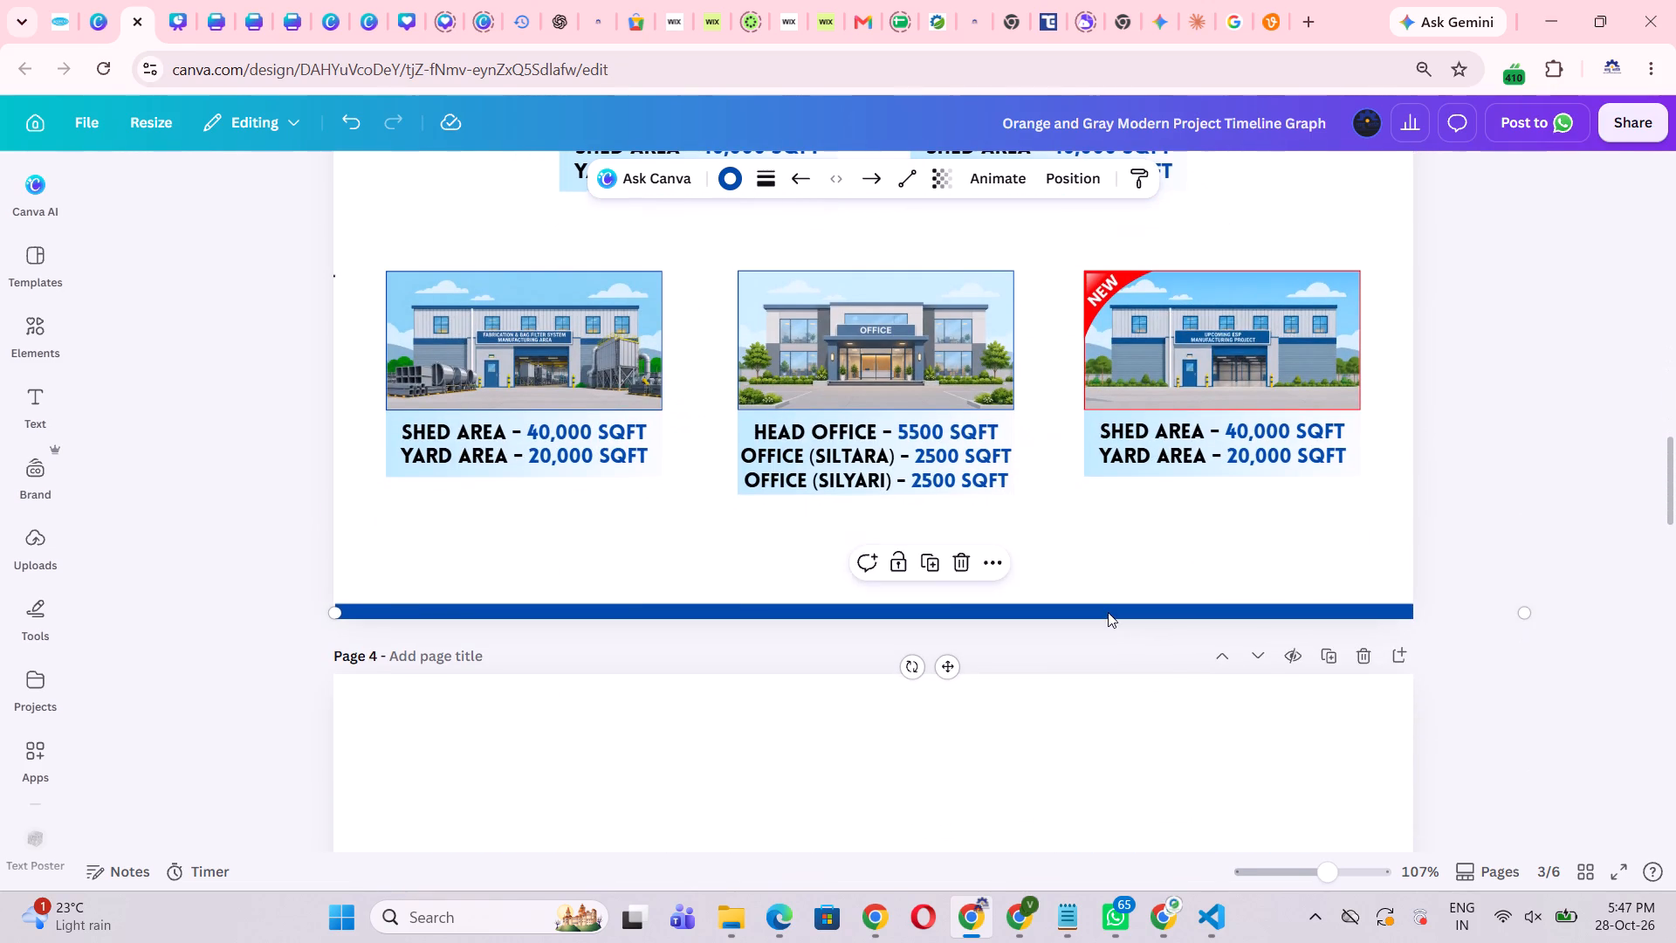
click(605, 610)
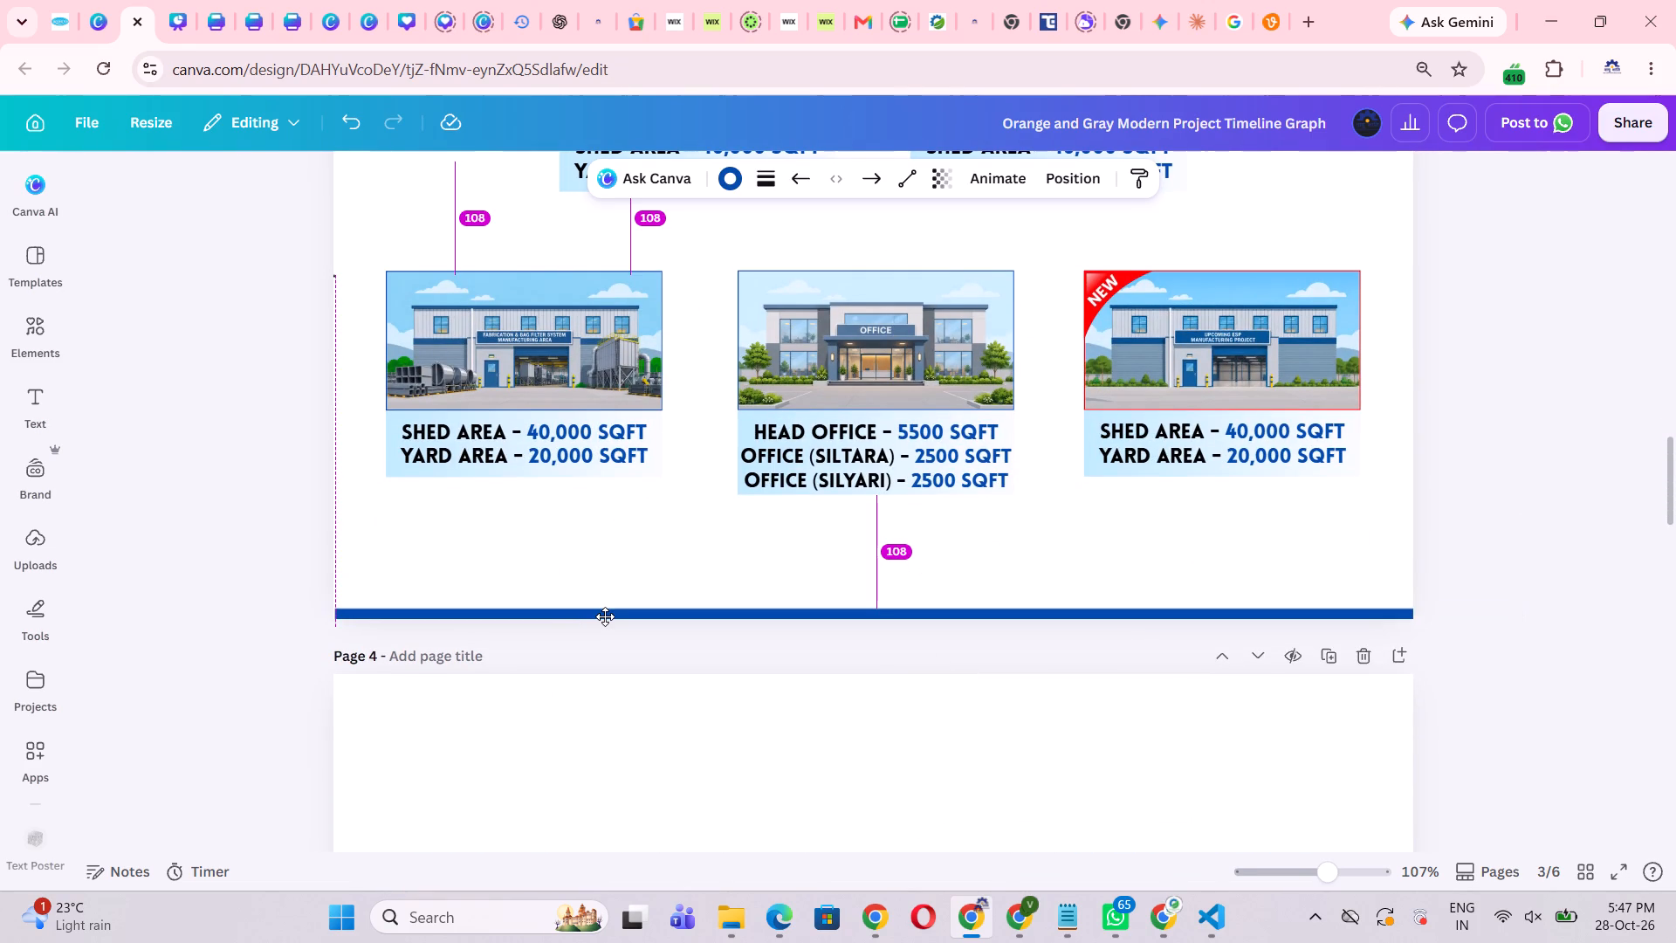
double_click(1485, 523)
scroll(1485, 523, up, 3)
scroll(1485, 523, down, 1)
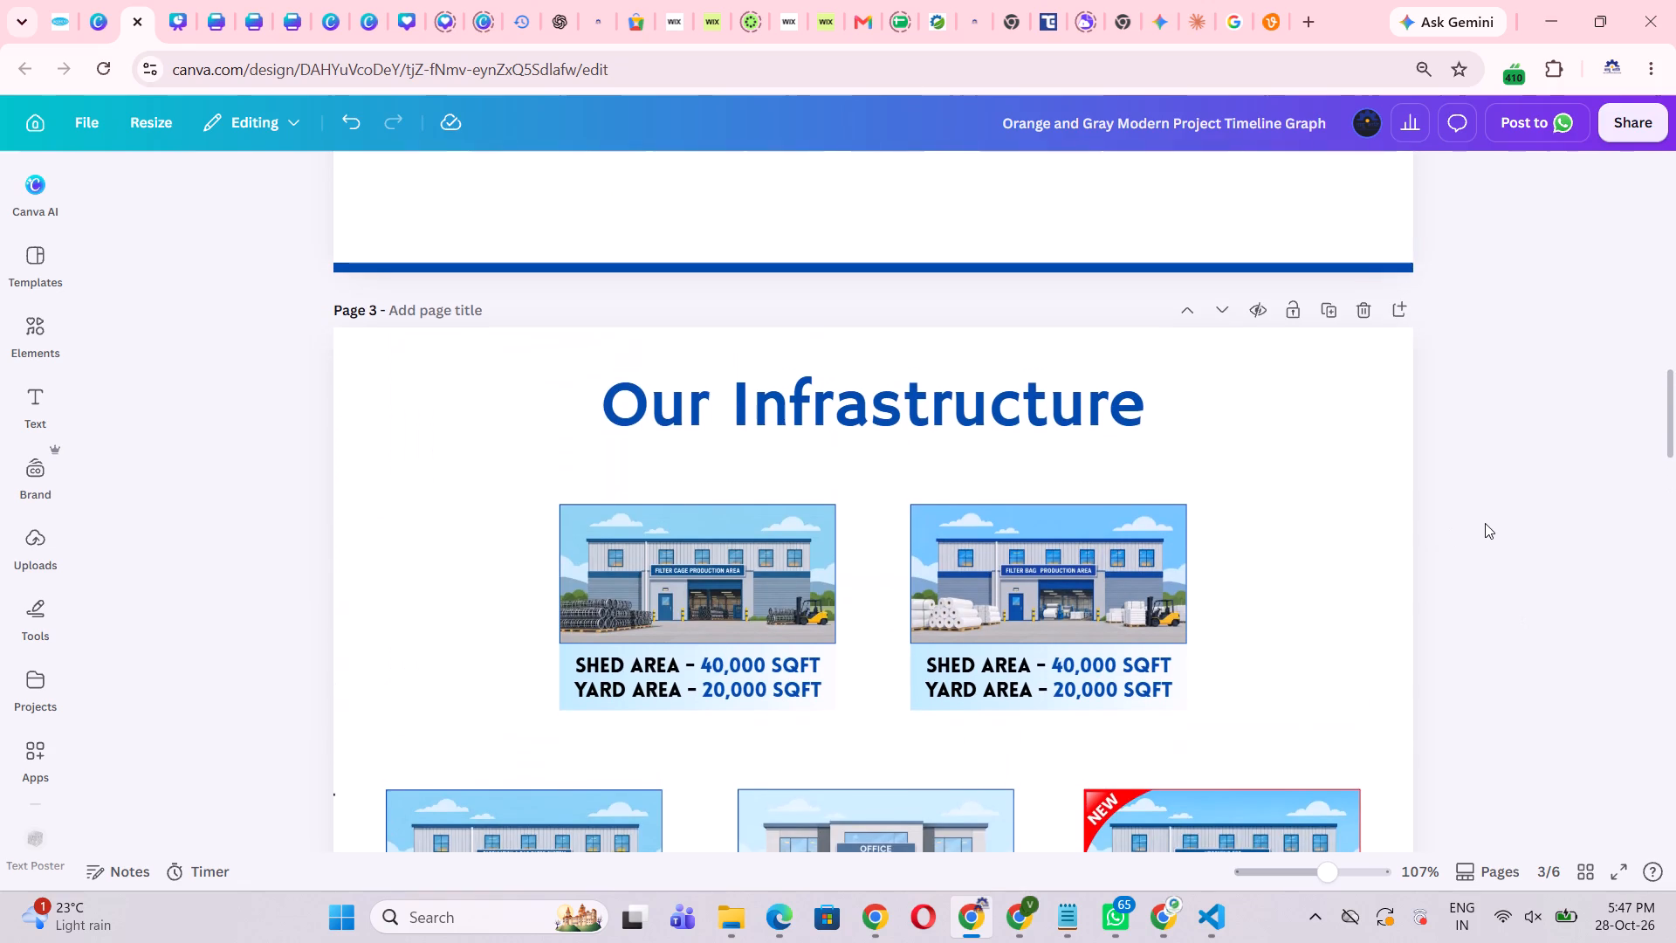
Look over pages 3 and 4, checking the infrastructure layout and page 3's bottom blue line.
scroll(1485, 523, down, 1)
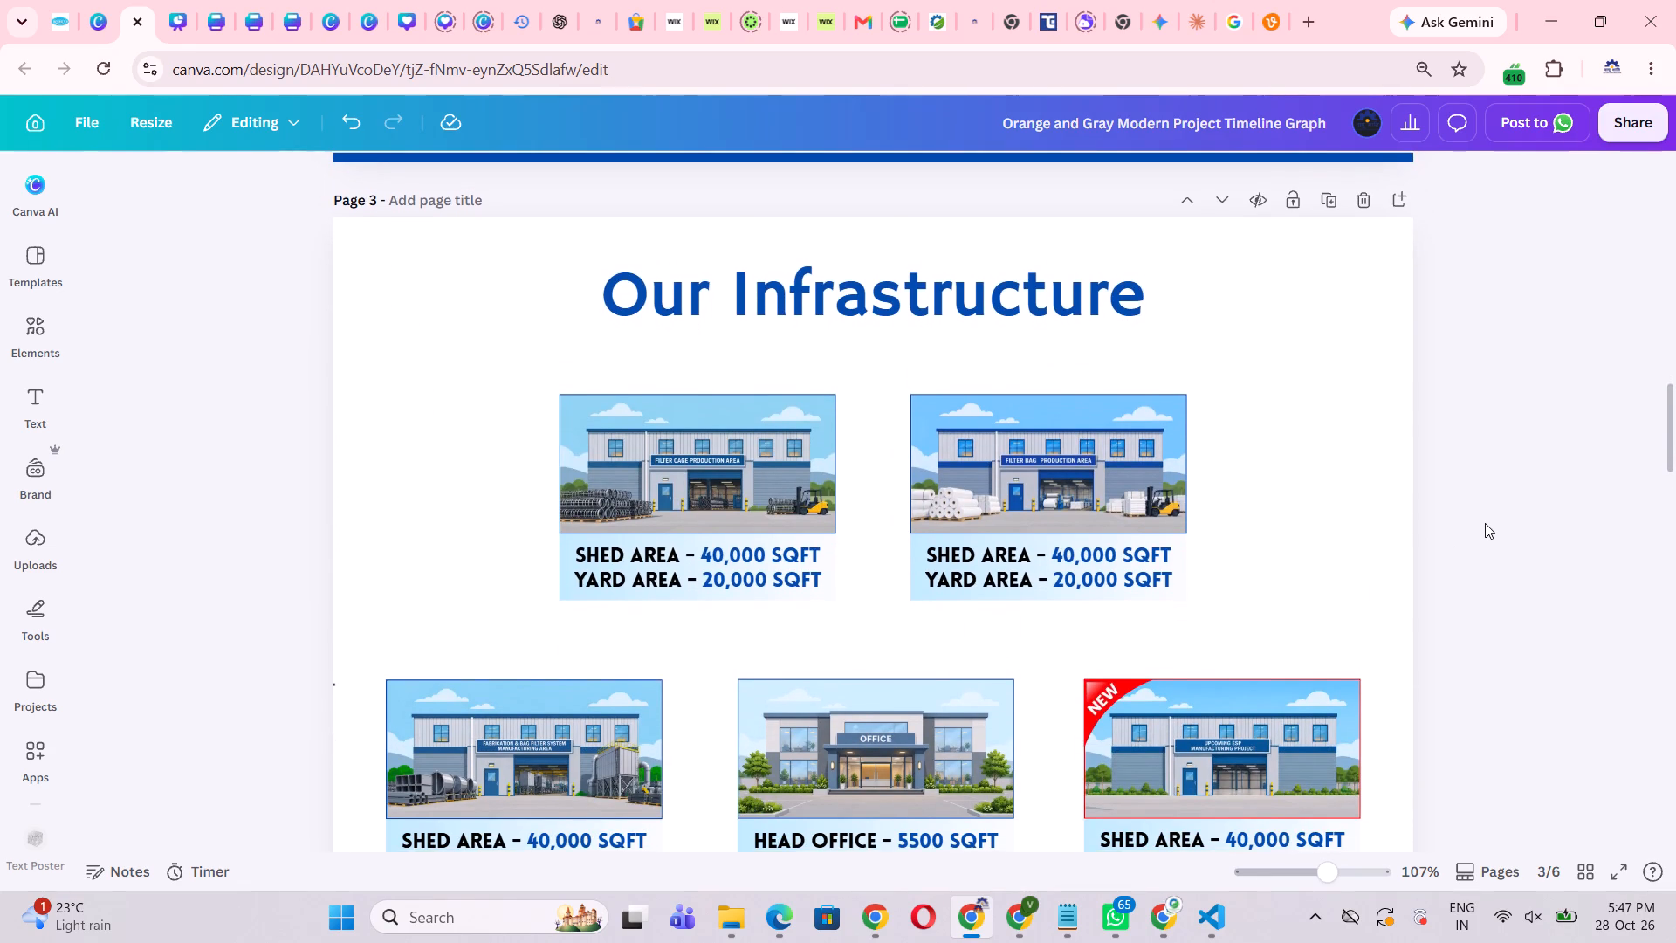
scroll(1485, 523, down, 5)
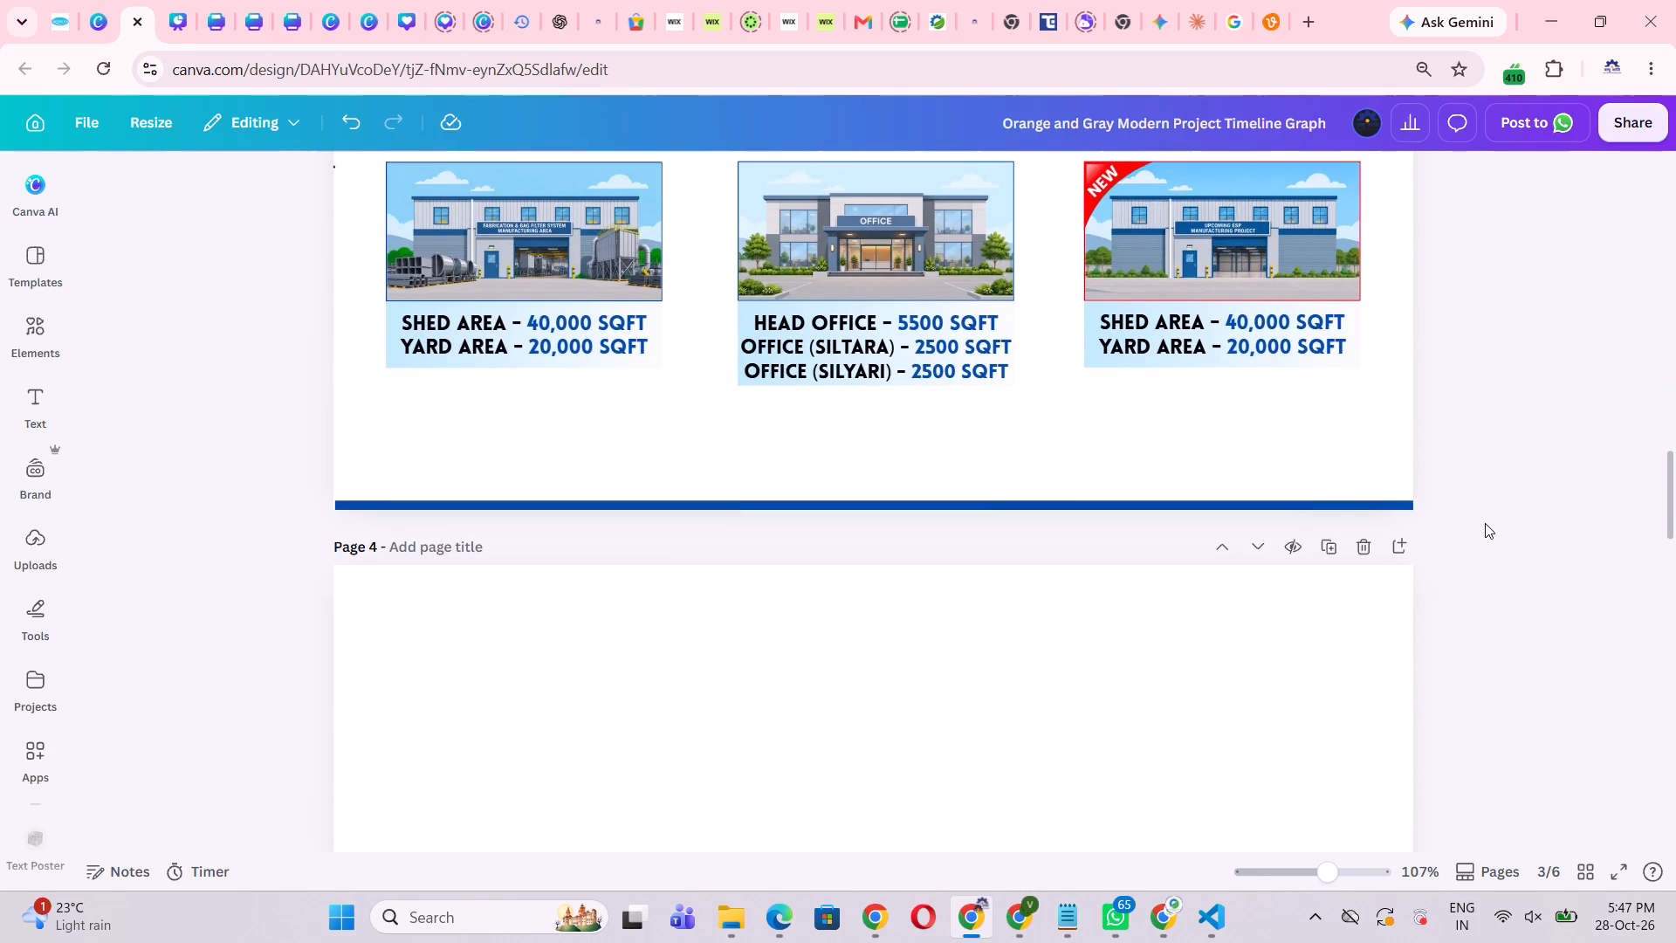
scroll(1485, 523, down, 1)
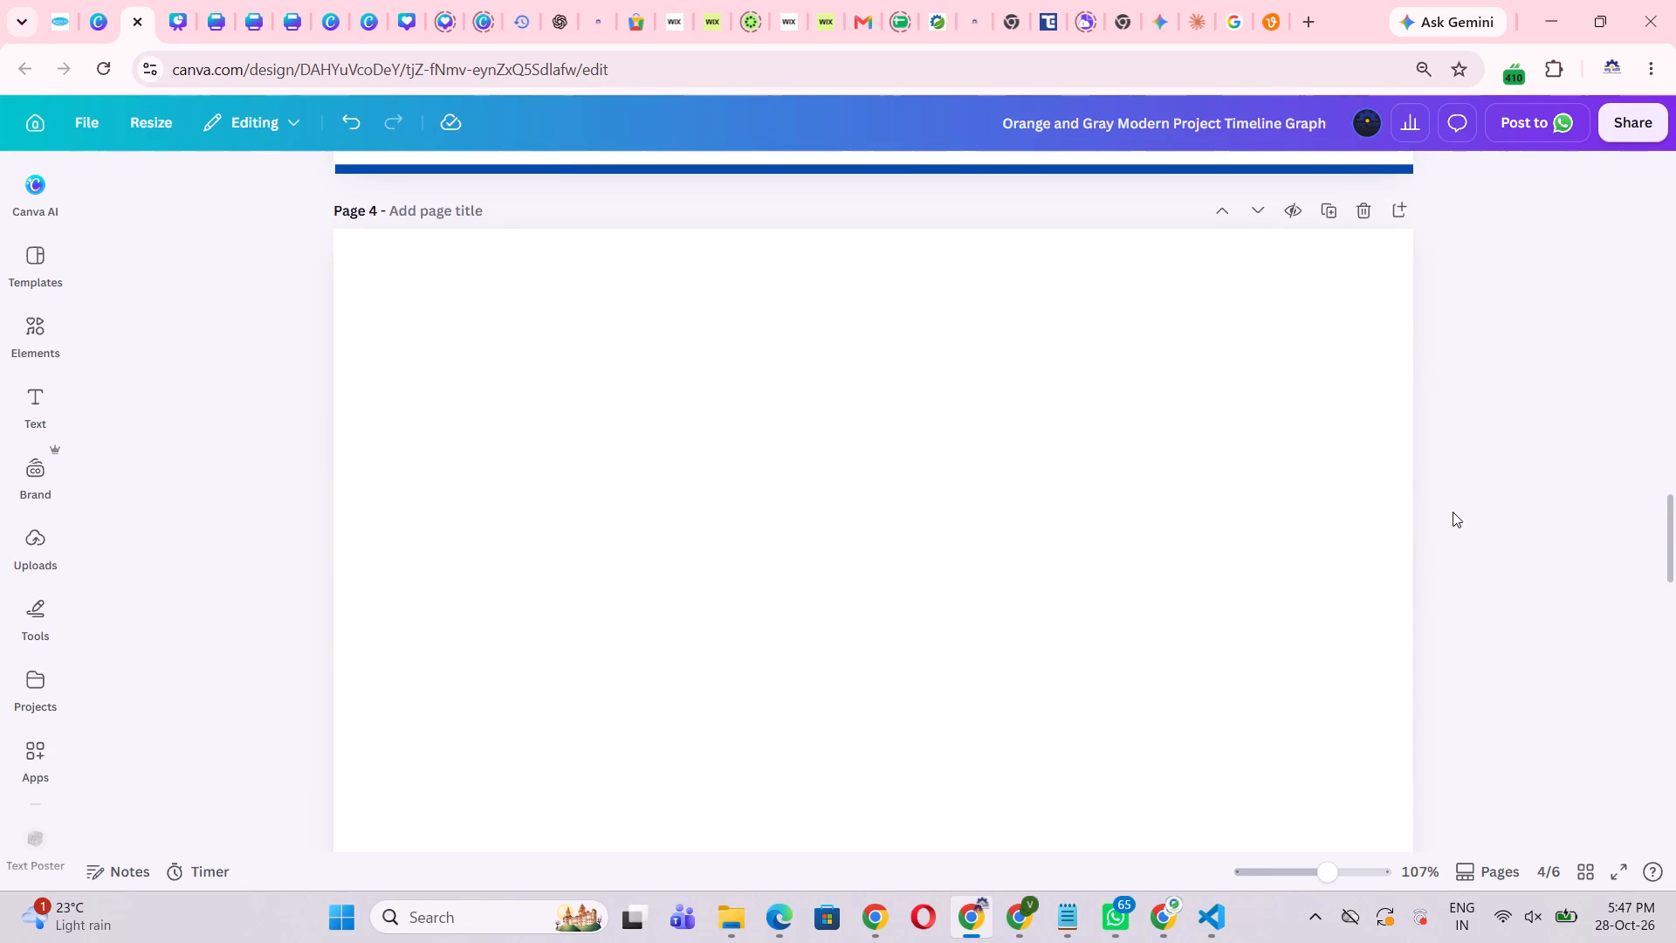
scroll(1453, 512, down, 1)
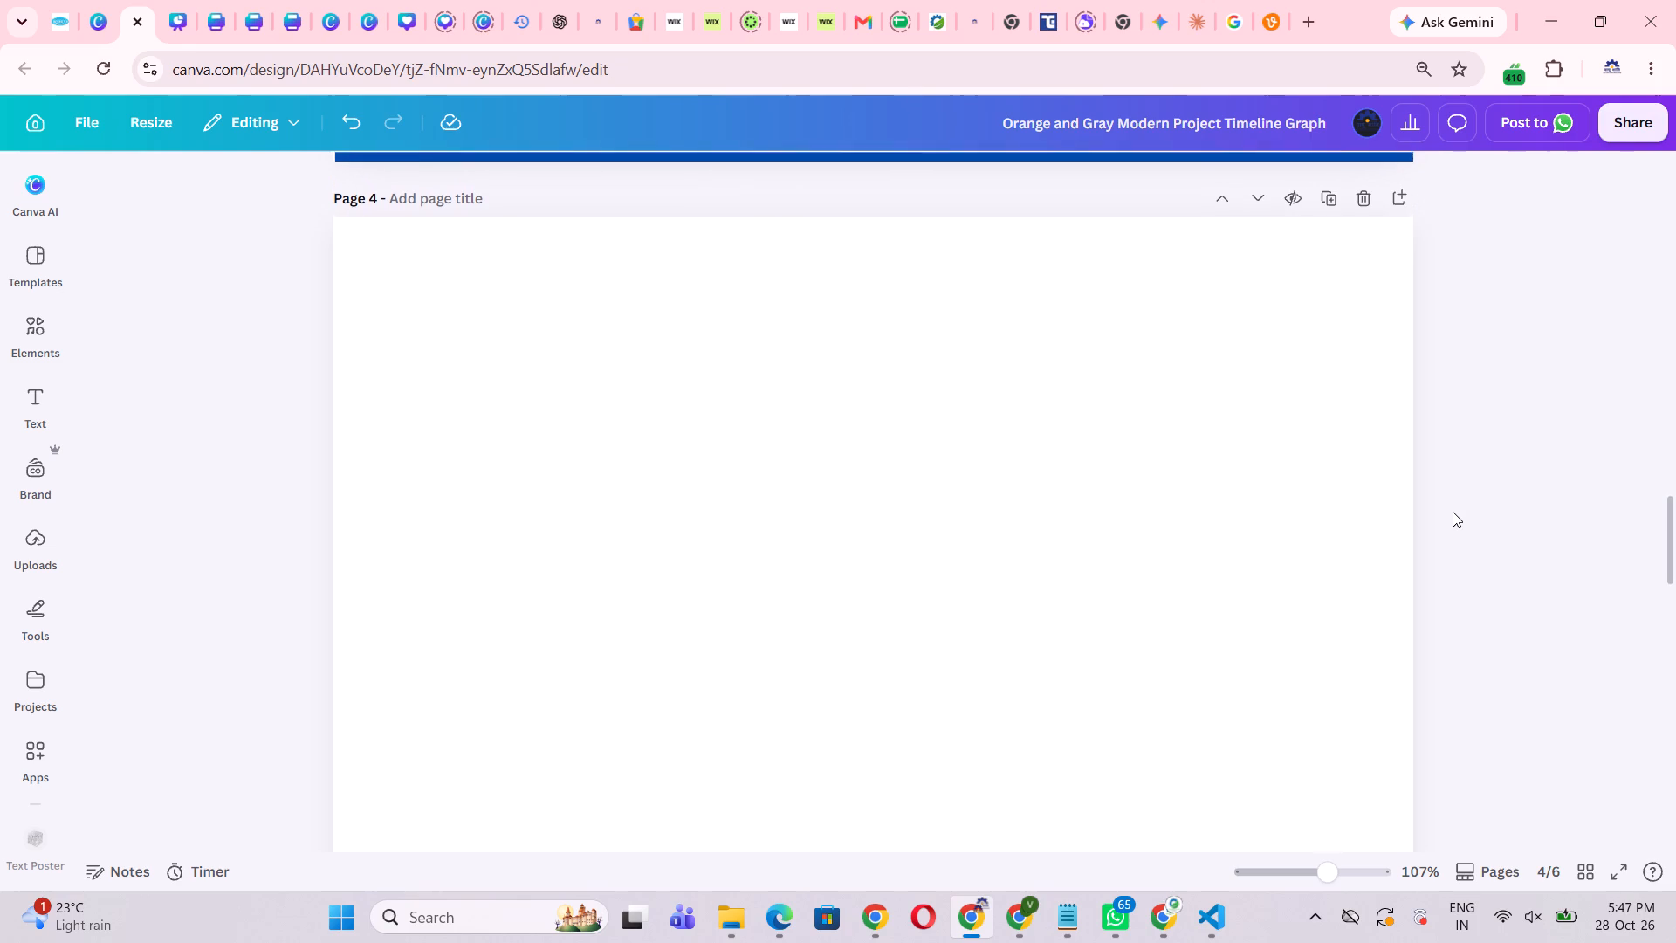
scroll(1453, 512, down, 3)
scroll(1453, 512, up, 1)
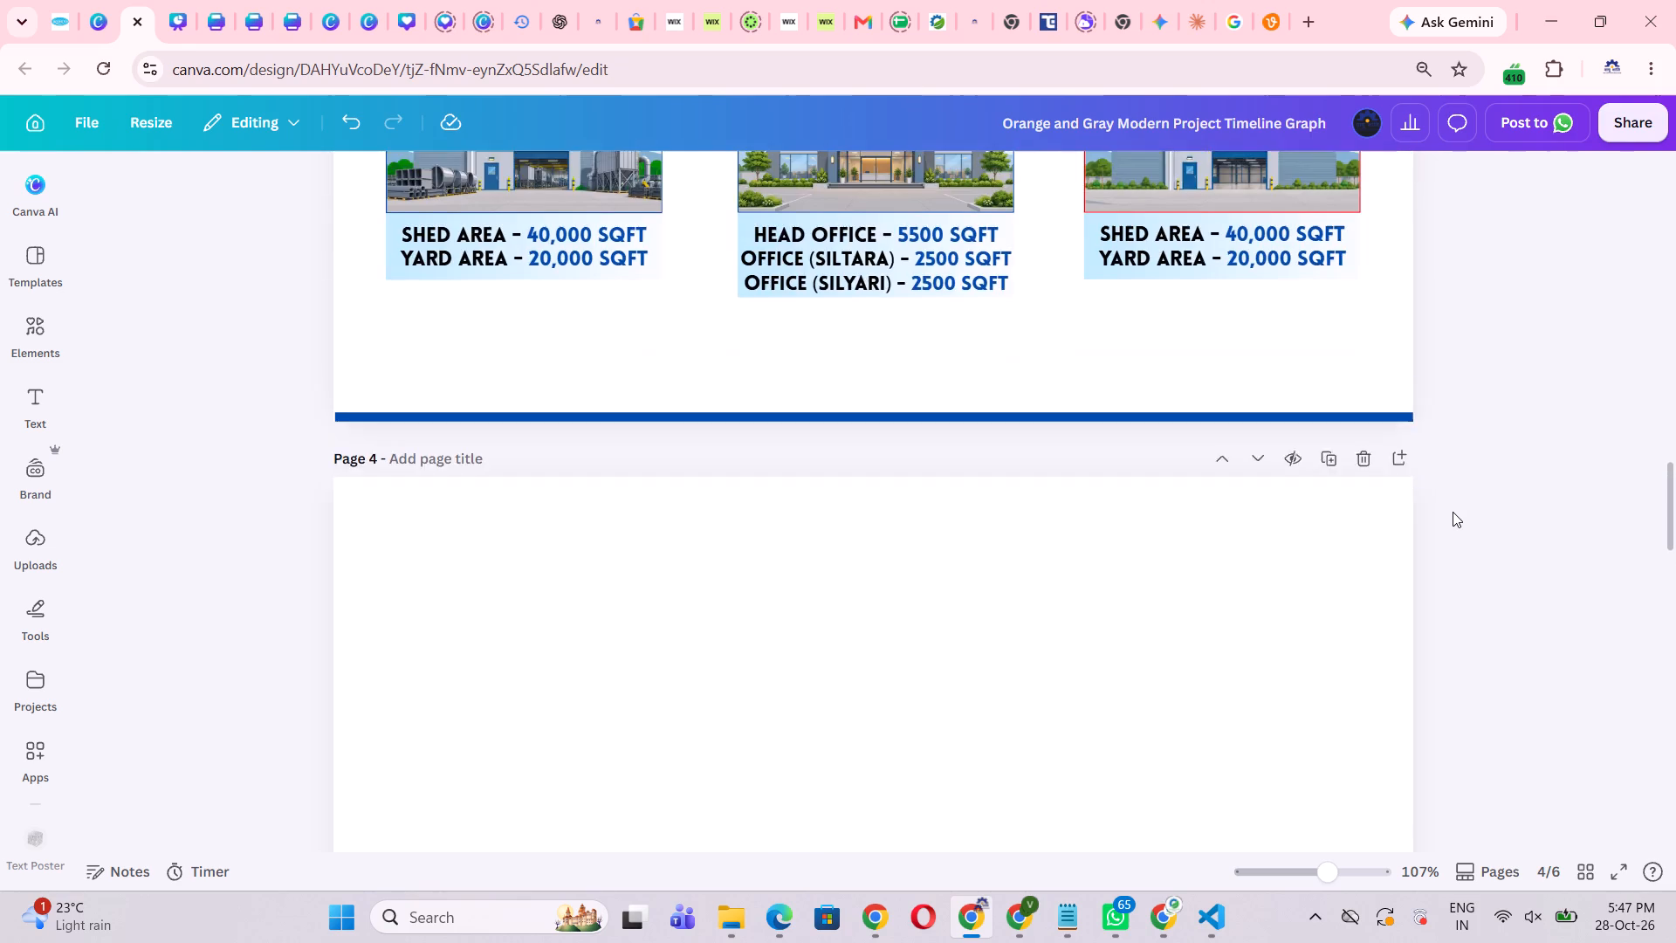
scroll(1453, 512, up, 2)
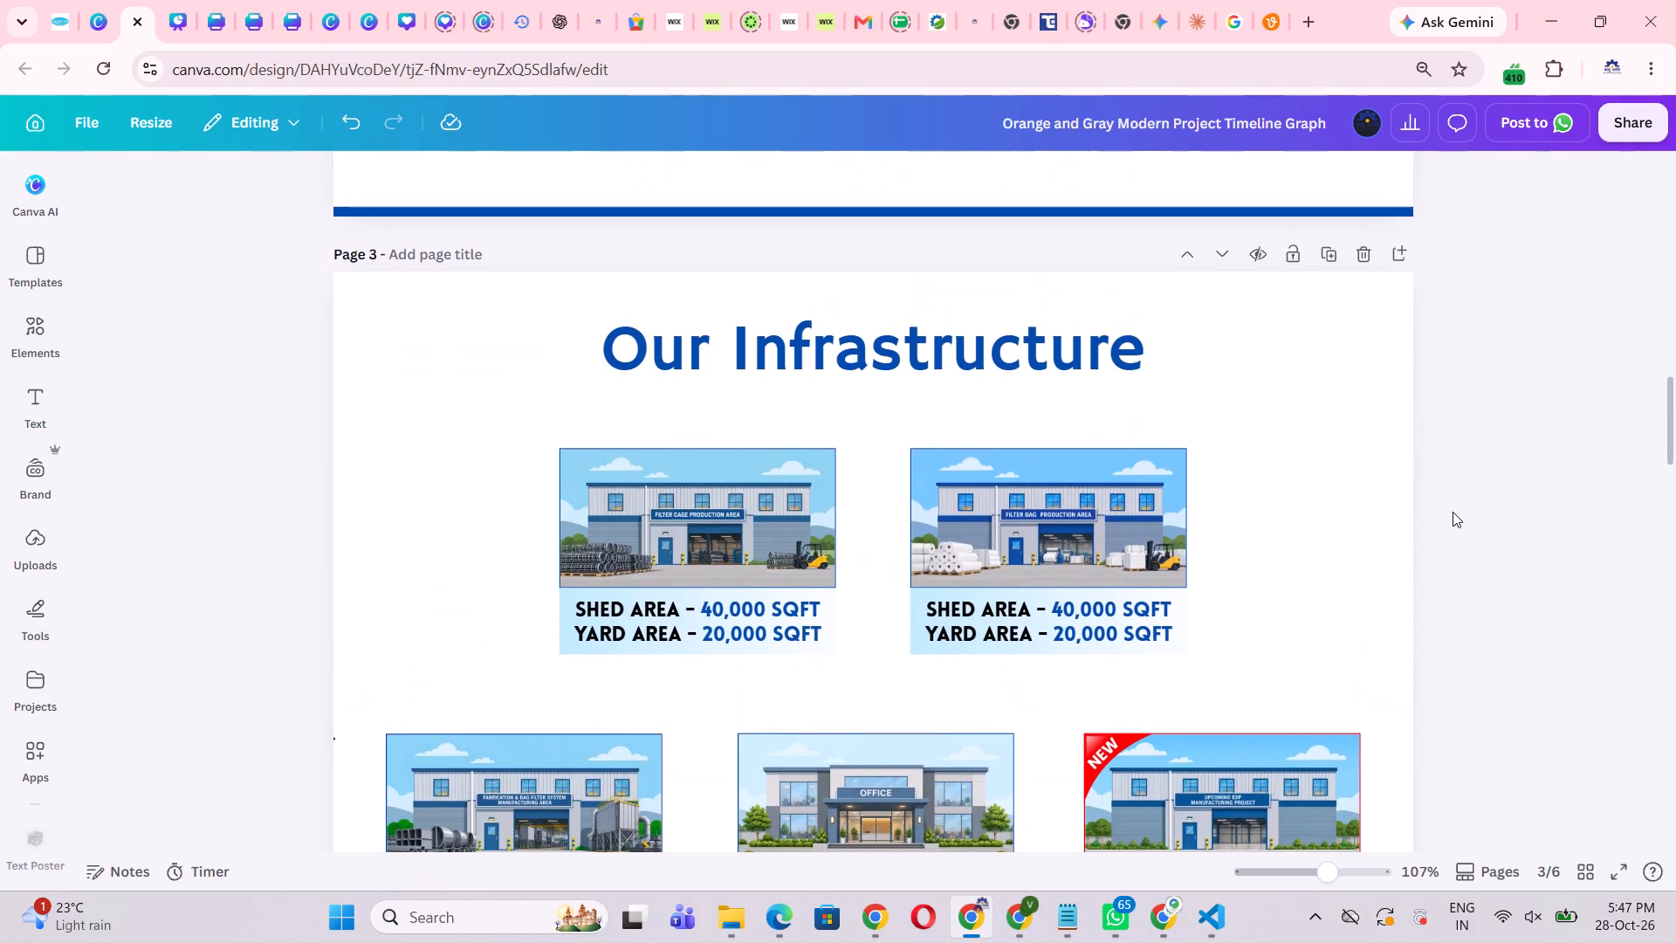
scroll(1453, 512, up, 1)
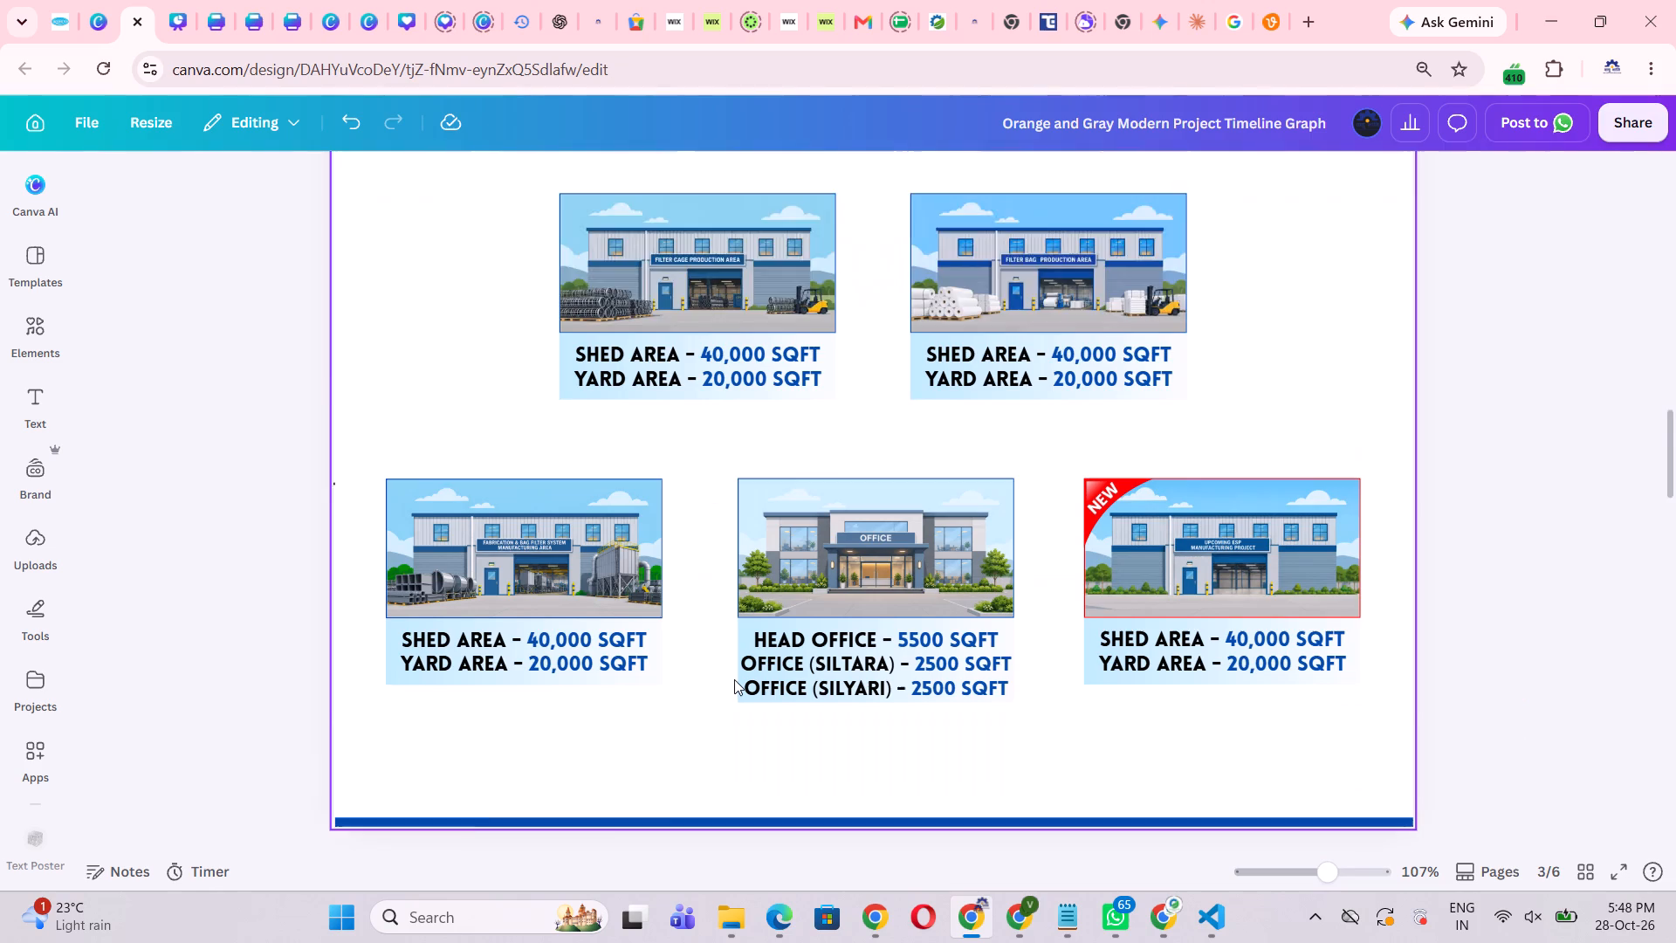
Set the stroke weight of page 3's bottom blue line to 15.
click(1675, 575)
scroll(1604, 563, up, 1)
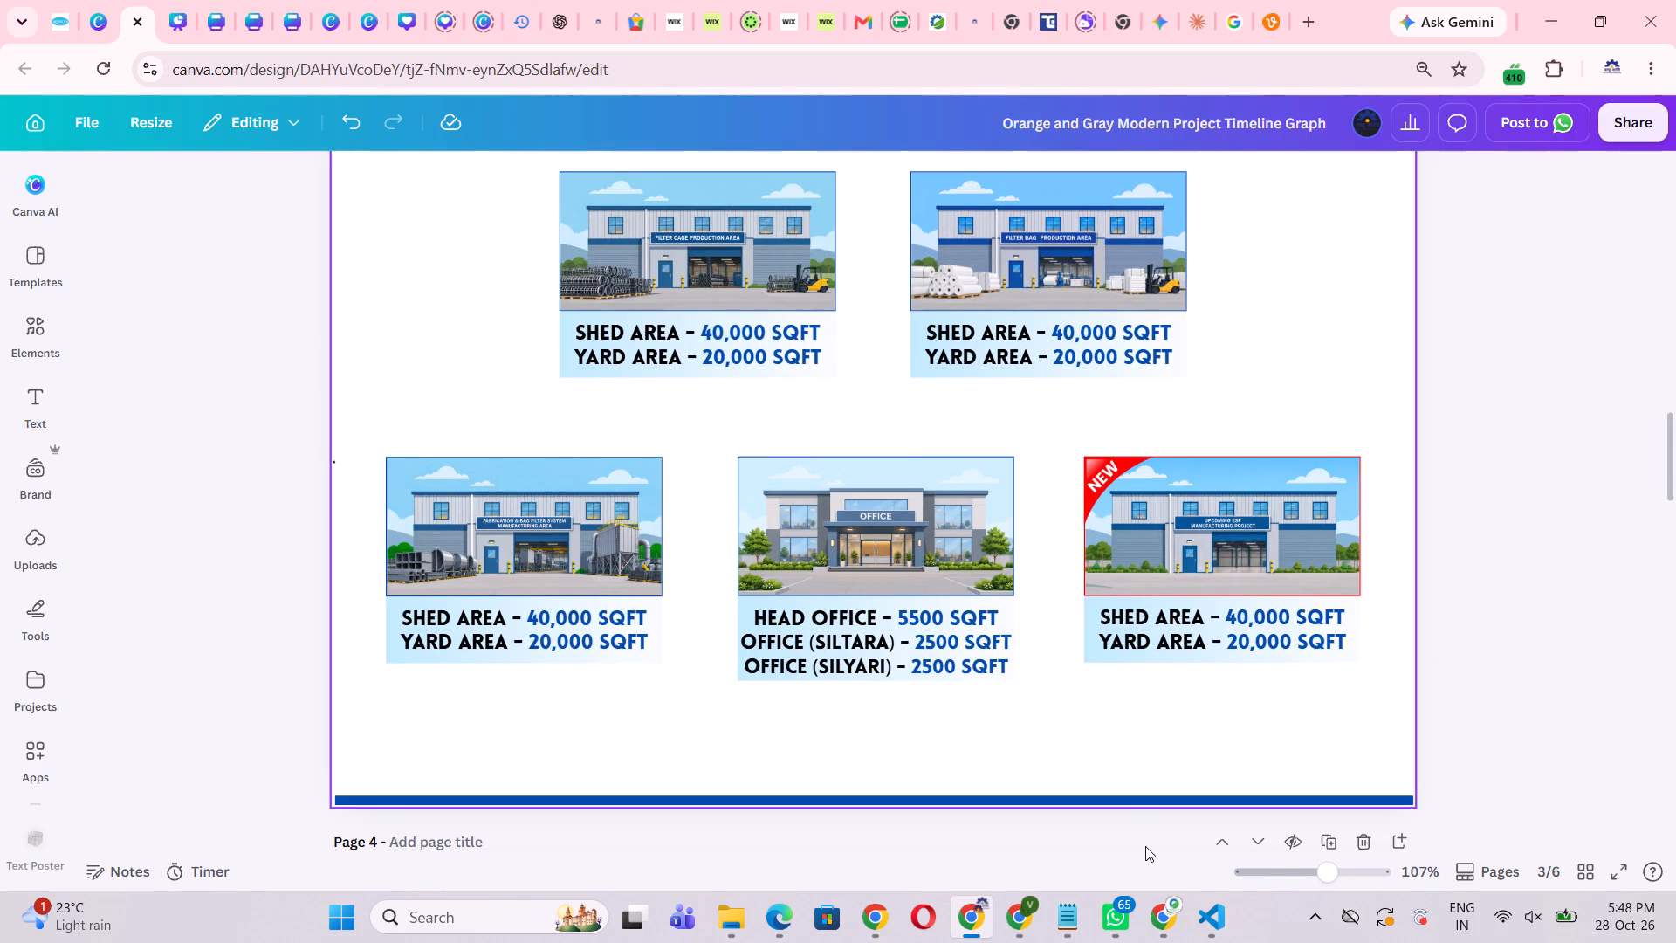
click(1129, 802)
click(777, 182)
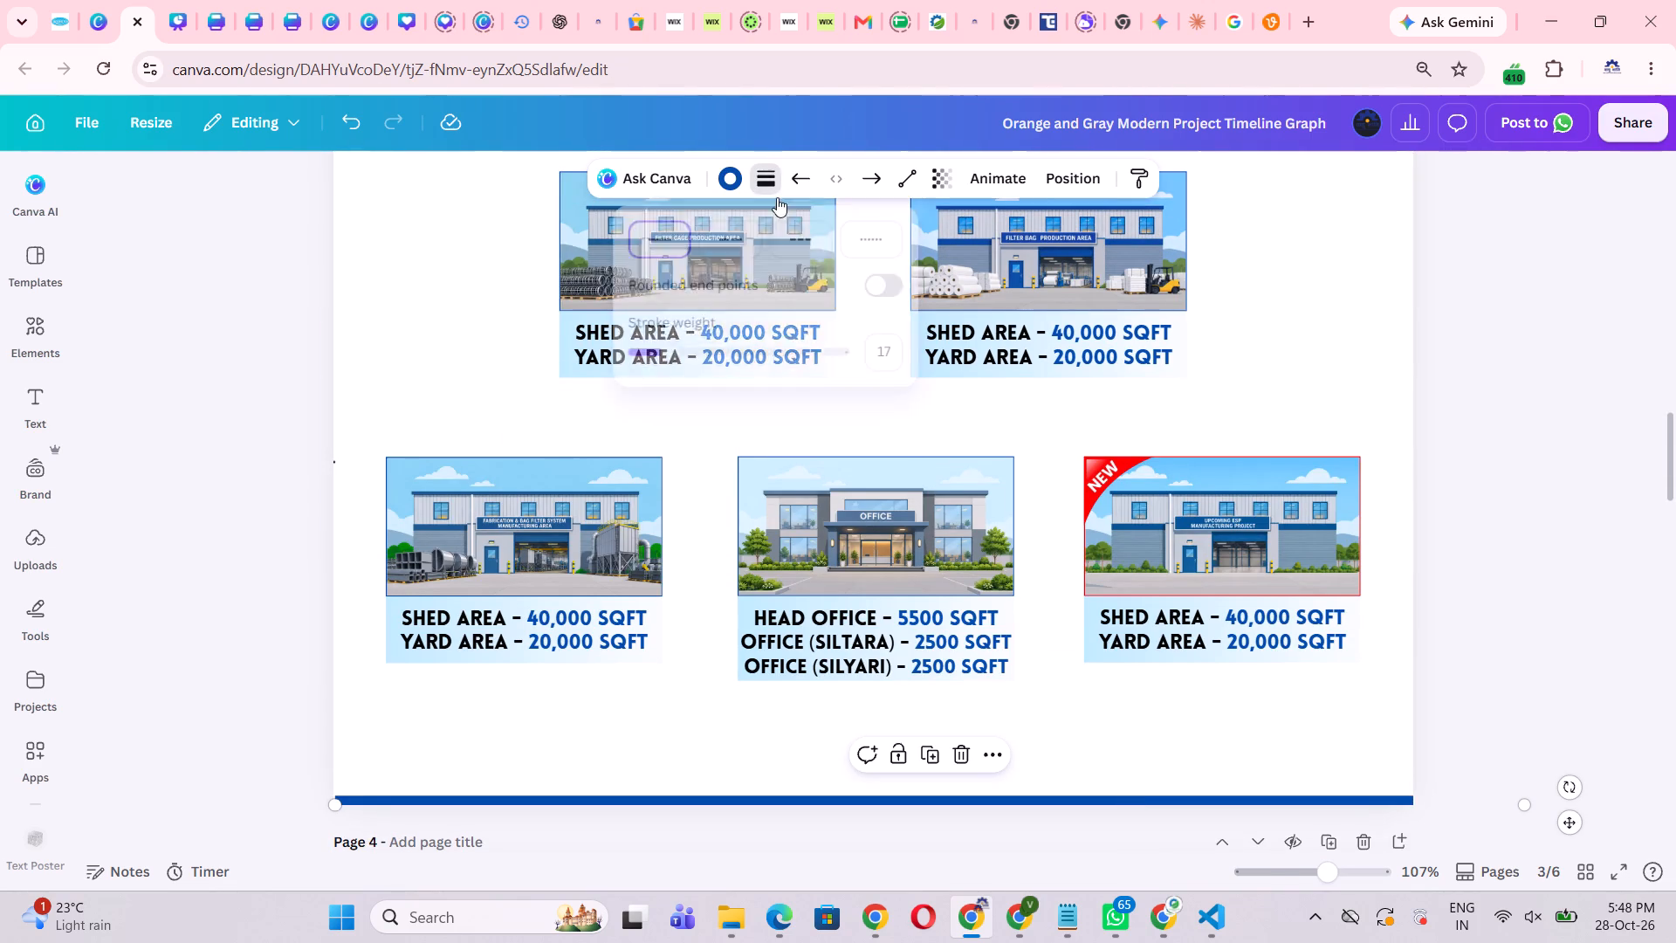
click(662, 349)
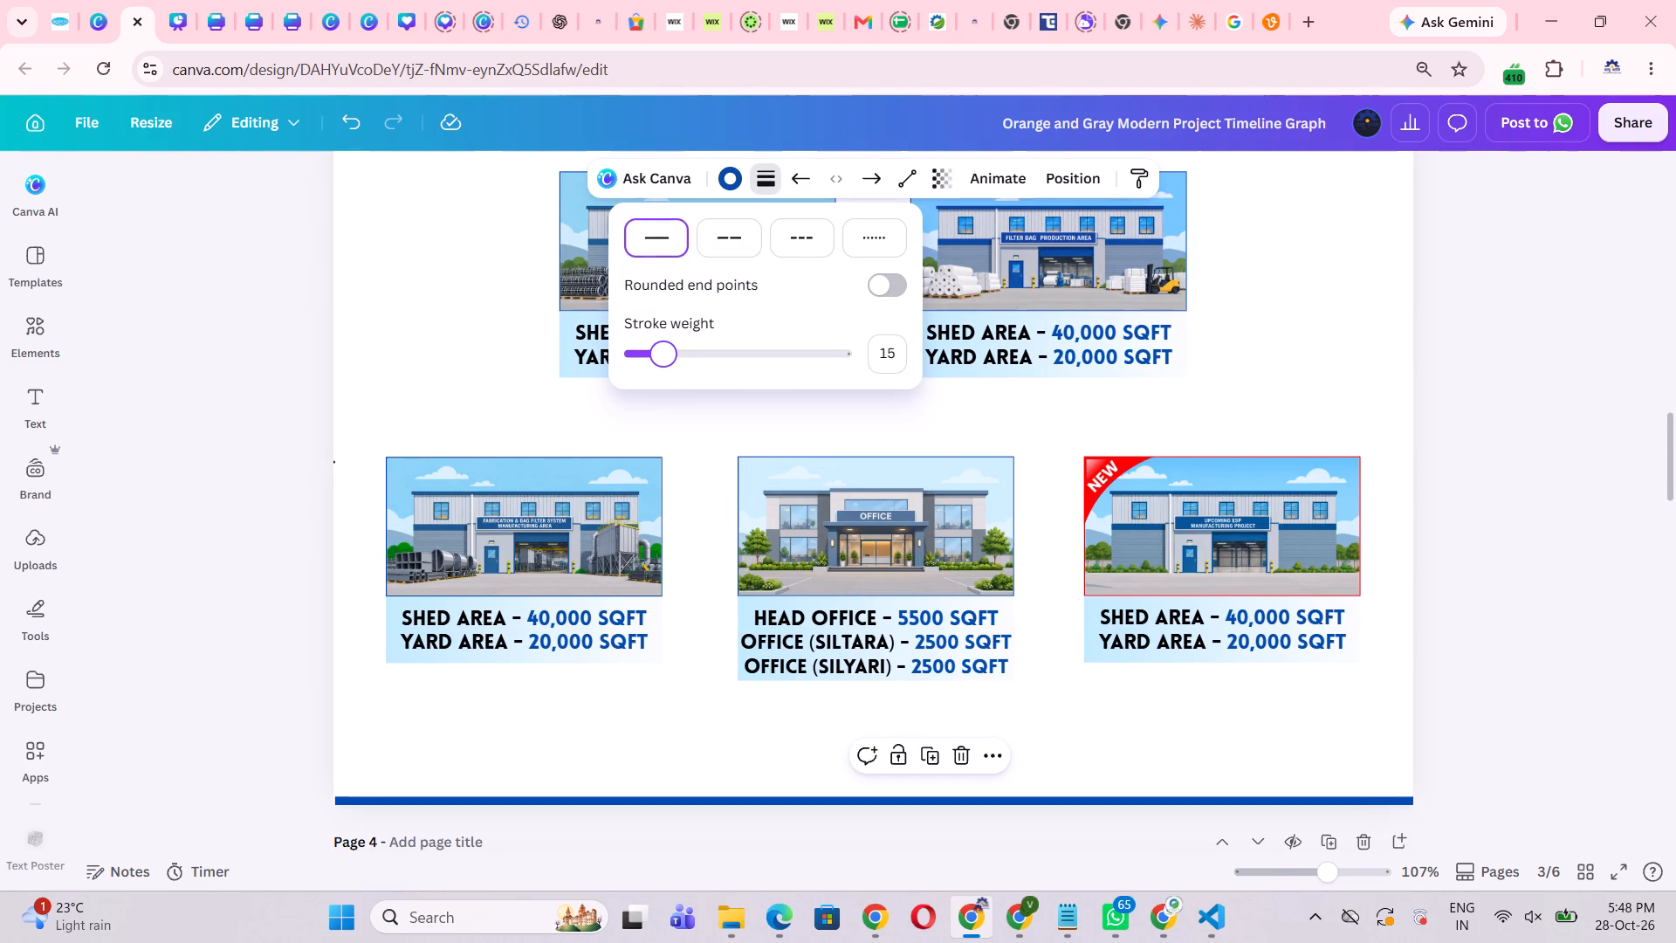
double_click(1663, 521)
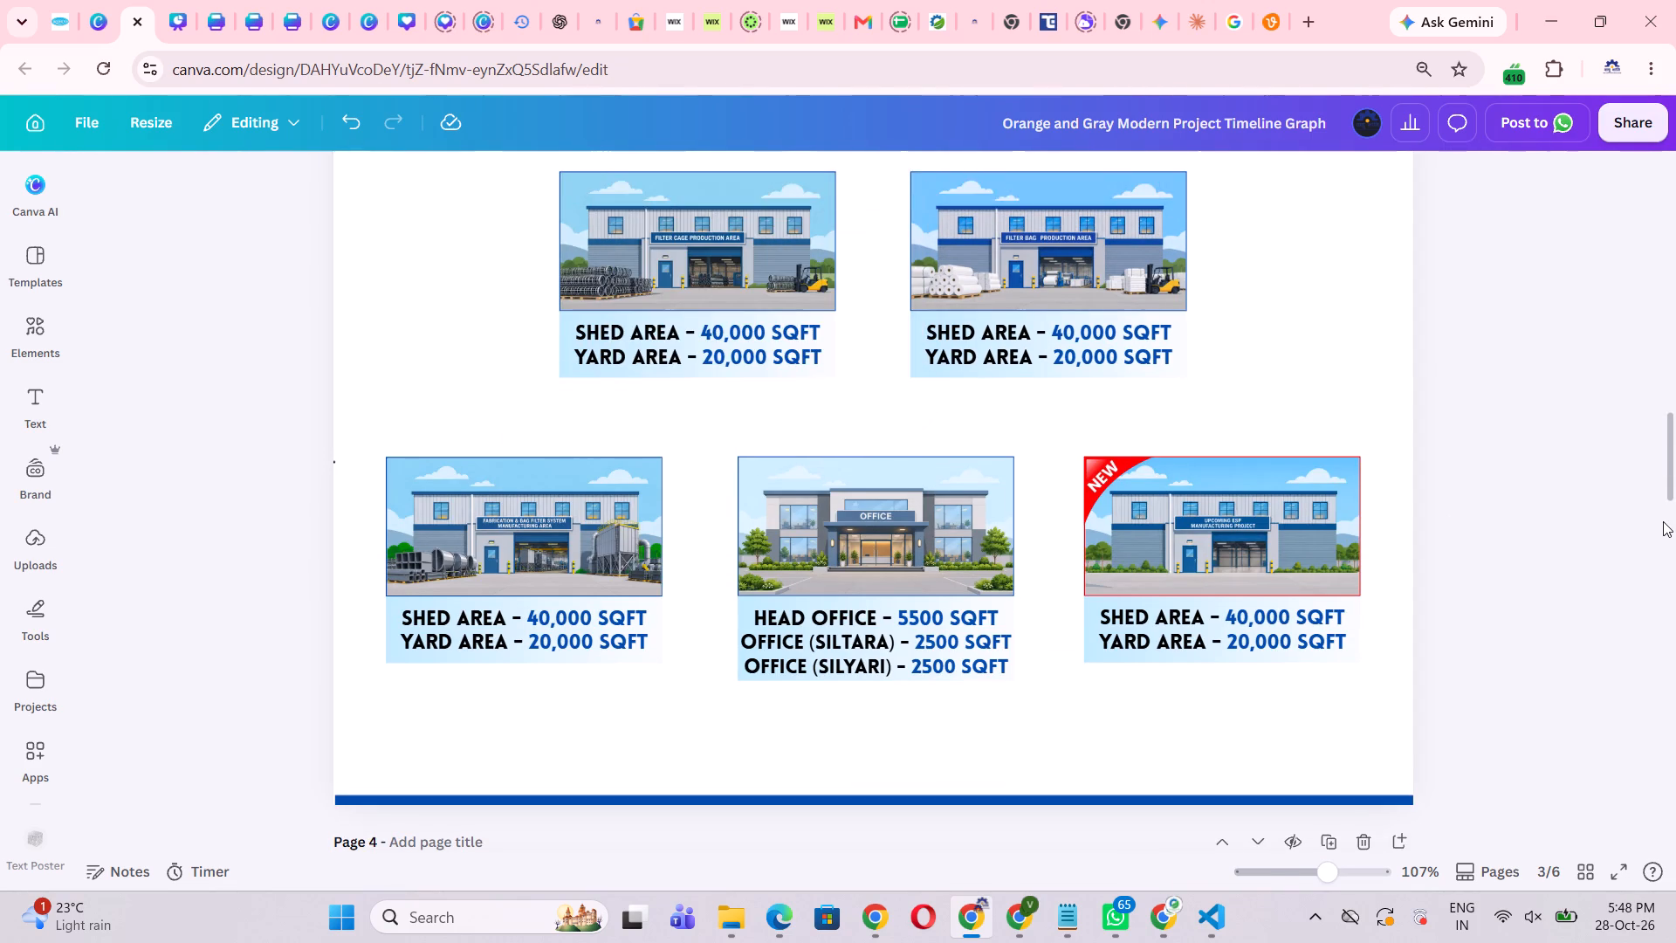
Check the "Our Infrastructure" heading's text settings and compare page 3 with the preceding pages.
scroll(1663, 521, up, 2)
click(720, 581)
click(750, 394)
scroll(1615, 607, up, 4)
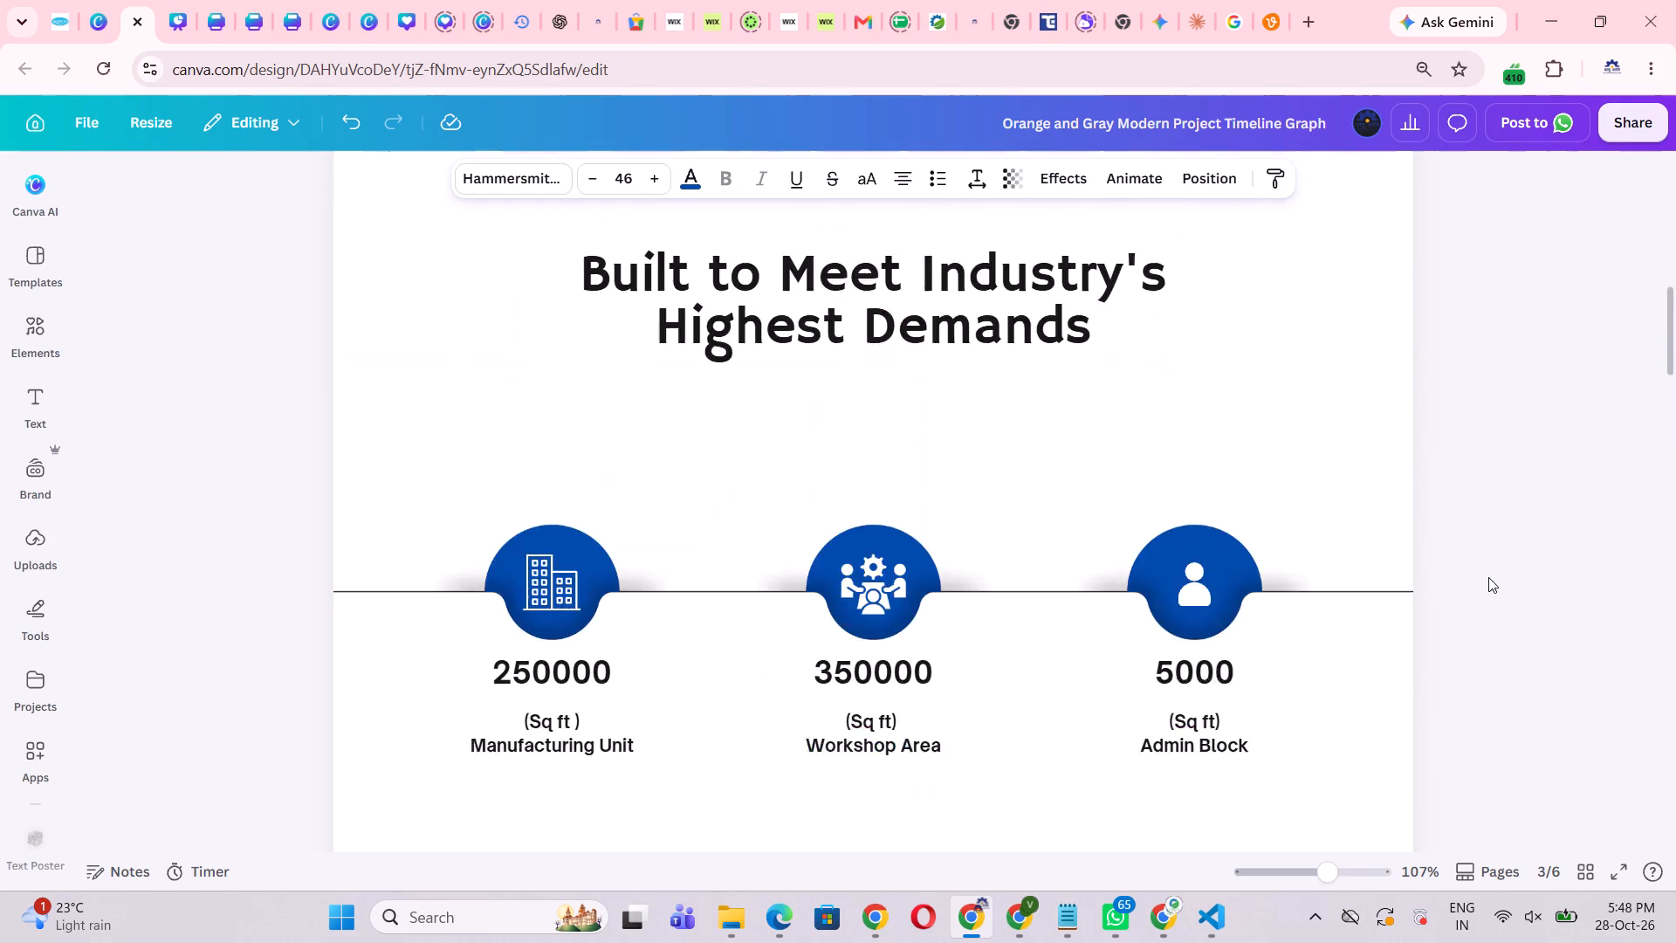
scroll(1488, 577, up, 10)
scroll(1461, 570, down, 9)
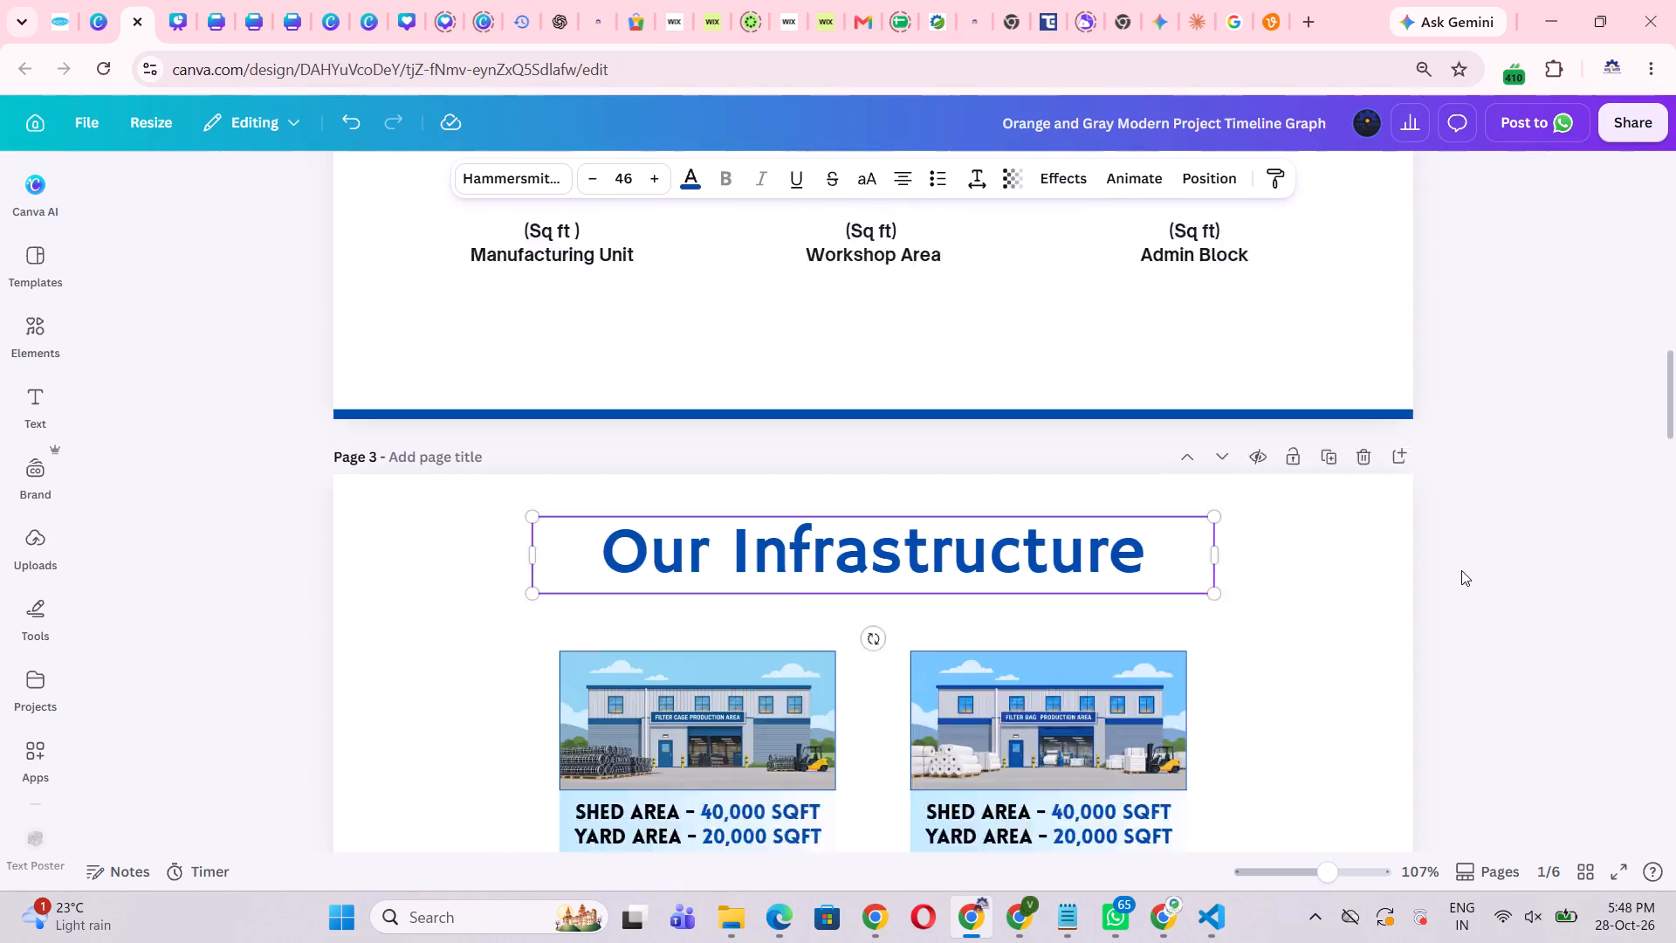
scroll(1461, 570, down, 2)
scroll(1461, 570, up, 1)
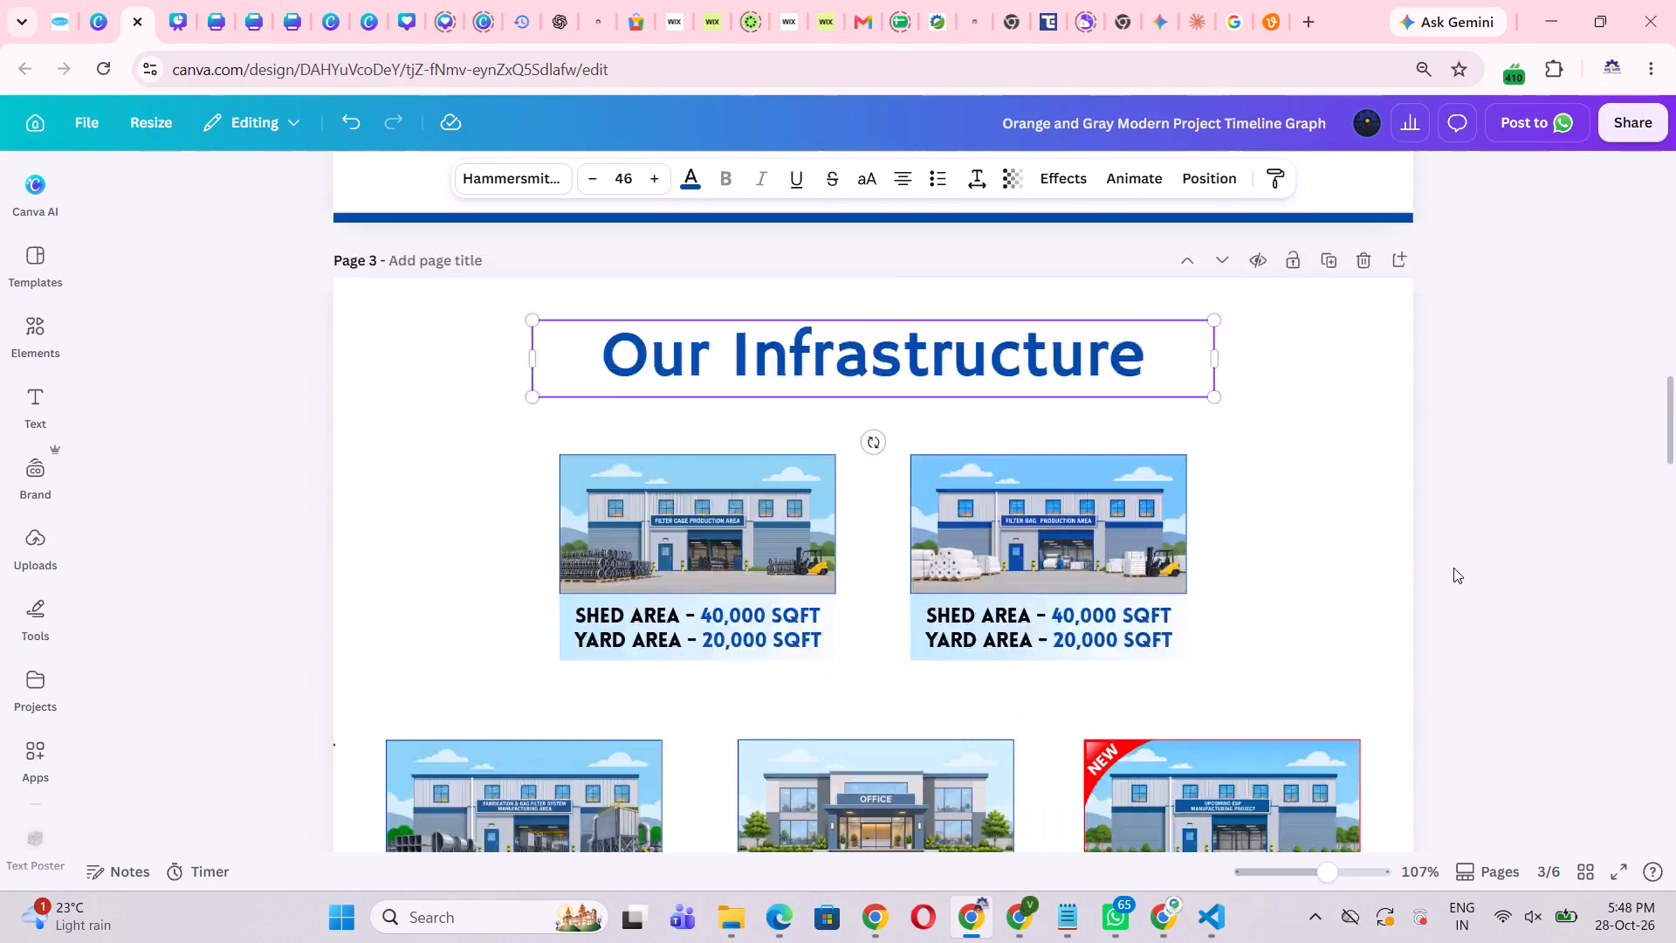
click(1448, 568)
scroll(1344, 564, down, 1)
click(1341, 564)
click(1675, 582)
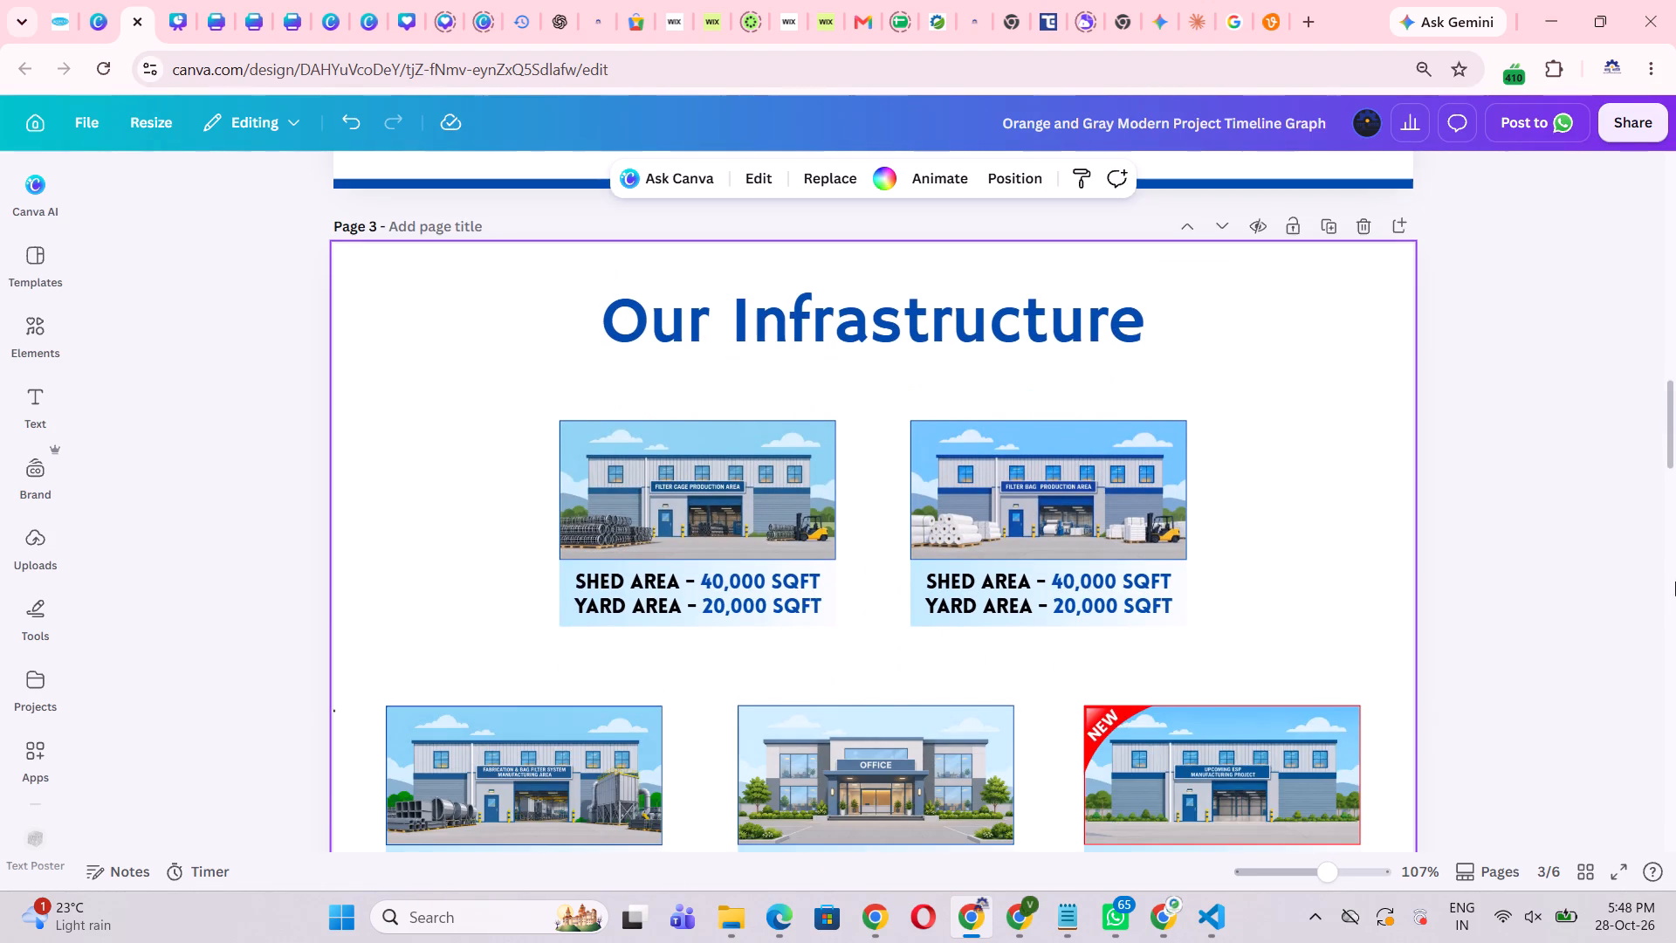
click(746, 546)
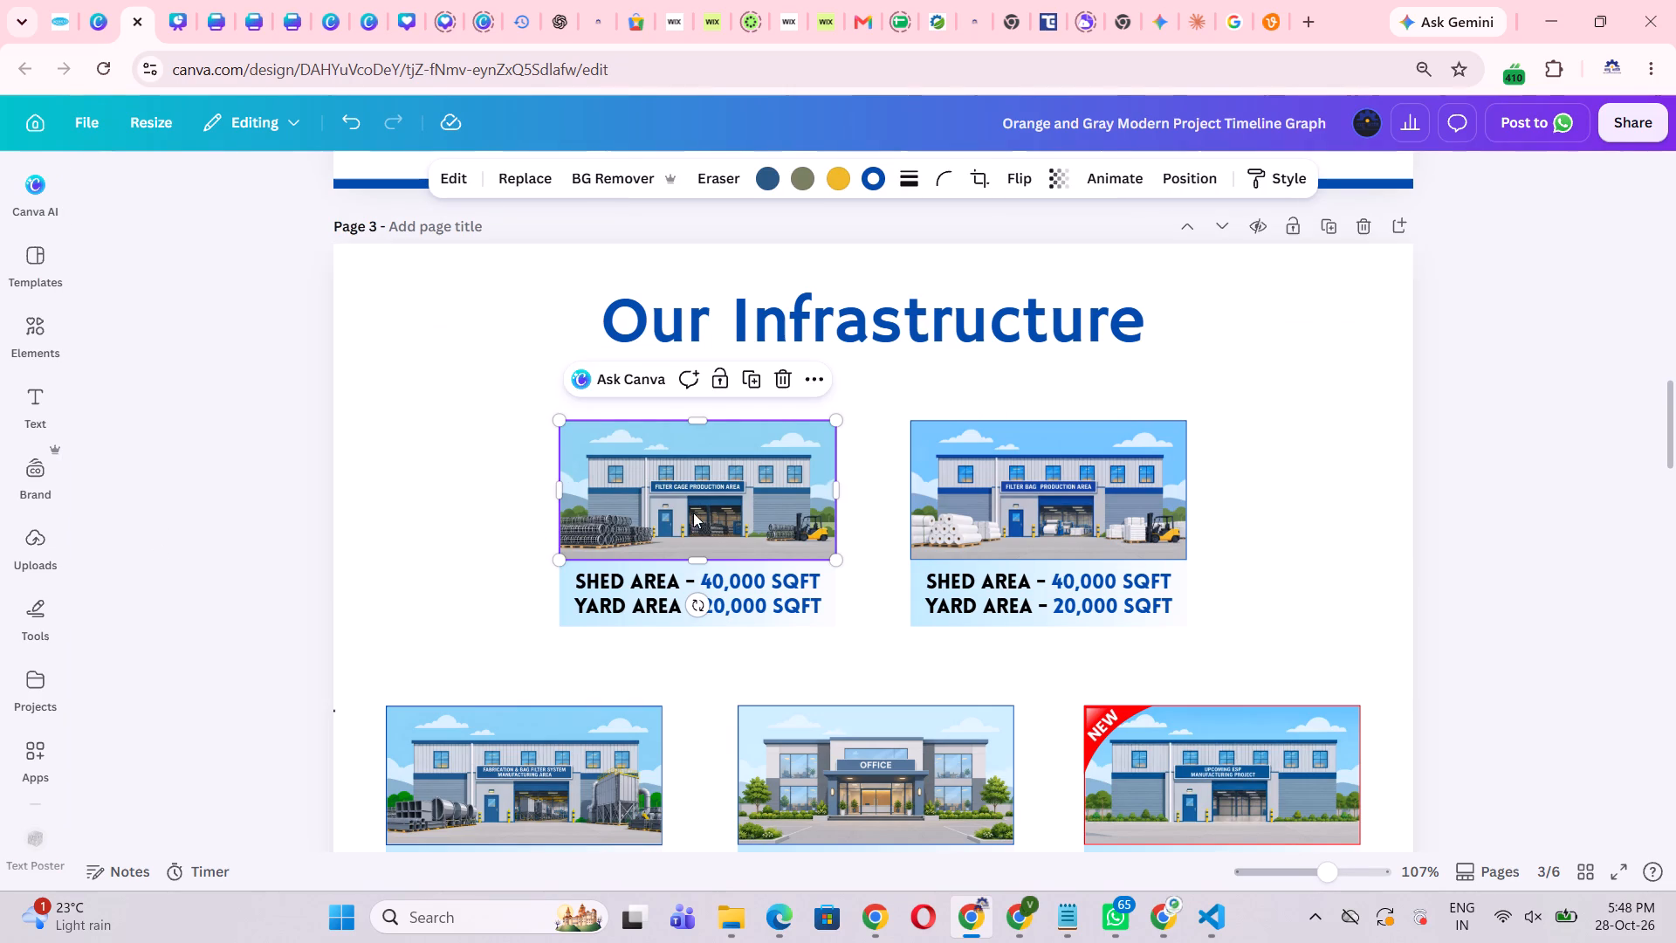
scroll(1161, 525, up, 1)
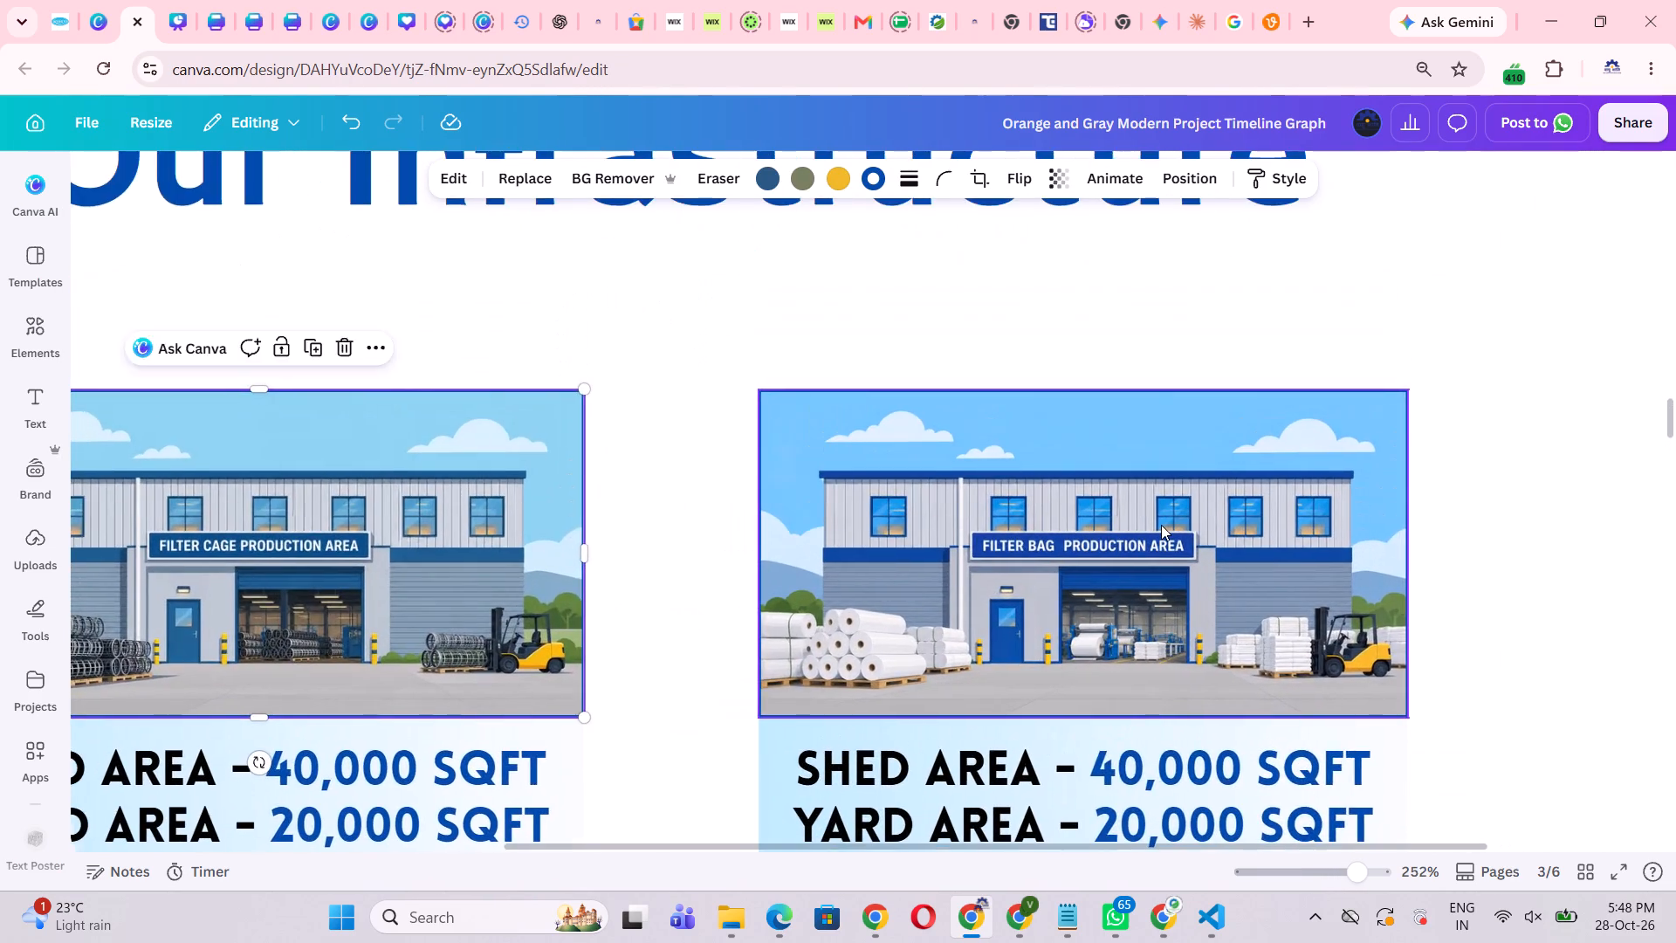
scroll(1161, 525, left, 1)
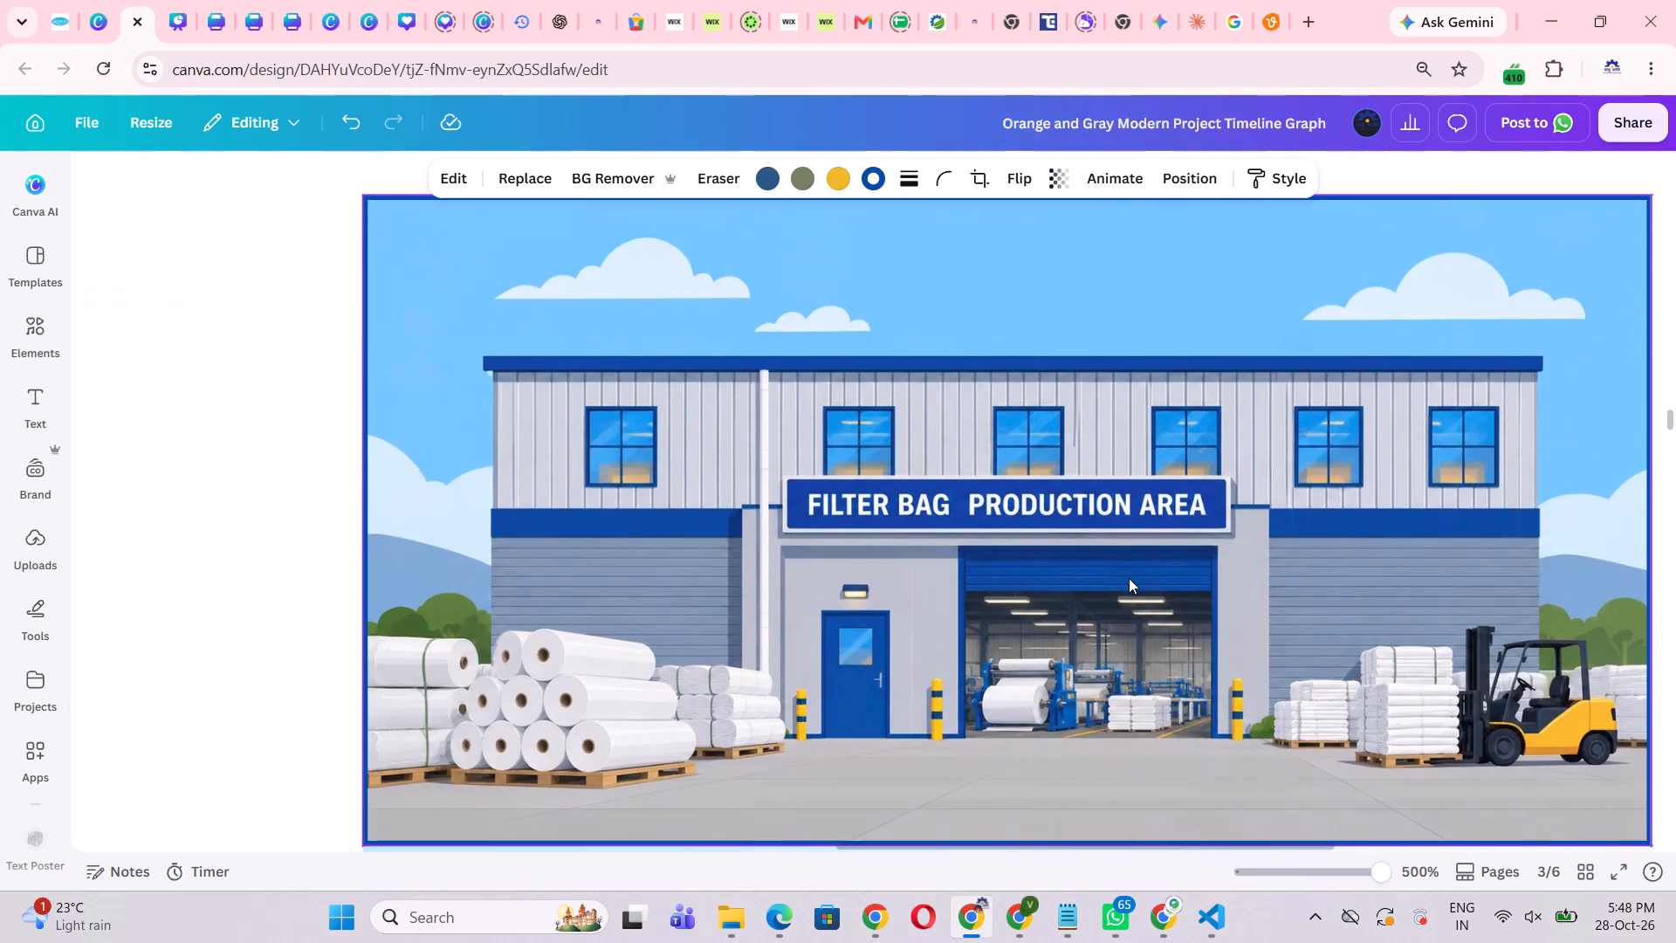
scroll(1129, 578, left, 1)
scroll(1129, 578, right, 8)
scroll(1129, 578, up, 1)
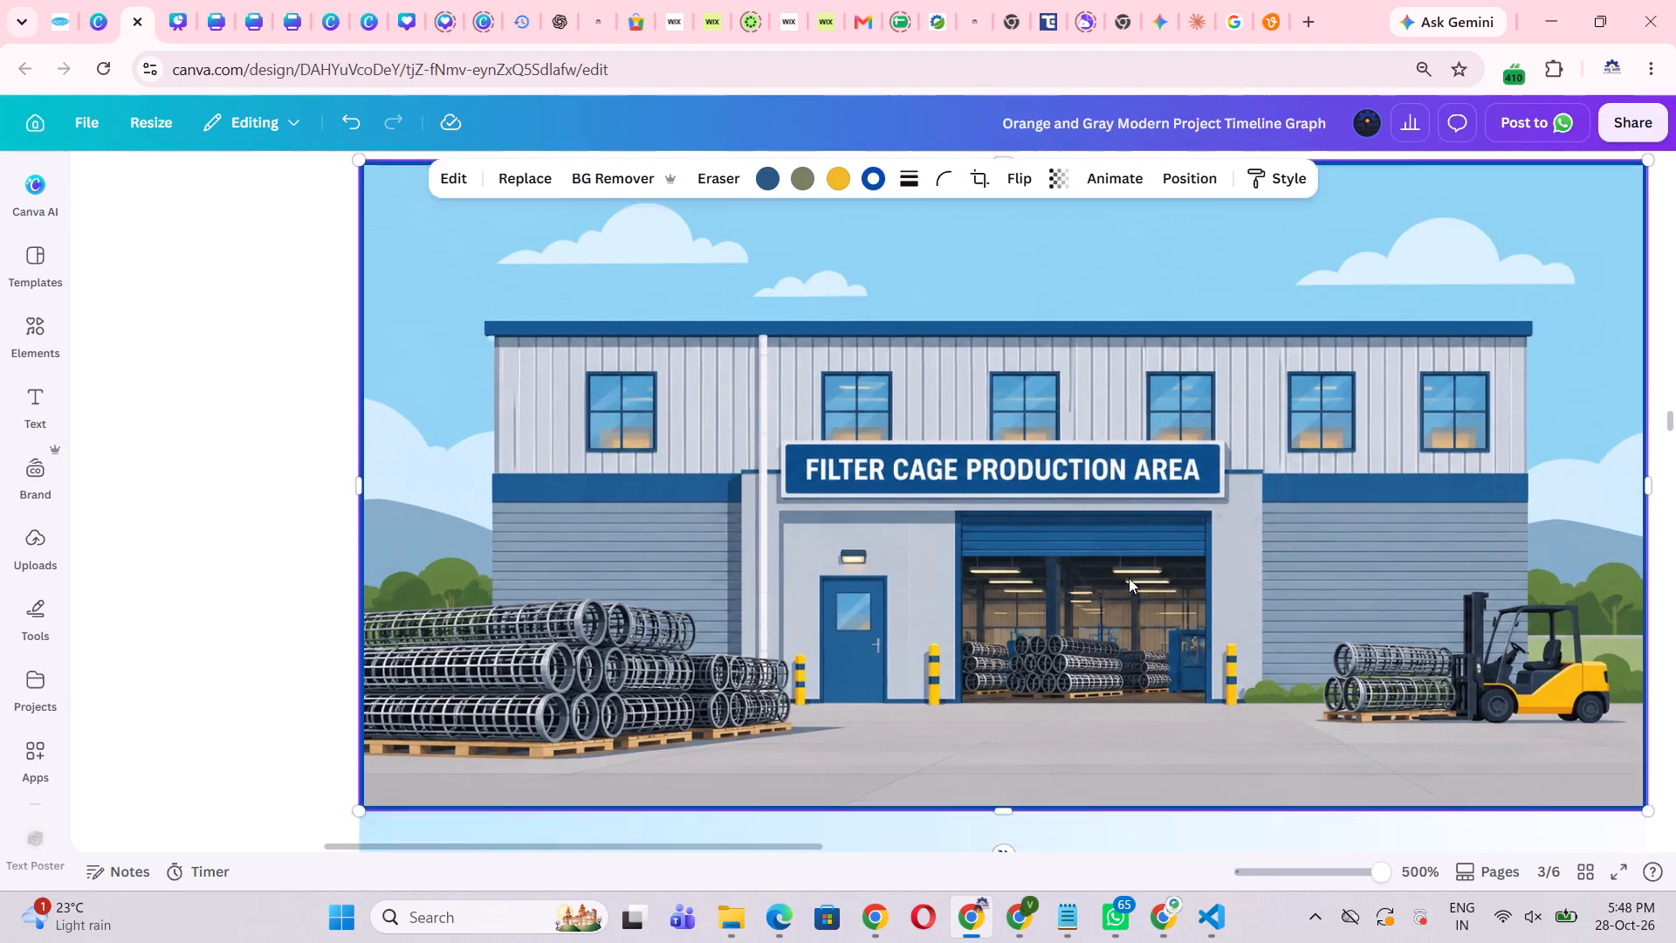
scroll(1129, 578, up, 1)
scroll(1129, 578, left, 2)
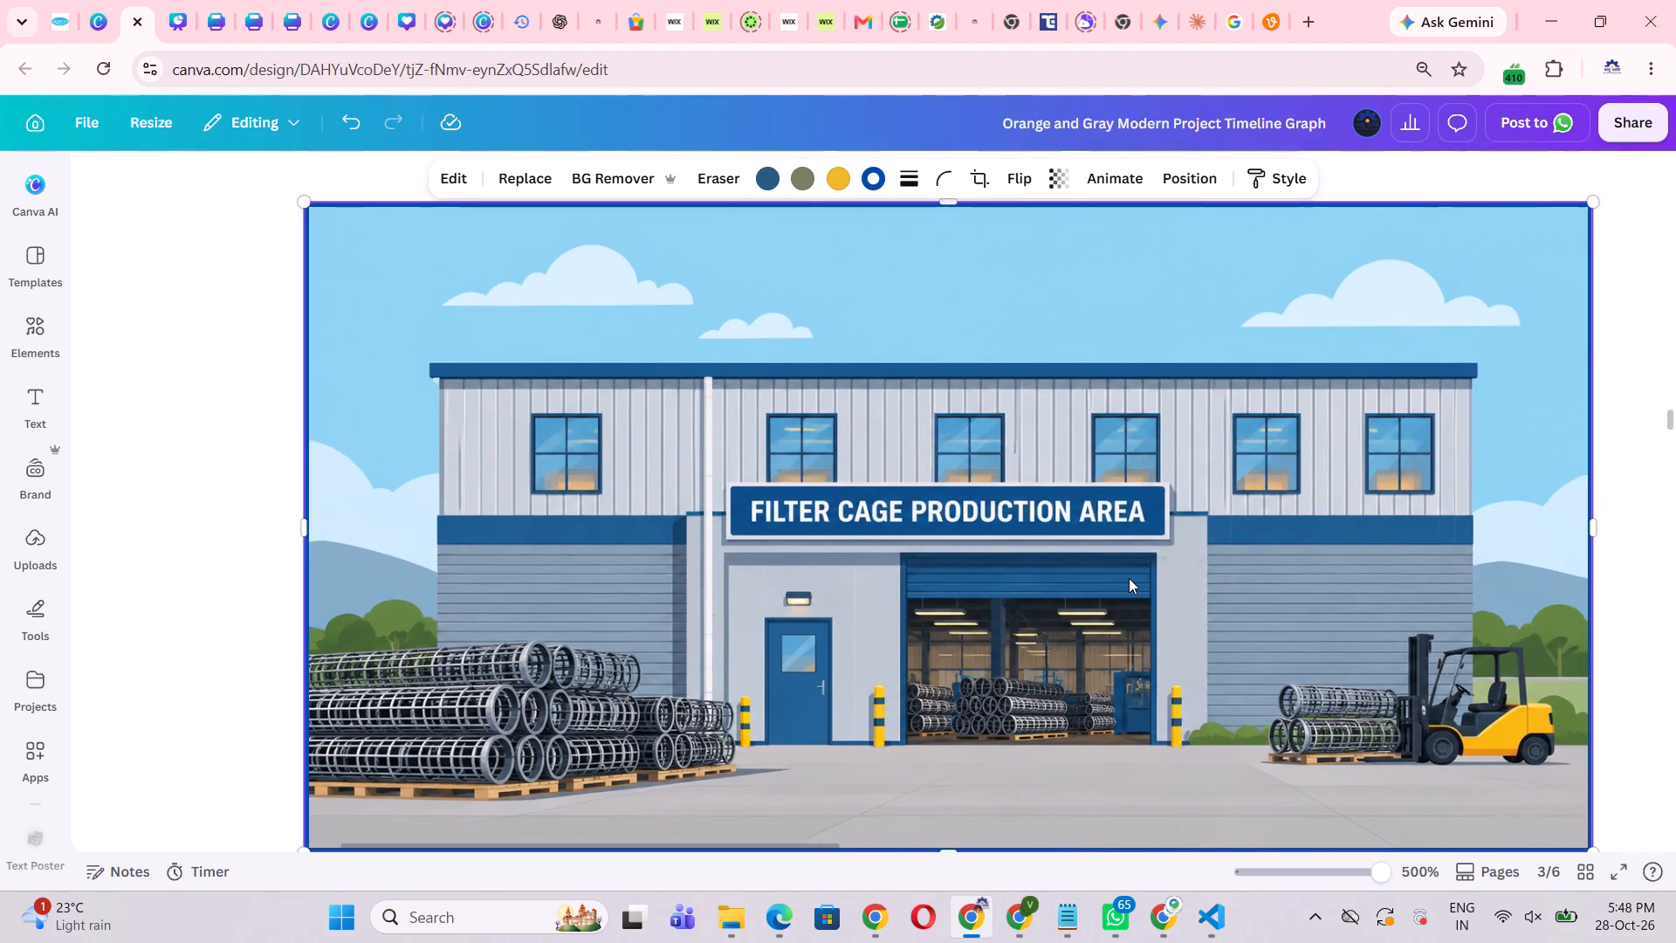
scroll(1129, 578, left, 5)
scroll(1129, 578, down, 1)
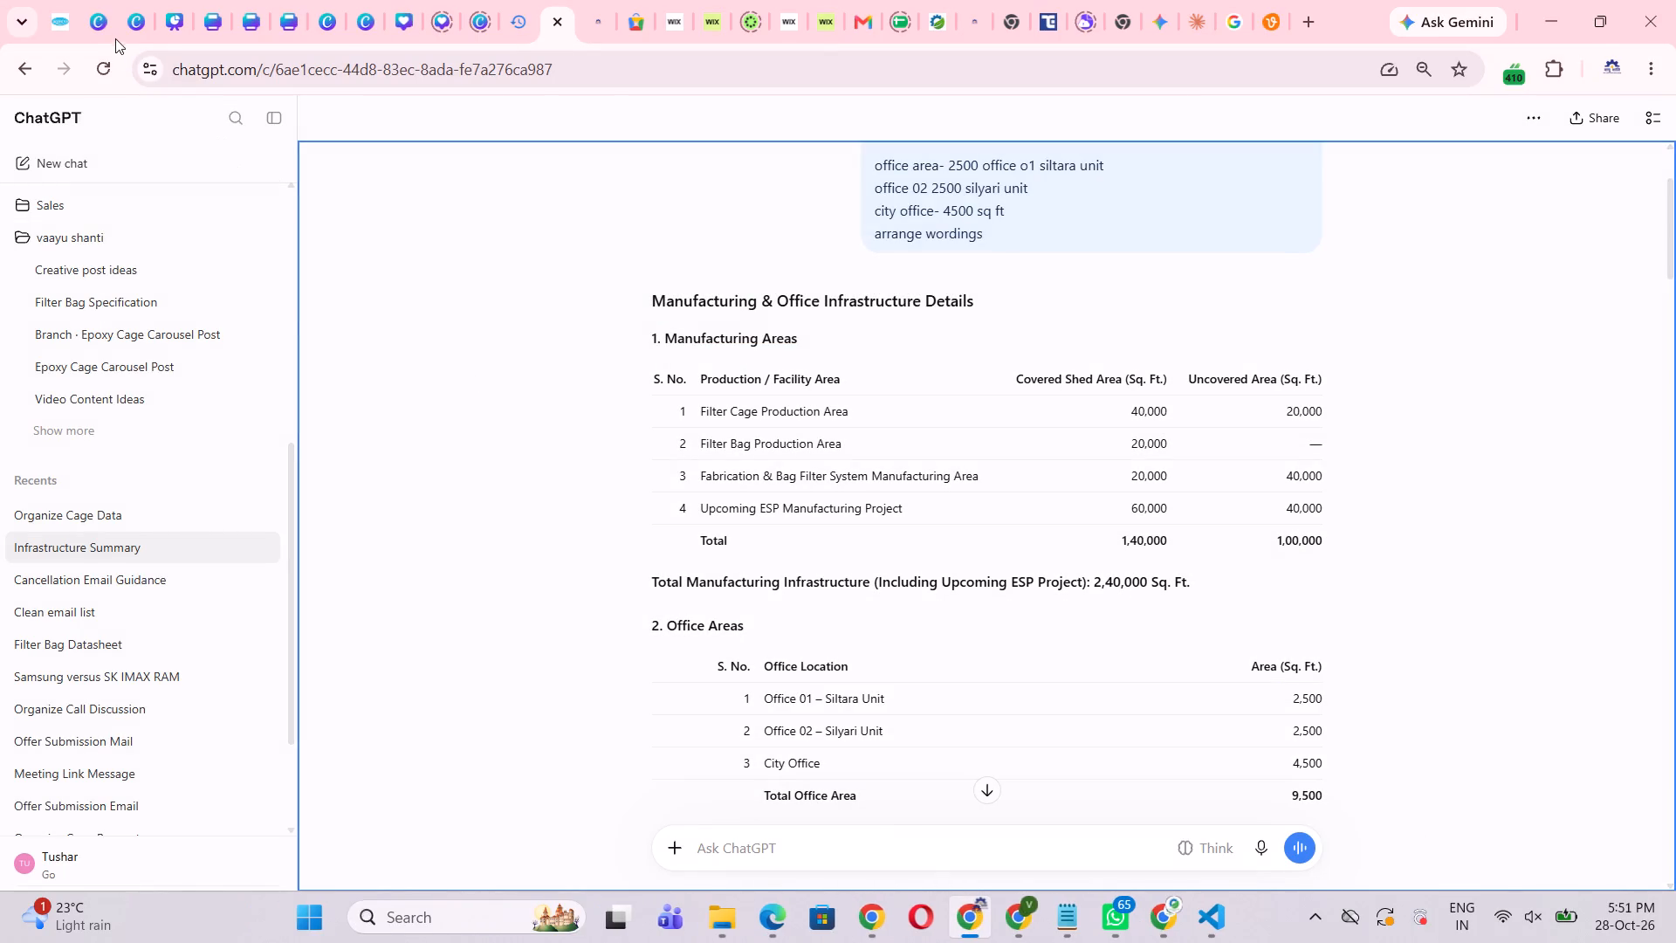
click(113, 25)
click(138, 23)
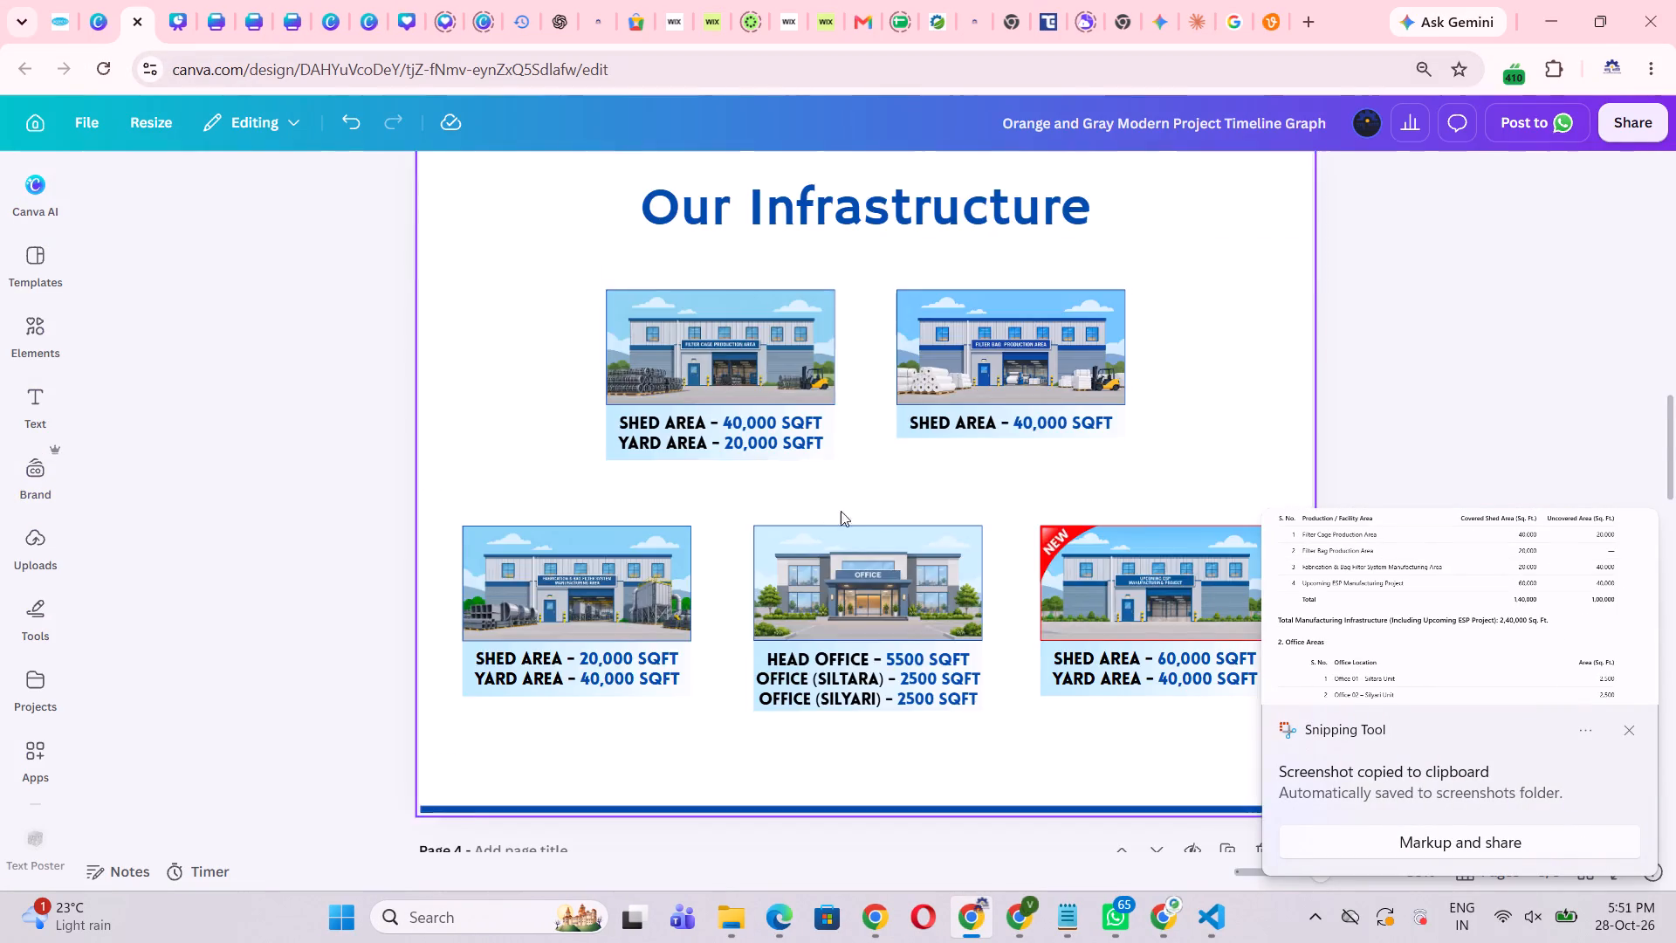
scroll(852, 513, down, 6)
click(953, 582)
key(ctrl+v)
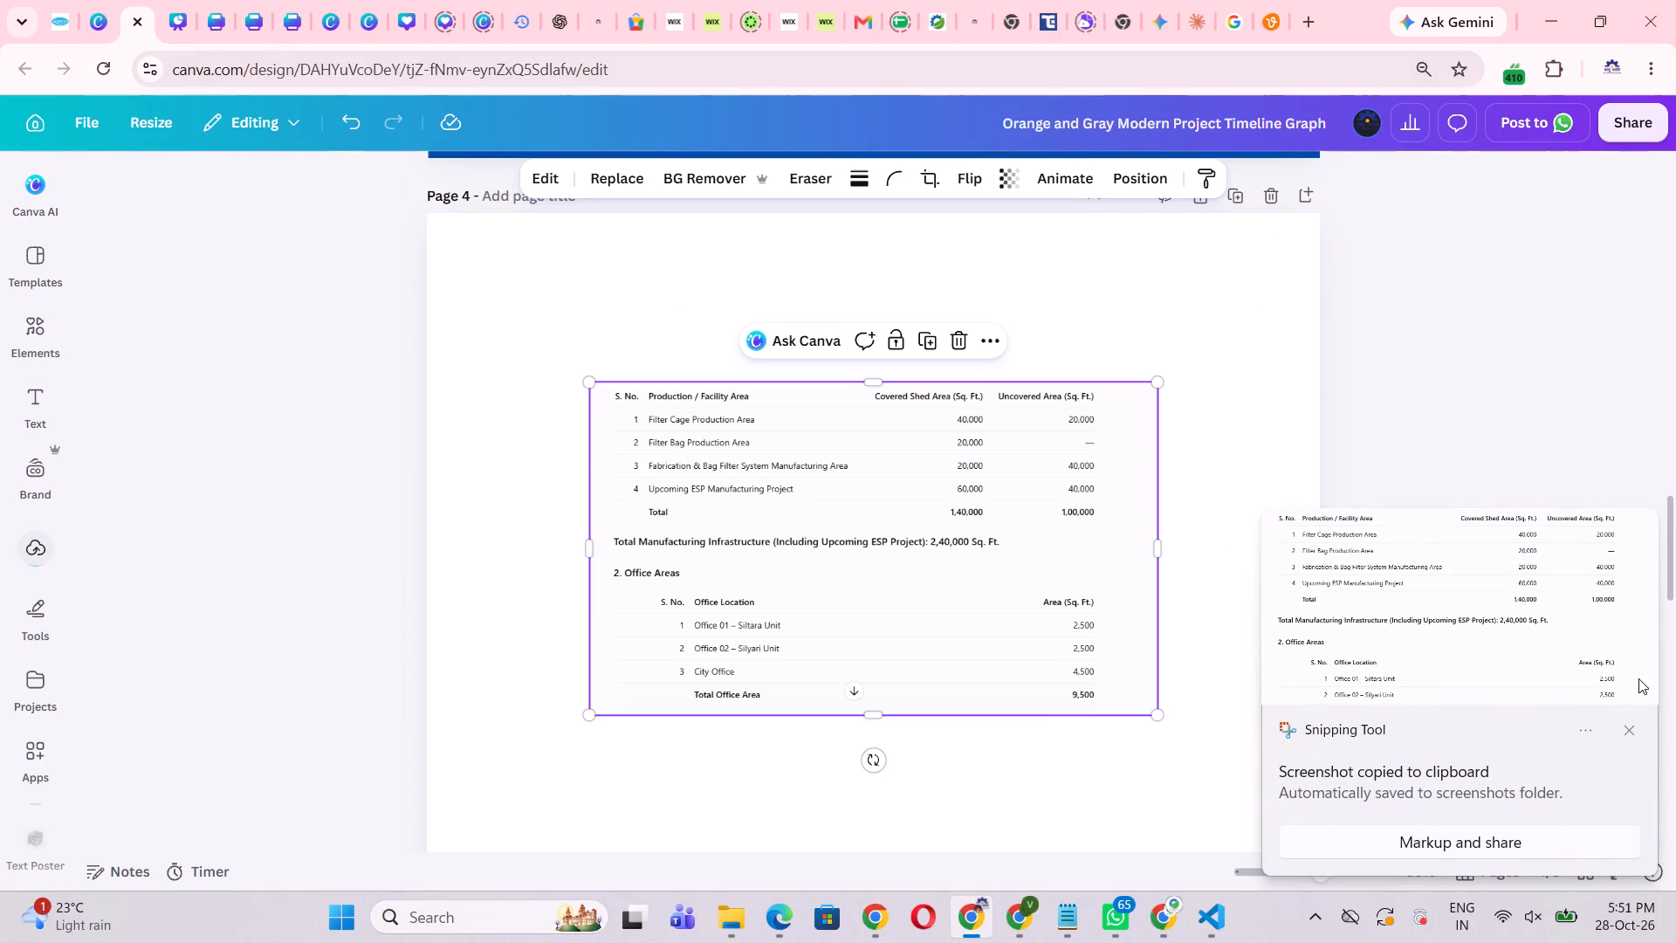
click(1635, 732)
Move the pasted table screenshot up to the top edge of page 4, just below the infrastructure page.
scroll(1480, 558, up, 4)
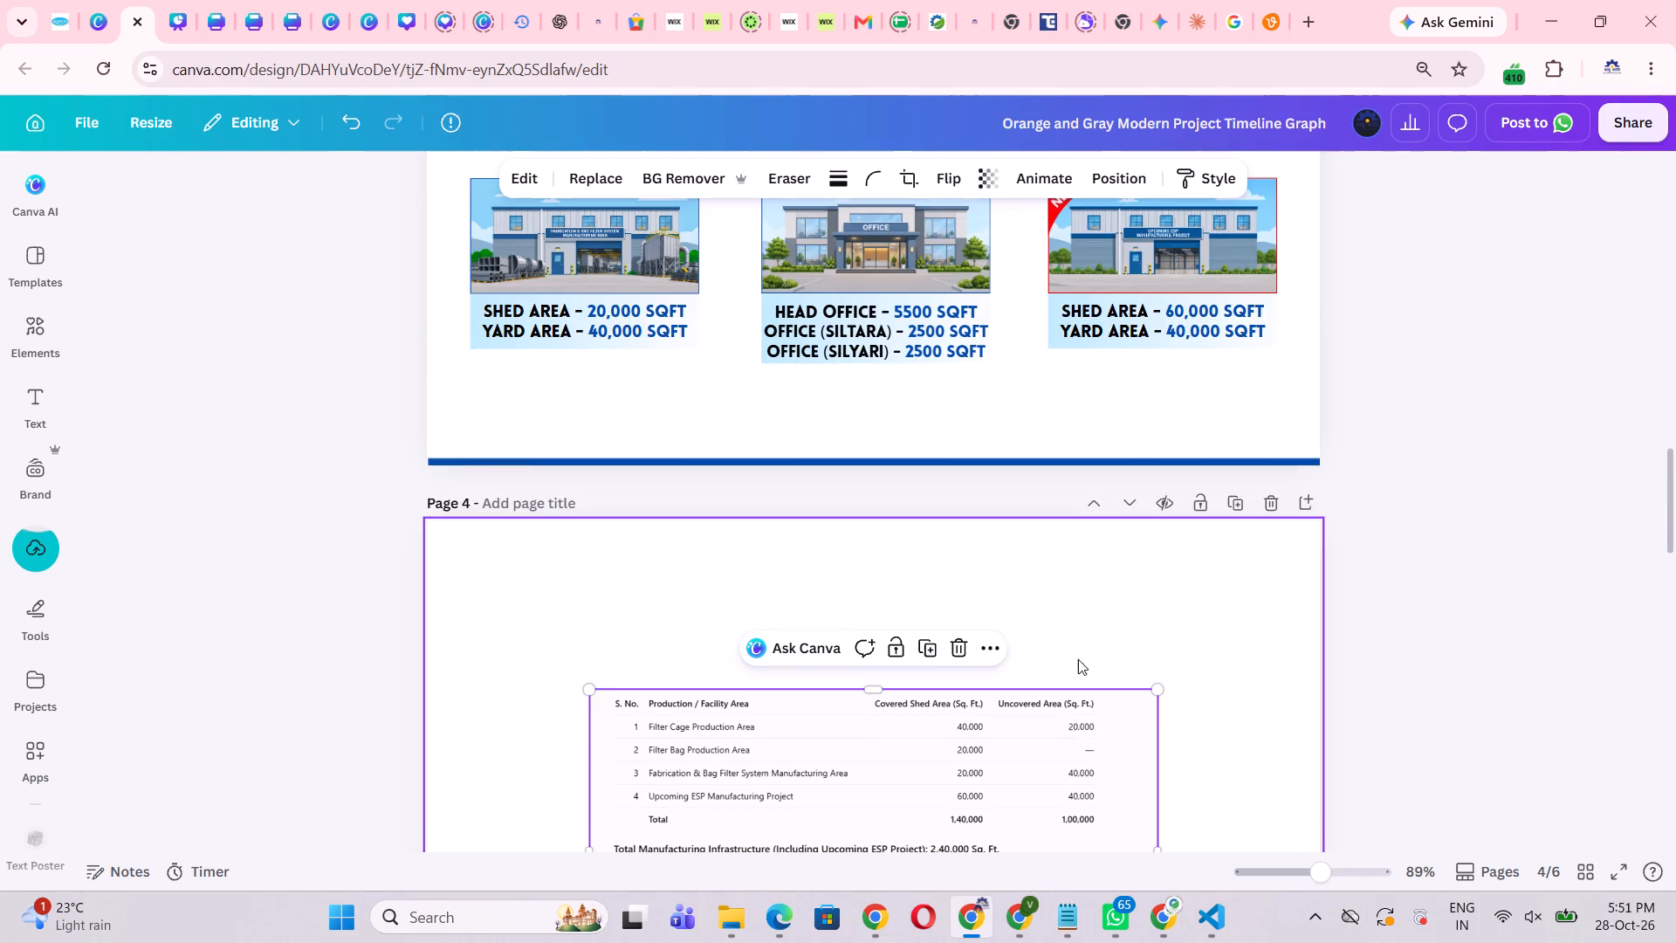
right_click(1078, 747)
drag(1072, 757, 1070, 732)
drag(1052, 793, 1041, 613)
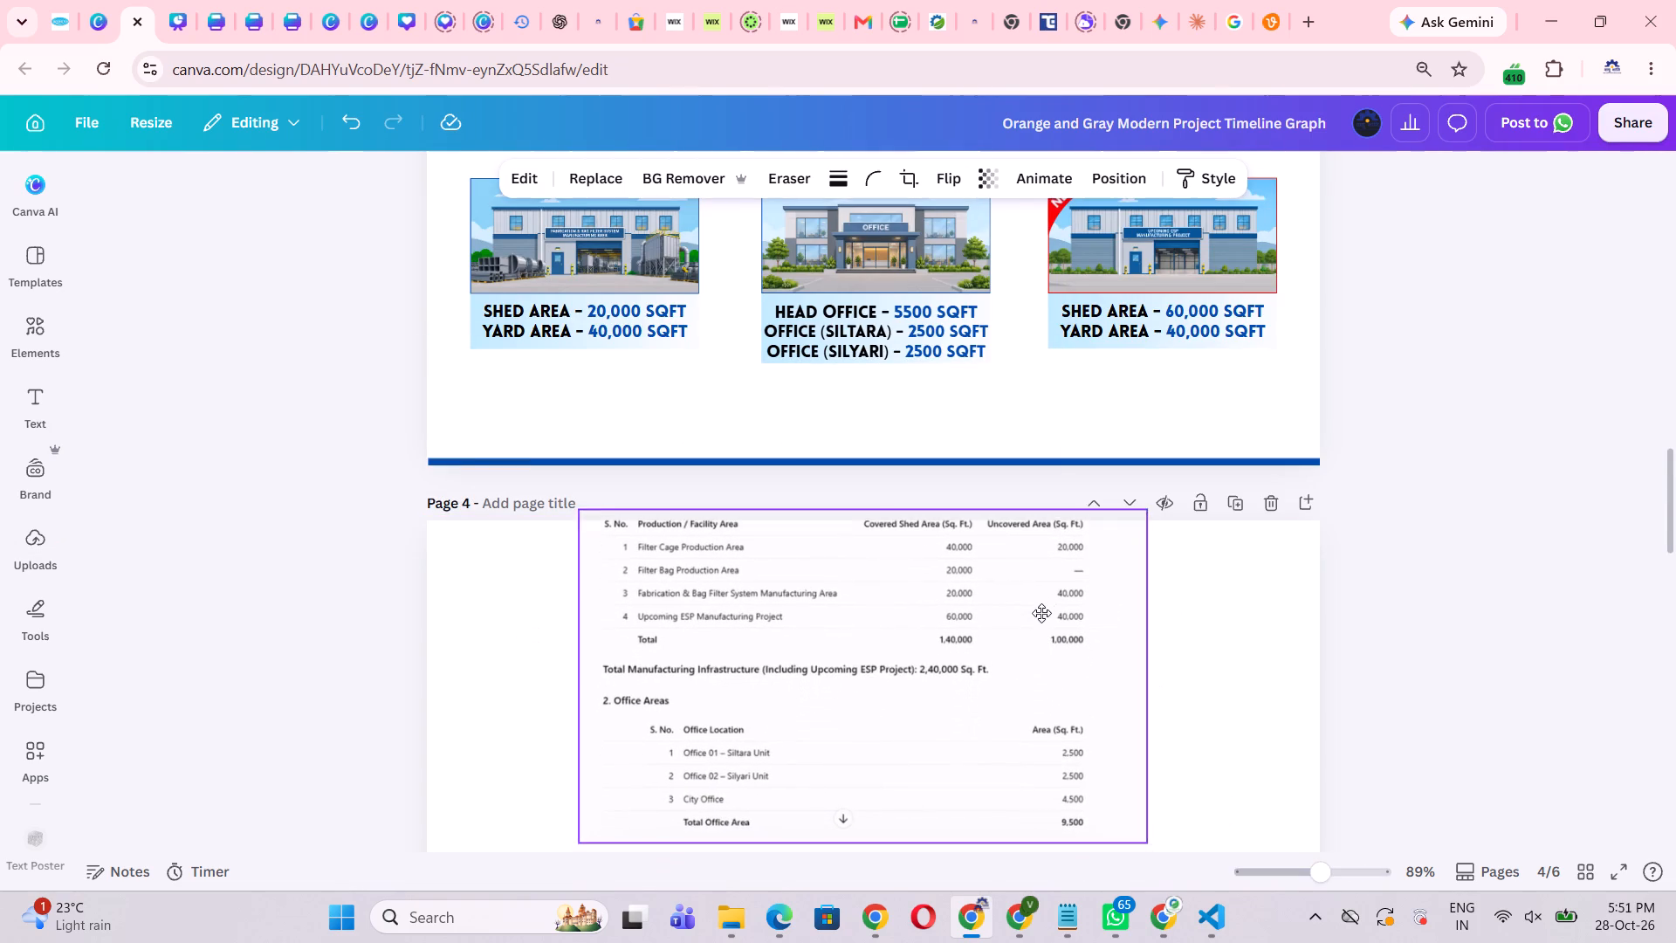
drag(1041, 613, 1046, 628)
click(1591, 691)
Compare the captions with the pasted tables and set the filter bag facility's shed area to 20,000 SQFT.
scroll(1592, 690, up, 1)
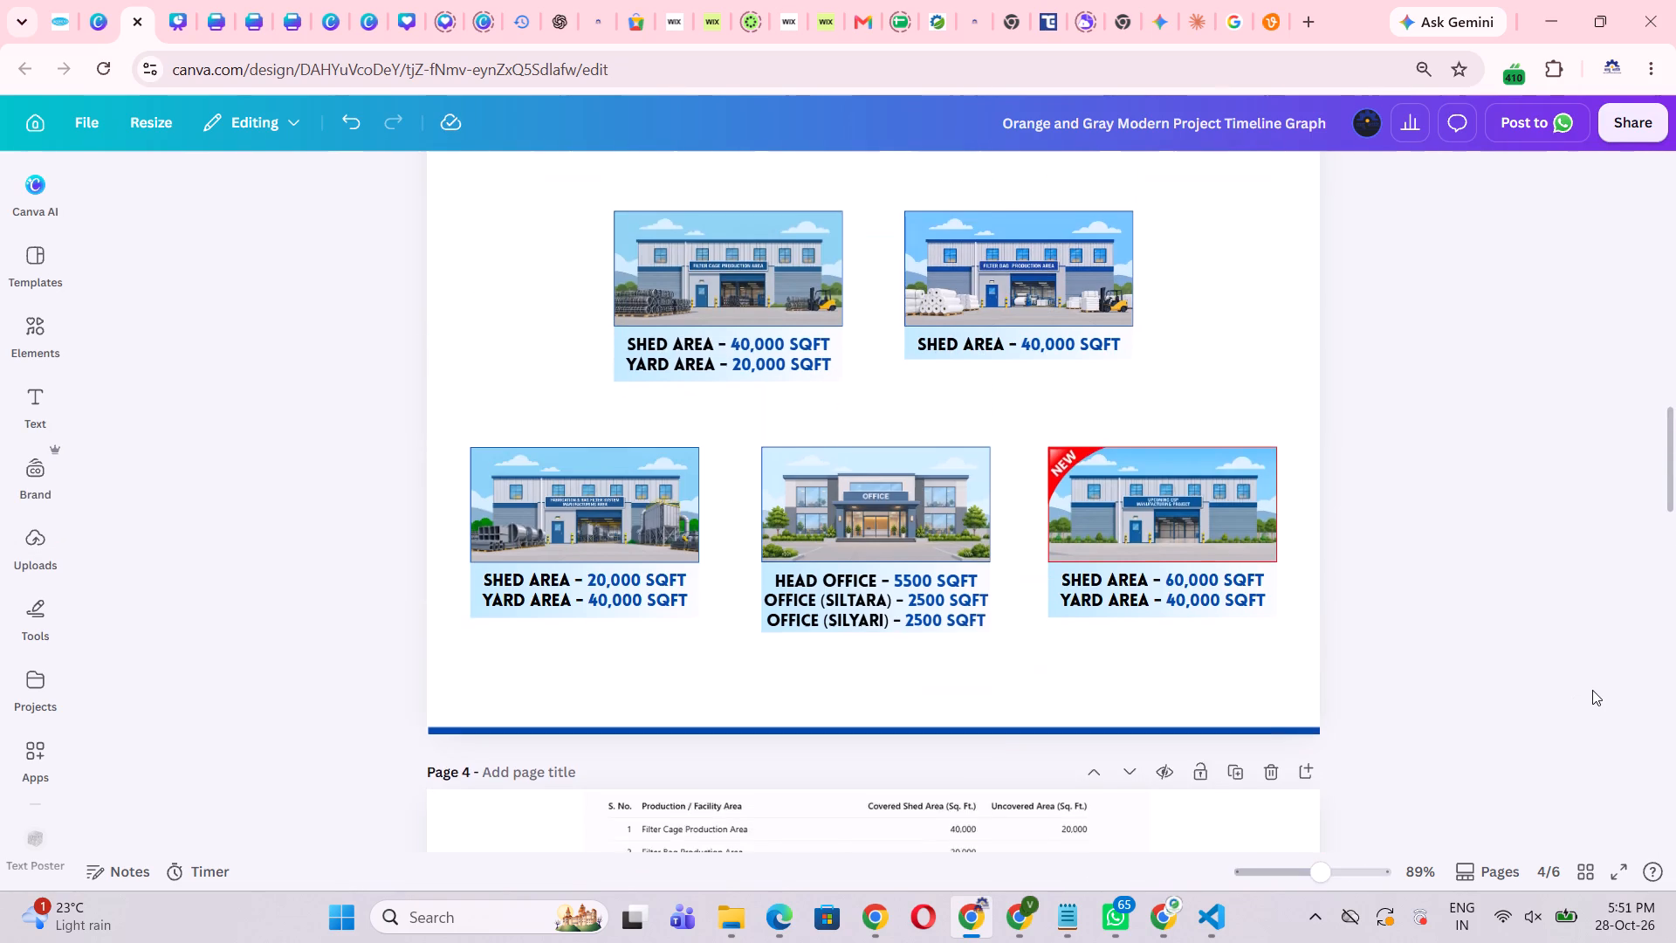
scroll(1592, 690, up, 1)
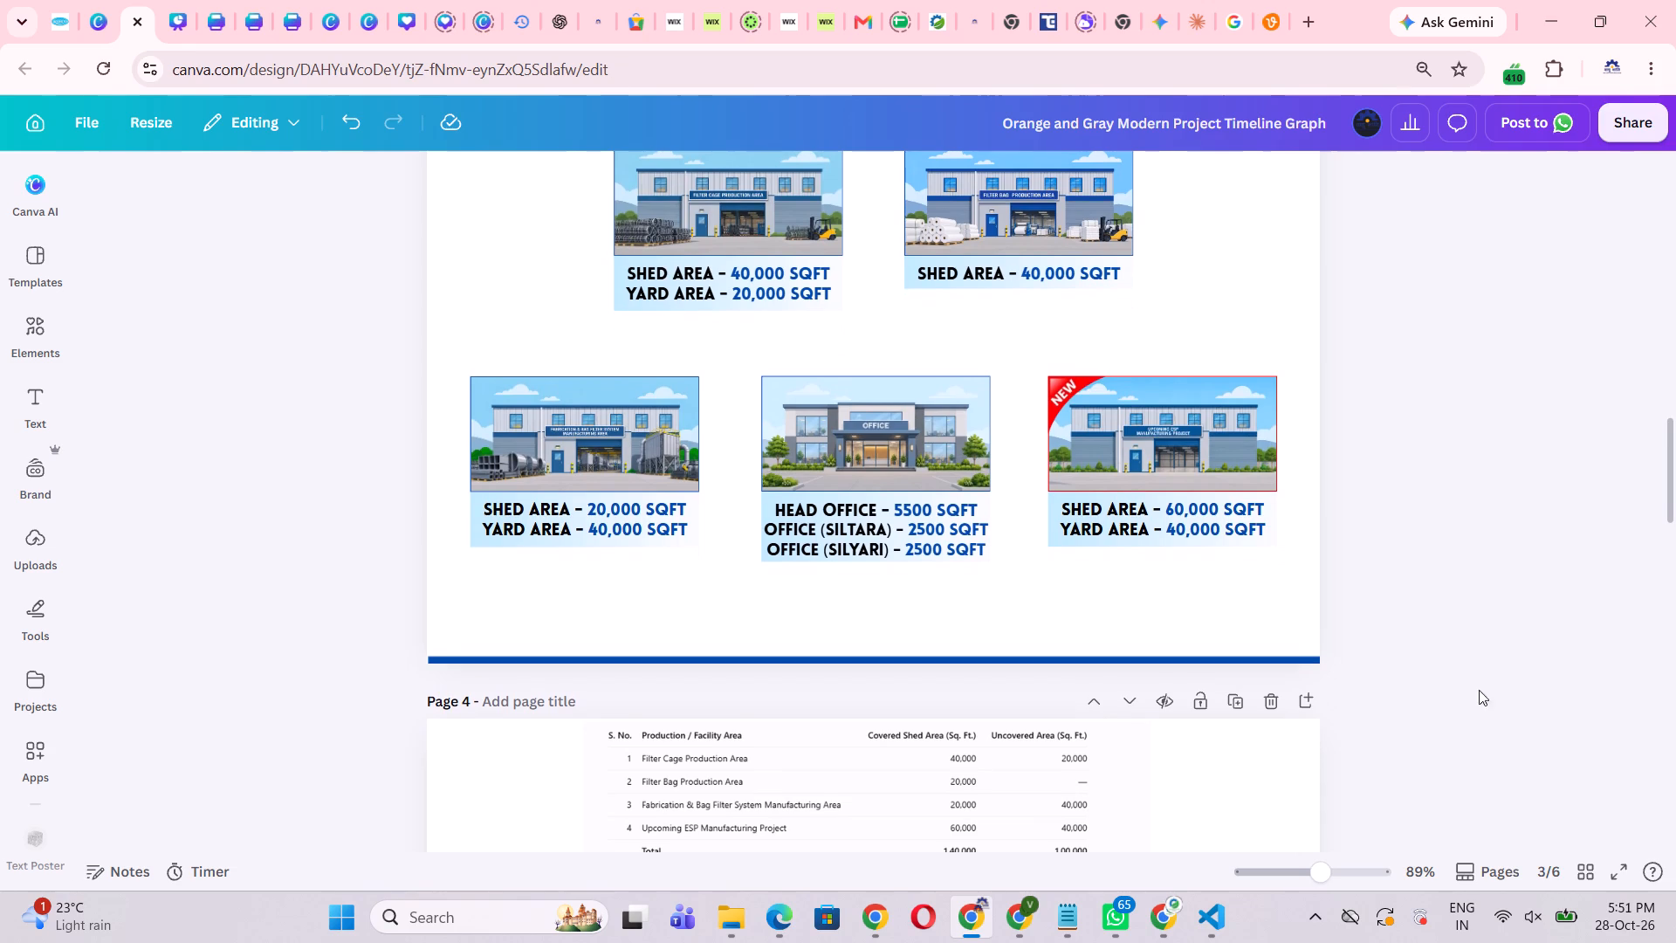
double_click(1027, 265)
click(1038, 279)
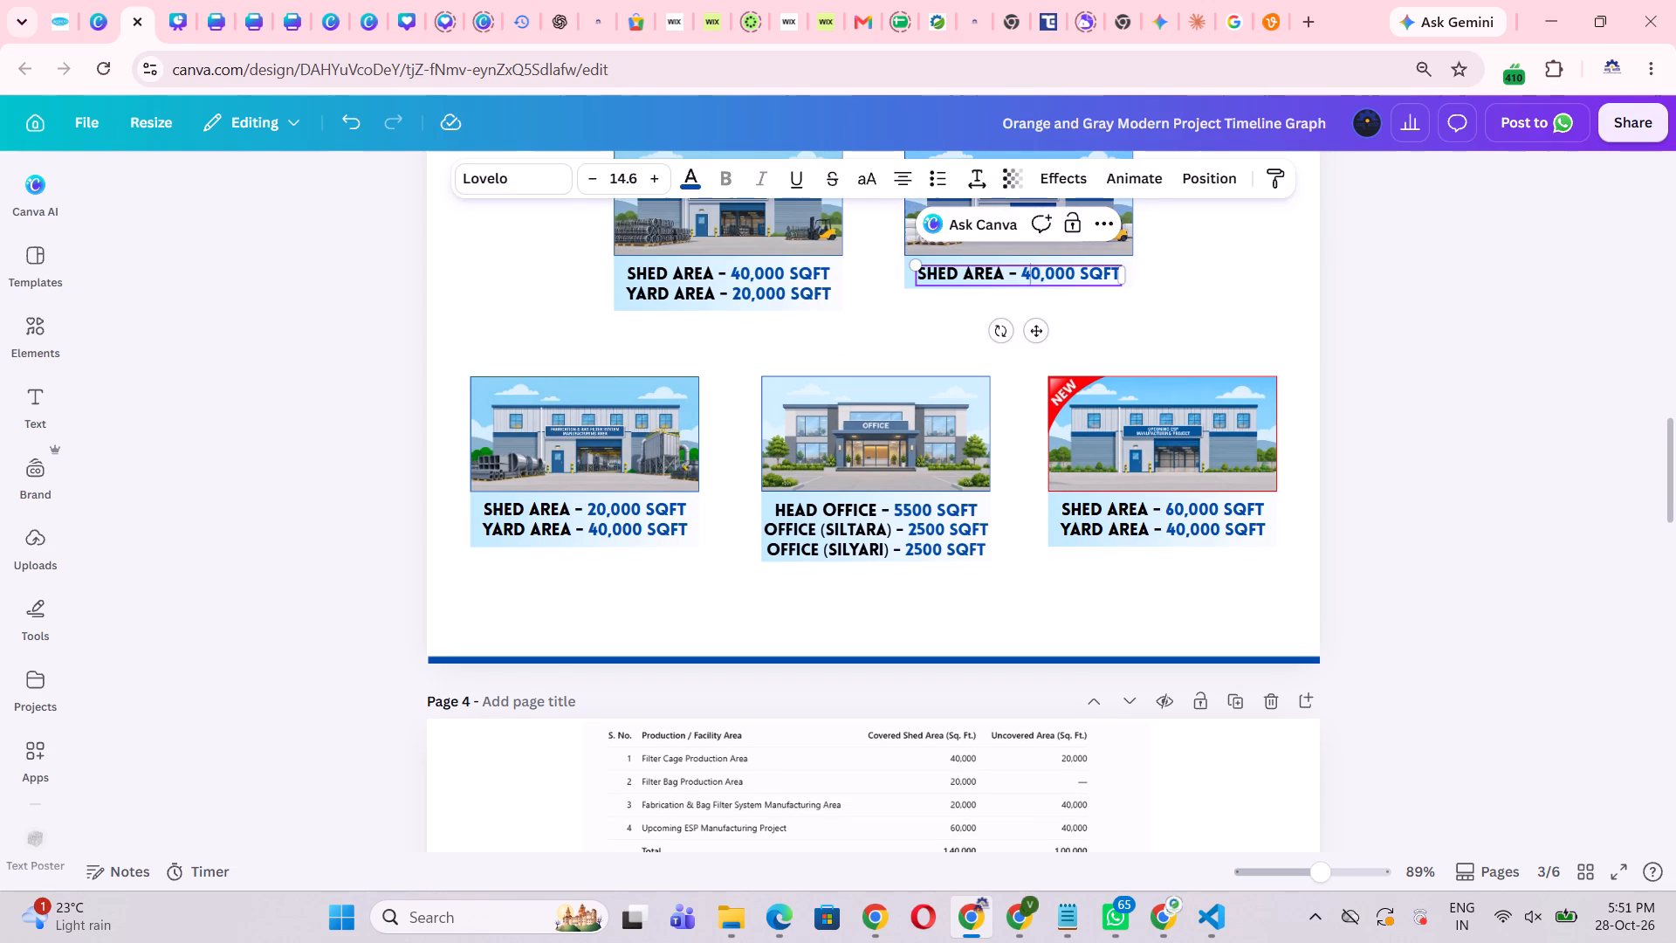
click(1031, 276)
key(BackSpace)
key(2)
Recolour the leading 2 of the filter bag facility's shed area figure dark blue like the remaining digits.
drag(1020, 270, 1032, 273)
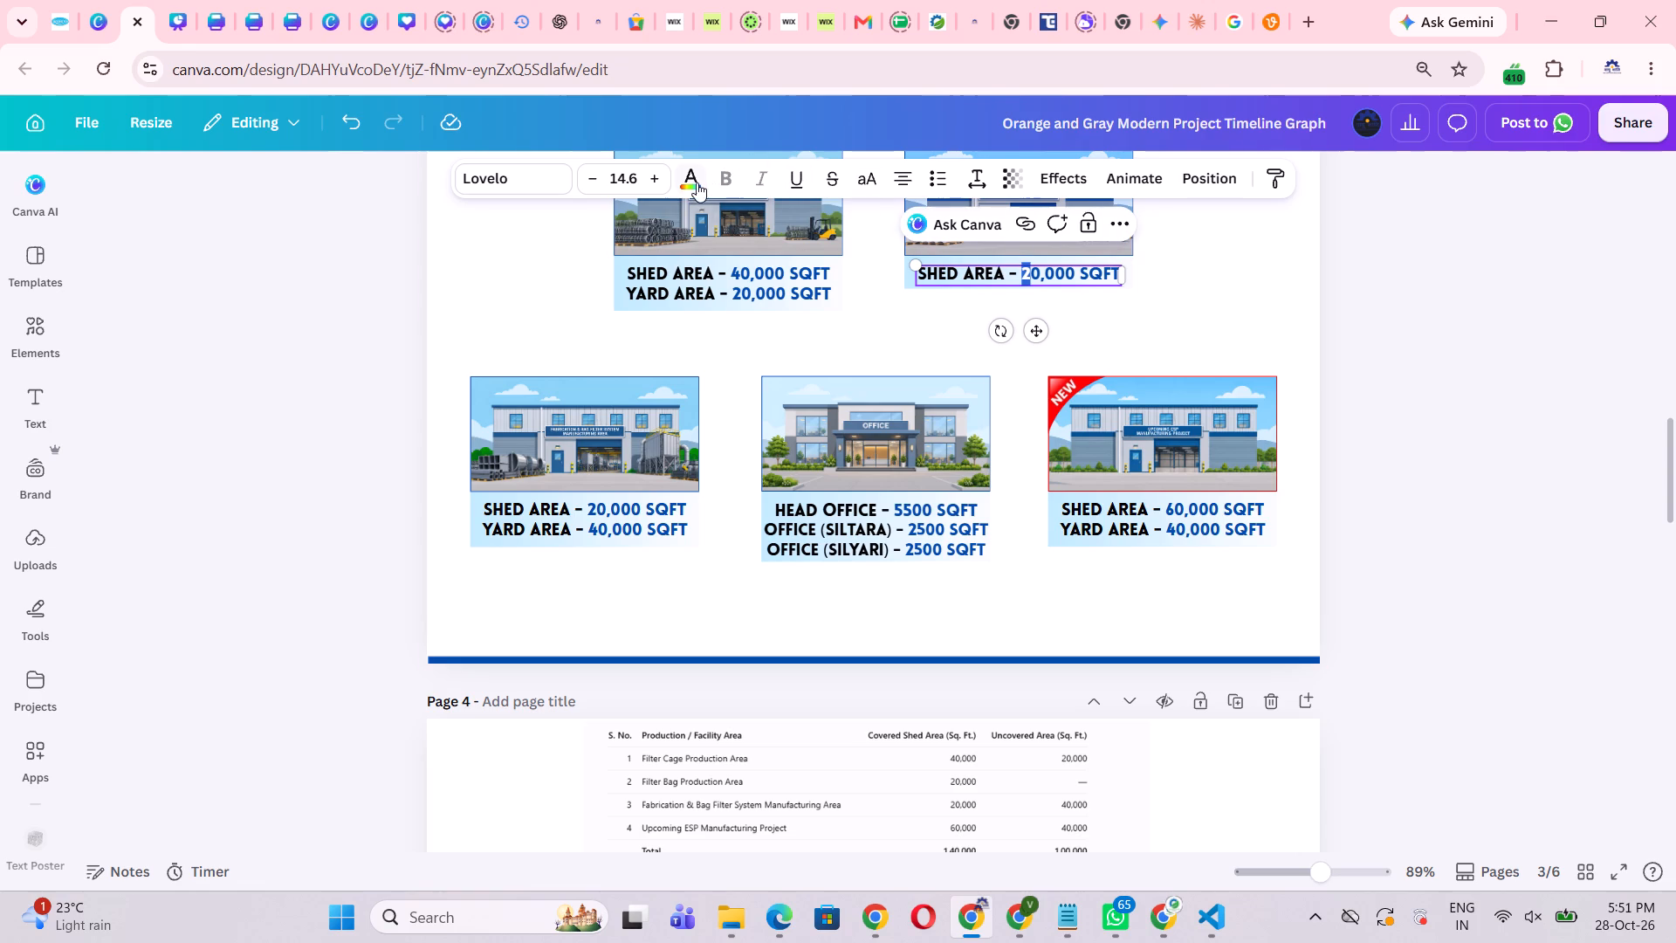
click(696, 182)
click(190, 328)
double_click(1300, 346)
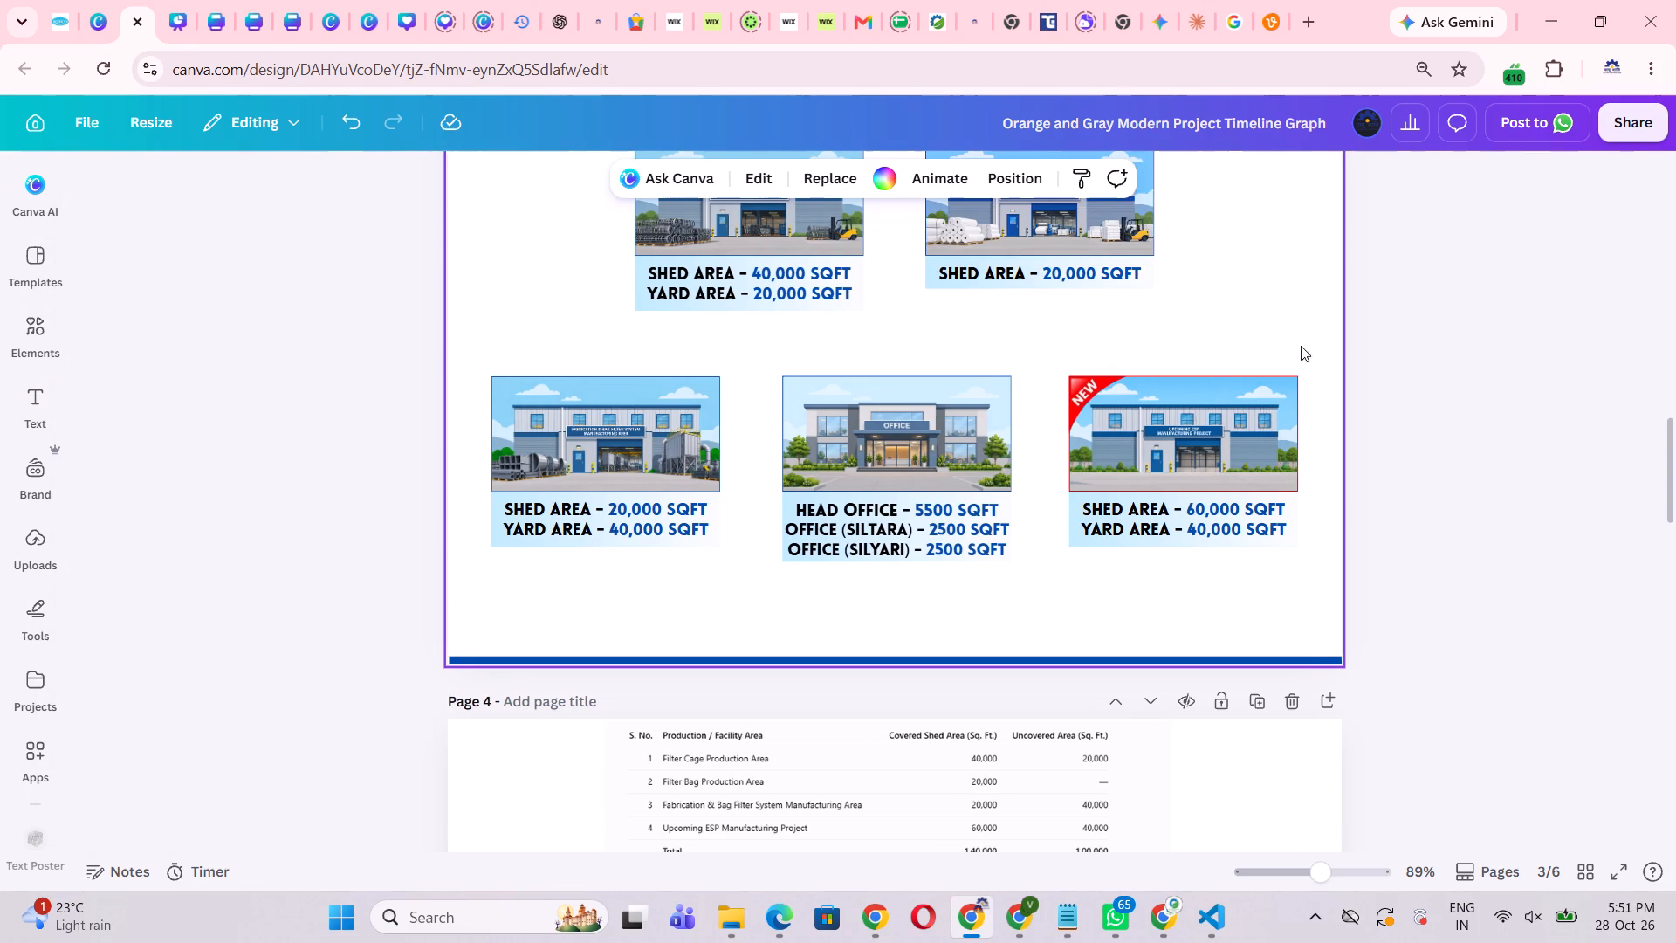
click(1416, 418)
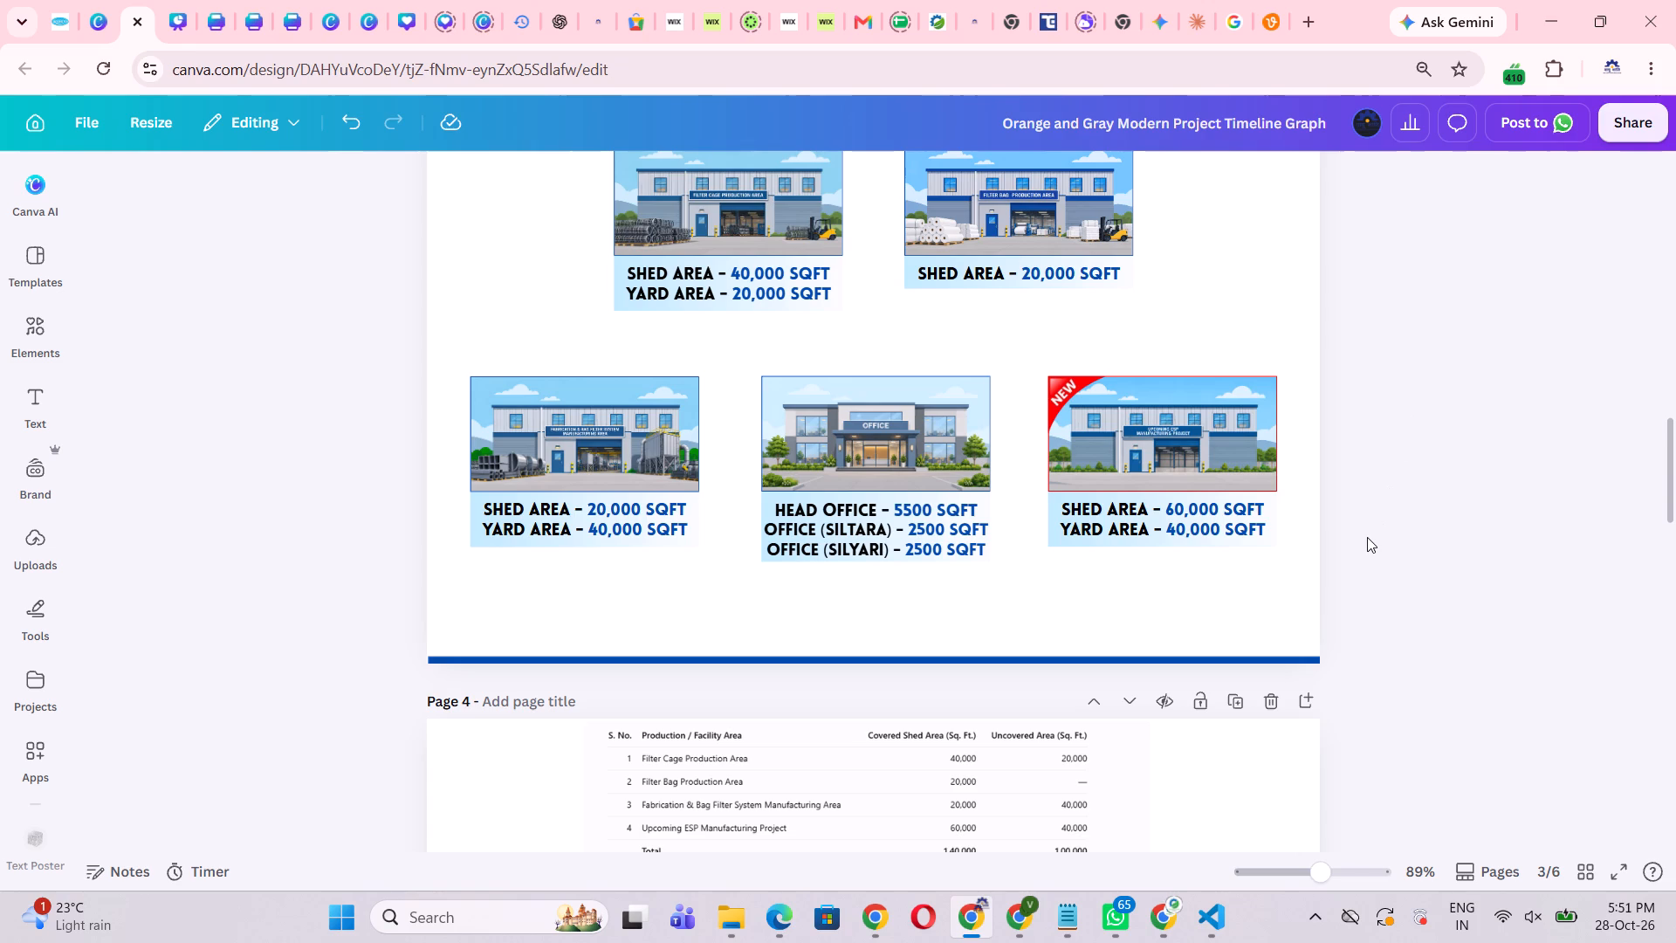
Check the office captions against the pasted office areas table and set the head office area to 4500 SQFT.
scroll(1367, 537, down, 1)
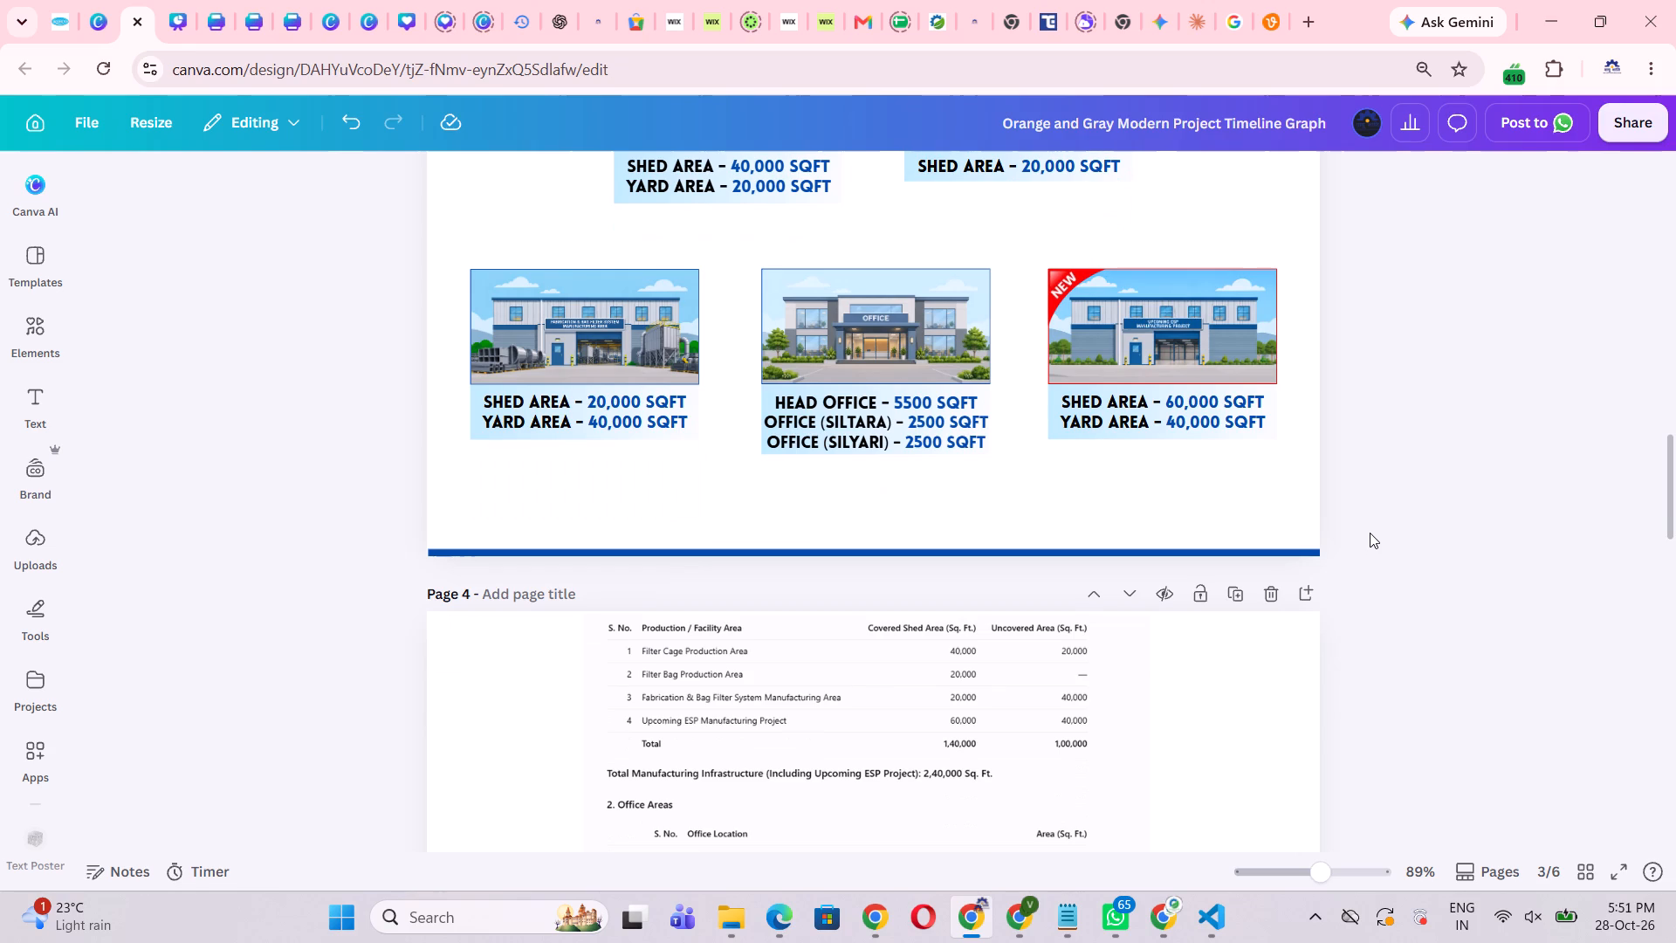
scroll(1370, 533, down, 1)
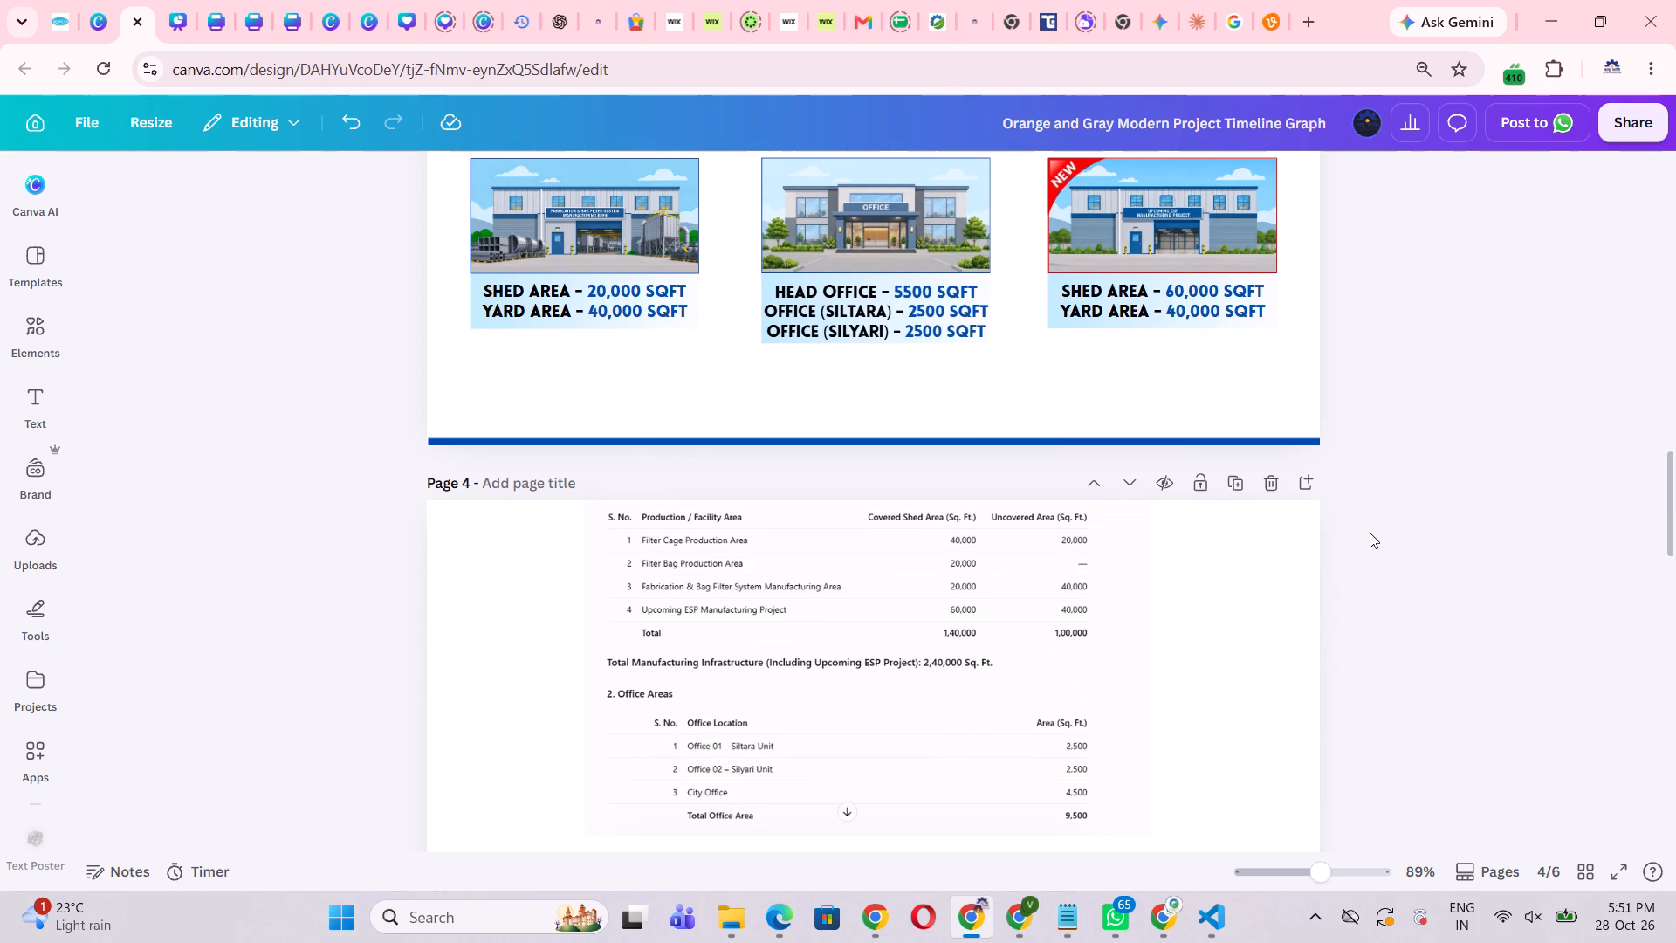
scroll(1370, 533, up, 1)
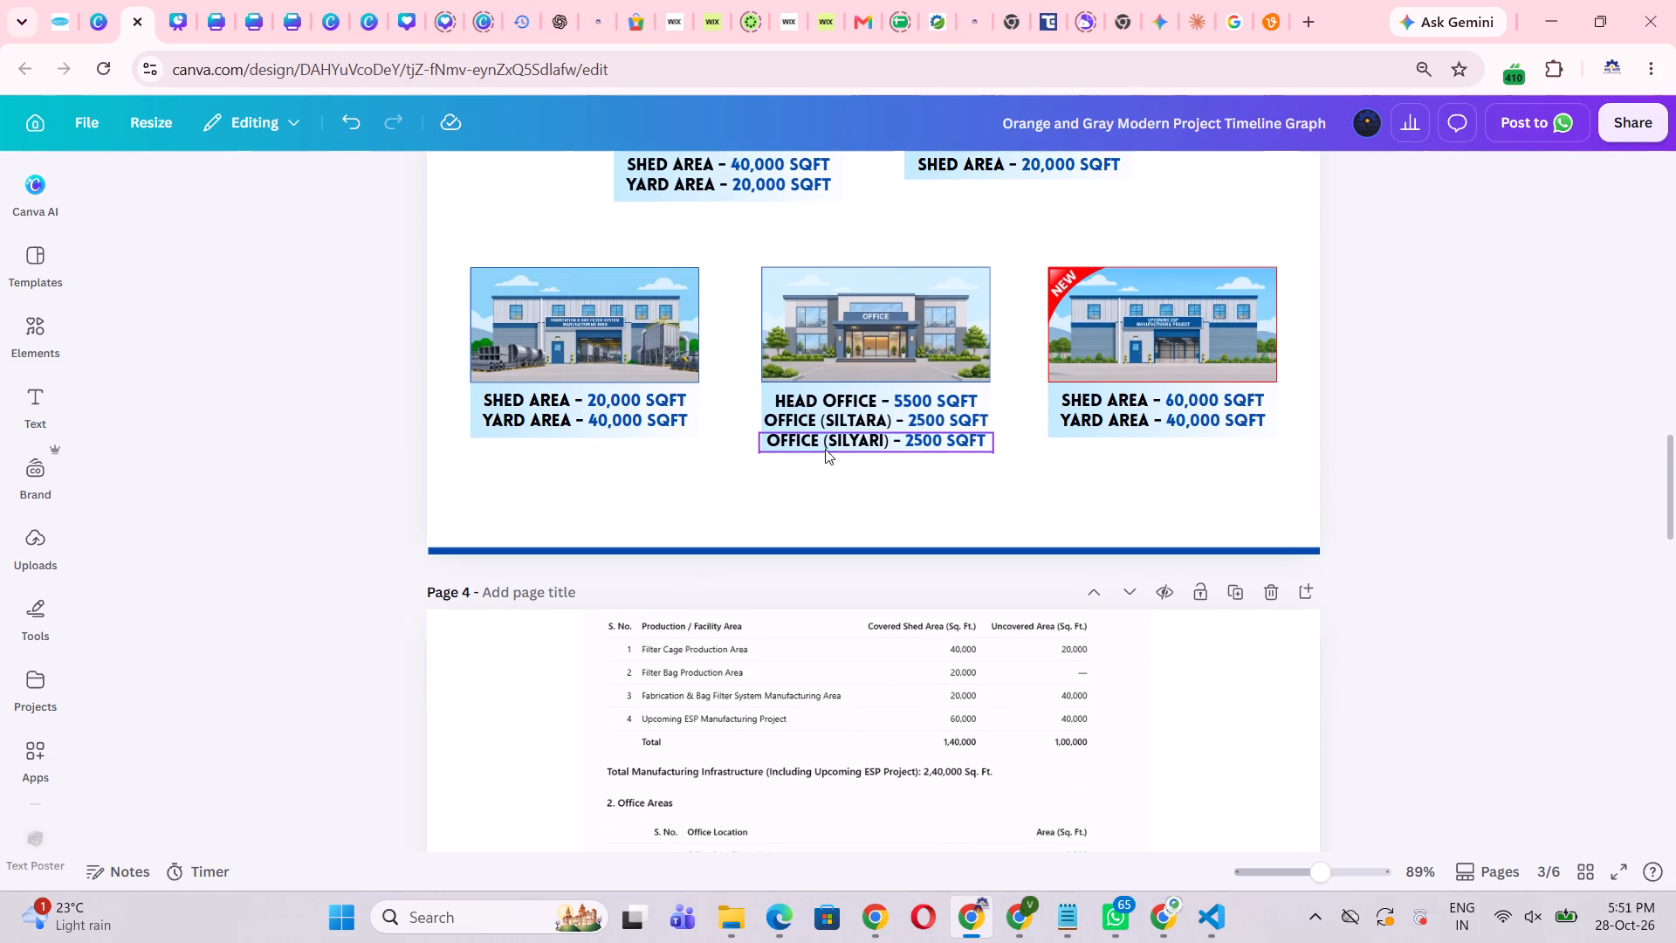
double_click(847, 447)
click(938, 451)
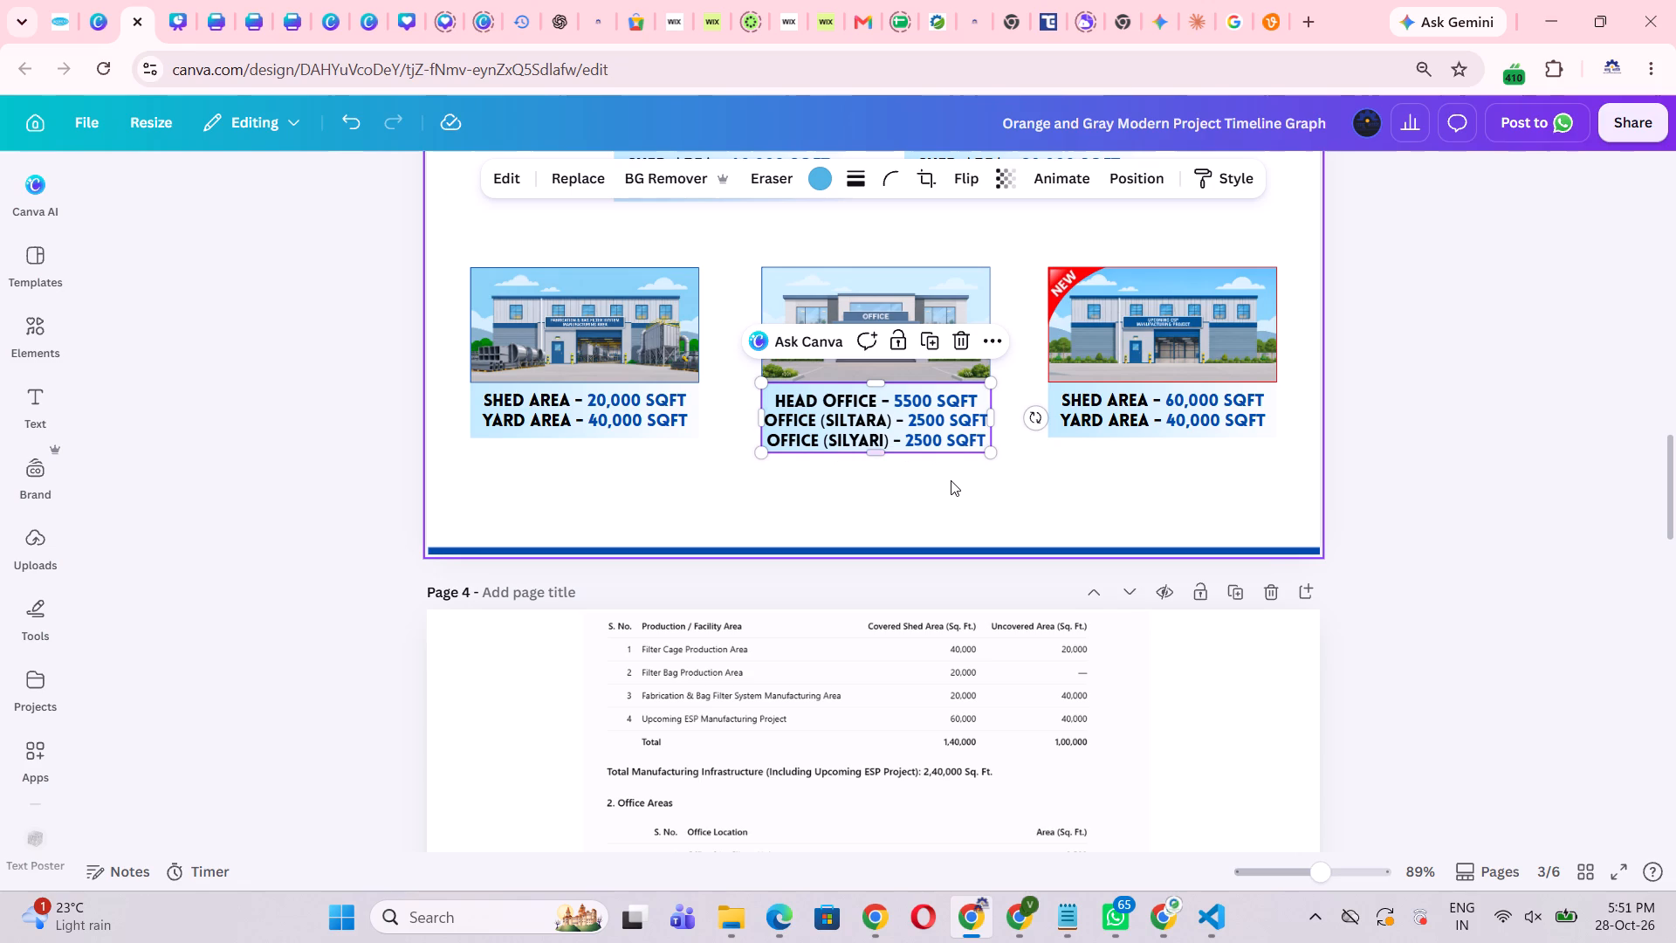
scroll(951, 480, down, 1)
scroll(951, 480, up, 1)
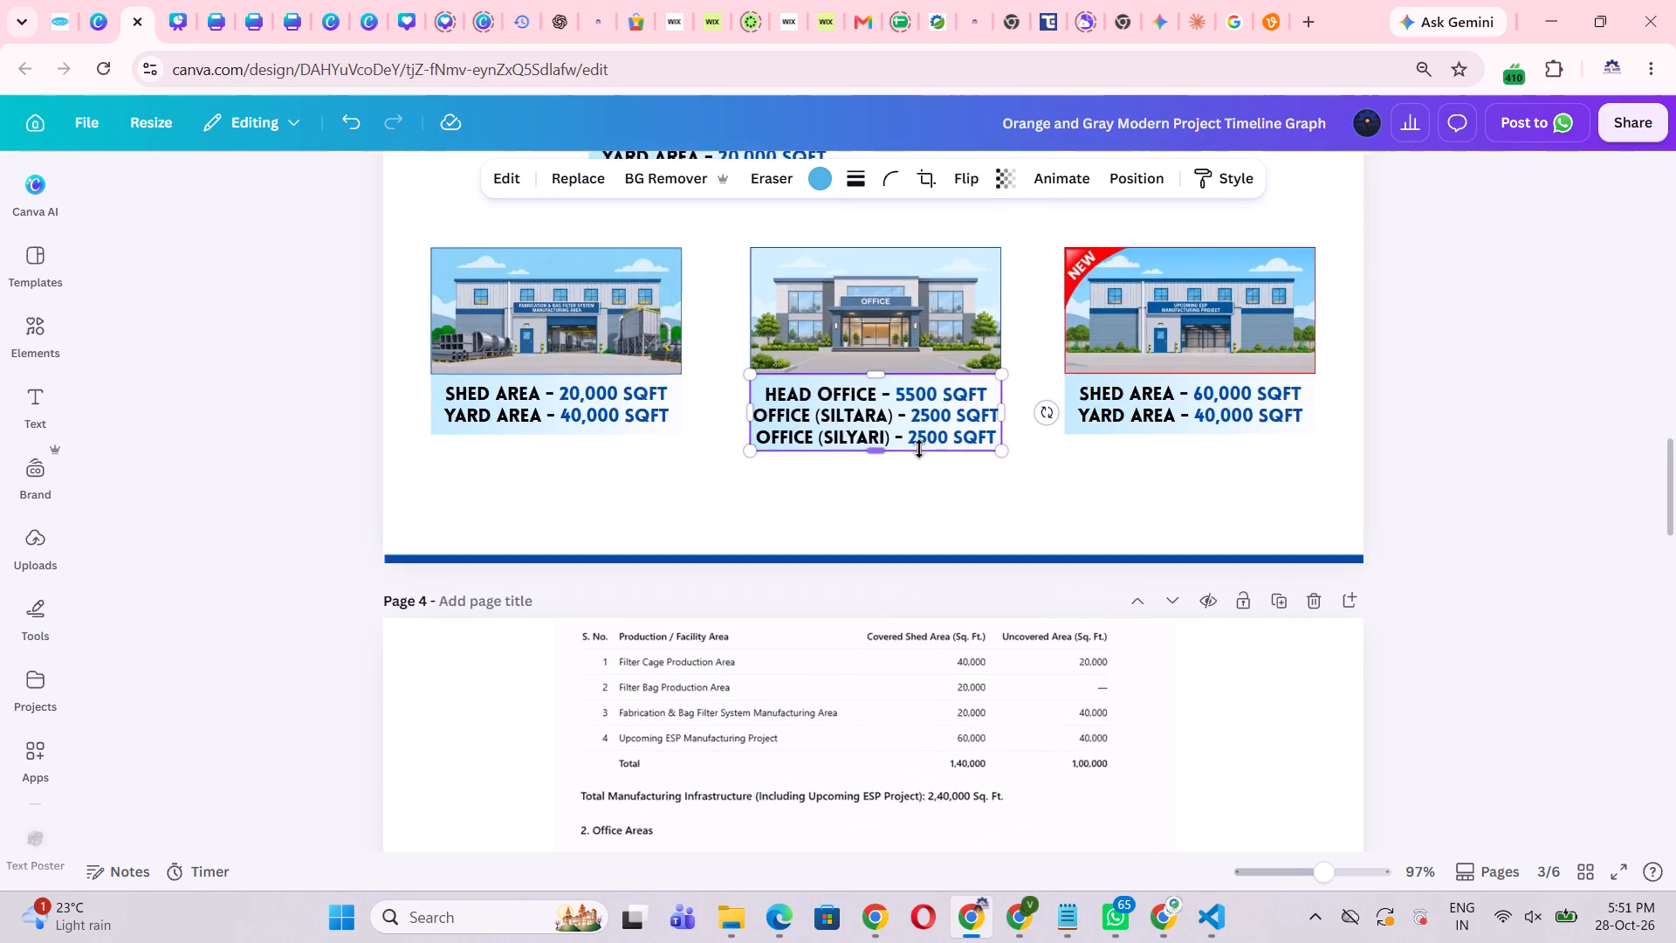
scroll(924, 389, up, 1)
click(910, 580)
double_click(922, 546)
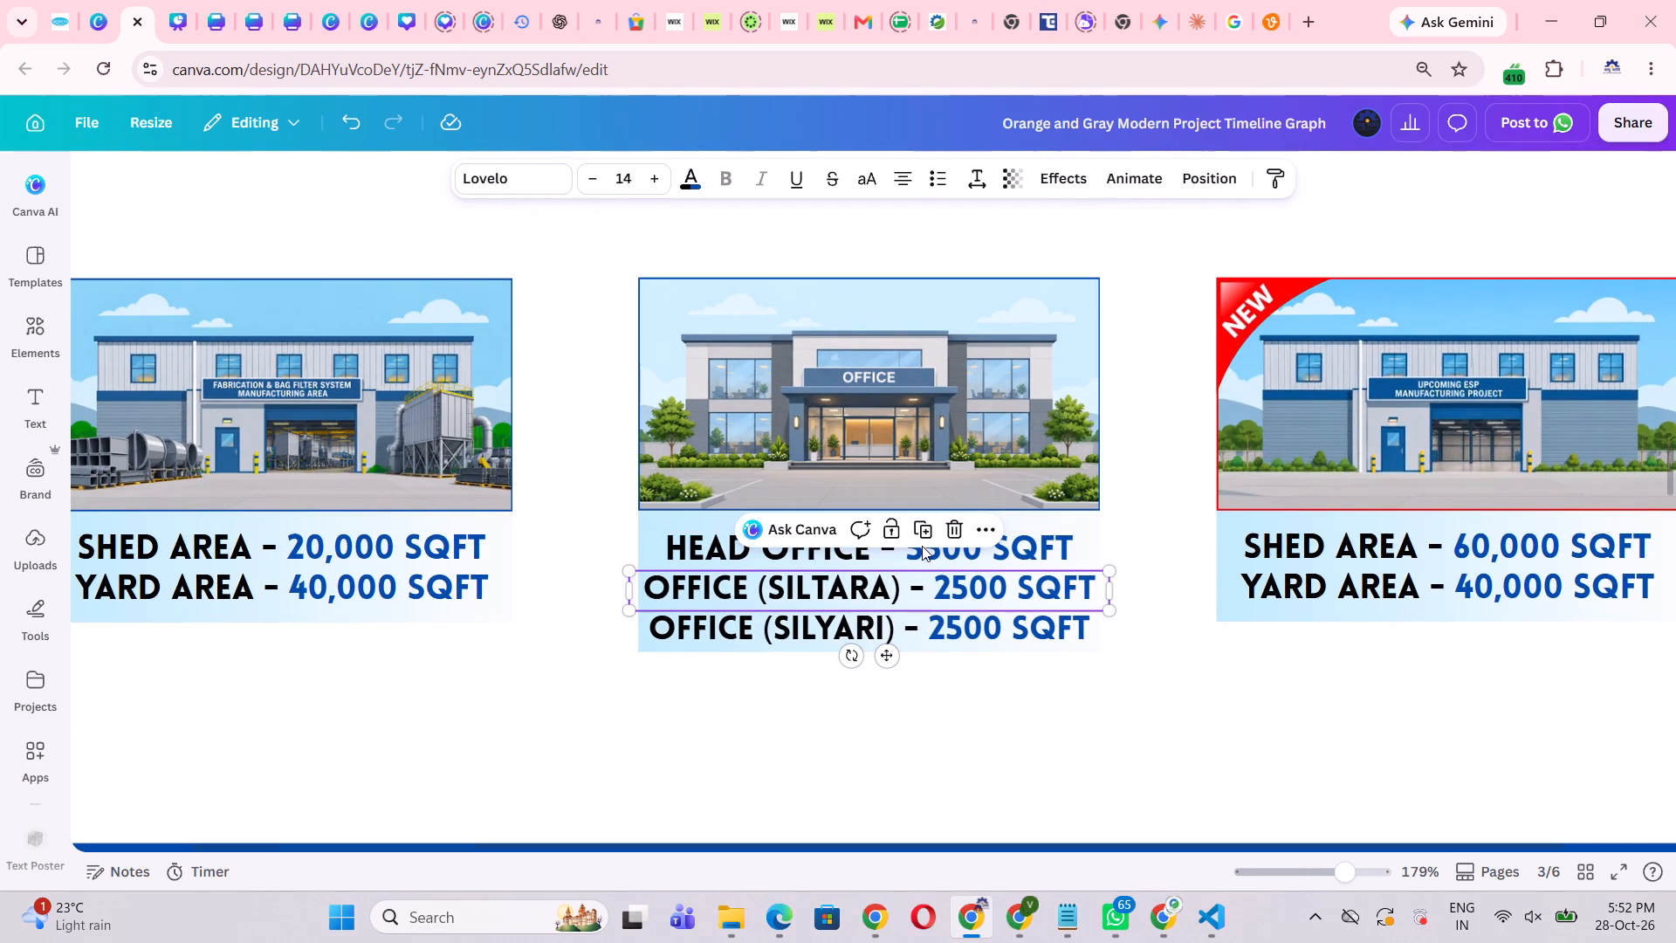
double_click(924, 557)
click(926, 552)
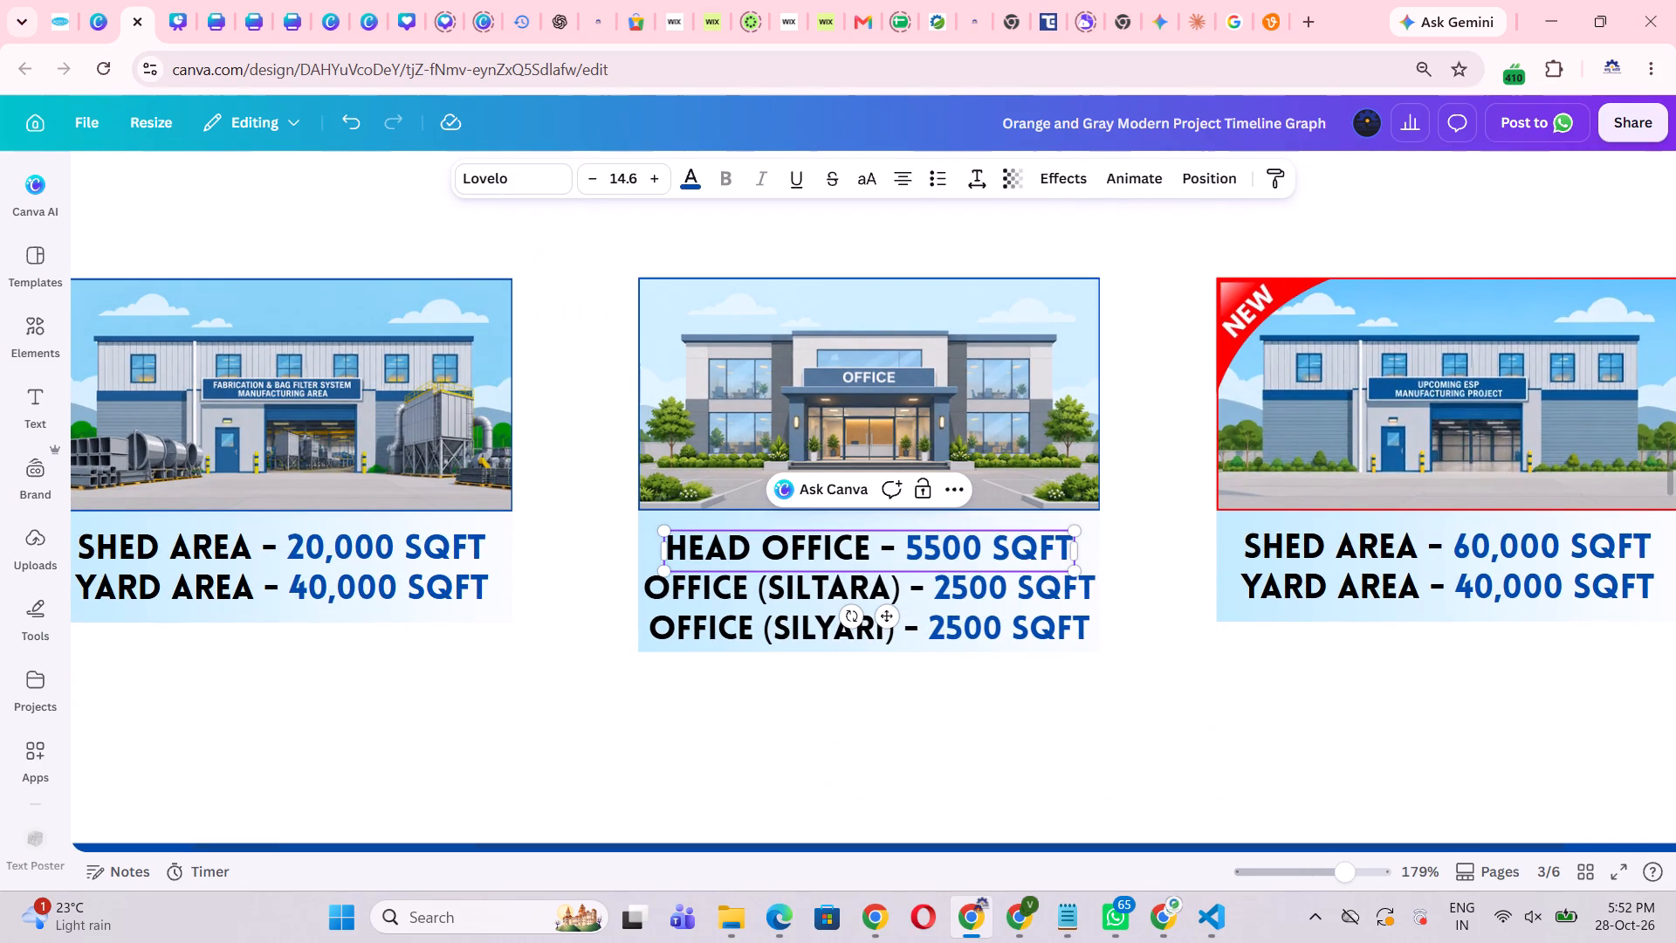
key(BackSpace)
key(4)
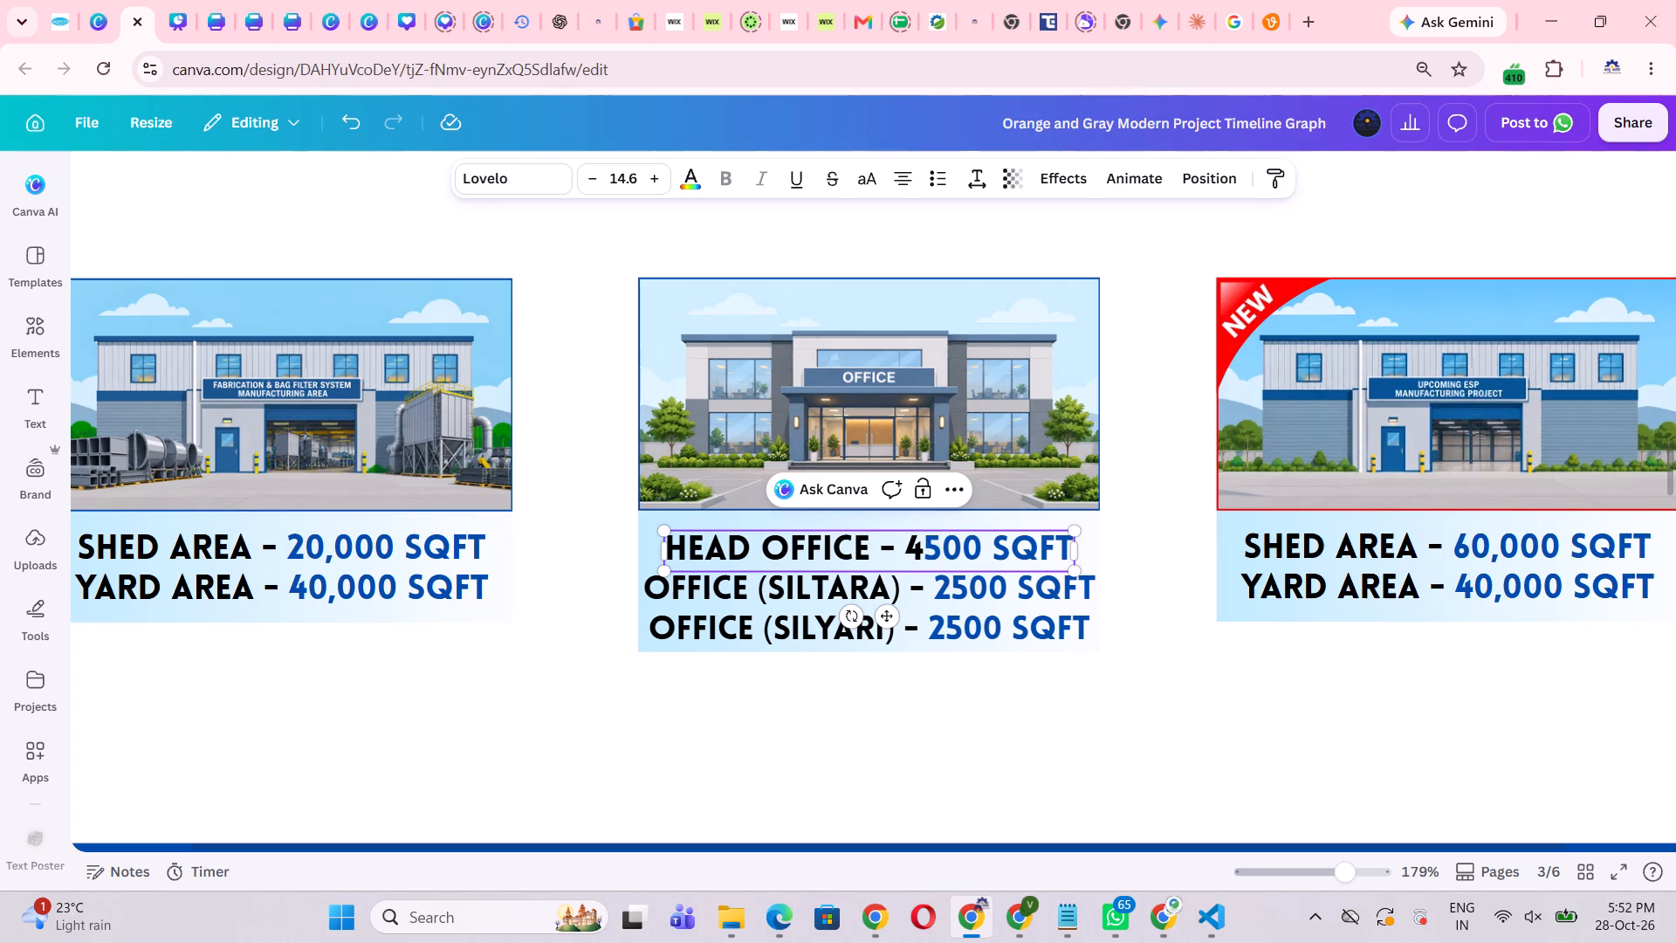
Recolour the leading 4 of the head office area figure dark blue like its remaining digits.
drag(926, 547, 906, 553)
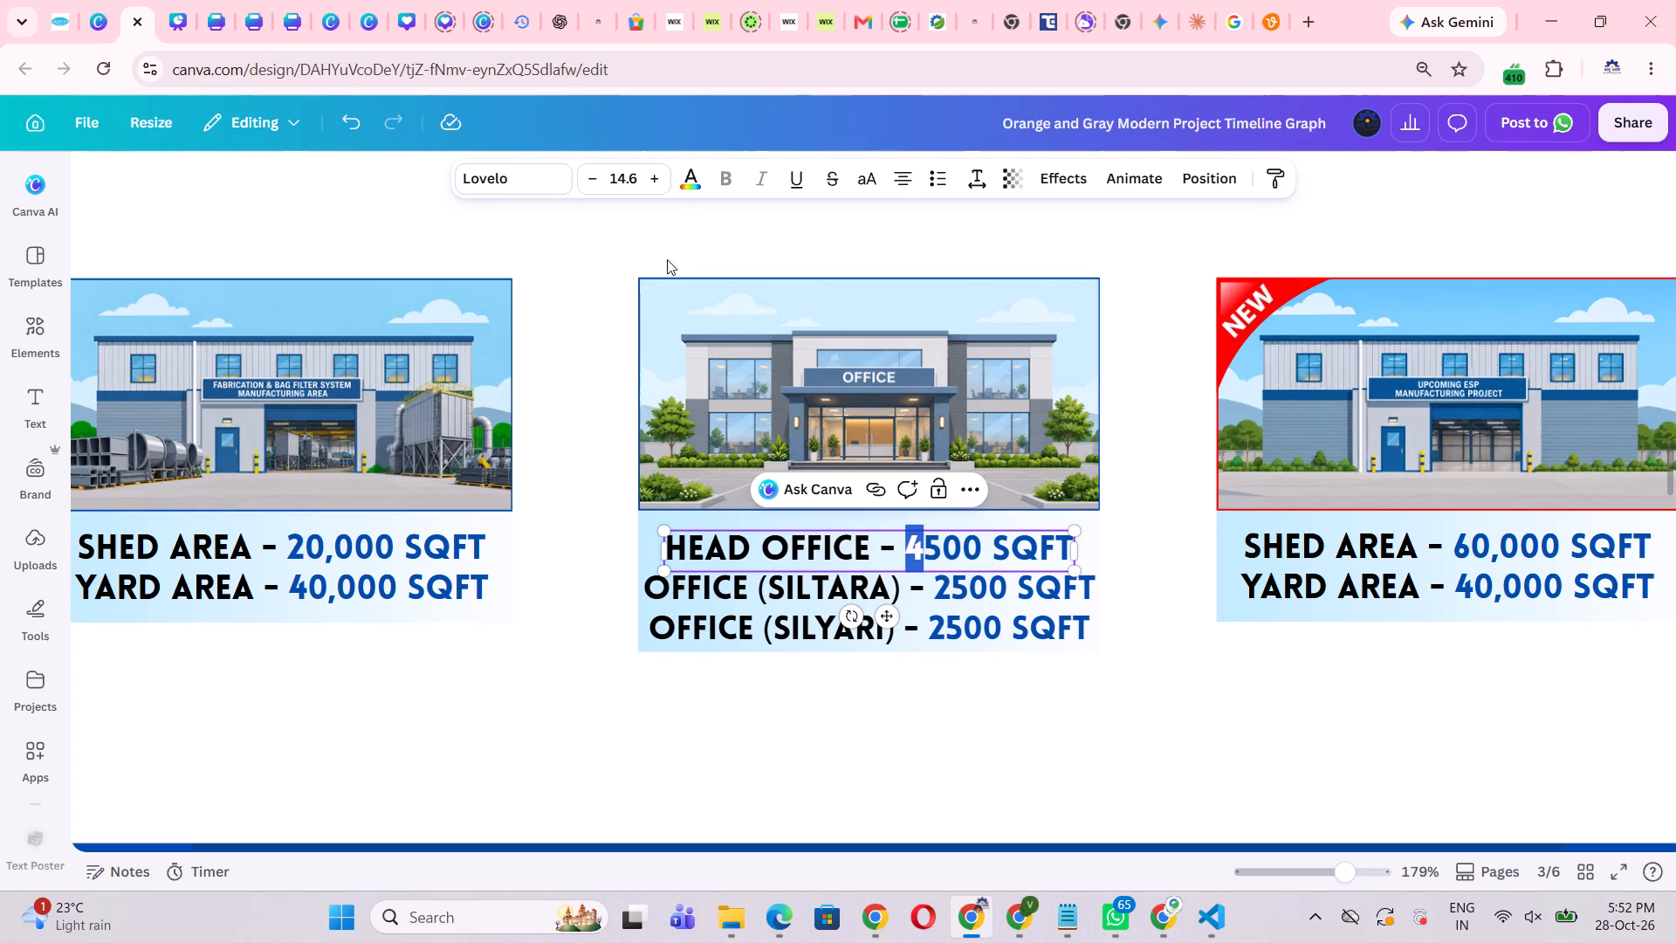
click(694, 185)
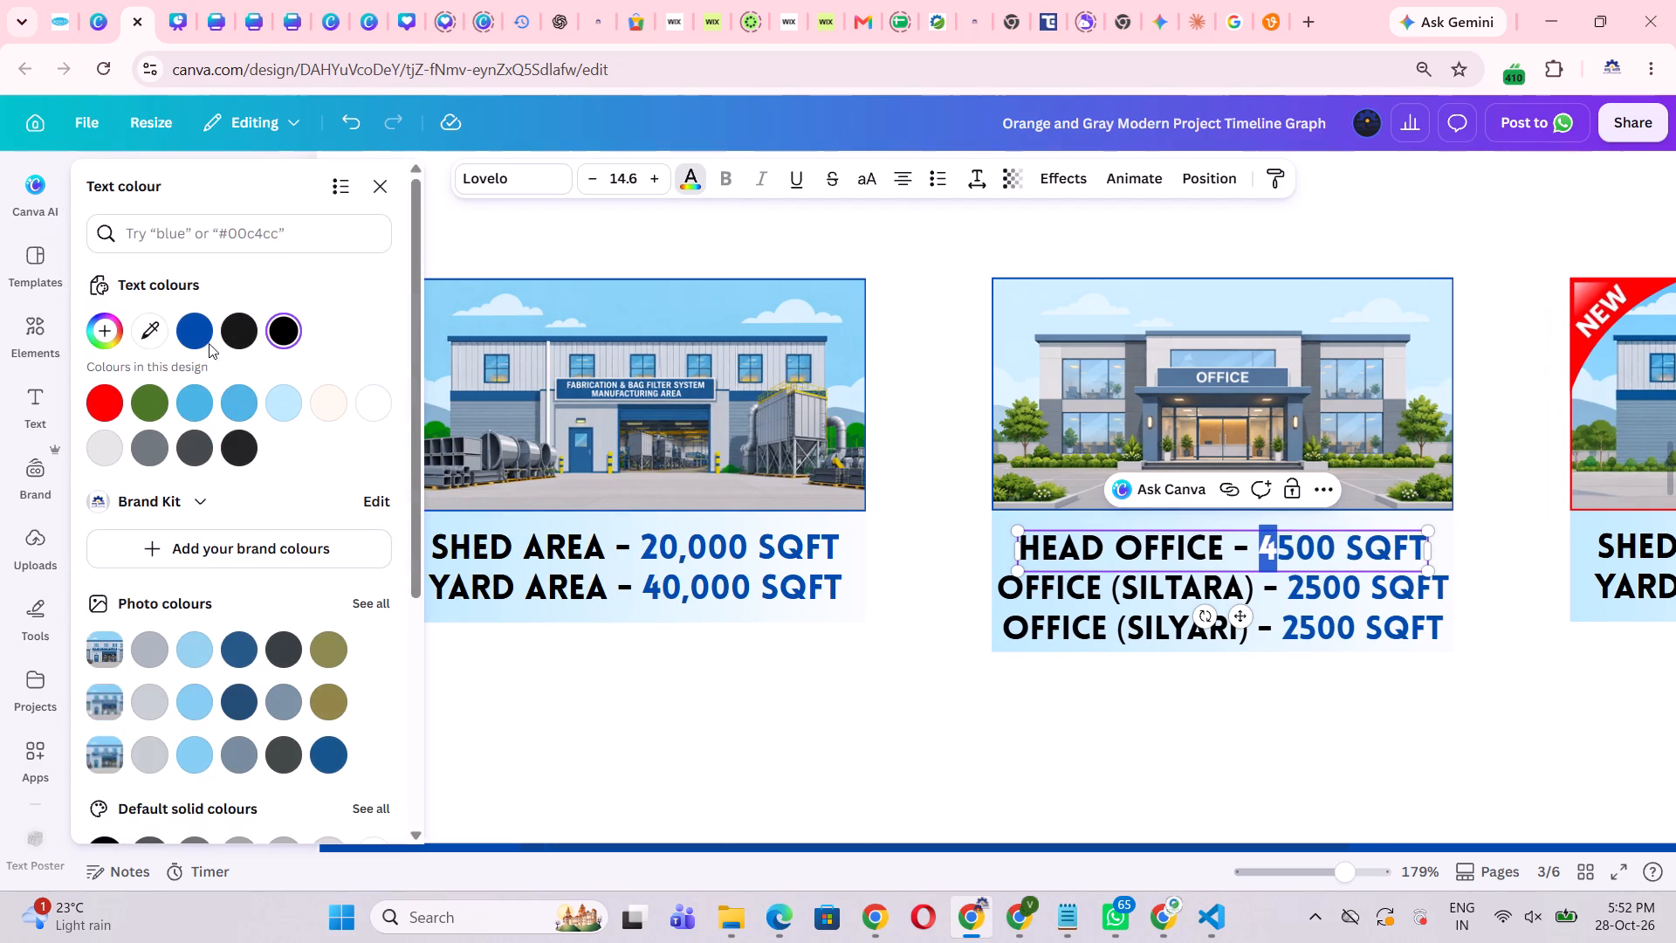
click(203, 327)
double_click(1096, 717)
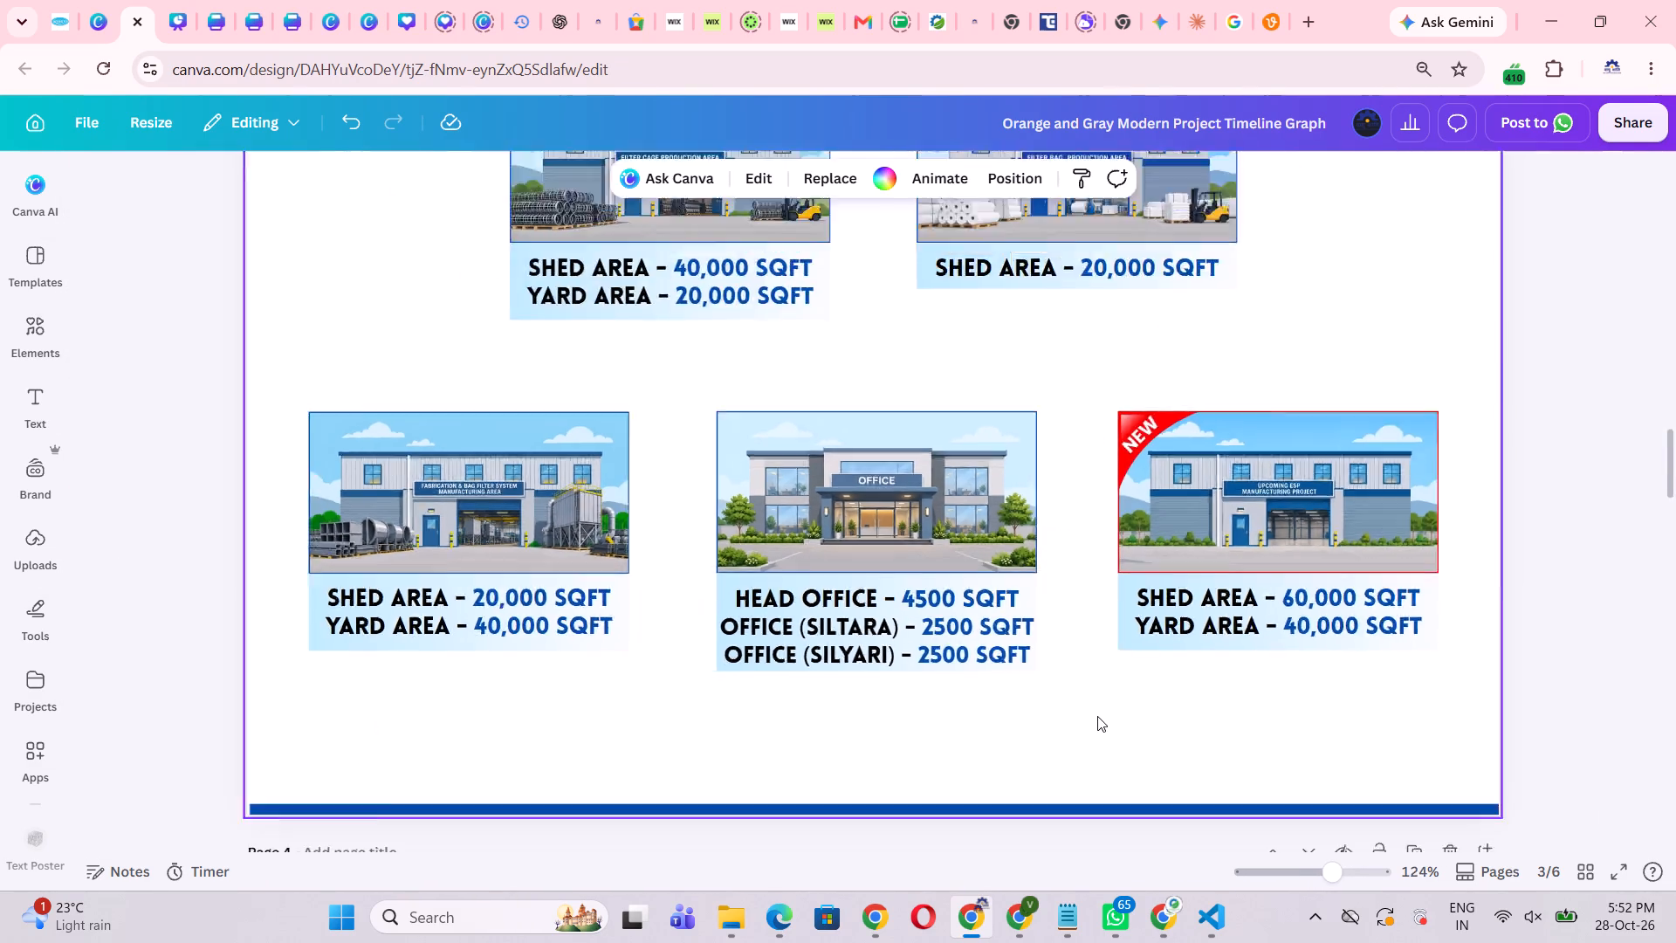
click(1361, 688)
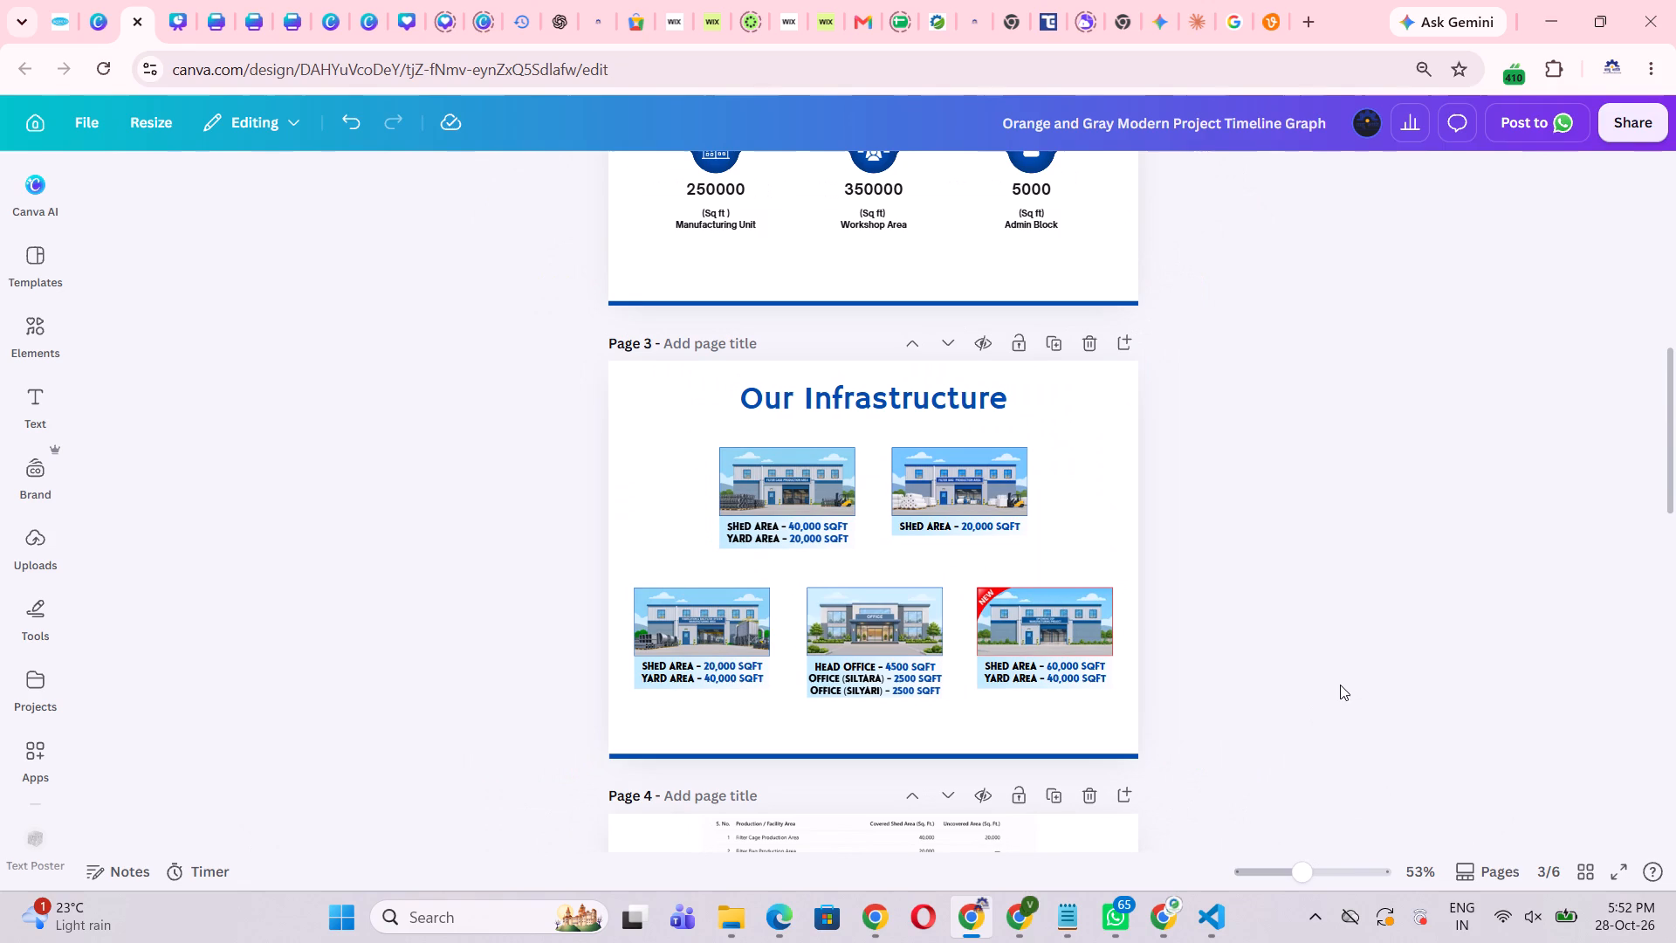
Review the whole infrastructure page's layout and captions, including in a full-screen presentation preview.
click(1172, 561)
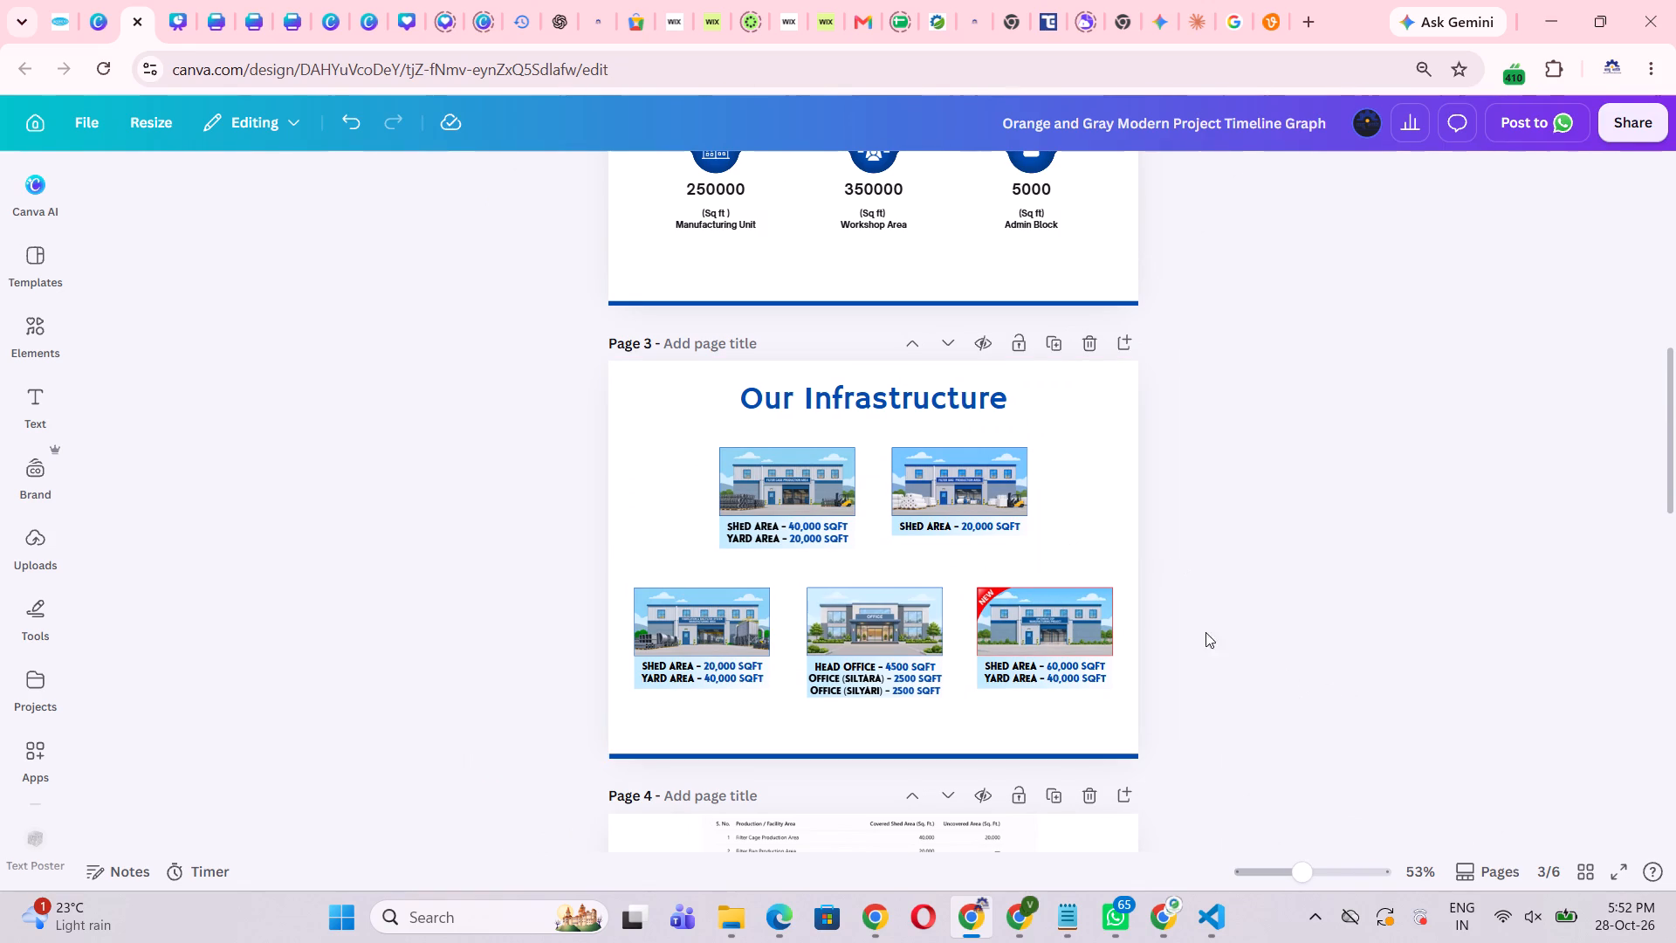
scroll(1213, 662, up, 1)
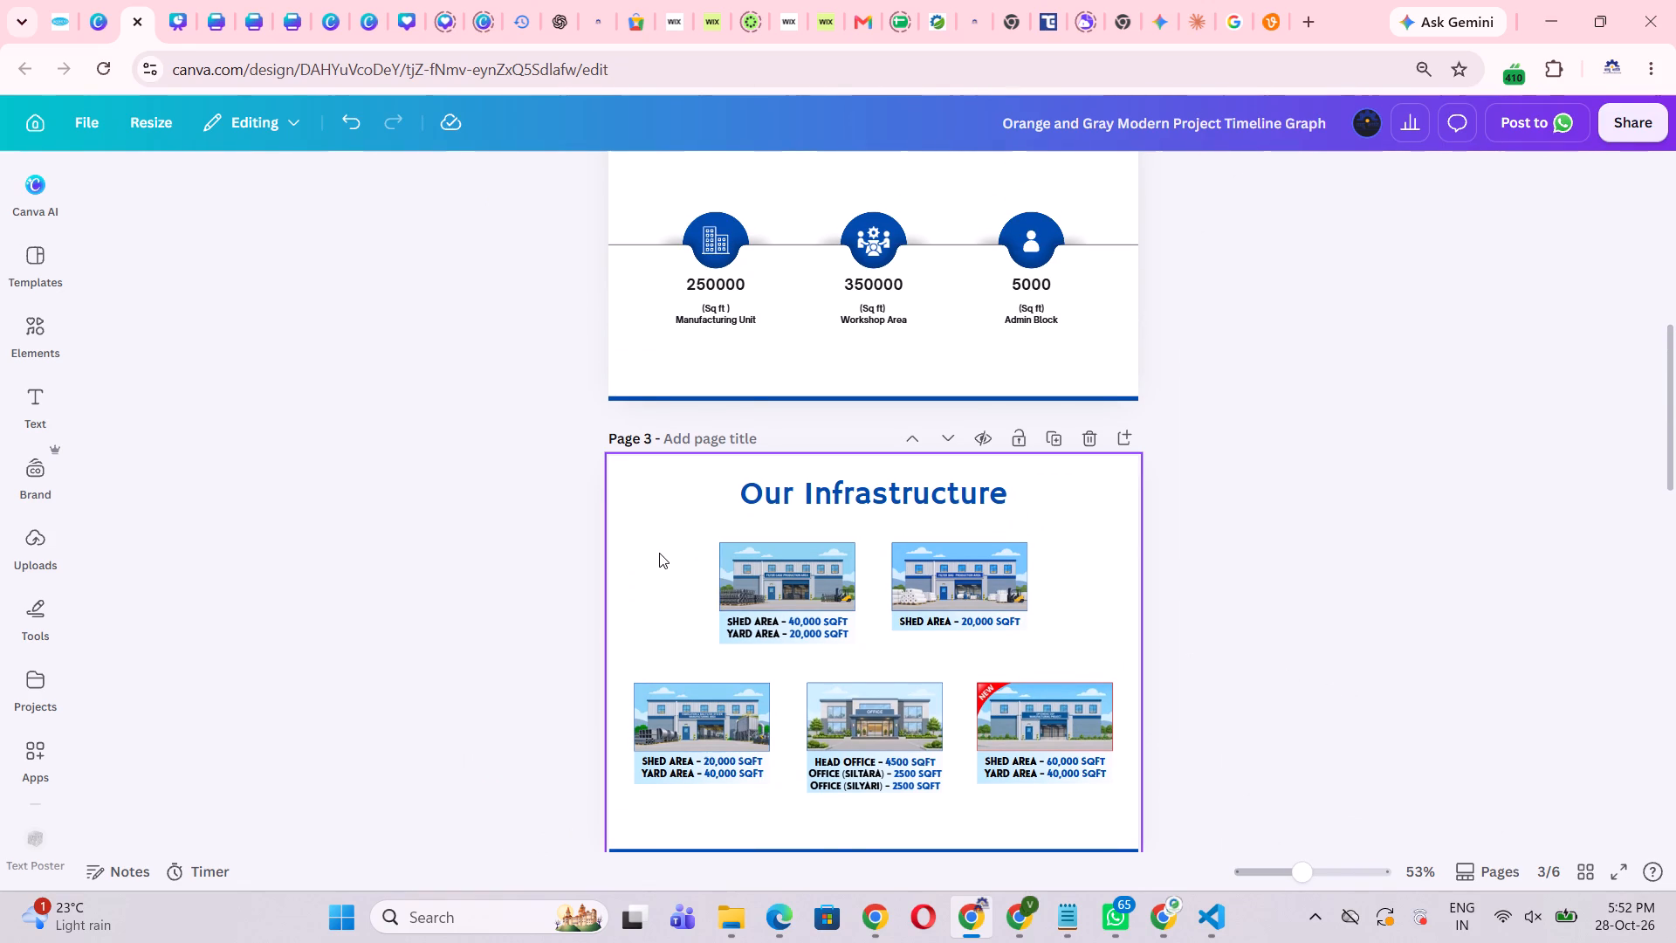
click(1500, 795)
click(1271, 733)
scroll(1271, 732, down, 2)
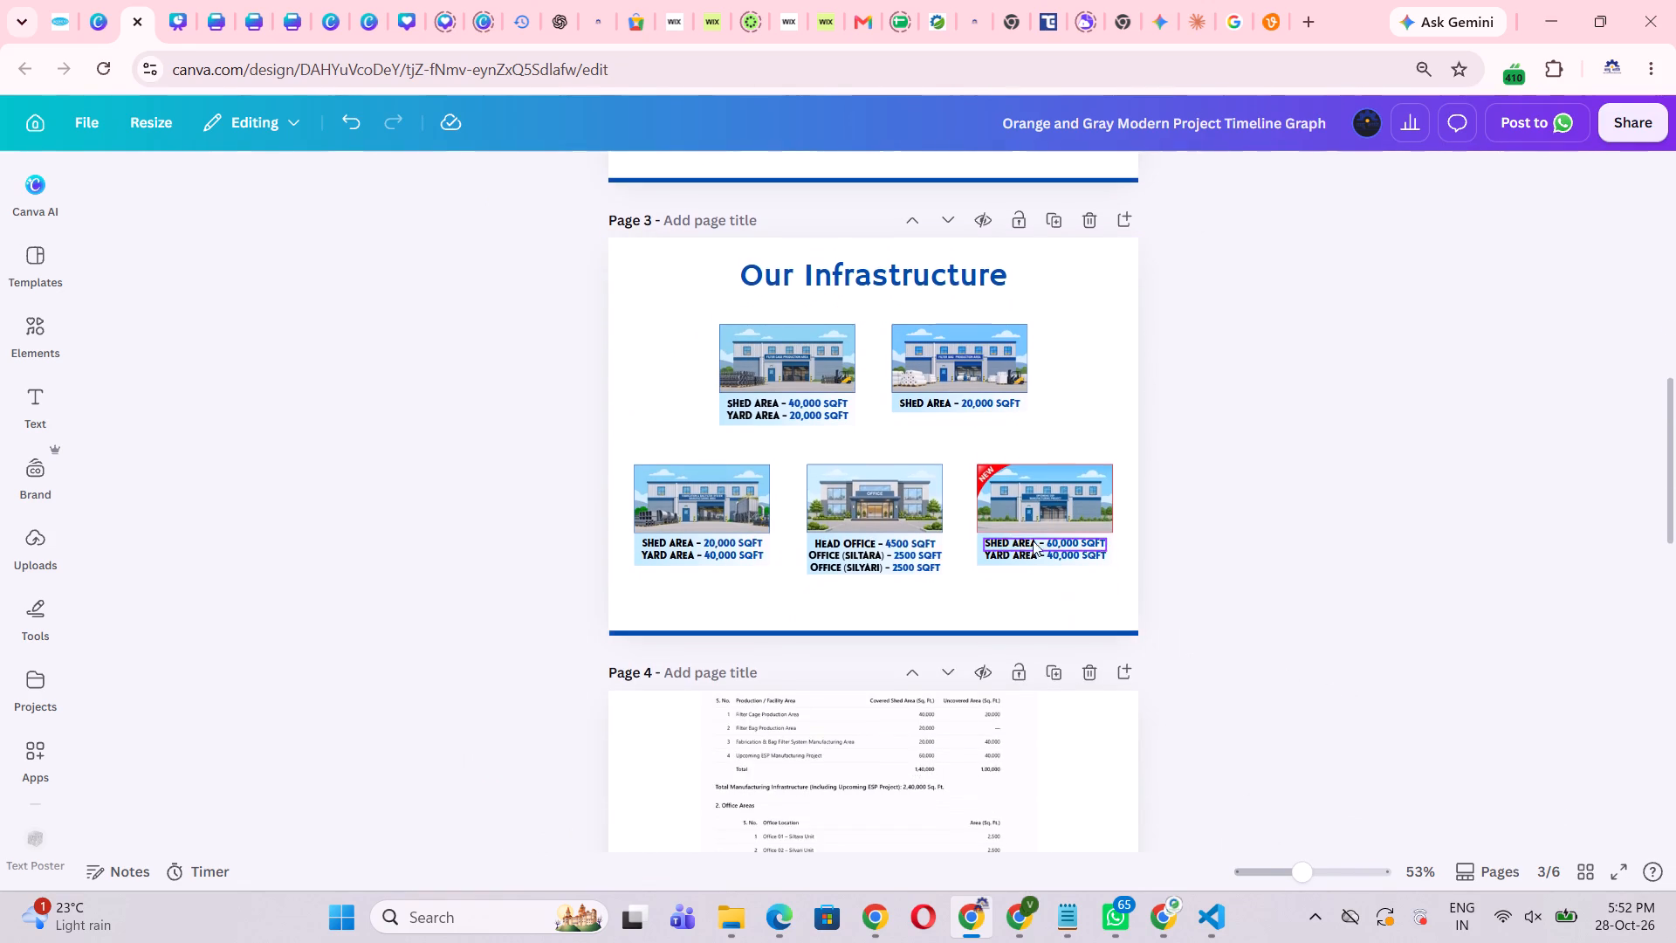
scroll(1445, 605, up, 2)
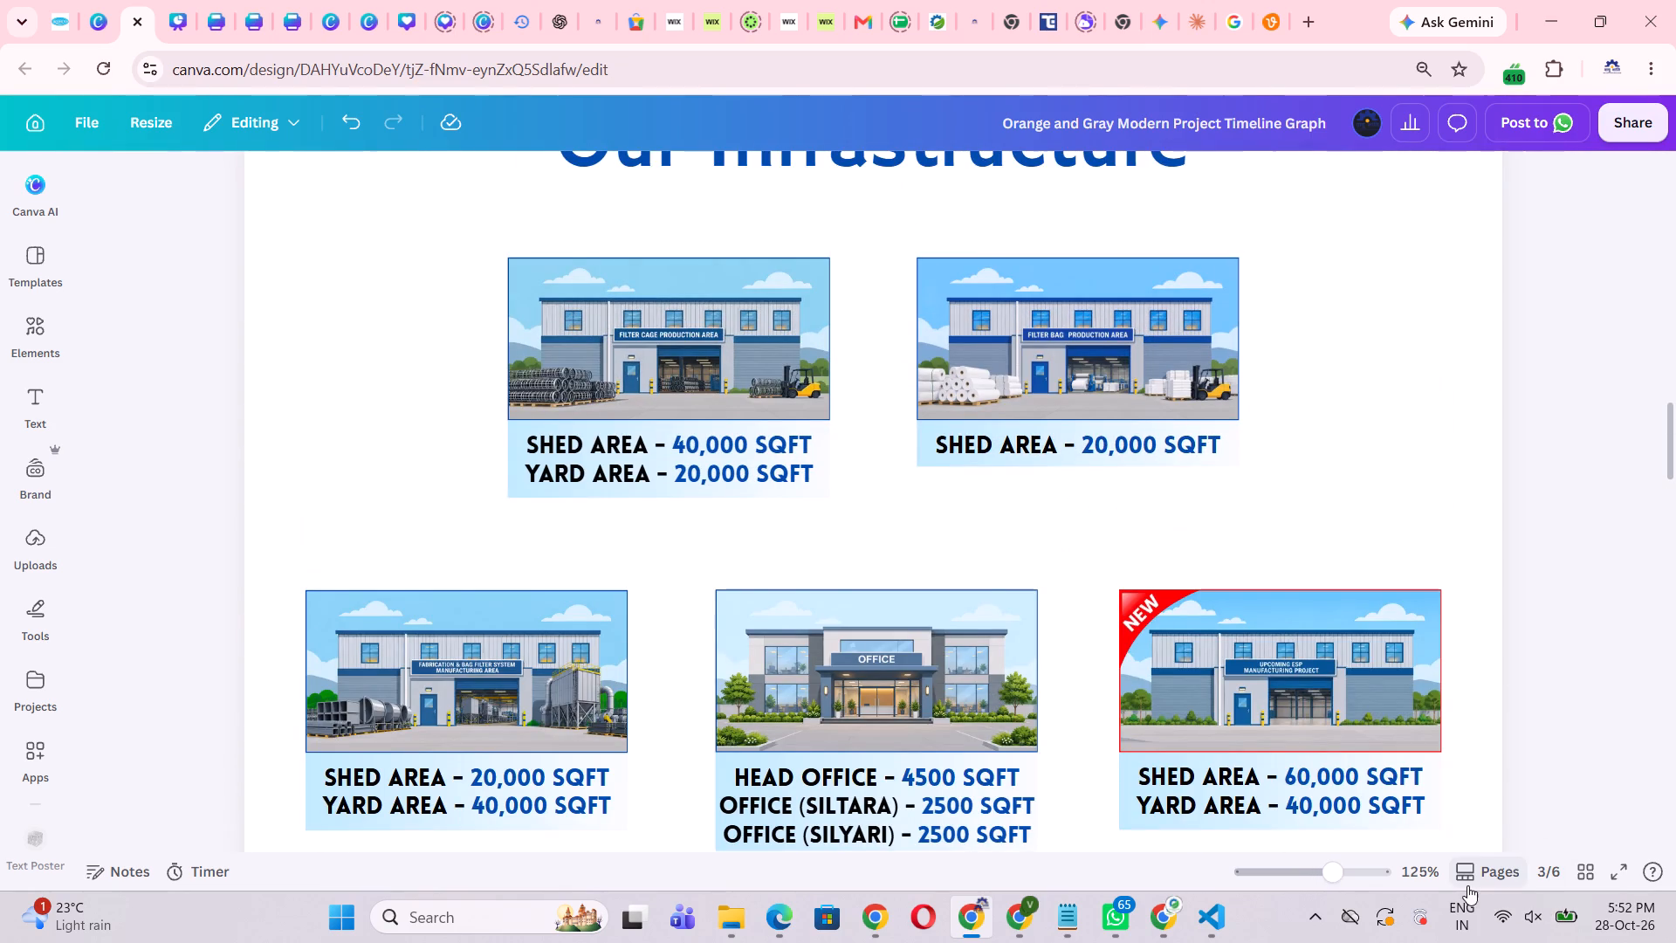
click(1612, 881)
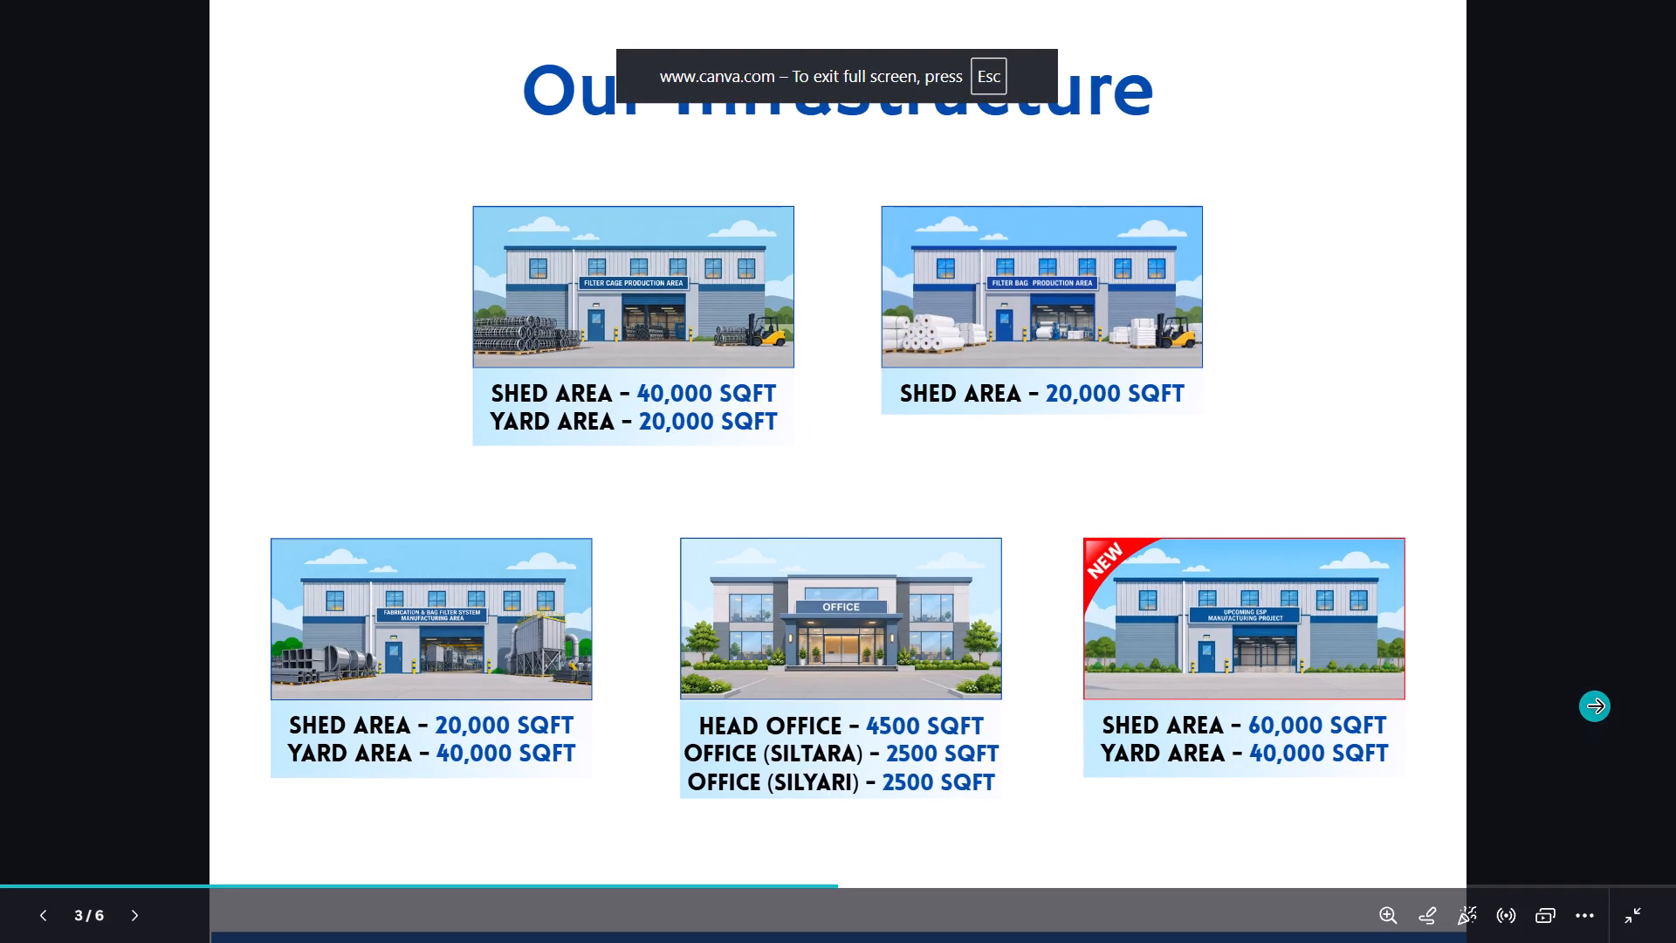
key(Escape)
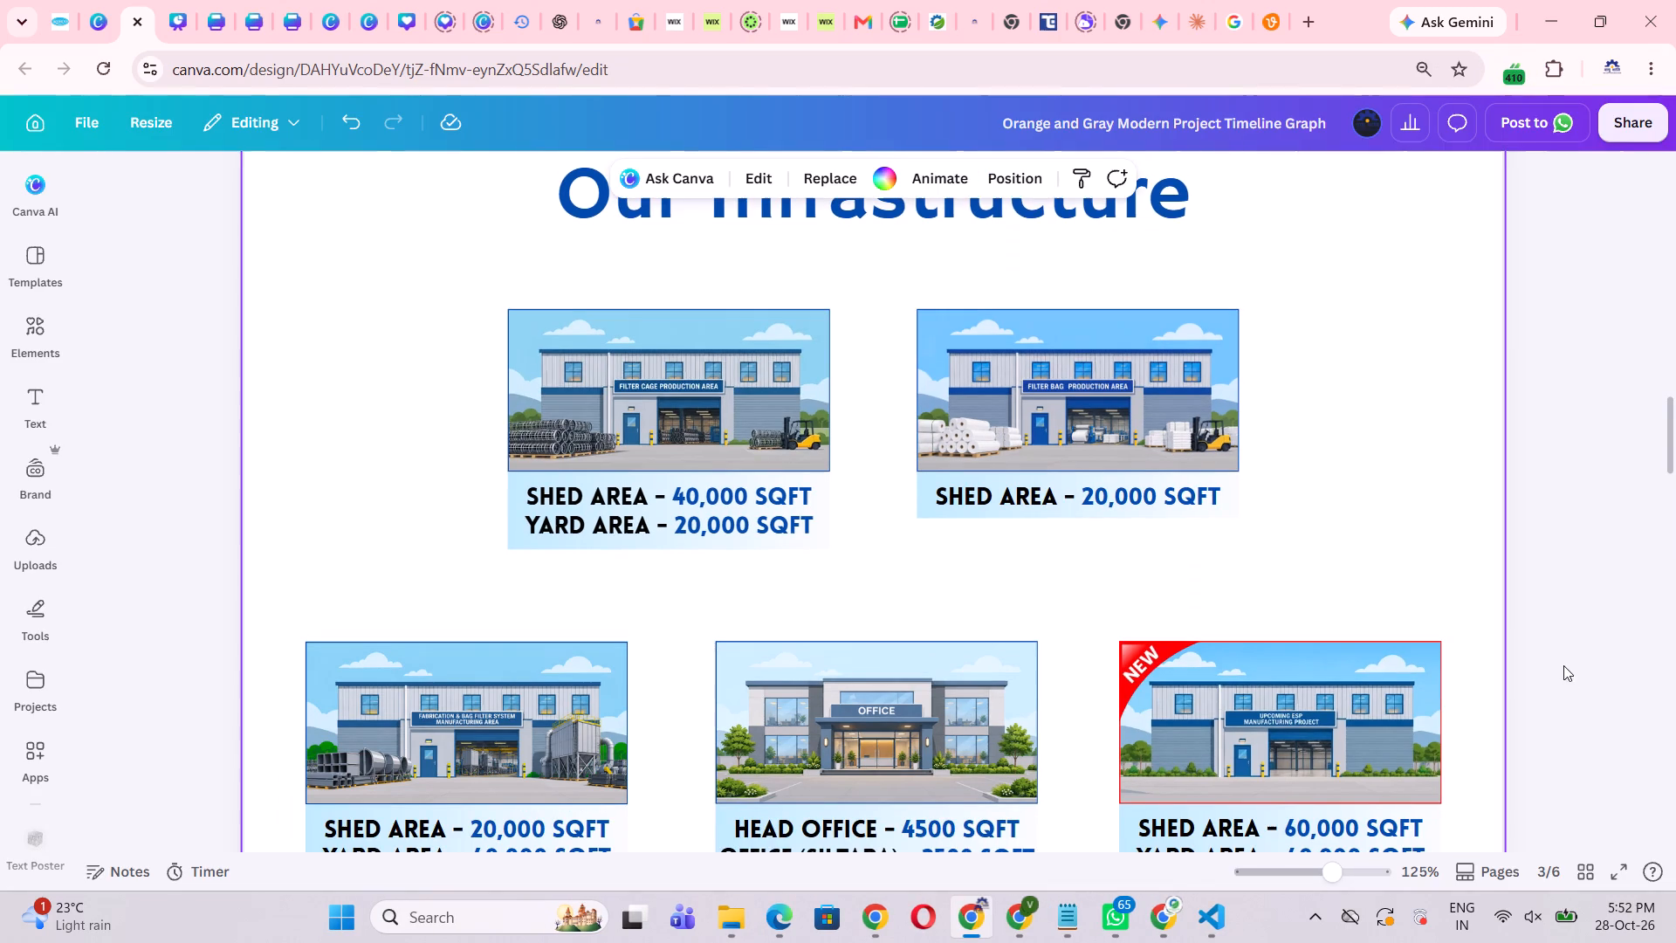
Compare every shed, yard and office area caption on the infrastructure page with the pasted tables on page 4.
scroll(1517, 637, down, 5)
scroll(1514, 635, up, 1)
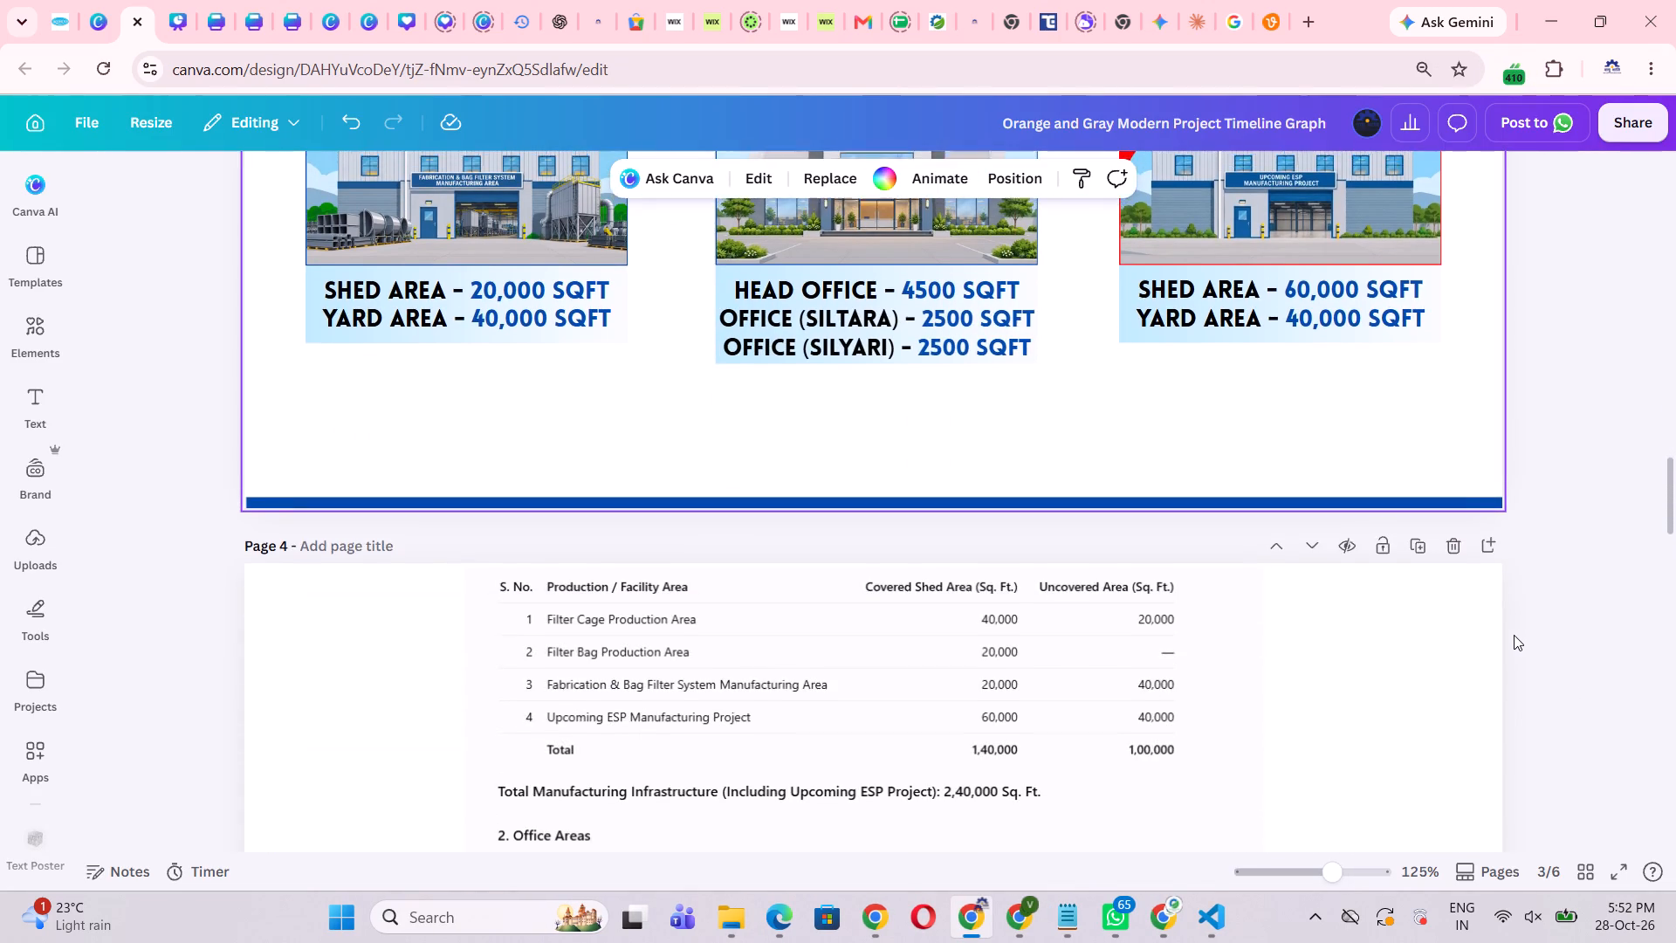
scroll(1514, 635, up, 2)
scroll(1514, 636, down, 3)
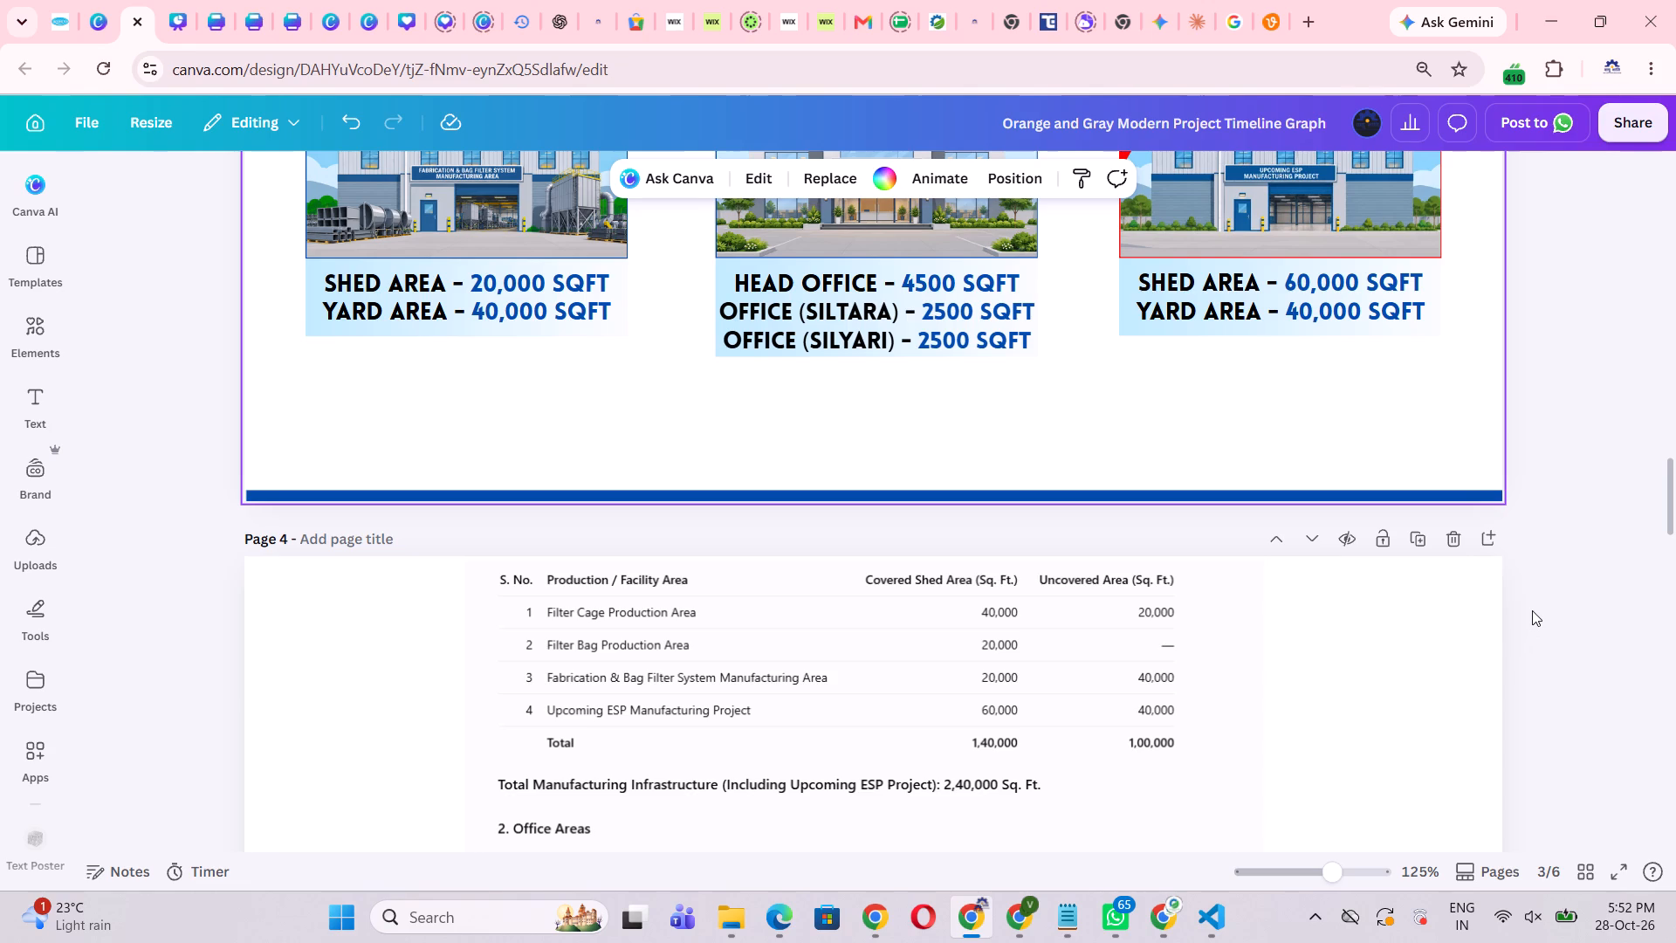
drag(1675, 506, 1675, 468)
click(1432, 700)
click(1675, 684)
click(1439, 718)
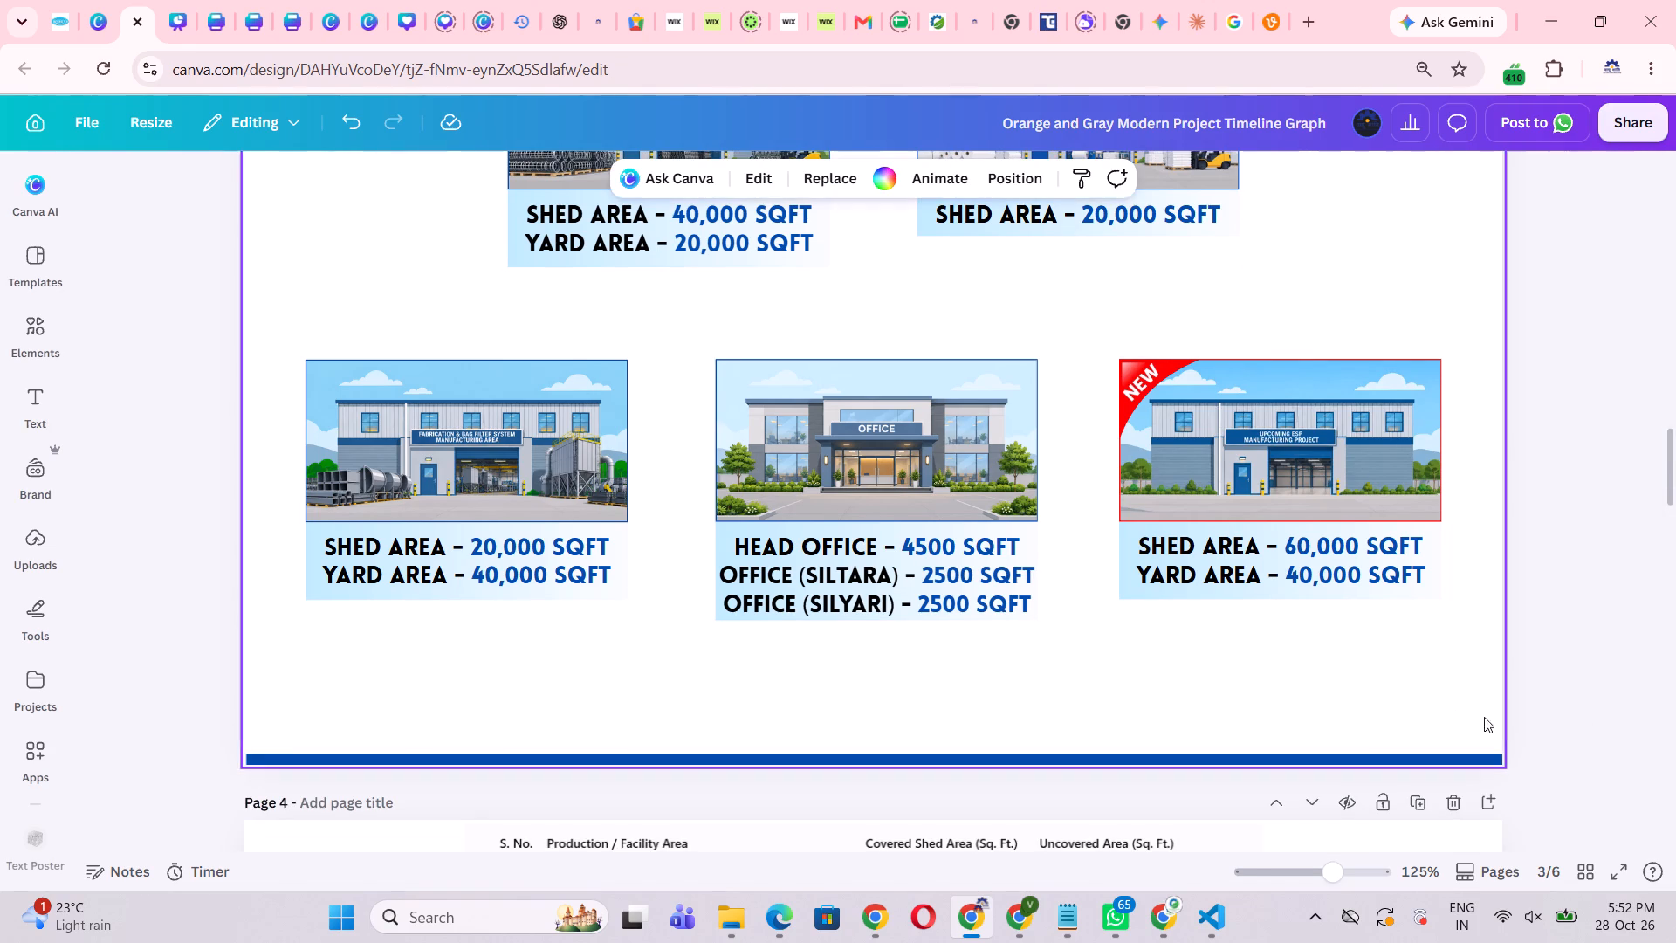
scroll(1624, 650, up, 2)
click(1532, 533)
click(1506, 527)
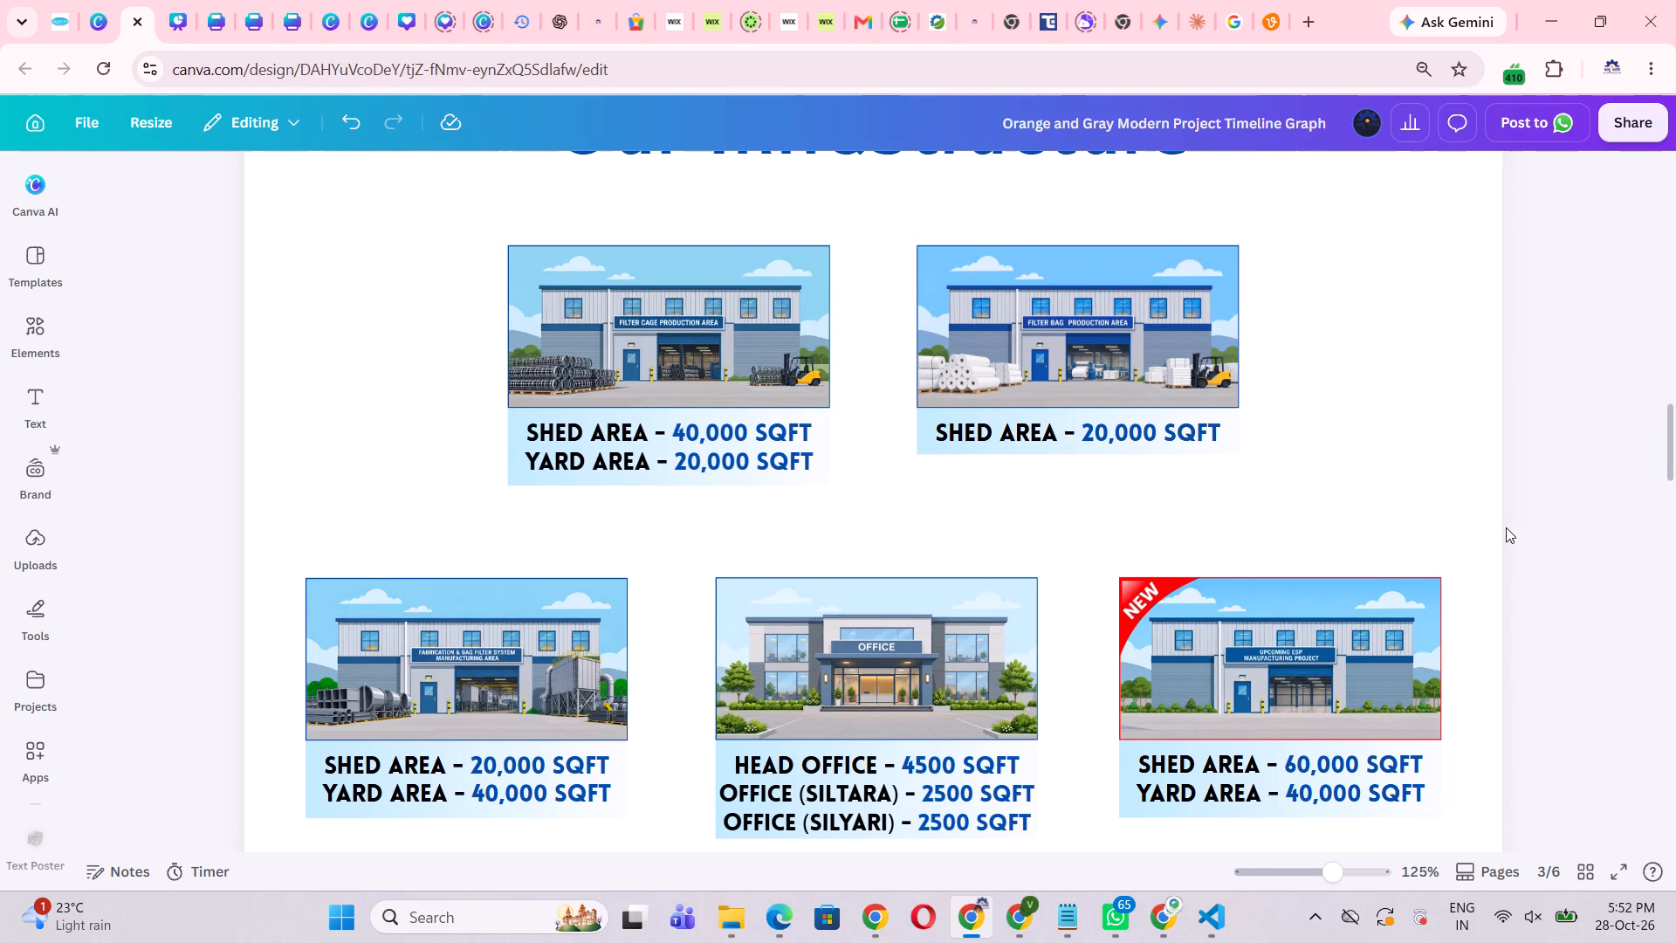
click(1494, 525)
scroll(1439, 497, up, 2)
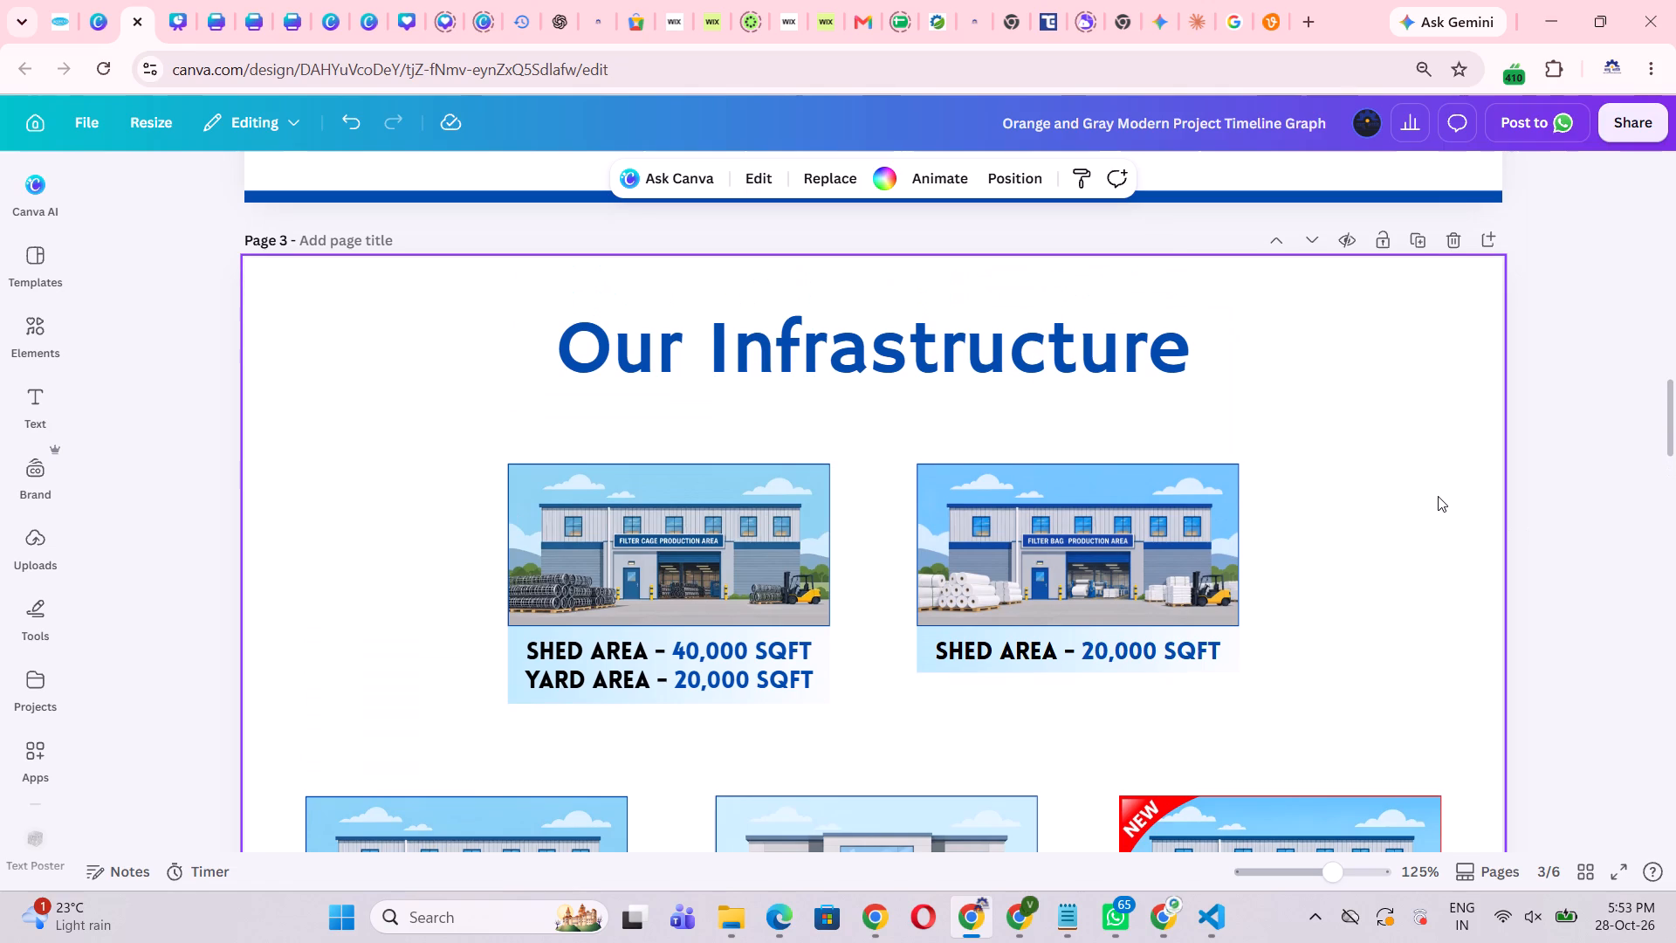
click(1536, 473)
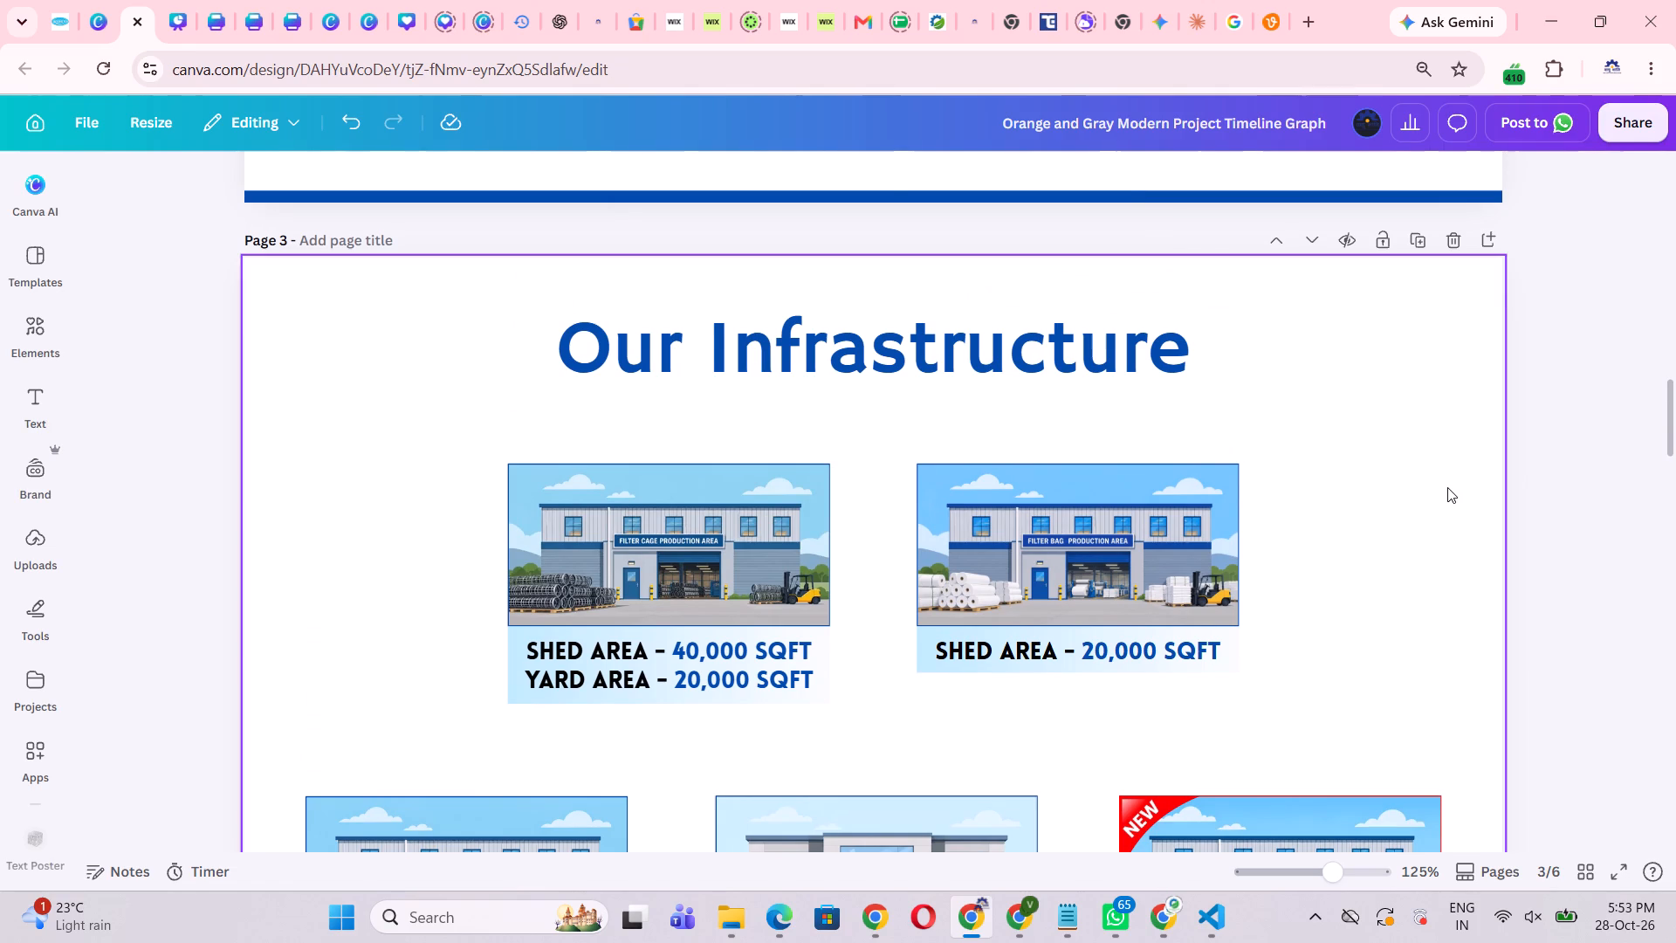
click(1447, 487)
scroll(1447, 487, down, 6)
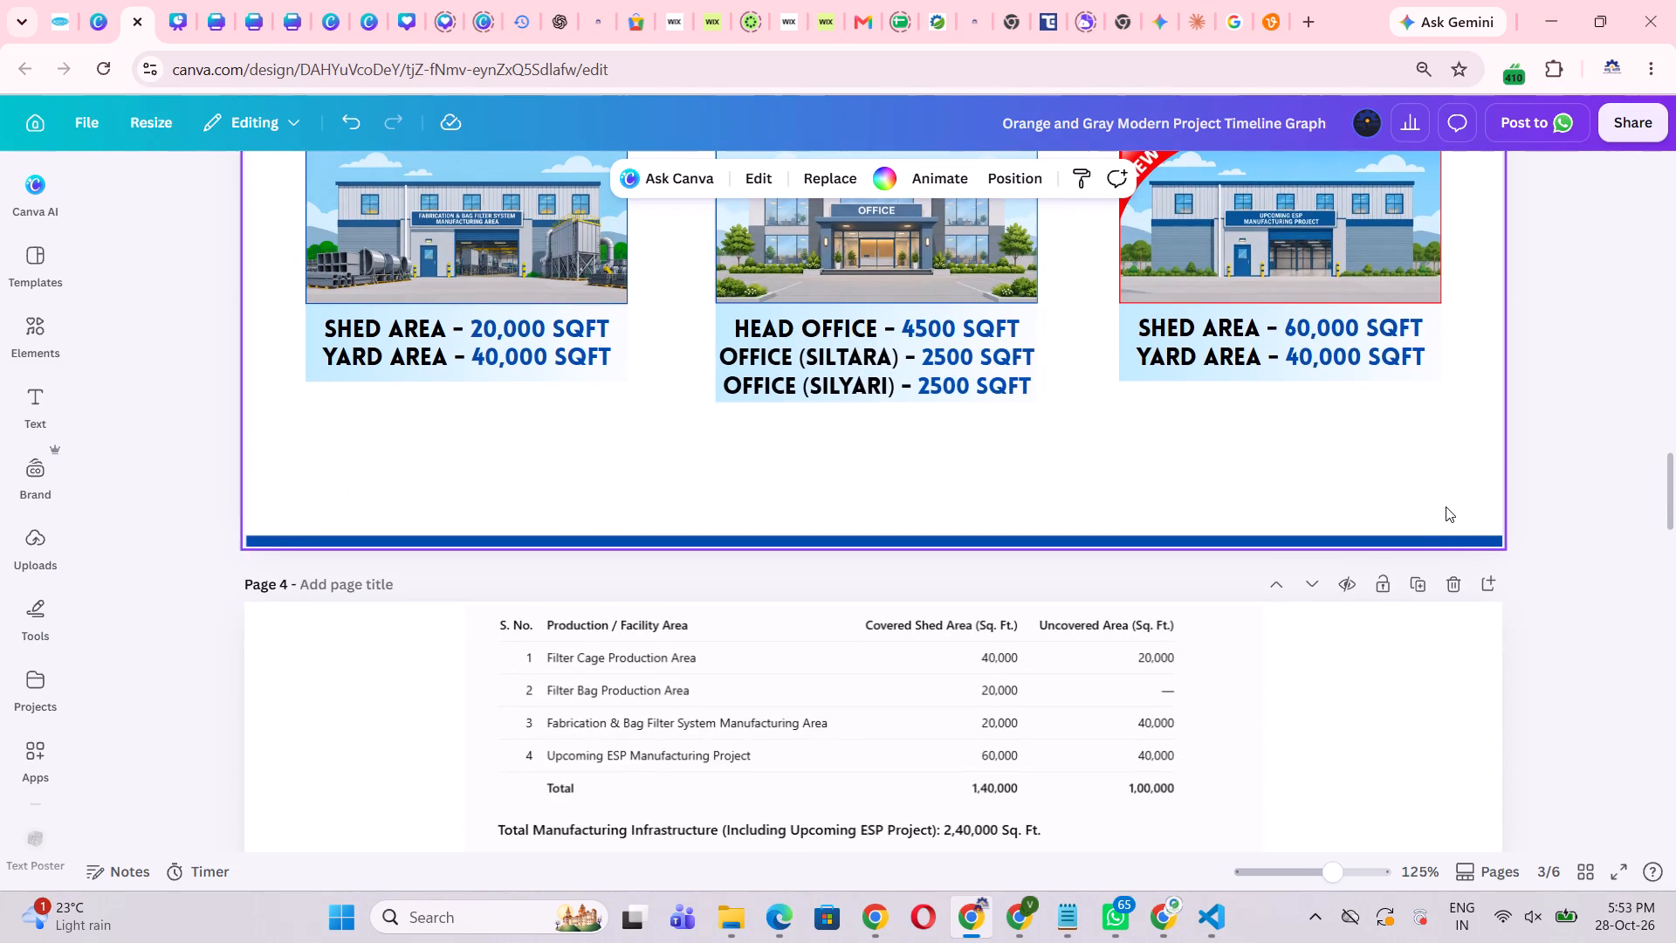
scroll(1446, 506, up, 2)
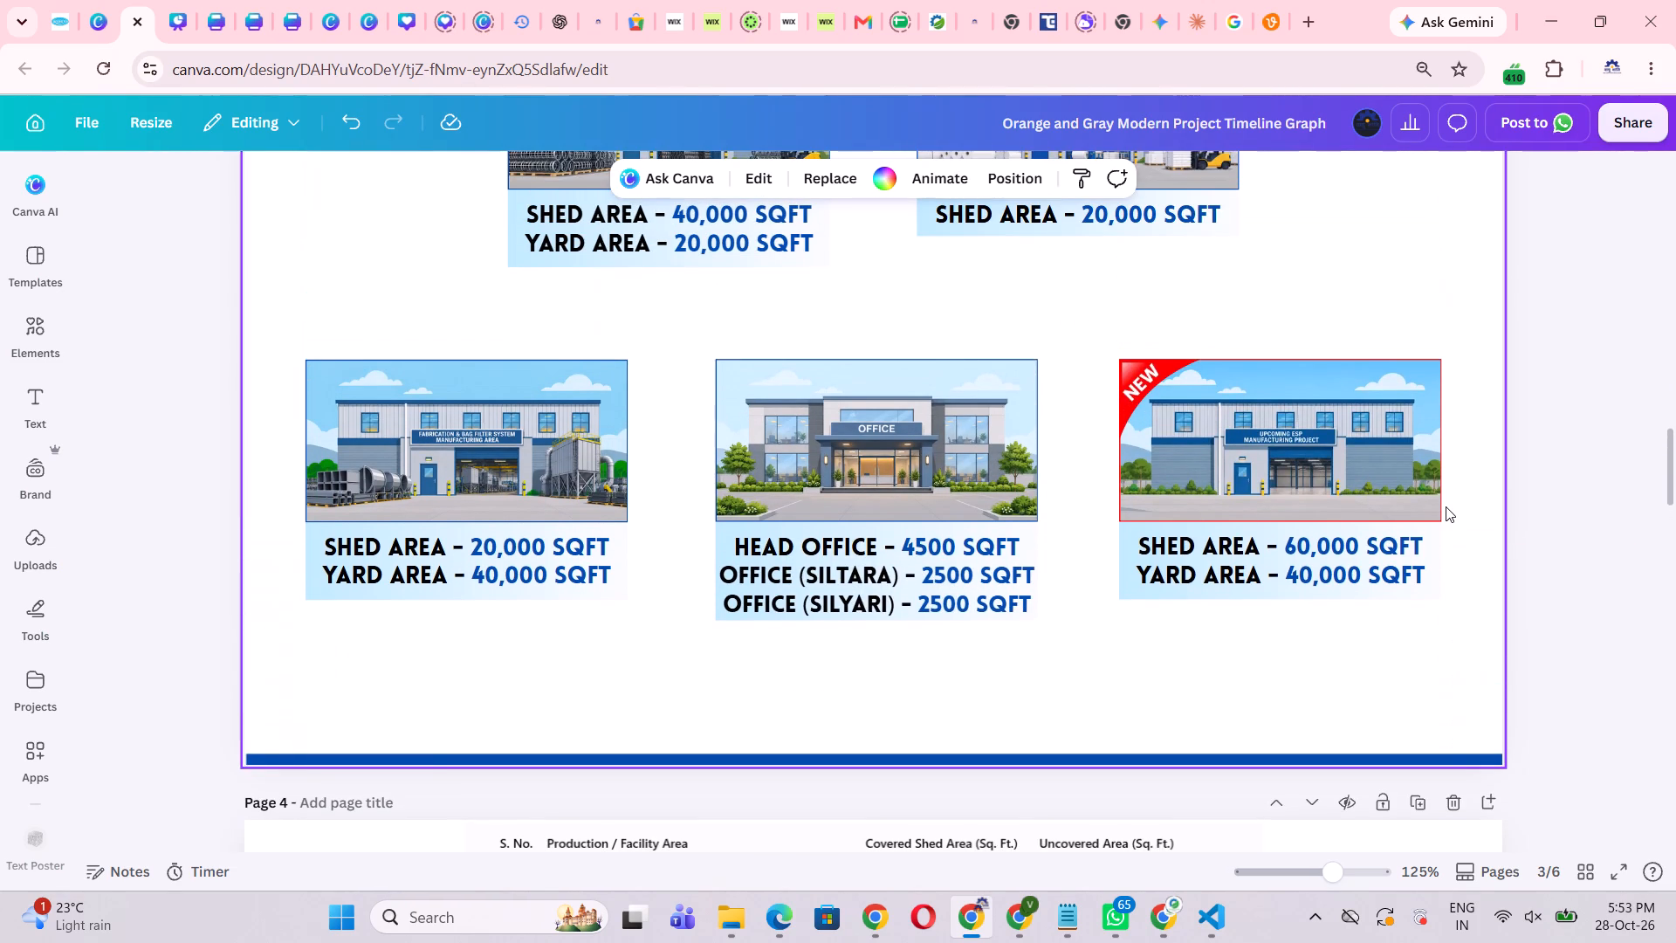
click(1470, 601)
click(1569, 562)
scroll(1528, 617, up, 3)
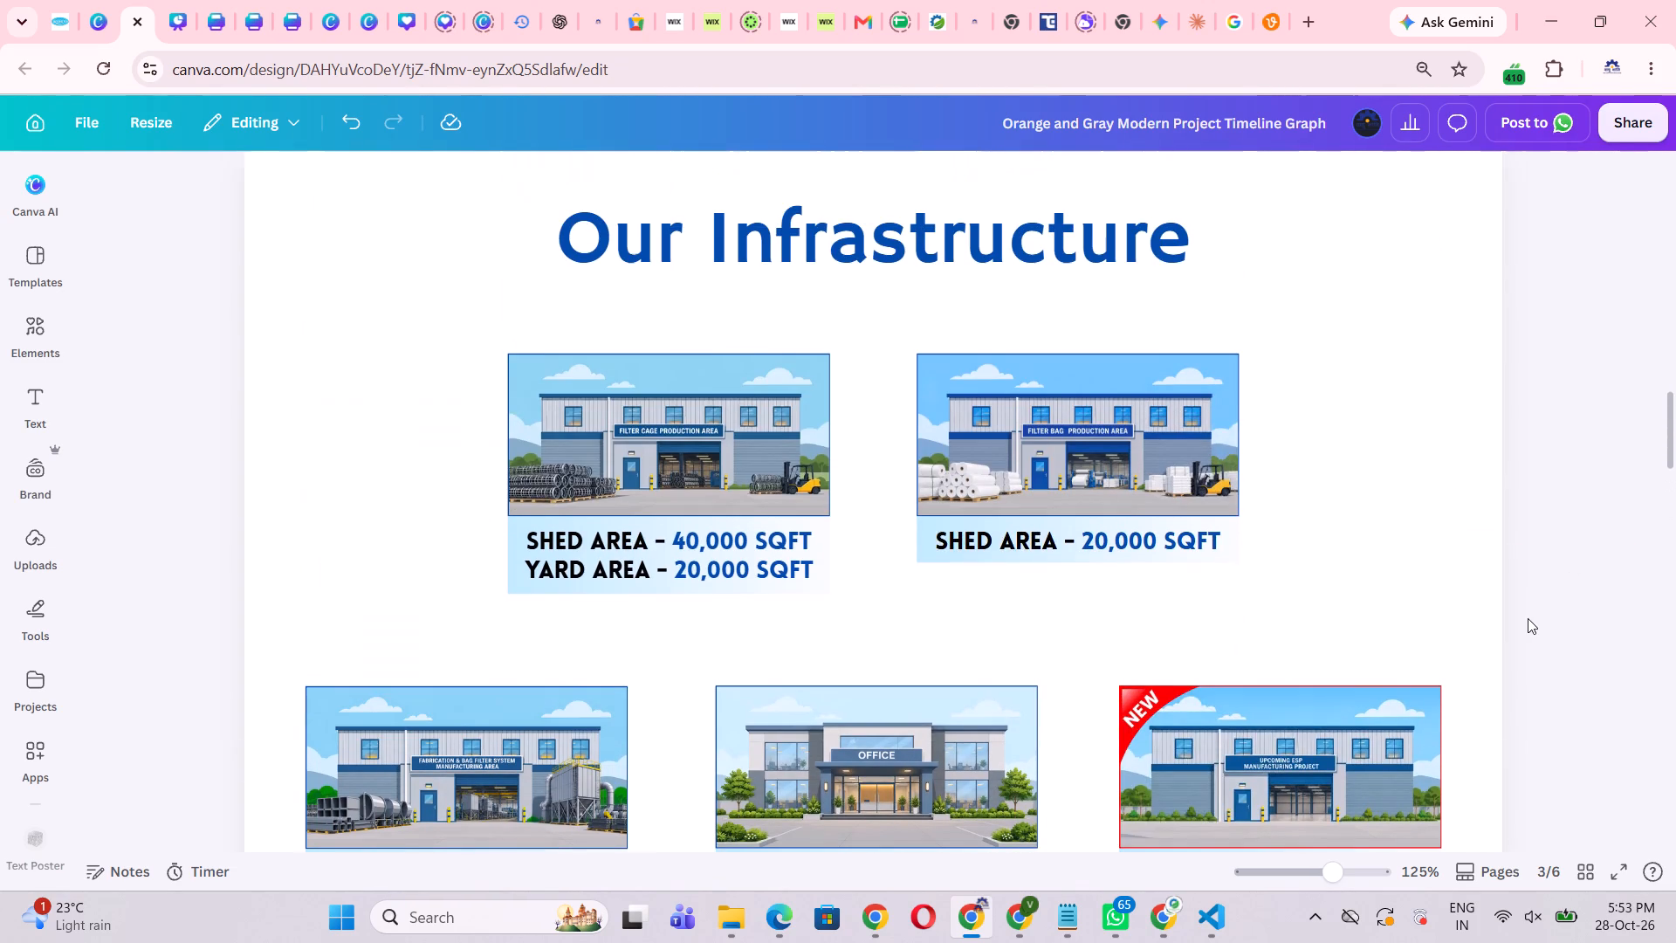
click(1409, 575)
scroll(1428, 563, down, 2)
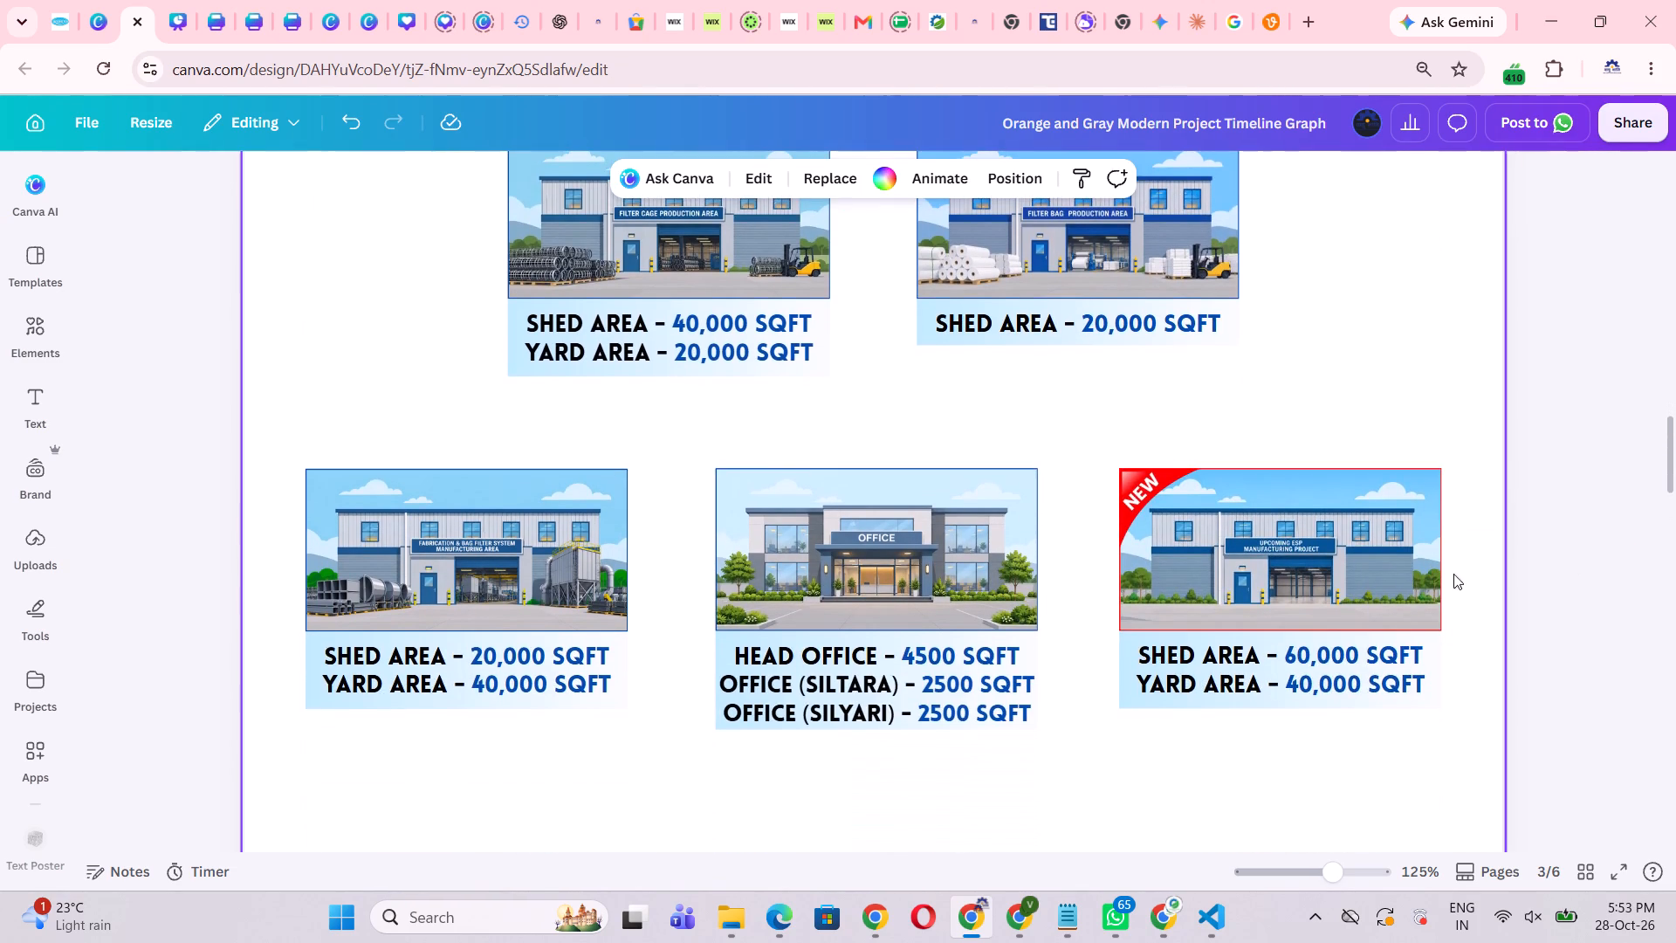
scroll(1473, 637, down, 3)
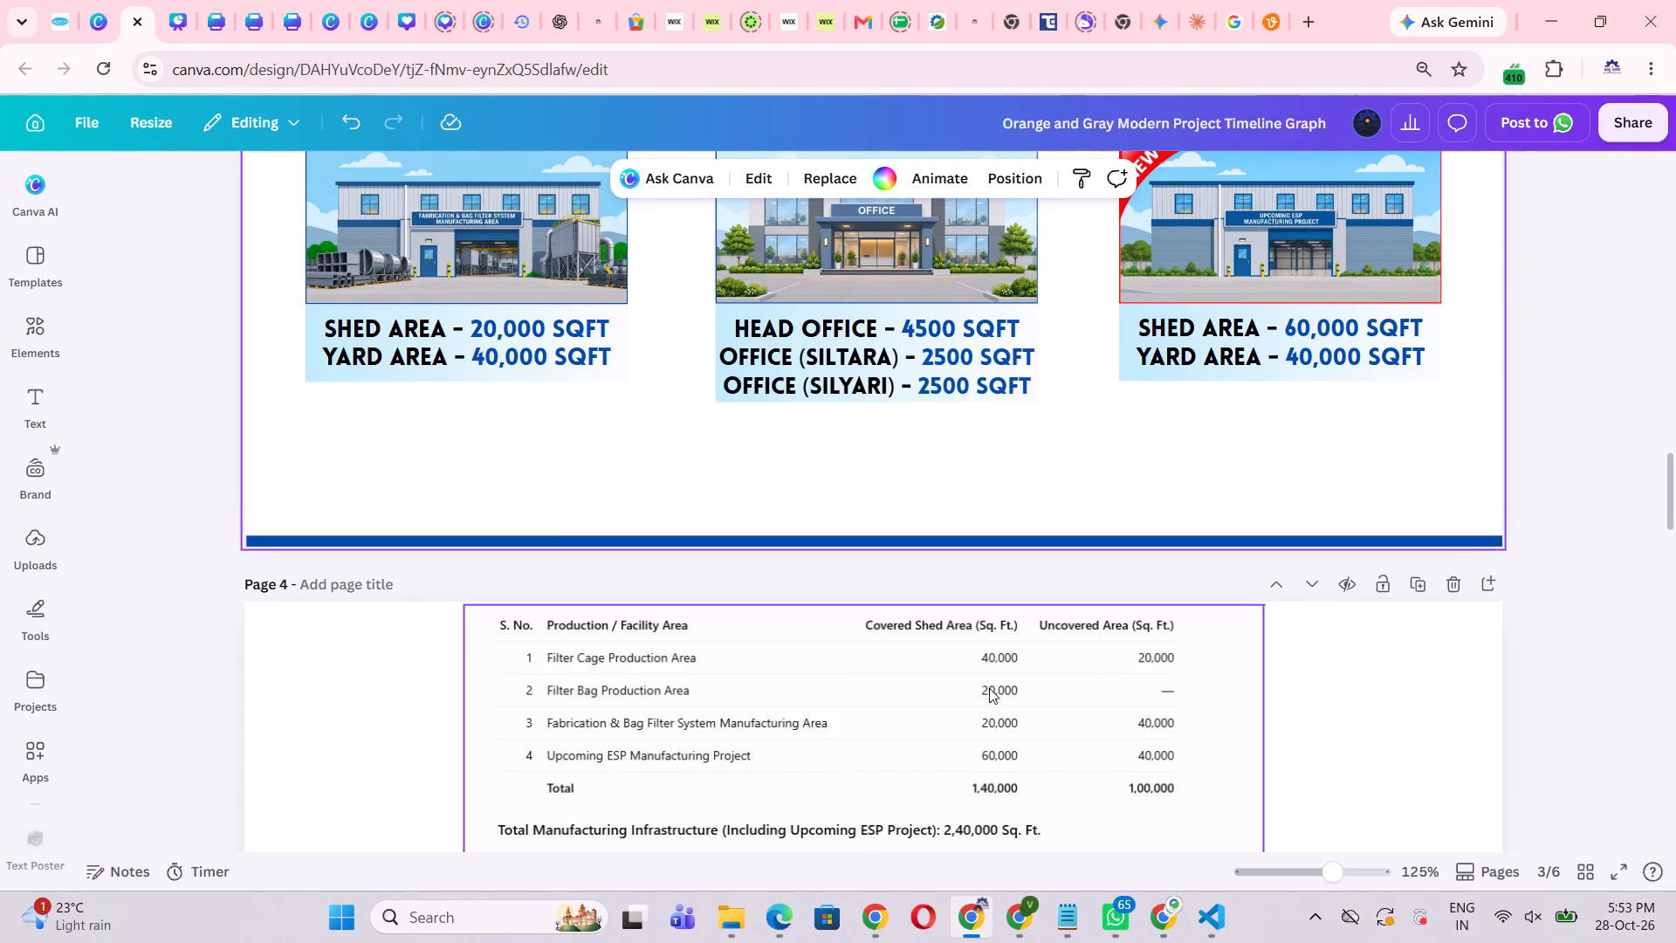
click(382, 735)
click(679, 734)
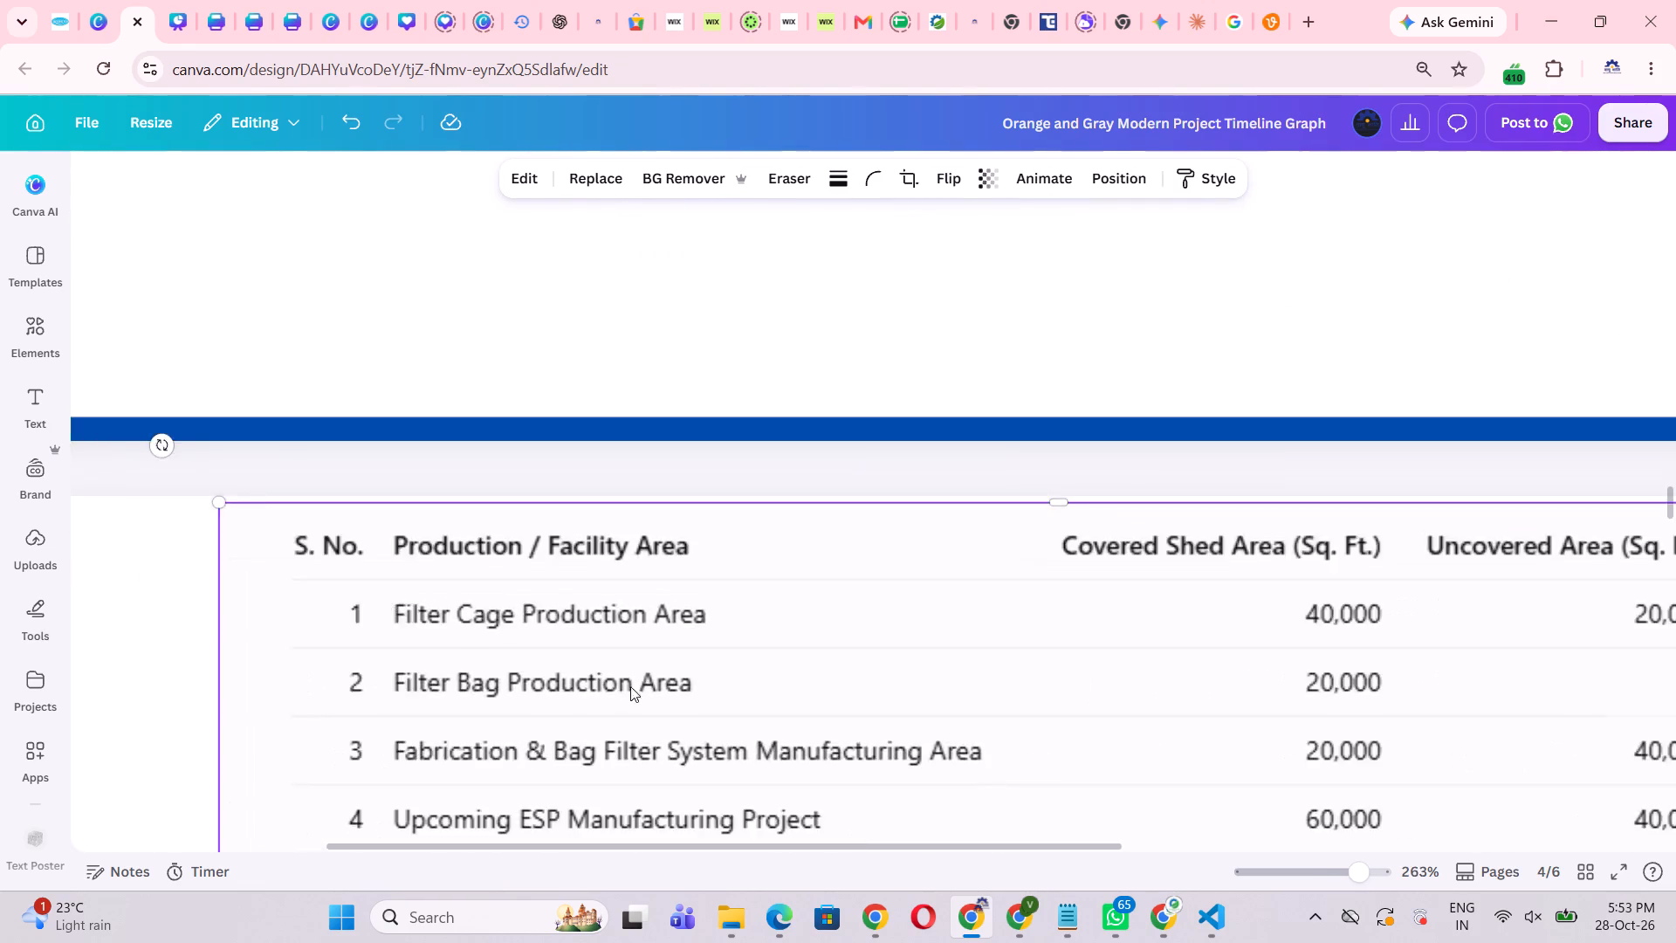
scroll(1242, 526, up, 1)
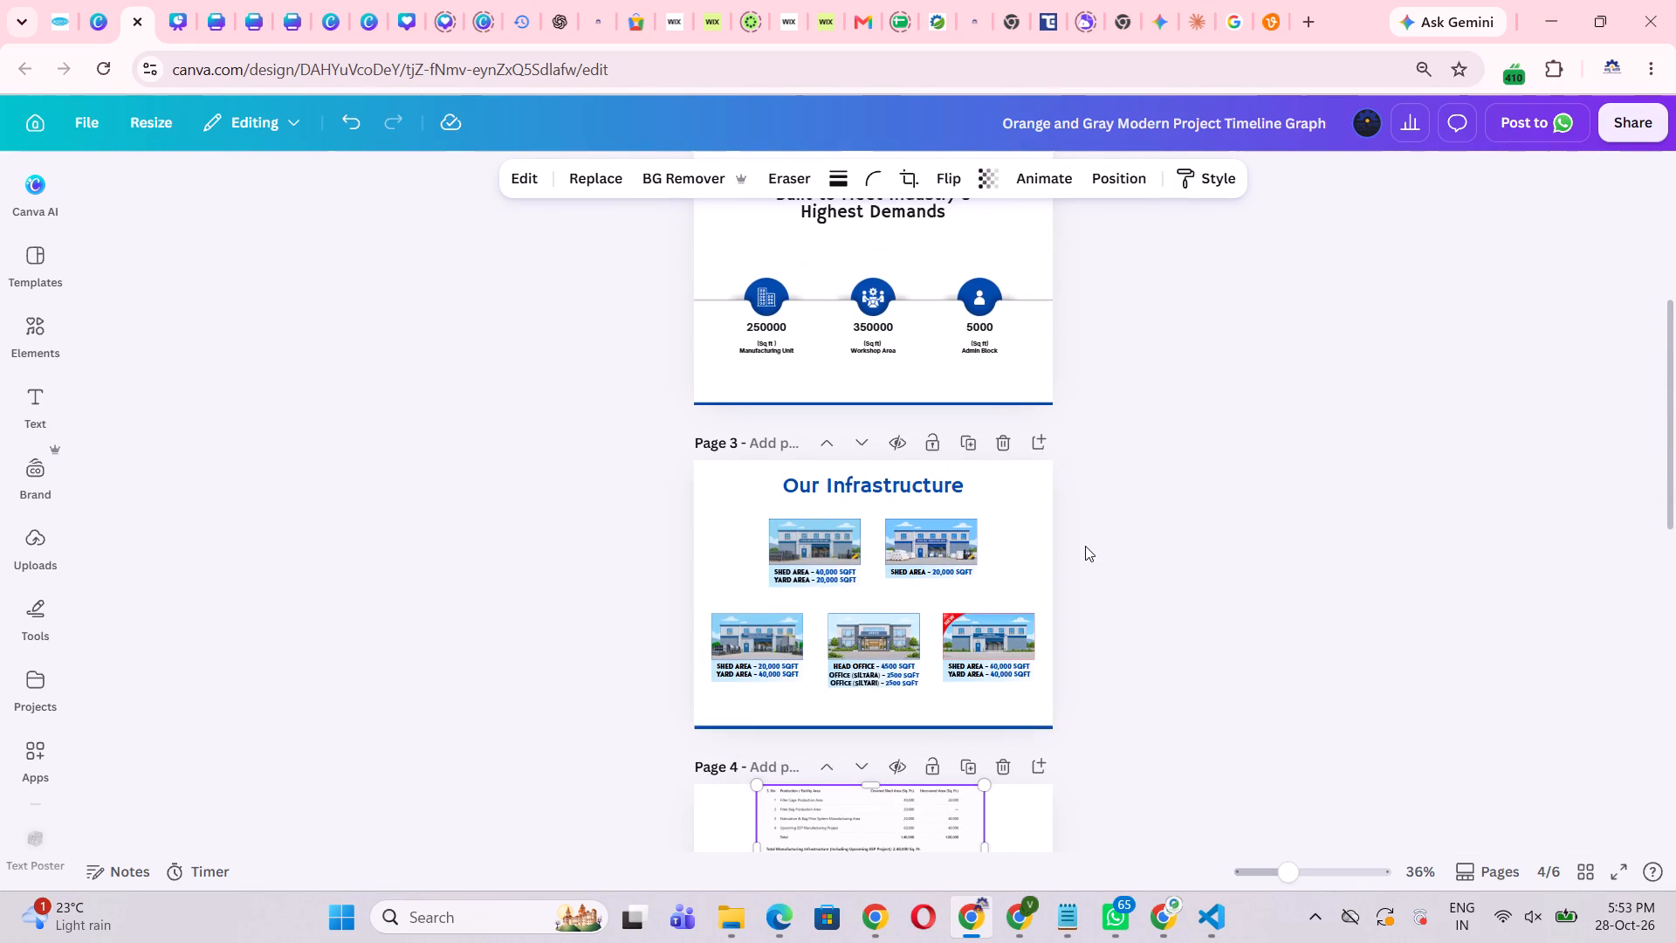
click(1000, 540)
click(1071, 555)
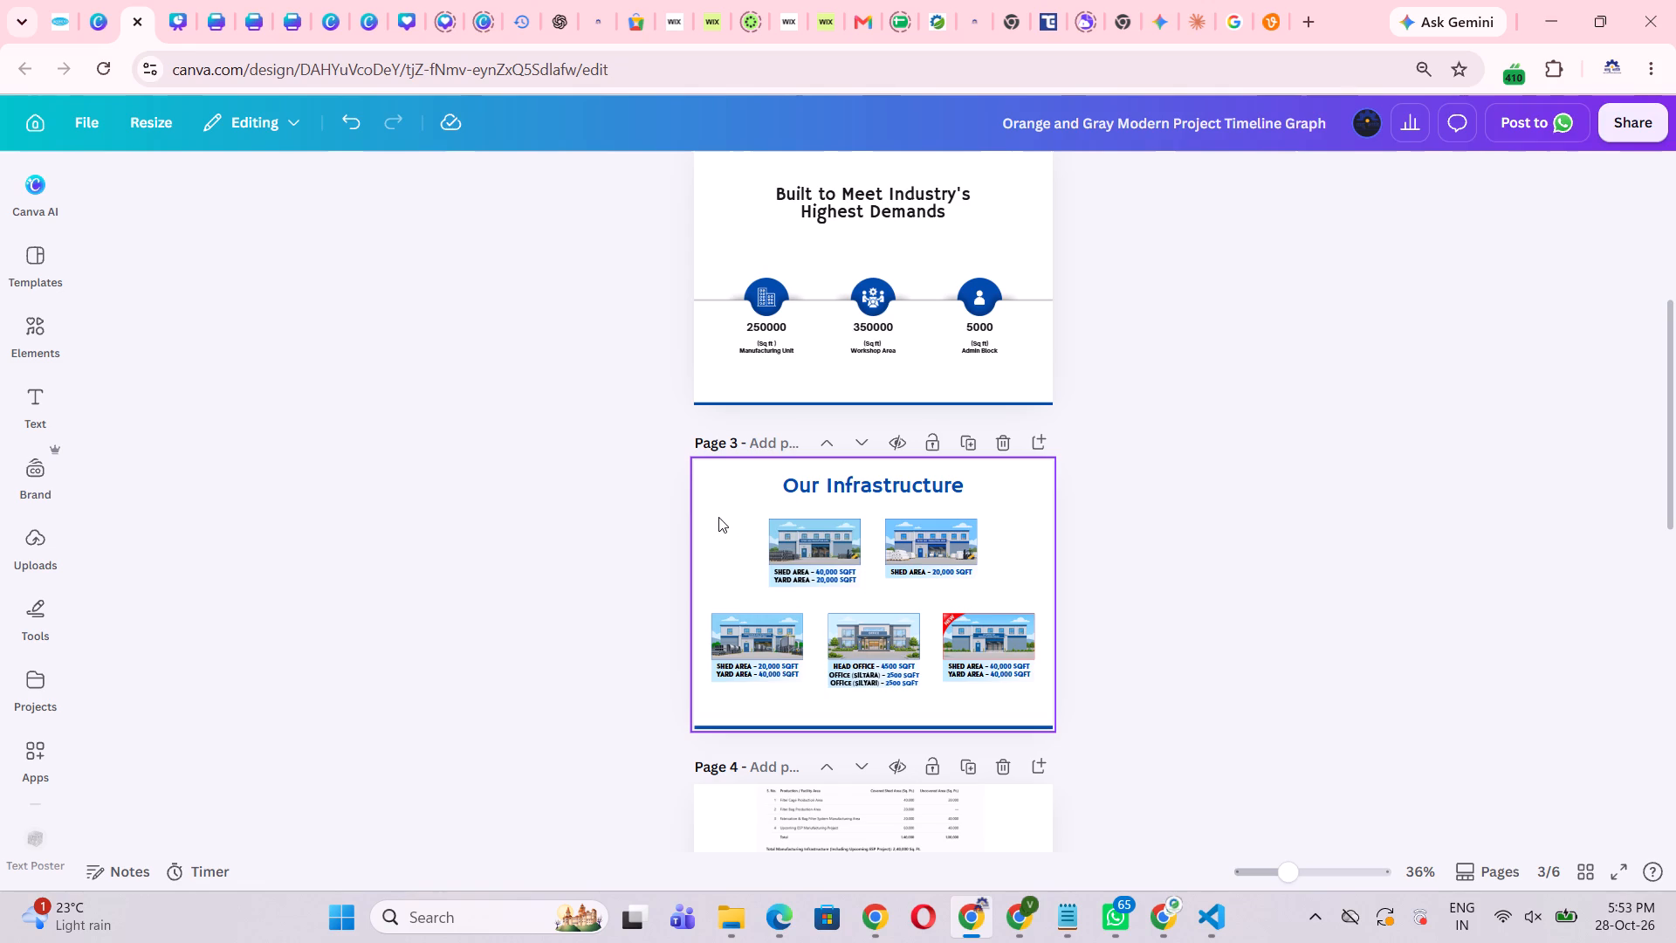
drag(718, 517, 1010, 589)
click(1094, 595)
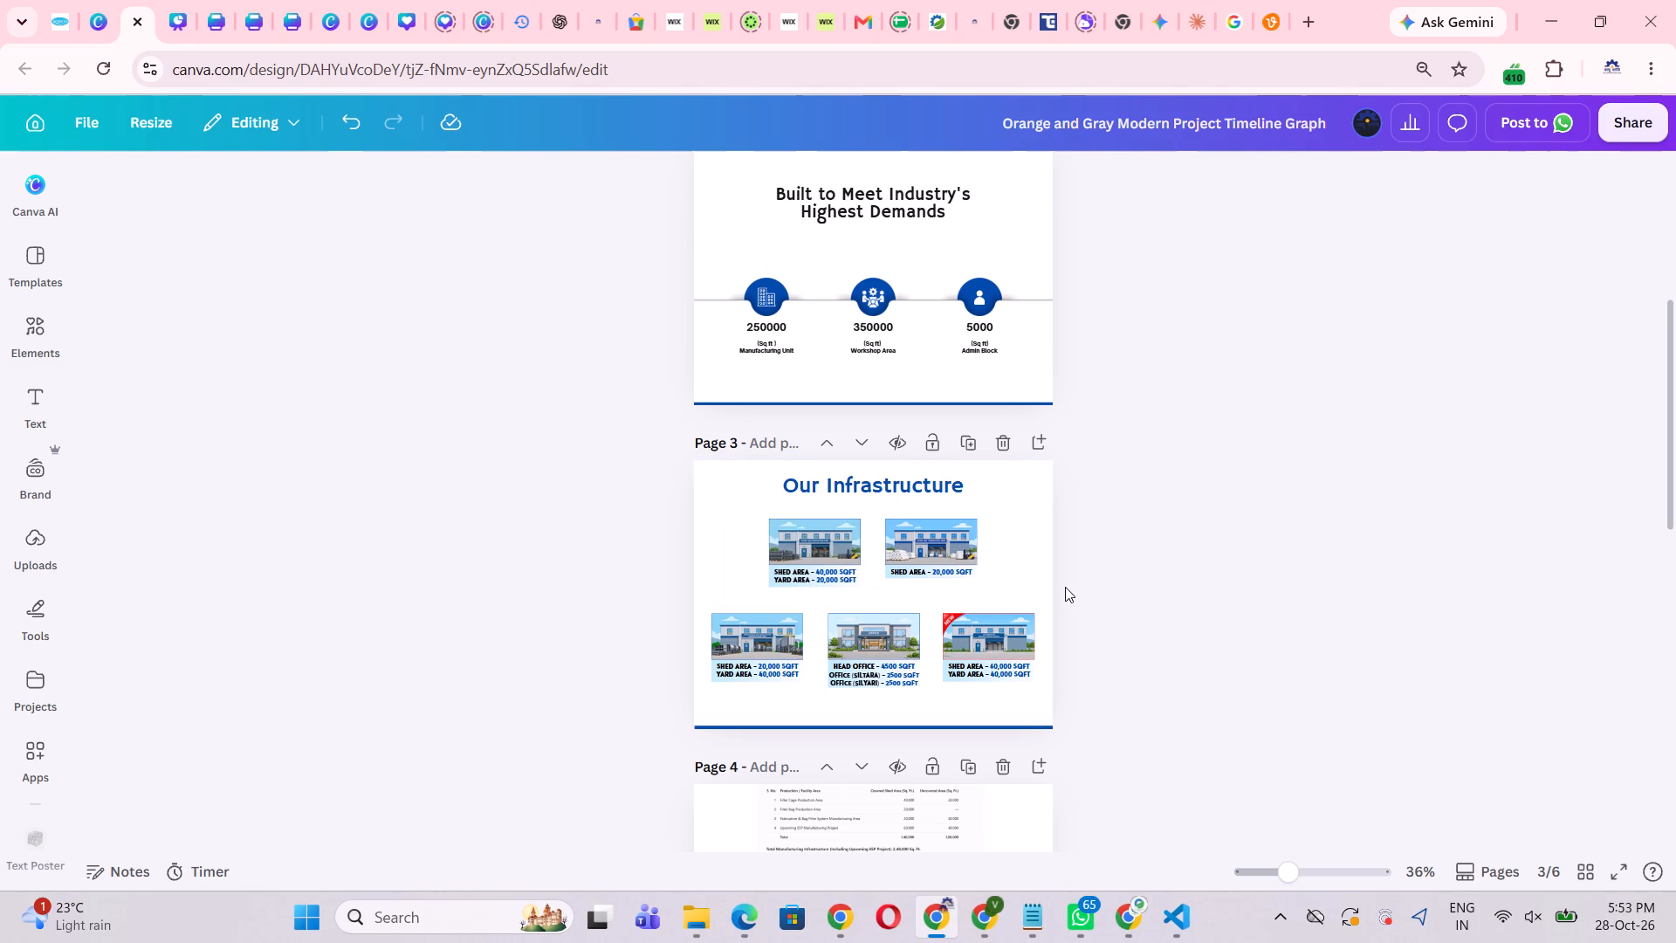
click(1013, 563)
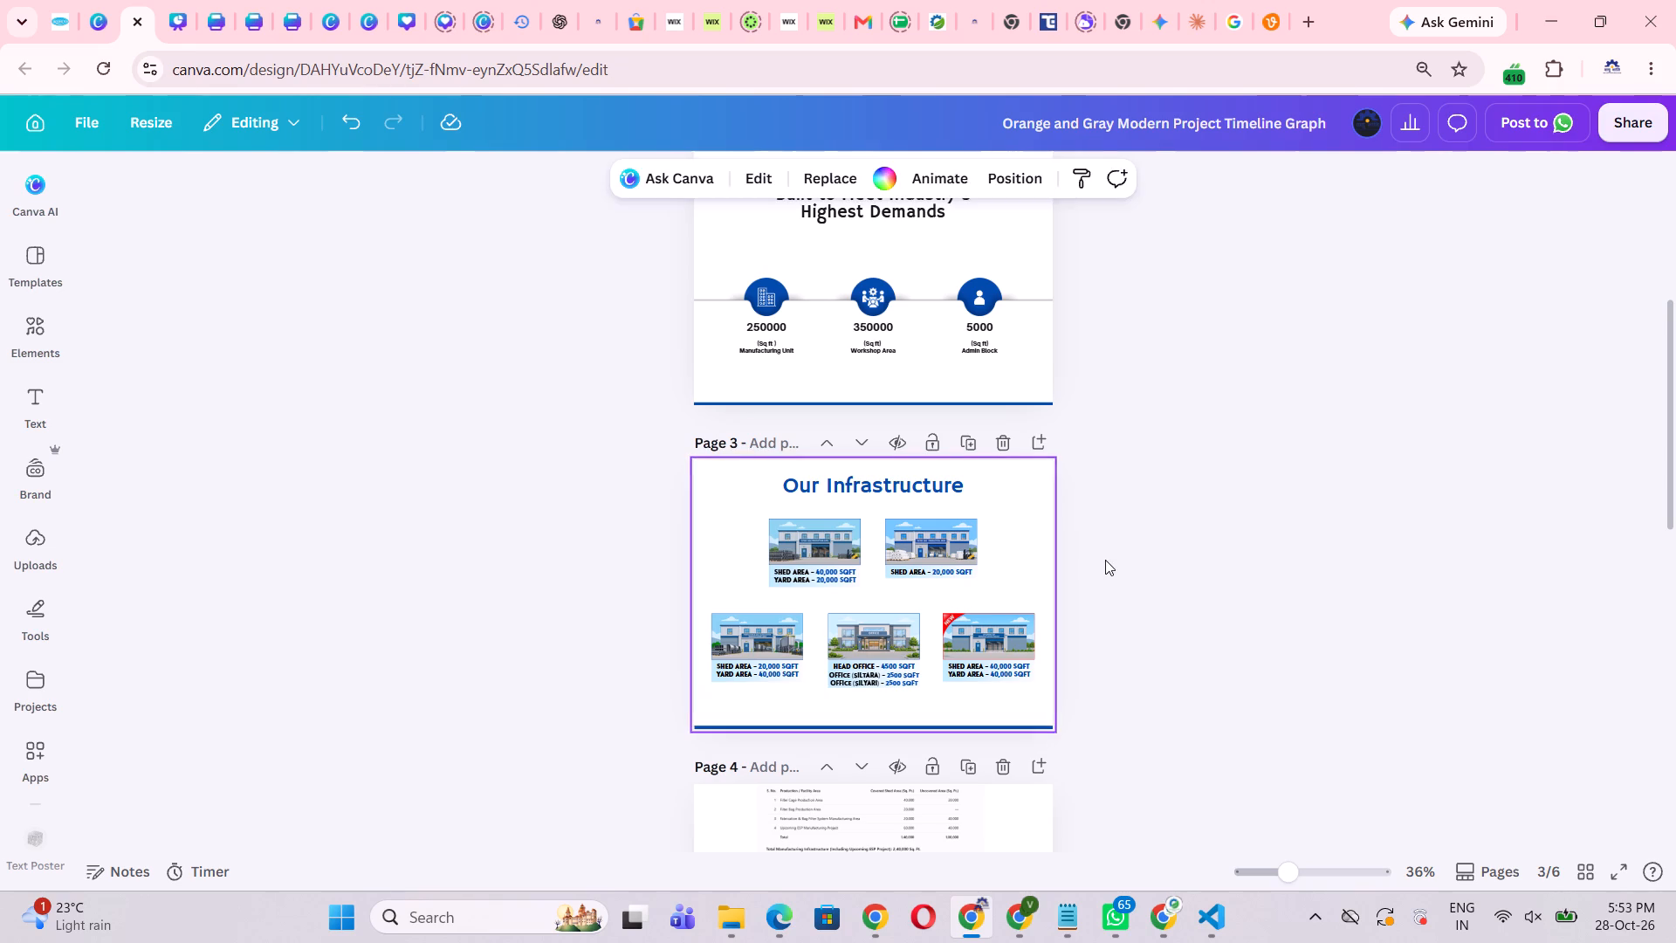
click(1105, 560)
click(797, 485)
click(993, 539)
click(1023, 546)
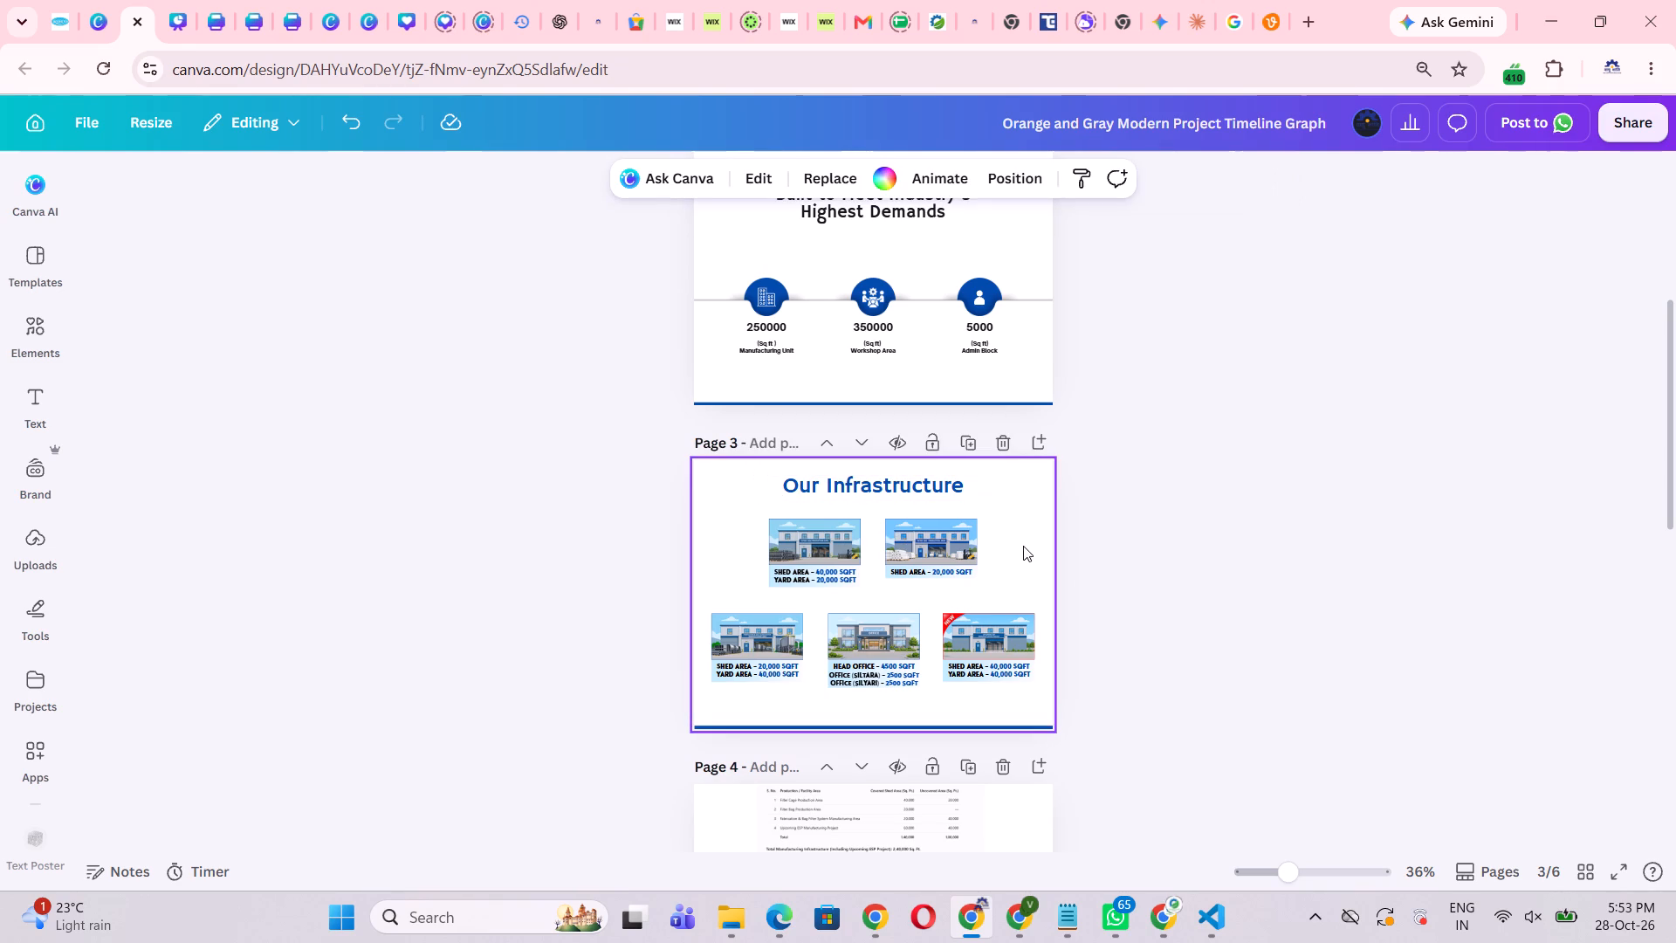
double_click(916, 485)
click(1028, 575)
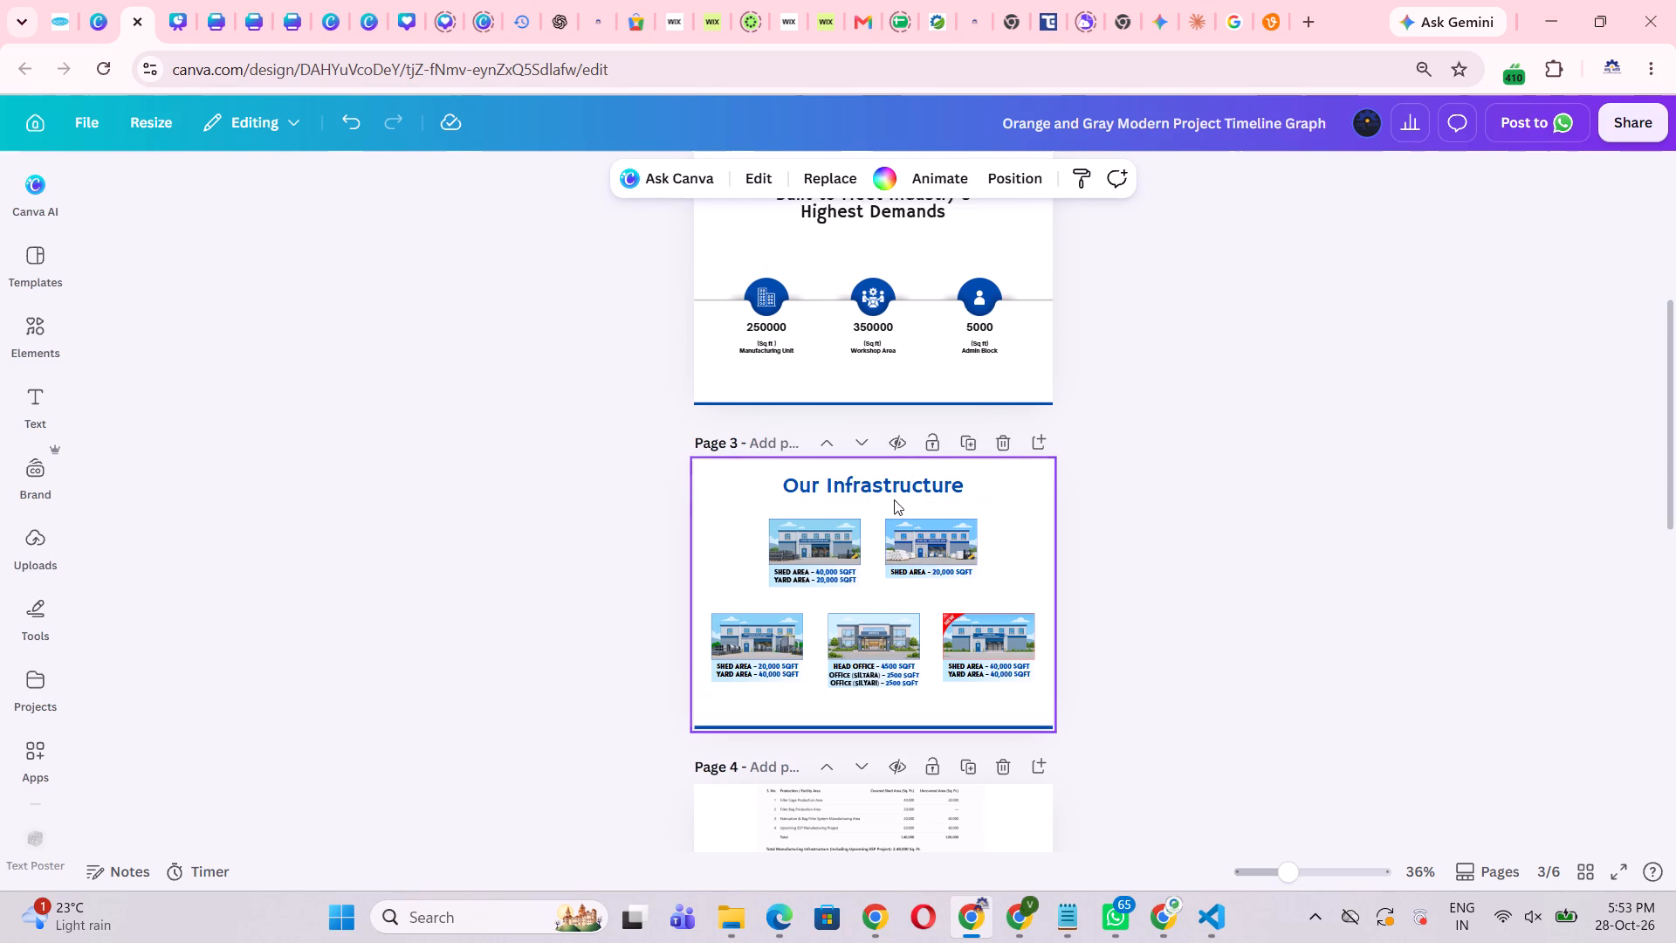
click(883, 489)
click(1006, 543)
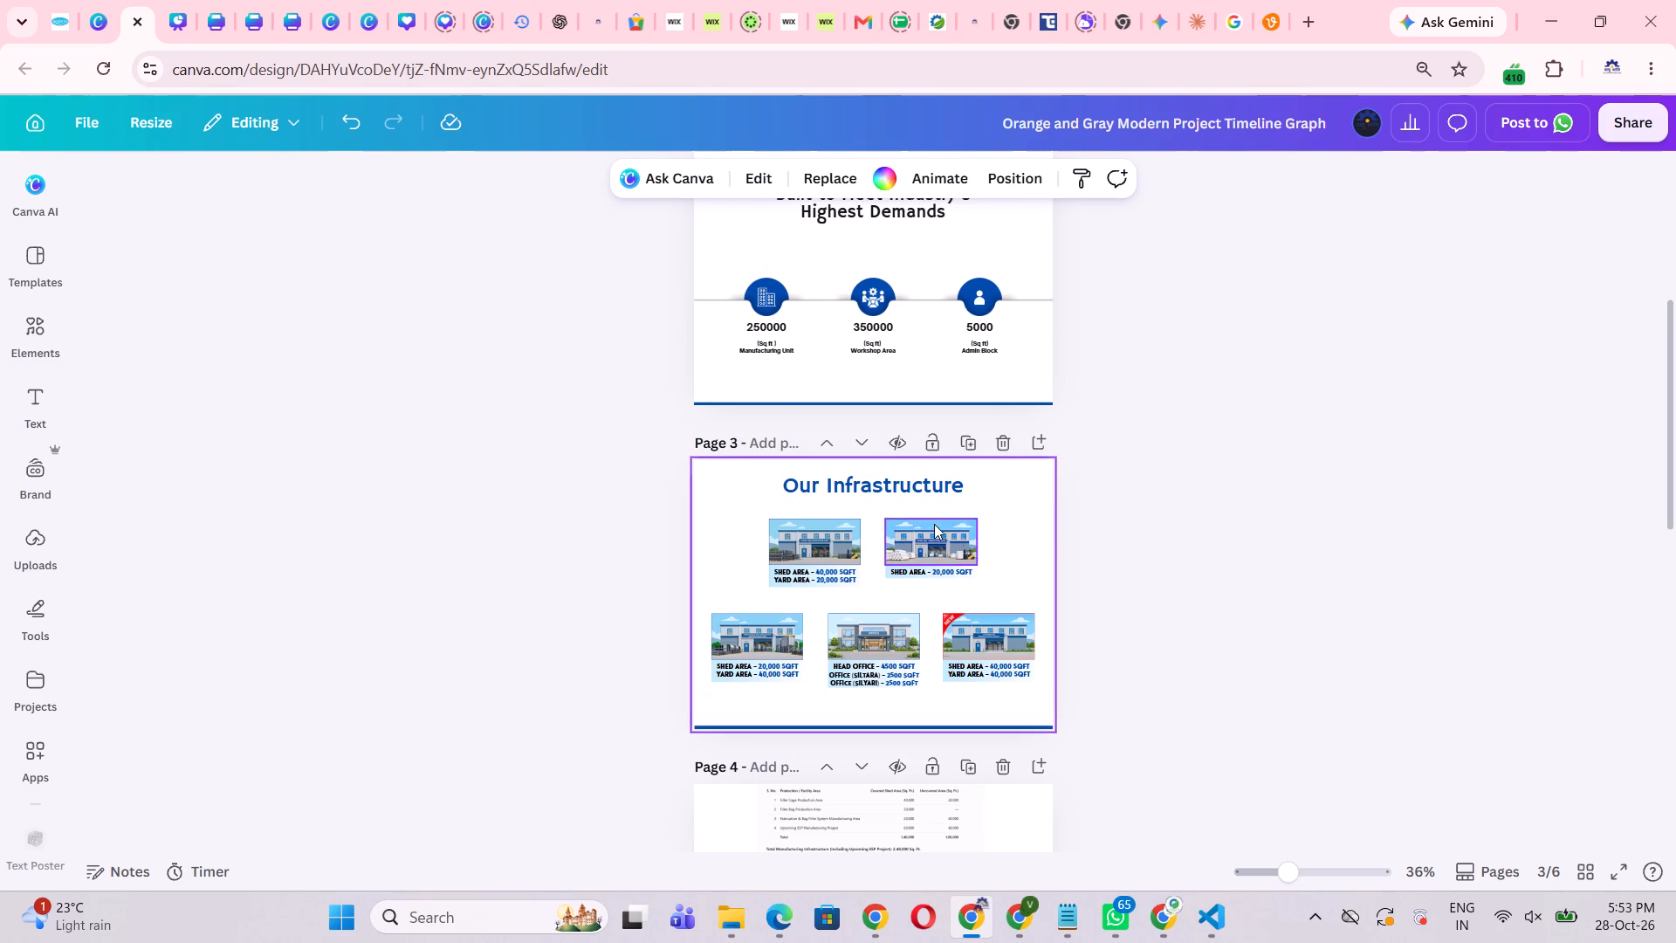